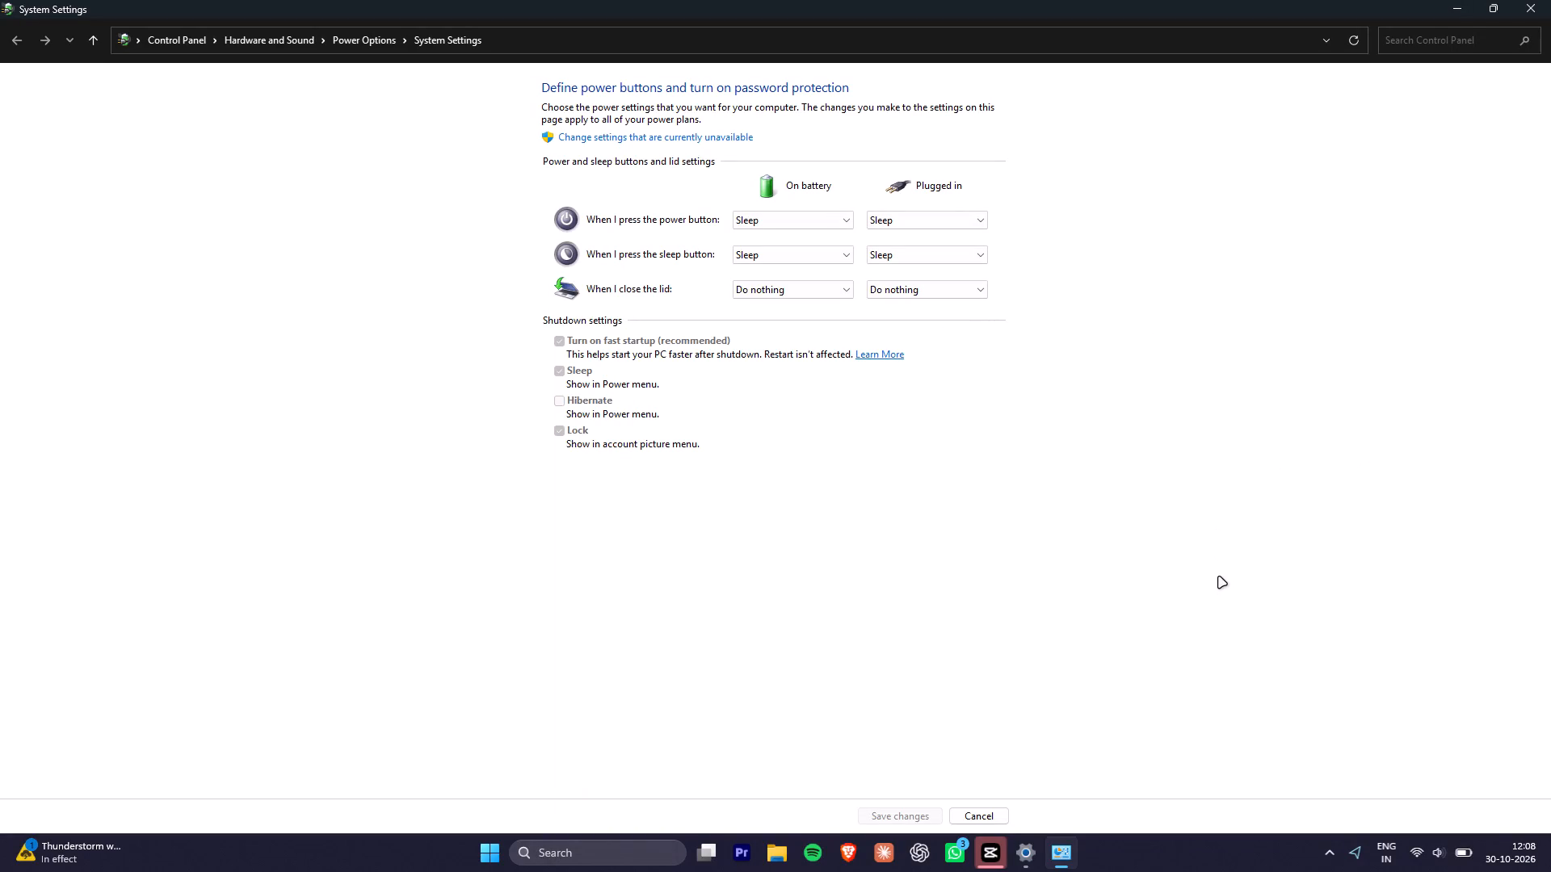
Minimize the power options System Settings window and switch to the video project in JianyingPro.
left_click(1055, 487)
left_click(1463, 10)
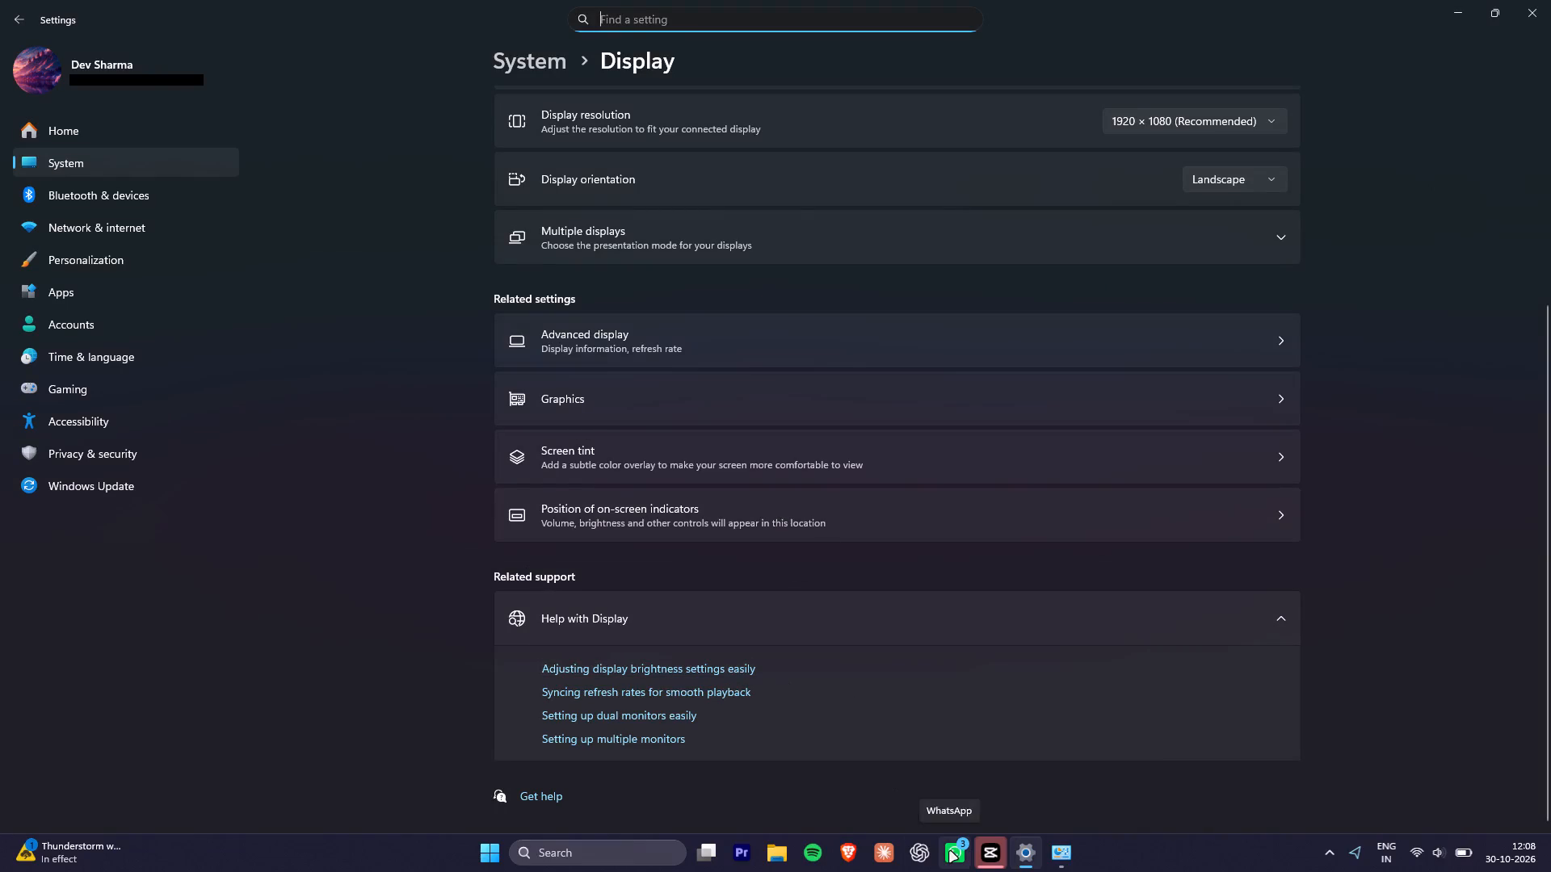
left_click(998, 857)
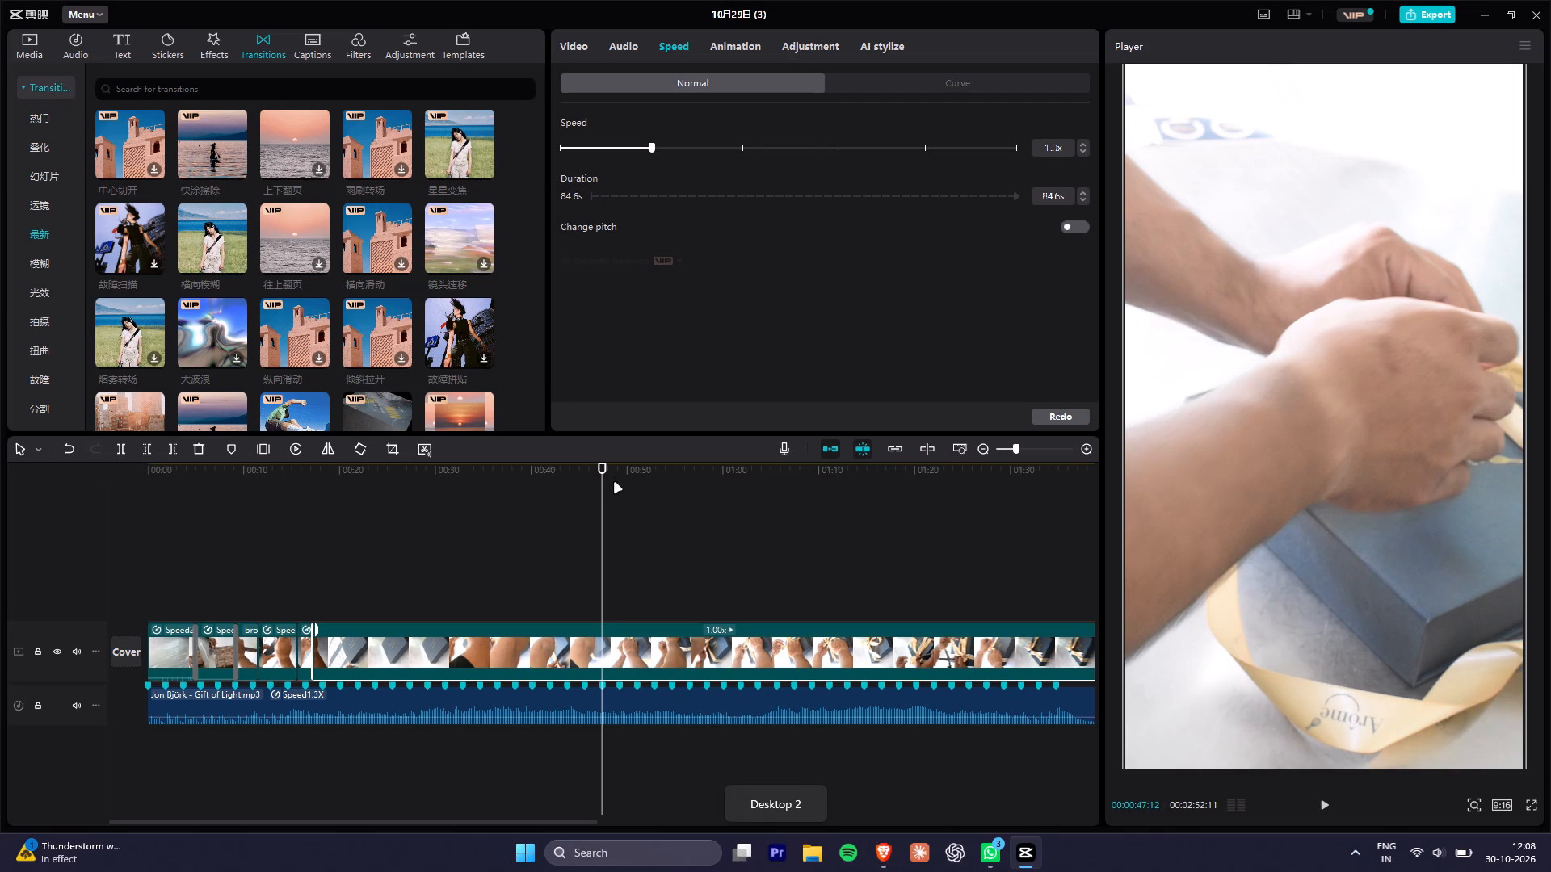
Lower the divider above the timeline to make the transitions library and speed settings area taller.
left_click_drag(632, 433, 637, 493)
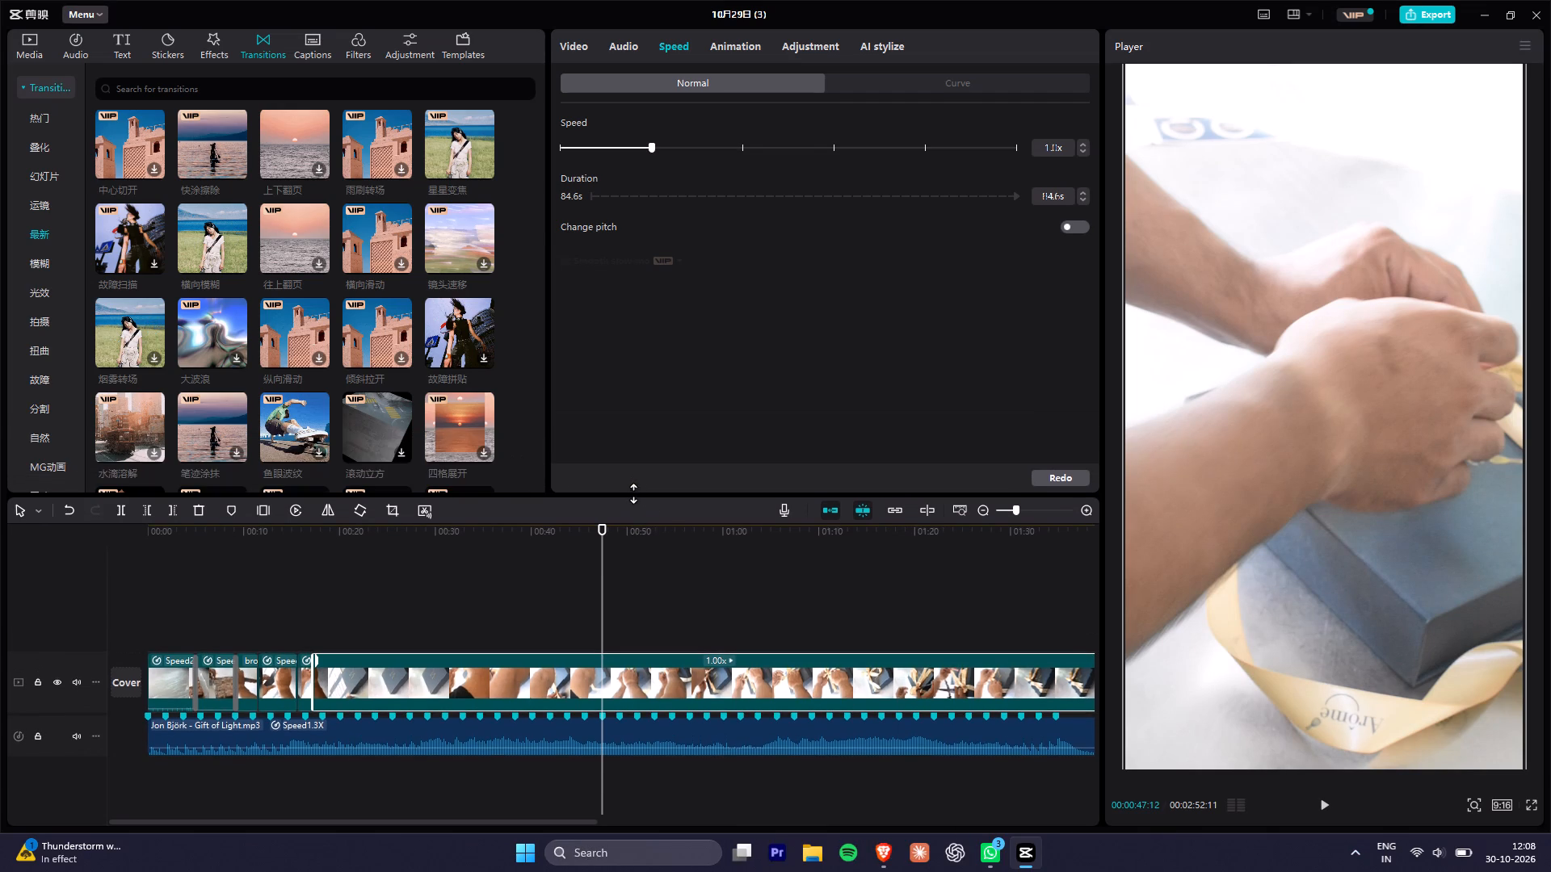
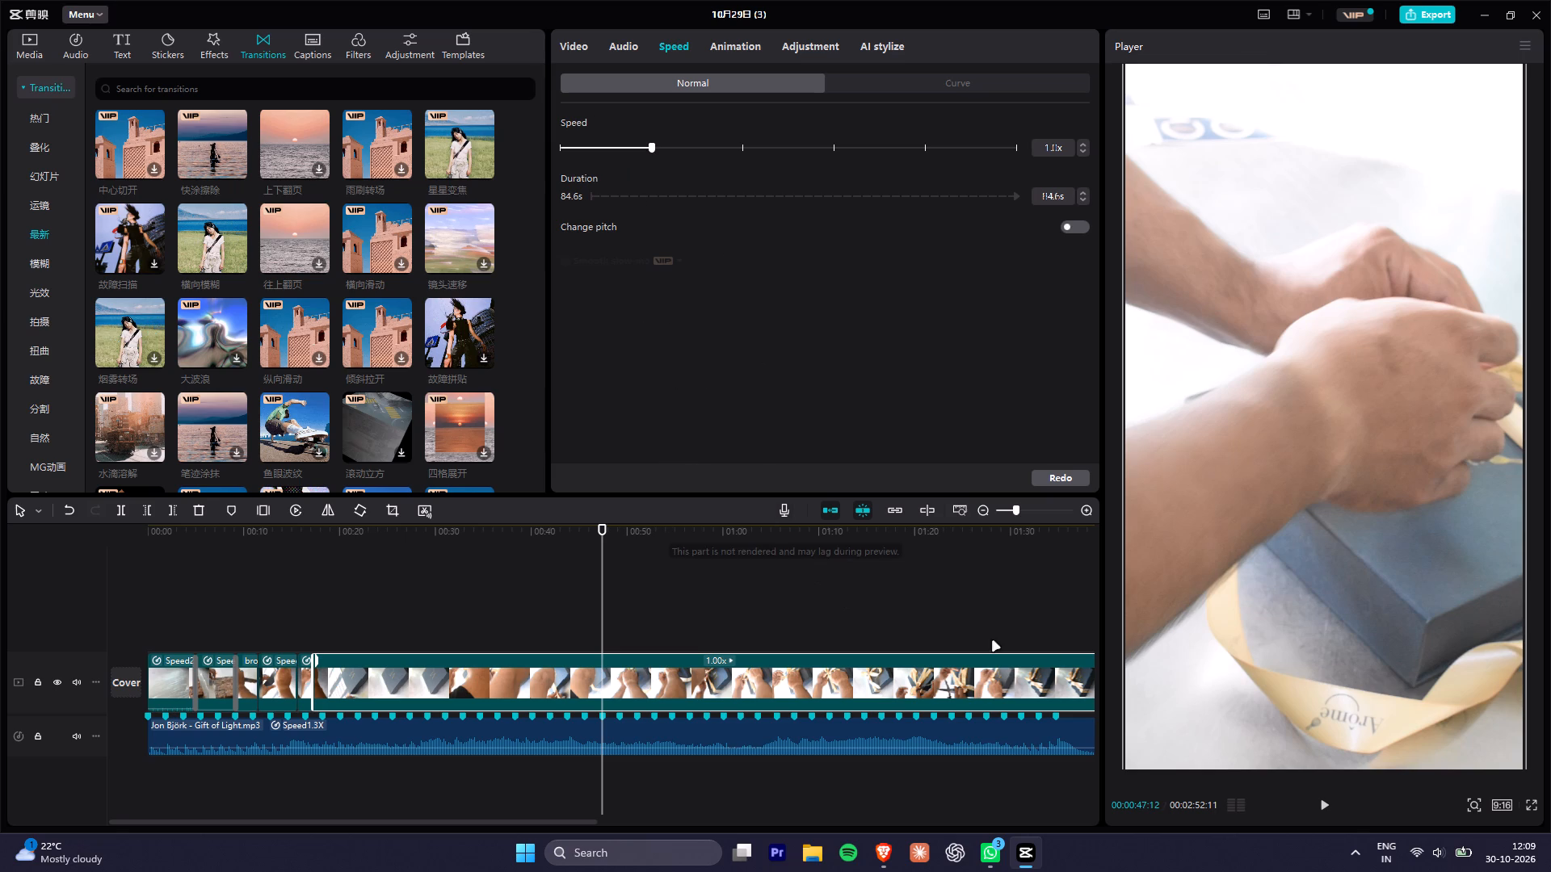
Play and scrub the opening brownie clips from the start through the 0.8x box packing clip to check the cuts.
left_click_drag(523, 538, 107, 547)
key("space")
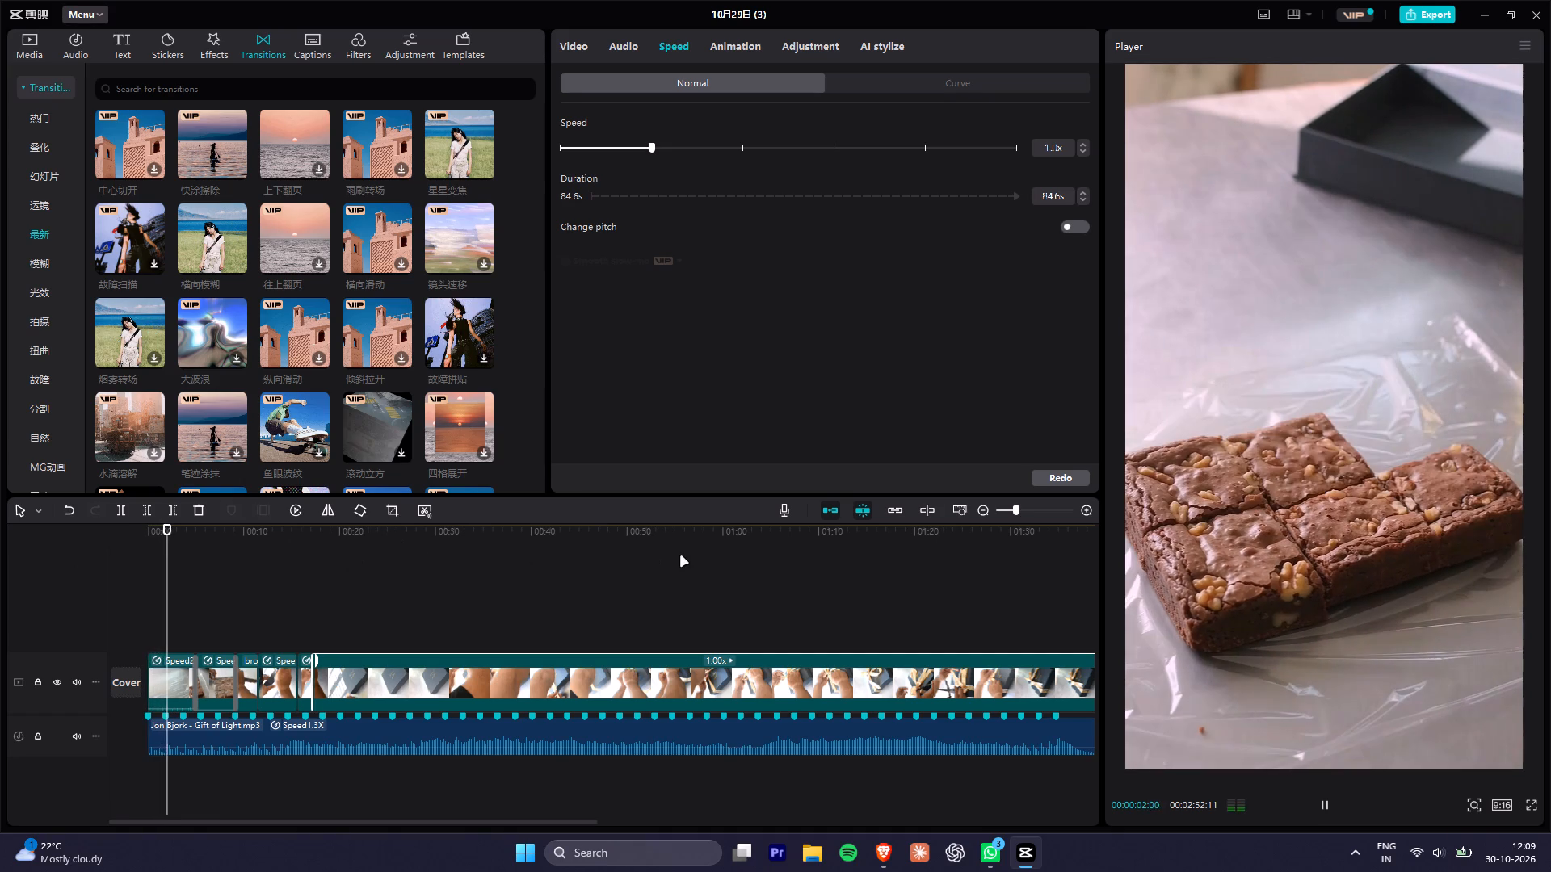
key("space")
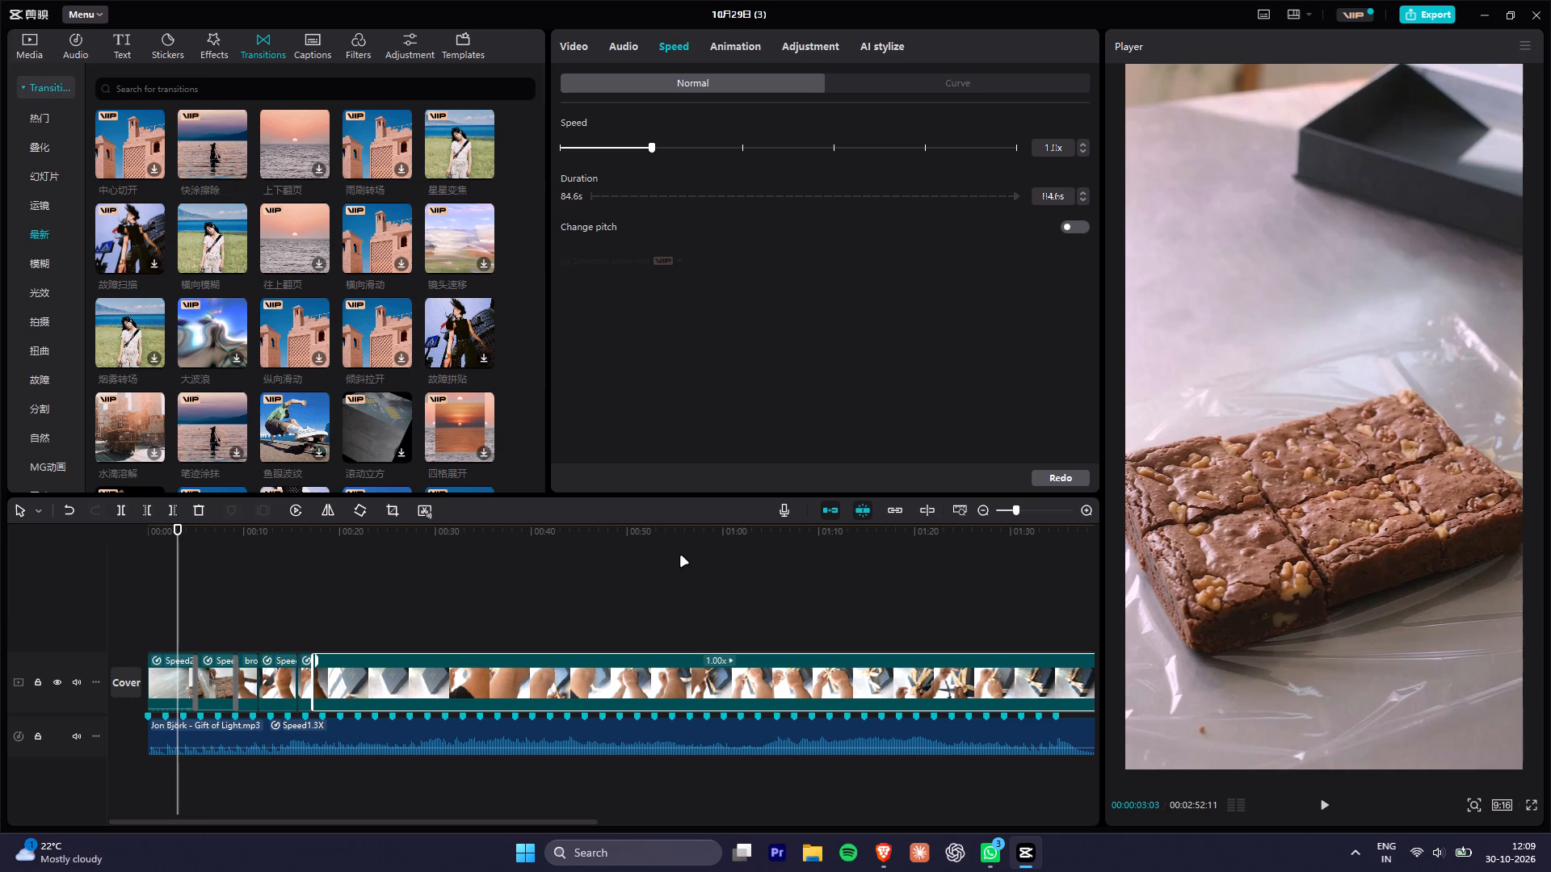
key("space")
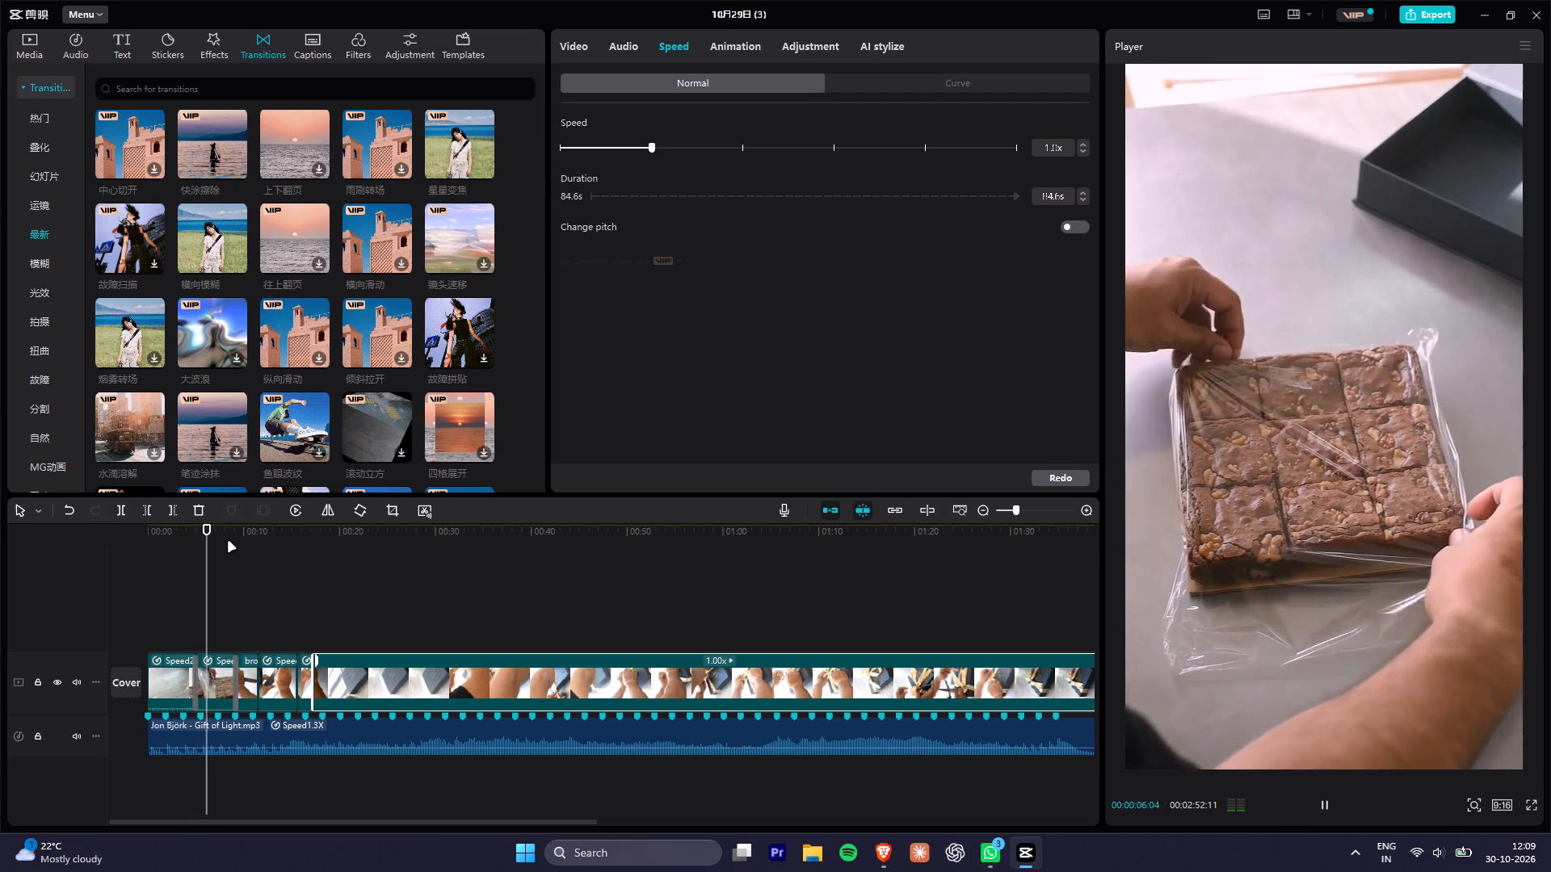
key("space")
scroll(283, 621, "up", 10, "alt")
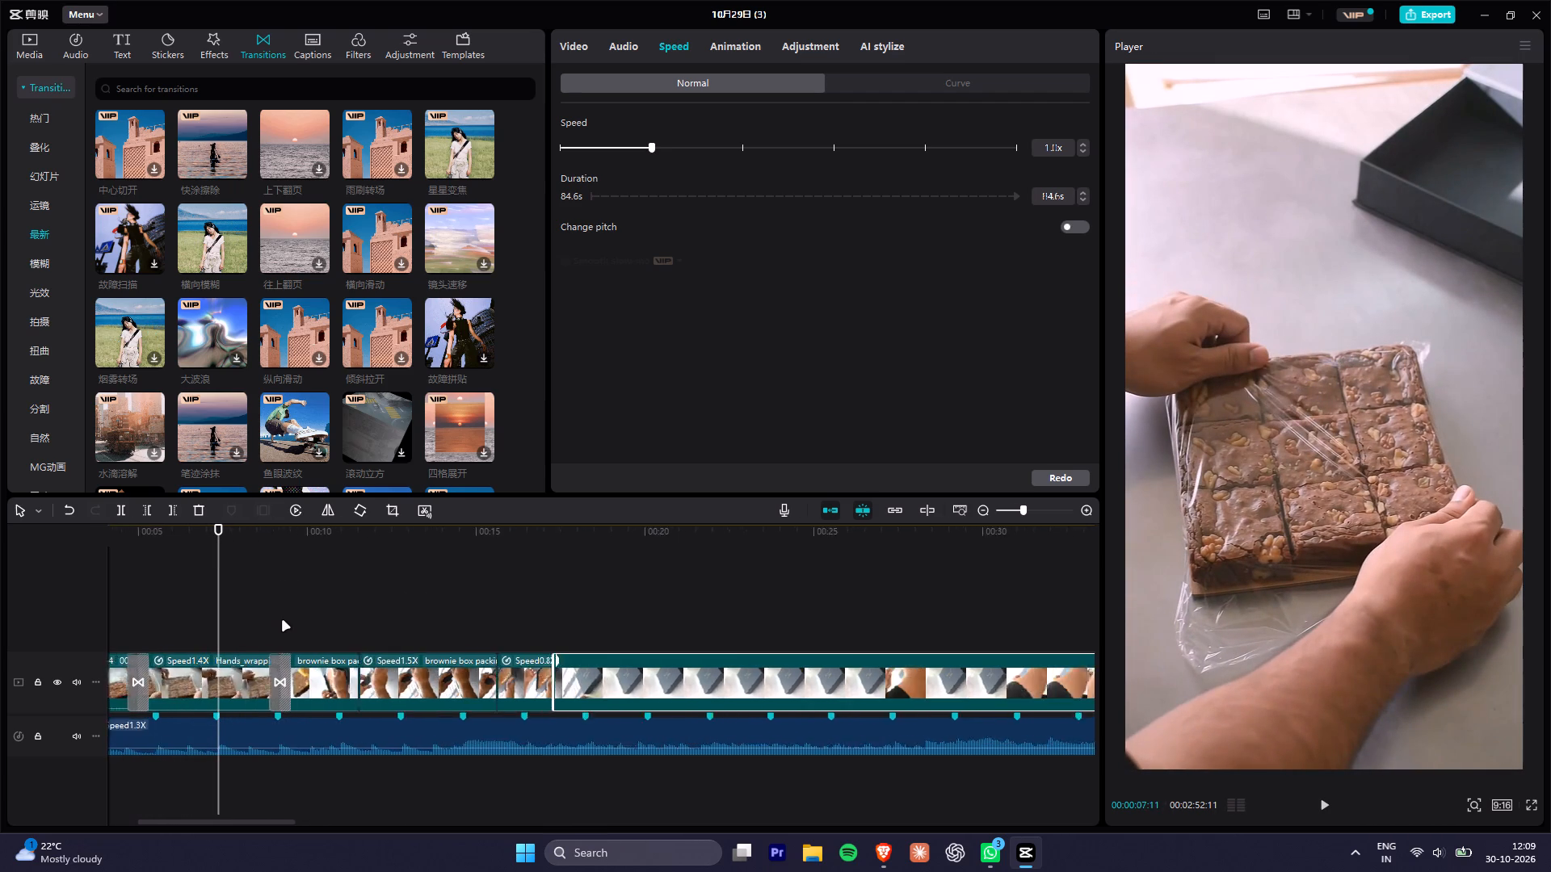
scroll(283, 621, "up", 2, "alt")
left_click_drag(316, 533, 339, 536)
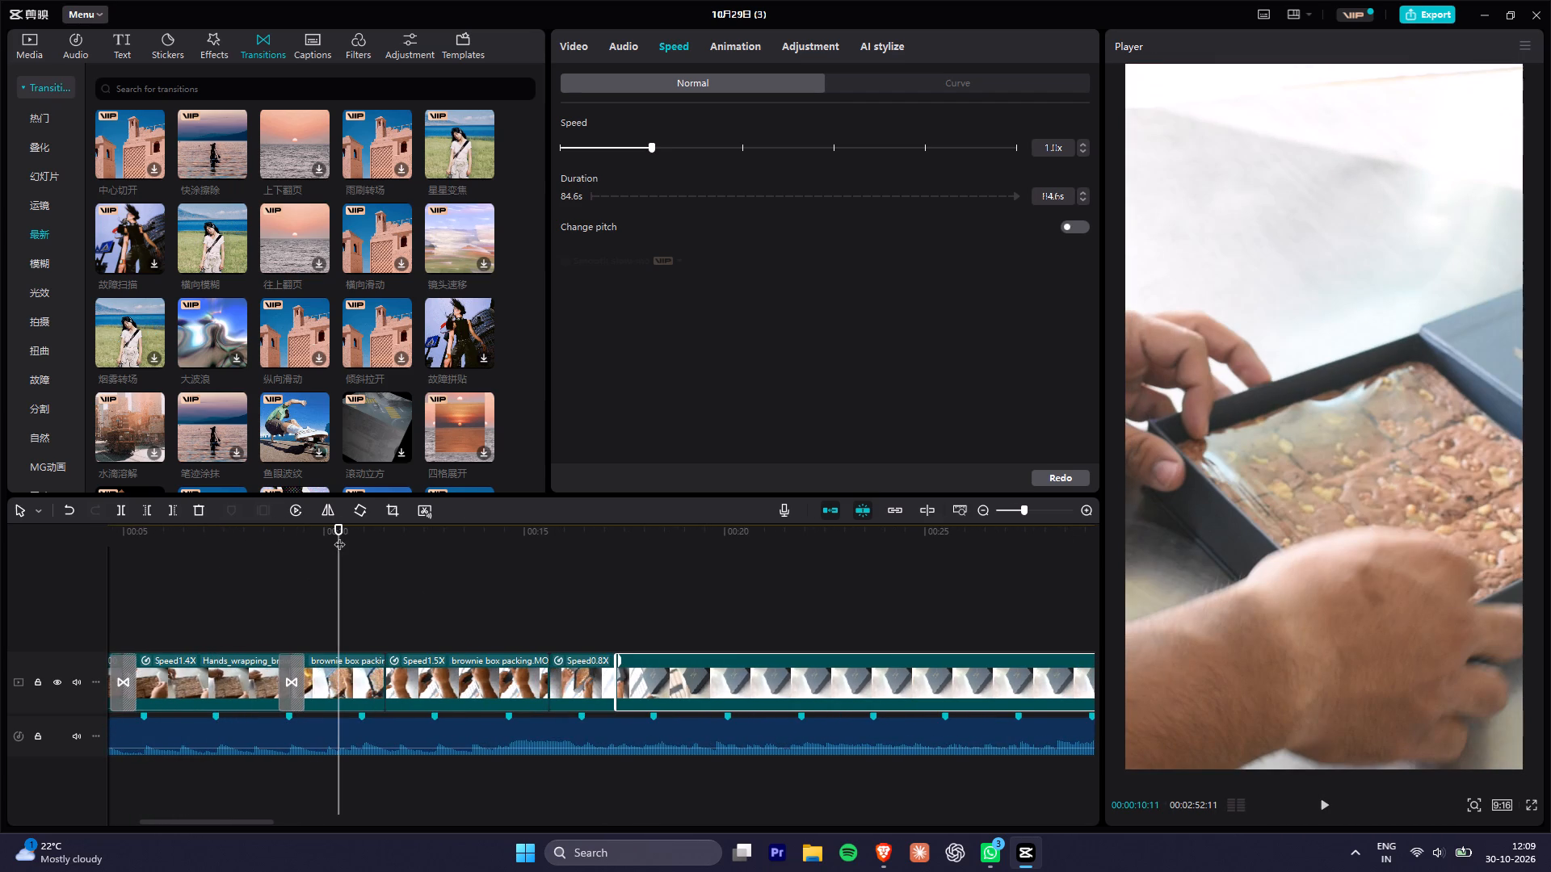
left_click_drag(330, 532, 364, 536)
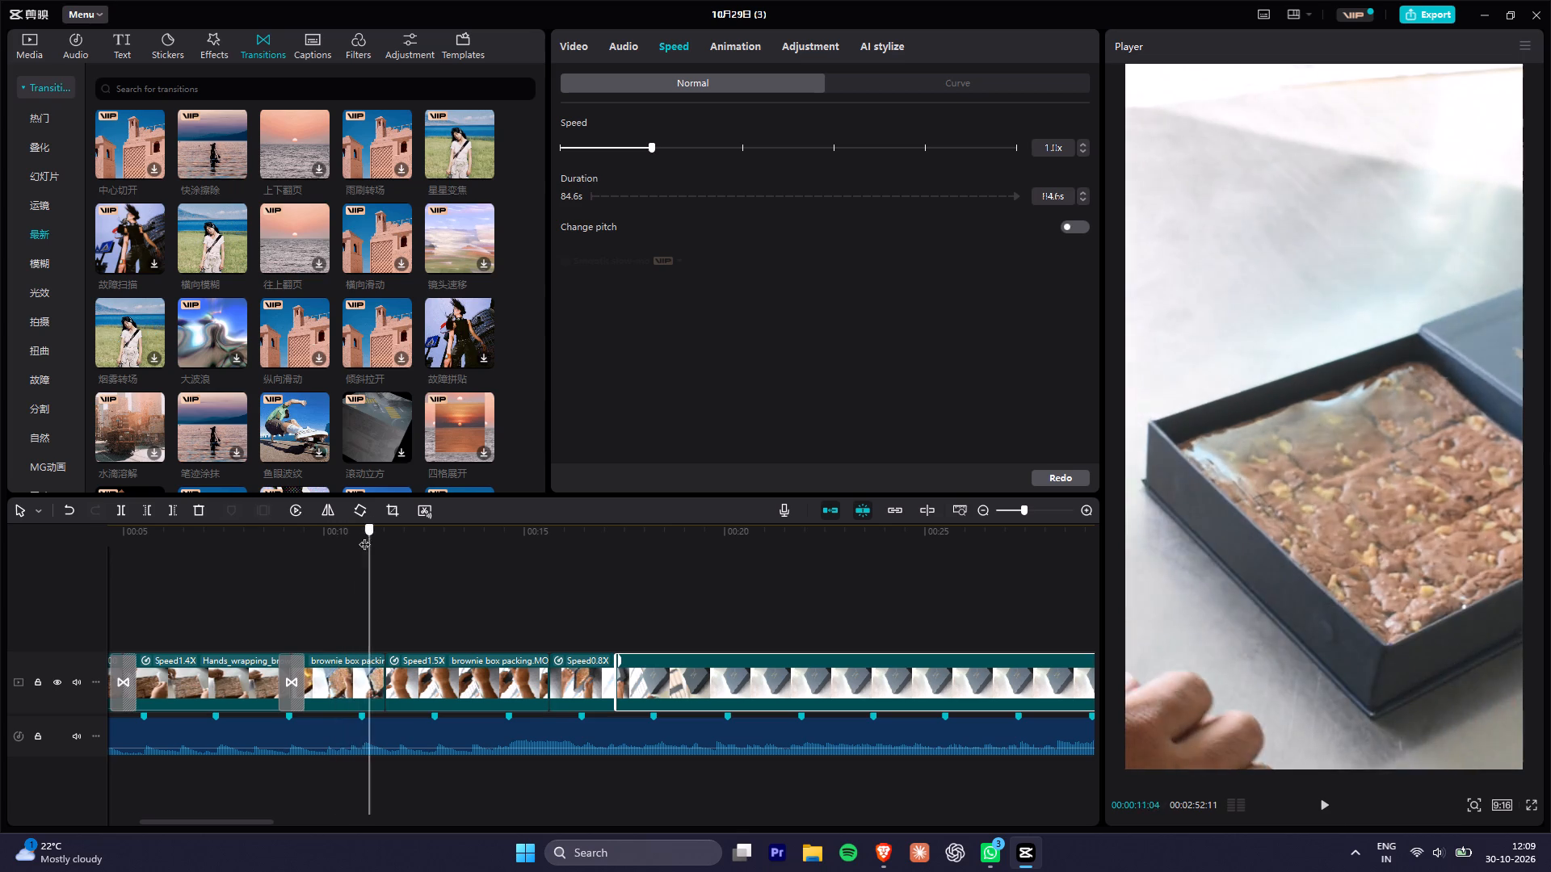
left_click_drag(364, 536, 422, 556)
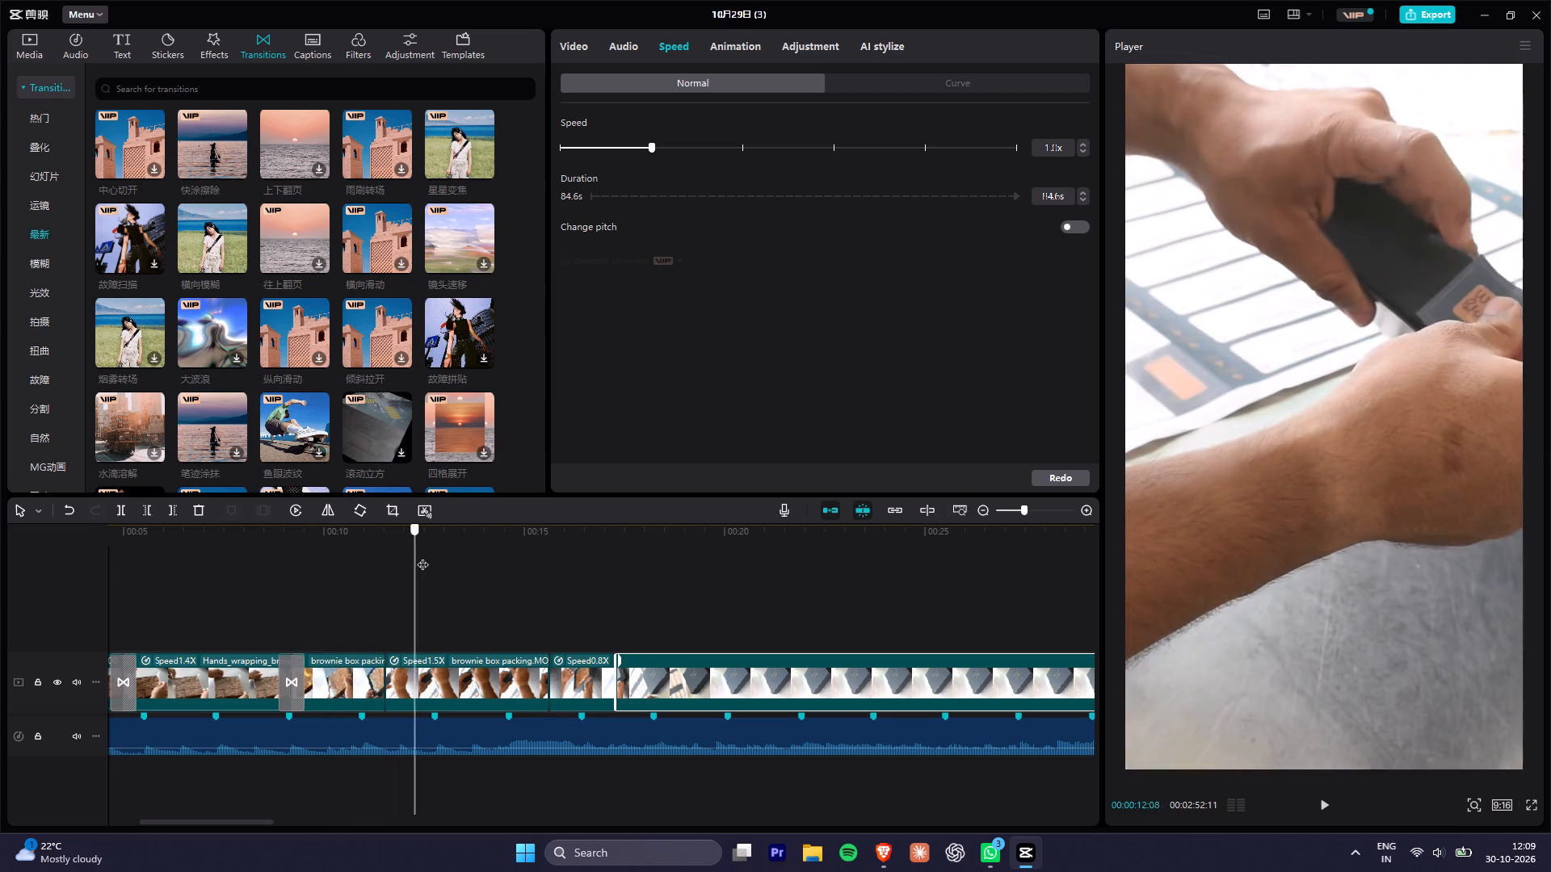
left_click_drag(422, 556, 393, 568)
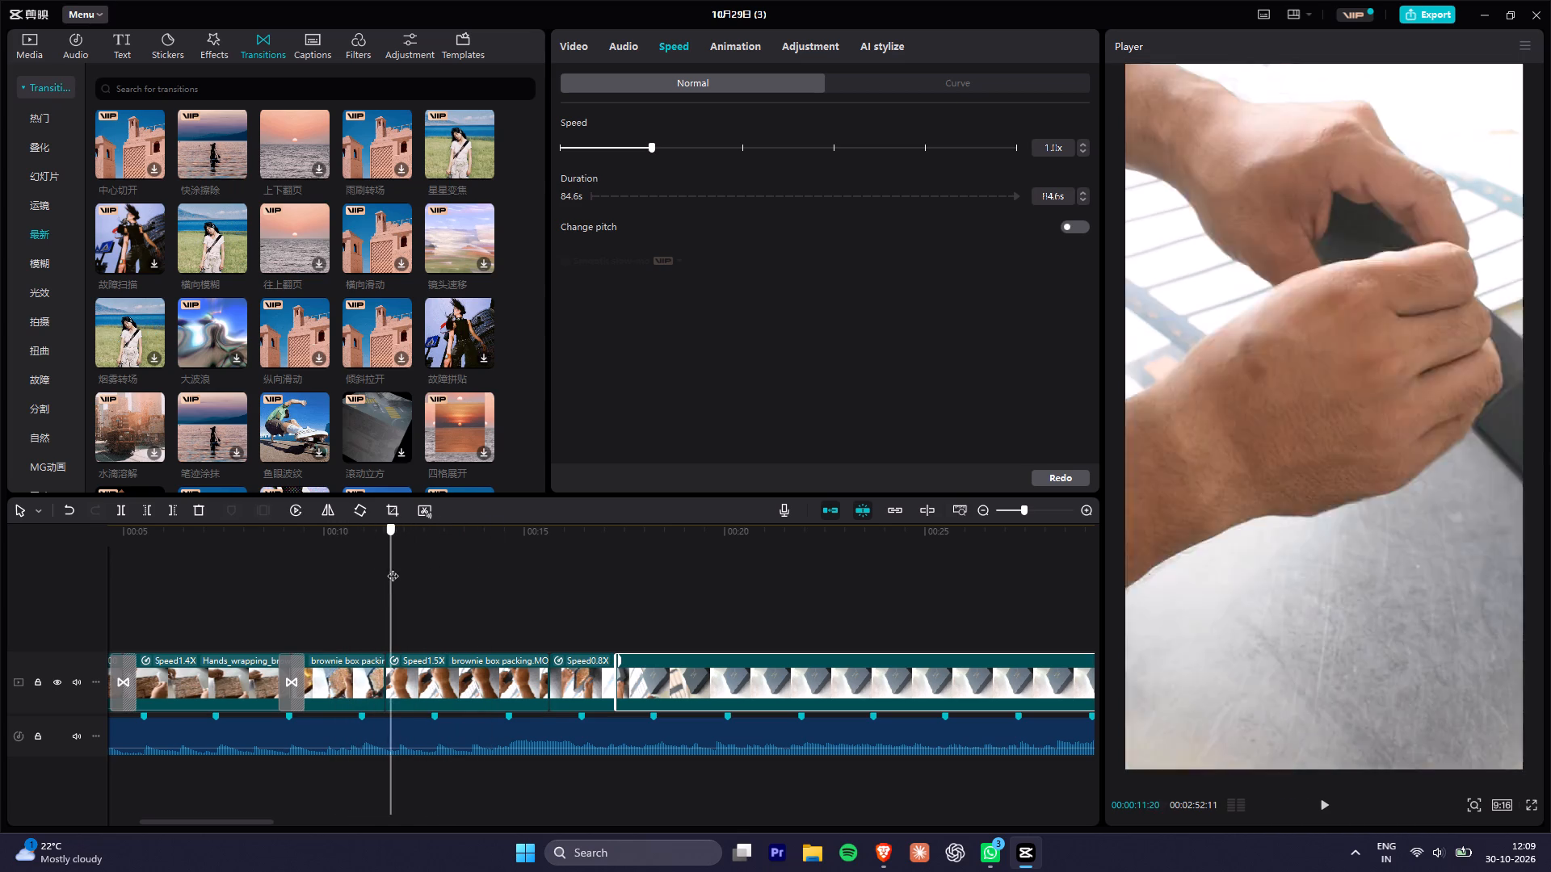
left_click_drag(393, 568, 581, 585)
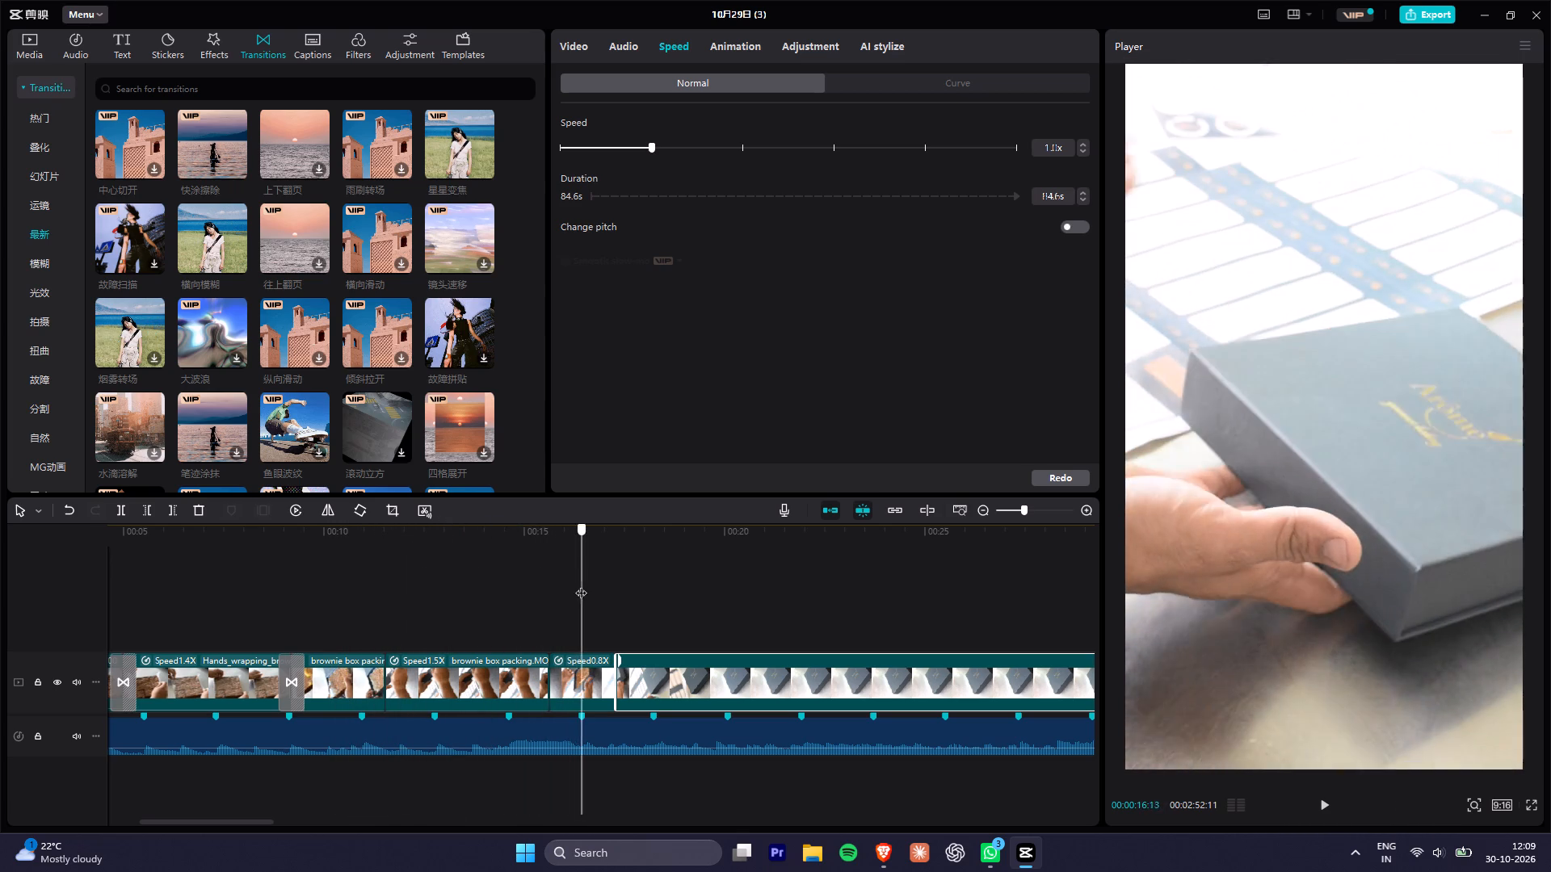
left_click_drag(581, 585, 586, 609)
left_click(585, 692)
key("space")
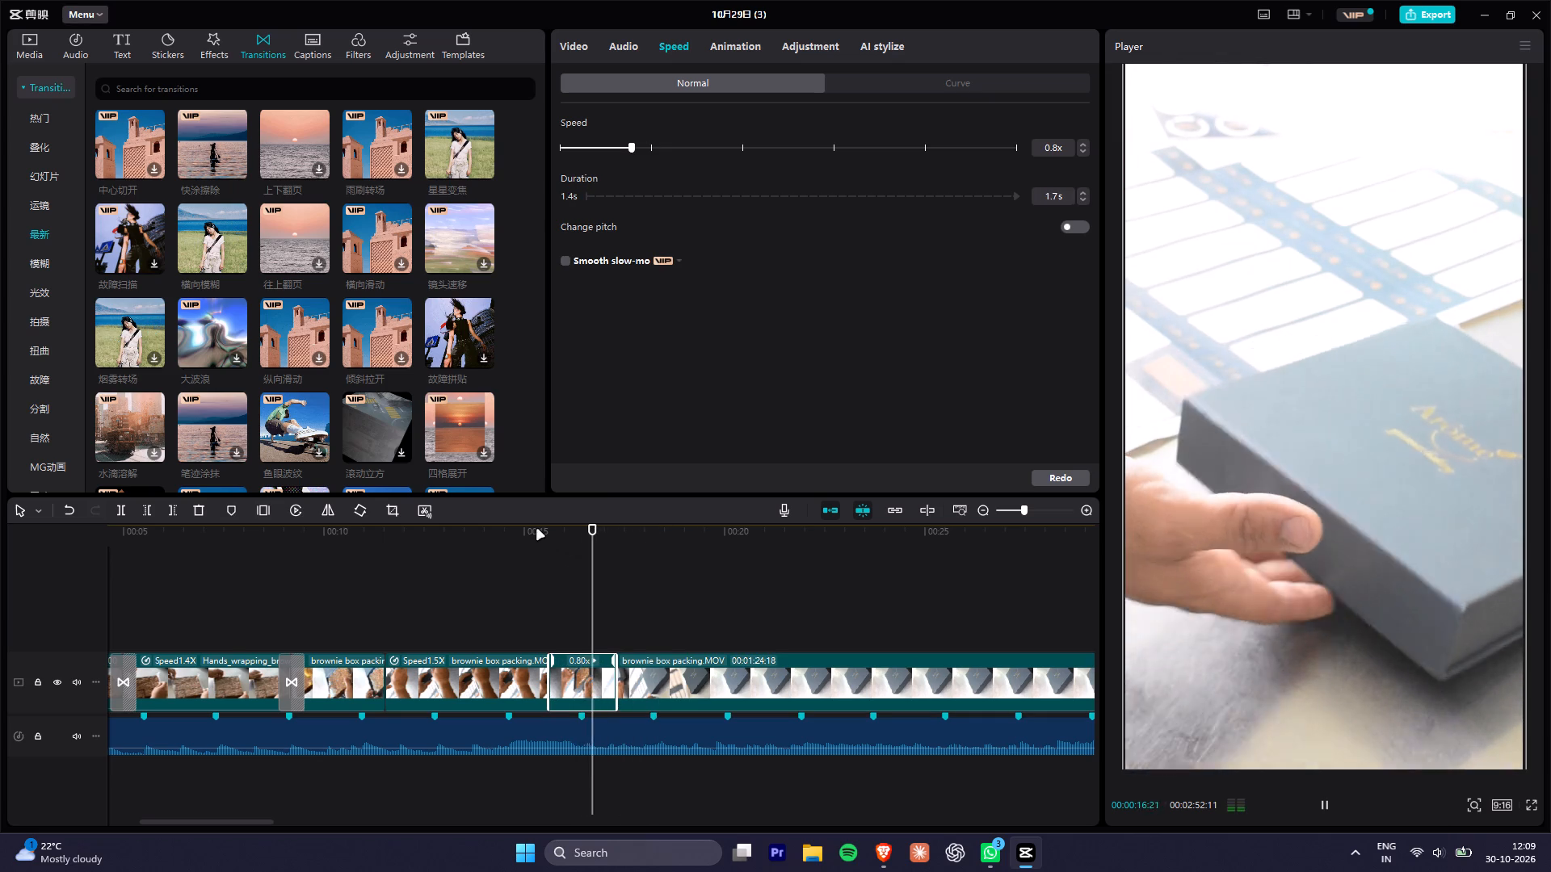
left_click(537, 530)
key("space")
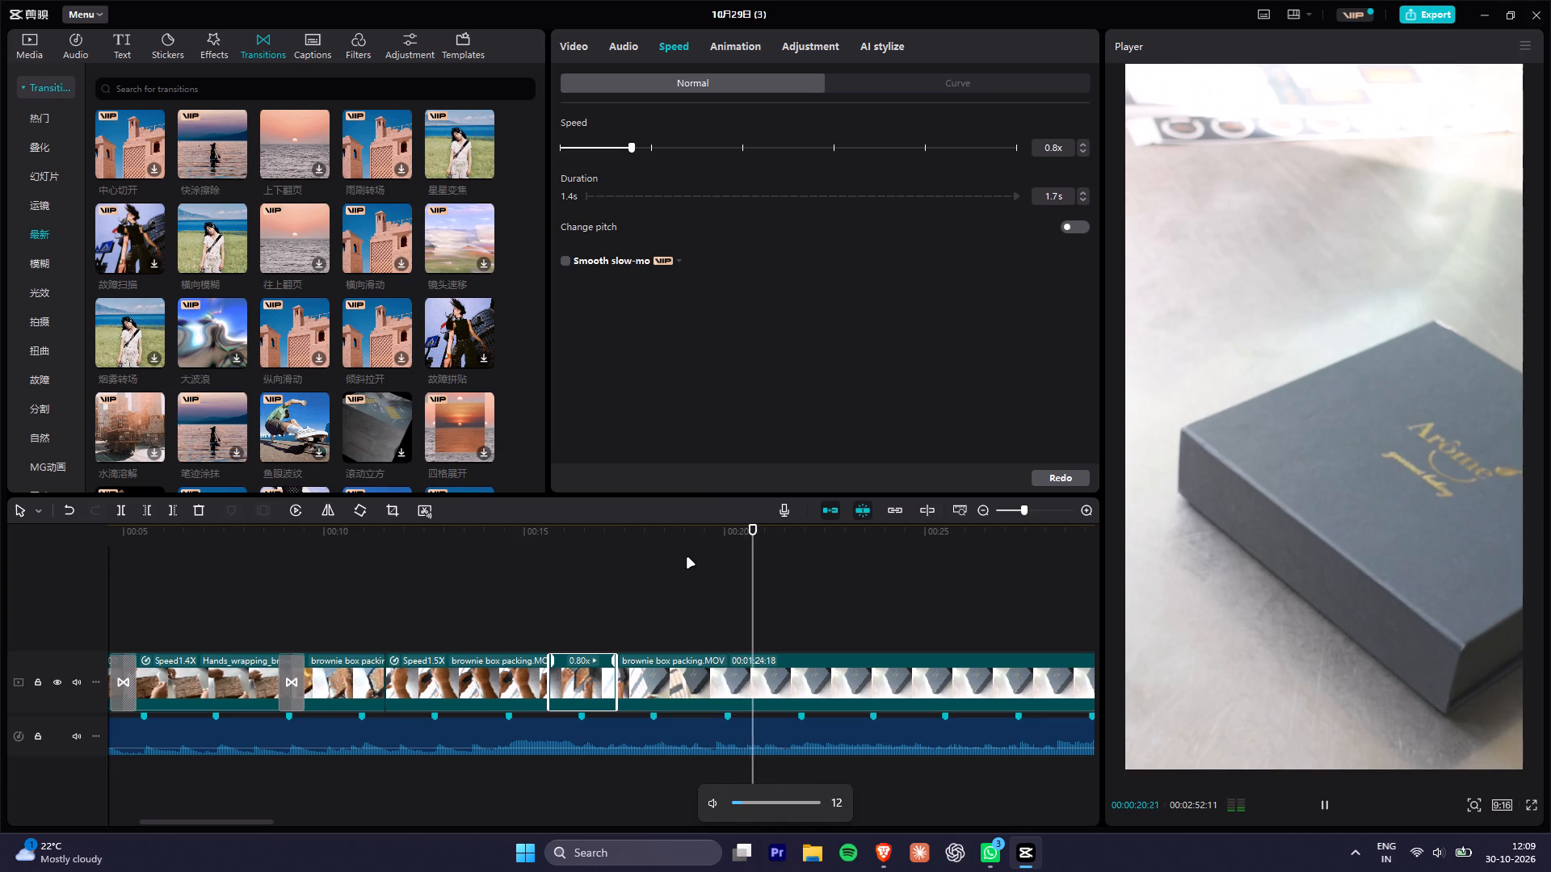
key("space")
Scrub through the long brownie box packing clip up to the hamper packing clip to examine its footage.
left_click_drag(661, 545, 771, 566)
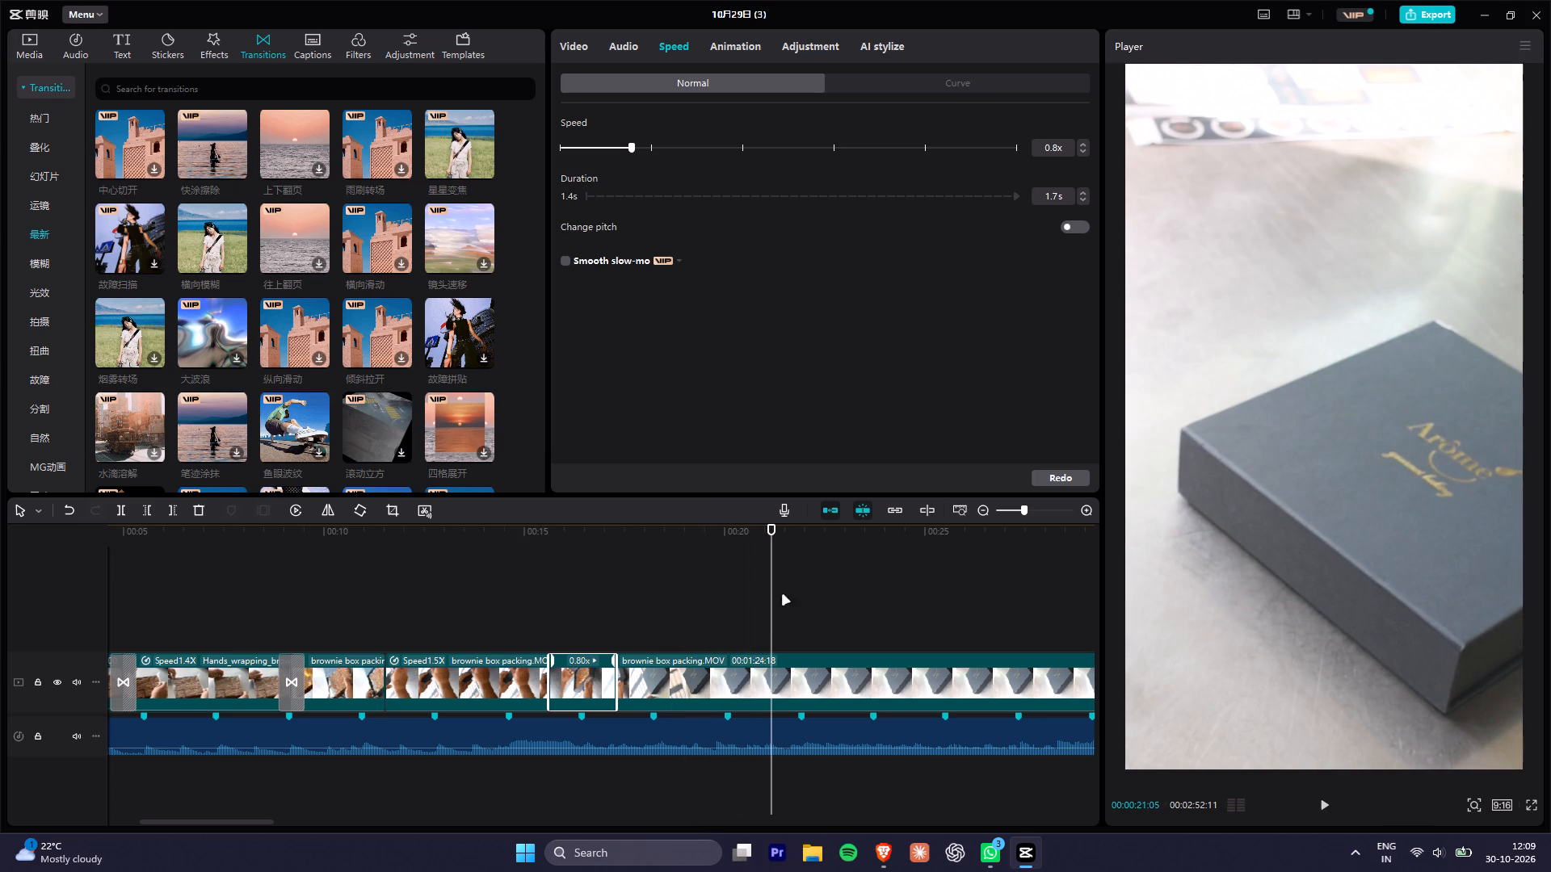
left_click_drag(618, 529, 666, 547)
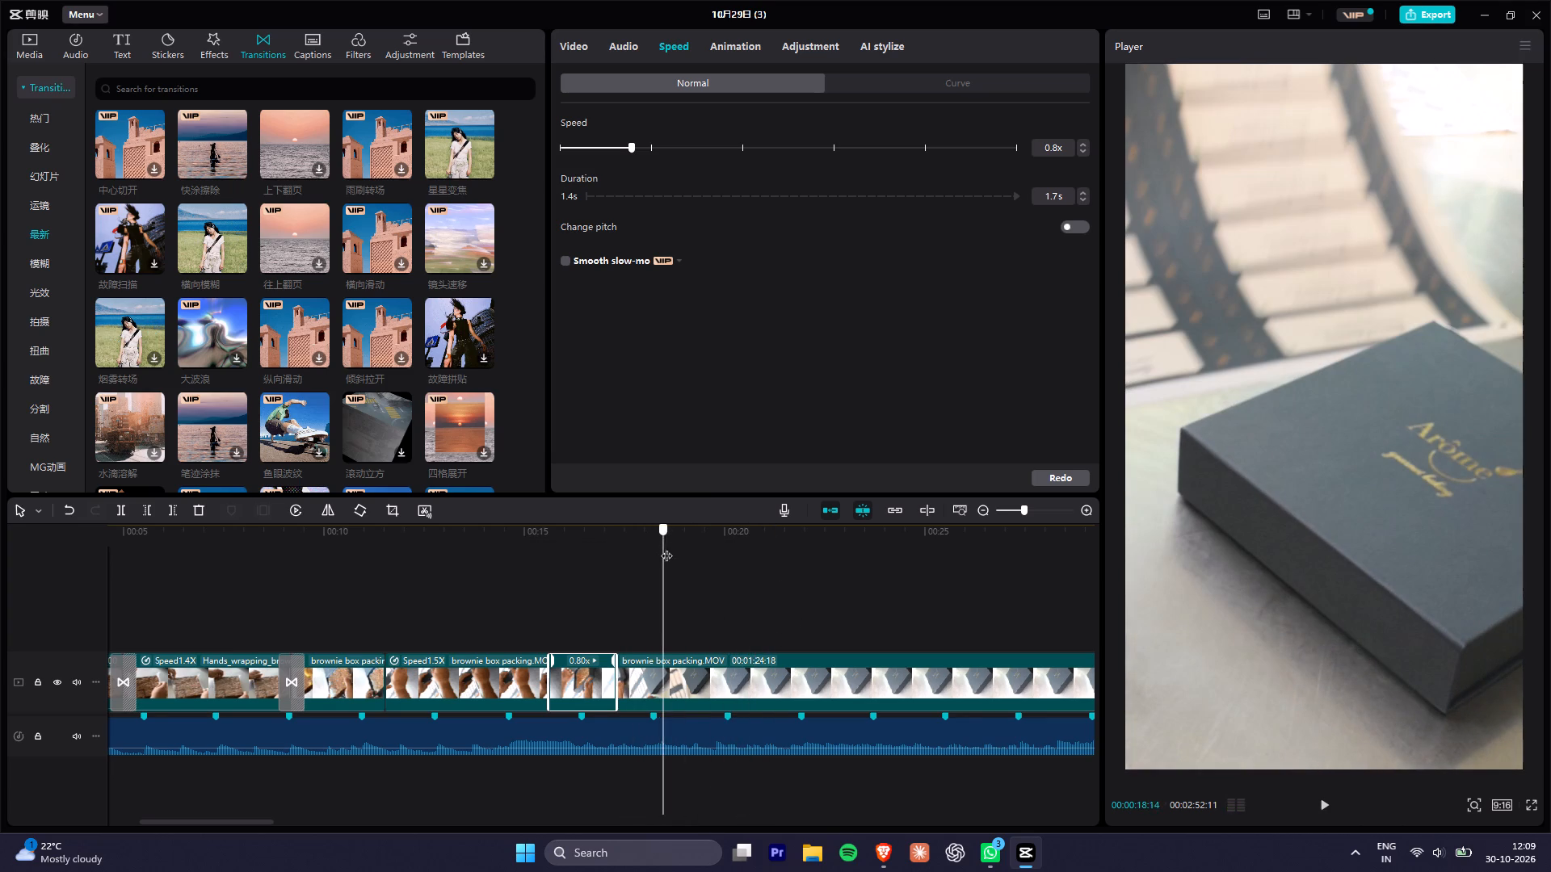
left_click_drag(666, 547, 666, 547)
scroll(683, 620, "down", 6, "alt")
left_click_drag(610, 533, 723, 550)
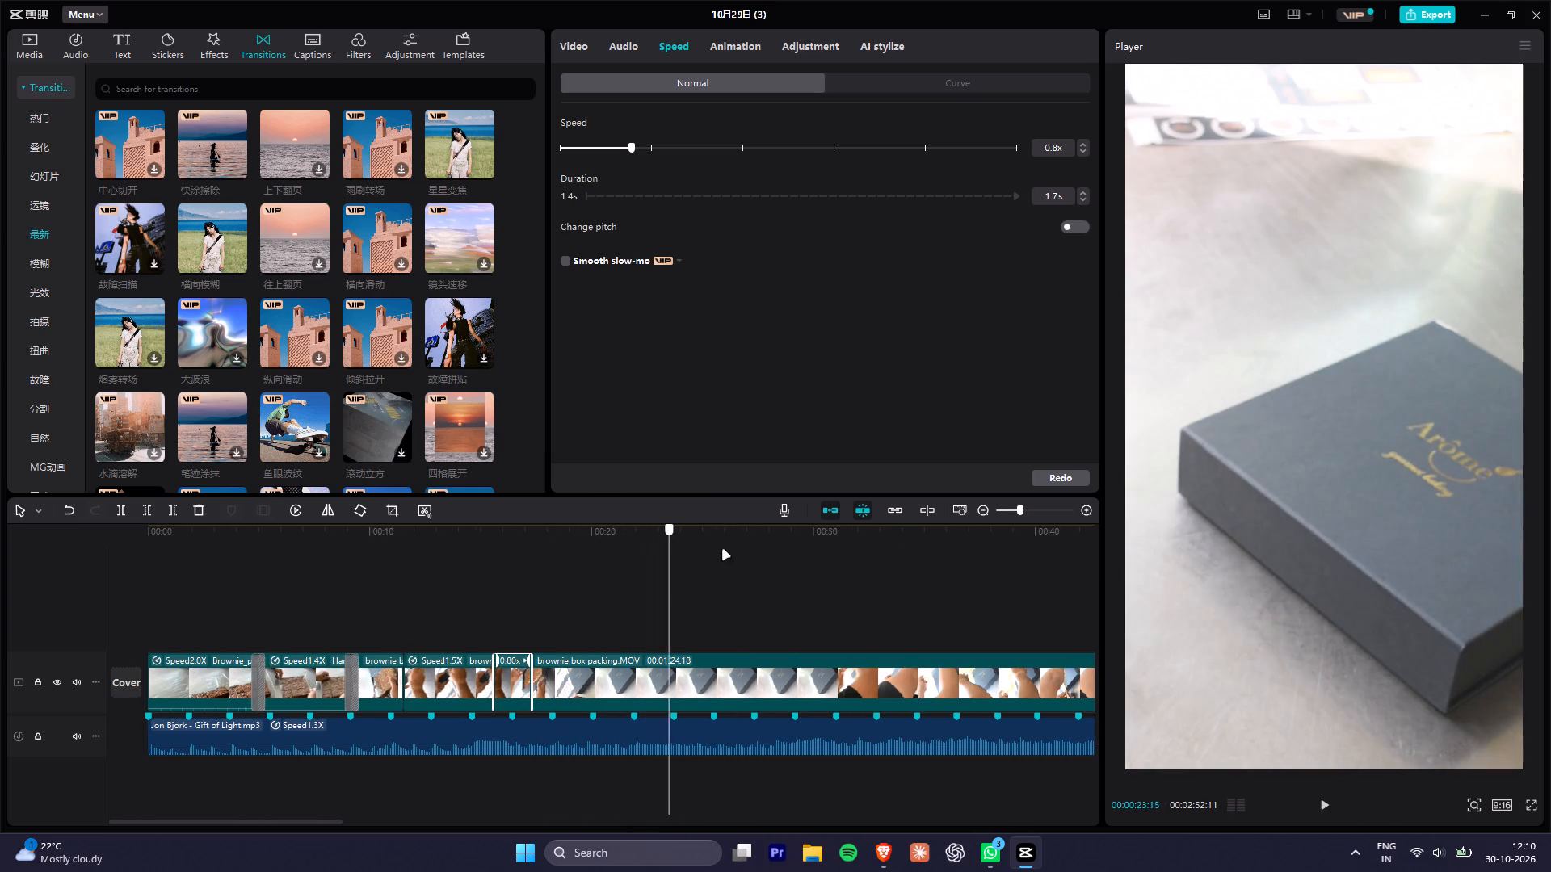
left_click_drag(723, 550, 893, 567)
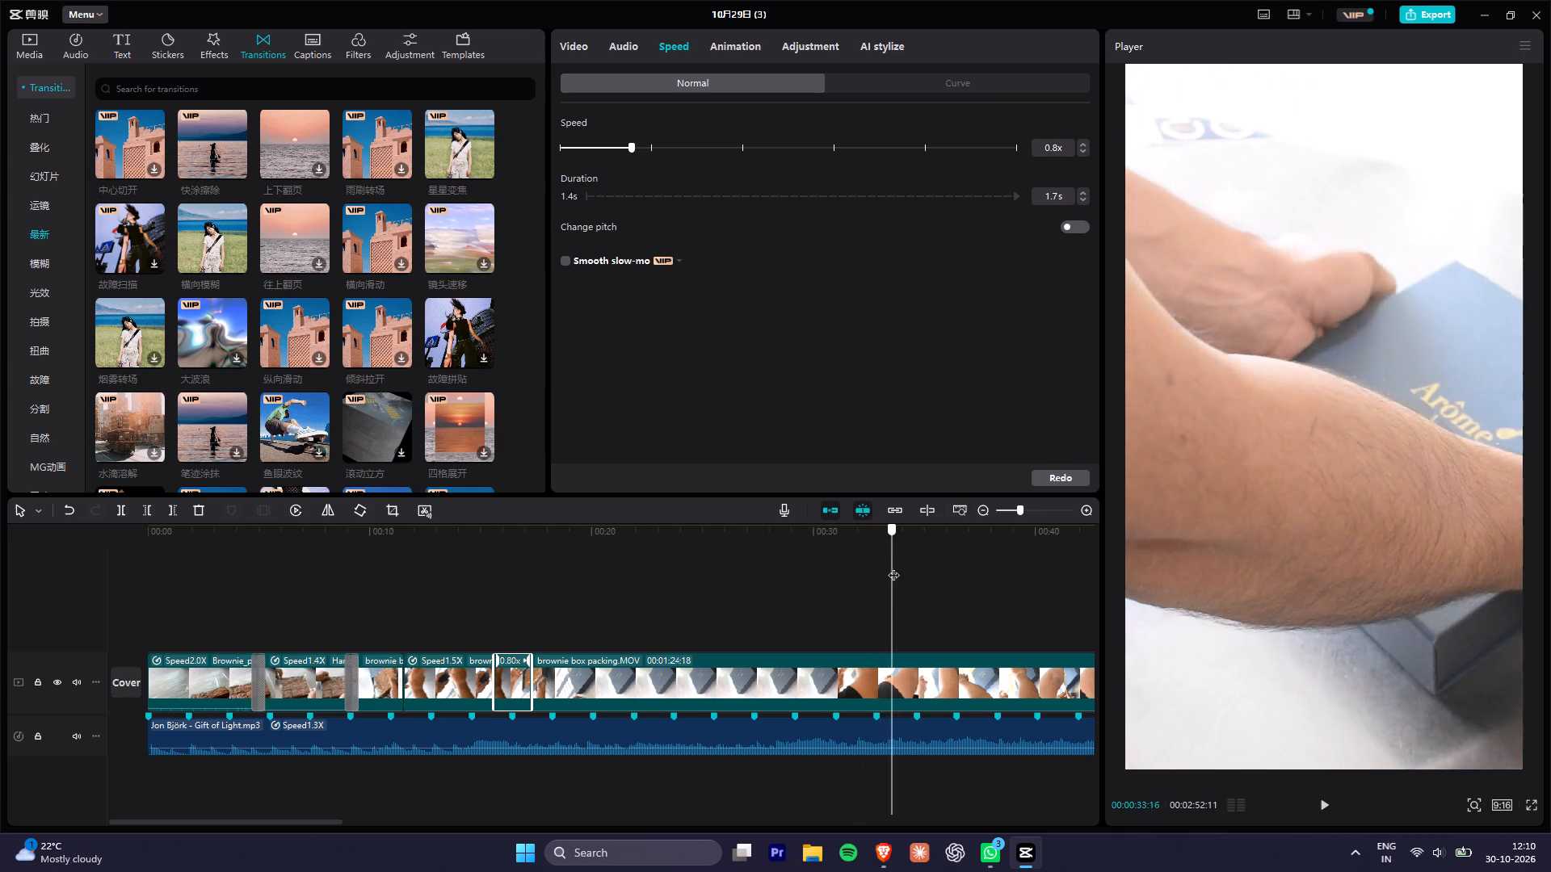
left_click_drag(893, 567, 956, 611)
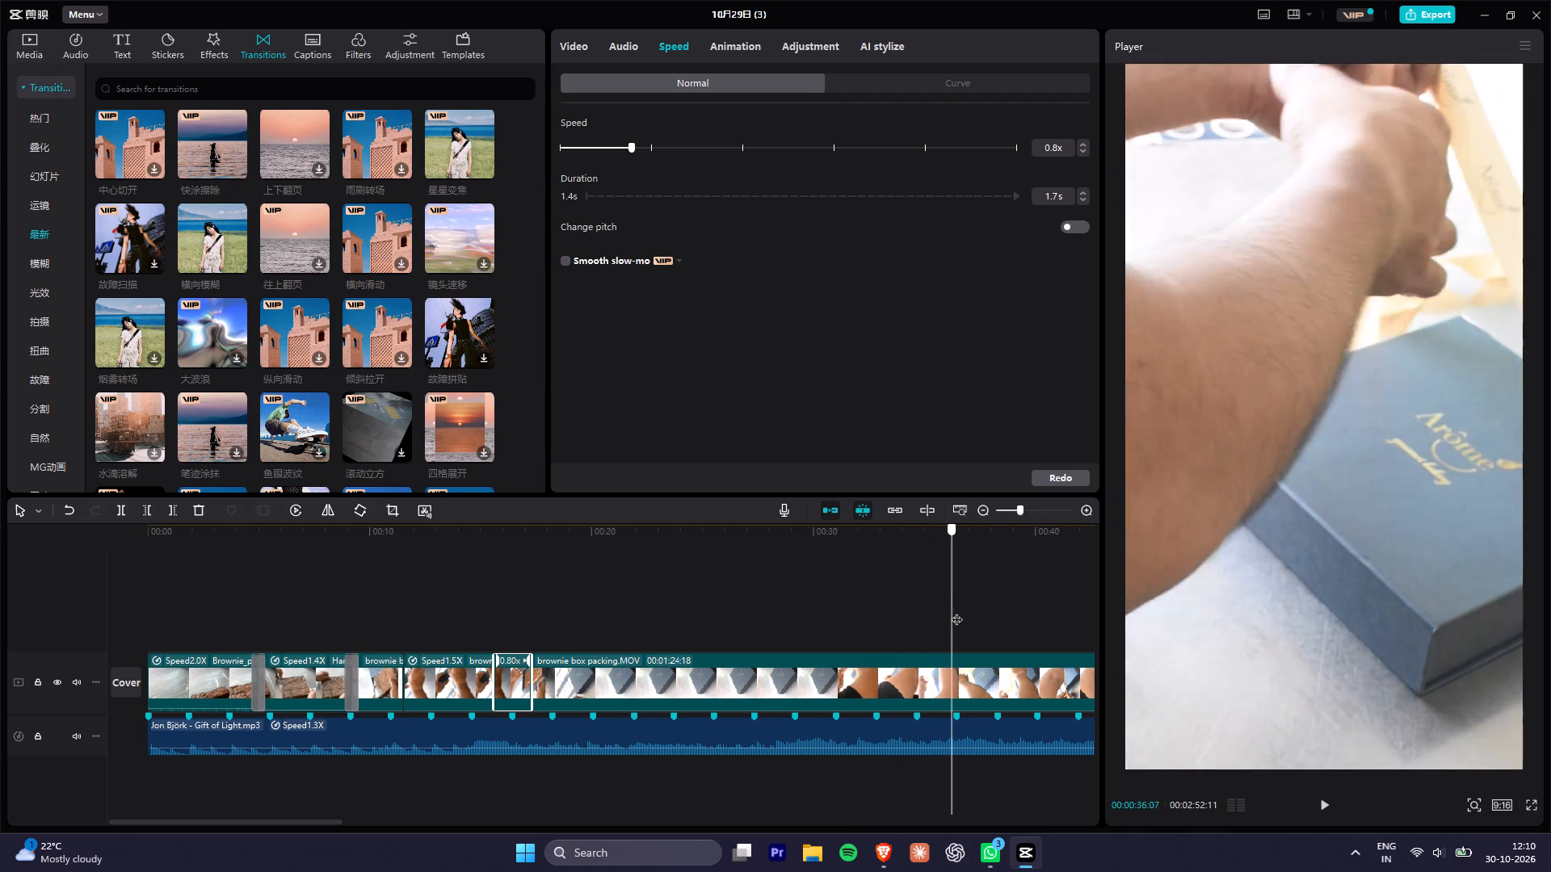
left_click_drag(956, 611, 1015, 725)
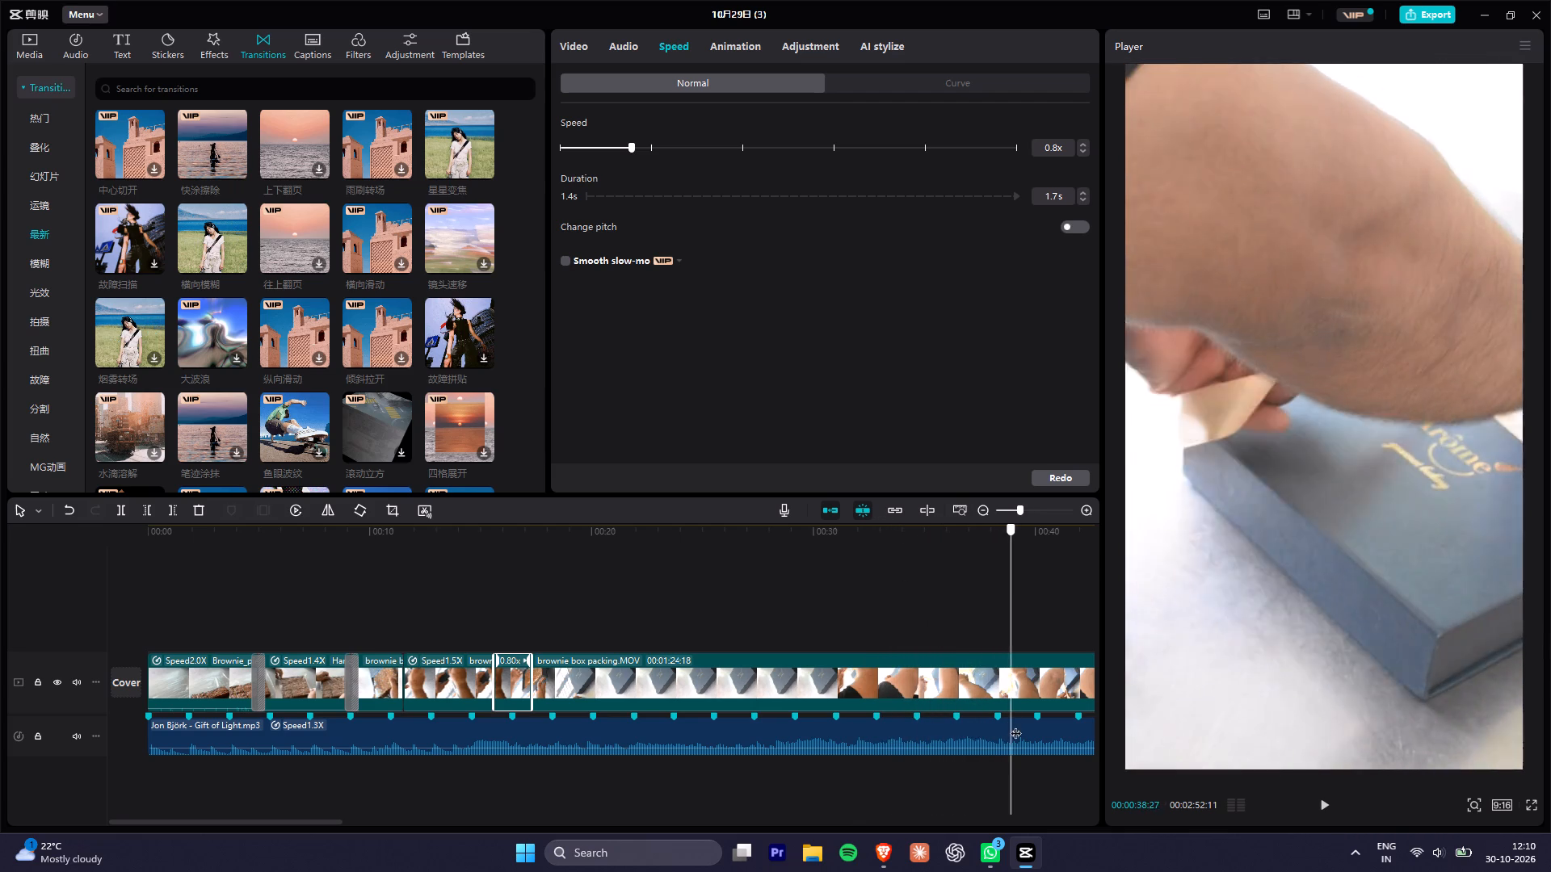
left_click_drag(1015, 725, 616, 727)
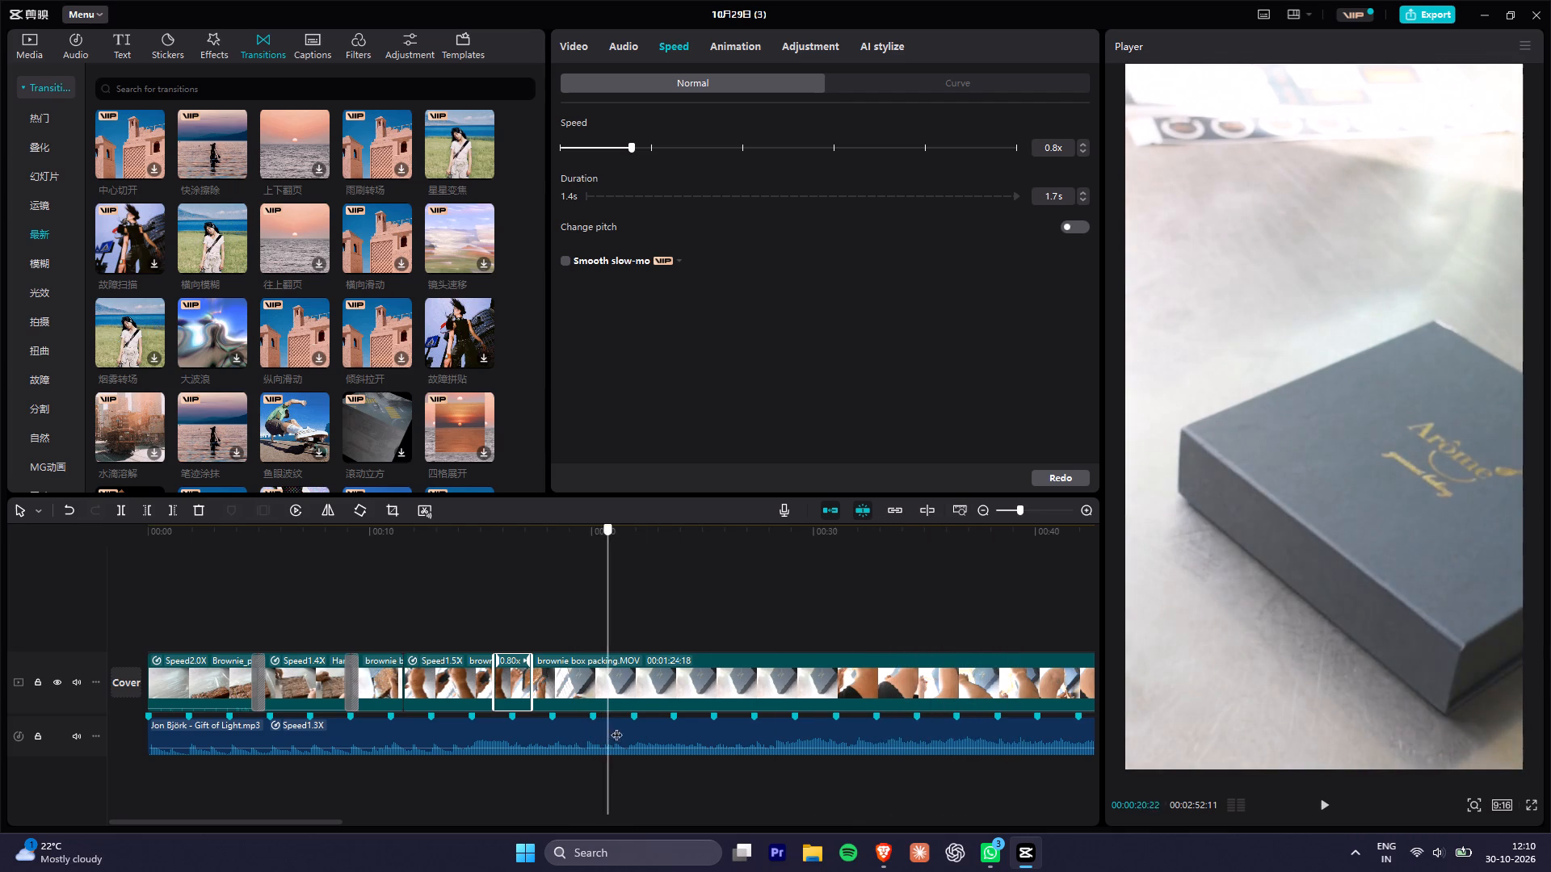
left_click_drag(616, 727, 550, 741)
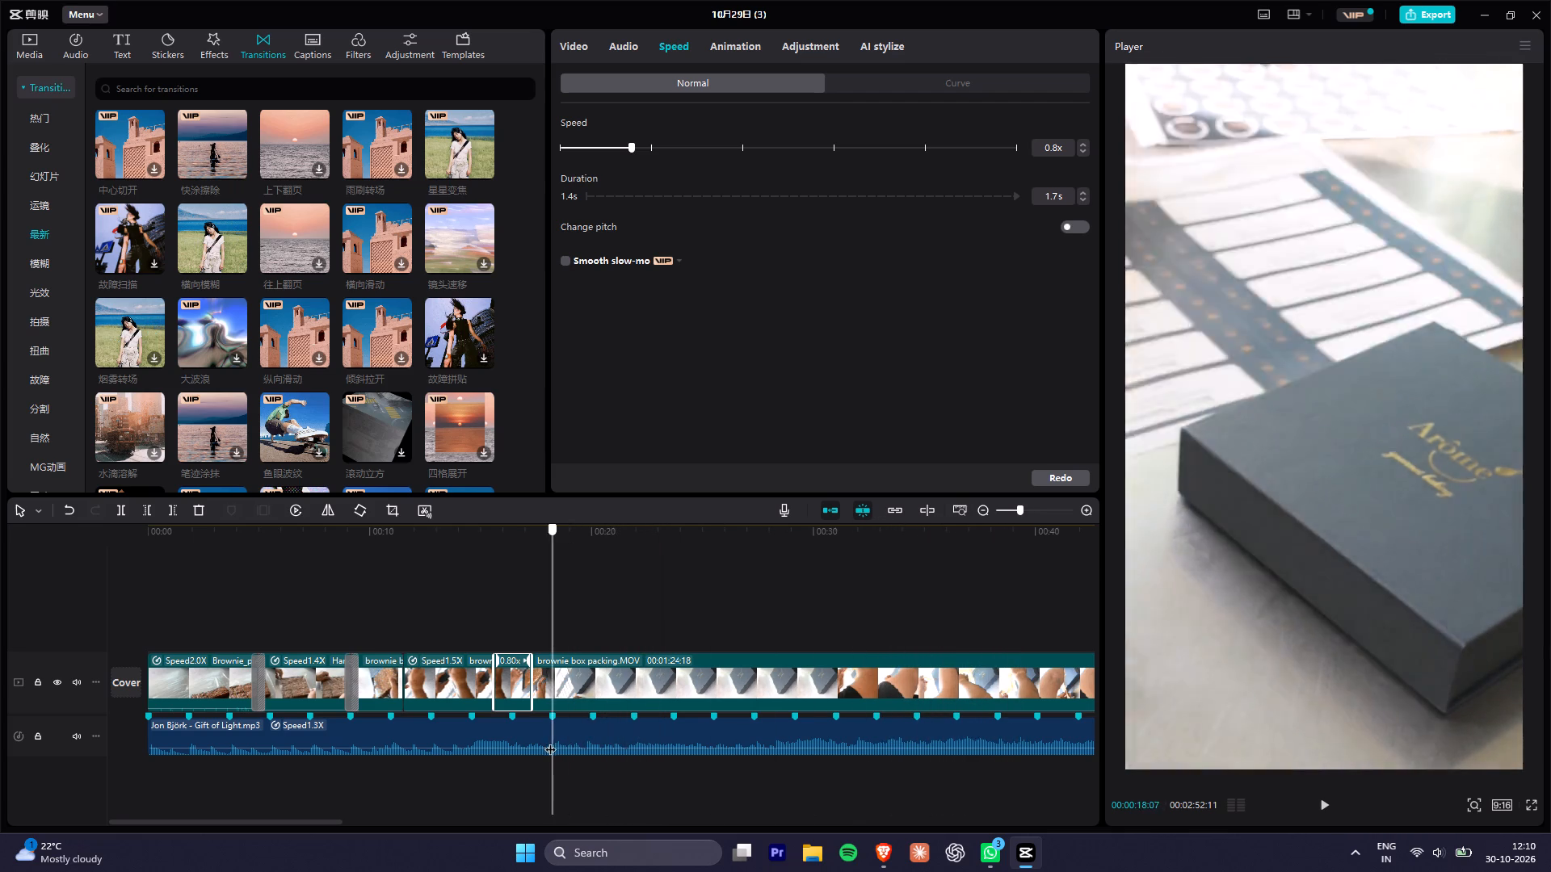
left_click_drag(550, 741, 633, 746)
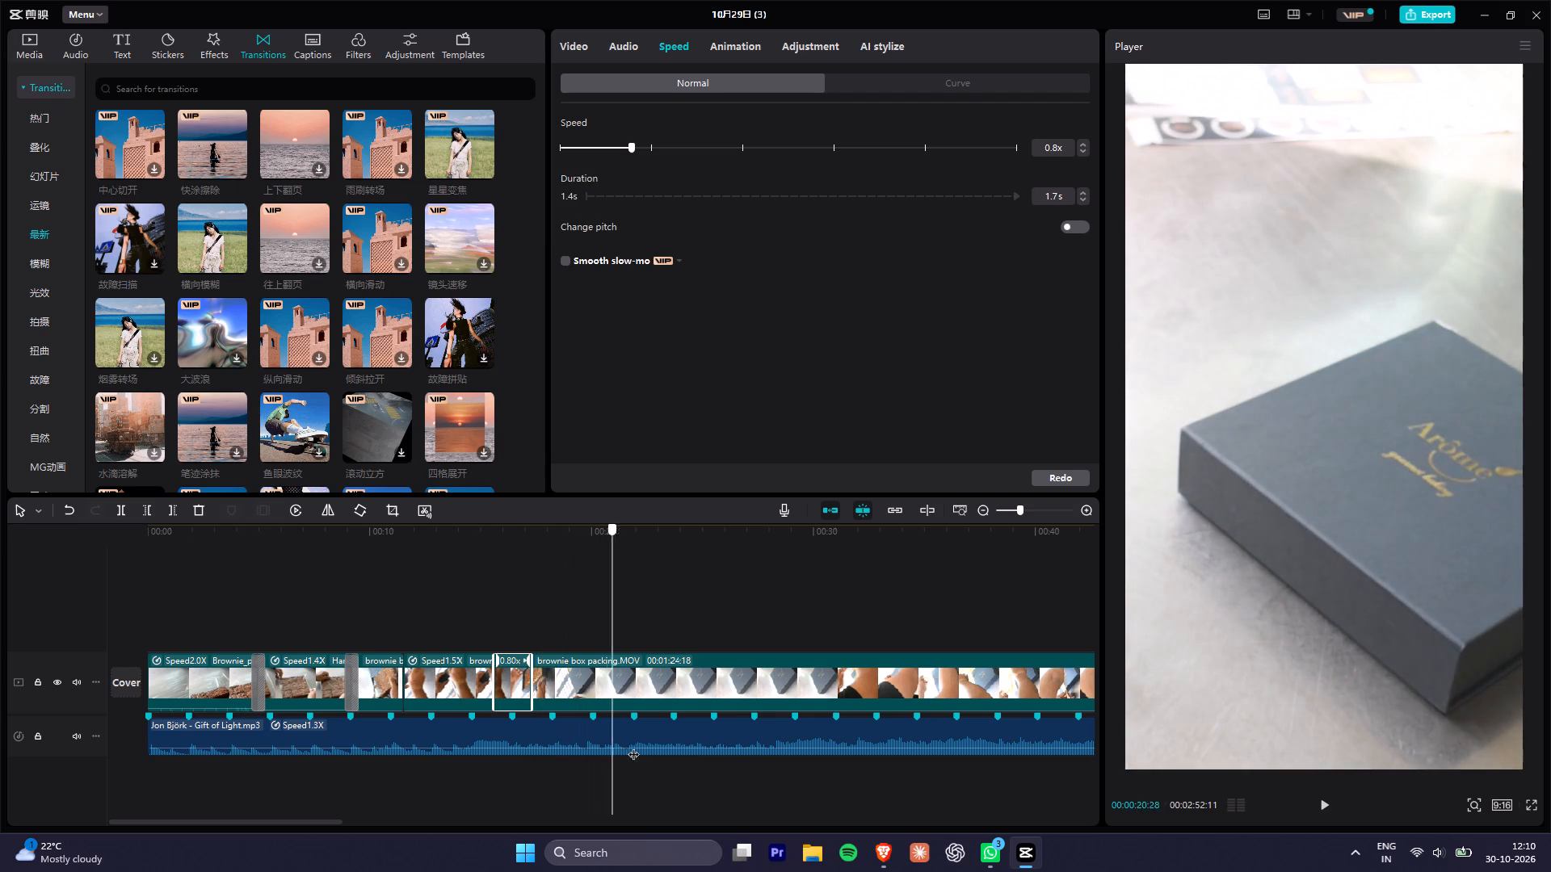
left_click_drag(633, 746, 878, 727)
scroll(822, 684, "down", 4, "alt")
scroll(719, 635, "down", 4, "alt")
left_click_drag(404, 532, 452, 543)
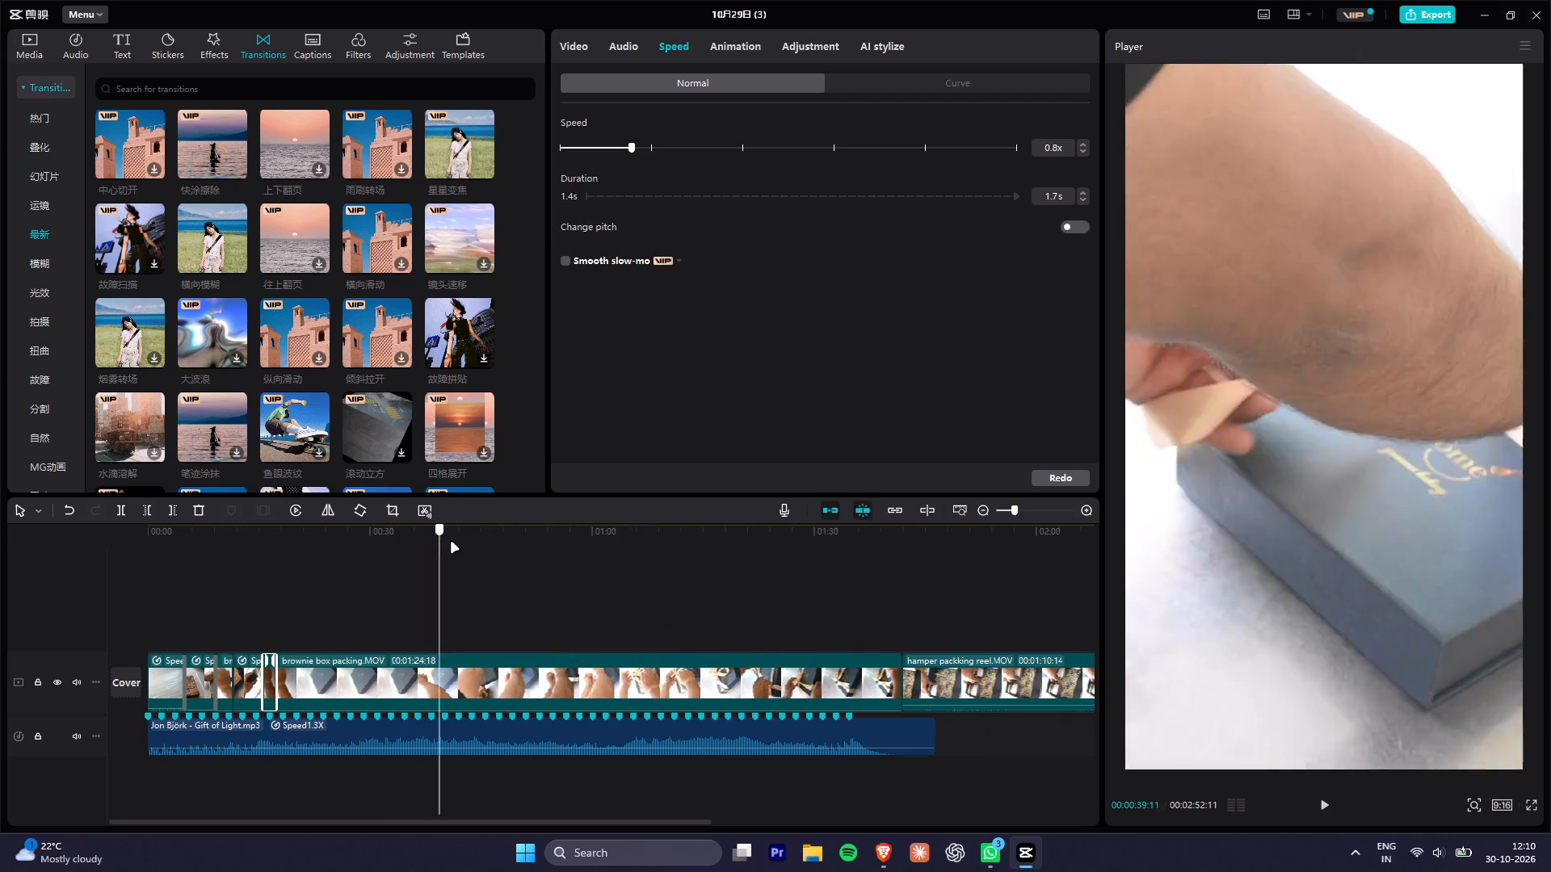
left_click_drag(452, 543, 719, 605)
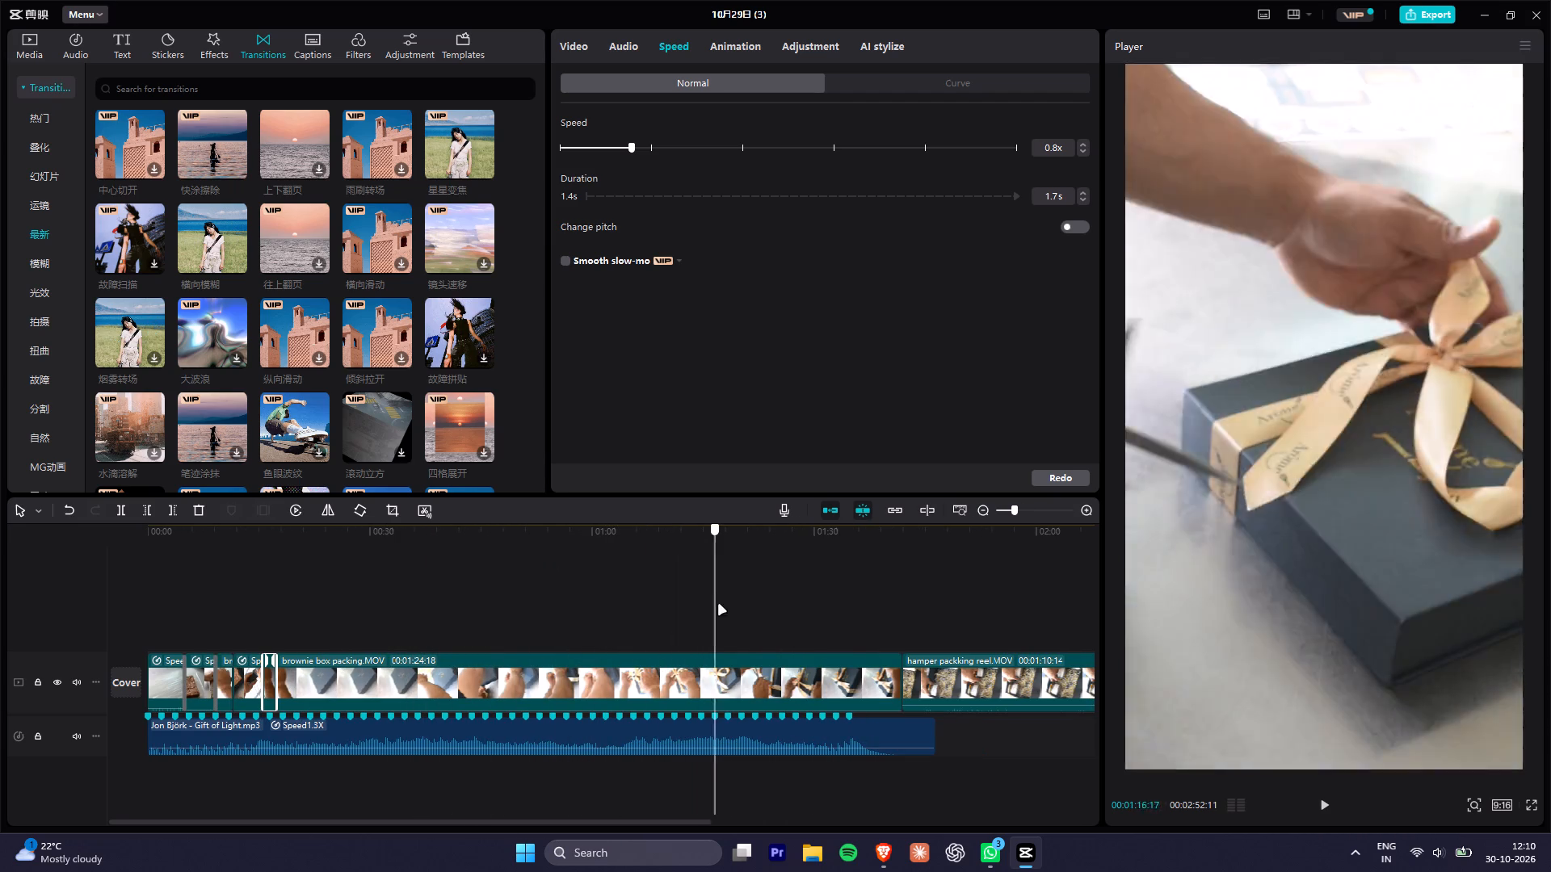
left_click_drag(719, 605, 862, 652)
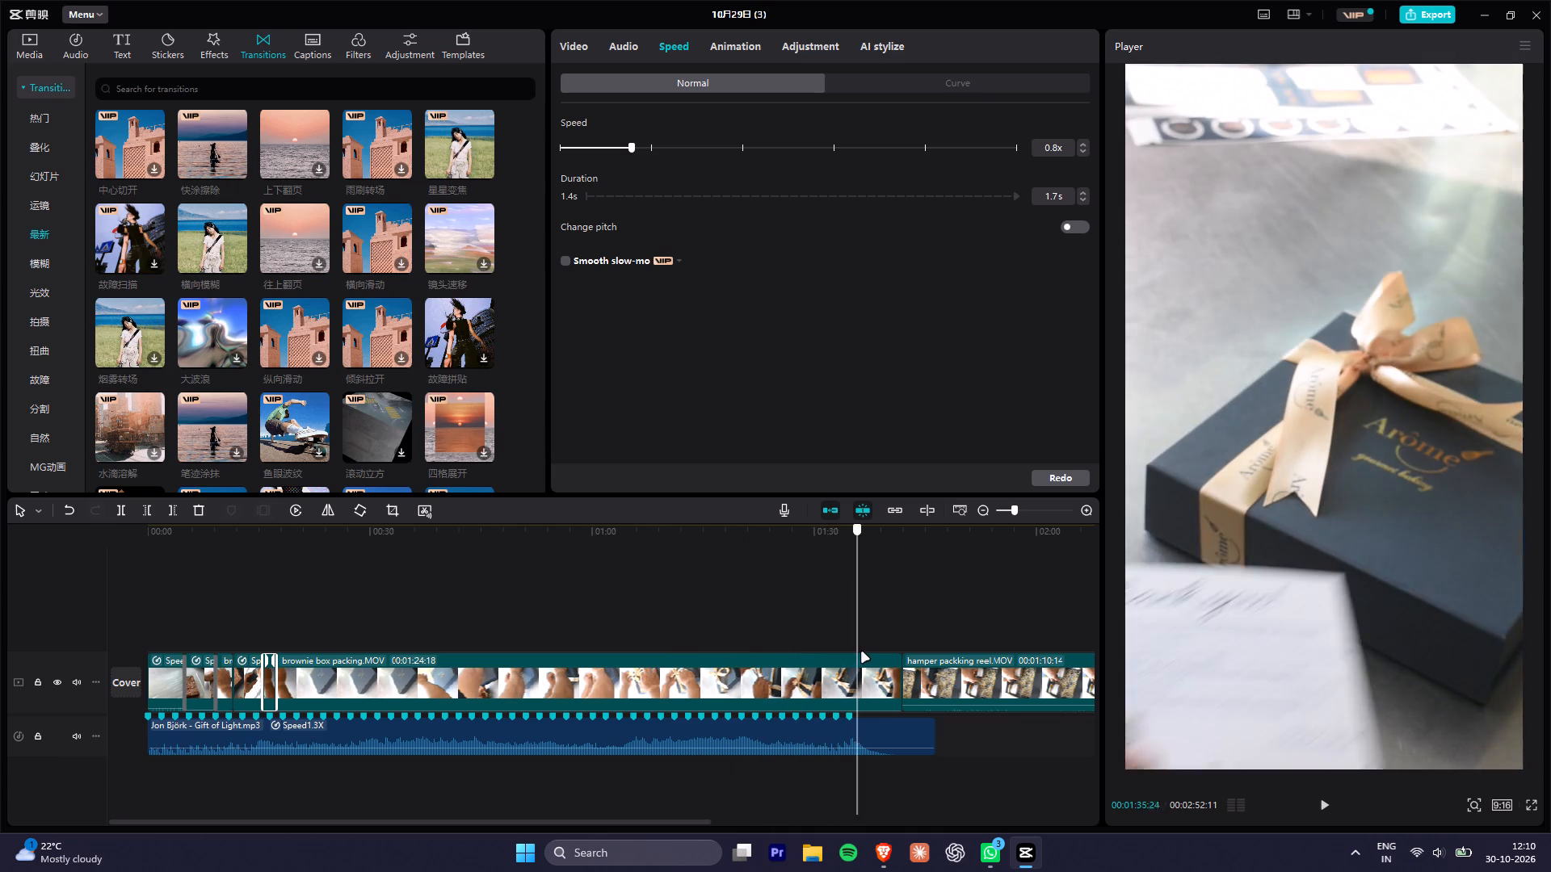
left_click_drag(862, 652, 890, 663)
Move the long brownie box packing clip to a new track above, starting at about 20 s, and disable it.
left_click(801, 694)
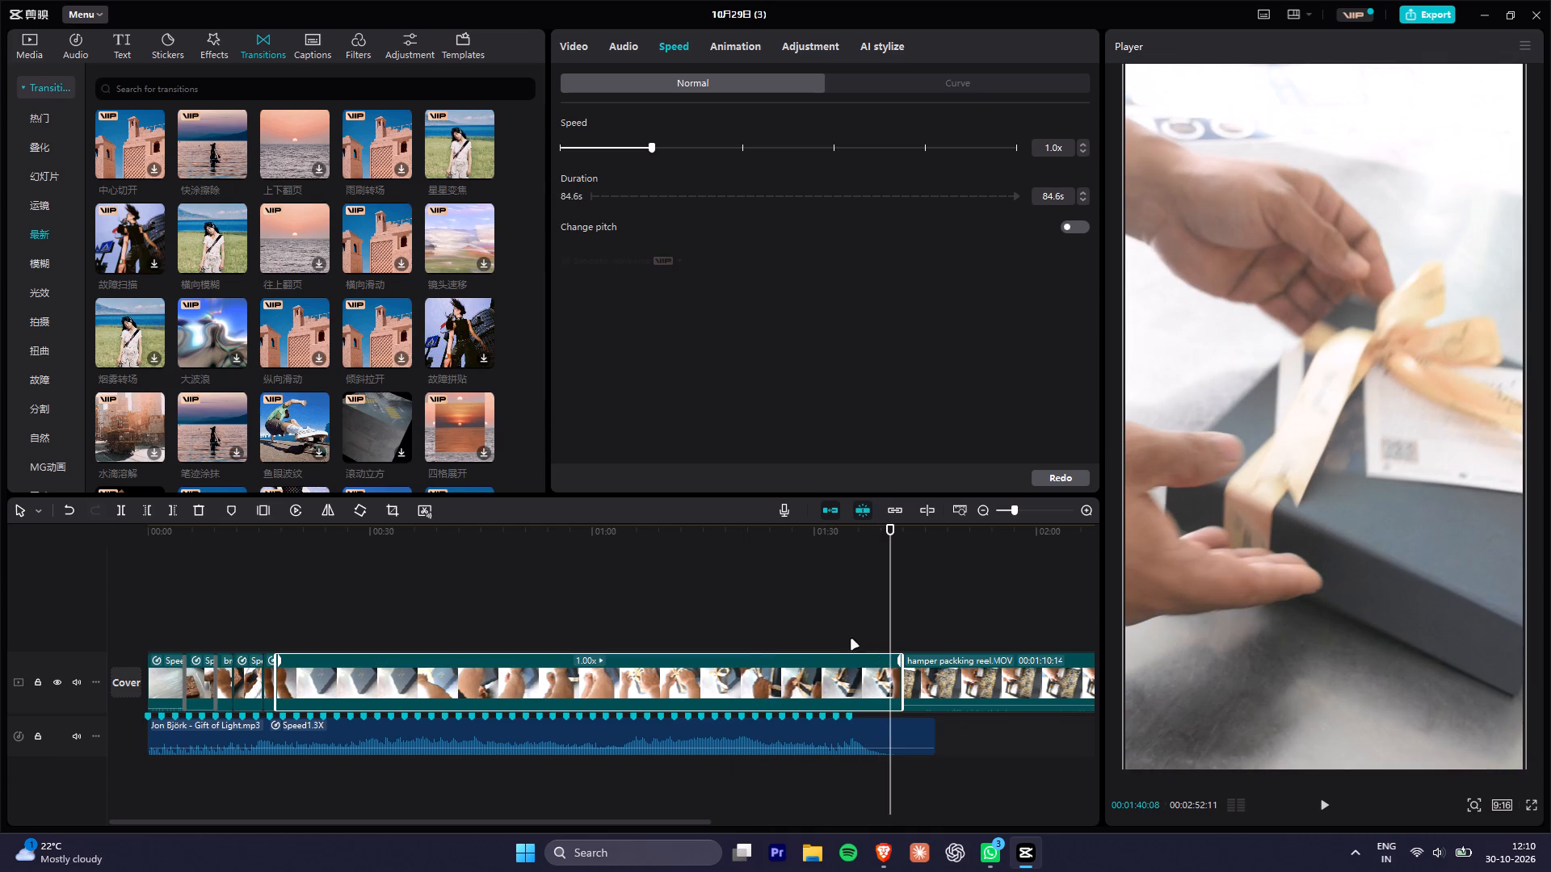
left_click_drag(578, 687, 603, 610)
key("v")
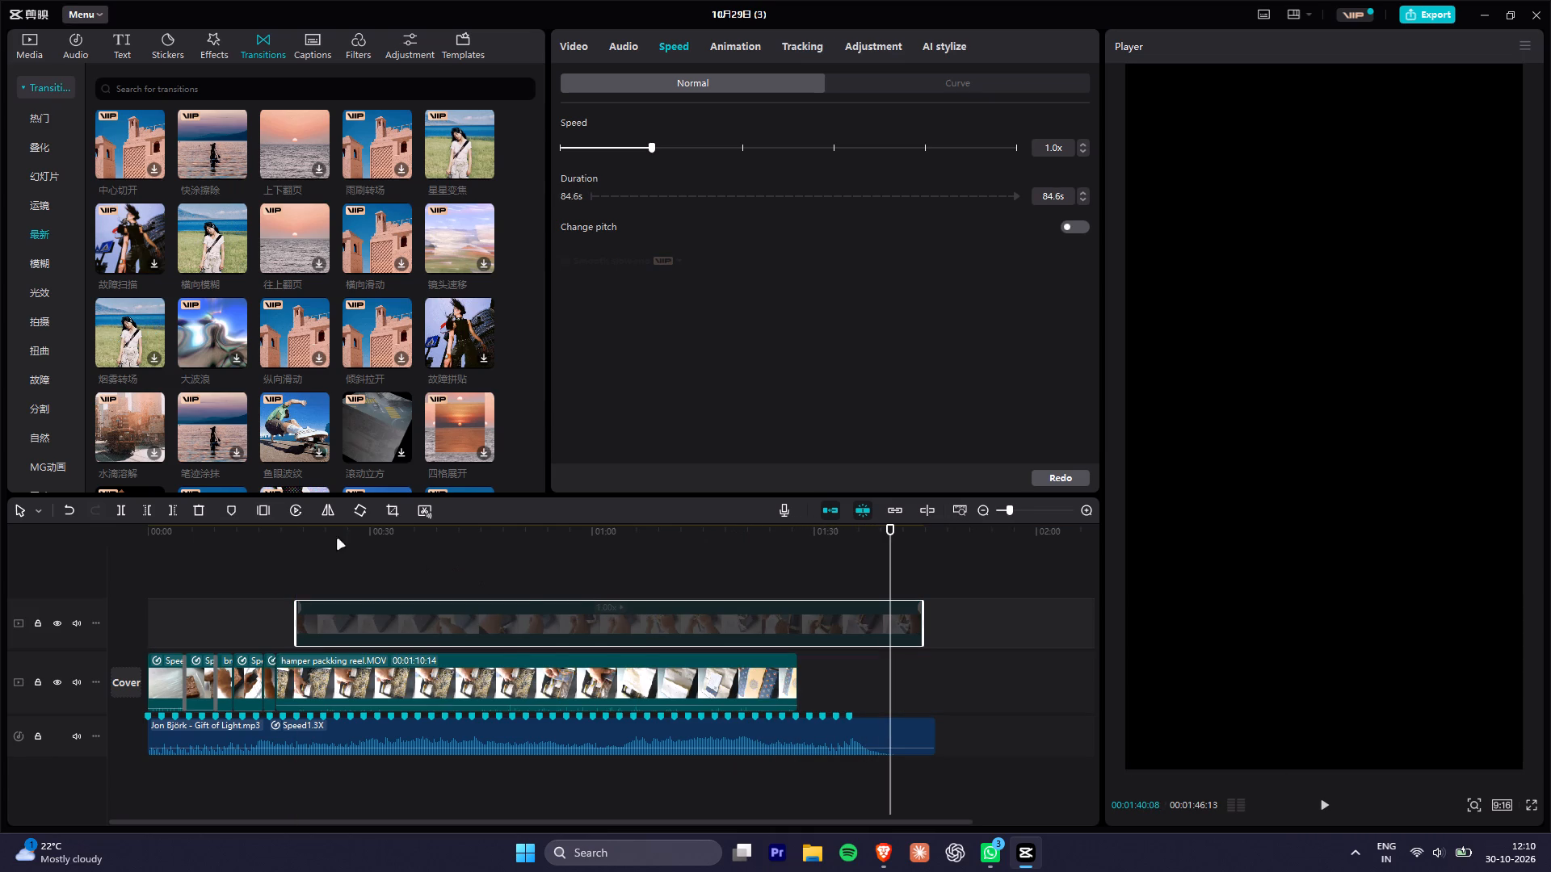
Review the cut into the hamper packing clip and play the sequence from the start.
left_click_drag(258, 534, 307, 544)
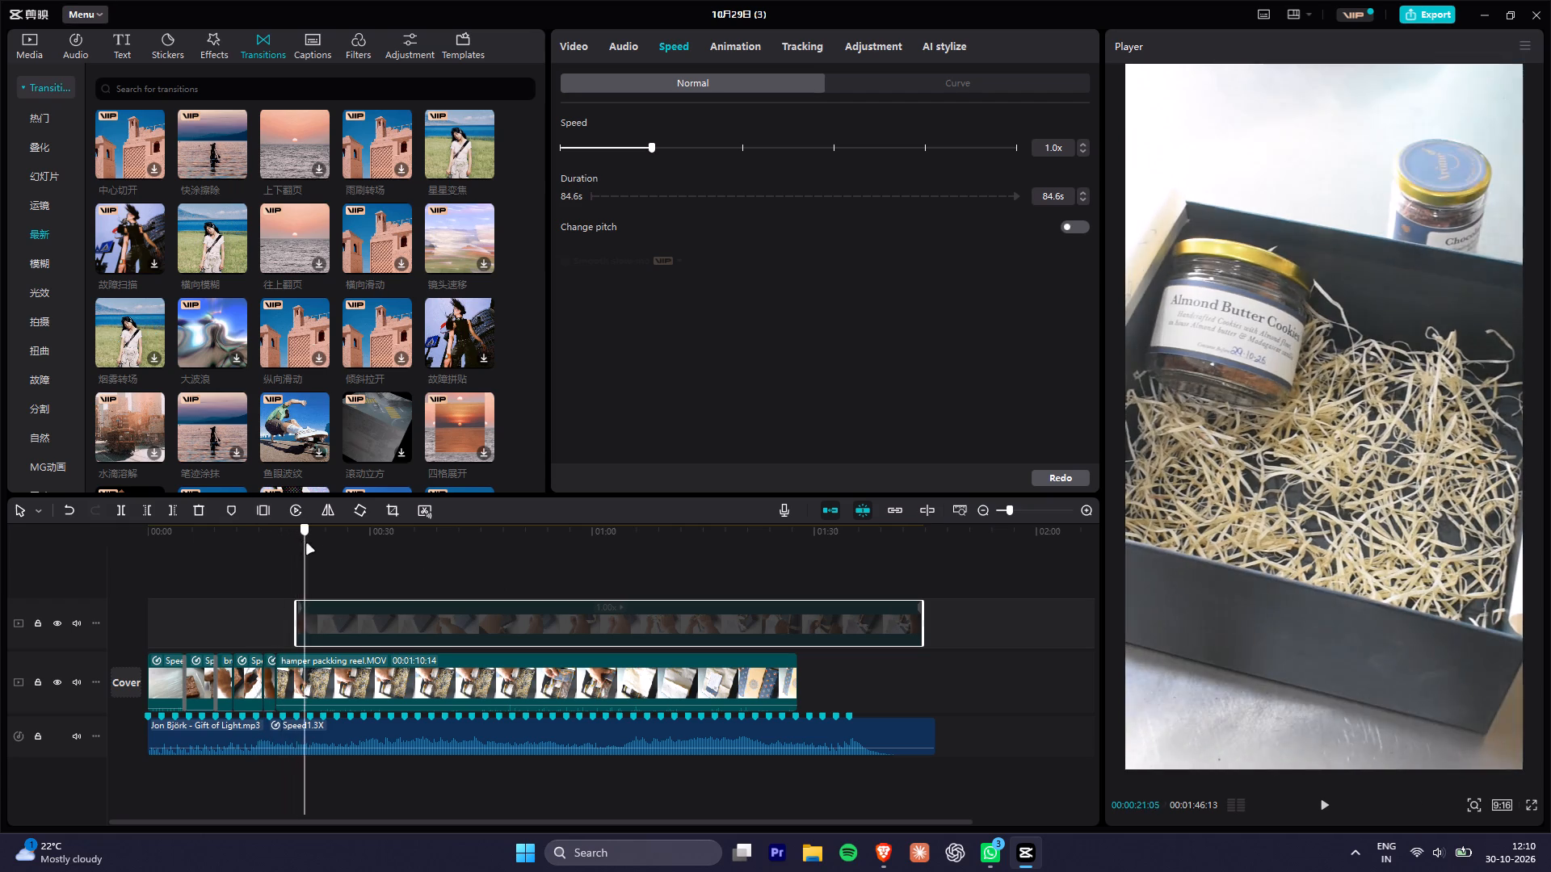
left_click_drag(307, 544, 201, 566)
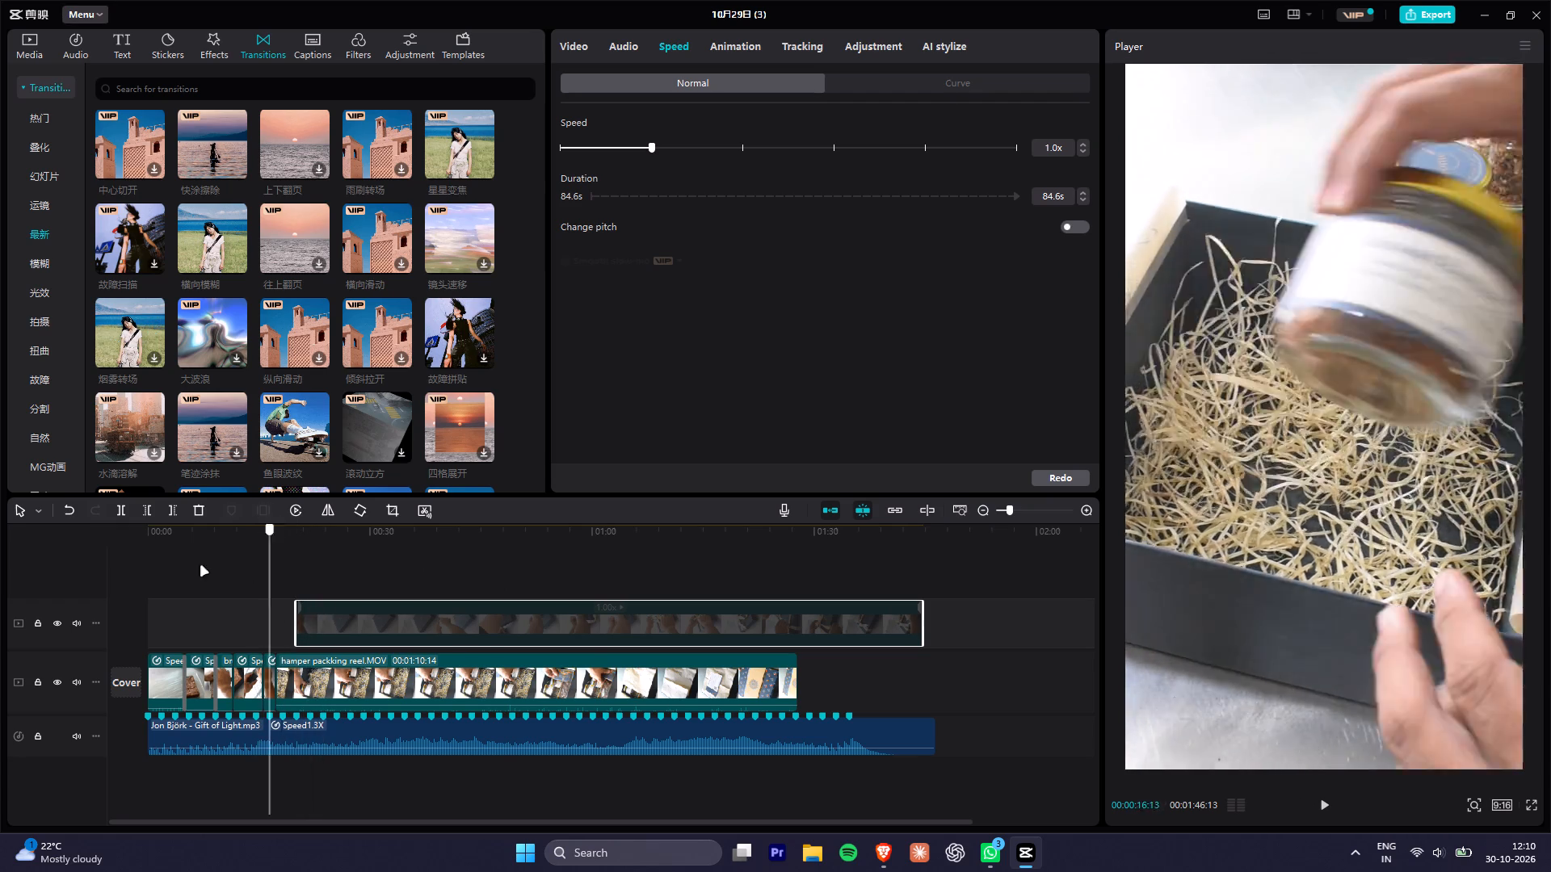
left_click_drag(201, 566, 272, 602)
scroll(332, 628, "up", 12, "alt")
left_click_drag(237, 533, 0, 533)
key("space")
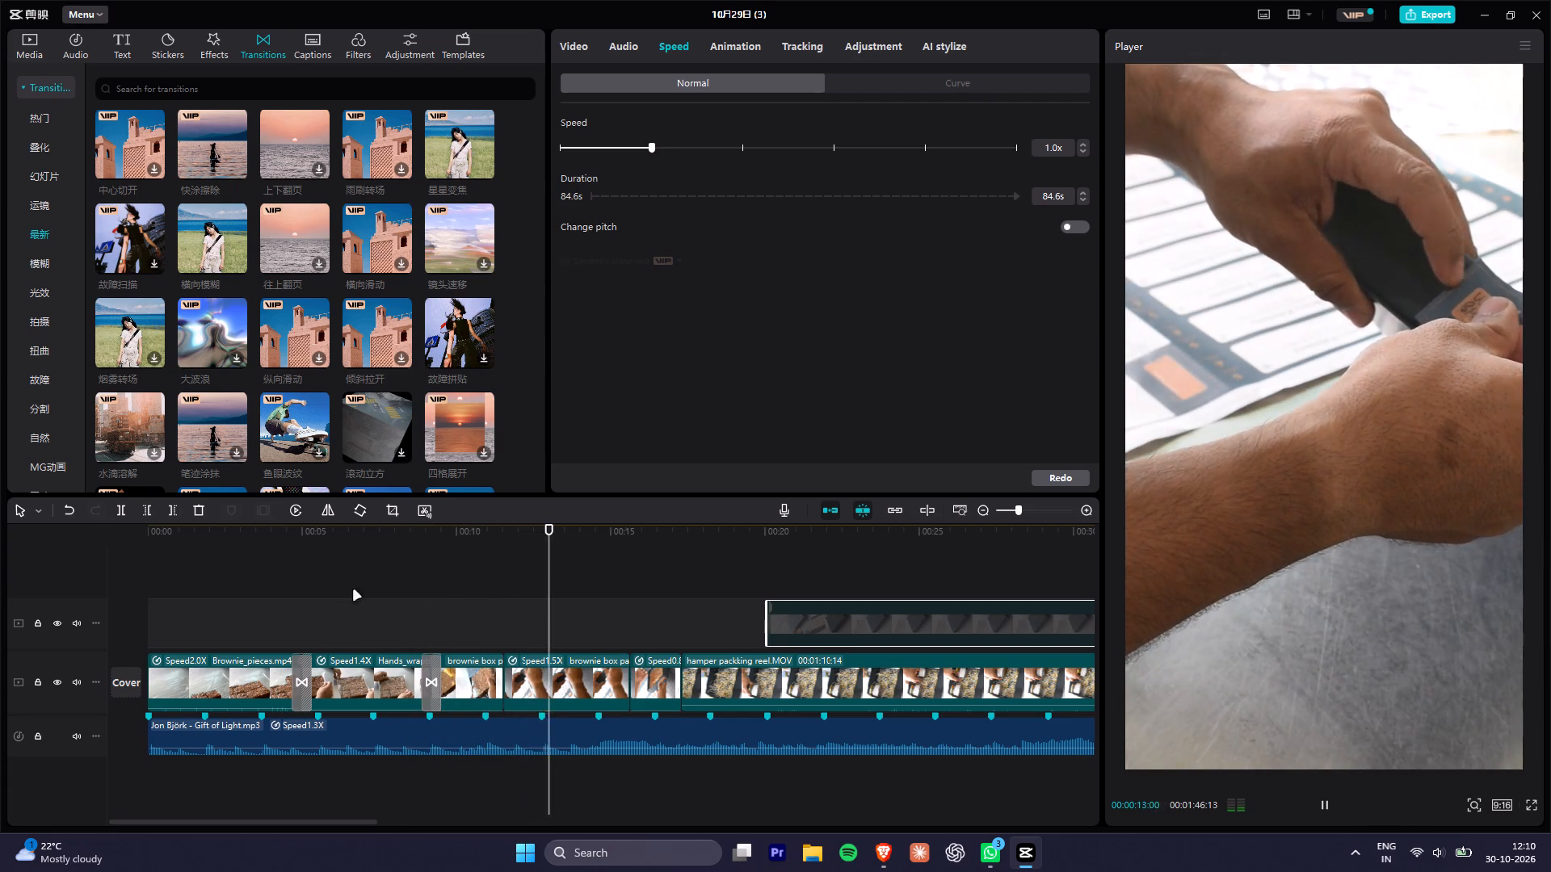
key("space")
Trim the end of the 1.4x Hands_wrapping clip back to 00:00:08:18, shortening it to about 3.6 s.
left_click_drag(372, 539, 413, 543)
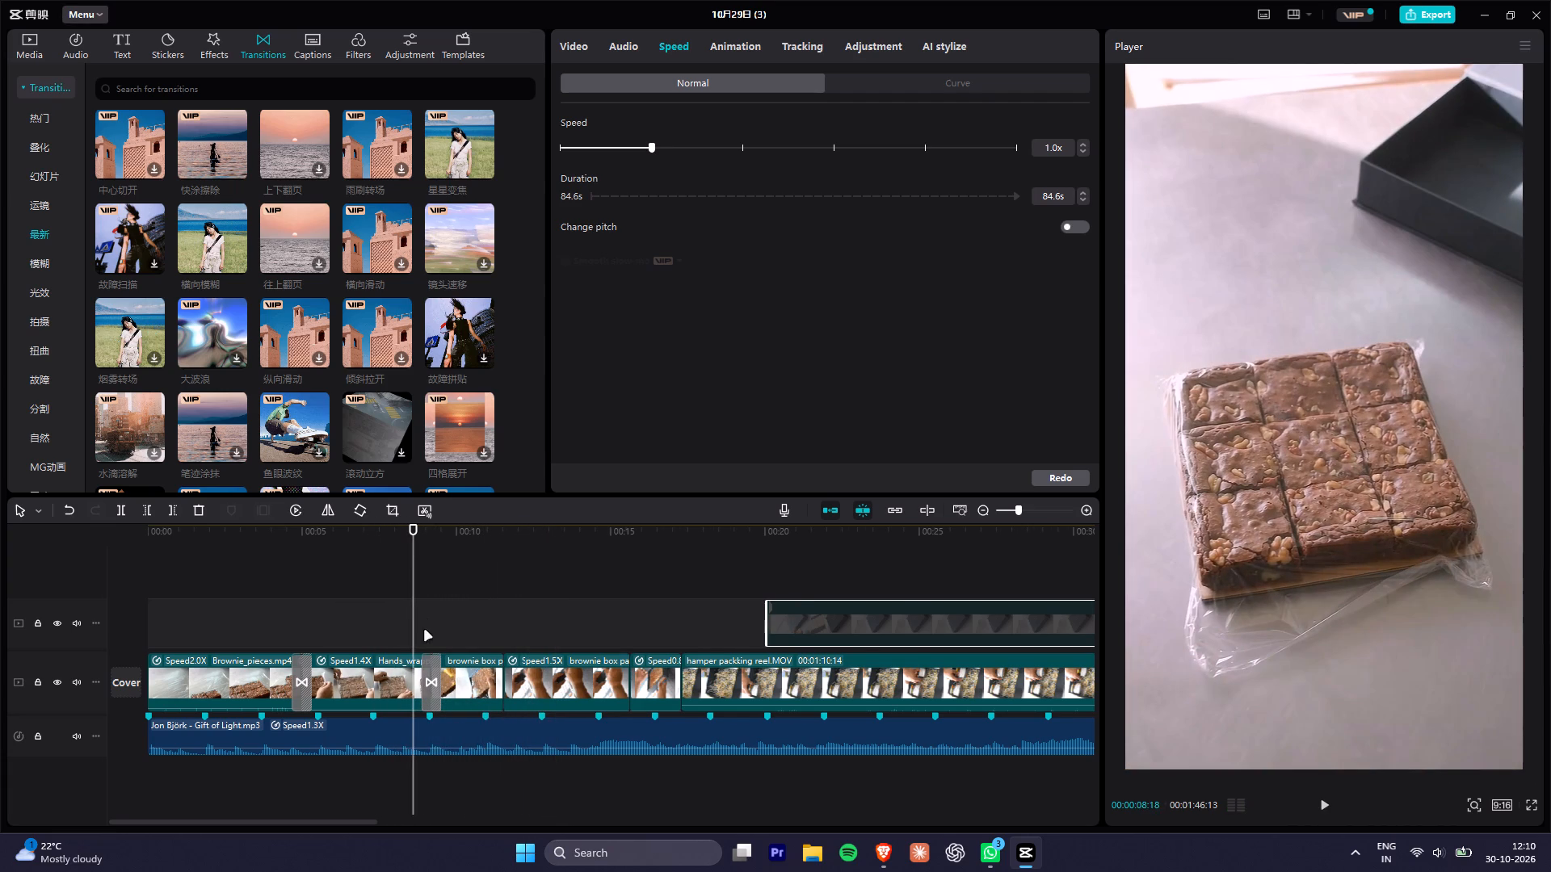
scroll(426, 632, "up", 7, "alt")
left_click(396, 679, "alt")
left_click_drag(443, 681, 435, 684)
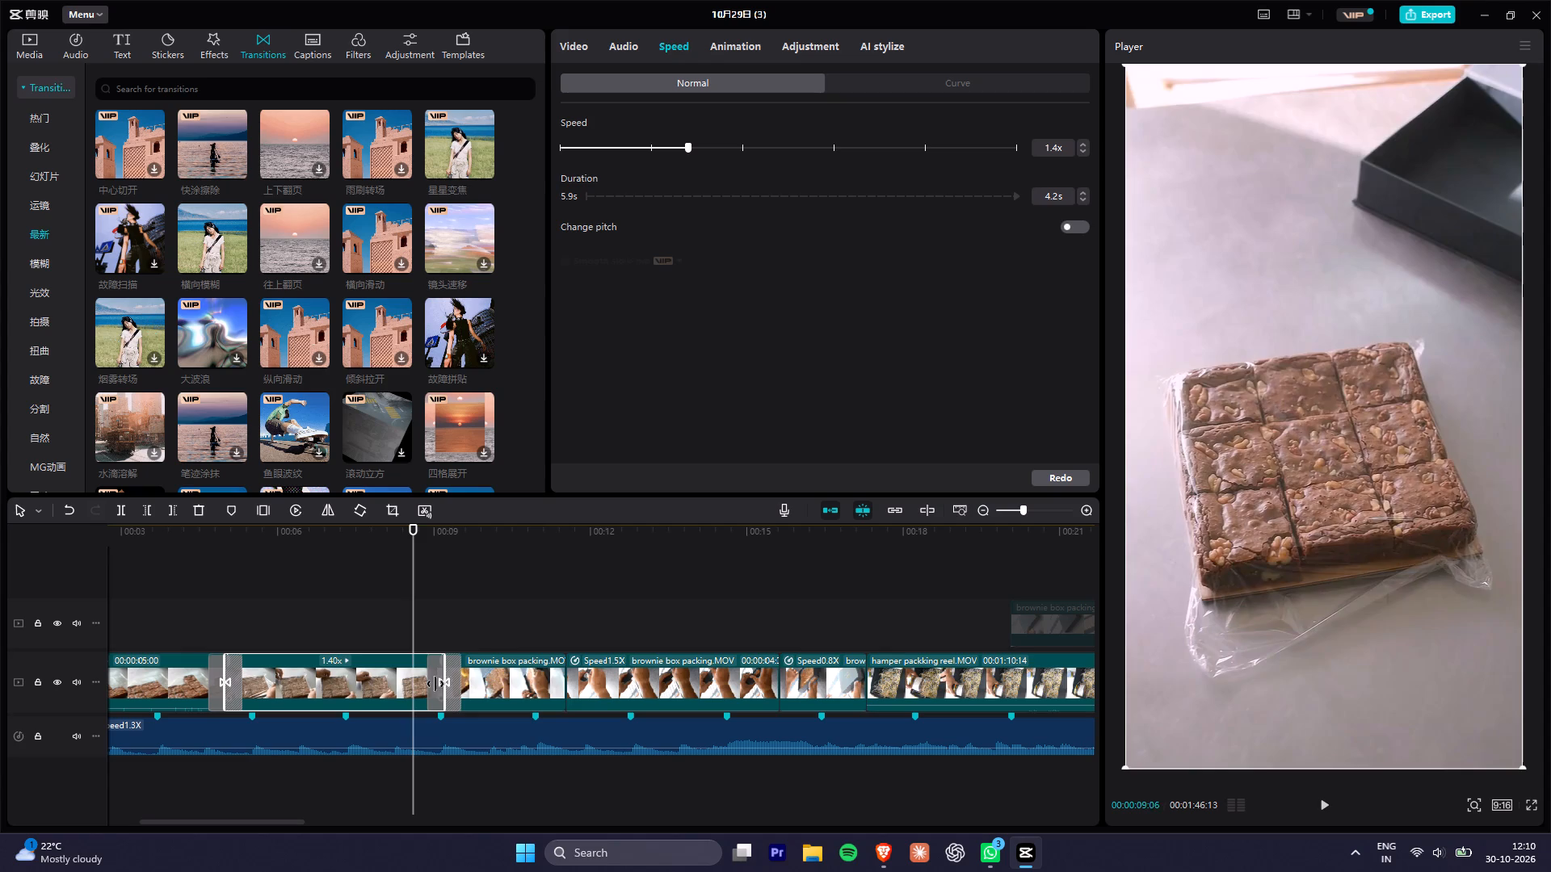
left_click_drag(435, 684, 409, 682)
Play and scrub from the shortened wrapping clip to the 0.8x box packing clip to check the pacing.
left_click(290, 533)
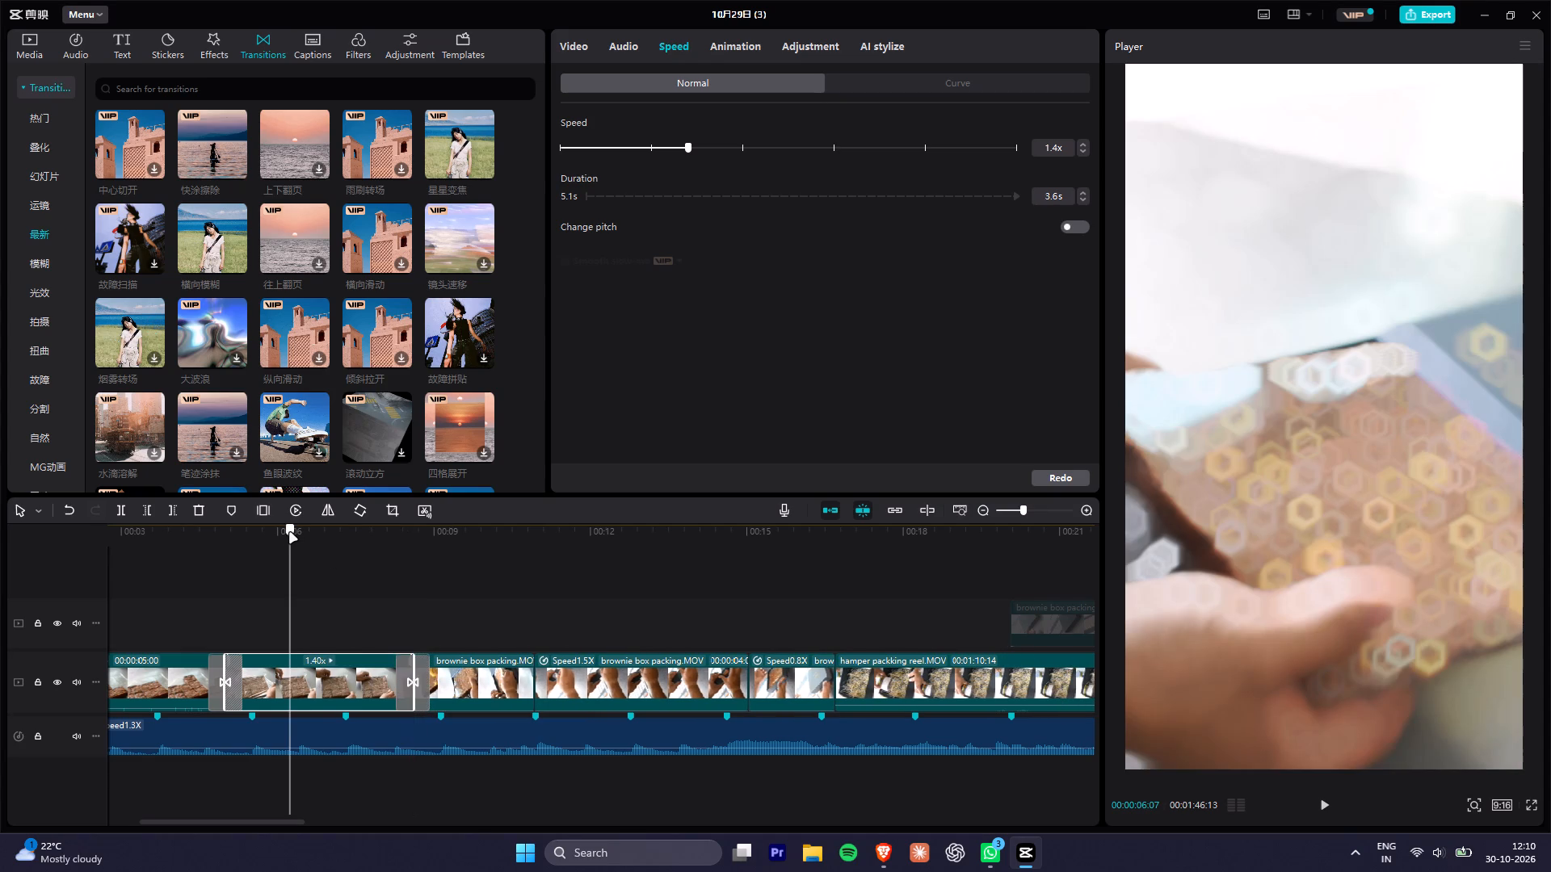
key("space")
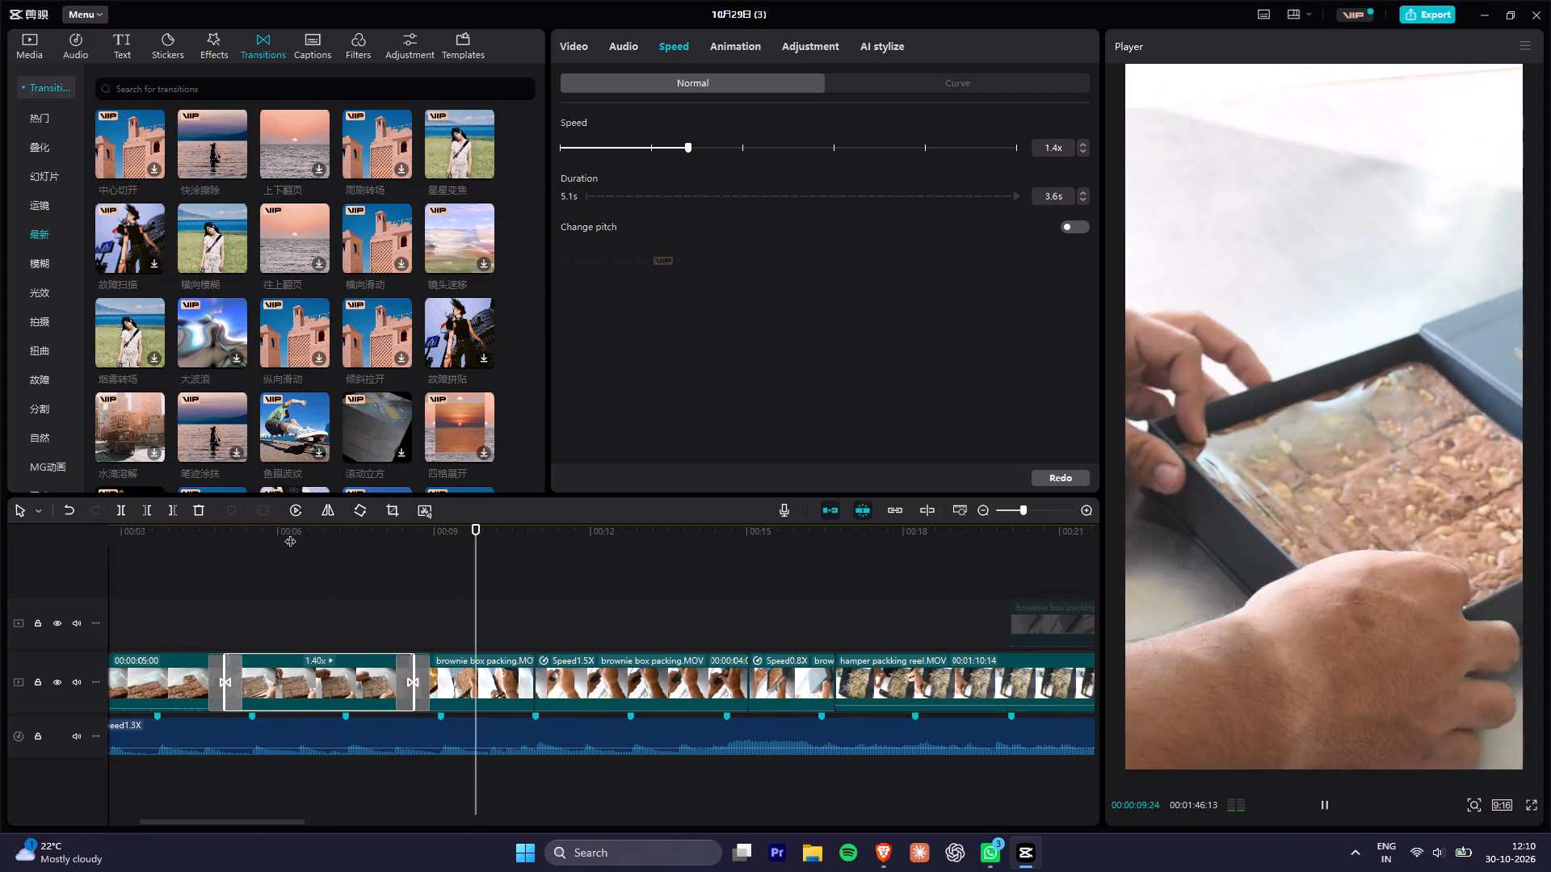
key("space")
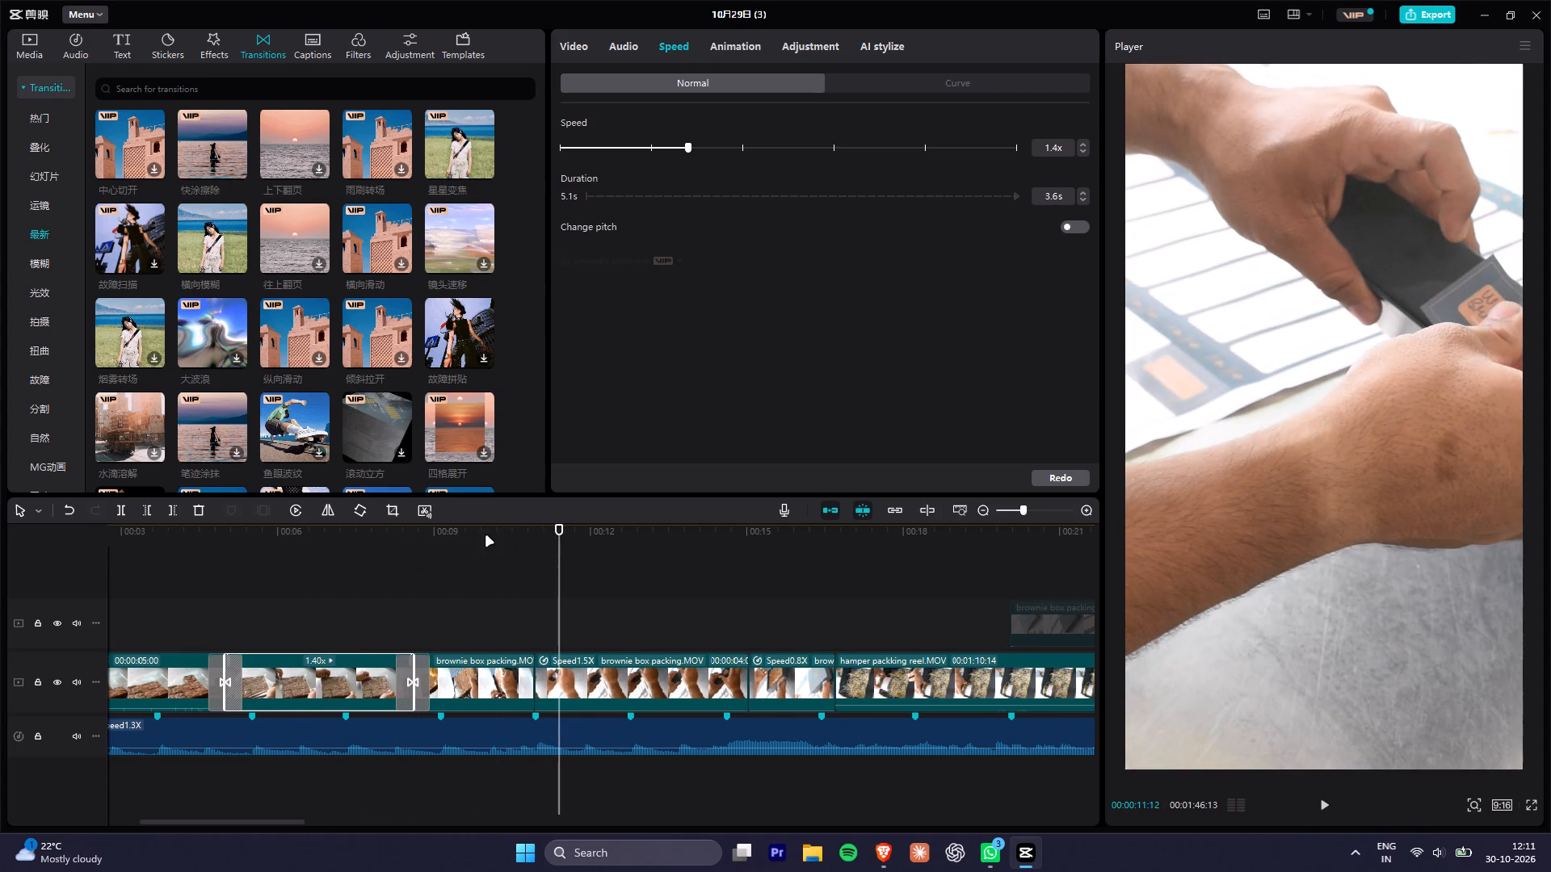
left_click_drag(496, 530, 645, 560)
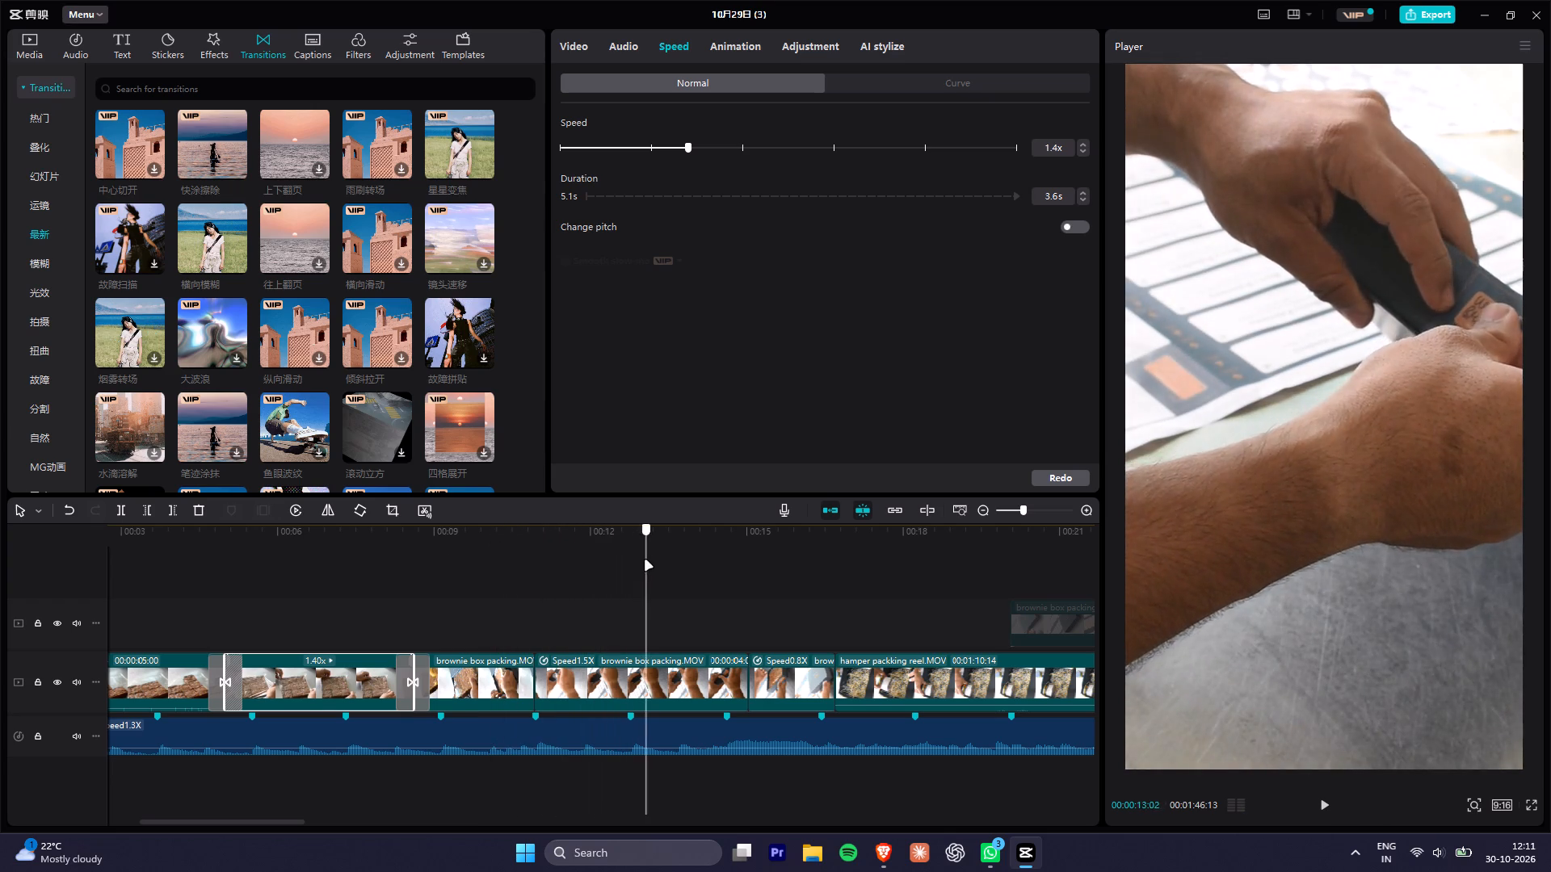
left_click_drag(645, 560, 788, 583)
scroll(778, 604, "down", 3, "alt")
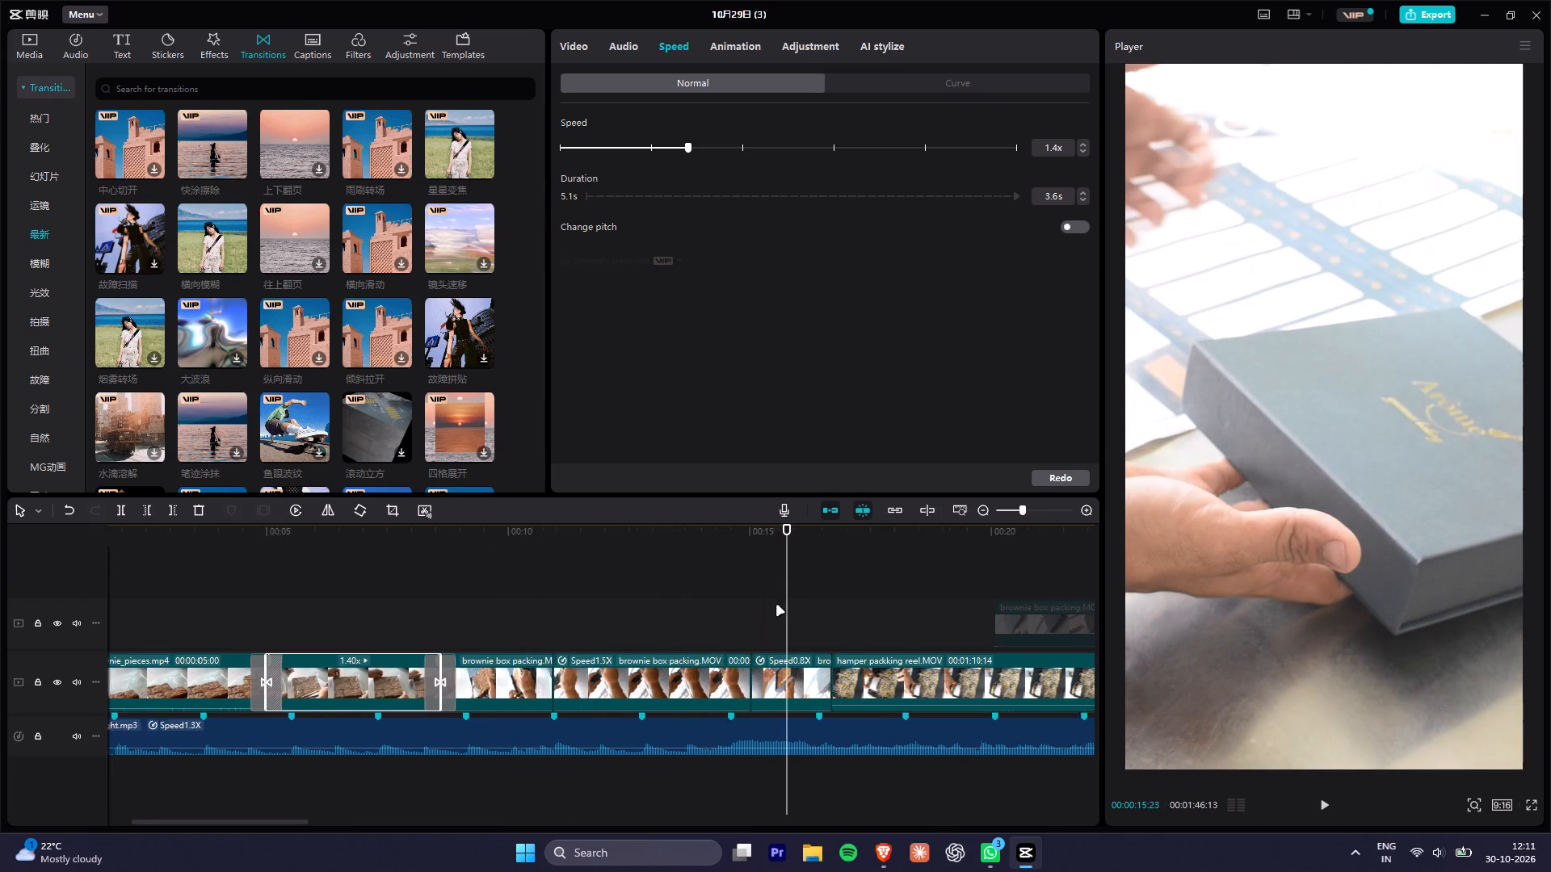
Play the opening of the hamper packing clip and check its placement over the whole timeline.
scroll(759, 598, "down", 6, "alt")
key("space")
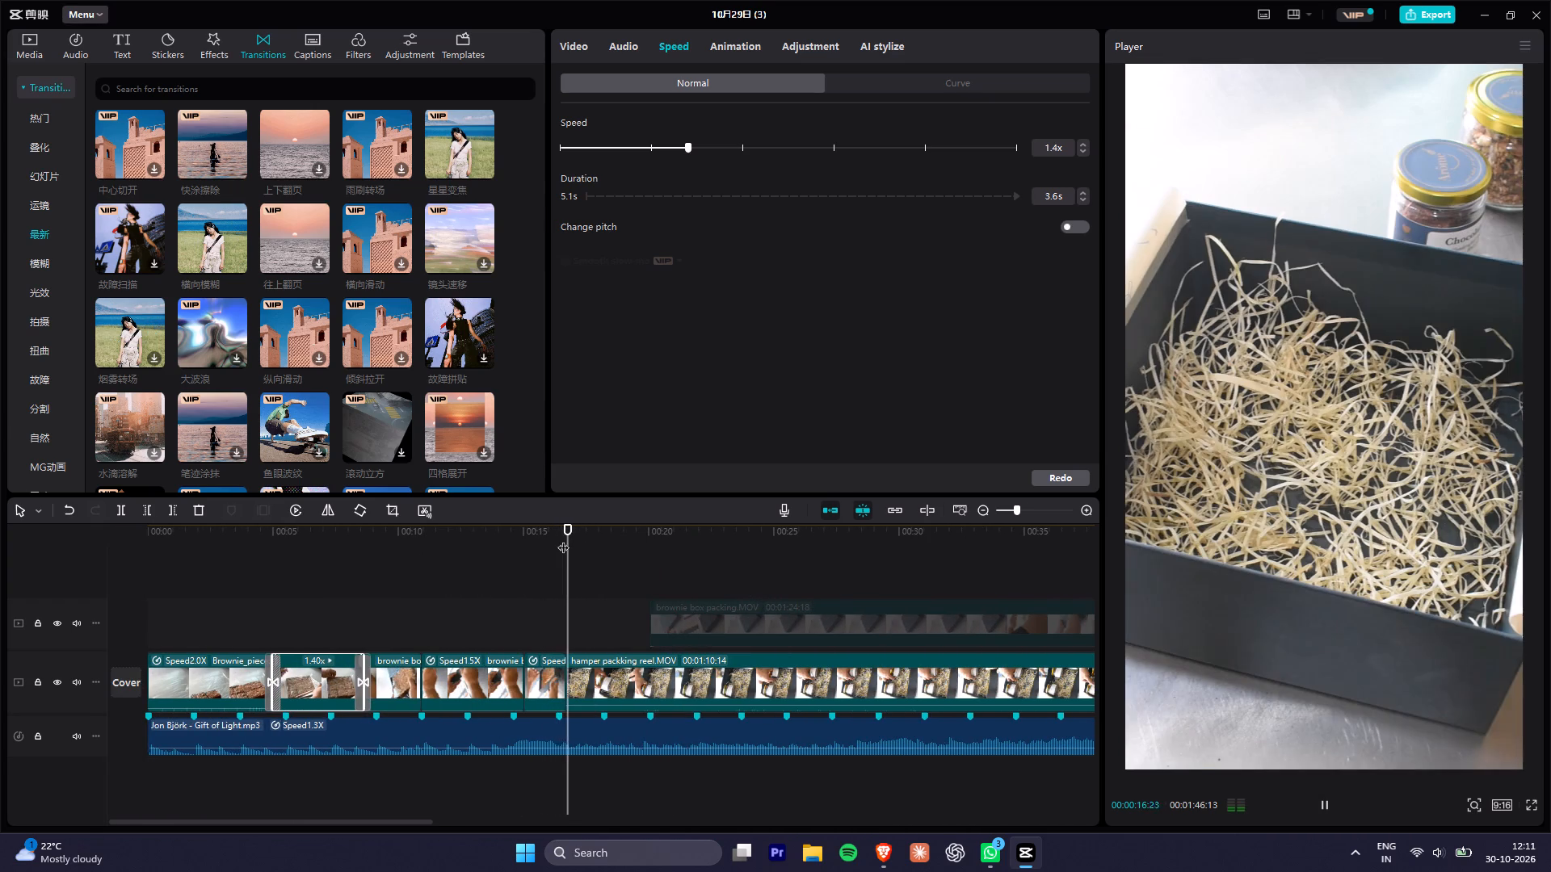
key("space")
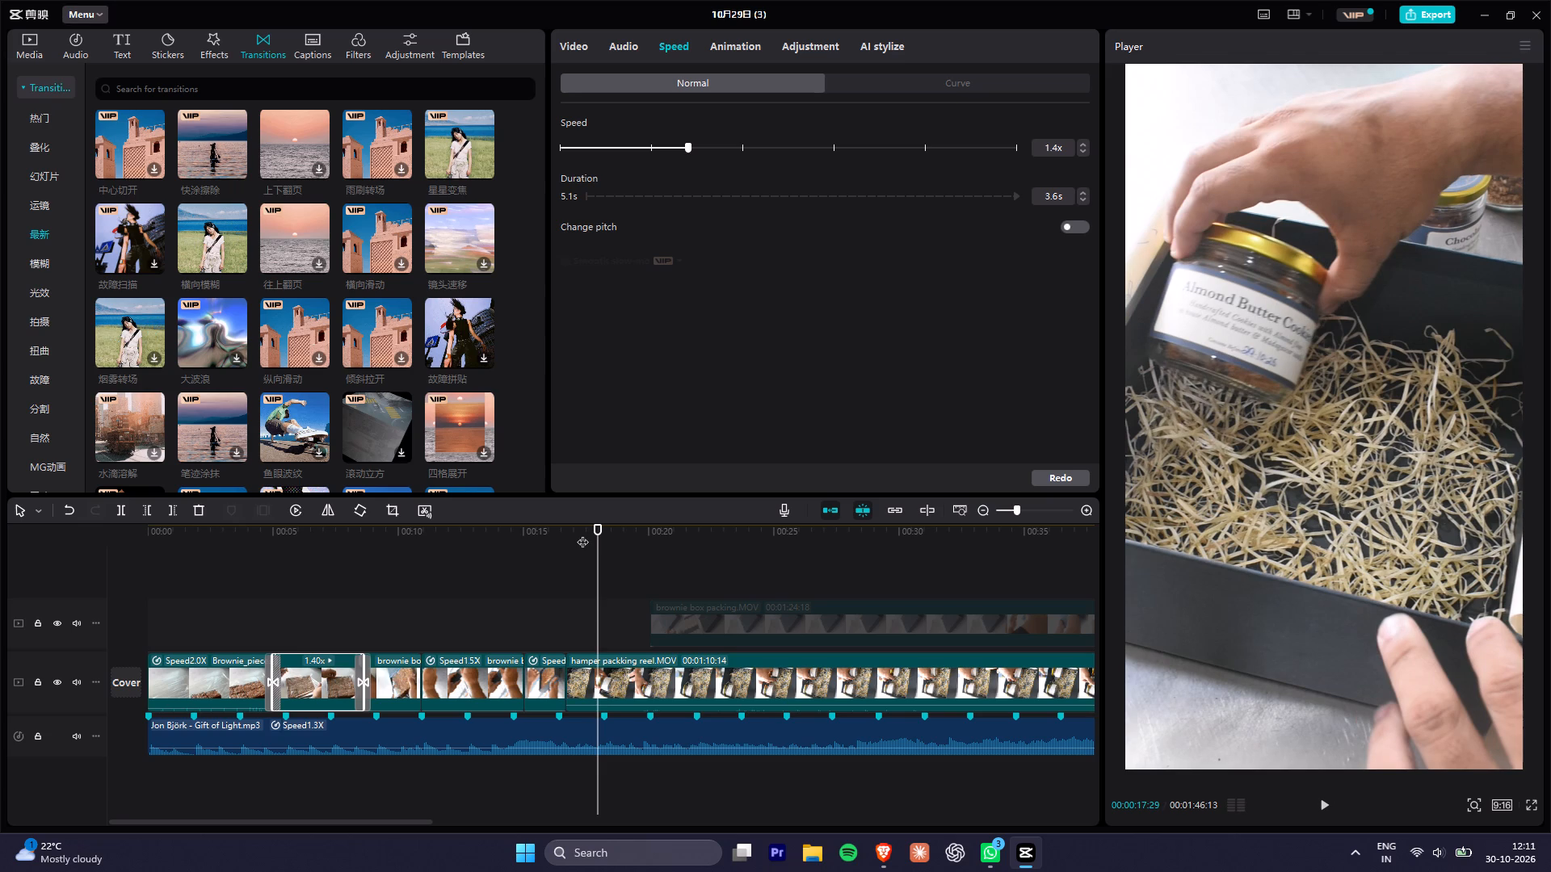
key("space")
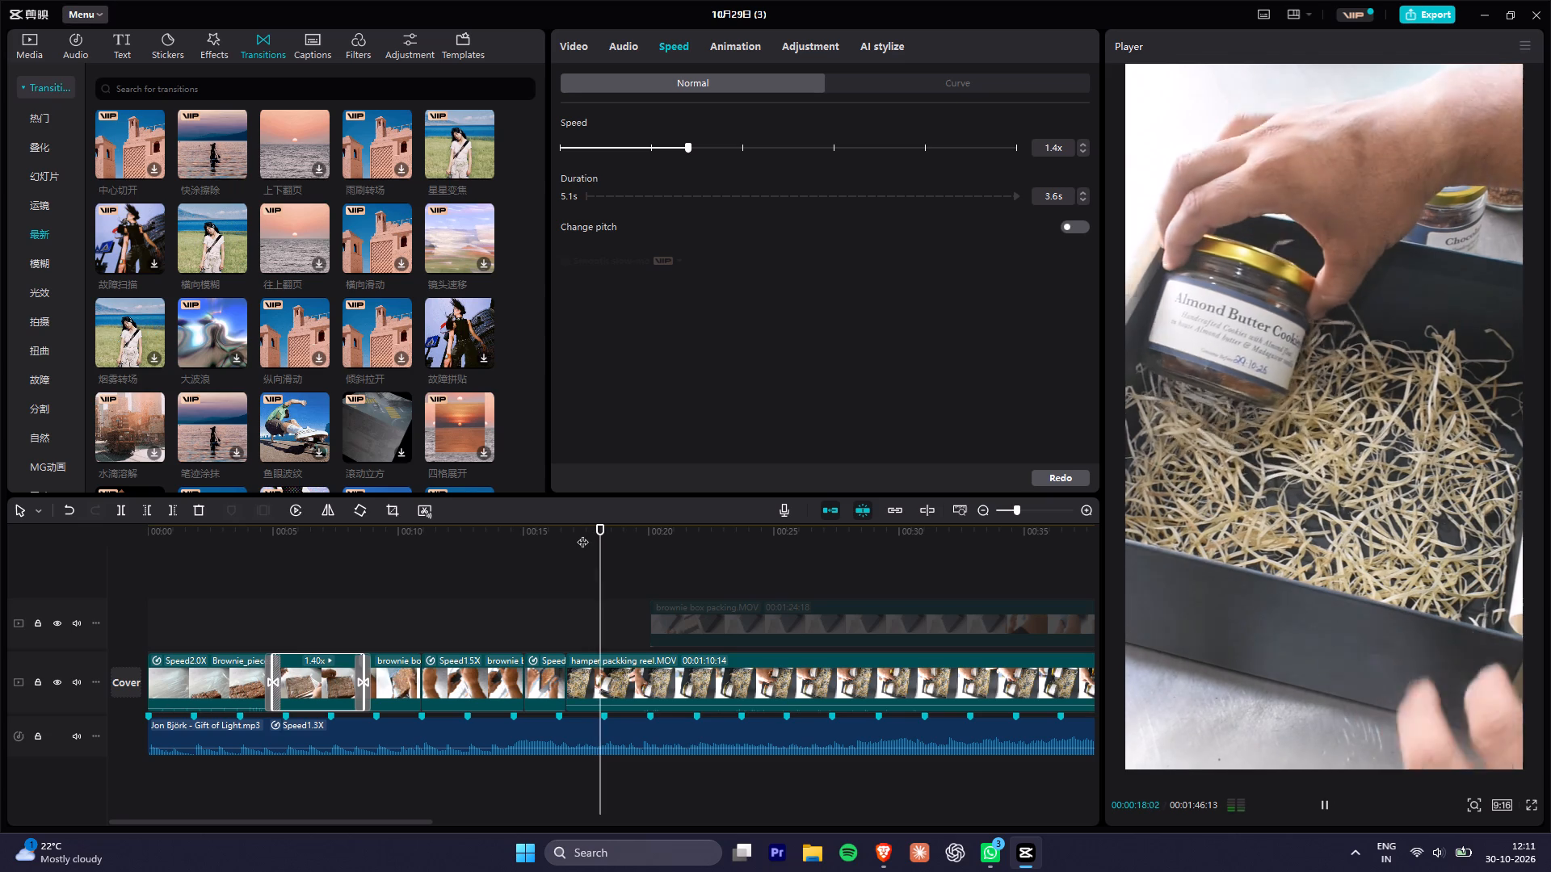
scroll(631, 589, "down", 6, "alt")
scroll(436, 551, "down", 3, "alt")
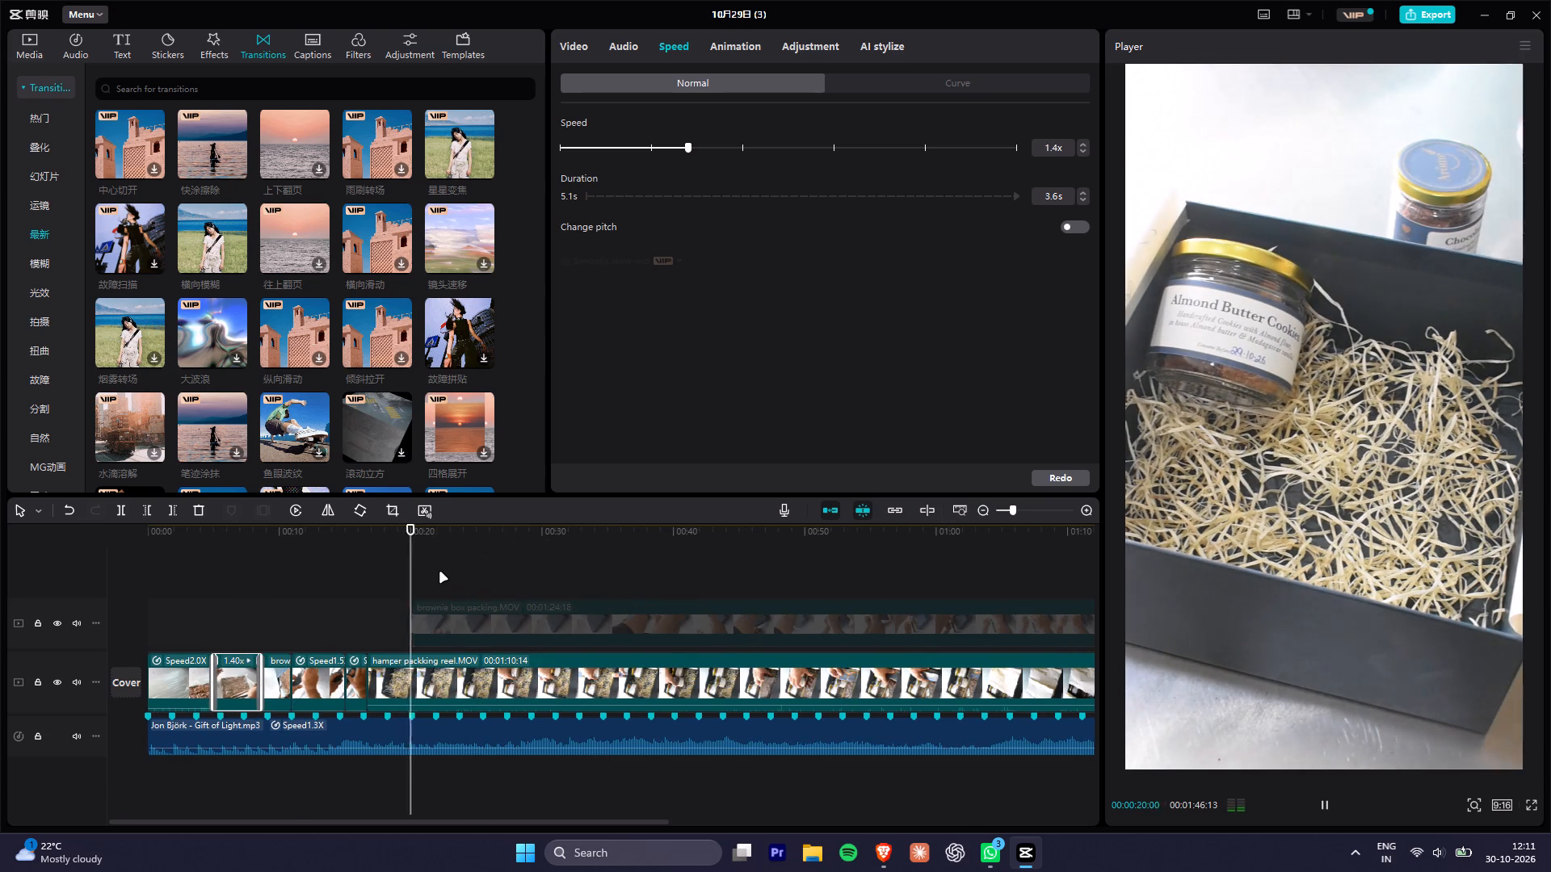
scroll(440, 572, "down", 1, "alt")
key("space")
left_click(279, 539)
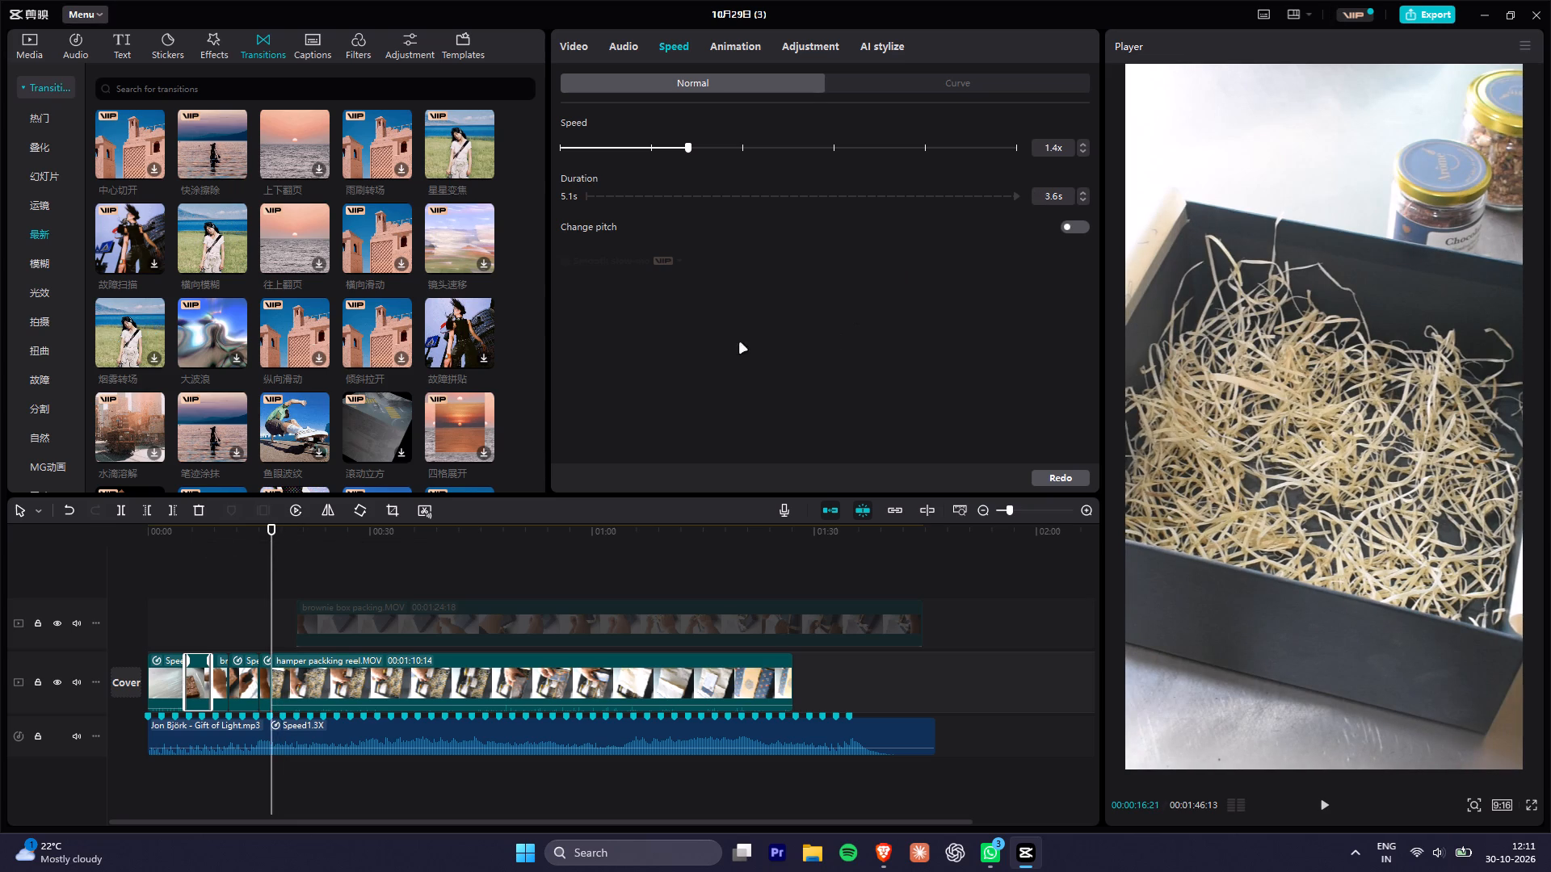
Switch to Windows Settings and examine the display resolution, scale and multiple-display options.
type("SETTING")
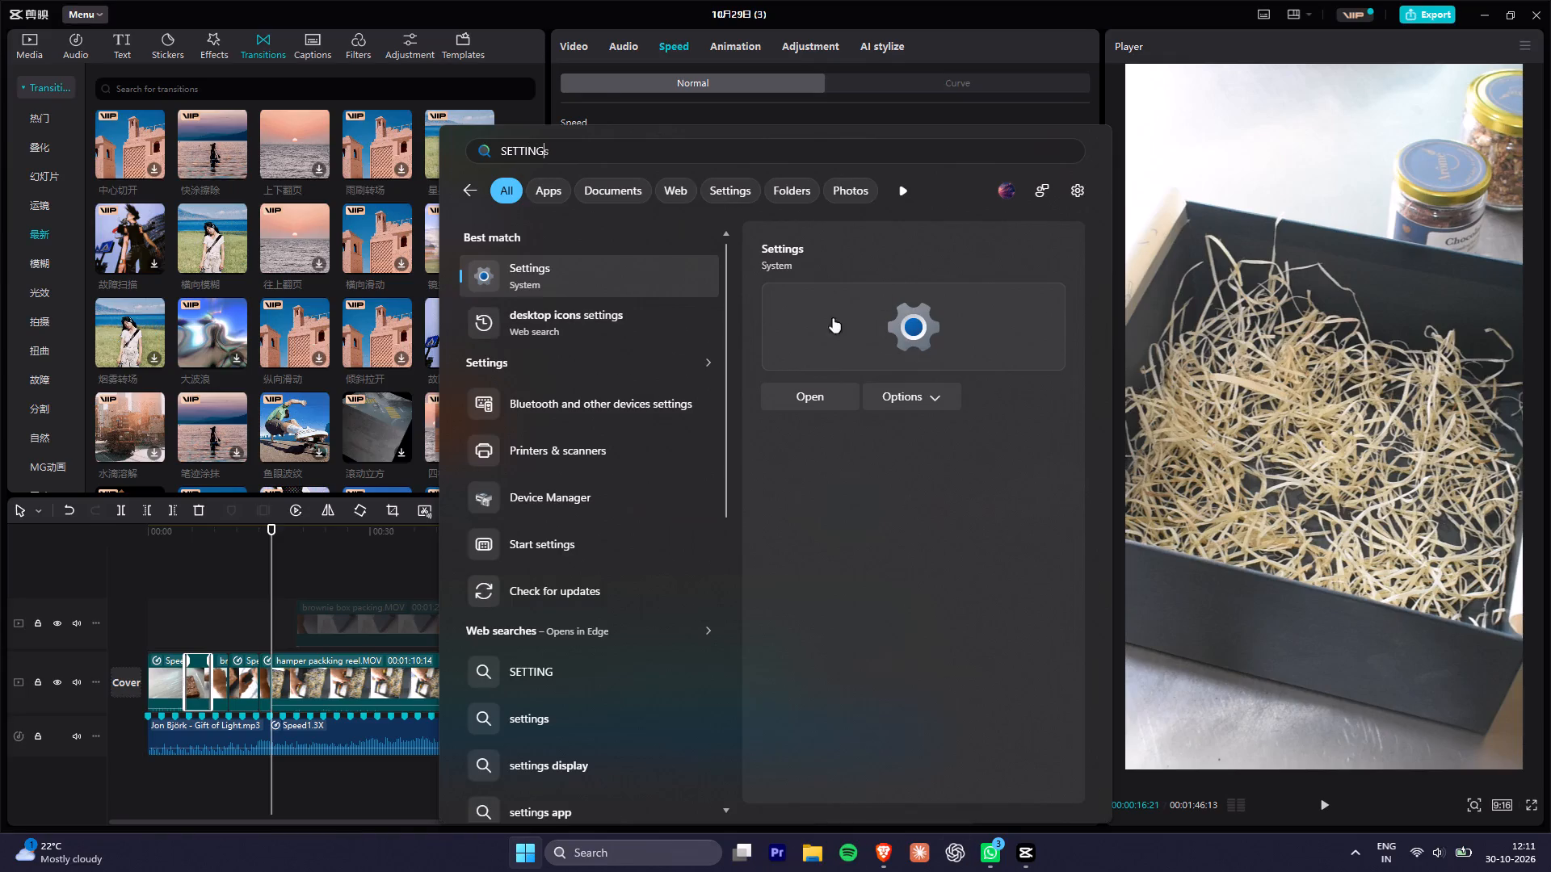
left_click(551, 268)
scroll(762, 337, "up", 1)
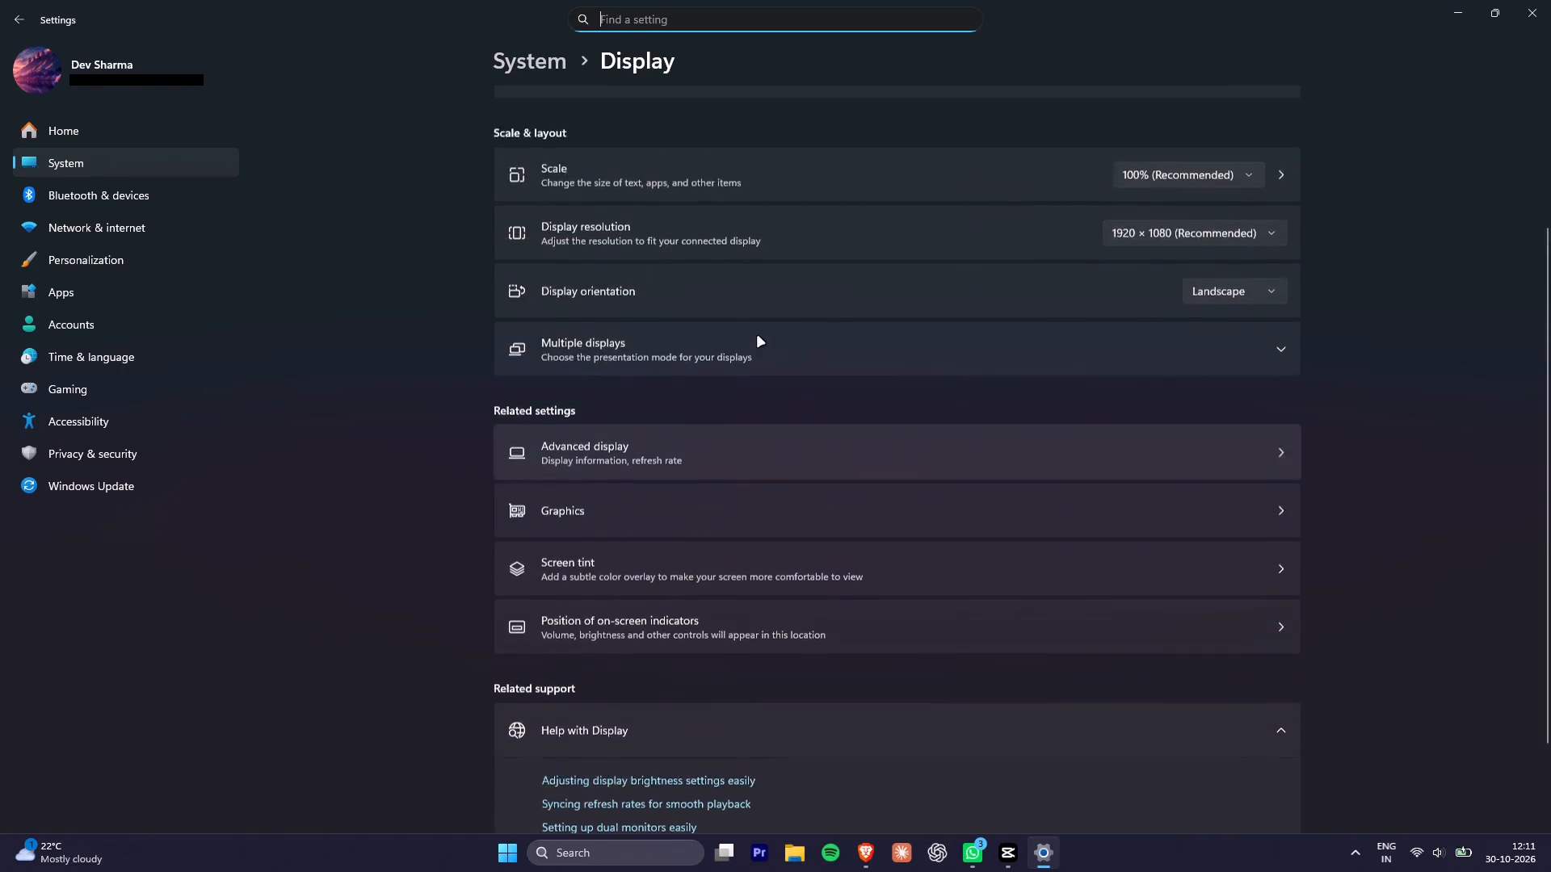
scroll(758, 337, "up", 2)
scroll(836, 386, "up", 1)
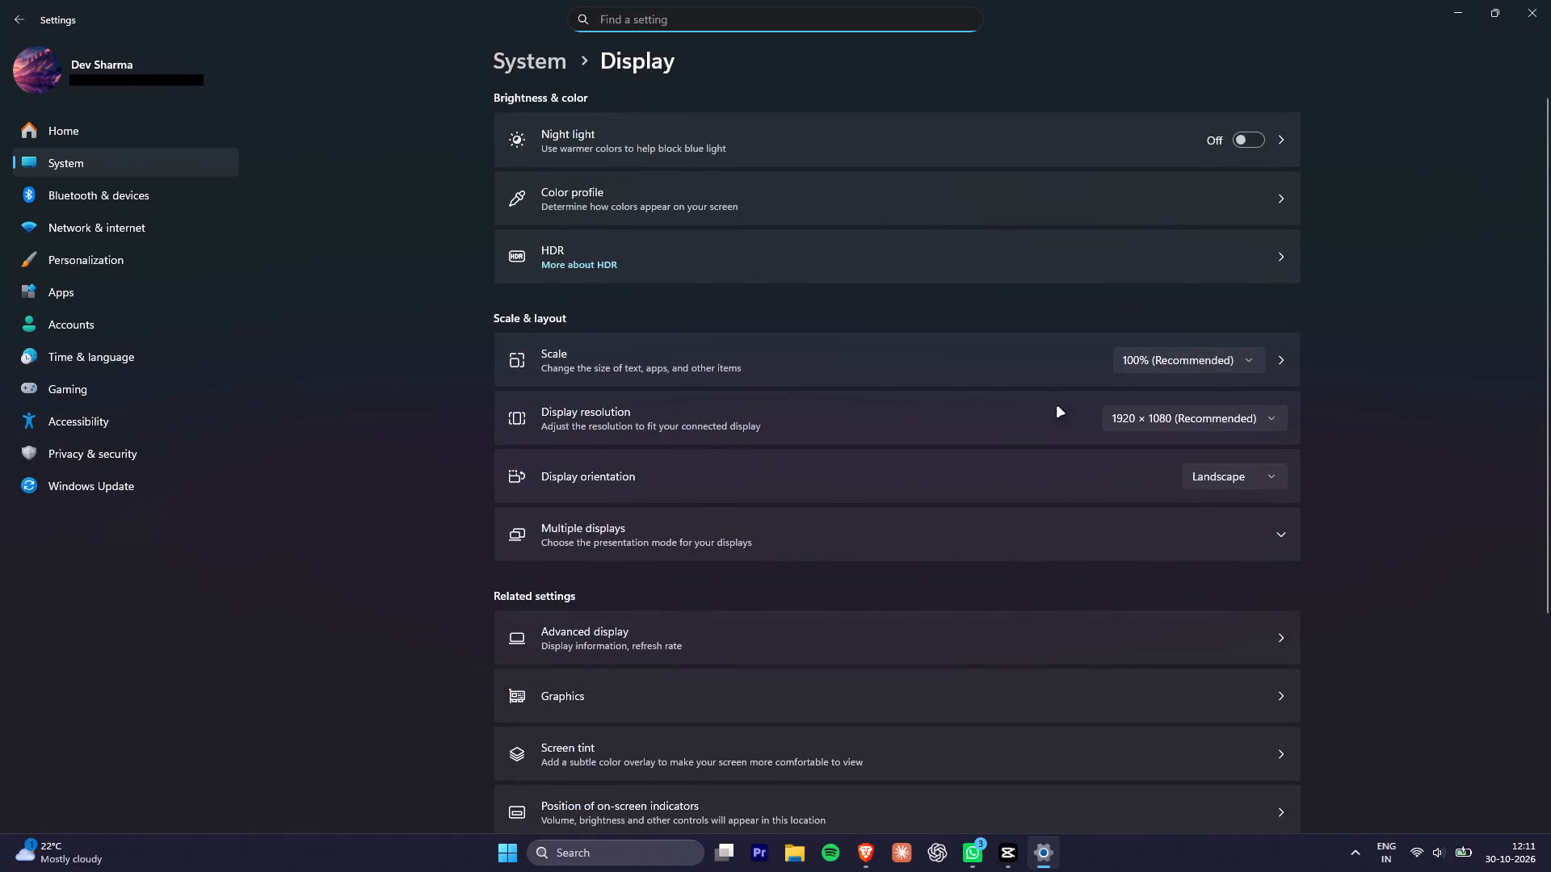
left_click(1151, 421)
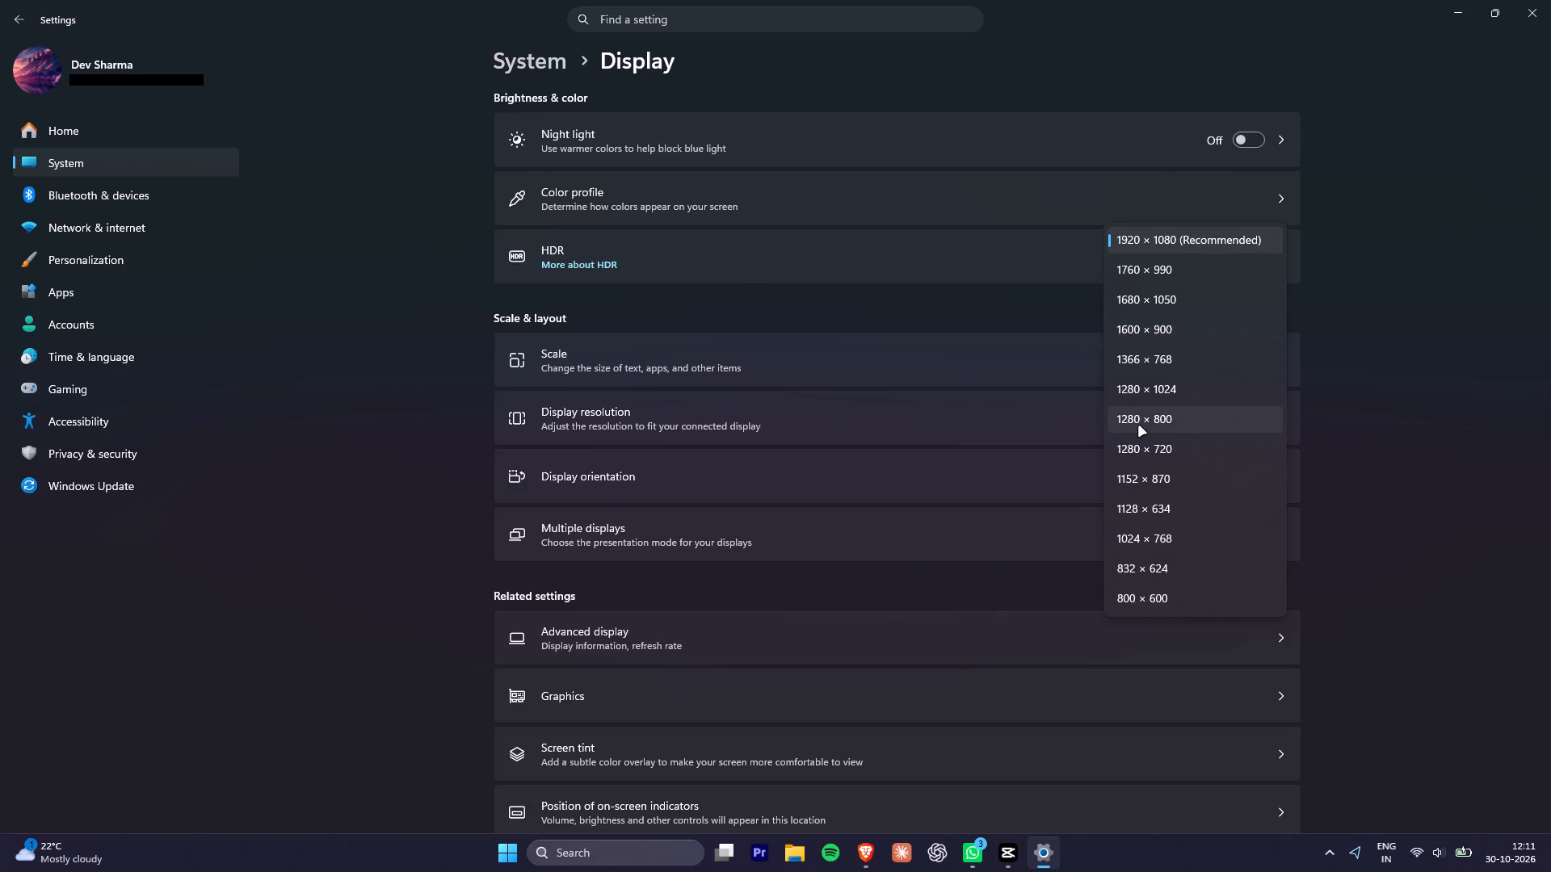
scroll(1156, 265, "up", 4)
left_click(1418, 259)
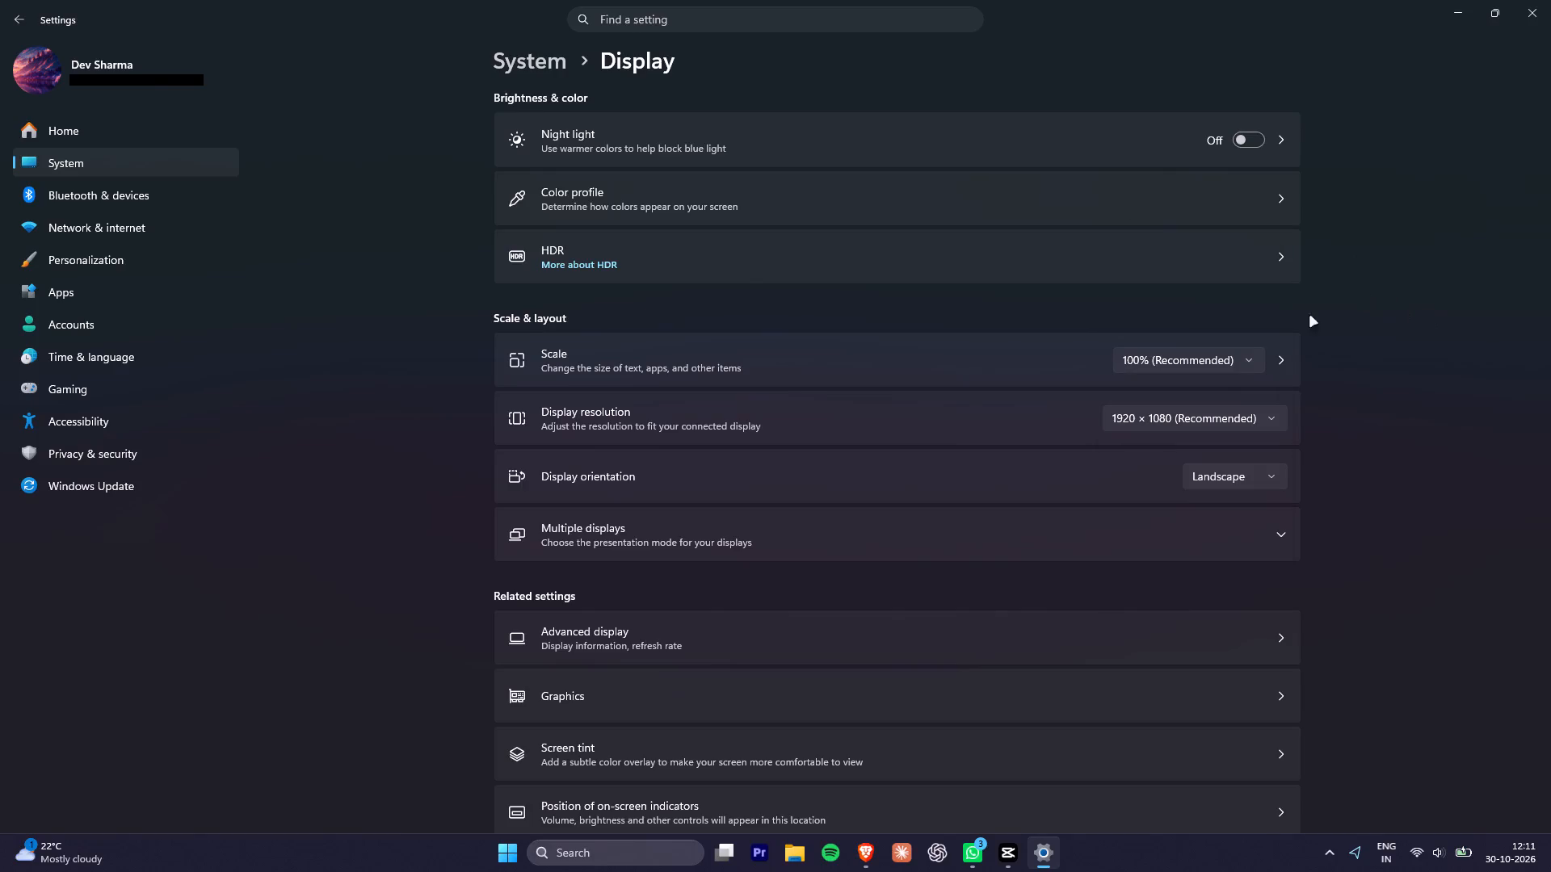
left_click(1242, 425)
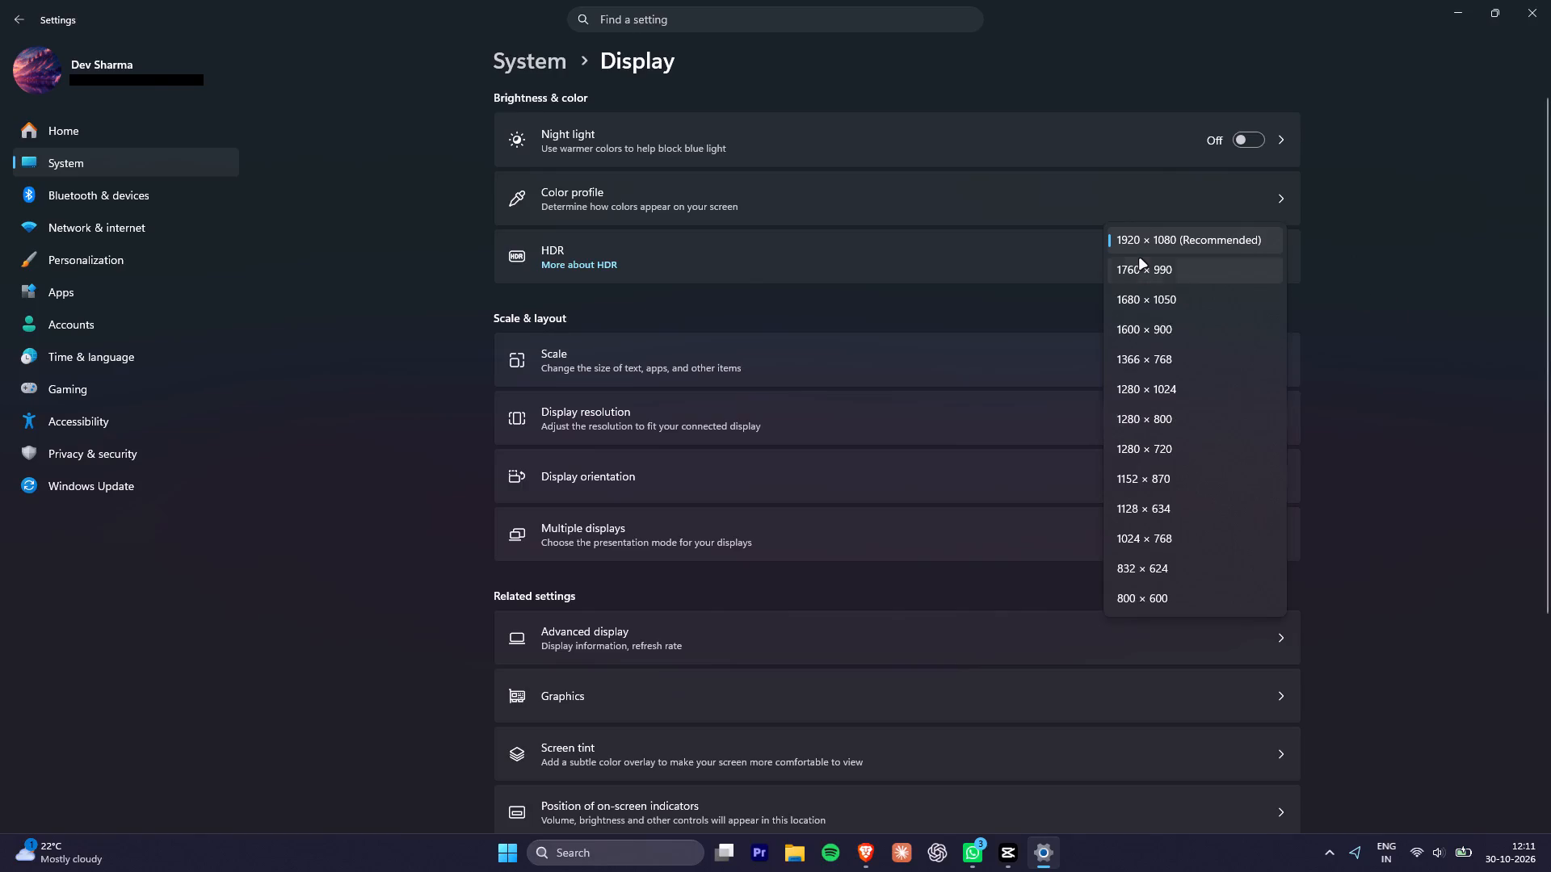
left_click(1419, 246)
left_click(1200, 362)
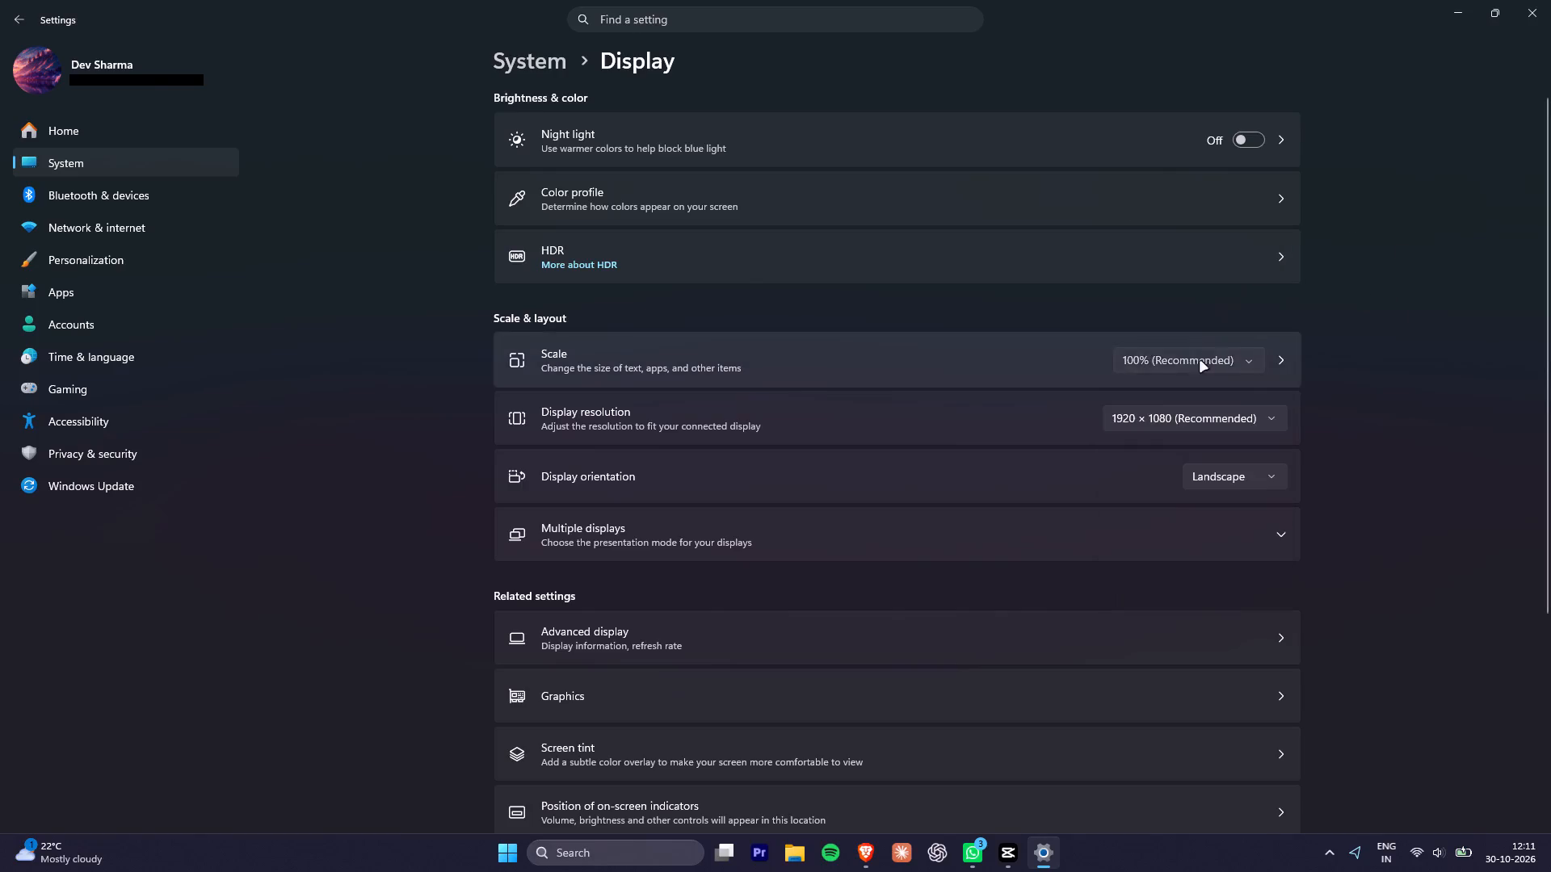
scroll(1162, 374, "up", 2)
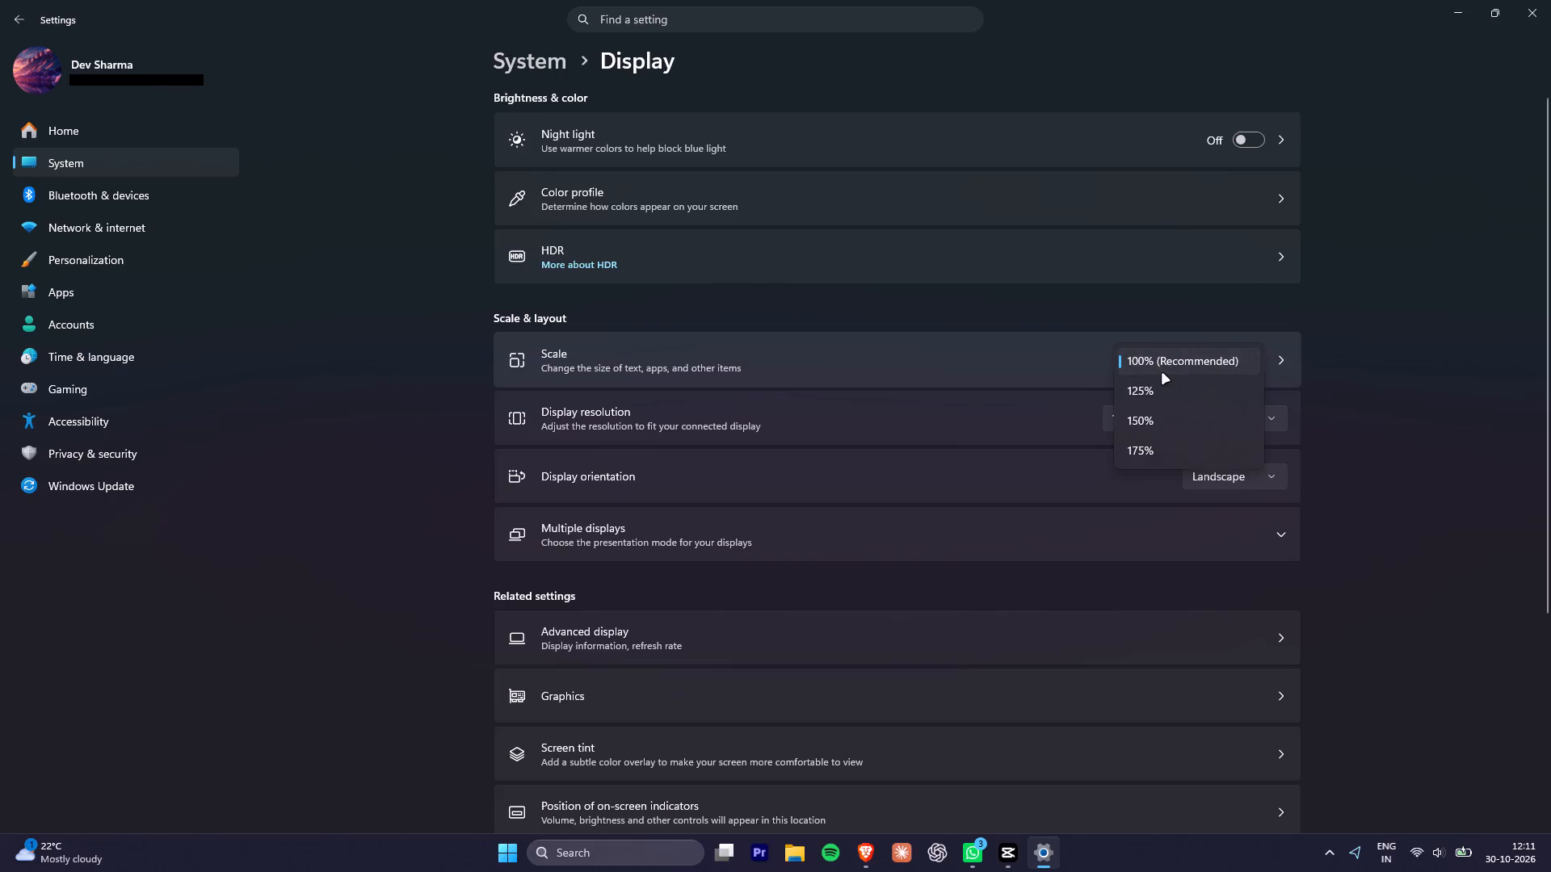
left_click(1467, 321)
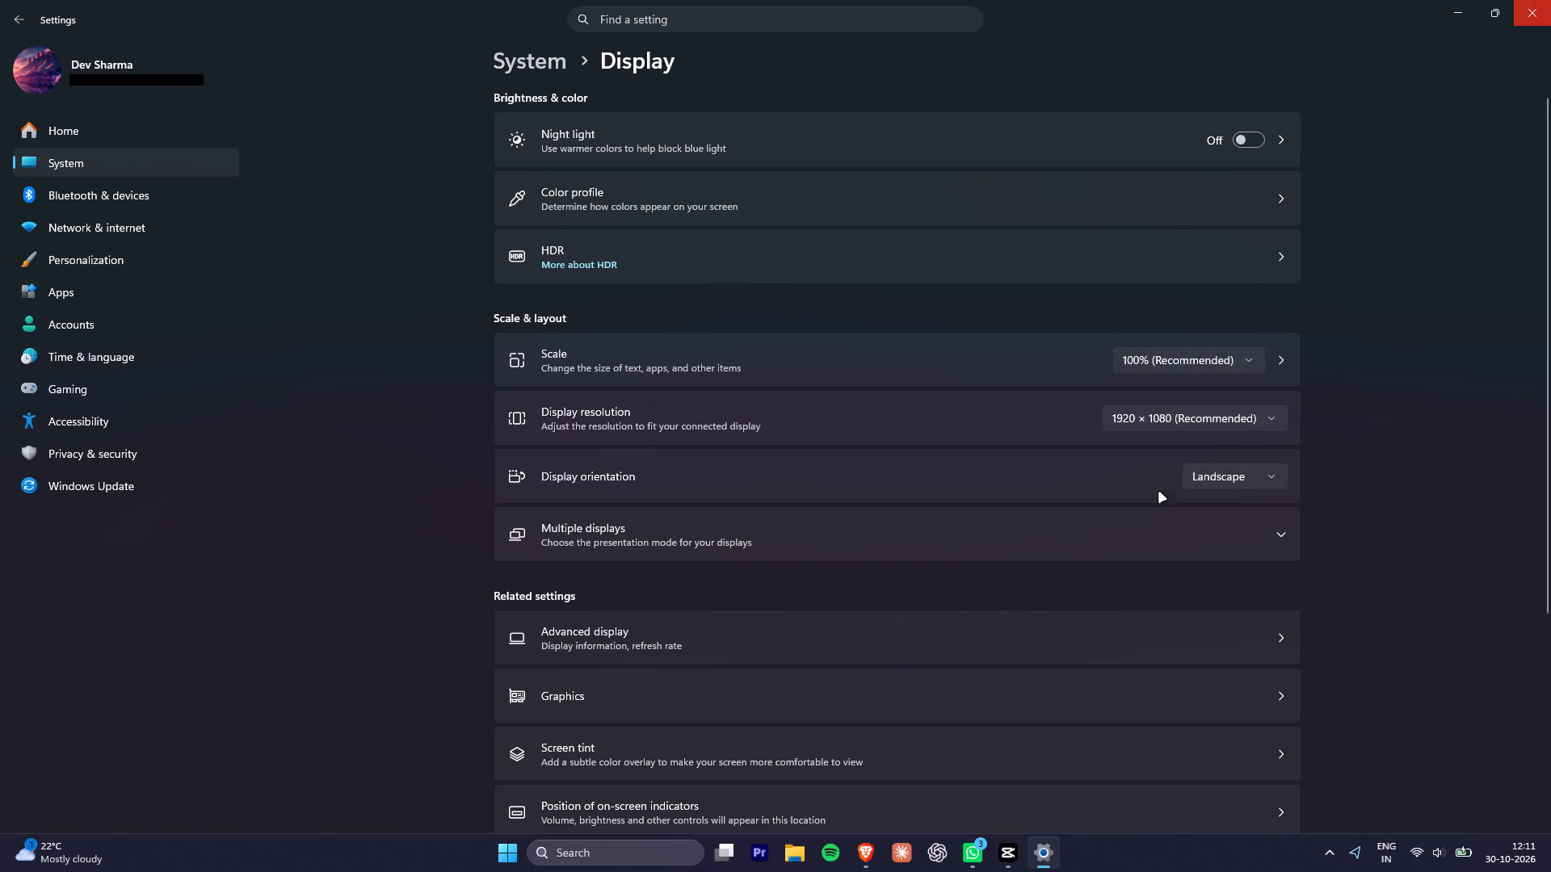
left_click(1139, 560)
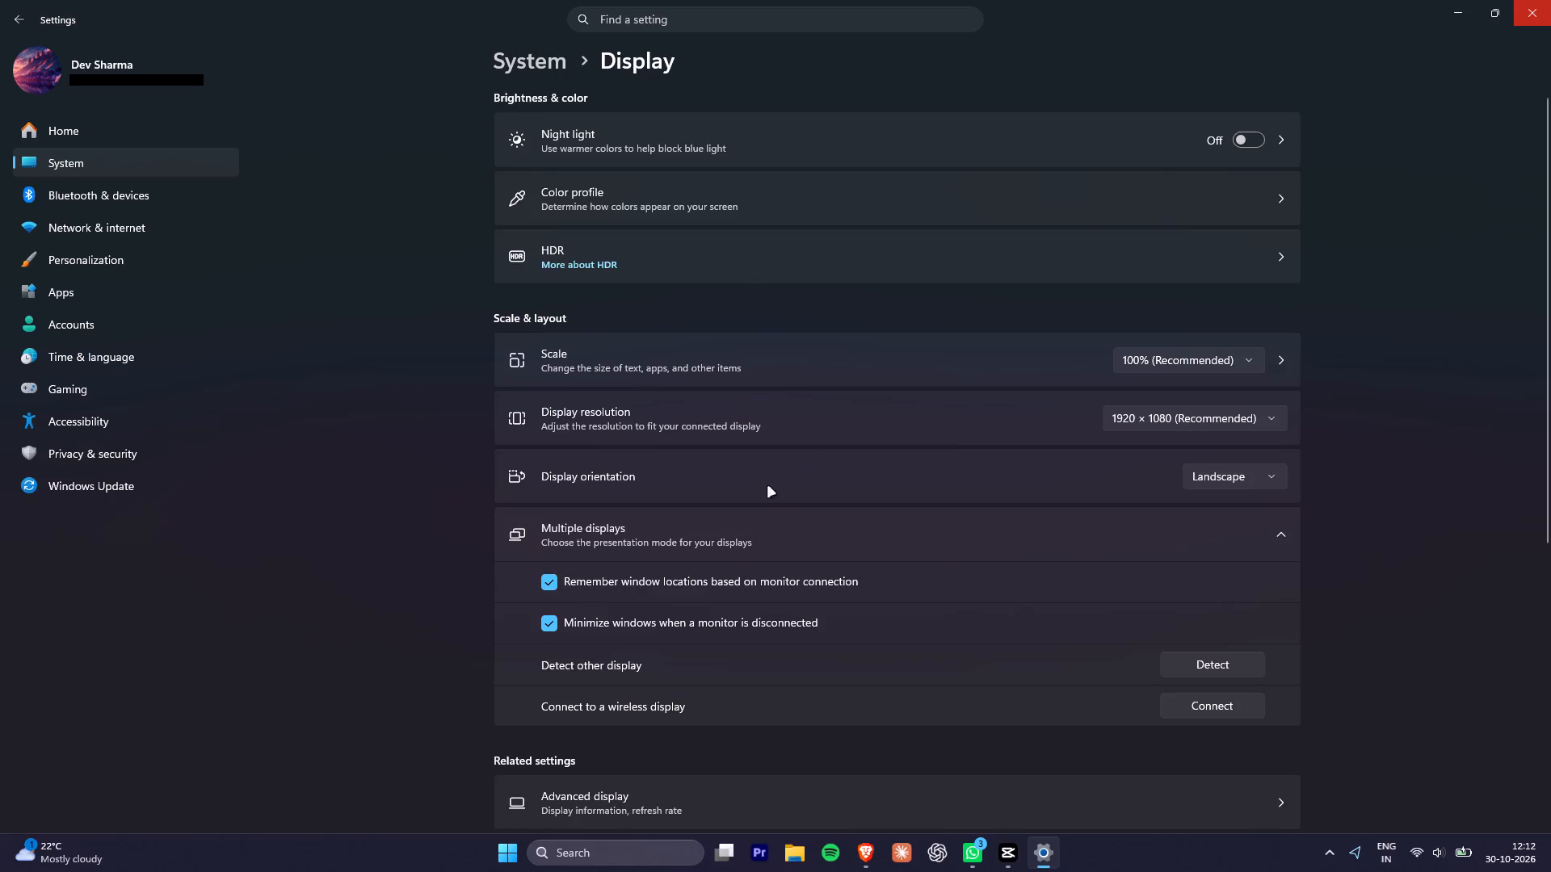
left_click(1542, 7)
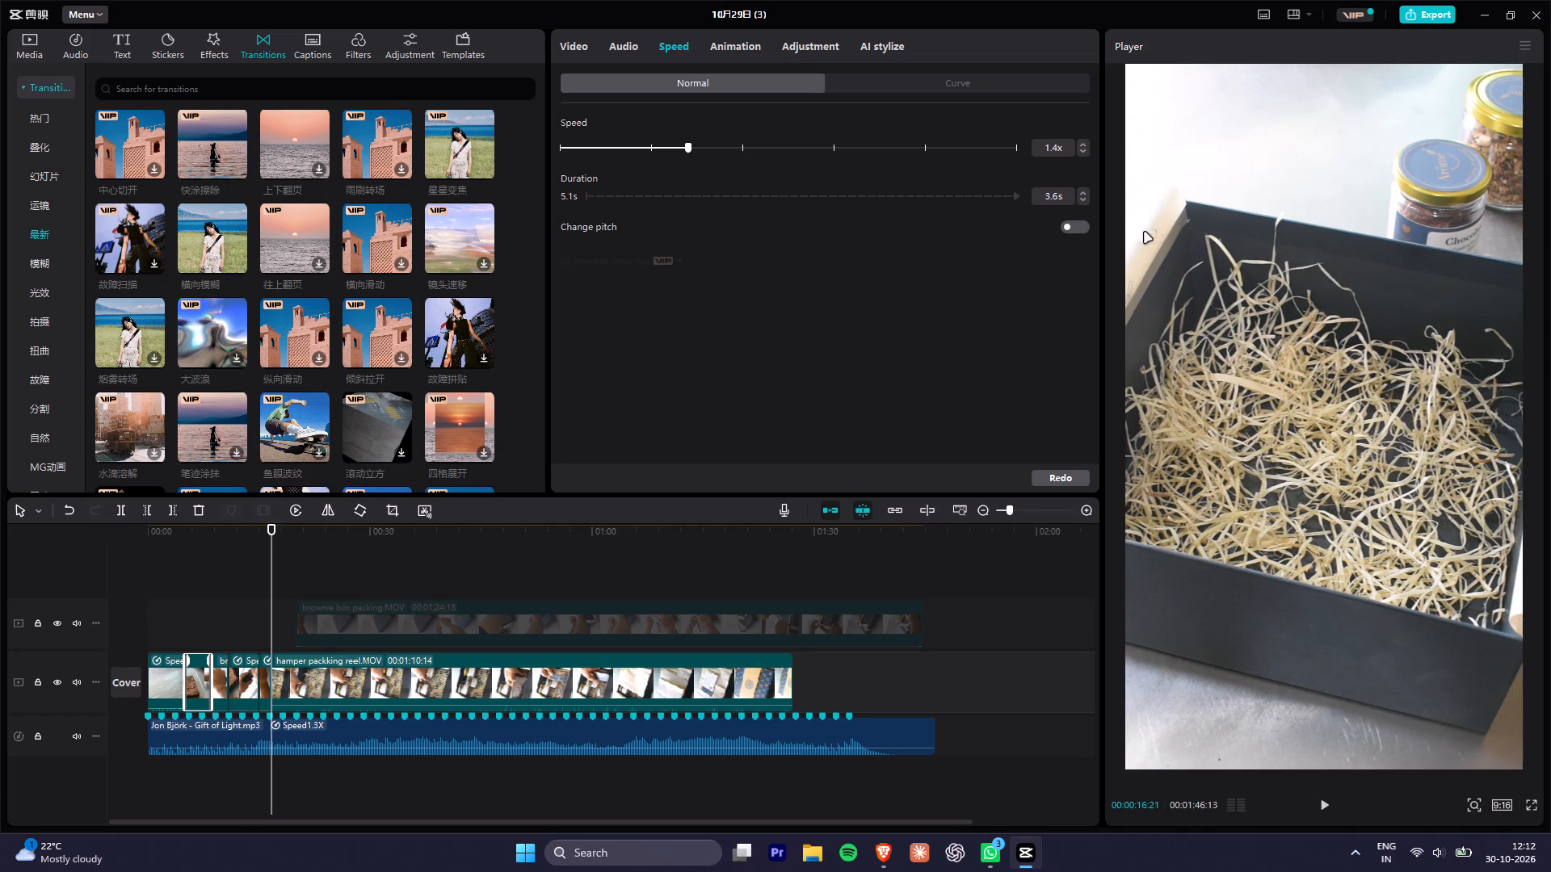
Back in the video editor, play and scrub the sequence from the start through the wrapping and box packing clips into the hamper clip.
left_click_drag(313, 548, 162, 548)
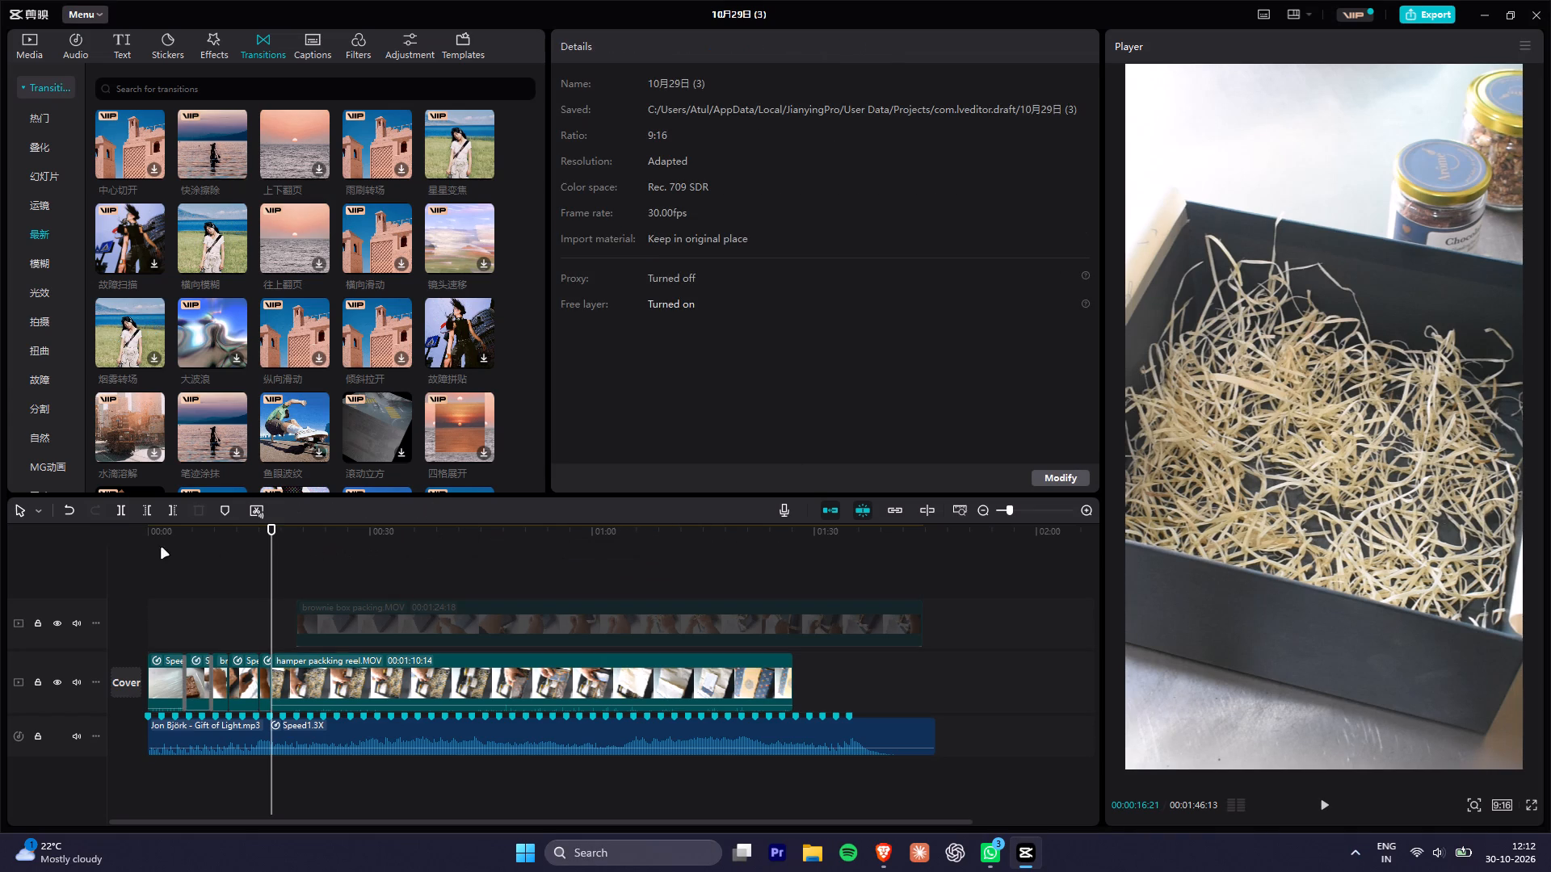
left_click_drag(162, 548, 186, 540)
left_click_drag(215, 532, 36, 532)
key("space")
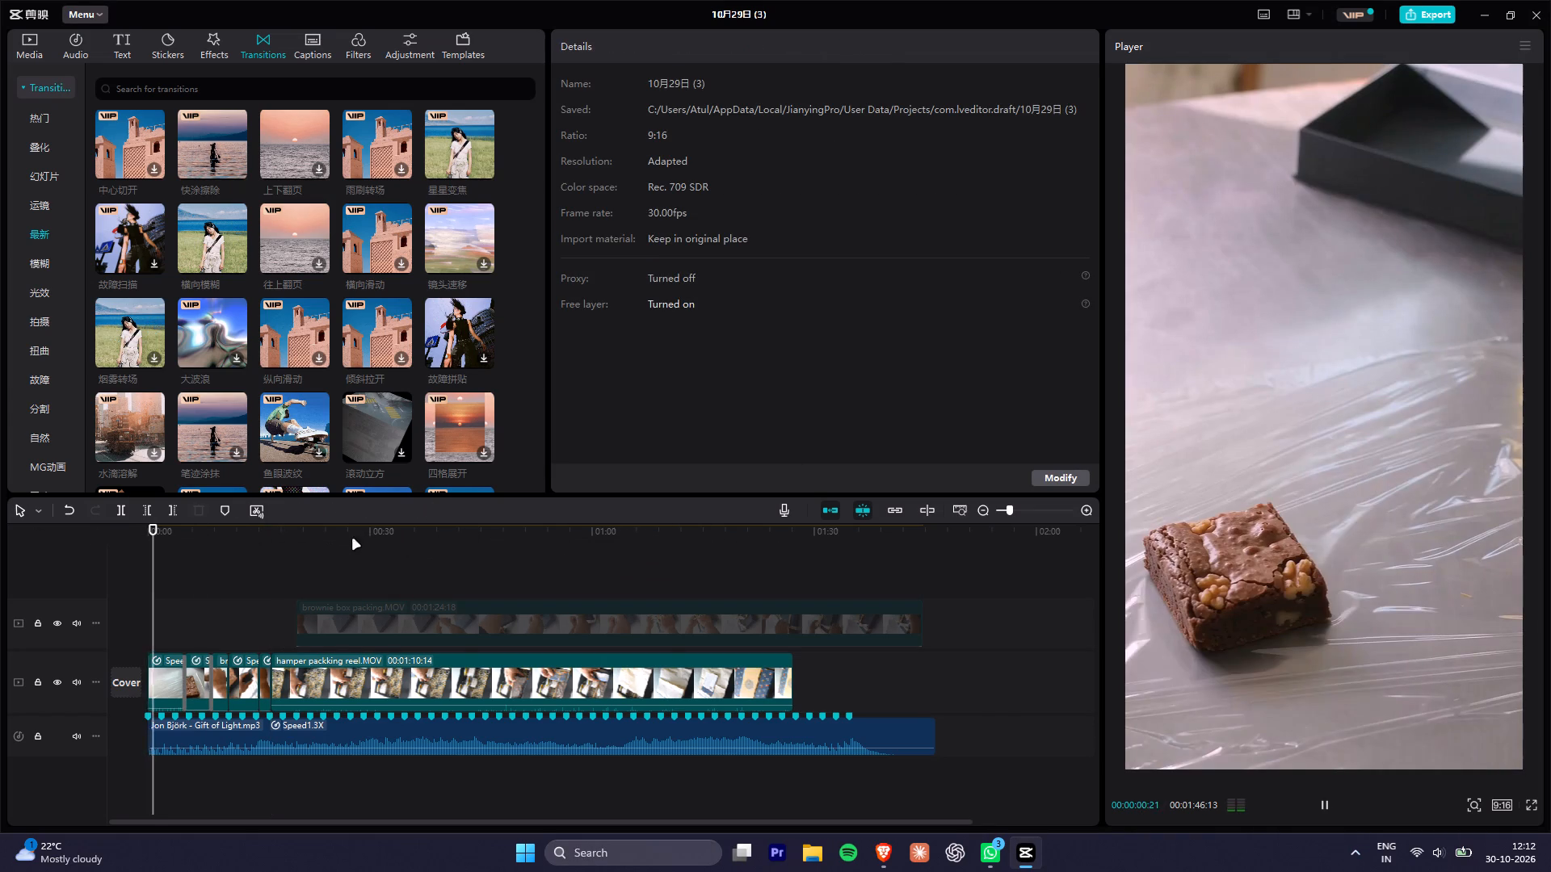
scroll(308, 588, "up", 8, "alt")
left_click_drag(201, 530, 246, 529)
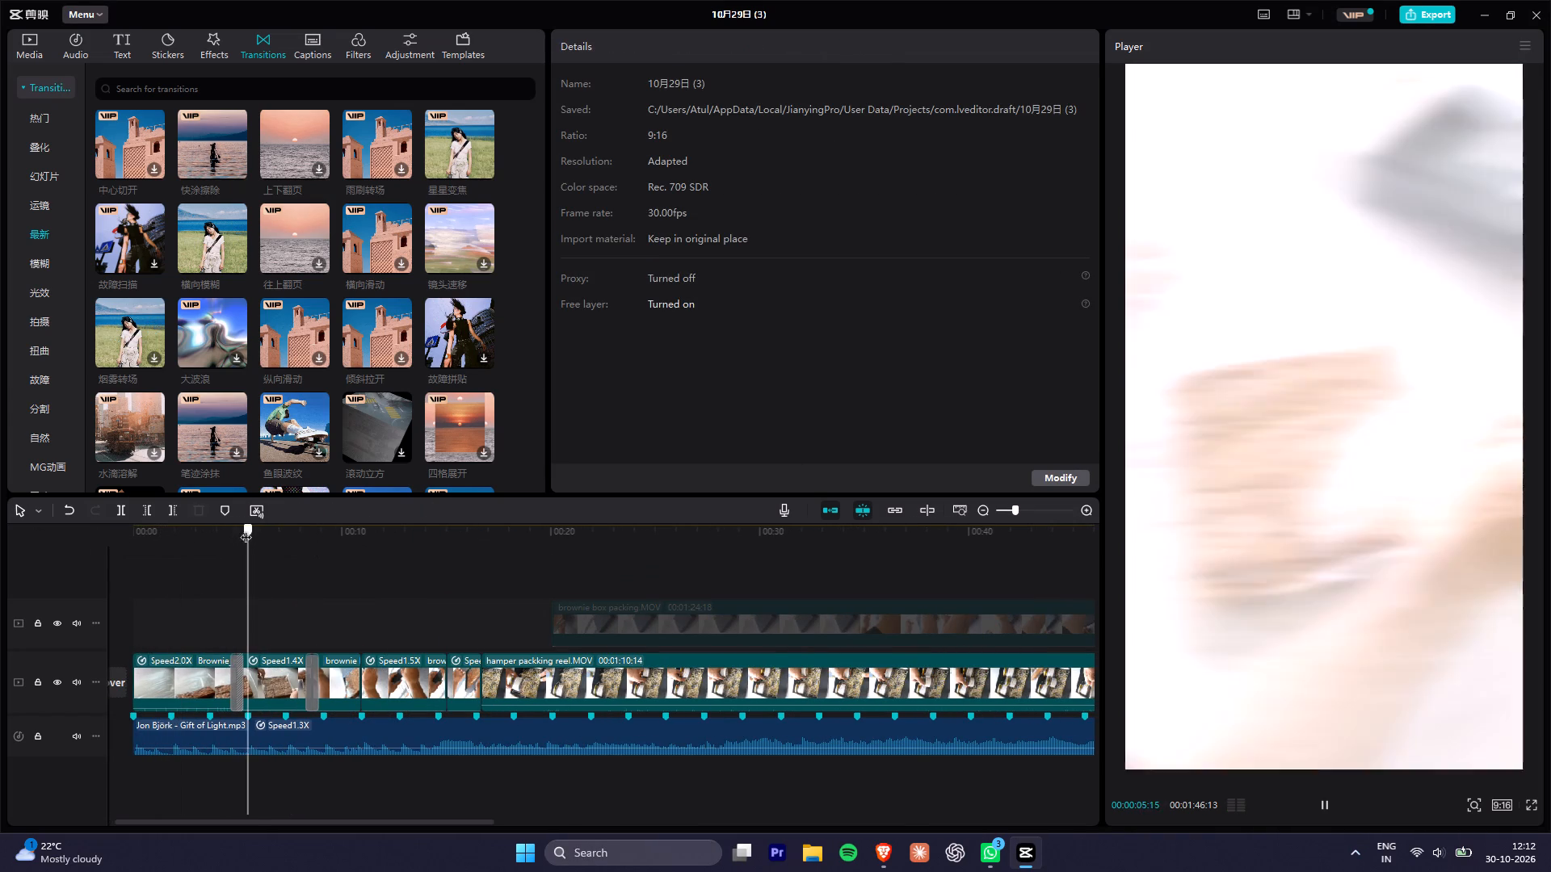
left_click_drag(246, 529, 261, 533)
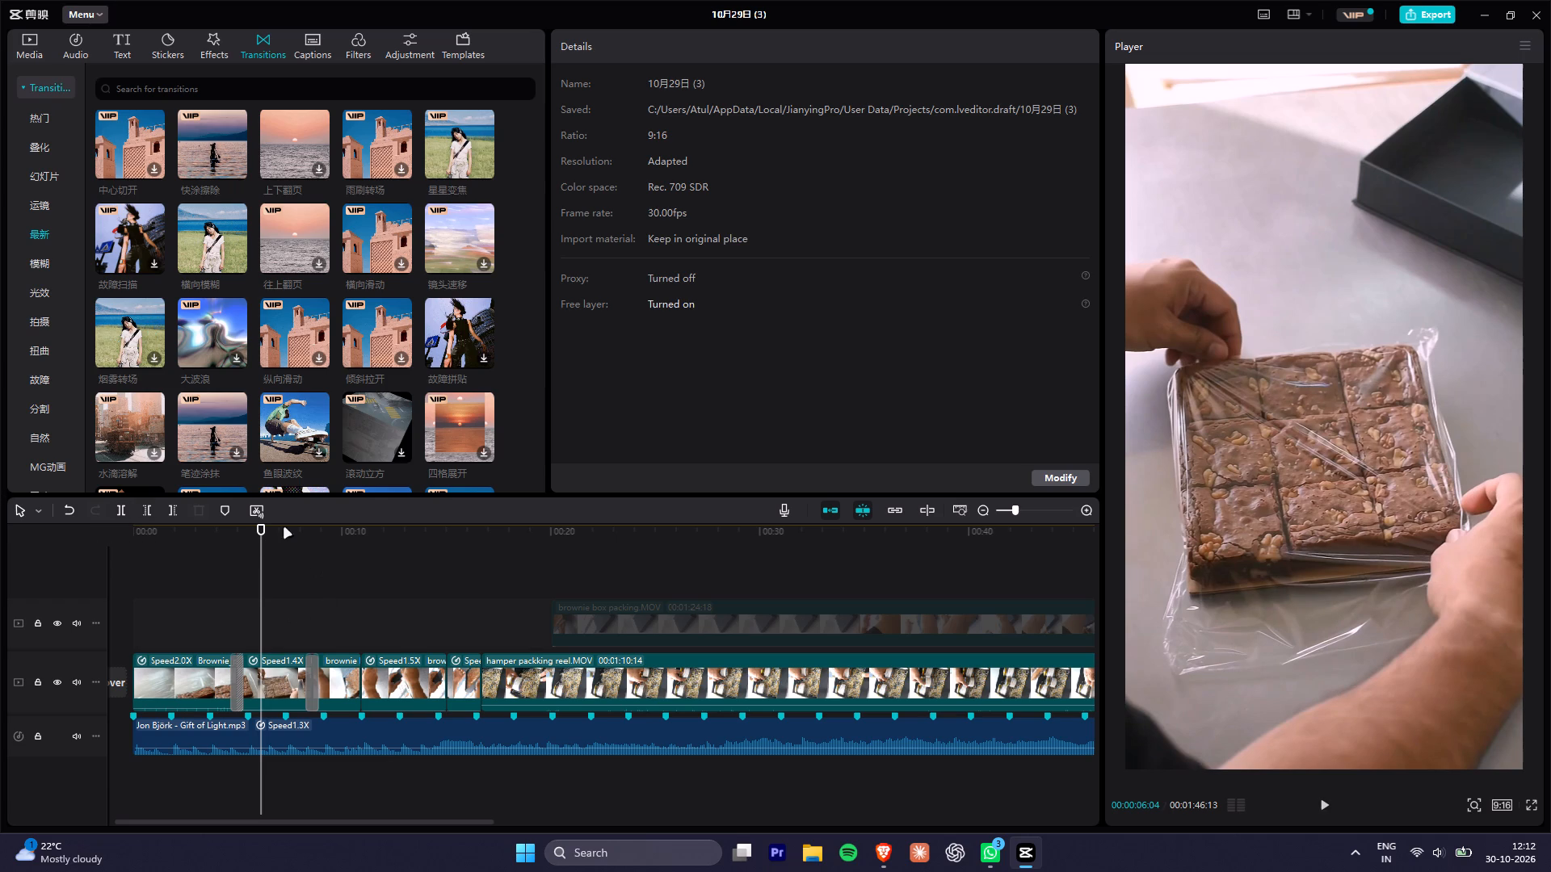
left_click(278, 518)
left_click_drag(271, 528, 316, 533)
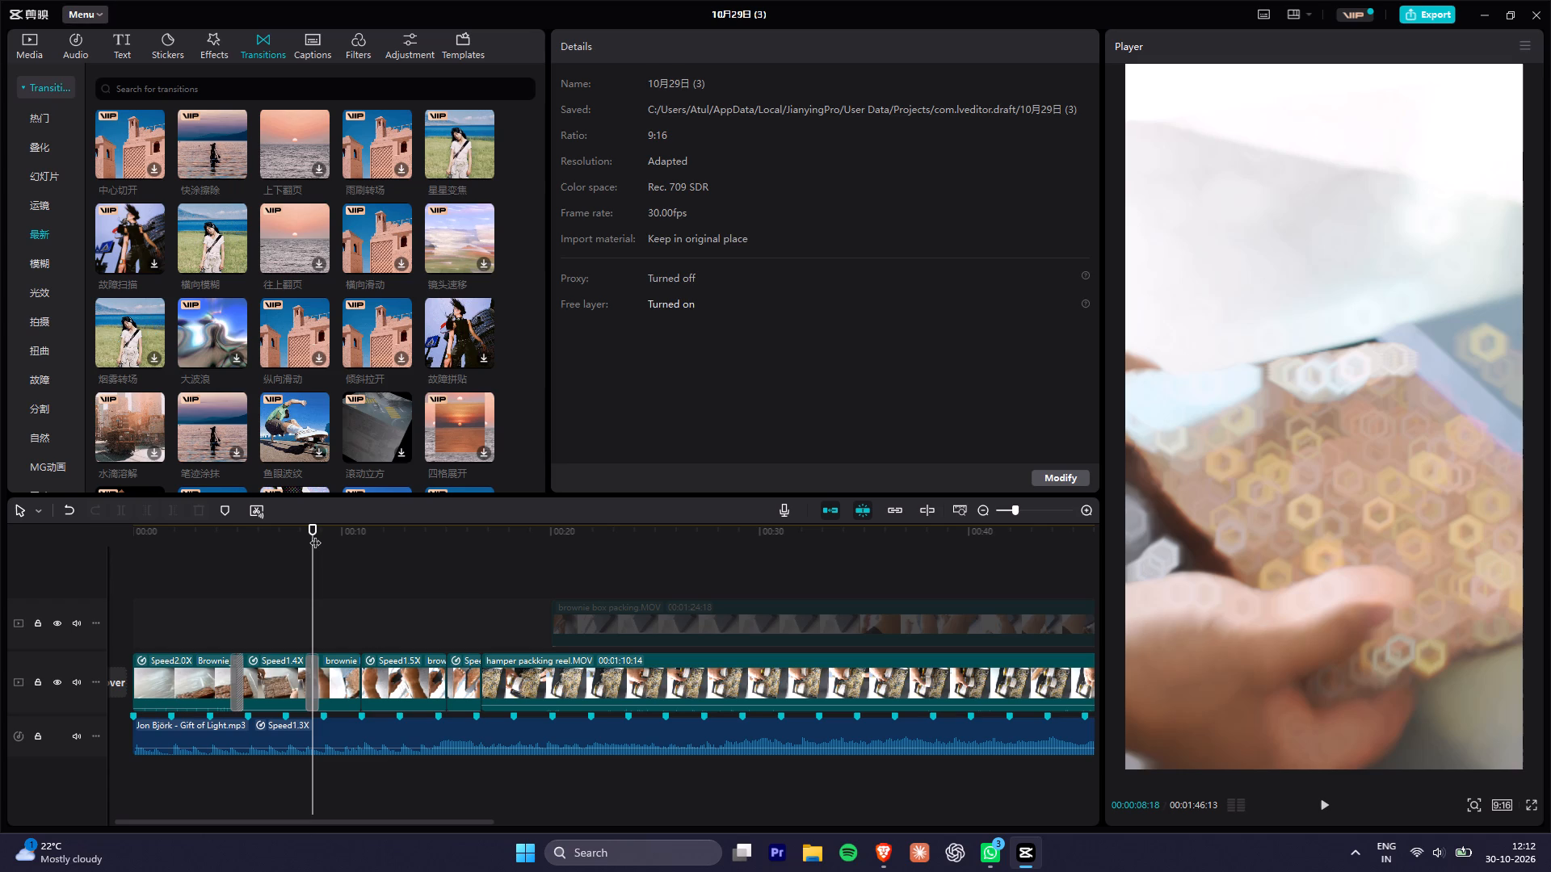
left_click_drag(330, 533, 336, 536)
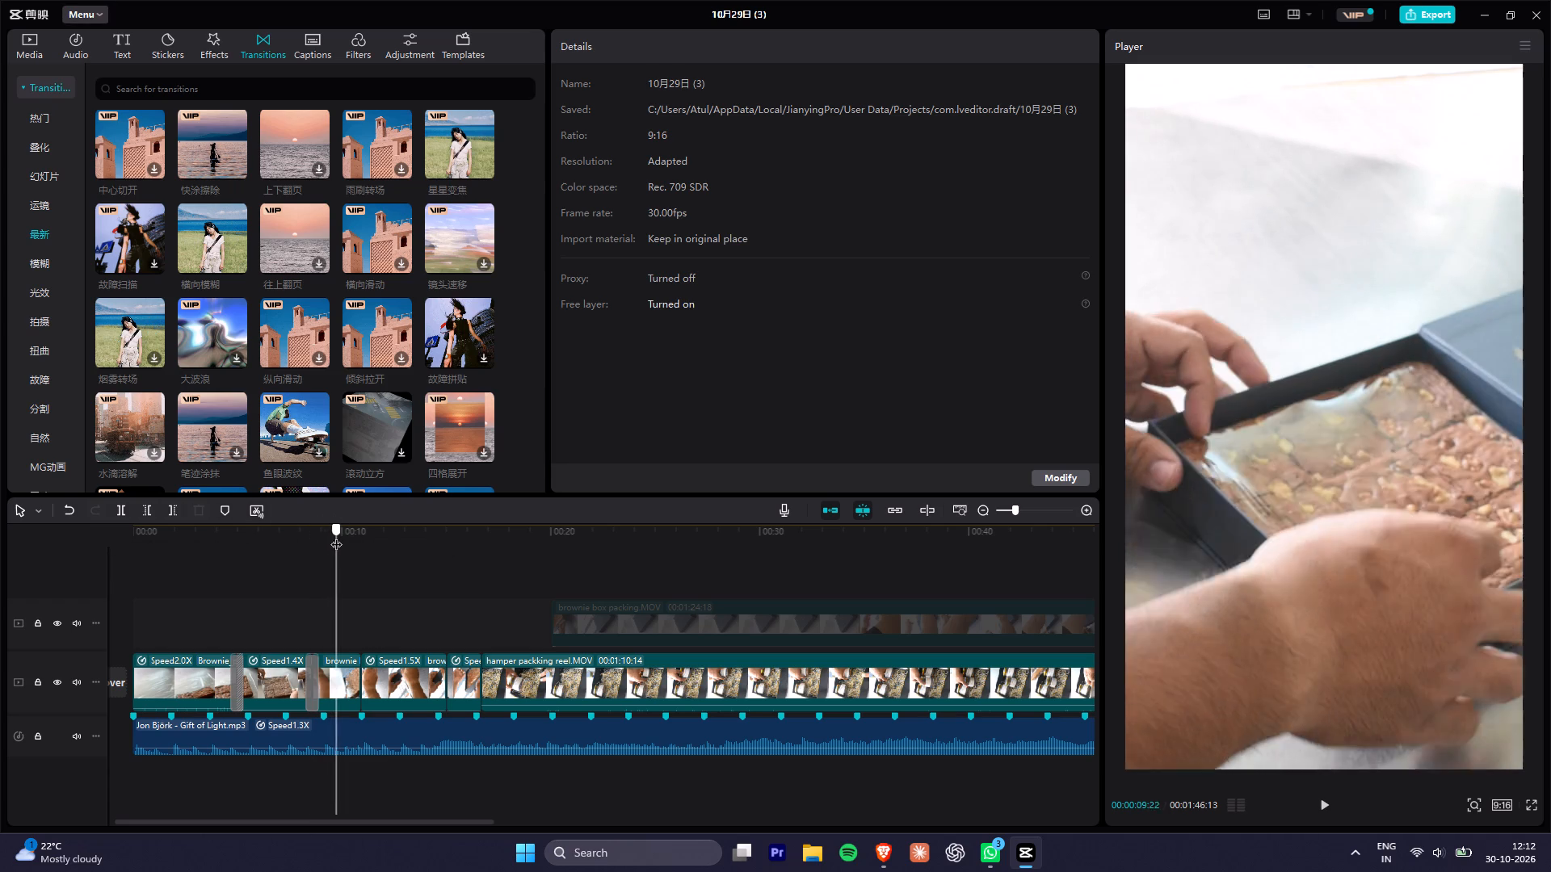
left_click_drag(336, 536, 355, 543)
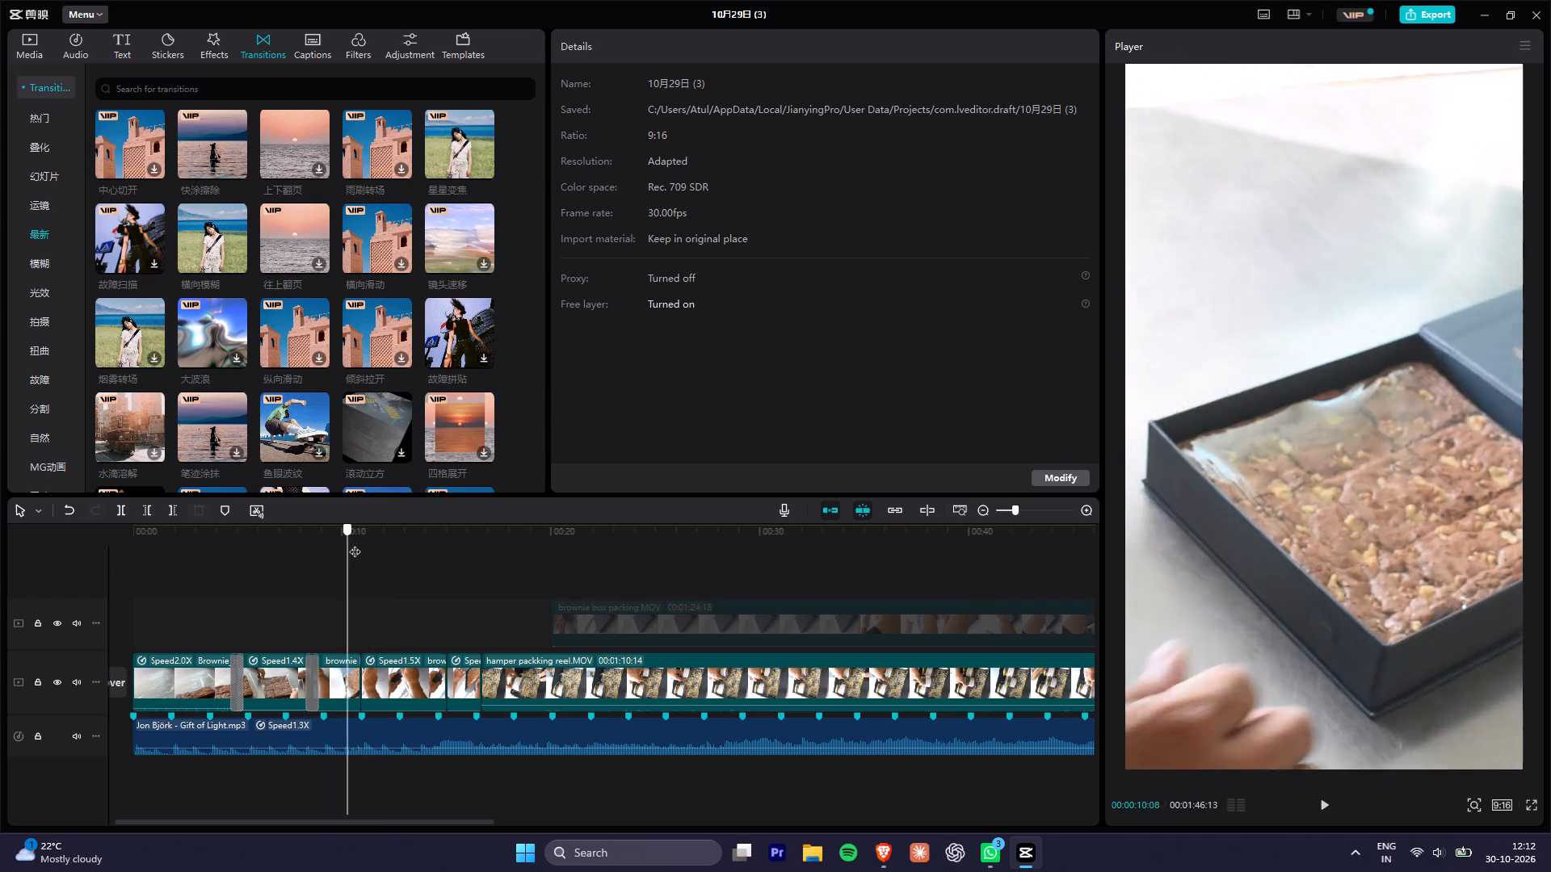
left_click_drag(355, 543, 364, 551)
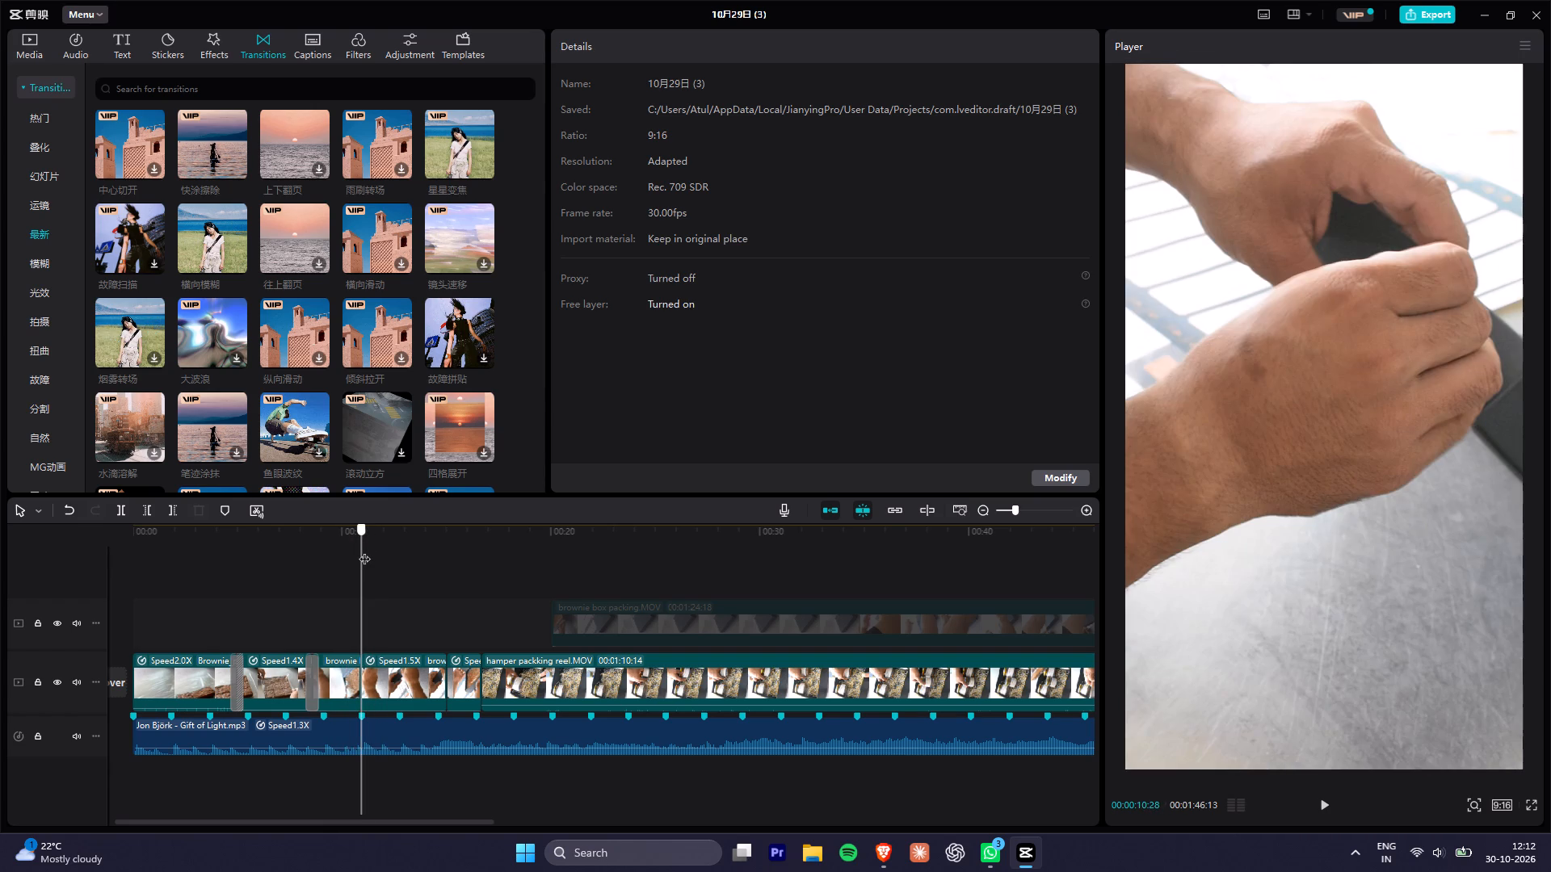
left_click_drag(364, 551, 425, 557)
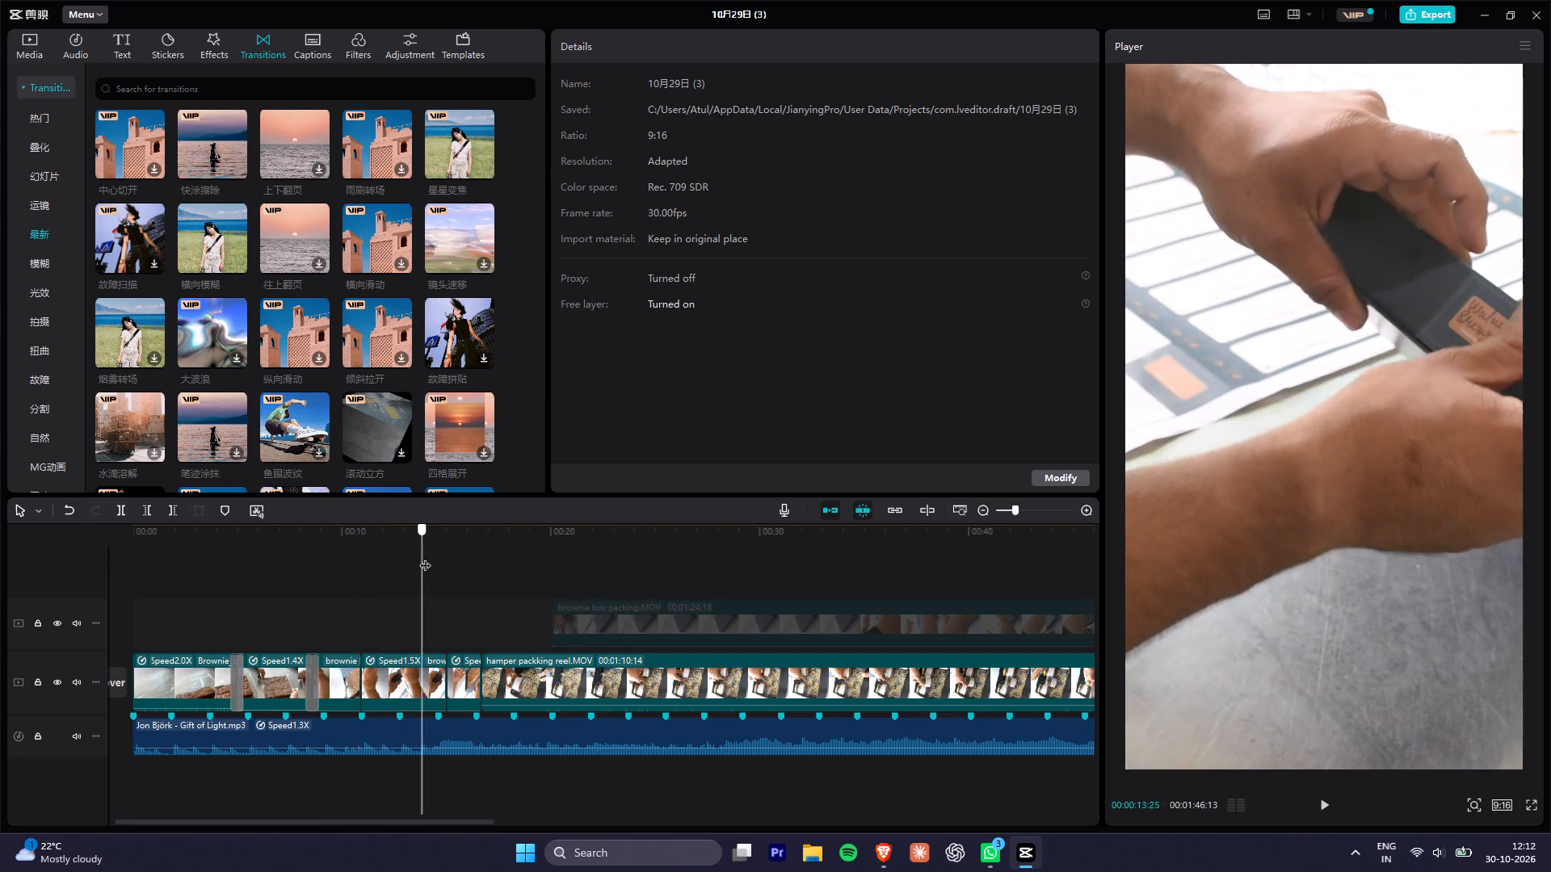
left_click_drag(425, 557, 448, 563)
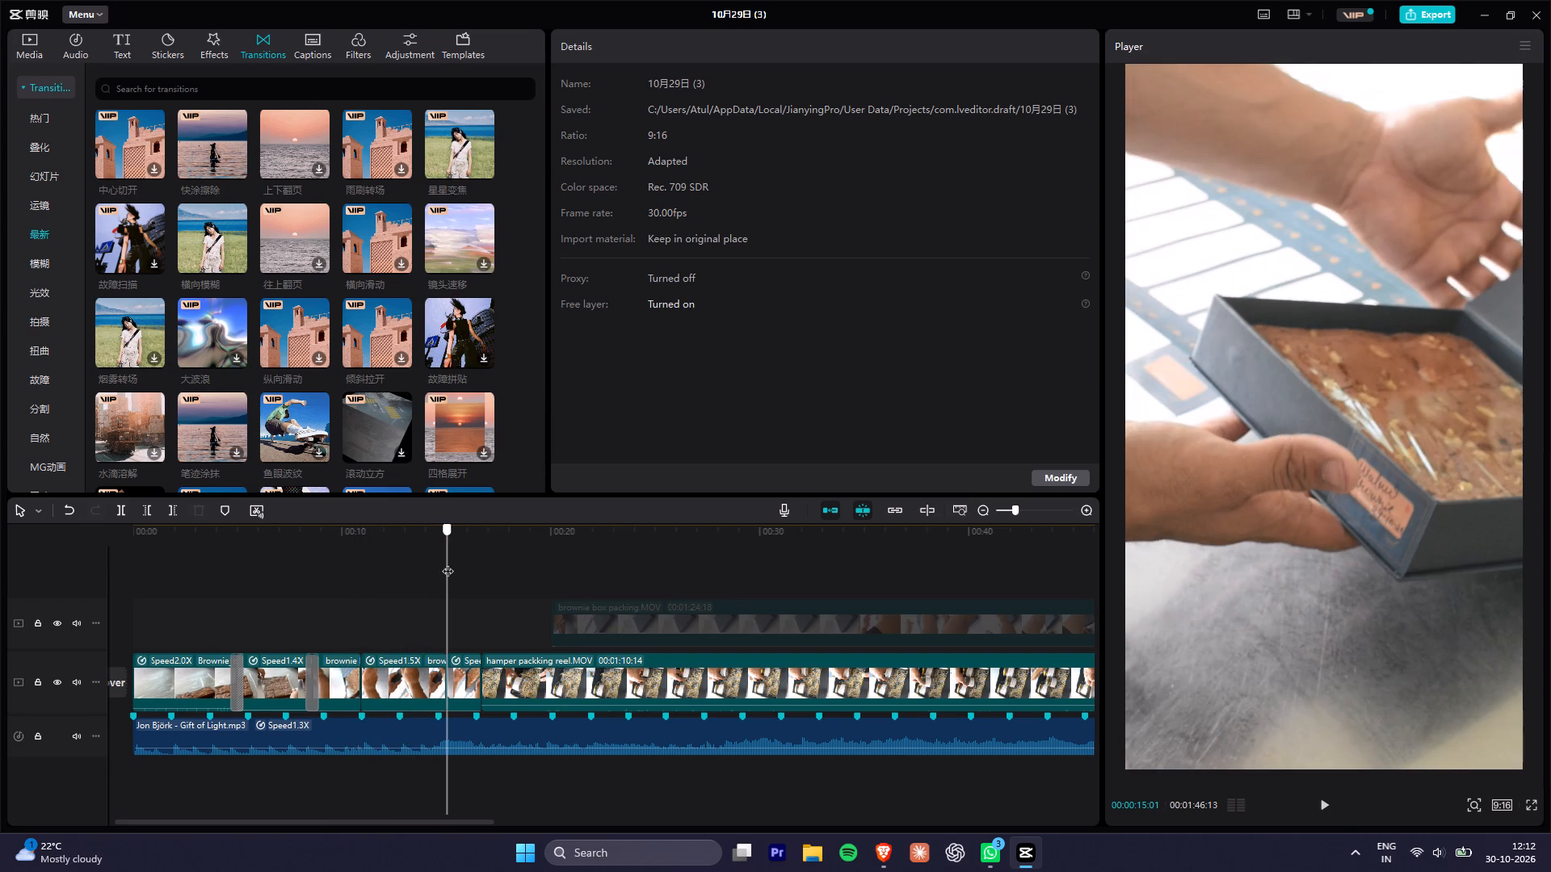
left_click_drag(448, 563, 441, 561)
key("space")
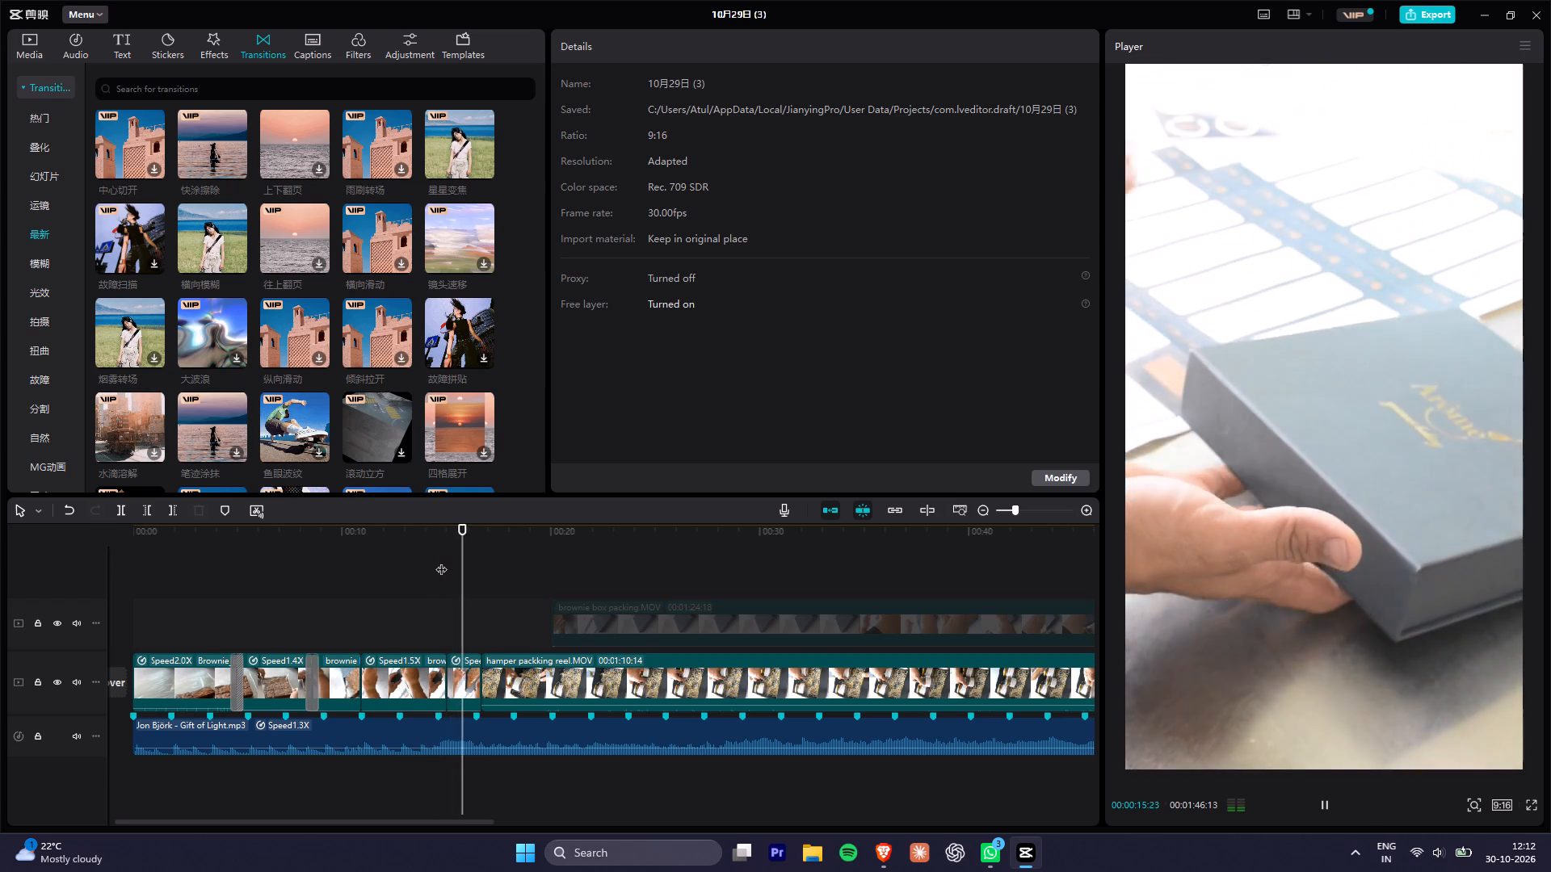
key("space")
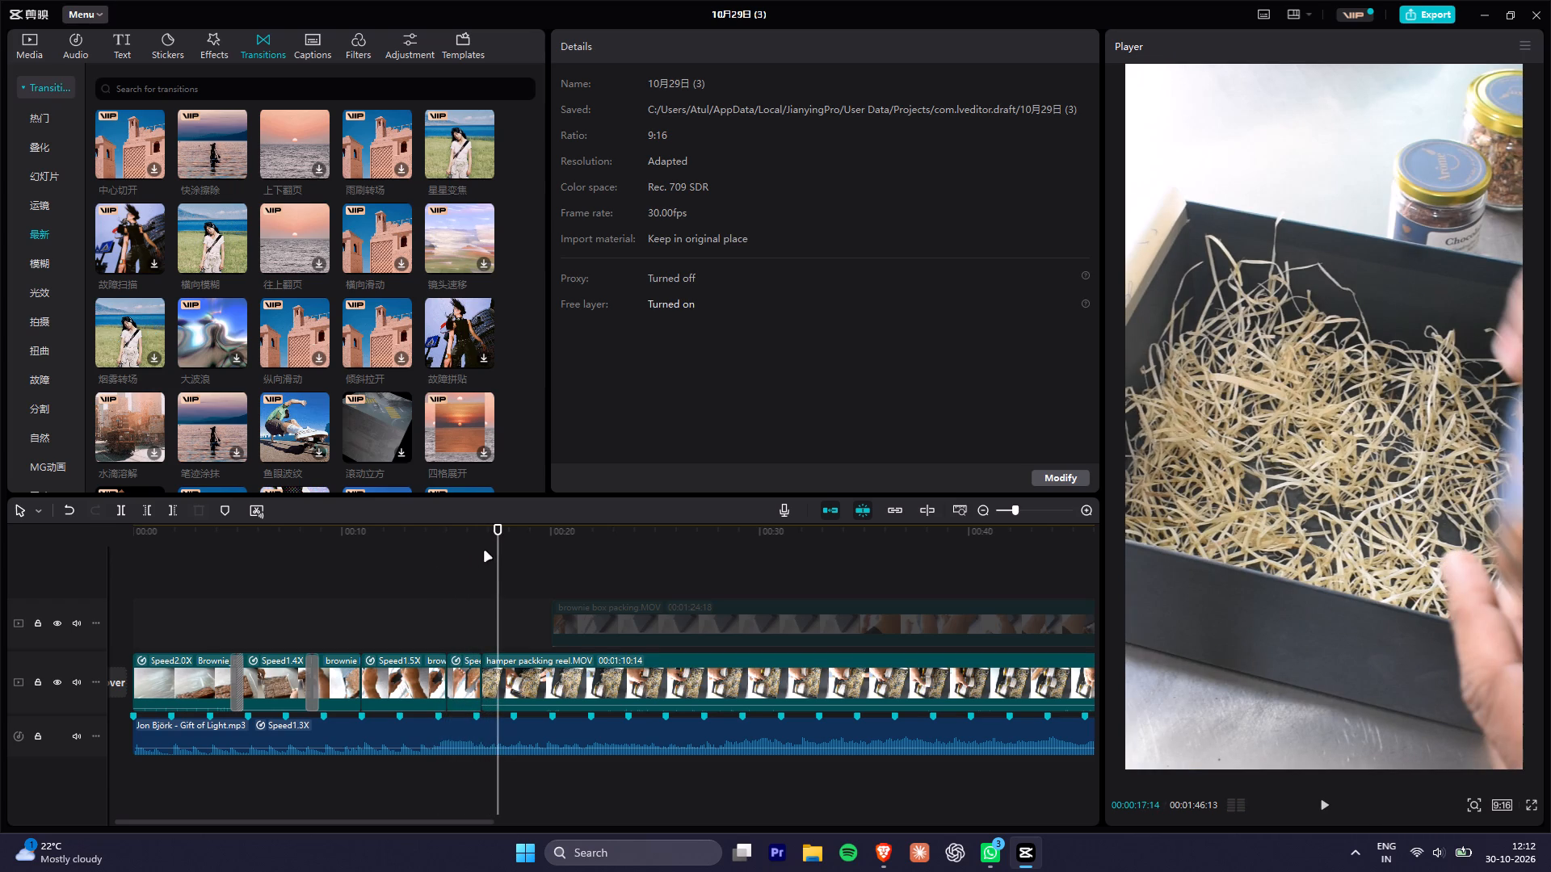
Export the empty hamper box frame at 00:00:16:29 as a 2K JPEG still named EMPTY HAMPER, imported into the project.
left_click(490, 540)
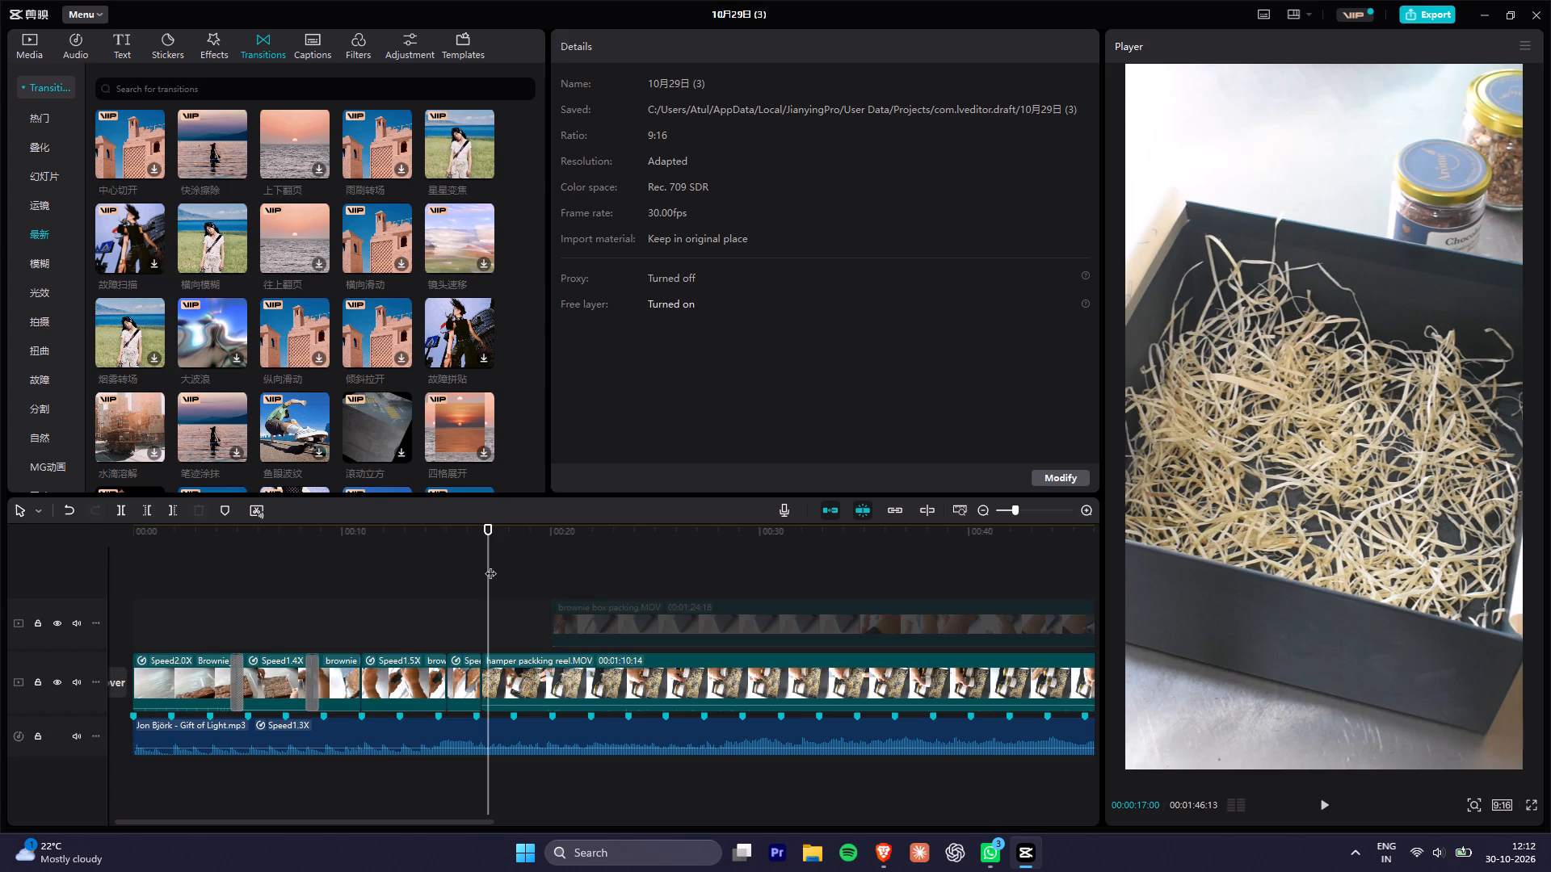
key("Left")
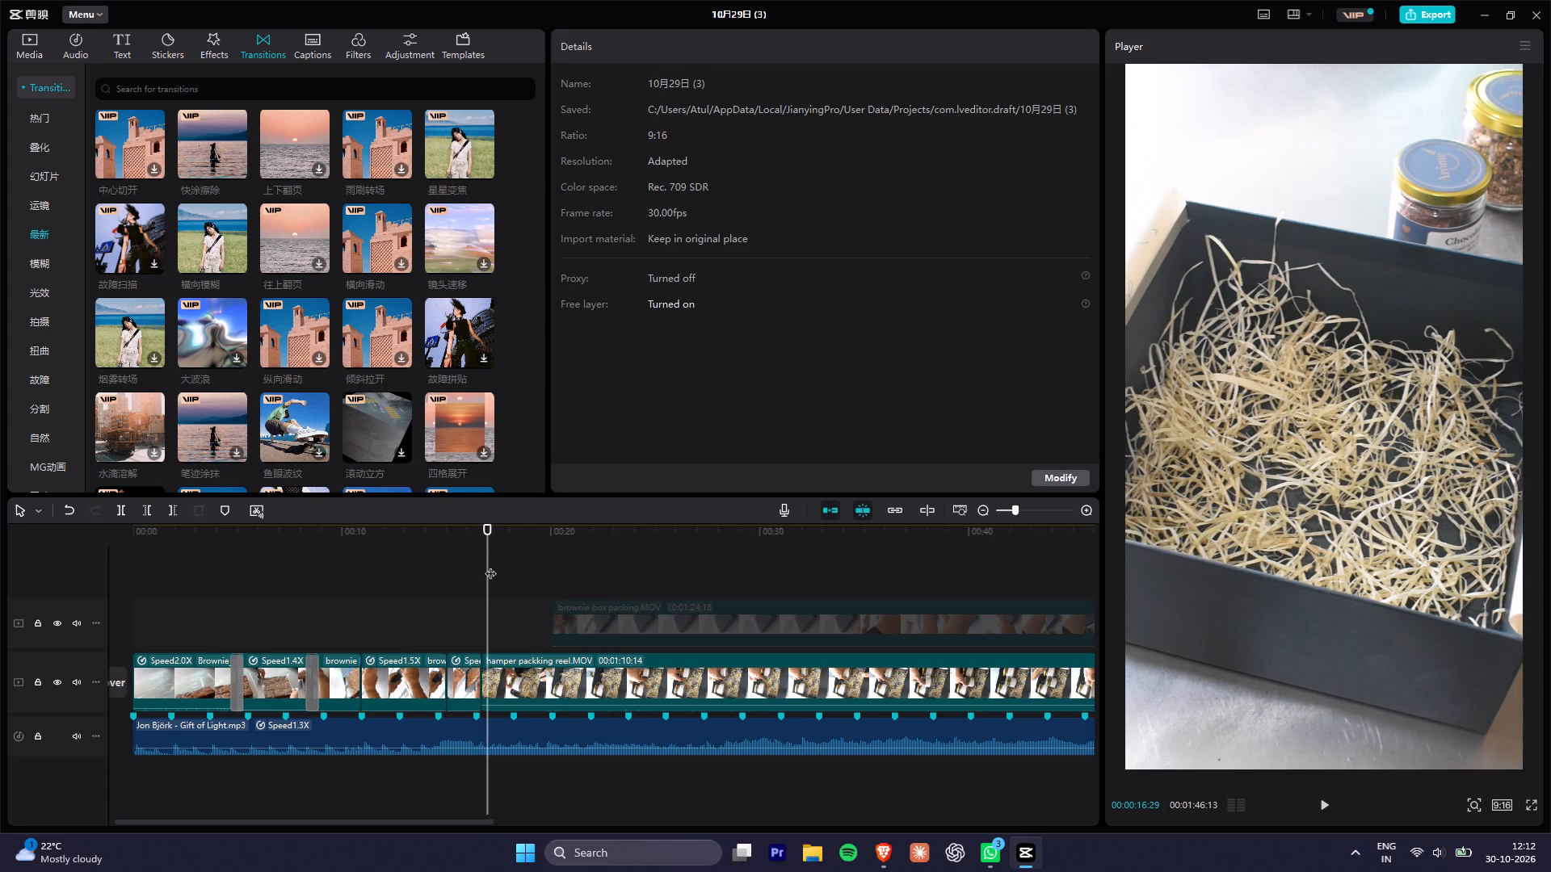
left_click(1519, 45)
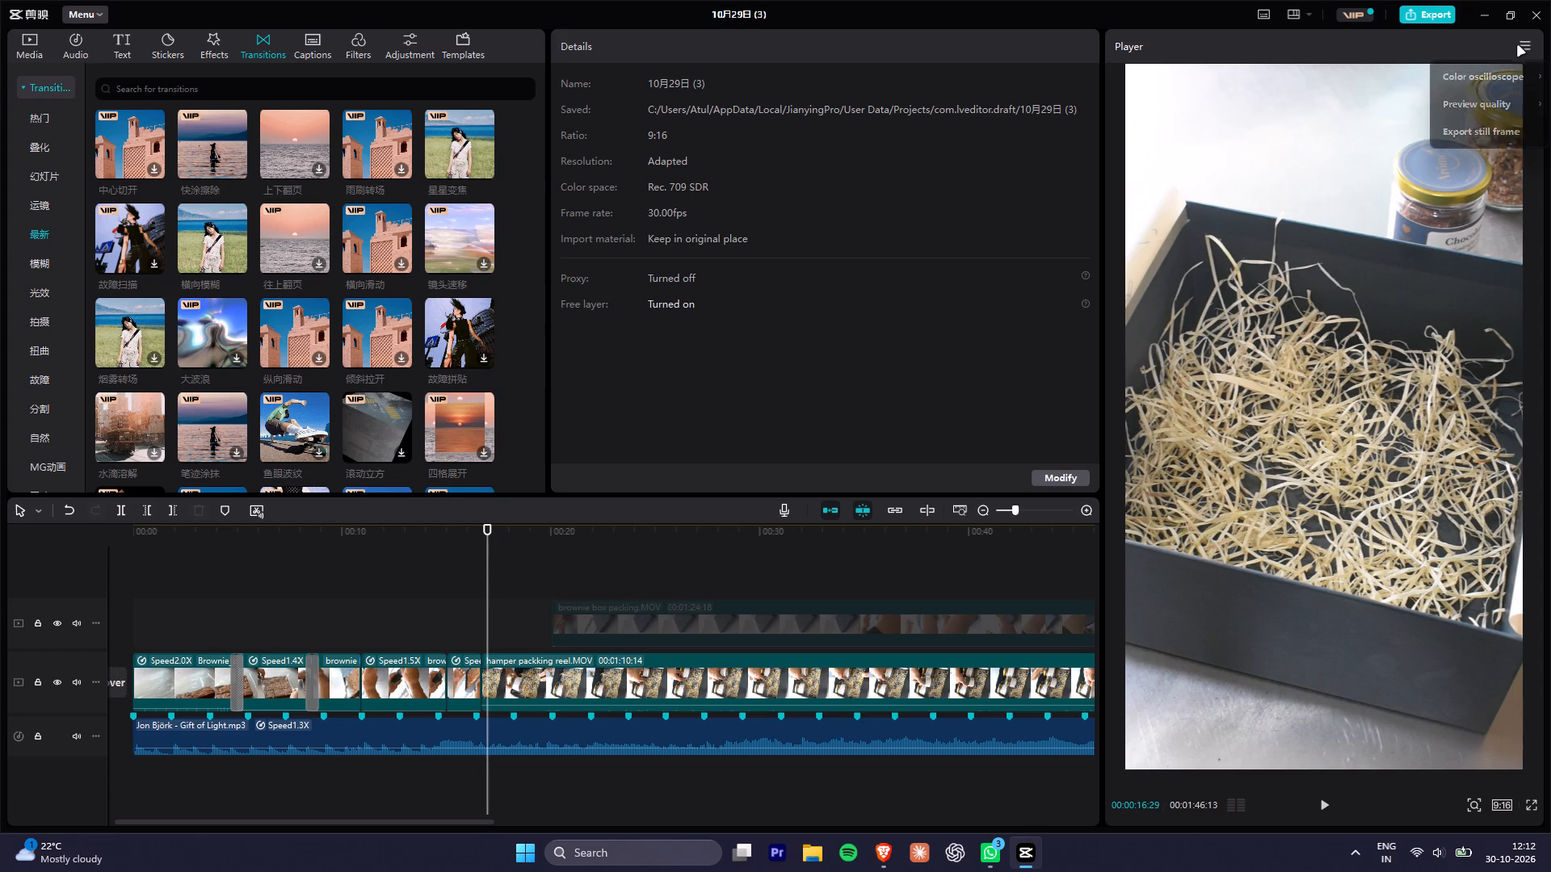
left_click(1490, 130)
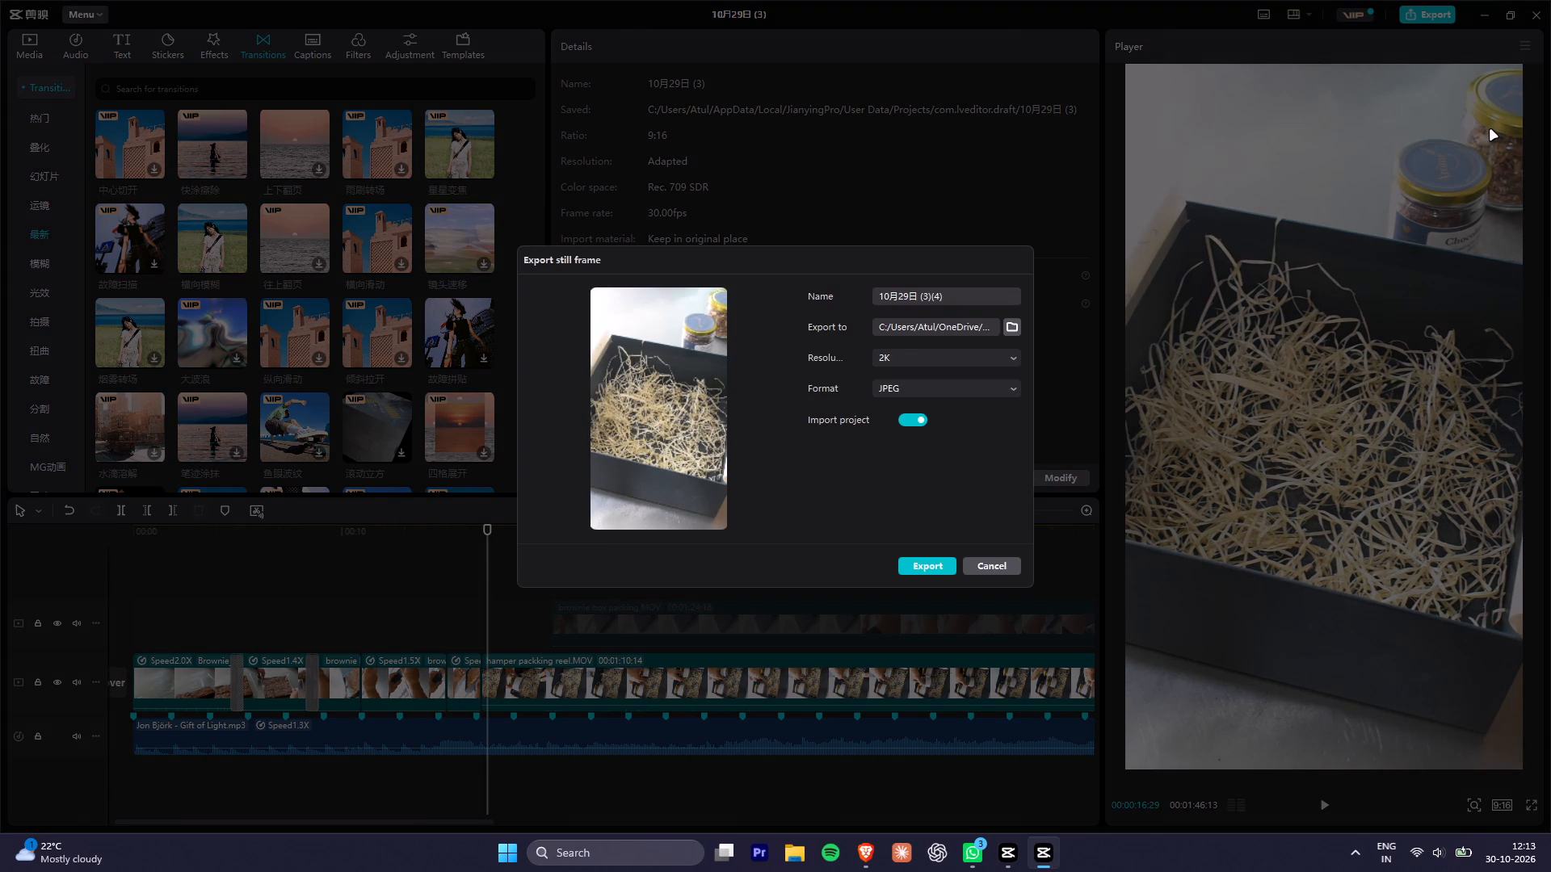
left_click_drag(952, 295, 739, 296)
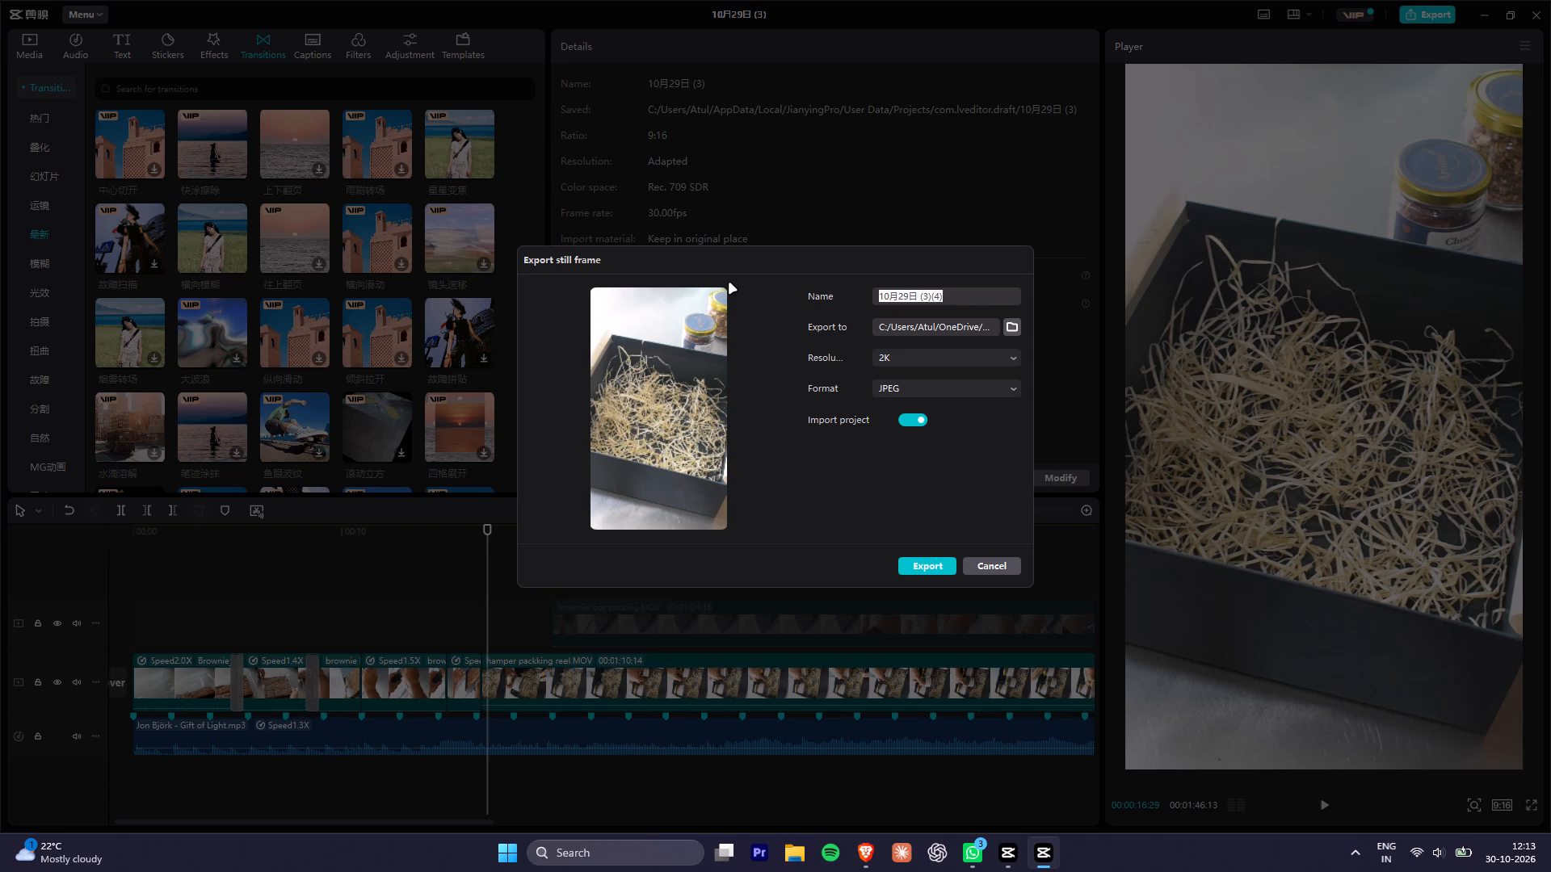
key("e")
type("MPTY HAMPER")
key("Return")
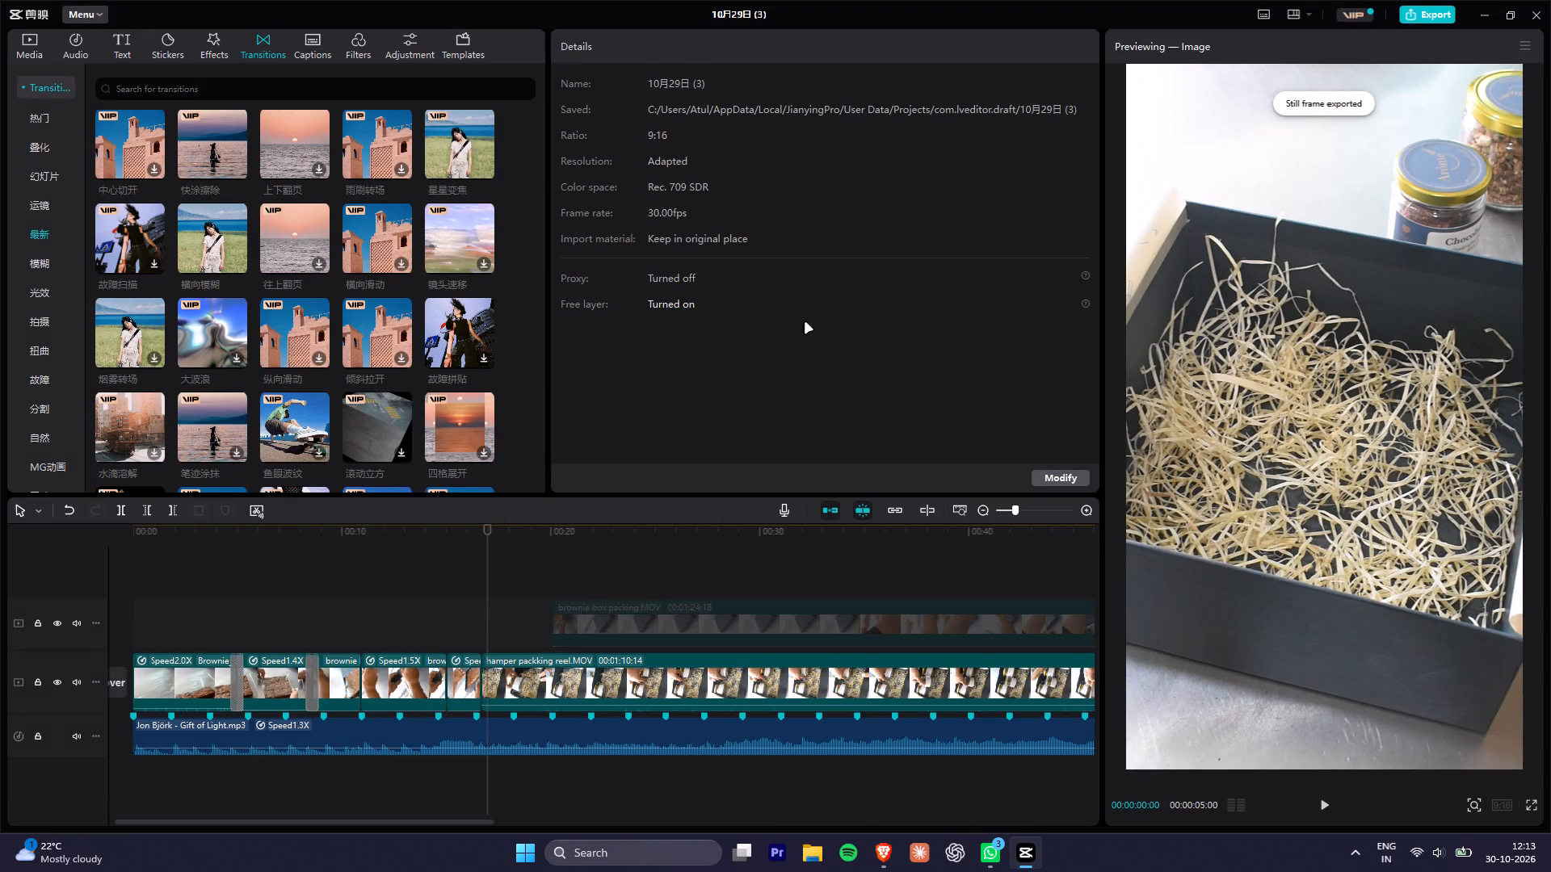
Export the single-jar hamper frame at 00:00:20:02 as a 2K JPEG still named JAR 01., imported into the project.
left_click_drag(528, 529, 547, 531)
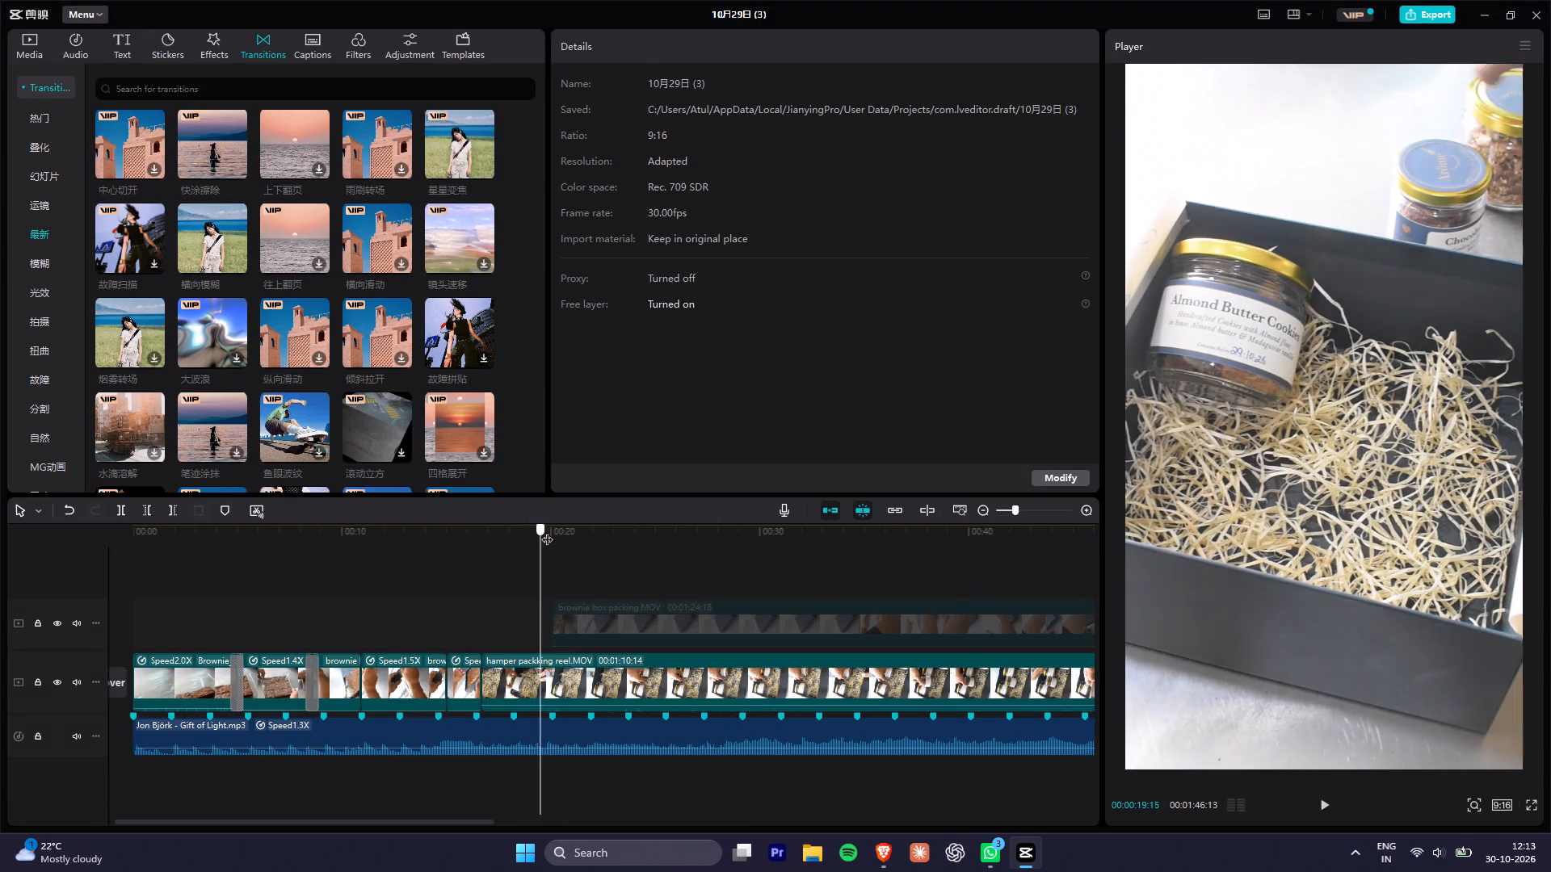
left_click_drag(547, 531, 556, 533)
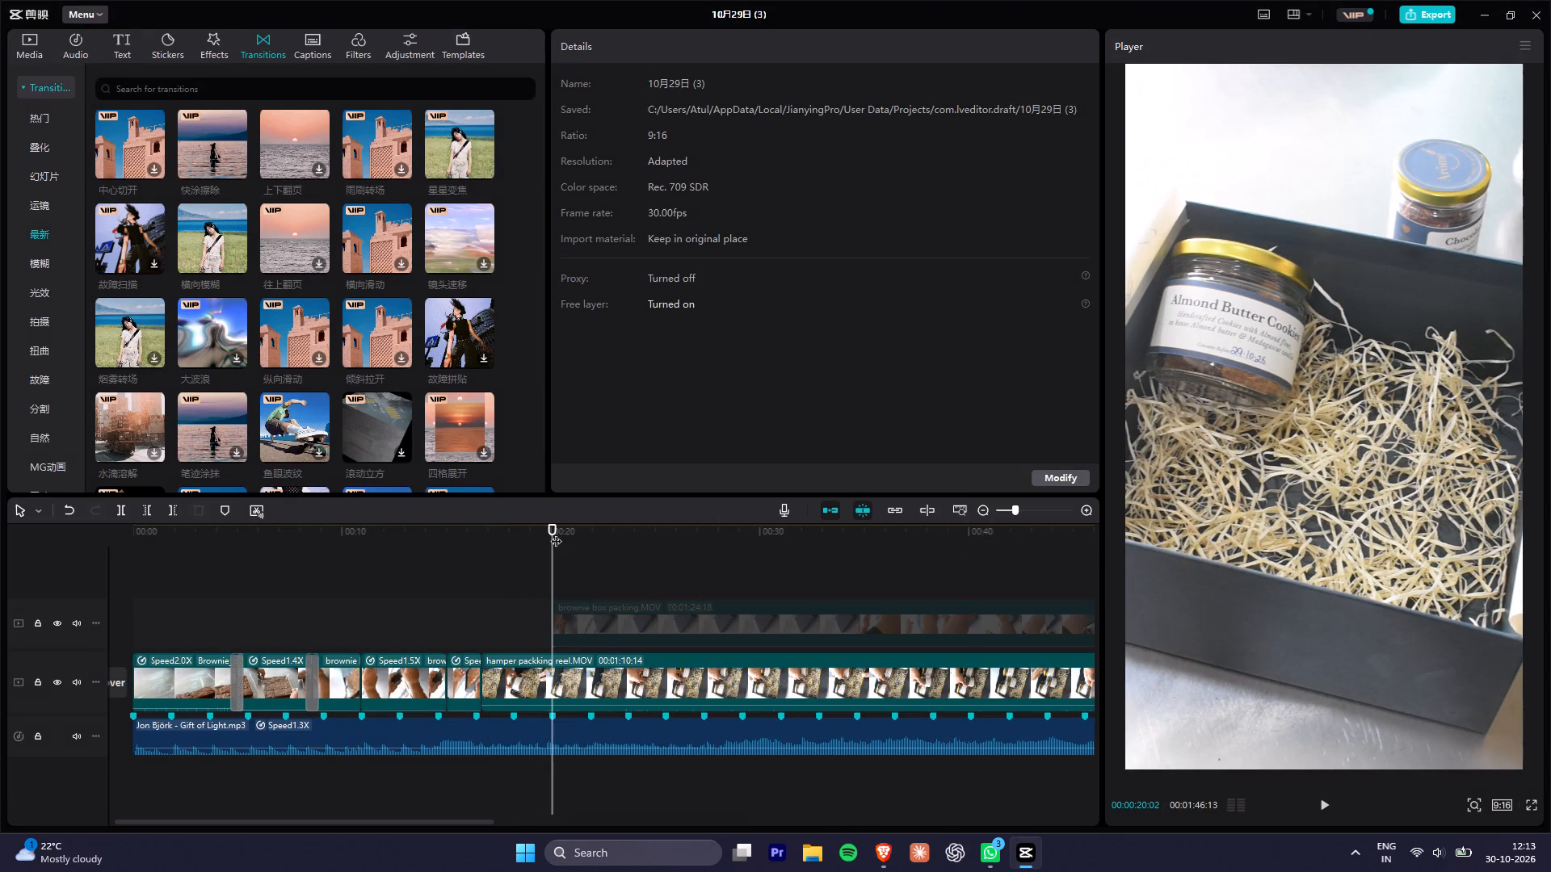
left_click(1529, 46)
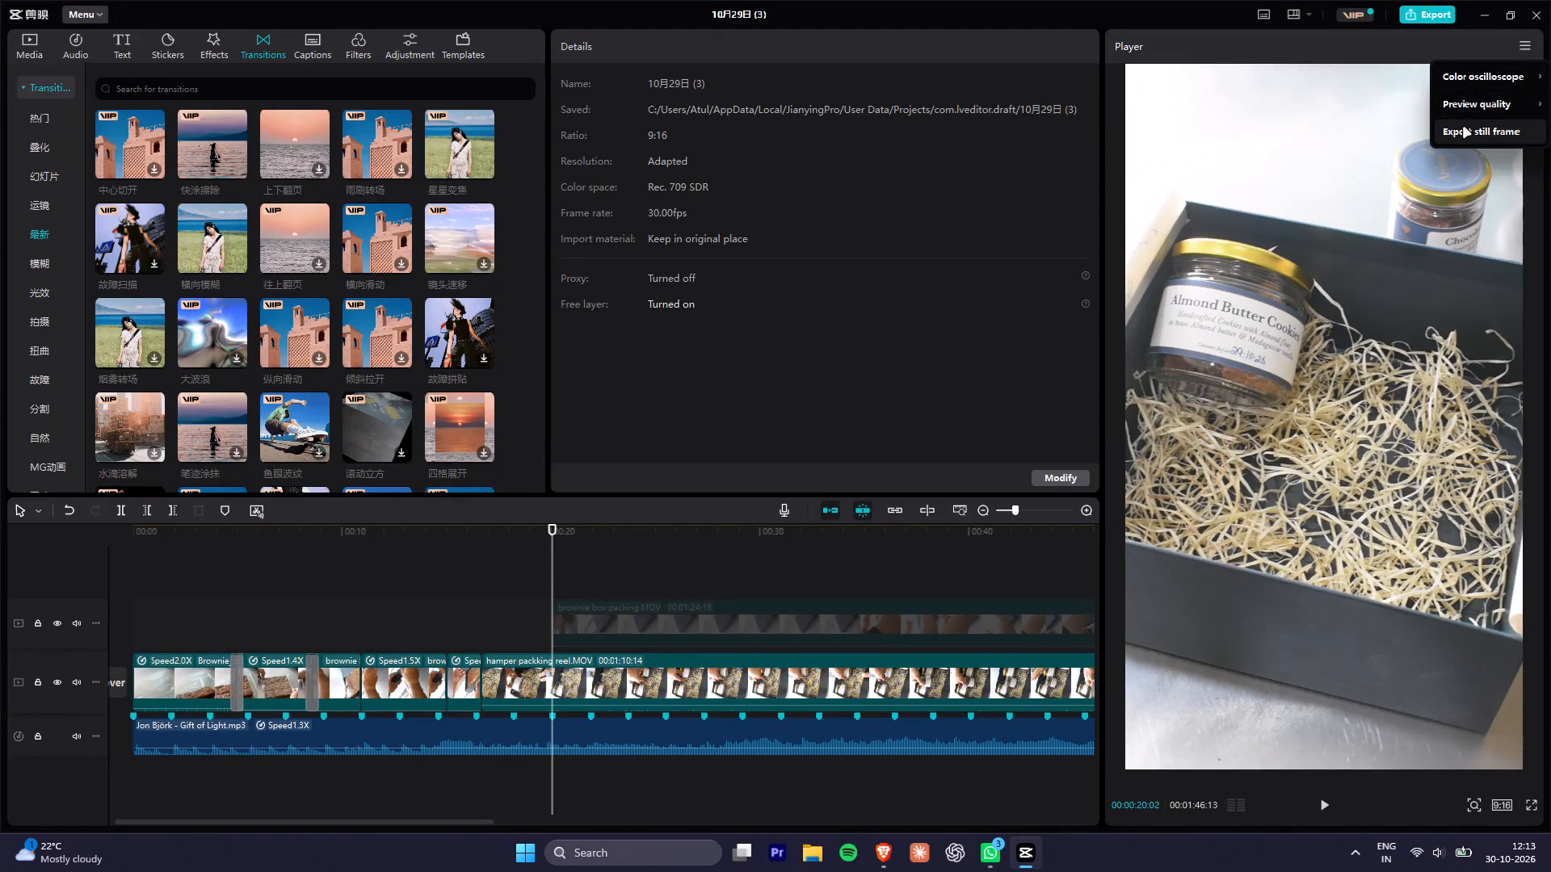
left_click(1464, 128)
left_click_drag(986, 300, 838, 300)
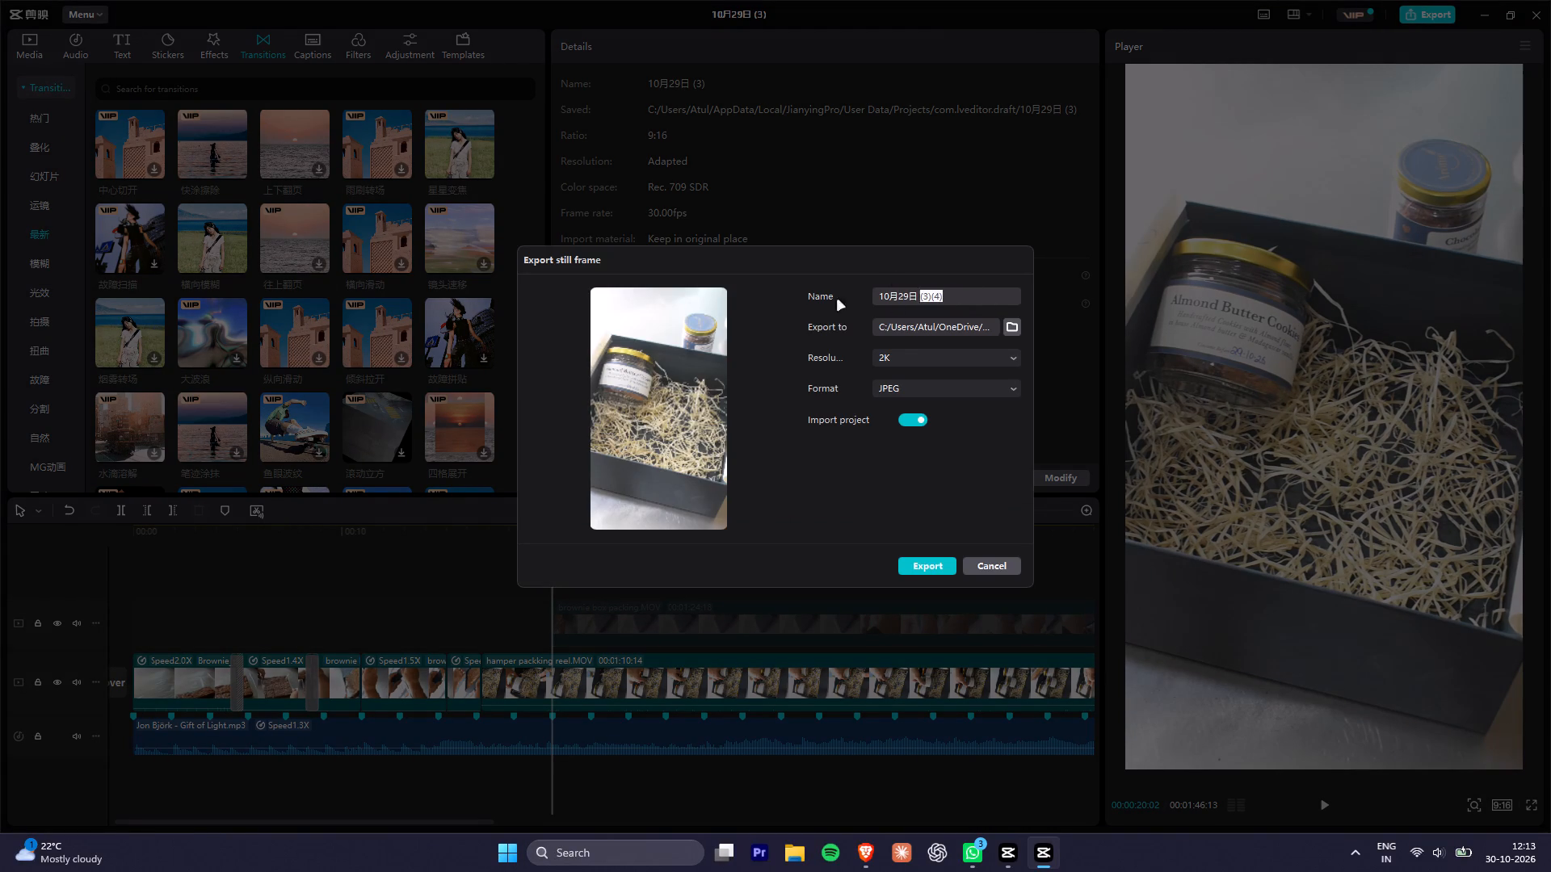
left_click_drag(838, 300, 773, 300)
type("JAR 01.")
key("Return")
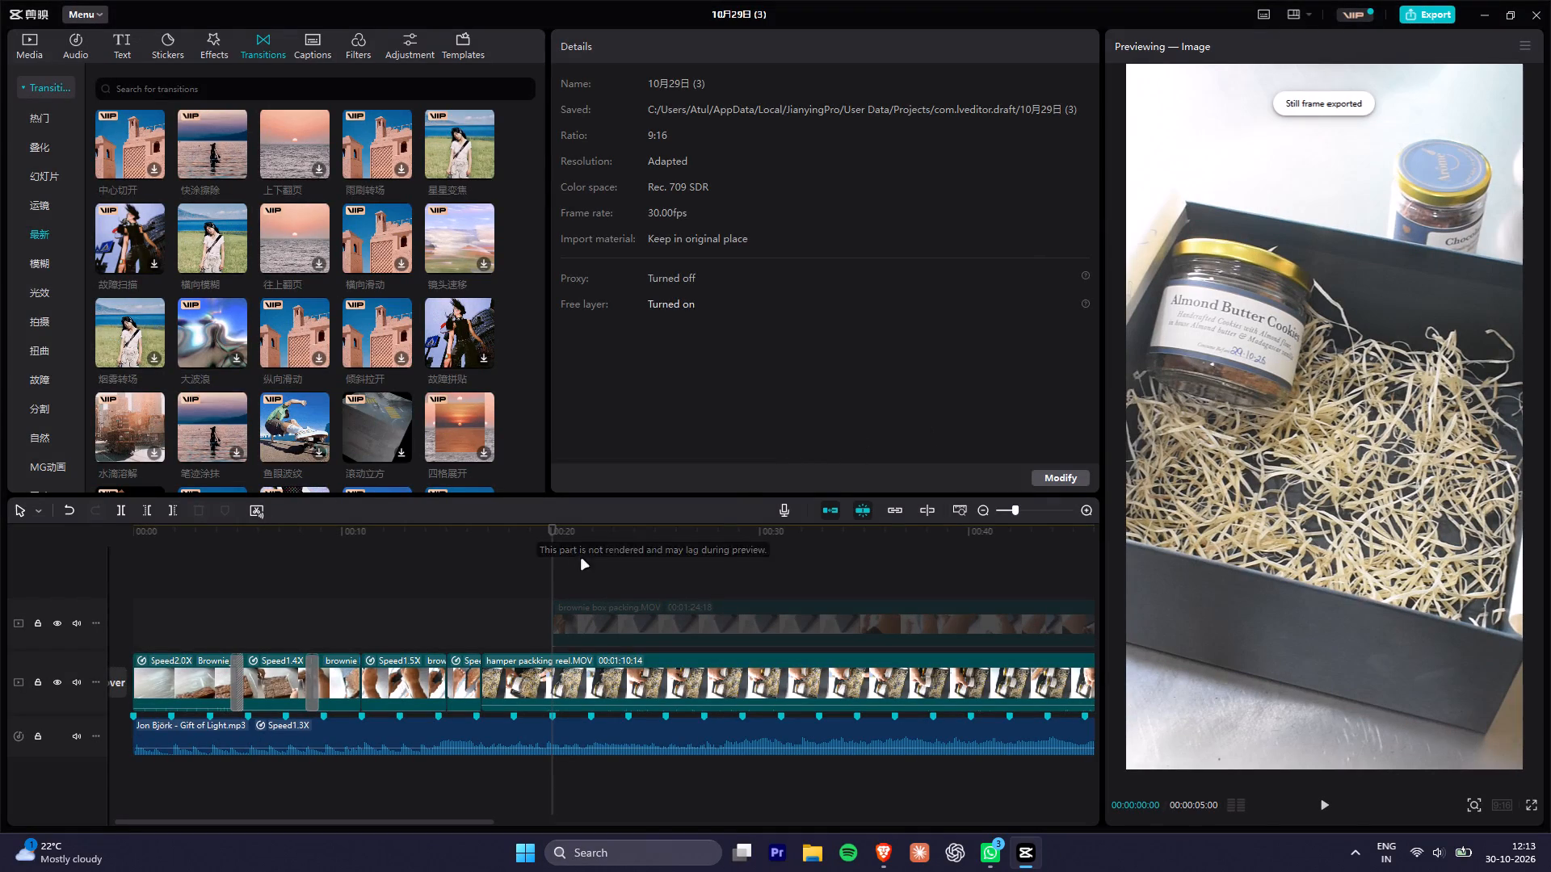
Move the playhead to 00:00:35:24 in the hamper clip, where two jars sit in the box and no hand covers them.
left_click(583, 536)
left_click_drag(585, 535, 621, 540)
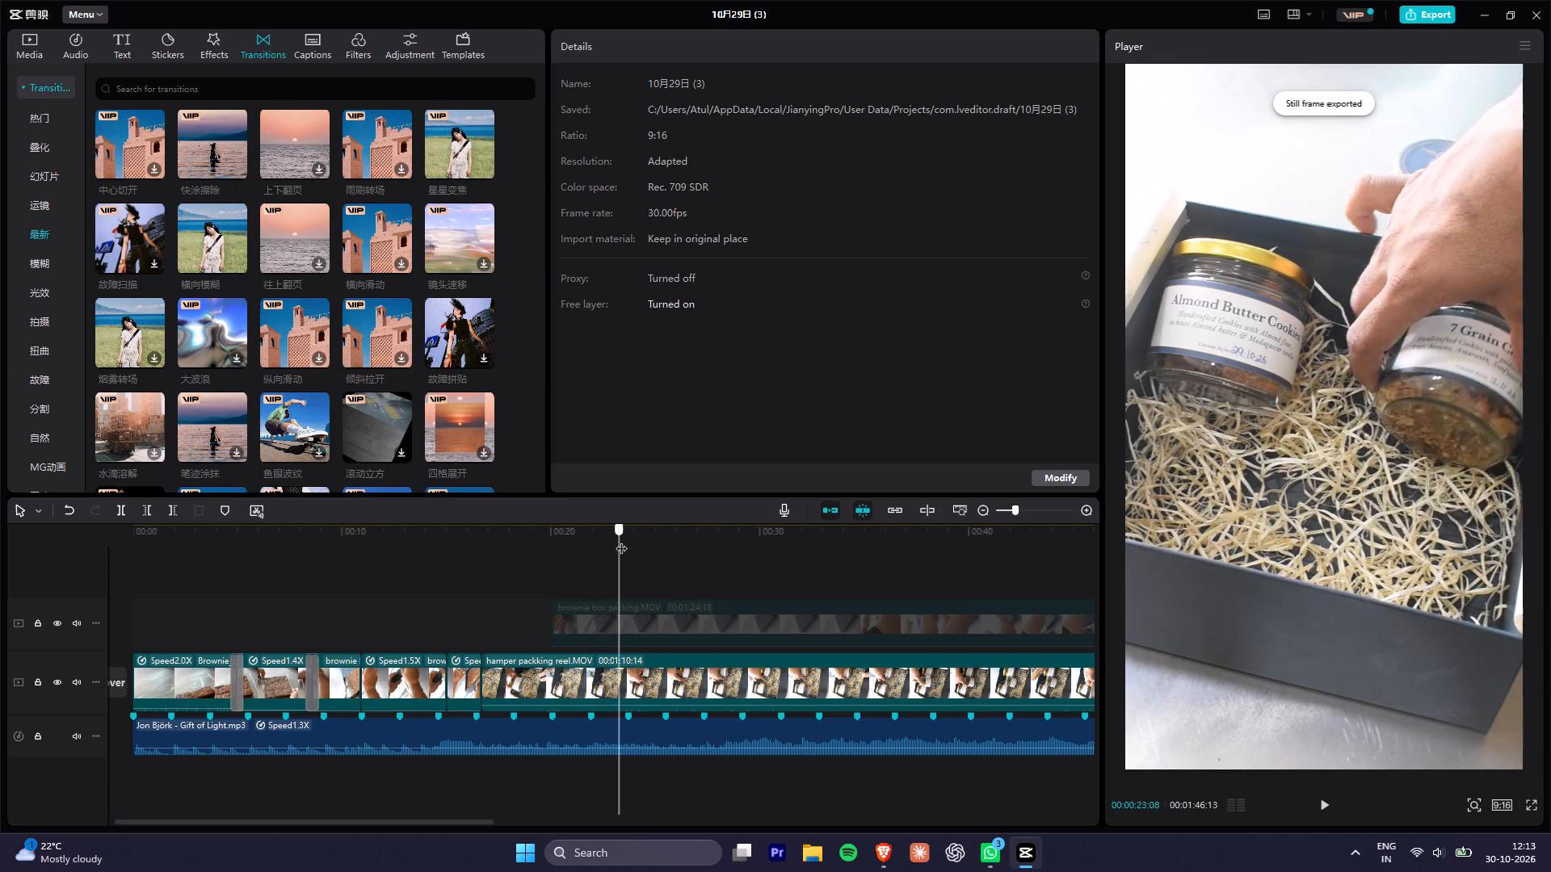
left_click_drag(621, 540, 699, 549)
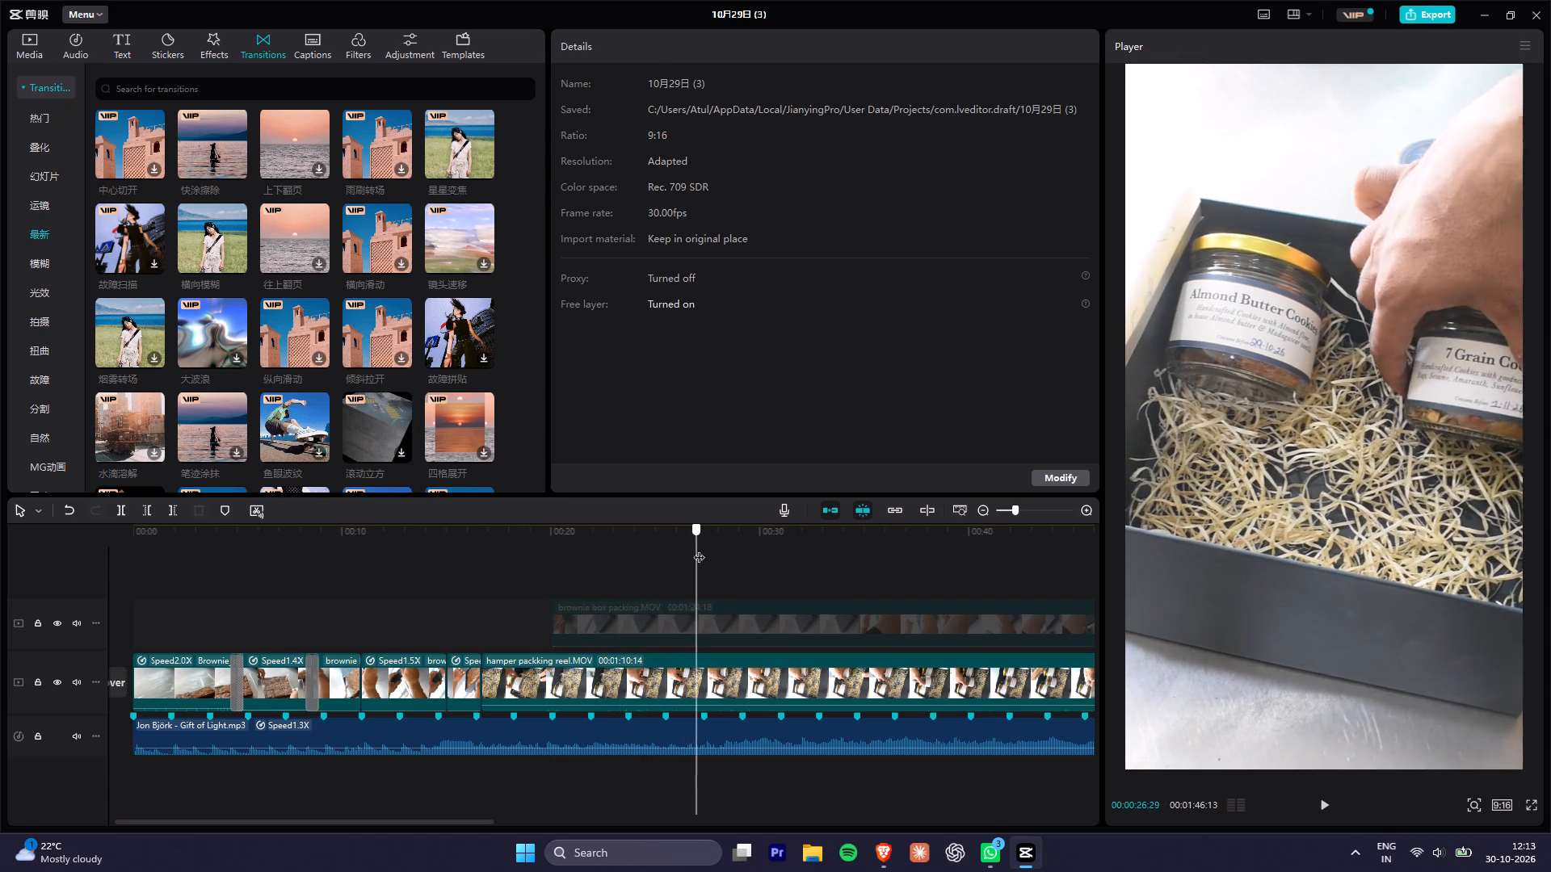
left_click_drag(699, 549, 763, 564)
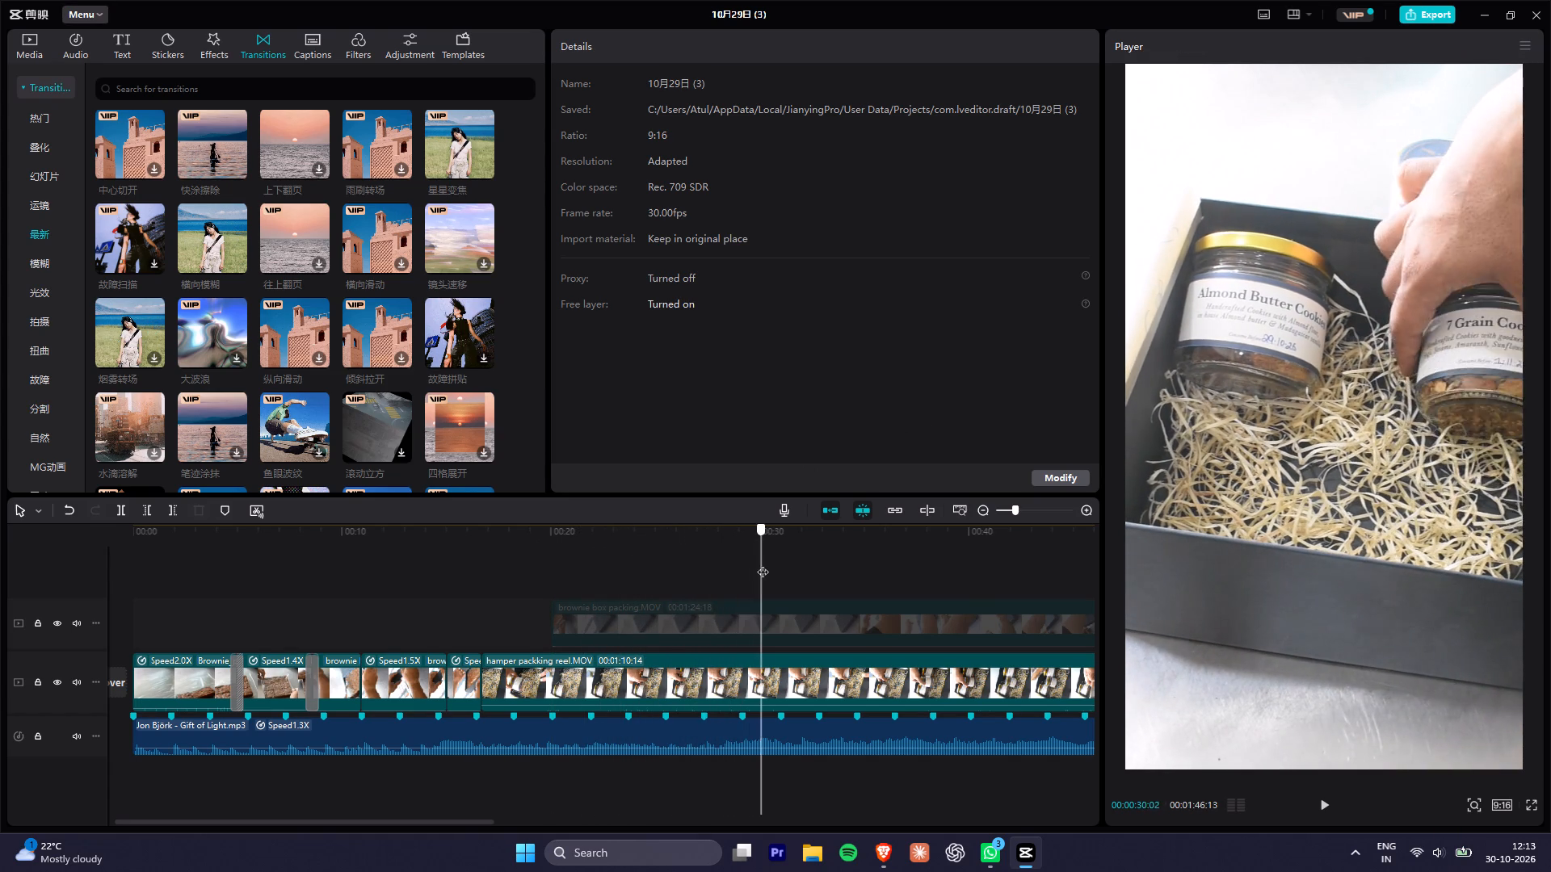
left_click_drag(763, 564, 823, 580)
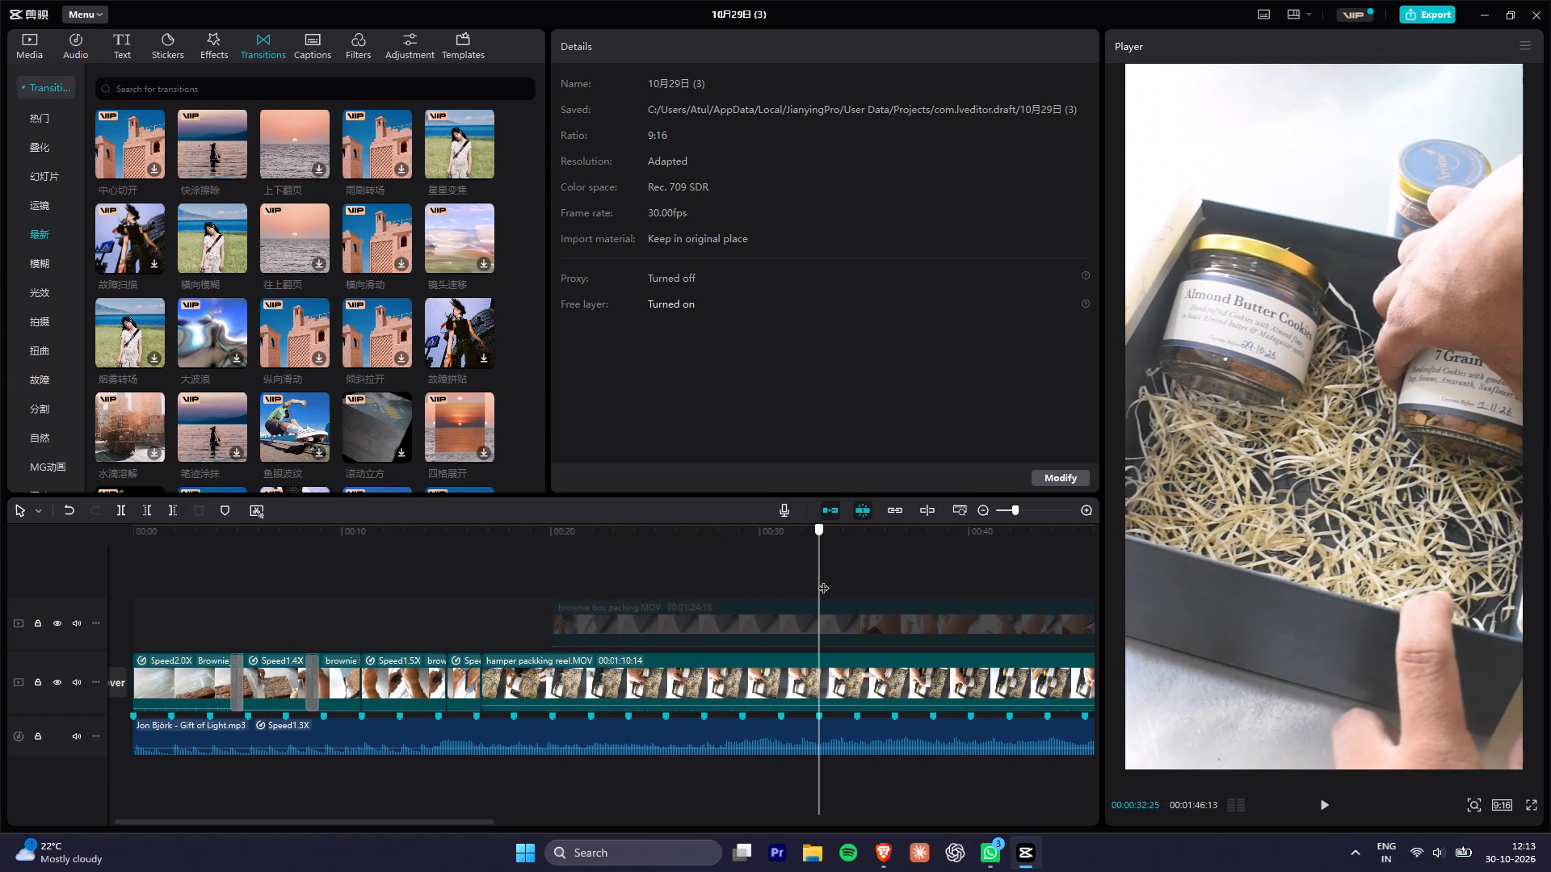
left_click_drag(823, 580, 881, 581)
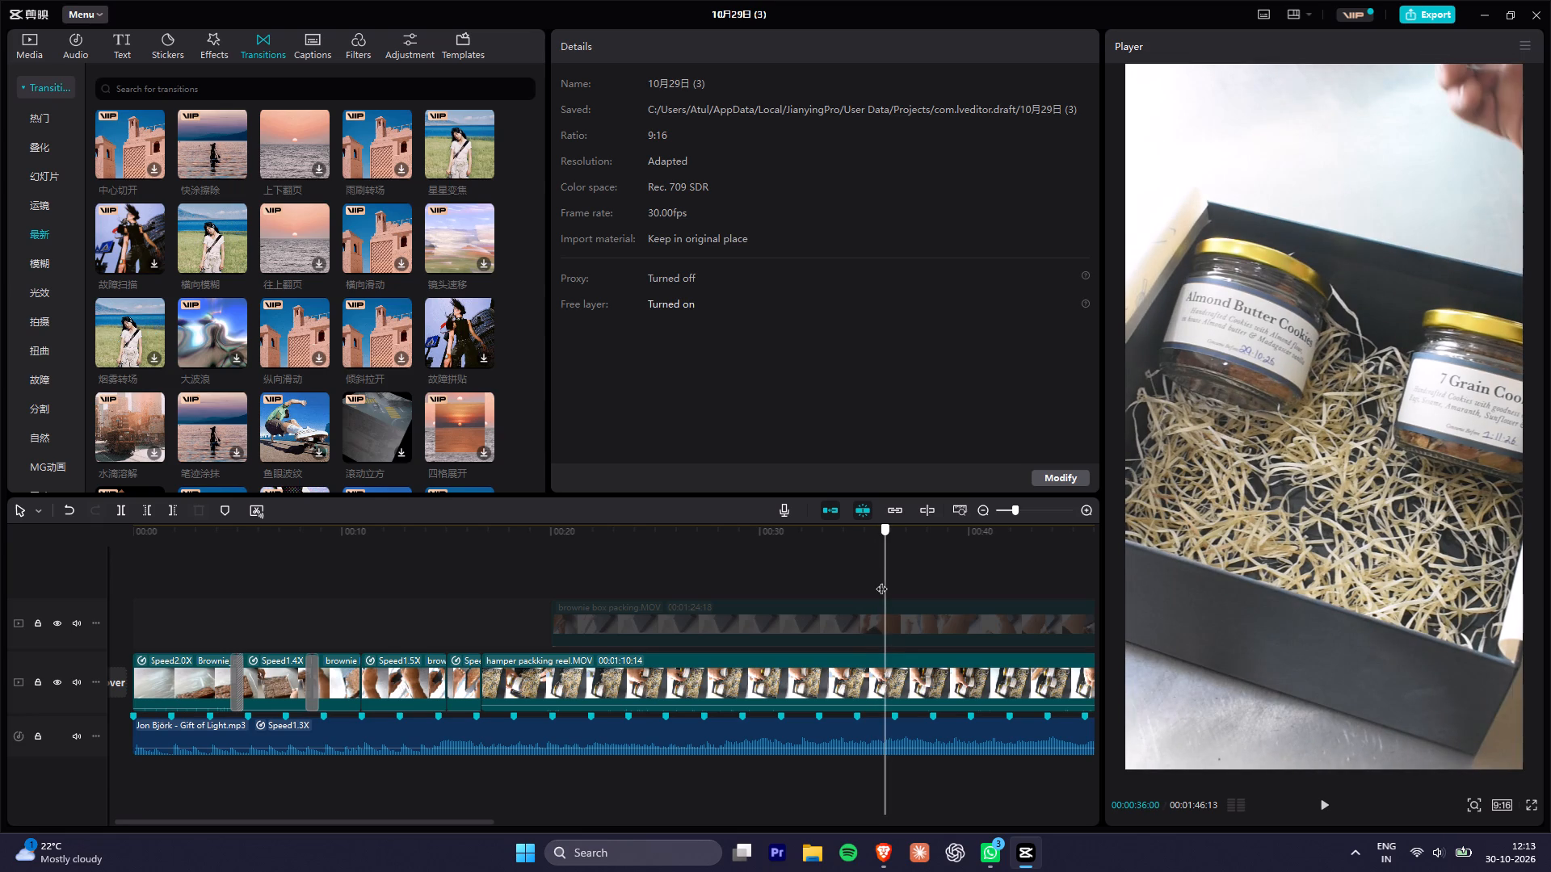
left_click_drag(881, 581, 882, 585)
key("Left")
key("Right")
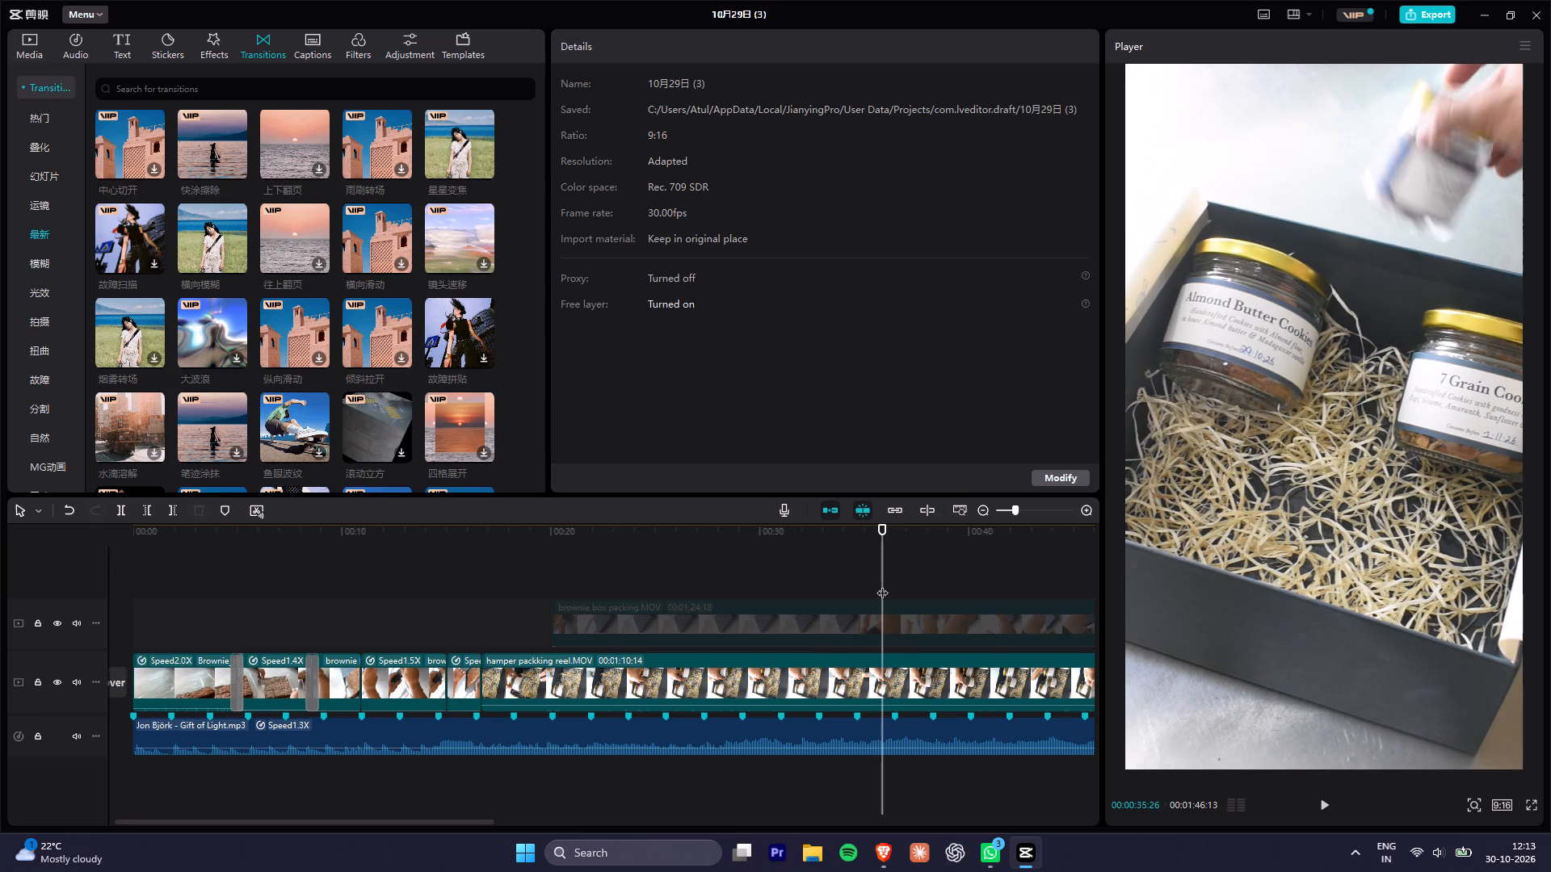
key("Right")
key("Left")
key("Left")
key("Left")
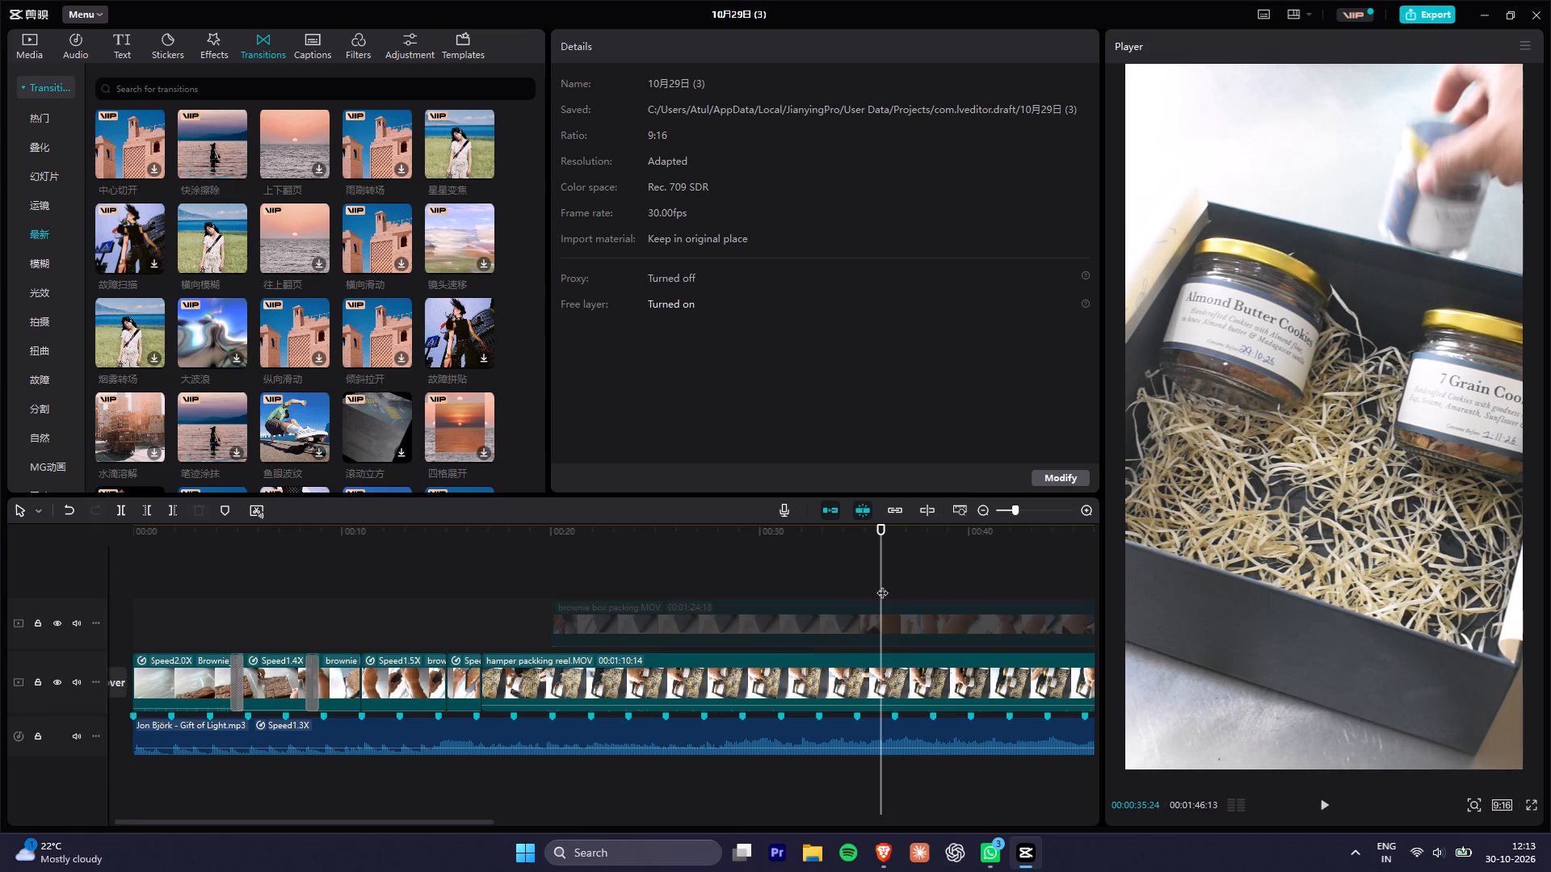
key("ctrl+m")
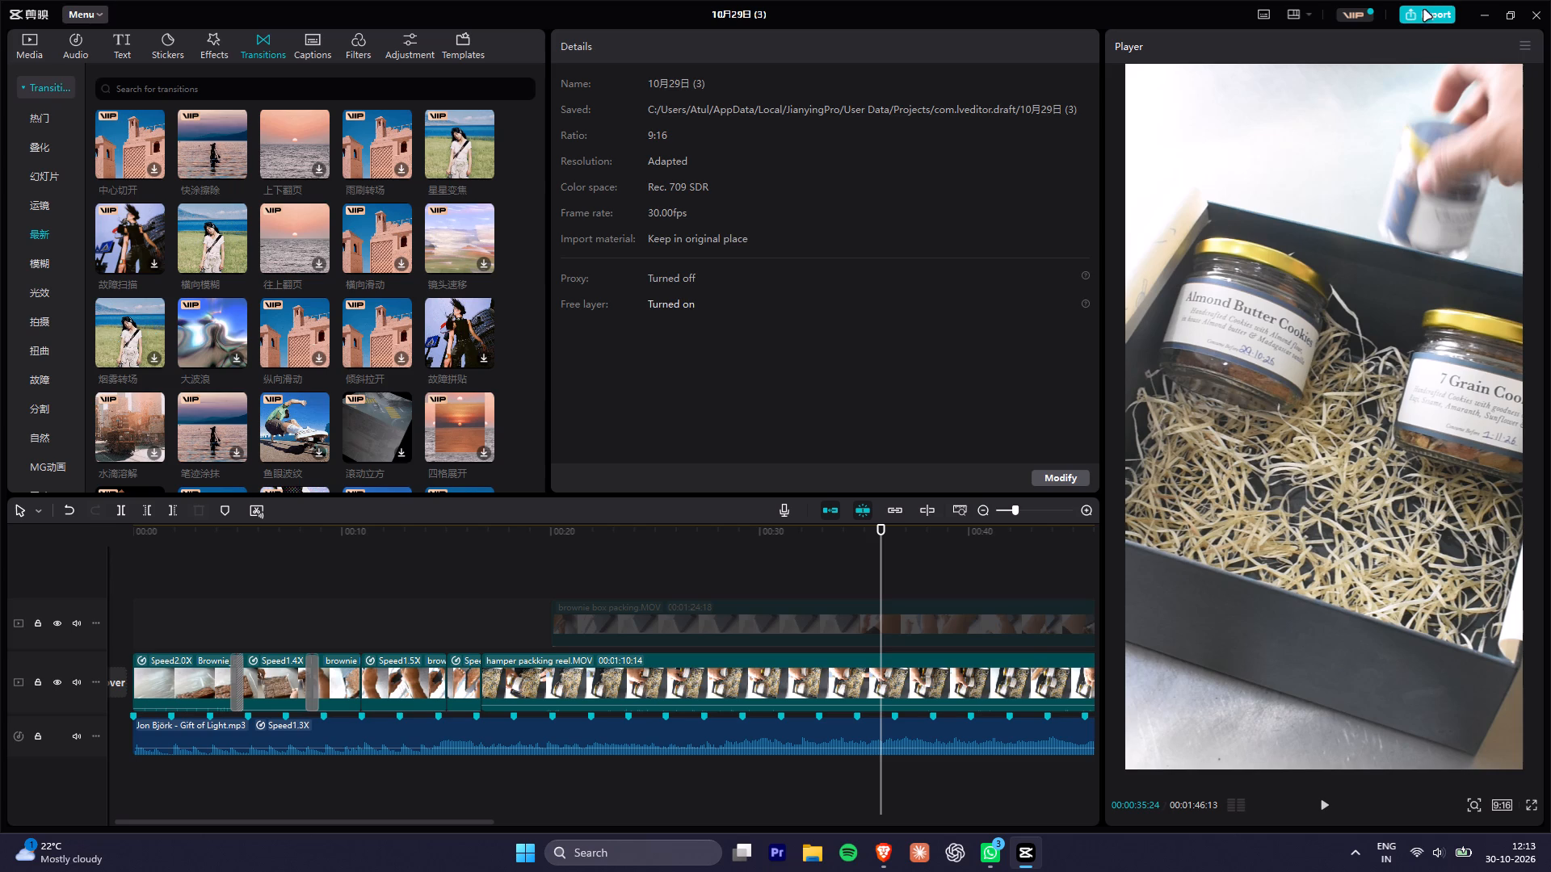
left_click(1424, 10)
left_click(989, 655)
Export the two-jar hamper frame as a 2K JPEG still named JAR 02, imported into the project.
left_click(1527, 44)
left_click(1478, 132)
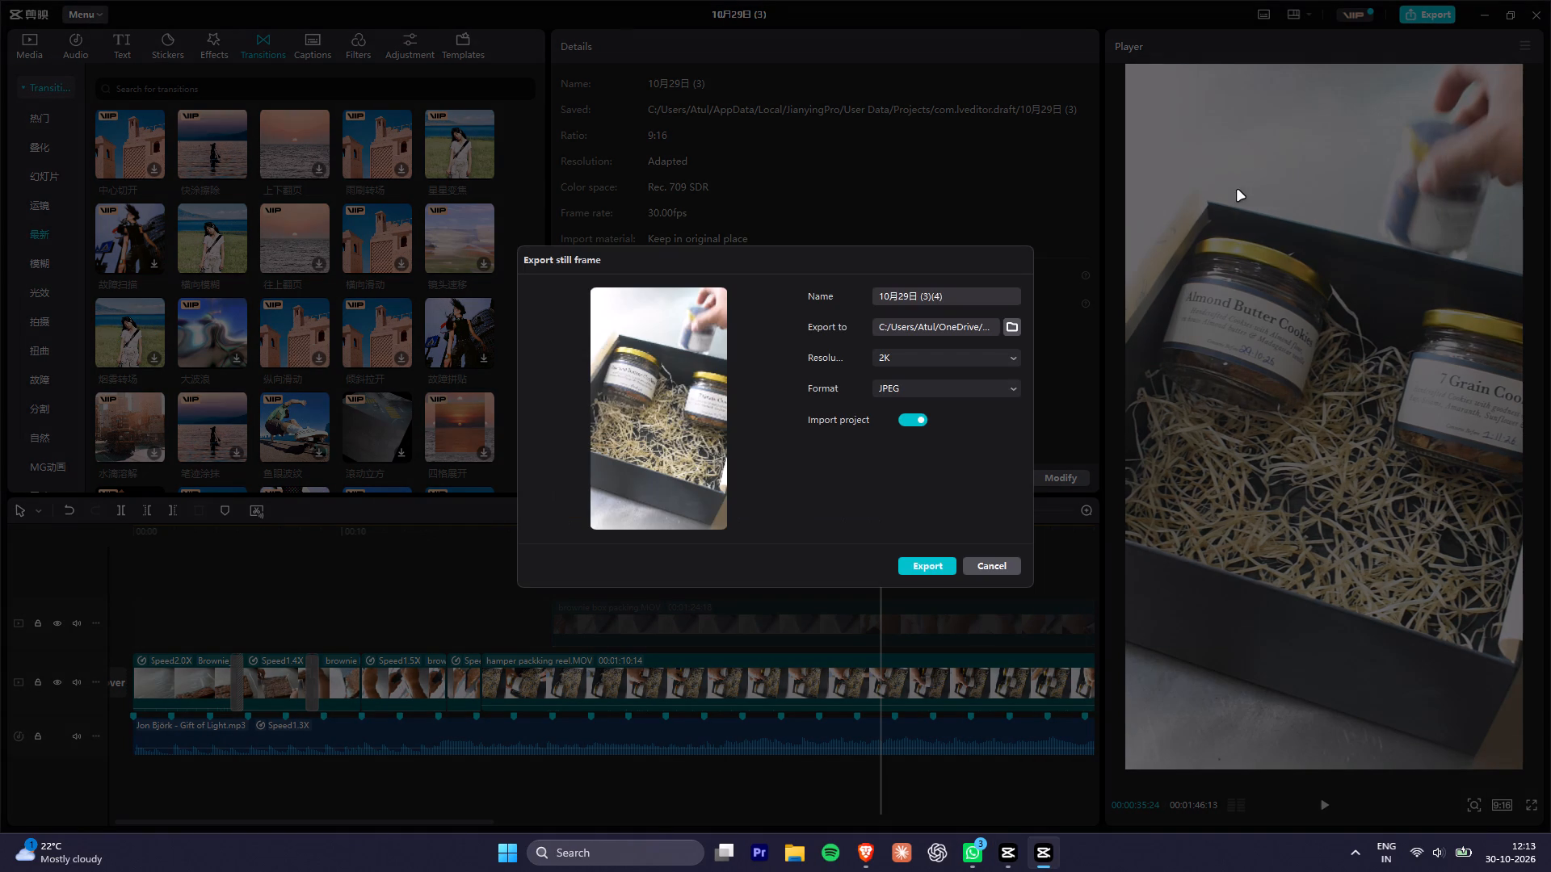
left_click(959, 300)
key("ctrl+a")
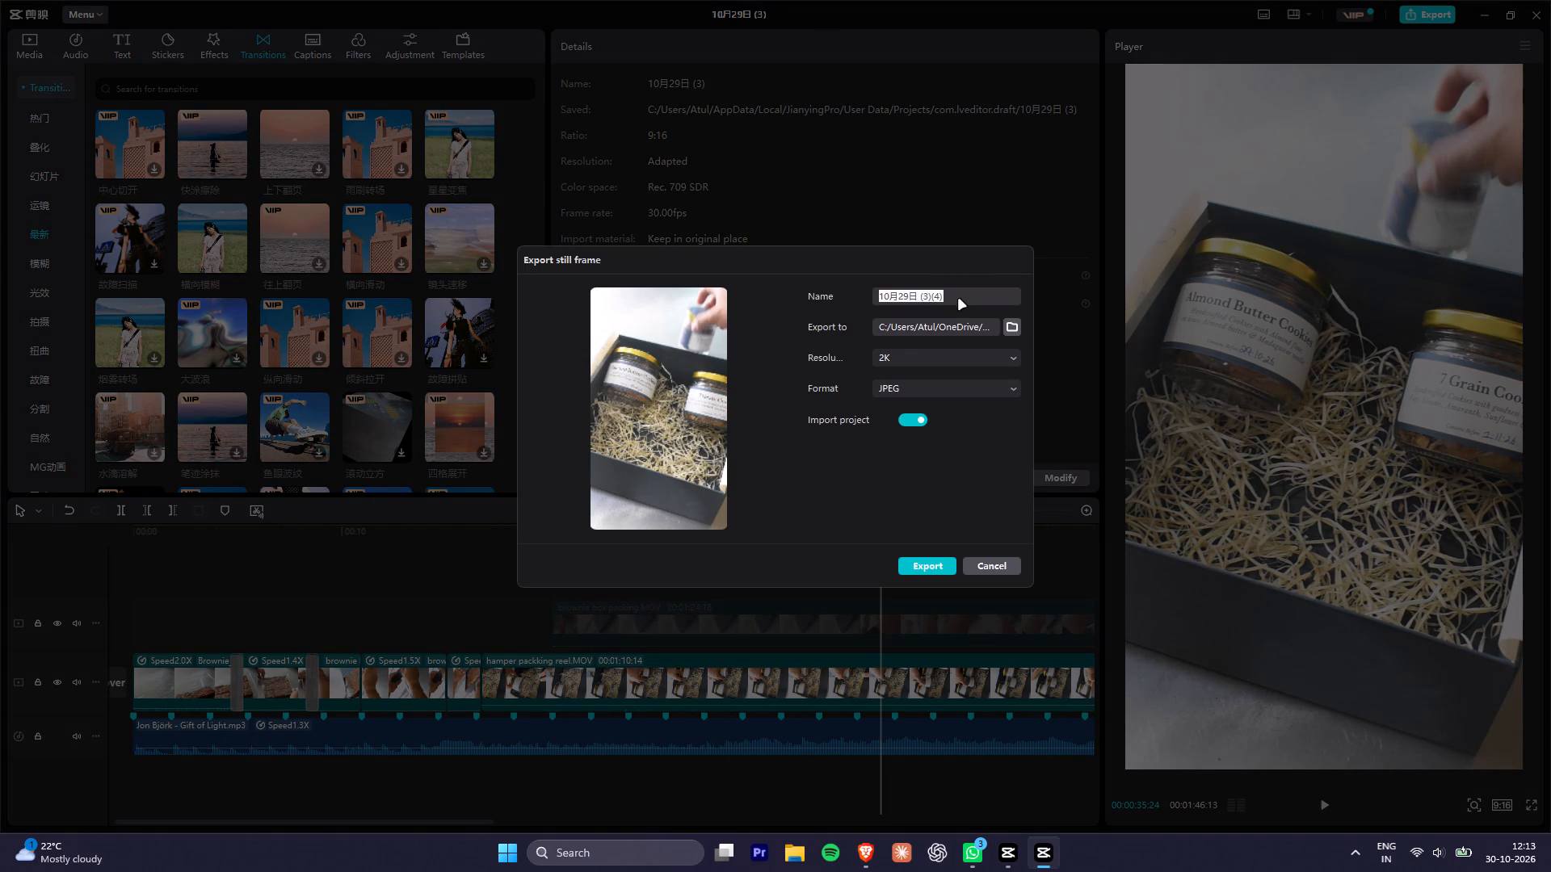
type("JAR 02")
key("Return")
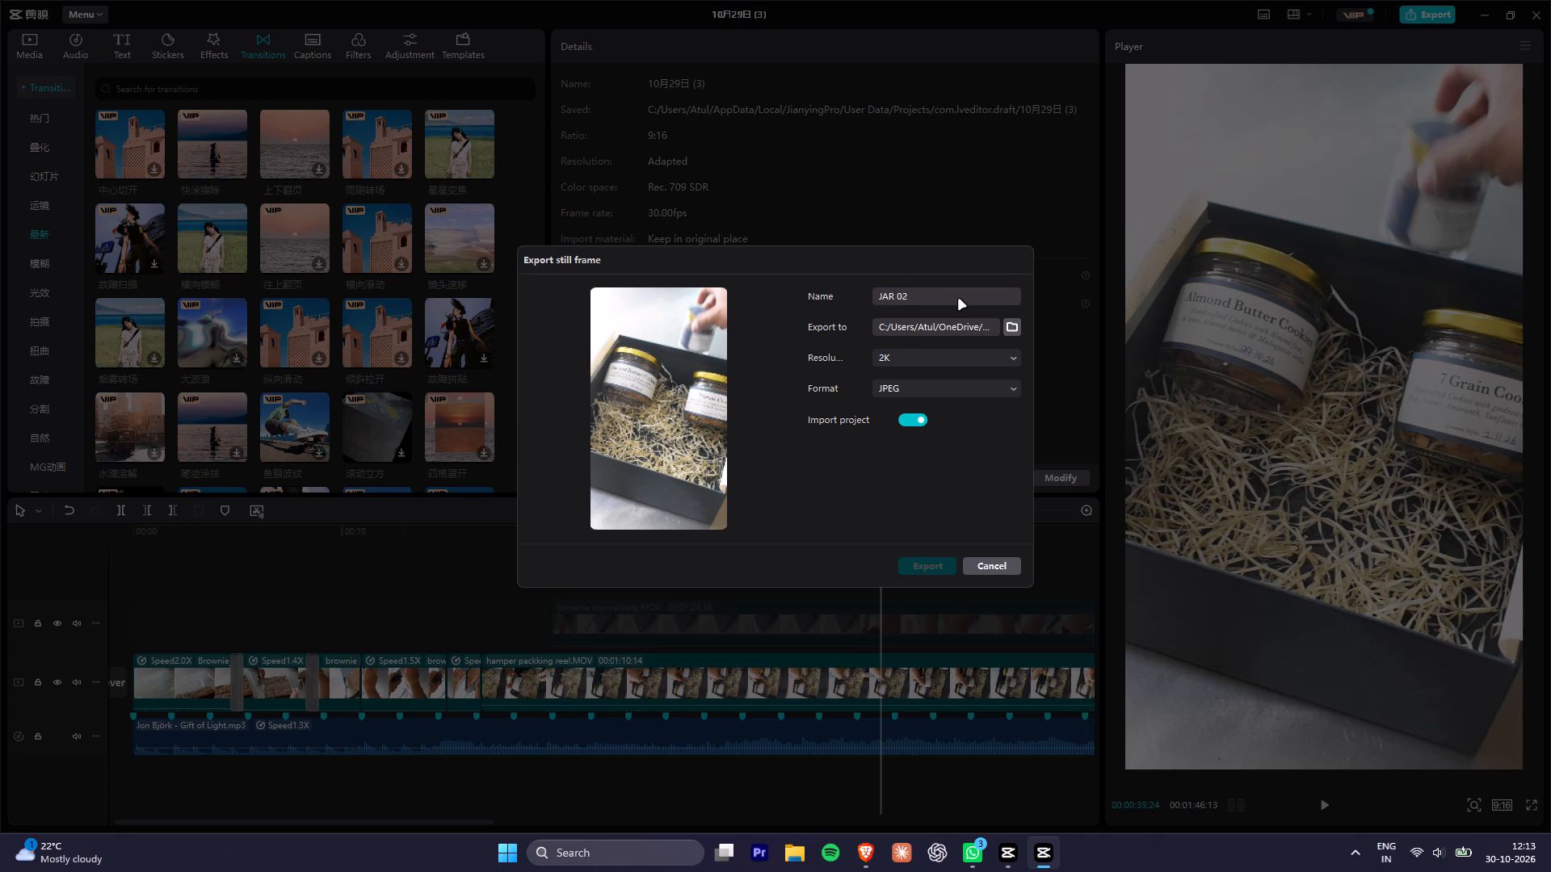
Move the playhead to the three-jar hamper frame at 00:00:40:25 and open the player options.
left_click(902, 528)
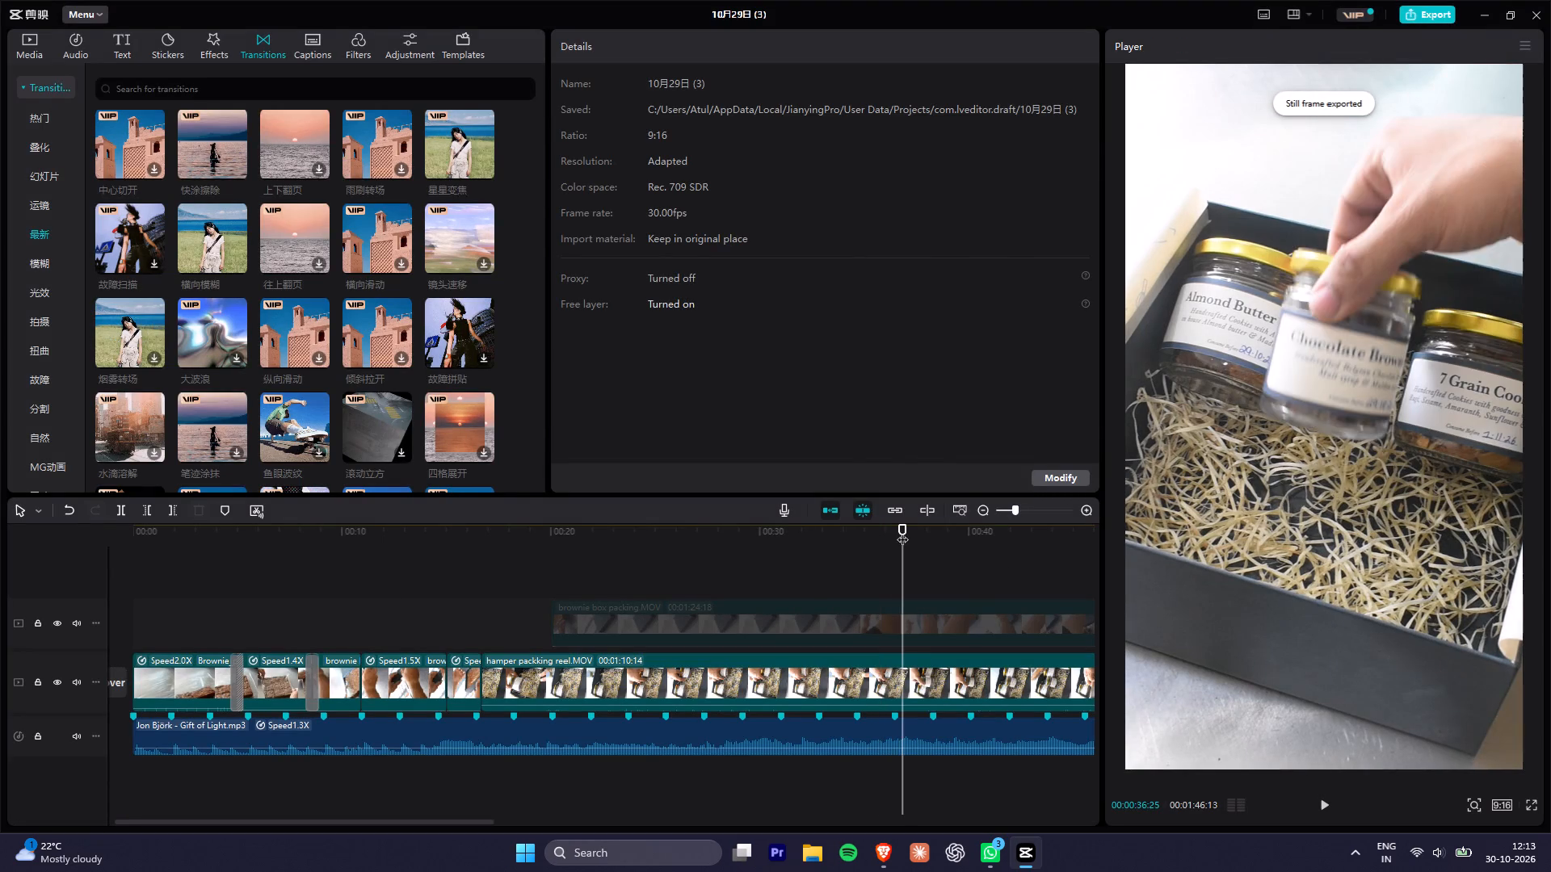
left_click_drag(902, 531, 991, 516)
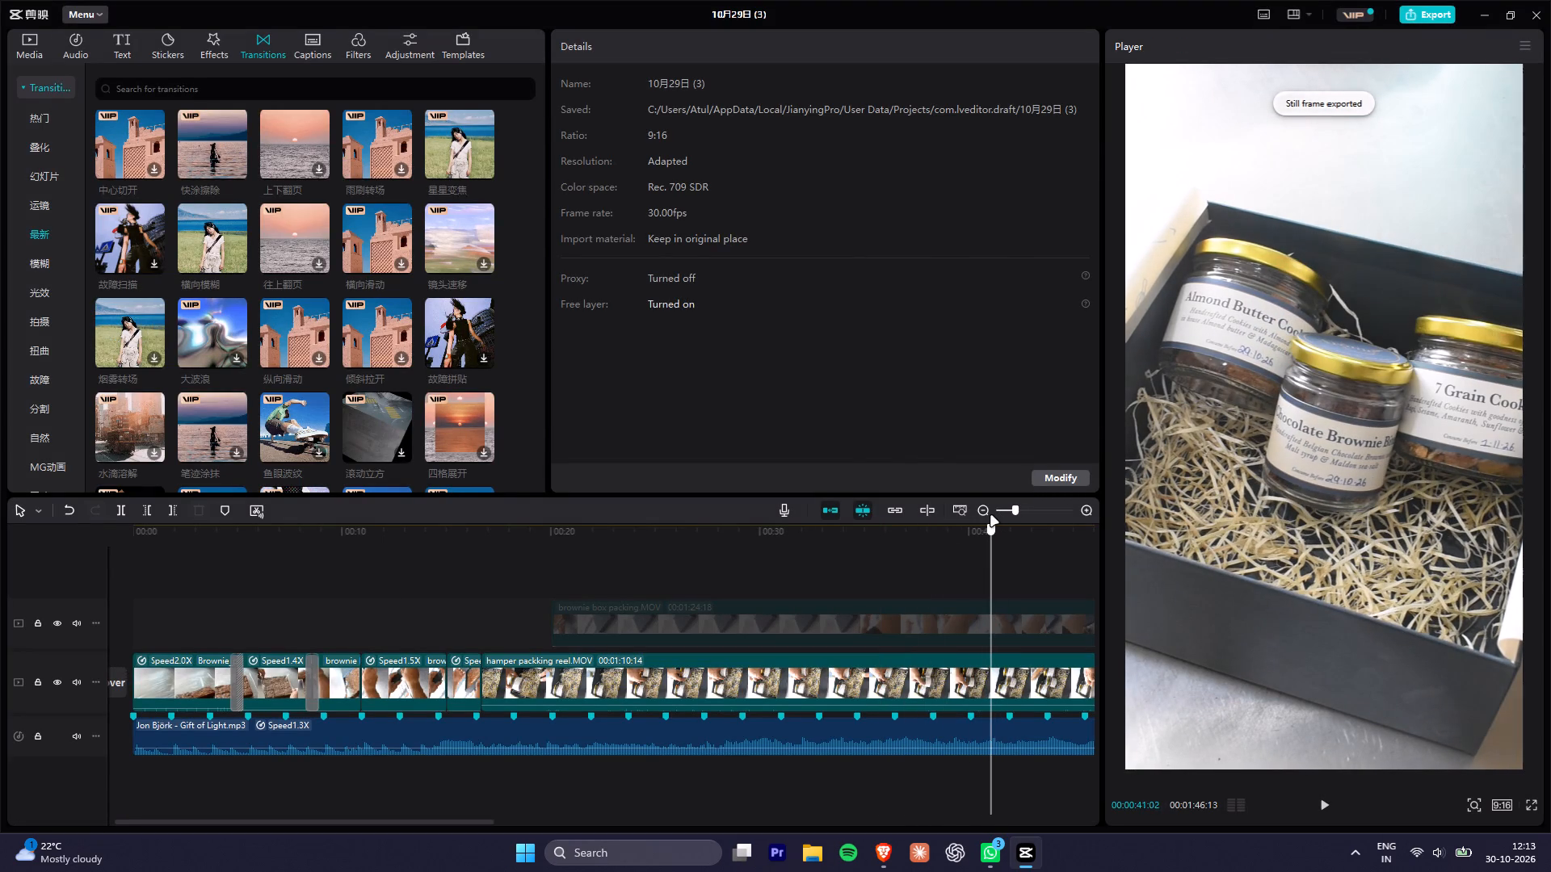
left_click_drag(991, 516, 989, 516)
key("Left")
key("Left")
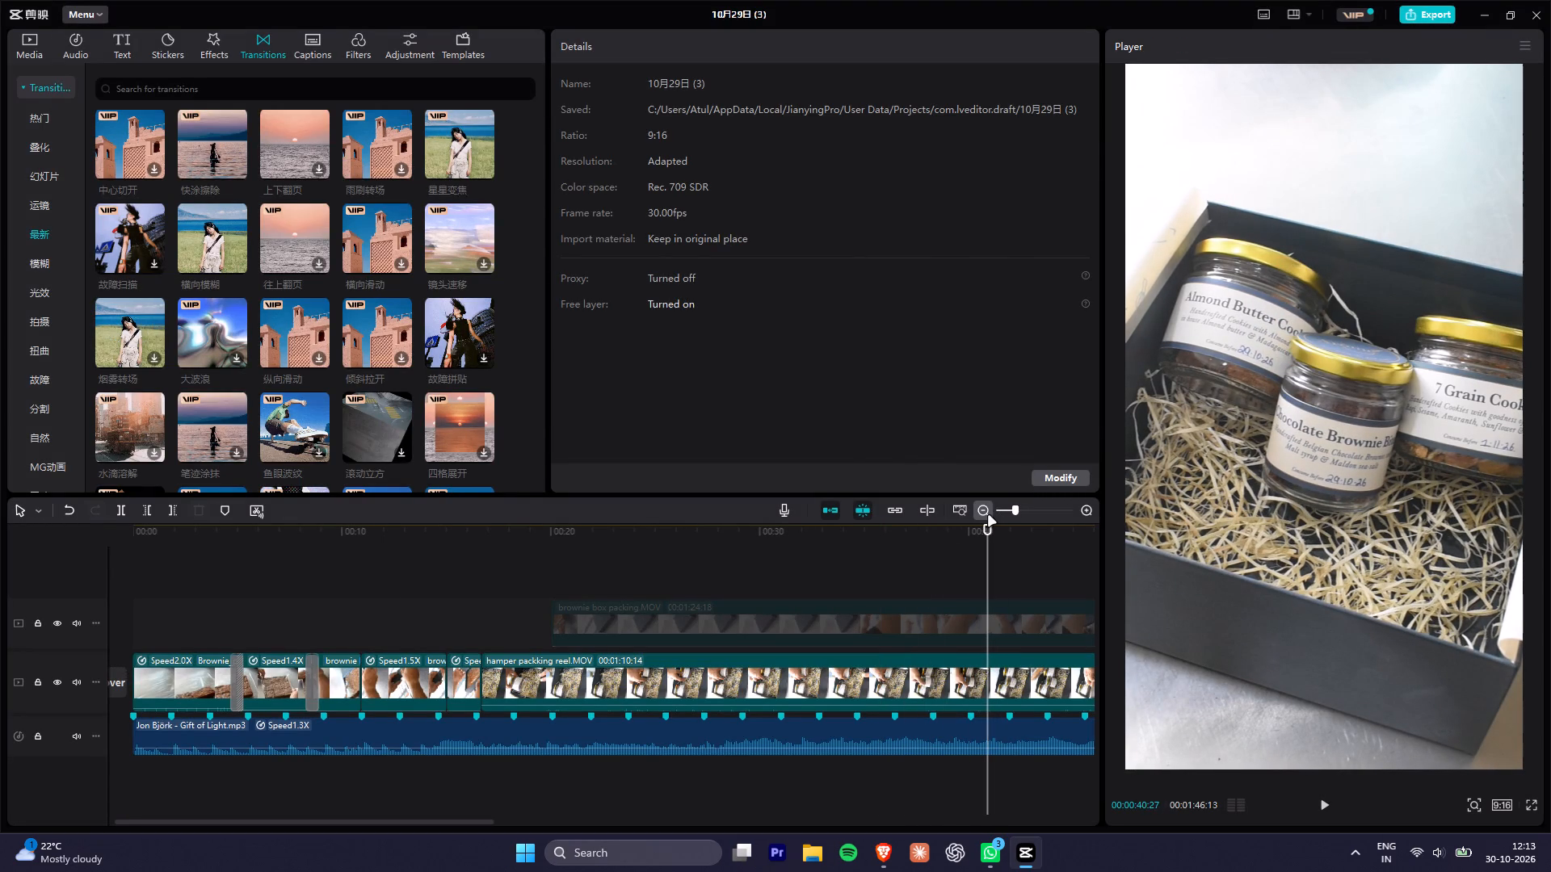
key("Left")
key("Left")
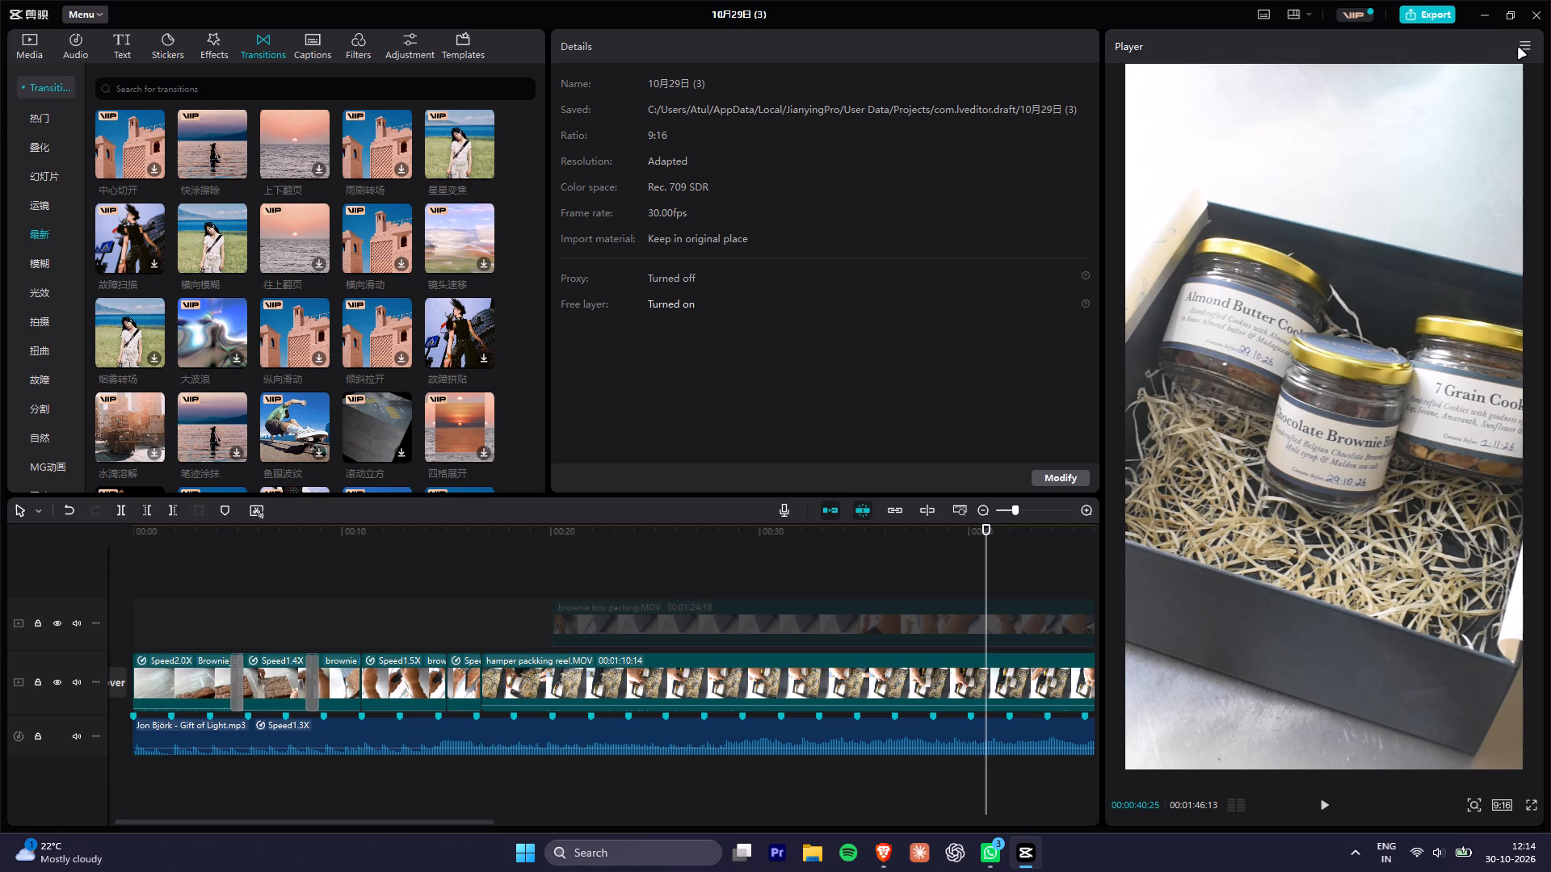
left_click(1519, 48)
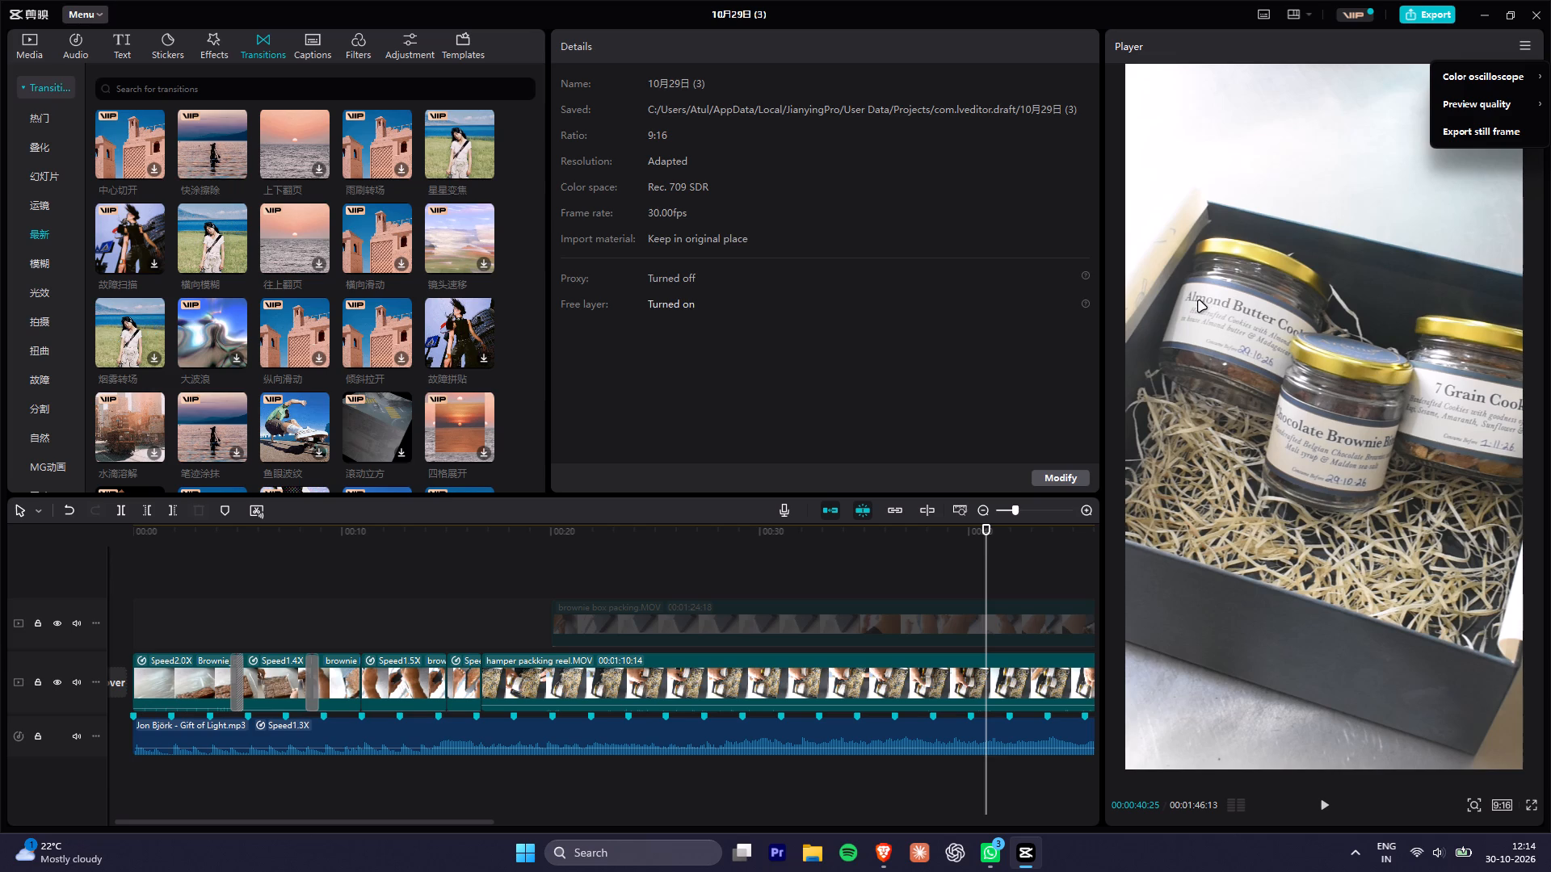
Export the three-jar hamper frame at 00:00:40:25 as a 2K JPEG still named LAST JAR, imported into the project.
left_click(1486, 128)
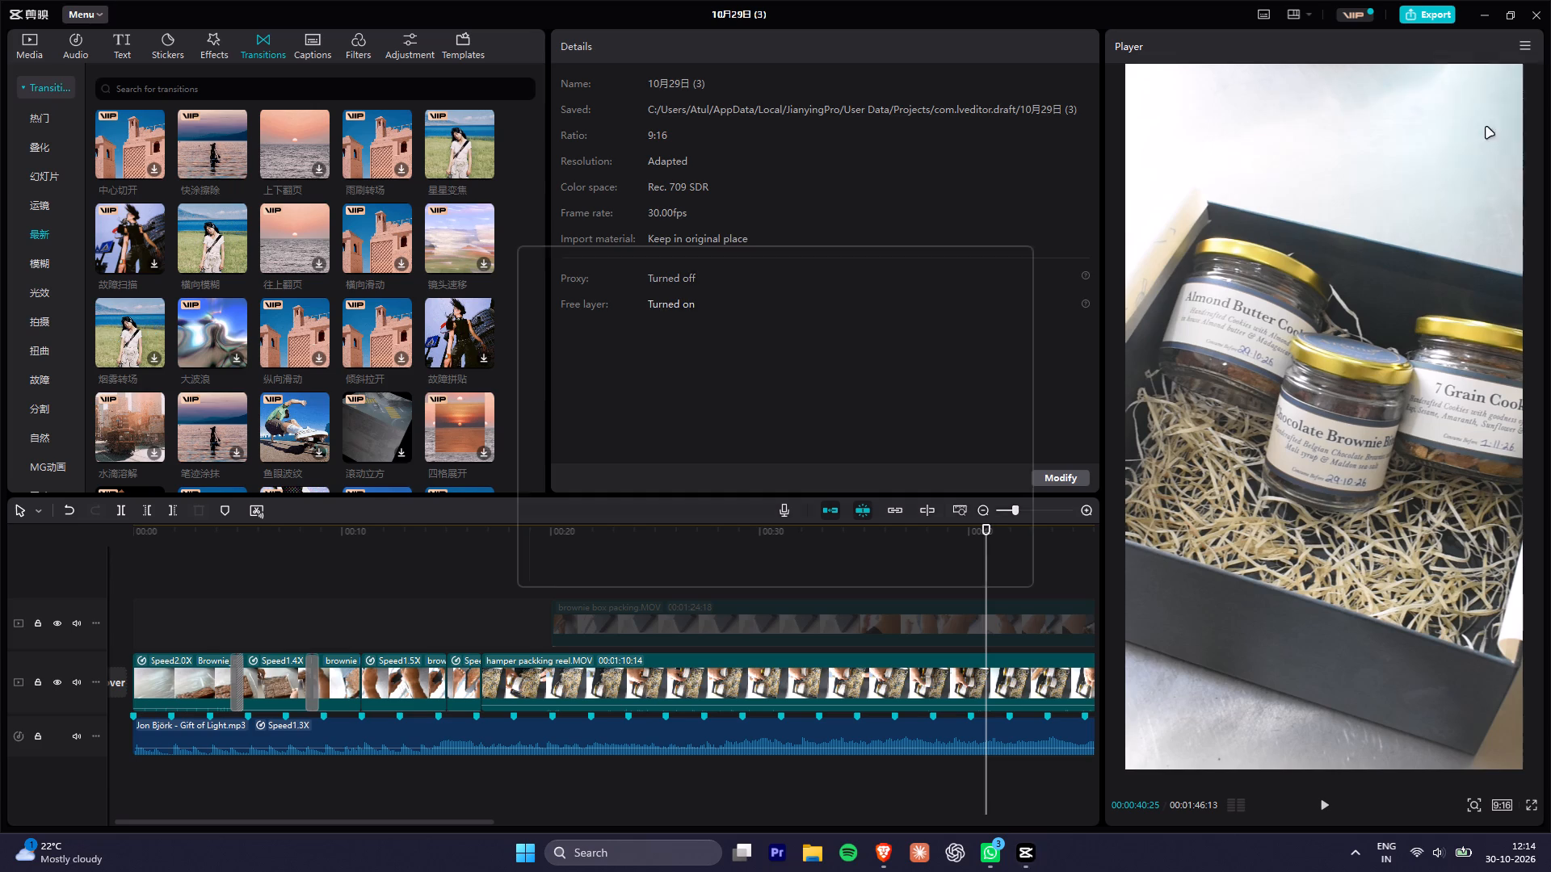
left_click_drag(990, 294, 774, 294)
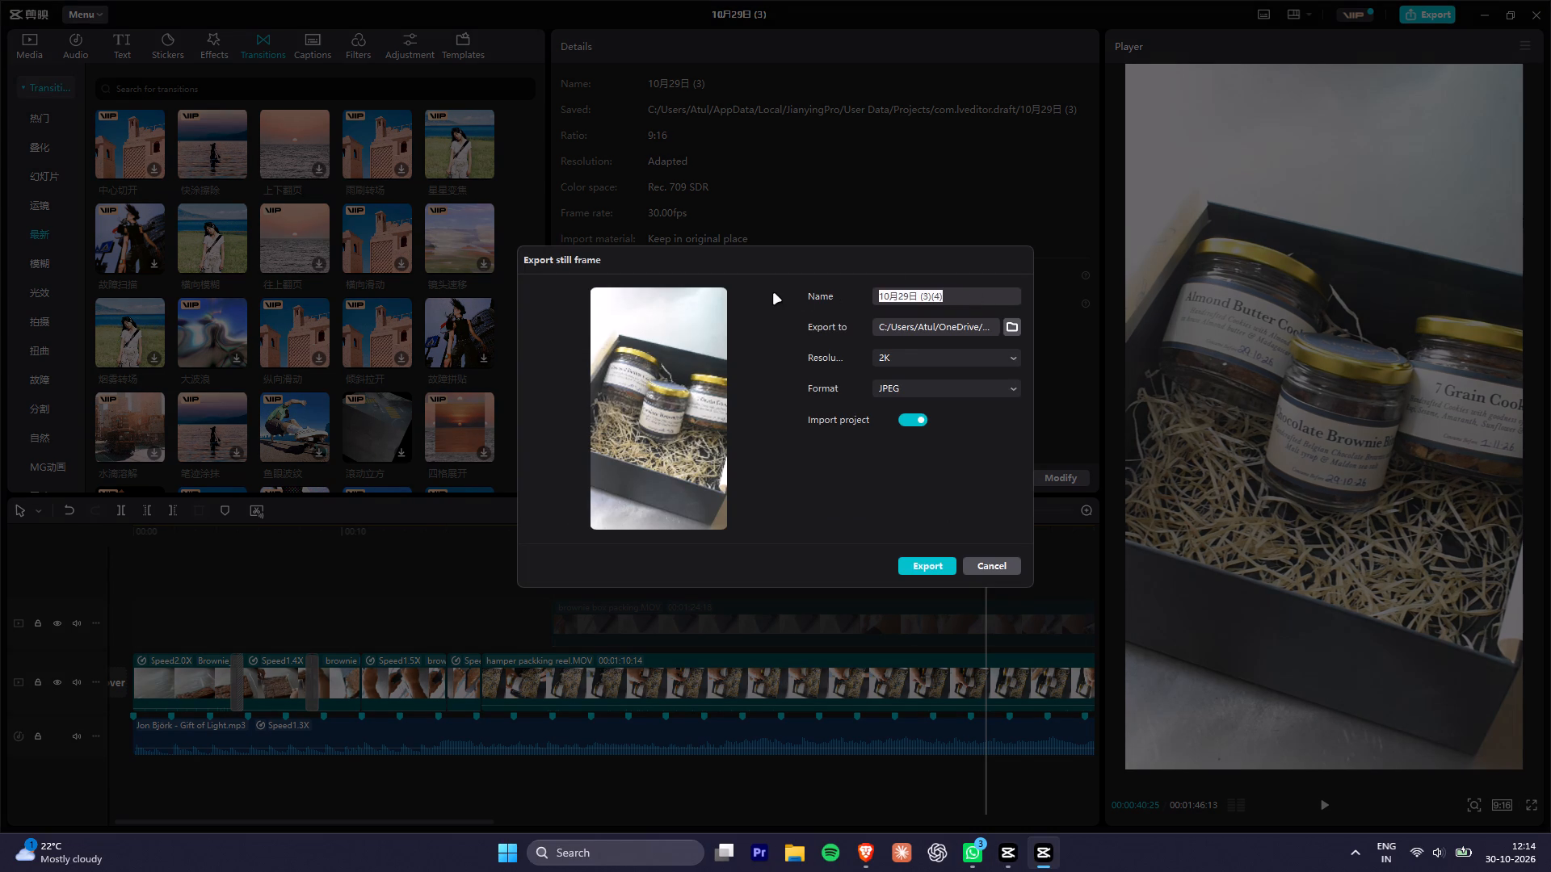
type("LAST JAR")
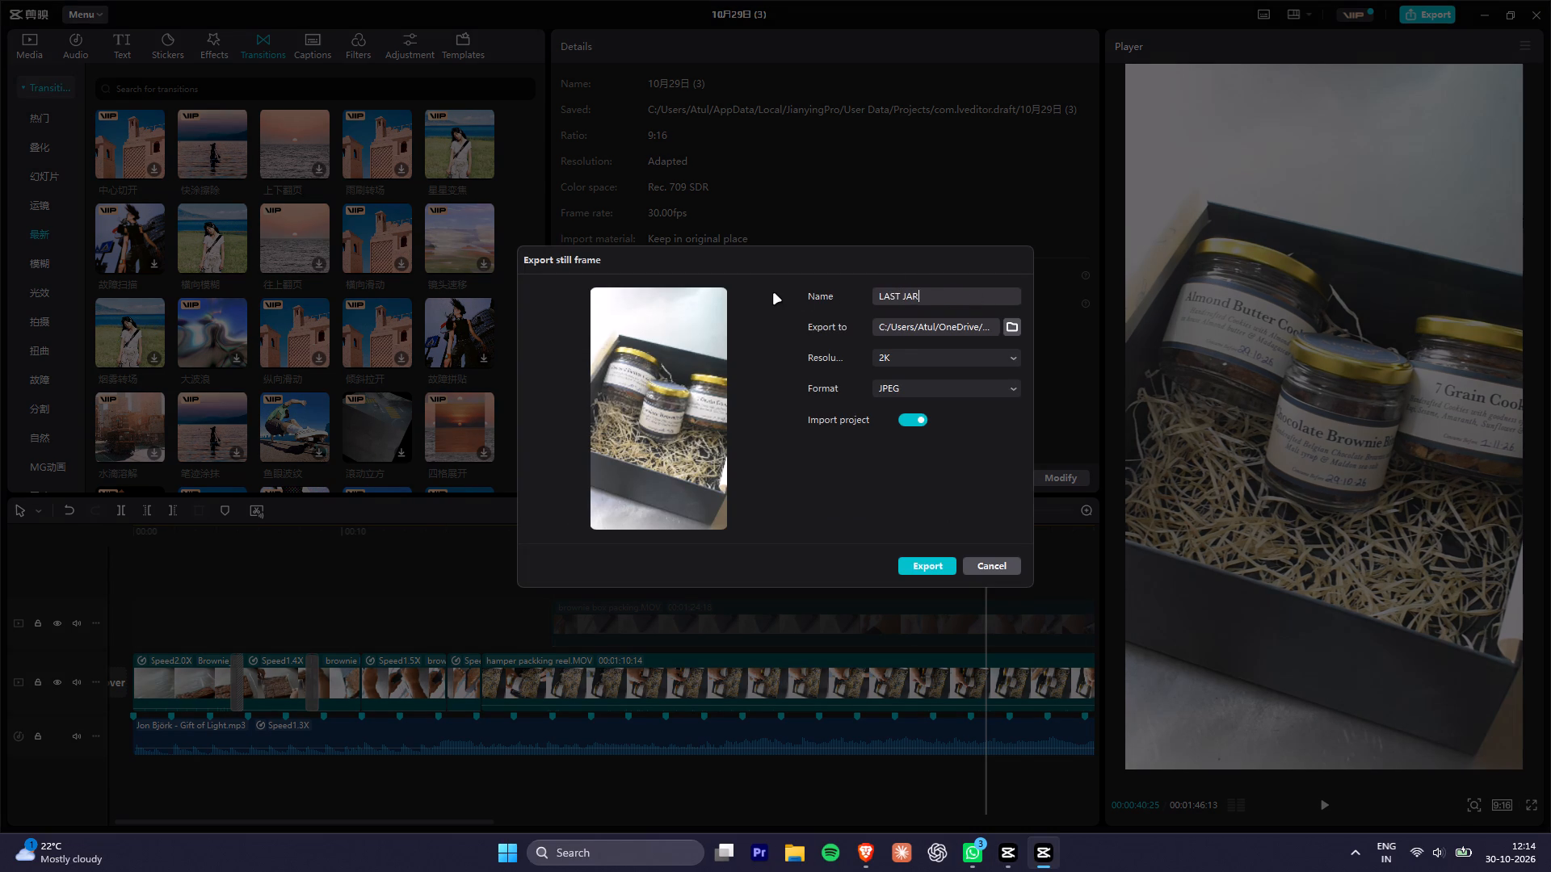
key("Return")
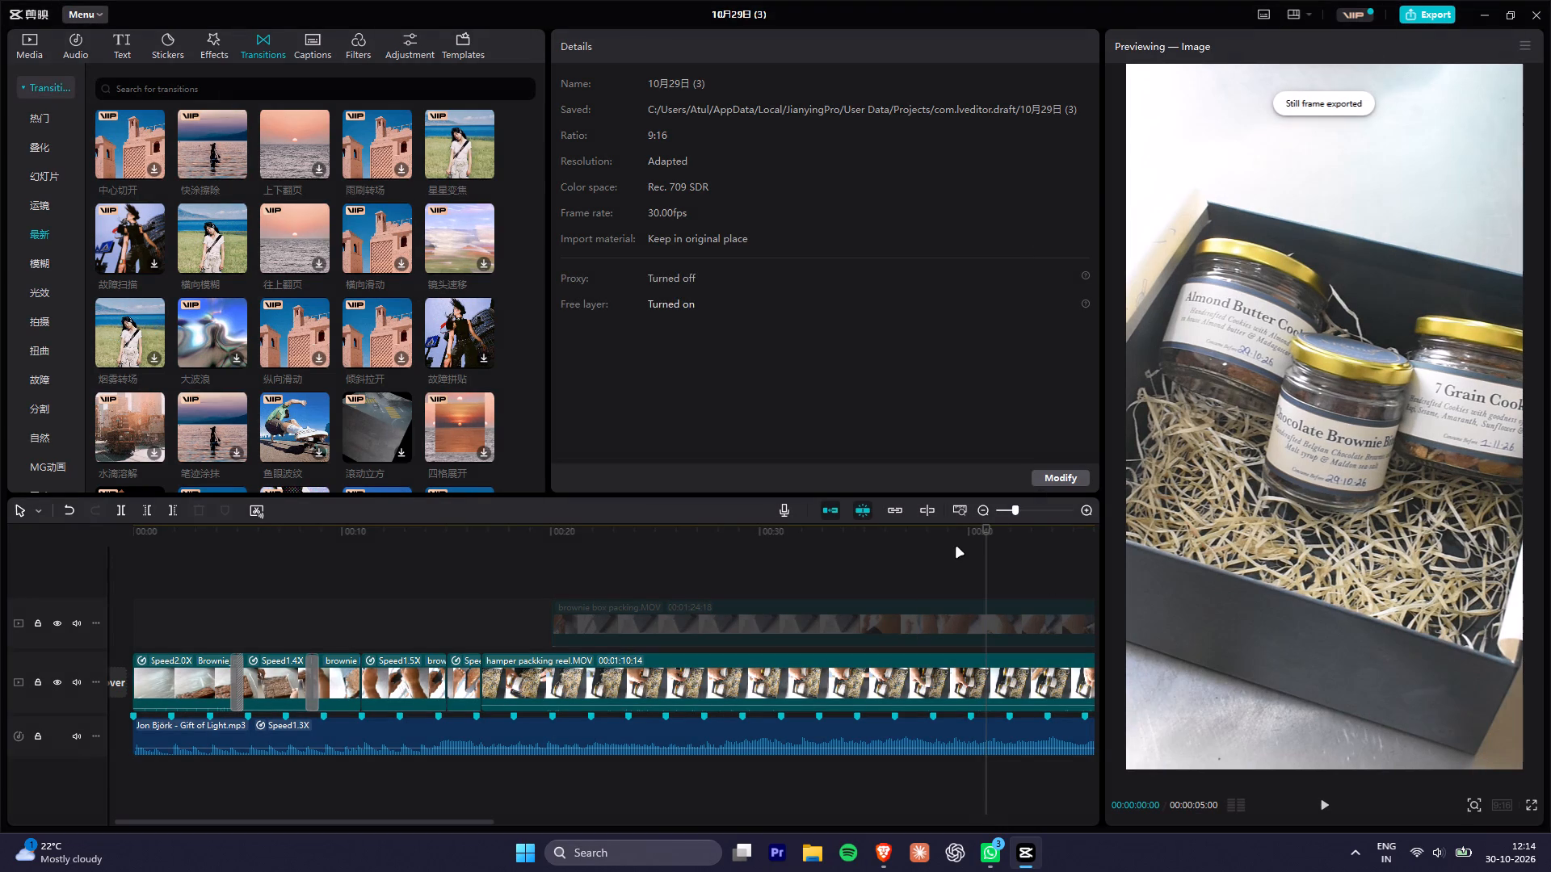
Move the playhead to 00:00:43:04 in the hamper clip, where the wrapped chocolate dry cake is held above the three jars.
scroll(882, 585, "down", 11)
left_click_drag(460, 529, 498, 535)
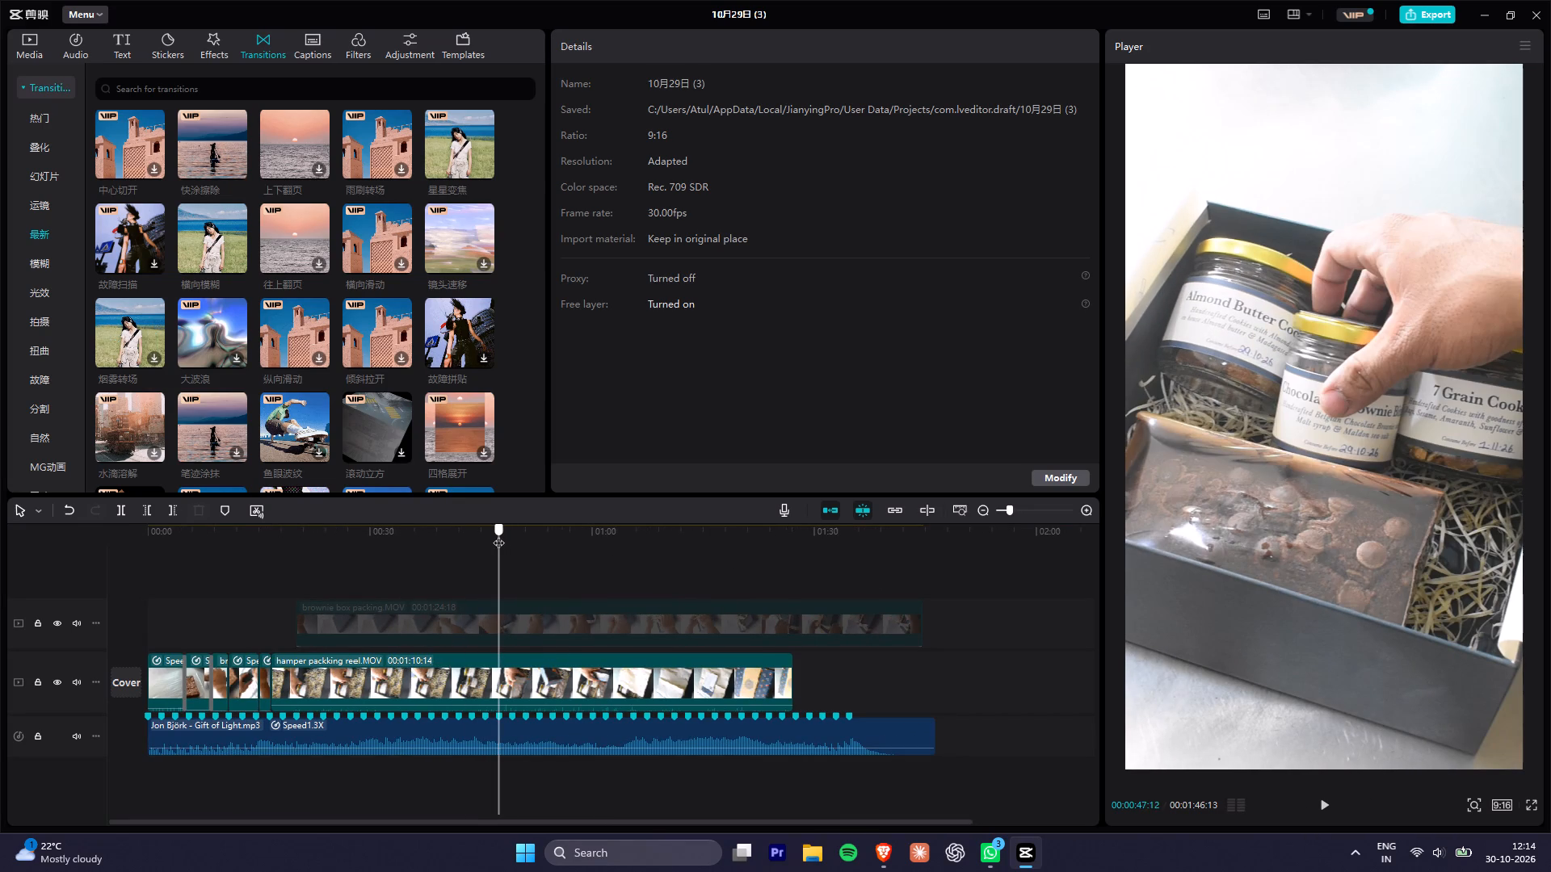
left_click_drag(498, 535, 482, 537)
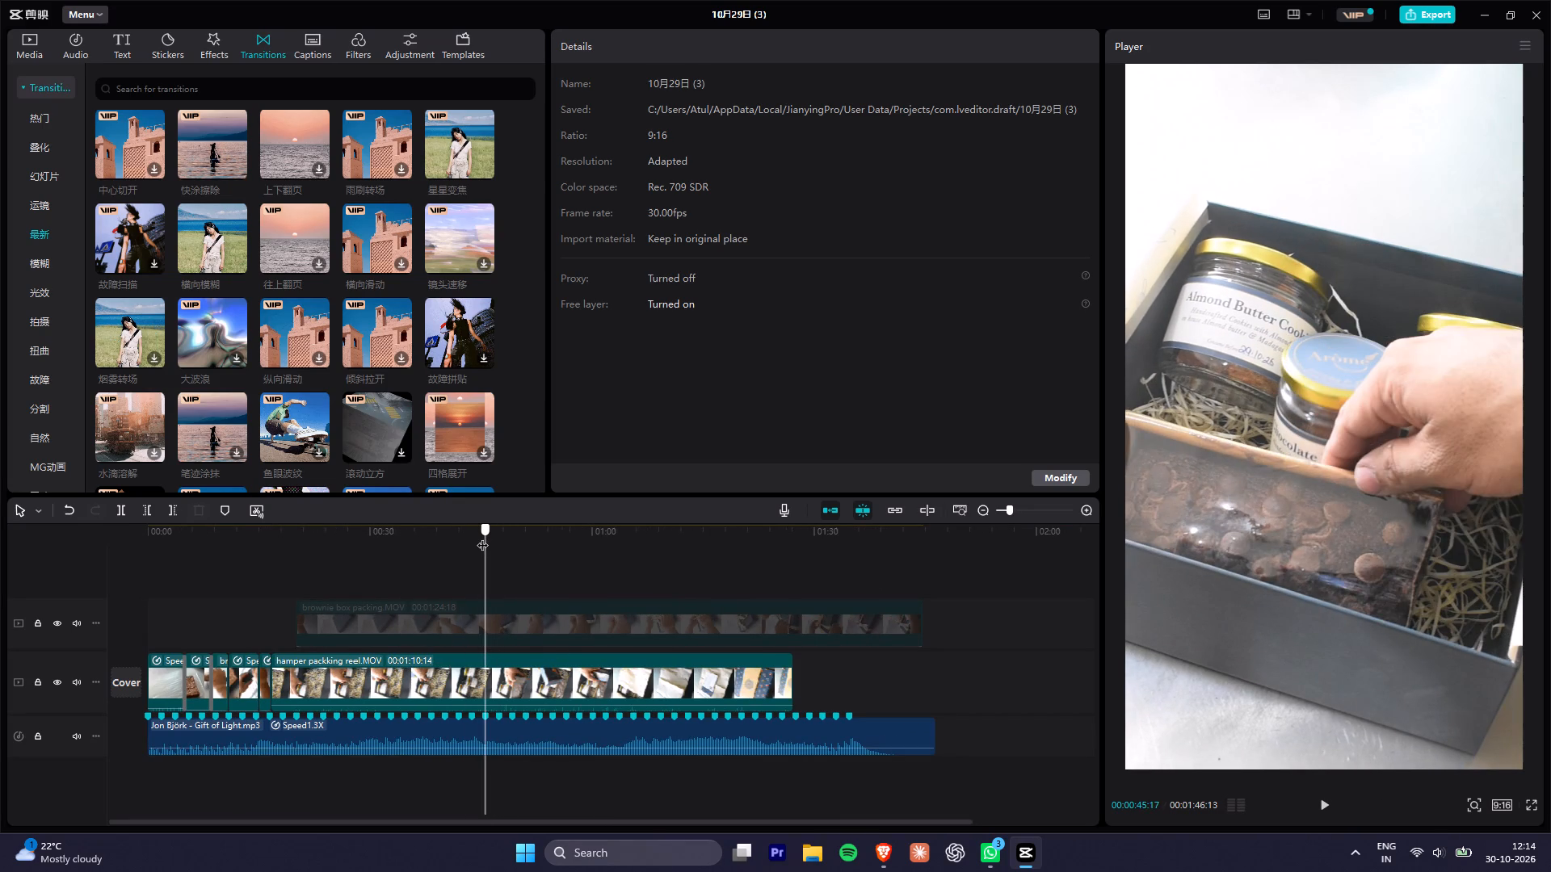
left_click_drag(482, 537, 467, 538)
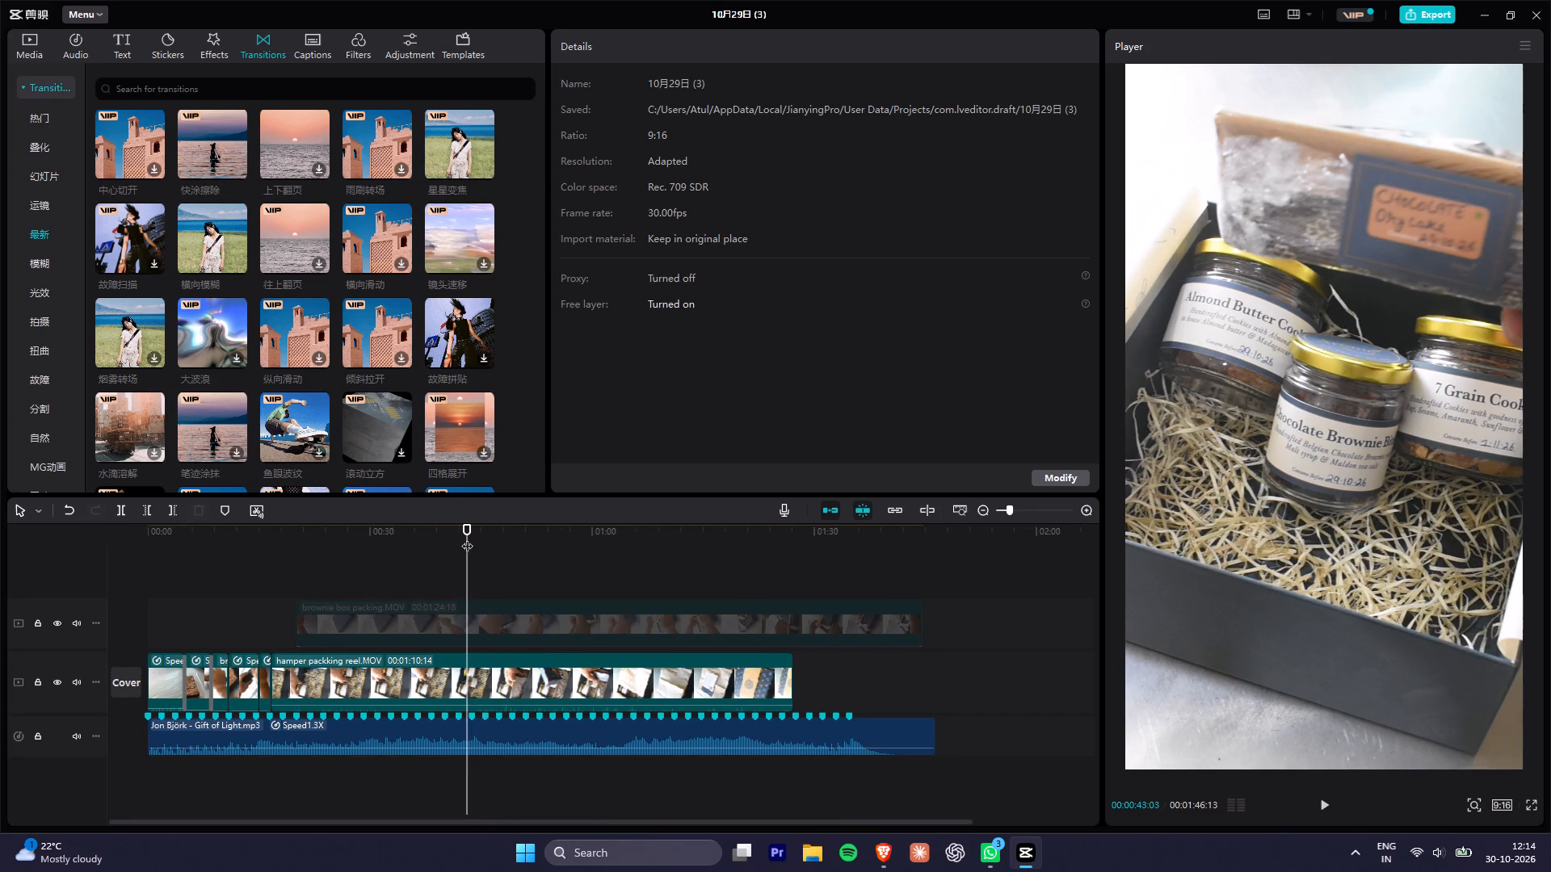
key("Right")
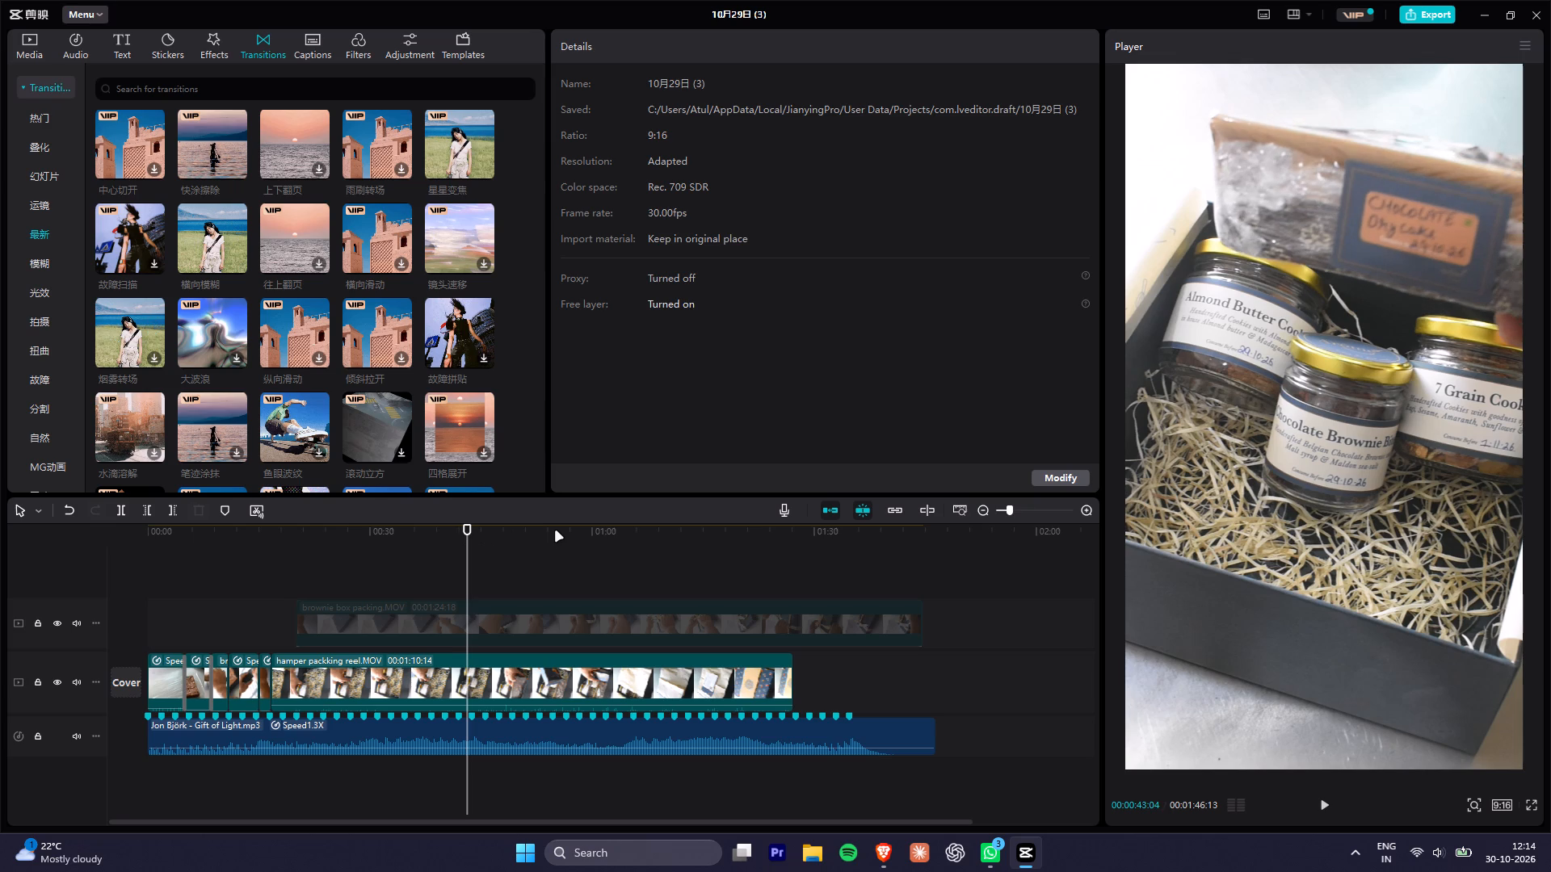
Step frame by frame between about 00:00:43:04 and 00:00:43:10 to examine the chocolate dry cake being brought over the hamper.
key("Right")
key("Right")
key("Right")
key("Left")
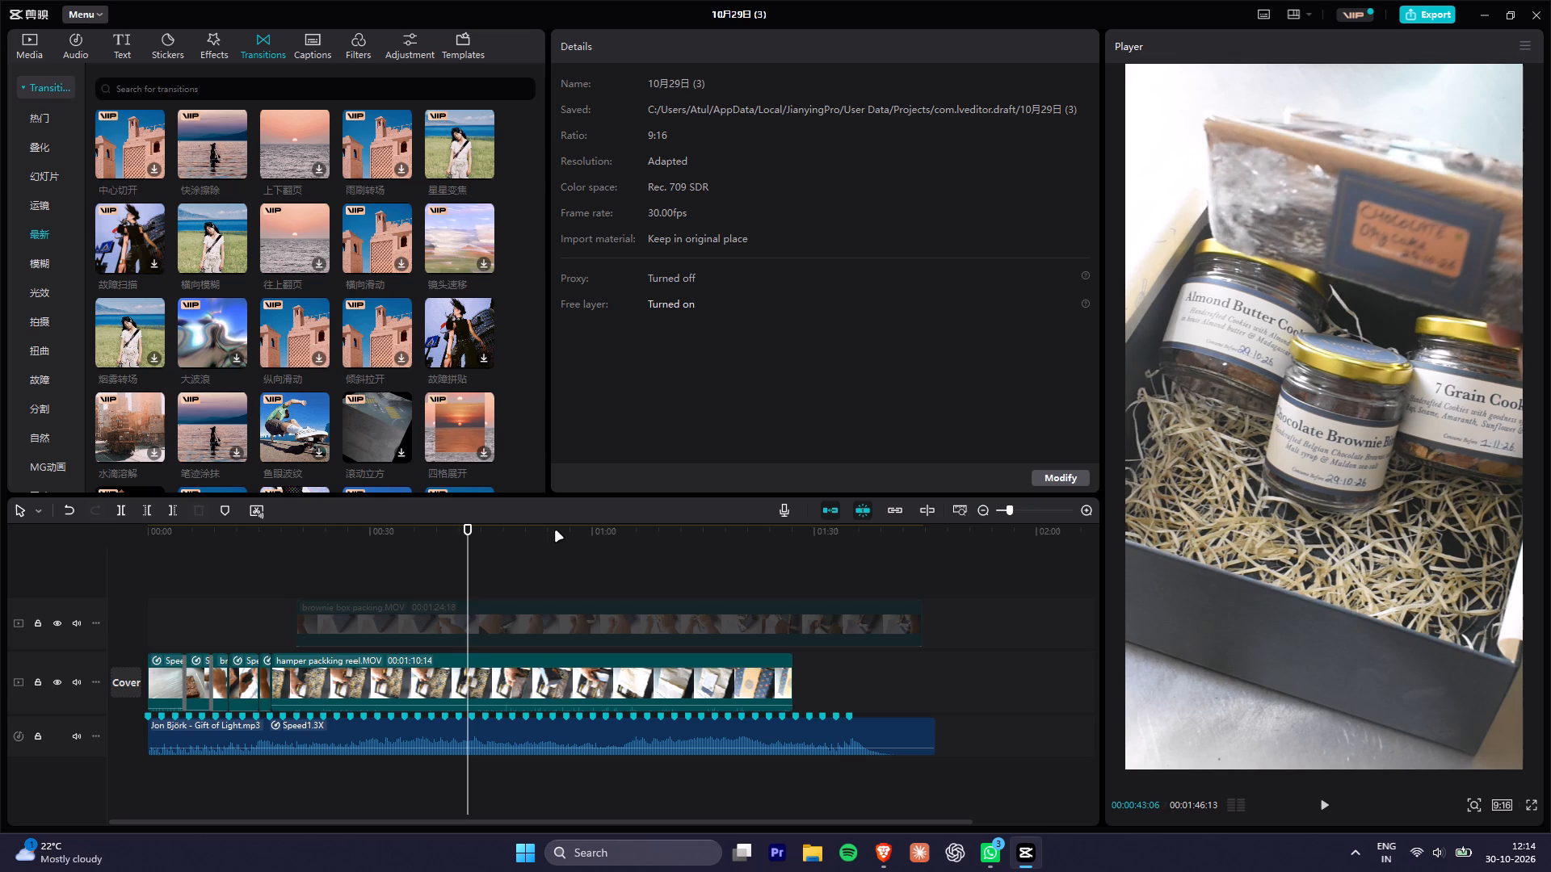
key("Left")
key("Left")
key("Left")
key("Right")
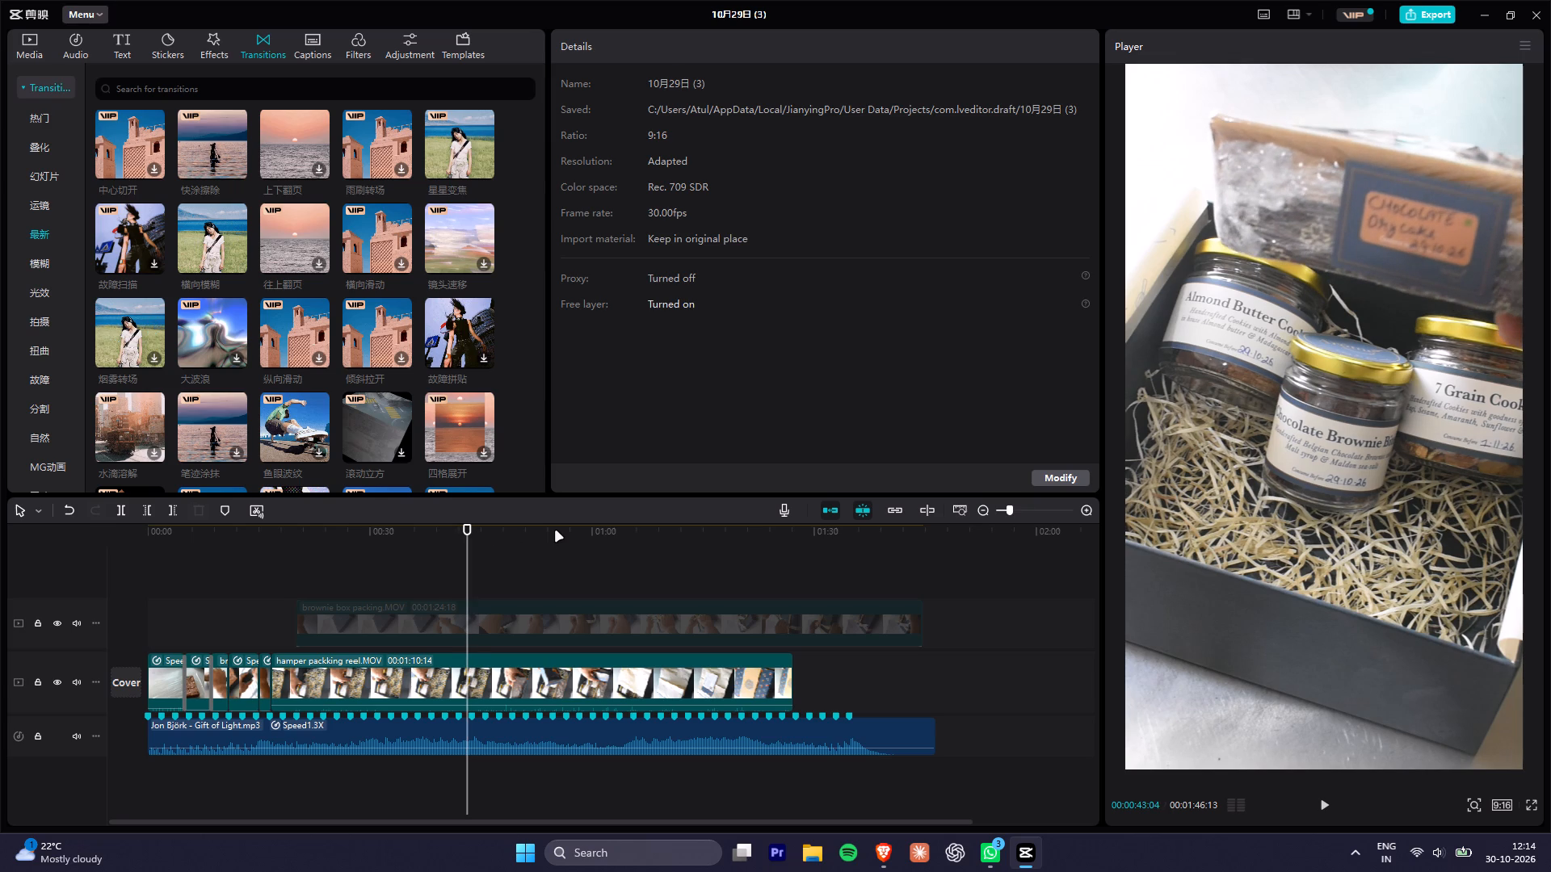
key("Right")
key("Right")
key("Right")
key("Right")
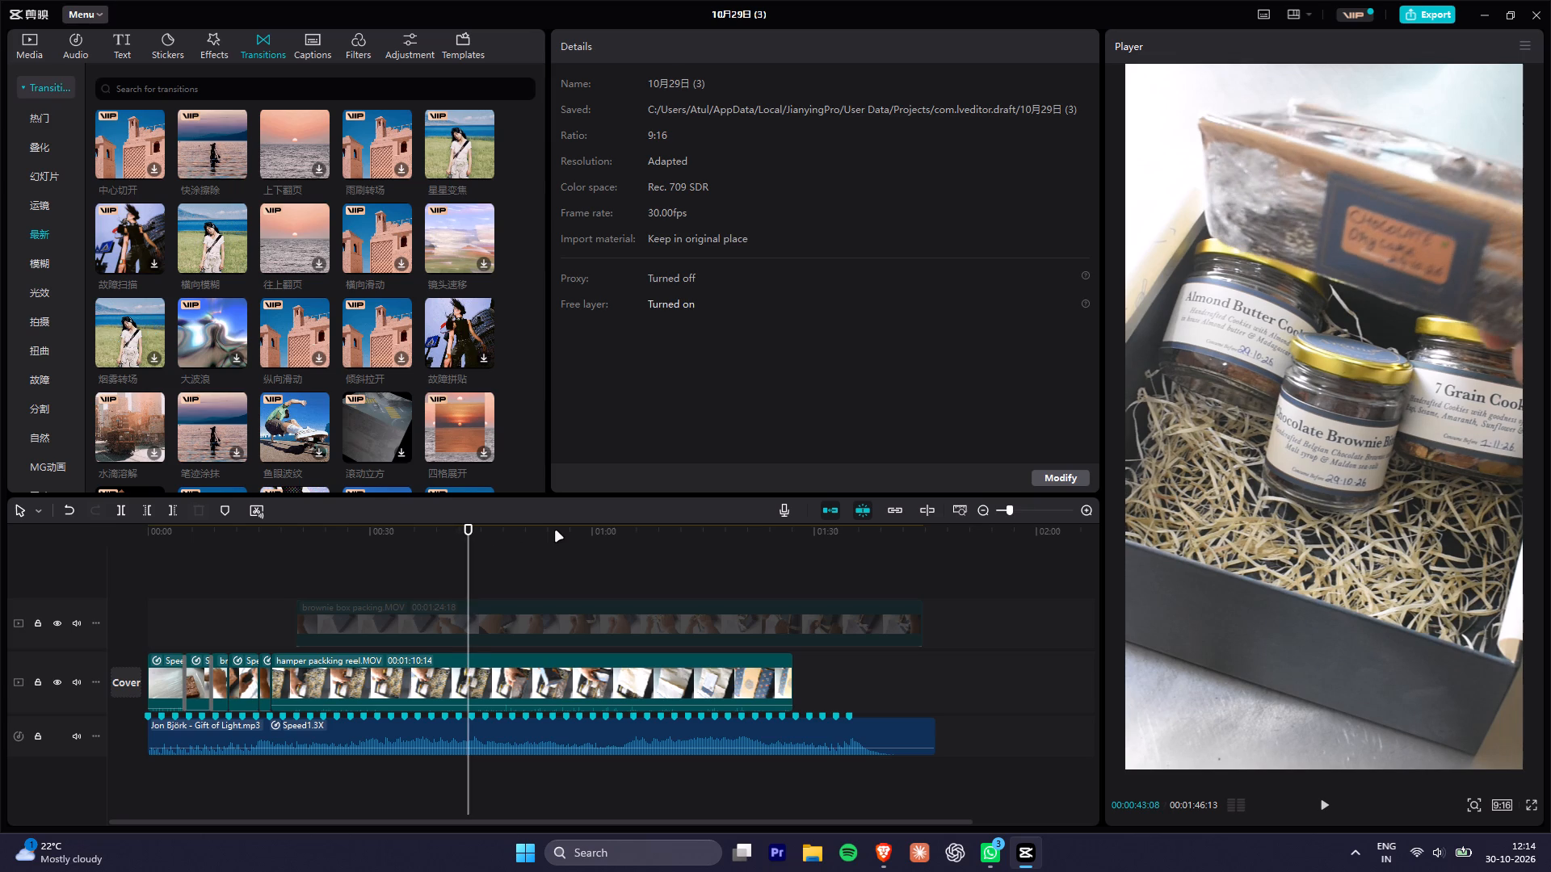
key("Right")
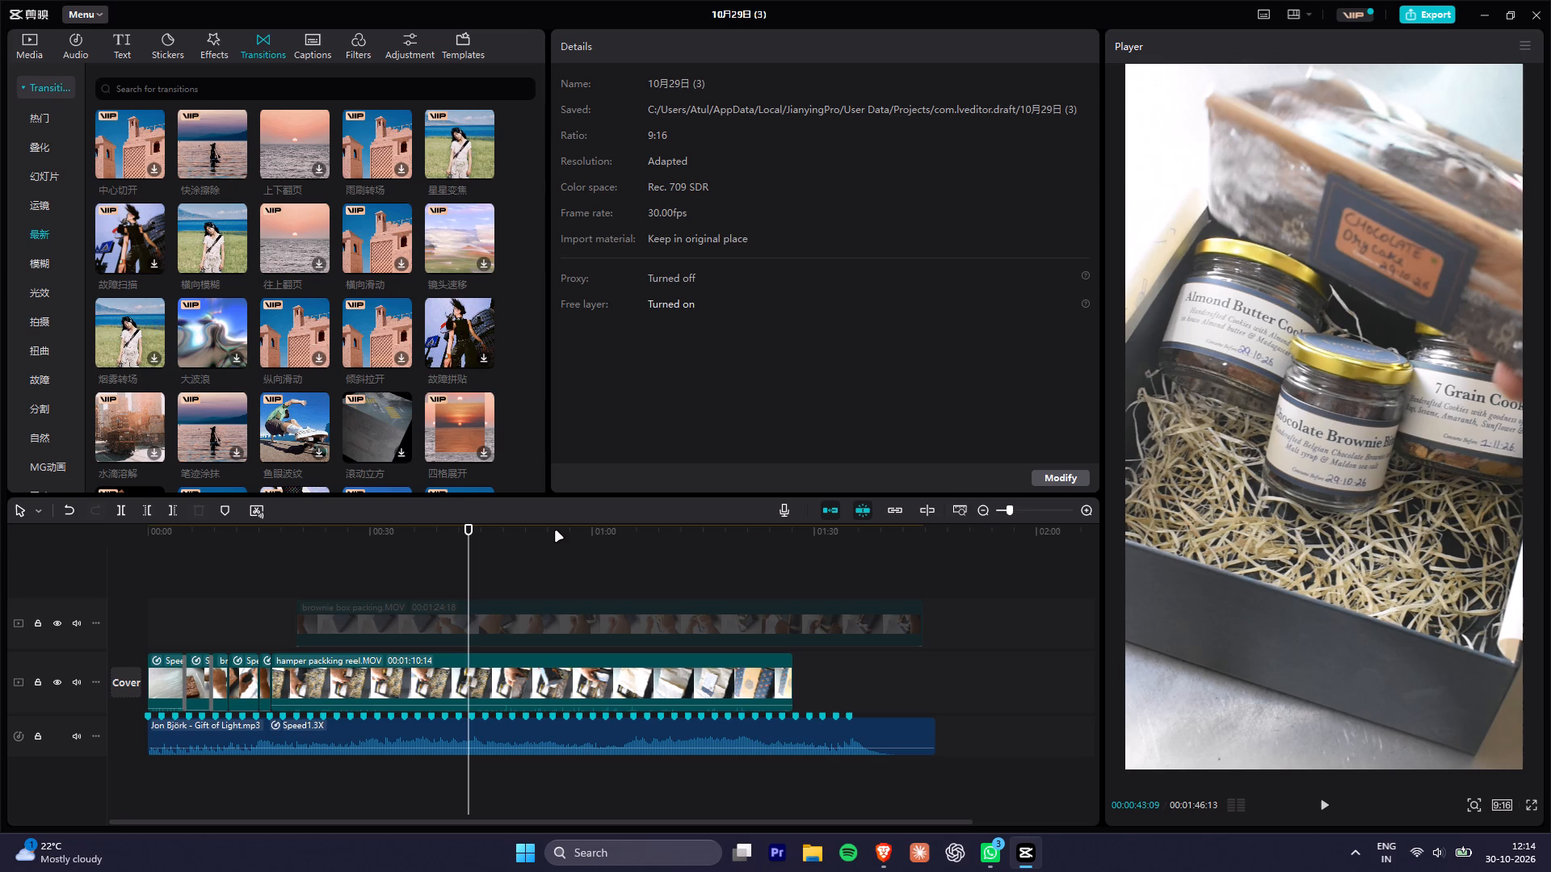
key("Right")
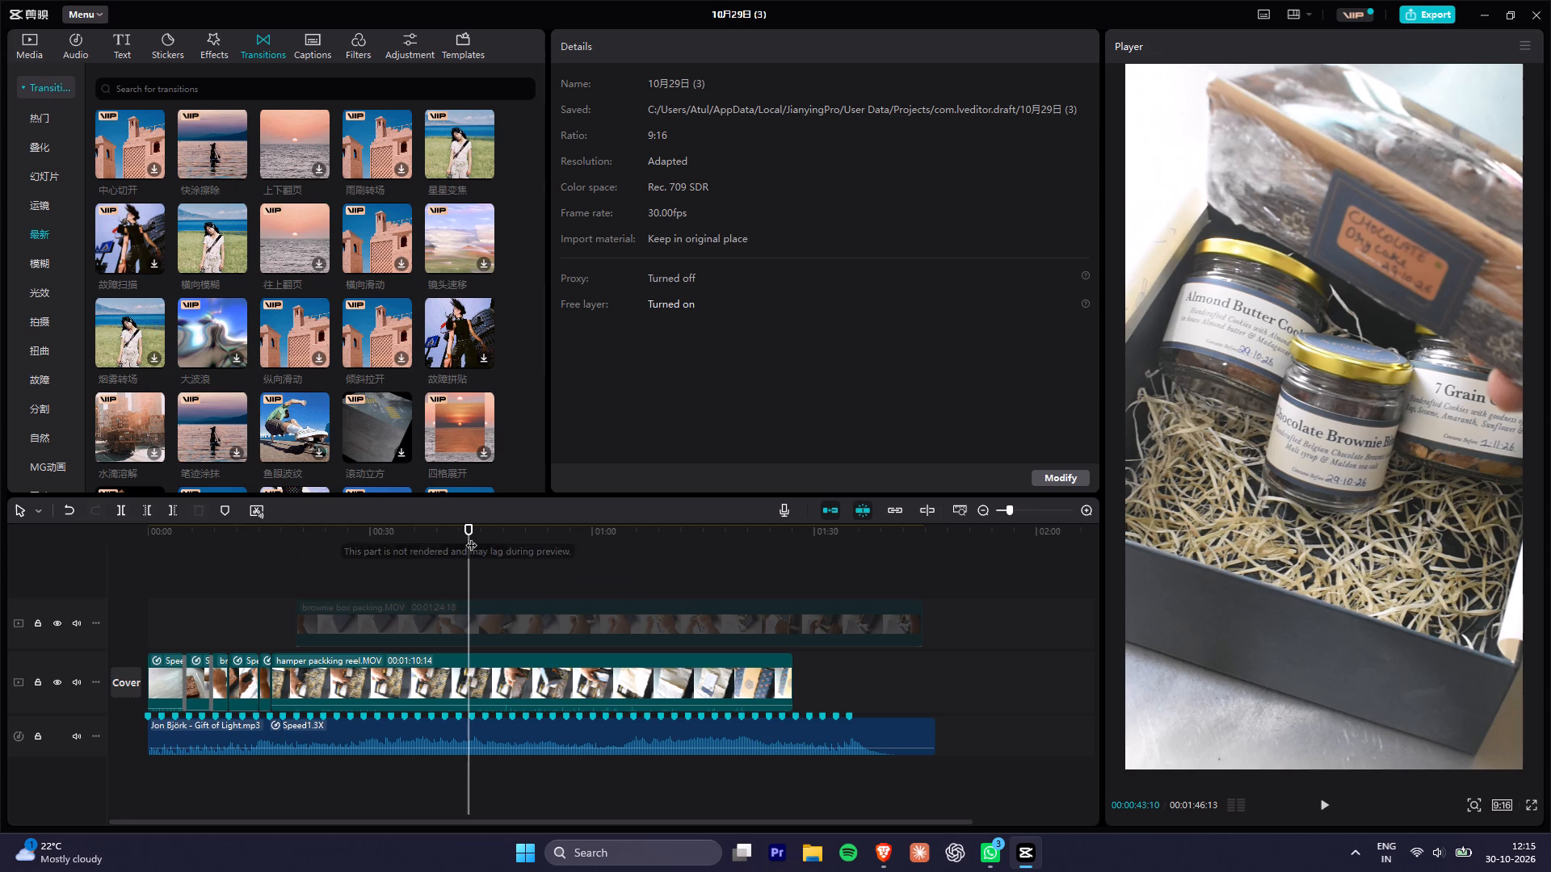
Move the playhead to 00:00:49:07 in the hamper clip, where the chocolate dry cake lies below the three jars with no hand in view.
scroll(488, 558, "up", 3, "alt")
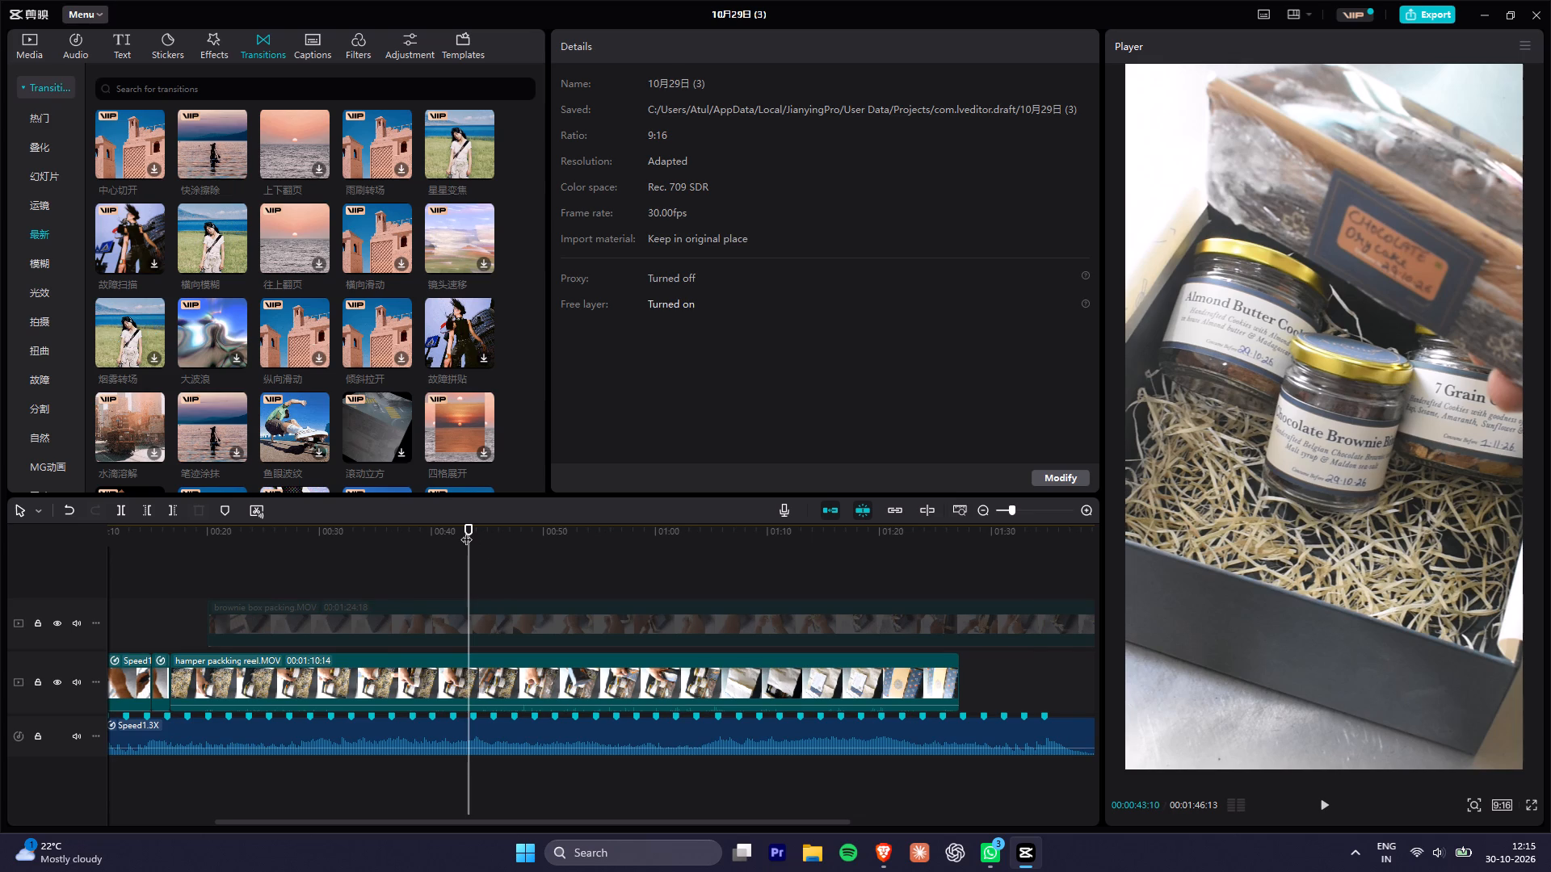
left_click_drag(463, 540, 487, 541)
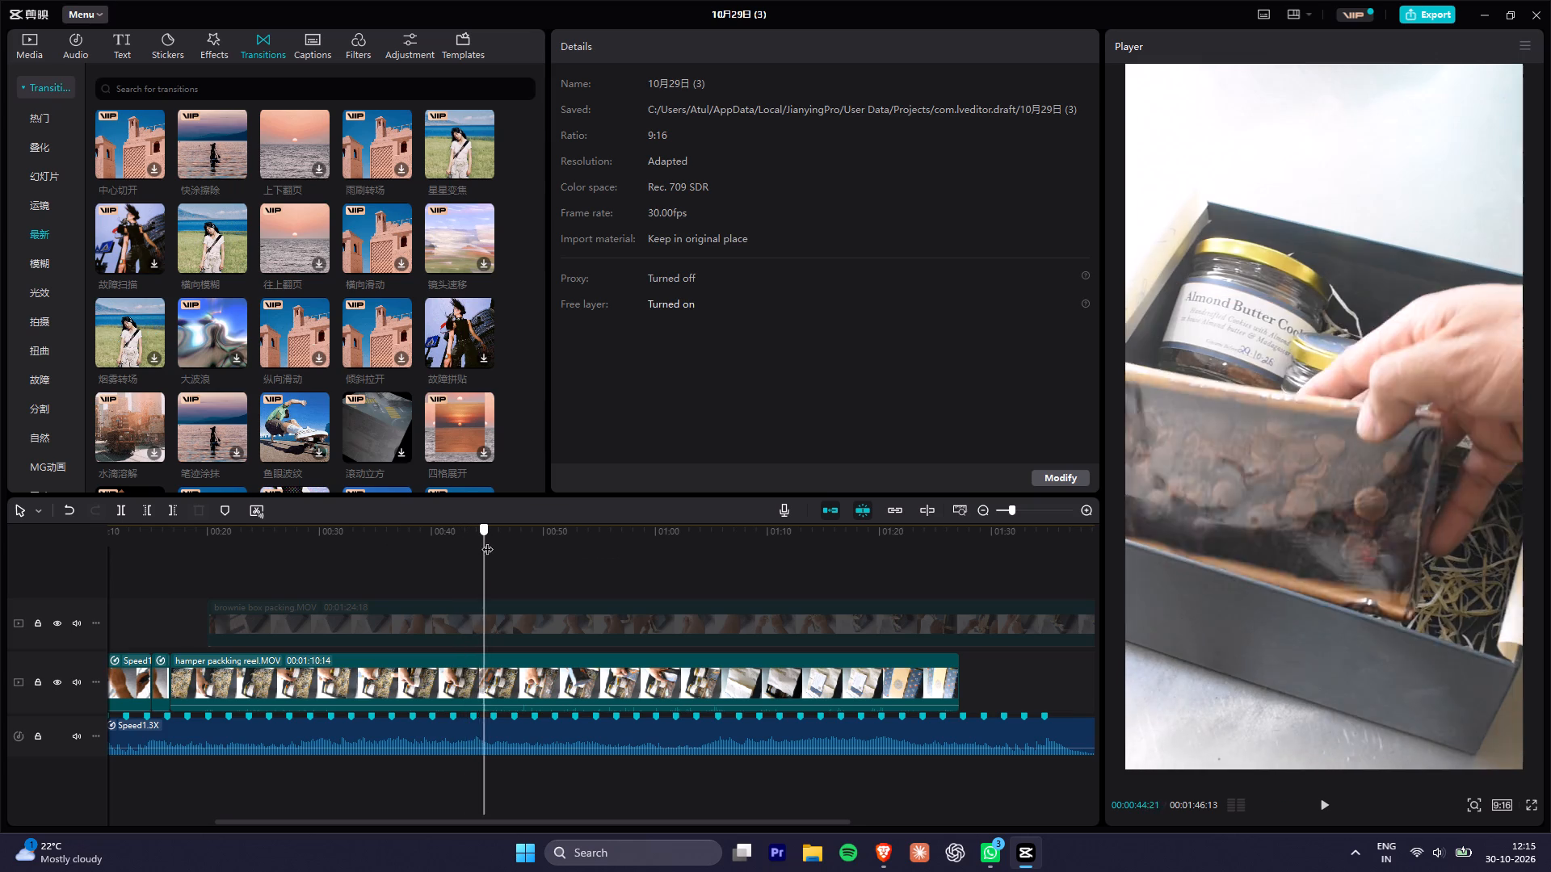
left_click_drag(487, 541, 463, 537)
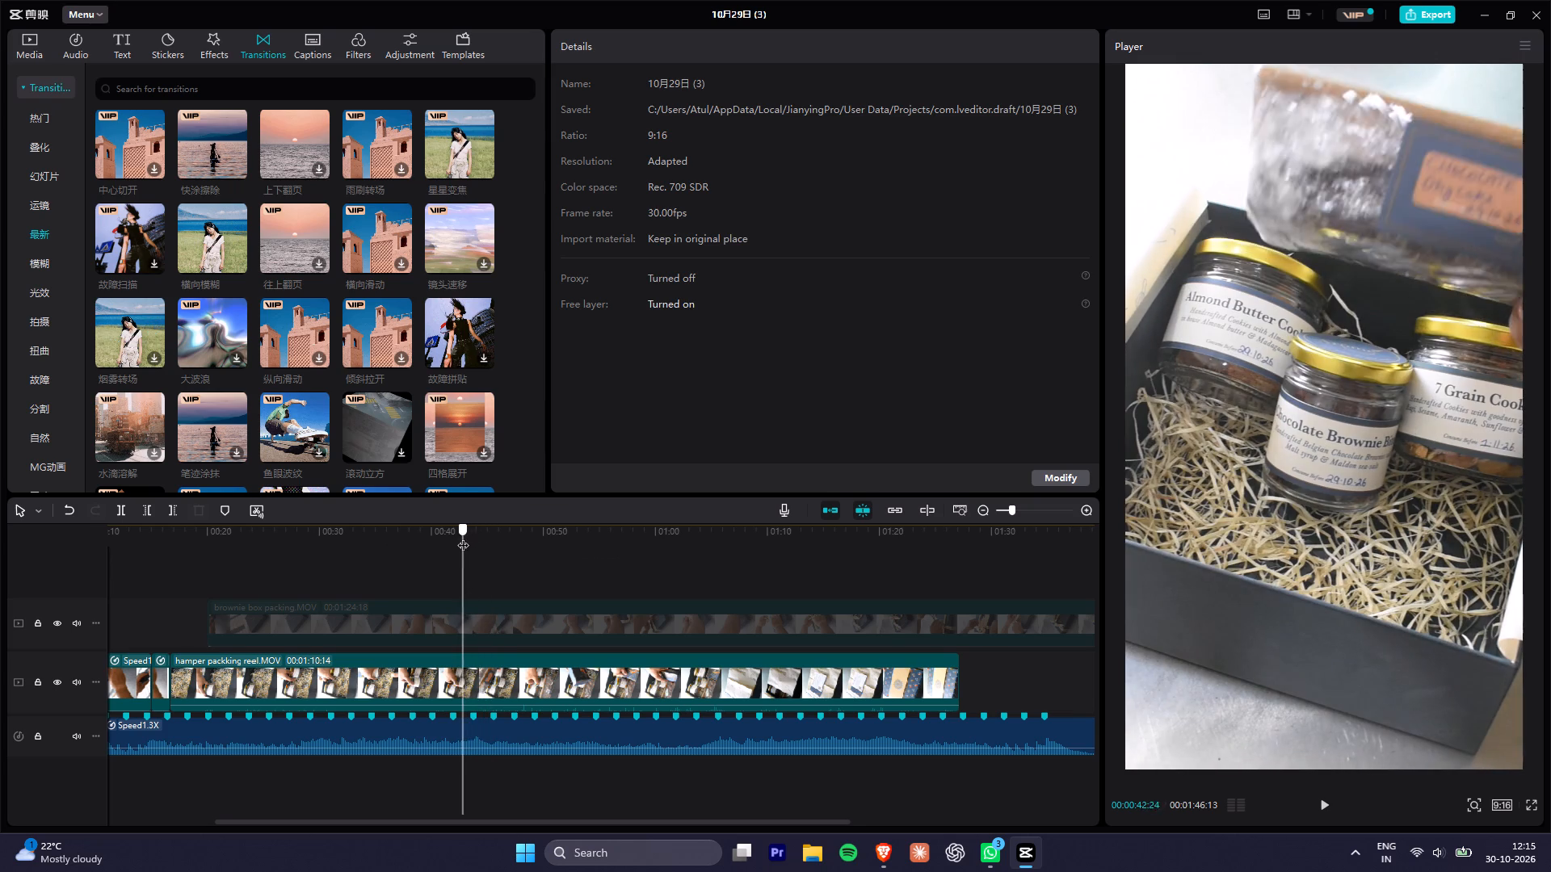
left_click_drag(463, 537, 443, 533)
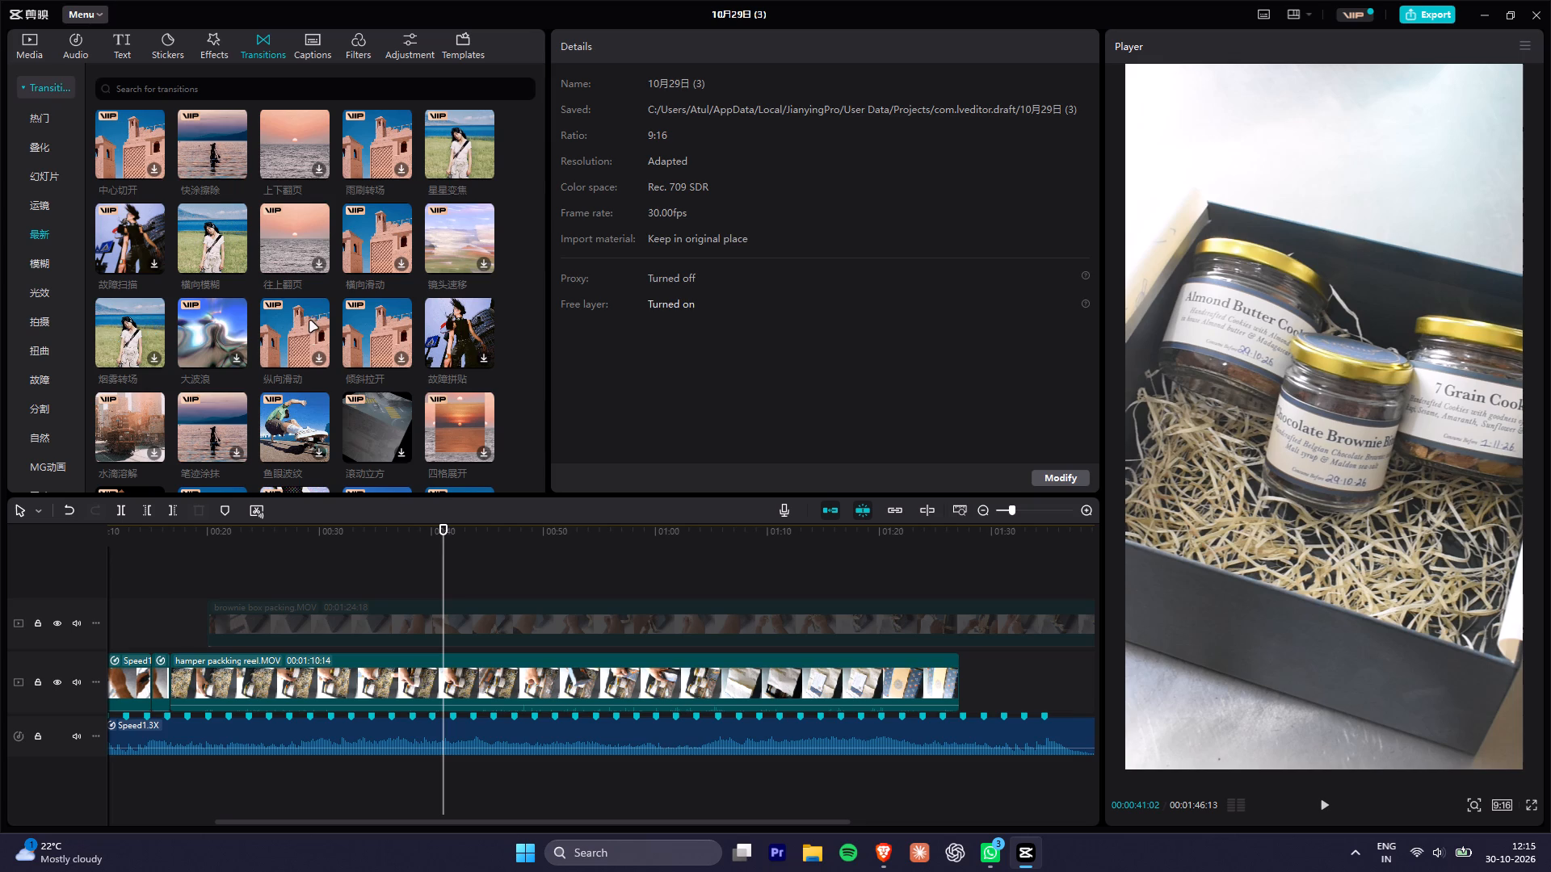
left_click_drag(446, 530, 464, 532)
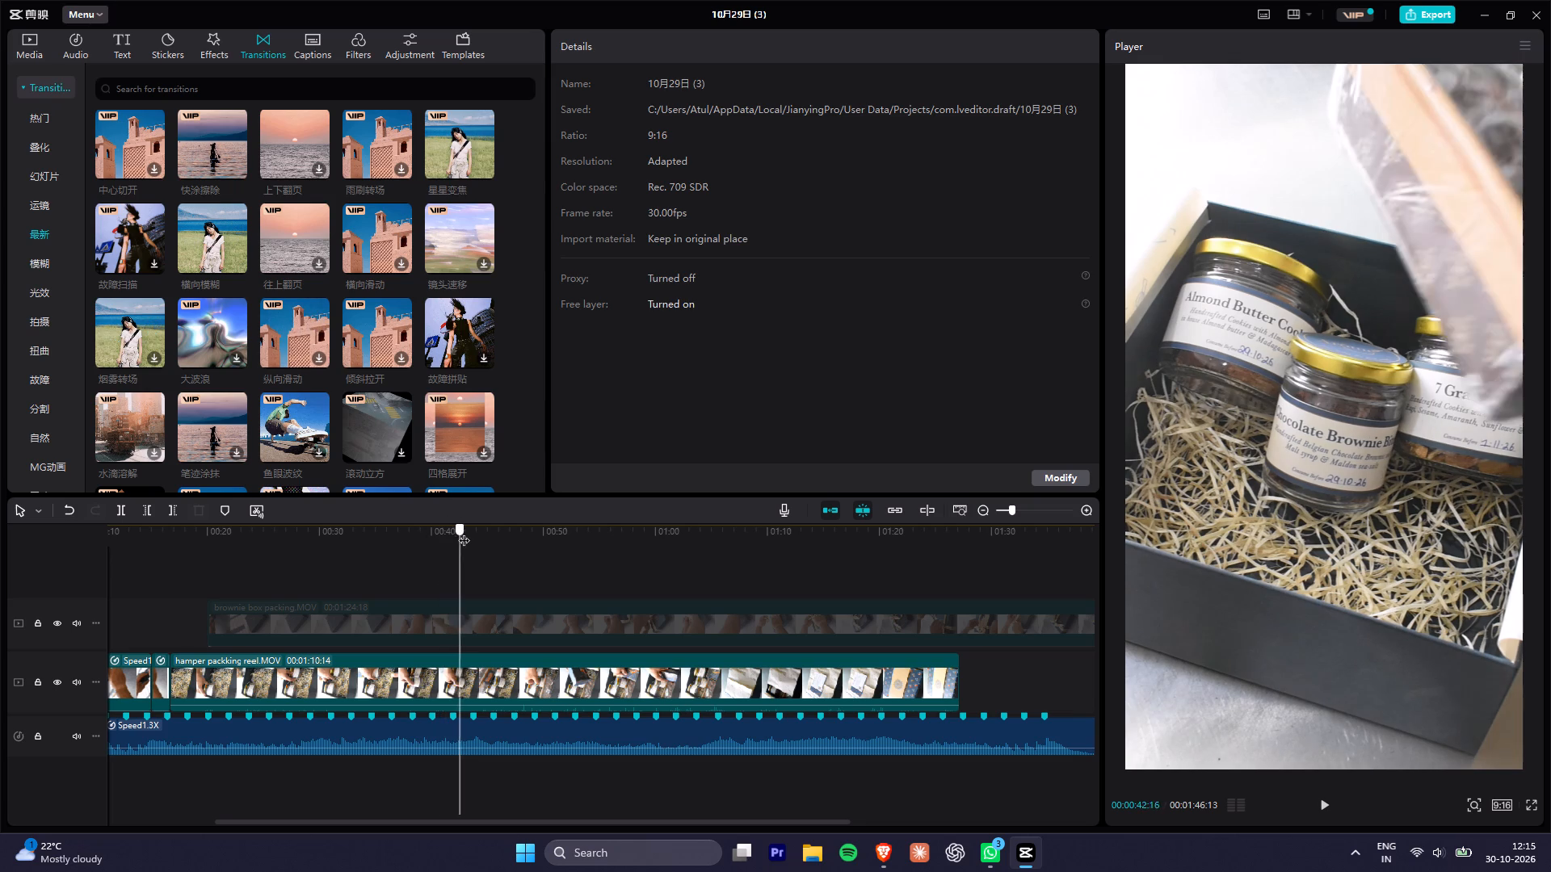
left_click_drag(464, 532, 484, 532)
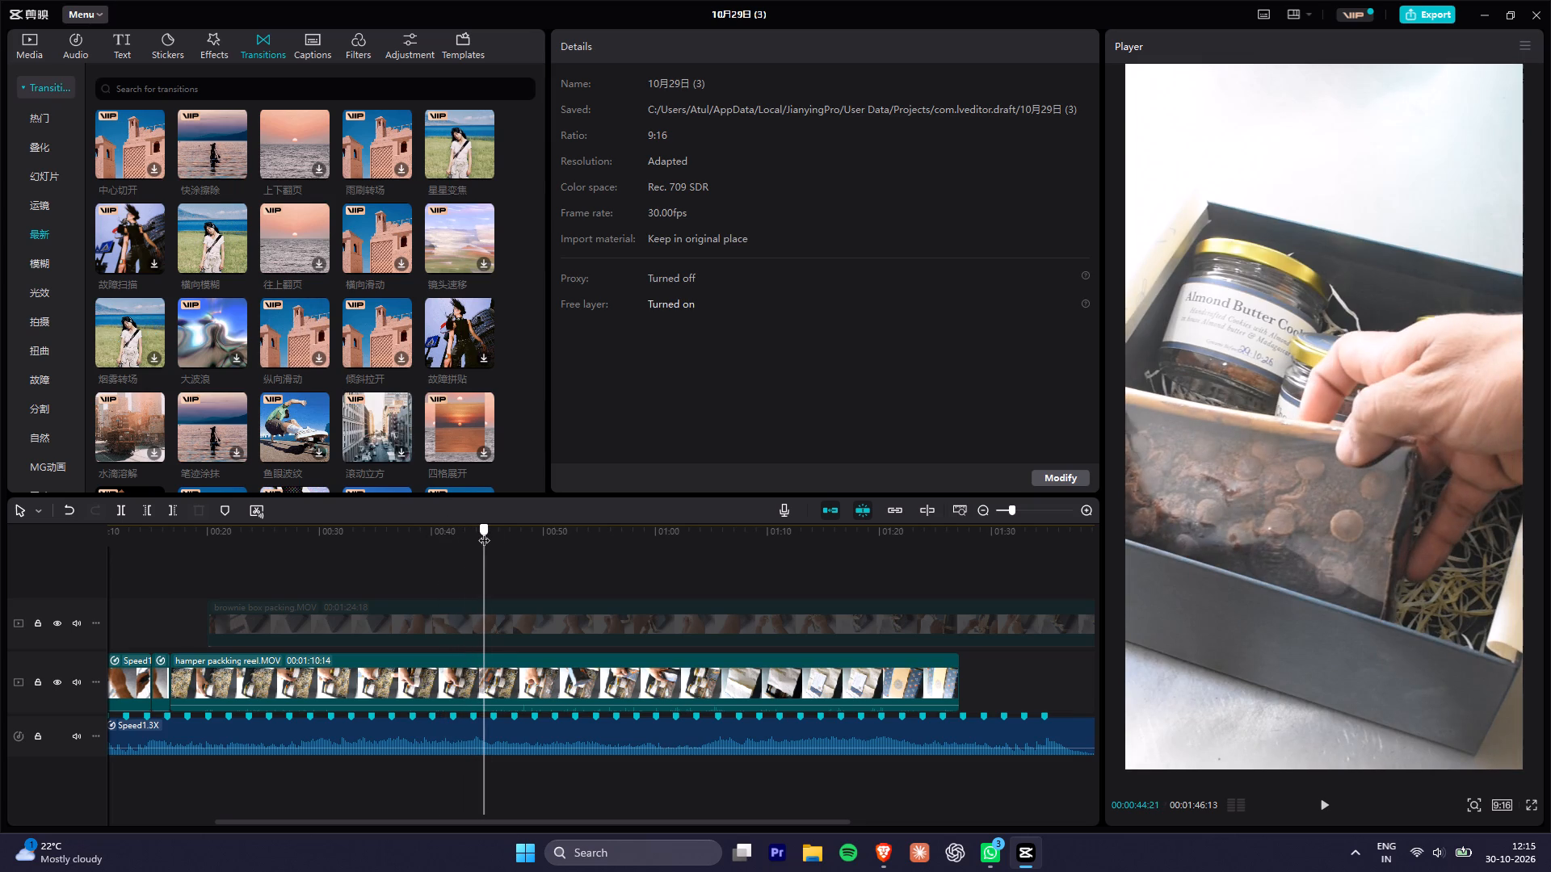
left_click_drag(484, 532, 530, 529)
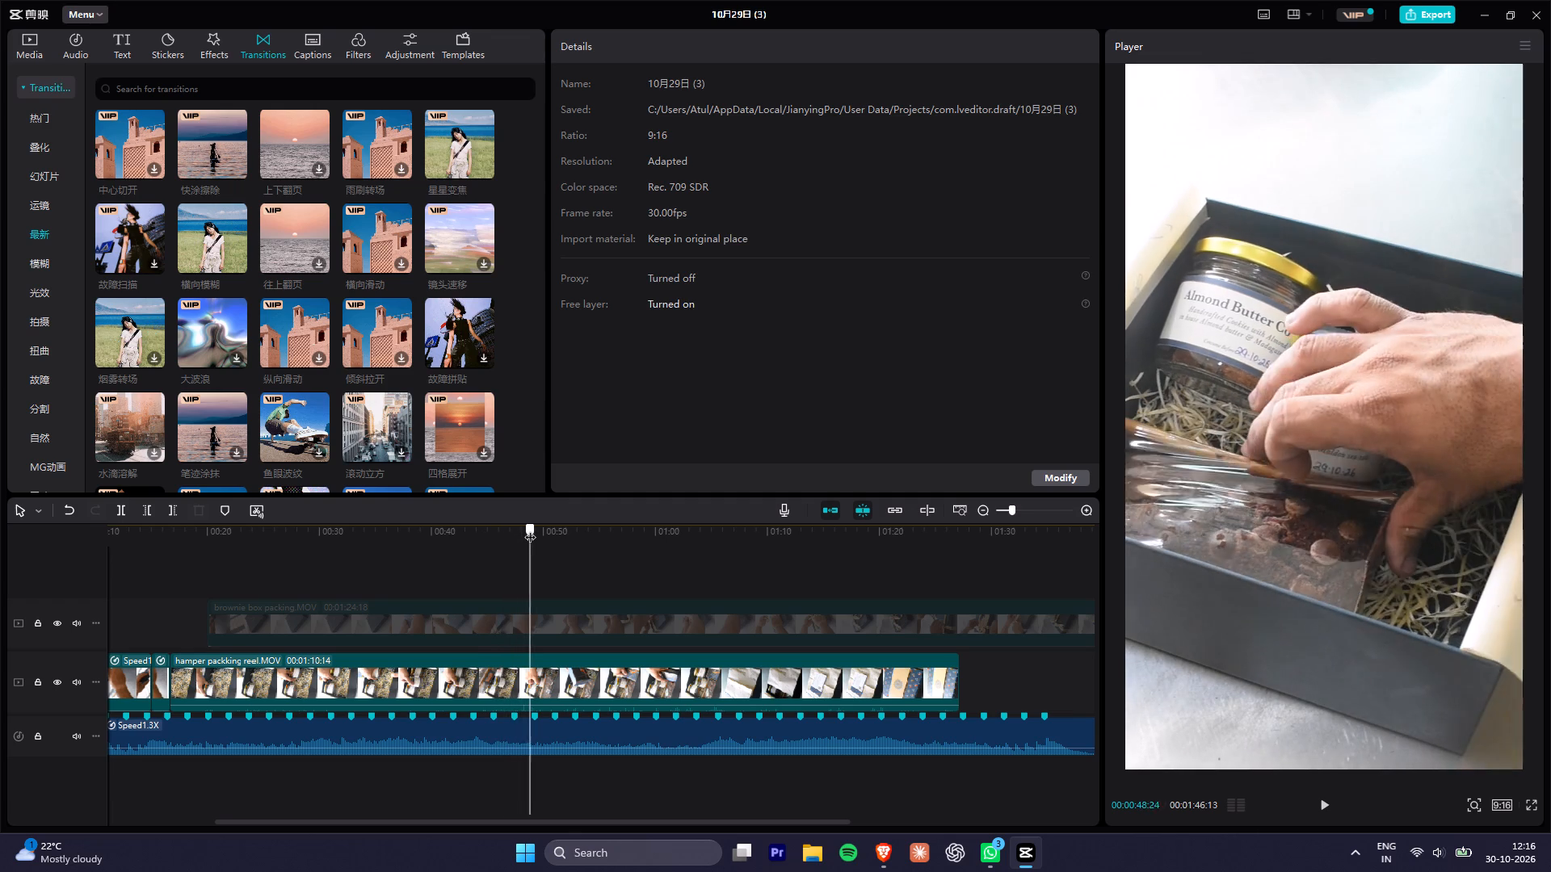
left_click_drag(530, 529, 532, 529)
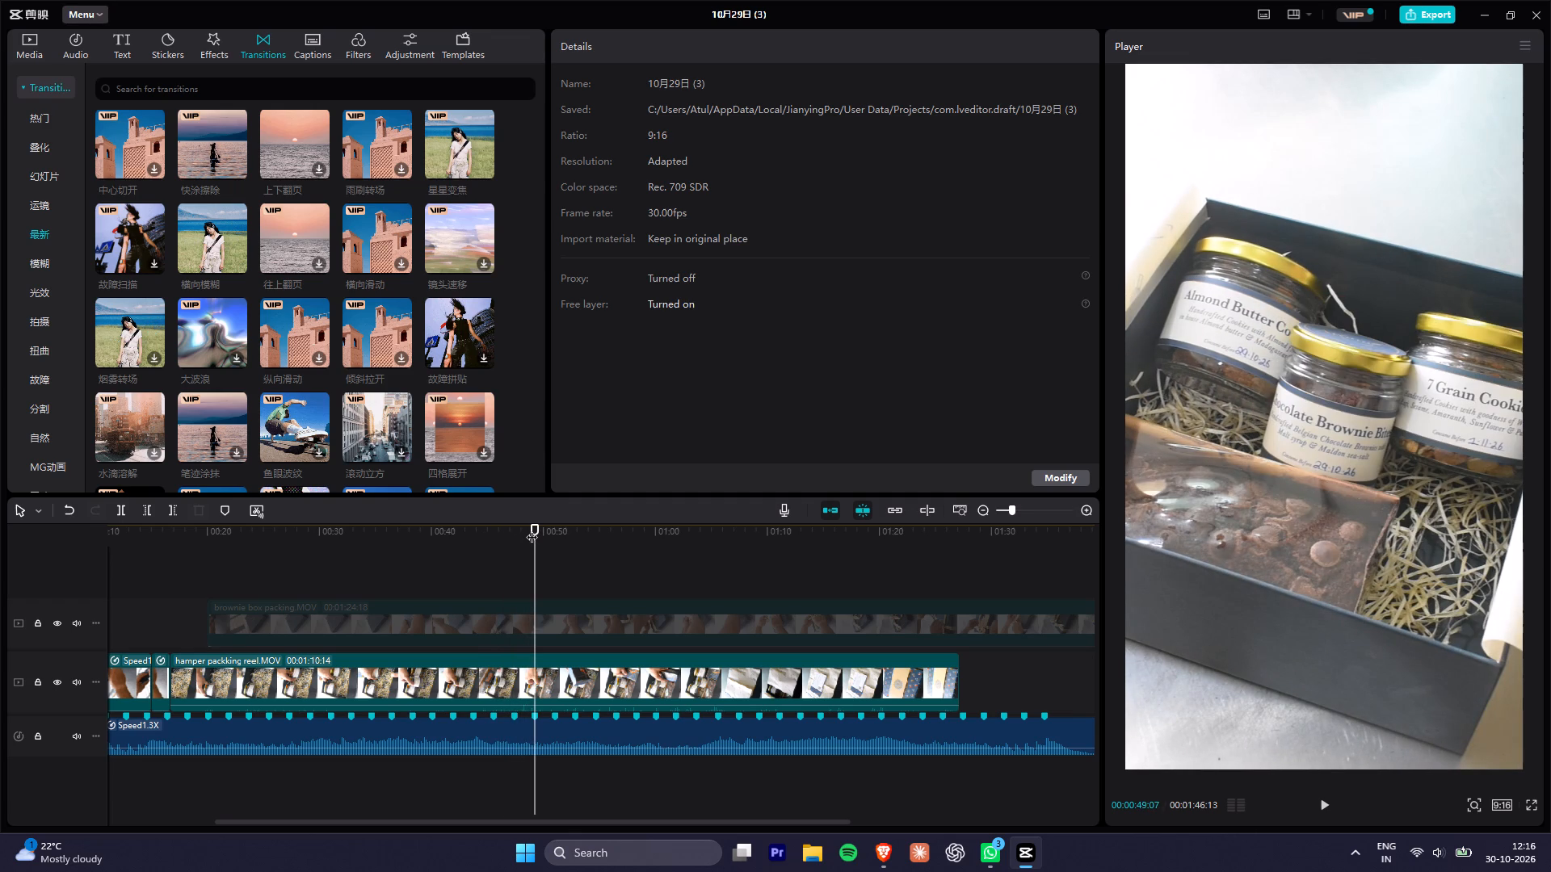
Export the frame with the chocolate dry cake in the hamper as a 2K JPEG still named CHOCKLET, imported into the project.
left_click(1528, 46)
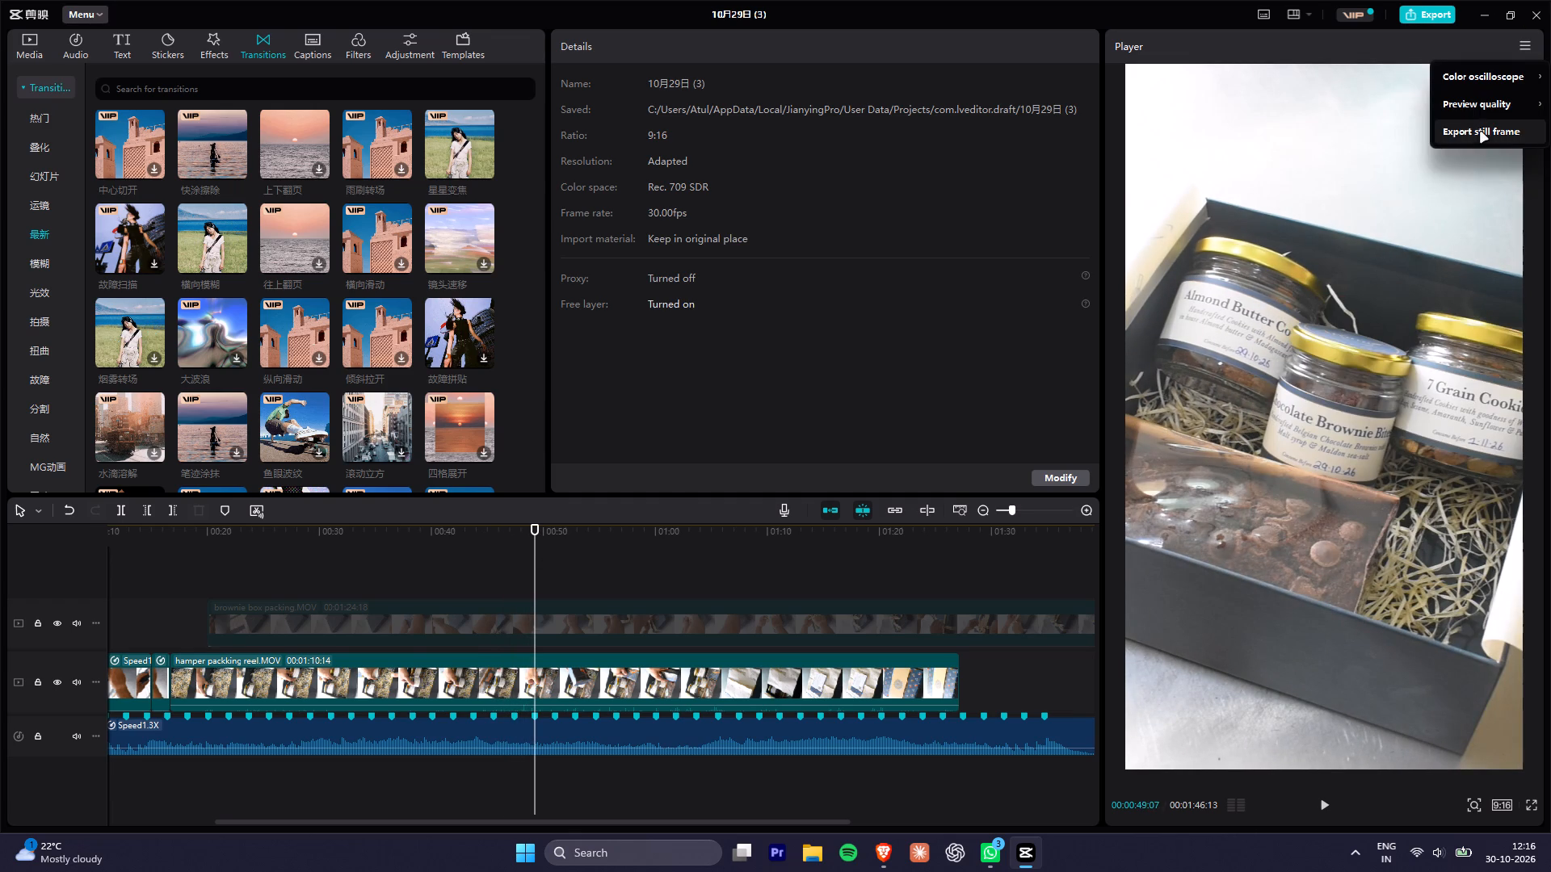
left_click(1481, 132)
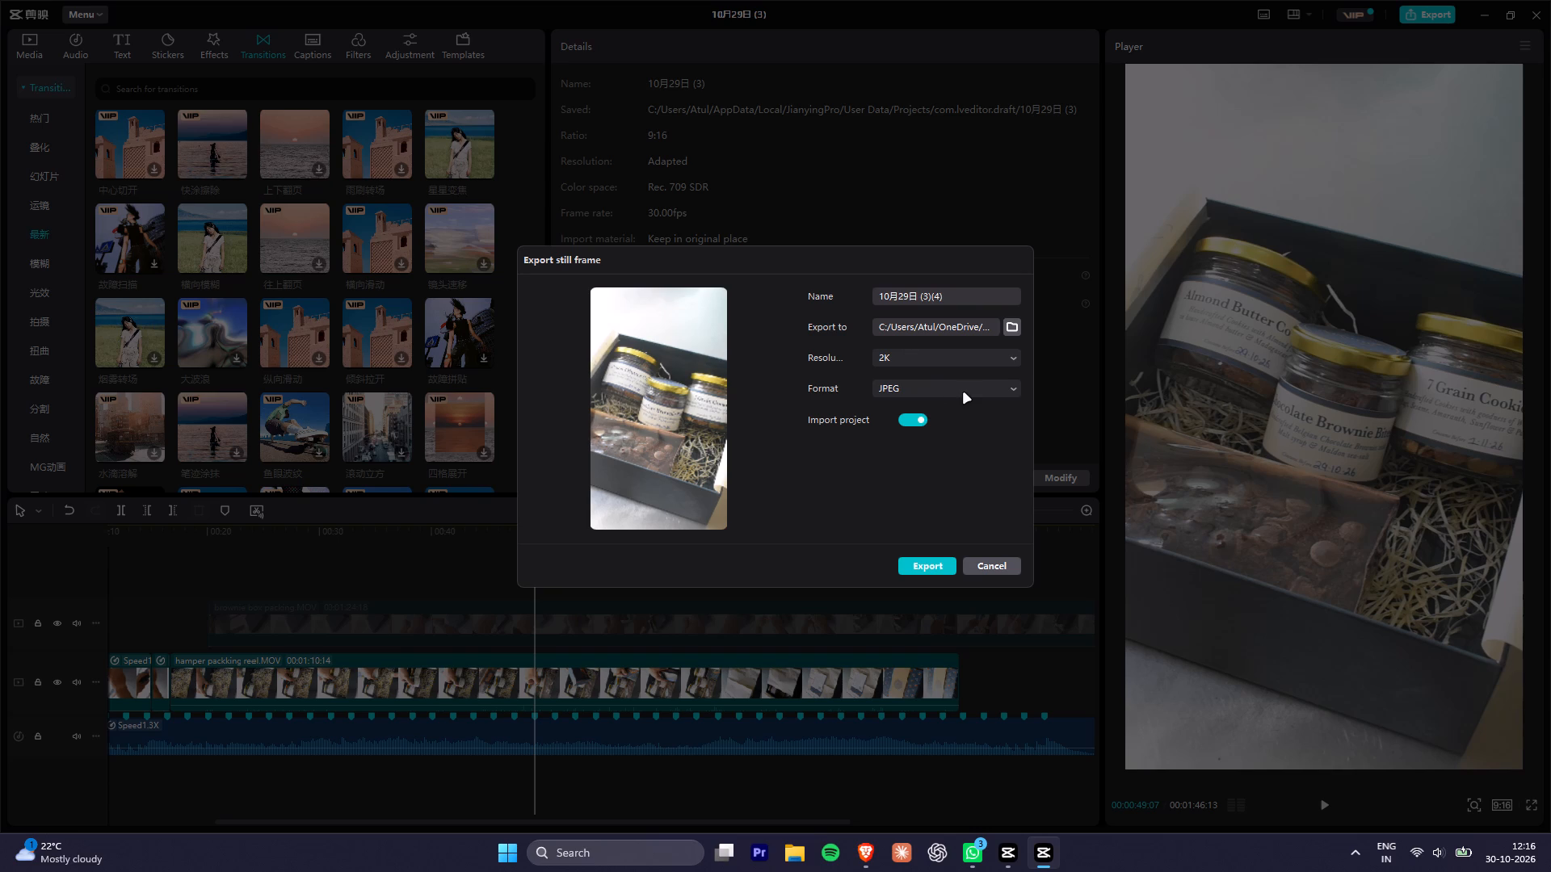
left_click_drag(954, 295, 775, 312)
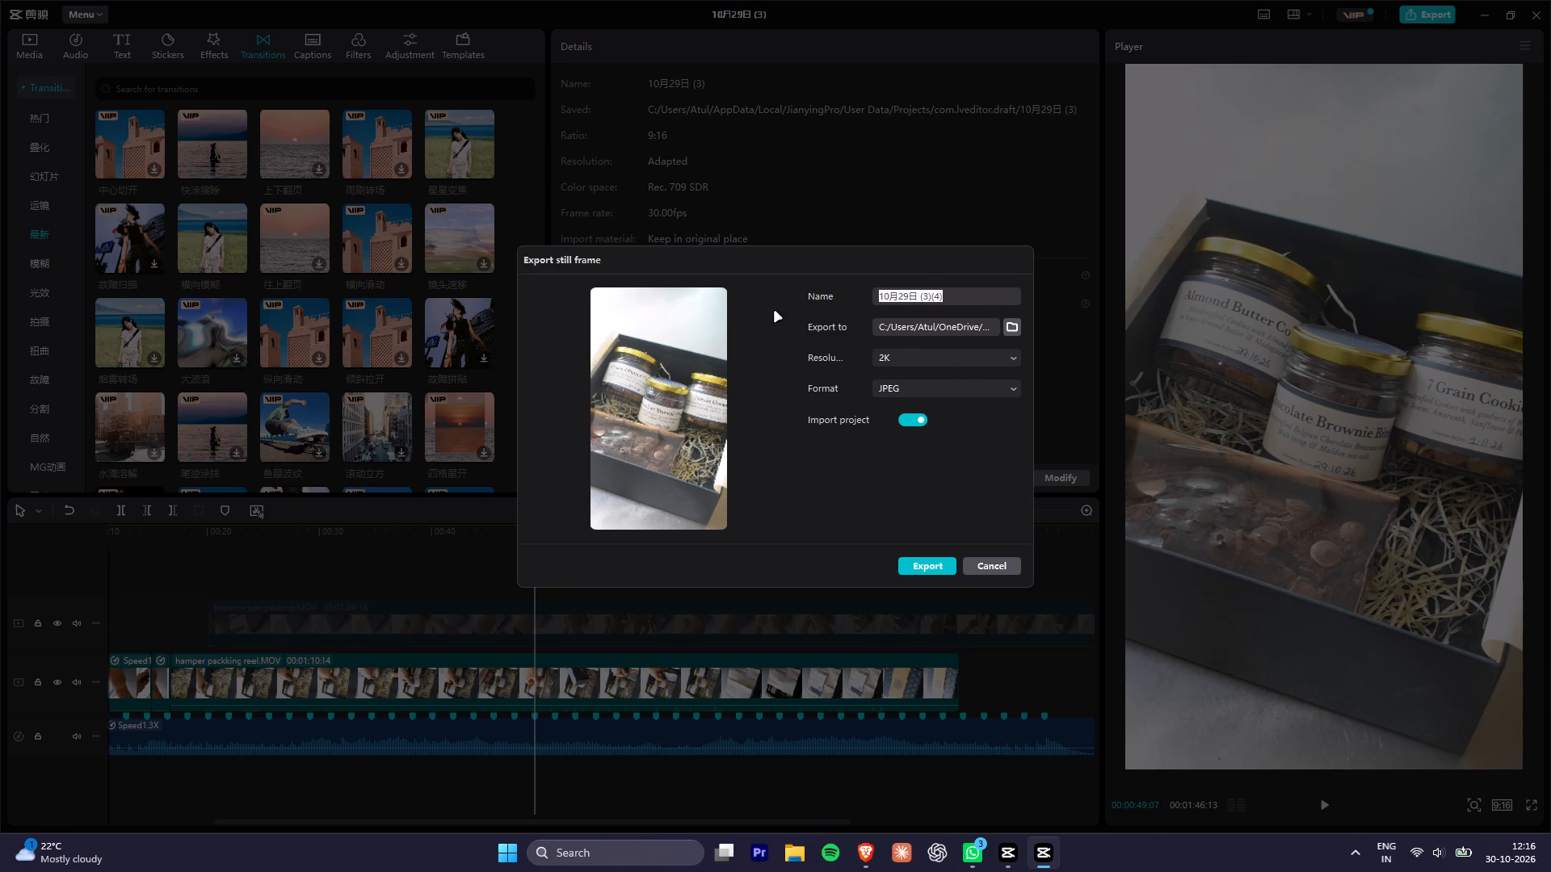
left_click_drag(775, 312, 773, 312)
key("BackSpace")
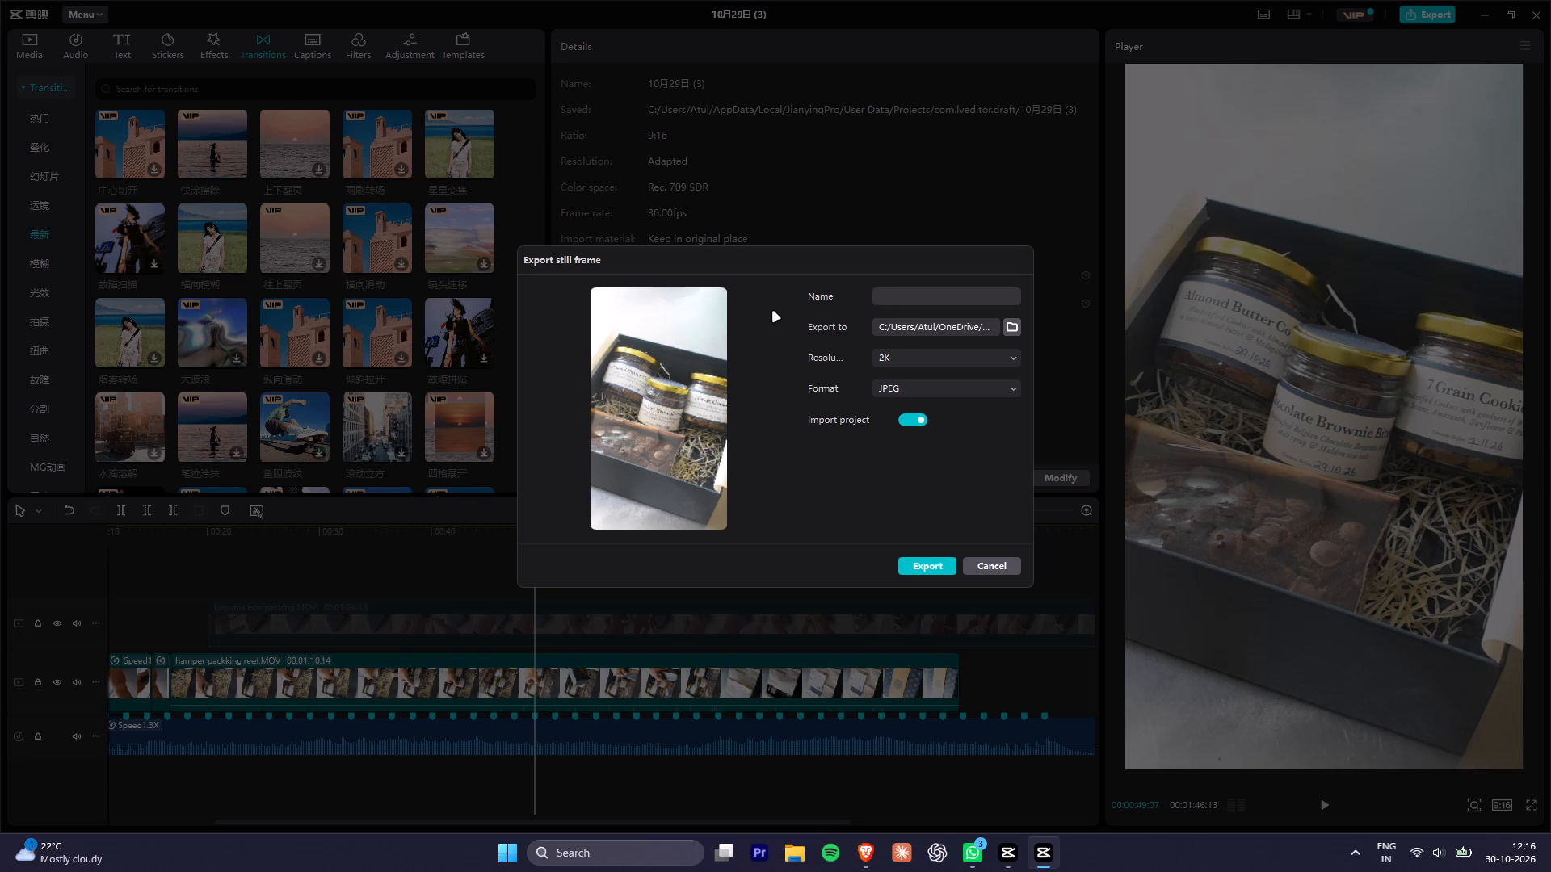
type("CHOCK")
type("LET")
key("Return")
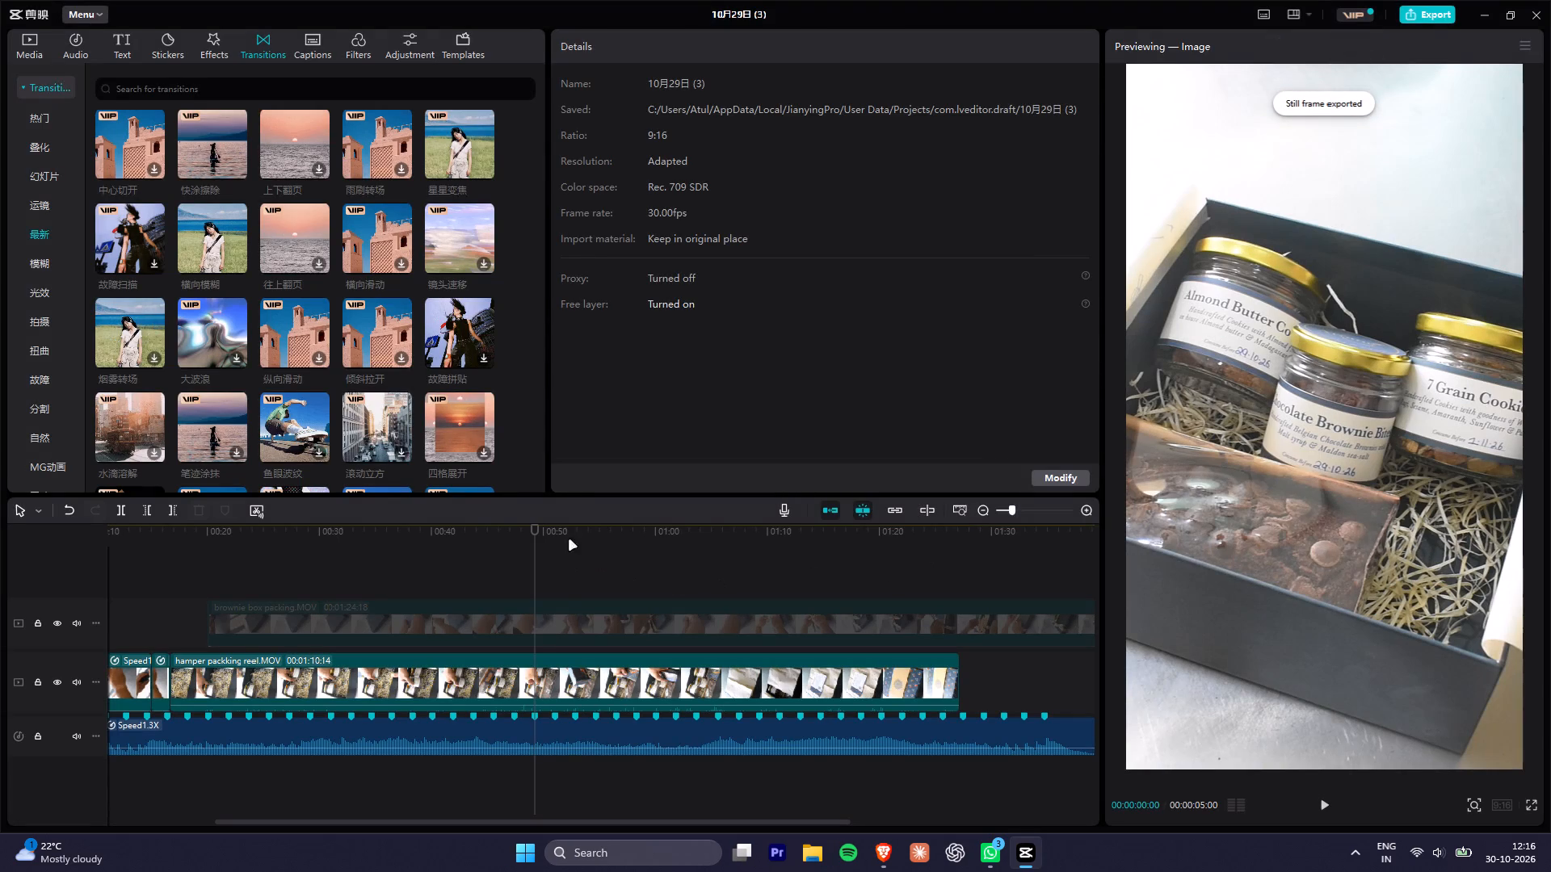
Move the playhead to about 00:01:00:20 in the hamper clip, looking for a hand-free frame with the small blue box beside the cake.
left_click_drag(561, 531, 620, 523)
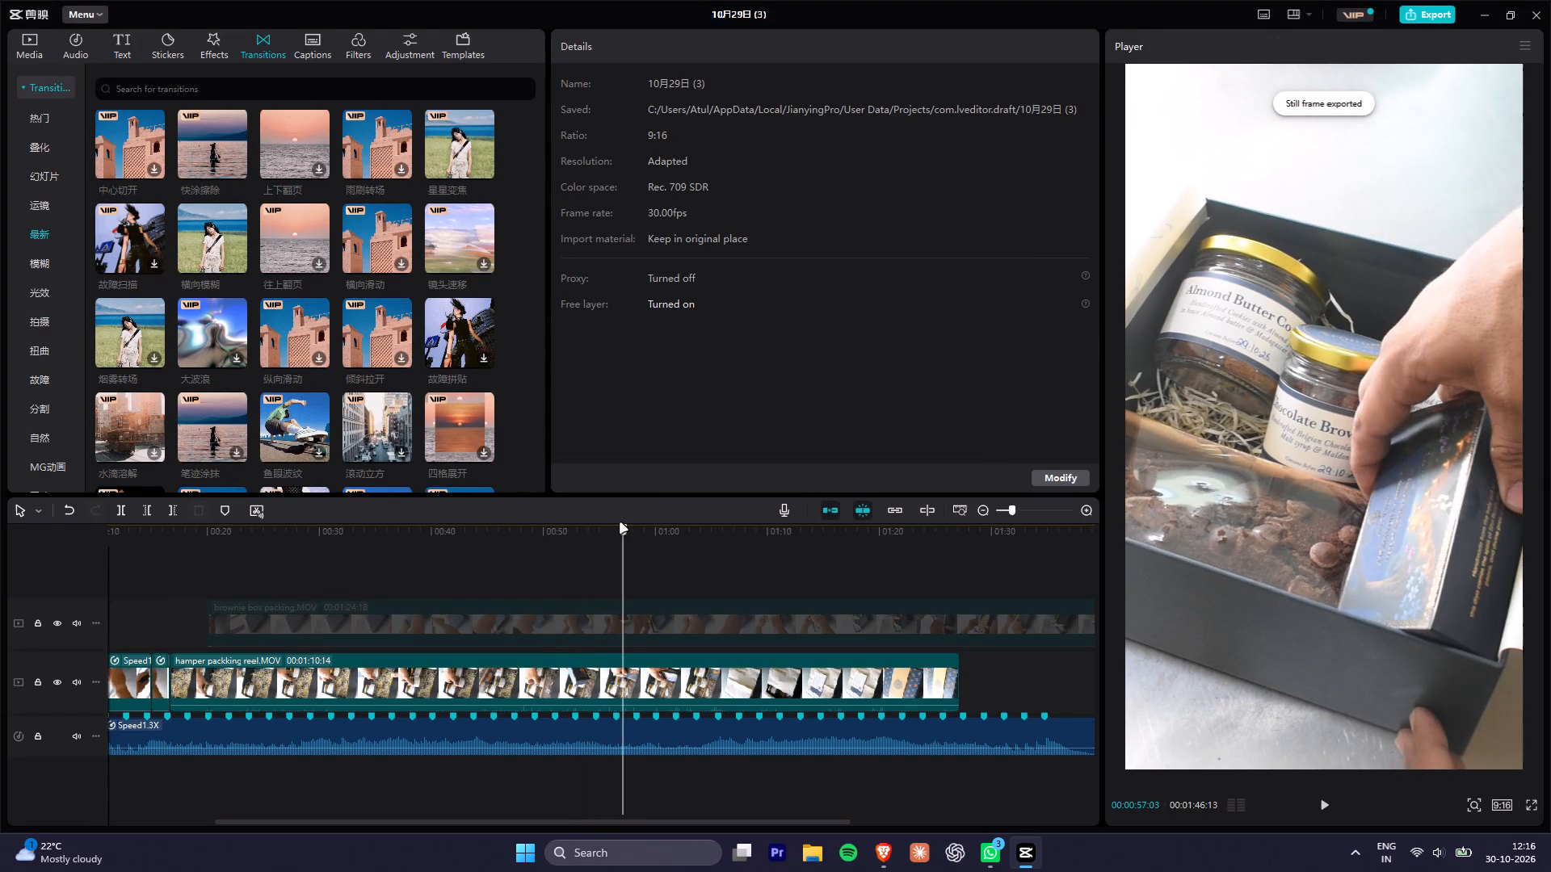
left_click_drag(620, 523, 666, 514)
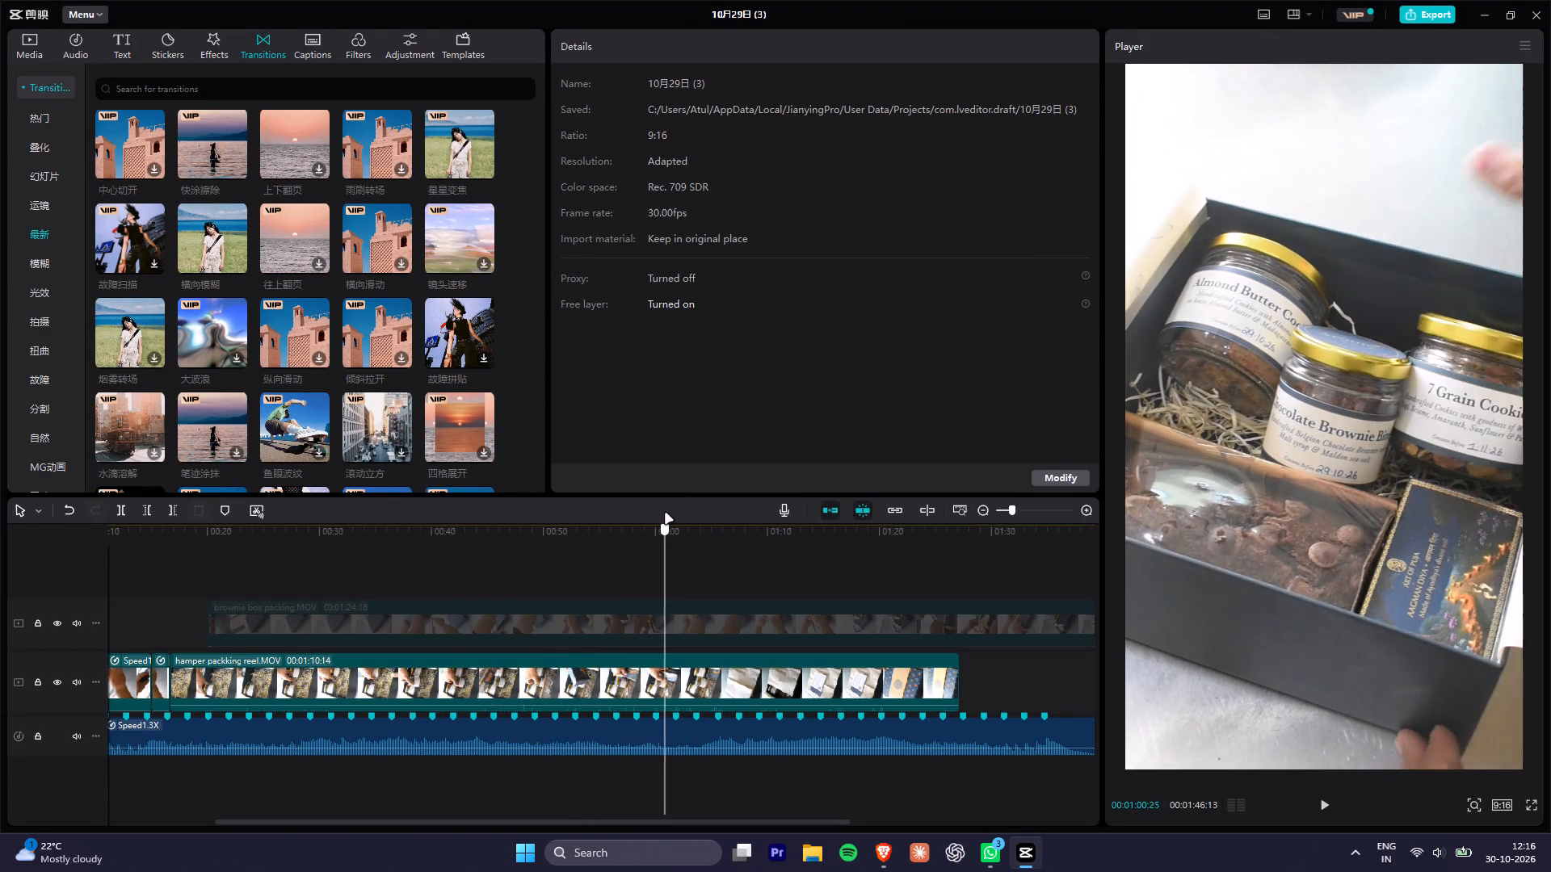
left_click_drag(666, 514, 663, 518)
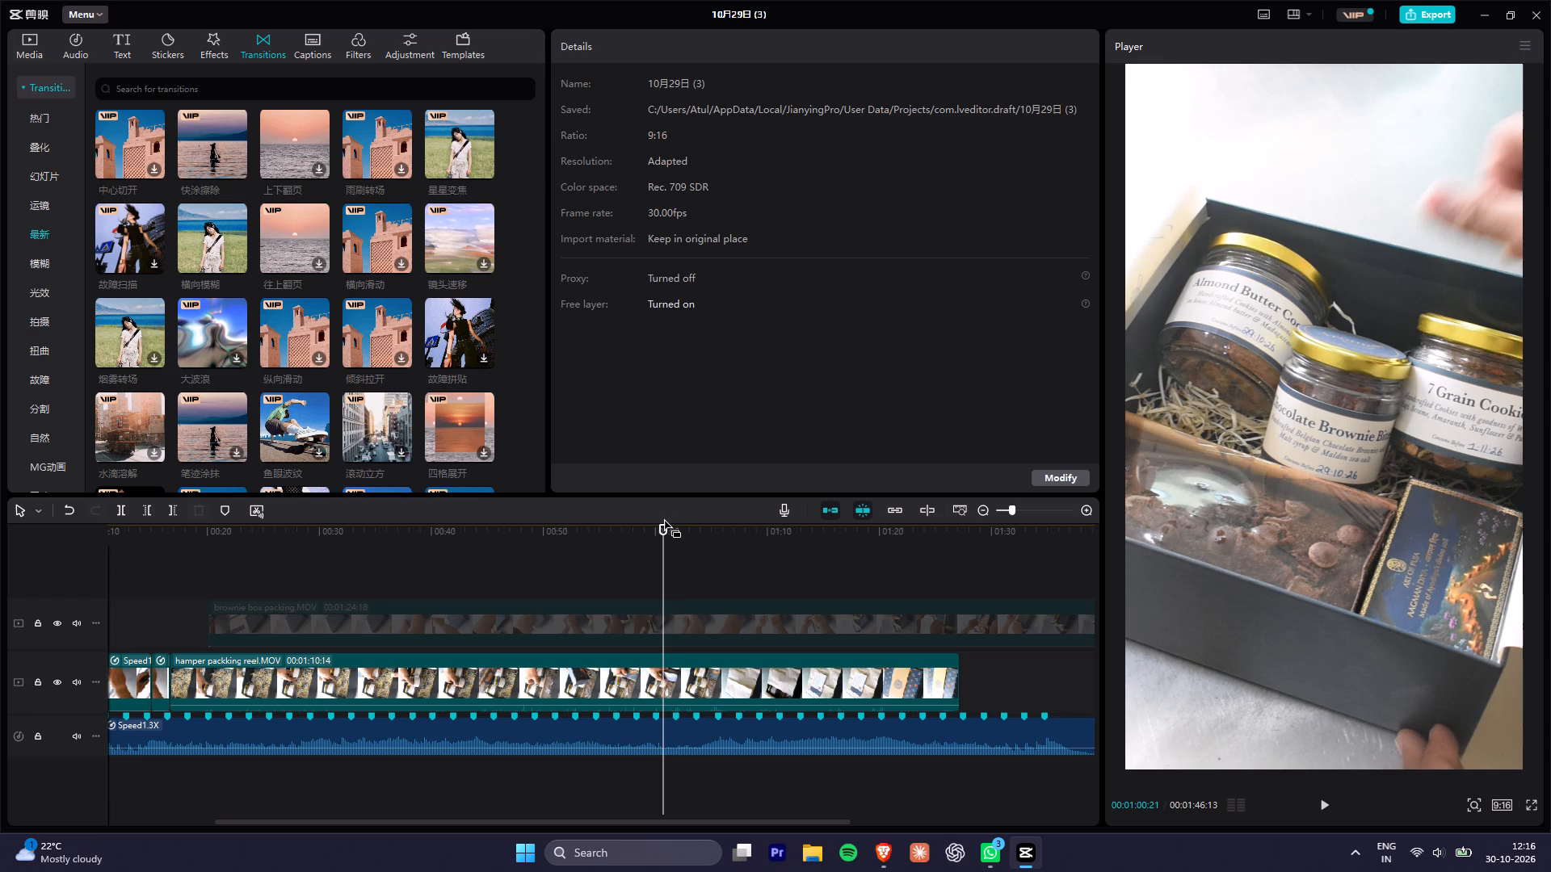
key("Left")
key("Left")
key("Left")
key("Left")
key("Right")
key("Right")
key("Right")
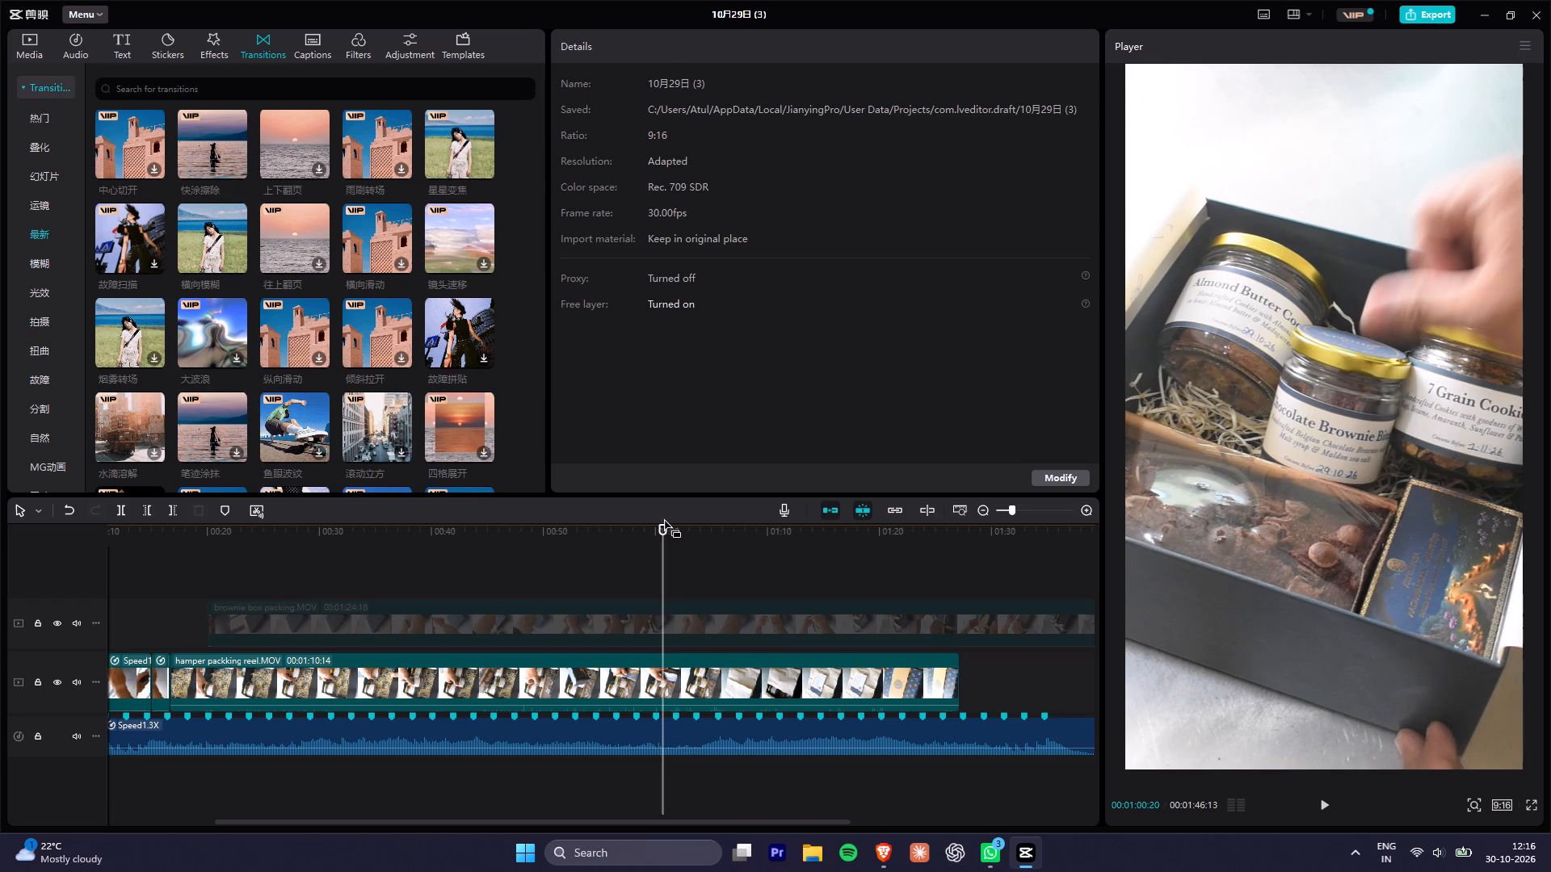
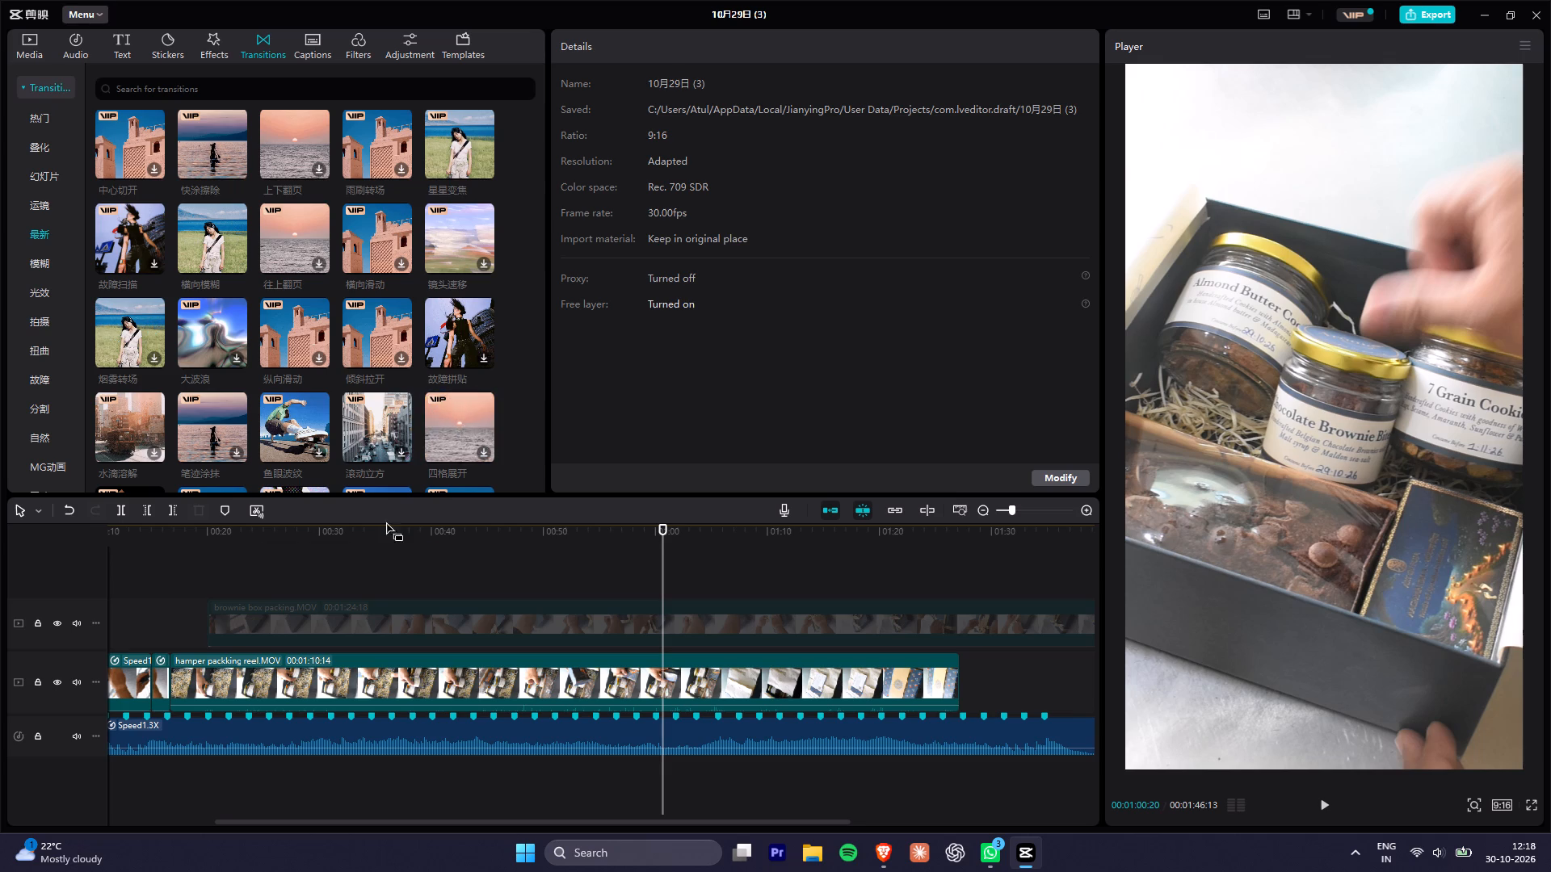
Scrub the hamper clip between about 00:00:28 and 00:00:54 to examine how the jars, chocolate cake and blue box are placed.
left_click_drag(586, 530, 365, 535)
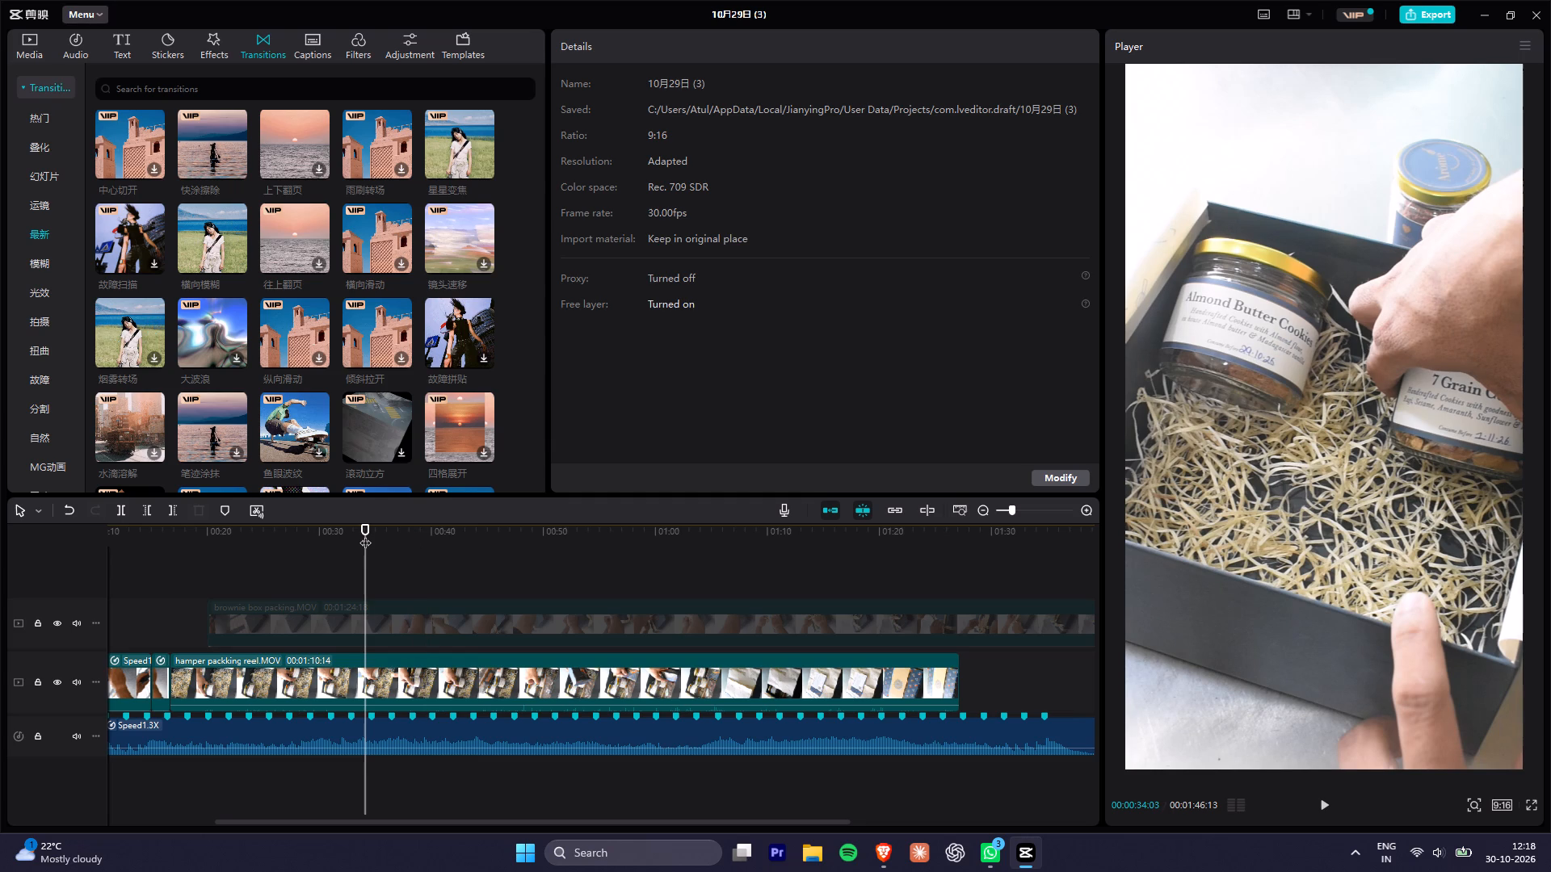
left_click_drag(248, 544, 306, 523)
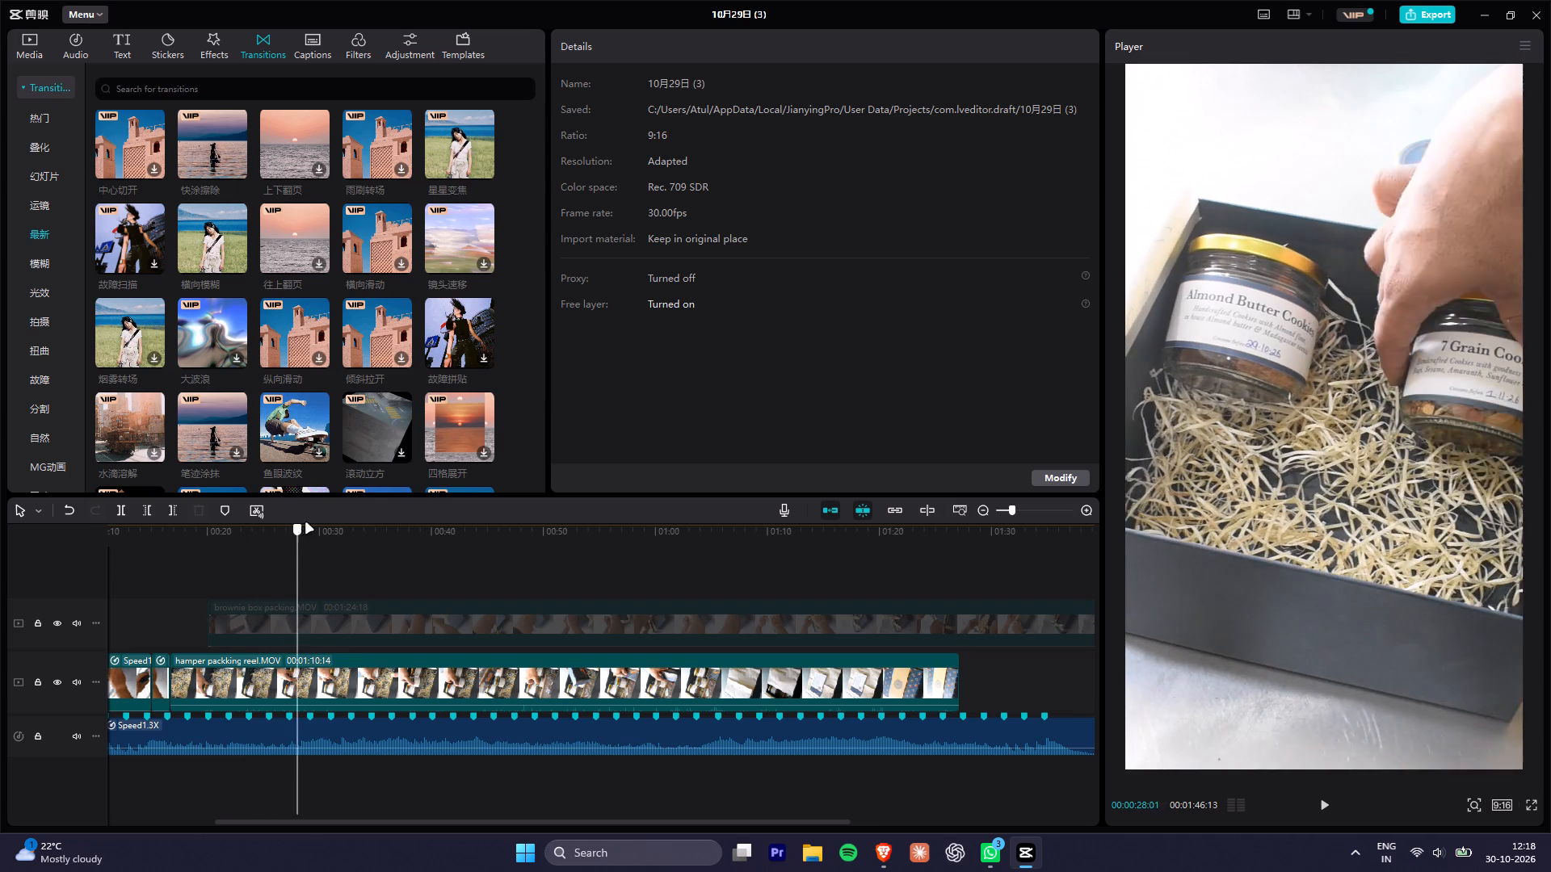
left_click_drag(306, 523, 473, 571)
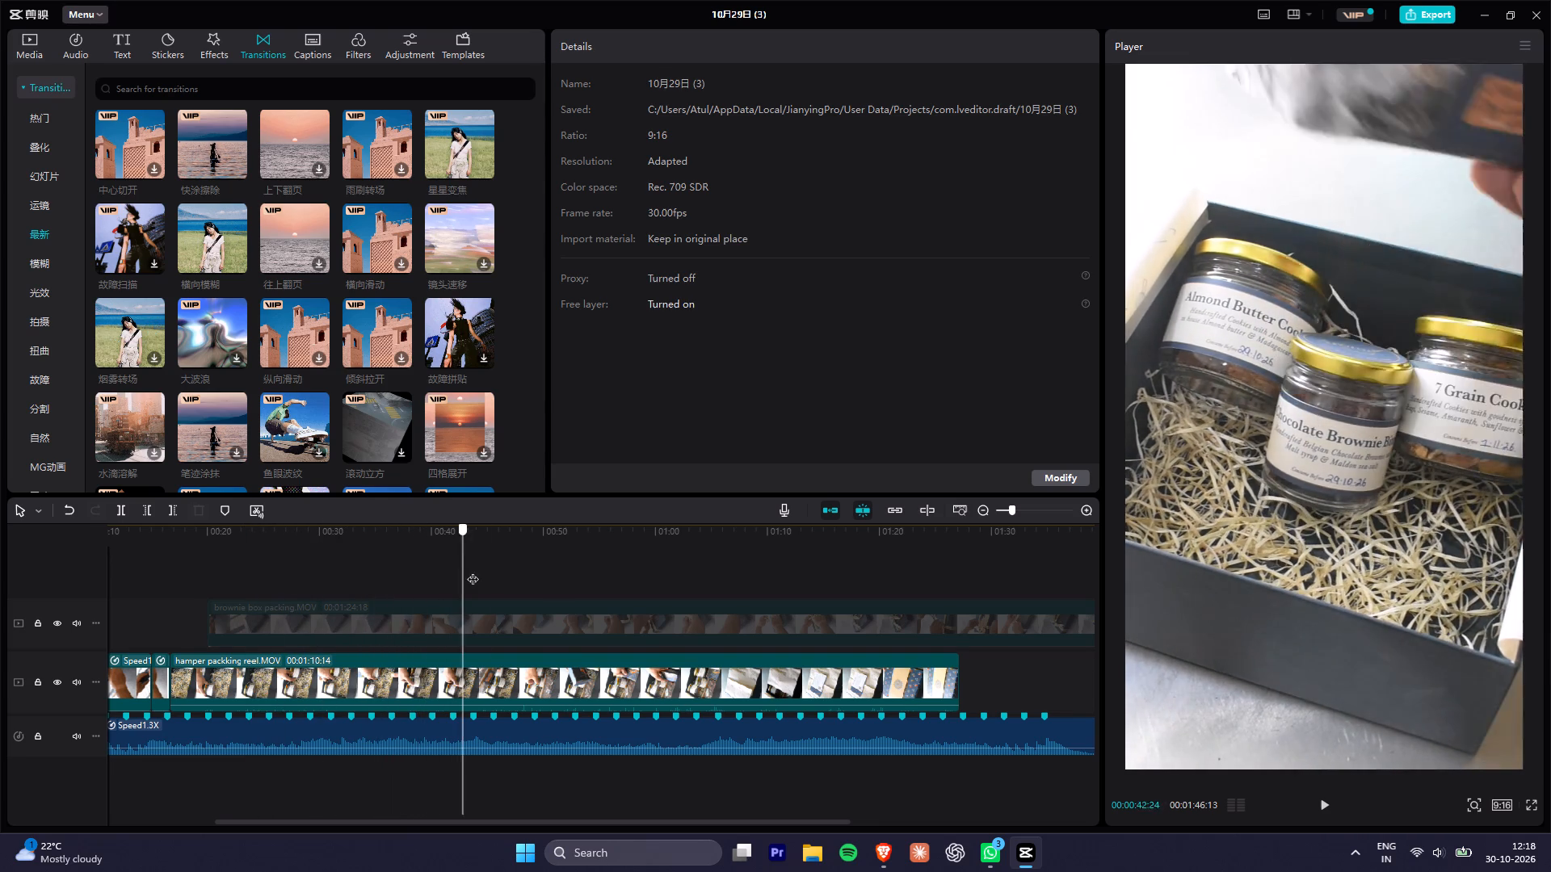
left_click_drag(473, 571, 591, 616)
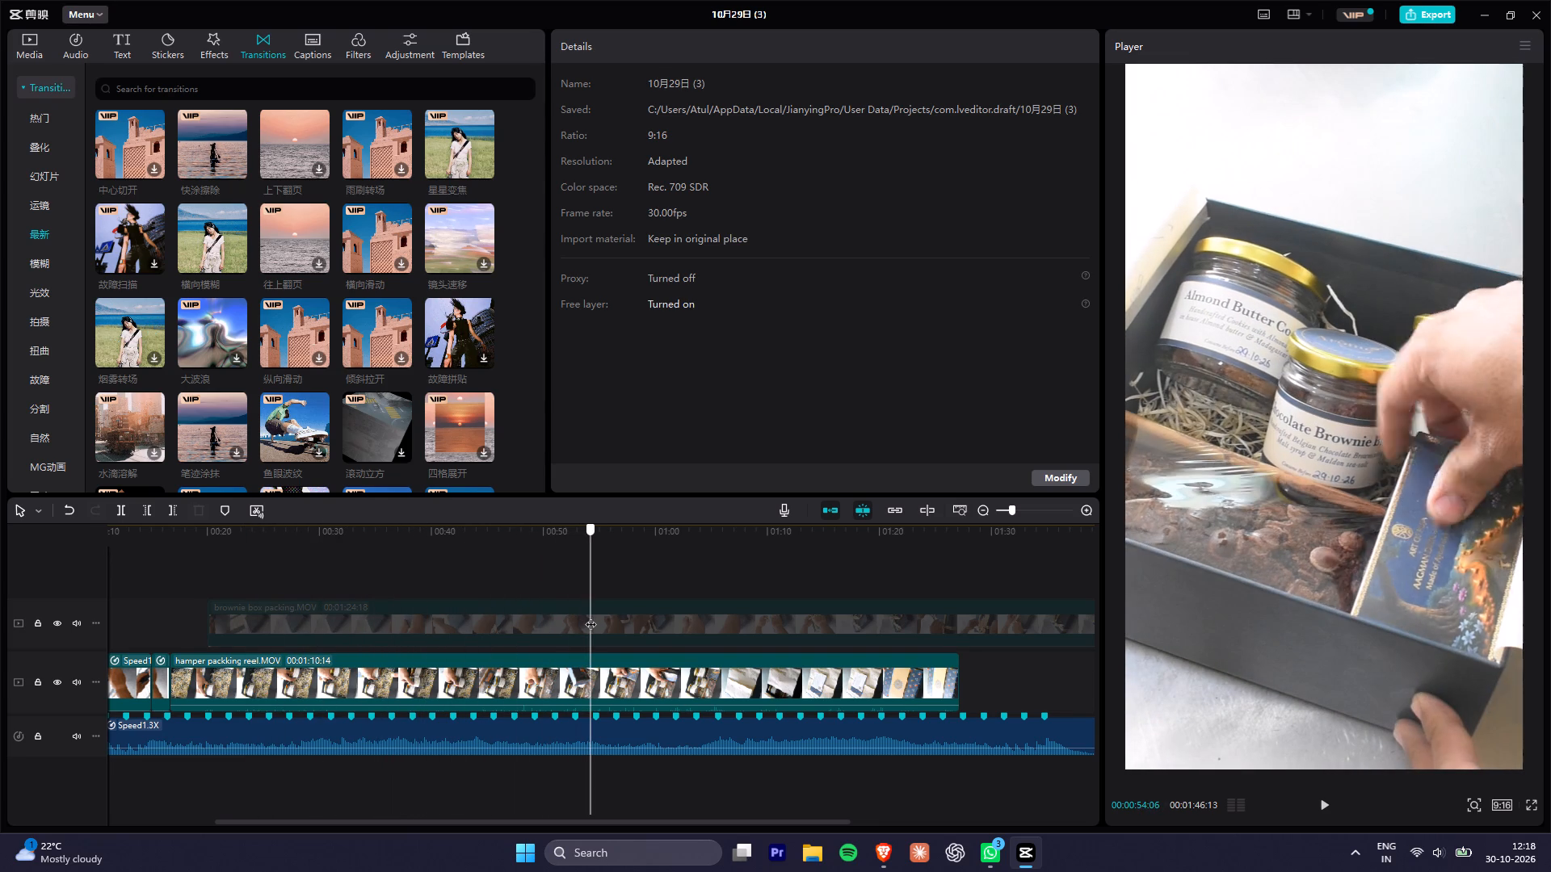
left_click_drag(591, 616, 506, 602)
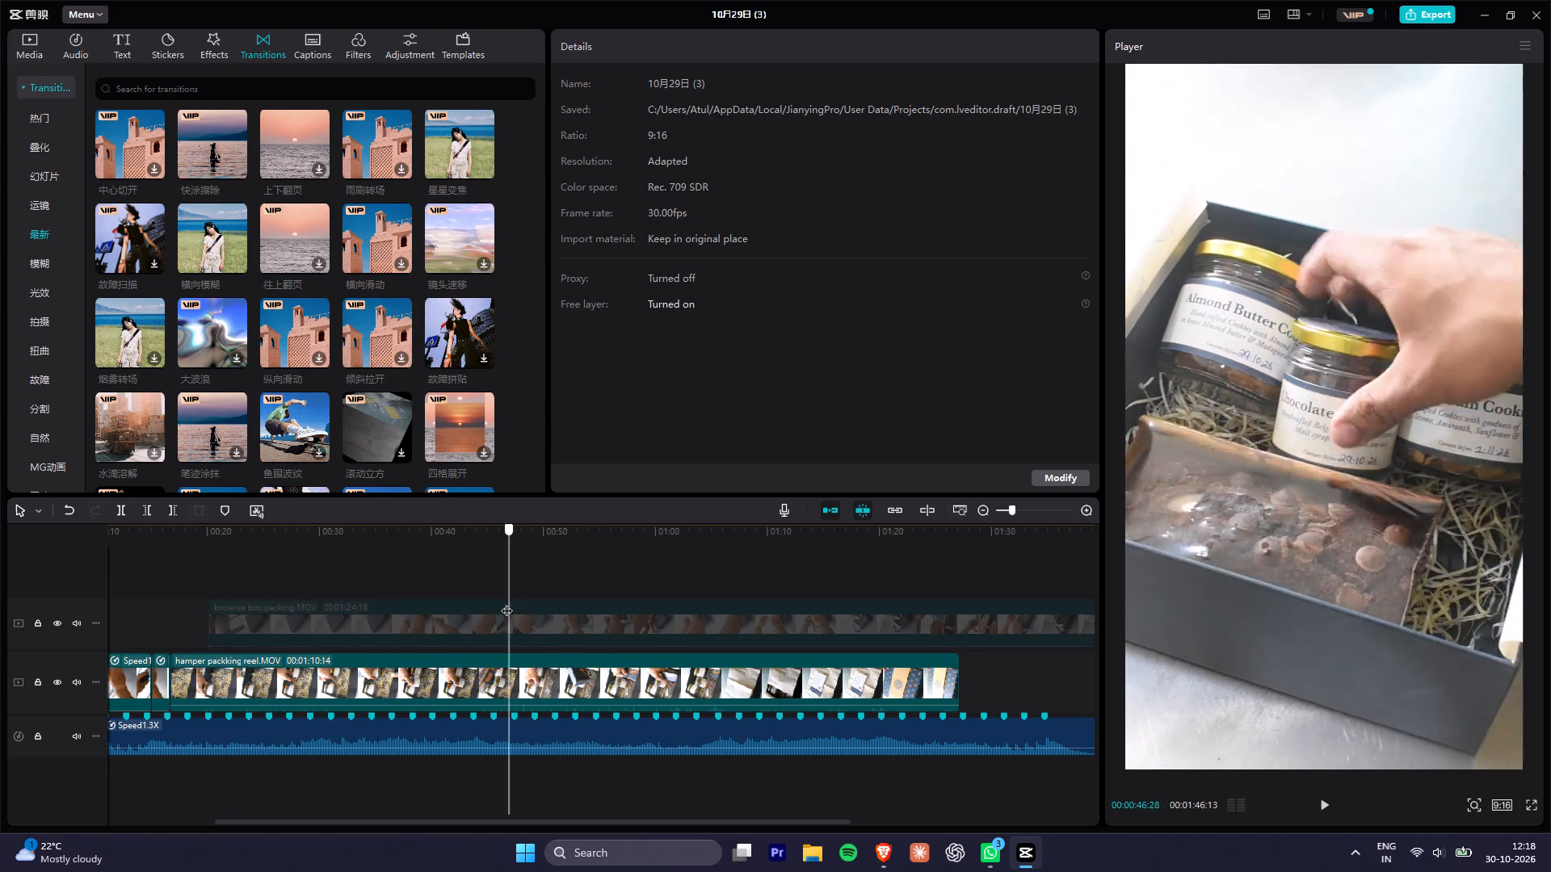
left_click_drag(506, 602, 471, 607)
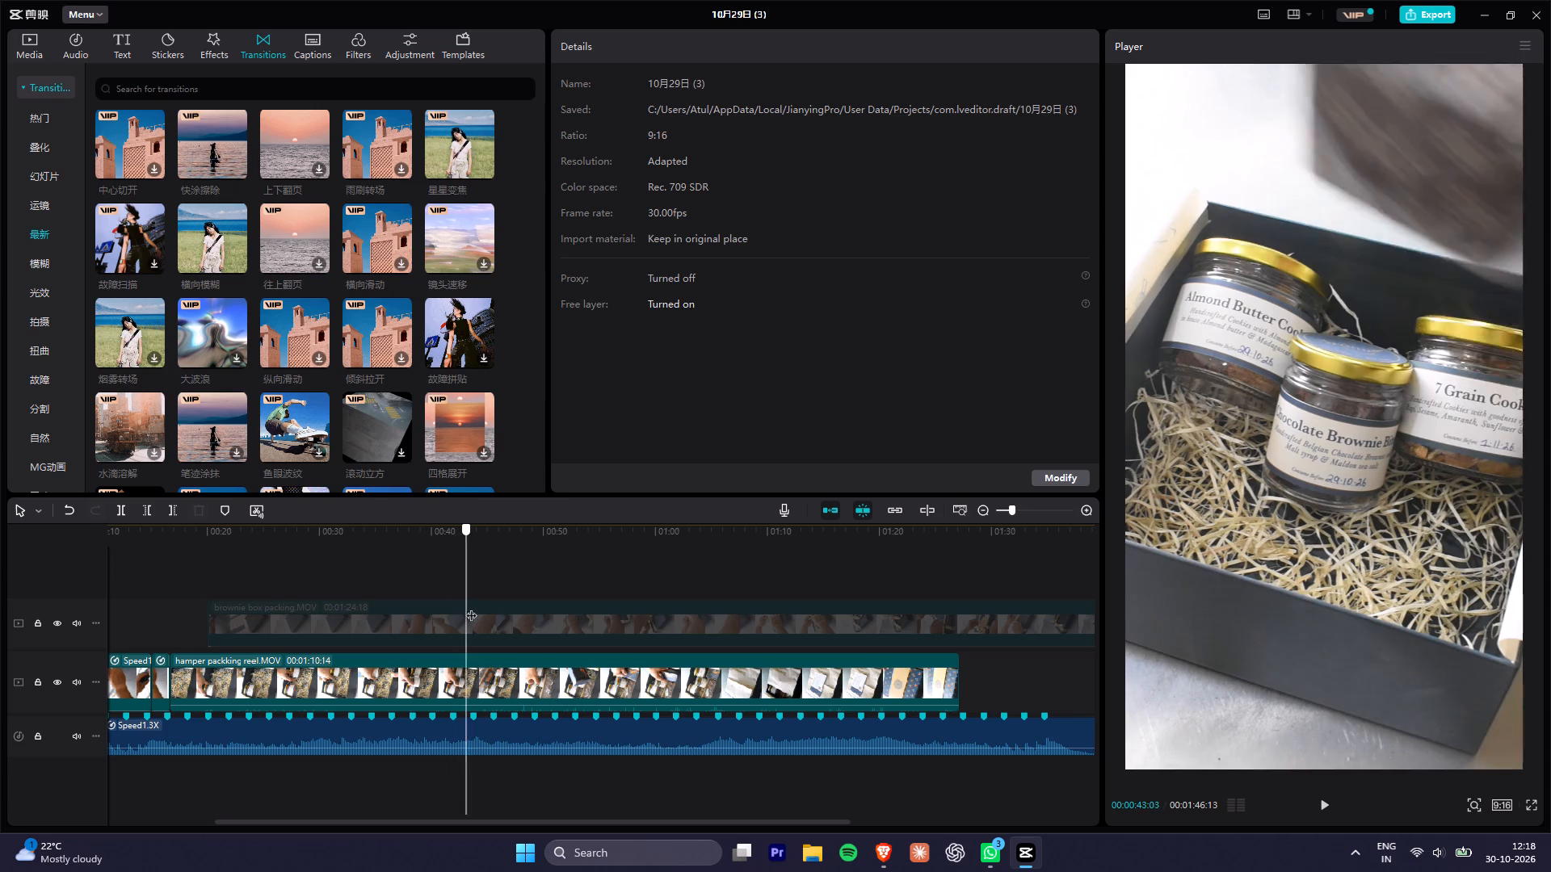
left_click_drag(471, 607, 511, 616)
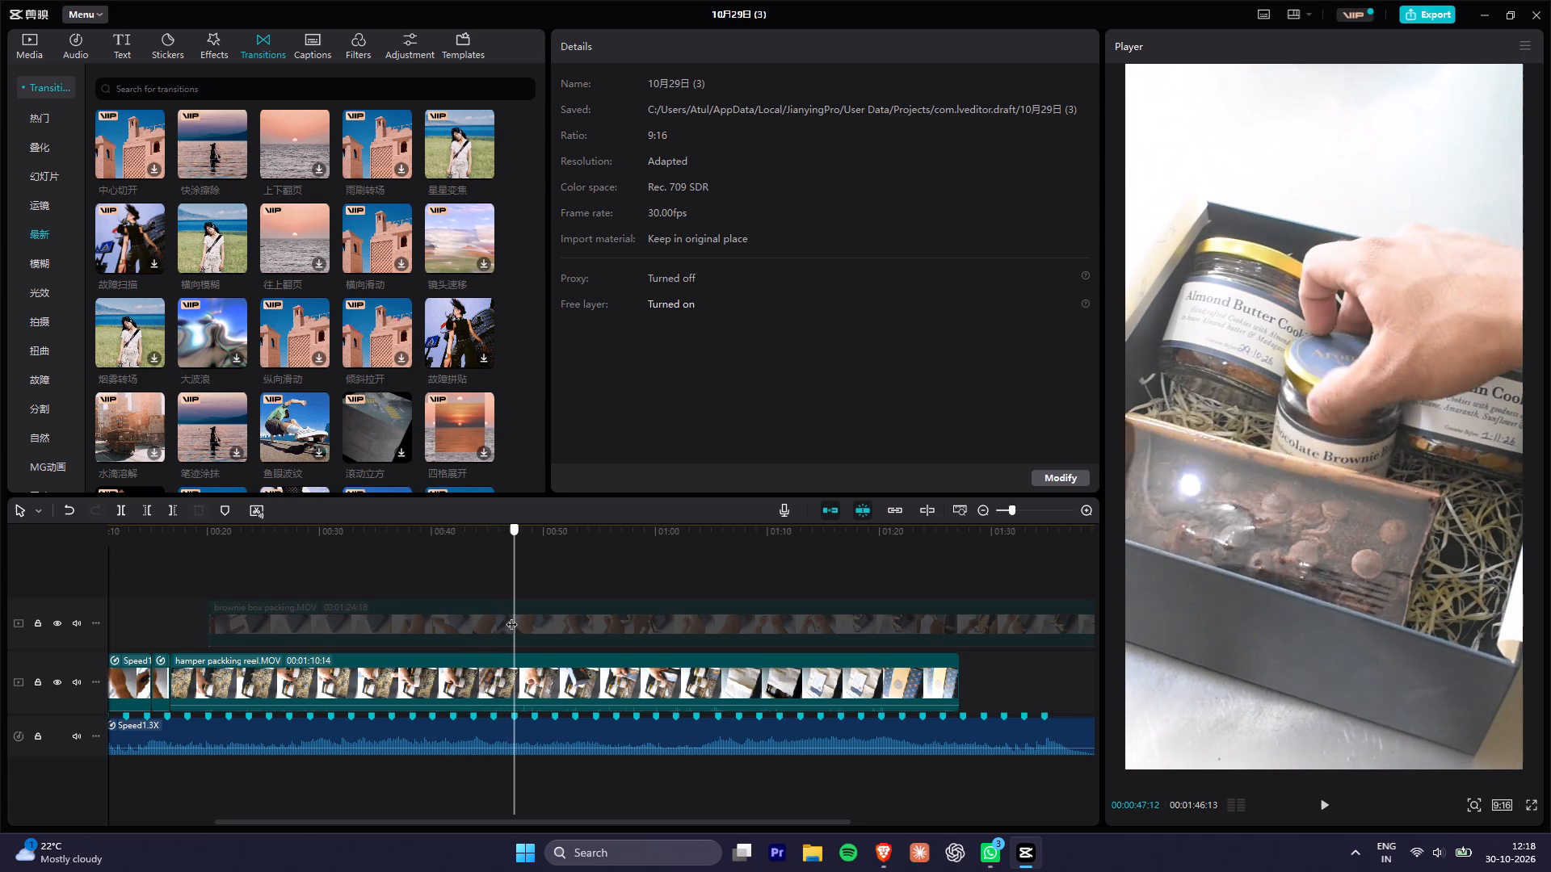
left_click_drag(511, 616, 515, 618)
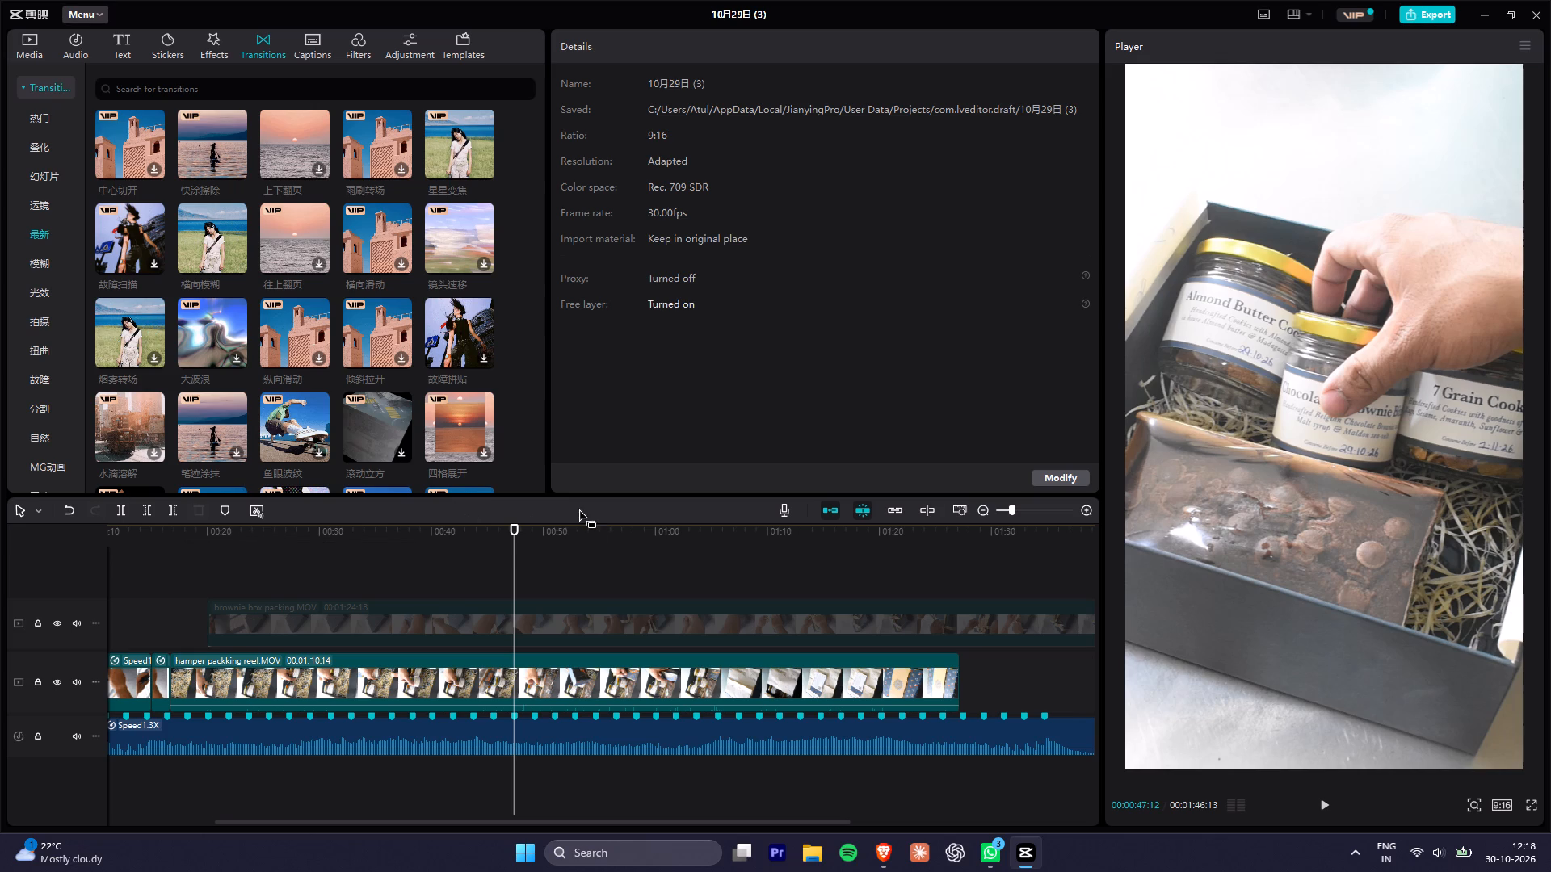
scroll(522, 542, "down", 7, "alt")
scroll(498, 608, "down", 3, "alt")
scroll(454, 582, "up", 4, "alt")
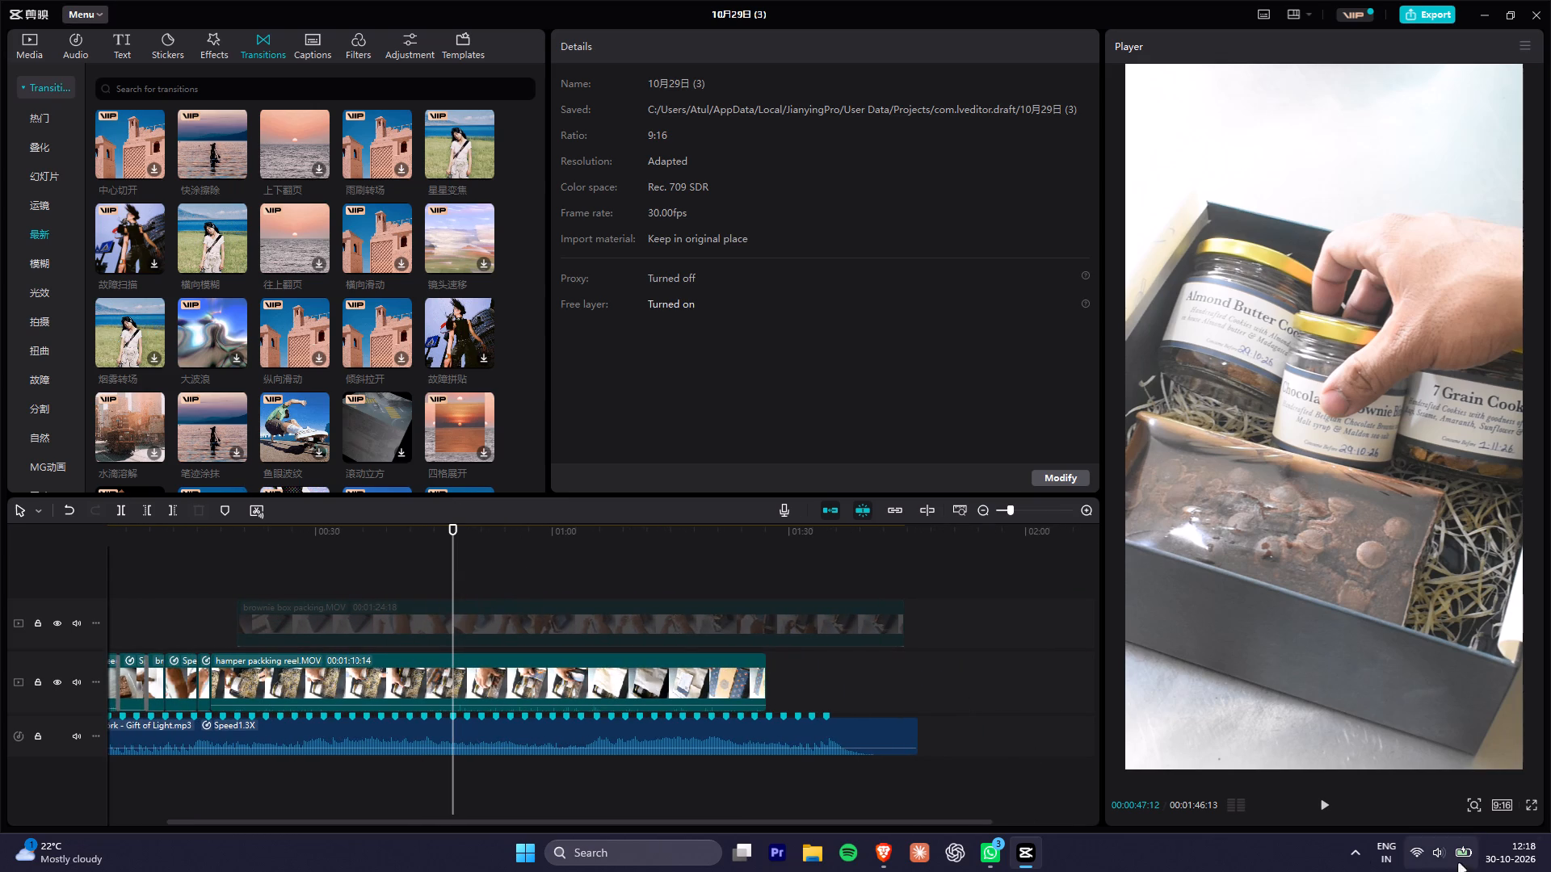
Switch the FxSound audio output to 1 - BenQ GW2790 (2- AMD High Definition Audio Device) and return to the video project.
left_click(1348, 852)
left_click(1376, 773)
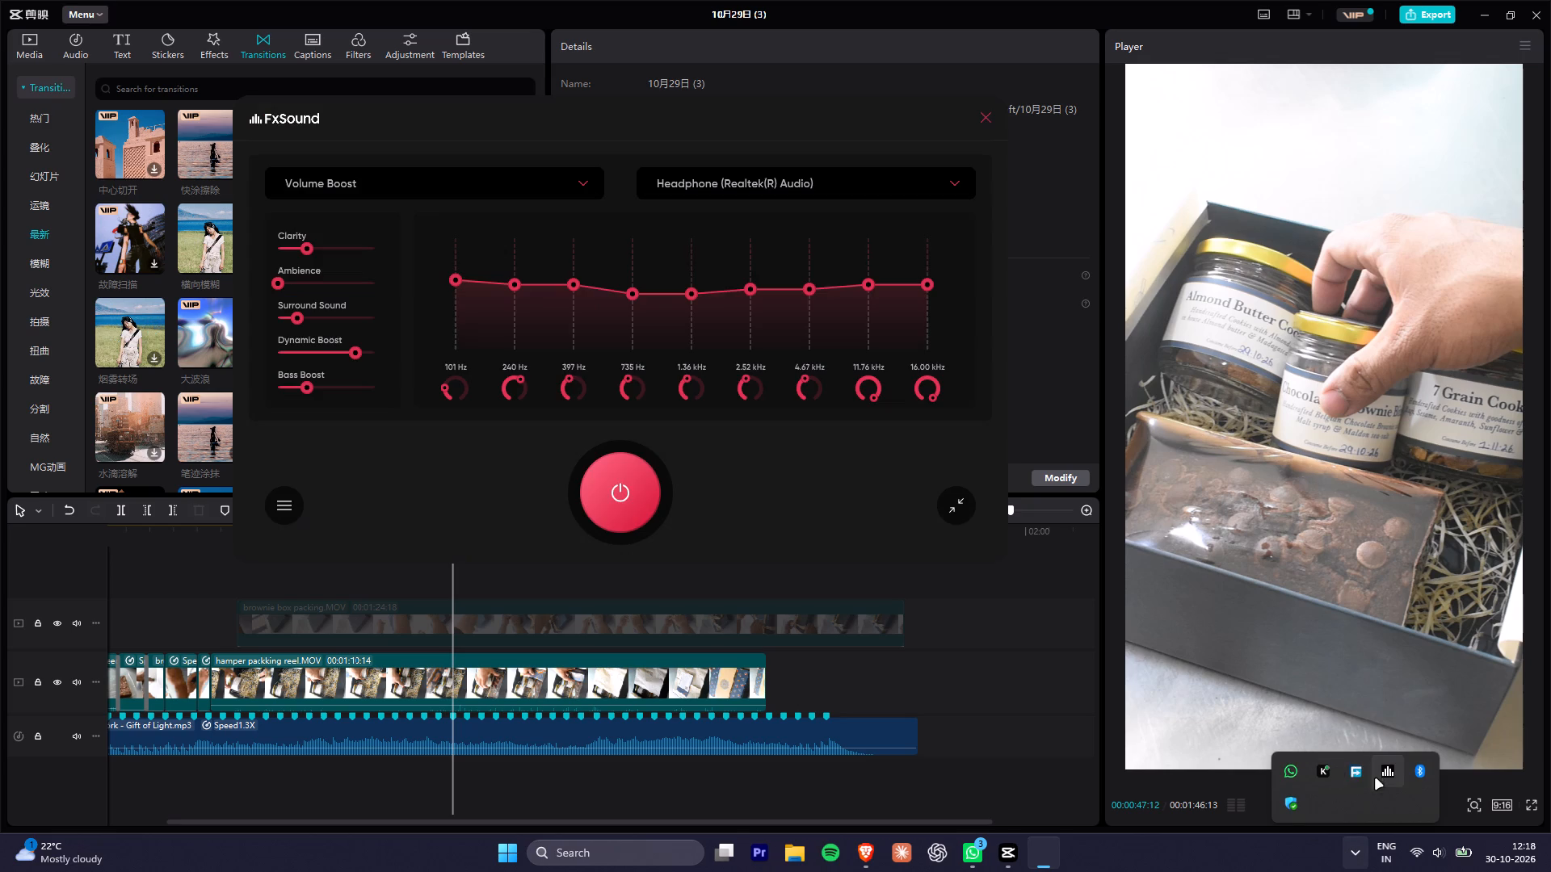
left_click(685, 177)
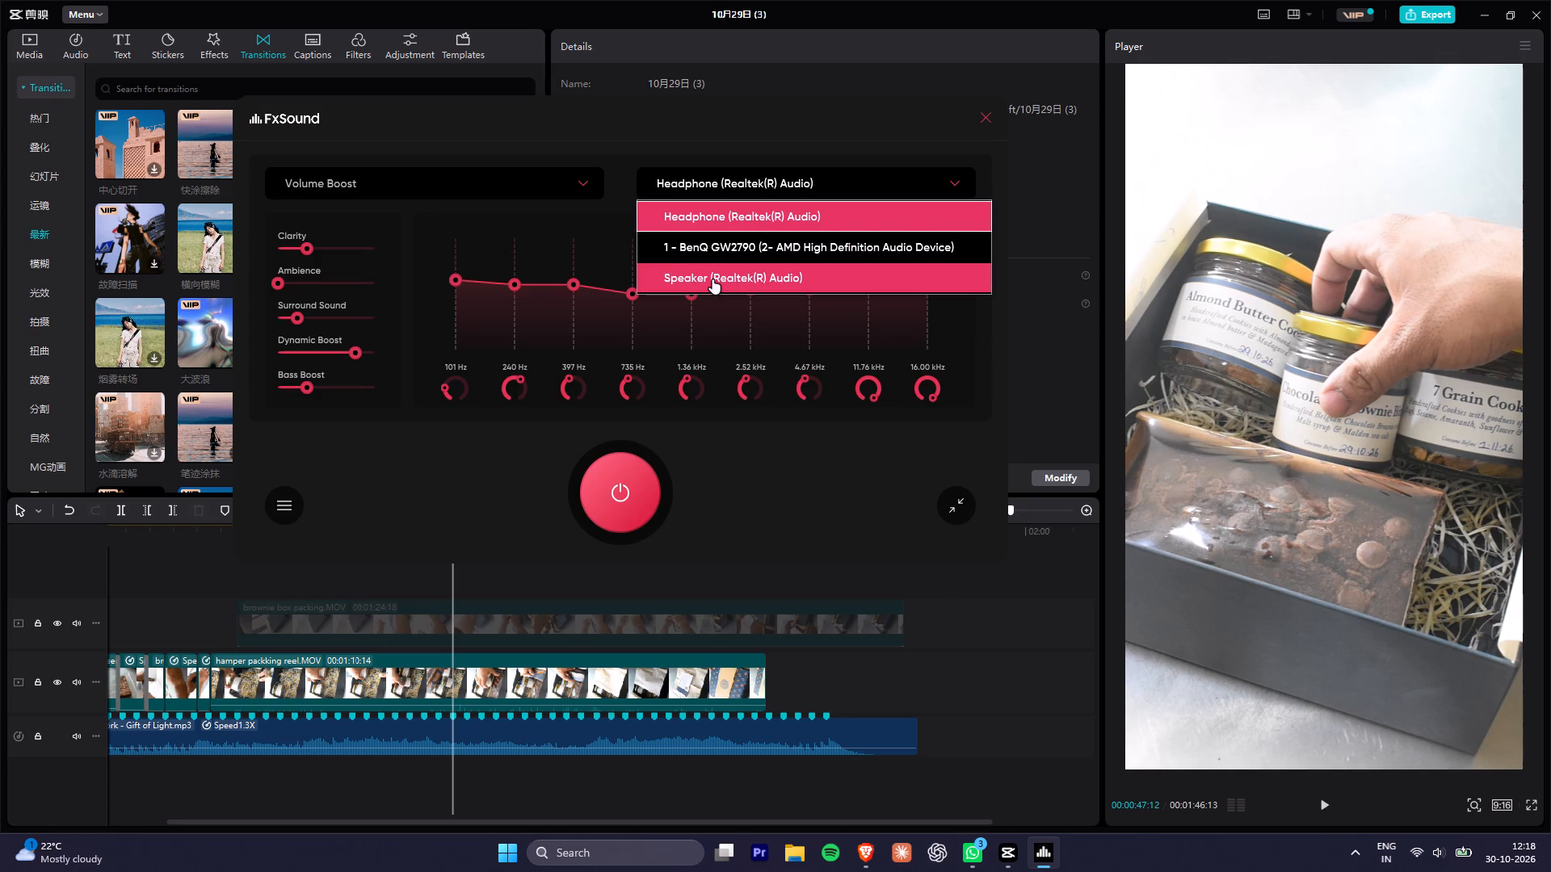
left_click(697, 238)
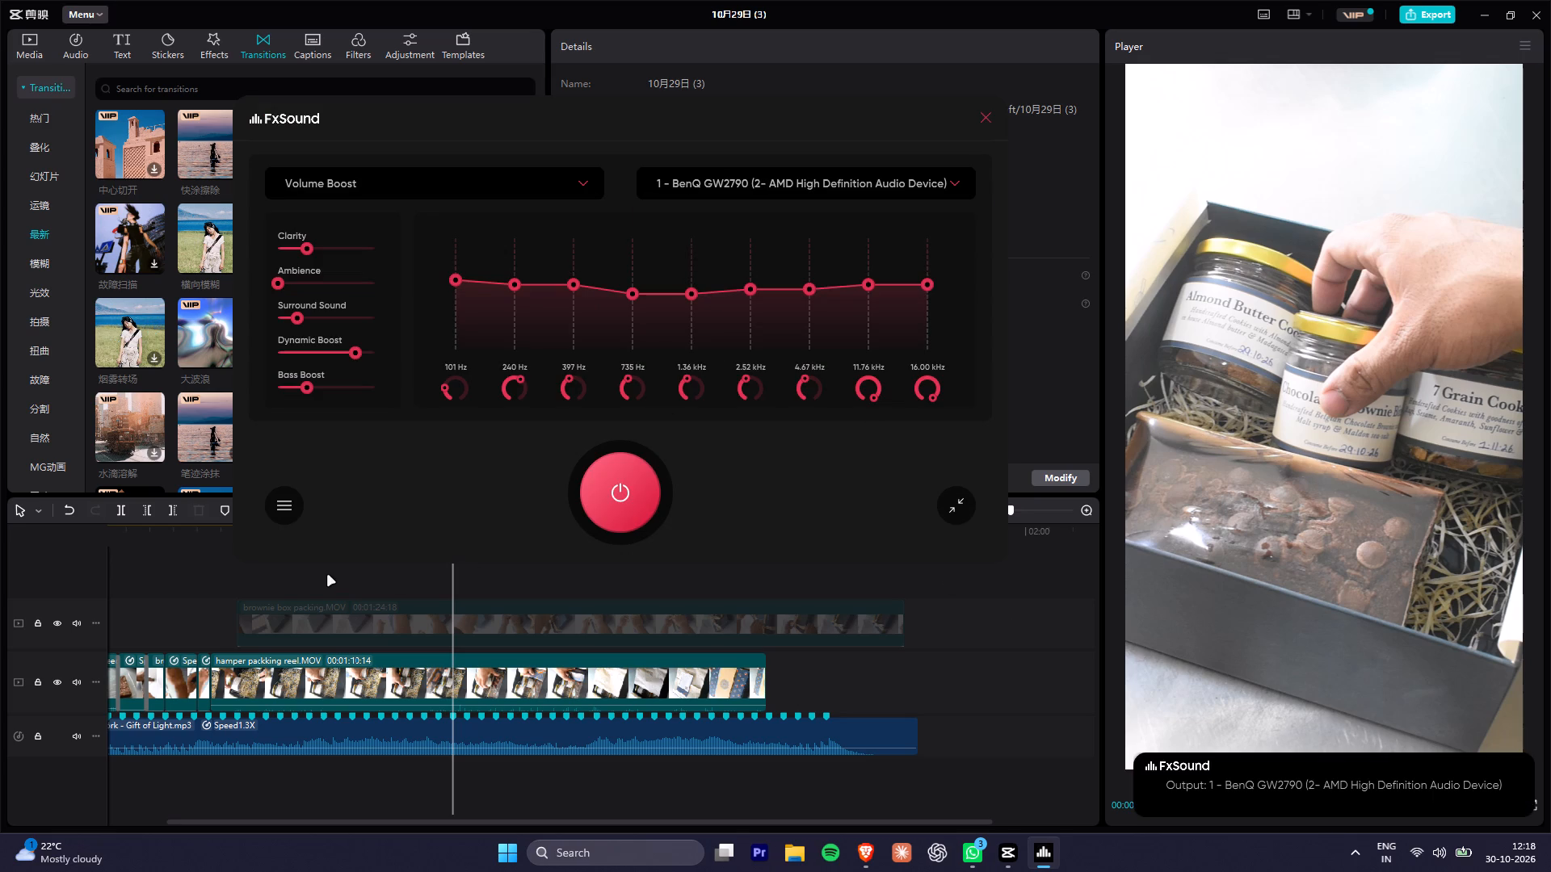
left_click_drag(326, 576, 164, 564)
Review the reel with its music from the start, going through the hamper clip to about 00:01:04:21.
left_click_drag(247, 527, 38, 535)
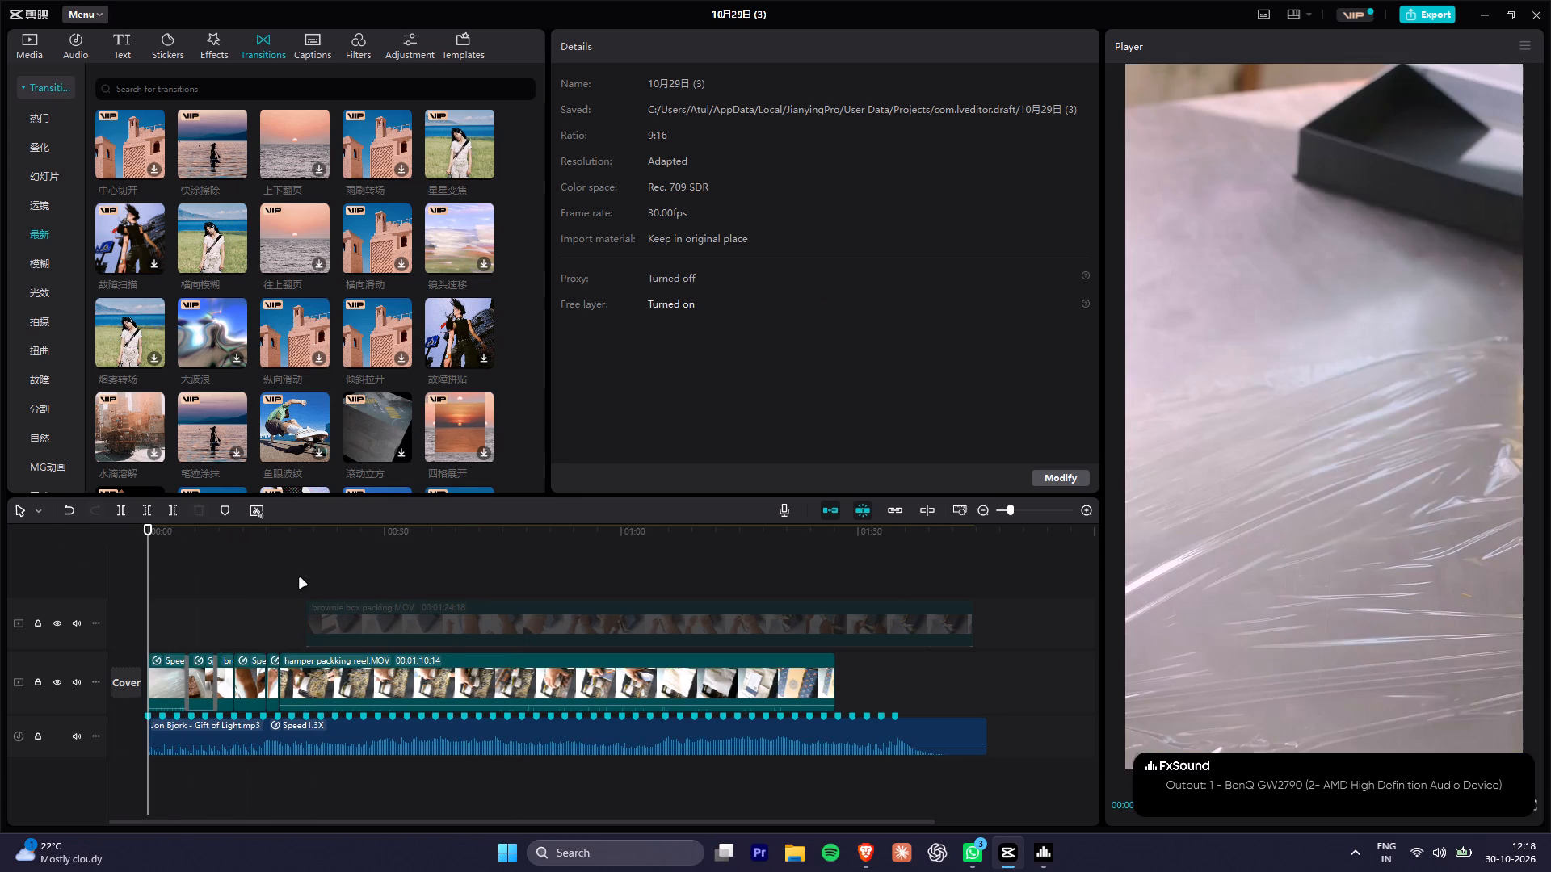
key("space")
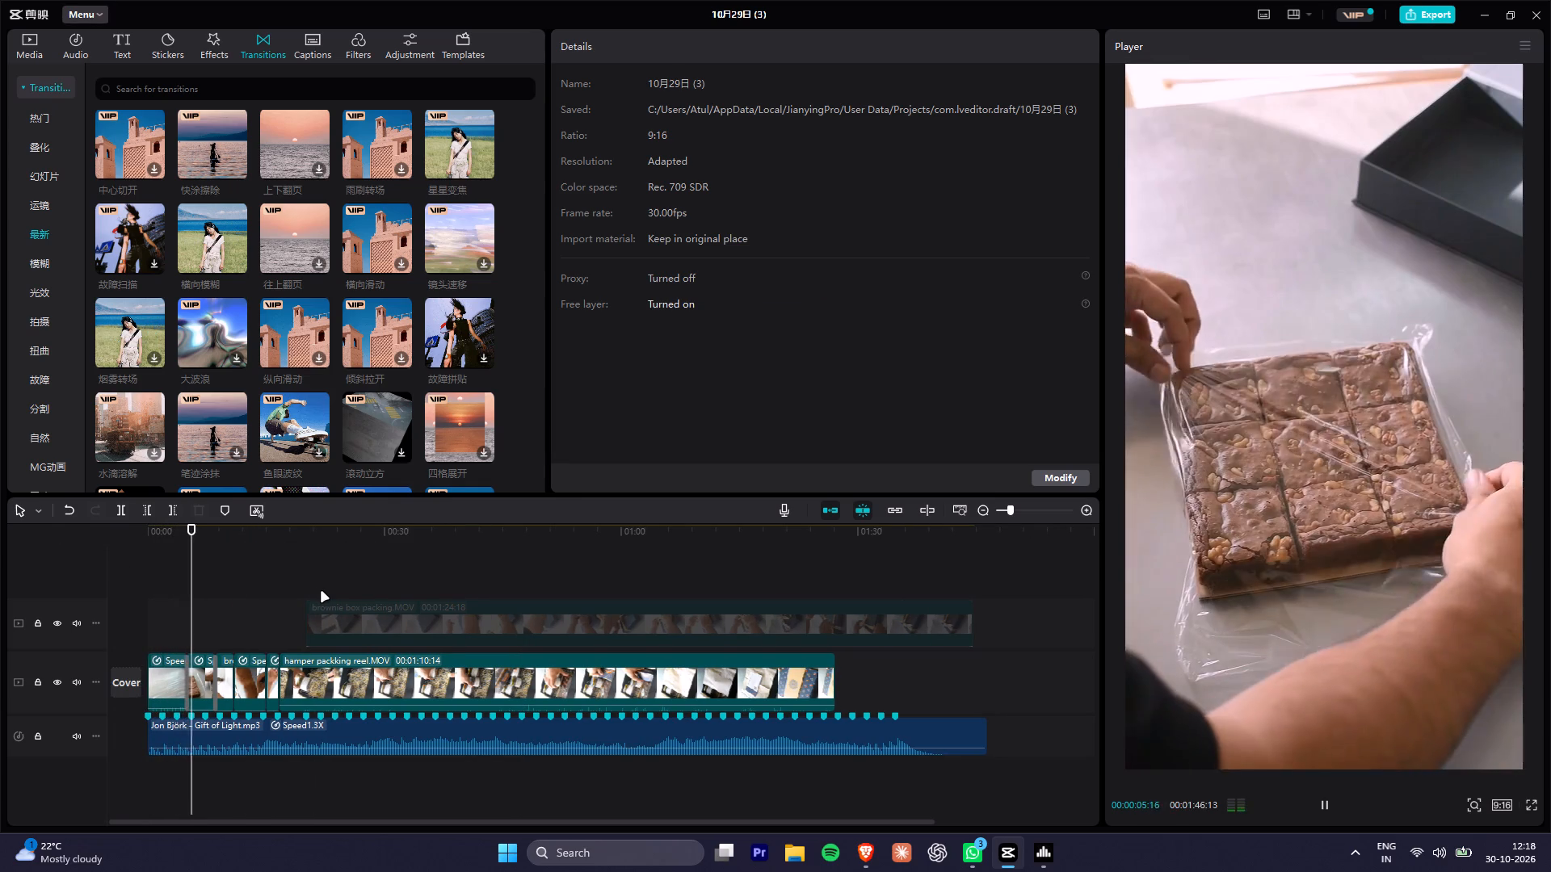
key("space")
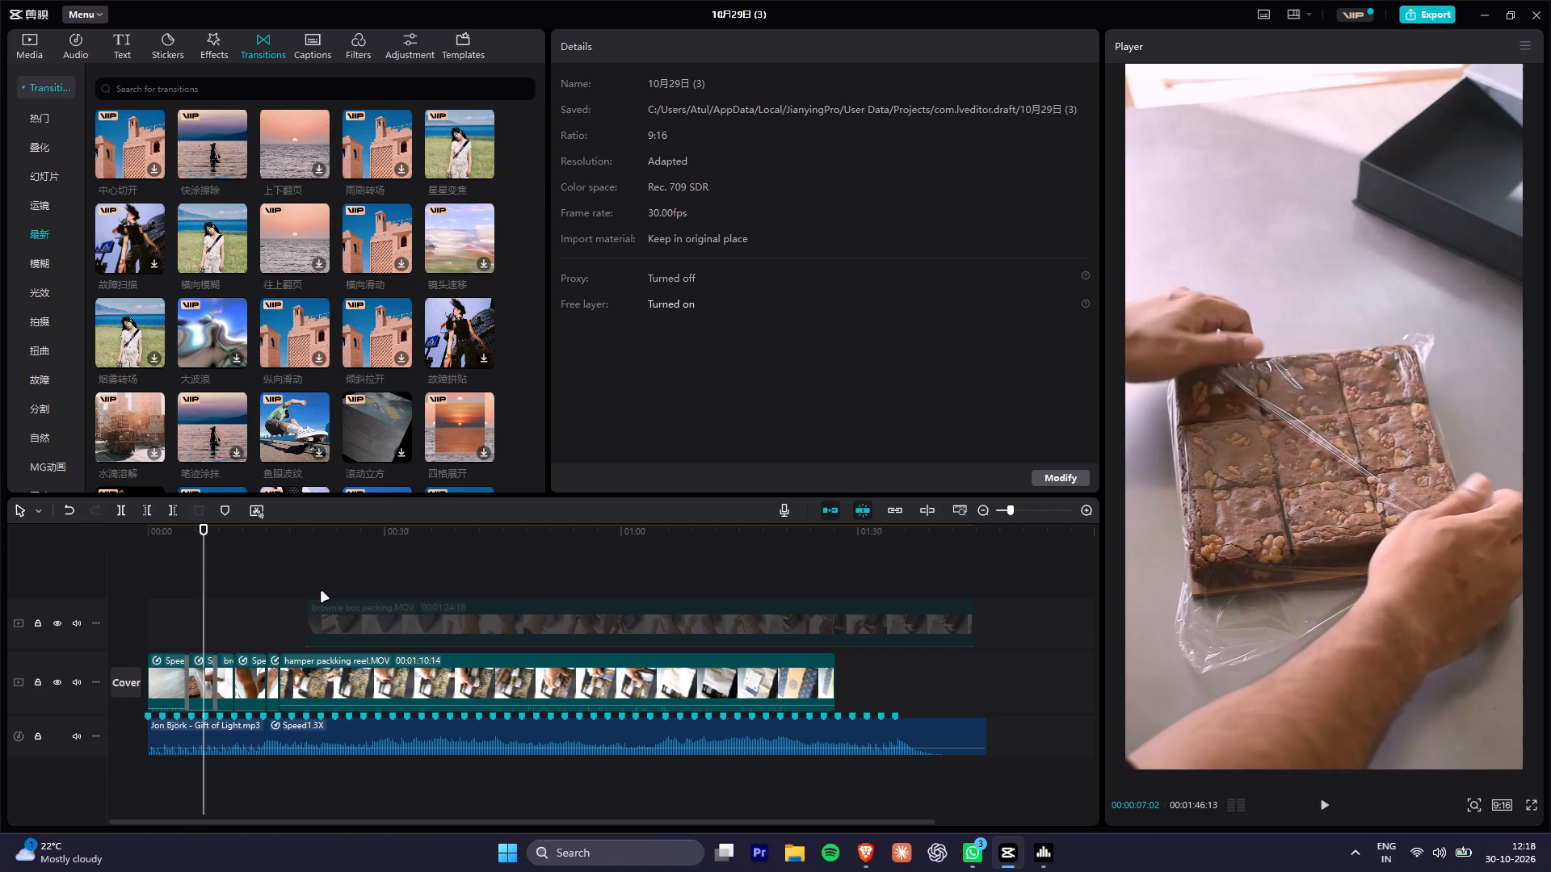
key("space")
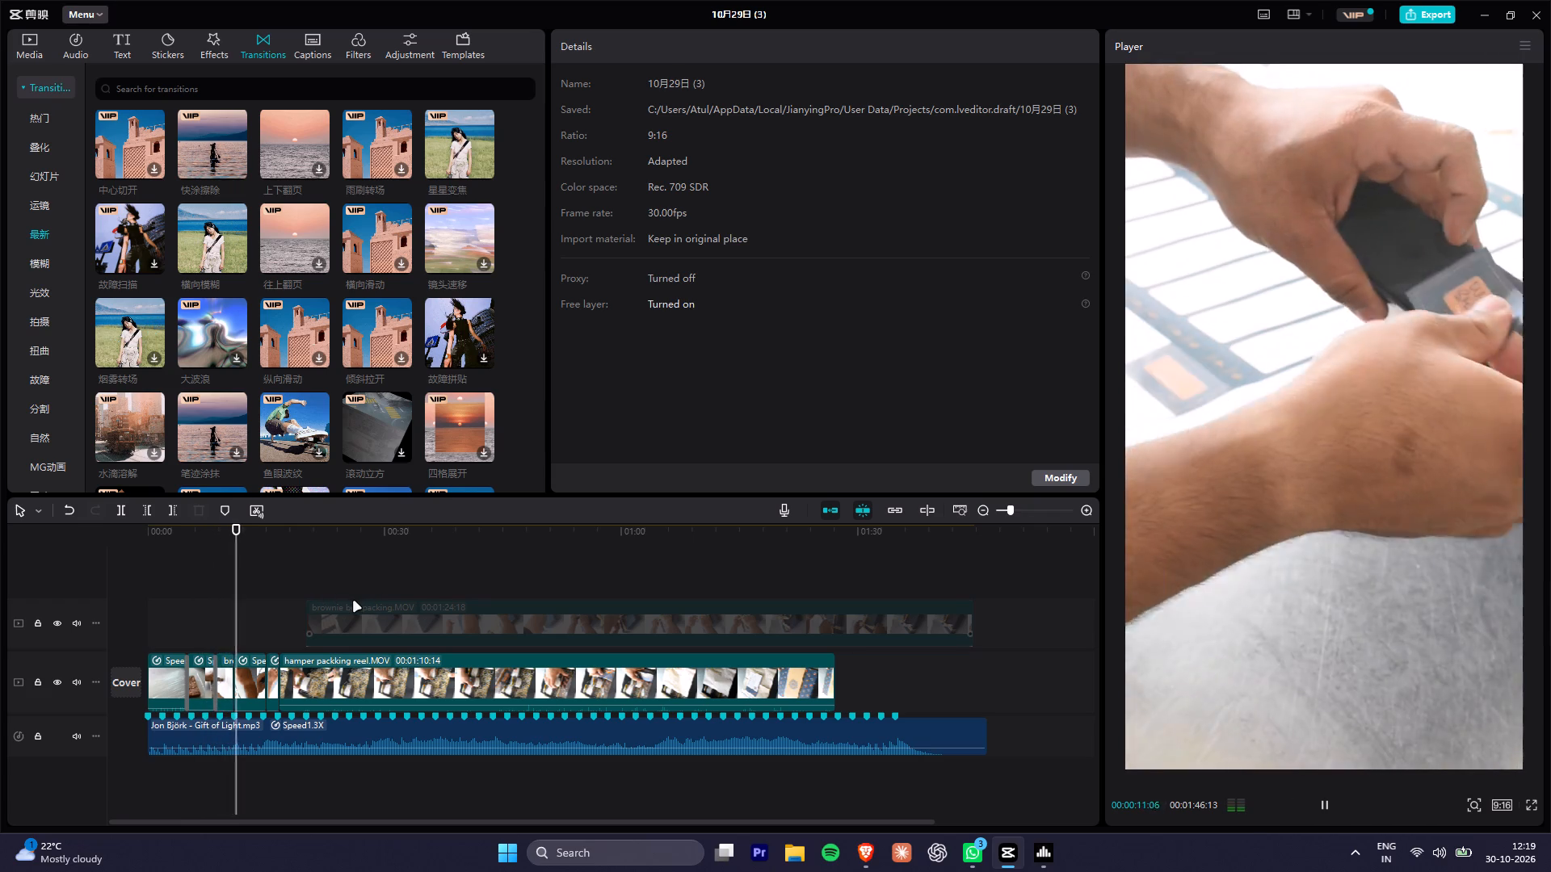
key("space")
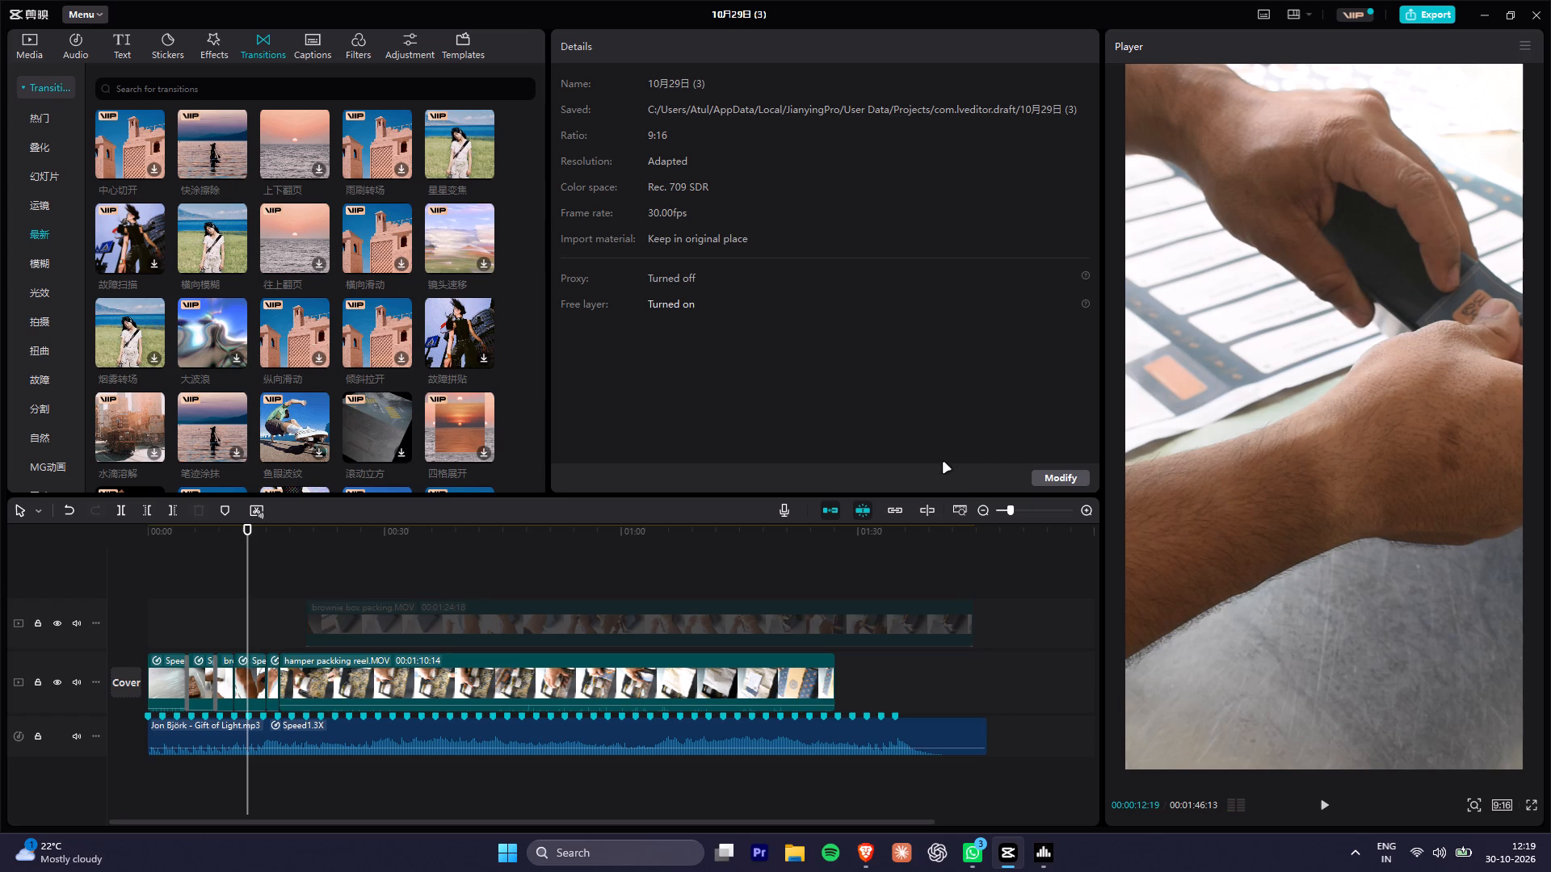
key("space")
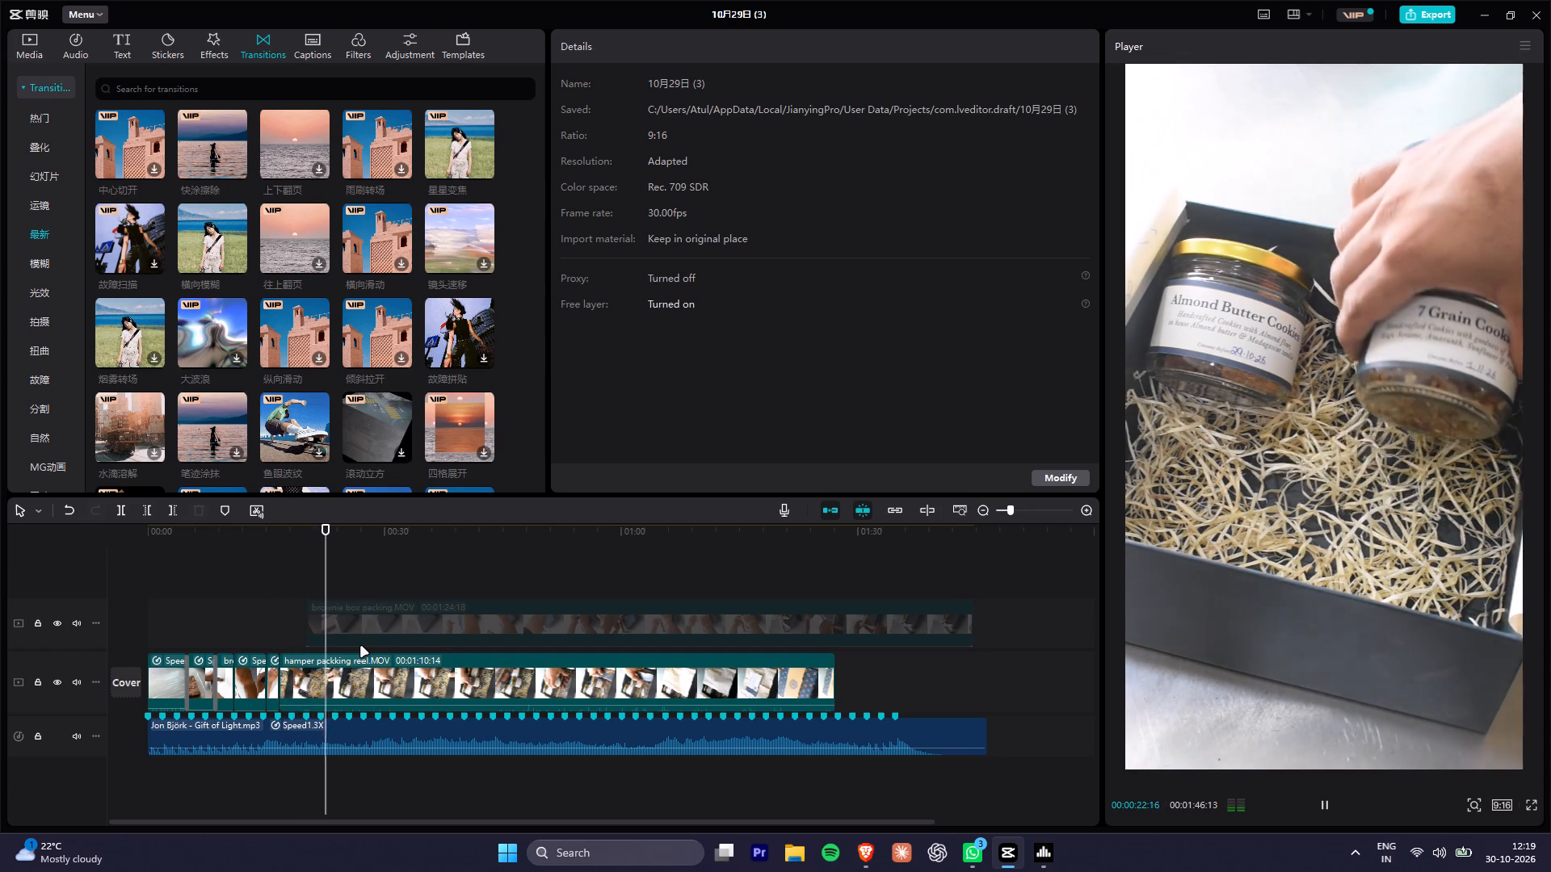
key("space")
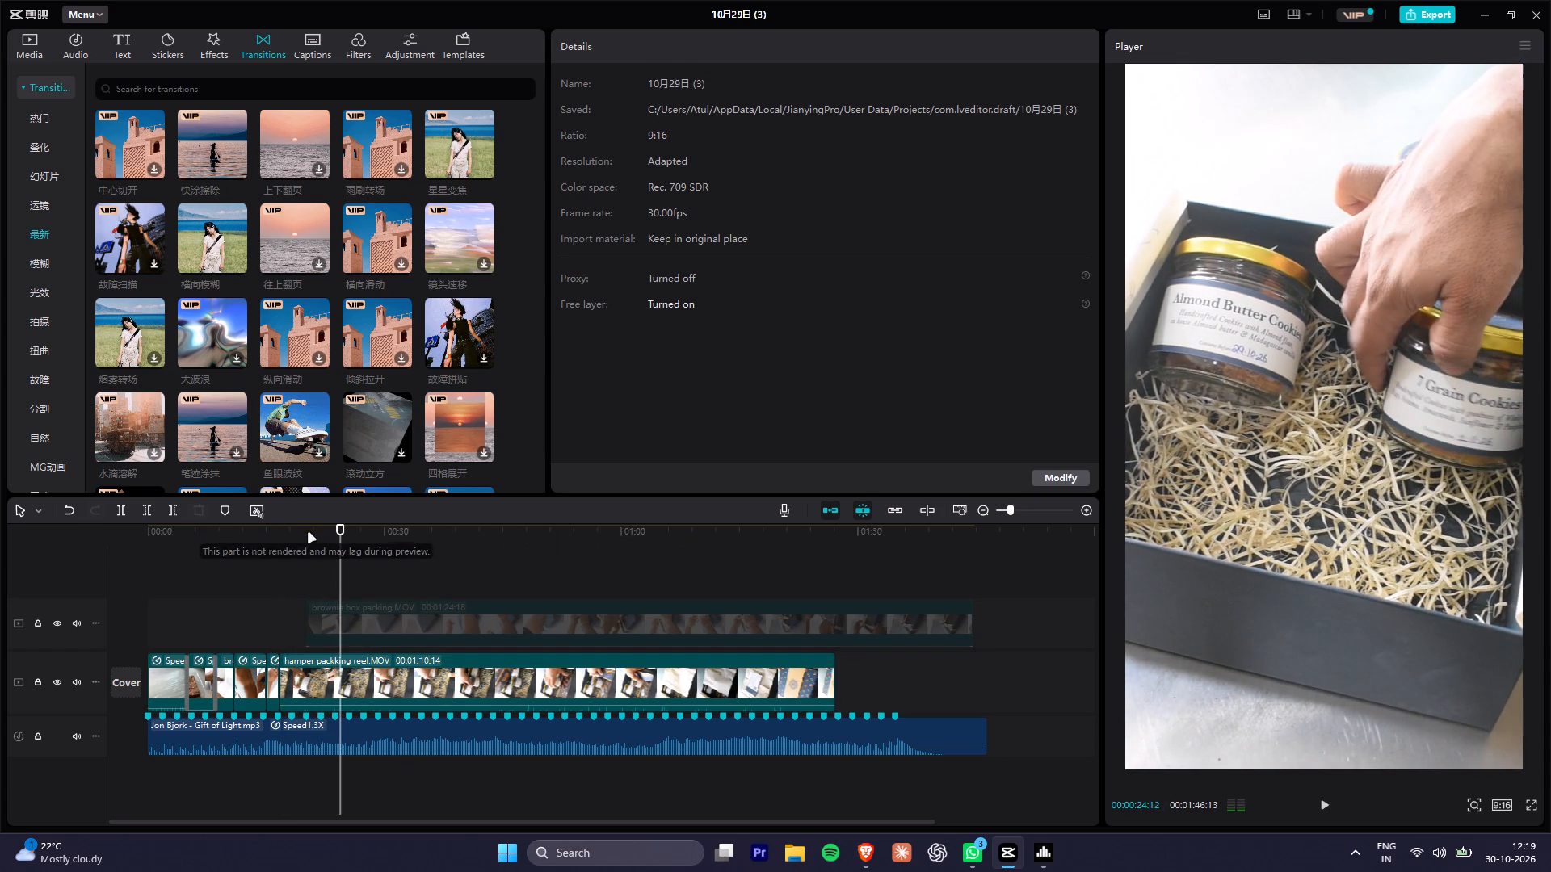
left_click_drag(304, 534, 280, 535)
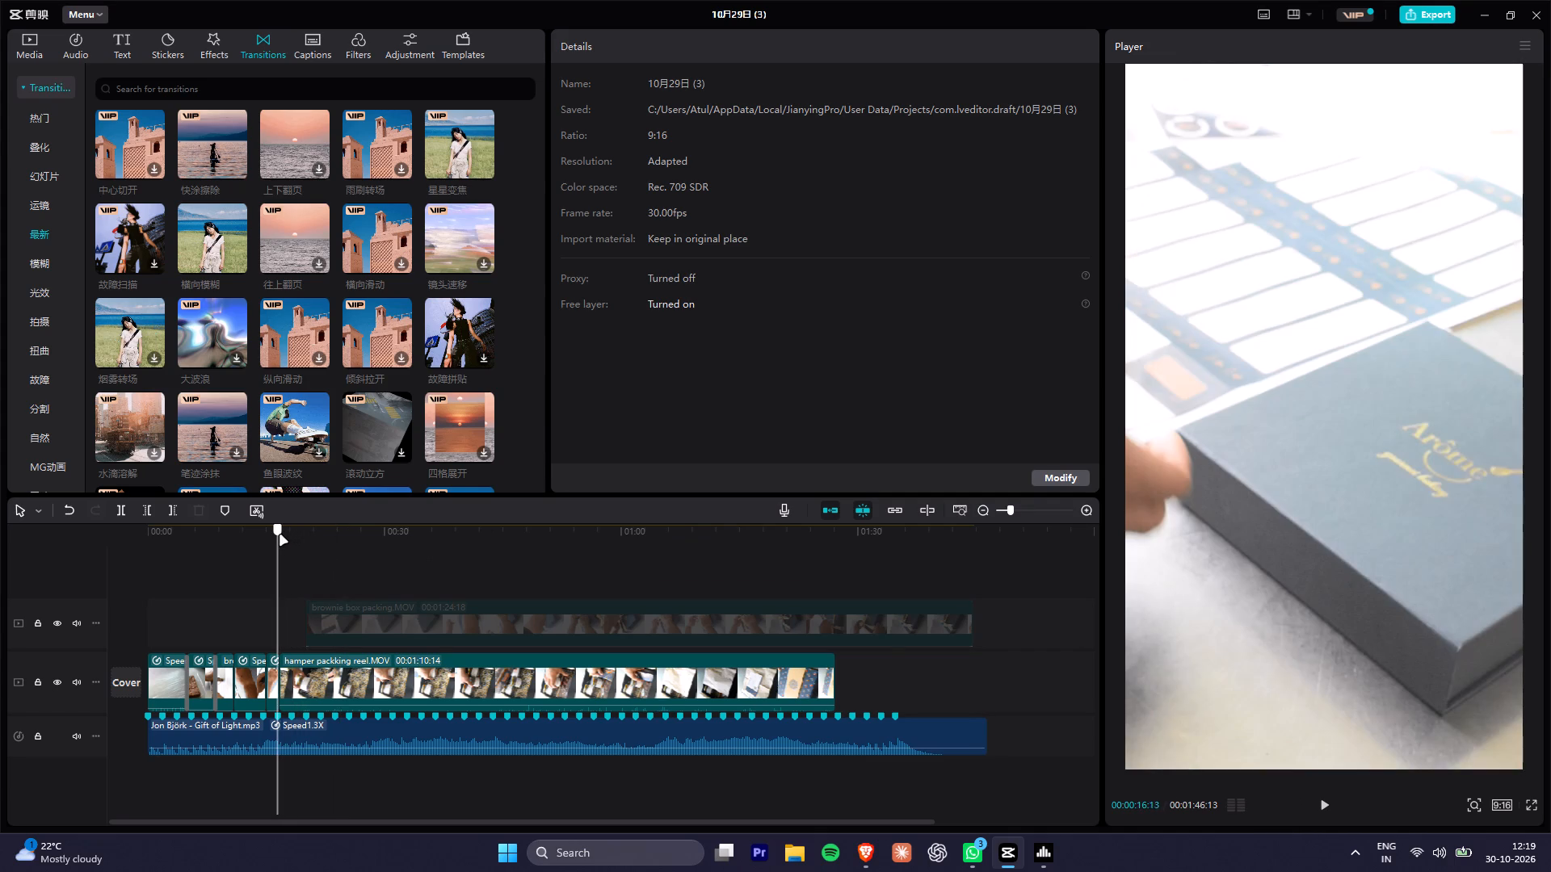
left_click_drag(280, 535, 286, 536)
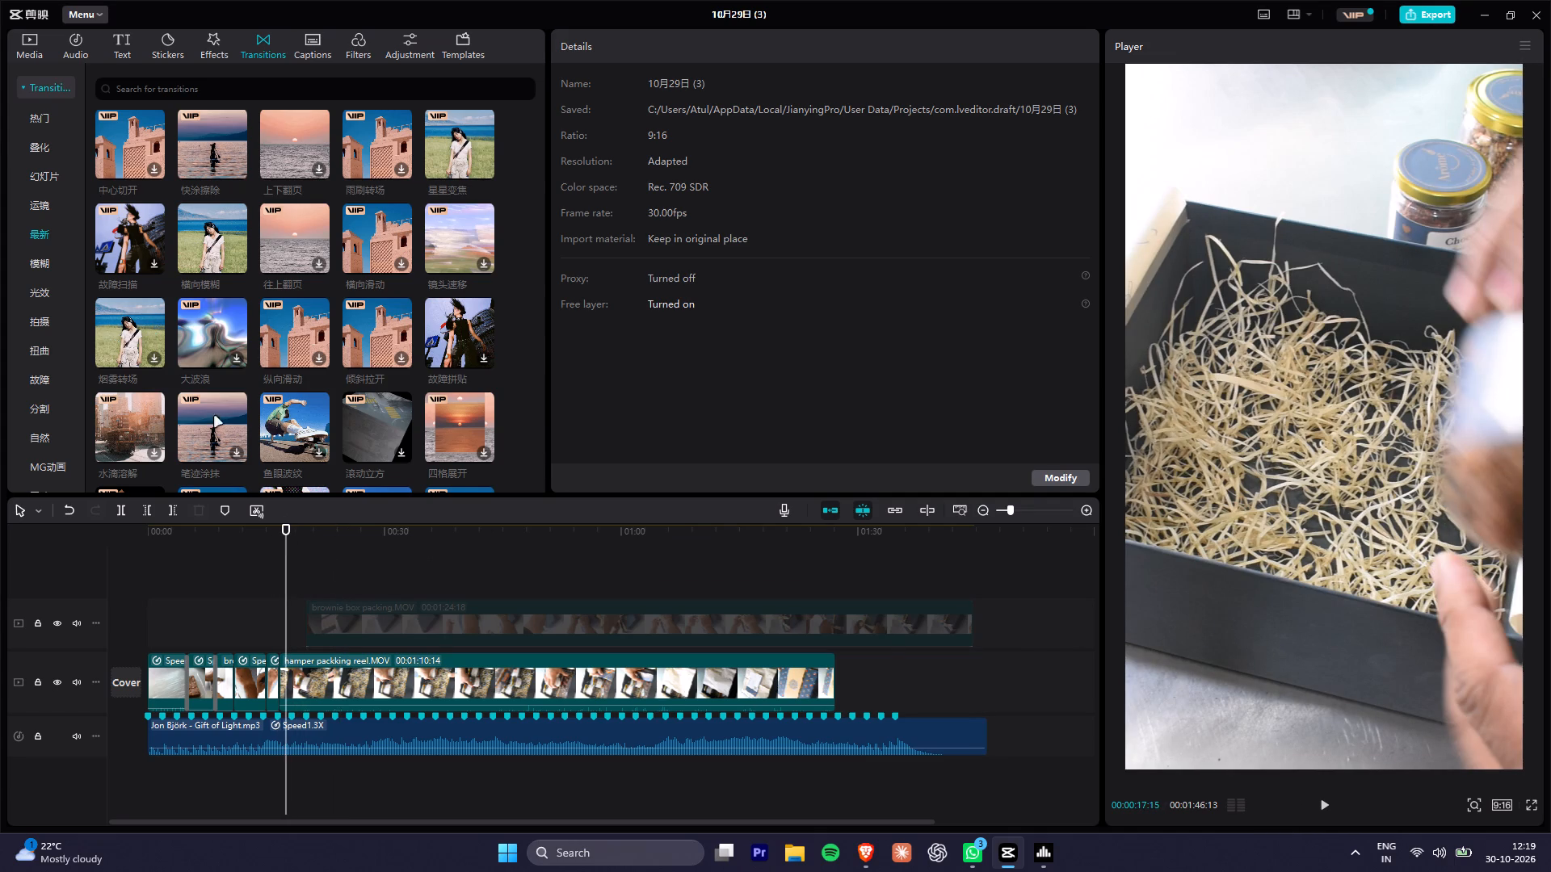
left_click_drag(343, 535, 555, 559)
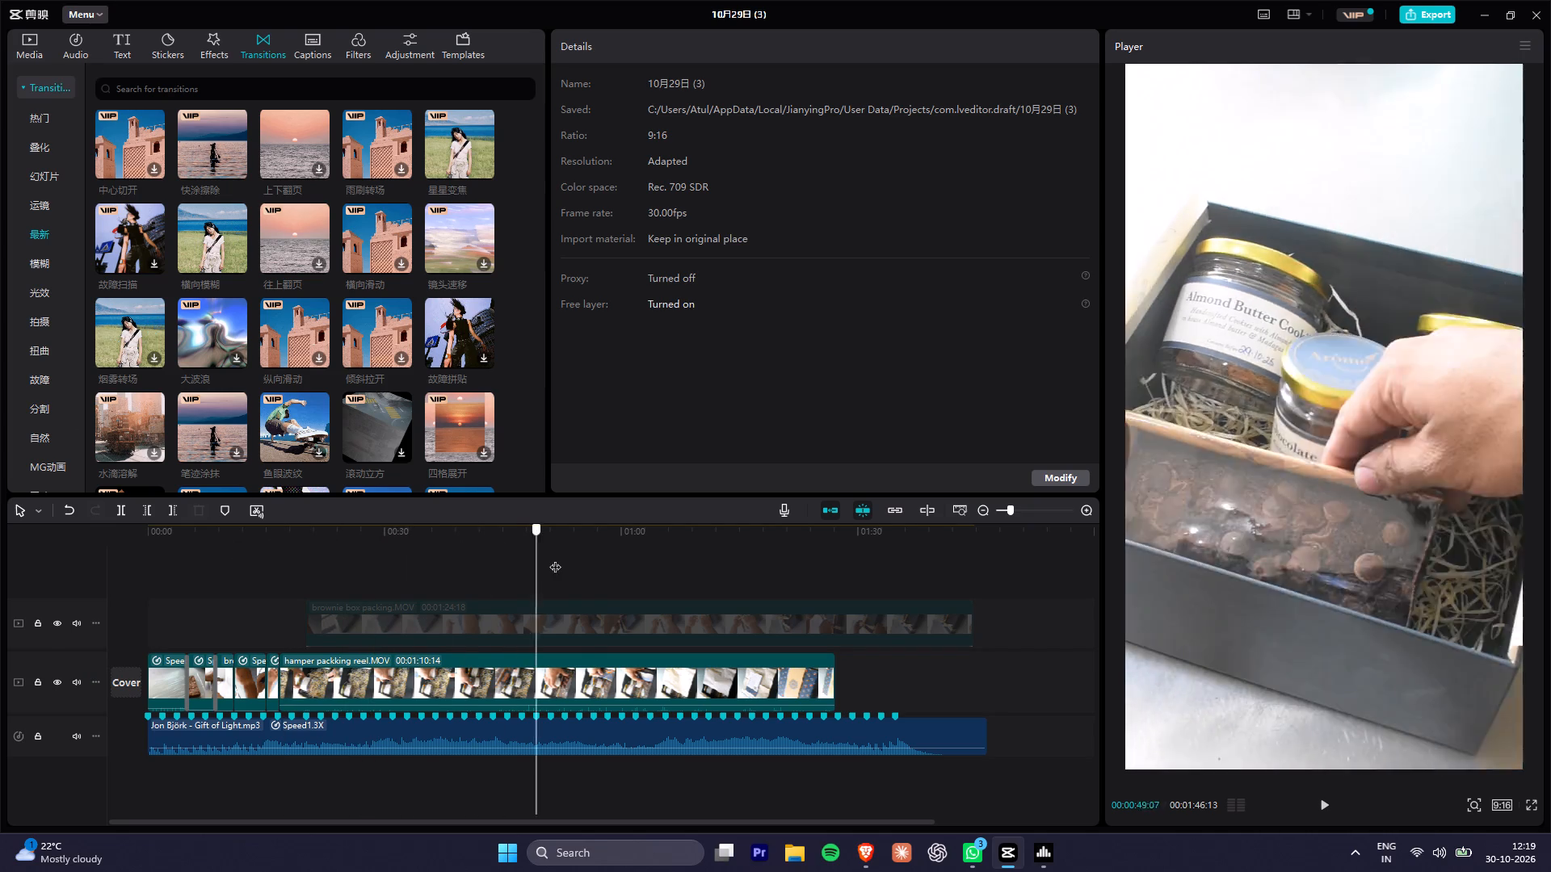
left_click_drag(555, 559, 658, 574)
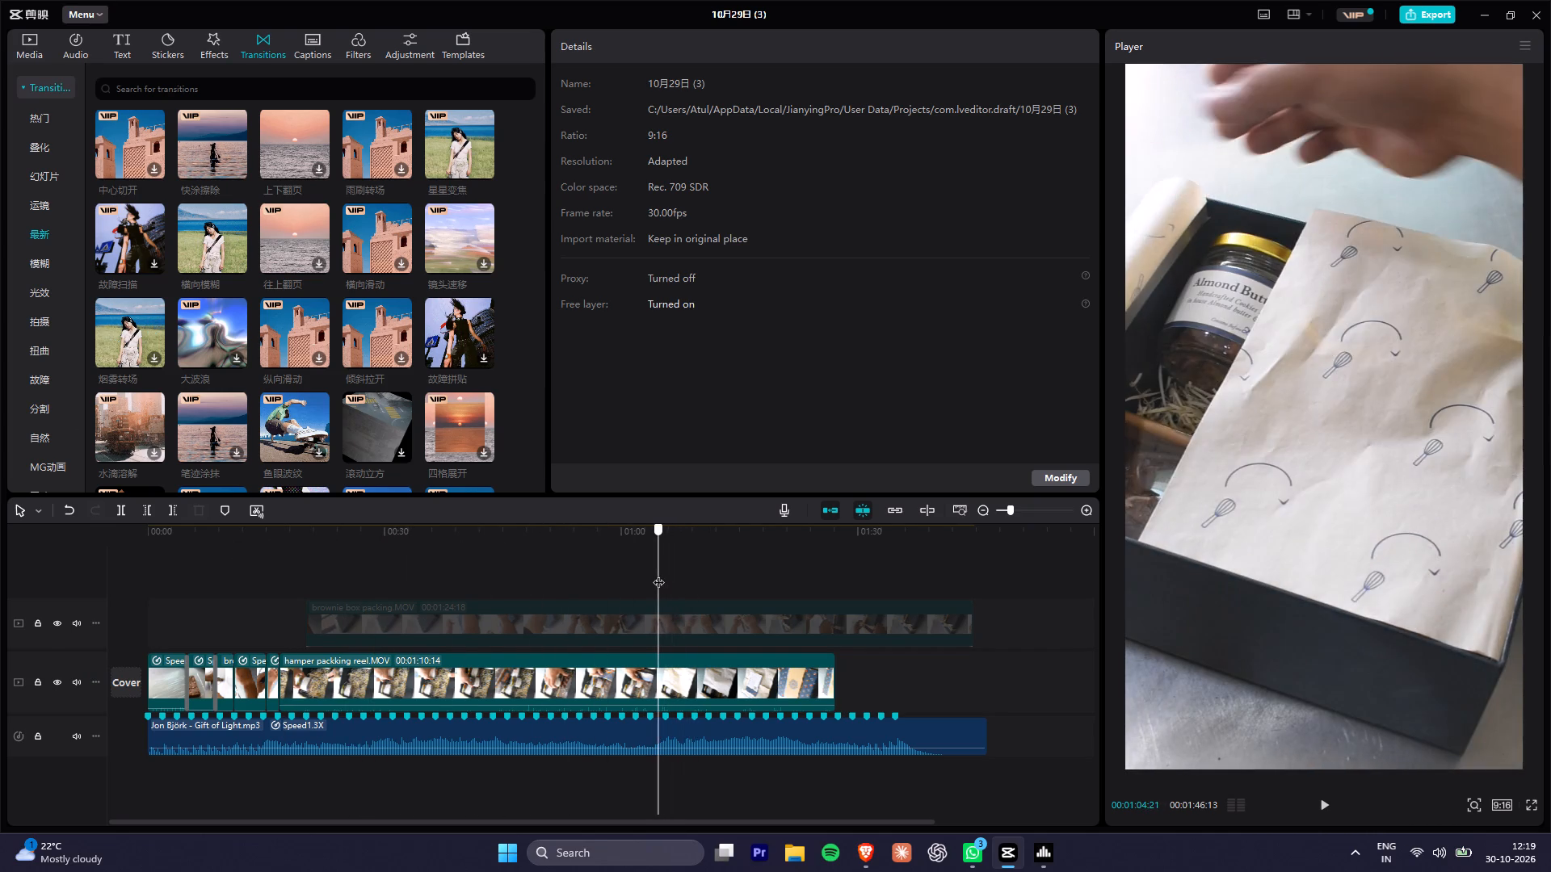
Play the brownie opening from the start and step through the frames around 00:00:03:21 to examine where another brownie piece appears.
left_click_drag(658, 574, 0, 576)
key("space")
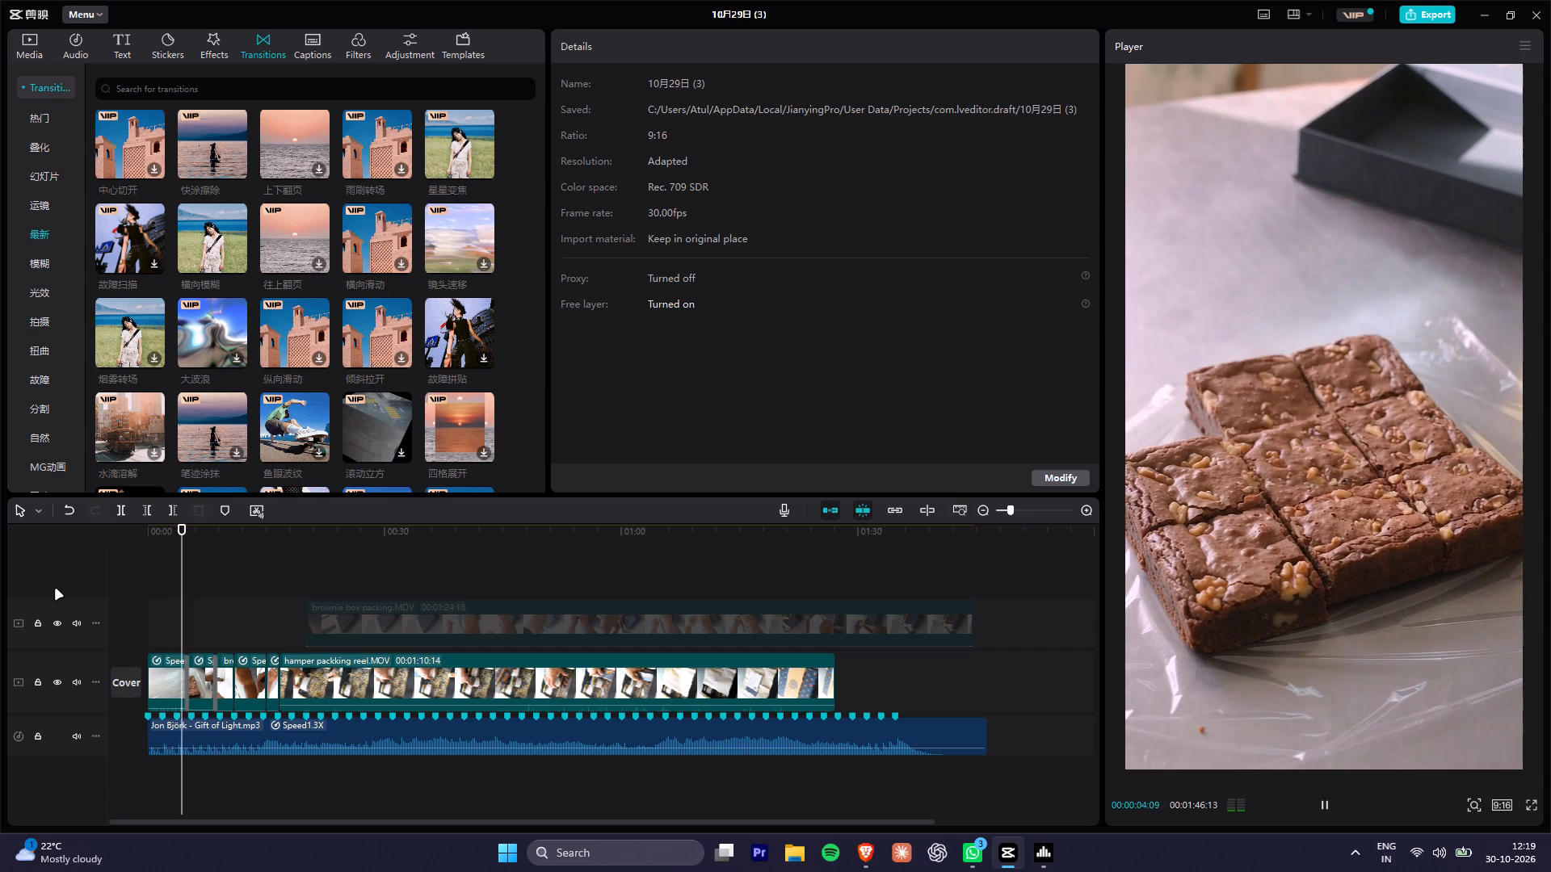
key("space")
left_click(174, 533)
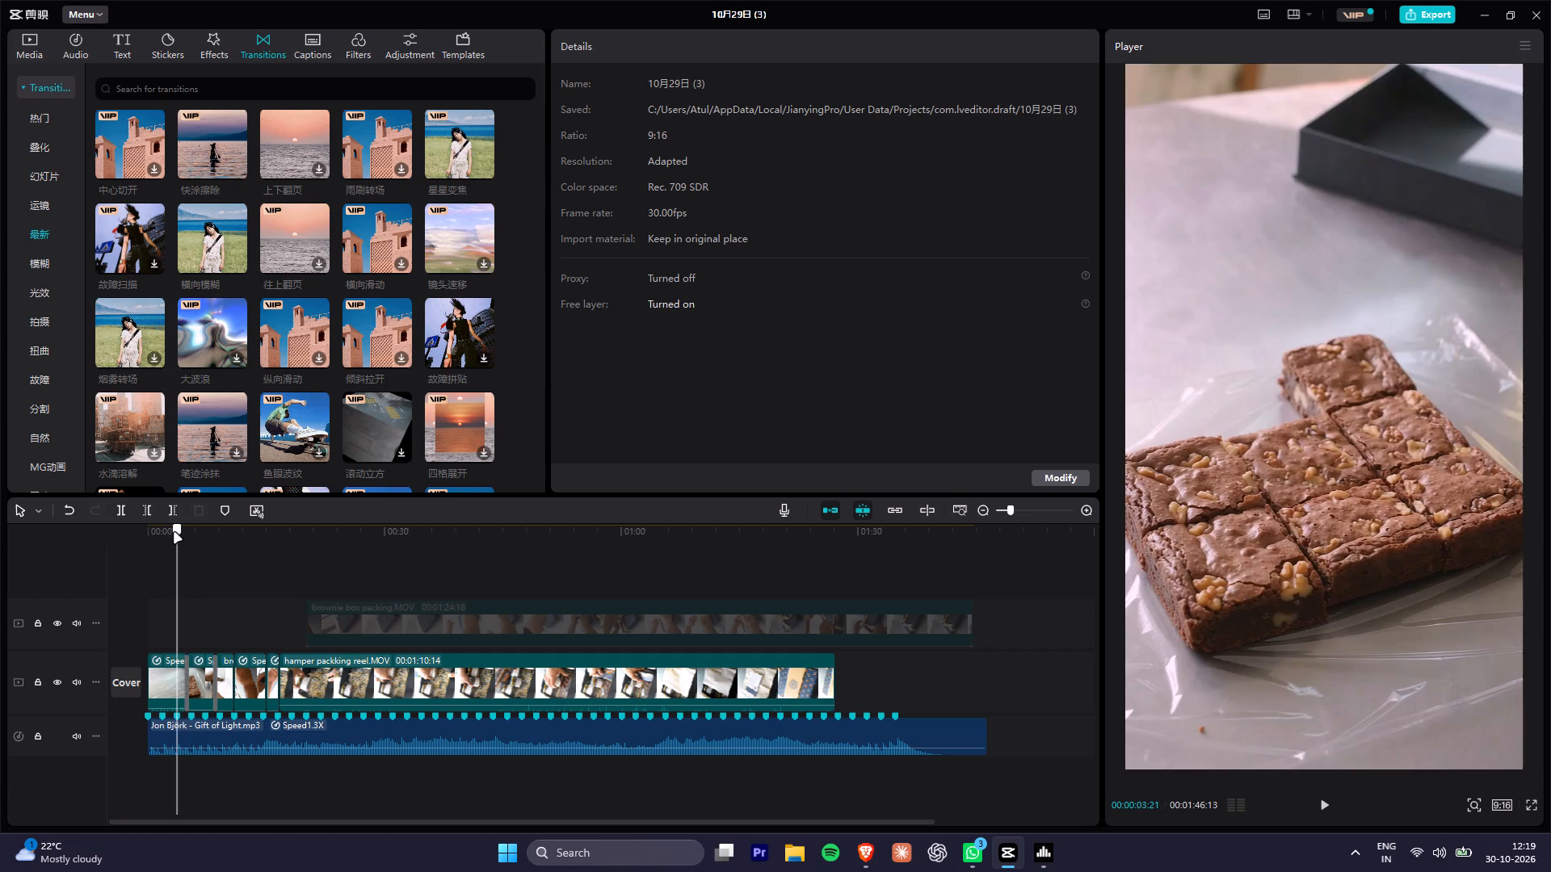
key("Right")
key("Right")
key("Right")
key("Right")
key("Right")
key("Right")
key("Right")
key("Right")
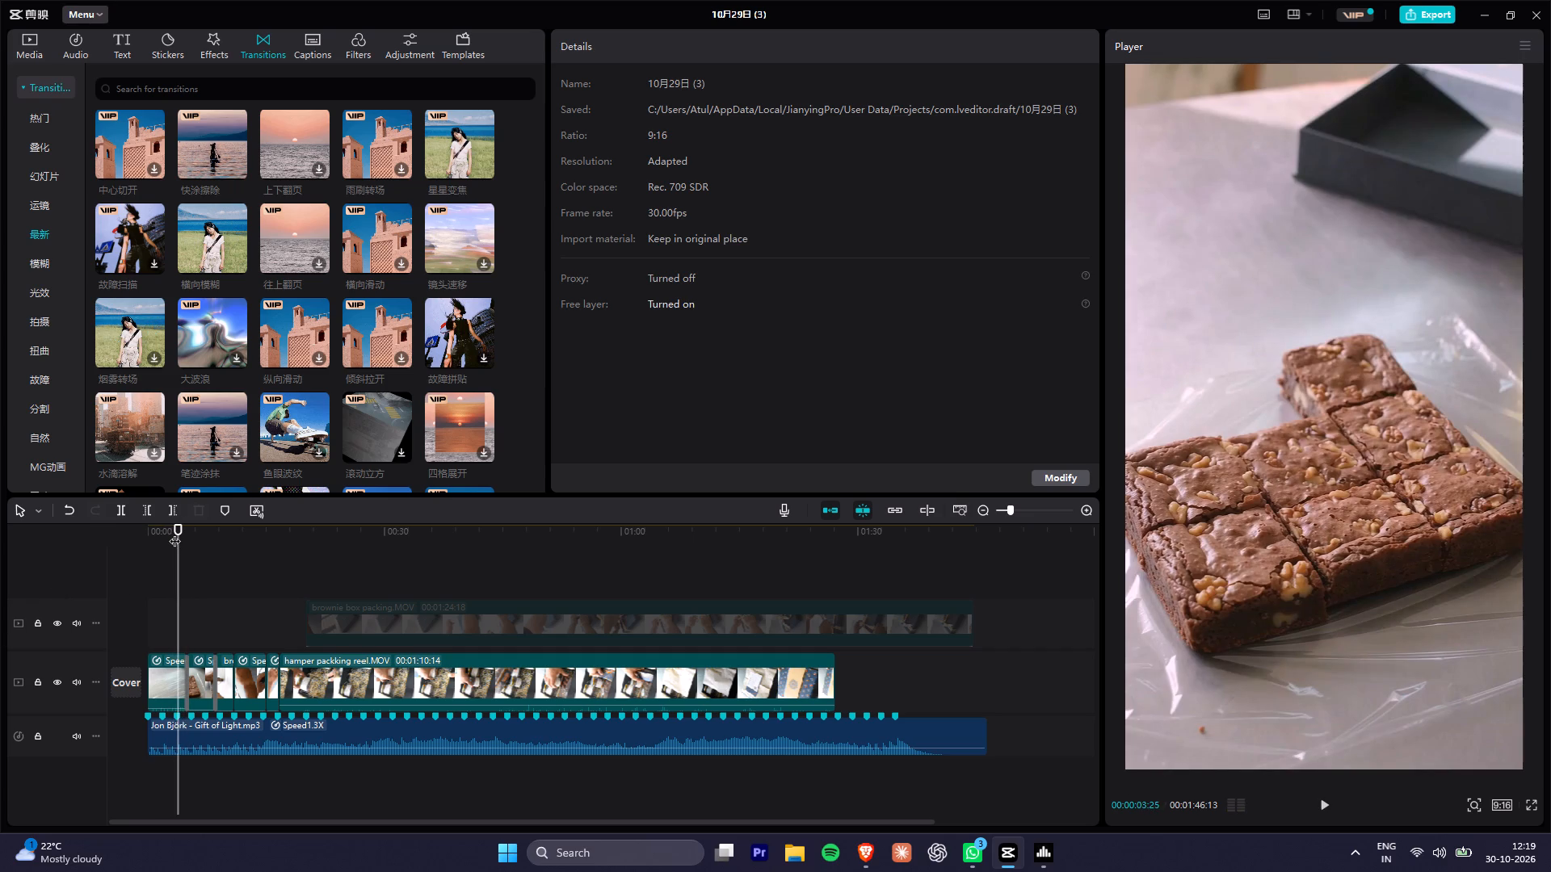
key("Left")
key("Left")
Replay the opening to 00:00:03:10 and step back frame by frame to 00:00:02:08, examining when the brownie pieces appear.
left_click(179, 521)
left_click_drag(173, 529, 28, 528)
key("space")
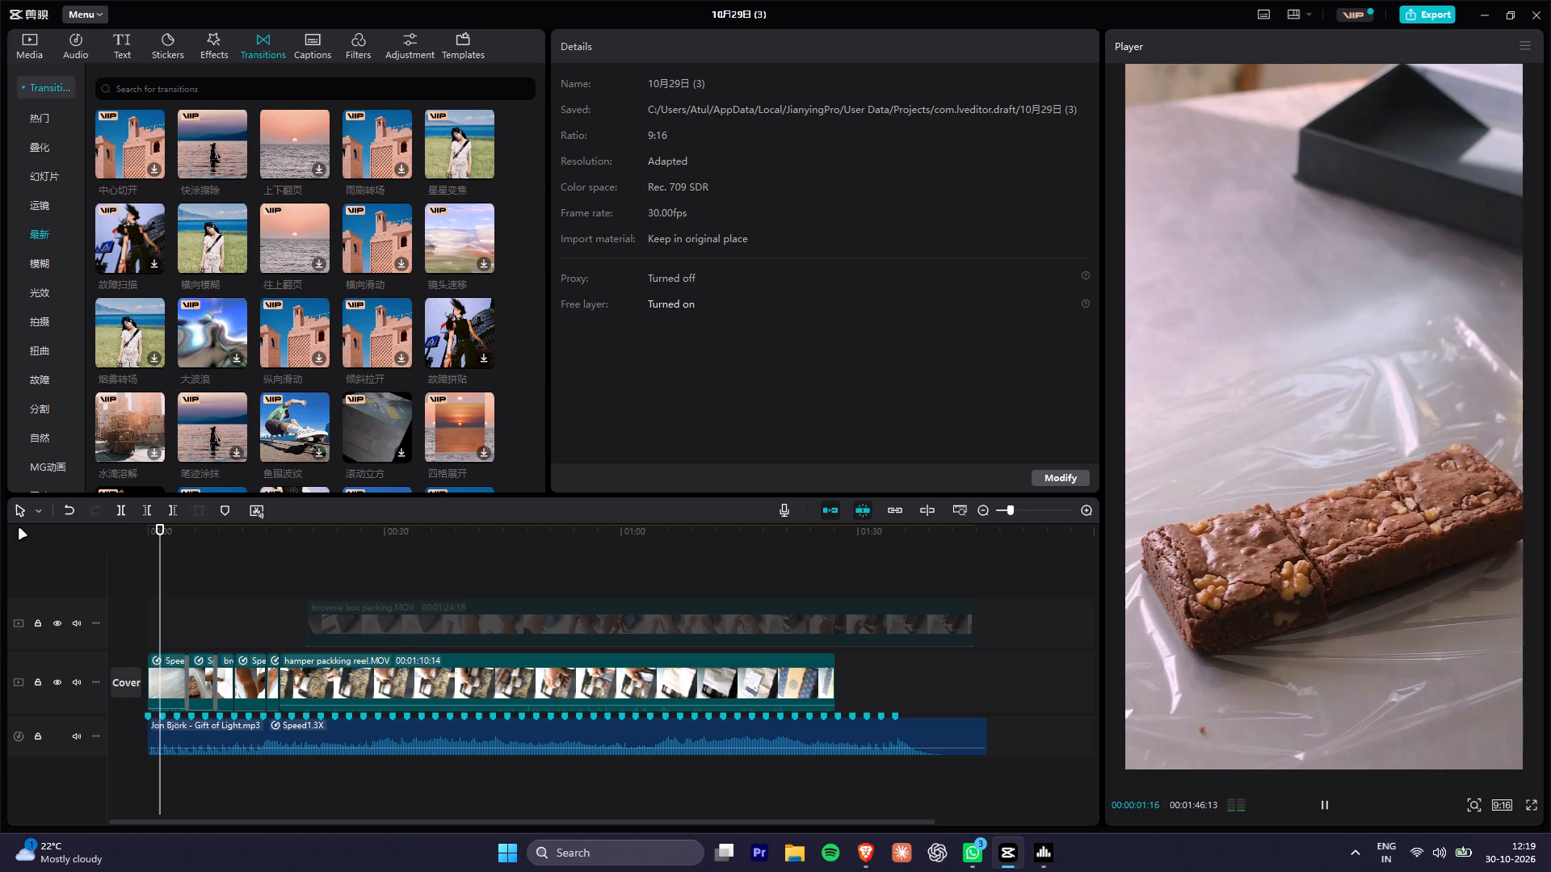
key("space")
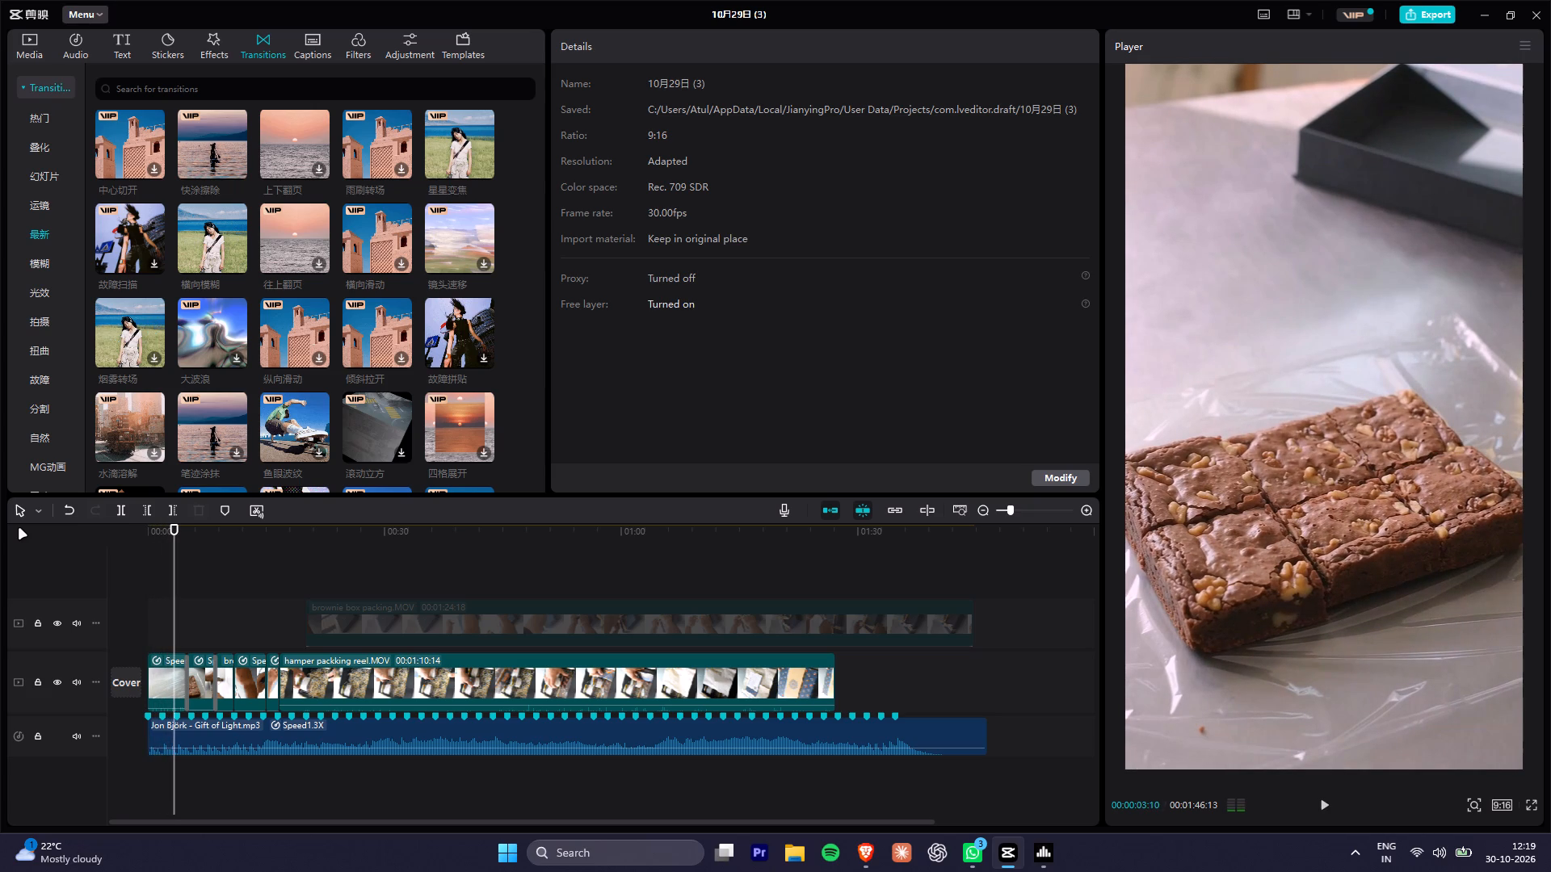
key("Left")
key("Left")
key("Left")
key("Left")
key("Left")
key("Left")
key("Left")
key("Left")
key("Left")
key("Left")
key("Left")
key("Left")
key("Left")
key("Left")
key("Left")
key("Left")
key("Left")
key("Left")
key("Left")
key("Left")
key("Left")
key("Left")
key("Left")
key("Left")
key("Left")
key("Left")
key("Left")
key("Left")
key("Left")
key("Left")
key("Left")
key("Left")
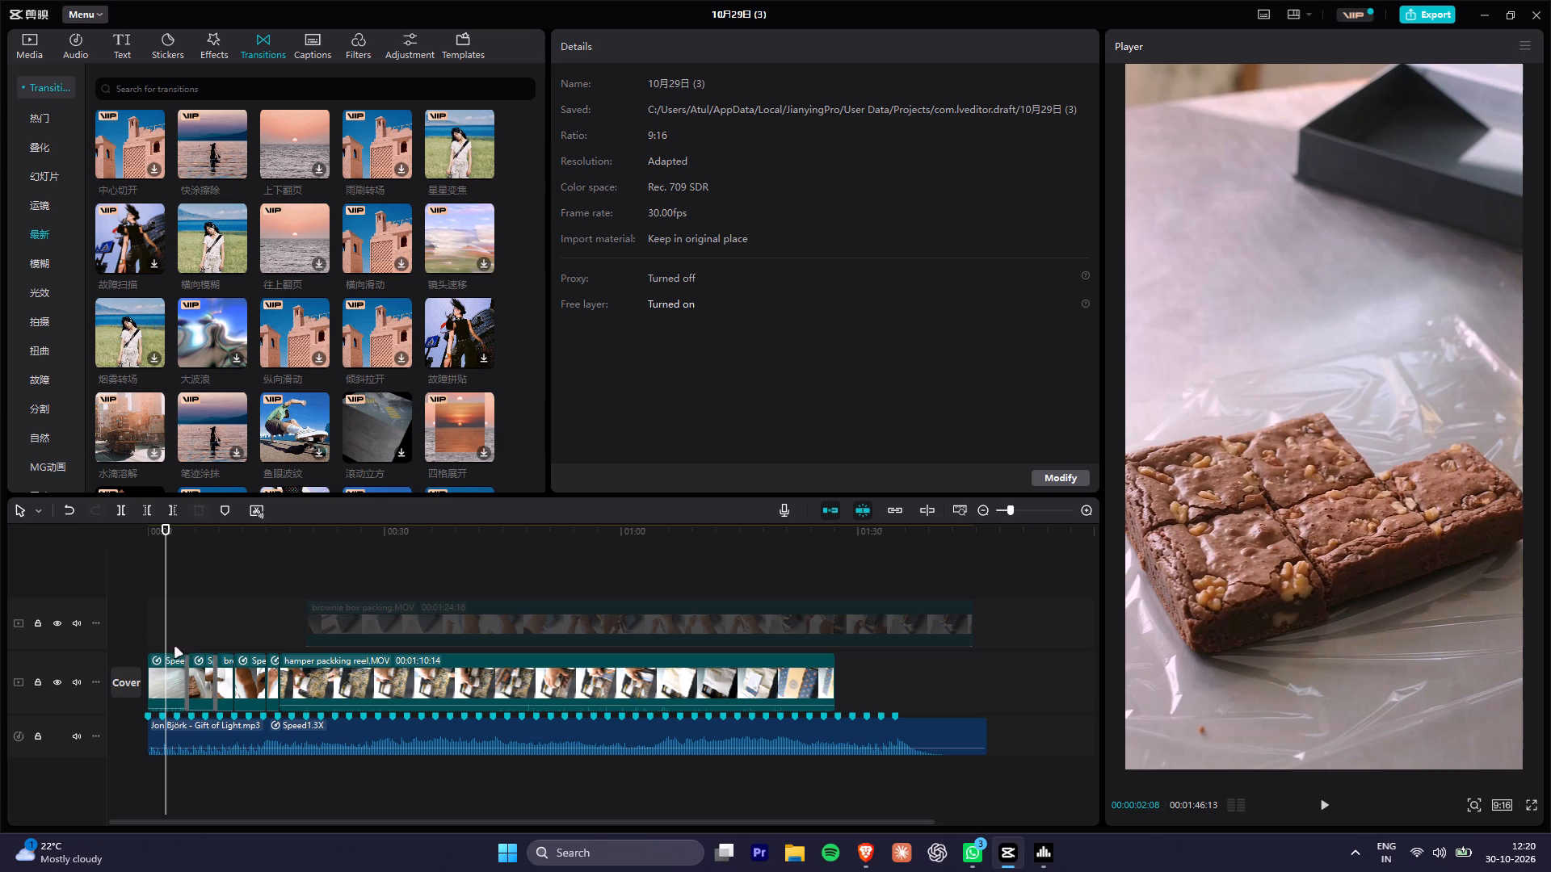
Replay the Brownie_pieces.mp4 clip to check its brownie changes against the music beat markers, pausing at 00:00:01:29.
key("space")
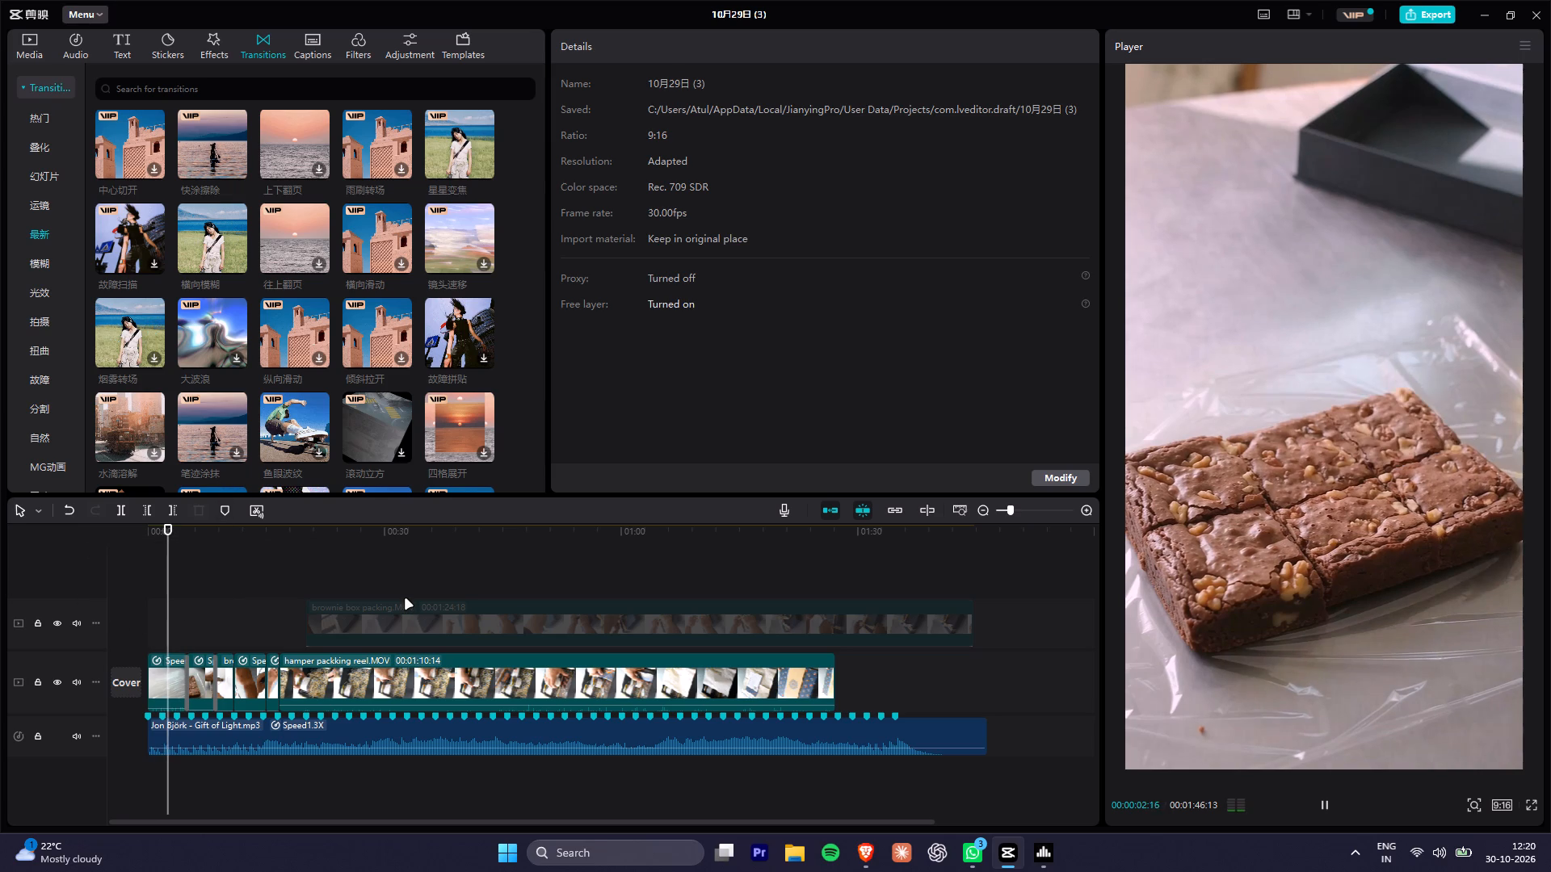
key("space")
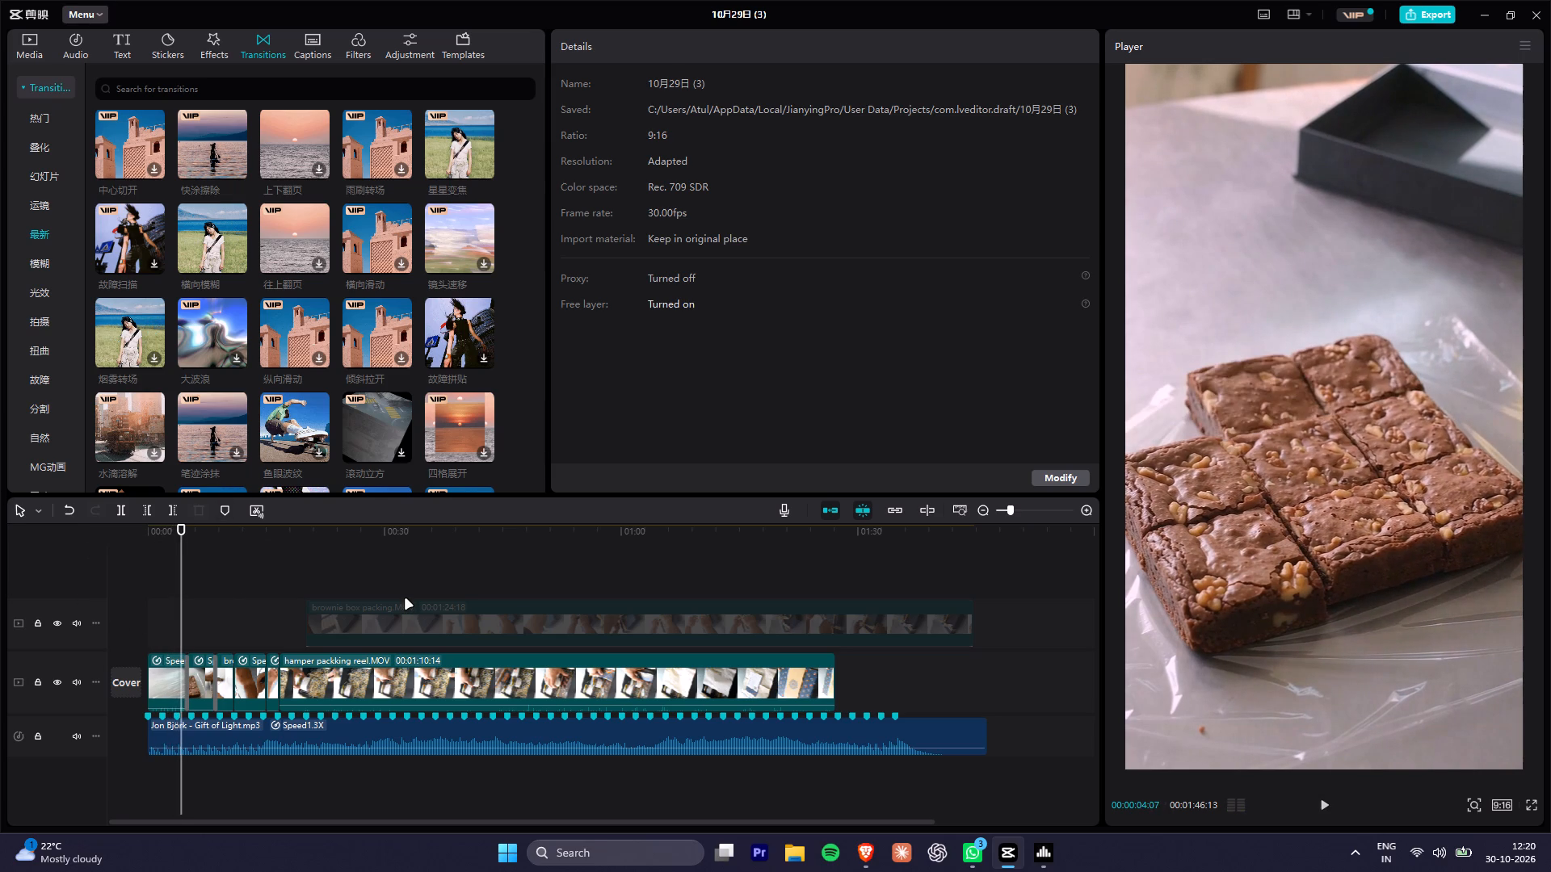
left_click_drag(172, 529, 178, 530)
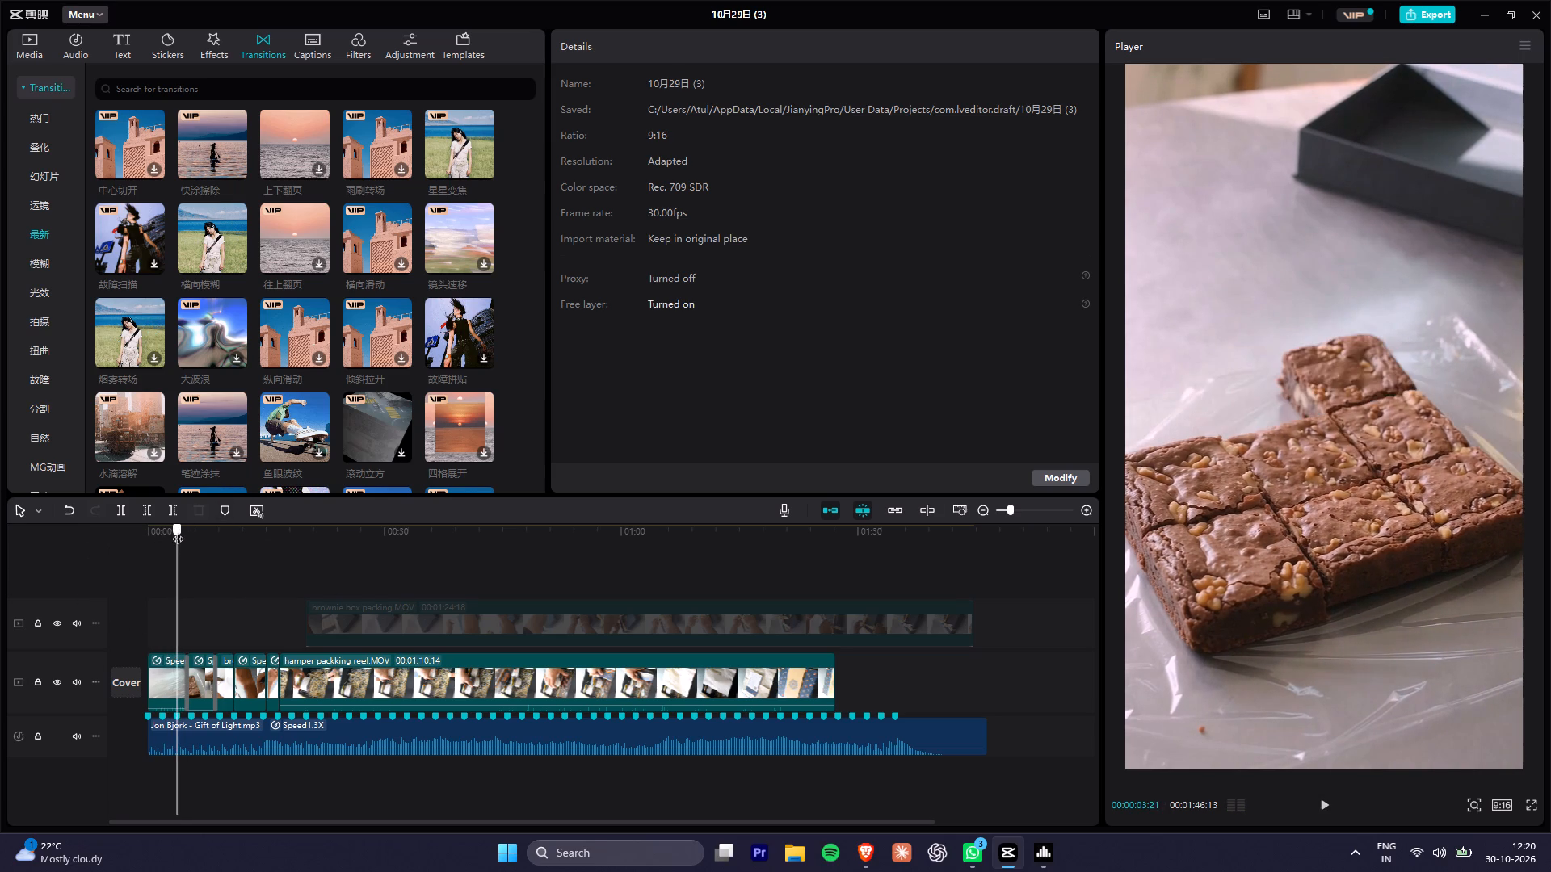
left_click_drag(178, 530, 118, 523)
key("space")
scroll(219, 637, "up", 14, "alt")
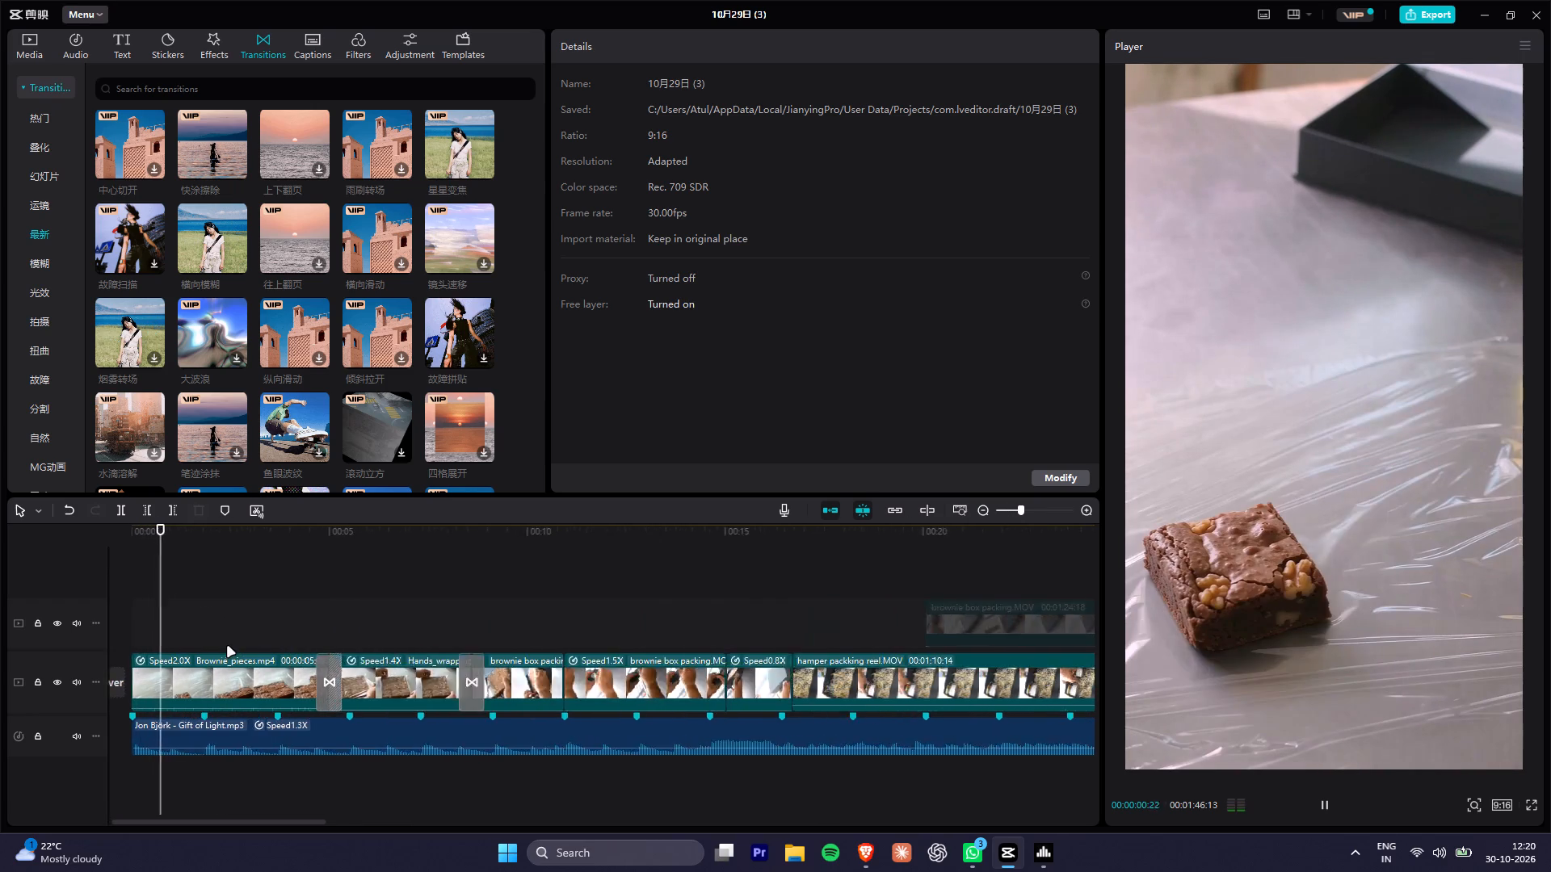
scroll(228, 647, "up", 8, "alt")
key("space")
key("space")
key("space")
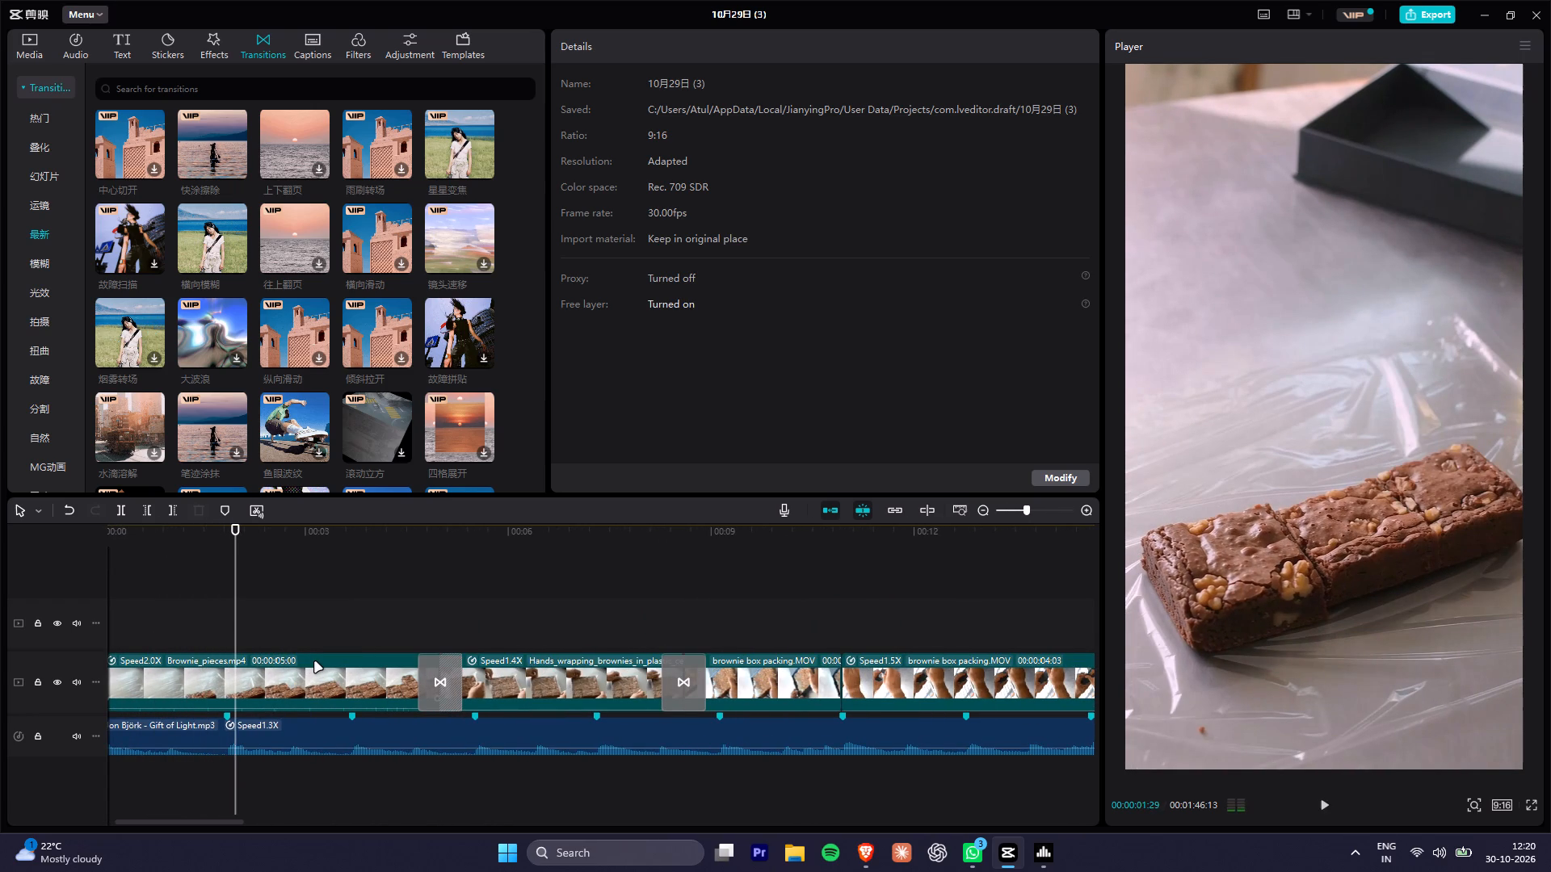
Step through the brownie opening frame by frame to 00:00:02:23 and back to about 00:00:02:01, examining when the brownie pieces appear.
key("Right")
key("Right")
key("Right")
key("Right")
key("Right")
key("Right")
key("Right")
key("Right")
key("Right")
key("Right")
key("Right")
key("Right")
key("Right")
key("Right")
key("Right")
key("Right")
key("Right")
key("Right")
key("Right")
key("Right")
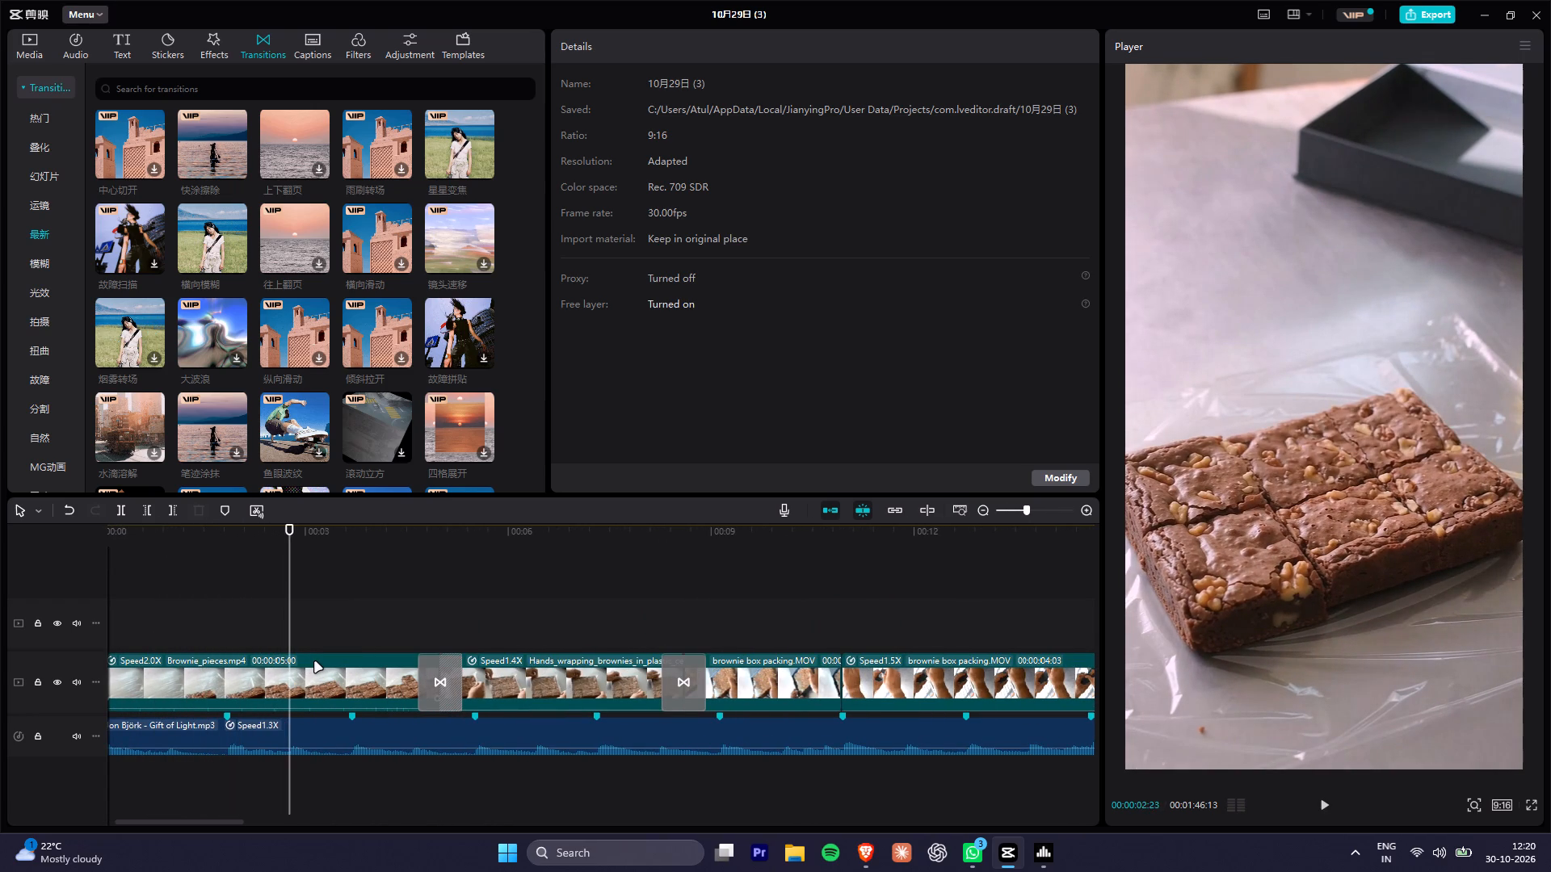
key("Left")
key("Left")
key("Left")
key("Left")
key("Left")
key("Left")
key("Left")
key("Left")
key("Left")
key("Left")
key("Left")
key("Left")
key("Left")
key("Left")
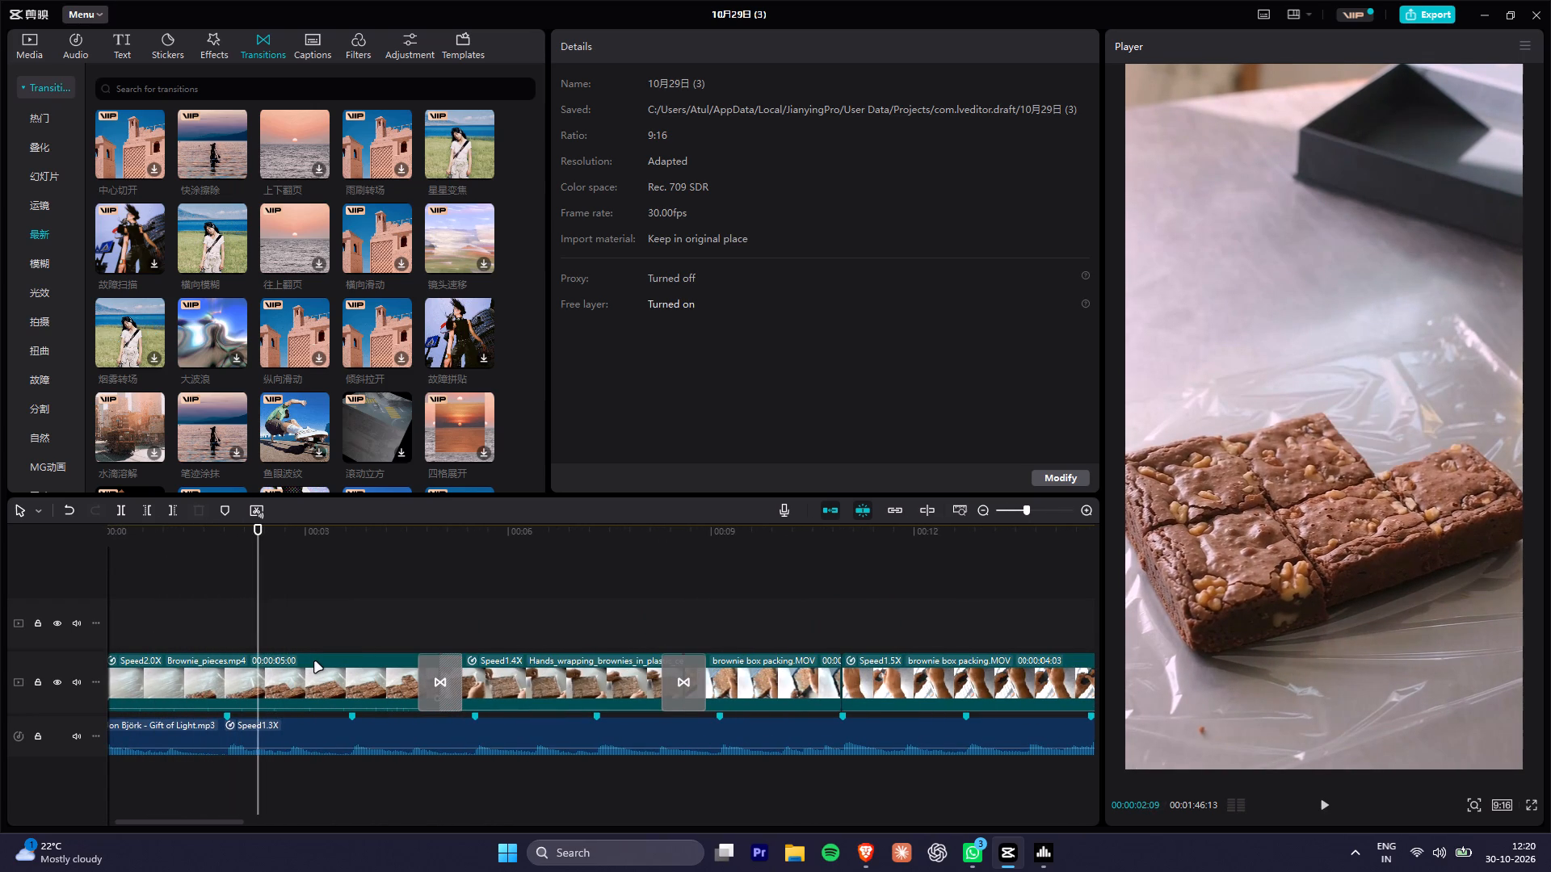
key("Left")
key("Left")
key("Left")
key("Left")
key("Left")
key("Left")
key("Left")
key("Left")
key("Left")
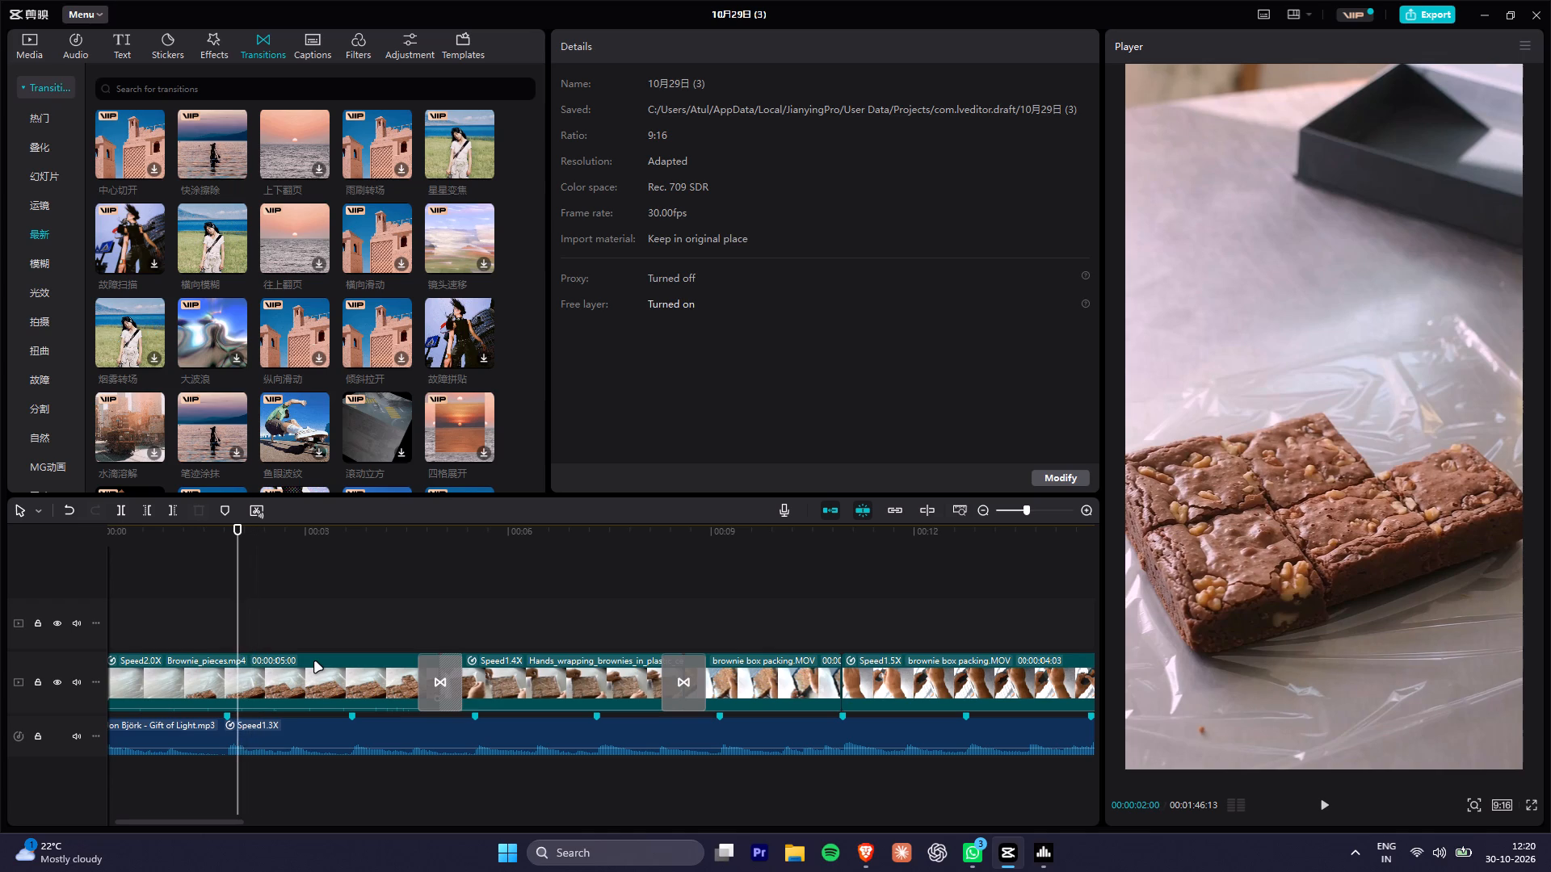
key("Left")
key("Left")
key("Right")
key("Right")
key("Right")
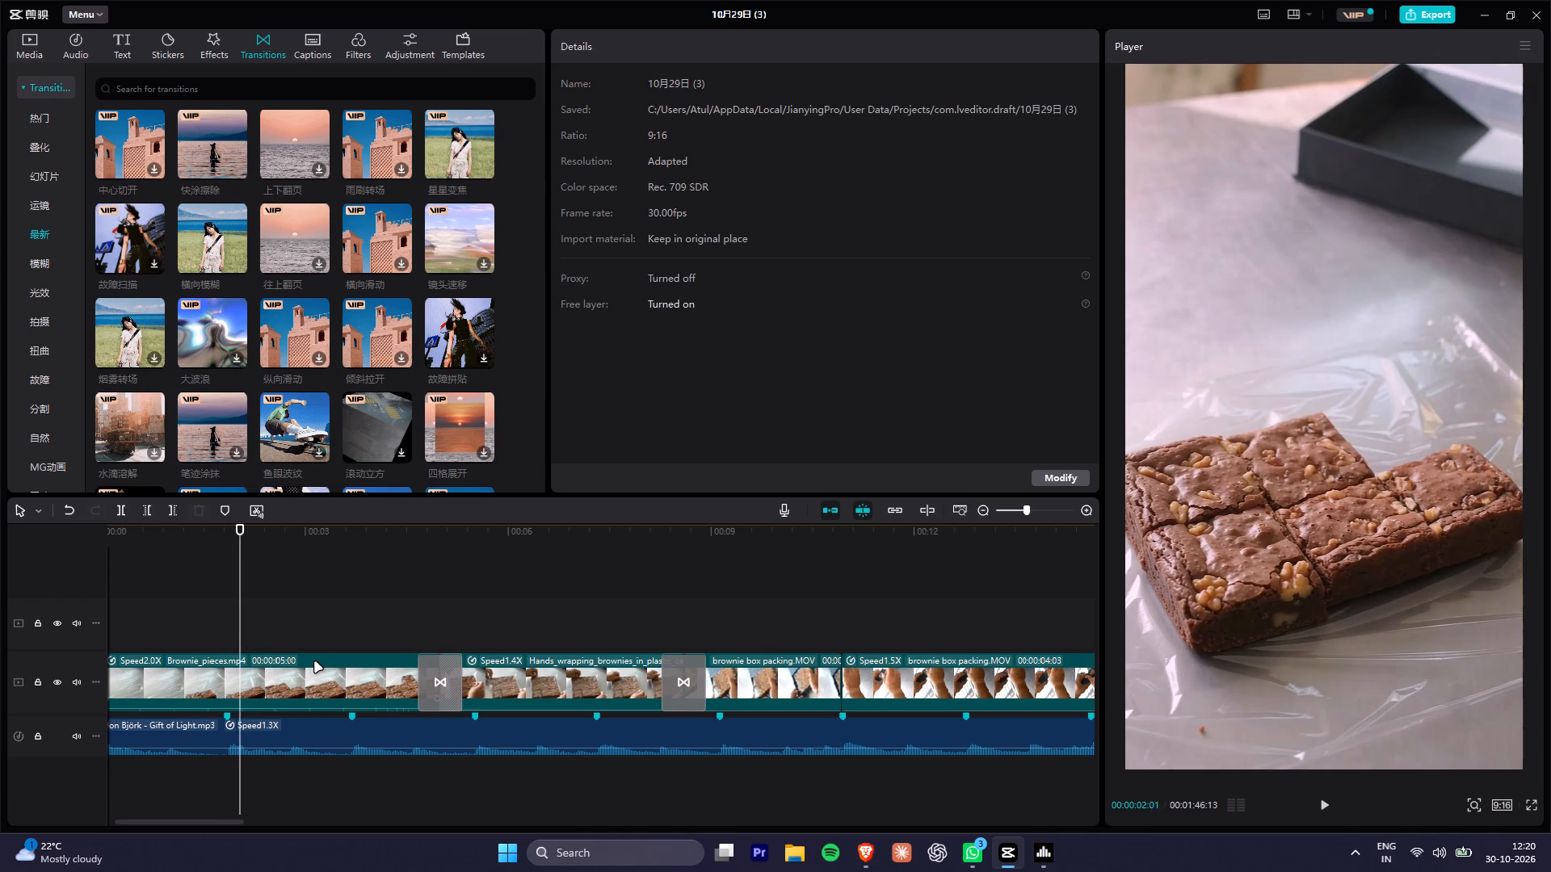
Step back and forth through the frames from 00:00:02:01 to about 00:00:02:25, examining the brownie changes between the beat markers.
key("Right")
key("Right")
key("Right")
key("Right")
key("Right")
key("Right")
key("Right")
key("Right")
key("Right")
key("Right")
key("Right")
key("Right")
key("Right")
key("Right")
key("Right")
key("Right")
key("Right")
key("Right")
key("Right")
key("Right")
key("Right")
key("Right")
key("Right")
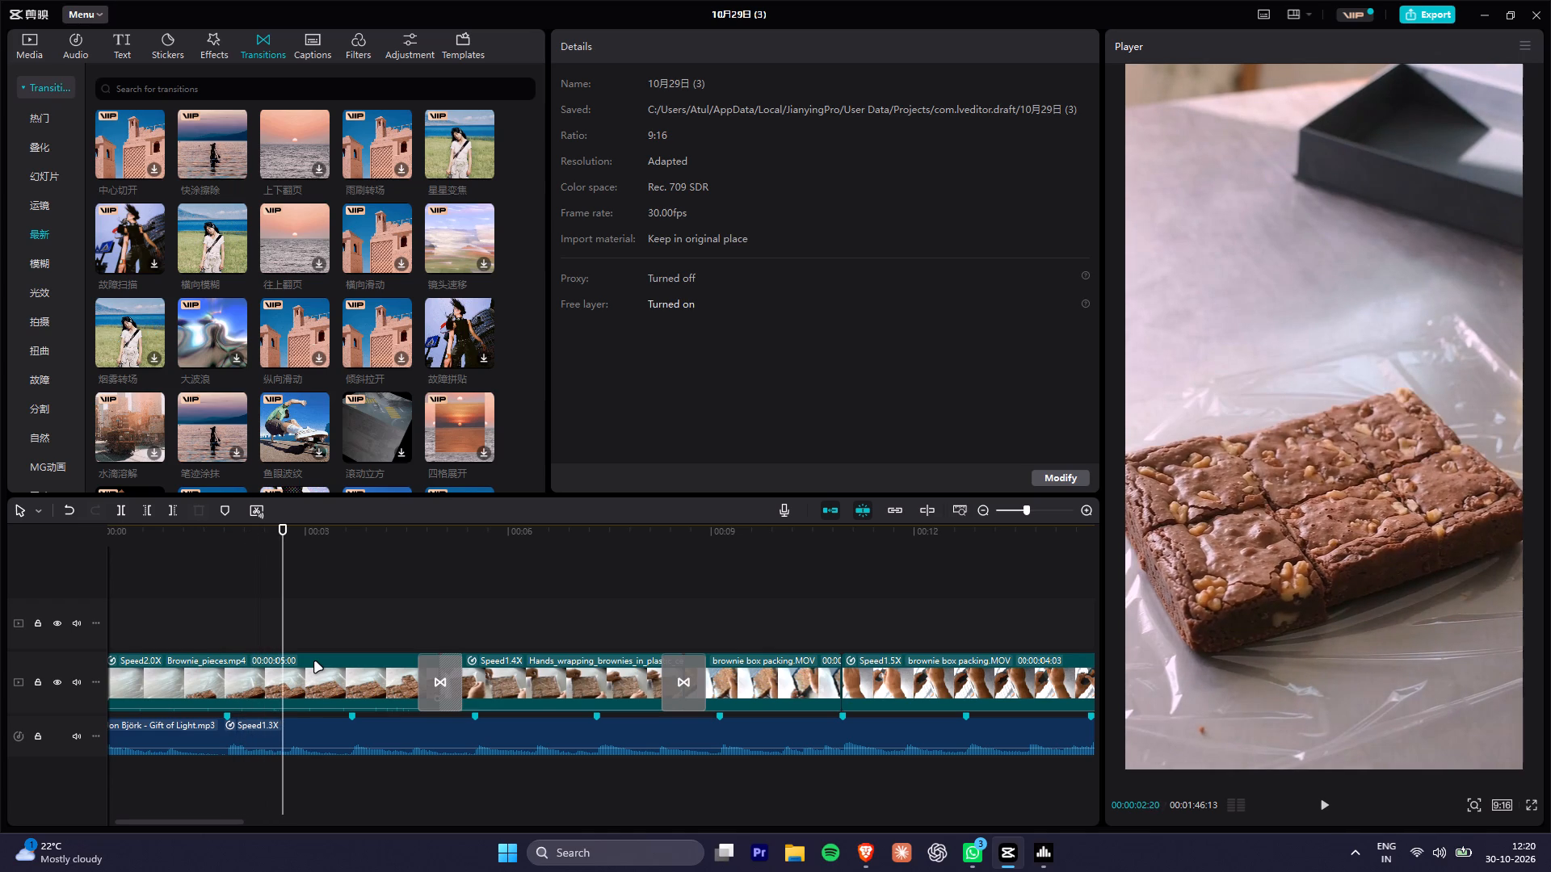
key("Right")
key("Left")
key("Left")
key("Left")
key("Left")
key("Left")
key("Left")
key("Left")
key("Left")
key("Left")
key("Left")
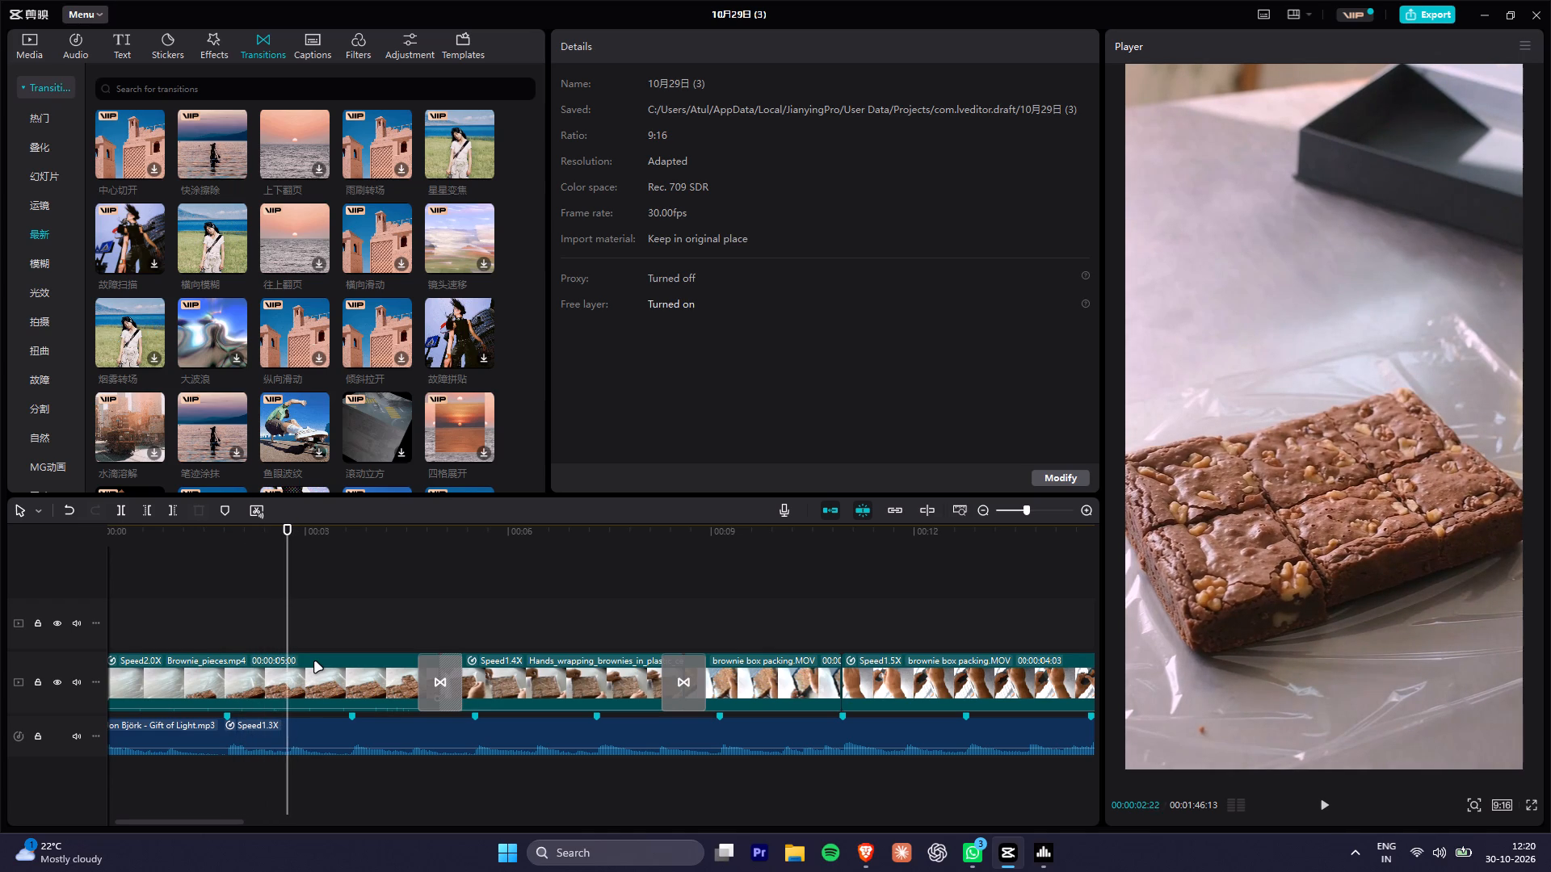
key("Right")
key("Right")
key("Right")
key("Right")
key("Right")
key("Right")
key("Right")
key("Right")
key("Right")
key("Right")
key("Right")
key("Right")
key("Right")
key("Right")
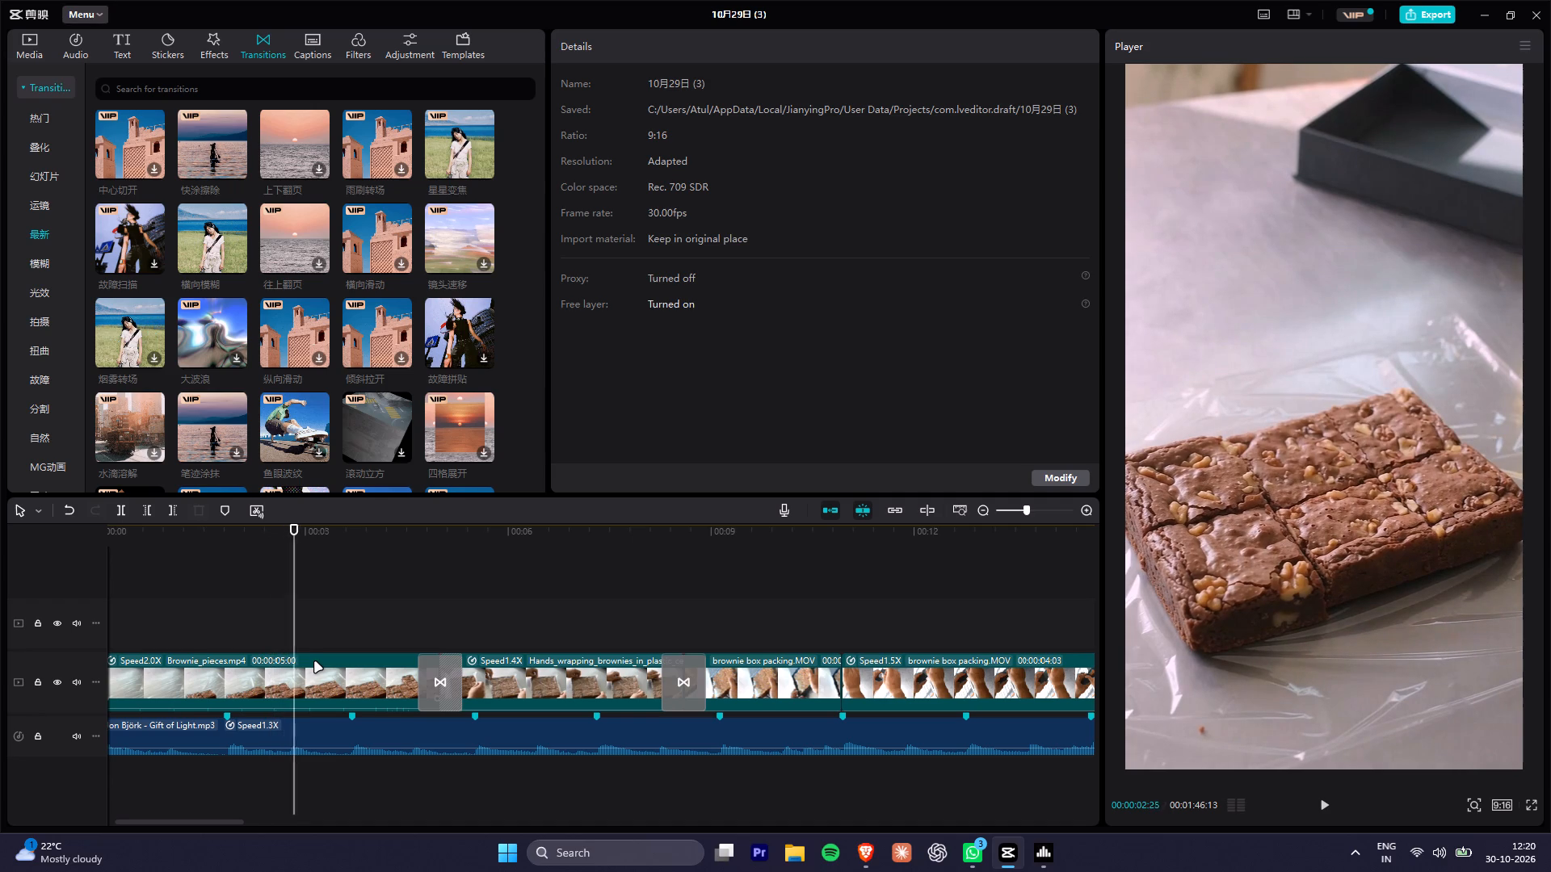
key("Right")
key("Right")
key("Right")
key("Right")
key("Right")
Step back frame by frame to 00:00:02:13, before the sixth brownie piece appears.
key("Left")
key("Left")
key("Left")
key("Left")
key("Left")
key("Left")
key("Left")
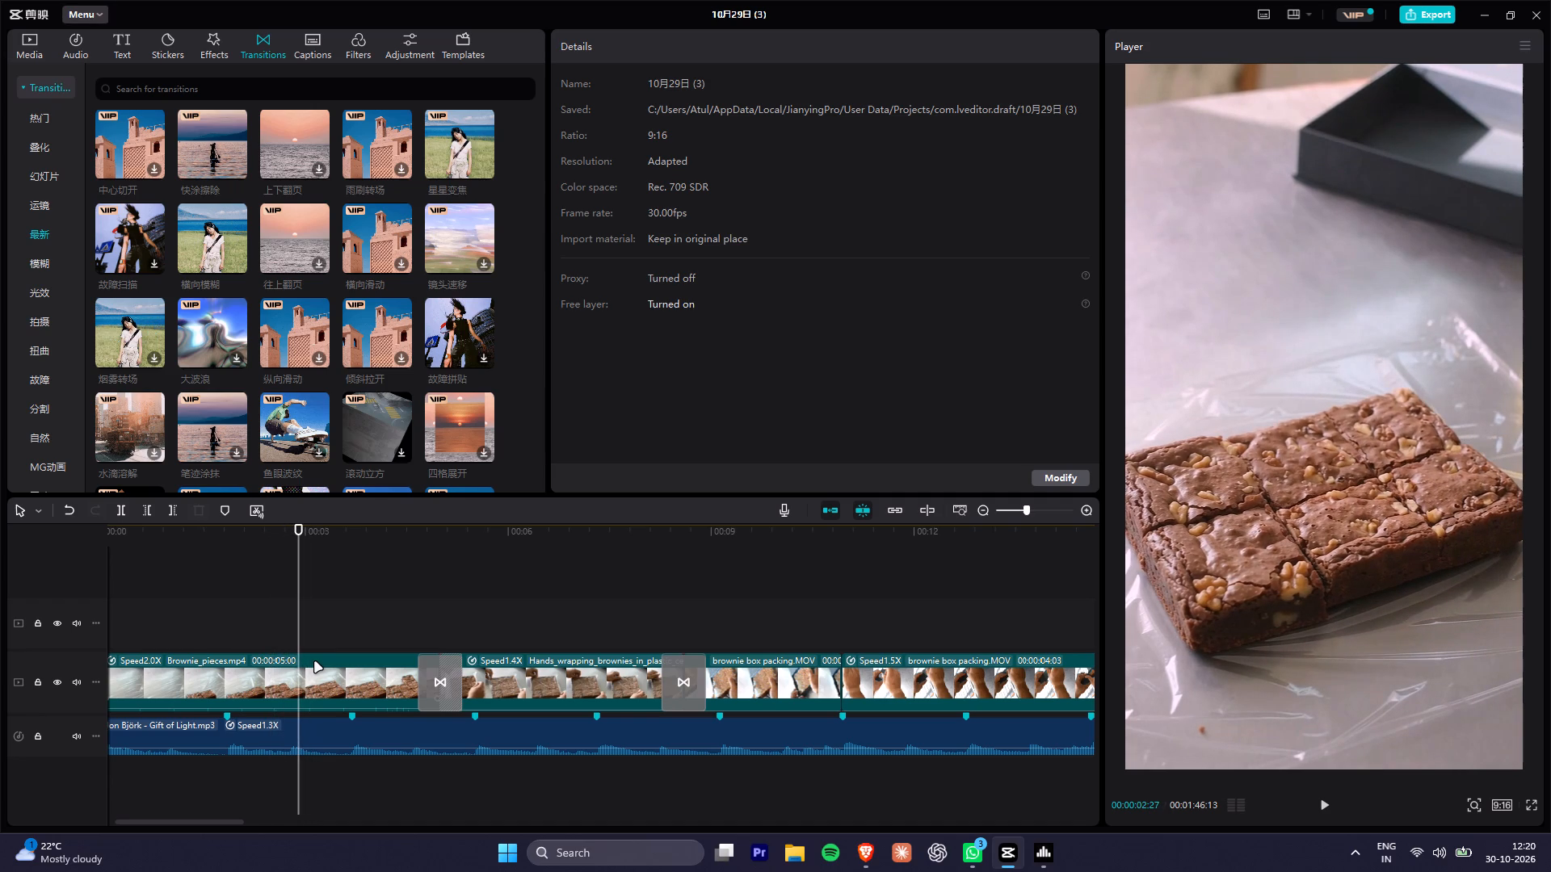
key("Left")
key("Left")
key("Left")
key("Left")
key("Left")
key("Left")
key("Left")
key("Left")
key("Left")
key("Left")
key("Left")
key("Left")
key("Left")
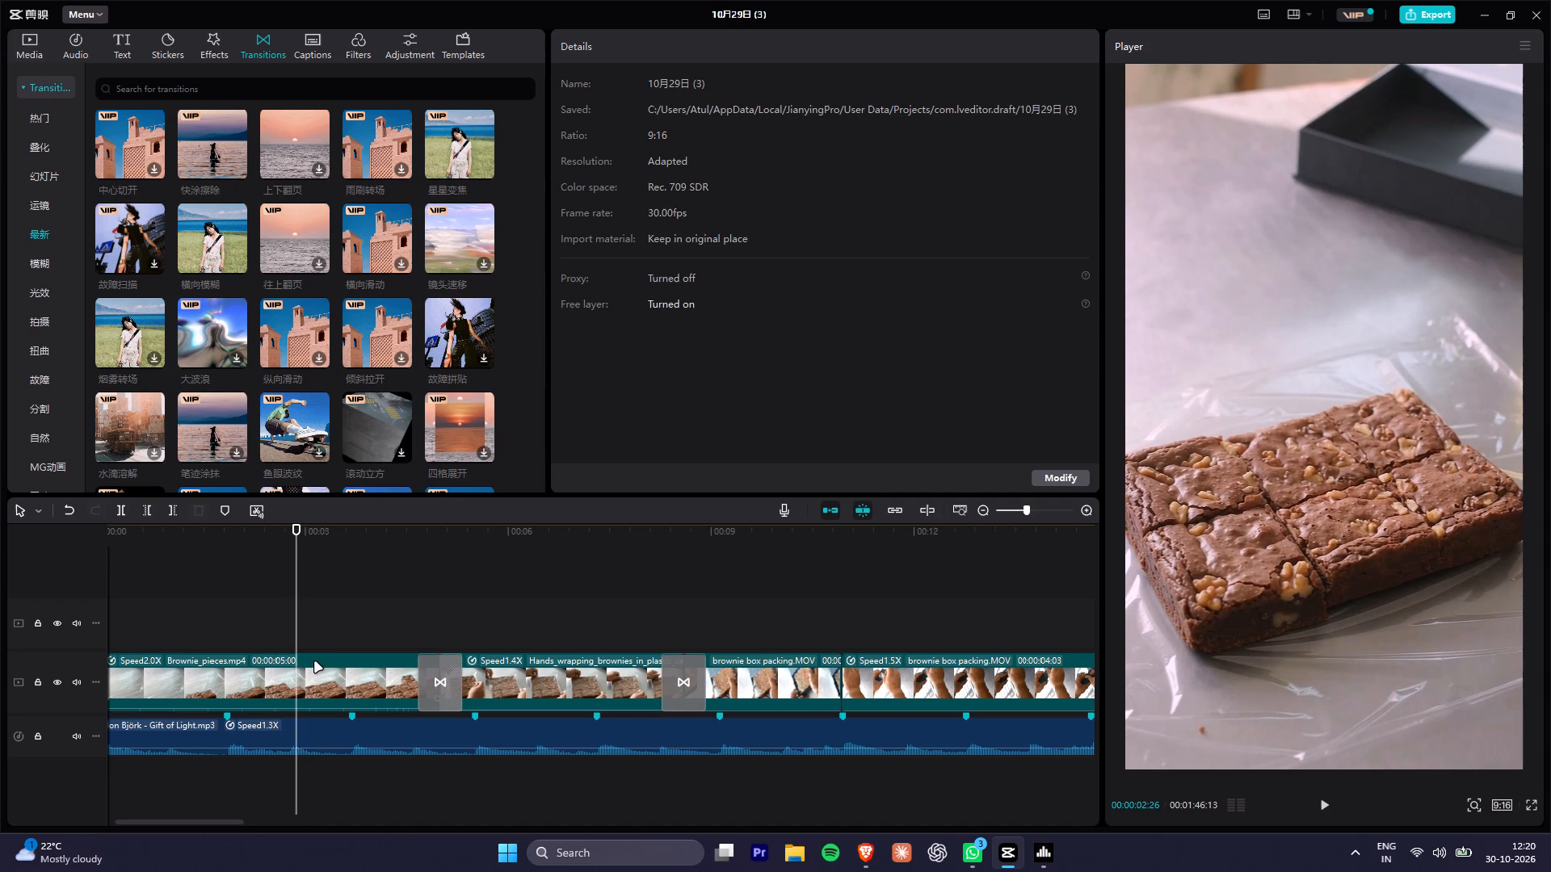
key("Left")
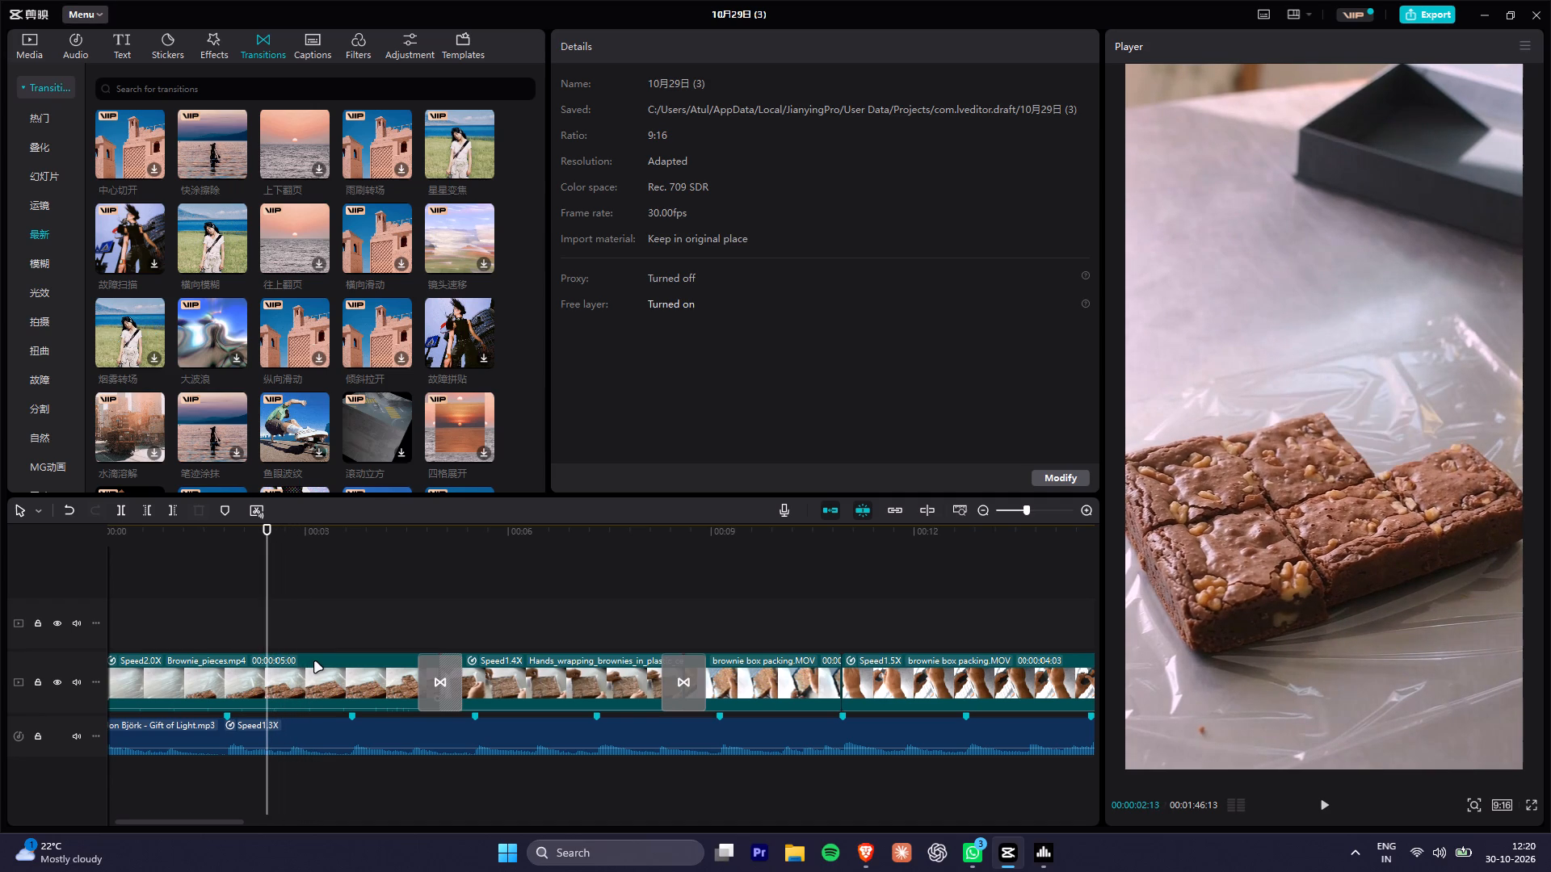
Compare the frames at 00:00:02:15 and 00:00:02:16 to pinpoint where the next brownie piece appears.
key("Right")
key("Right")
key("Right")
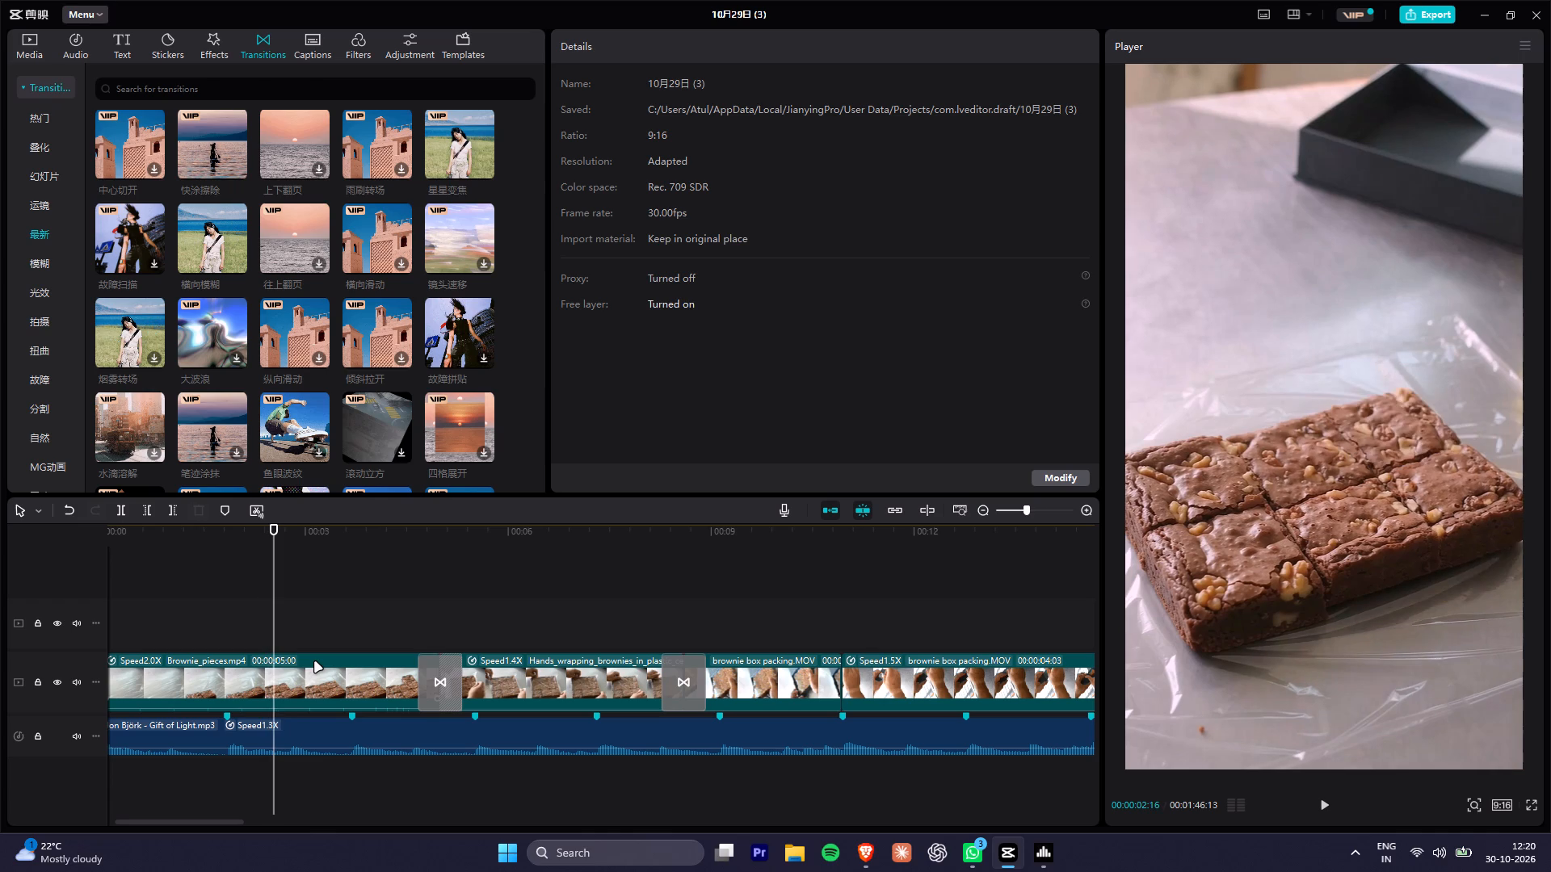
key("Left")
key("Right")
key("Left")
key("Right")
key("Left")
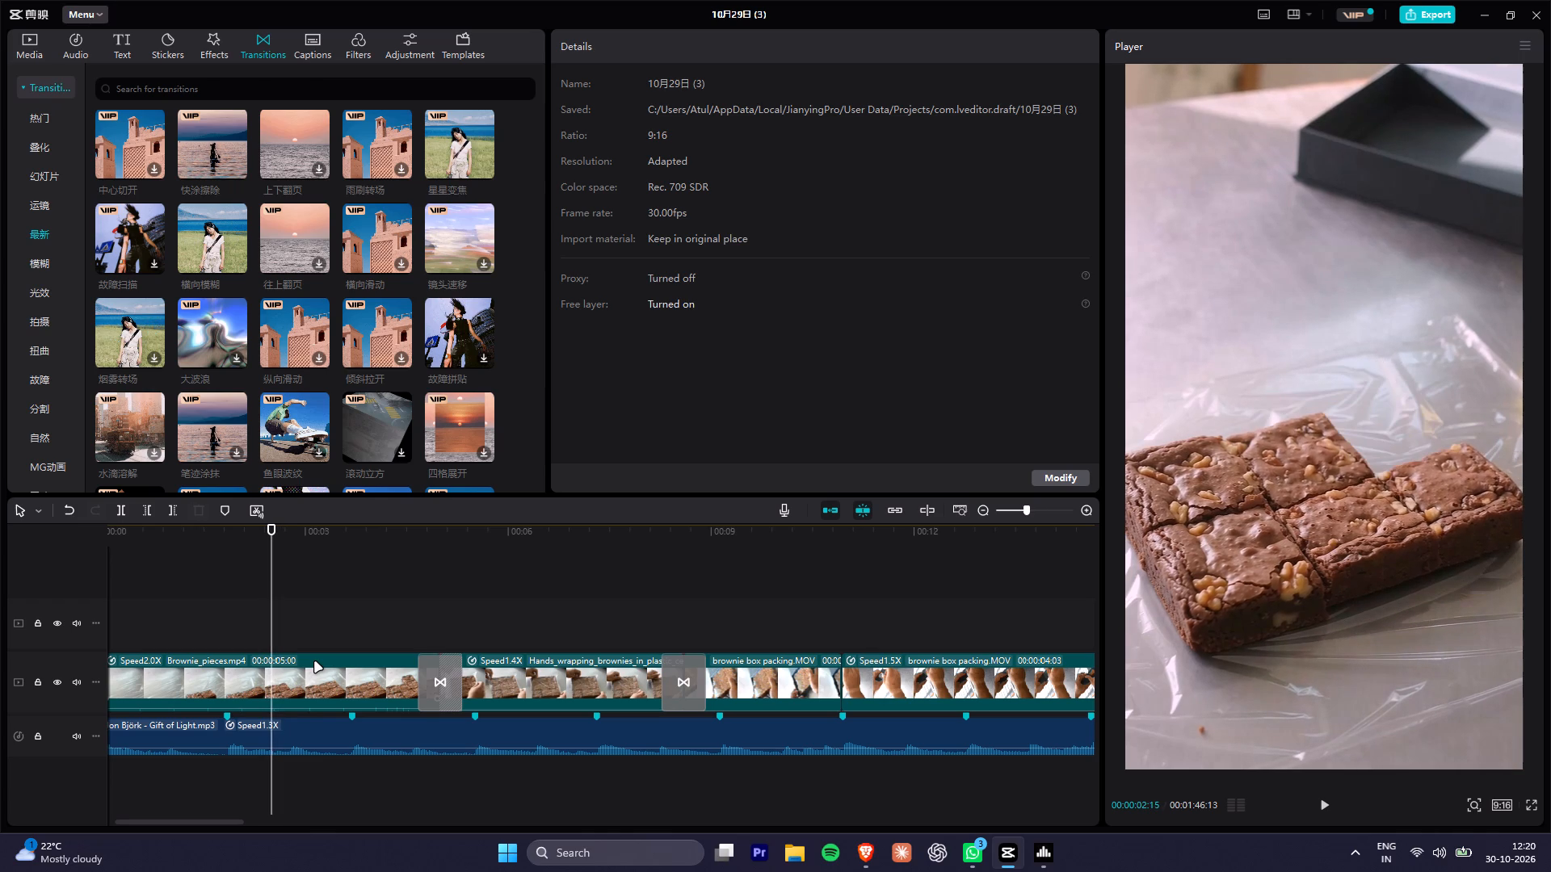
key("Right")
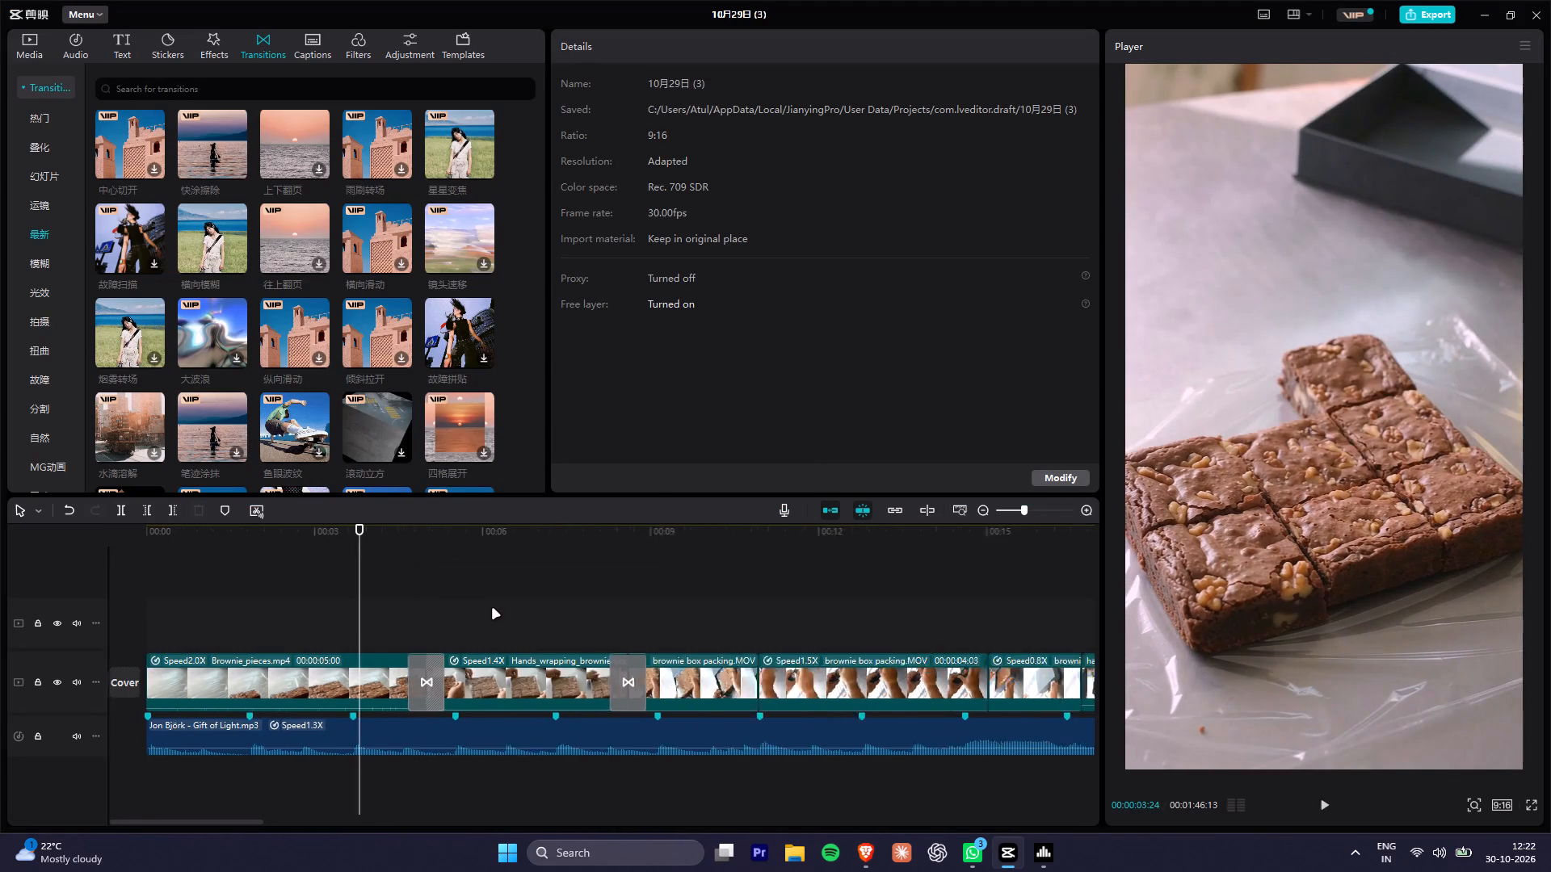
scroll(493, 609, "down", 6, "alt")
left_click_drag(291, 530, 354, 538)
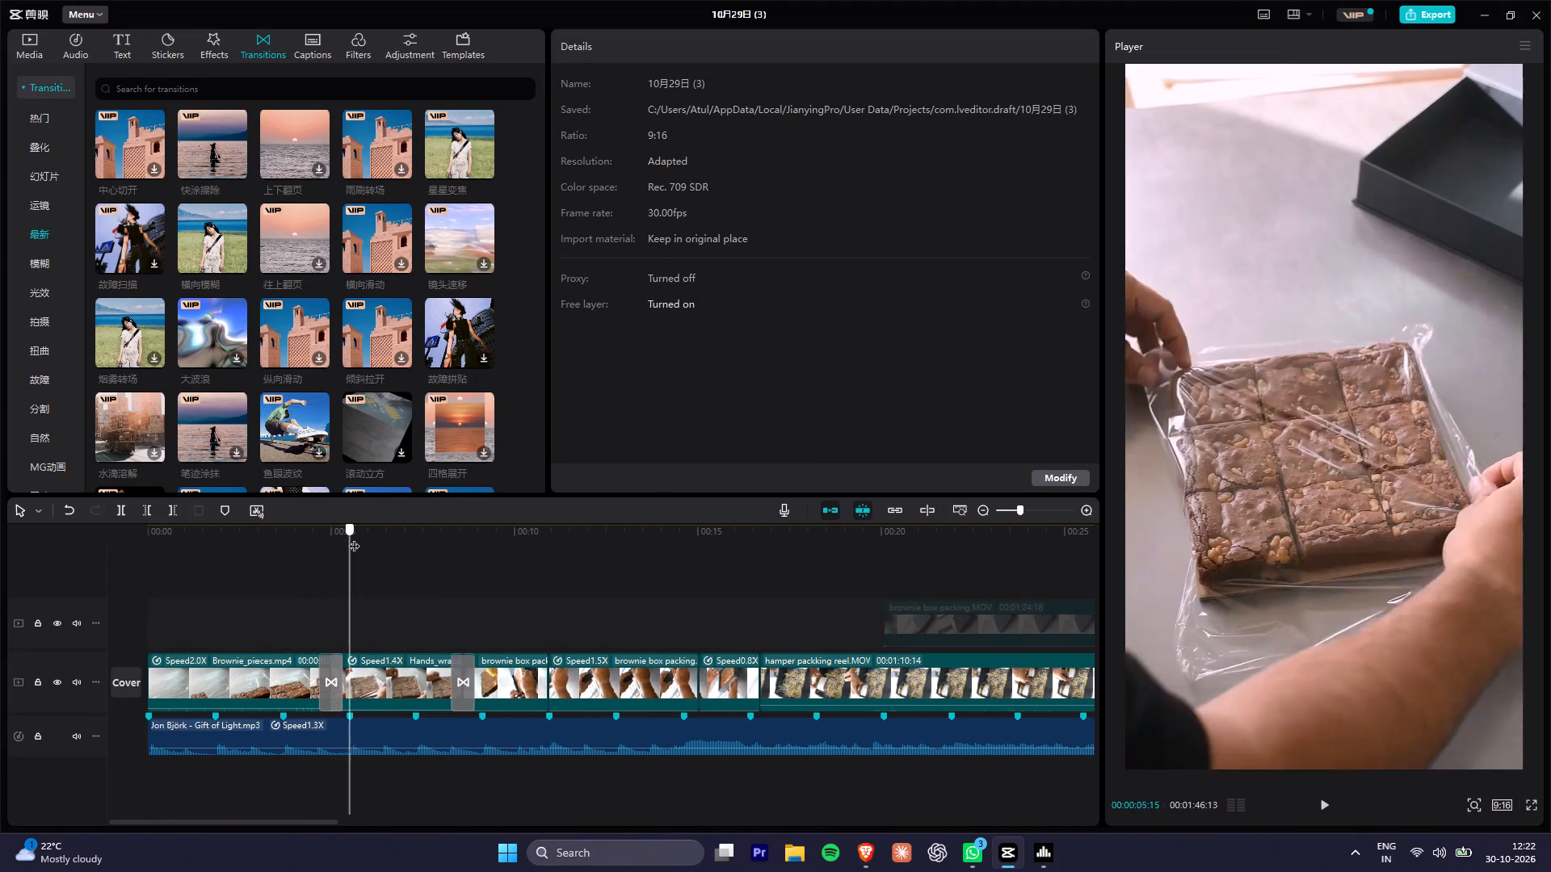
left_click_drag(354, 538, 342, 561)
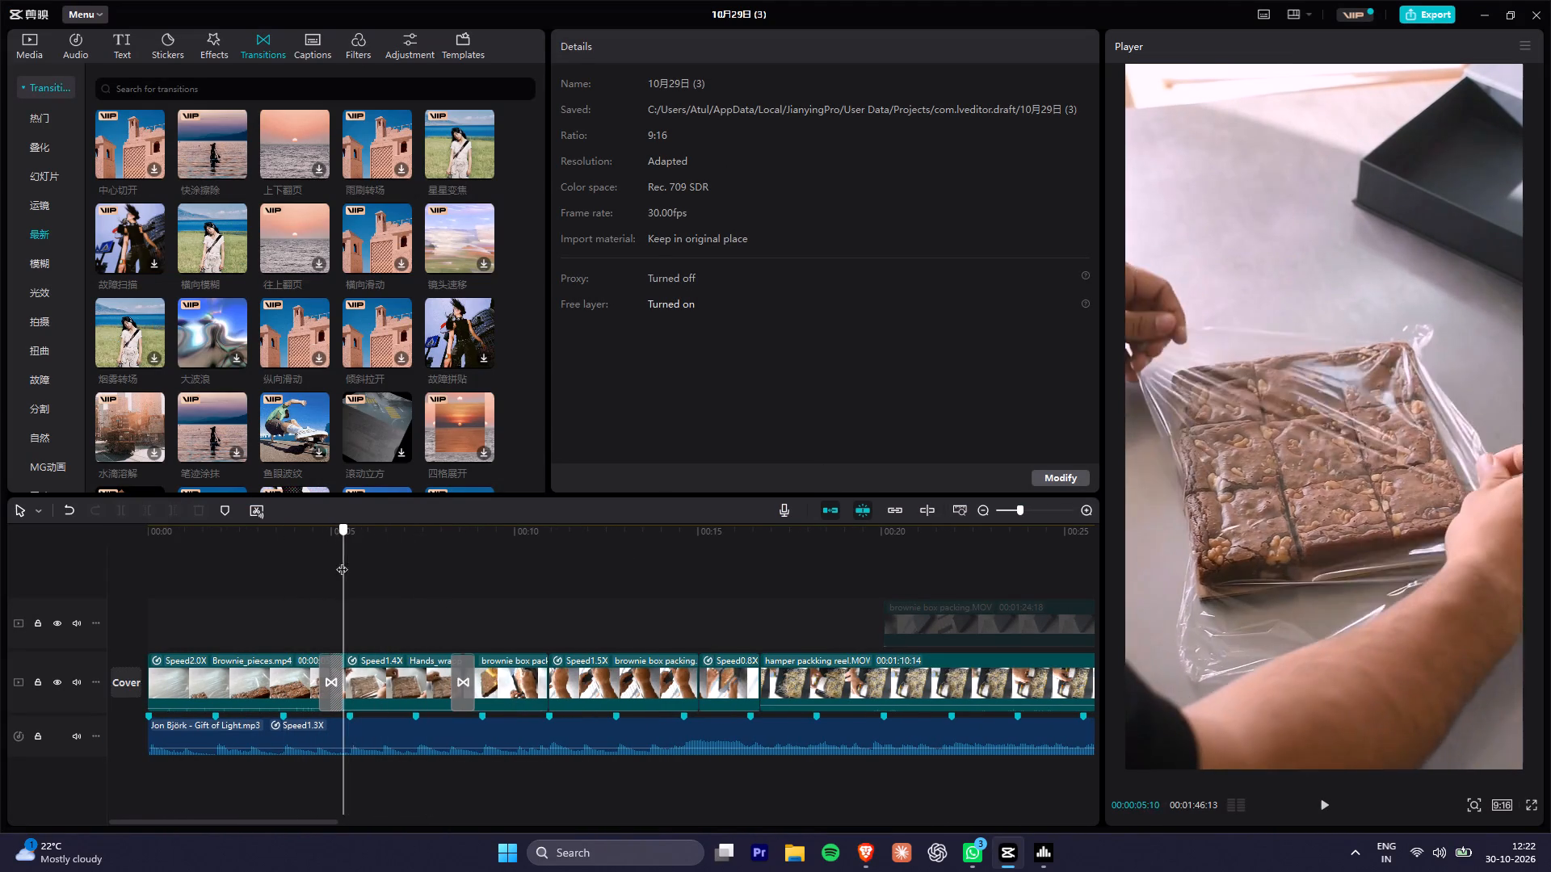
left_click_drag(342, 561, 360, 574)
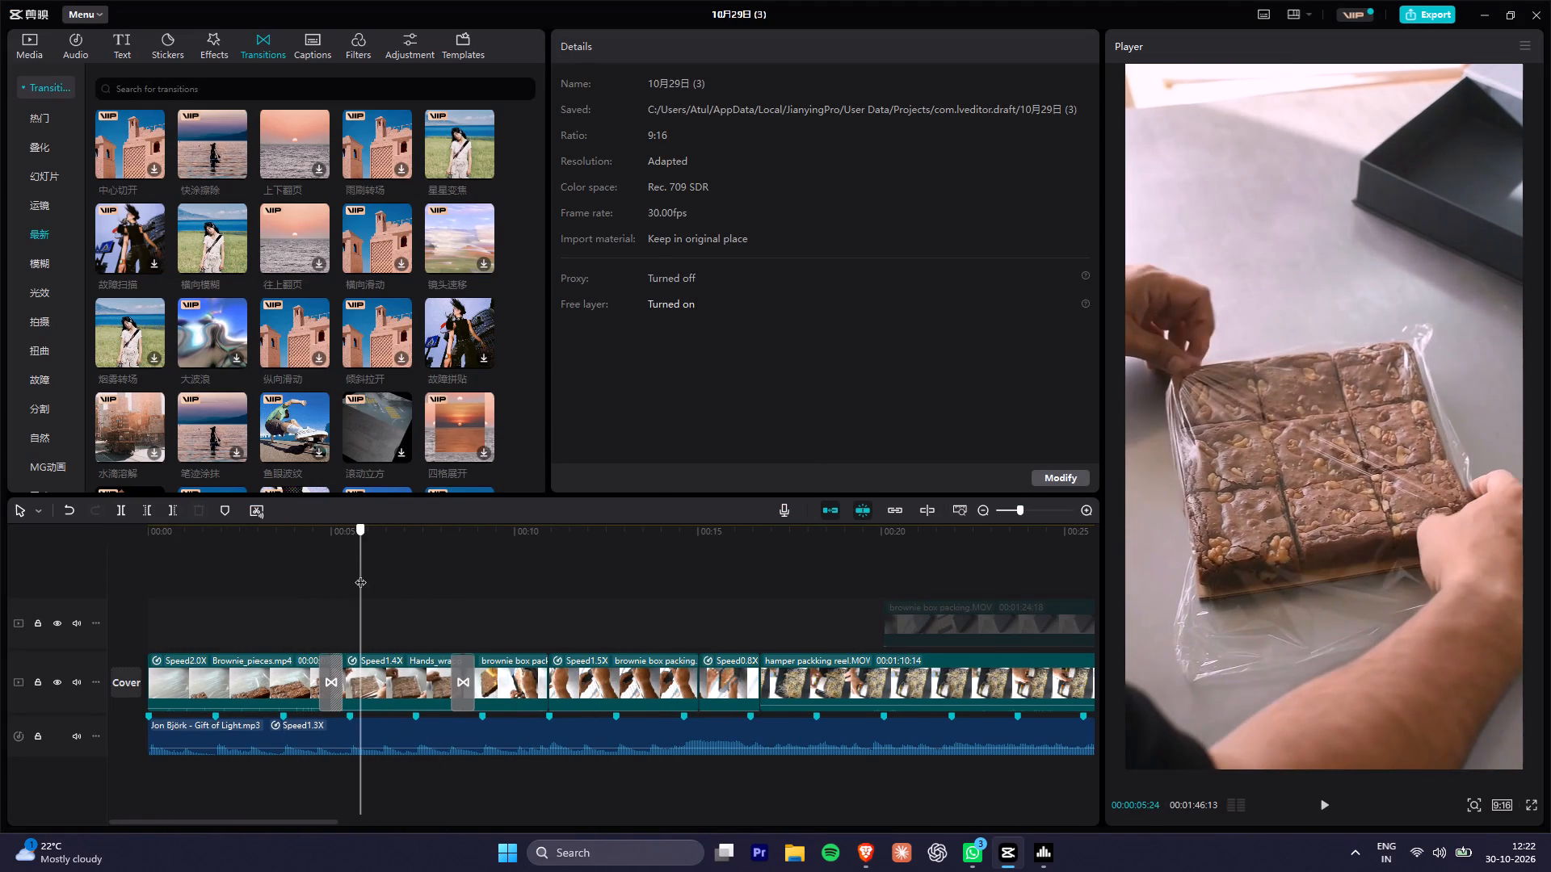
left_click_drag(360, 574, 422, 563)
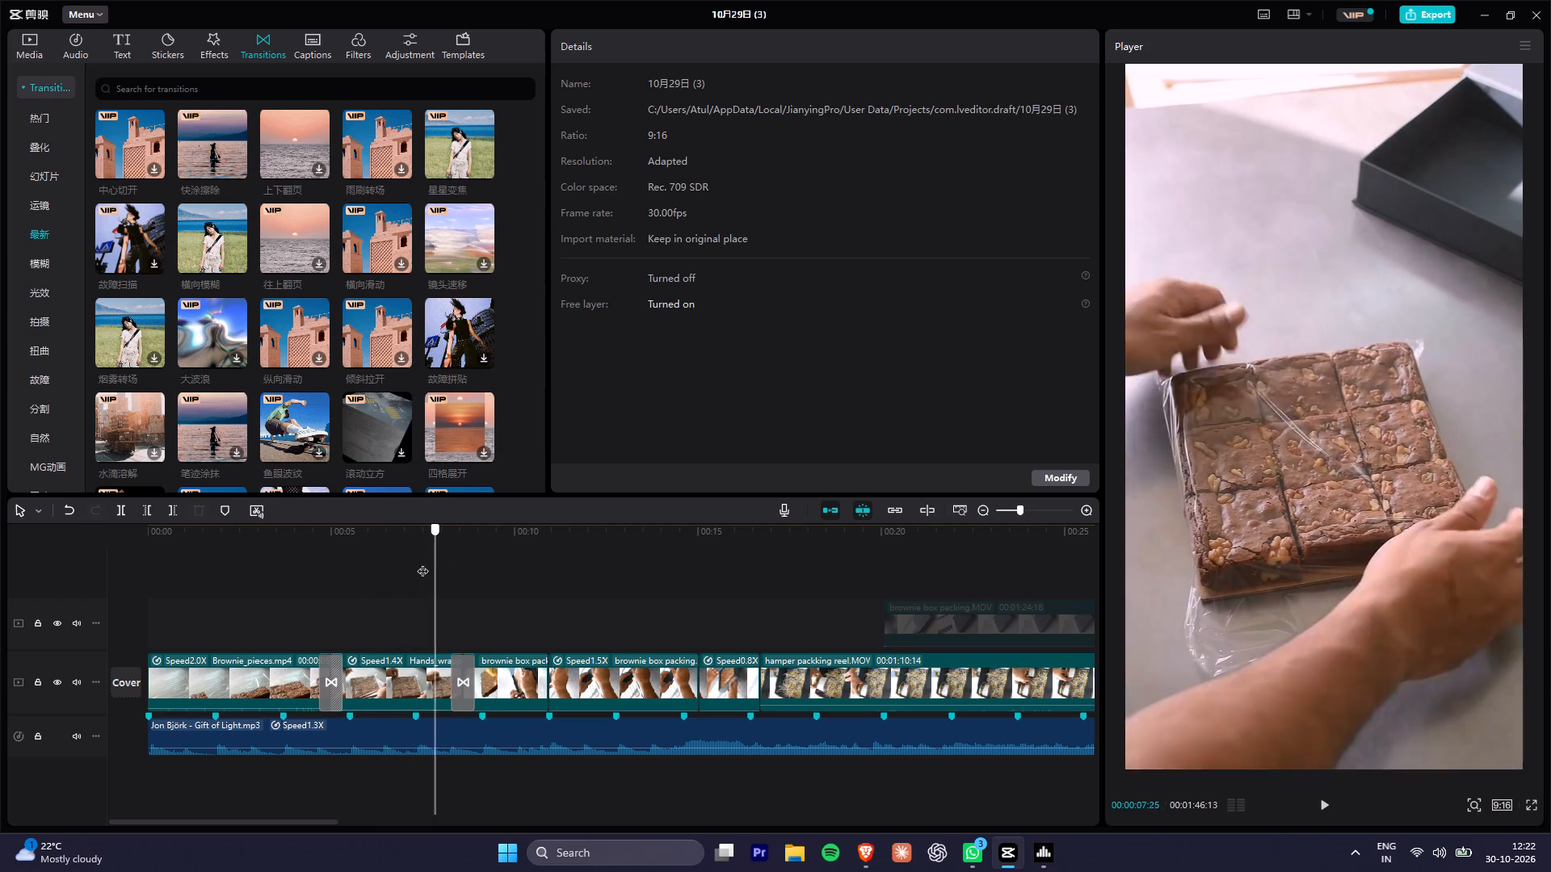
left_click_drag(422, 563, 526, 572)
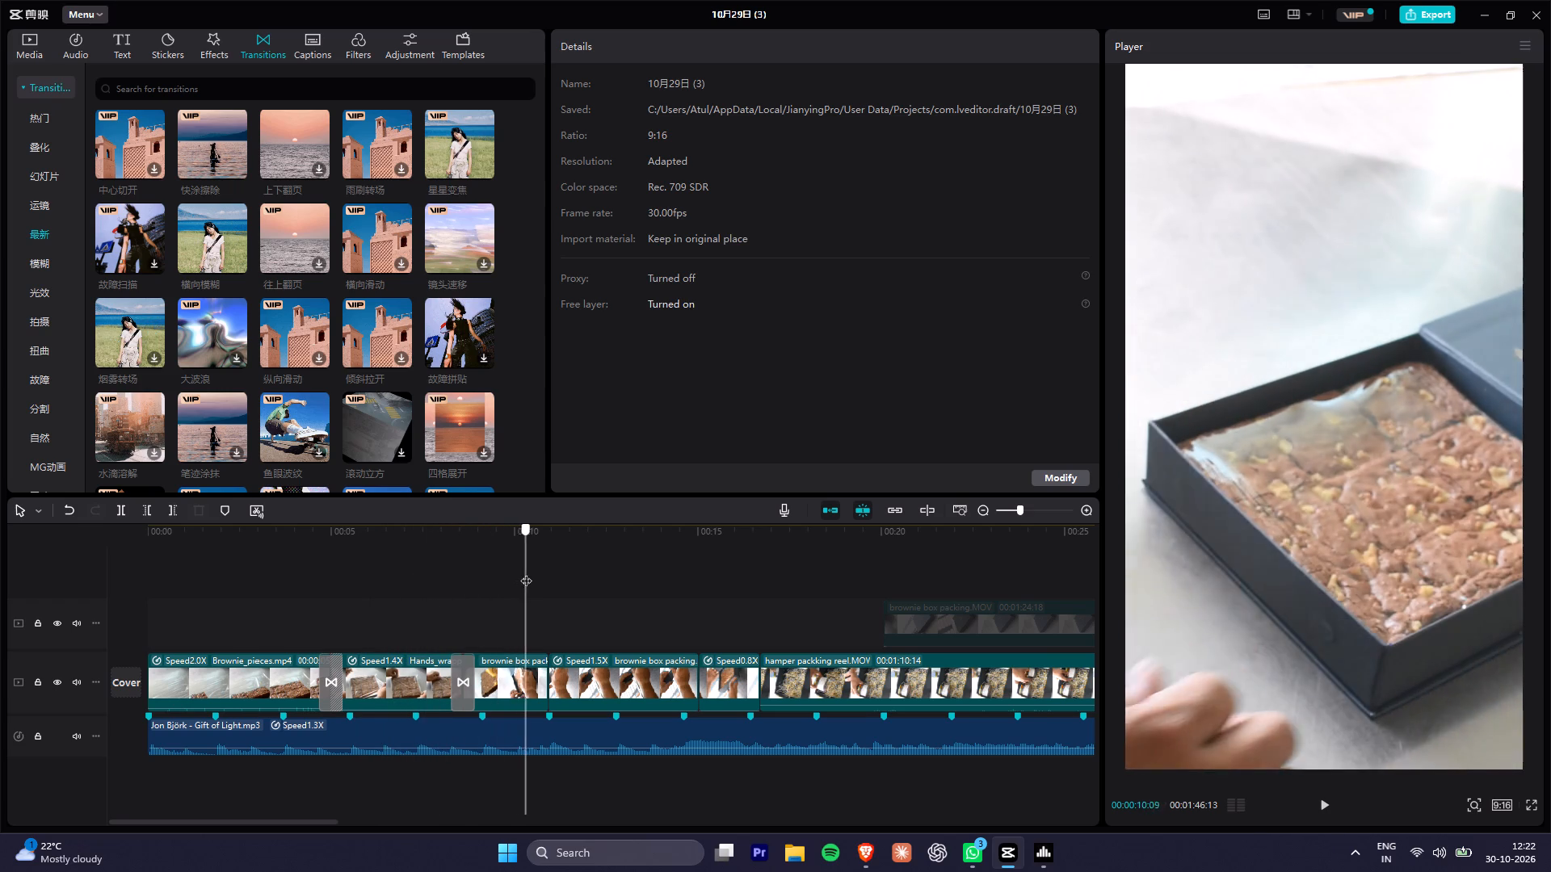
left_click_drag(526, 572, 514, 577)
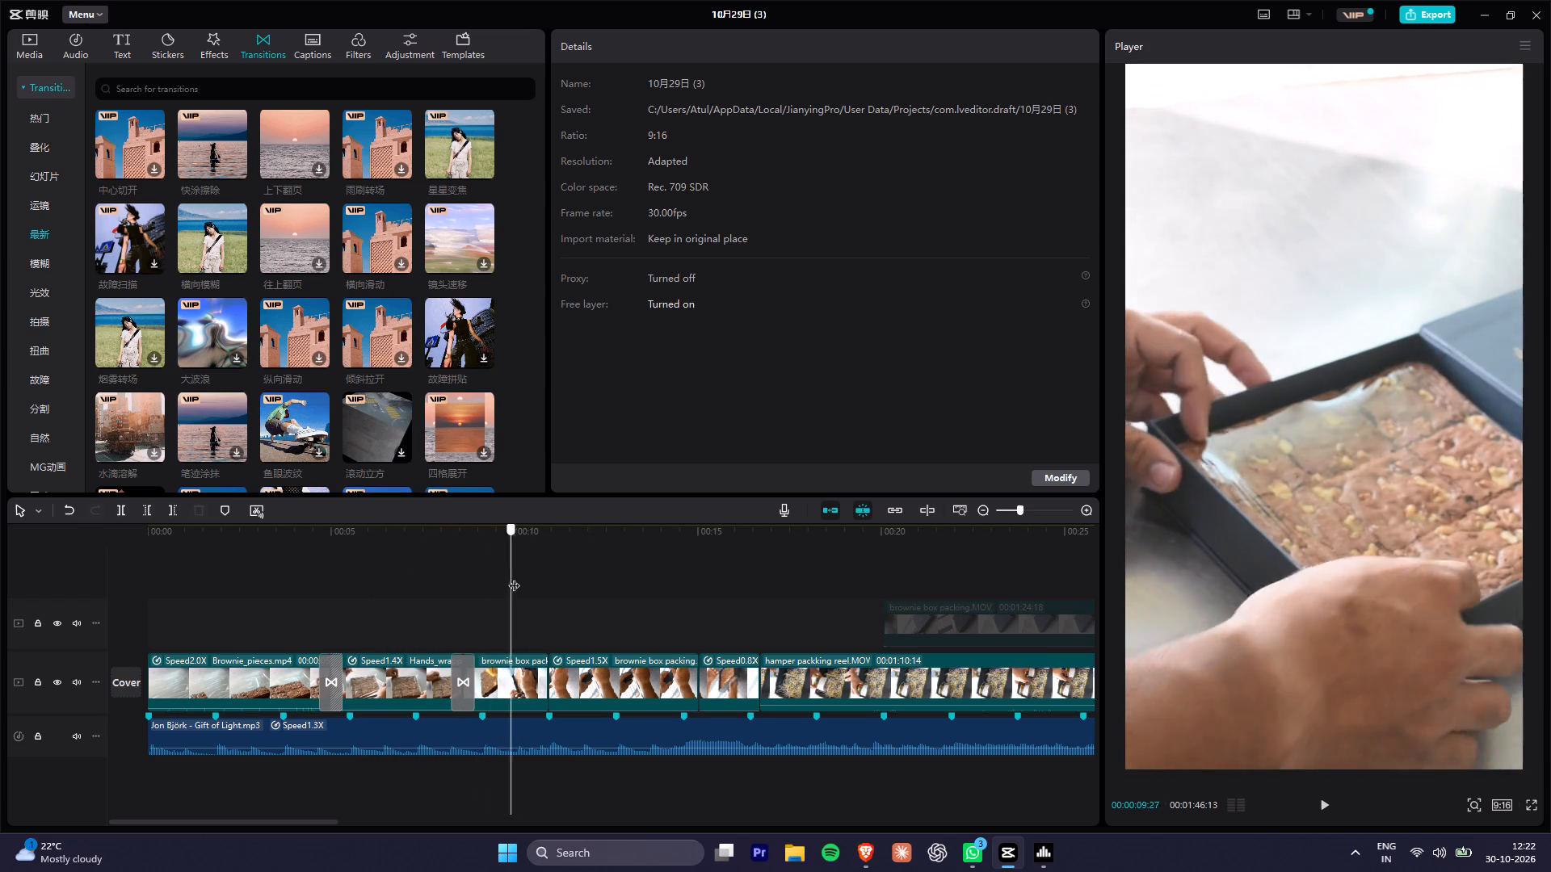
left_click_drag(514, 577, 513, 585)
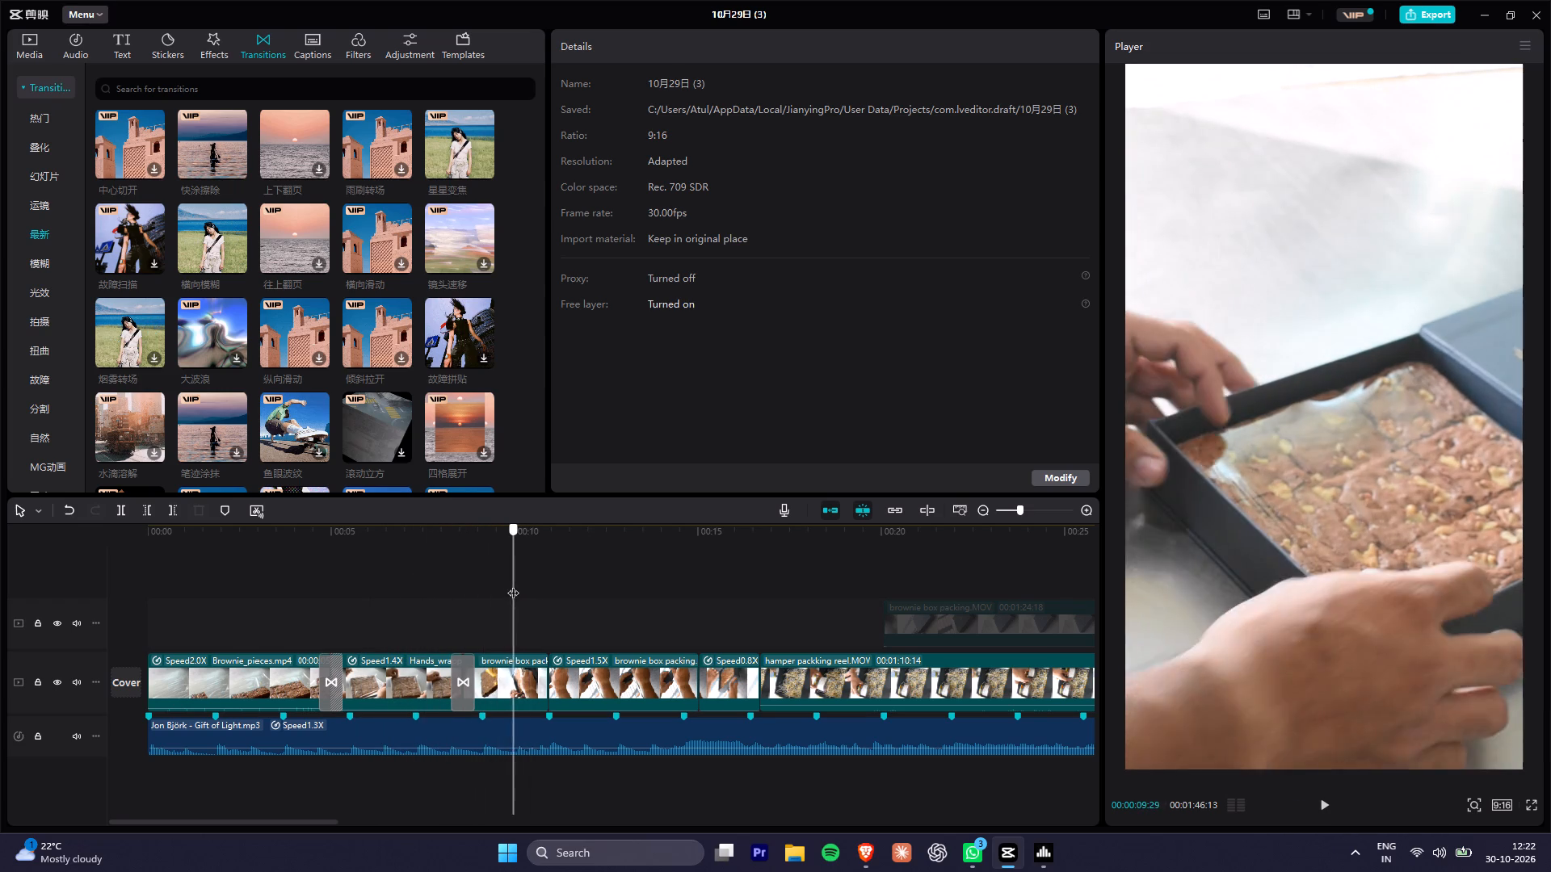
left_click_drag(513, 585, 565, 585)
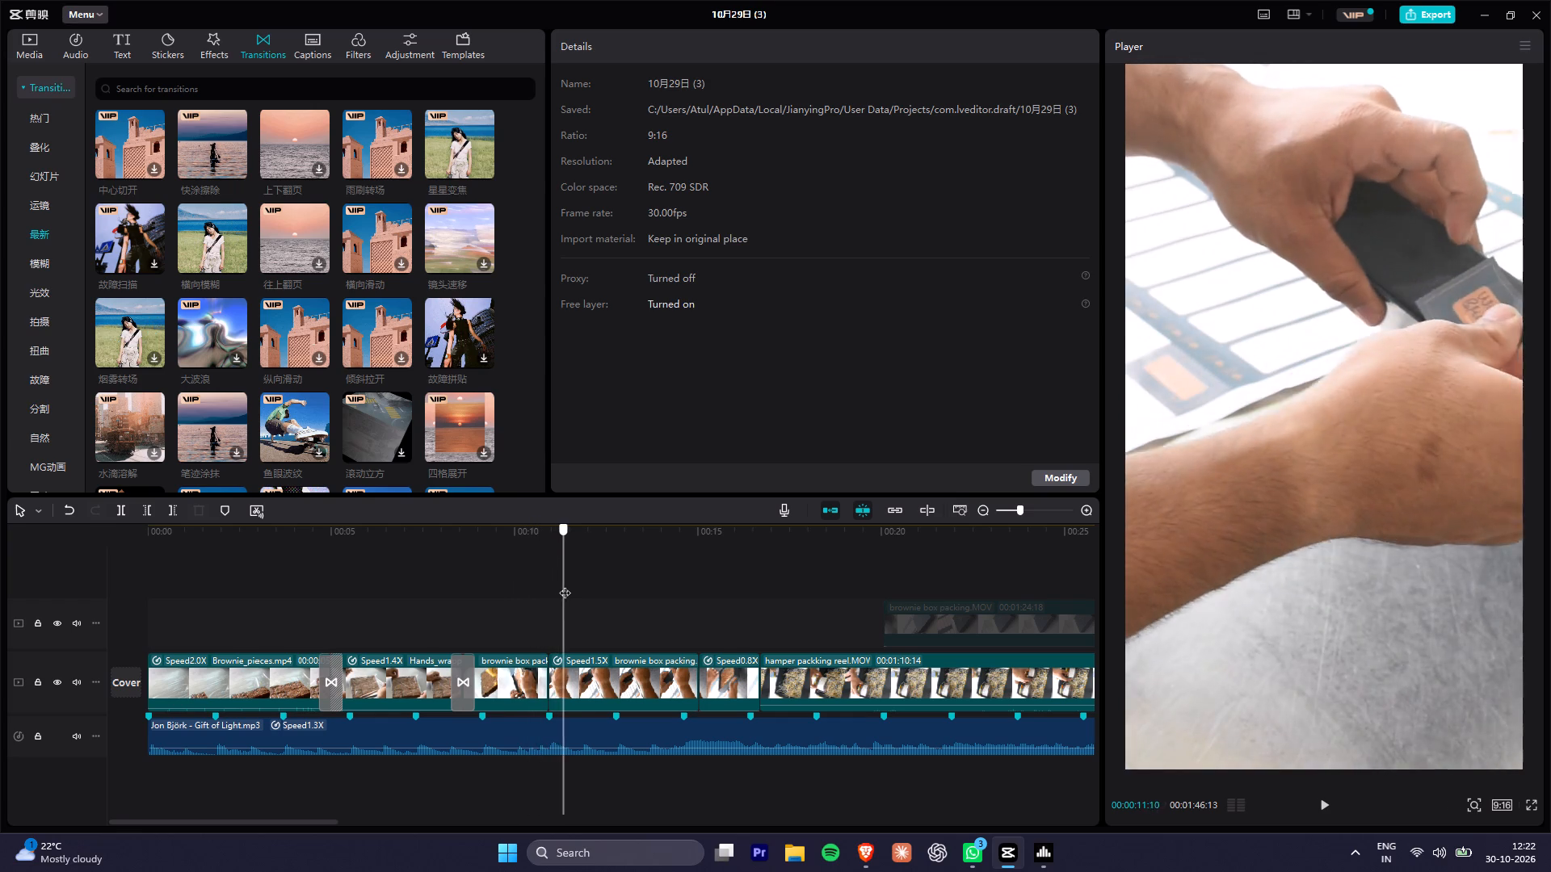
left_click_drag(565, 585, 495, 591)
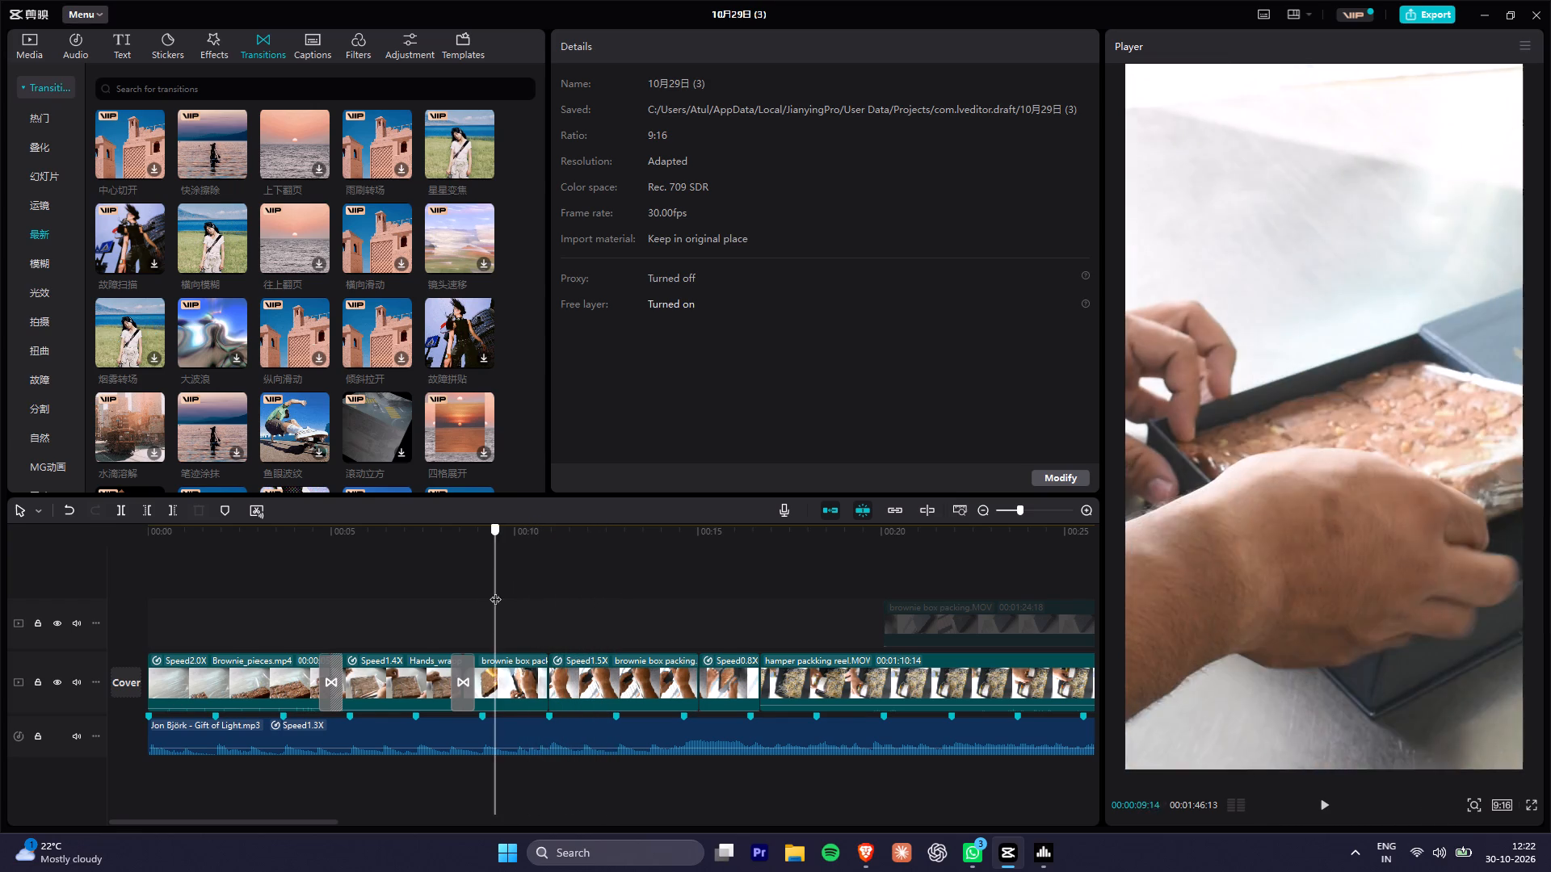
left_click_drag(495, 591, 455, 599)
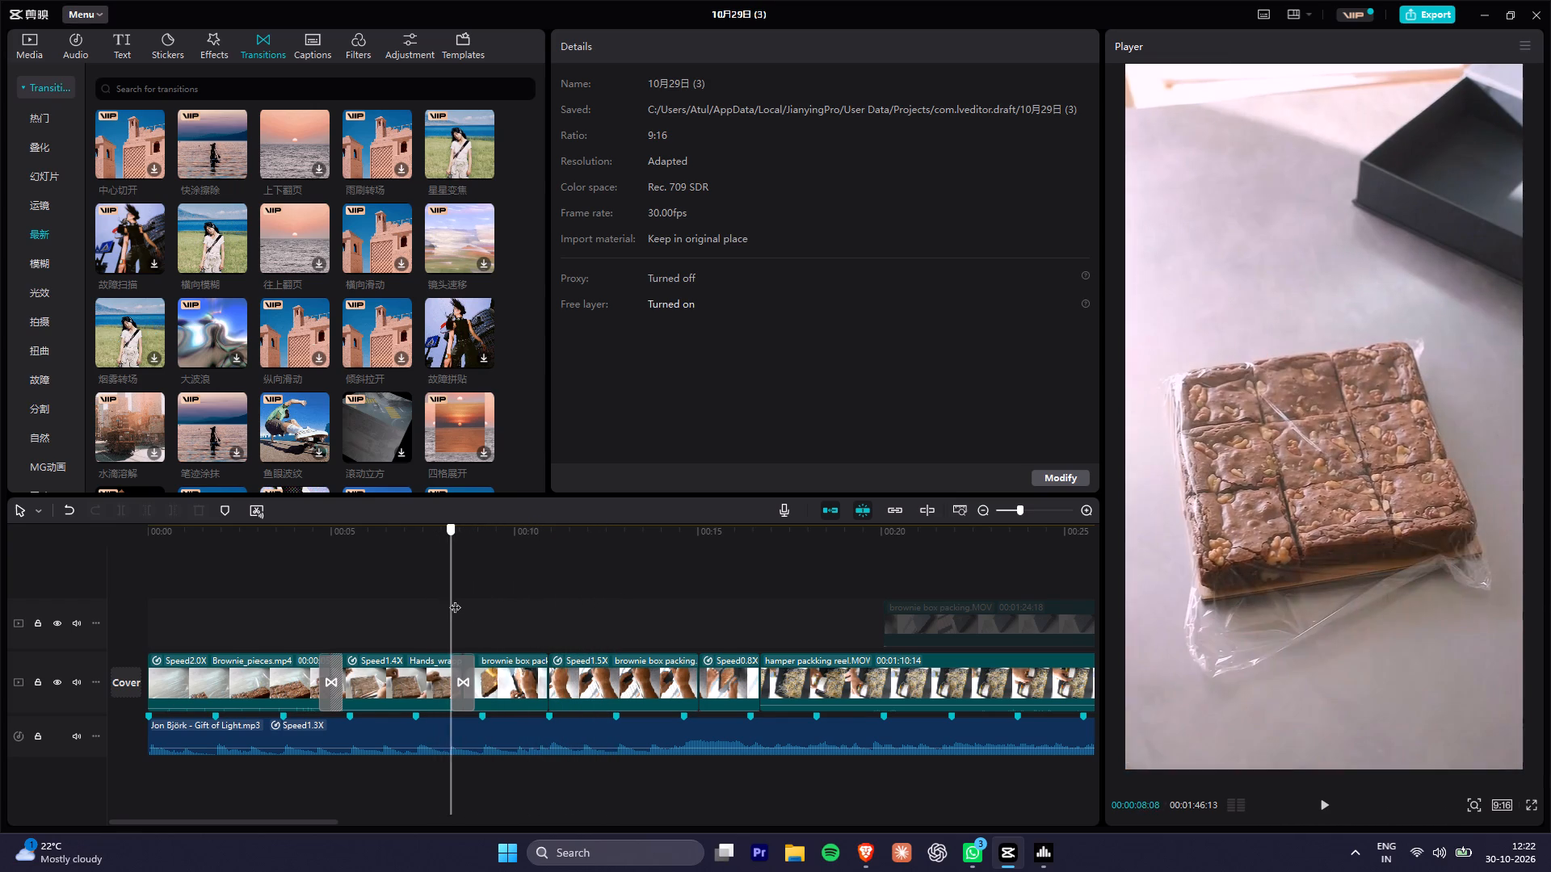
left_click_drag(455, 599, 473, 597)
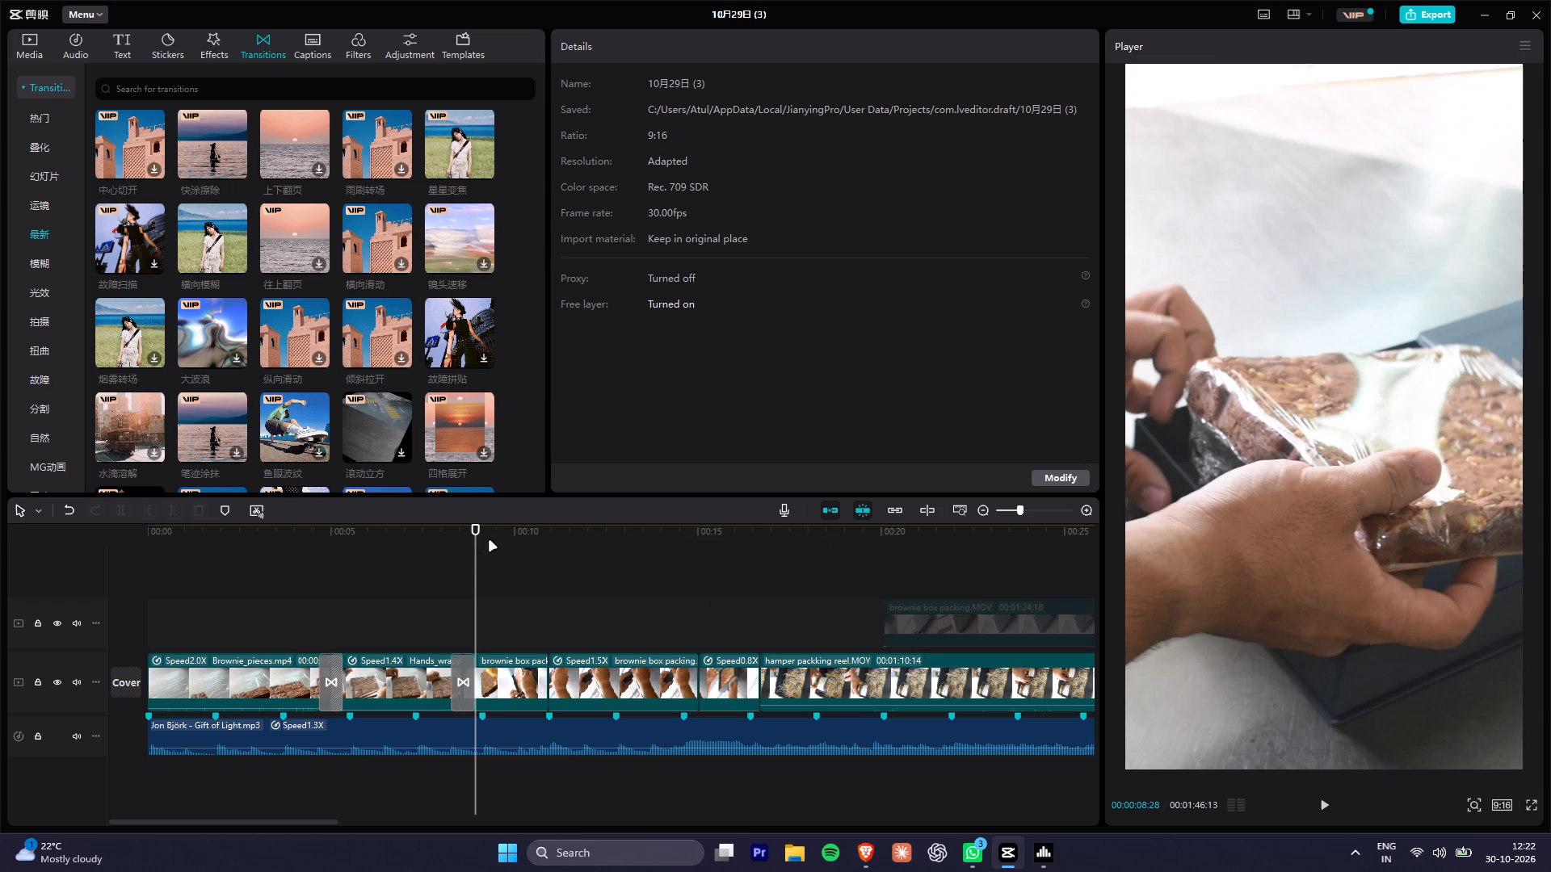
Review the brownie box packing clips through the box closing up to the start of the hamper packking reel.MOV clip.
left_click_drag(490, 541, 612, 541)
left_click_drag(699, 536, 730, 541)
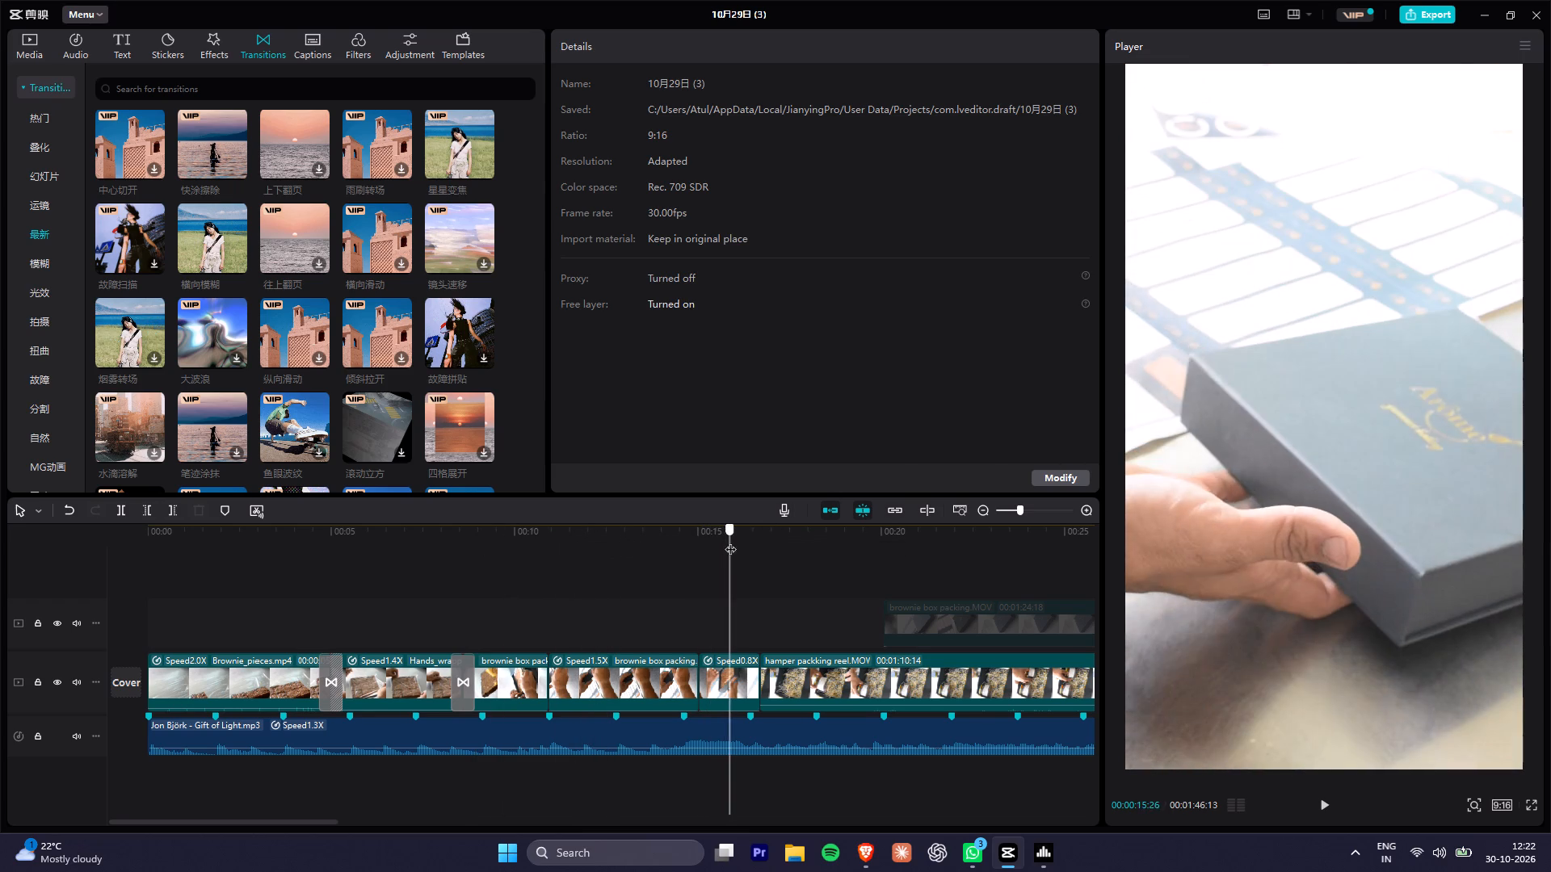
left_click_drag(730, 541, 759, 542)
scroll(823, 556, "down", 8, "alt")
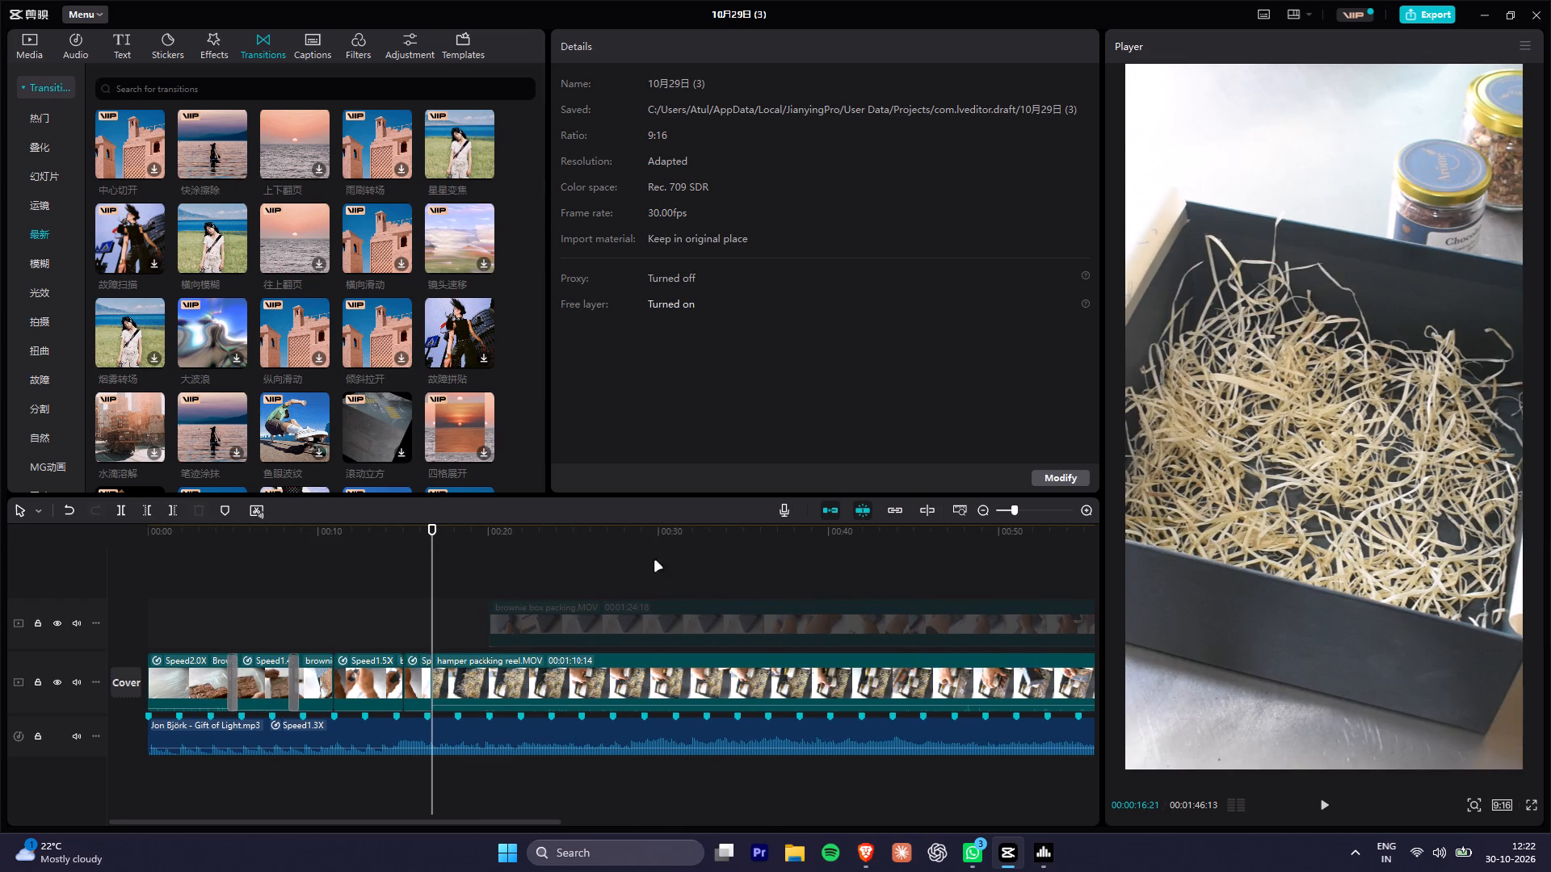
left_click_drag(418, 533, 400, 534)
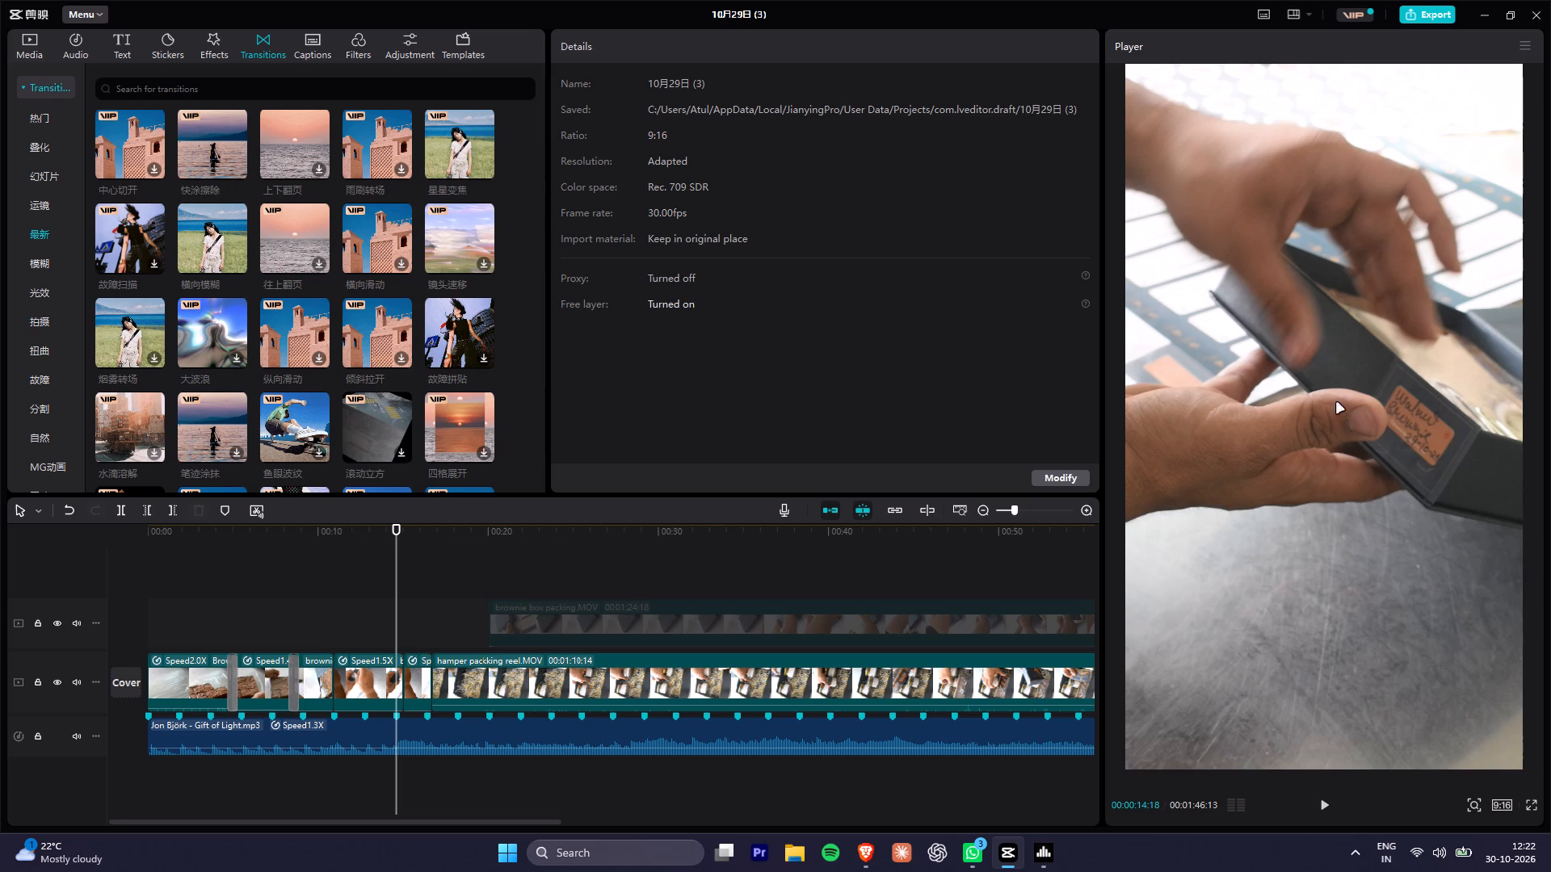
left_click(403, 533)
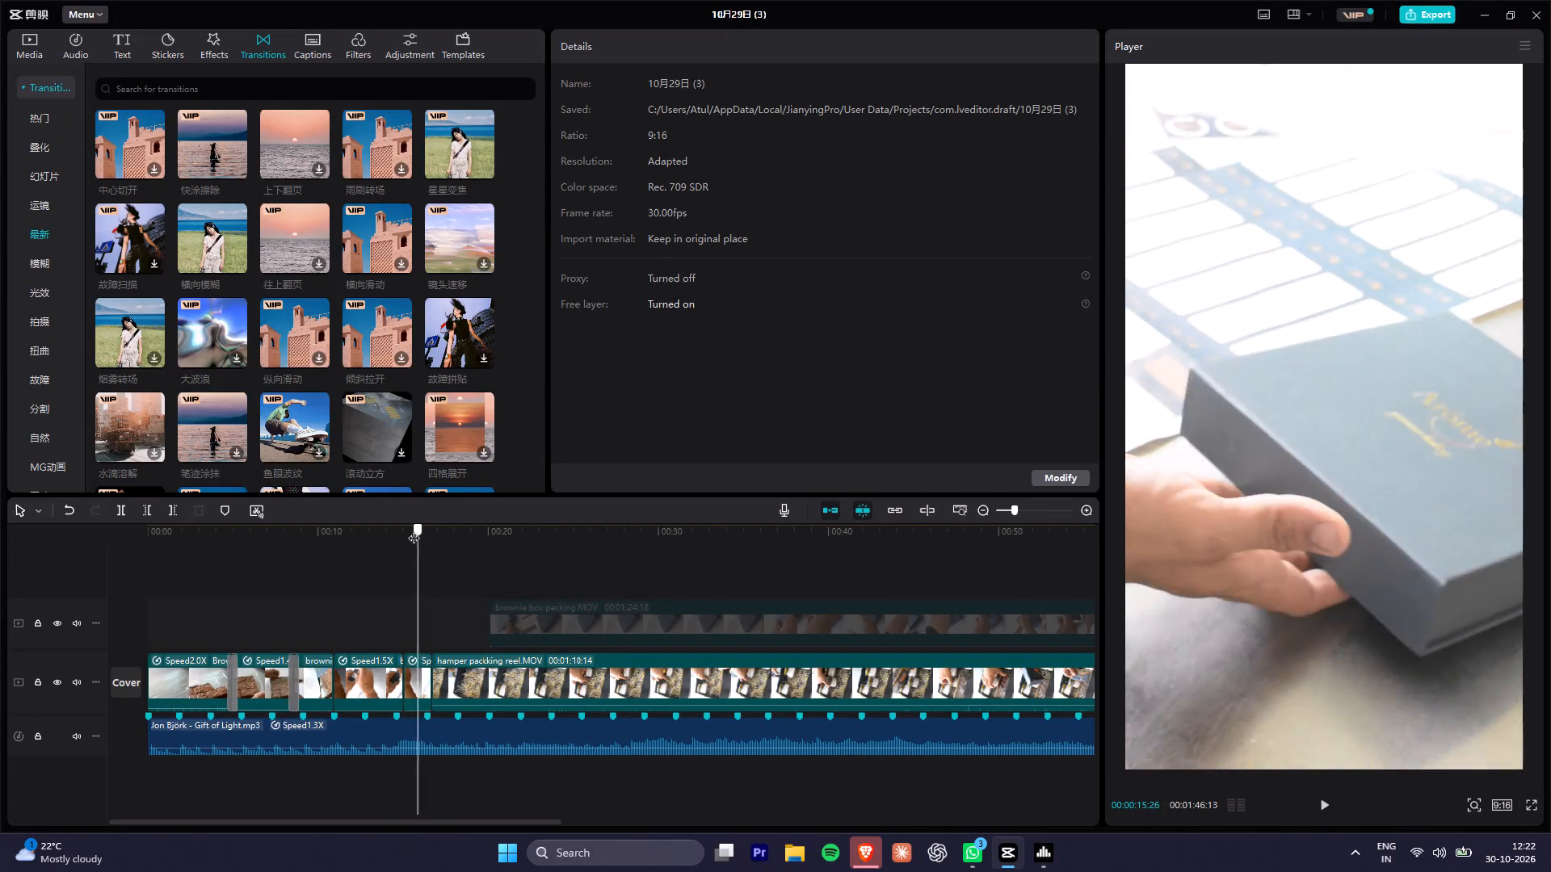
key("space")
key("space")
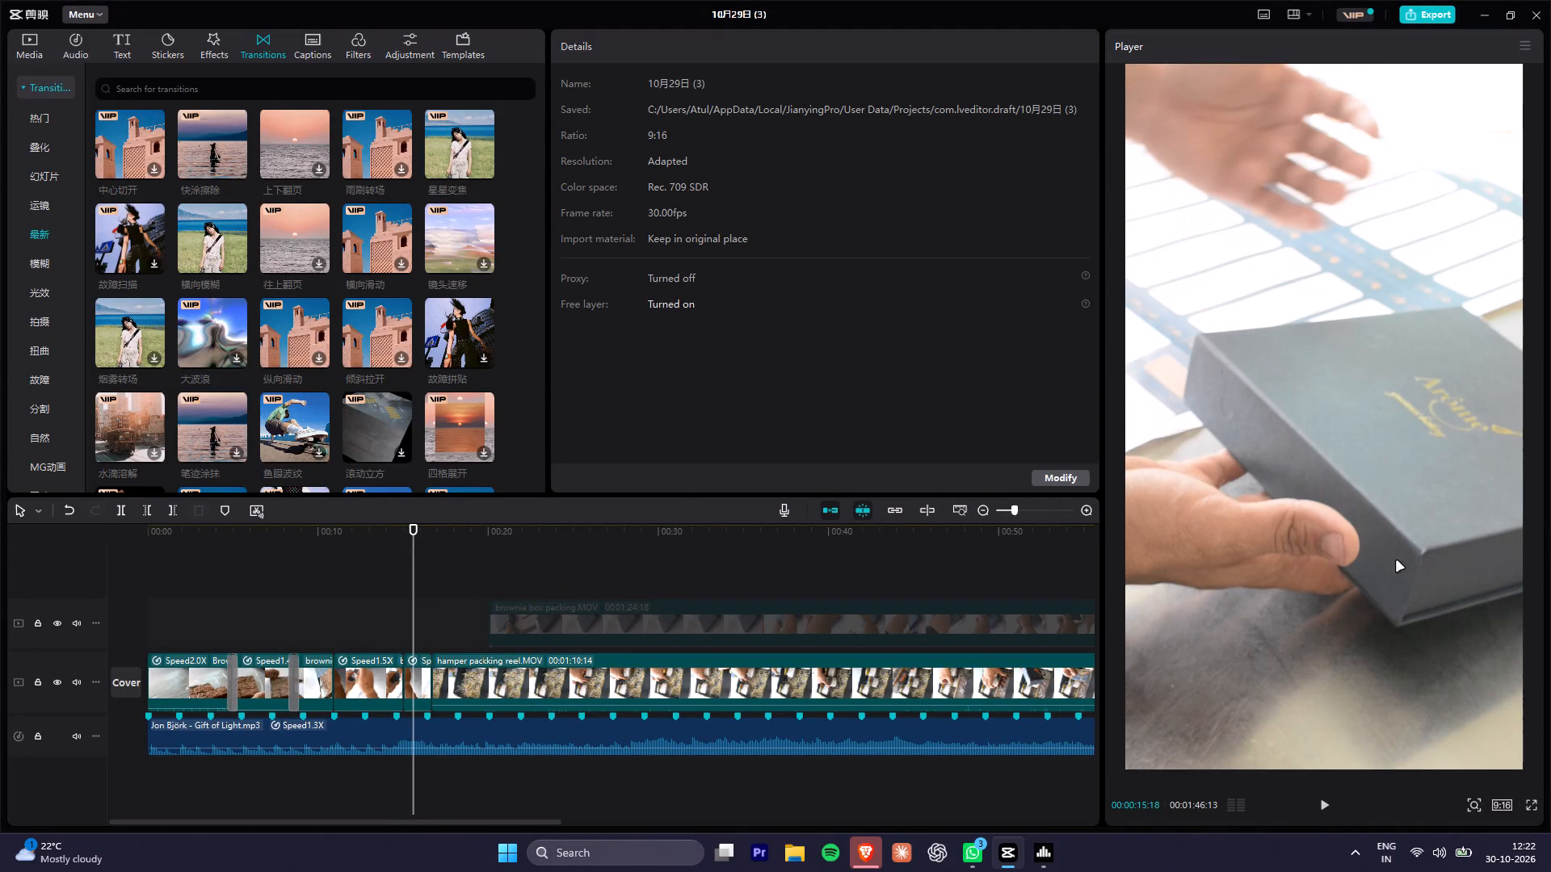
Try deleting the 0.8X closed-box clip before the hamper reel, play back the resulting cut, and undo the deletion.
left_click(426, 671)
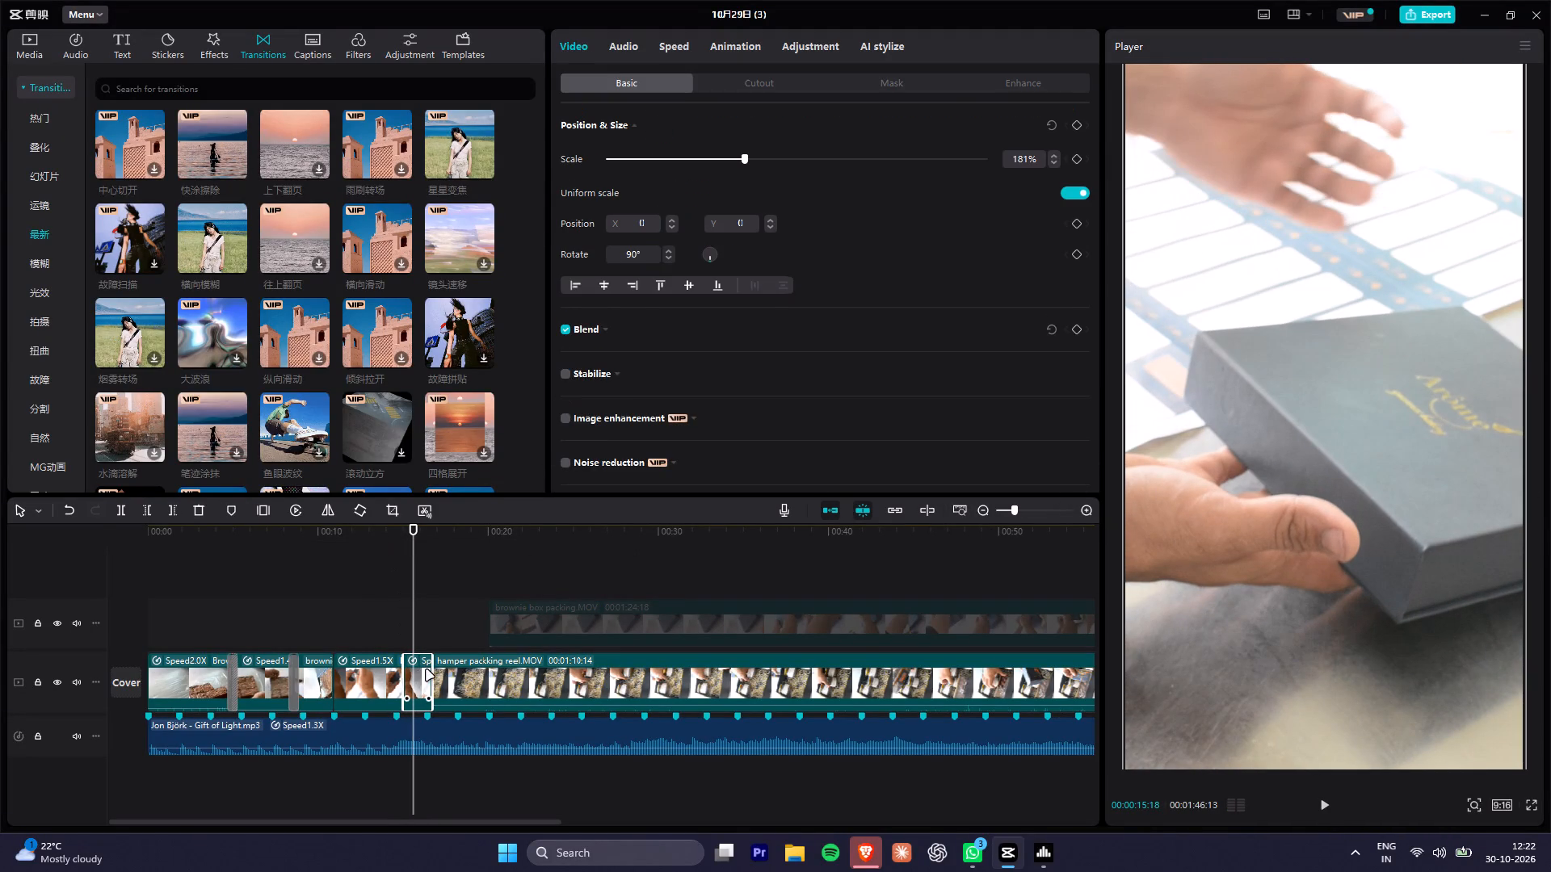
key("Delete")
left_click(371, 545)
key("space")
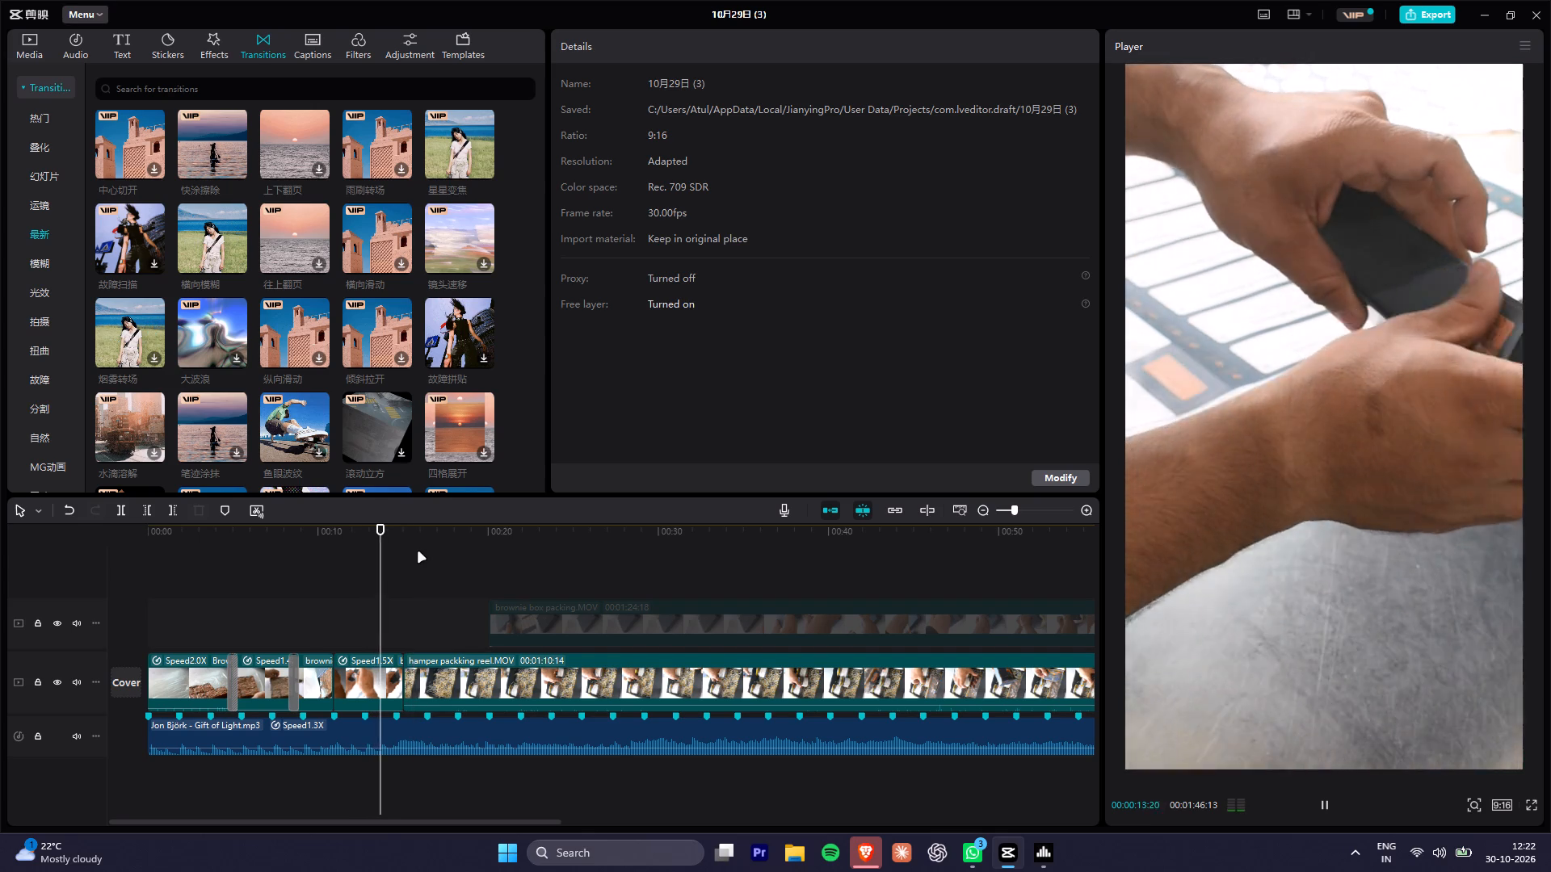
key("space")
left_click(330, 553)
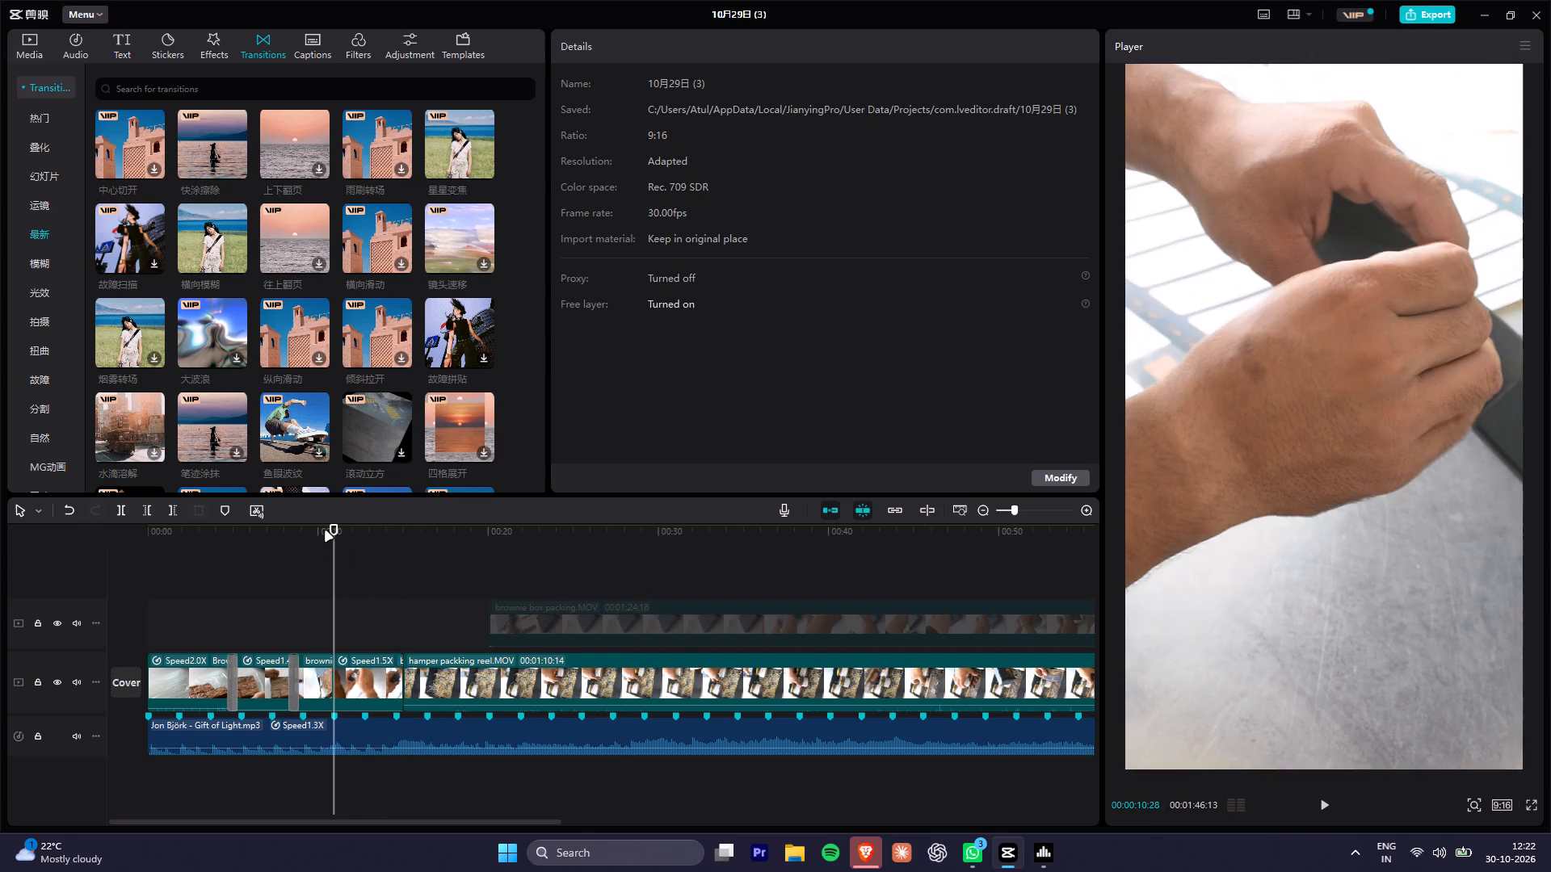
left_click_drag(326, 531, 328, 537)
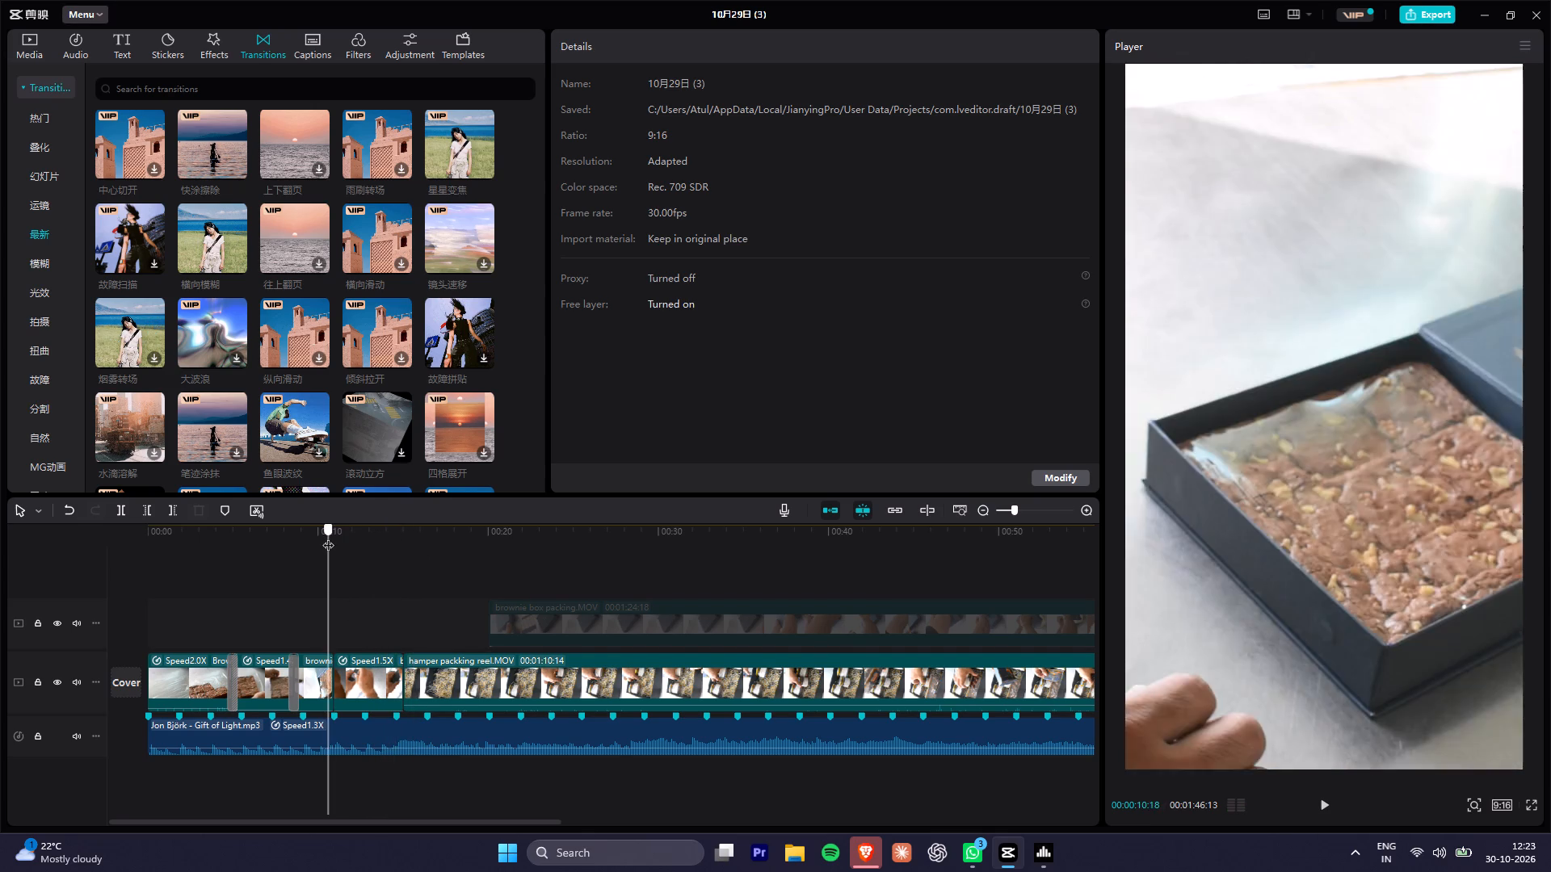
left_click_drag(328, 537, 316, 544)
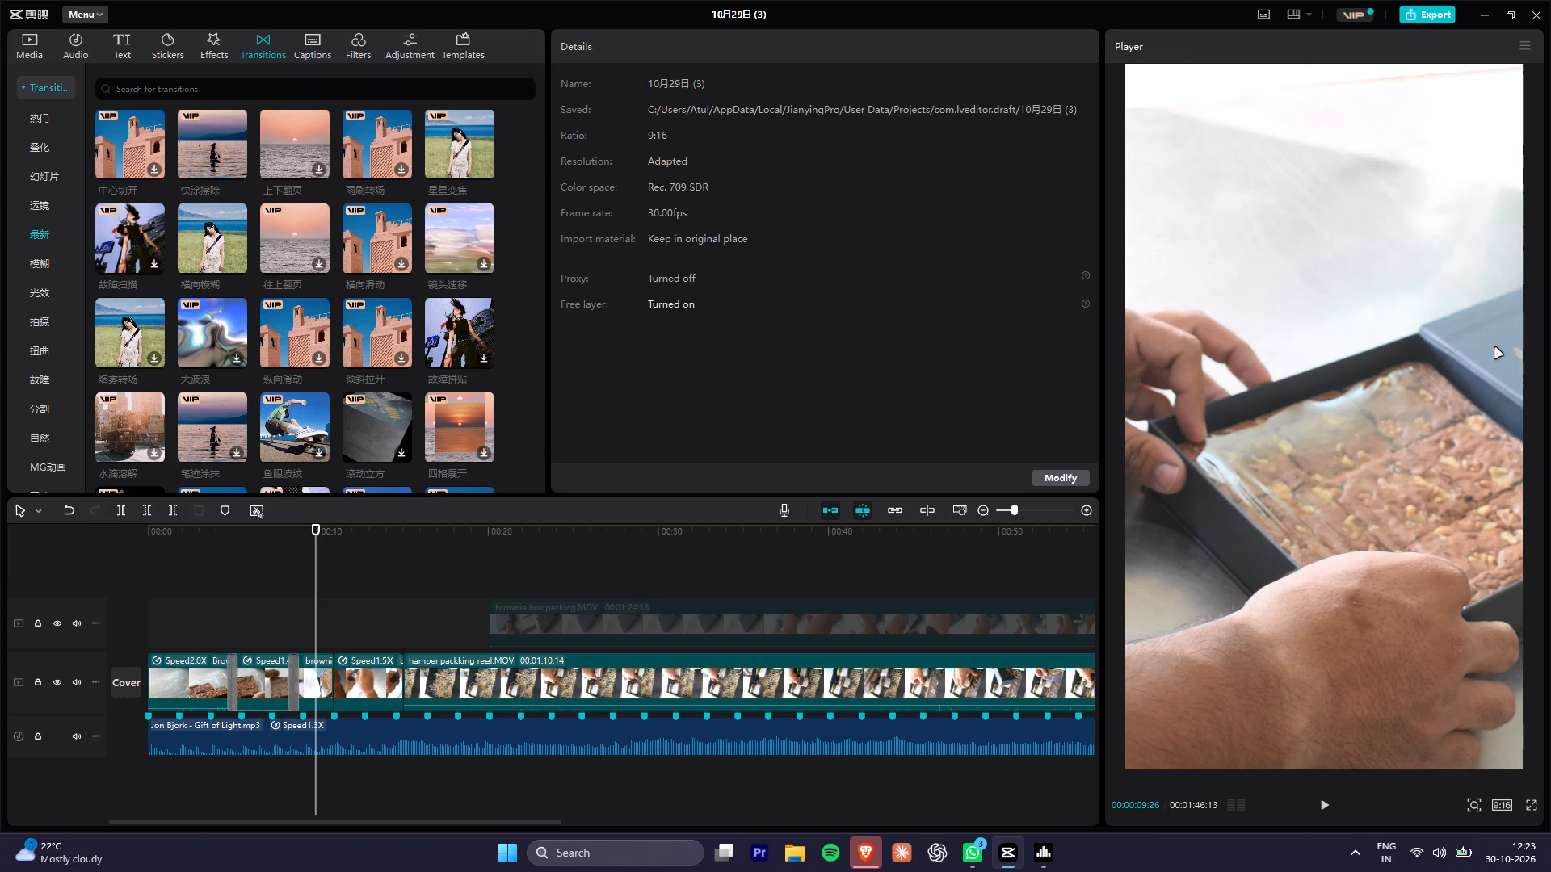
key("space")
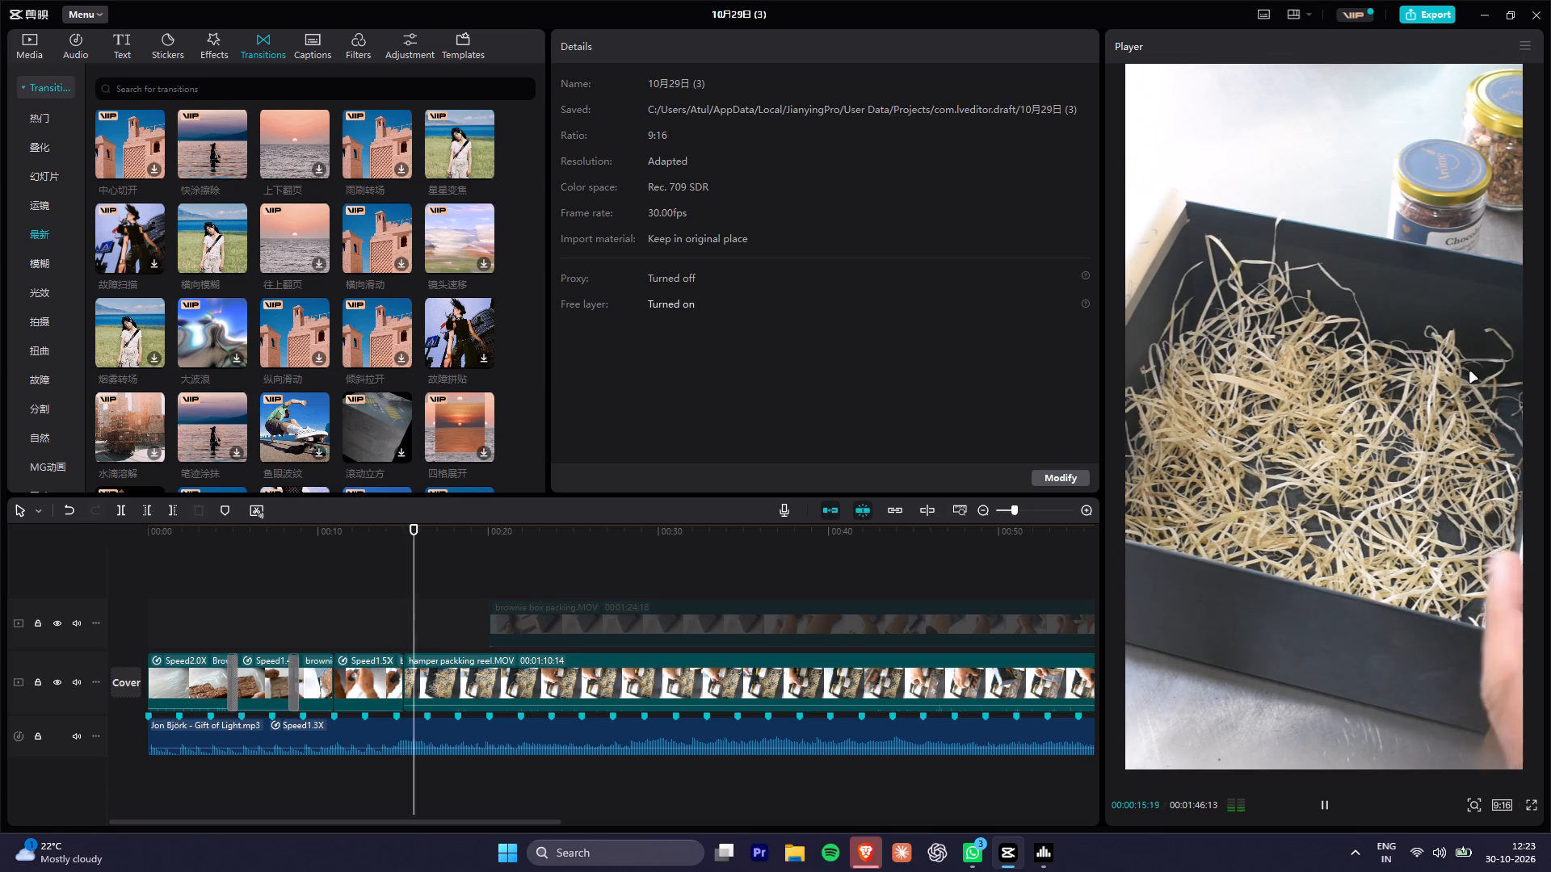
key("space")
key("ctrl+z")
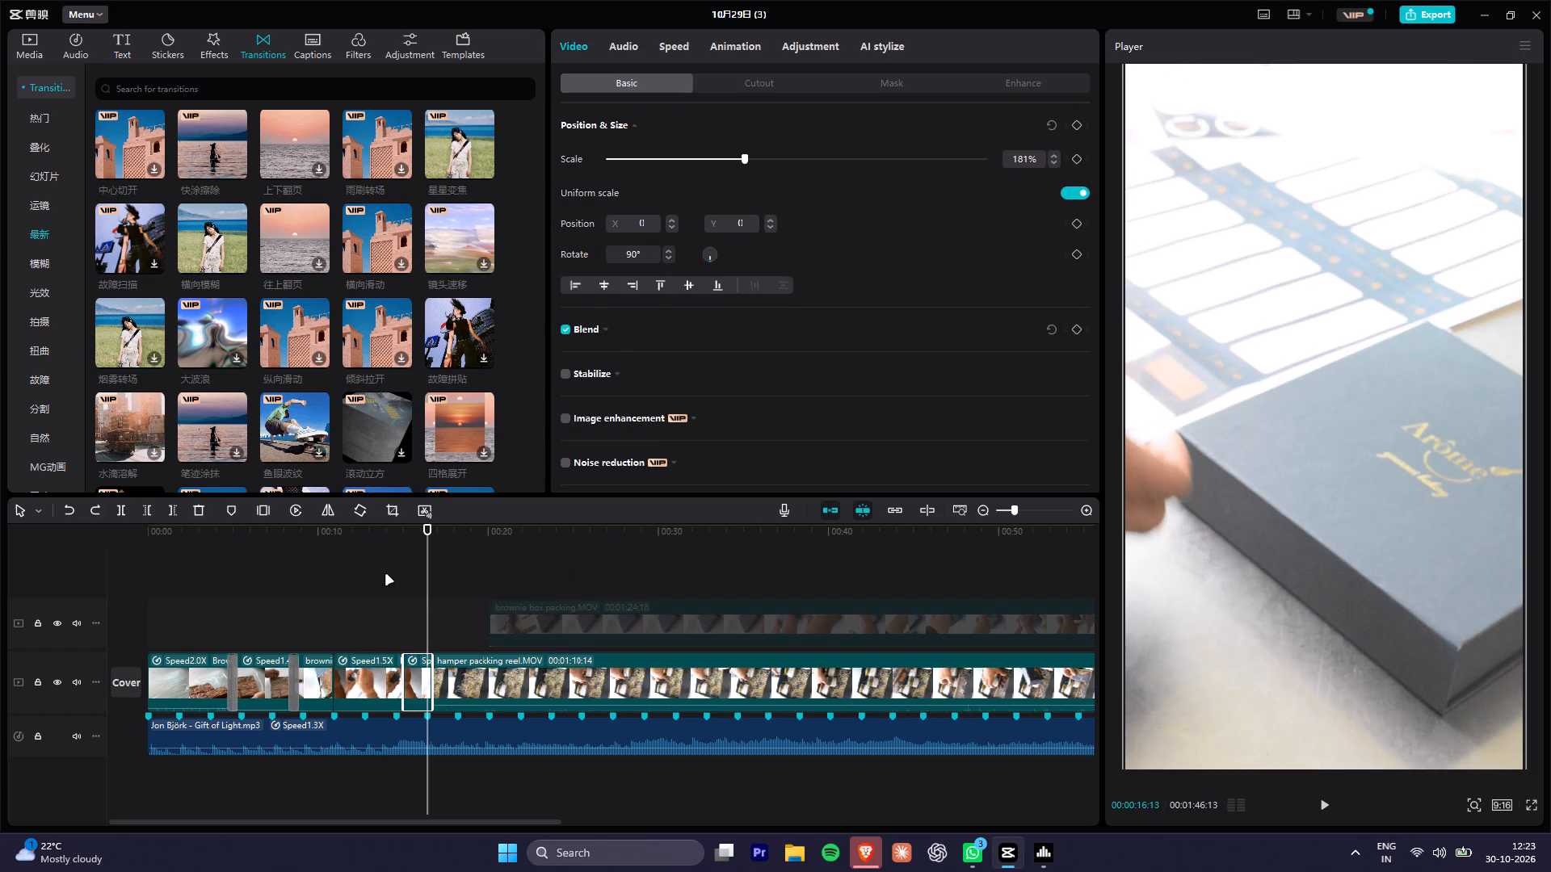
Replay the 0.8X box-closing clip and compare it with the earlier 1.5X box packing shots.
left_click(384, 538)
key("space")
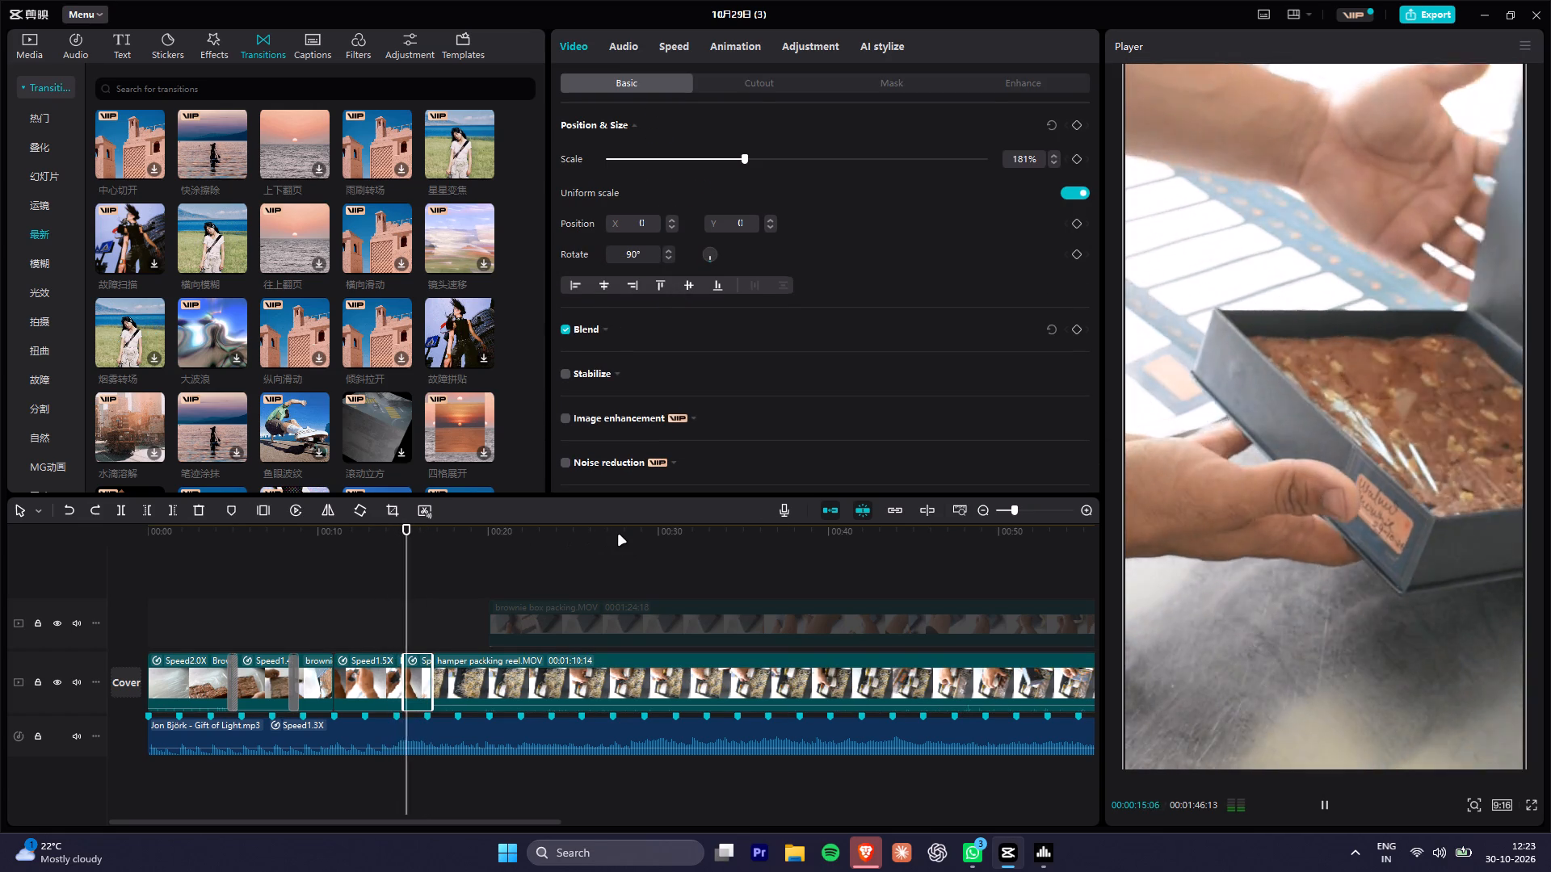
key("space")
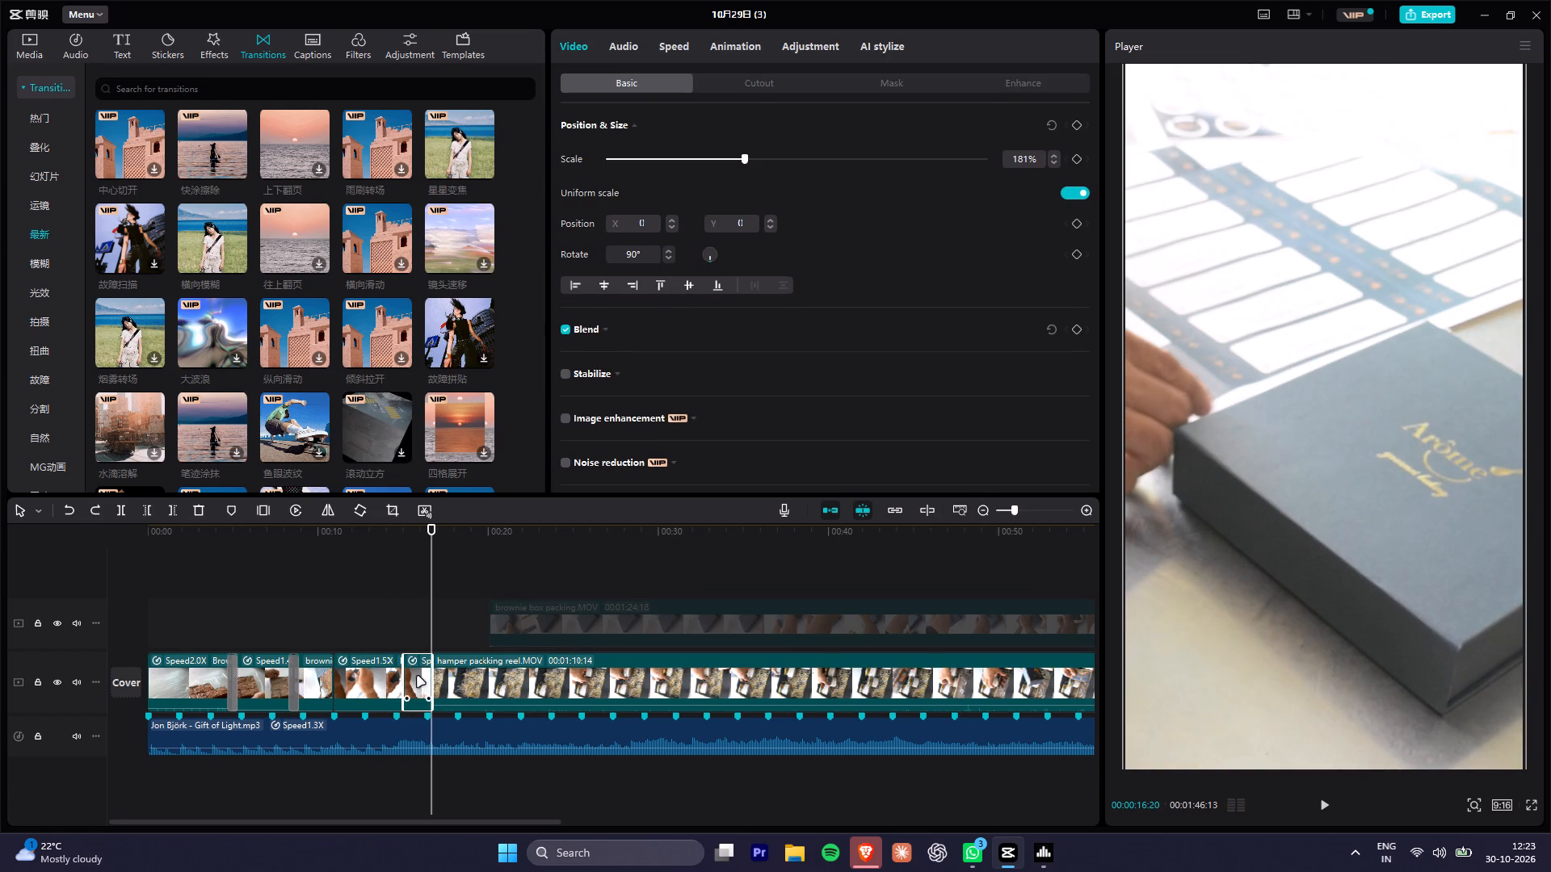
left_click_drag(396, 529, 403, 530)
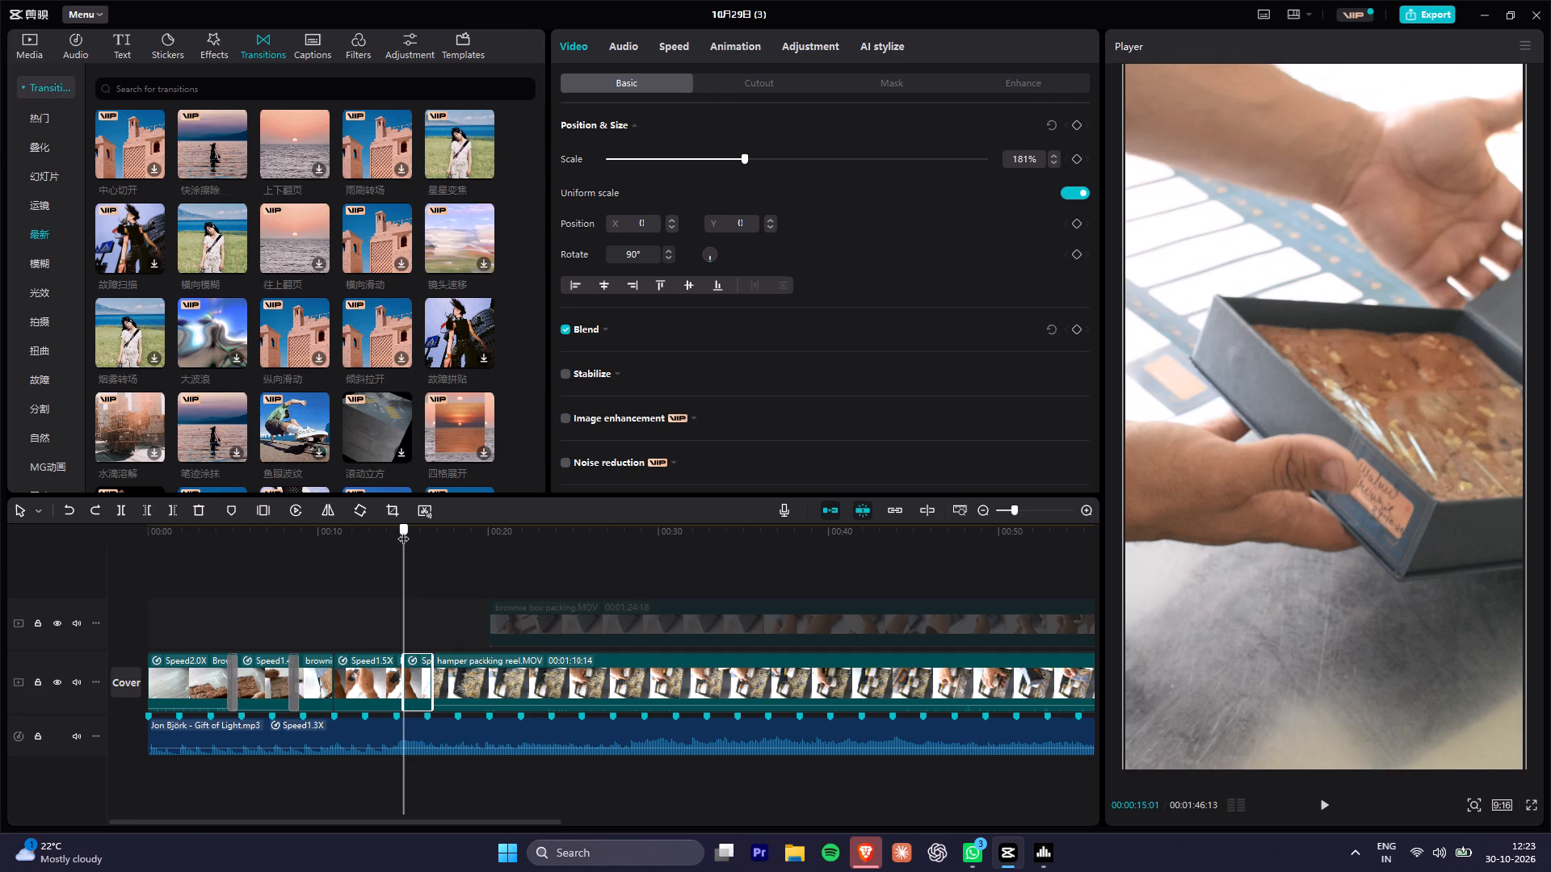
left_click_drag(403, 530, 406, 530)
left_click_drag(321, 535, 322, 535)
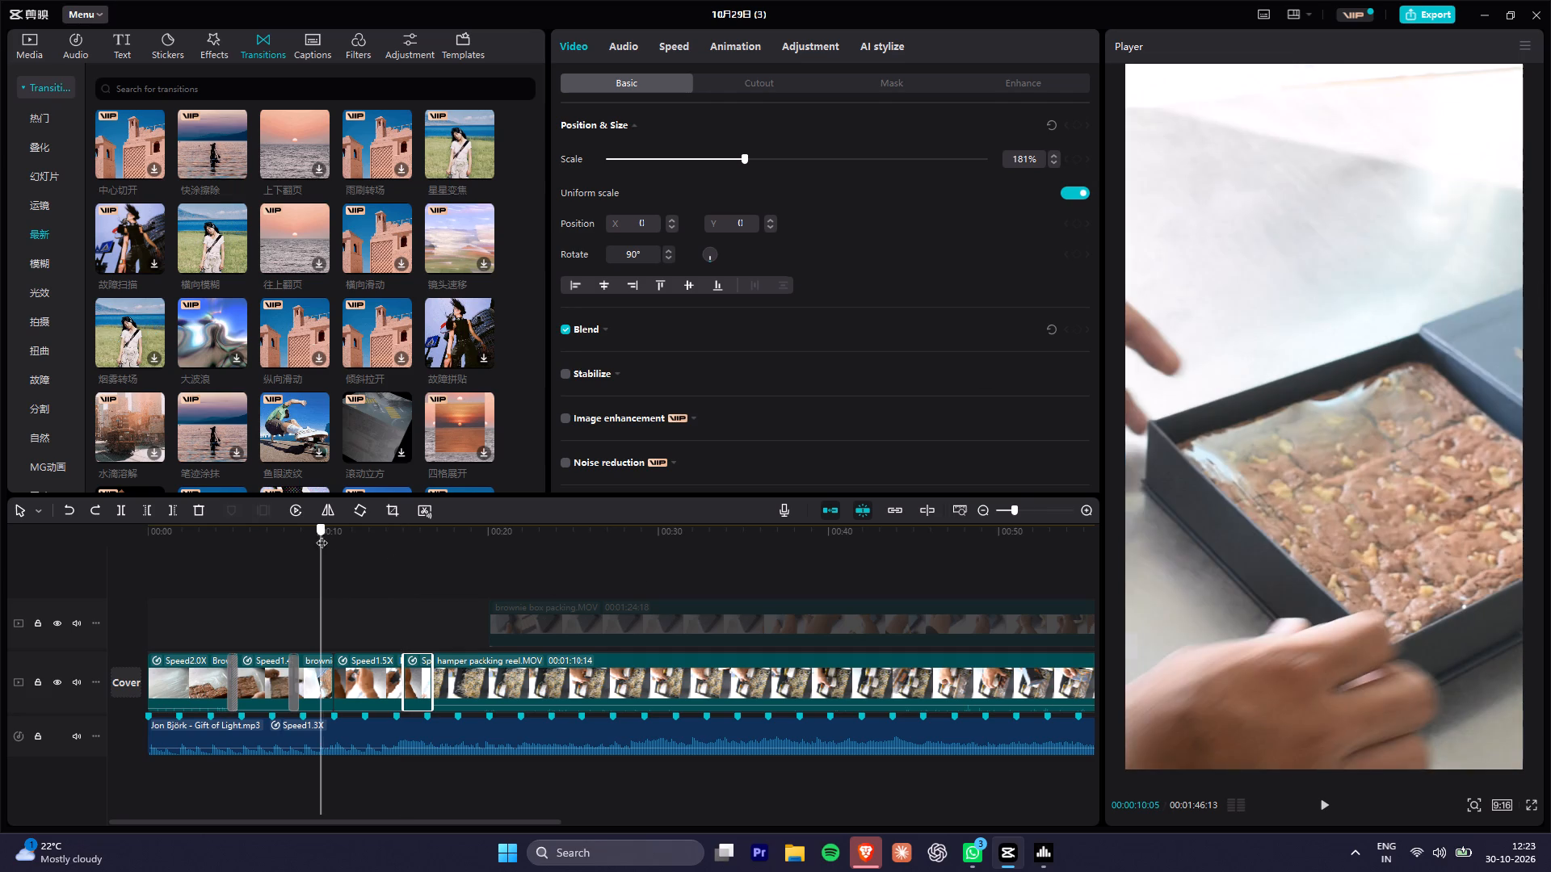
left_click_drag(322, 535, 389, 532)
Delete the 1.5X brownie box packing clip between the boxed-brownie shot and the 0.8X clip, and play back the new join.
left_click_drag(359, 616, 371, 683)
left_click(371, 683)
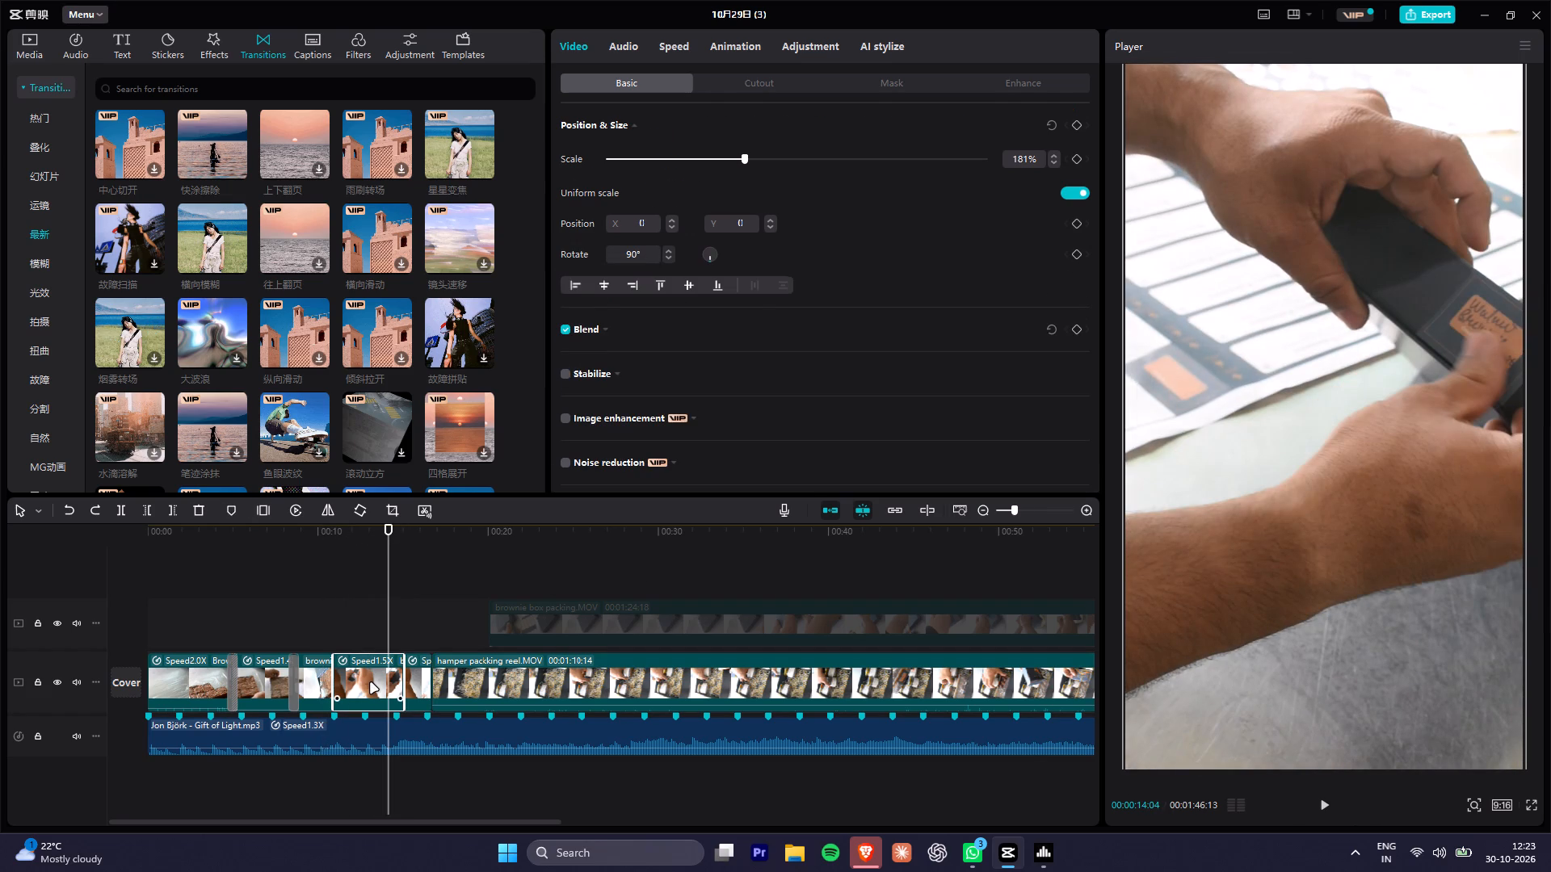
key("Delete")
left_click(313, 545)
key("space")
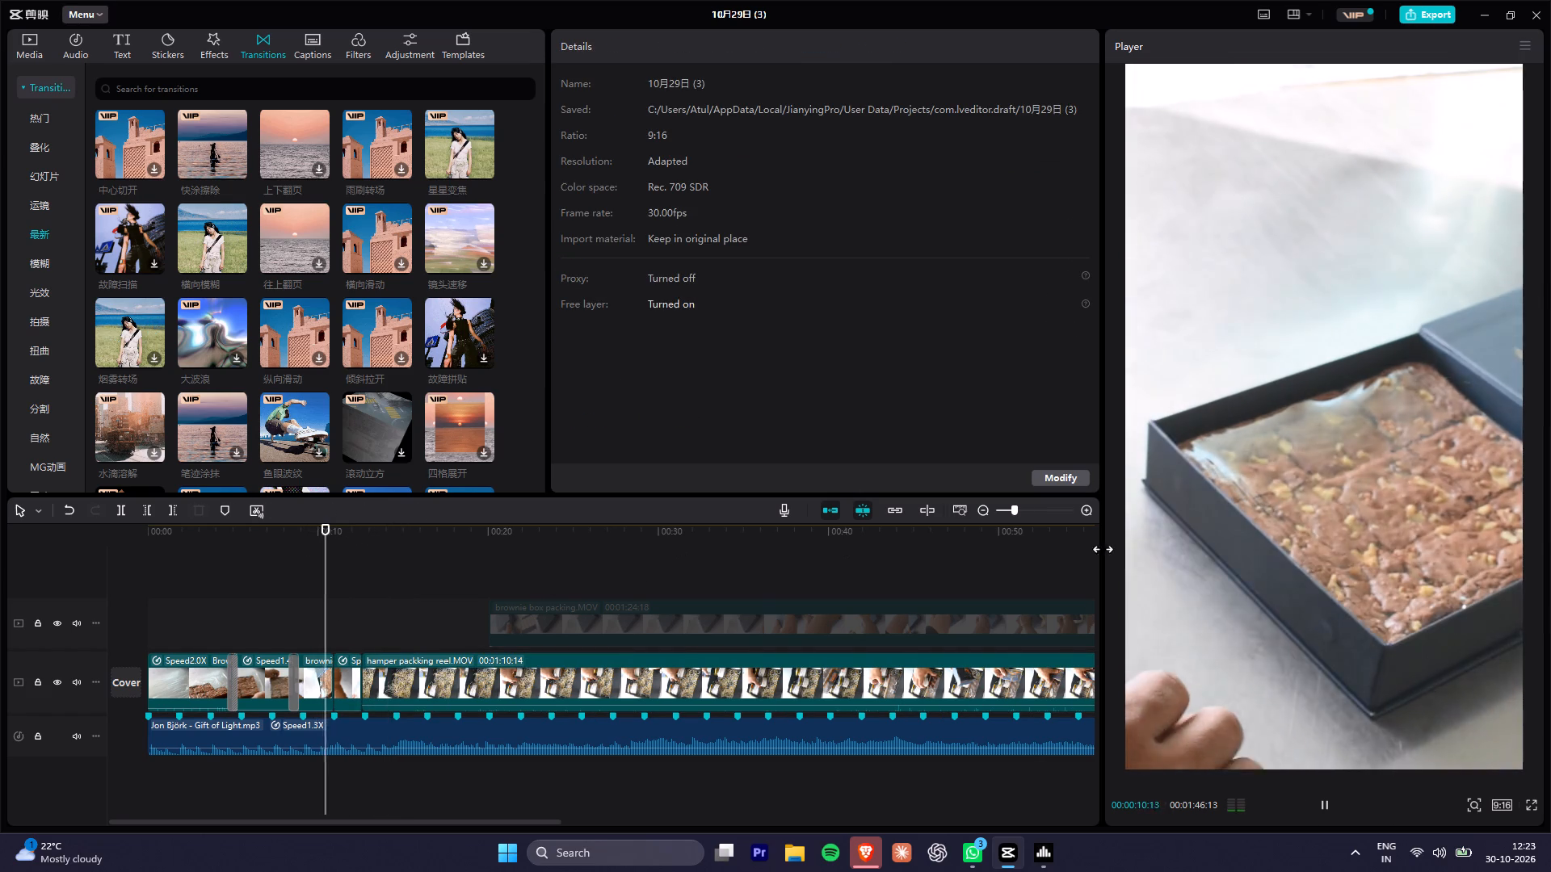
key("space")
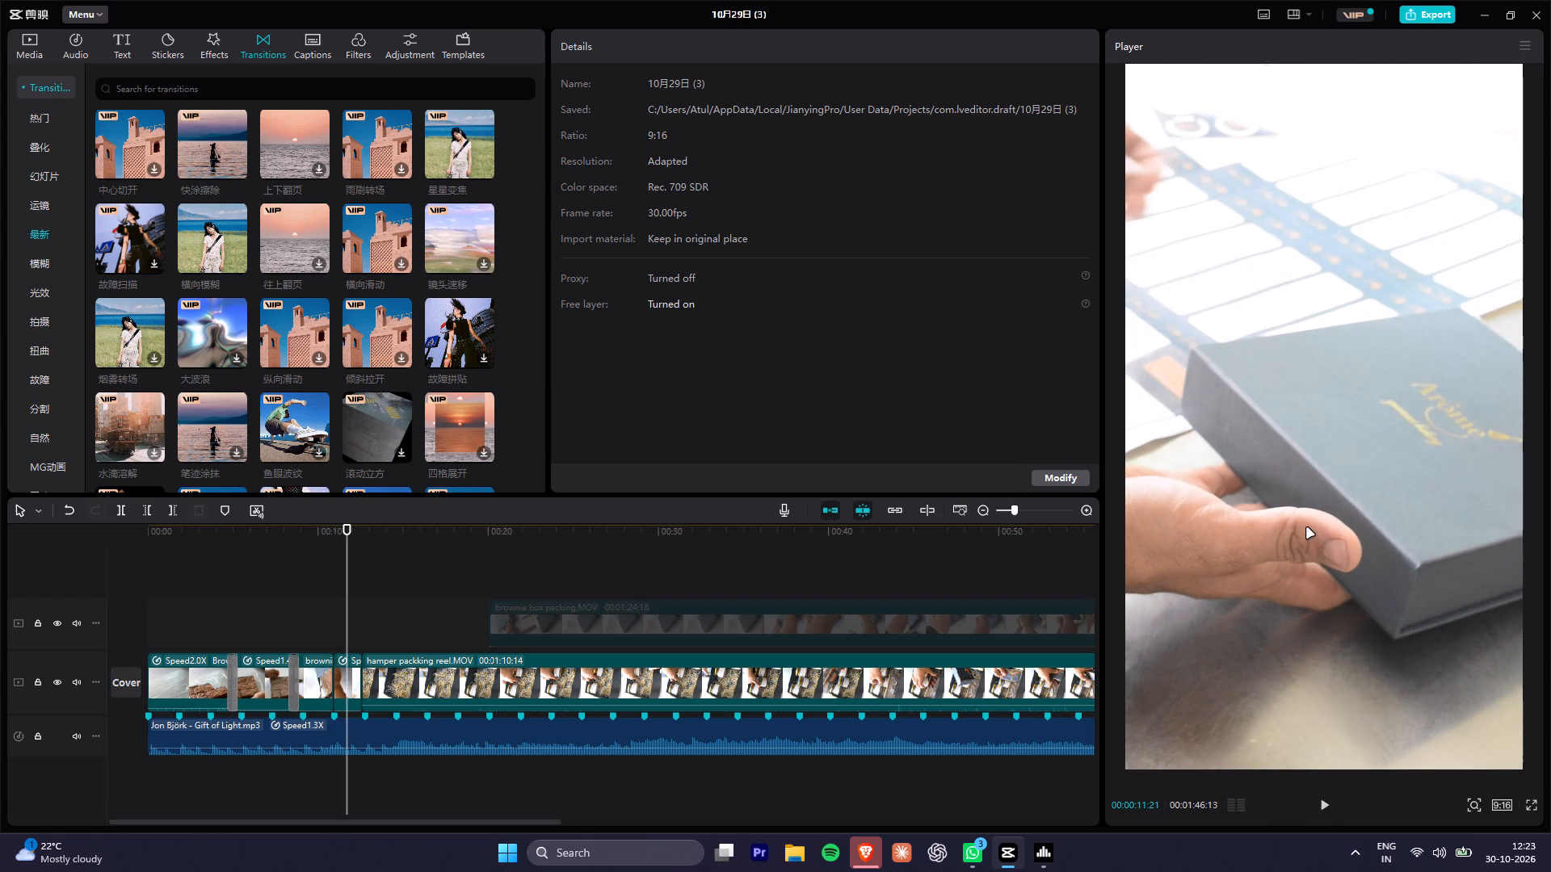
left_click(313, 536)
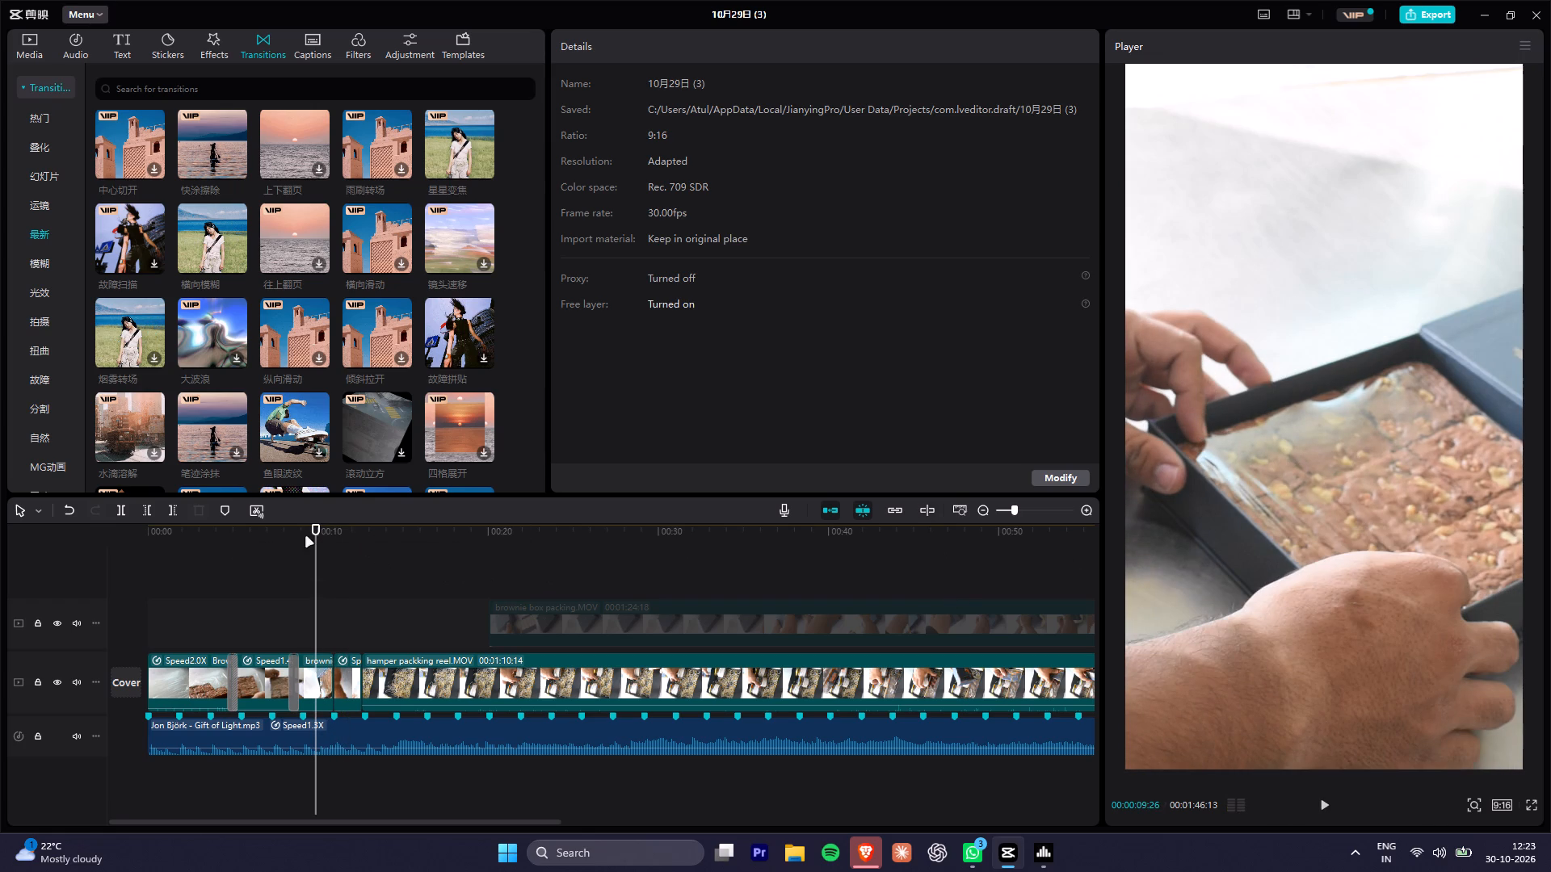
Play back and scrub the join between the boxed-brownie shot, the box-closing 0.8X clip and the hamper reel start.
left_click_drag(326, 539, 336, 539)
key("space")
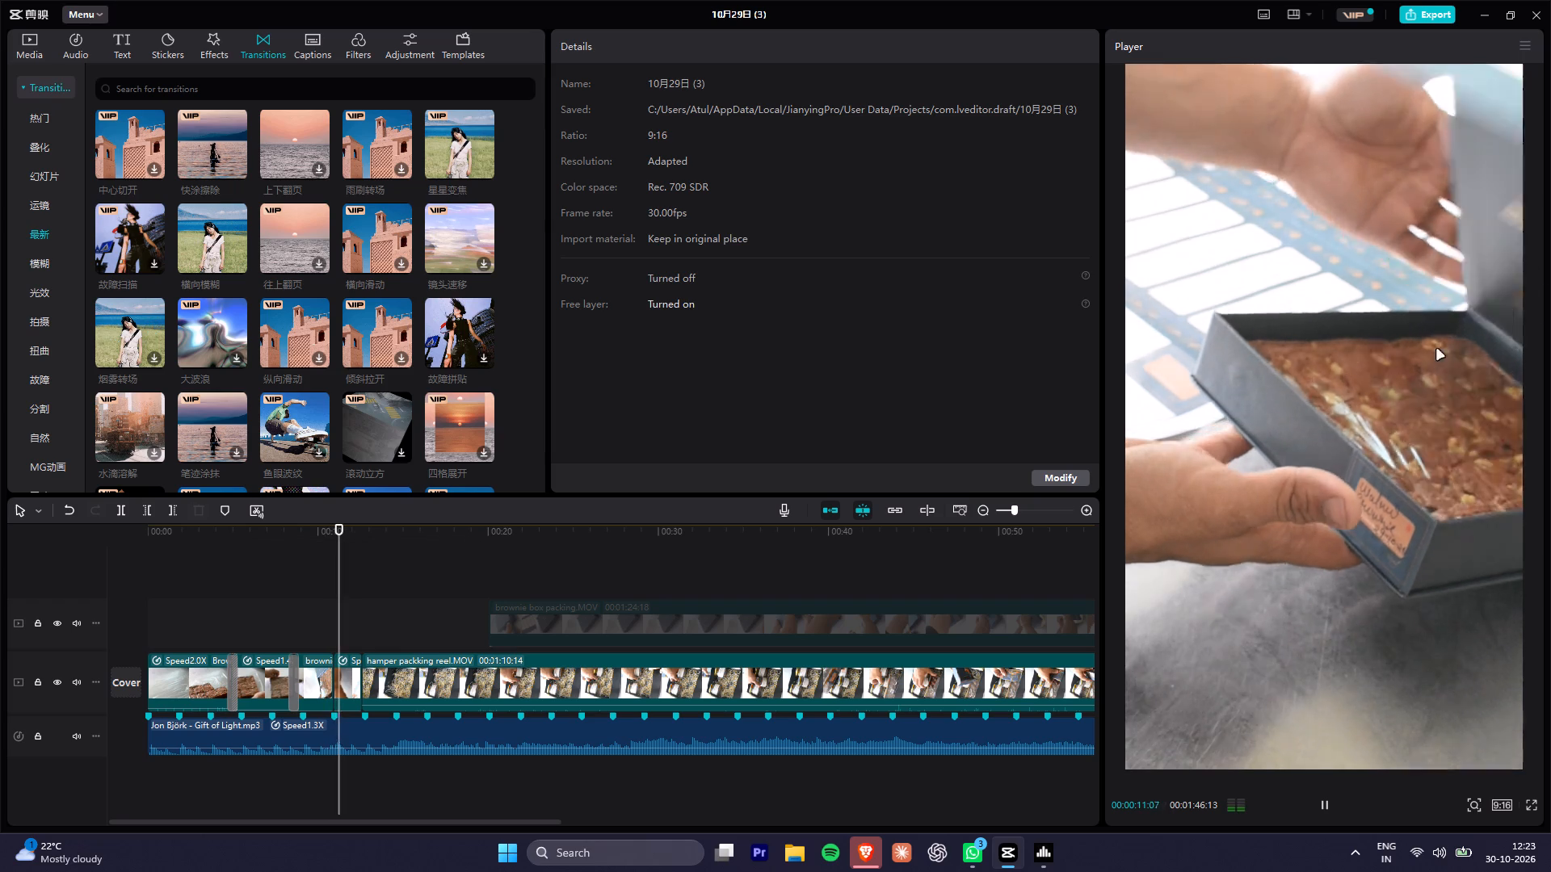
key("space")
left_click(308, 539)
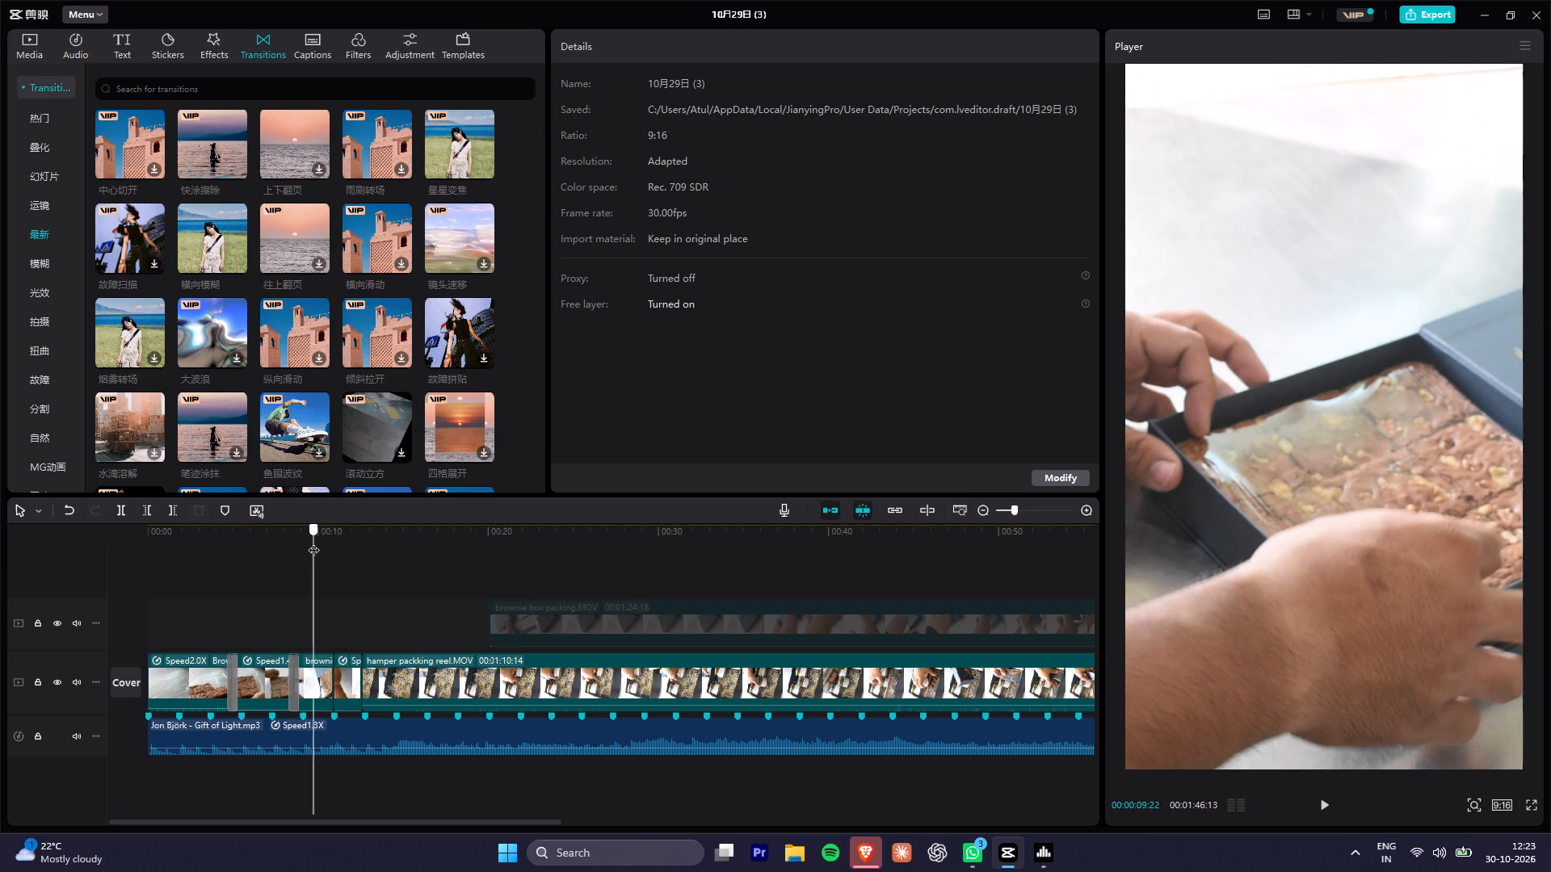
key("space")
key("space")
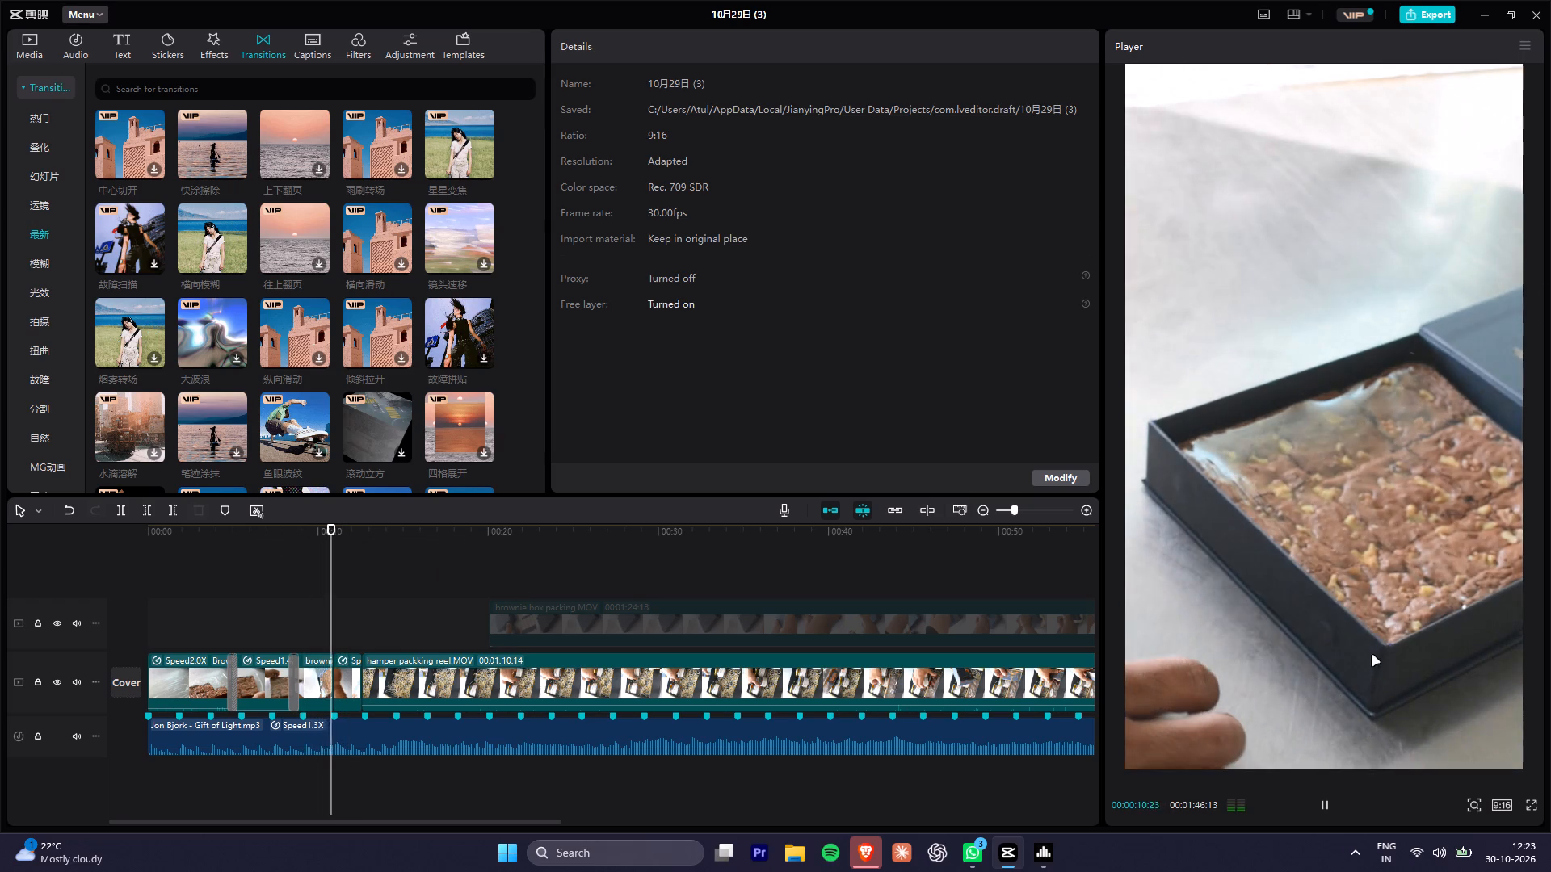
key("space")
key("space")
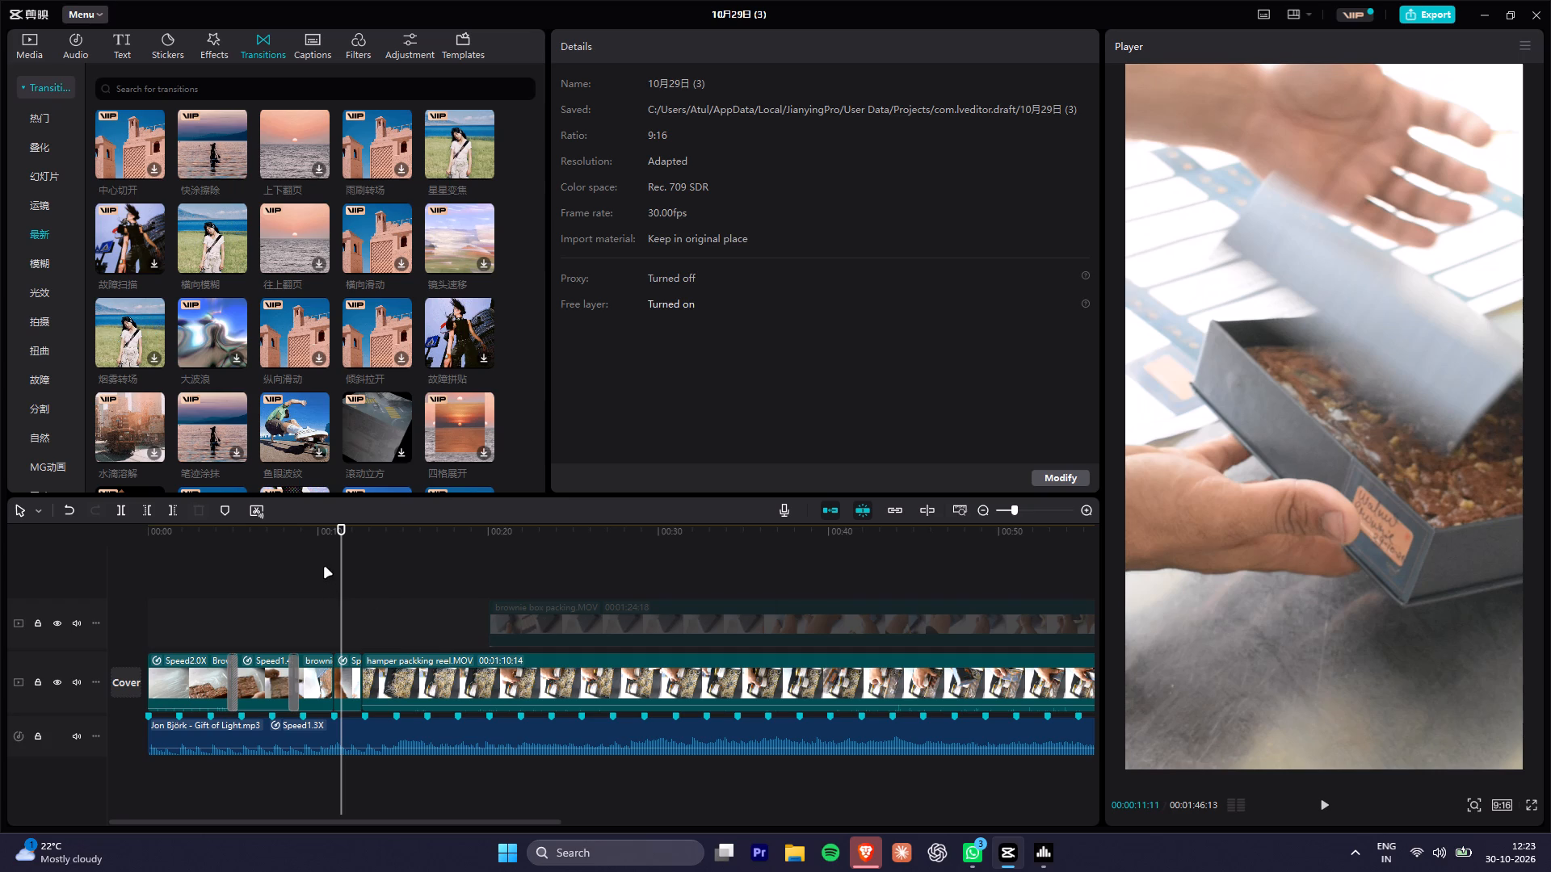
left_click_drag(321, 538, 325, 537)
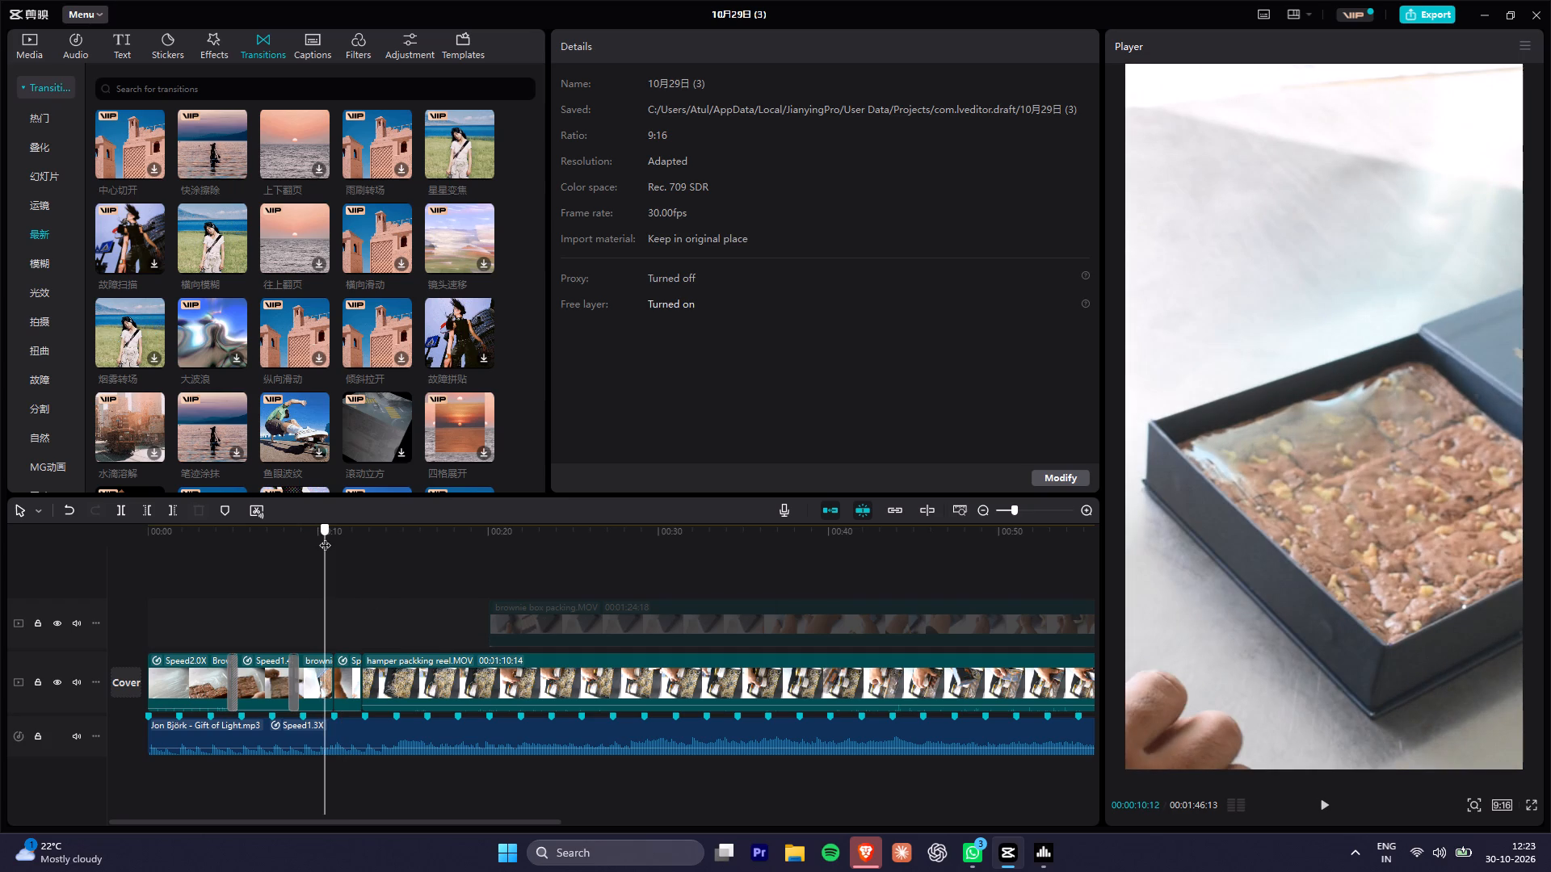
left_click_drag(325, 537, 330, 535)
left_click(330, 535)
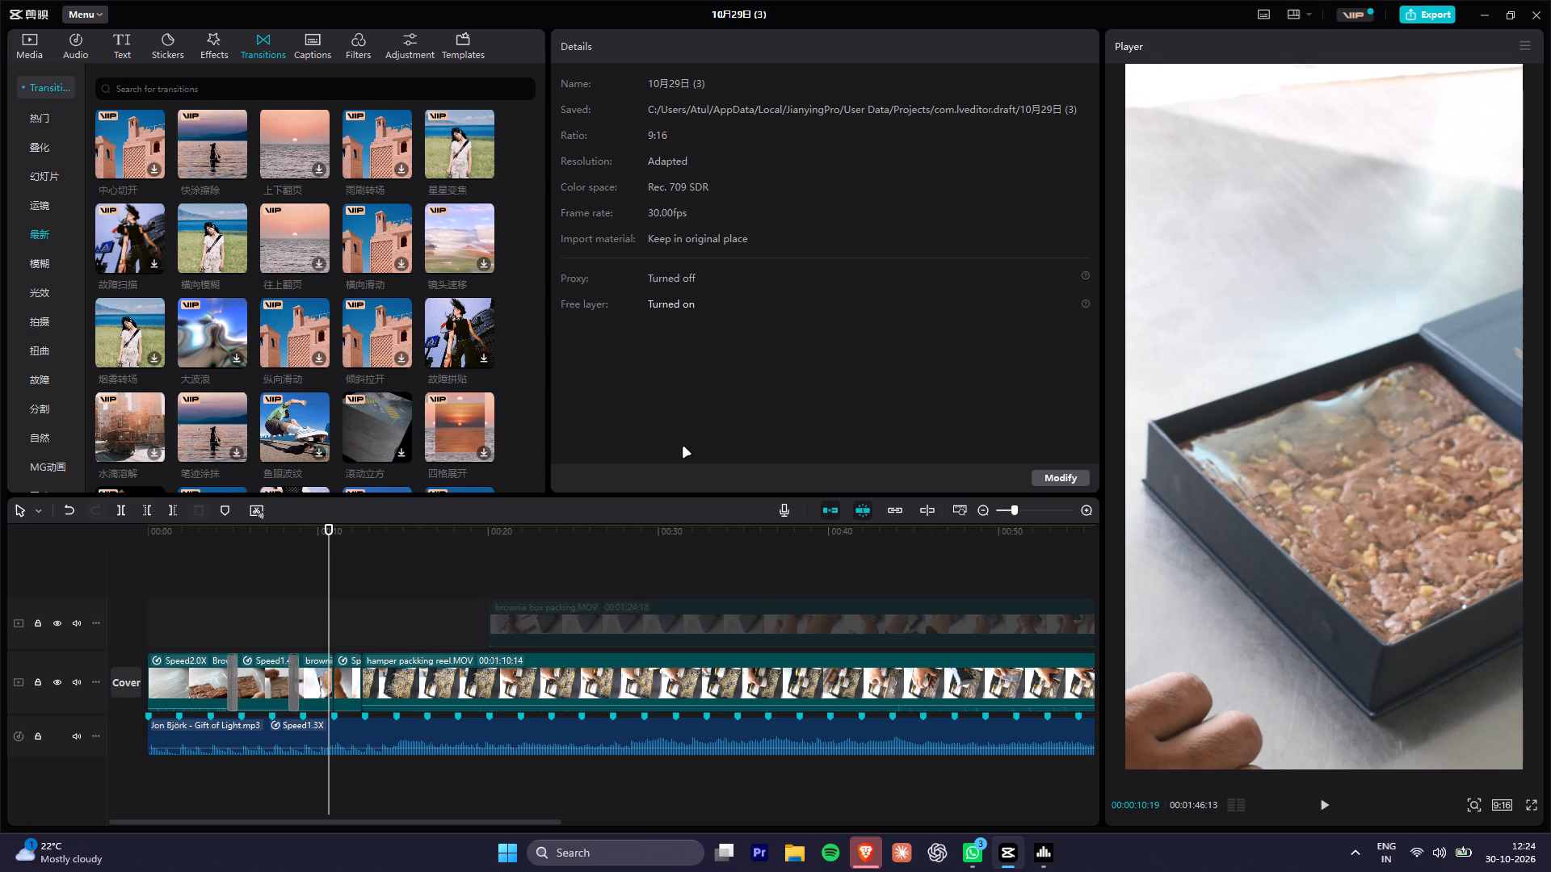
left_click_drag(312, 539, 367, 553)
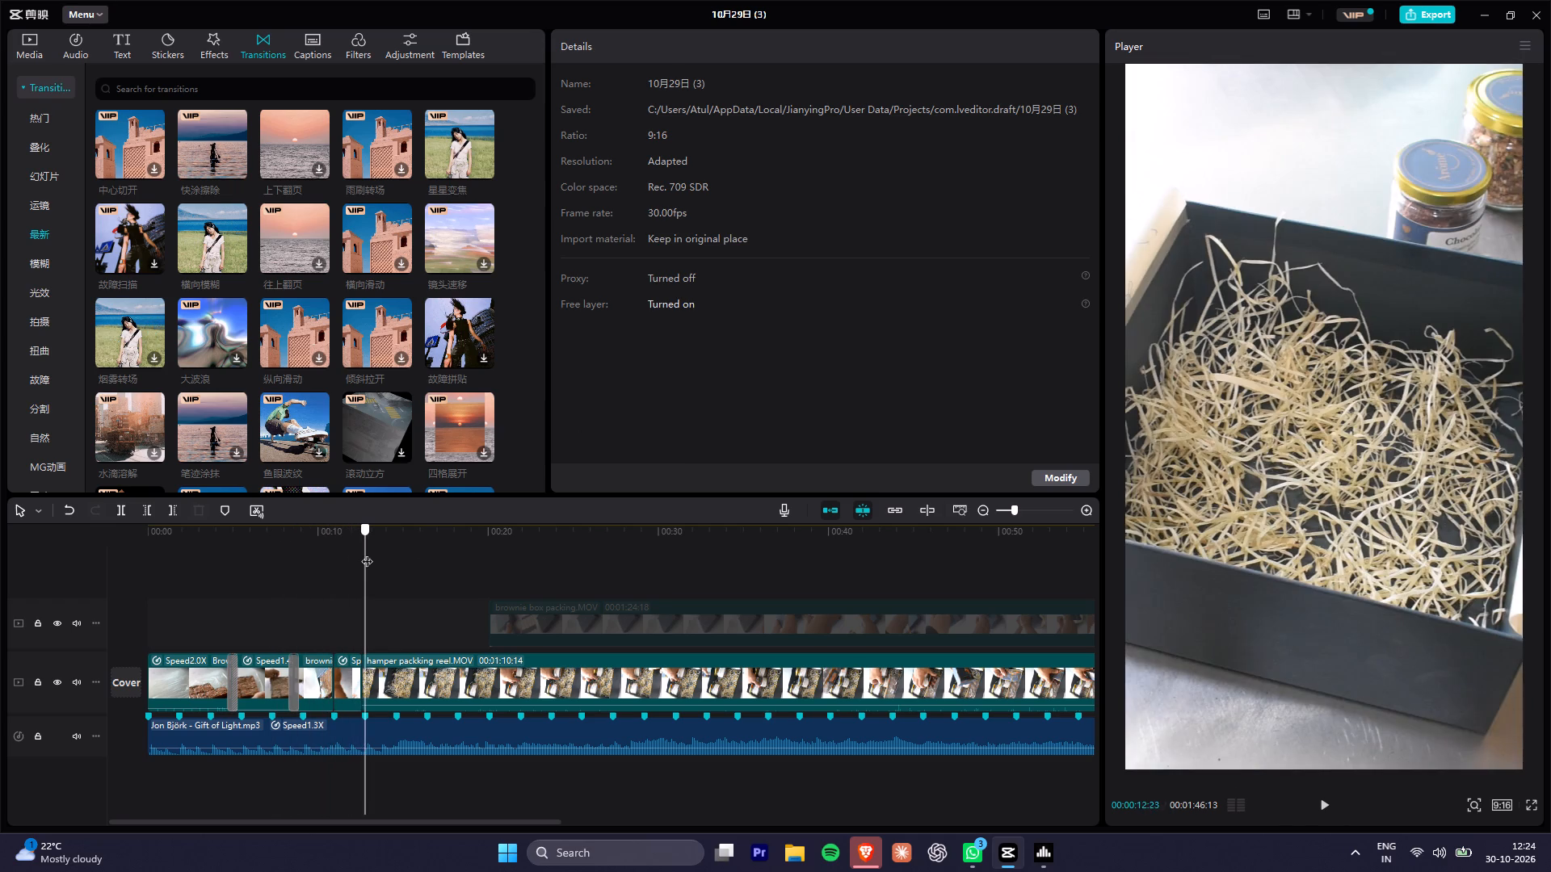
left_click_drag(367, 553, 351, 554)
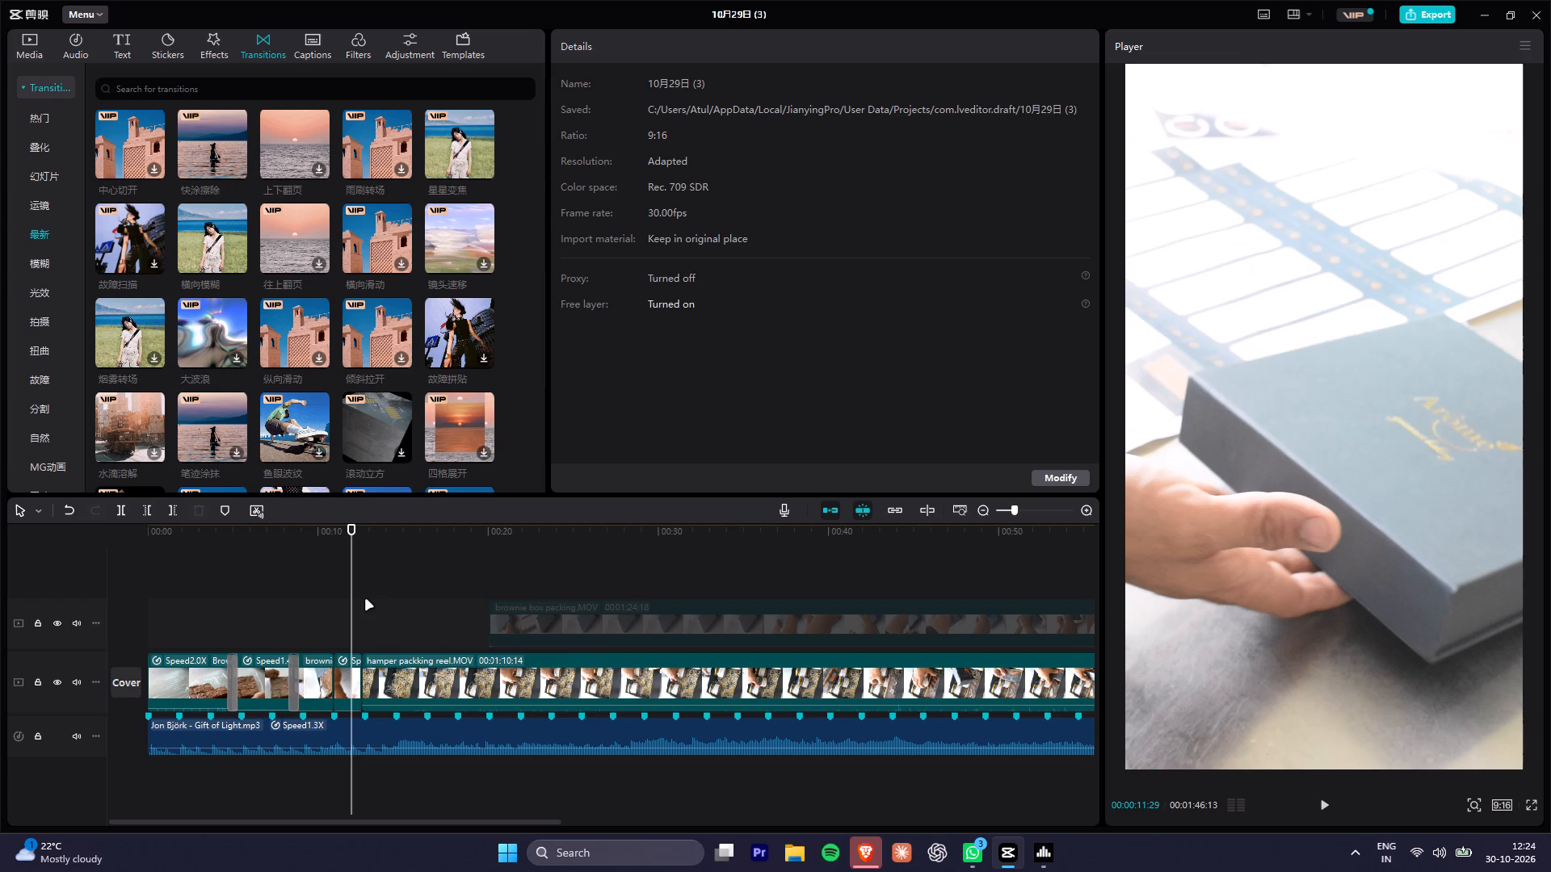
Undo the deletion of the 1.5X brownie box packing clip and check the restored section before the 0.8X clip.
key("ctrl+z")
left_click_drag(370, 533, 406, 539)
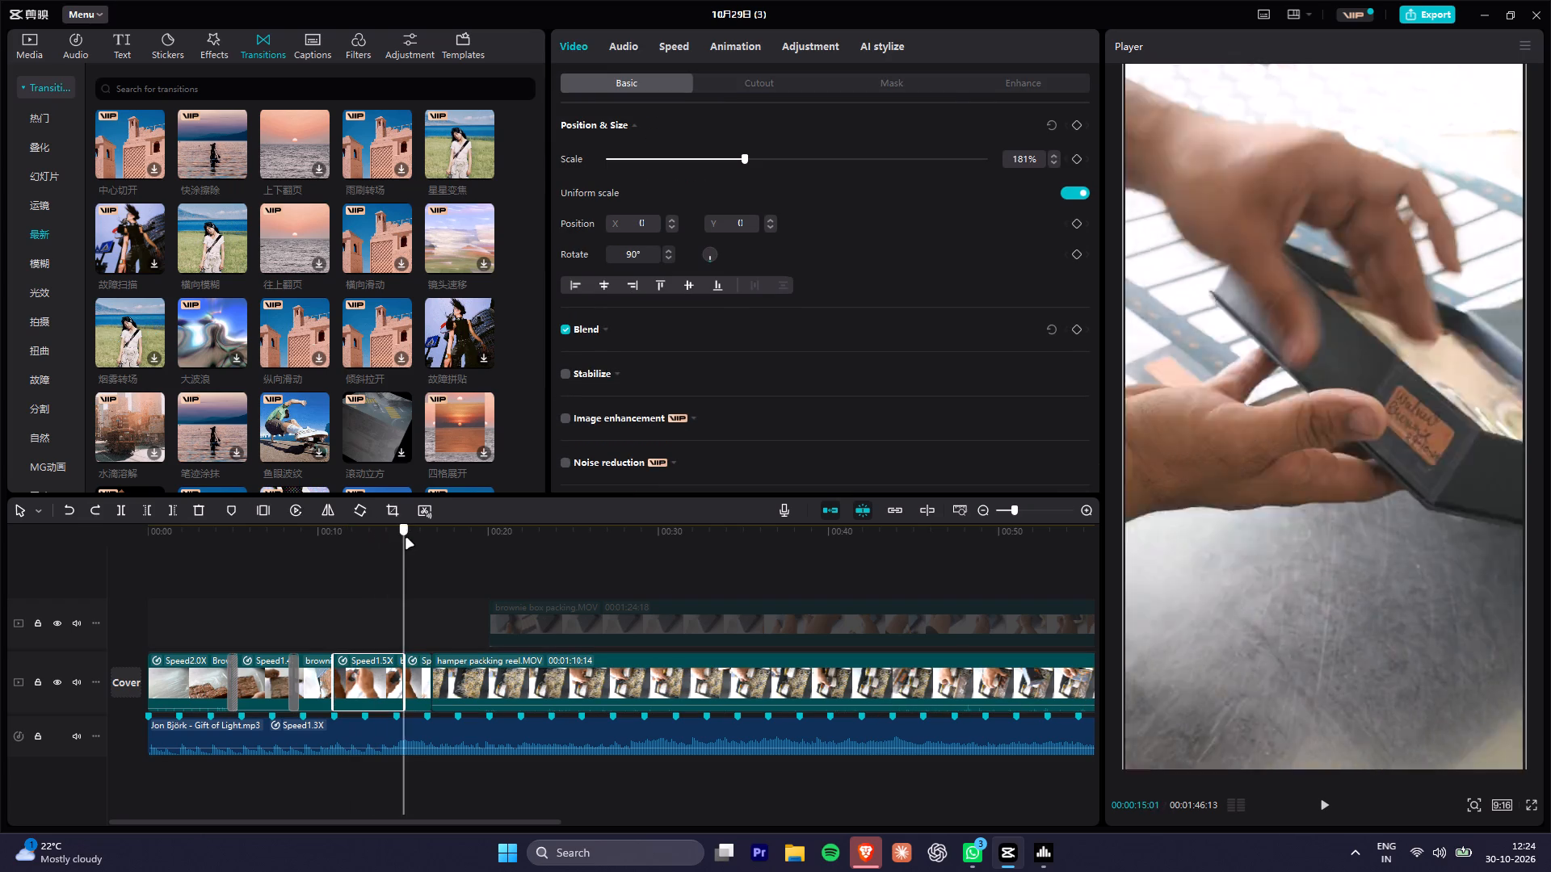
left_click_drag(406, 539, 417, 540)
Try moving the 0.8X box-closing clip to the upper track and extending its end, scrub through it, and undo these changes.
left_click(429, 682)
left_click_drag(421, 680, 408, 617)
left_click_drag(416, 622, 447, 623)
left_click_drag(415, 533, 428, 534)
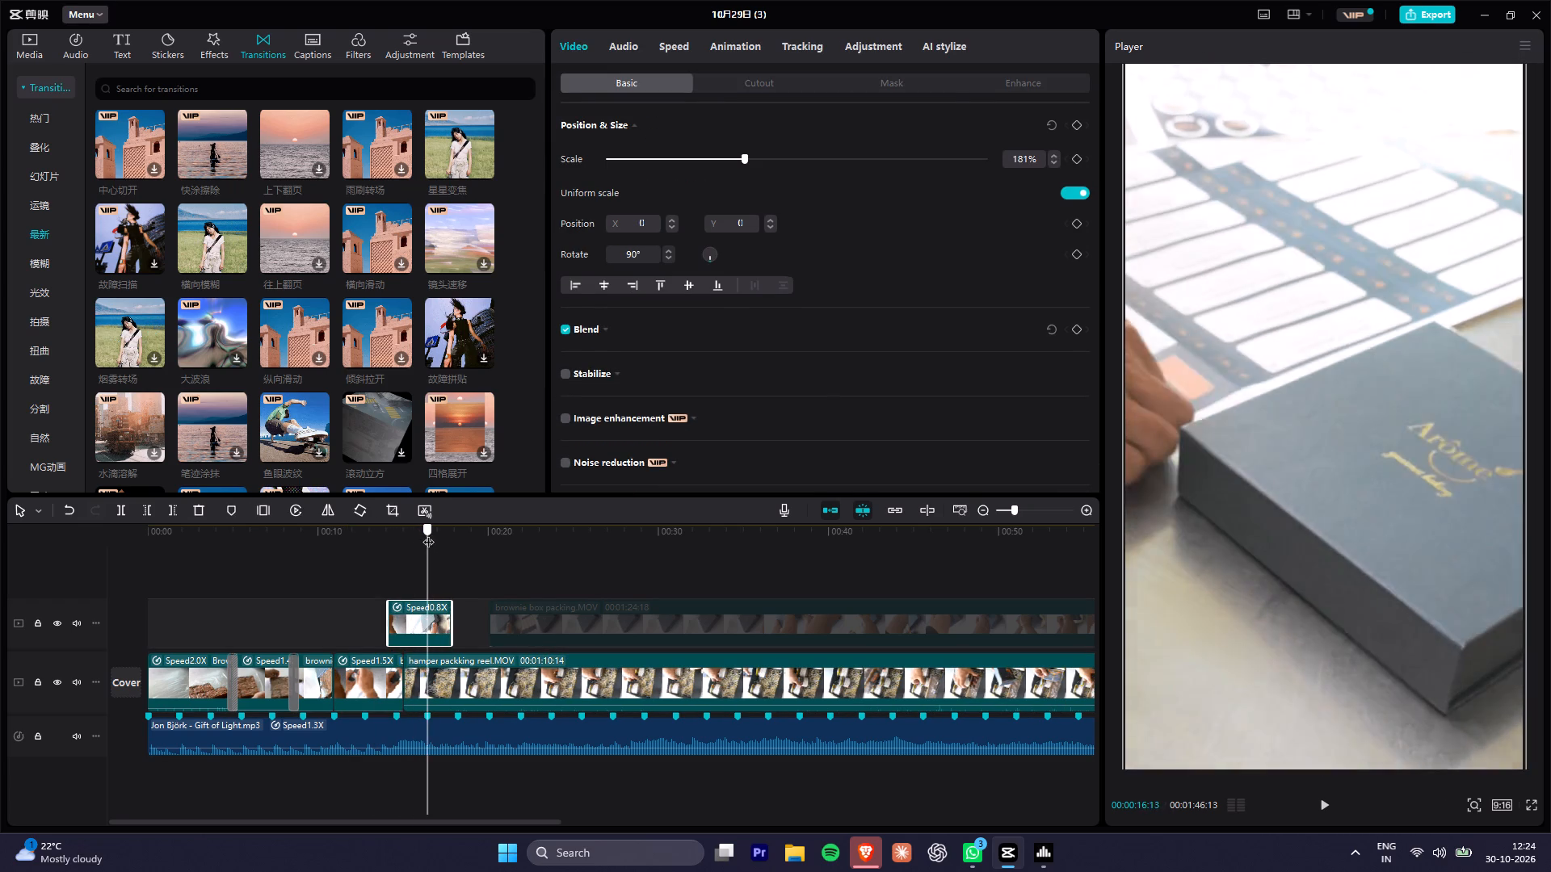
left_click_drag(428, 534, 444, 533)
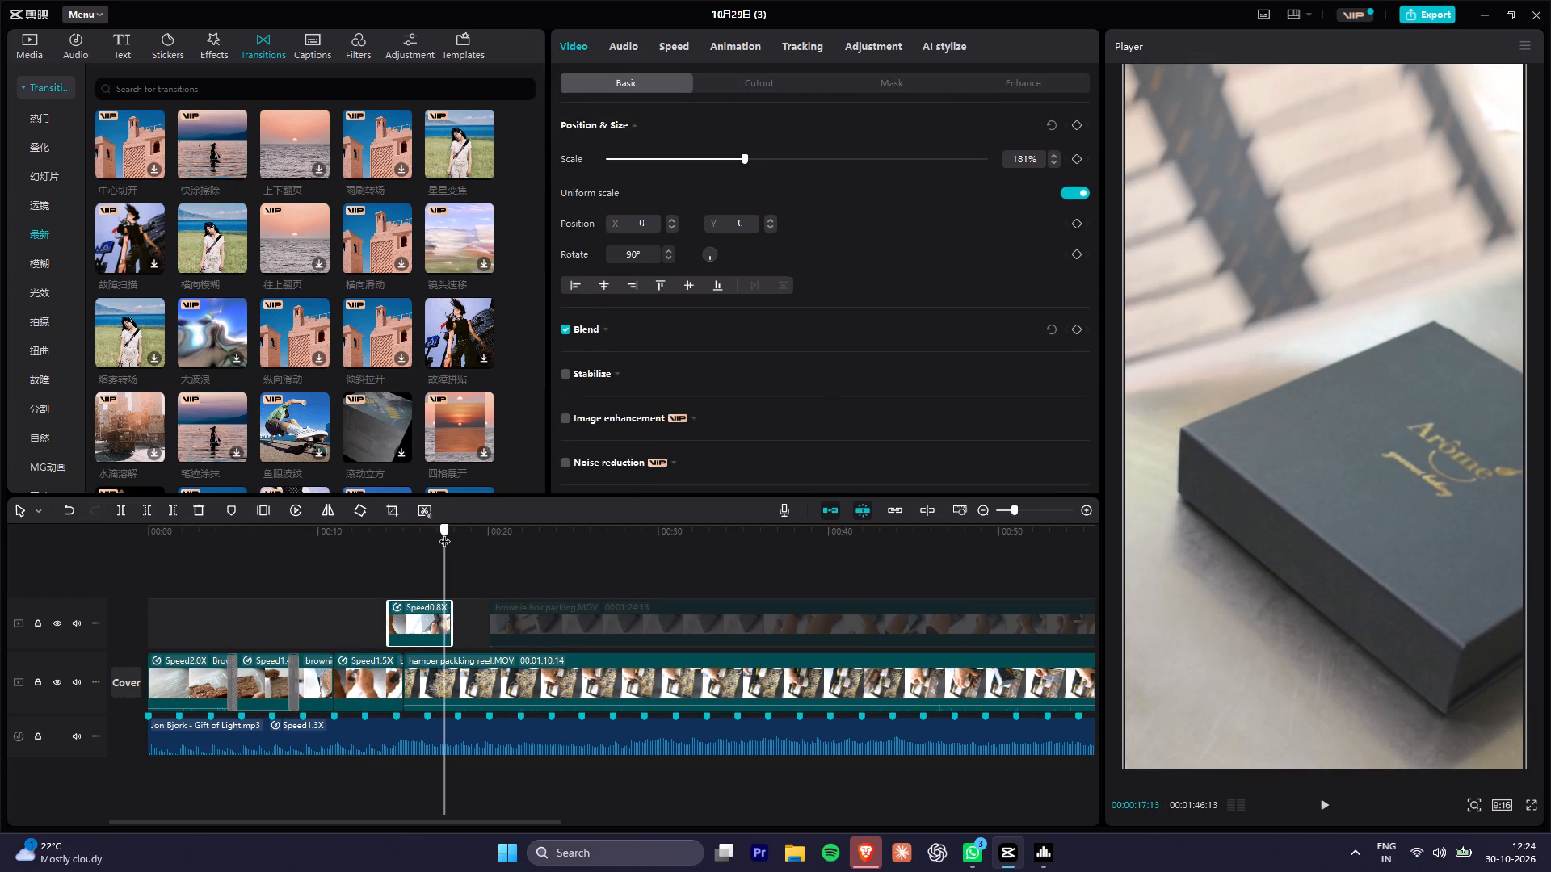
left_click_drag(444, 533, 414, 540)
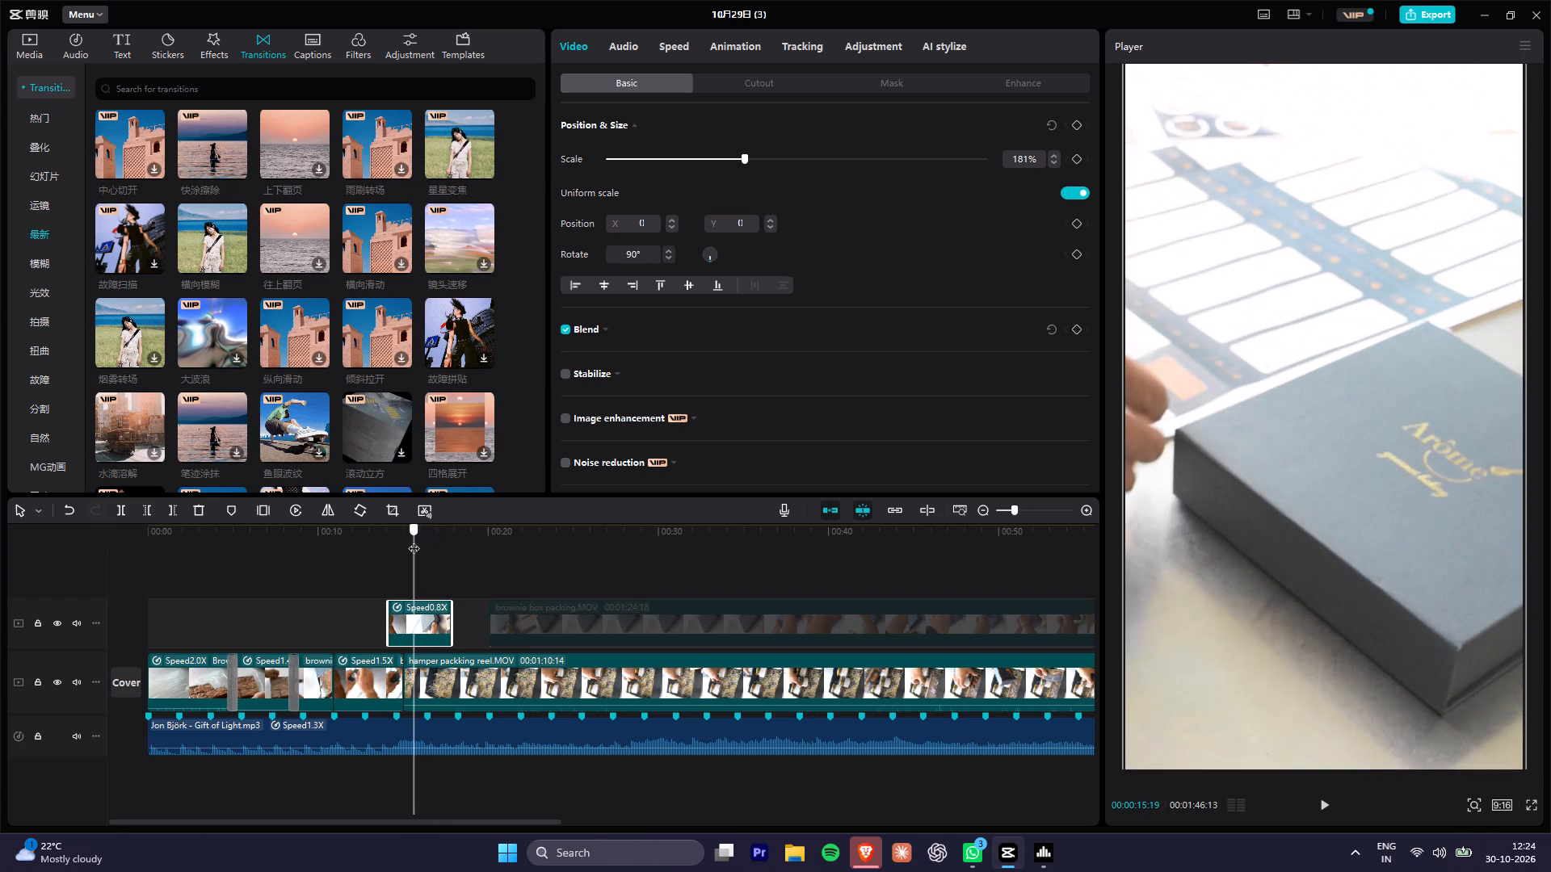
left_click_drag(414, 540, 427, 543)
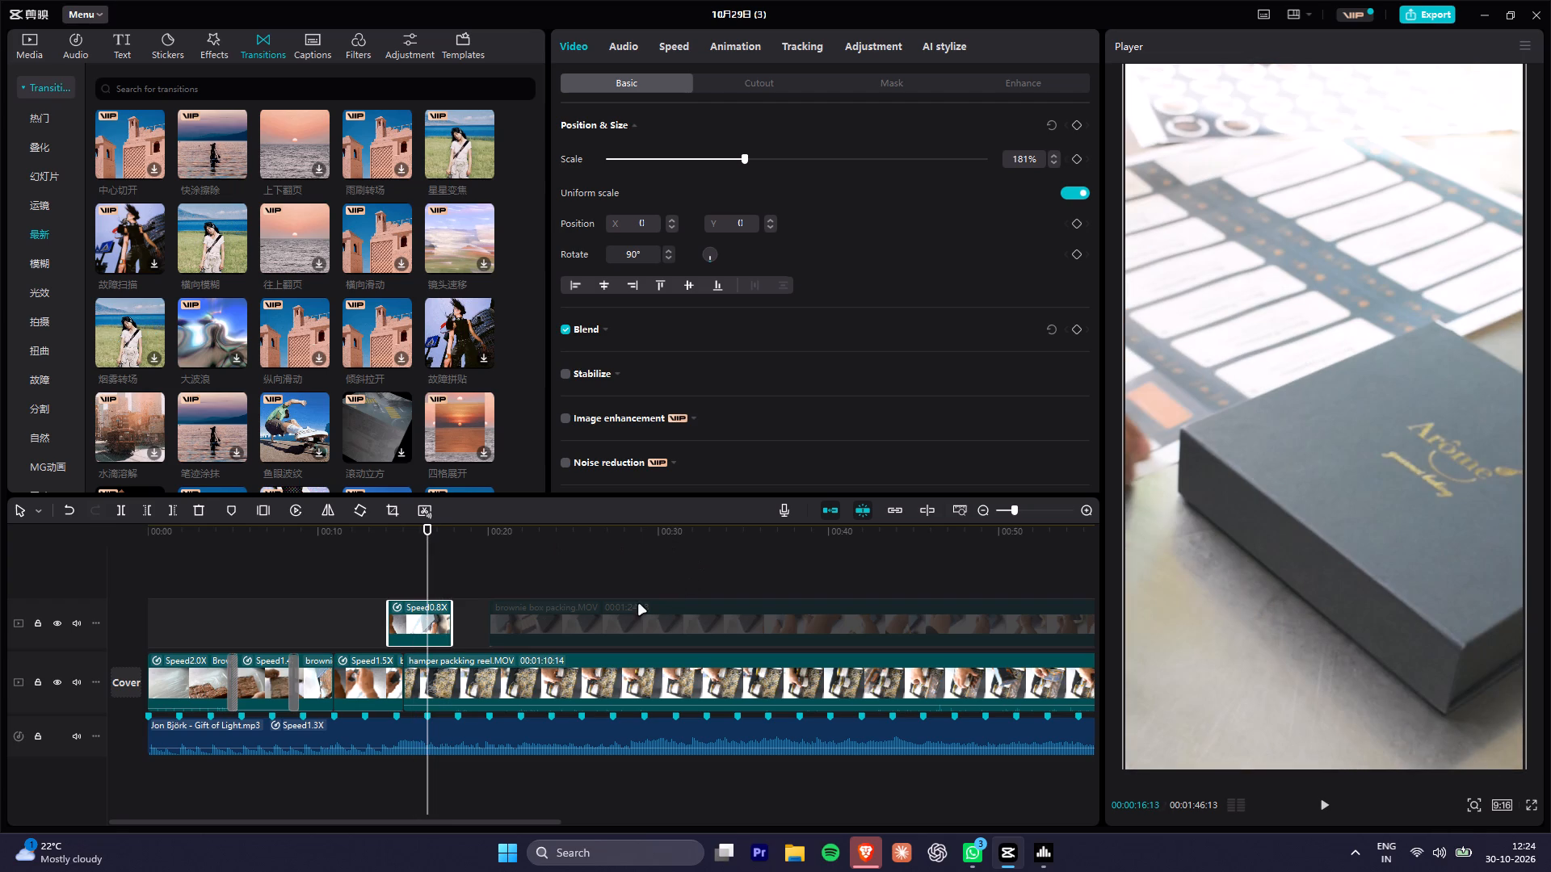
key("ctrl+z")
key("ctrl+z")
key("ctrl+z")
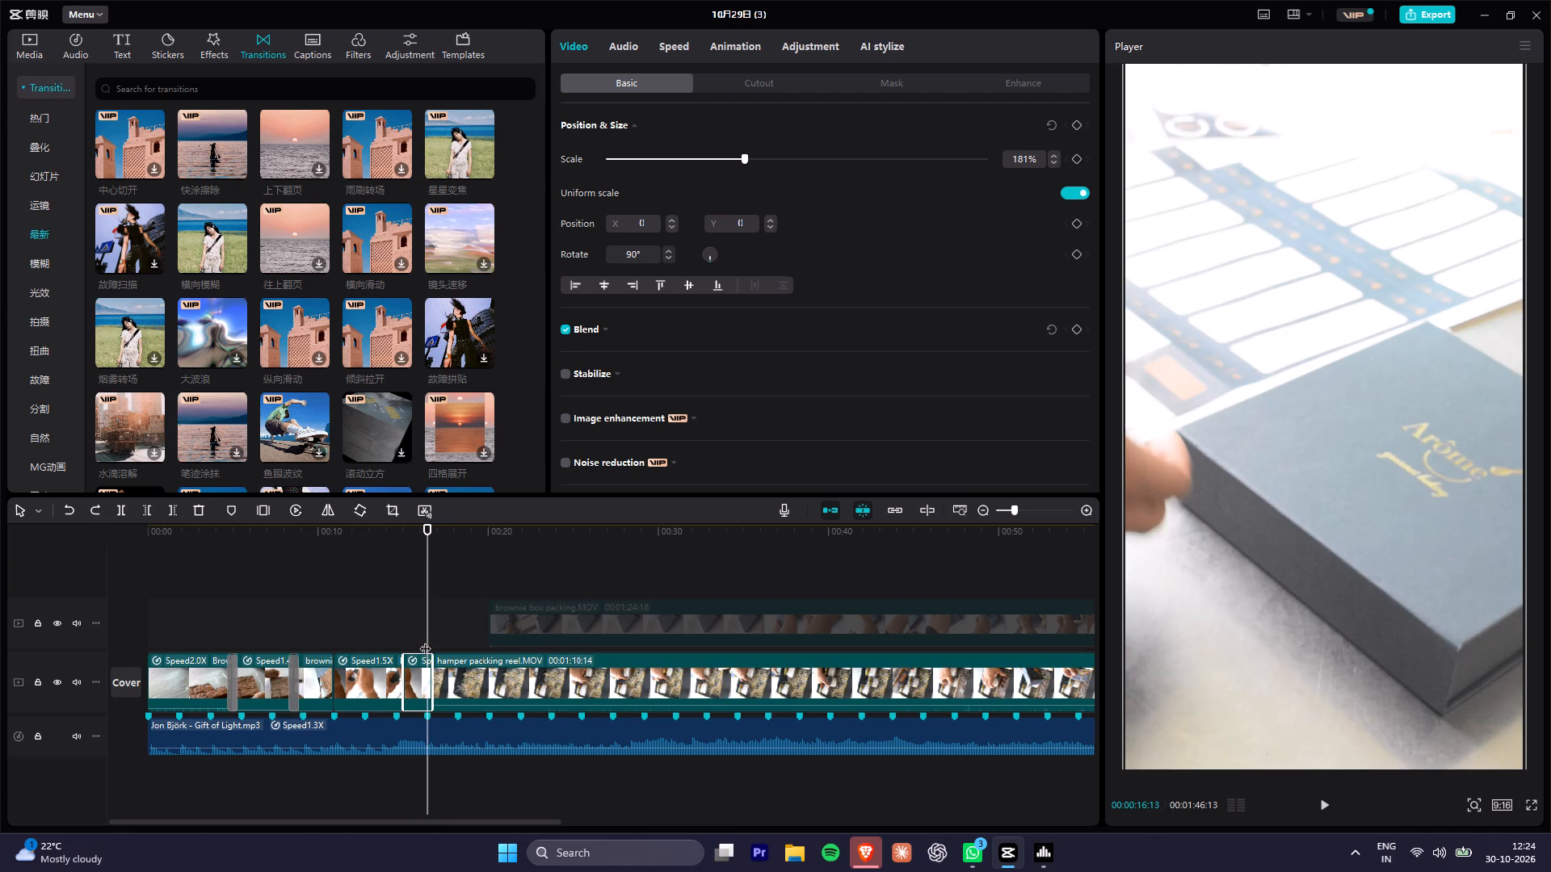
Play back the 1.5X brownie box packing clip to examine which part of the hand movement is worth keeping.
left_click_drag(377, 606, 415, 663)
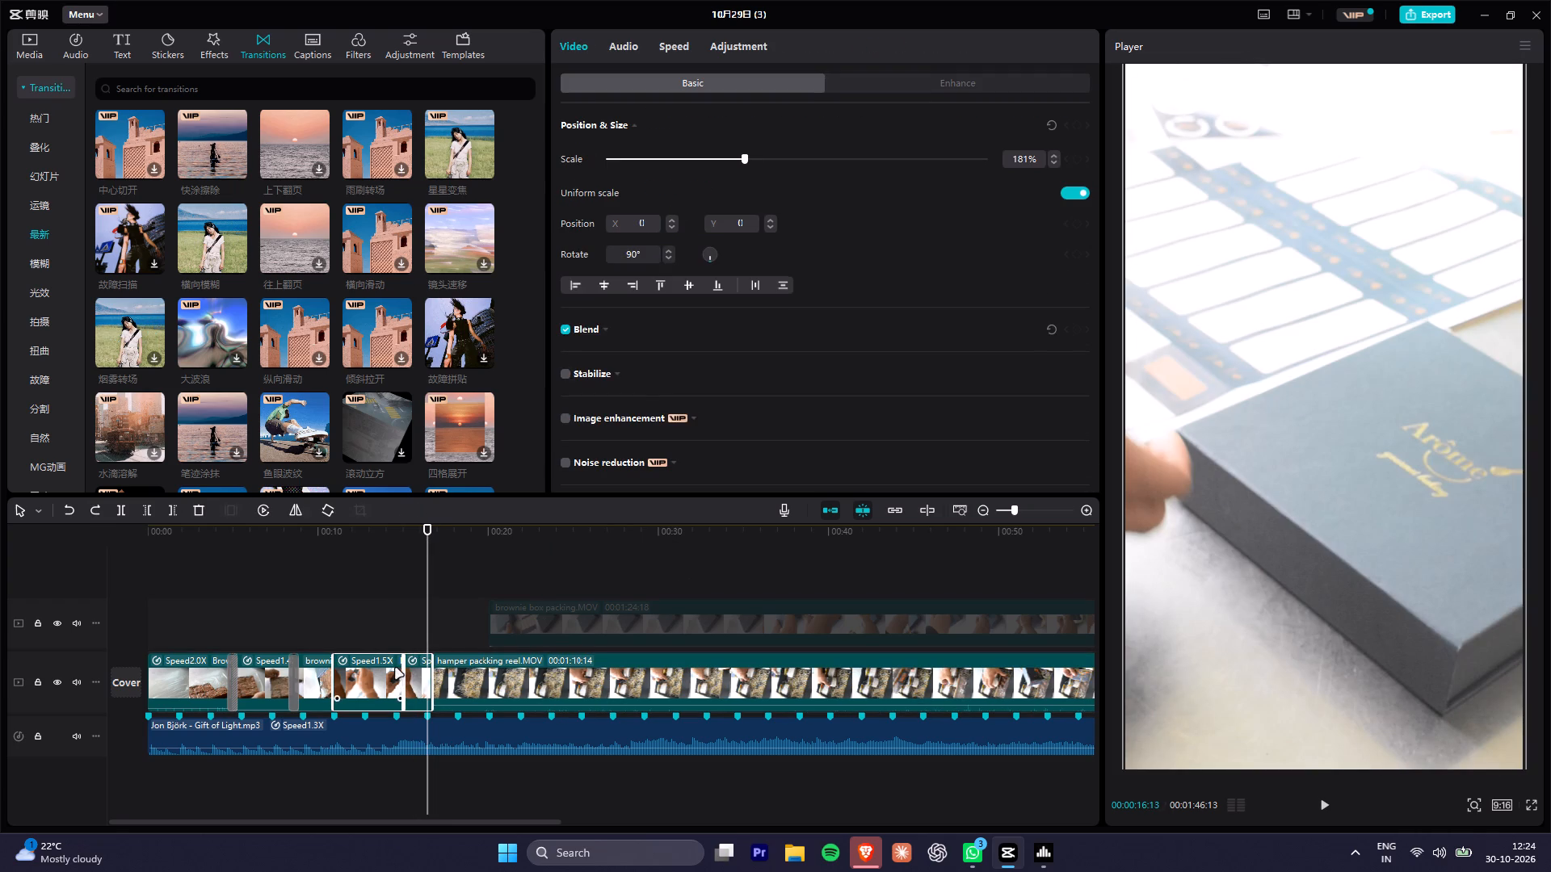
left_click_drag(352, 529, 373, 535)
left_click(376, 702)
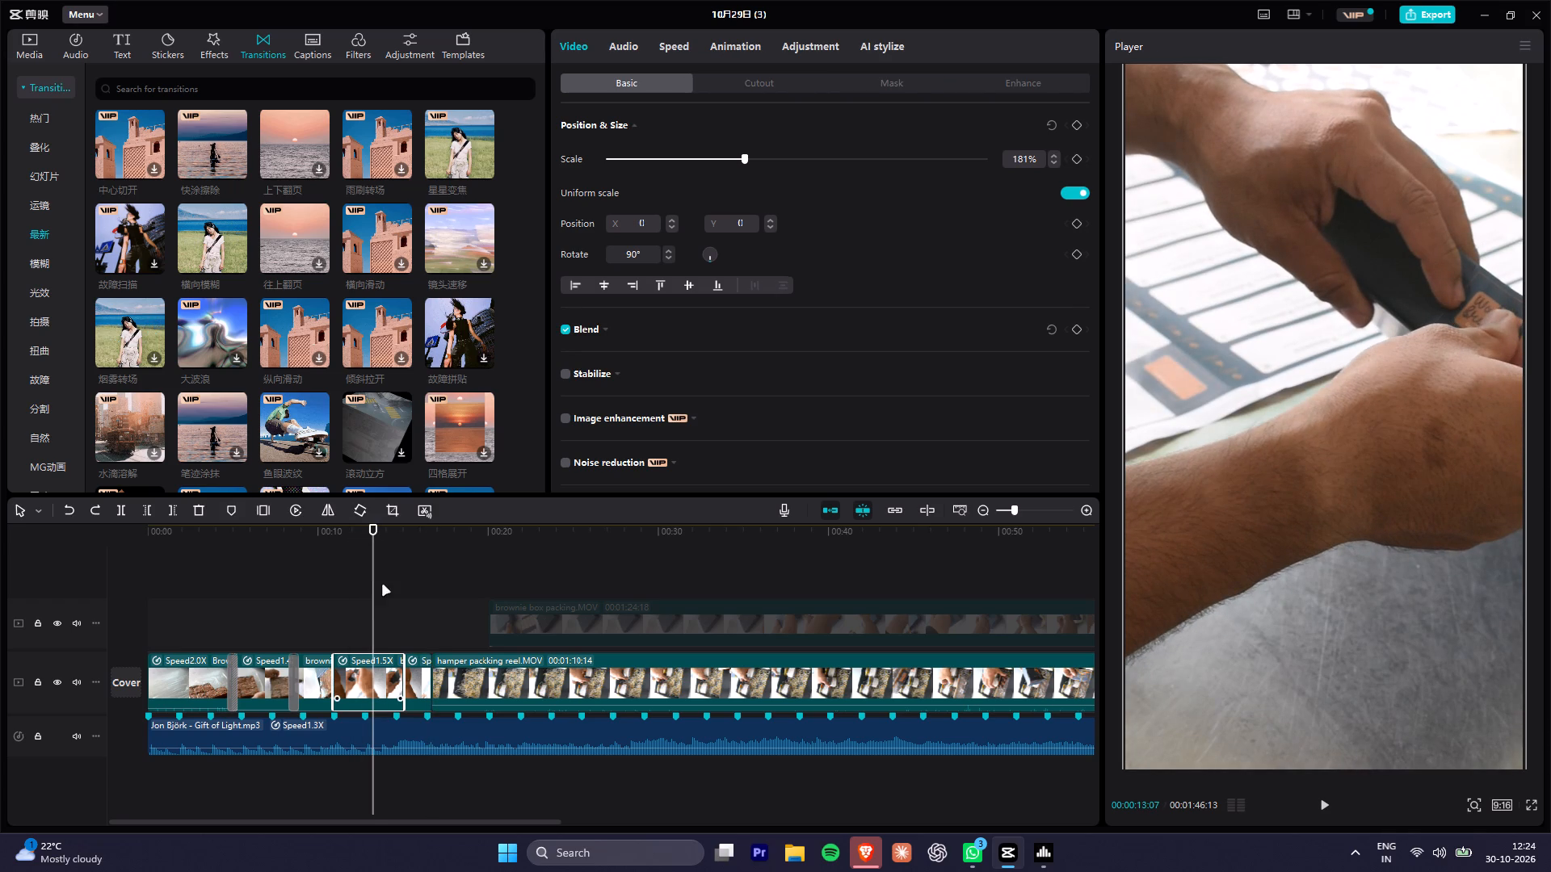
left_click_drag(357, 532, 342, 535)
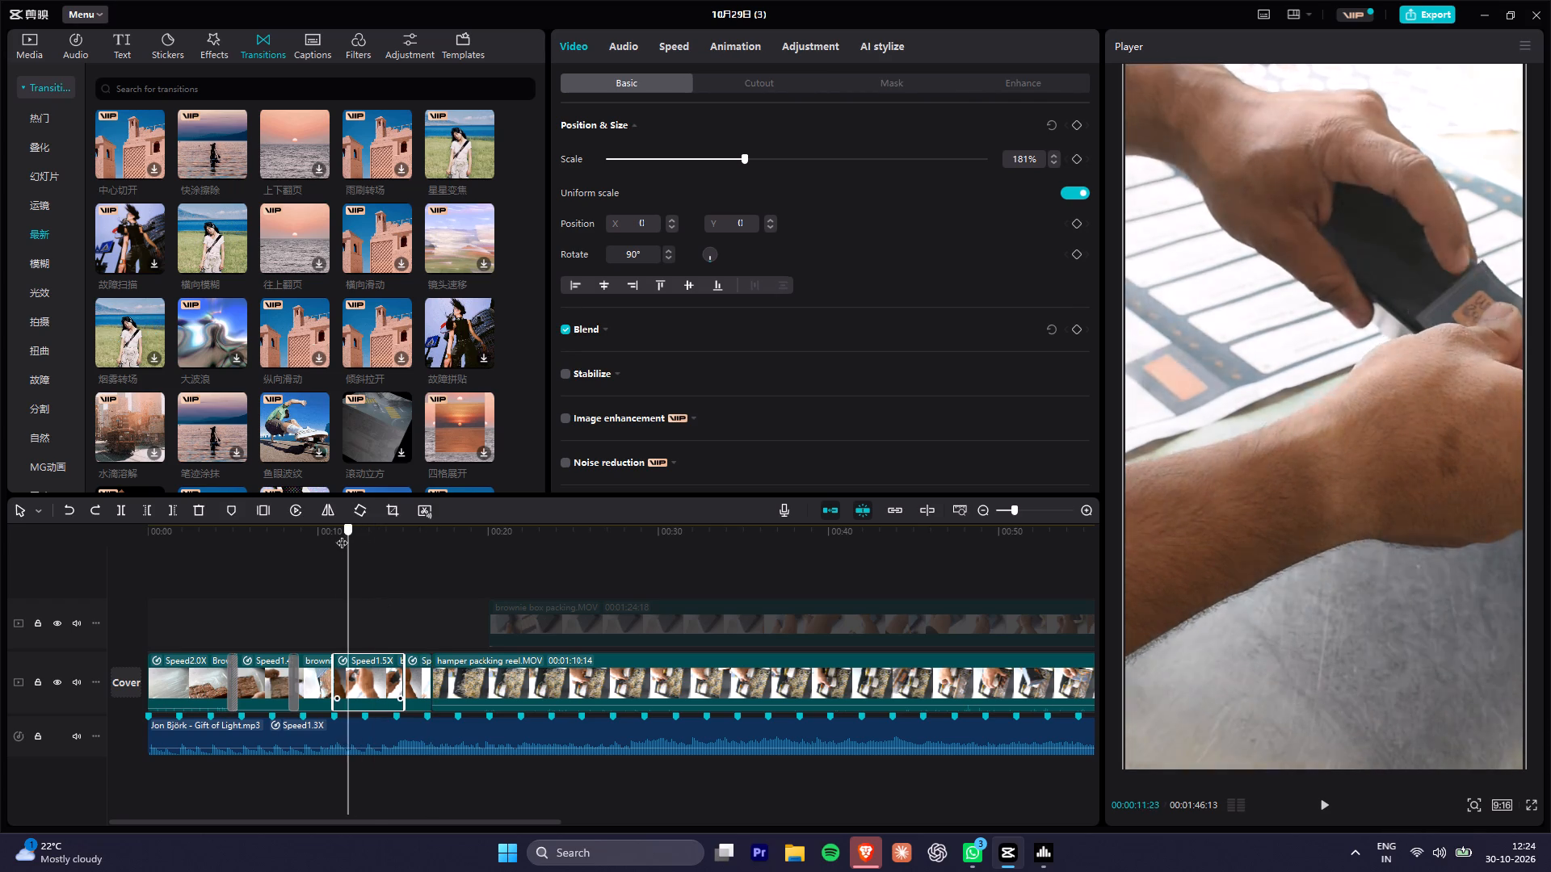
left_click_drag(342, 535, 341, 543)
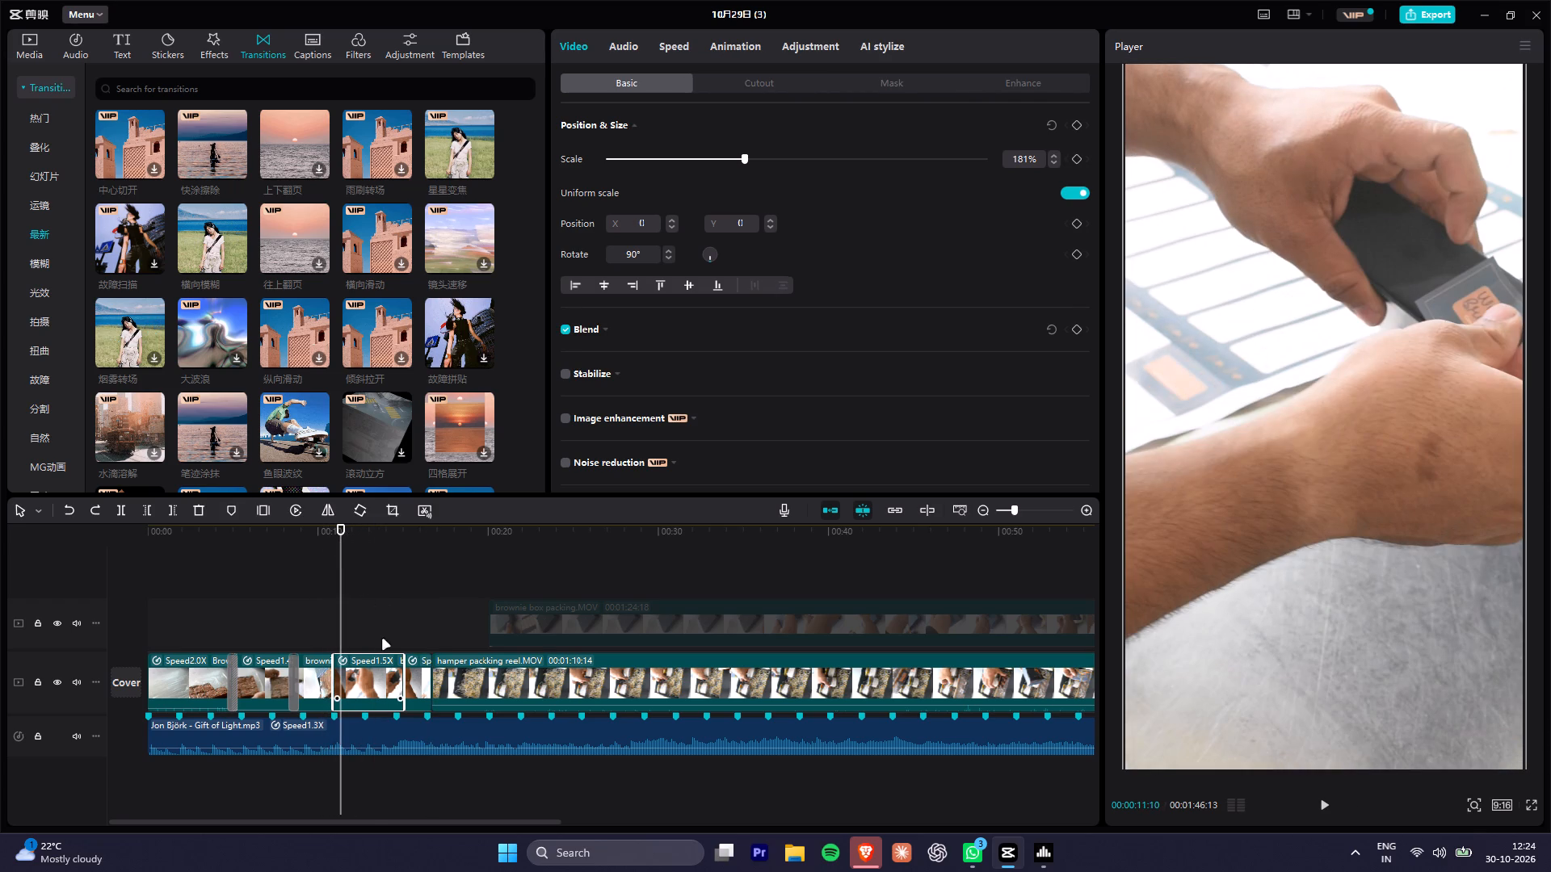
key("space")
key("space")
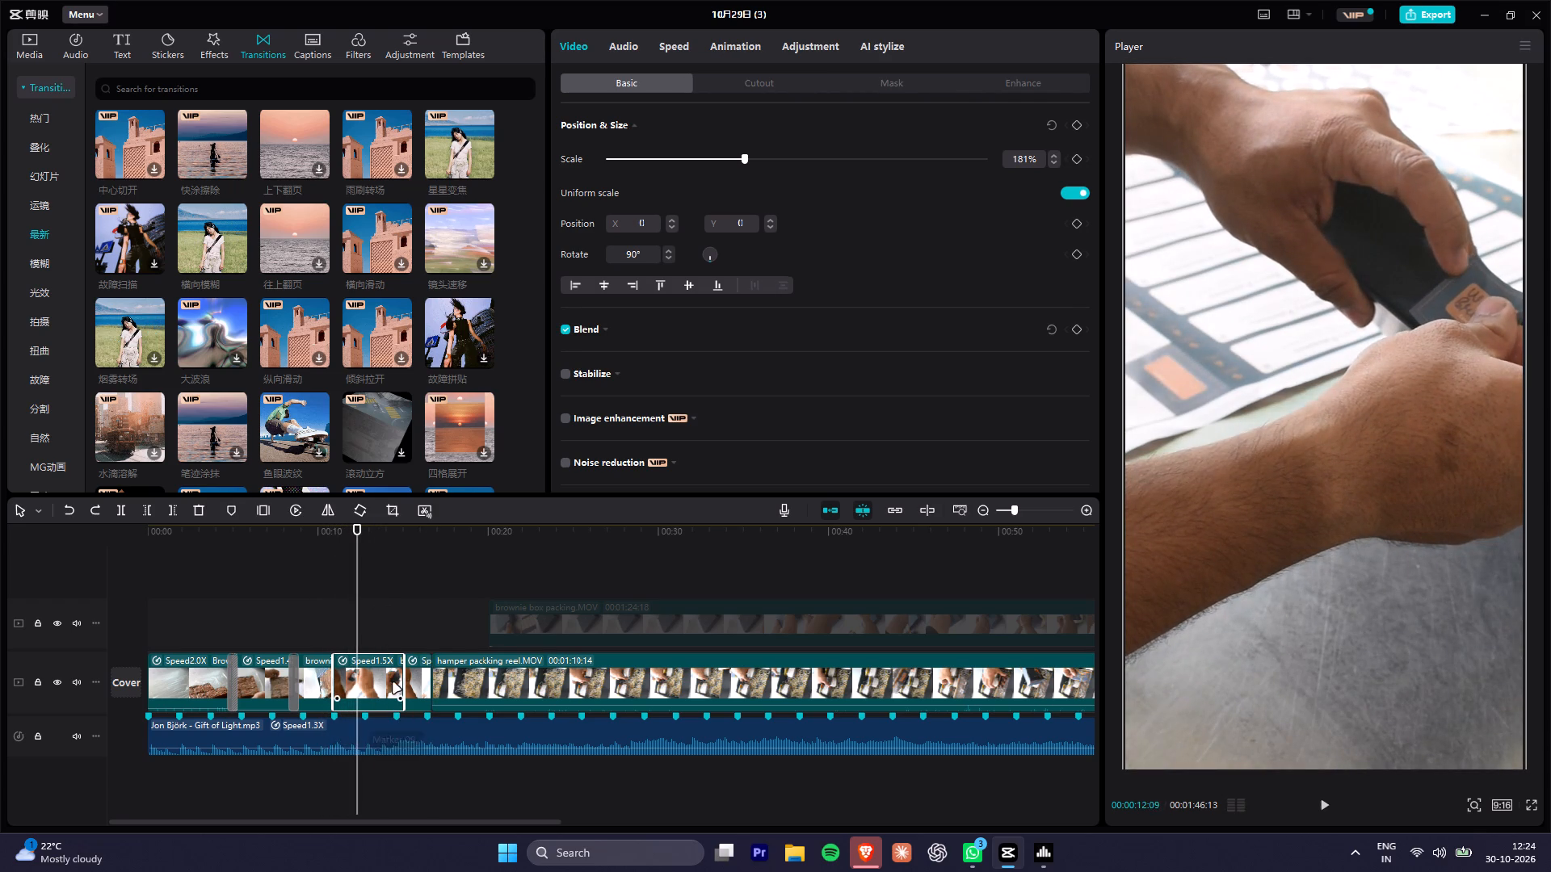
key("space")
key("space")
key("space")
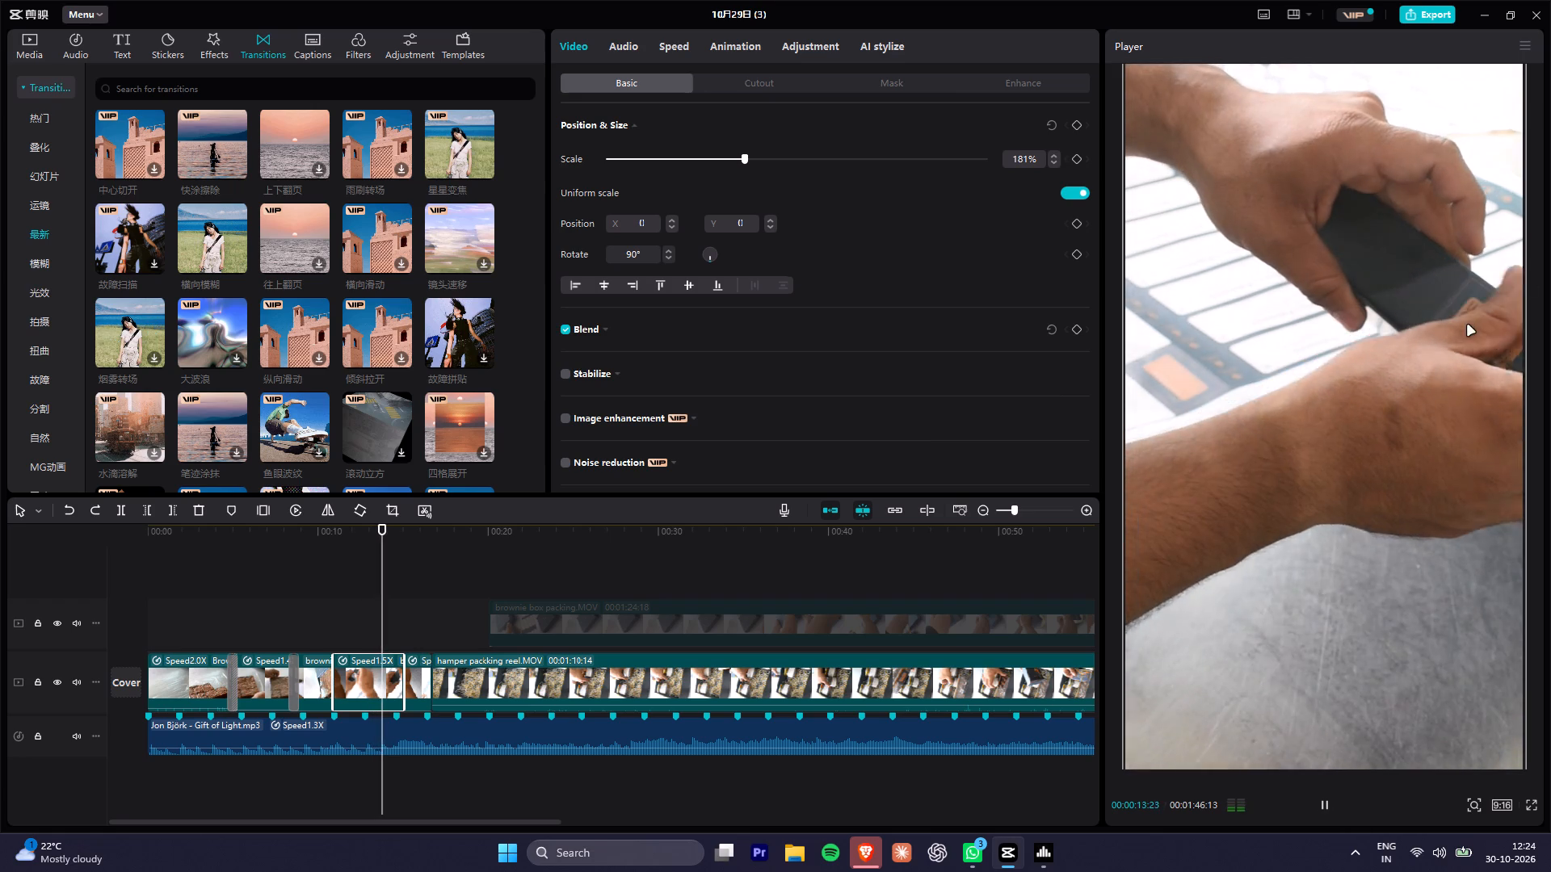
key("space")
Split the 1.5X brownie box packing clip at 00:00:13:16 and delete its first part.
left_click_drag(352, 530, 355, 529)
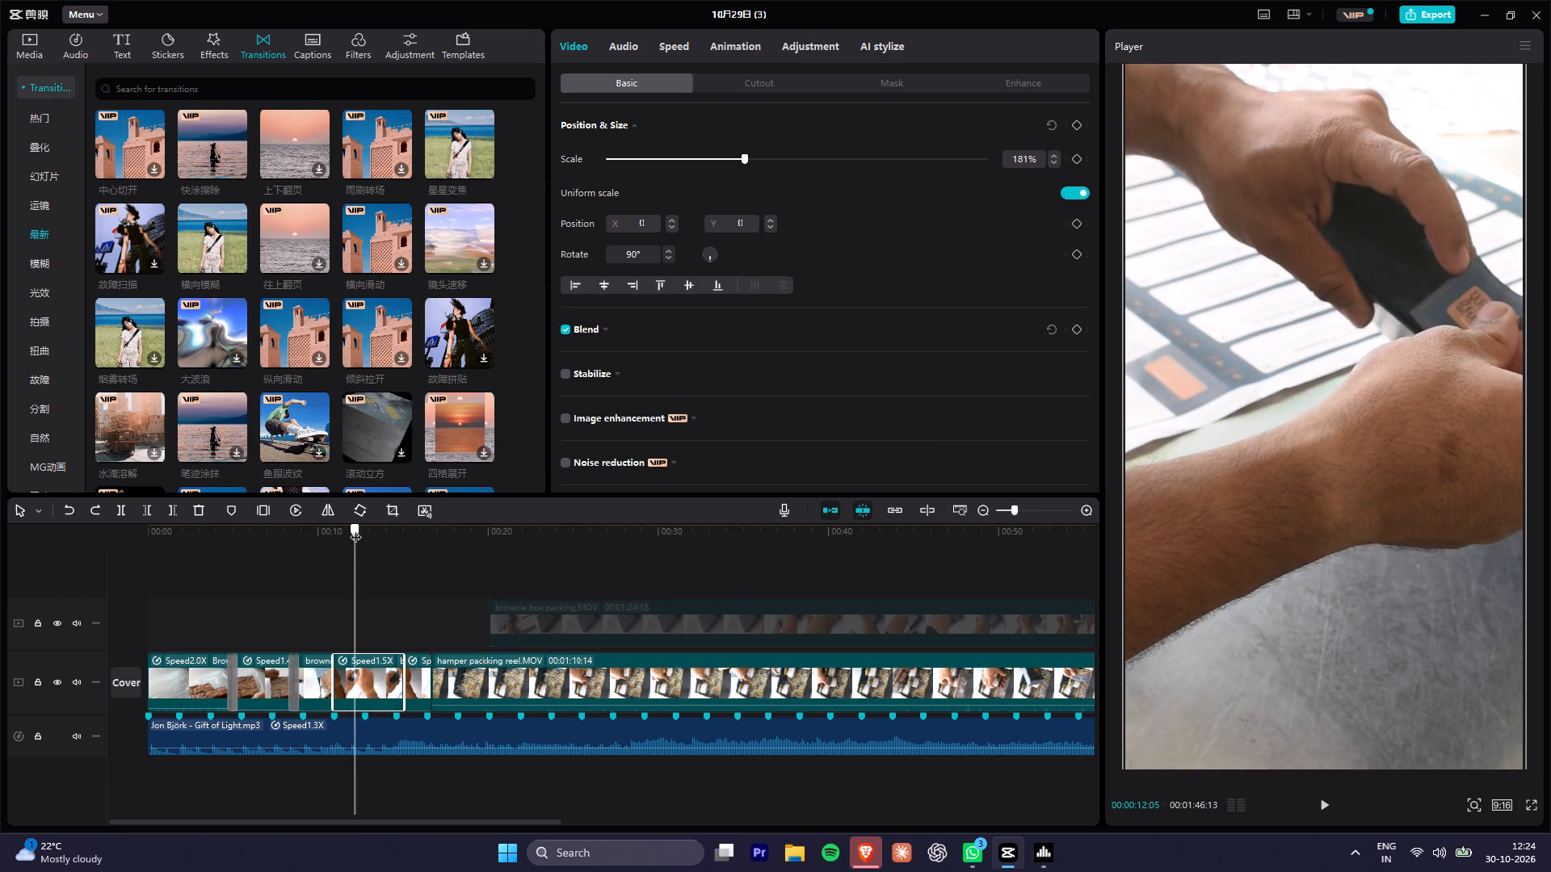
left_click_drag(355, 529, 374, 525)
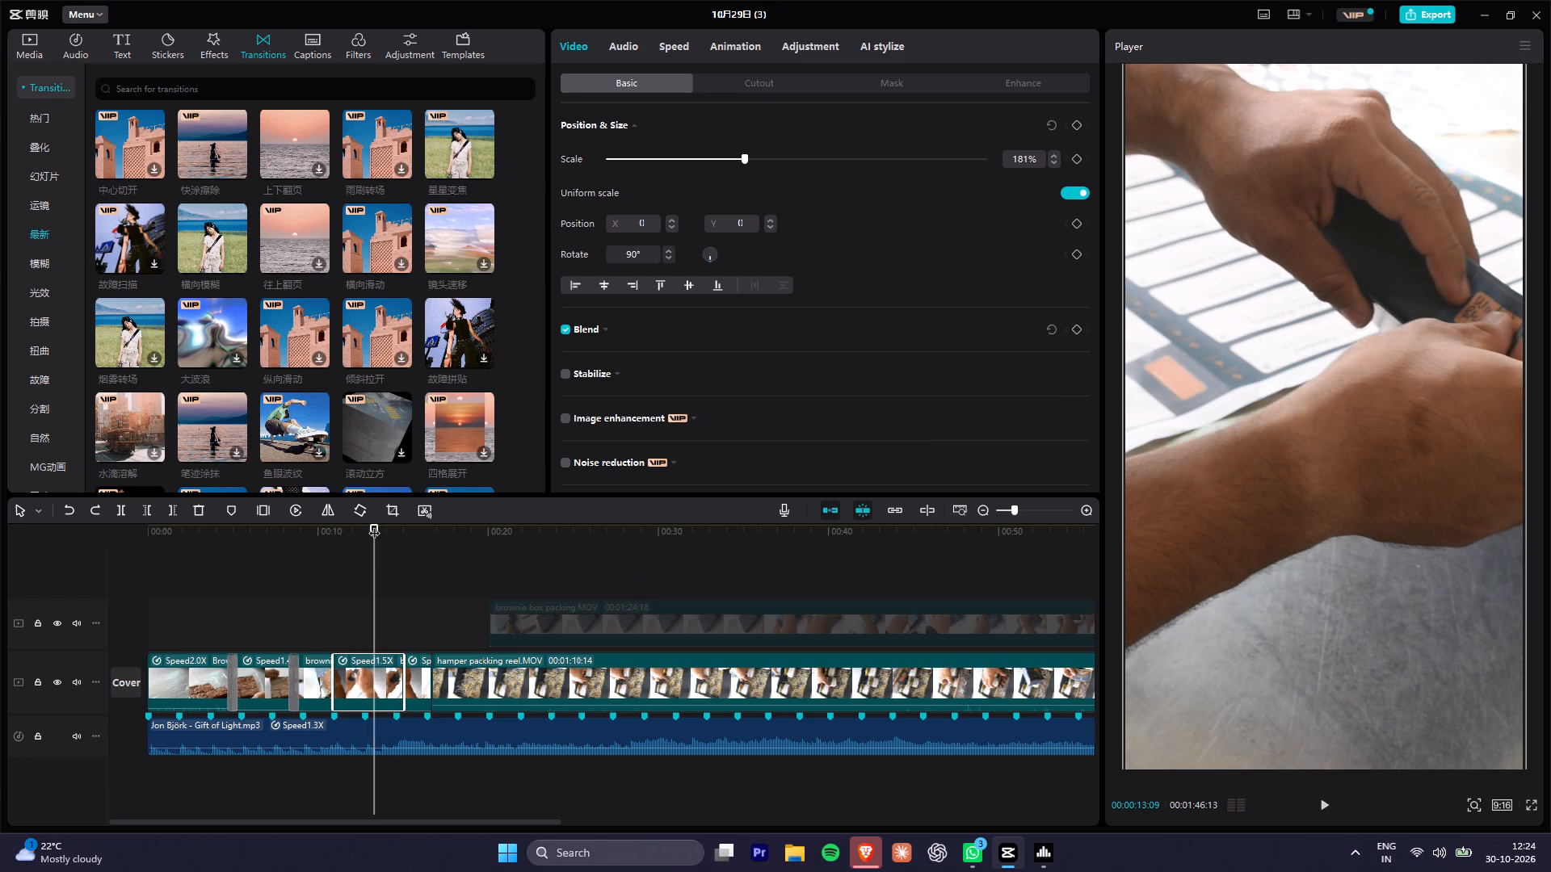
key("Right")
key("Right")
key("Right")
key("Right")
key("Right")
key("Right")
key("Right")
key("Right")
key("Right")
key("Right")
key("Right")
key("Right")
key("Right")
key("Right")
key("Right")
key("Right")
key("Right")
key("Right")
key("Right")
key("Right")
key("Left")
key("Left")
key("Left")
key("Left")
key("Left")
key("Left")
key("Left")
key("Left")
key("Left")
key("Left")
key("Left")
key("Left")
key("Left")
key("Left")
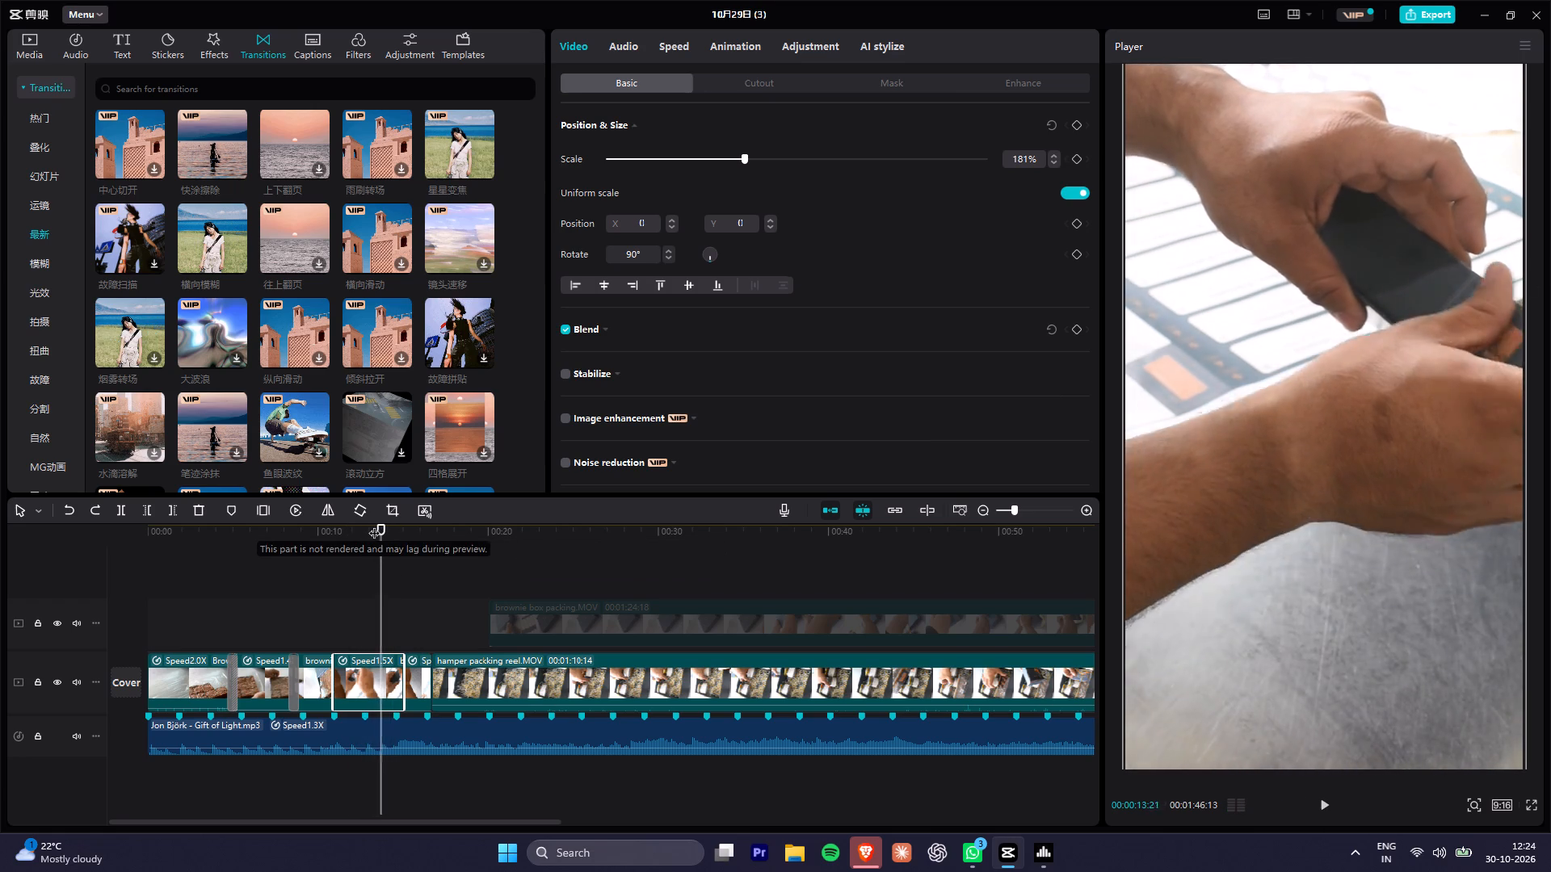
key("ctrl+b")
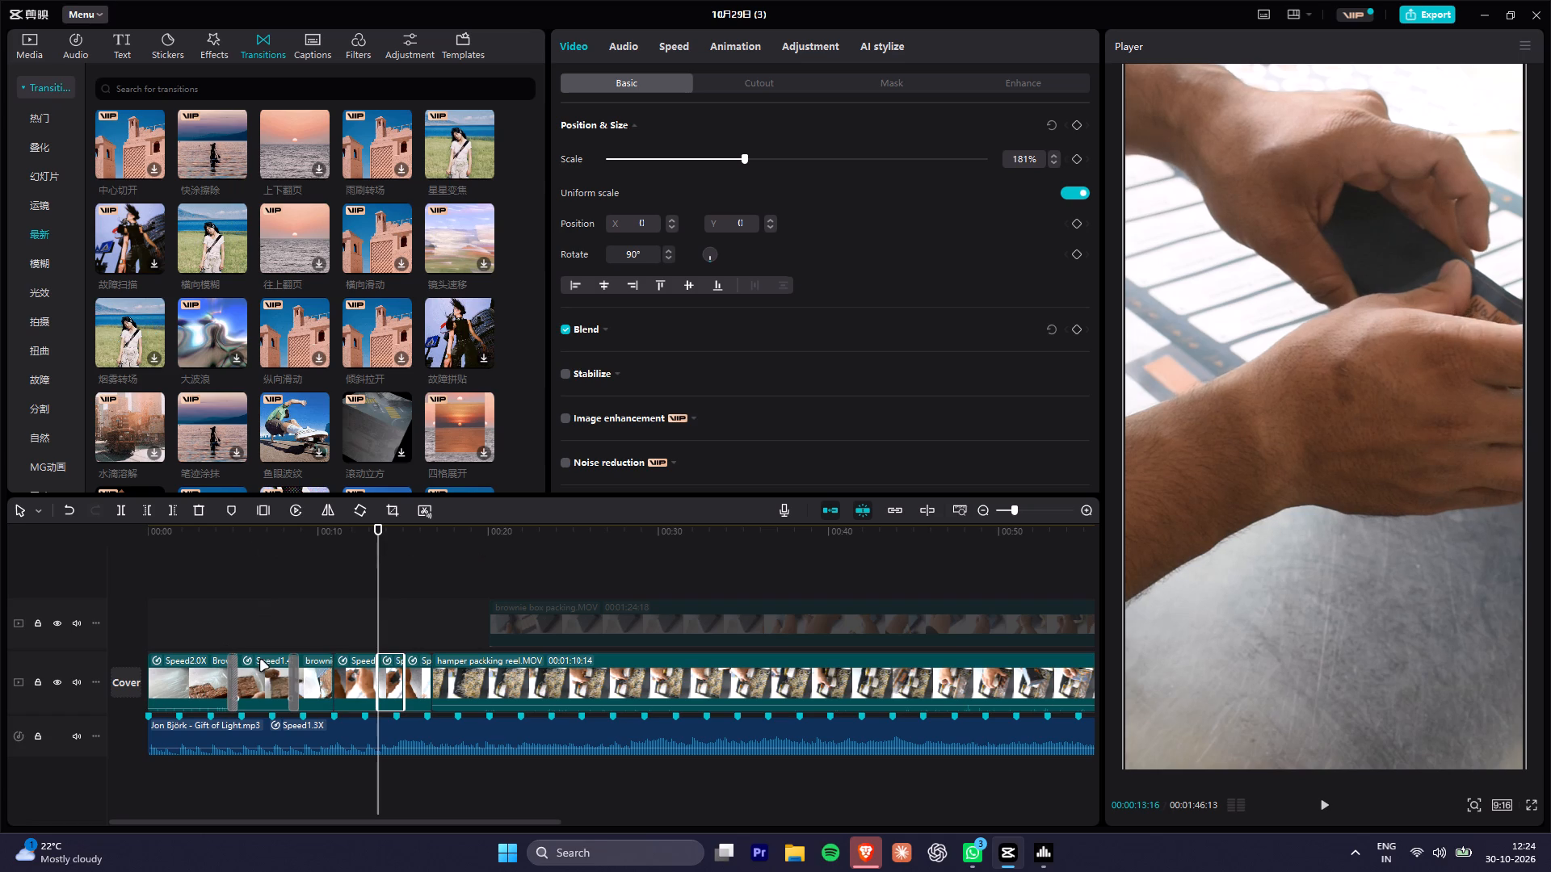
left_click(354, 681)
key("Delete")
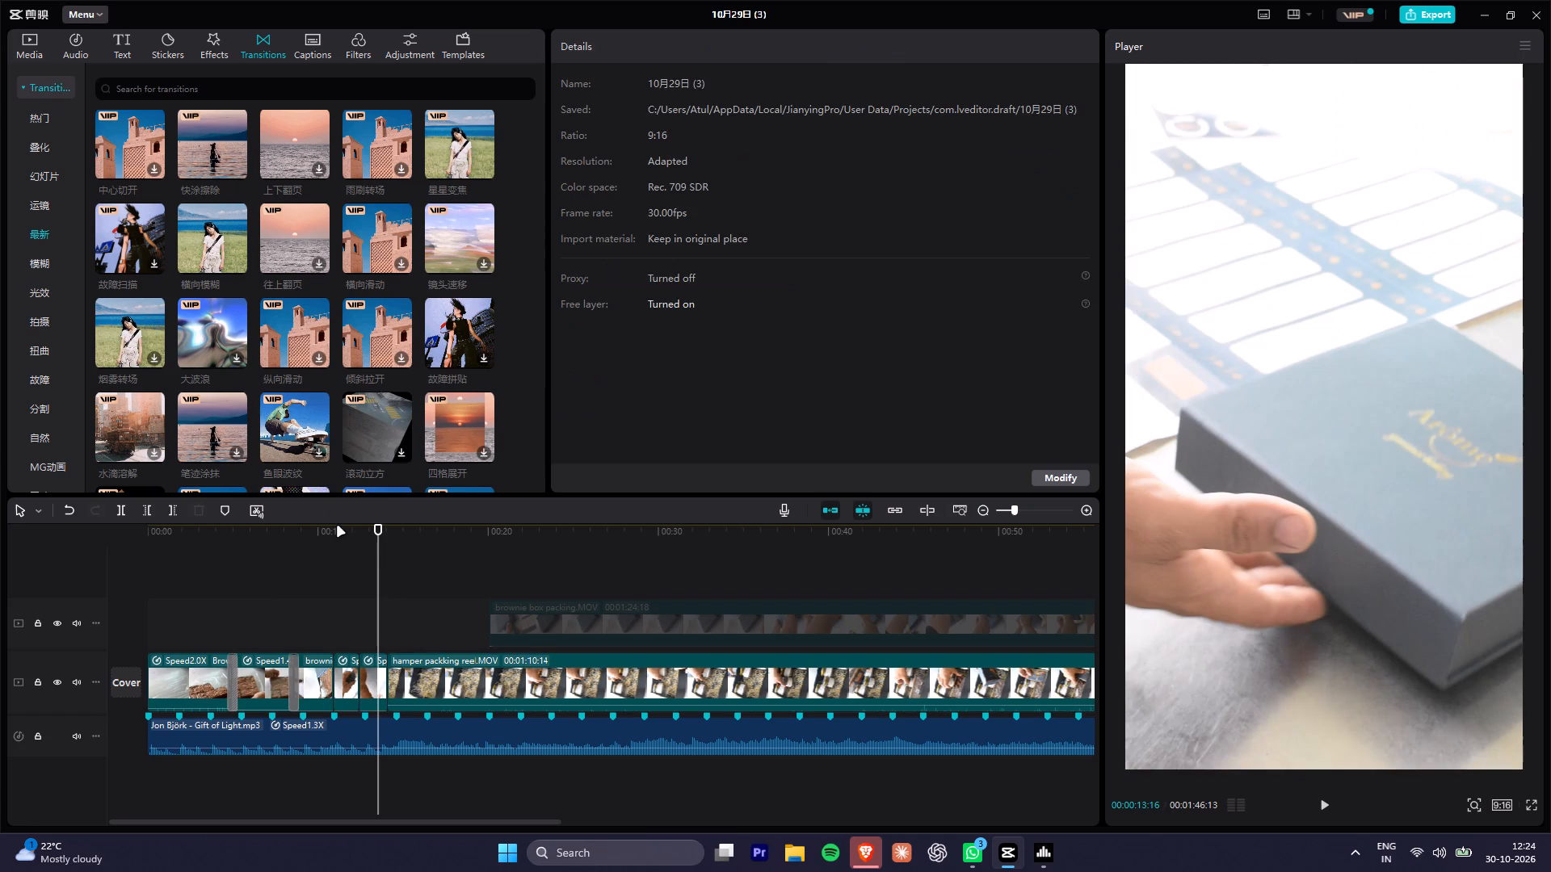
Play back the shortened 1.5X packing shot from the boxed-brownie shot through the 0.8X box-closing clip.
left_click(336, 527)
key("space")
key("space")
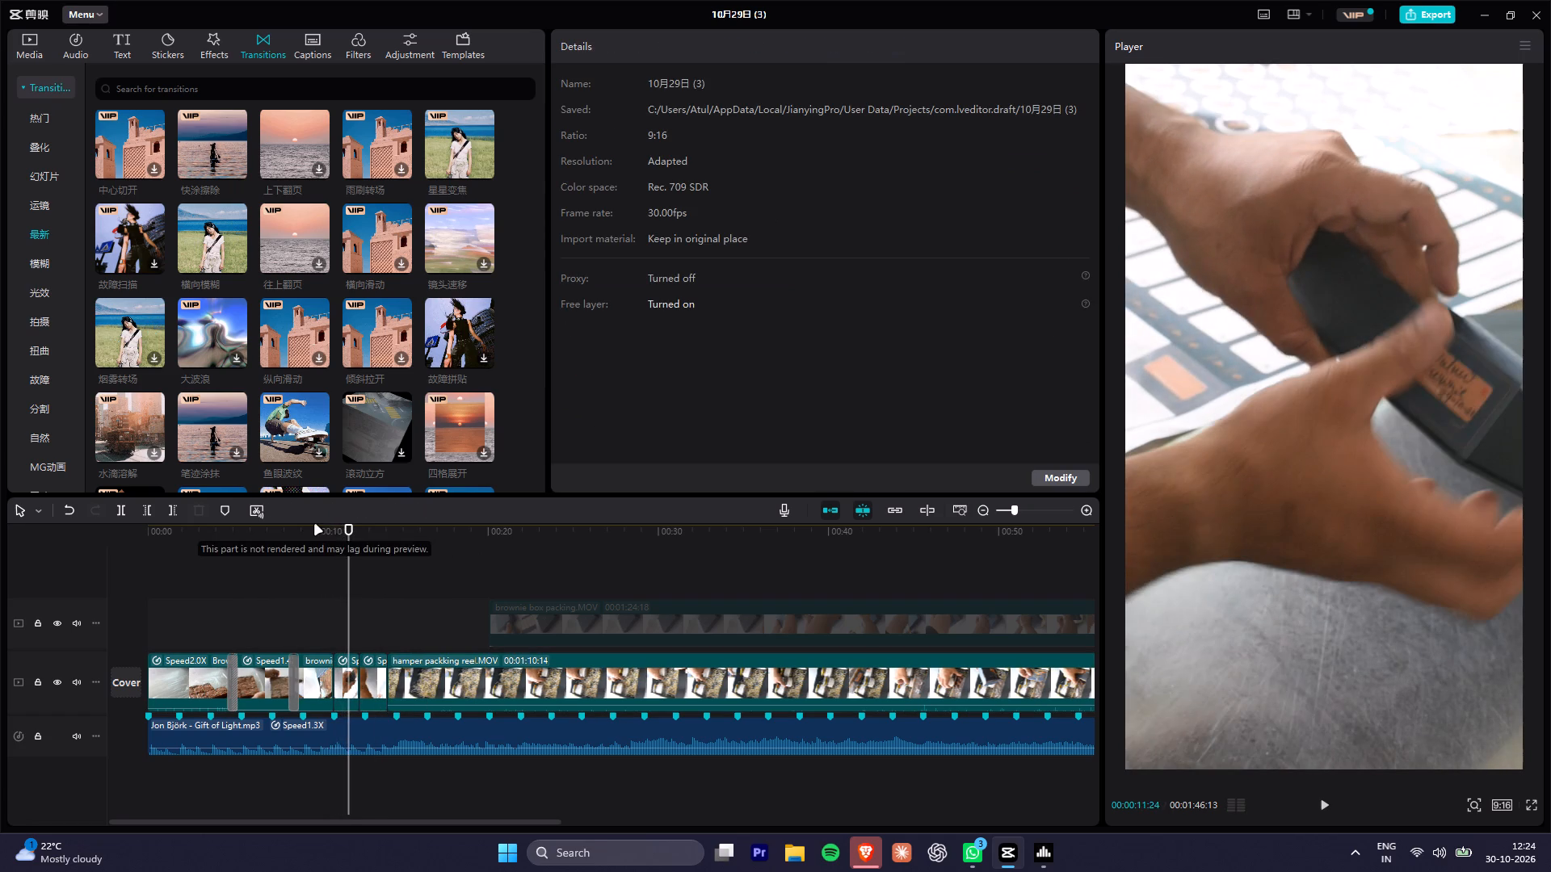
left_click(315, 525)
key("space")
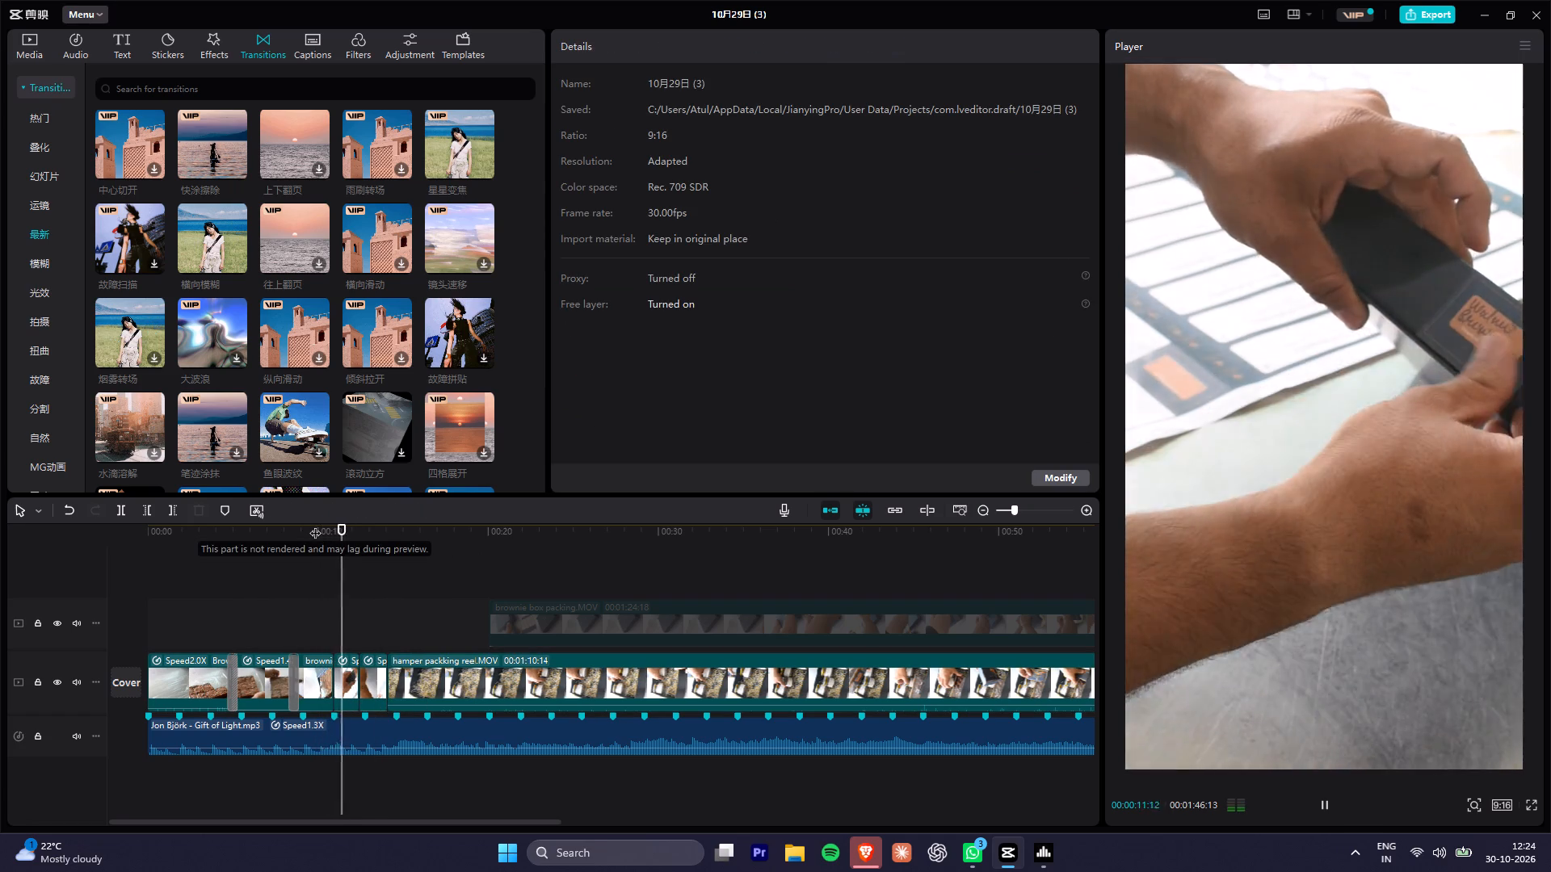
key("space")
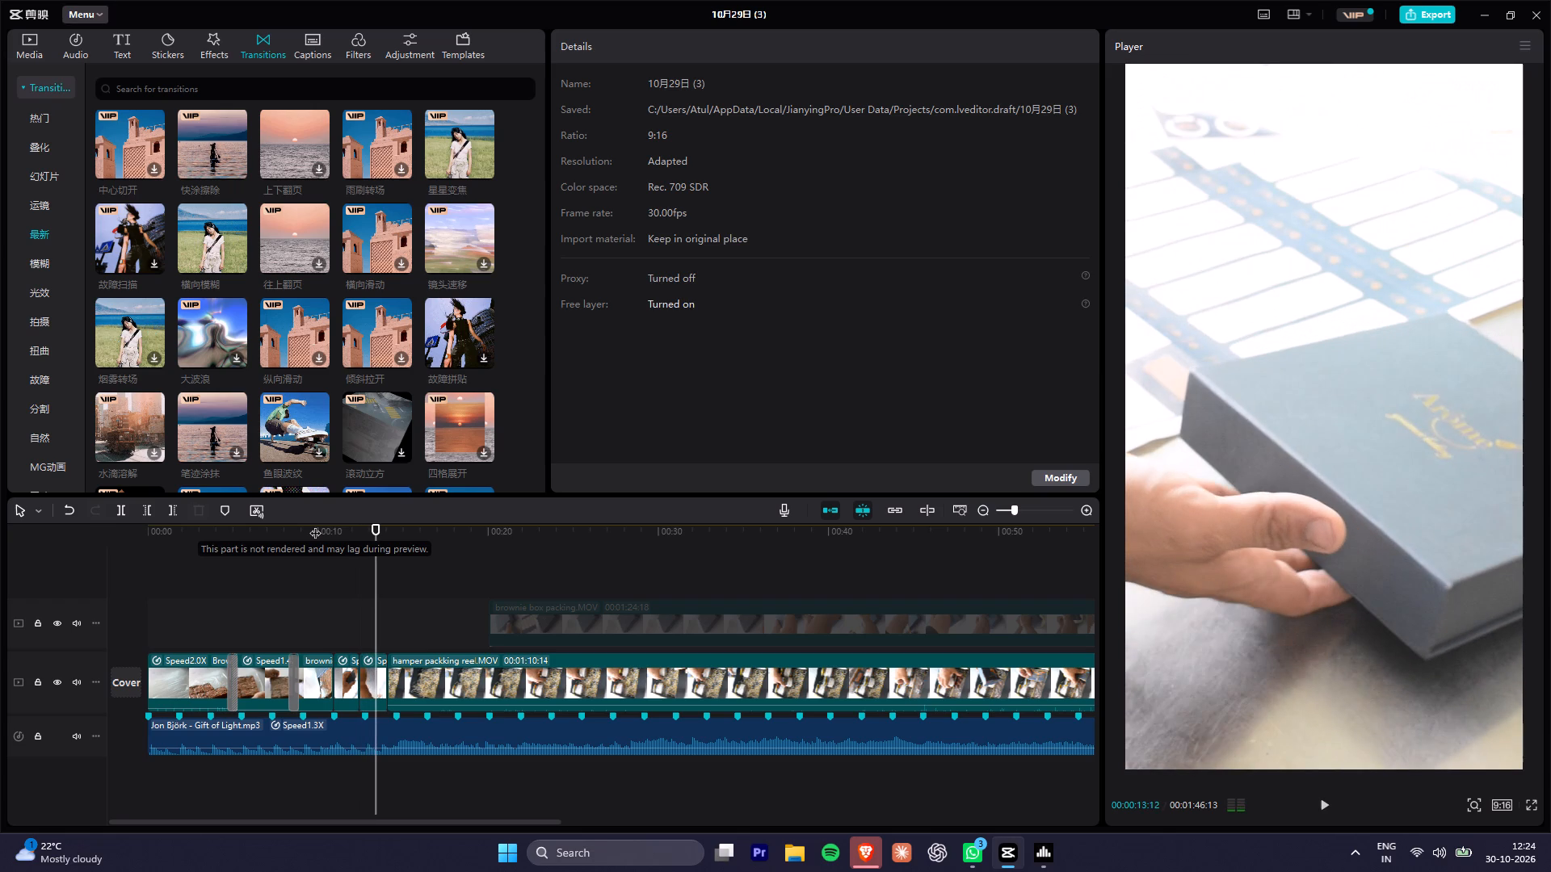
key("space")
key("space")
Split the 0.8X box-closing clip at 00:00:13:25 and delete the part after the cut, before the hamper reel.
scroll(392, 606, "up", 7, "alt")
key("Left")
key("Left")
key("Left")
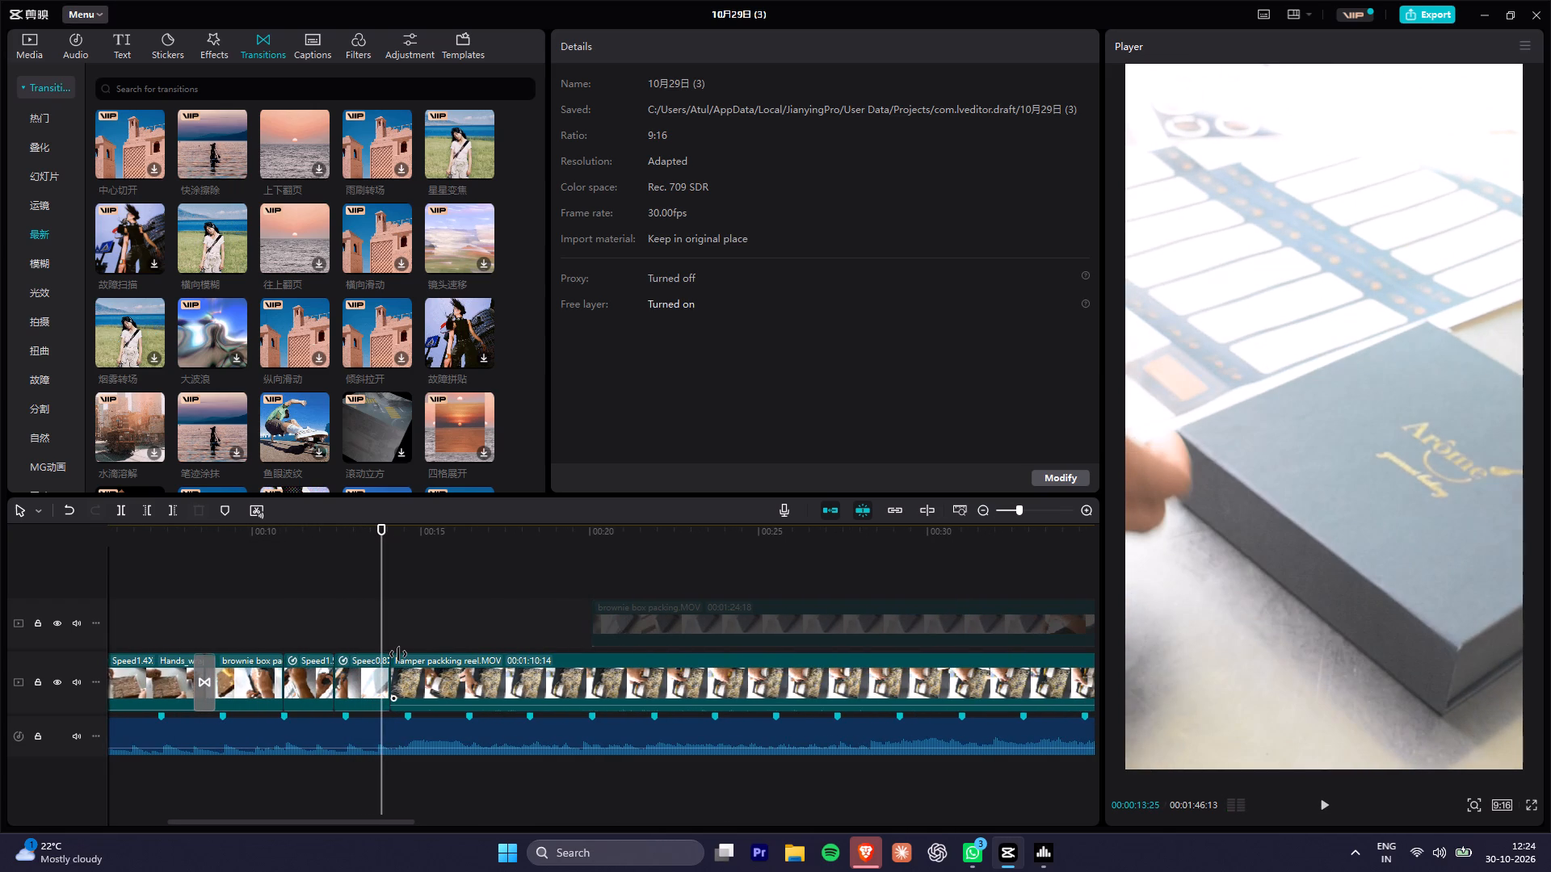
left_click(364, 681)
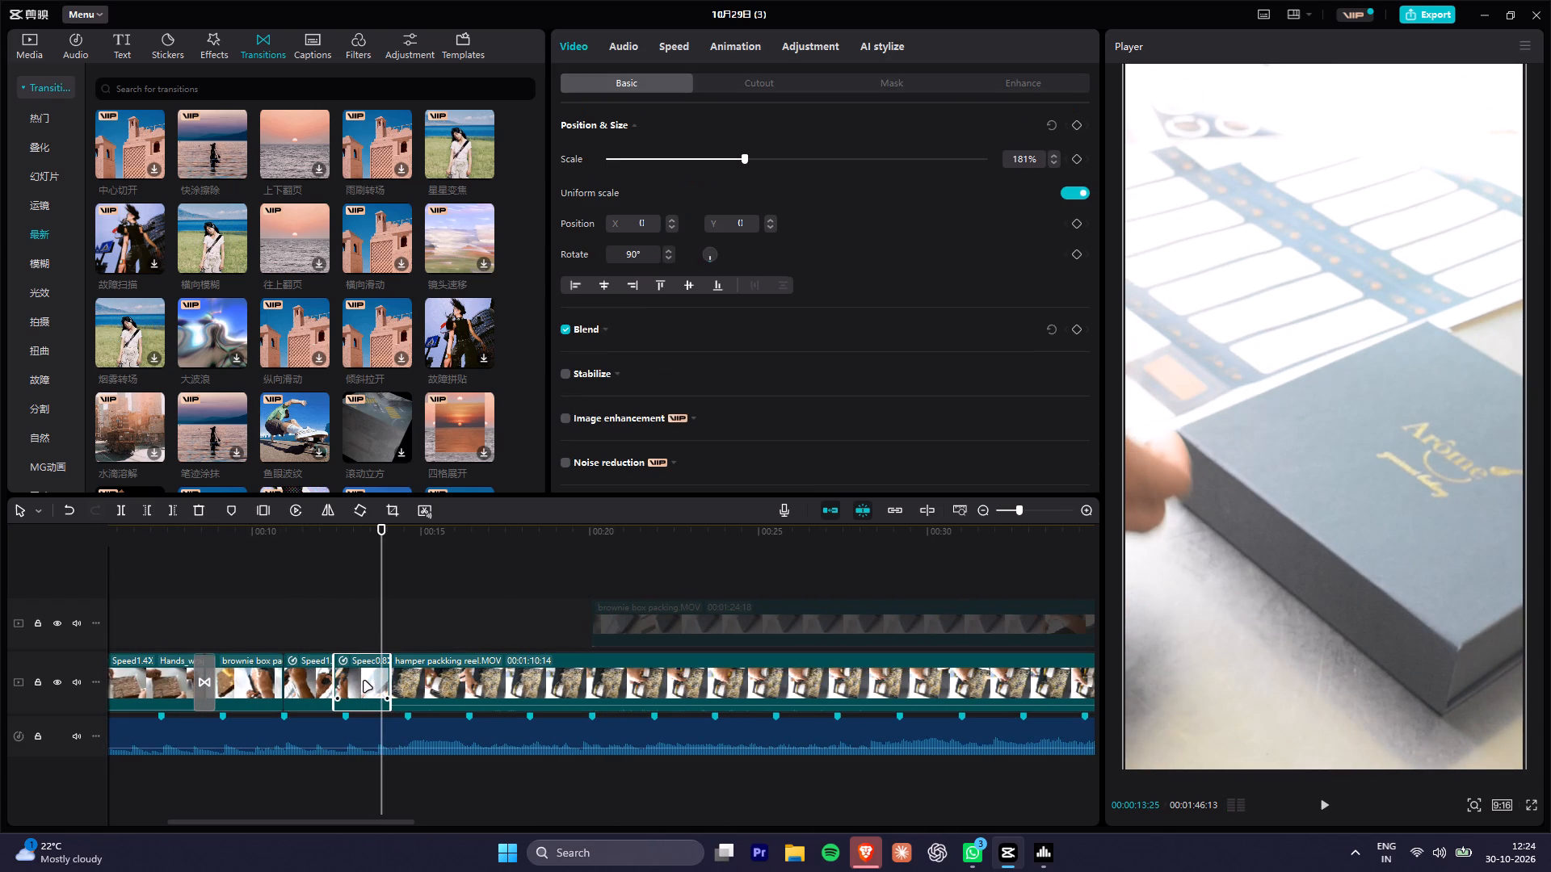
key("ctrl+b")
key("Delete")
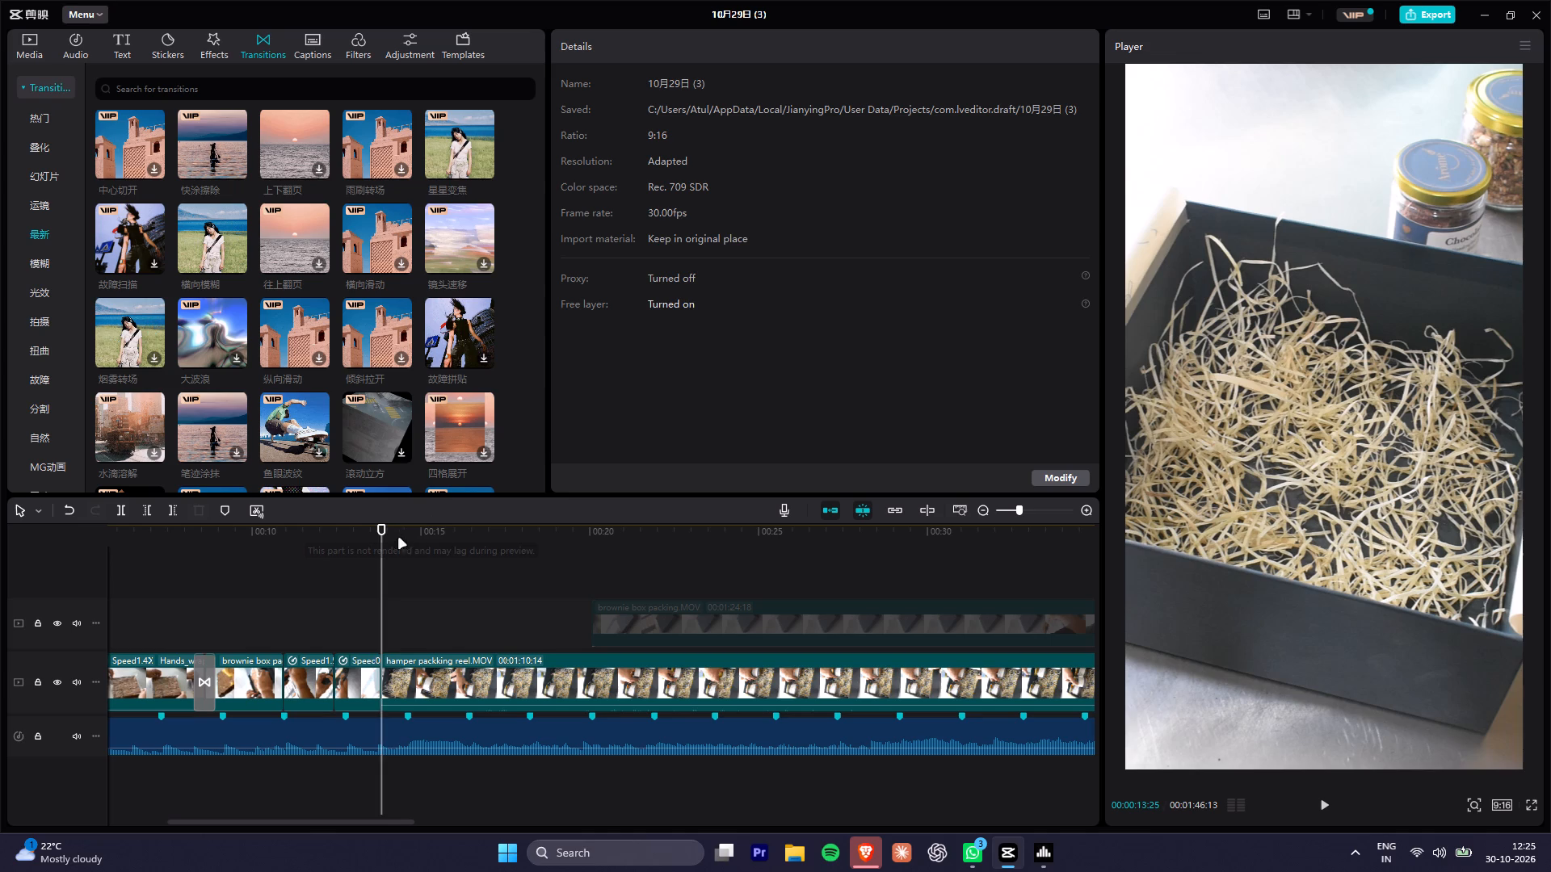
left_click_drag(390, 535, 398, 536)
Enable the disabled brownie box packing.MOV clip on the upper video track.
scroll(460, 631, "down", 14, "alt")
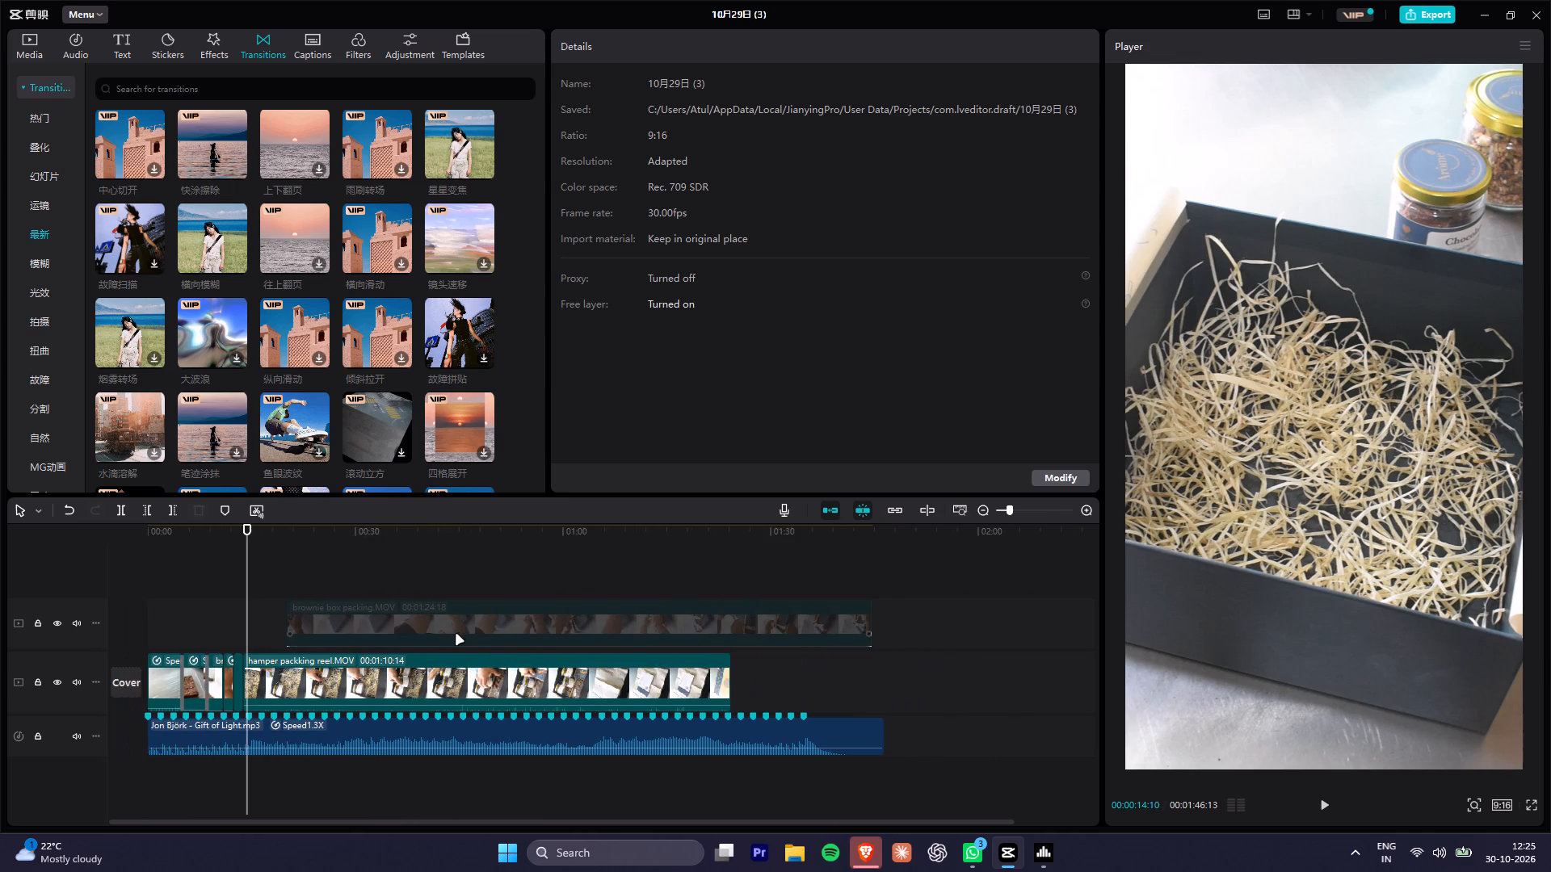
left_click(401, 621)
key("v")
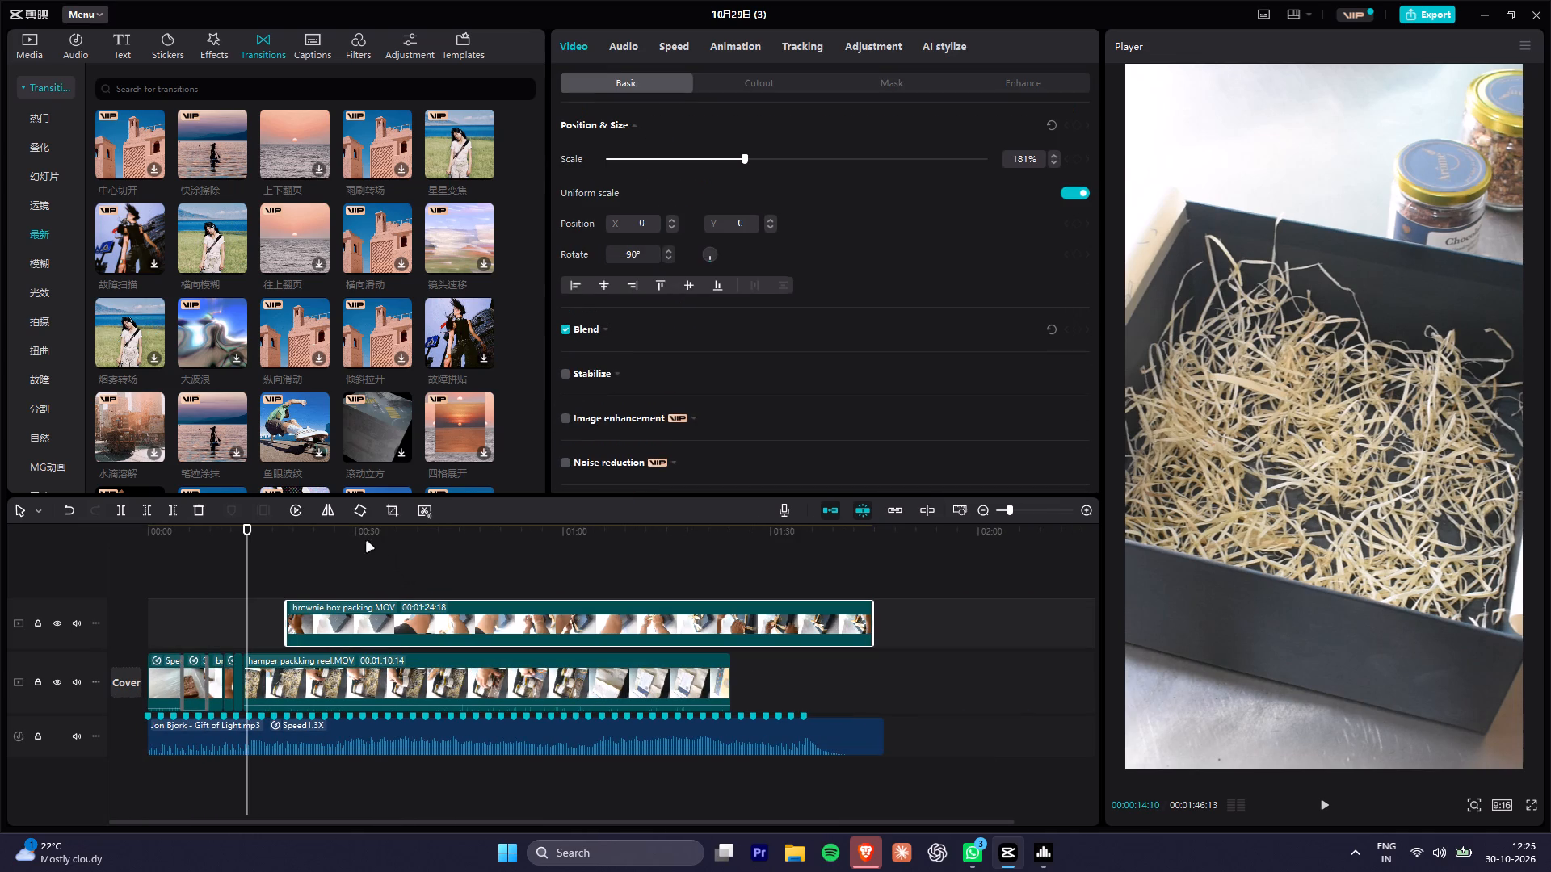
Scrub through the upper-track brownie box packing.MOV clip to examine its ribbon-tying and finished-box footage.
left_click_drag(327, 535, 549, 541)
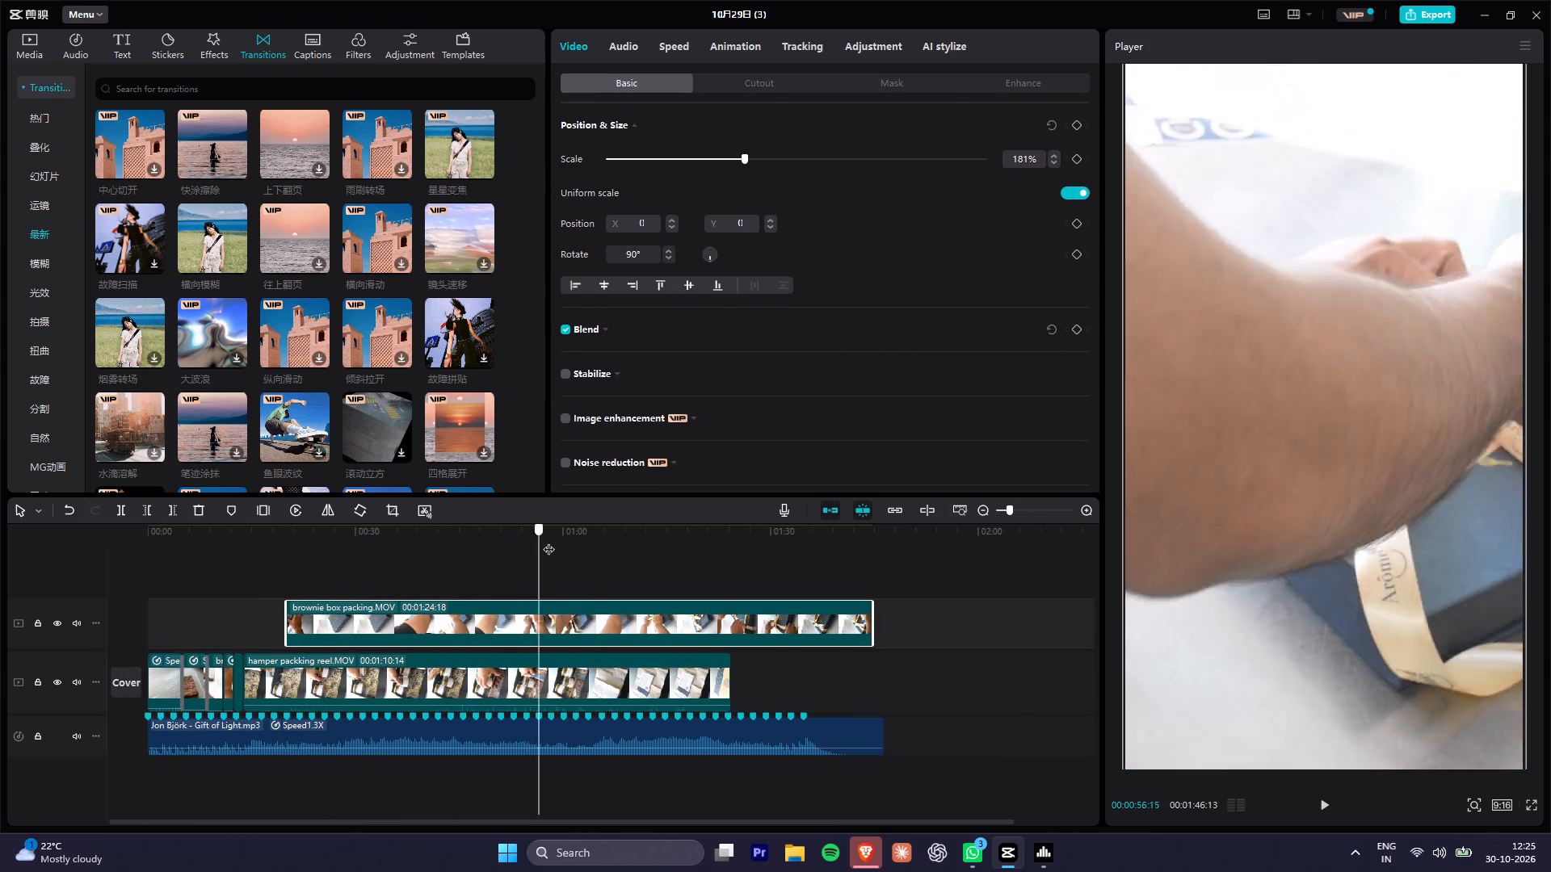
left_click_drag(549, 541, 785, 539)
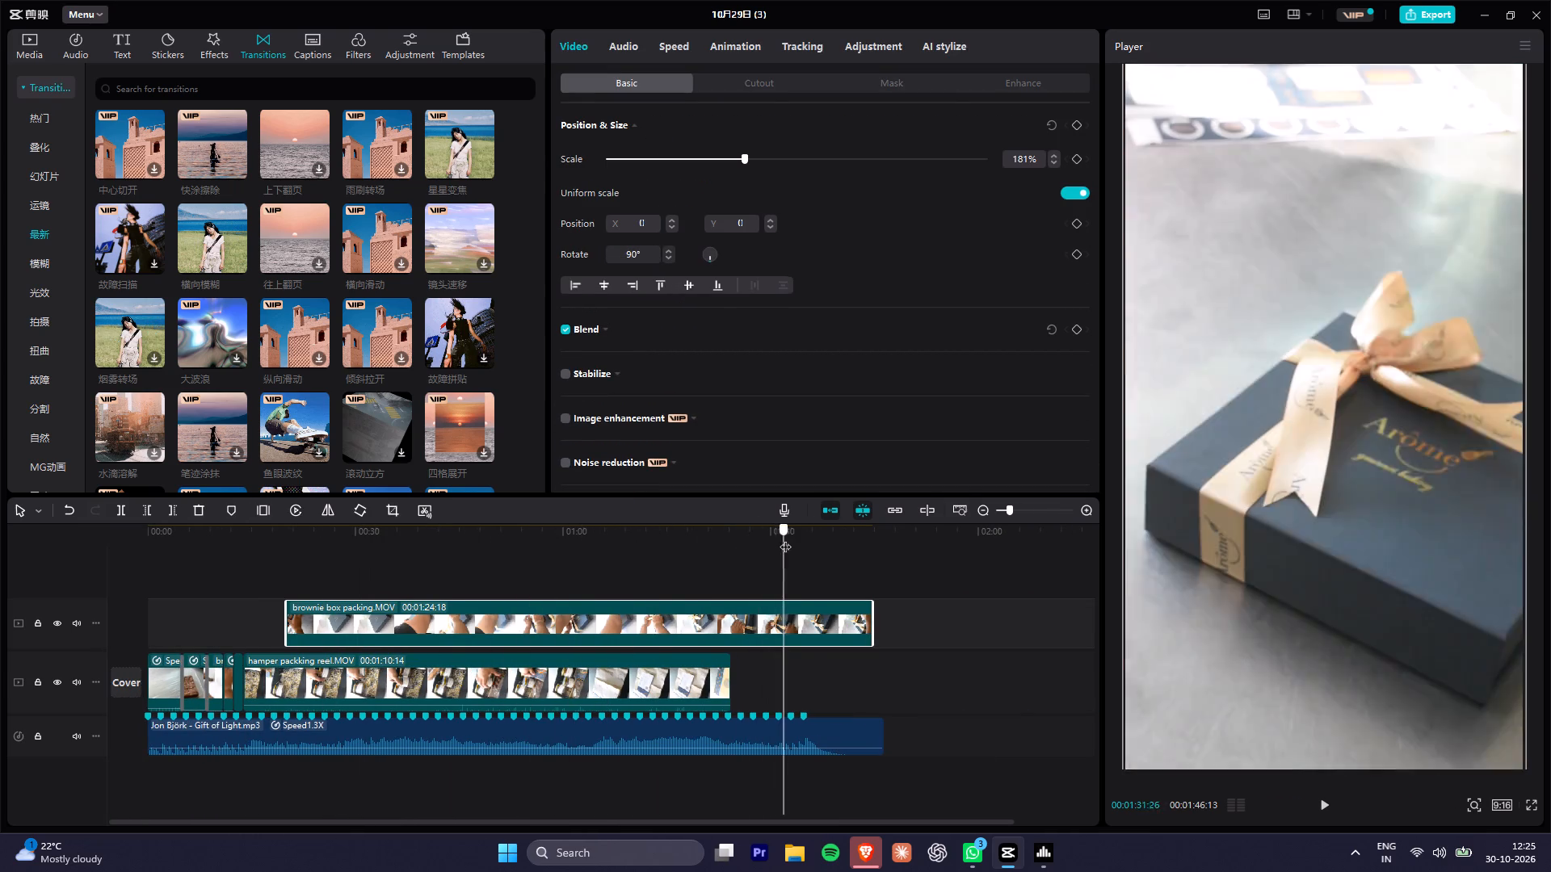
left_click_drag(785, 539, 742, 541)
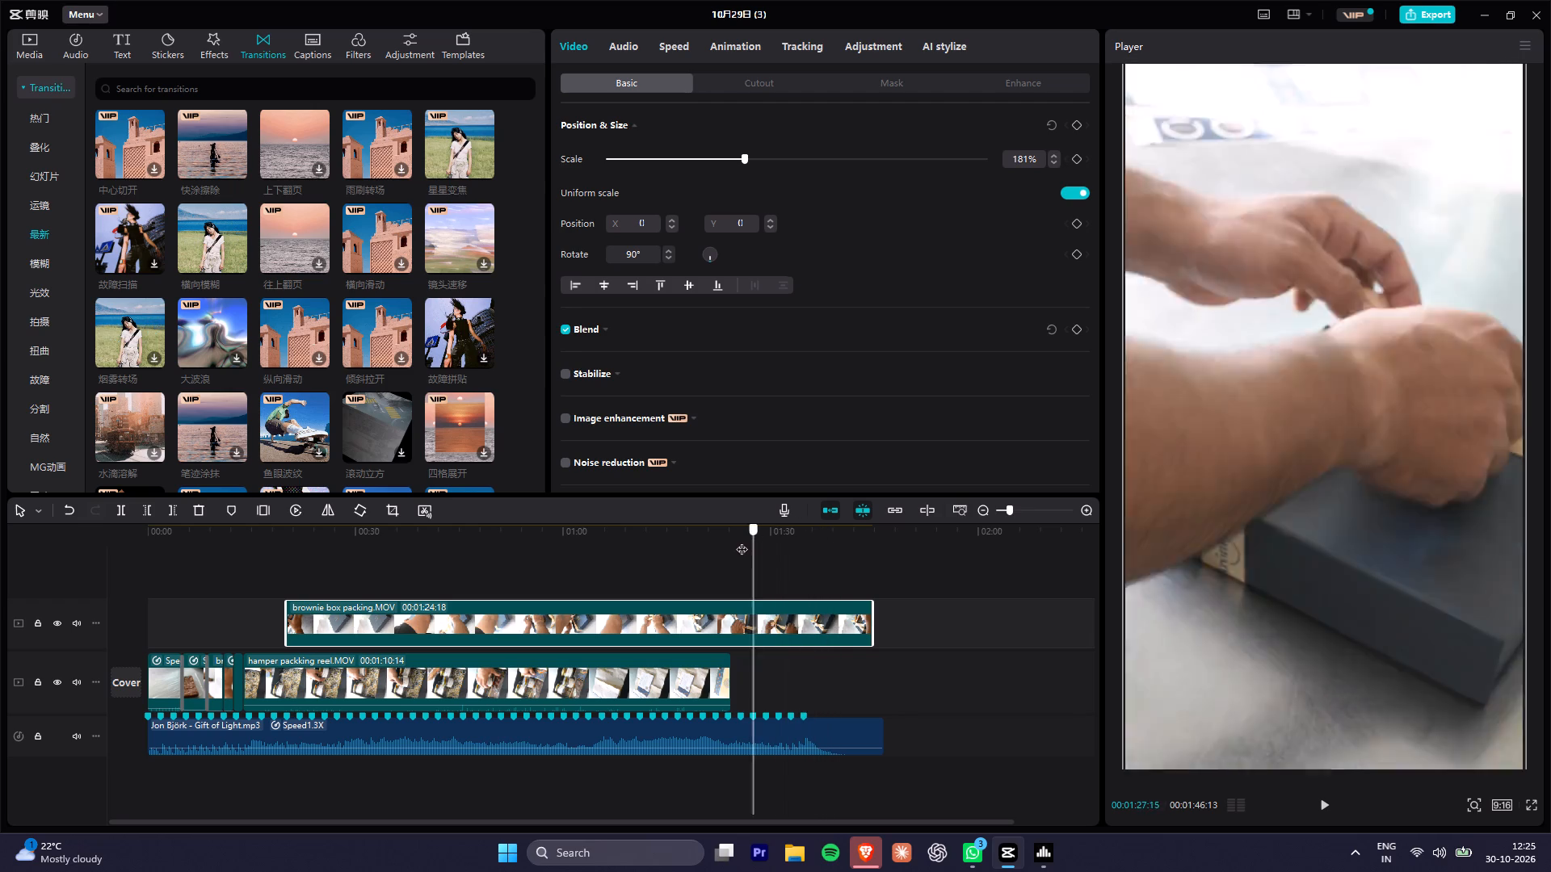
left_click_drag(742, 541, 322, 568)
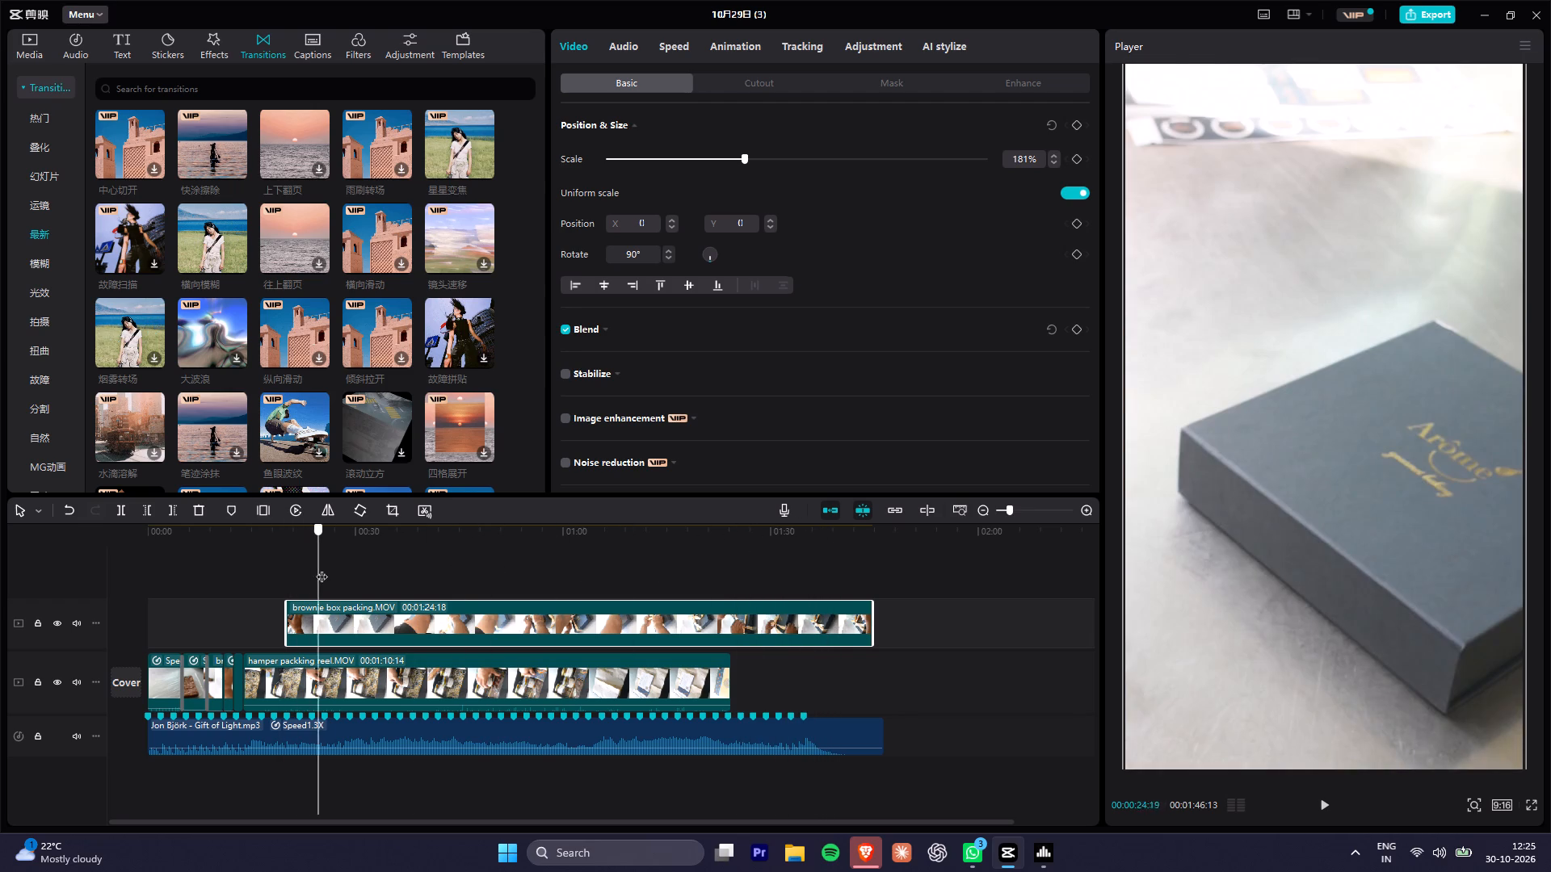
left_click_drag(322, 568, 442, 563)
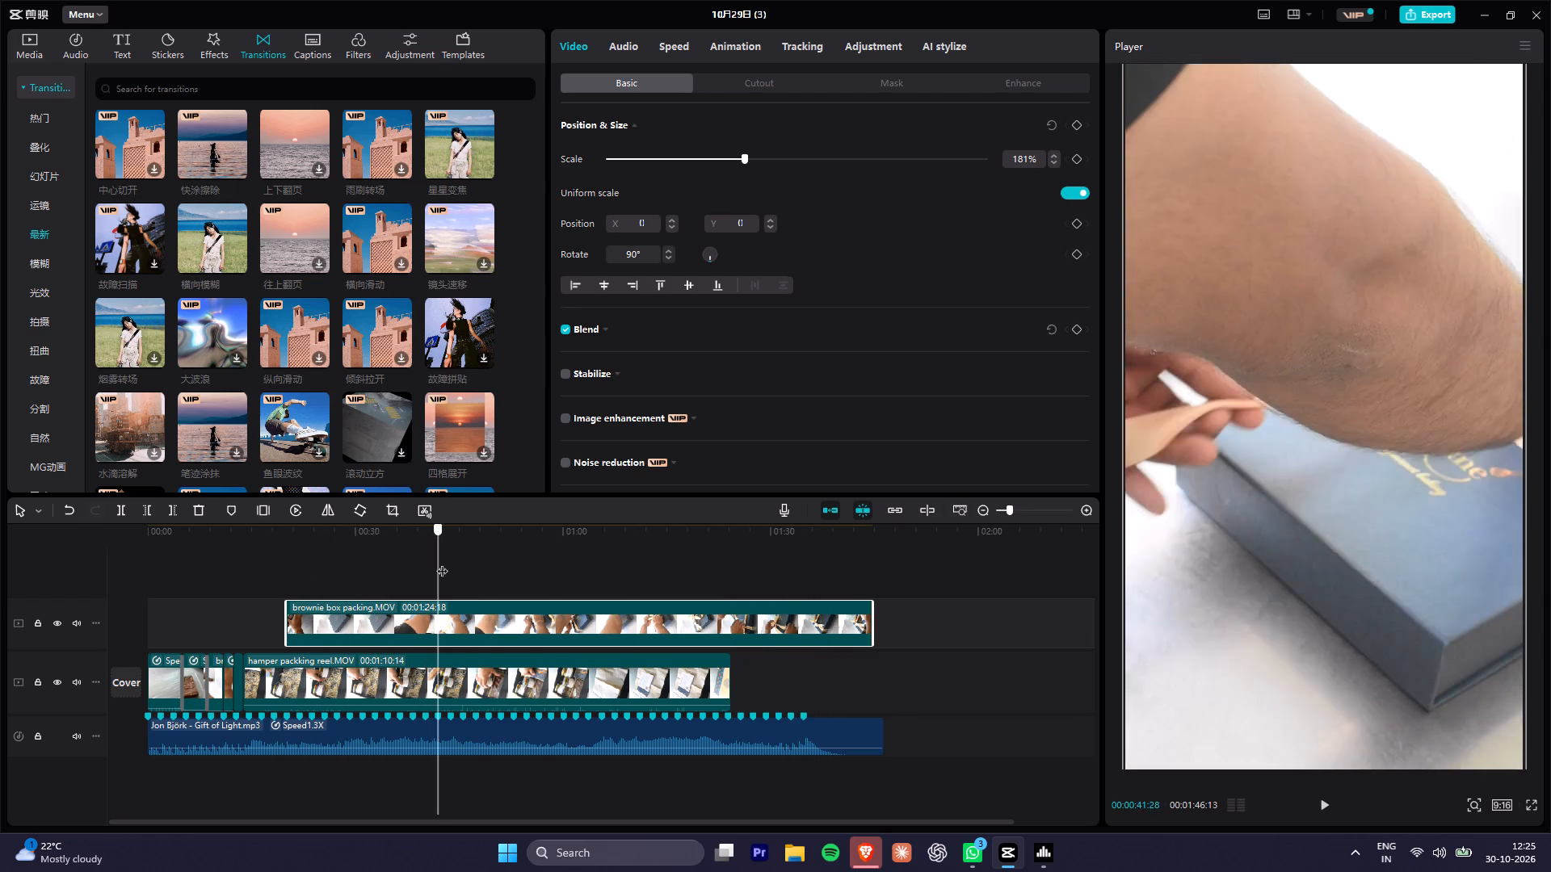
left_click_drag(442, 563, 481, 571)
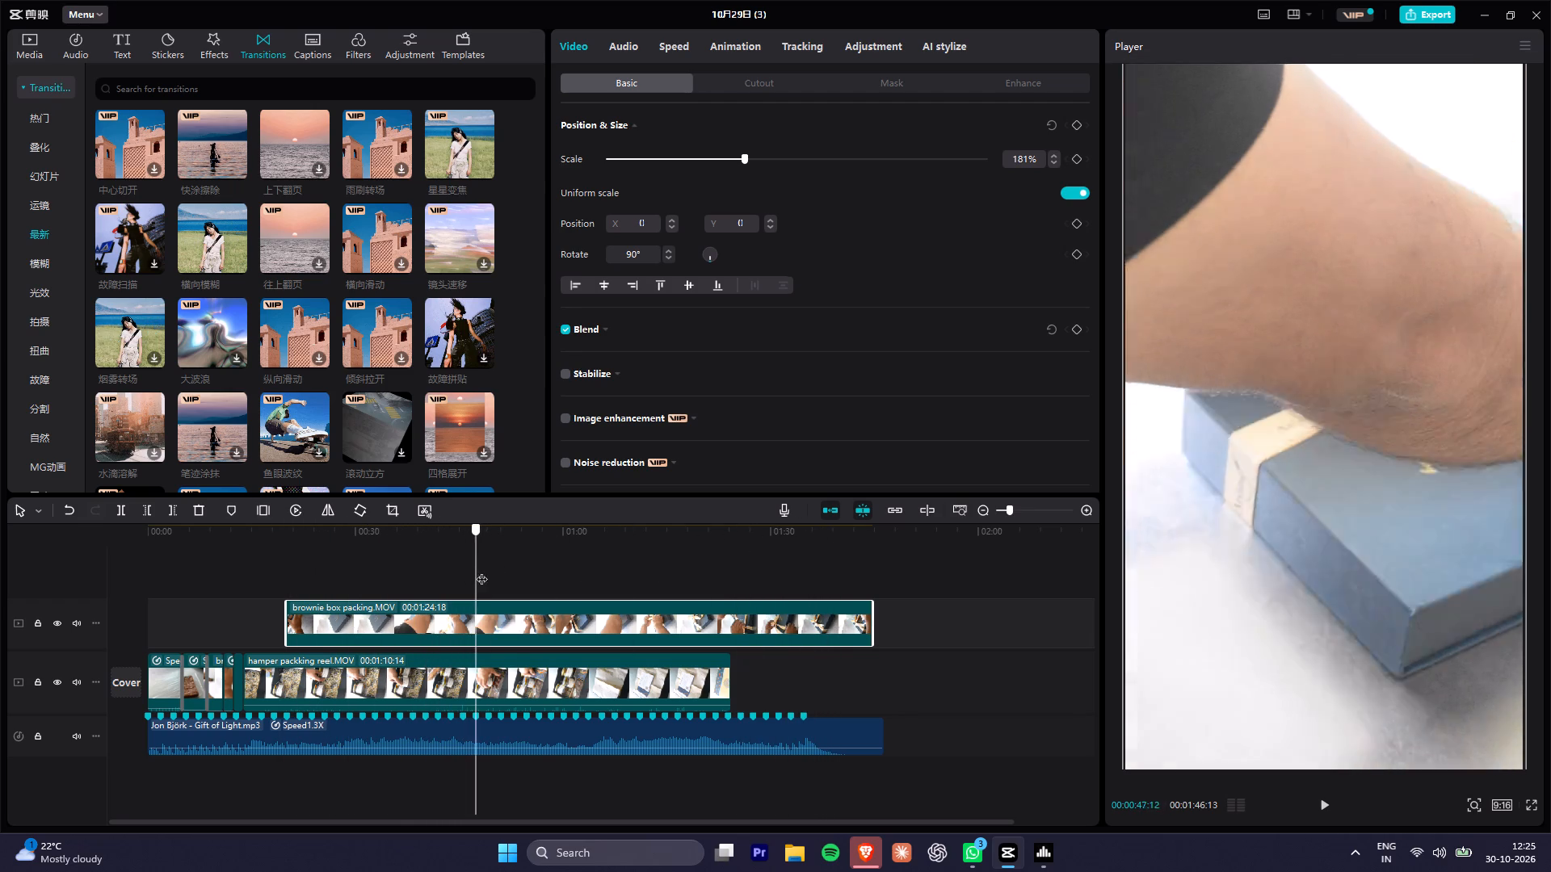
left_click_drag(481, 571, 704, 597)
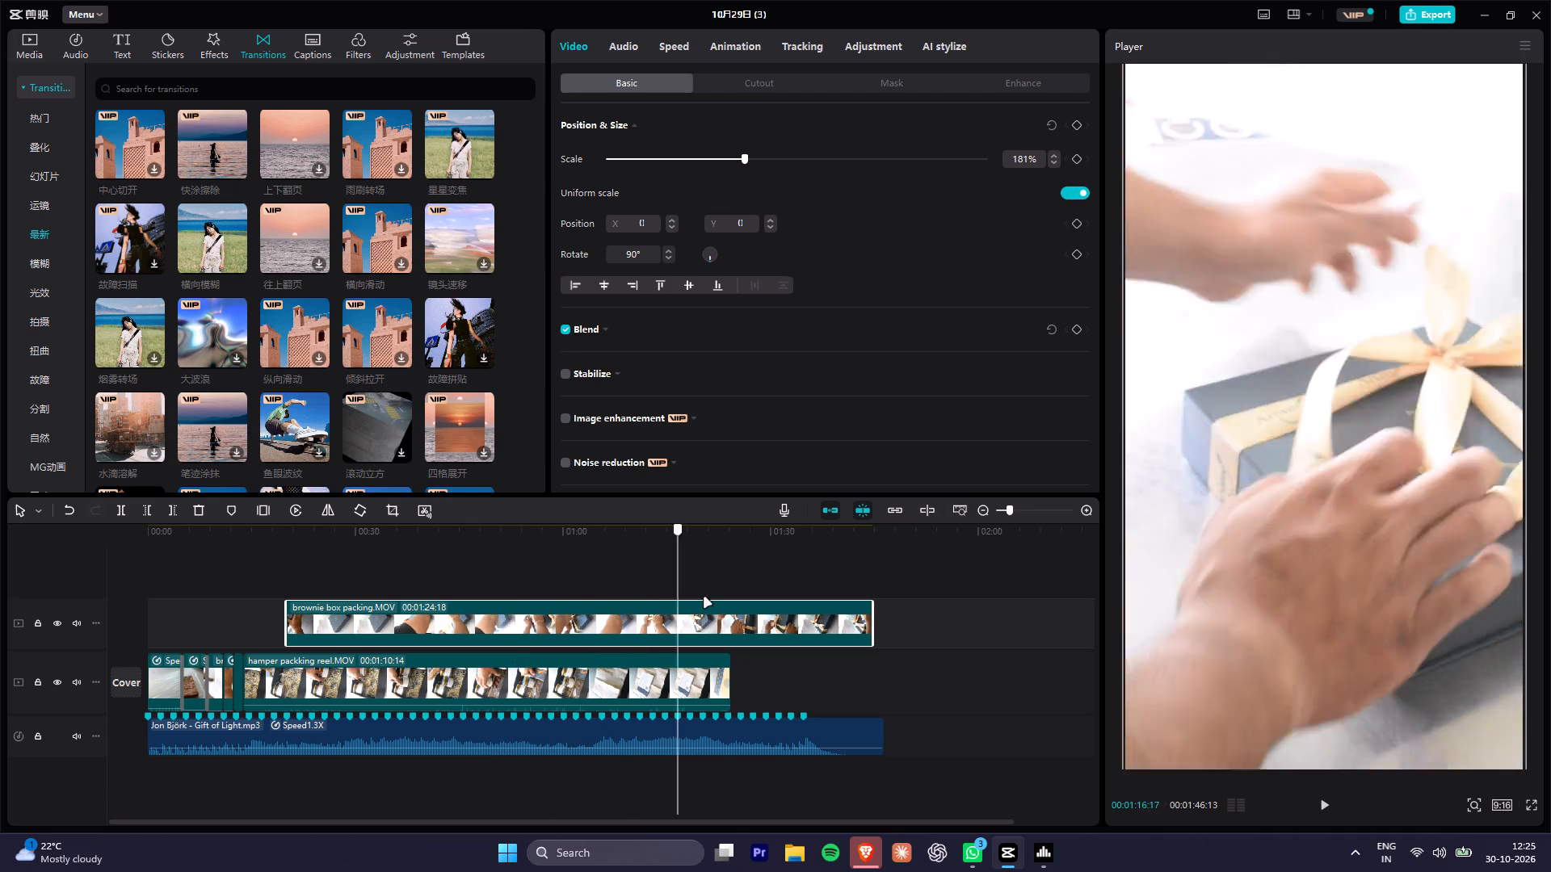
left_click_drag(704, 597, 774, 607)
left_click(459, 611)
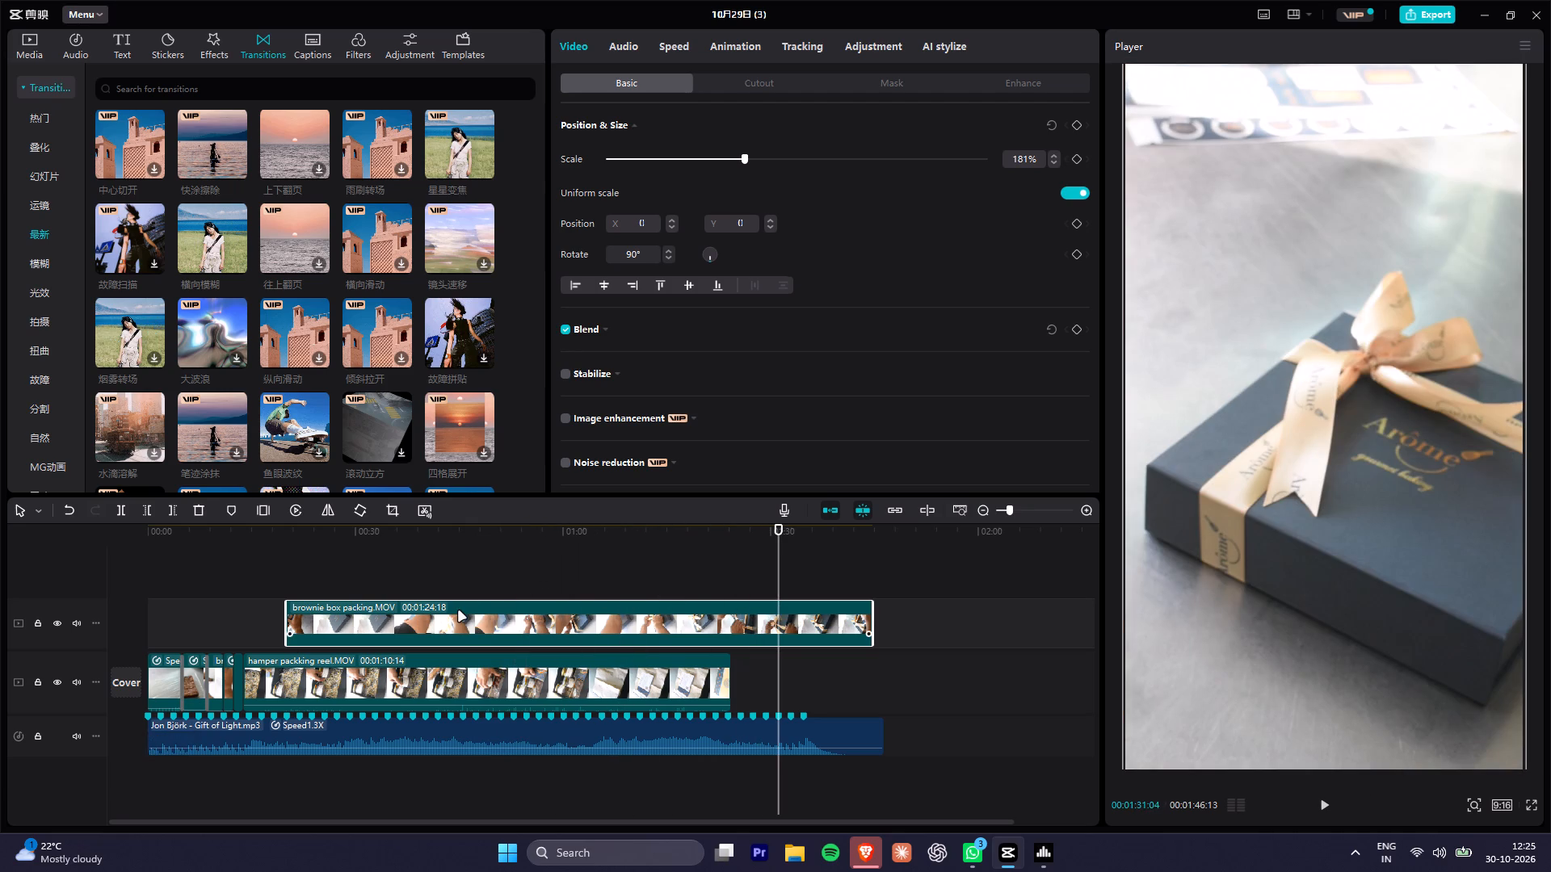
left_click_drag(570, 536, 603, 544)
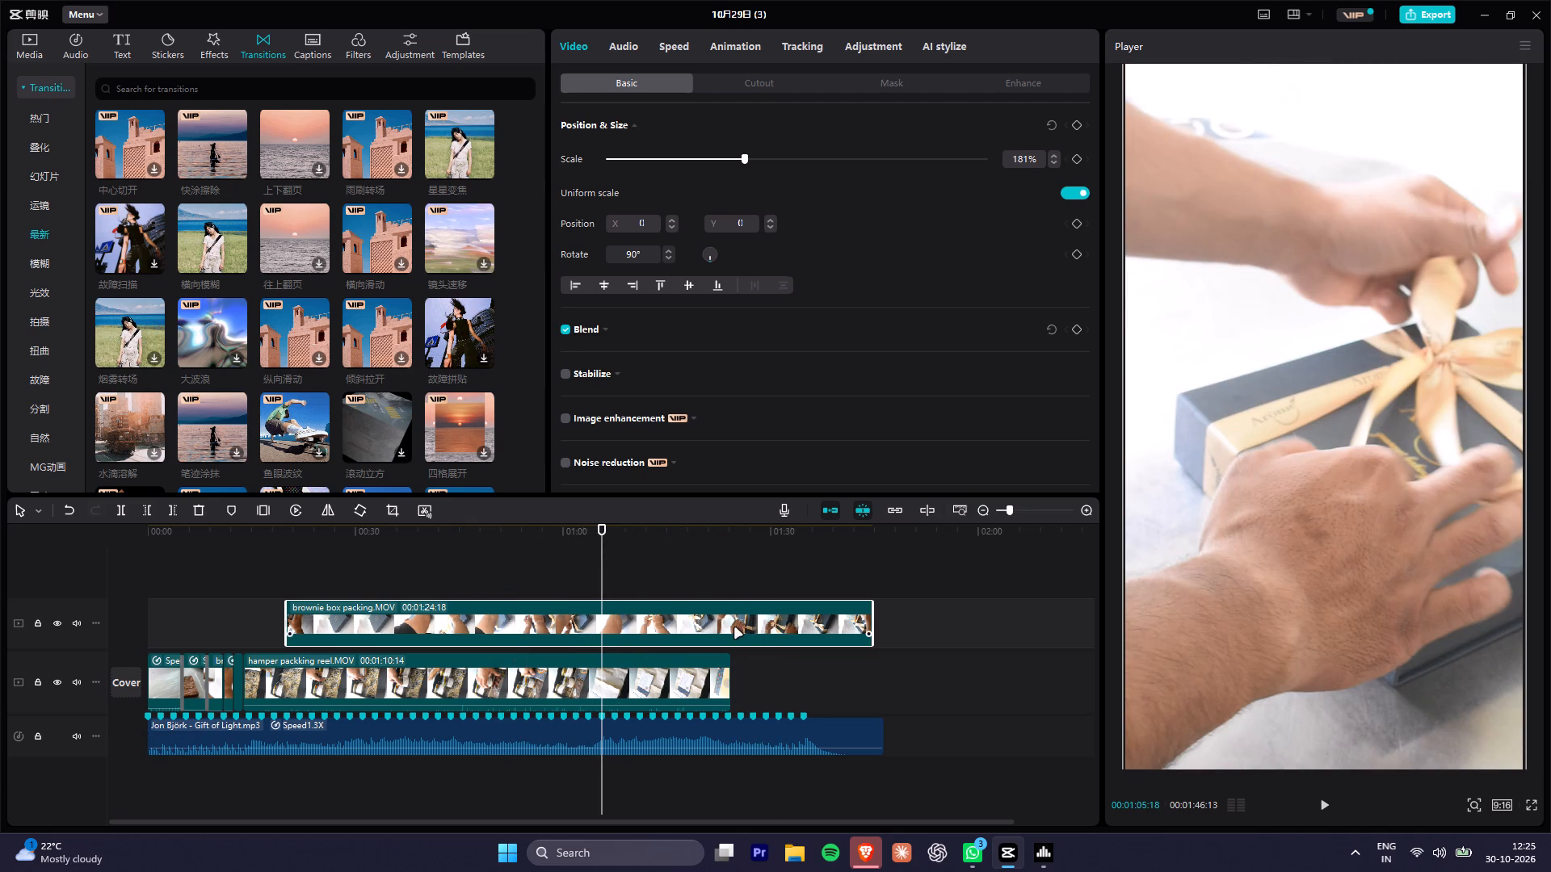
Move the upper-track brownie box packing.MOV clip past the end of the hamper reel, starting at about 00:01:33.
left_click(735, 628)
left_click_drag(735, 628, 1194, 625)
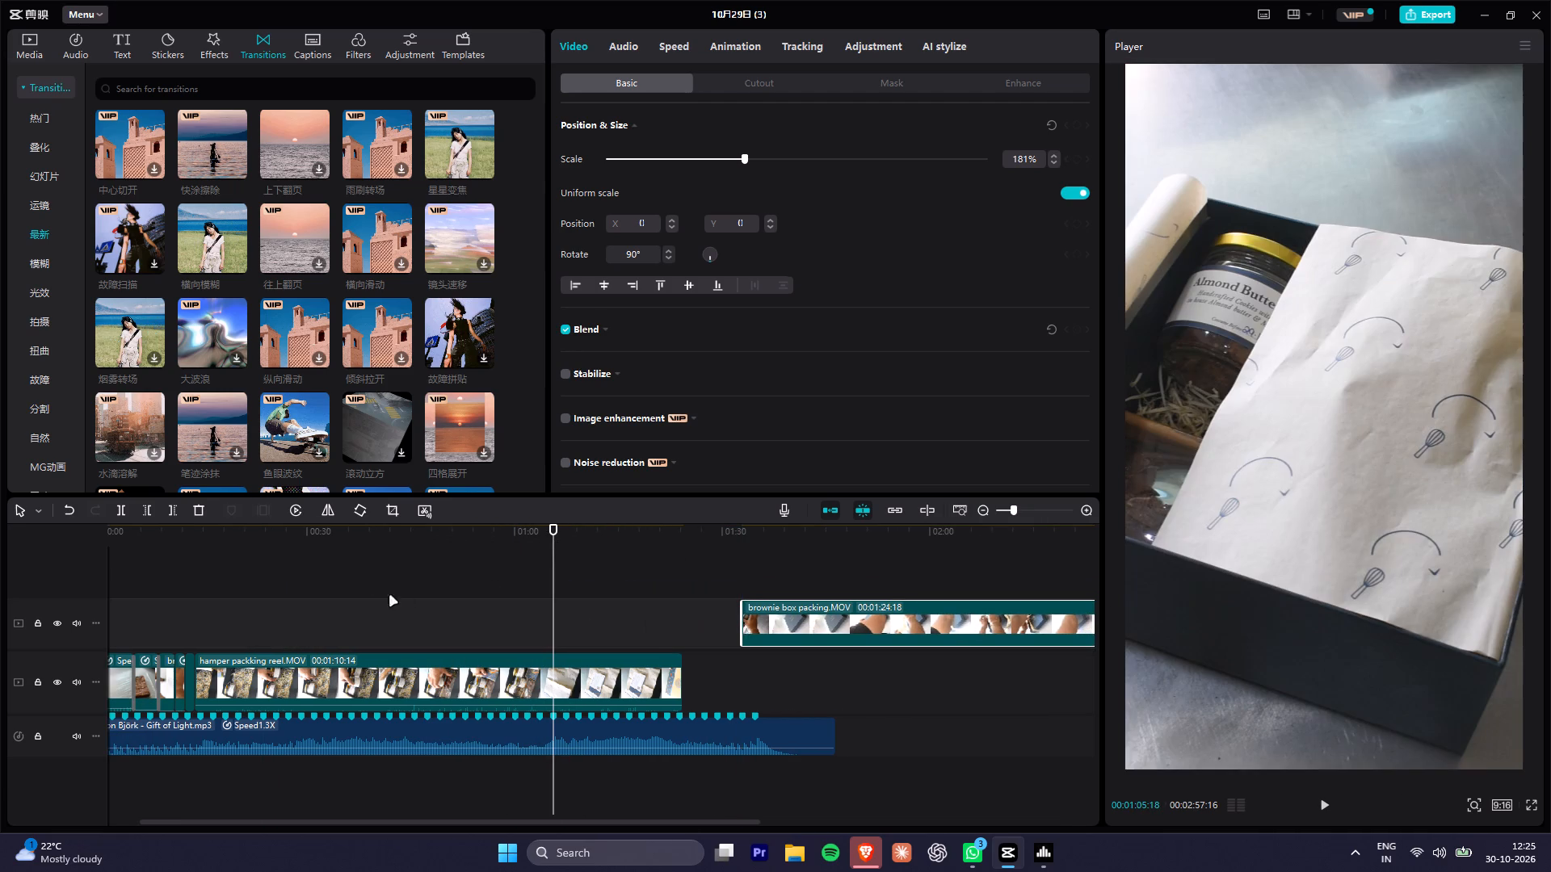
Review the hamper reel's packing stages and the saved desktop stills from EMPTY HAMPER through CHOCKLET.
left_click_drag(208, 543, 308, 545)
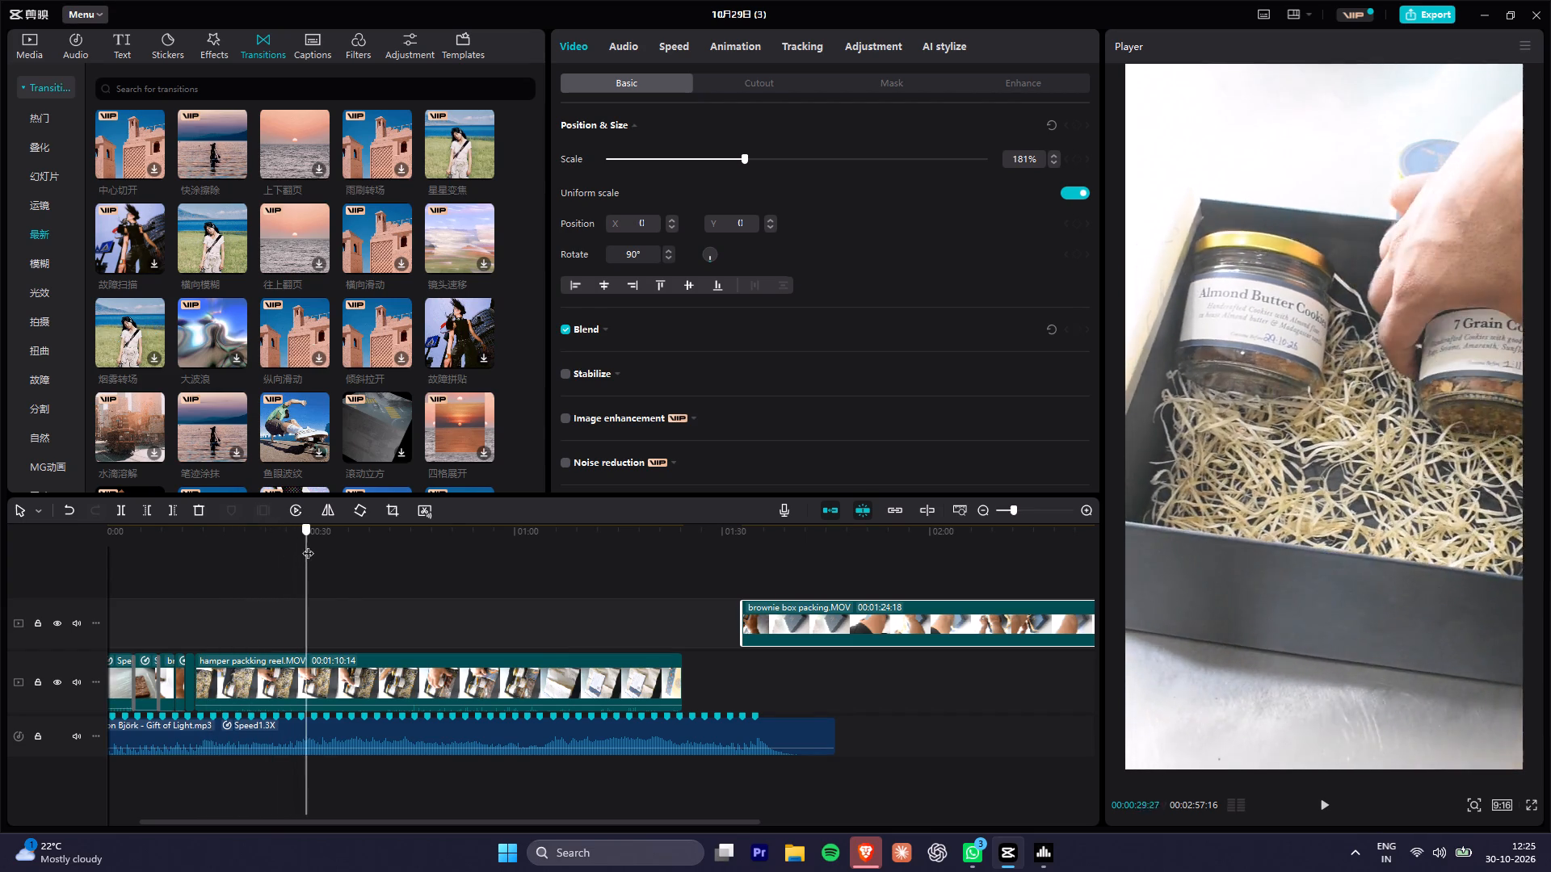
left_click_drag(308, 545, 592, 586)
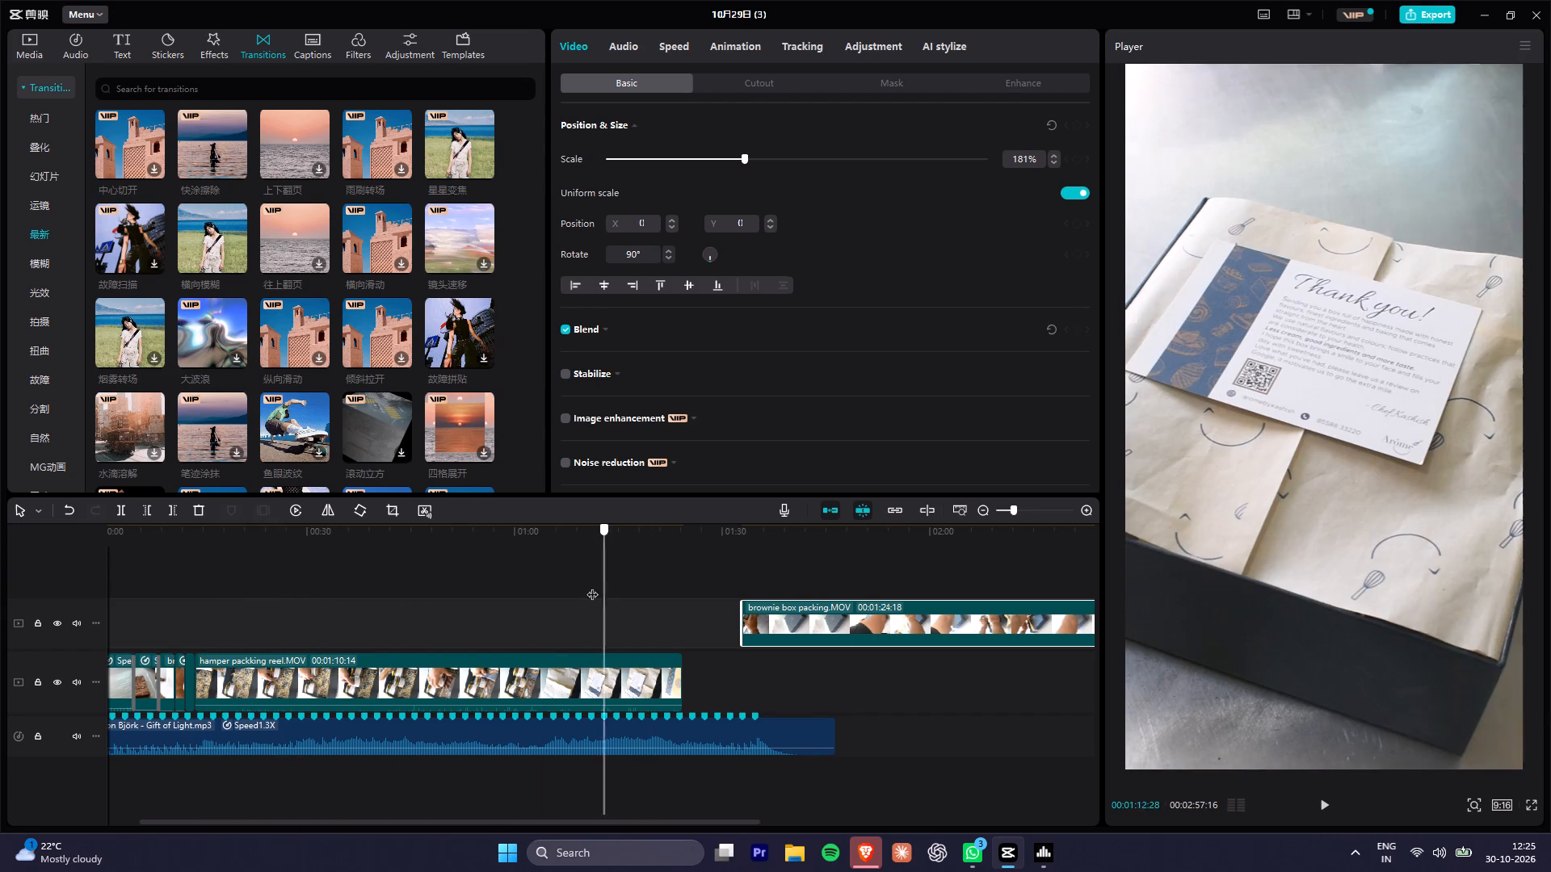
left_click_drag(592, 586, 591, 586)
left_click(1550, 871)
left_click(485, 432)
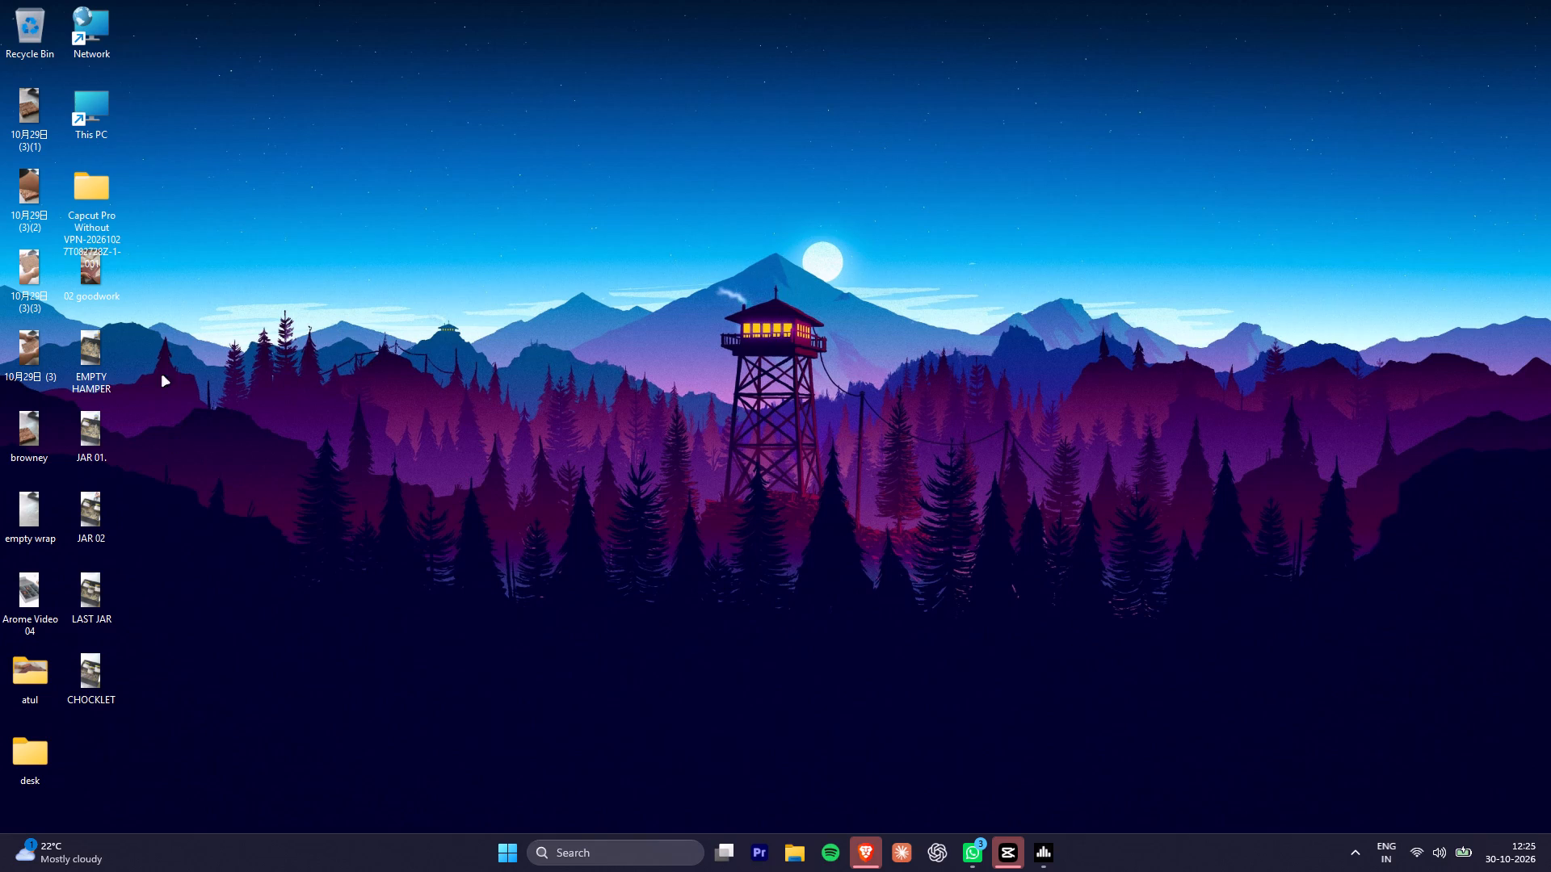
double_click(90, 352)
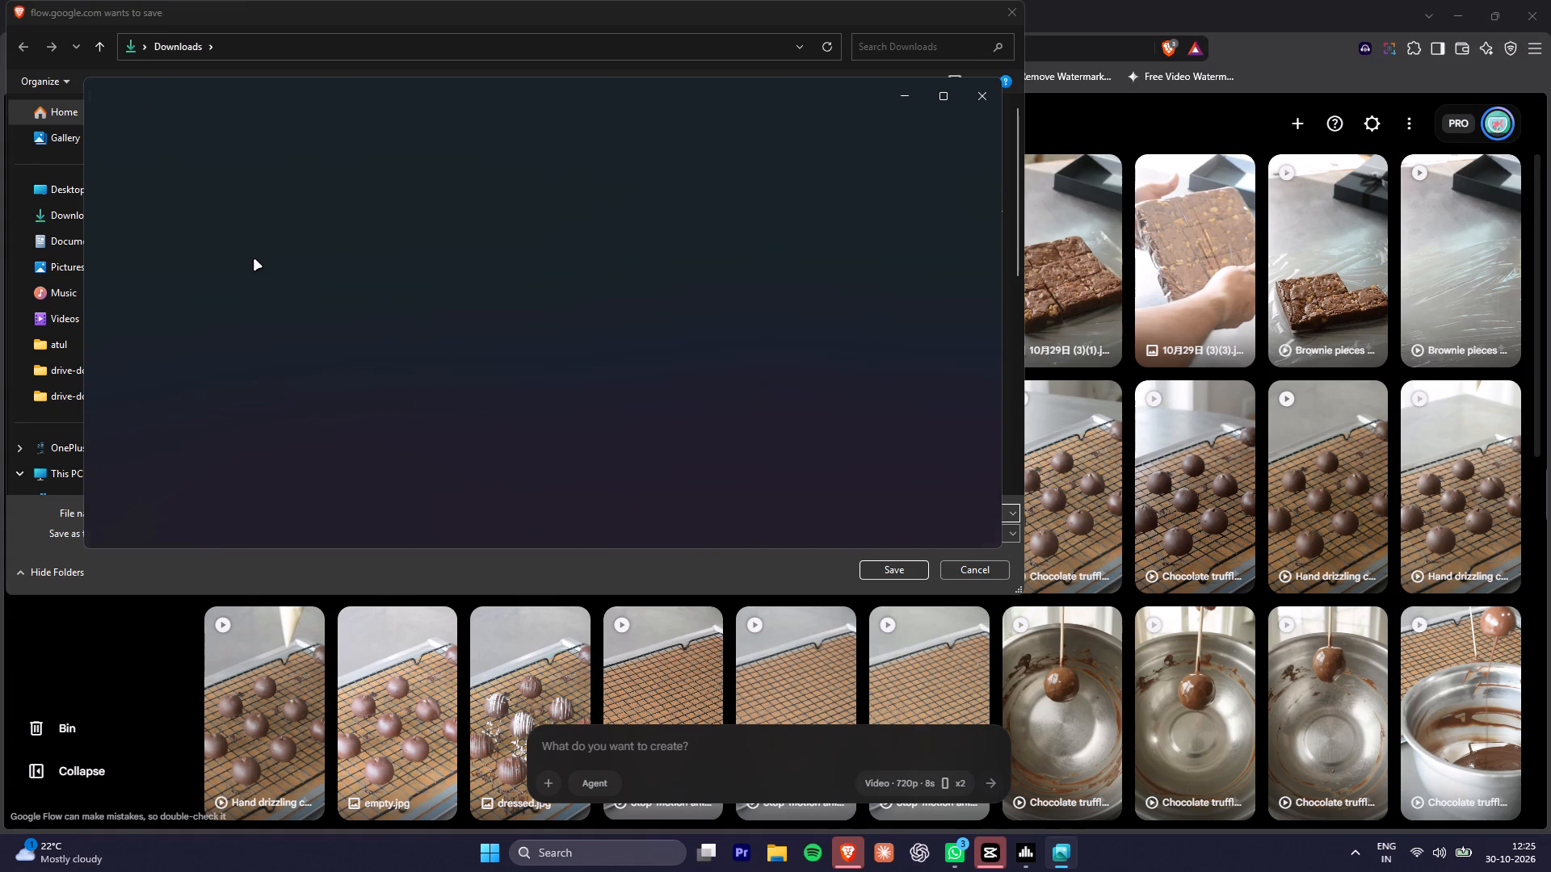
key("Right")
key("Right")
key("Right")
key("Right")
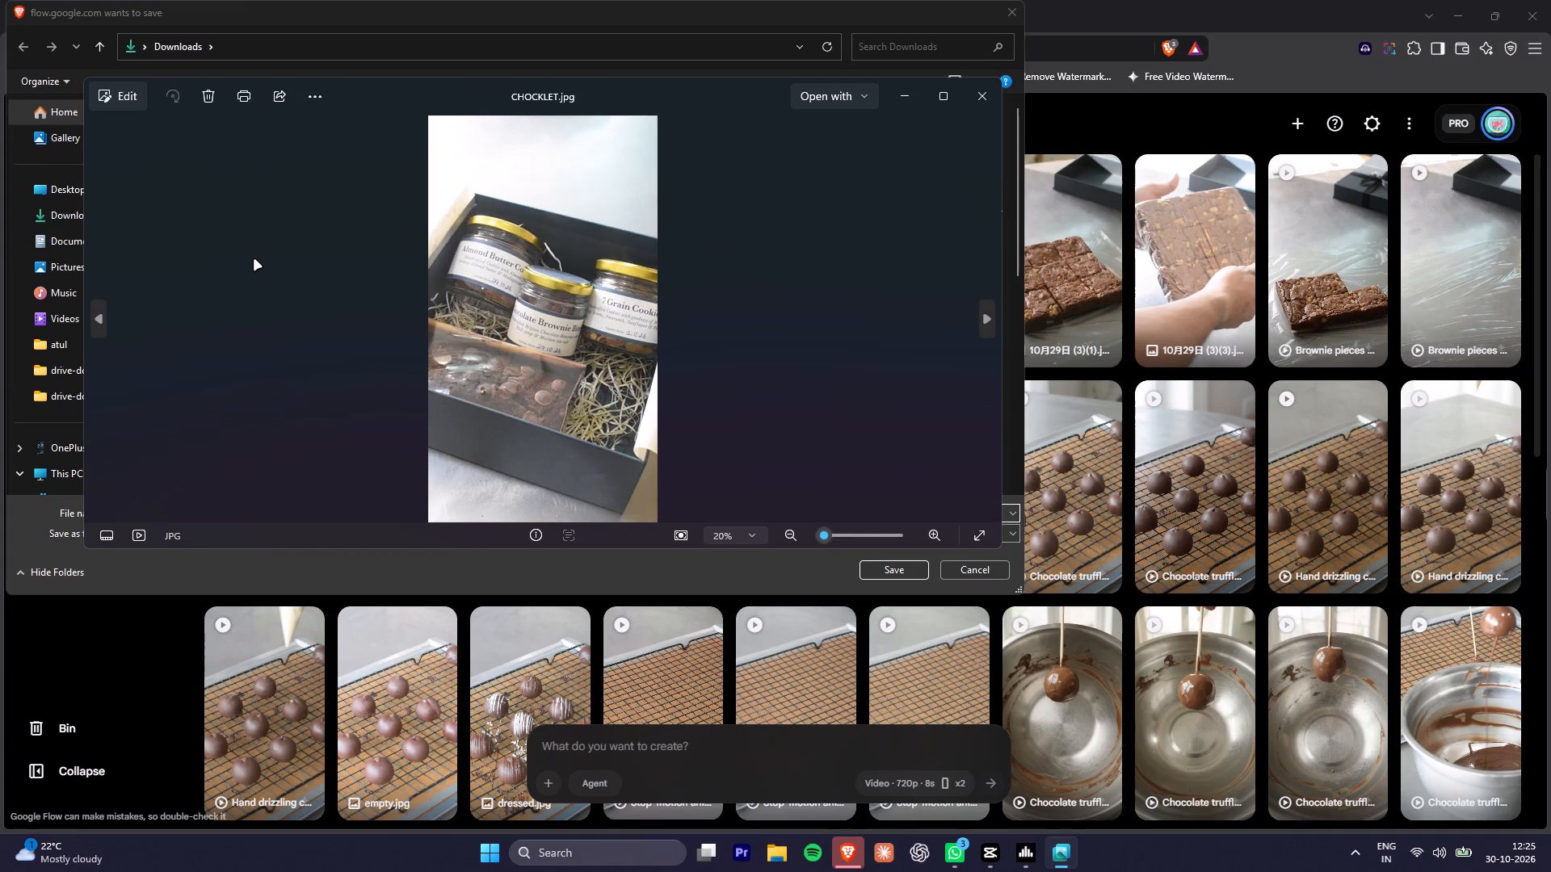
key("Right")
key("Left")
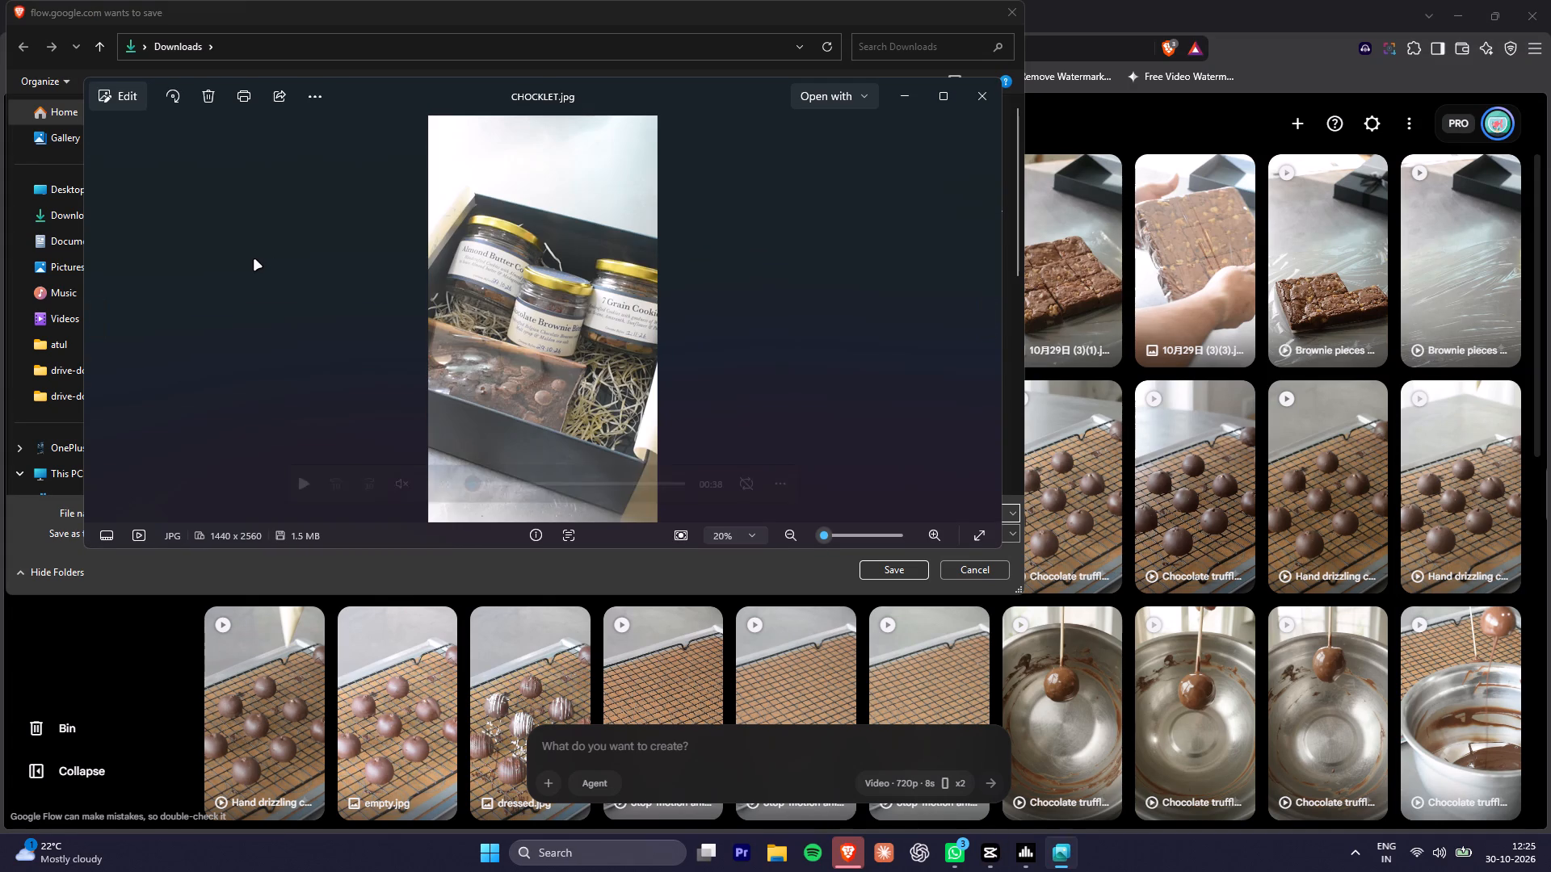
left_click(983, 92)
left_click(971, 573)
key("alt+Tab")
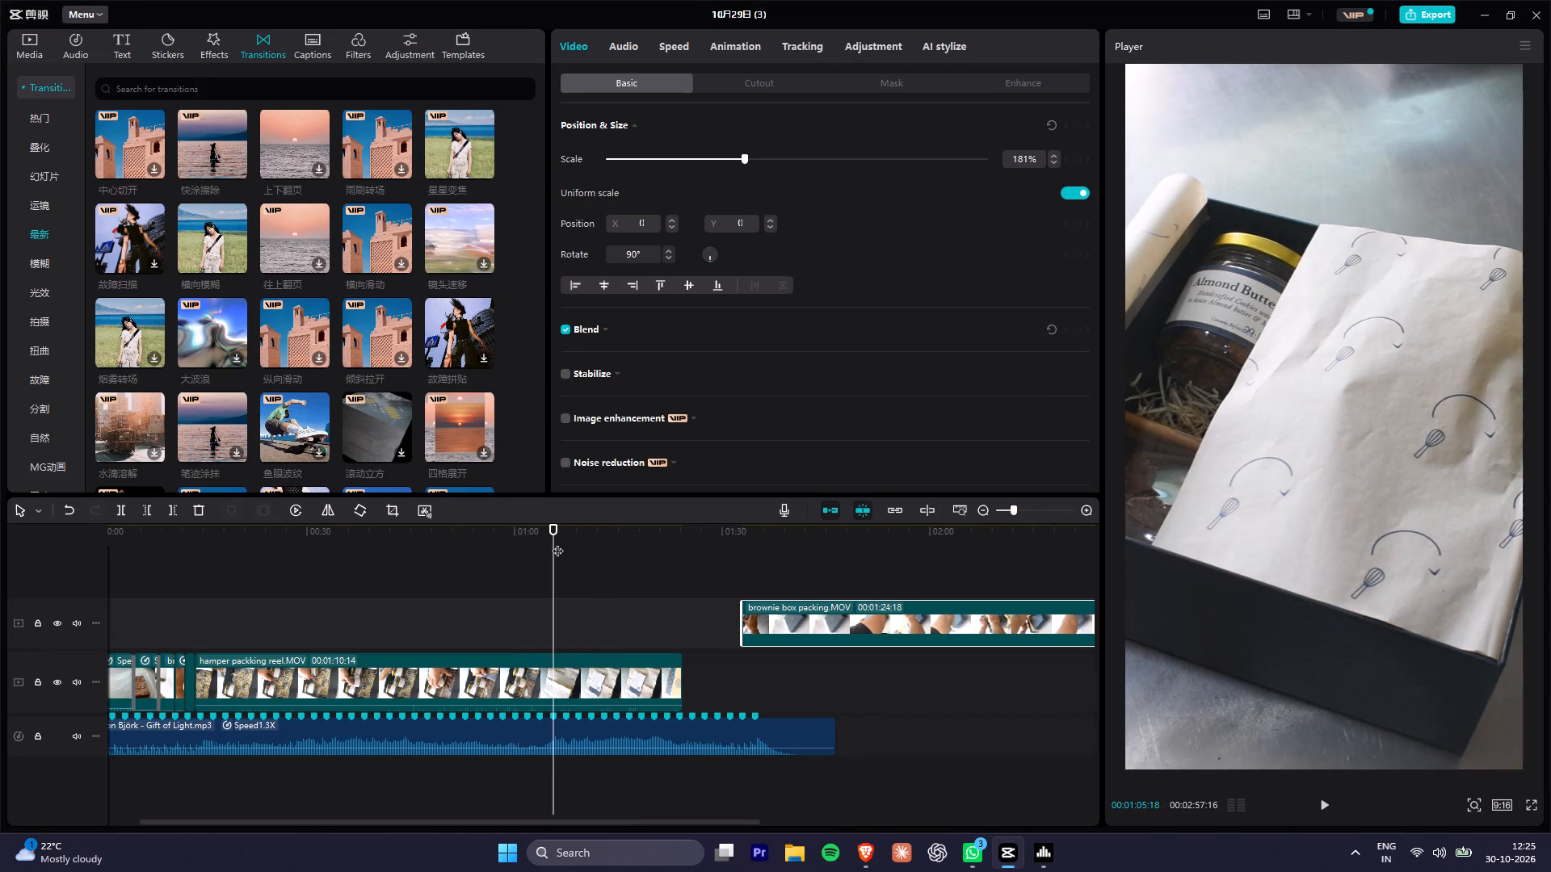
key("Left")
key("Left")
key("Left")
key("Left")
key("Left")
key("Left")
key("Left")
key("Left")
key("Left")
key("Left")
key("Left")
key("Left")
key("Left")
key("Left")
key("Left")
key("Left")
key("Left")
key("Left")
key("Left")
key("Left")
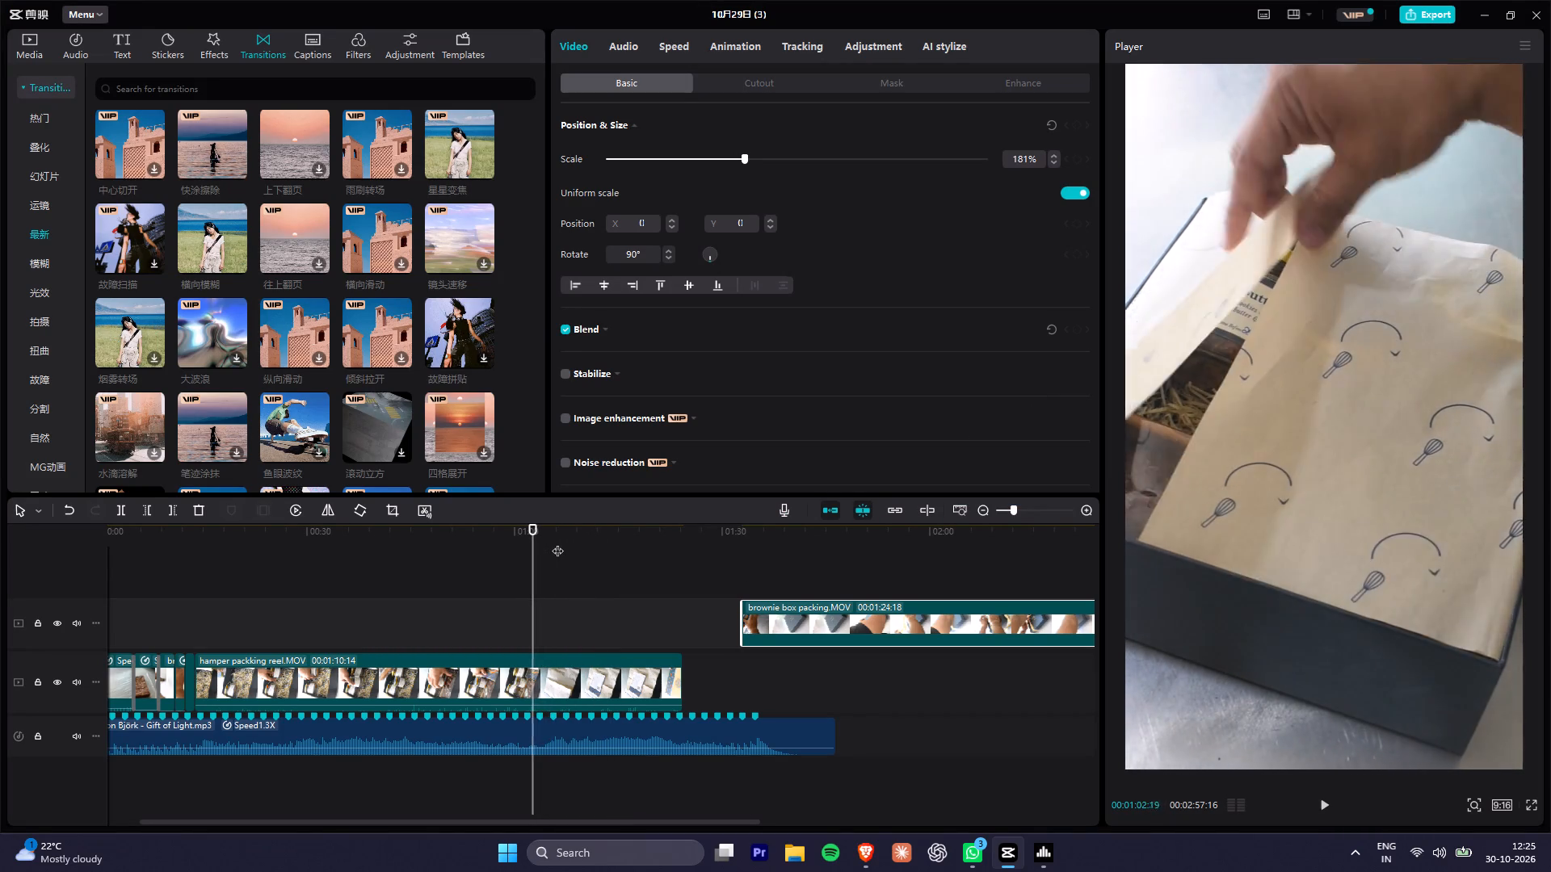
key("shift+Left")
key("shift+Left")
key("shift+Left")
key("shift+Left")
key("shift+Left")
key("shift+Left")
key("shift+Left")
key("shift+Left")
key("shift+Left")
key("shift+Left")
key("shift+Left")
key("shift+Left")
key("shift+Left")
key("shift+Left")
key("shift+Left")
key("shift+Left")
key("shift+Left")
key("shift+Left")
key("shift+Left")
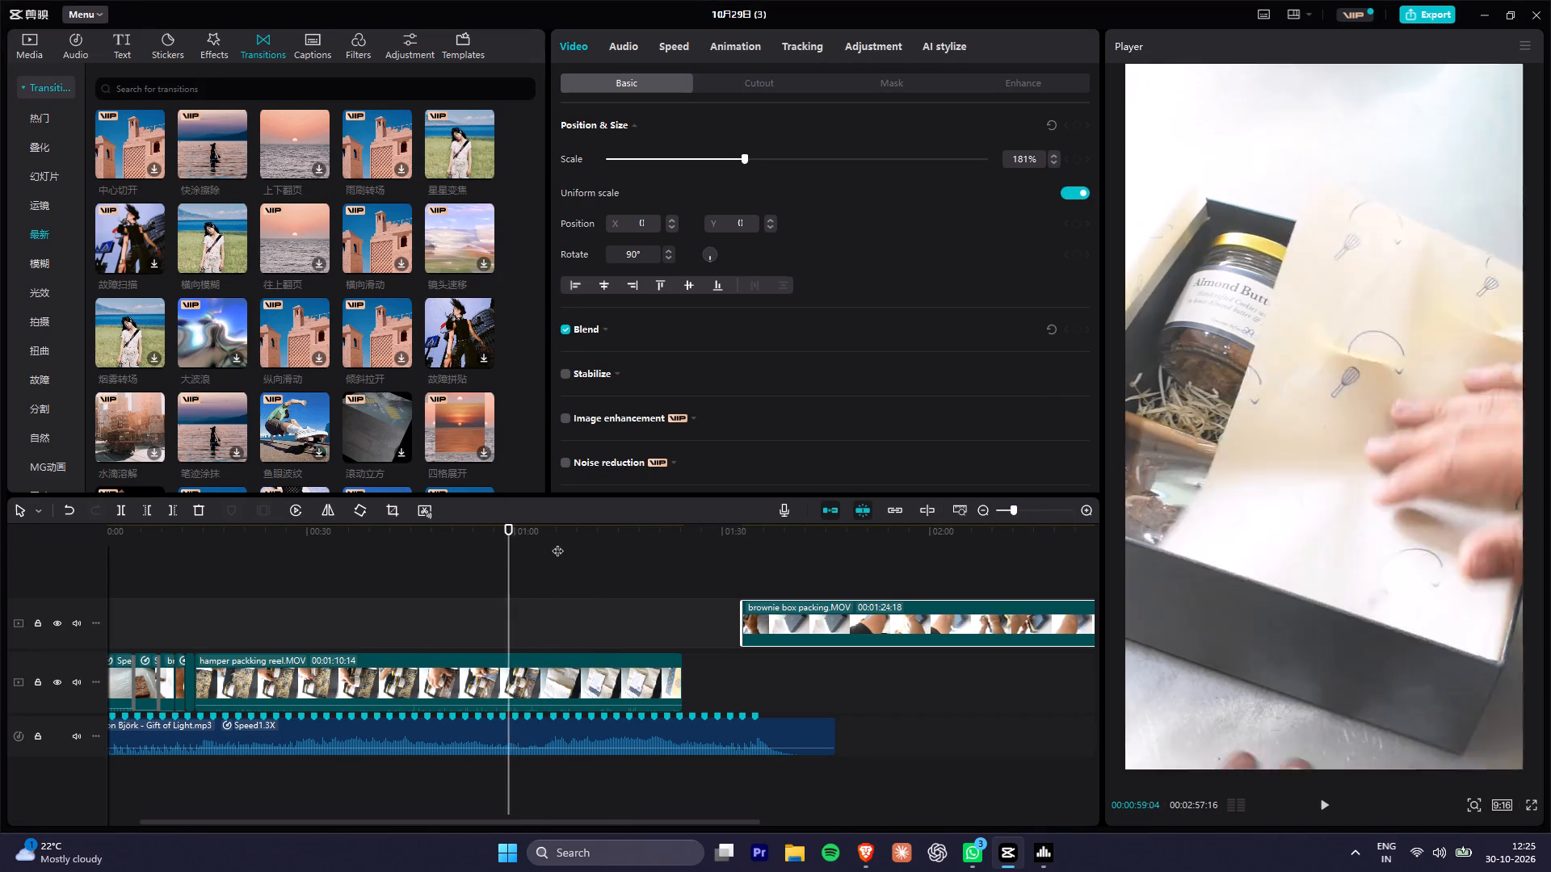
key("shift+Right")
key("shift+Right")
key("shift+Right")
key("shift+Right")
key("shift+Right")
key("shift+Right")
key("shift+Right")
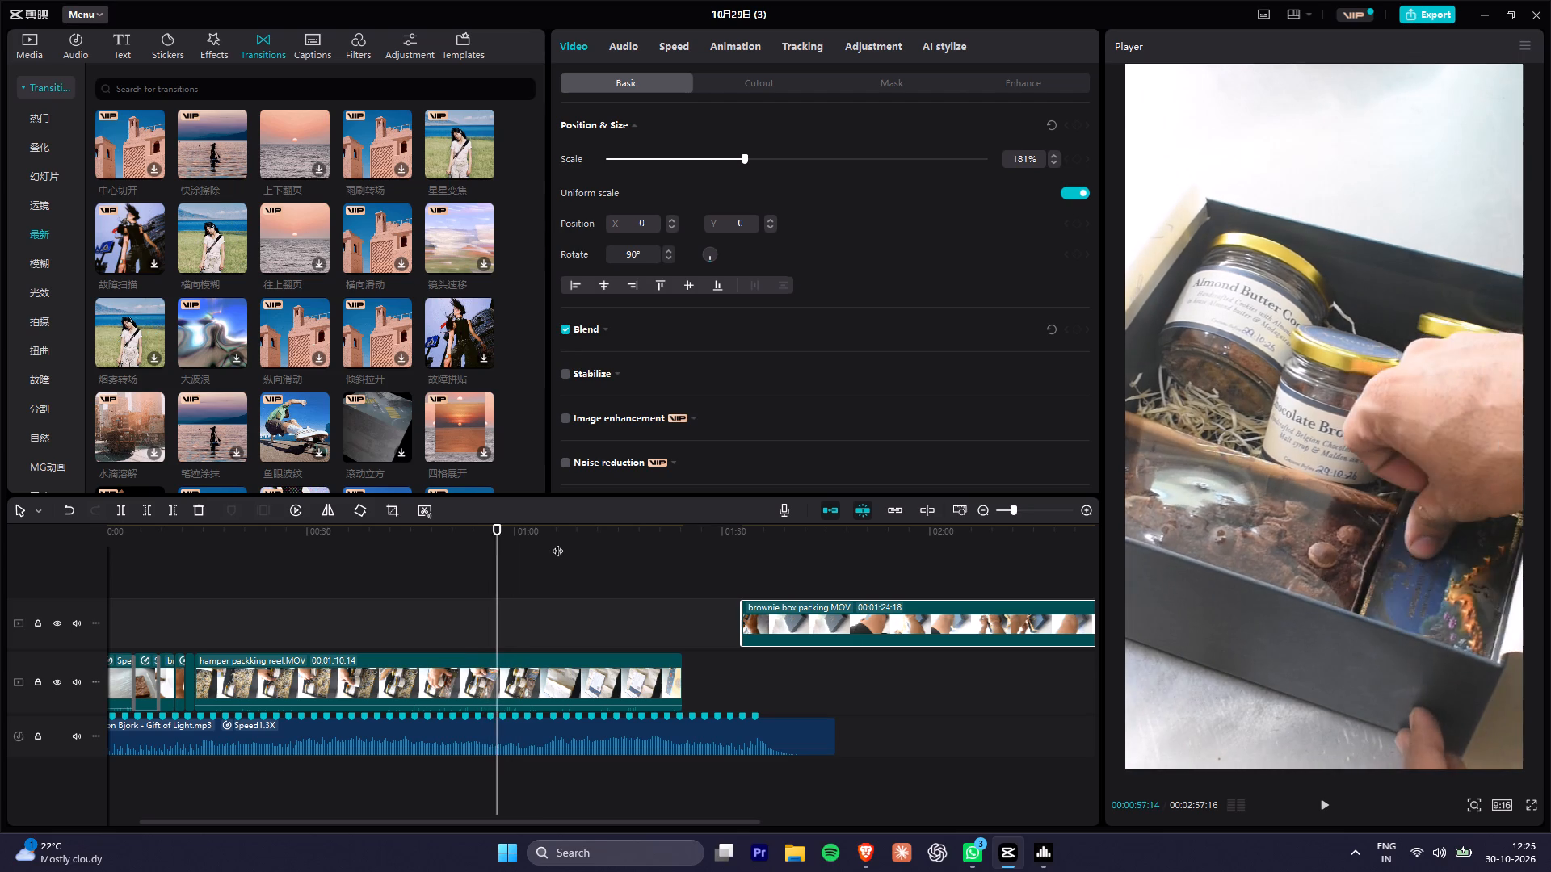
key("shift+Right")
key("Right")
key("Right")
key("Right")
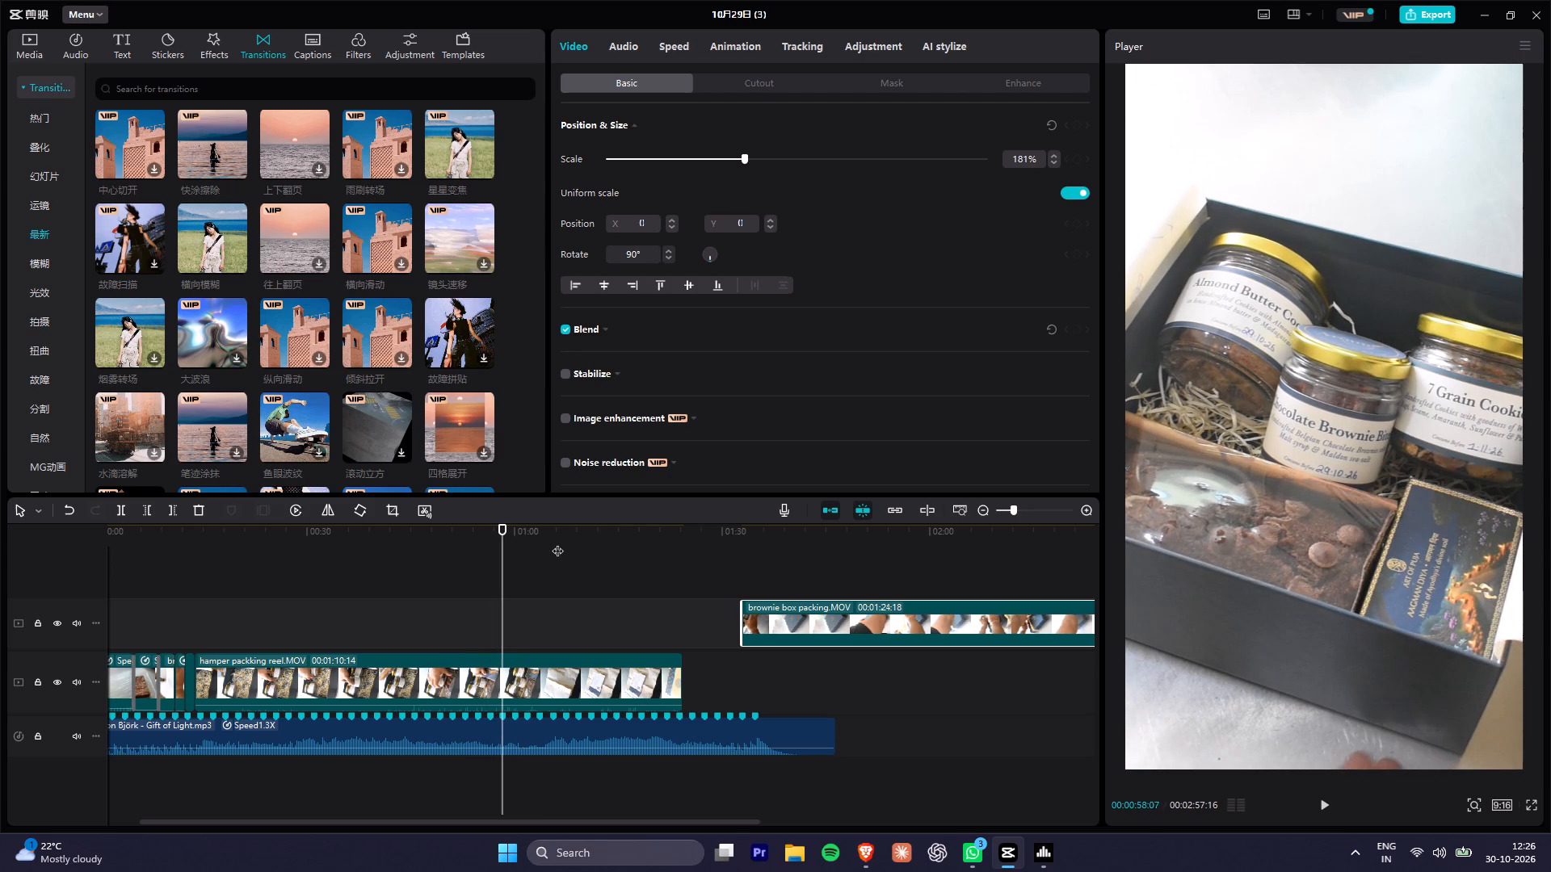
key("Right")
key("Left")
key("Left")
key("Left")
key("Left")
key("Left")
key("Left")
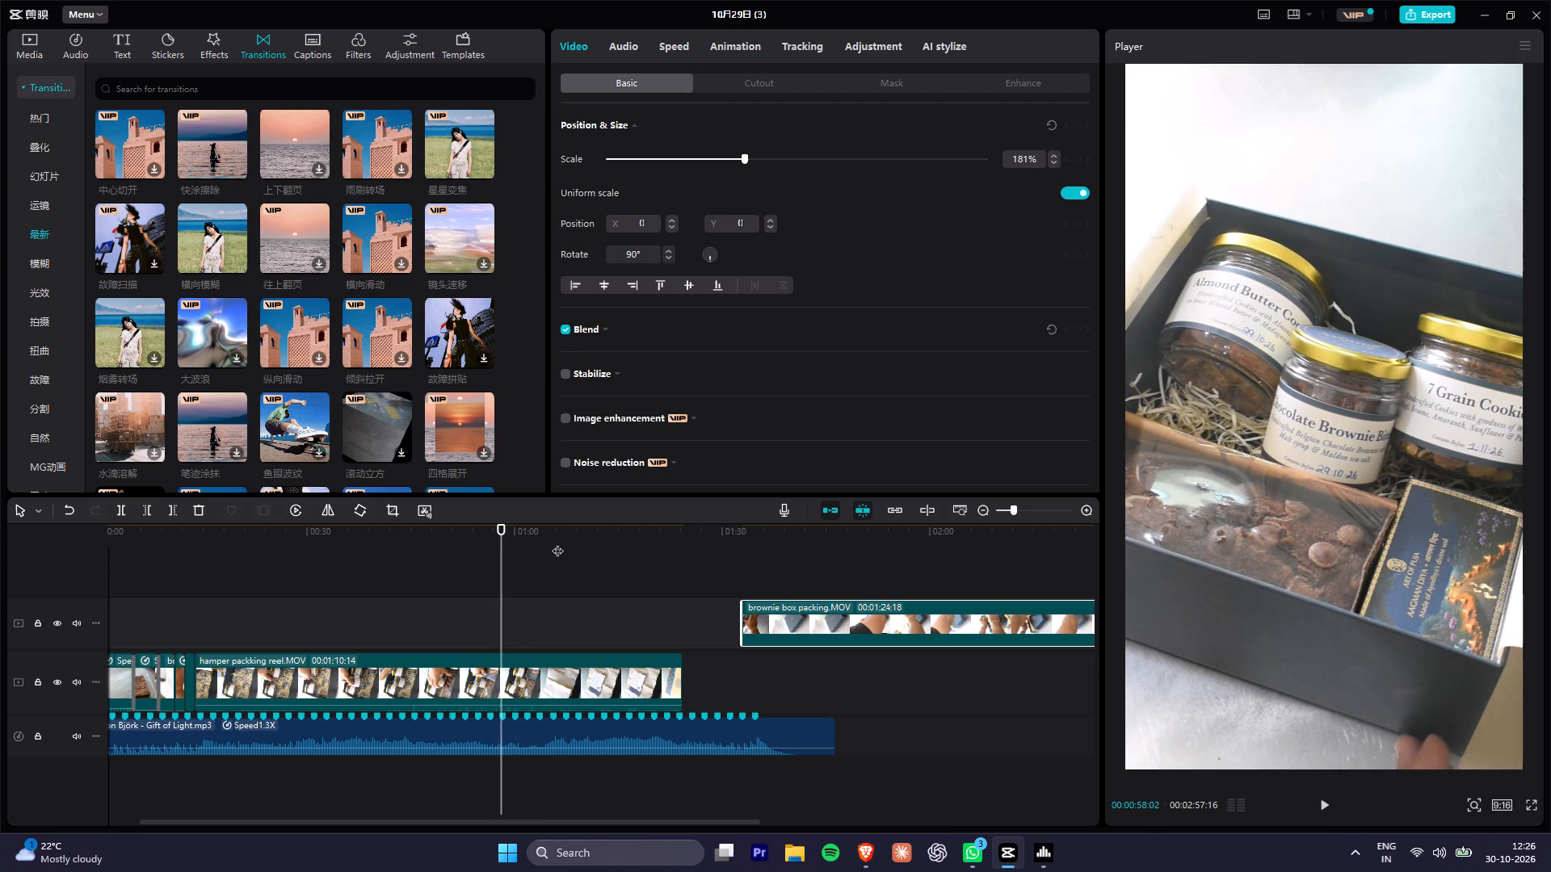
left_click(1526, 41)
left_click(1486, 127)
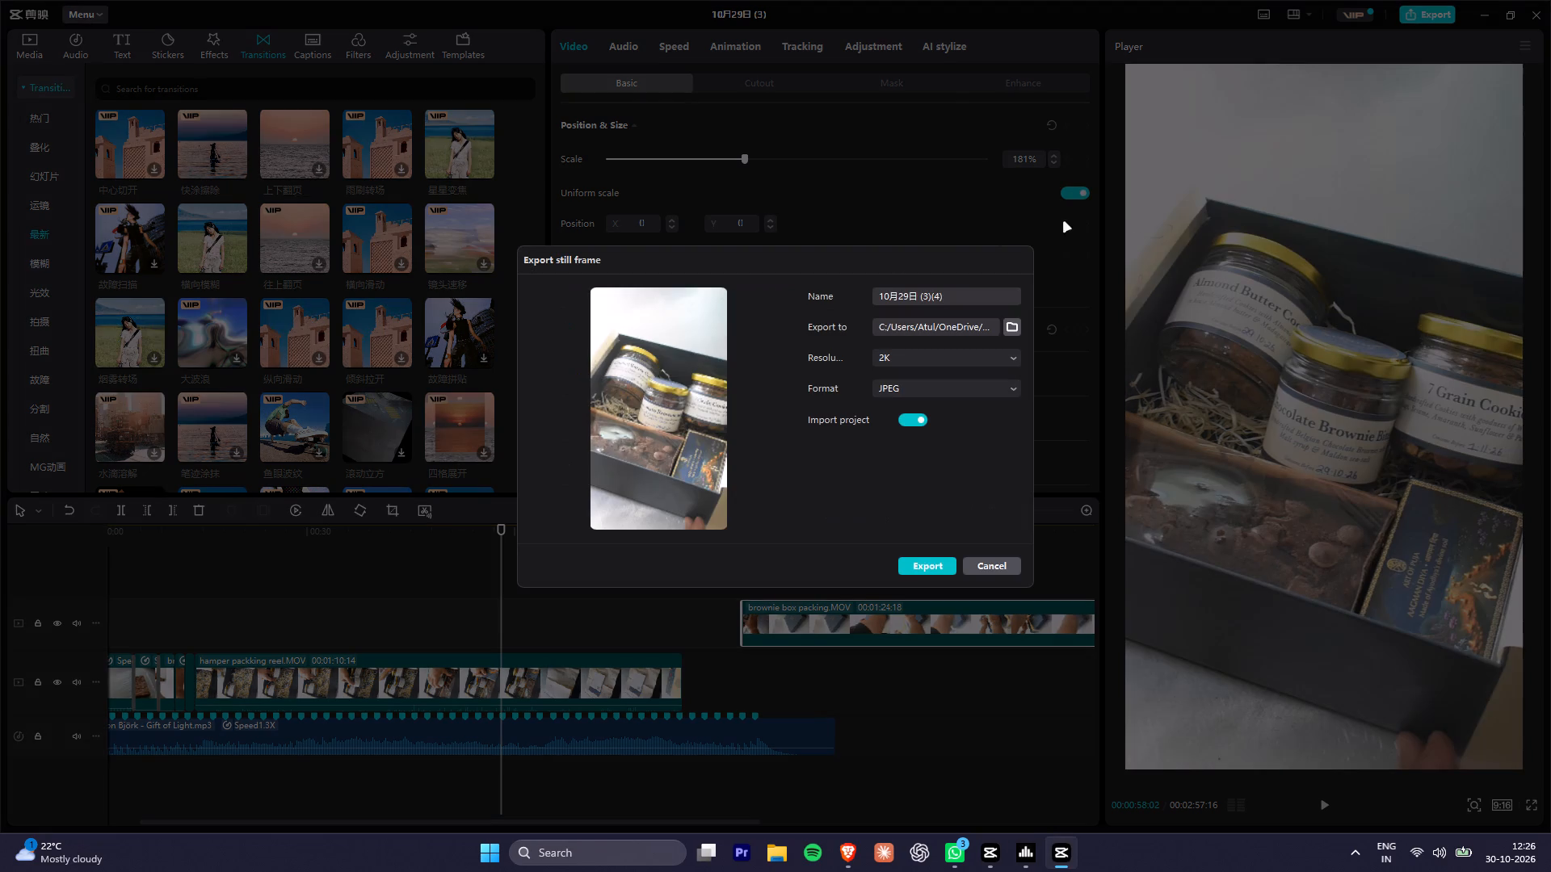
left_click_drag(951, 293, 733, 296)
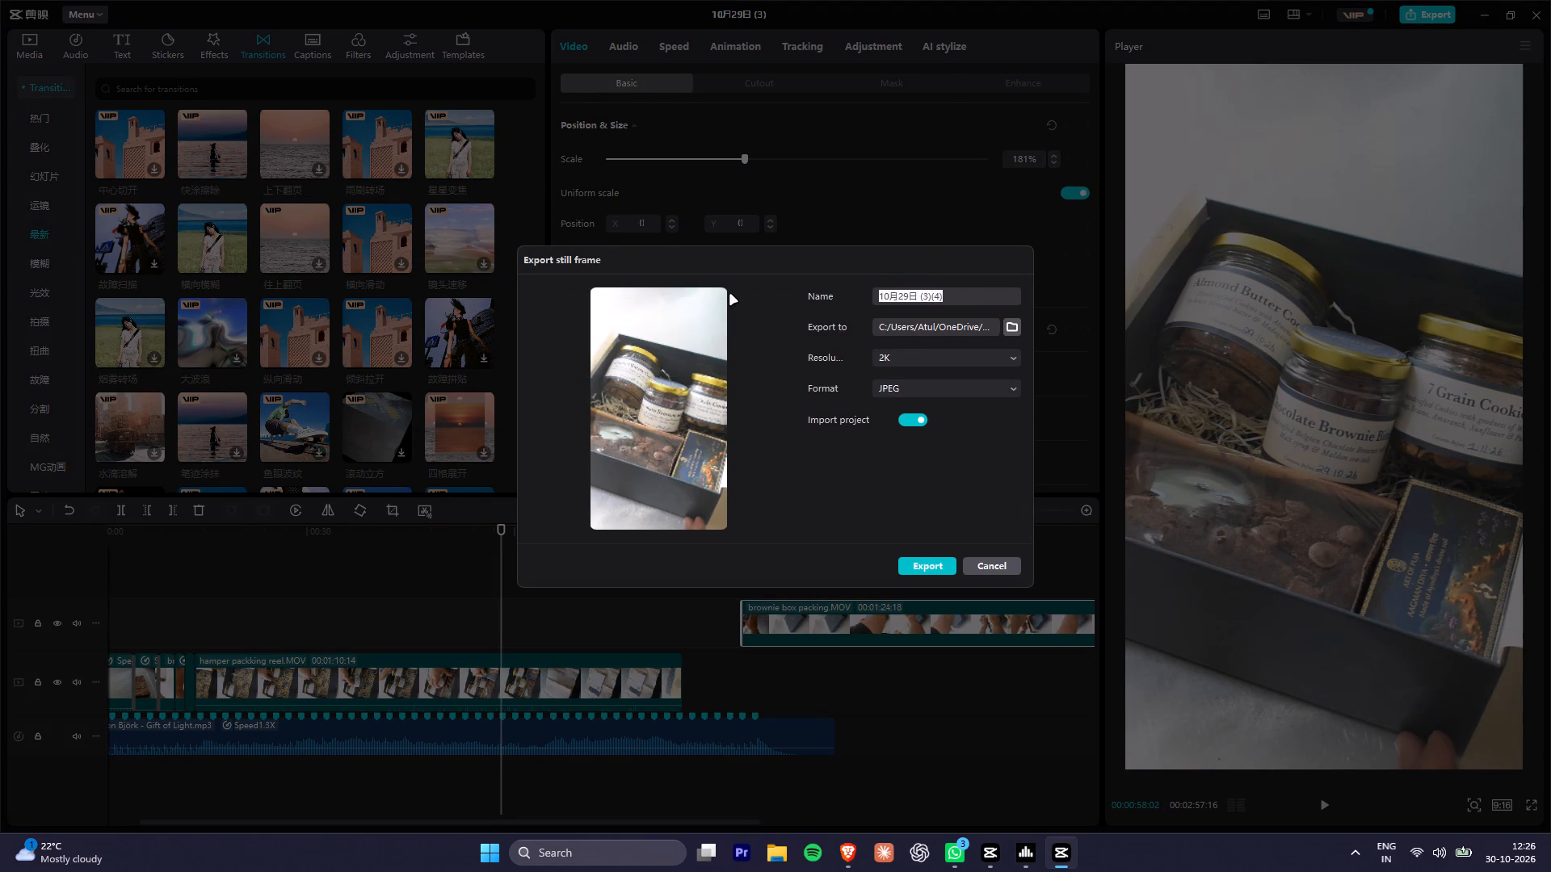
Switch the FxSound output device to Headphone (Realtek(R) Audio) and close its window.
left_click(1023, 867)
left_click(805, 183)
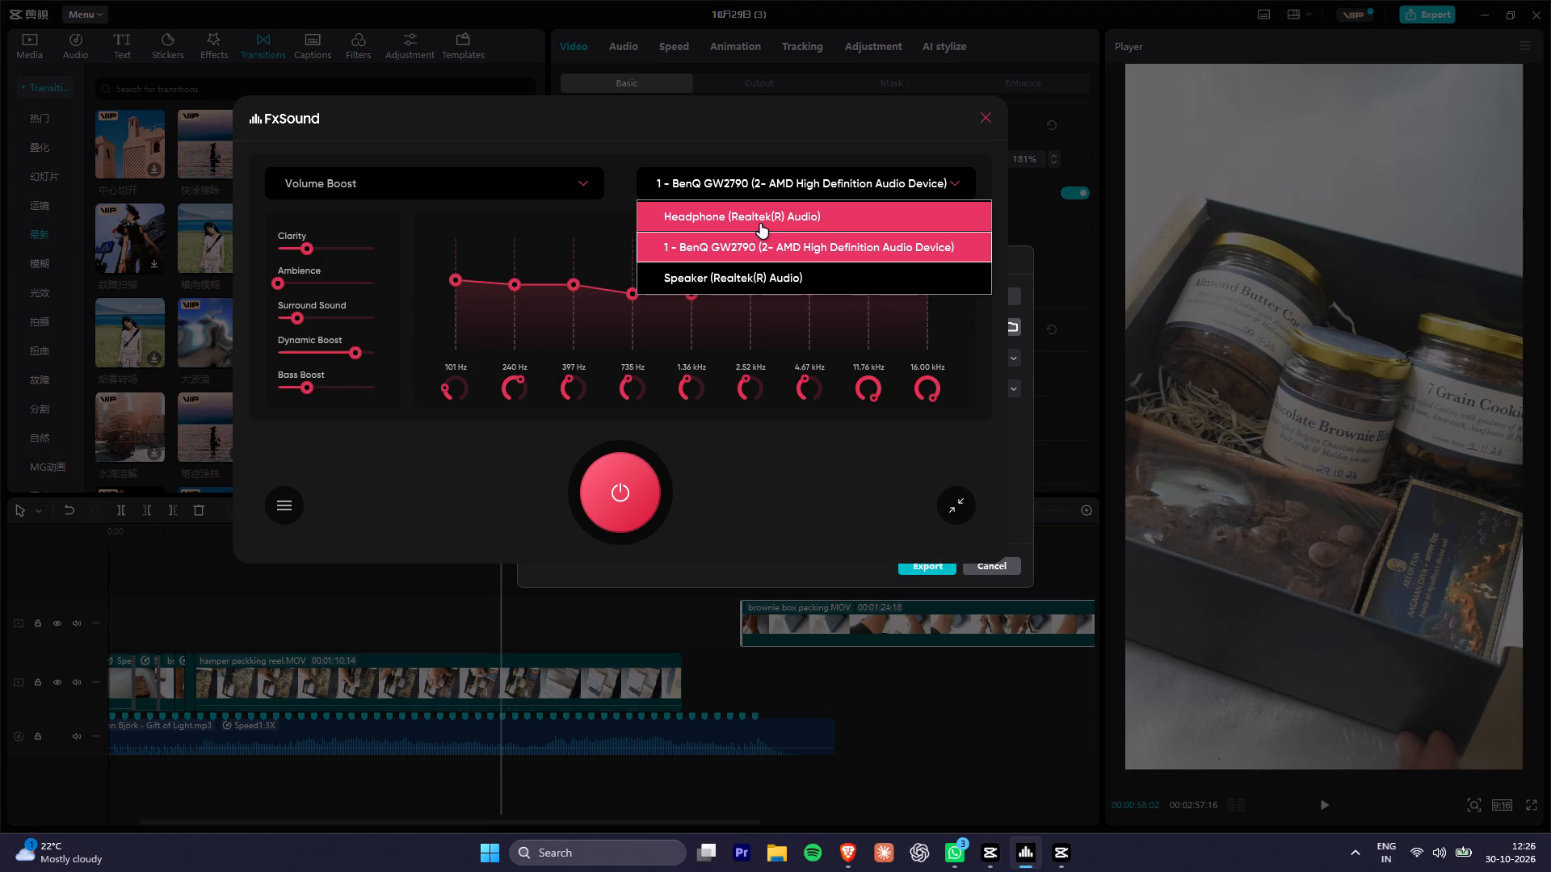
left_click(760, 224)
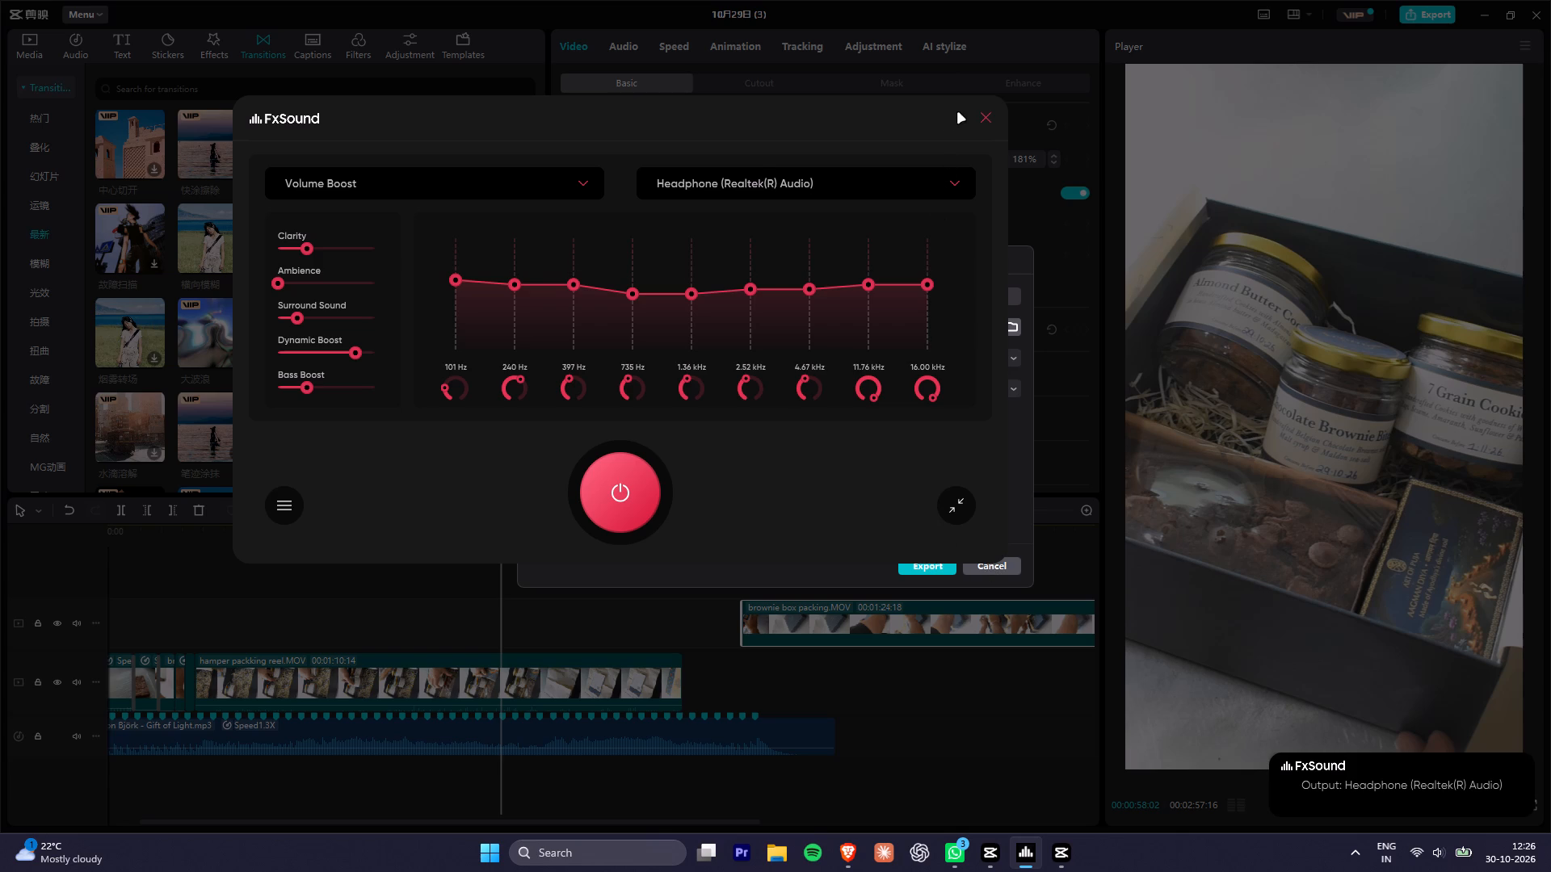
left_click(977, 117)
left_click(990, 115)
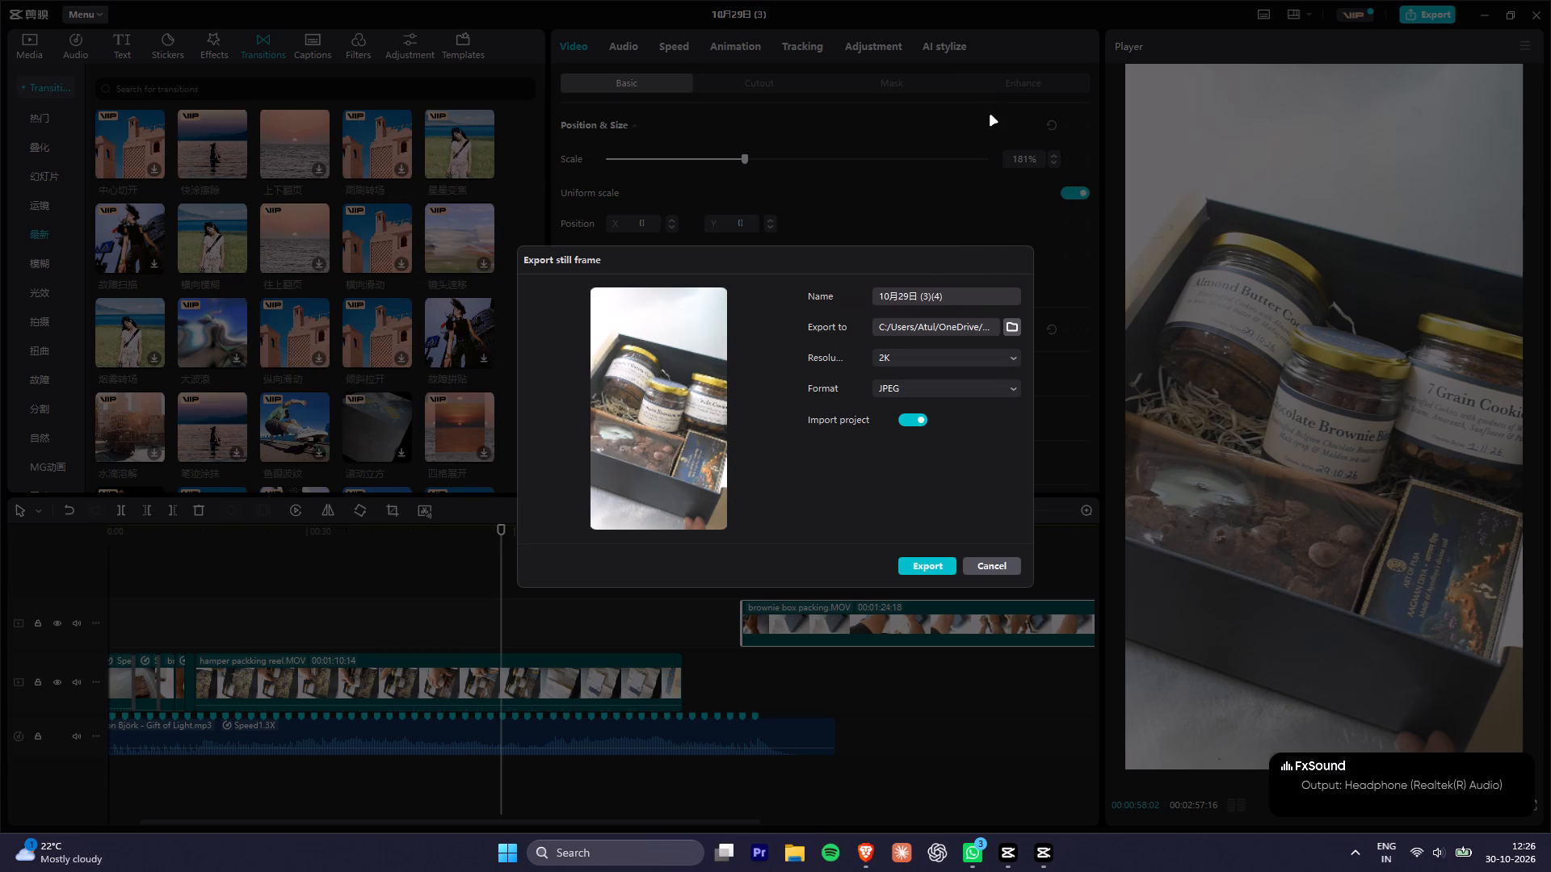
Name the hamper still frame SECOND BOX PLACED and export it as a 2K JPEG.
left_click_drag(961, 292, 791, 291)
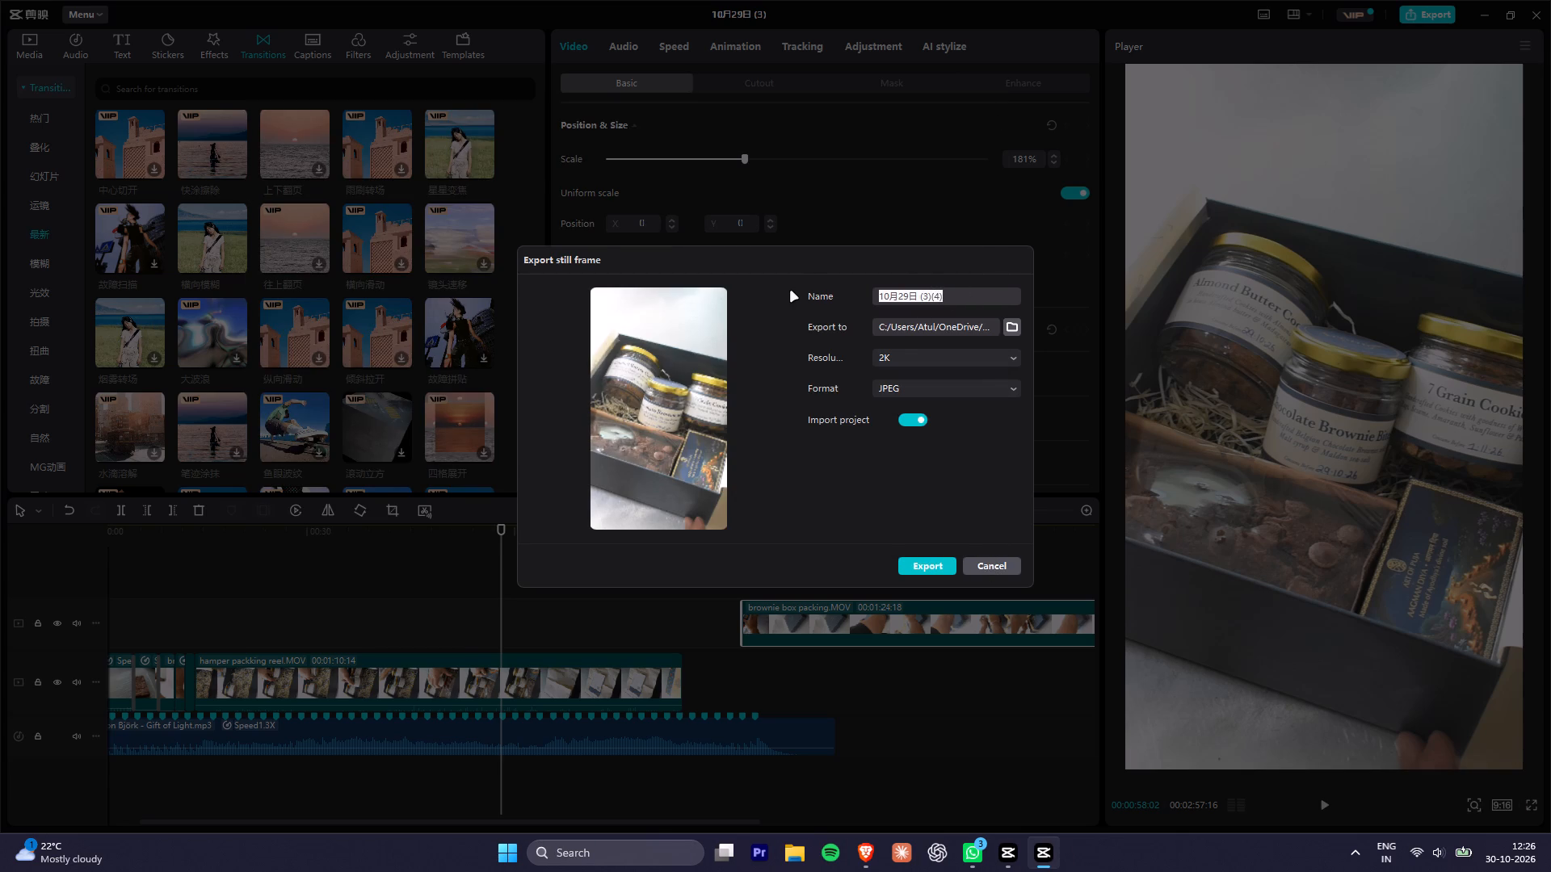
type("SECOND BOX PLACES")
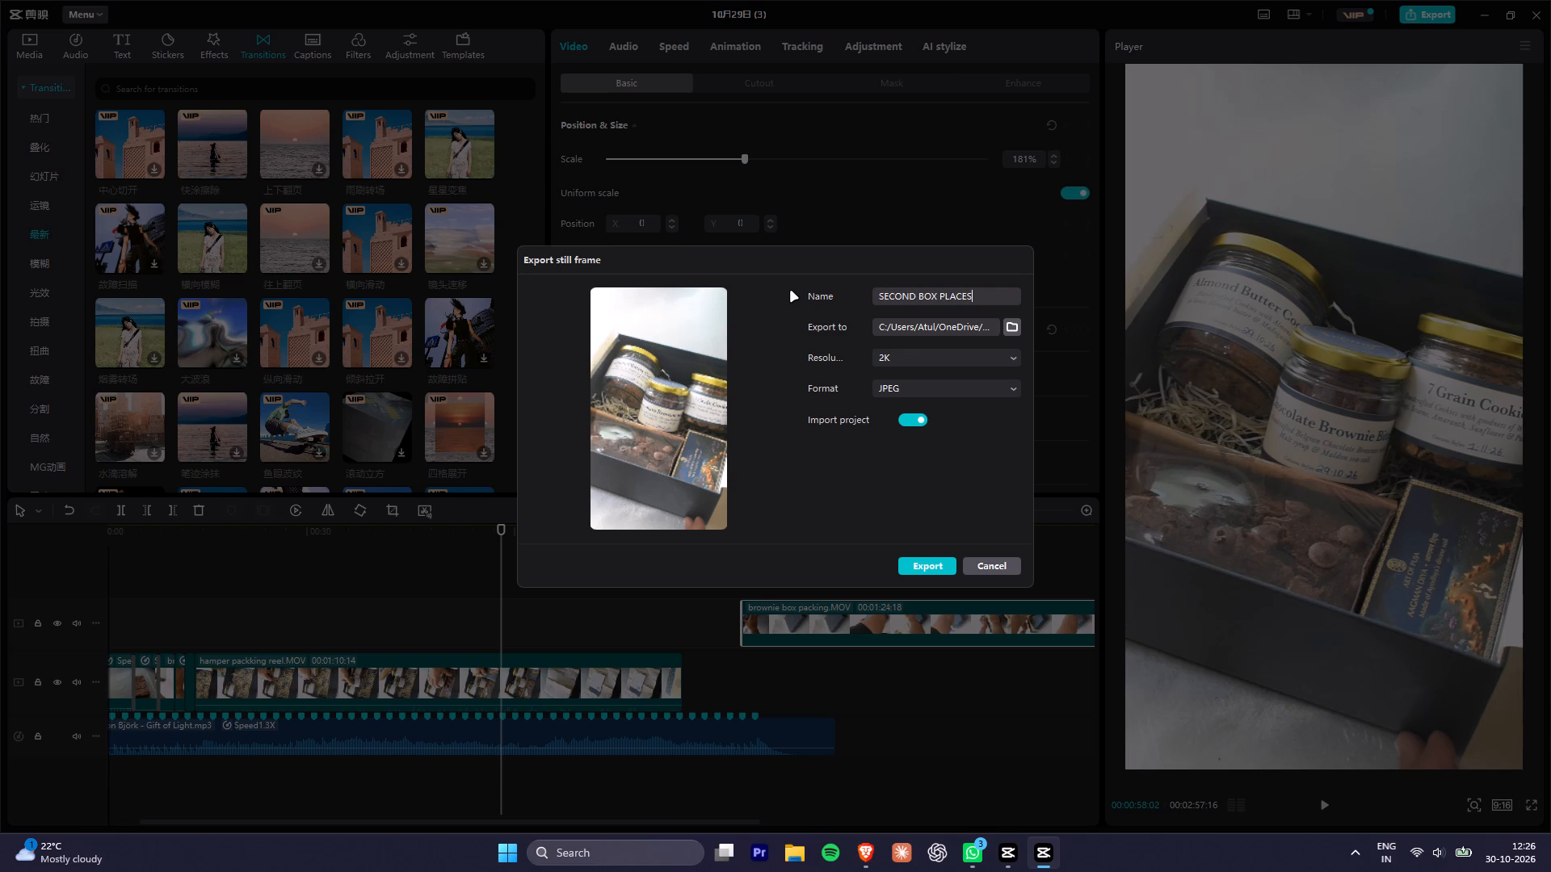
key("BackSpace")
key("d")
key("Return")
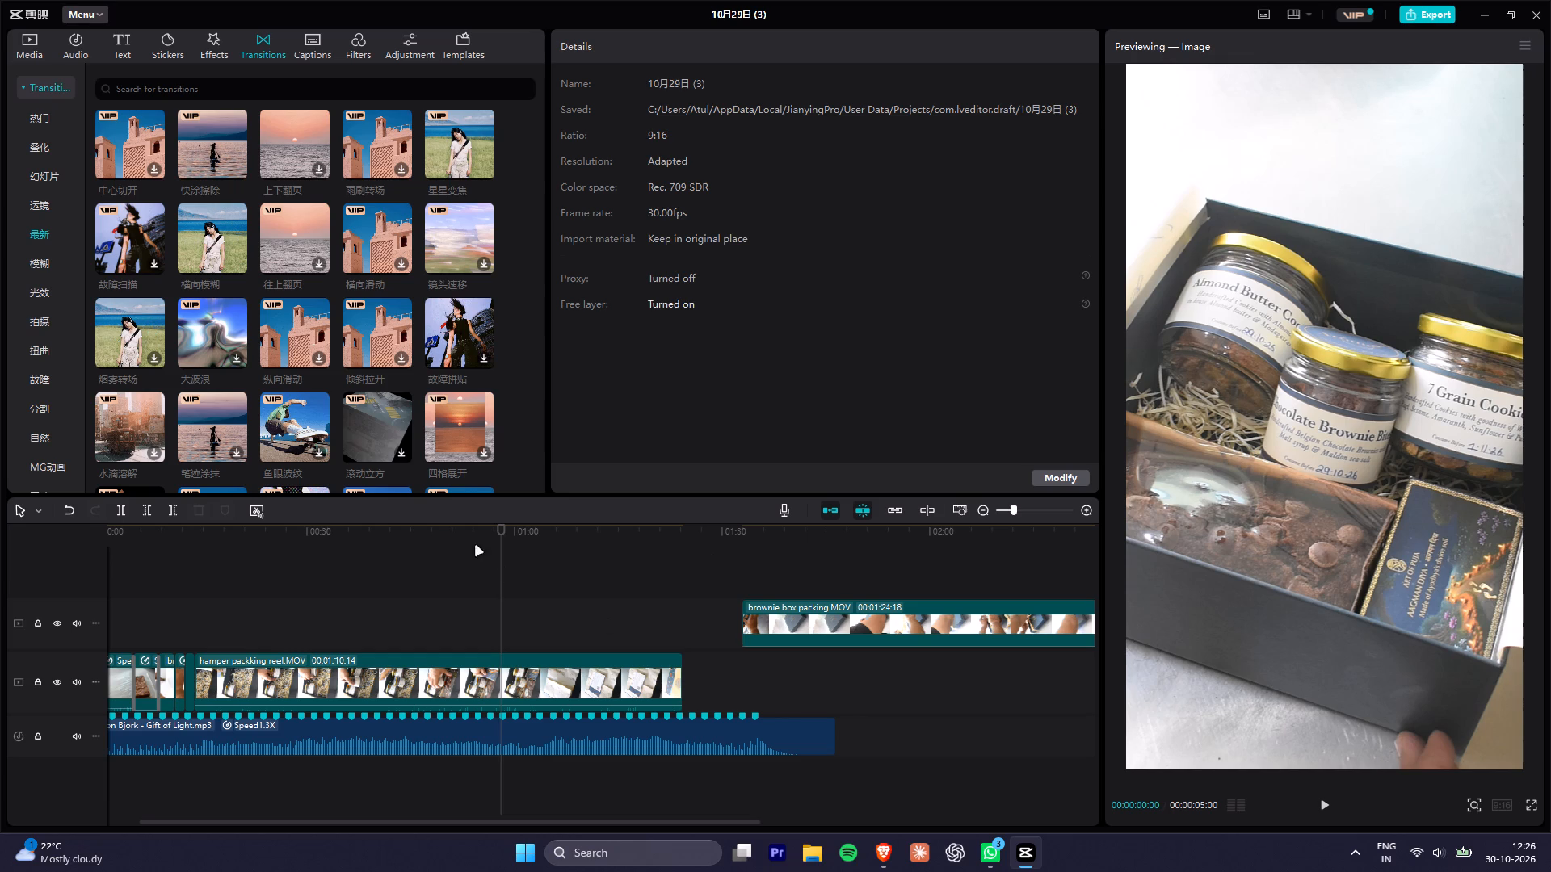
Review the hamper reel around 00:00:57 to 00:00:58, where the second box is placed beside the jars.
left_click_drag(438, 530, 382, 532)
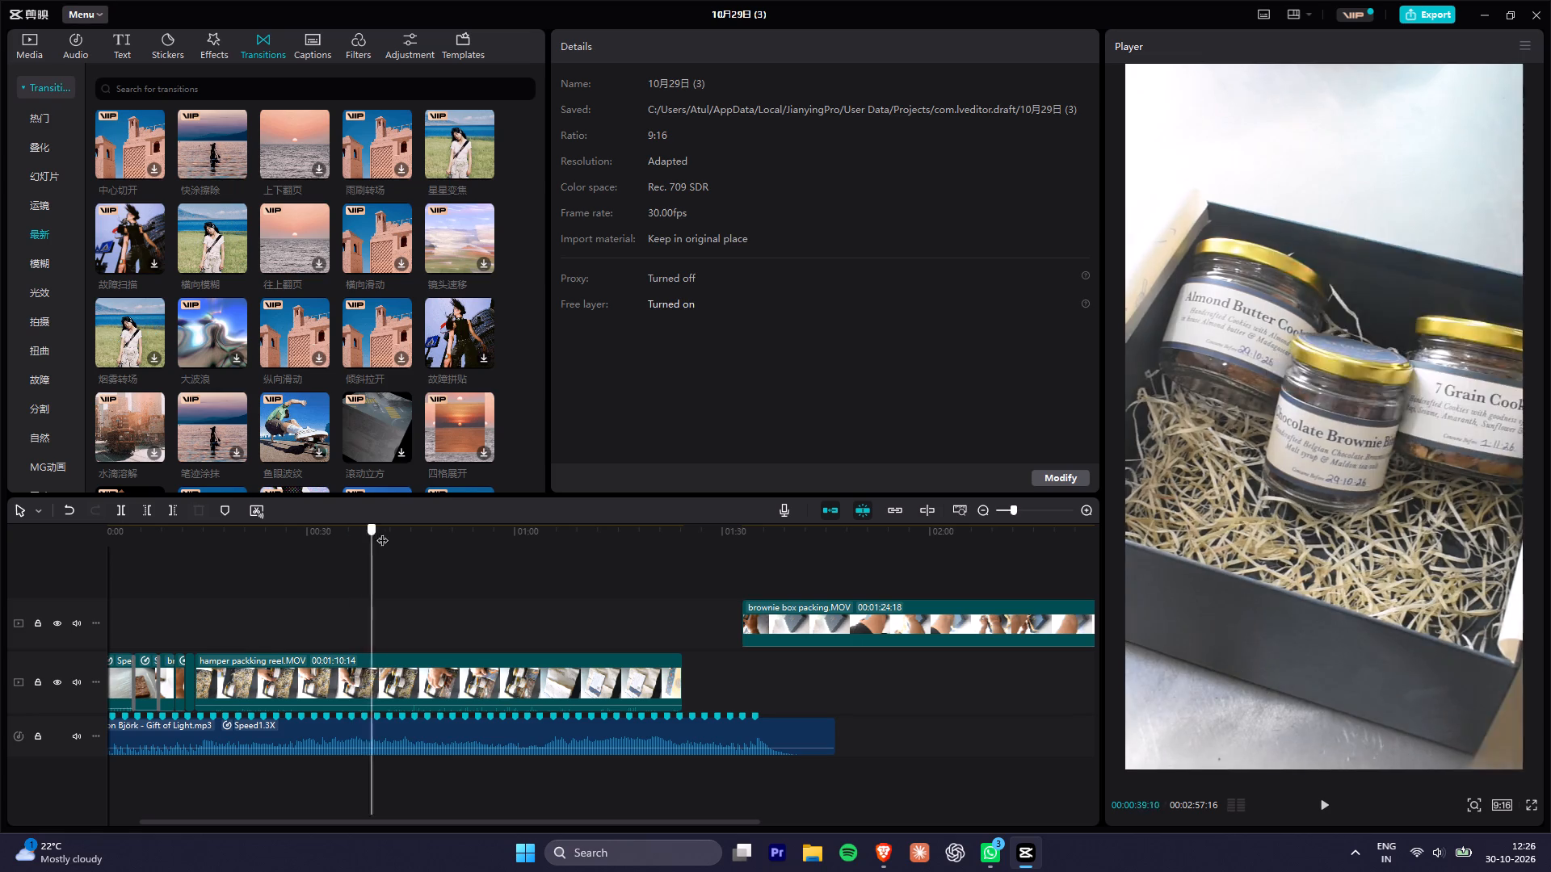
left_click_drag(382, 532, 498, 543)
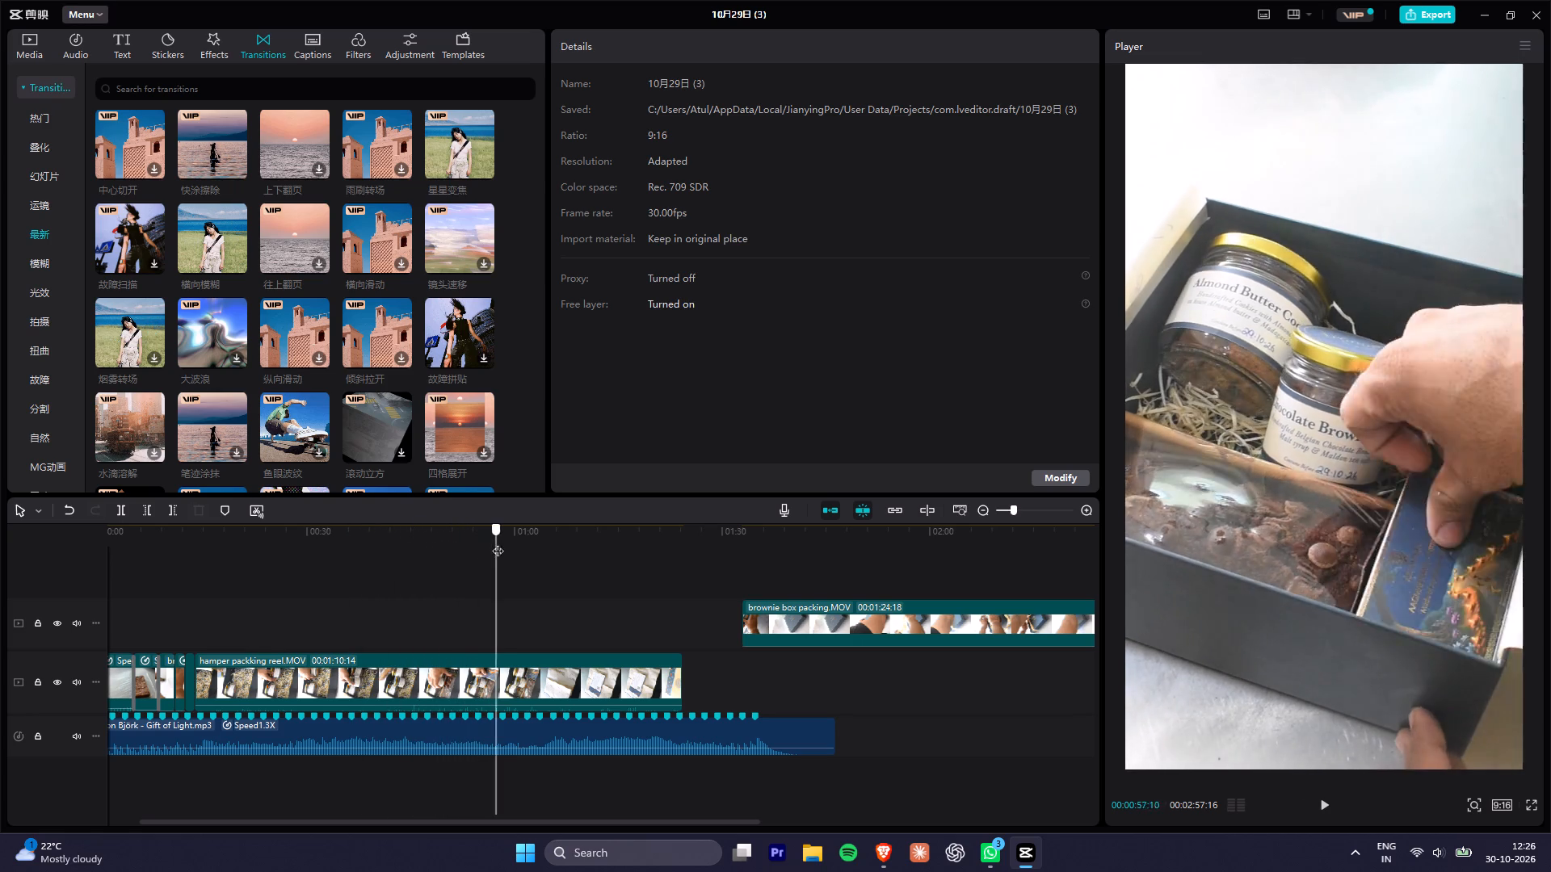
left_click_drag(498, 543, 503, 584)
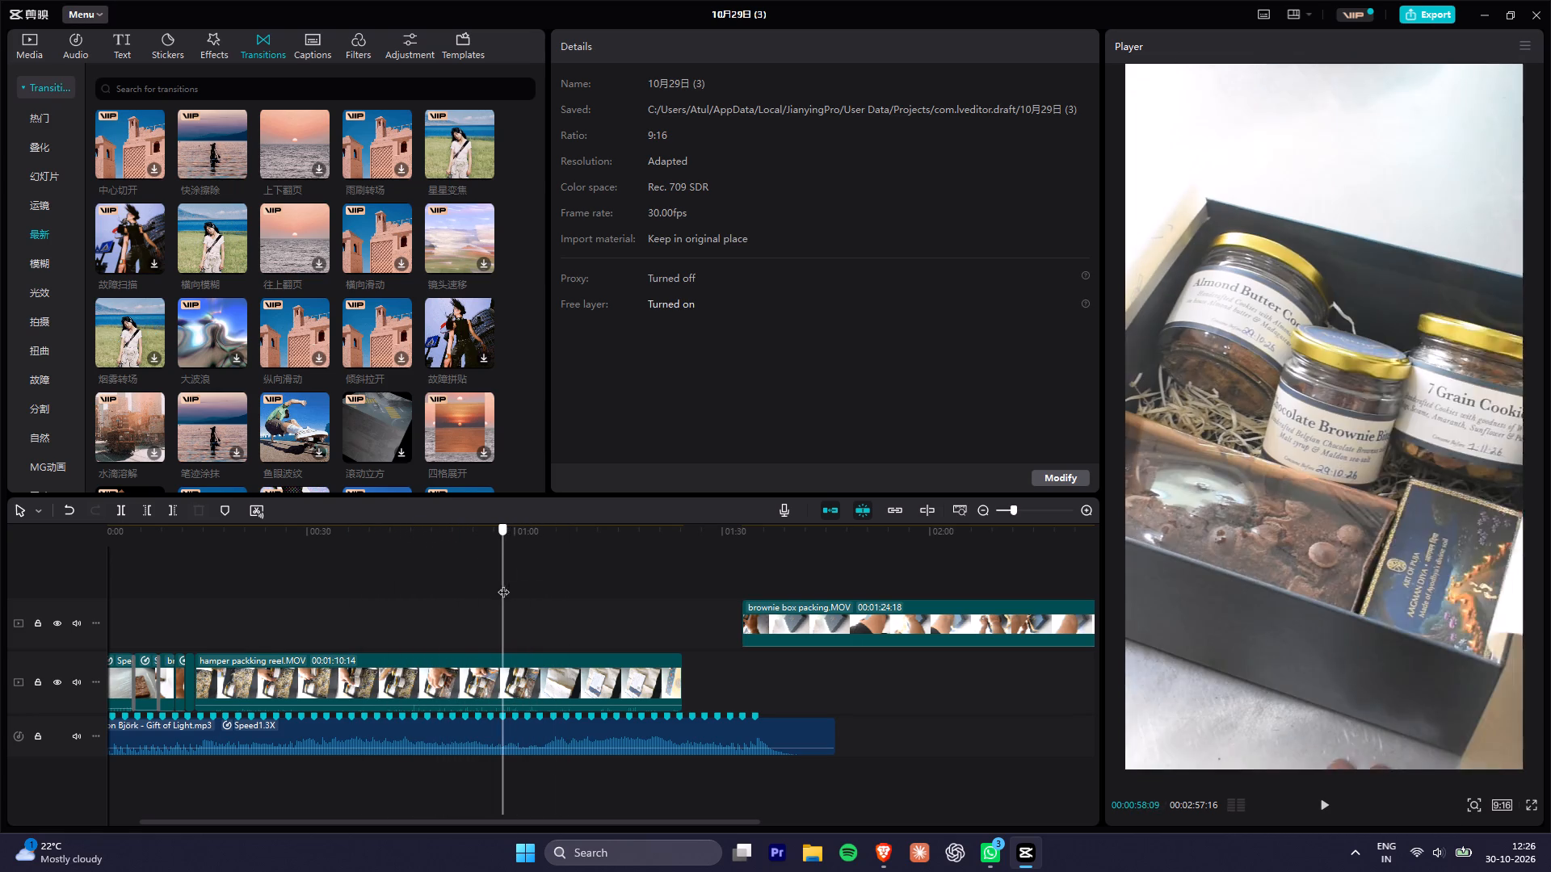
left_click_drag(503, 584, 494, 585)
key("space")
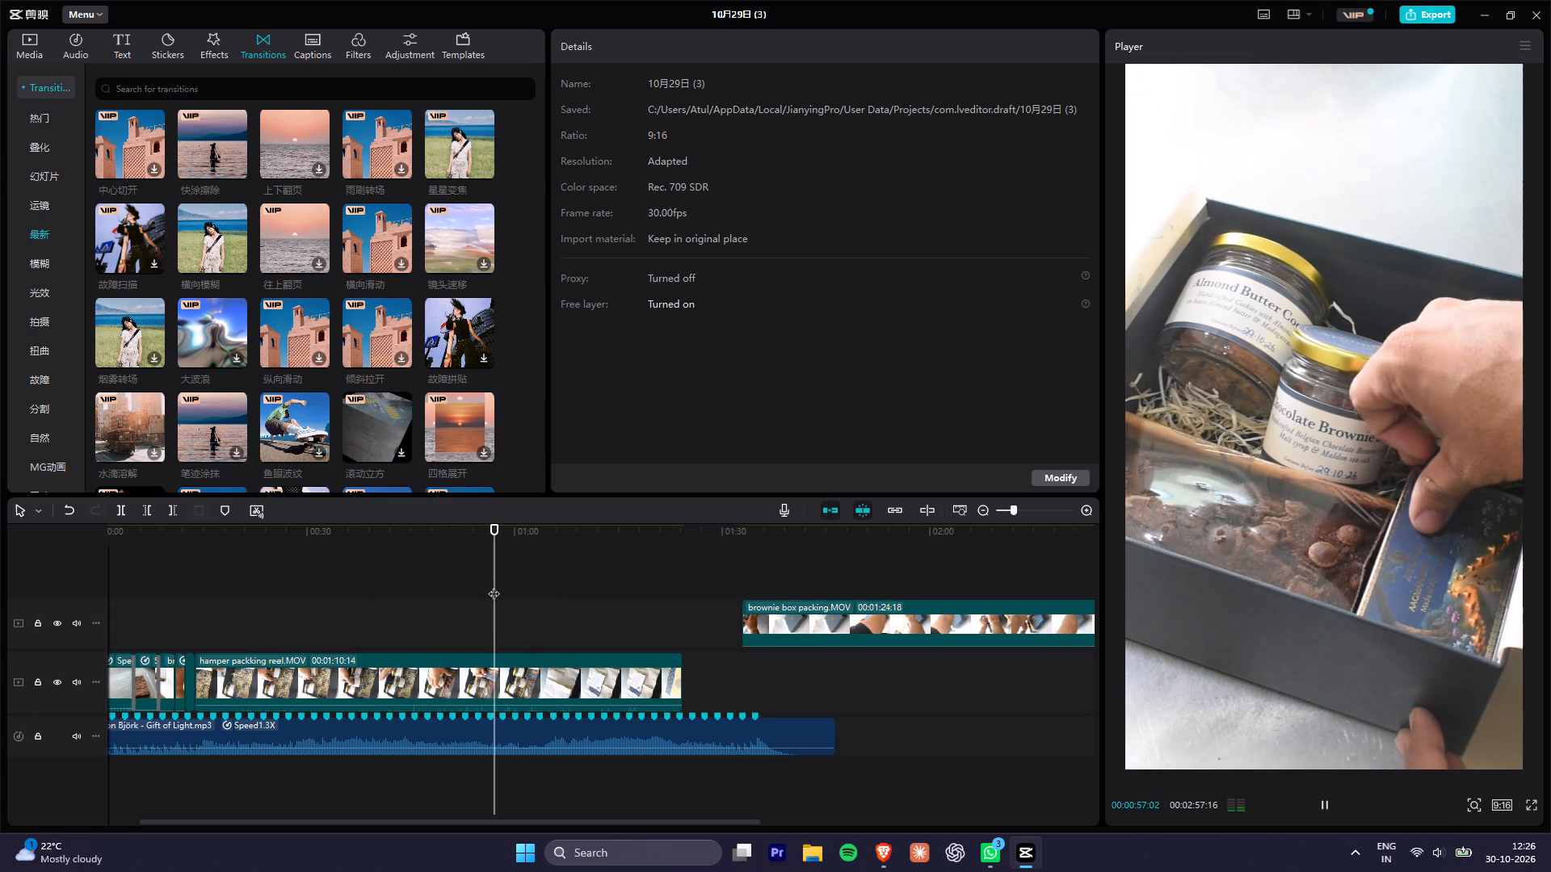
key("space")
key("space")
key("space")
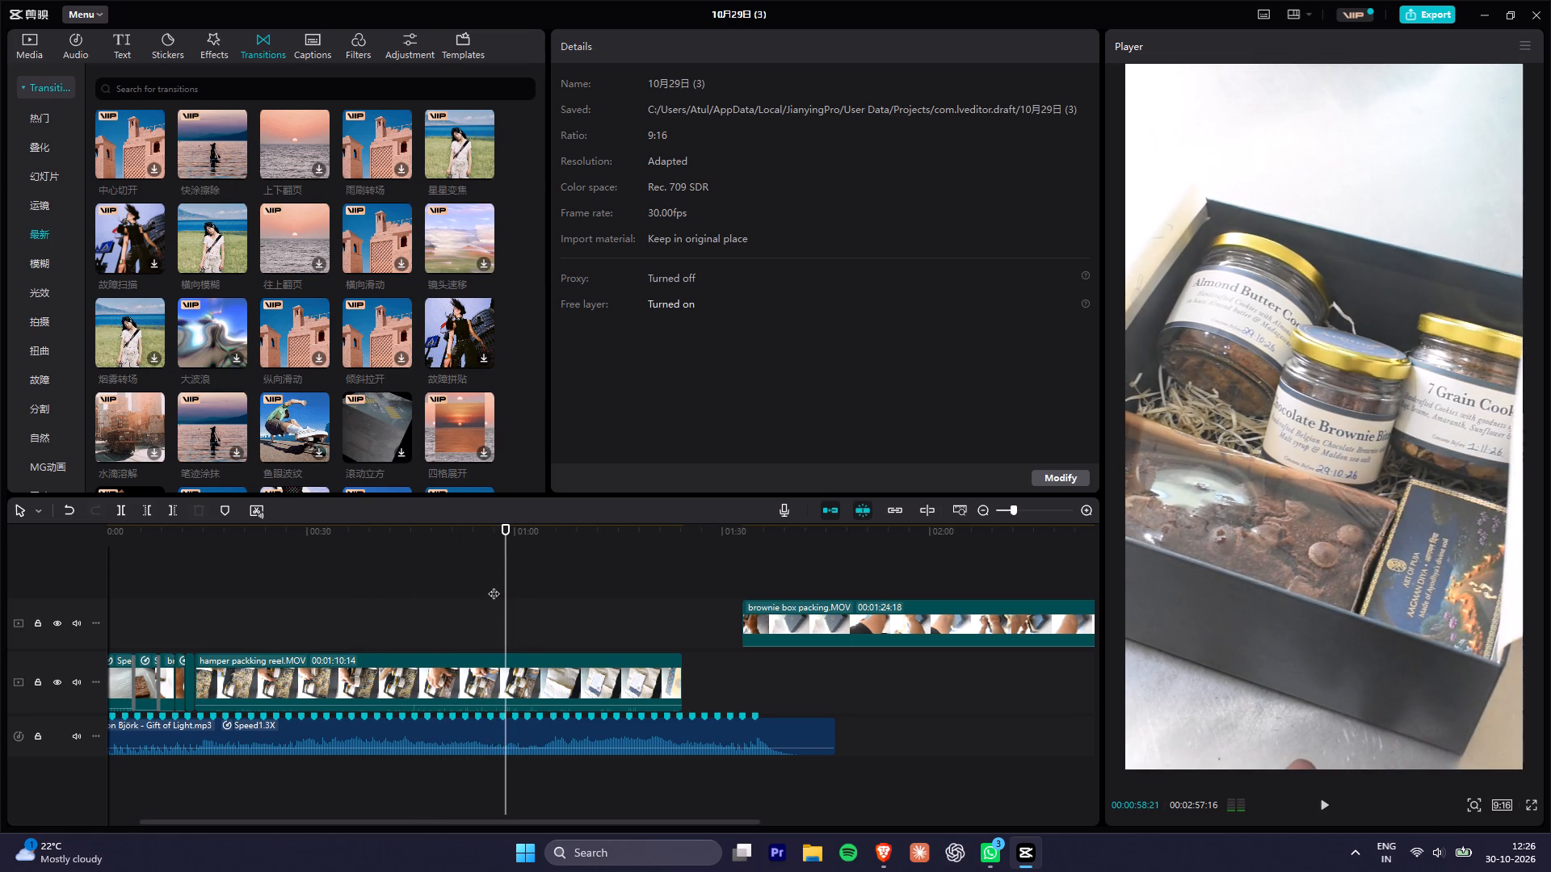
Export the hamper reel frame with the first paper flap folded over, at 00:00:59:18, as a 2K JPEG still named LID ONE CLOSE.
key("Right")
key("Right")
key("Right")
key("Right")
key("Right")
key("Right")
key("Right")
key("Right")
key("Right")
key("Right")
key("Right")
key("Right")
key("Right")
key("Right")
key("Right")
key("Right")
key("Right")
key("Right")
key("Right")
key("Right")
key("Right")
key("Right")
key("Right")
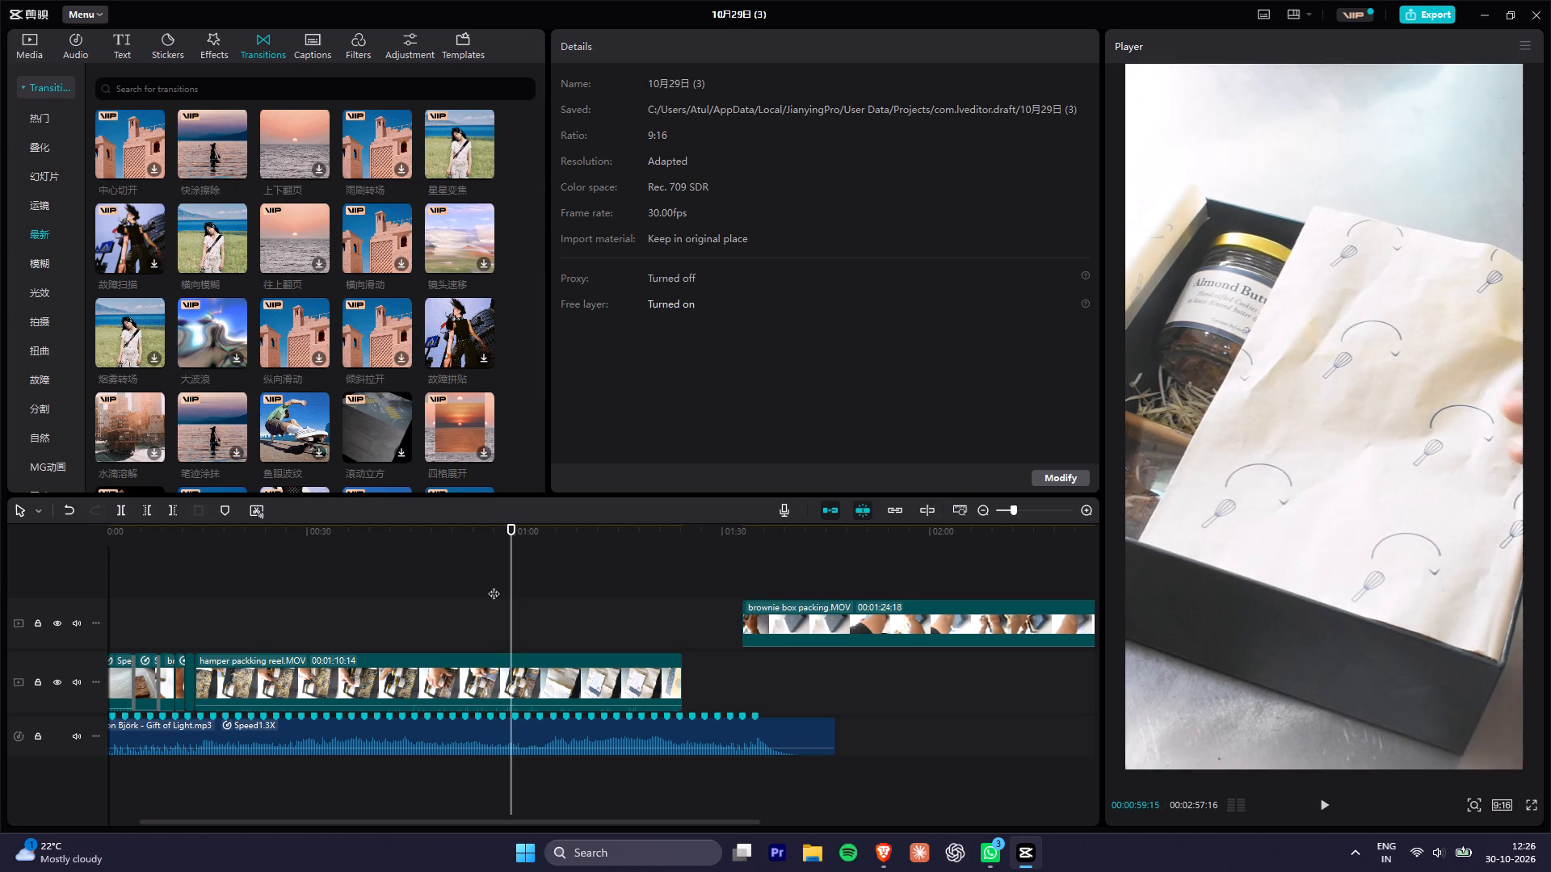
key("Right")
key("Right")
key("Left")
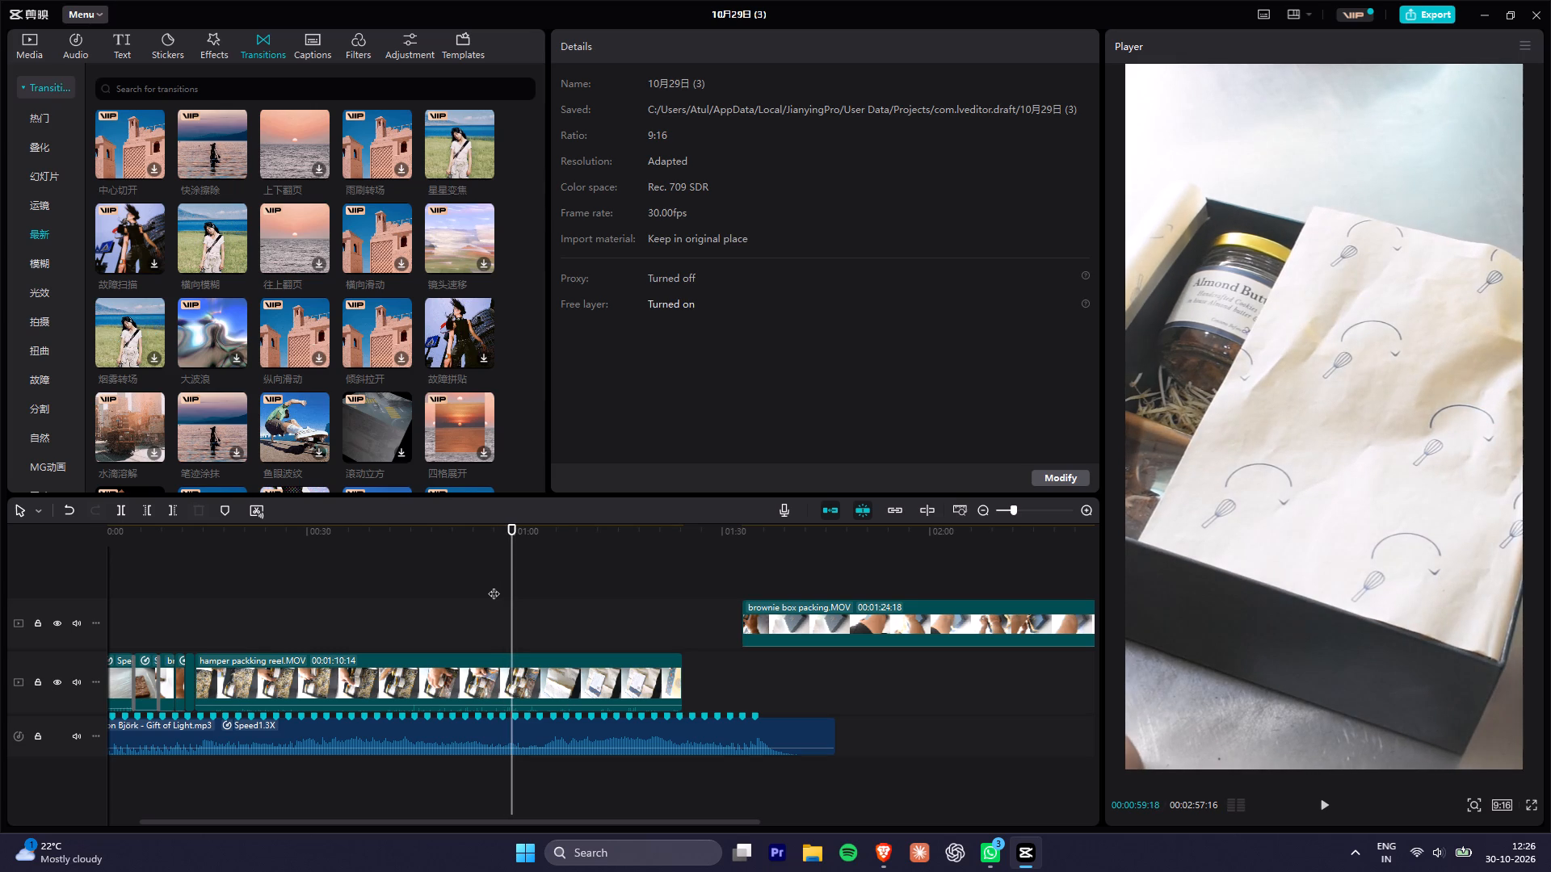
left_click(1530, 48)
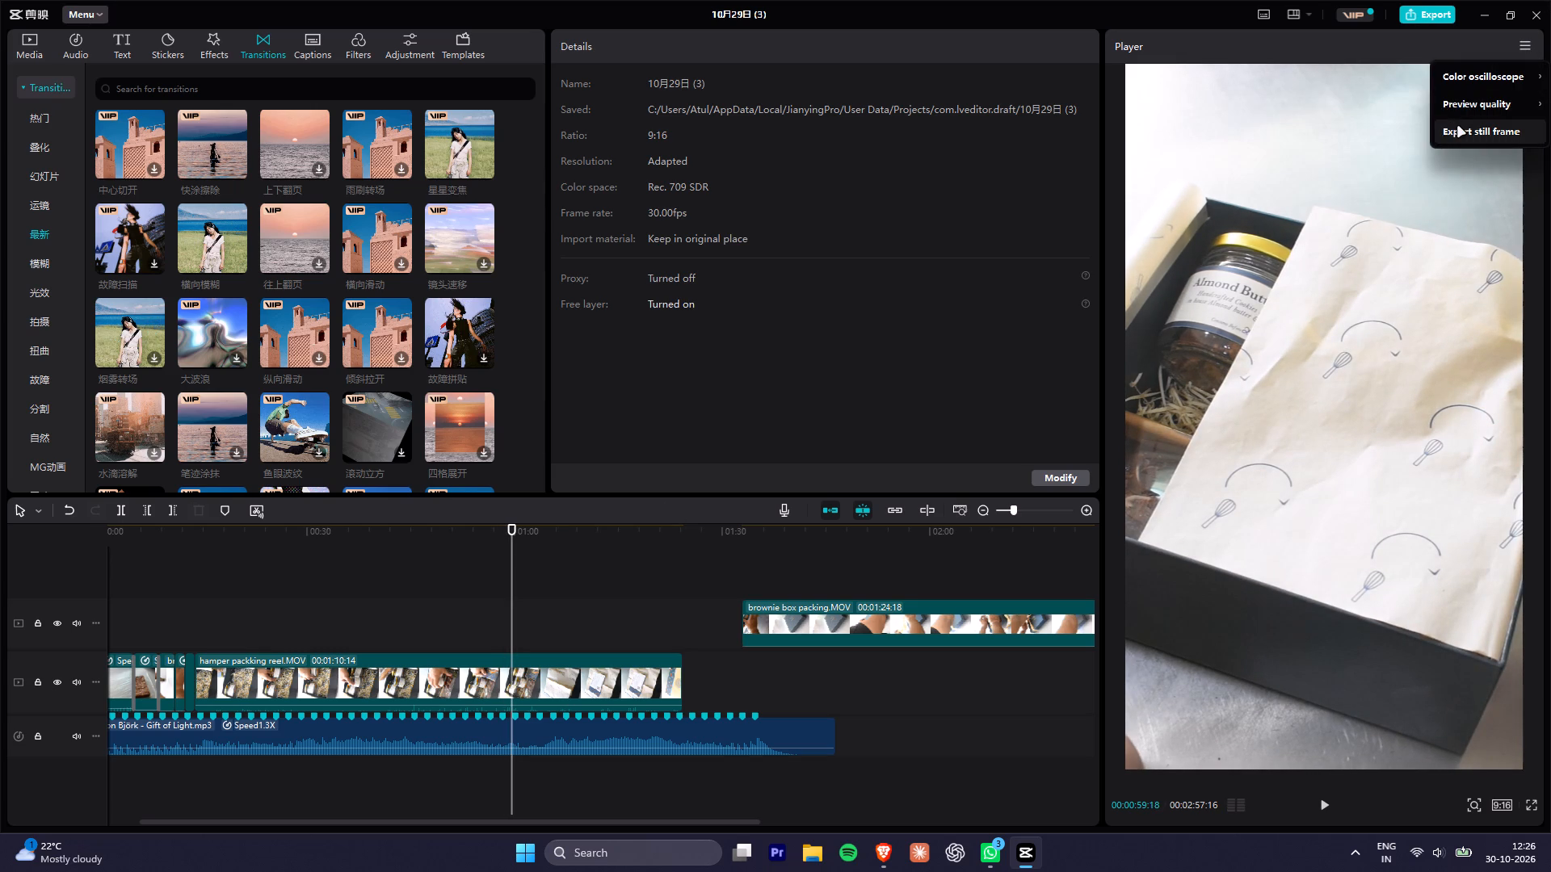
left_click(1458, 127)
left_click_drag(946, 294, 777, 297)
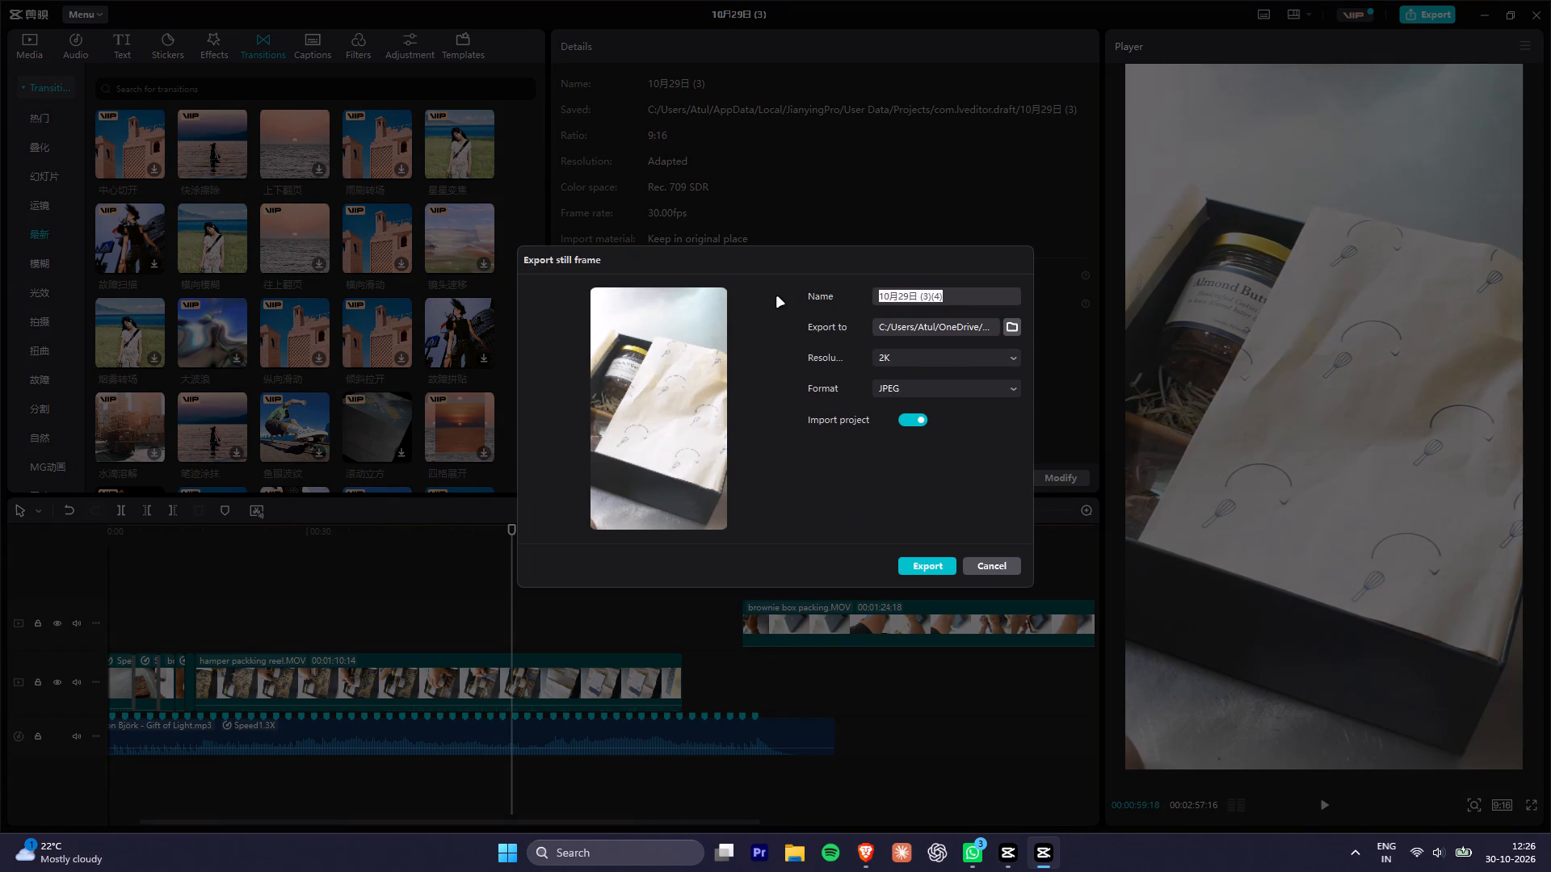
type("LID ONE CLOSE")
key("Return")
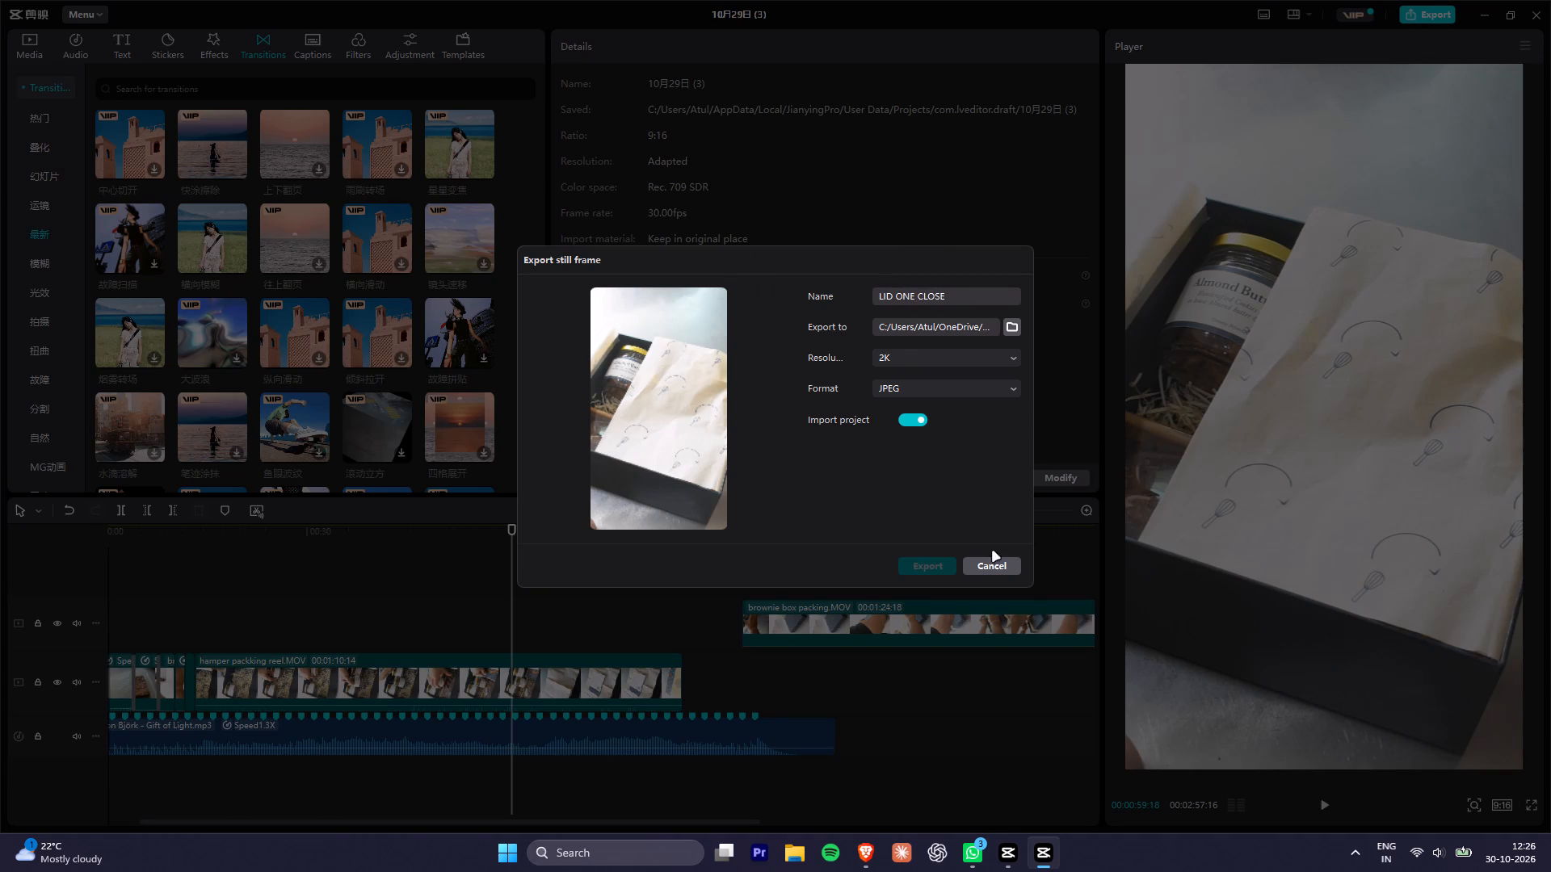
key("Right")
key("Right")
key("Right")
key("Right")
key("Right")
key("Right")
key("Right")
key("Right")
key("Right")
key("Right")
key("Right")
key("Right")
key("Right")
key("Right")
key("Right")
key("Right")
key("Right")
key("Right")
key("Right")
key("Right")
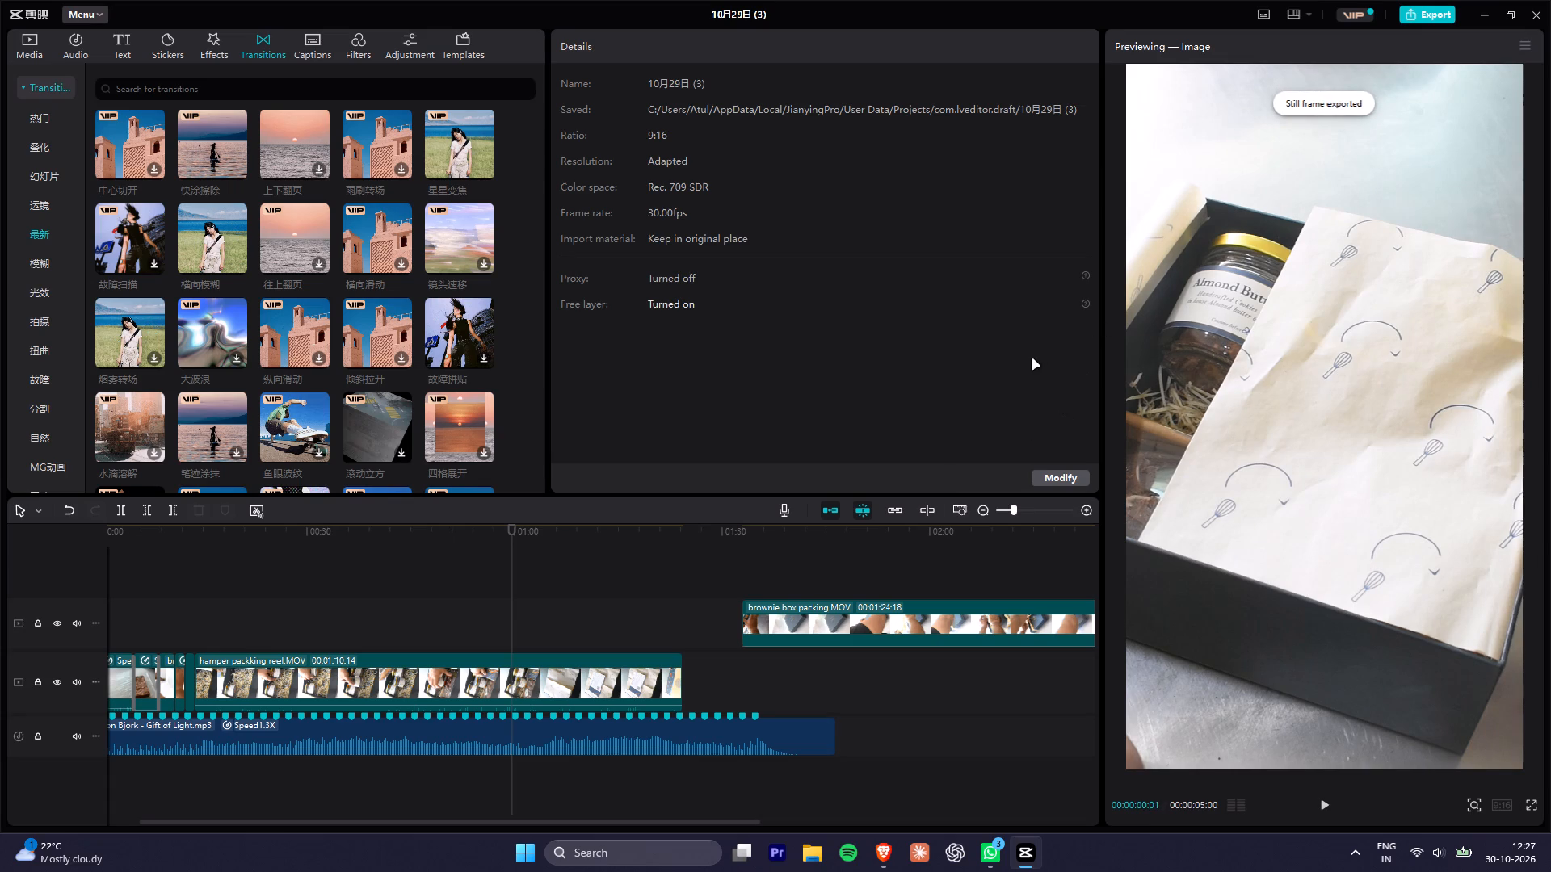
Look through the hamper reel from the first folded paper flap to the thank-you card lying on the closed paper at 00:01:09:22.
left_click(518, 542)
key("shift+Right")
key("shift+Right")
key("shift+Right")
key("shift+Right")
key("shift+Right")
key("shift+Right")
key("shift+Left")
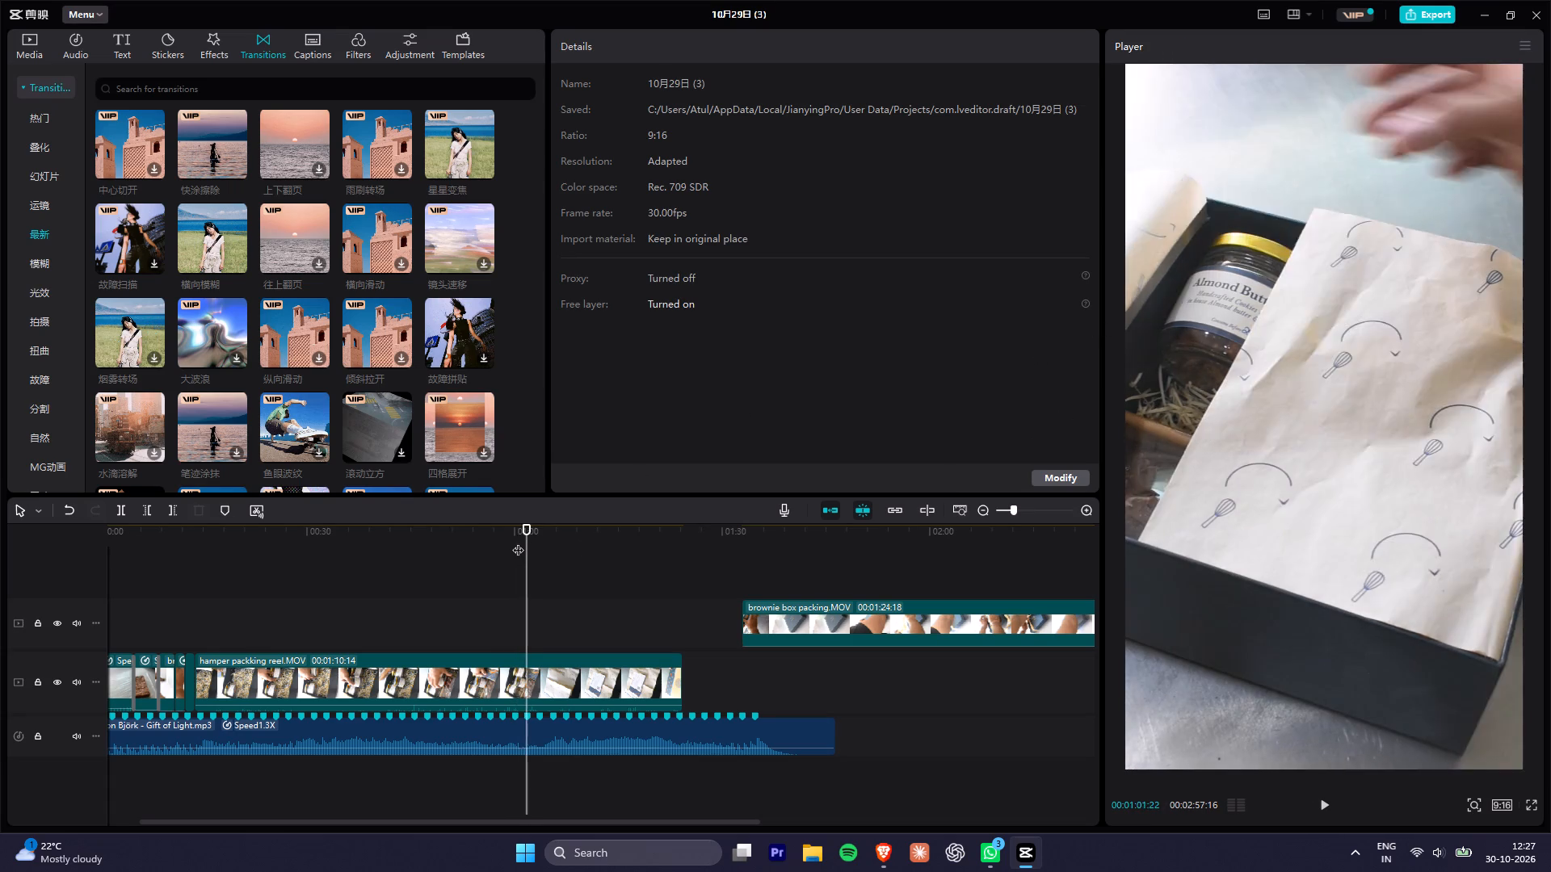
key("shift+Right")
key("shift+Right")
key("shift+Right")
key("shift+Right")
key("shift+Right")
key("shift+Right")
key("shift+Right")
key("shift+Right")
key("shift+Right")
key("shift+Right")
key("shift+Right")
key("shift+Right")
key("shift+Right")
key("shift+Right")
key("shift+Right")
key("shift+Right")
key("shift+Right")
key("shift+Right")
key("shift+Right")
key("shift+Right")
key("shift+Right")
key("shift+Right")
key("shift+Right")
key("shift+Right")
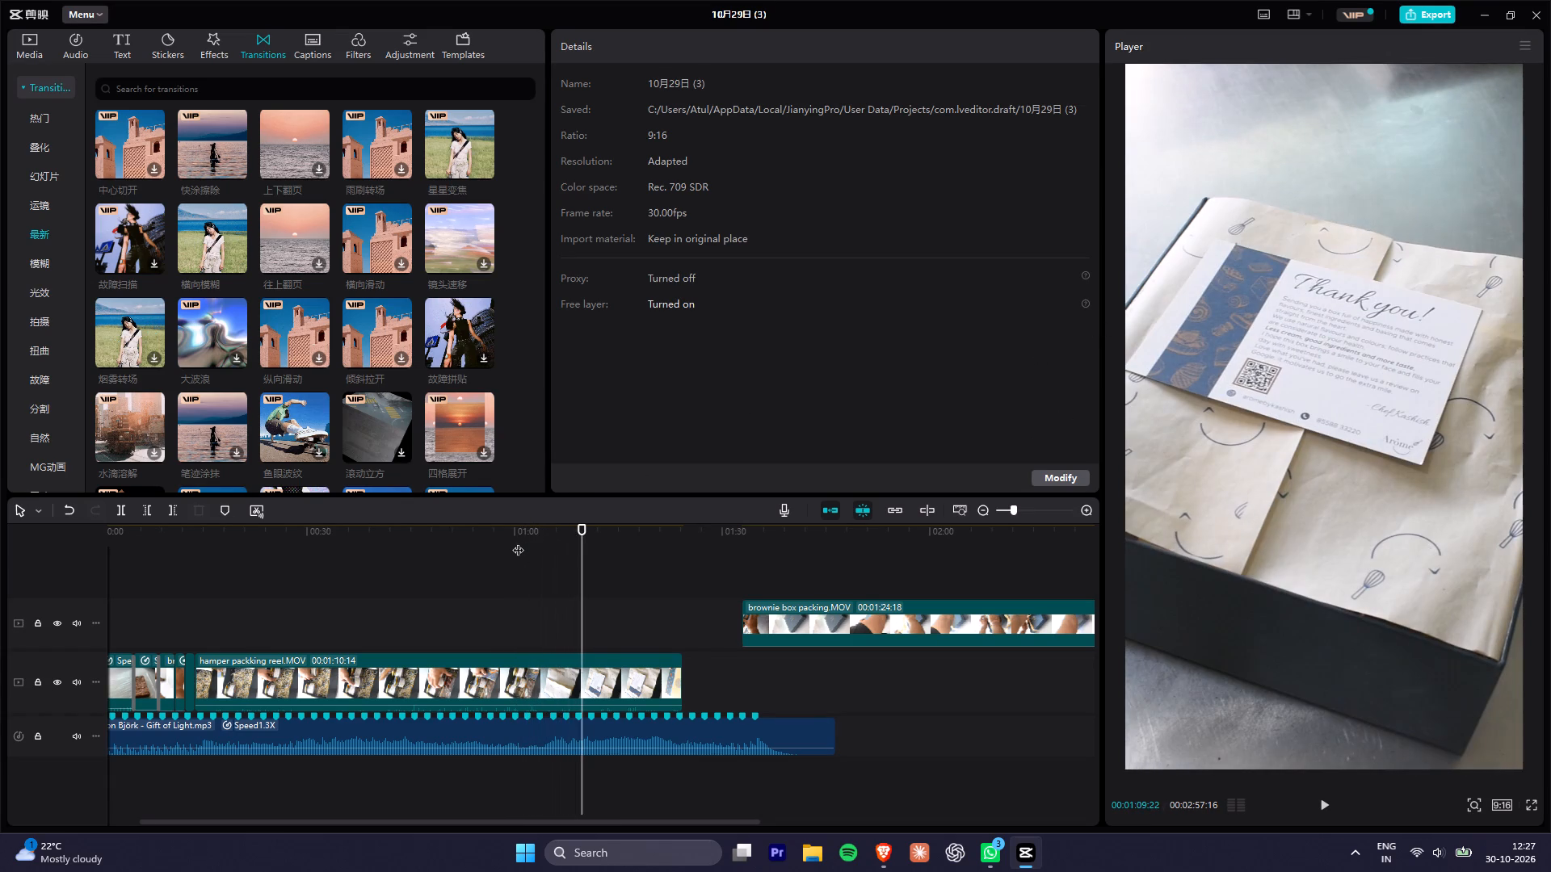
Review the hamper reel backward from the thank-you card at 00:01:09:22, through the paper flap folding, to the open flap at 00:01:05:06.
key("shift+Left")
key("shift+Left")
key("Left")
key("Left")
key("Left")
key("Left")
key("Left")
key("Left")
key("Left")
key("Left")
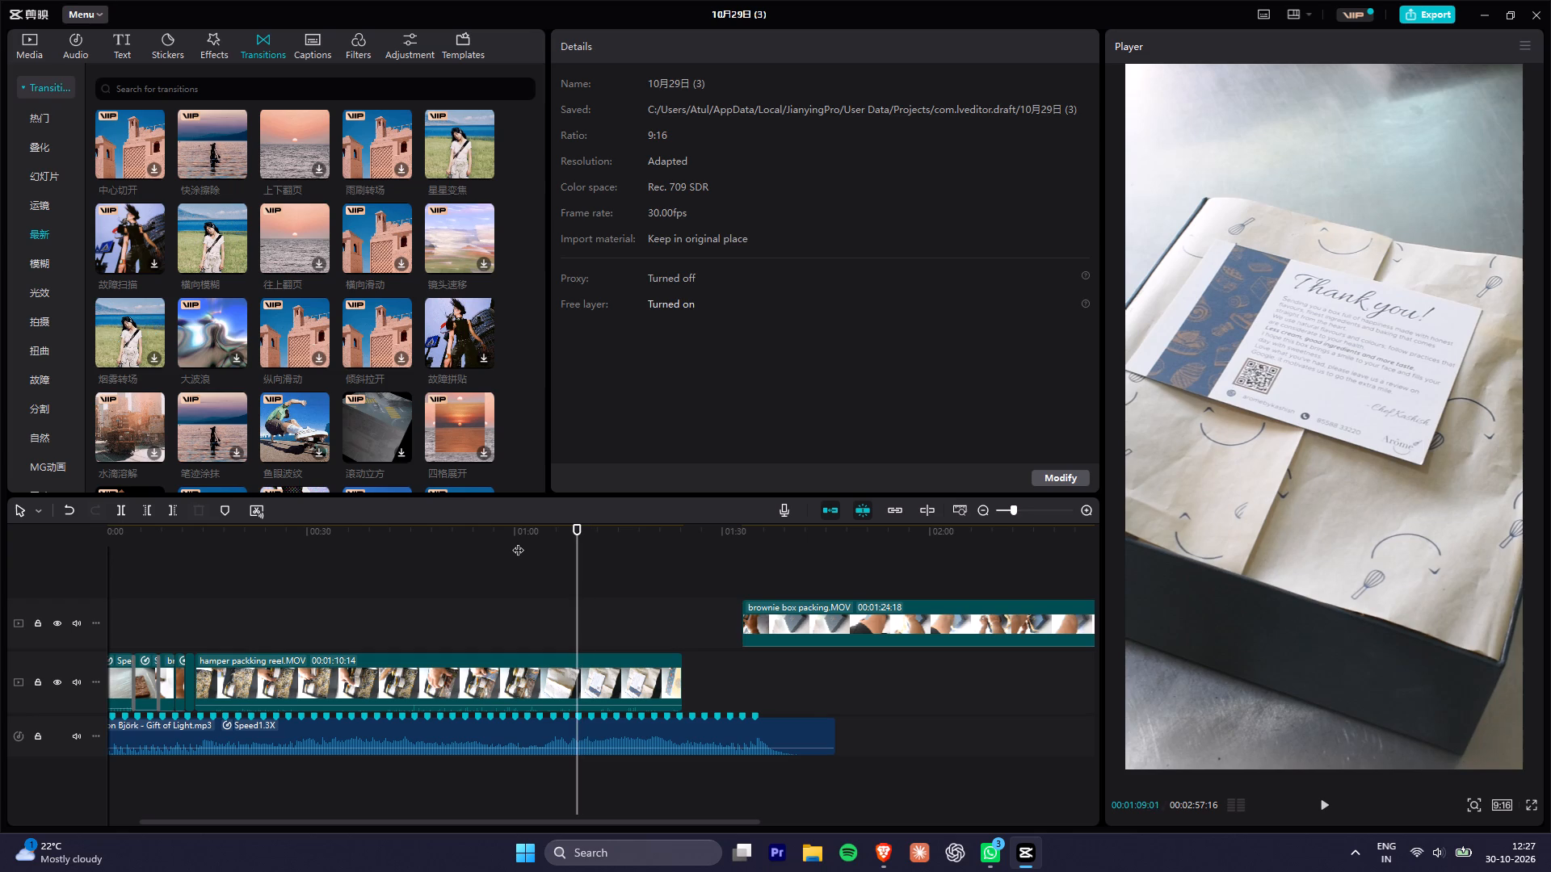
key("Left")
key("Left")
key("Left")
key("Left")
key("Left")
key("Left")
key("Left")
key("Left")
key("Left")
key("Left")
key("Left")
key("Left")
key("Left")
key("Left")
key("Left")
key("Left")
key("Left")
key("Left")
key("Left")
key("Left")
key("Left")
key("Left")
key("Left")
key("Left")
key("Left")
key("Left")
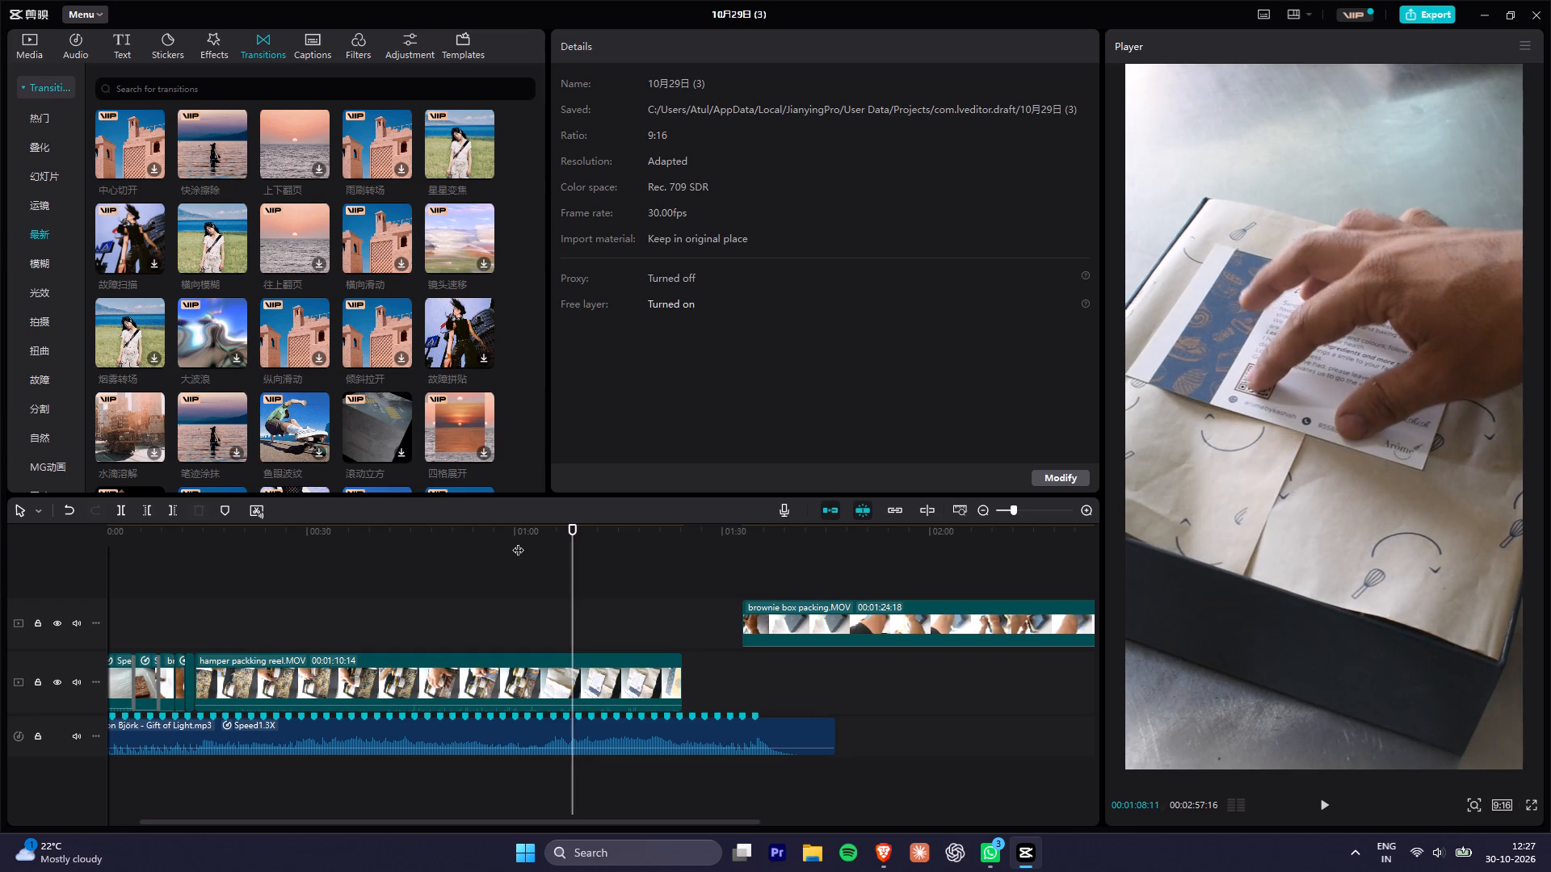
key("Left")
key("Left")
key("Left")
key("Left")
key("Left")
key("Left")
key("Left")
key("Left")
key("Left")
key("Left")
key("Left")
key("Left")
key("Left")
key("Left")
key("Left")
key("Left")
key("Left")
key("Left")
key("Left")
key("Left")
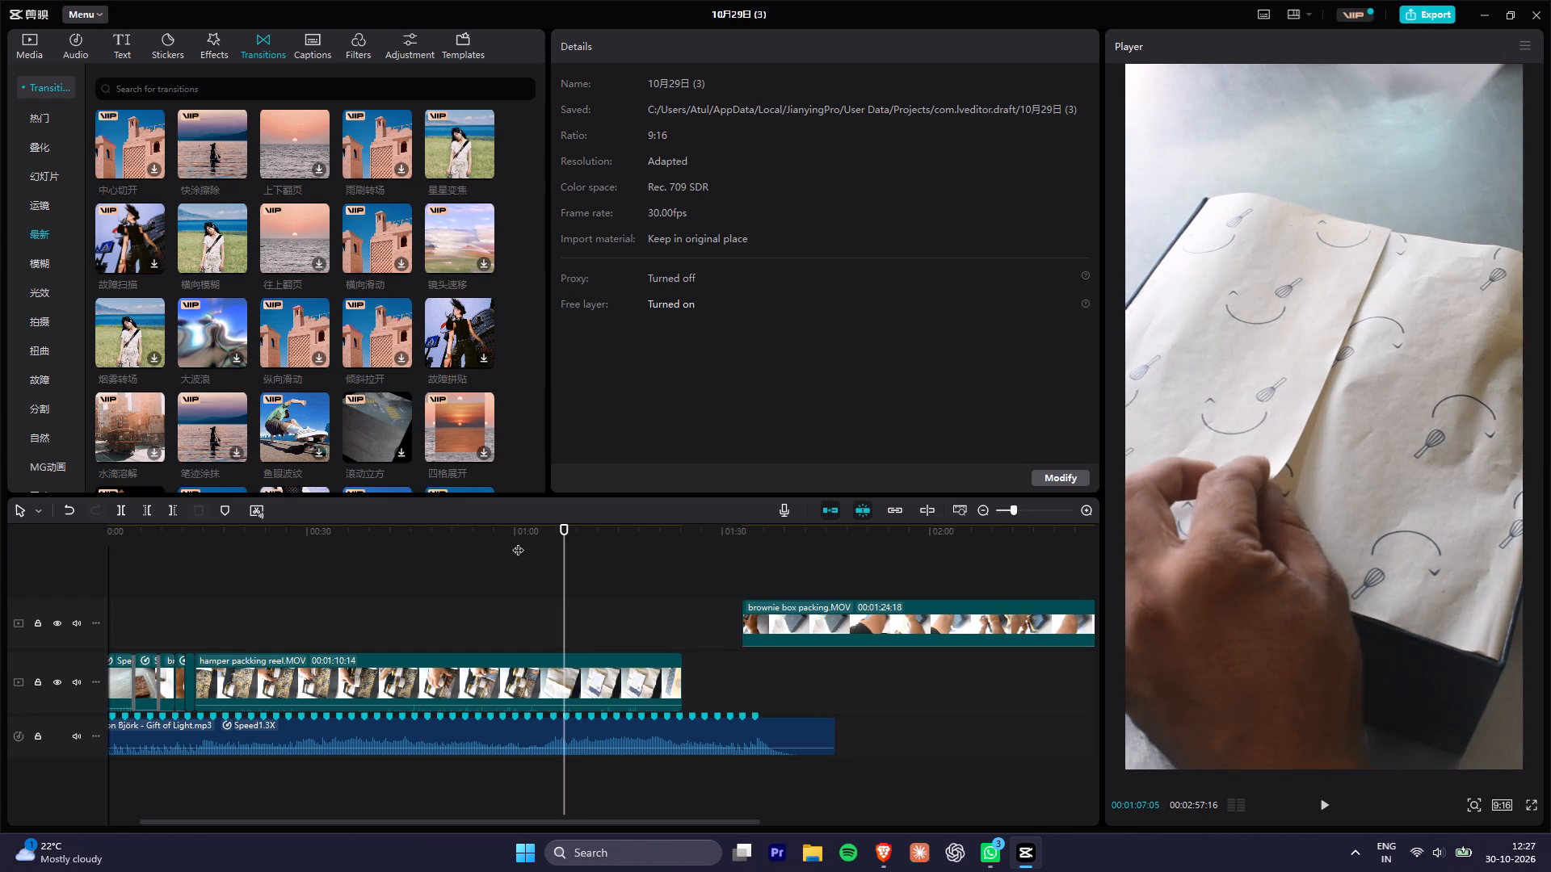
key("Right")
key("Right")
key("Right")
key("Right")
key("Right")
key("Left")
key("Left")
key("Left")
key("Left")
key("Left")
key("Left")
key("Left")
key("Left")
key("Left")
key("Left")
key("Left")
key("Left")
key("Left")
key("Left")
key("Left")
key("Left")
key("Left")
key("Left")
key("Left")
key("Left")
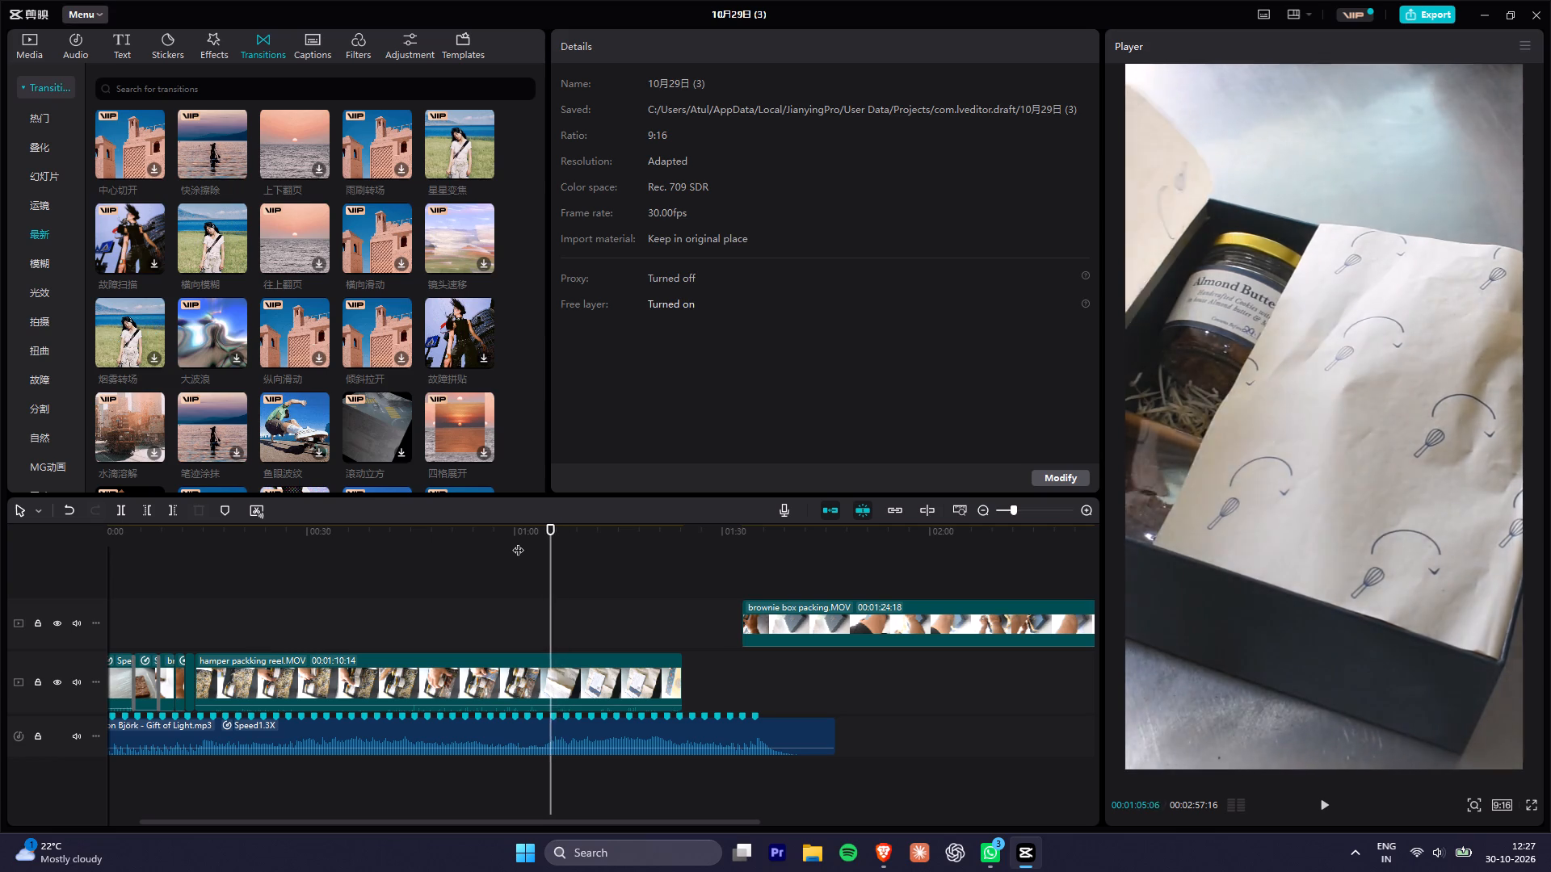
Export a still of the hamper reel frame at 00:01:03:27, with the second paper flap lying over the first.
key("Left")
key("Left")
key("Left")
key("Left")
key("Left")
key("Left")
key("Left")
key("Left")
key("Left")
key("Left")
key("Left")
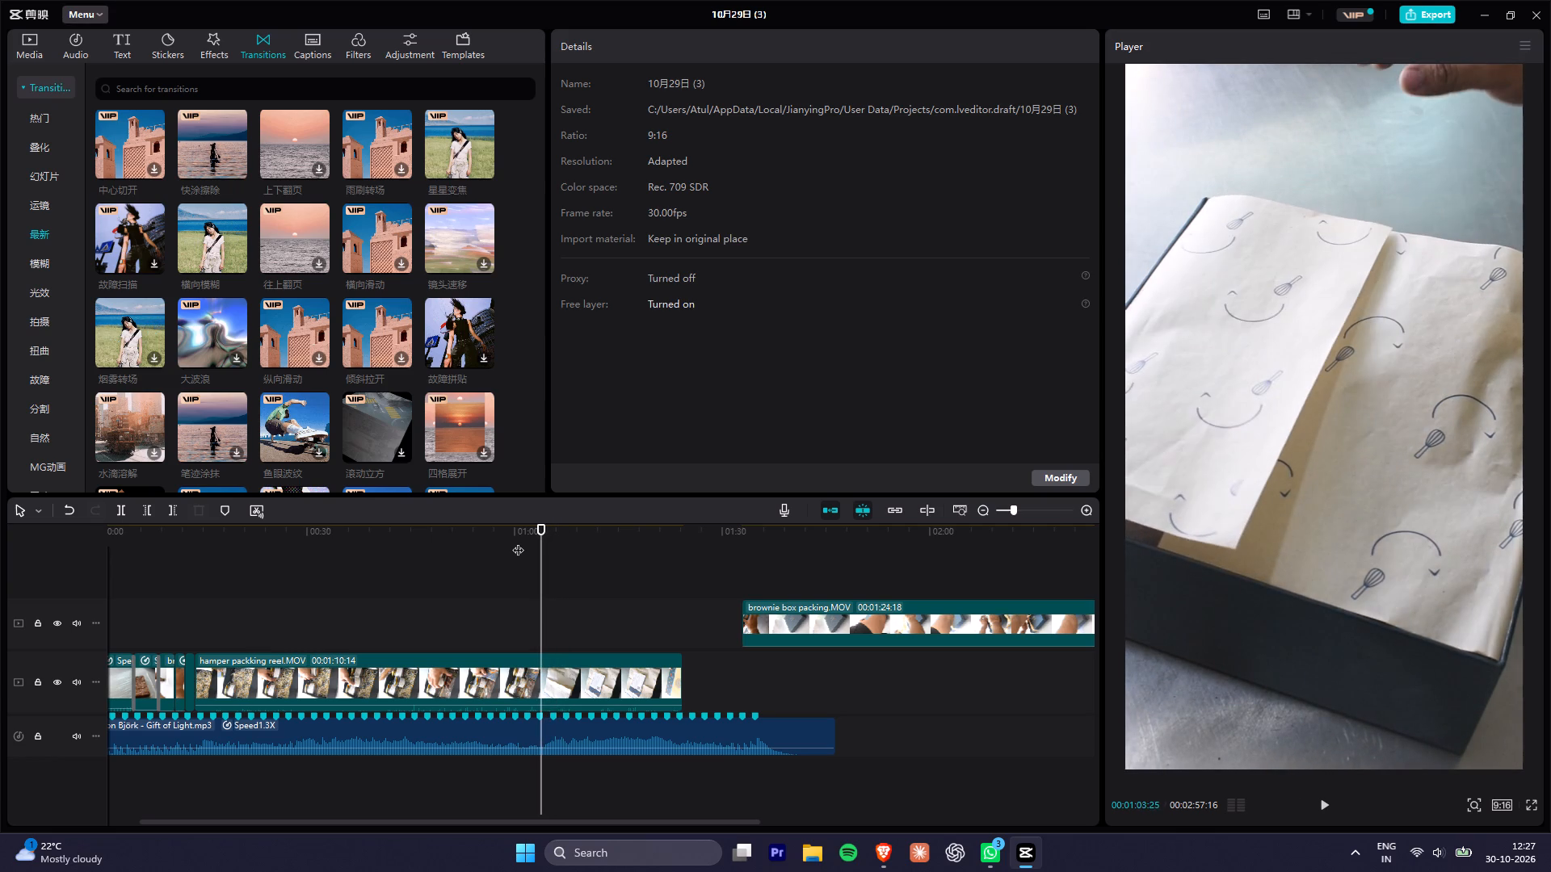
key("Left")
key("Right")
key("Right")
key("Right")
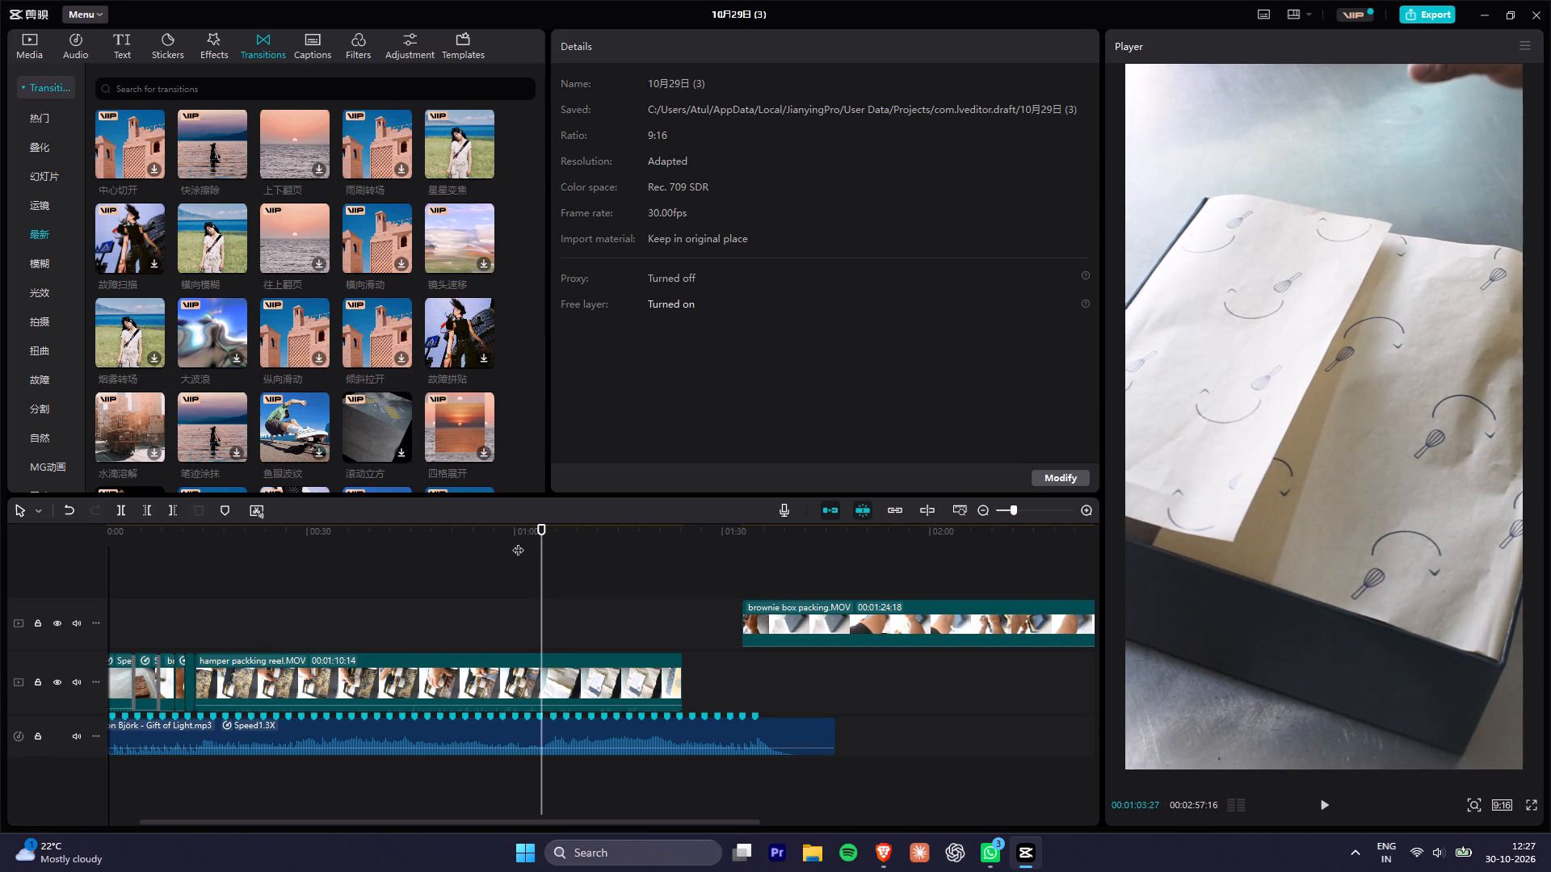
left_click(1525, 41)
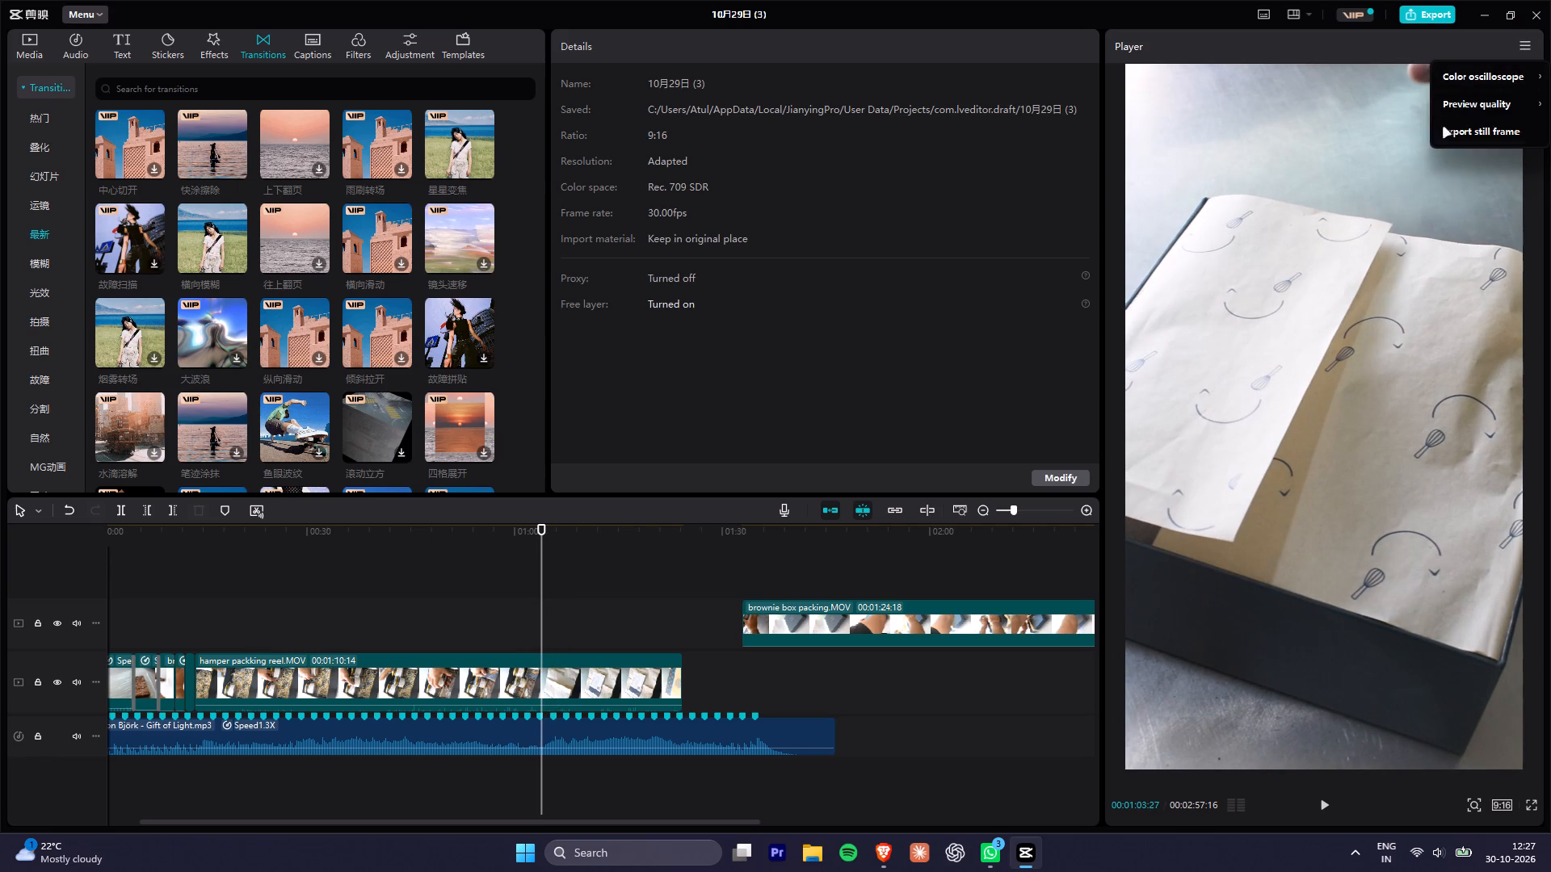
Export the frame at 00:01:03:27, with the second paper flap over the first, as a 2K JPEG still named LID 2 CLOSE, imported into the project.
left_click(1467, 133)
left_click_drag(967, 295, 764, 302)
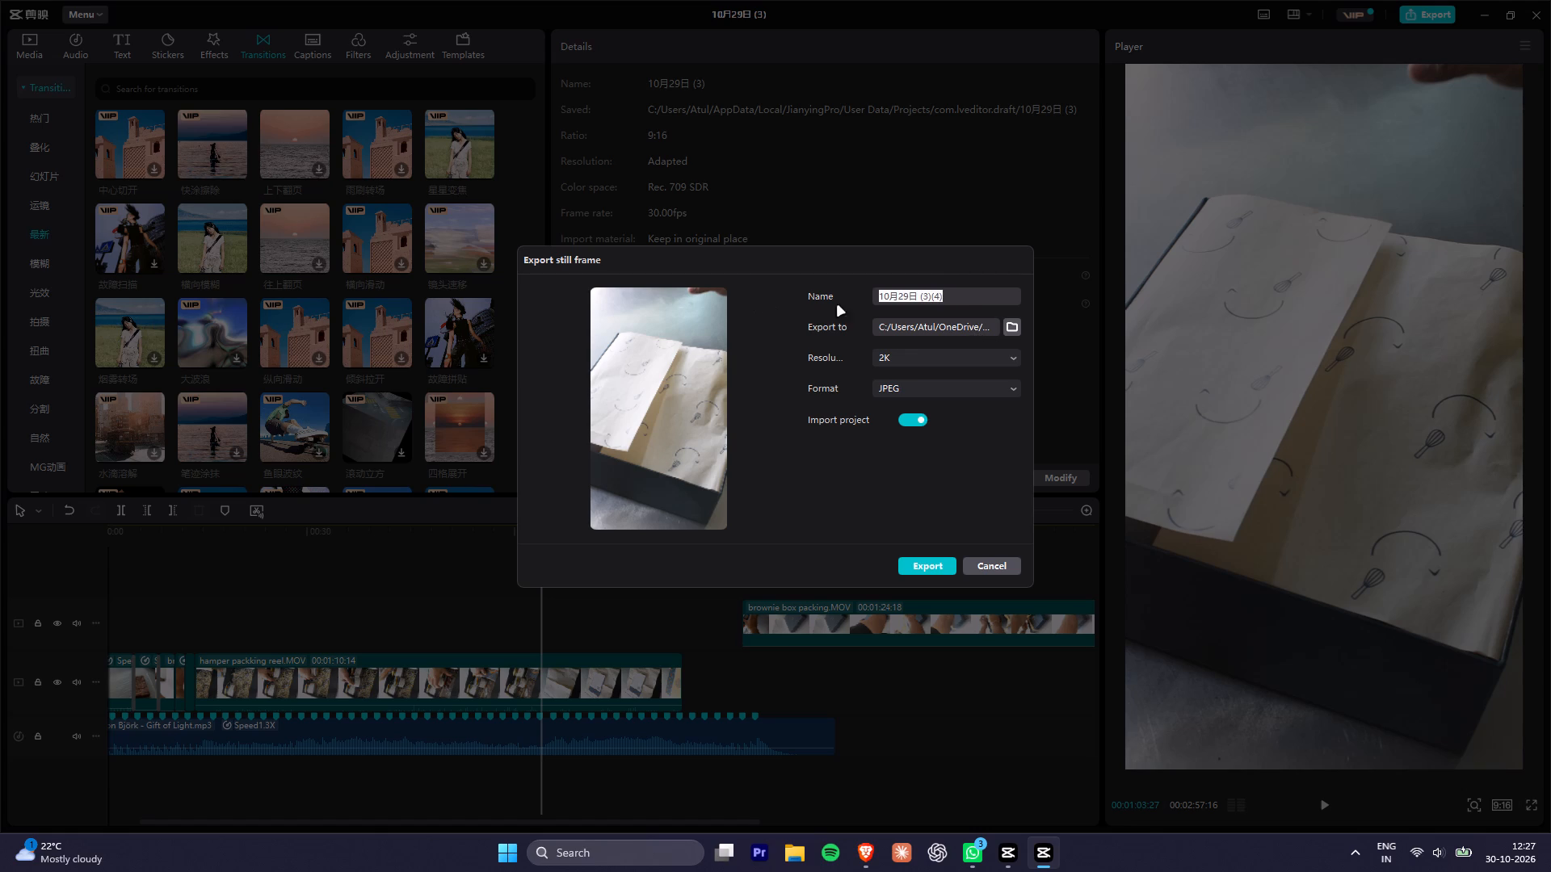
left_click(972, 293)
left_click(966, 291)
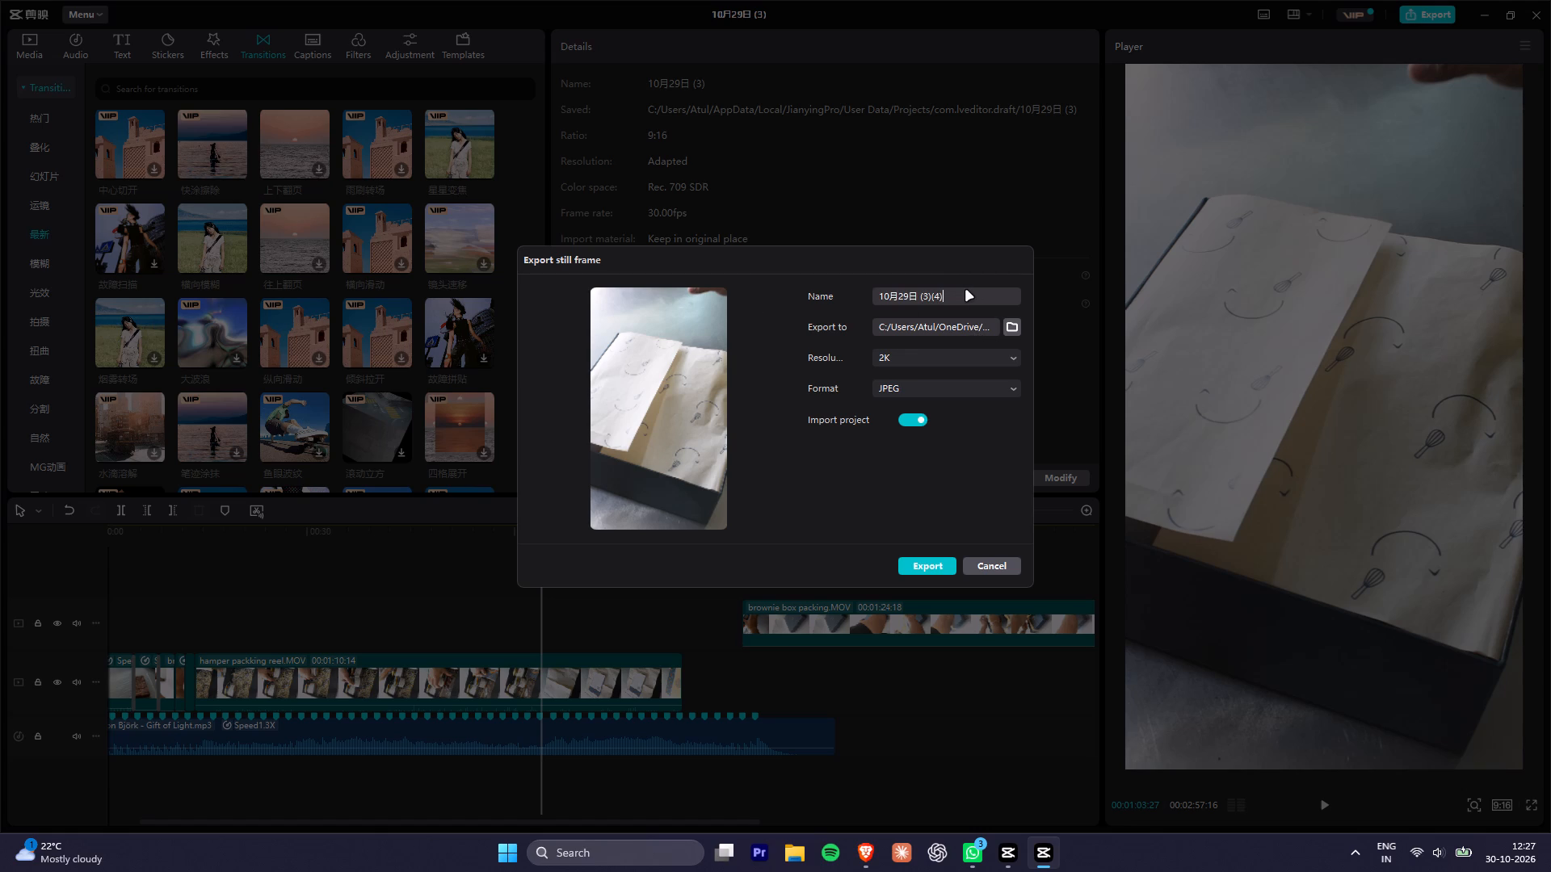
key("ctrl+a")
key("BackSpace")
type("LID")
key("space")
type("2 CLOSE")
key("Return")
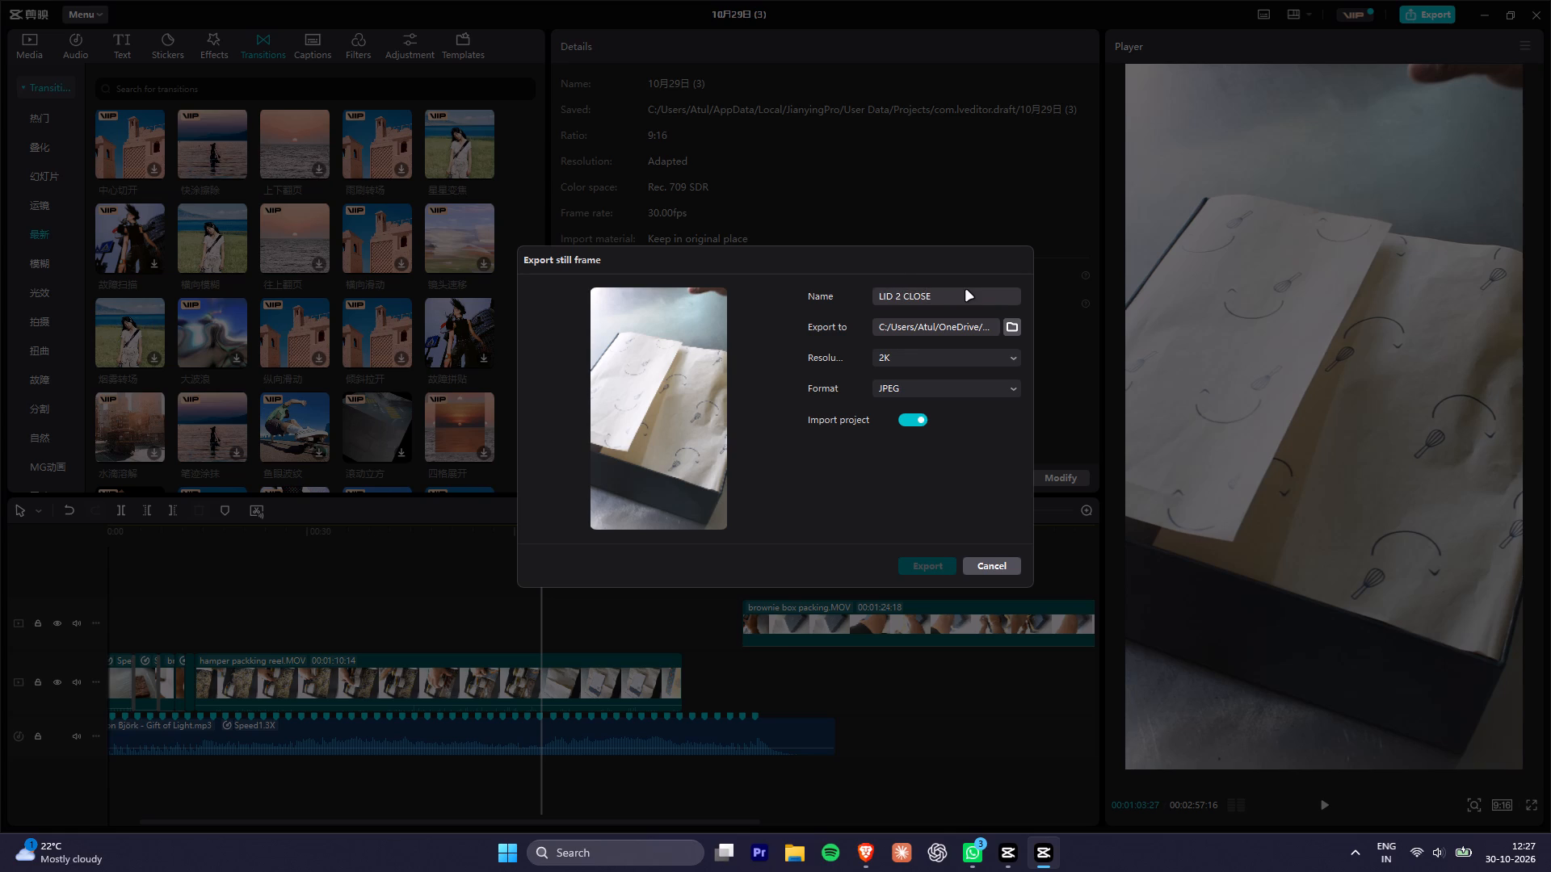
Move the playhead forward through the hamper reel to the thank-you card on the closed paper at 00:01:14:22.
left_click_drag(554, 532, 604, 539)
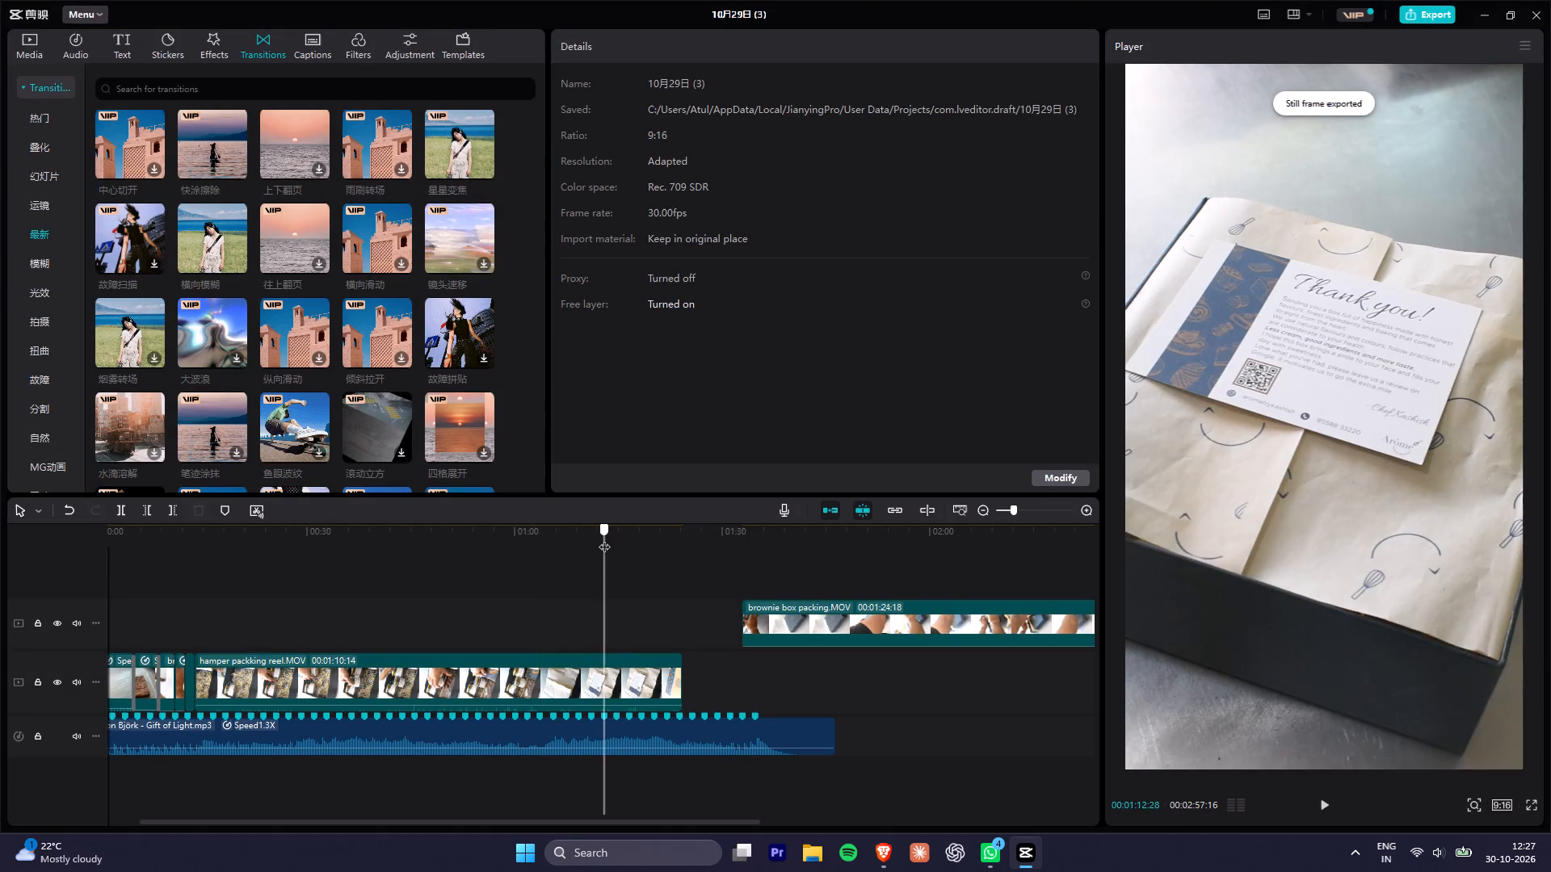
left_click_drag(604, 539, 616, 539)
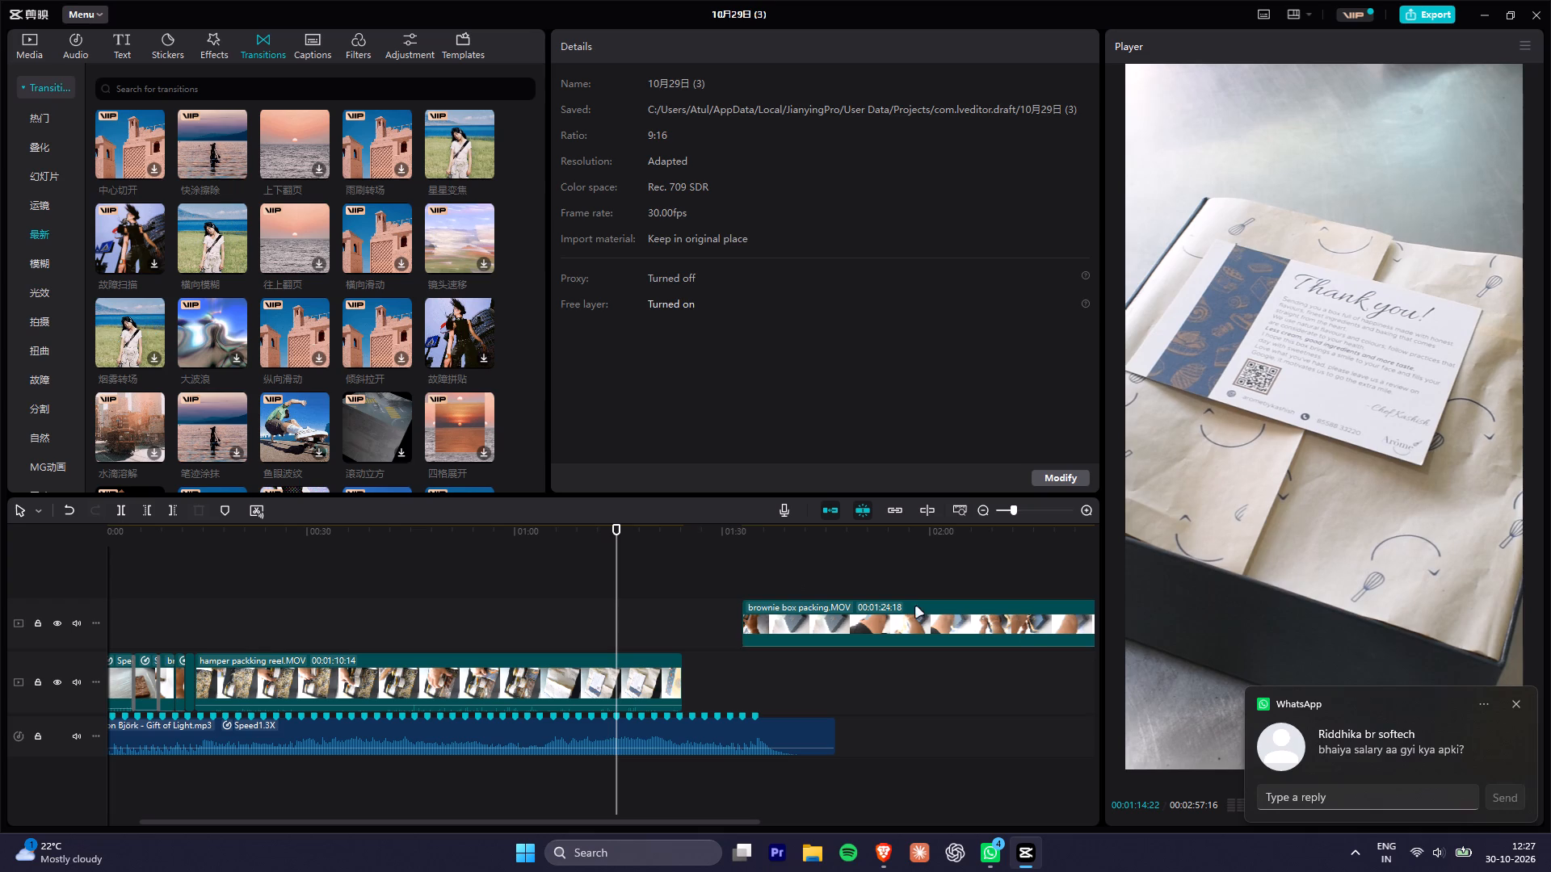
left_click(1322, 796)
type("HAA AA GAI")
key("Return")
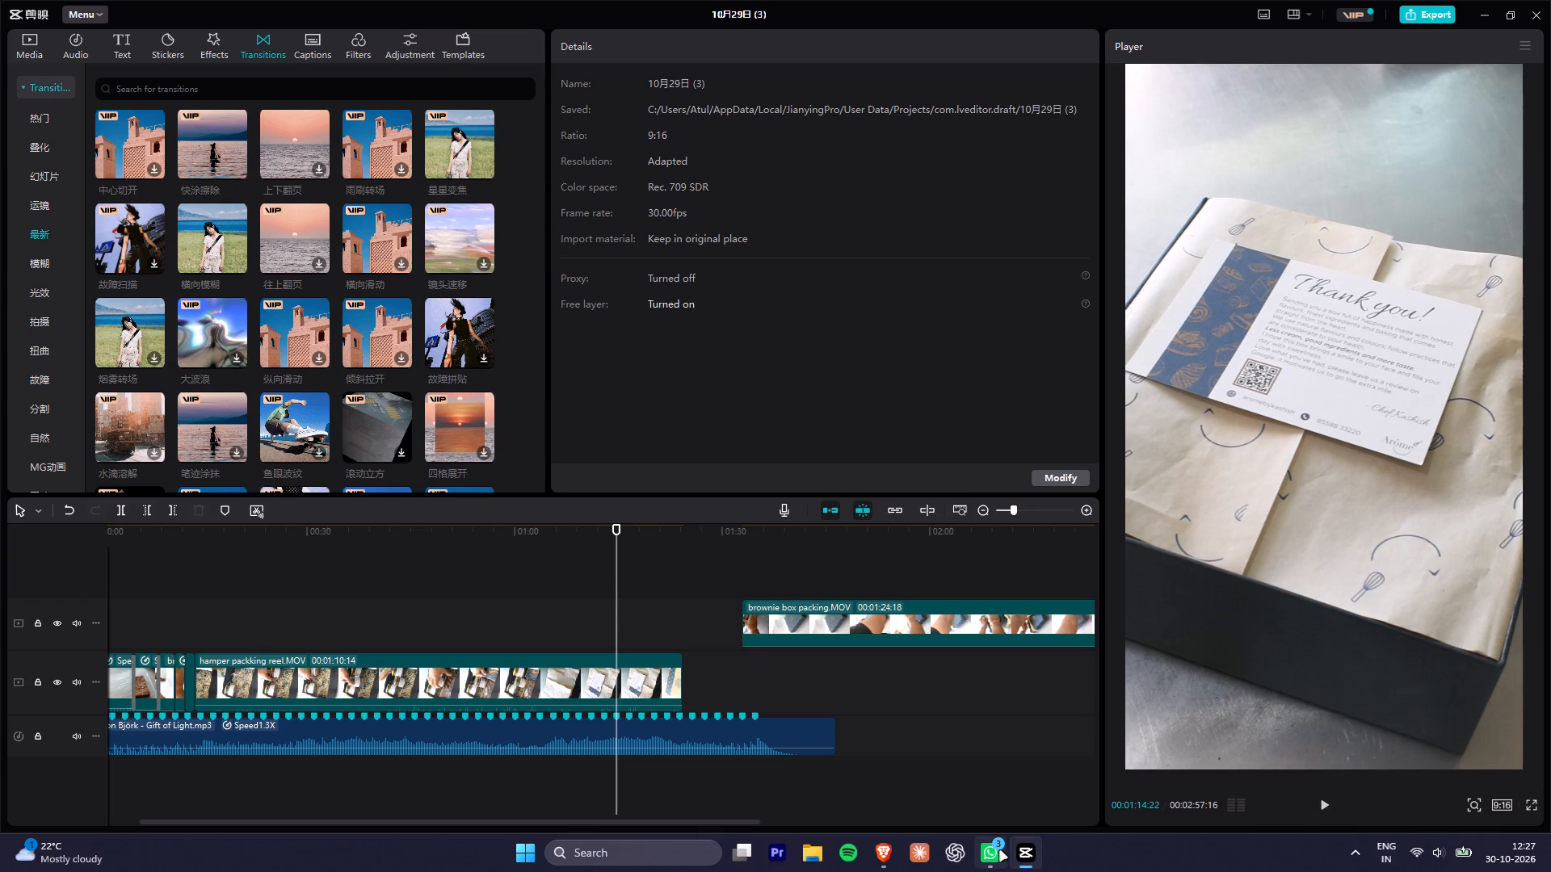
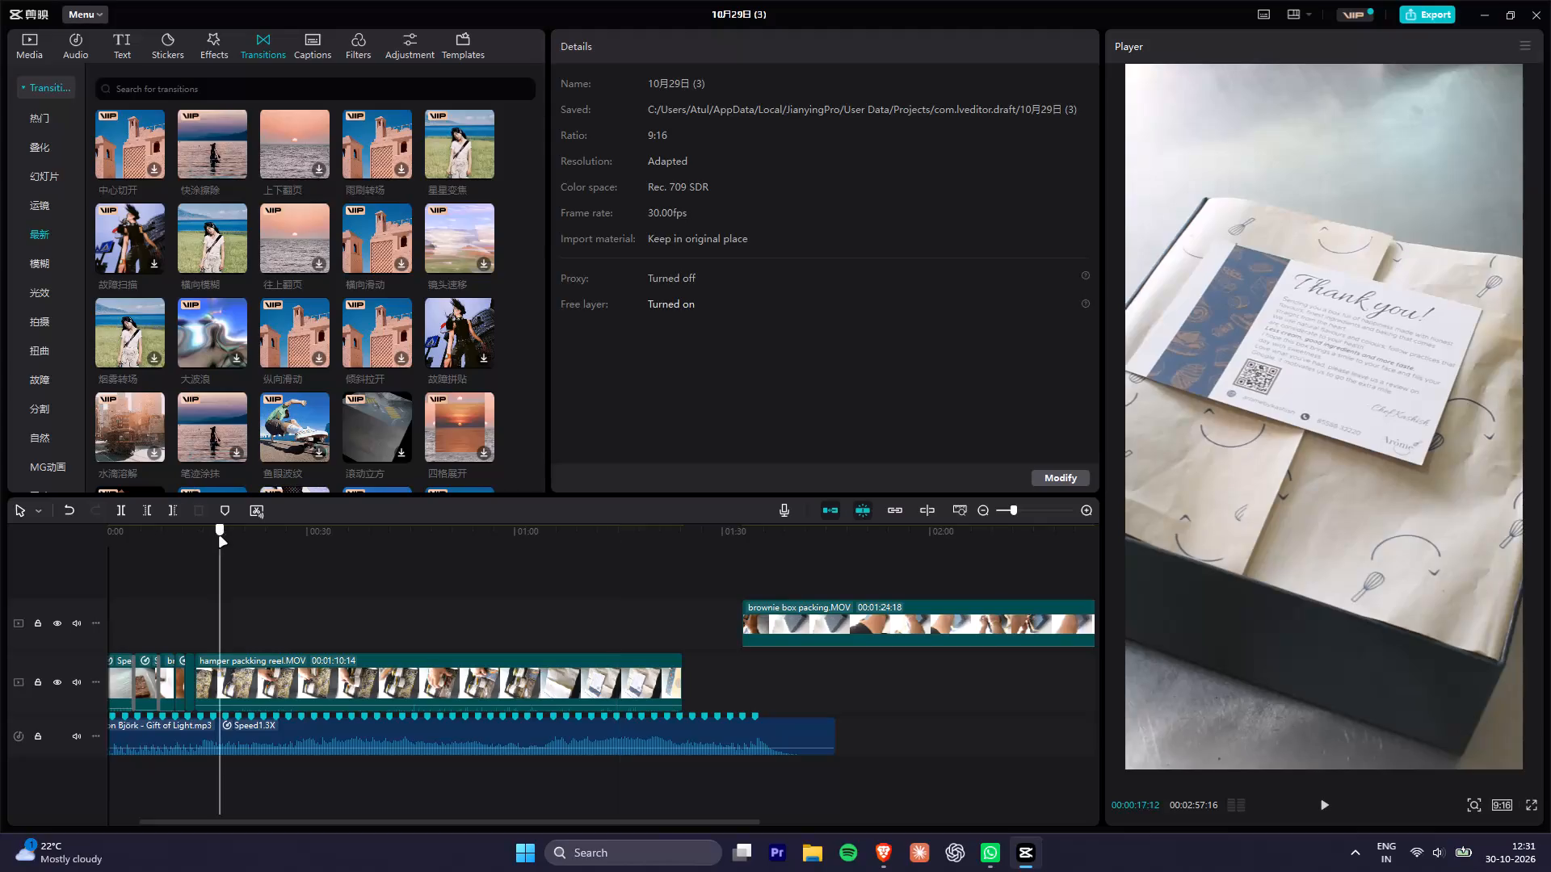
Play back the opening brownie-wrapping clips in short stretches, from the beginning of the timeline to about 00:00:07:22.
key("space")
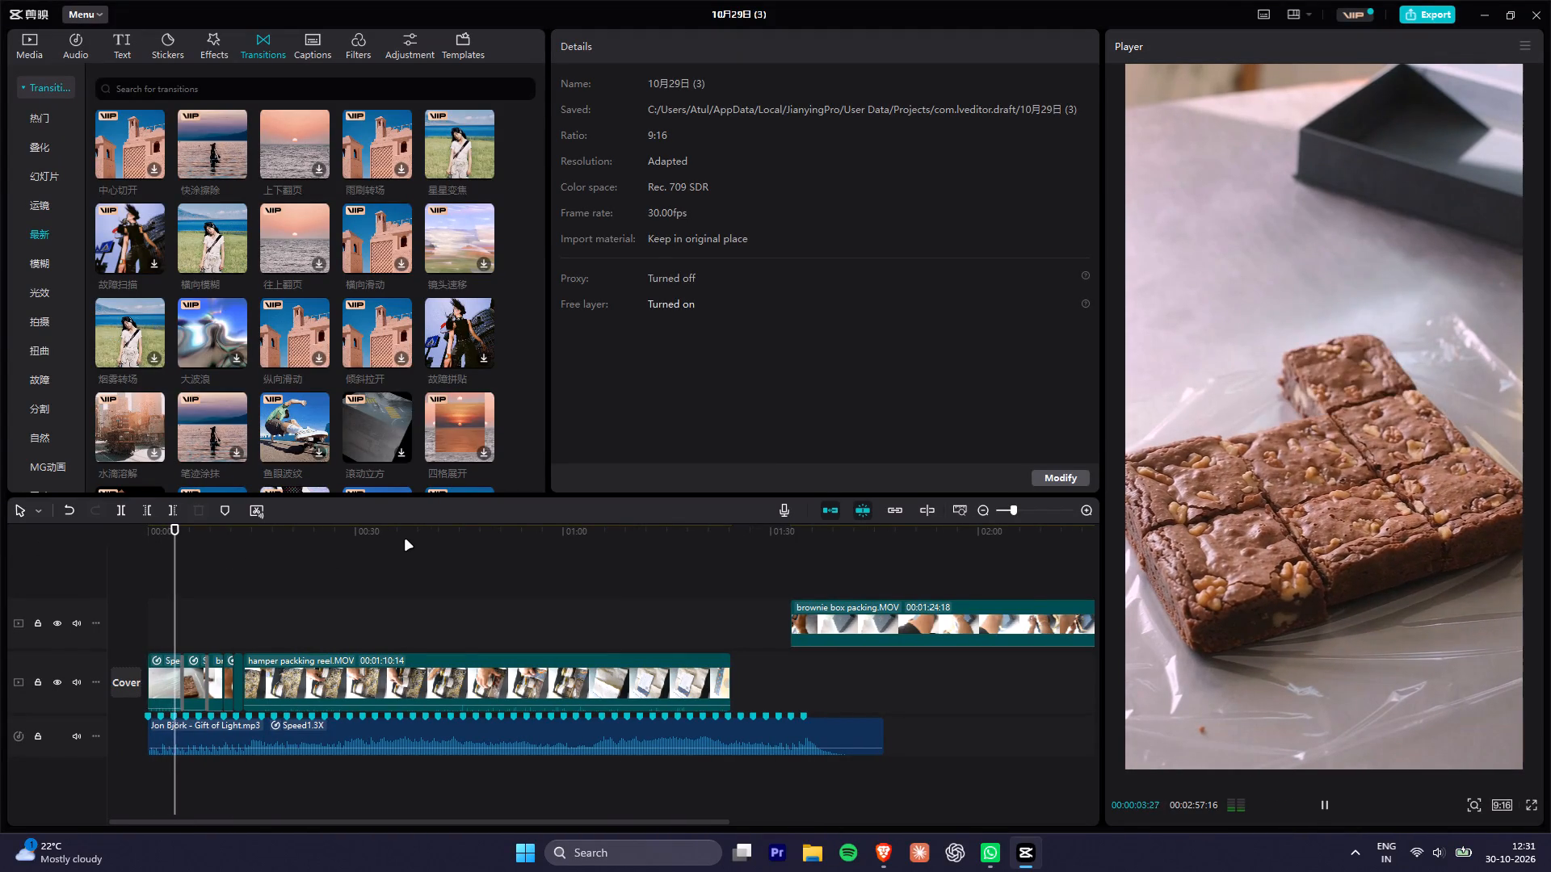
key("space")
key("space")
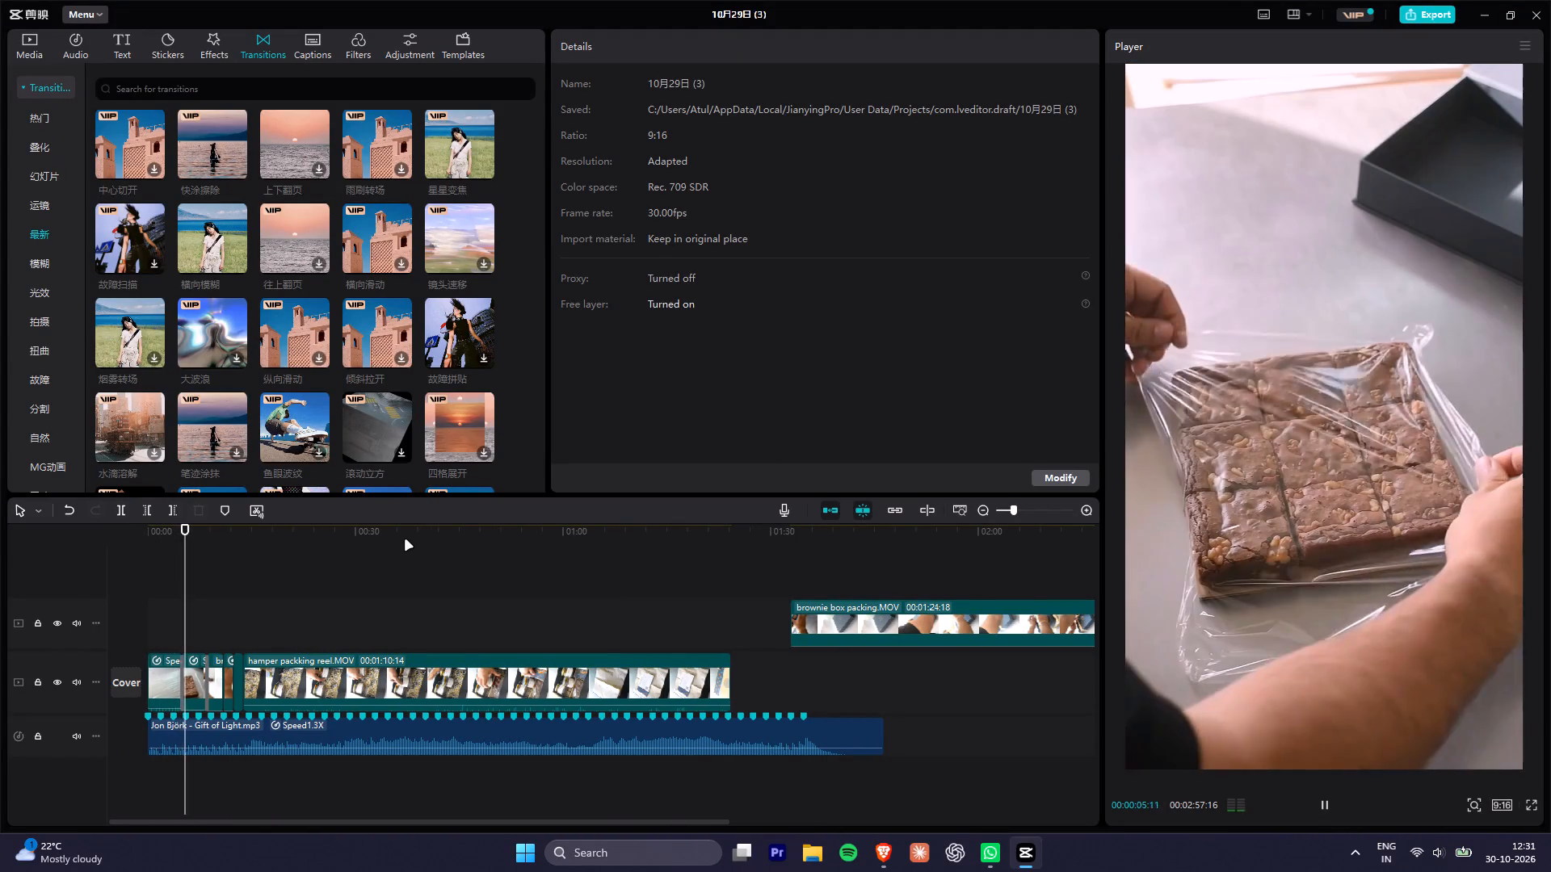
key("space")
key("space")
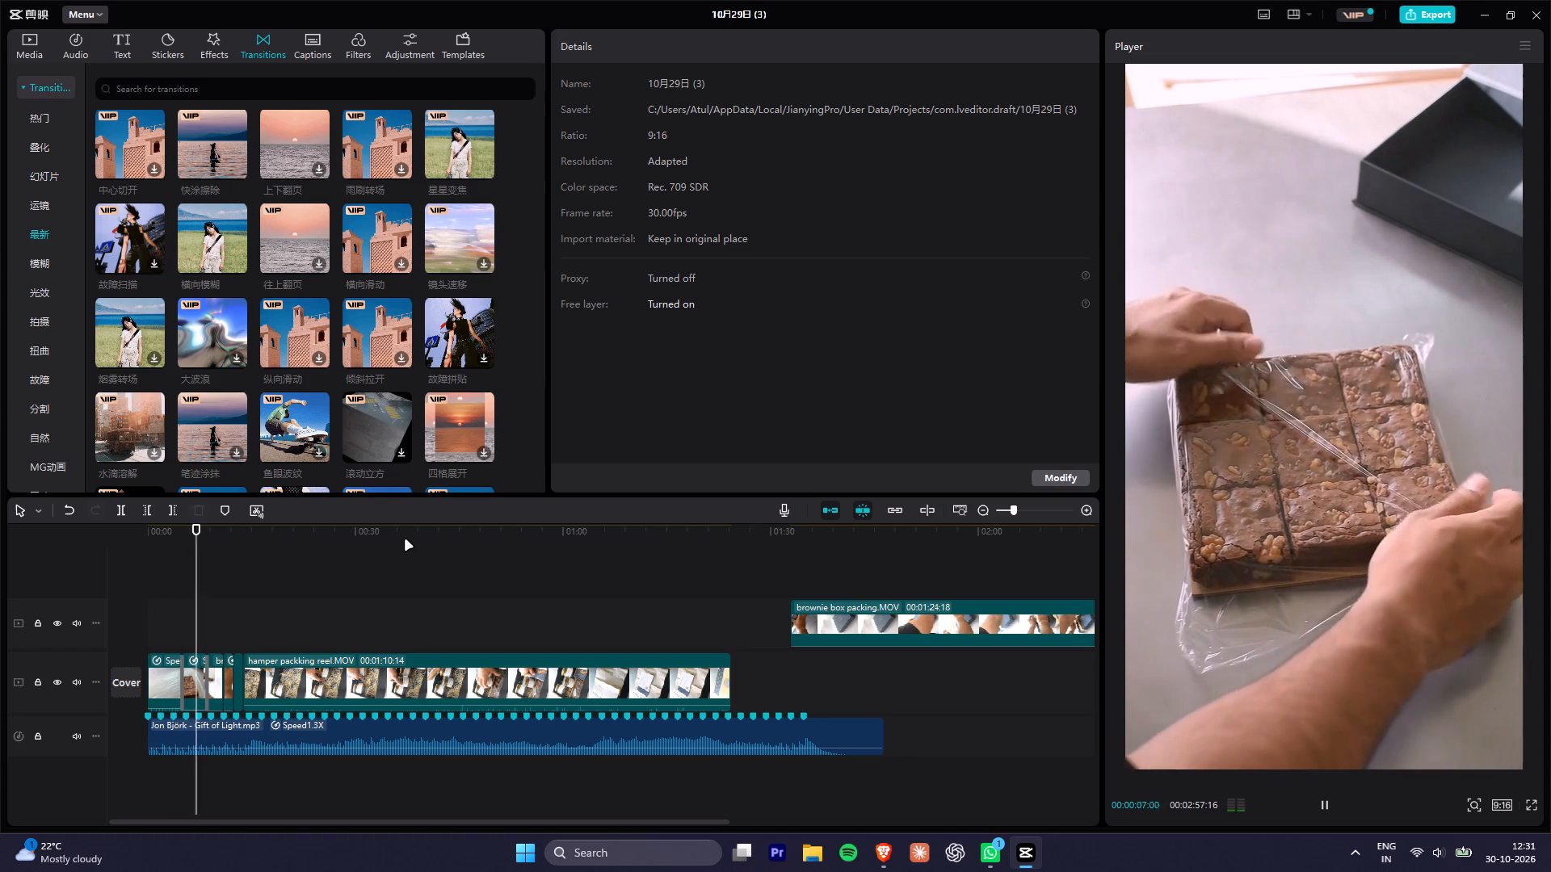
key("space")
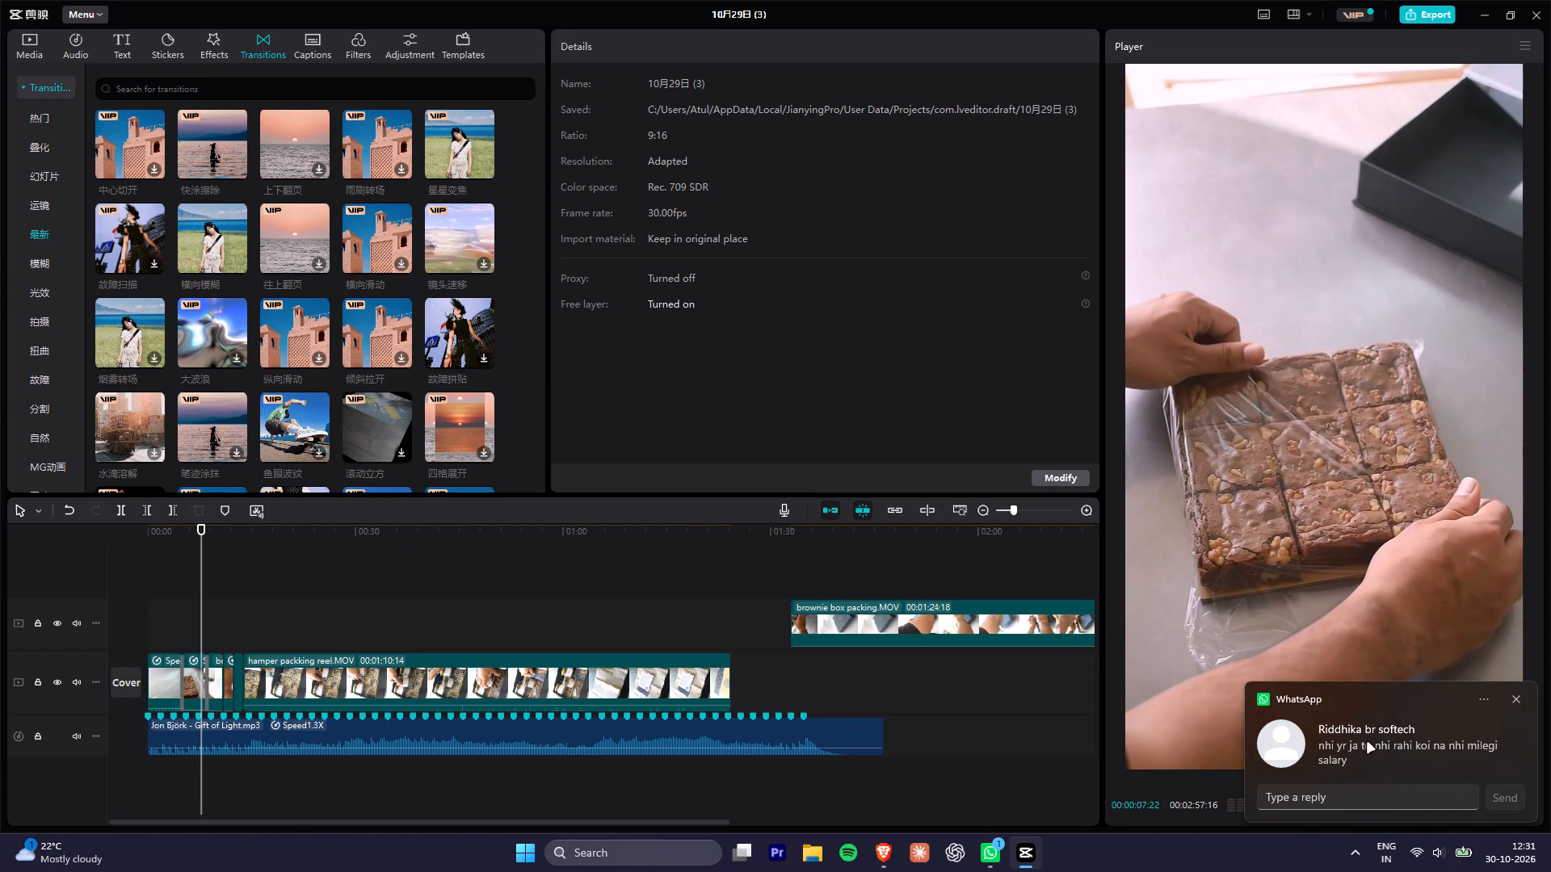
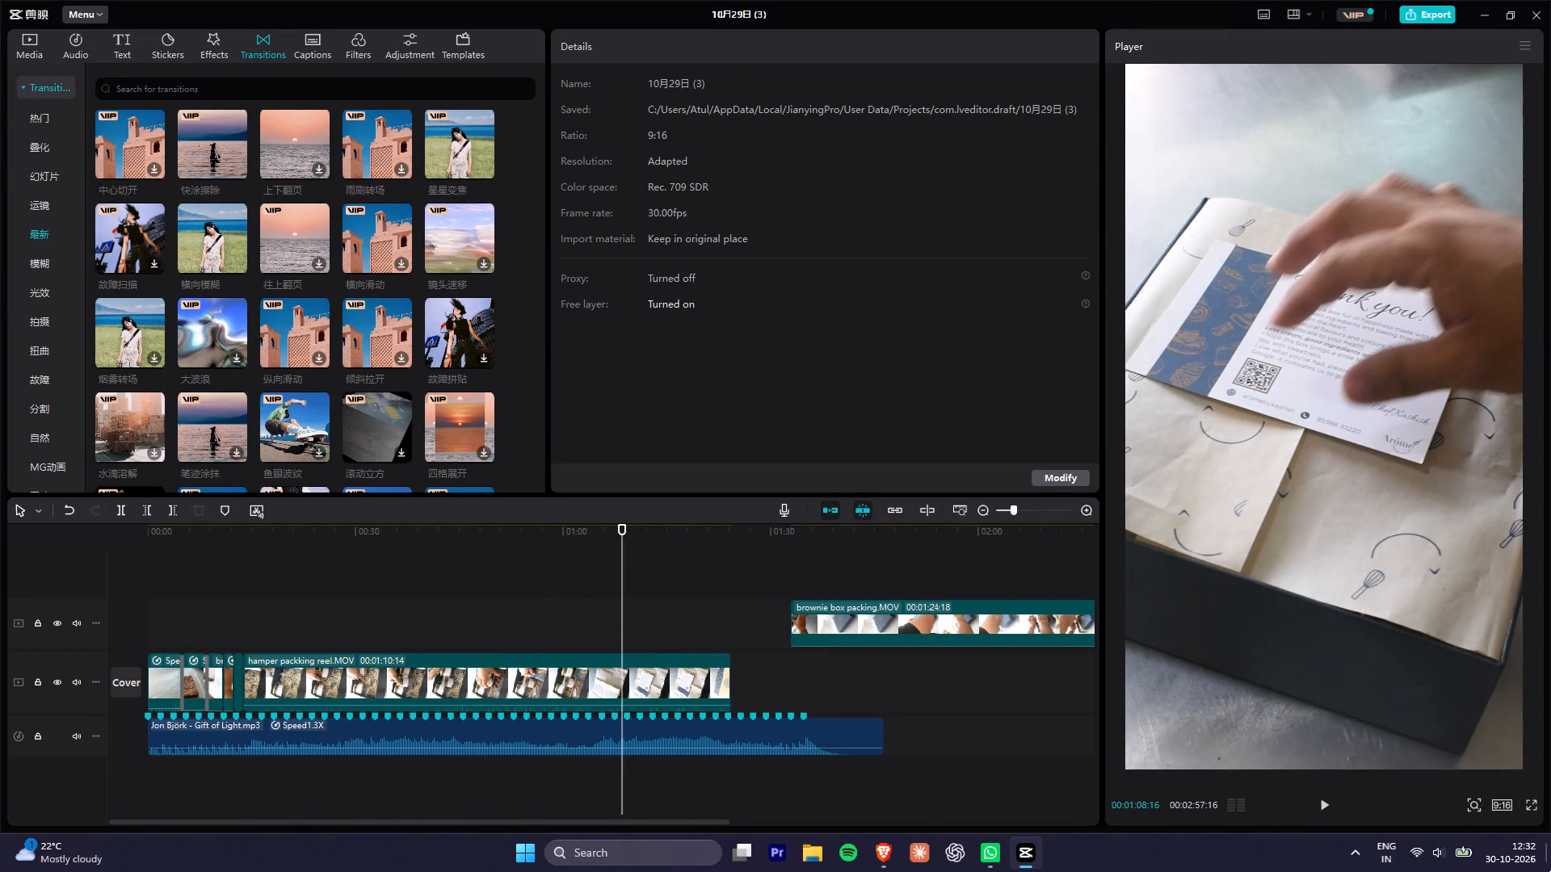
Check the desktop for the exported LID 2 CLOSE still and return to the video project.
left_click(1550, 871)
left_click_drag(586, 582, 569, 576)
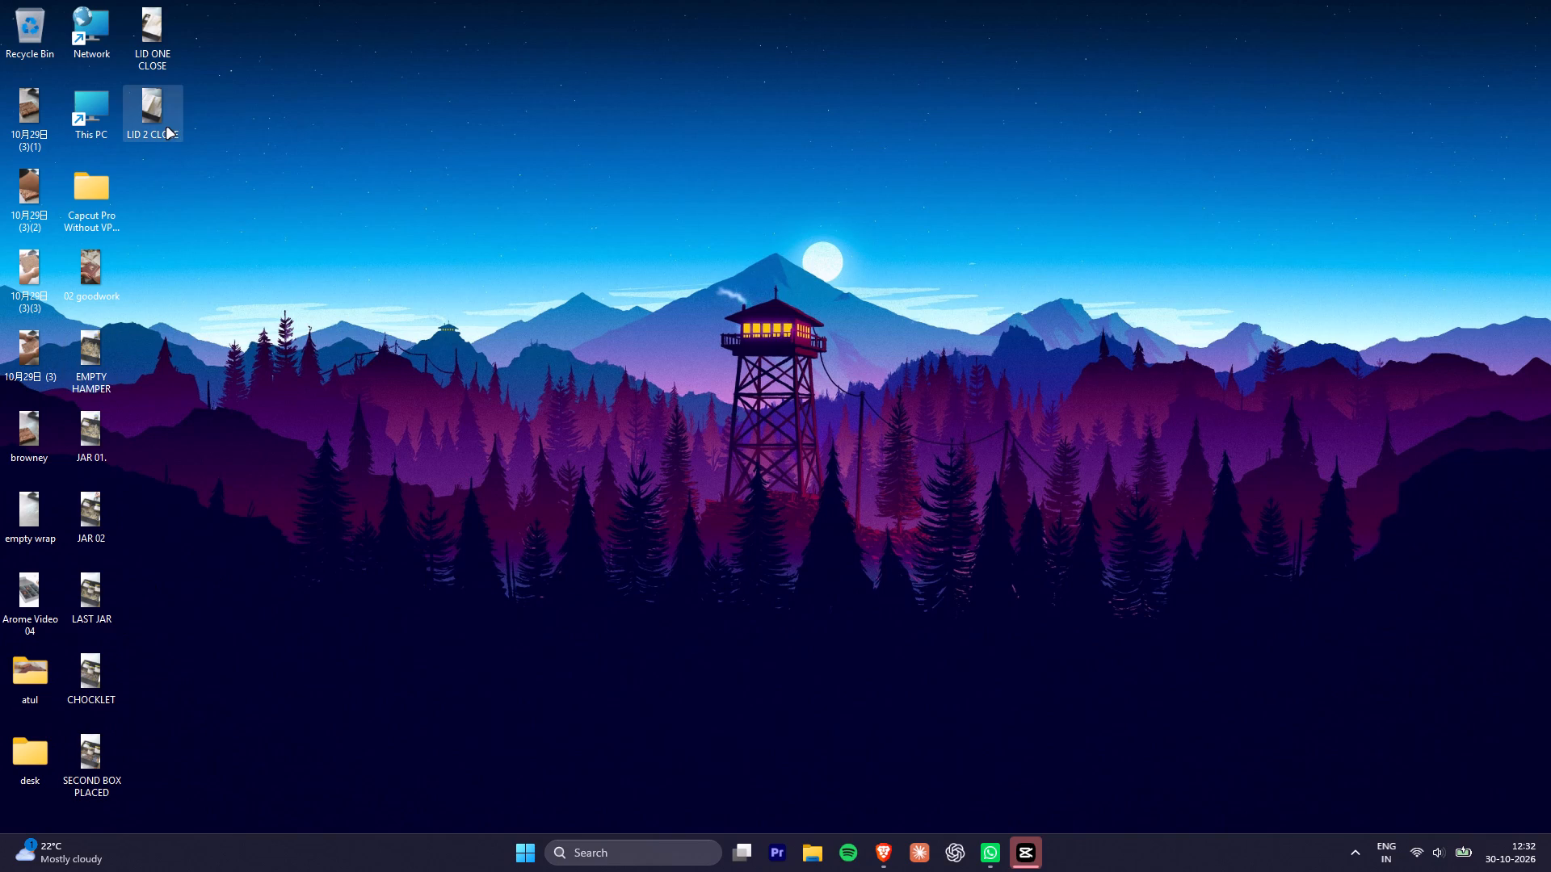
key("alt+Tab")
Export the hamper reel frame with the thank-you card on the closed paper, at 00:01:09:01, as a 2K JPEG still named thank you note.
key("Right")
key("Right")
key("Right")
key("Right")
key("Right")
key("Right")
key("Right")
key("Right")
key("Right")
key("Right")
key("Right")
key("Right")
key("Right")
key("Right")
key("Right")
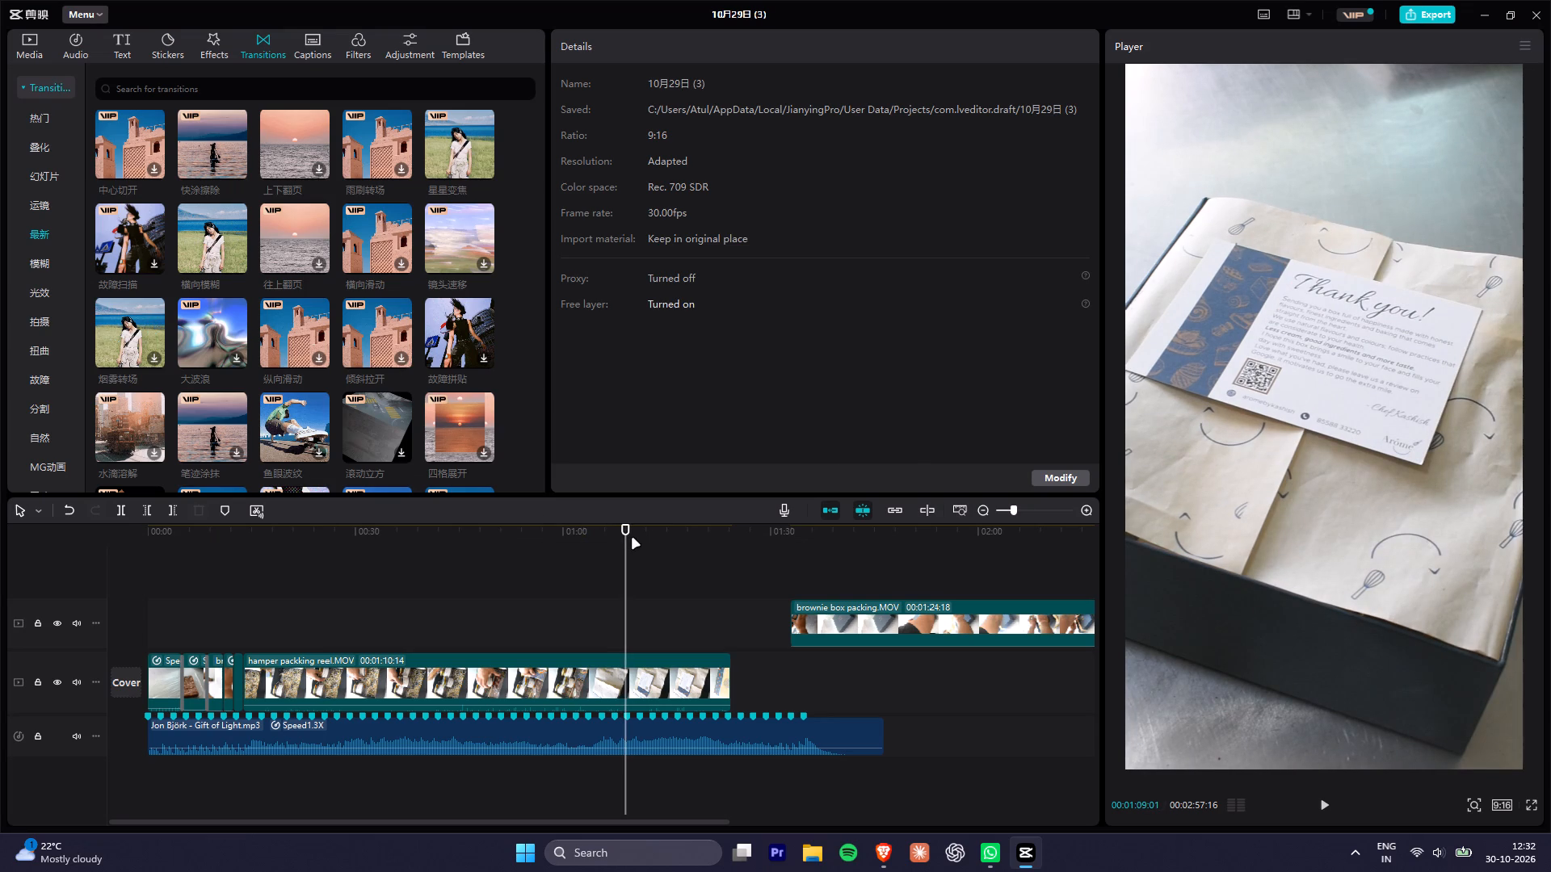
left_click(1525, 44)
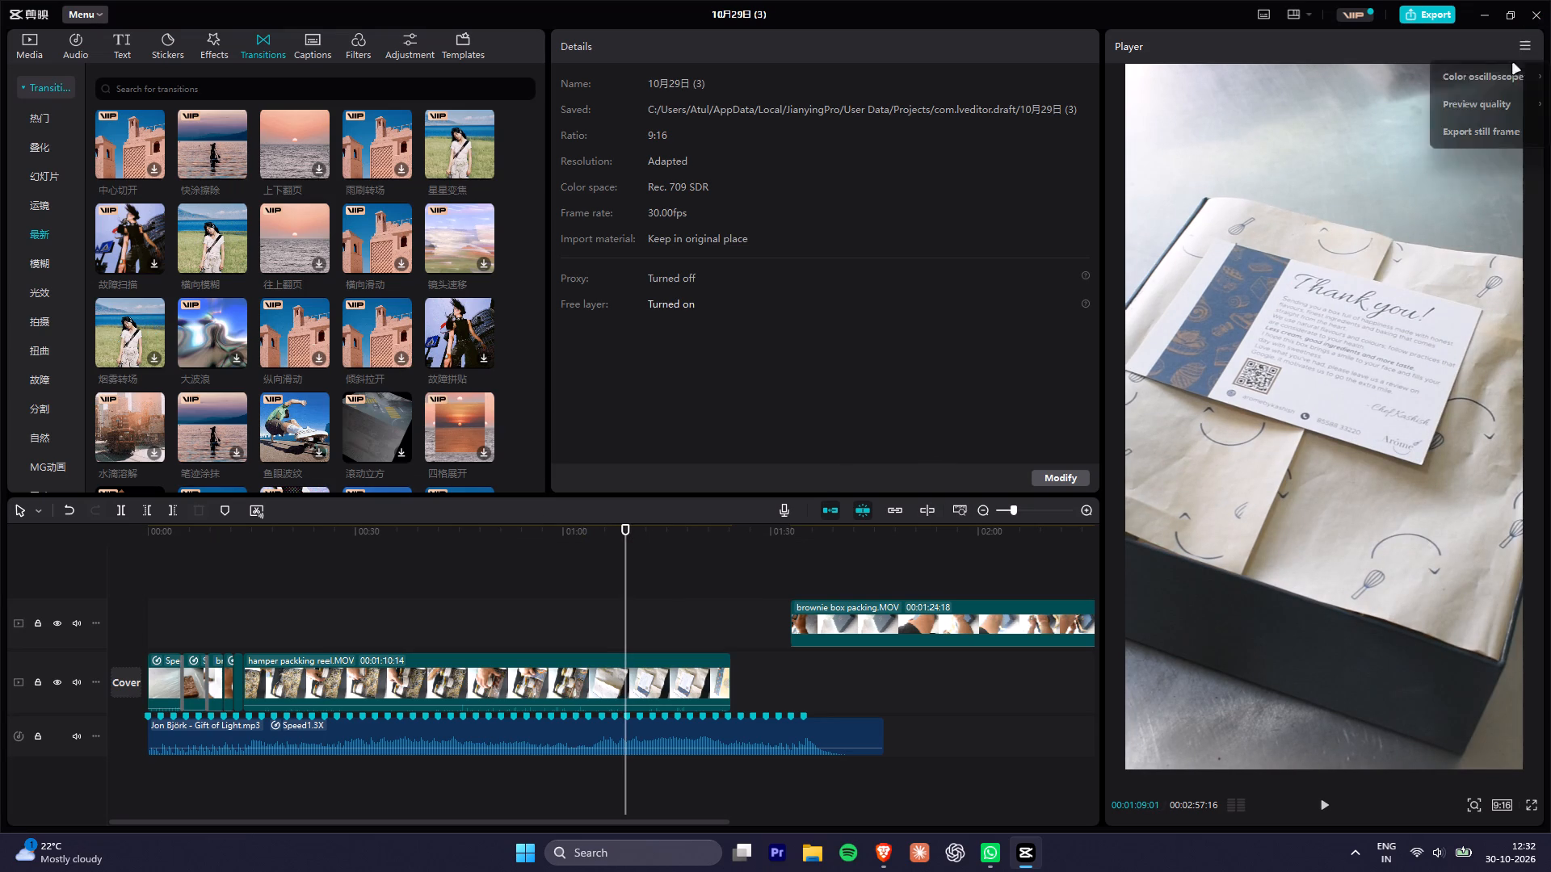
left_click(1474, 128)
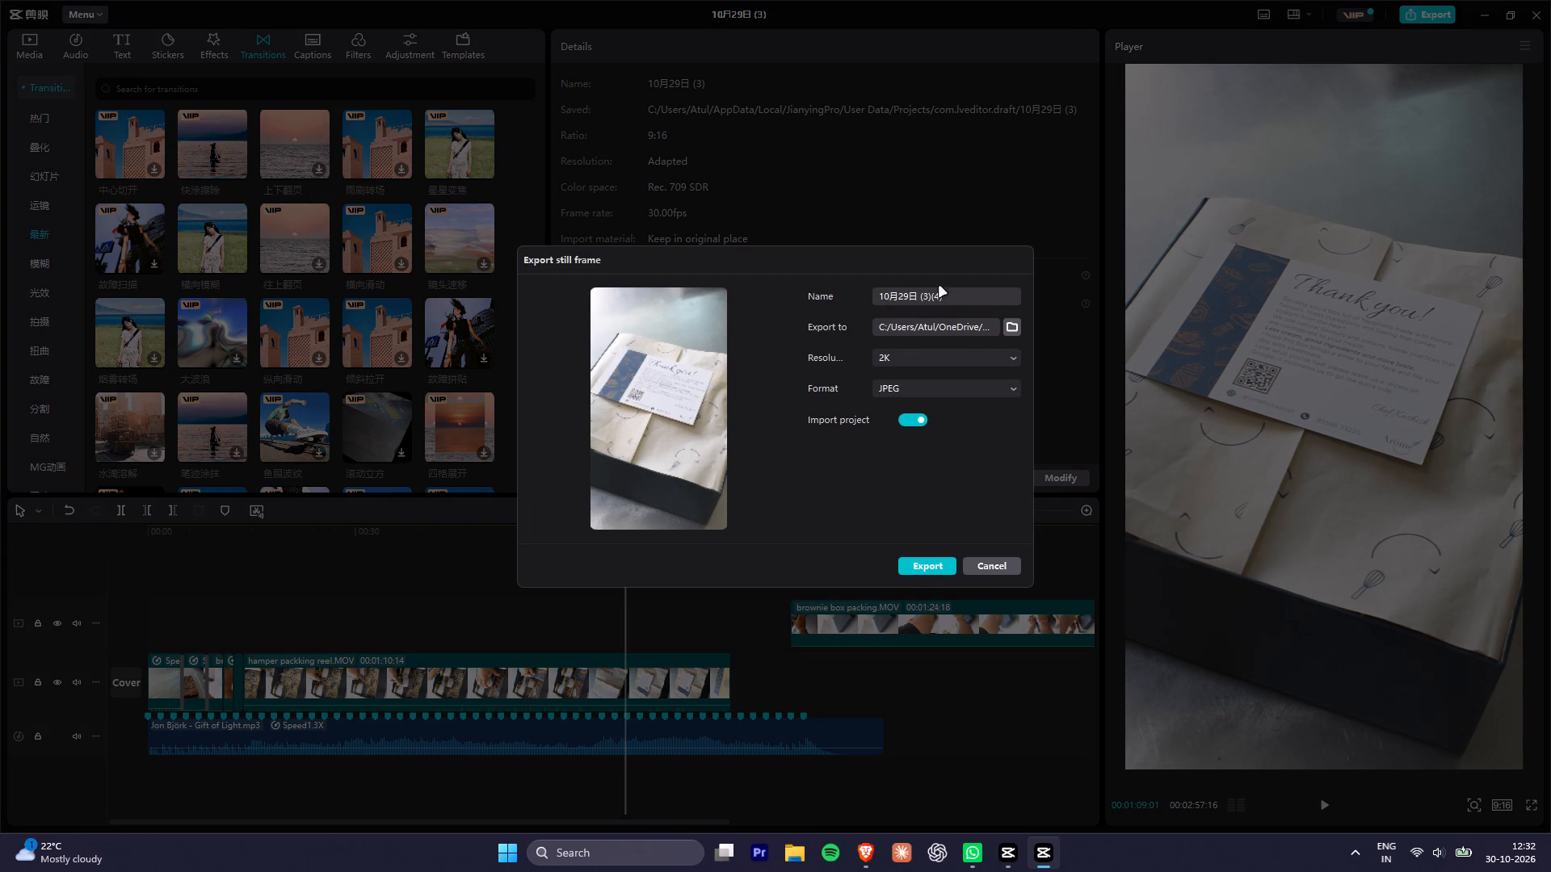
left_click_drag(957, 299, 754, 300)
type("thank")
type("s")
key("space")
key("BackSpace")
key("BackSpace")
key("space")
type("you note")
key("Return")
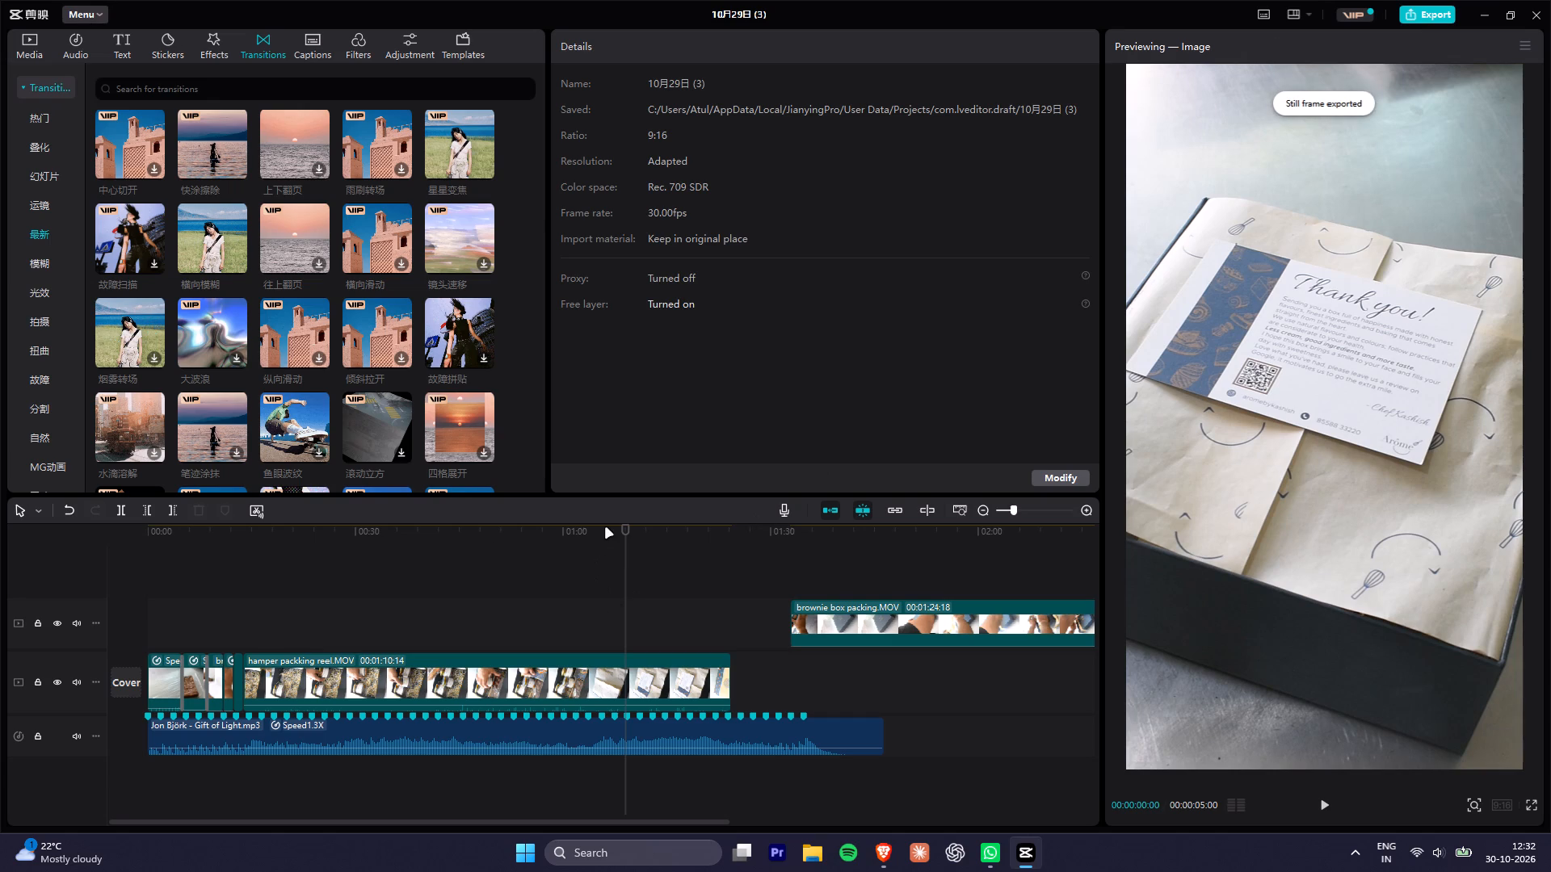
Export another still of the thank-you card on the closed paper from the hamper reel at 00:01:16:07, as a 2K JPEG.
left_click_drag(632, 540, 713, 535)
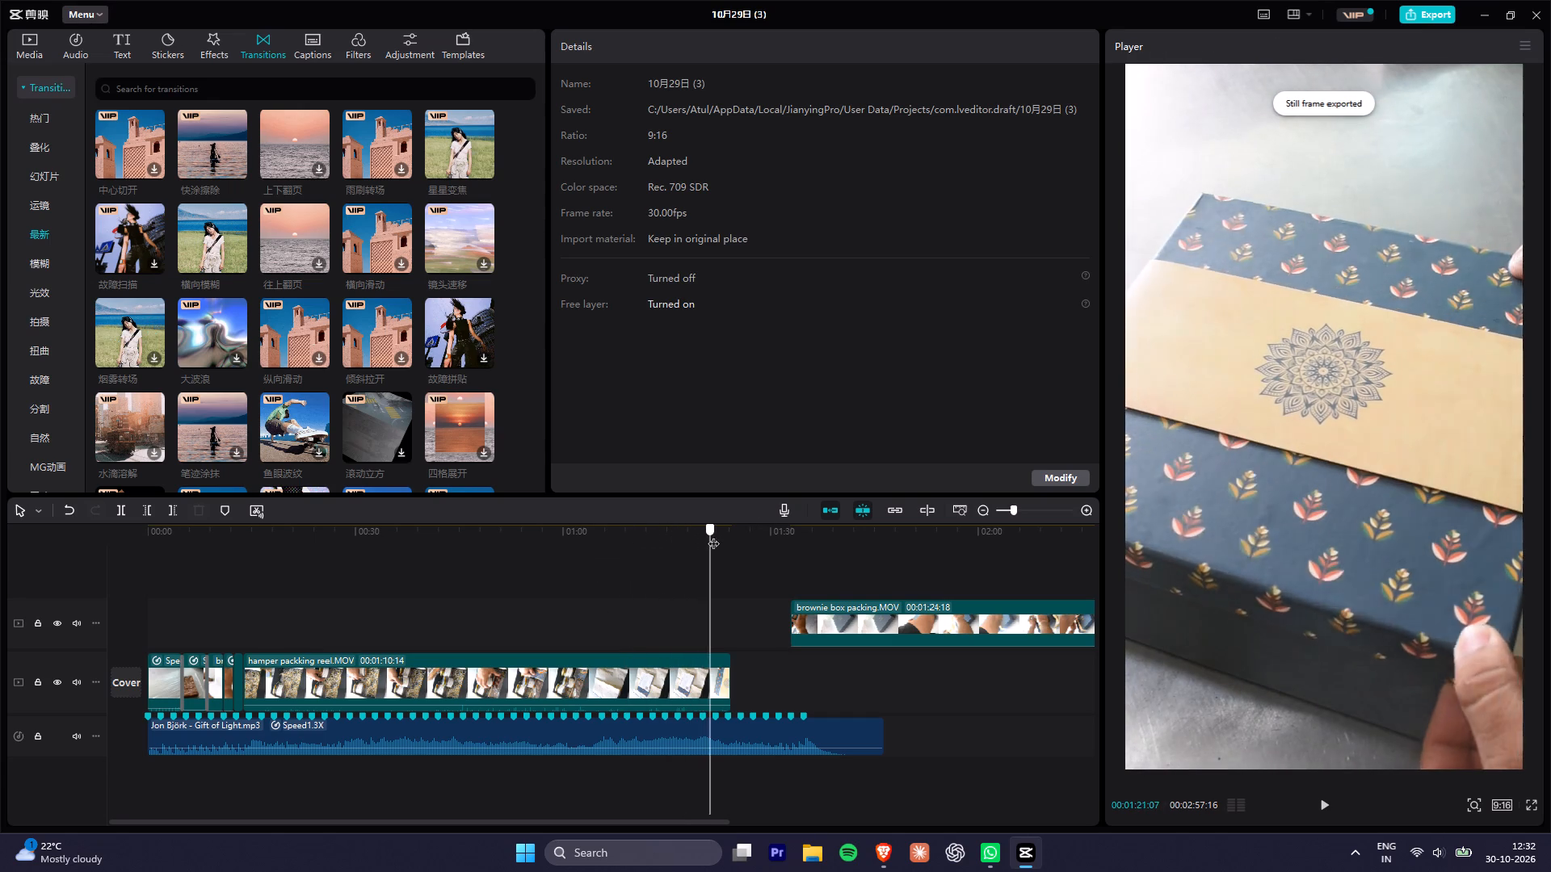
left_click_drag(713, 535, 665, 543)
key("Right")
key("Right")
key("Right")
key("Right")
key("Right")
key("Right")
key("Right")
key("Right")
key("Right")
key("Right")
key("Right")
key("Right")
key("Right")
key("Right")
key("Right")
key("Right")
key("Right")
key("Right")
key("Right")
key("Right")
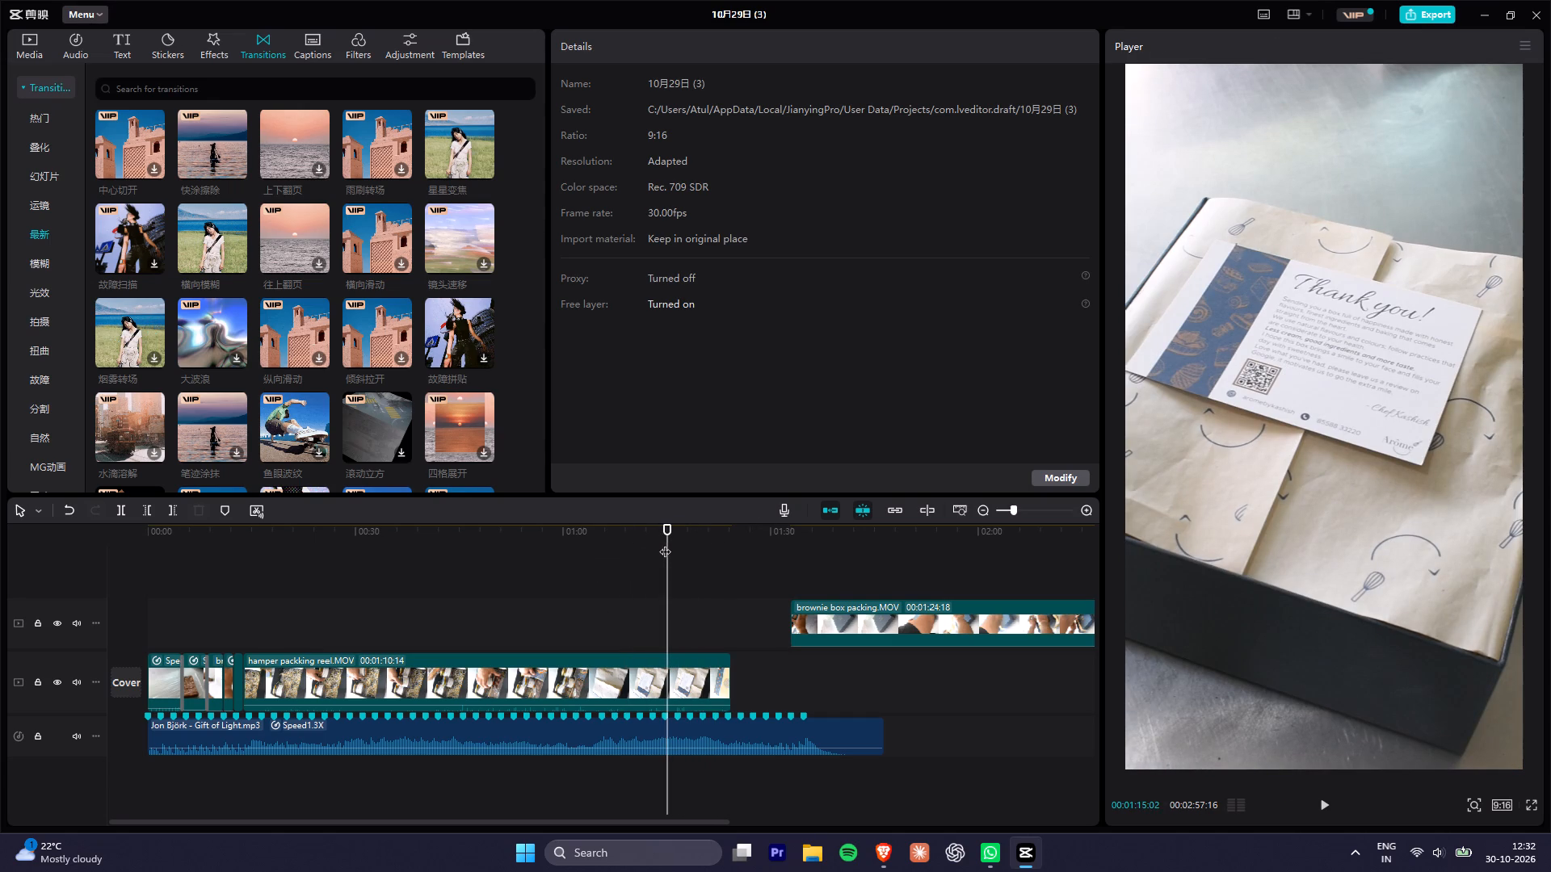
key("Right")
key("Right")
key("Right")
key("Right")
key("Right")
key("Right")
key("Right")
key("Right")
key("Right")
key("Right")
key("Right")
key("Right")
key("Right")
key("Right")
key("Right")
key("Right")
key("Right")
key("Right")
key("Right")
key("Right")
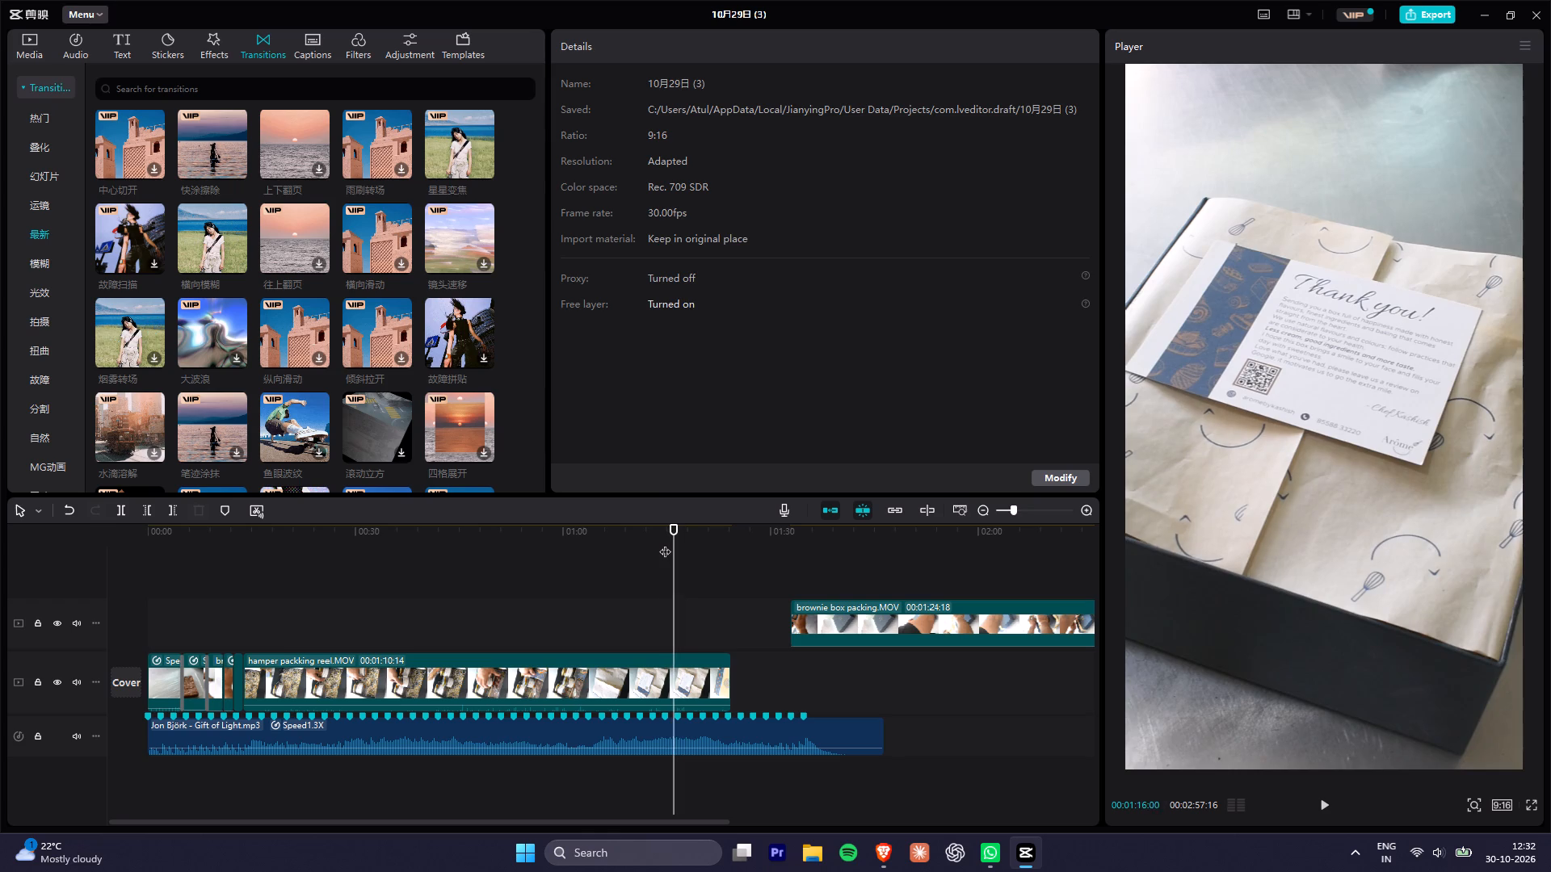
key("Left")
key("Left")
key("Left")
key("Left")
key("Left")
key("Left")
key("Left")
key("Left")
key("Left")
key("Left")
key("Left")
key("Left")
key("Left")
key("Left")
key("Left")
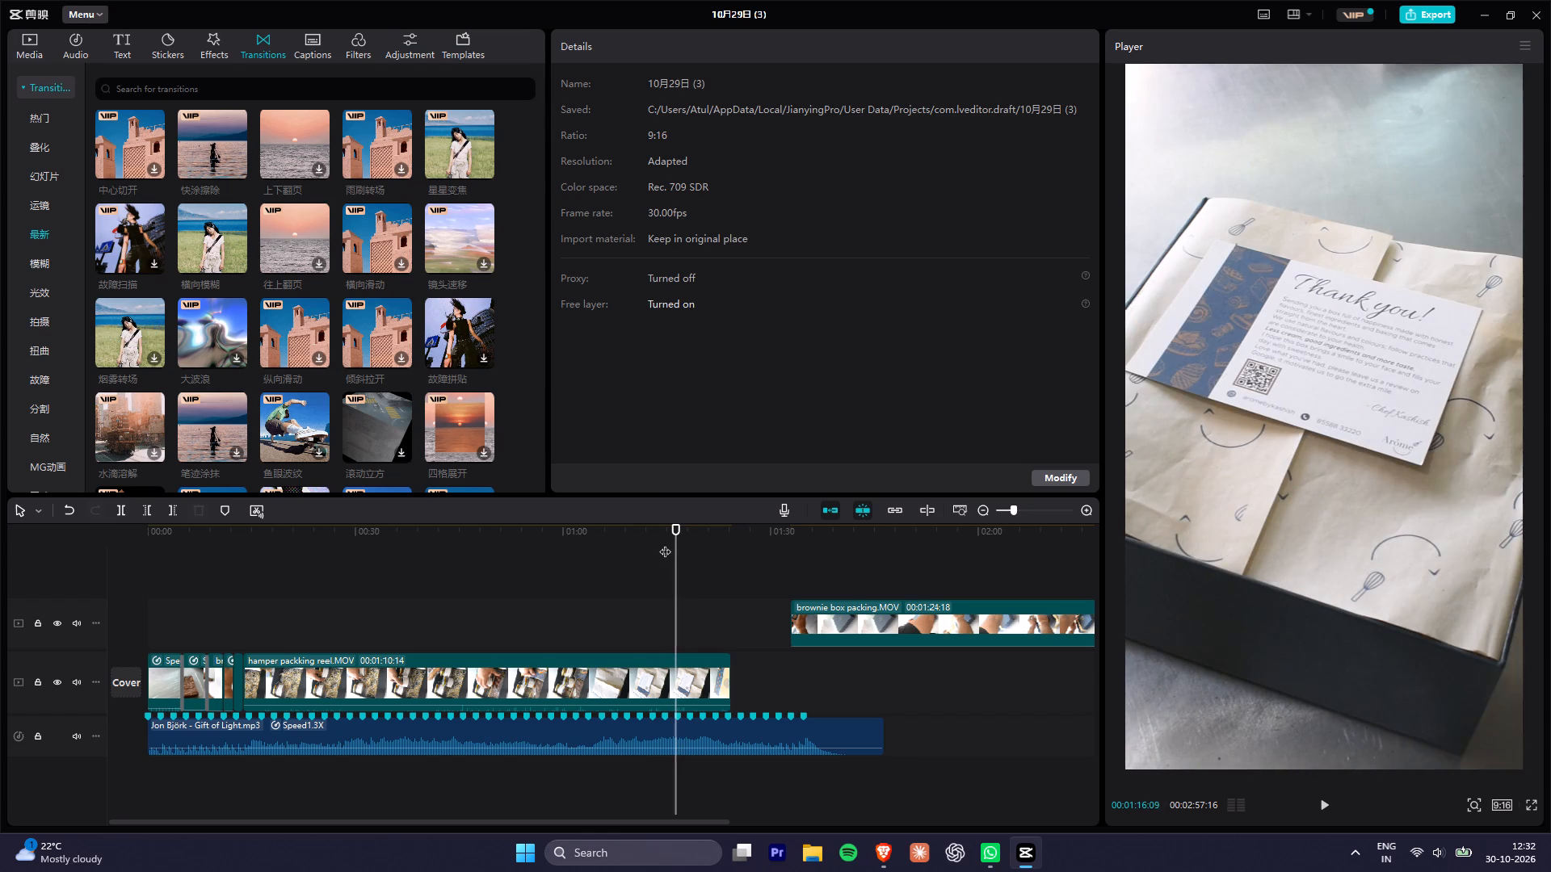
key("Left")
left_click(699, 681)
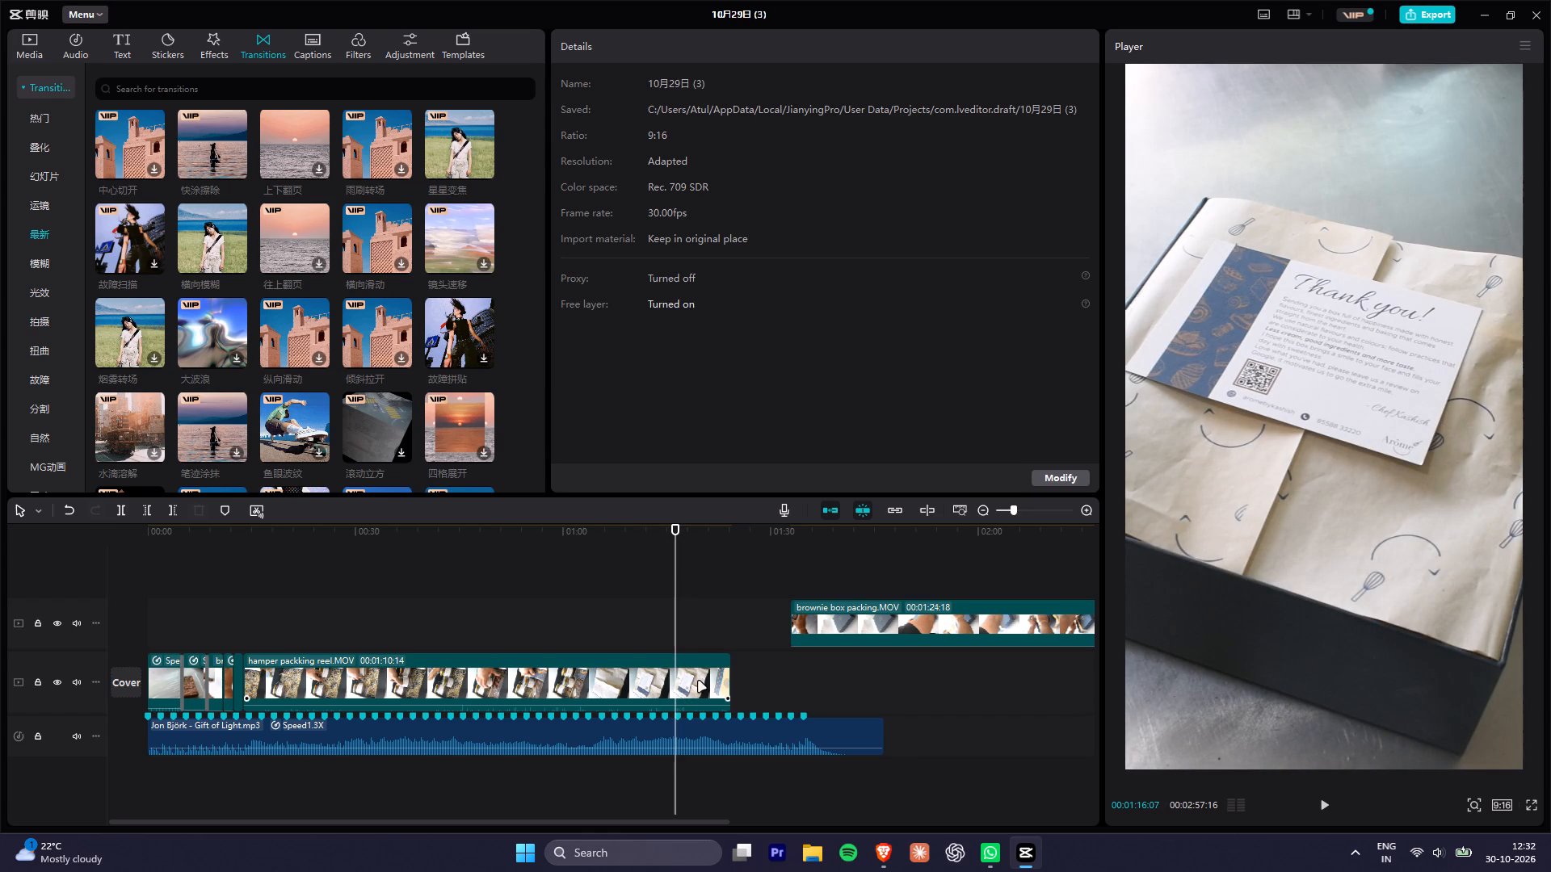
left_click(1517, 41)
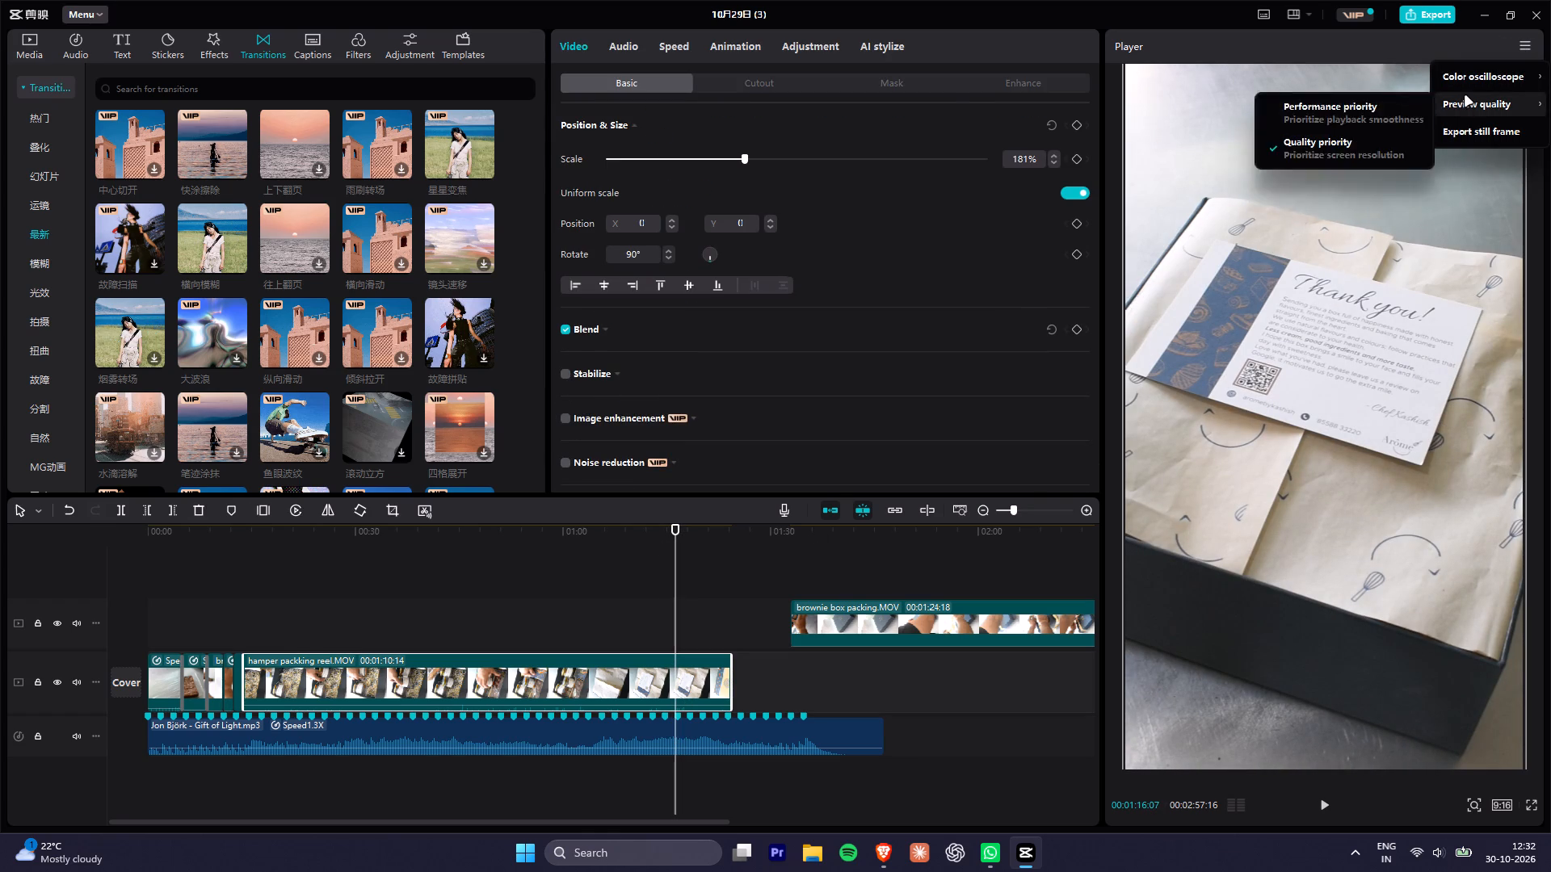
left_click(1469, 128)
left_click_drag(959, 298, 817, 297)
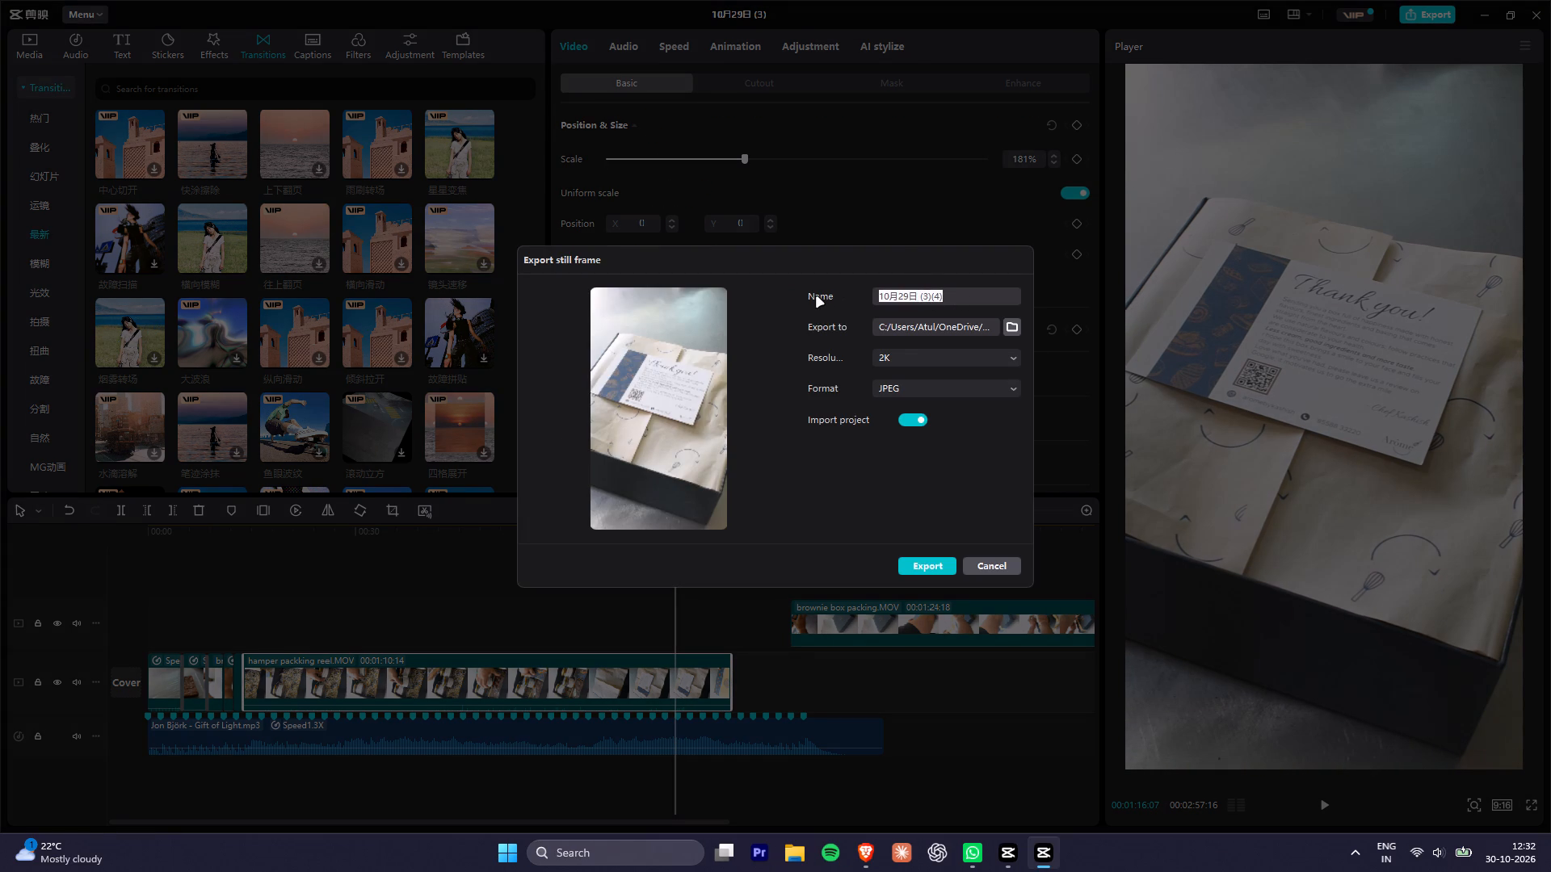
Name the still of the thank-you card "loe lelena" and export it as a 2K JPEG imported into the project.
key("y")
key("BackSpace")
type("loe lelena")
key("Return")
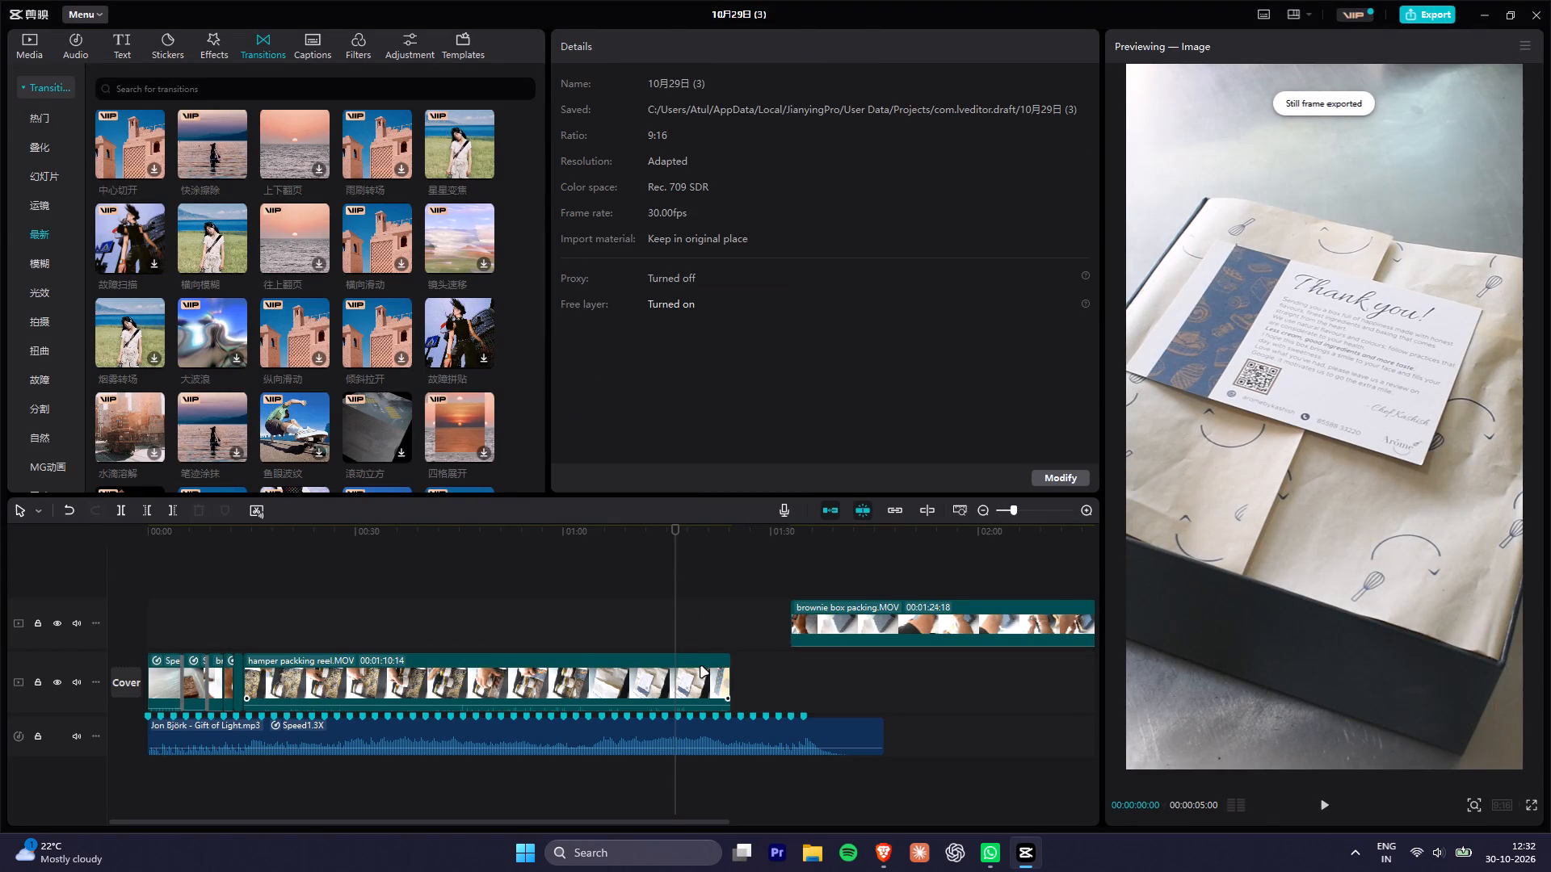
Split the hamper reel clip at 00:01:16:07 and select the part before the cut.
left_click(701, 667)
key("ctrl+b")
left_click(616, 691)
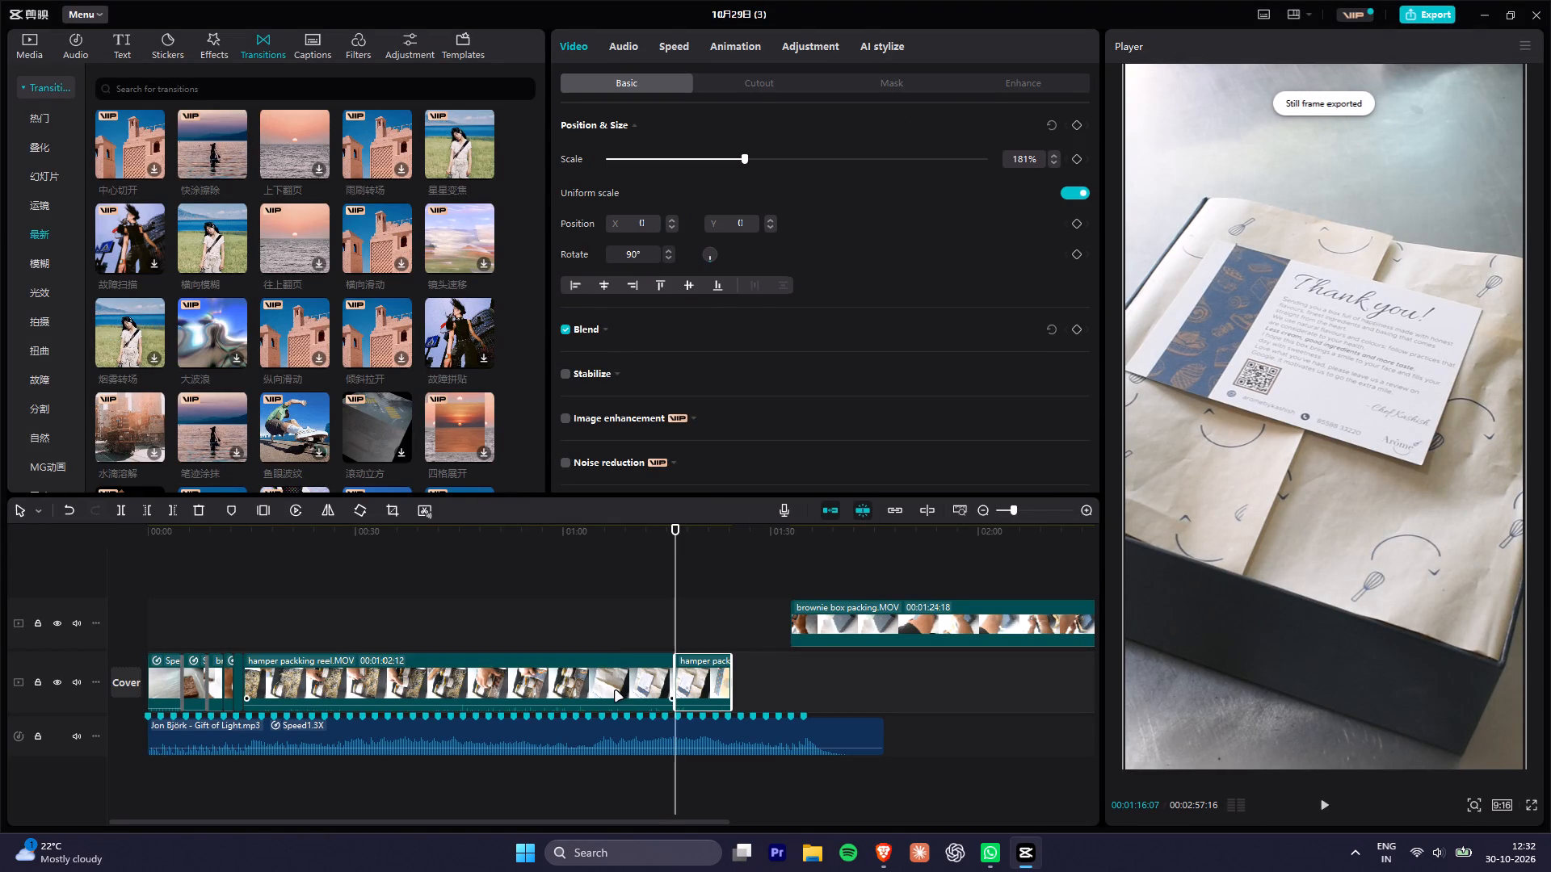
scroll(633, 556, "down", 8, "alt")
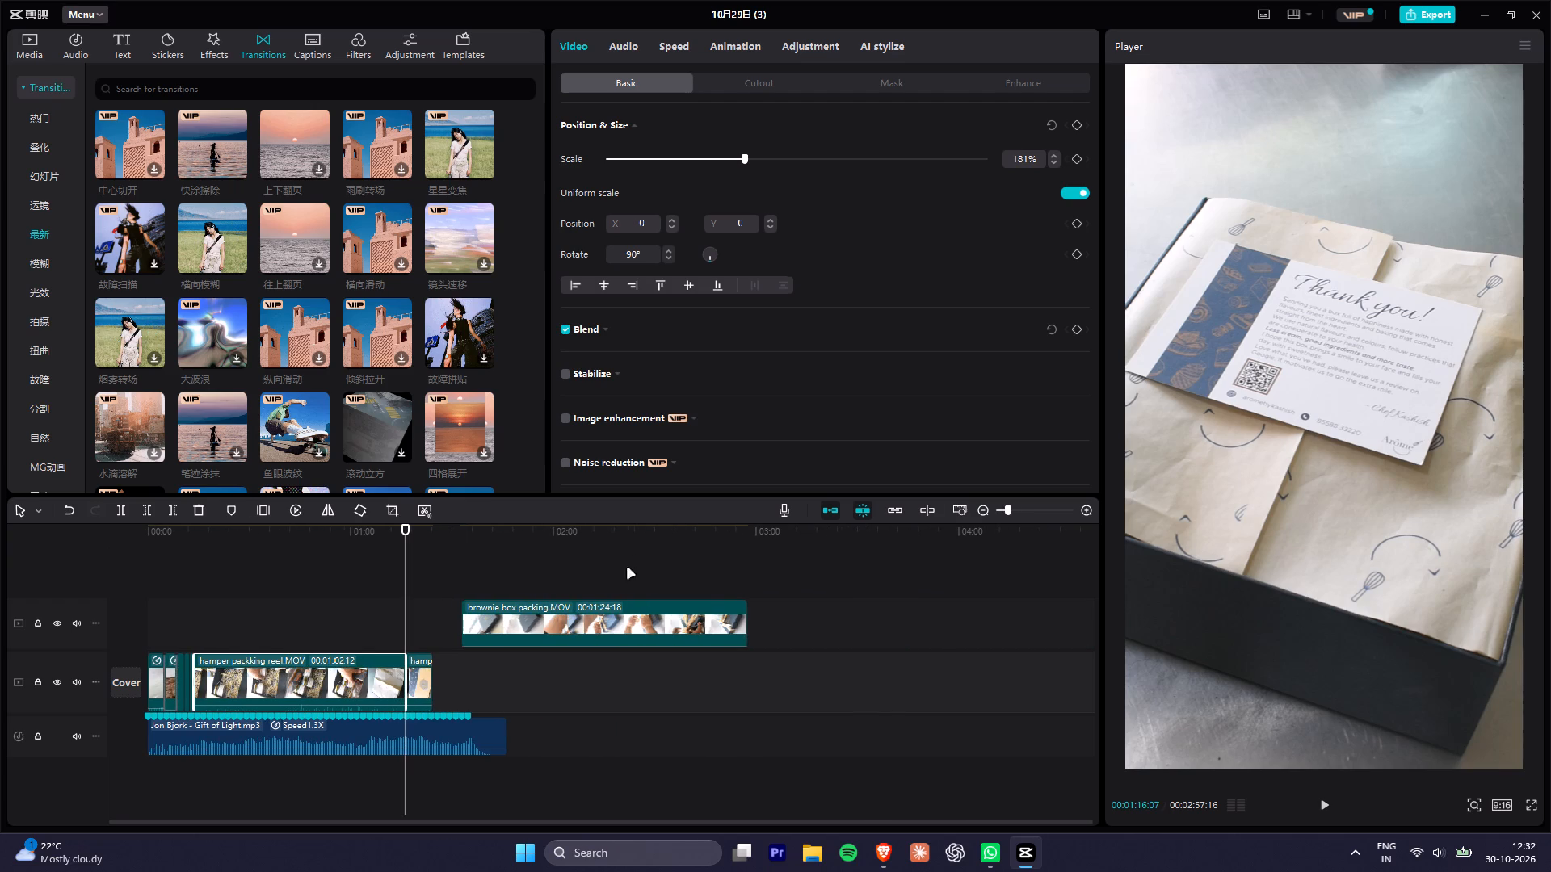
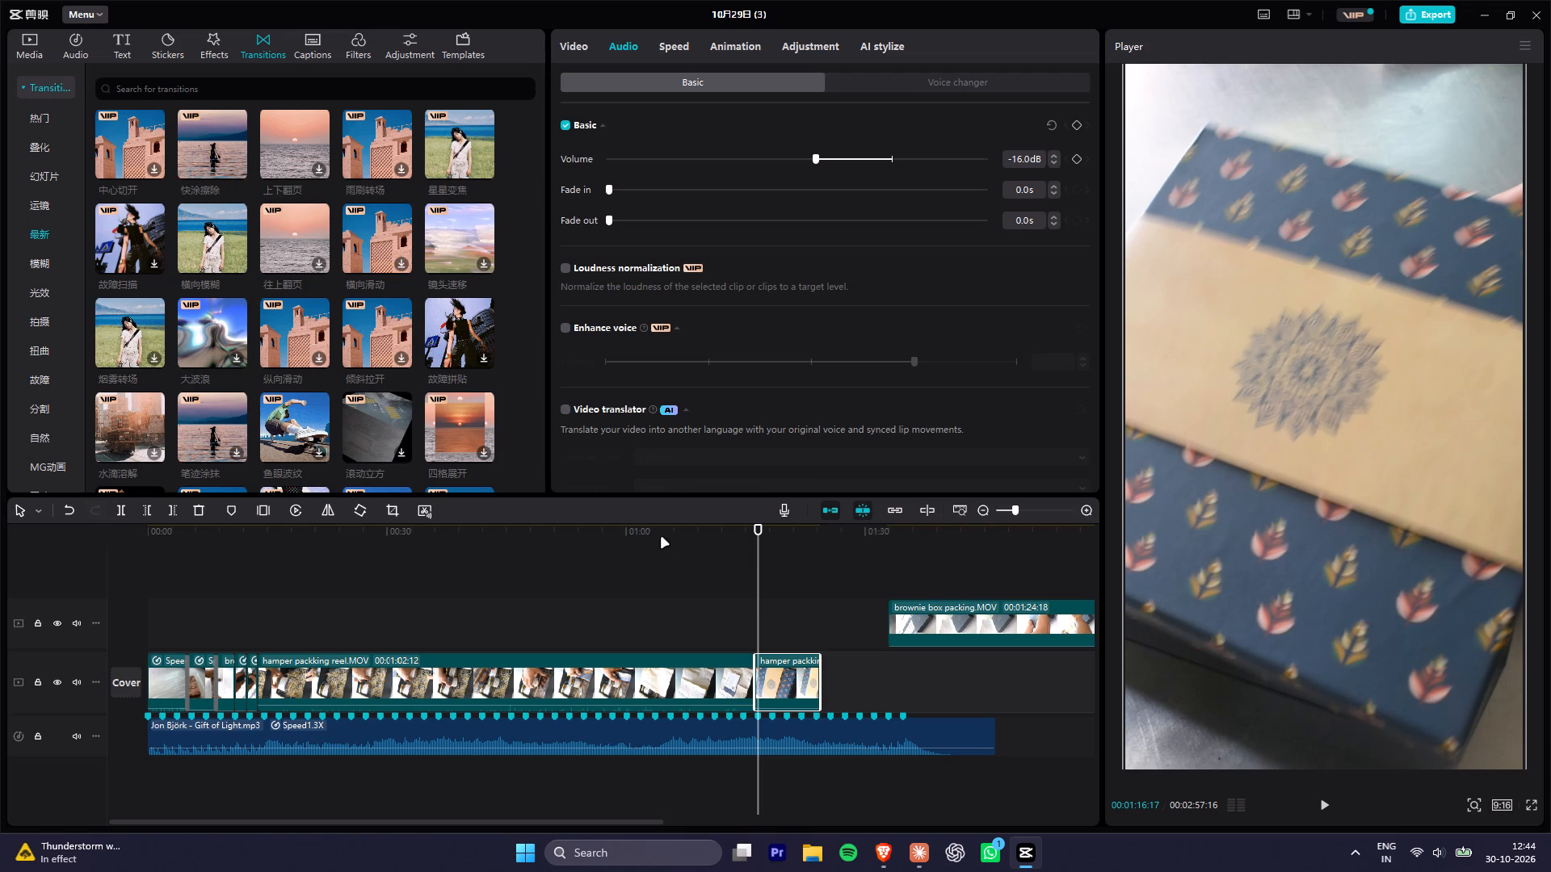
left_click_drag(662, 538, 572, 539)
left_click_drag(343, 535, 284, 542)
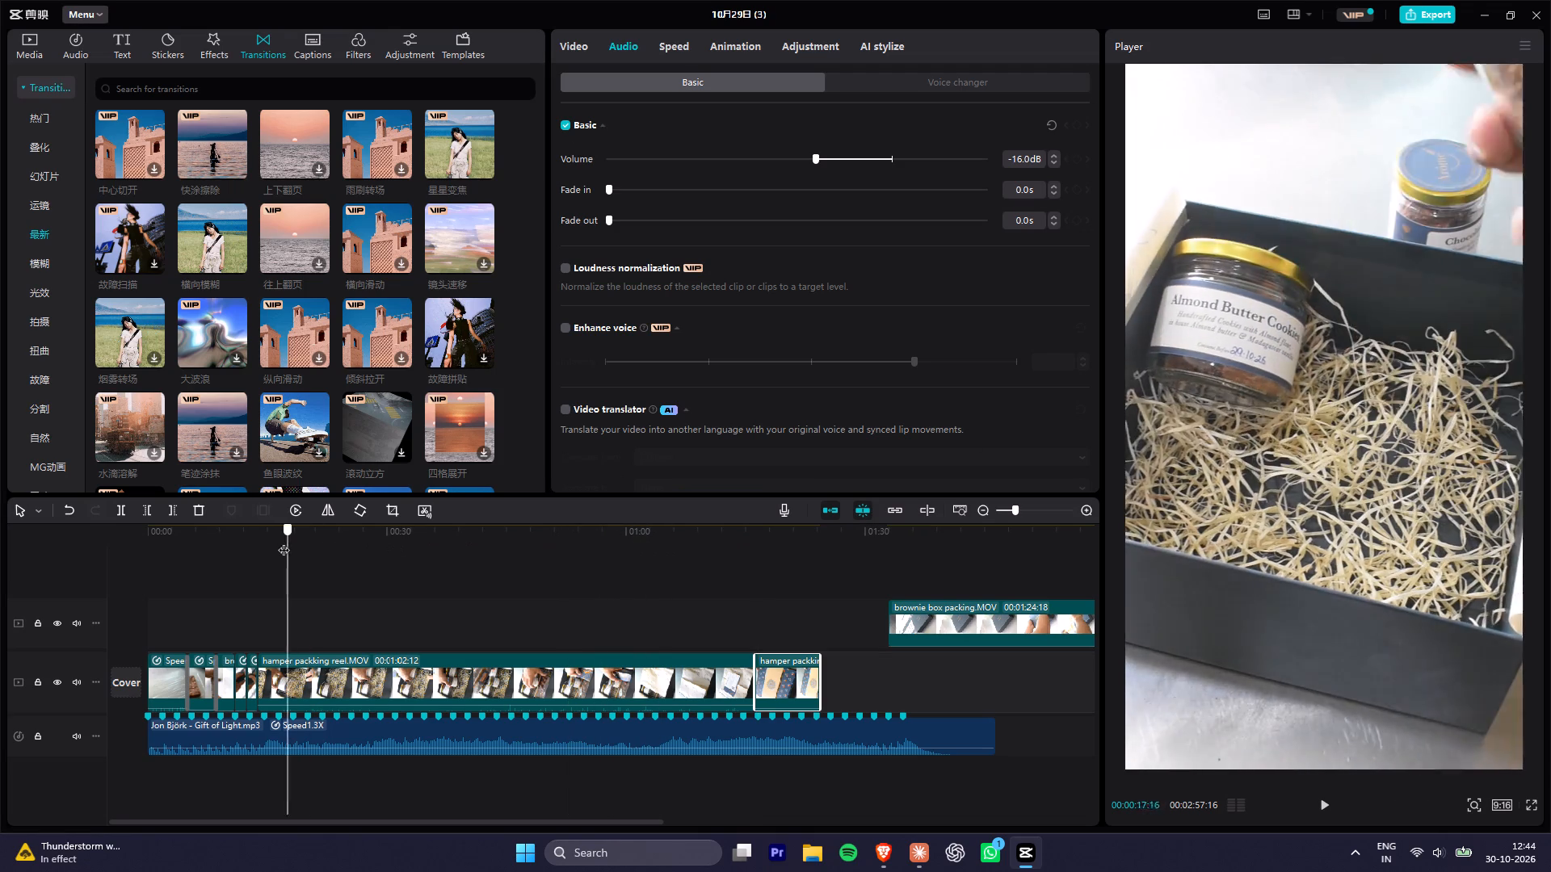
left_click_drag(284, 542, 258, 539)
scroll(366, 645, "up", 5, "alt")
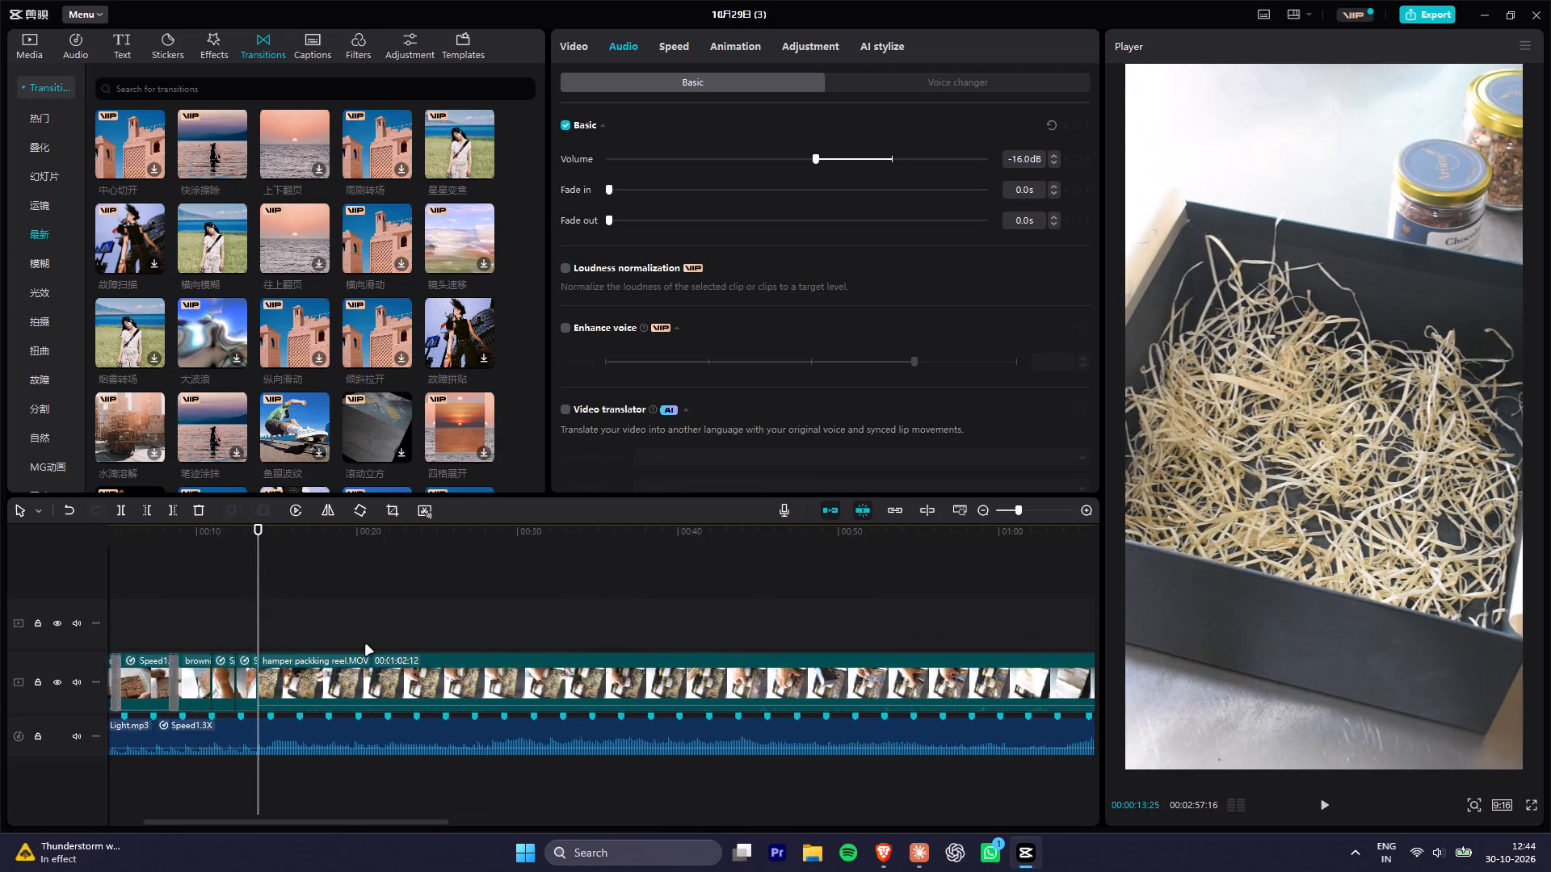
scroll(366, 645, "up", 6, "alt")
key("space")
key("space")
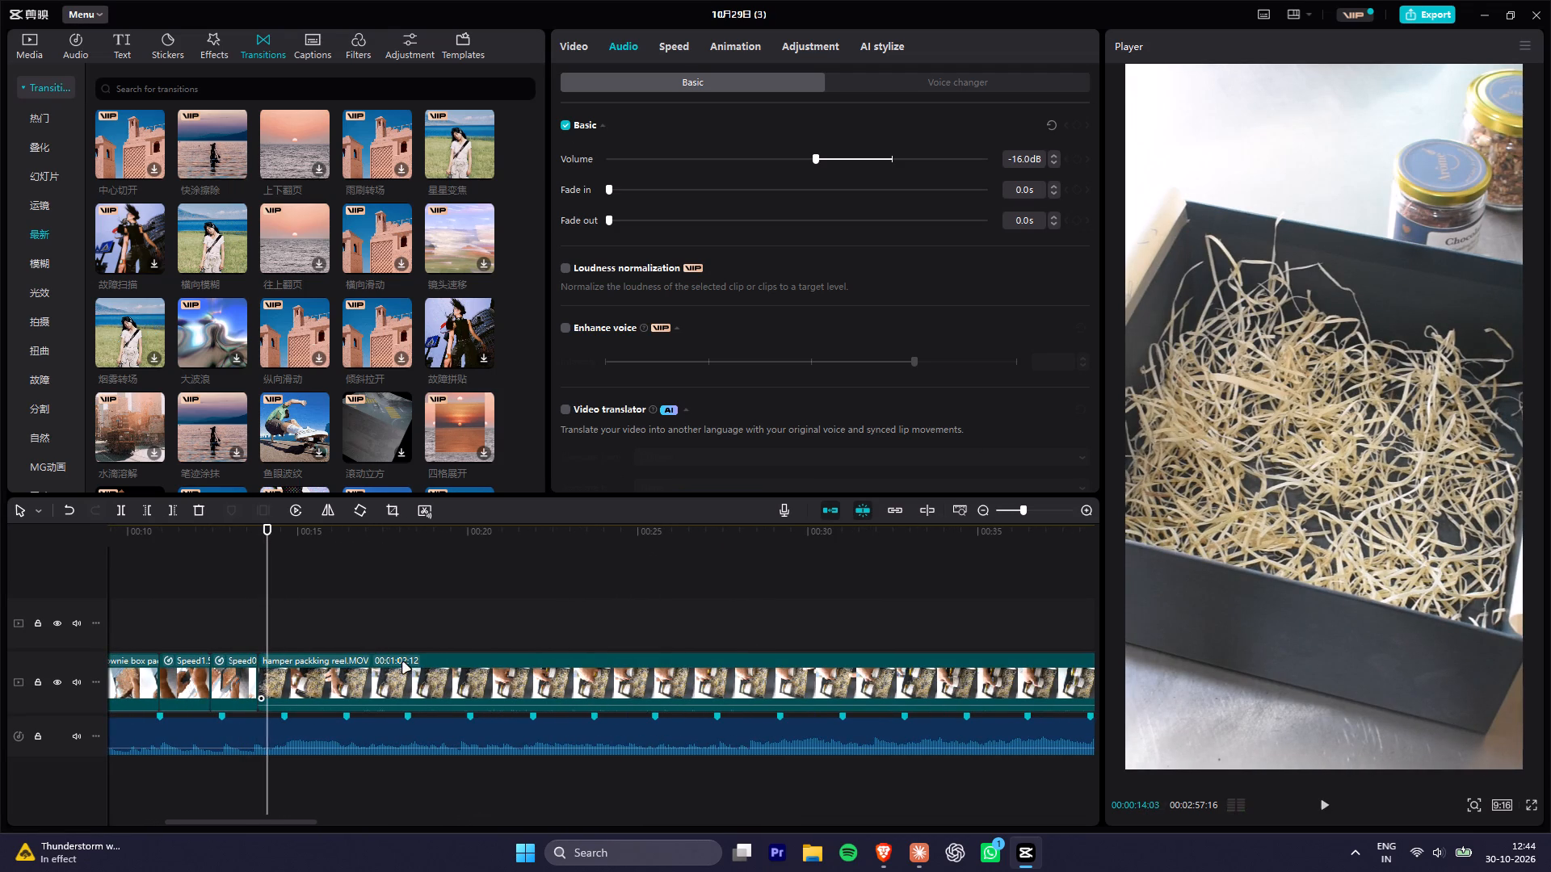
key("space")
key("space")
left_click(266, 533)
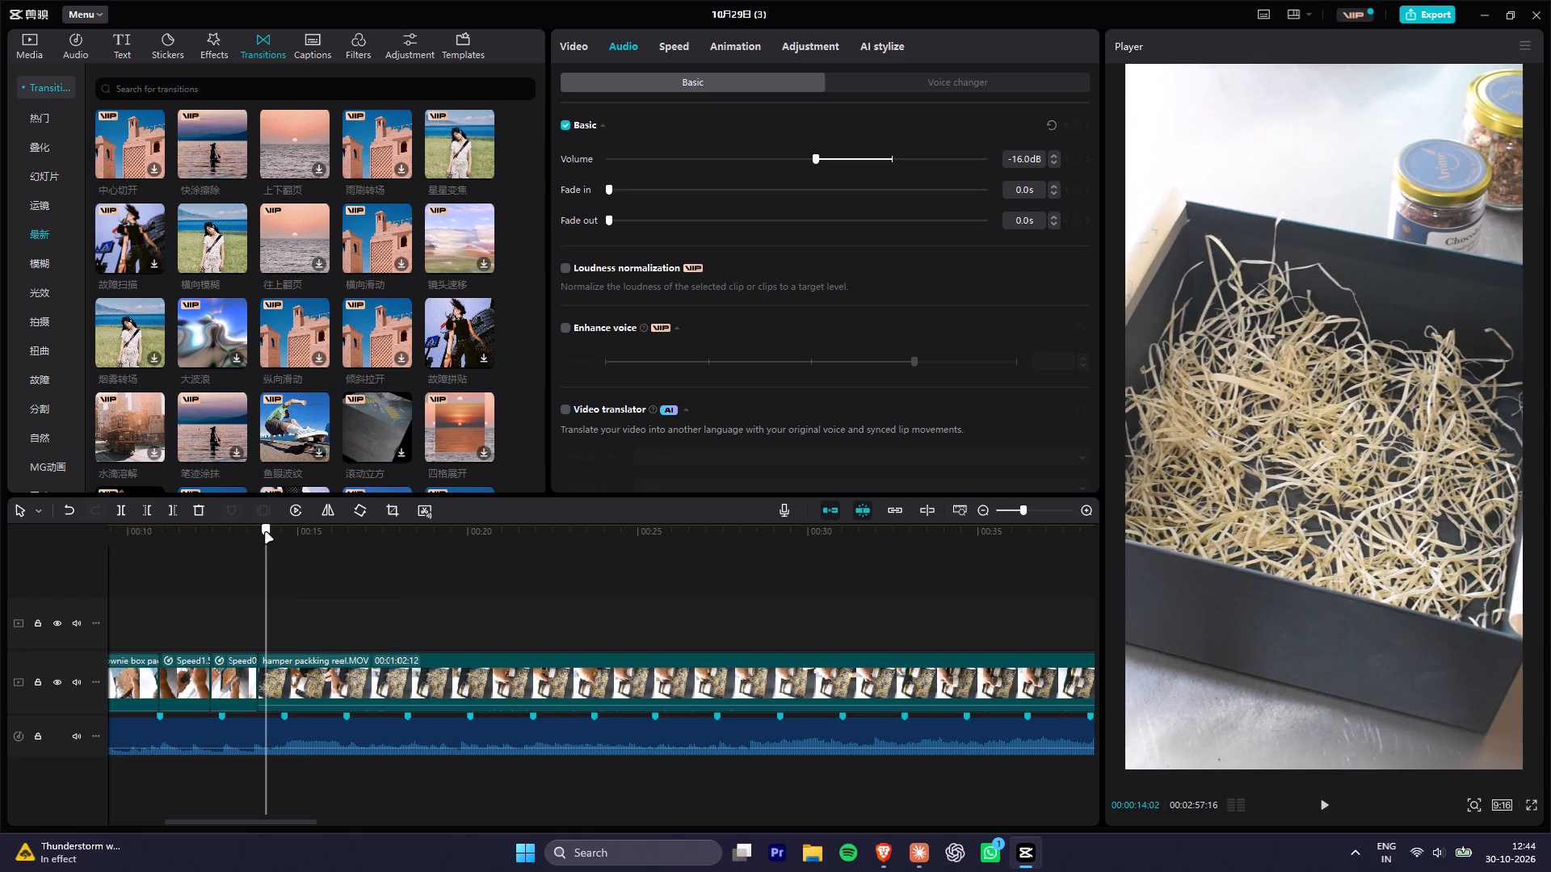
left_click(314, 680)
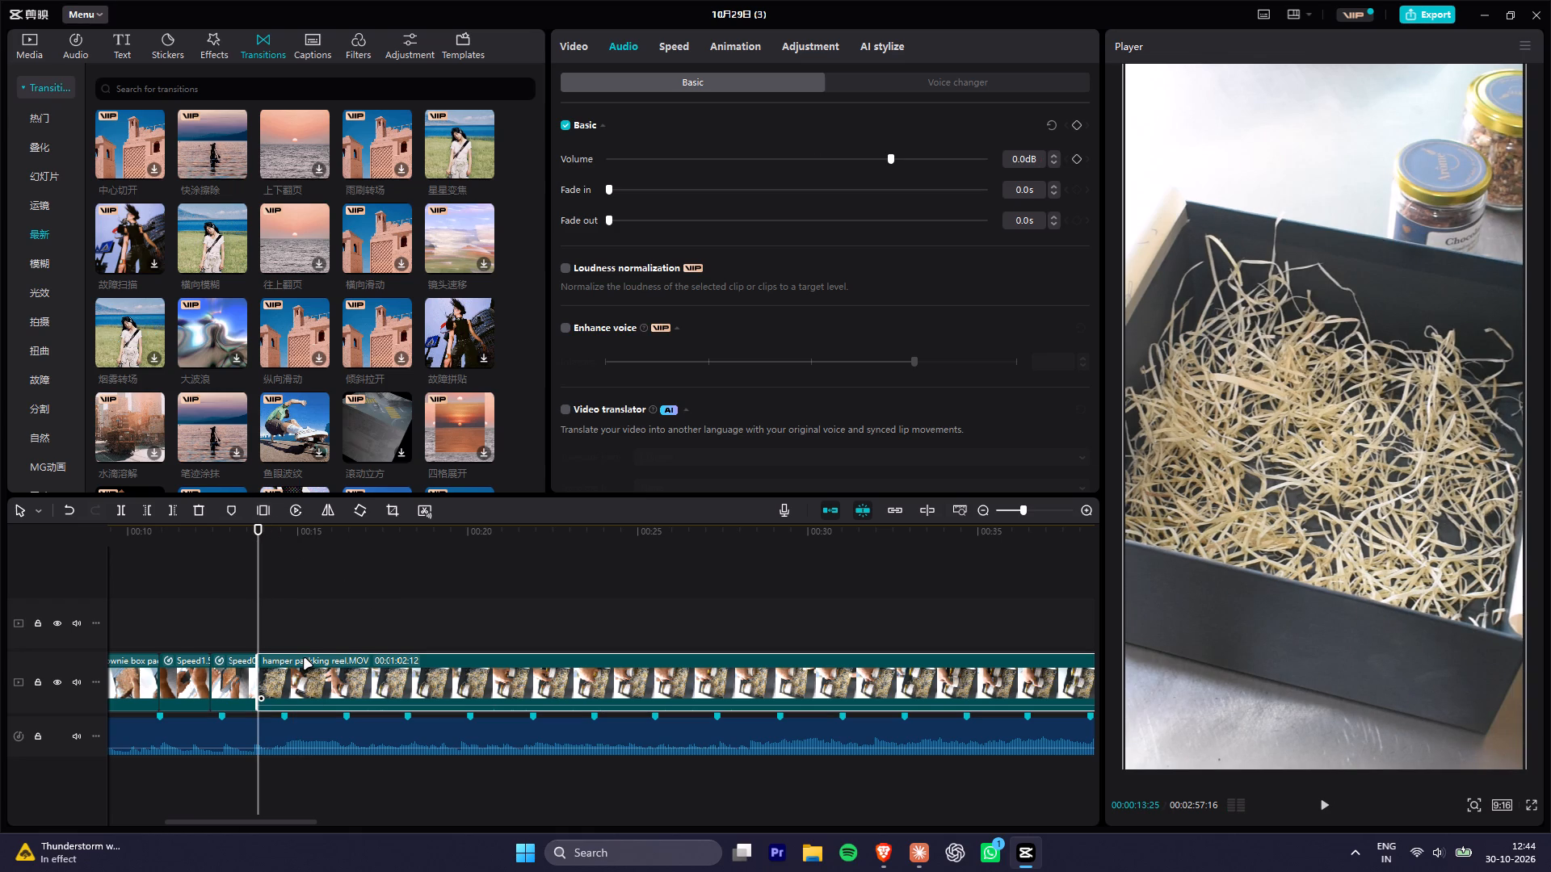
scroll(305, 659, "up", 8, "alt")
key("alt+space")
scroll(301, 586, "up", 4, "alt")
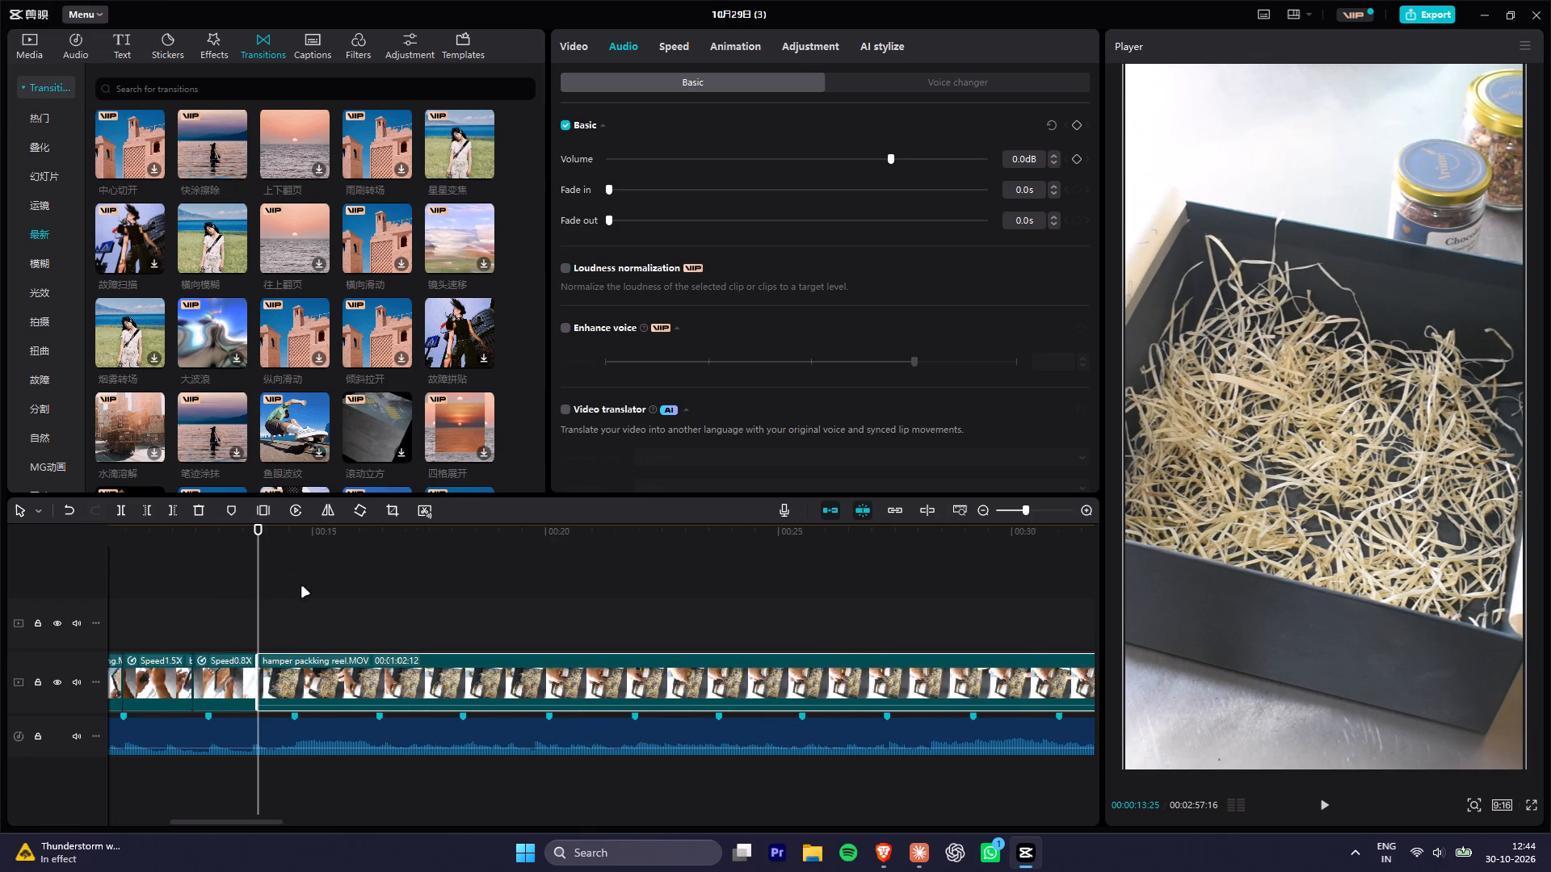
scroll(302, 587, "up", 3, "alt")
left_click_drag(288, 526, 305, 535)
left_click(359, 685)
key("ctrl+b")
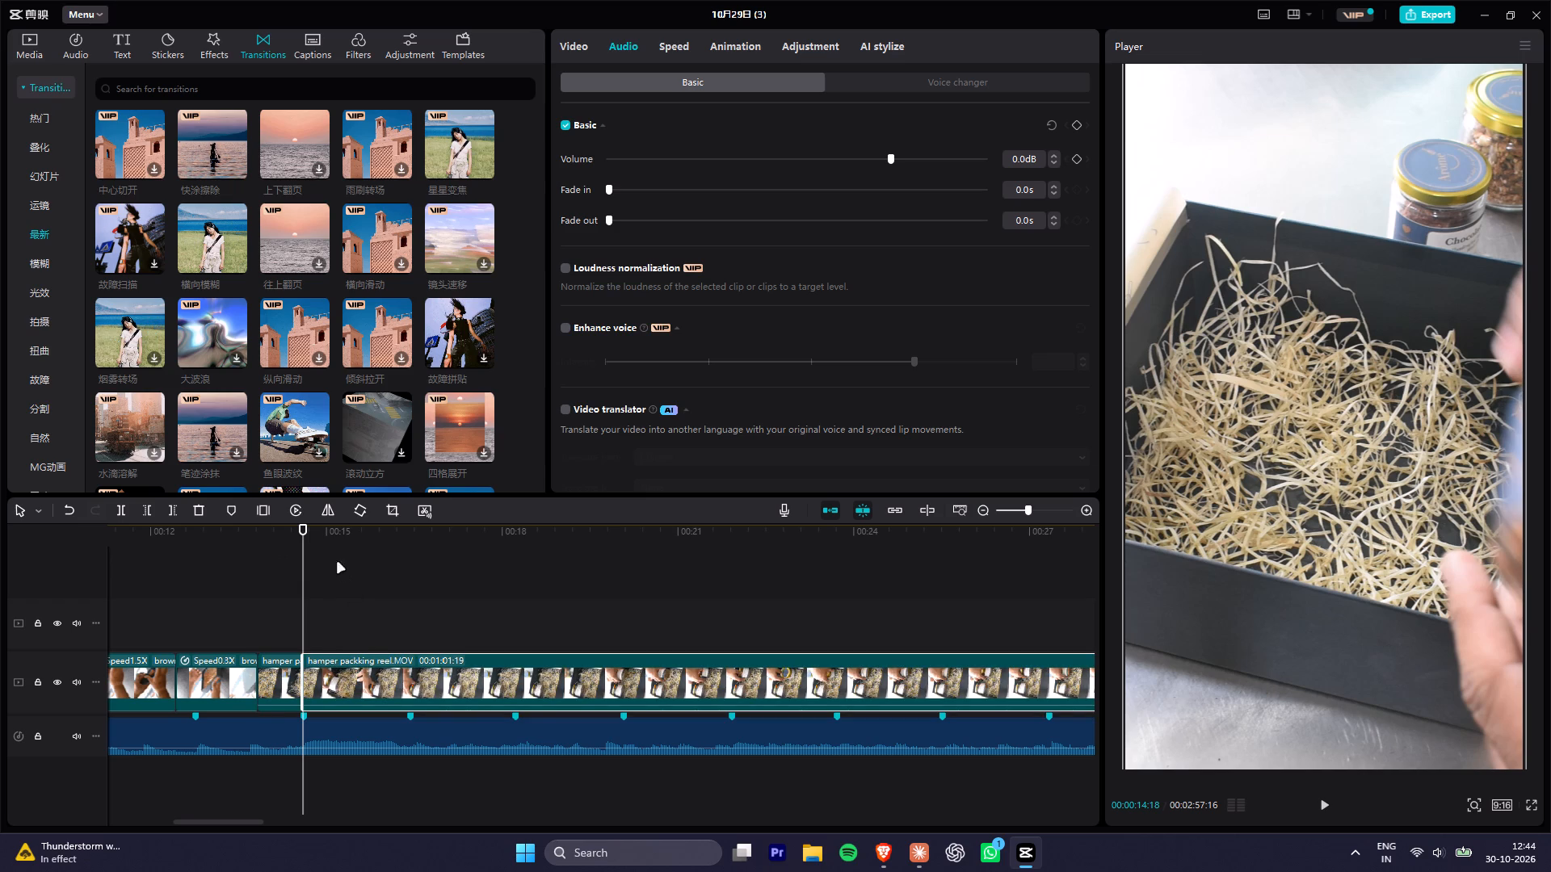
Split the hamper packing clip at 00:16:25, after the hand has placed the Almond Butter Cookies jar.
left_click_drag(323, 531, 409, 542)
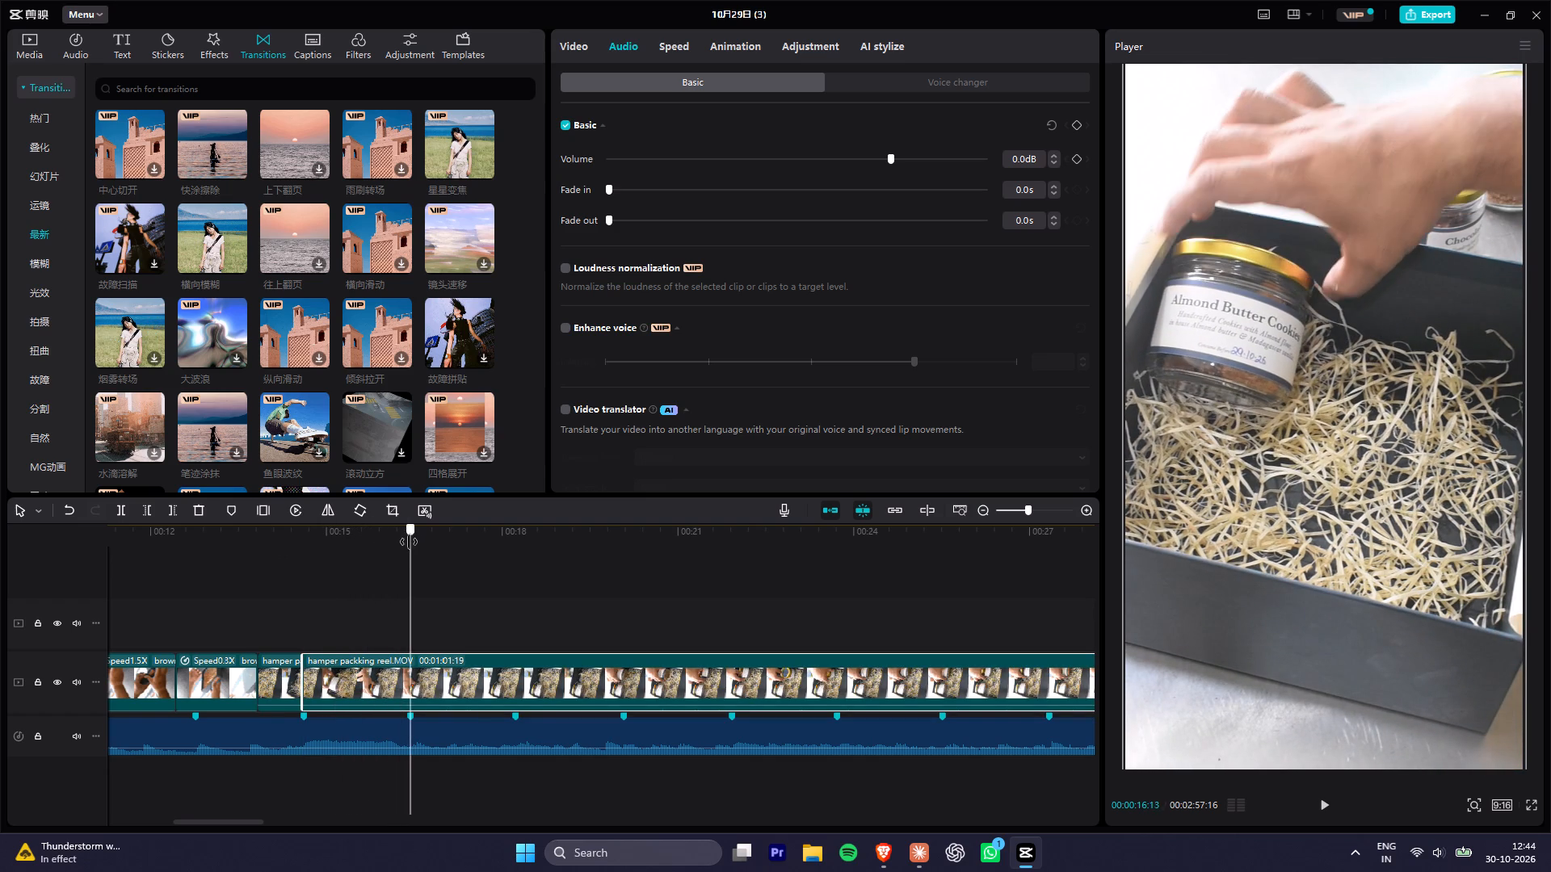
left_click_drag(409, 542, 437, 547)
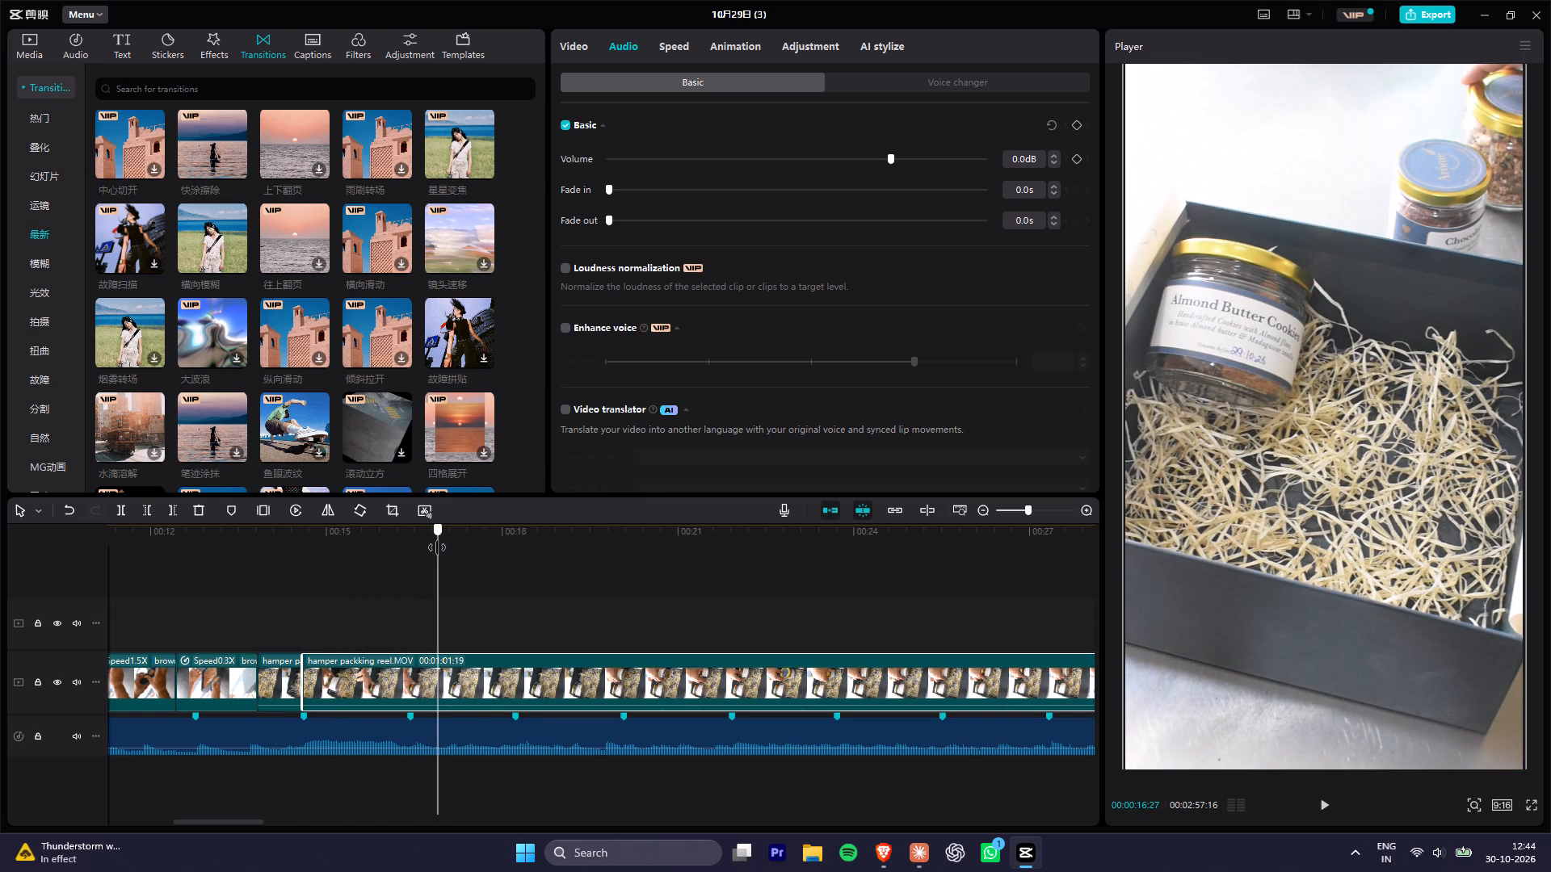
left_click_drag(437, 547, 429, 551)
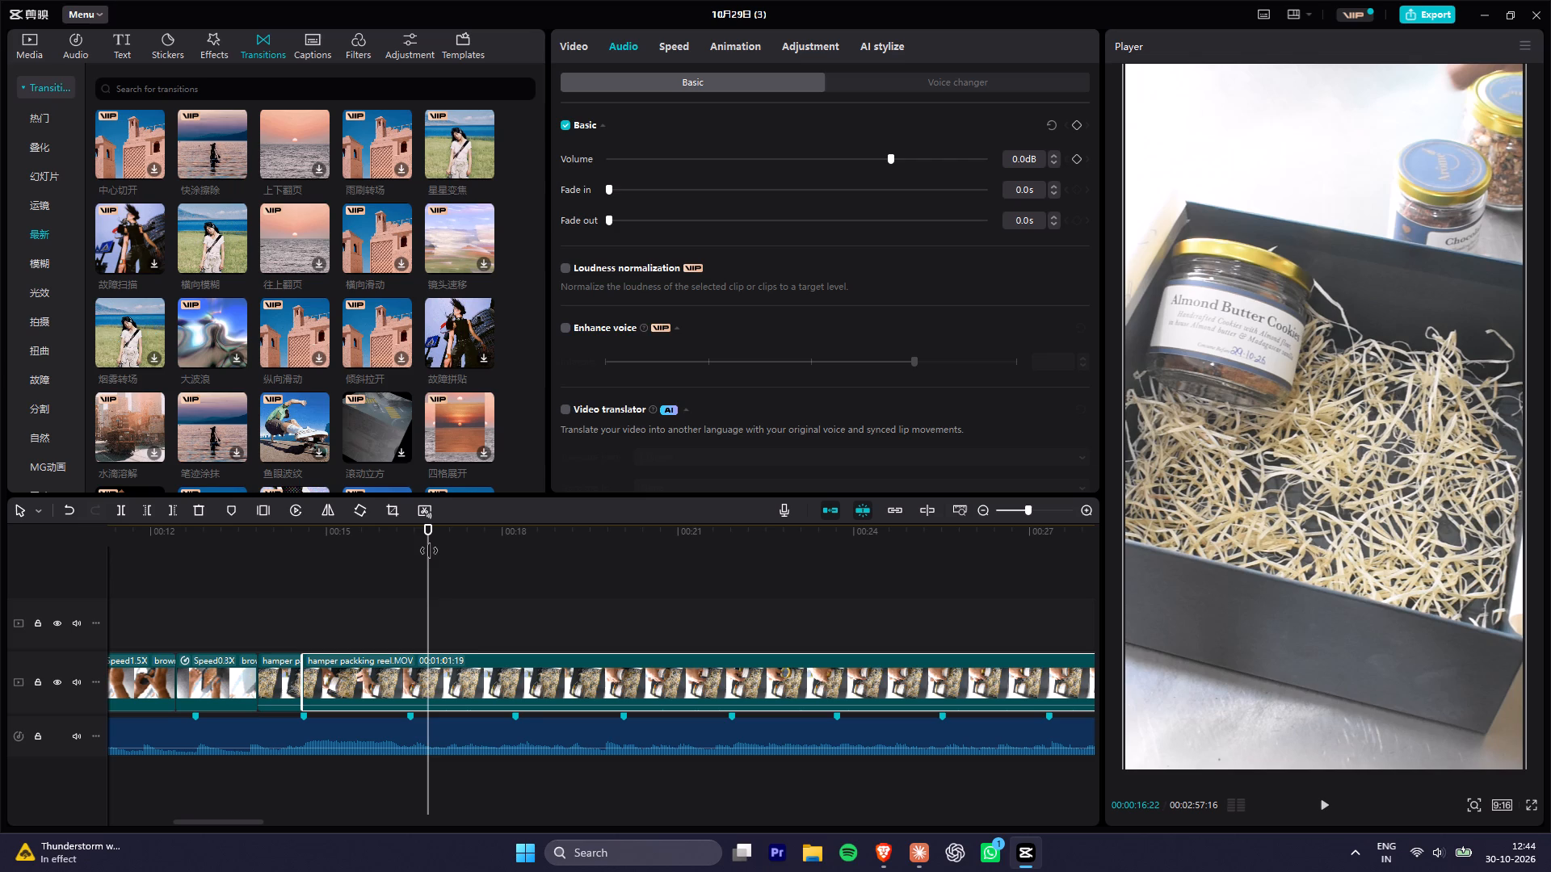
key("Right")
key("Right")
key("Right")
key("Right")
key("Left")
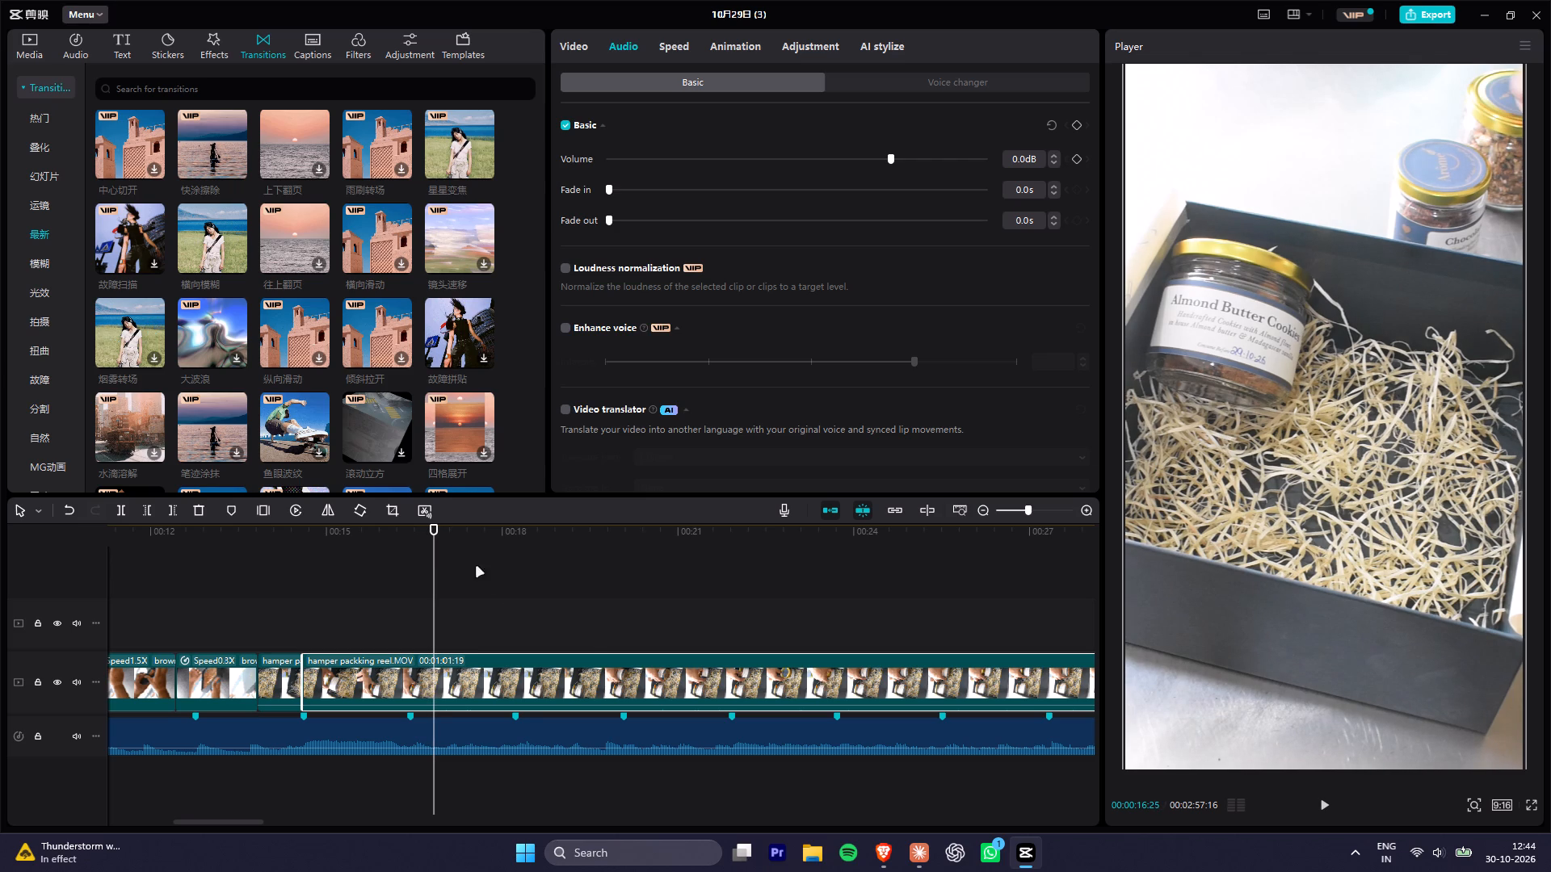
key("ctrl+b")
left_click(510, 675)
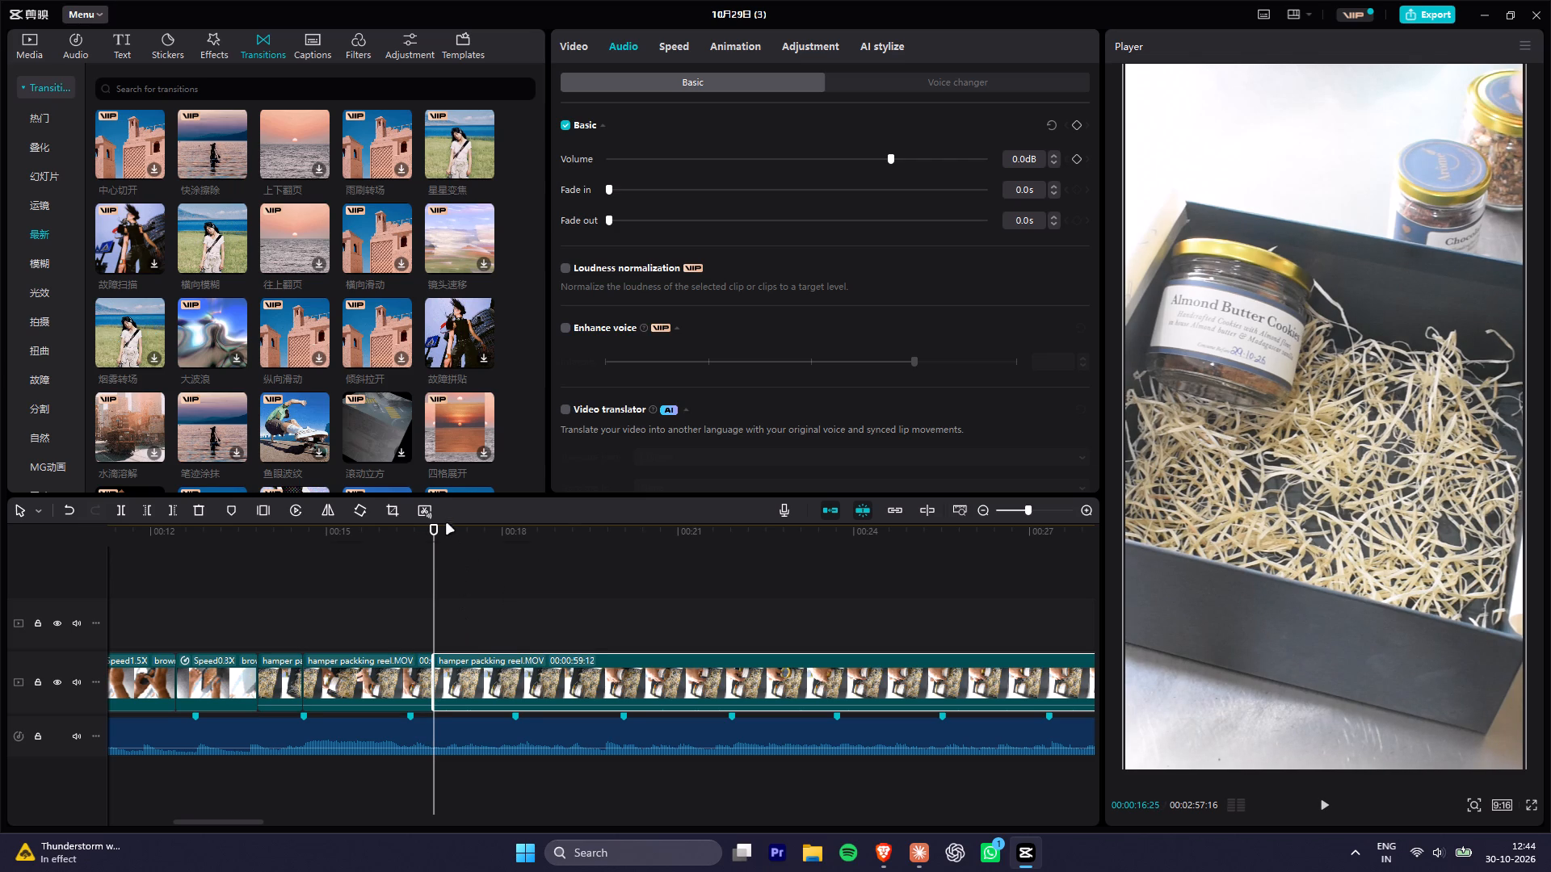
Split the remaining hamper clip again at 00:17:07, when the back jar has been taken away.
left_click_drag(441, 529, 455, 530)
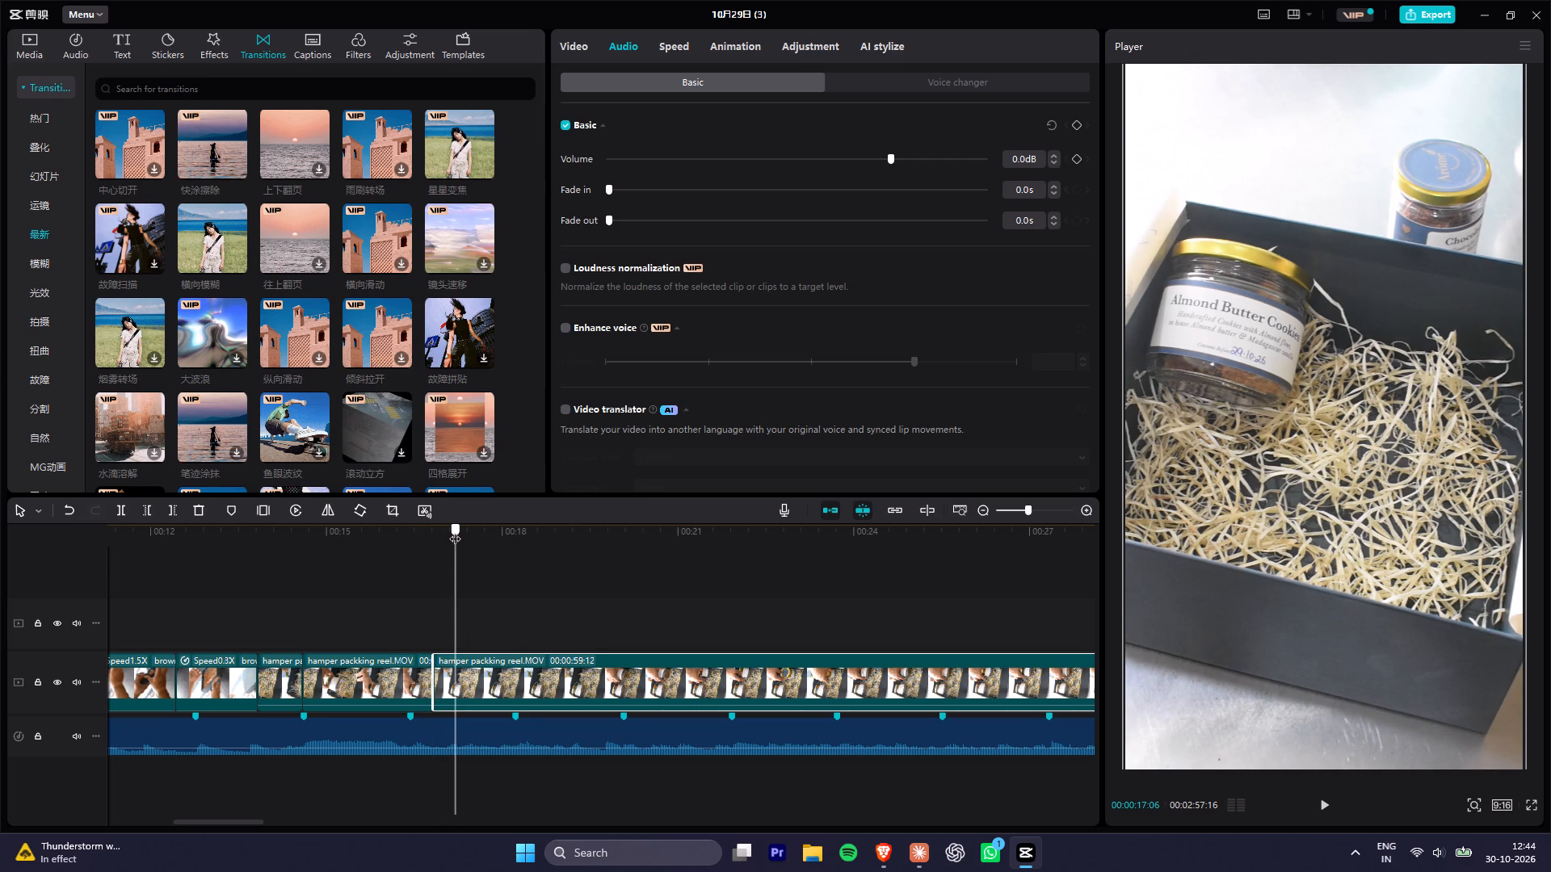
left_click_drag(455, 530, 457, 531)
left_click(483, 679)
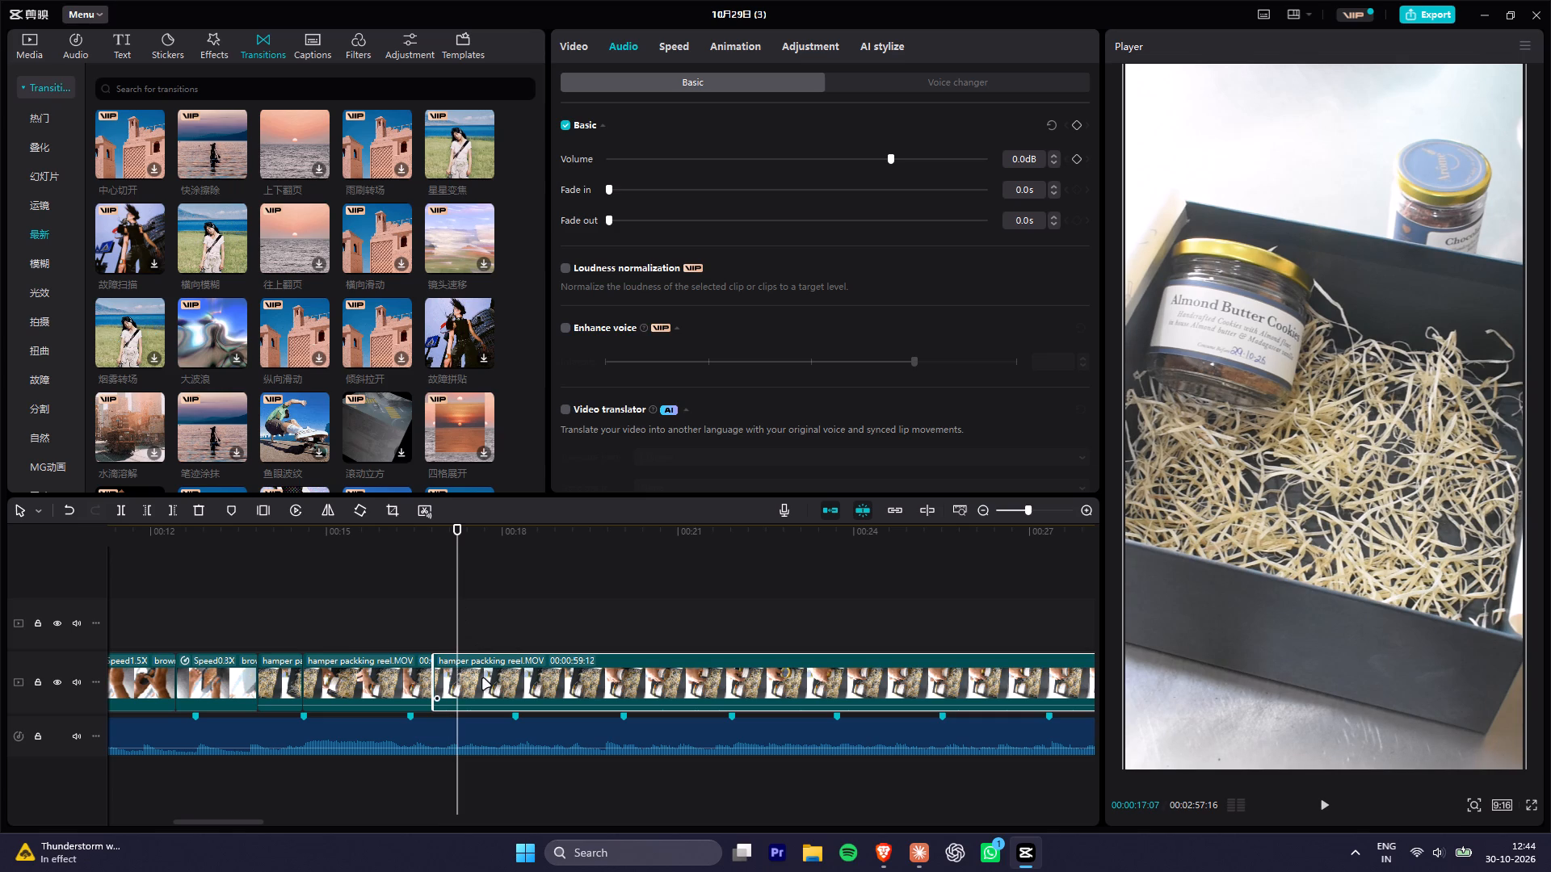
key("ctrl+b")
Delete the hamper segment between 00:14:18 and 00:16:25 in which the first jar is placed.
left_click(387, 681)
key("Delete")
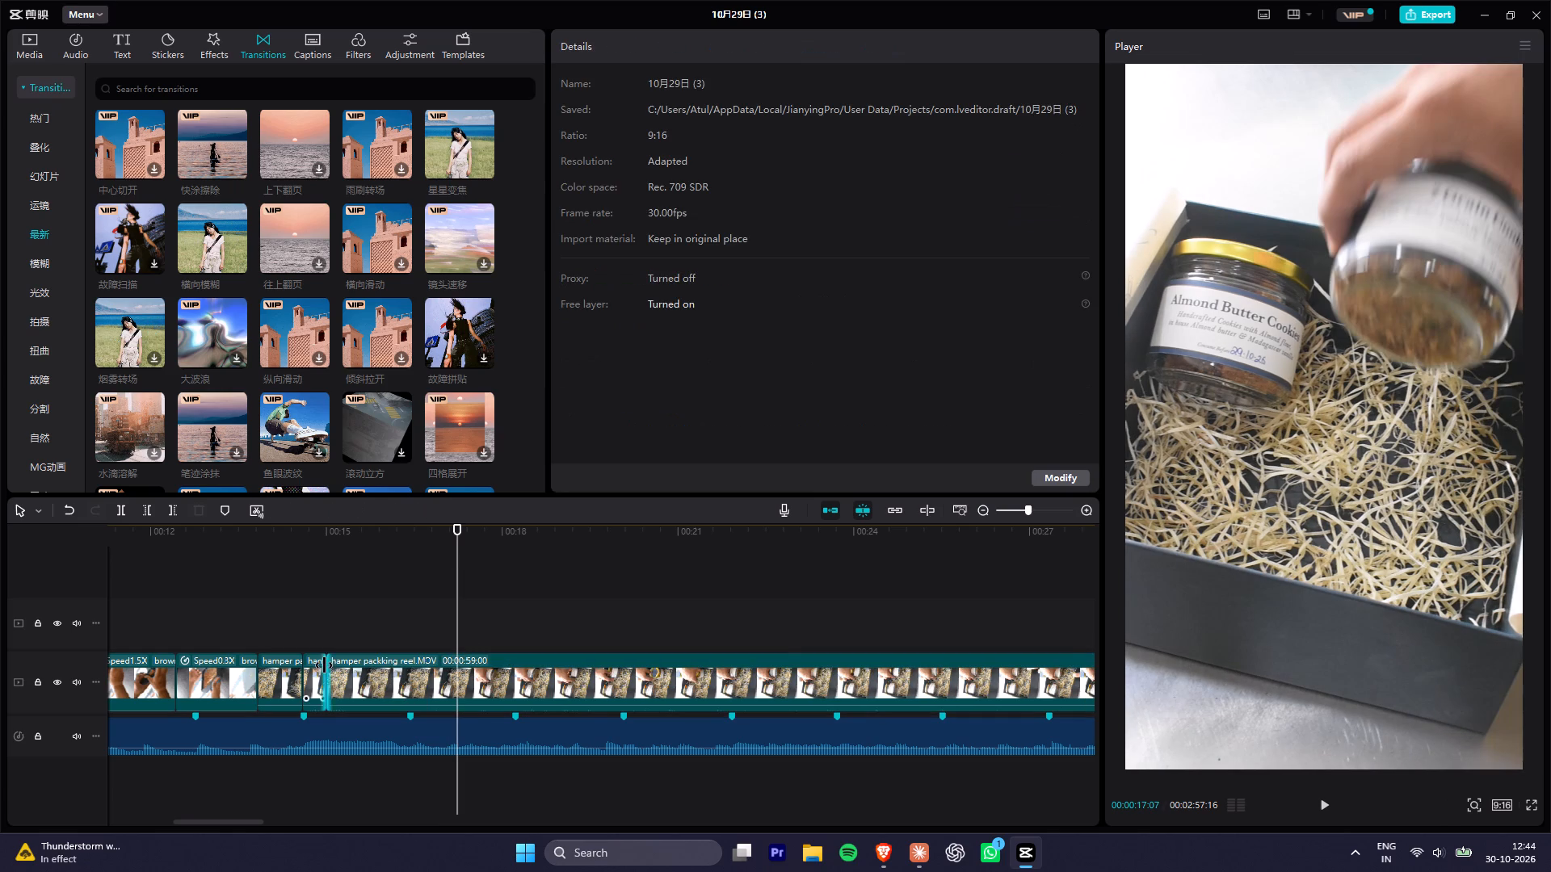
Review the remaining hamper packing clip from the cut at about 00:15 through 00:47, and play back the cut near 00:14.
left_click(344, 671)
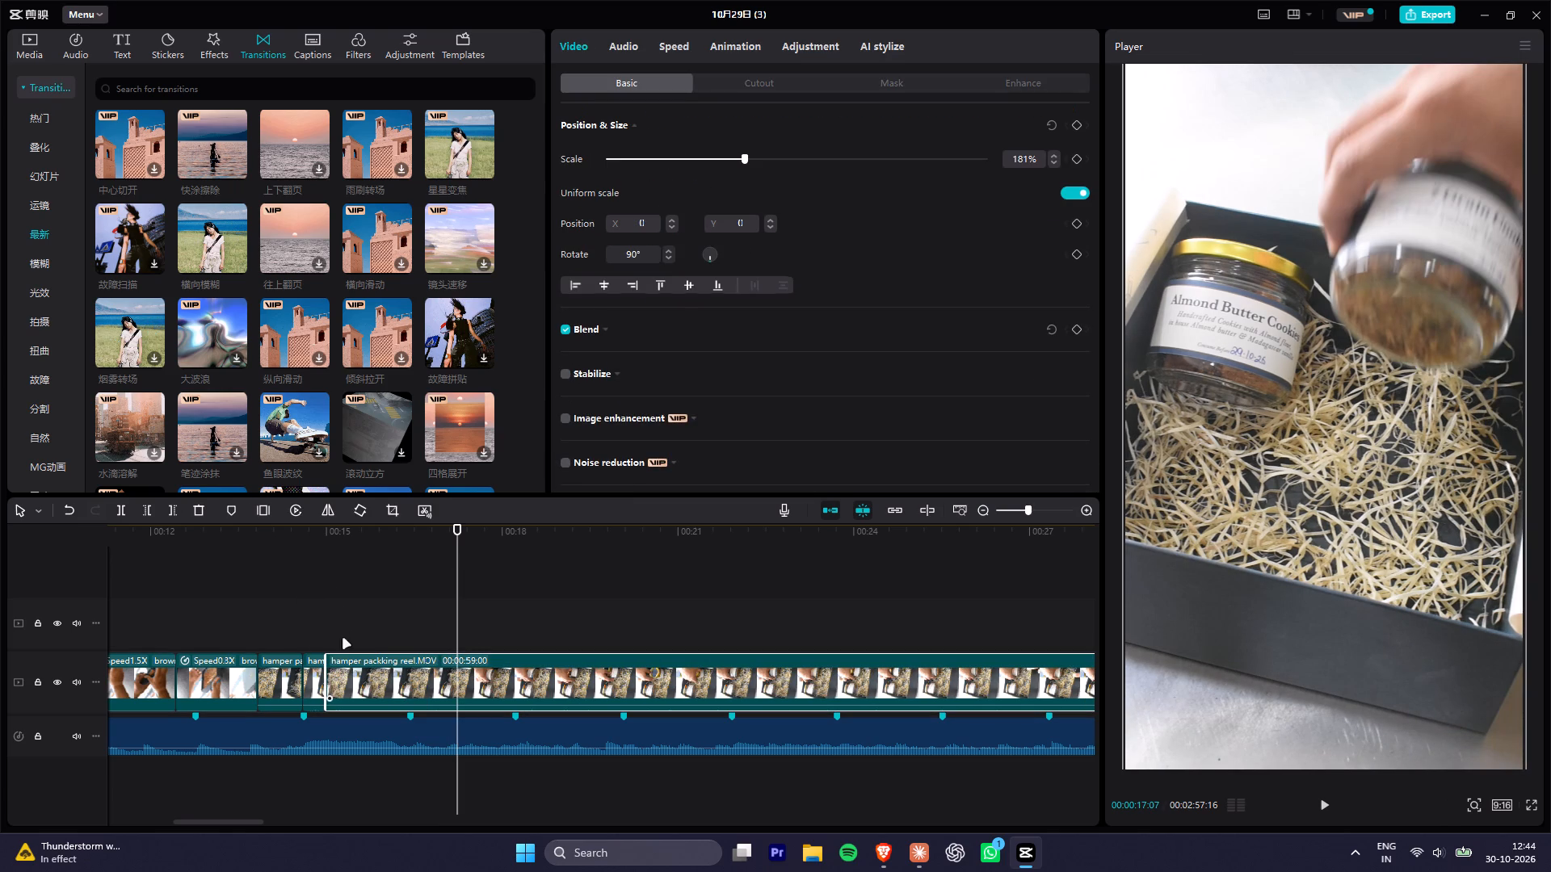
left_click_drag(334, 535, 422, 559)
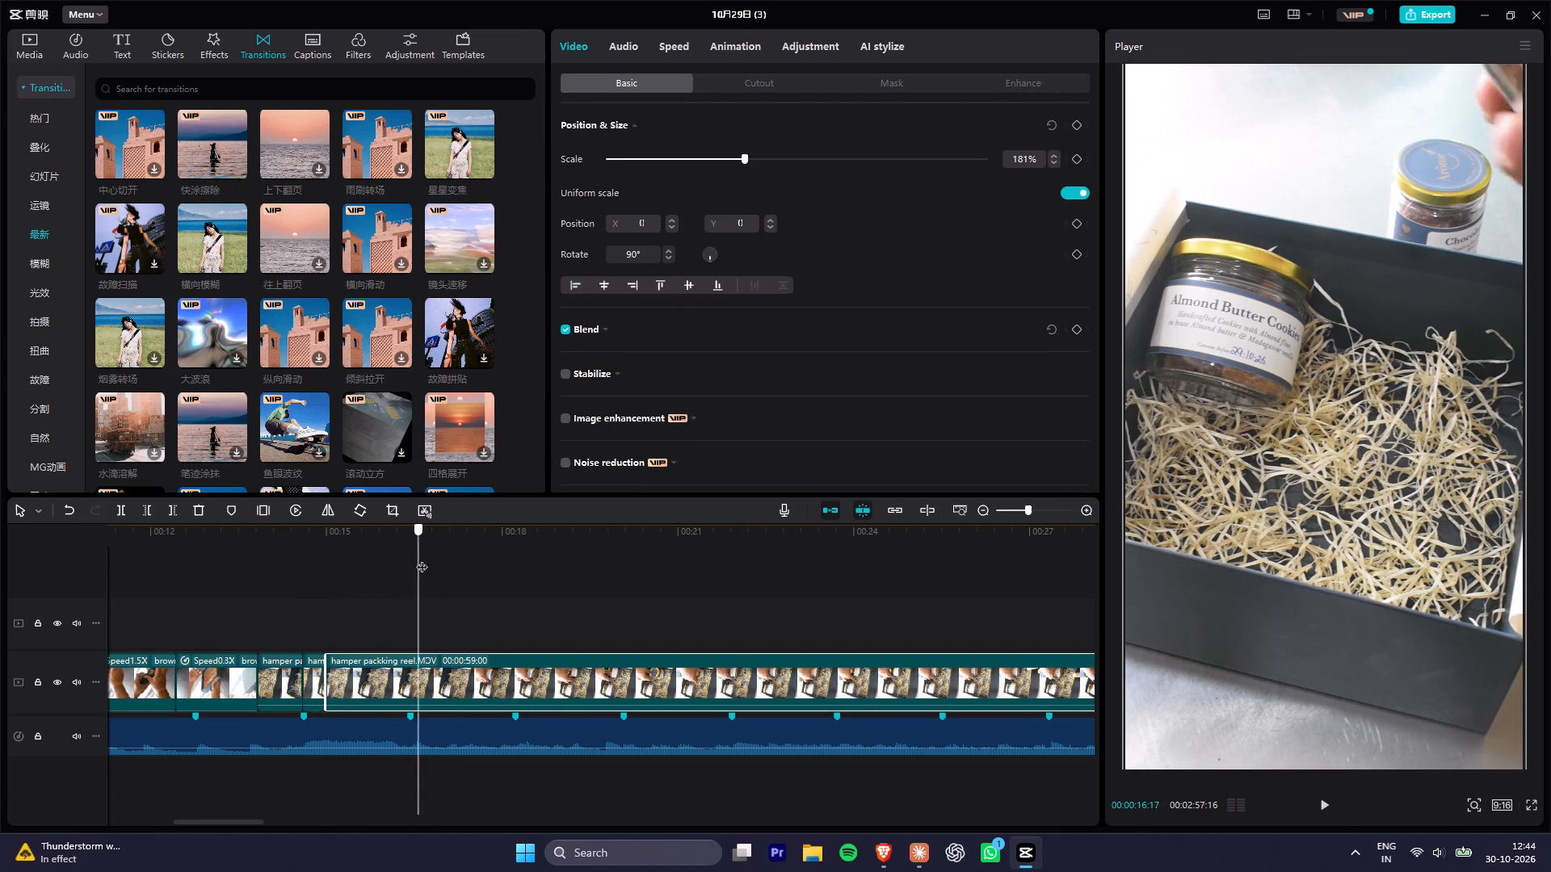
left_click_drag(422, 559, 528, 609)
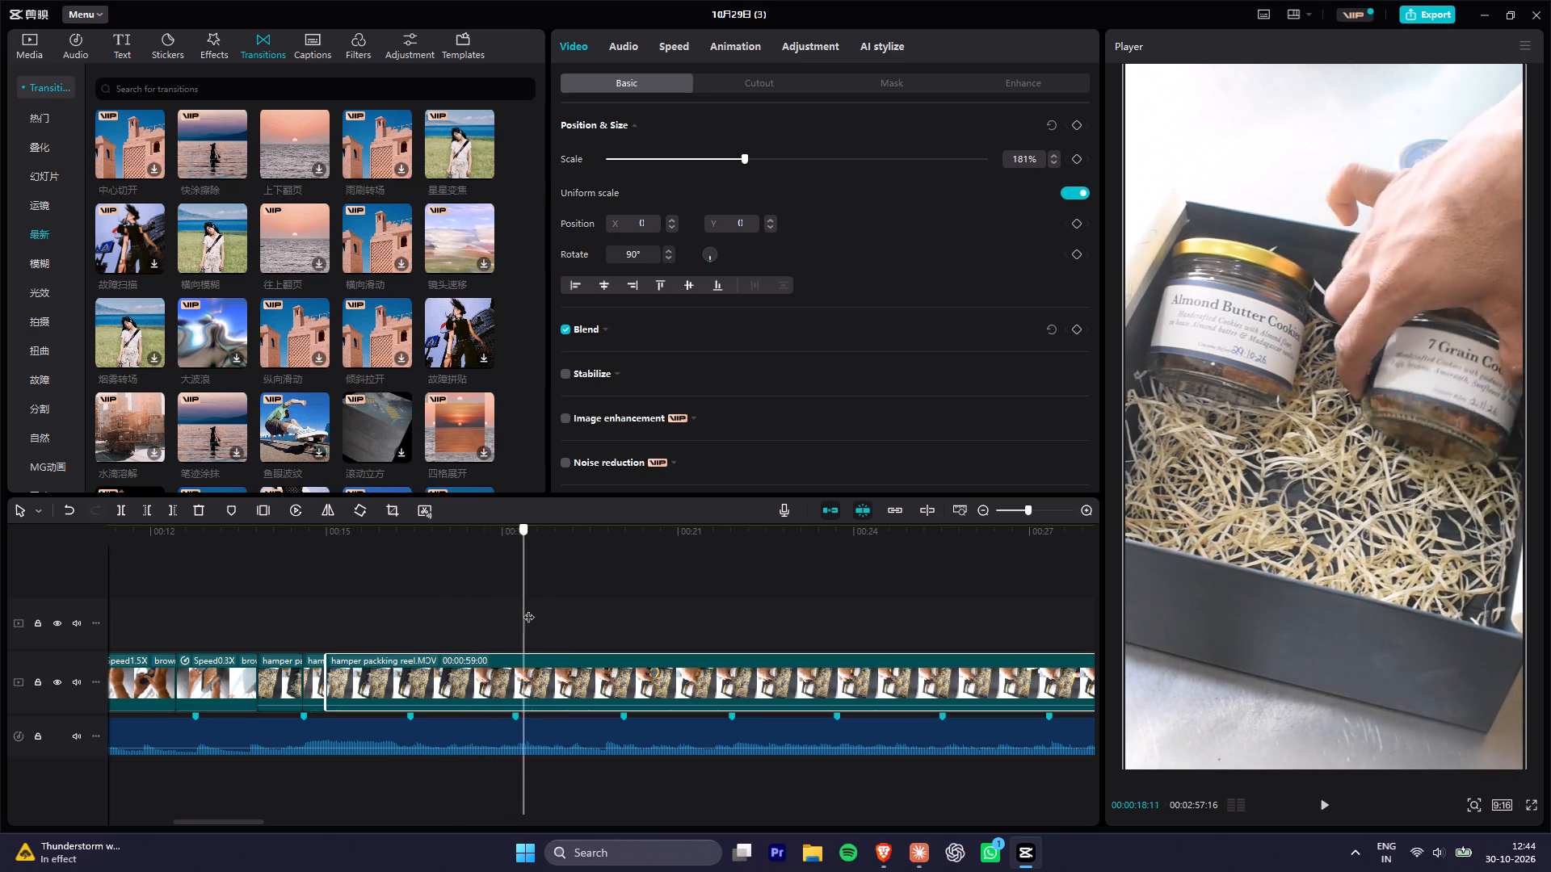
left_click_drag(528, 609, 681, 652)
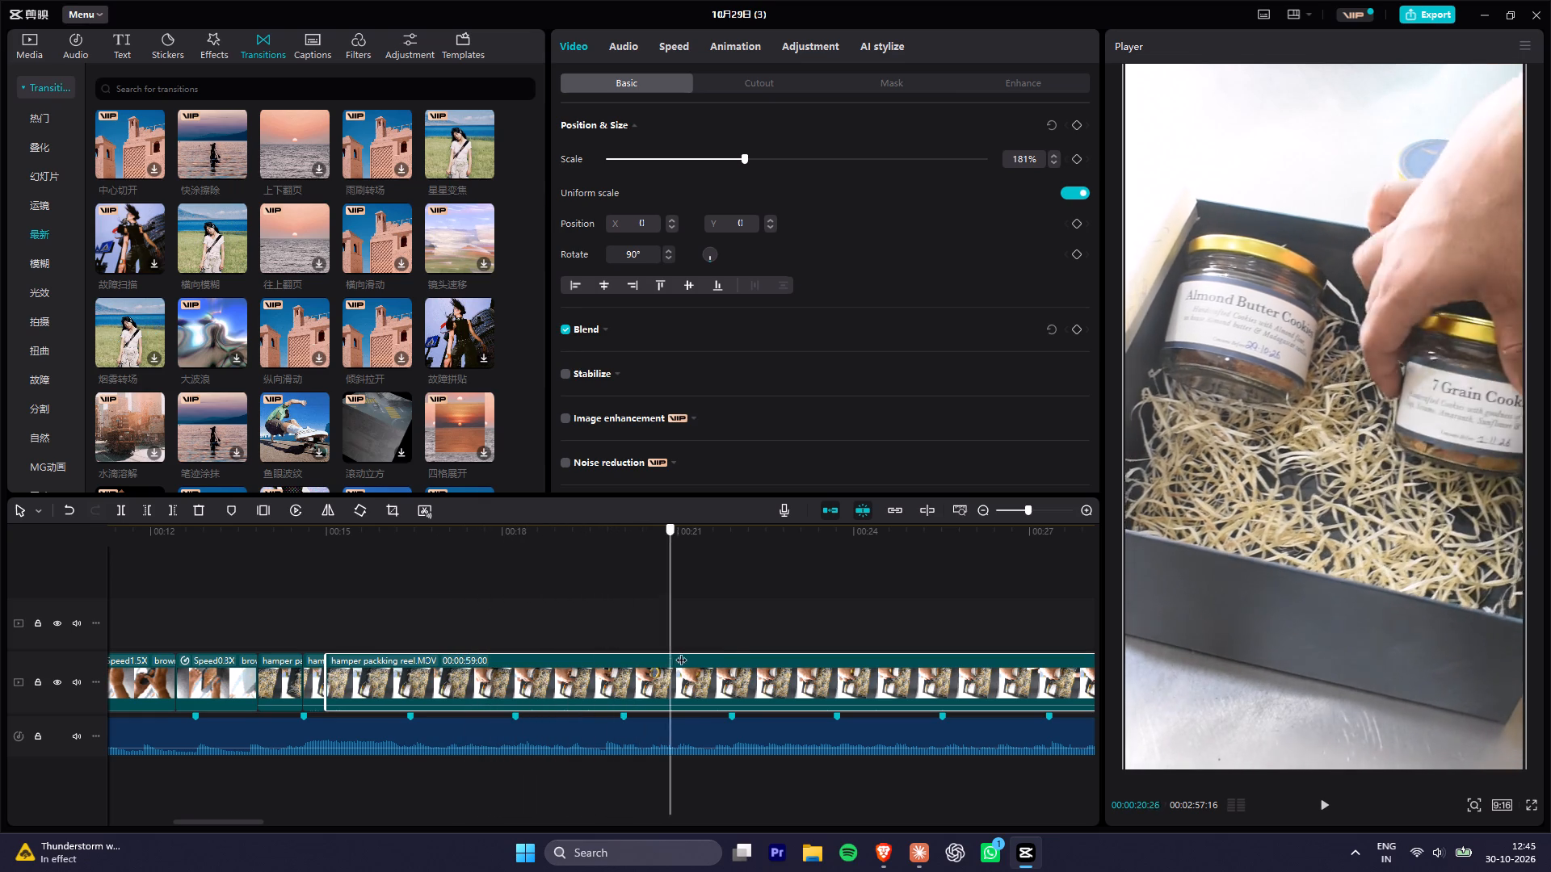
left_click_drag(681, 652, 945, 702)
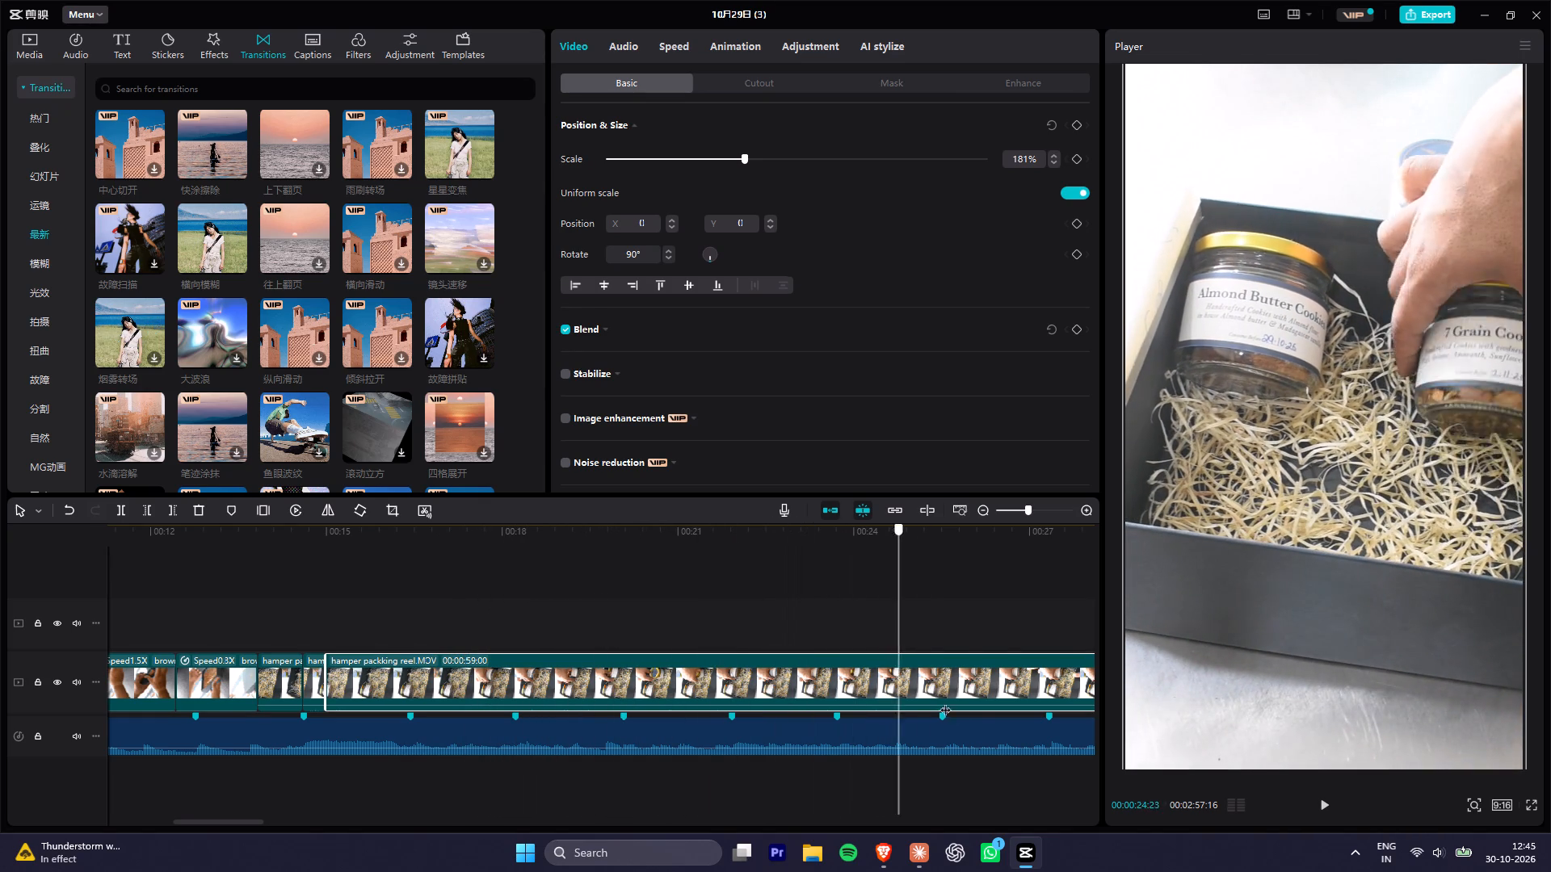
left_click_drag(945, 702, 1091, 733)
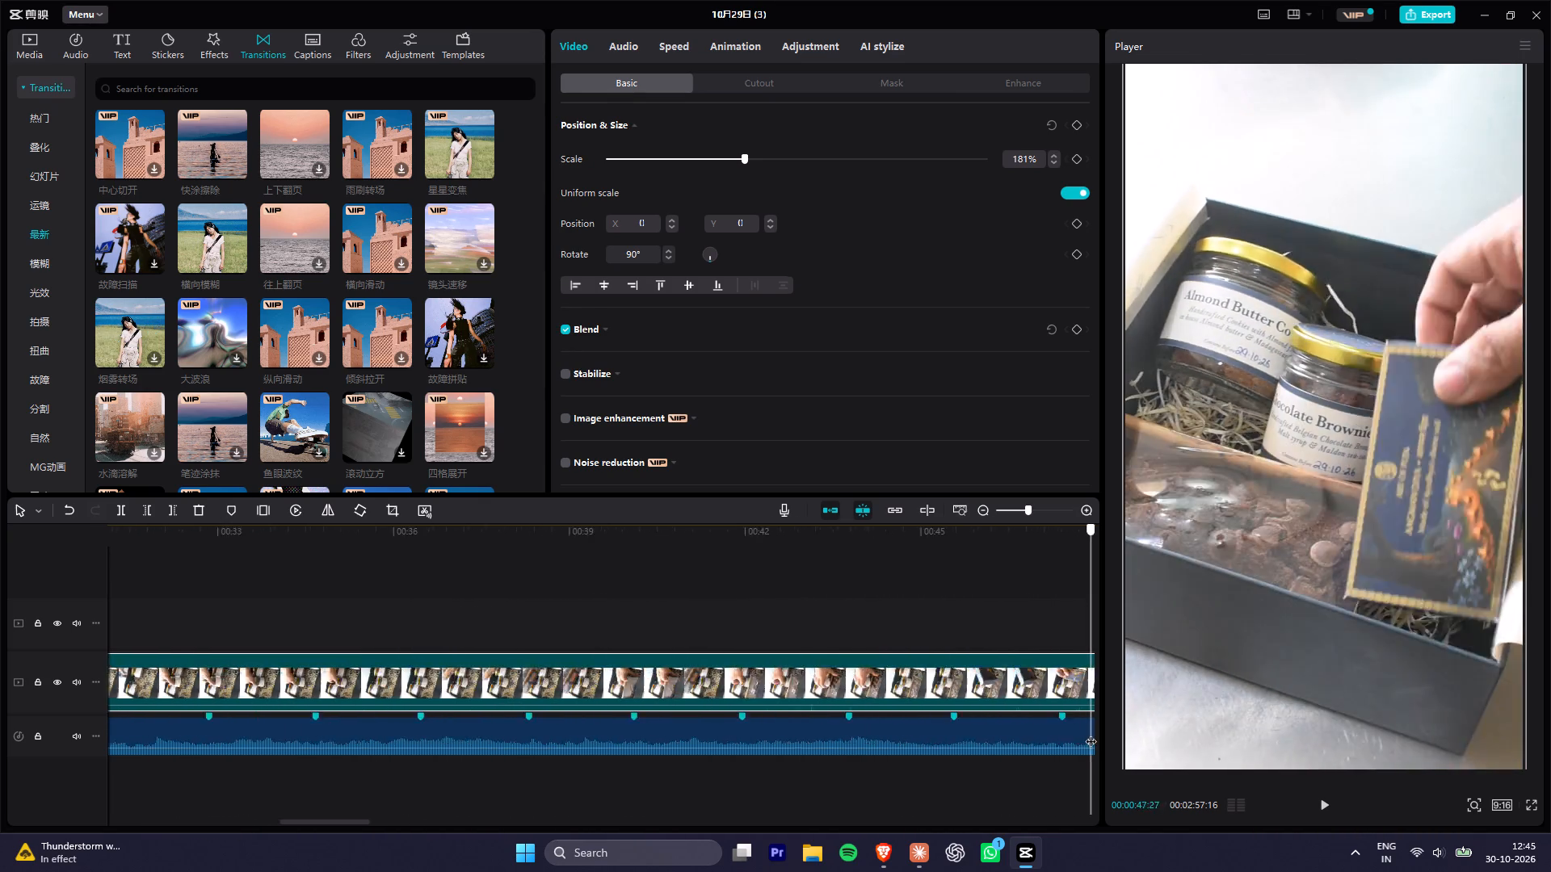
left_click_drag(1091, 733, 40, 569)
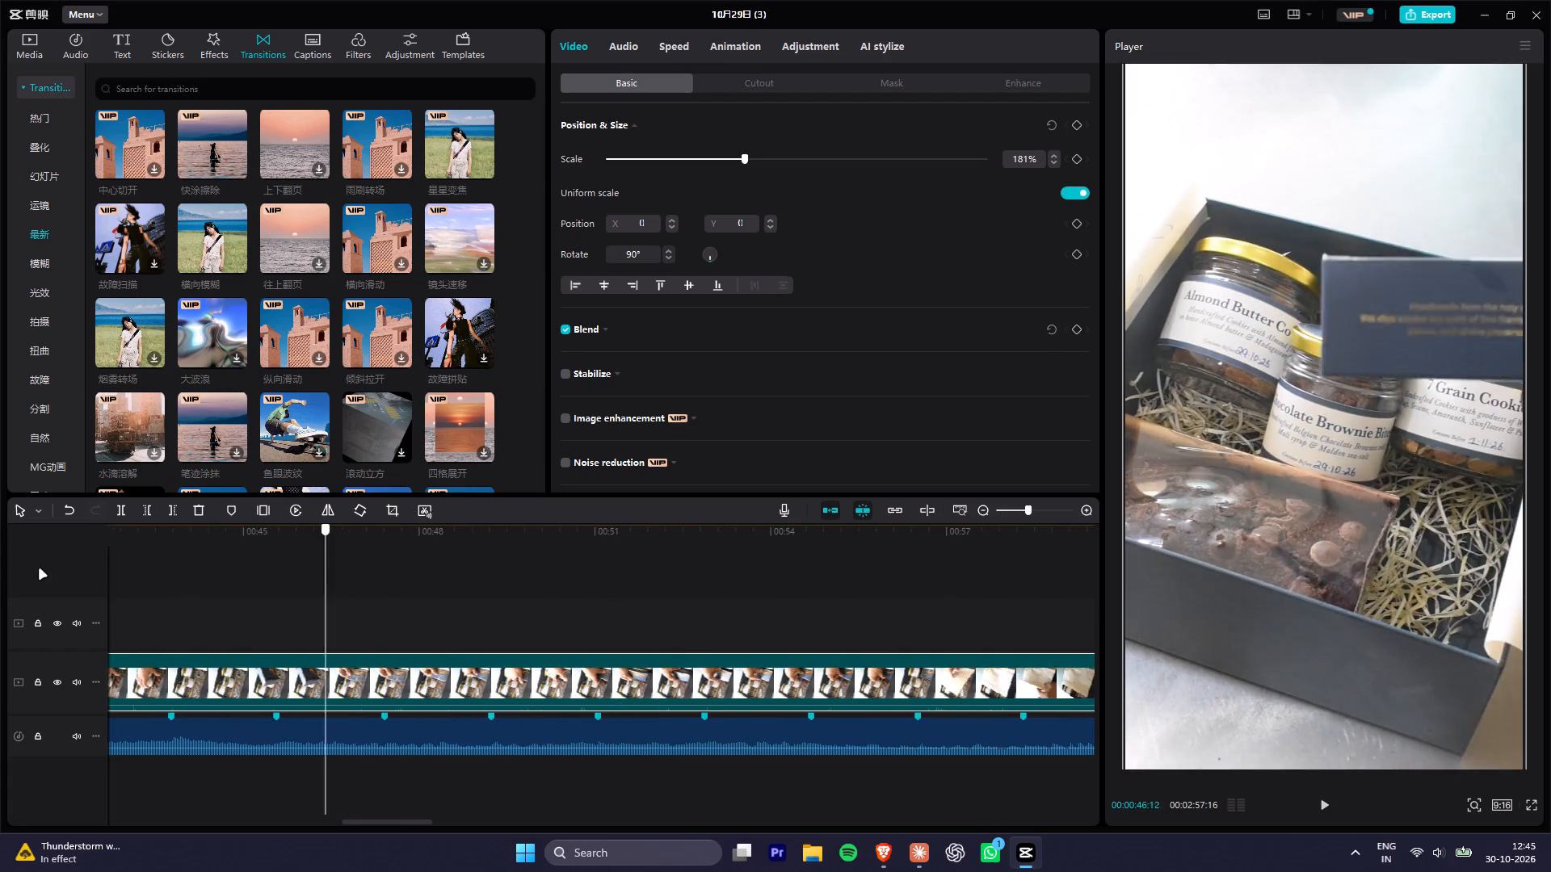
left_click_drag(40, 569, 234, 657)
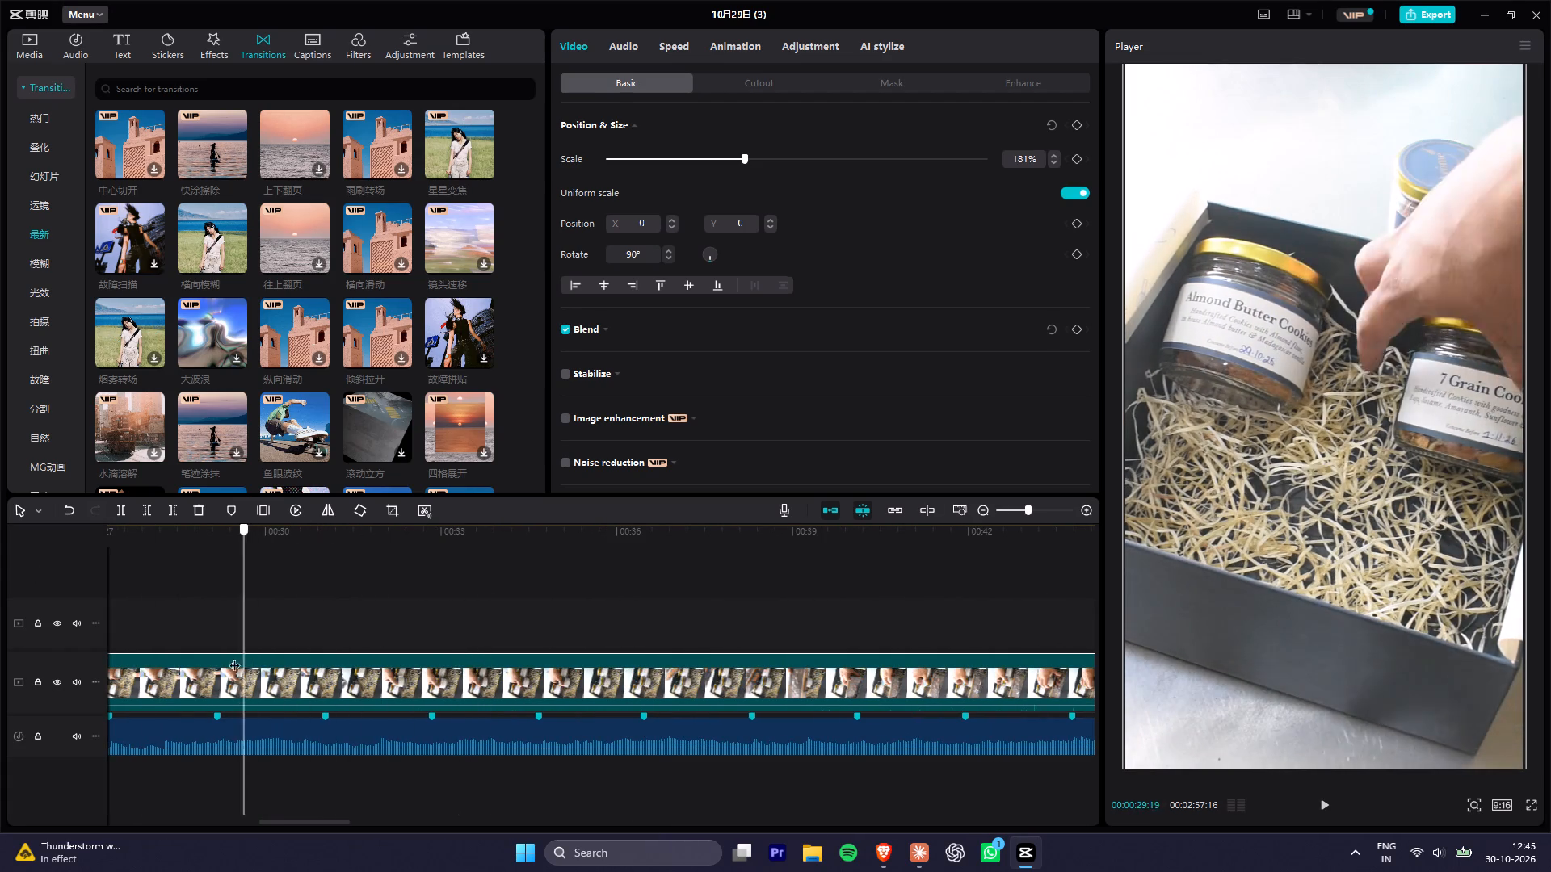
left_click_drag(234, 657, 601, 740)
scroll(707, 742, "down", 1)
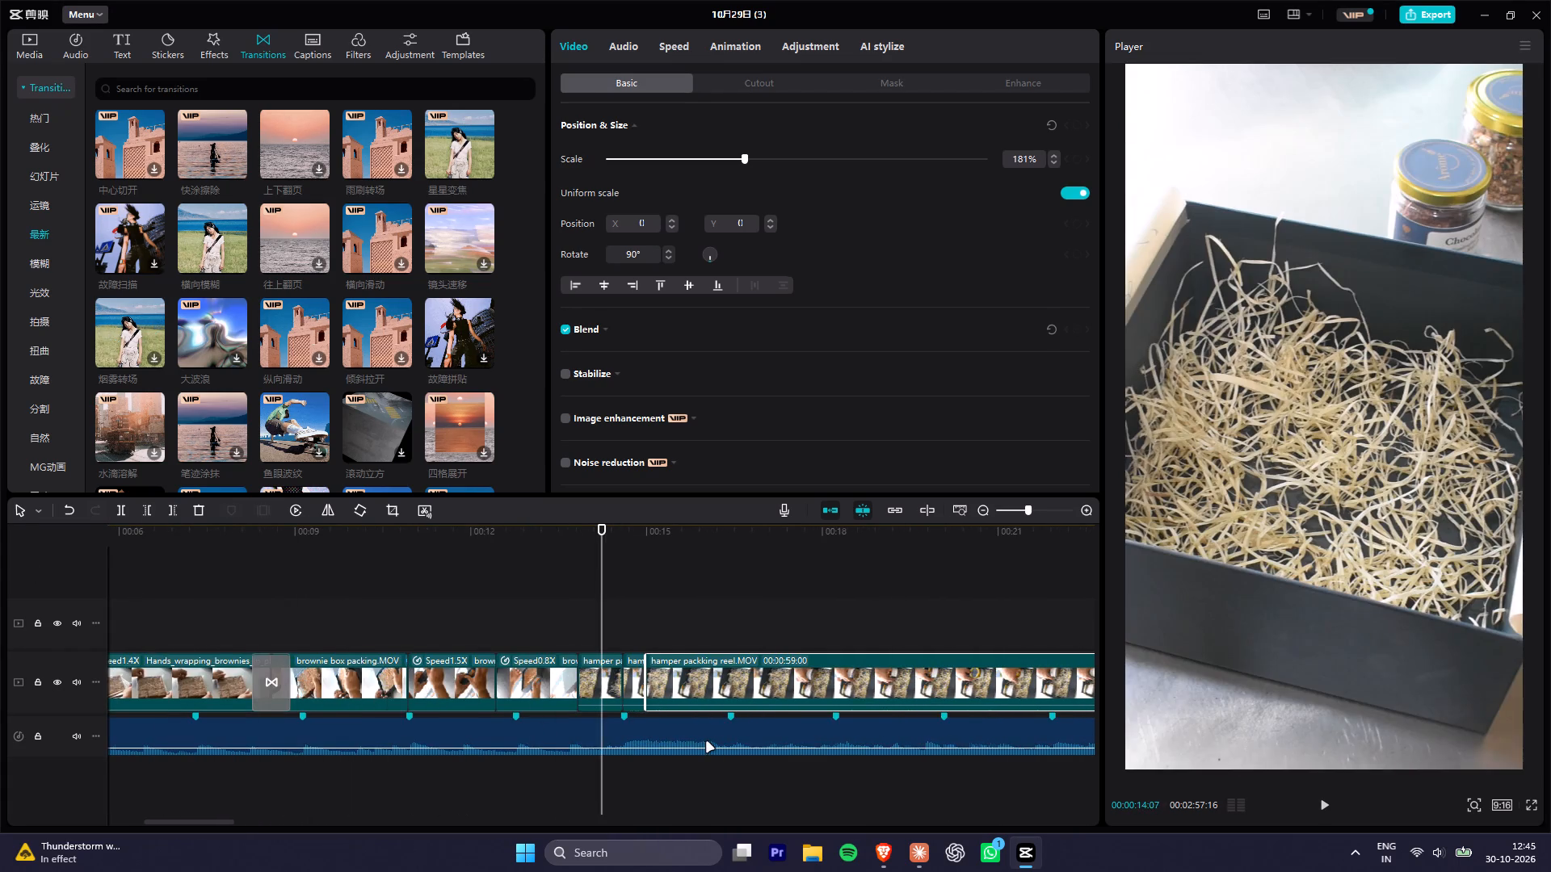
key("space")
scroll(707, 742, "down", 7)
key("space")
scroll(698, 660, "down", 3, "alt")
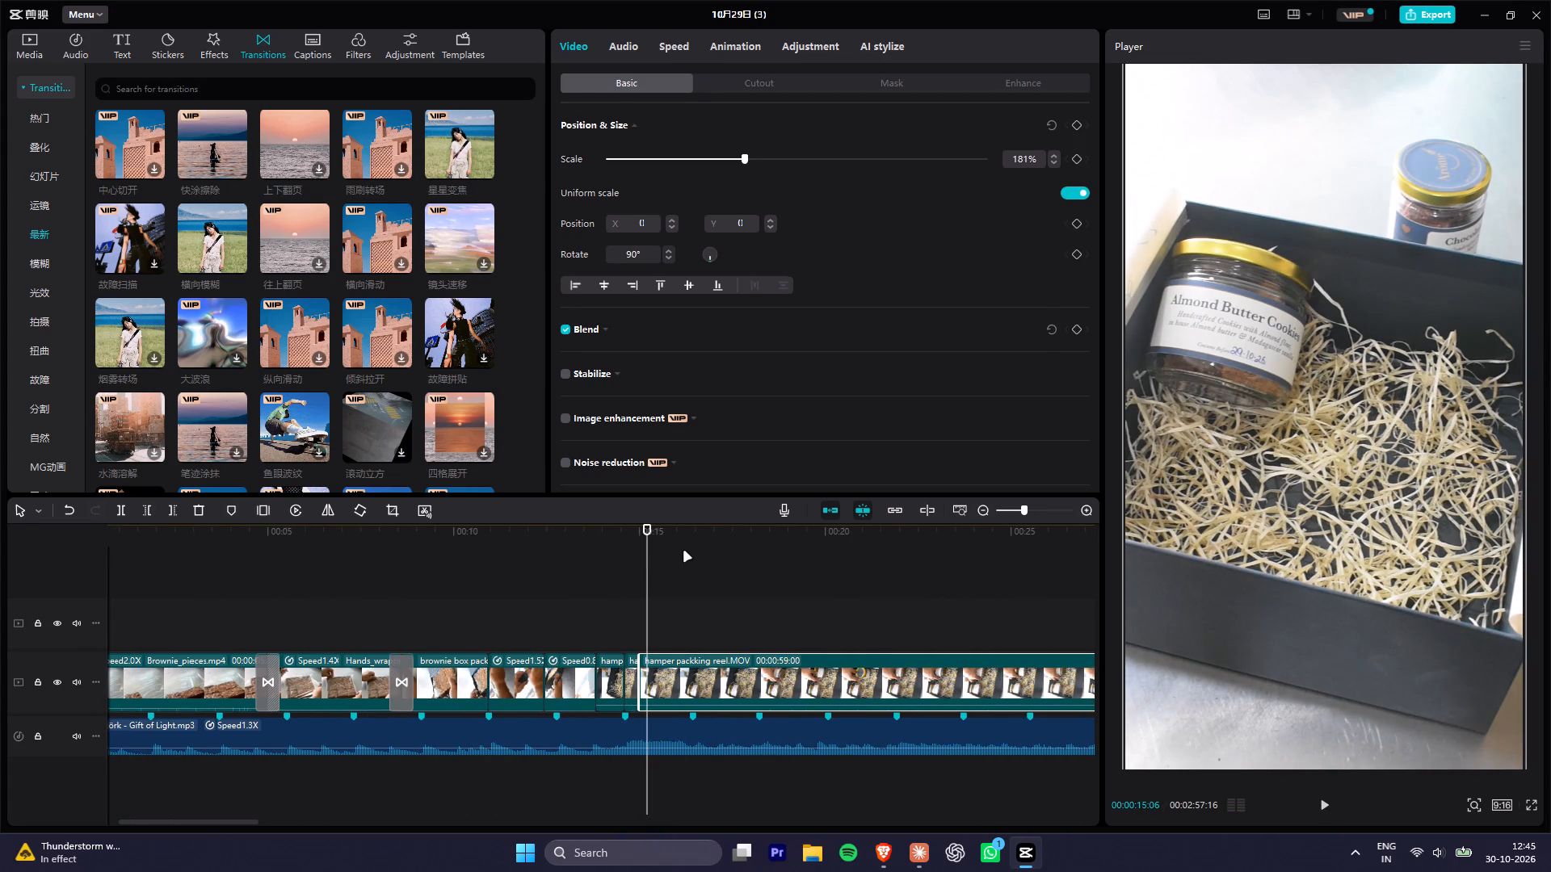
left_click(692, 539)
key("alt+Tab")
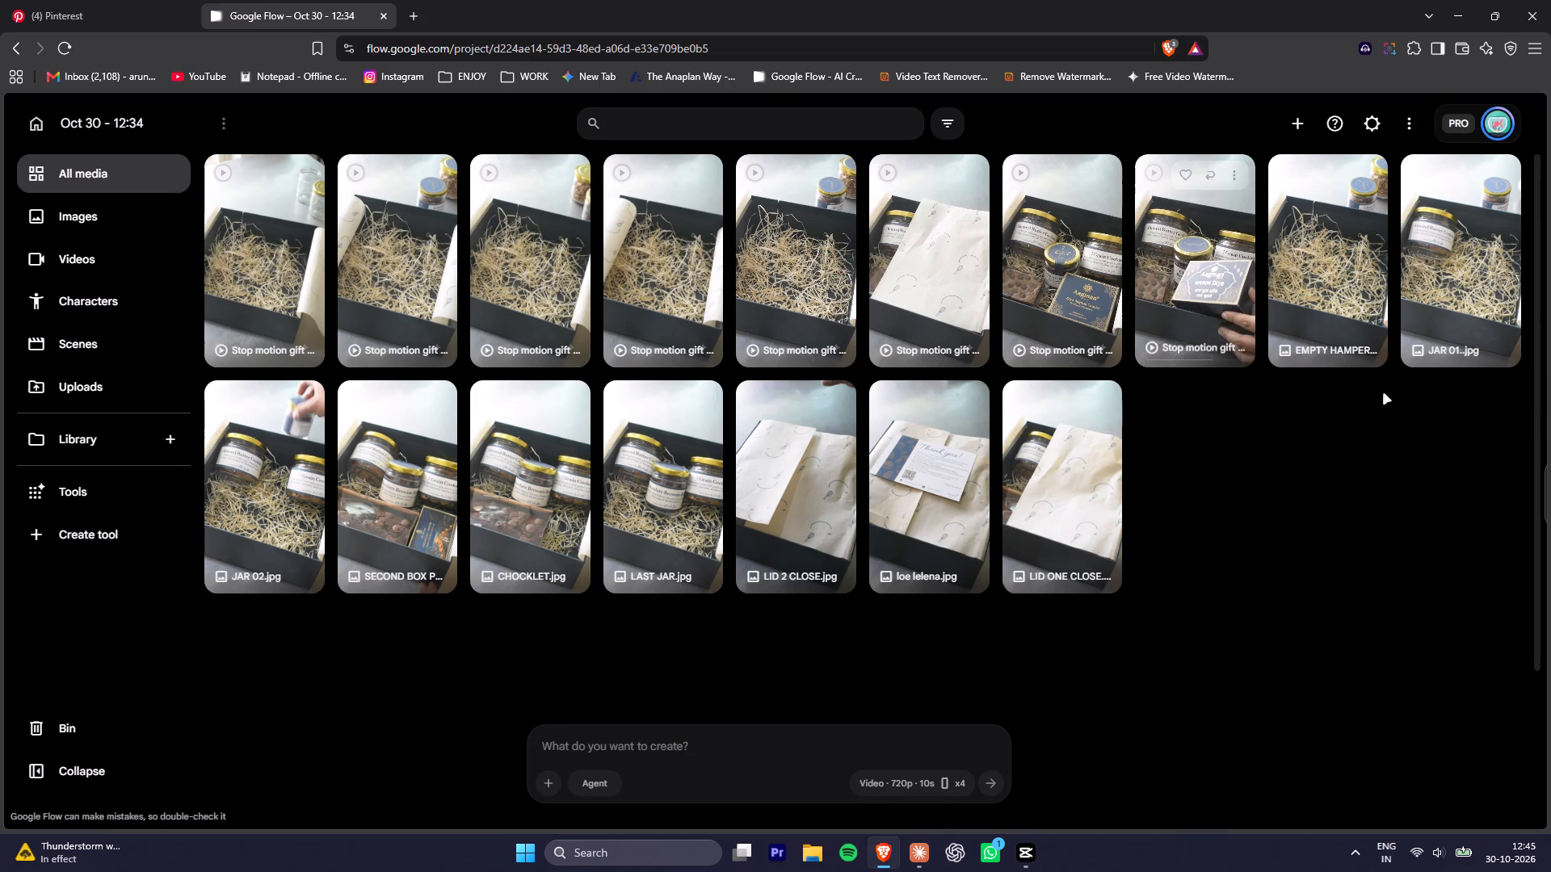
key("alt+Tab")
left_click_drag(851, 548, 1151, 547)
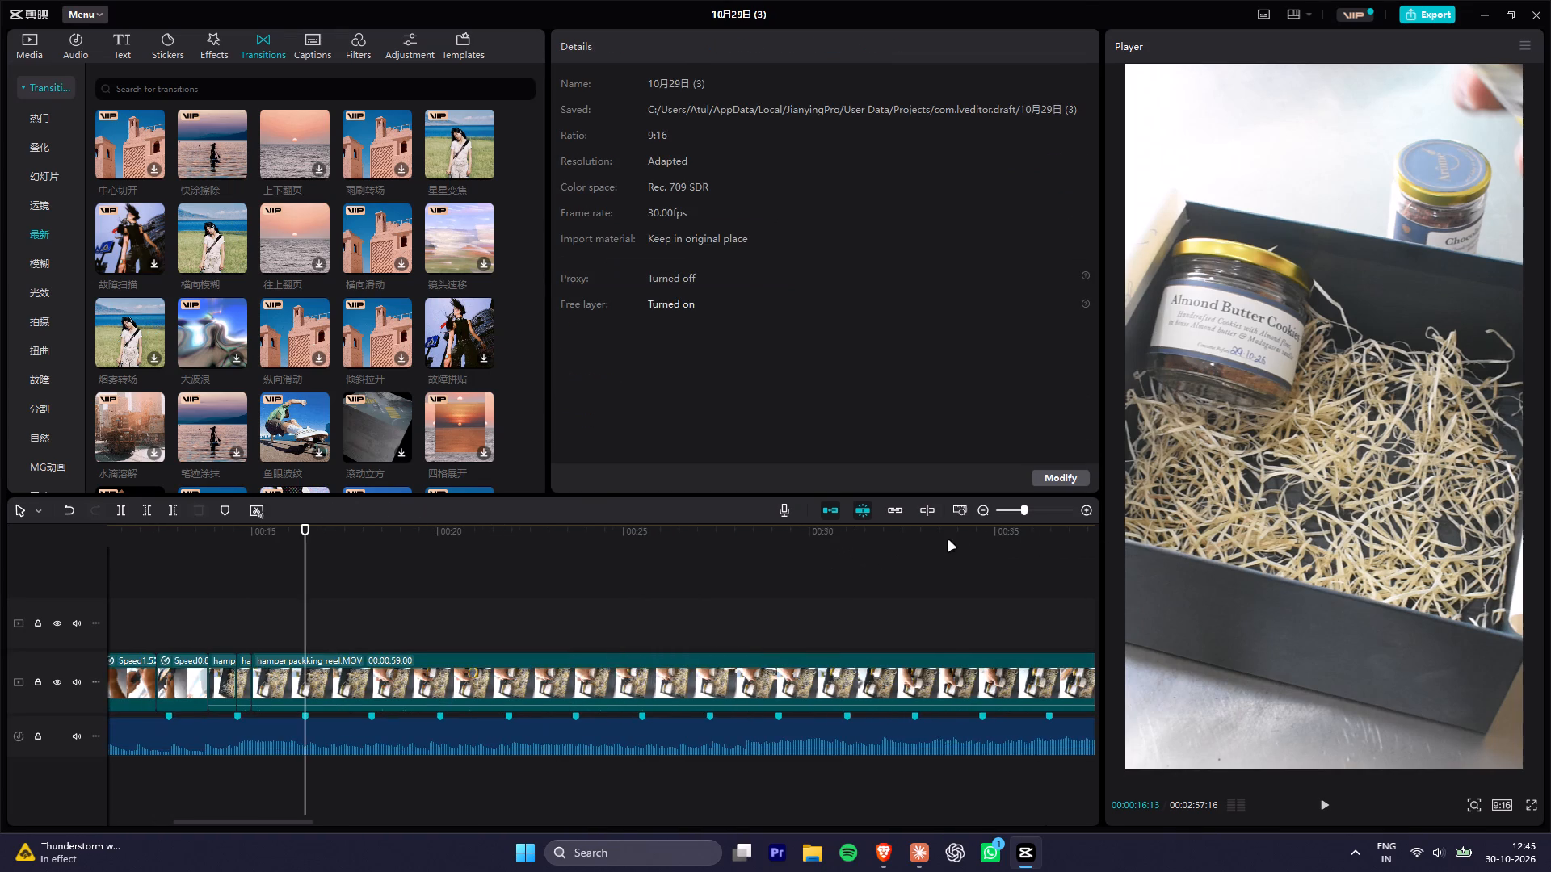
left_click_drag(948, 541, 429, 539)
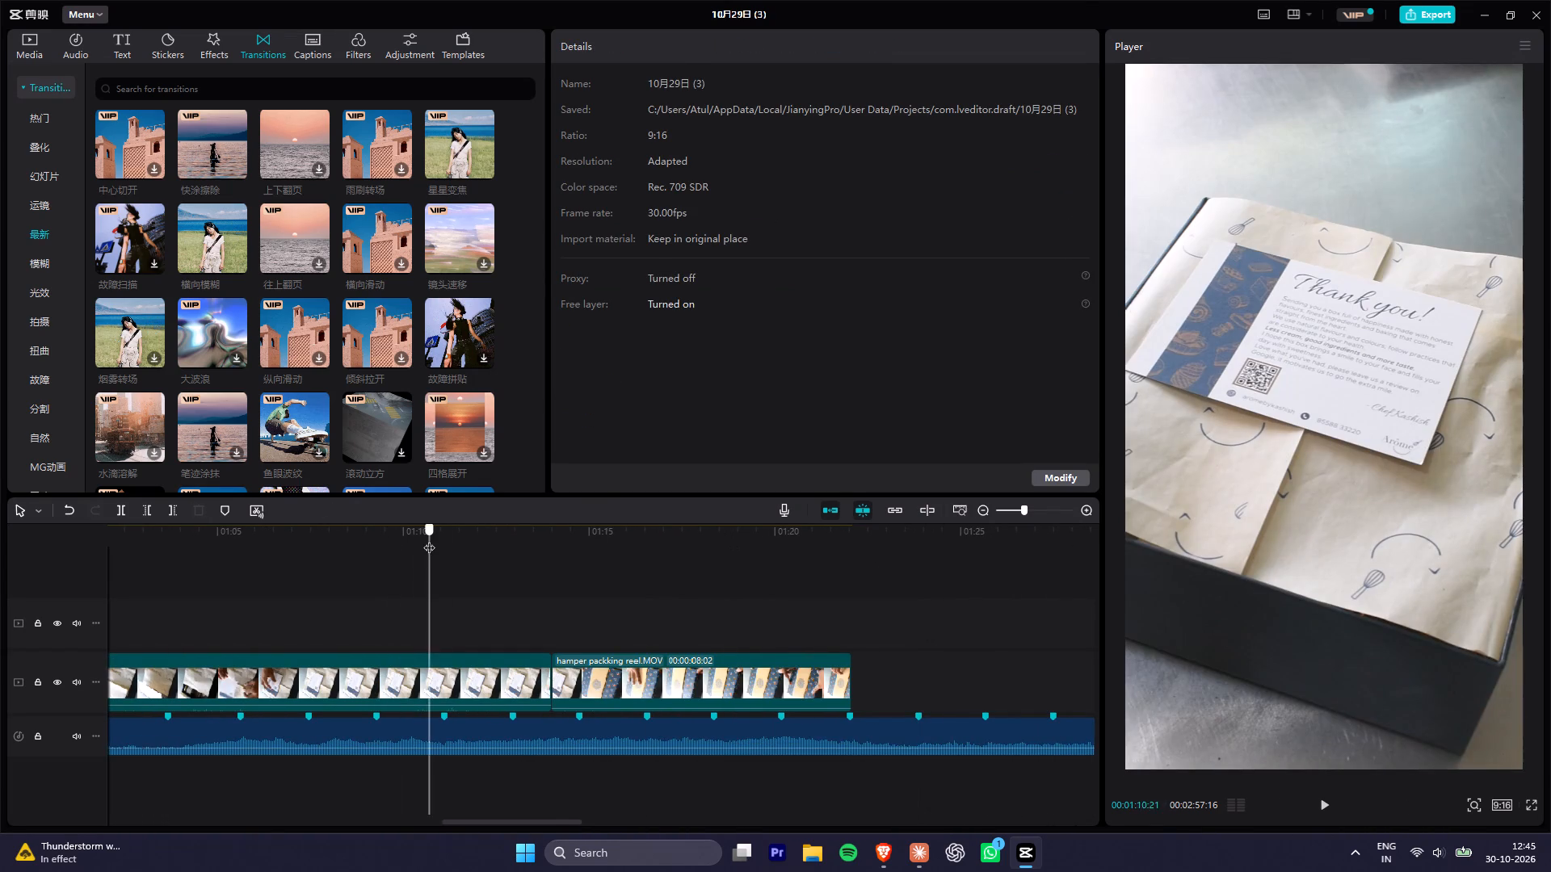
left_click_drag(429, 539, 250, 572)
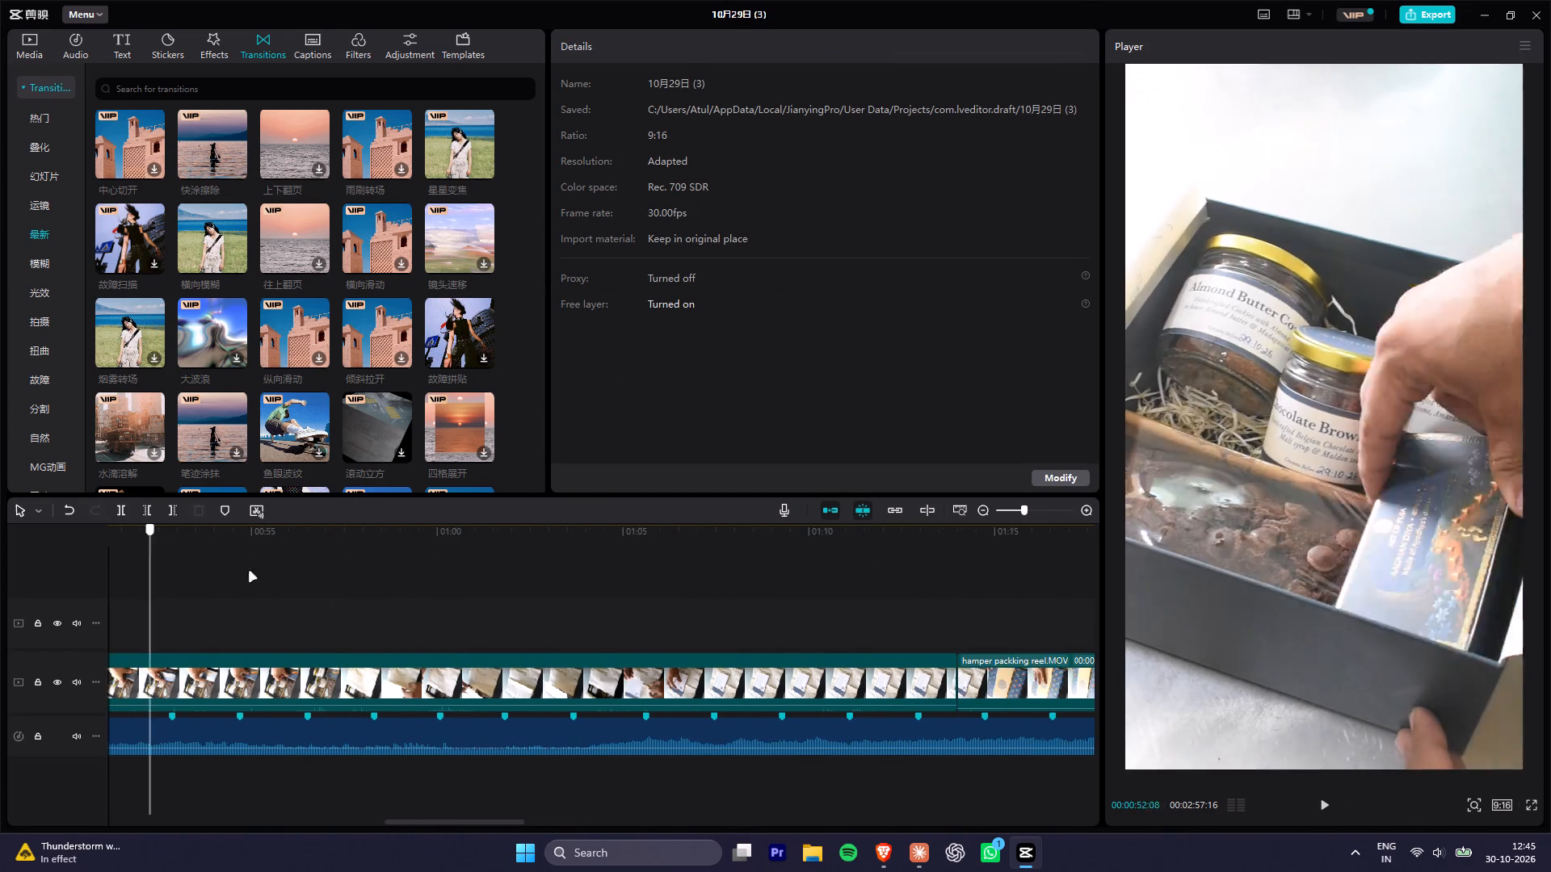
left_click_drag(250, 572, 406, 610)
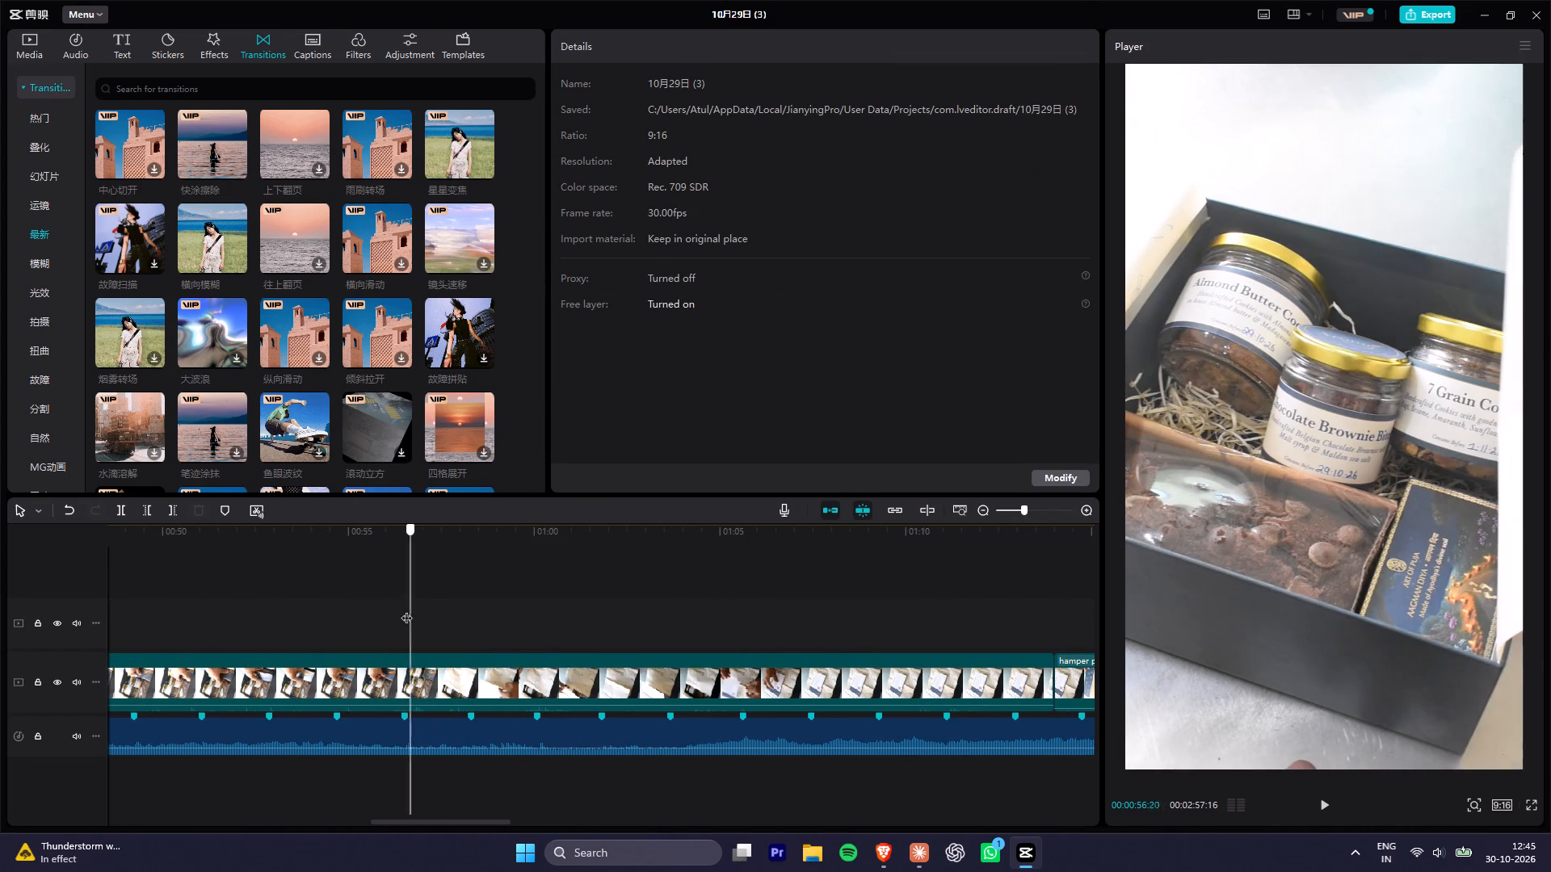
left_click_drag(406, 610, 395, 610)
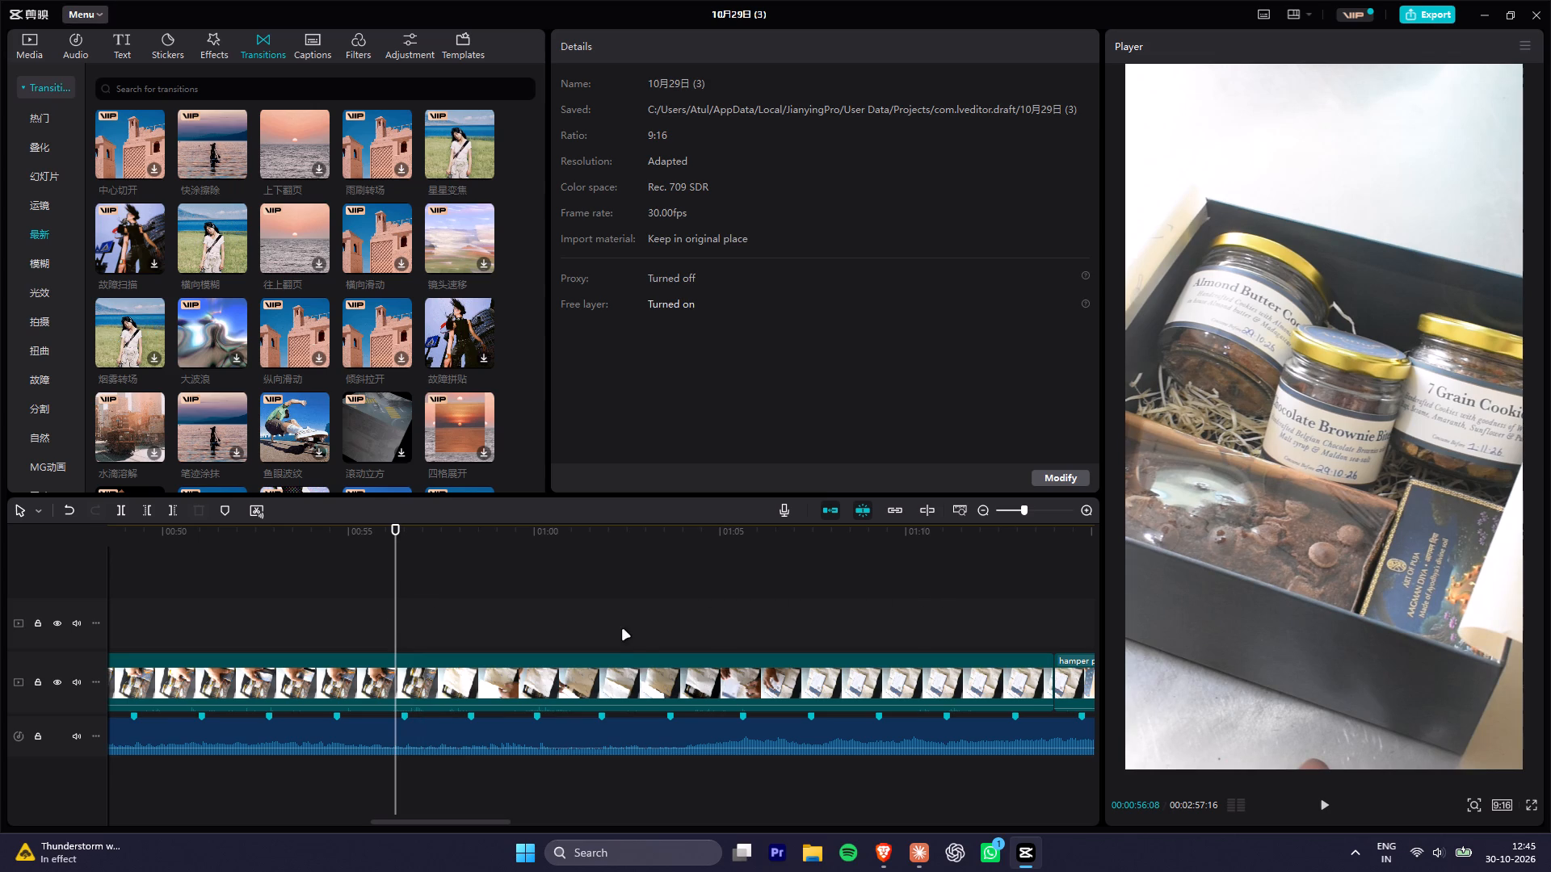
left_click_drag(372, 548, 330, 548)
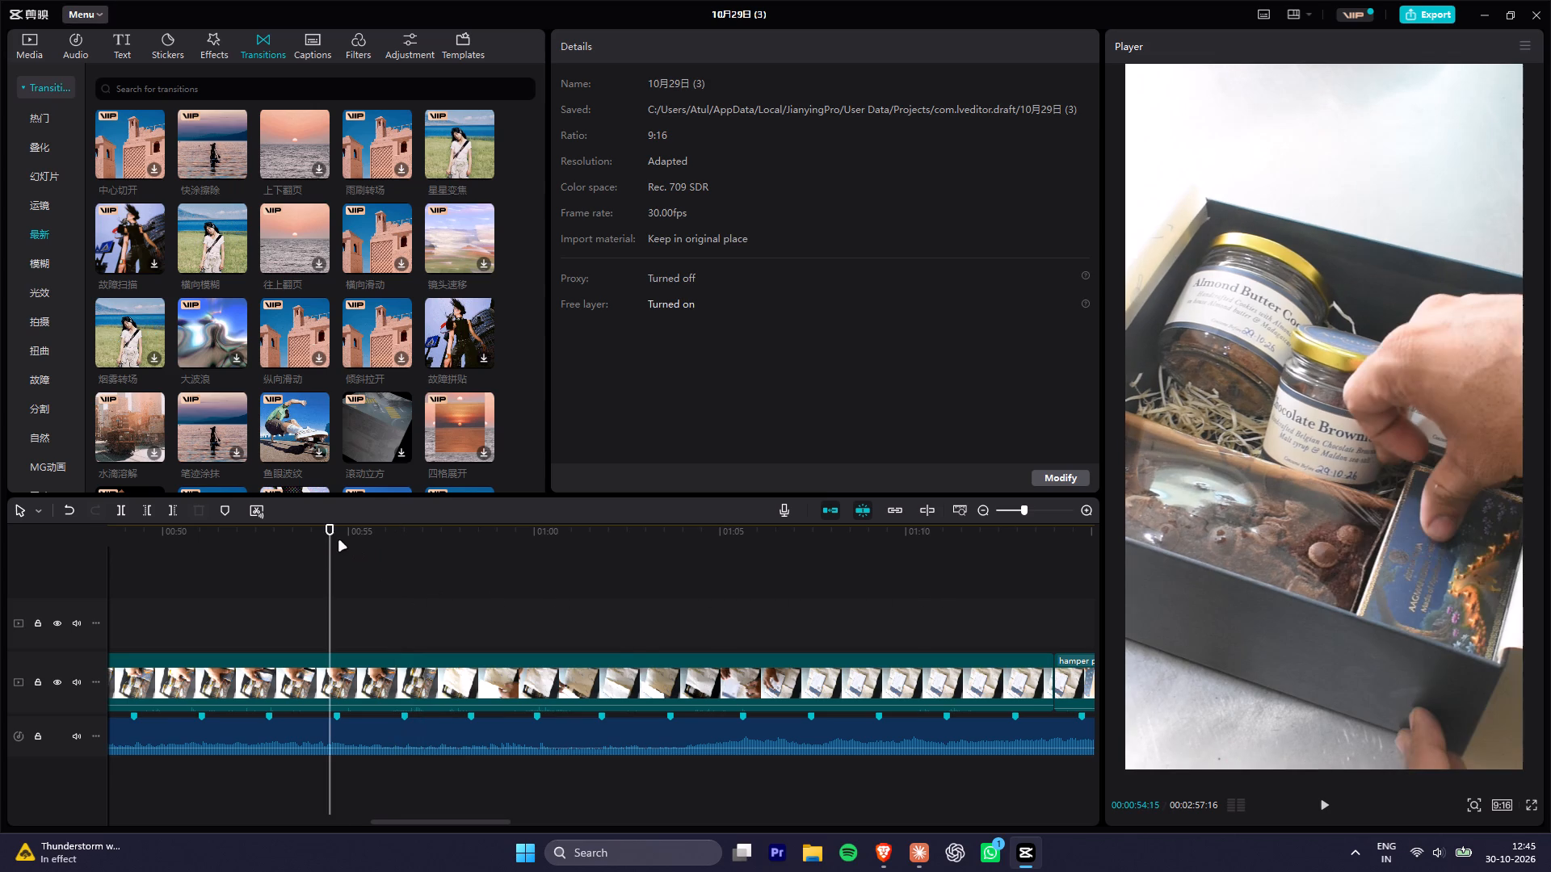
left_click_drag(339, 541, 388, 562)
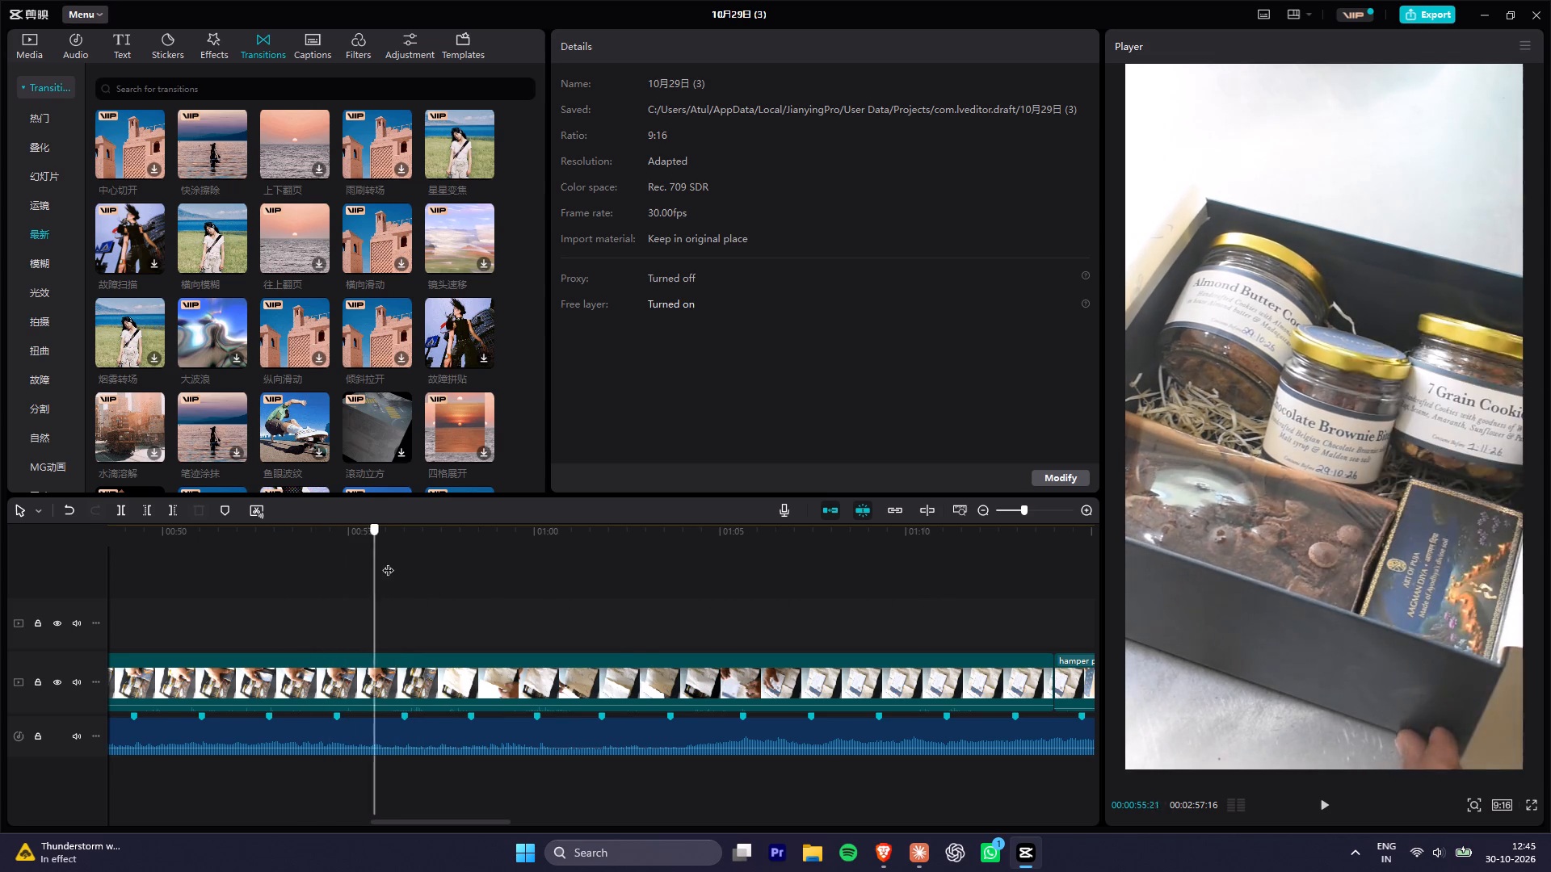
left_click_drag(388, 562, 425, 581)
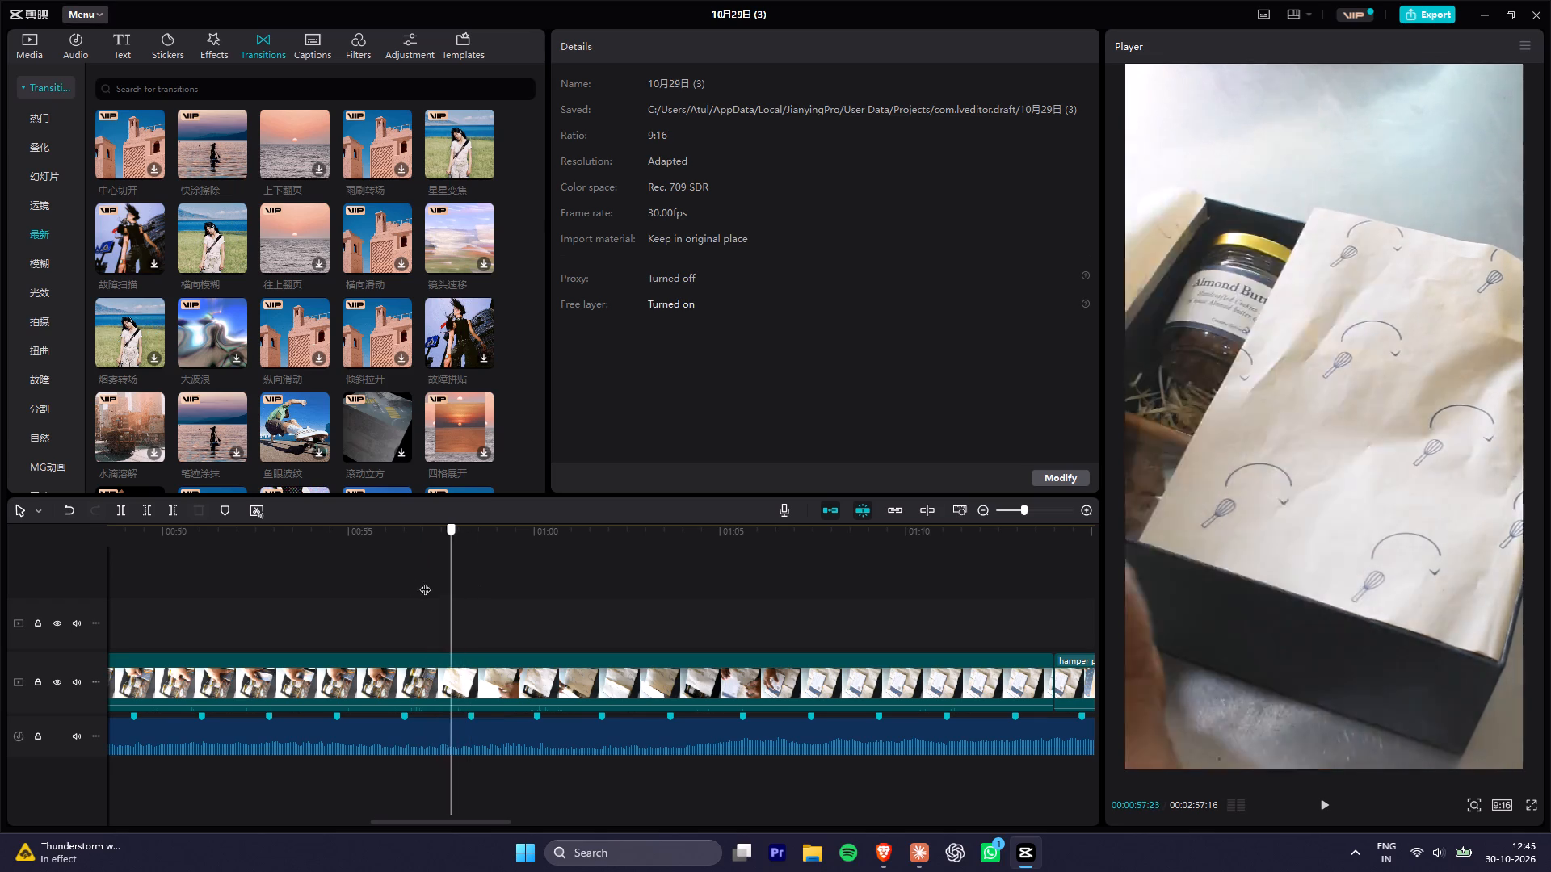
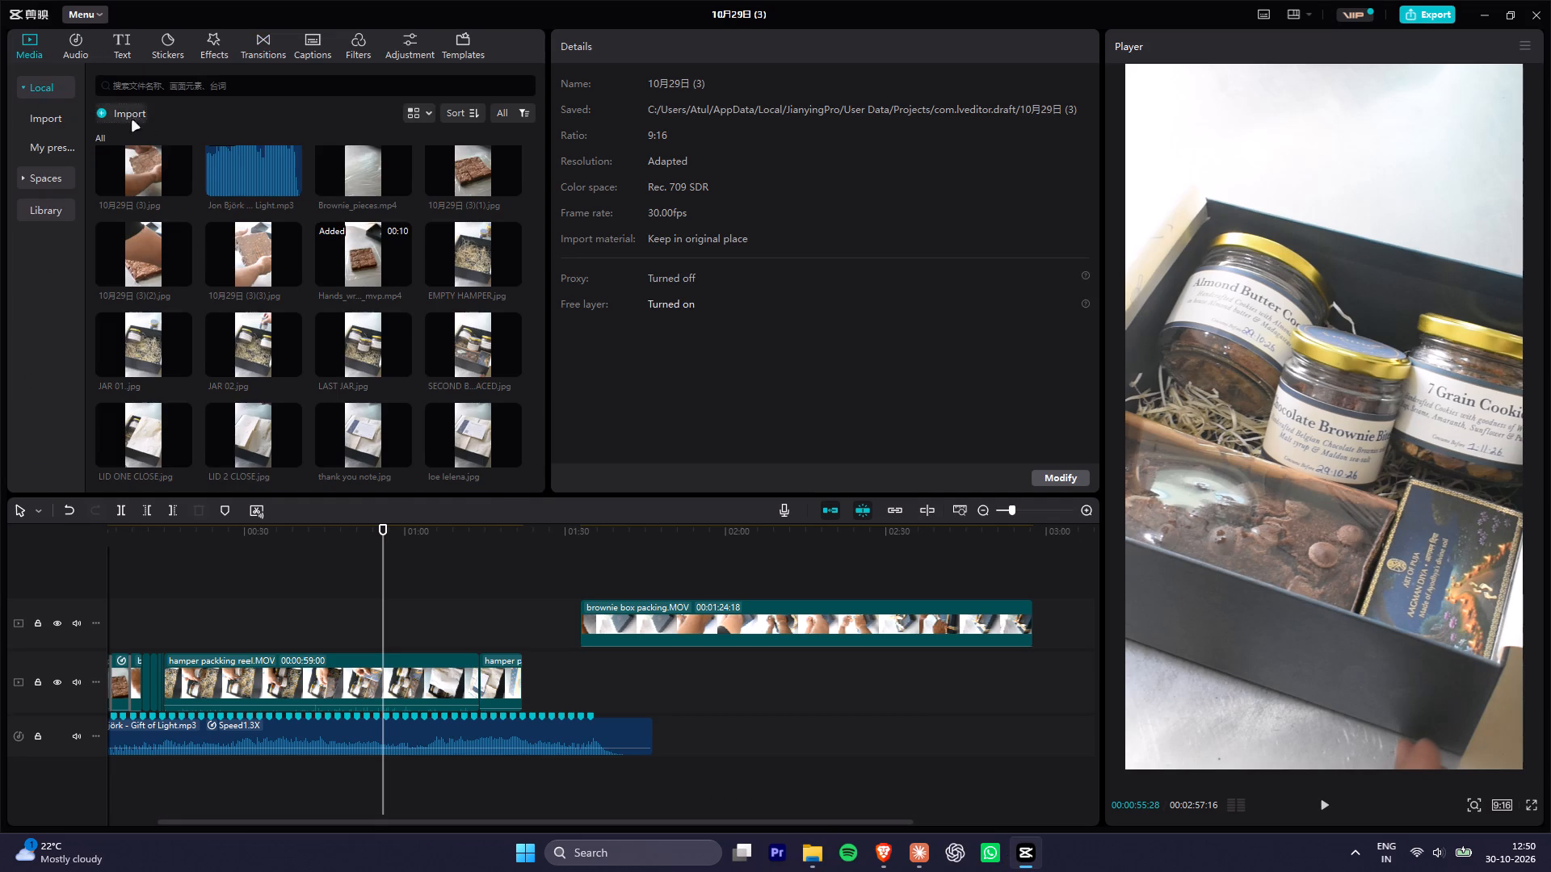
left_click(120, 111)
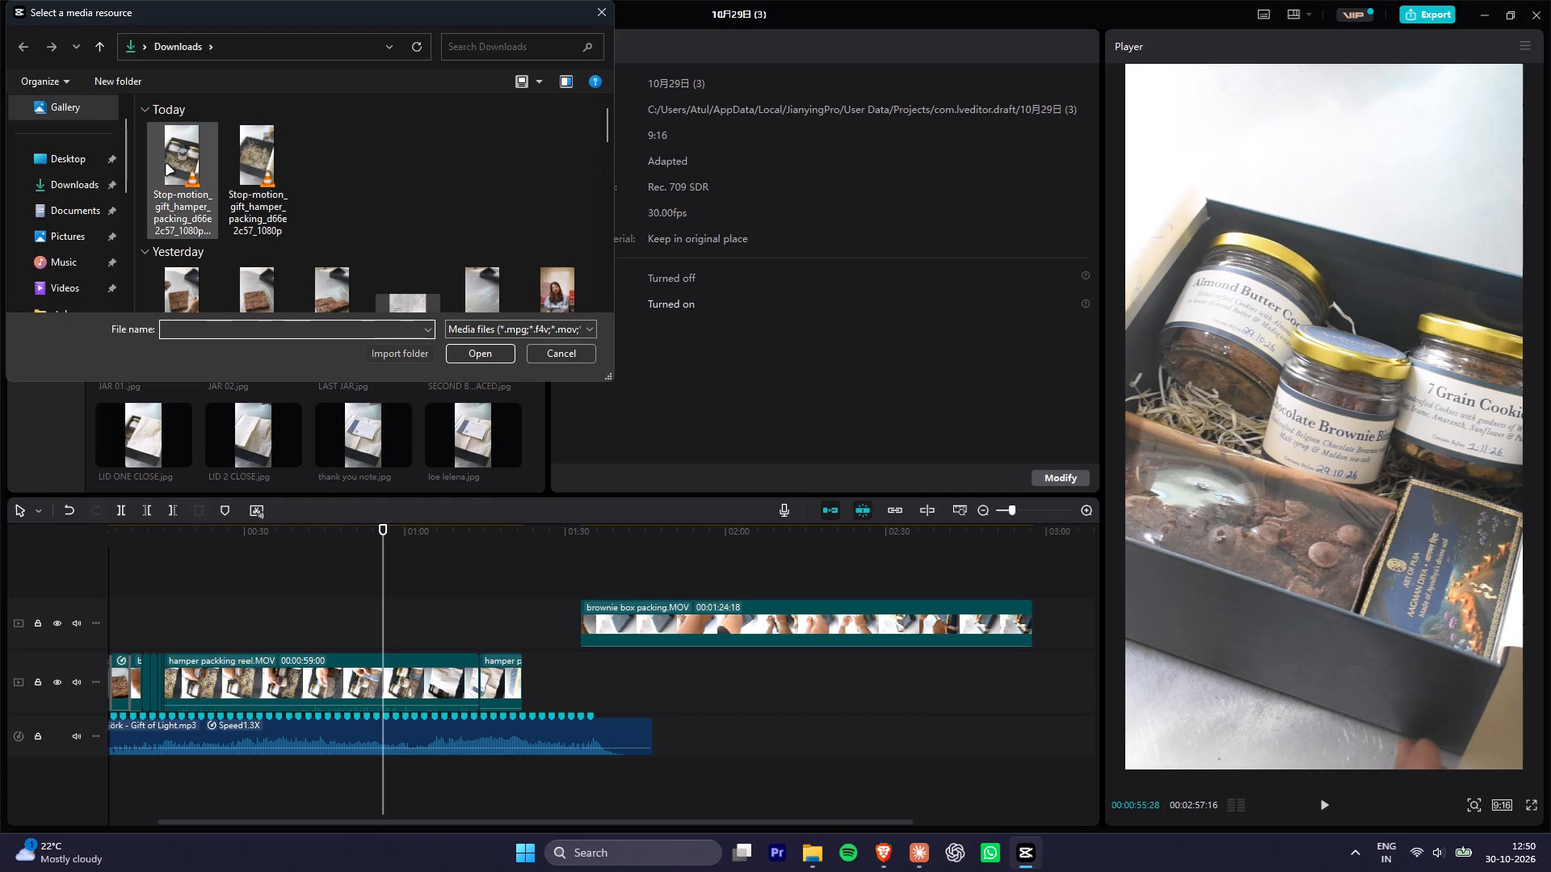
double_click(166, 165)
left_click_drag(169, 428, 592, 672)
Move the 59-second hamper packing reel clip off the main track onto the upper track, after brownie box packing.MOV.
left_click(330, 669)
left_click_drag(326, 680, 347, 606)
left_click(189, 668)
left_click(156, 538)
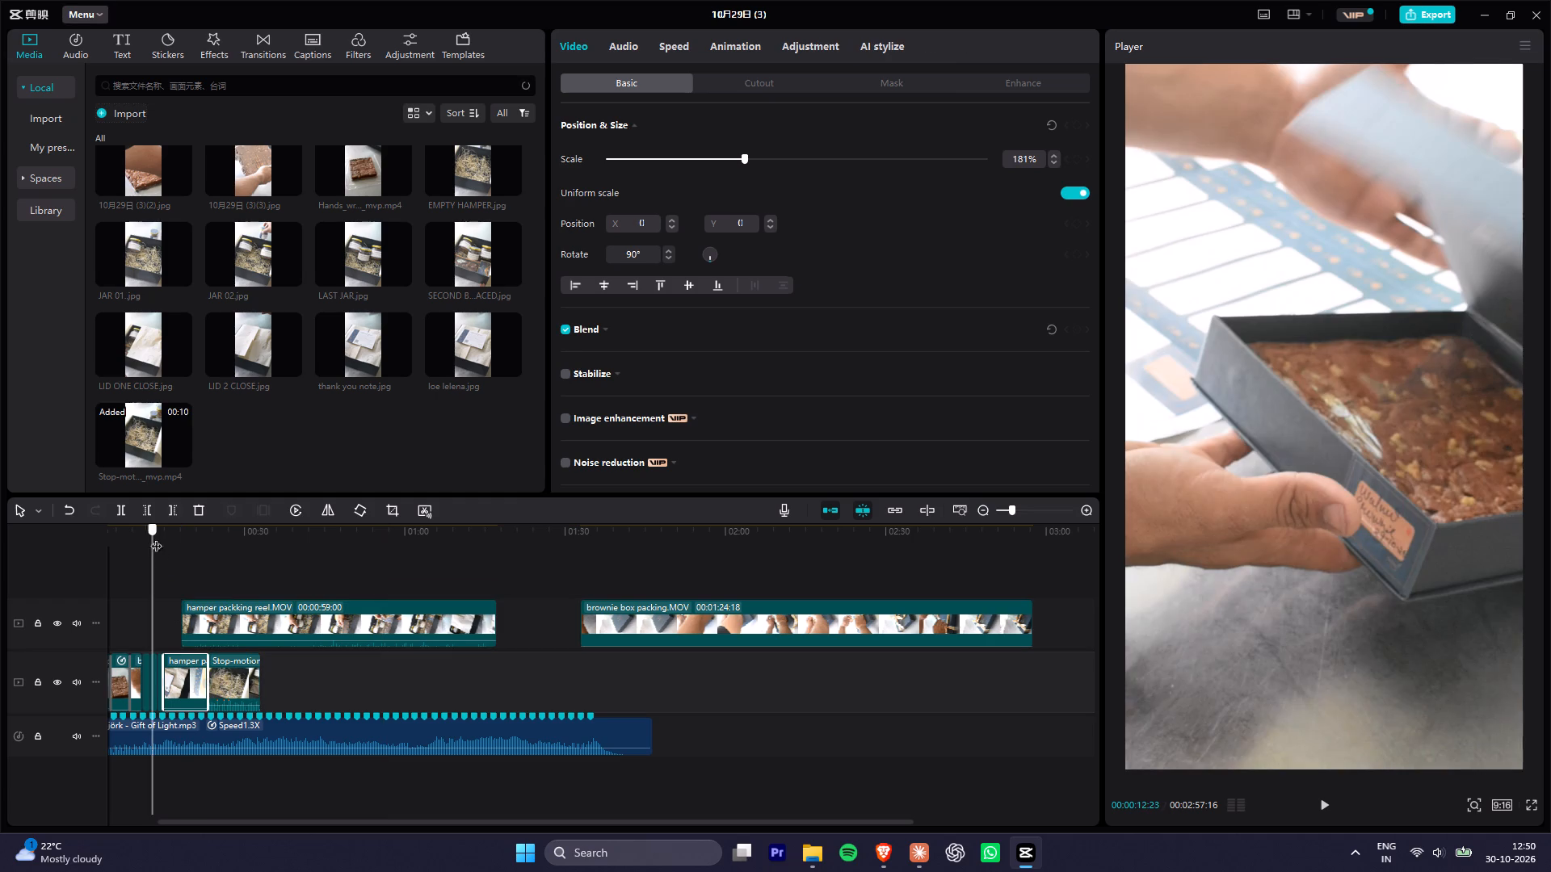
left_click_drag(343, 627, 976, 627)
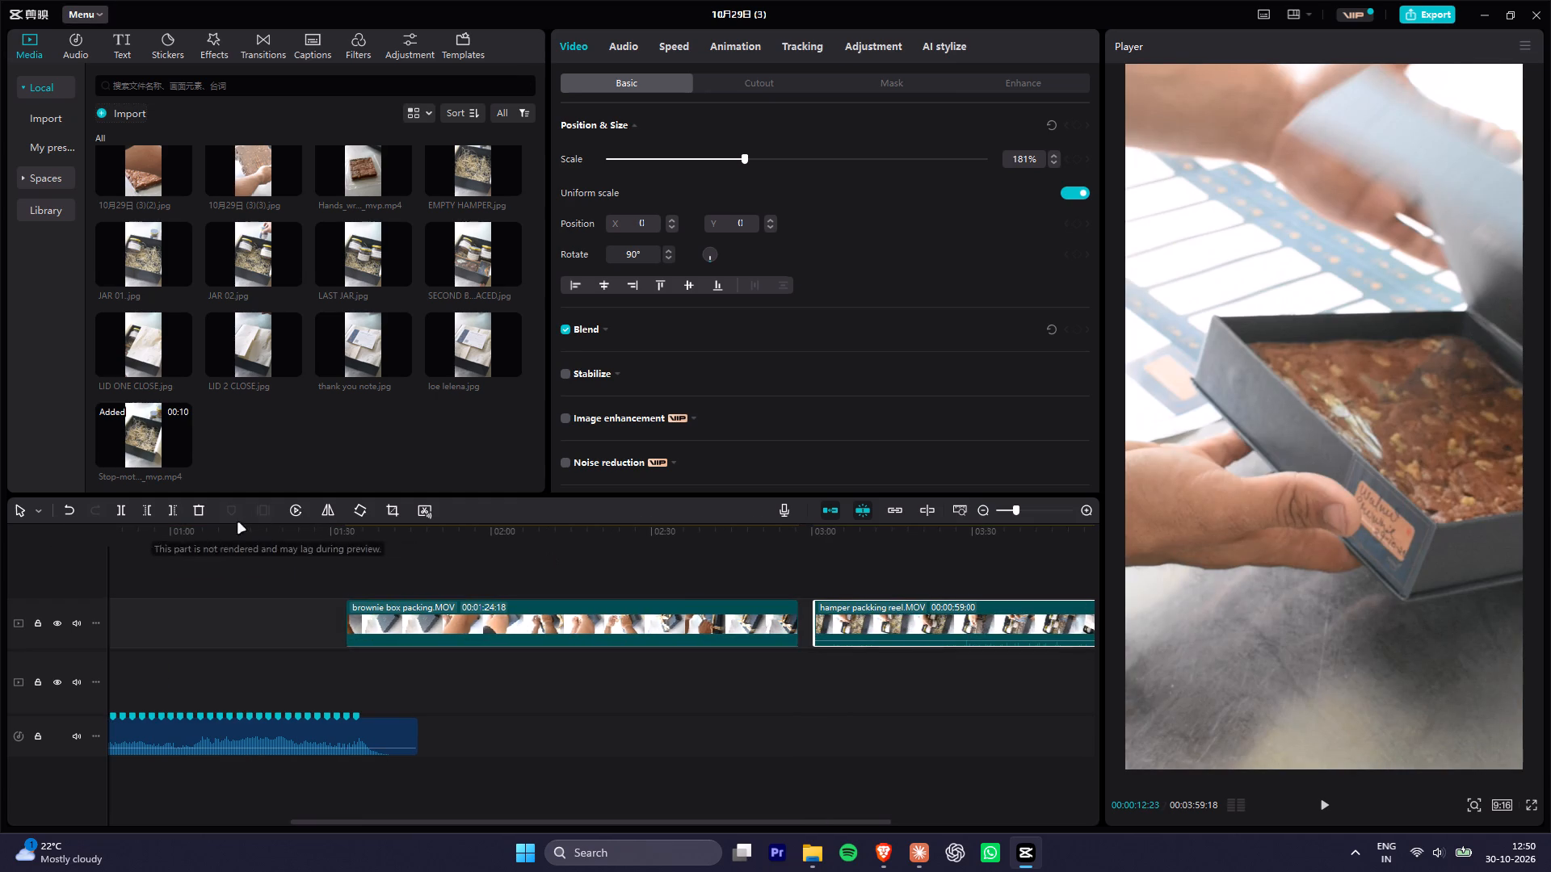
Reorder the main track so the stop-motion clip comes before the long hamper packing reel clip at the end.
left_click_drag(162, 536, 13, 539)
scroll(350, 605, "up", 16)
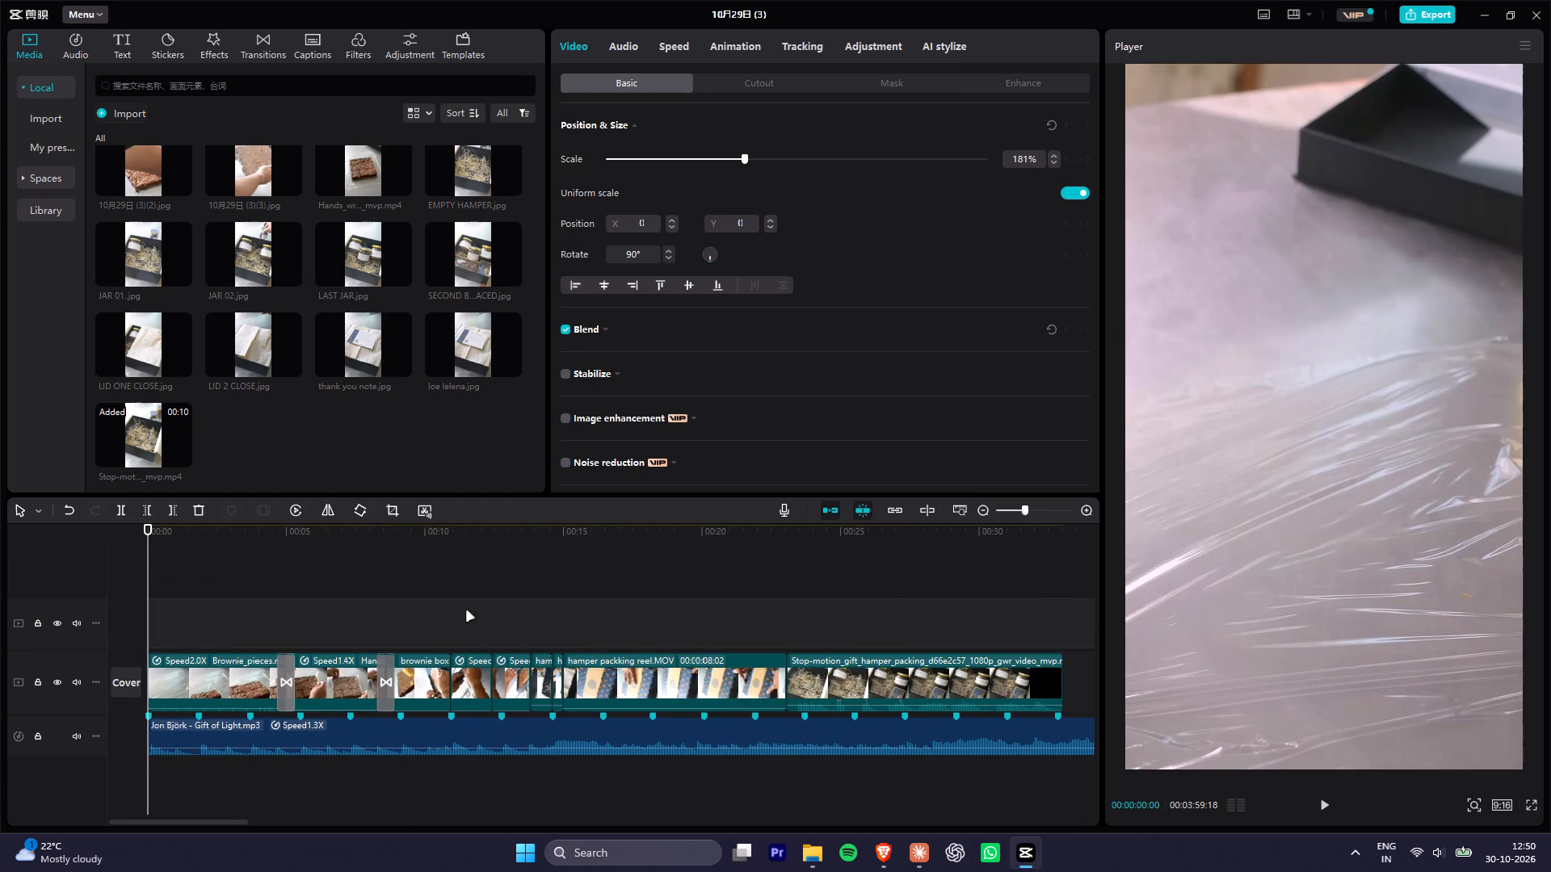
left_click_drag(662, 681, 1022, 681)
Play and scrub through the passage from the brownie box clip into the start of the stop-motion hamper clip.
left_click(501, 541)
key("space")
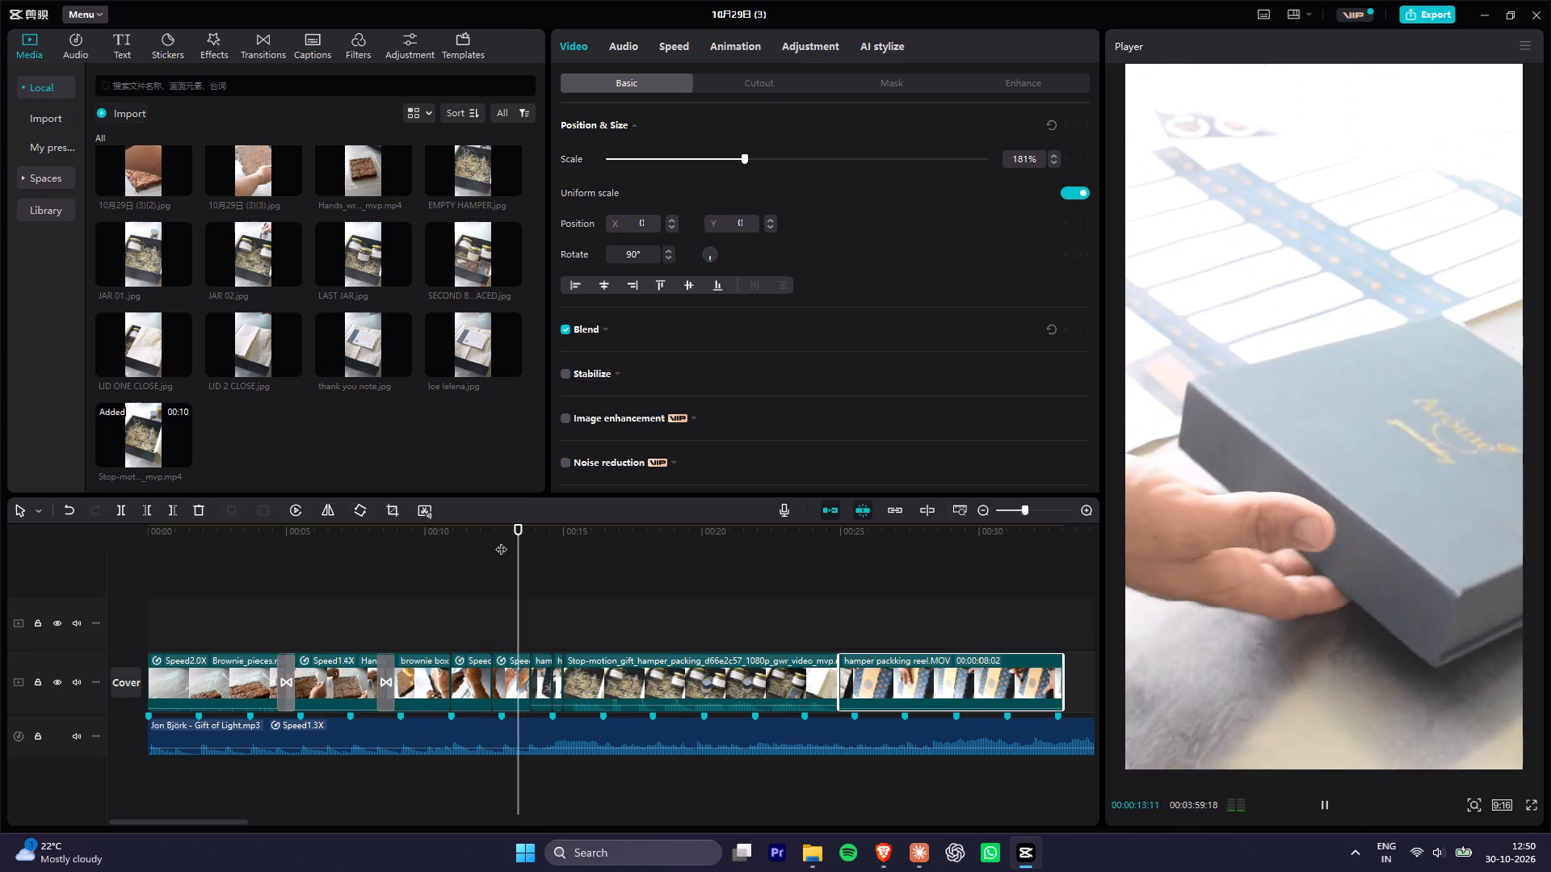
key("space")
key("space")
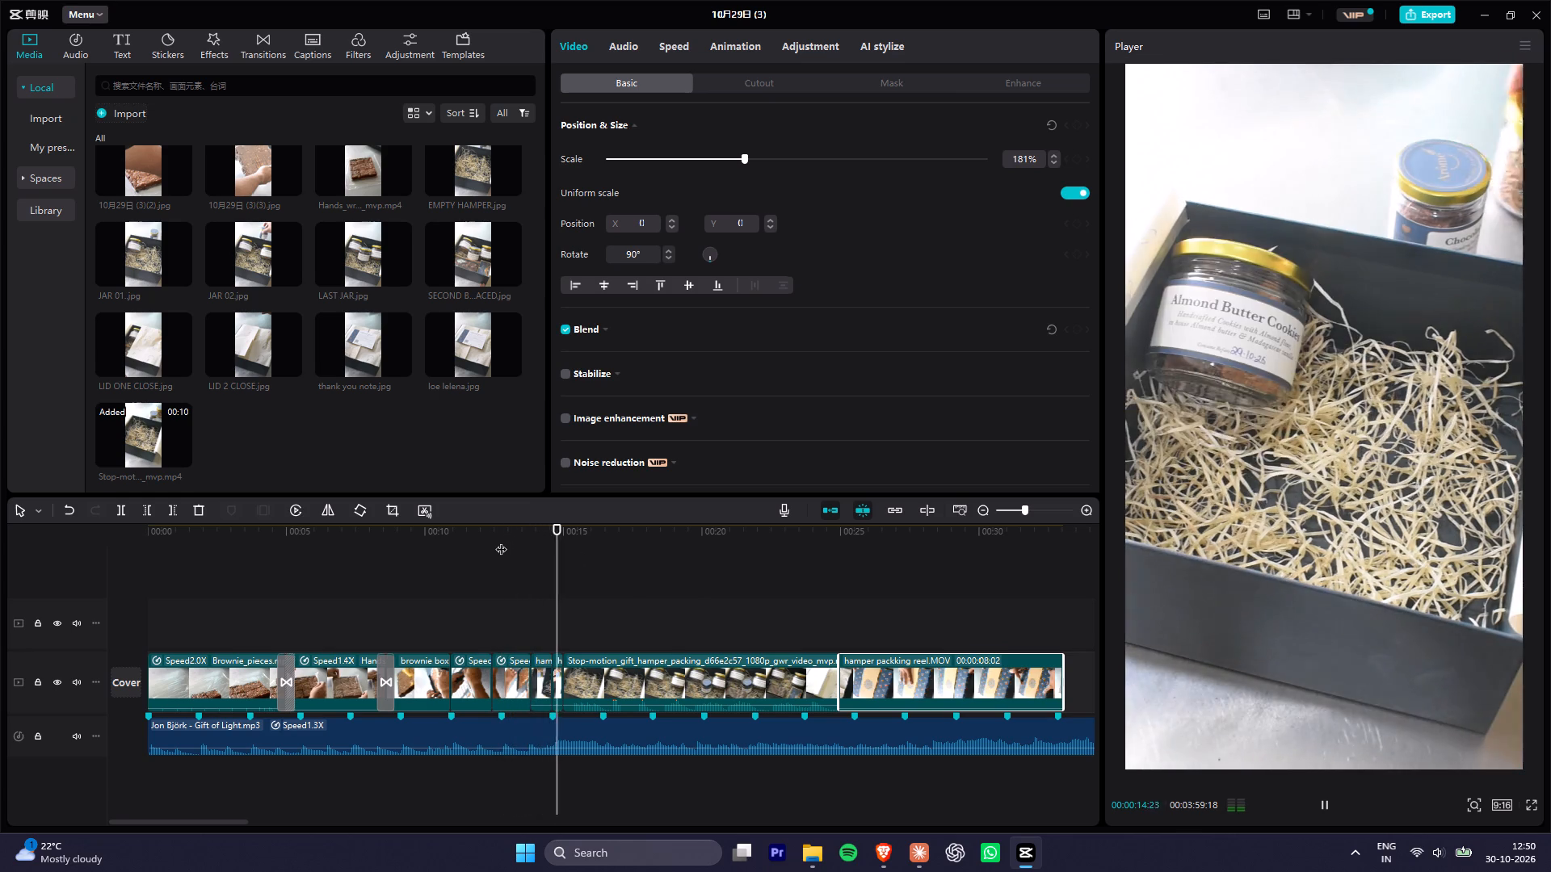
key("space")
left_click_drag(501, 541, 529, 547)
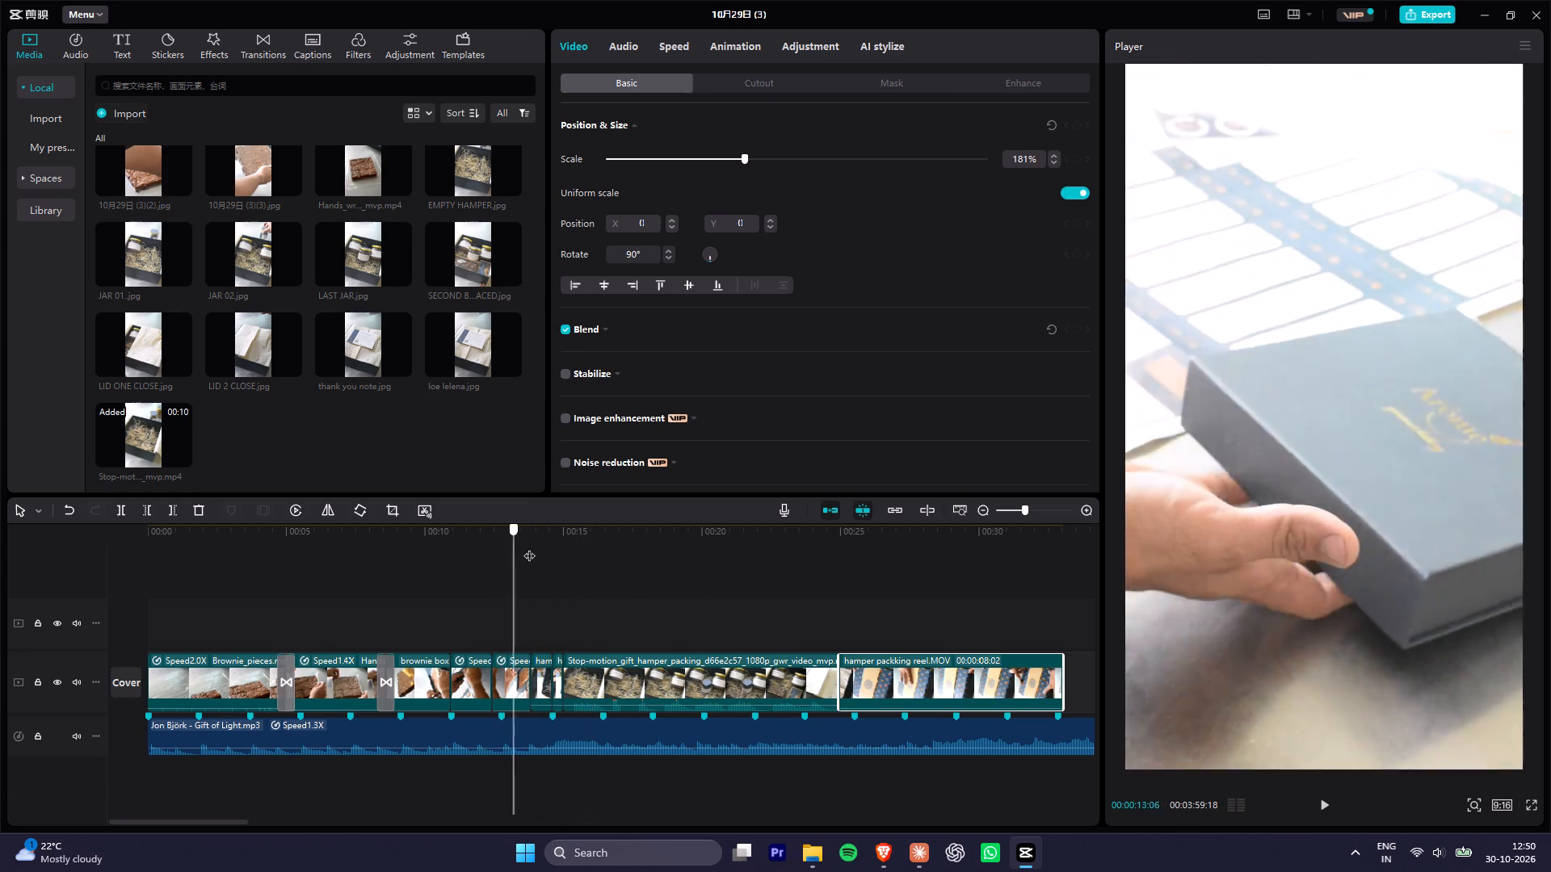
left_click_drag(529, 547, 544, 555)
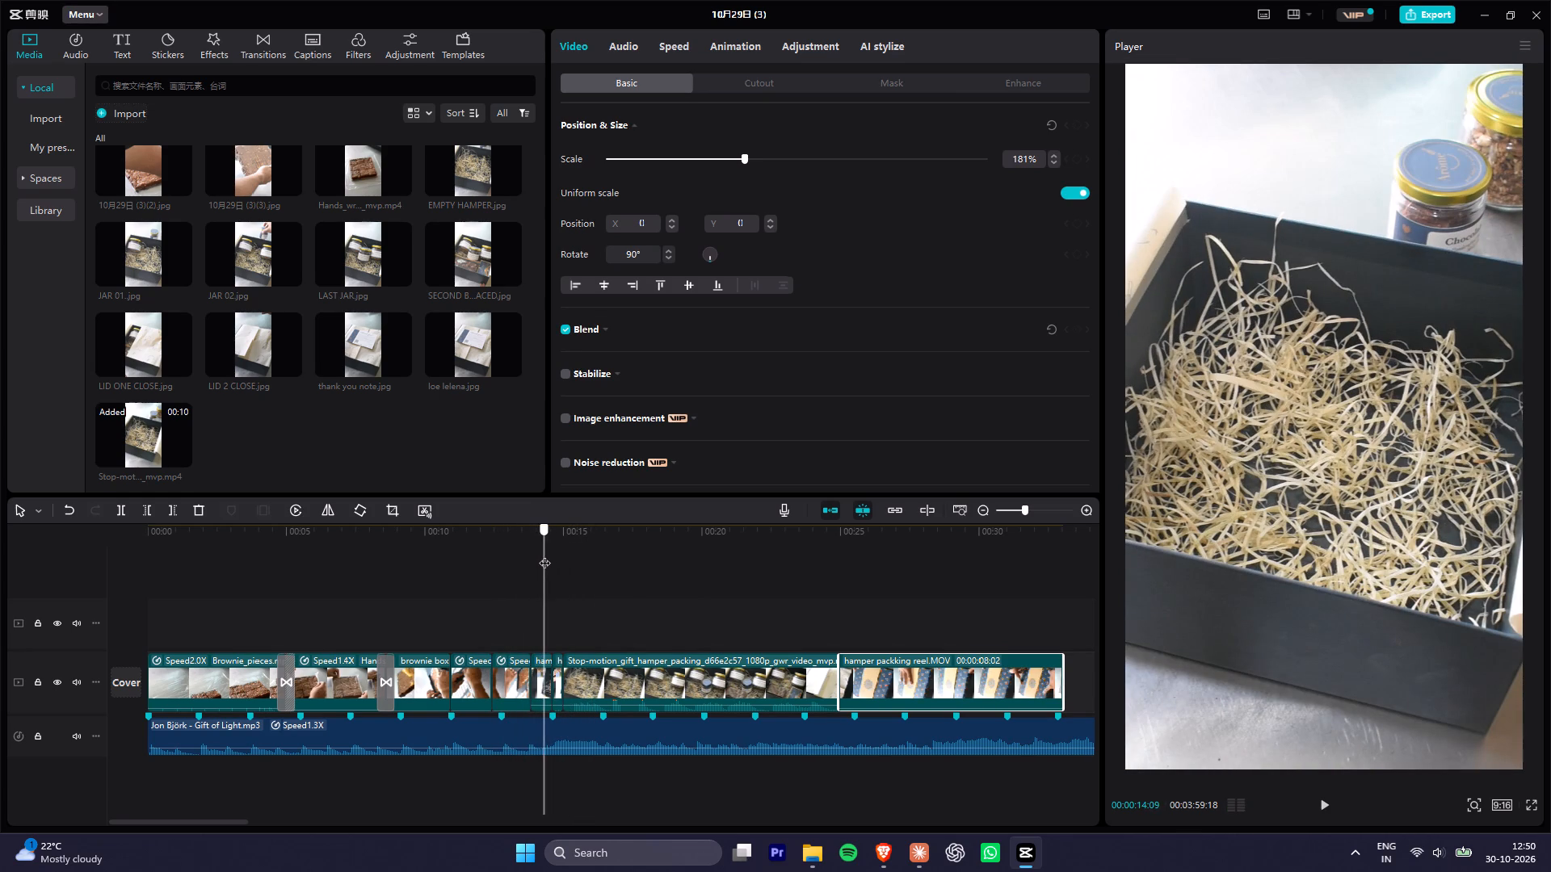
left_click_drag(544, 555, 556, 559)
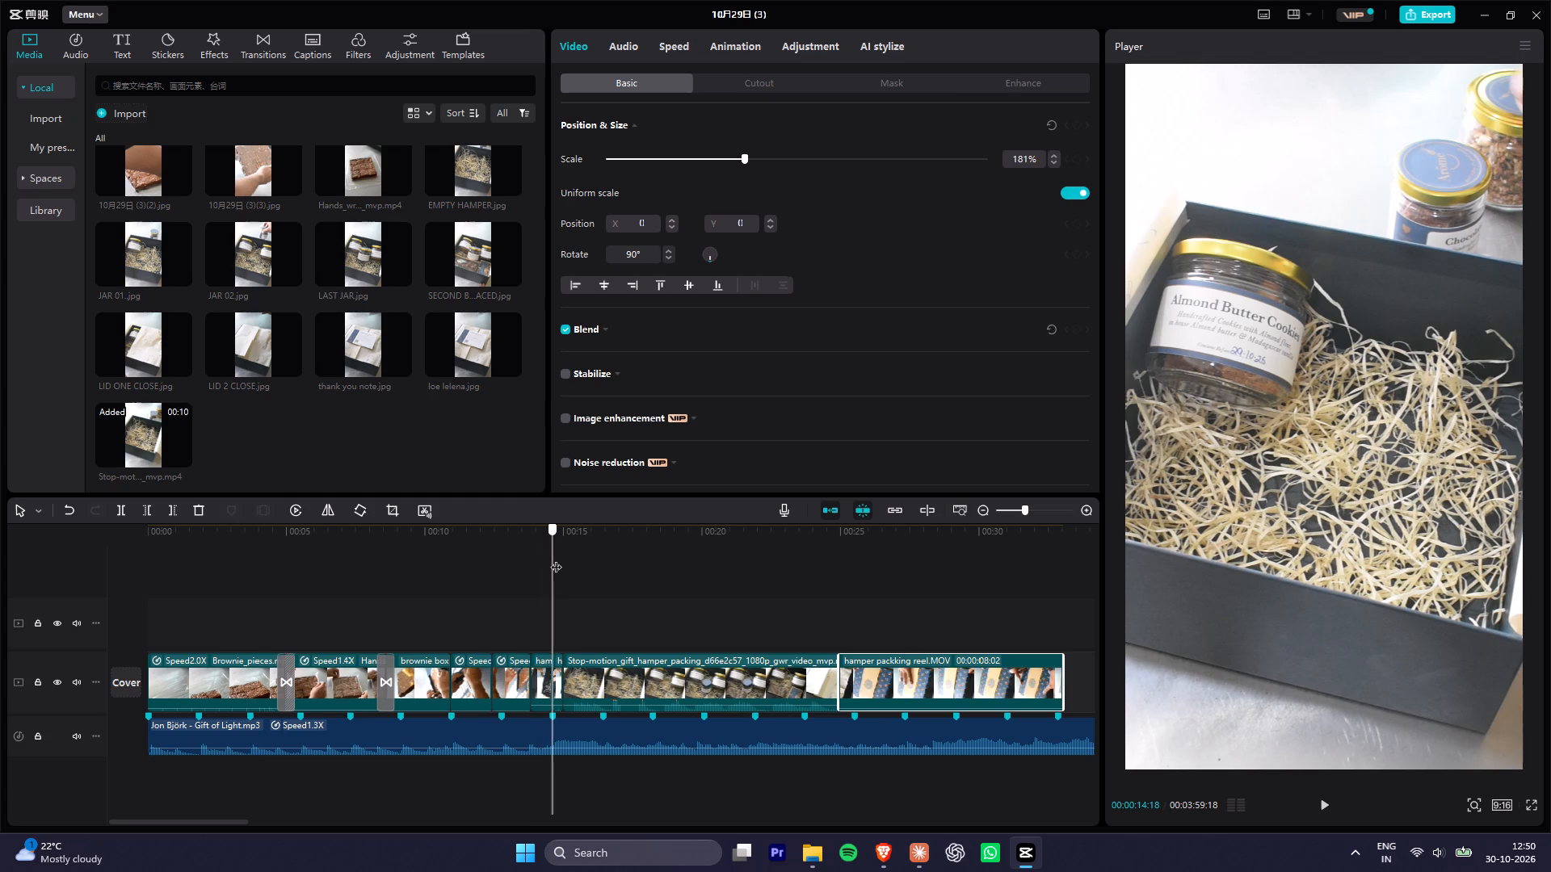
left_click_drag(556, 559, 582, 564)
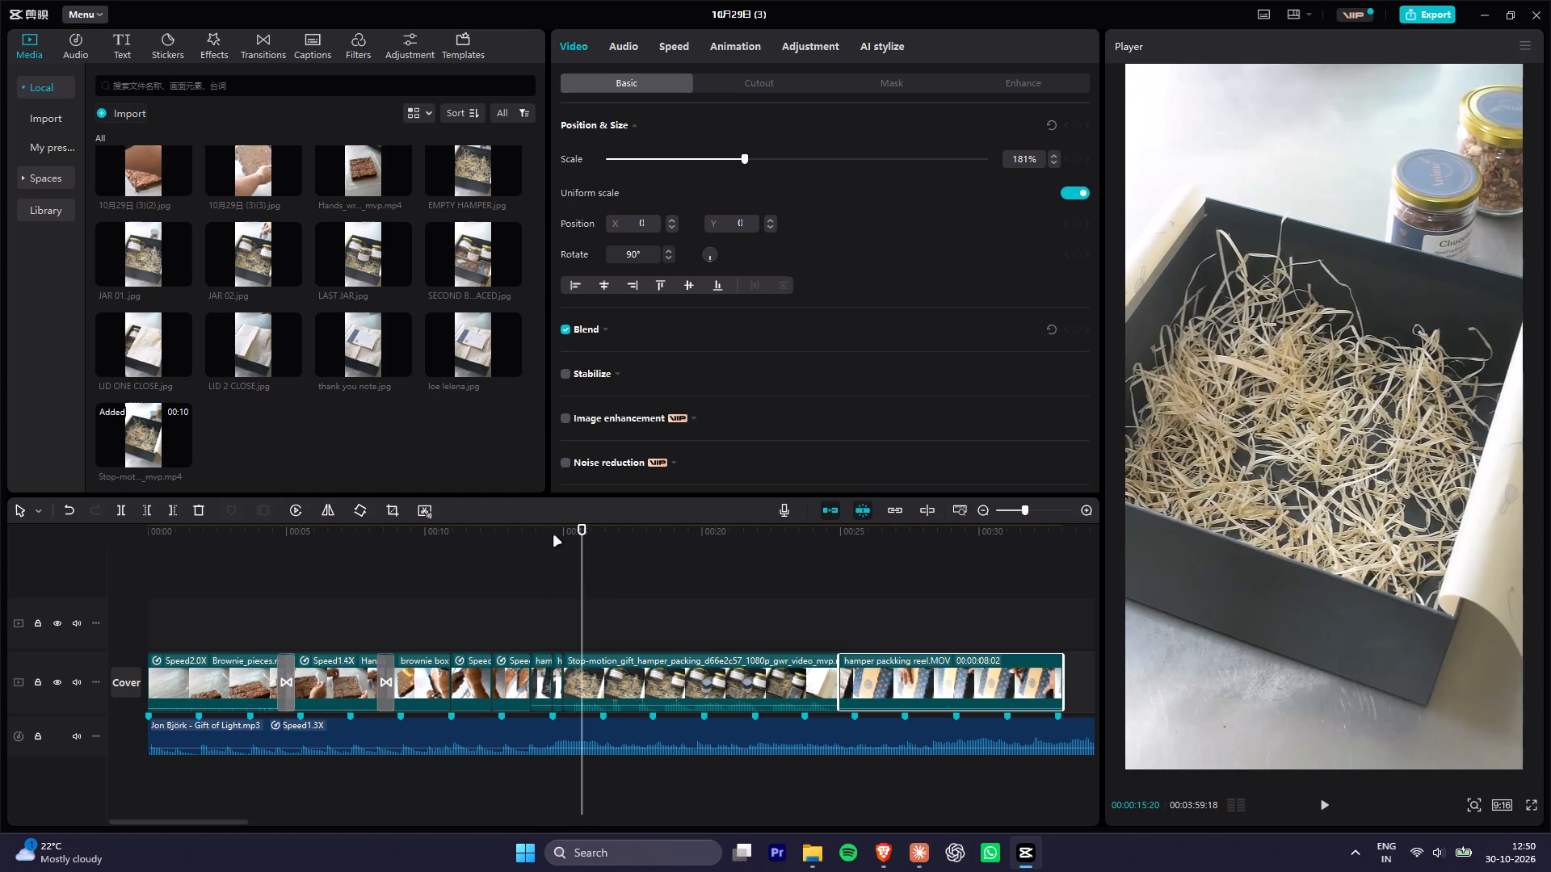
left_click(554, 536)
Move the two short hamper clips before the stop-motion clip onto the upper track at about 00:45.
left_click_drag(521, 623, 557, 651)
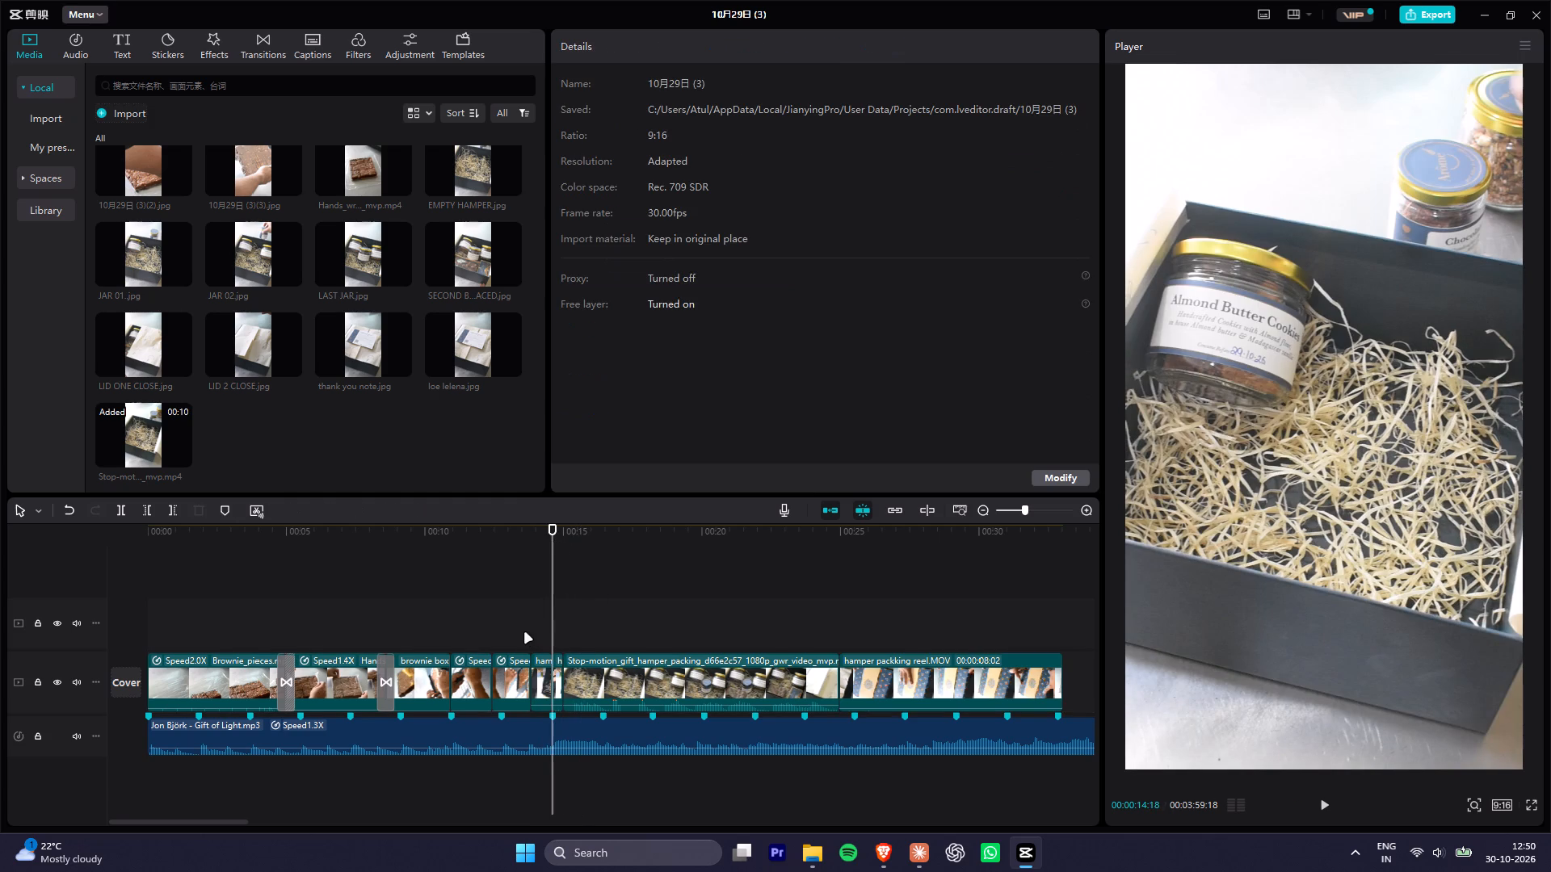
left_click(525, 633)
left_click_drag(501, 535, 546, 549)
left_click_drag(540, 626, 562, 658)
left_click_drag(544, 674, 766, 614)
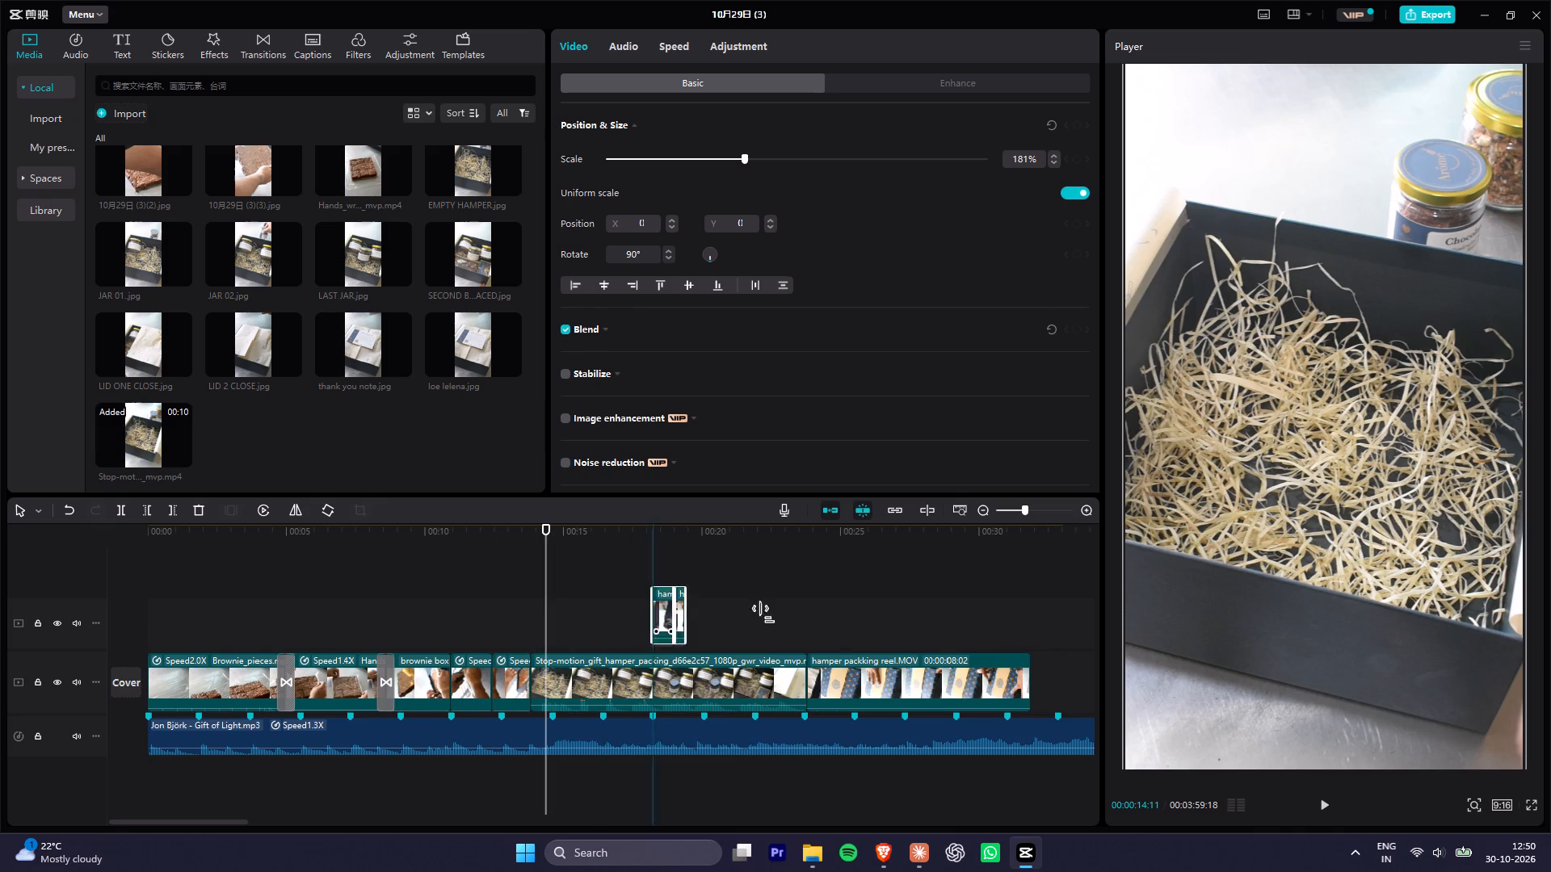
left_click_drag(766, 614, 399, 618)
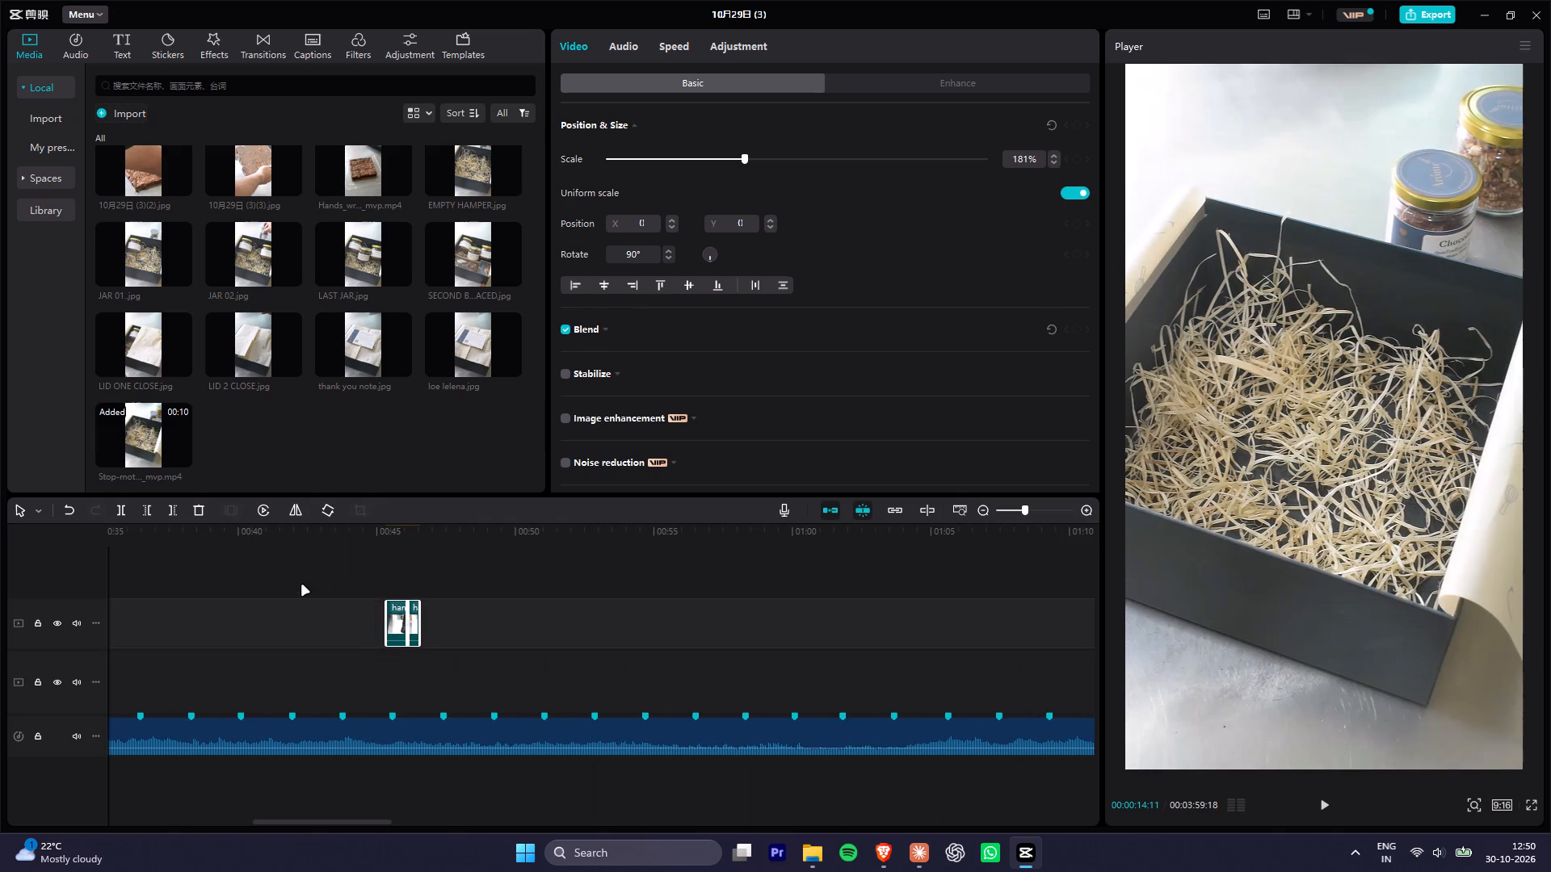
Raise brownie box packing.MOV one track higher and place the 59-second hamper packing reel clip right after the two short hamper clips.
key("alt+space")
scroll(302, 585, "down", 4, "alt")
key("space")
key("space")
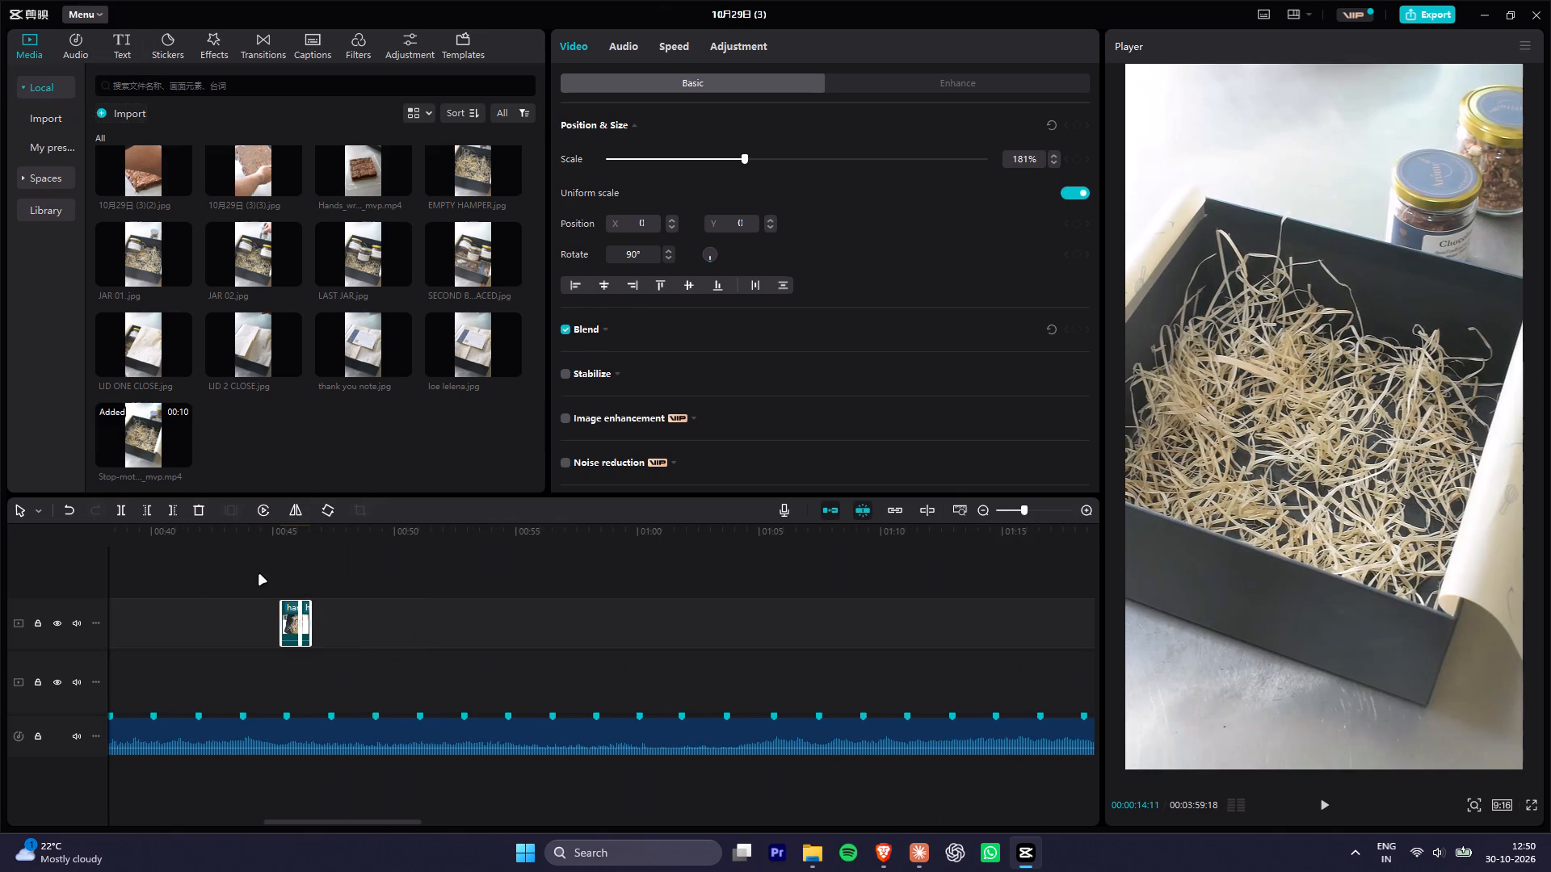
scroll(259, 575, "down", 17, "alt")
left_click_drag(212, 543, 128, 543)
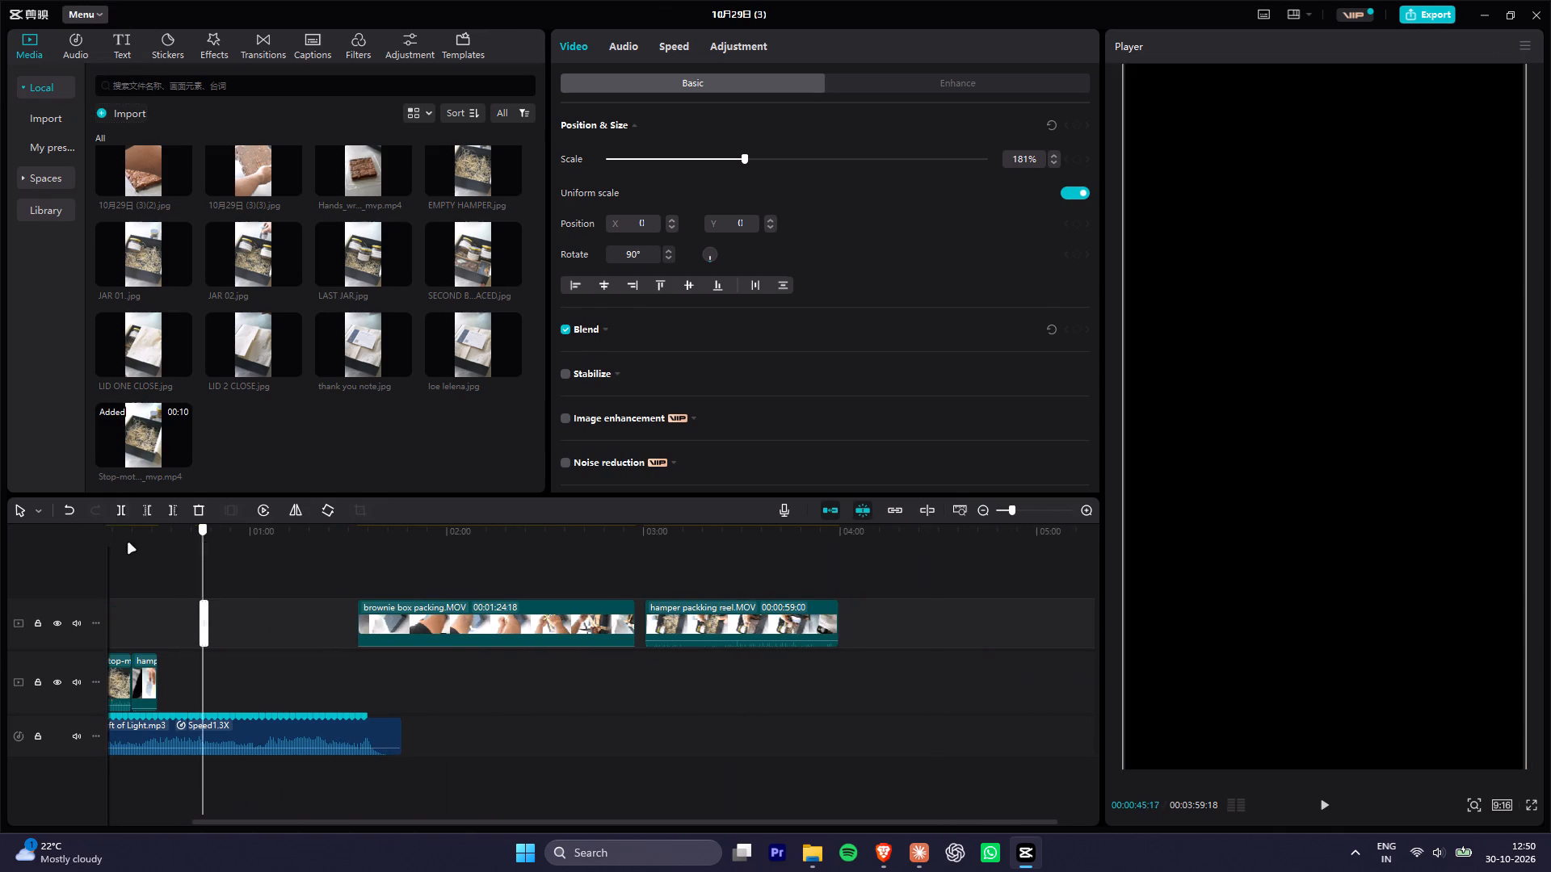
left_click_drag(128, 543, 266, 543)
left_click_drag(832, 621, 494, 620)
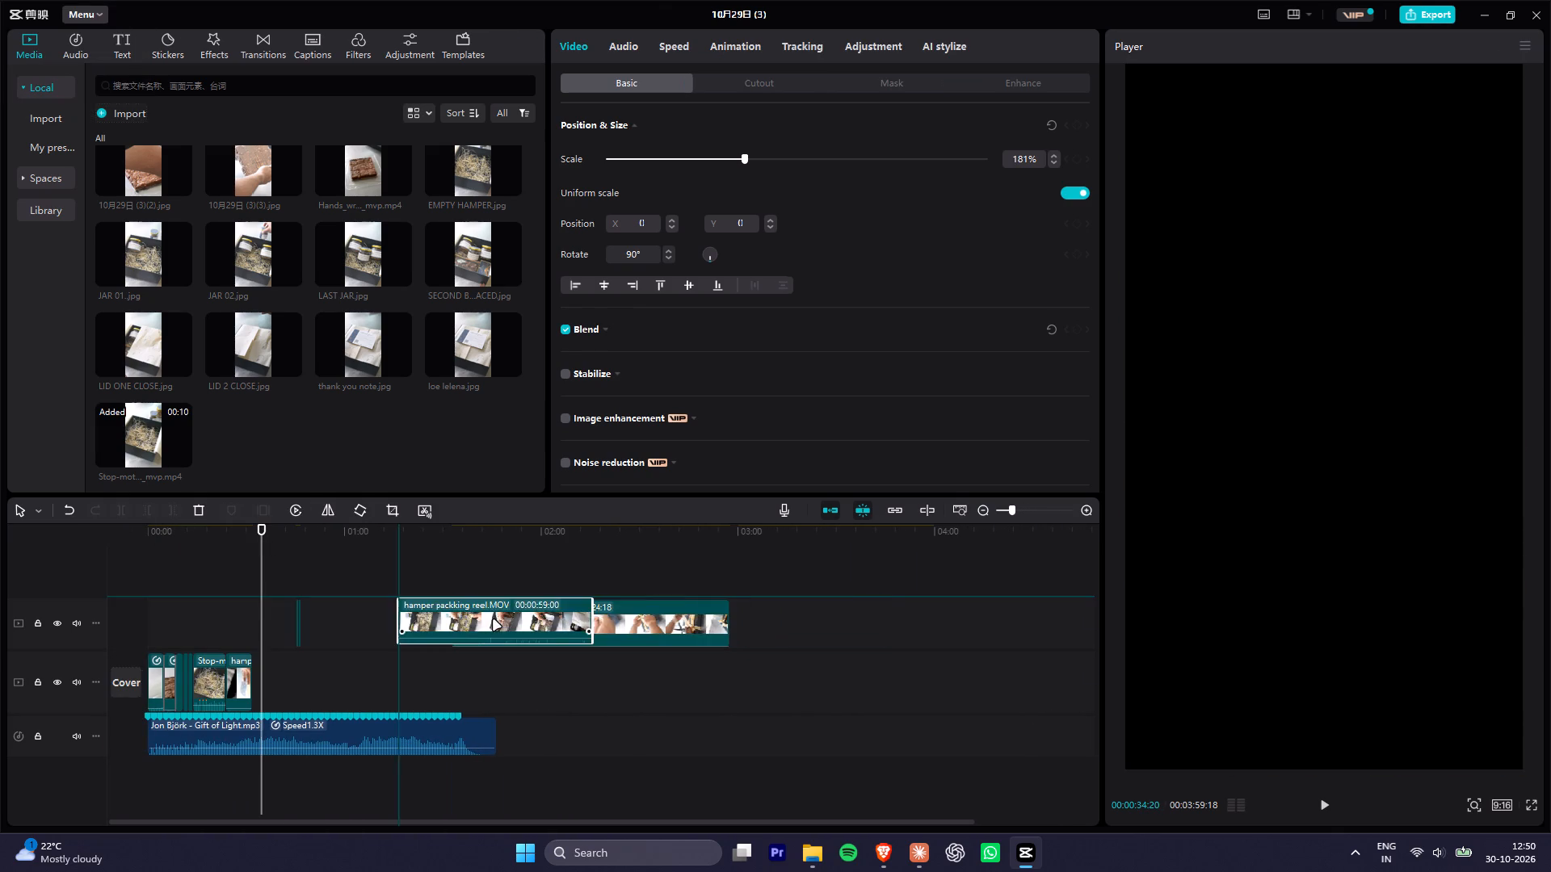
left_click_drag(494, 620, 877, 620)
left_click_drag(621, 619, 625, 581)
left_click_drag(842, 653, 619, 653)
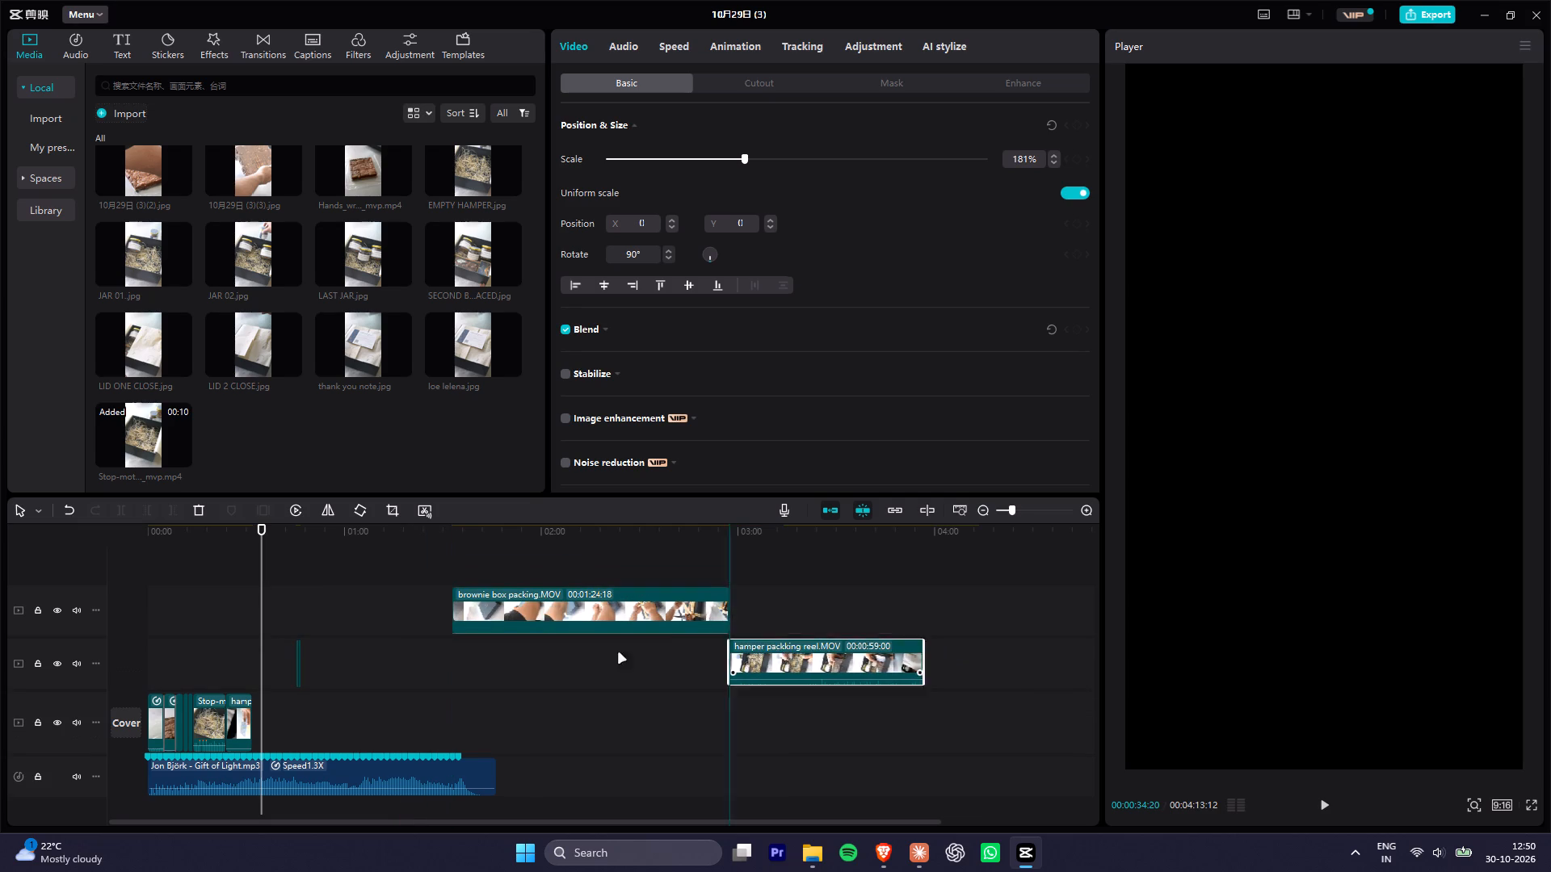
left_click_drag(619, 653, 359, 654)
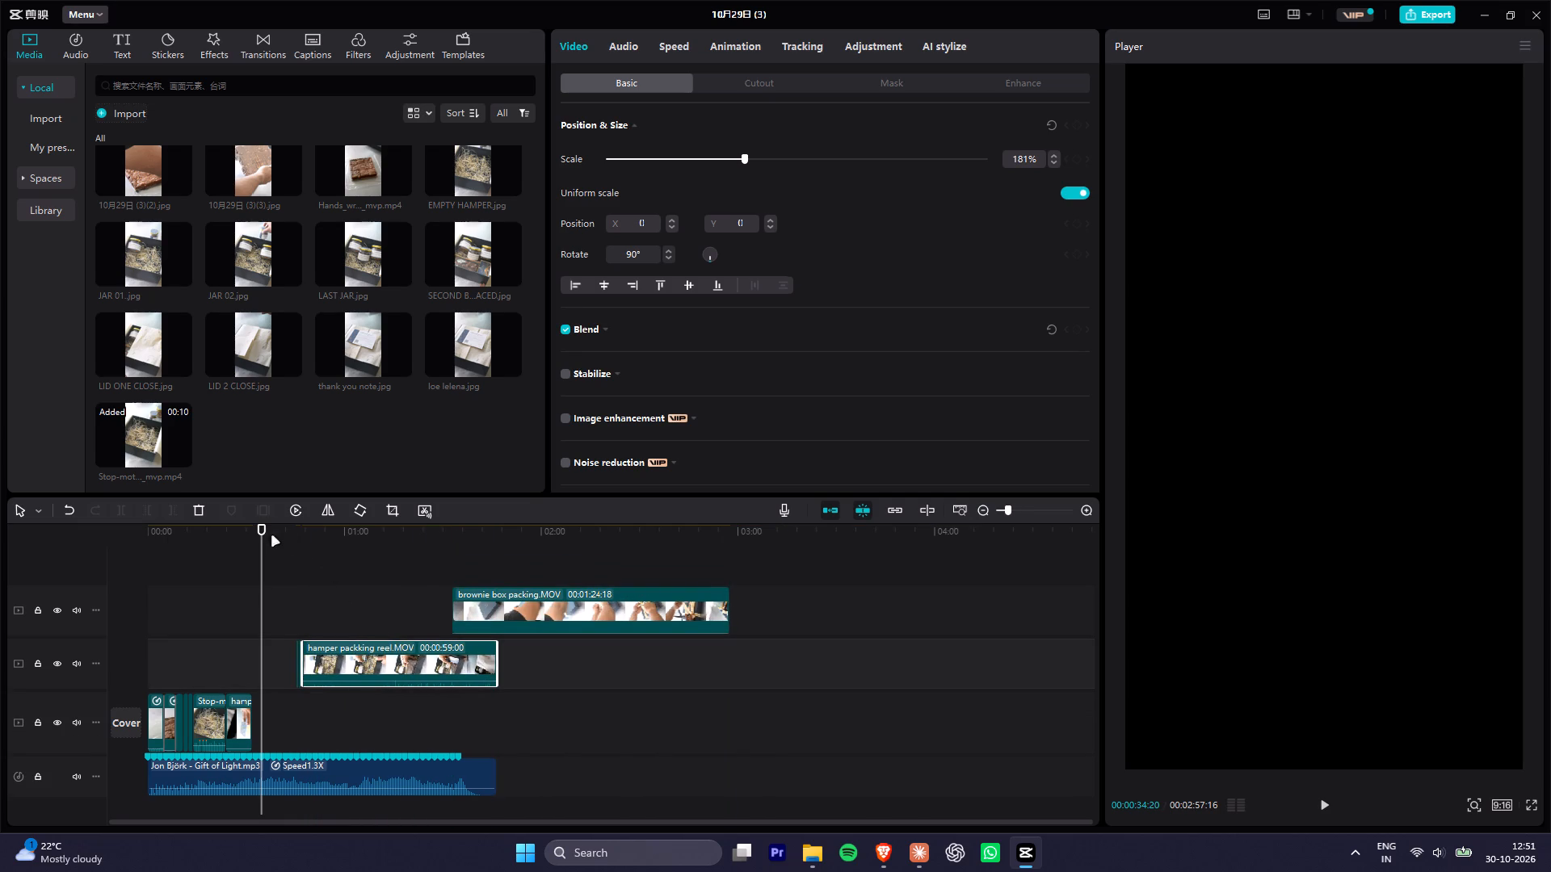
Lower the audio volume of the stop-motion hamper clip on the main track.
left_click_drag(272, 536, 75, 537)
scroll(251, 603, "up", 20)
scroll(251, 603, "up", 4)
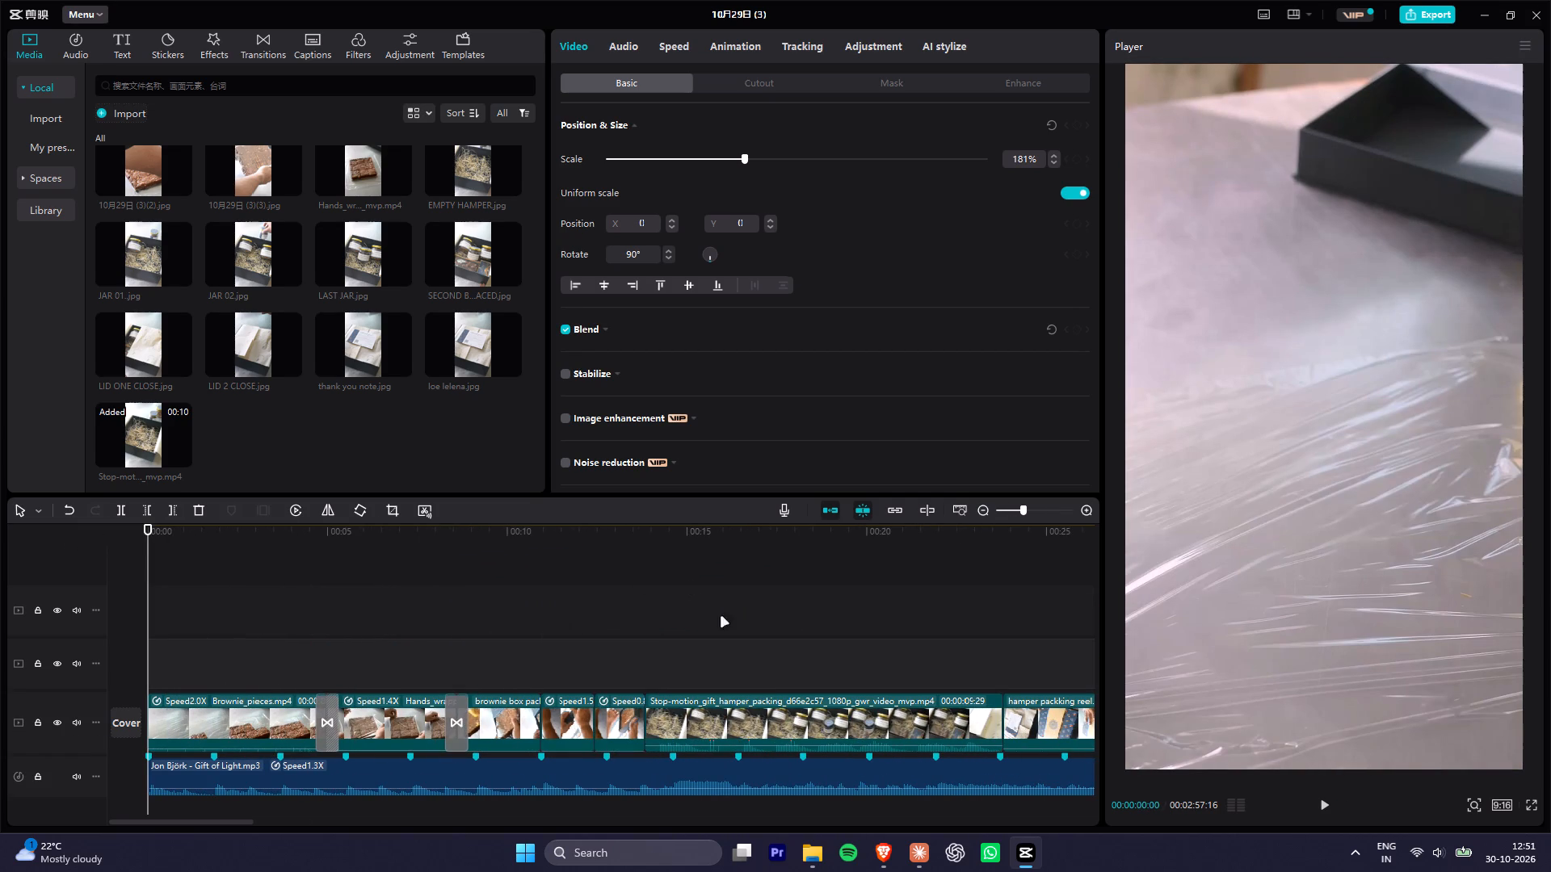
left_click(748, 730)
left_click(635, 52)
left_click_drag(761, 157, 633, 171)
Play back the cut from the brownie box into the stop-motion hamper clip and check its timing against the music.
left_click(609, 553)
key("space")
left_click(627, 531)
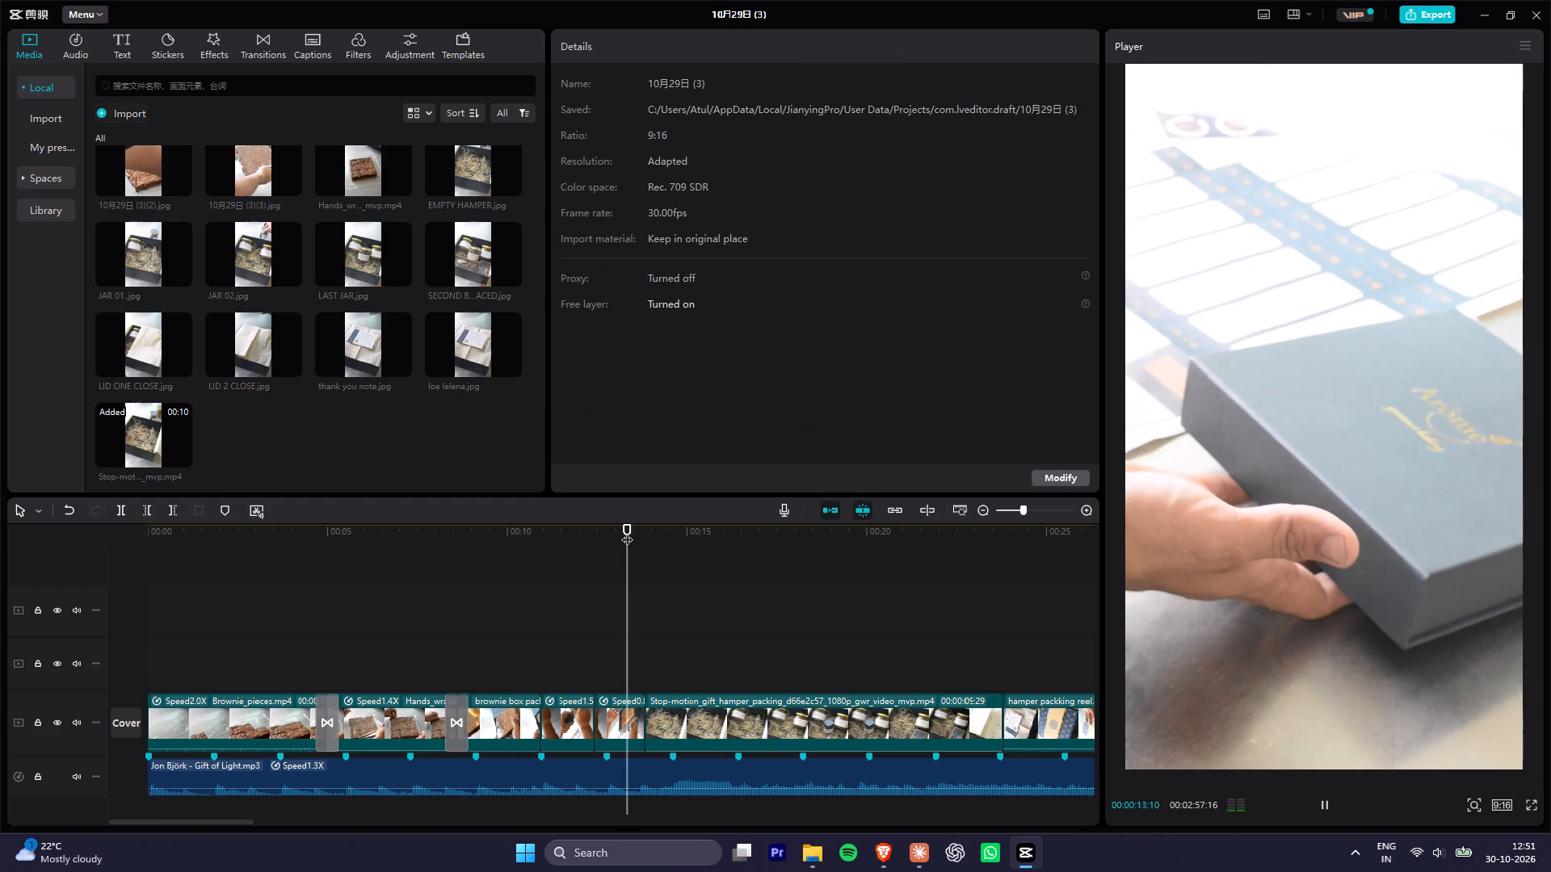
key("space")
key("space")
key("space")
key("space")
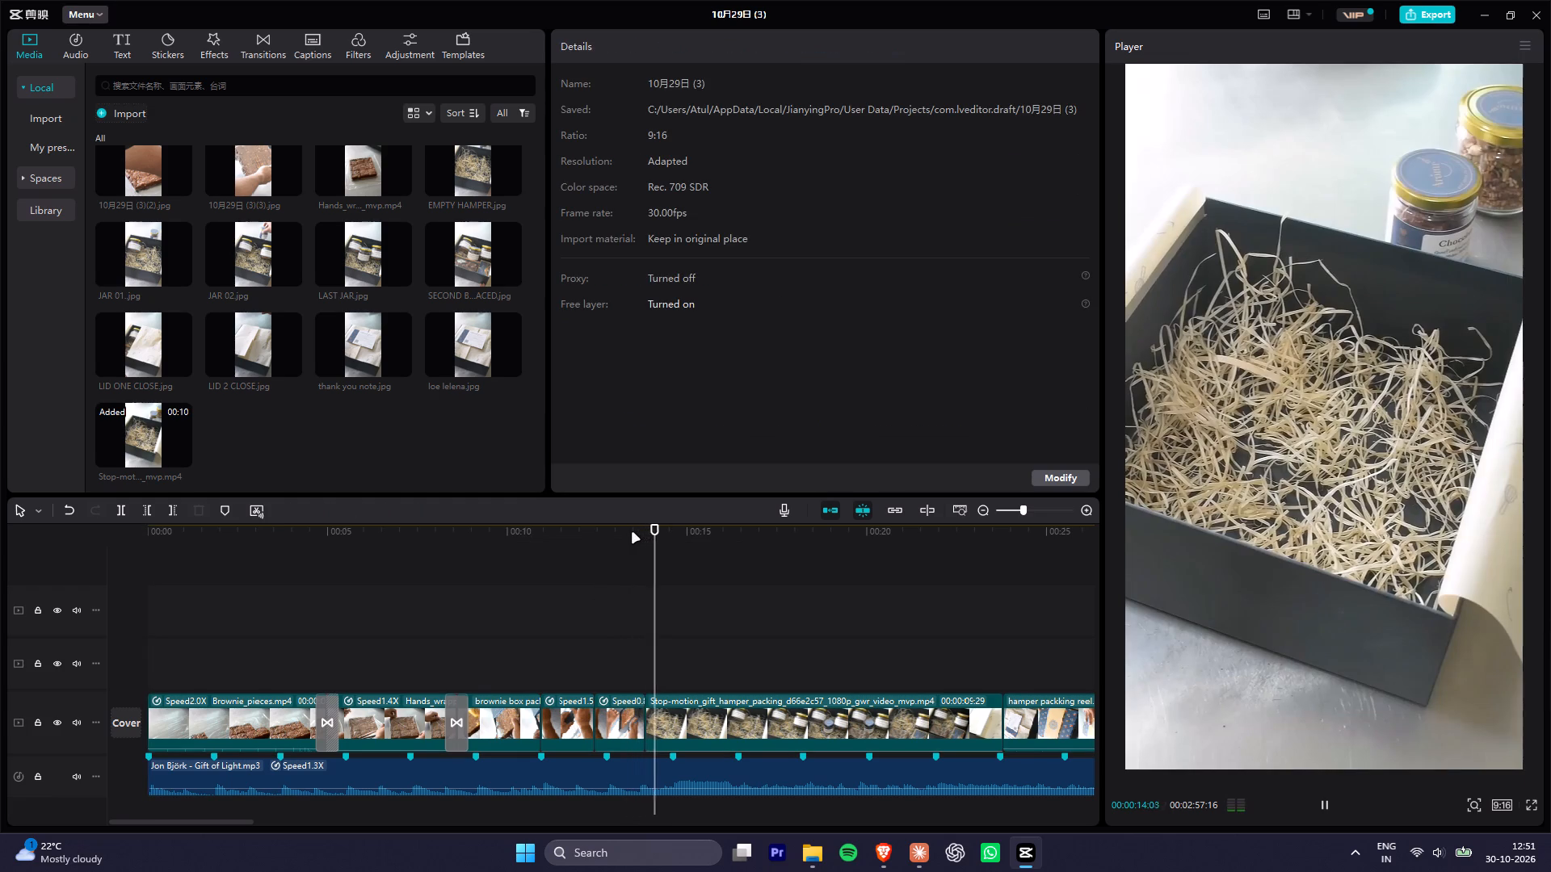
key("space")
key("space")
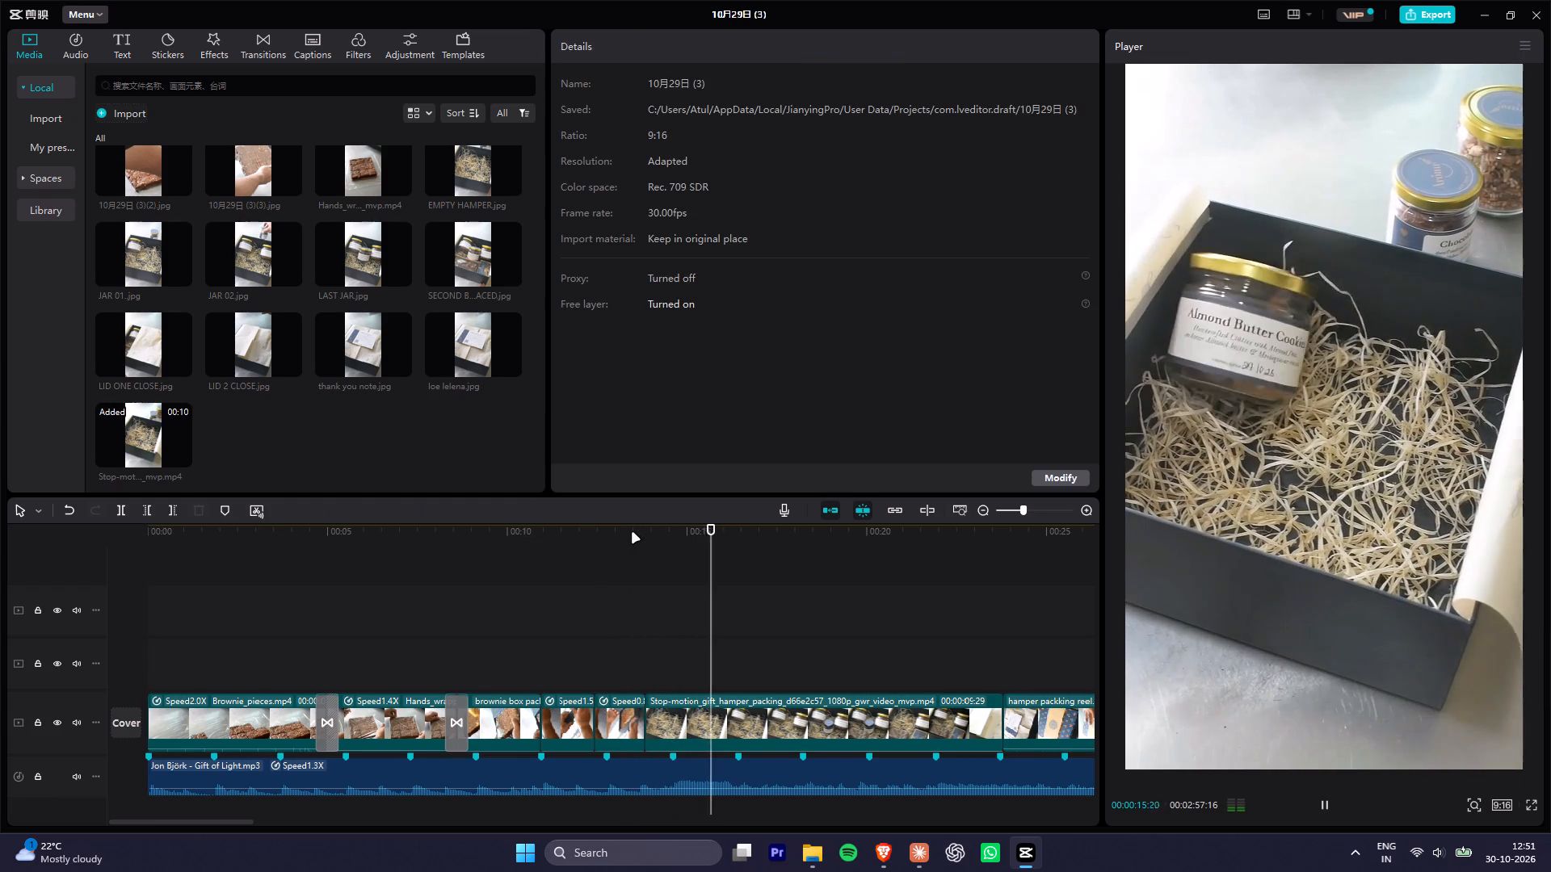
key("space")
key("space")
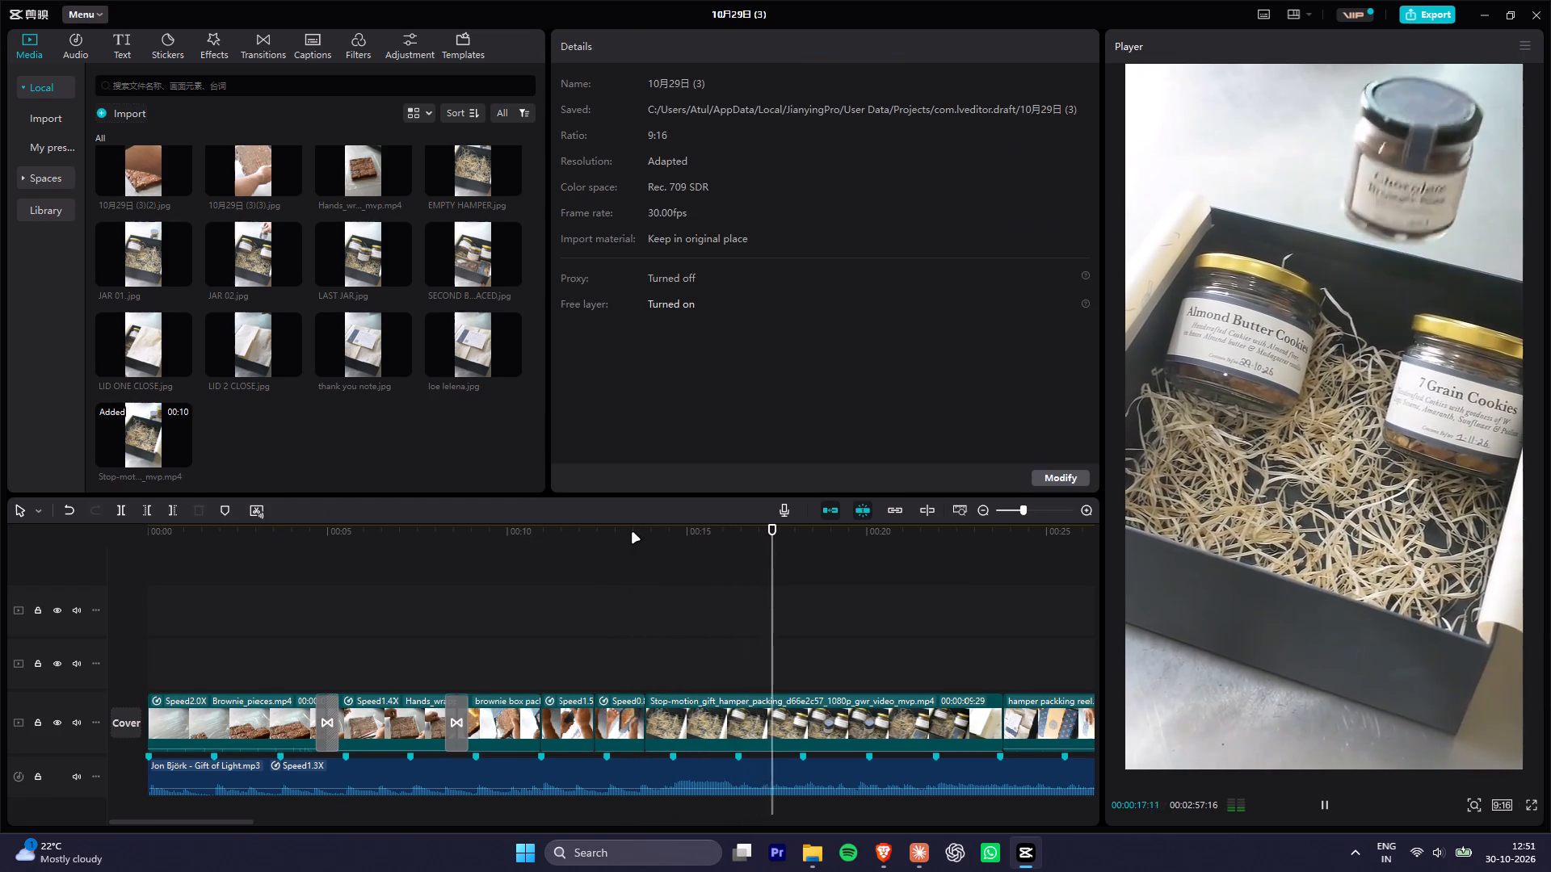
key("space")
left_click_drag(633, 533, 644, 535)
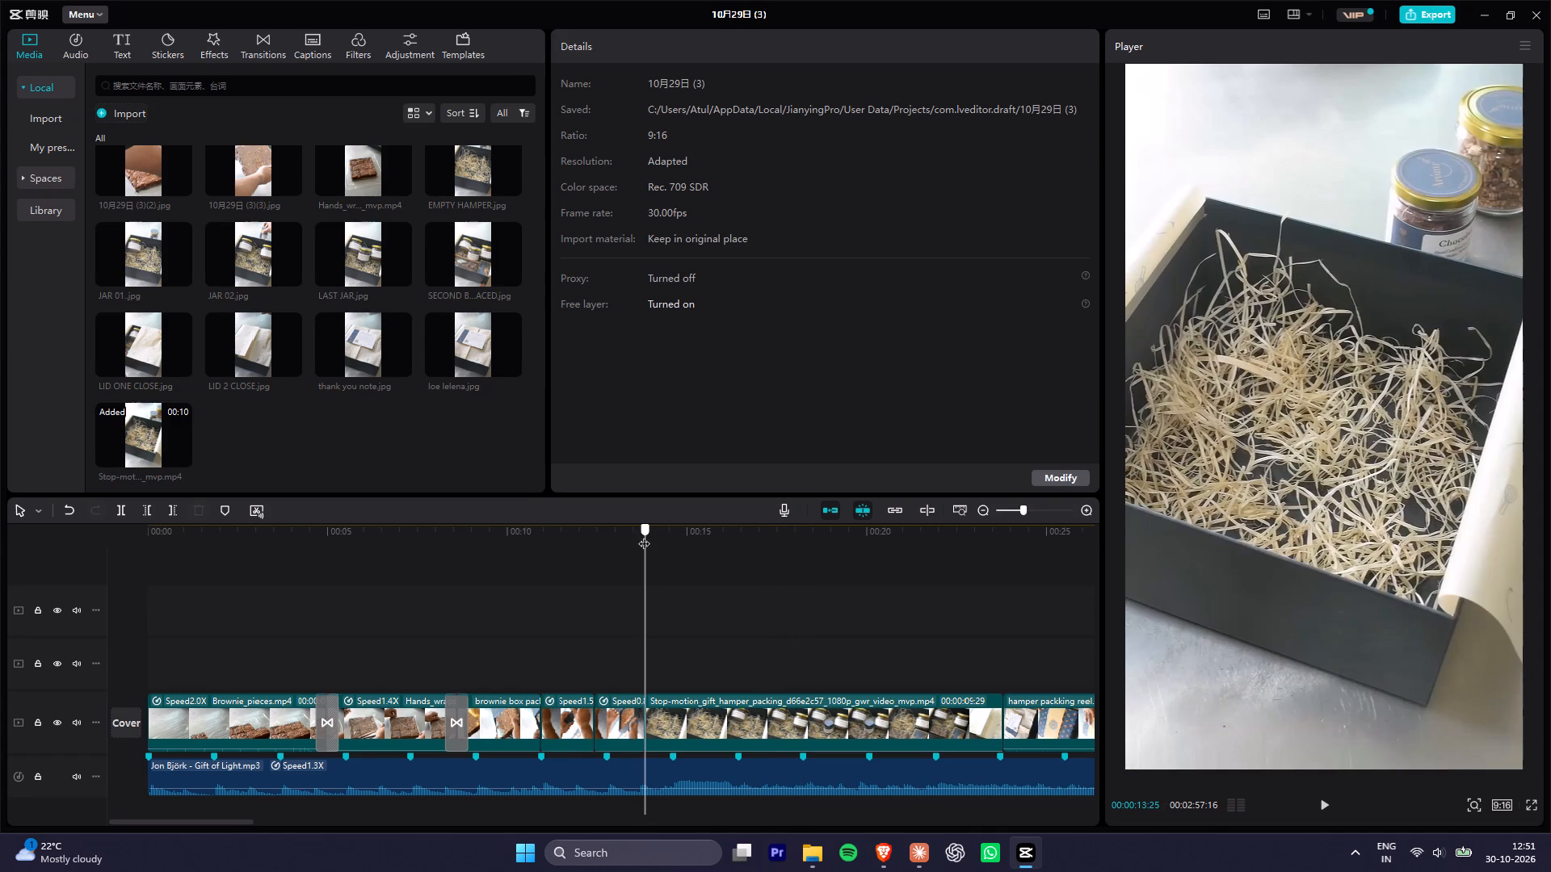
left_click_drag(644, 535, 645, 536)
left_click_drag(662, 531, 675, 535)
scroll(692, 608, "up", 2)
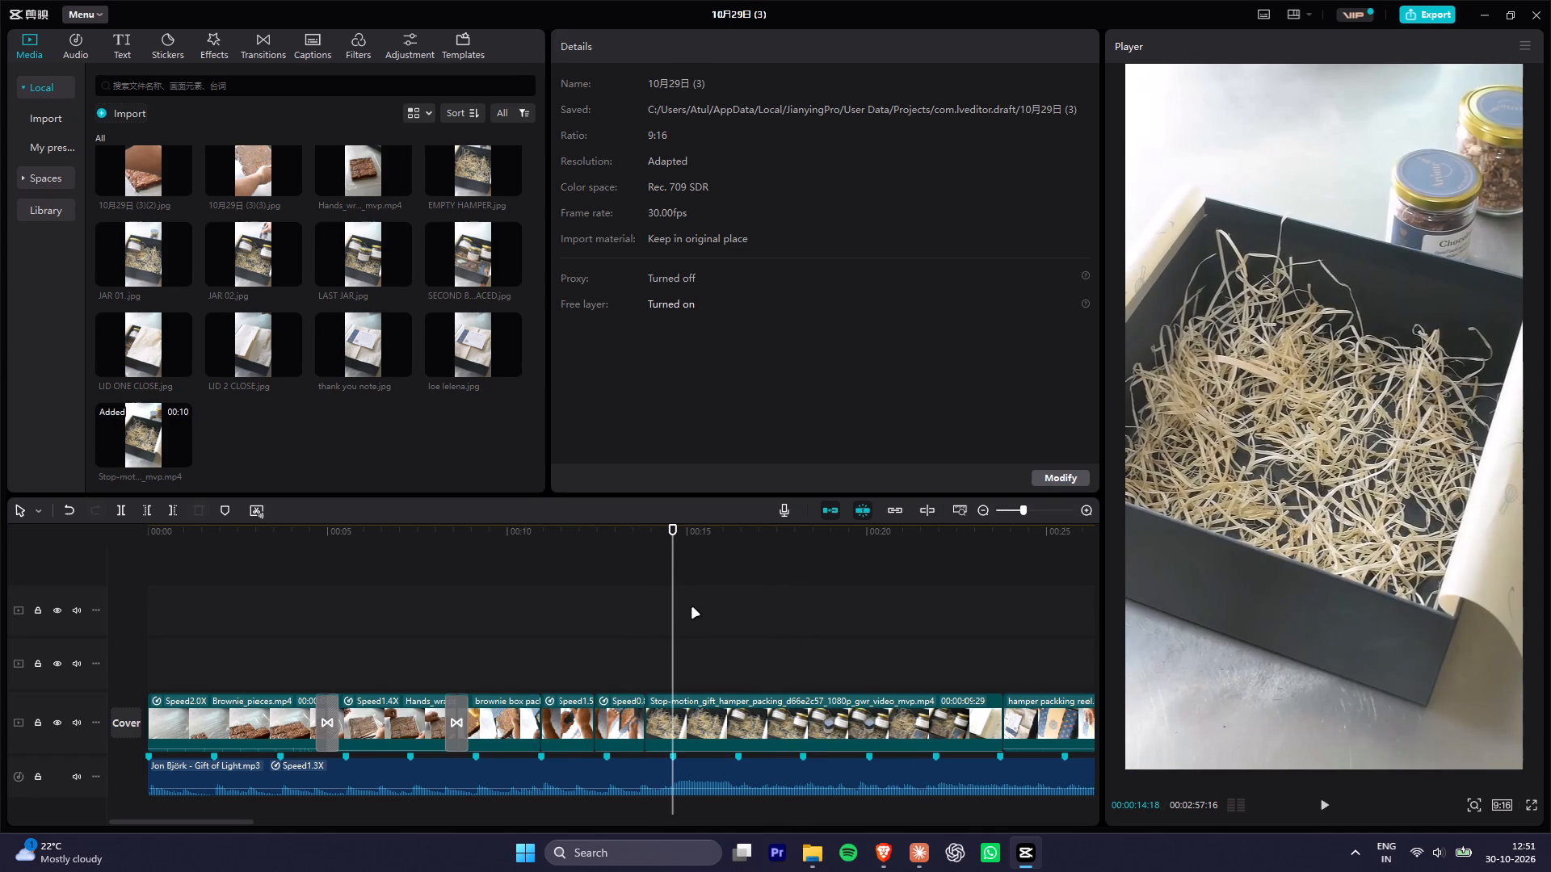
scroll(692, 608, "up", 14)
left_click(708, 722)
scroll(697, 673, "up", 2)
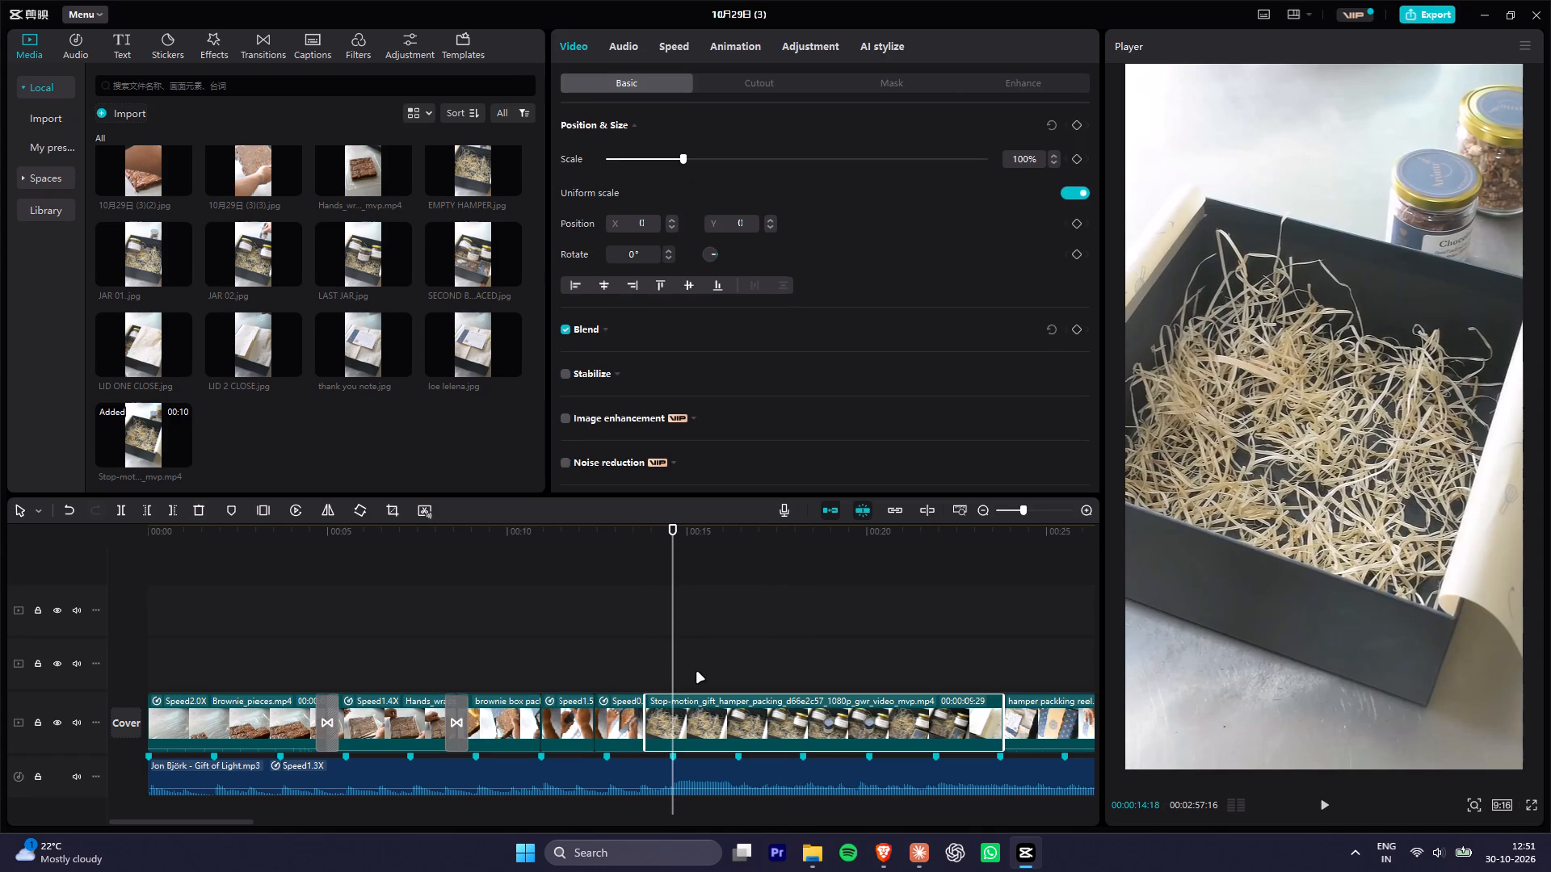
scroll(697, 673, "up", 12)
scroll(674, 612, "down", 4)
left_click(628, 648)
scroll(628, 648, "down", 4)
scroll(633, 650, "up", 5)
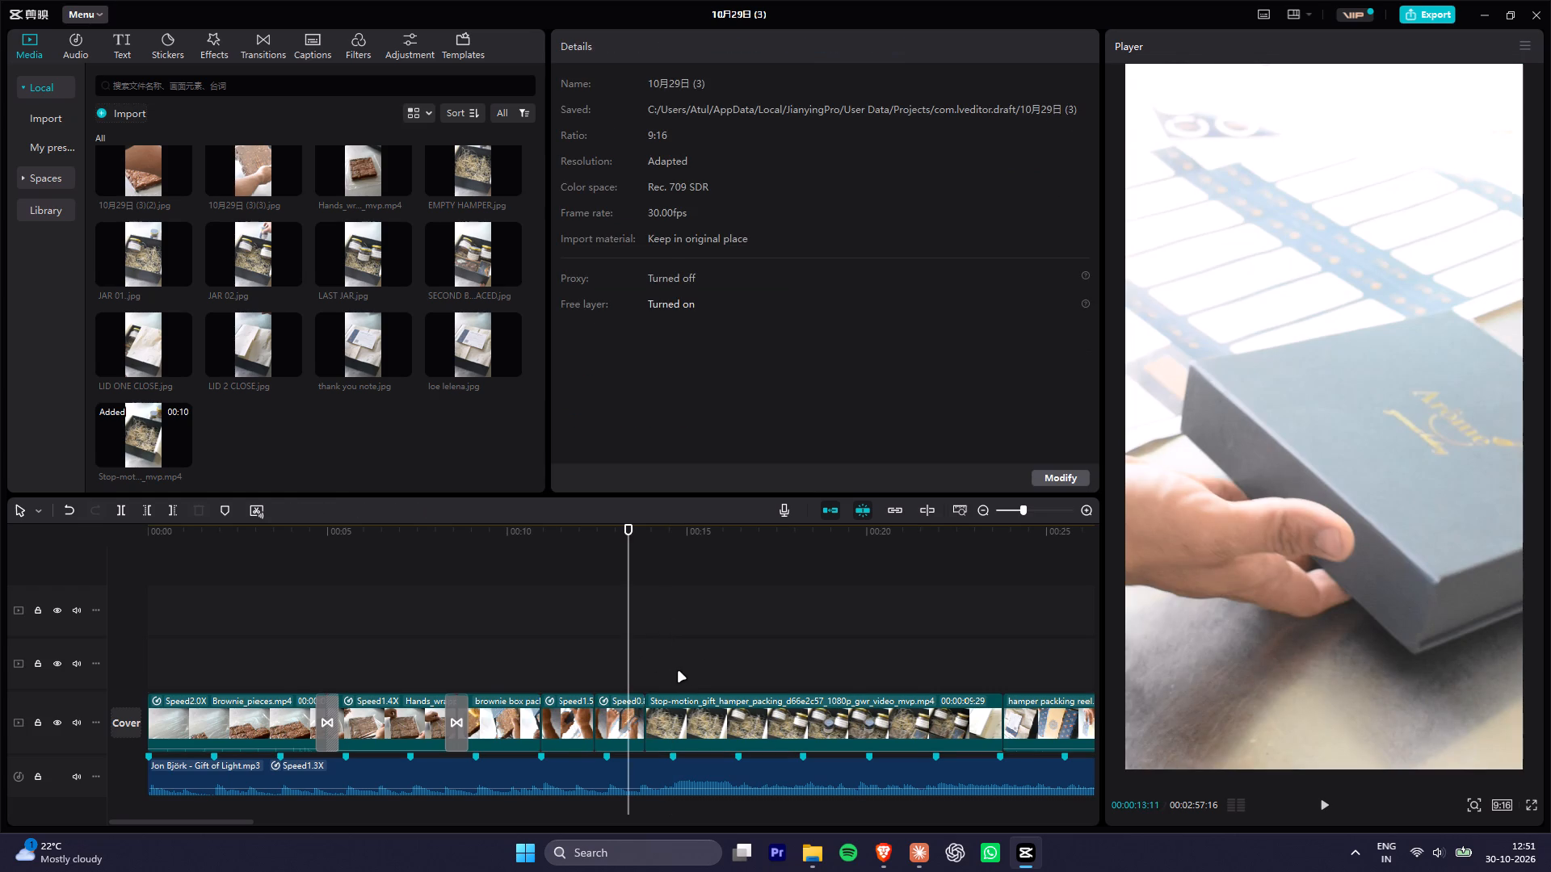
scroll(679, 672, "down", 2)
left_click(699, 730)
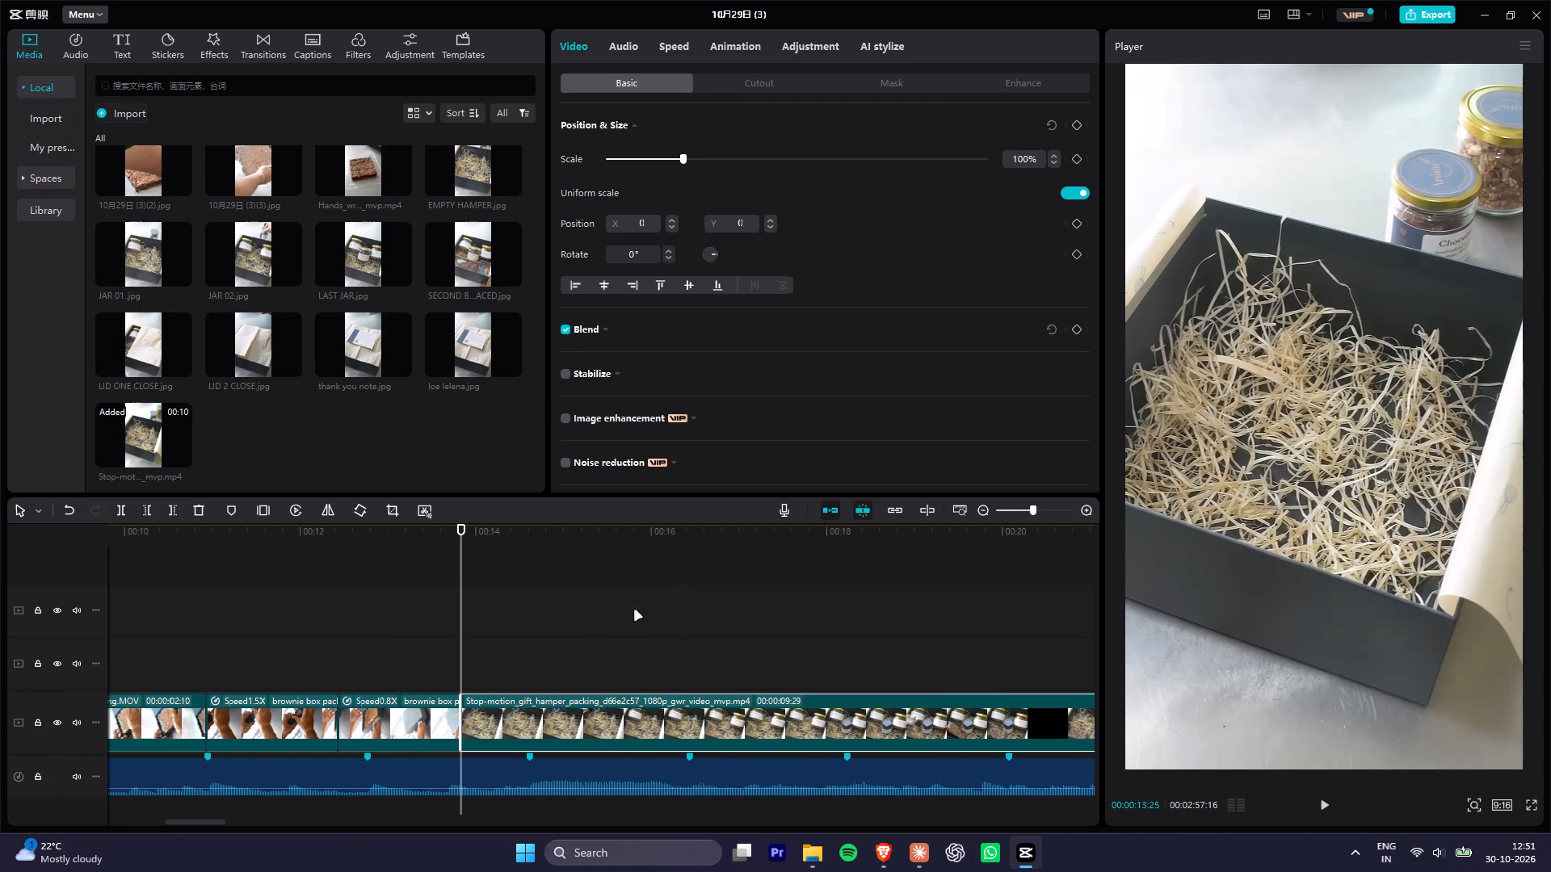
left_click_drag(464, 534, 502, 542)
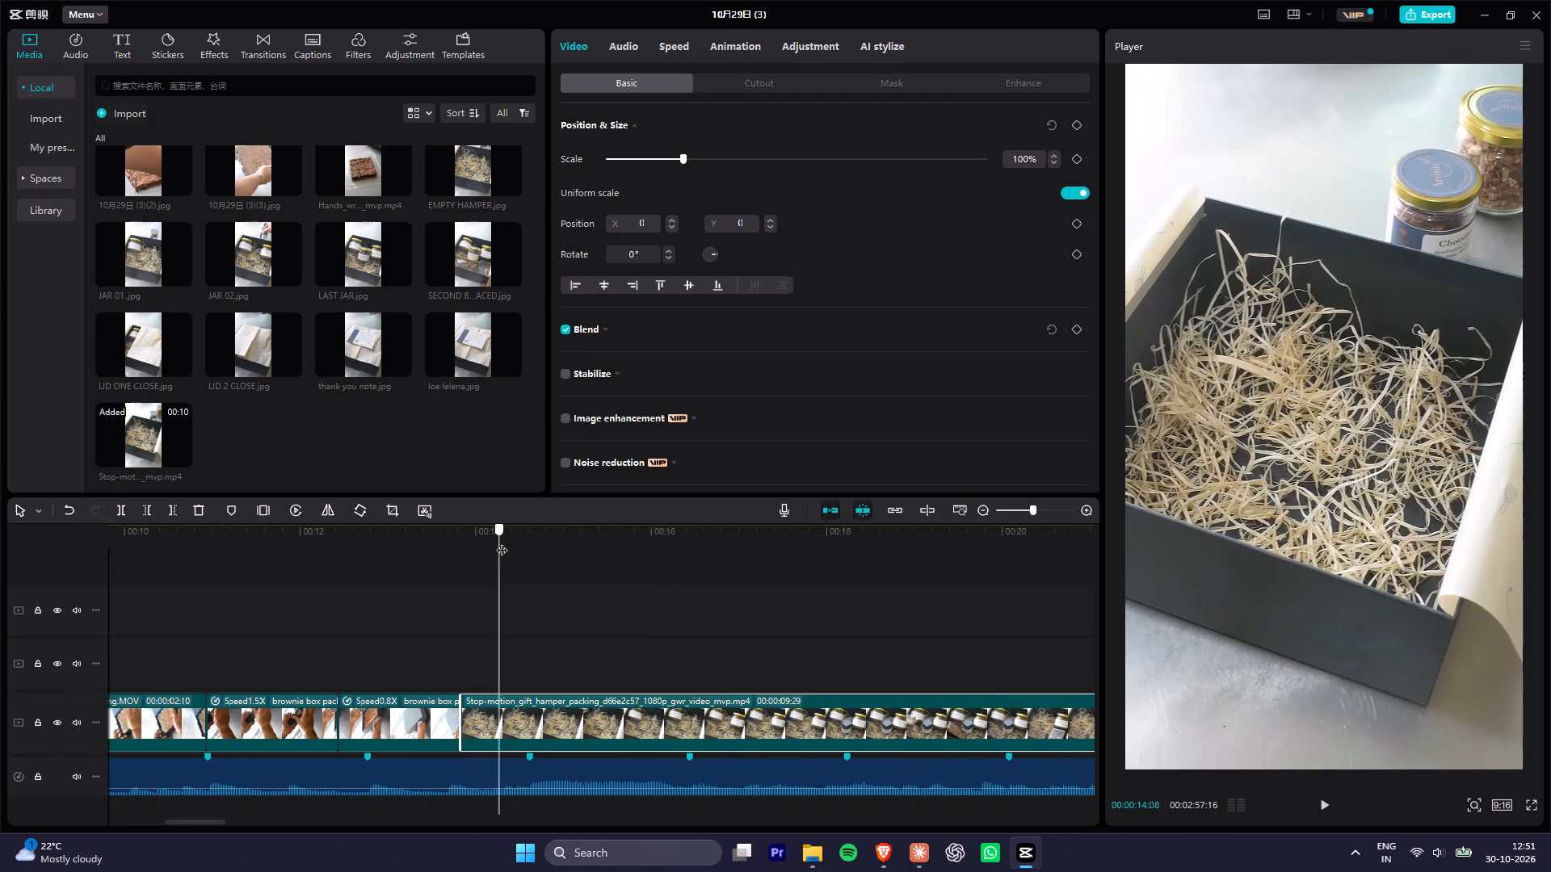
left_click_drag(502, 542, 532, 549)
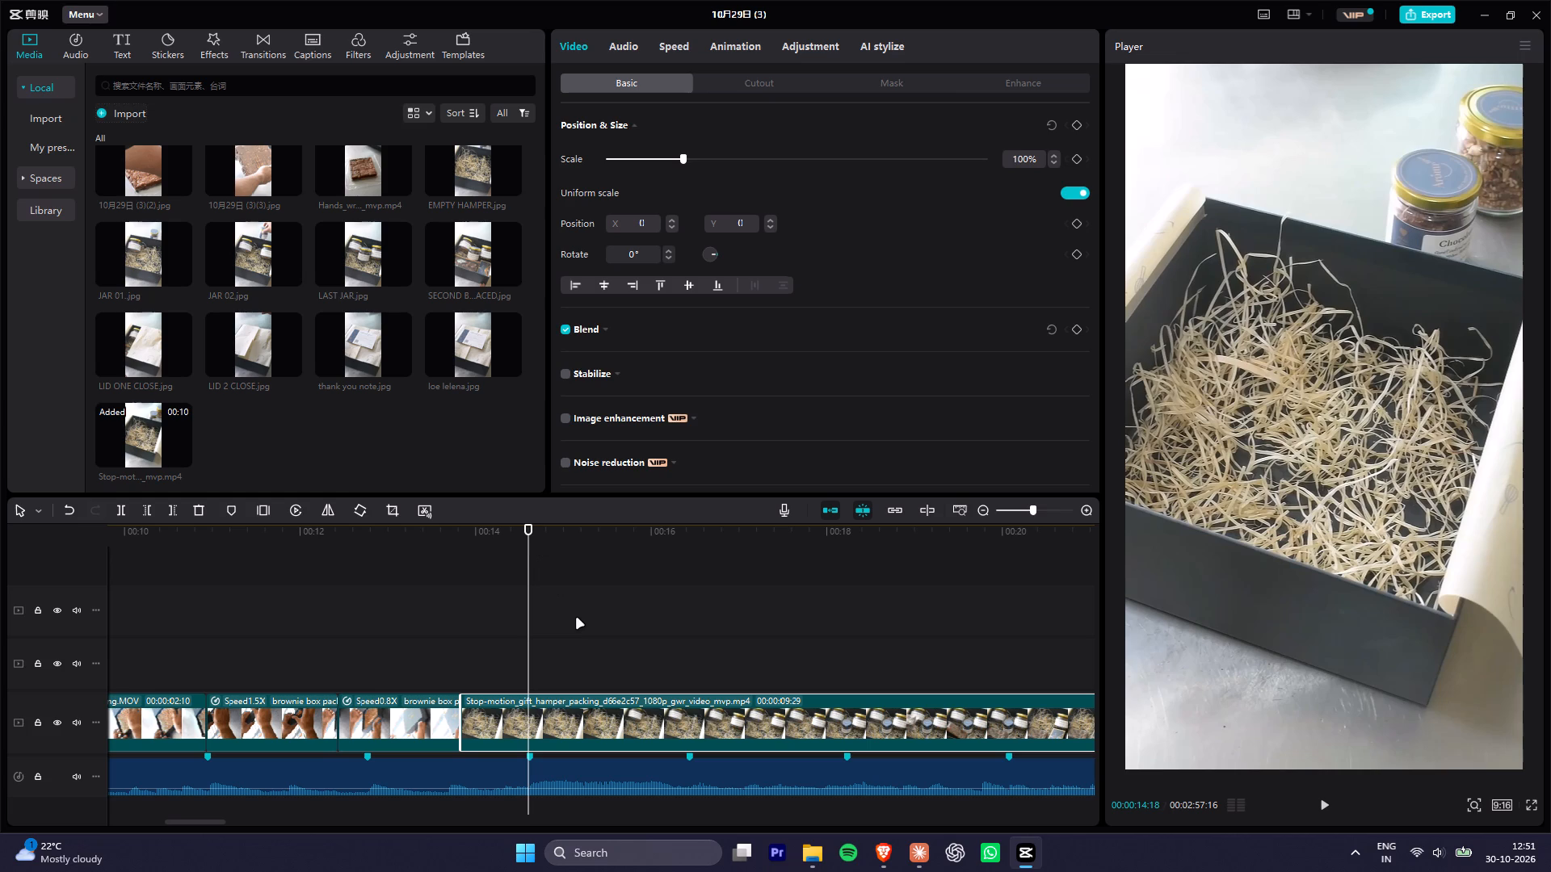
key("Right")
key("Right")
key("Right")
key("Right")
key("Right")
key("Right")
key("Right")
key("Right")
key("Right")
key("Right")
key("Right")
key("Right")
key("Right")
key("Left")
key("Left")
key("Left")
key("Left")
key("Left")
key("Left")
key("Left")
key("Left")
key("Left")
key("Left")
key("Left")
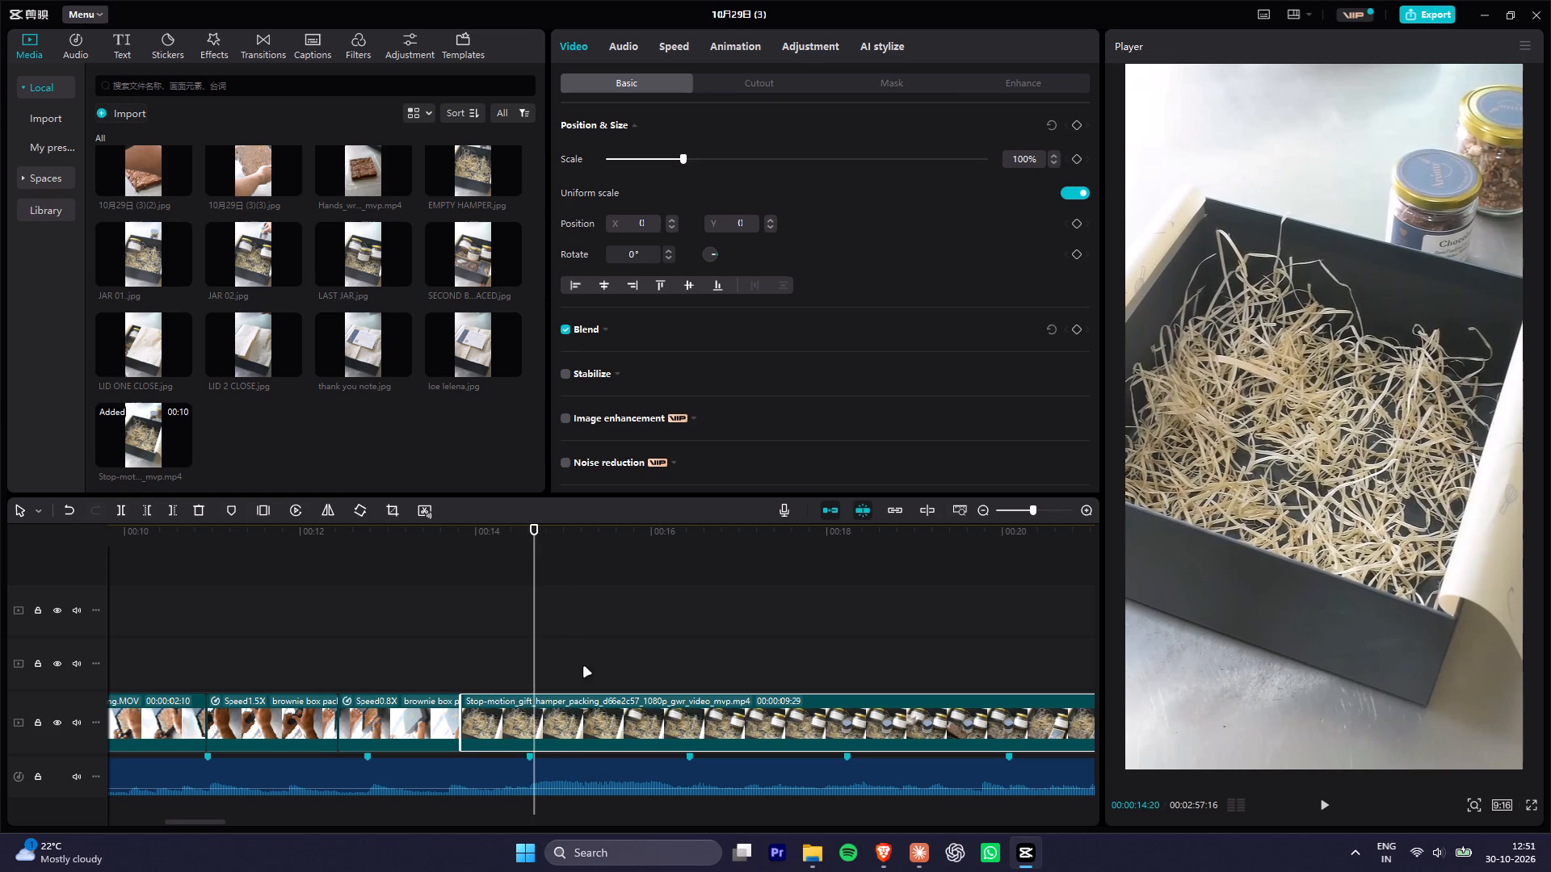
left_click(594, 711)
key("ctrl+b")
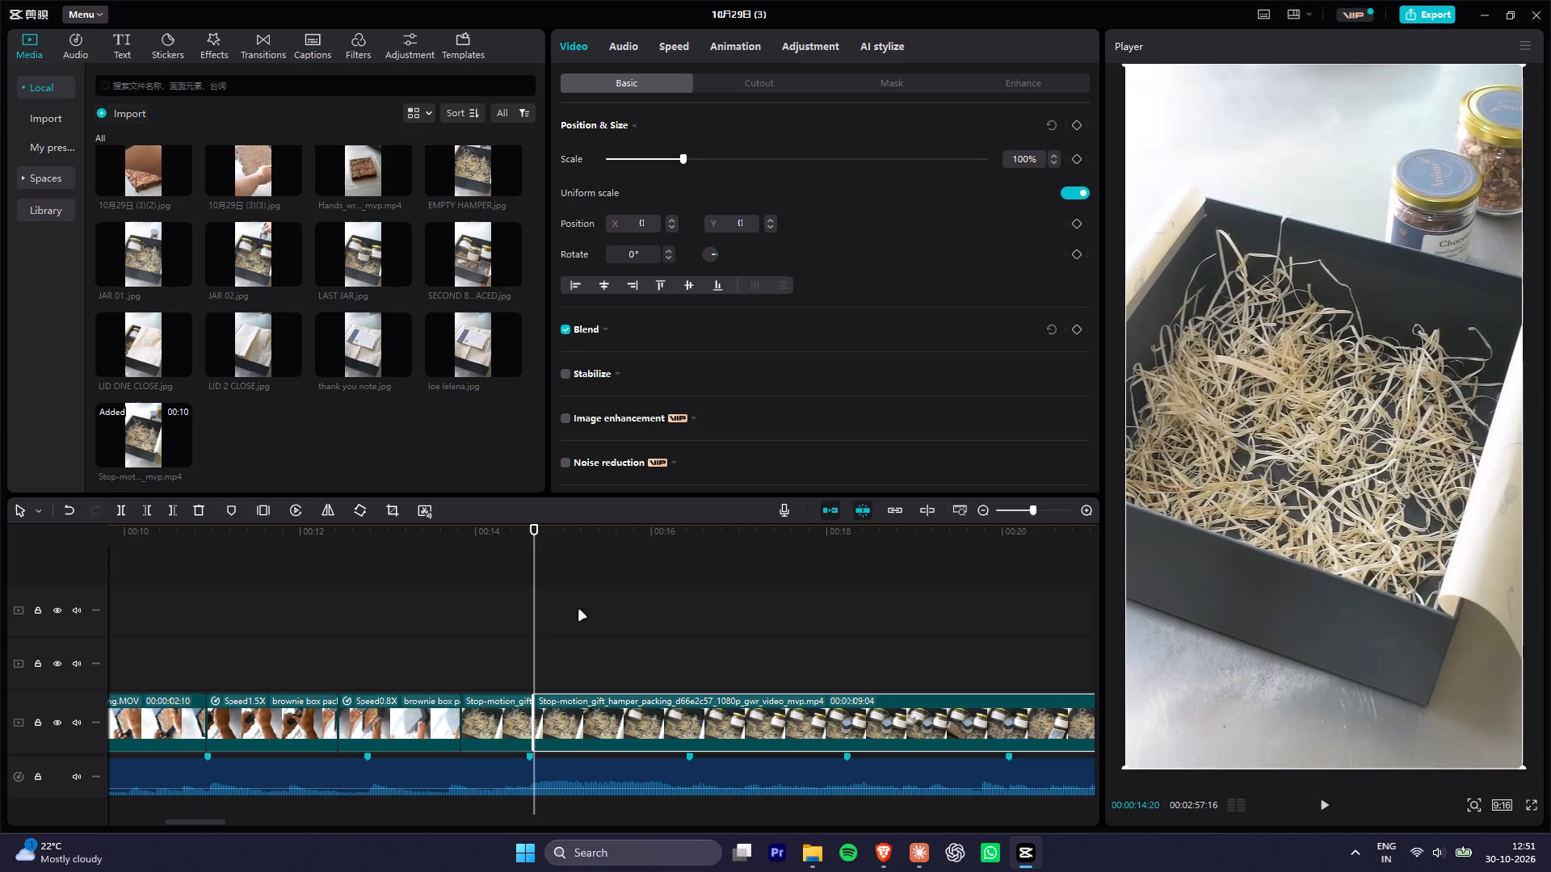
Split the stop-motion clip again at 00:00:15:17 and delete the piece between 00:00:14:20 and 00:00:15:17 so the first jar appears sooner.
left_click_drag(541, 526, 633, 539)
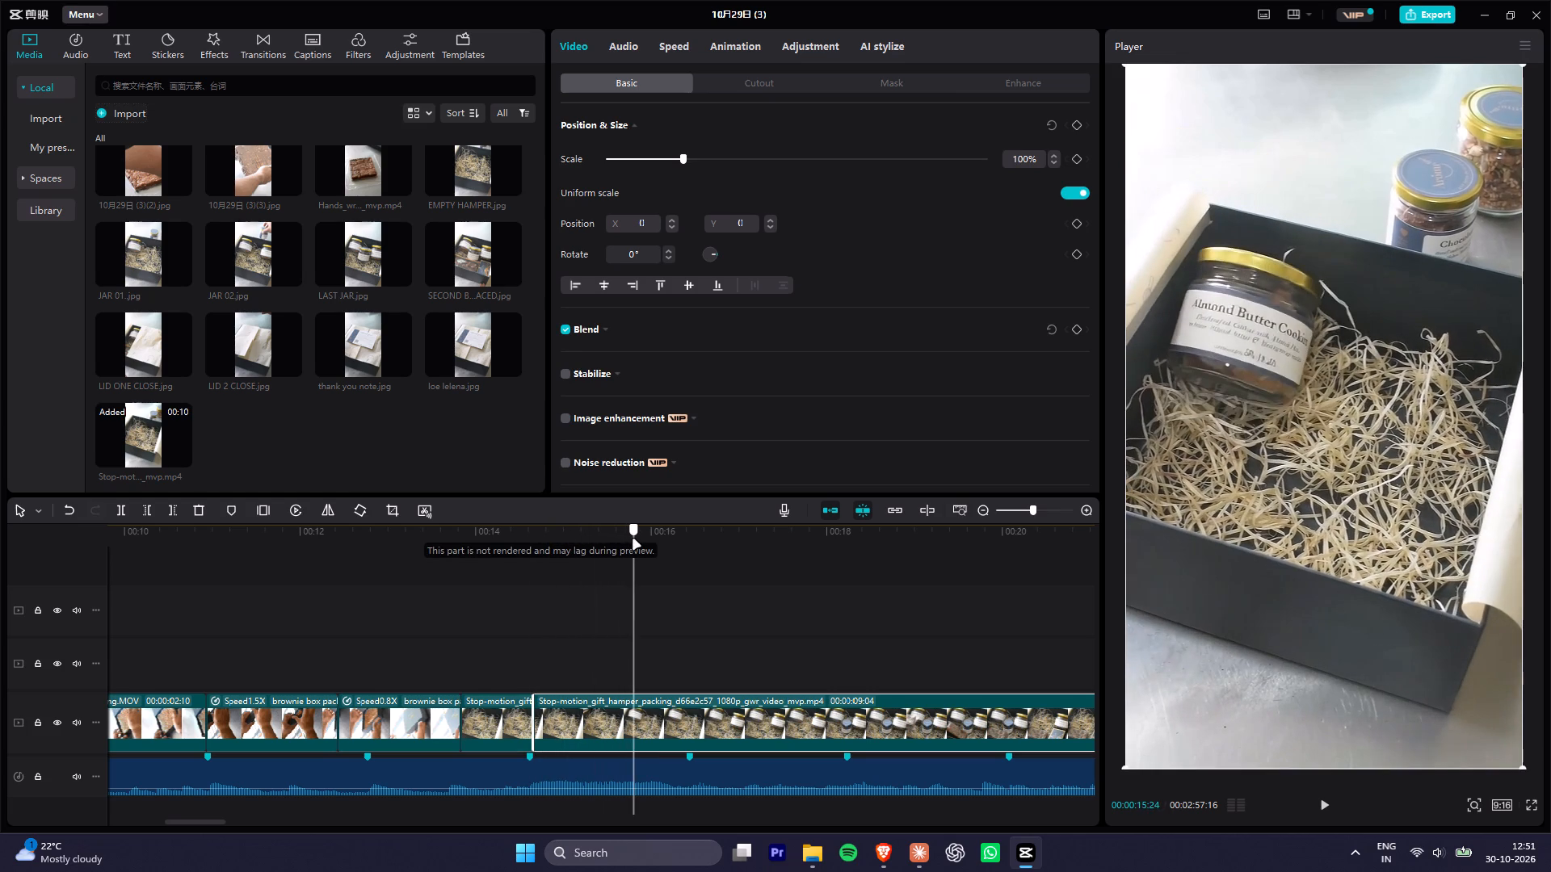
left_click_drag(633, 539, 649, 540)
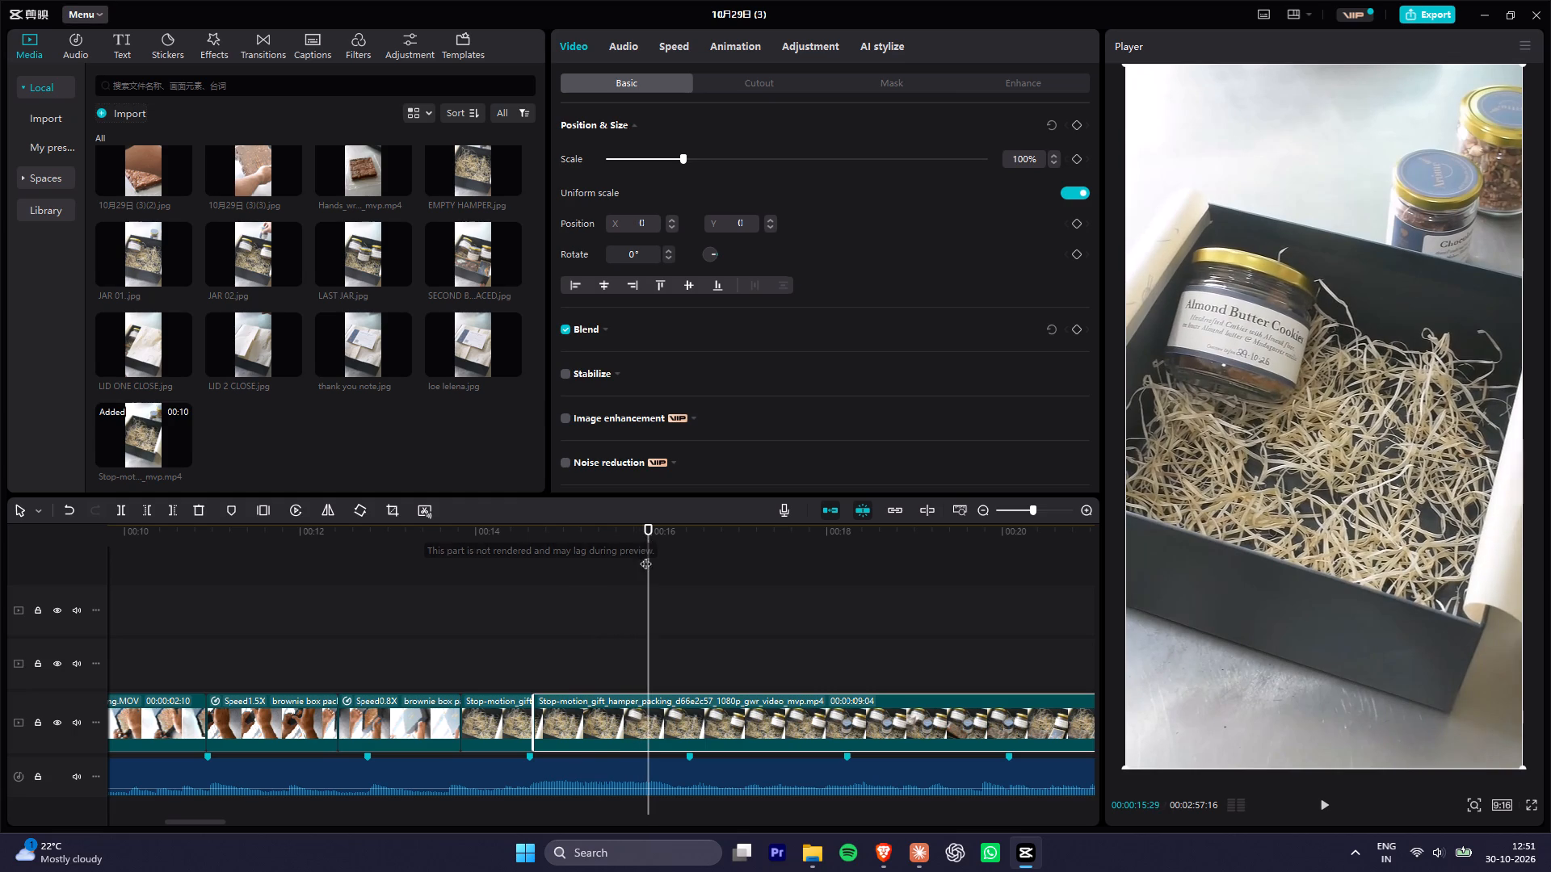
left_click(617, 540)
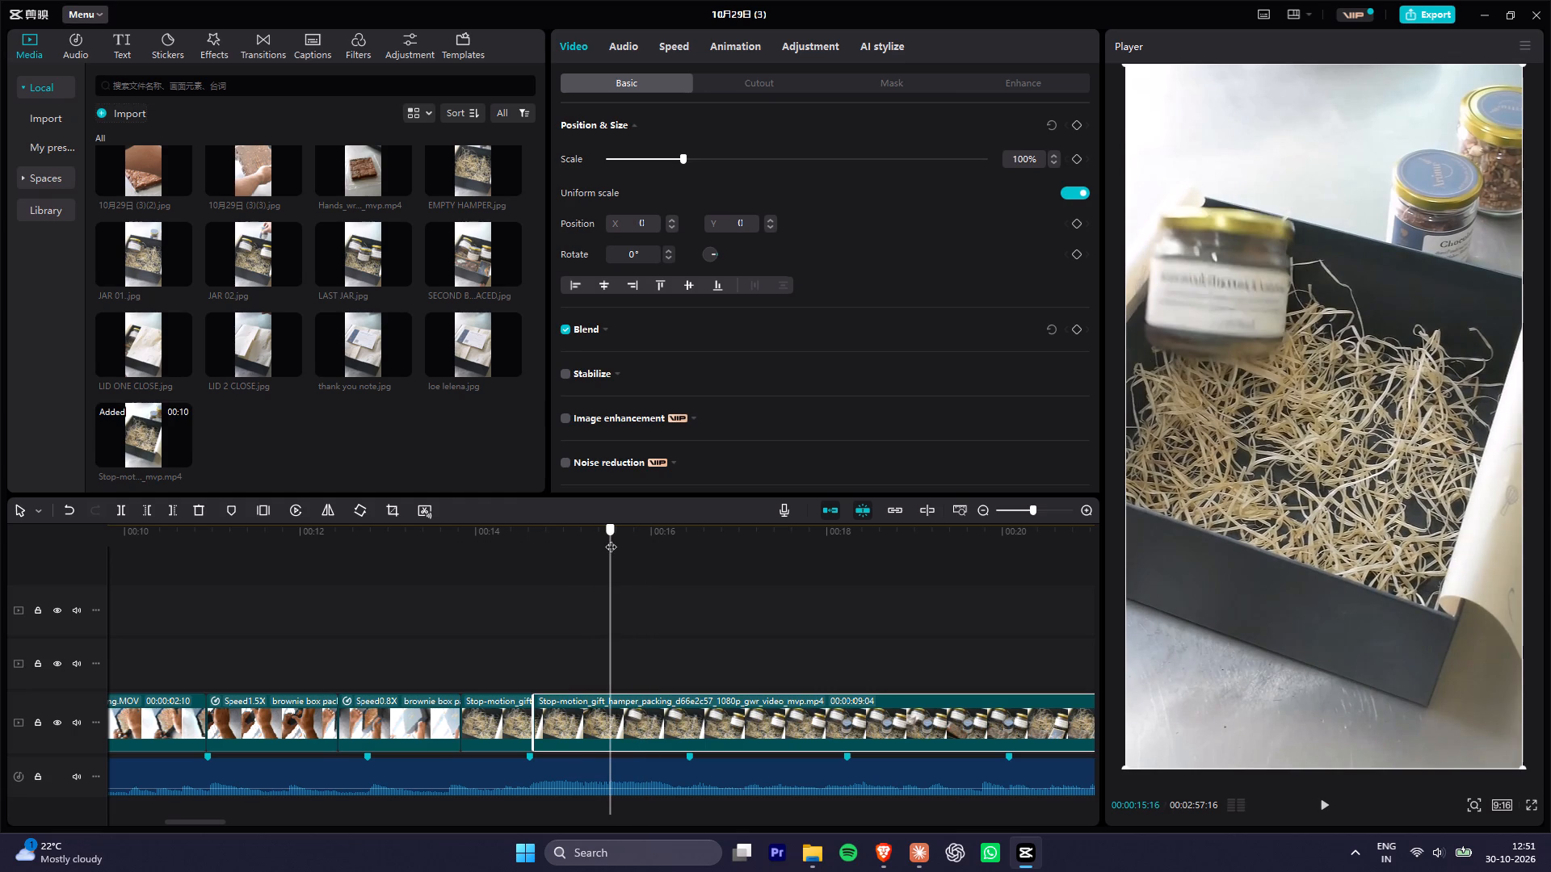
left_click(611, 539)
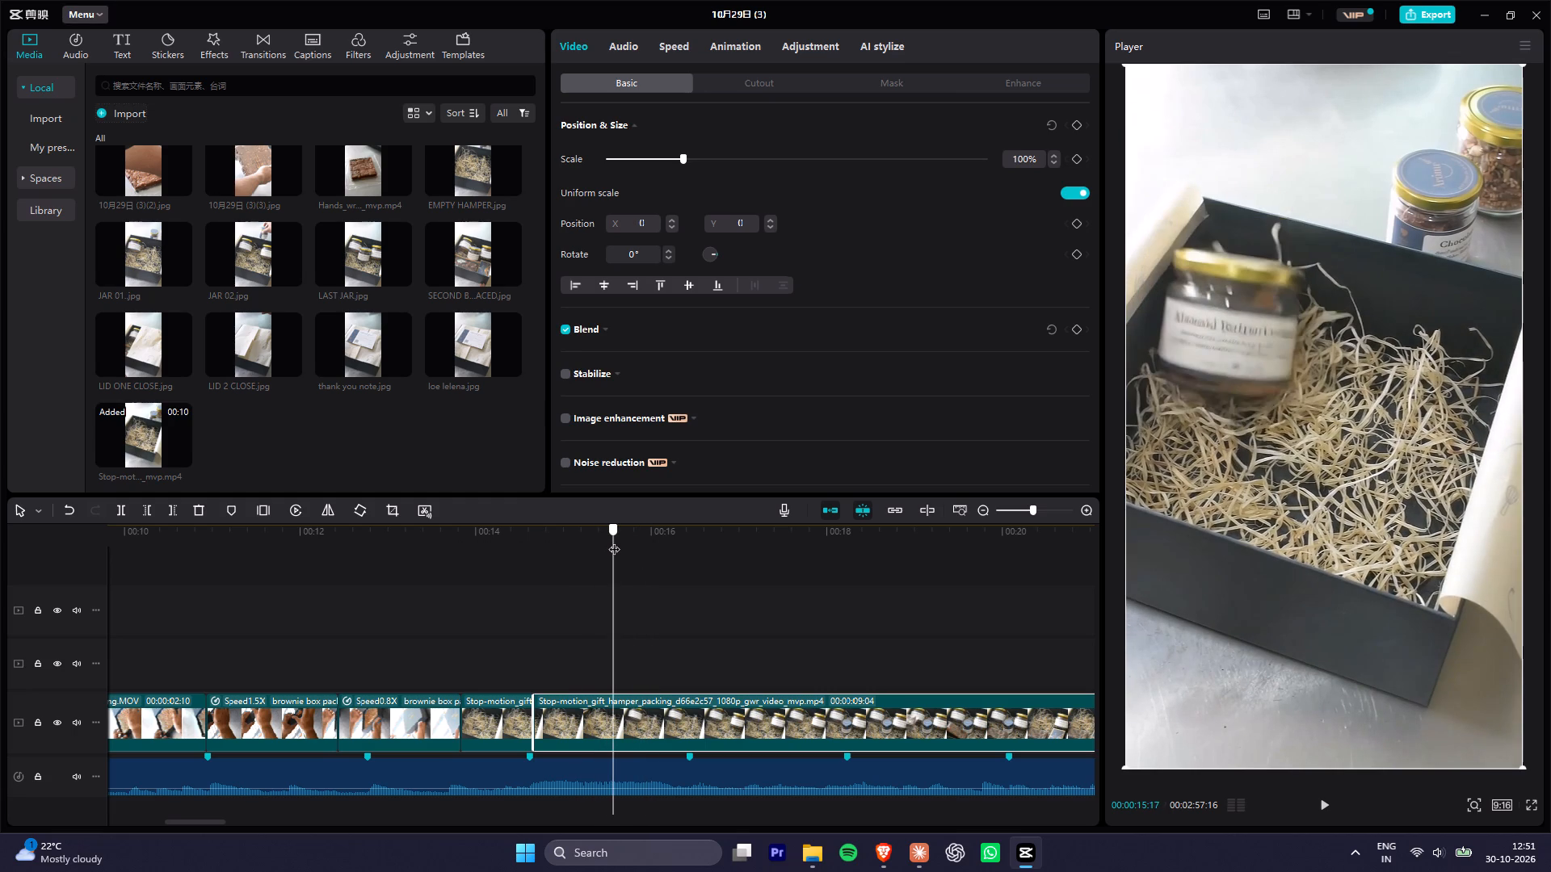
left_click(637, 727)
key("ctrl+b")
left_click(574, 719)
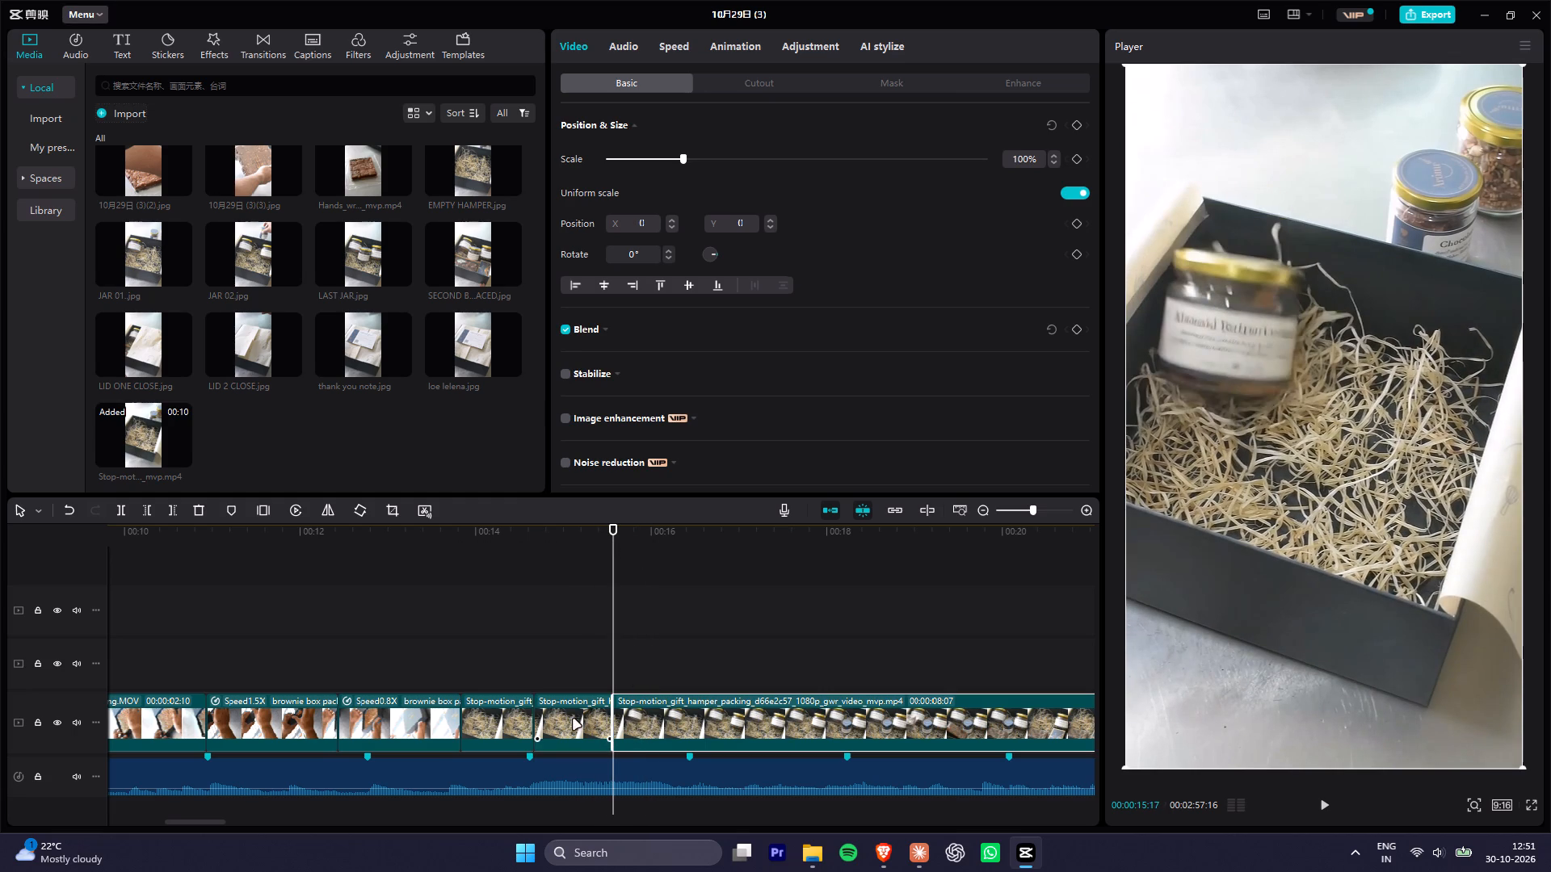
key("Delete")
Play from the start of the hamper sequence and split the stop-motion clip at 00:00:15:06, with the Almond Butter Cookies jar in place.
left_click(460, 531)
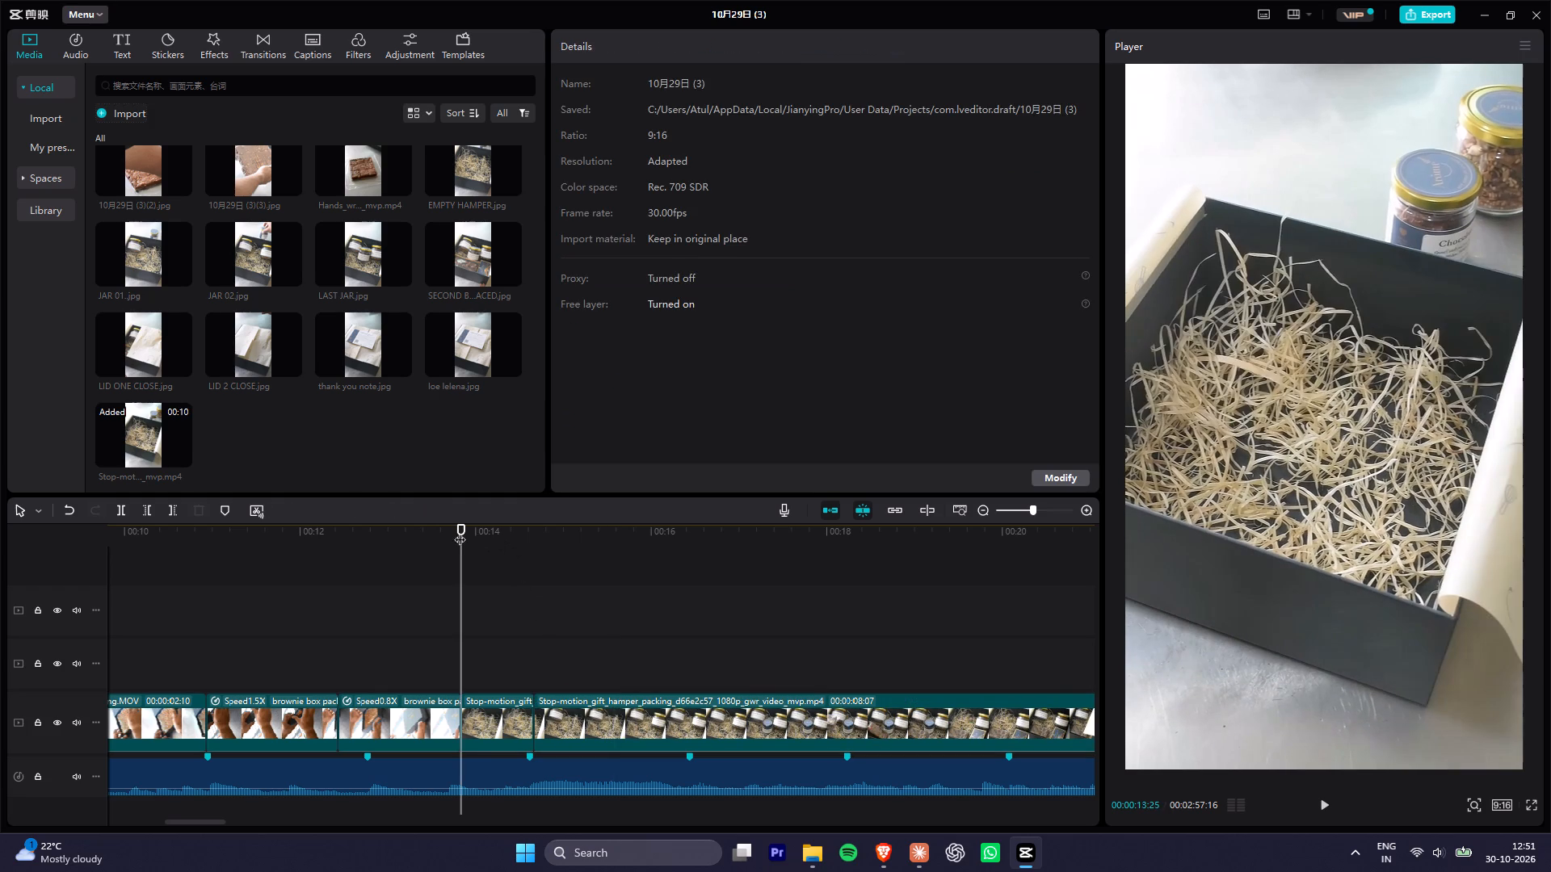
key("space")
key("space")
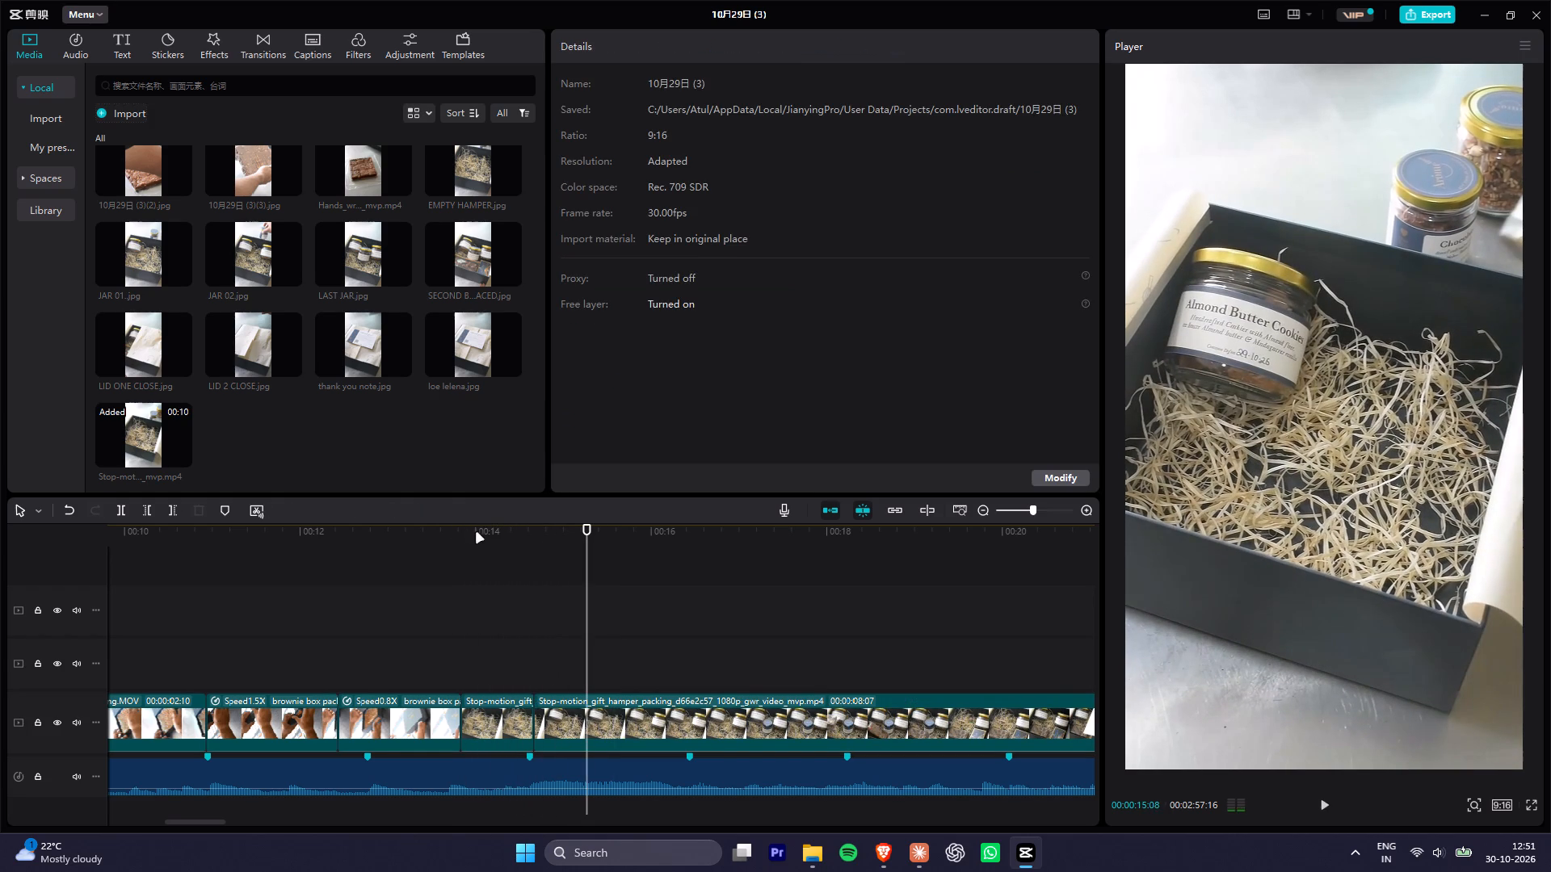
key("Left")
key("Left")
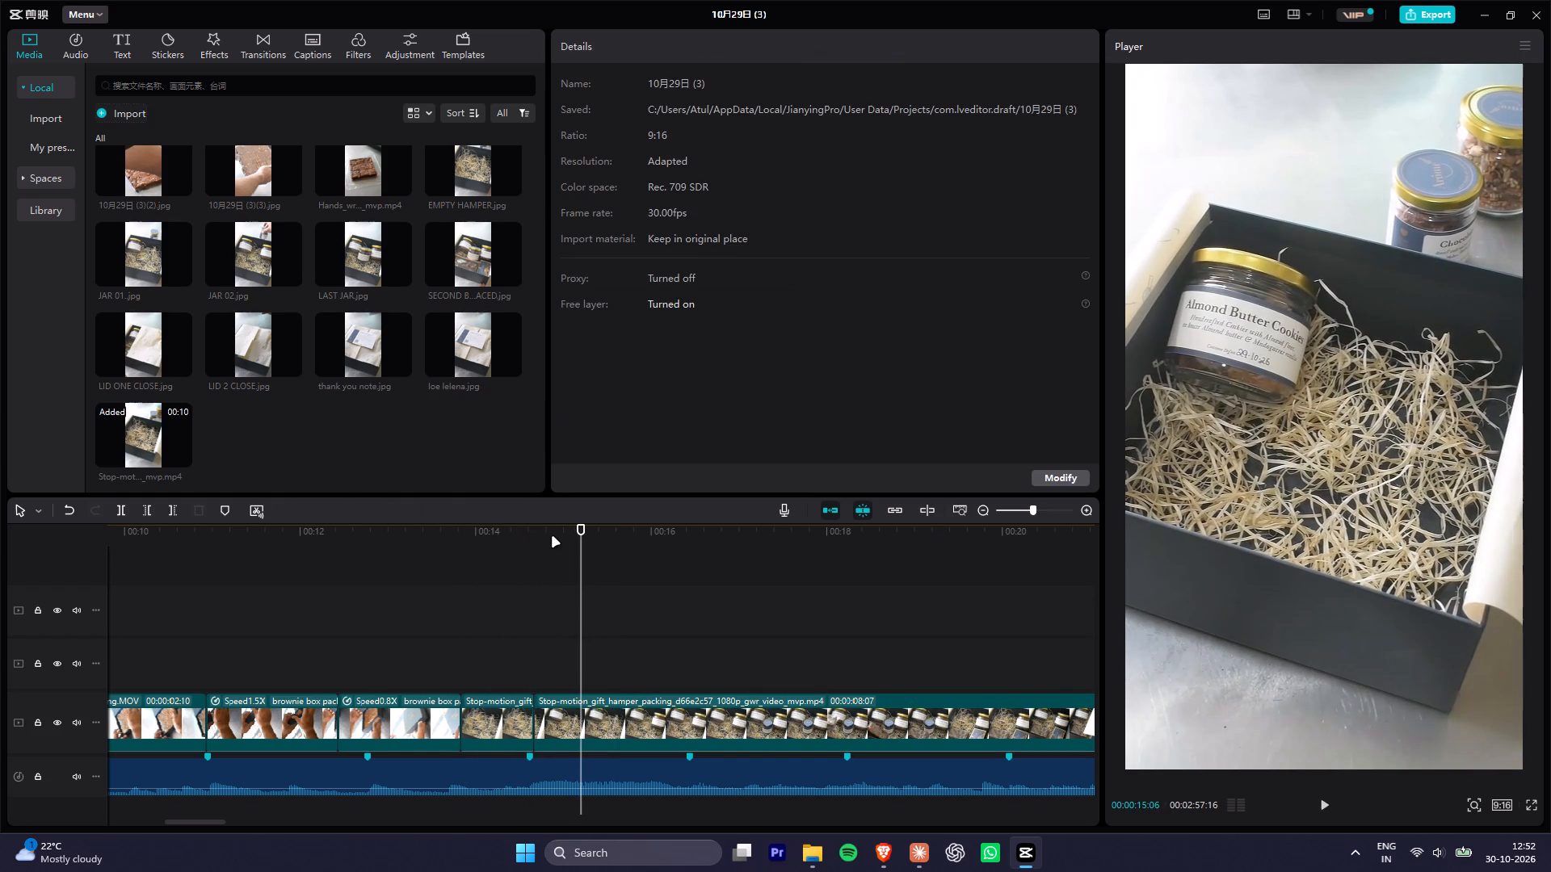
key("ctrl+b")
Split at 00:00:15:21 and delete the piece from 00:00:15:06 in which the 7 Grain Cookies jar moves into the box.
key("Right")
key("Right")
key("Right")
key("Right")
key("Right")
key("Right")
key("Right")
key("Right")
key("Right")
key("Right")
key("Right")
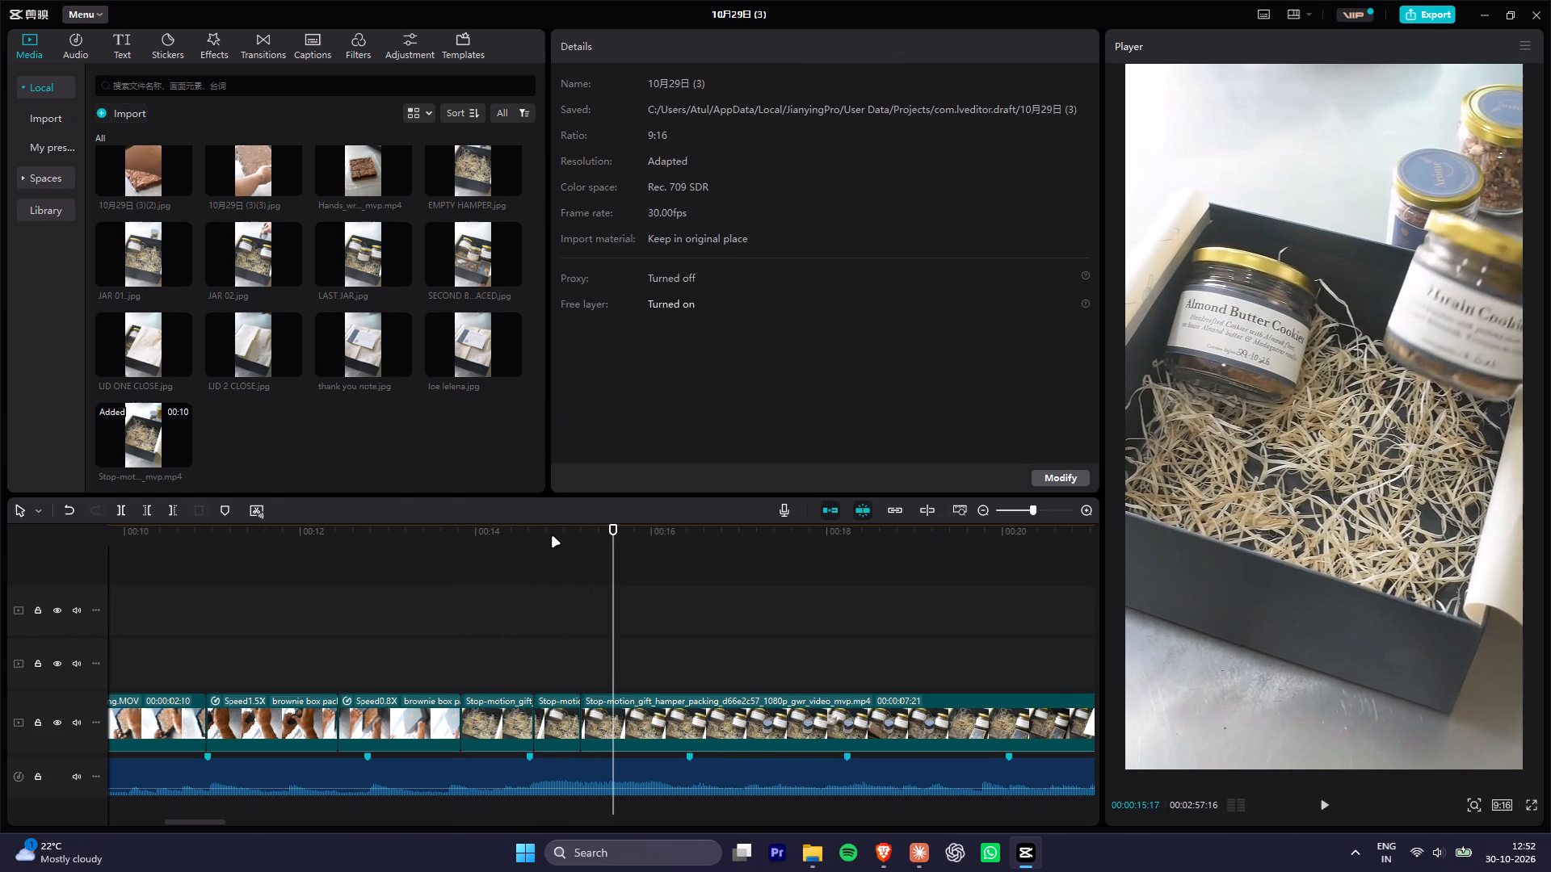
key("Right")
key("Right")
key("Right")
key("Right")
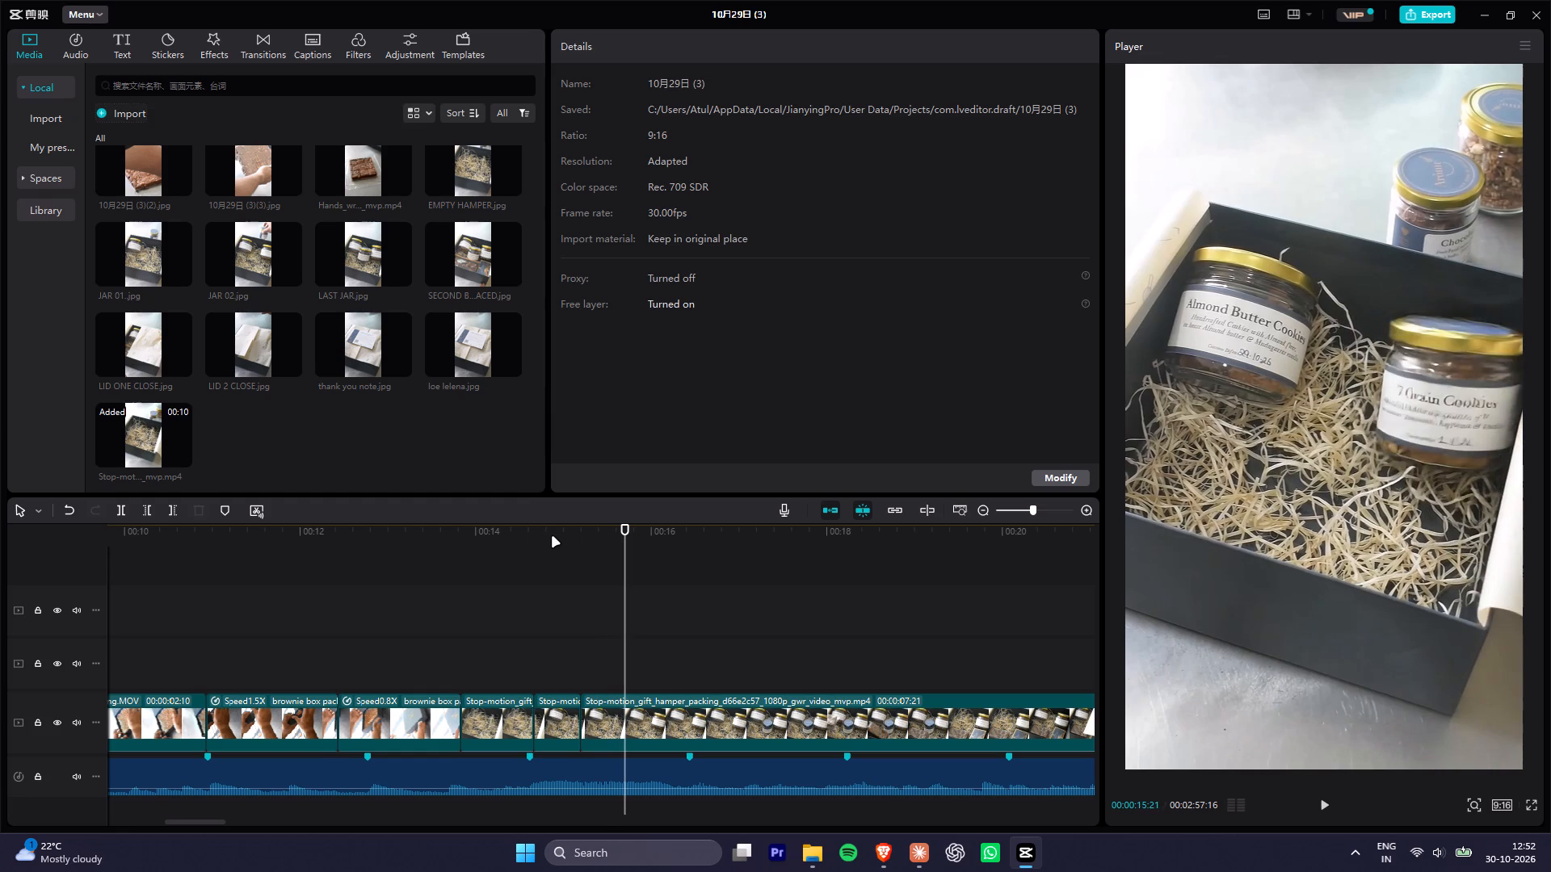
key("ctrl+b")
left_click(603, 738)
key("Delete")
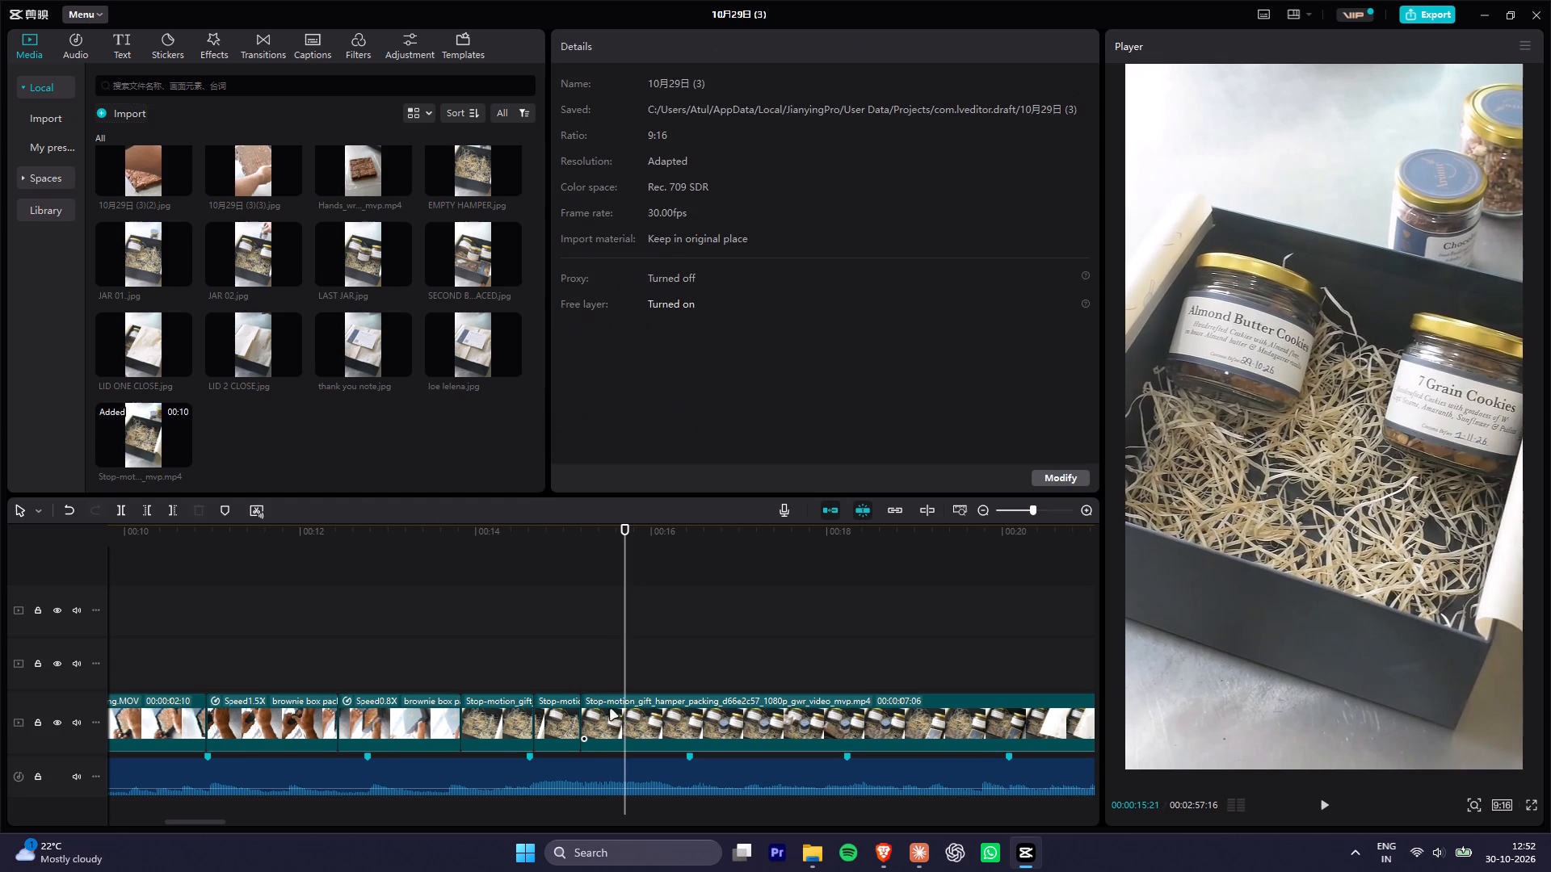
Split the stop-motion clip at 00:00:15:25, just before the Chocolate Brownie Bites jar starts moving.
key("Right")
key("Right")
key("Right")
key("Right")
key("Right")
key("Right")
key("Right")
key("Right")
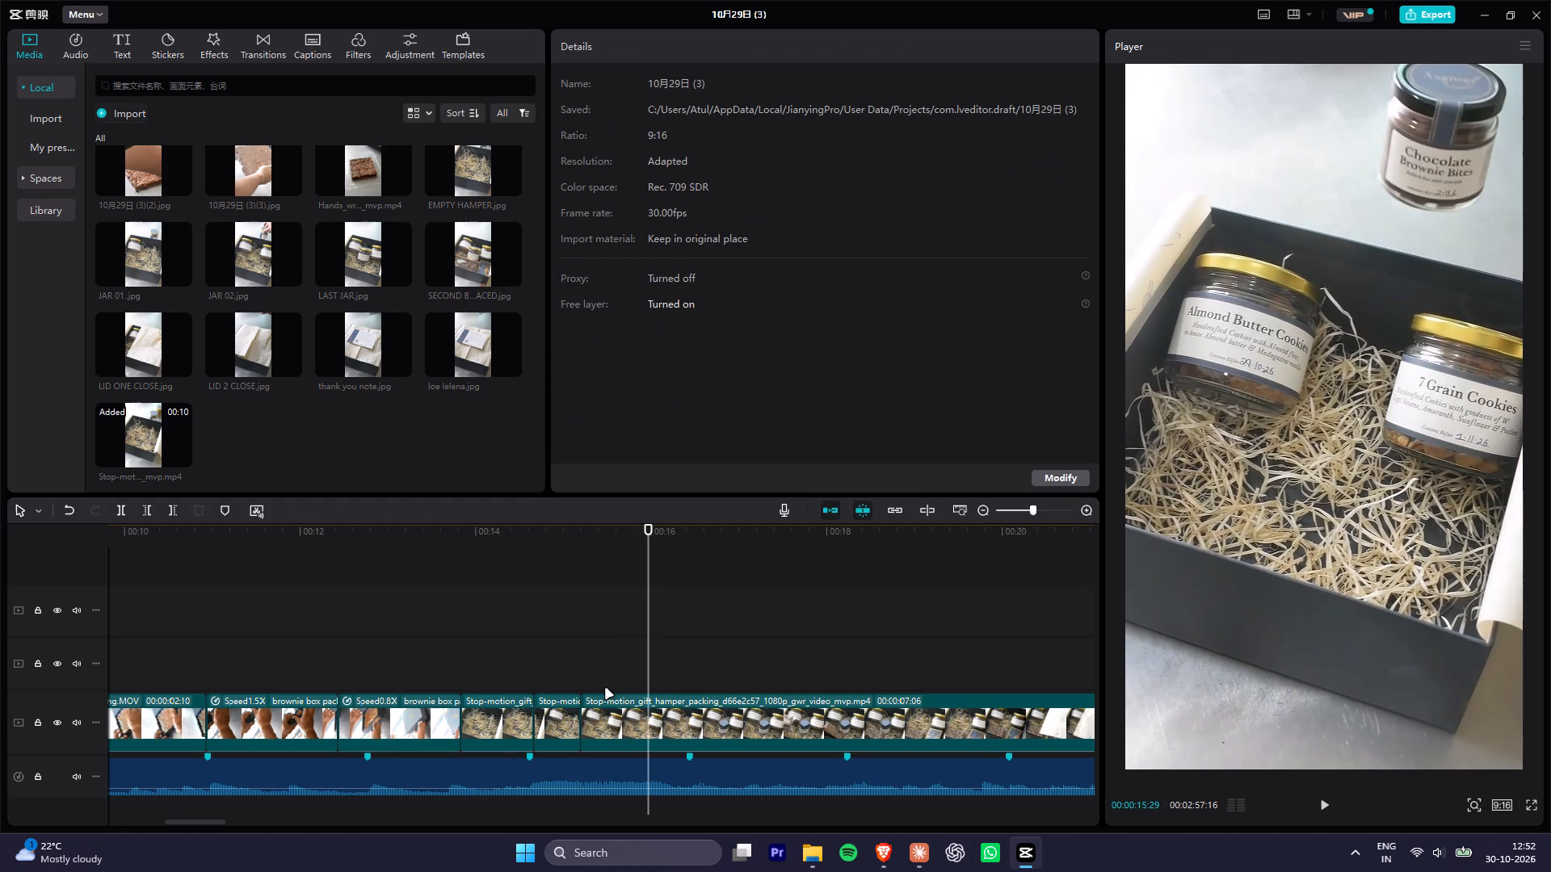
key("Left")
key("Left")
key("Left")
key("Left")
key("Left")
key("Right")
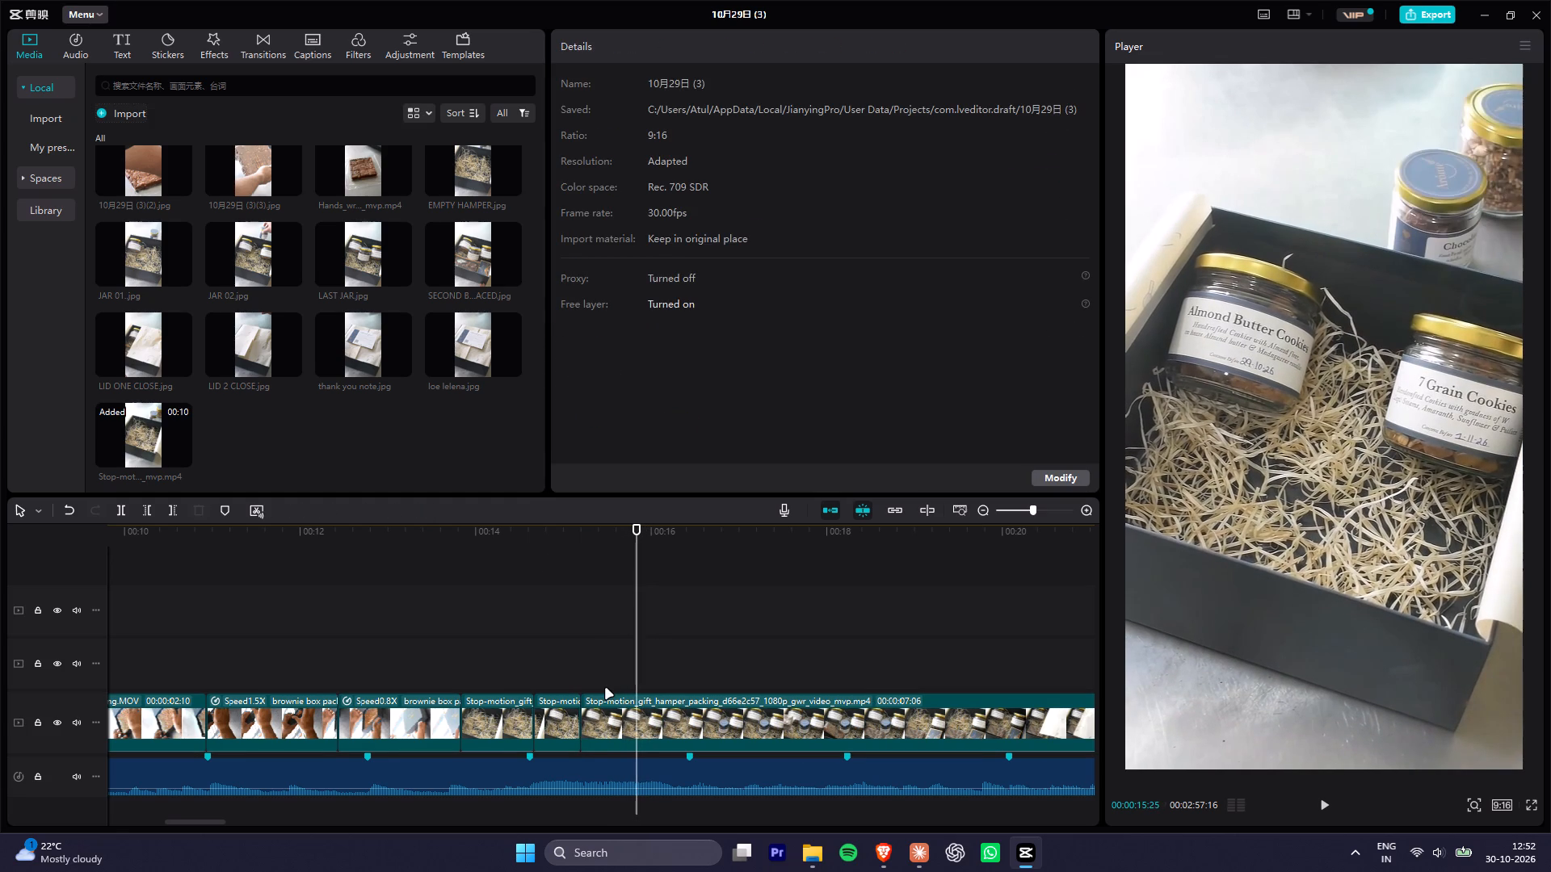
key("Right")
key("Left")
key("ctrl+b")
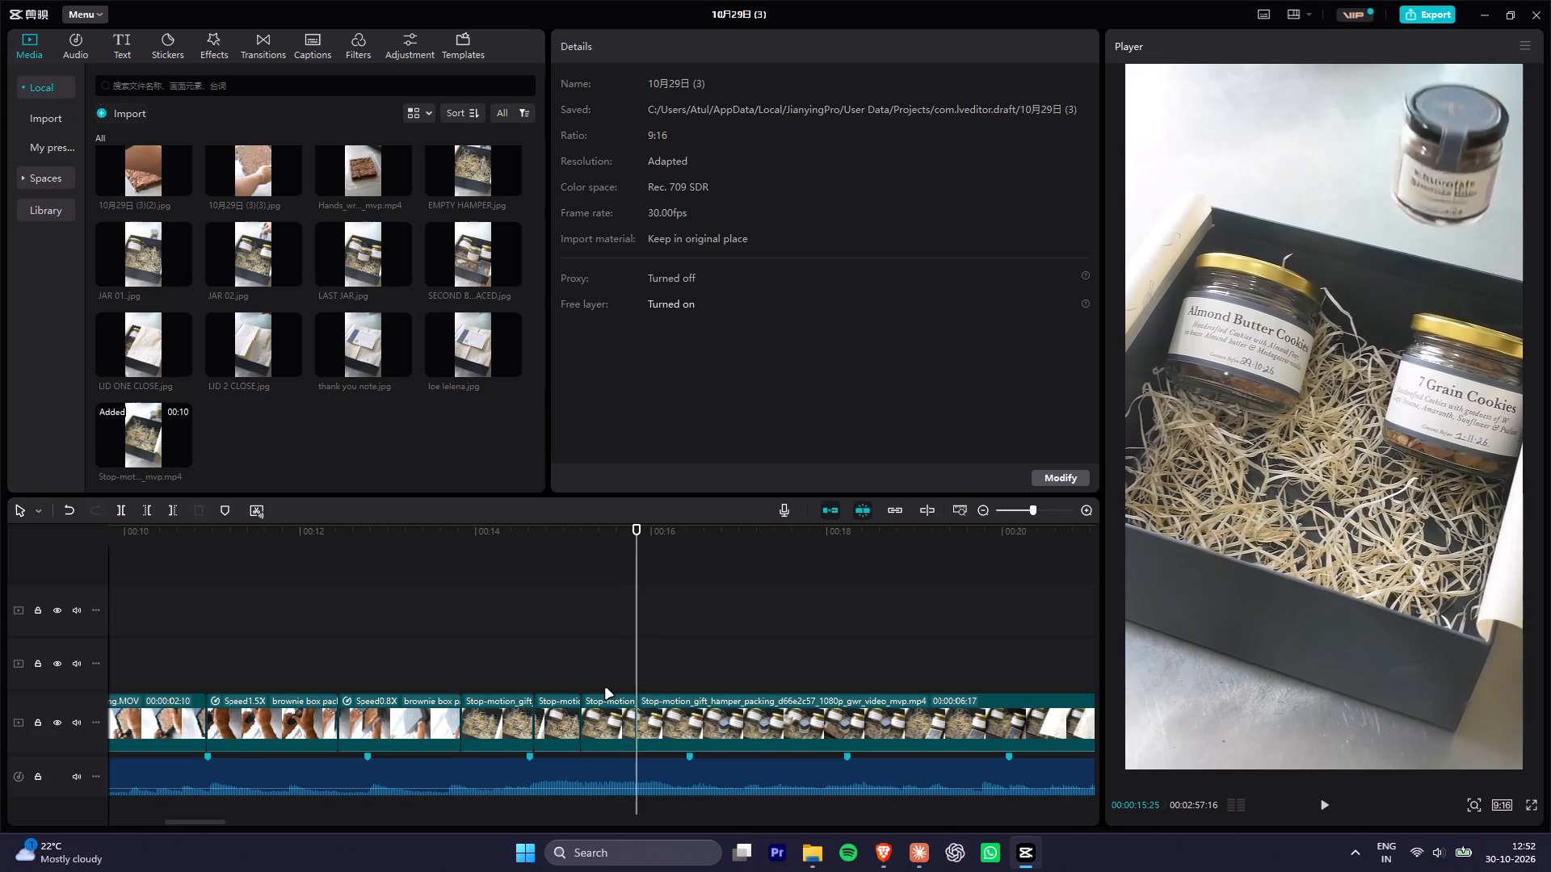
Split at 00:00:16:13 and delete the piece from 00:00:15:25 in which the Chocolate Brownie Bites jar moves into the box.
key("Right")
key("Right")
key("Right")
key("Right")
key("Right")
key("Right")
key("Right")
key("Right")
key("Right")
key("Right")
key("Right")
key("Right")
key("Right")
key("Right")
key("Right")
key("Right")
key("Right")
key("Right")
key("Right")
key("Left")
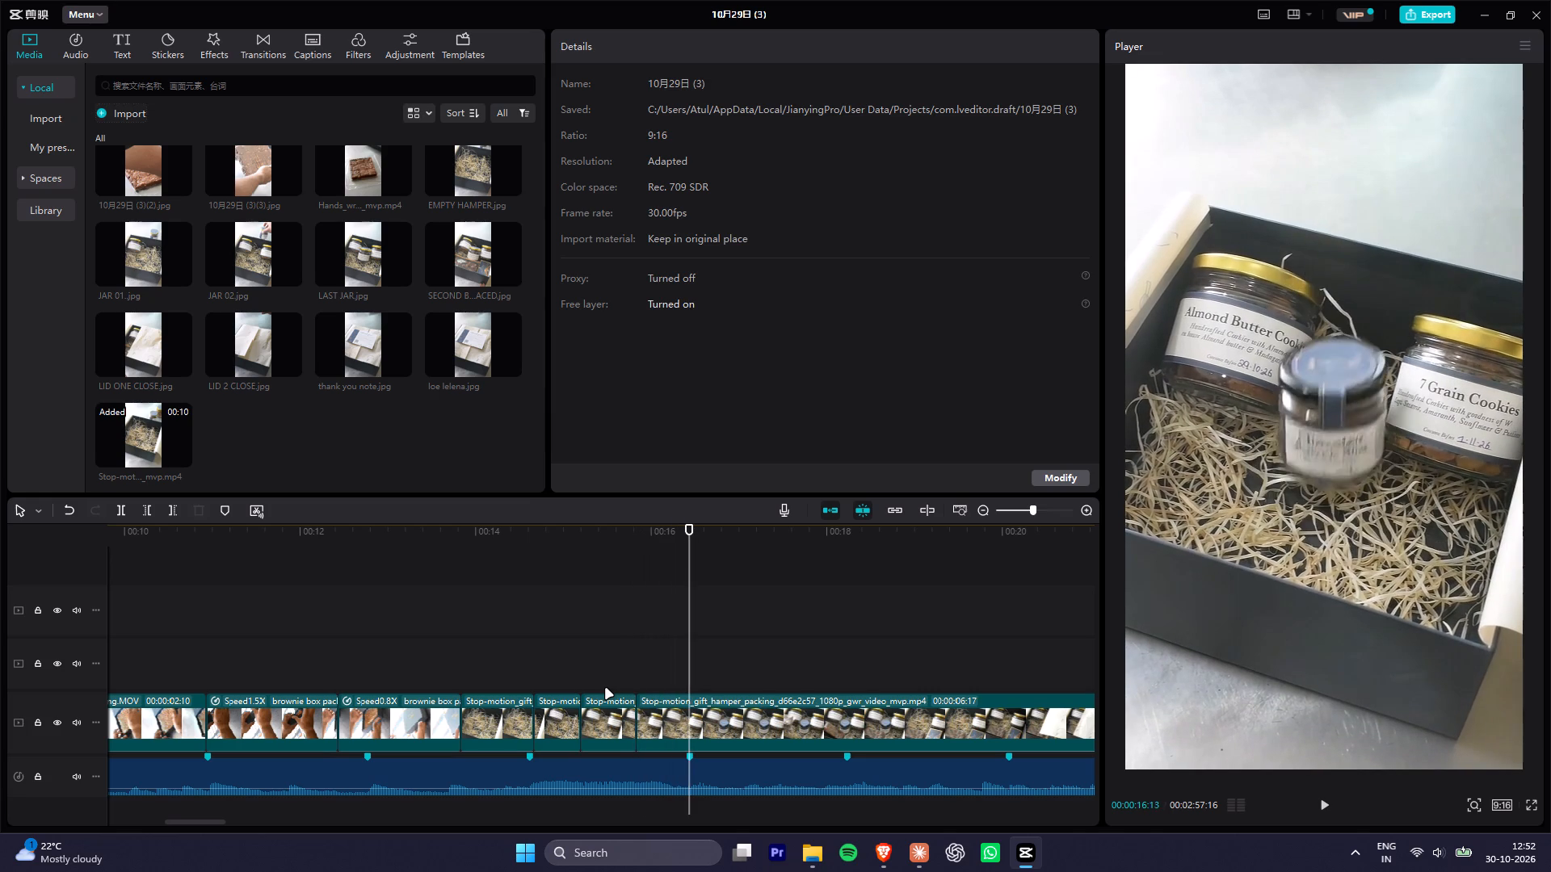
key("Left")
key("Right")
key("ctrl+b")
left_click(662, 723)
key("Delete")
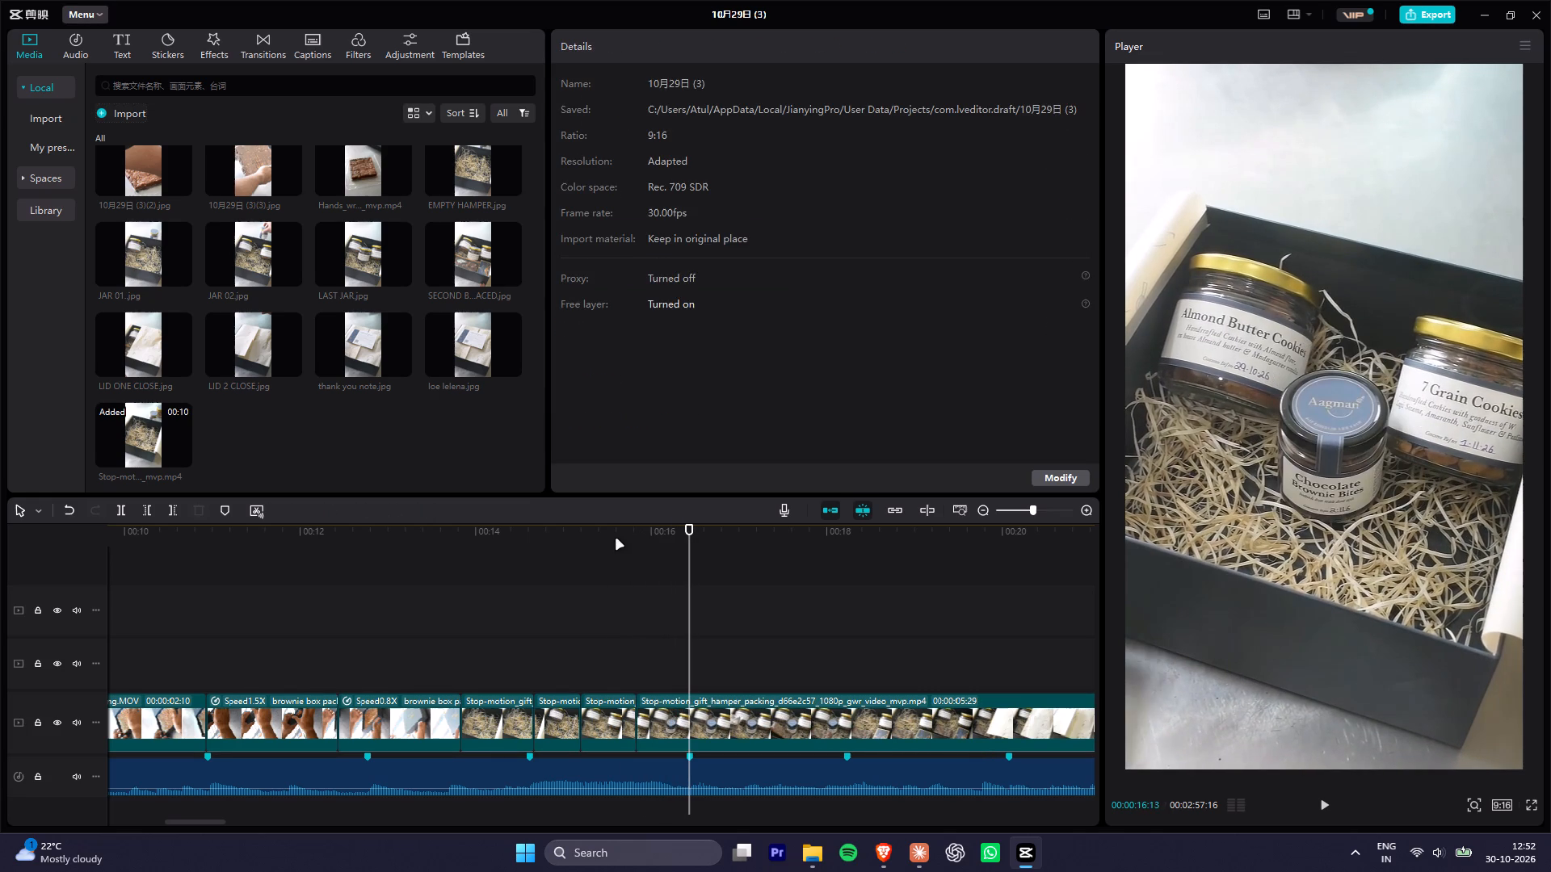
Play back the trimmed jar-placement cuts around 00:15 to 00:16 and check their rhythm against the music.
left_click(616, 539)
key("space")
left_click(574, 530)
key("space")
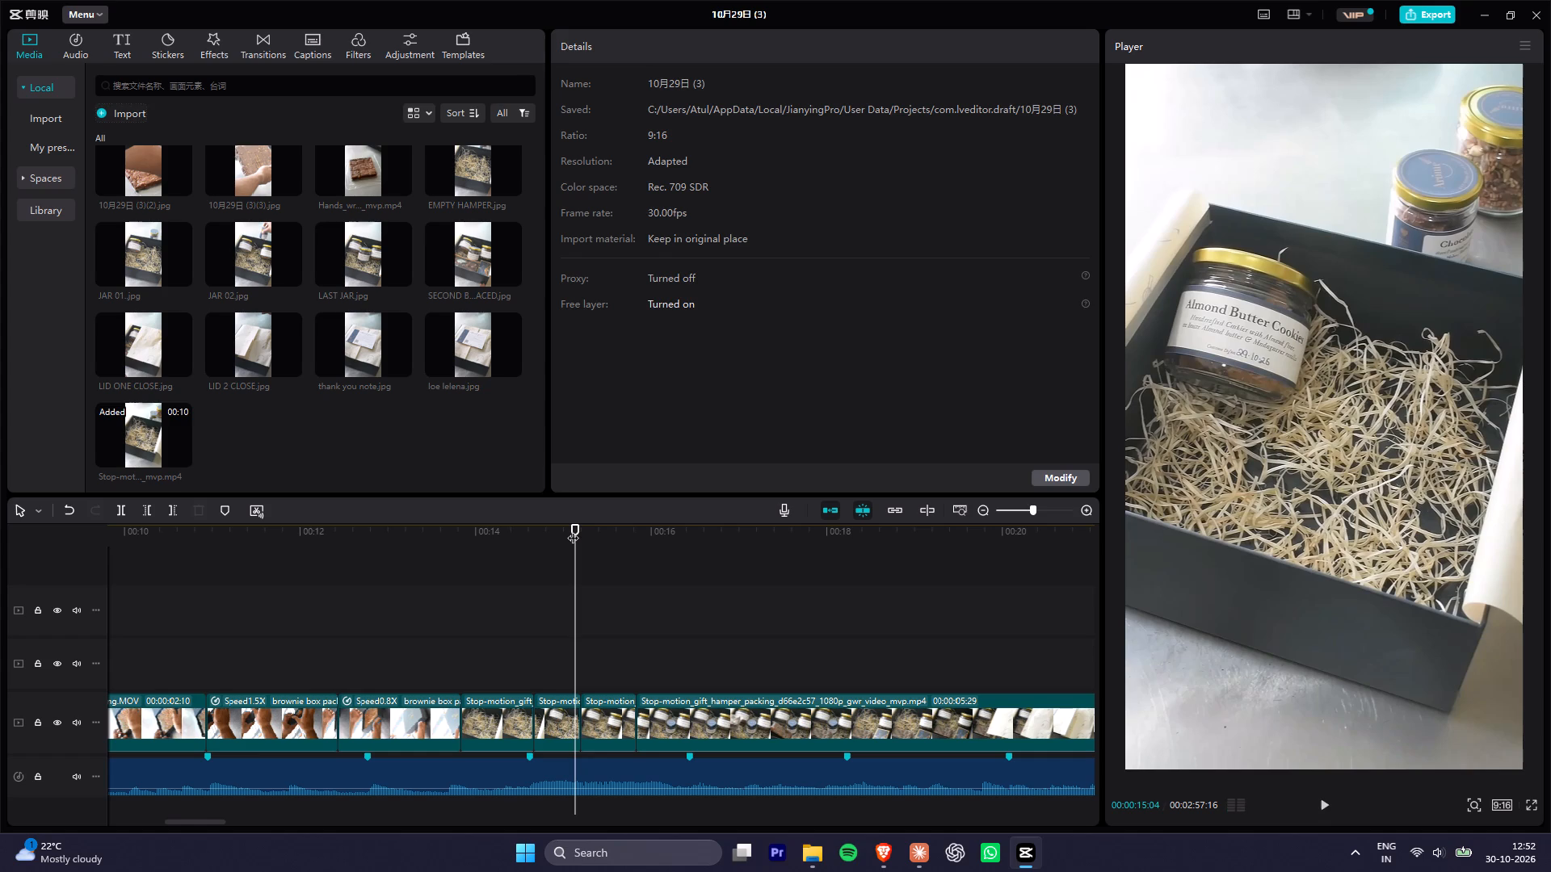
key("space")
key("space")
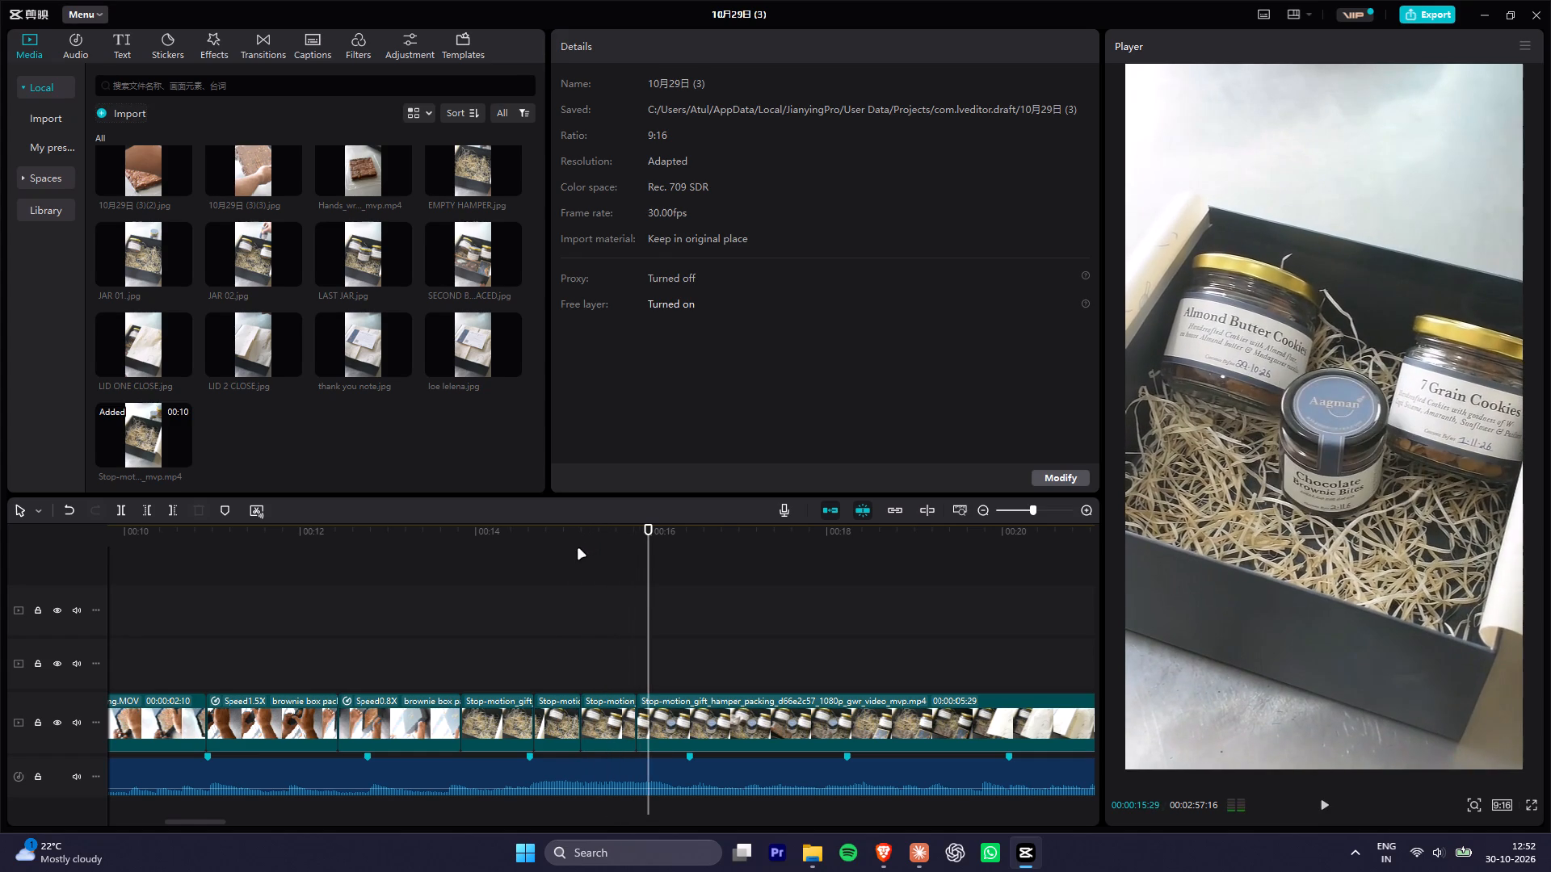
left_click_drag(562, 543, 521, 544)
key("space")
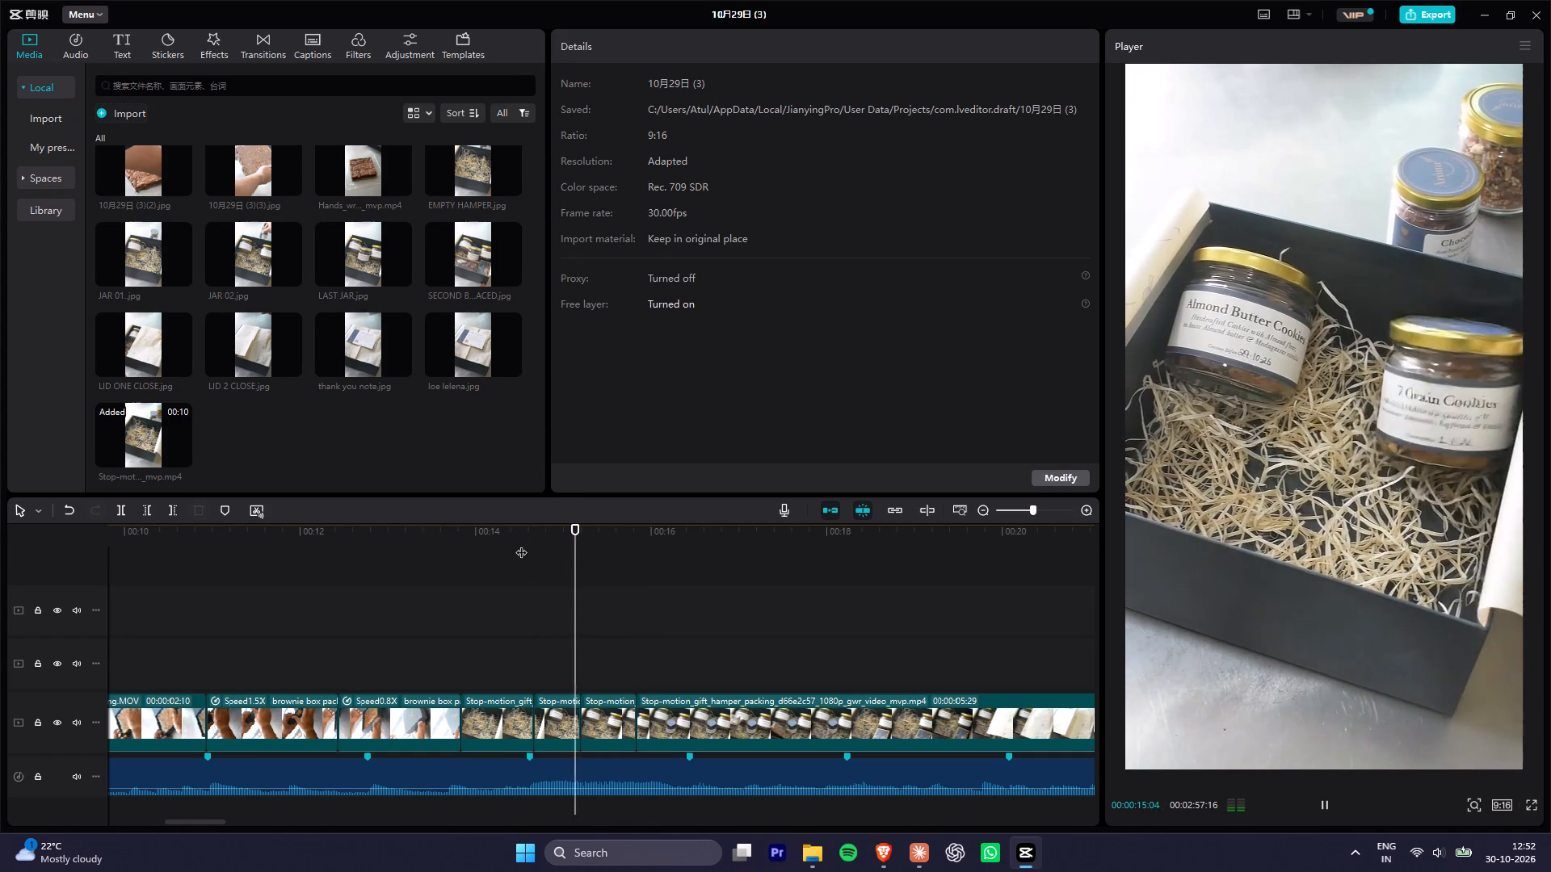
key("space")
Scrub through the stop-motion pieces from 00:00:13:28 to 00:00:15:27 and examine where each jar cut falls against the beat markers.
left_click_drag(521, 544, 582, 558)
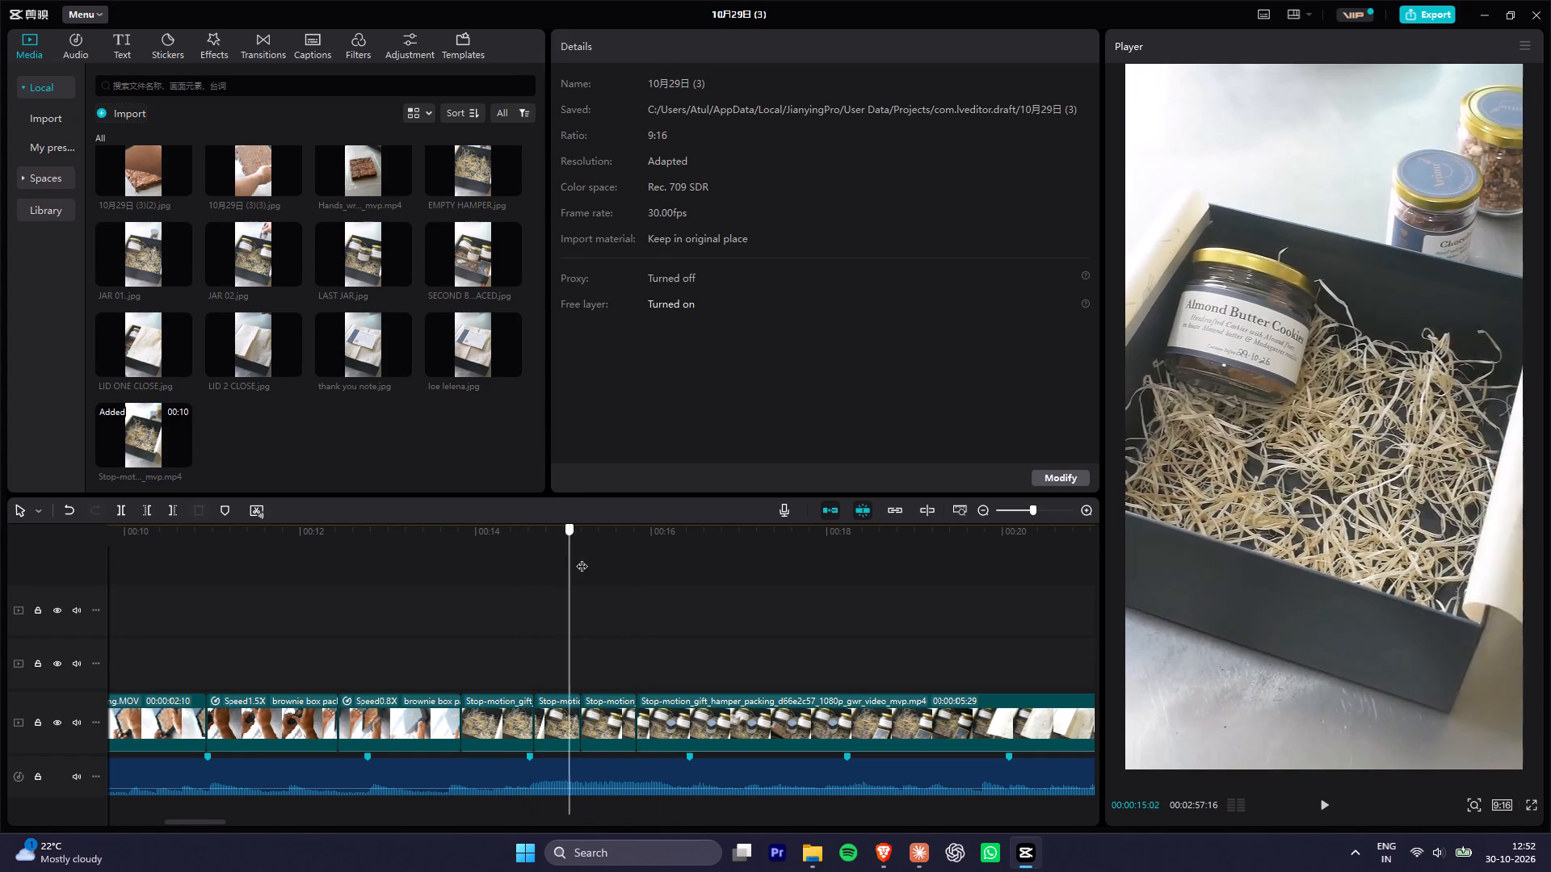
left_click_drag(582, 558, 643, 569)
scroll(624, 709, "up", 6)
left_click(589, 715)
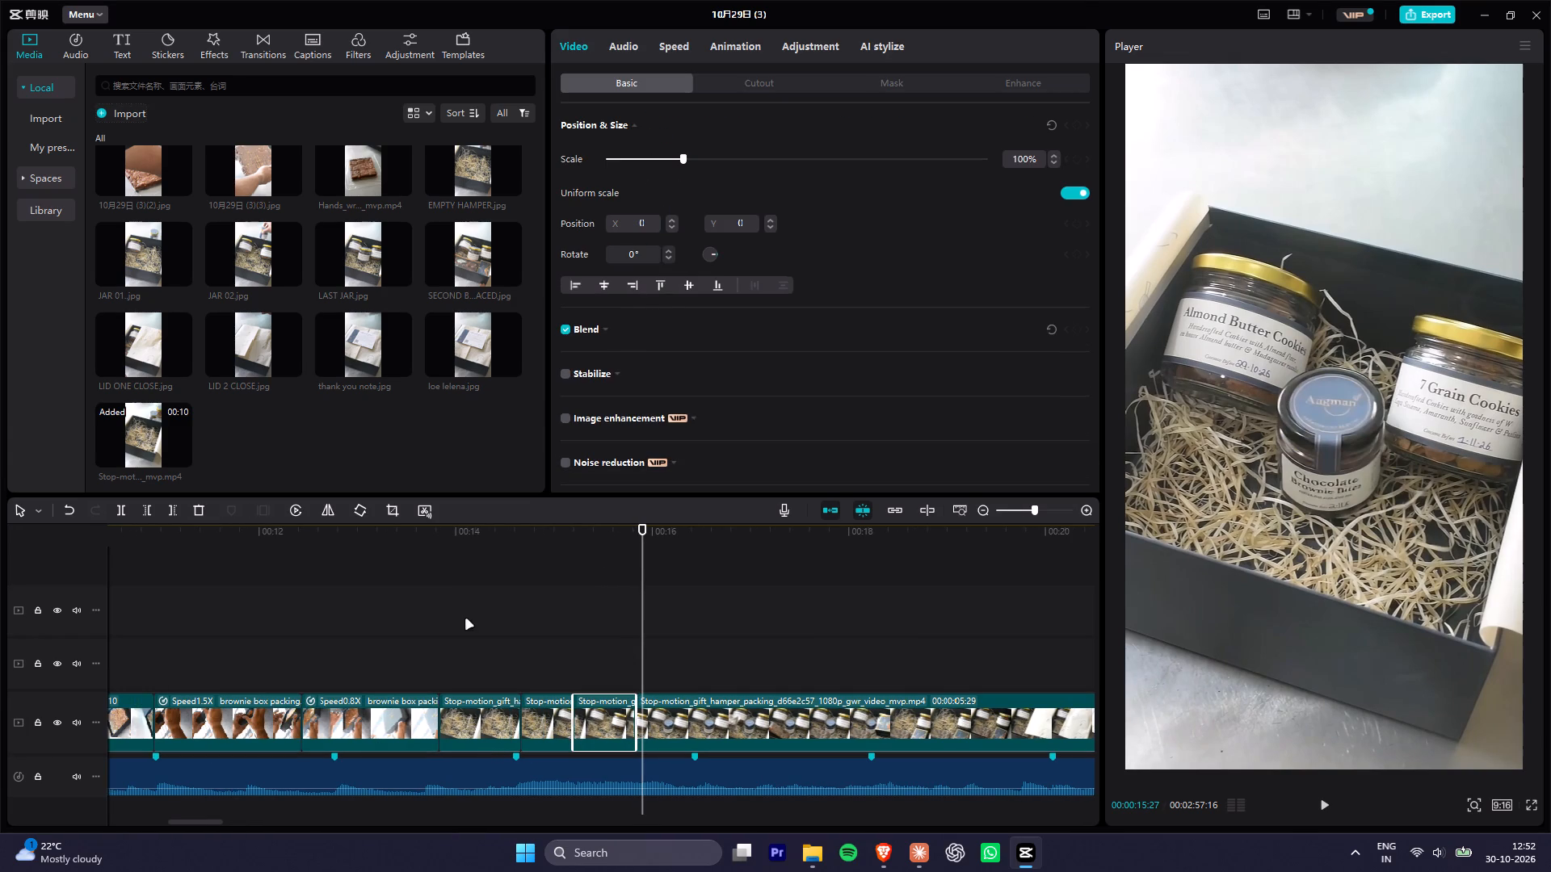
left_click(444, 542)
left_click(476, 718)
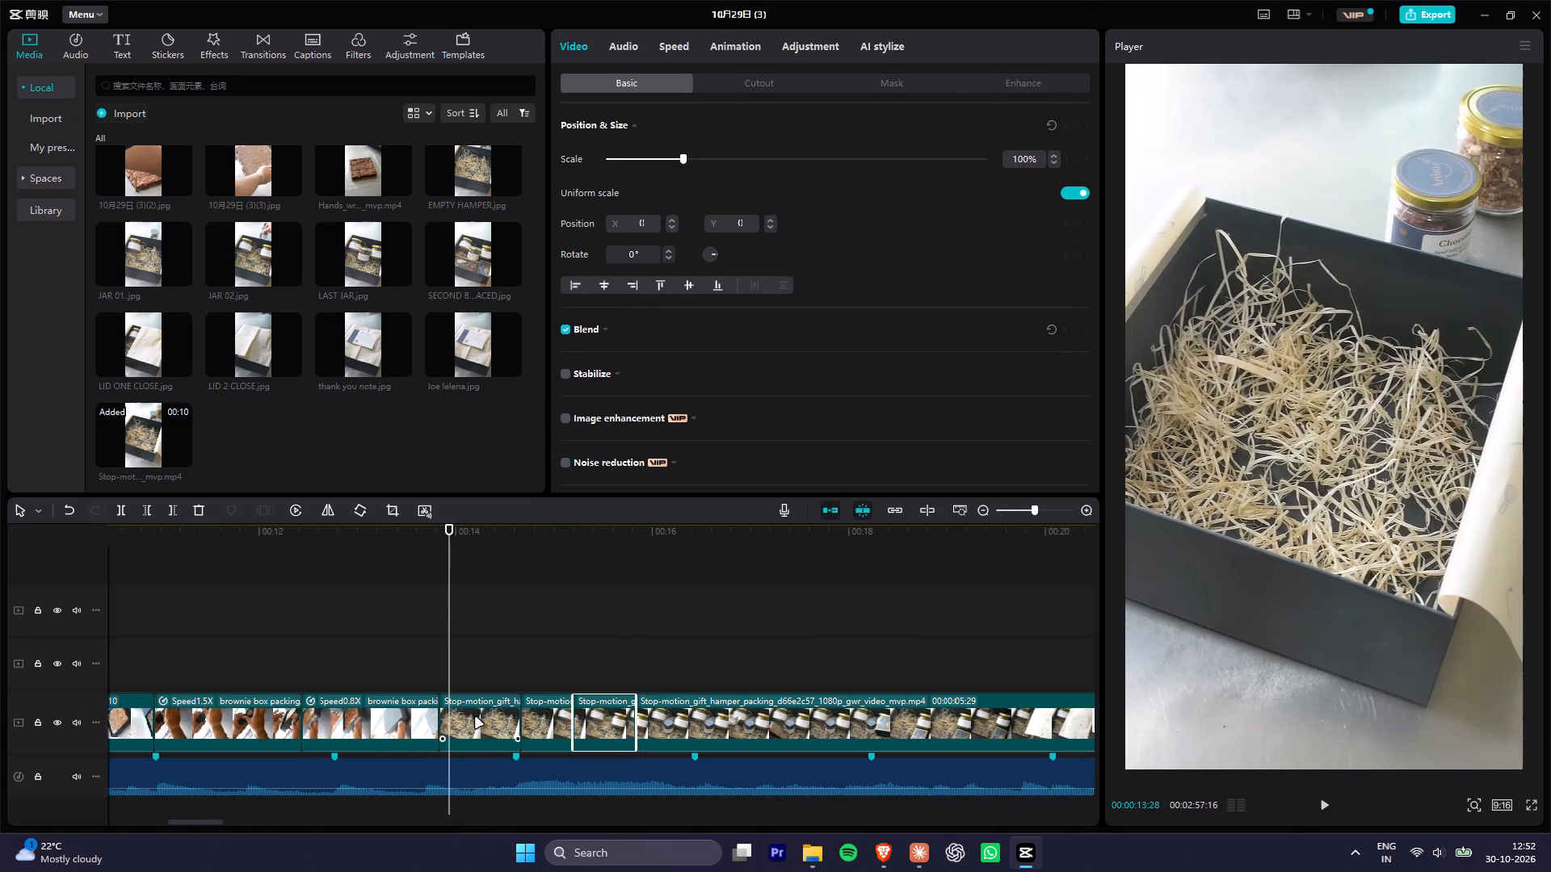
left_click(595, 720)
left_click_drag(485, 542, 506, 547)
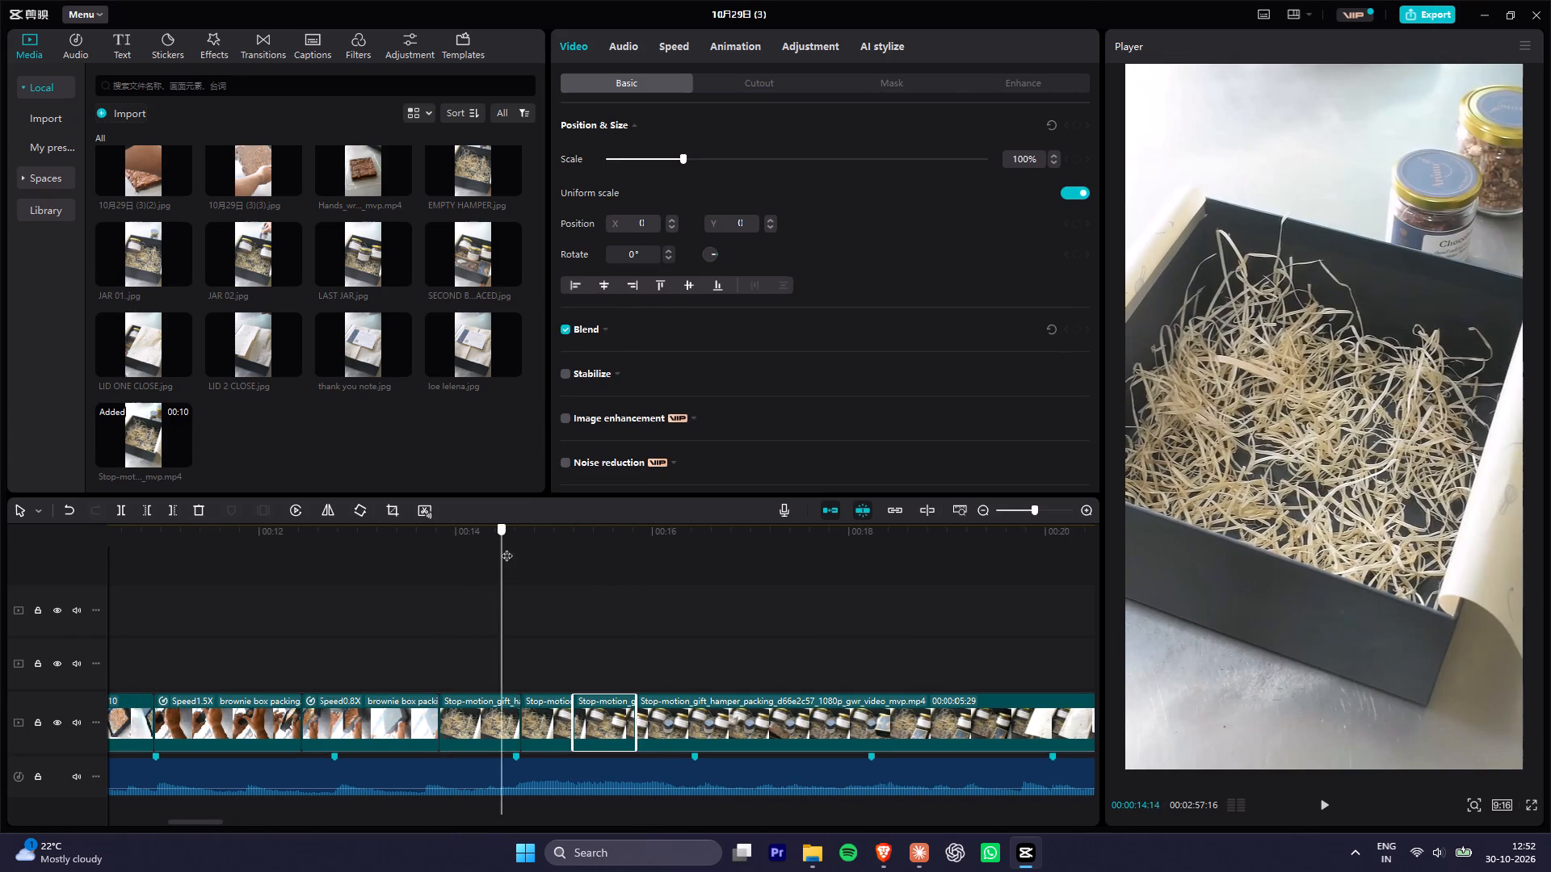
left_click_drag(506, 547, 598, 564)
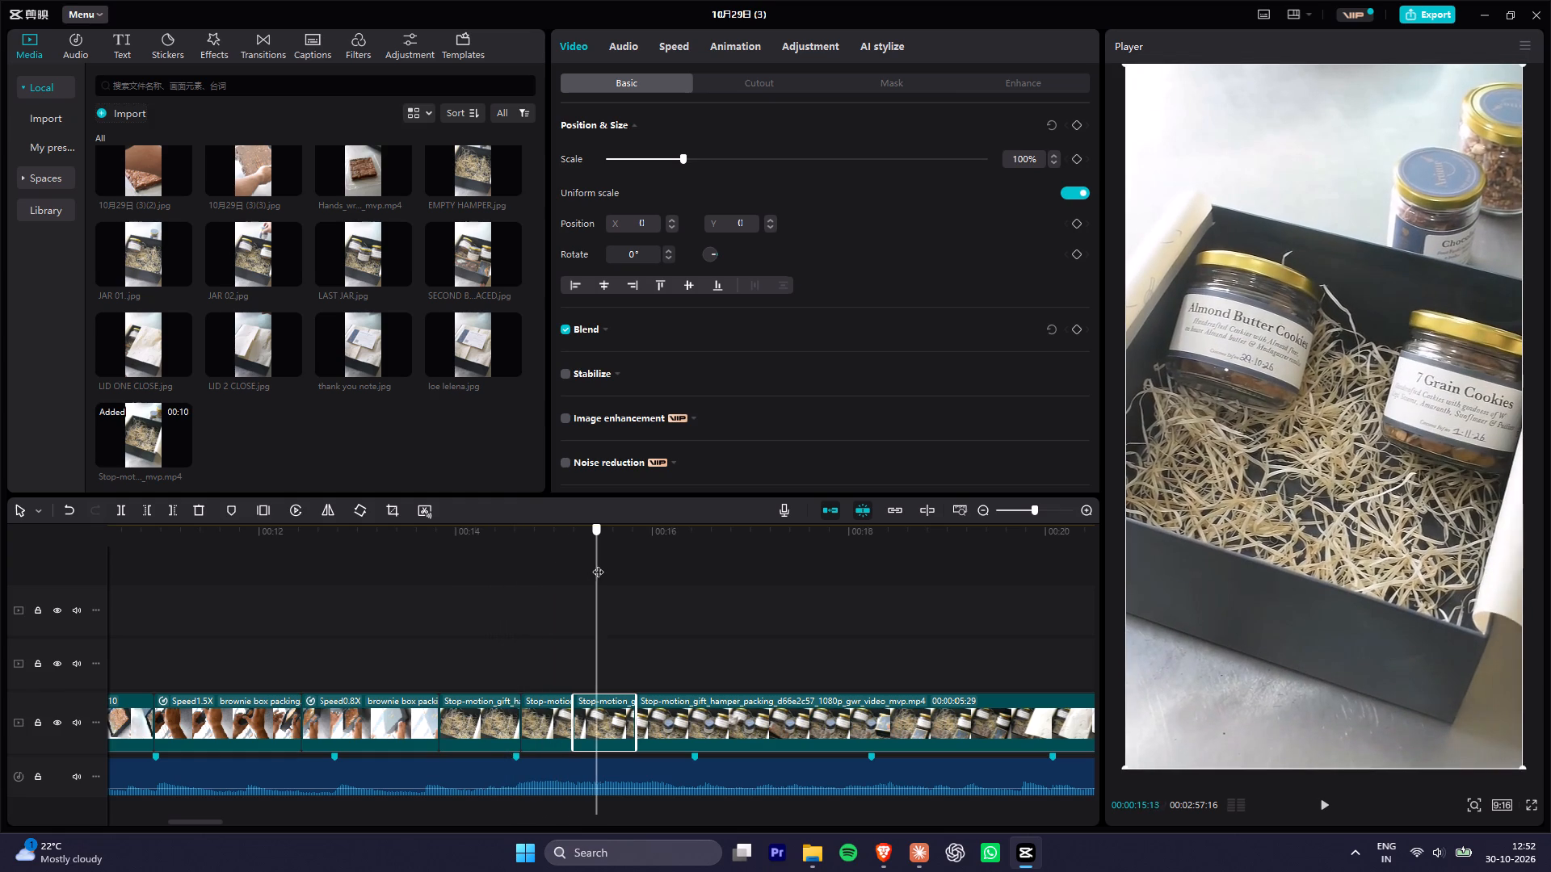
left_click_drag(598, 564, 637, 574)
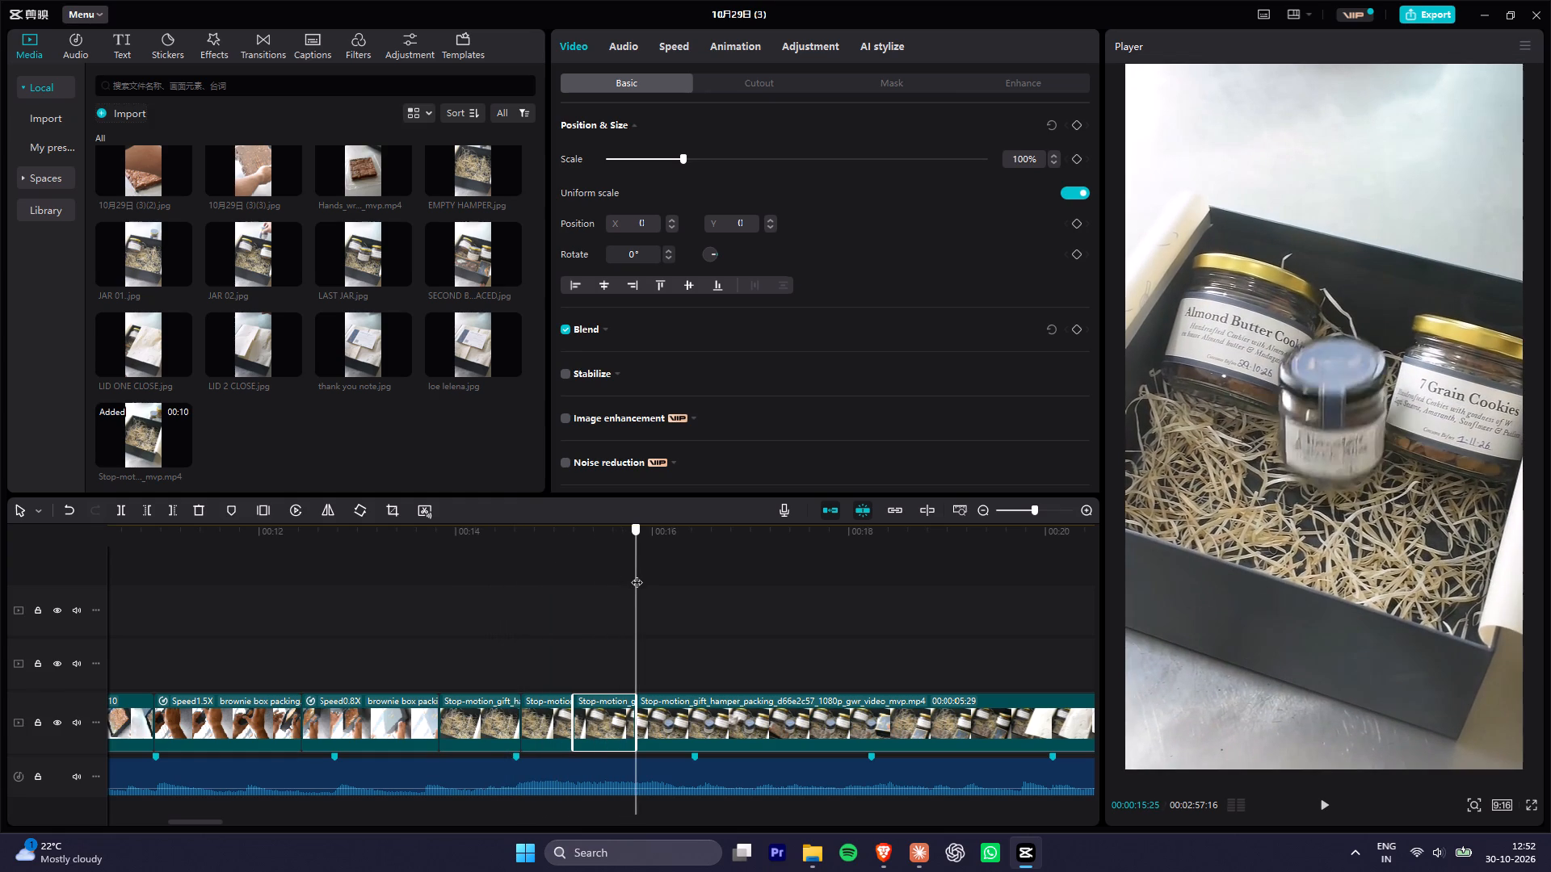
left_click_drag(637, 574, 634, 576)
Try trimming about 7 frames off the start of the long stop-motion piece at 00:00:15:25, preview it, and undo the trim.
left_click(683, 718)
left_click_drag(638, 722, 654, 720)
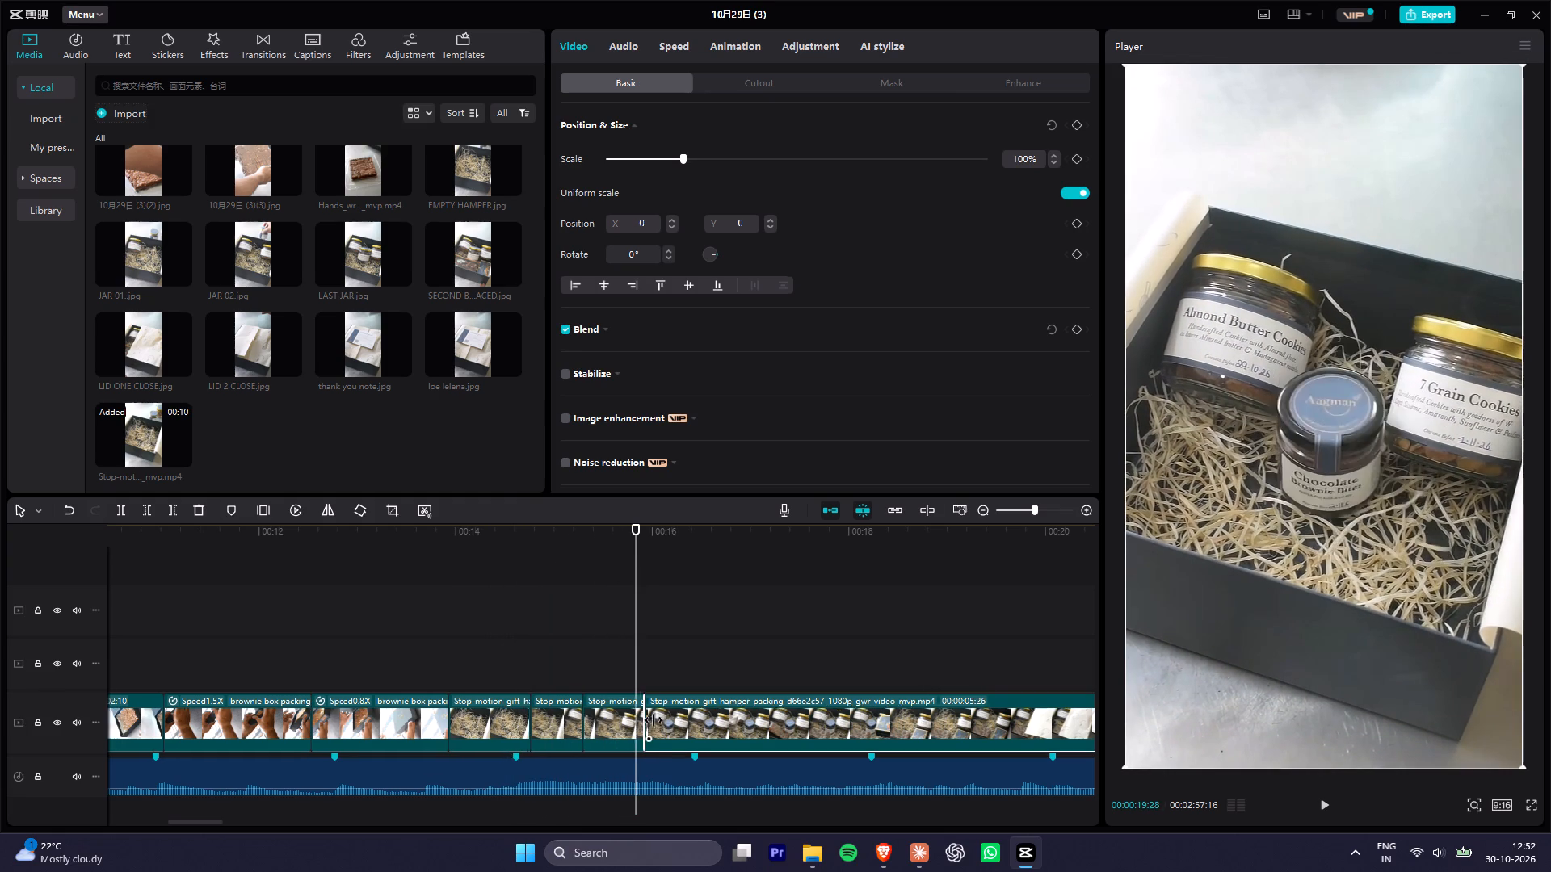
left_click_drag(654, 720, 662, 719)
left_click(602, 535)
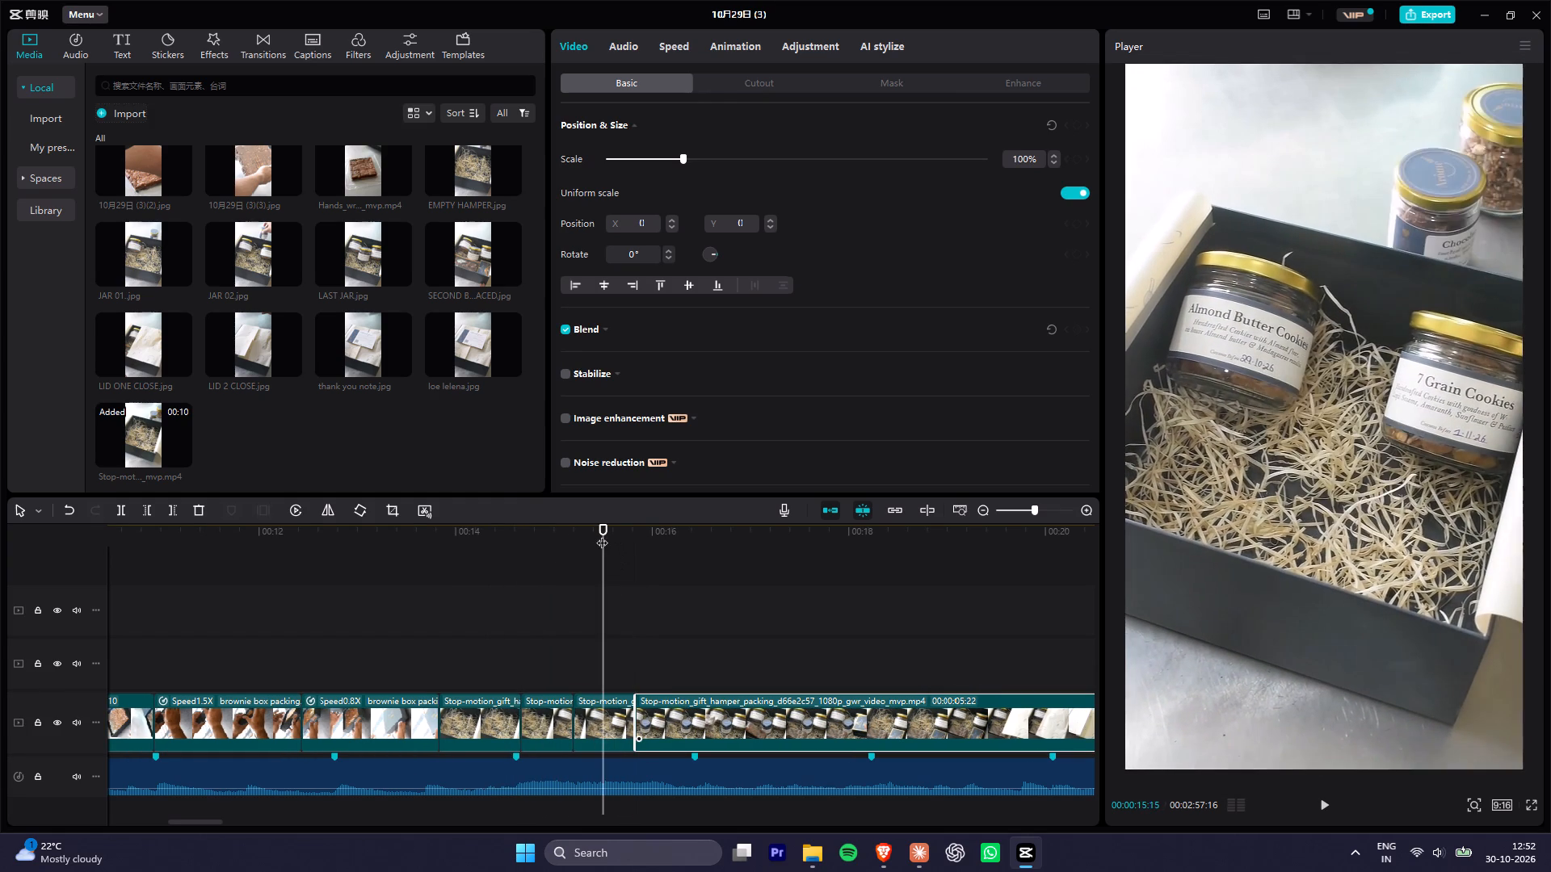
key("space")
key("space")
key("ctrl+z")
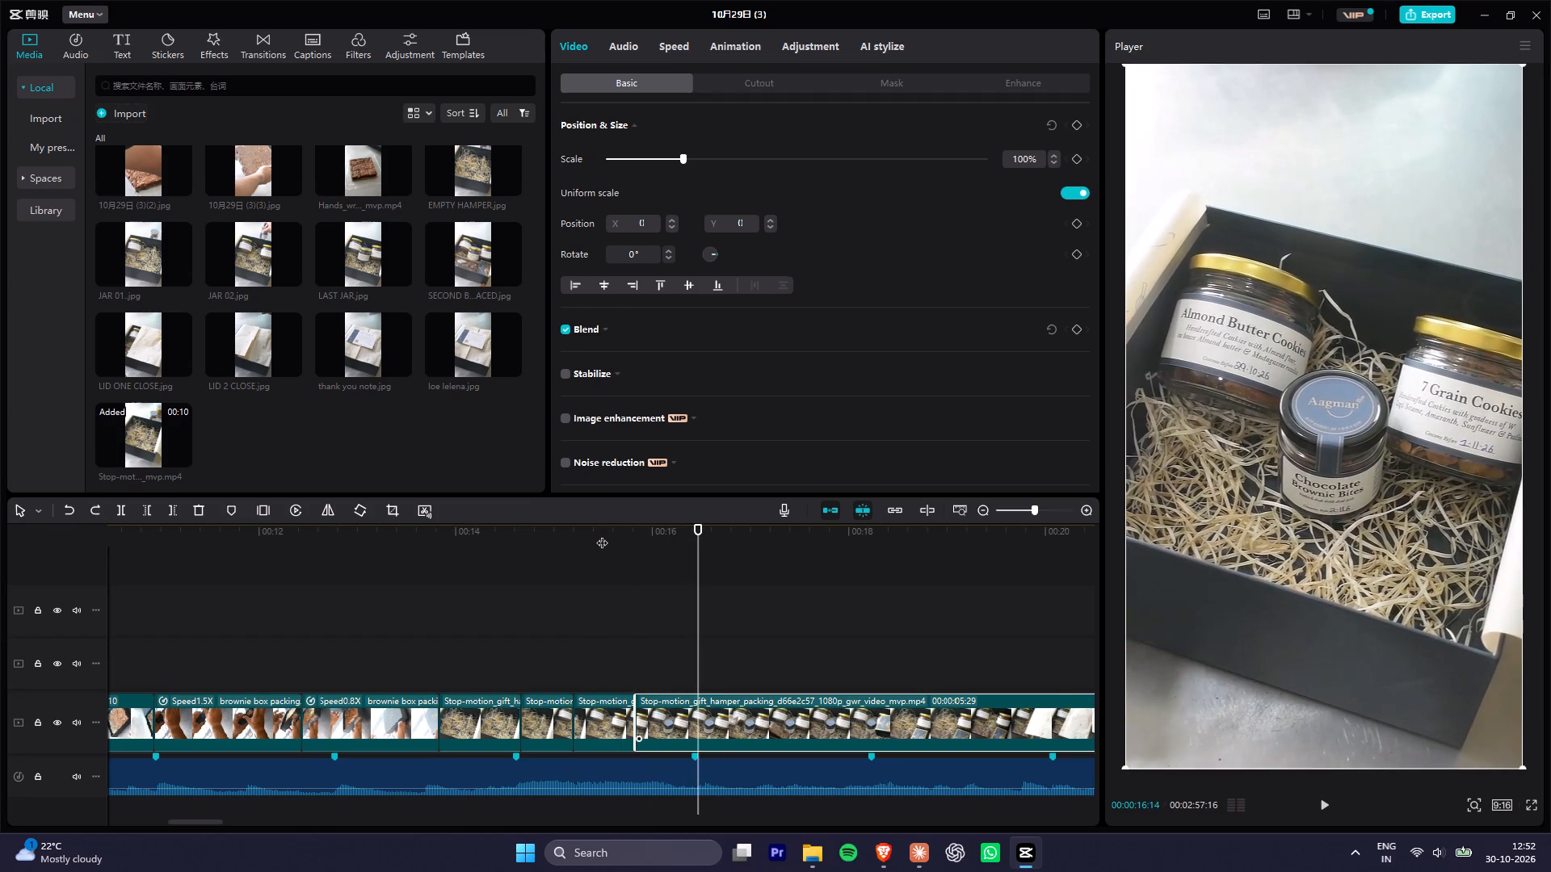
Trim 3 frames off the start of the long stop-motion piece, up to 00:00:15:28, and play back the cut.
left_click_drag(622, 530, 647, 534)
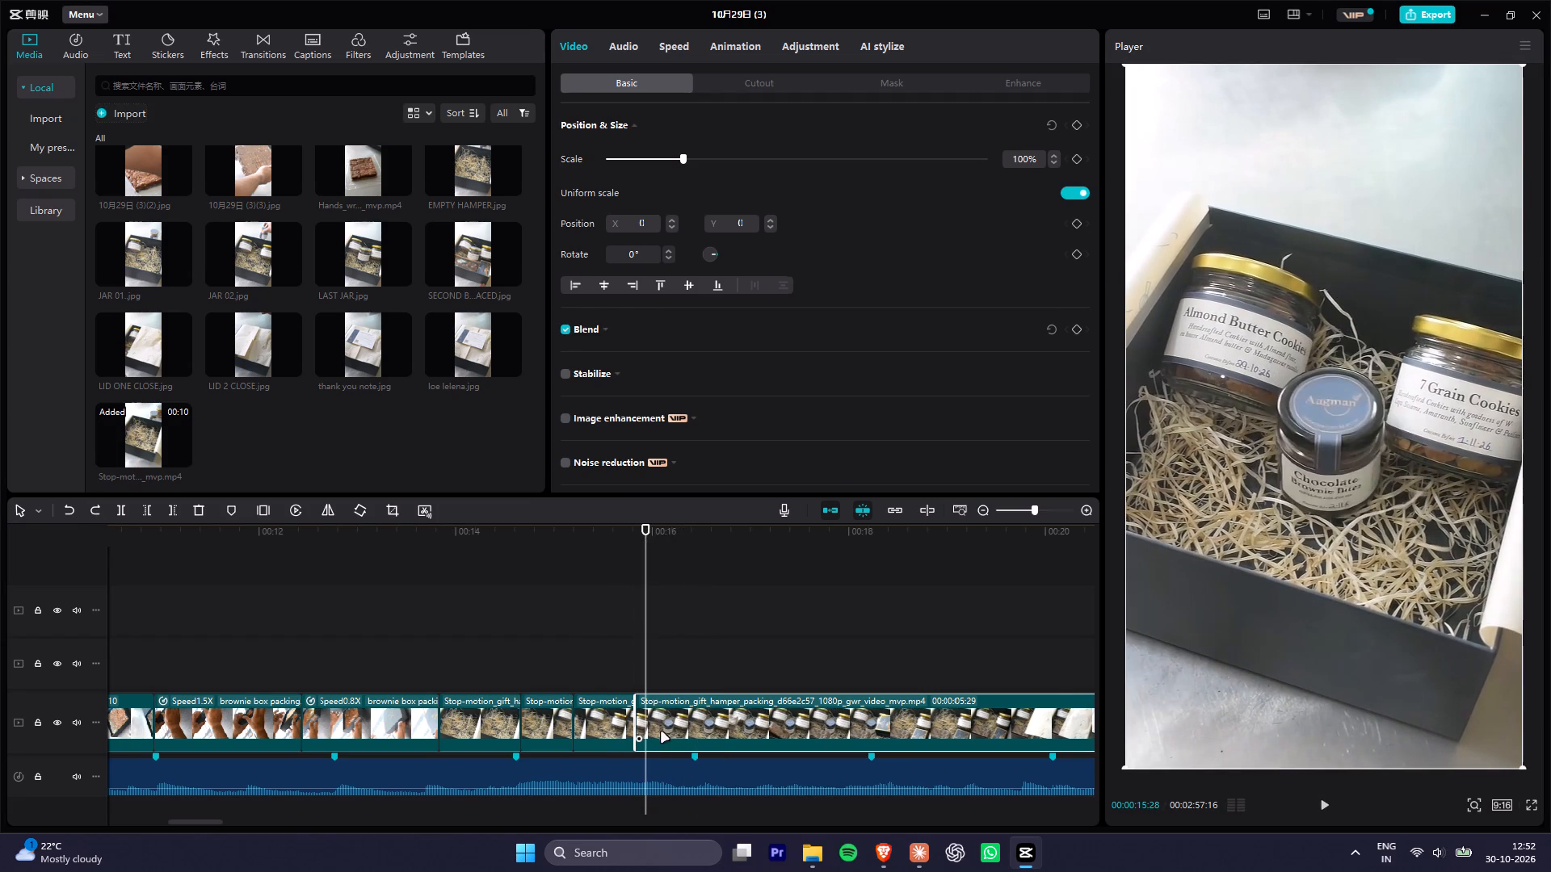
left_click_drag(637, 721, 647, 719)
left_click(571, 580)
key("space")
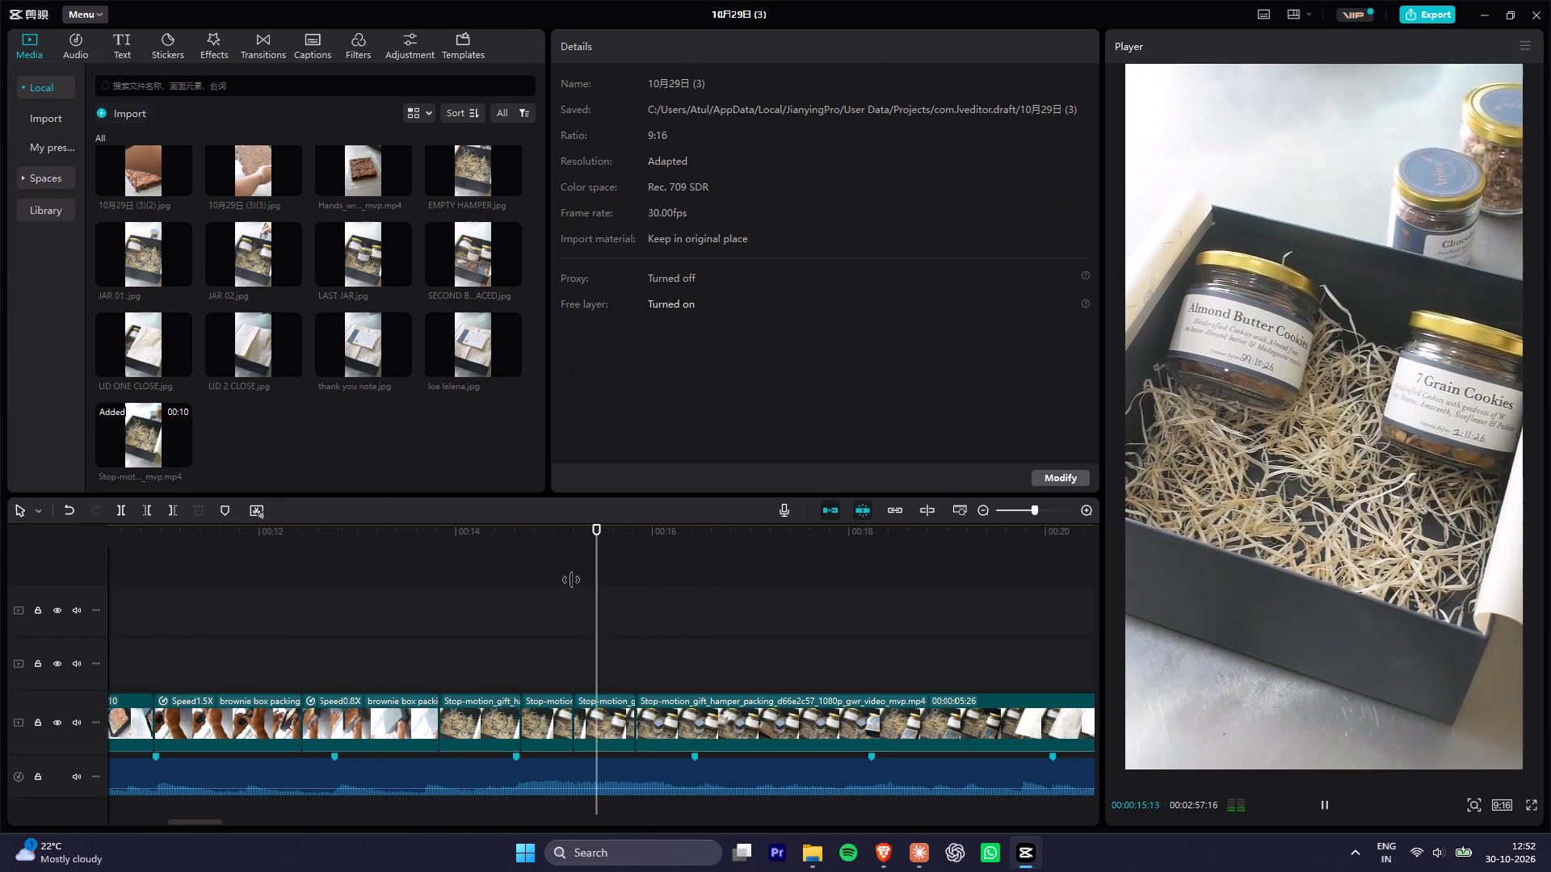
key("space")
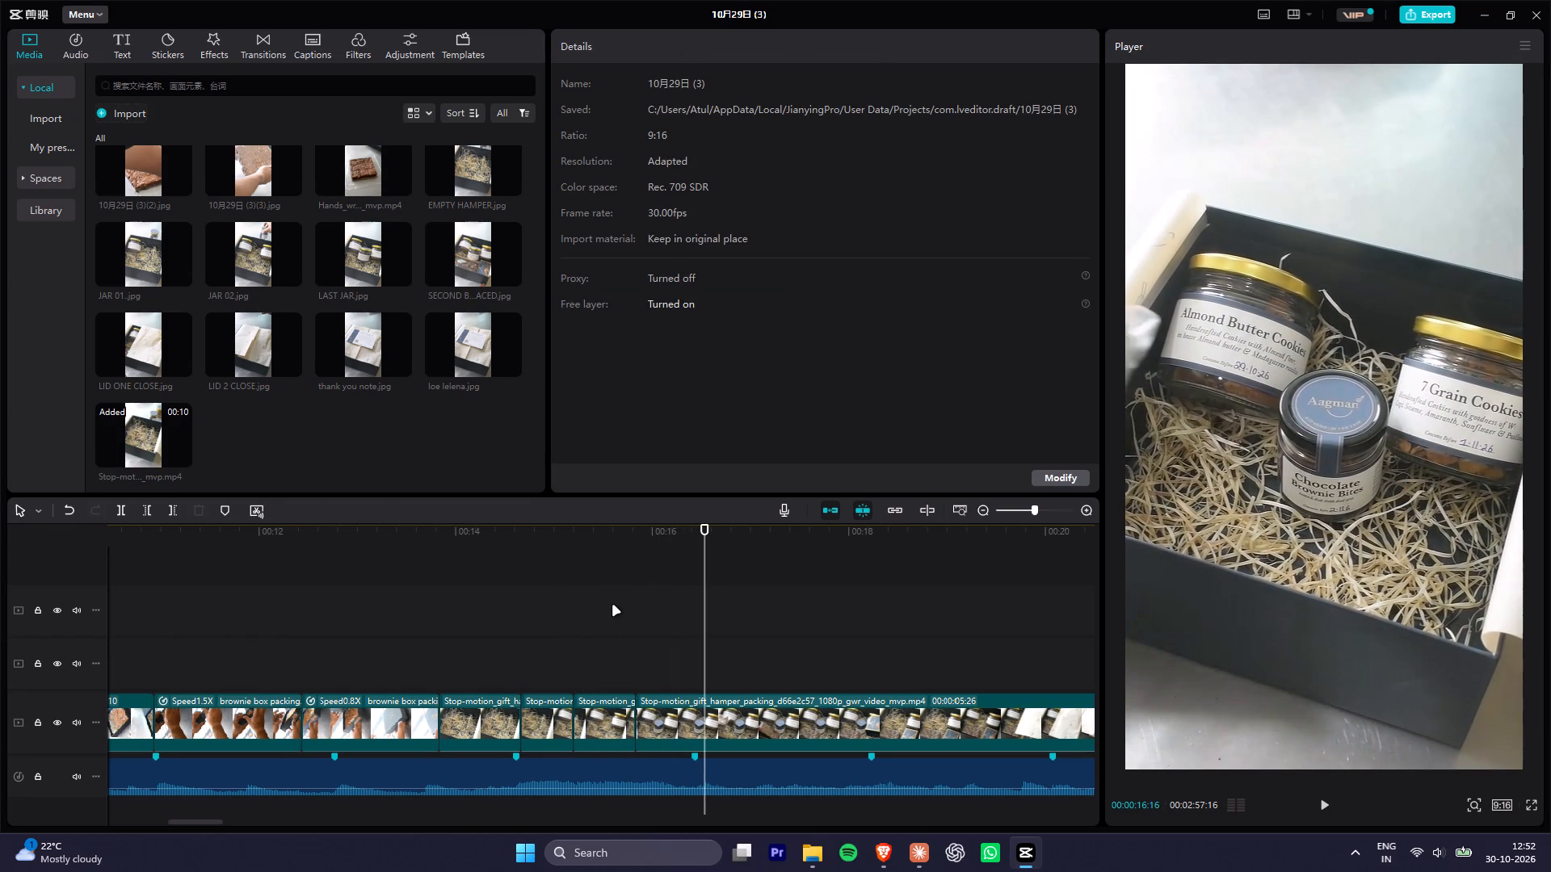
Split the stop-motion clip at 00:00:16:14, just before the brownie slab starts moving into the box.
key("Left")
key("Left")
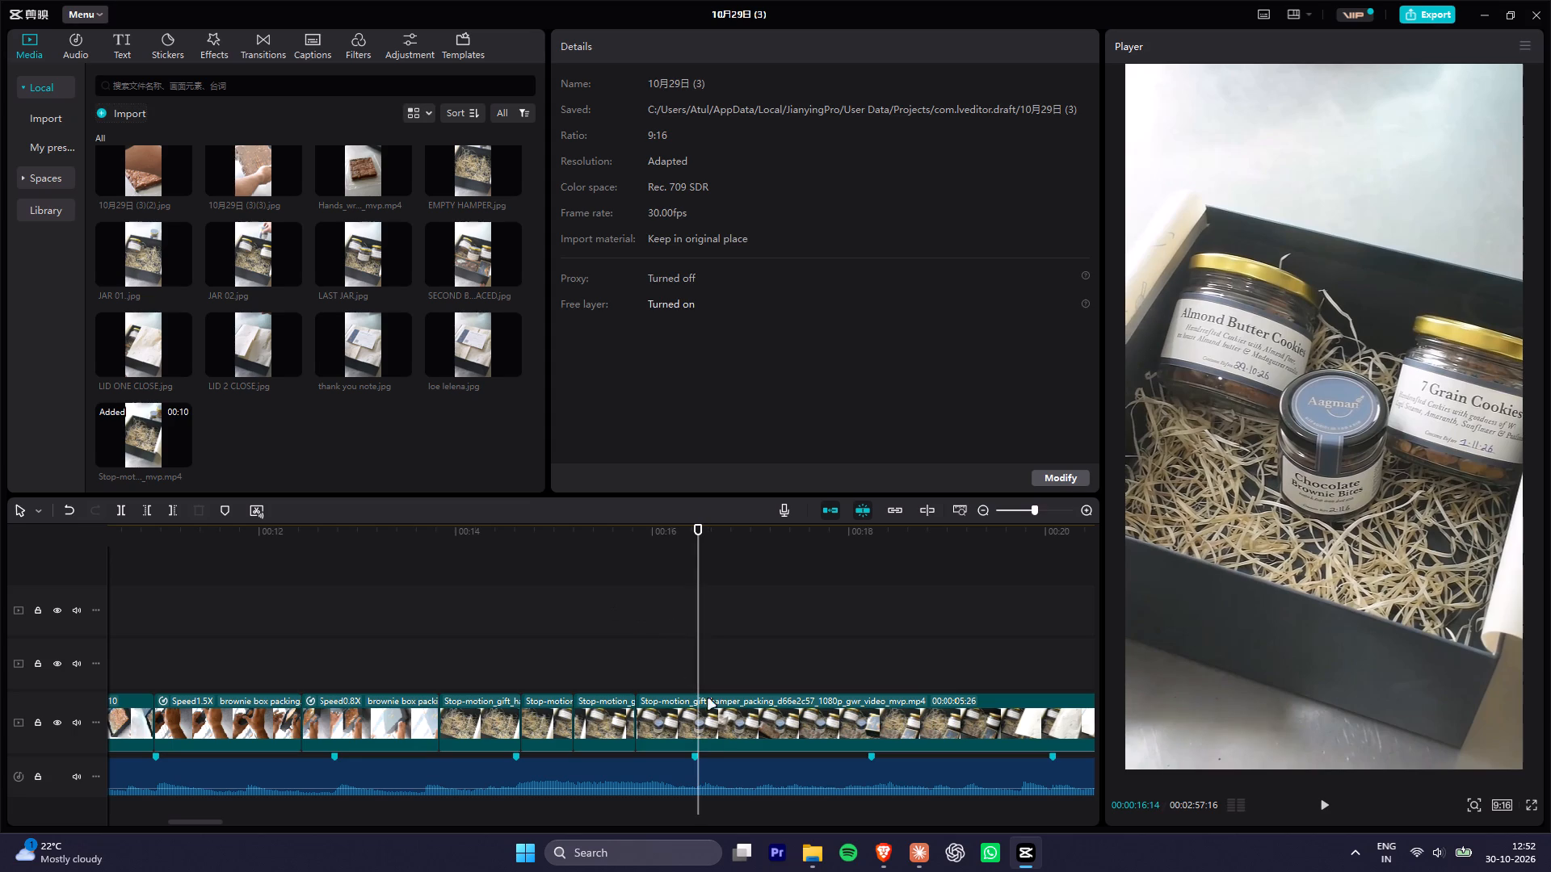
left_click(731, 729)
key("ctrl+b")
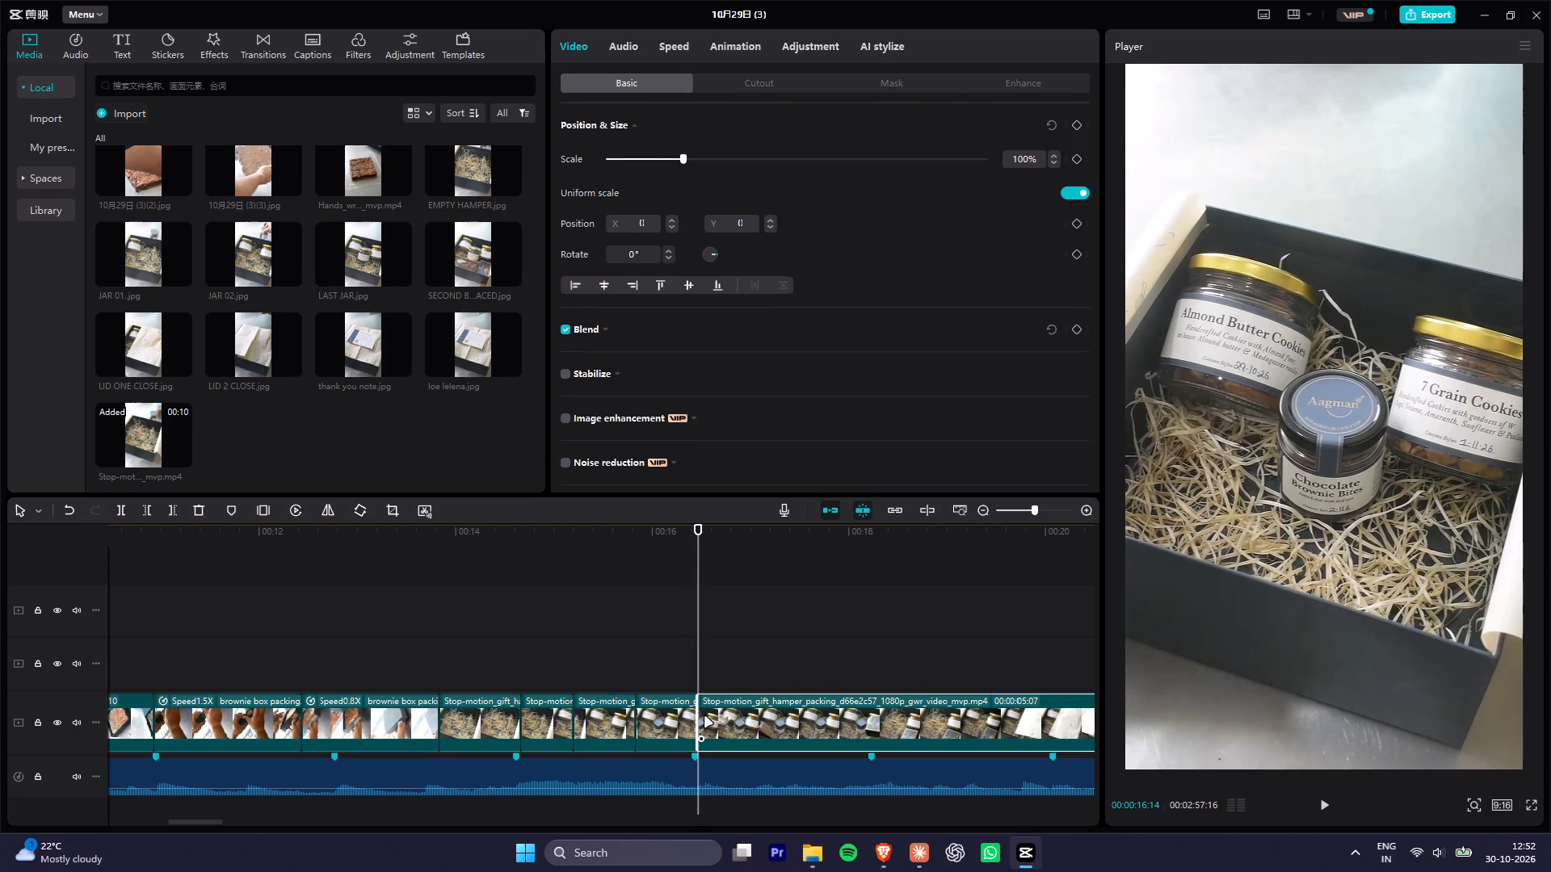
Split at 00:00:16:05 and delete the still piece up to 00:00:16:14 to shorten the hold on the Chocolate Brownie Bites jar.
left_click_drag(689, 526, 684, 532)
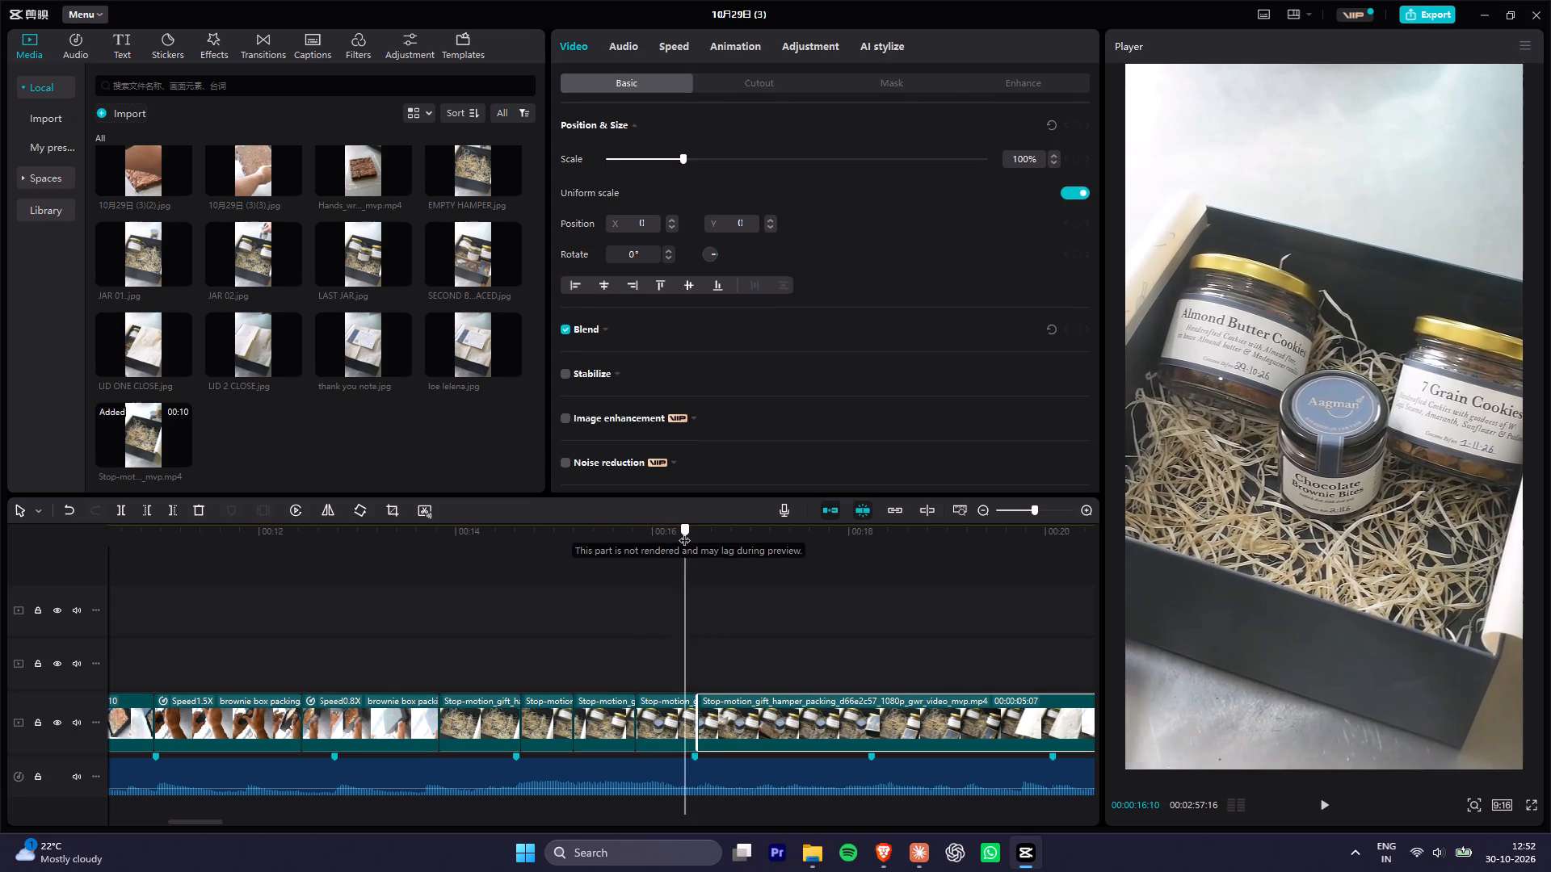
left_click_drag(684, 532, 665, 550)
left_click(679, 727)
key("Right")
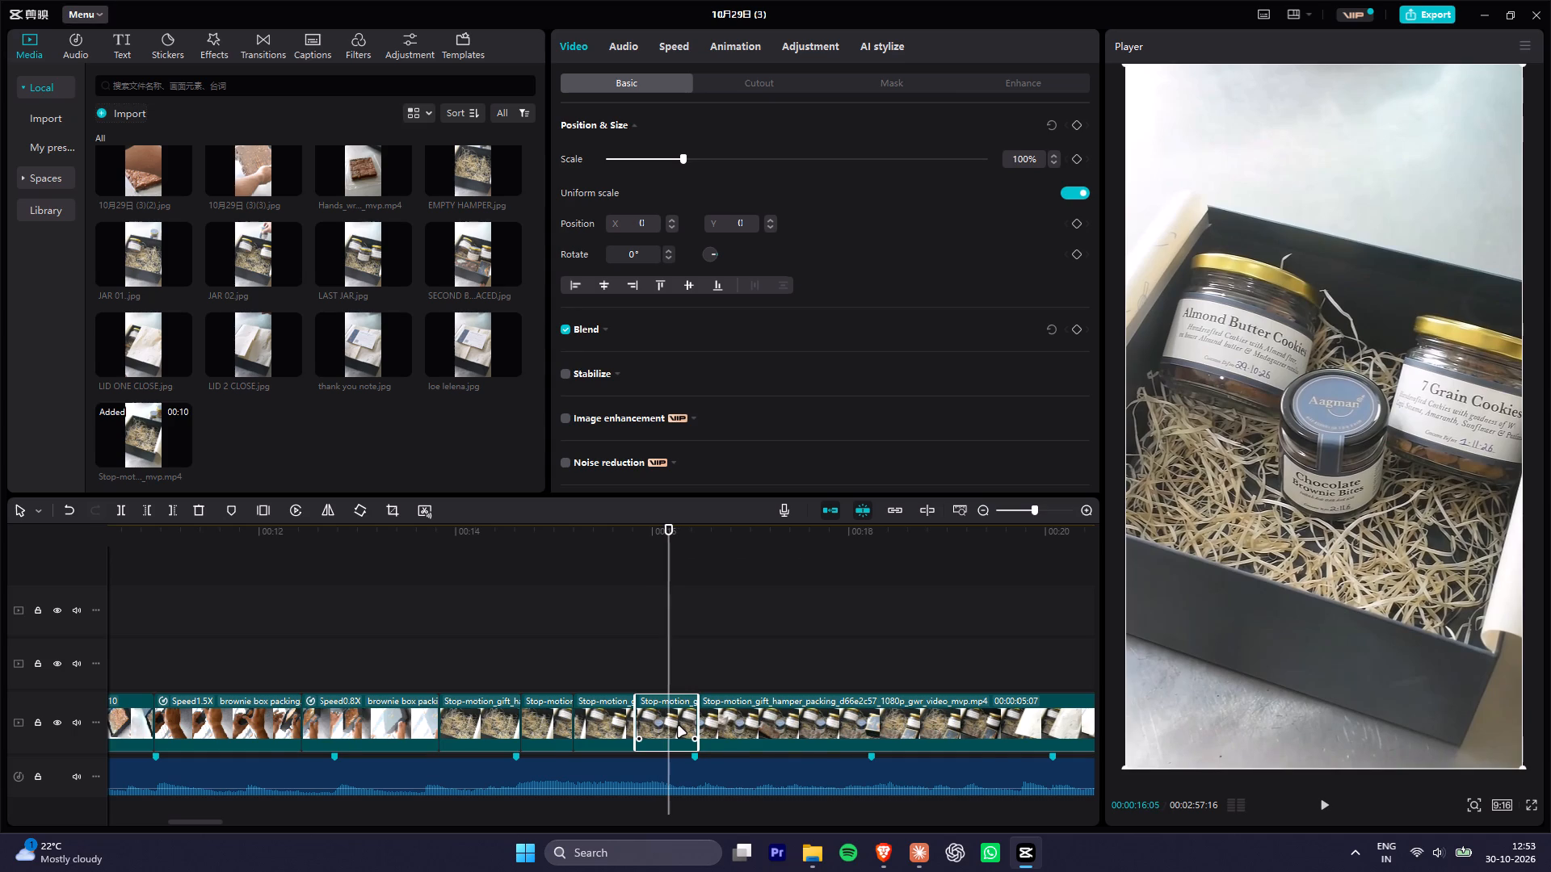
key("ctrl+n")
key("ctrl+b")
left_click(810, 494)
key("ctrl+b")
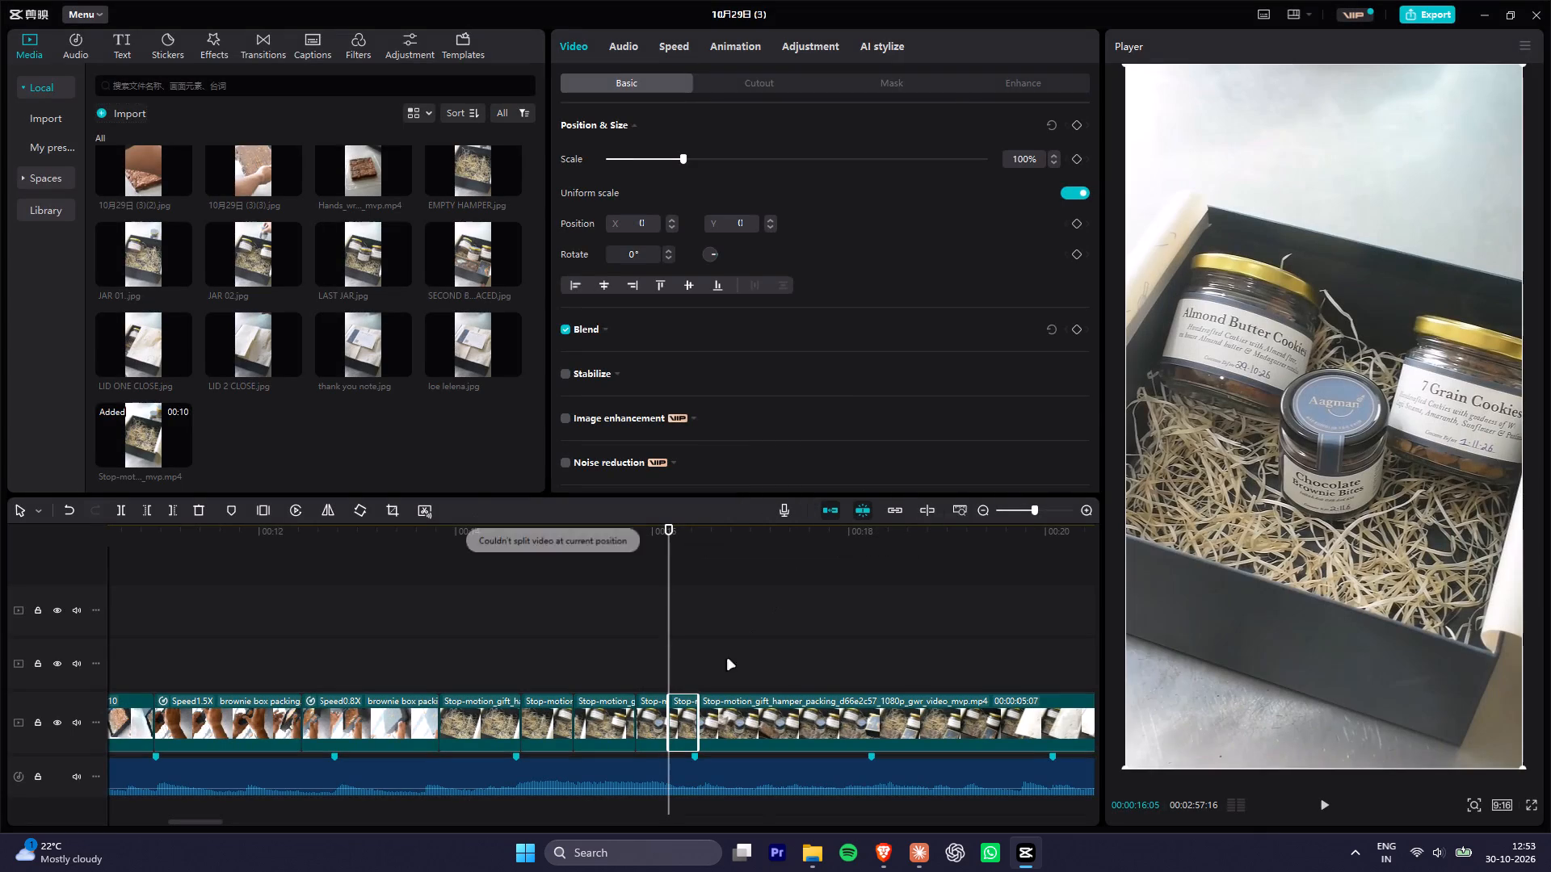
left_click(686, 732)
key("Delete")
Split at 00:00:17:07 and delete the piece from 00:00:16:05 in which the brownie slab moves into the box.
left_click(684, 722)
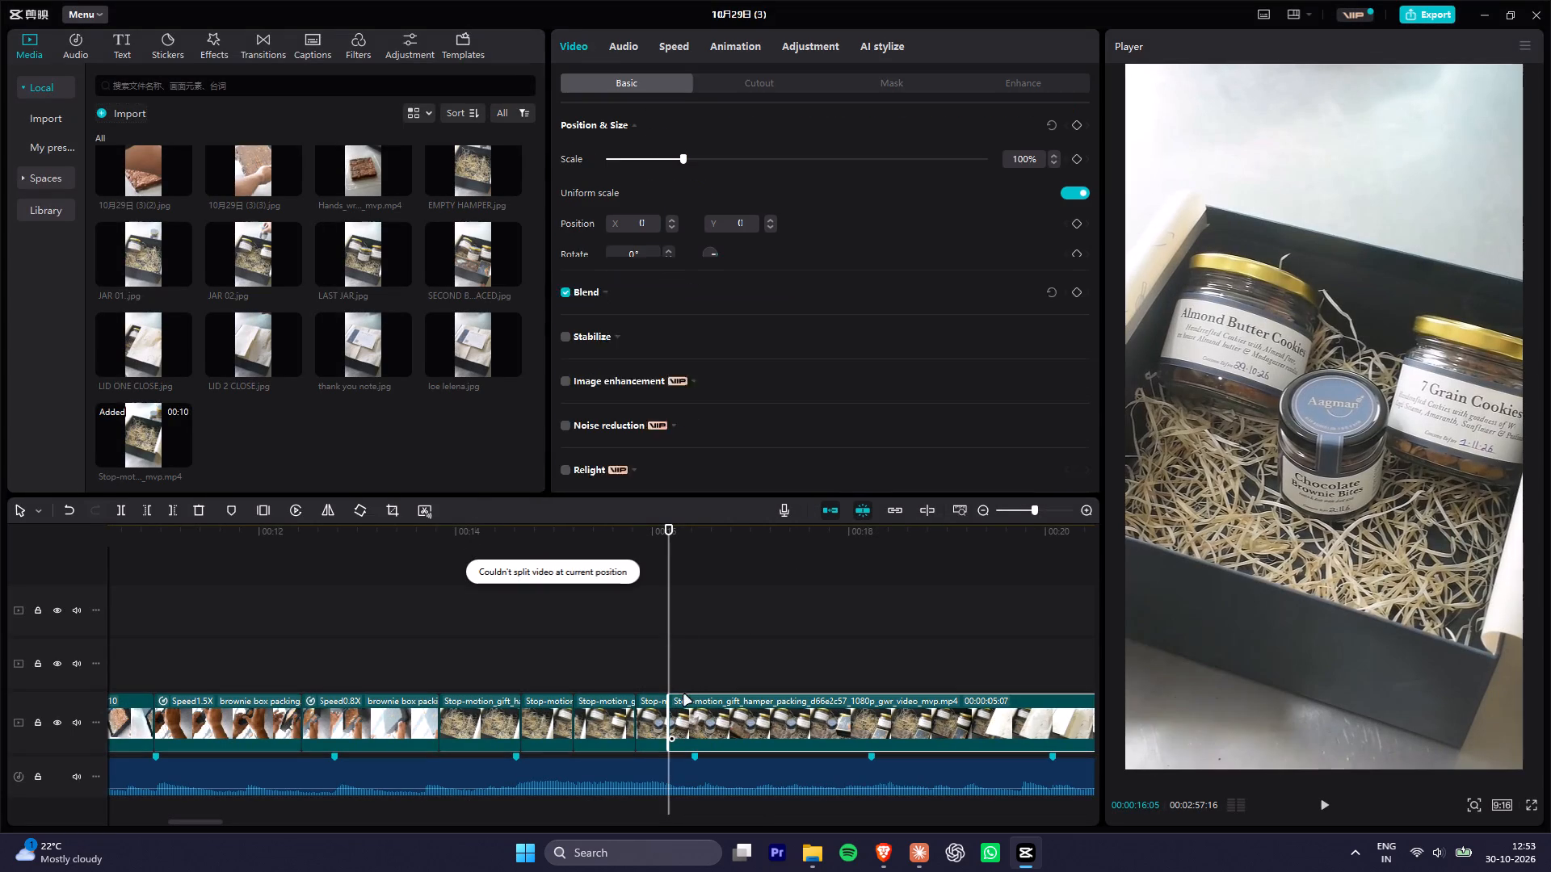
left_click_drag(683, 537, 697, 546)
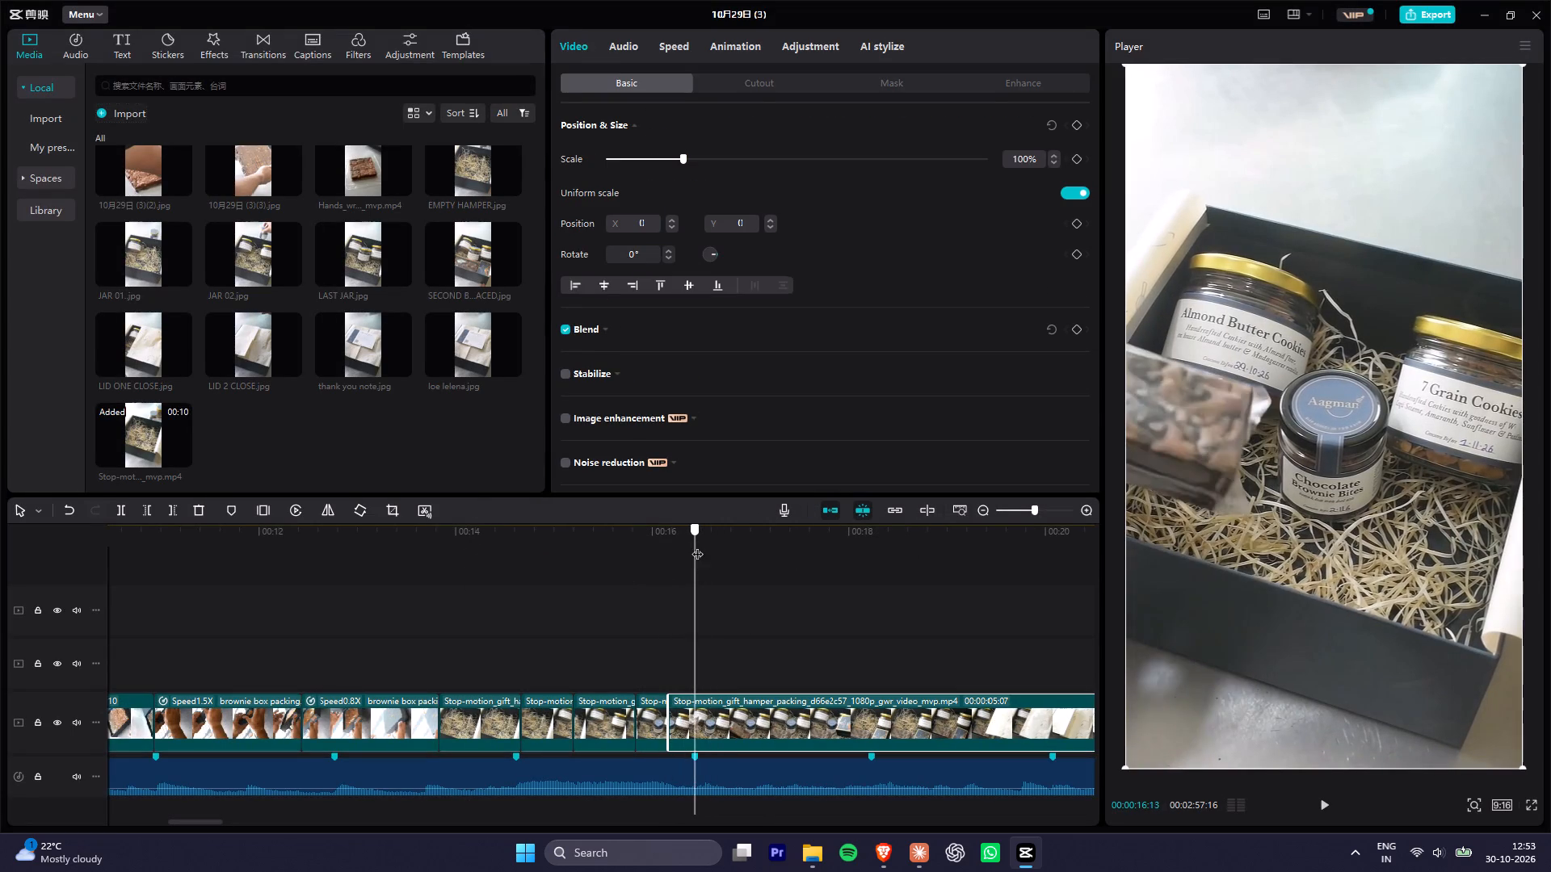
left_click_drag(697, 546, 782, 563)
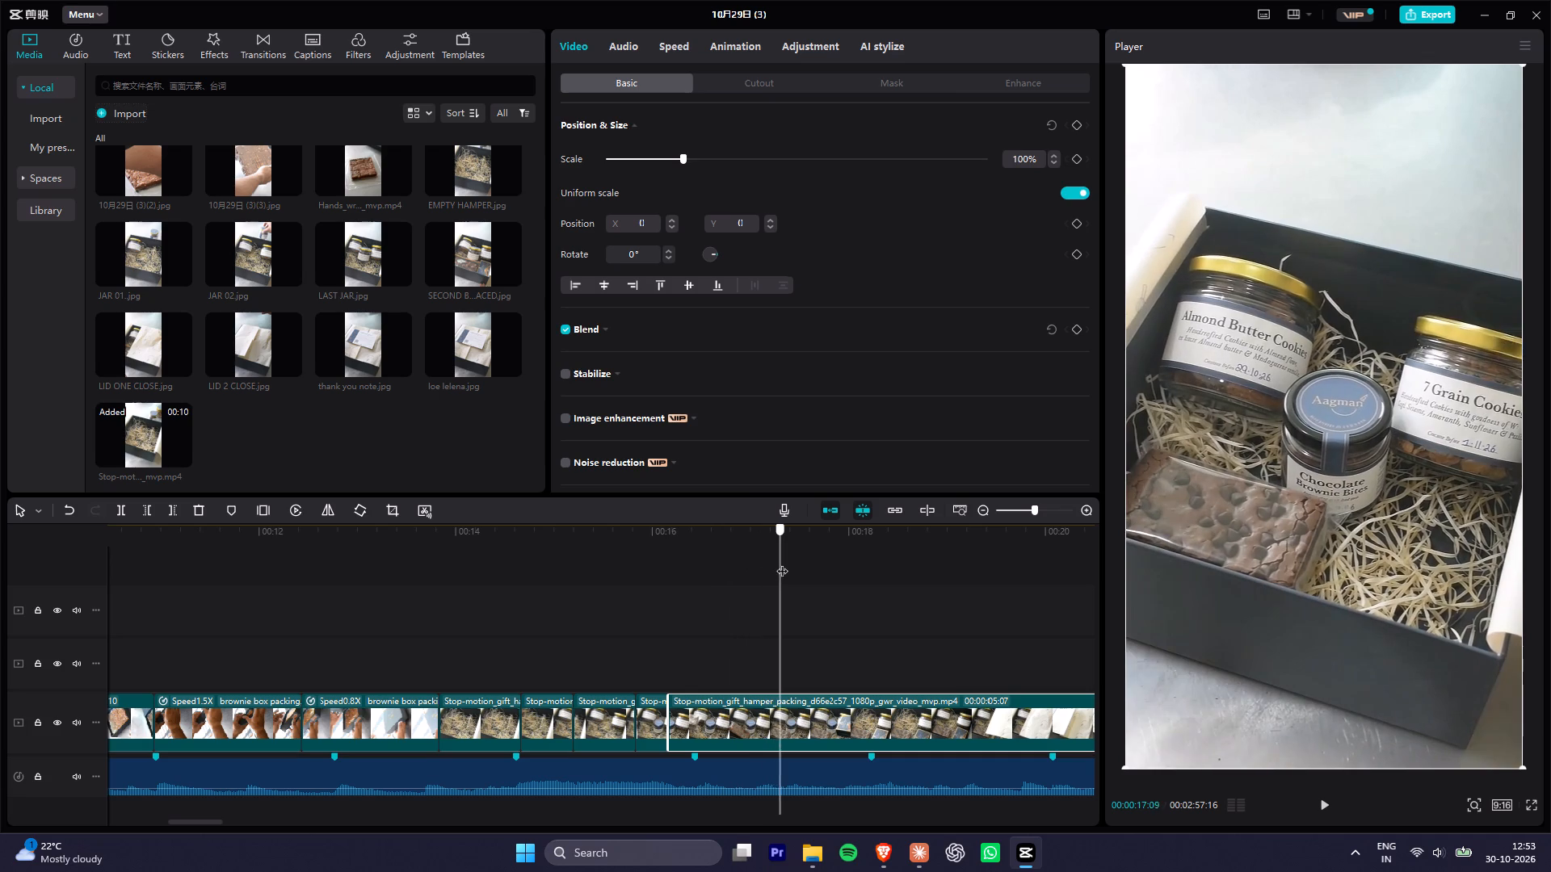
left_click_drag(782, 563, 776, 568)
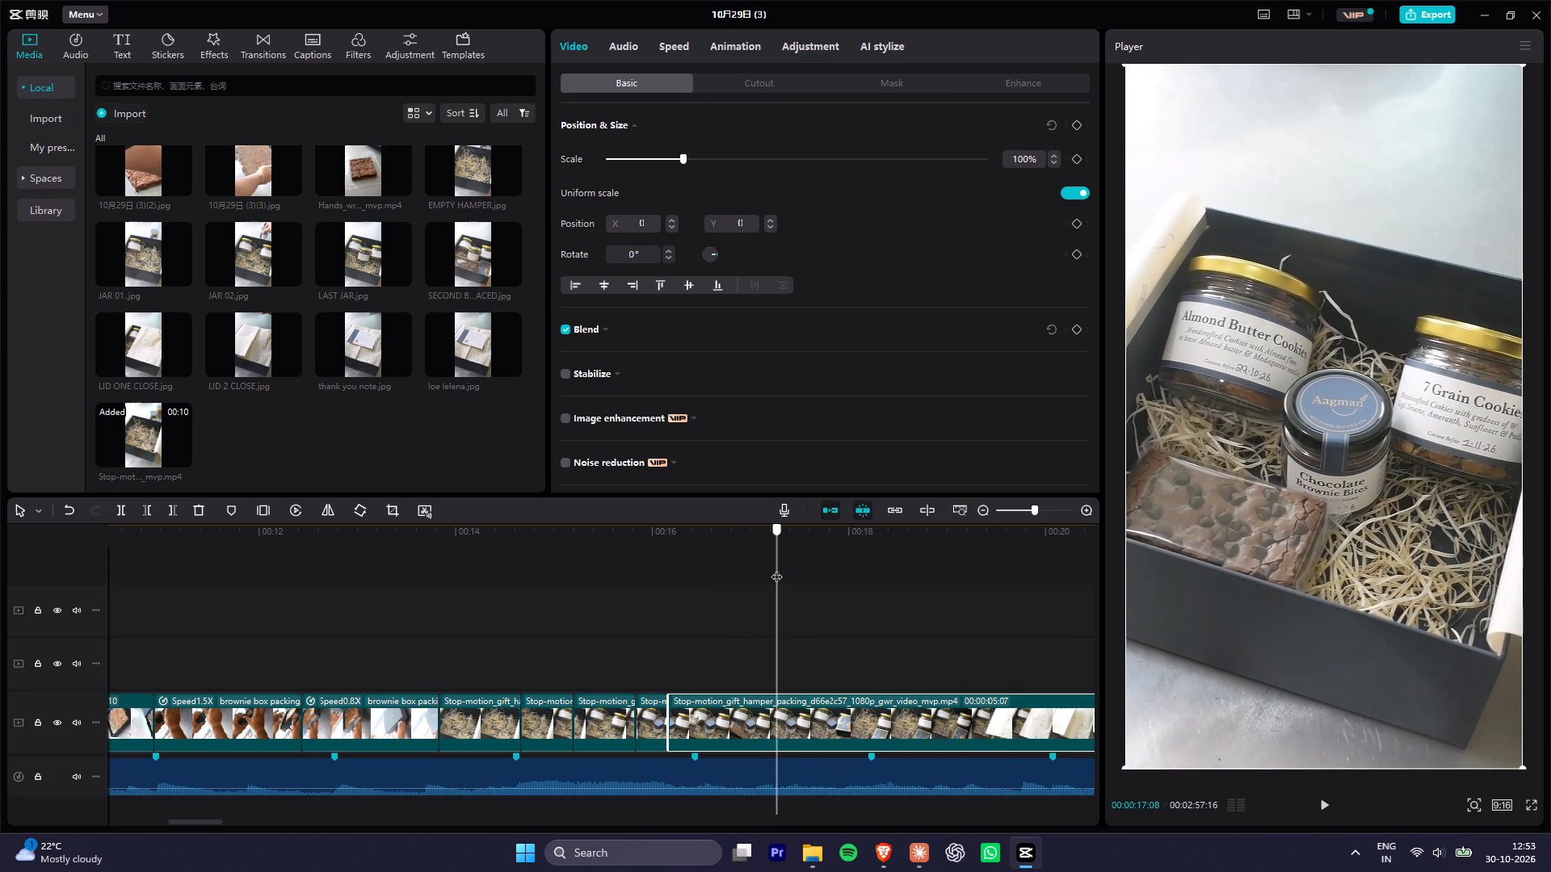
left_click_drag(776, 568, 772, 568)
left_click(792, 732)
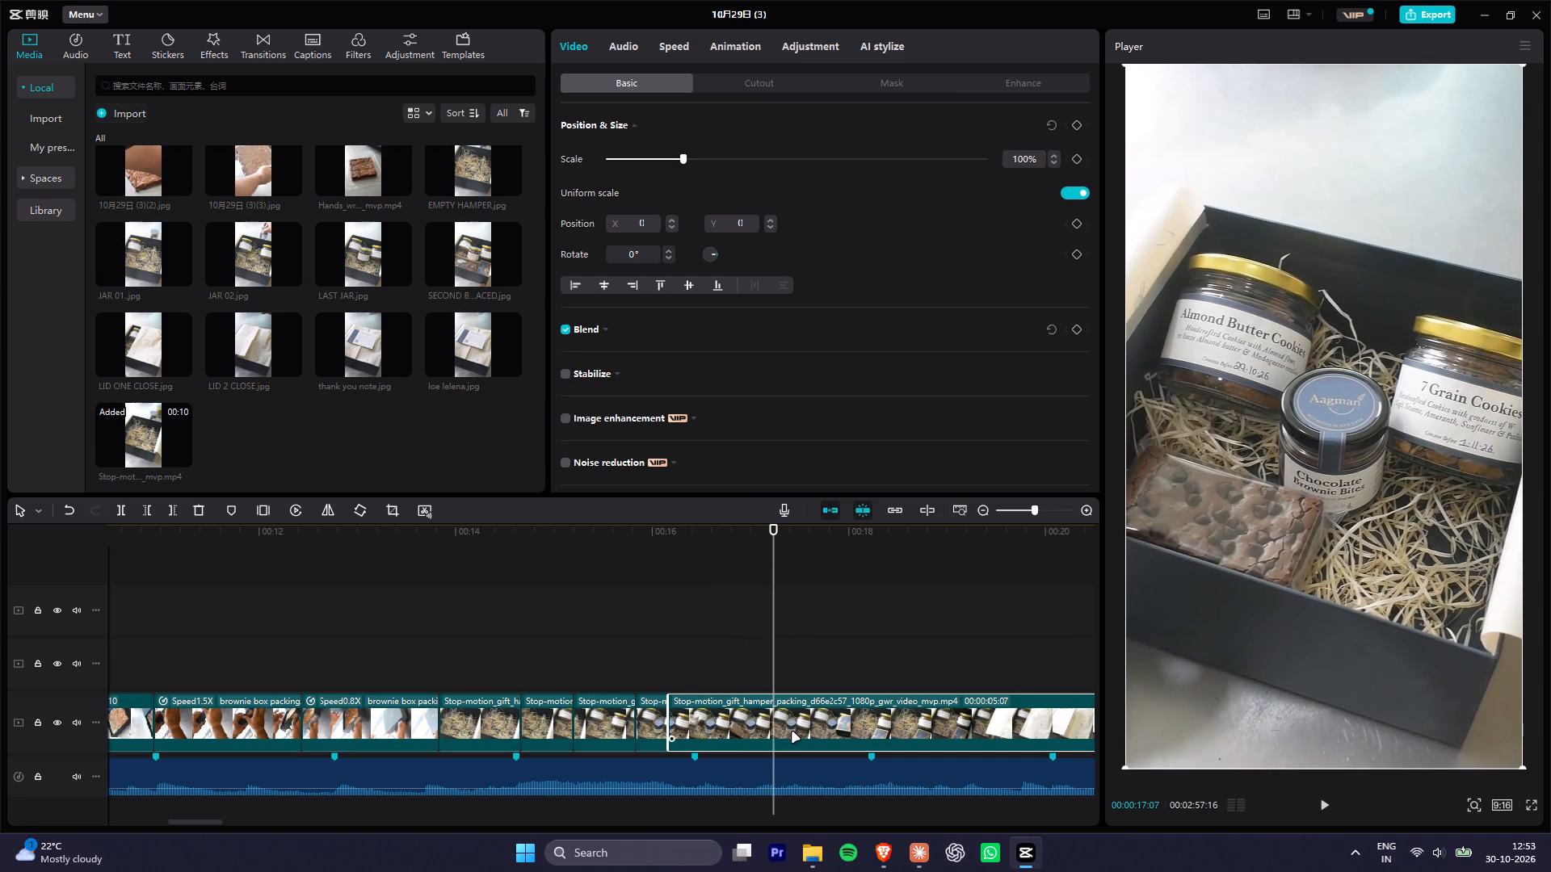
key("ctrl+b")
left_click(740, 732)
key("Delete")
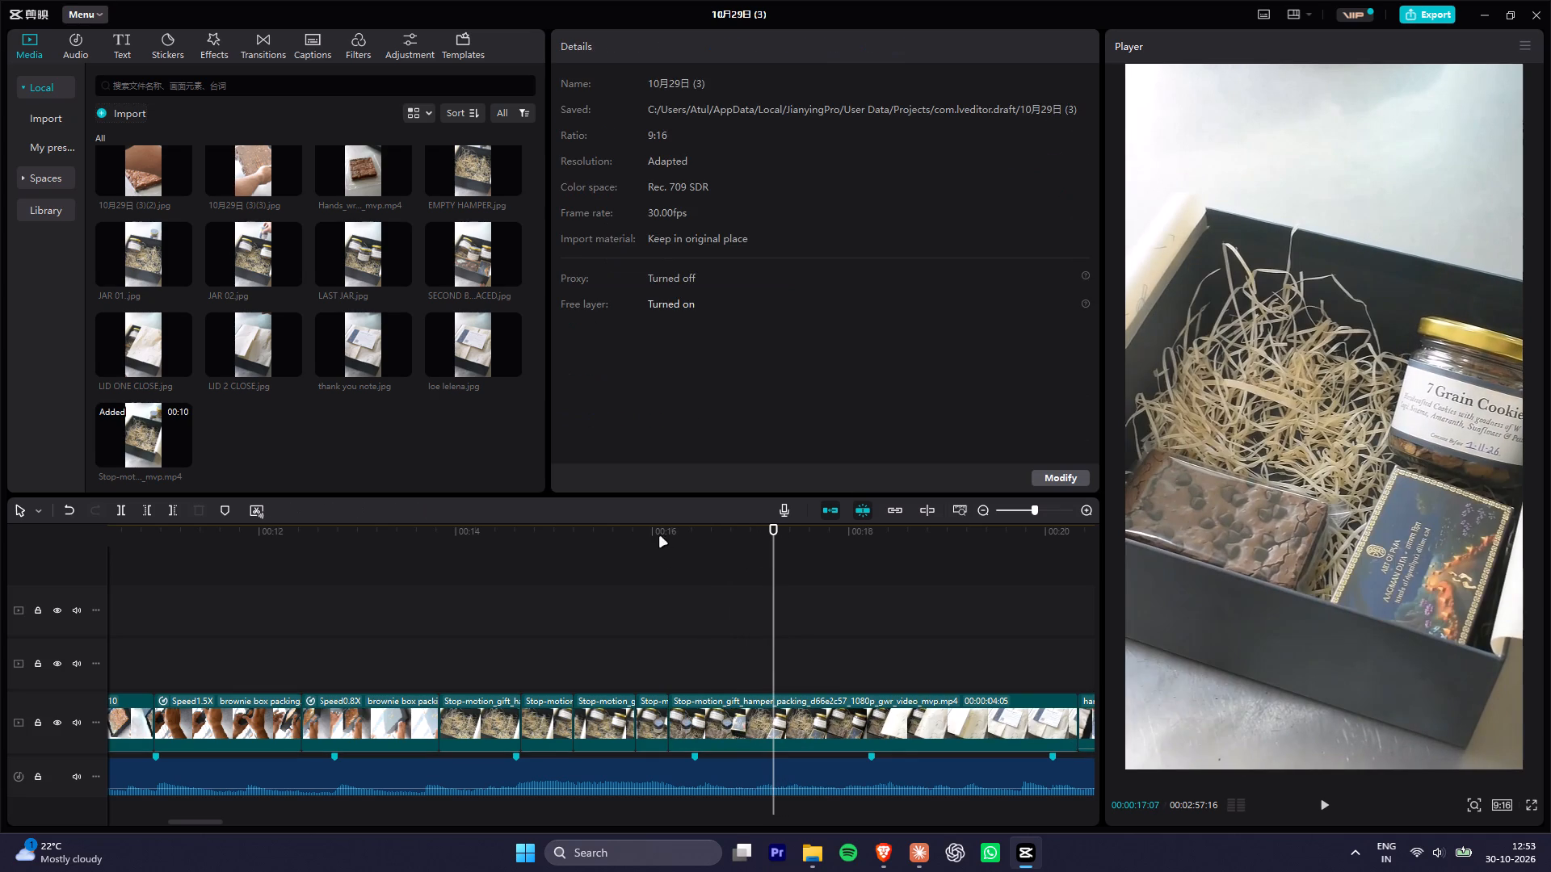
Play and scrub from 00:00:16:05 to 00:00:18:12, examining the brownie cut, the blue box placement and the paper folding over.
left_click_drag(662, 535, 675, 551)
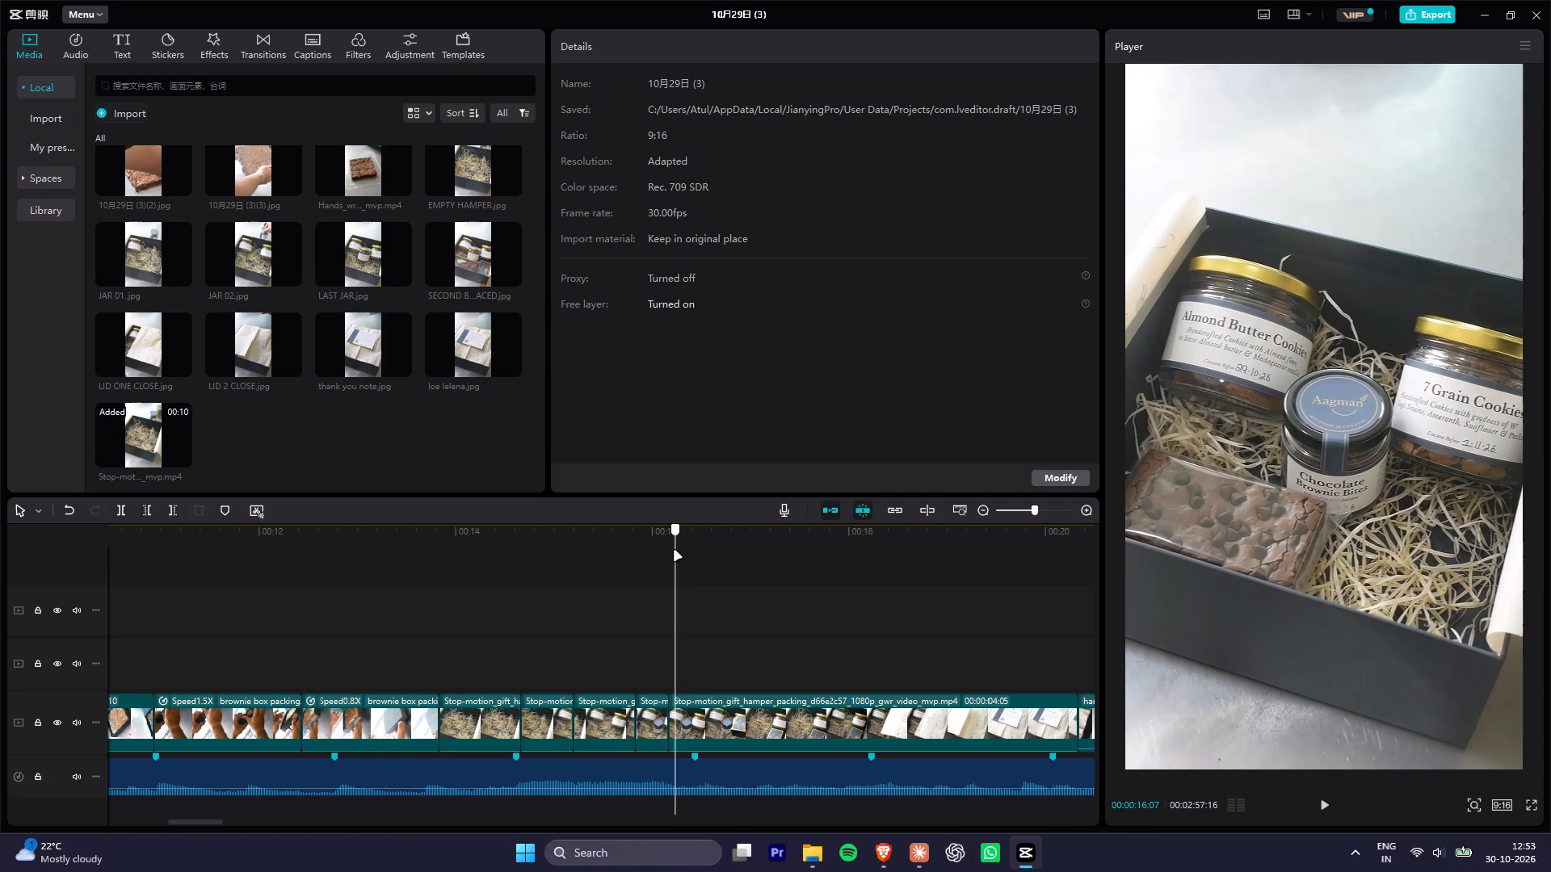
left_click_drag(675, 551, 670, 553)
key("space")
key("space")
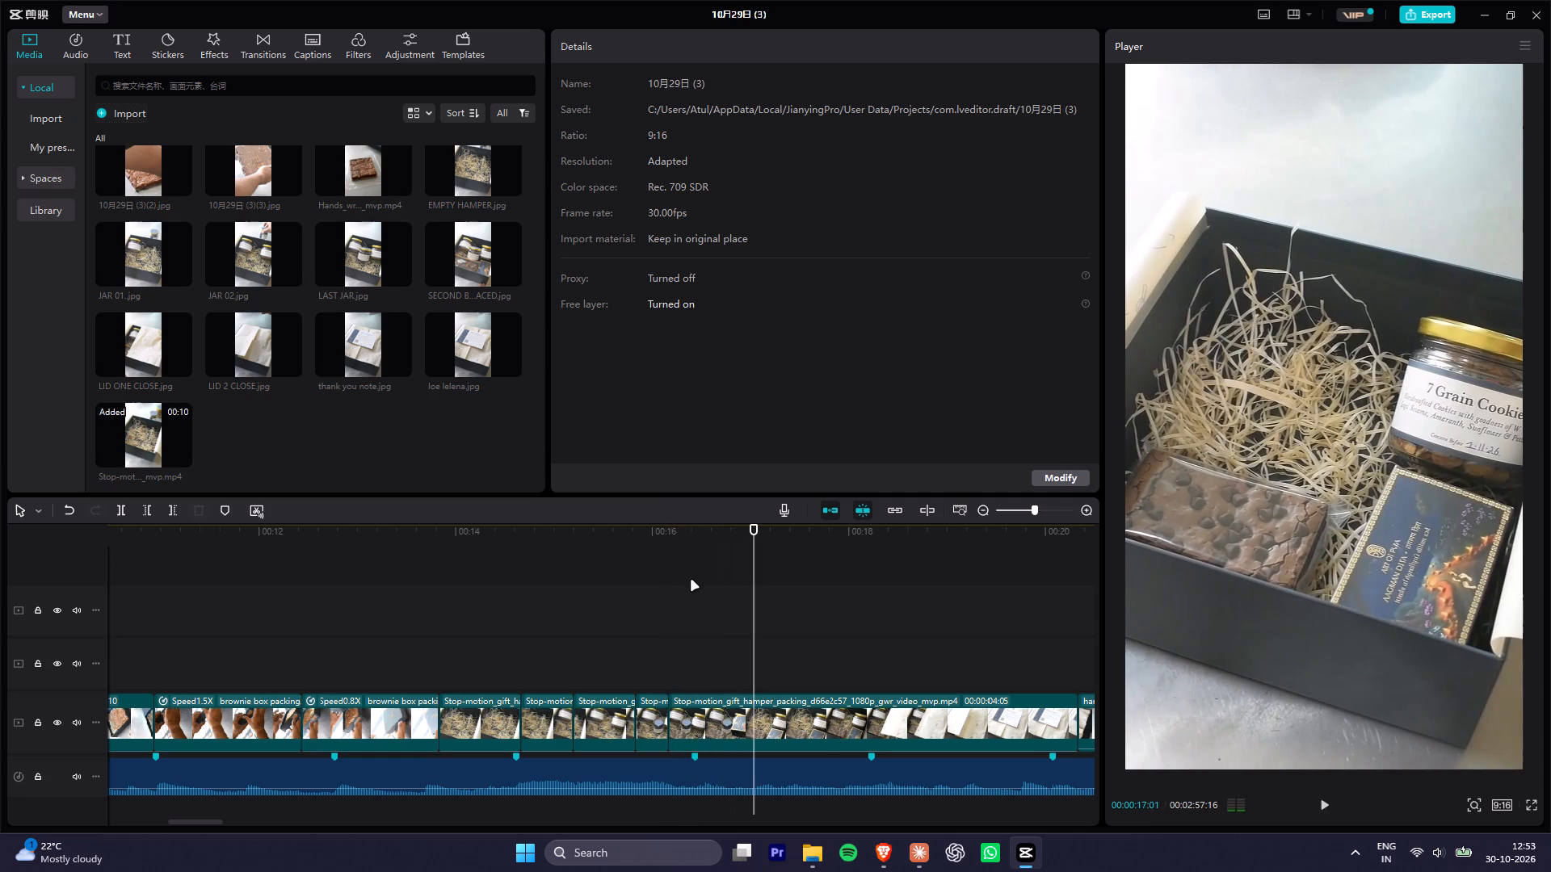
left_click_drag(728, 544, 710, 549)
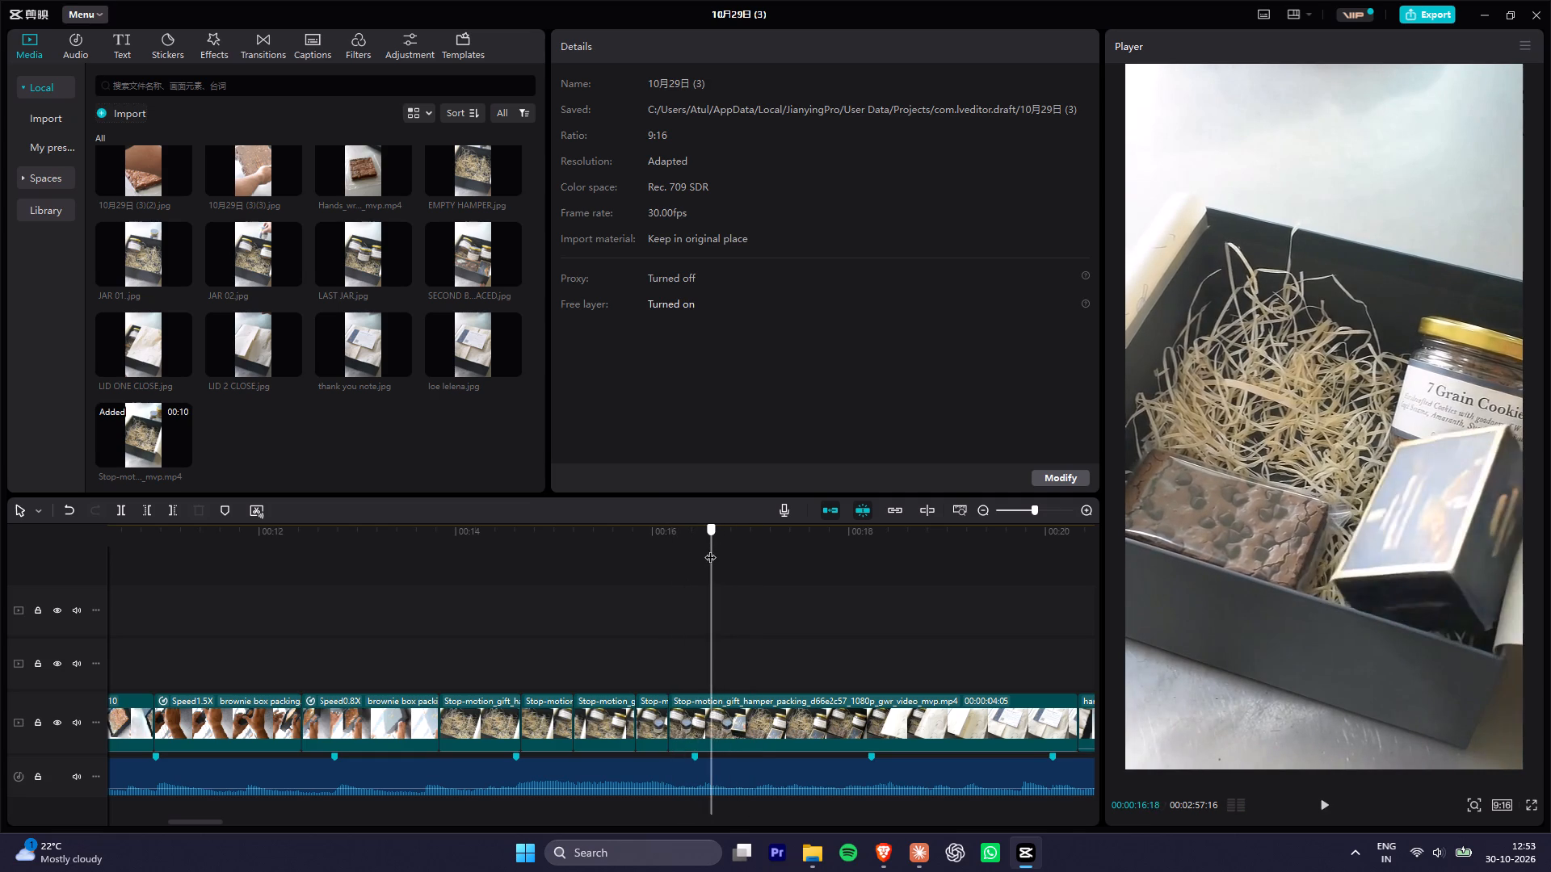
left_click_drag(710, 549, 734, 556)
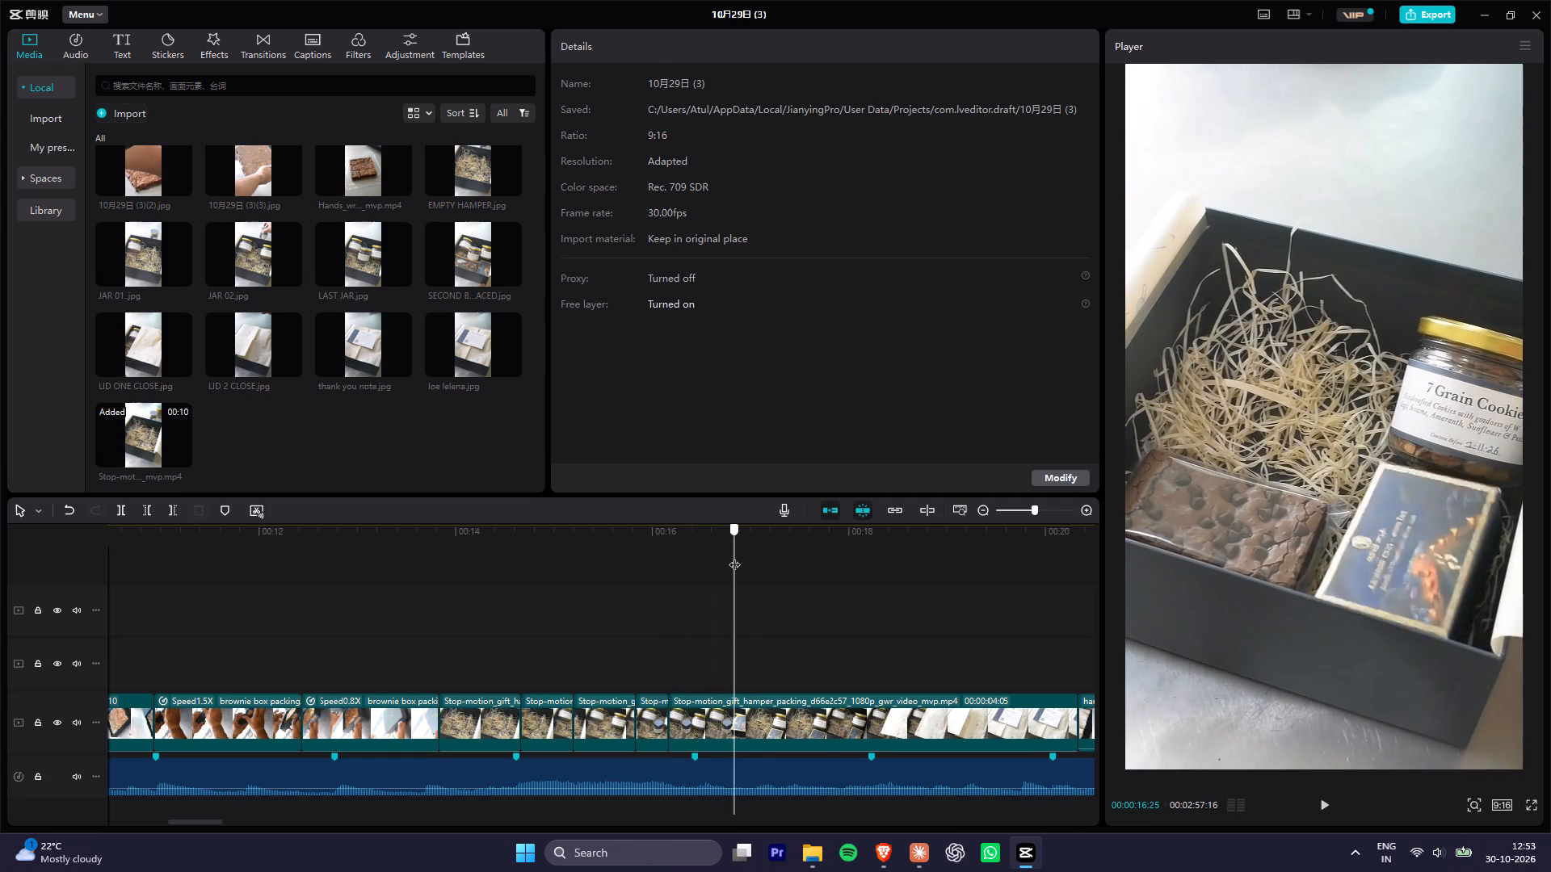
left_click_drag(734, 556, 717, 568)
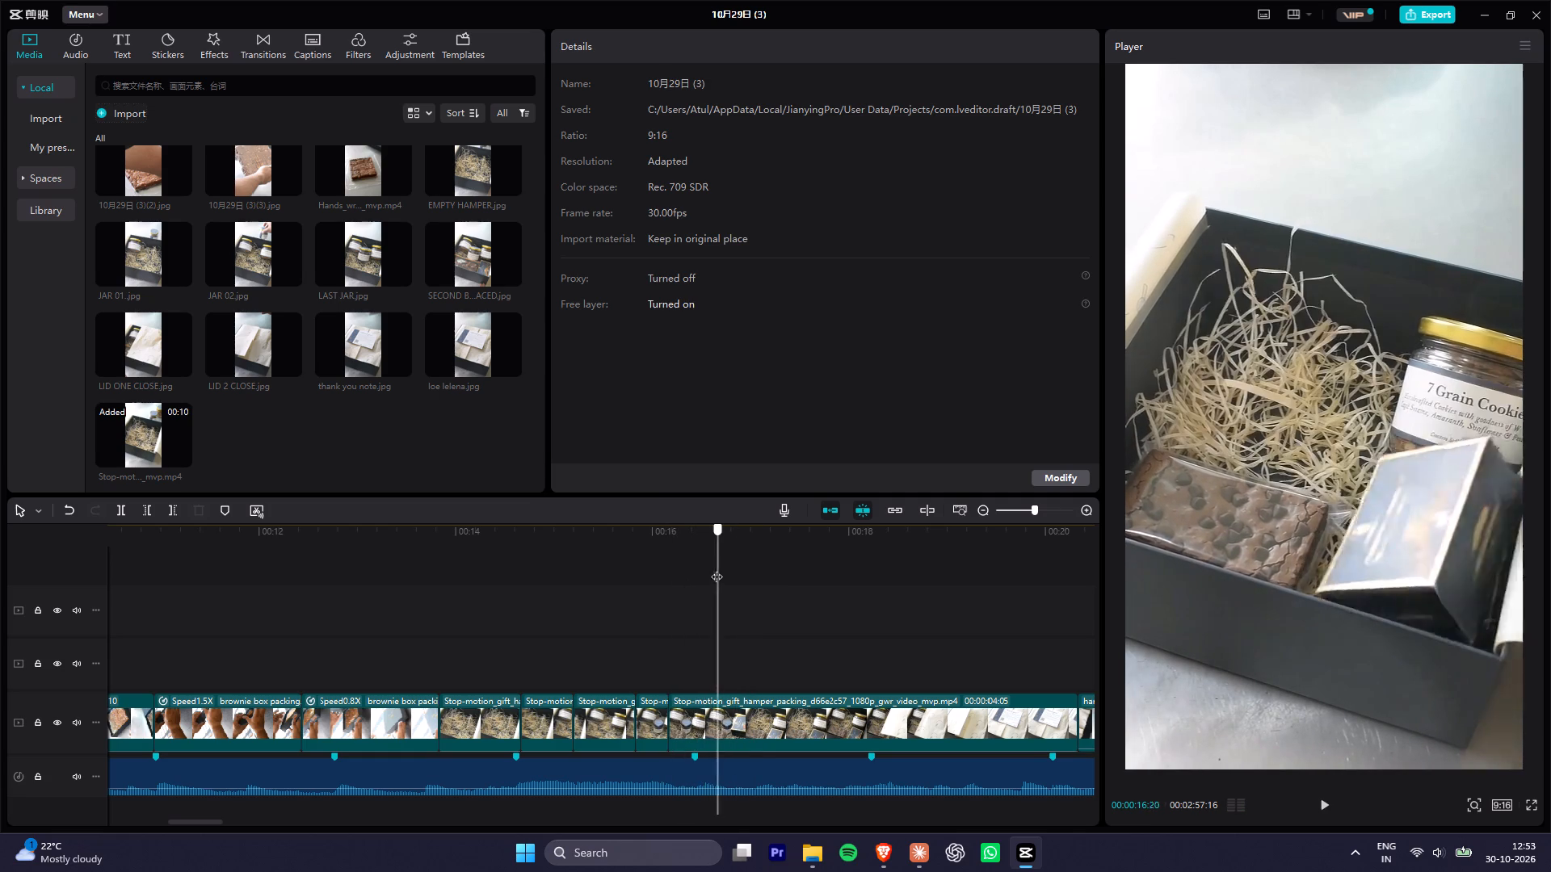
left_click_drag(717, 568, 727, 574)
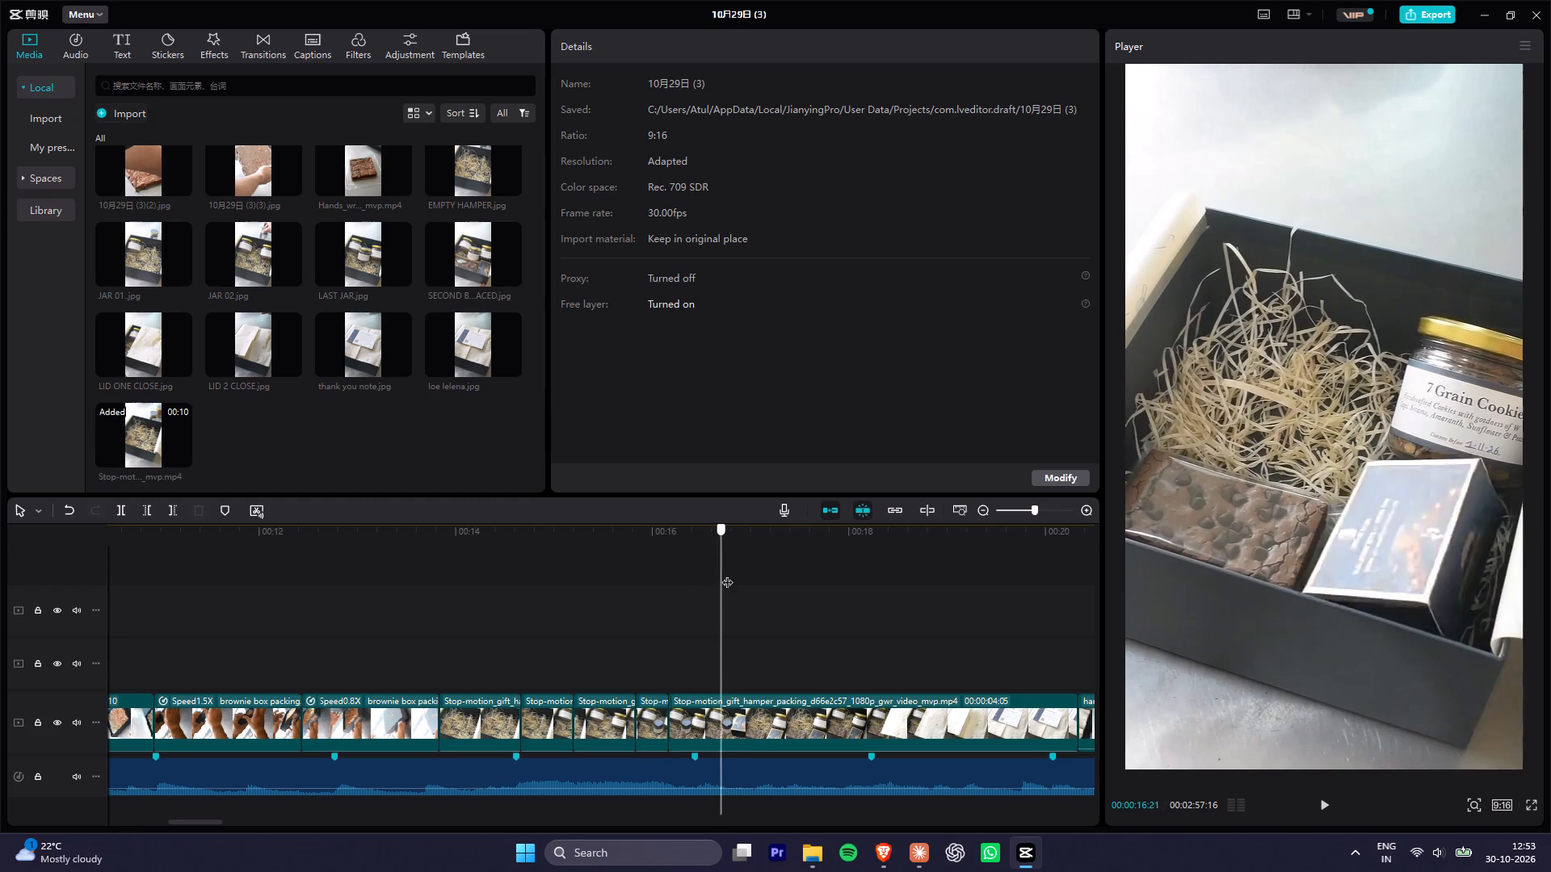
left_click_drag(727, 574, 834, 589)
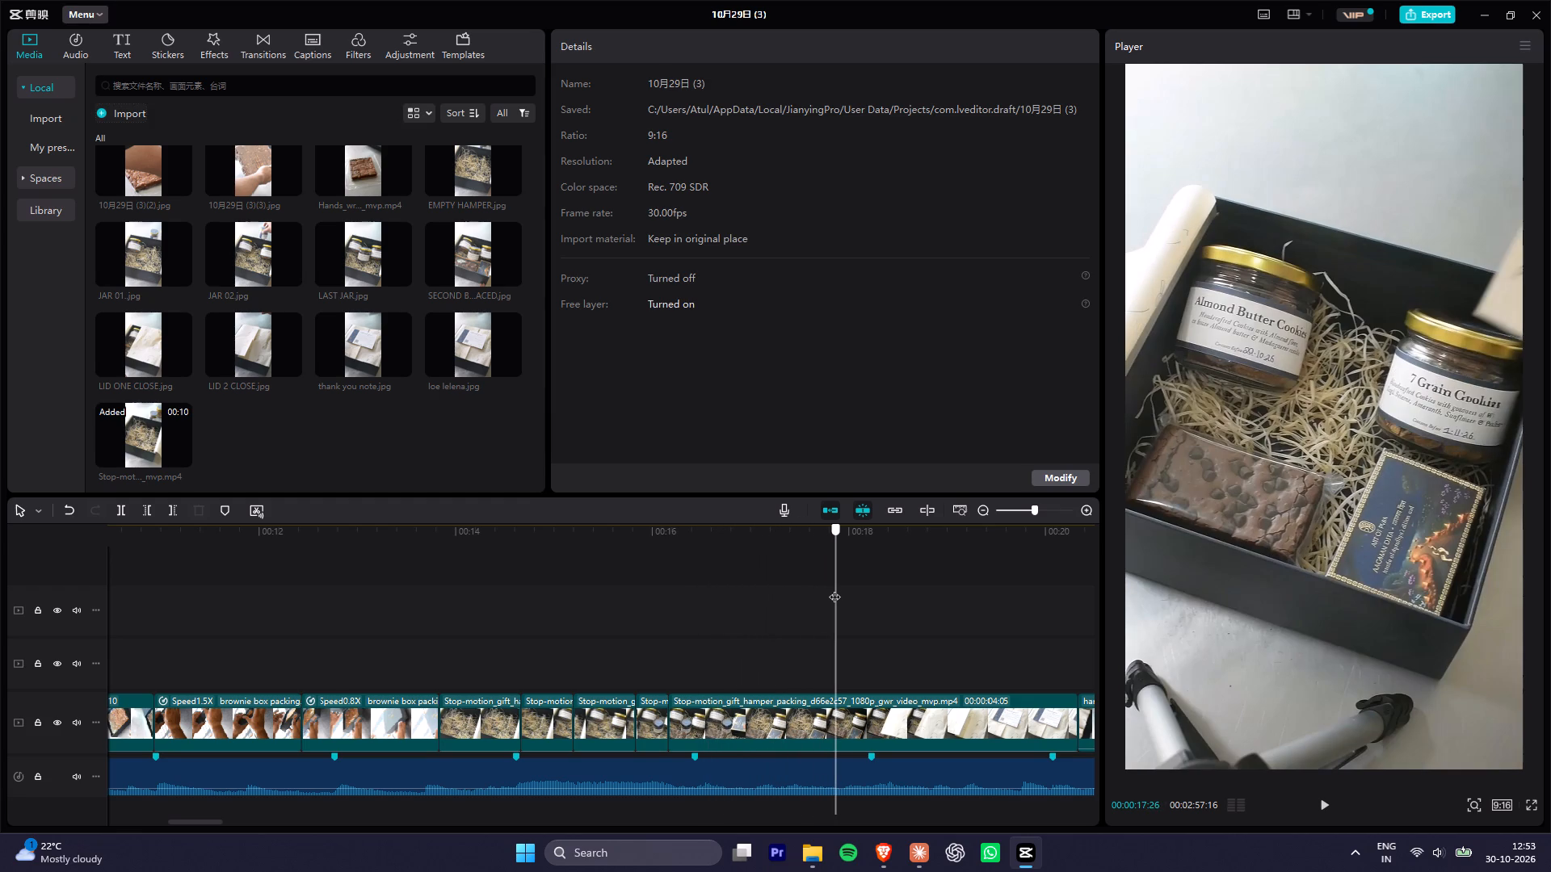
left_click_drag(834, 589, 889, 595)
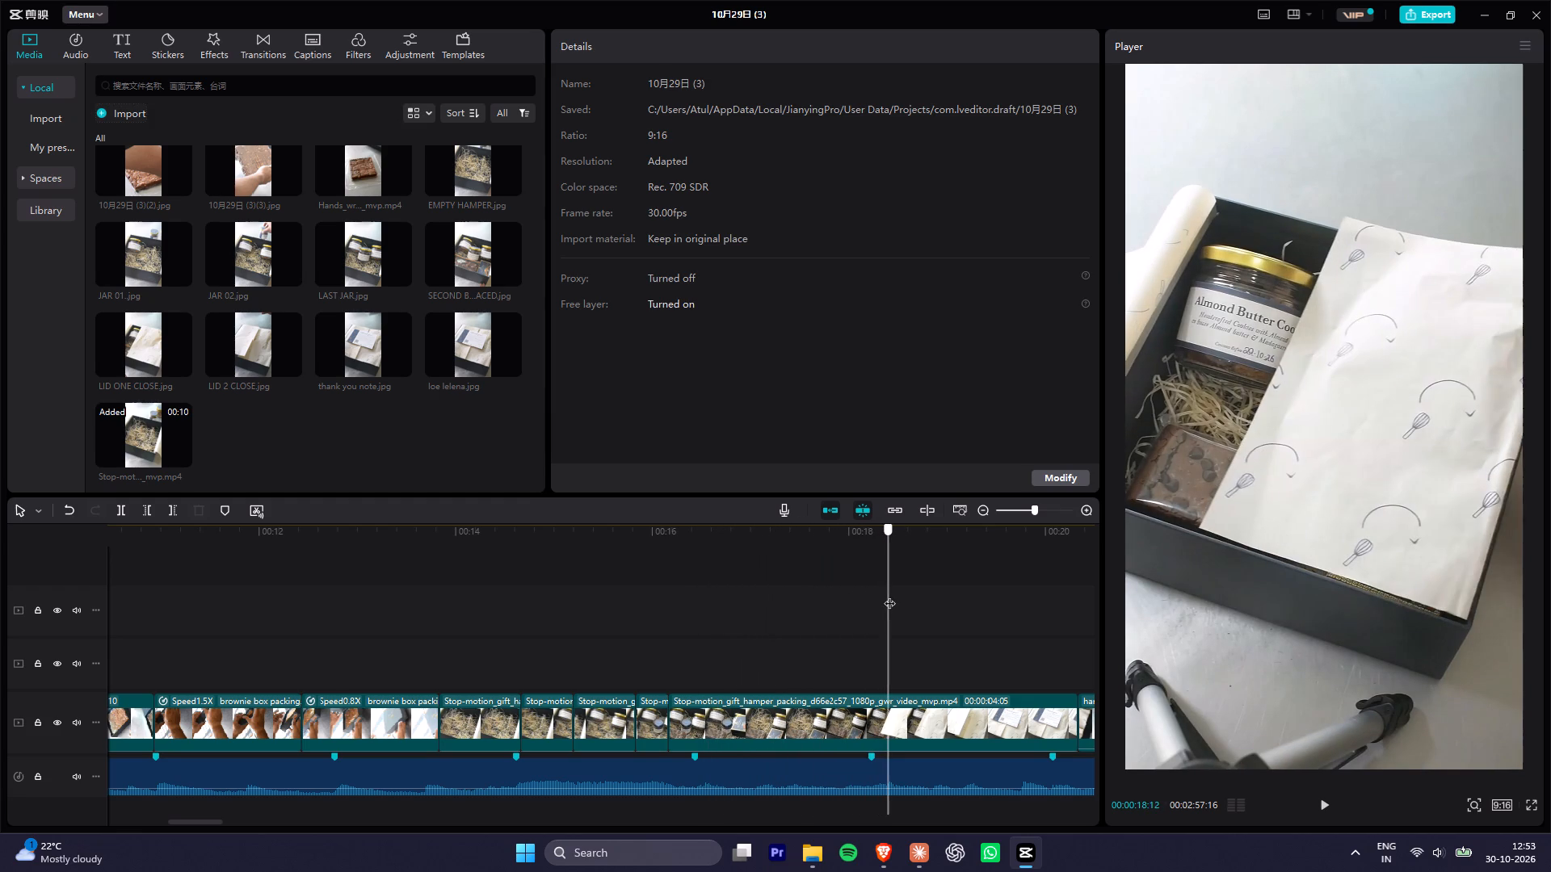
left_click_drag(889, 595, 888, 597)
Delete all the stop-motion gift hamper pieces from the main track, keeping the hamper packing reel clip.
scroll(692, 681, "down", 4, "ctrl")
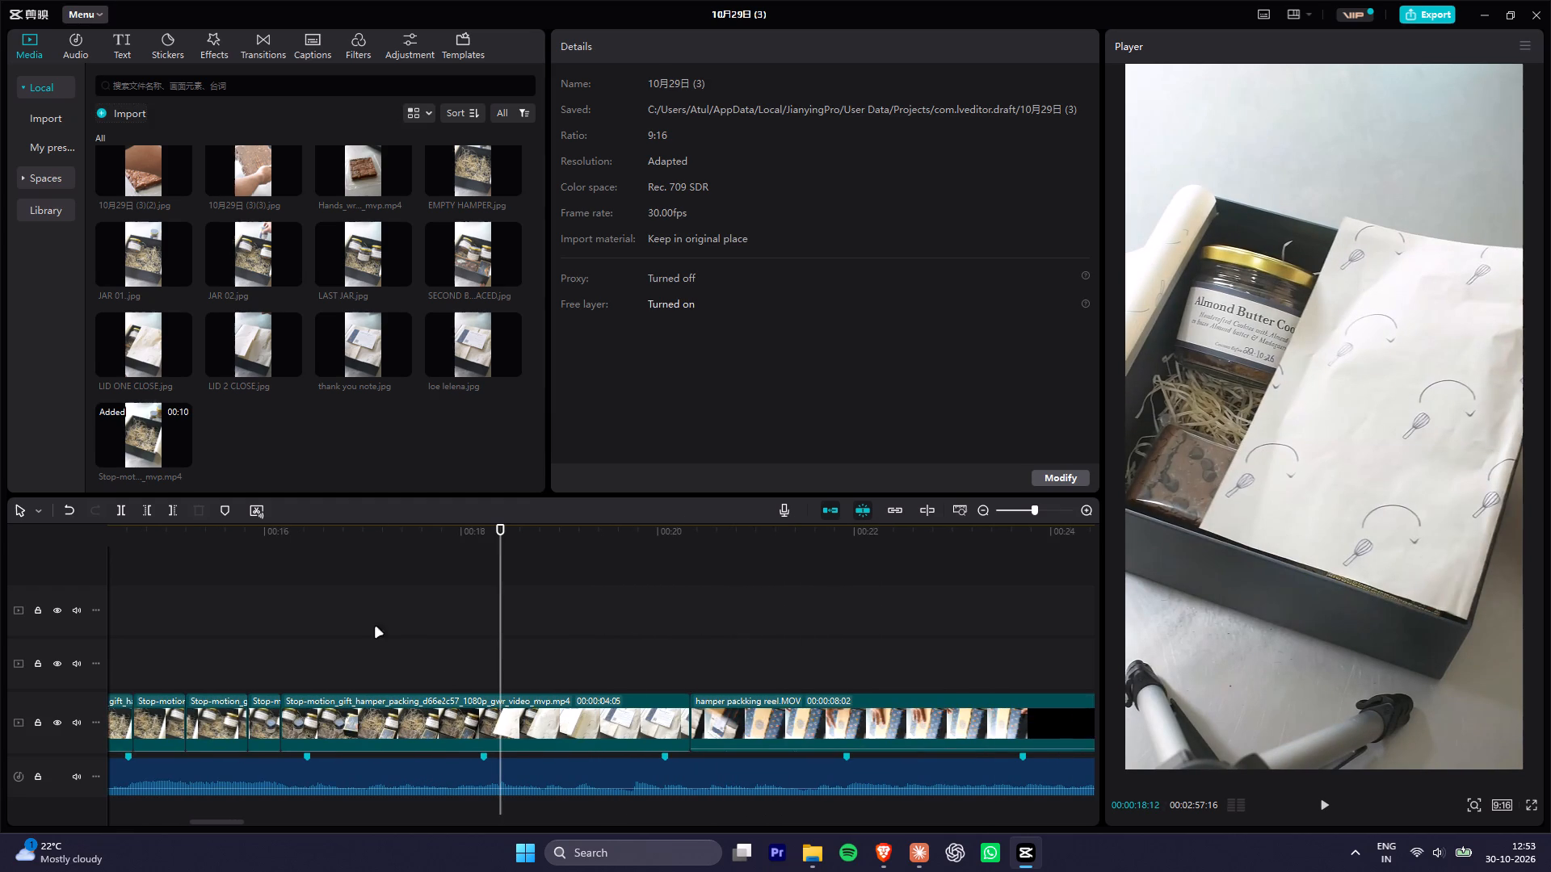
left_click_drag(309, 540, 535, 571)
scroll(634, 633, "down", 2, "alt")
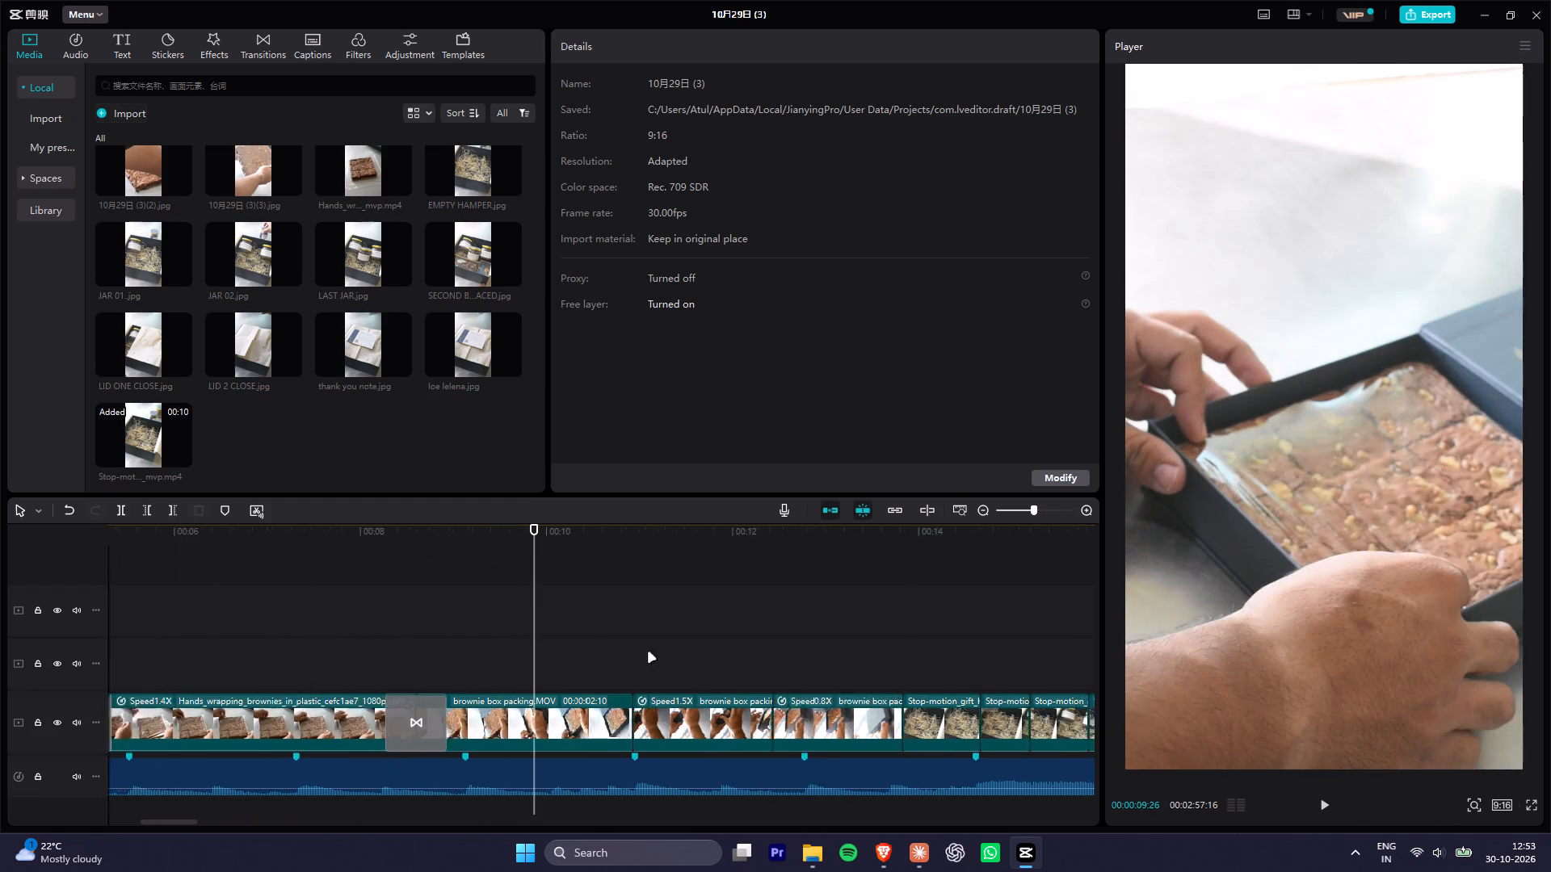
scroll(649, 652, "down", 9, "alt")
left_click_drag(740, 654, 656, 718)
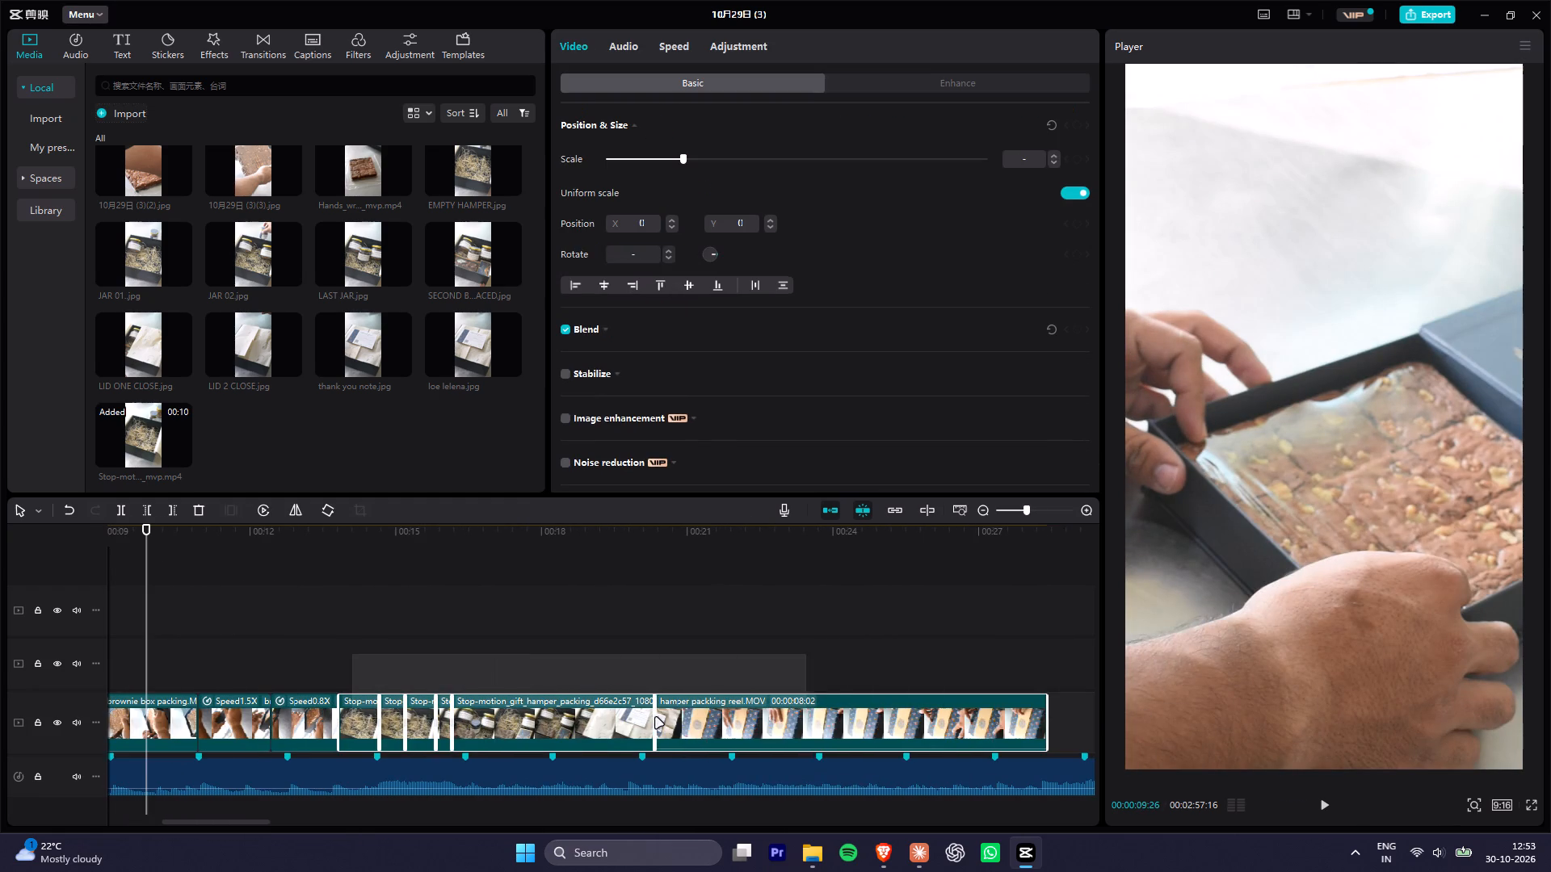
left_click_drag(656, 718, 550, 719)
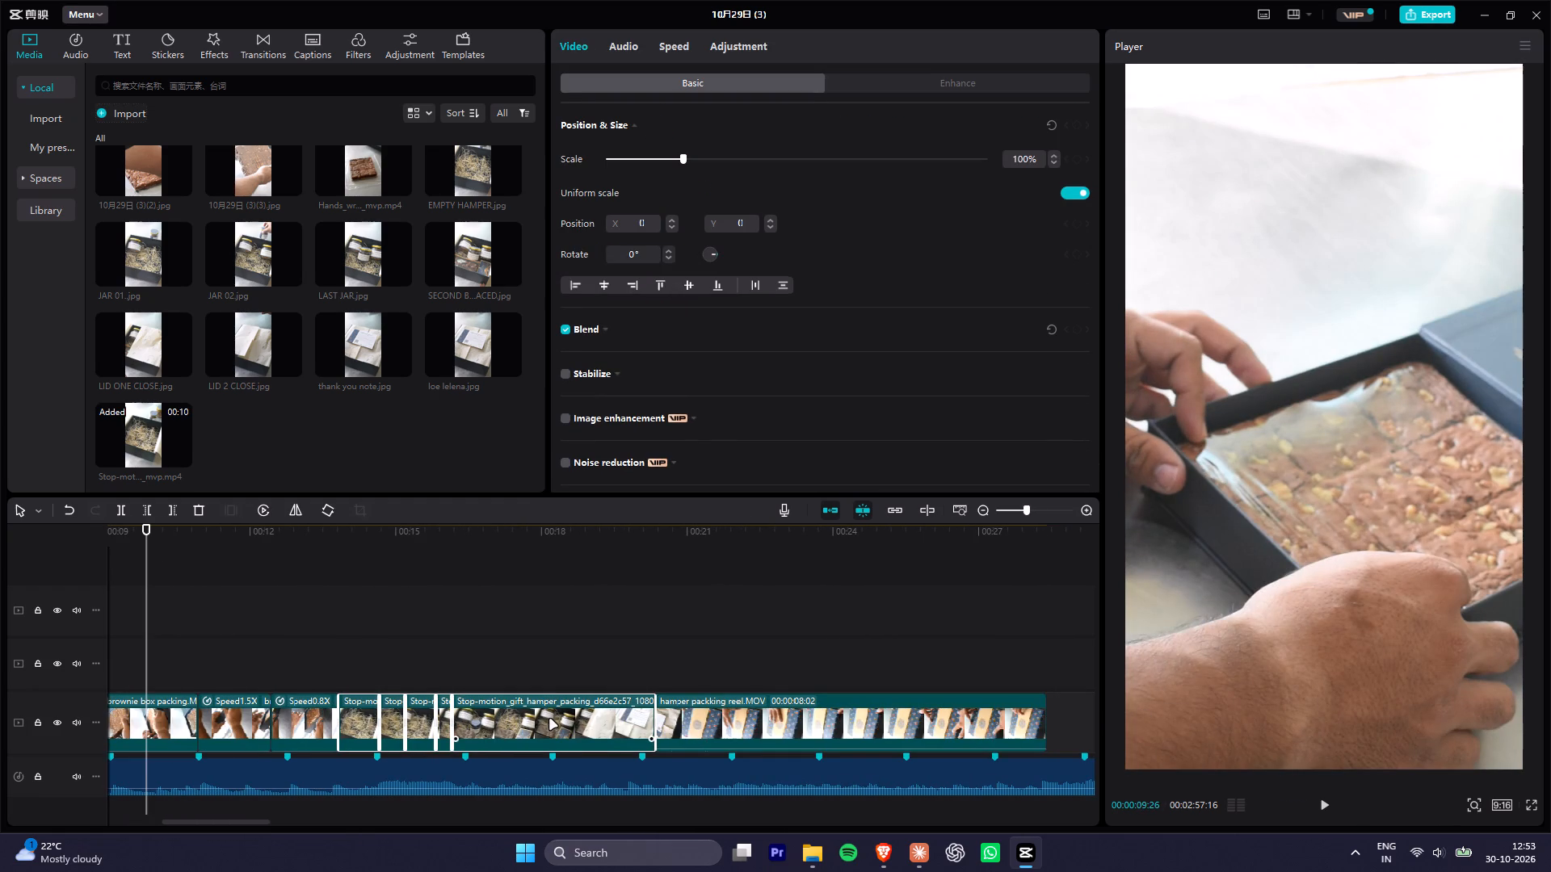
key("Delete")
Move the 00:00:08:02 hamper packing clip to the overlay track and place the two parked hamper packing clips after the brownie clips on the main track.
scroll(442, 666, "down", 11, "alt")
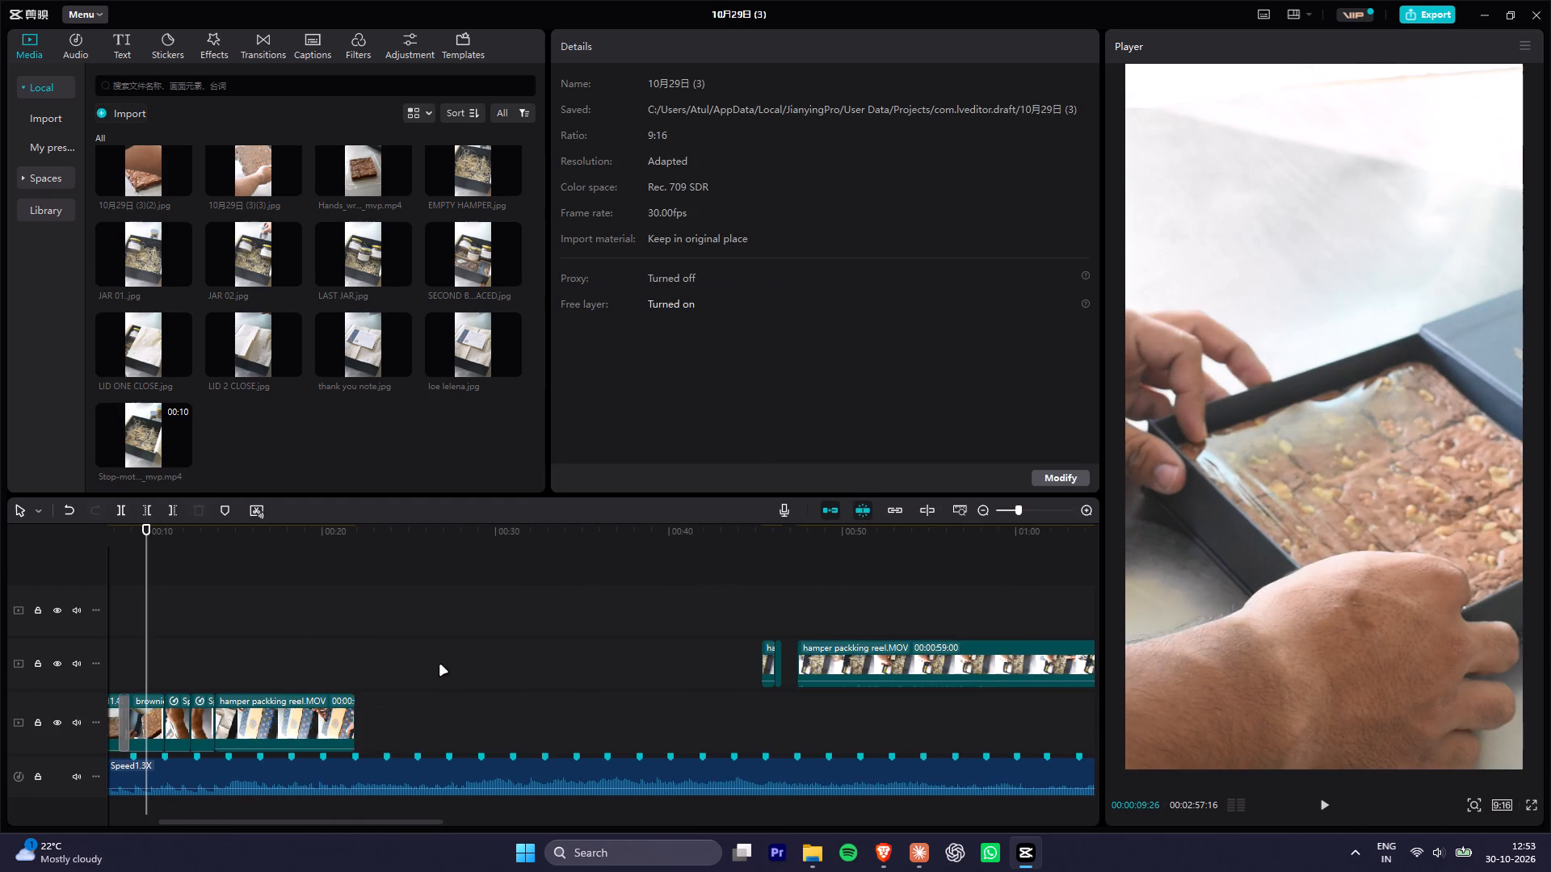
left_click_drag(287, 715, 561, 644)
left_click_drag(761, 609, 864, 667)
left_click_drag(864, 666, 684, 733)
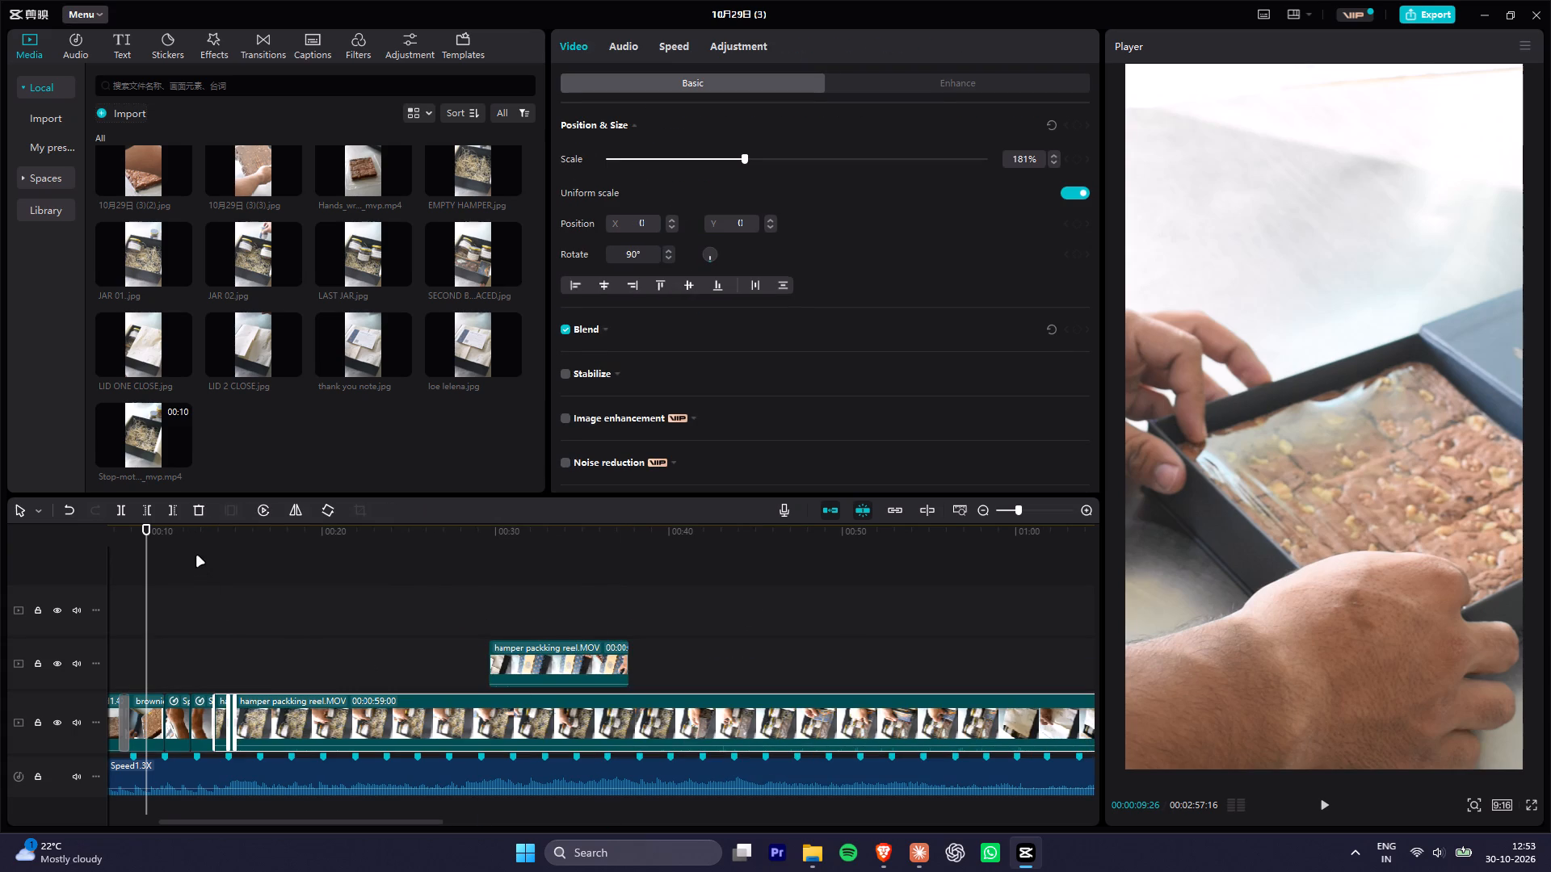
Trim the end of the first hamper packing clip to 00:00:14:10, before the hand reaches over the straw-filled box.
left_click(197, 543)
key("space")
key("space")
scroll(275, 695, "up", 10, "alt")
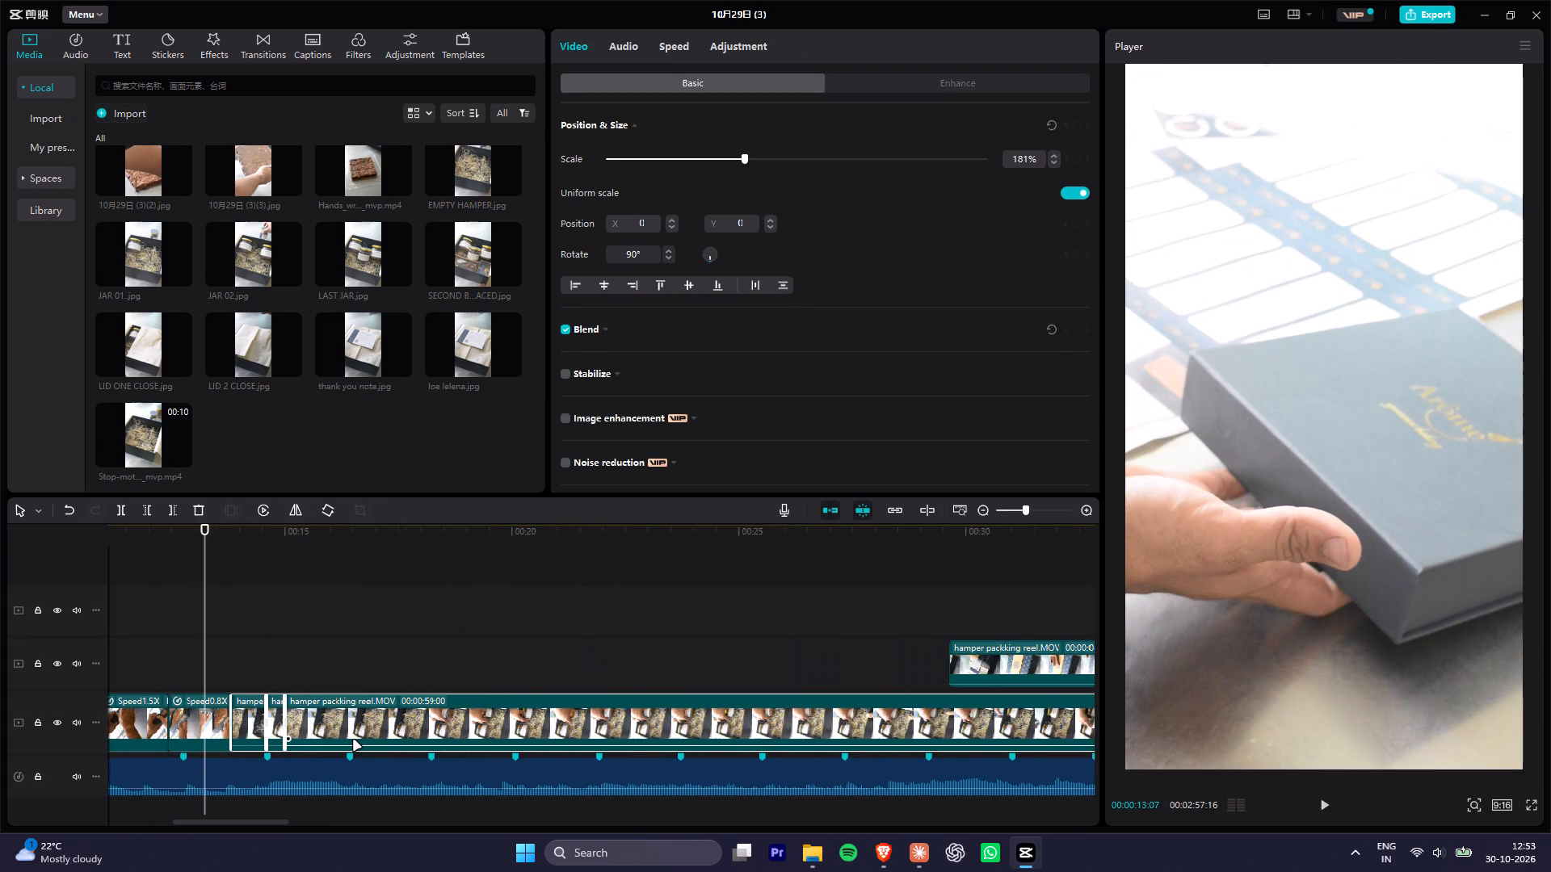
key("space")
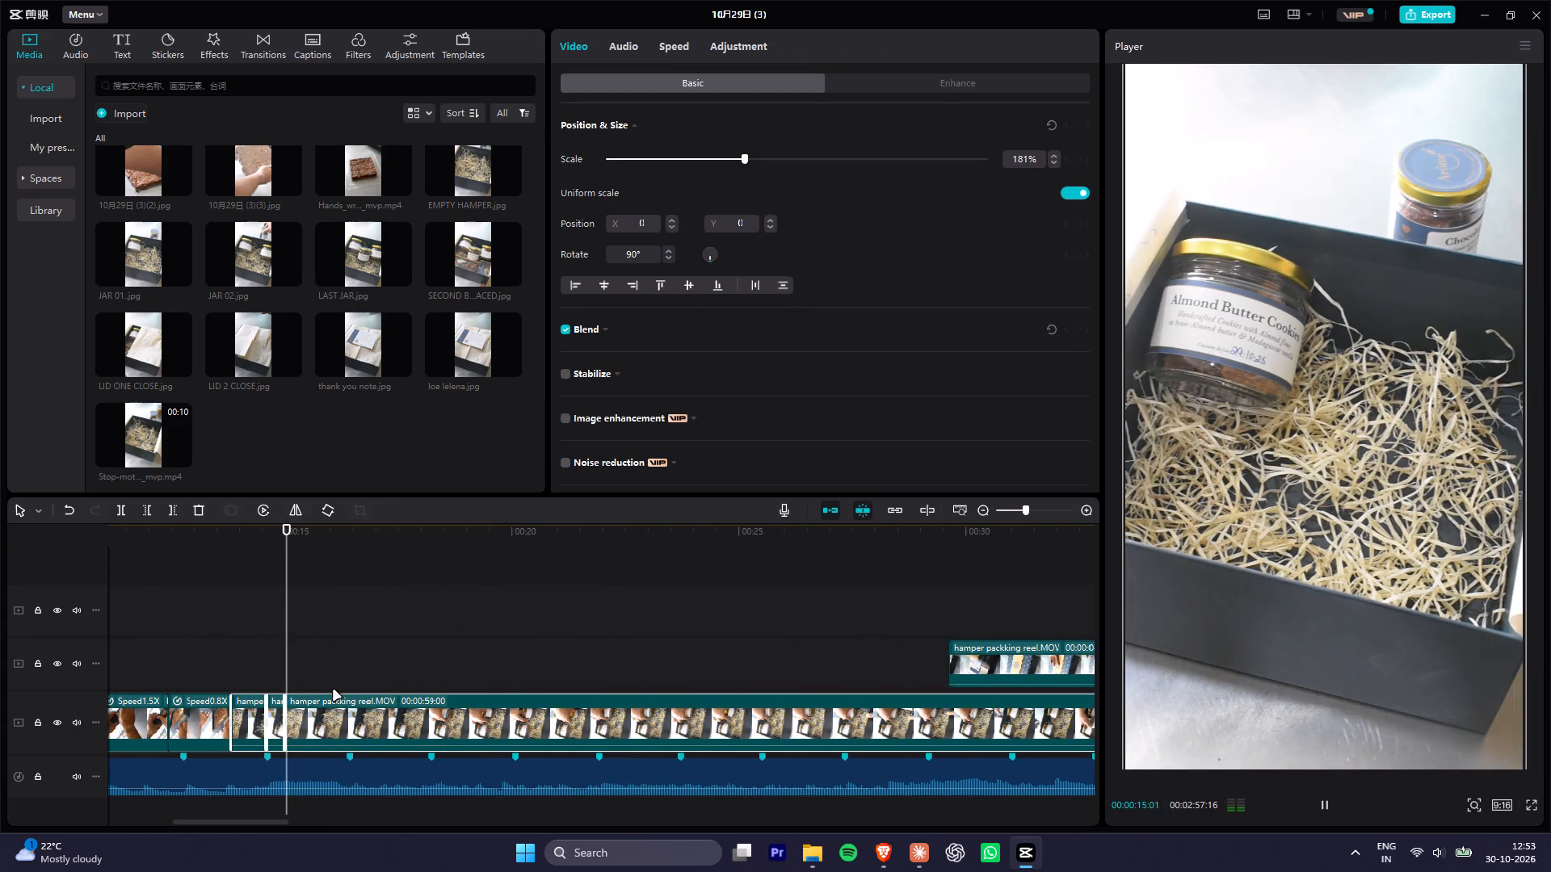
key("space")
scroll(193, 691, "up", 7, "alt")
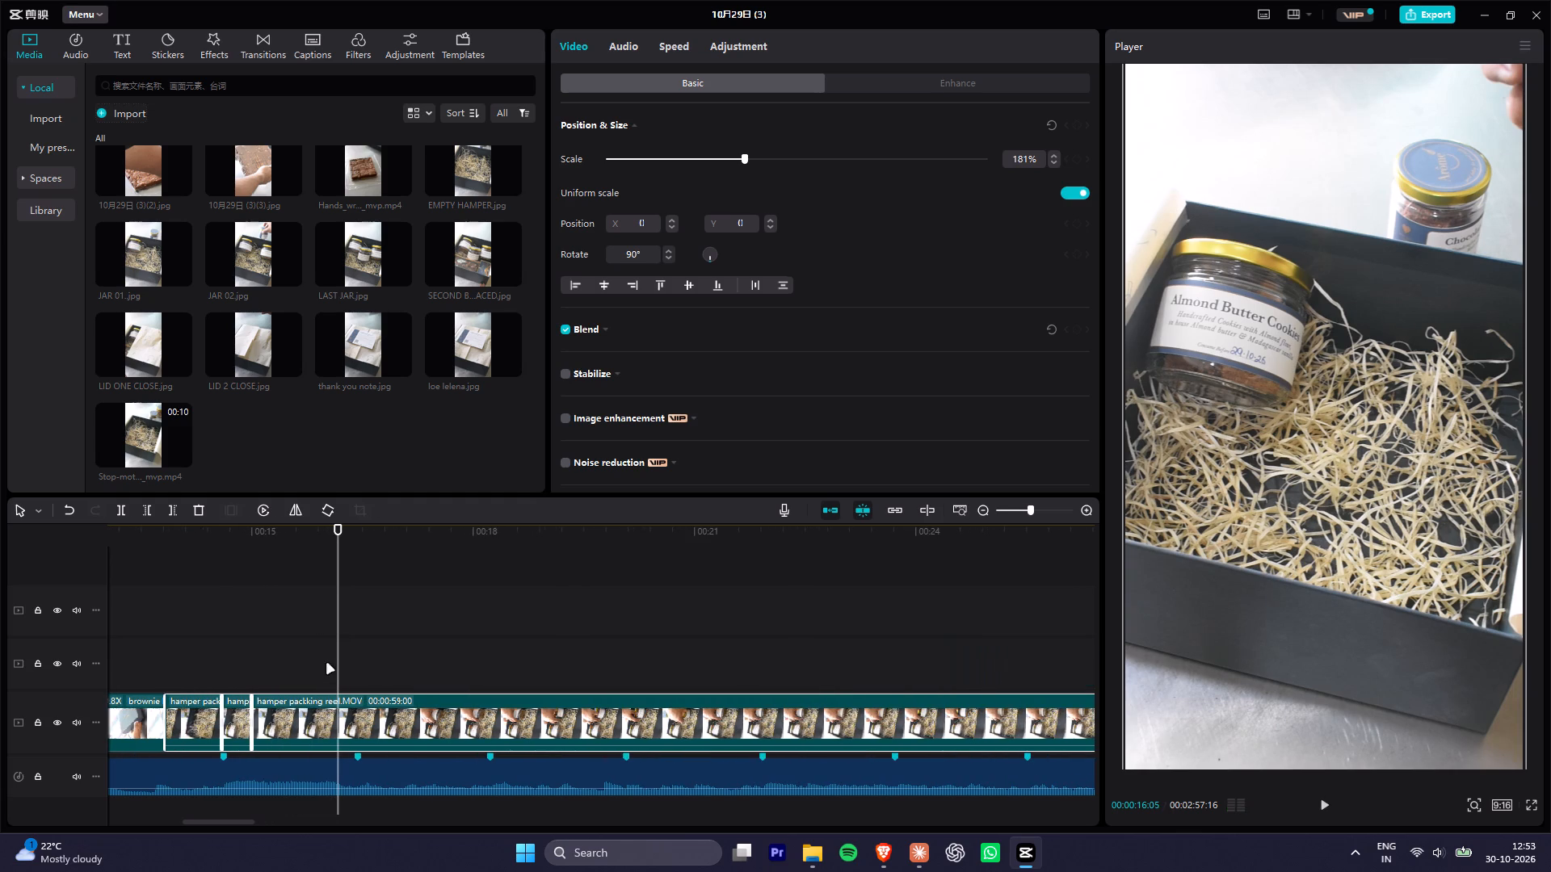
left_click_drag(196, 532, 214, 541)
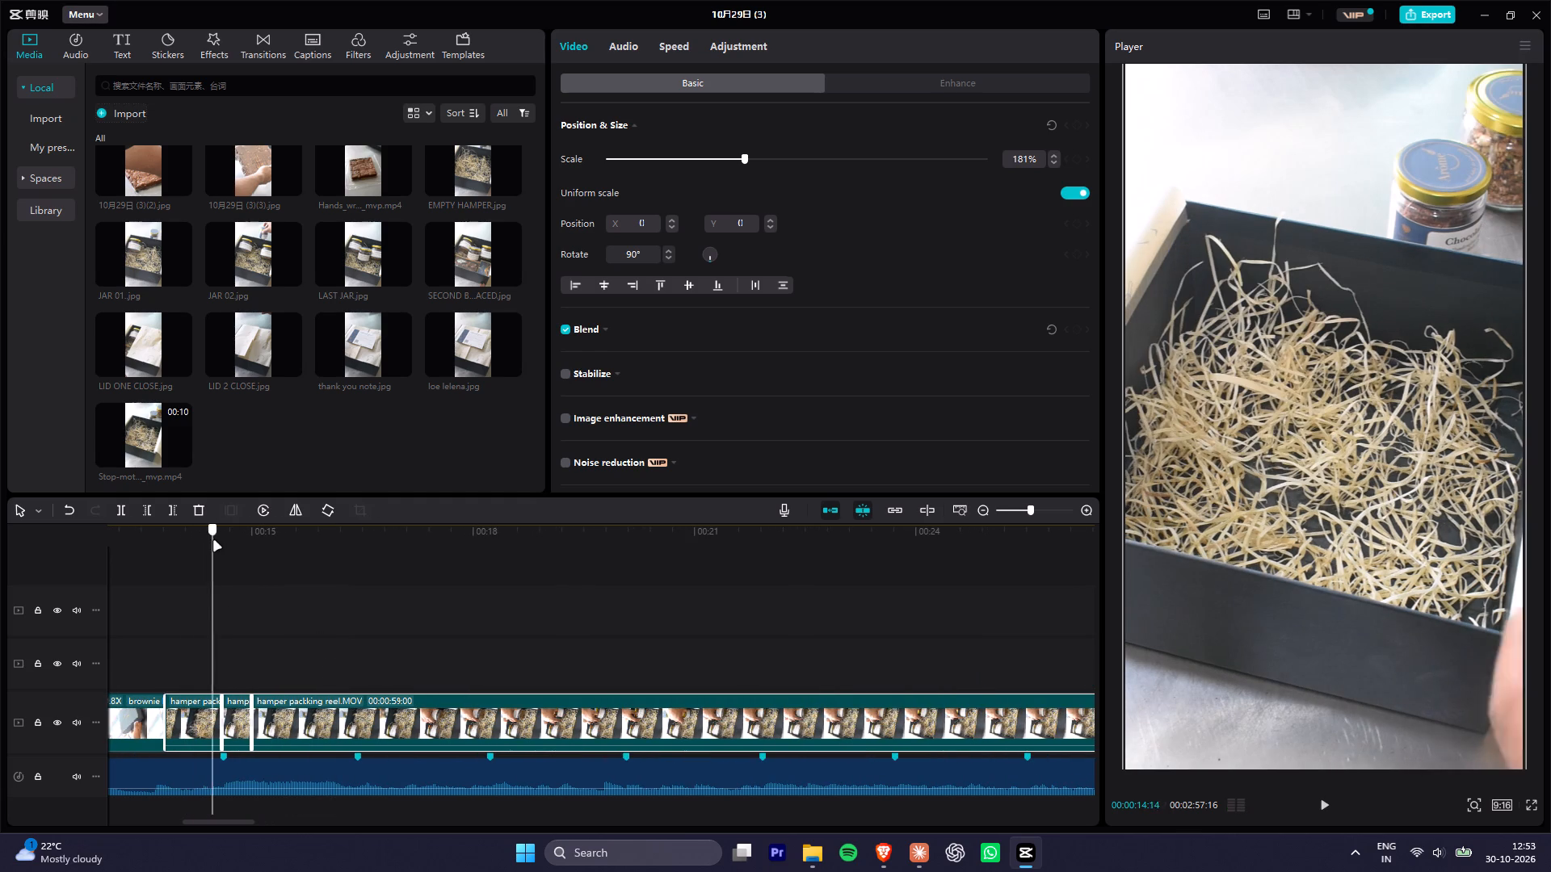
left_click_drag(214, 541, 203, 545)
scroll(253, 627, "up", 2, "alt")
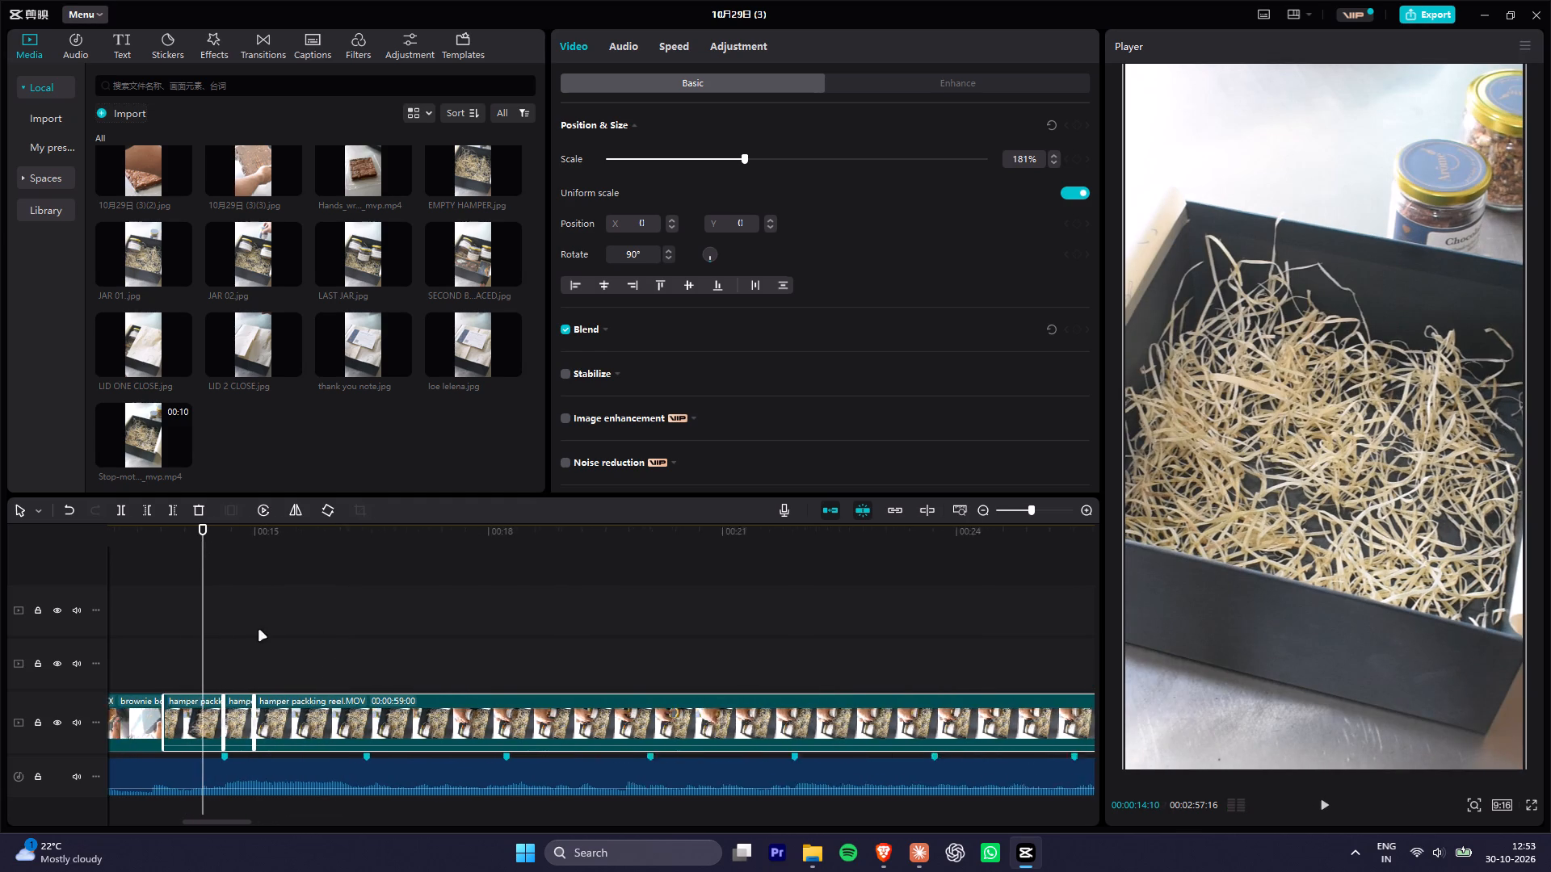
scroll(259, 631, "up", 6, "alt")
left_click(217, 718)
left_click_drag(232, 720, 218, 718)
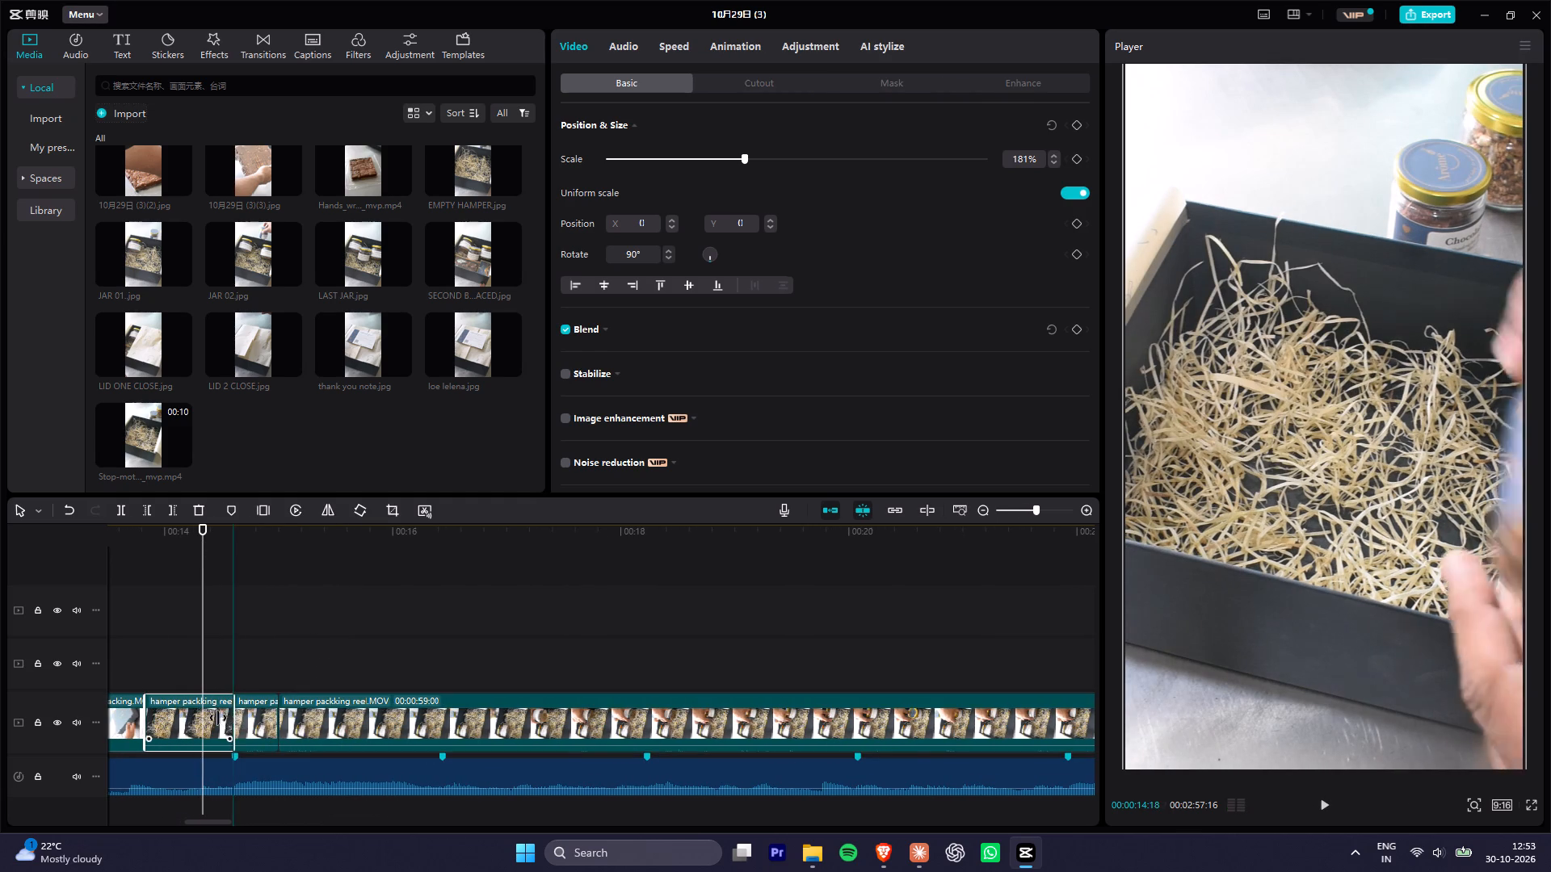
left_click_drag(218, 718, 201, 715)
Play the trimmed hamper cut and scrub the long hamper clip to 00:00:27:27, examining how the 7 Grain Cookies jar is placed.
key("space")
key("space")
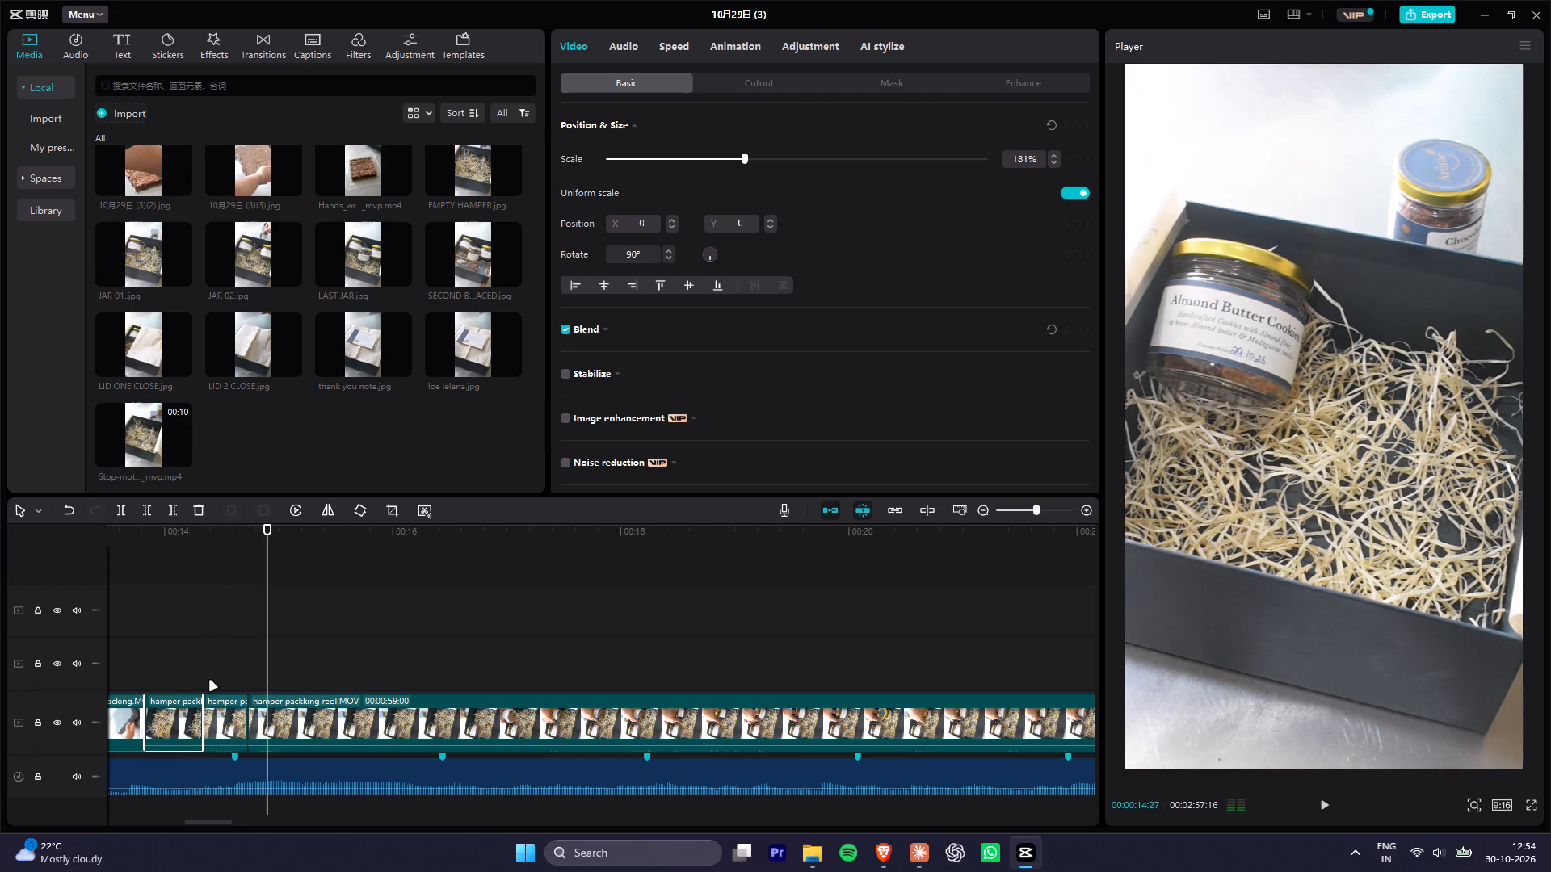
left_click_drag(215, 535, 196, 537)
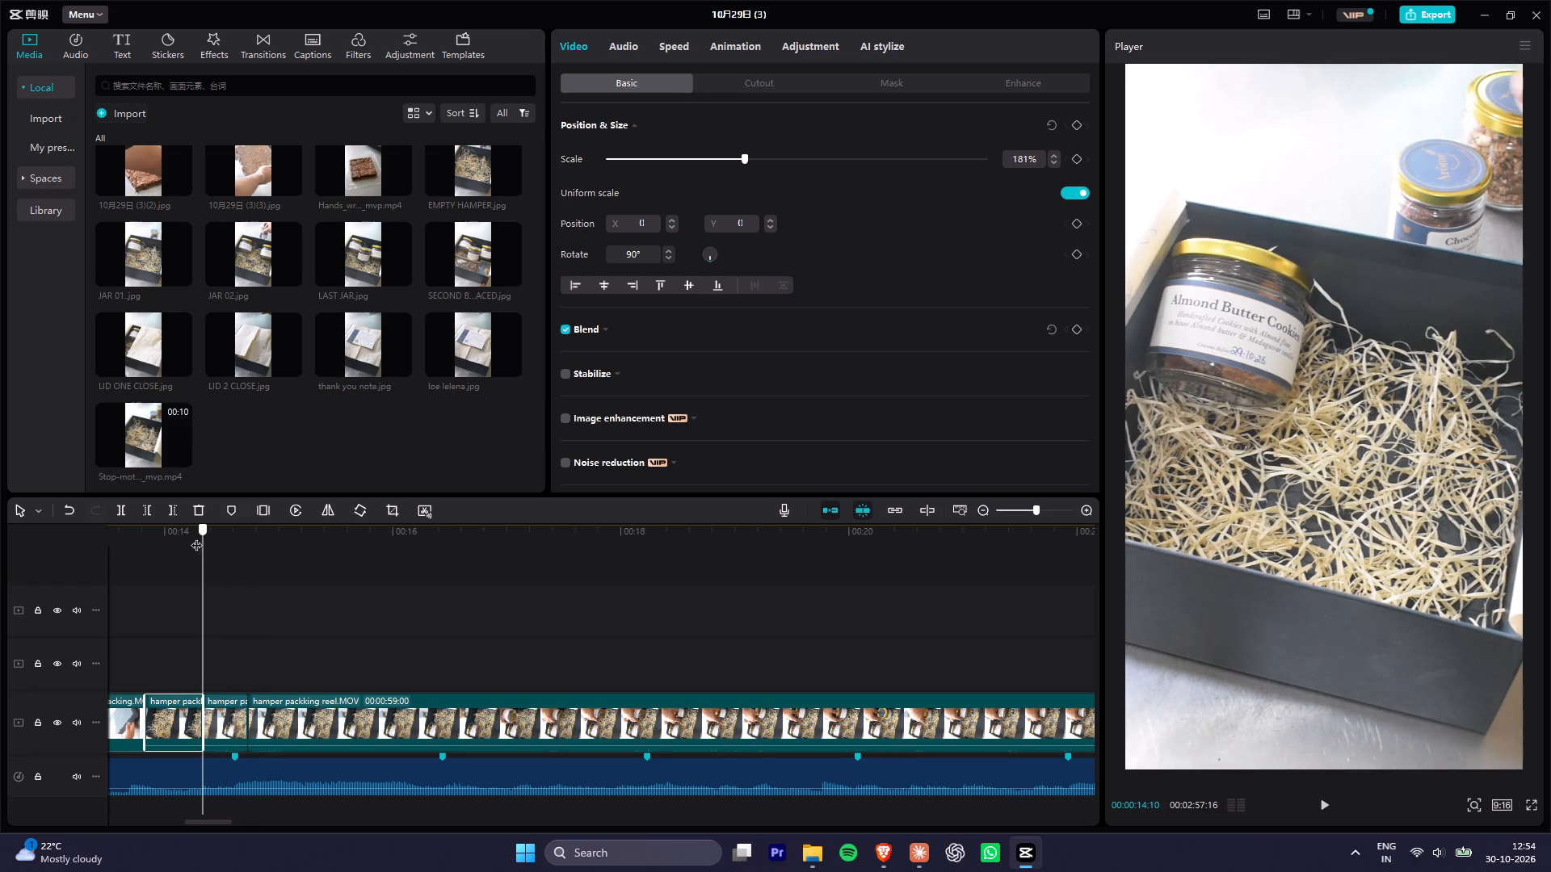
left_click_drag(196, 537, 193, 537)
key("space")
key("space")
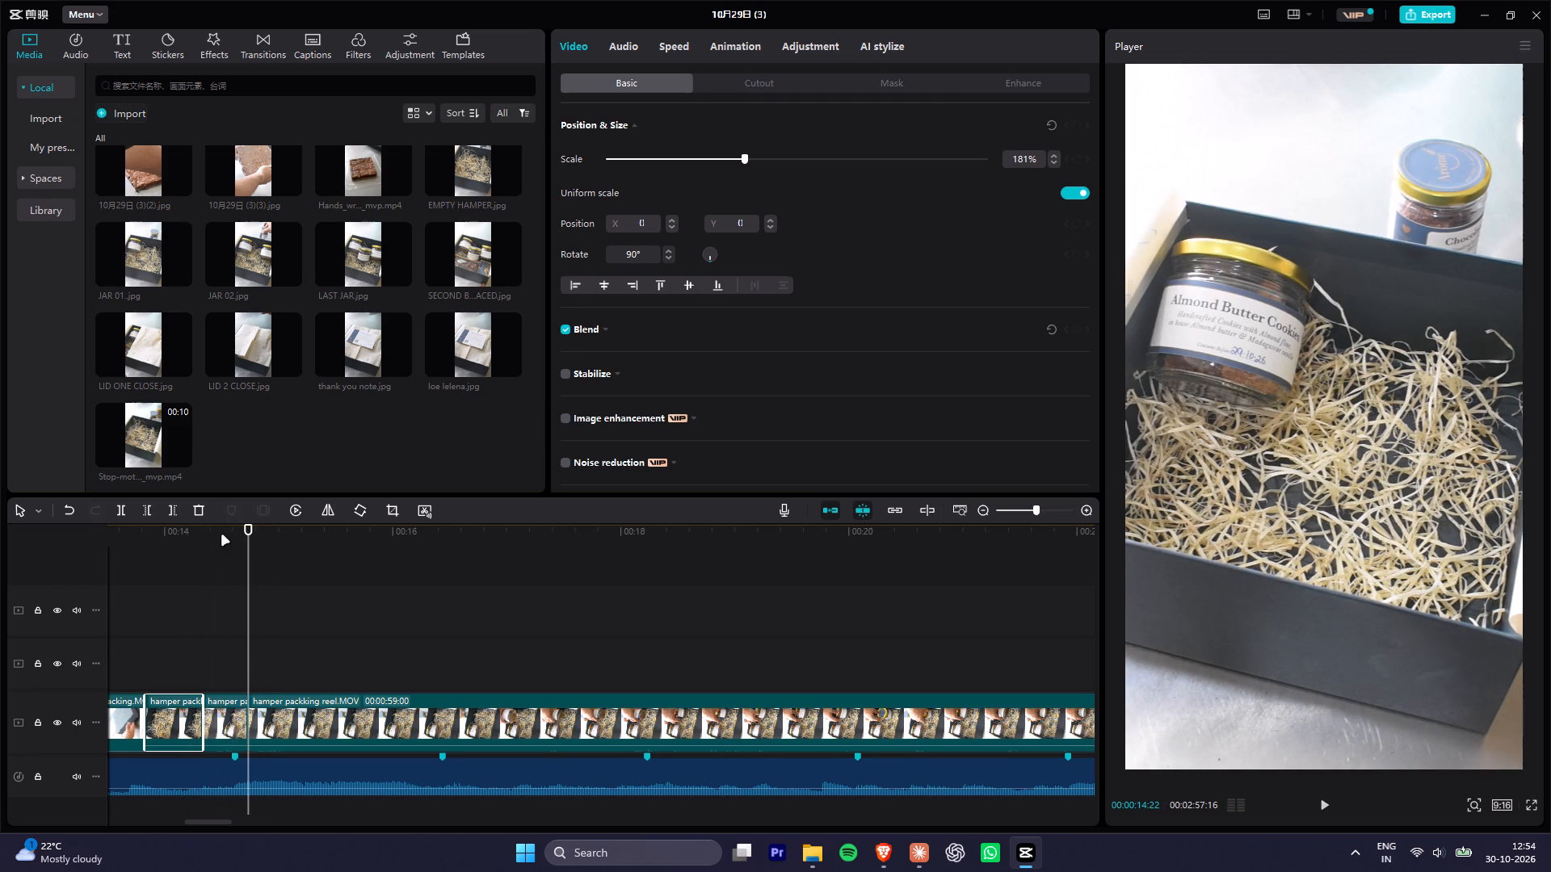
left_click_drag(254, 536, 285, 544)
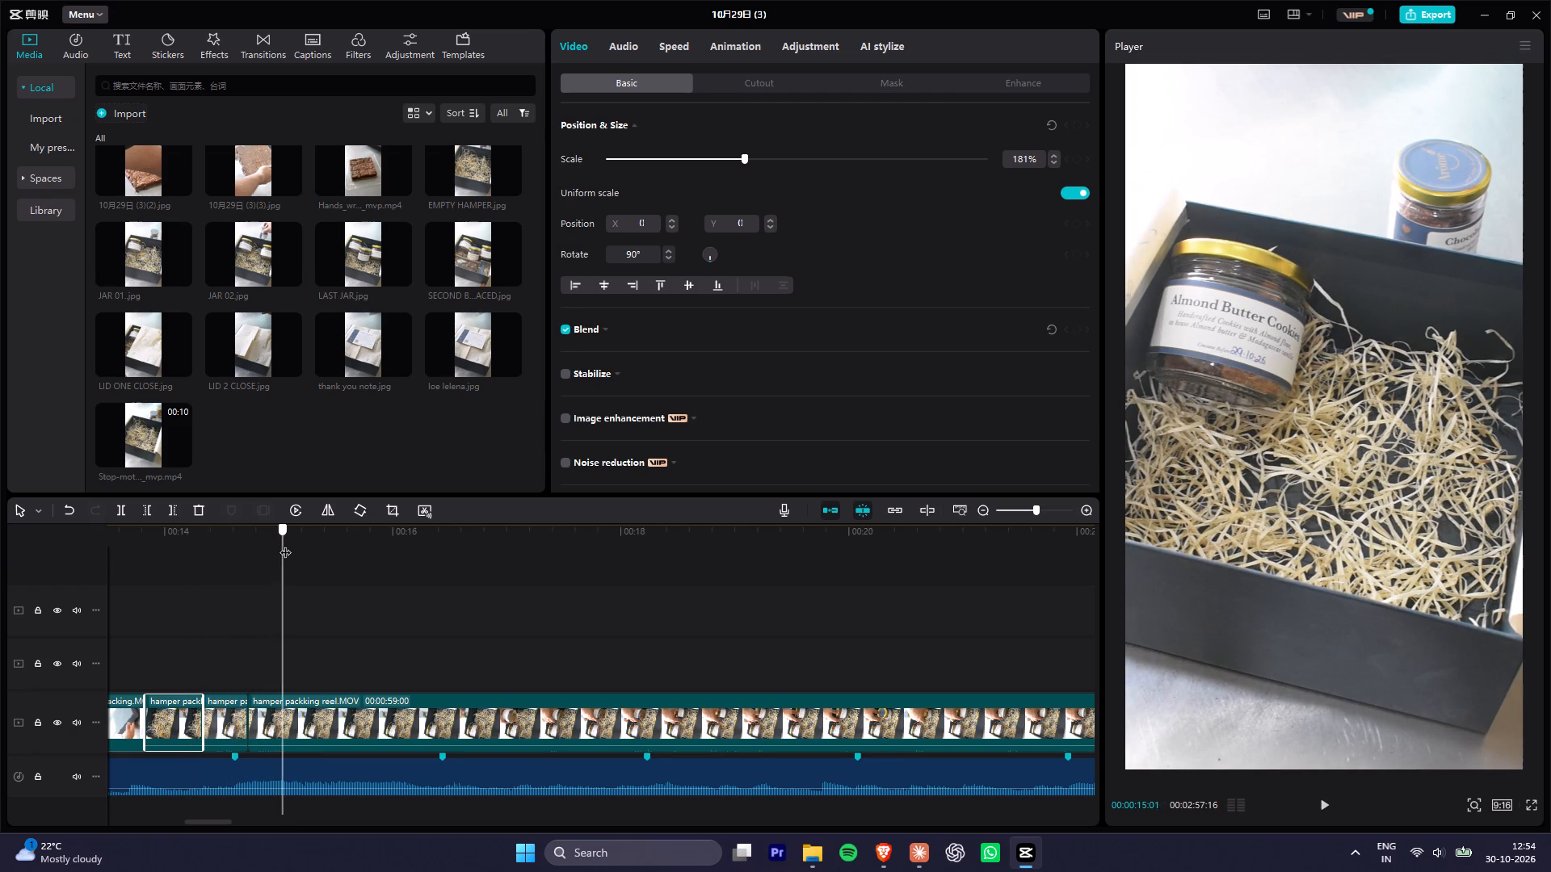
left_click_drag(285, 544, 395, 566)
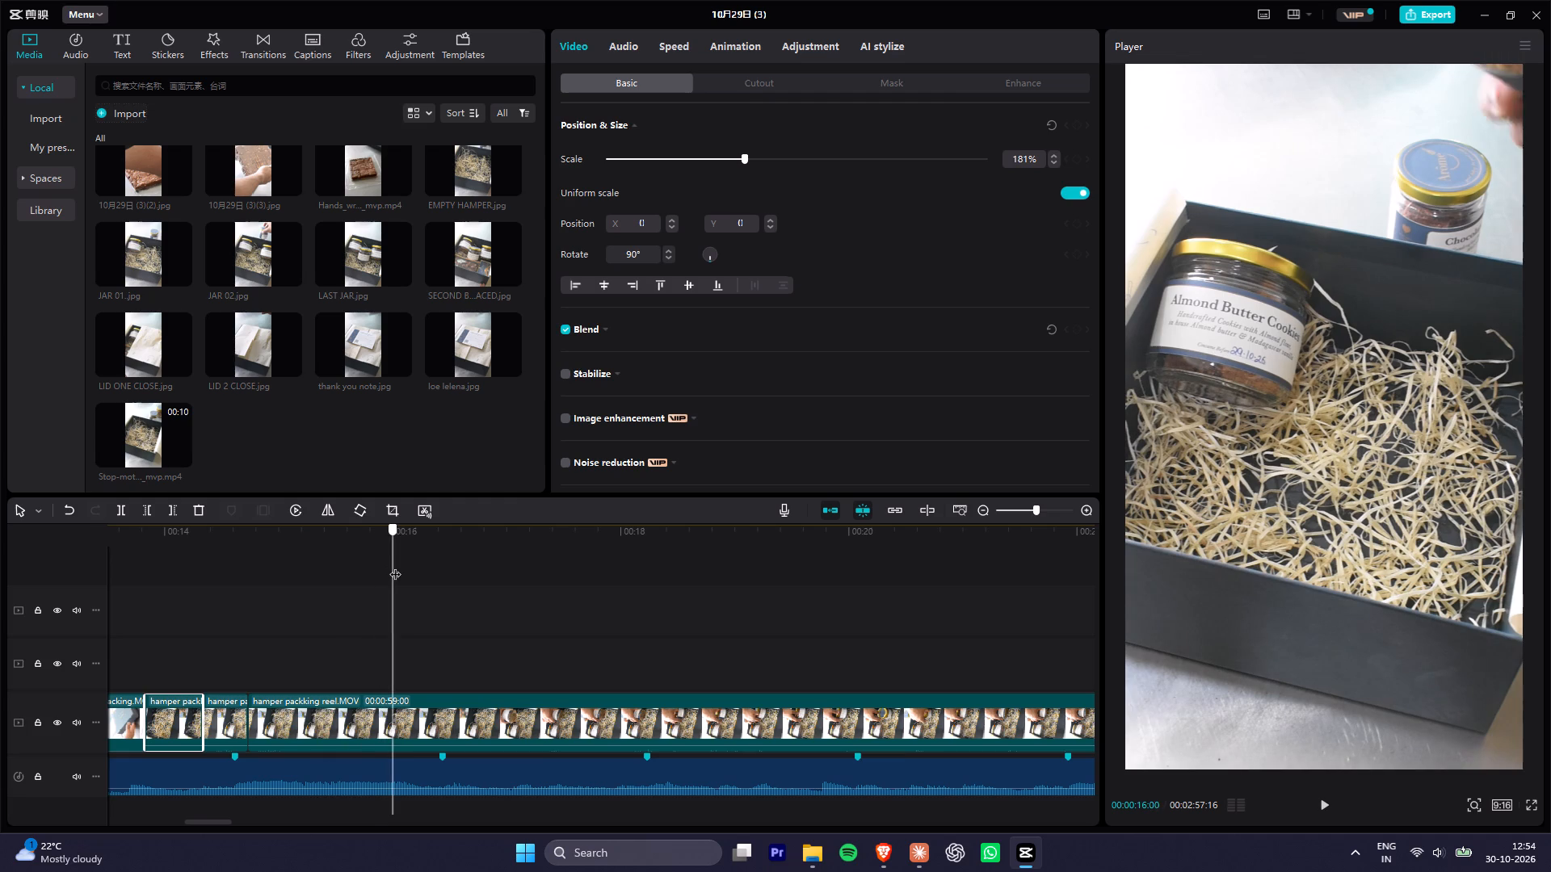
left_click_drag(395, 566, 398, 566)
left_click_drag(410, 530, 511, 545)
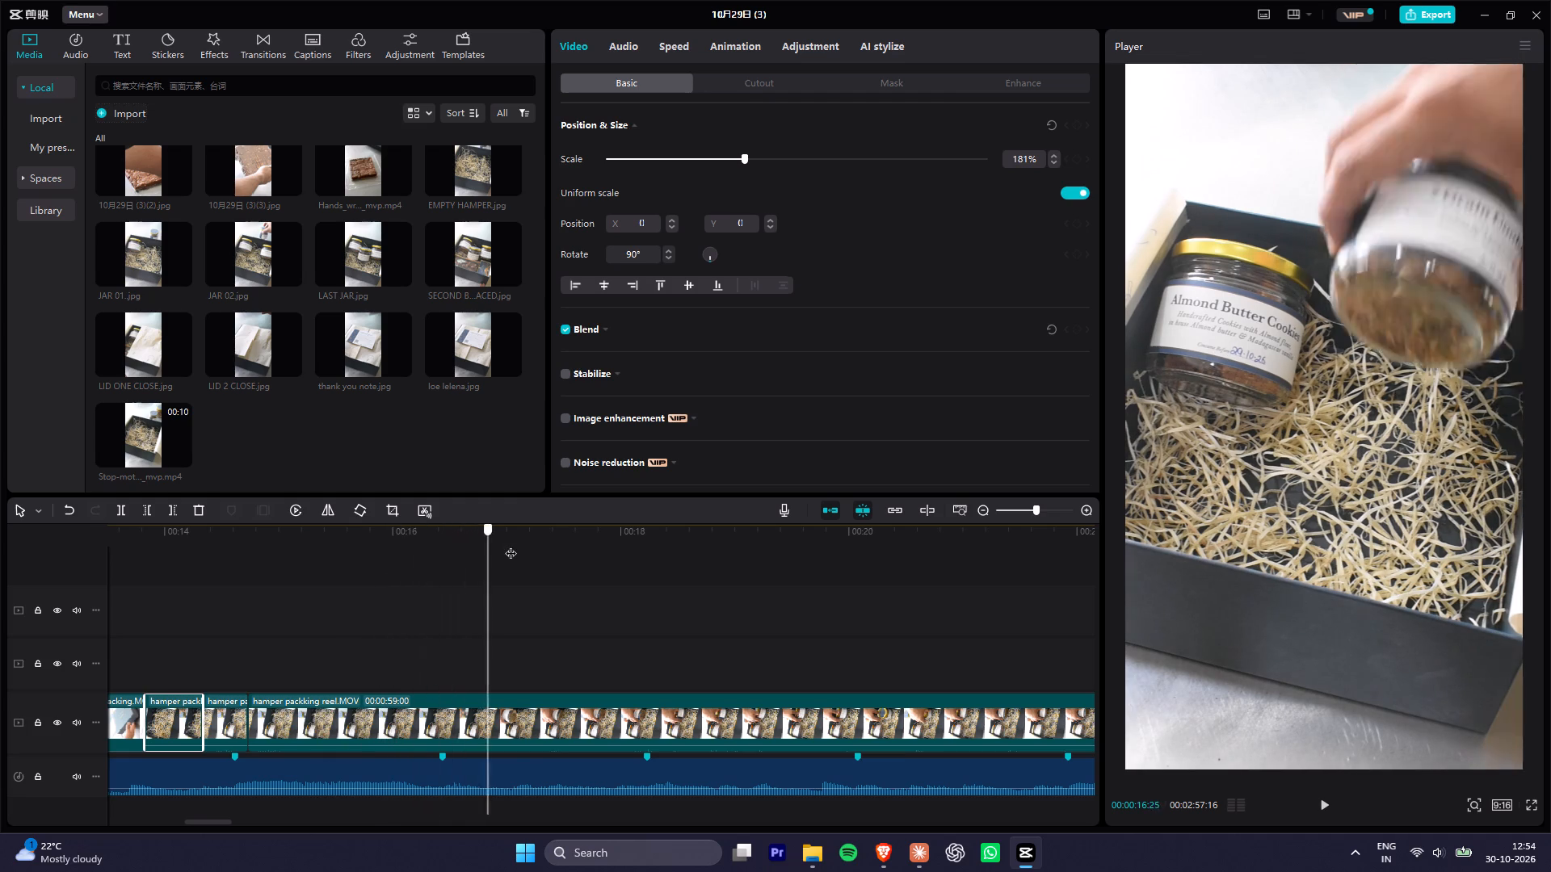
left_click_drag(511, 545, 525, 549)
scroll(532, 652, "down", 14)
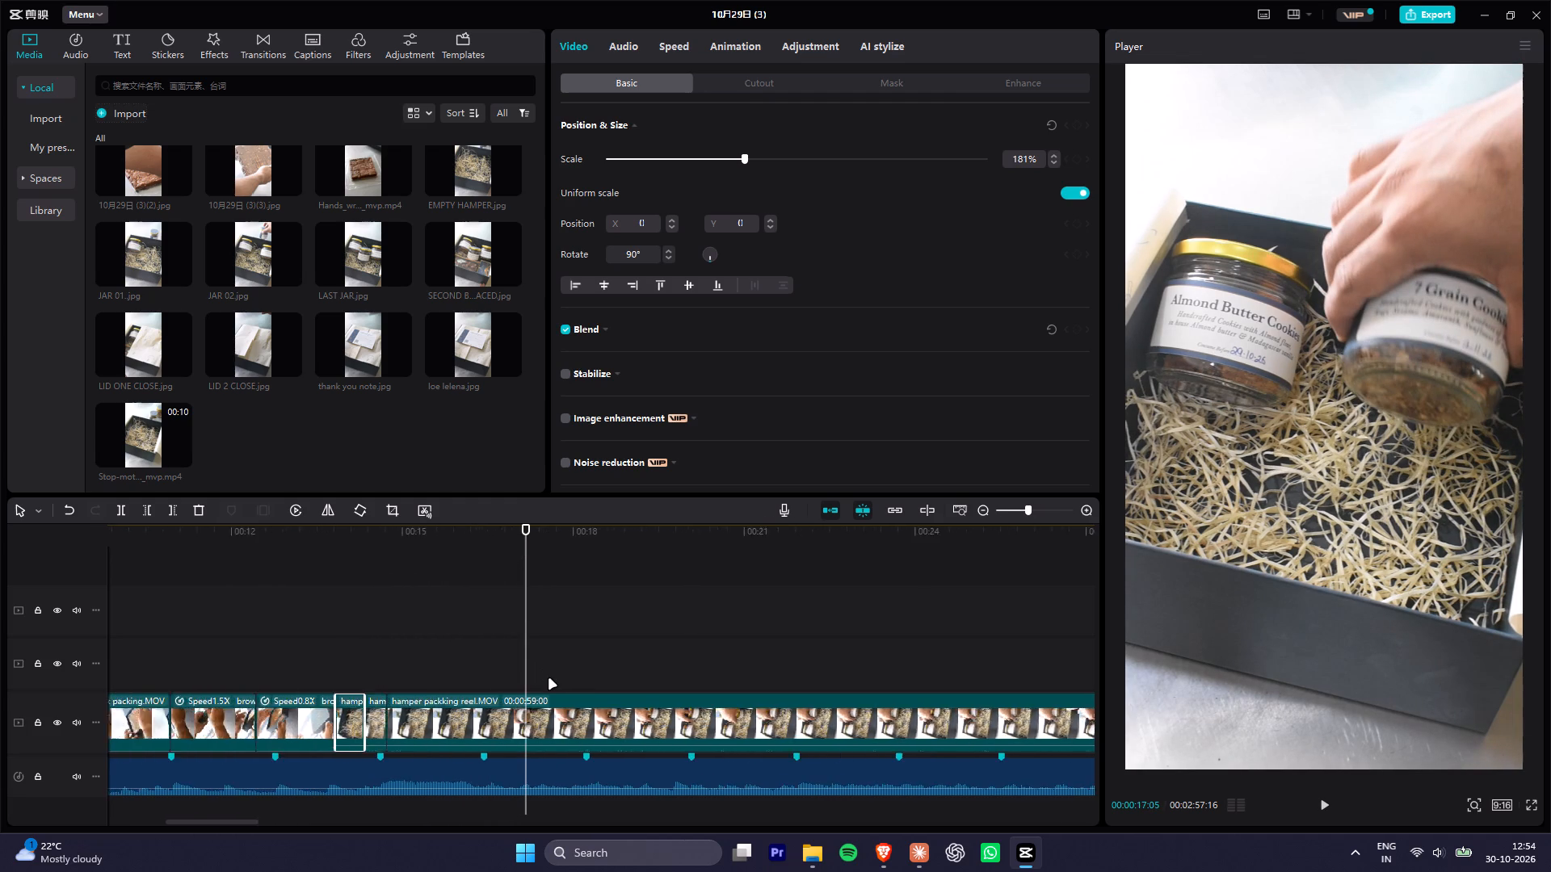
scroll(549, 679, "down", 7)
left_click_drag(582, 535, 691, 551)
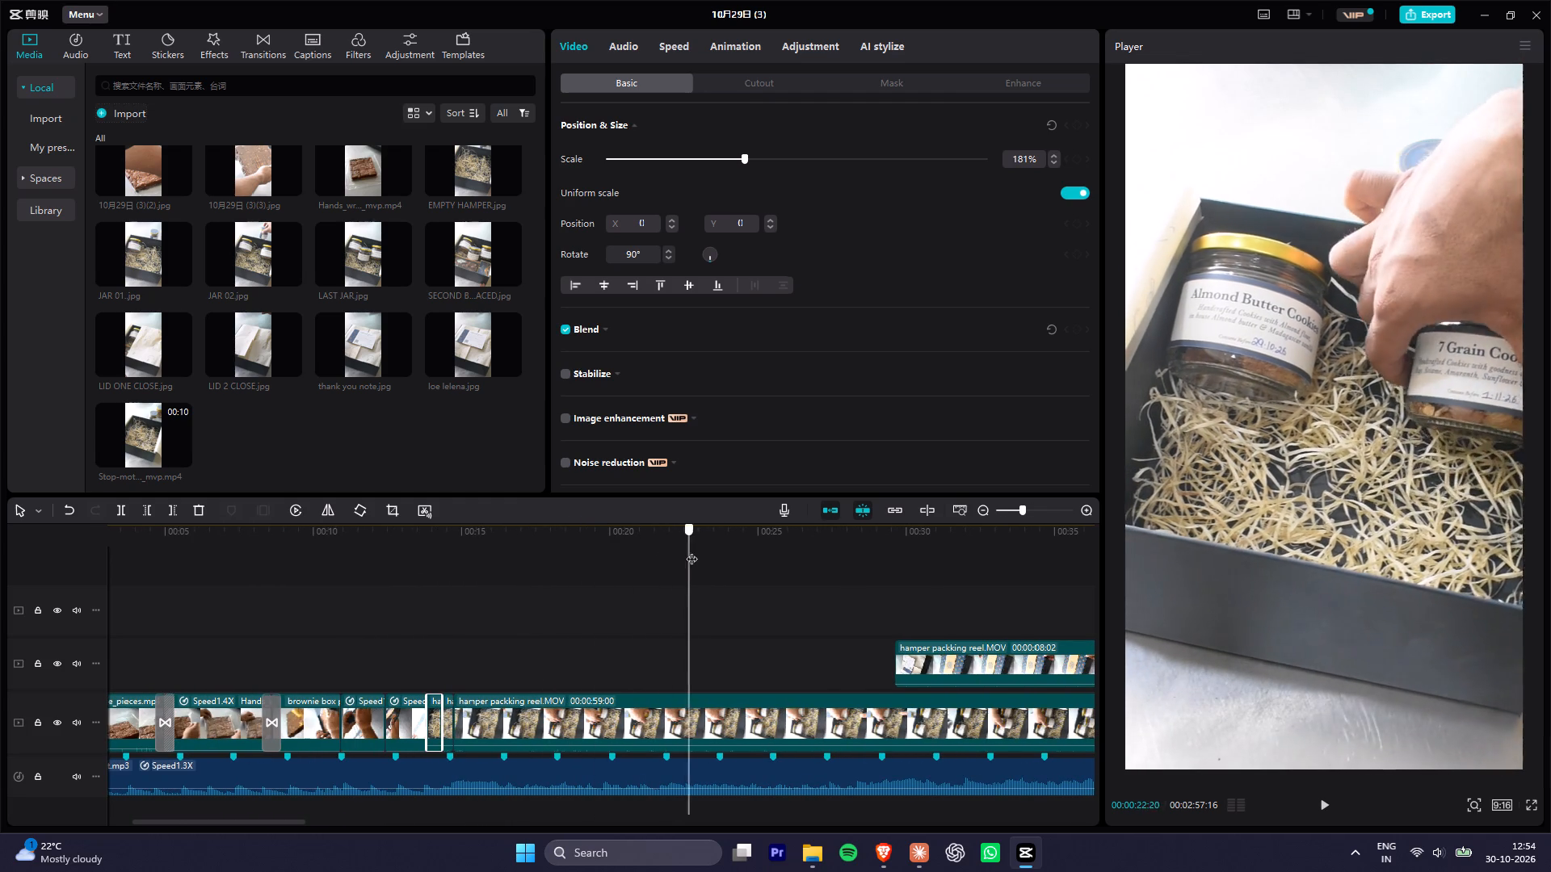
left_click_drag(691, 551, 715, 555)
scroll(696, 677, "down", 5, "alt")
left_click_drag(586, 538, 605, 541)
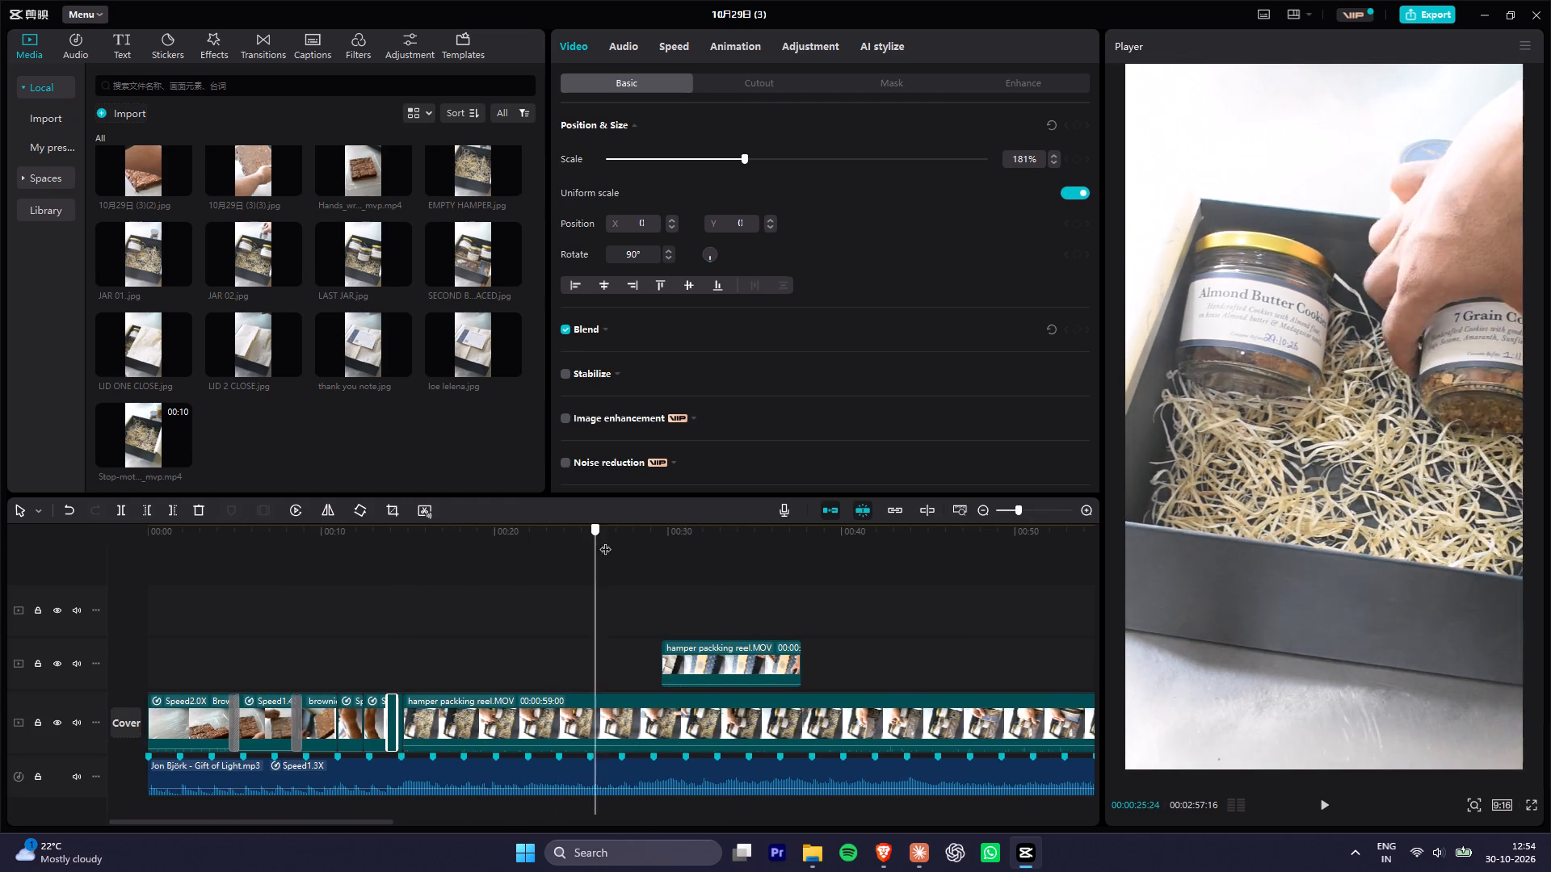
left_click_drag(605, 541, 632, 546)
Disable the hamper packing clip on the overlay track.
left_click(742, 659)
key("v")
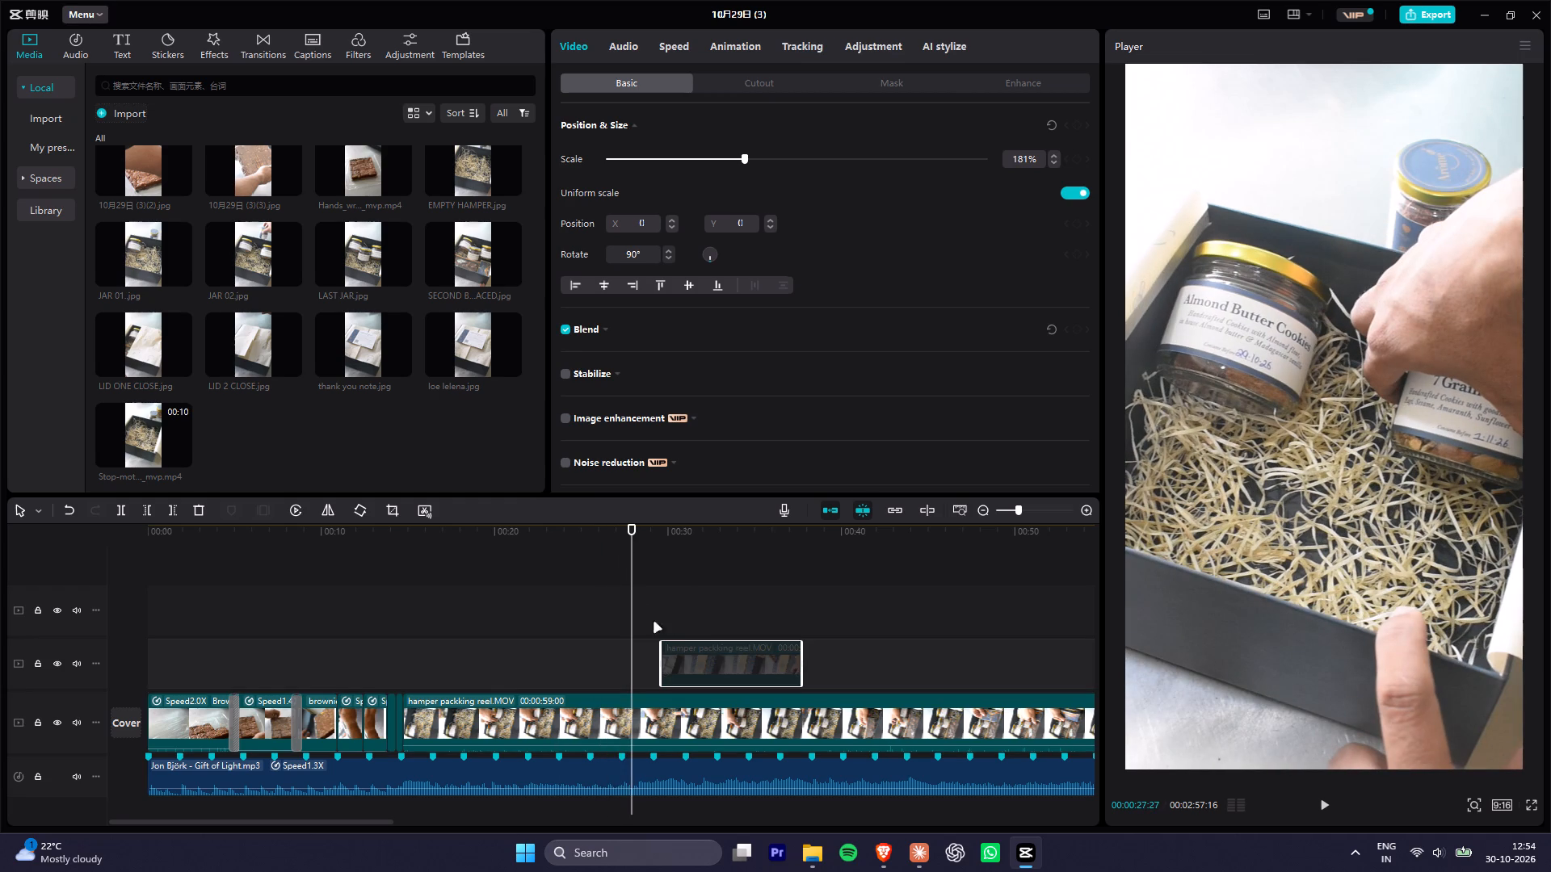
Split the long hamper clip at 00:00:29:19, just before the Chocolate Brownie Bites jar is picked up, and delete the piece before it.
left_click_drag(647, 535, 704, 551)
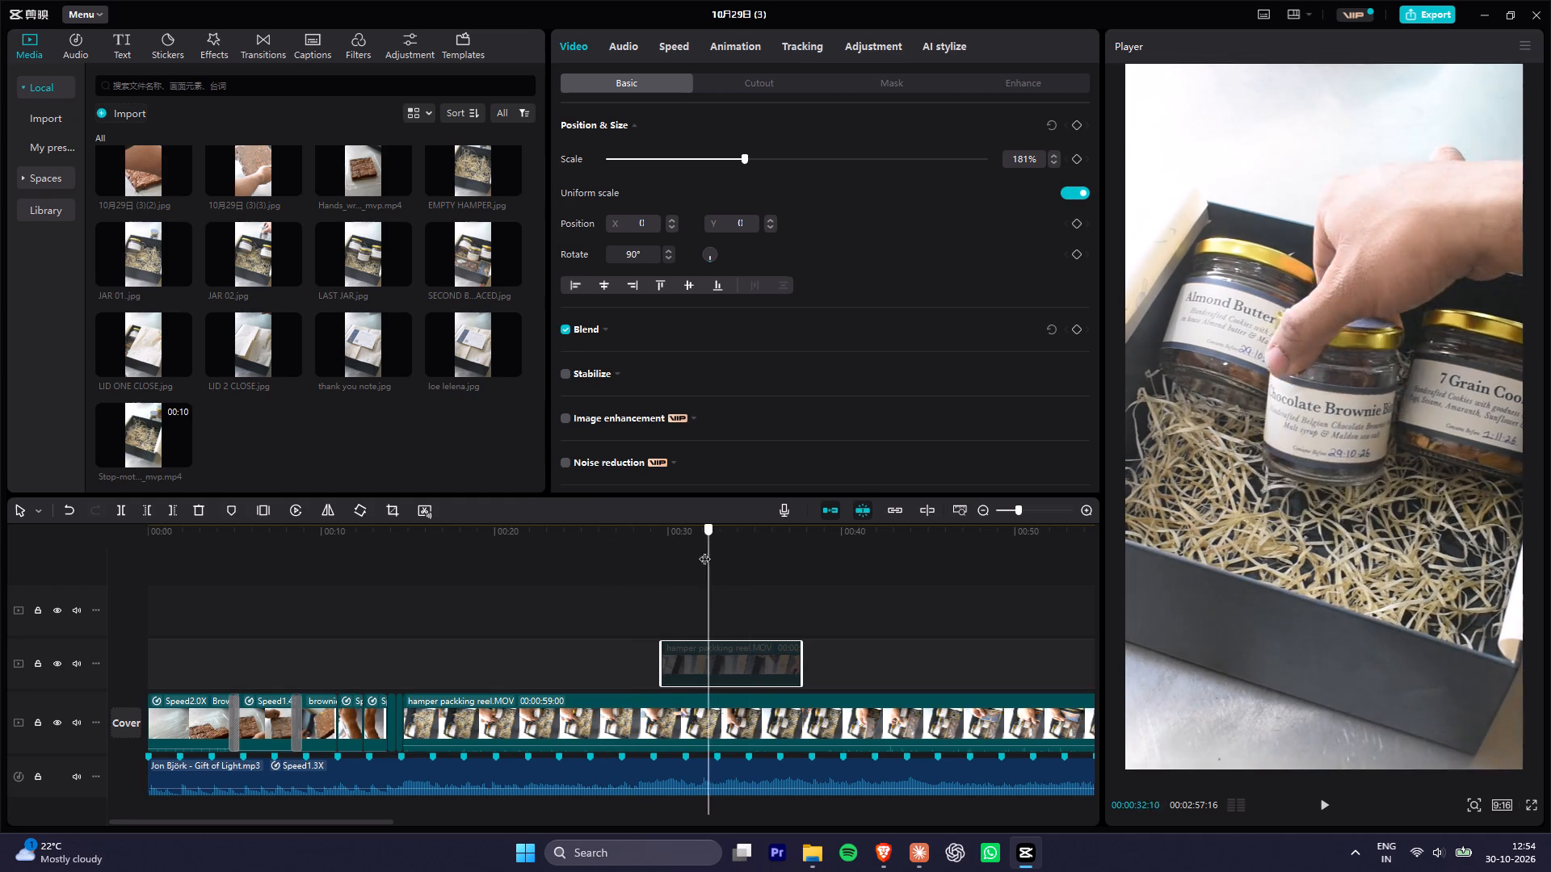
left_click_drag(704, 551, 661, 539)
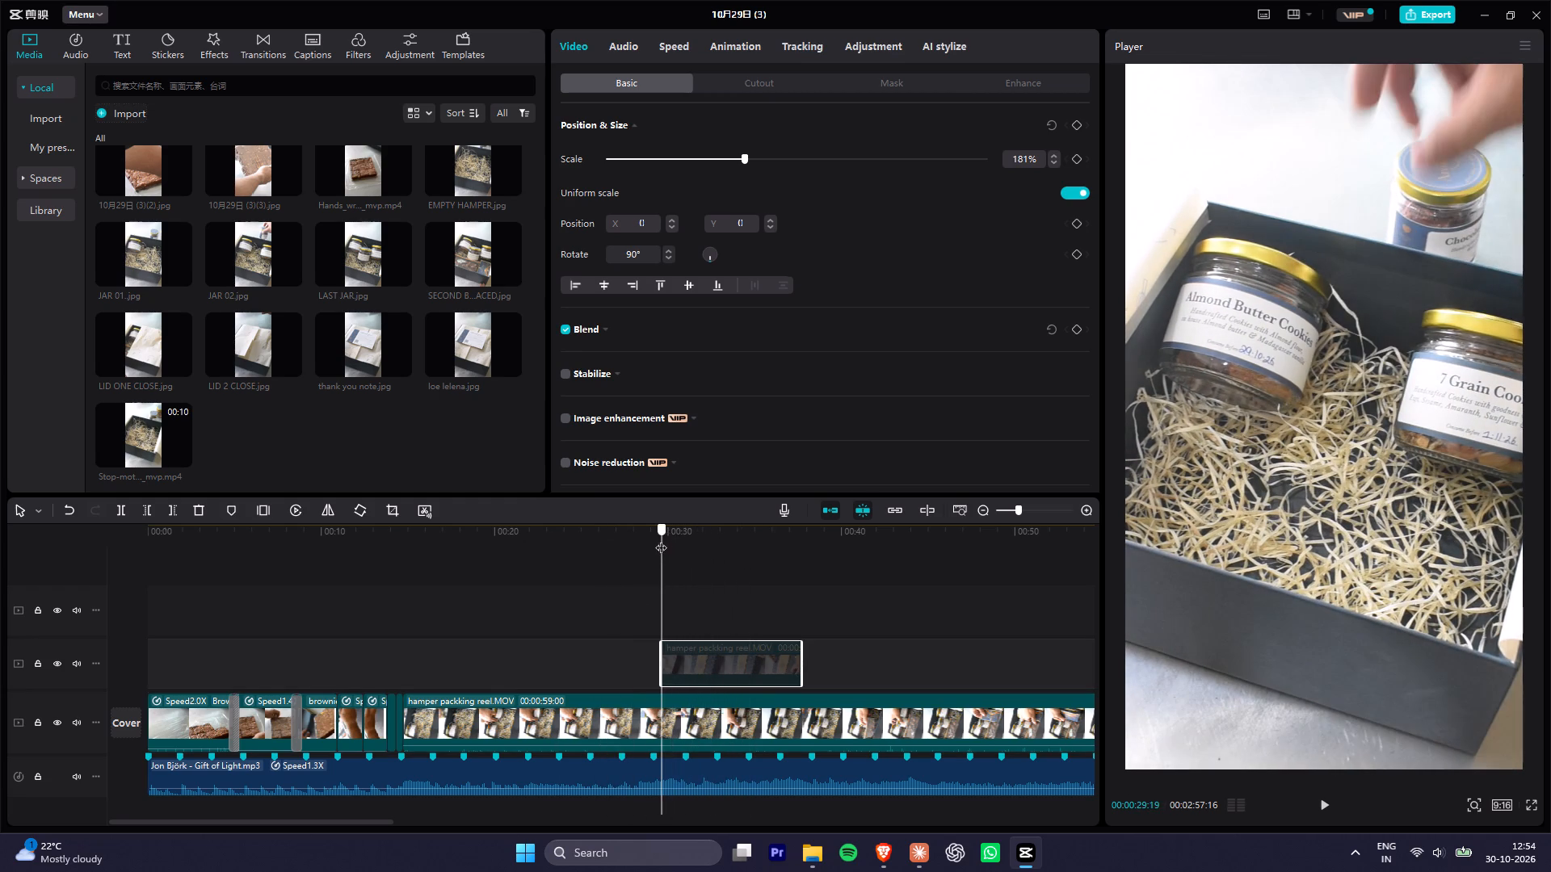
left_click_drag(661, 539, 666, 543)
left_click_drag(666, 543, 678, 547)
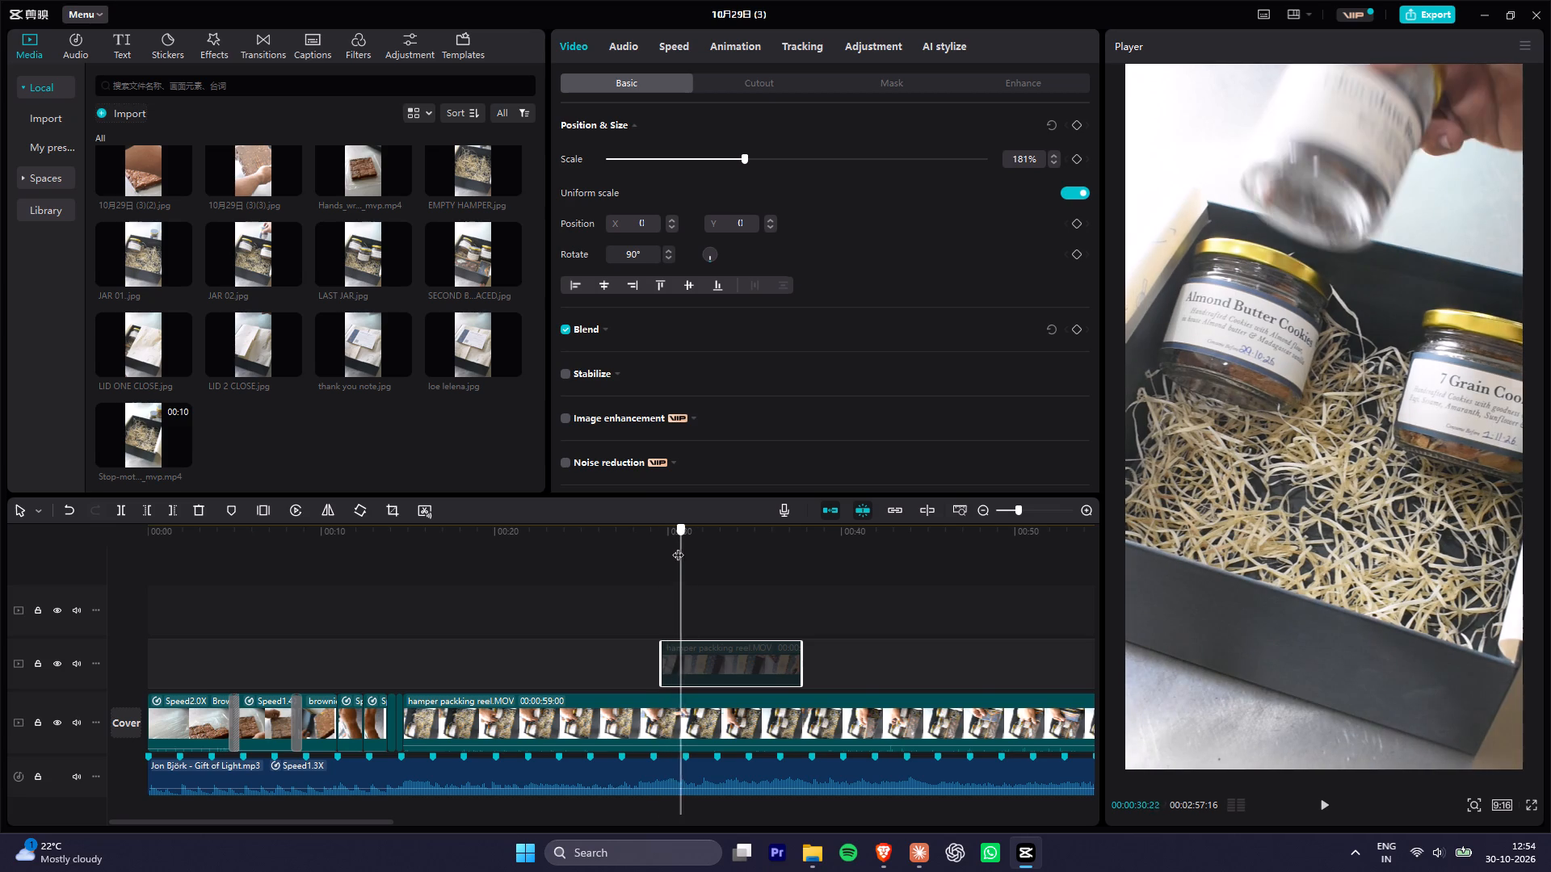
left_click_drag(678, 547, 666, 543)
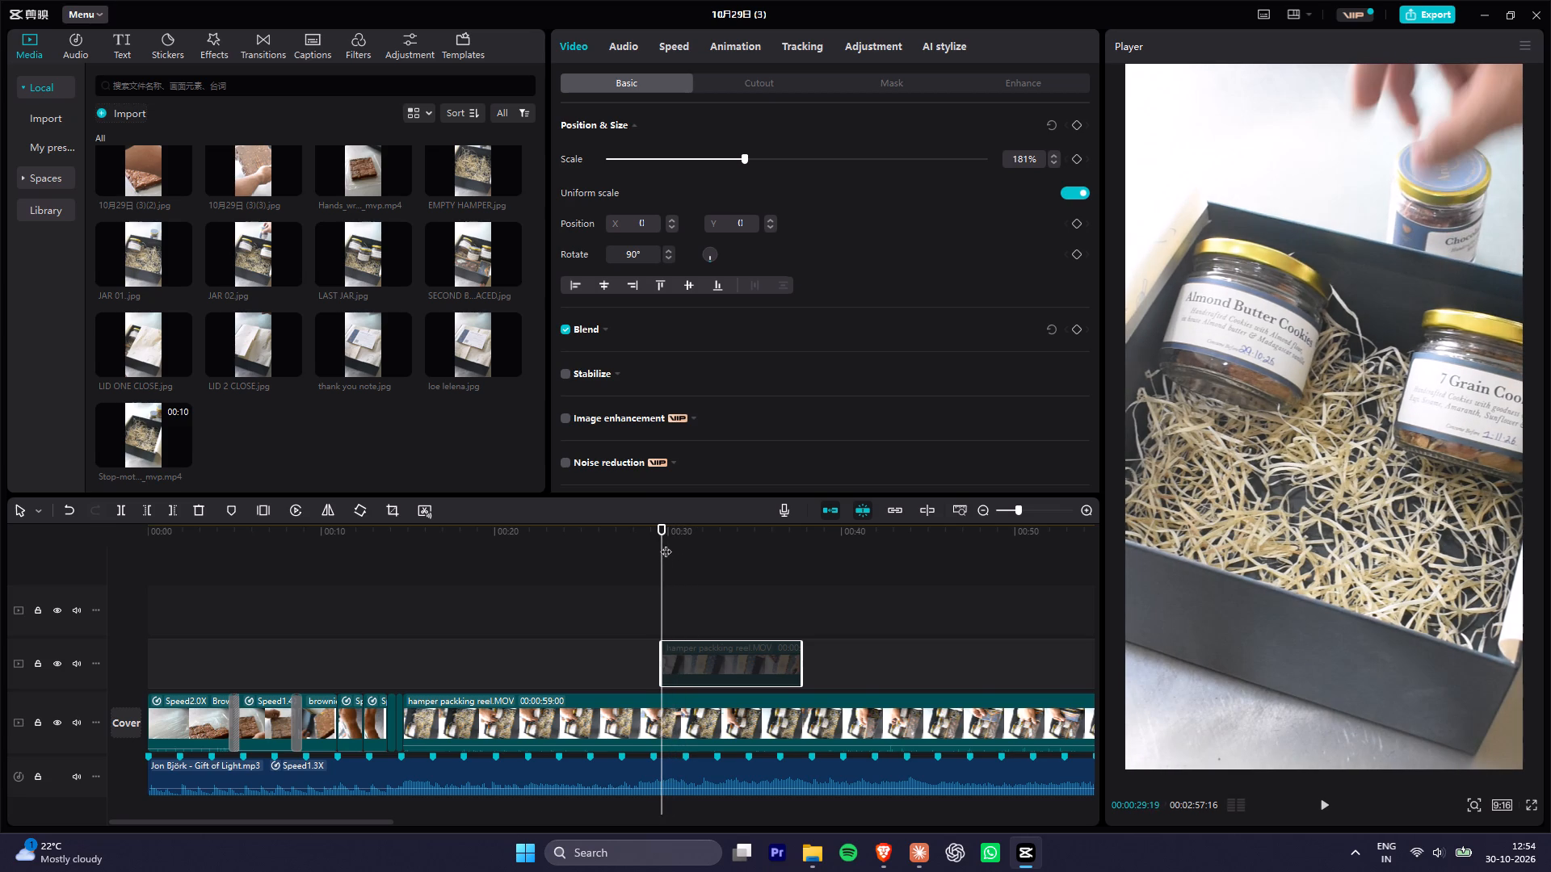
left_click(725, 715)
key("ctrl+b")
left_click(683, 728)
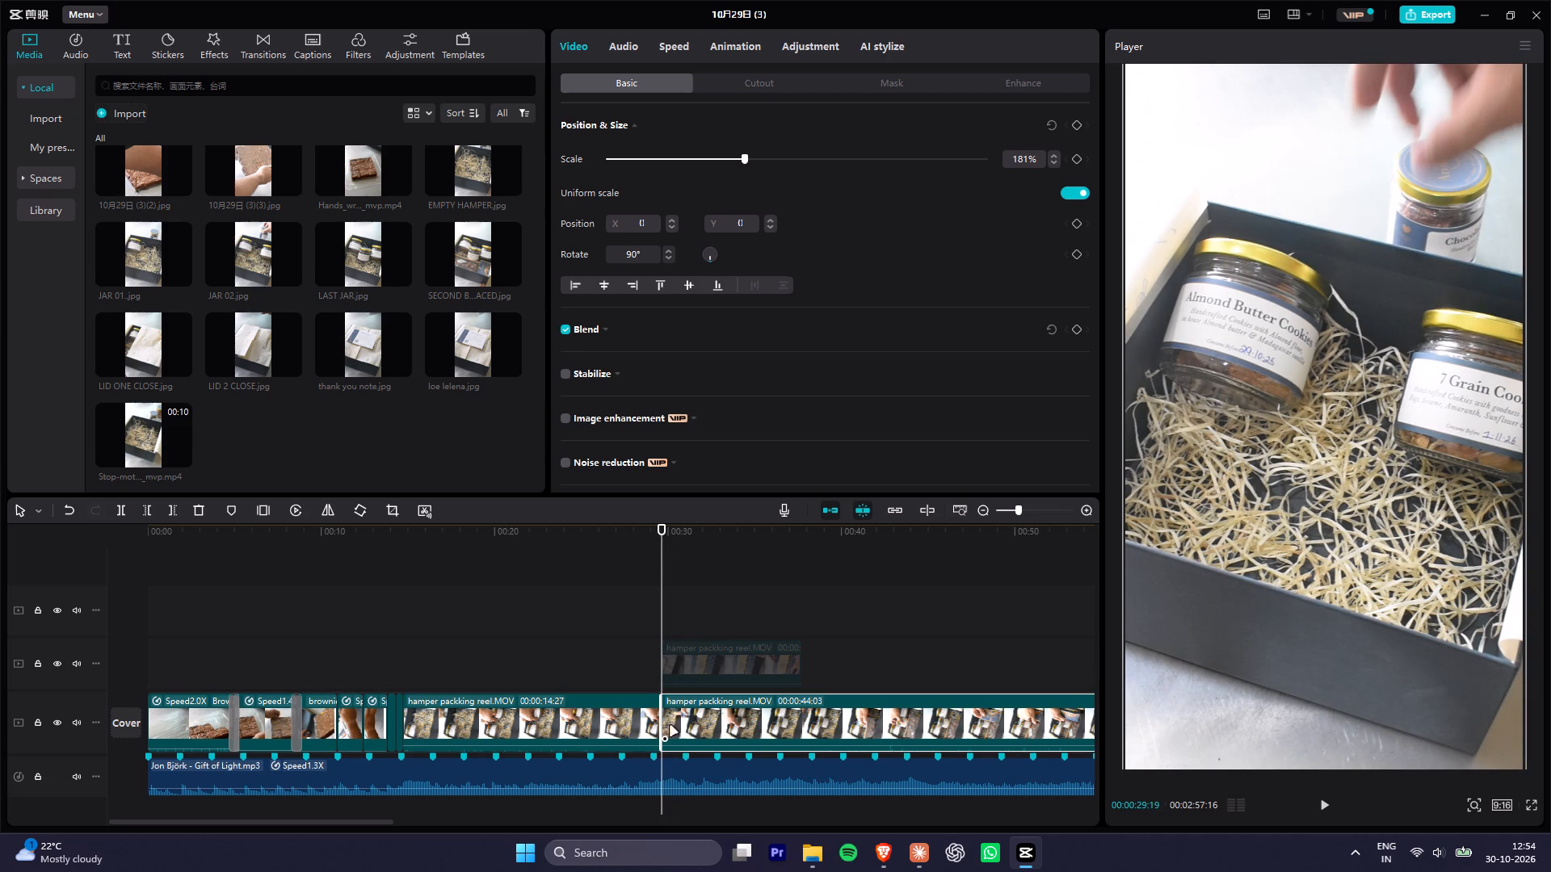
left_click(637, 710)
key("Delete")
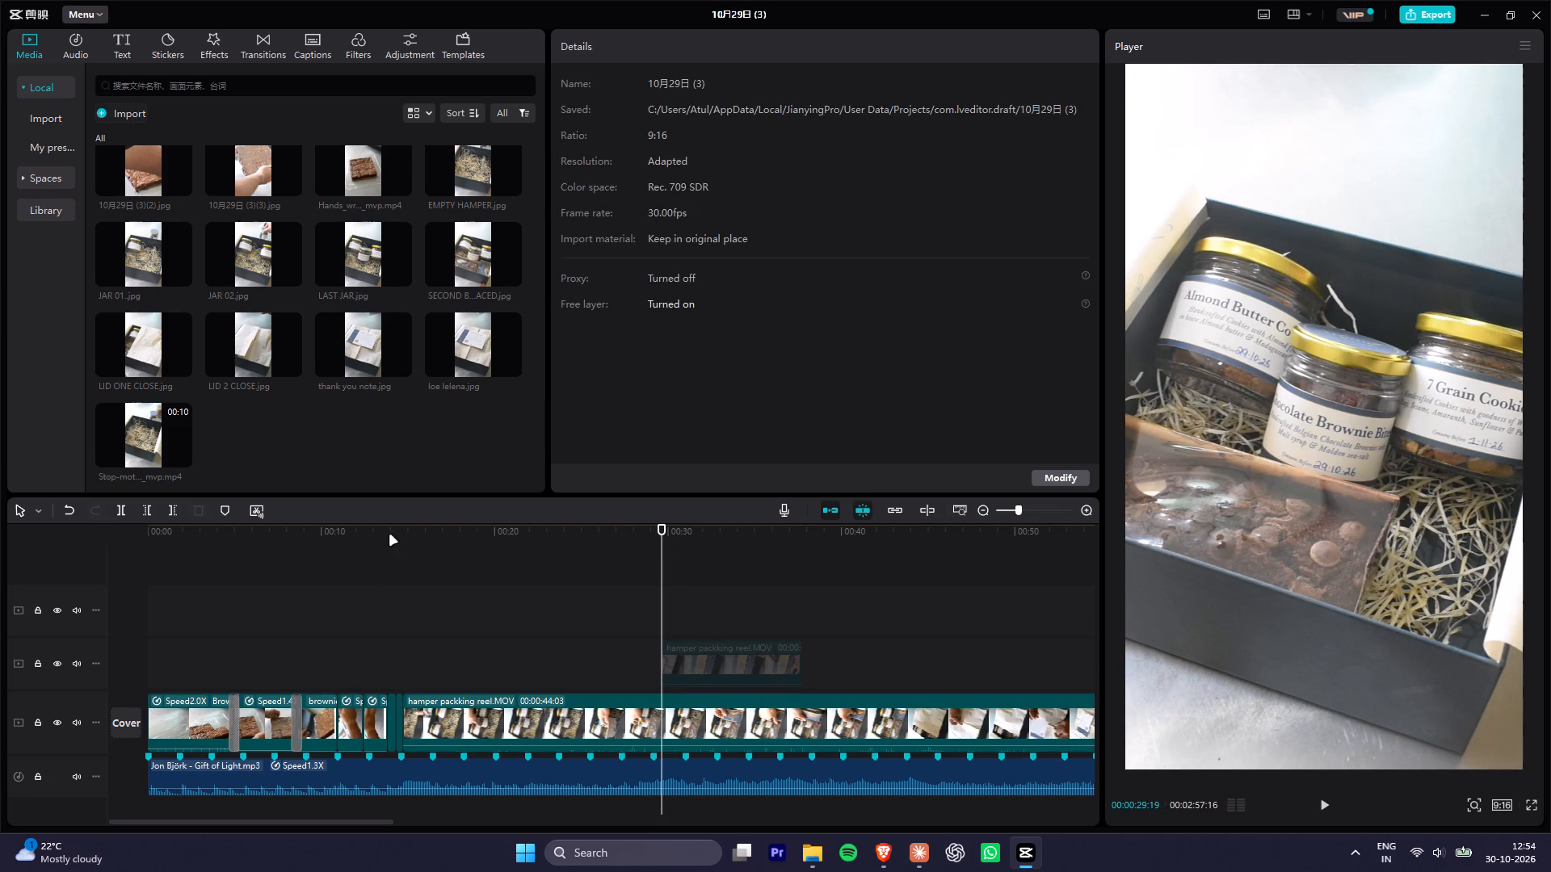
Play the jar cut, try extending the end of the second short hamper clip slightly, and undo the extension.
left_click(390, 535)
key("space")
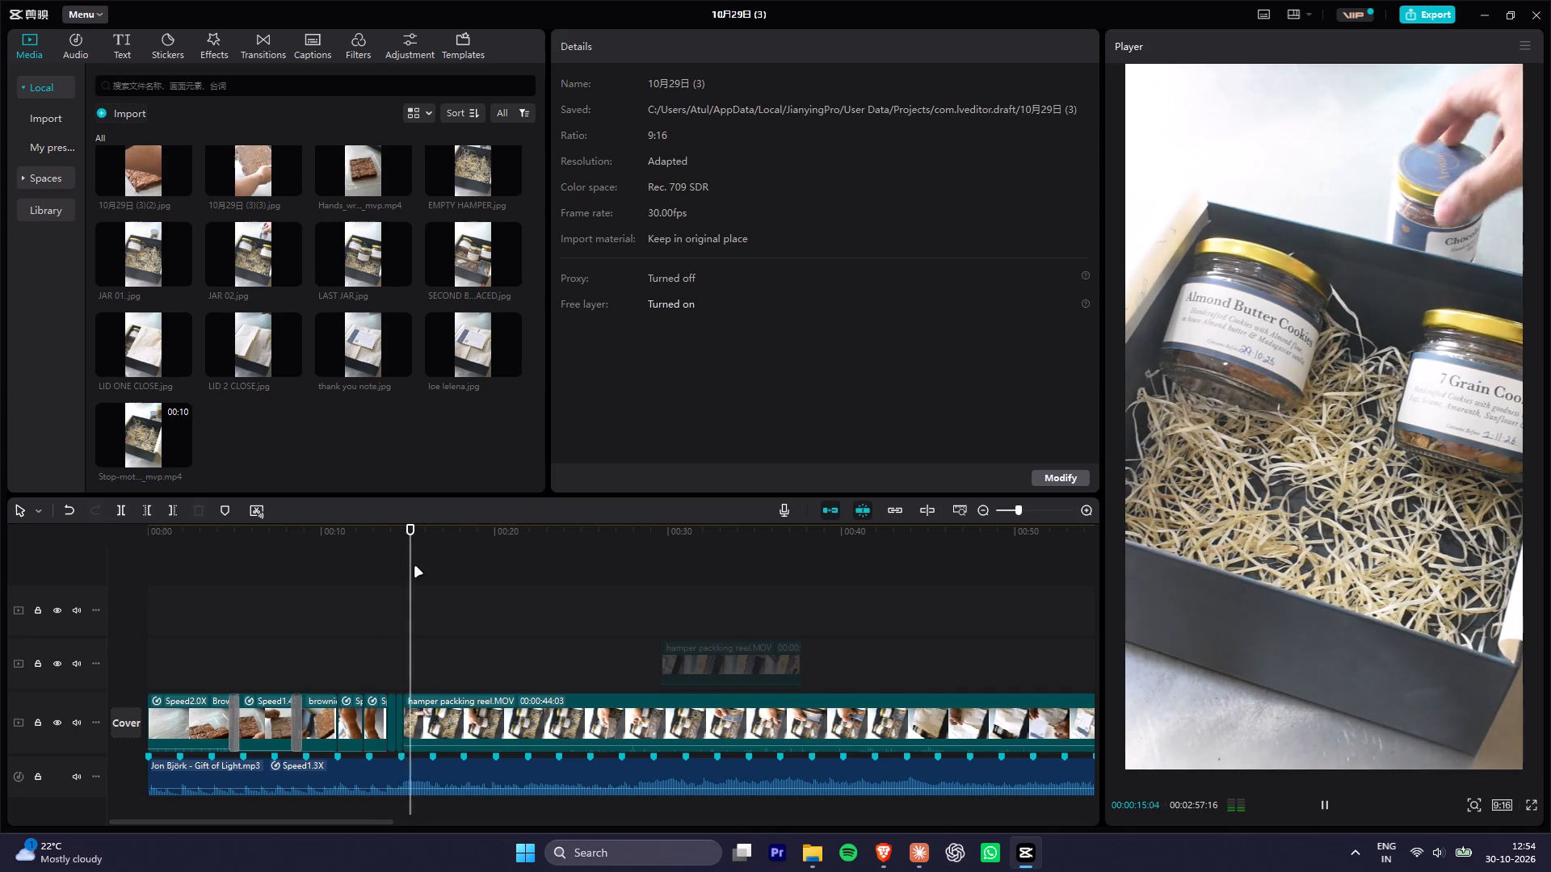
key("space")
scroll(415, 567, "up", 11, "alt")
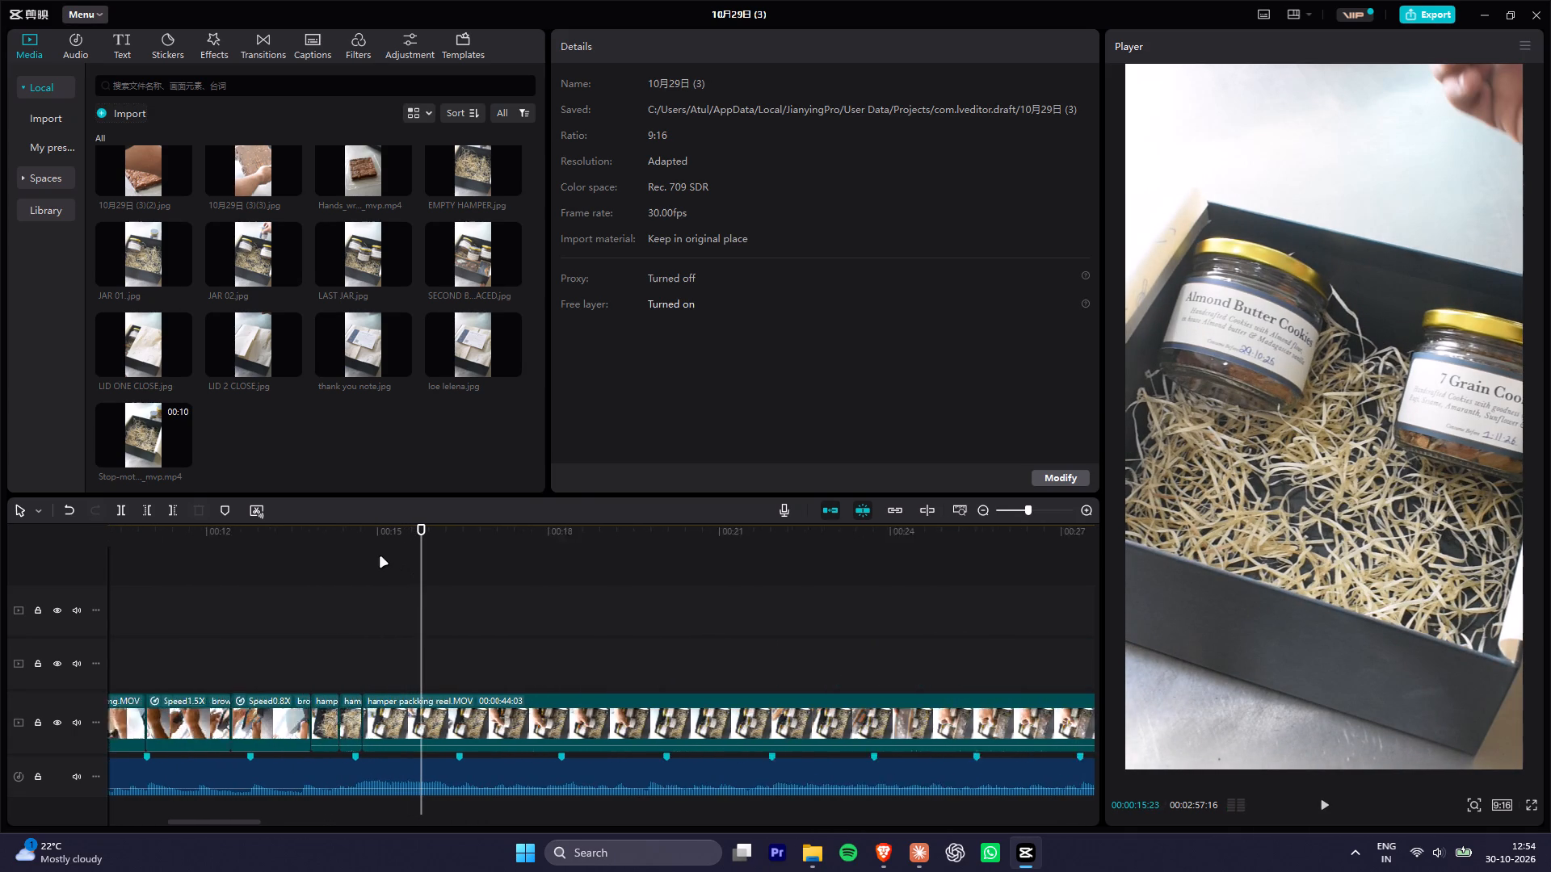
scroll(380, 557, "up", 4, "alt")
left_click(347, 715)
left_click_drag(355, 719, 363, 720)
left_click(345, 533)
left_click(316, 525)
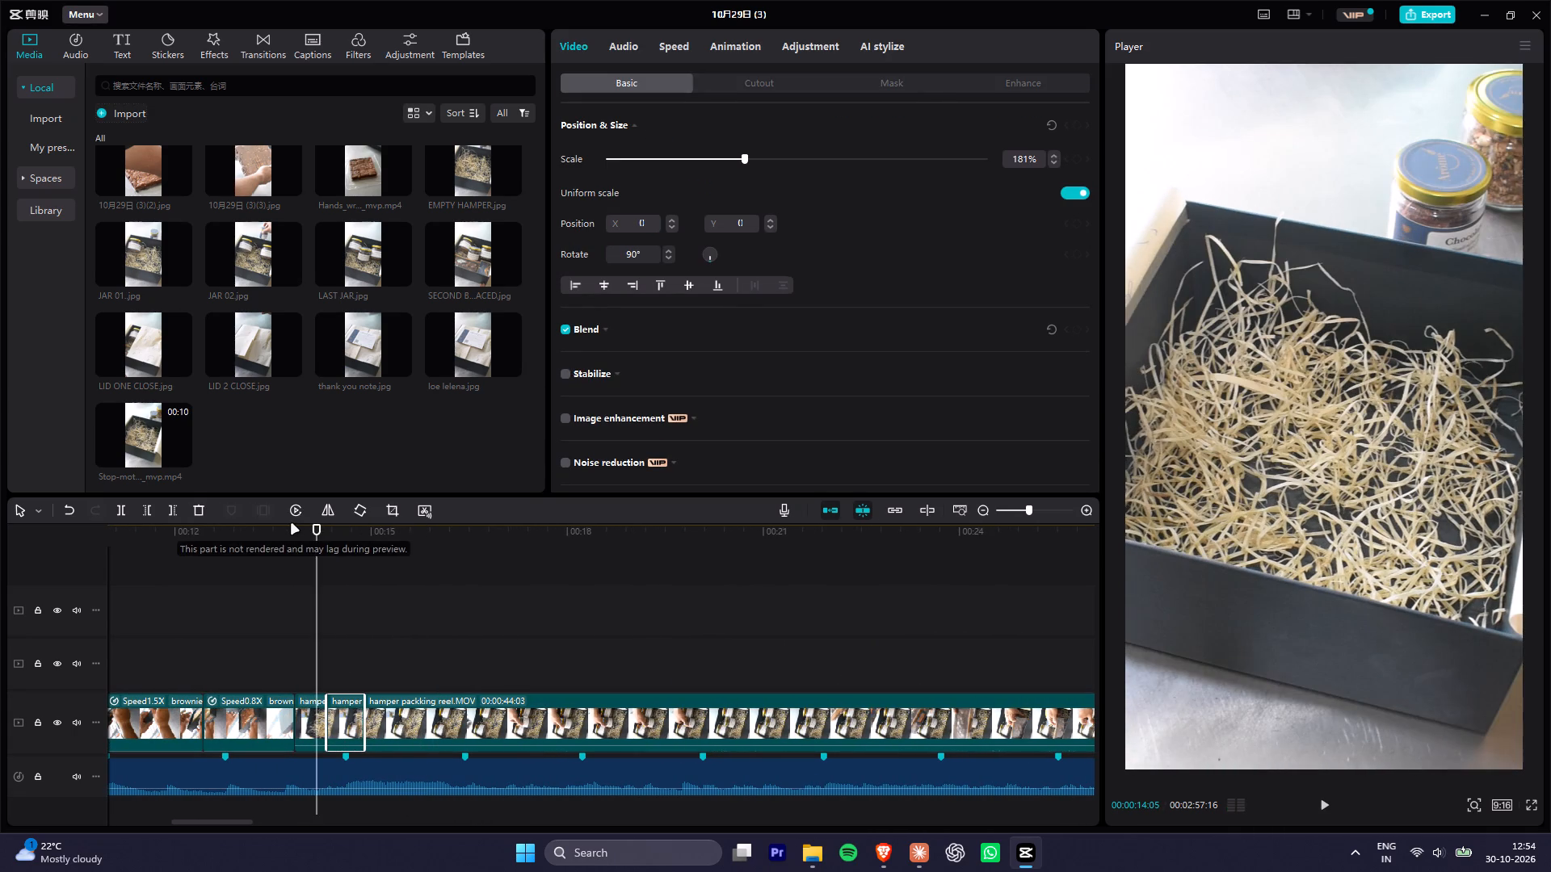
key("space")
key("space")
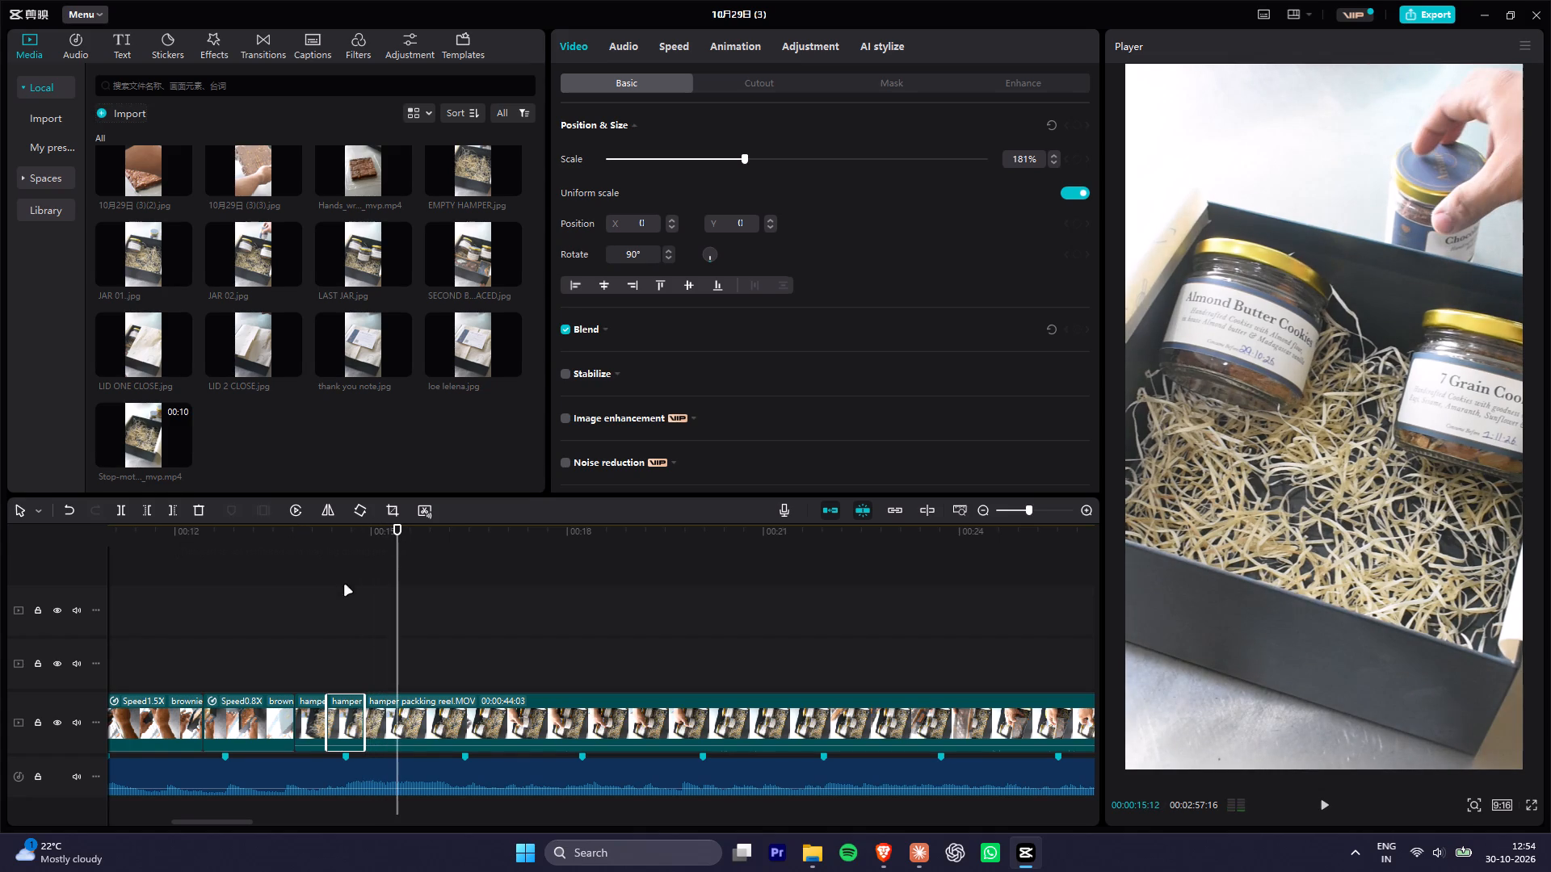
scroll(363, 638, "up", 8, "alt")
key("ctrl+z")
Split the long hamper clip at 00:00:15:08, where the hand grips the Chocolate Brownie Bites jar beside the box.
left_click(315, 702)
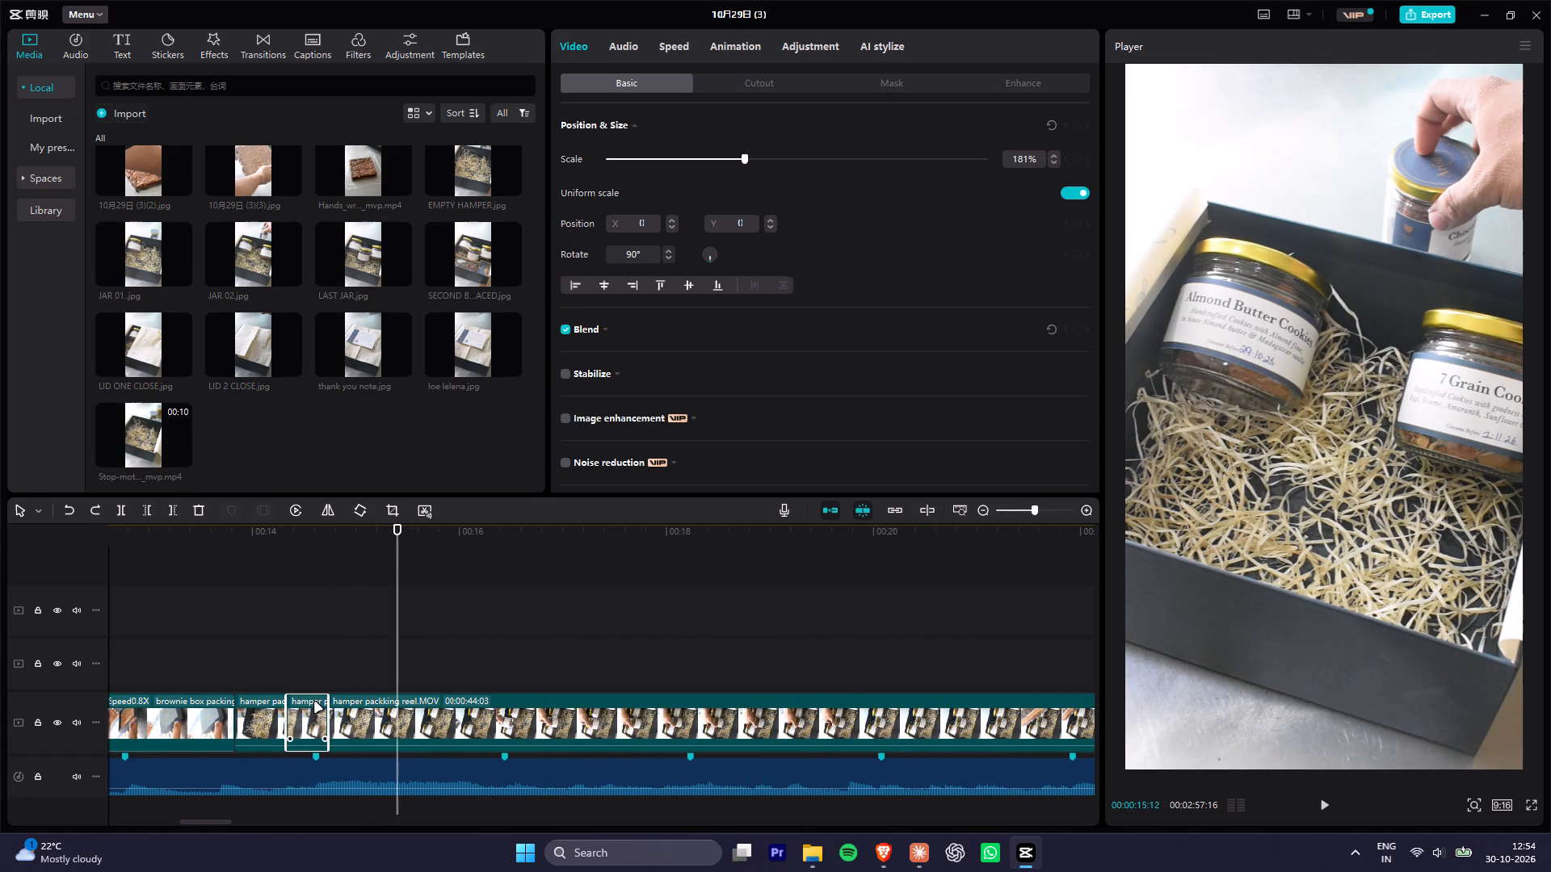
left_click_drag(328, 530, 368, 539)
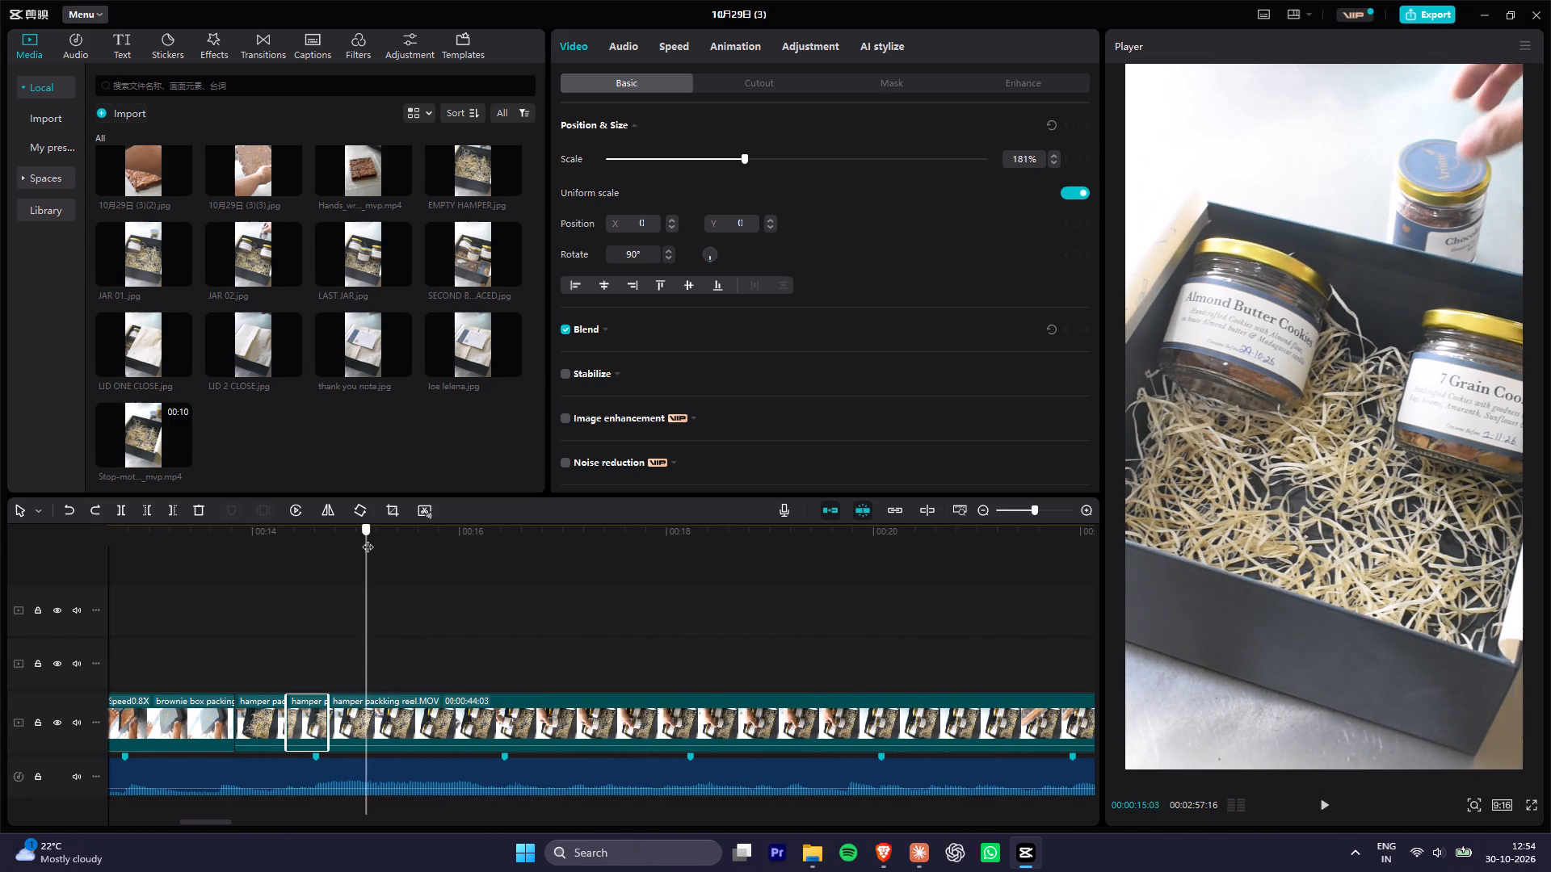
left_click_drag(368, 539, 395, 545)
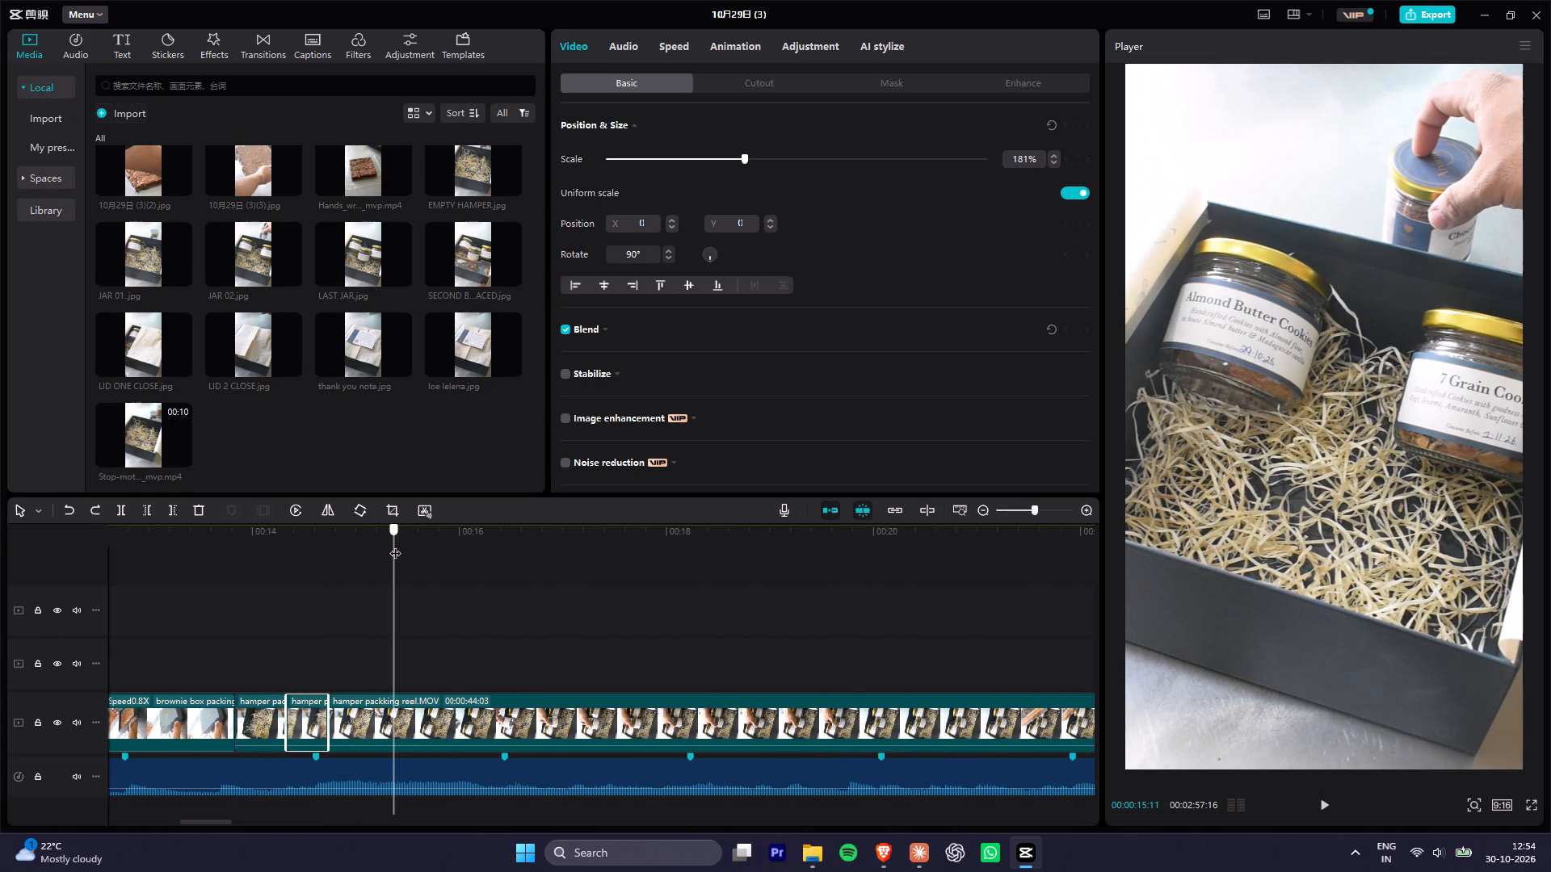
left_click_drag(395, 545, 385, 546)
left_click(426, 714)
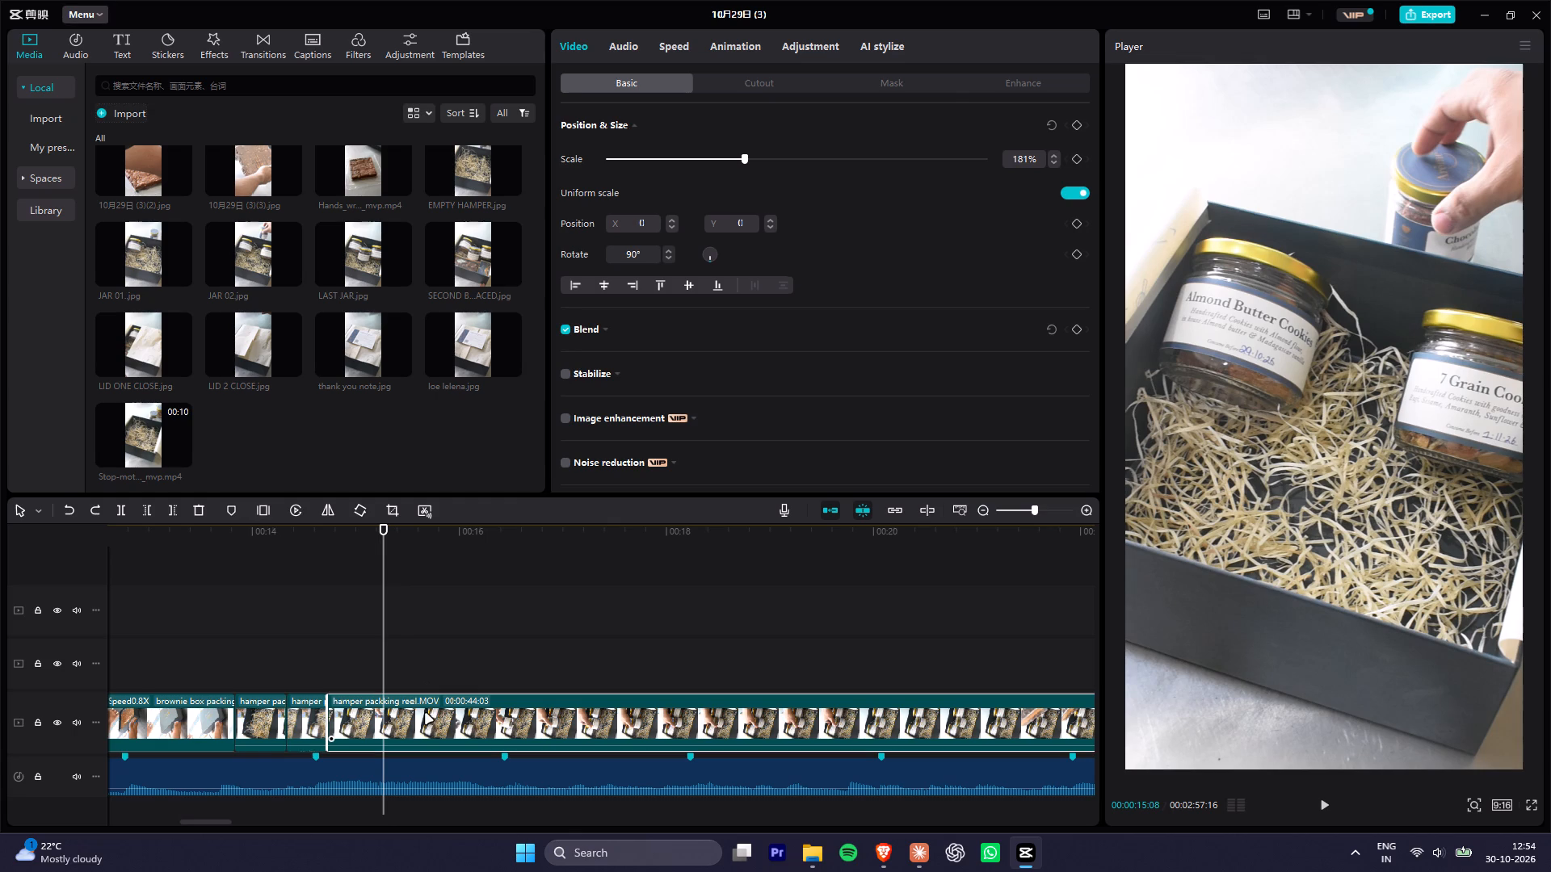
key("ctrl+b")
Split the remaining long hamper clip at 00:00:19:26, once the hand has left the placed jar, and delete the piece between the two cuts.
left_click(414, 715)
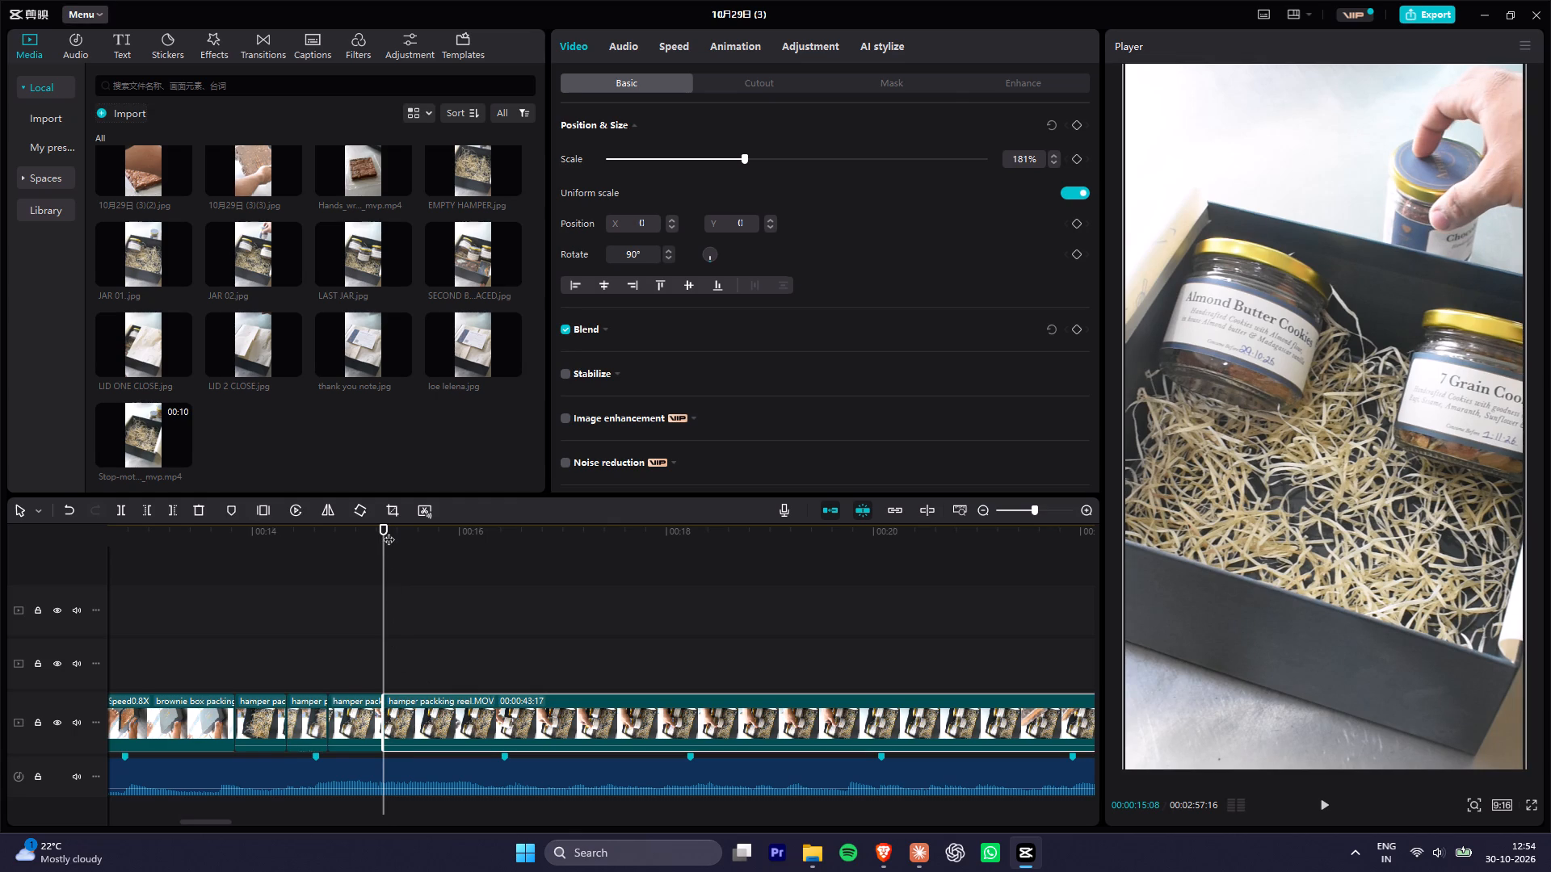
left_click_drag(389, 530, 507, 552)
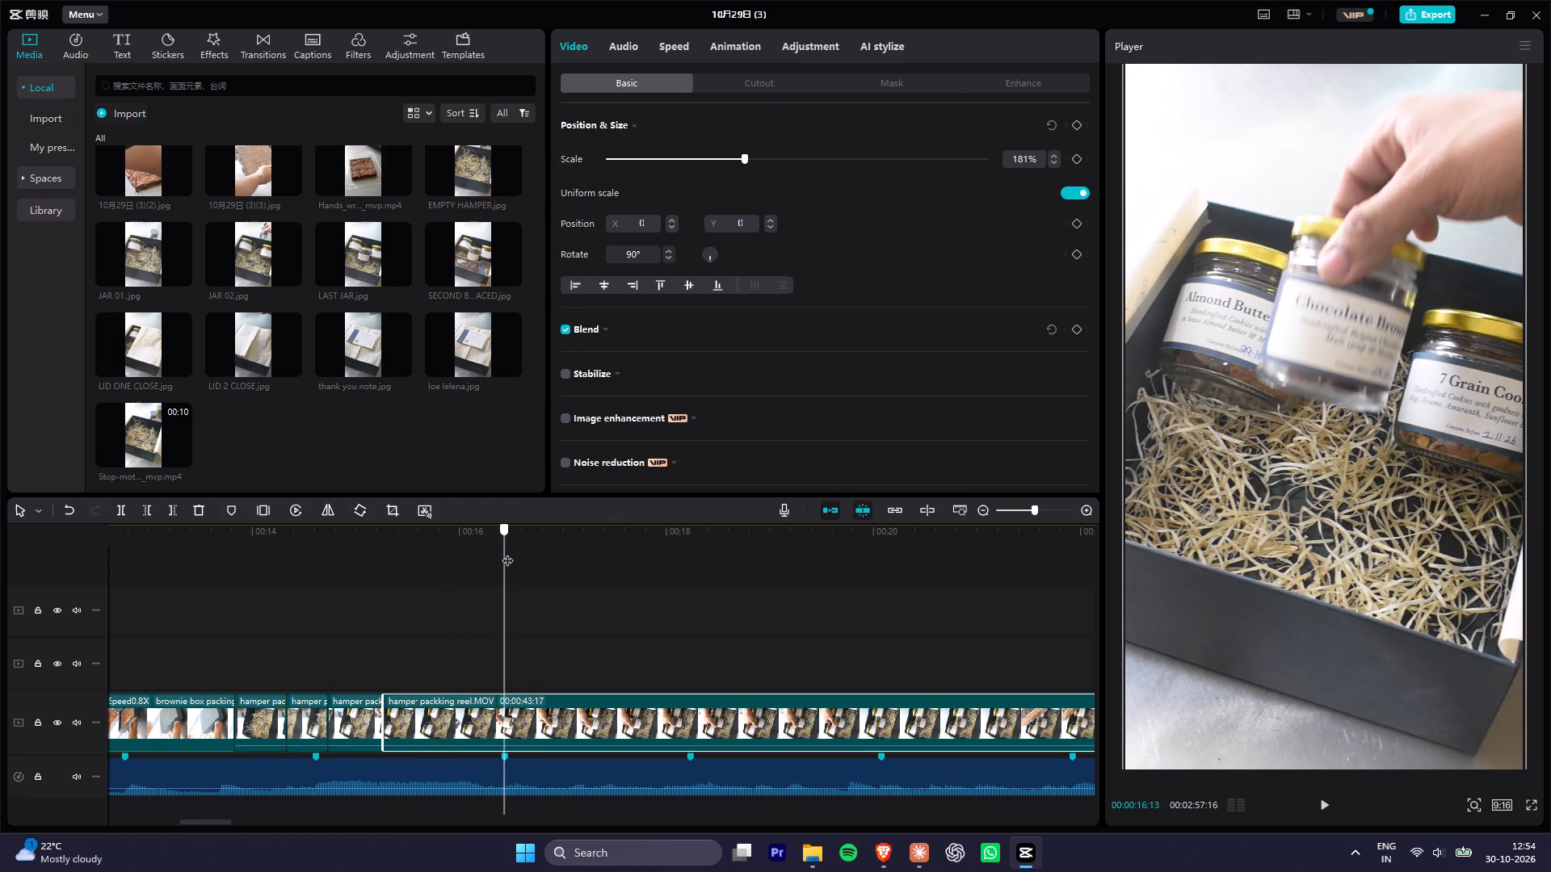
left_click_drag(507, 552, 628, 606)
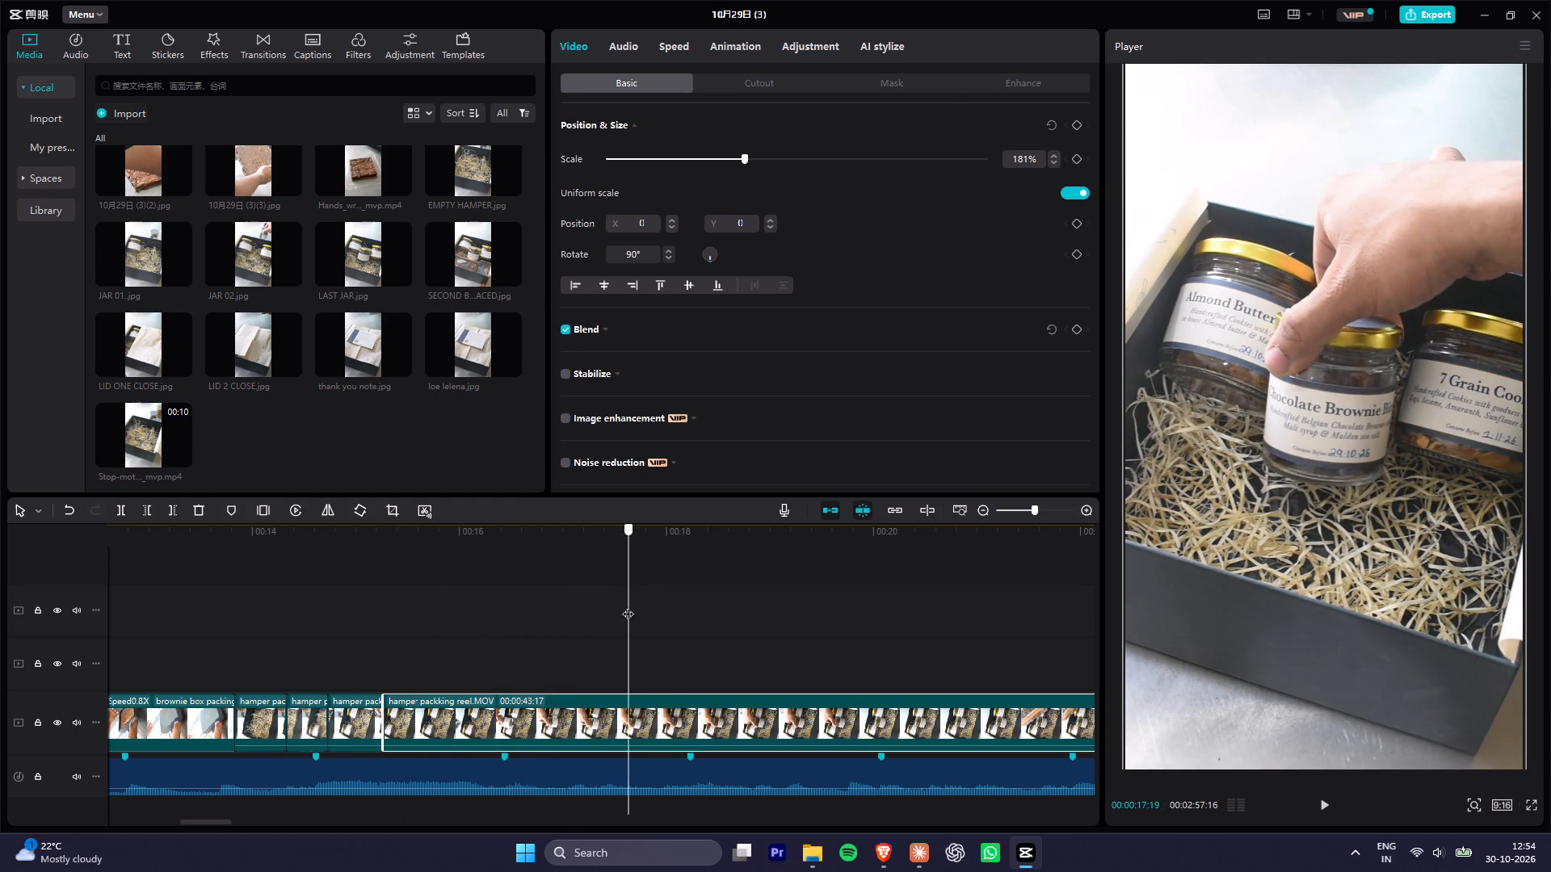
left_click_drag(628, 606, 669, 623)
key("space")
key("space")
key("space")
key("space")
key("space")
scroll(670, 654, "down", 1)
key("space")
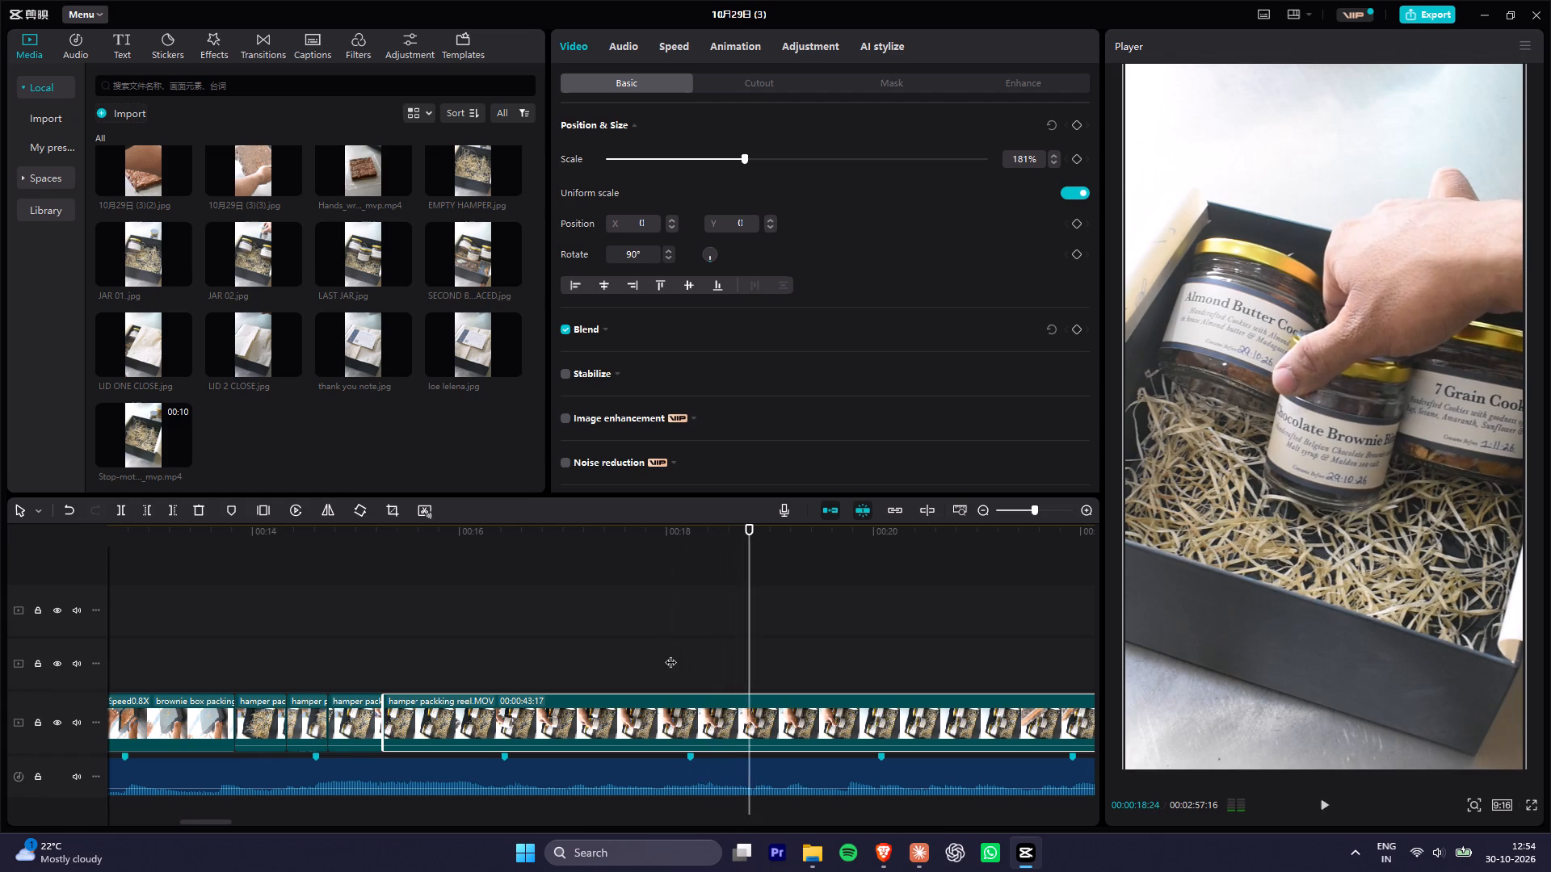
key("space")
key("space")
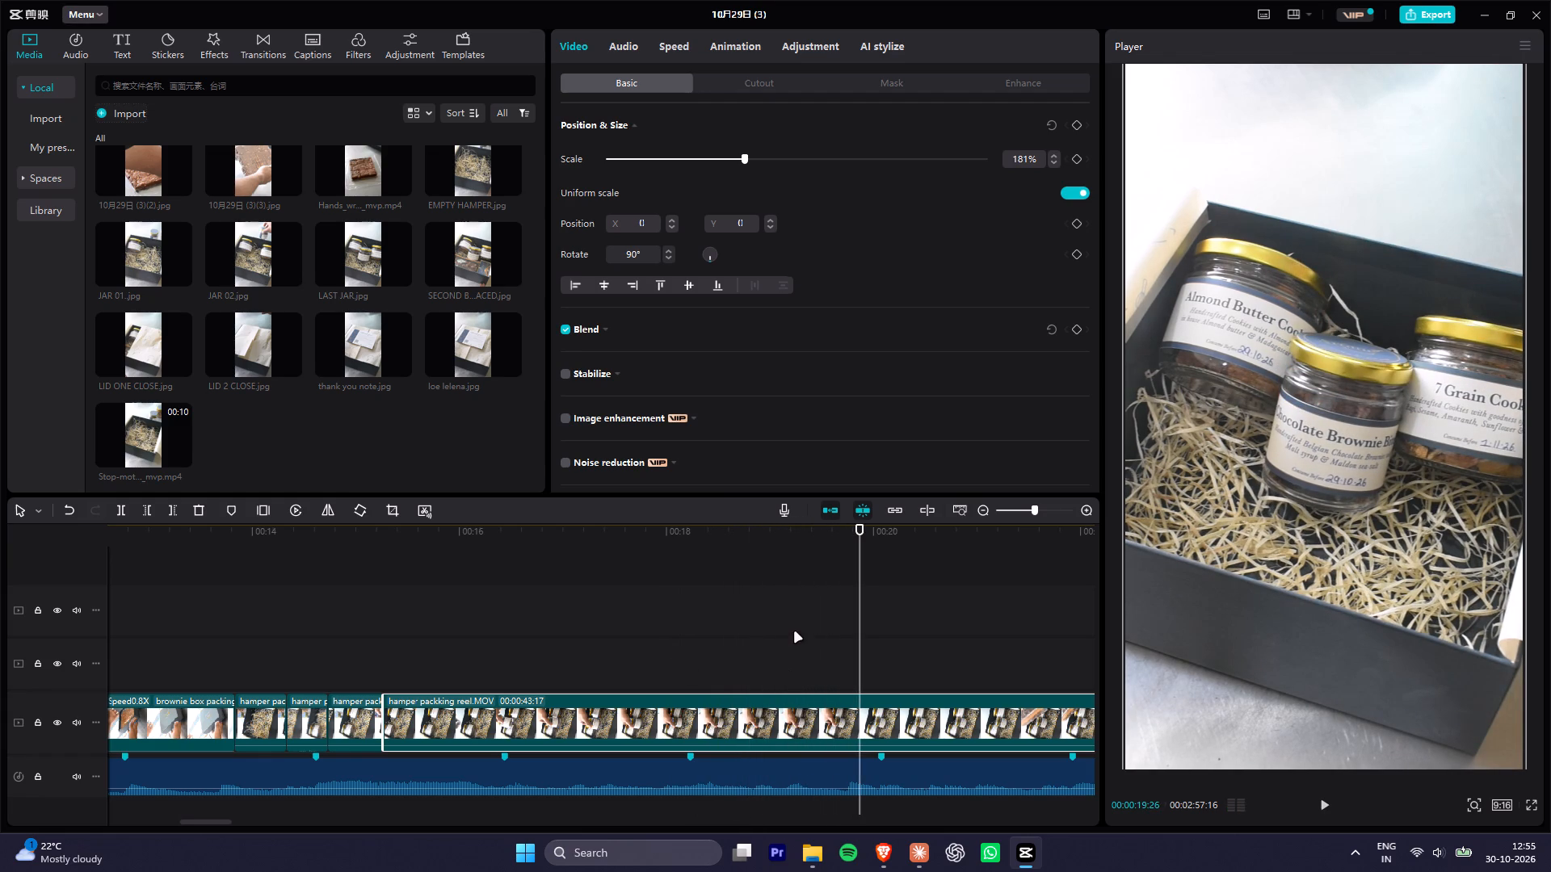
left_click(784, 694)
key("ctrl+b")
left_click(750, 708)
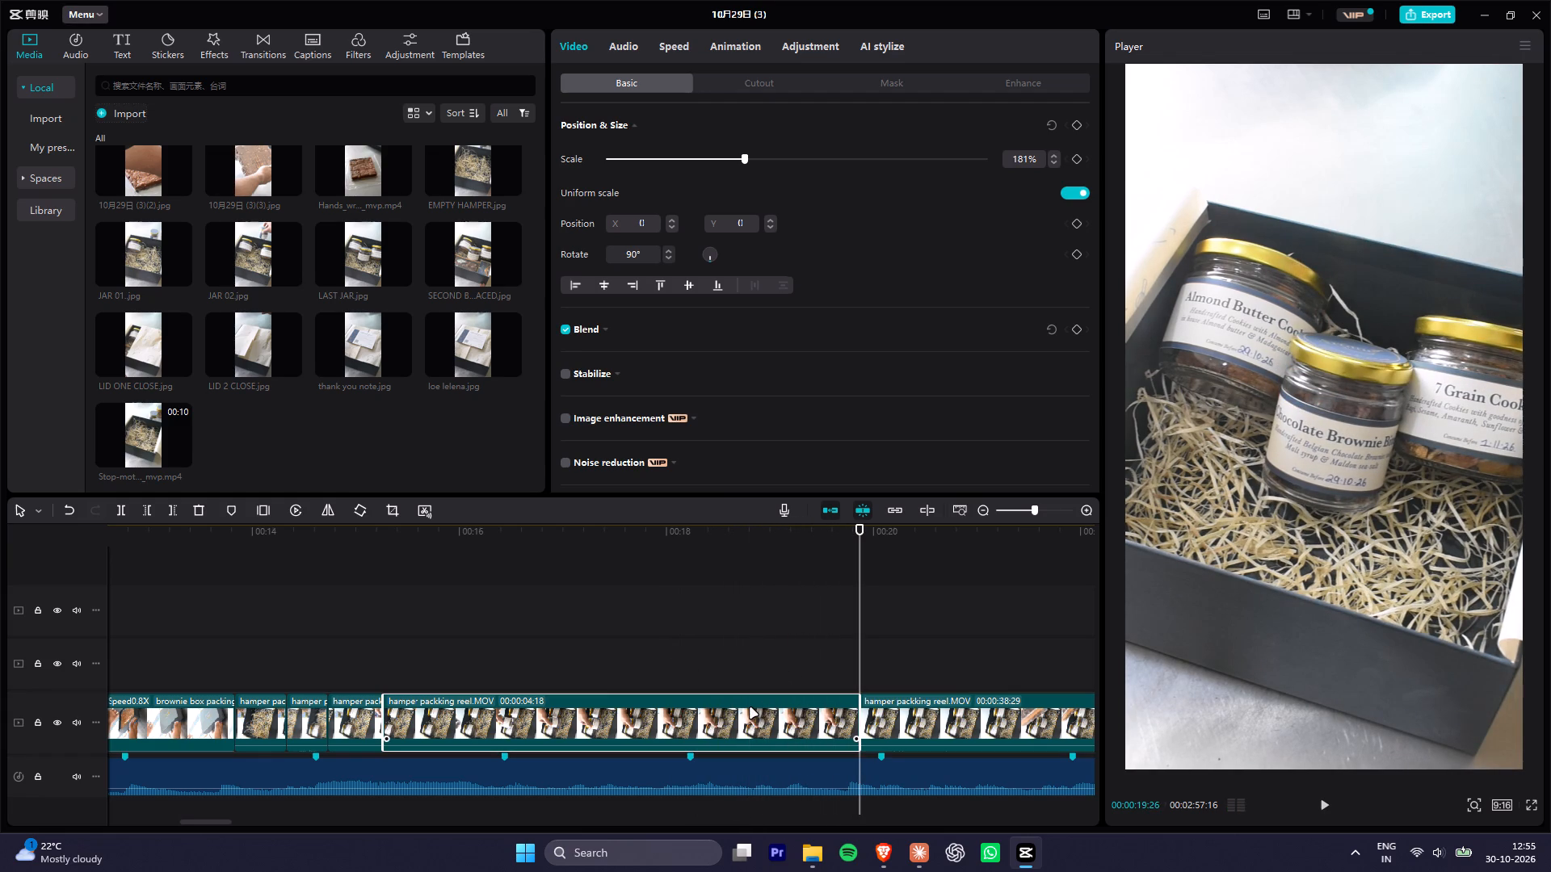
key("Delete")
Review the jar cut, set the three short hamper clips' speed to 0.8x, and play them back.
left_click(339, 544)
key("space")
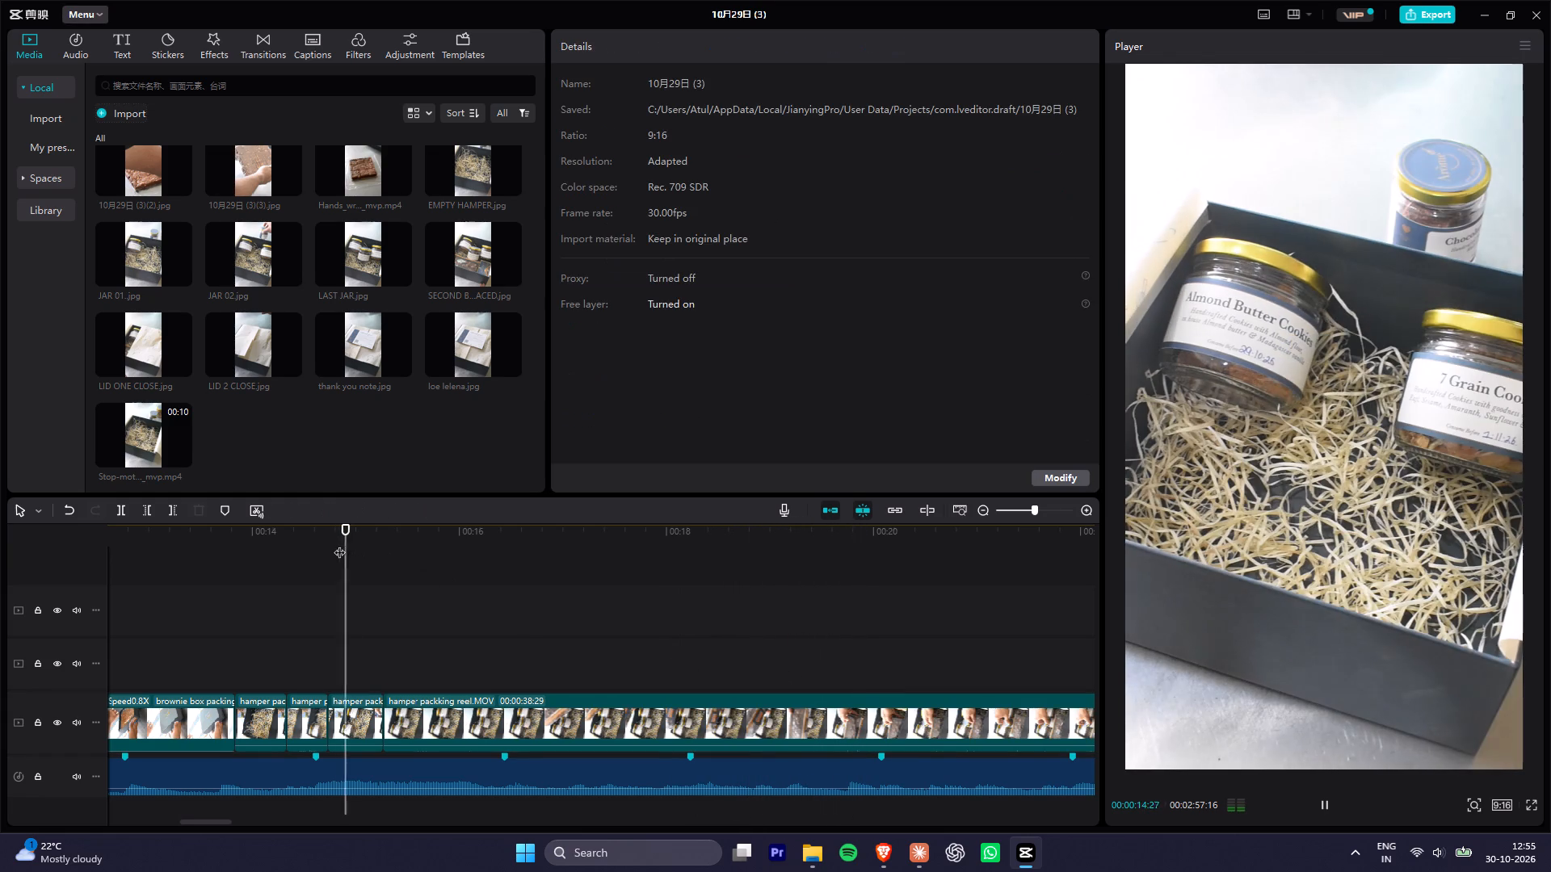
key("space")
left_click_drag(319, 540, 332, 543)
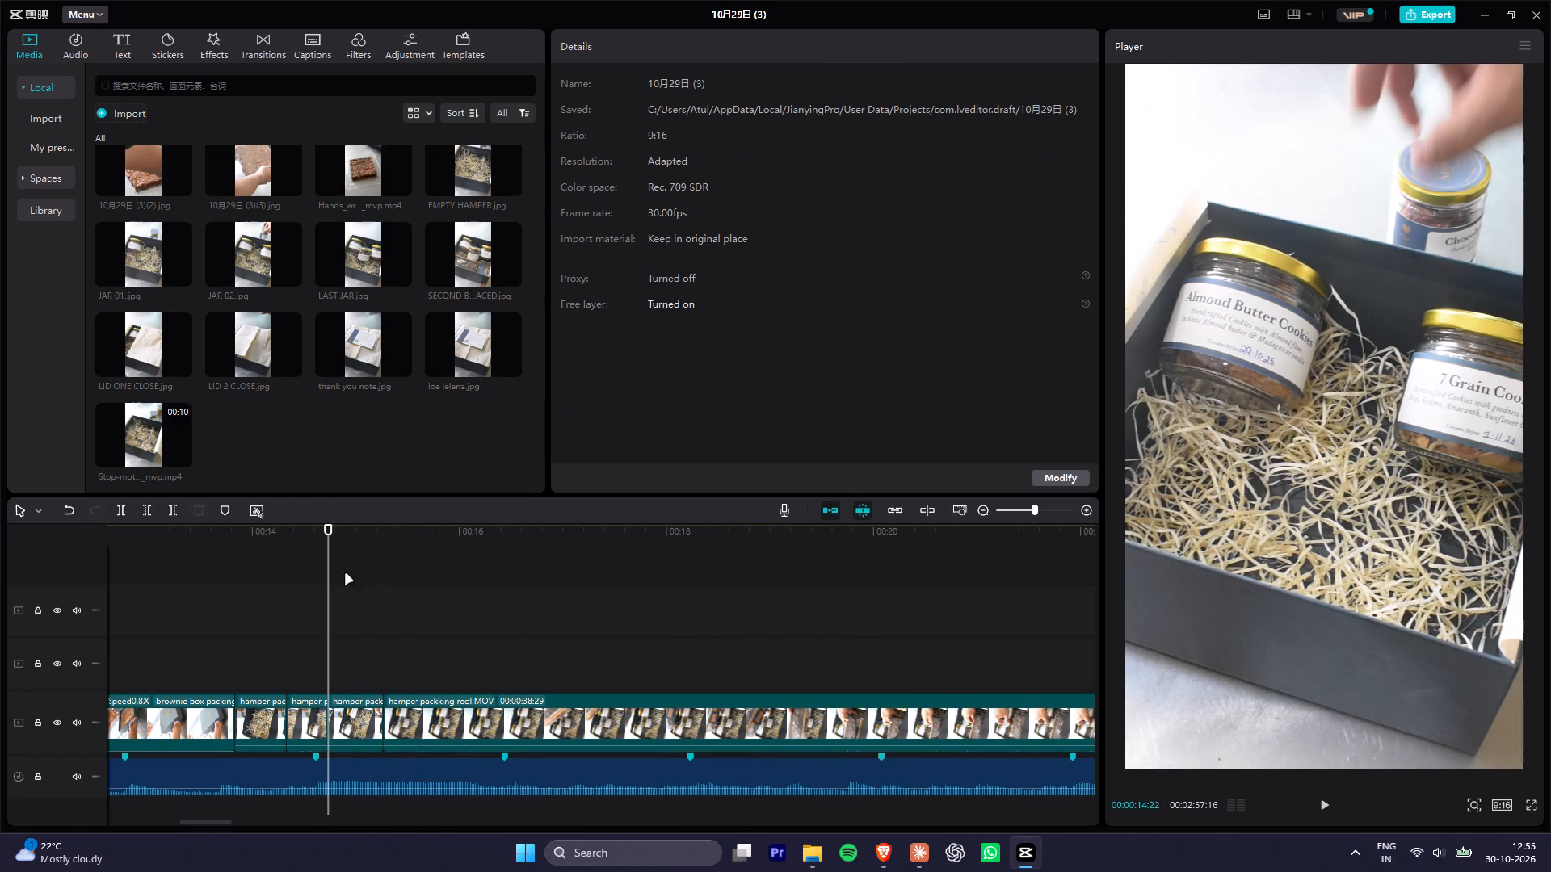
left_click_drag(271, 658, 362, 702)
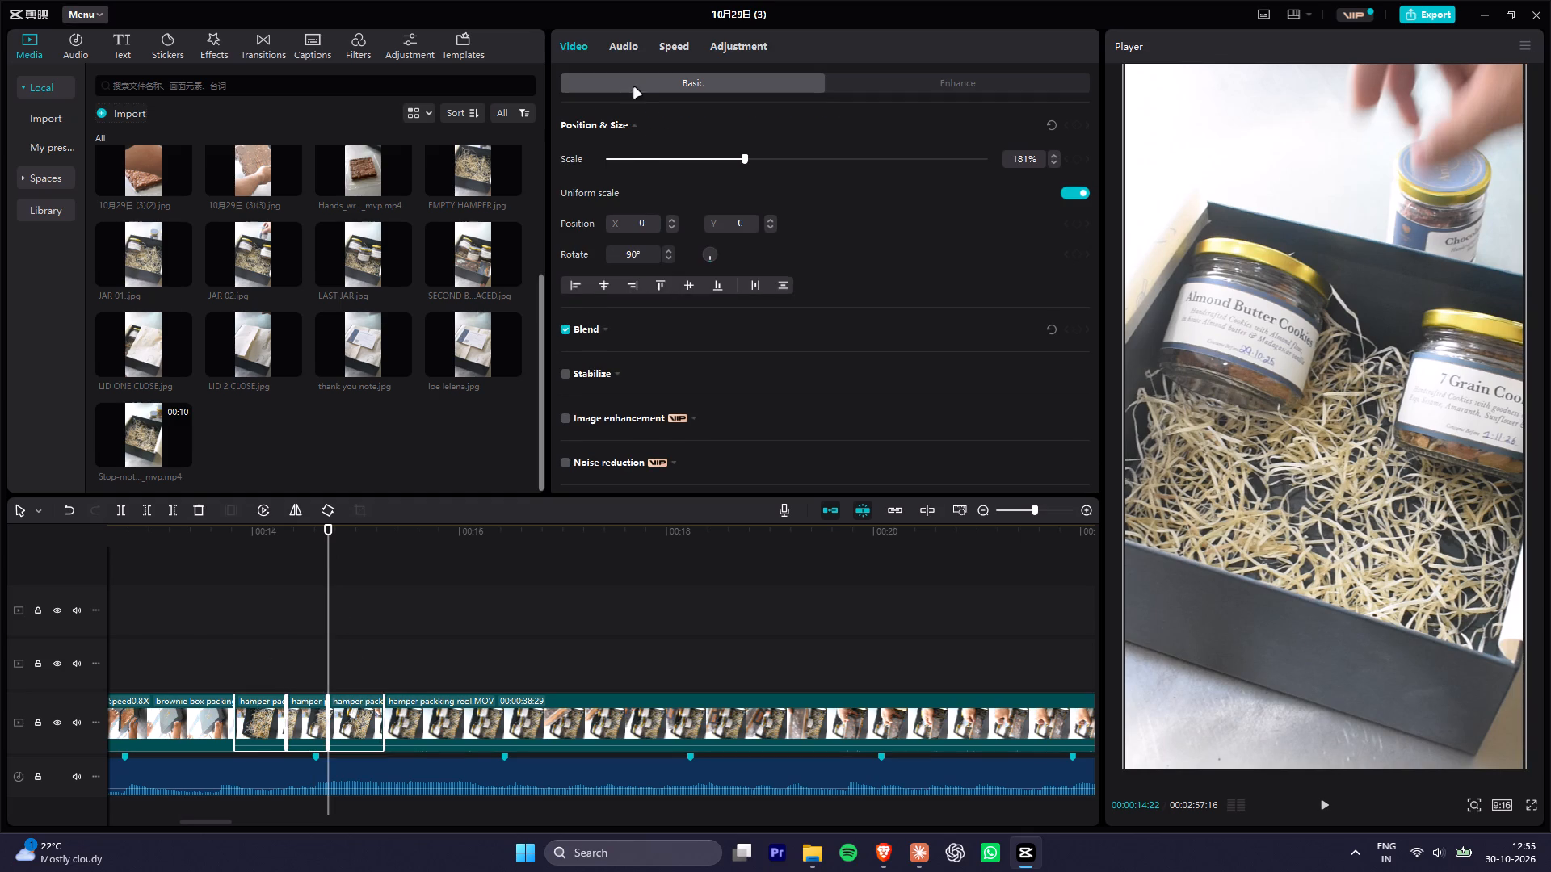
left_click(670, 47)
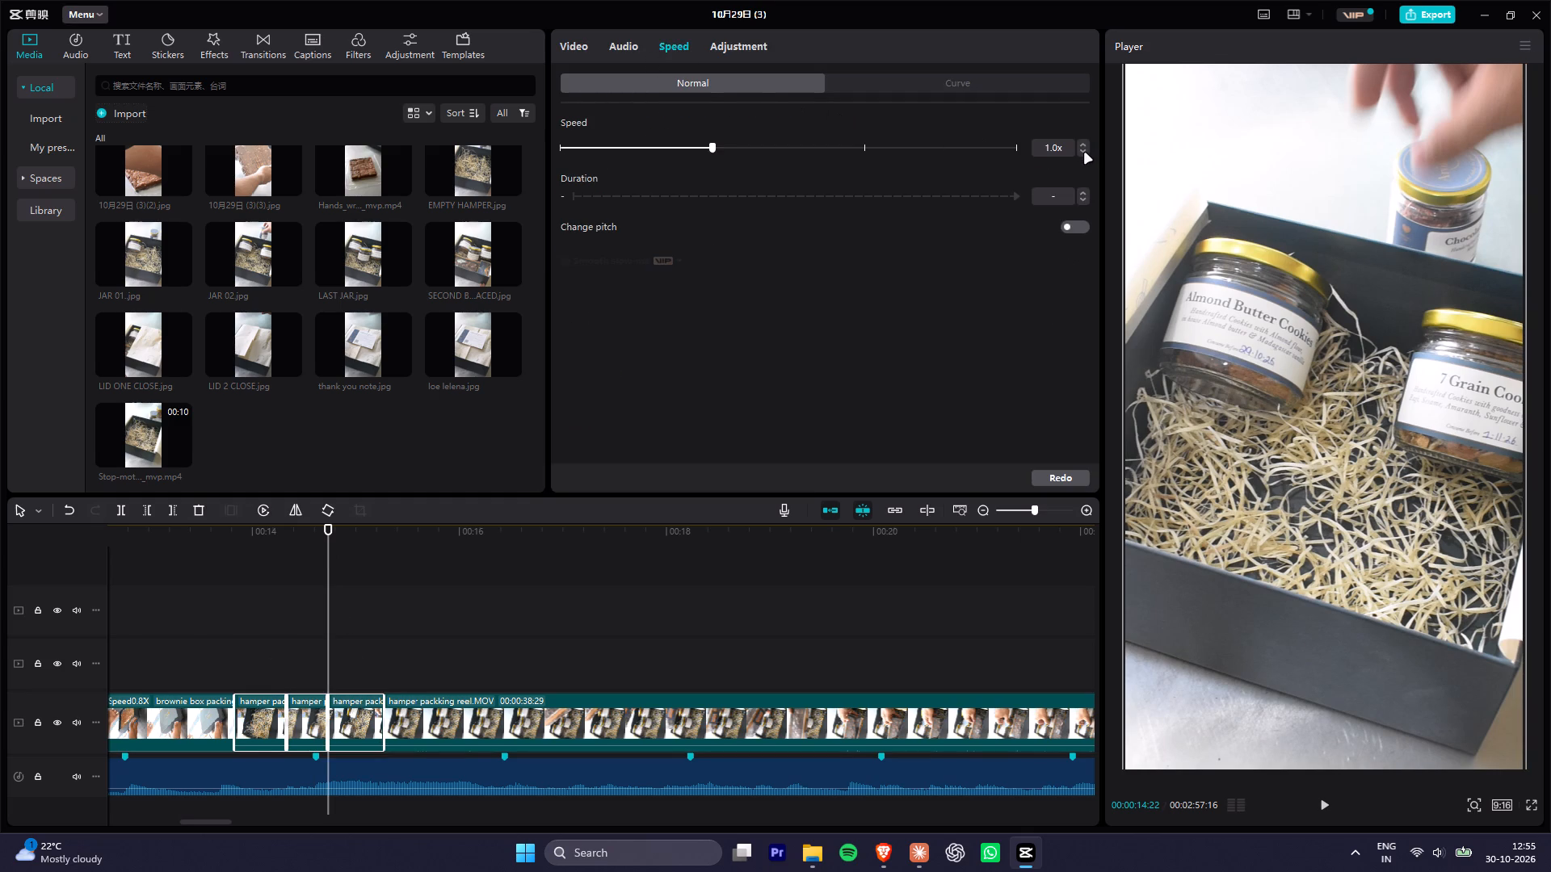
left_click(1085, 153)
left_click(1085, 153)
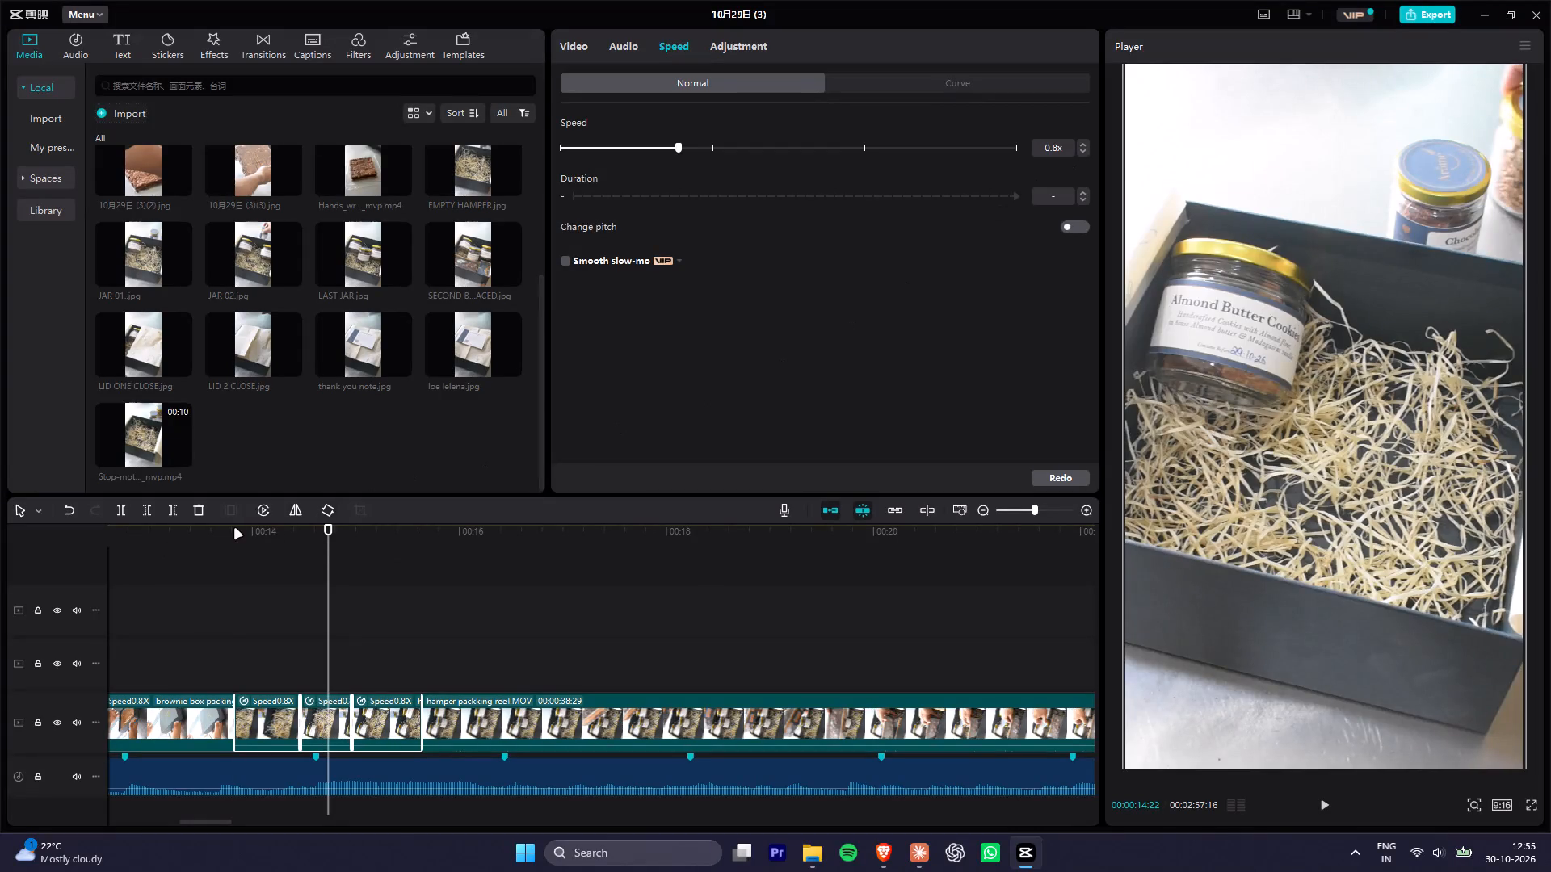
left_click(235, 529)
left_click(218, 534)
key("space")
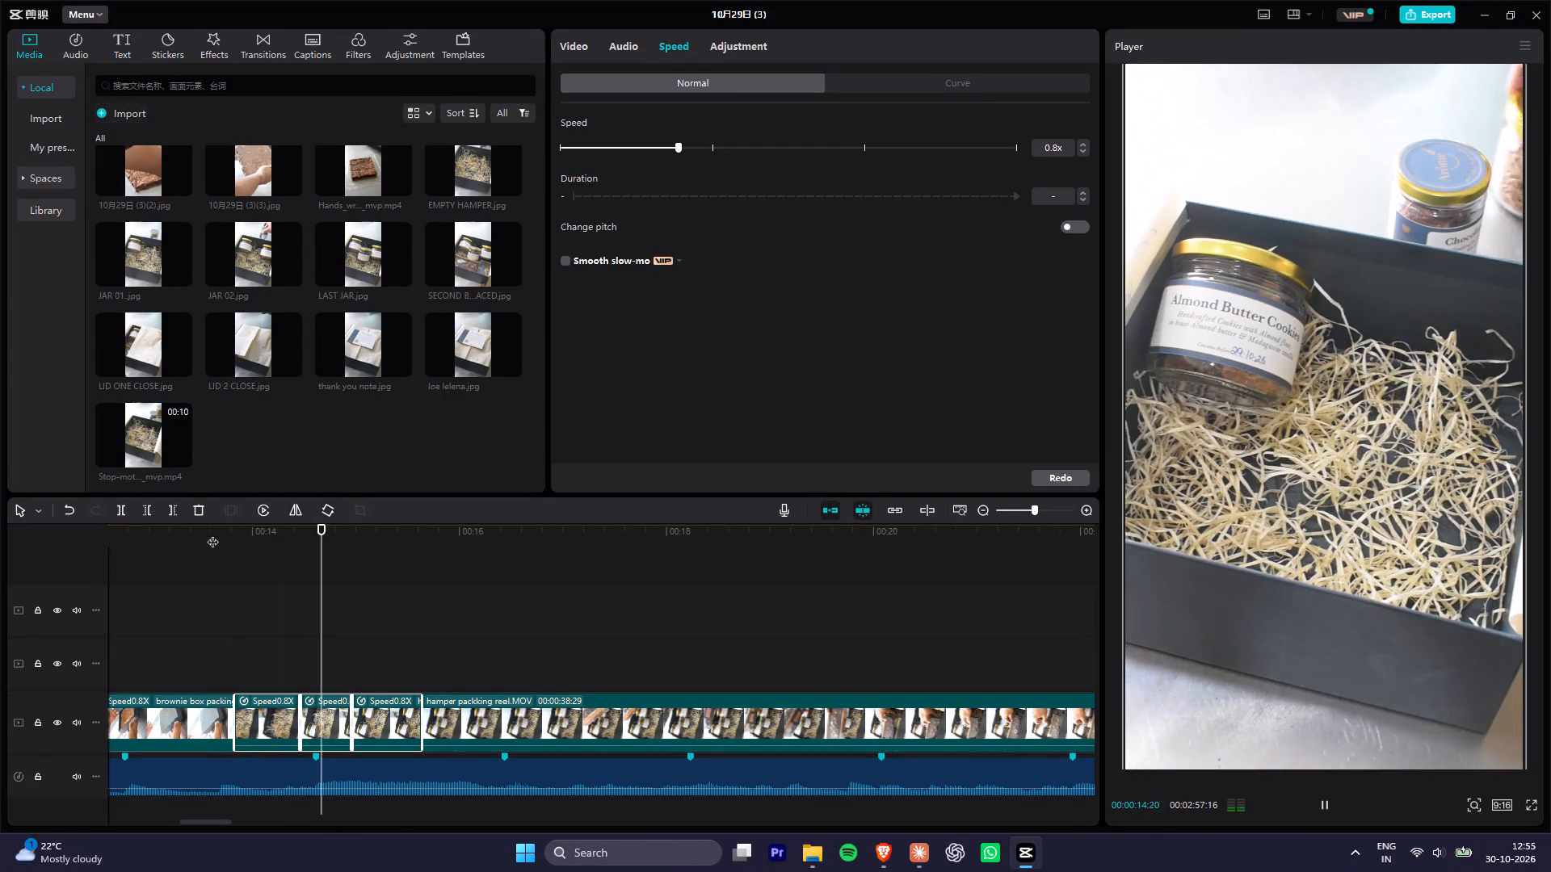
key("space")
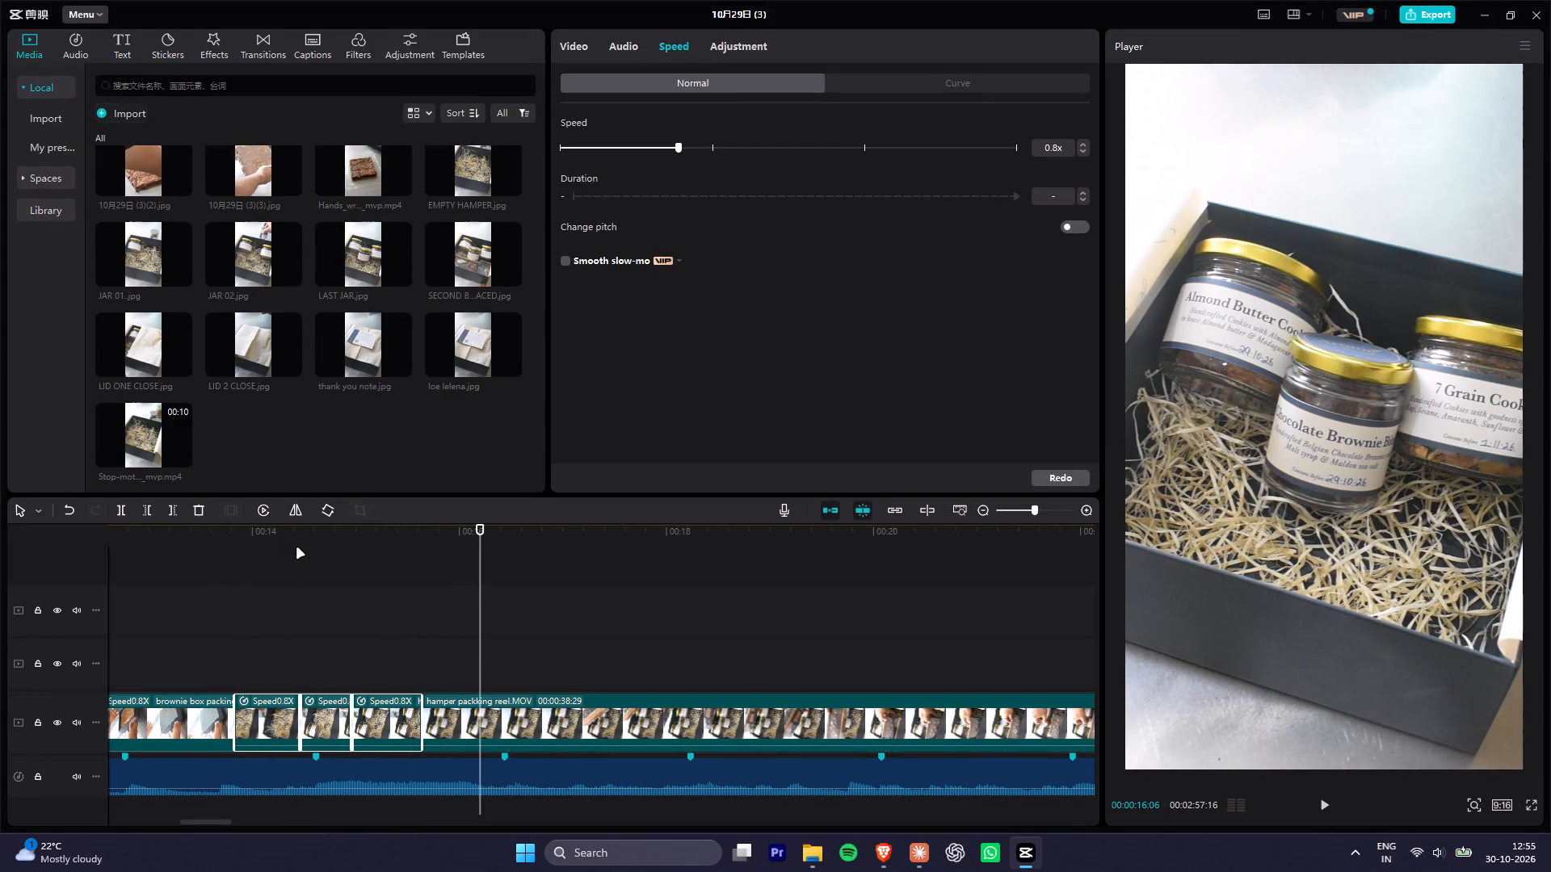
Slow the same three short hamper clips to 0.6x and play them back against the music.
double_click(1084, 150)
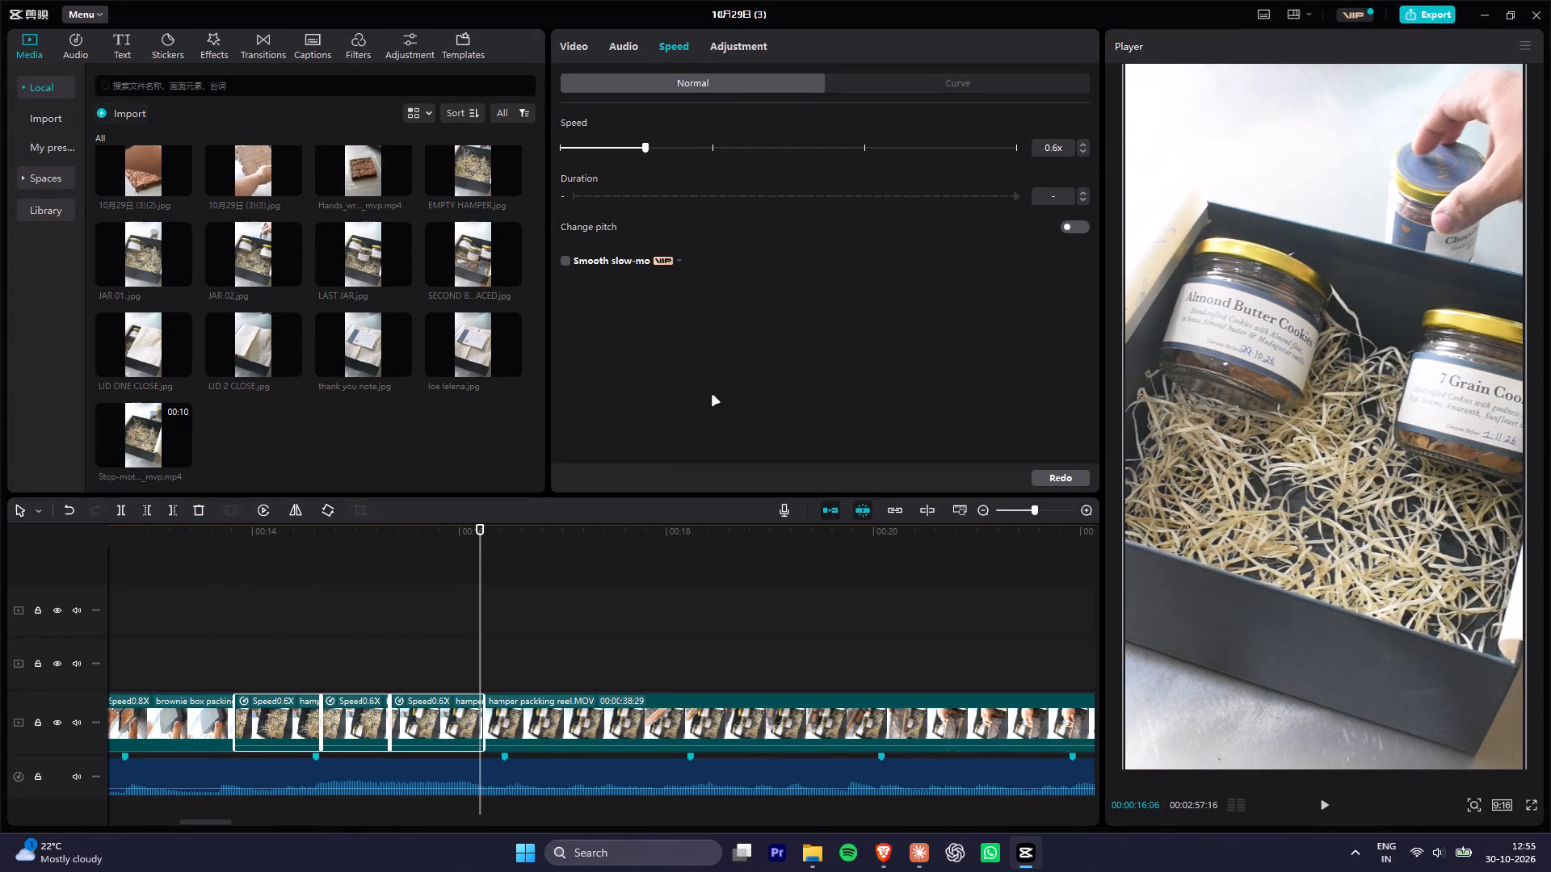
left_click(267, 558)
left_click(237, 533)
key("space")
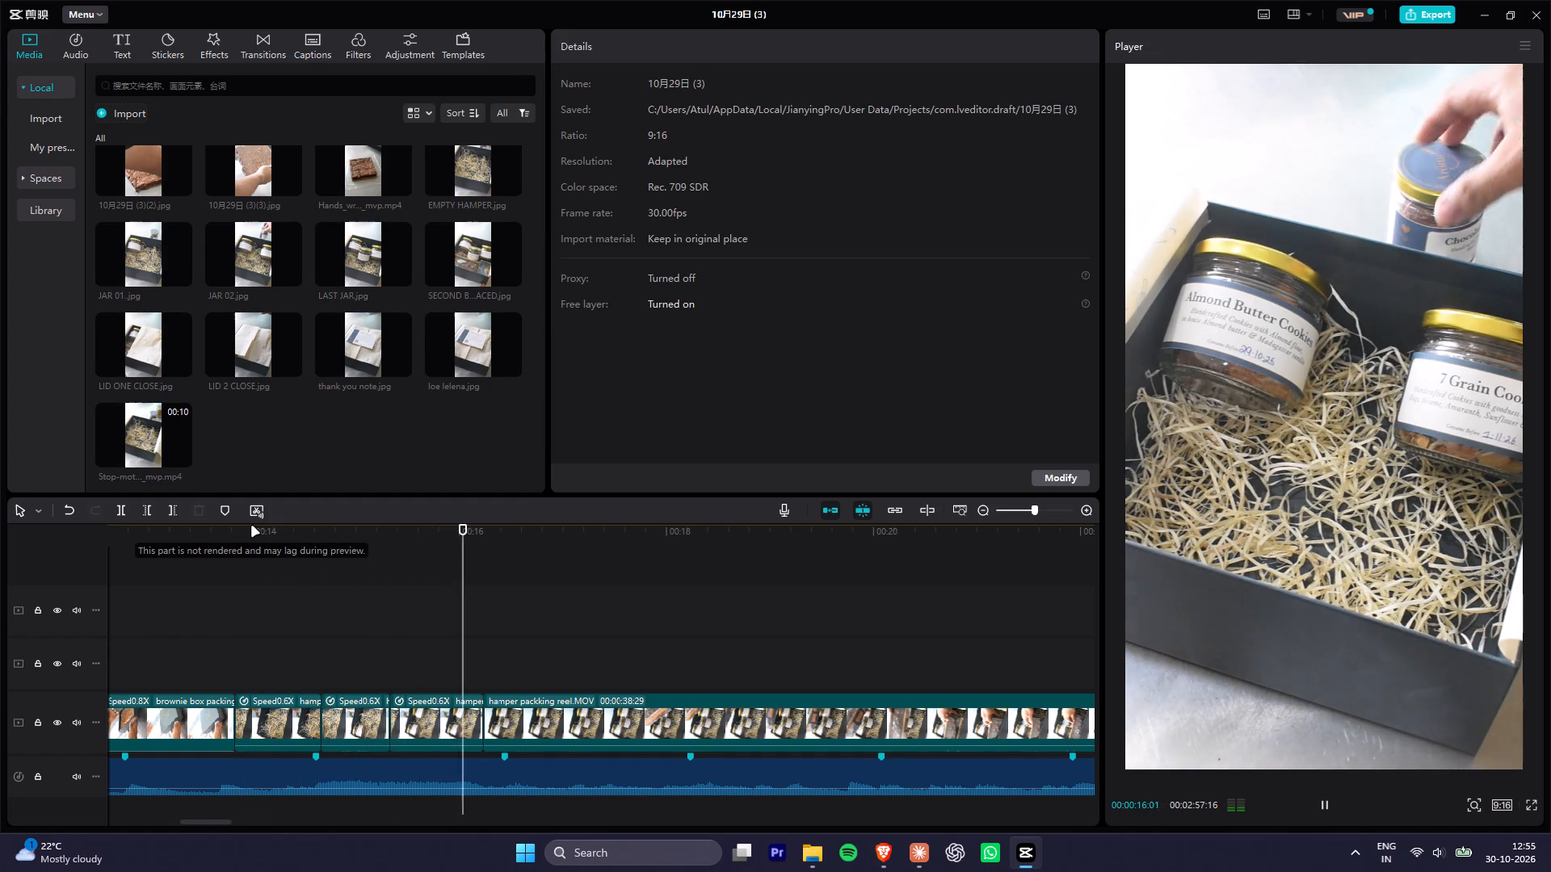
key("space")
key("space")
key("space")
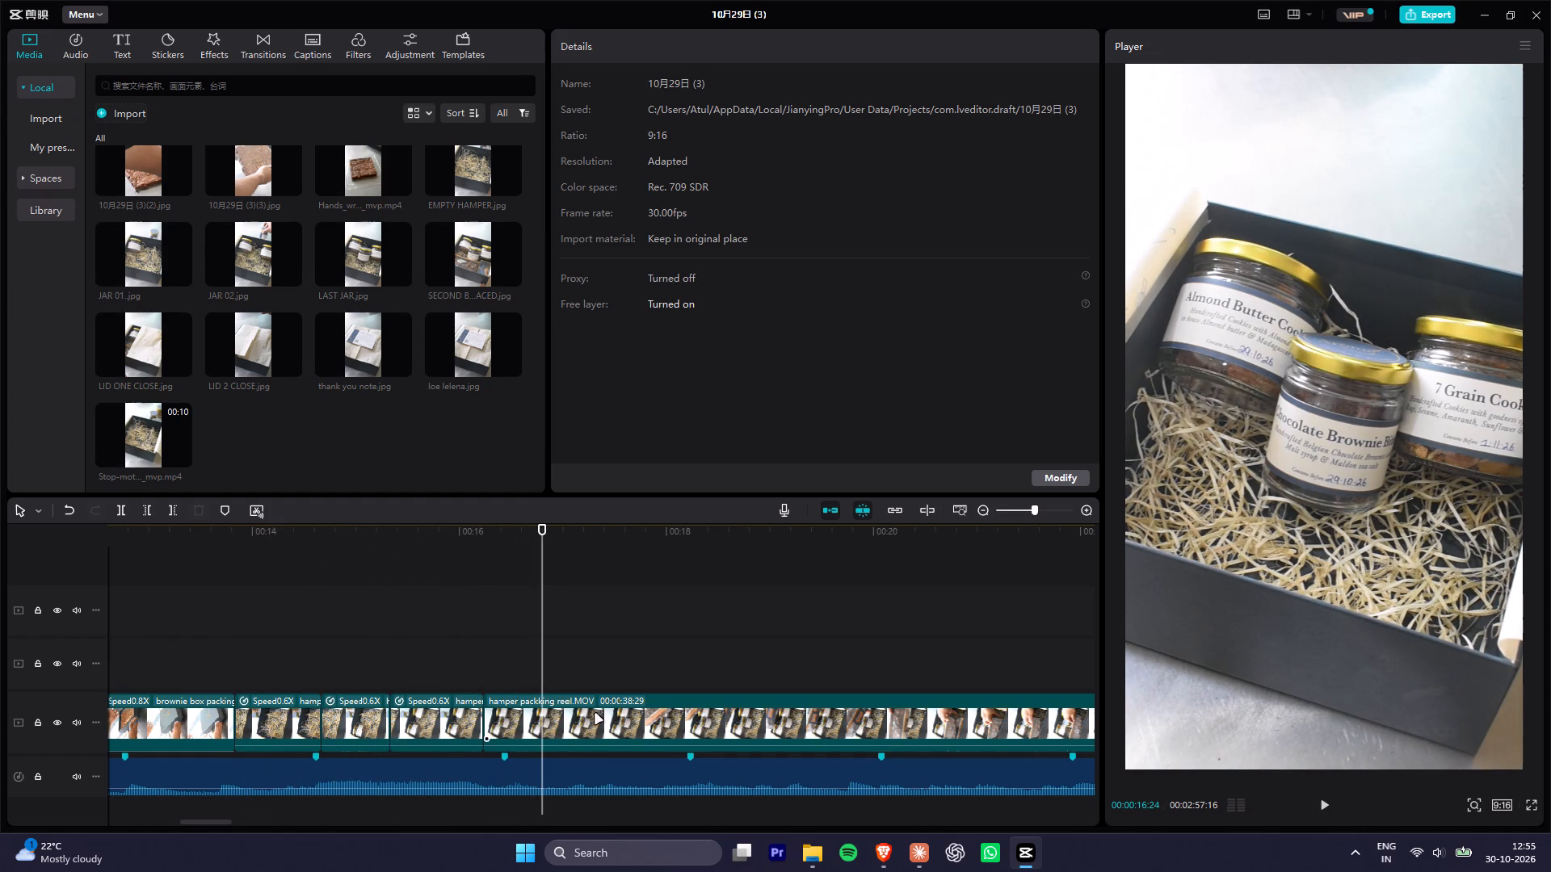
Split the long hamper clip at 00:00:16:23, while all three jars stand in the box with no hand in frame.
left_click(596, 715)
left_click_drag(531, 530, 545, 535)
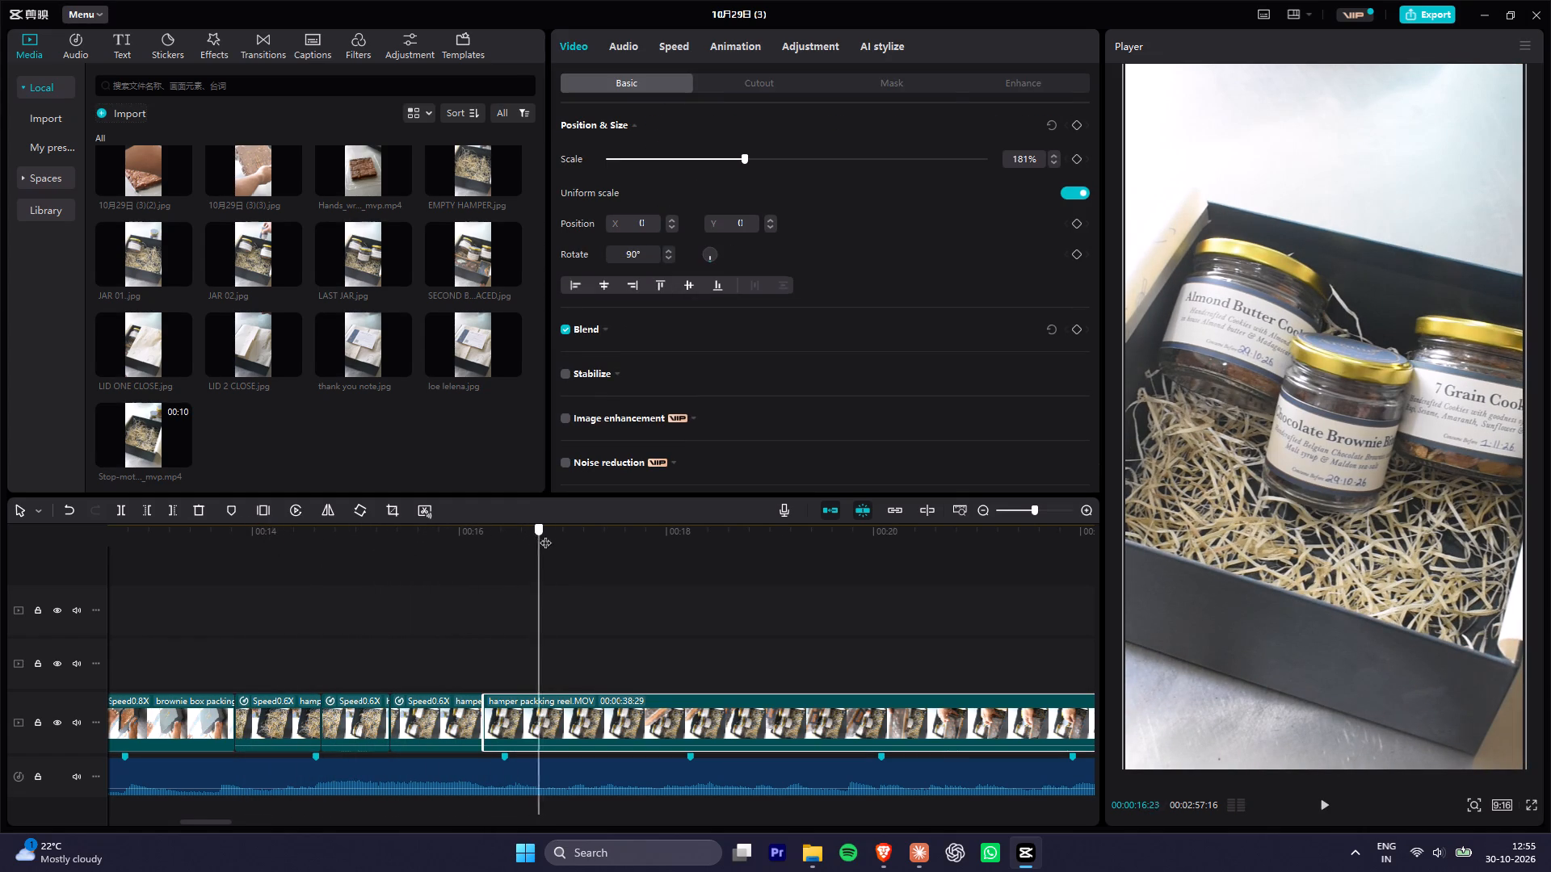
left_click_drag(545, 535, 602, 562)
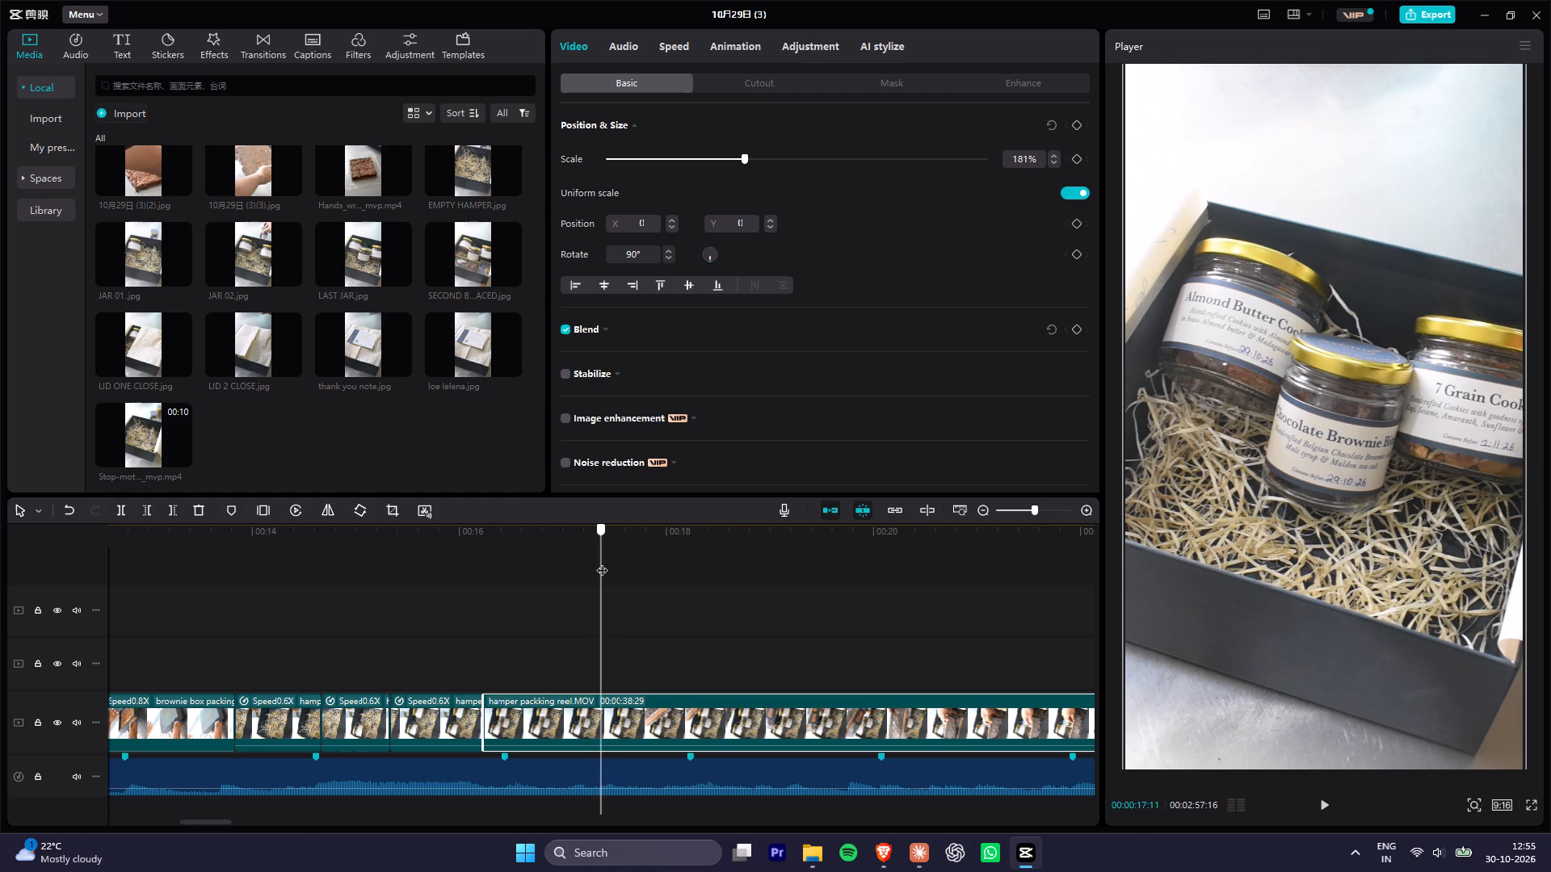
left_click_drag(602, 562, 502, 571)
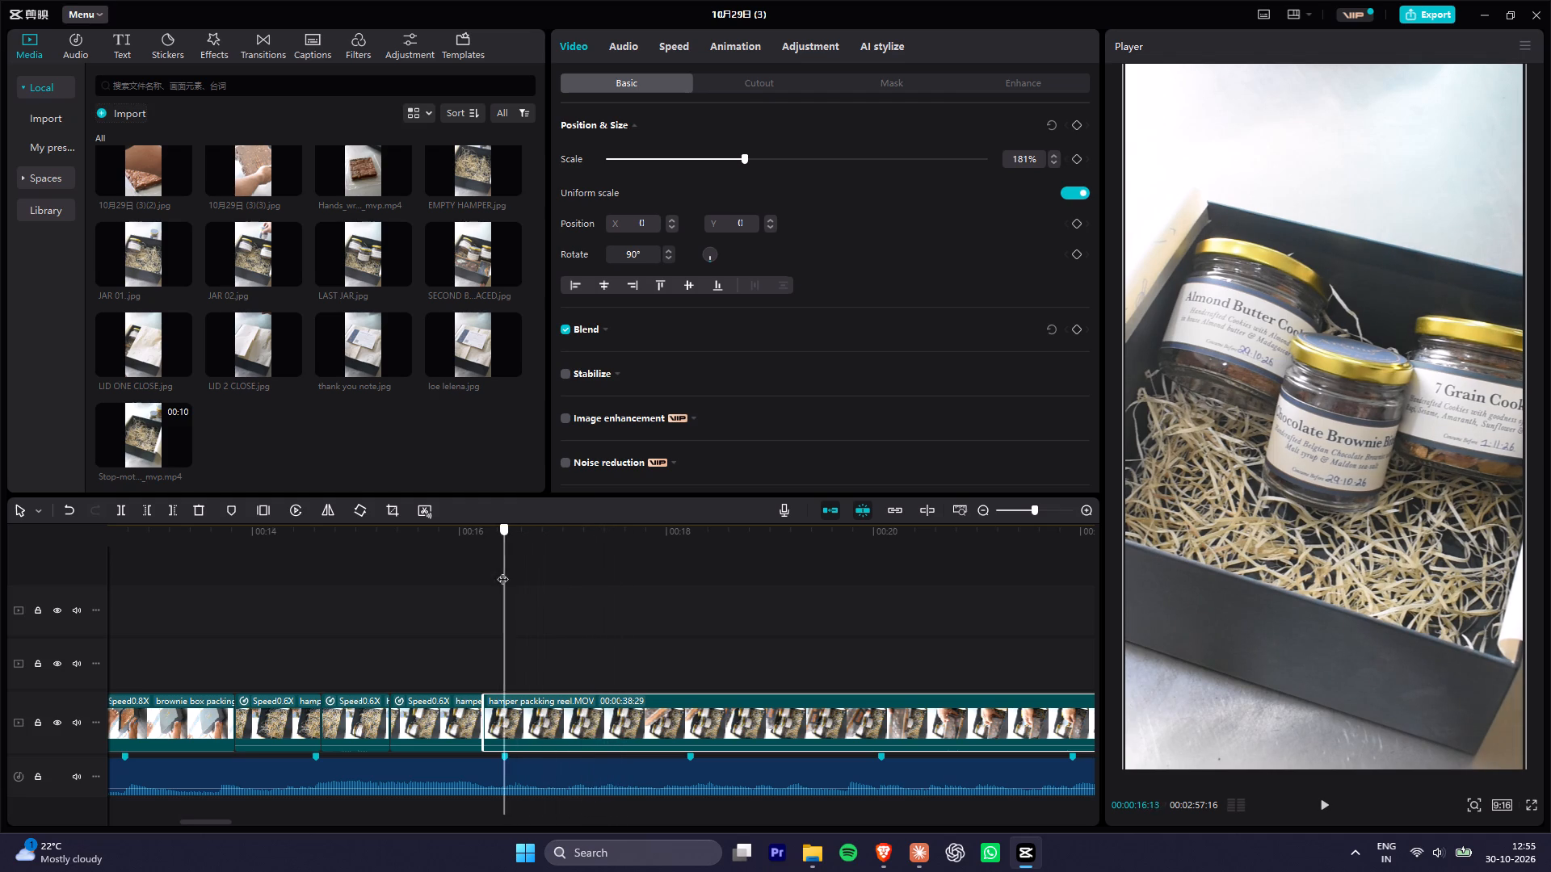
left_click_drag(502, 571, 540, 583)
left_click(613, 735)
key("ctrl+b")
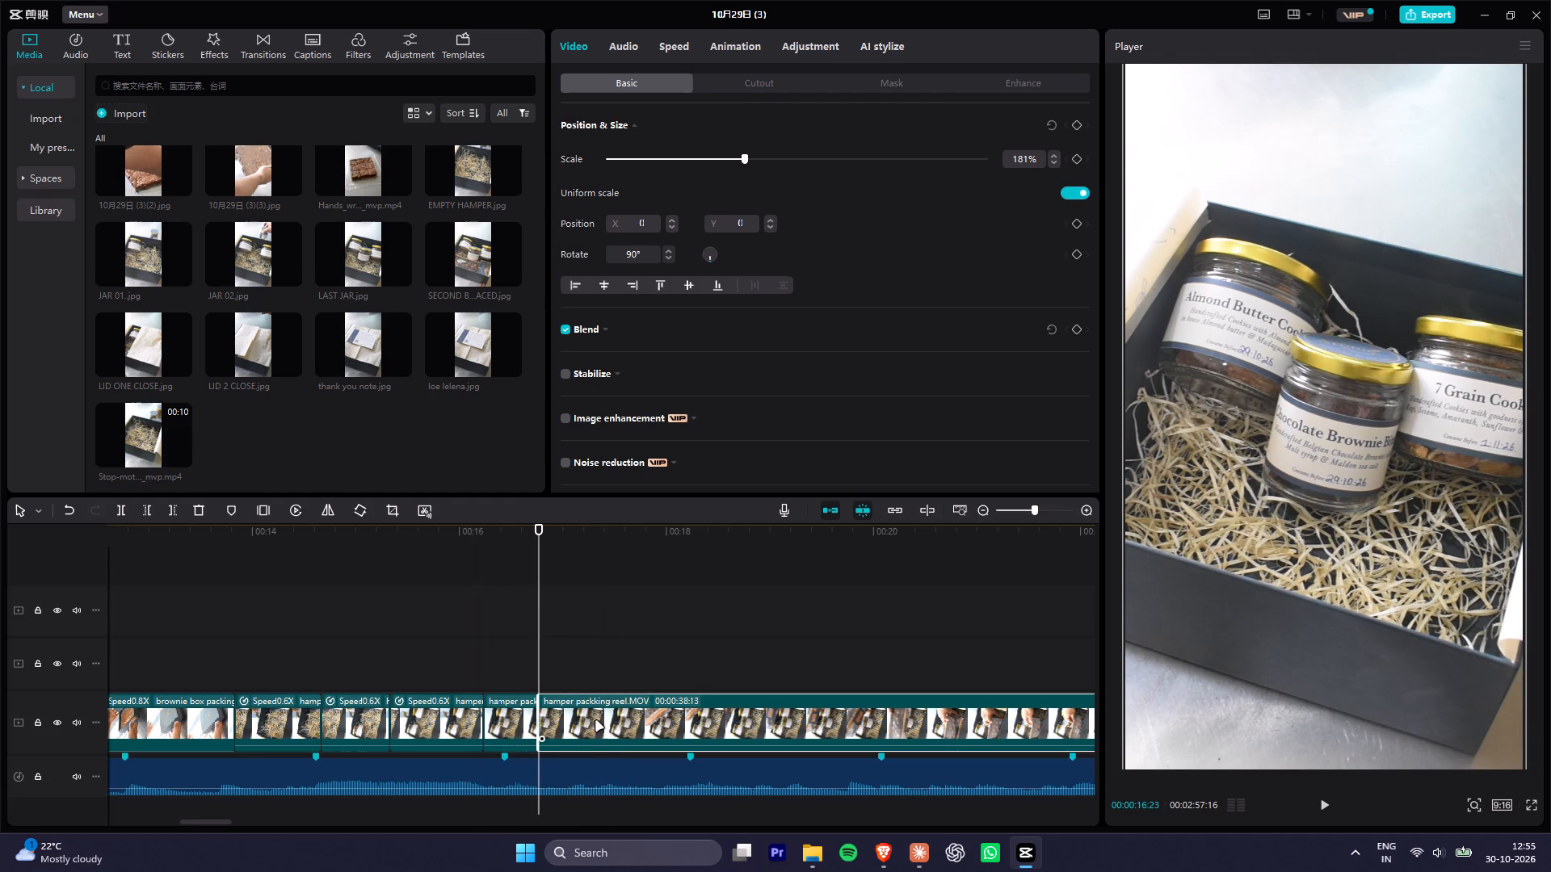
Split the long hamper clip at 00:00:25:15, once the brownie pack lies placed with no hand in frame, and delete the piece between the two cuts.
left_click_drag(545, 534, 552, 536)
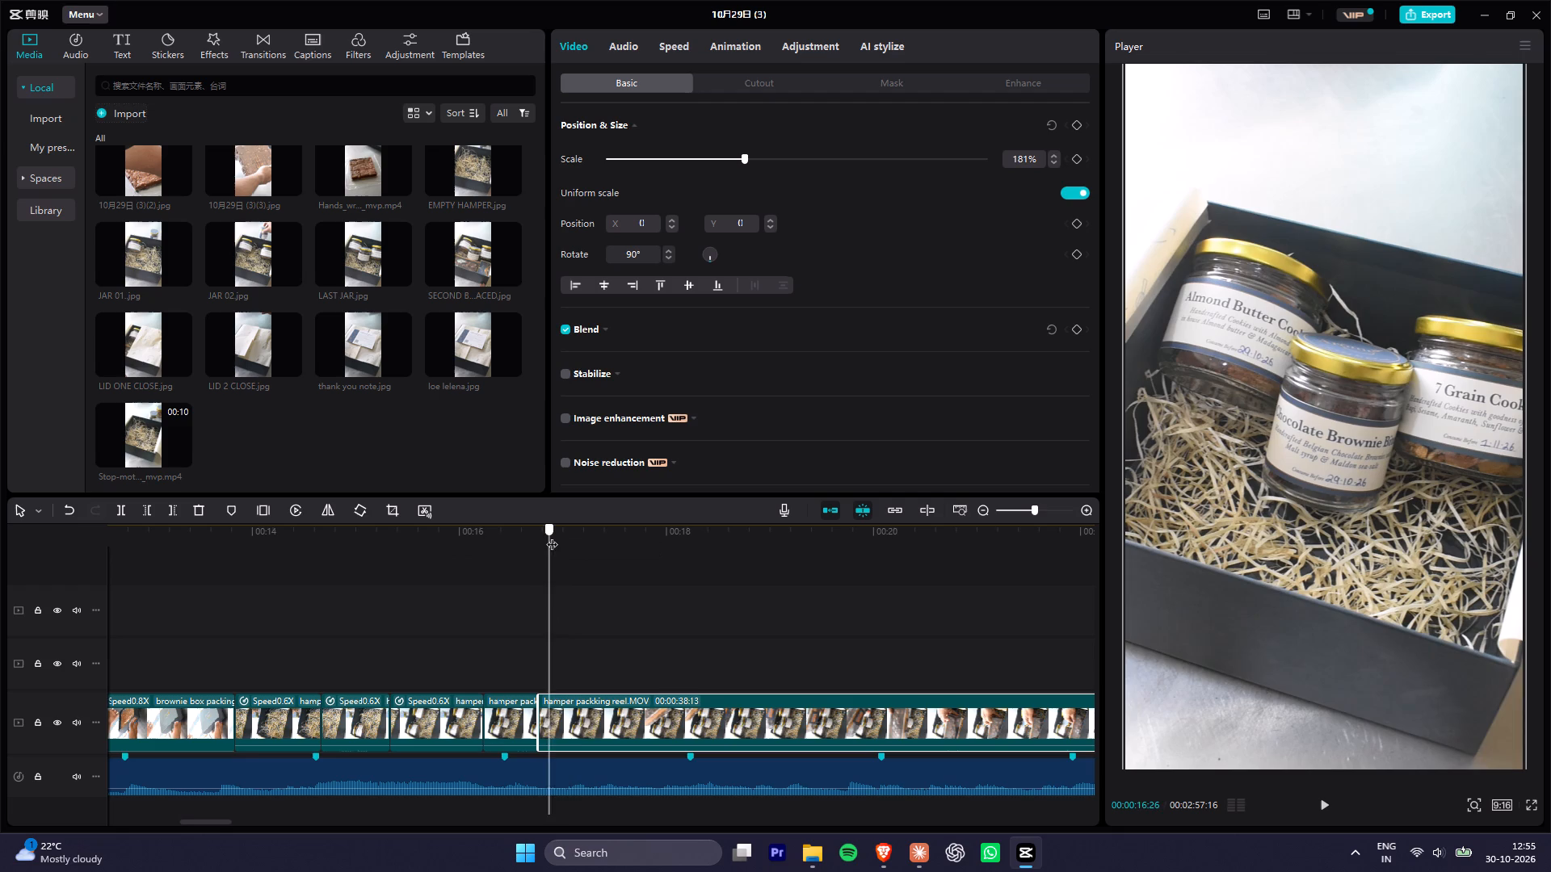
left_click_drag(552, 536, 659, 557)
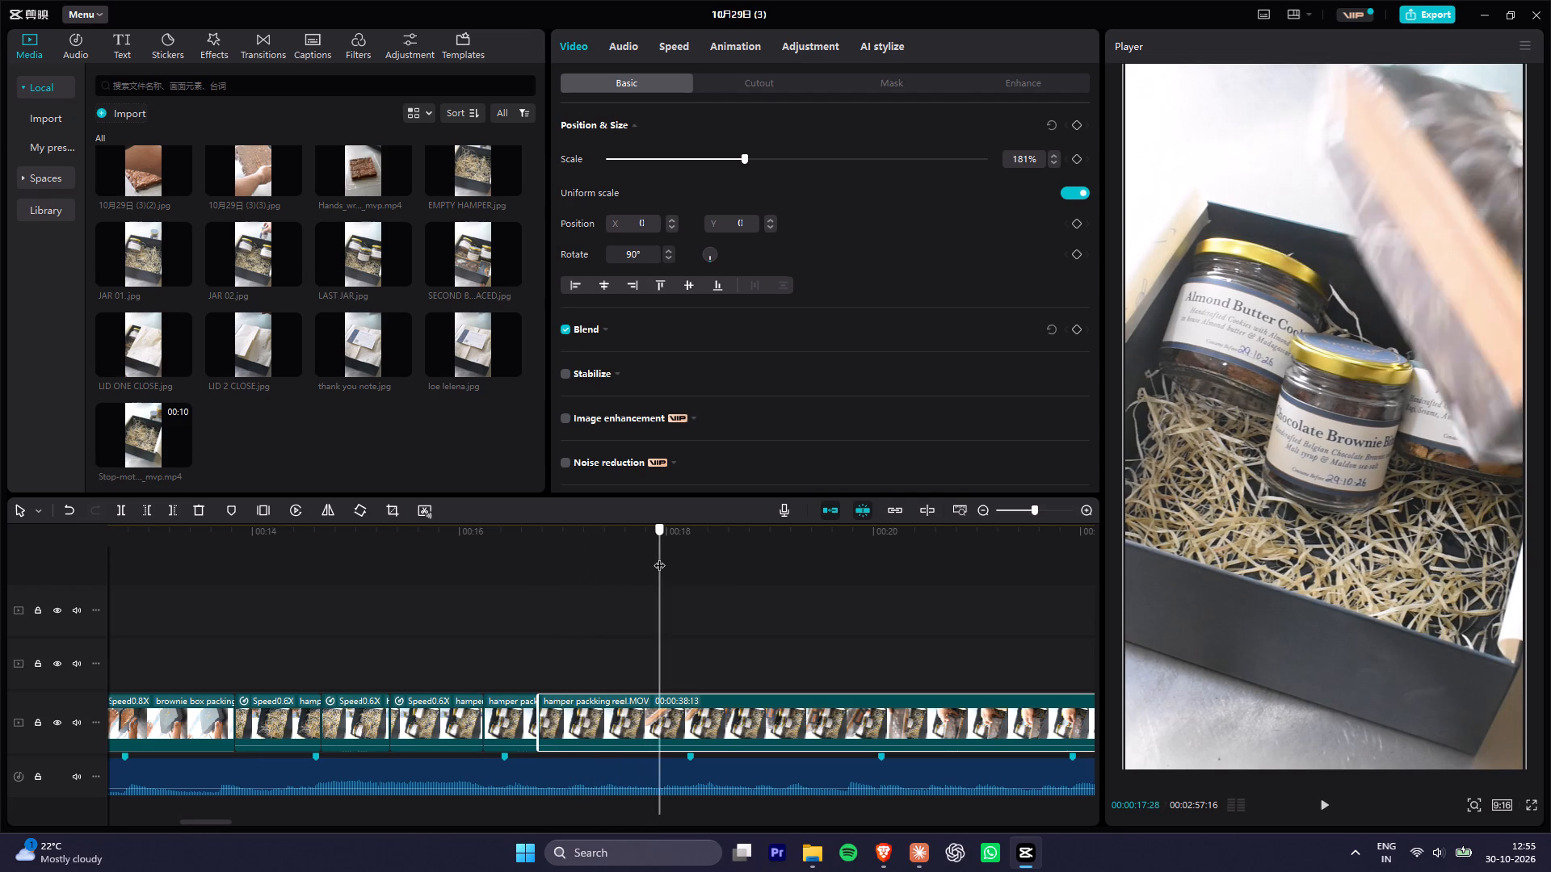
left_click_drag(659, 557, 690, 562)
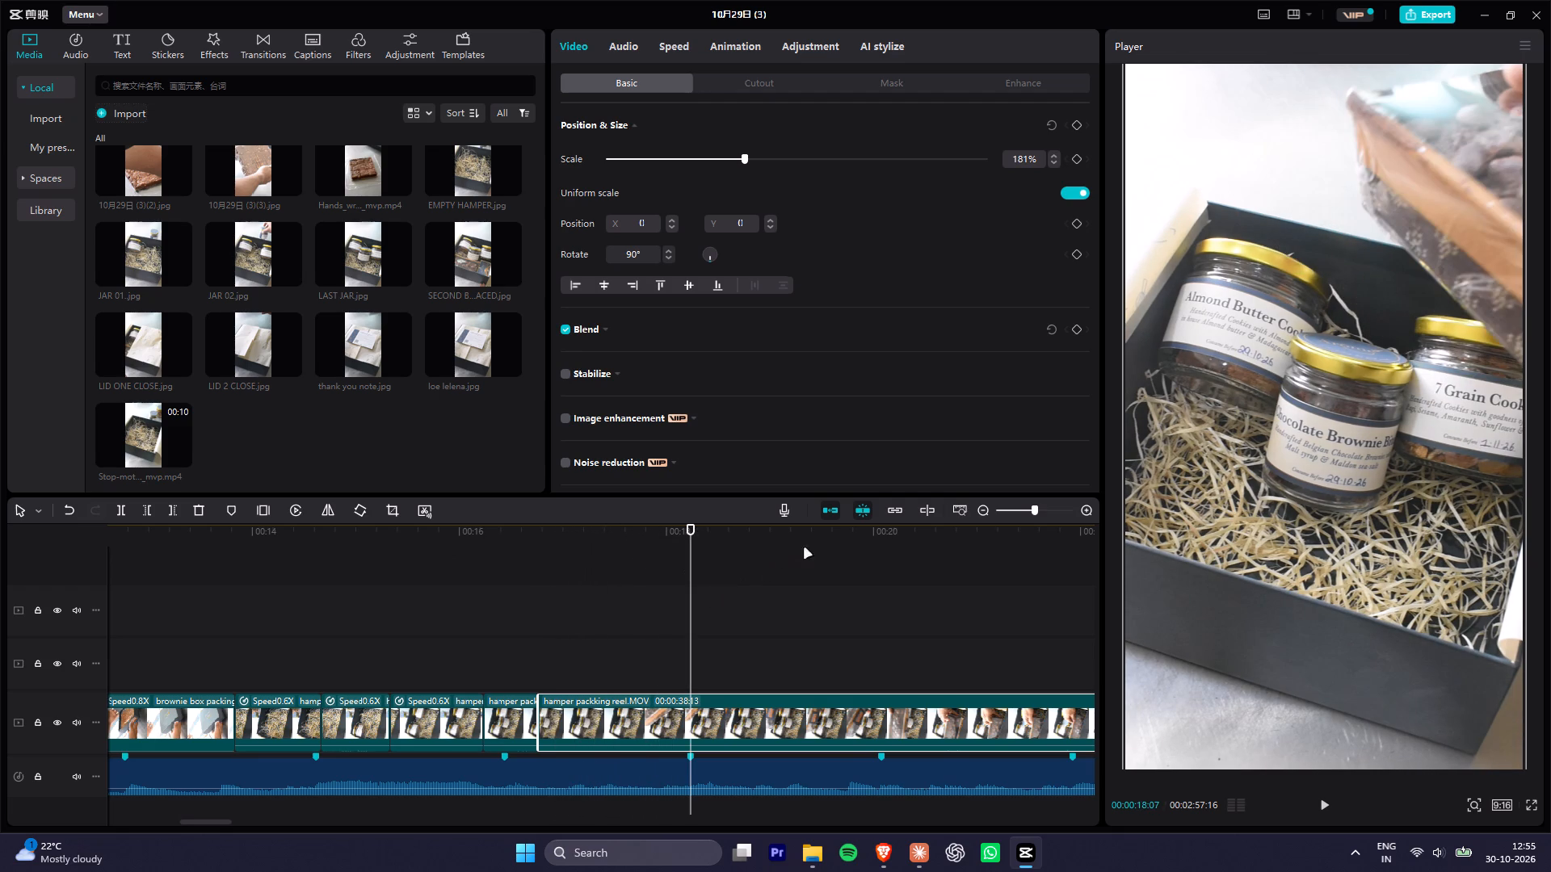
left_click_drag(828, 539, 985, 567)
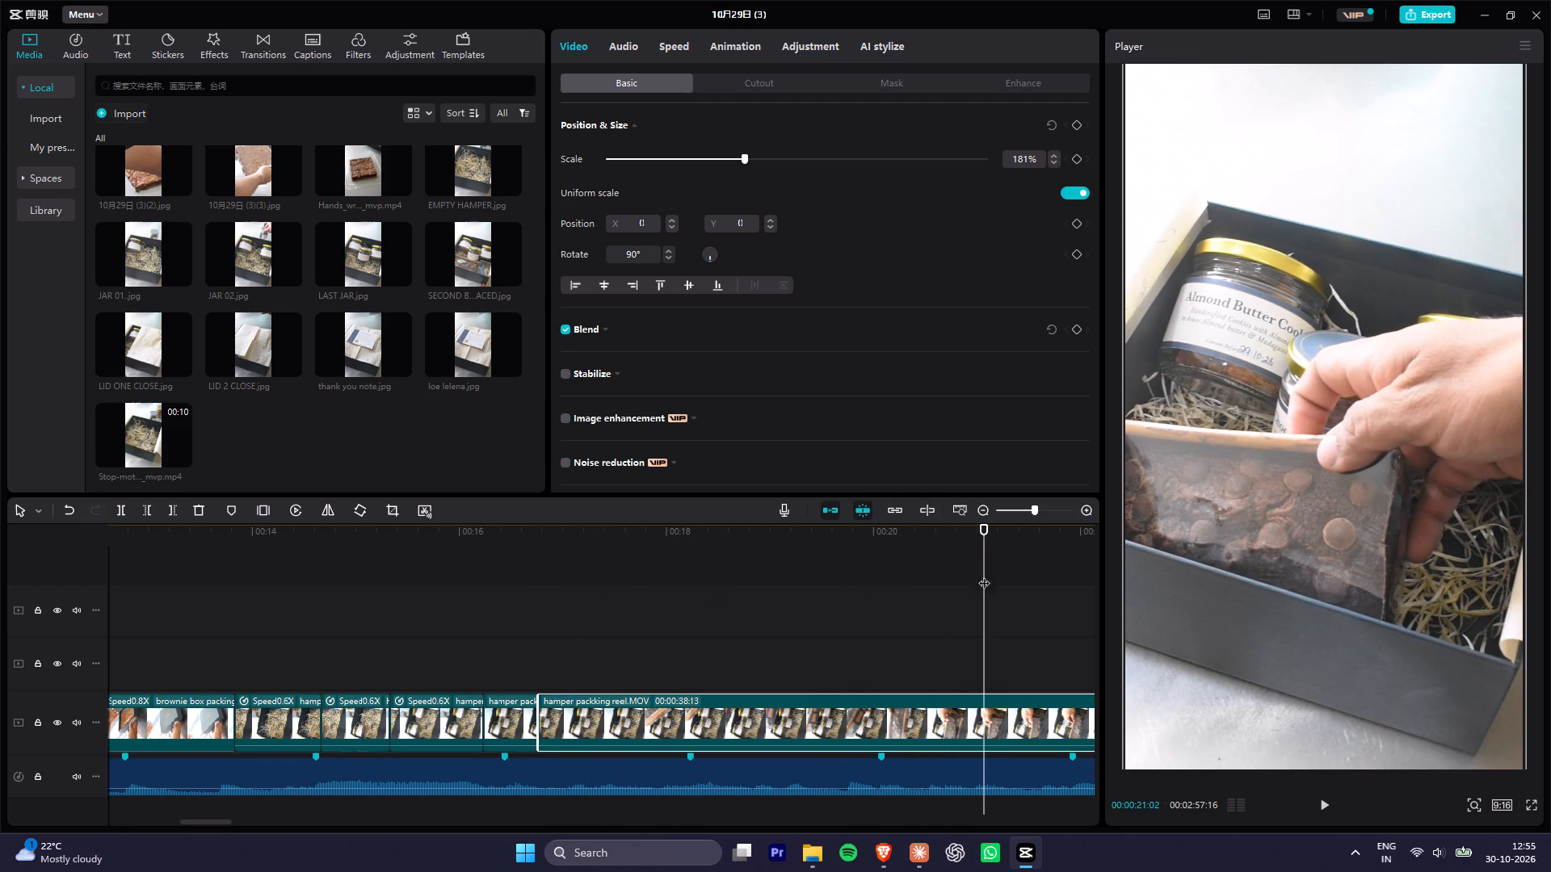
scroll(911, 643, "down", 3)
scroll(911, 643, "up", 2, "shift")
scroll(911, 643, "down", 2, "ctrl")
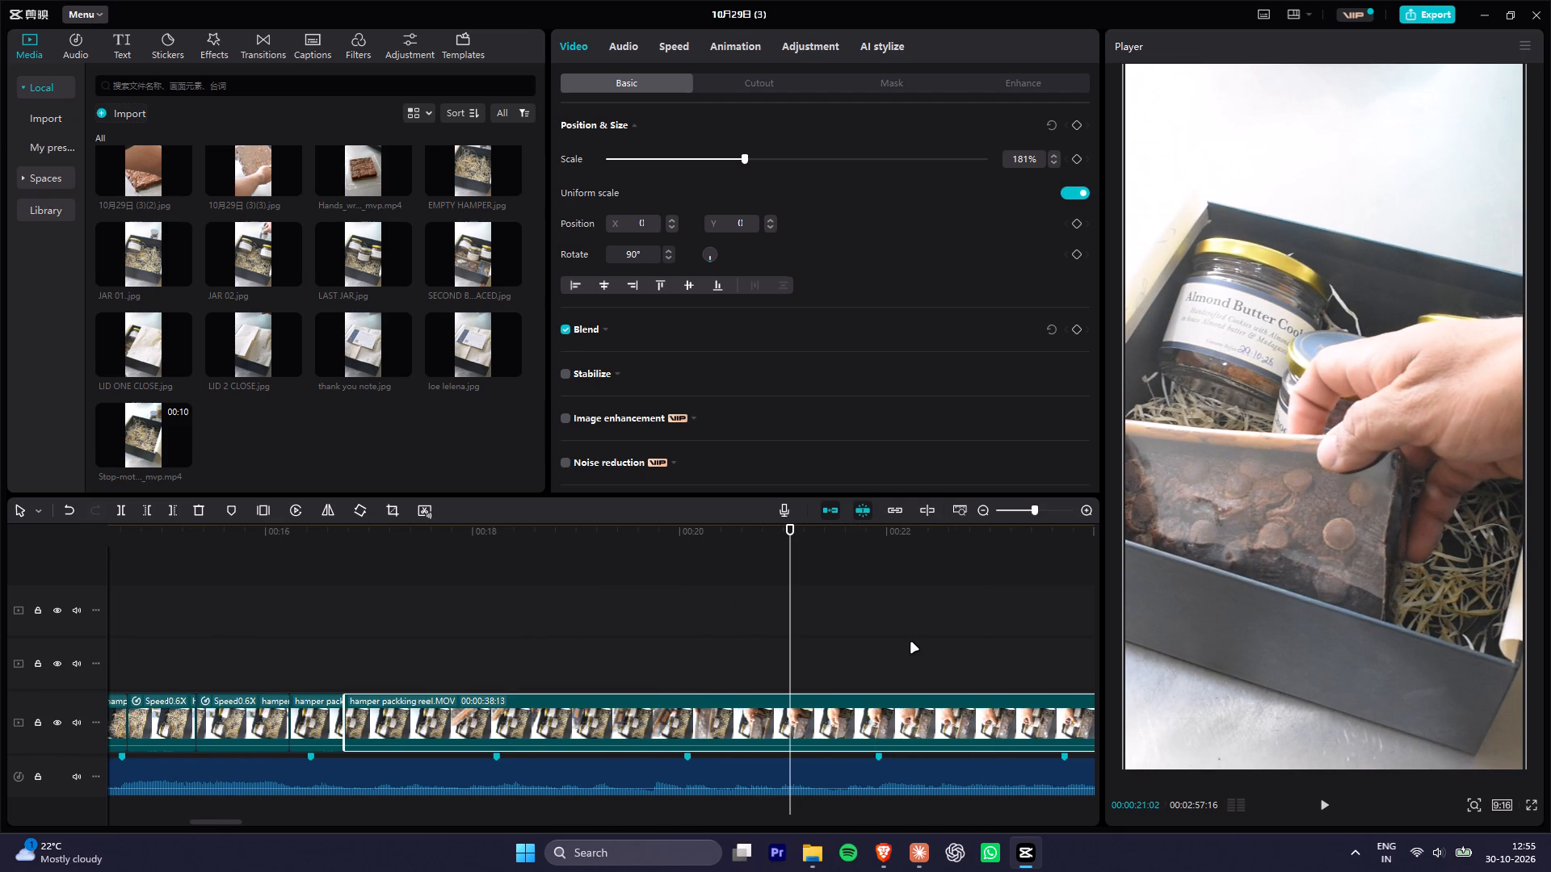
left_click_drag(805, 531, 978, 556)
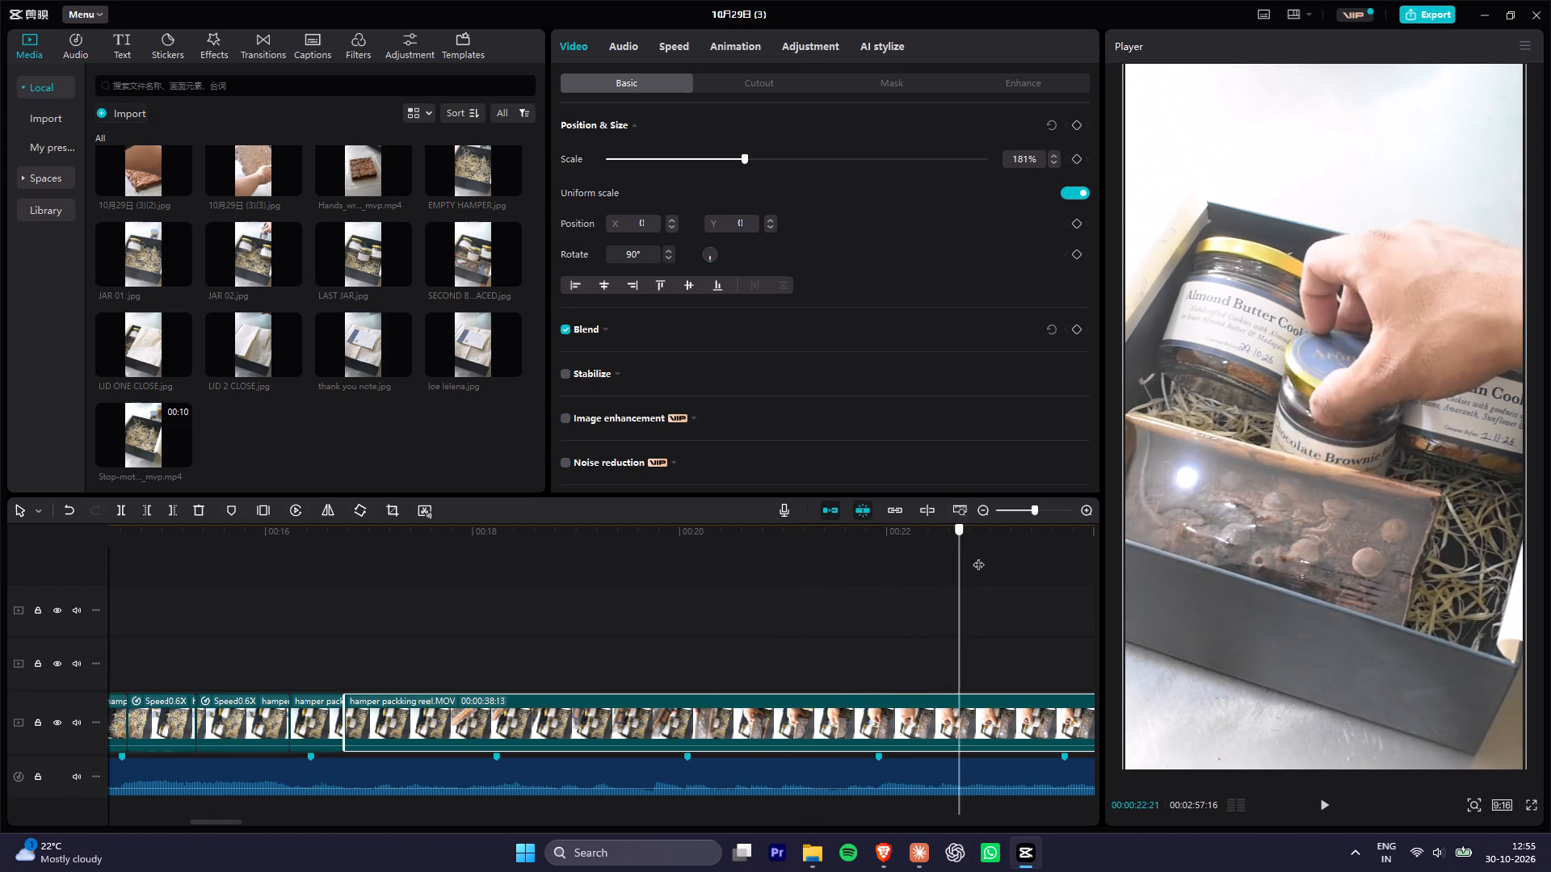
left_click_drag(978, 556, 1066, 564)
scroll(935, 608, "down", 2)
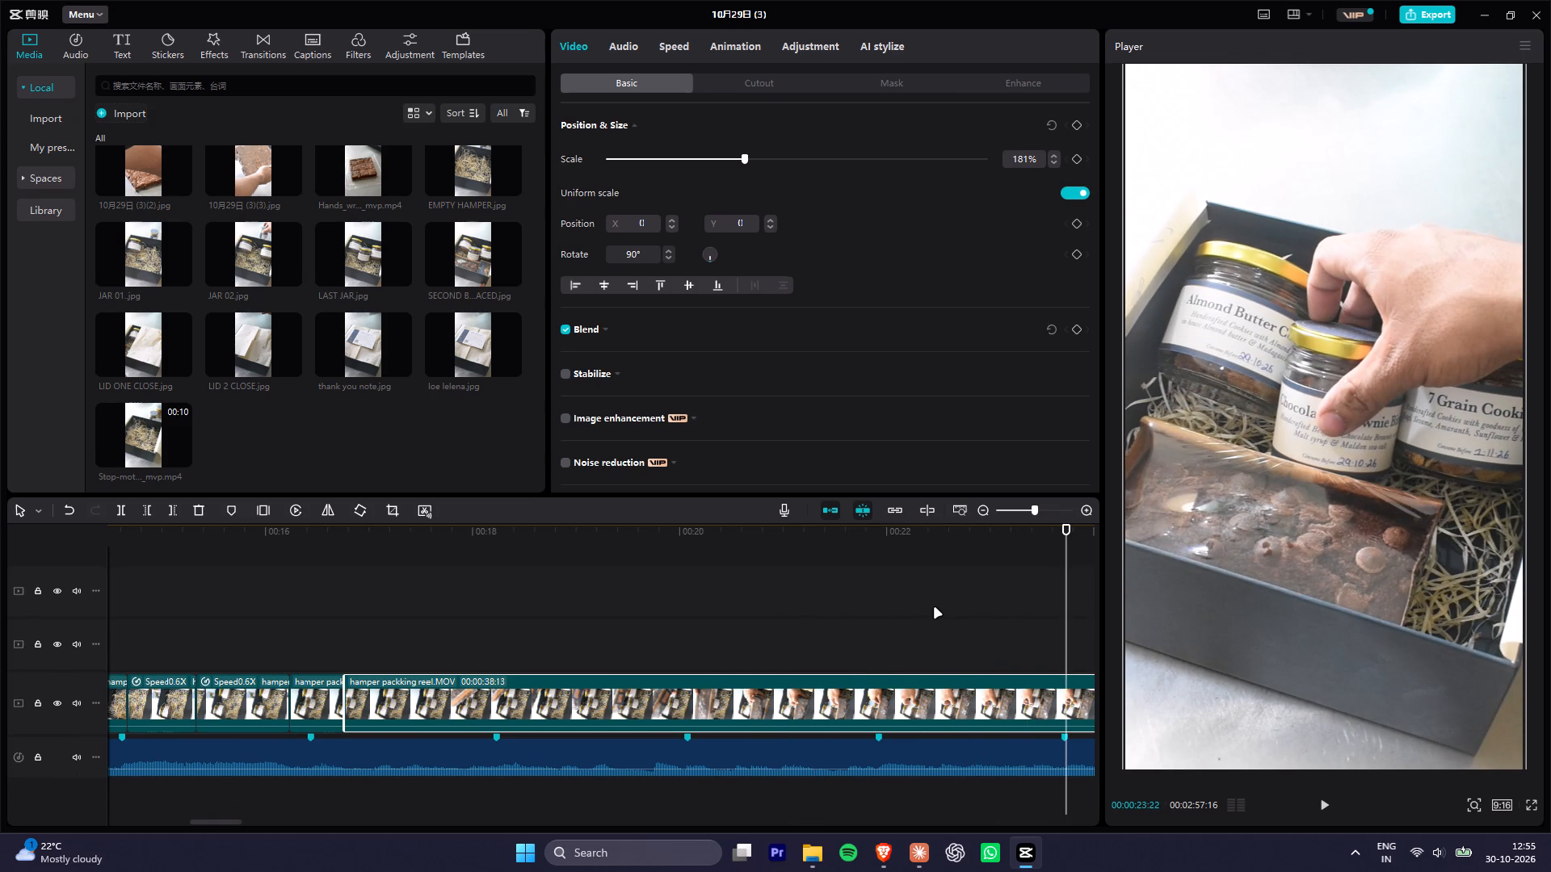
scroll(935, 608, "down", 1)
scroll(935, 608, "up", 2, "shift")
scroll(935, 608, "down", 2, "alt")
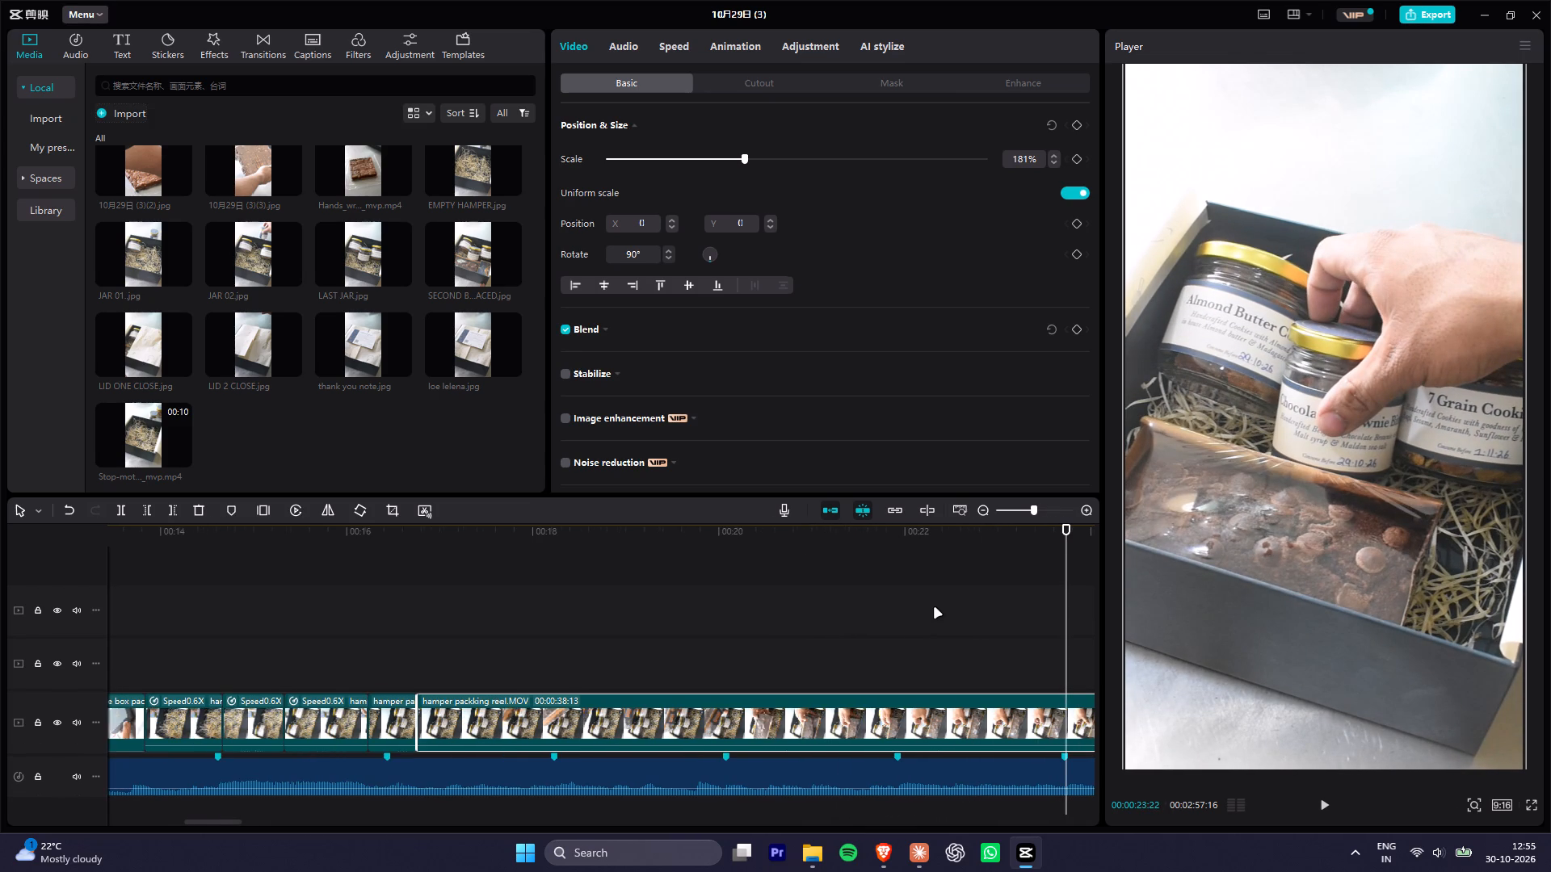
scroll(935, 608, "up", 17, "alt")
scroll(935, 608, "down", 13, "alt")
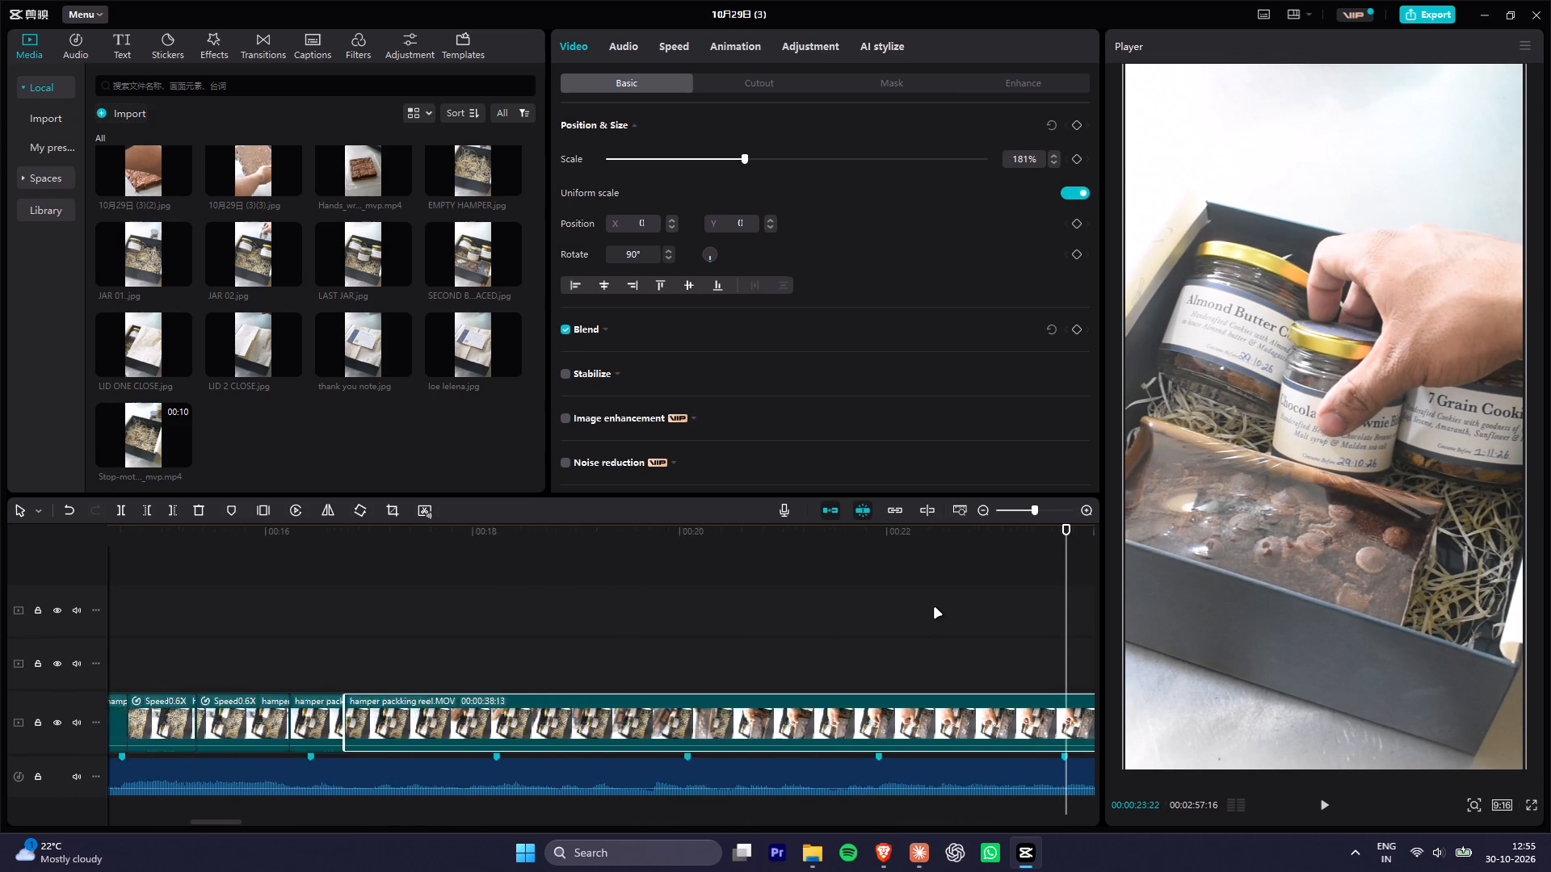
scroll(935, 608, "down", 10, "alt")
scroll(935, 608, "down", 3, "shift")
scroll(935, 608, "down", 3, "ctrl")
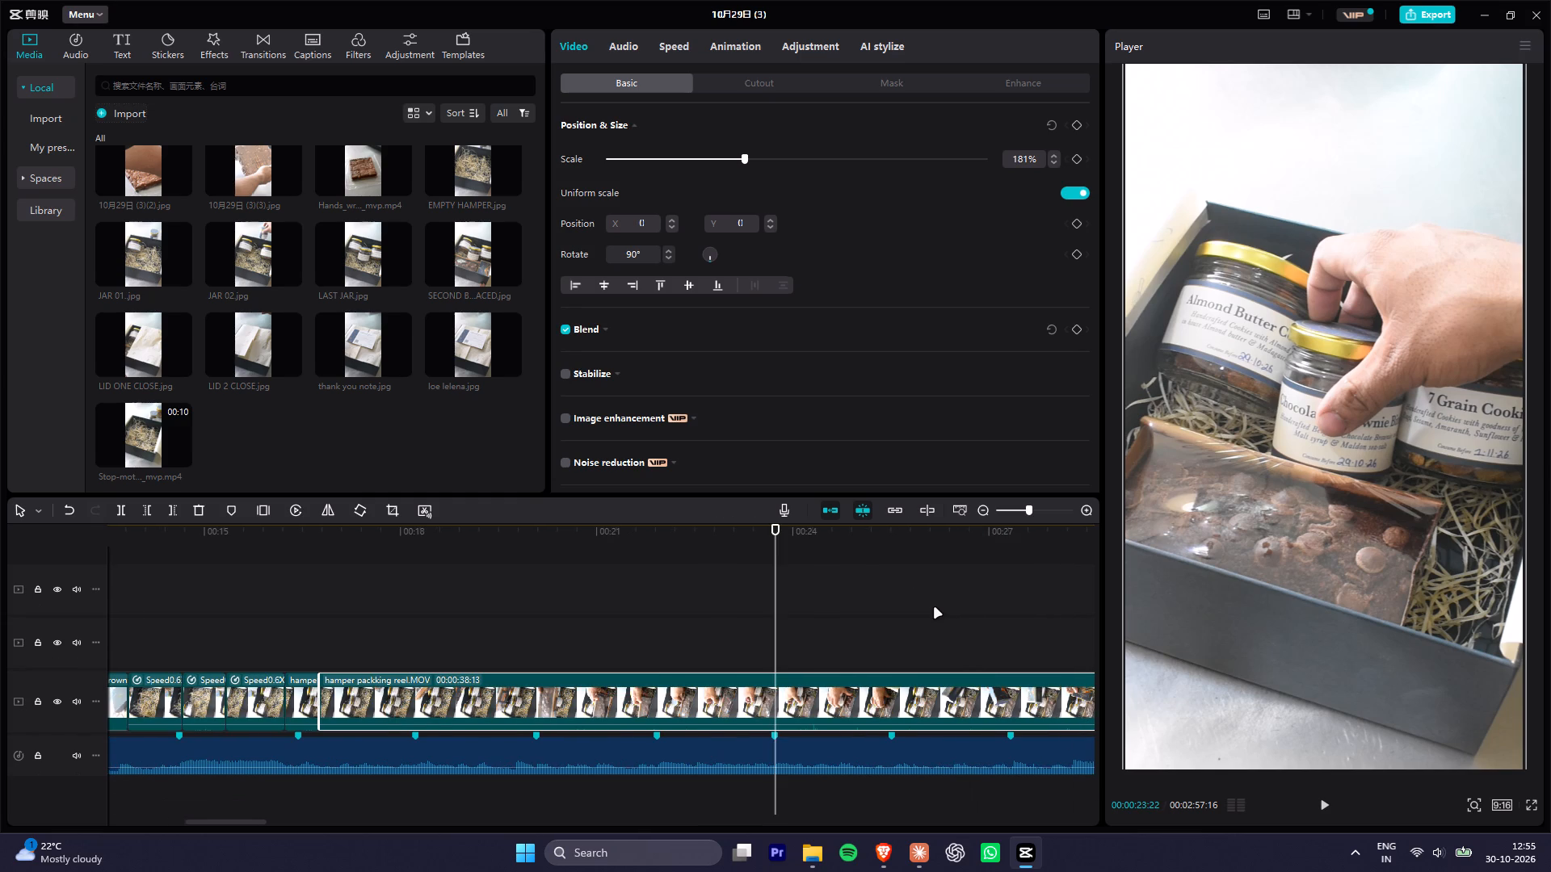
left_click_drag(839, 536, 896, 539)
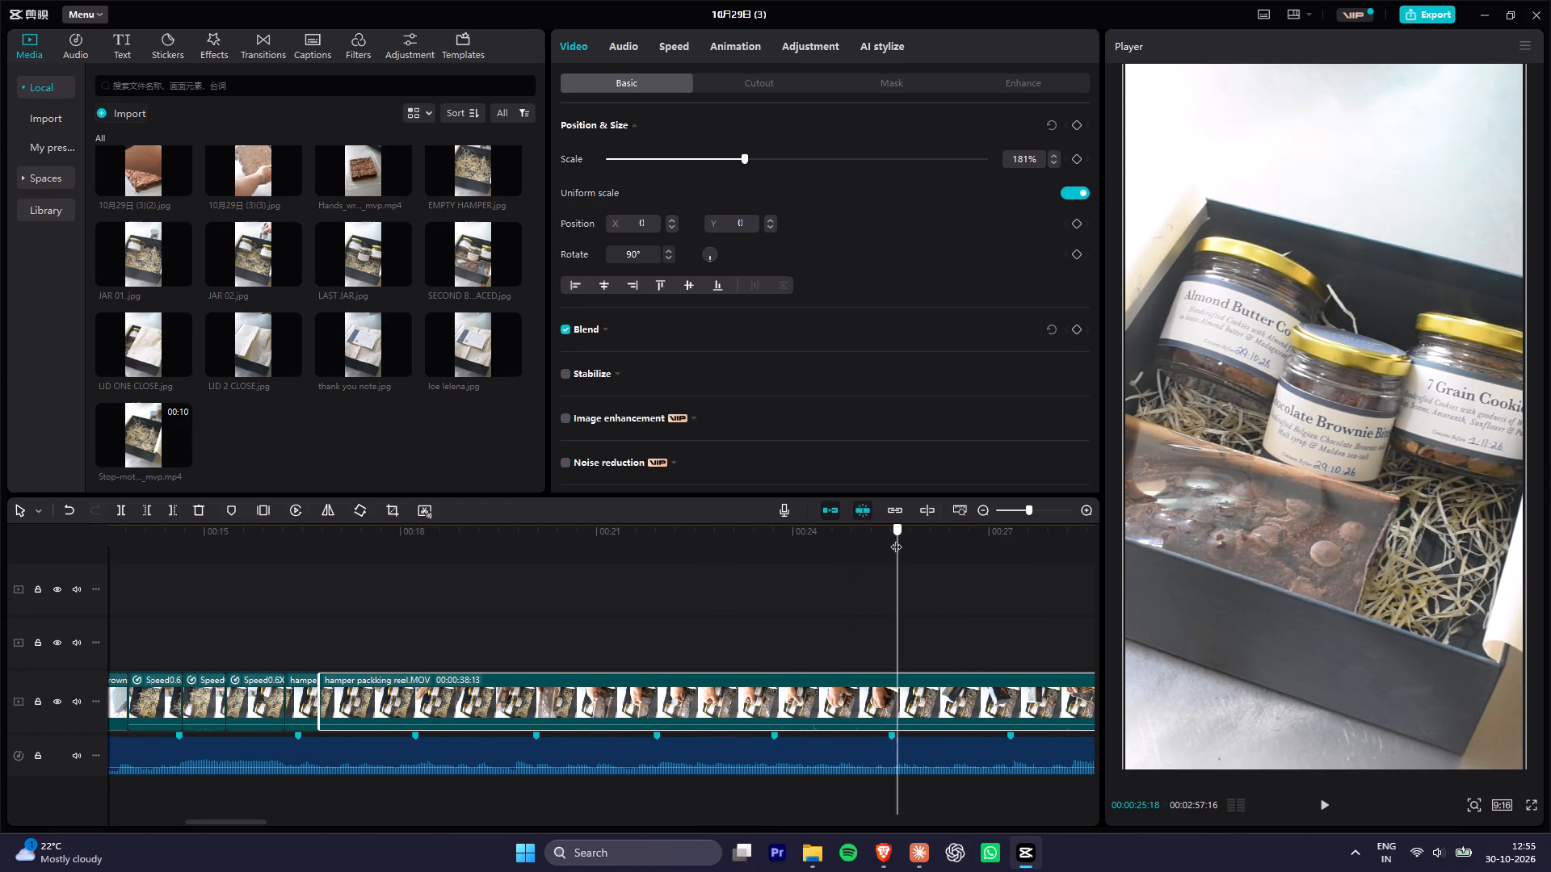
left_click_drag(896, 539, 892, 539)
left_click(942, 706)
key("ctrl+b")
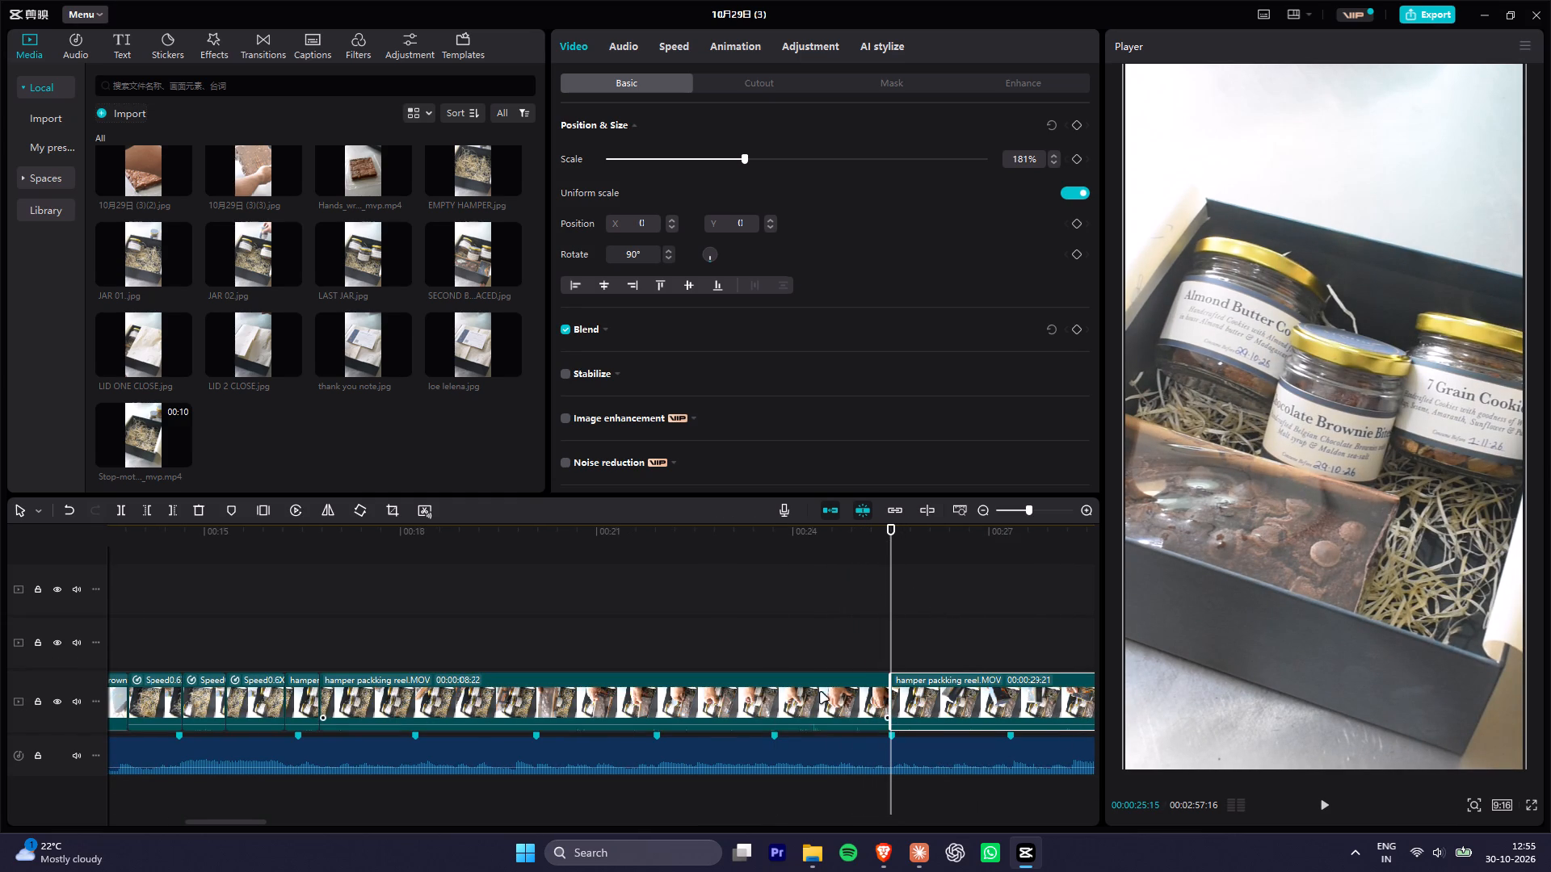
left_click(810, 693)
key("Delete")
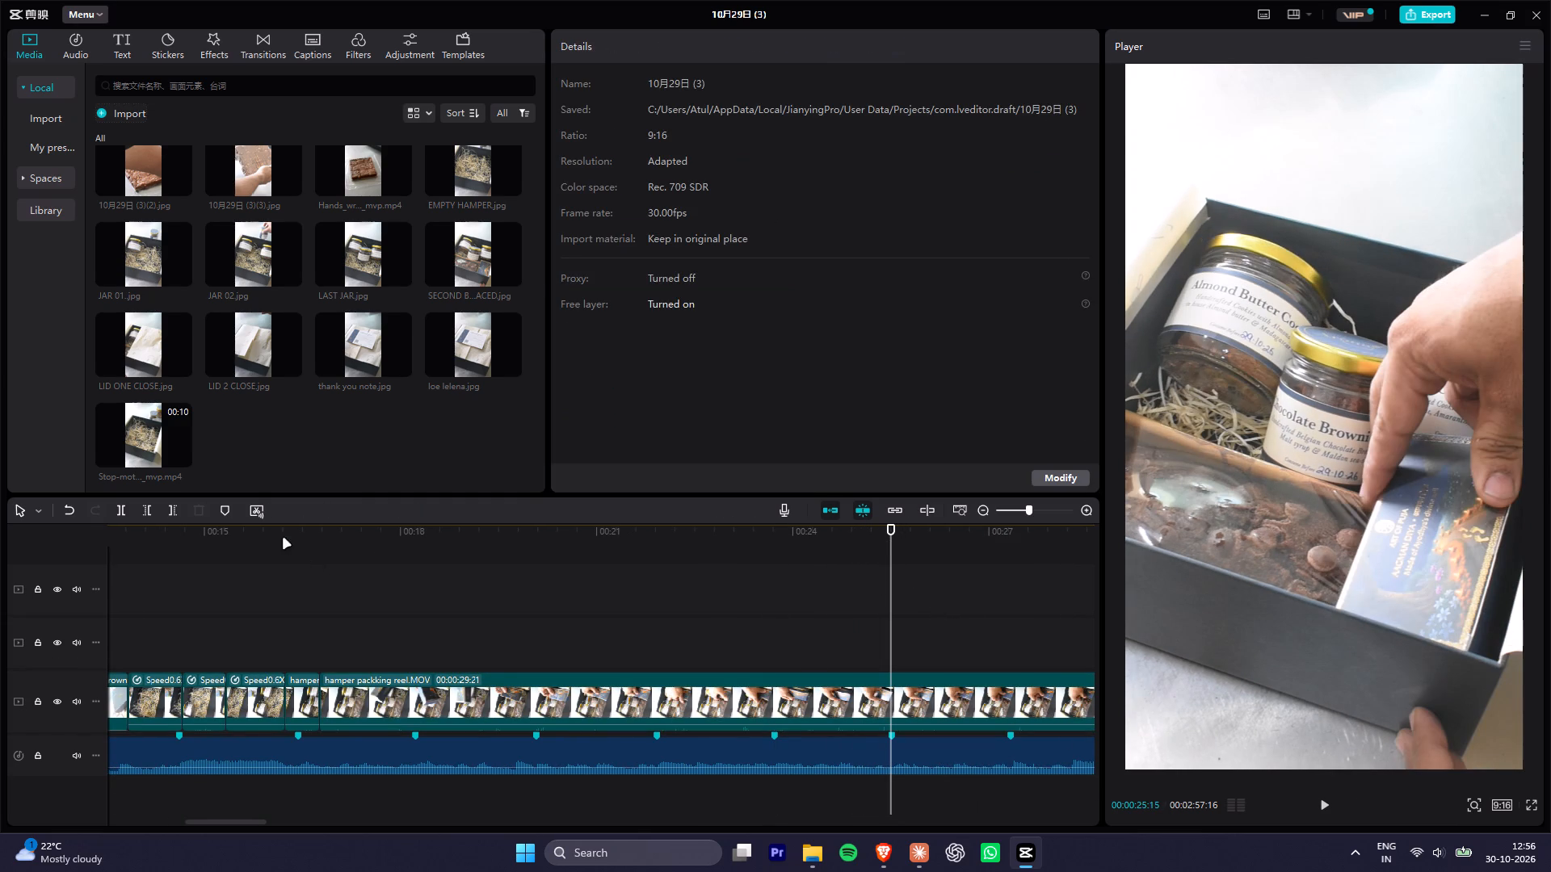
Play back the new cut and split the long hamper clip at 00:00:17:06, just before the blue box enters the frame.
left_click(277, 535)
key("space")
key("space")
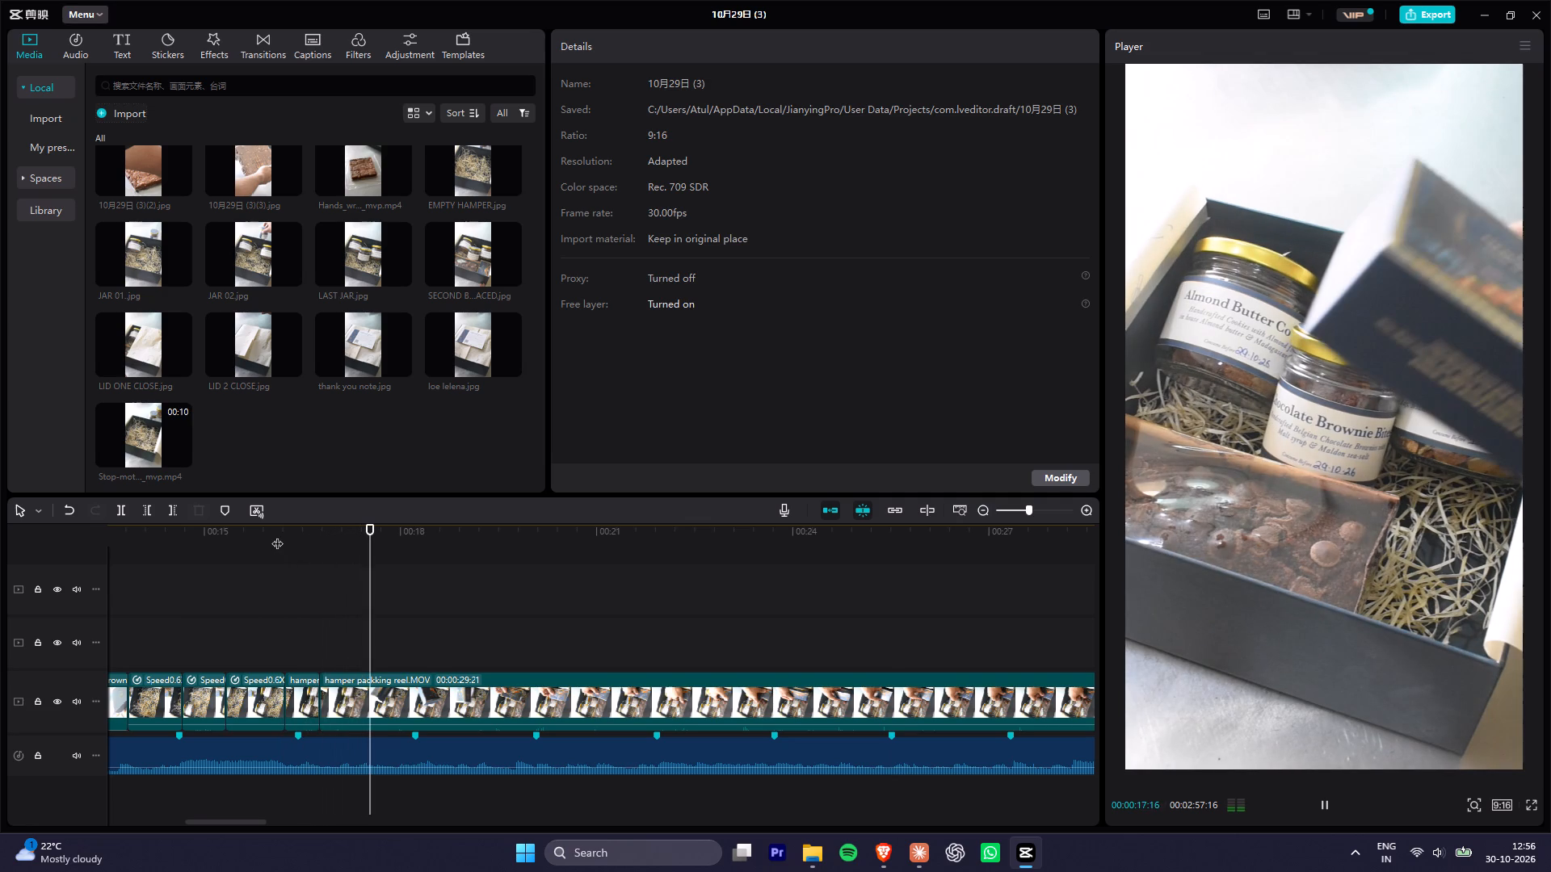
left_click(292, 542)
key("space")
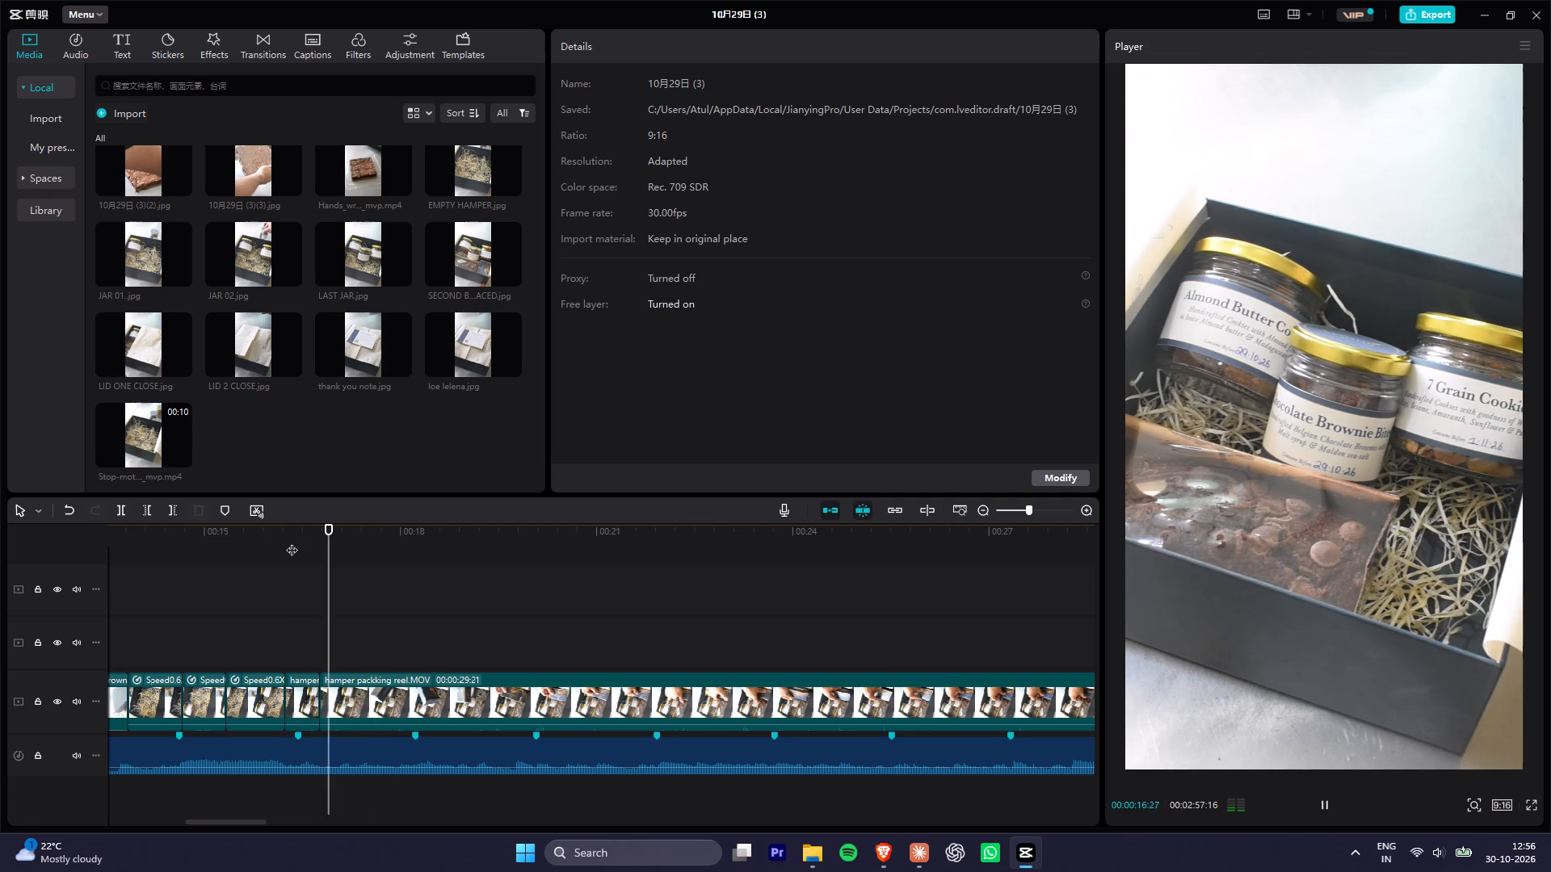
key("space")
left_click_drag(367, 531, 392, 535)
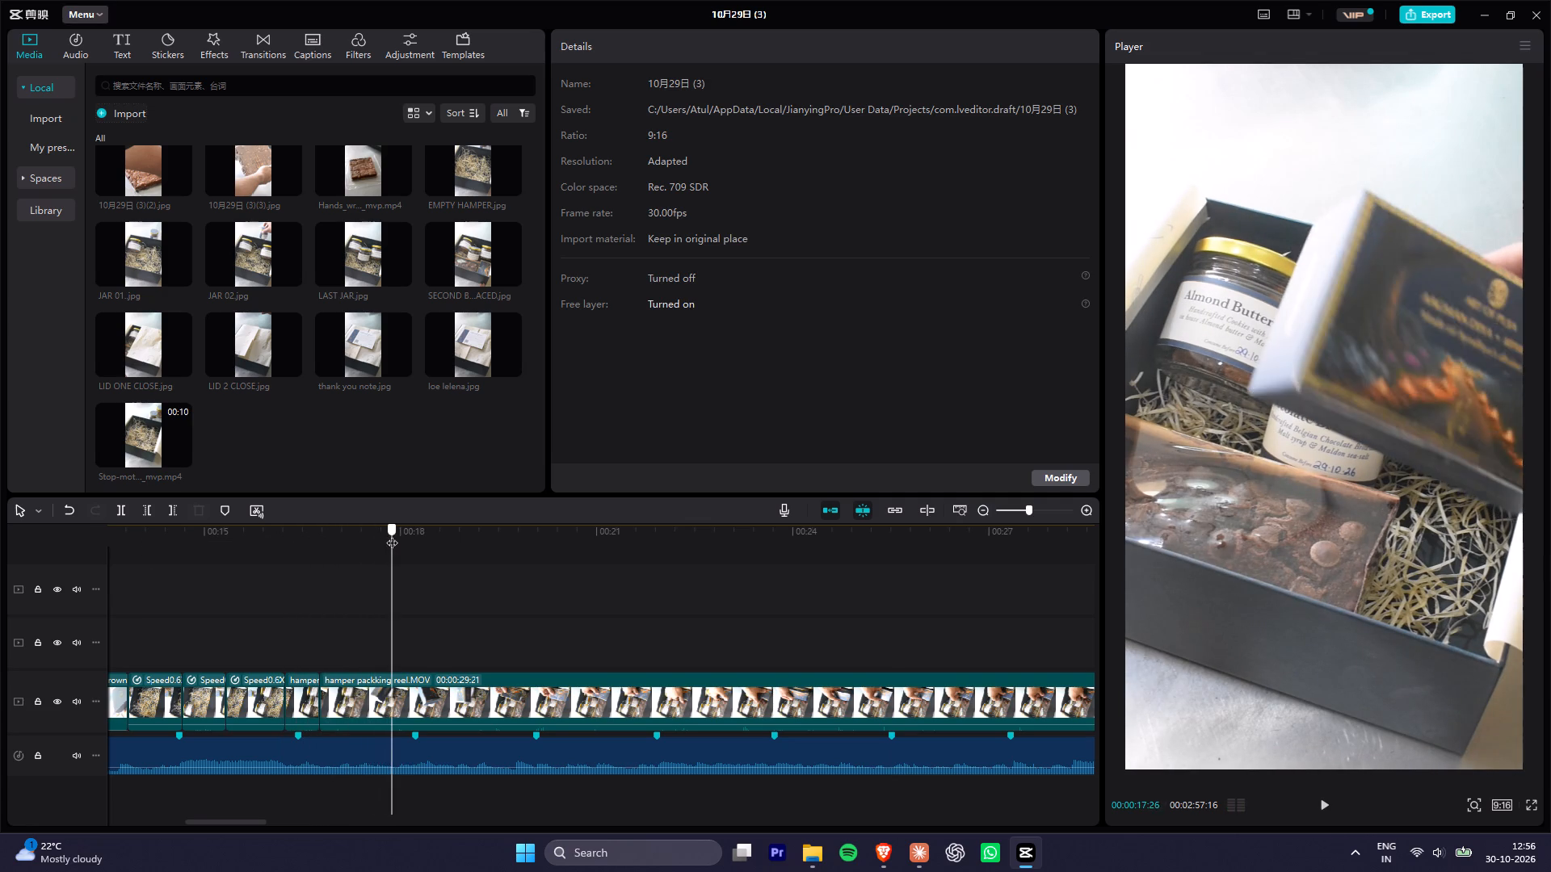
left_click_drag(392, 535, 348, 543)
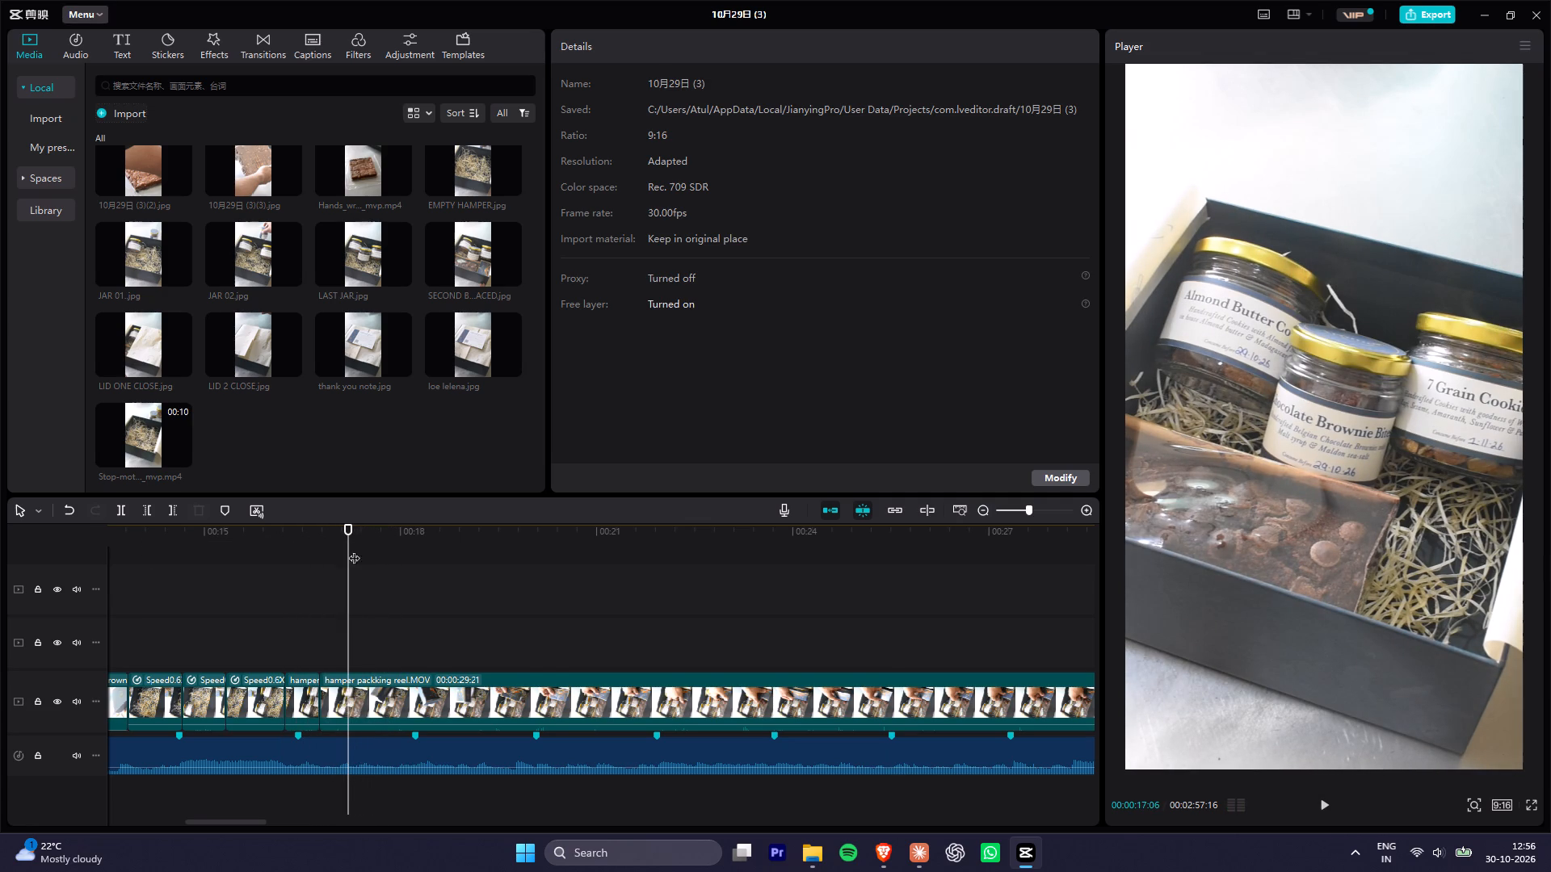
left_click(424, 701)
key("ctrl+b")
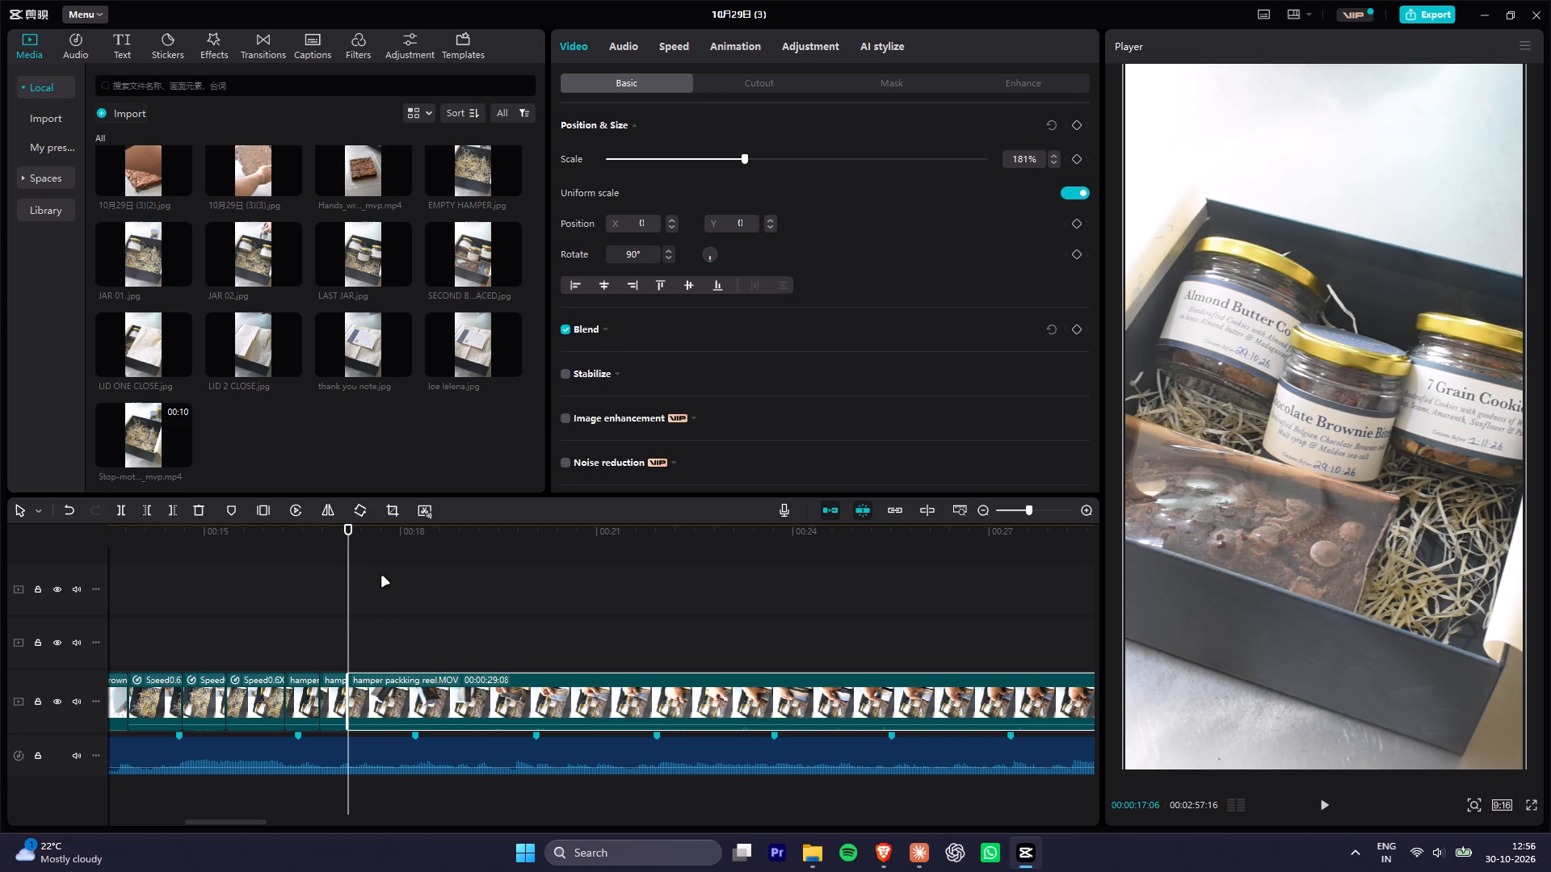
Split the long hamper clip at 00:00:26:17, as the hand sets down the blue box, and delete the piece between the two cuts.
left_click_drag(374, 537, 767, 545)
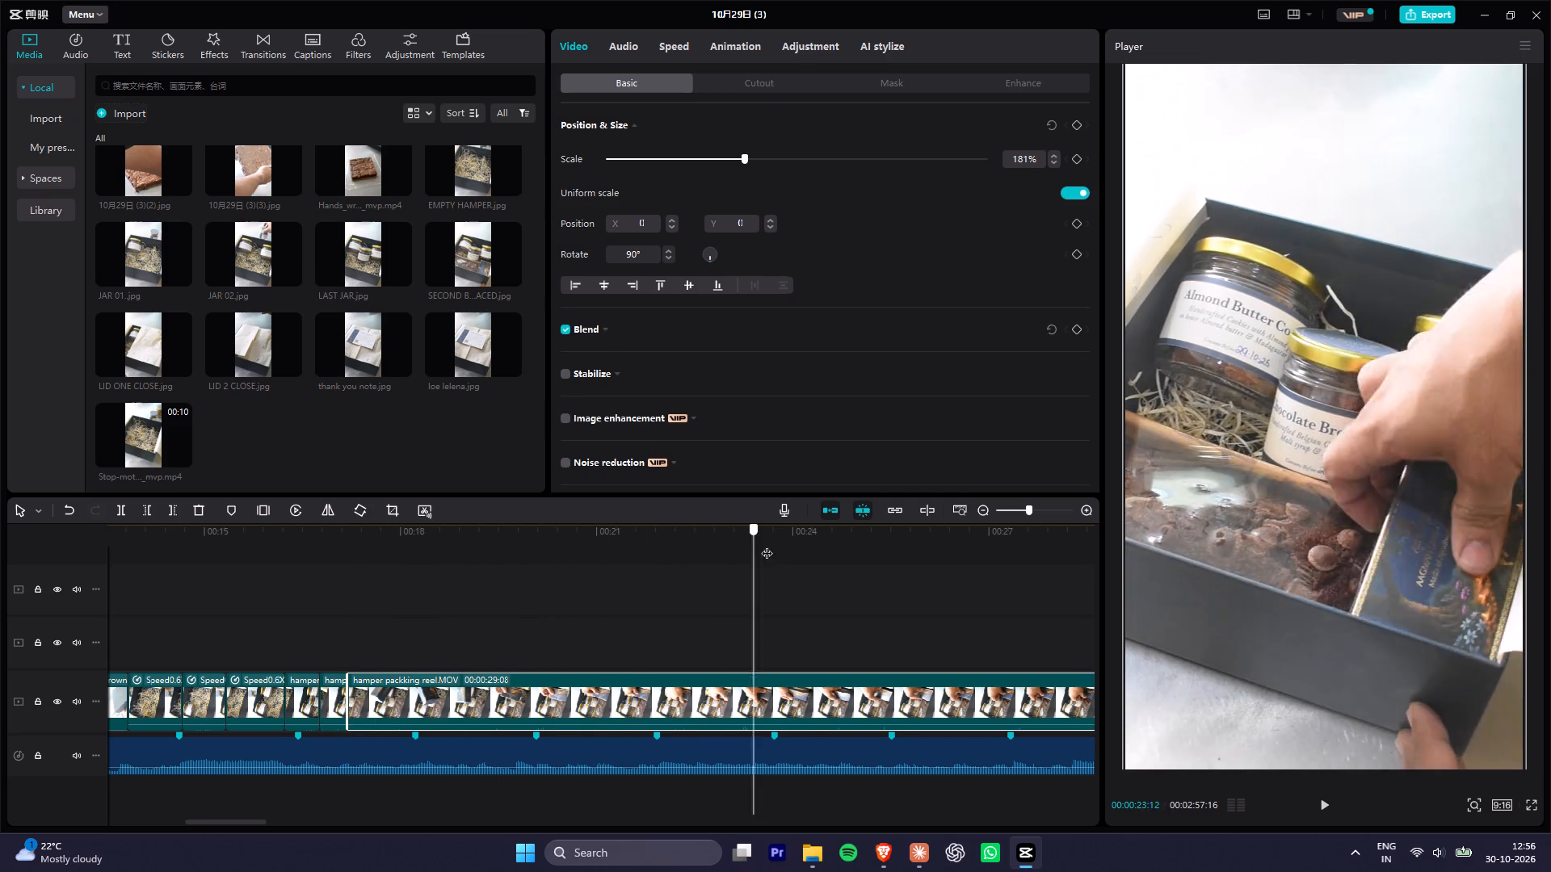
left_click_drag(767, 545, 962, 546)
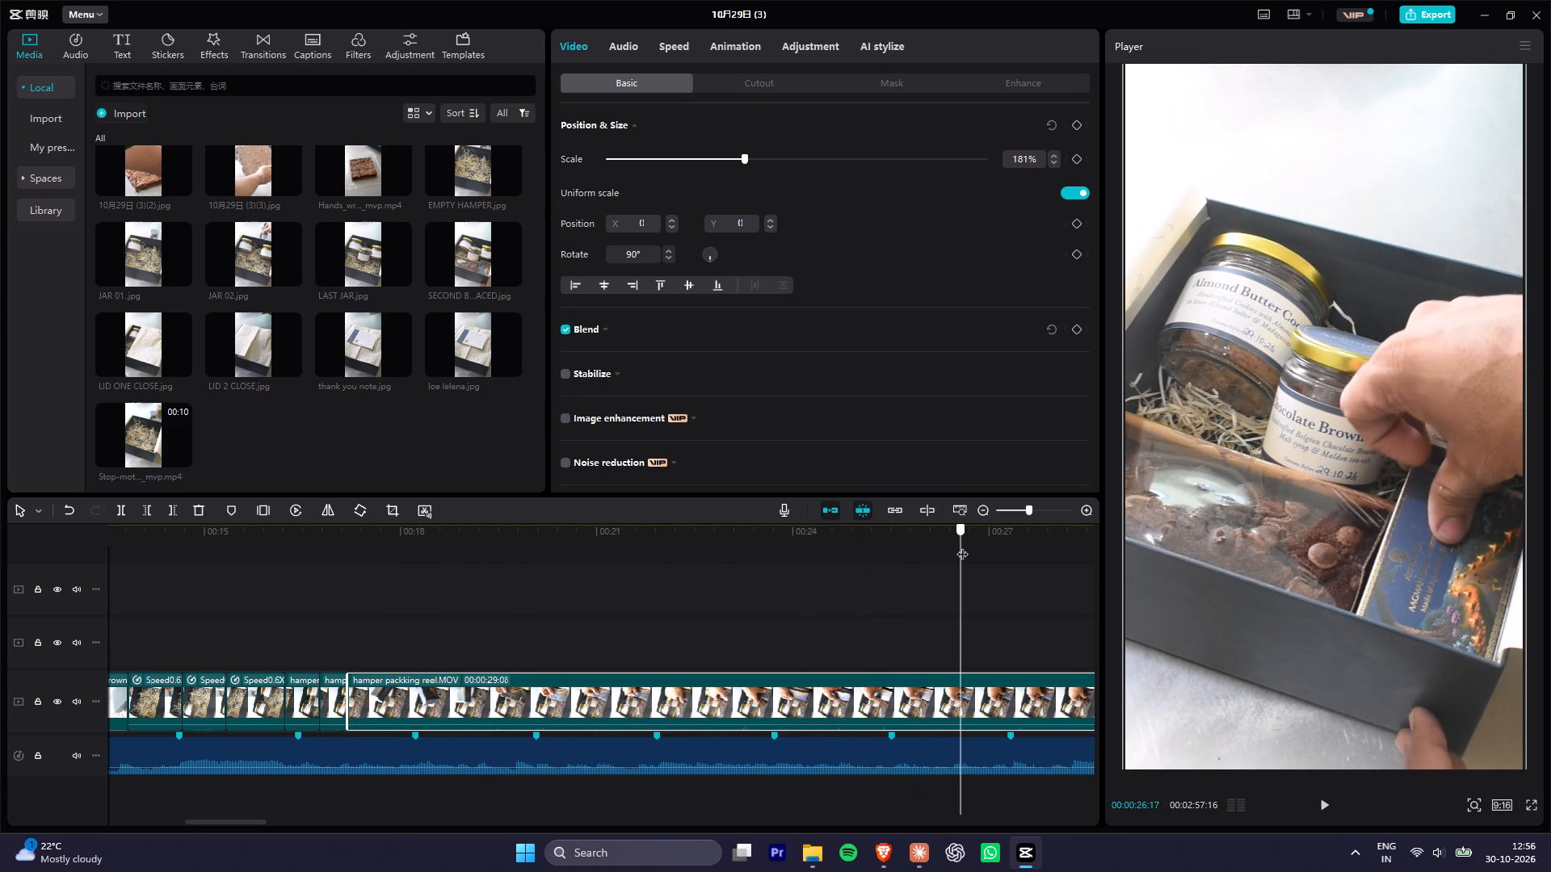
left_click_drag(962, 546, 961, 545)
key("alt+space")
scroll(843, 602, "down", 3, "alt")
key("ctrl+b")
left_click(763, 702)
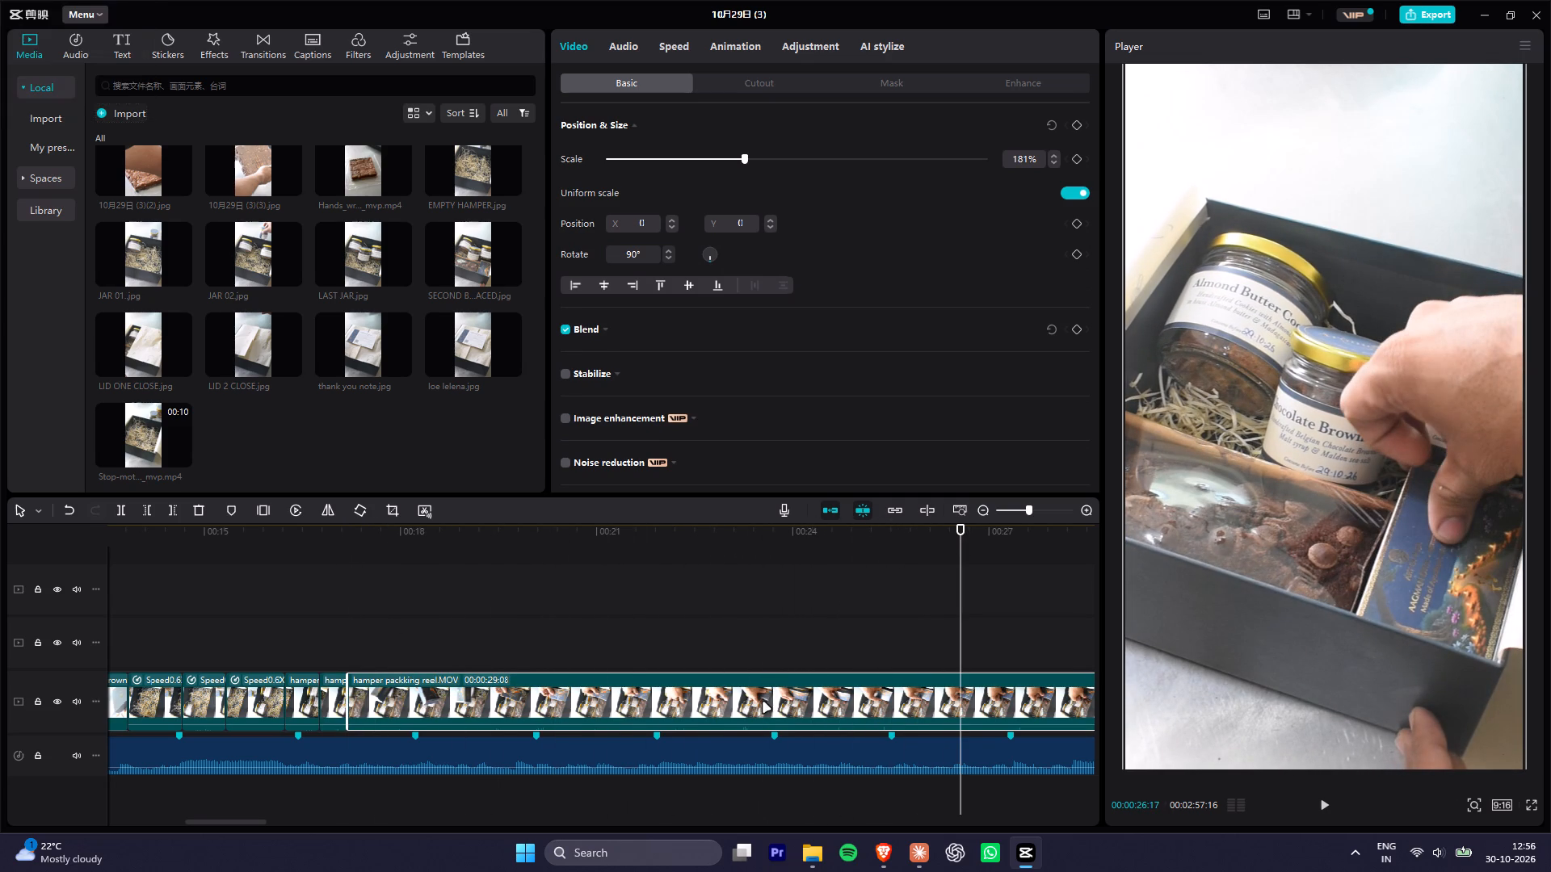
left_click(897, 702)
key("ctrl+b")
left_click(768, 690)
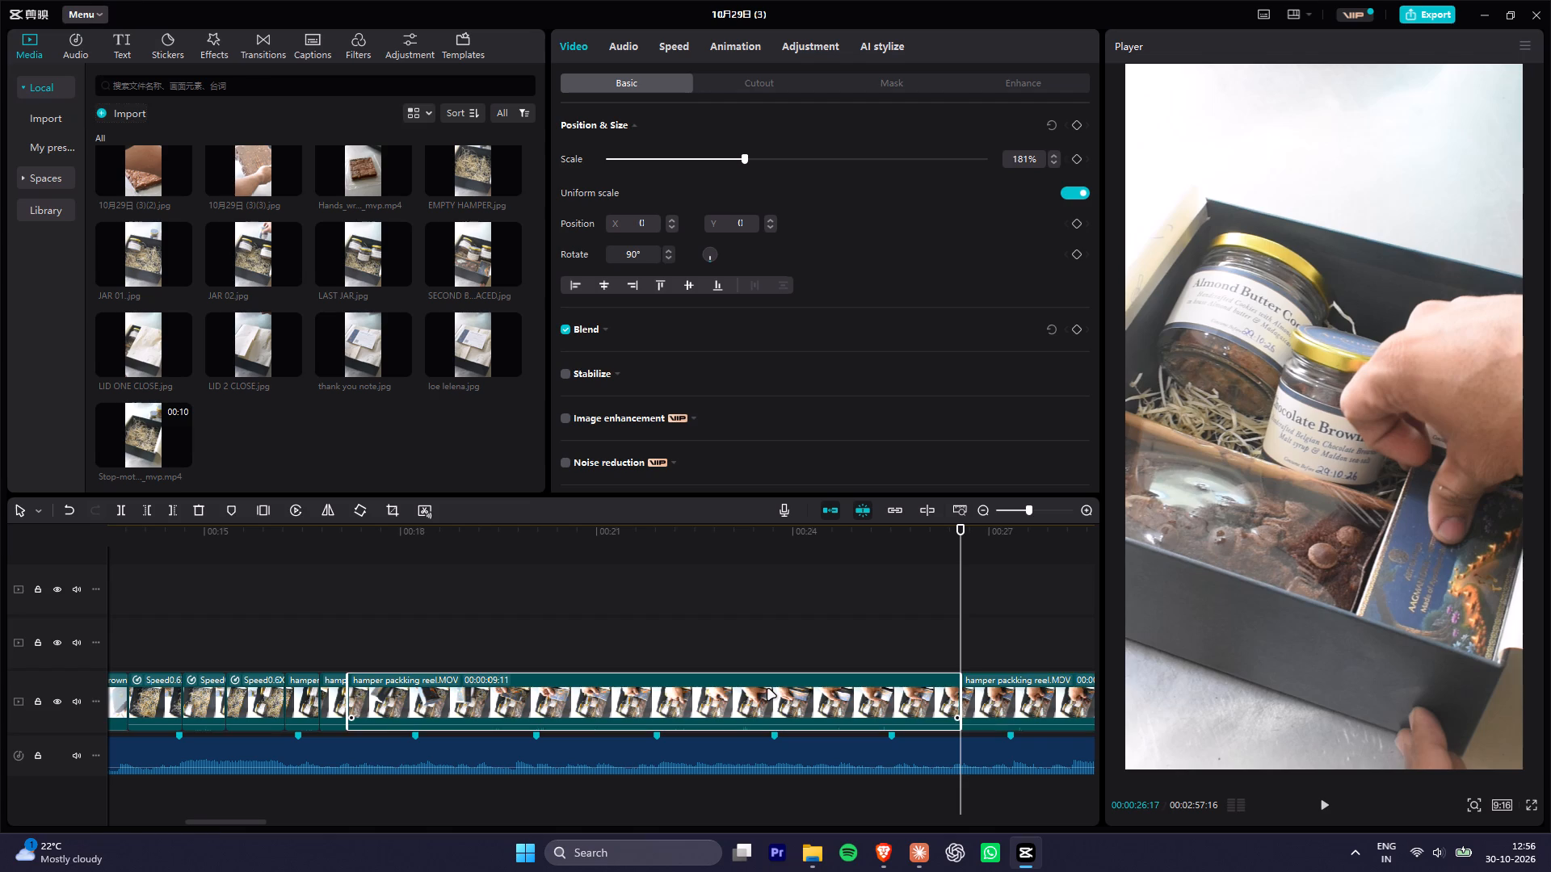
key("Delete")
Play back the brownie pack and blue box placements against the music to review the cut.
left_click(328, 544)
key("space")
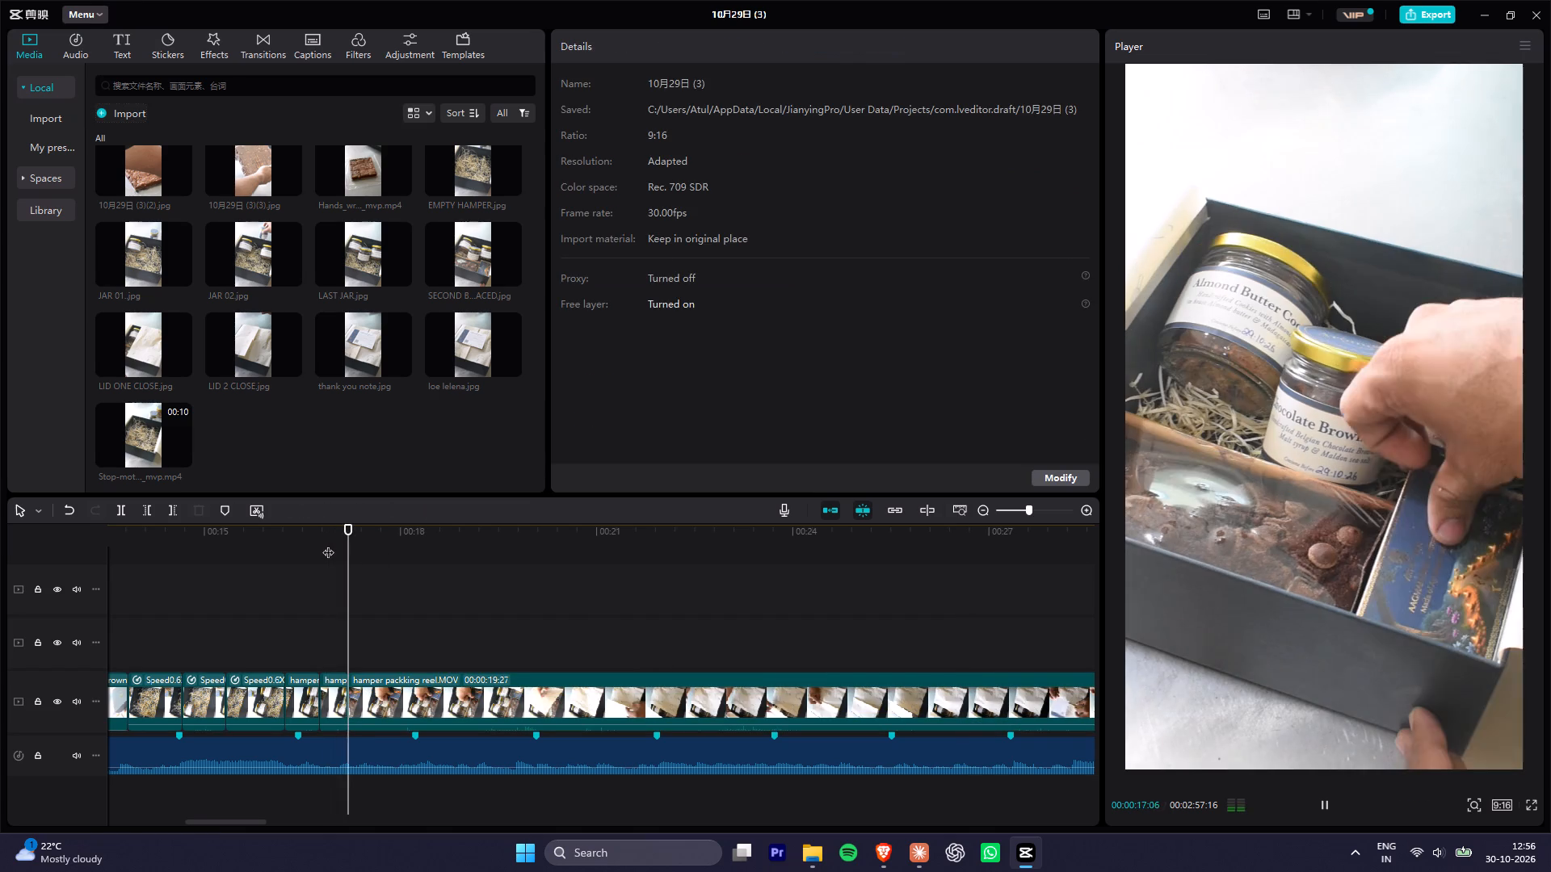
key("space")
key("space")
key("space")
key("space")
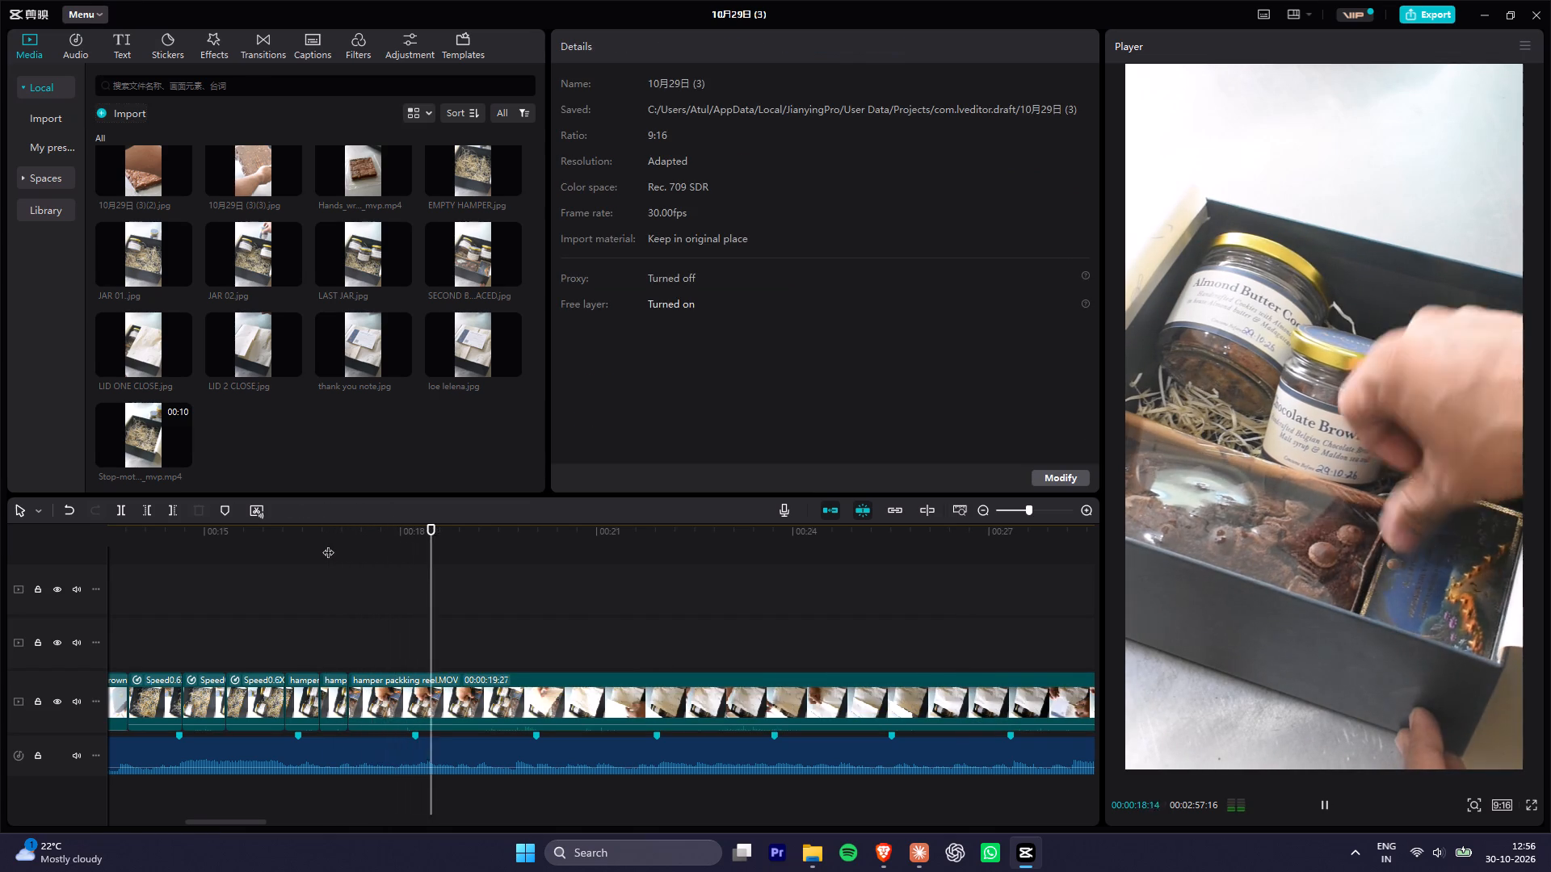
key("space")
key("space")
key("space")
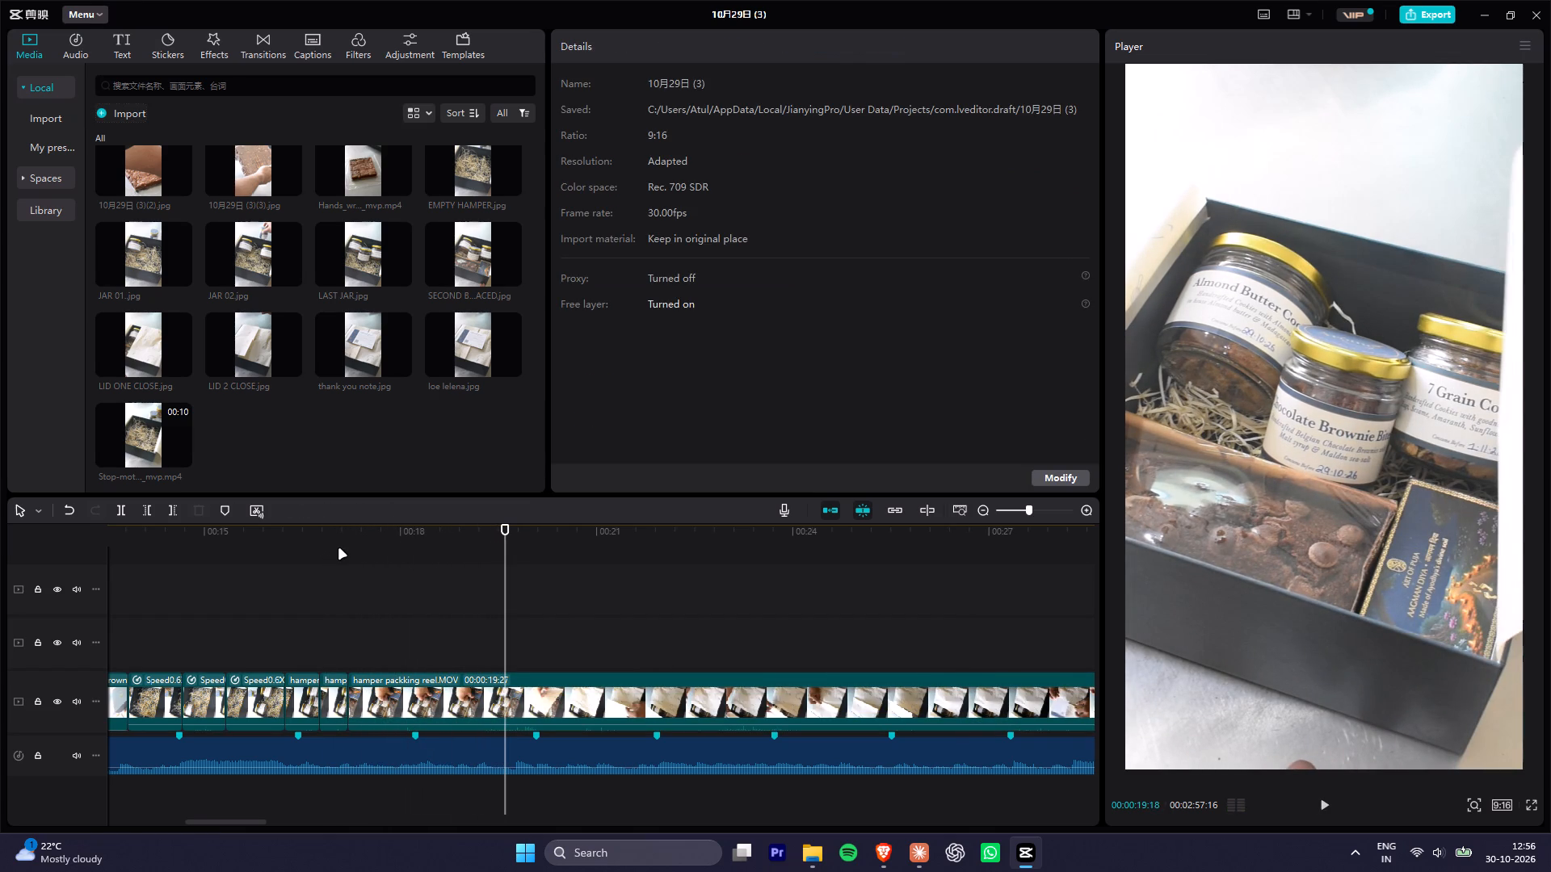
Split the long hamper clip at 00:00:18:25, once the hand has left the placed blue box, and delete the piece before it.
left_click(415, 541)
key("space")
key("space")
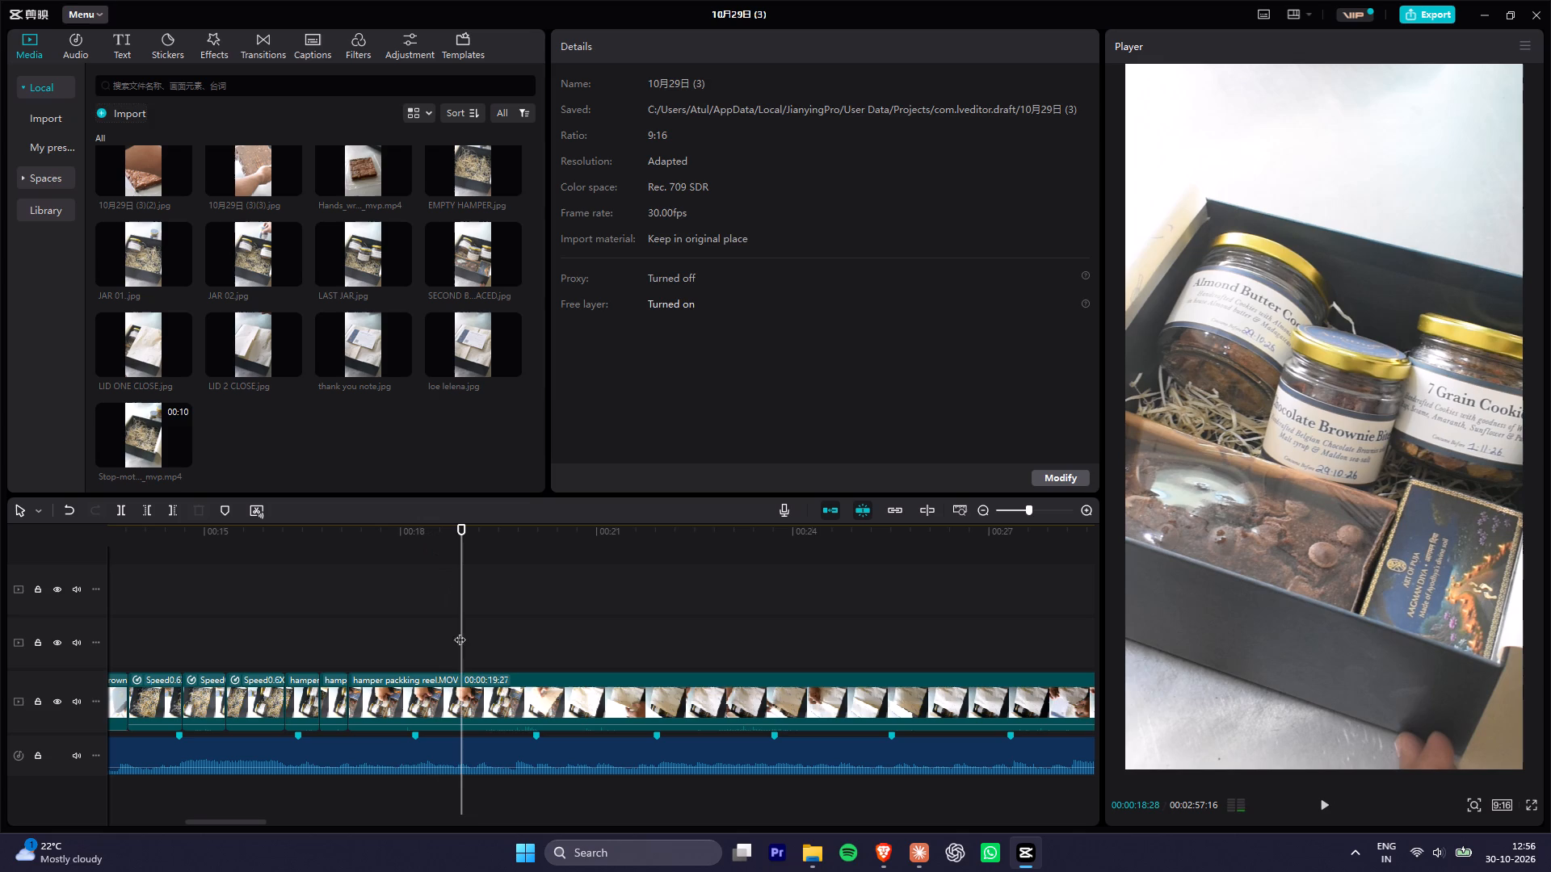
key("Left")
key("Left")
key("Left")
key("Left")
key("Left")
key("Left")
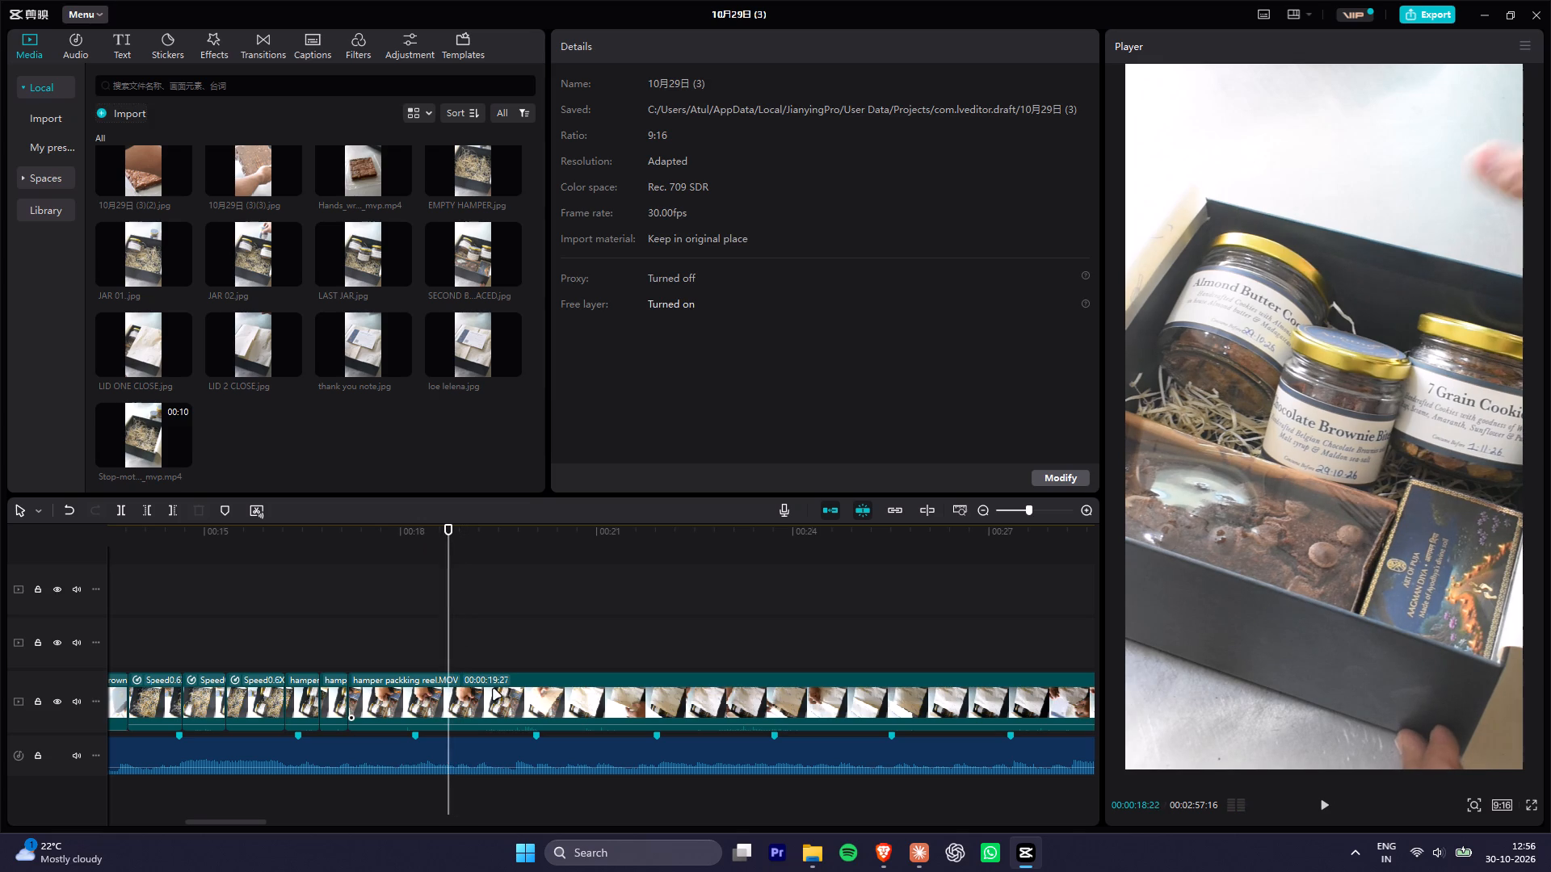
key("Left")
key("Right")
key("Right")
key("Right")
key("Right")
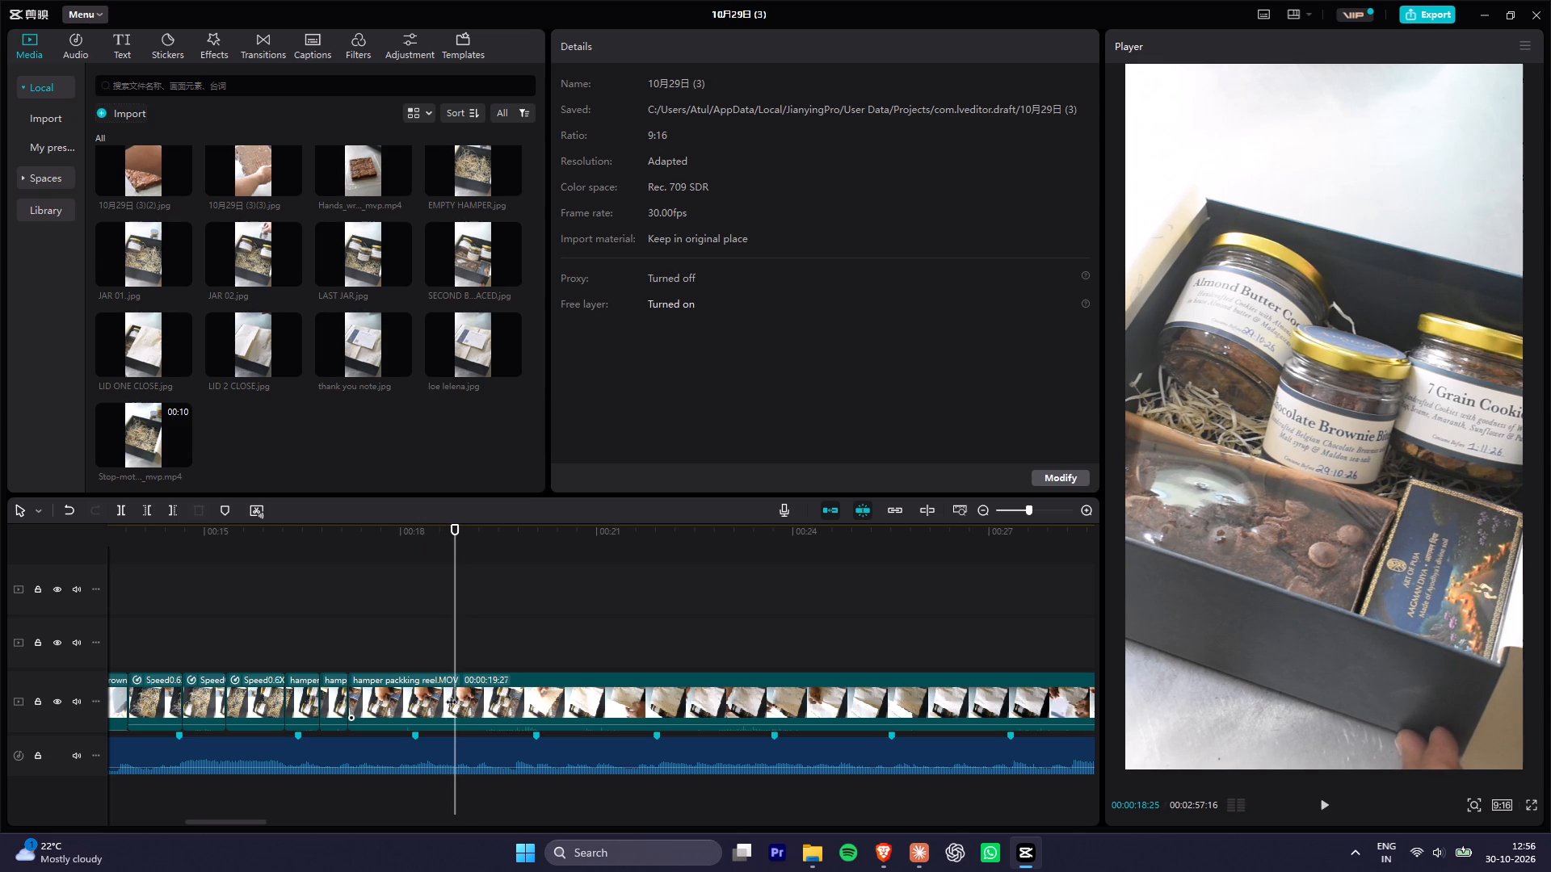
left_click(492, 712)
key("ctrl+b")
left_click(420, 698)
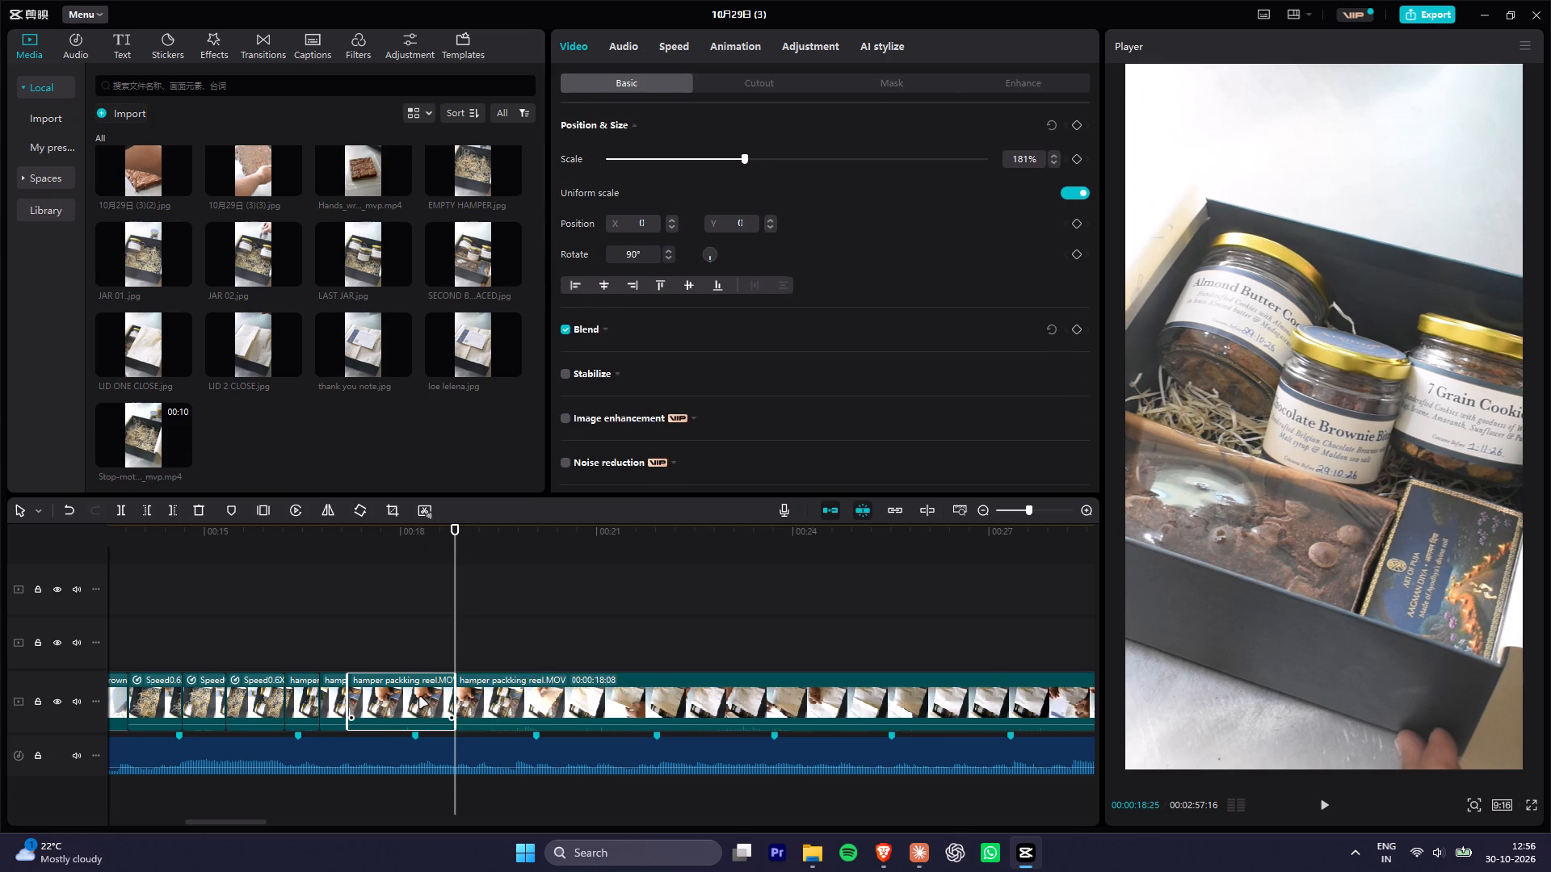
key("Delete")
Split the remaining long hamper clip at 00:00:17:26, while the blue box lies in place and before the white lid moves in.
left_click_drag(356, 536, 400, 547)
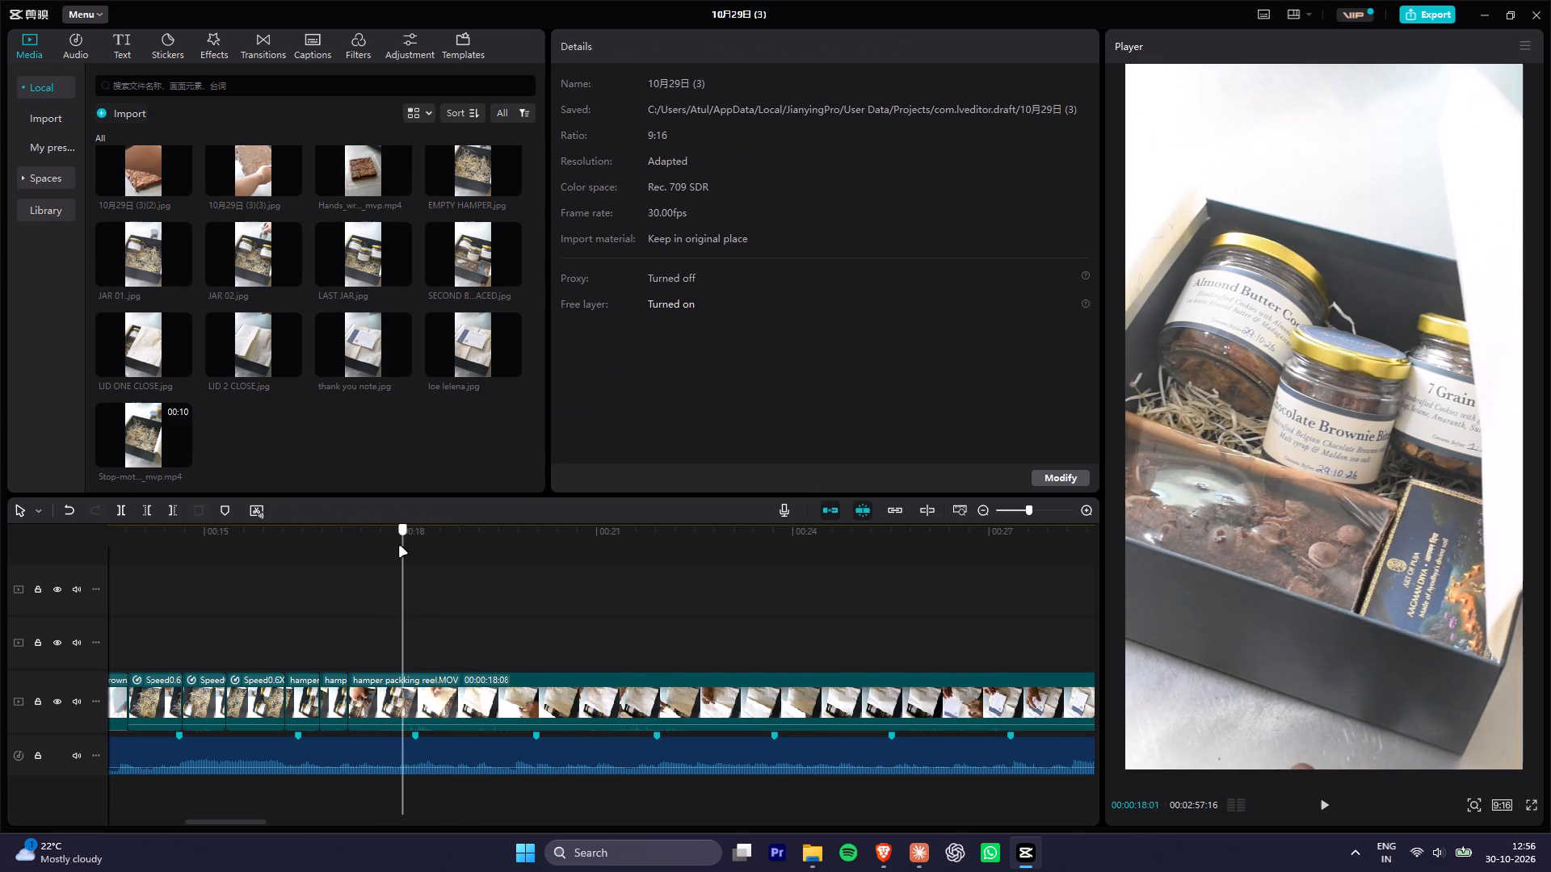
left_click_drag(400, 547, 392, 547)
left_click(447, 715)
key("ctrl+b")
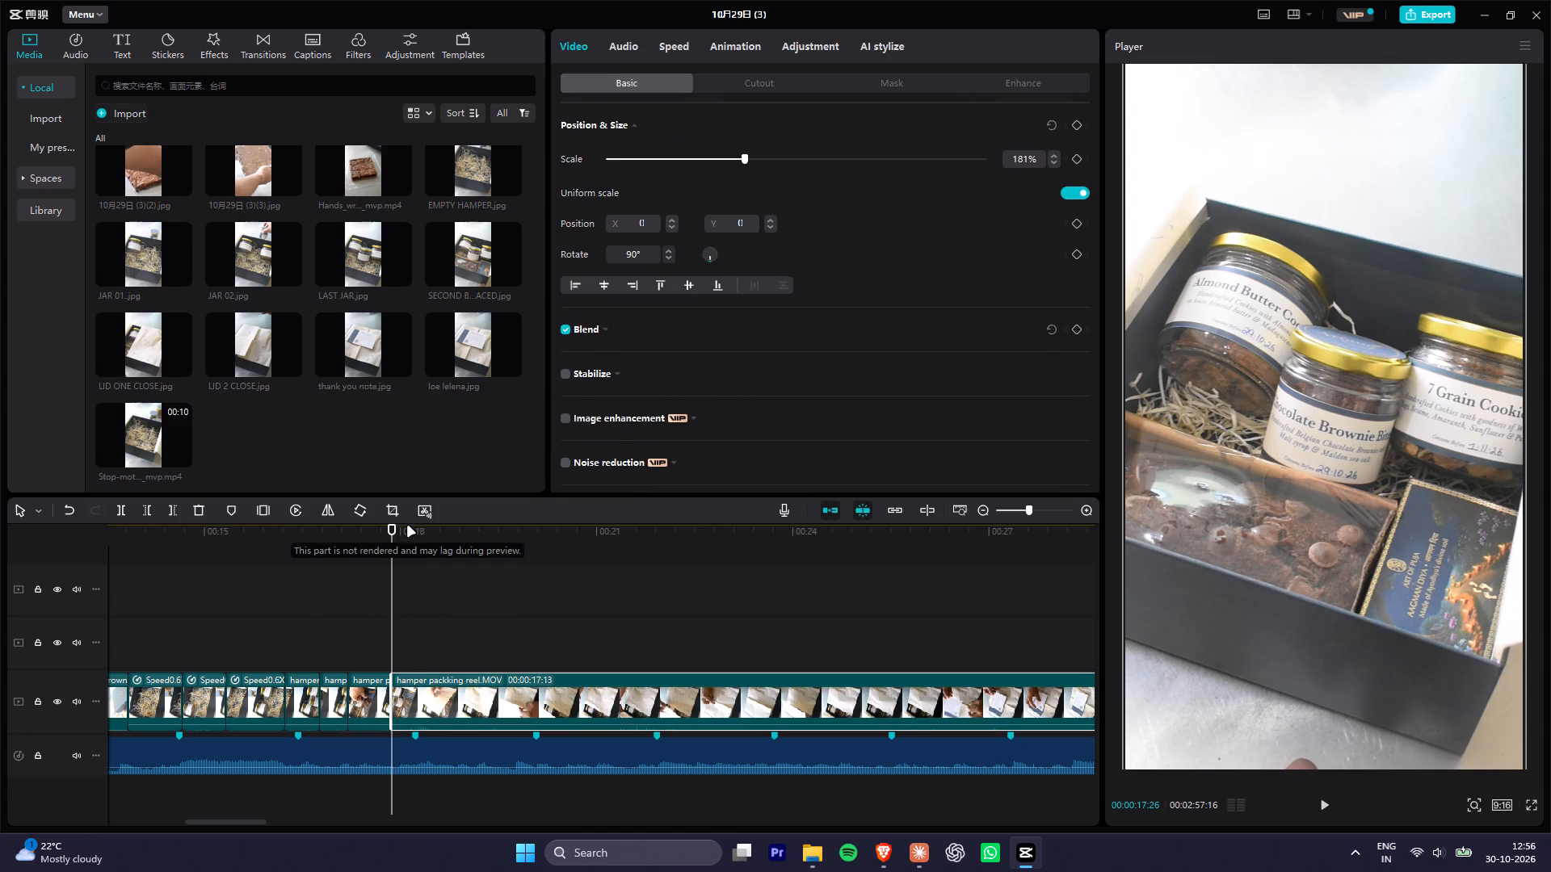
Shorten the hamper piece showing the placed blue box, starting at 00:00:17:06, by trimming both its end and its start.
left_click(364, 686)
left_click_drag(345, 536, 347, 535)
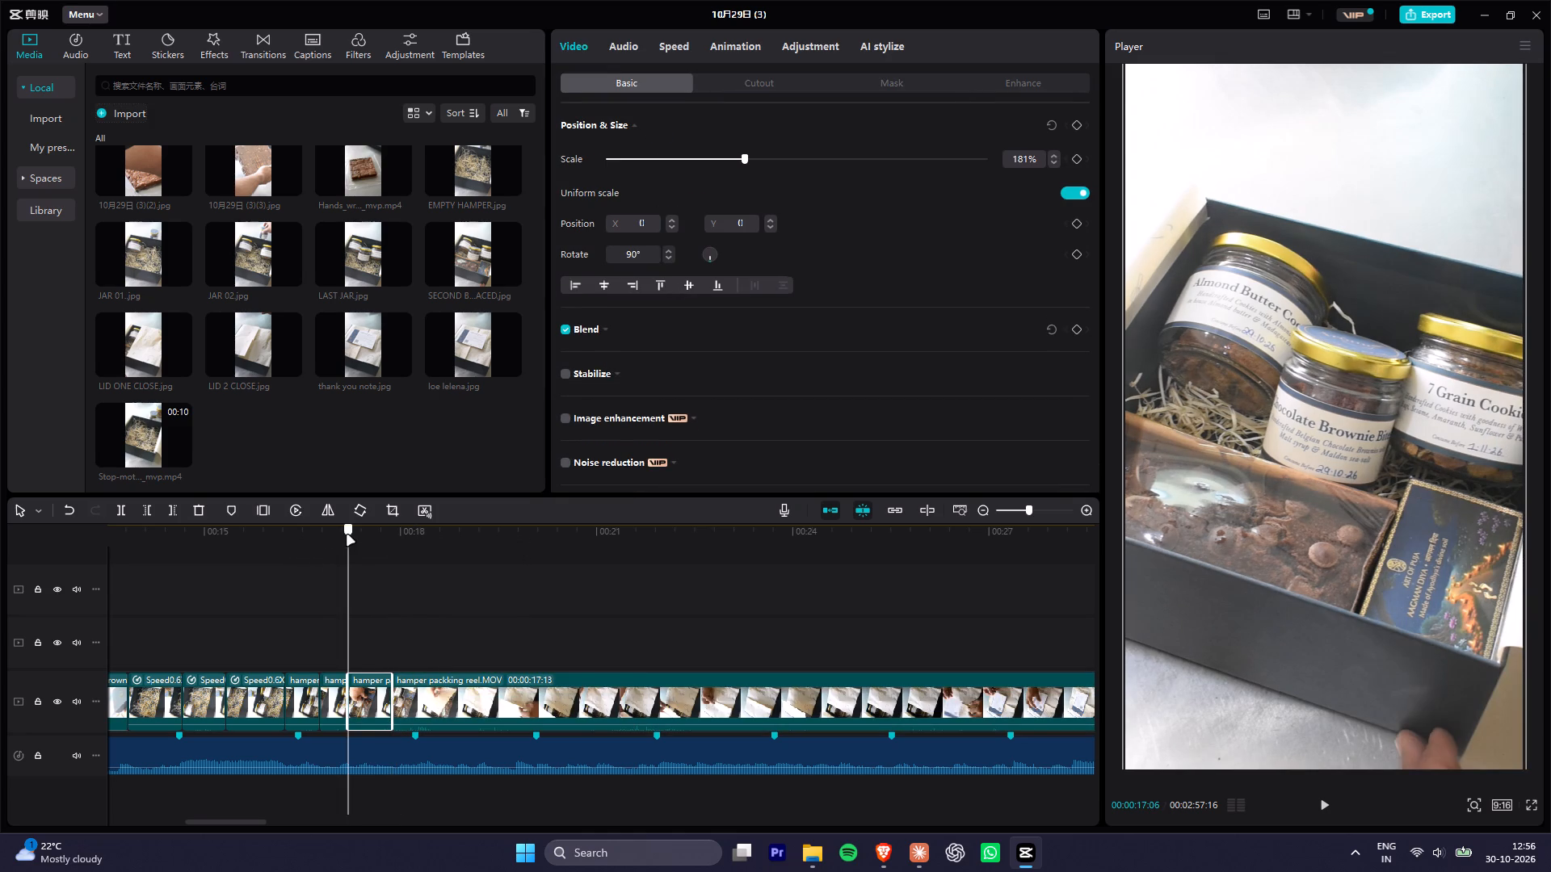
left_click_drag(347, 535, 355, 551)
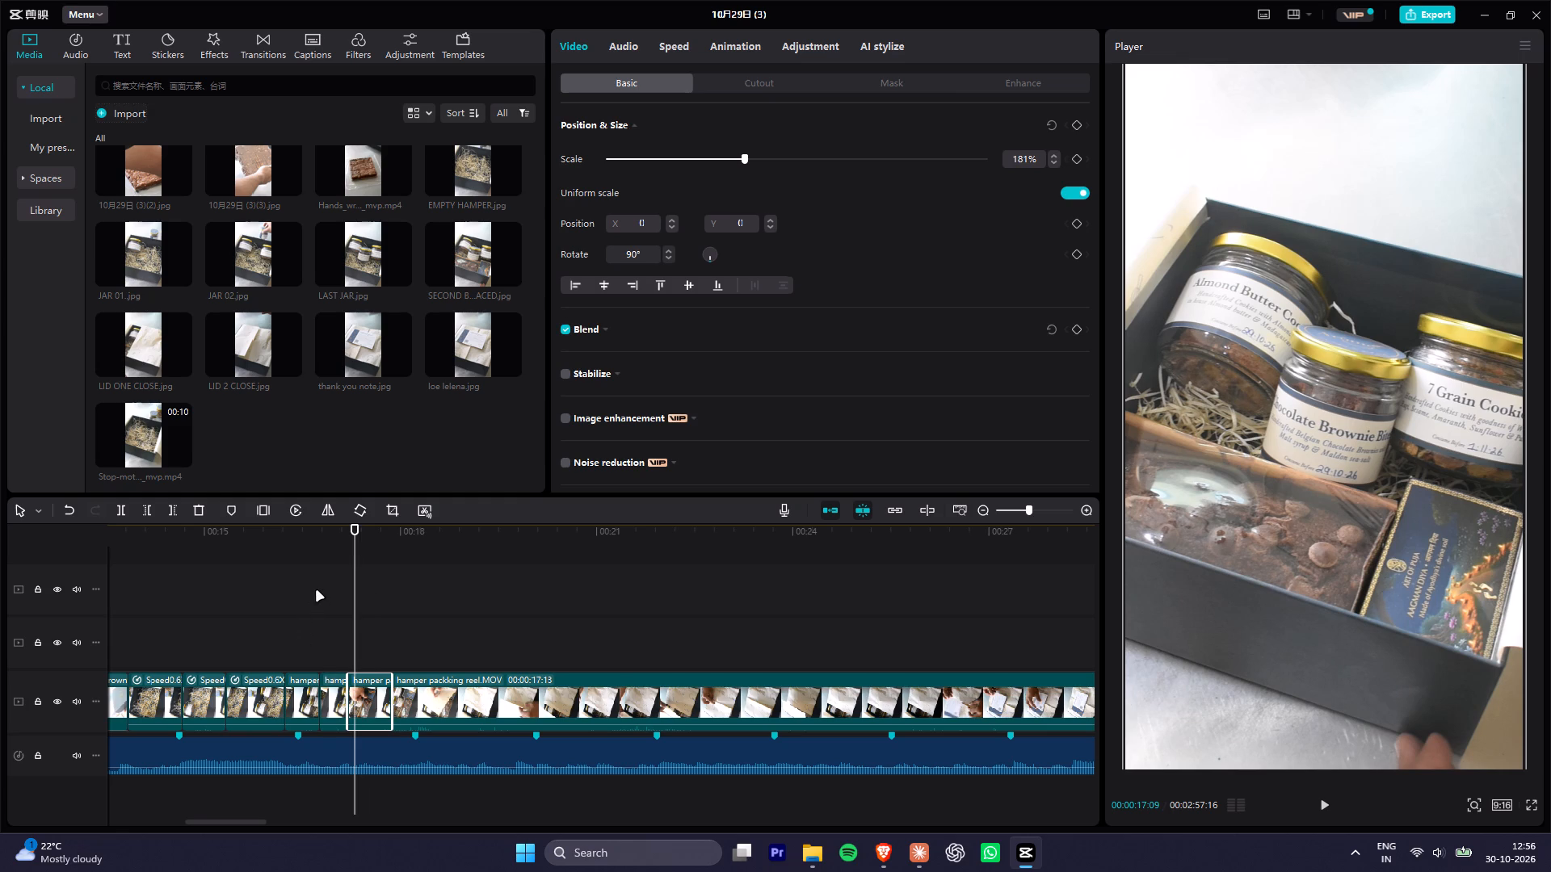
left_click_drag(393, 685, 386, 687)
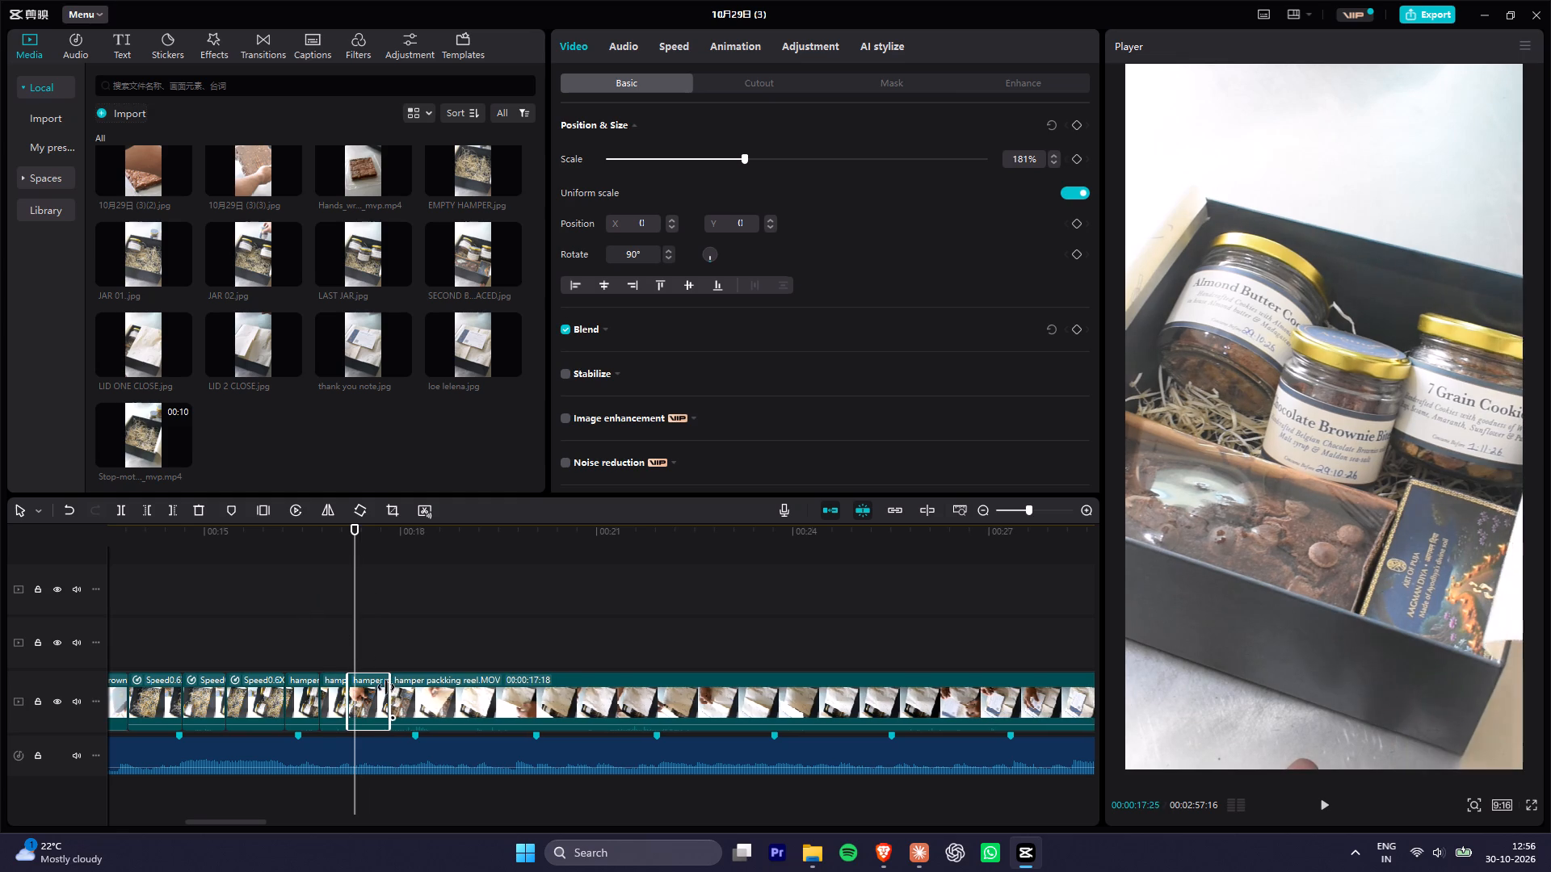
left_click_drag(386, 687, 382, 688)
left_click_drag(348, 690, 355, 692)
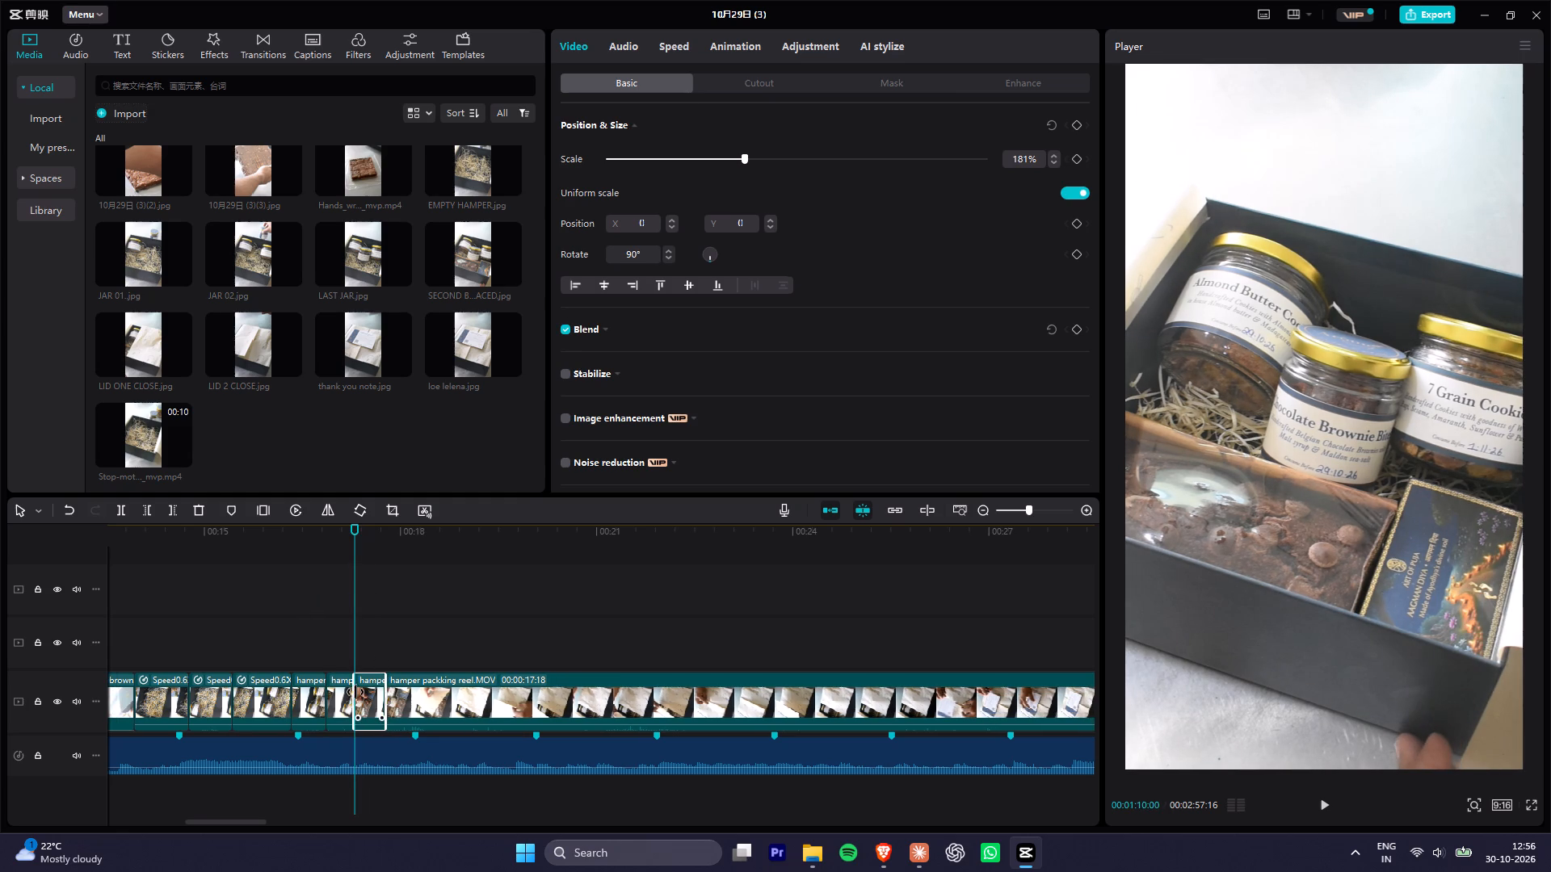
left_click_drag(355, 692, 358, 694)
left_click_drag(278, 548, 234, 554)
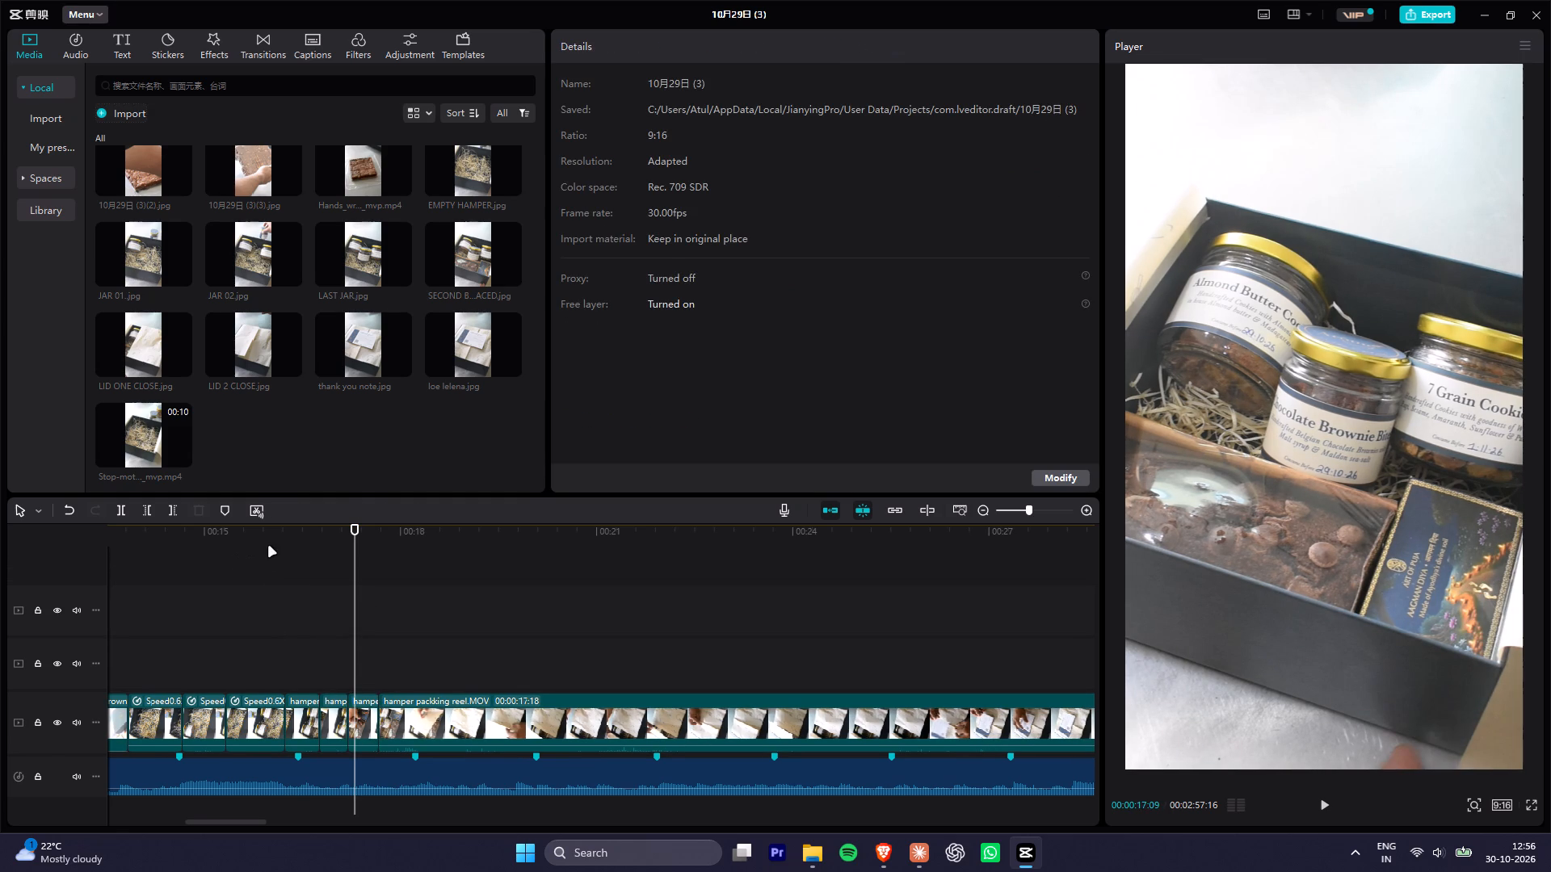
left_click_drag(267, 533, 292, 543)
left_click_drag(322, 640, 361, 703)
left_click_drag(308, 657, 355, 711)
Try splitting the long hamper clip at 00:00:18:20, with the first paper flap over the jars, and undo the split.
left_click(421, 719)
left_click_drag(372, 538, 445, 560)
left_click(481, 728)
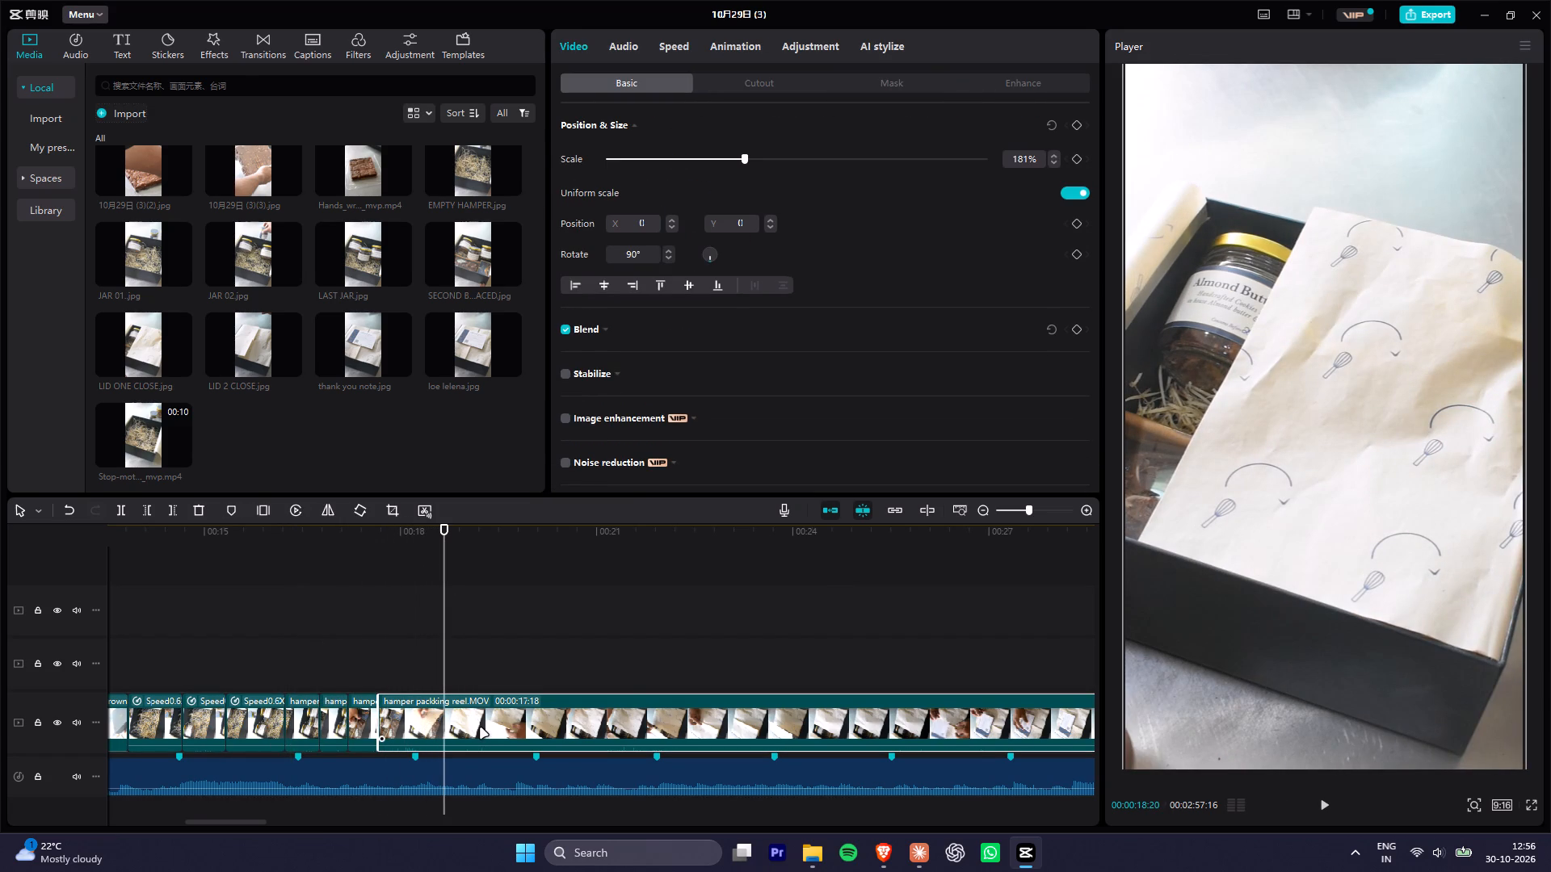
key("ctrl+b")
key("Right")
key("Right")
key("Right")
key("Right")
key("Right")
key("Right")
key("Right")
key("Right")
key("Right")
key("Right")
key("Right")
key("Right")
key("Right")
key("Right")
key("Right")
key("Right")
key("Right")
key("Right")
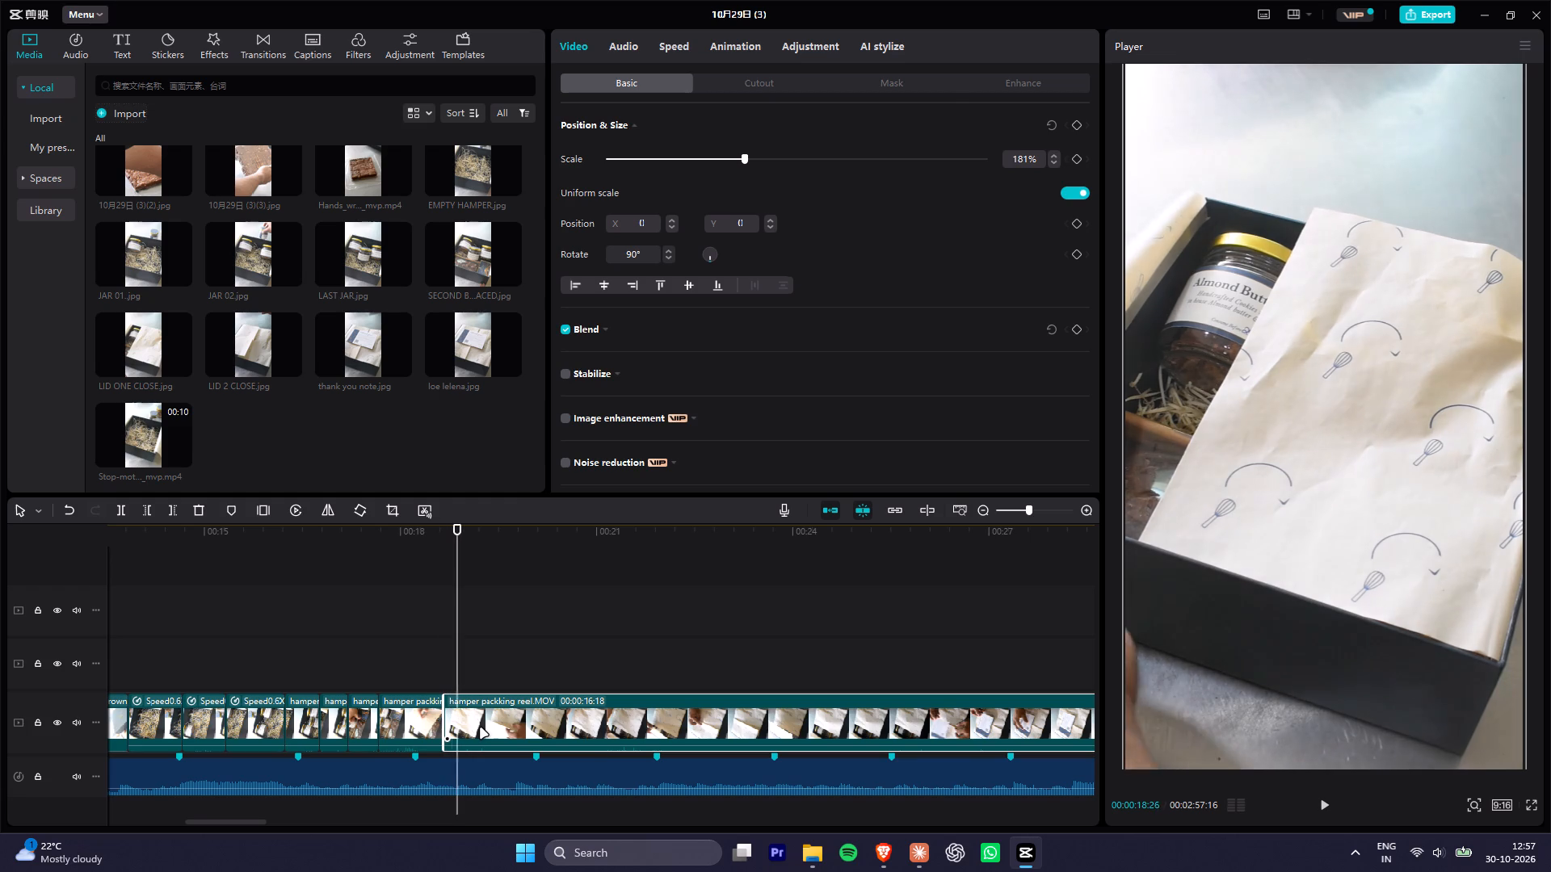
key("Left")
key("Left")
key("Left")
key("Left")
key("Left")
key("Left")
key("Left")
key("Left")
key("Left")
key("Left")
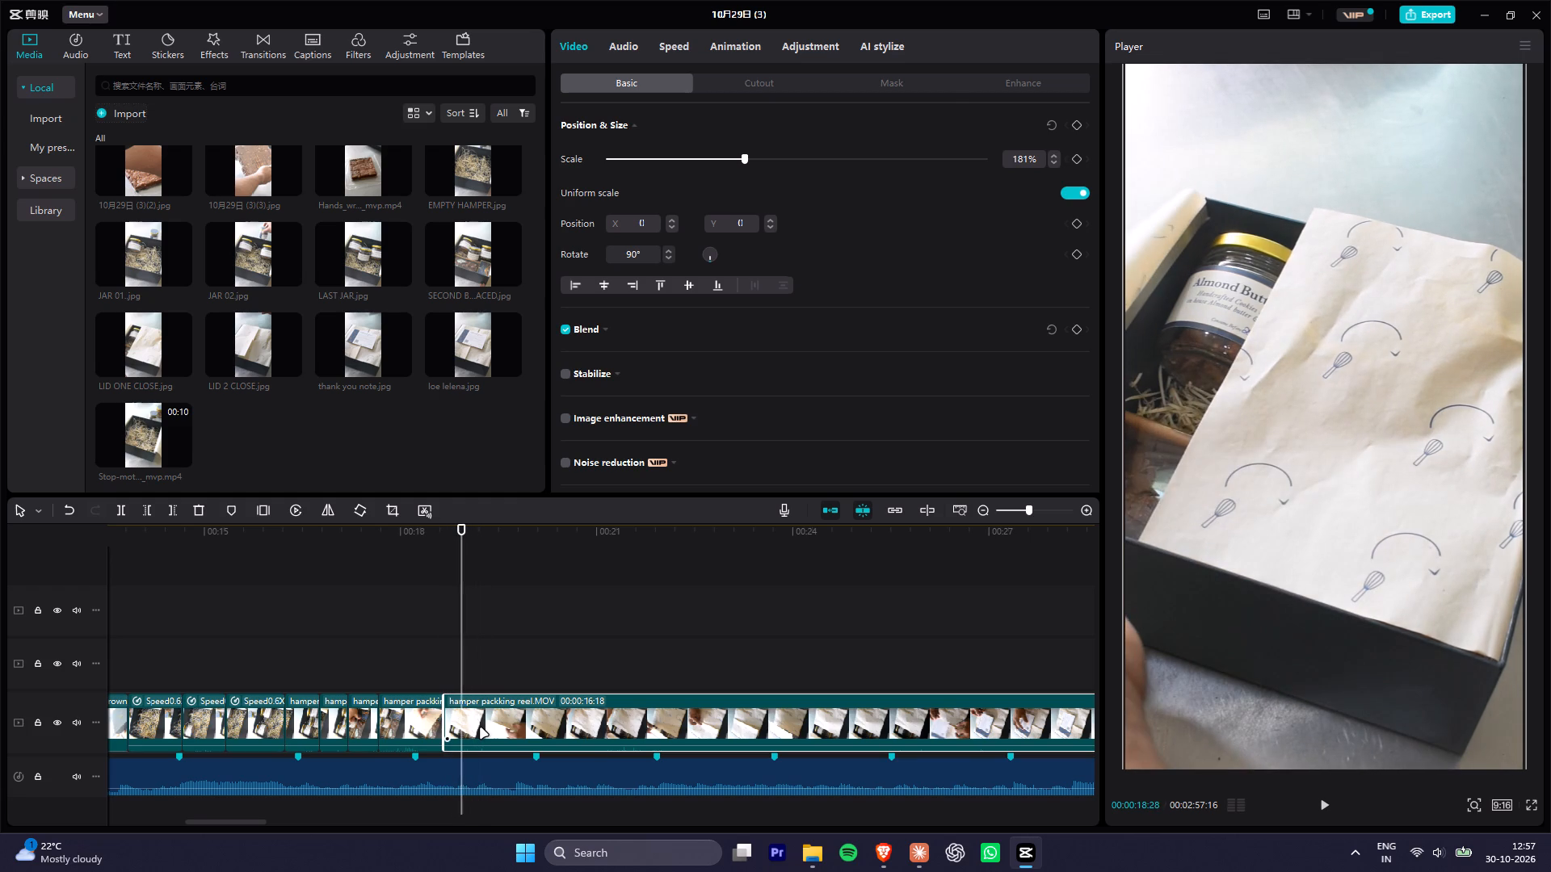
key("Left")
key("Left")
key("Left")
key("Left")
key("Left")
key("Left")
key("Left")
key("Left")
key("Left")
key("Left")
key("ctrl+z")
Split the long hamper clip at 00:00:18:17 and 00:00:18:27, while the first paper flap lies in place, and delete the piece before the first cut.
key("Left")
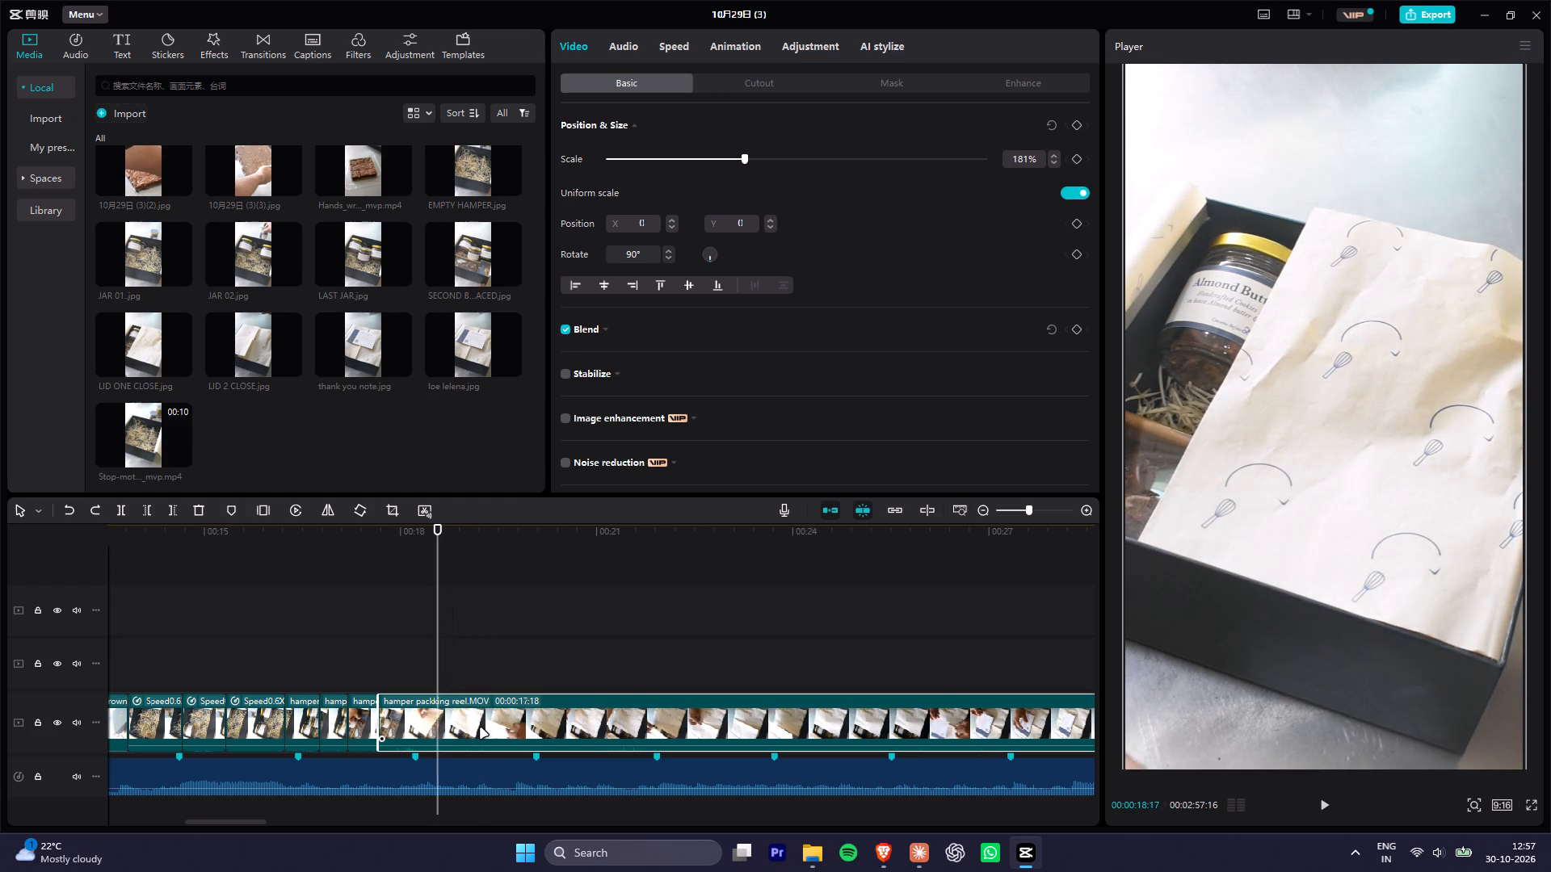
key("Left")
key("Left")
key("Right")
key("Right")
key("ctrl+b")
key("Right")
key("Right")
key("Right")
key("Right")
key("Right")
key("Right")
key("Right")
key("Right")
key("Right")
key("Right")
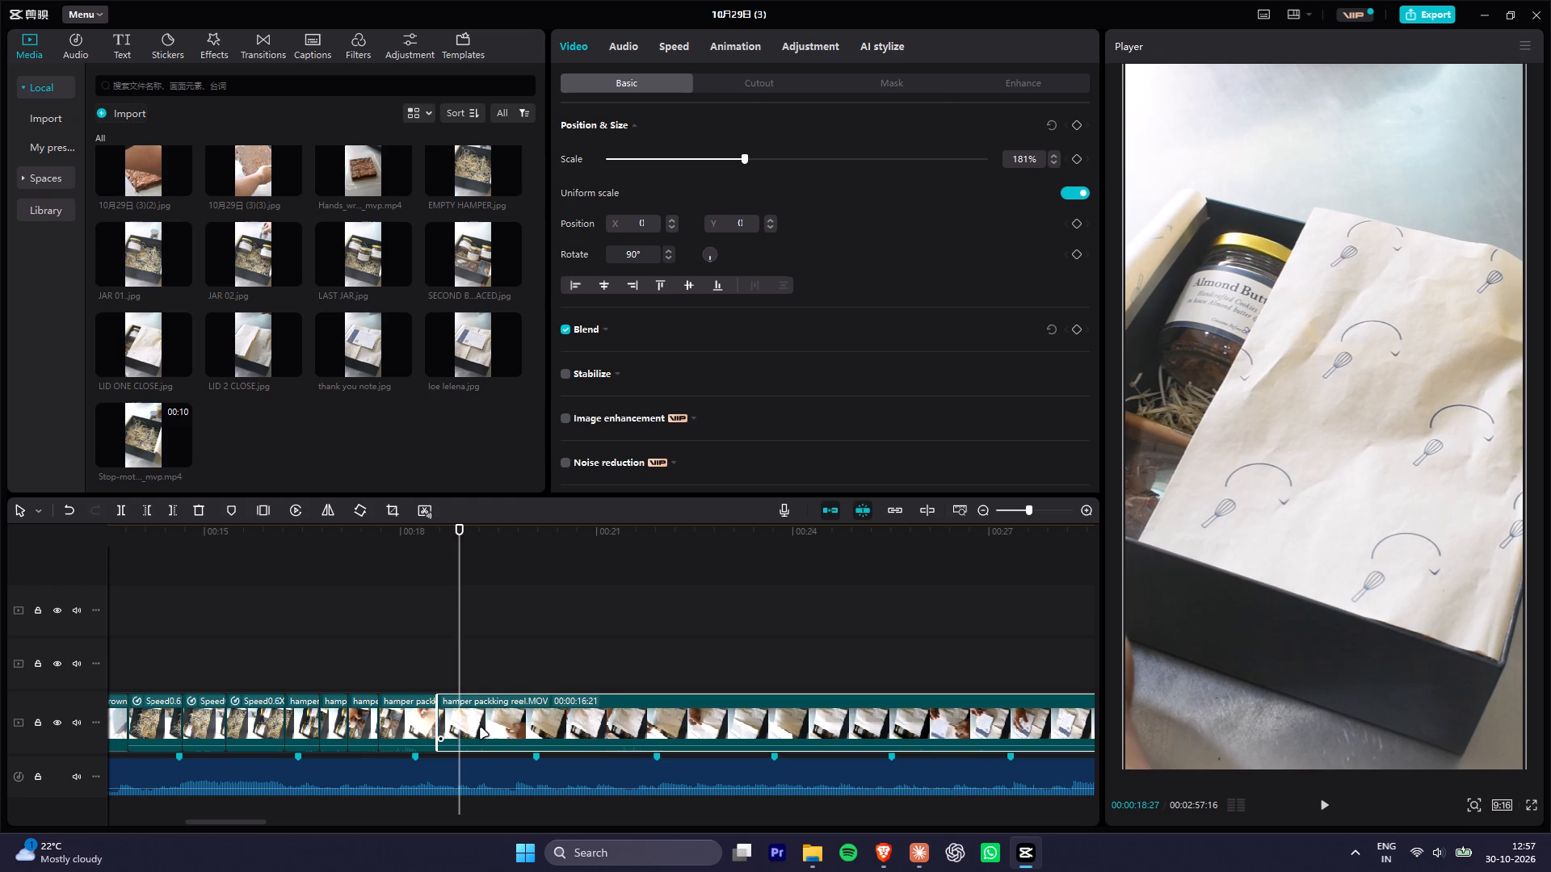
key("ctrl+b")
left_click(425, 720)
key("Delete")
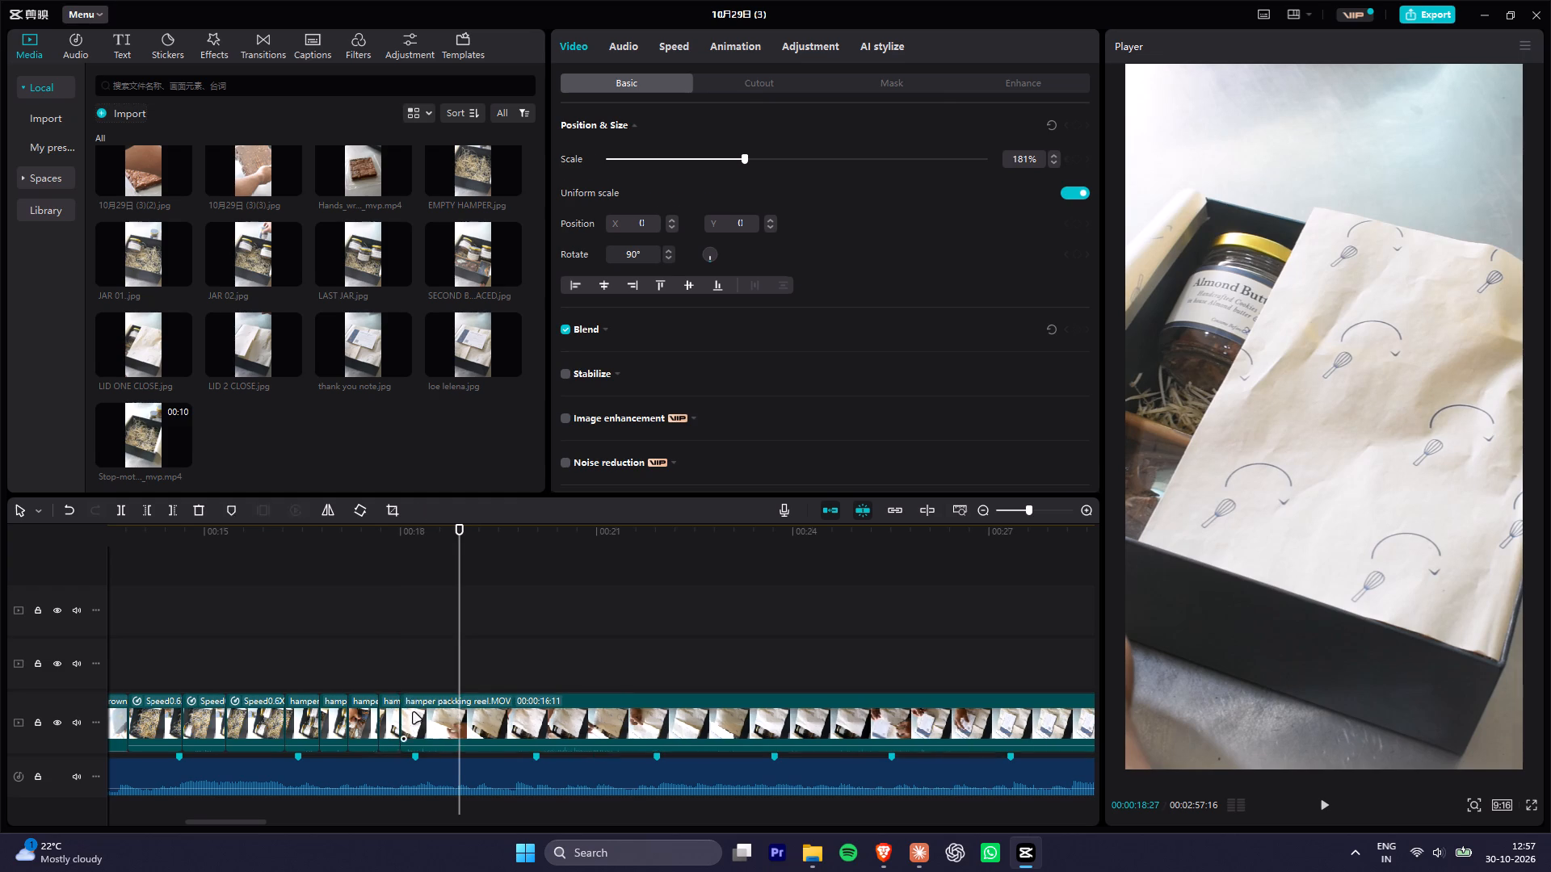
Split the long hamper clip at 00:00:22:02, once the hand has left the folded second paper flap.
left_click(367, 538)
key("space")
key("space")
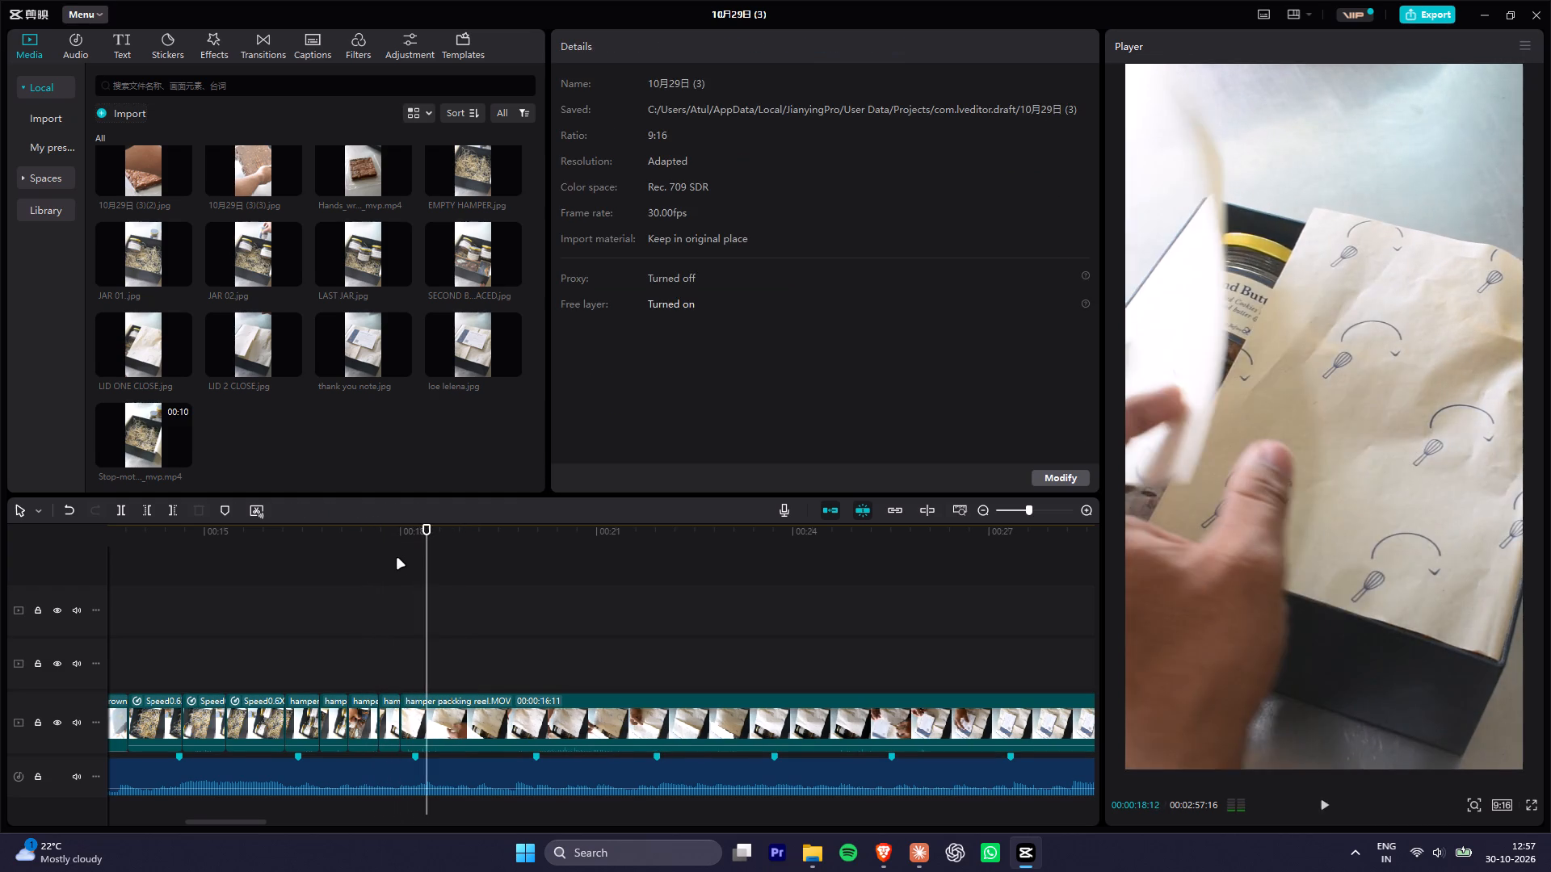
key("space")
key("space")
key("space")
key("space")
key("space")
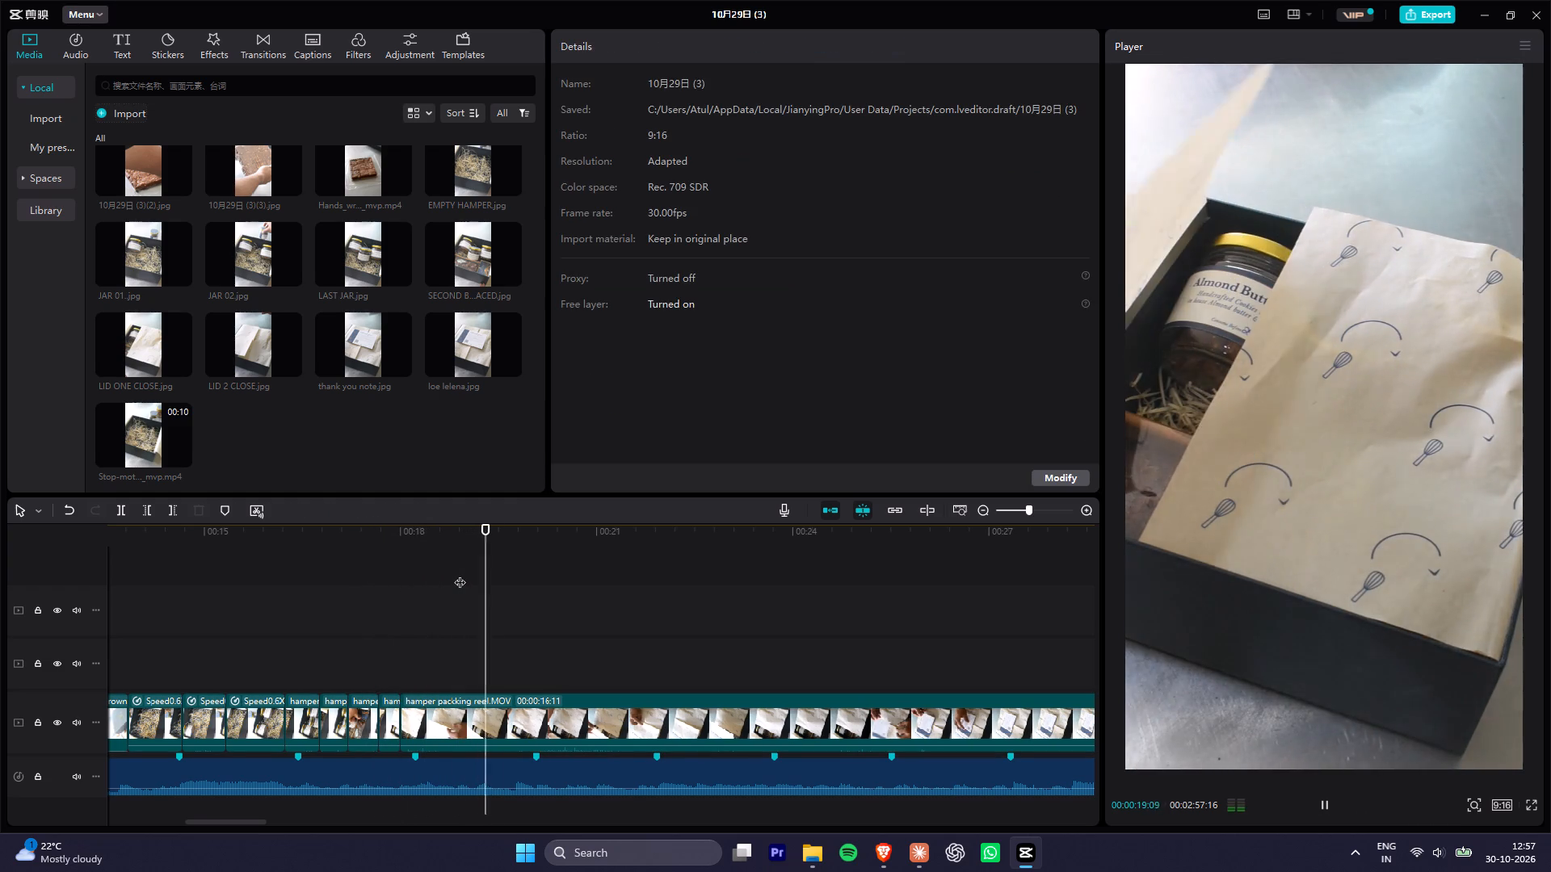
key("space")
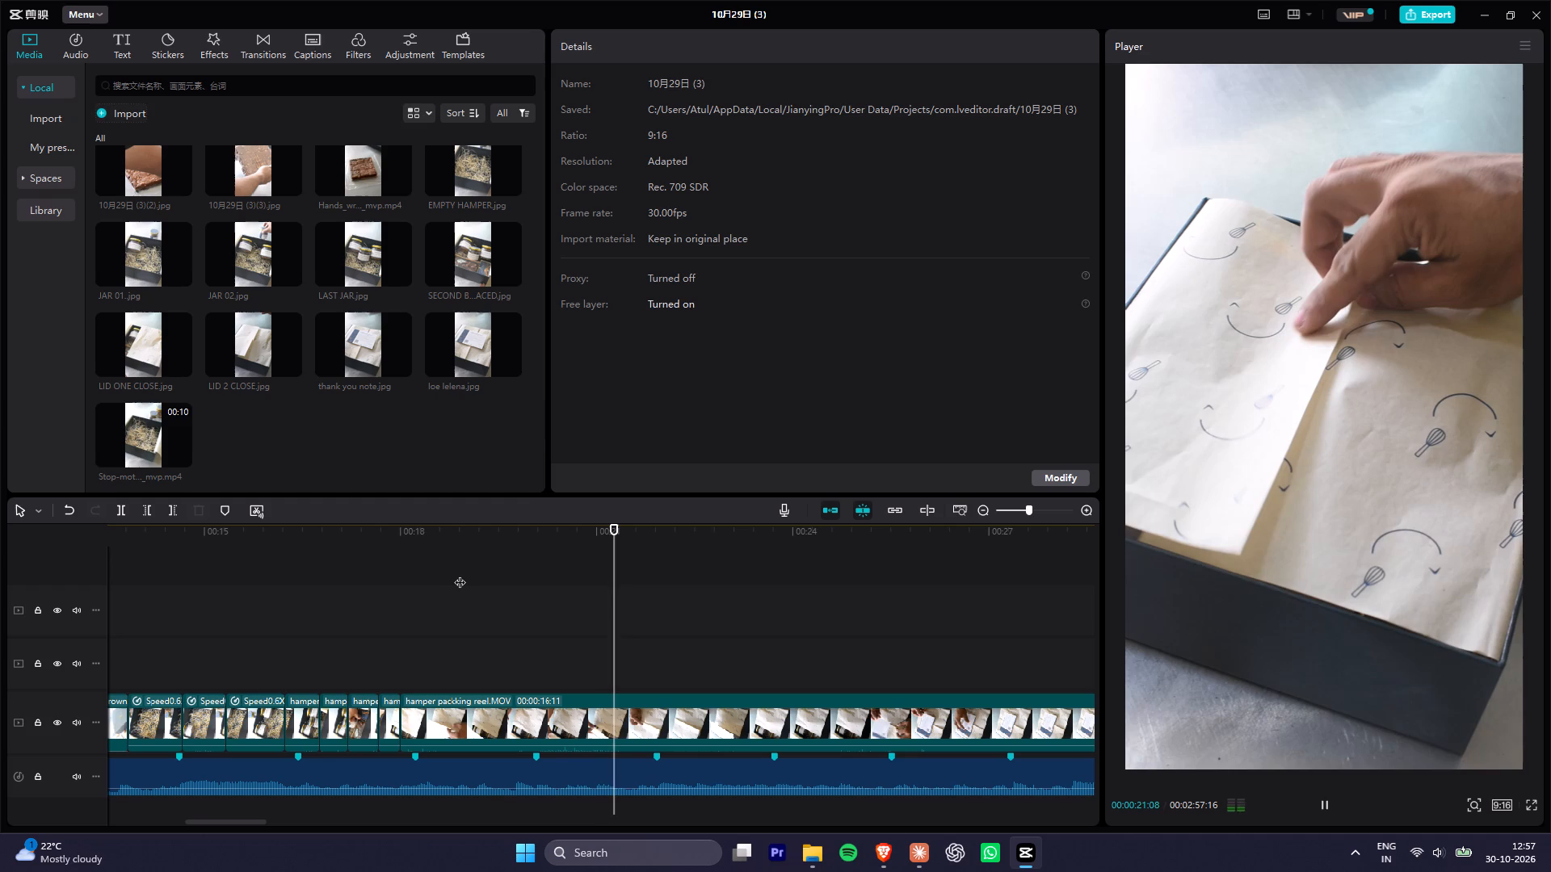
key("space")
key("space")
key("space")
key("space")
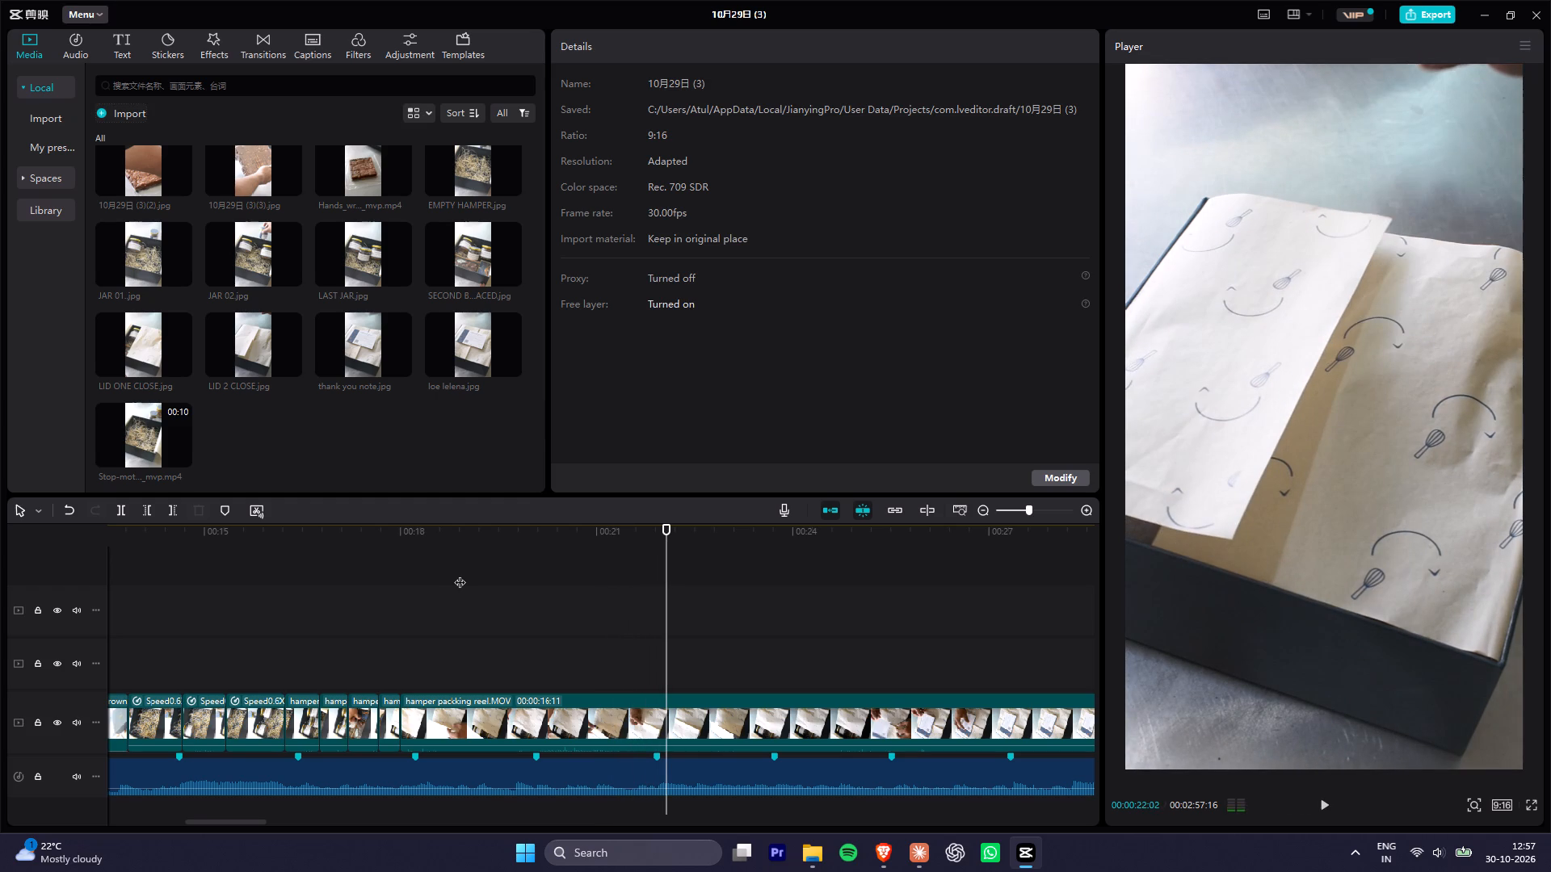
key("ctrl+b")
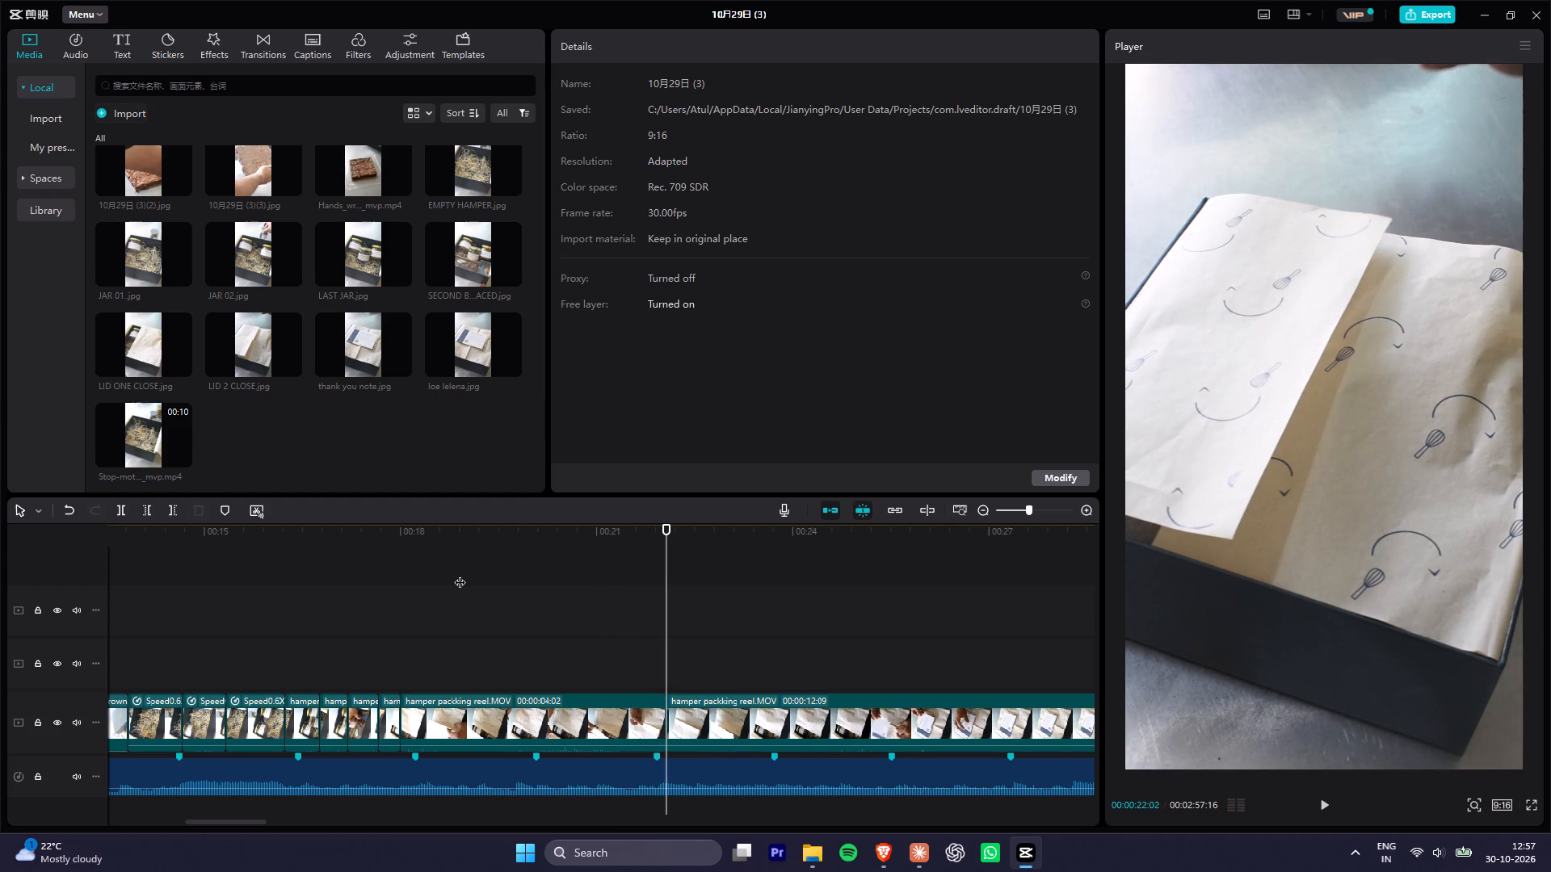
Split the long hamper clip at 00:00:22:21, as the second flap springs open, and delete the piece before the 00:00:22:02 cut.
key("Right")
key("Right")
key("Right")
key("Right")
key("Right")
key("Right")
key("Right")
key("Right")
key("Right")
key("Right")
key("Right")
key("Right")
key("Right")
key("Right")
key("Right")
key("Right")
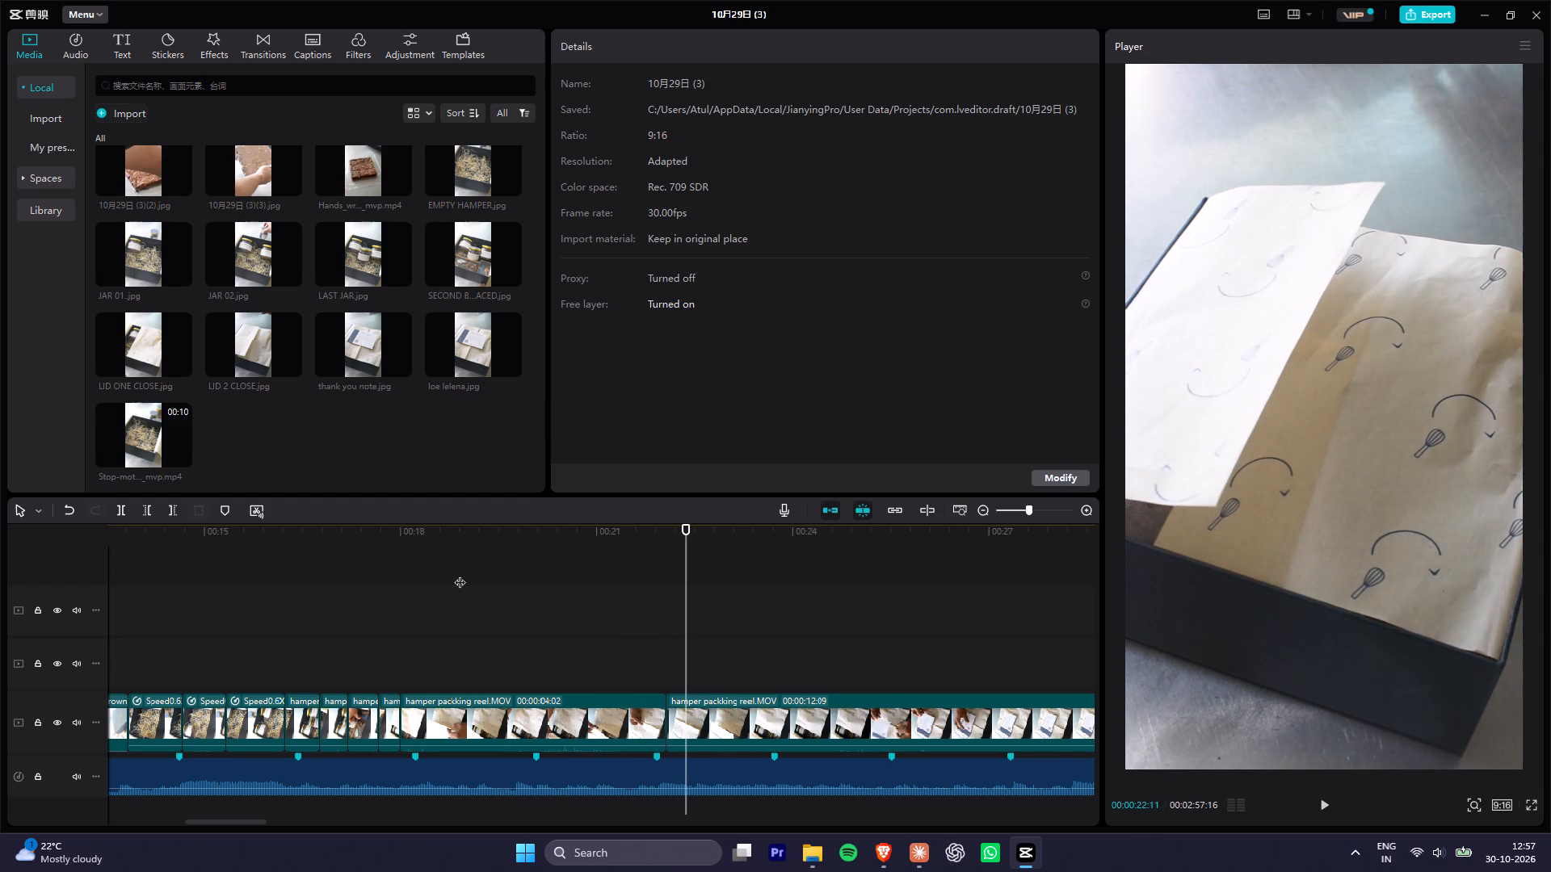
key("Right")
key("Right")
key("Right")
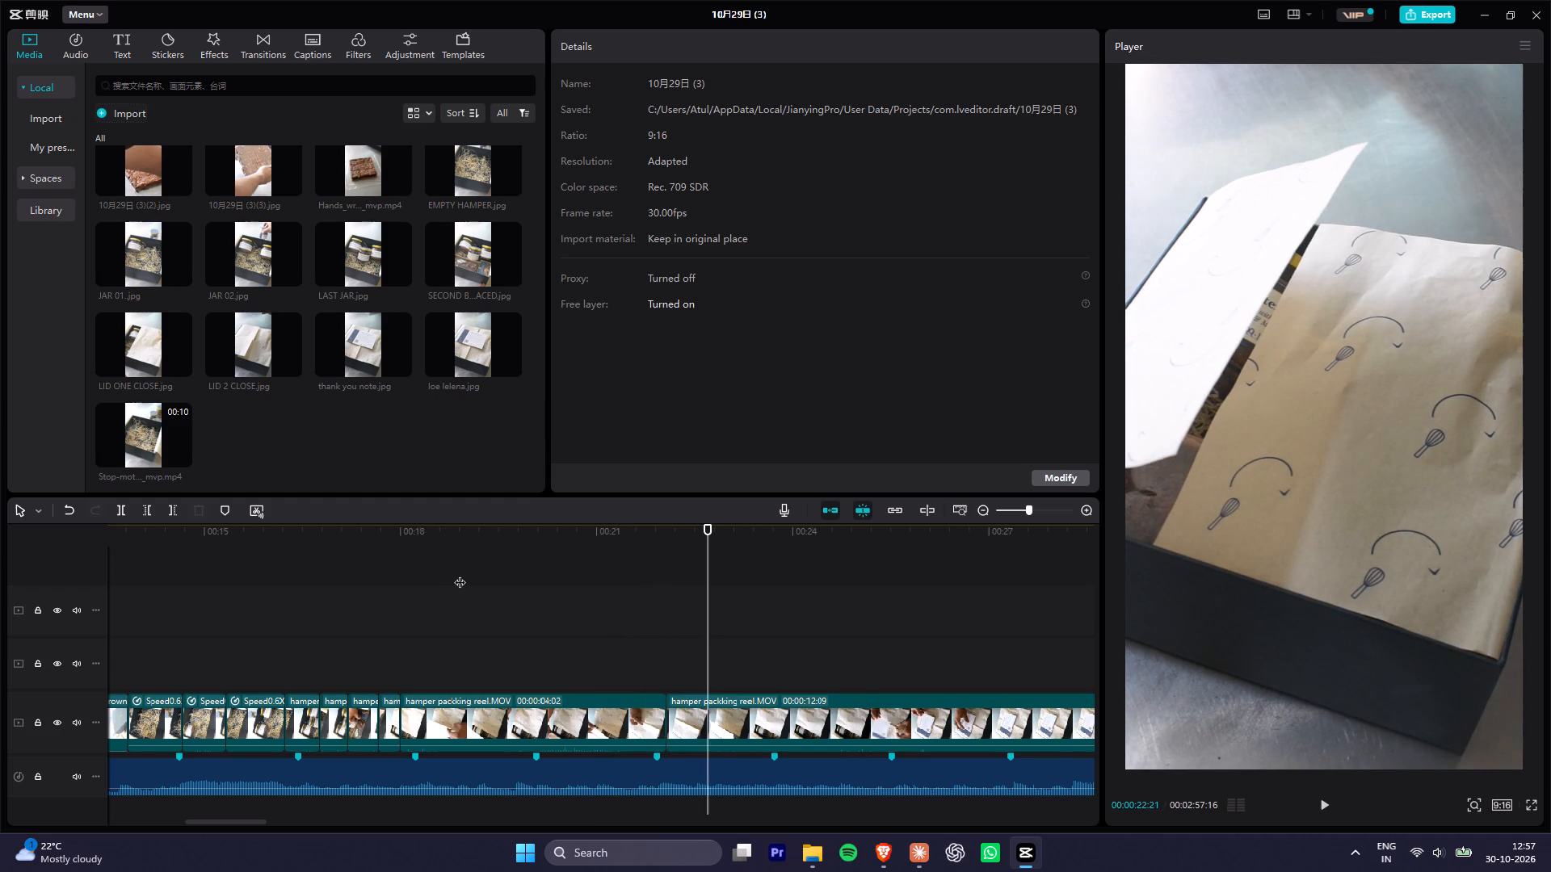
key("ctrl+b")
left_click(585, 711)
key("Delete")
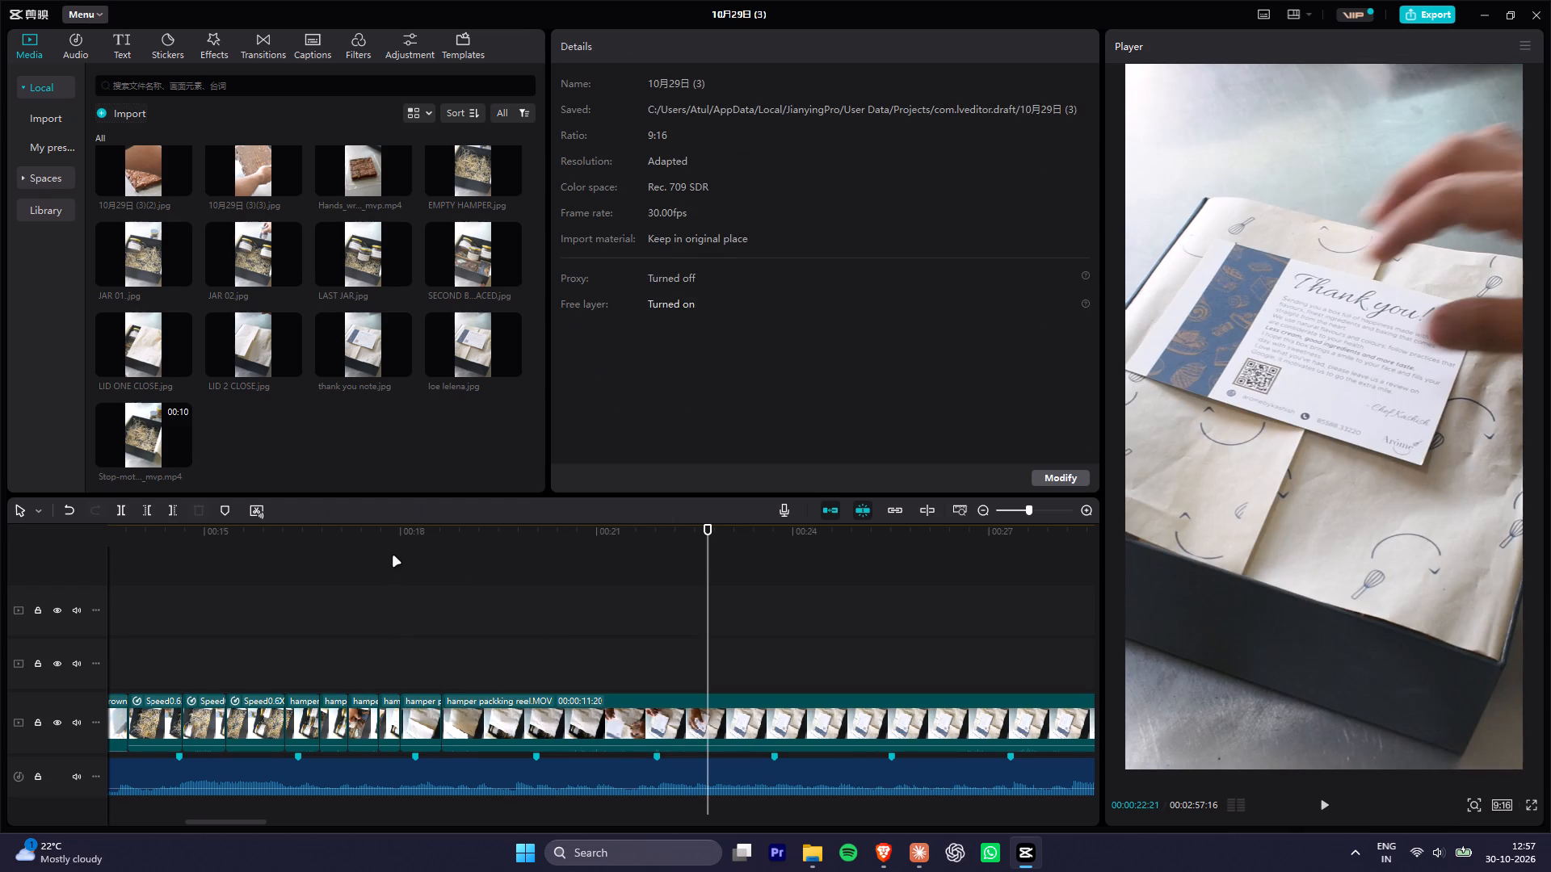
Trim the end of the short second paper flap piece to shorten it.
left_click(401, 550)
left_click(414, 714)
left_click_drag(443, 719, 432, 720)
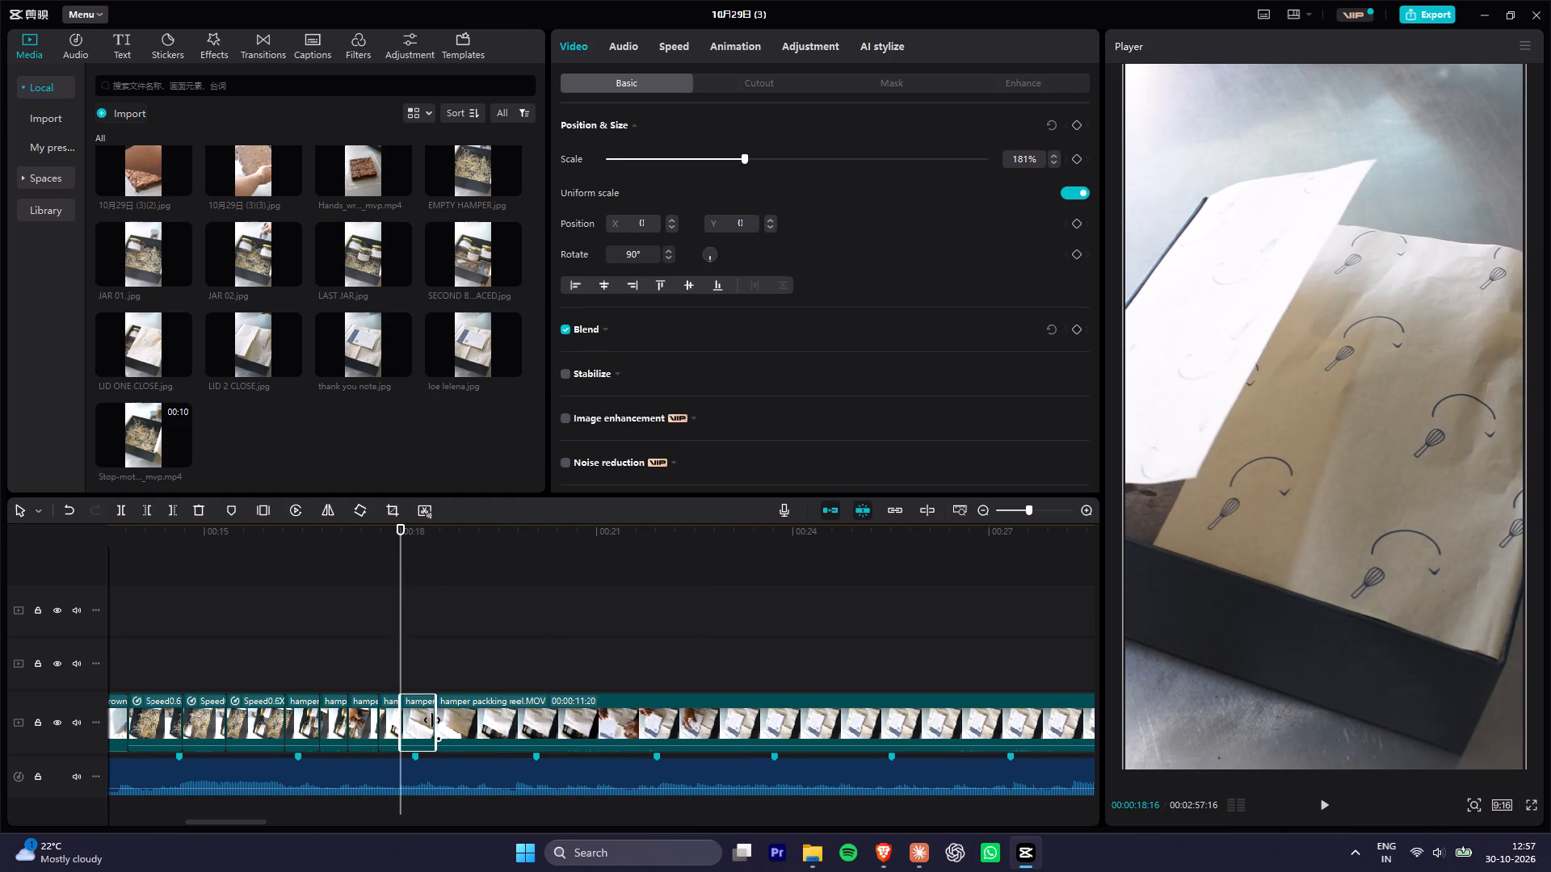
left_click_drag(432, 720, 427, 722)
Split the long hamper clip at 00:00:22:28, once the thank-you card lies on the paper without hands, and delete the piece before it.
key("space")
key("space")
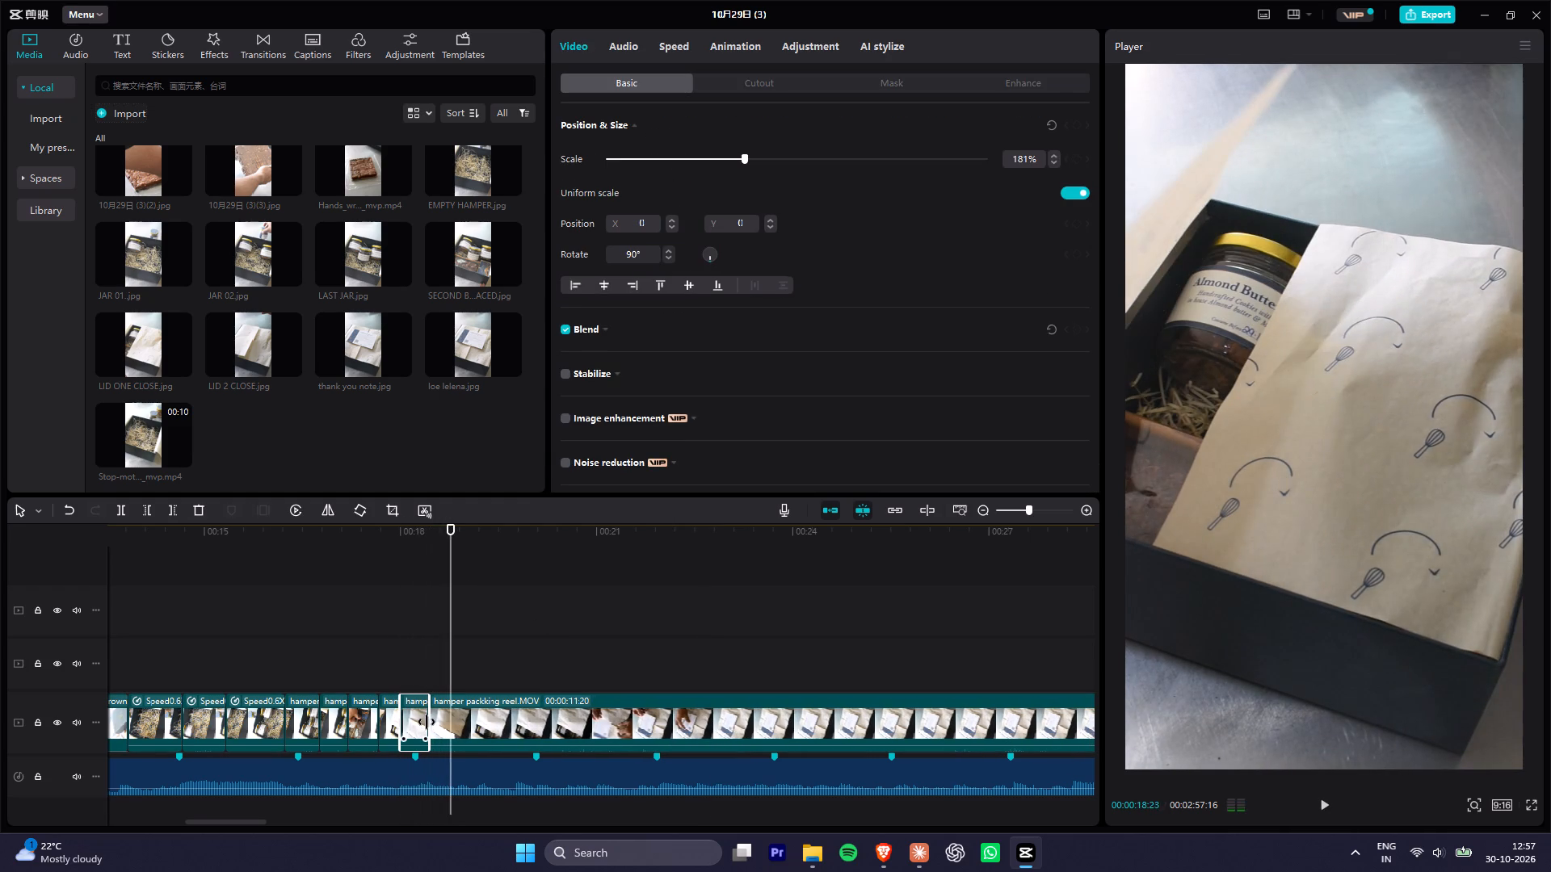
key("space")
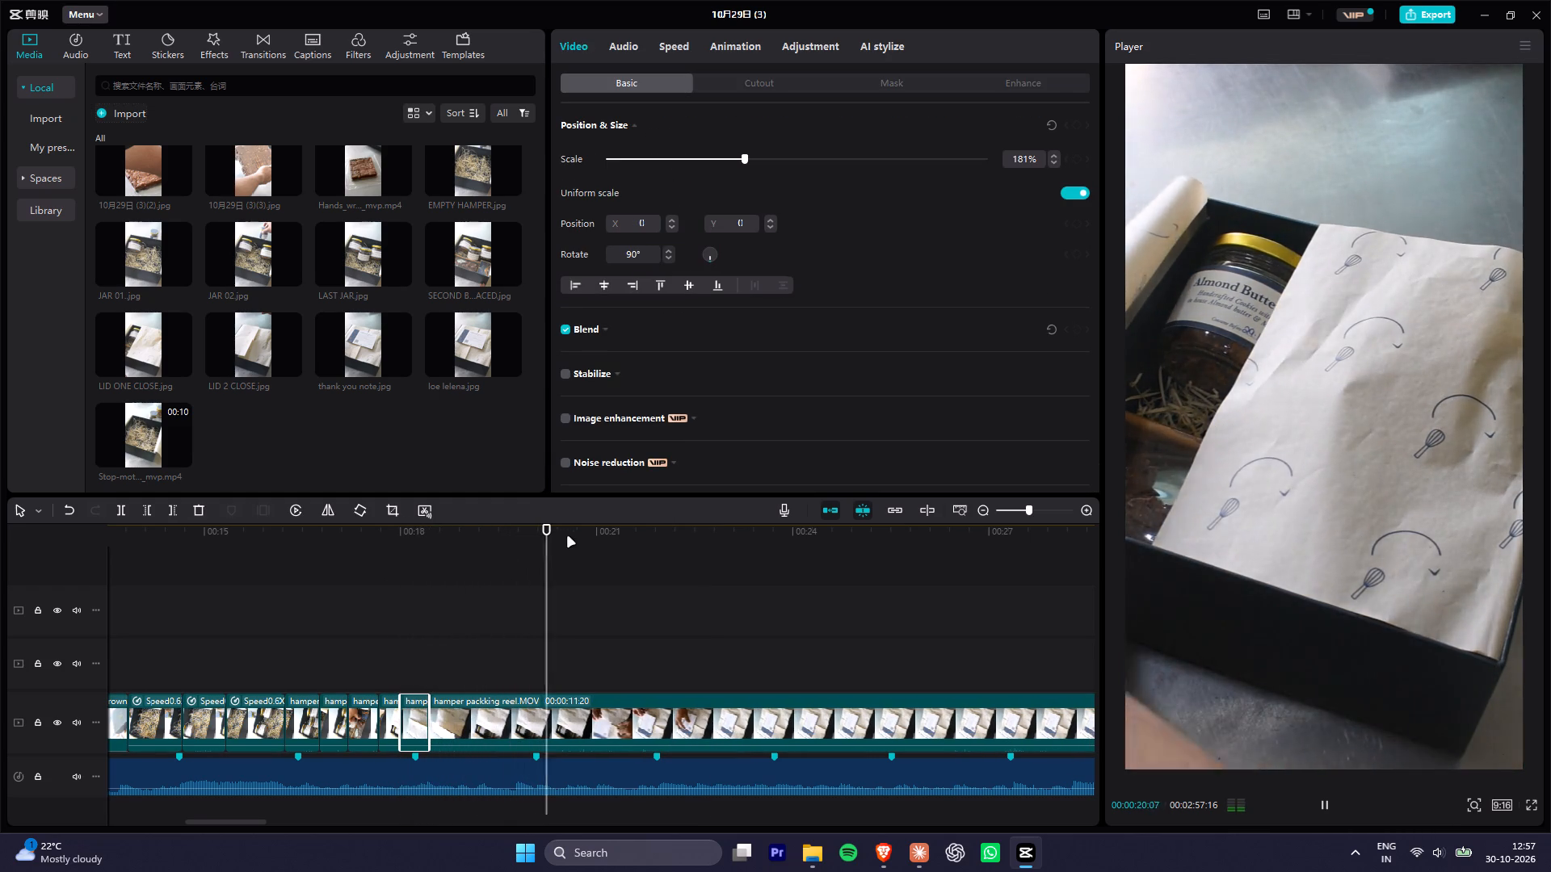
key("space")
key("space")
key("space")
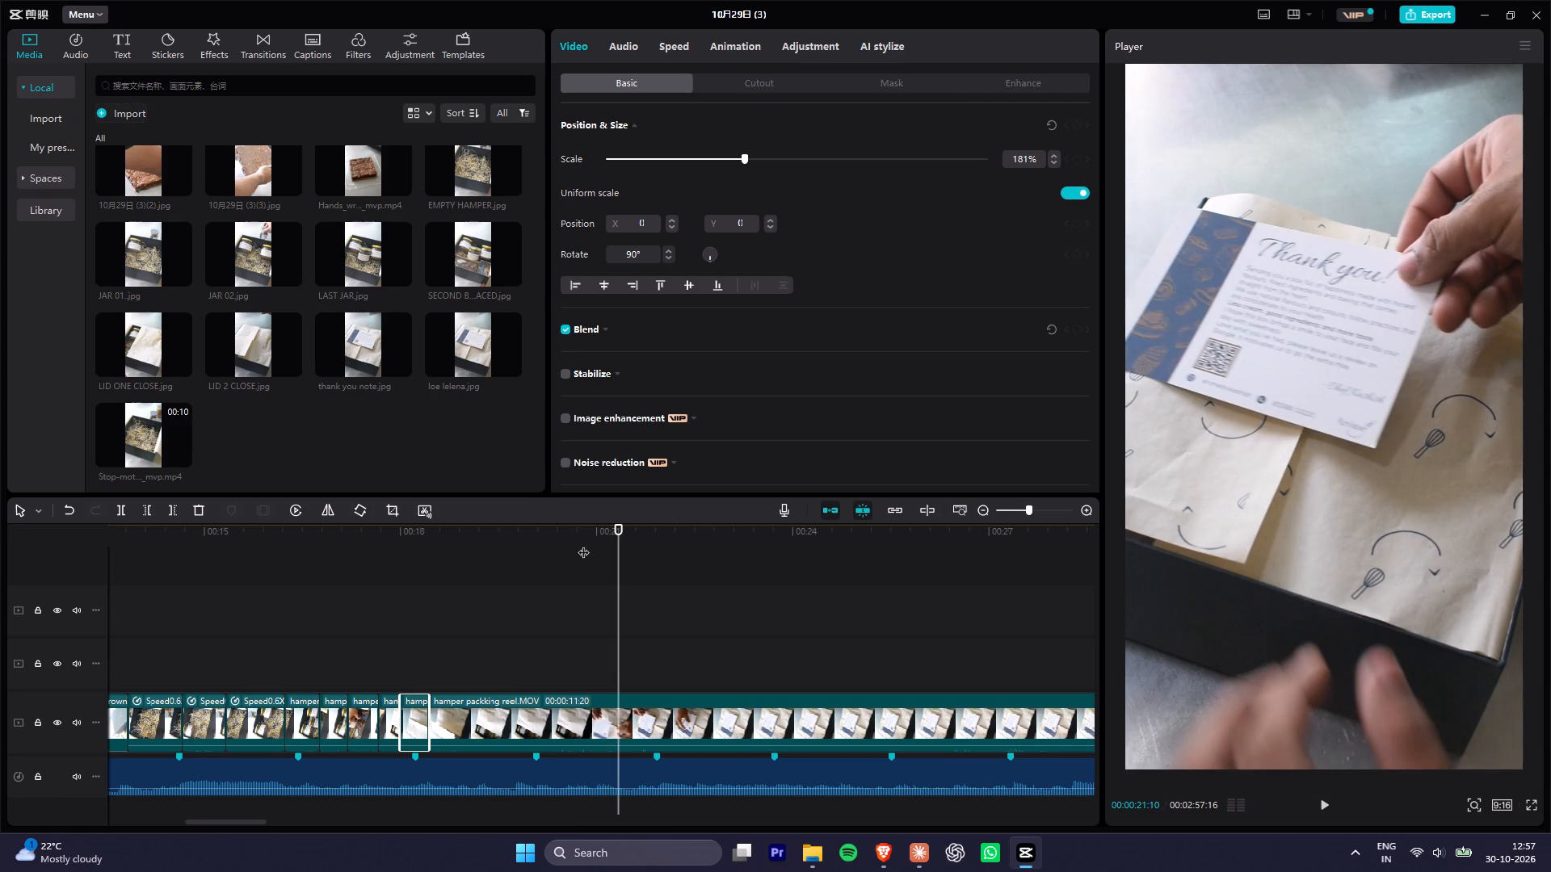
key("space")
key("space")
key("space")
key("space")
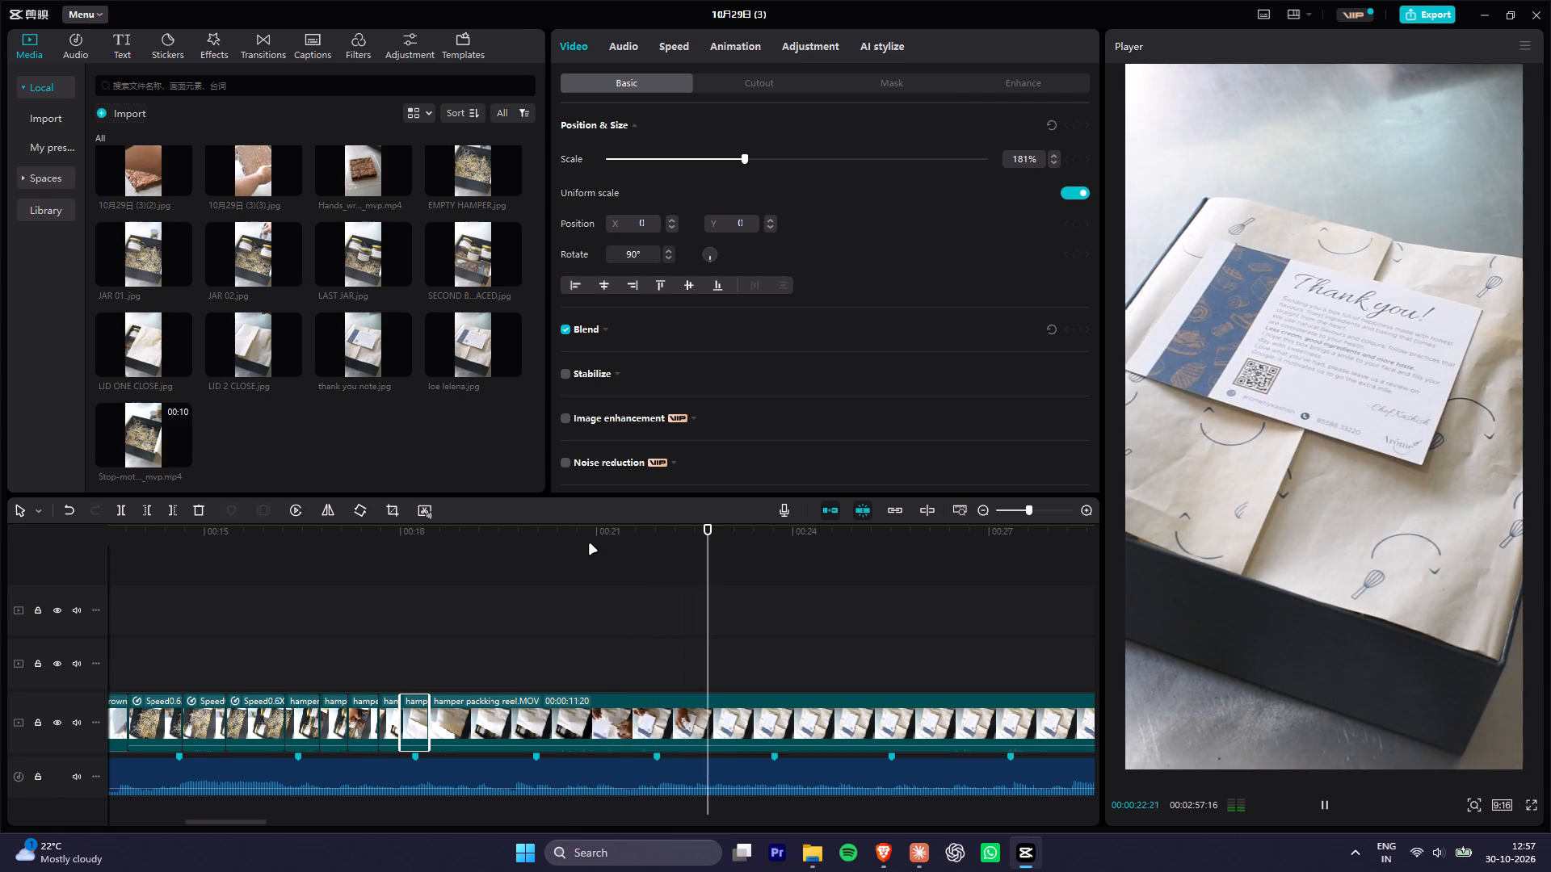
key("space")
key("space")
left_click(700, 723)
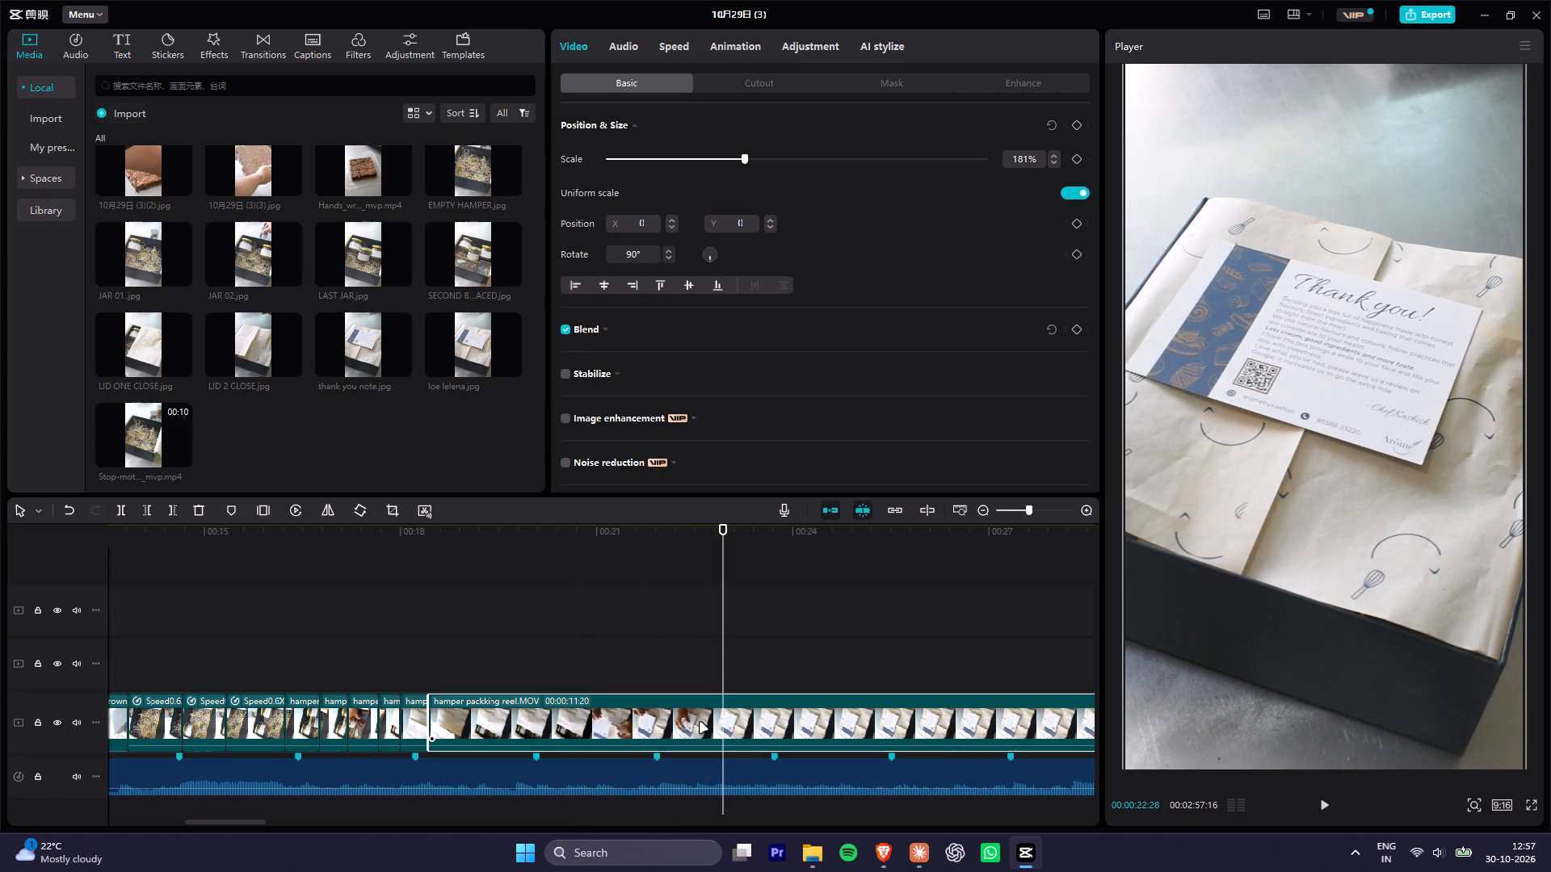
key("ctrl+b")
left_click(618, 722)
key("Delete")
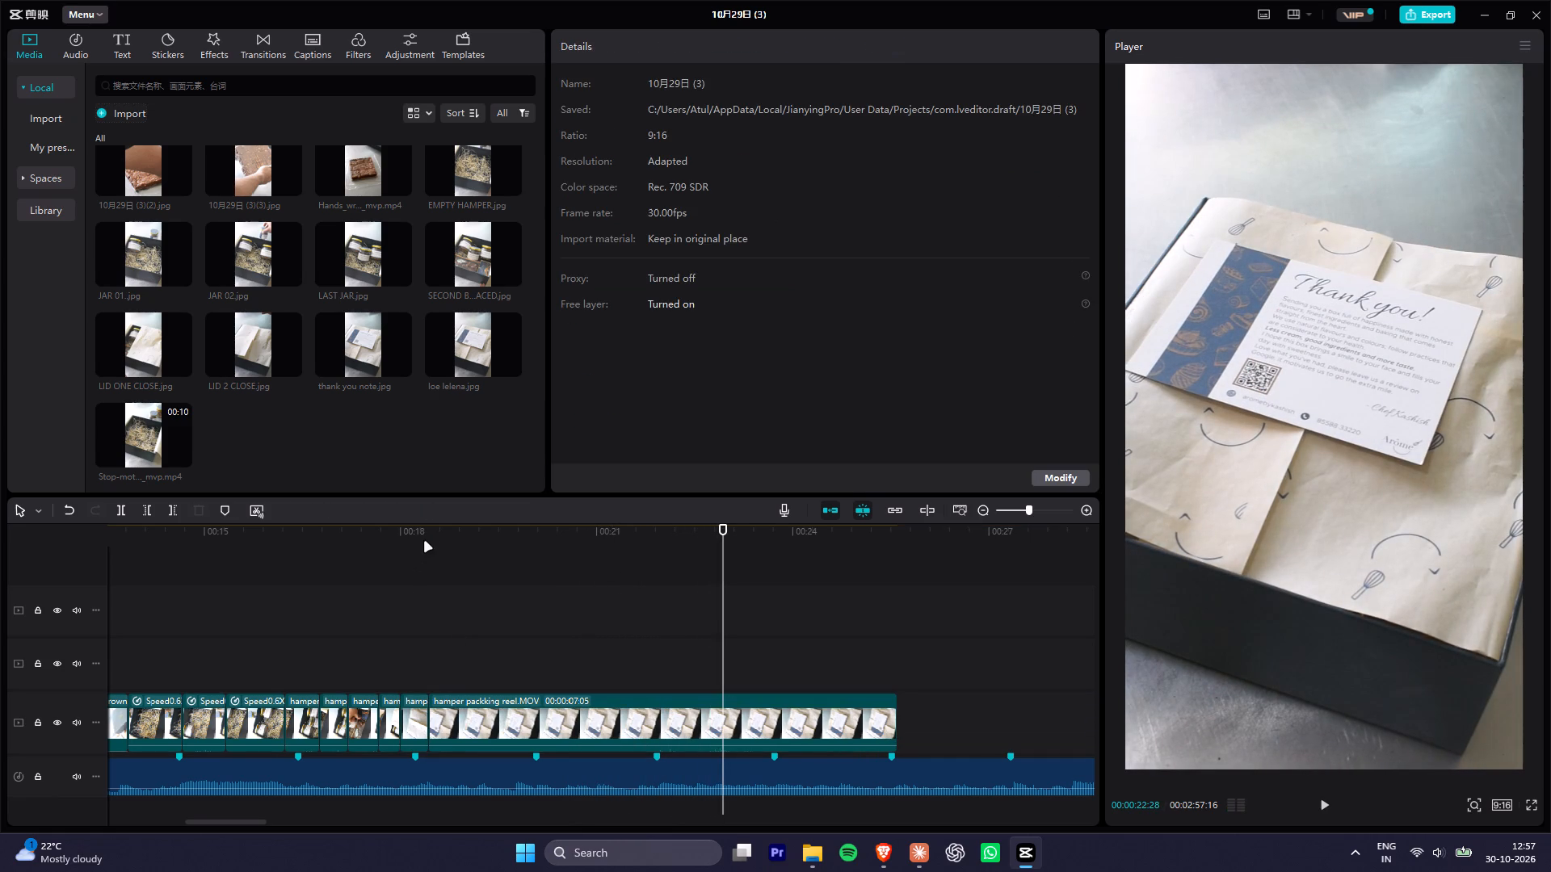
Move the disabled hamper clip from the upper track onto the main track, directly after the thank-you card clip.
left_click_drag(425, 533, 491, 553)
left_click(547, 718)
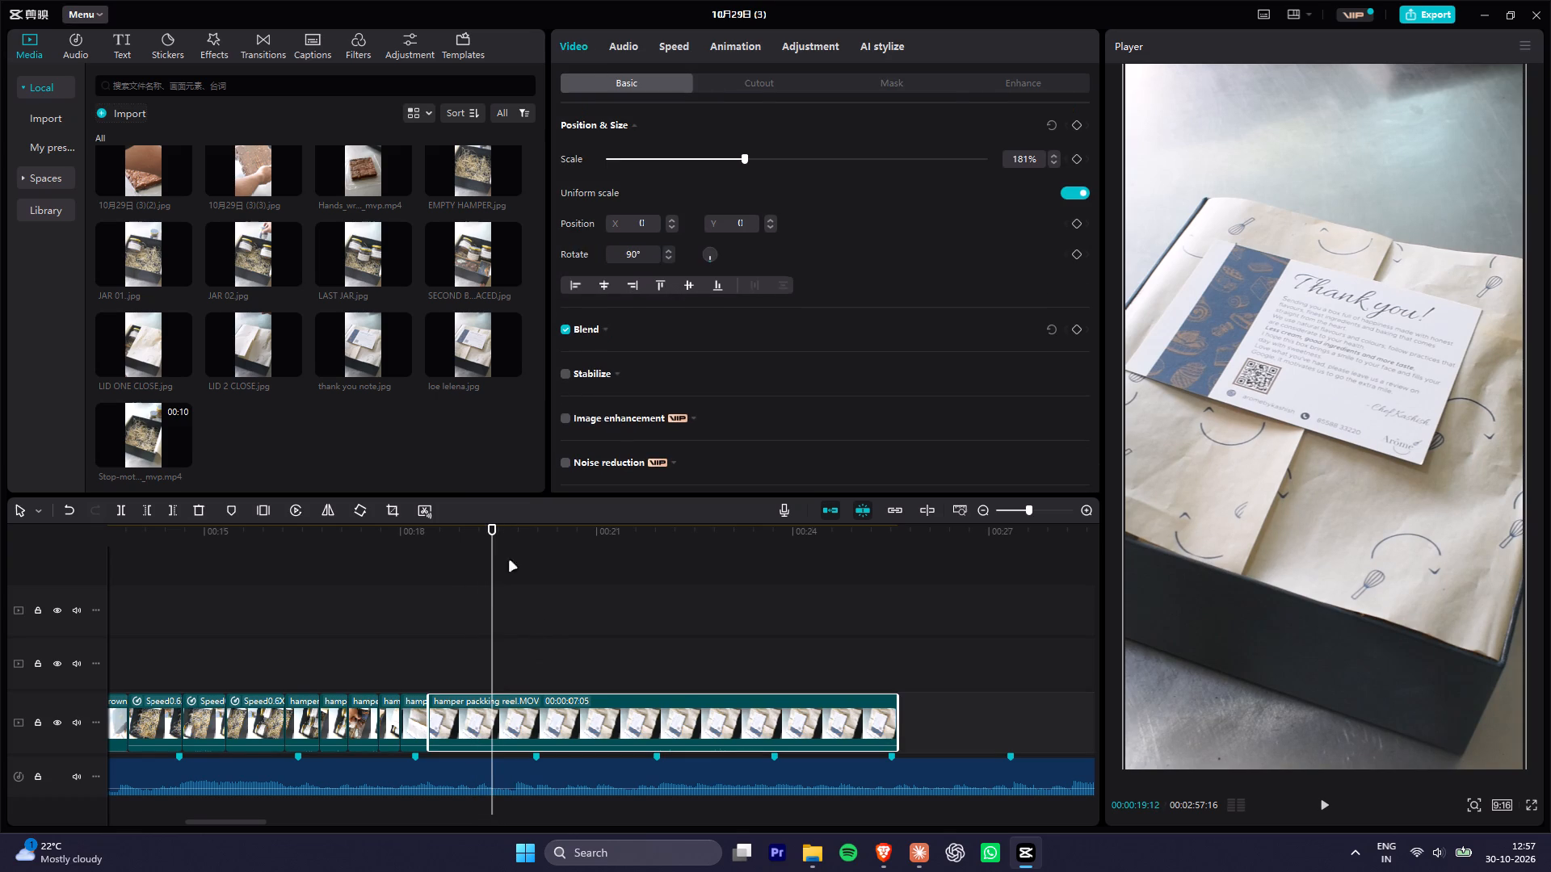
left_click_drag(501, 535, 920, 605)
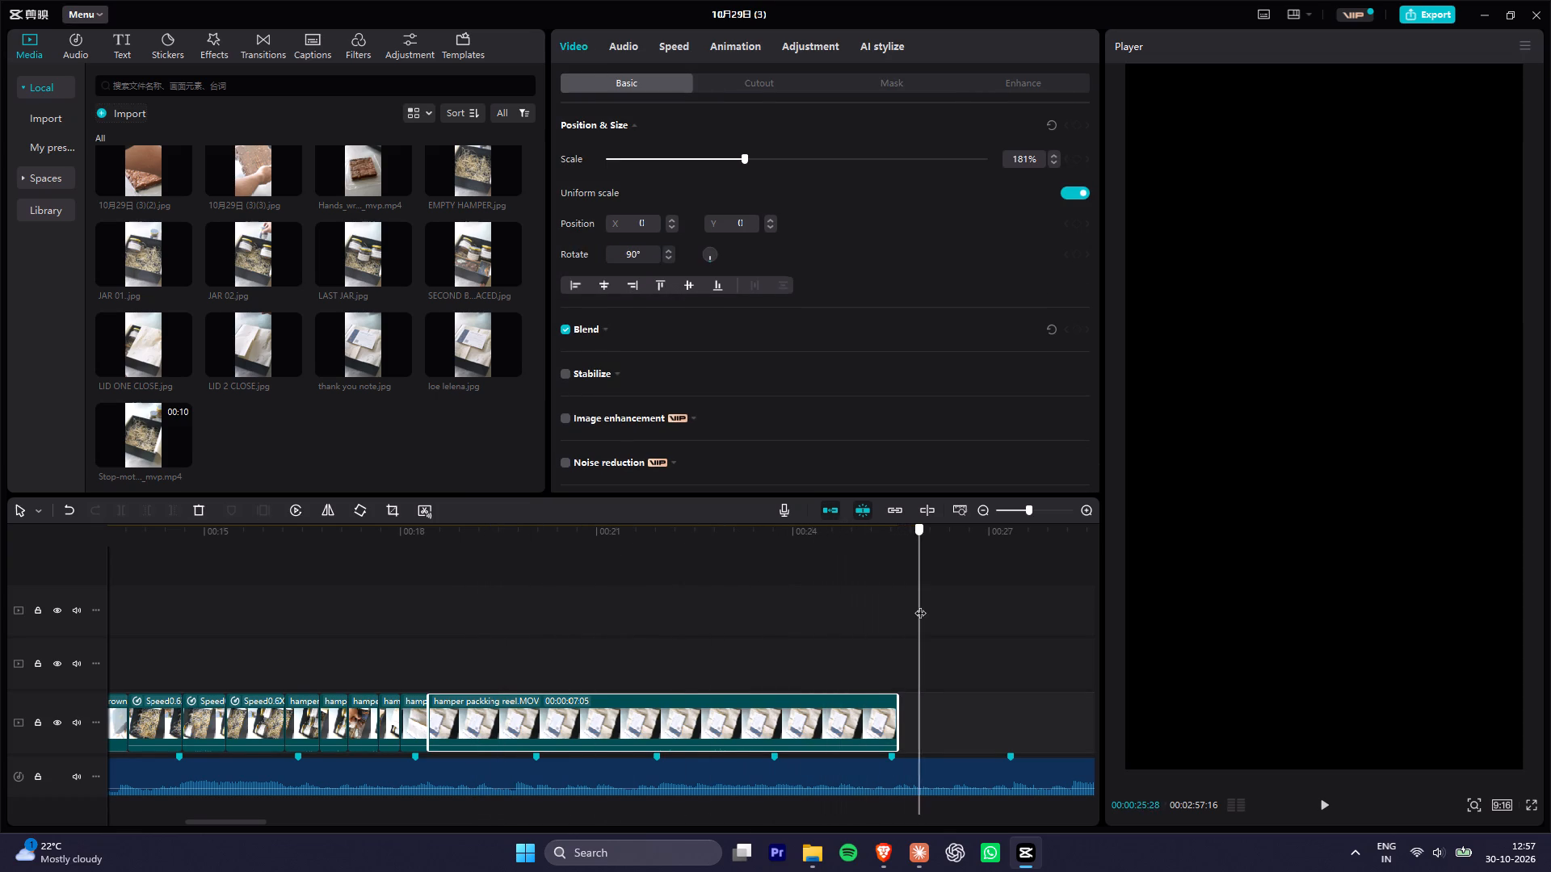
left_click_drag(920, 605, 857, 619)
key("alt+space")
scroll(740, 685, "down", 4, "alt")
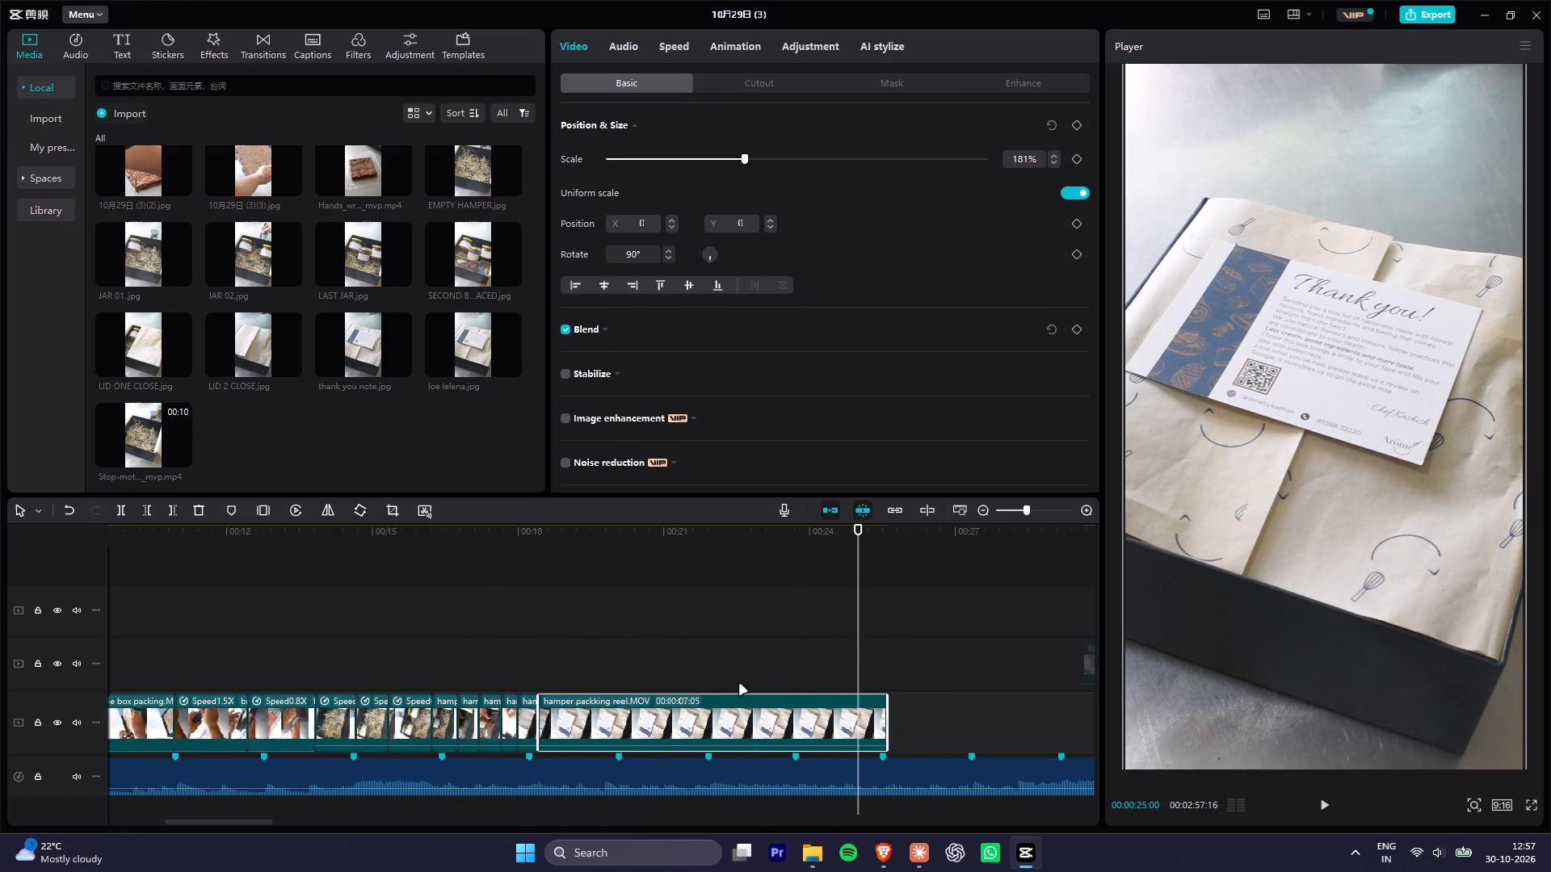
scroll(740, 685, "down", 7, "alt")
left_click_drag(997, 663, 963, 723)
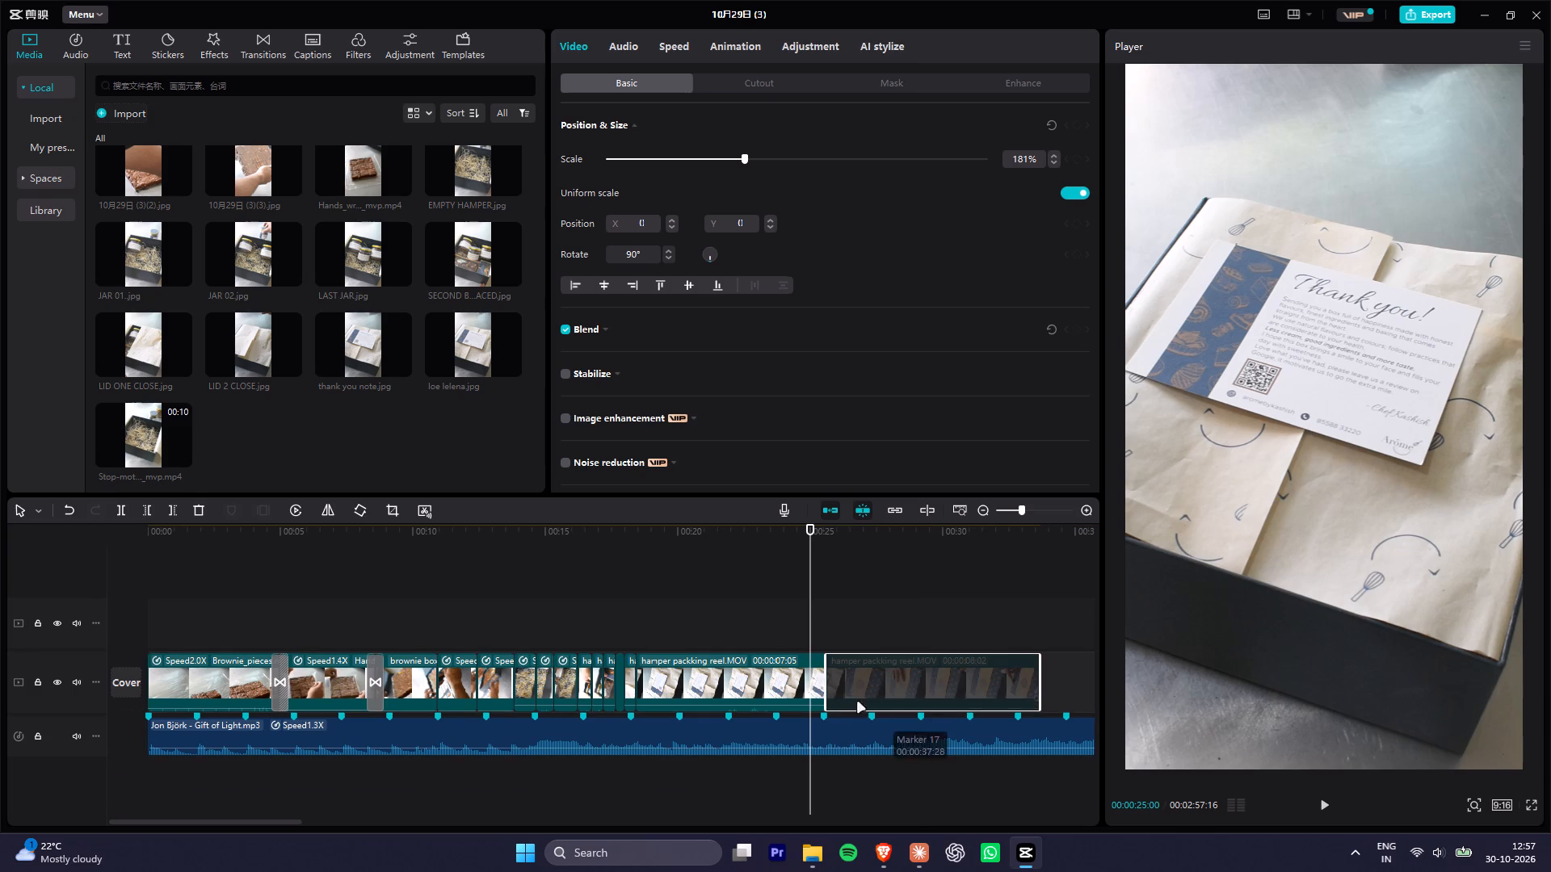
Split the thank-you card clip at 00:00:23:28 and delete the piece before the cut, playing back the shortened ending.
left_click(781, 527)
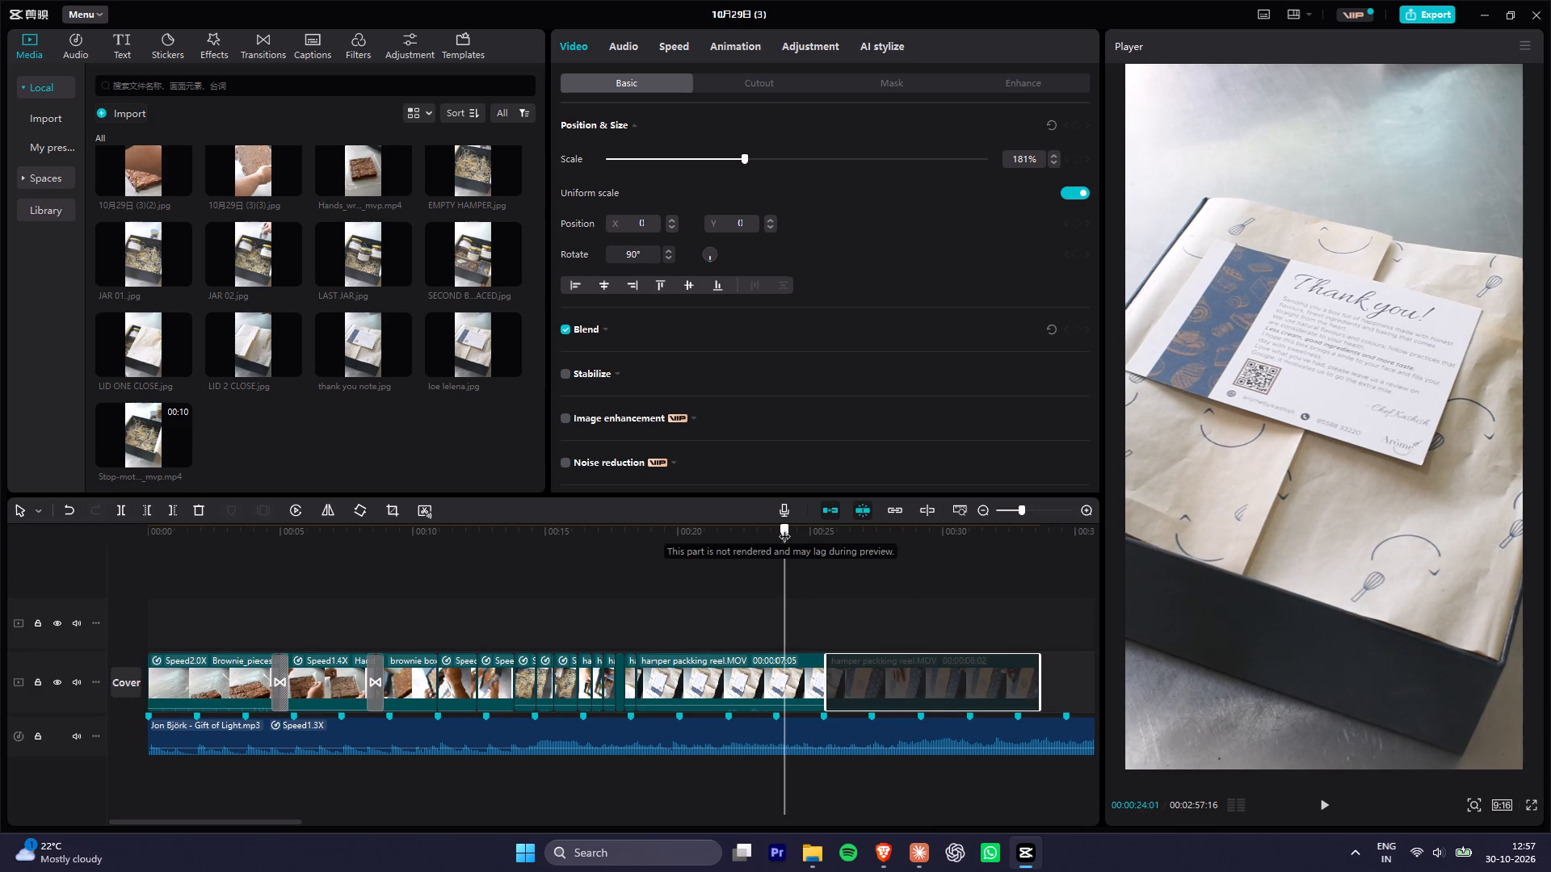
left_click(745, 674)
key("ctrl+b")
left_click(725, 694)
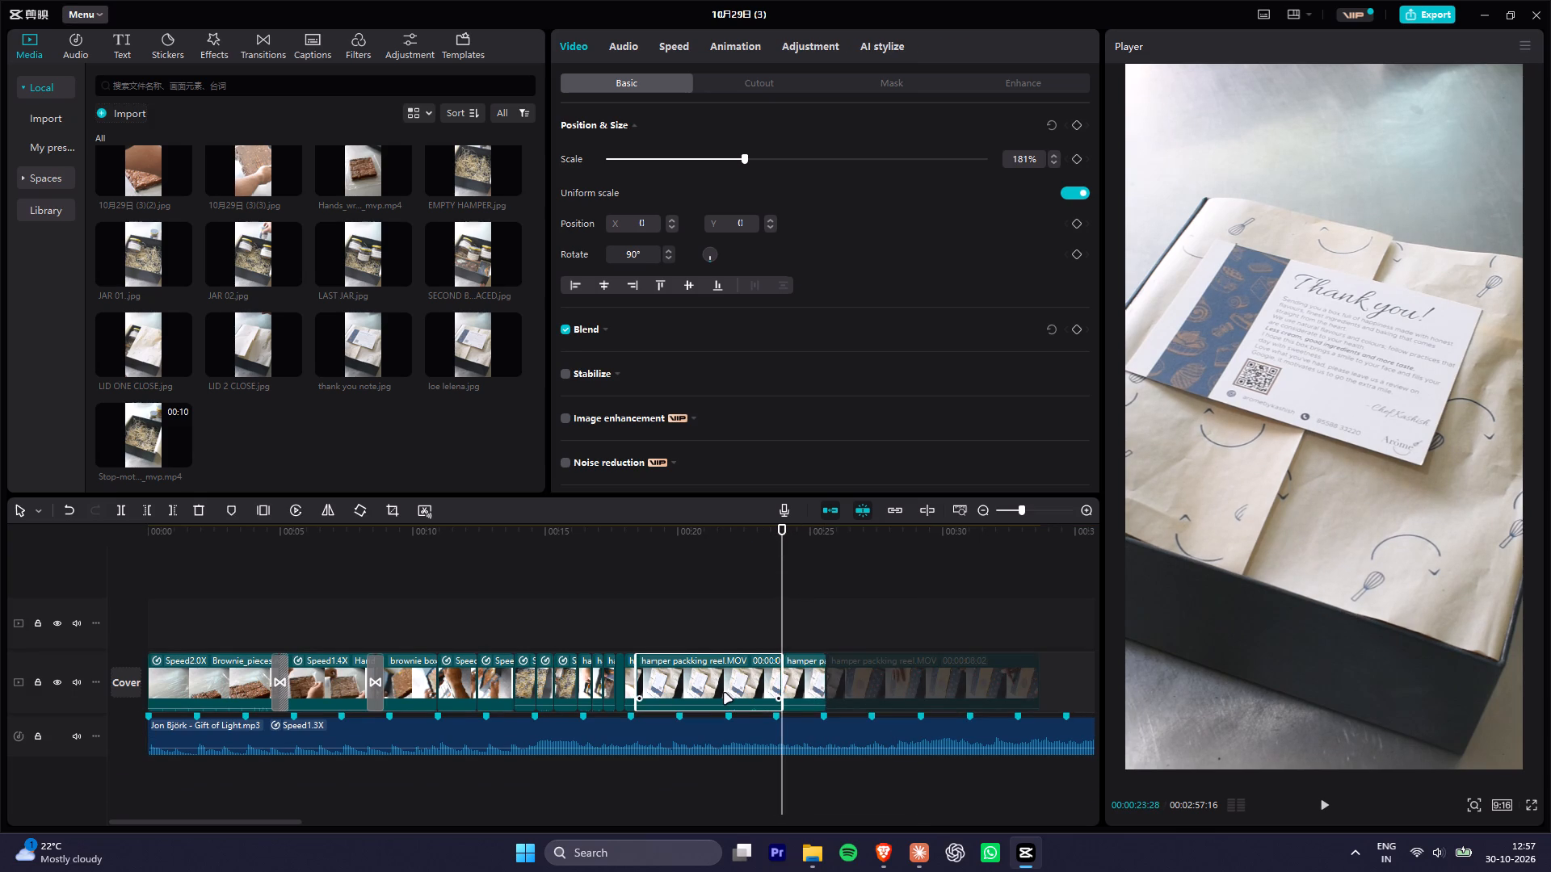
key("Delete")
left_click(604, 536)
key("space")
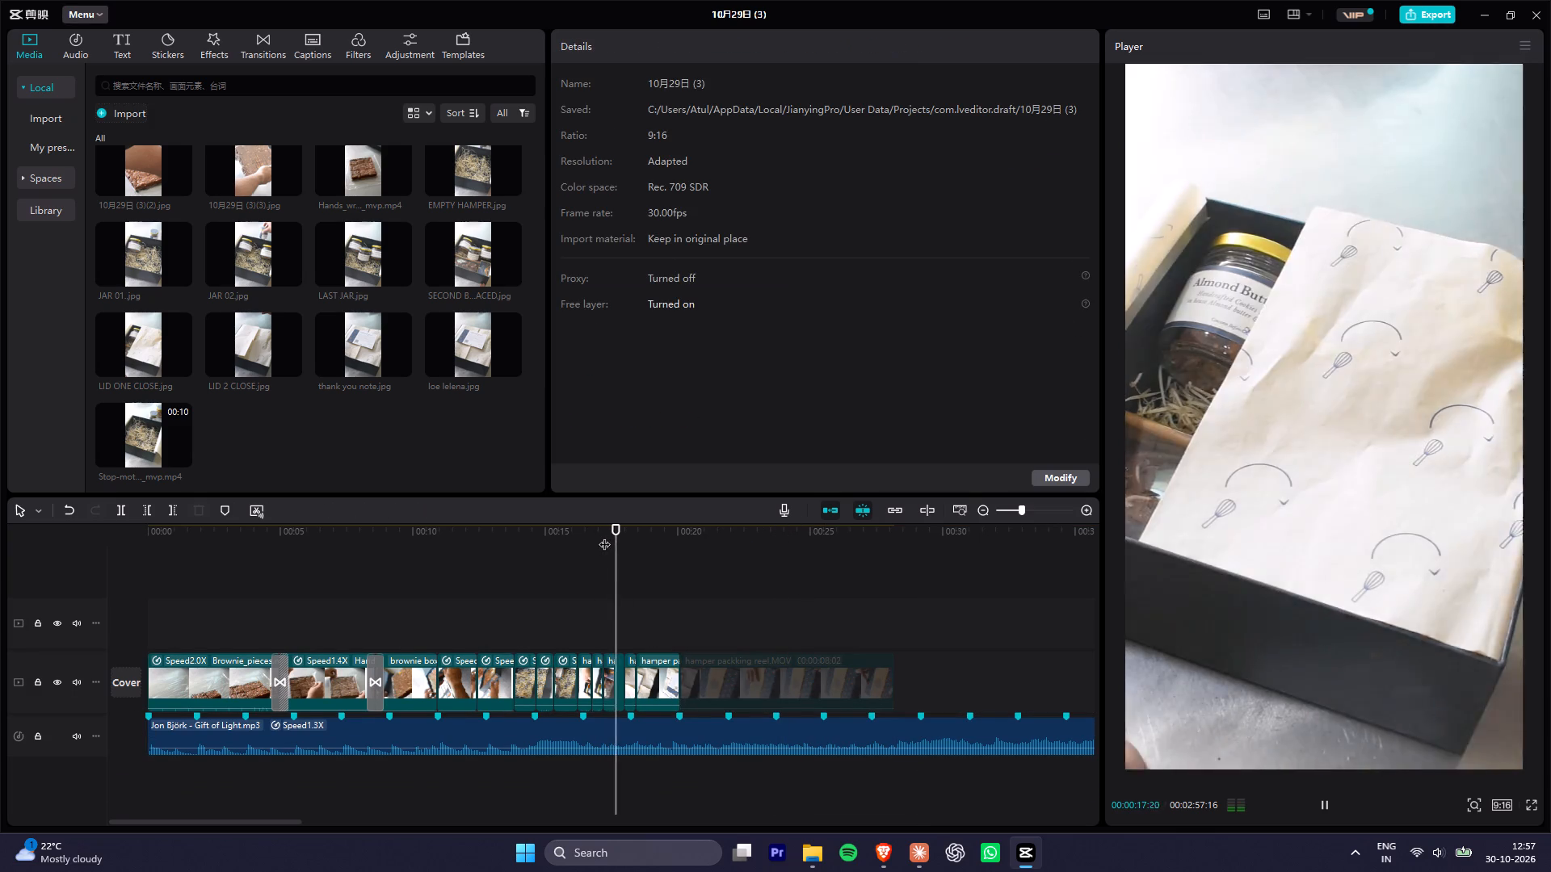
key("space")
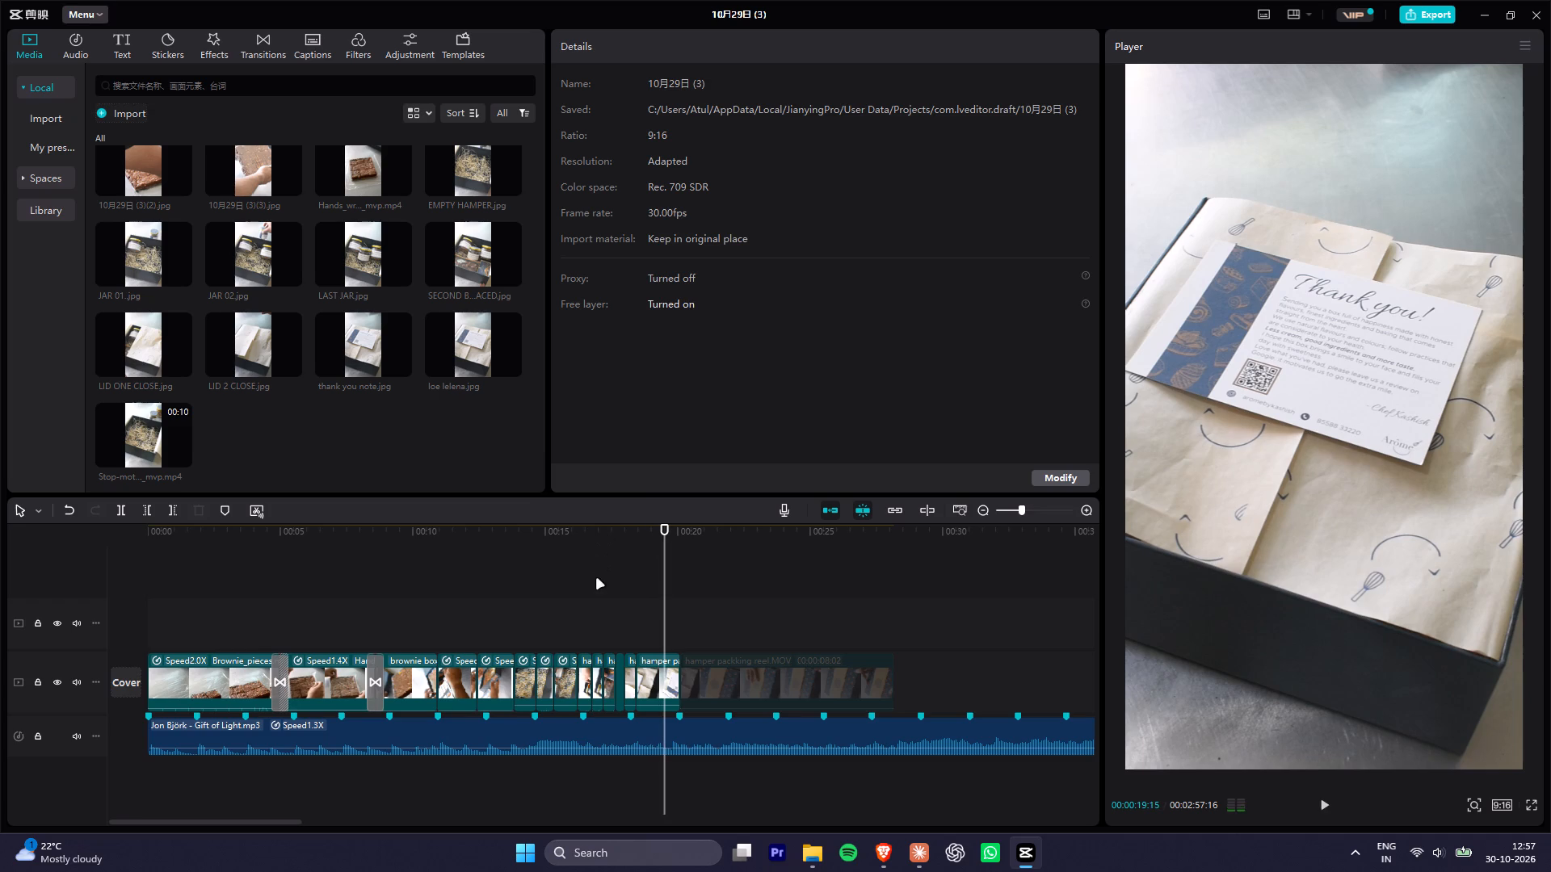
Trim the start of the thank-you card clip in two passes to leave a short placement of the card.
scroll(610, 610, "up", 7, "alt")
left_click_drag(517, 622, 614, 674)
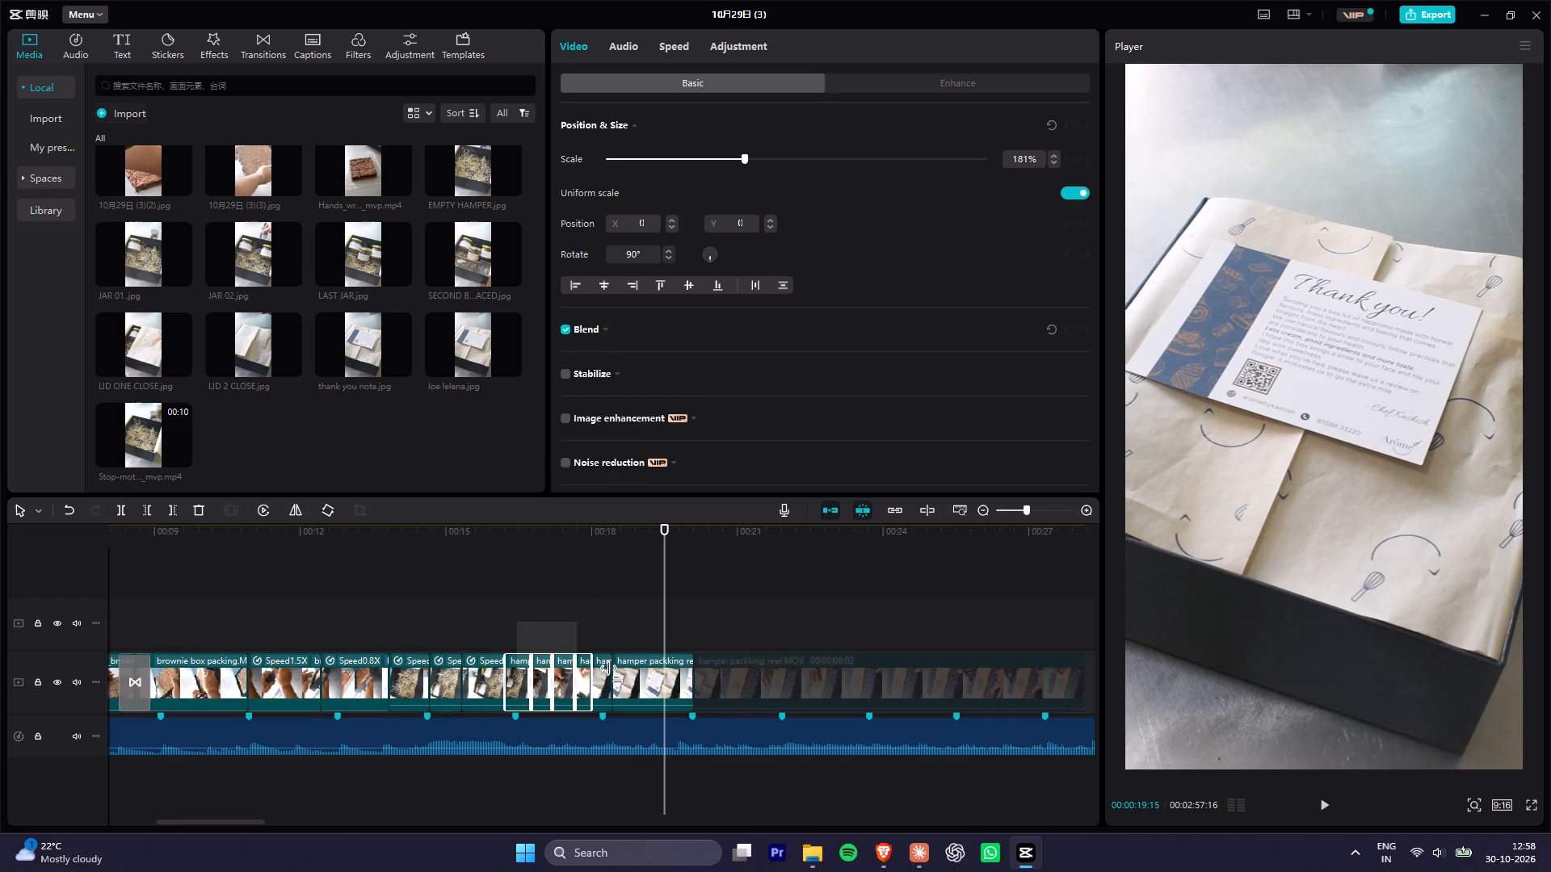
left_click_drag(614, 674, 607, 674)
left_click(675, 677)
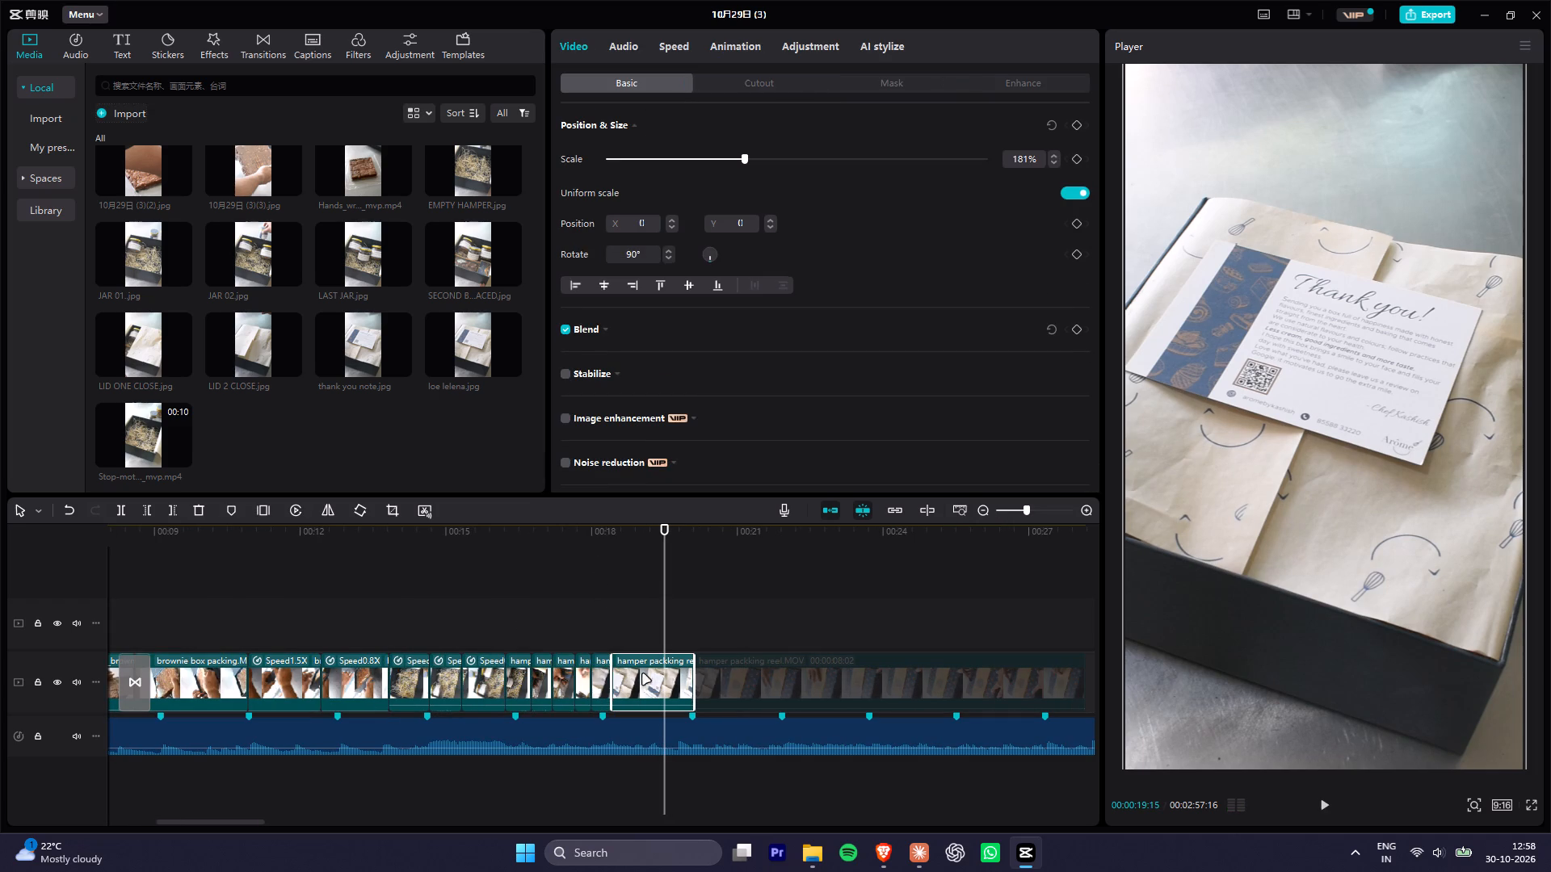
left_click_drag(595, 538, 597, 537)
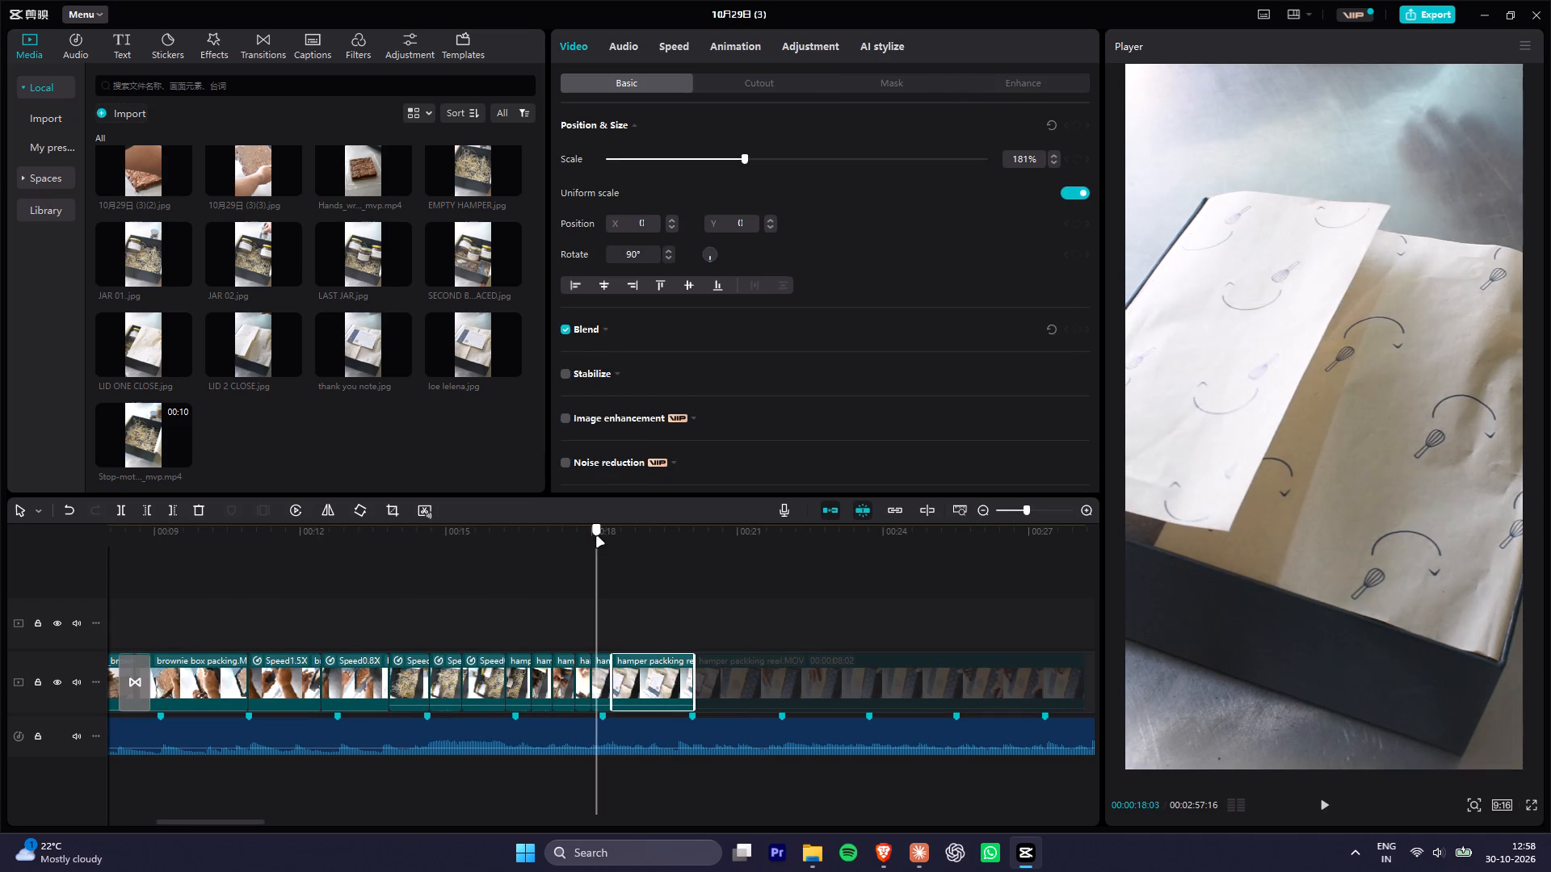
left_click_drag(597, 537, 617, 543)
left_click_drag(615, 685, 649, 690)
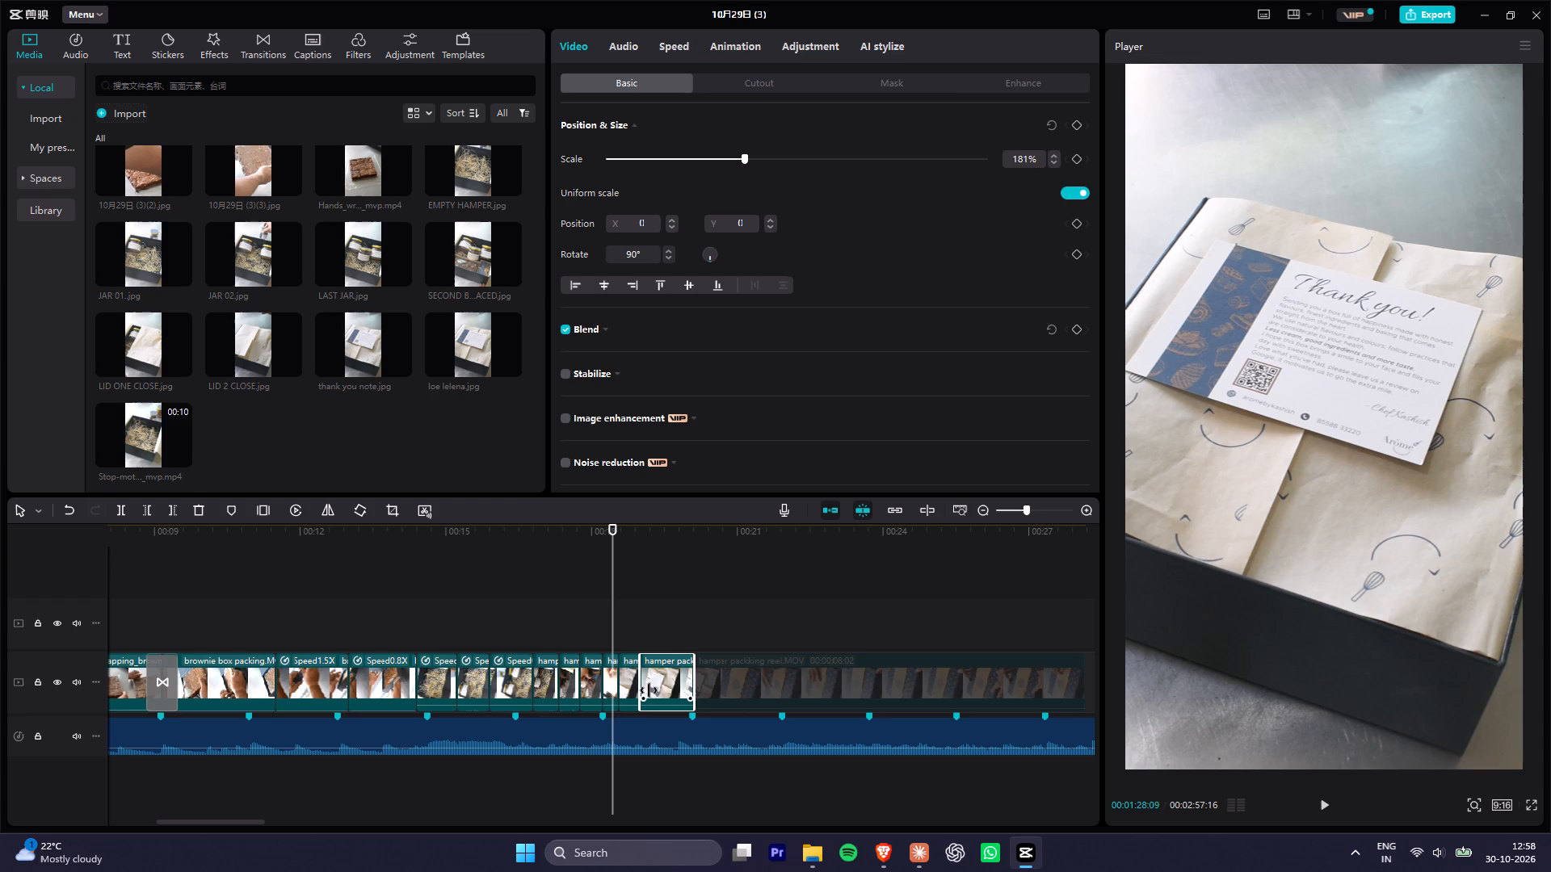
left_click_drag(649, 690, 655, 692)
left_click_drag(614, 677, 624, 680)
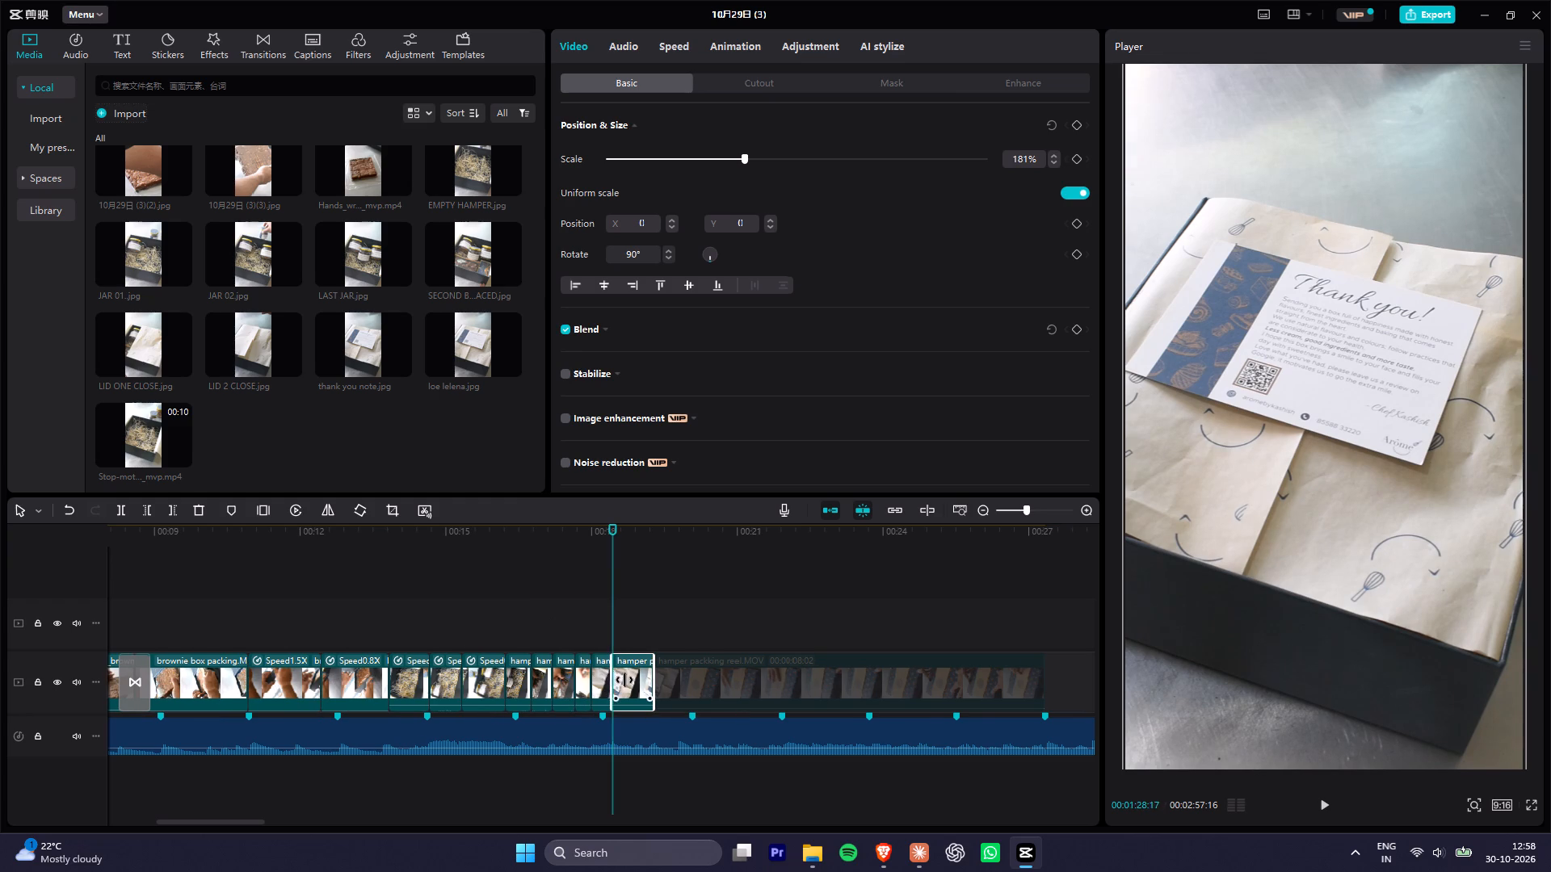
left_click_drag(624, 680, 632, 683)
Slow down the last six short hamper clips together to below 0.8x speed and play back the section.
left_click_drag(523, 627, 582, 667)
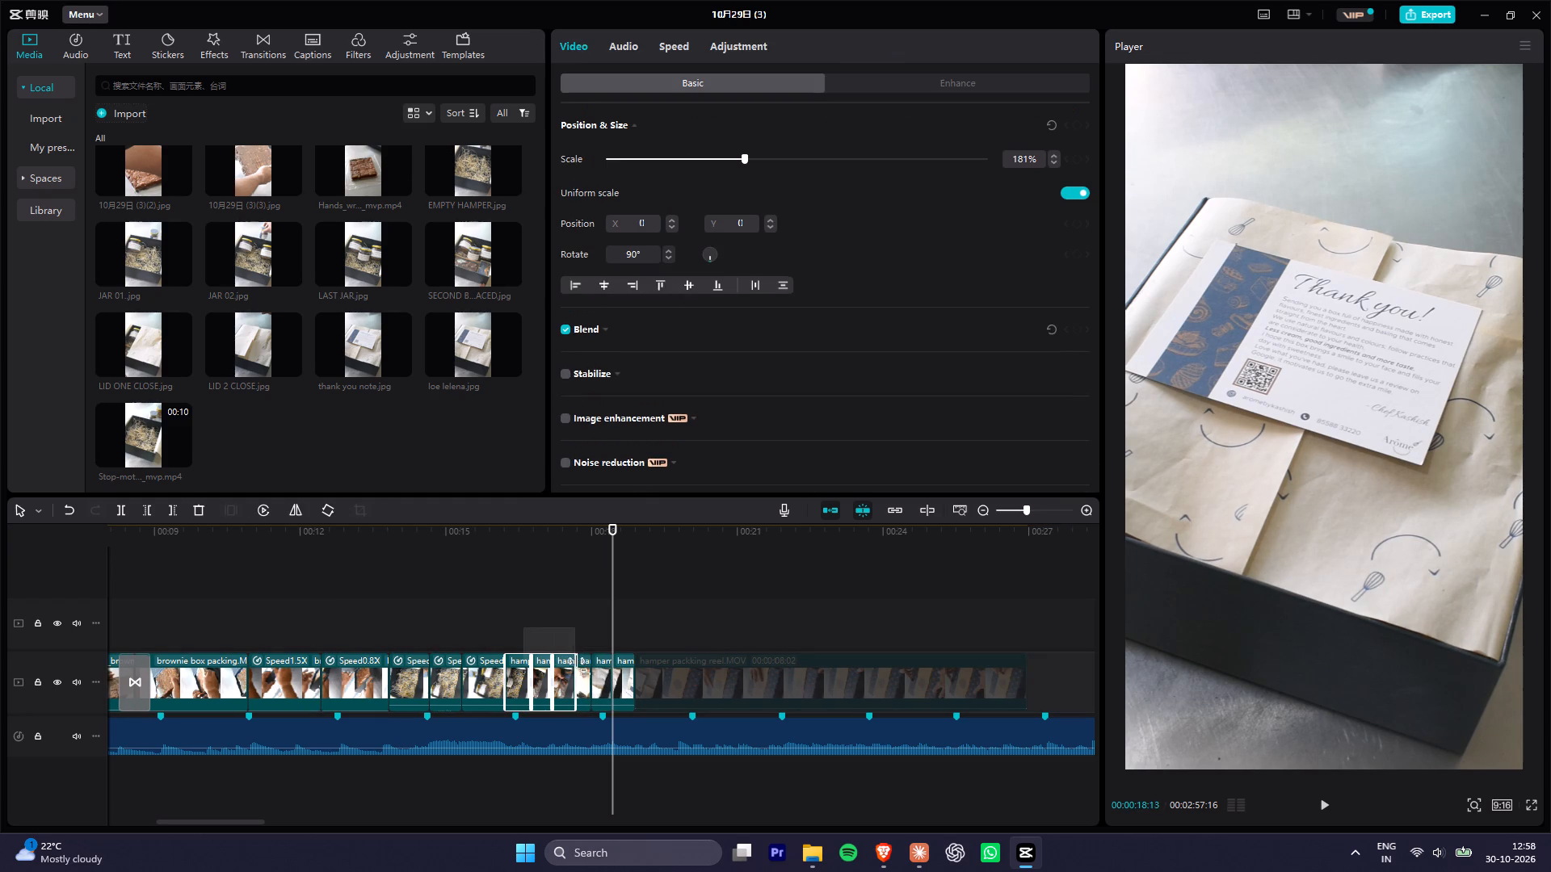
left_click_drag(582, 667, 618, 678)
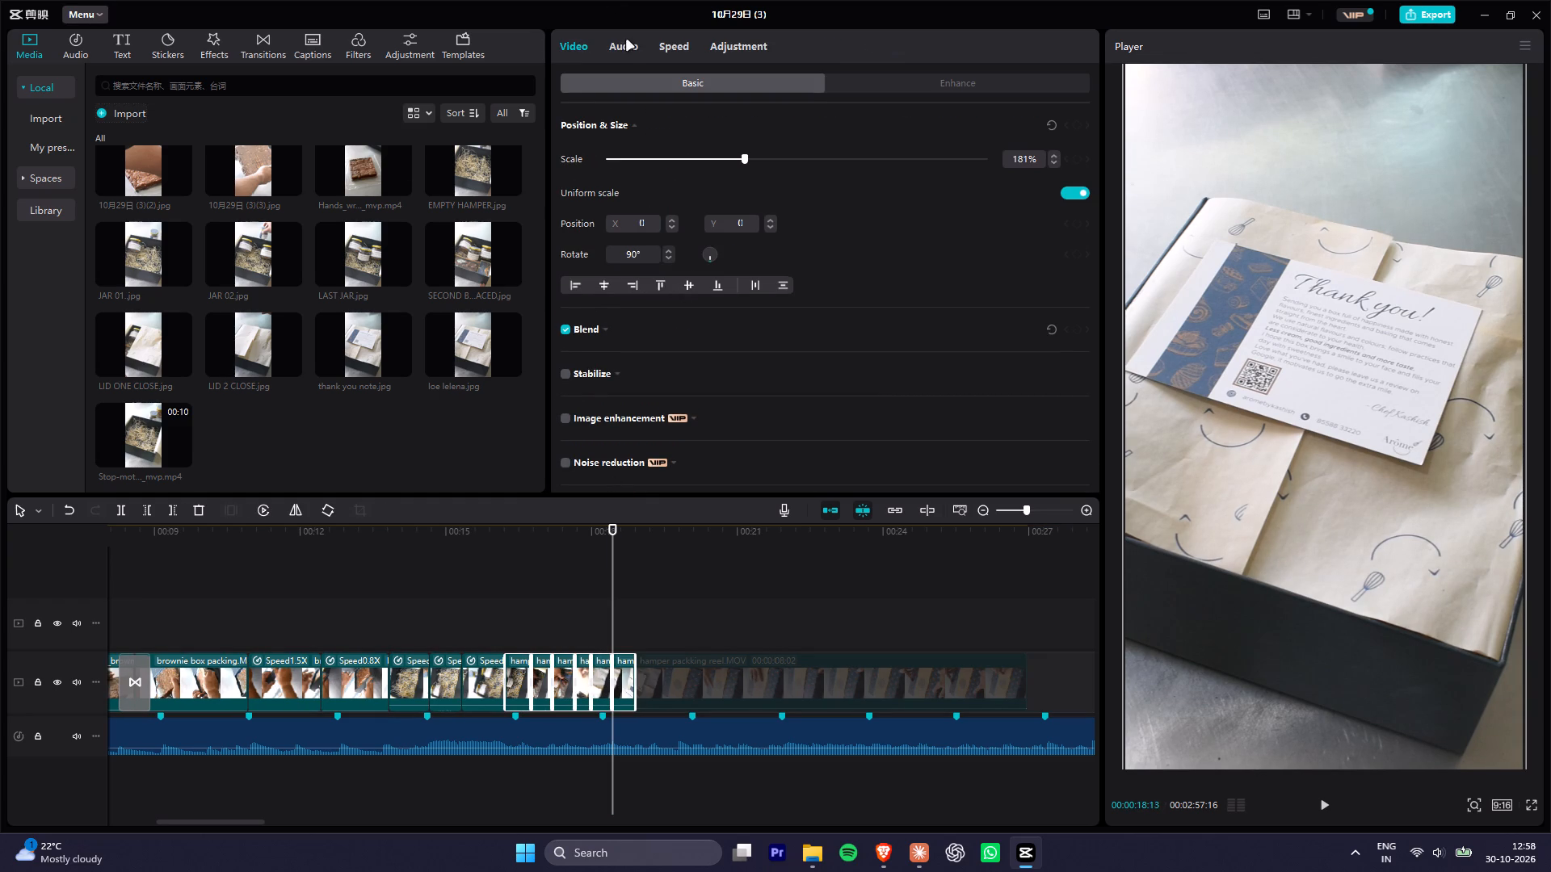
left_click(665, 40)
triple_click(1082, 149)
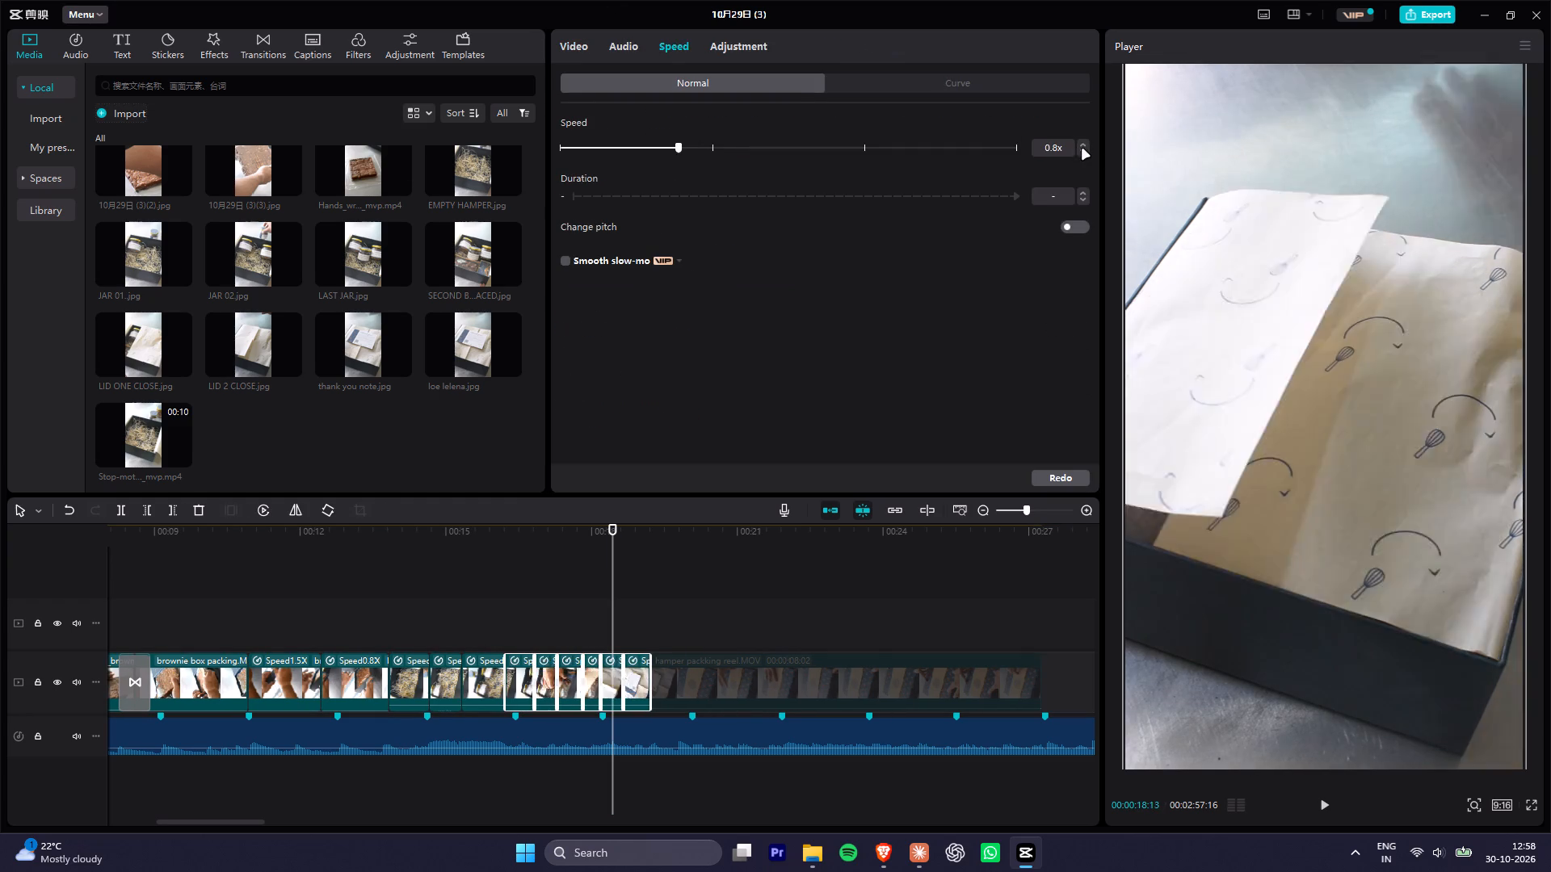
left_click(1082, 149)
left_click(402, 550)
key("space")
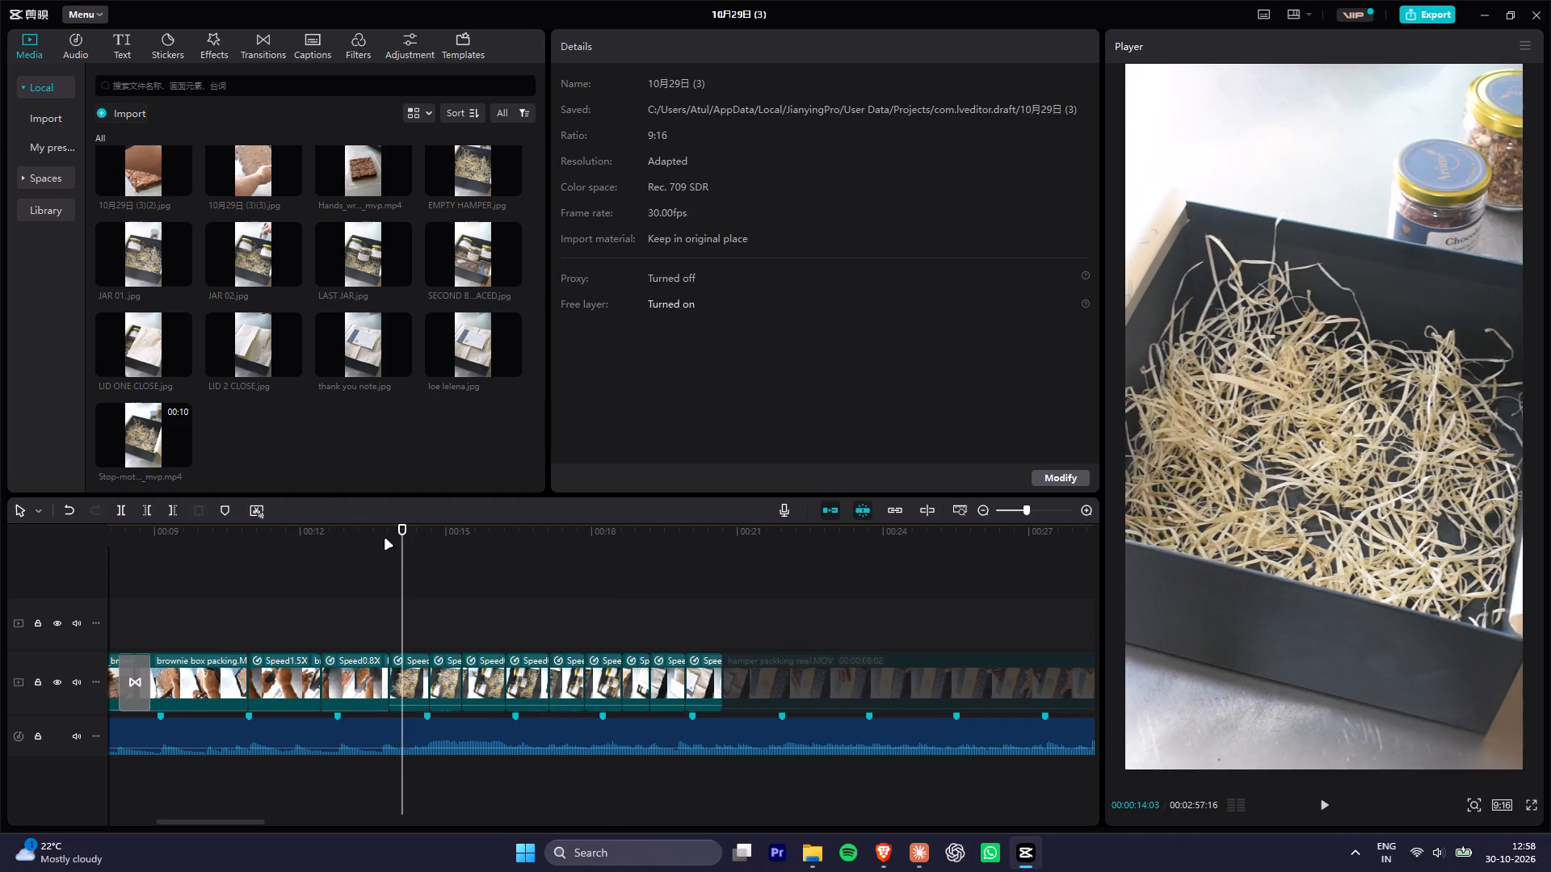
left_click(385, 539)
key("space")
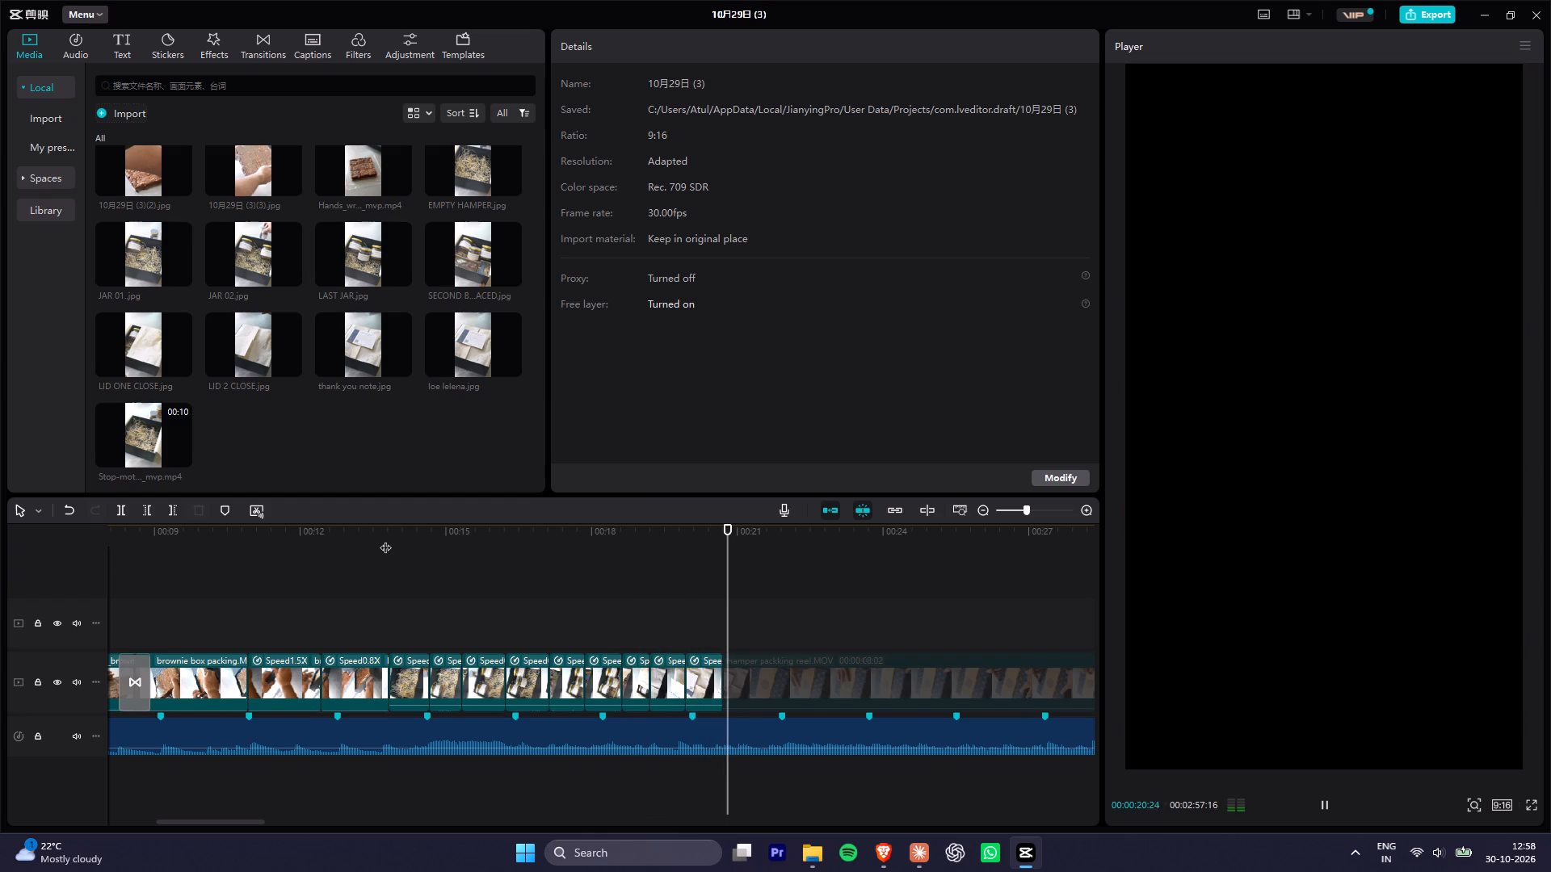
key("space")
Re-enable the disabled final hamper clip and play back its opening.
left_click(801, 683)
key("v")
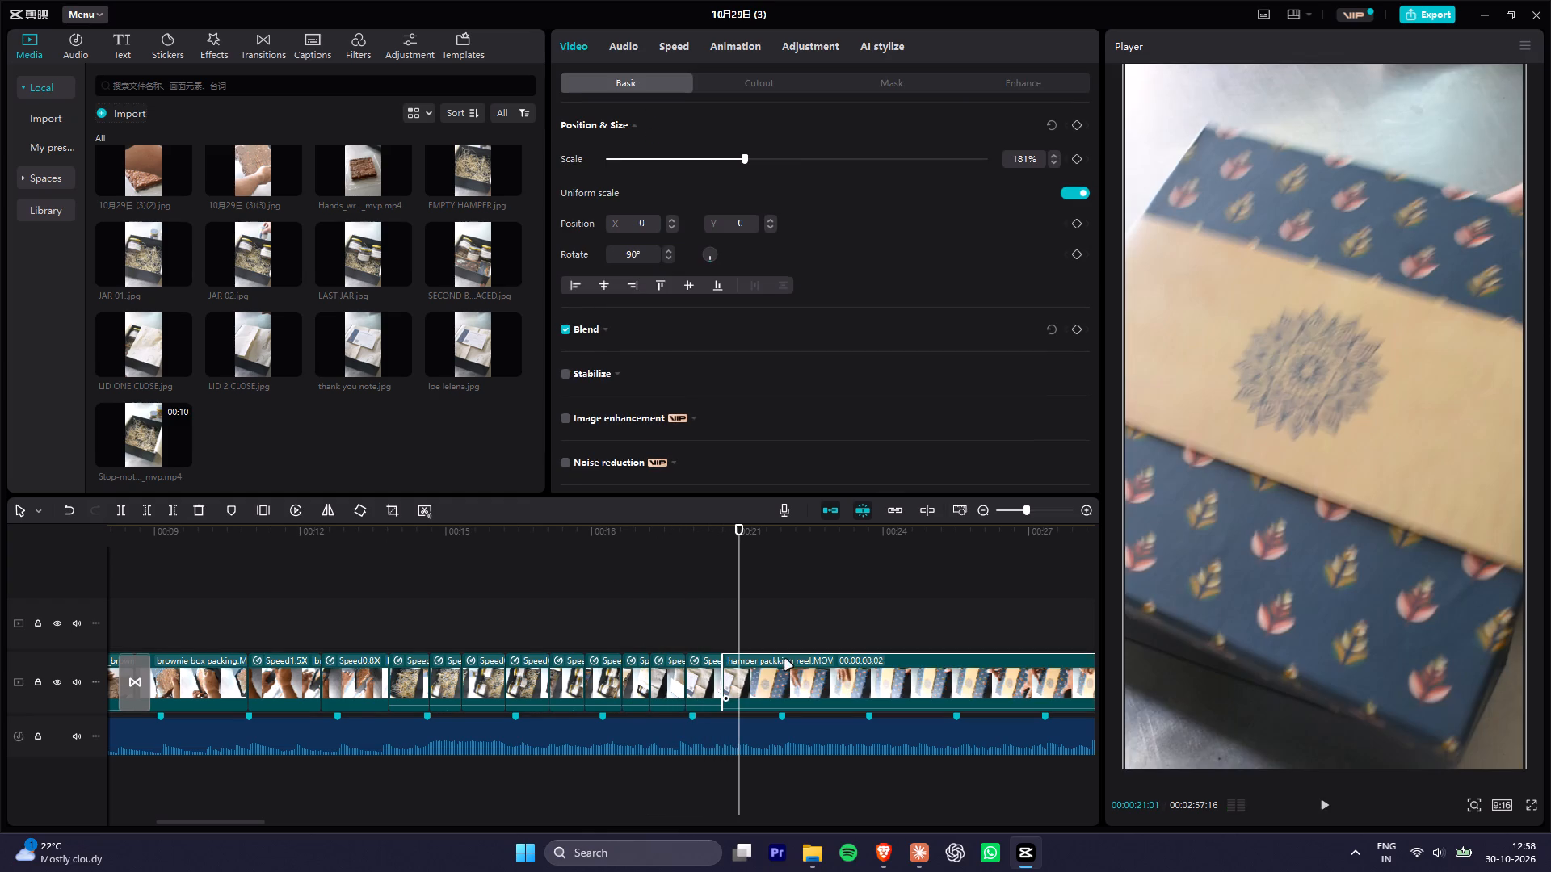
left_click(695, 548)
key("space")
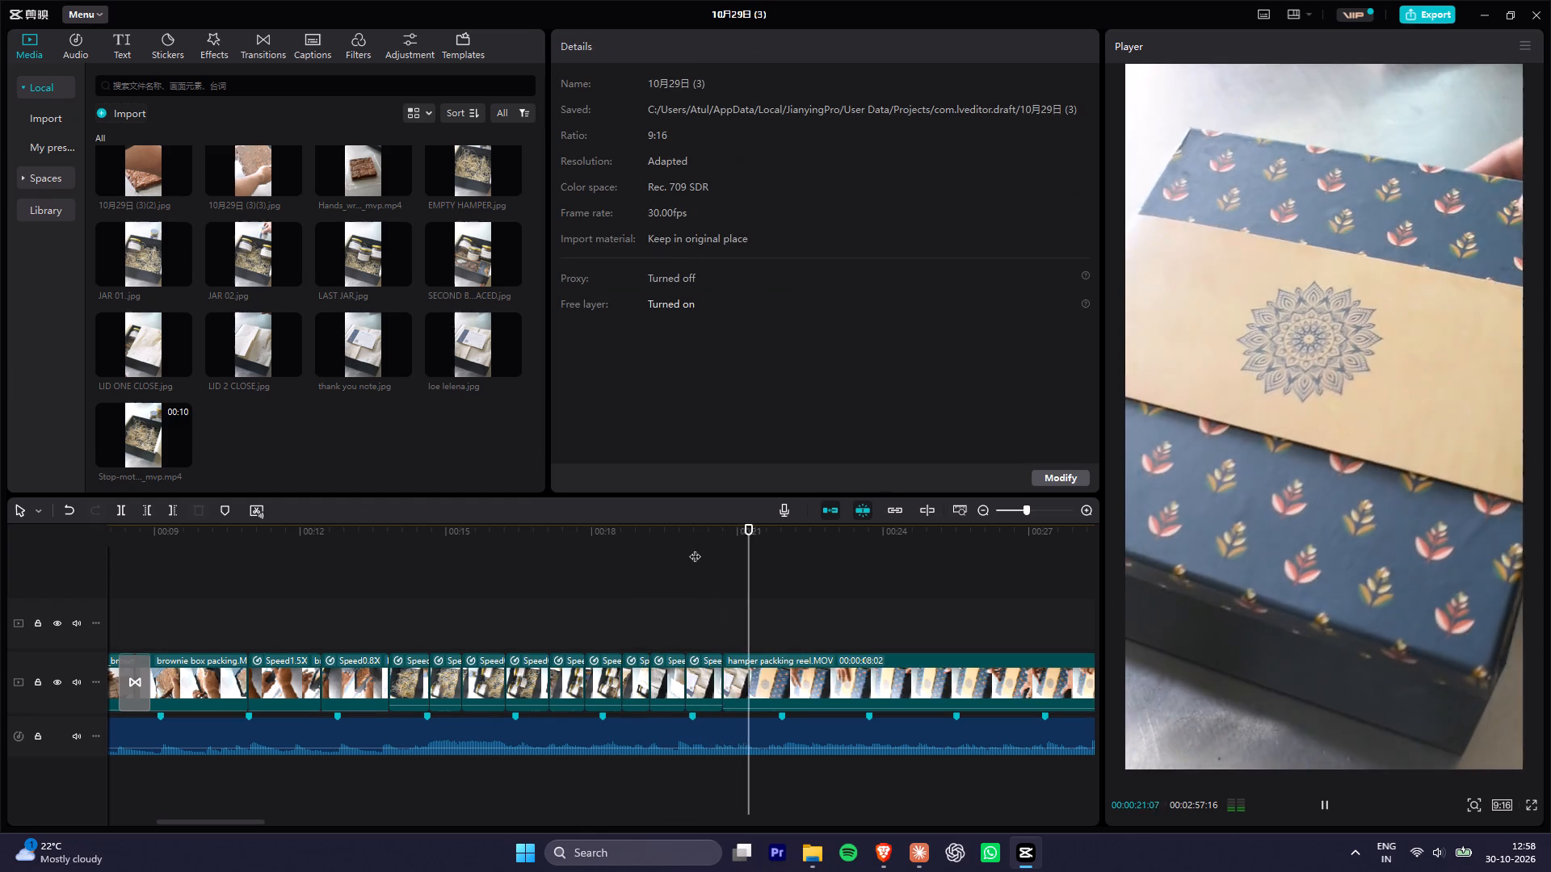
key("space")
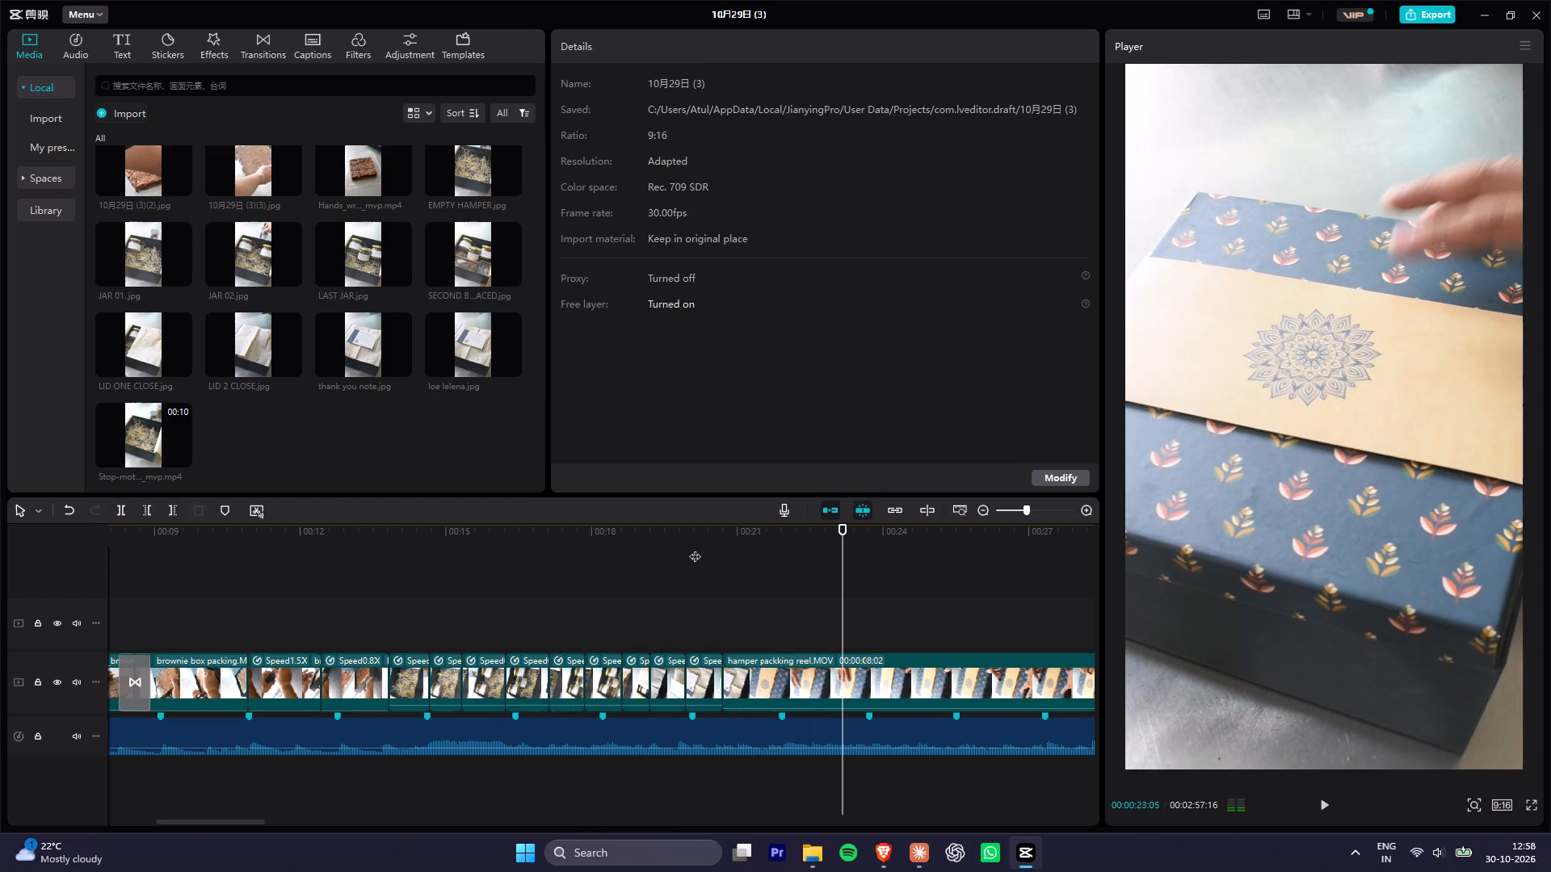
Examine the closed box footage in the final hamper clip for the best placement moment.
left_click_drag(798, 536, 806, 536)
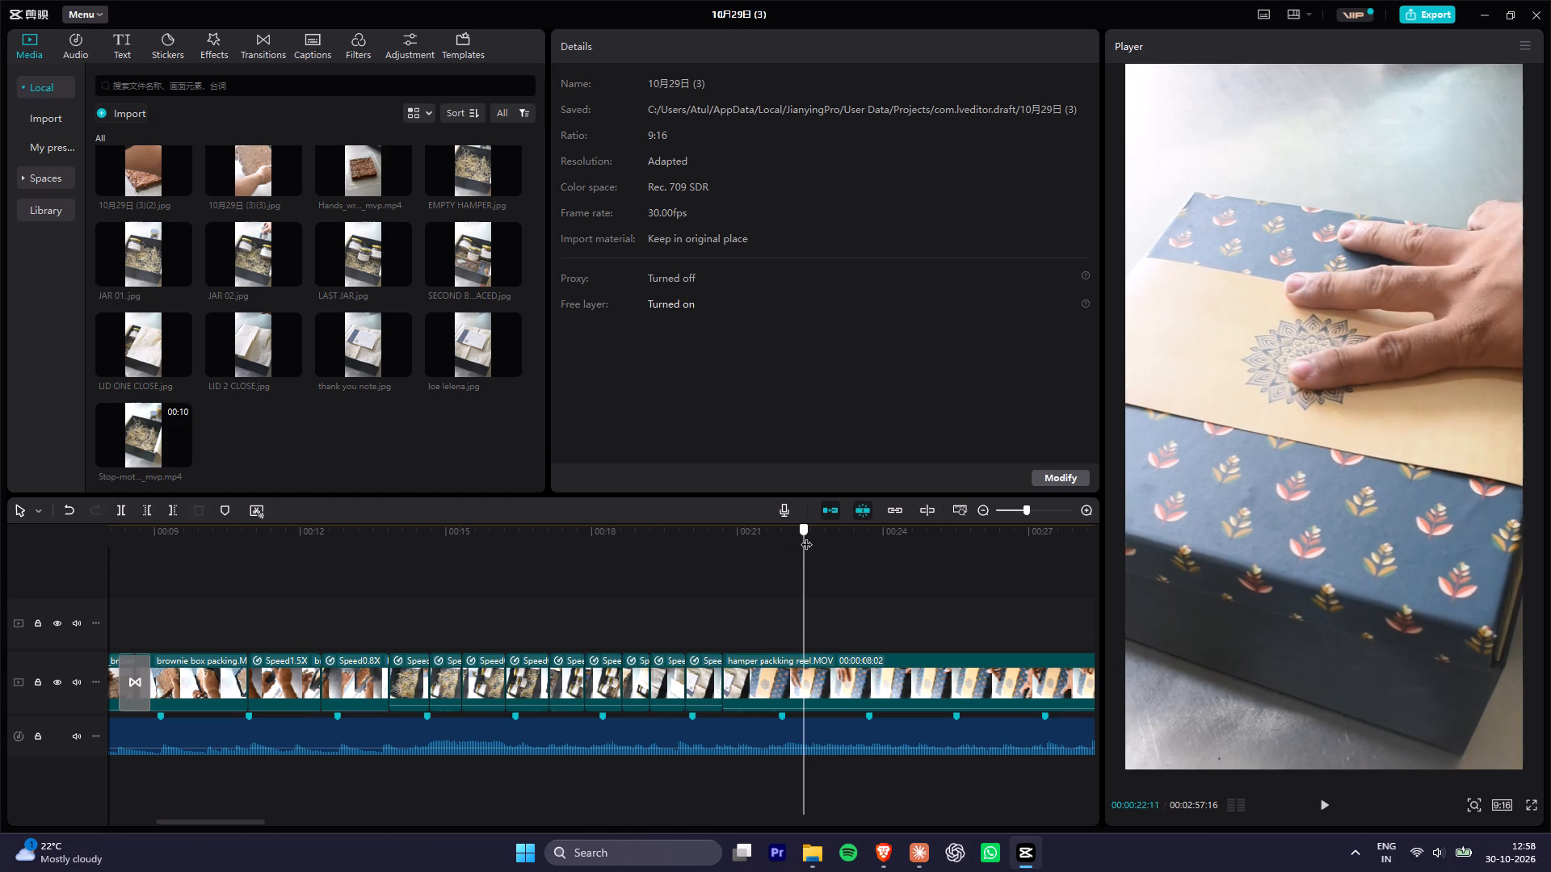
left_click_drag(806, 536, 813, 545)
scroll(838, 596, "down", 7, "alt")
left_click_drag(789, 535, 830, 546)
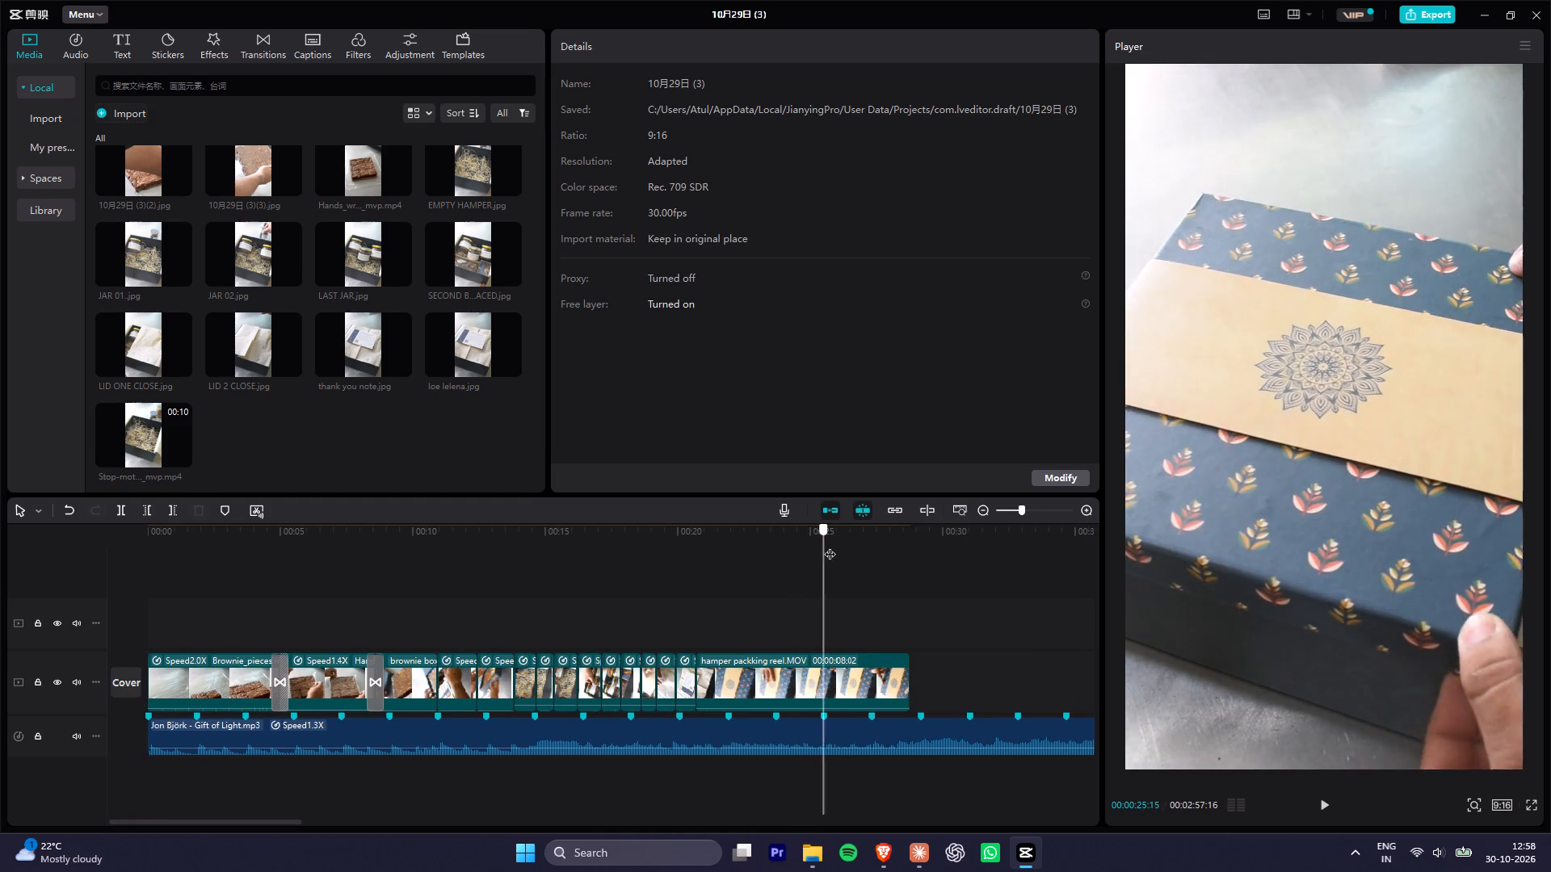
left_click_drag(830, 546, 889, 568)
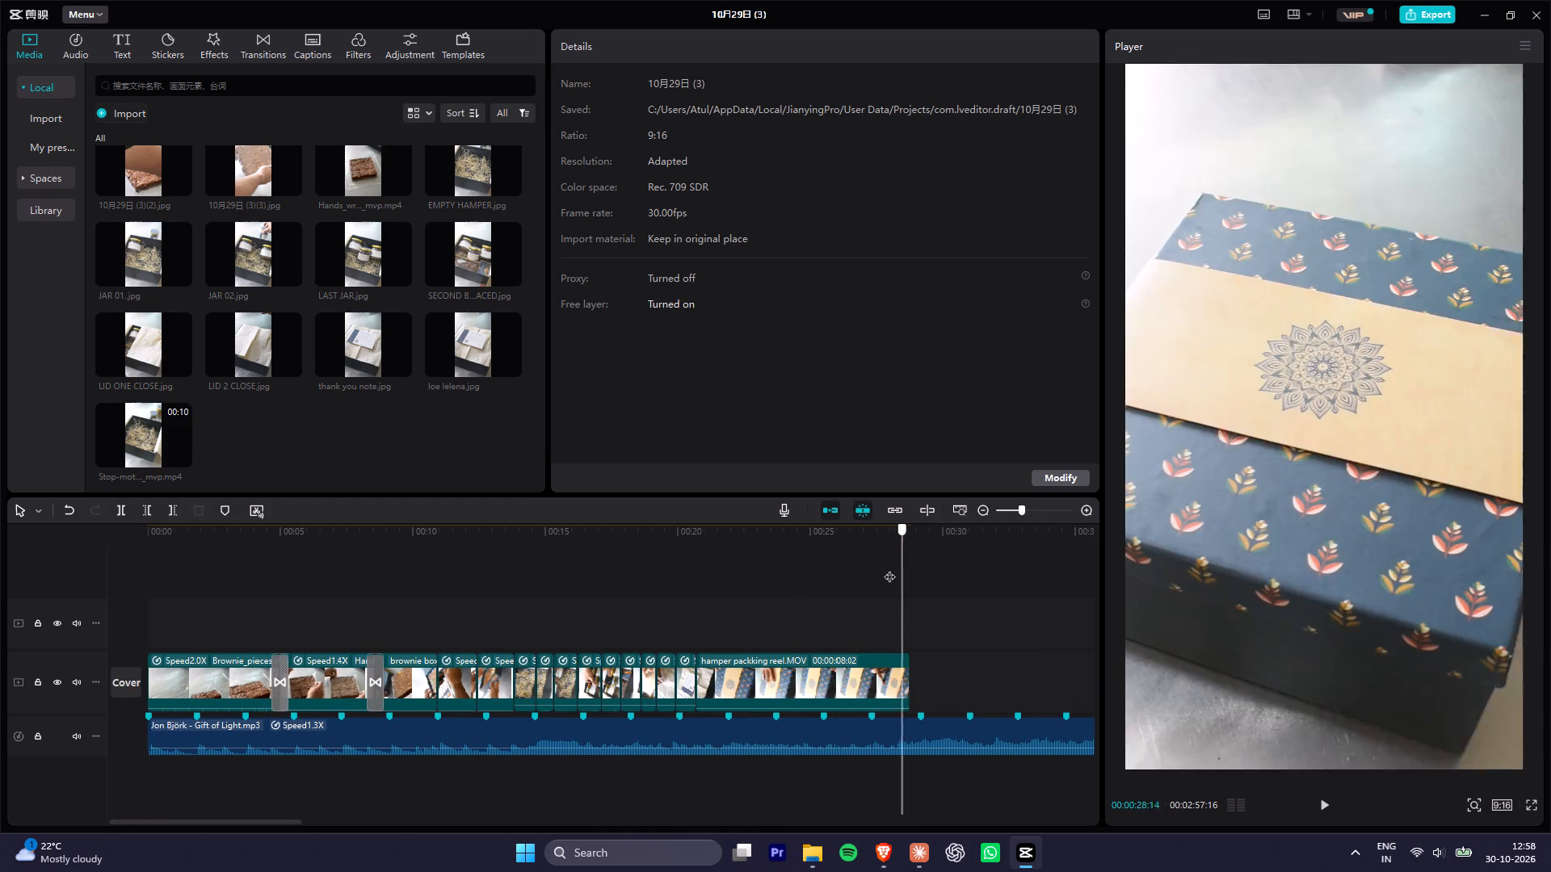
left_click_drag(889, 568, 746, 568)
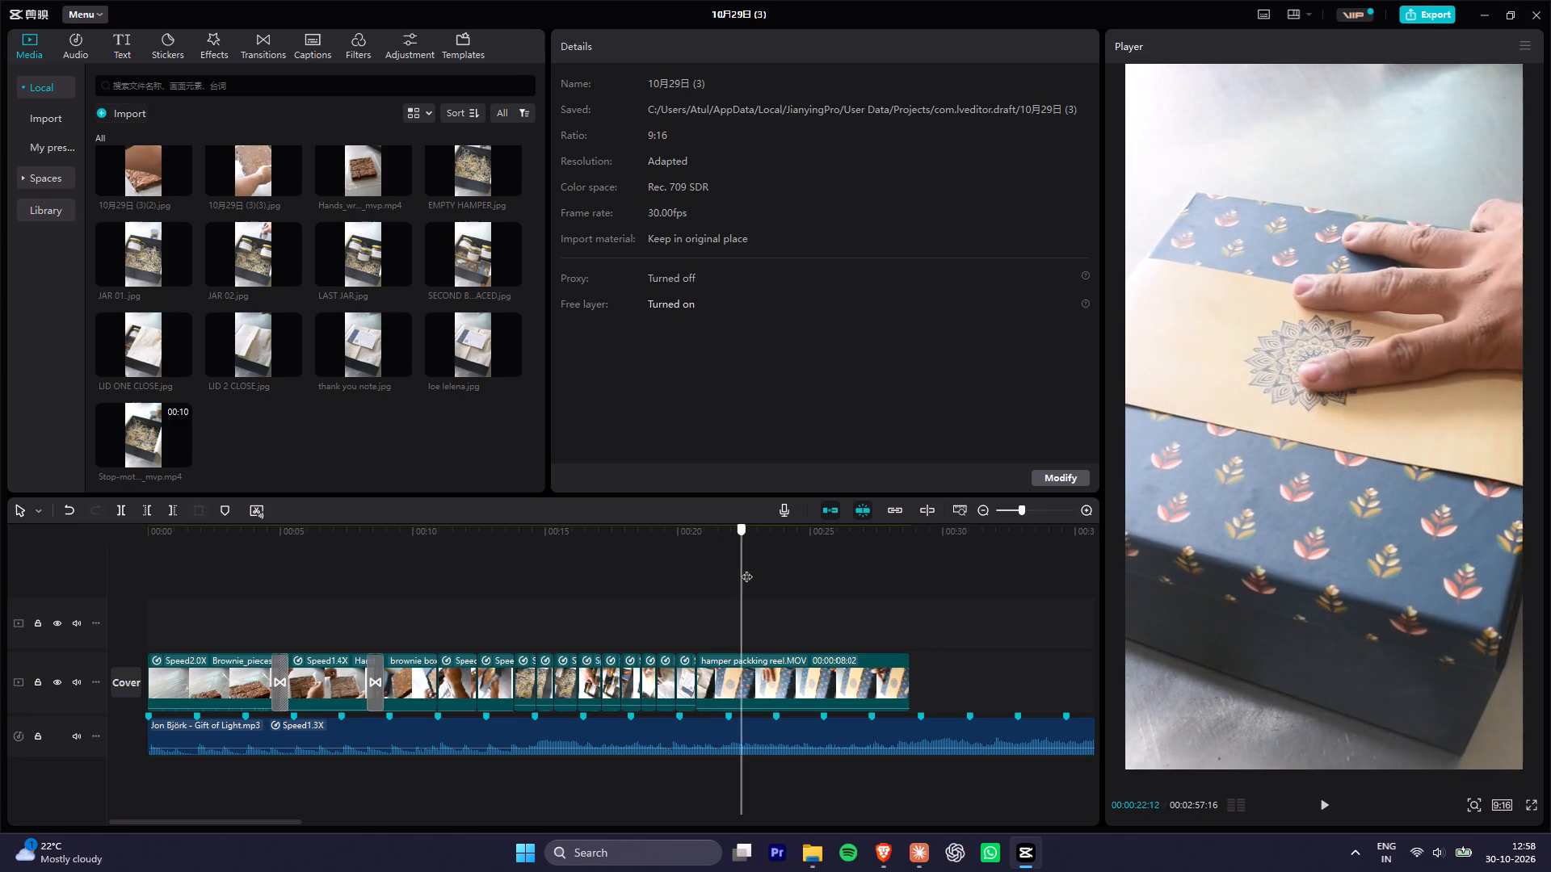
left_click_drag(746, 568, 818, 584)
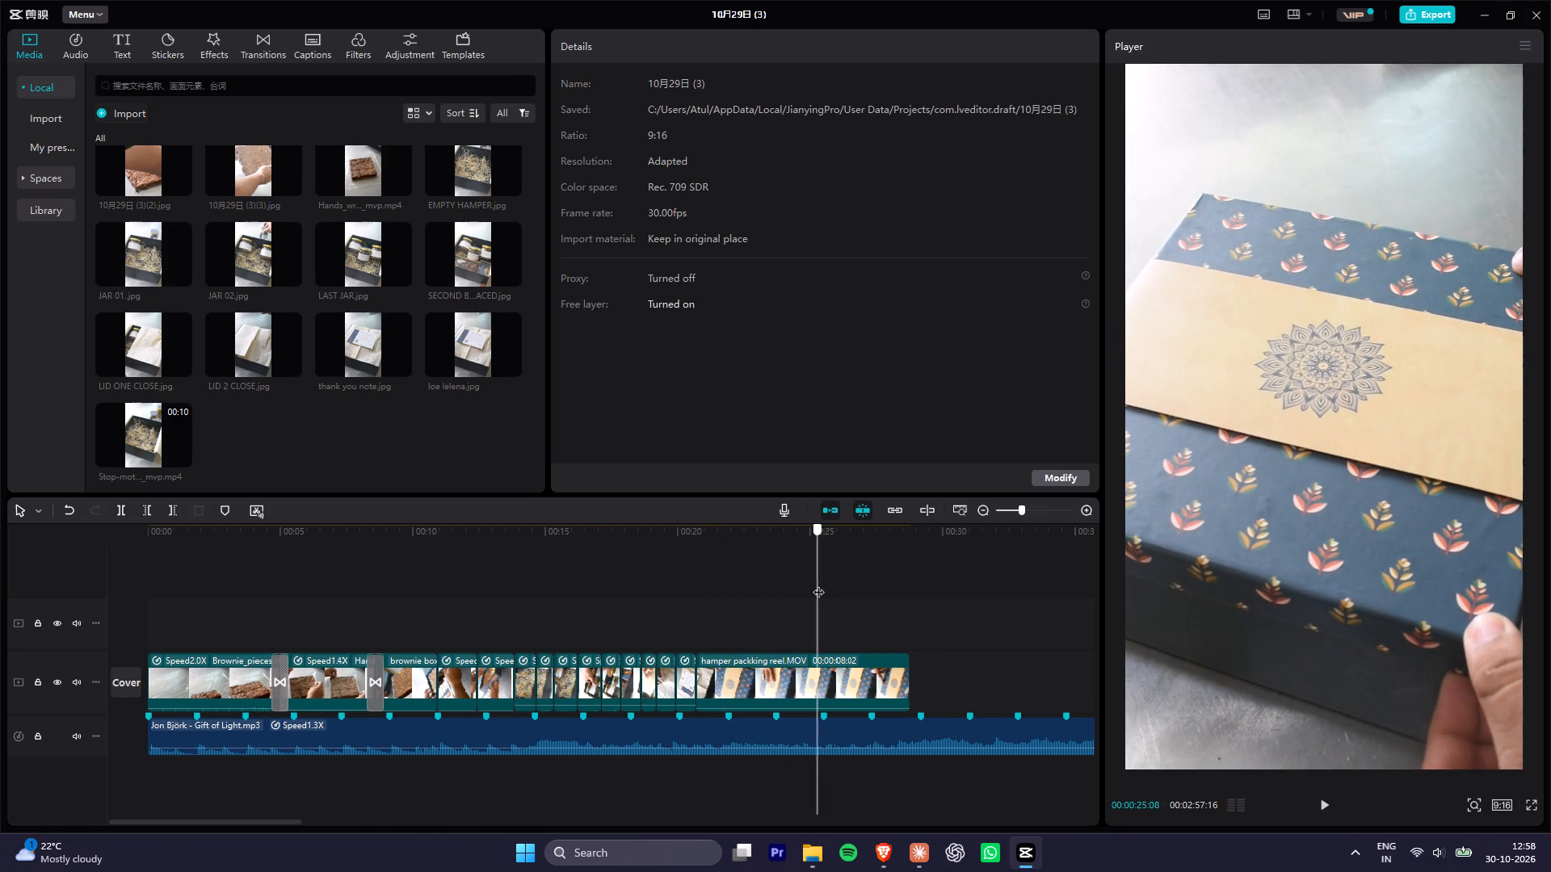
left_click_drag(818, 584, 722, 568)
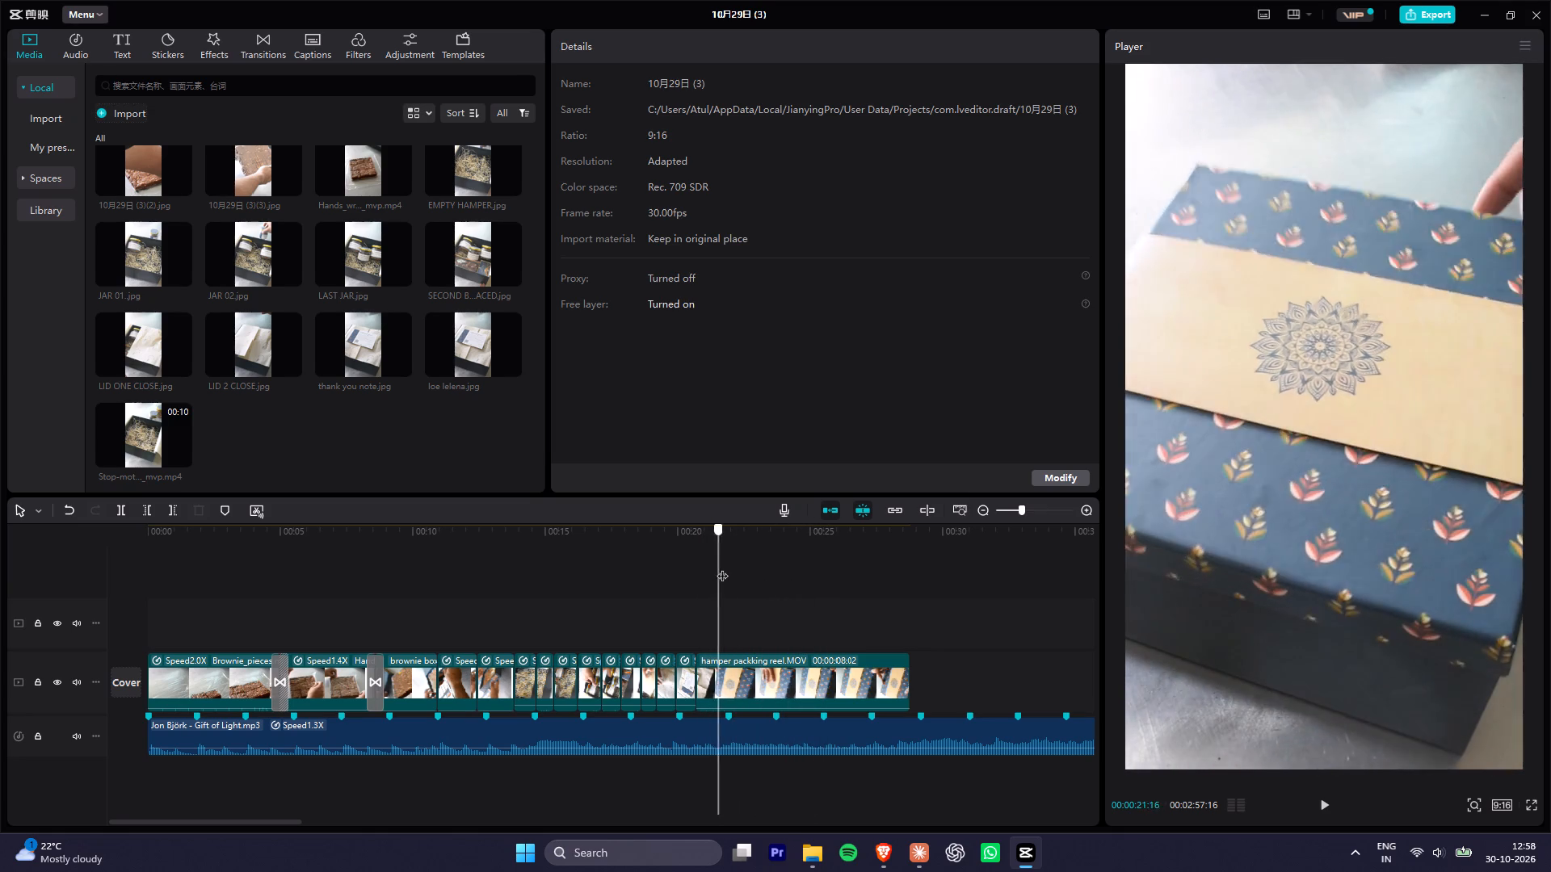
left_click_drag(722, 568, 774, 578)
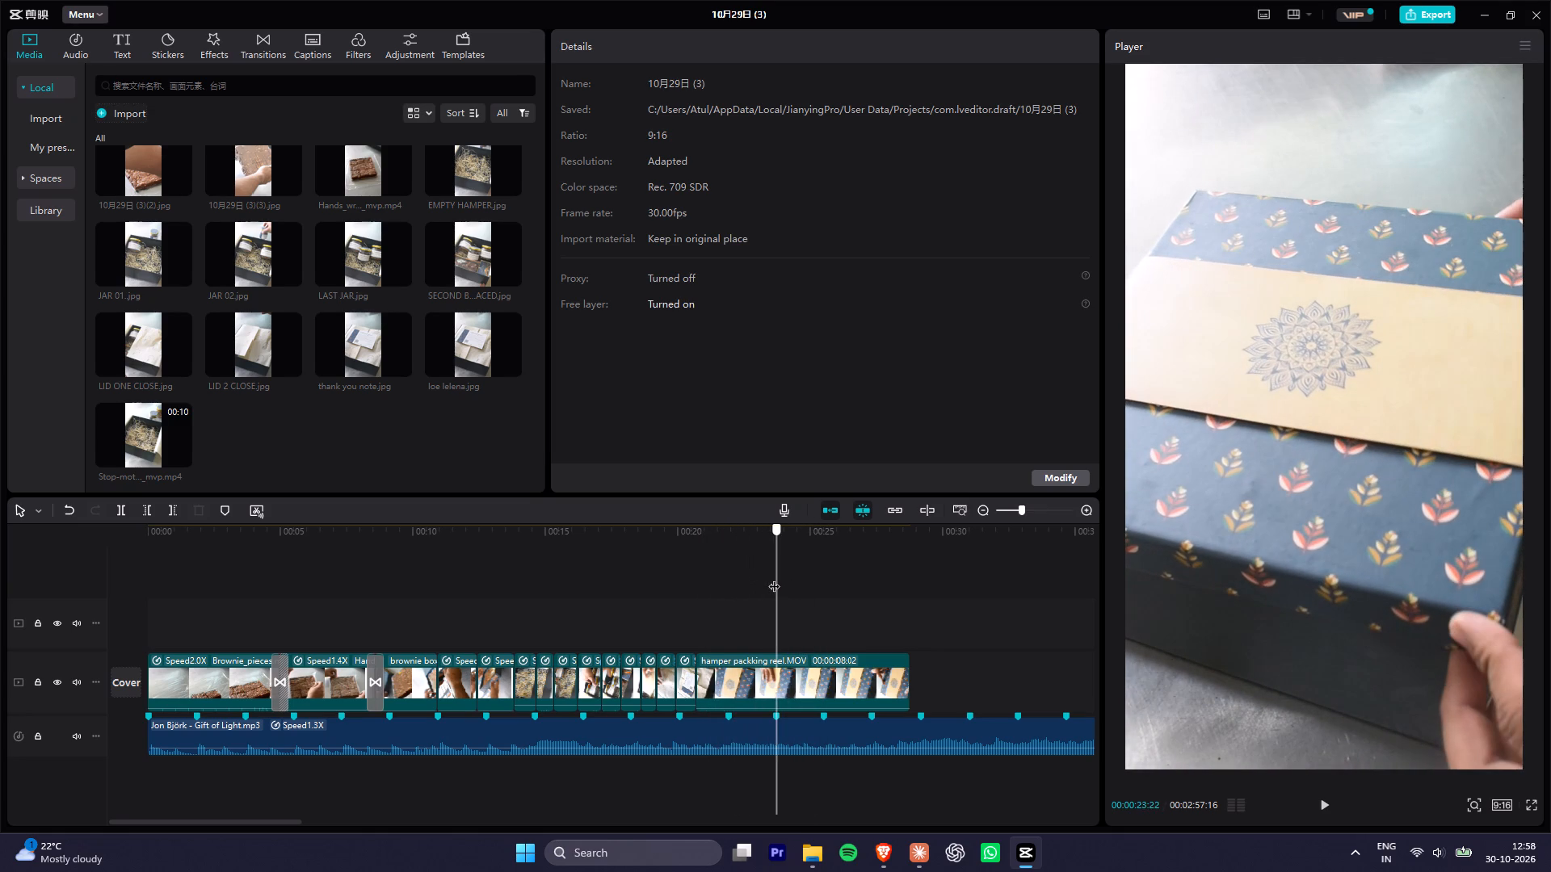
left_click_drag(774, 578, 767, 580)
Split the final hamper clip at 00:00:27:09, delete the piece before the cut, and play back the shortened ending.
left_click(811, 674)
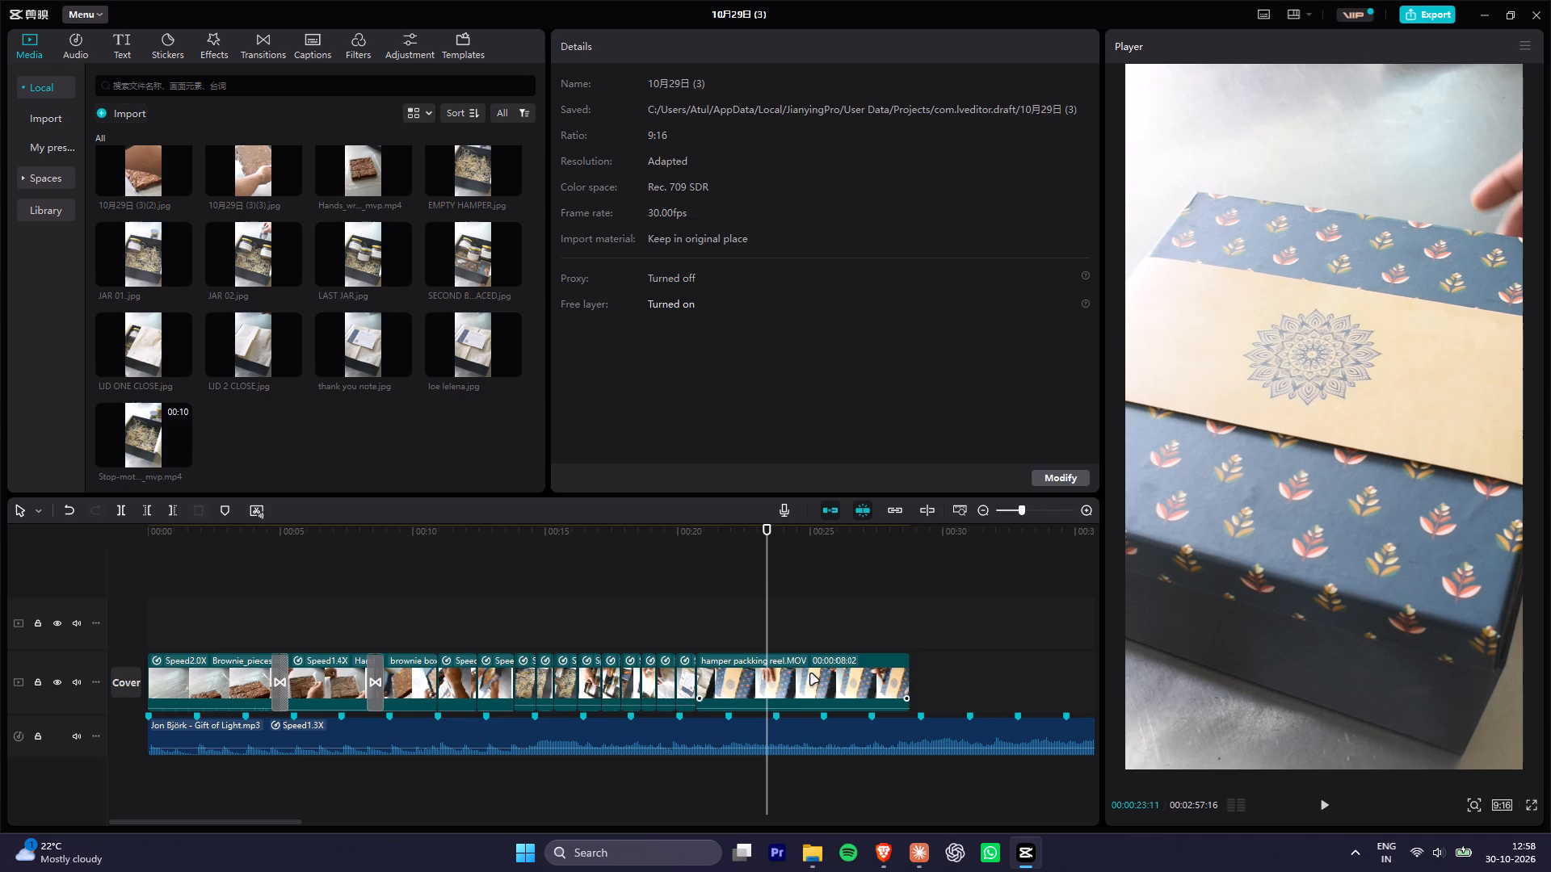
left_click_drag(773, 529, 797, 535)
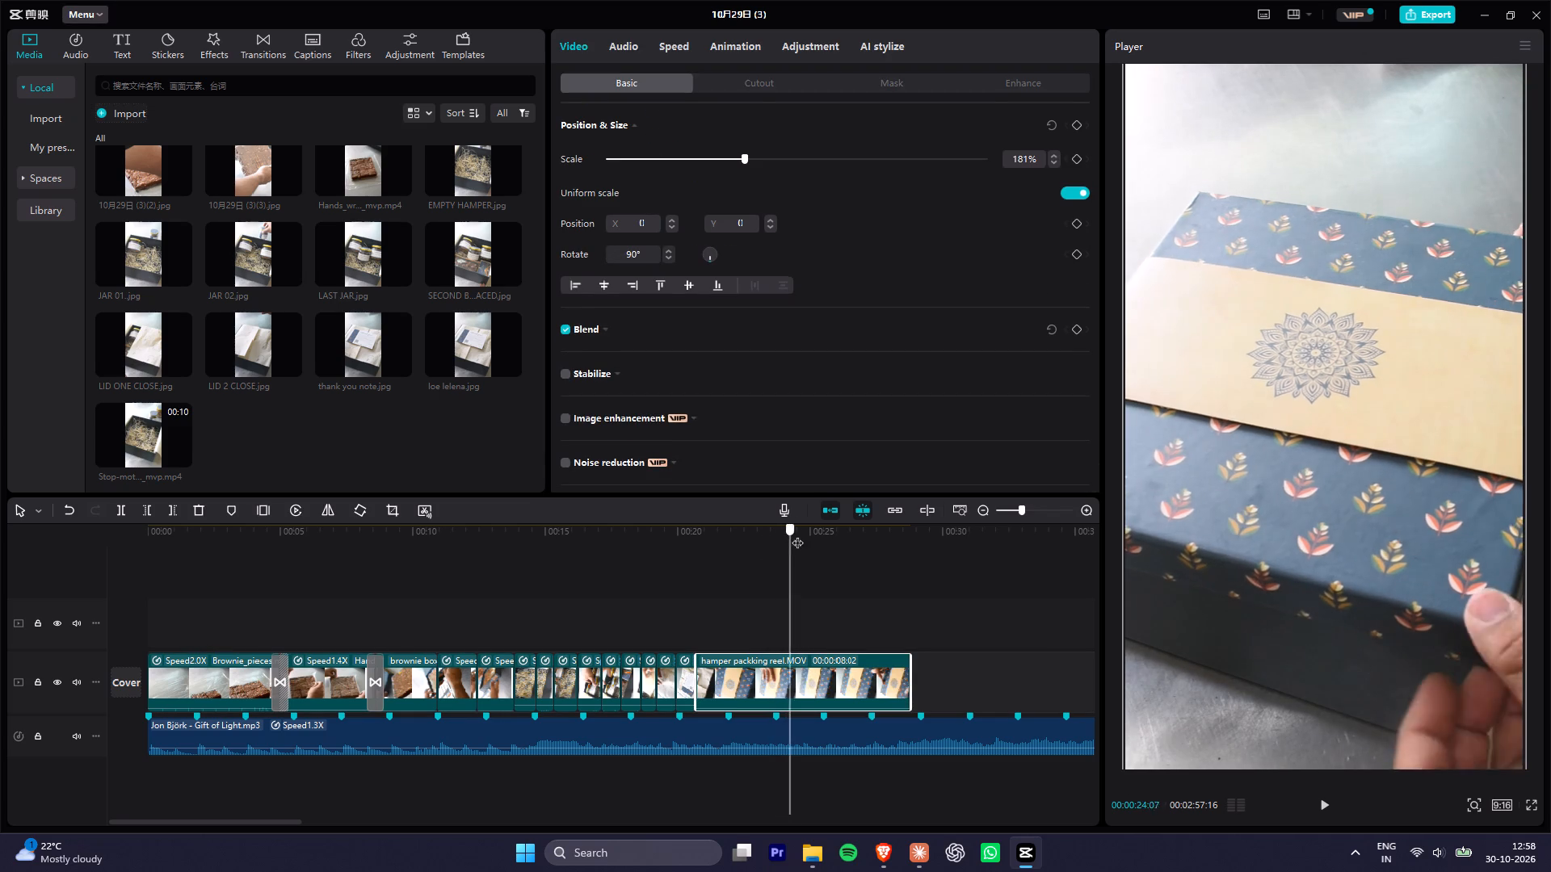
left_click_drag(797, 535, 822, 548)
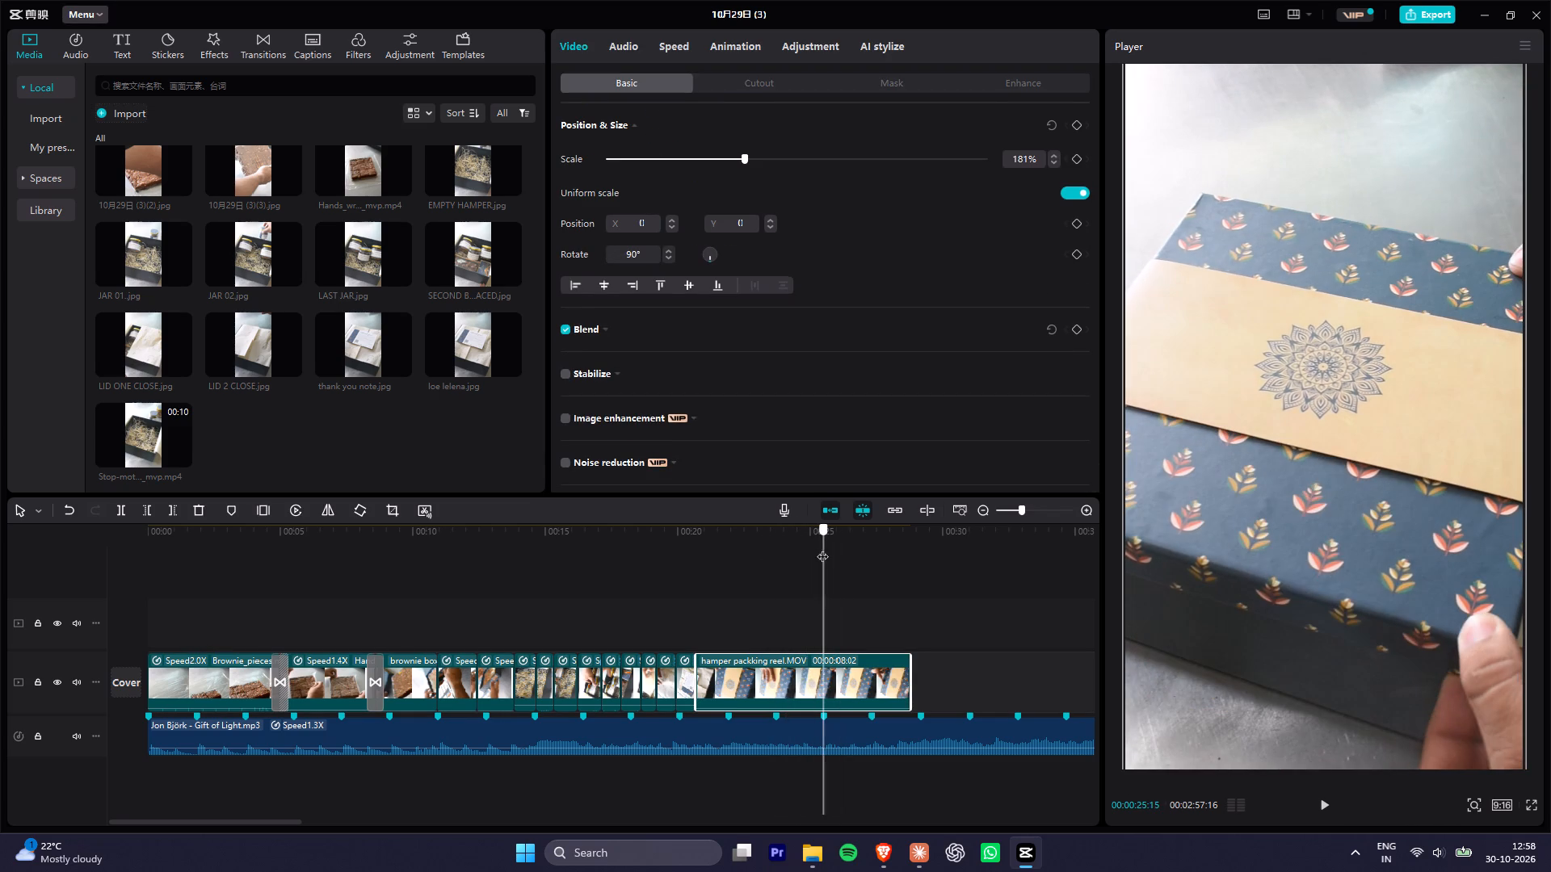
left_click_drag(822, 548, 876, 560)
key("Right")
key("Right")
key("Right")
key("Right")
key("Right")
key("Right")
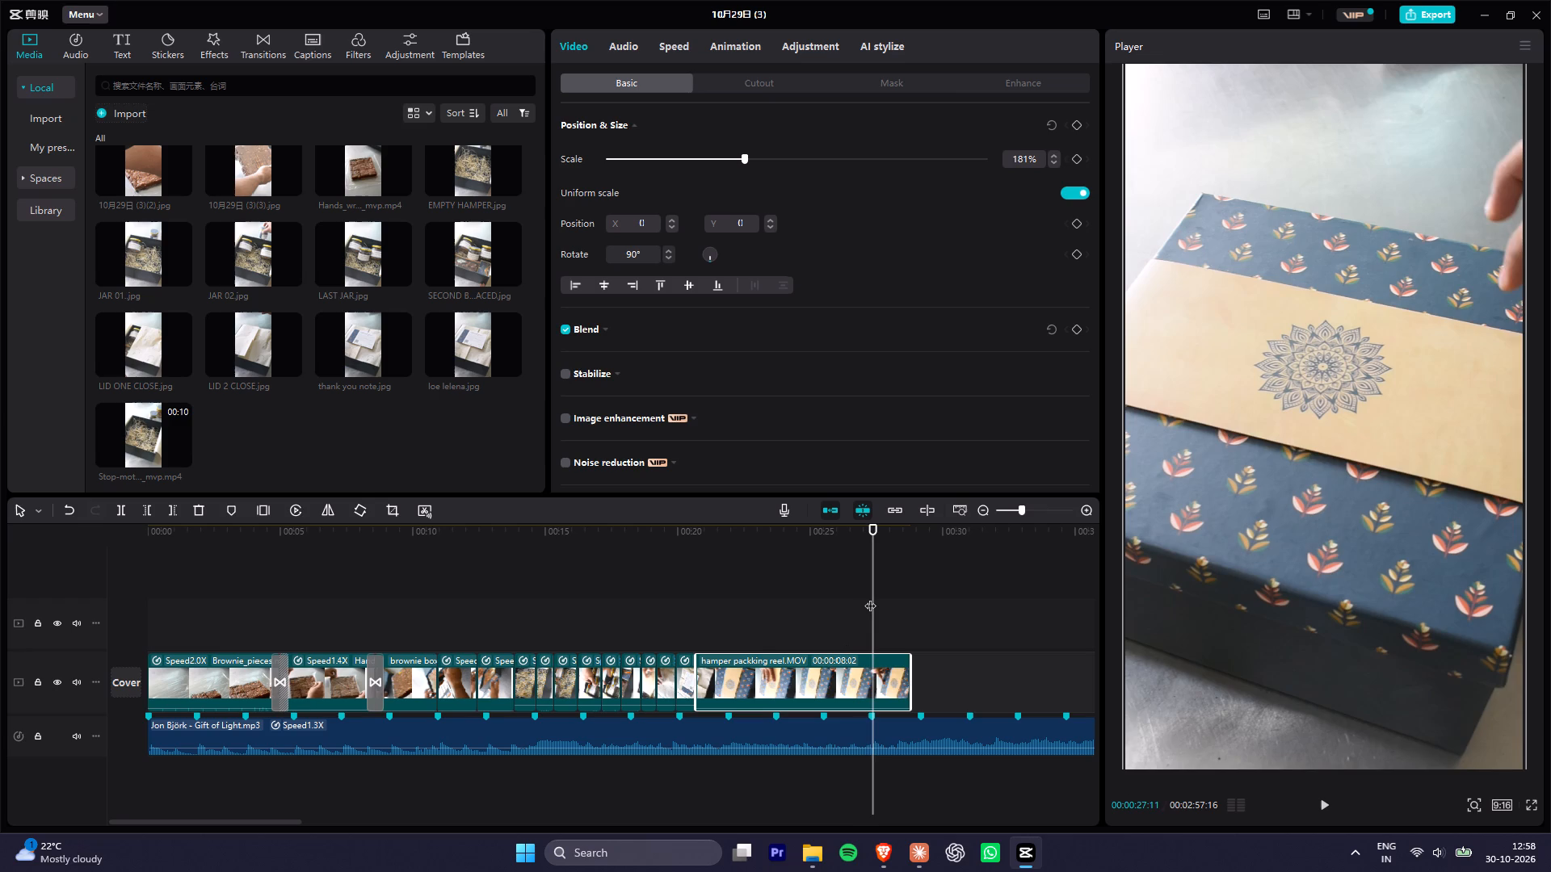
key("Right")
key("Right")
key("Right")
key("Left")
key("Left")
key("Left")
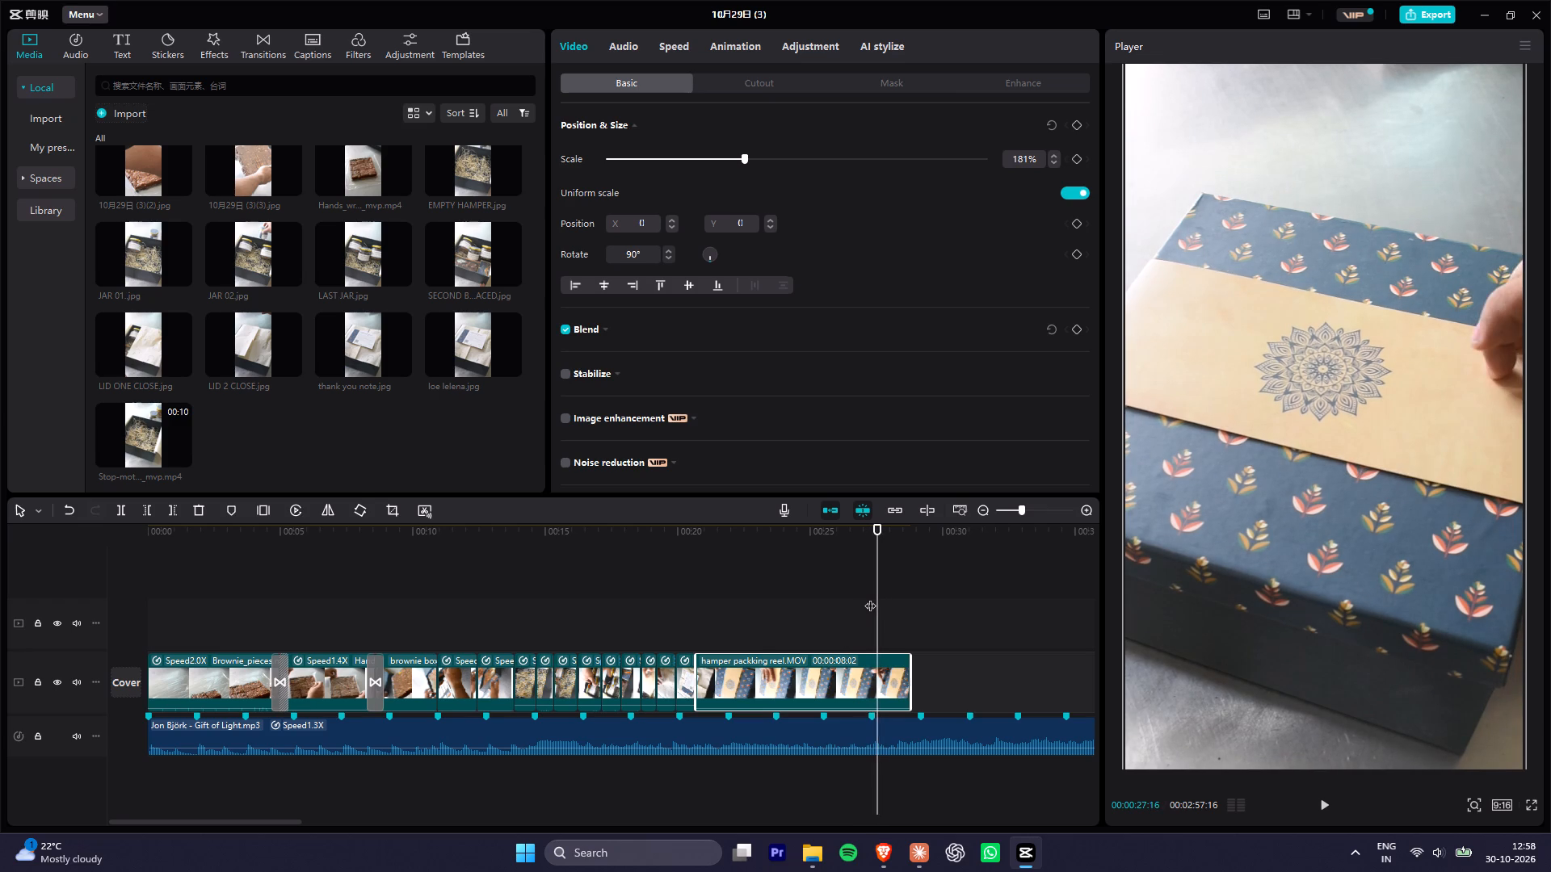
key("Left")
key("Left")
key("Left")
key("Left")
key("Left")
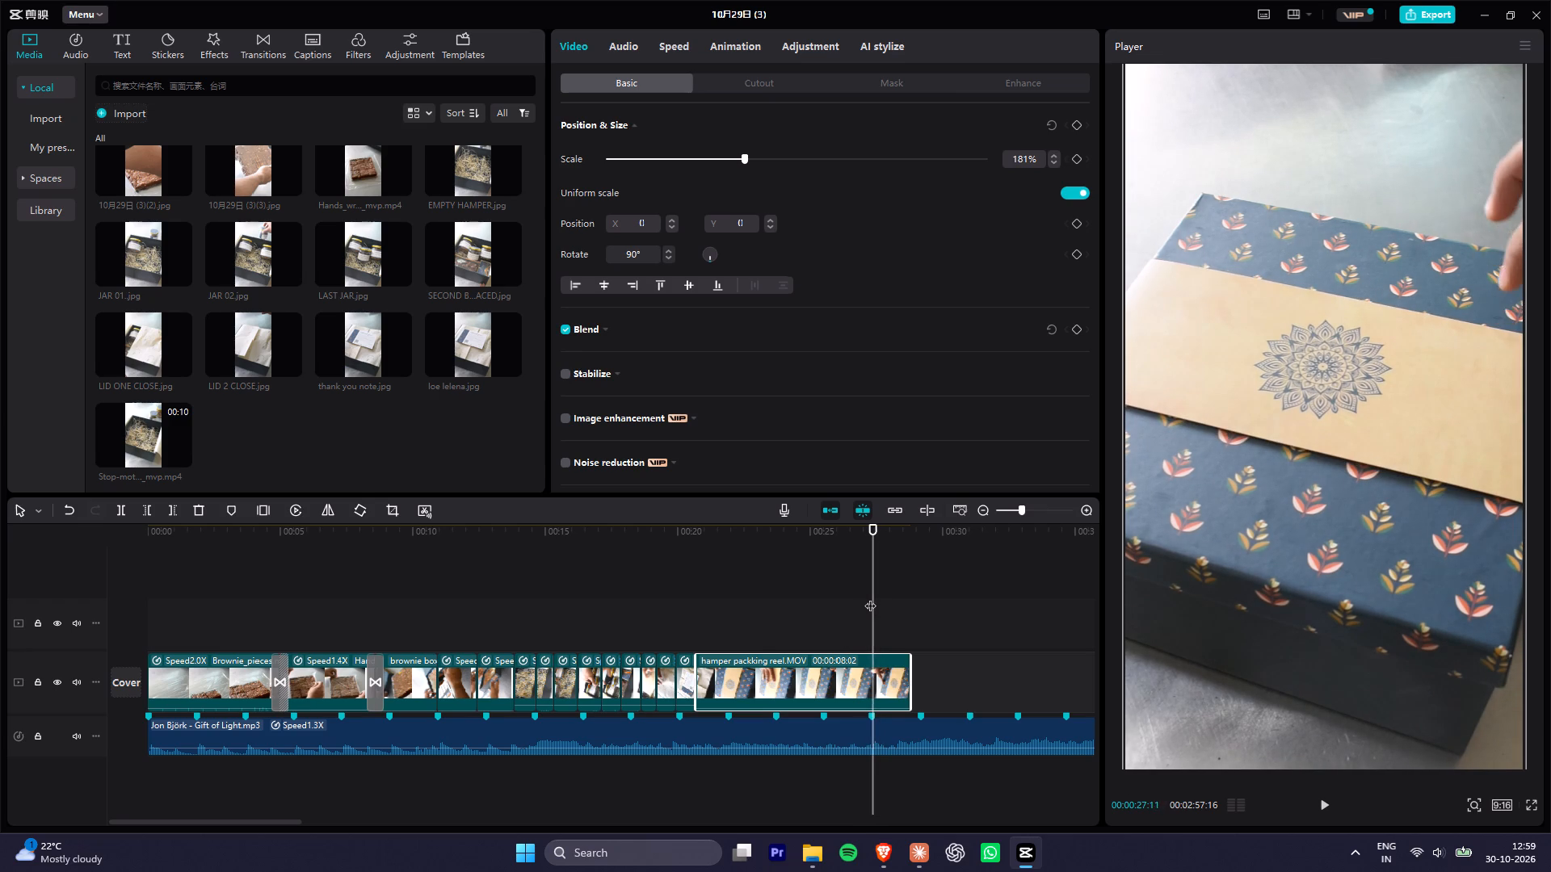
key("Left")
key("Left")
key("Left")
key("Left")
key("Left")
key("Right")
key("Right")
key("Right")
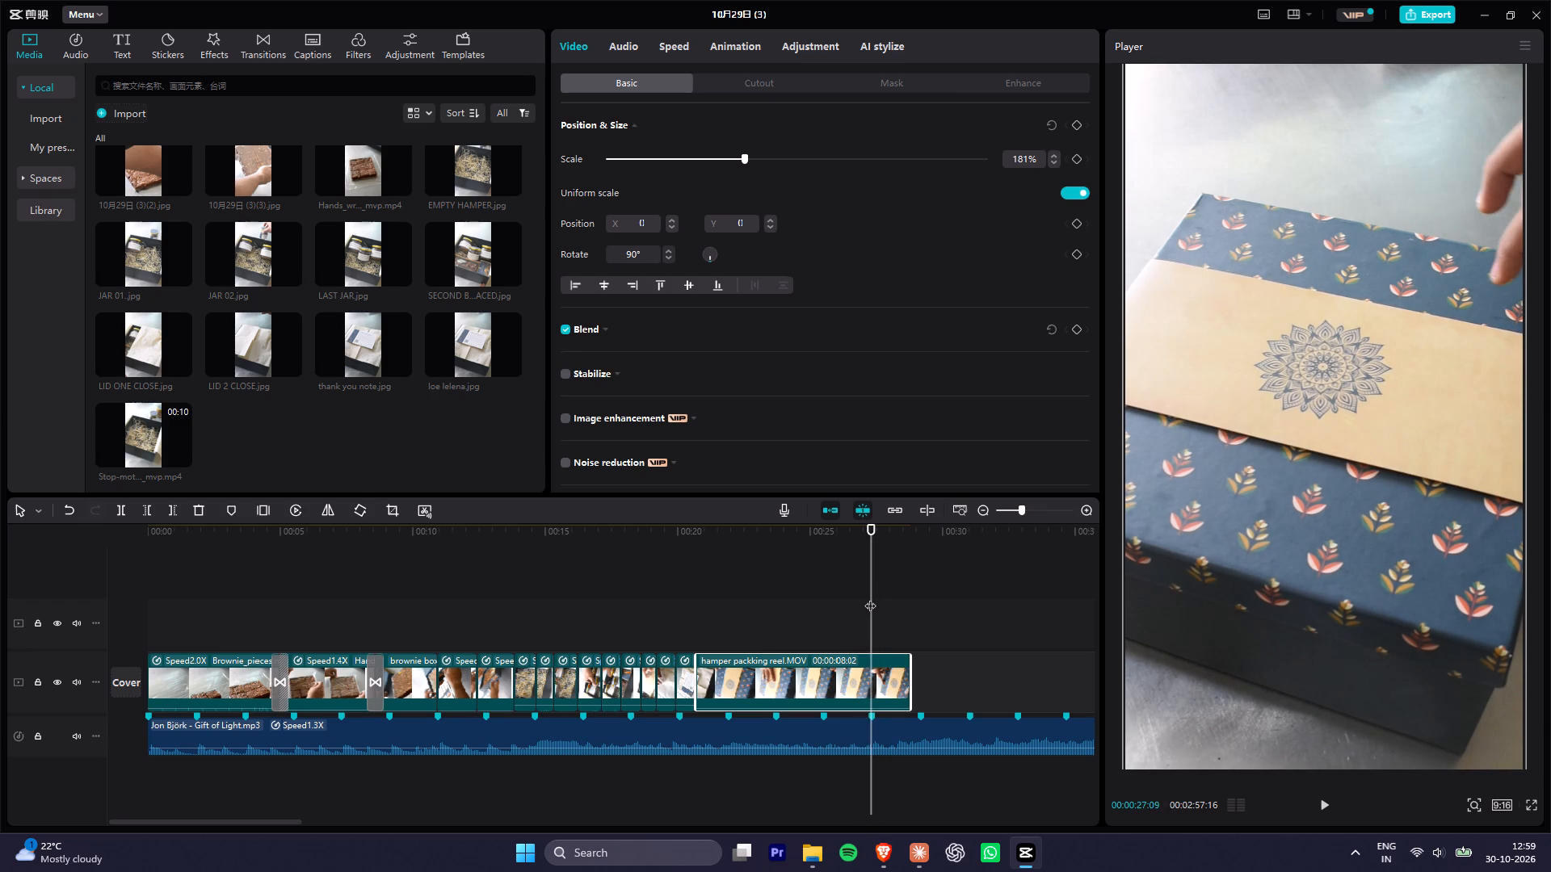
key("ctrl+b")
left_click_drag(706, 532, 726, 534)
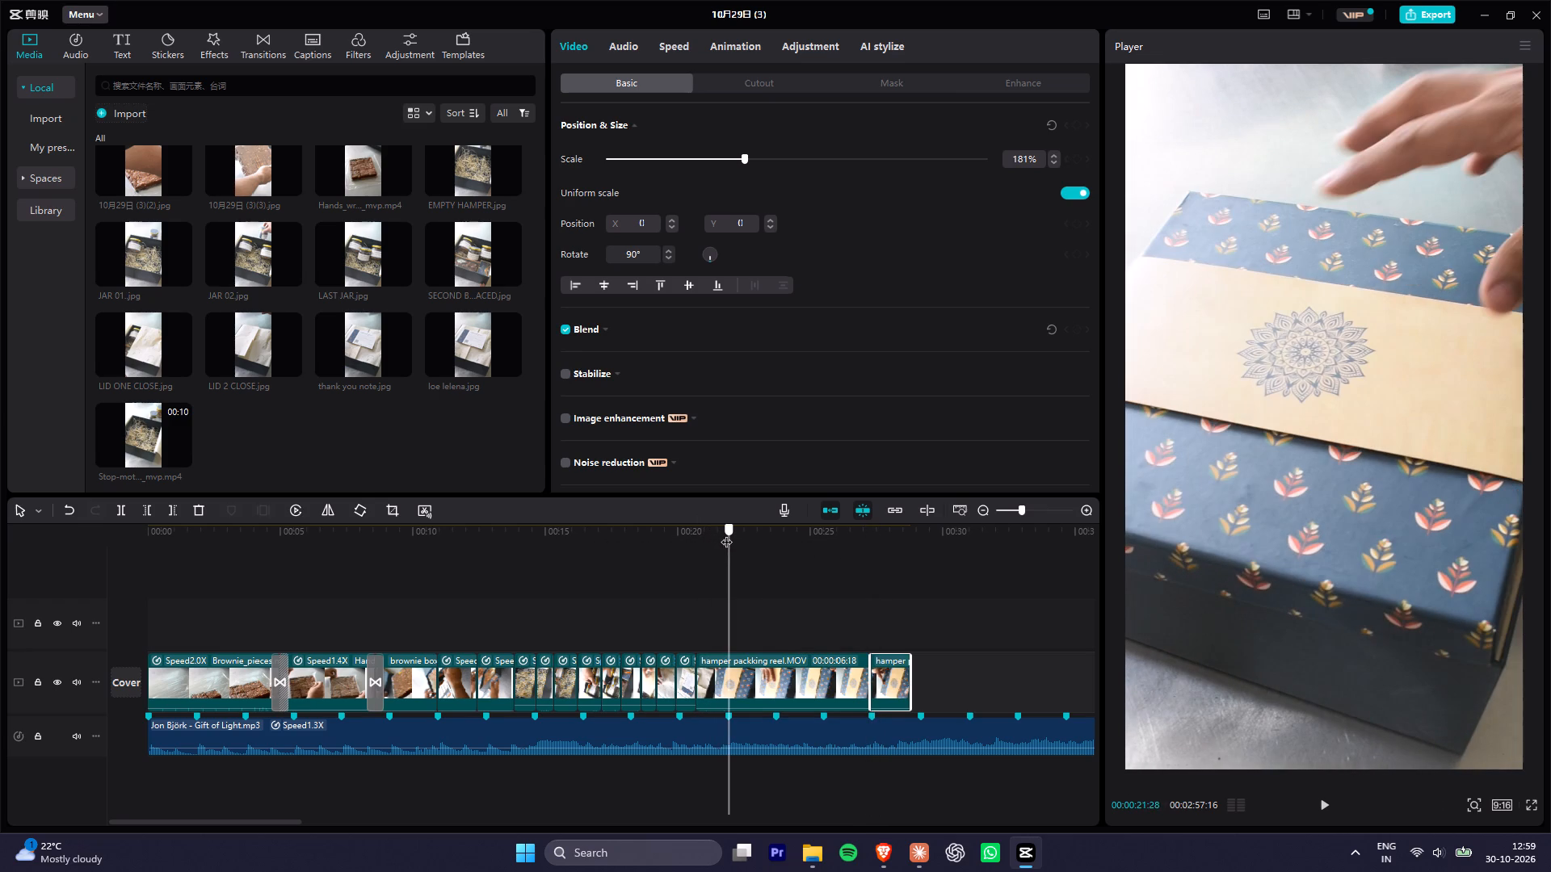
left_click_drag(726, 534, 759, 541)
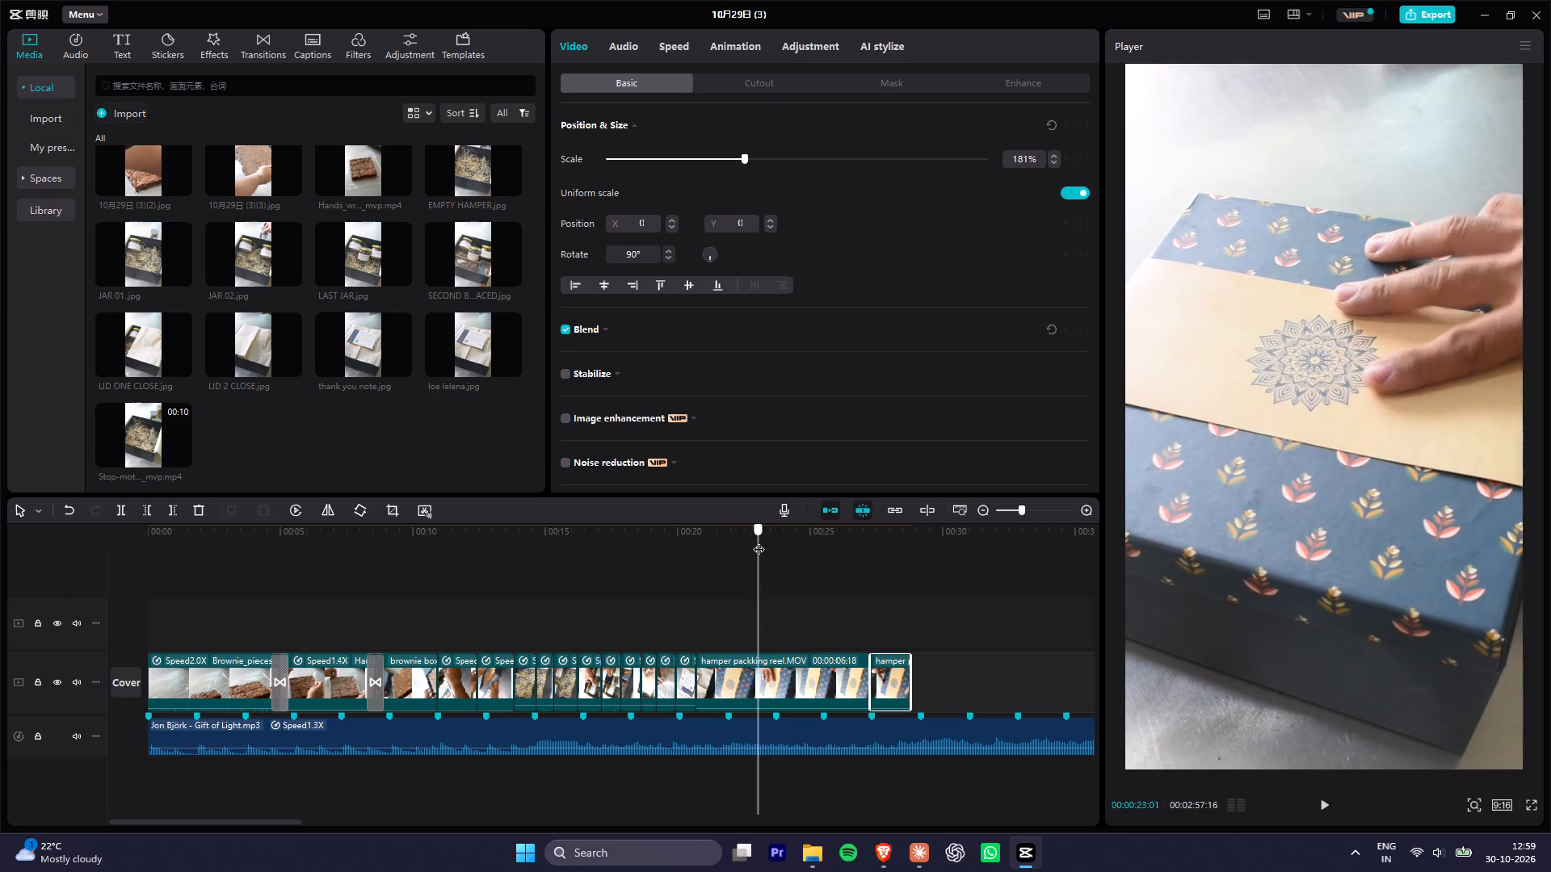
left_click_drag(759, 541, 774, 545)
left_click(742, 678)
key("Delete")
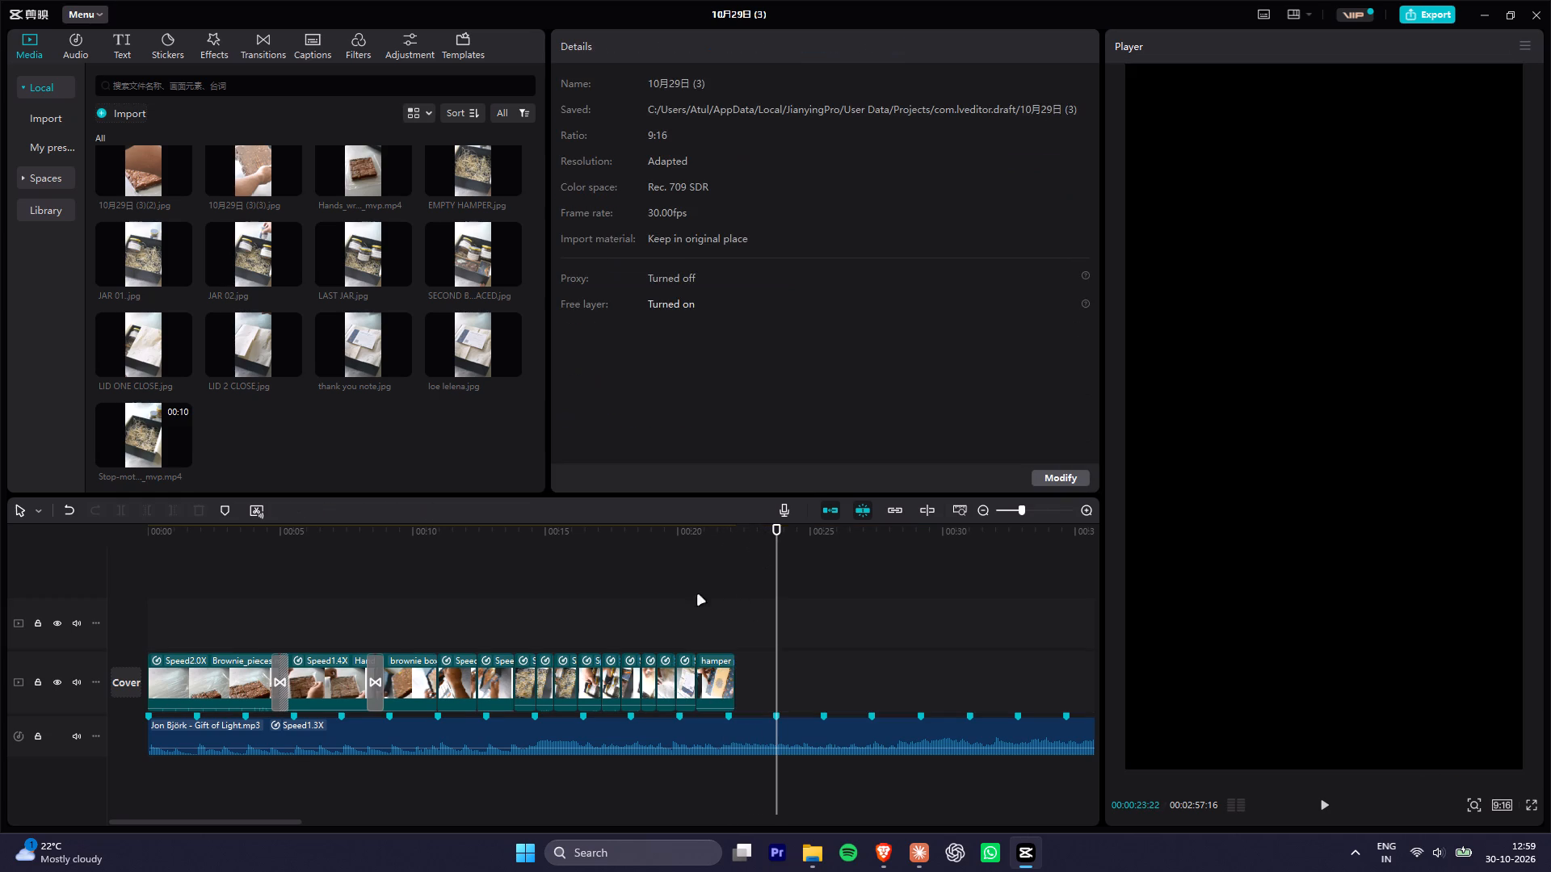
left_click(675, 543)
key("space")
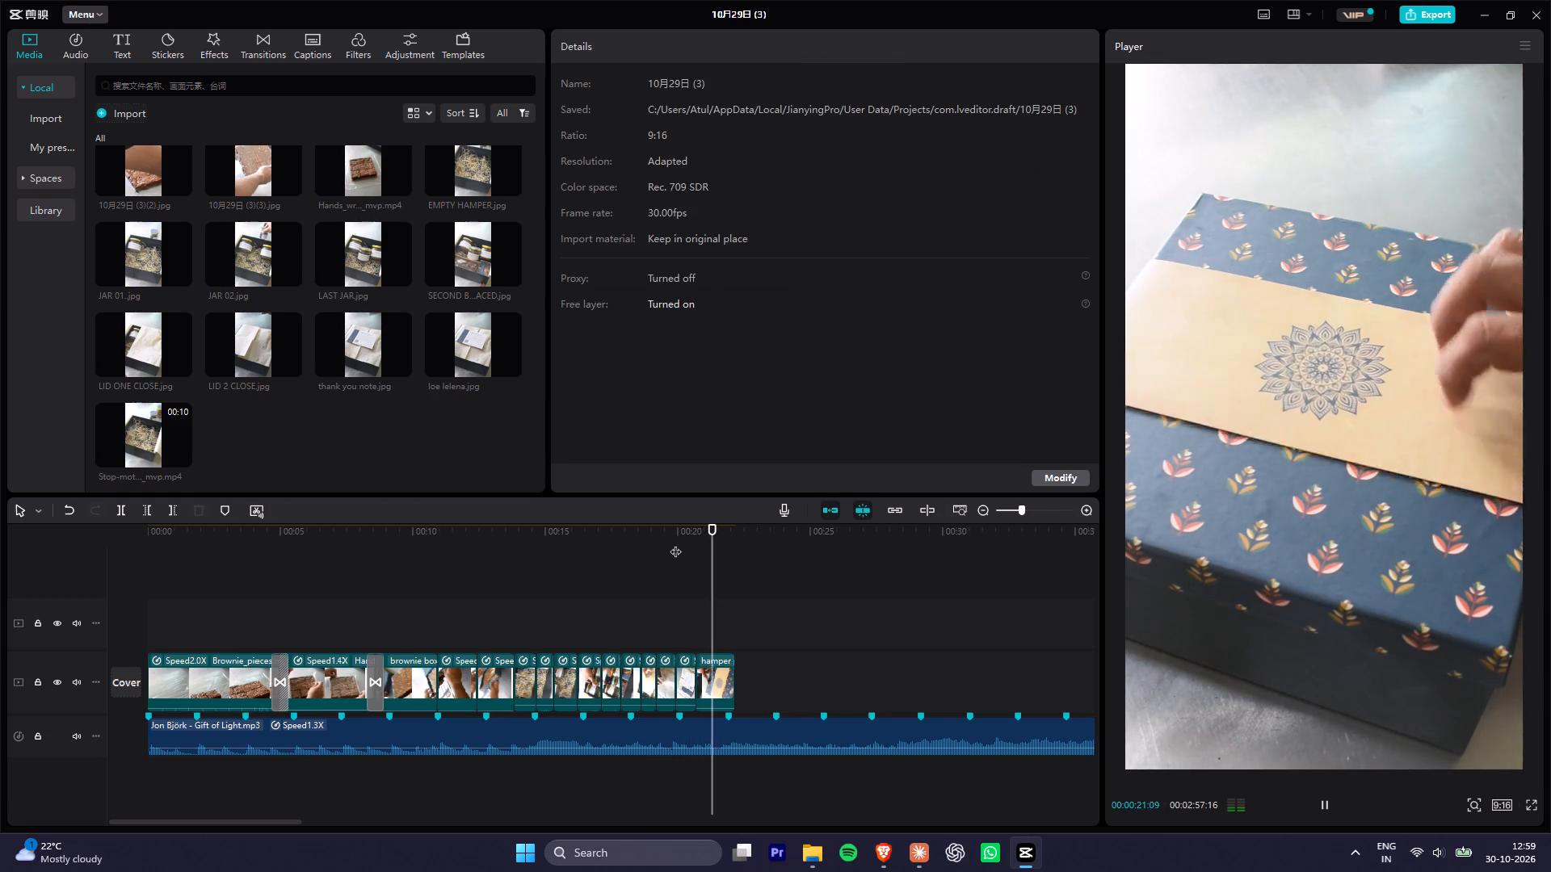
key("space")
key("space")
key("space")
Set the speed of the final closed-box clip to 1.6x.
scroll(727, 608, "up", 7, "alt")
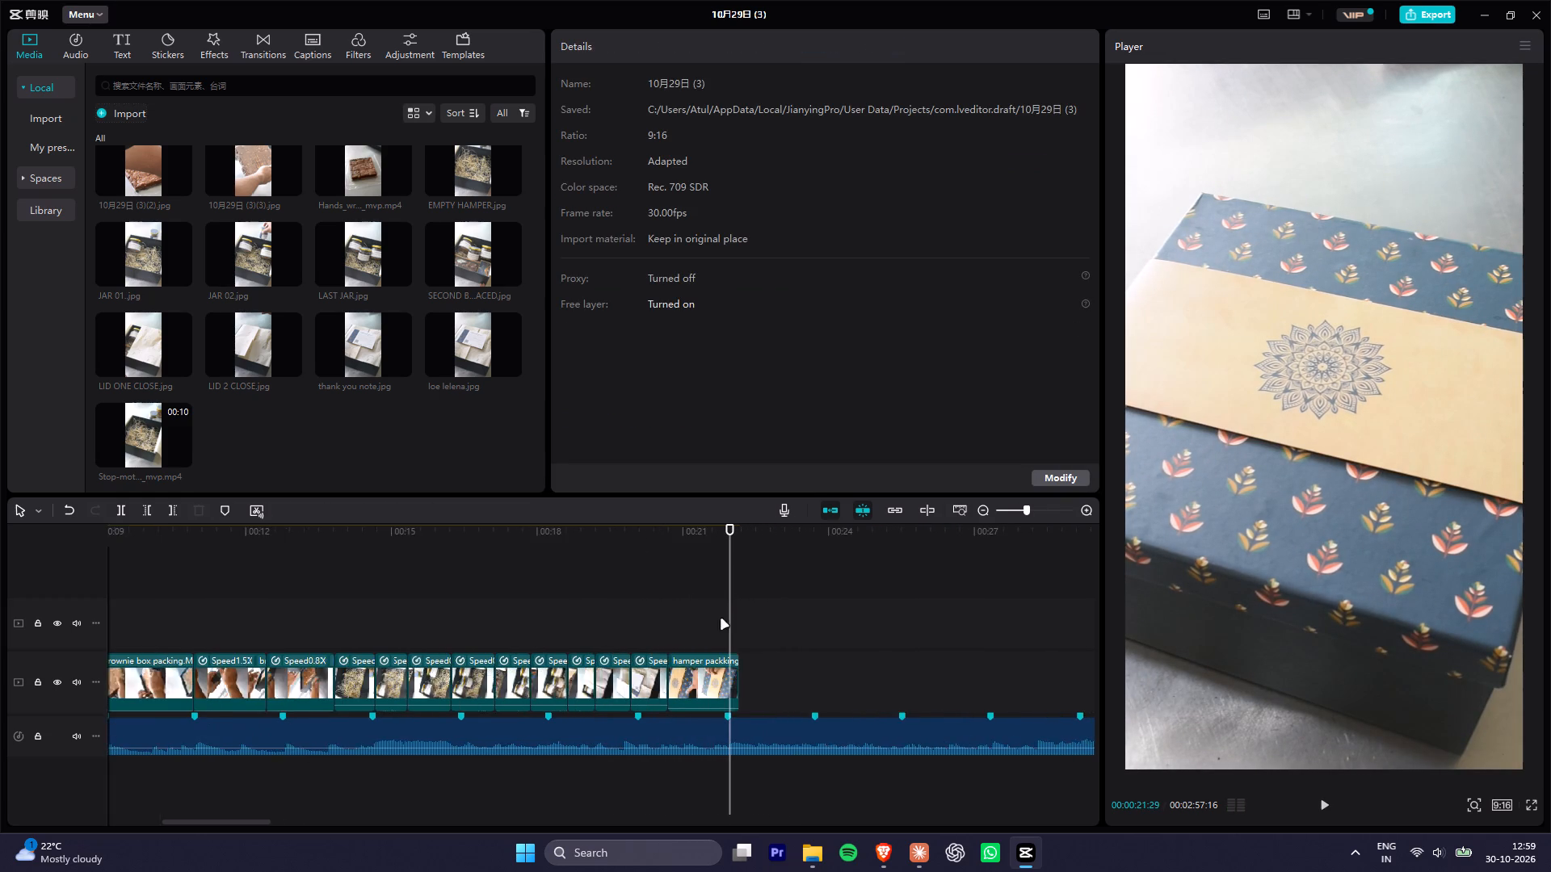
scroll(721, 619, "up", 2, "alt")
left_click(718, 685)
left_click(685, 676)
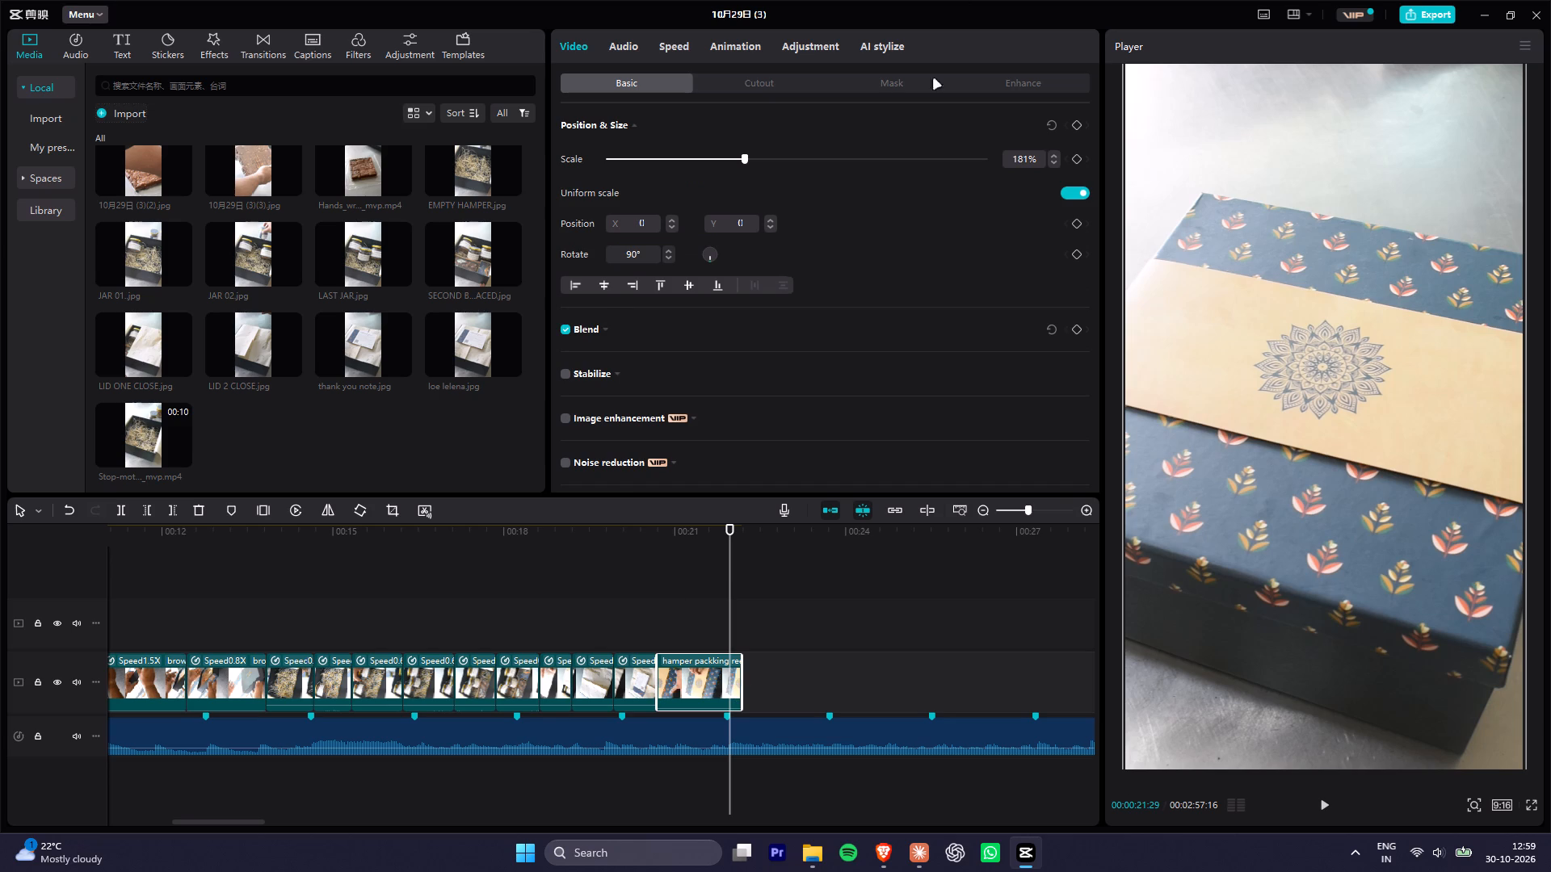
left_click(623, 46)
left_click(666, 46)
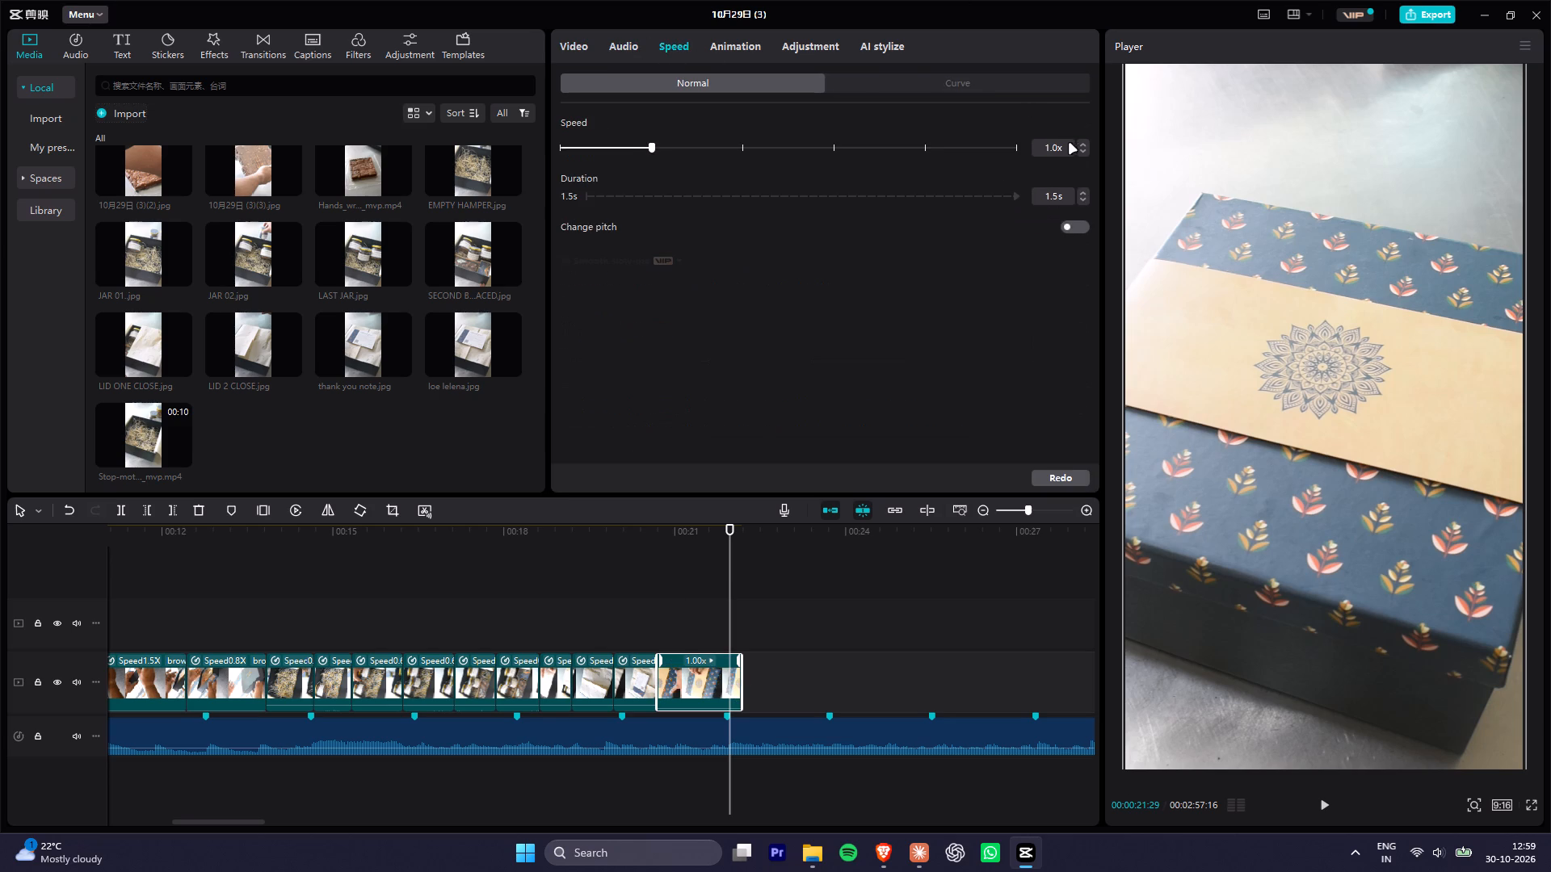
triple_click(1082, 143)
triple_click(1082, 143)
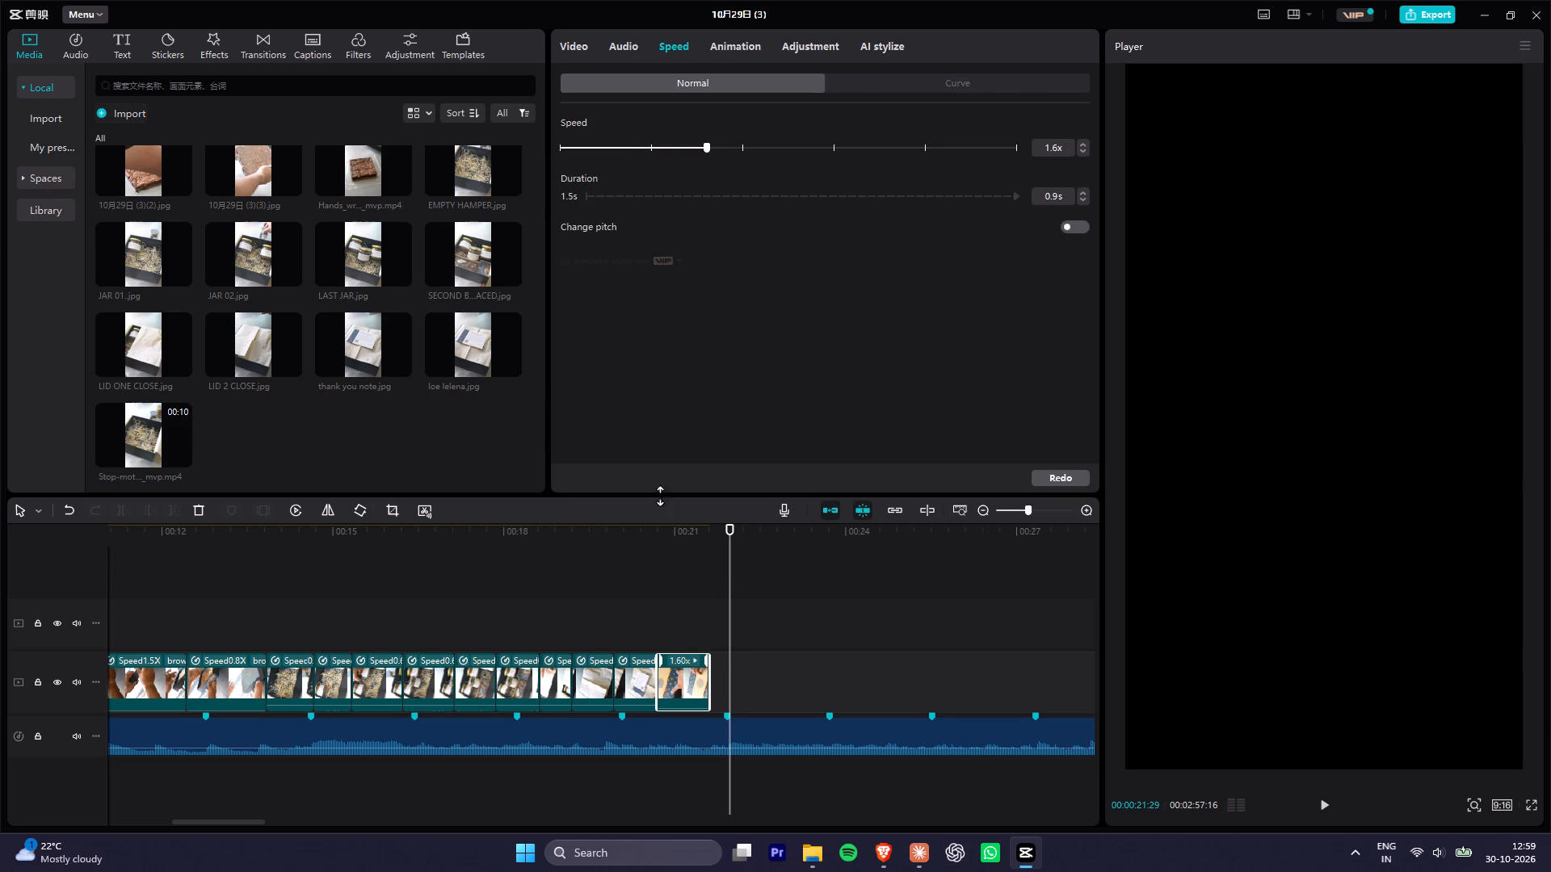
Play back the sped-up closed-box ending, and undo its speed changes and the deletion of the piece before the cut.
left_click(622, 543)
key("space")
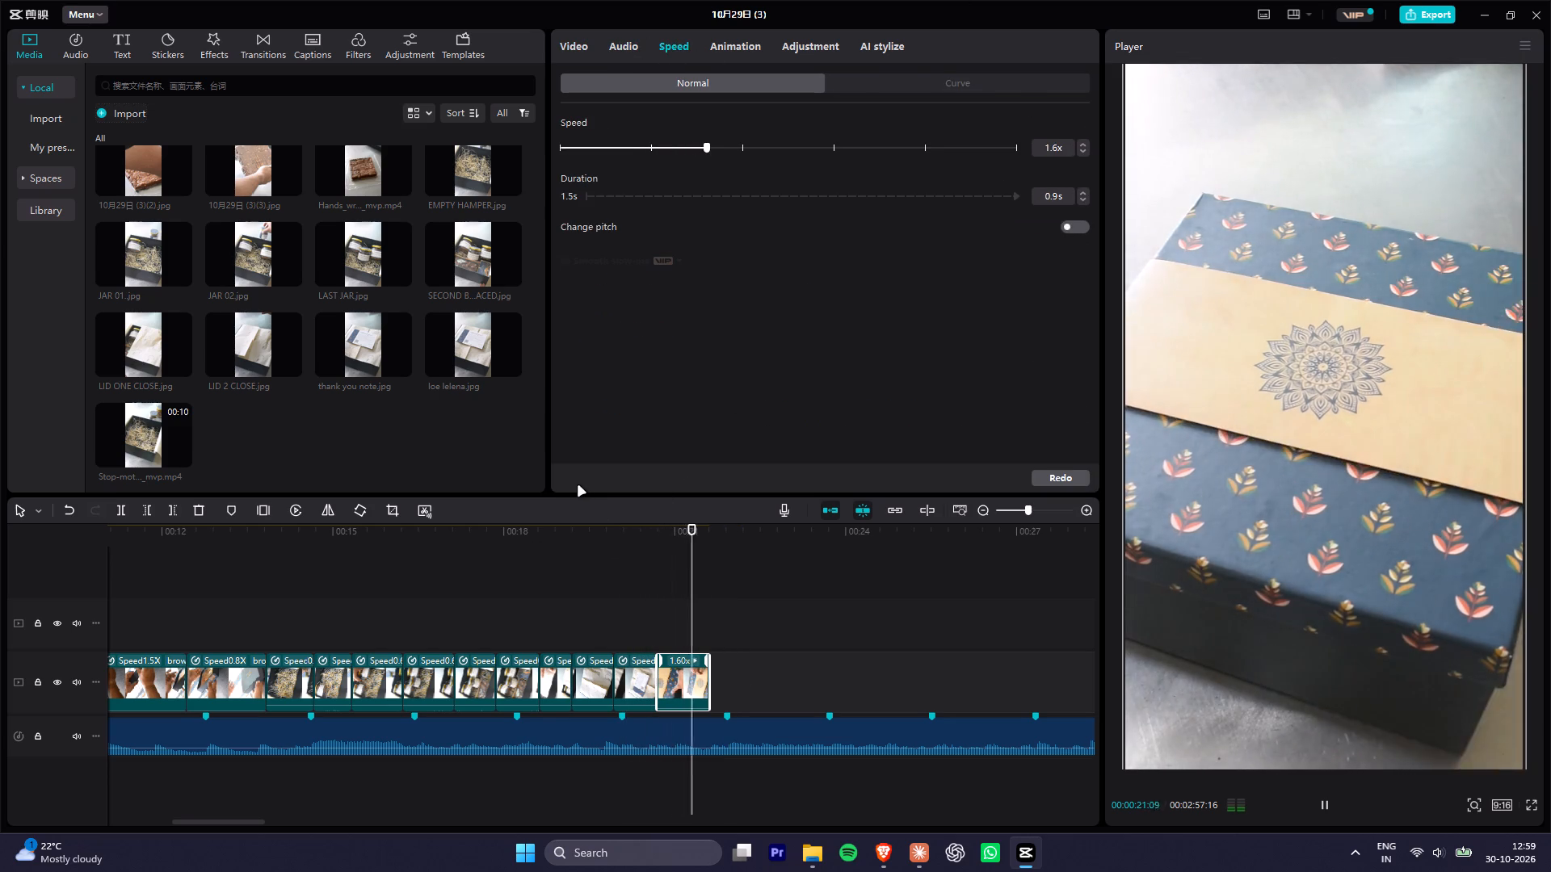
key("space")
left_click_drag(658, 540, 641, 540)
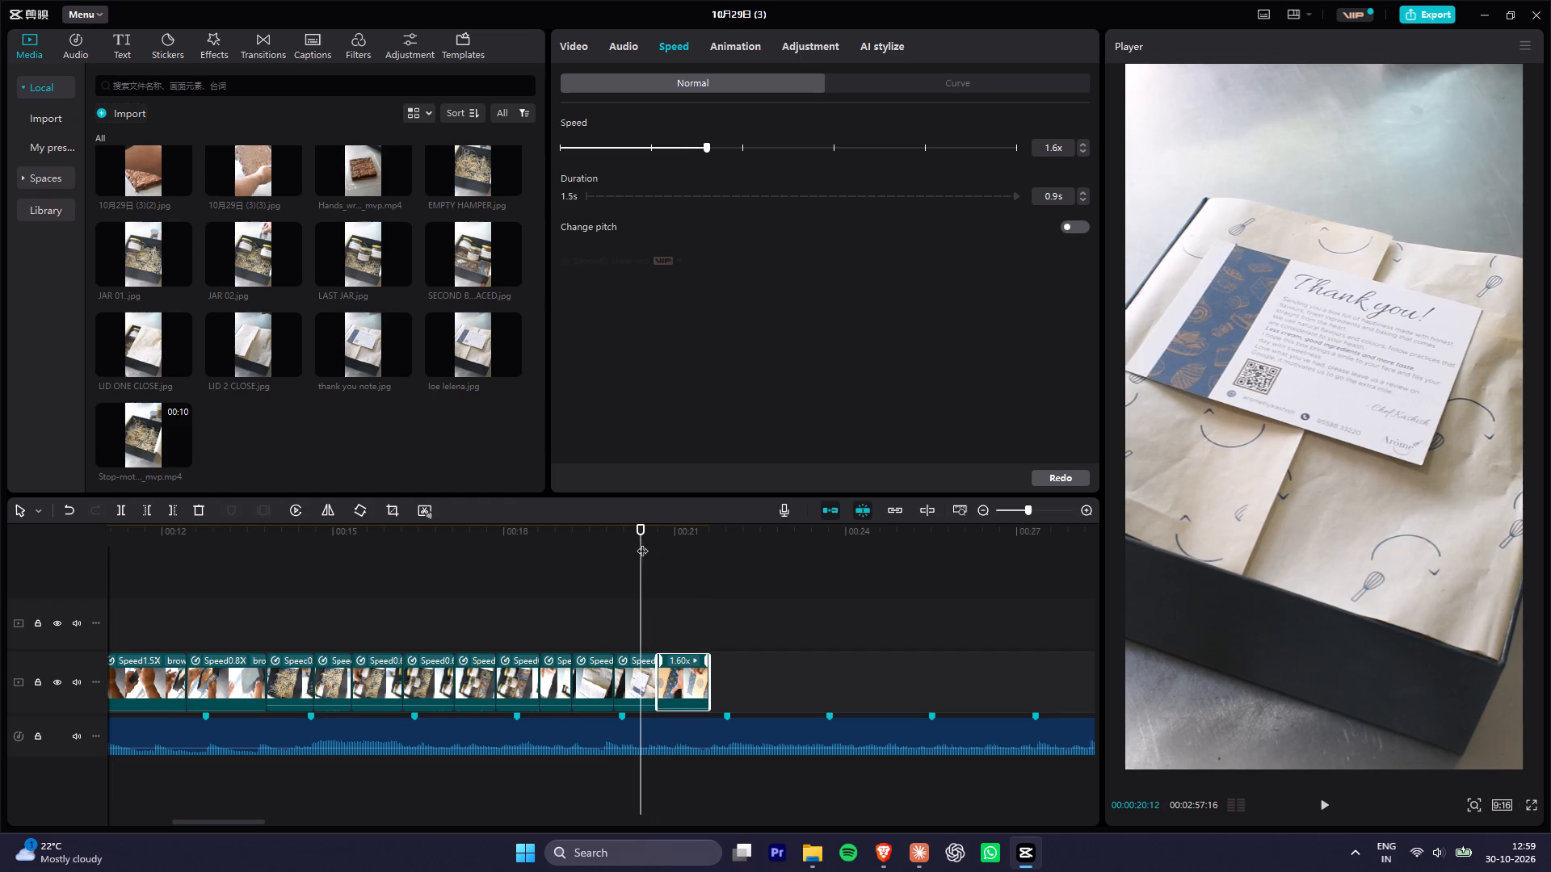
key("ctrl+z")
key("ctrl+z")
key("ctrl+z")
key("ctrl+z")
key("ctrl+z")
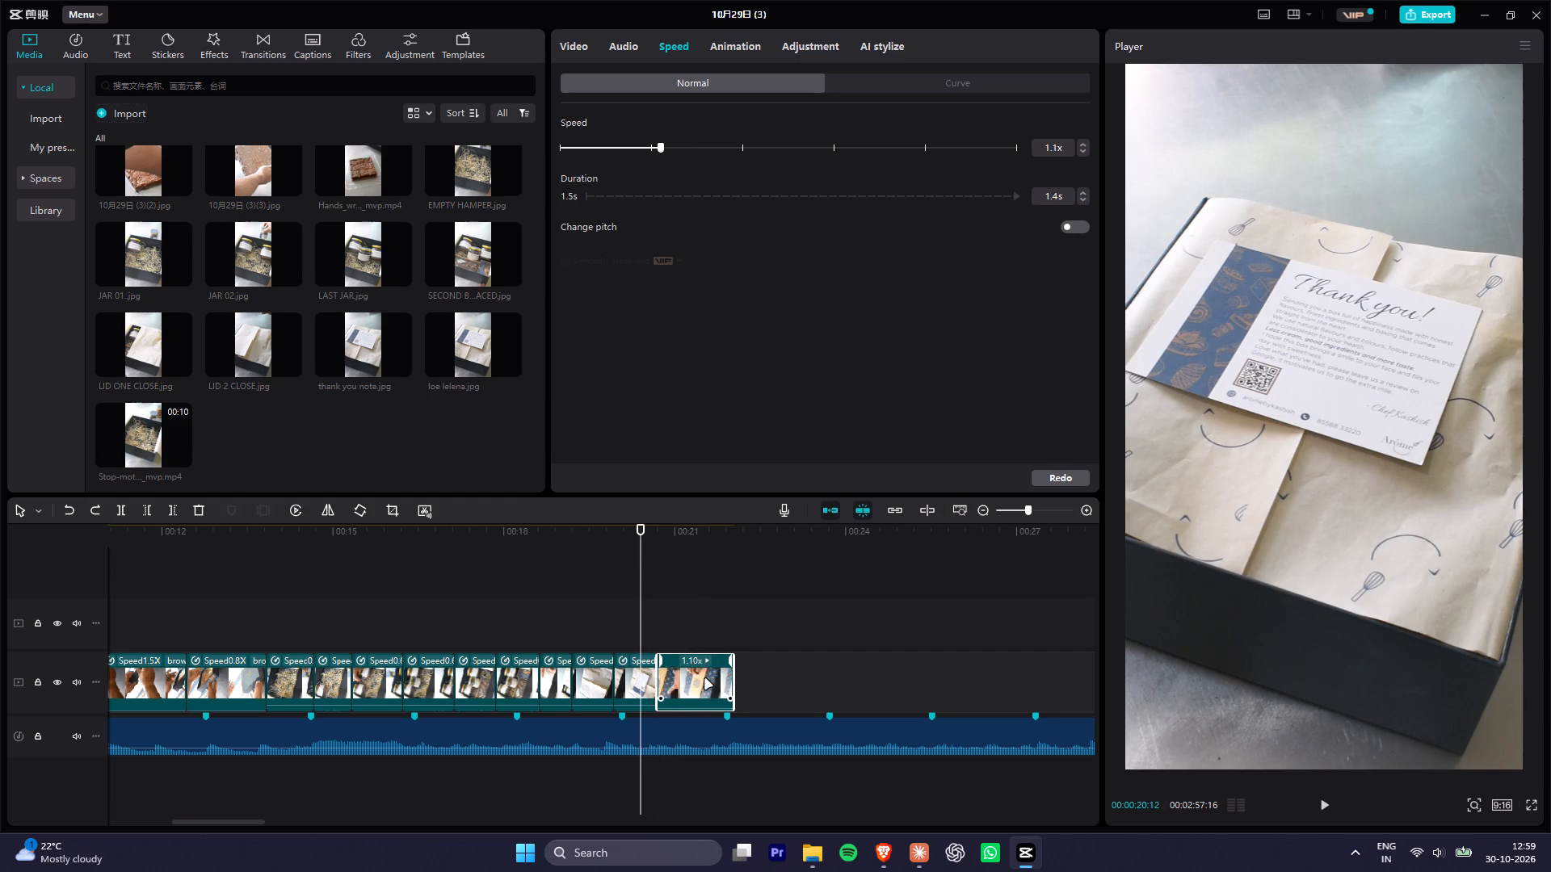
key("ctrl+z")
key("ctrl+z")
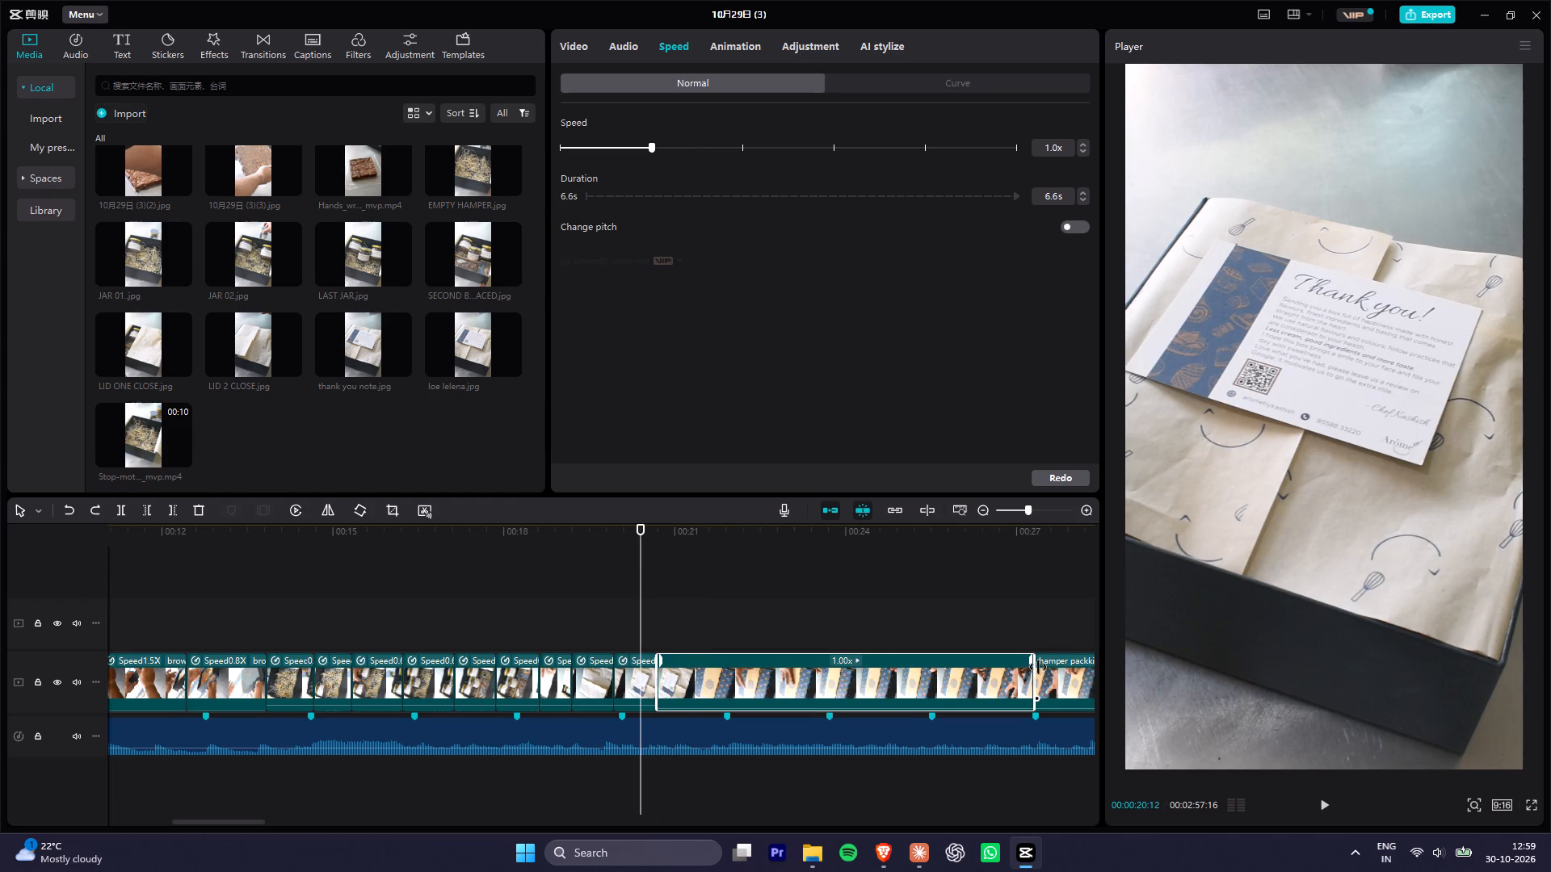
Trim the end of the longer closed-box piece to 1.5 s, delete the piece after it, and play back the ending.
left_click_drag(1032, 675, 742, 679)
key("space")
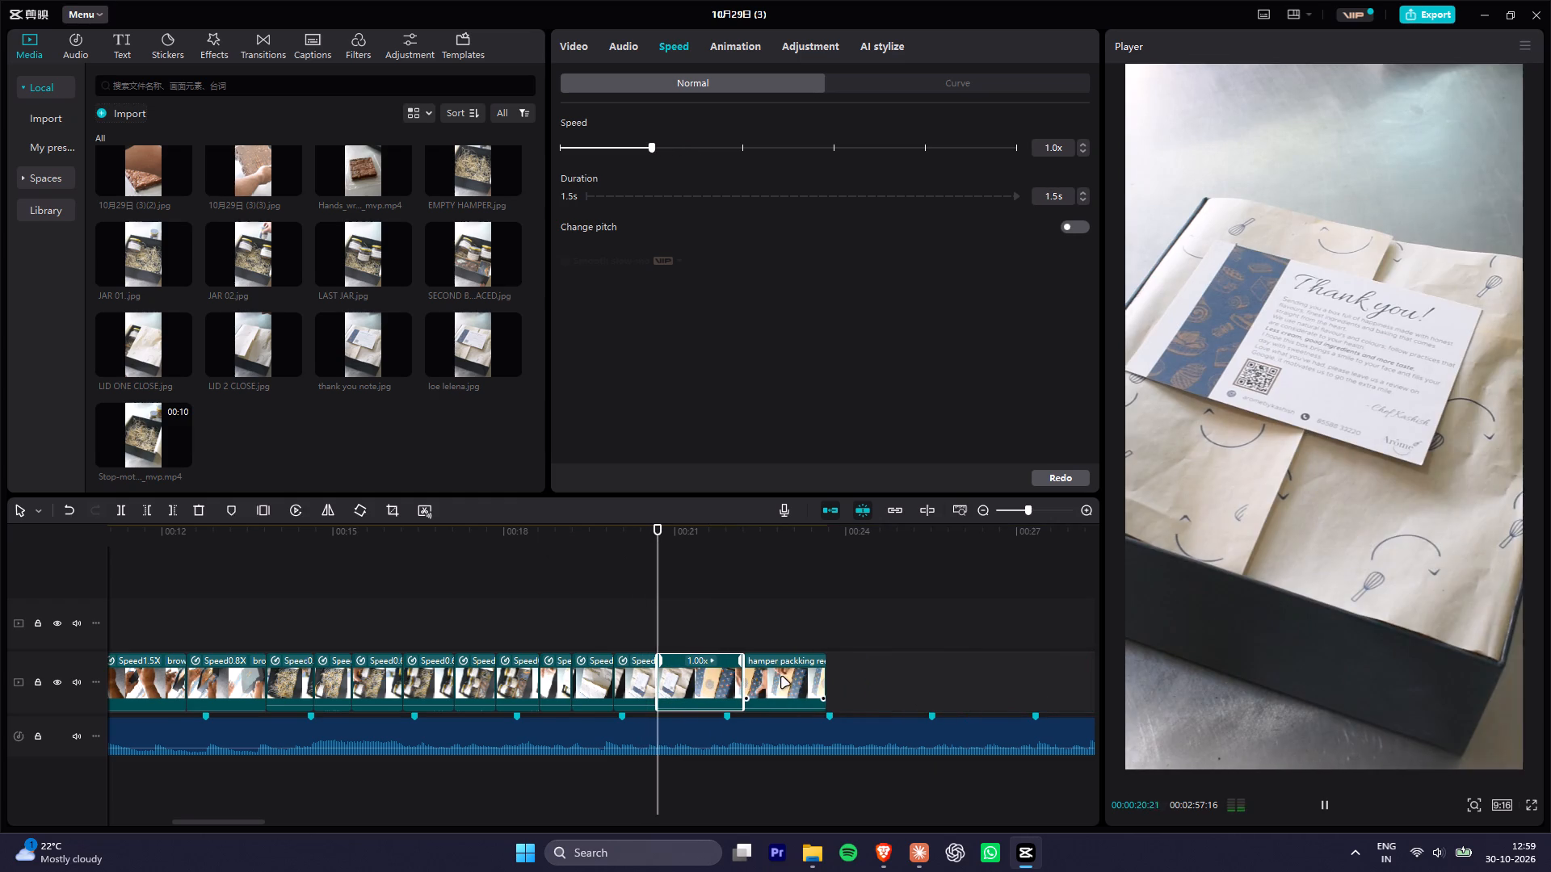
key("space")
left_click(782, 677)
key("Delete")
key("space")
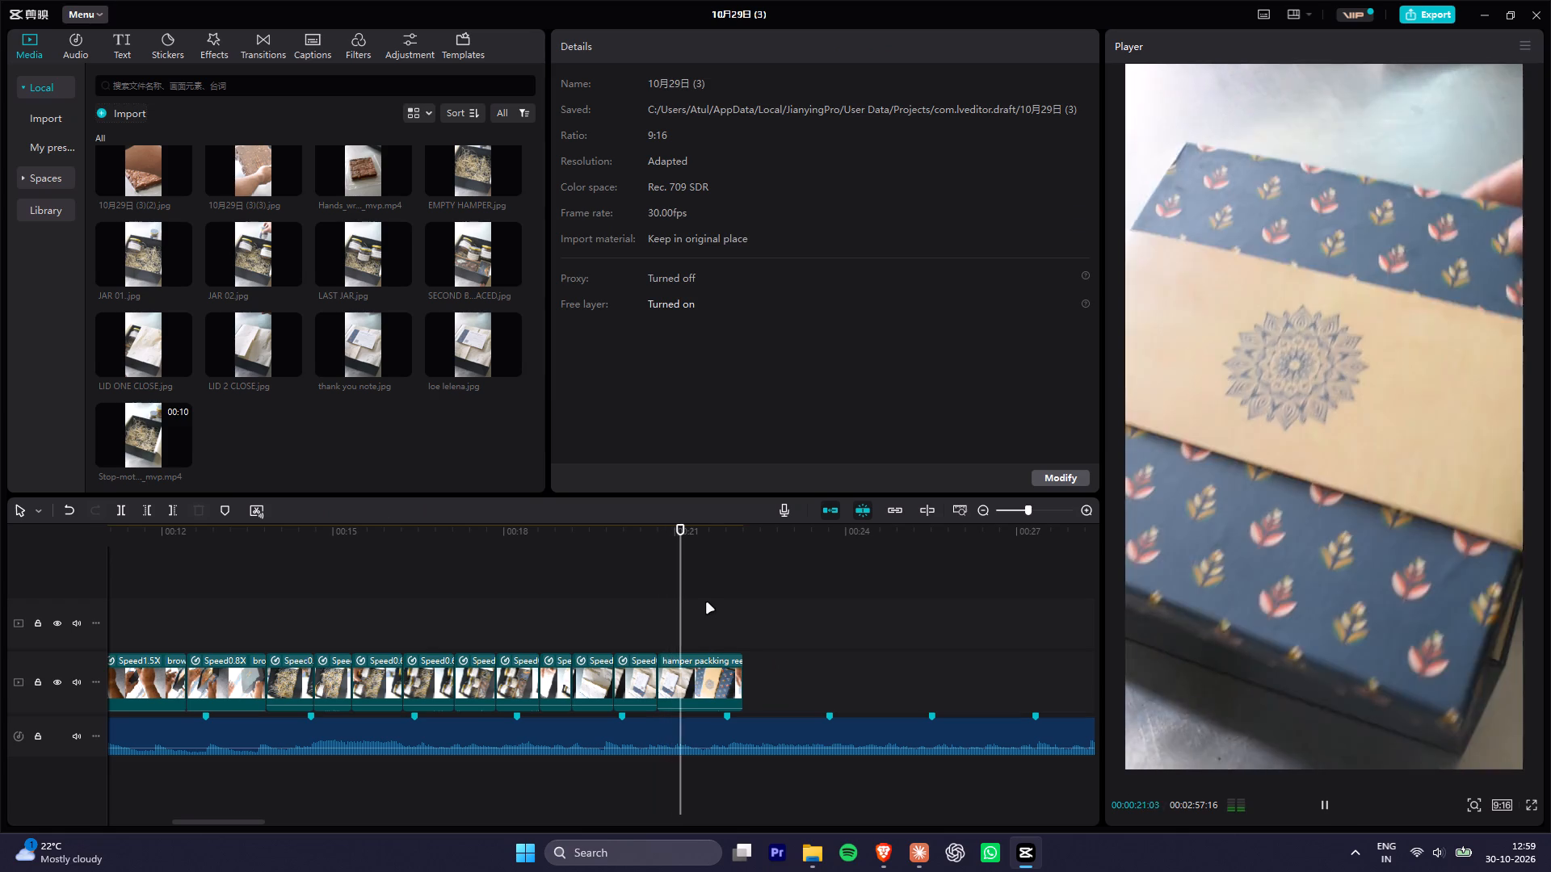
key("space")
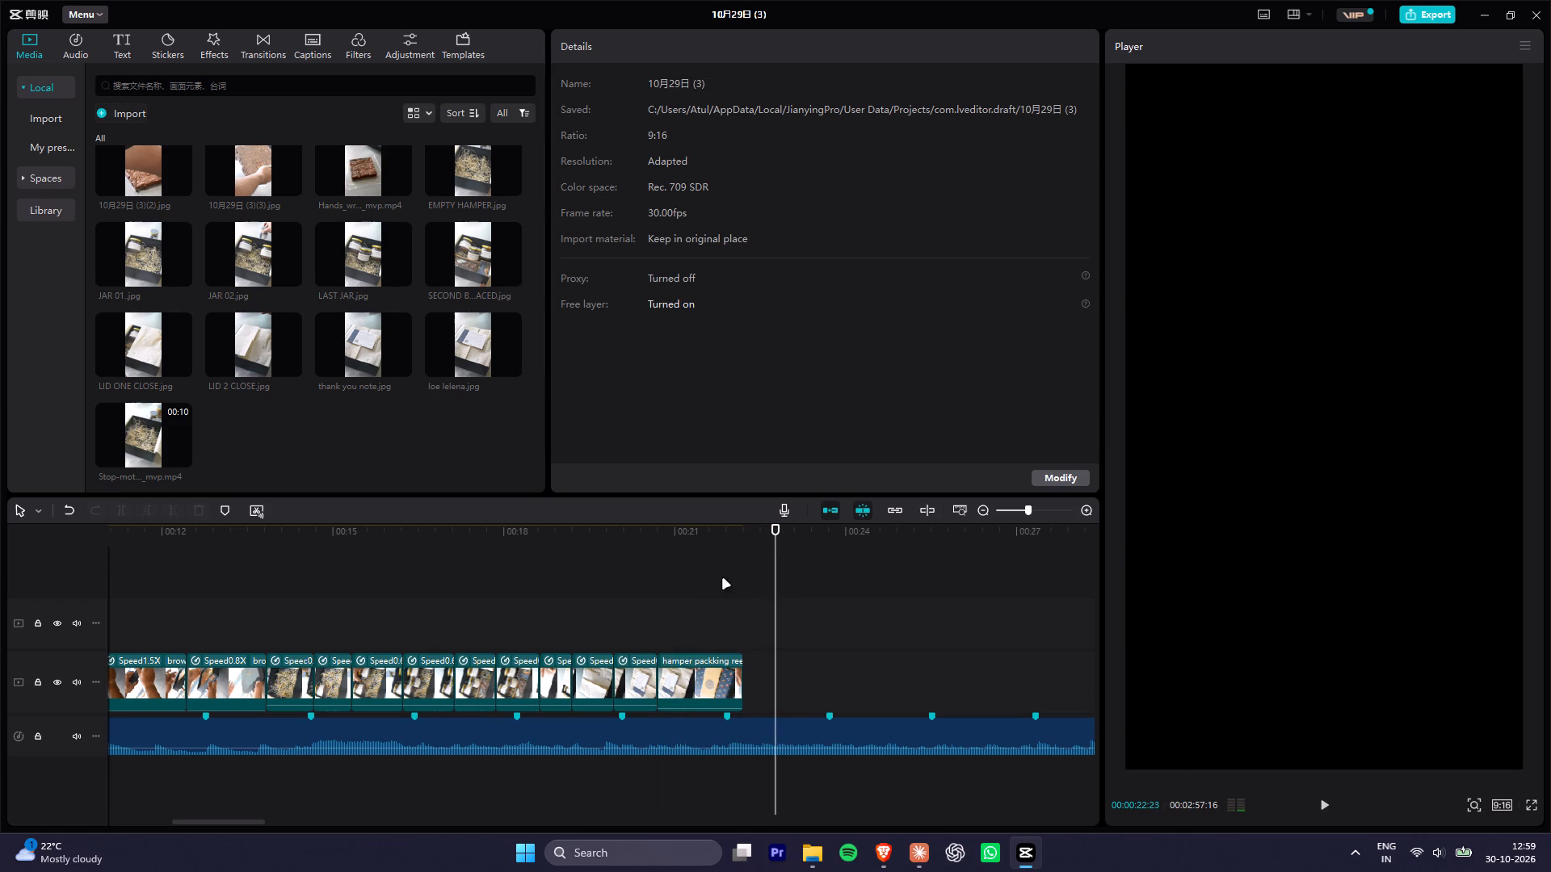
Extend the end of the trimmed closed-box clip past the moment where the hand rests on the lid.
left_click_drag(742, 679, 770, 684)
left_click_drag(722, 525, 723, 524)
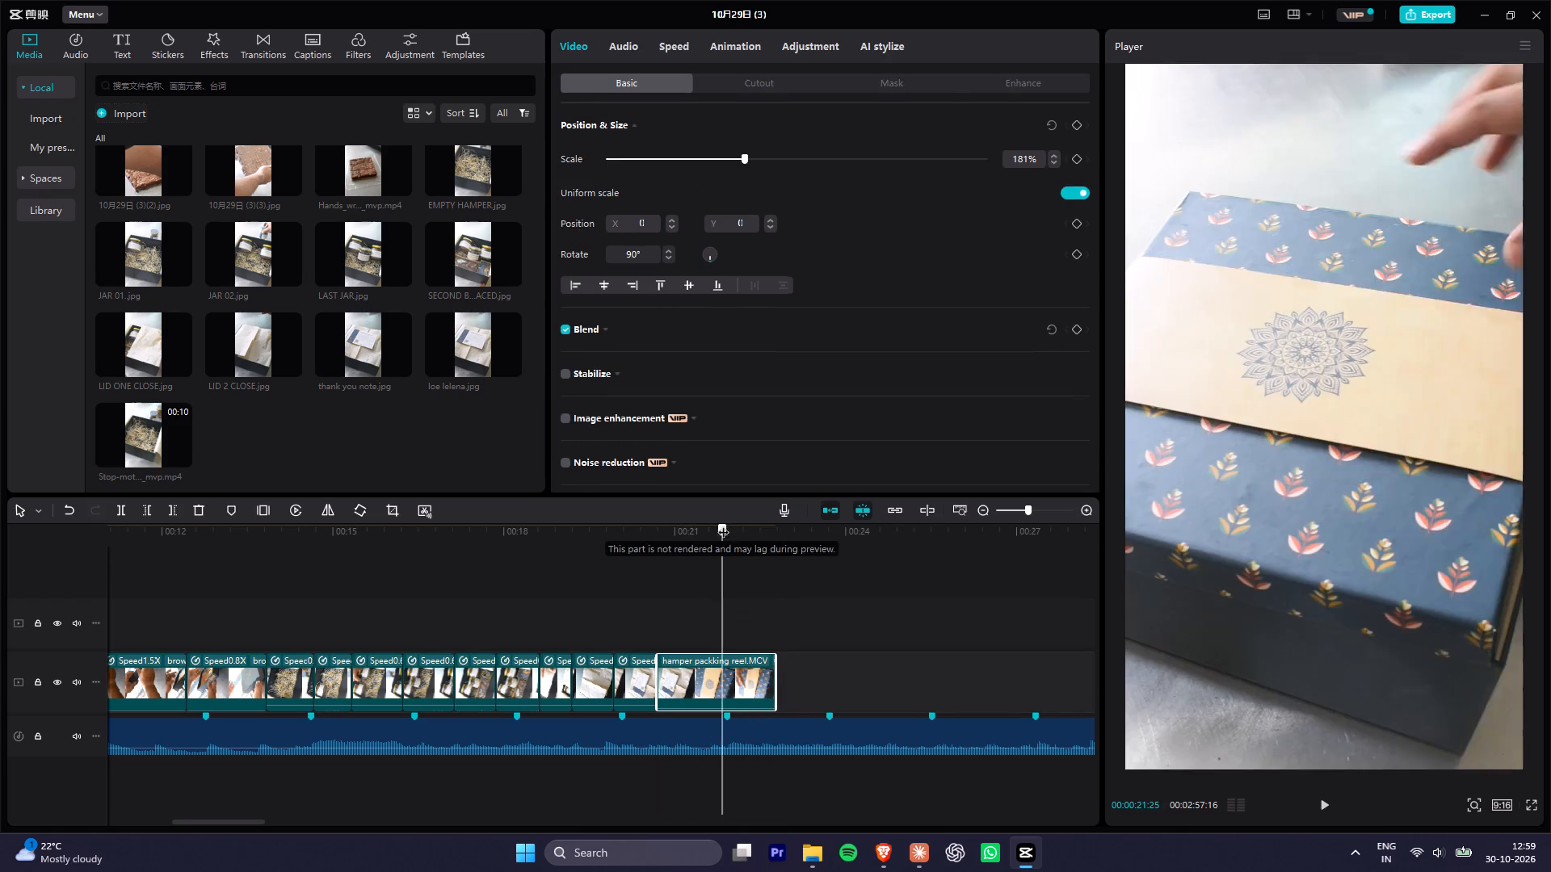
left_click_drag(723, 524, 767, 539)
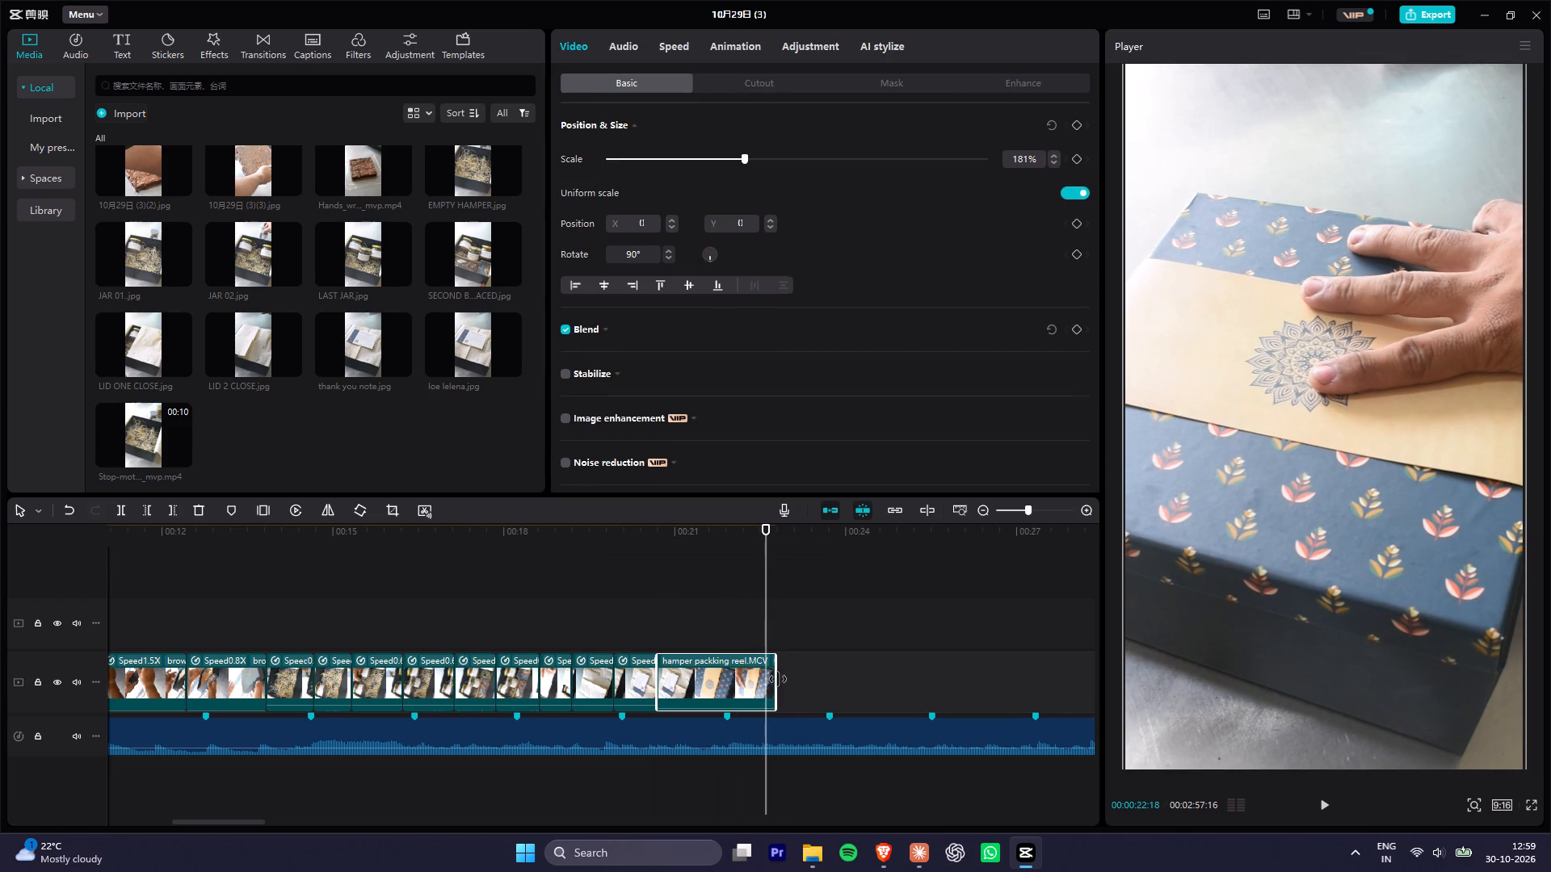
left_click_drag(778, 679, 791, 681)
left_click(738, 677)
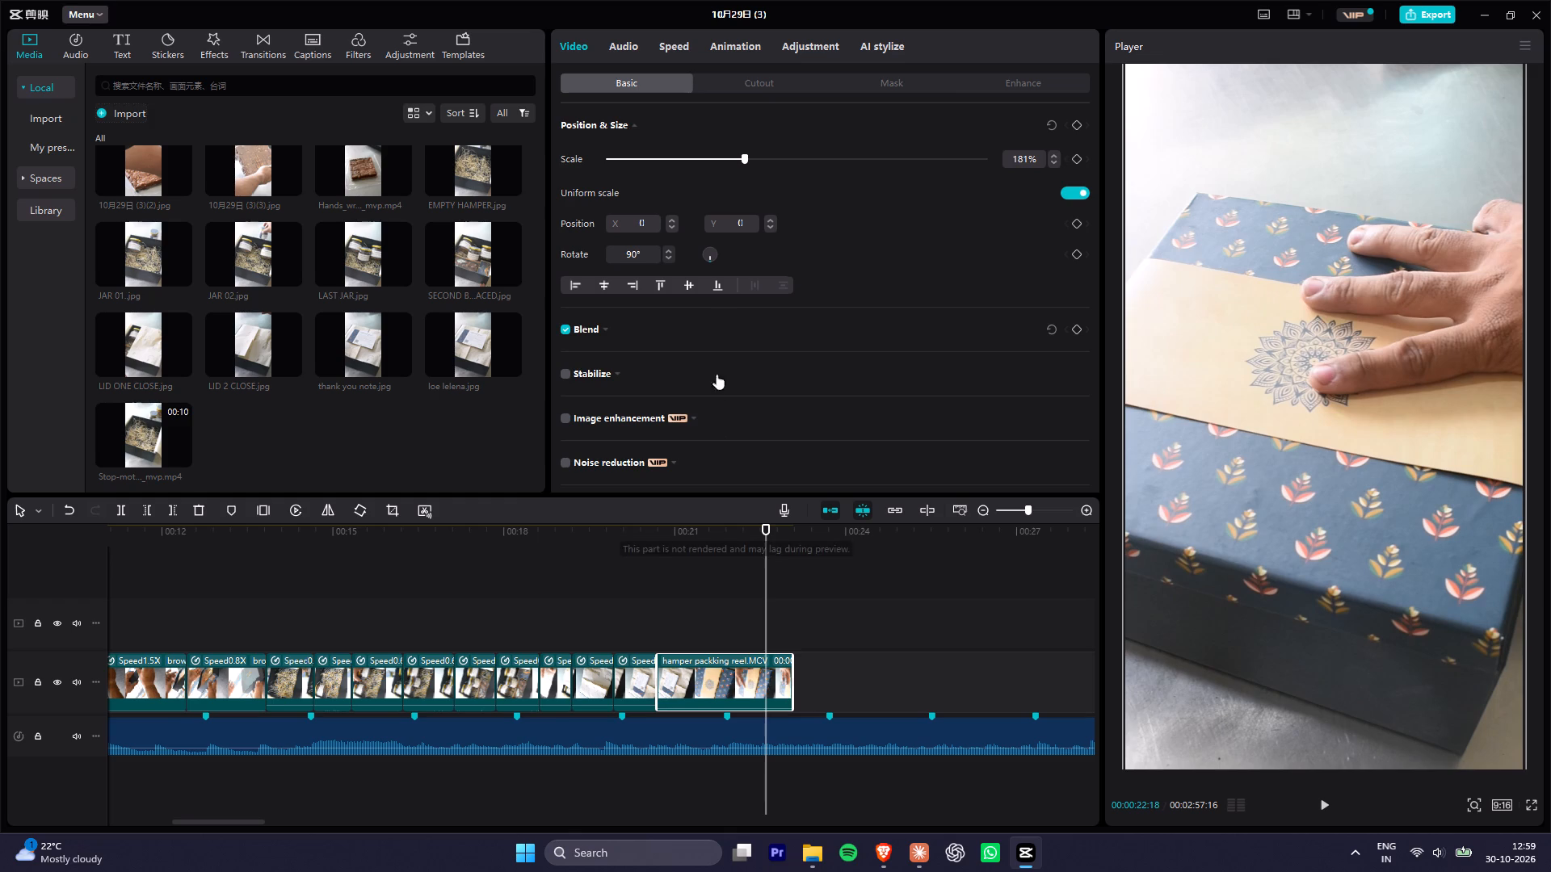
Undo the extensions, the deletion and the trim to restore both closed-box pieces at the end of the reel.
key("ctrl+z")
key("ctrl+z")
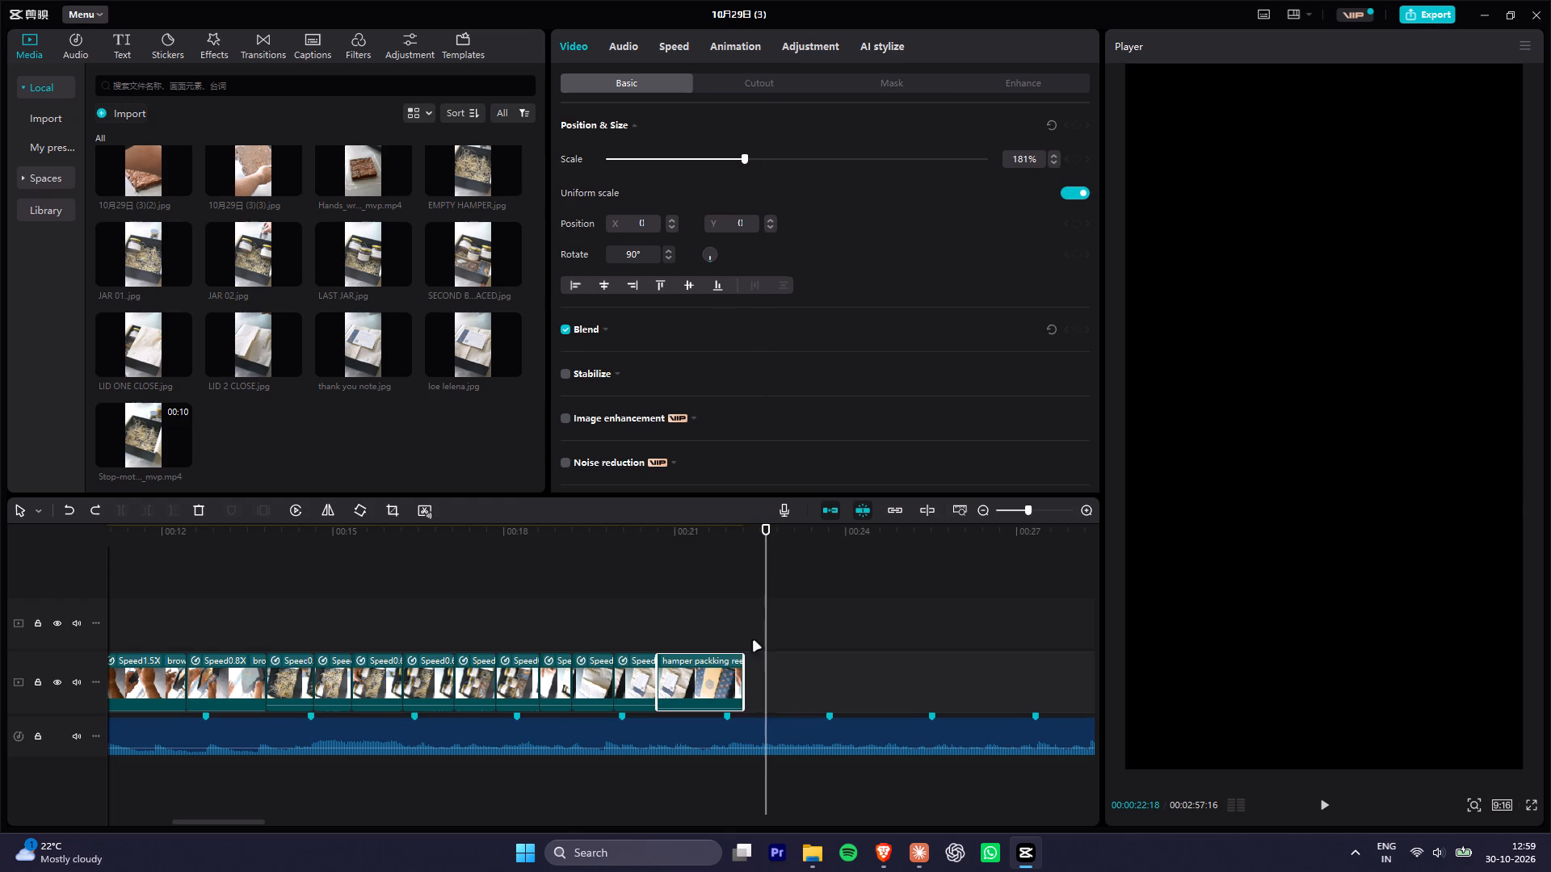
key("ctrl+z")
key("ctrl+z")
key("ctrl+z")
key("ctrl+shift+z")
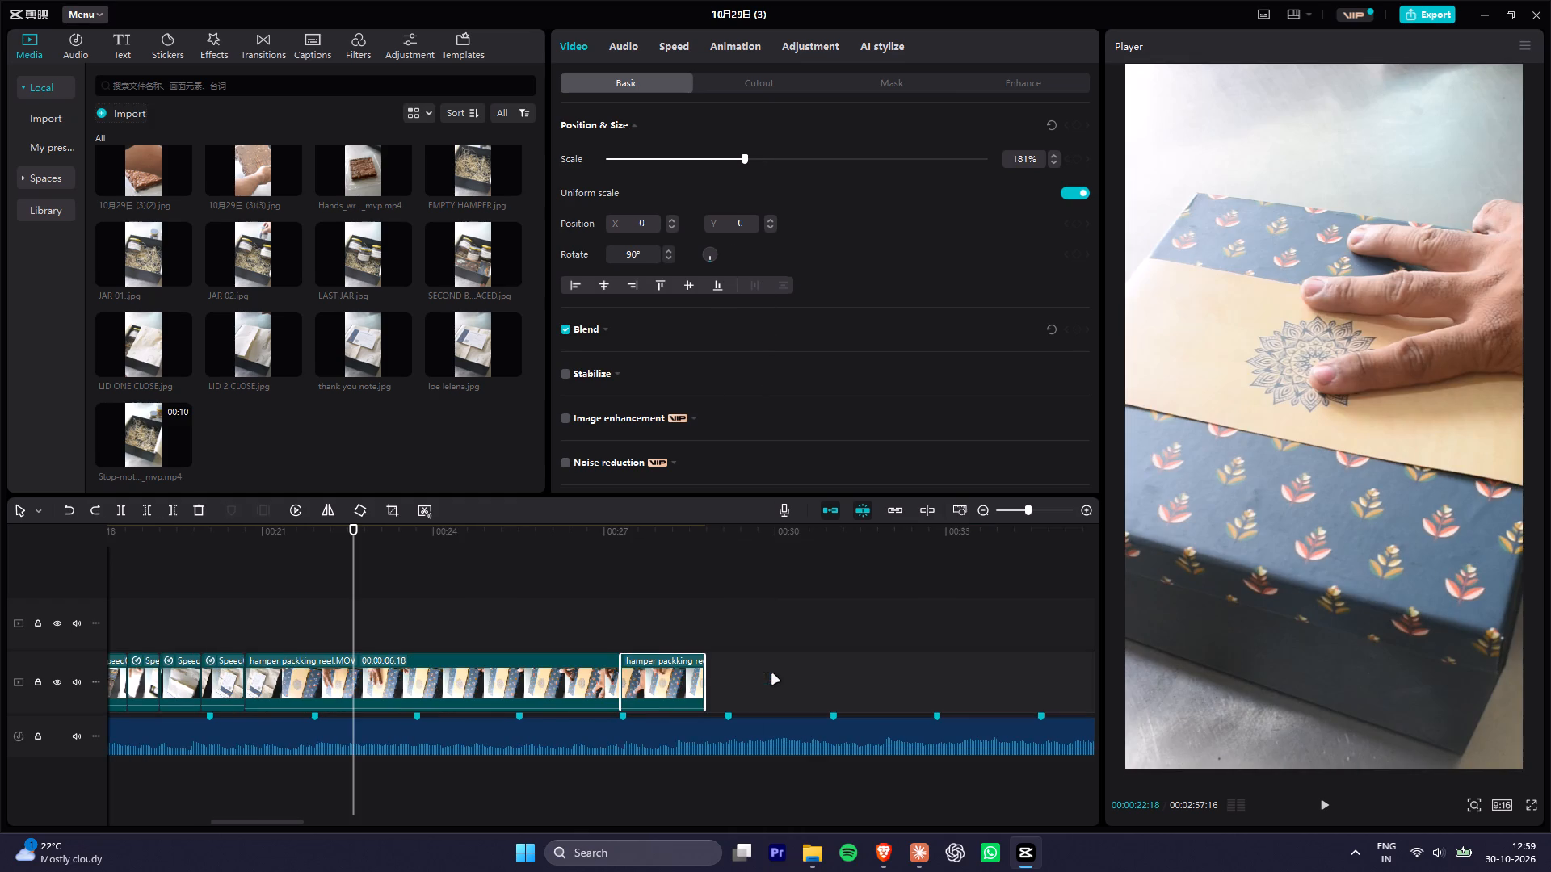
Delete the long closed-box piece before the final cut, keeping only the last hamper piece.
left_click(561, 672)
key("Delete")
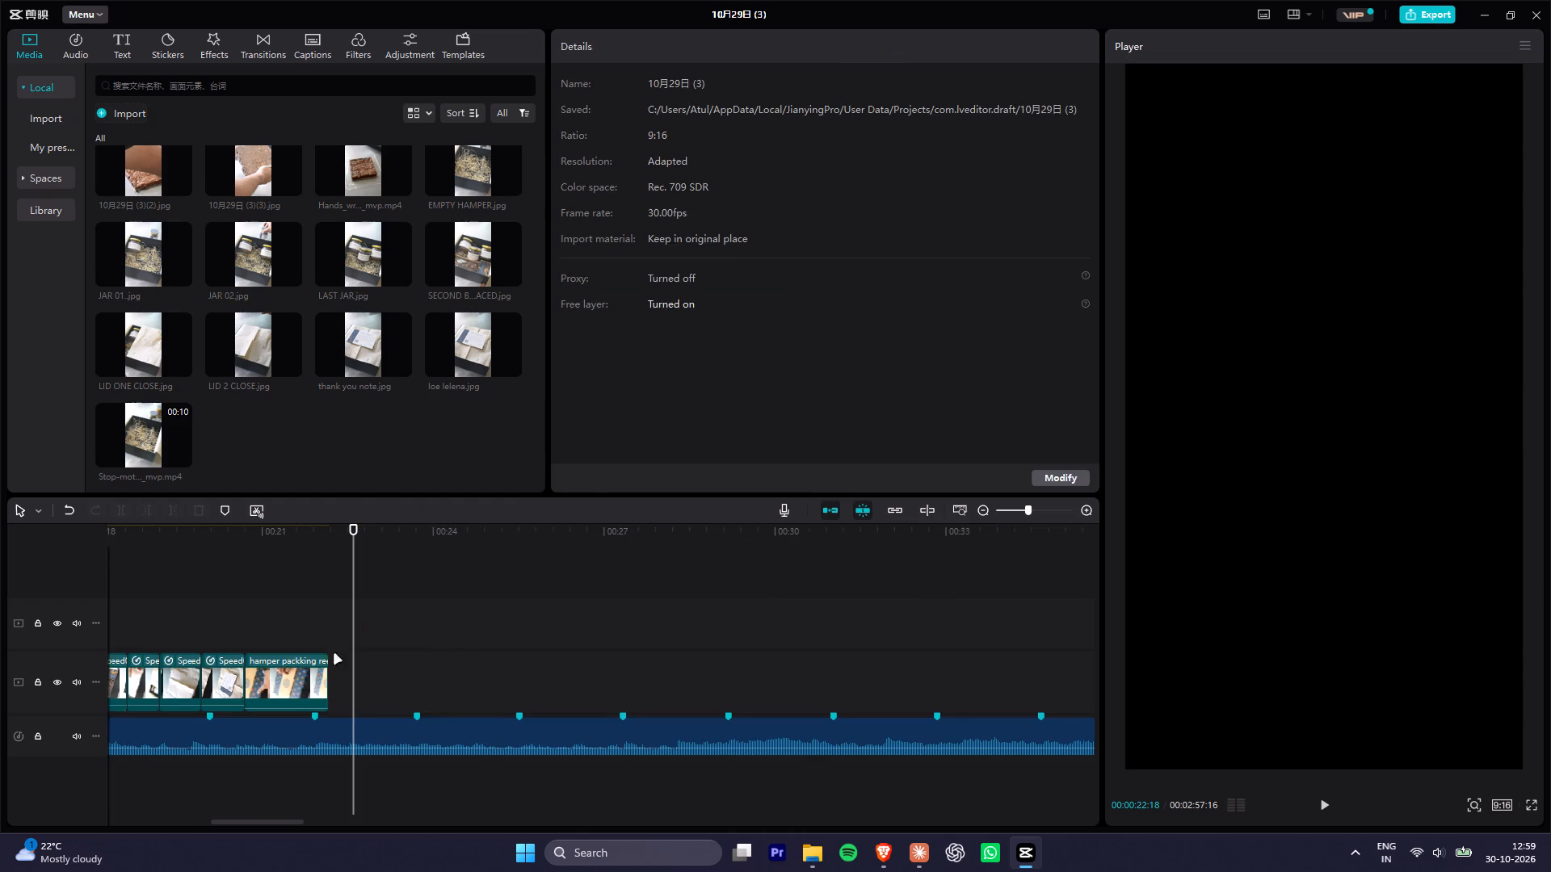
Set the speed of the final closed-box clip to 0.7x and play back the ending.
left_click(305, 685)
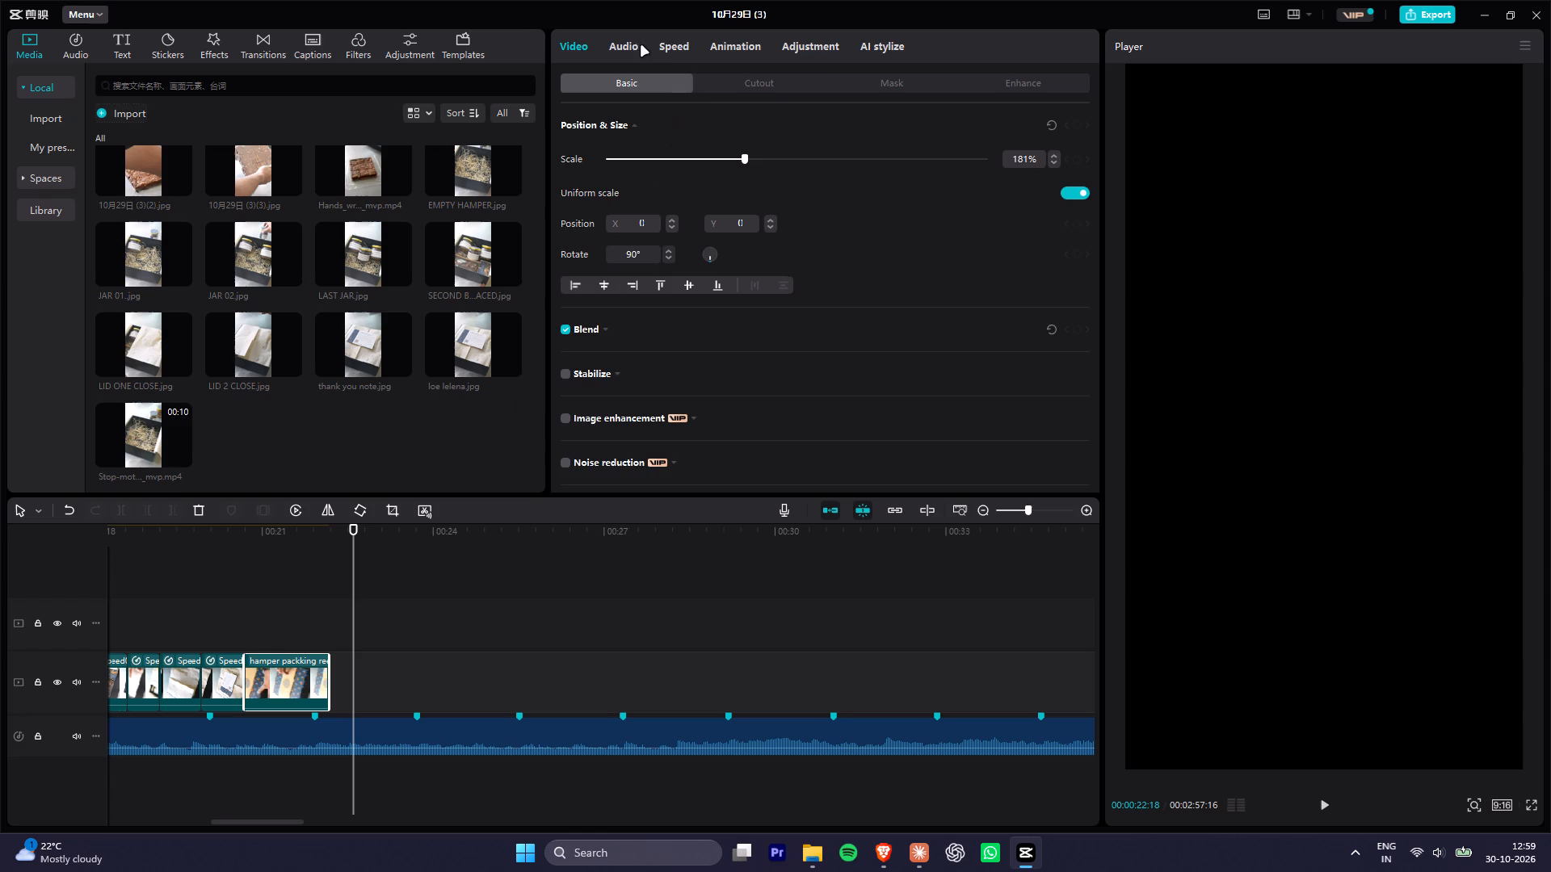
left_click(662, 45)
triple_click(1085, 153)
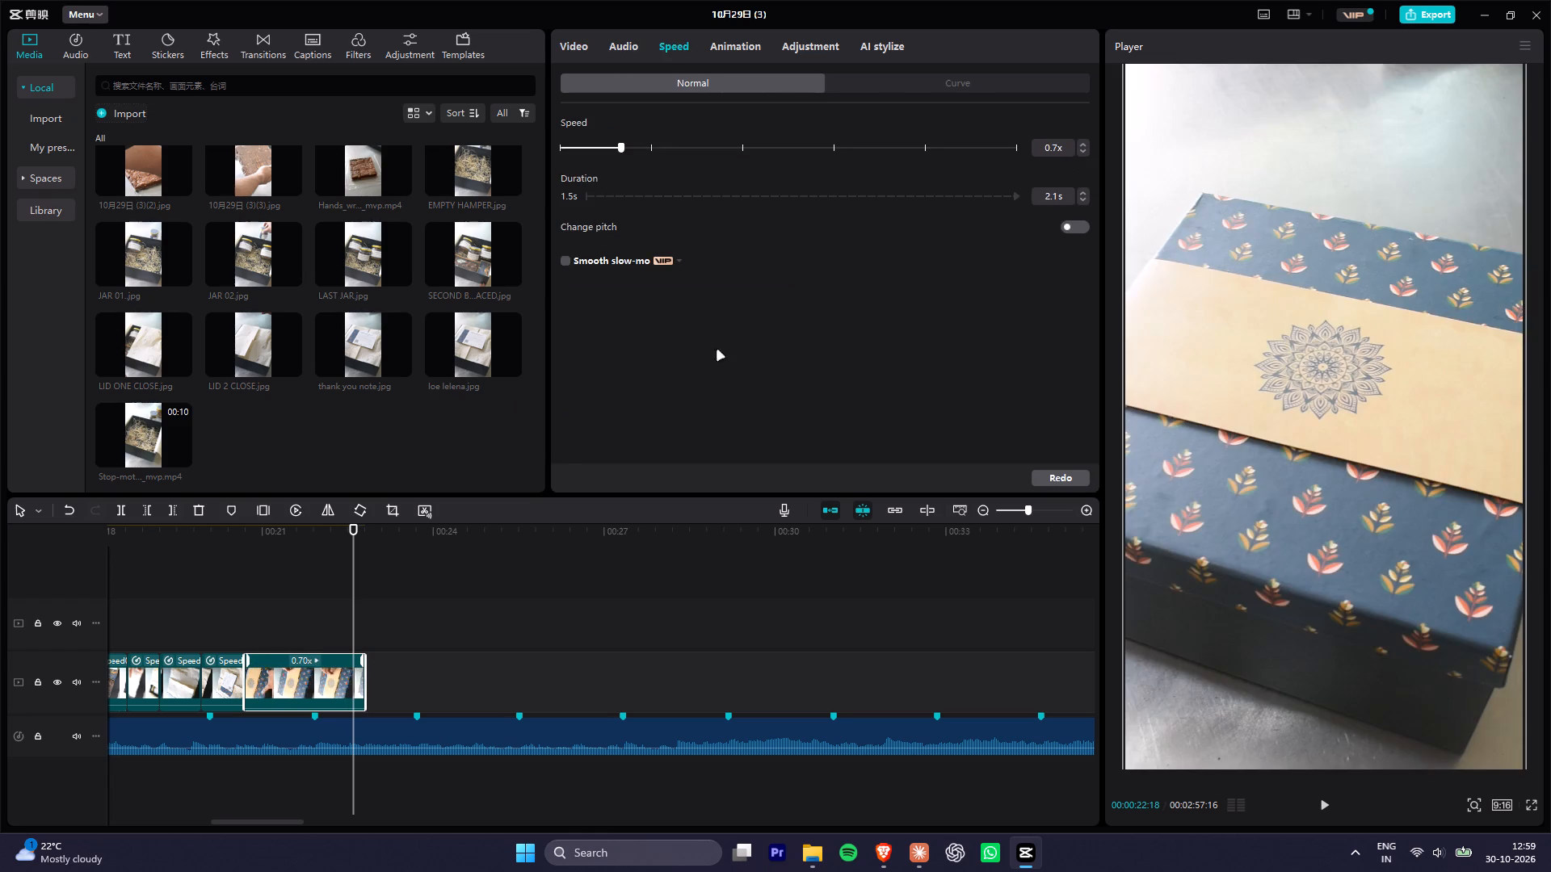
left_click(223, 544)
key("space")
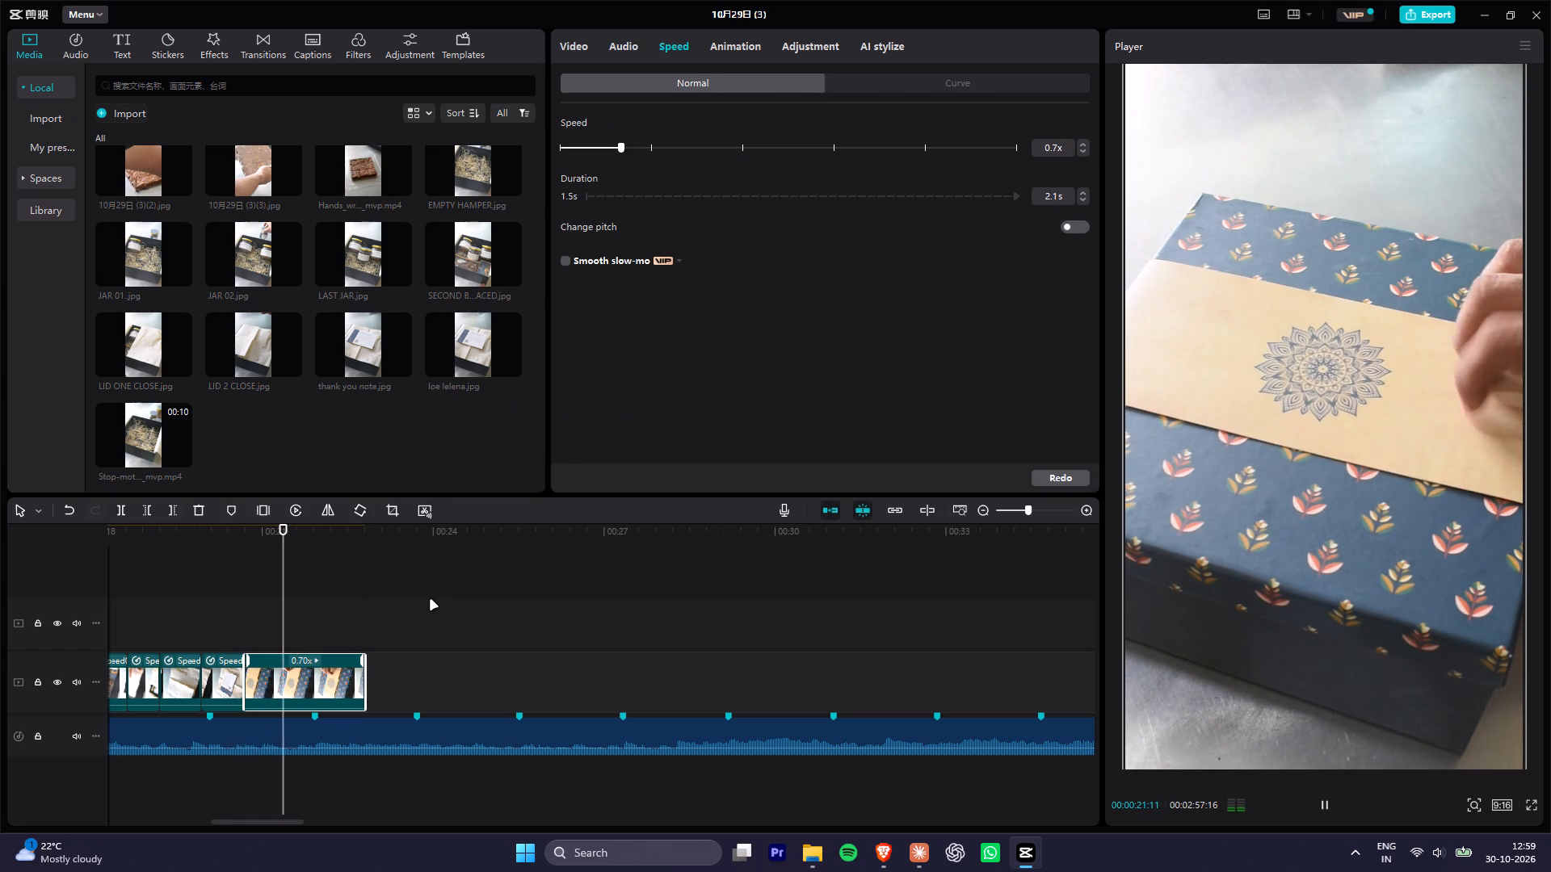
key("space")
Play back the brownie box packing section to check the pacing of the lid closing against the music.
left_click_drag(204, 536, 472, 585)
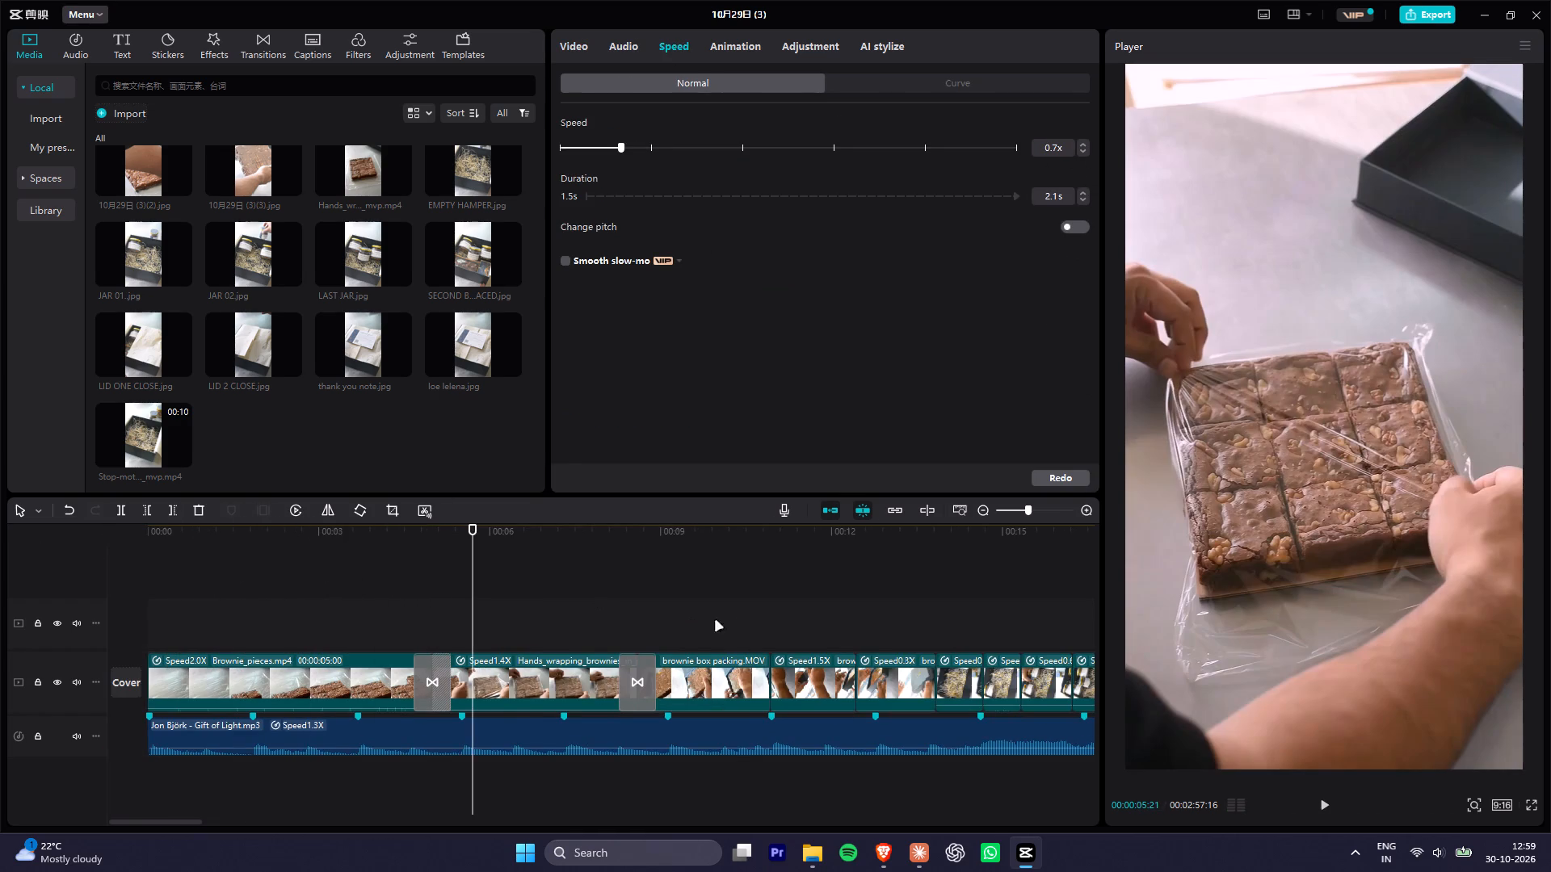
scroll(760, 621, "down", 6, "alt")
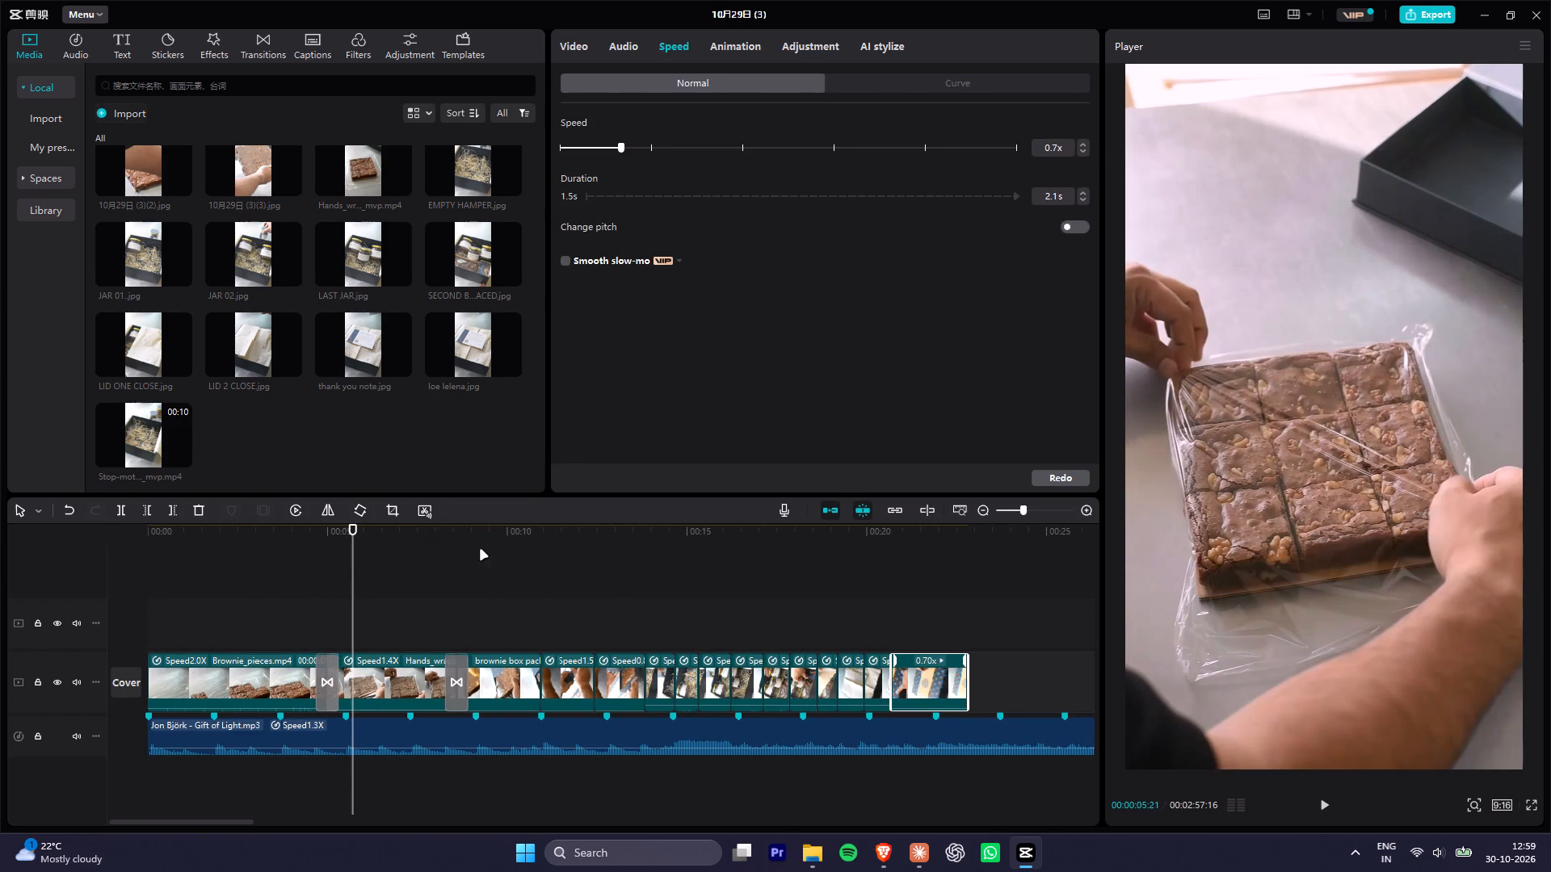
left_click(481, 550)
key("space")
scroll(595, 578, "up", 4, "alt")
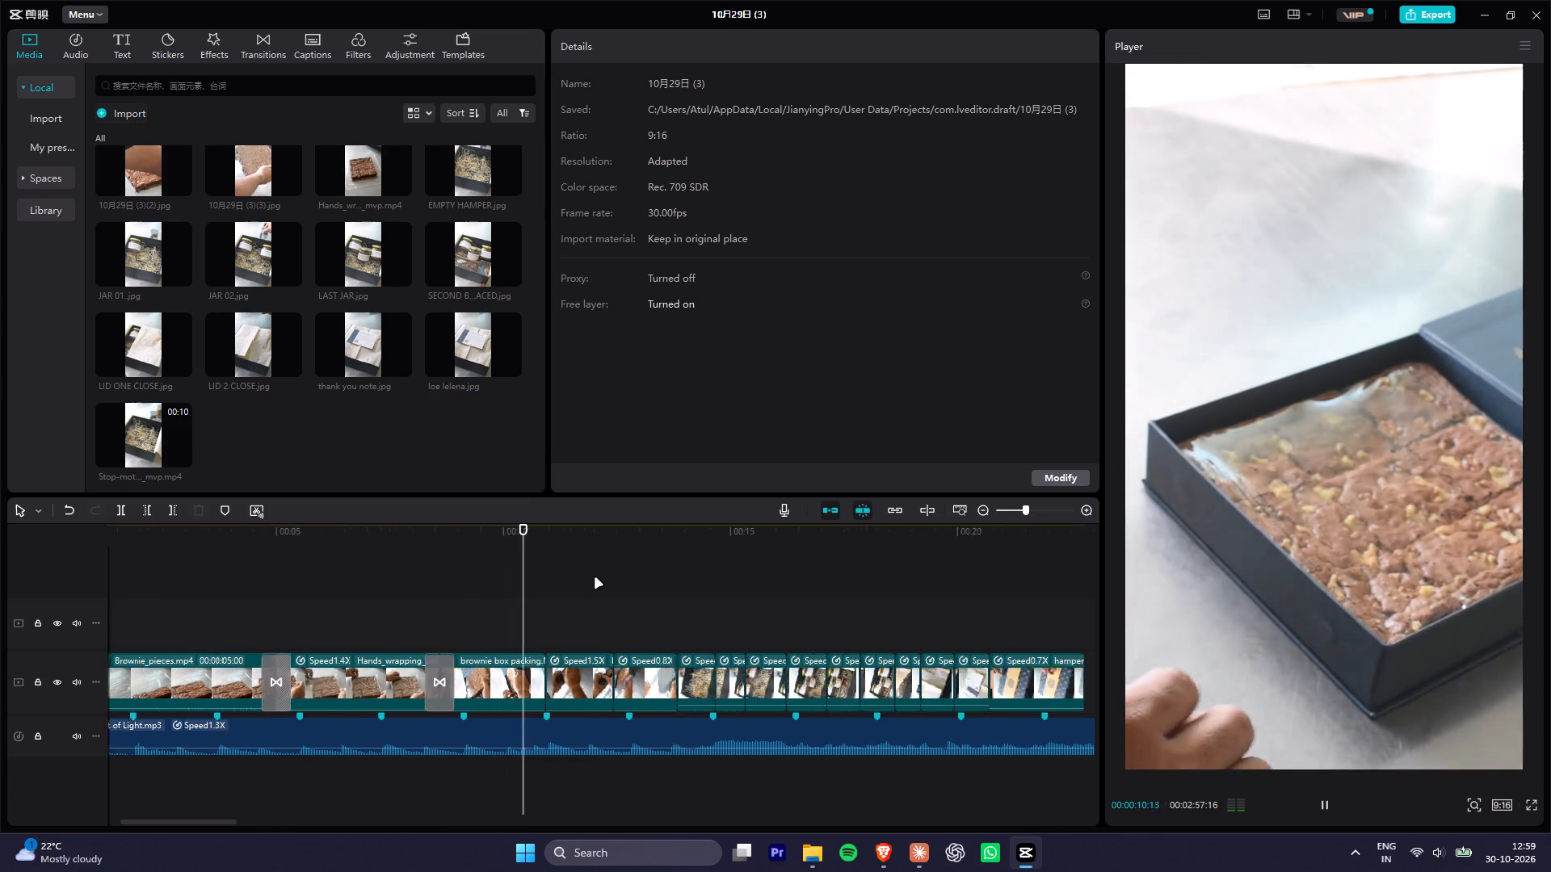
scroll(595, 578, "up", 4, "alt")
key("space")
key("space")
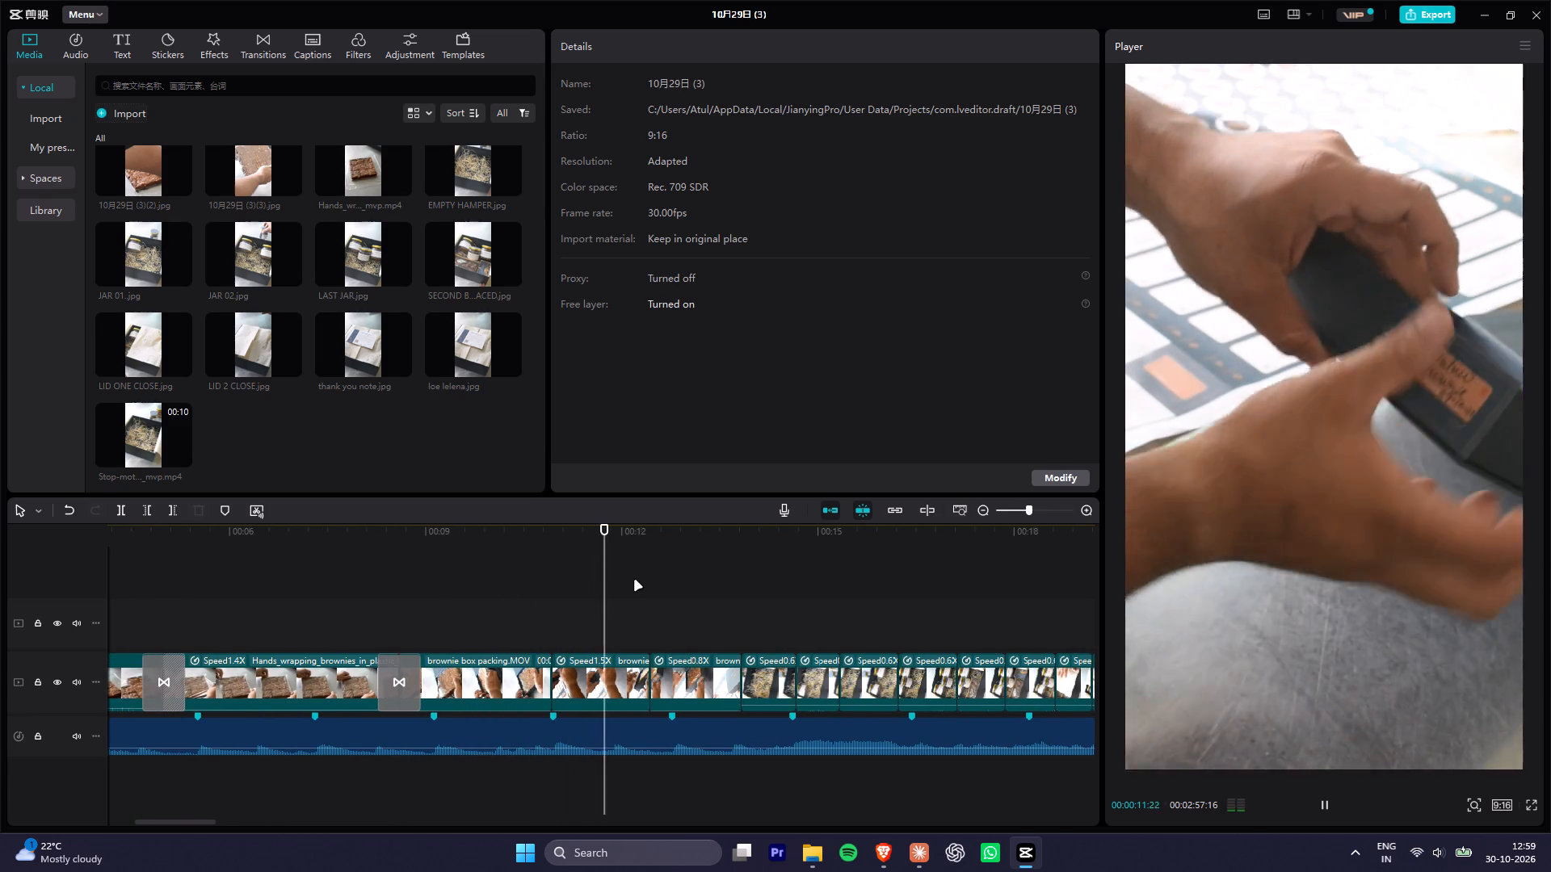
key("space")
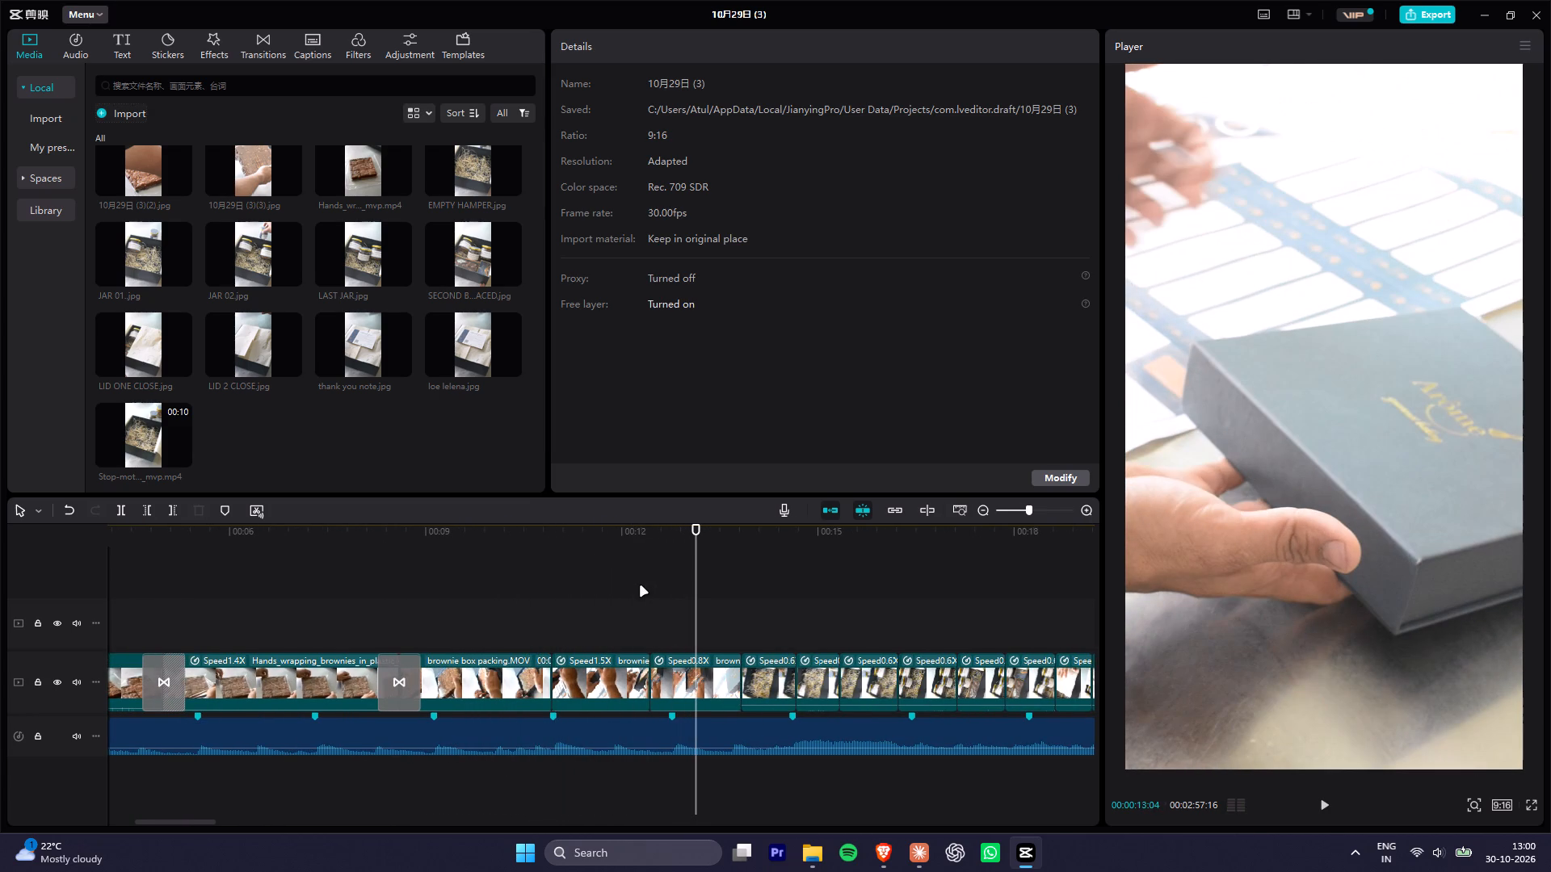
Set the speed of the last brownie box packing clip to 0.6x and play it back into the hamper shots.
left_click(634, 533)
scroll(670, 590, "up", 5, "alt")
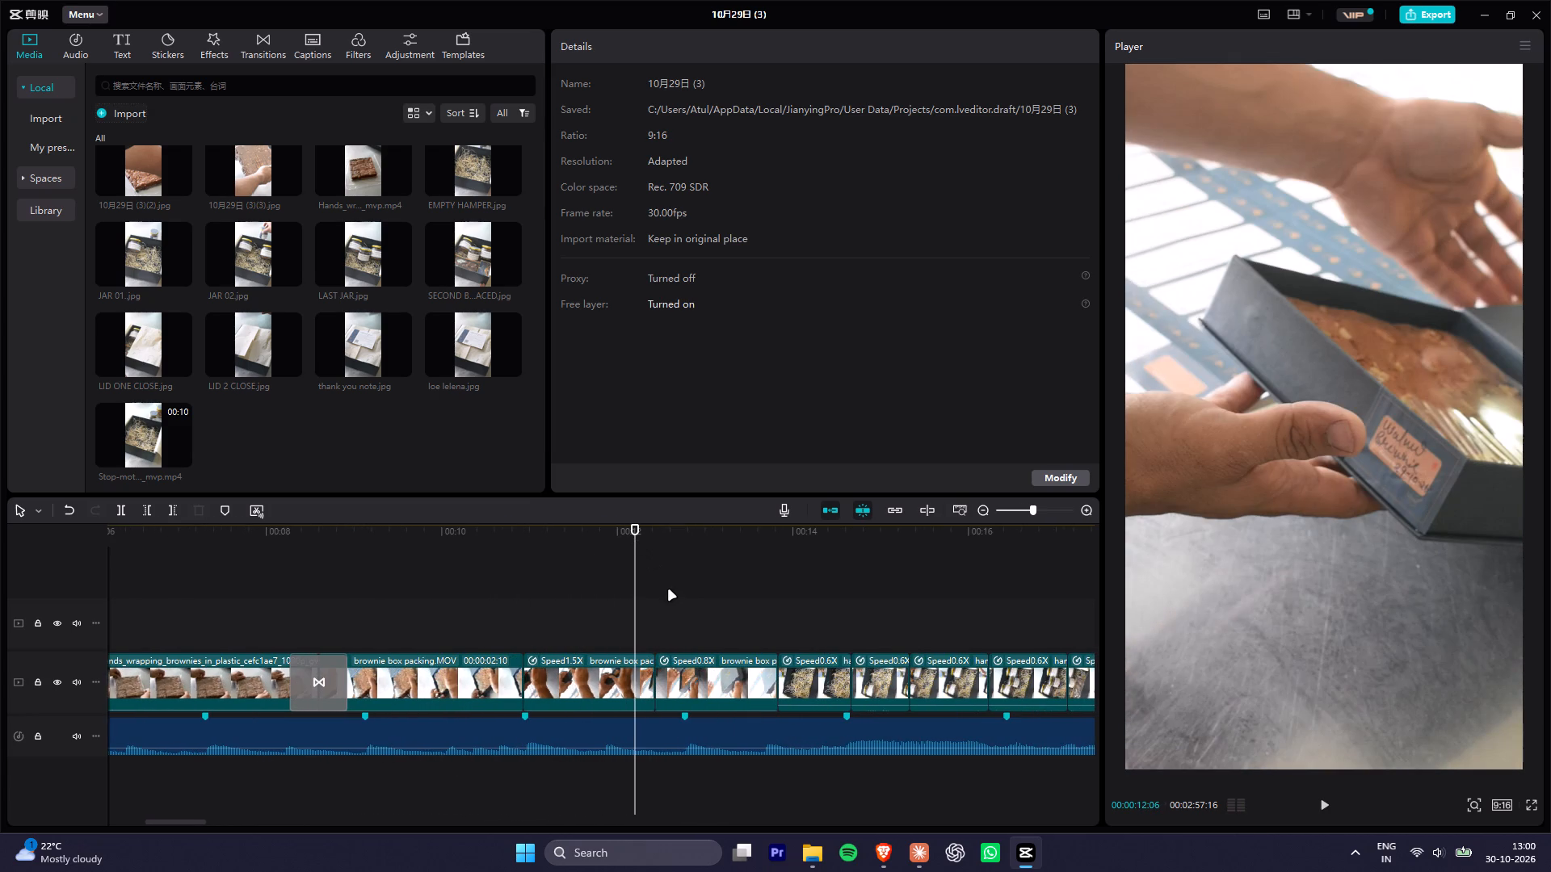
left_click(704, 679)
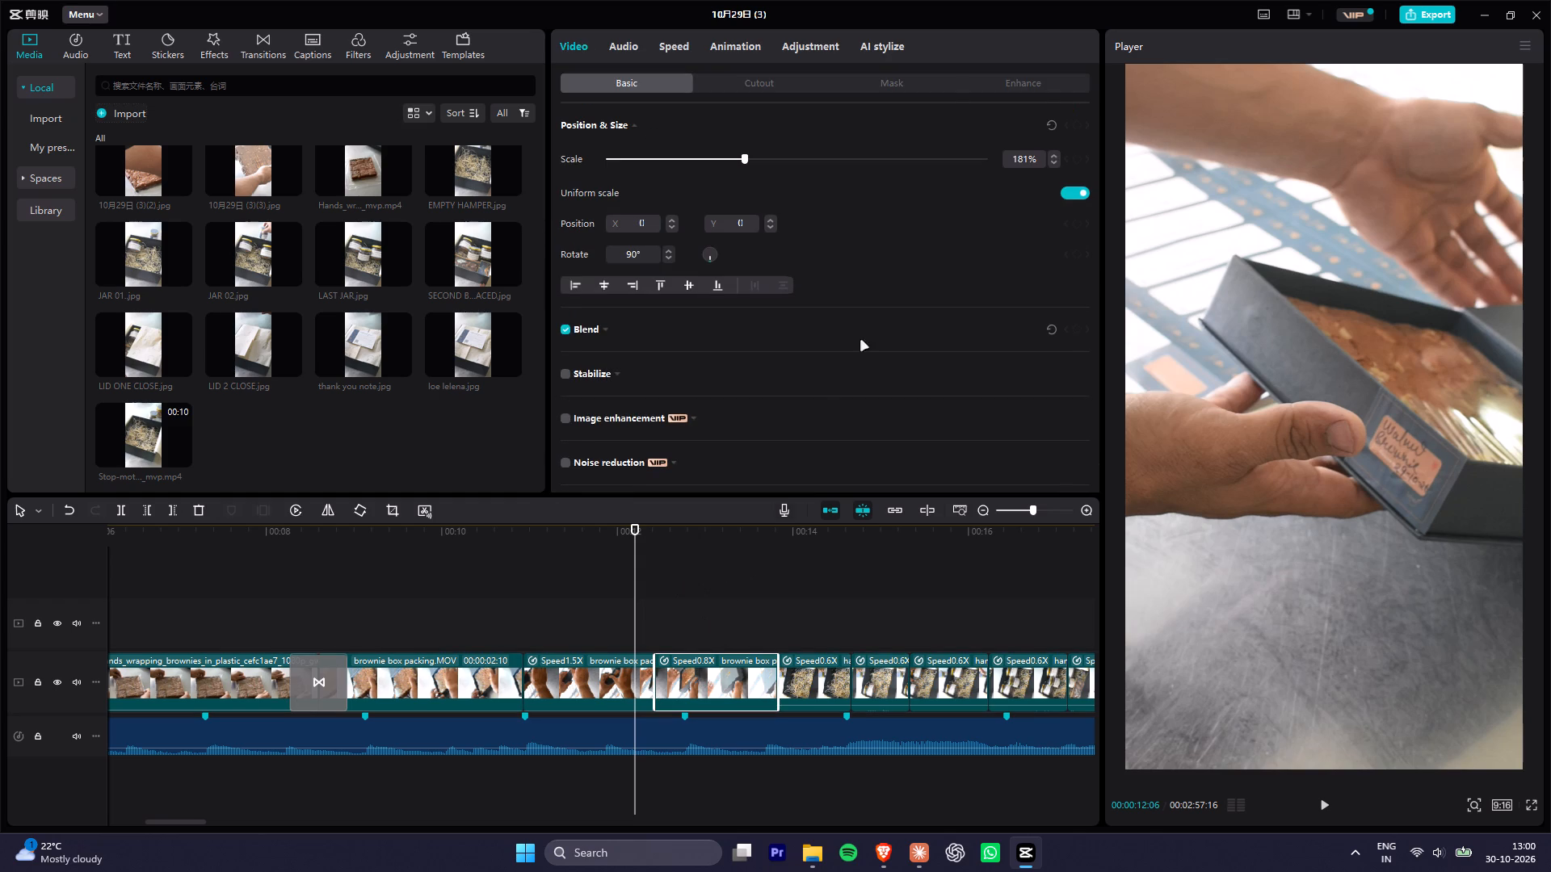
left_click(675, 50)
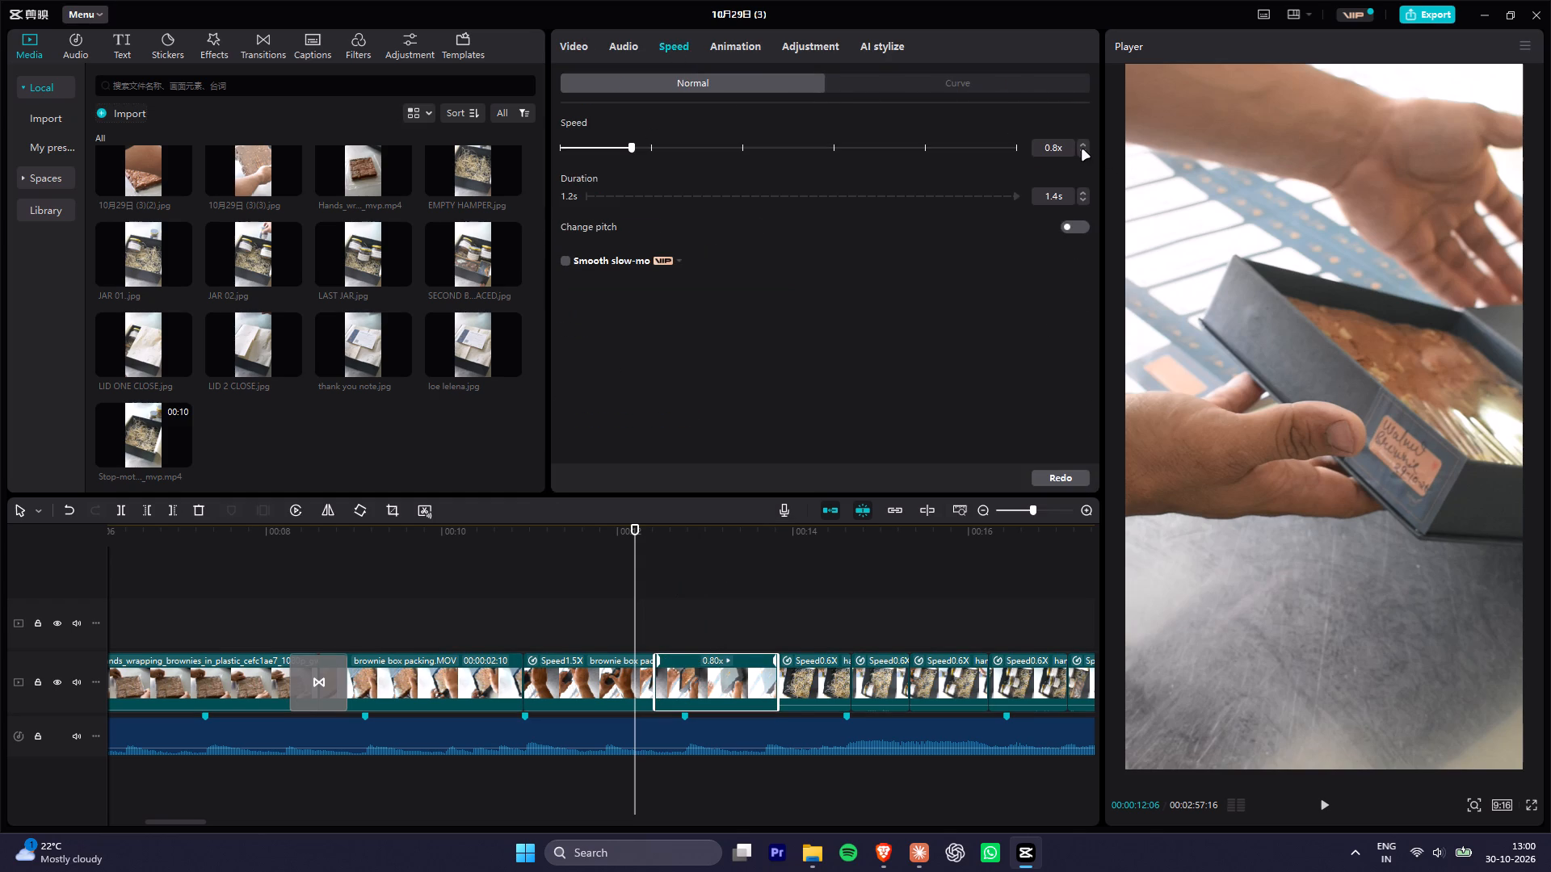
double_click(1082, 150)
key("space")
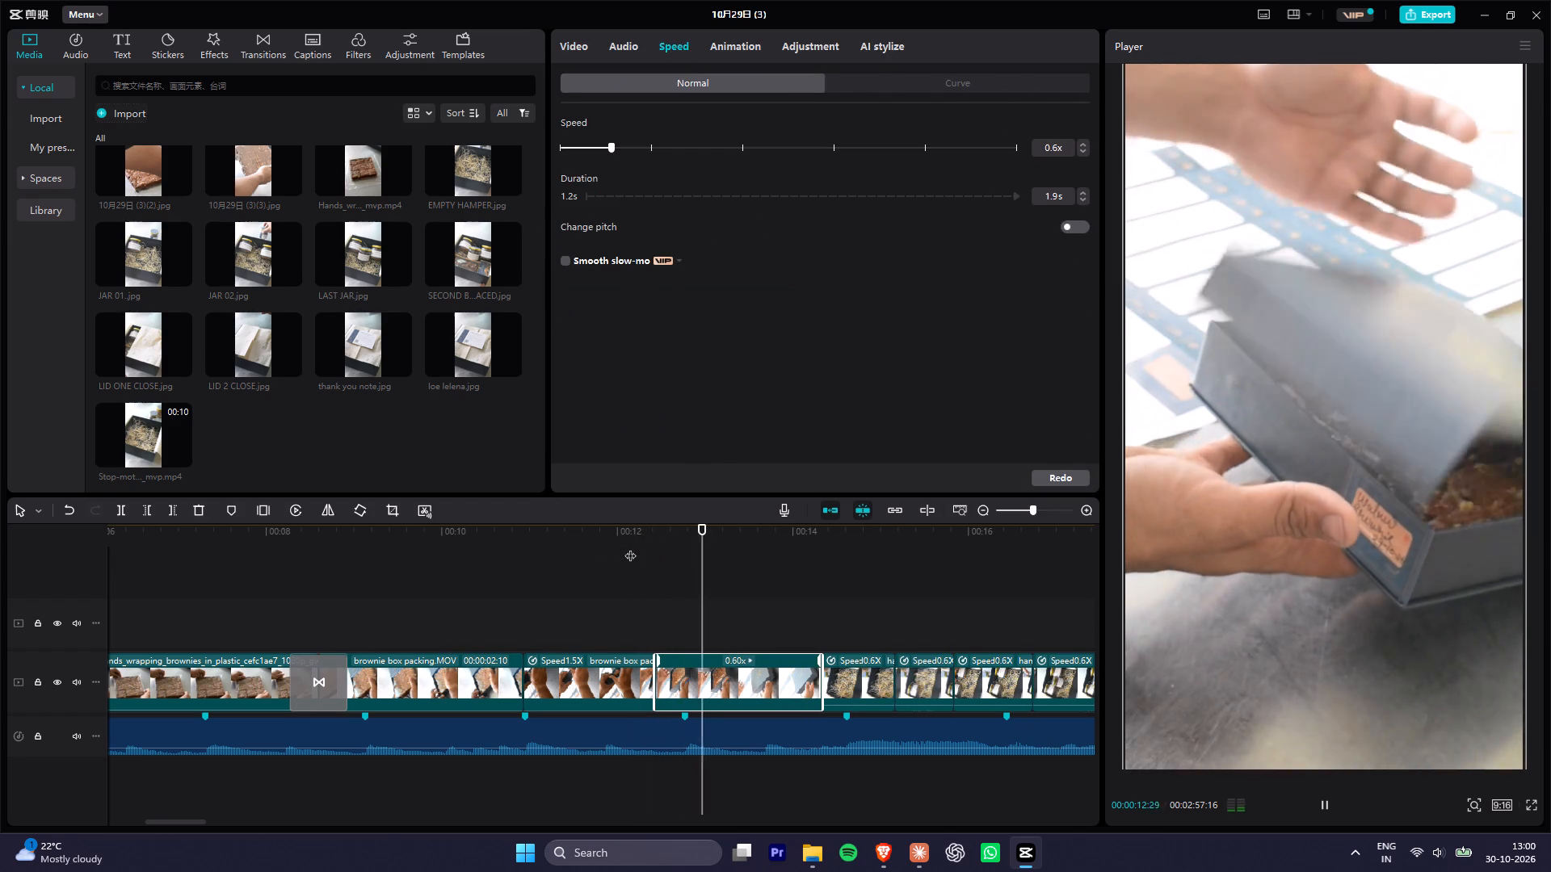
key("space")
key("space")
key("space")
key("space")
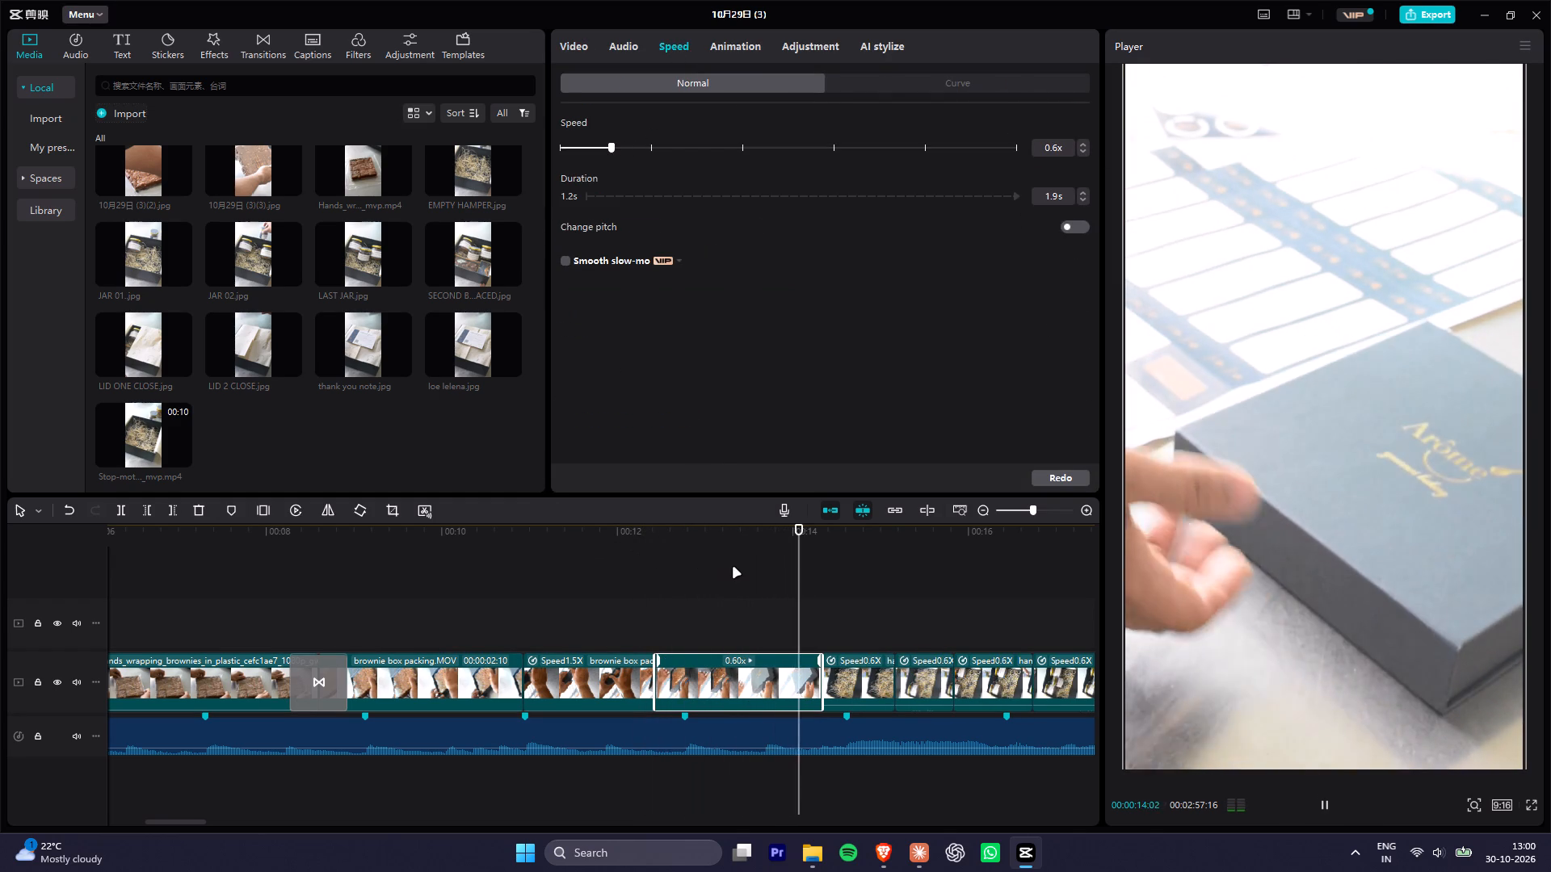
key("space")
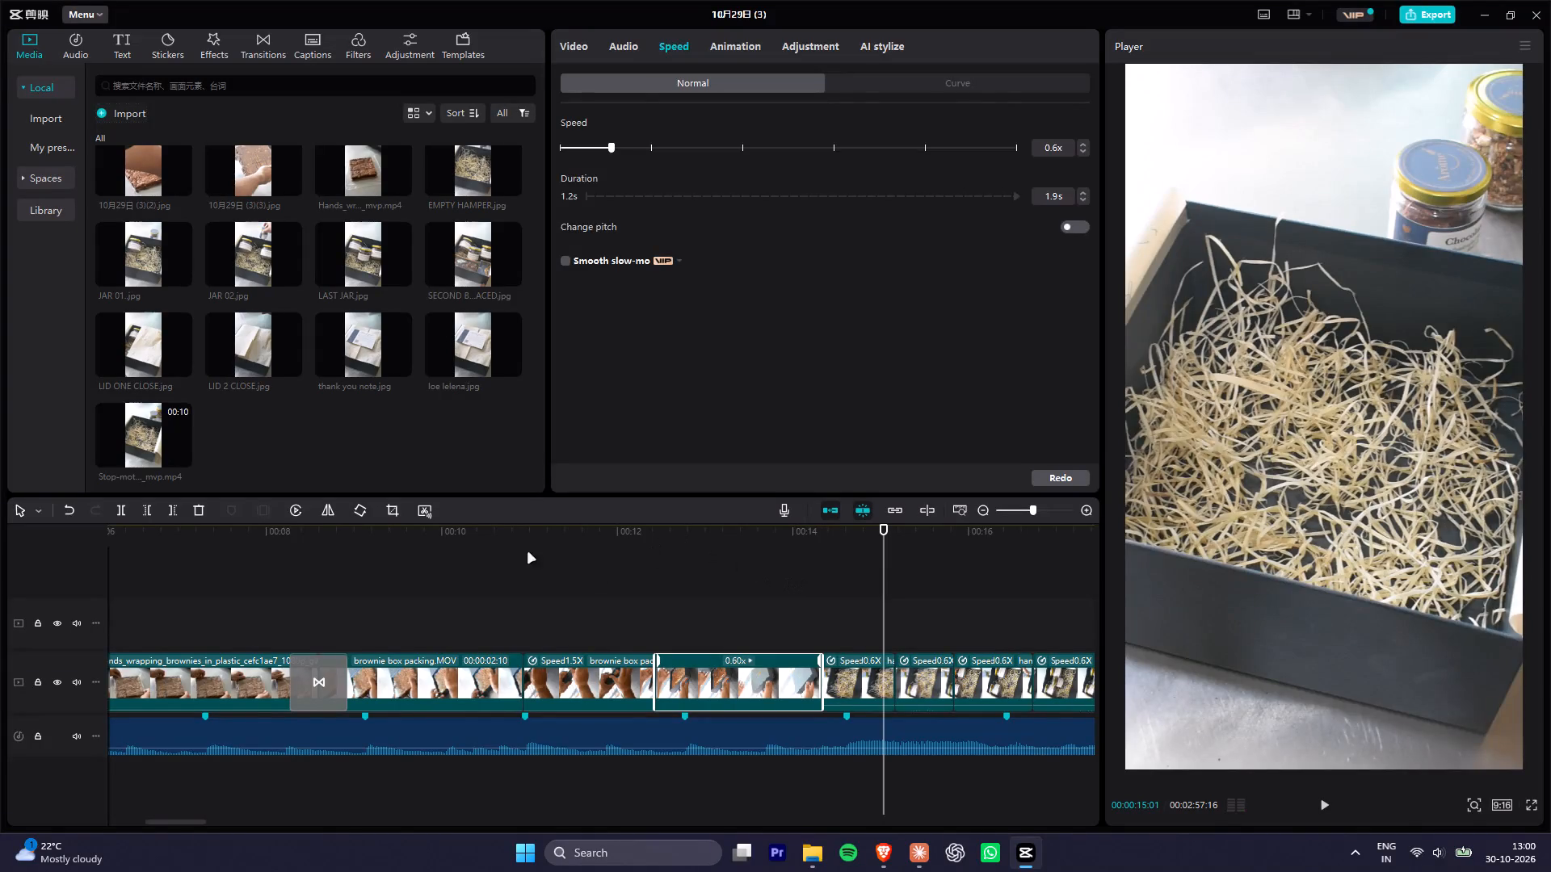
Add the 推近 II transition between the first brownie box packing clip and the 1.5x clip, playing back that cut.
left_click(484, 553)
key("space")
key("space")
key("space")
key("space")
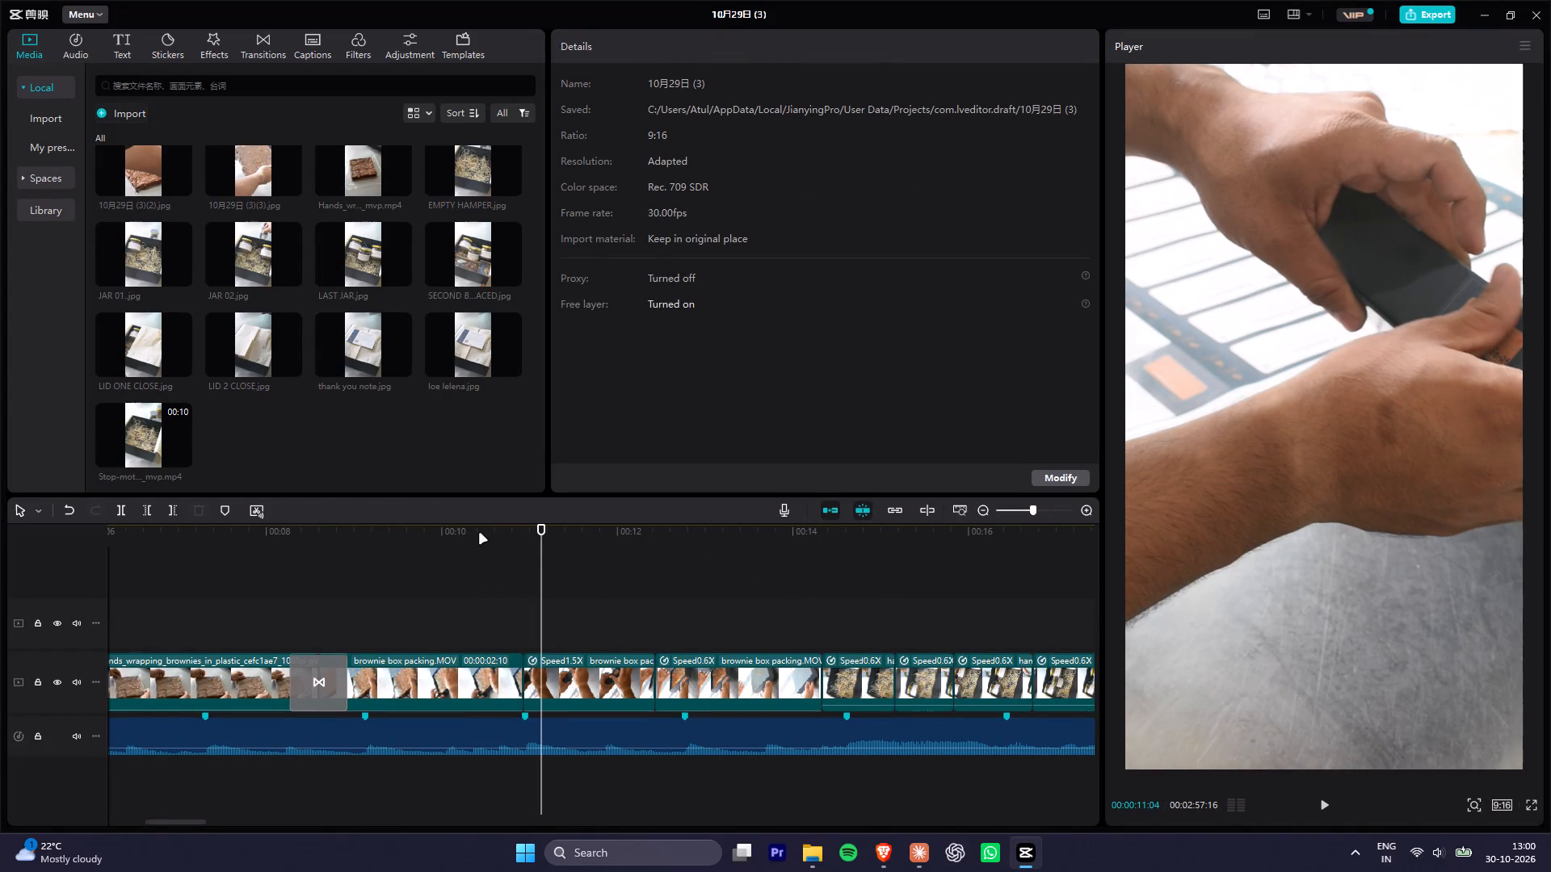
left_click(274, 45)
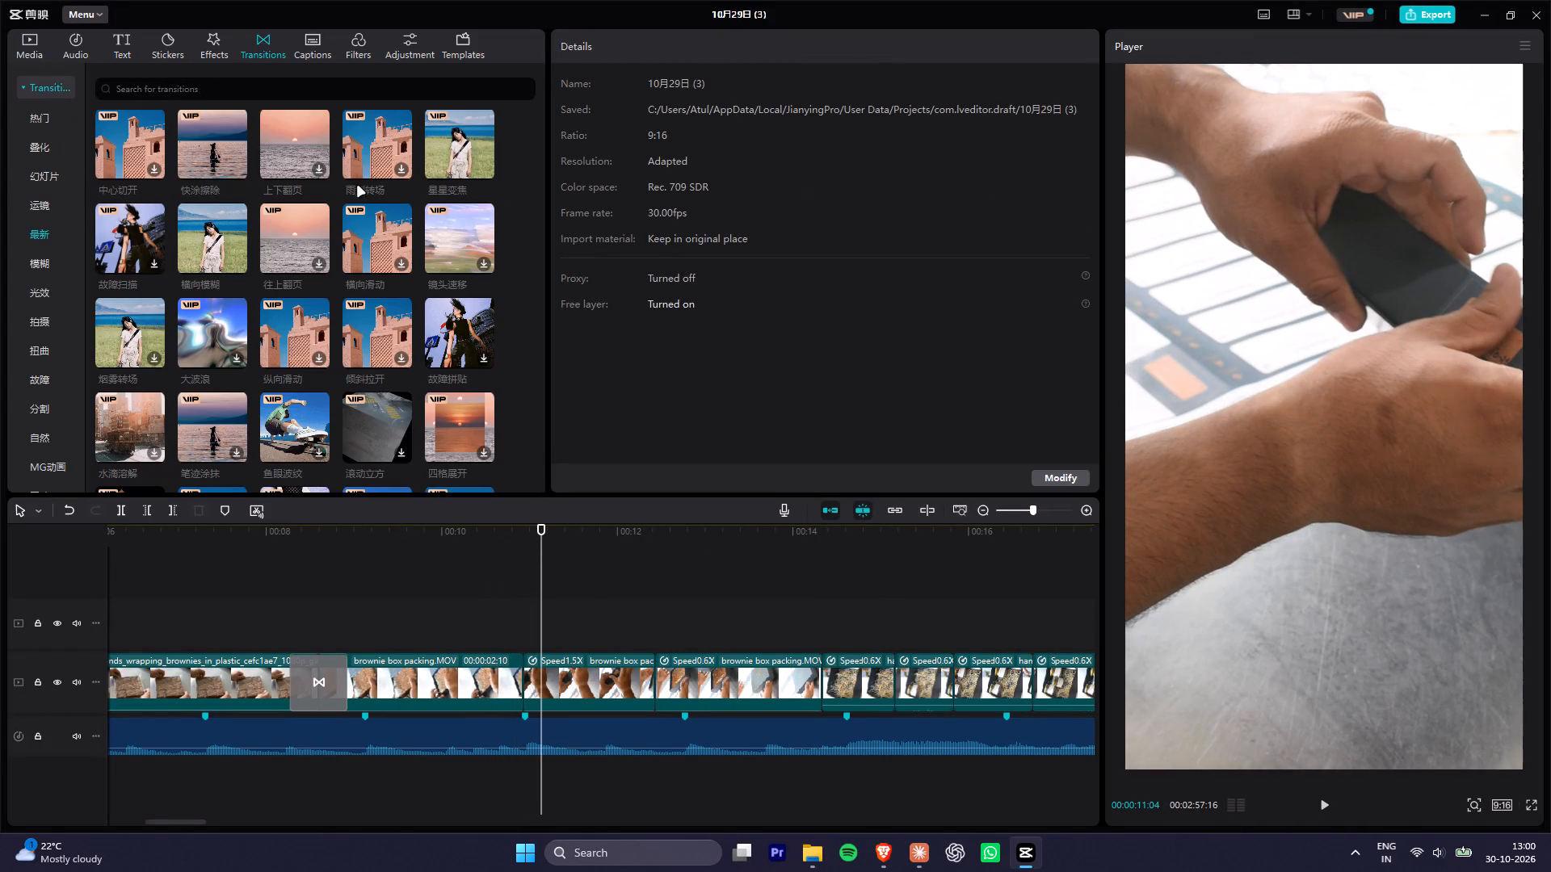
left_click(40, 115)
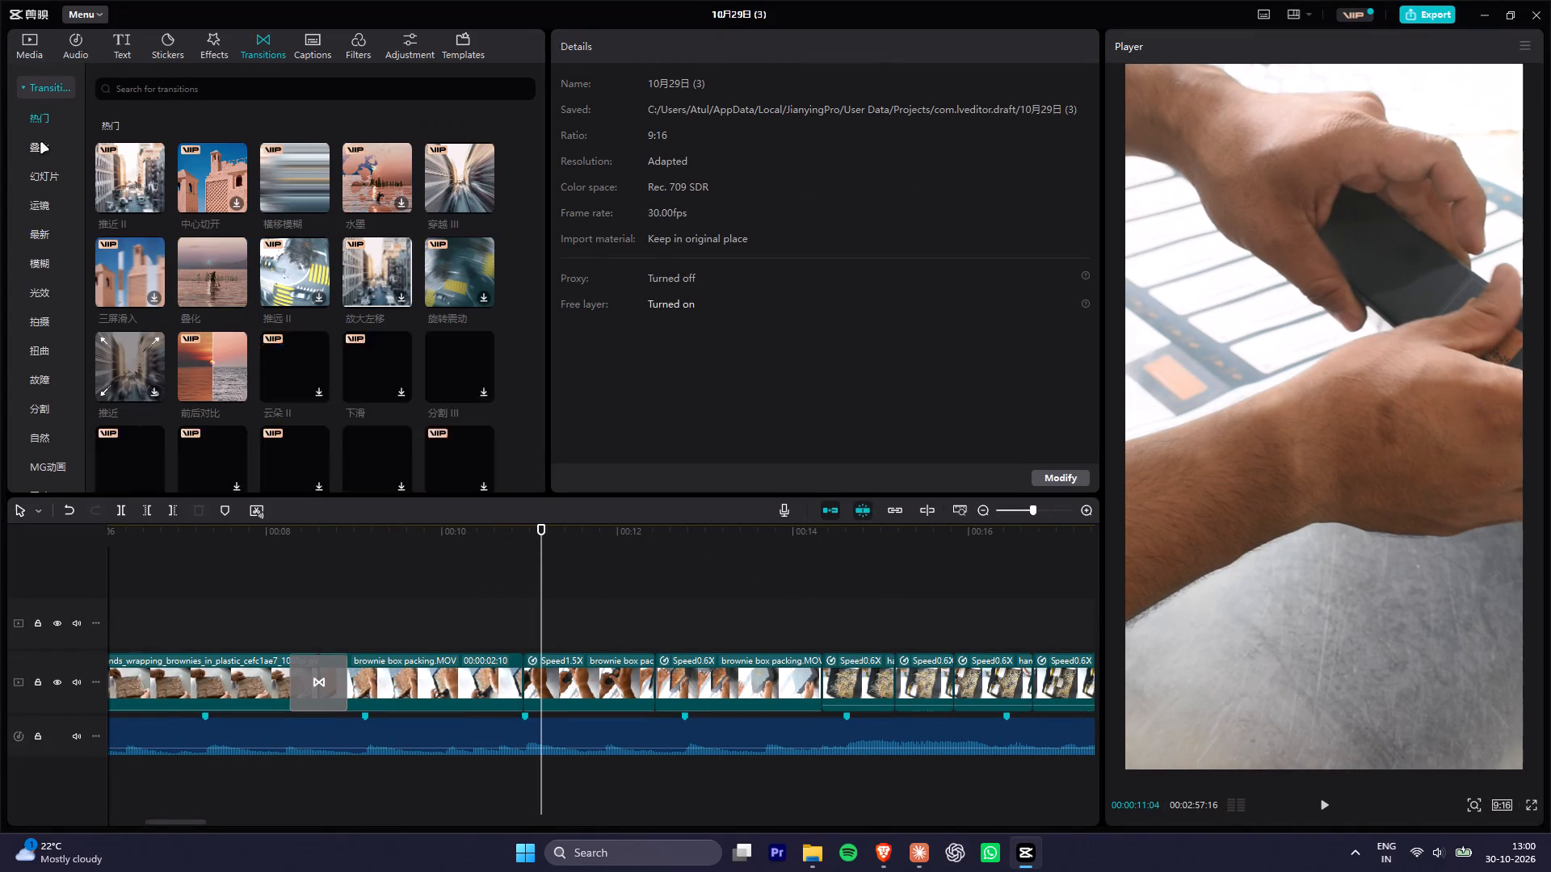
left_click(41, 144)
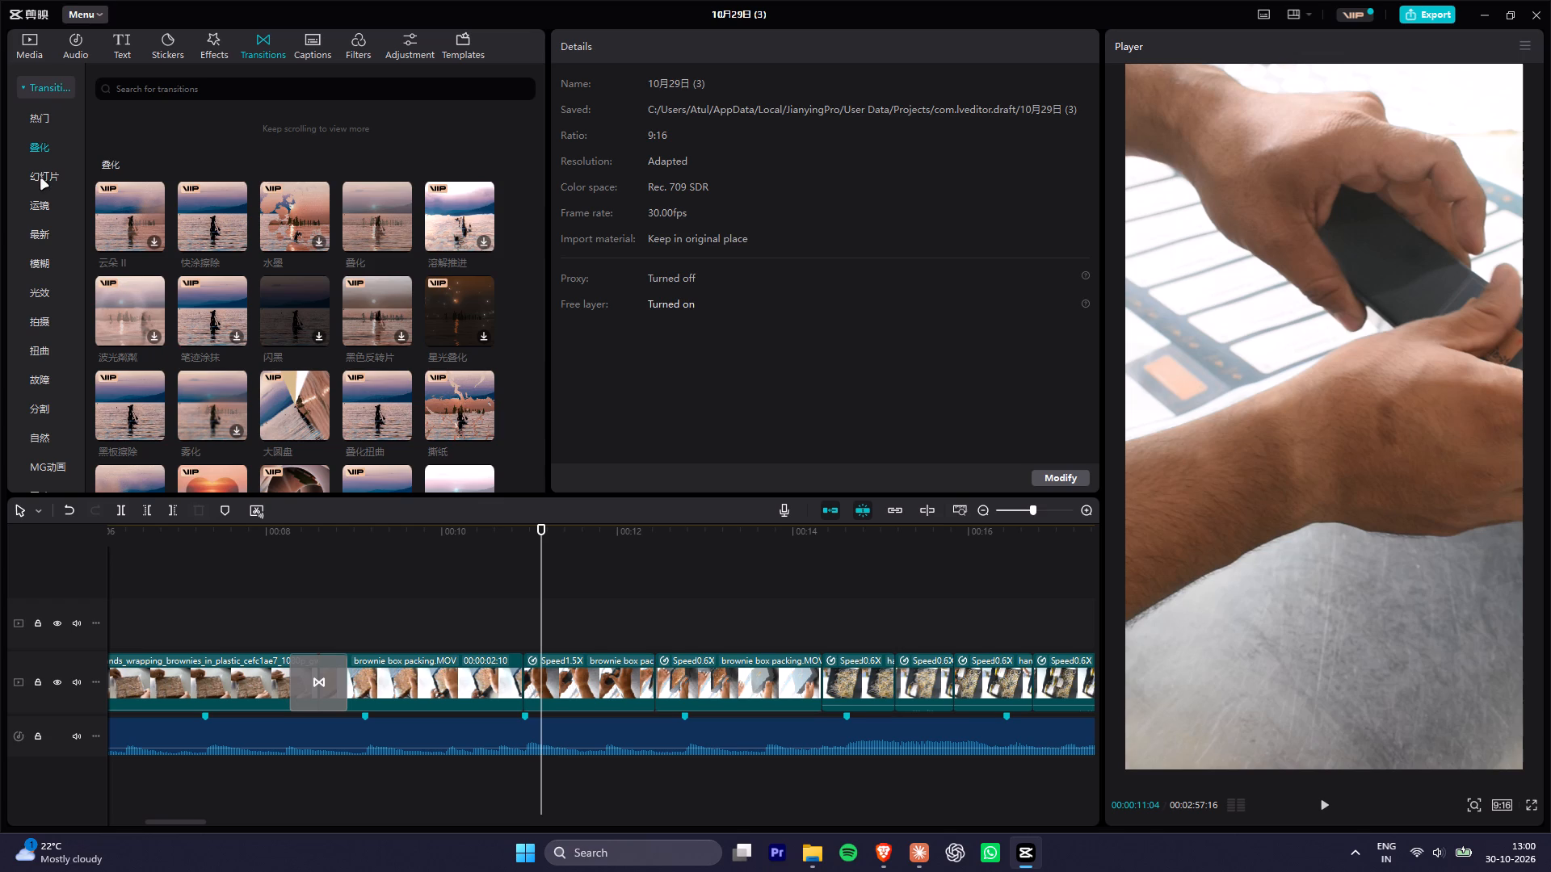
left_click(41, 179)
left_click(43, 207)
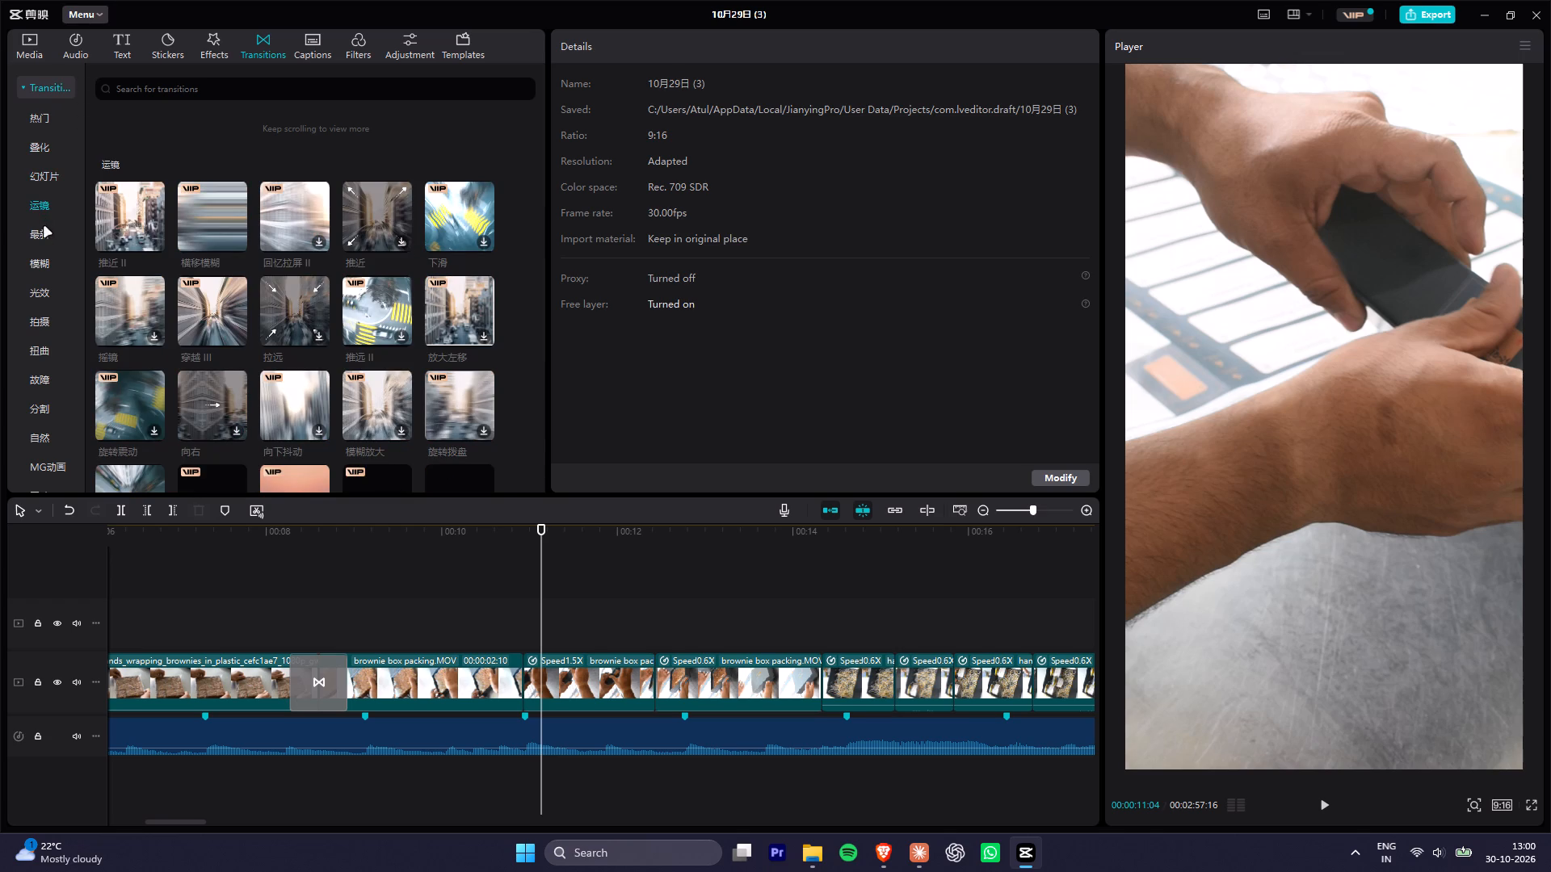
left_click_drag(124, 209, 542, 584)
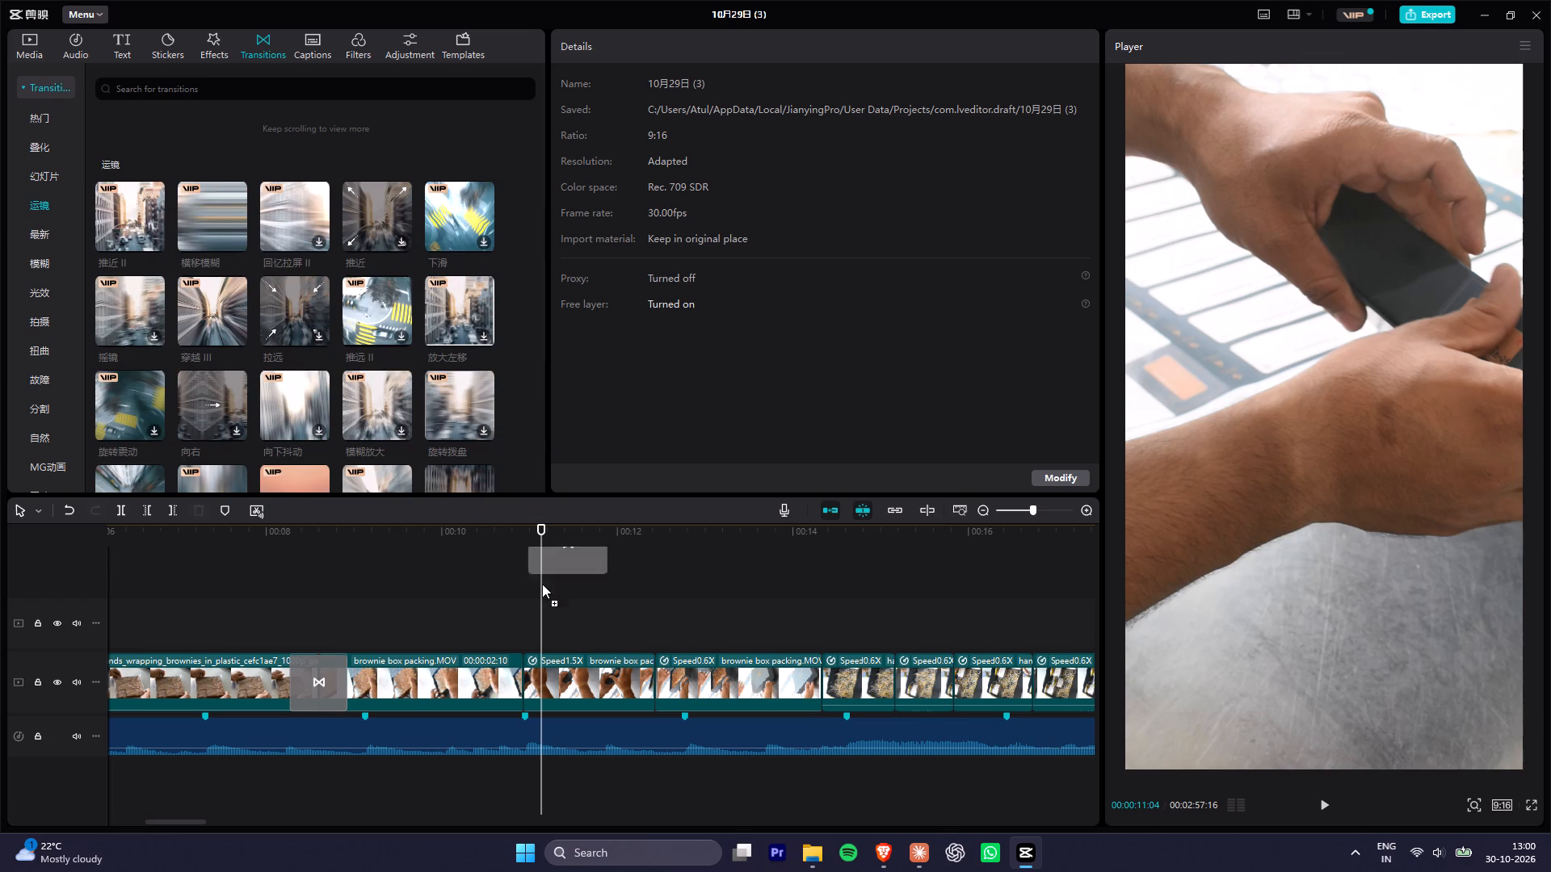
left_click_drag(542, 584, 509, 677)
left_click(491, 540)
key("space")
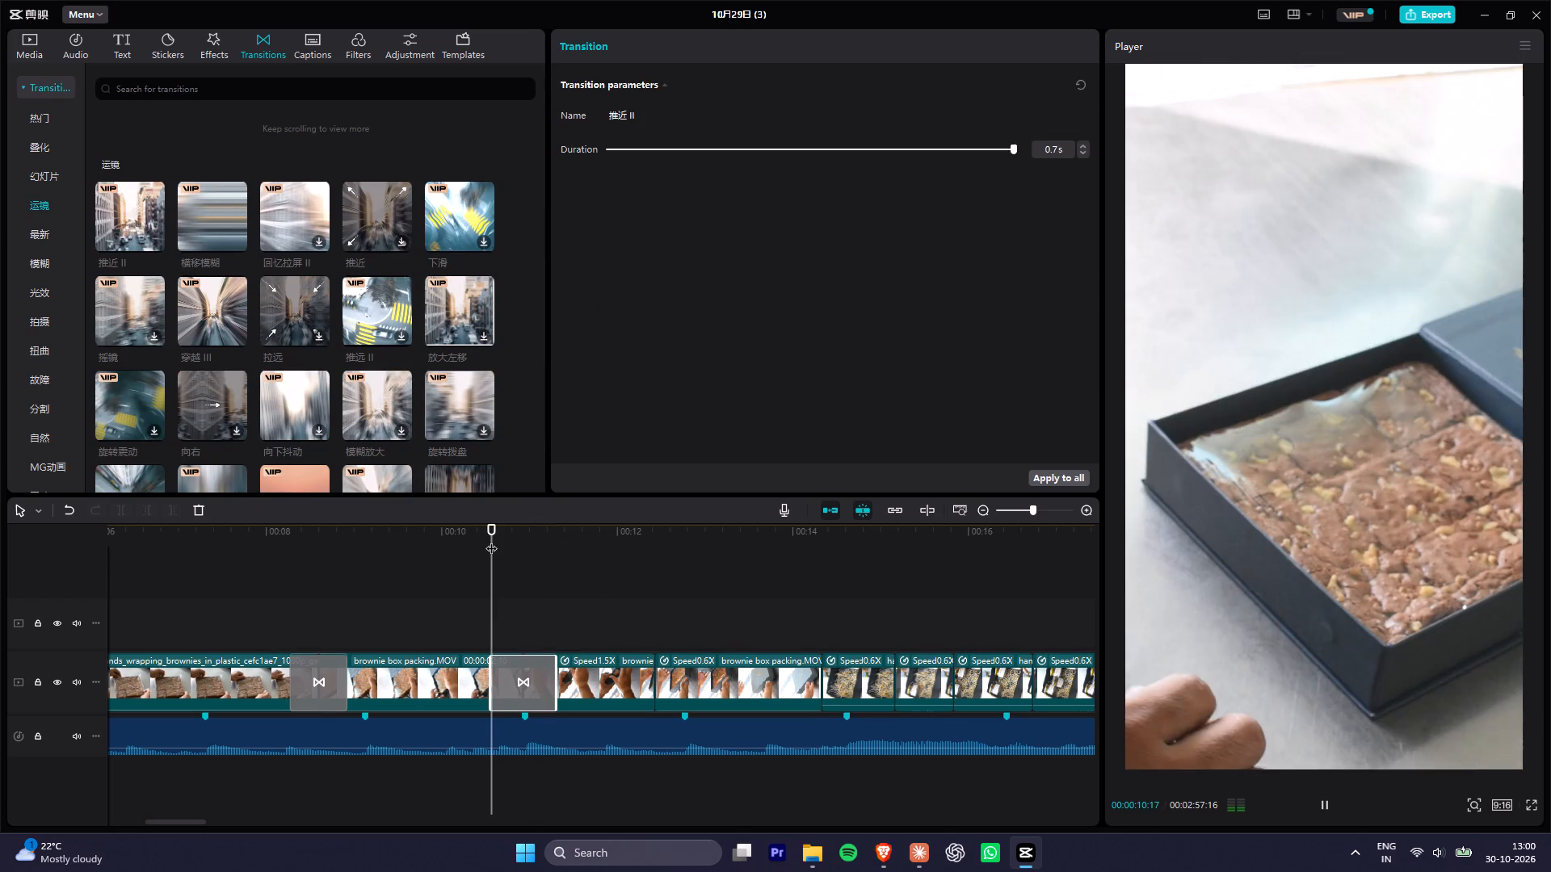
key("space")
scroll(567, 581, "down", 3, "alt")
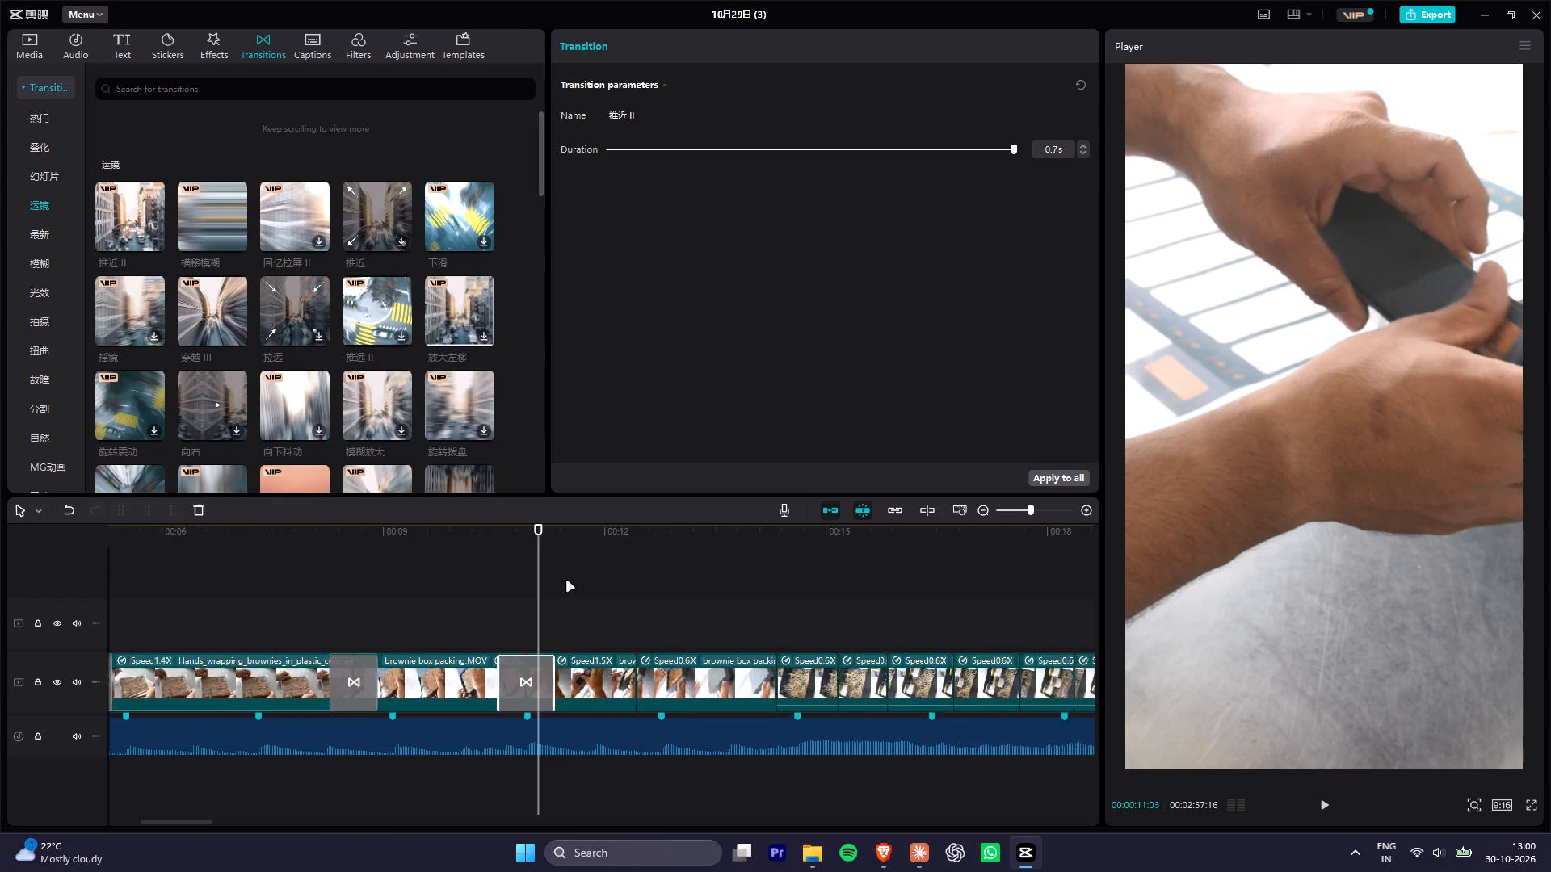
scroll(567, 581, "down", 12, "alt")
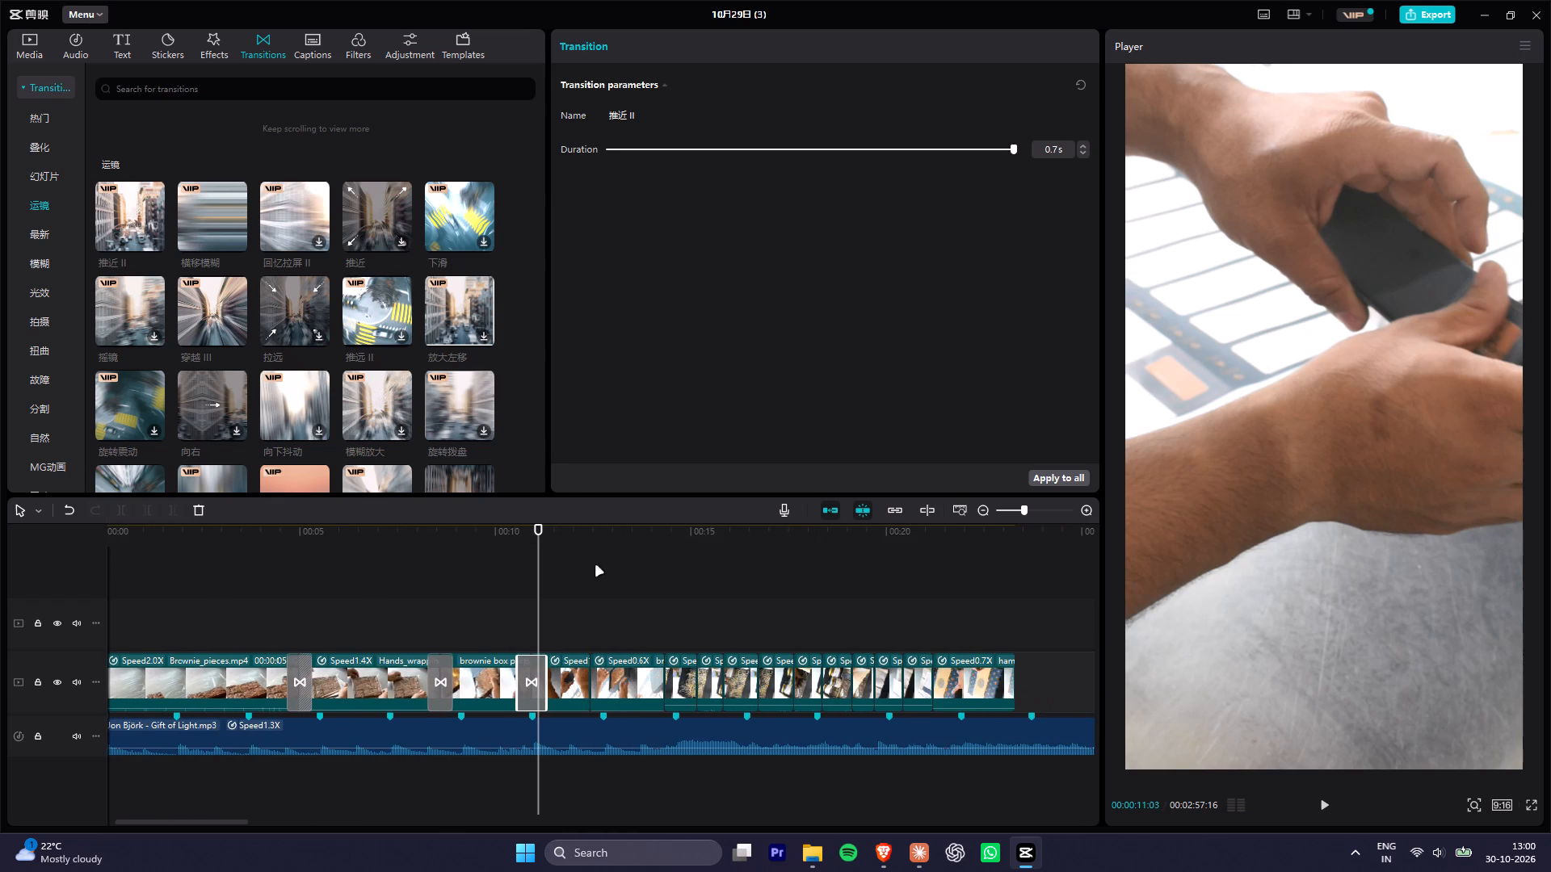
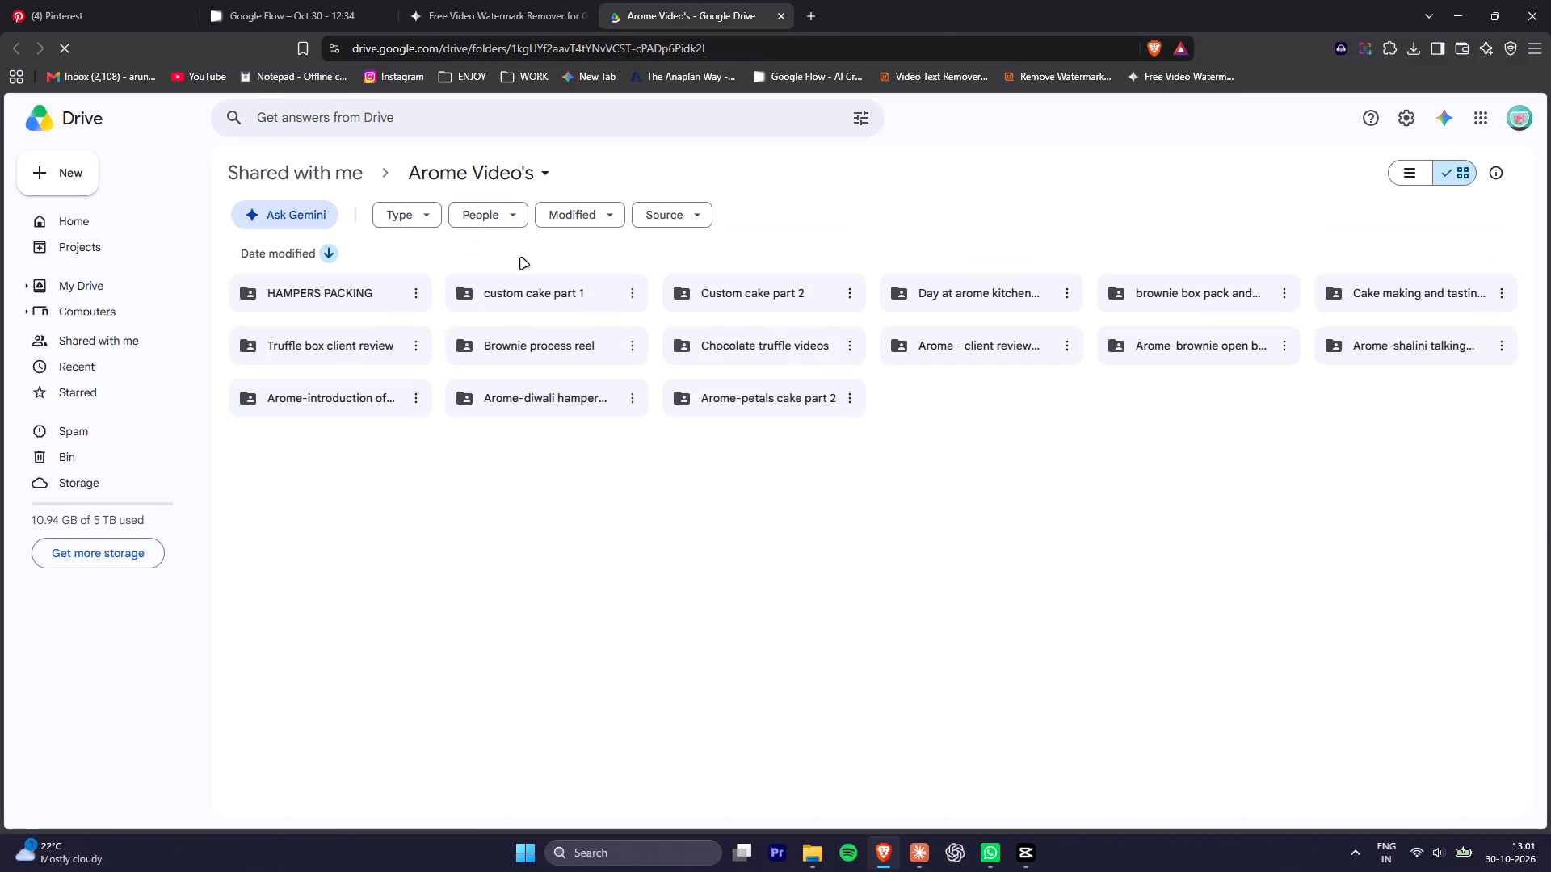
Look through the clips in the HAMPERS PACKING and Custom cake part 2 folders, returning to the Arome Video's folder.
left_click(521, 258)
double_click(323, 296)
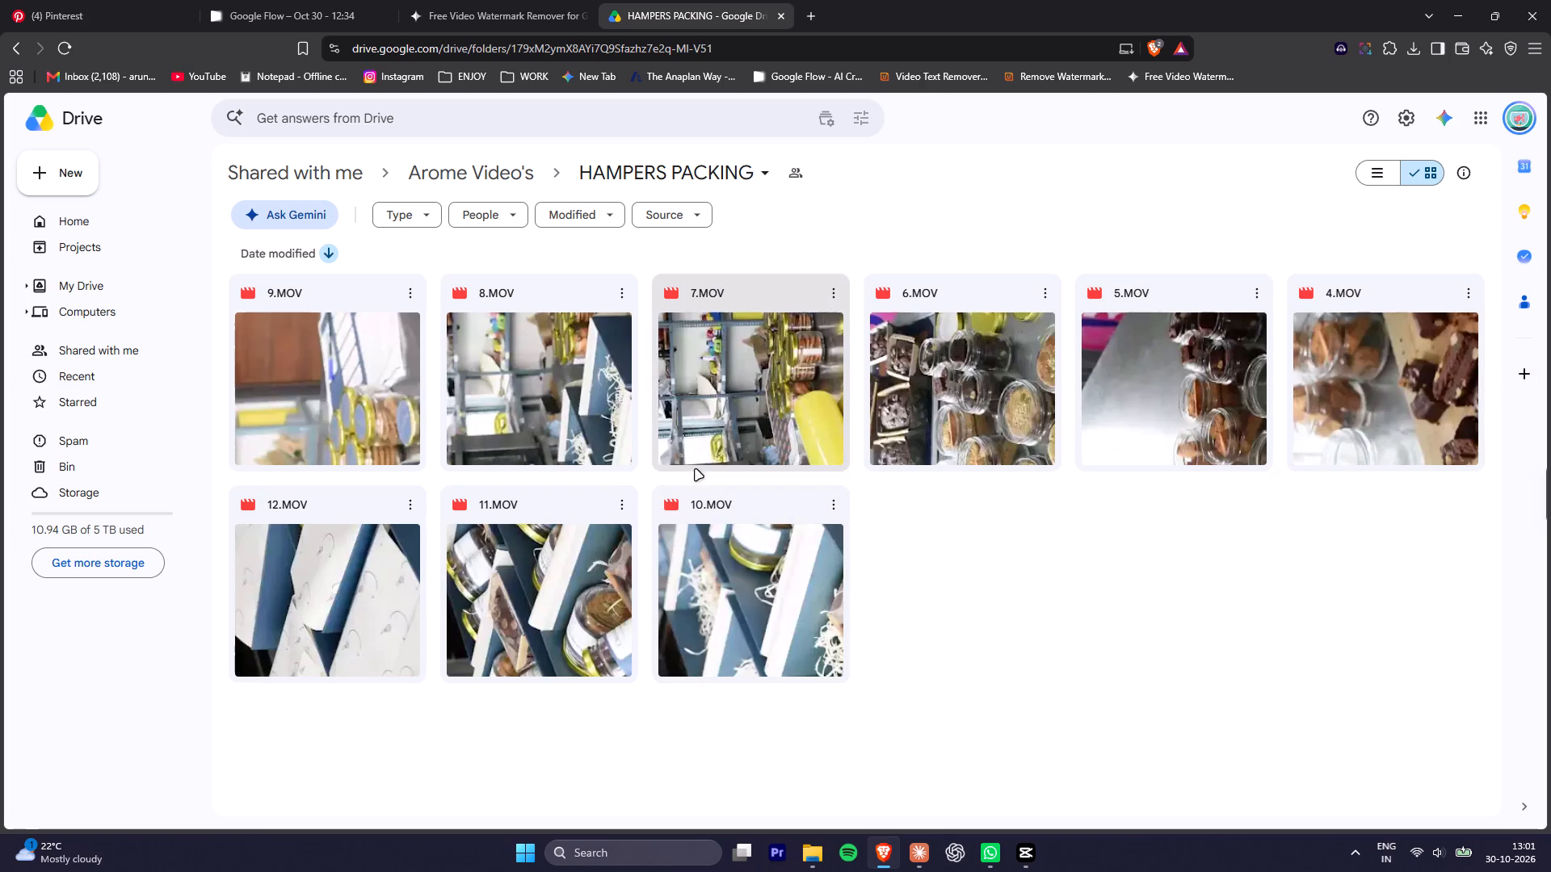
left_click(469, 168)
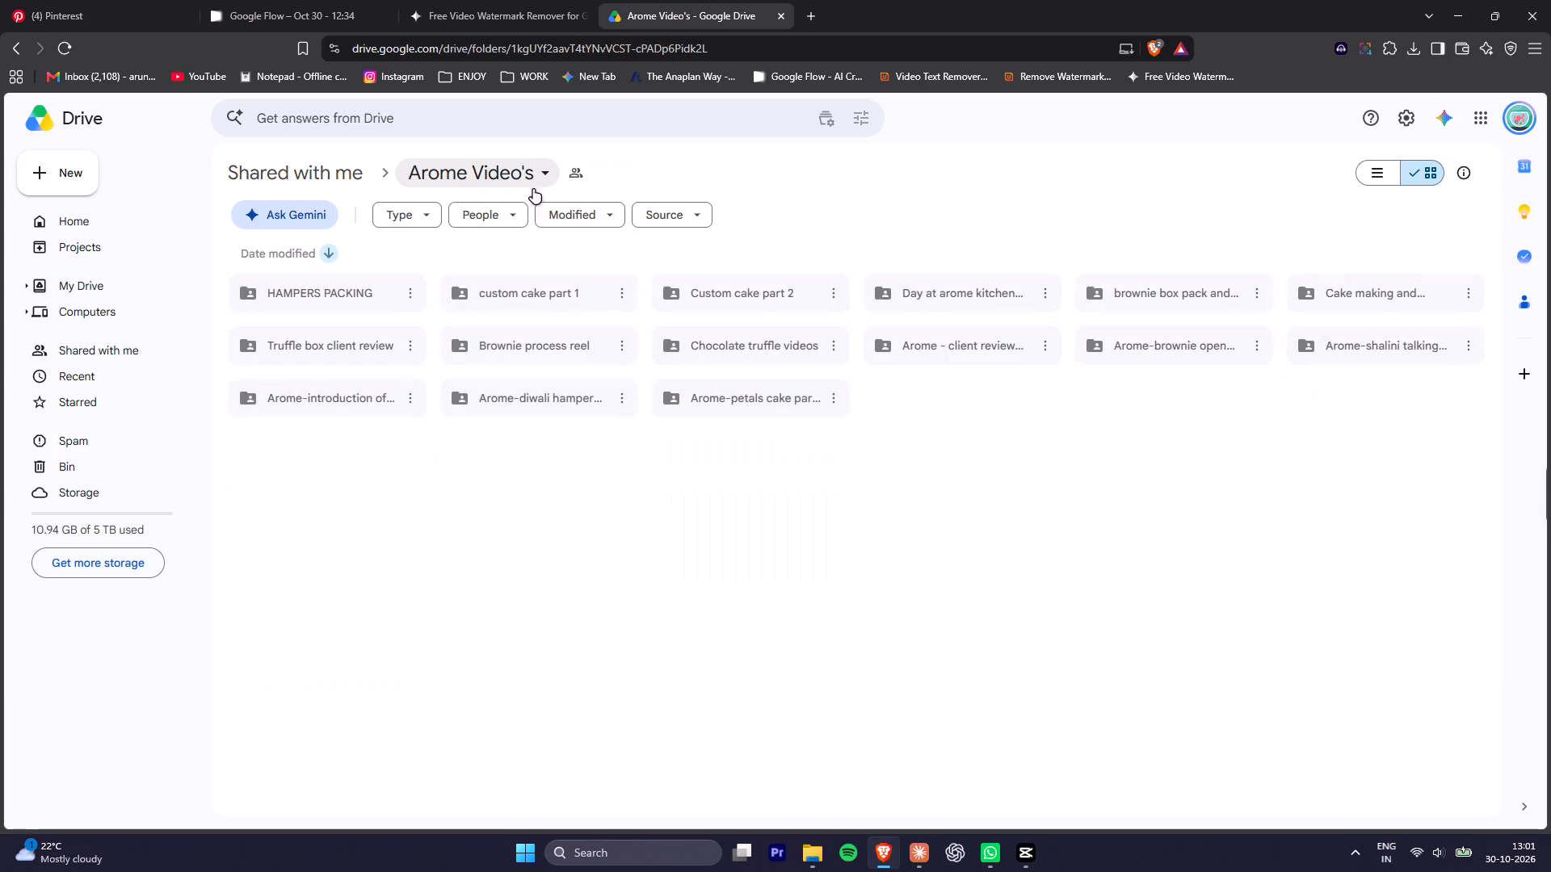
left_click(422, 493)
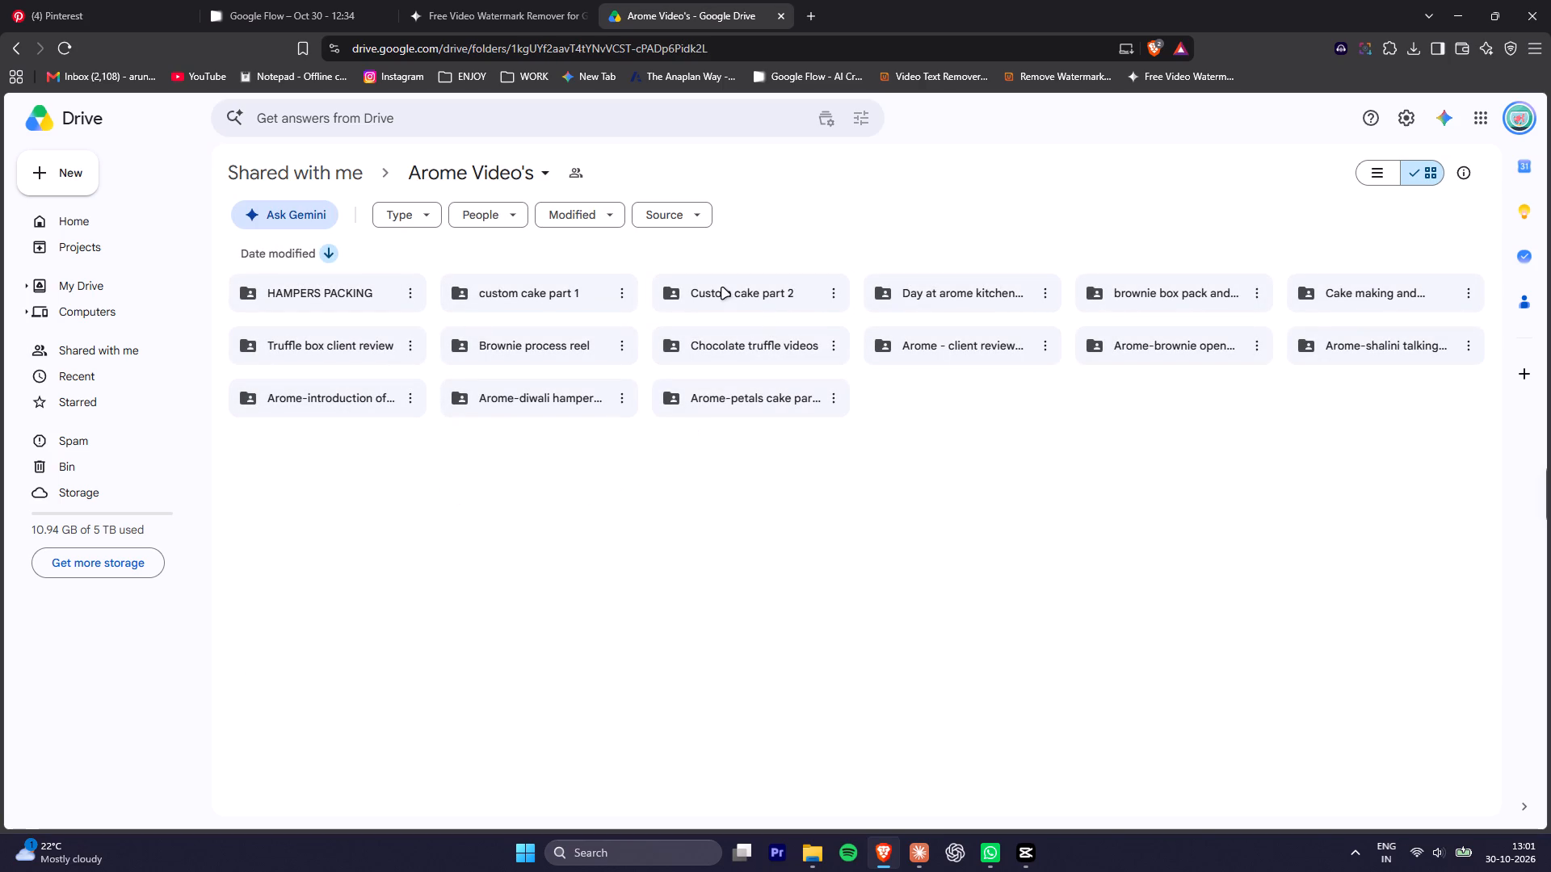
double_click(722, 288)
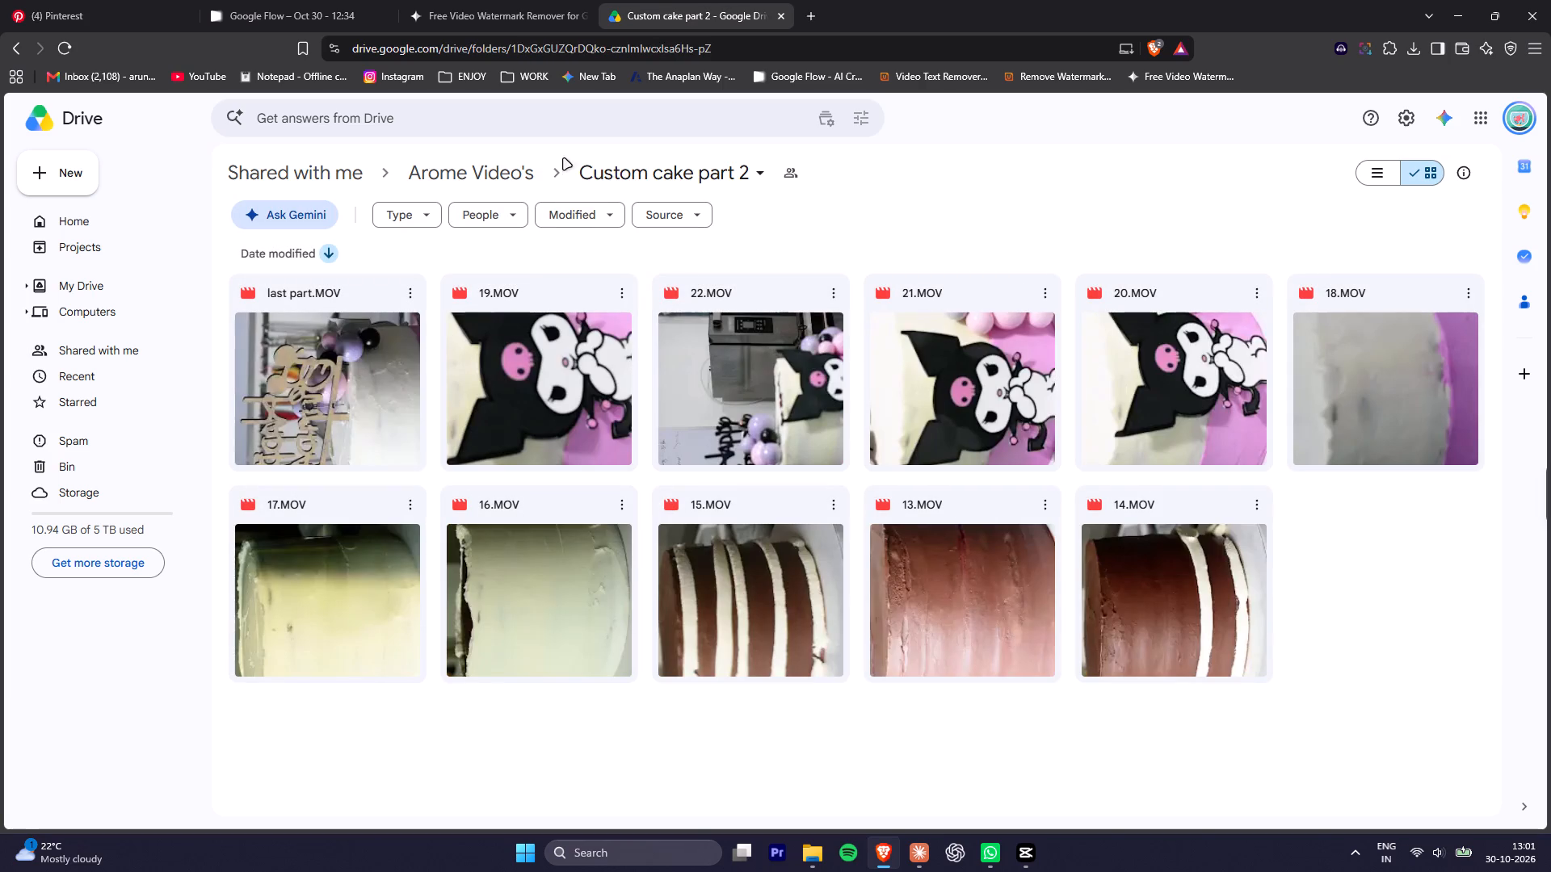
left_click(491, 168)
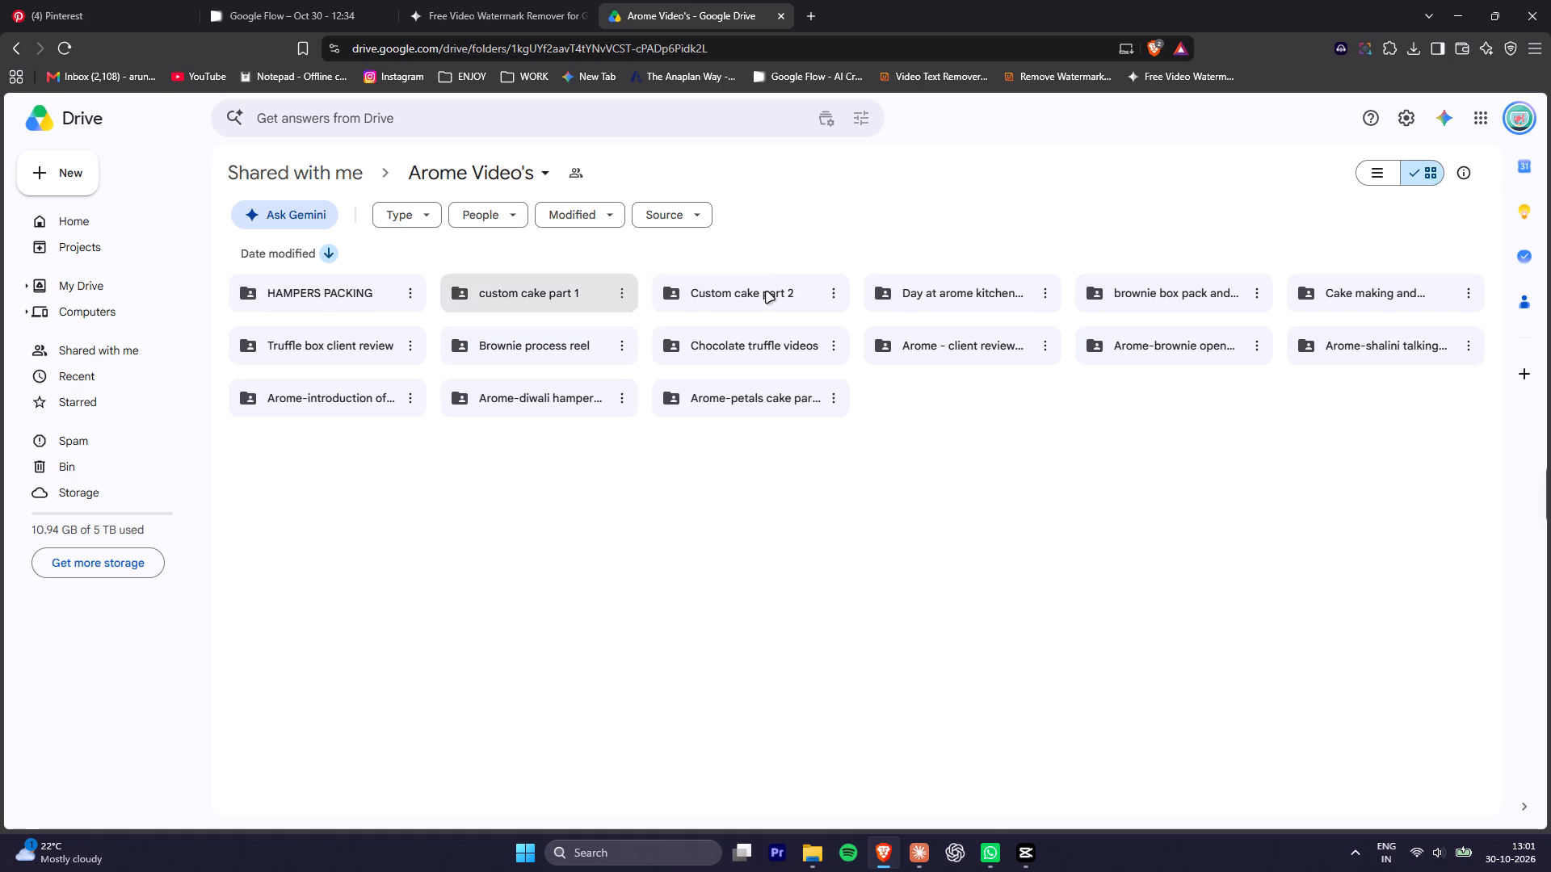
Examine all the footage in the Day at arome kitchen part 1 folder and return to the Arome Video's folder.
double_click(1046, 291)
double_click(973, 300)
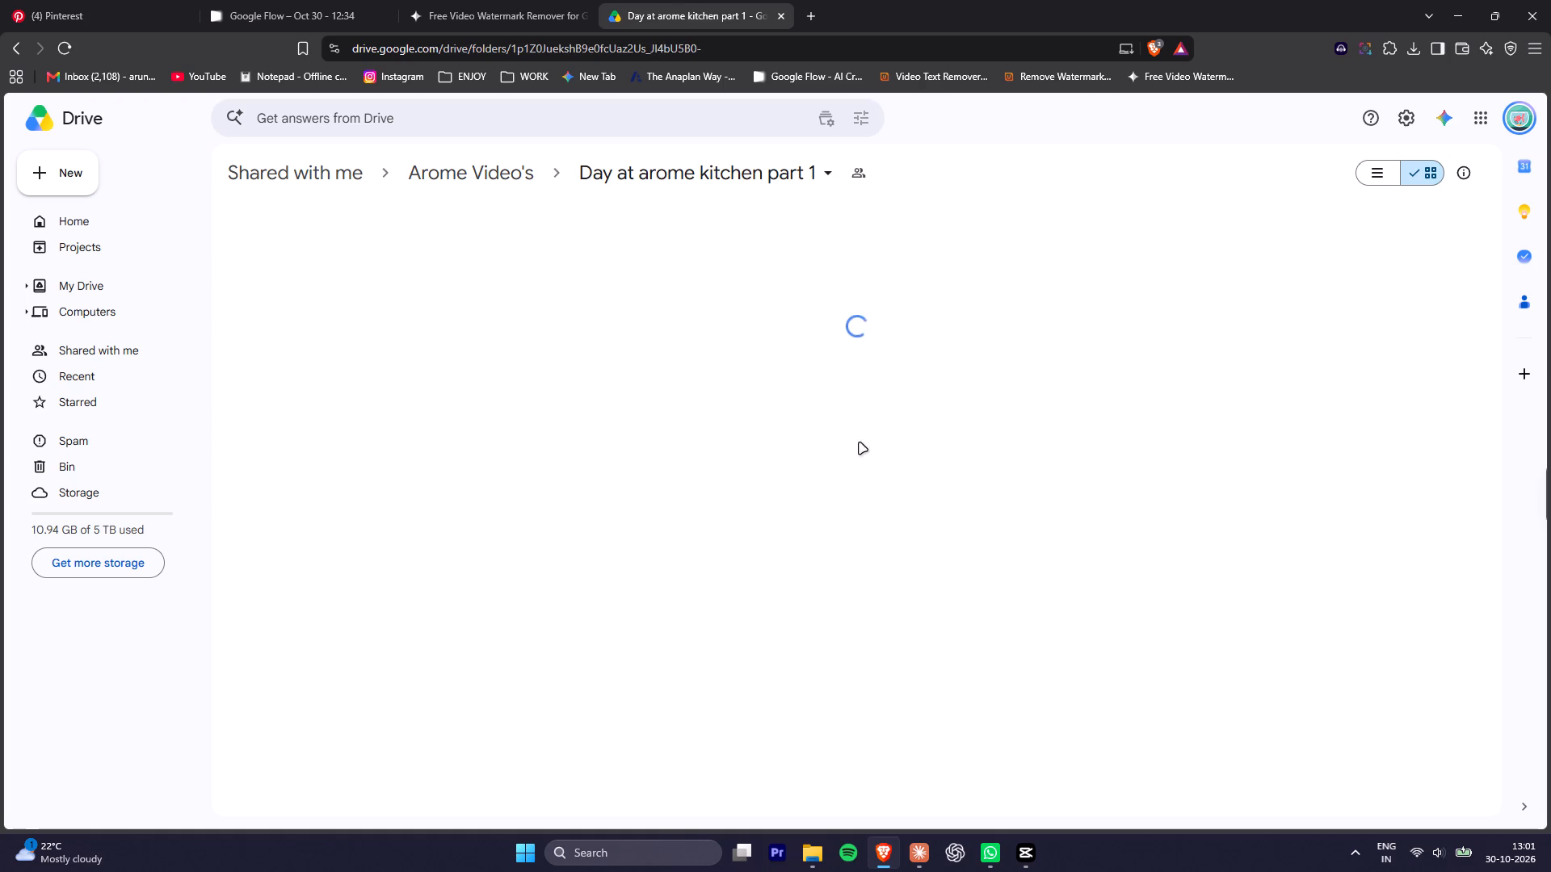
left_click(1066, 222)
scroll(1061, 234, "down", 1)
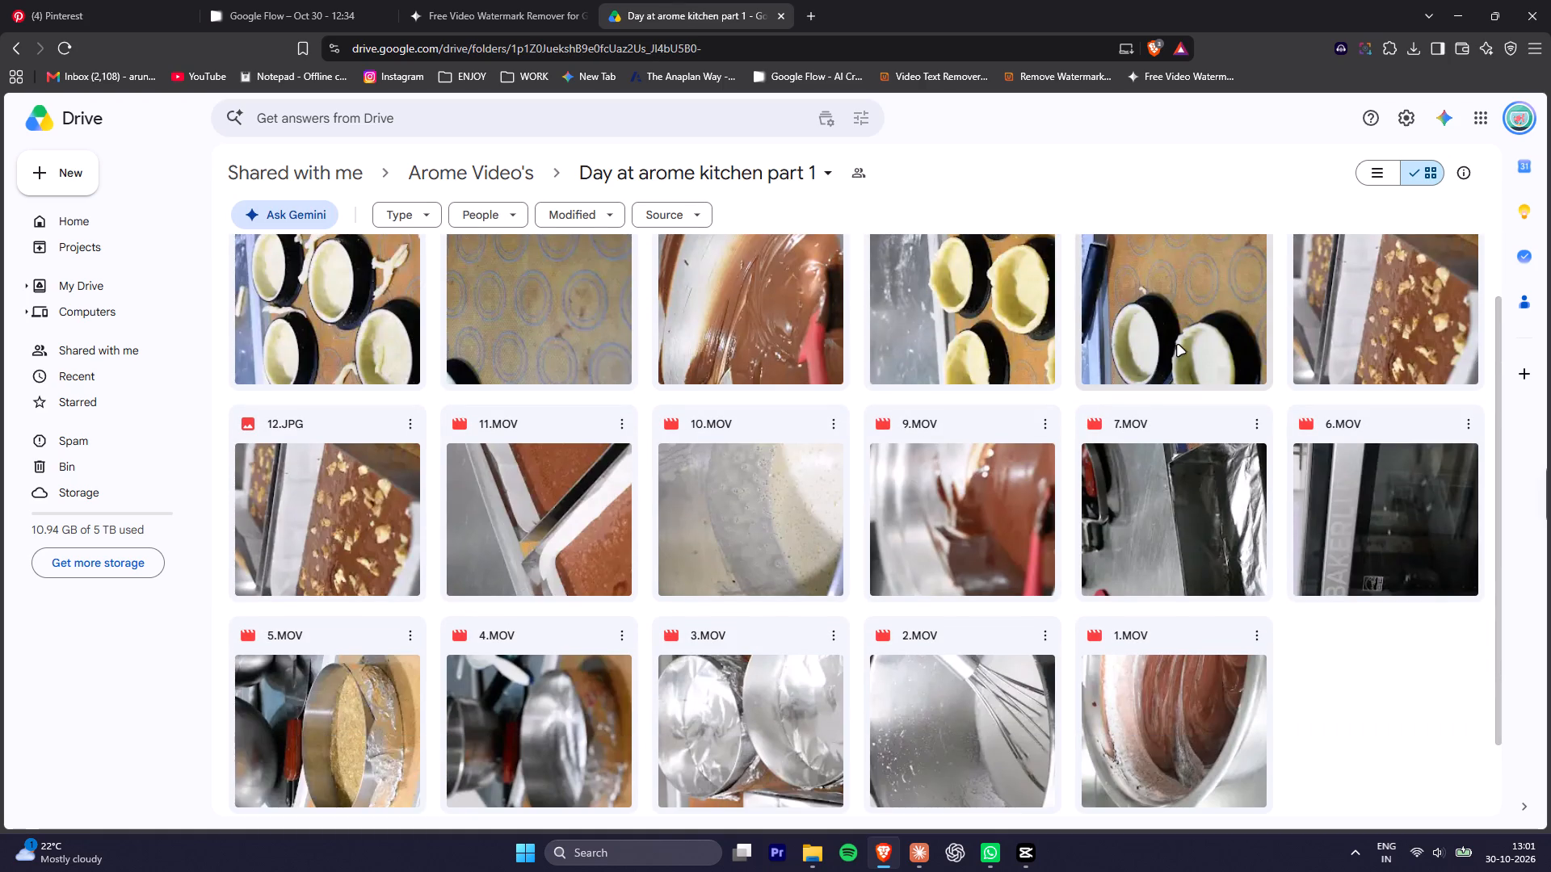
scroll(1192, 350, "down", 2)
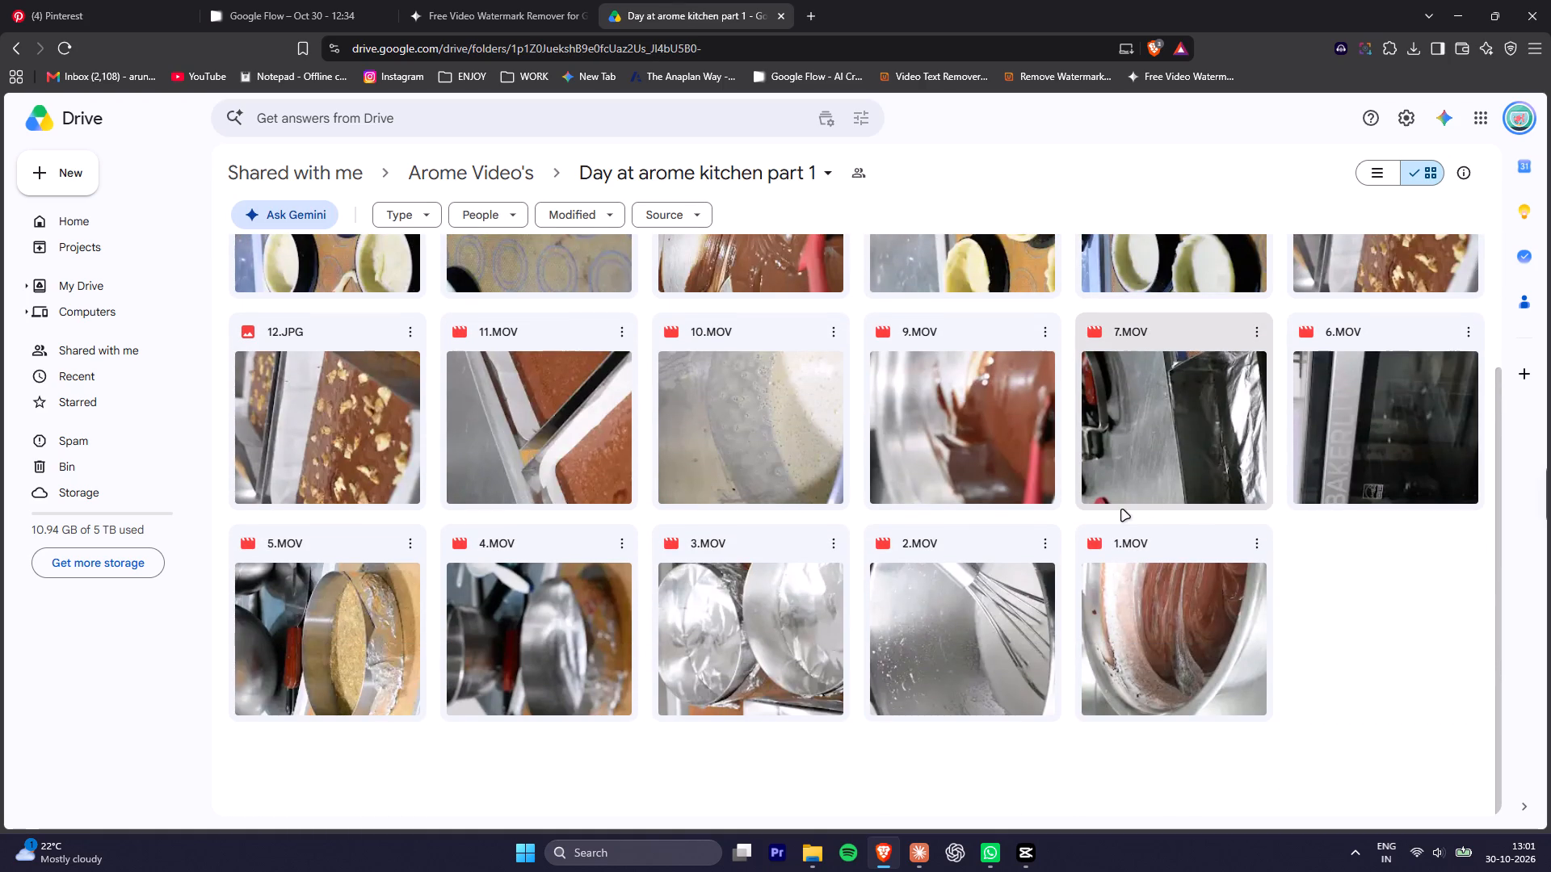
scroll(1101, 473, "up", 3)
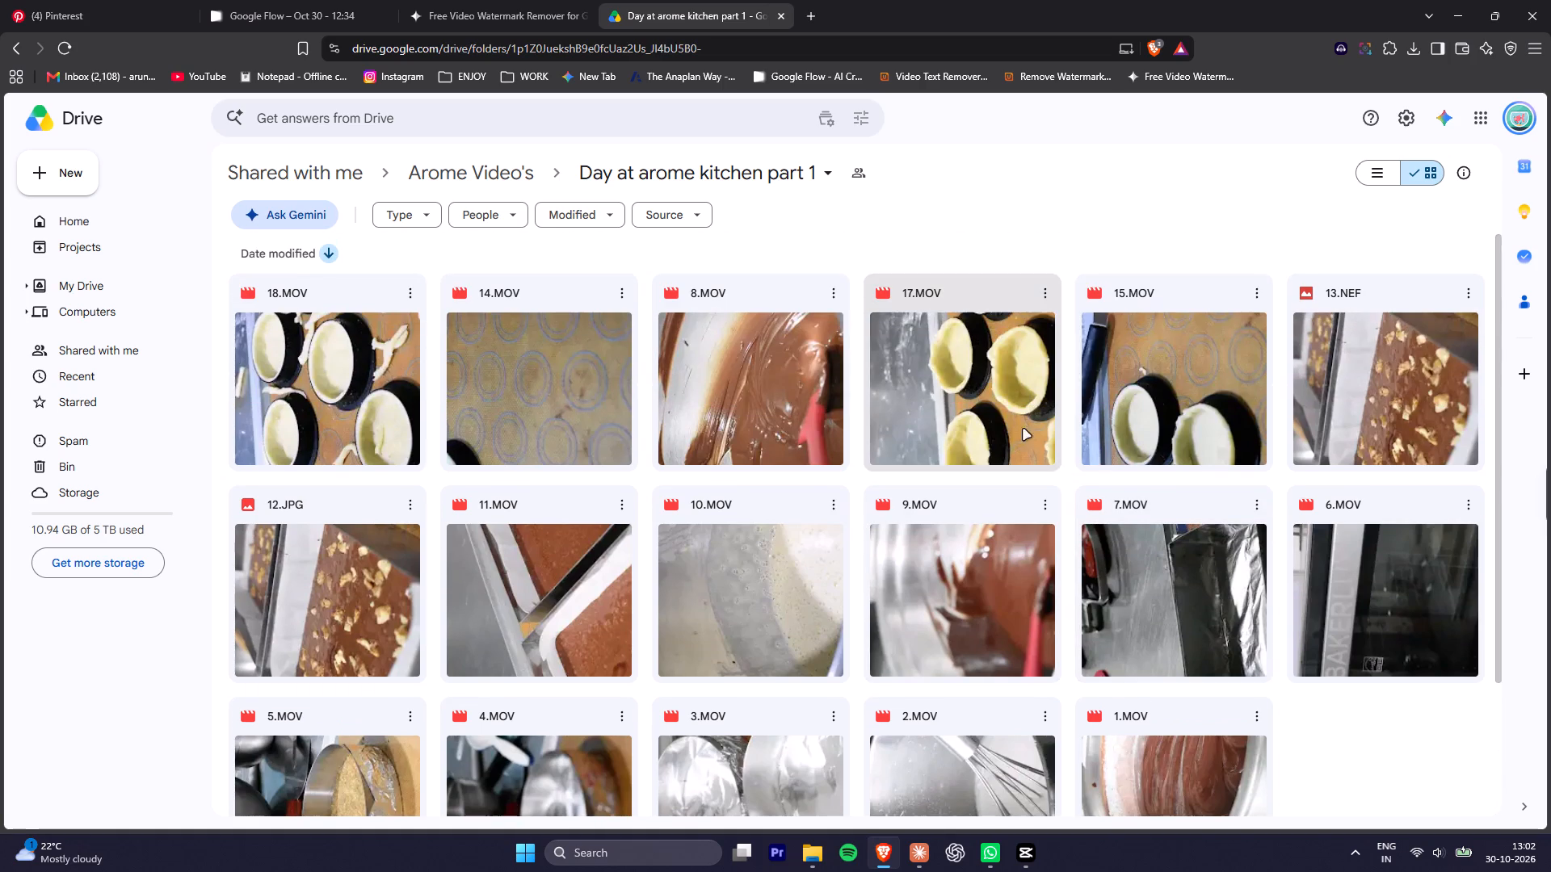
scroll(1039, 304, "down", 1)
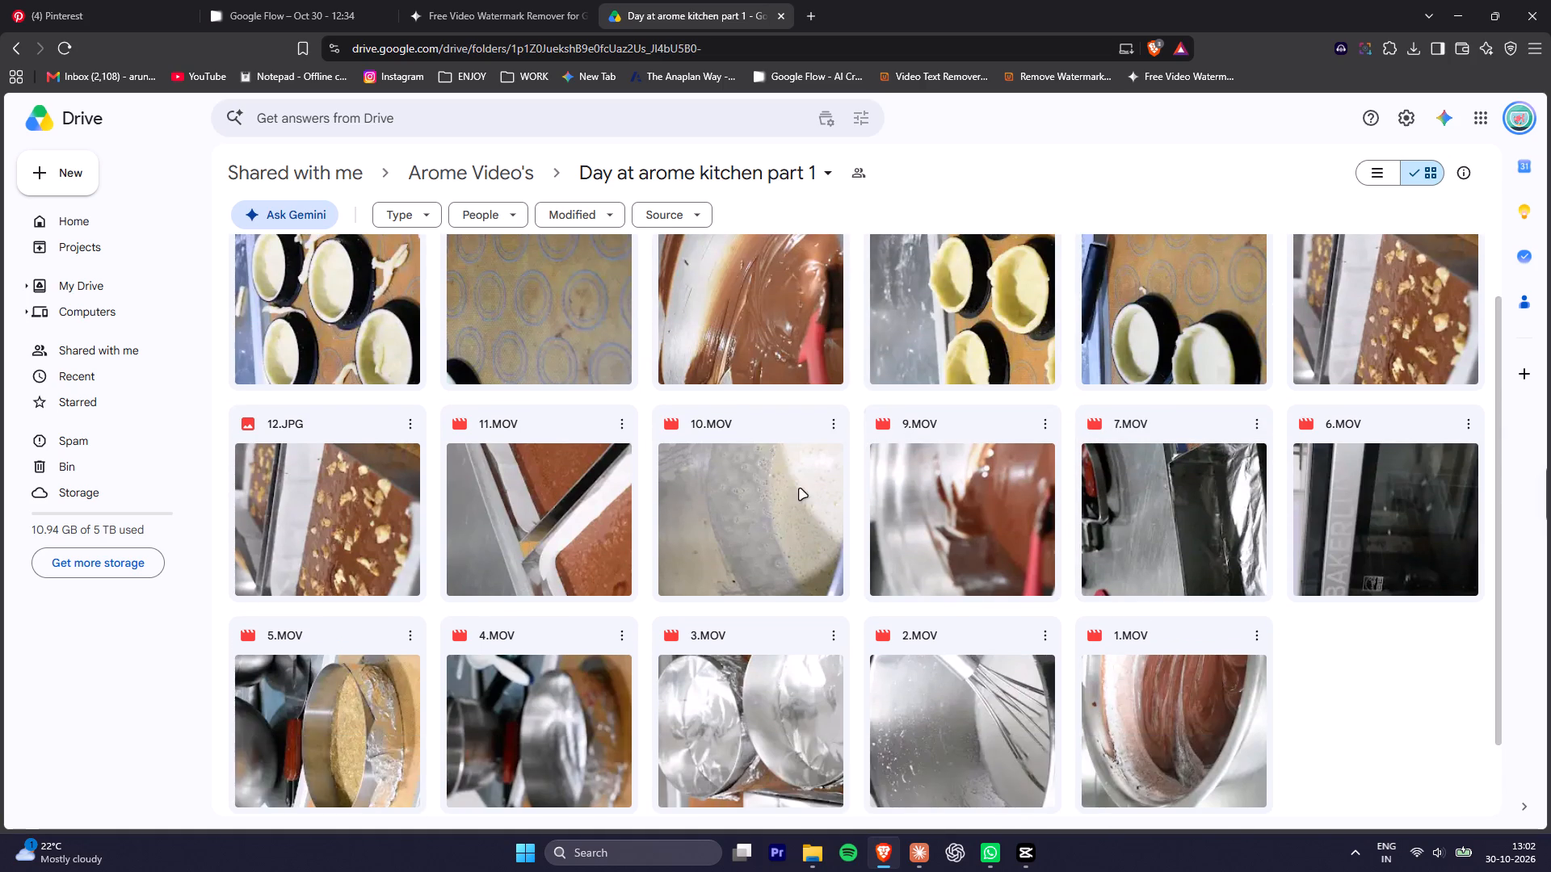
scroll(439, 501, "down", 2)
scroll(1158, 489, "up", 1)
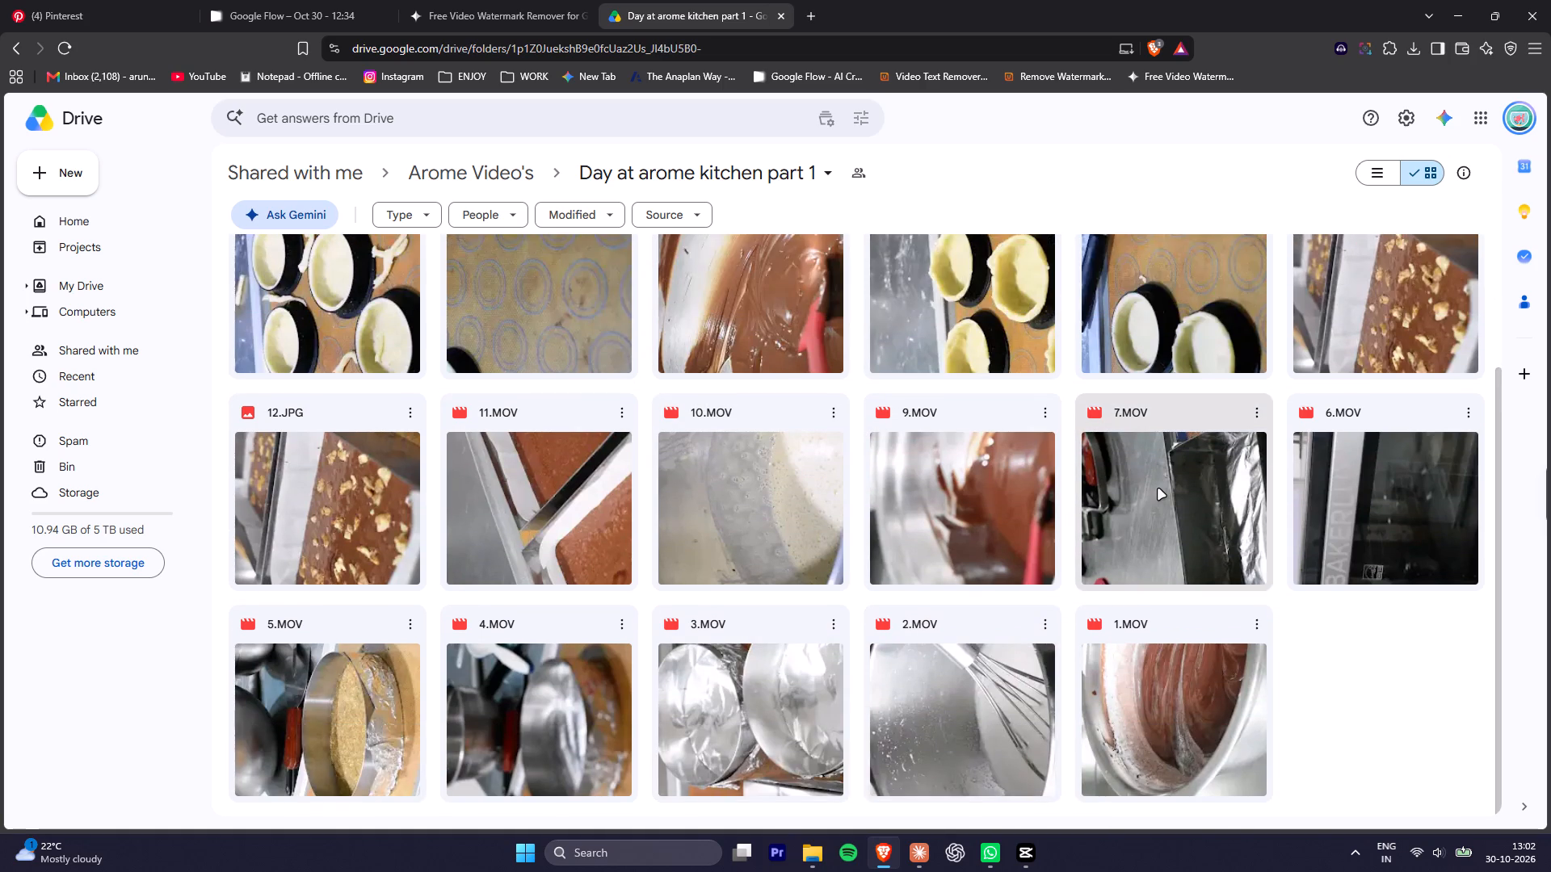
scroll(1158, 489, "up", 2)
left_click(469, 163)
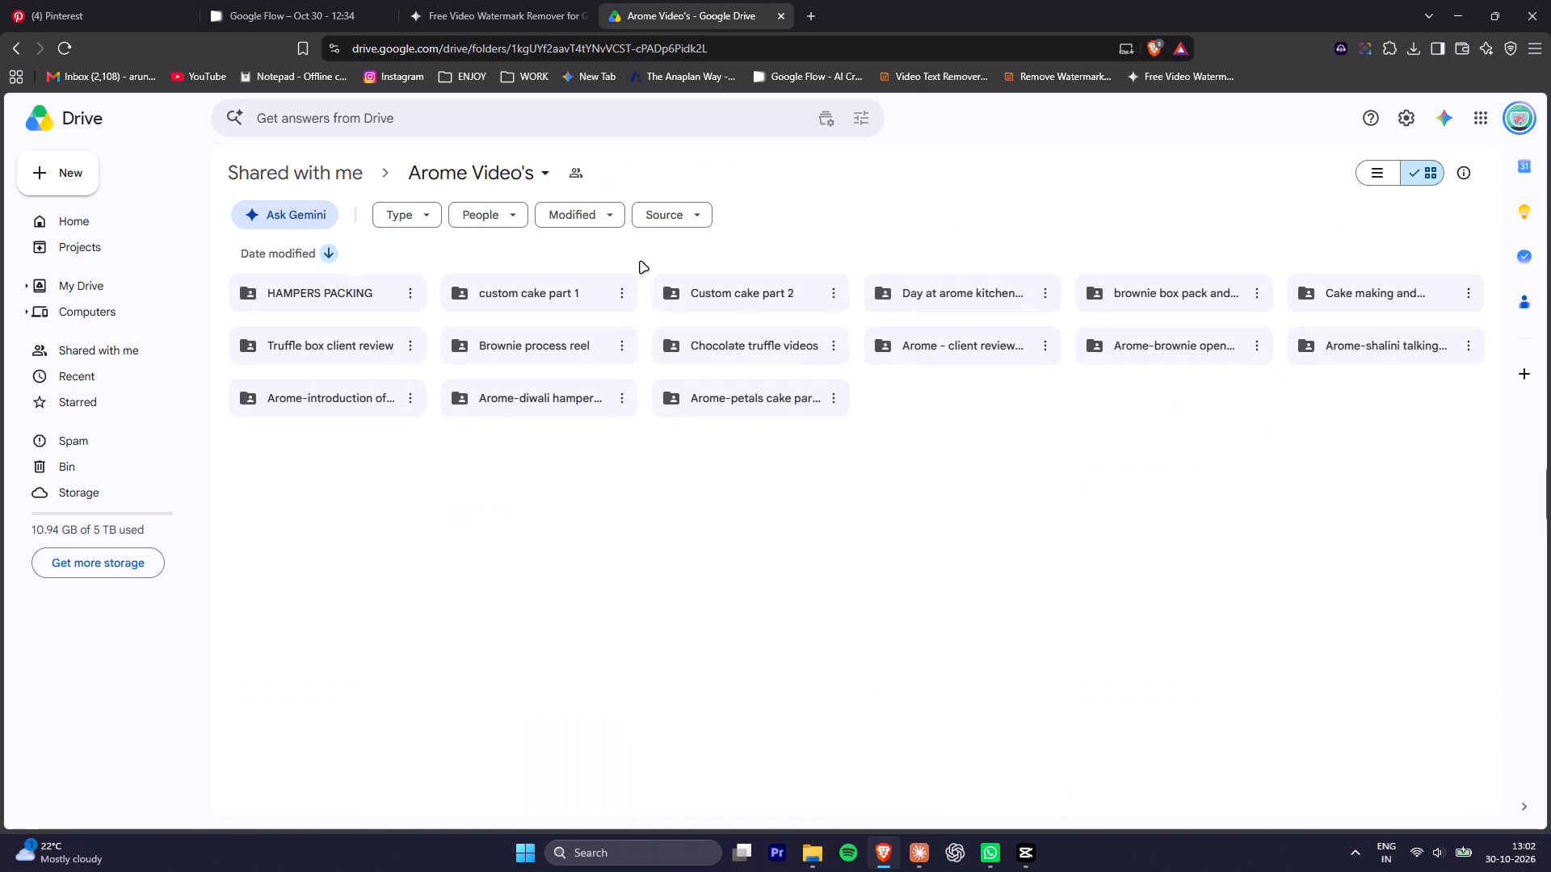
Check the contents of the brownie box pack and hamper reel folder, then return to the Arome Video's folder.
left_click(927, 294)
left_click(714, 295)
left_click(324, 300)
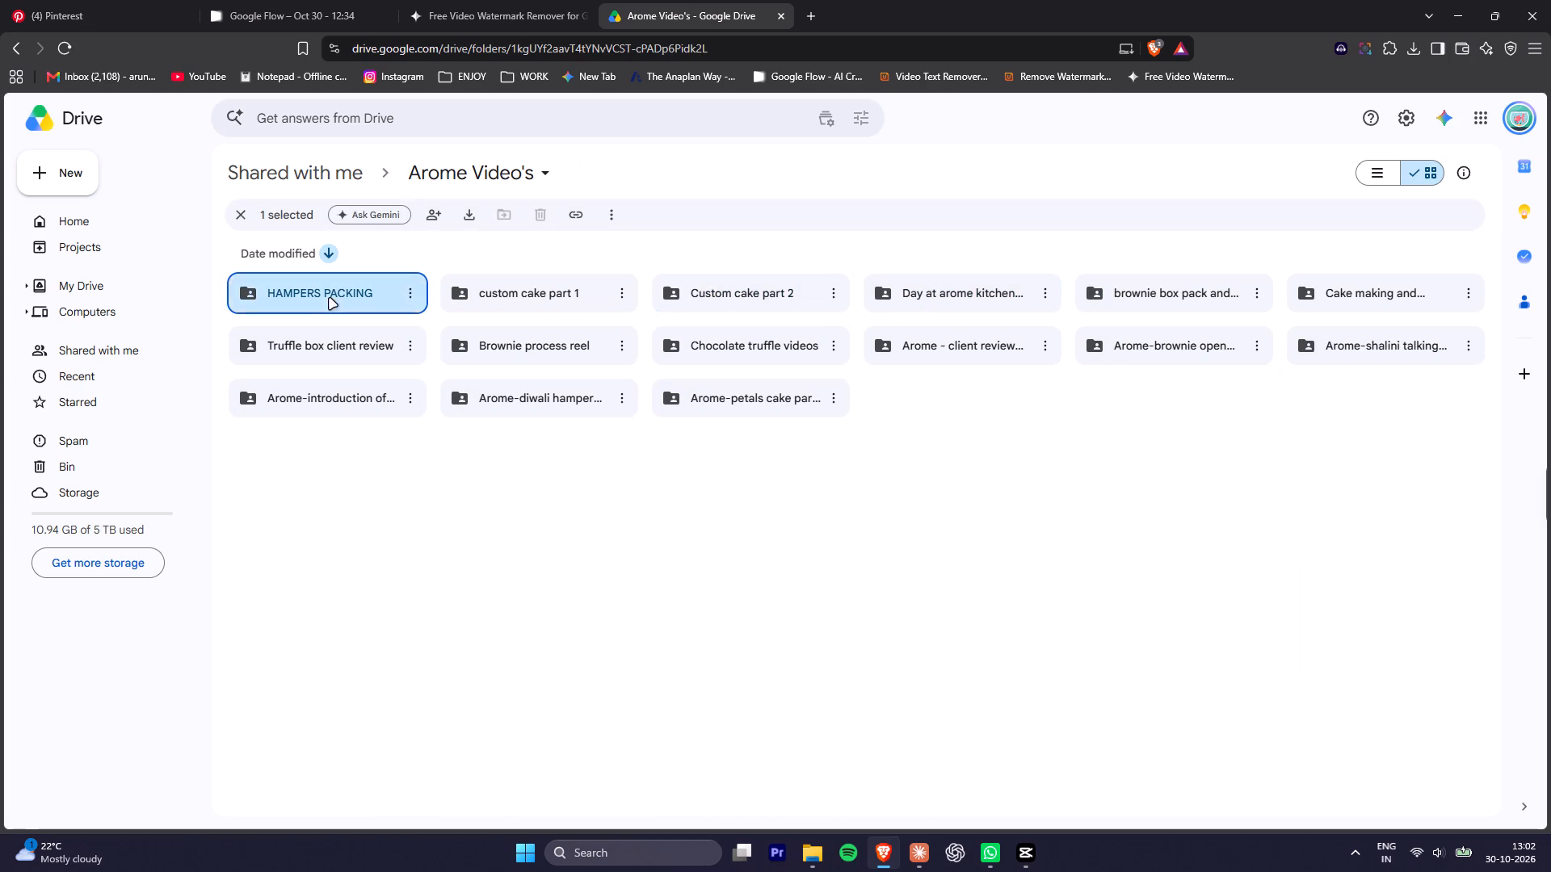
double_click(1180, 296)
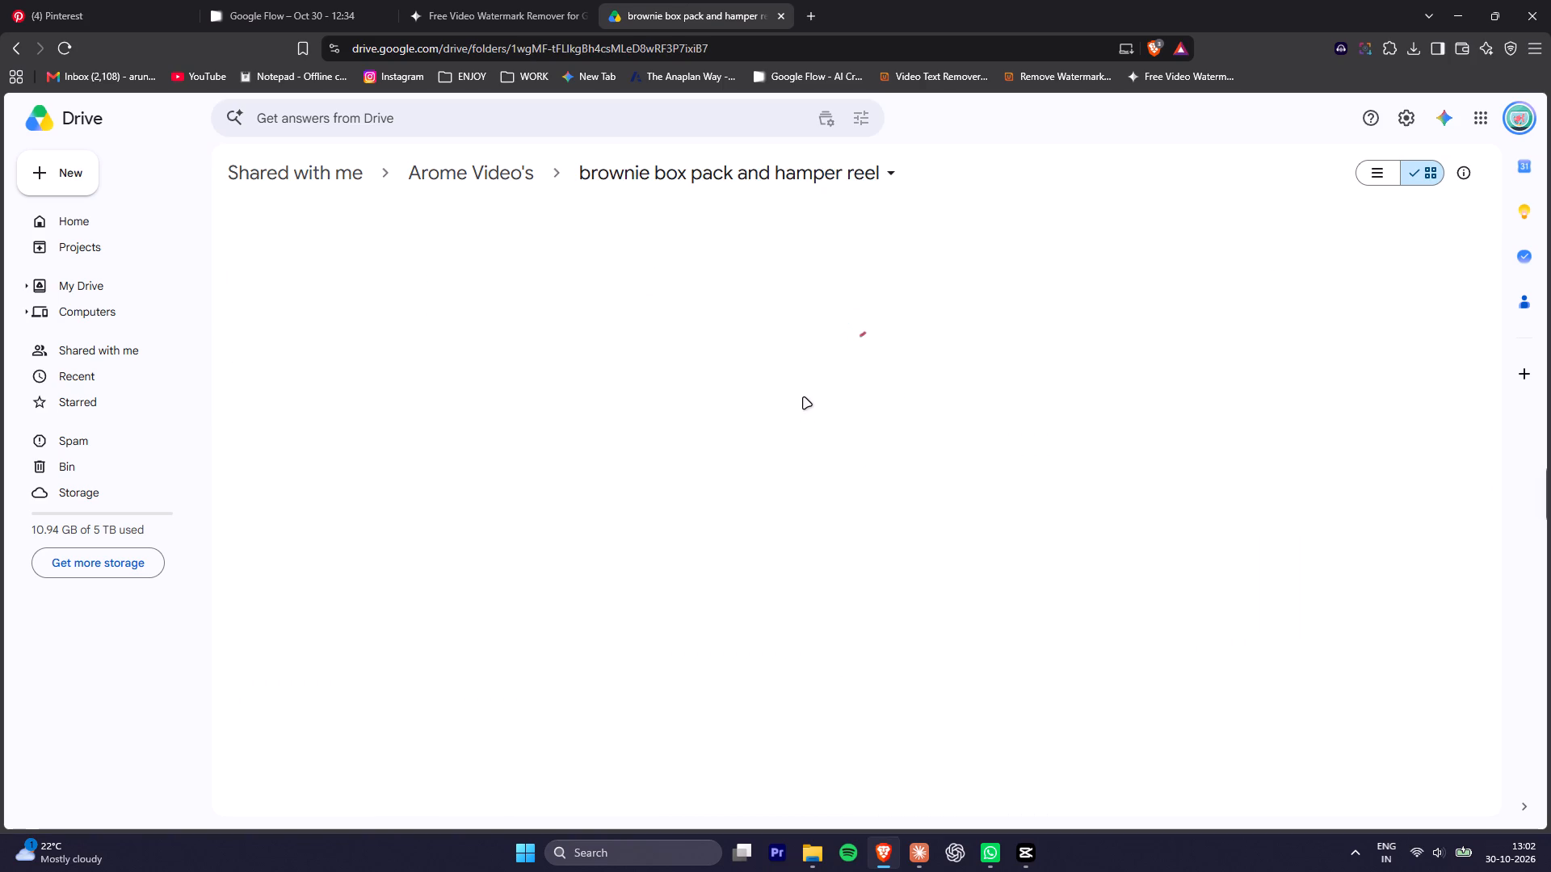
left_click(15, 48)
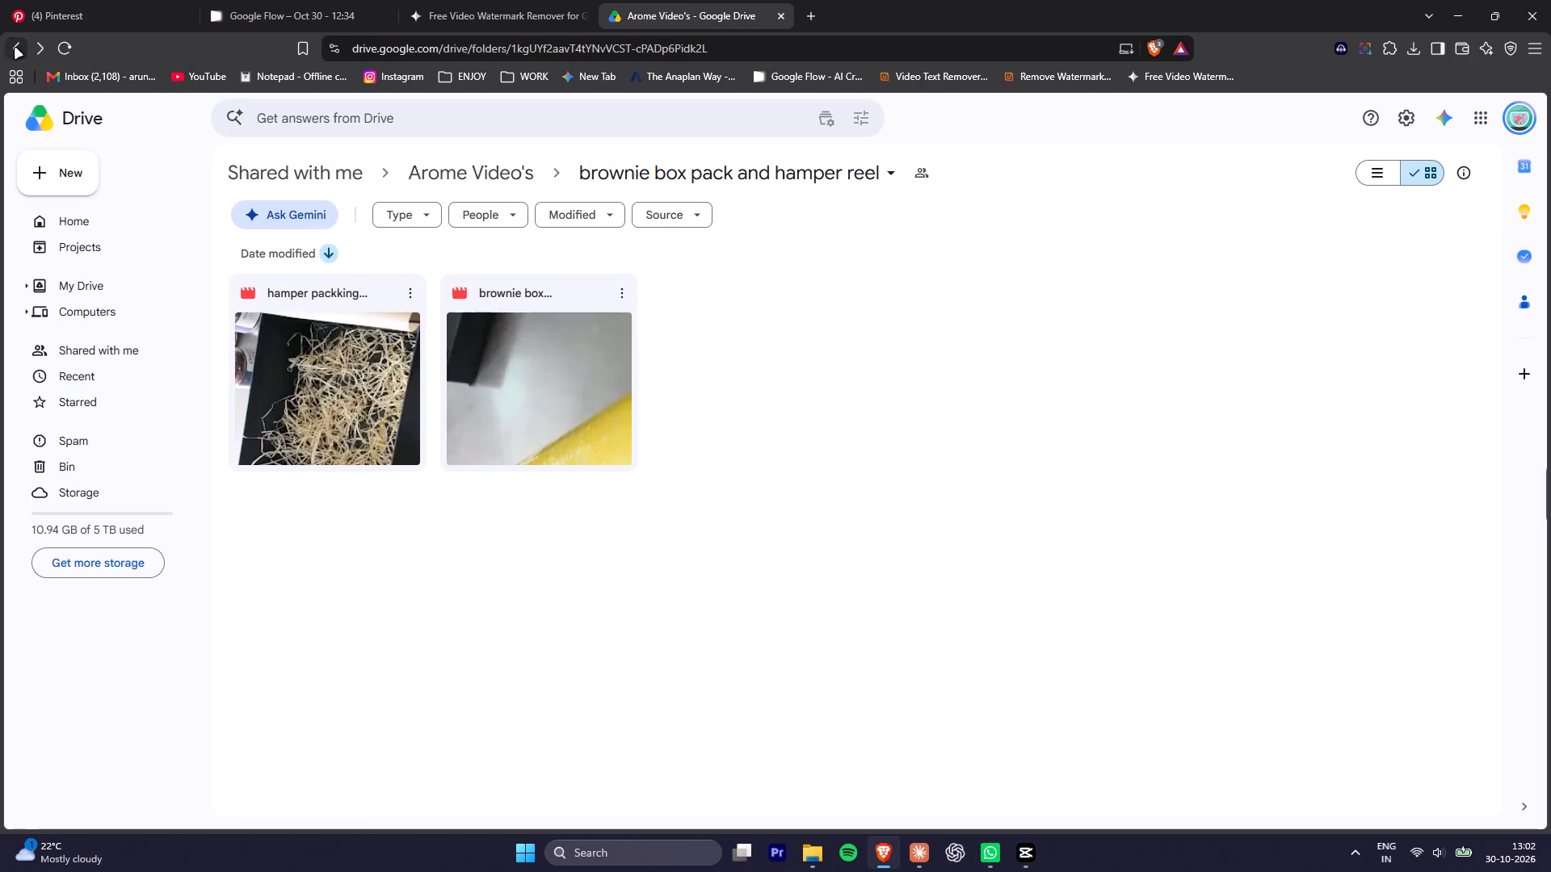
Review the Day at arome kitchen part 1 clips again and go back to the Arome Video's folder.
double_click(949, 294)
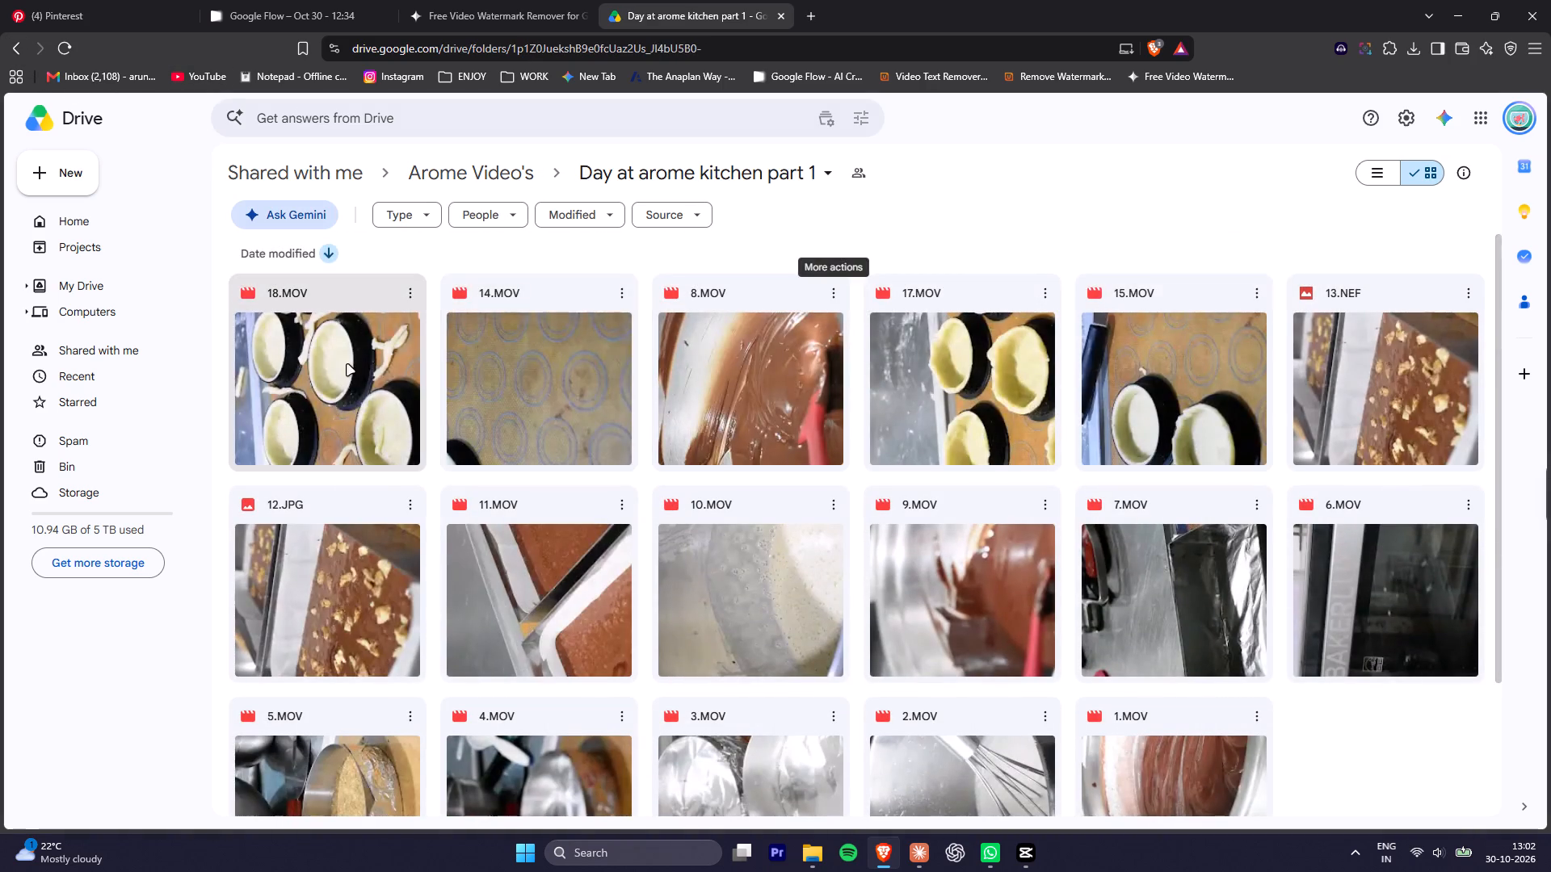
scroll(347, 365, "down", 2)
scroll(1066, 388, "down", 1)
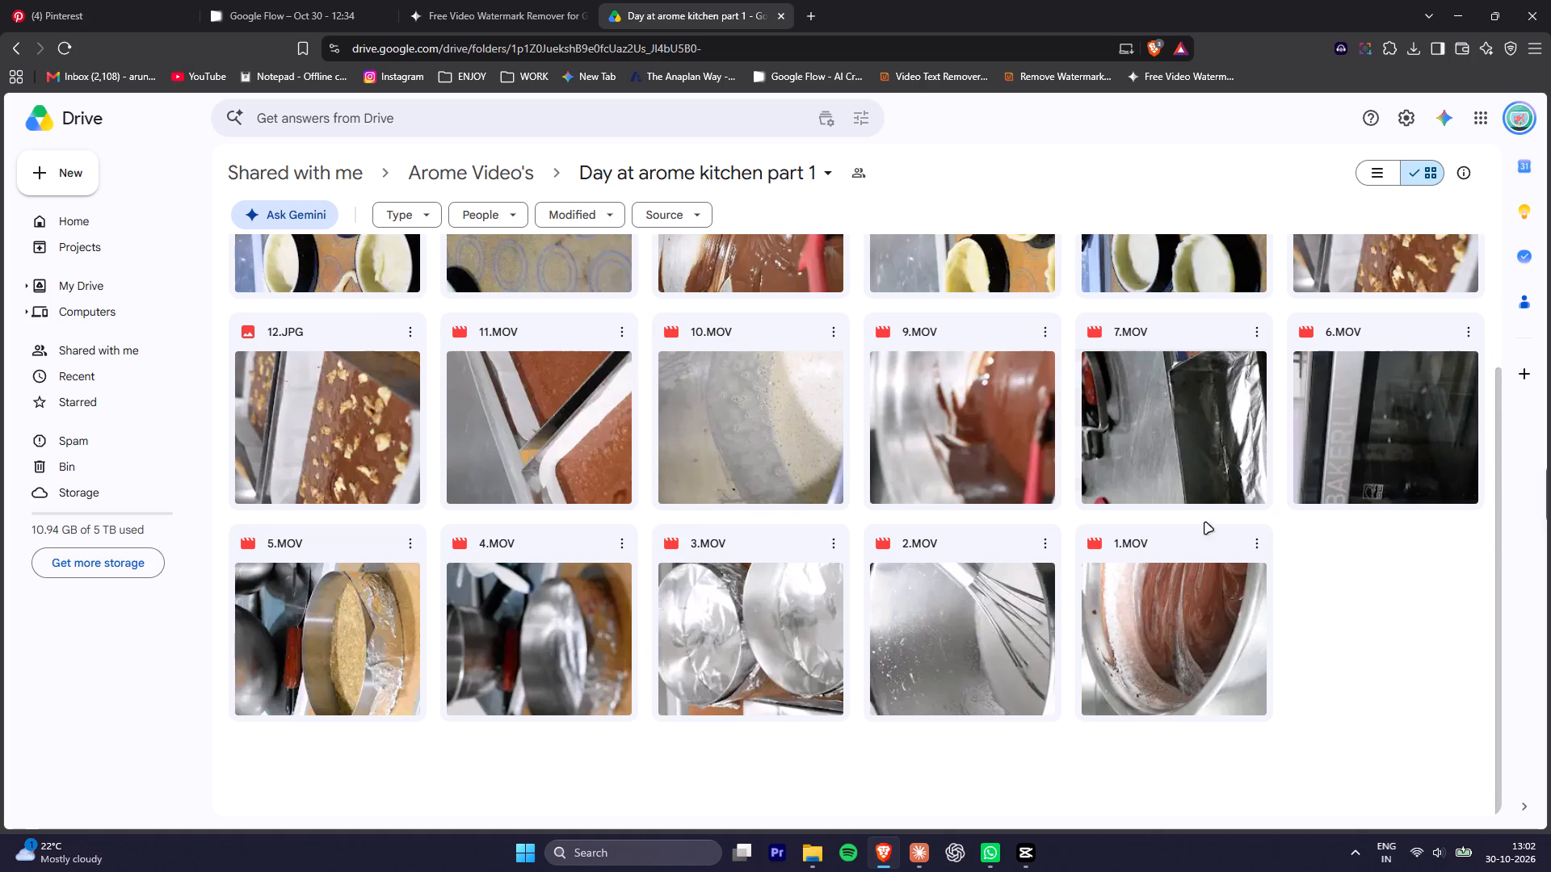
scroll(1204, 537, "up", 5)
left_click(1045, 224)
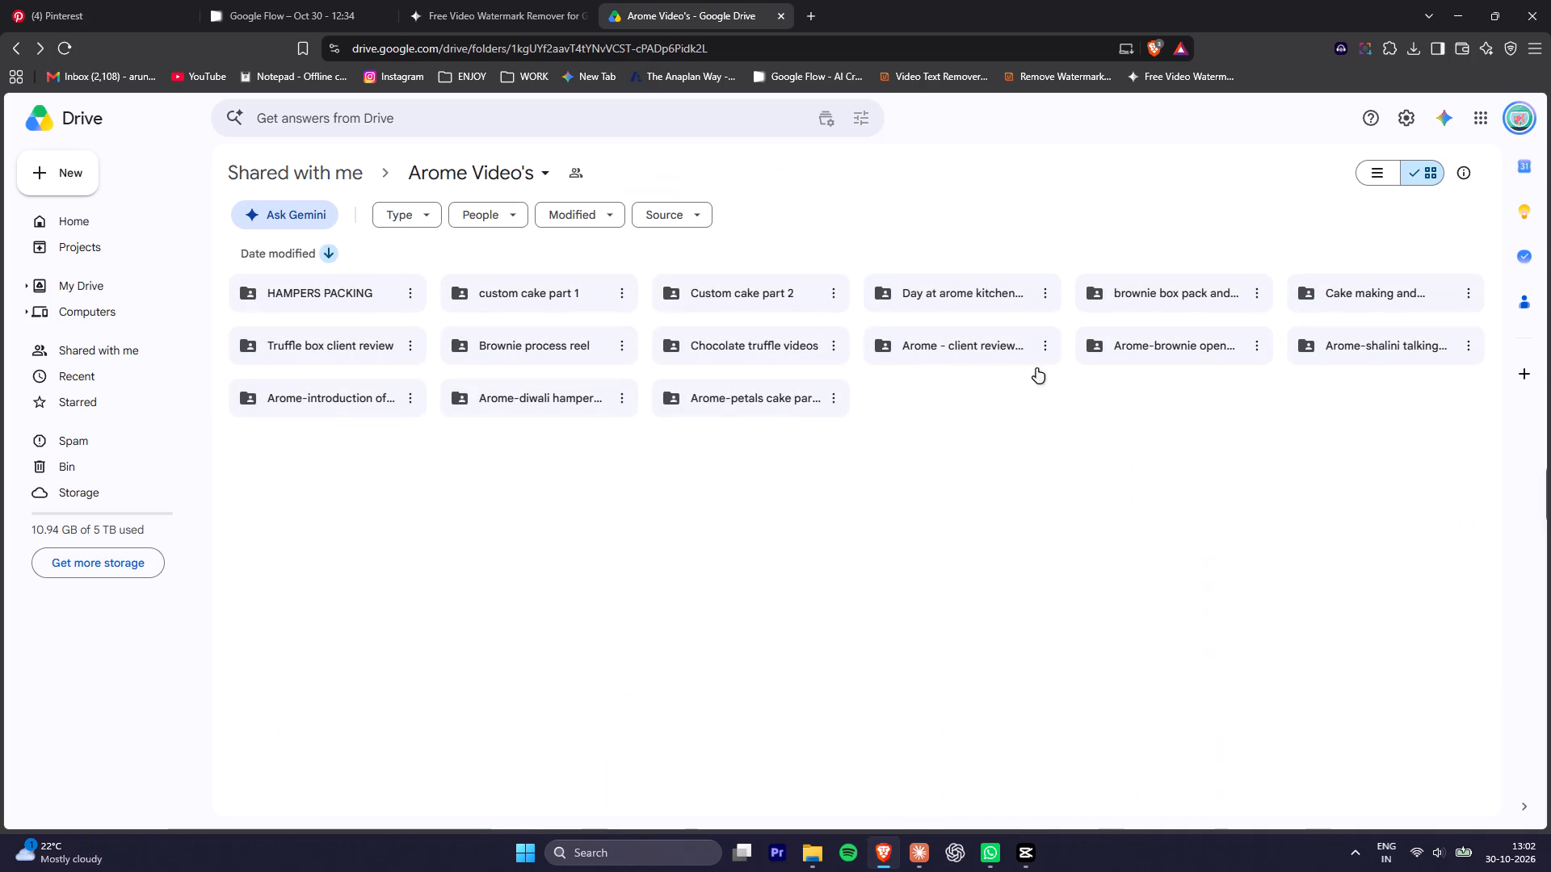
left_click(1044, 490)
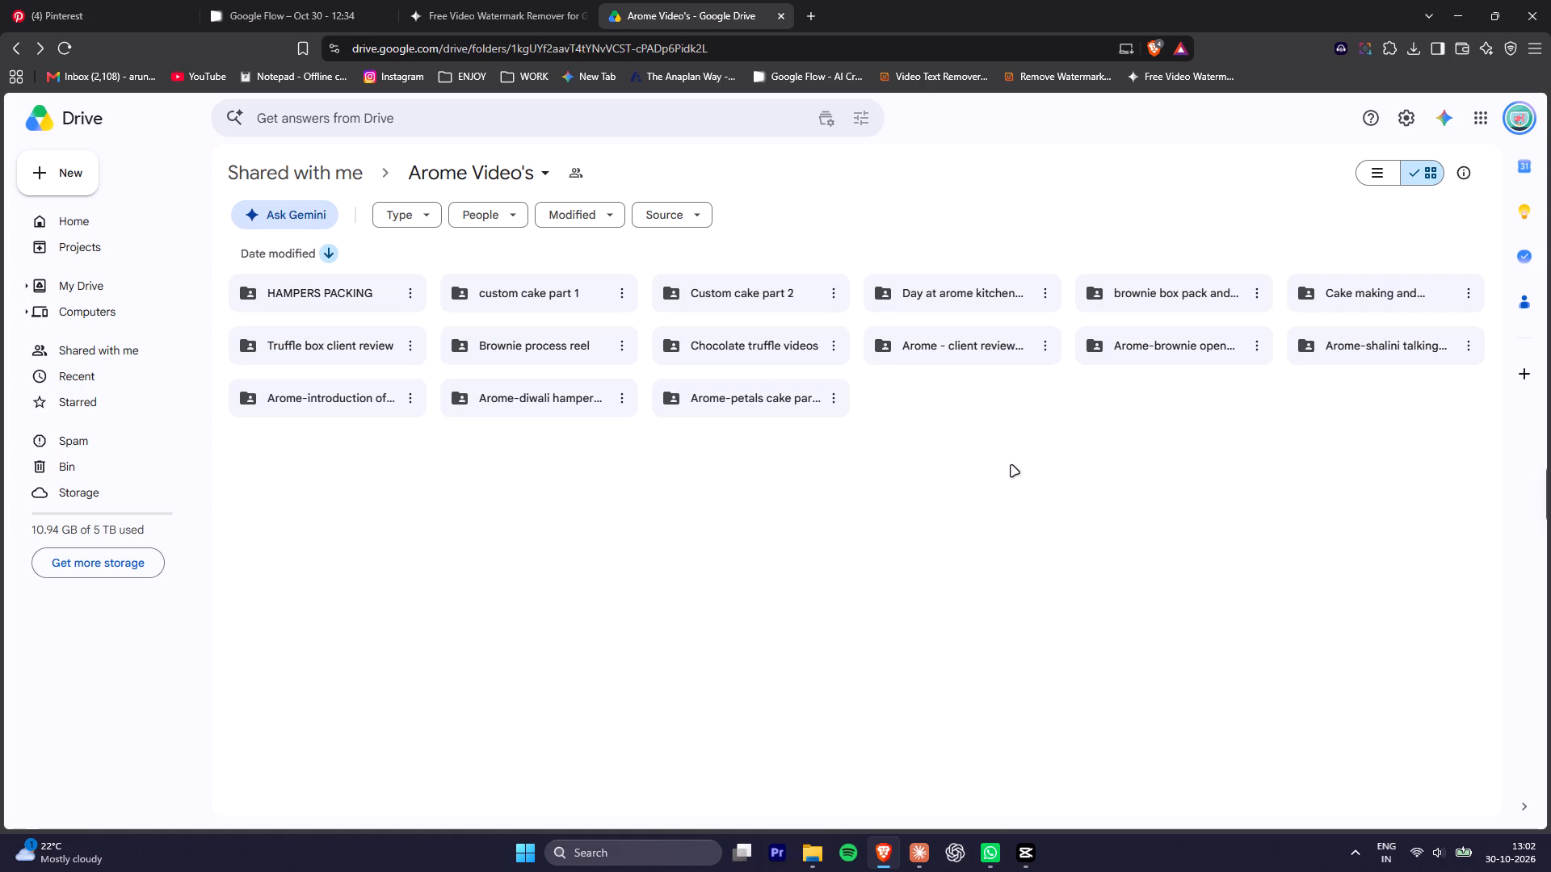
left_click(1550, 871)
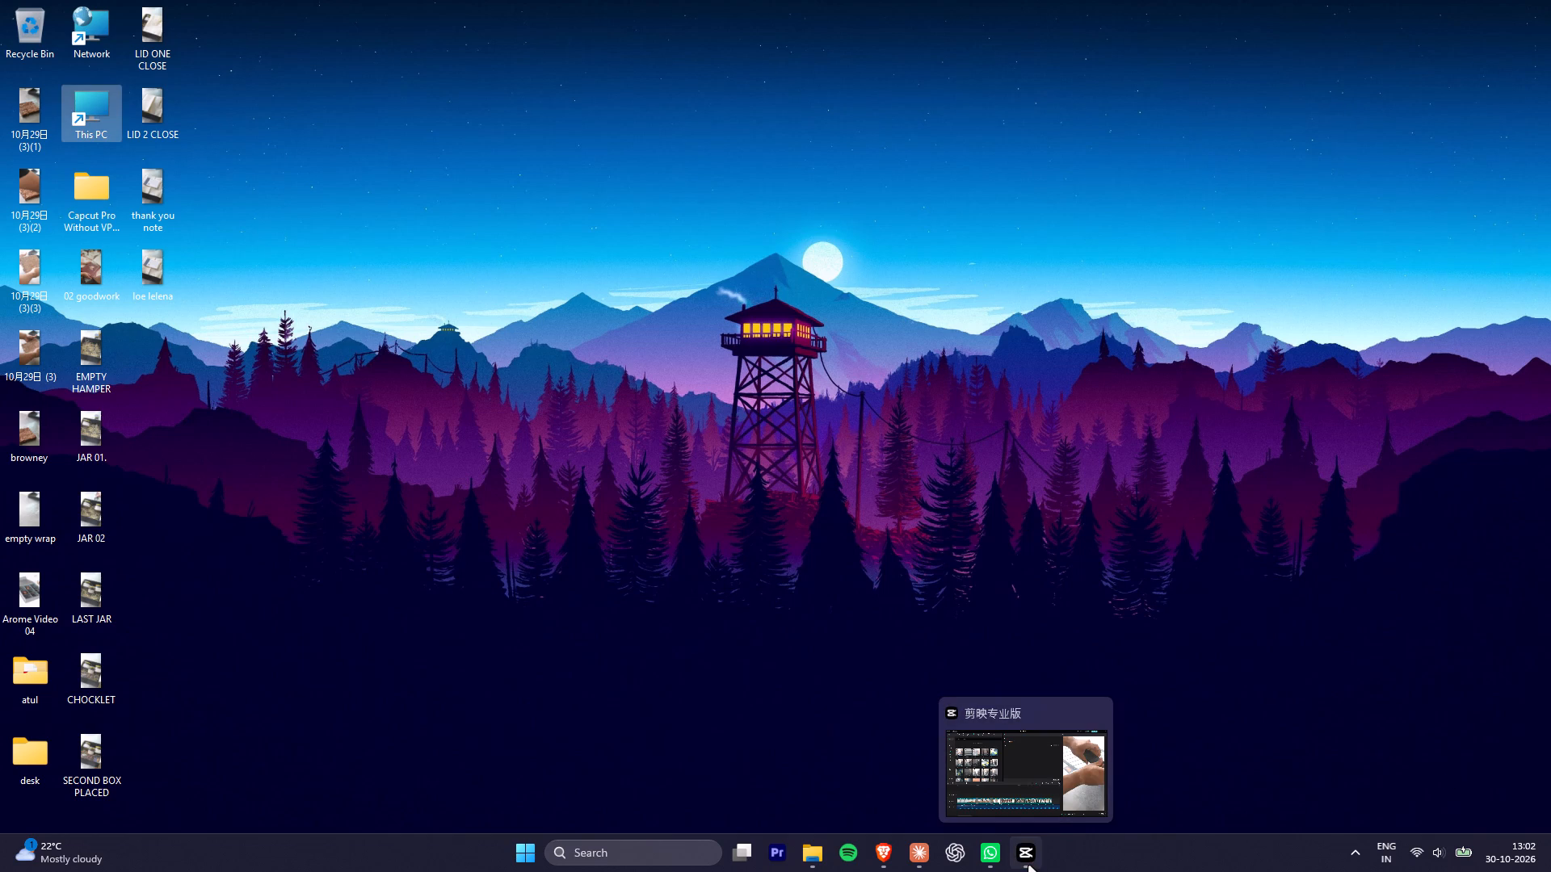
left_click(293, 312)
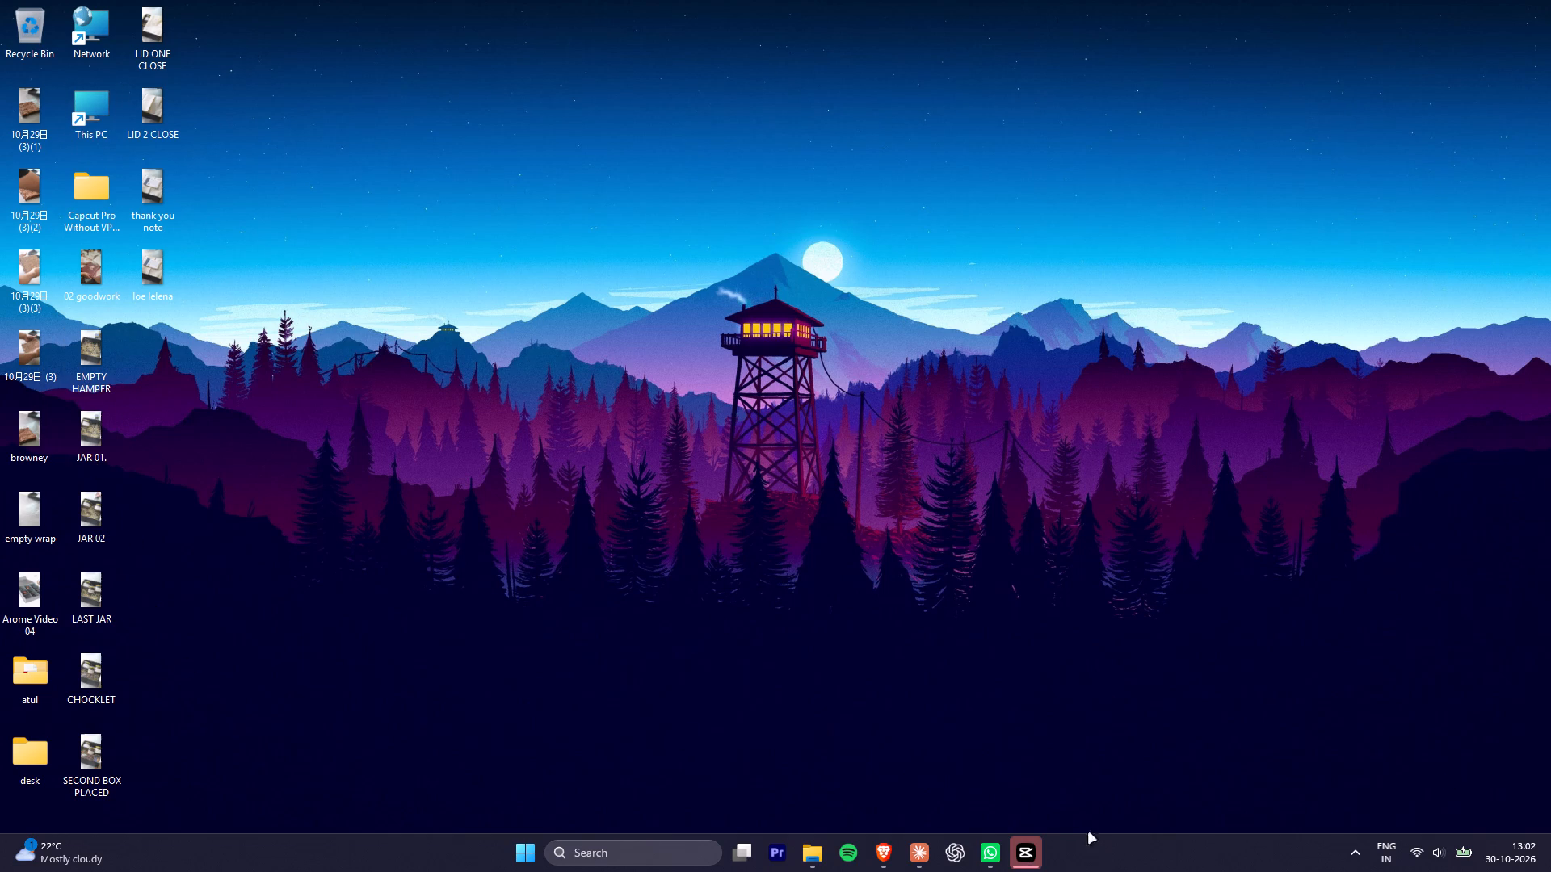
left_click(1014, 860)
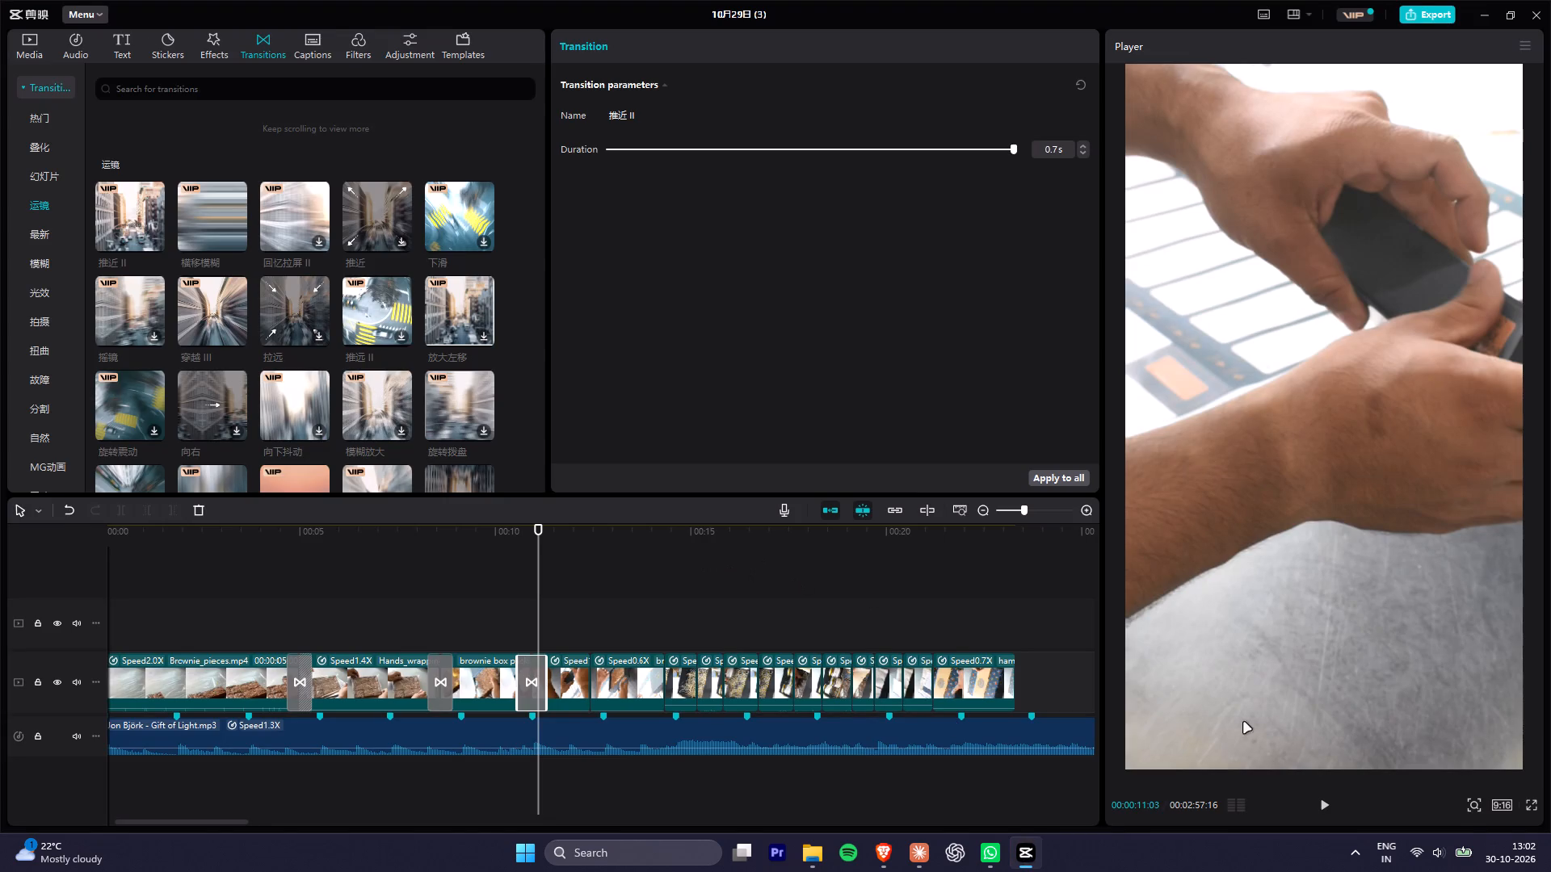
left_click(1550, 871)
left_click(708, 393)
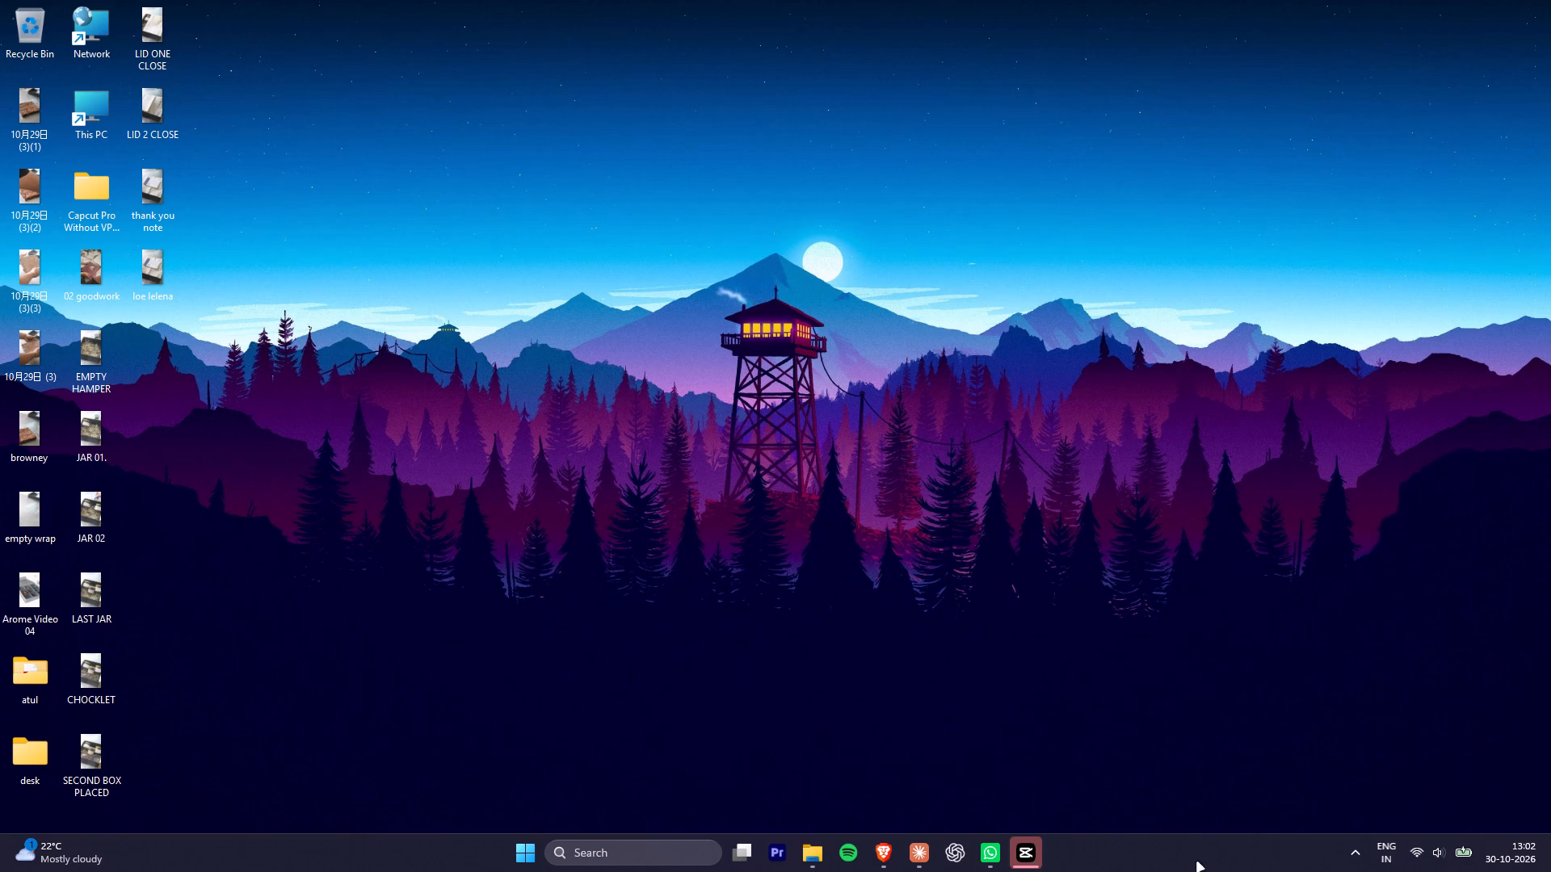
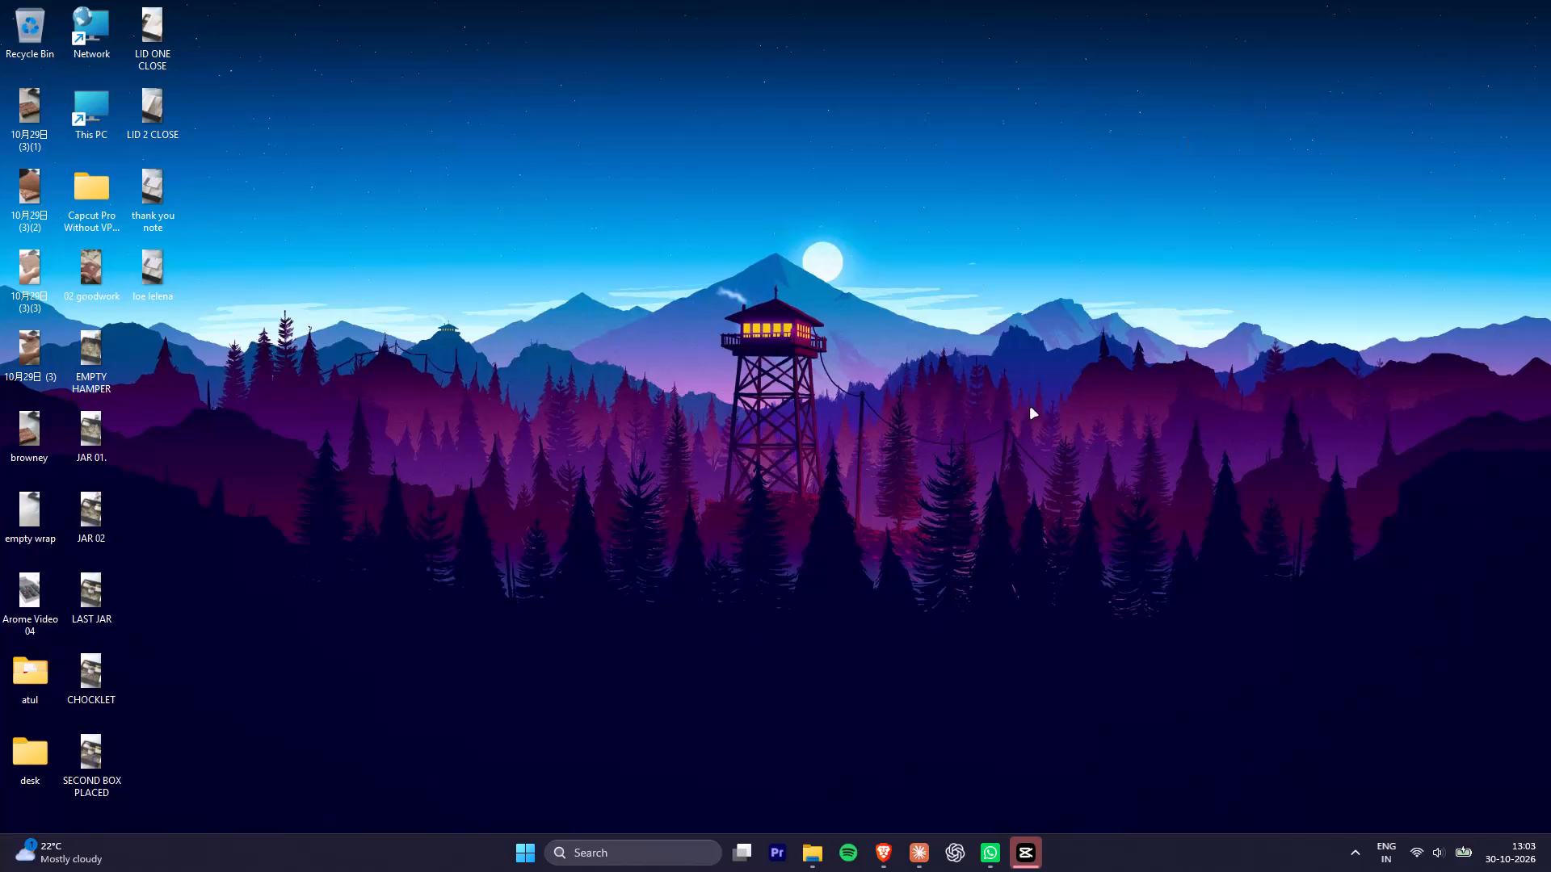
Switch to JianyingPro and review the reel's timeline from the brownie box packing clips through the jar-filling shots to the closed hamper clip.
left_click(1034, 855)
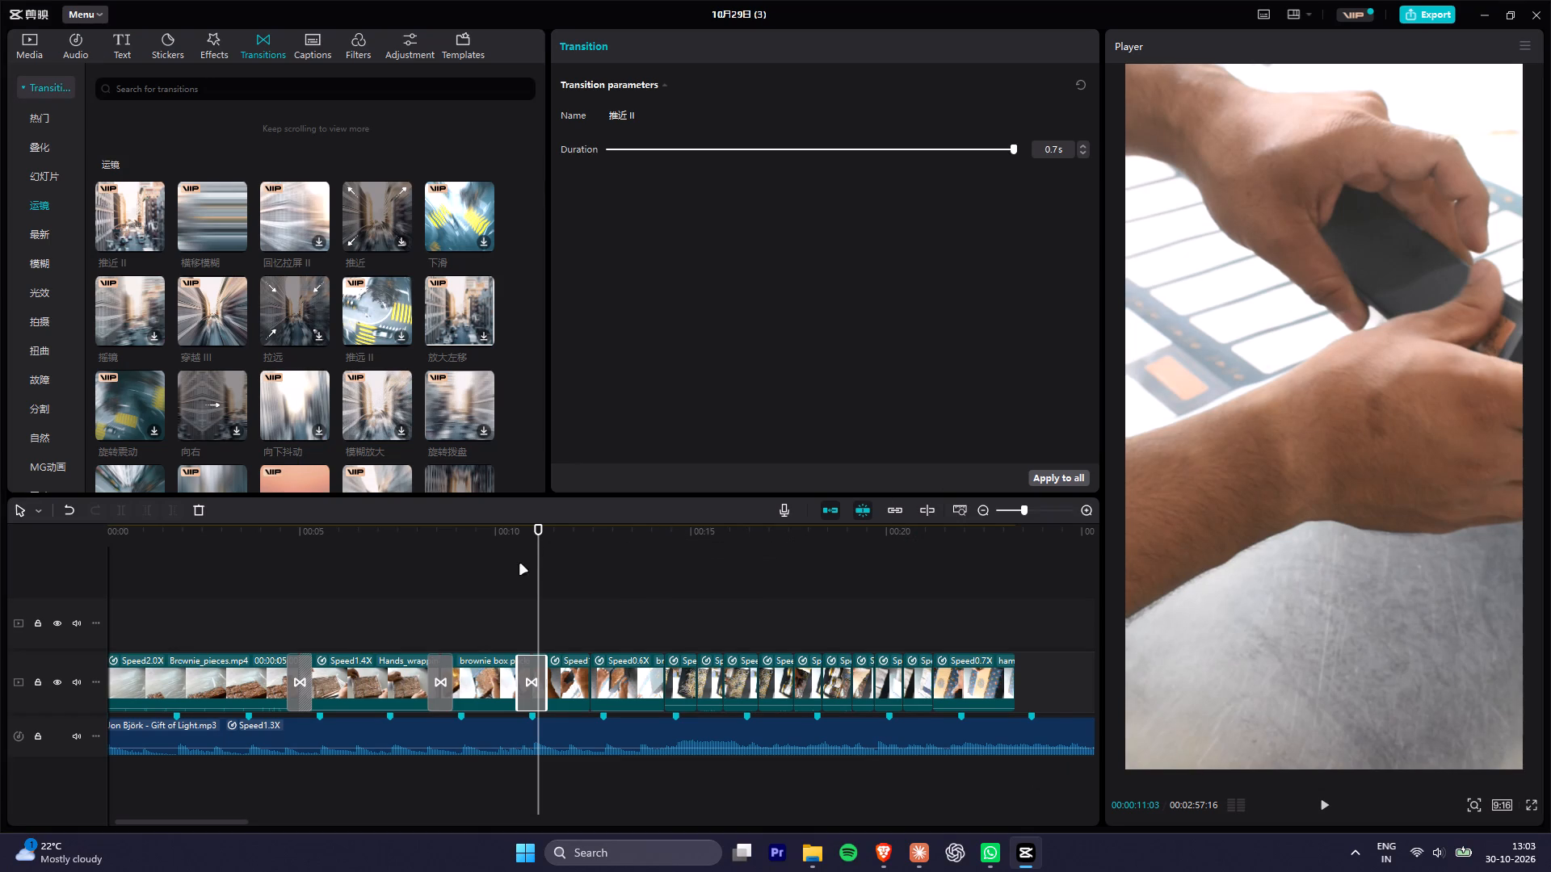
left_click_drag(559, 528, 580, 531)
scroll(680, 586, "up", 8)
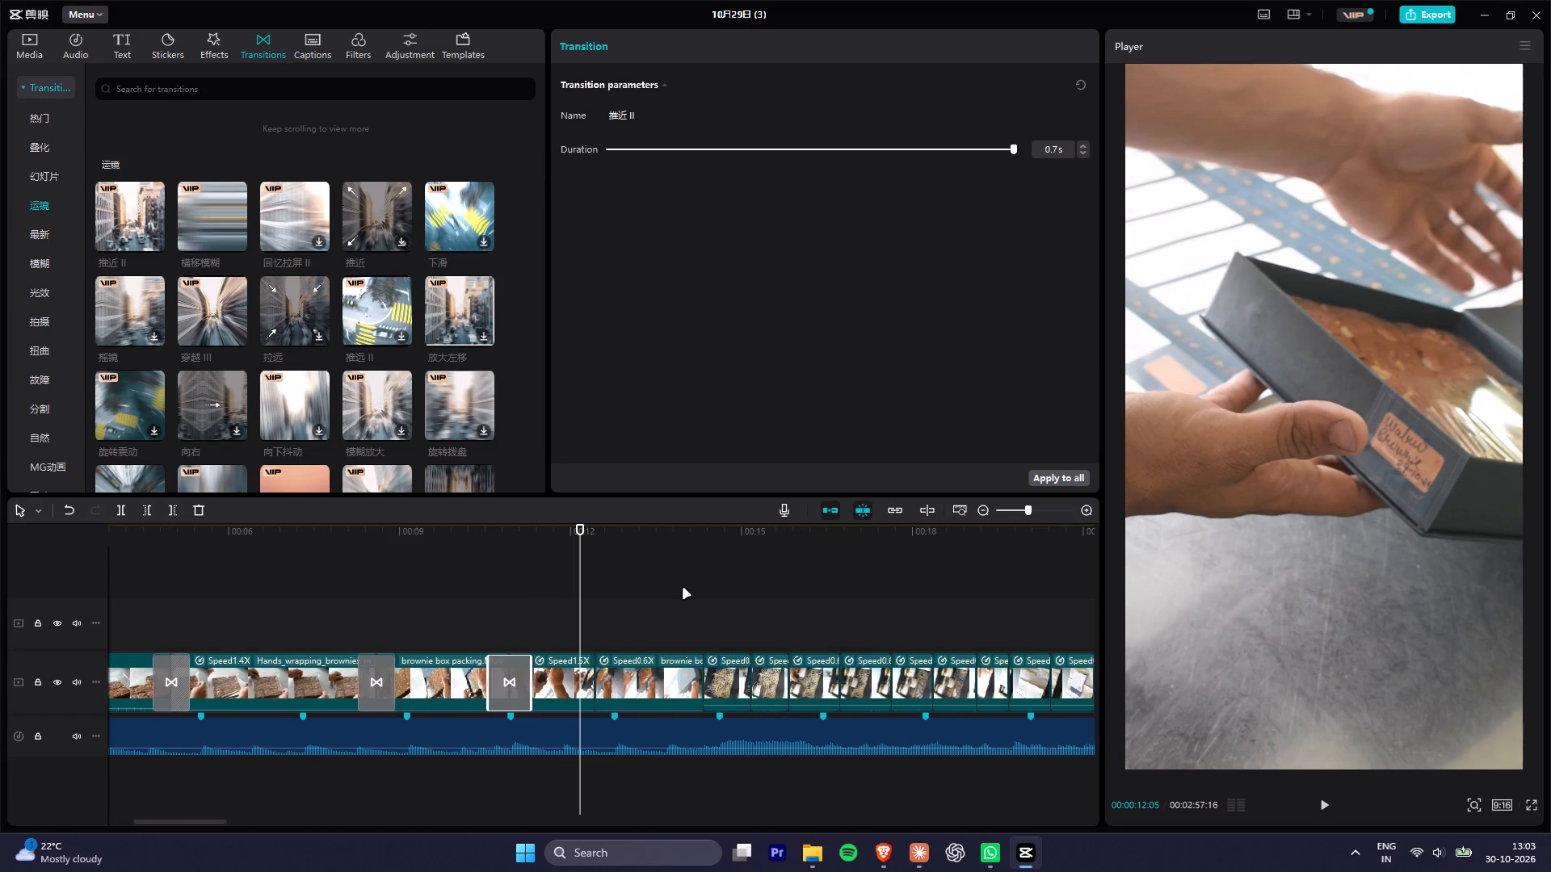
left_click_drag(632, 529, 784, 552)
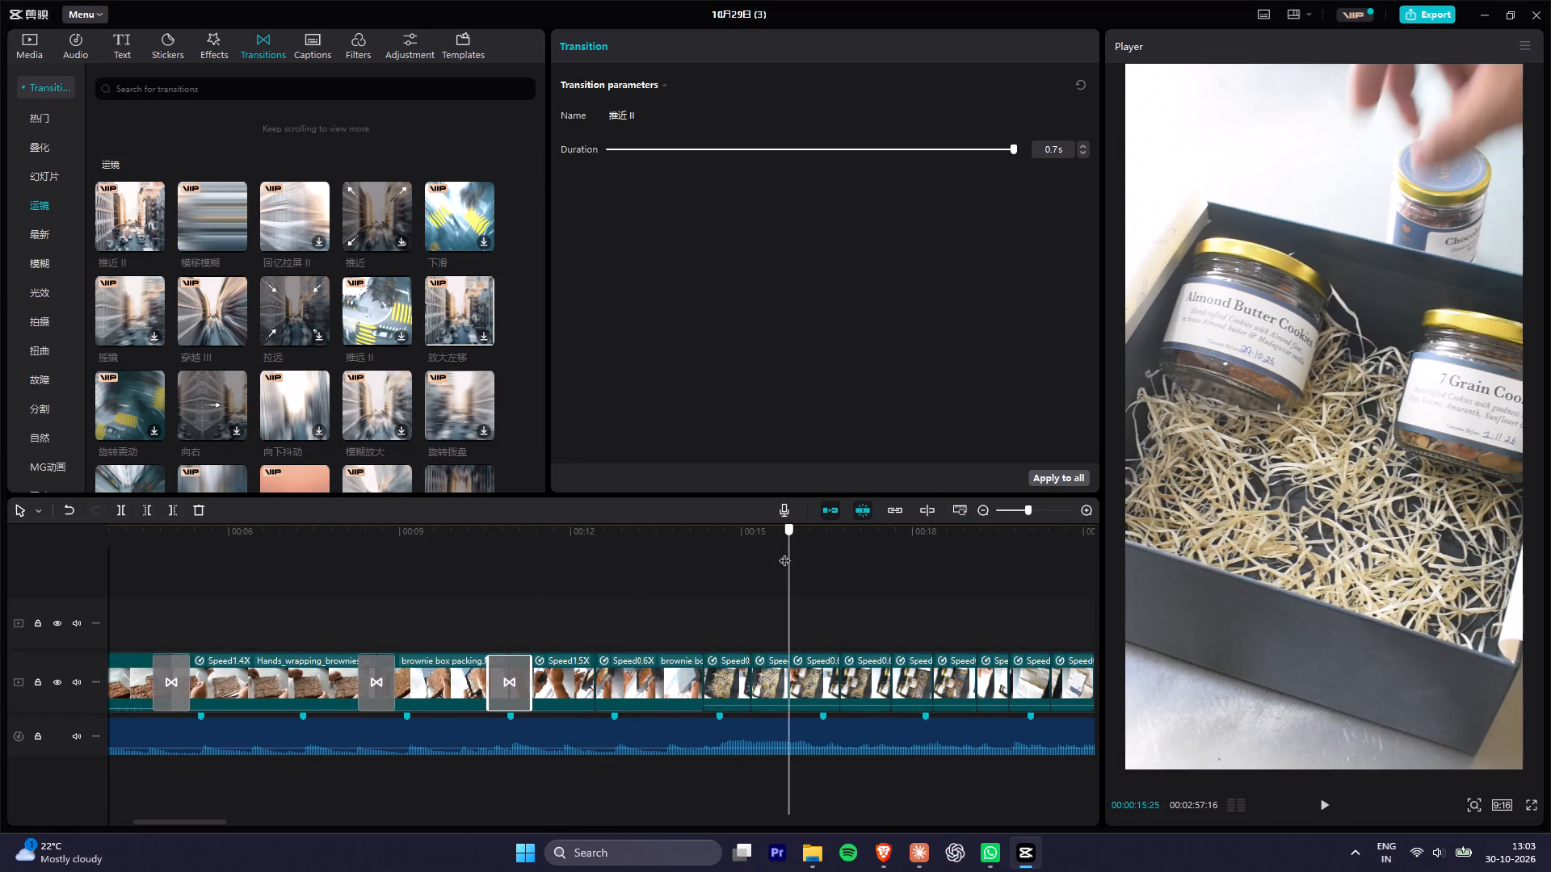
scroll(767, 576, "down", 8, "alt")
left_click_drag(628, 533, 641, 534)
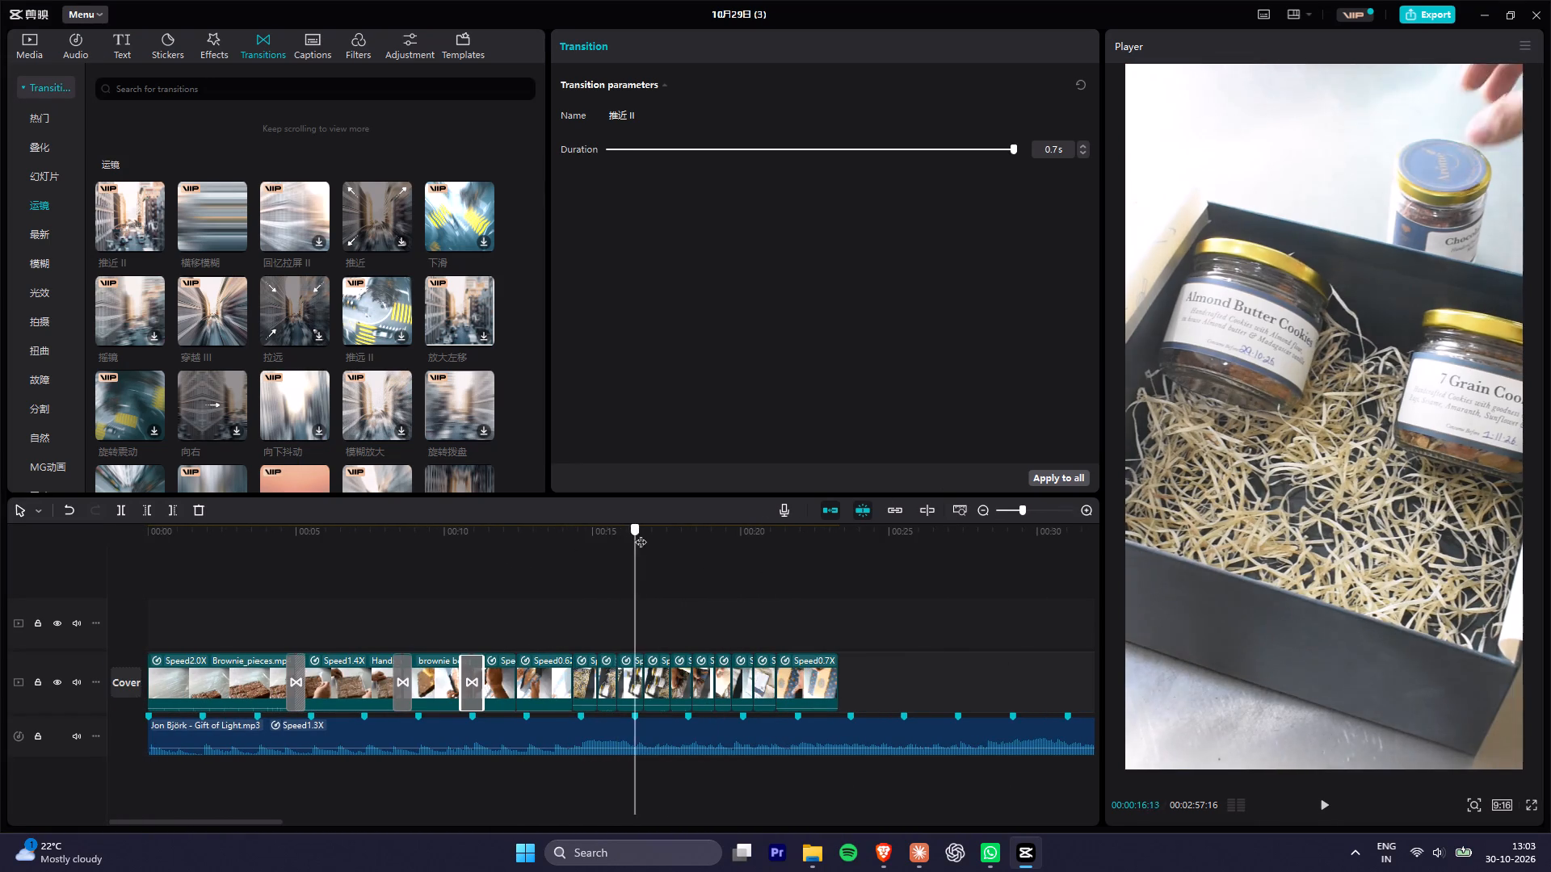
left_click_drag(641, 534, 807, 561)
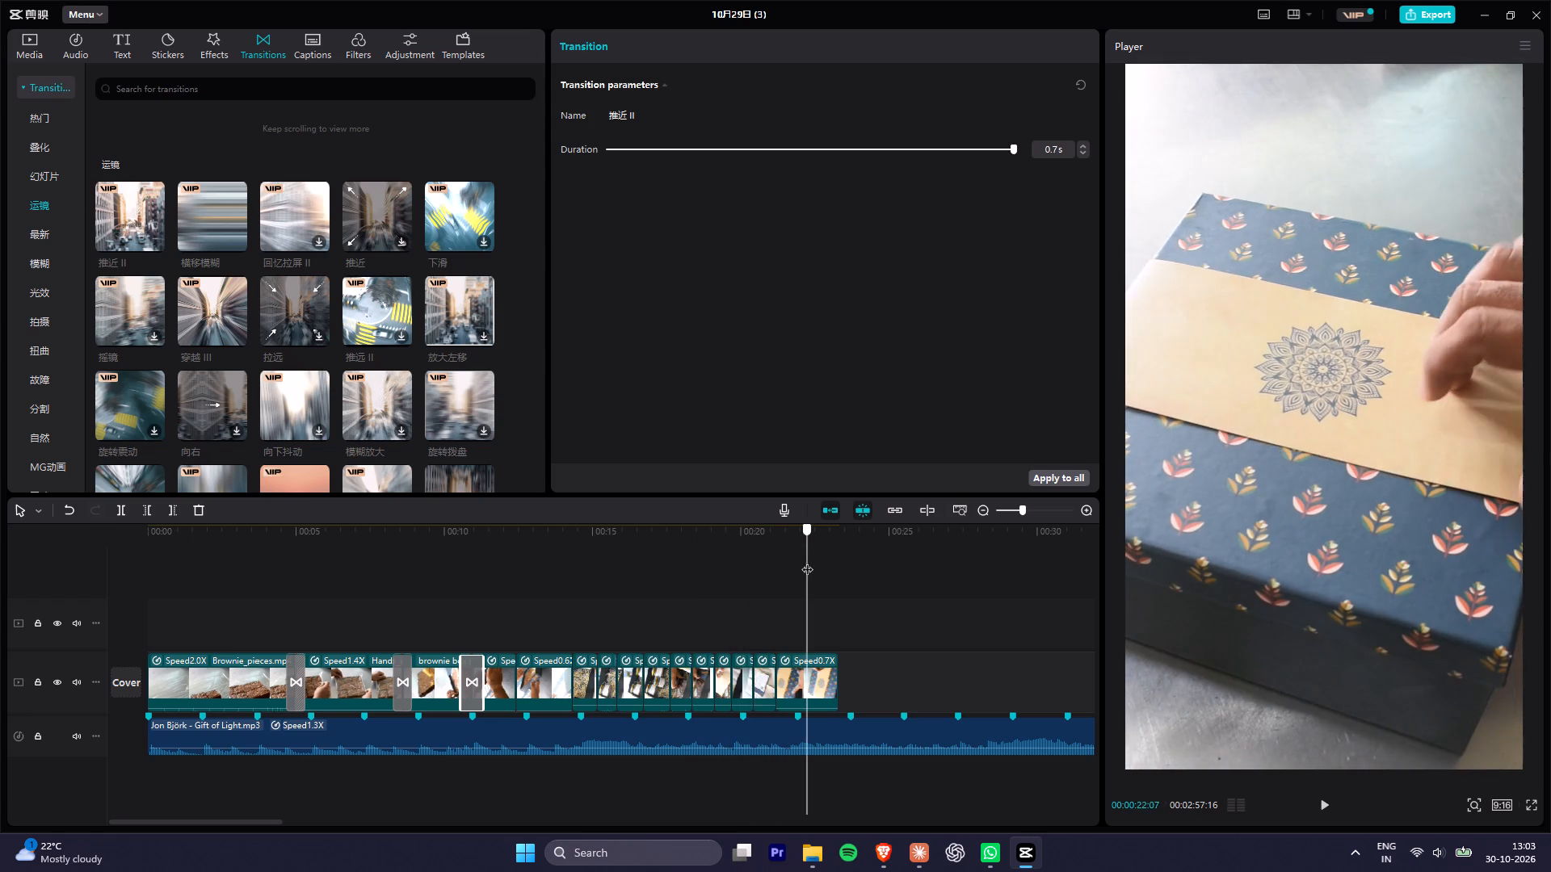
Review the edited sequence by scrubbing through the brownie and hamper packing clips and their transitions.
left_click_drag(807, 561, 525, 562)
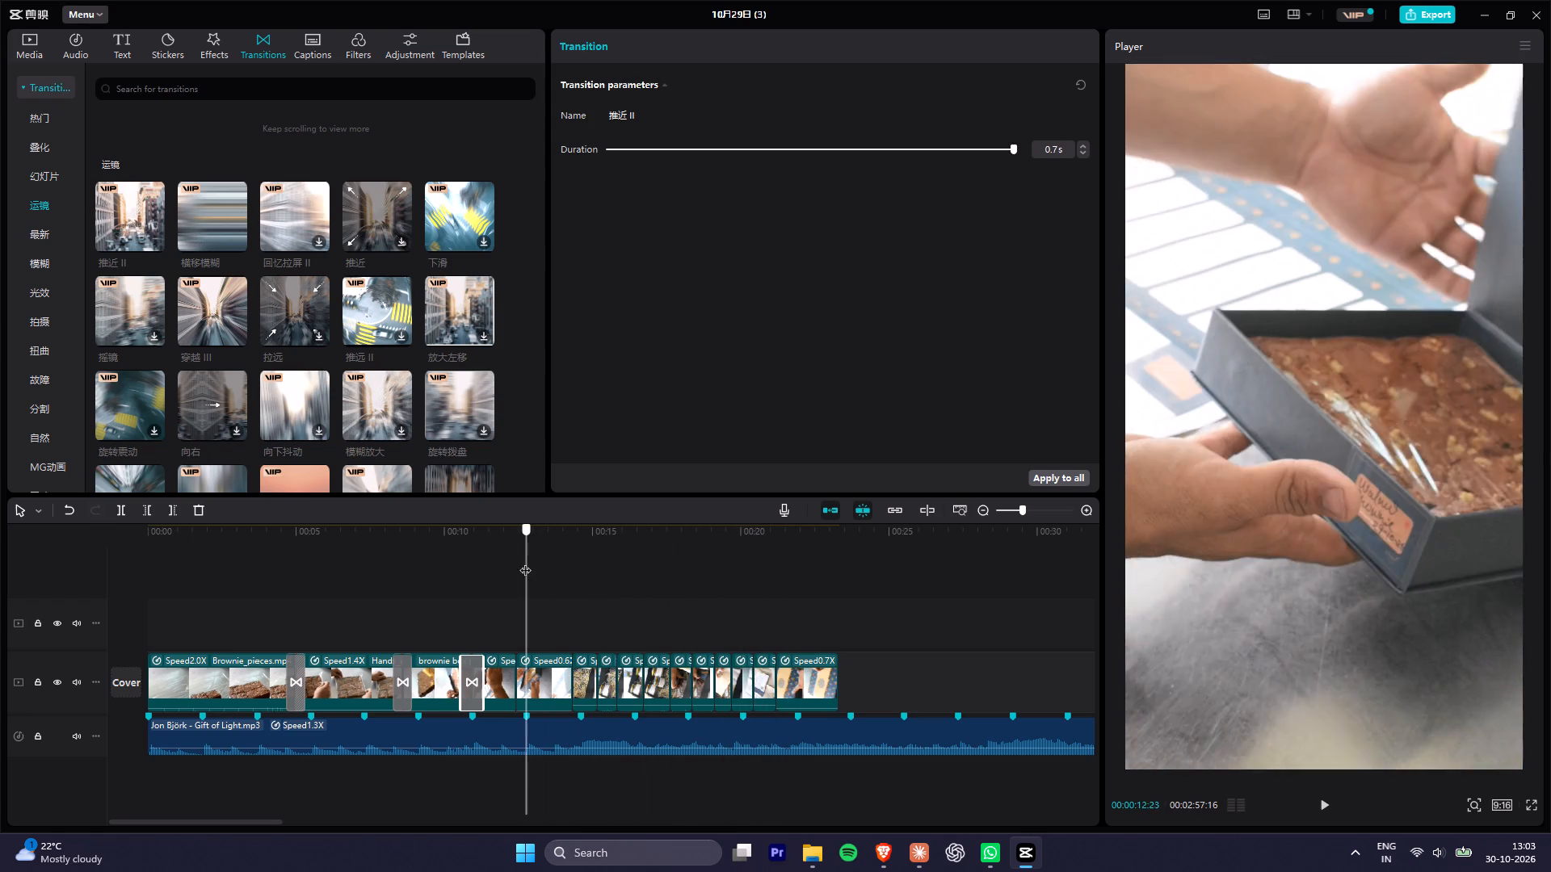
left_click_drag(525, 562, 524, 568)
left_click_drag(524, 568, 759, 564)
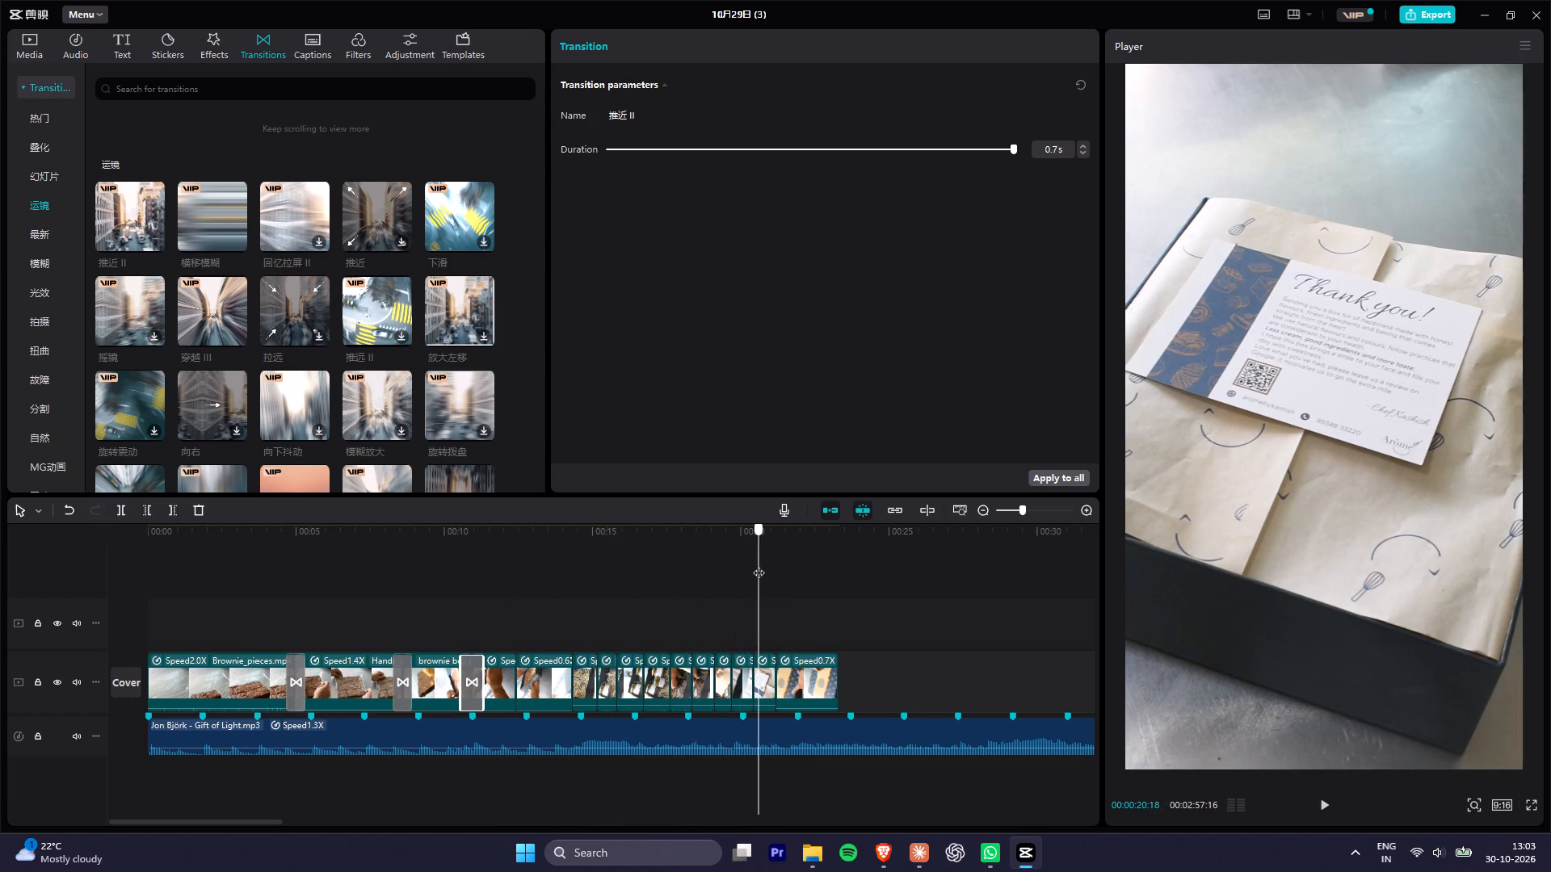
left_click_drag(759, 564, 790, 569)
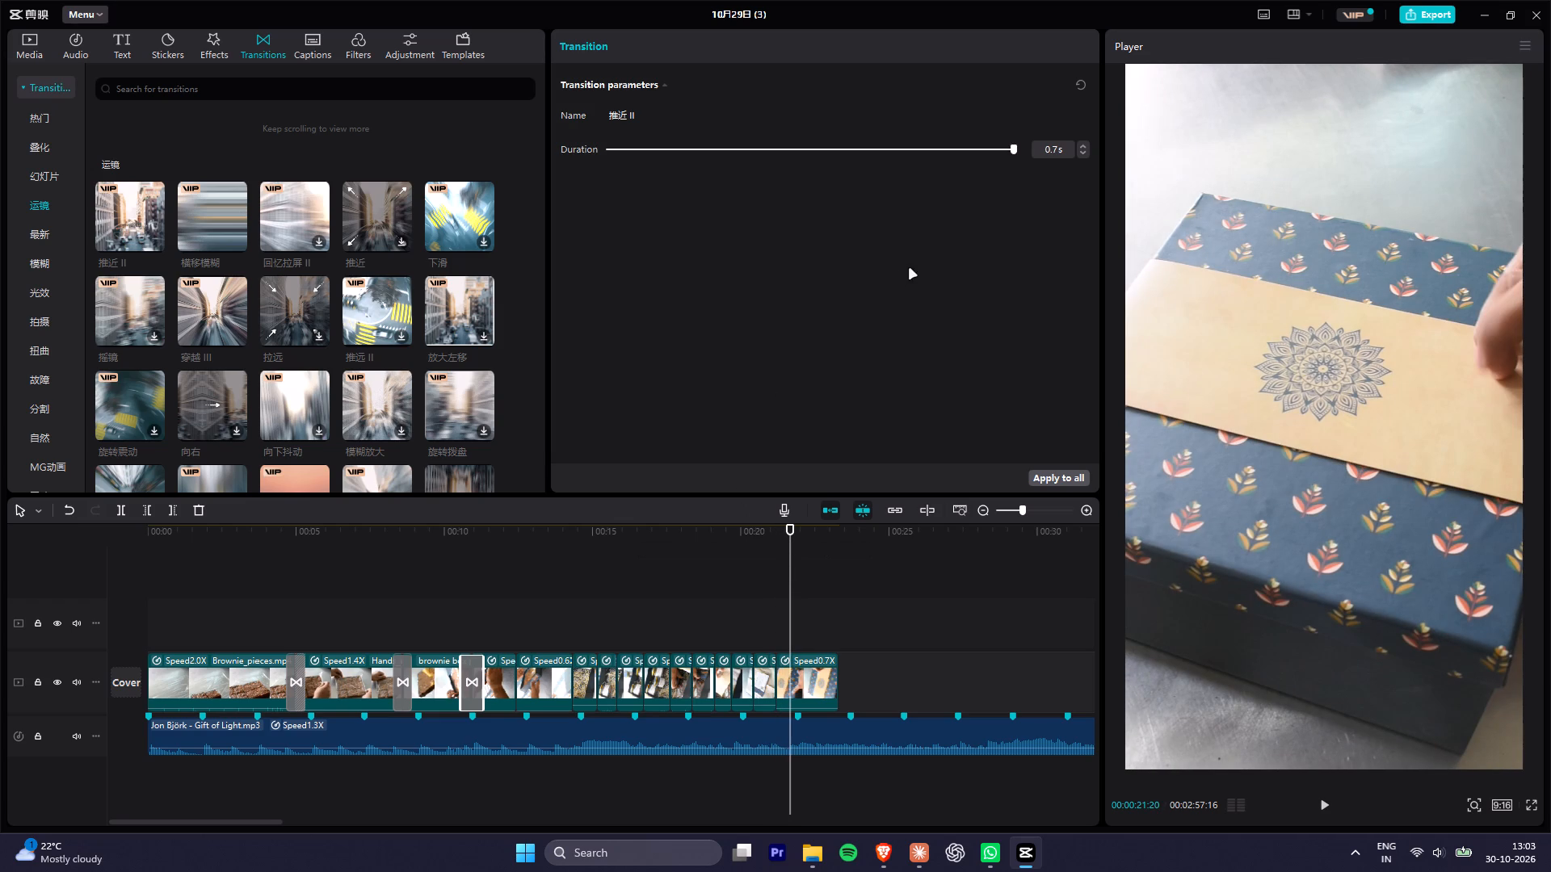
left_click(753, 533)
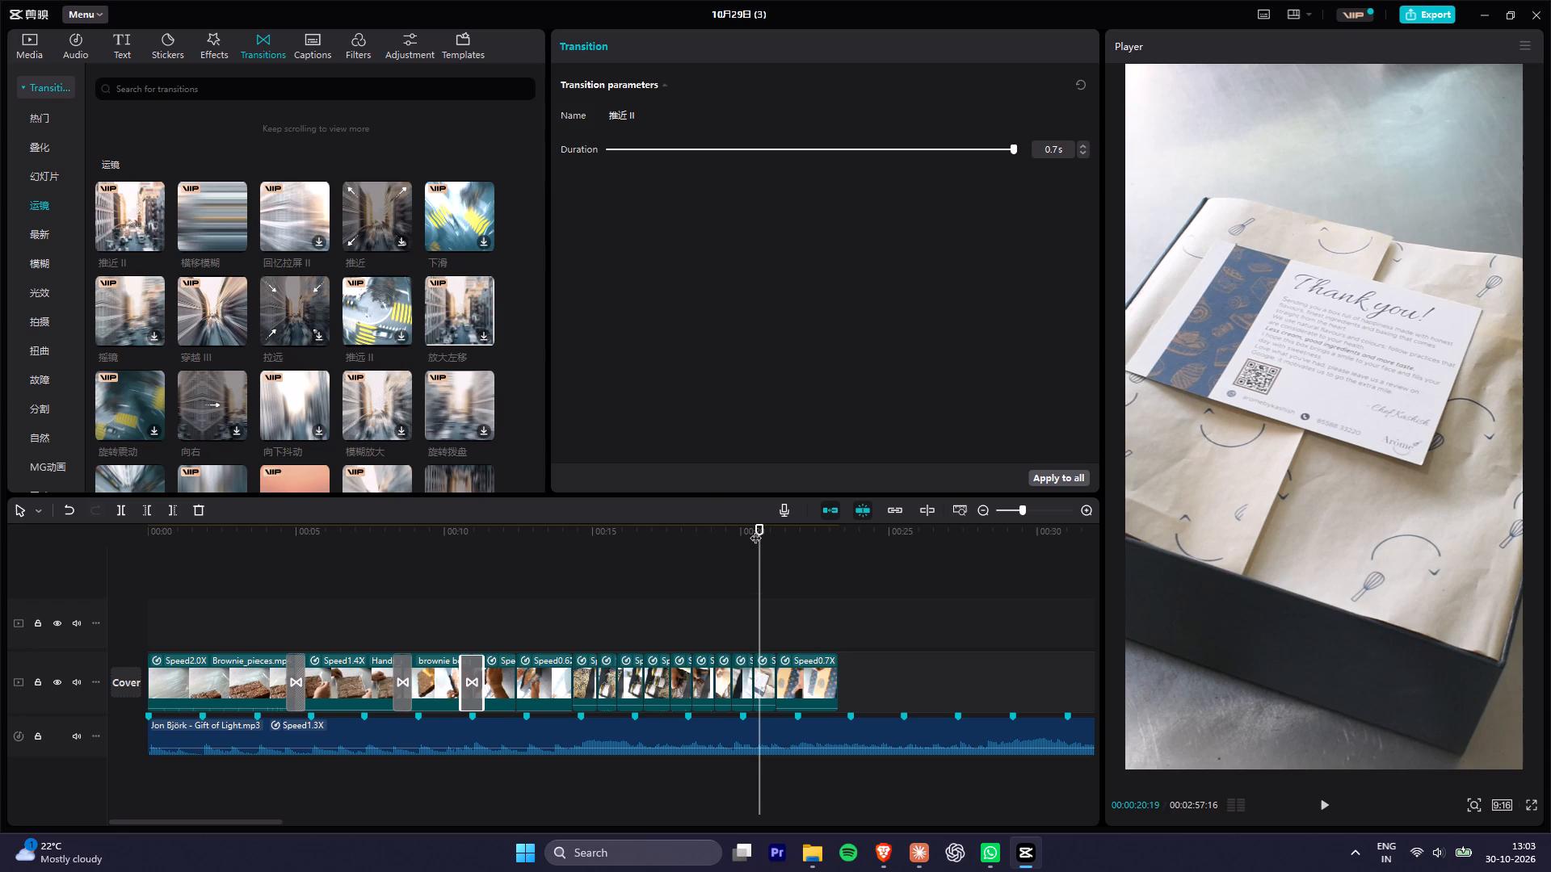
left_click_drag(649, 535, 51, 527)
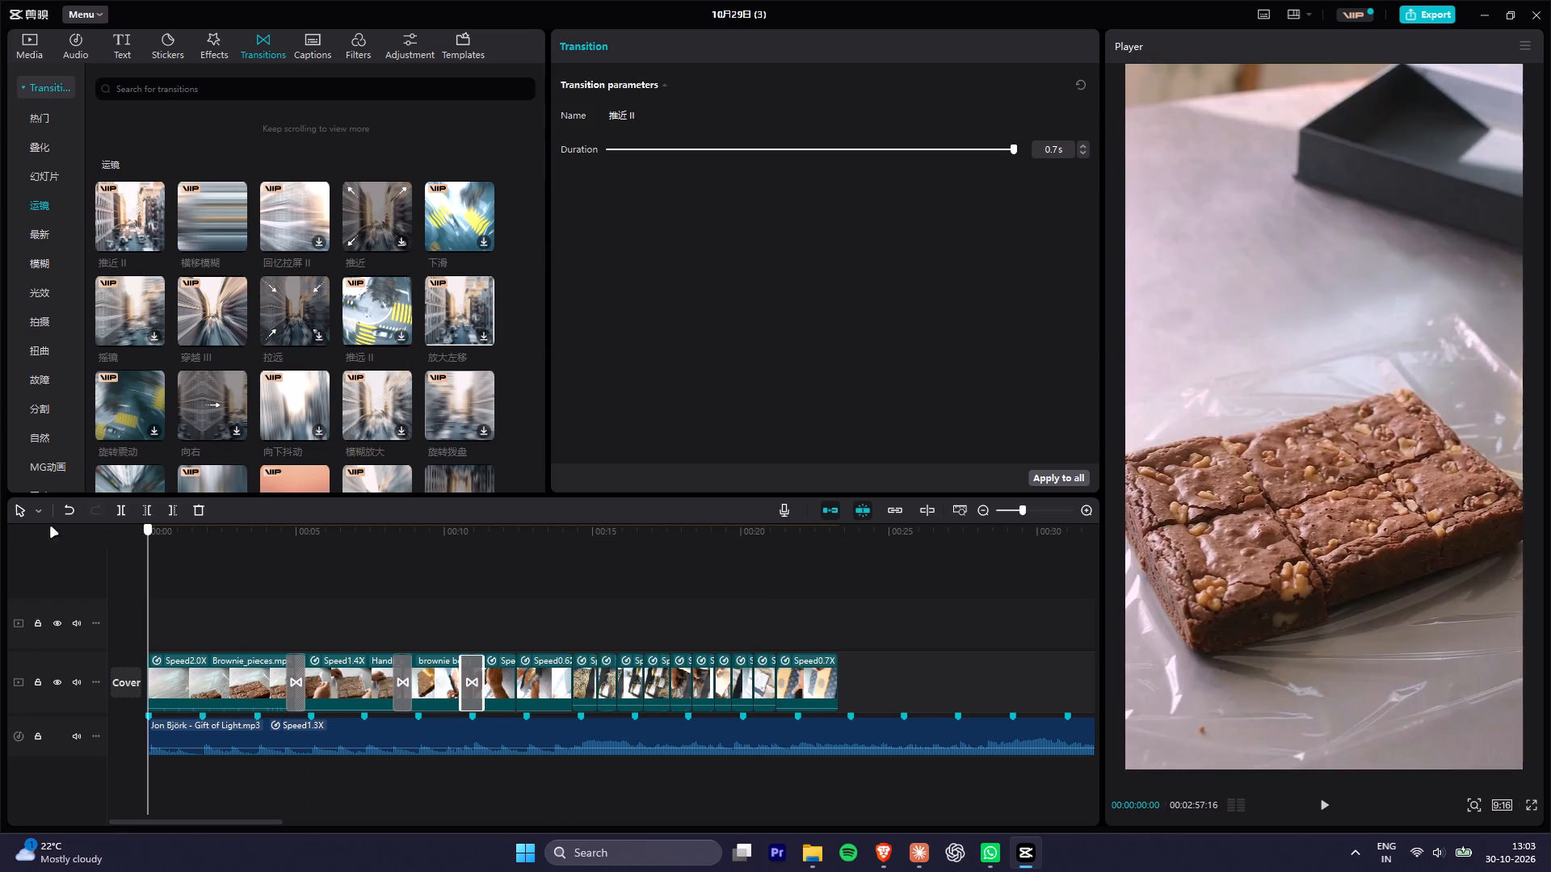
left_click_drag(51, 527, 6, 527)
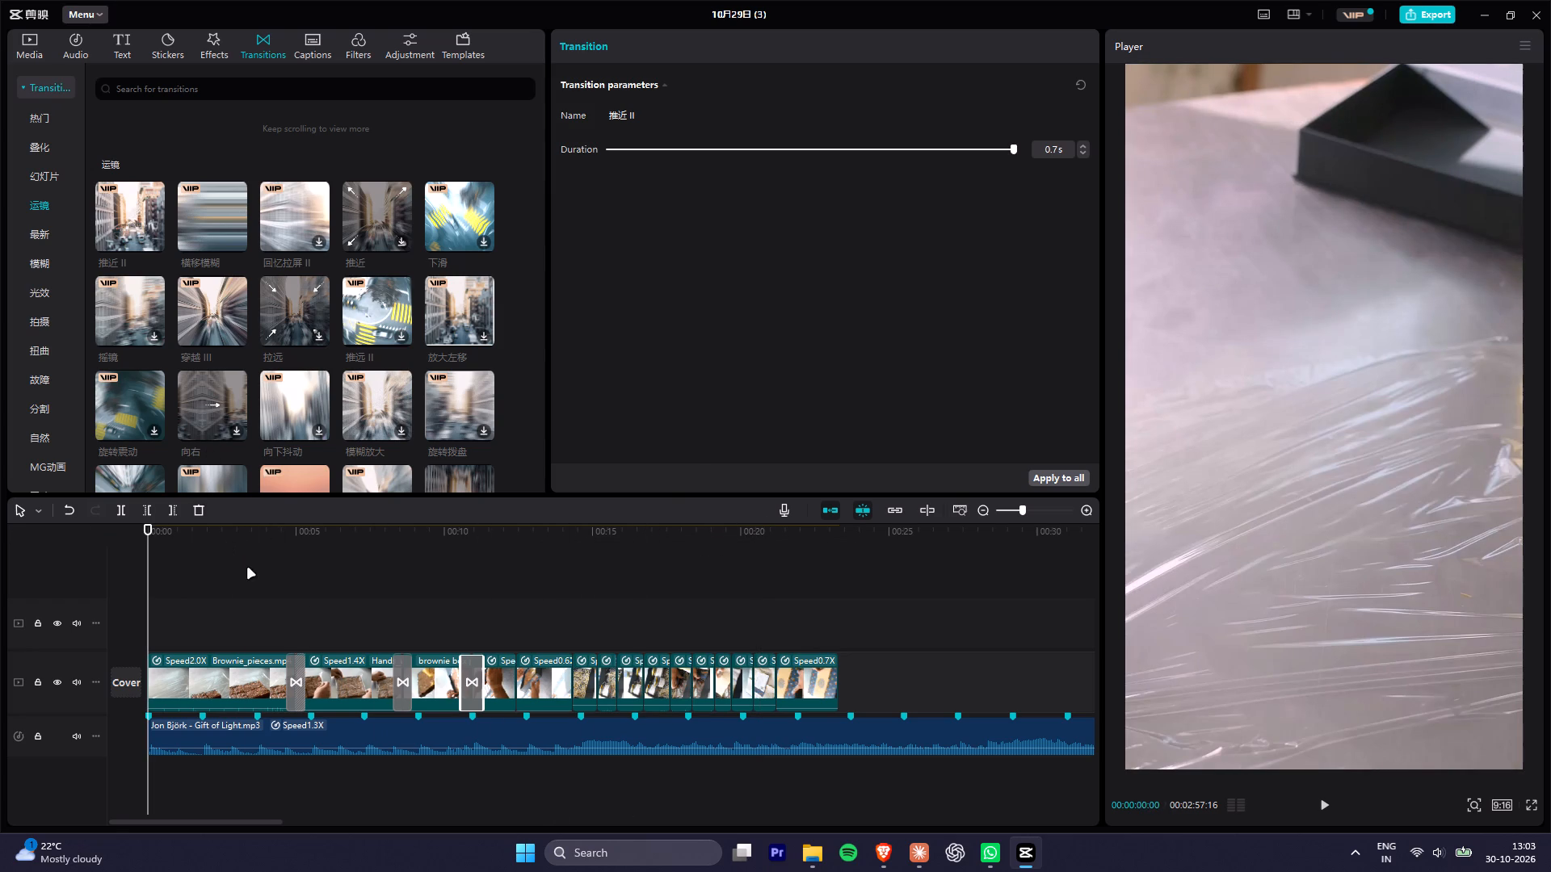
scroll(304, 576, "up", 7, "alt")
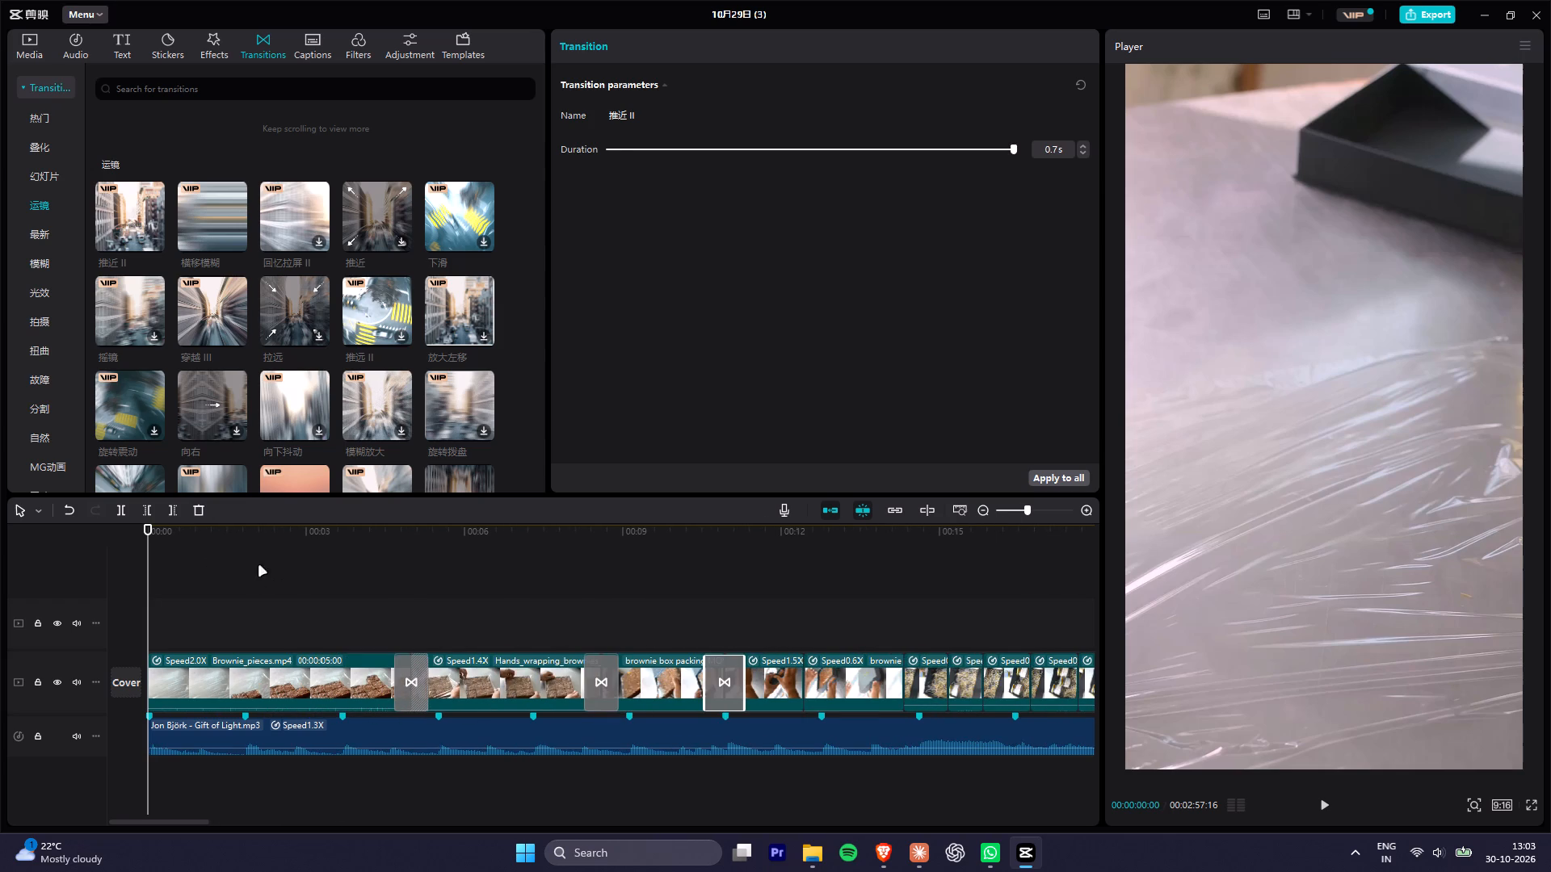
left_click_drag(190, 535, 750, 584)
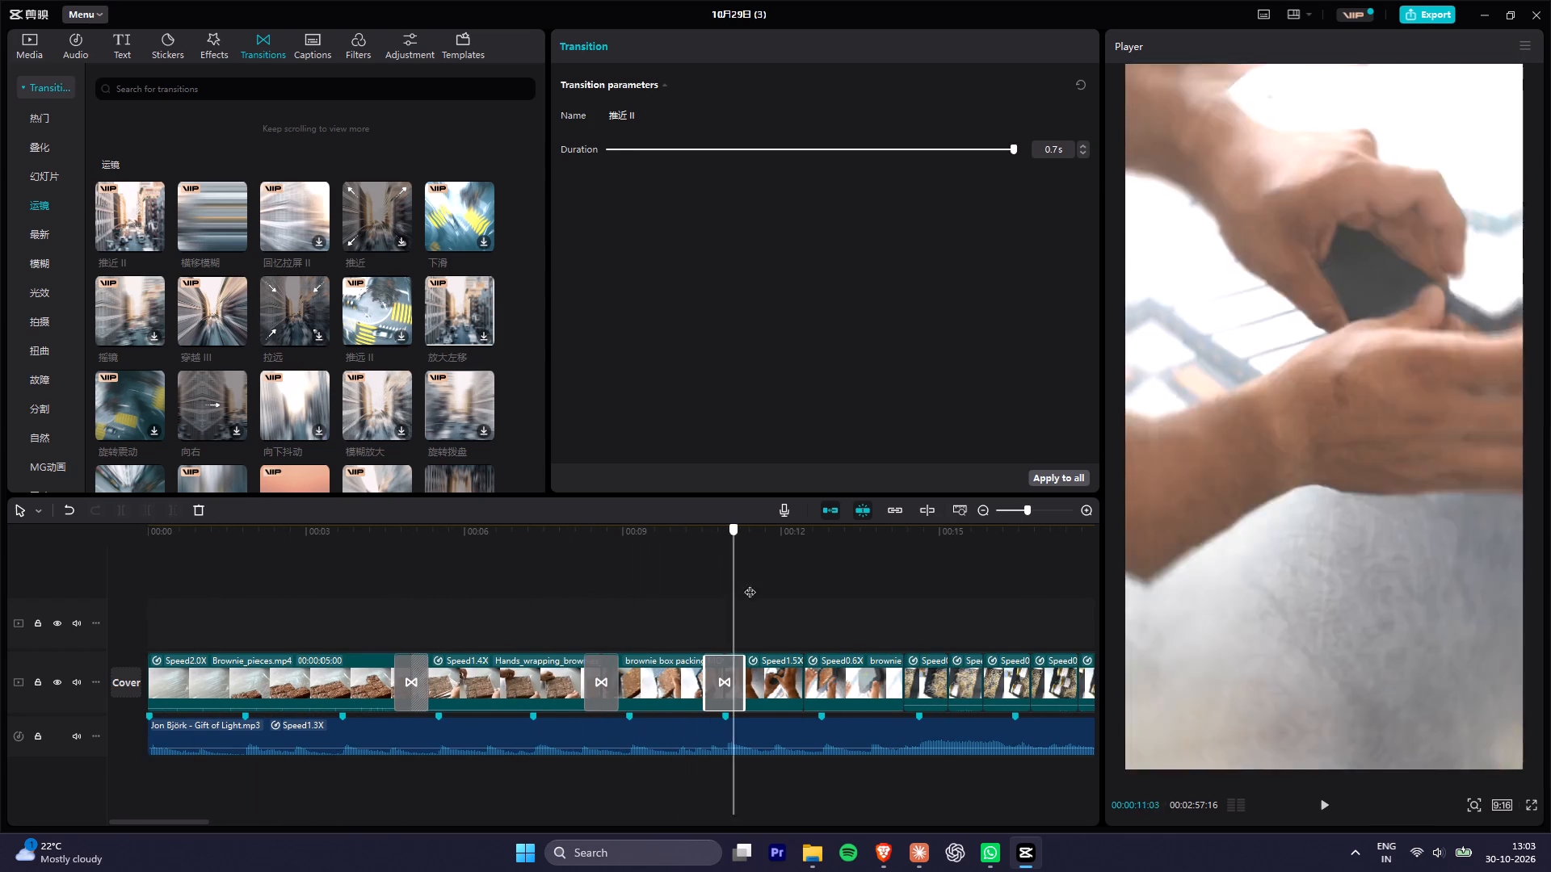
left_click_drag(750, 584, 868, 584)
scroll(801, 600, "down", 7, "alt")
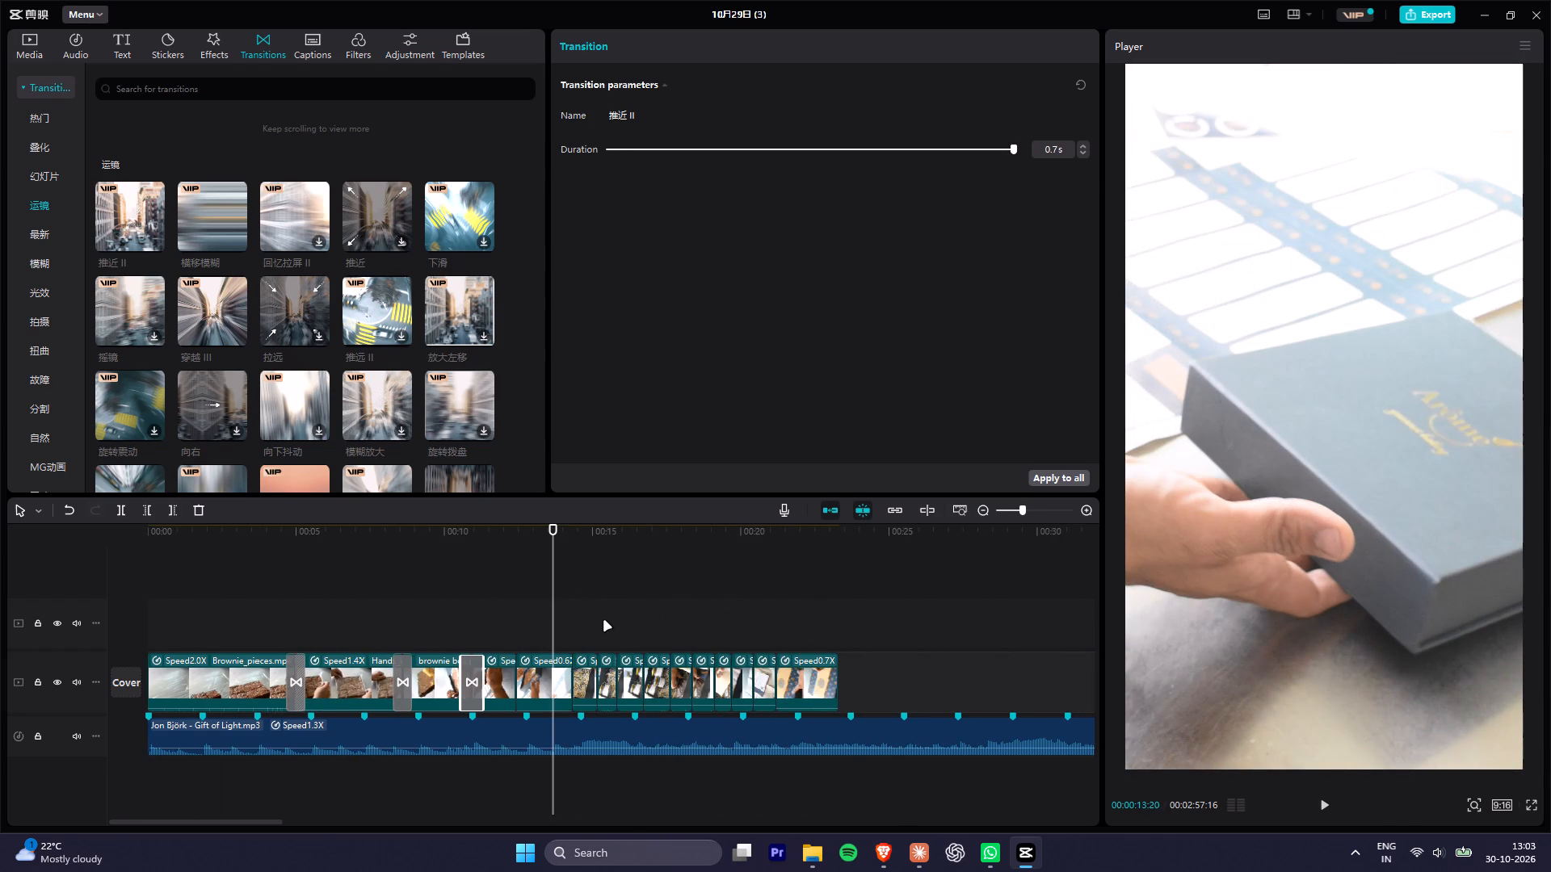
scroll(601, 622, "up", 20, "ctrl")
scroll(601, 622, "up", 5, "ctrl")
left_click_drag(539, 544, 583, 551)
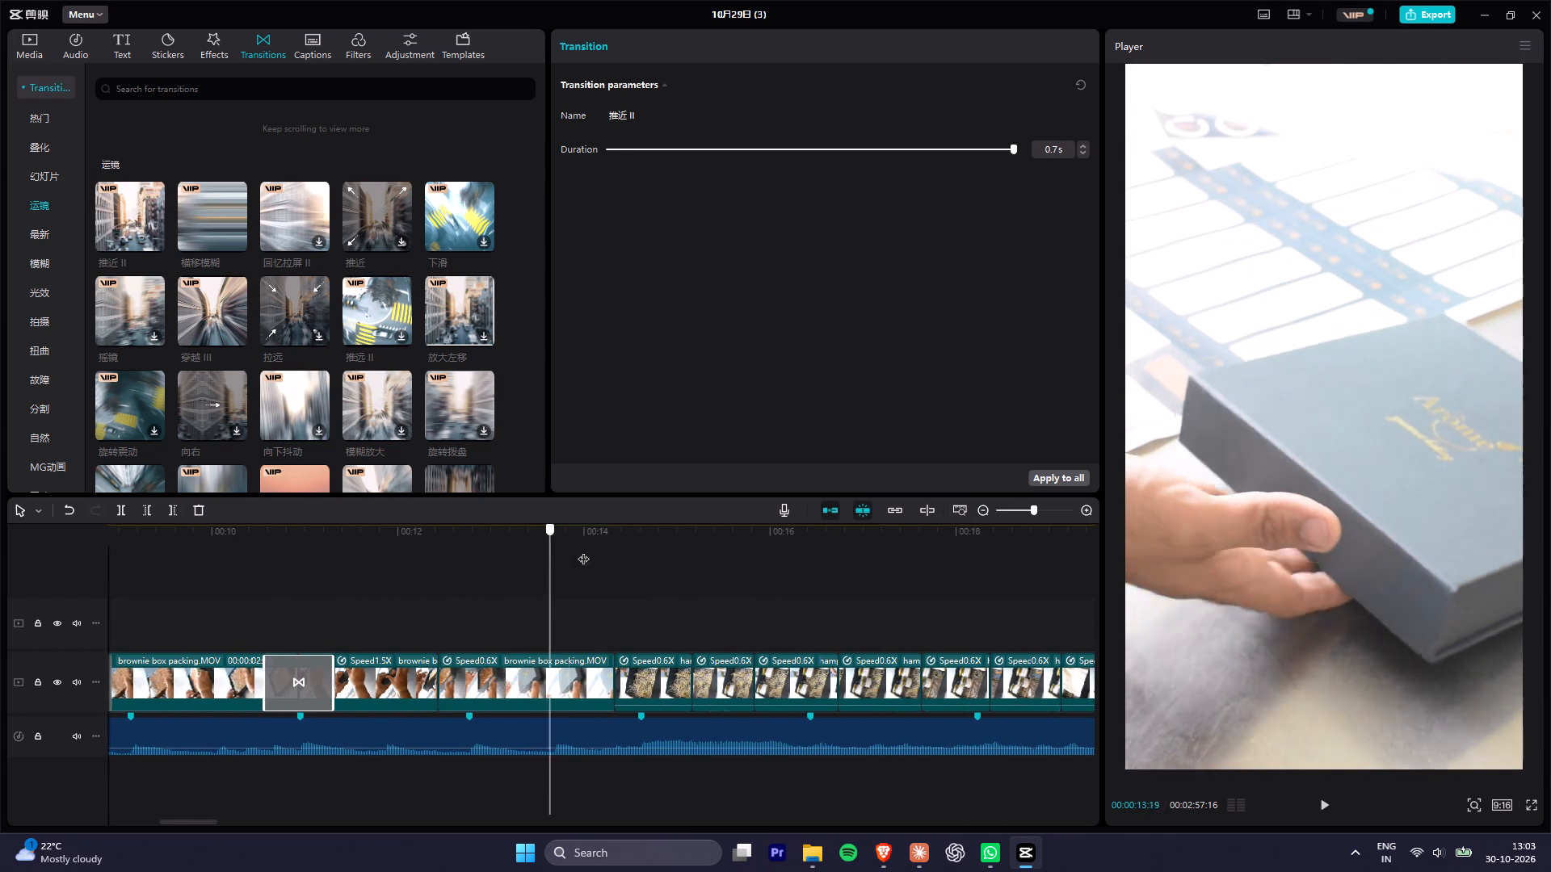
left_click_drag(583, 551, 595, 592)
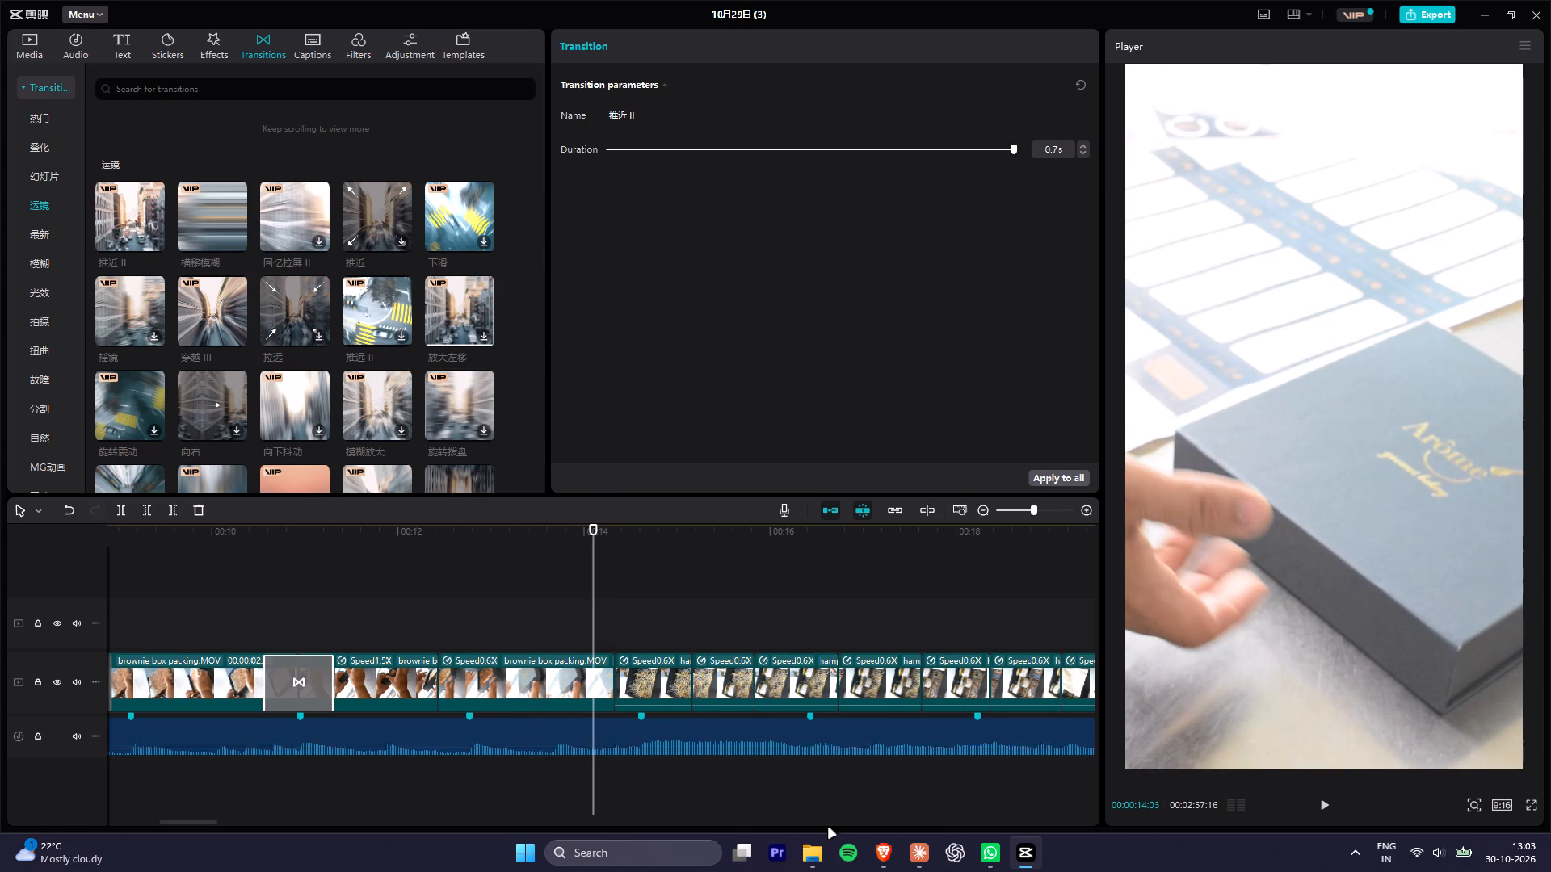
left_click(632, 576)
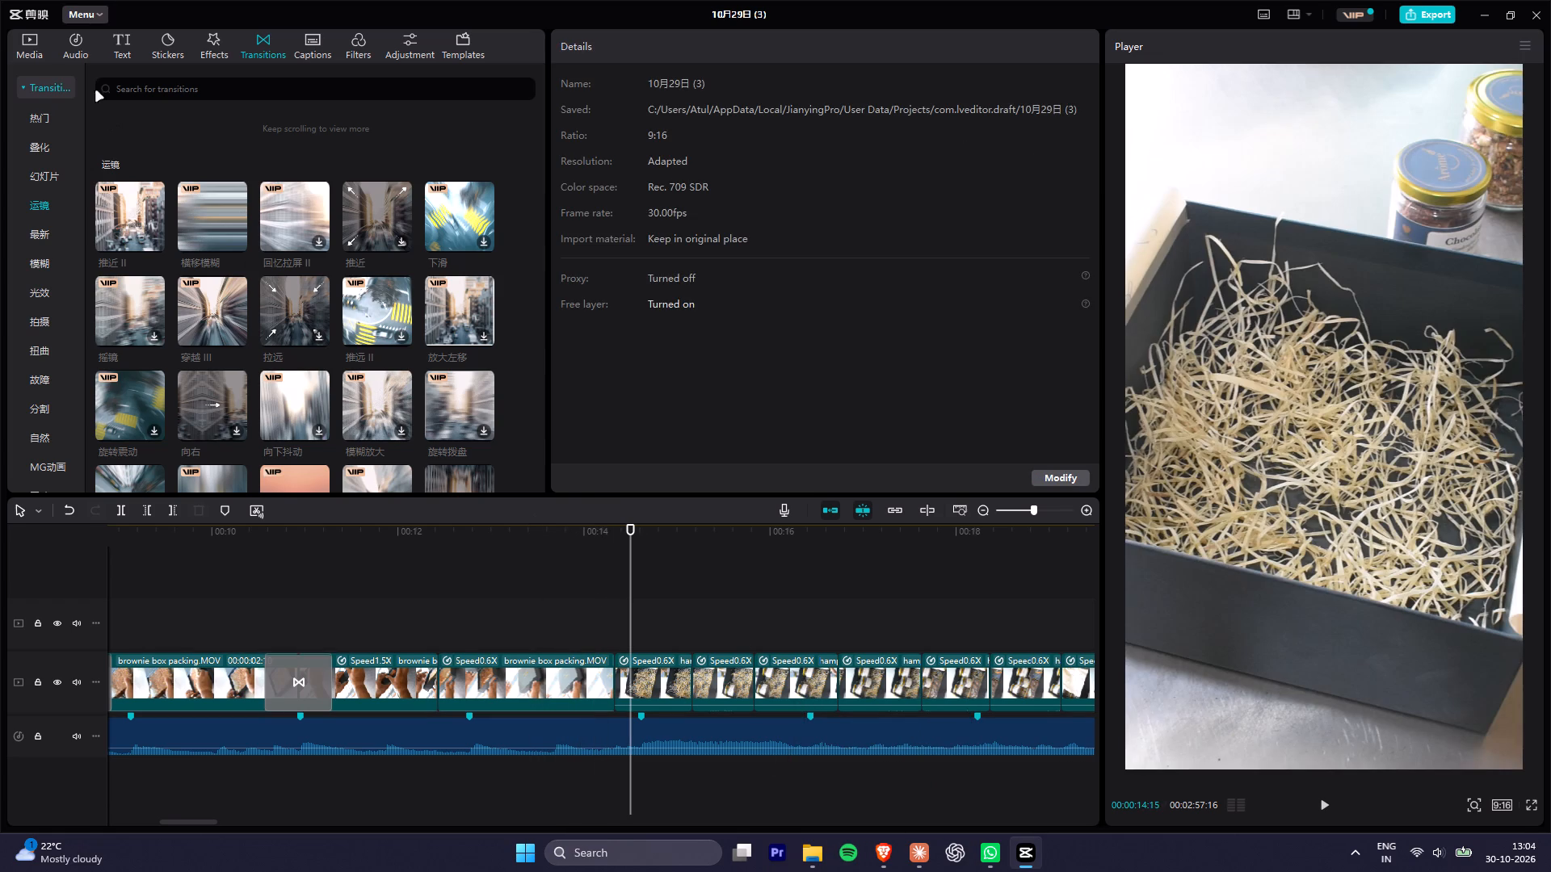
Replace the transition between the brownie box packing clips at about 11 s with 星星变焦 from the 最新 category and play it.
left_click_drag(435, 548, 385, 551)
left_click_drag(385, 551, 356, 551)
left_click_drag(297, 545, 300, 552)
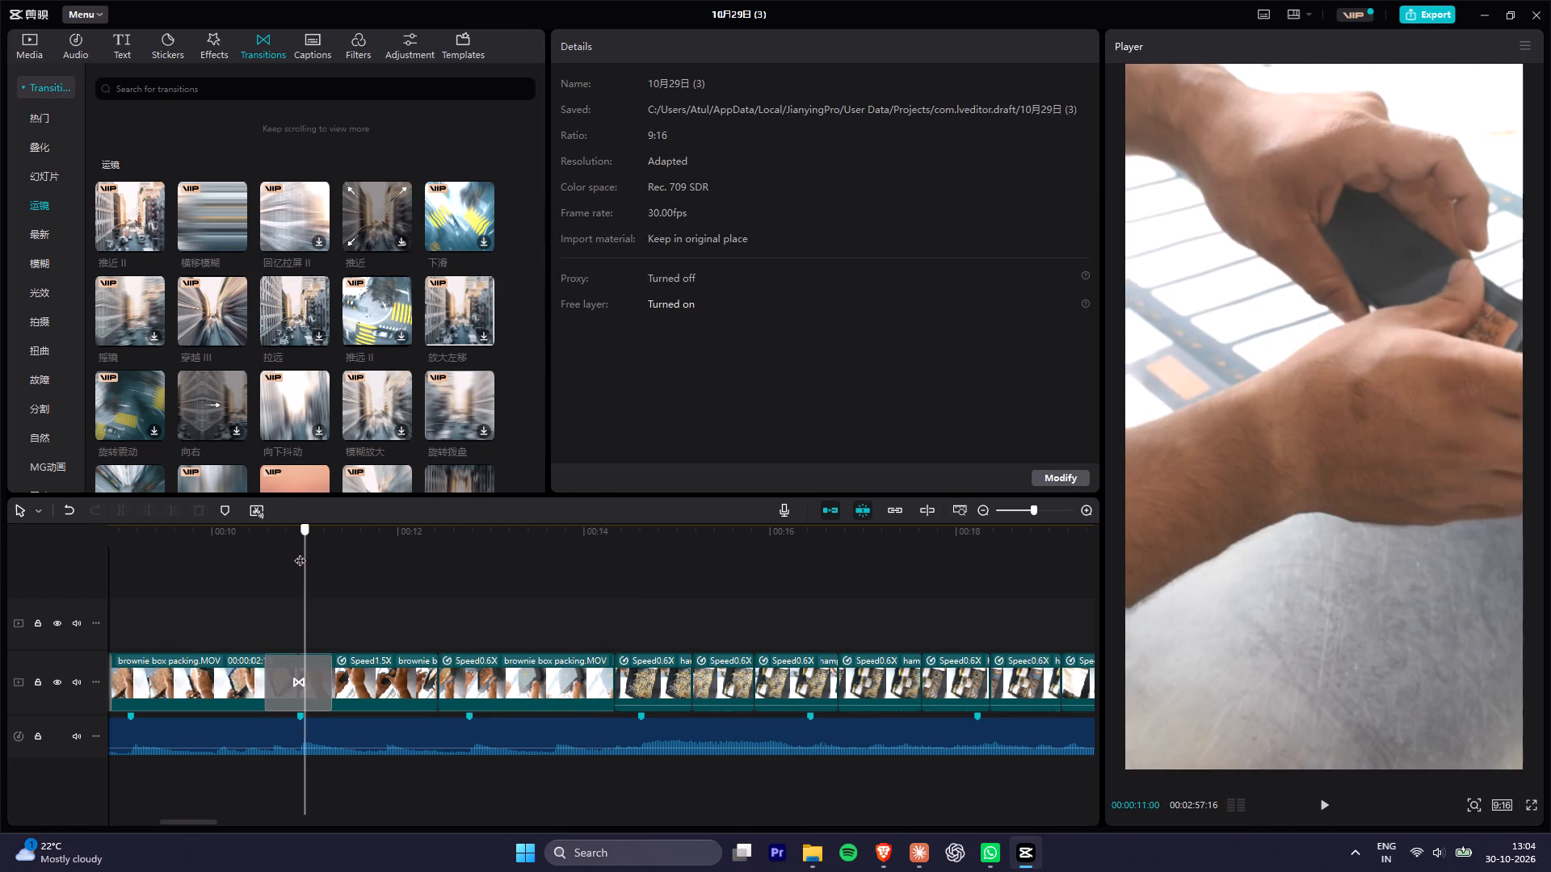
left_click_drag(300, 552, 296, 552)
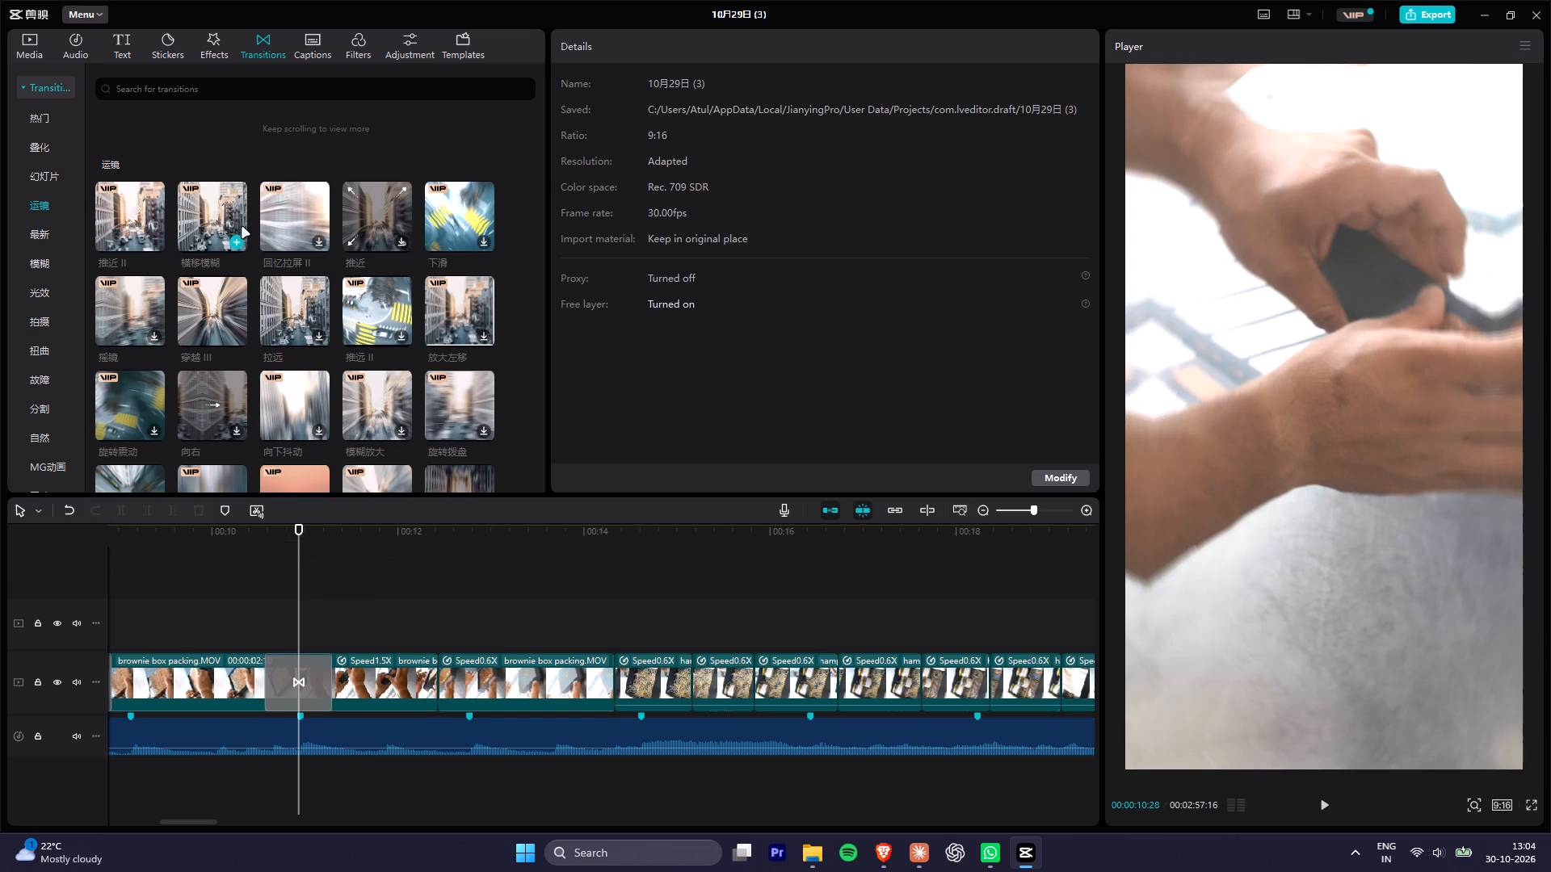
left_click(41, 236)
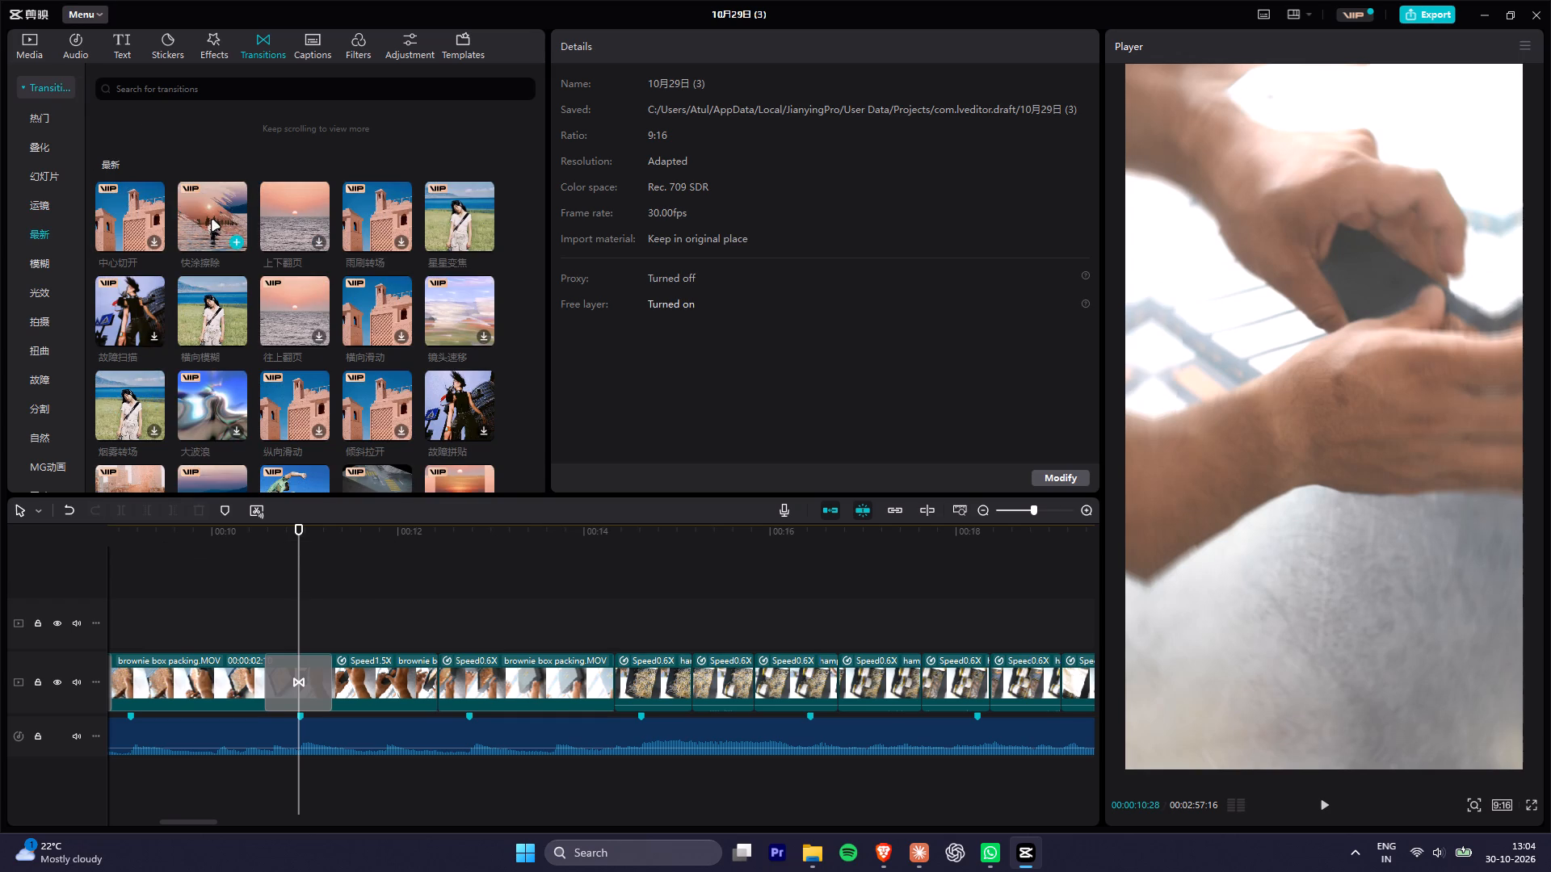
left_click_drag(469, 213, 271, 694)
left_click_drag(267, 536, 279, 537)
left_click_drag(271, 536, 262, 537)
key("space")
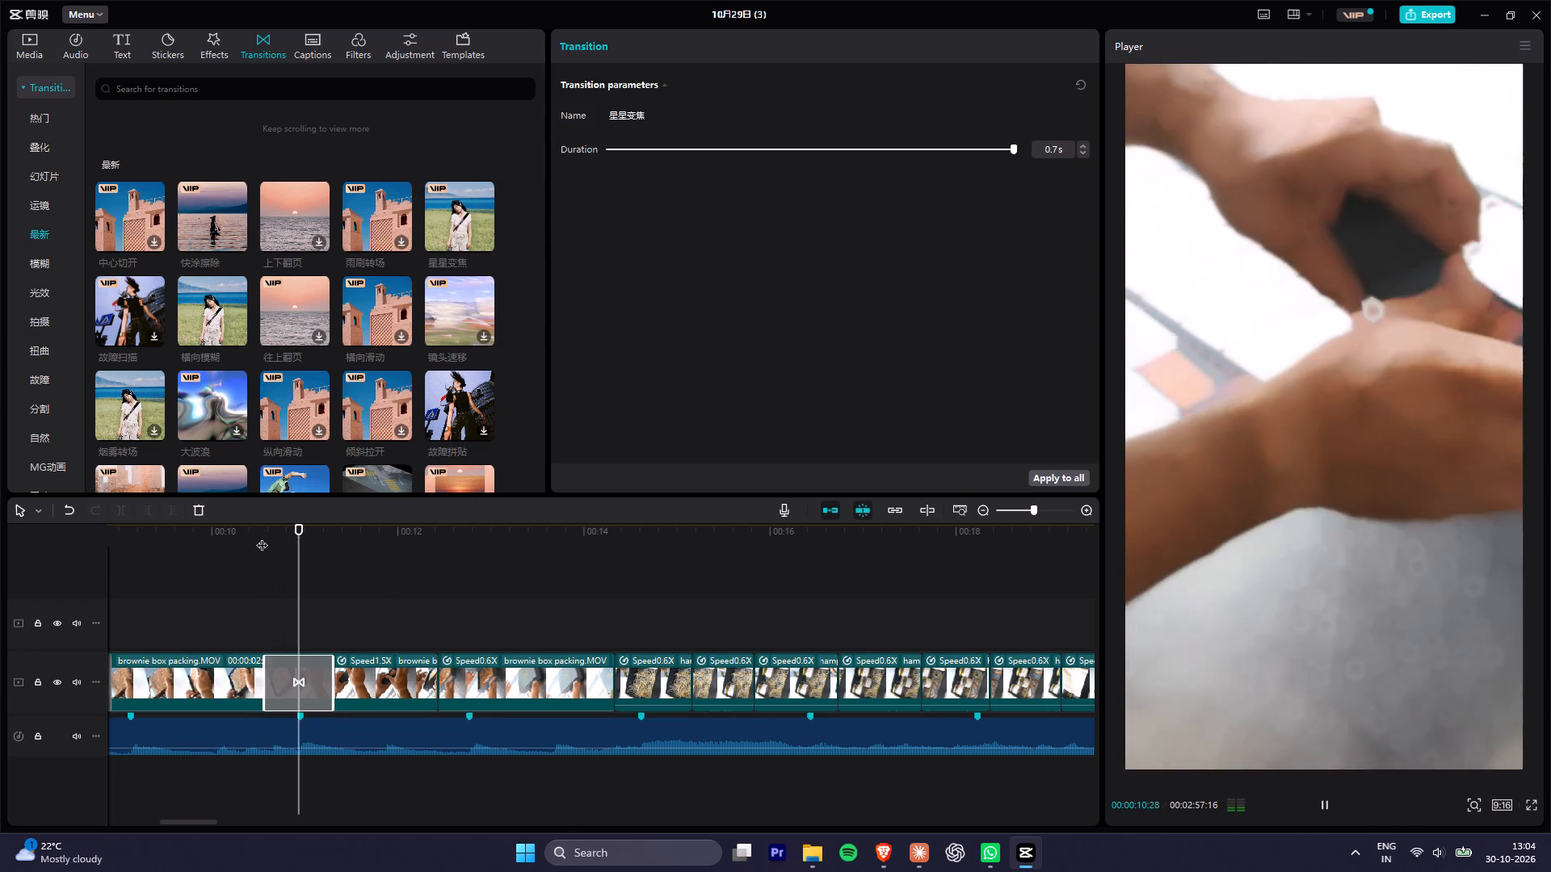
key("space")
Shorten the duration of the transition between the brownie box packing clips to 0.5 s and play it back.
left_click(300, 683)
left_click_drag(938, 148, 928, 150)
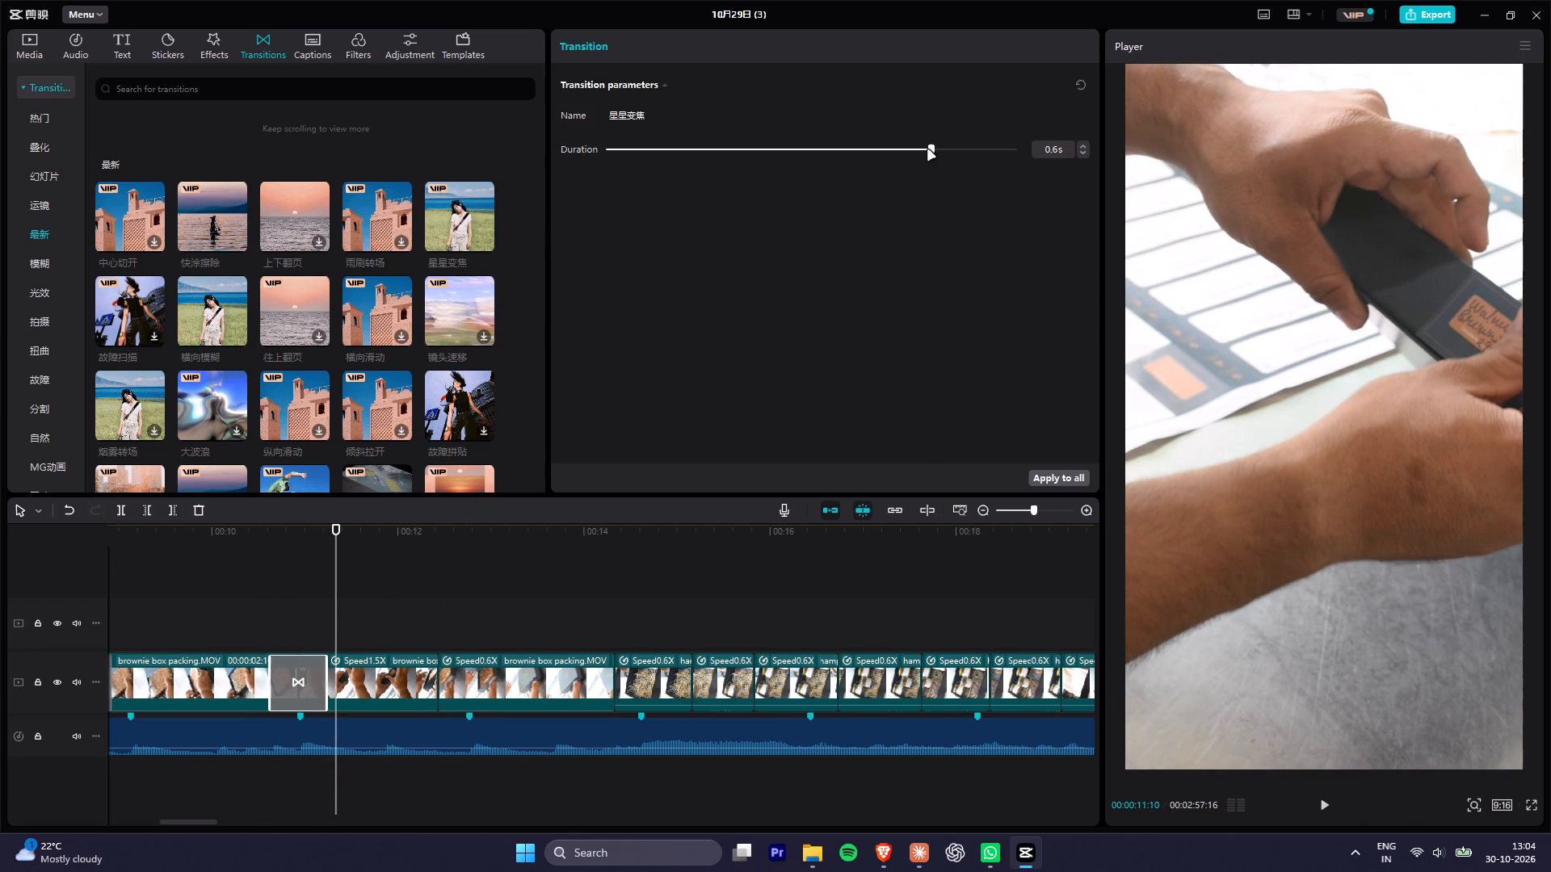
left_click_drag(928, 150, 883, 159)
left_click(258, 530)
key("space")
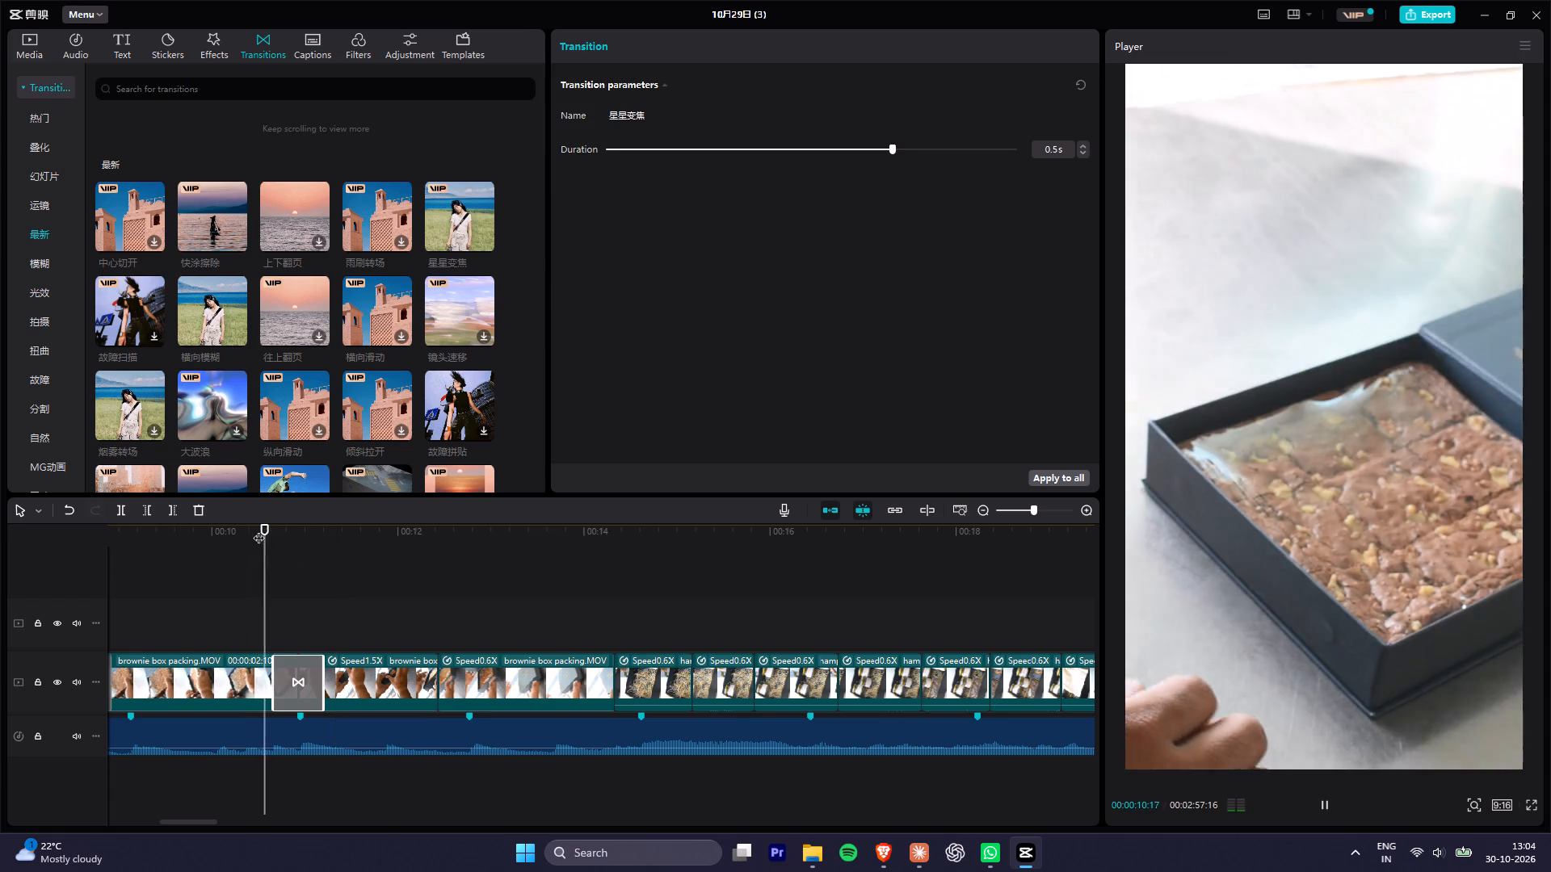
key("space")
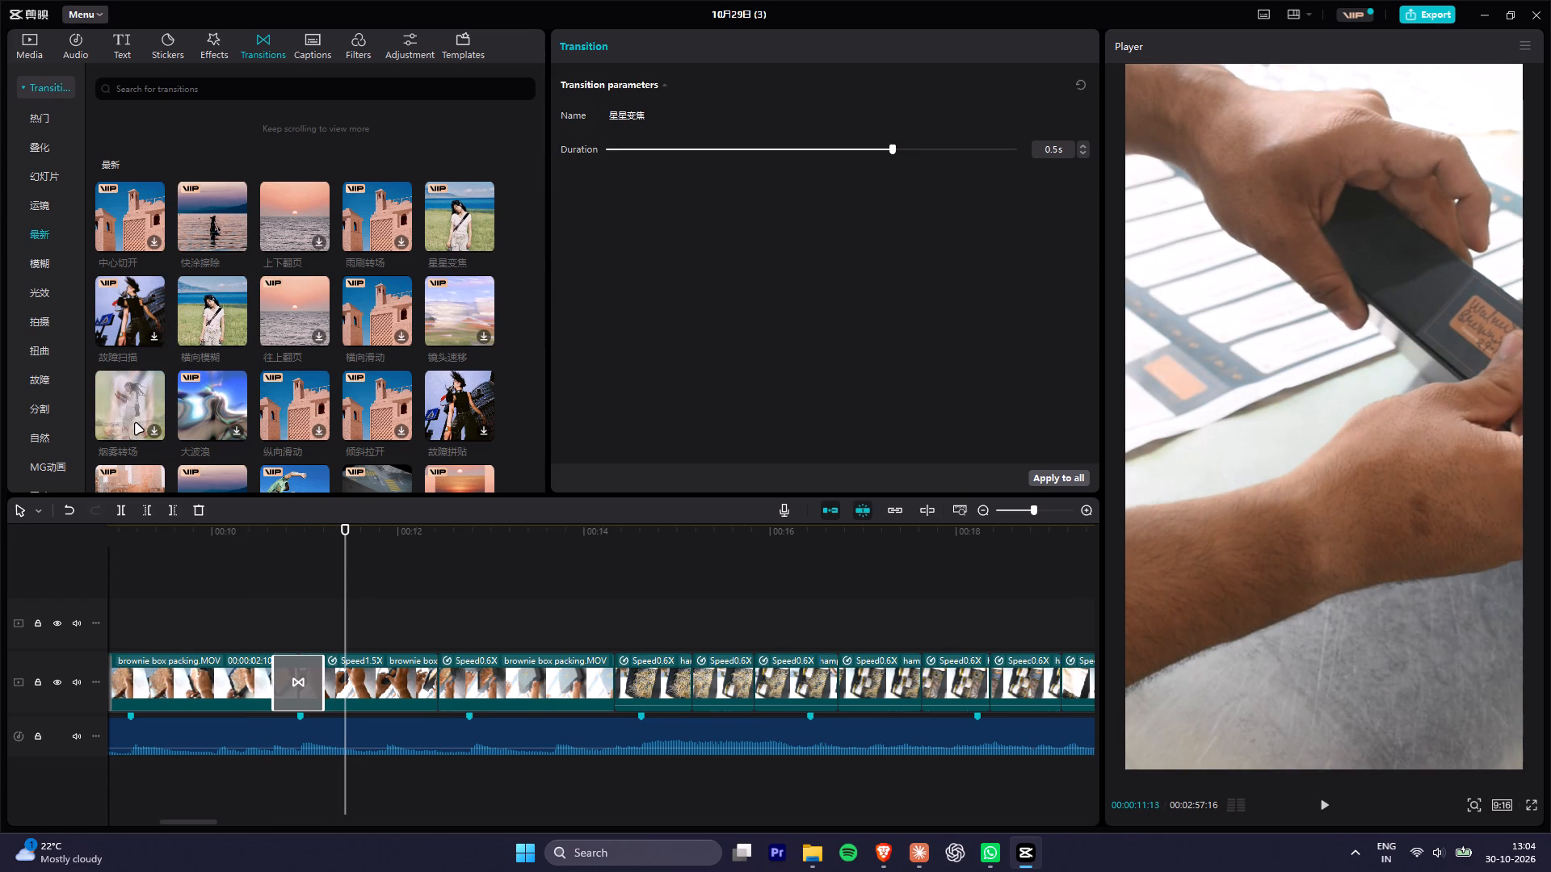
Preview the 纵向滑动 transition, and replace the one between the brownie box packing clips with 大波浪, playing back the result.
left_click(306, 405)
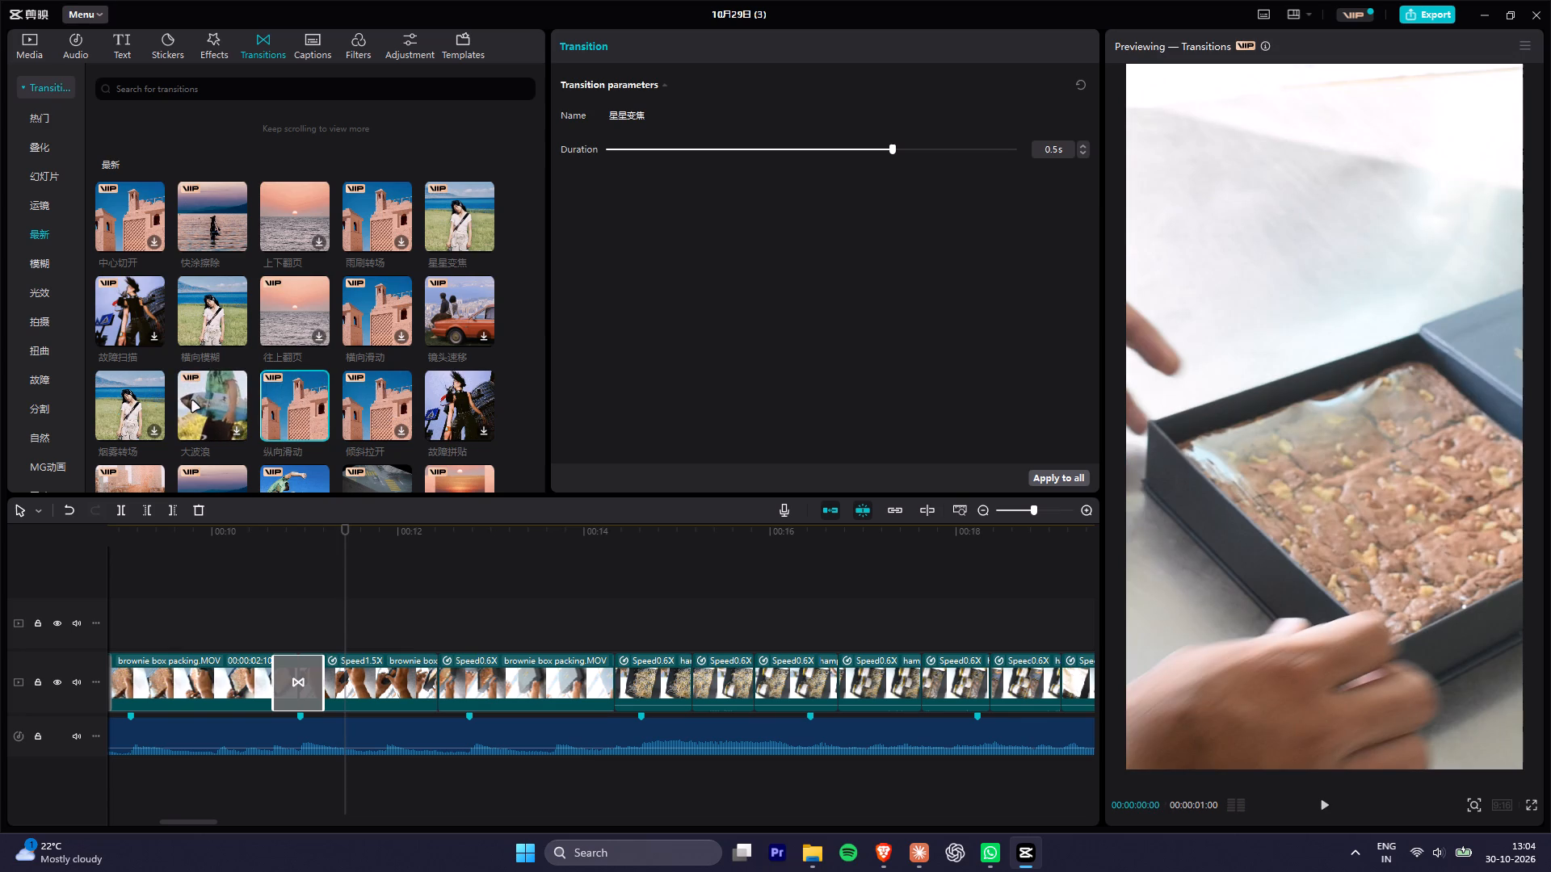
left_click_drag(215, 401, 267, 686)
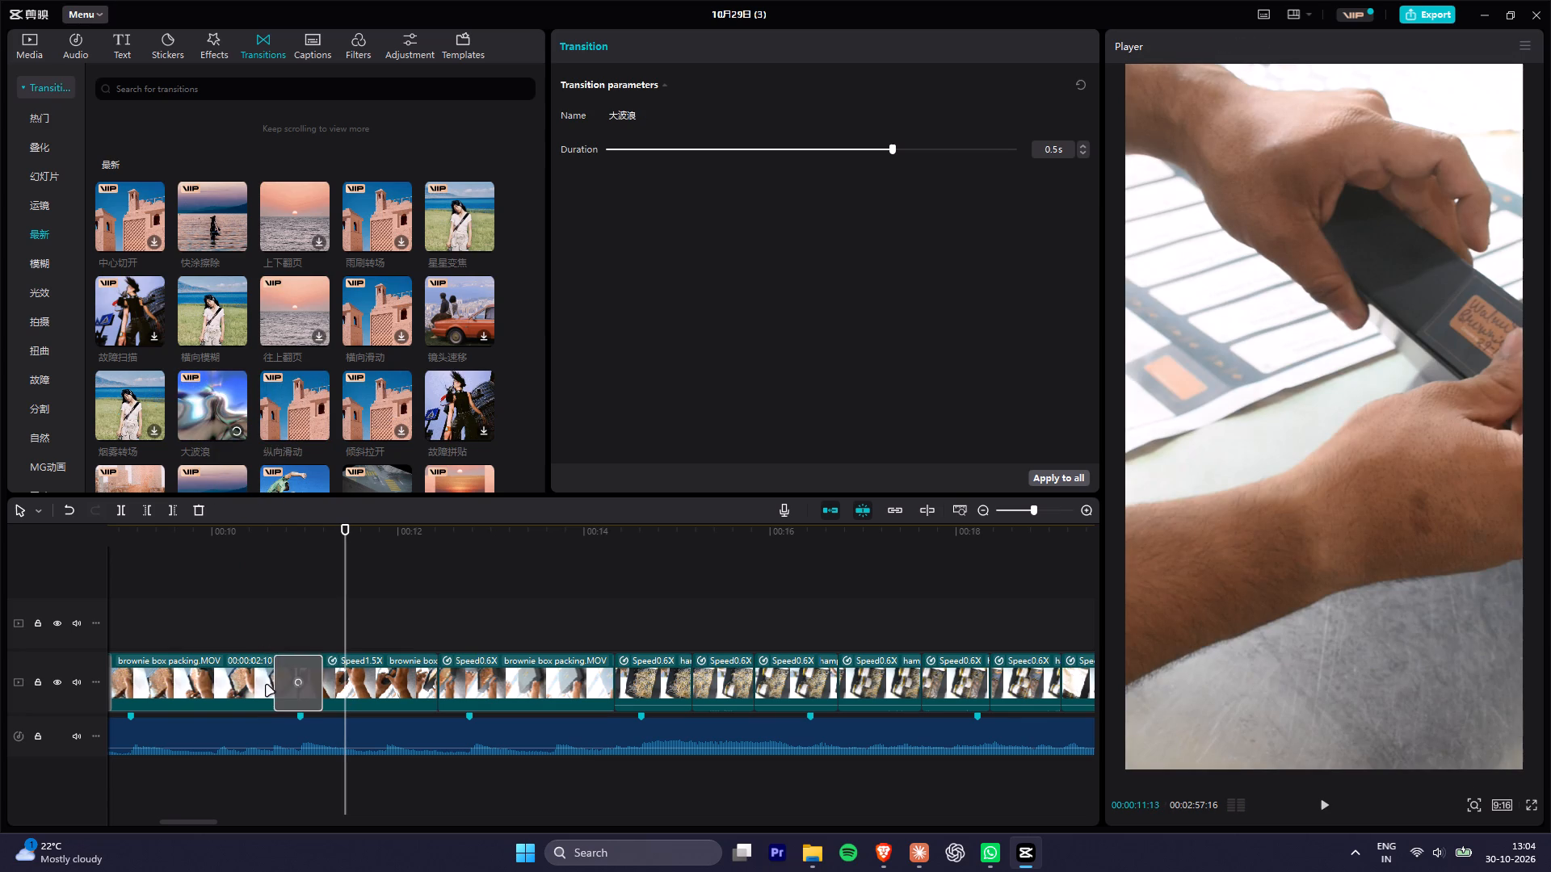
left_click(271, 535)
key("space")
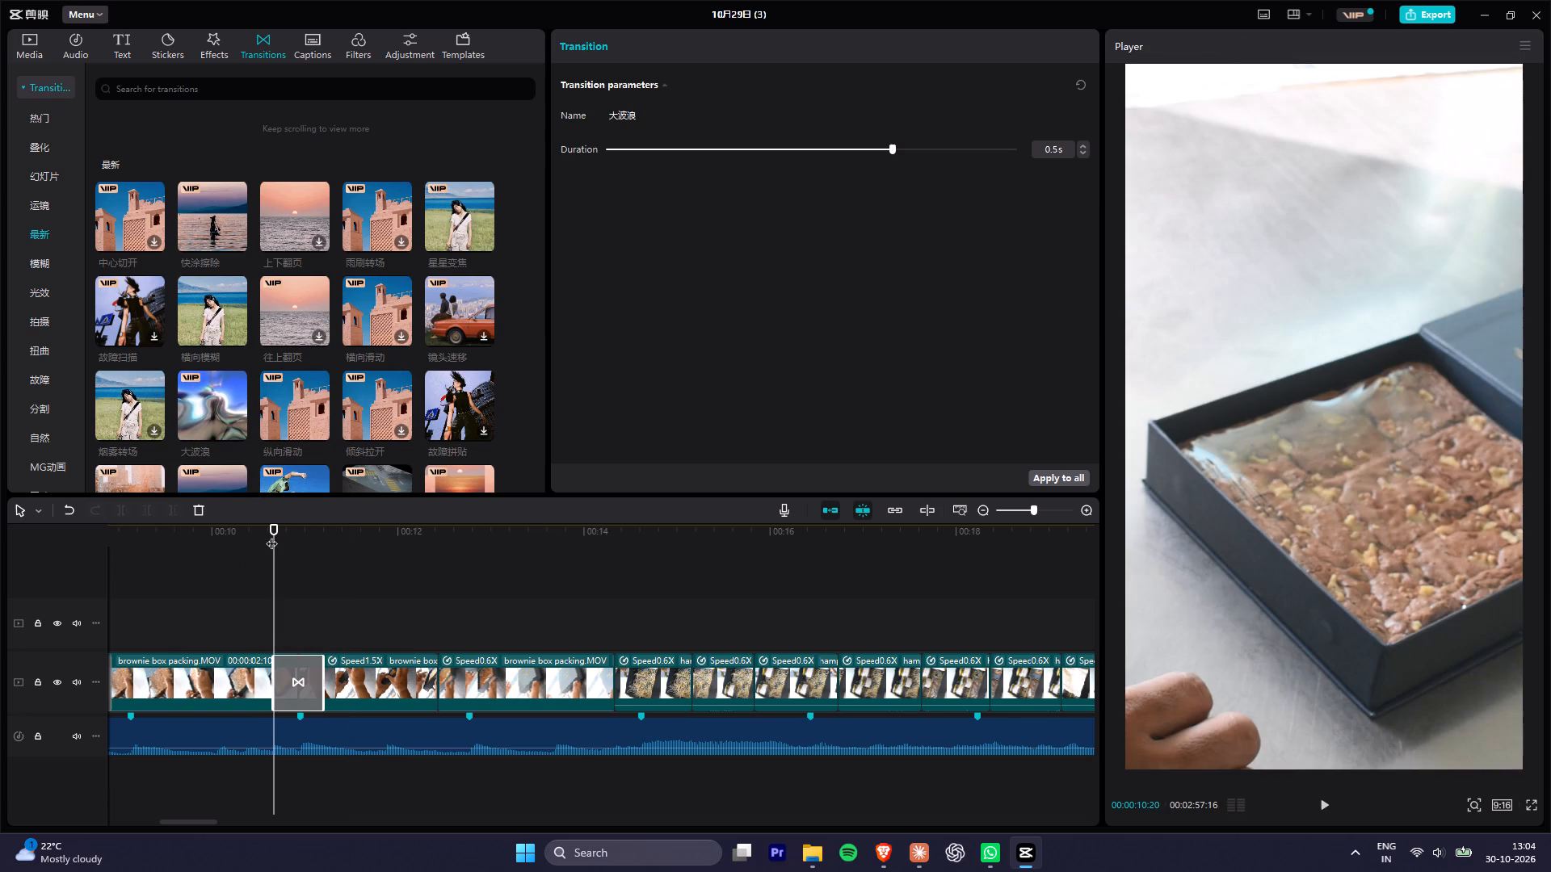
left_click_drag(271, 535, 218, 542)
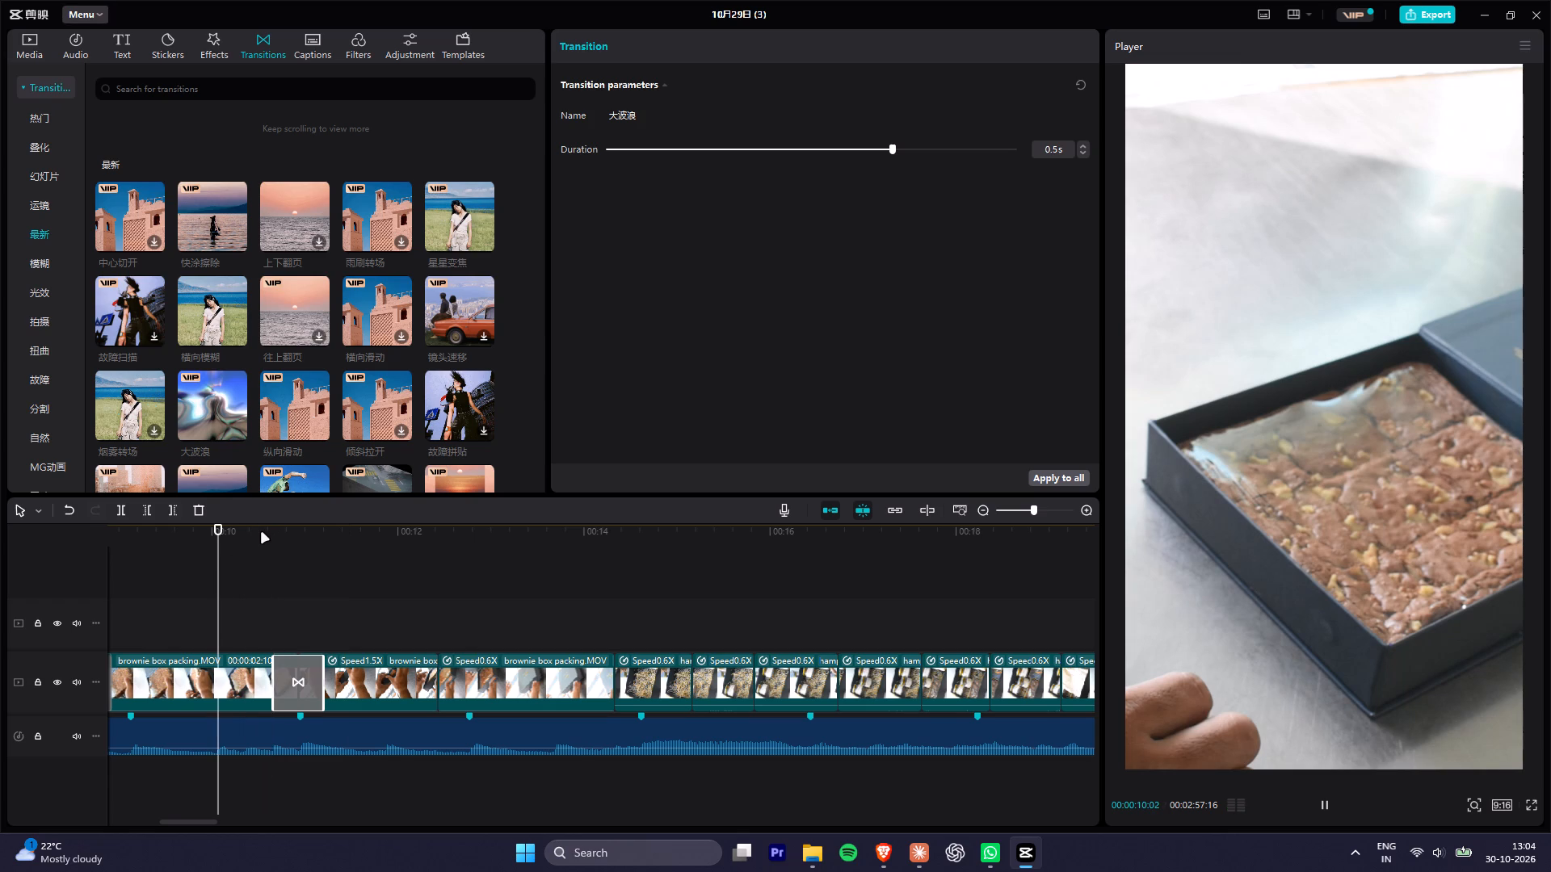
key("space")
key("space")
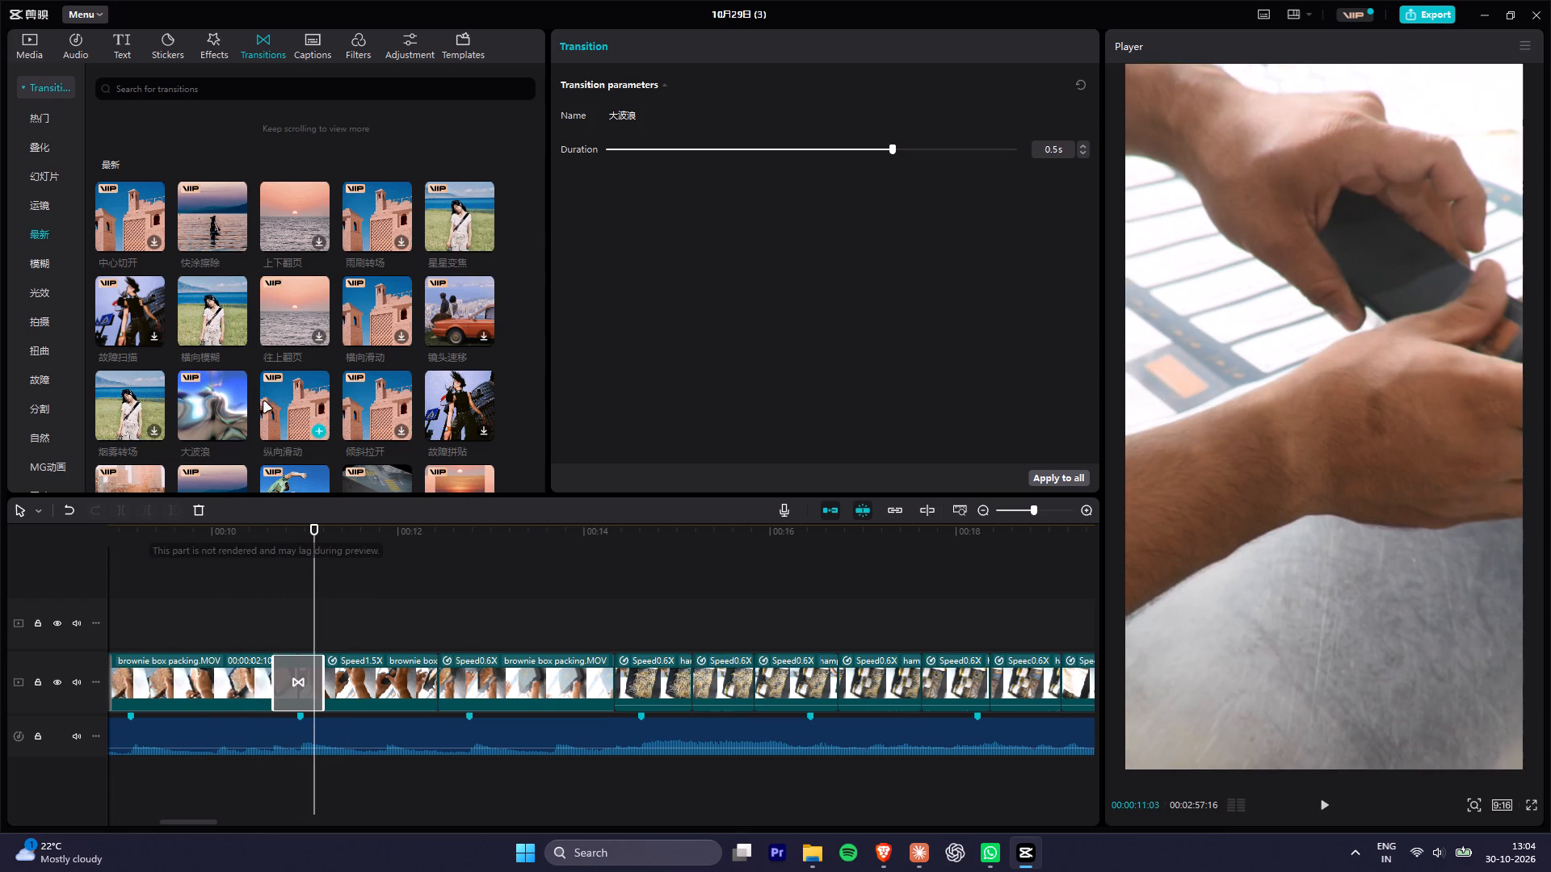
Look over more transitions in the 最新 category and scrub through the edit, going back to its start.
scroll(264, 400, "down", 3)
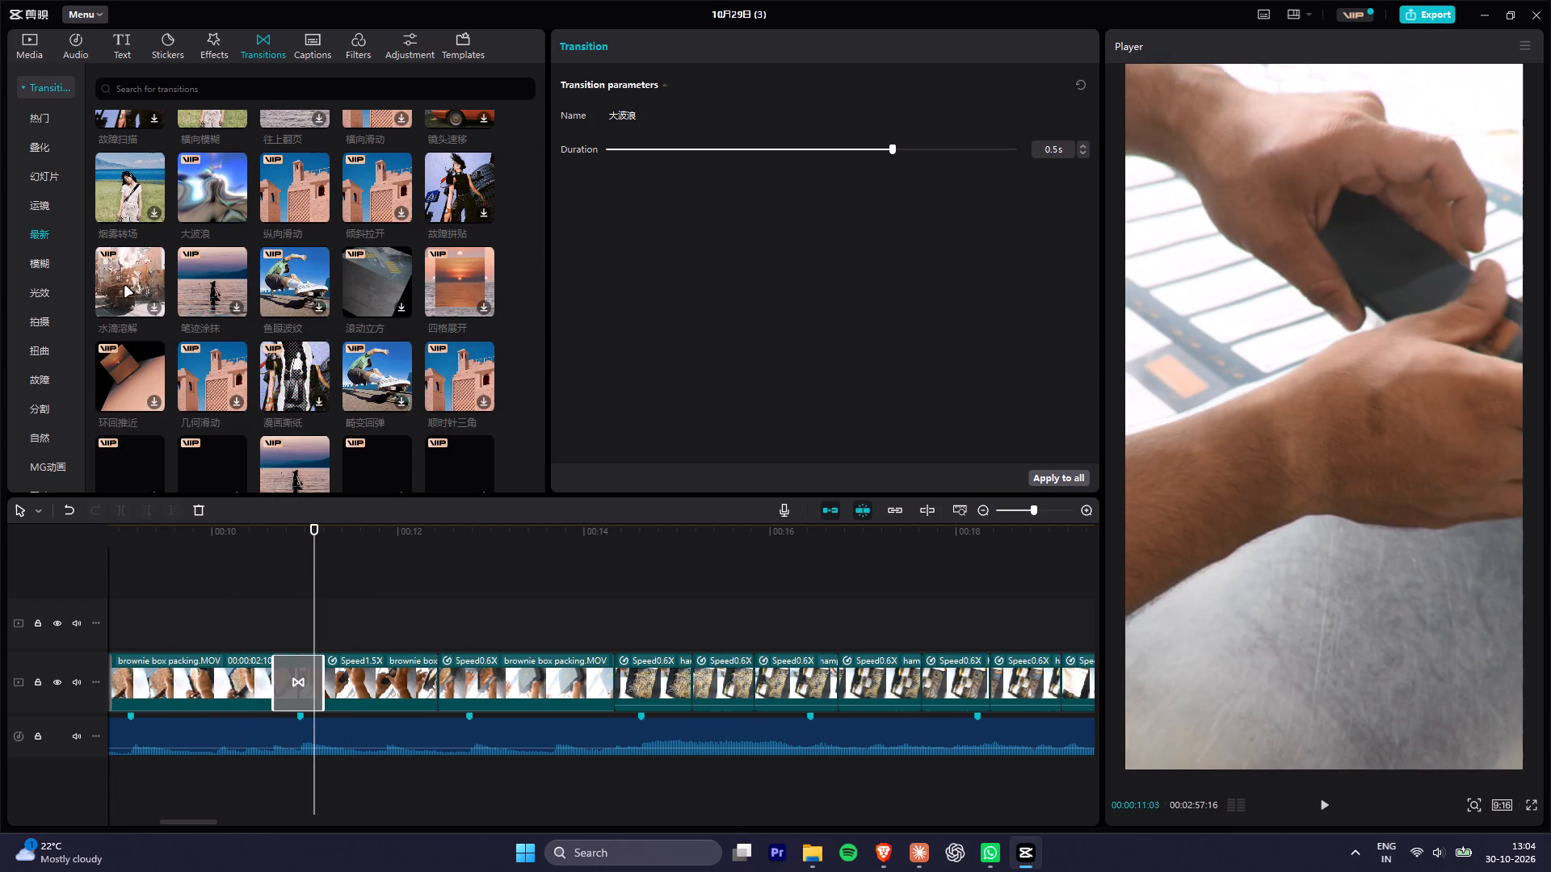
scroll(126, 286, "up", 3)
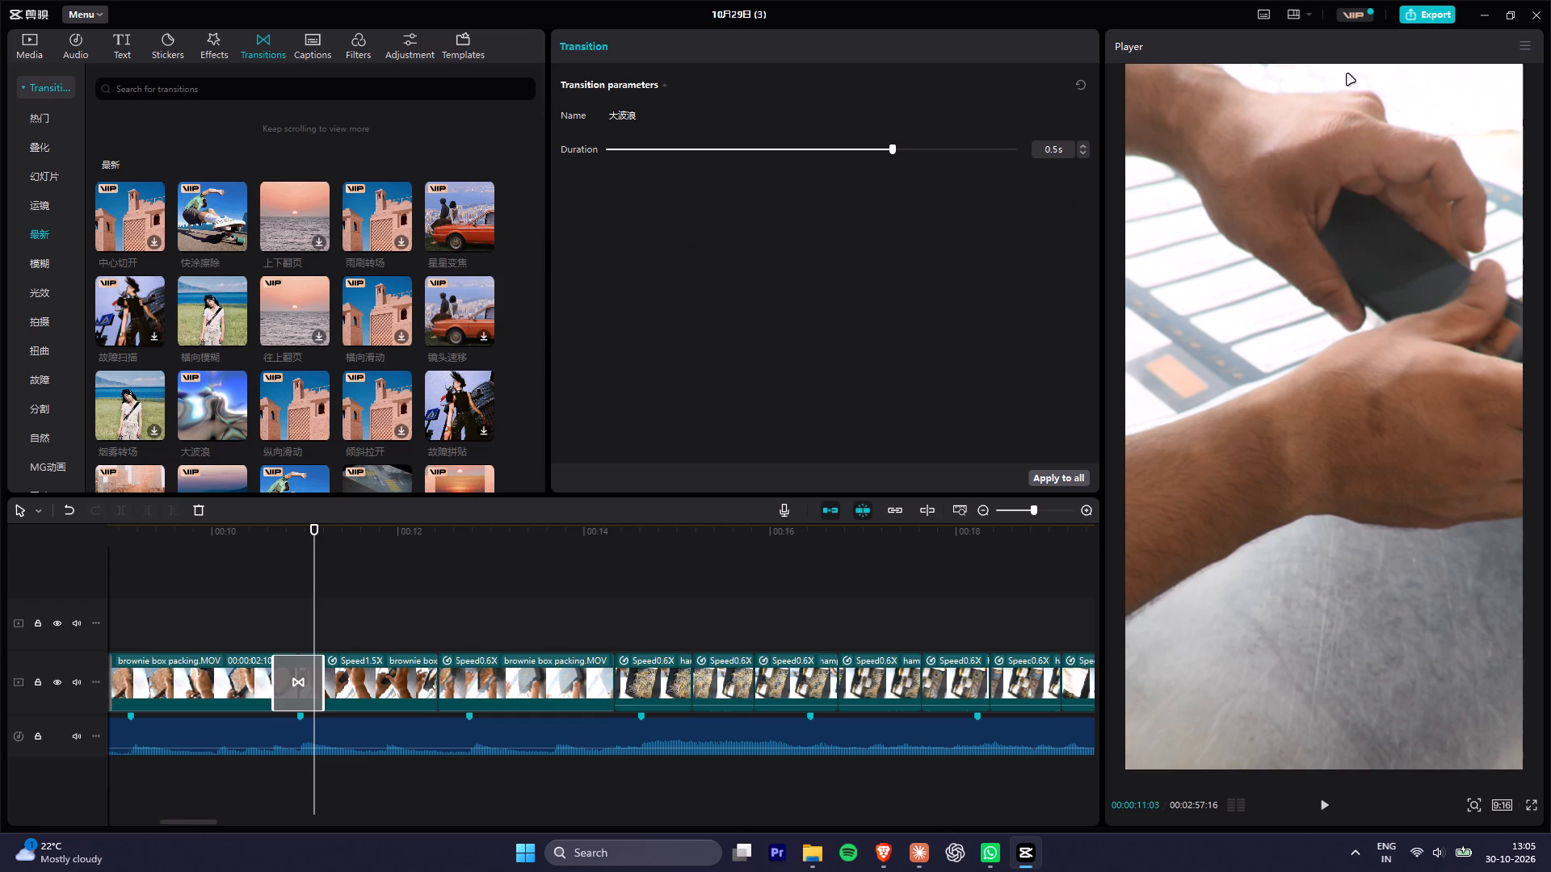
left_click_drag(894, 529, 908, 530)
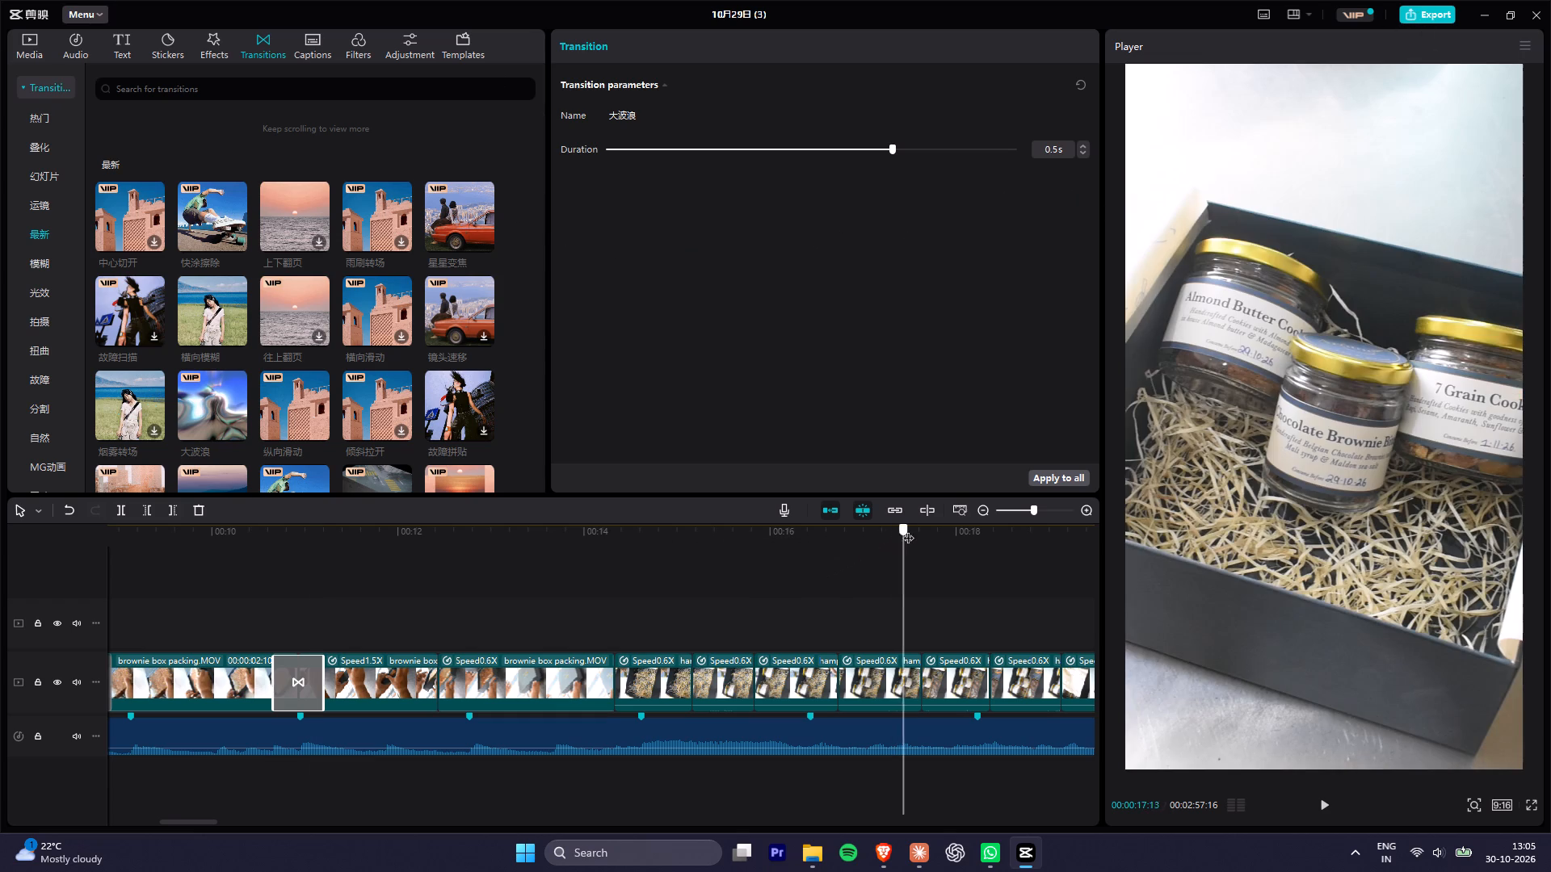
left_click_drag(908, 530, 0, 684)
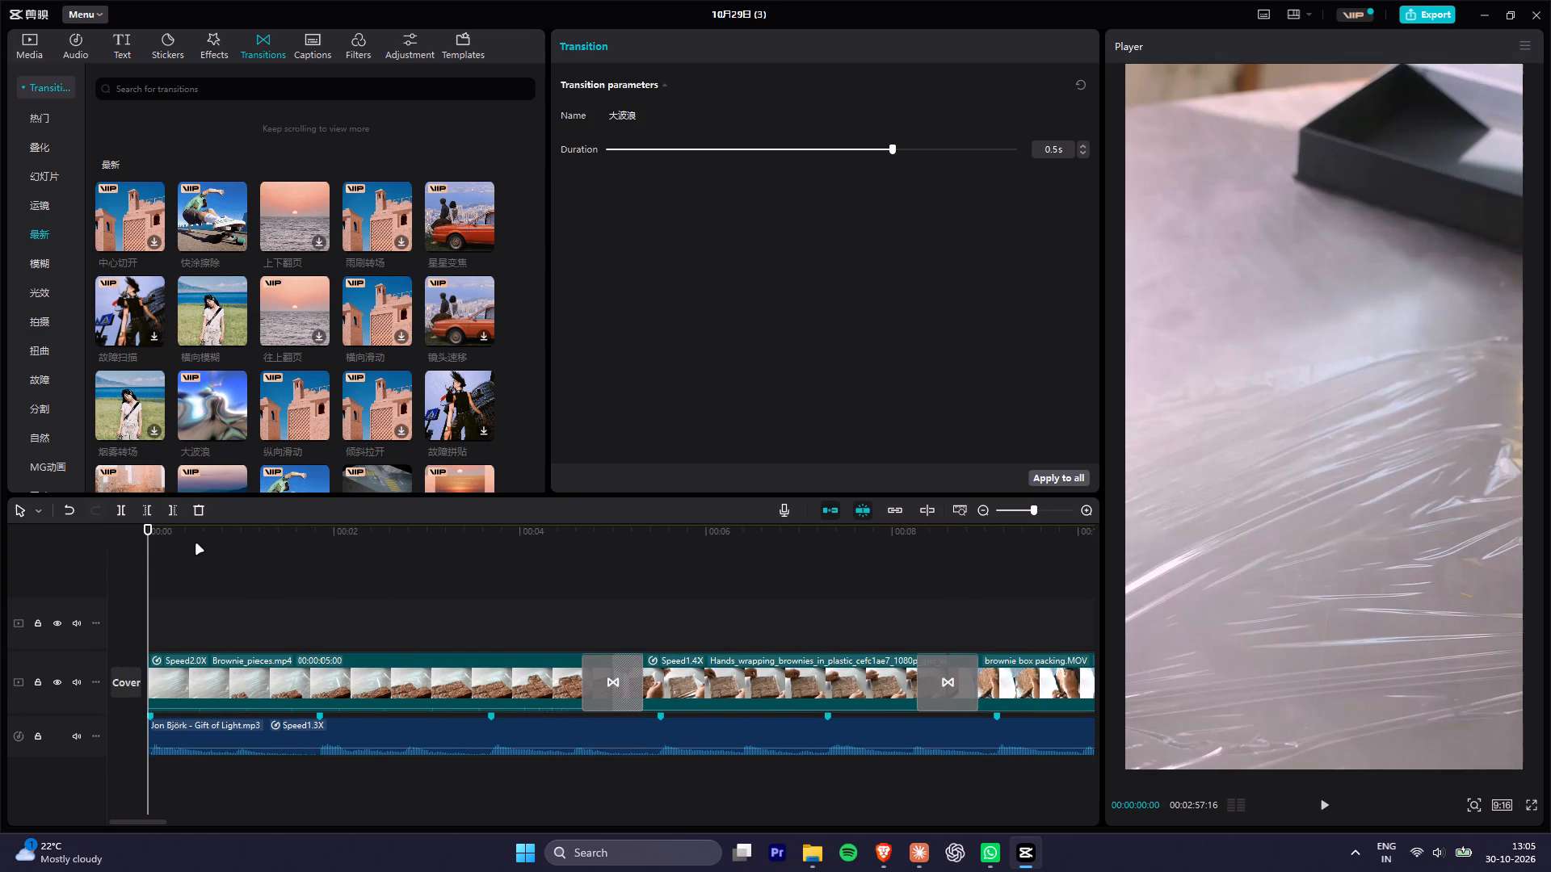
left_click_drag(161, 530, 95, 539)
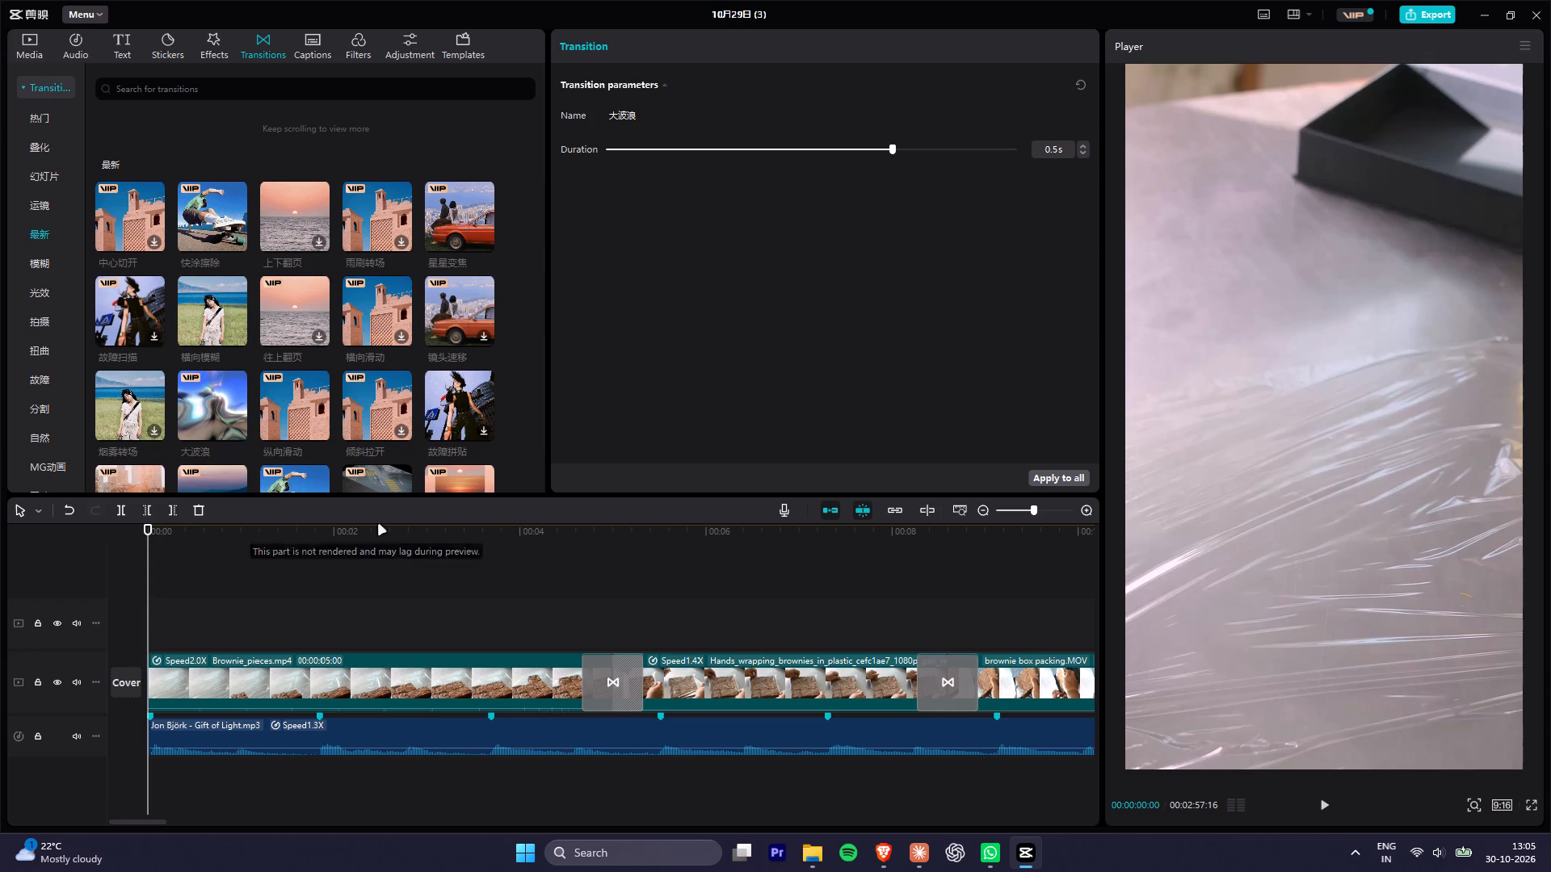
scroll(423, 627, "down", 9, "alt")
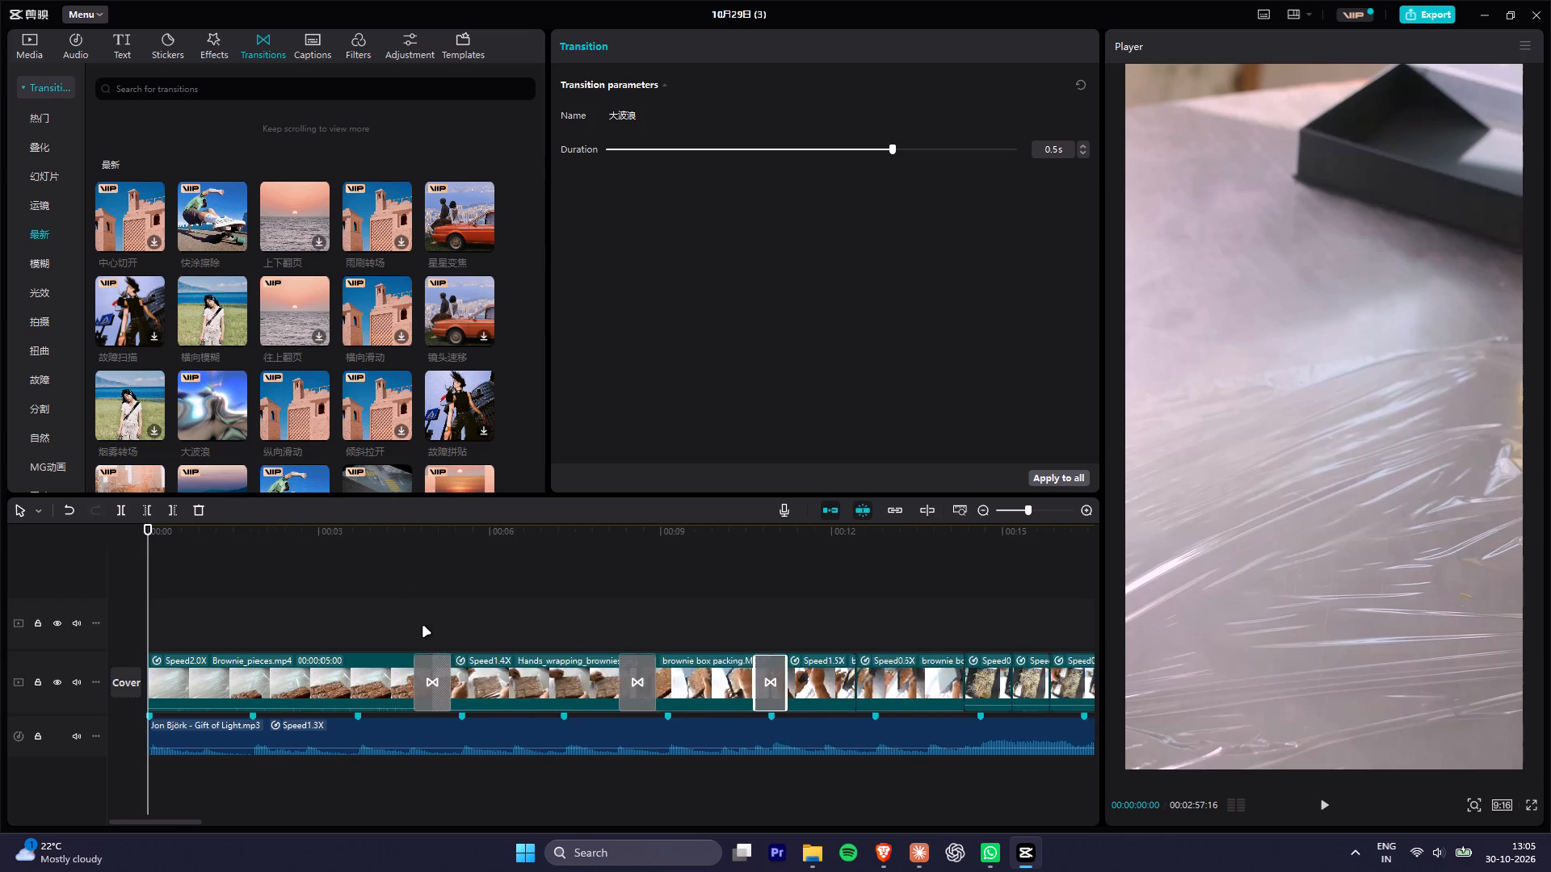
scroll(423, 627, "down", 11, "alt")
left_click_drag(384, 533, 412, 541)
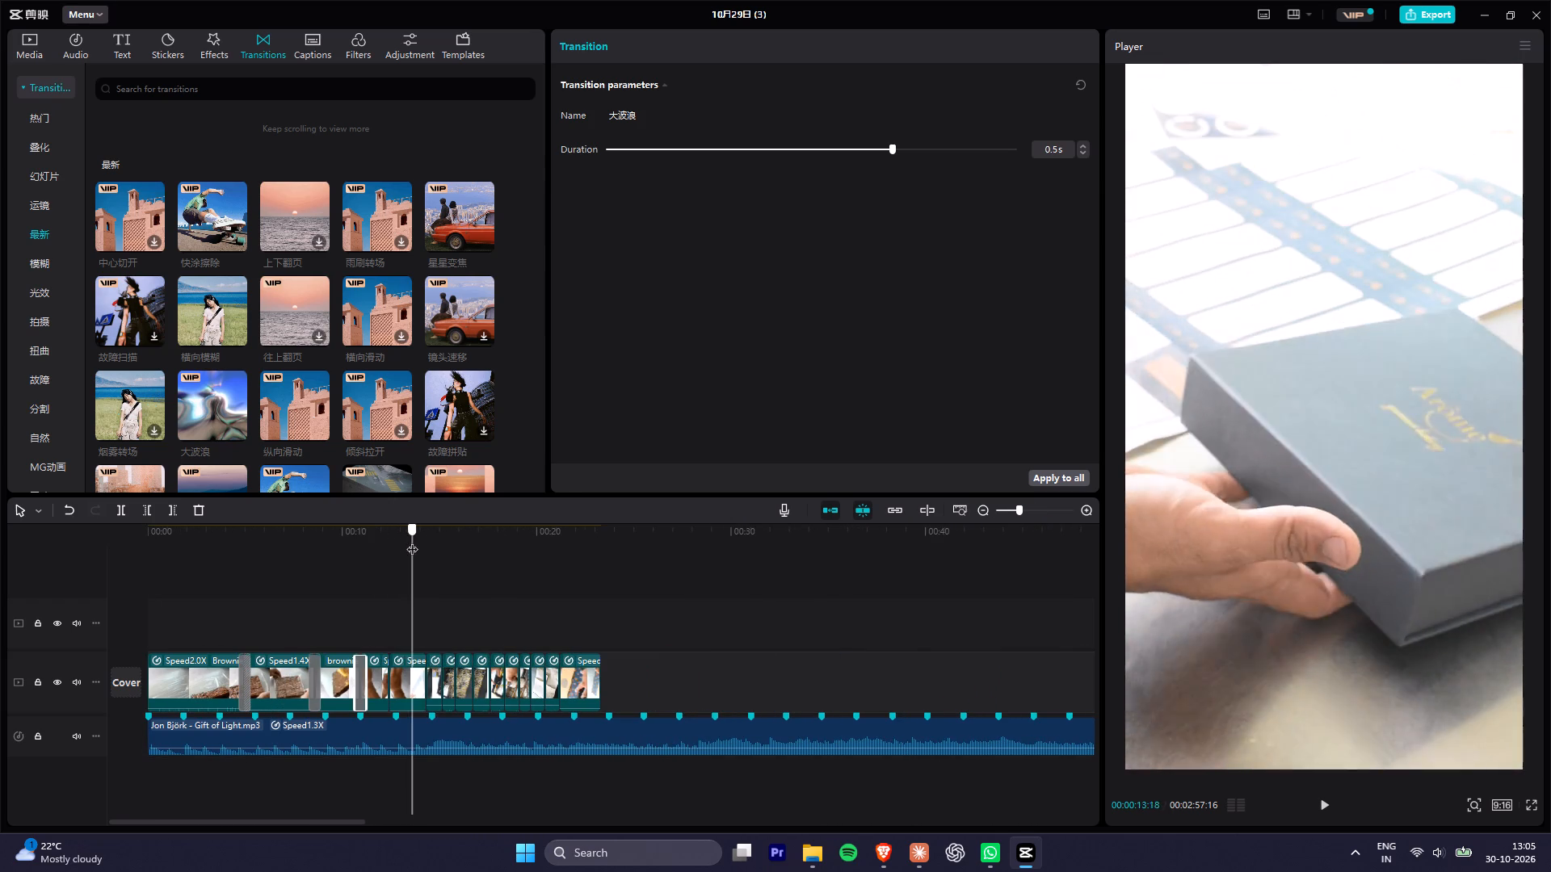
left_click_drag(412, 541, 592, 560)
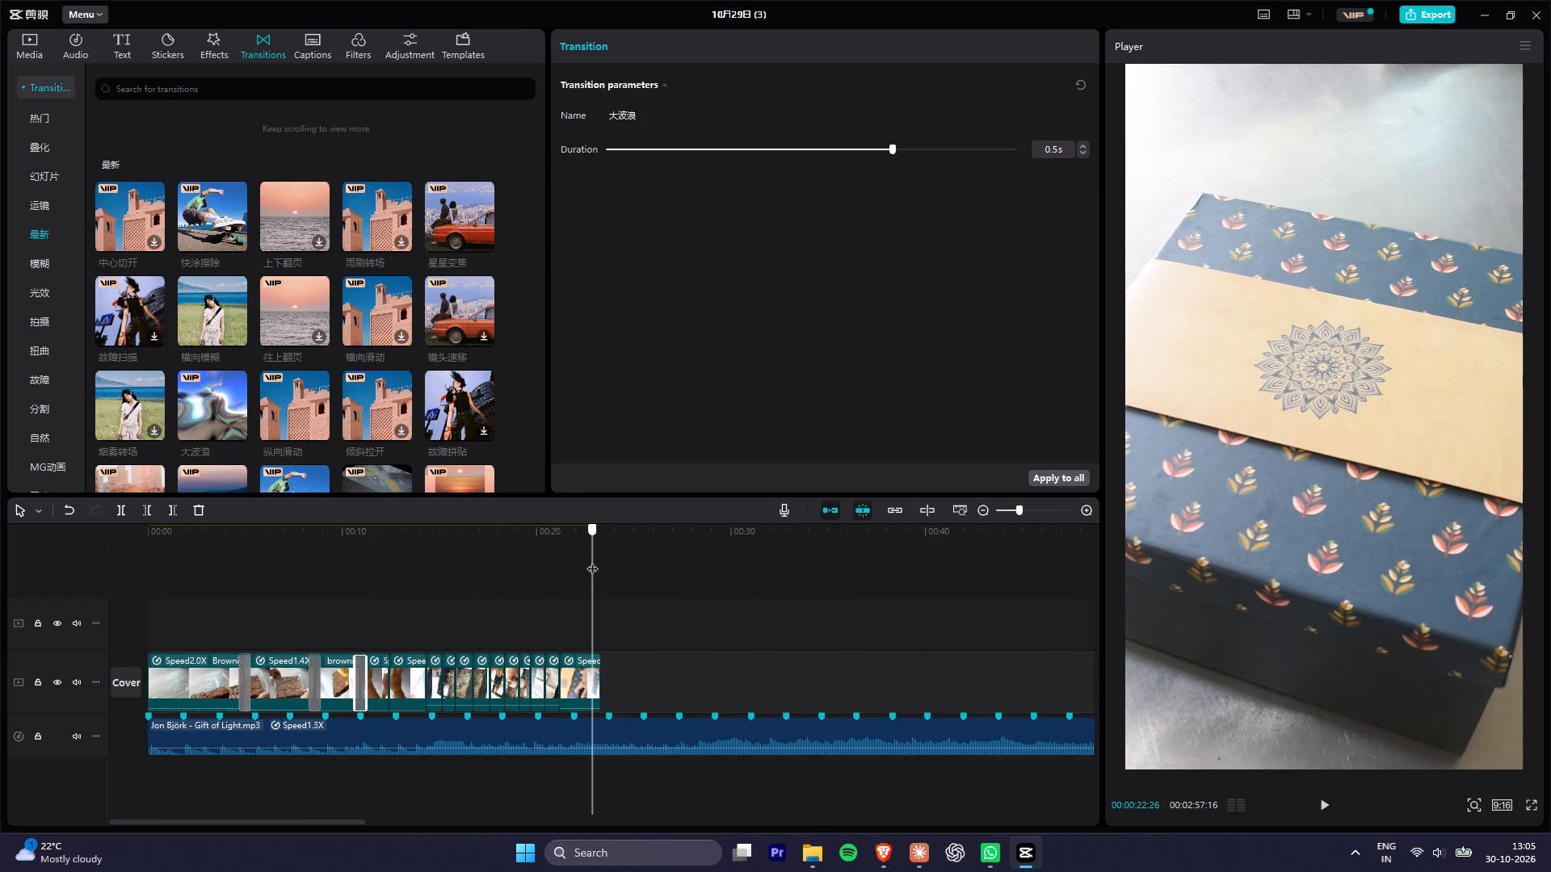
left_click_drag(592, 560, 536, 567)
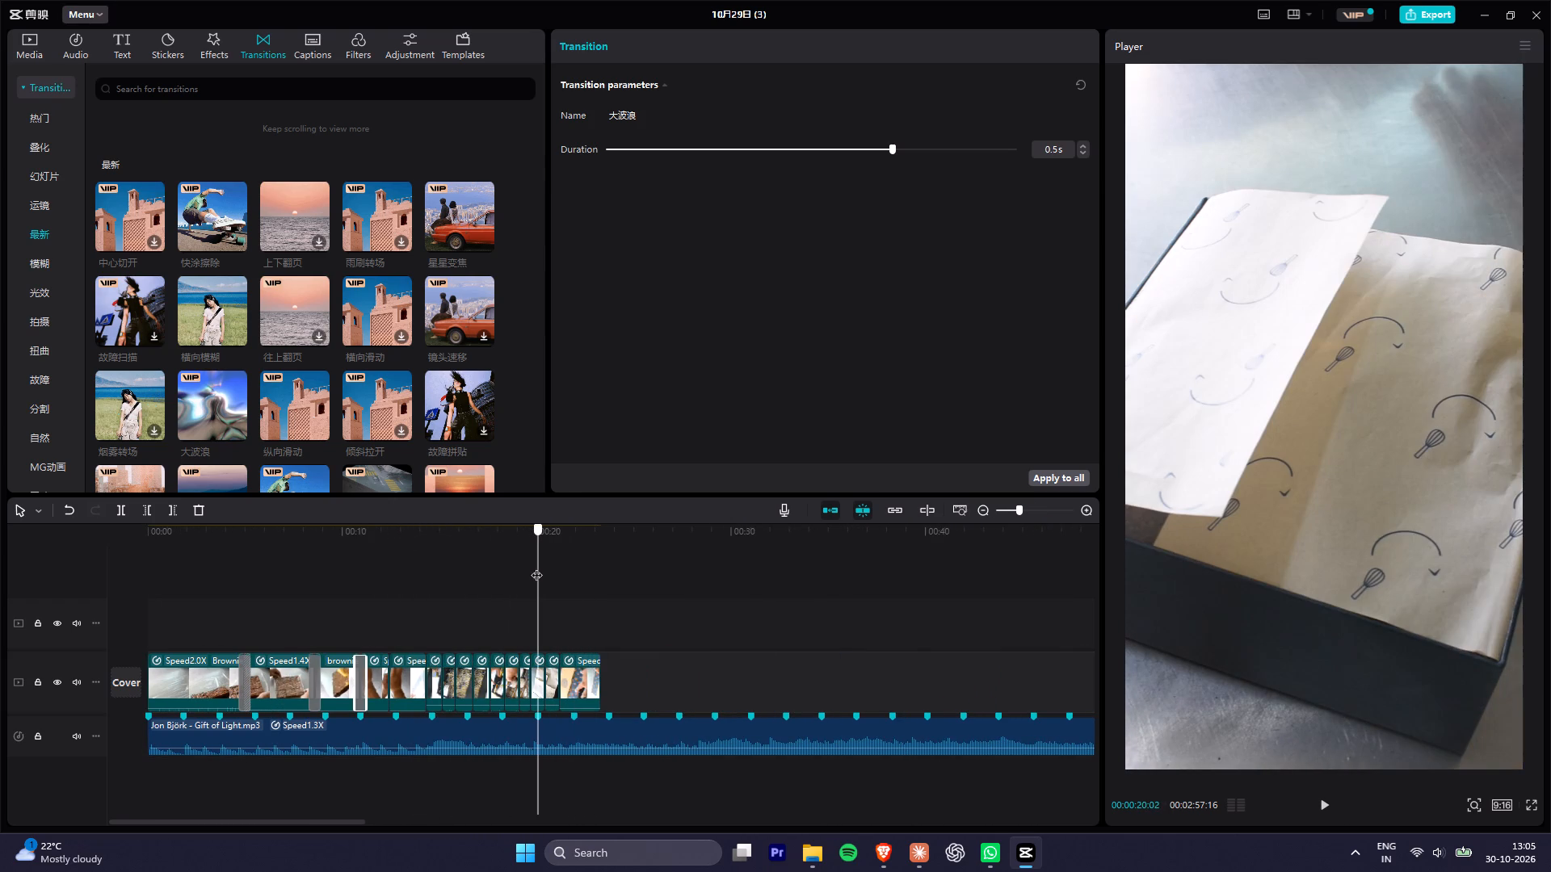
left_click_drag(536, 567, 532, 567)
Switch to the Brave browser, open Instagram in a new tab, search for aromeby and open the aromebykashish profile.
left_click(889, 847)
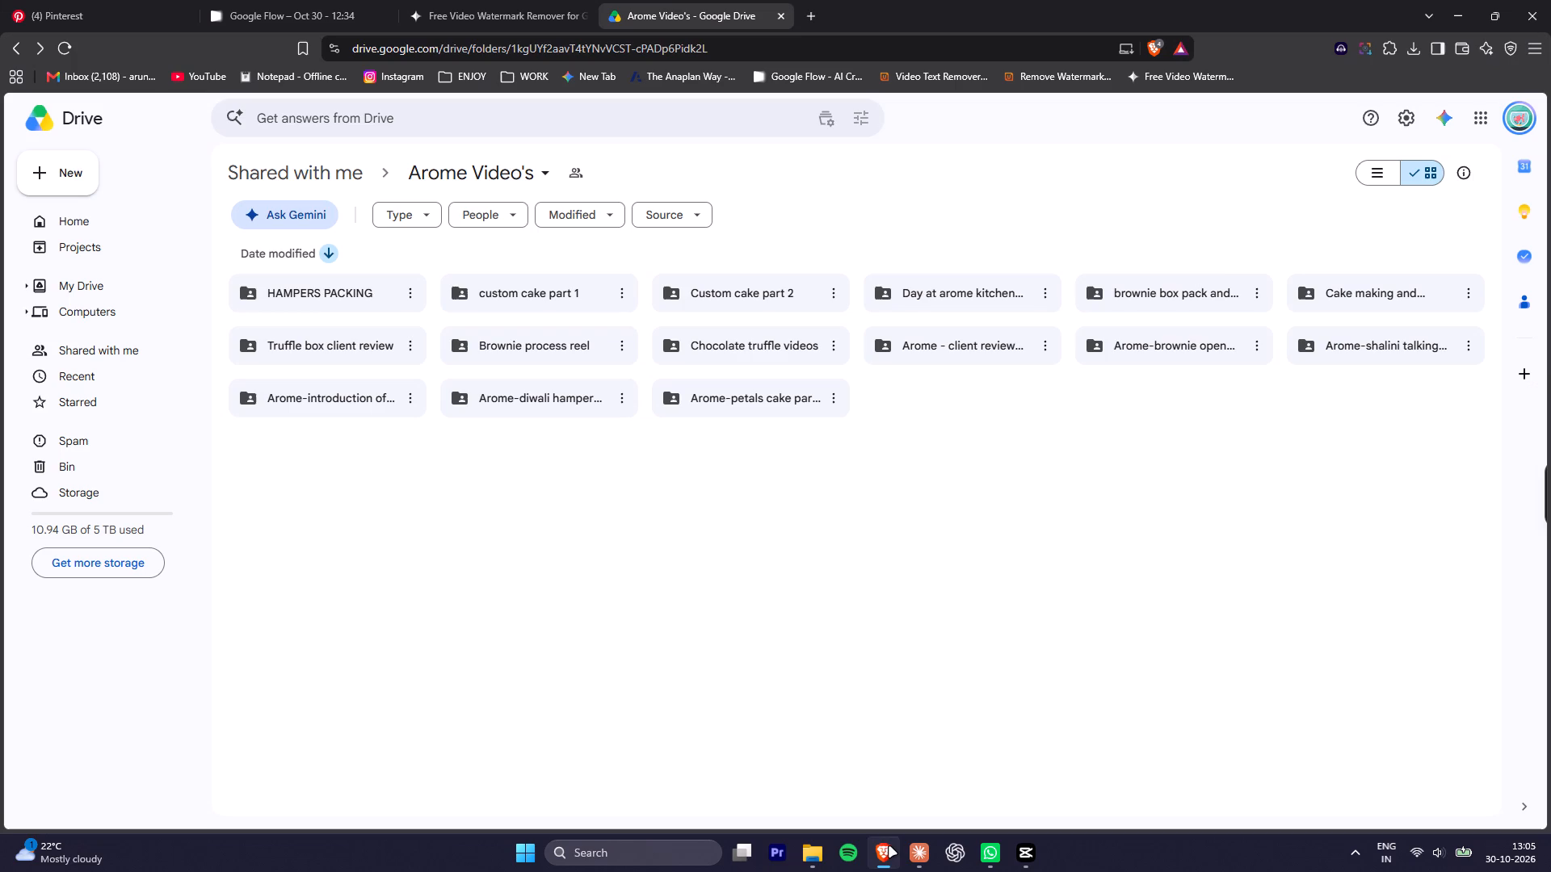
left_click(800, 12)
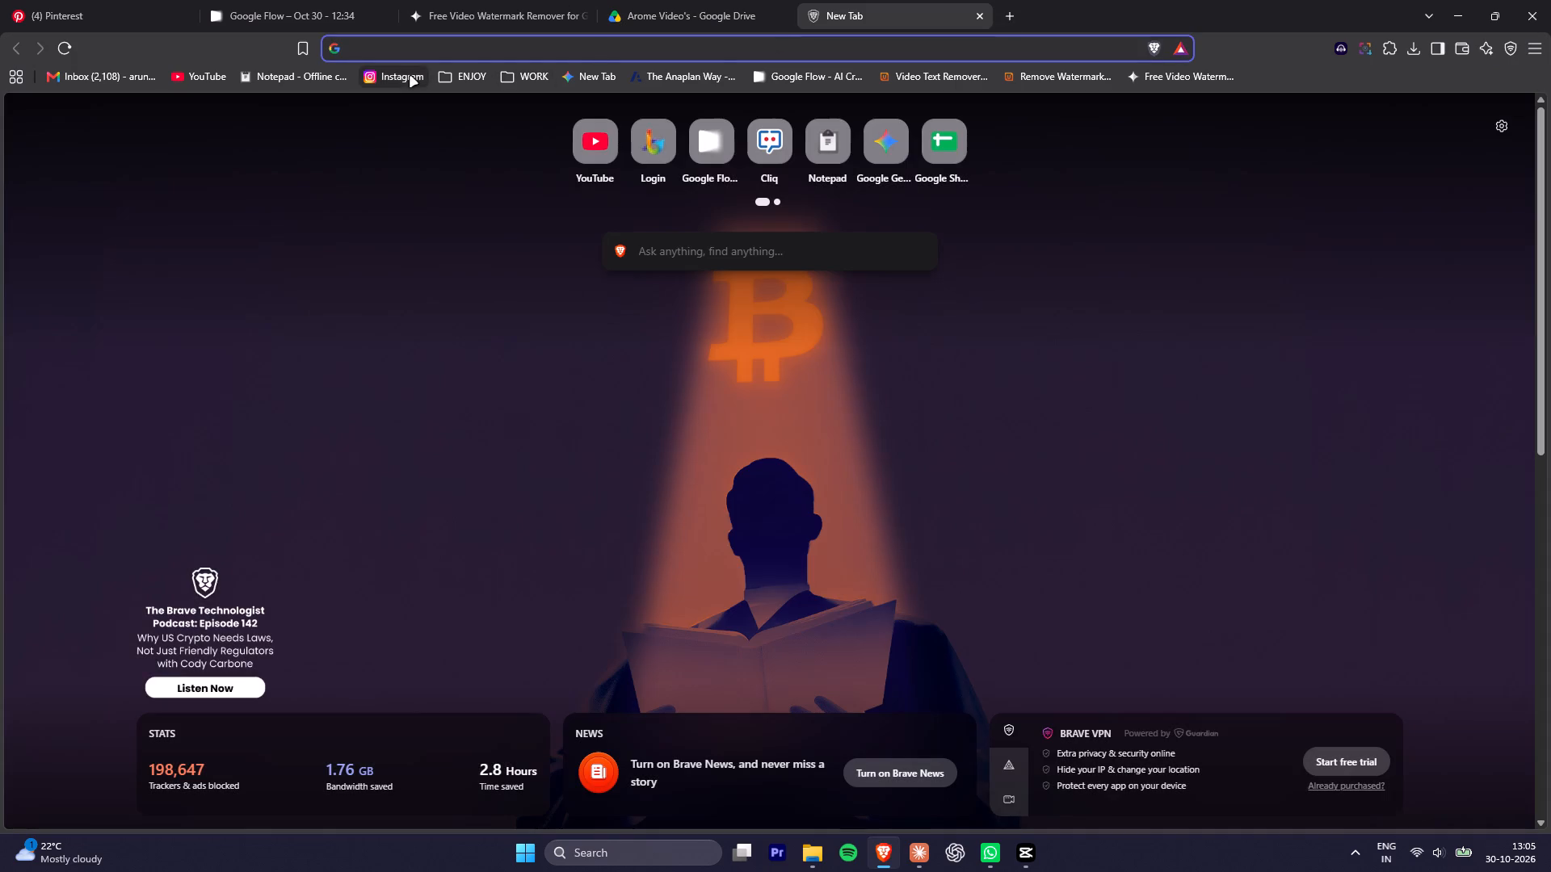
left_click(404, 77)
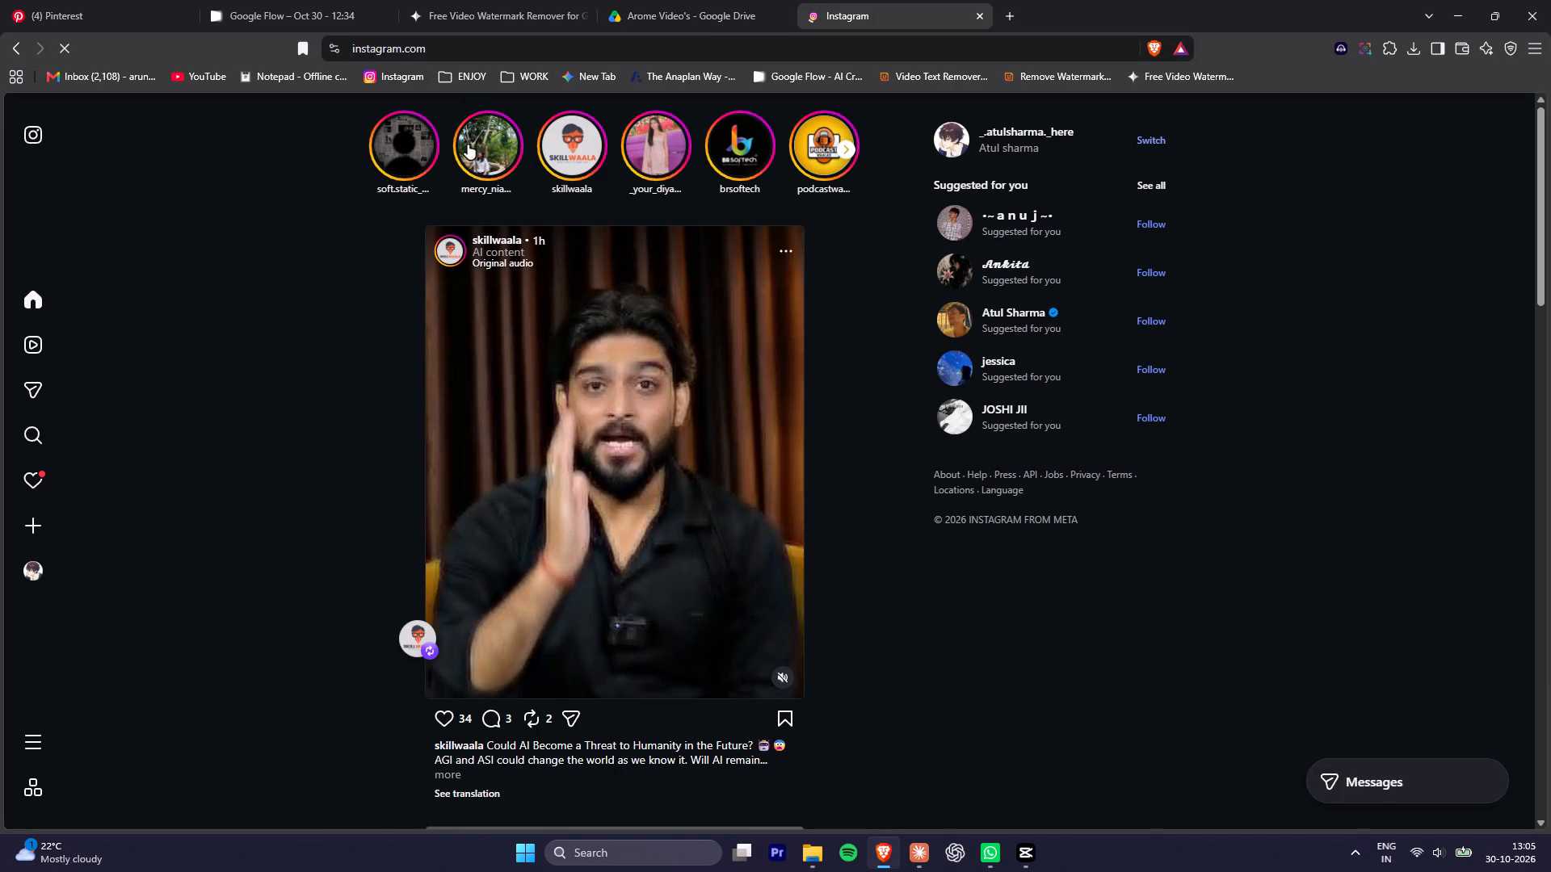
left_click(62, 427)
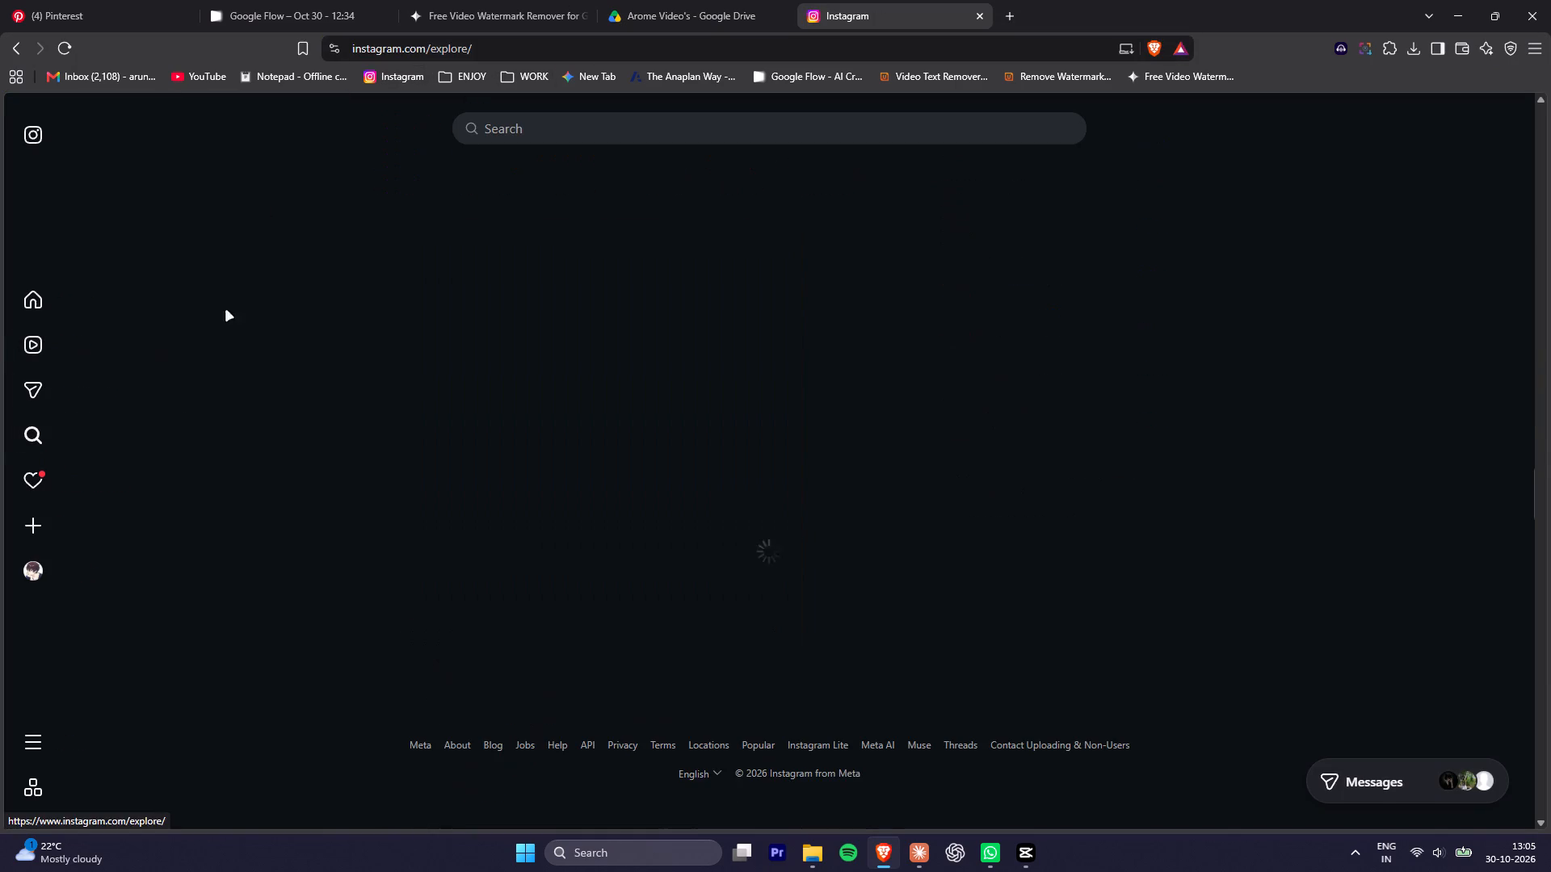
left_click(525, 123)
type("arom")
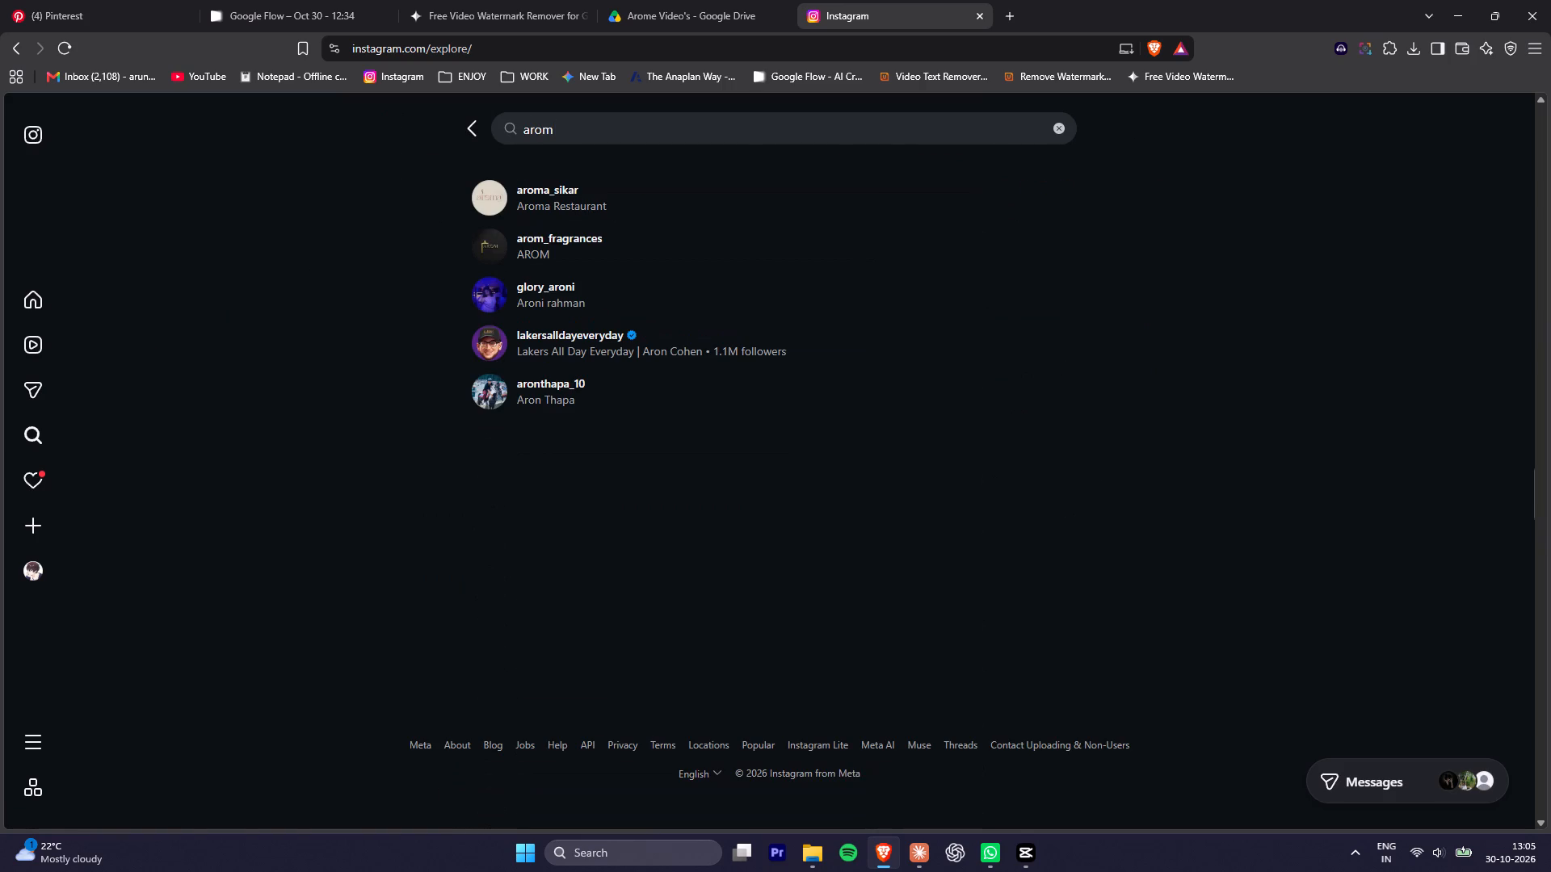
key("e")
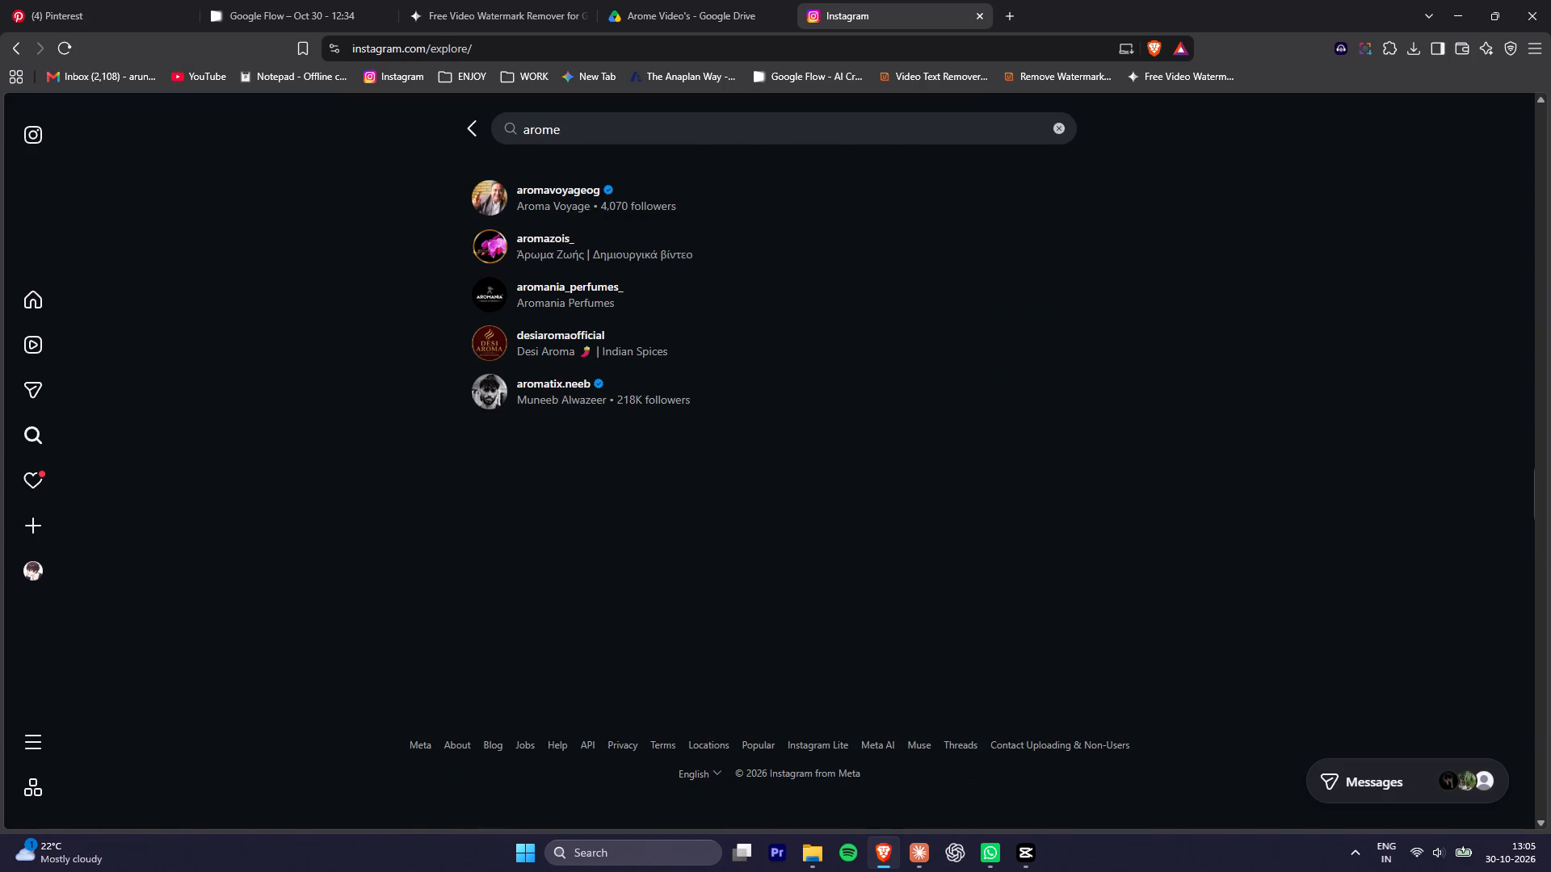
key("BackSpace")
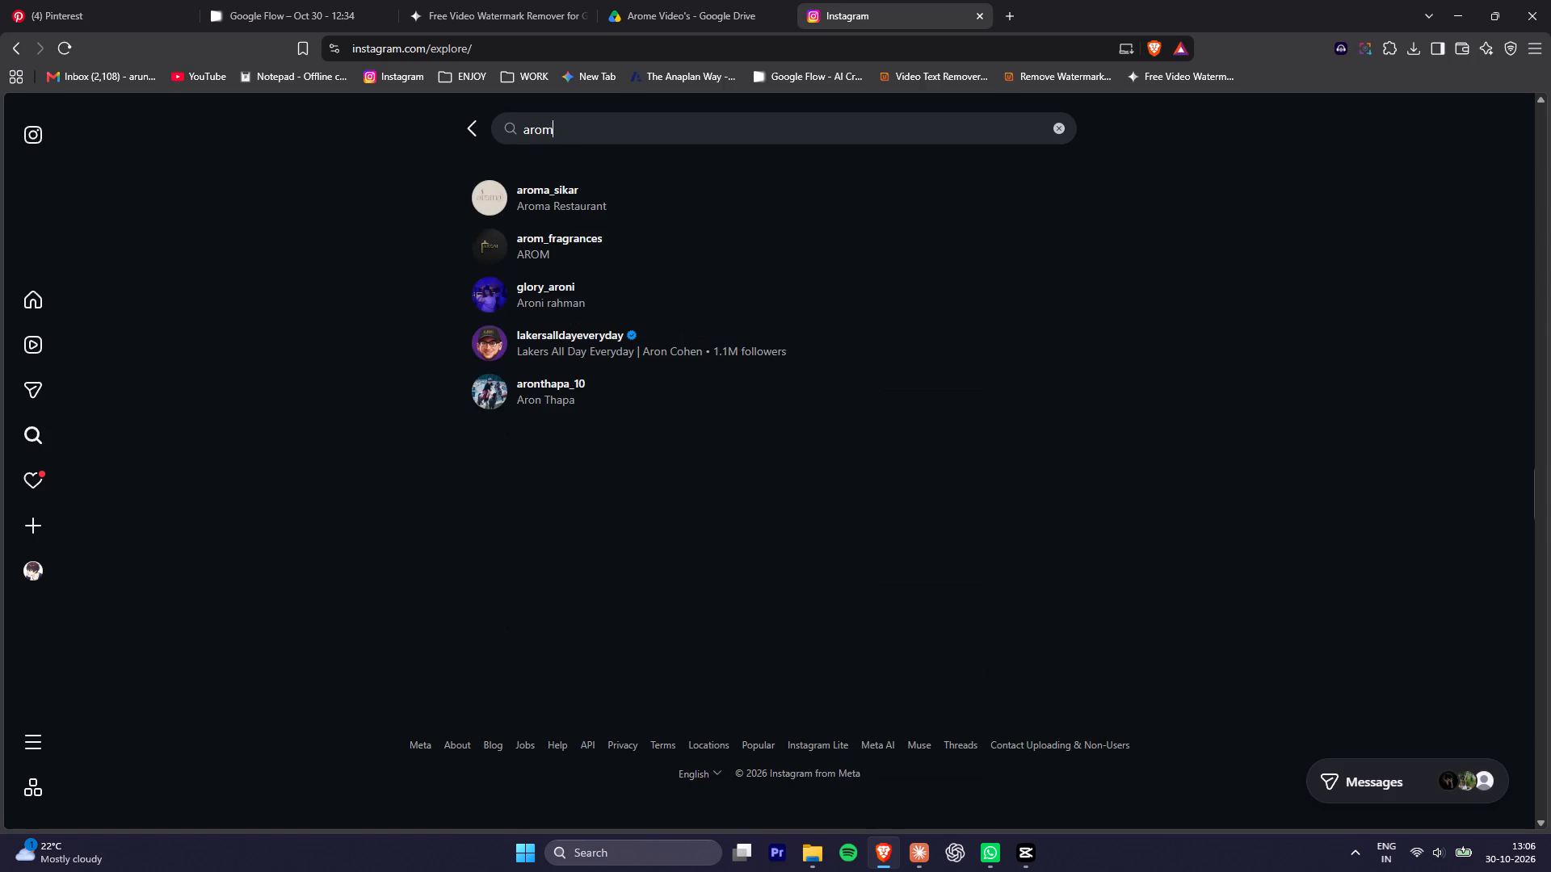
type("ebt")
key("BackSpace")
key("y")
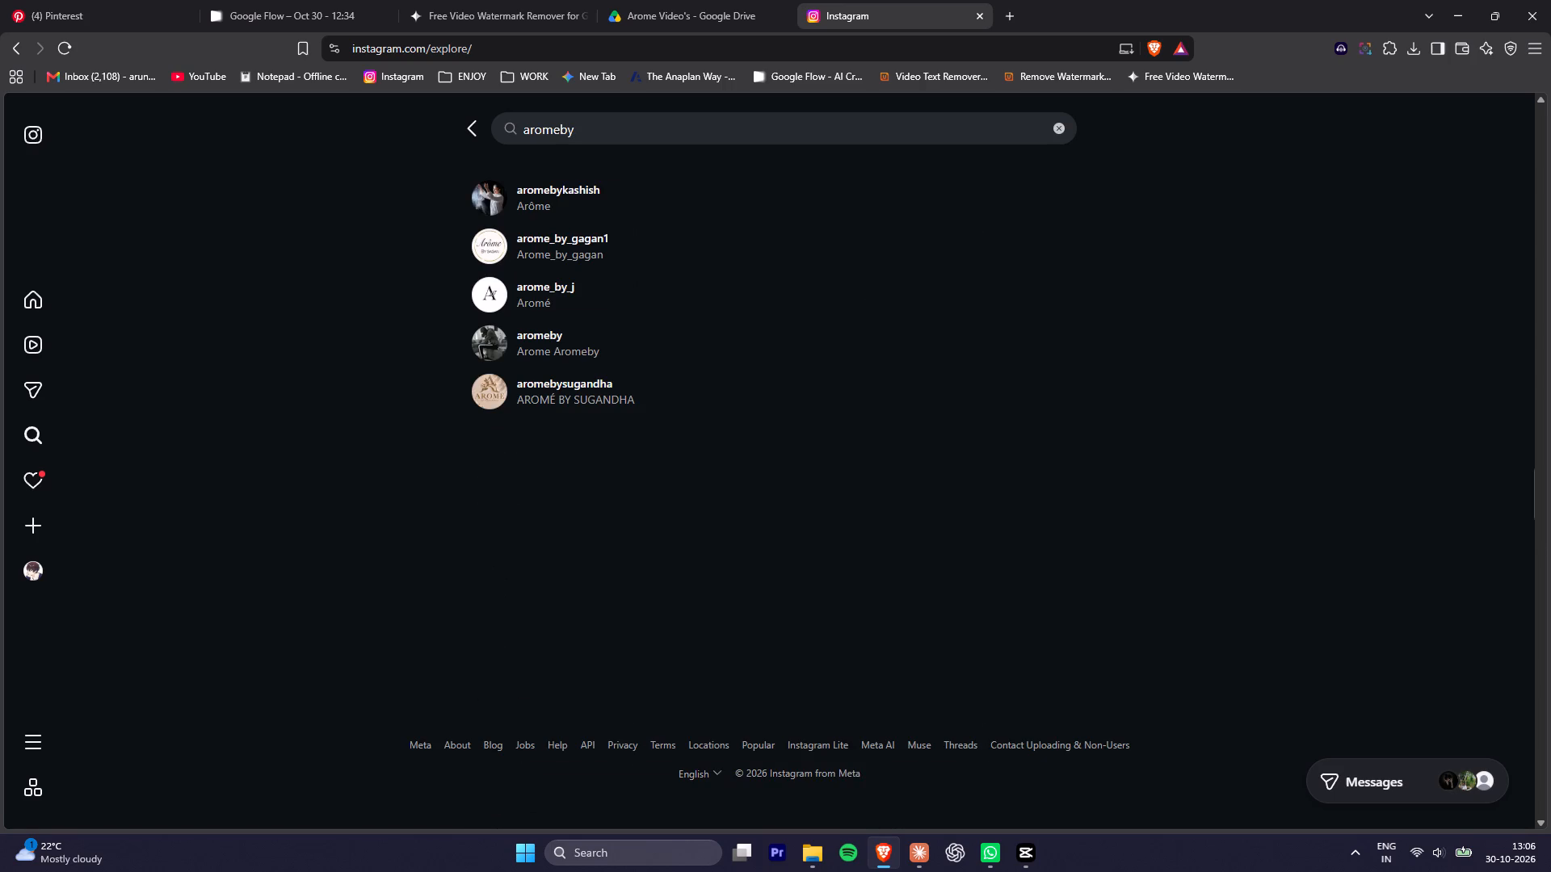
left_click(566, 190)
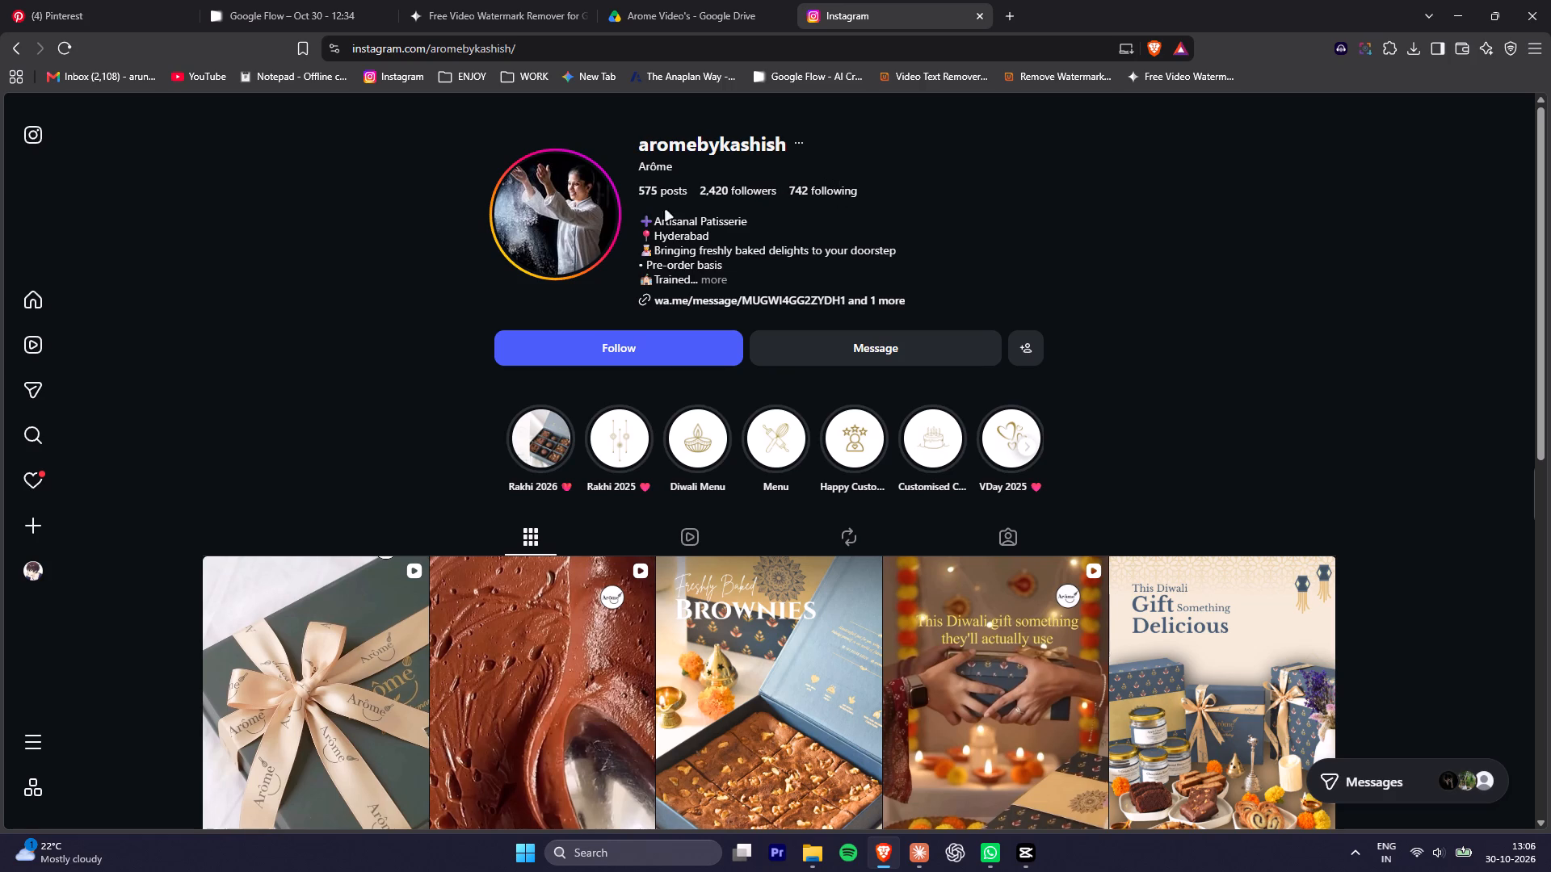
Show only the reels on the aromebykashish profile and look through the brownie, hamper and gift box videos.
scroll(403, 426, "down", 3)
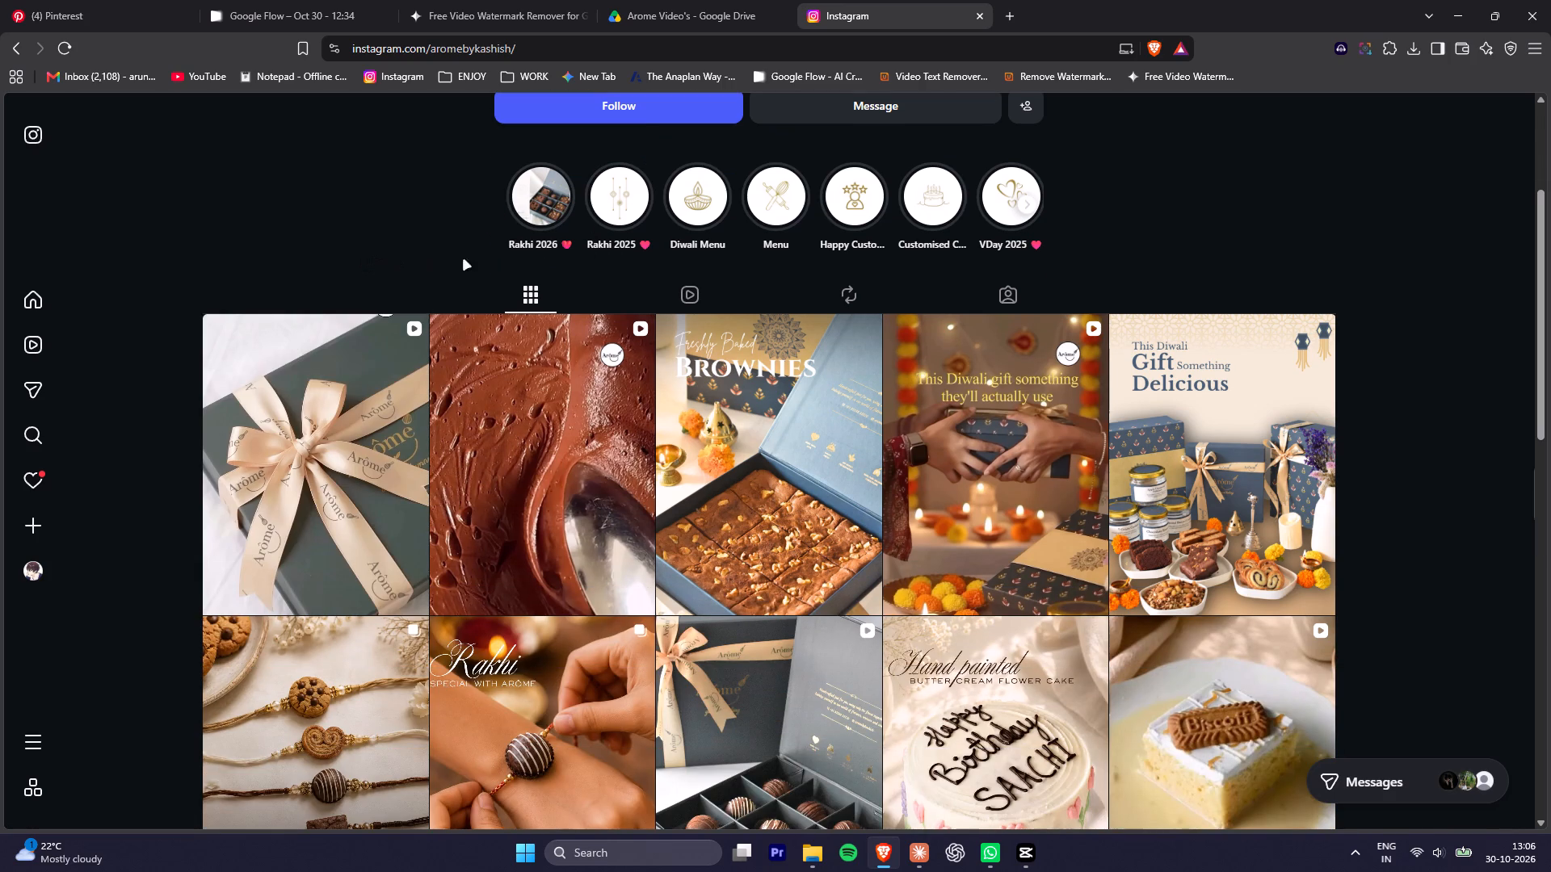
left_click(675, 291)
scroll(371, 302, "down", 2)
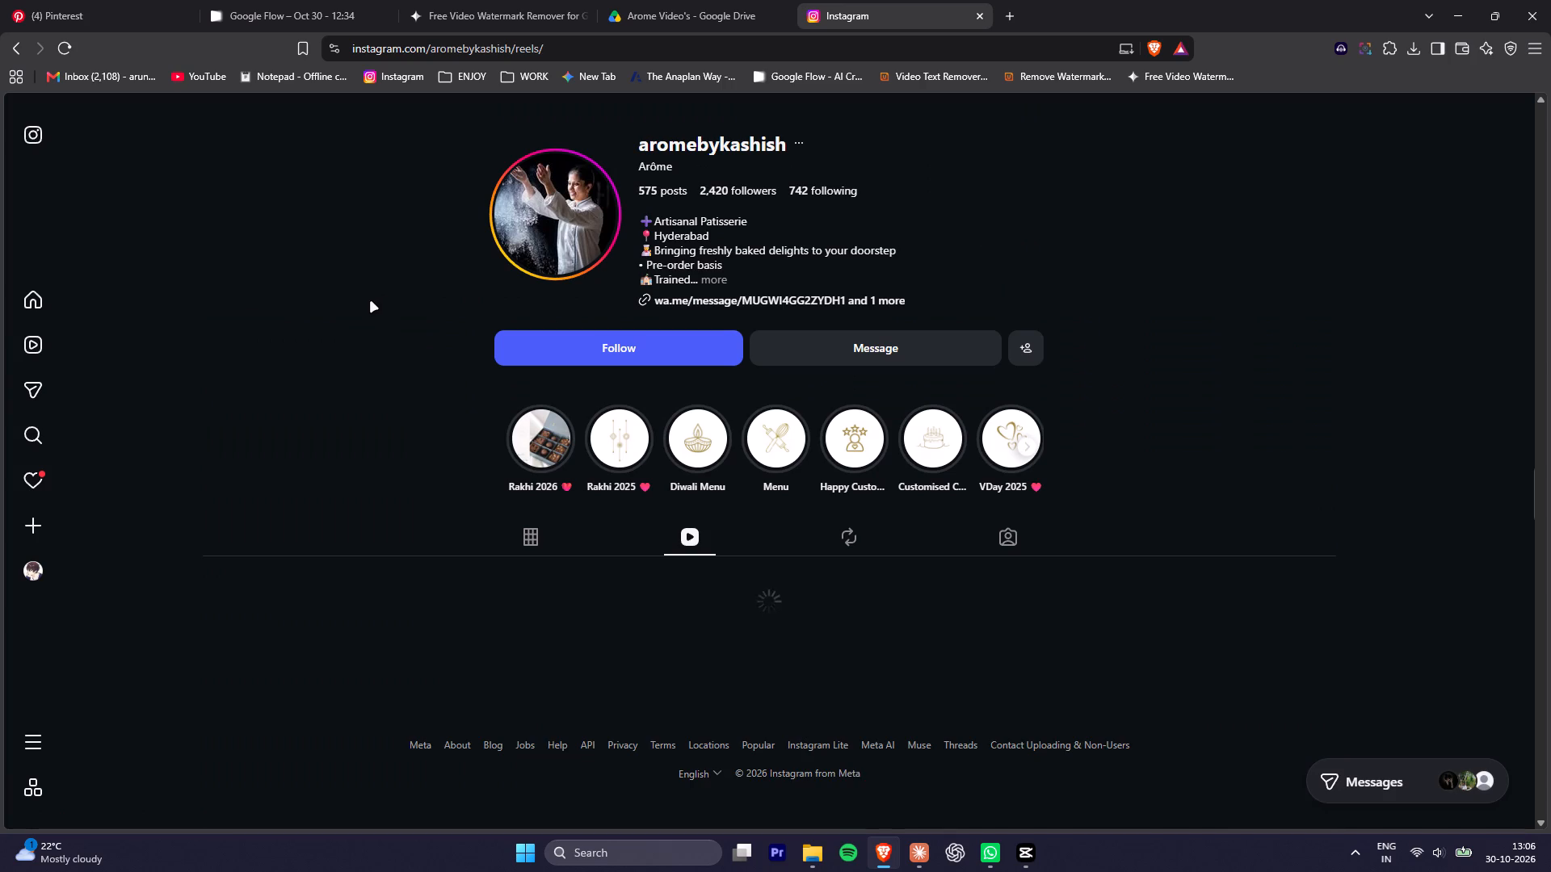
scroll(289, 287, "down", 2)
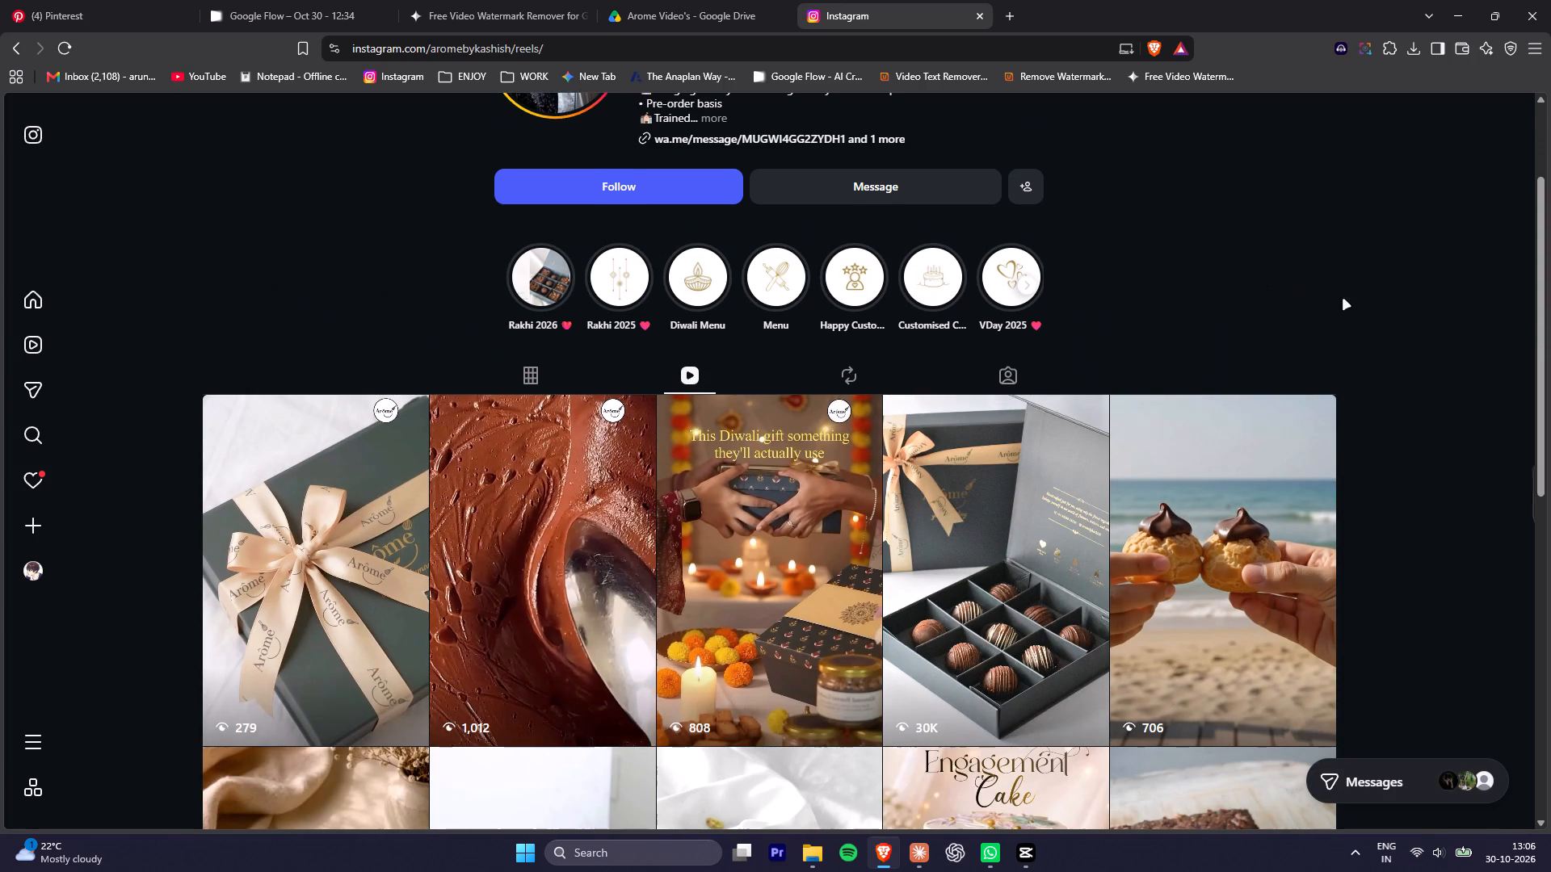
scroll(1430, 324, "down", 1)
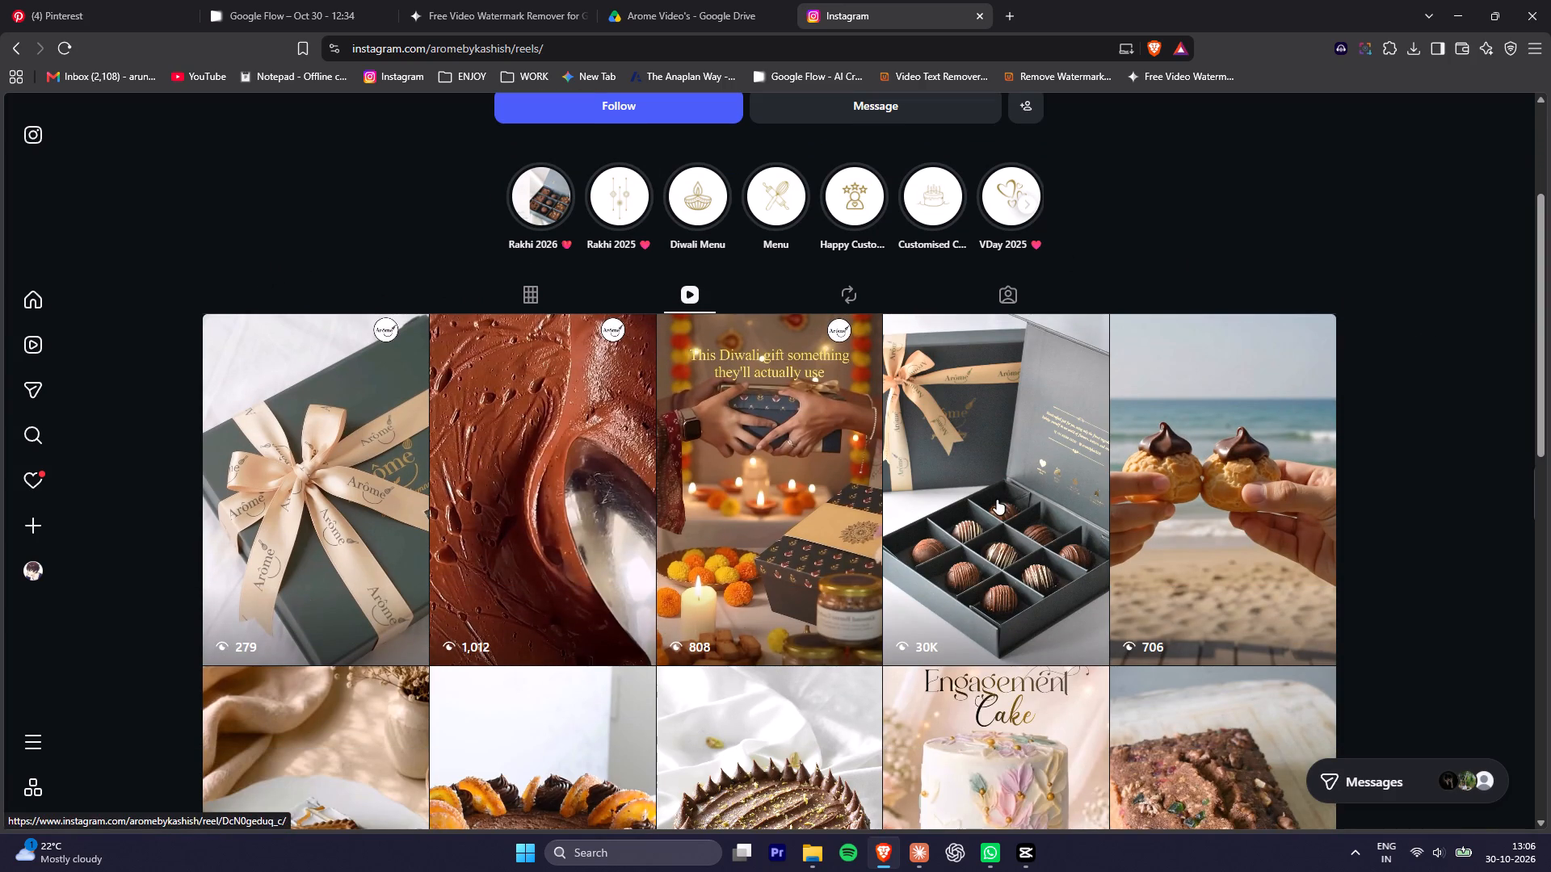
In the Brave browser, view the chocolate truffle box reel on the aromebykashish Instagram page and close it.
left_click(992, 505)
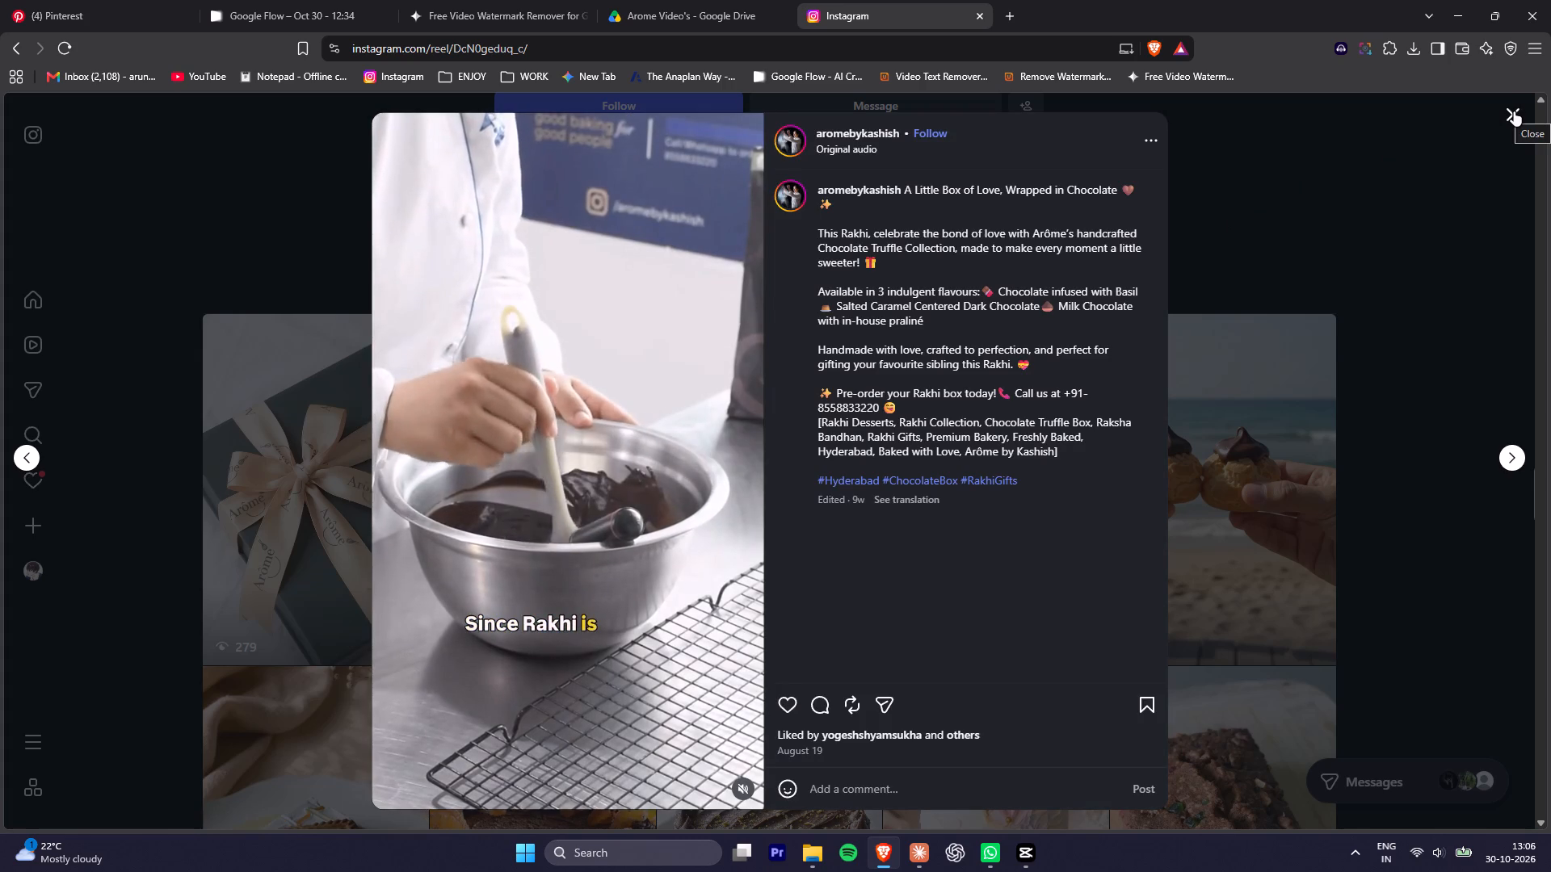
left_click(1514, 111)
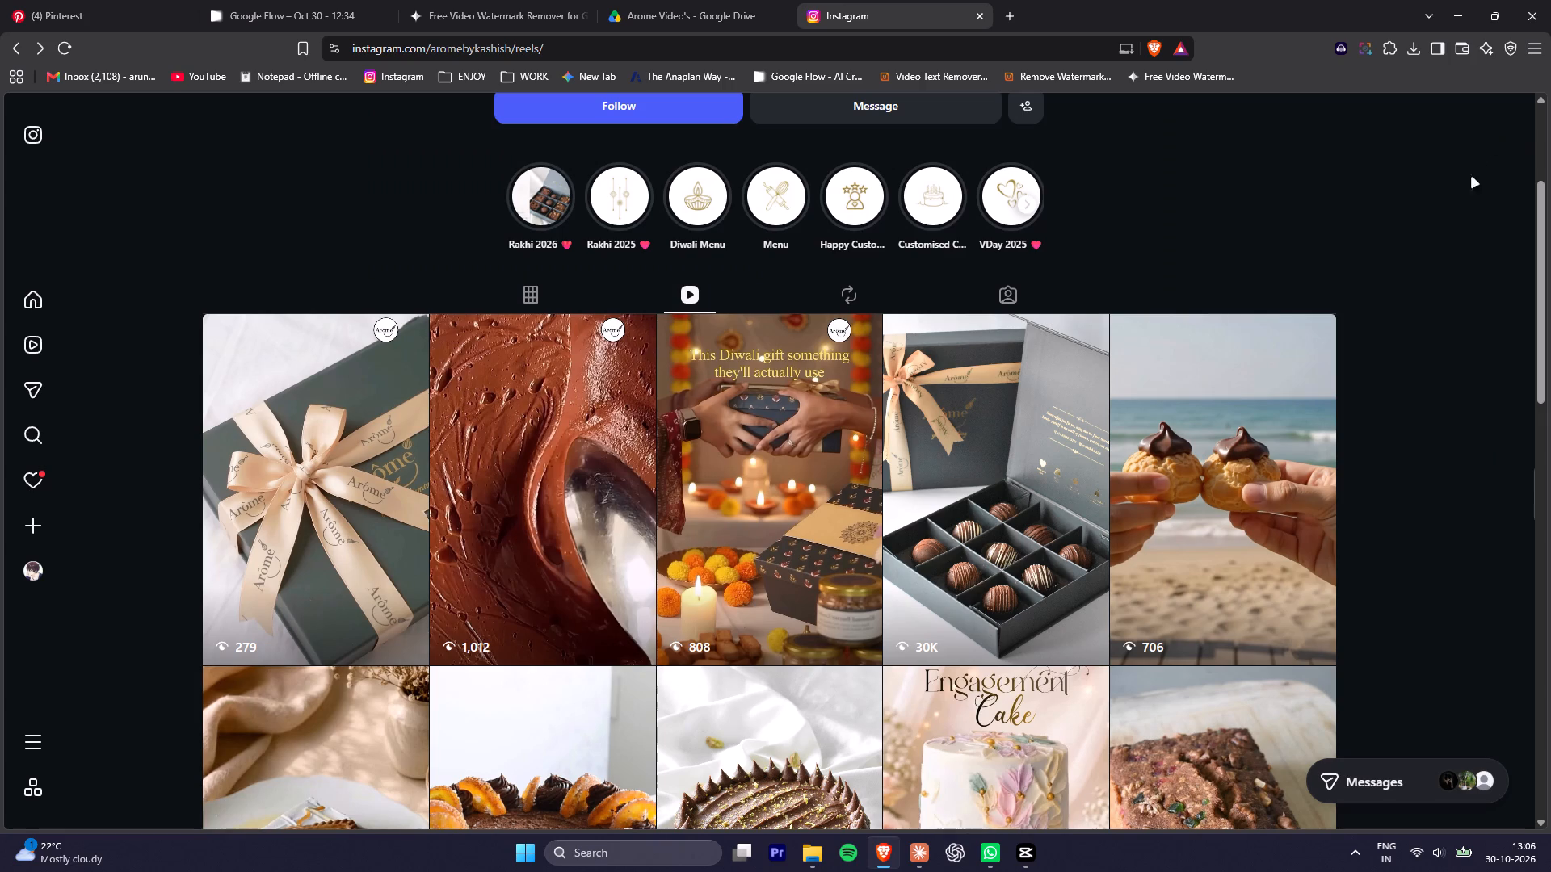
Browse the reels grid on the aromebykashish Instagram page and open the reel with the ribbon-tied Arome gift box.
scroll(1334, 342, "down", 8)
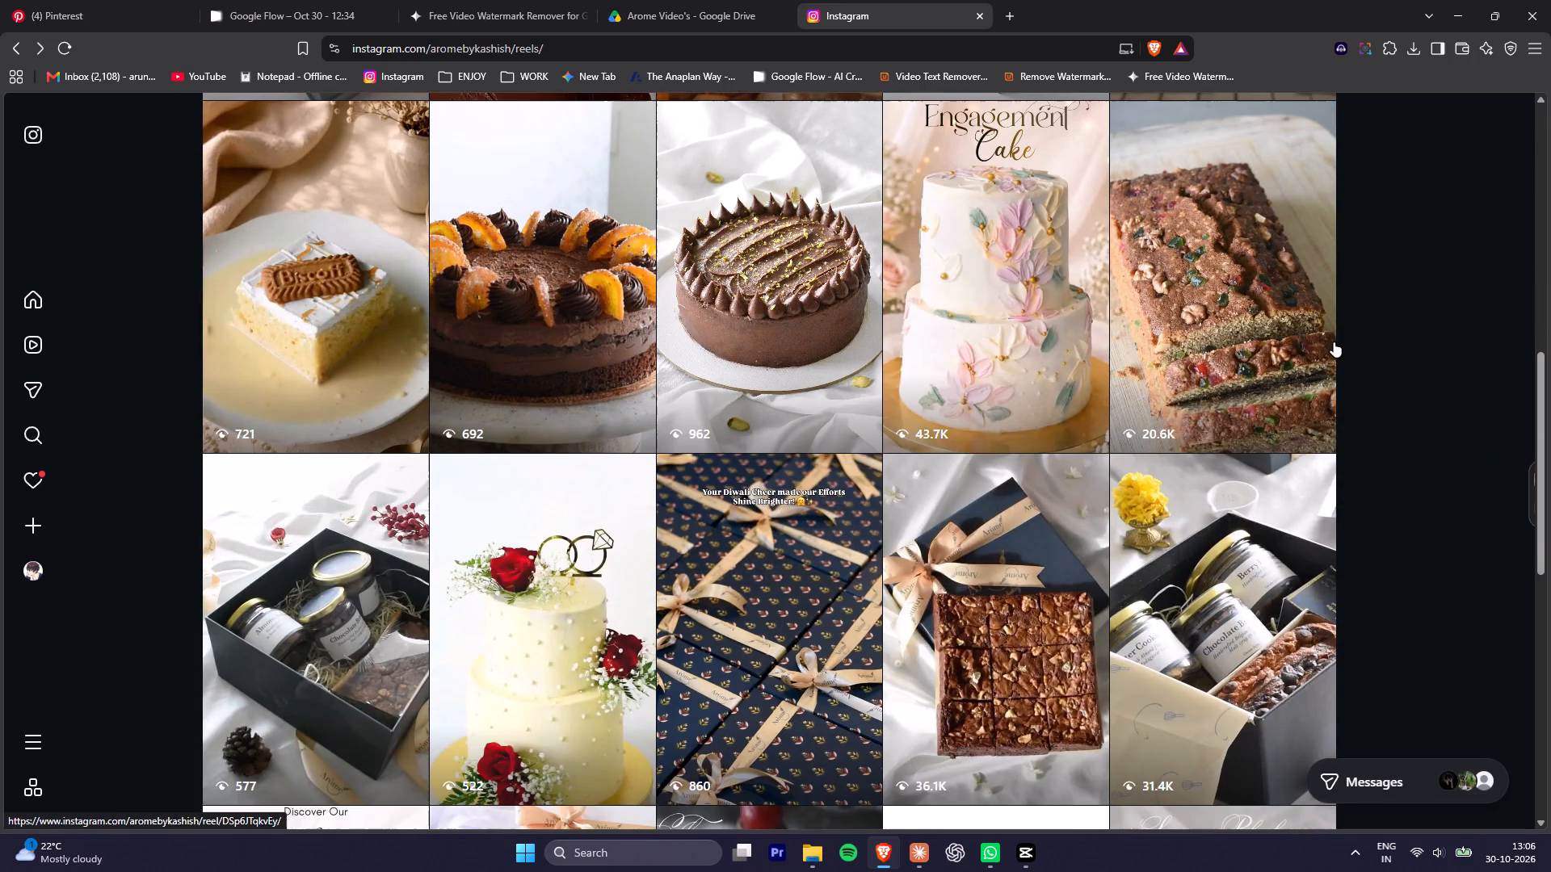
scroll(1334, 342, "up", 11)
scroll(615, 522, "down", 3)
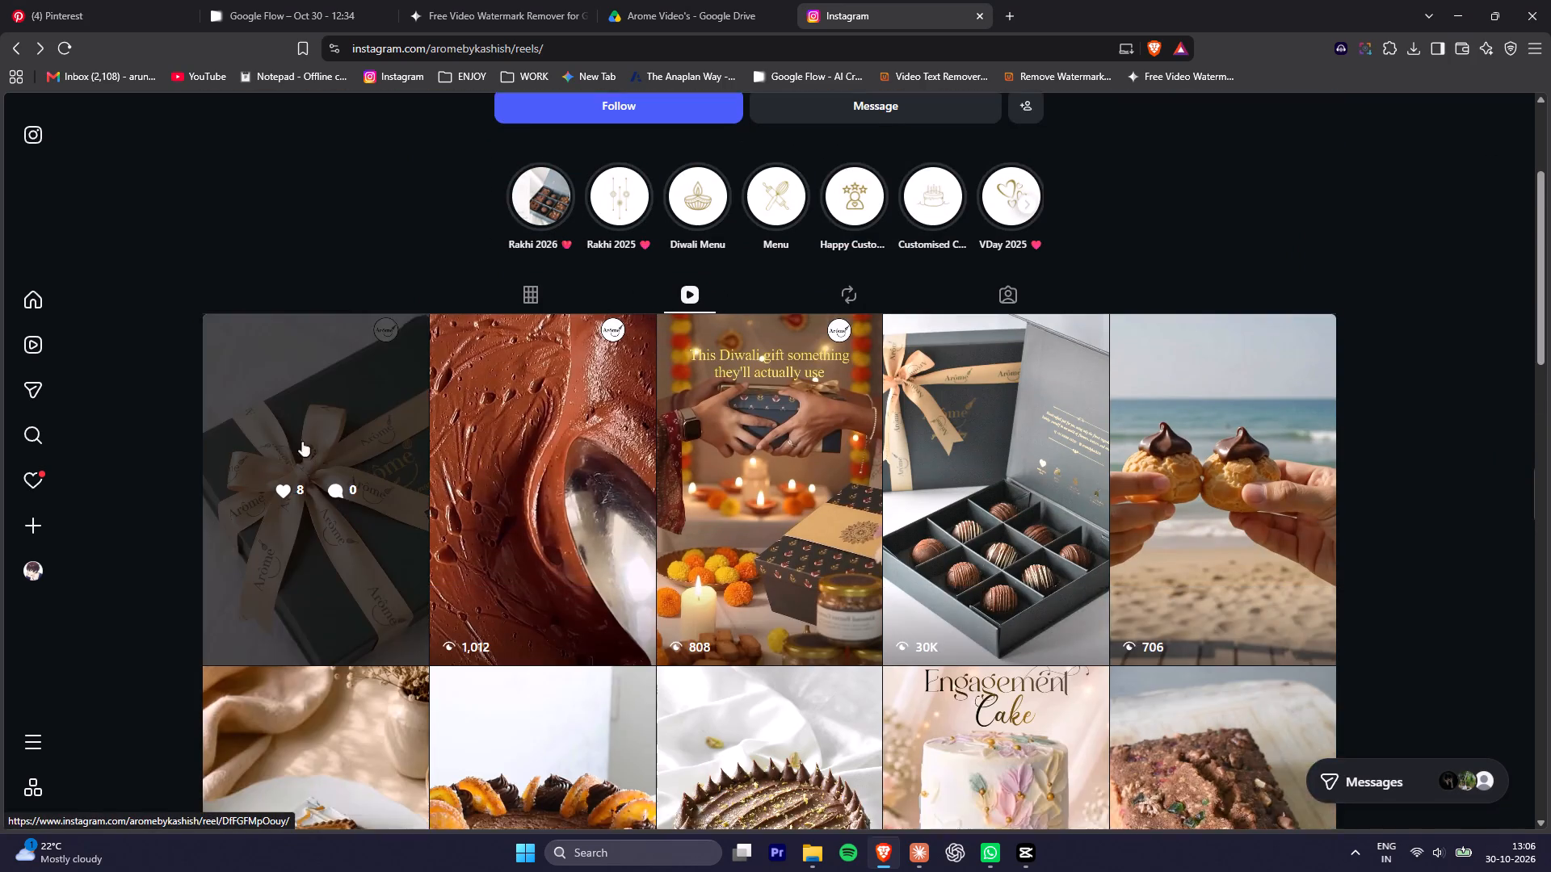
scroll(286, 438, "down", 7)
scroll(916, 411, "up", 1)
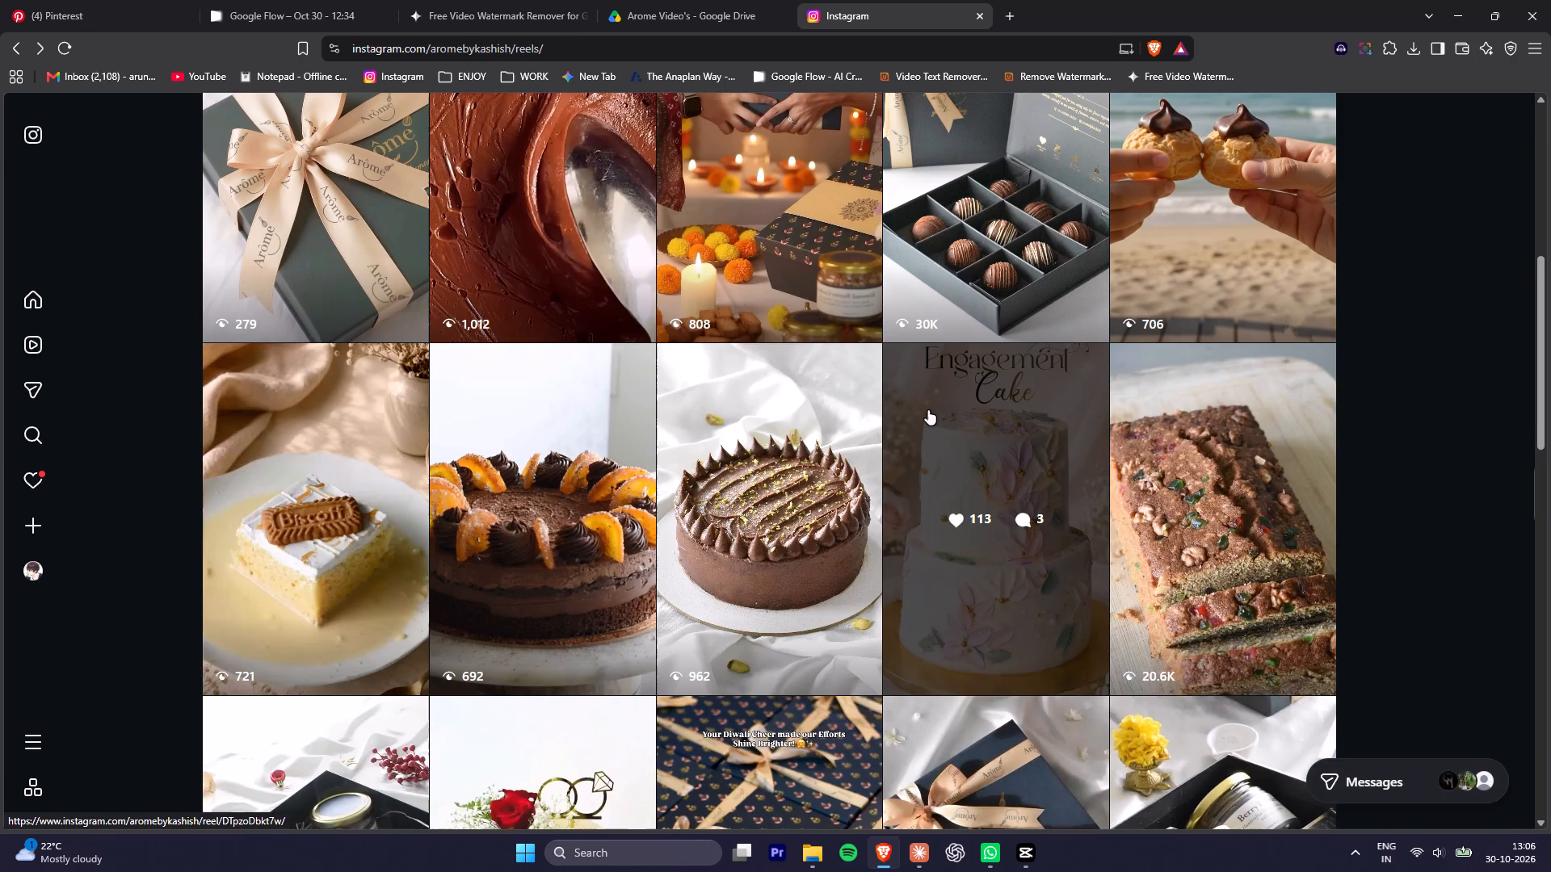
scroll(928, 410, "up", 6)
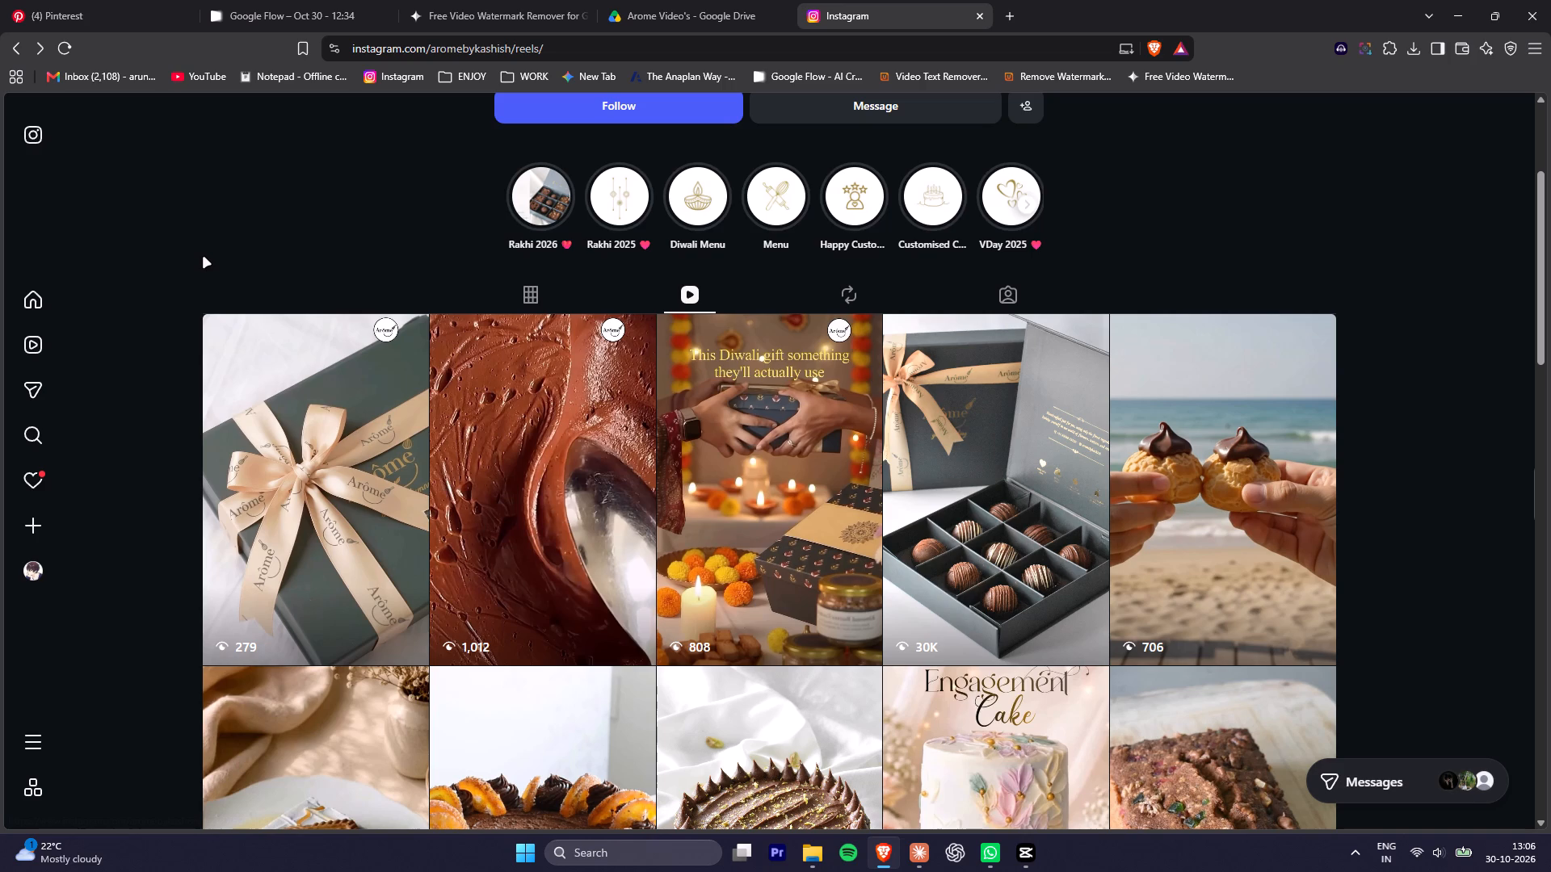
left_click(295, 407)
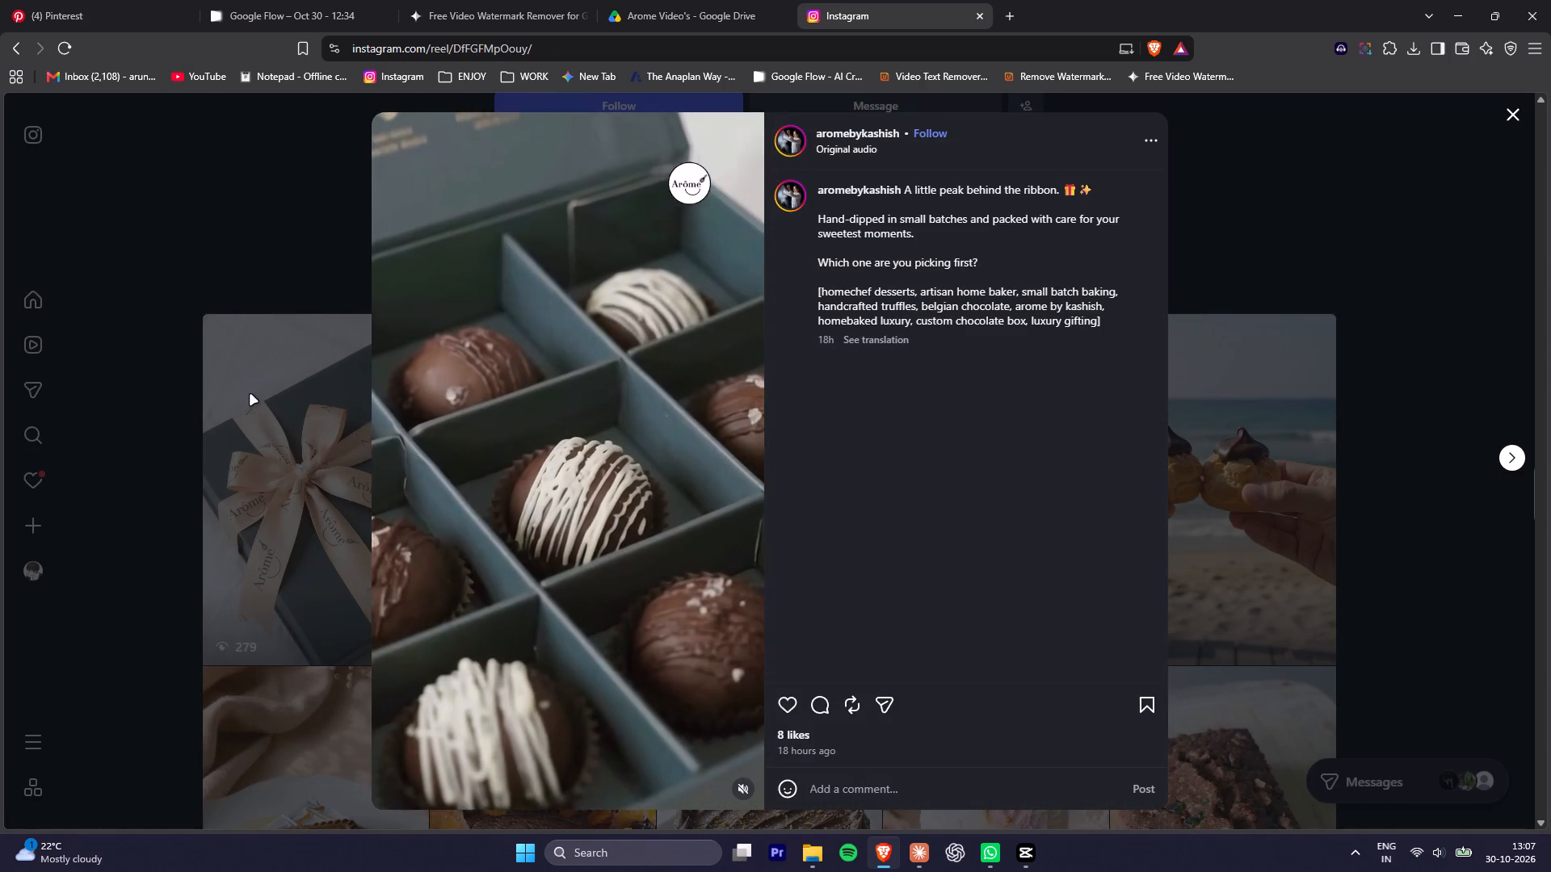
Close the chocolate gift box reel, going back to the aromebykashish reels grid.
key("Escape")
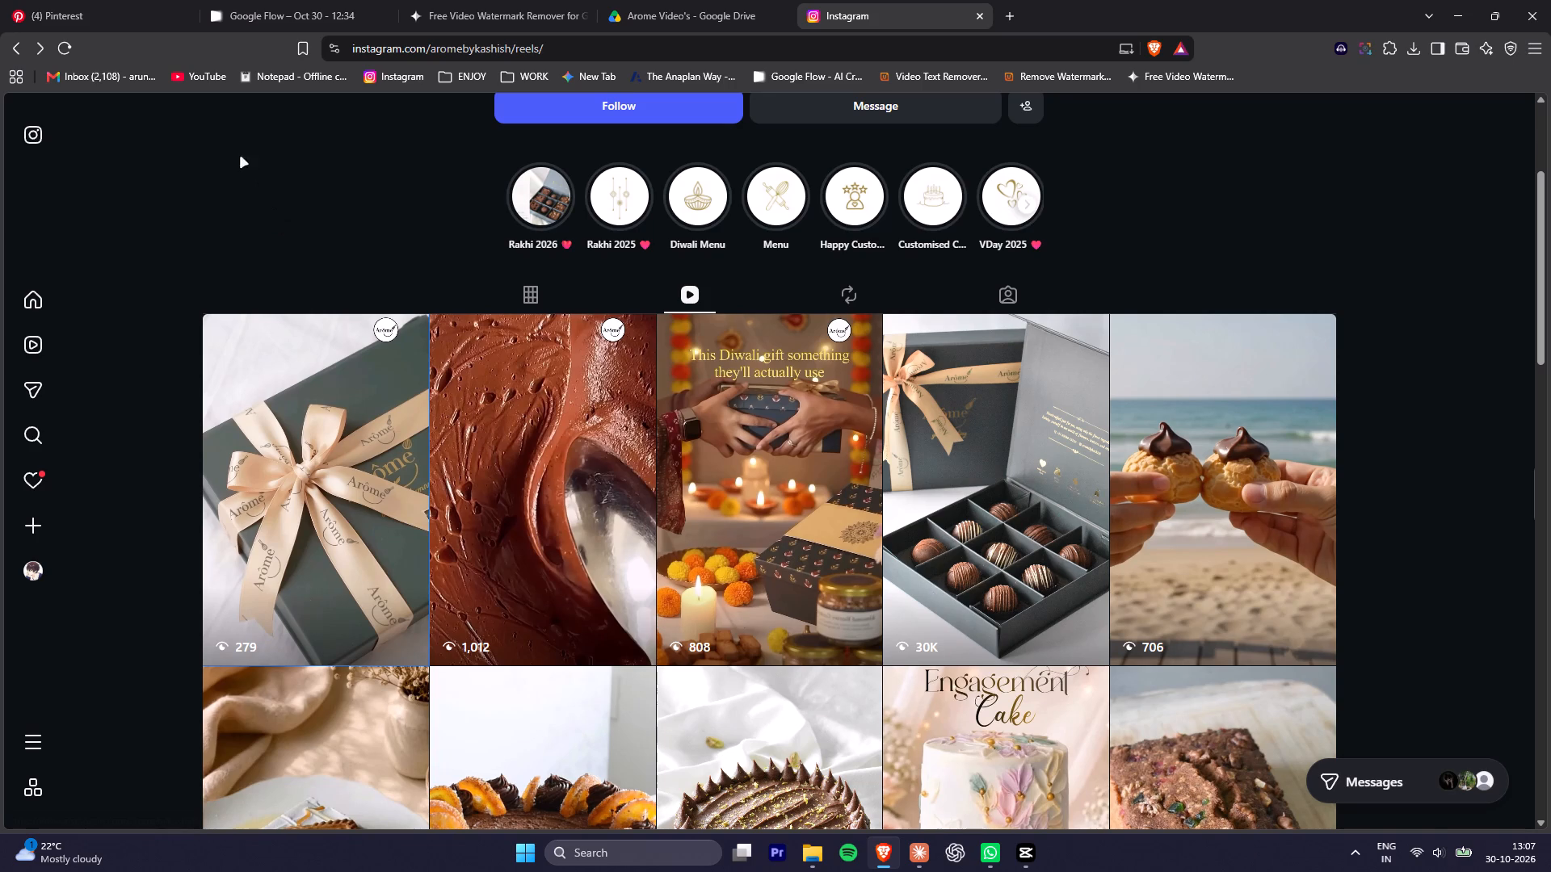
Switch to JianyingPro and scrub the edit back to about 15 seconds, where the cookie jar sits in the open hamper box.
left_click(1037, 863)
left_click_drag(513, 537, 468, 537)
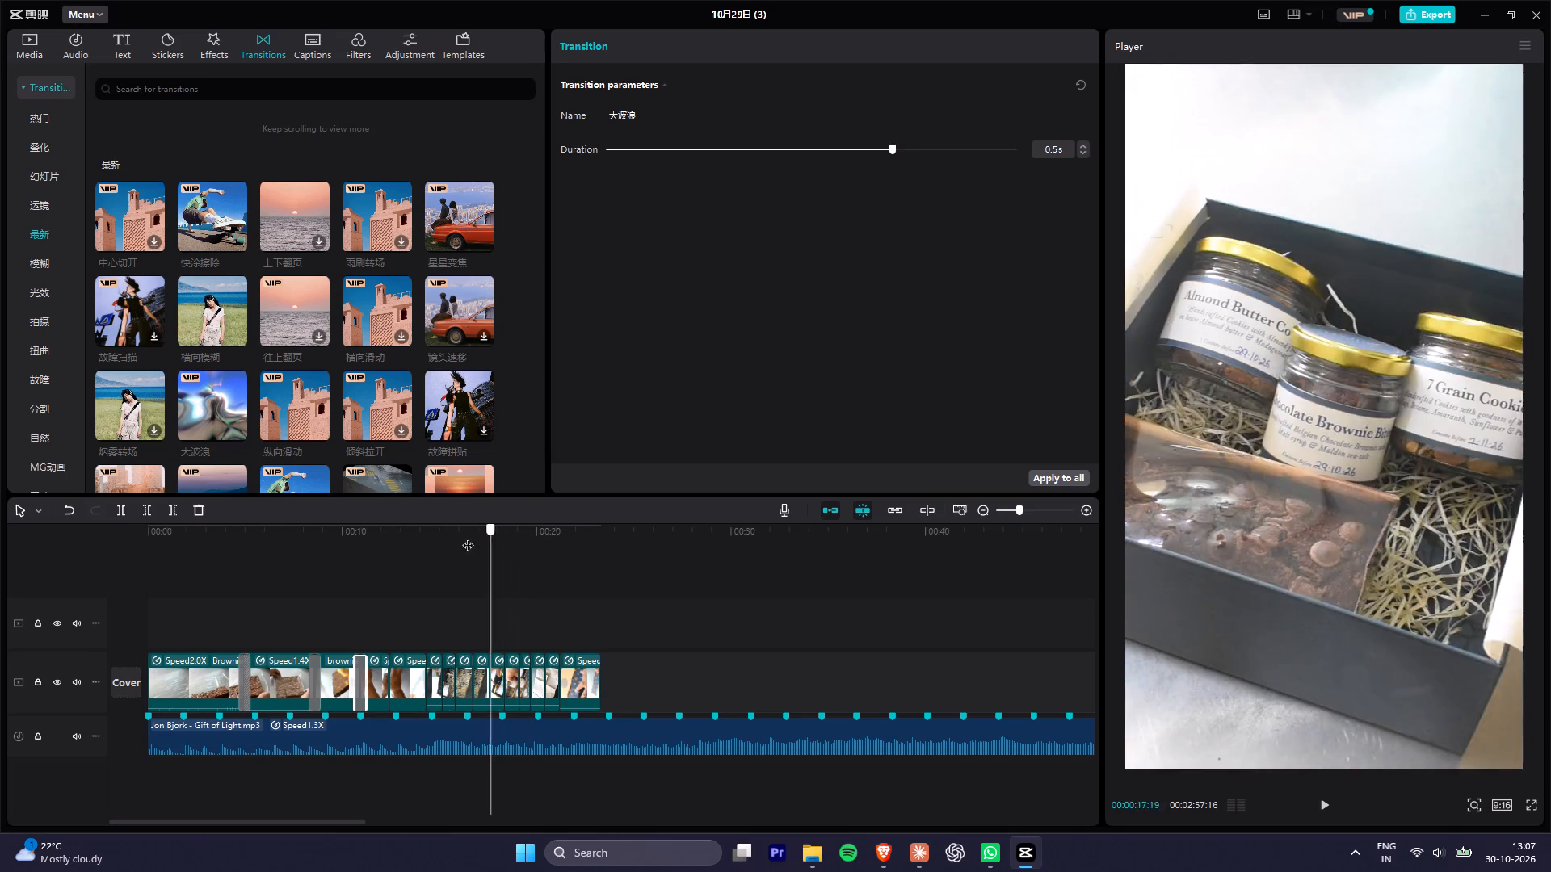
left_click_drag(468, 537, 444, 537)
scroll(478, 615, "up", 13, "alt")
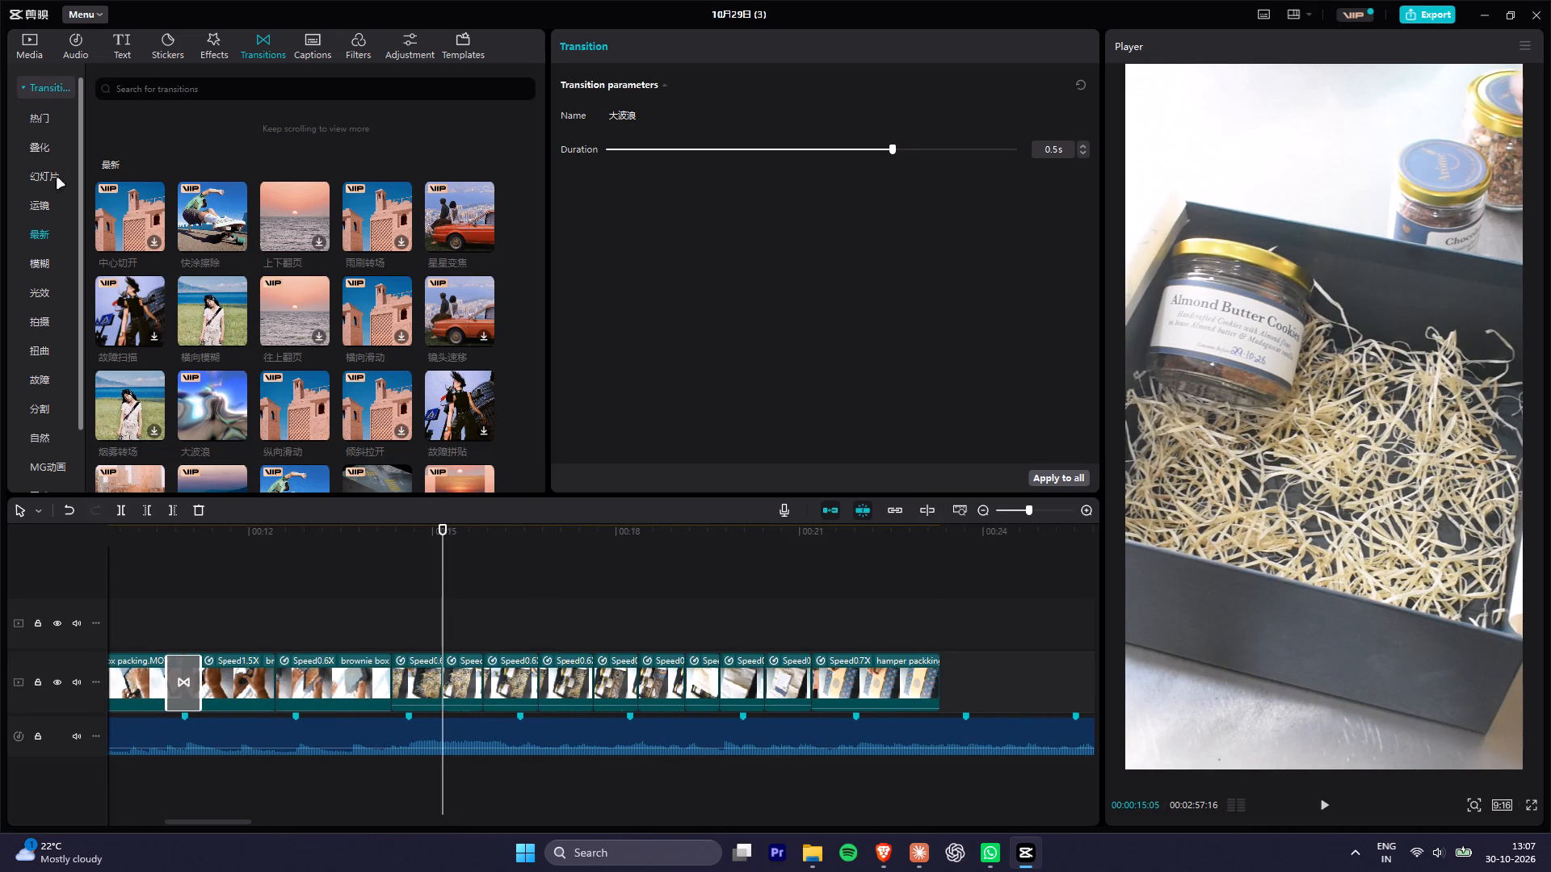
Look through the 模糊 transition category and preview its 泡泡模糊 and 亮点模糊 transitions.
scroll(57, 285, "down", 1)
scroll(145, 308, "down", 1)
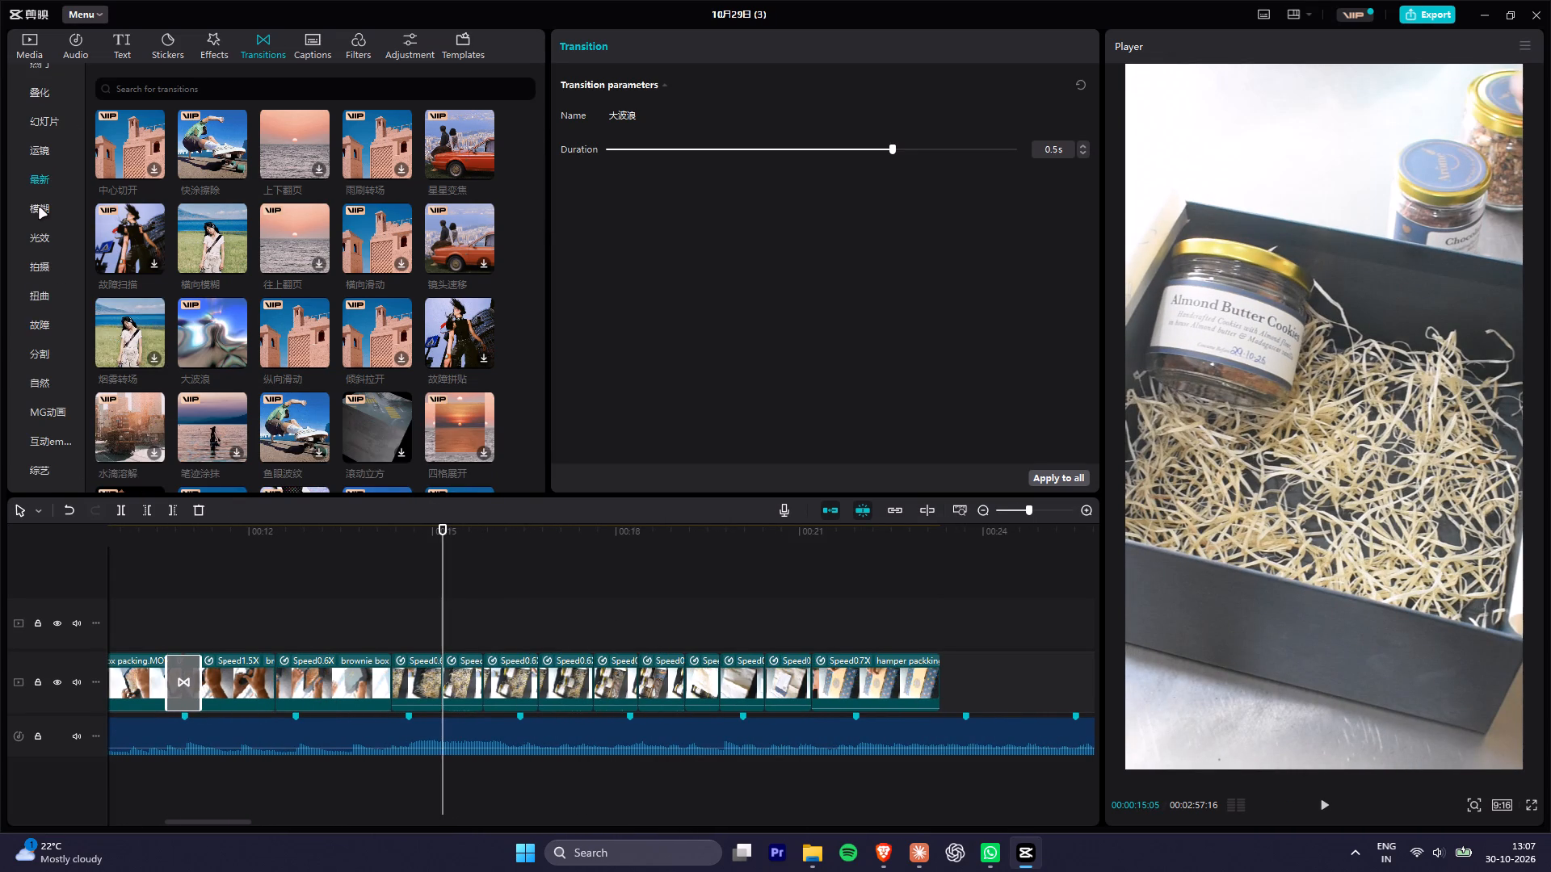
left_click(40, 208)
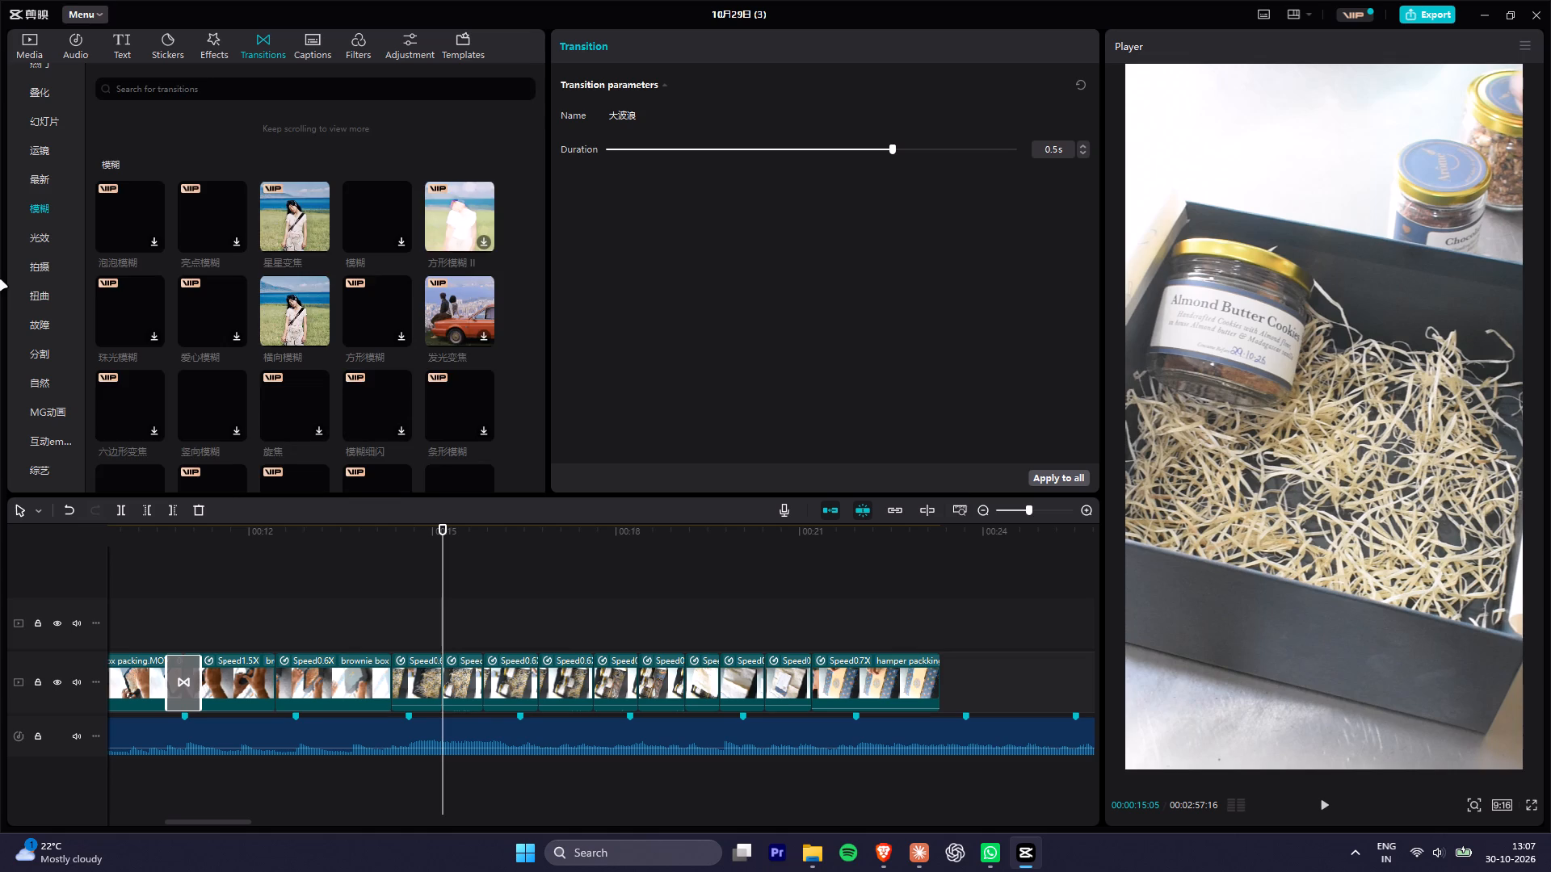
left_click(135, 220)
left_click(202, 213)
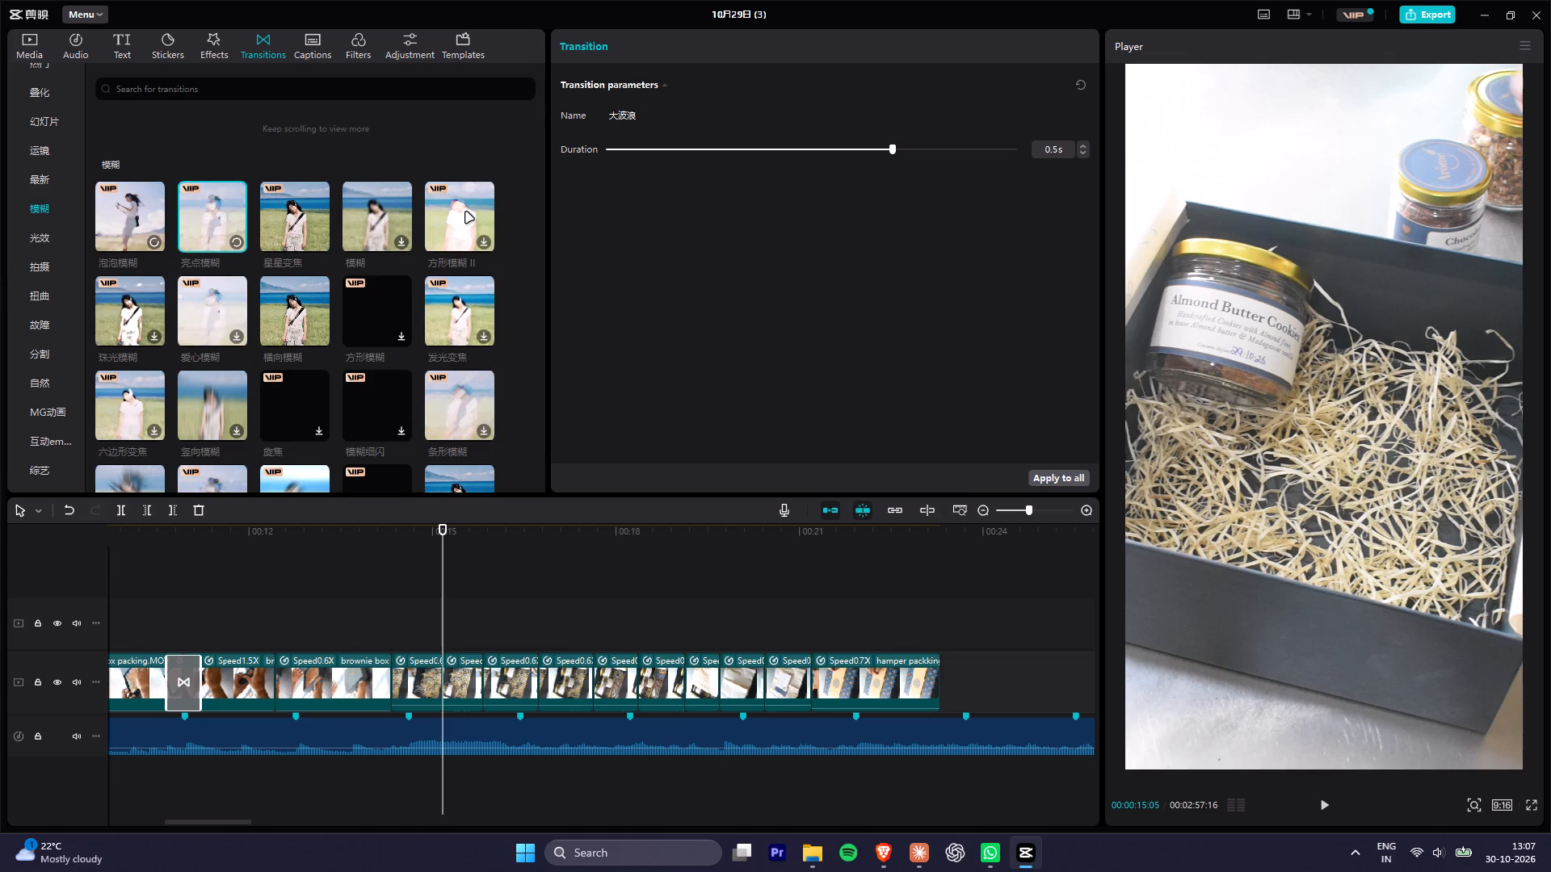
Back in the JianyingPro editor, preview the blur transitions in the 模糊 category, including 方形模糊 II, 模糊, 爱心模糊 and 方形模糊.
left_click(466, 212)
left_click(384, 217)
left_click(461, 306)
left_click(204, 316)
left_click(112, 316)
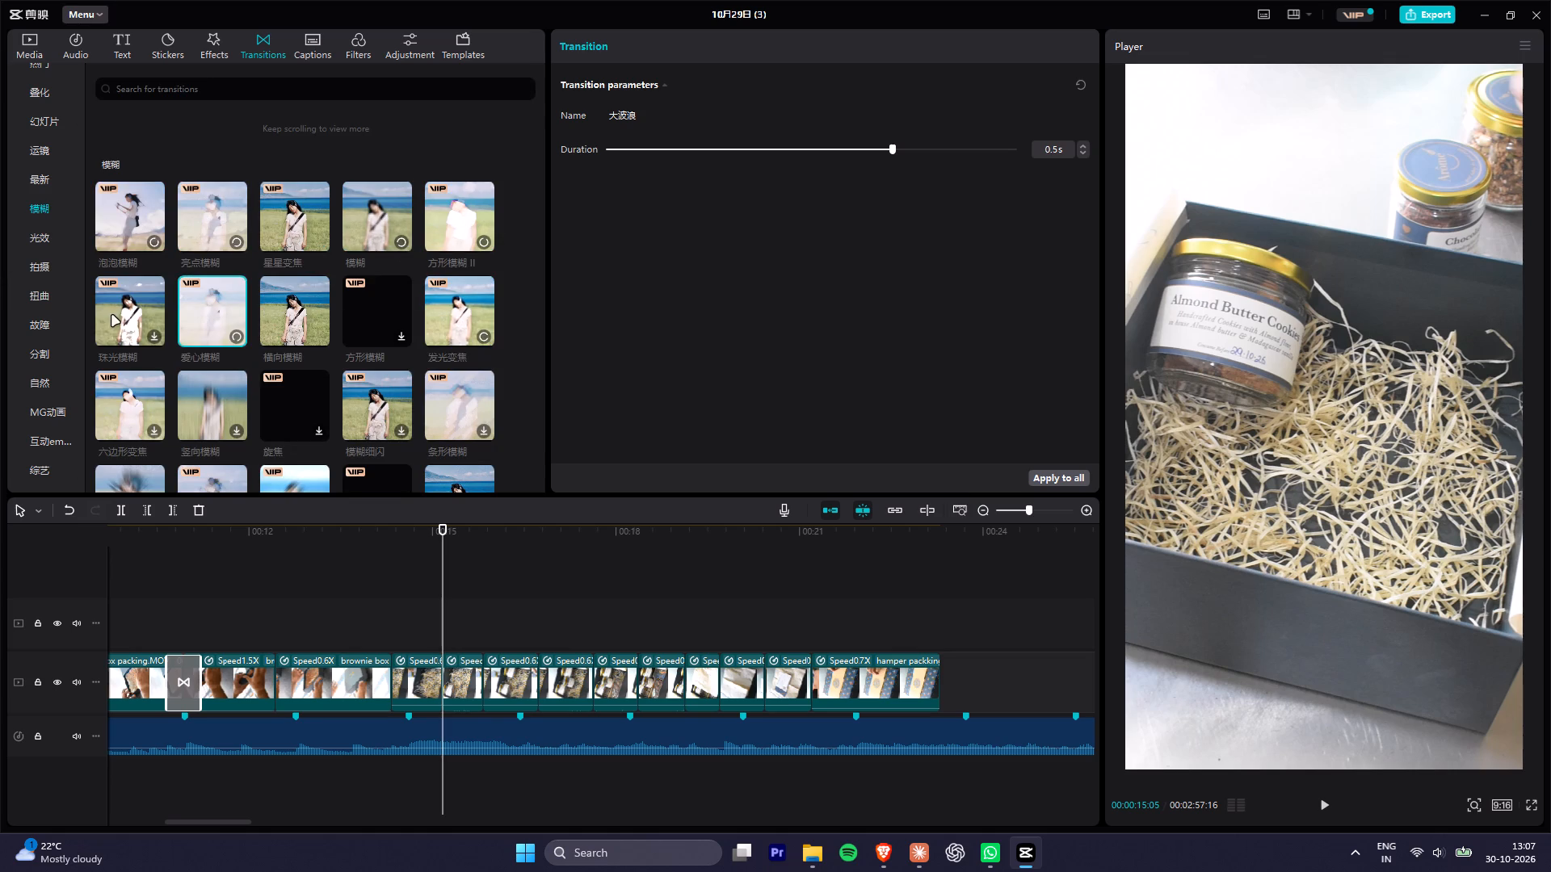
left_click(149, 411)
left_click(213, 394)
left_click(390, 390)
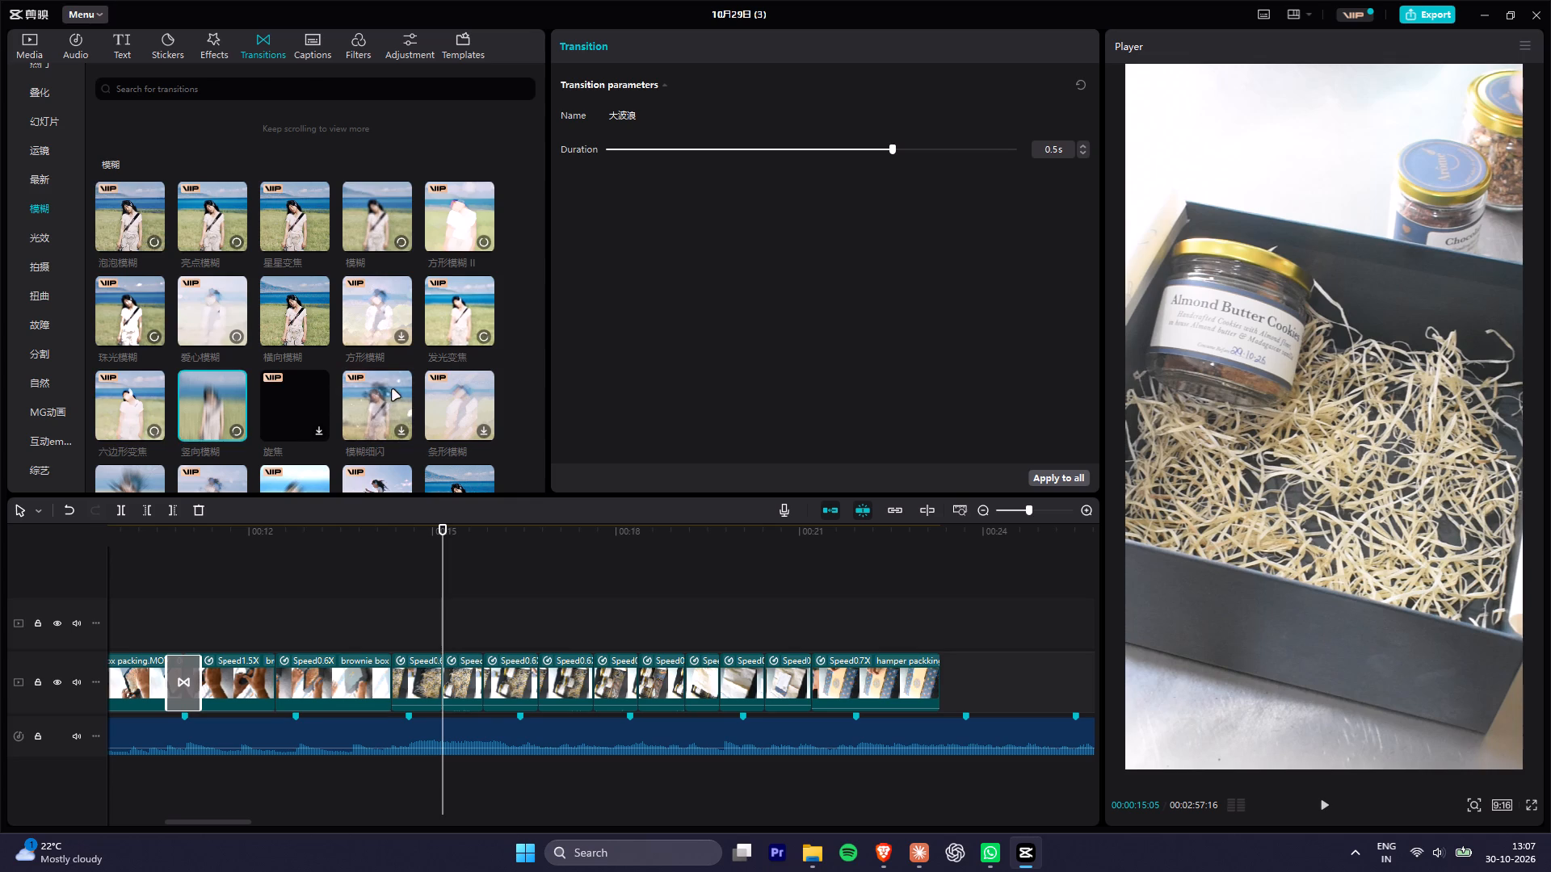
left_click(488, 399)
left_click(380, 312)
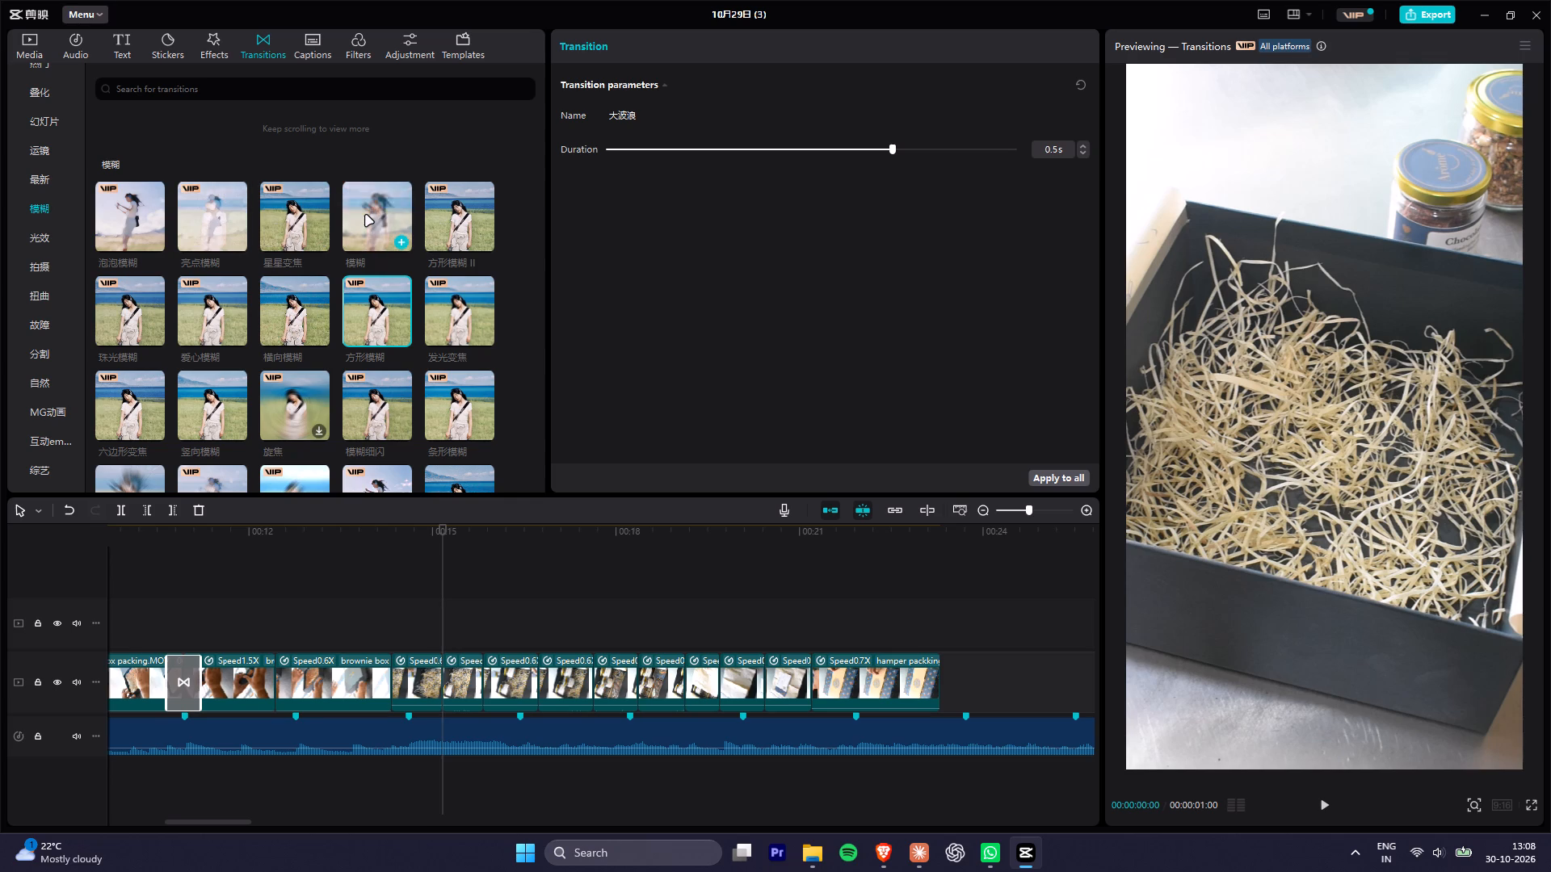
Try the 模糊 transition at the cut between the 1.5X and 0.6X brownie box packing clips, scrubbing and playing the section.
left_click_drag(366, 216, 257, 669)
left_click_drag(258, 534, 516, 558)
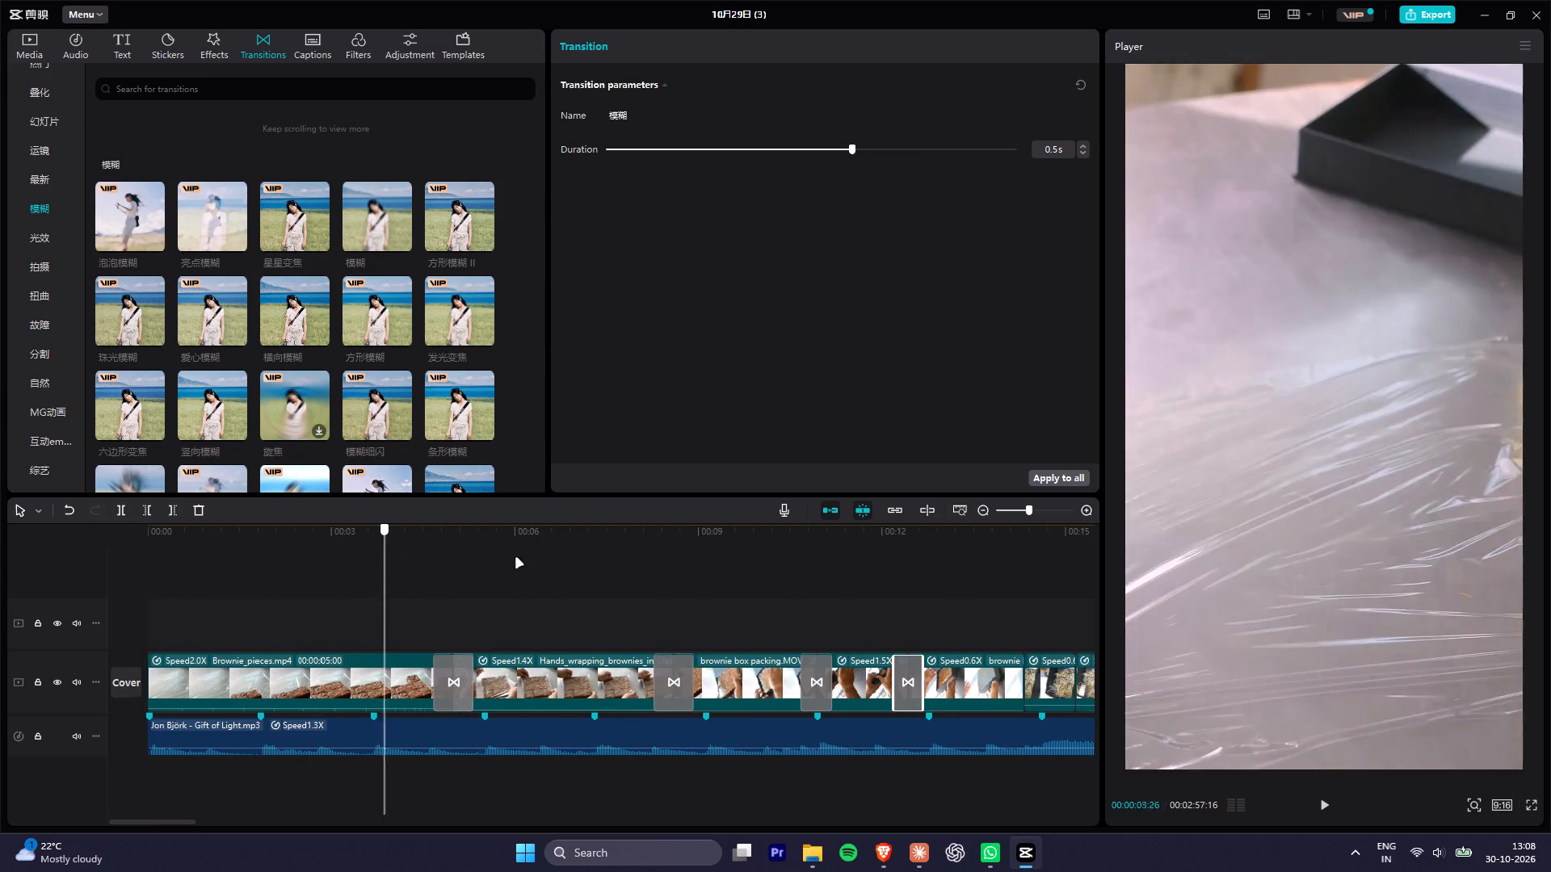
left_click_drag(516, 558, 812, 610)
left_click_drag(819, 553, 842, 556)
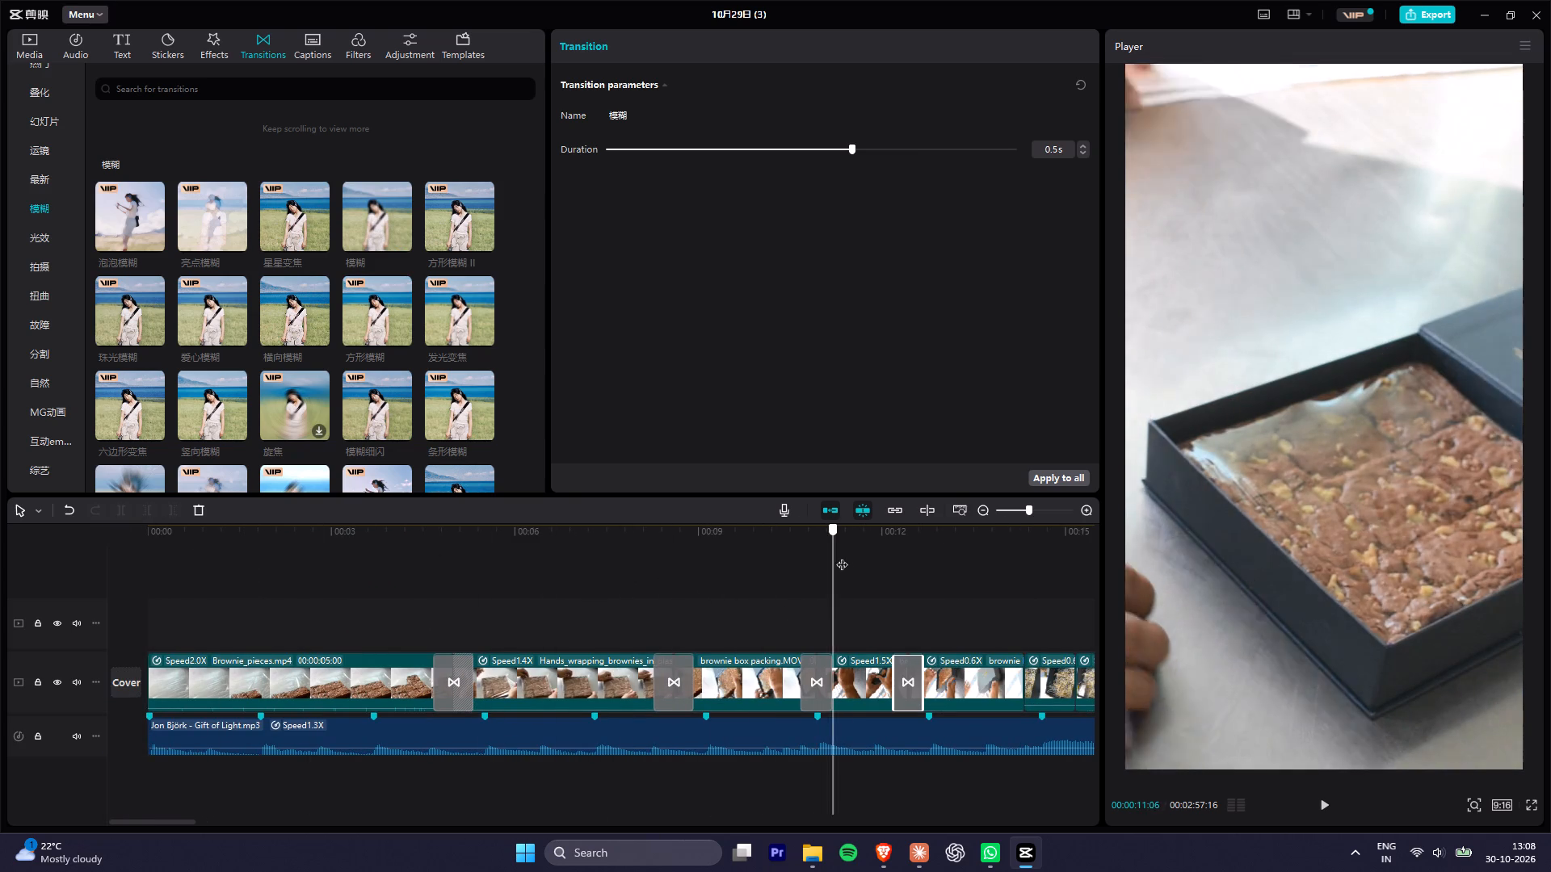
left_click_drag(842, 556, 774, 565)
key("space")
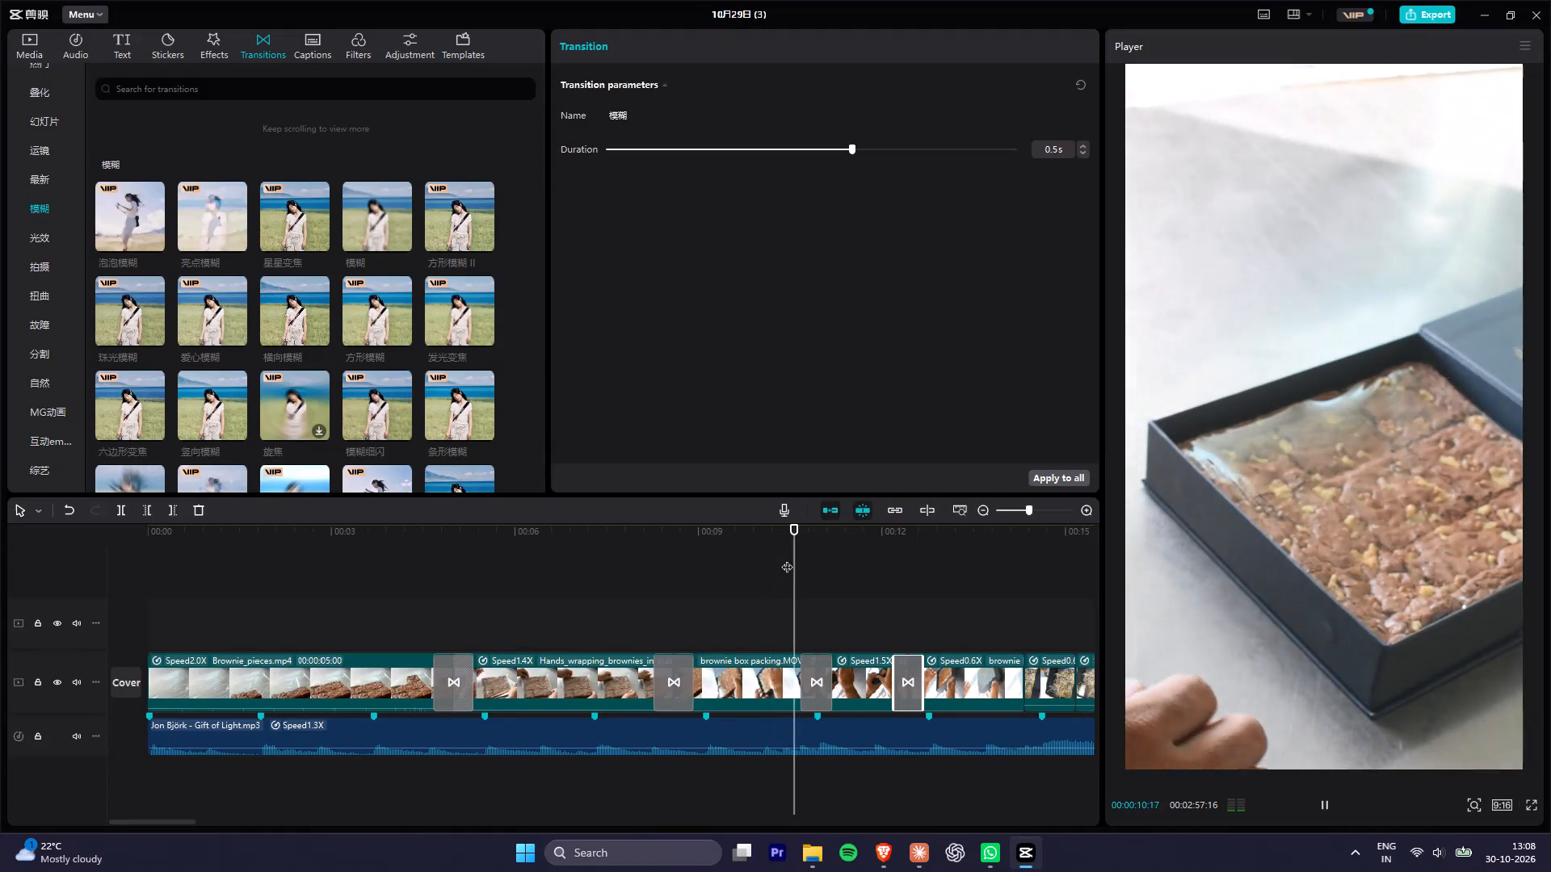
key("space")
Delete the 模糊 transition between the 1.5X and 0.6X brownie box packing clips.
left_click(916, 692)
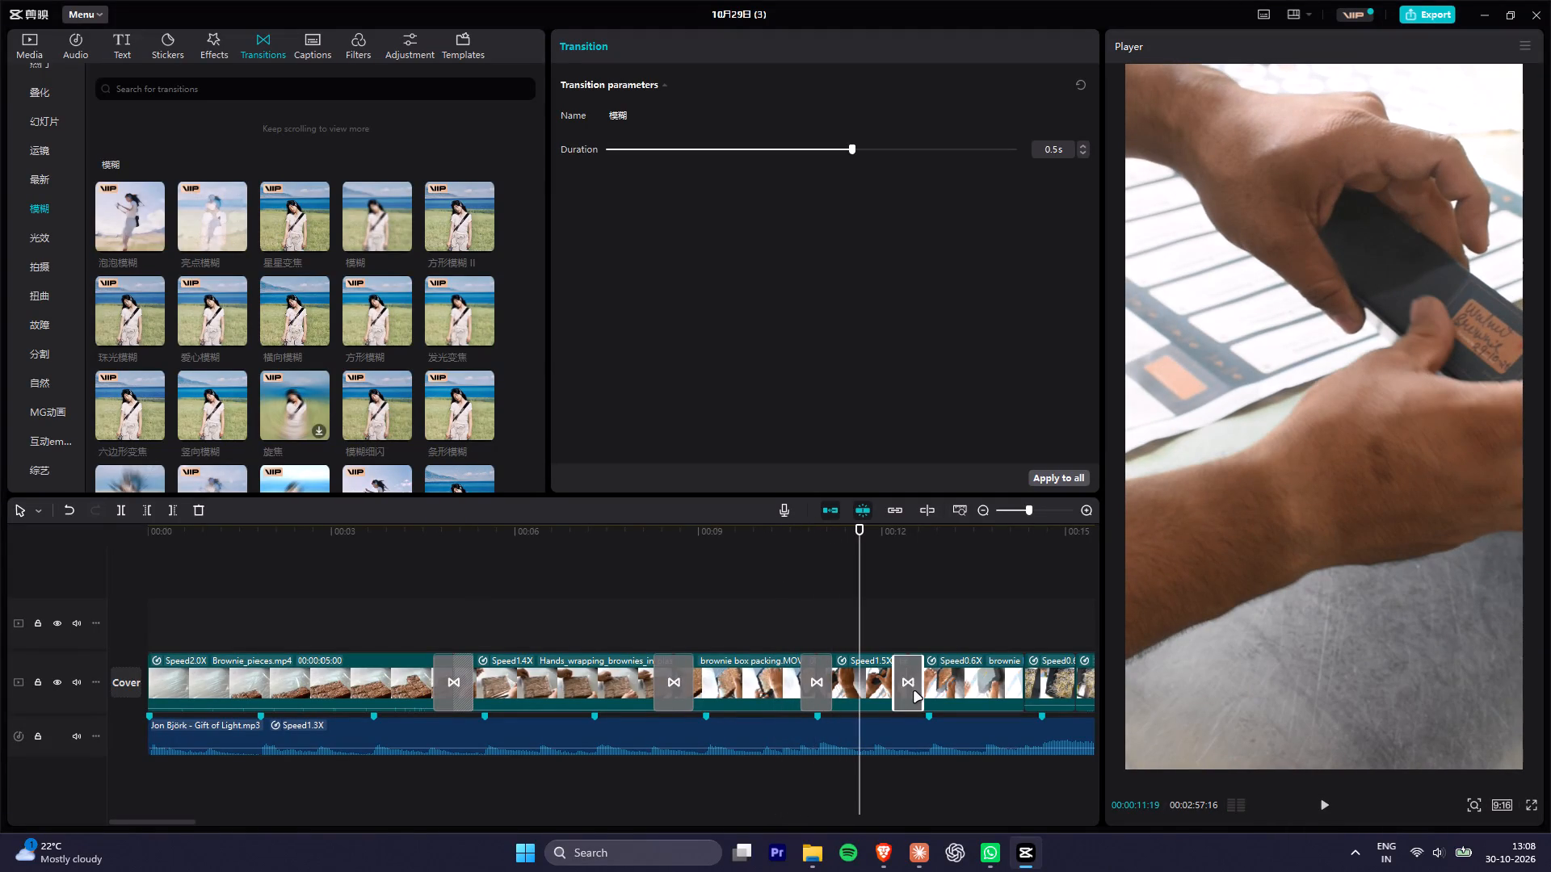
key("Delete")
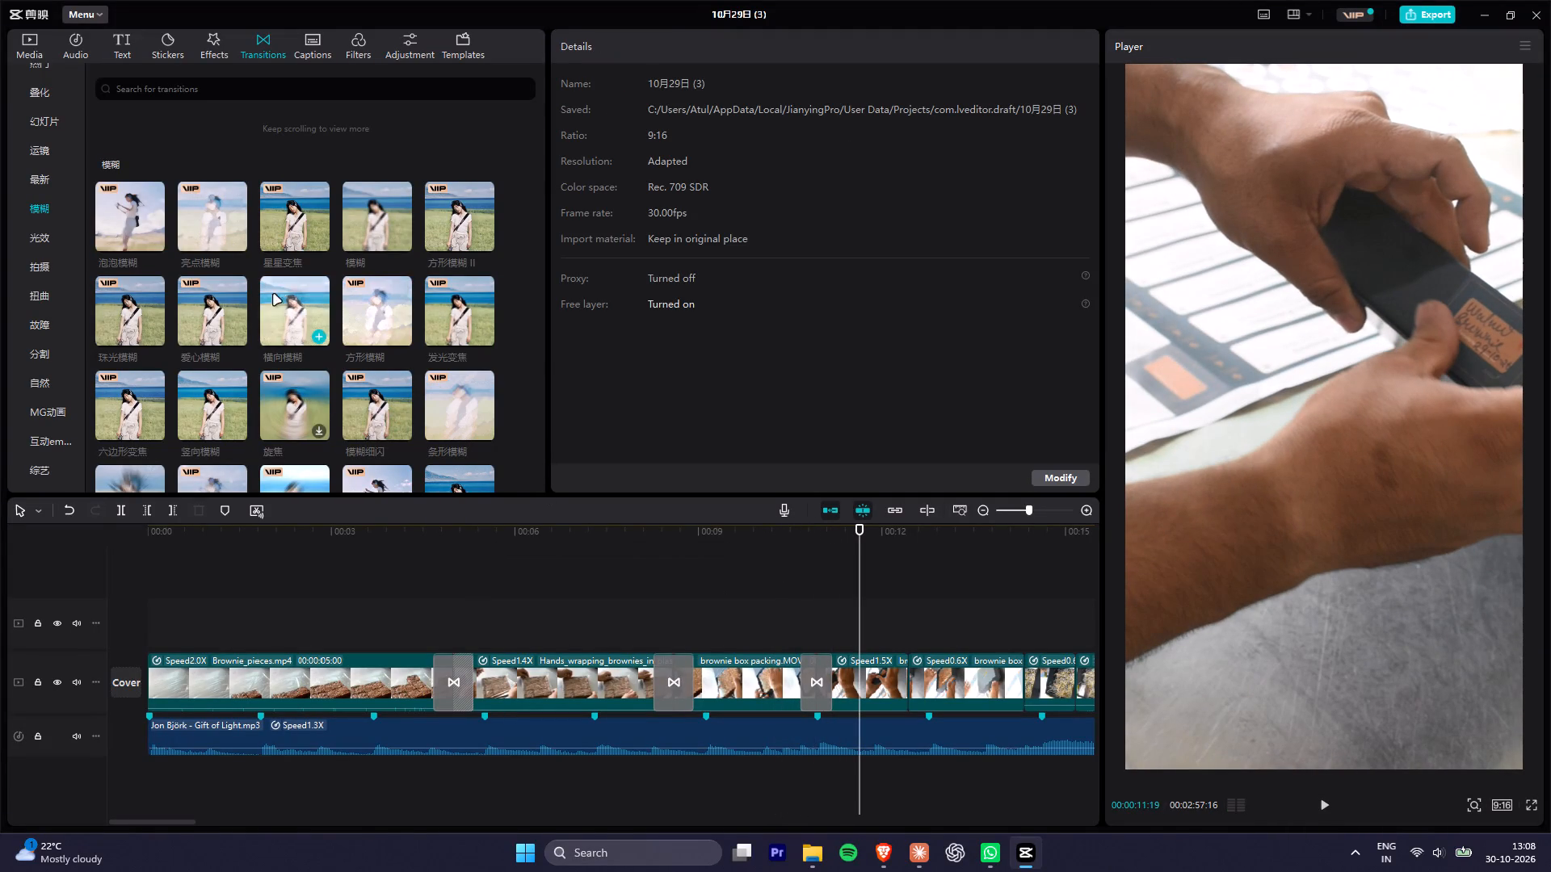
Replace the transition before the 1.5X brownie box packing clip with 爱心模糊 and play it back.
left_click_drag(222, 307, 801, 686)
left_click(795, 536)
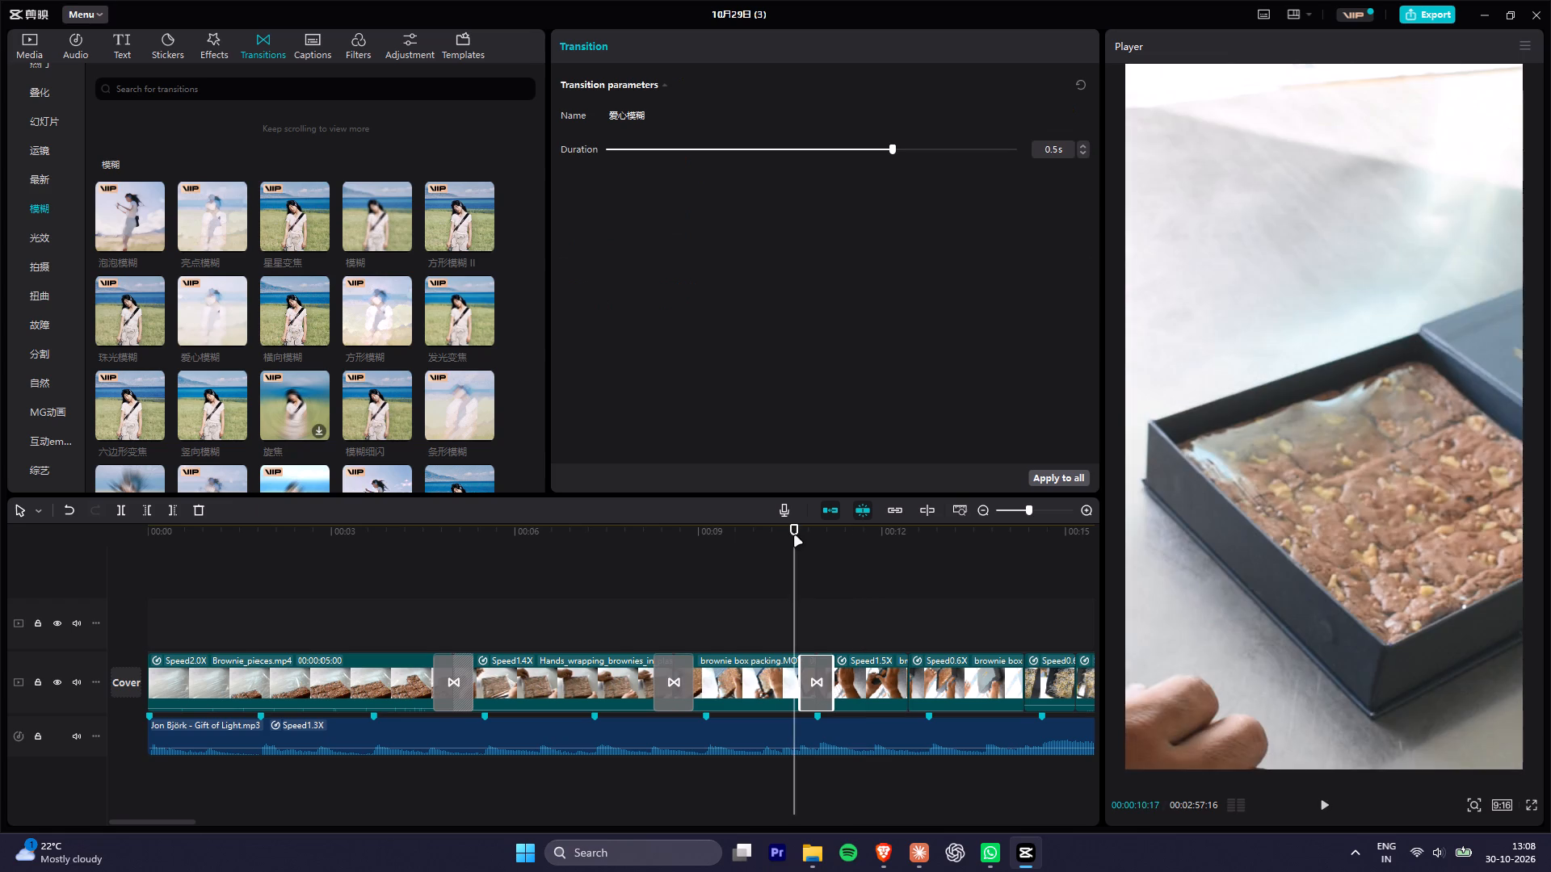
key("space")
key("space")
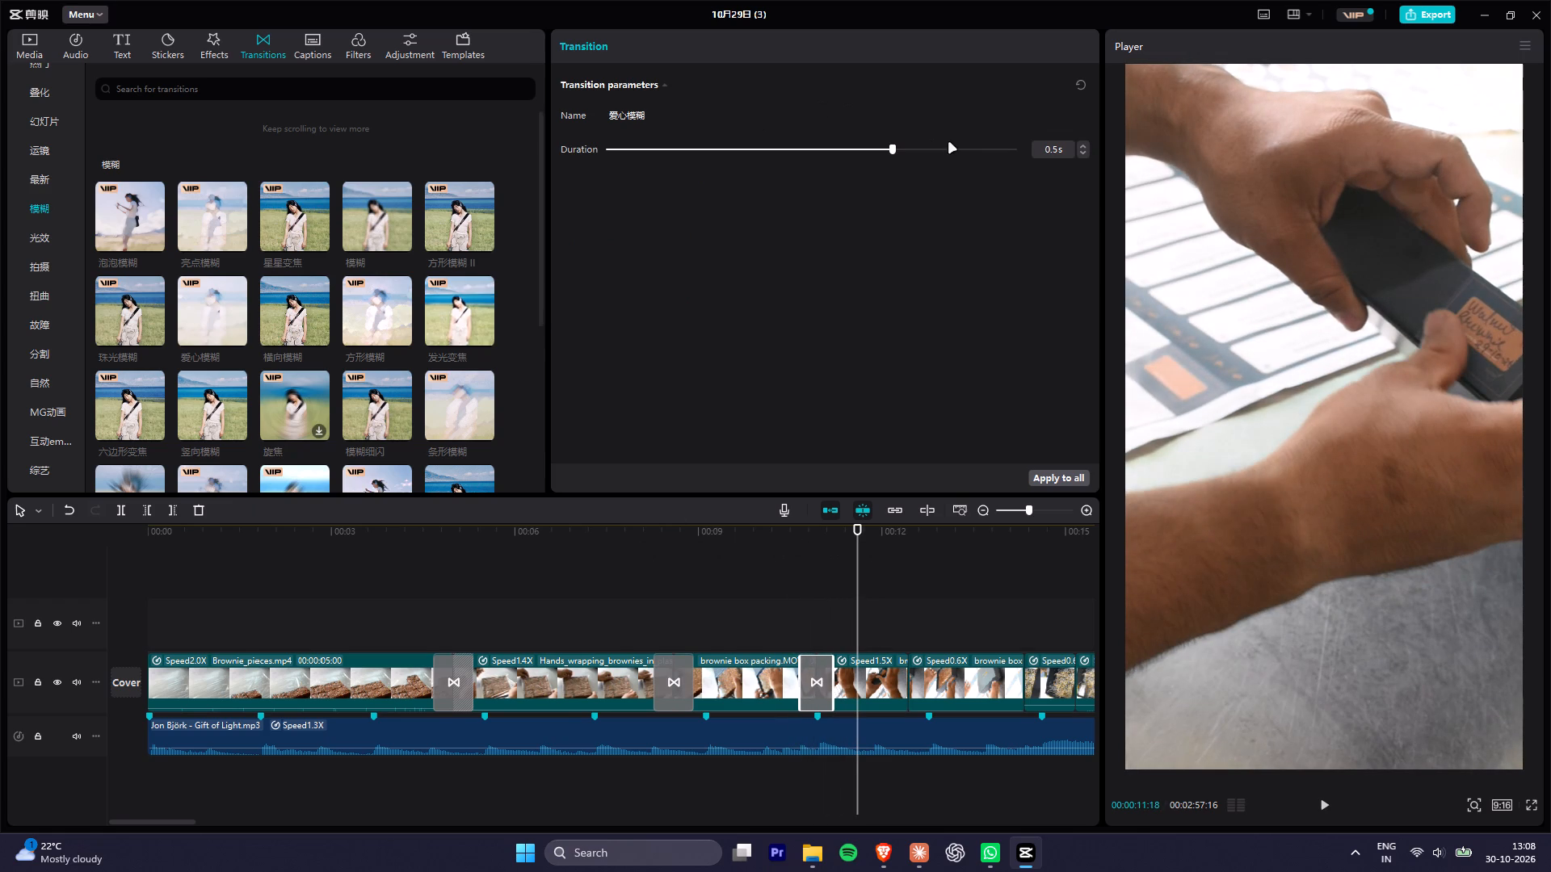
Set the duration of the transition before the 1.5X brownie box packing clip to 0.6 s.
left_click(949, 149)
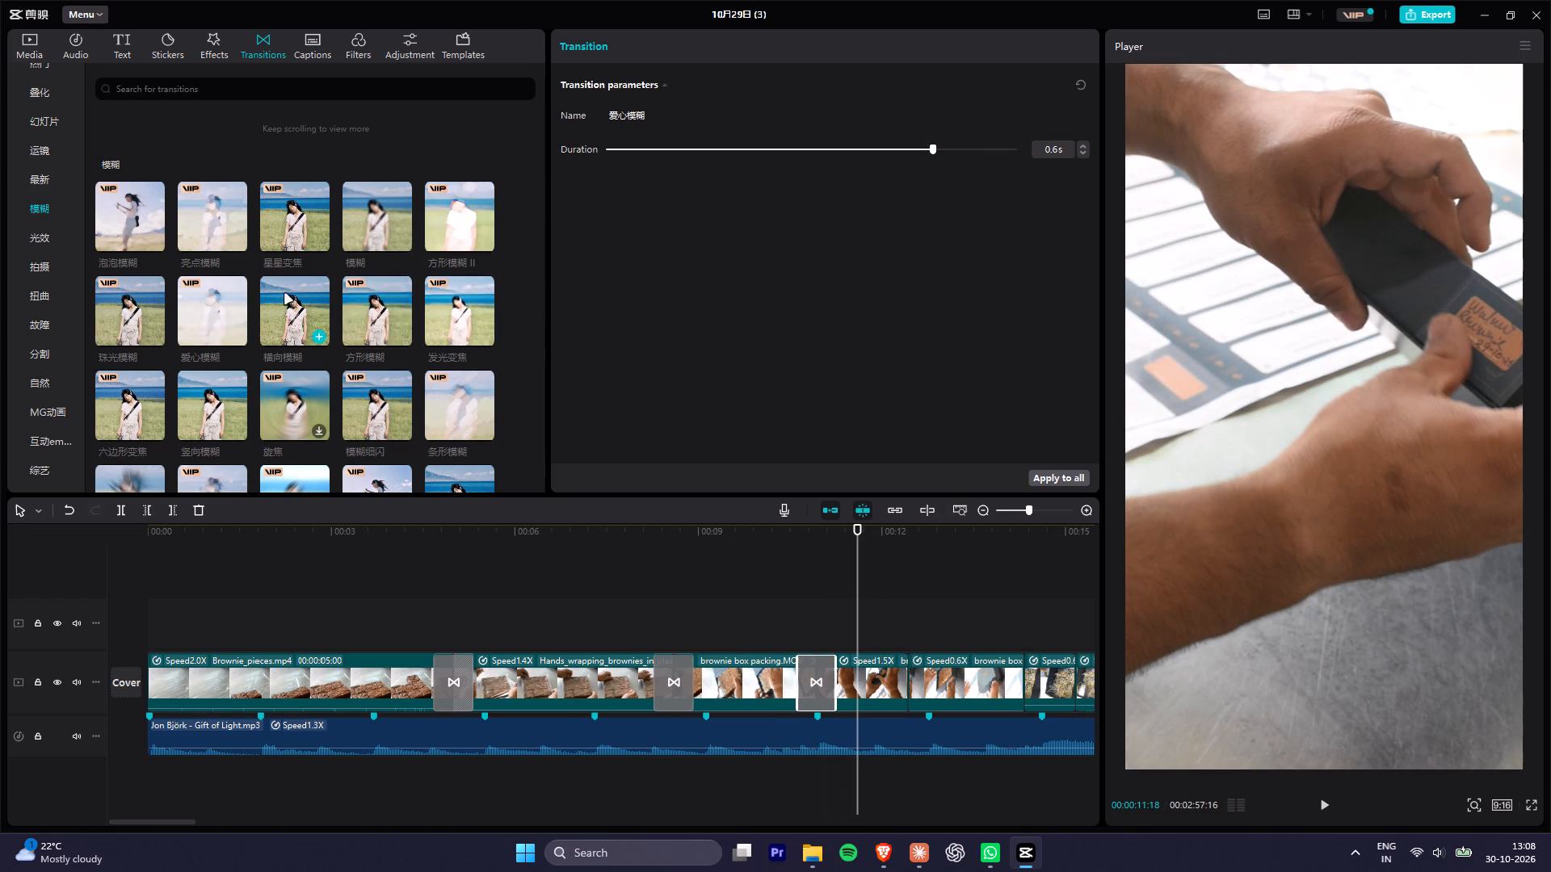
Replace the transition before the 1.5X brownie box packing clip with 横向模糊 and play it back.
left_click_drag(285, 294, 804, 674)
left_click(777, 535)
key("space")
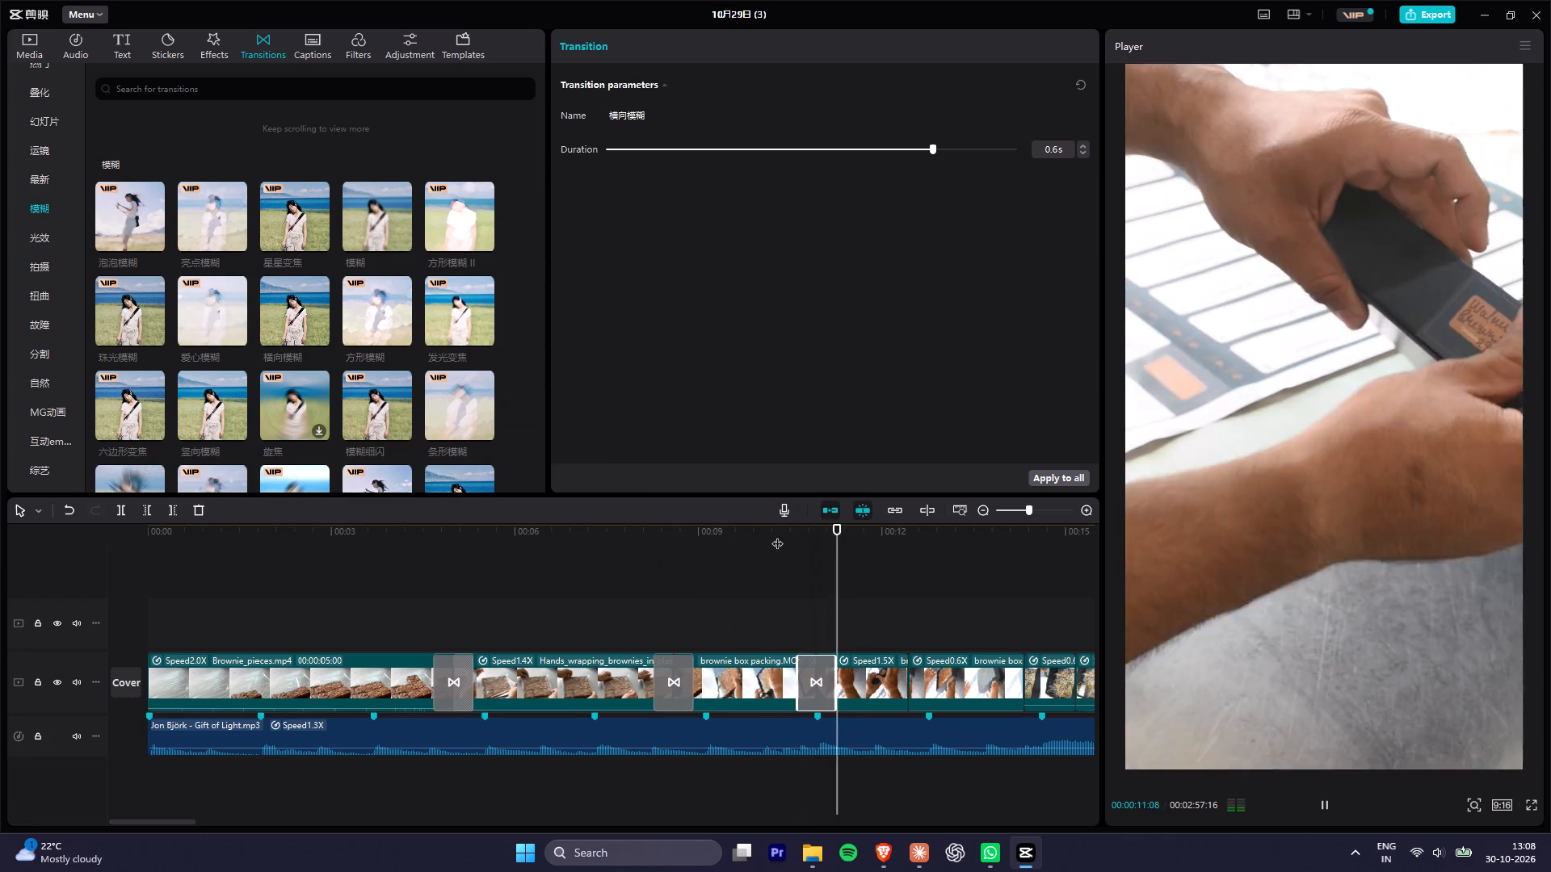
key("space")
Replace the transition before the 1.5X brownie box packing clip with 方形模糊 II, play it back twice and inspect its midpoint.
left_click_drag(447, 219, 715, 661)
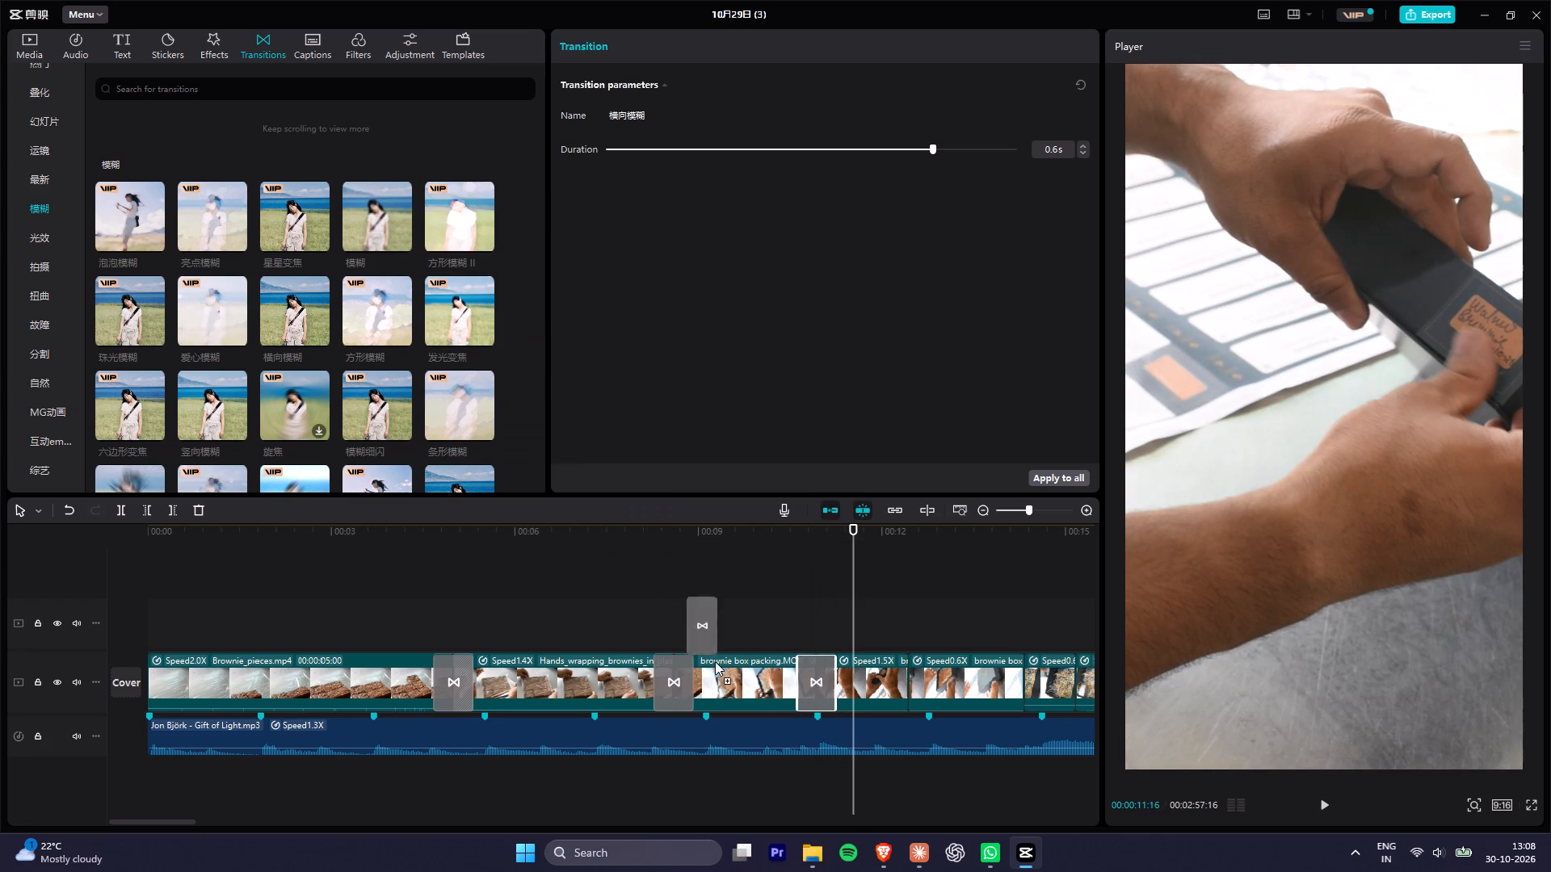
left_click_drag(715, 661, 814, 684)
left_click(780, 540)
key("space")
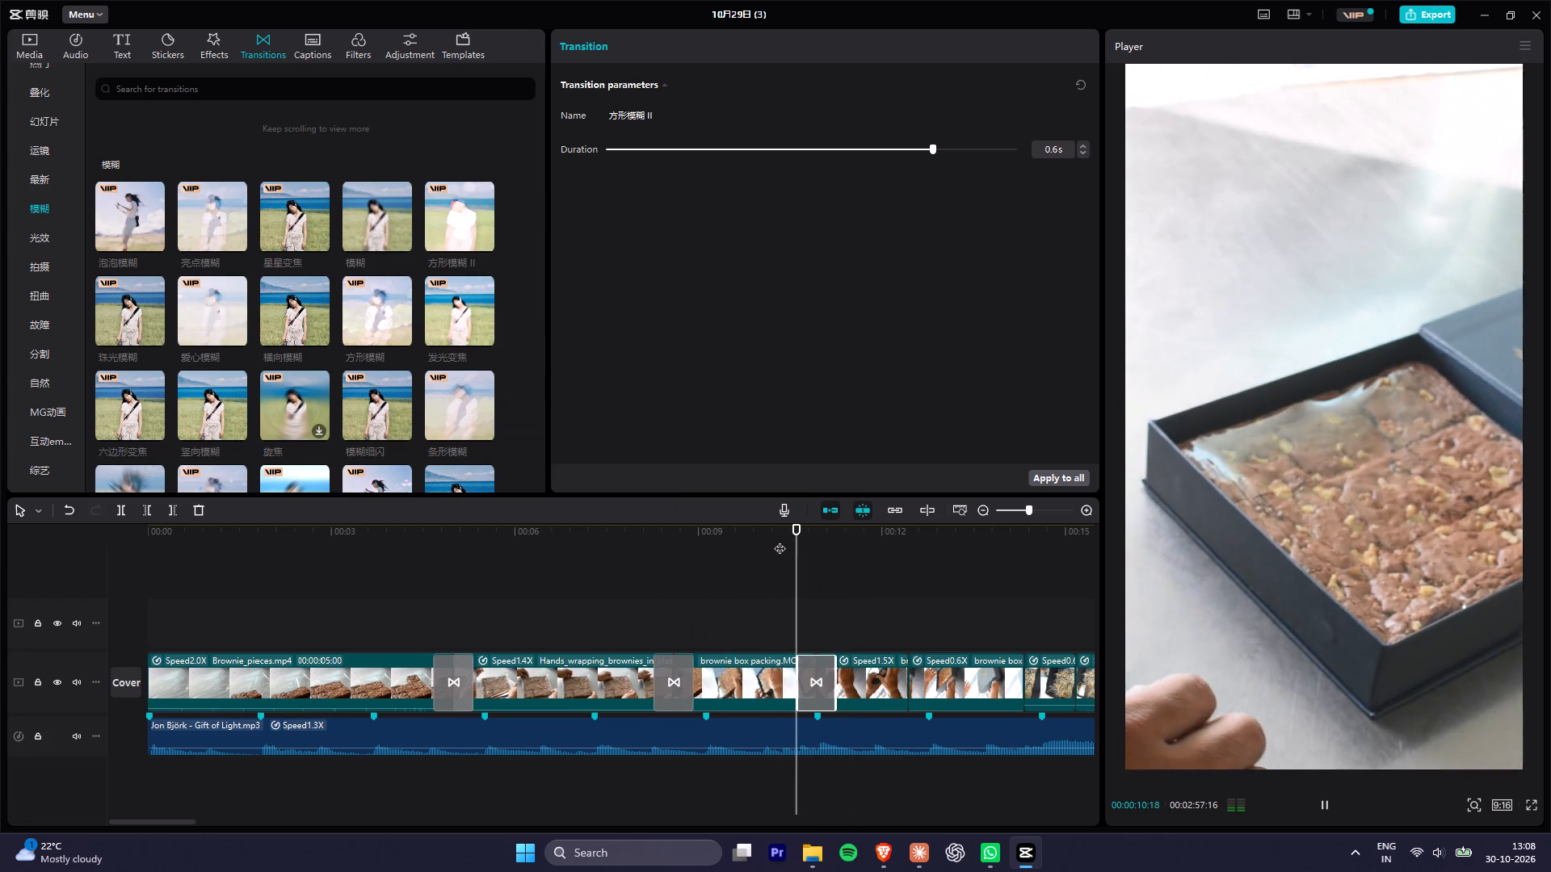
key("space")
left_click(780, 540)
key("space")
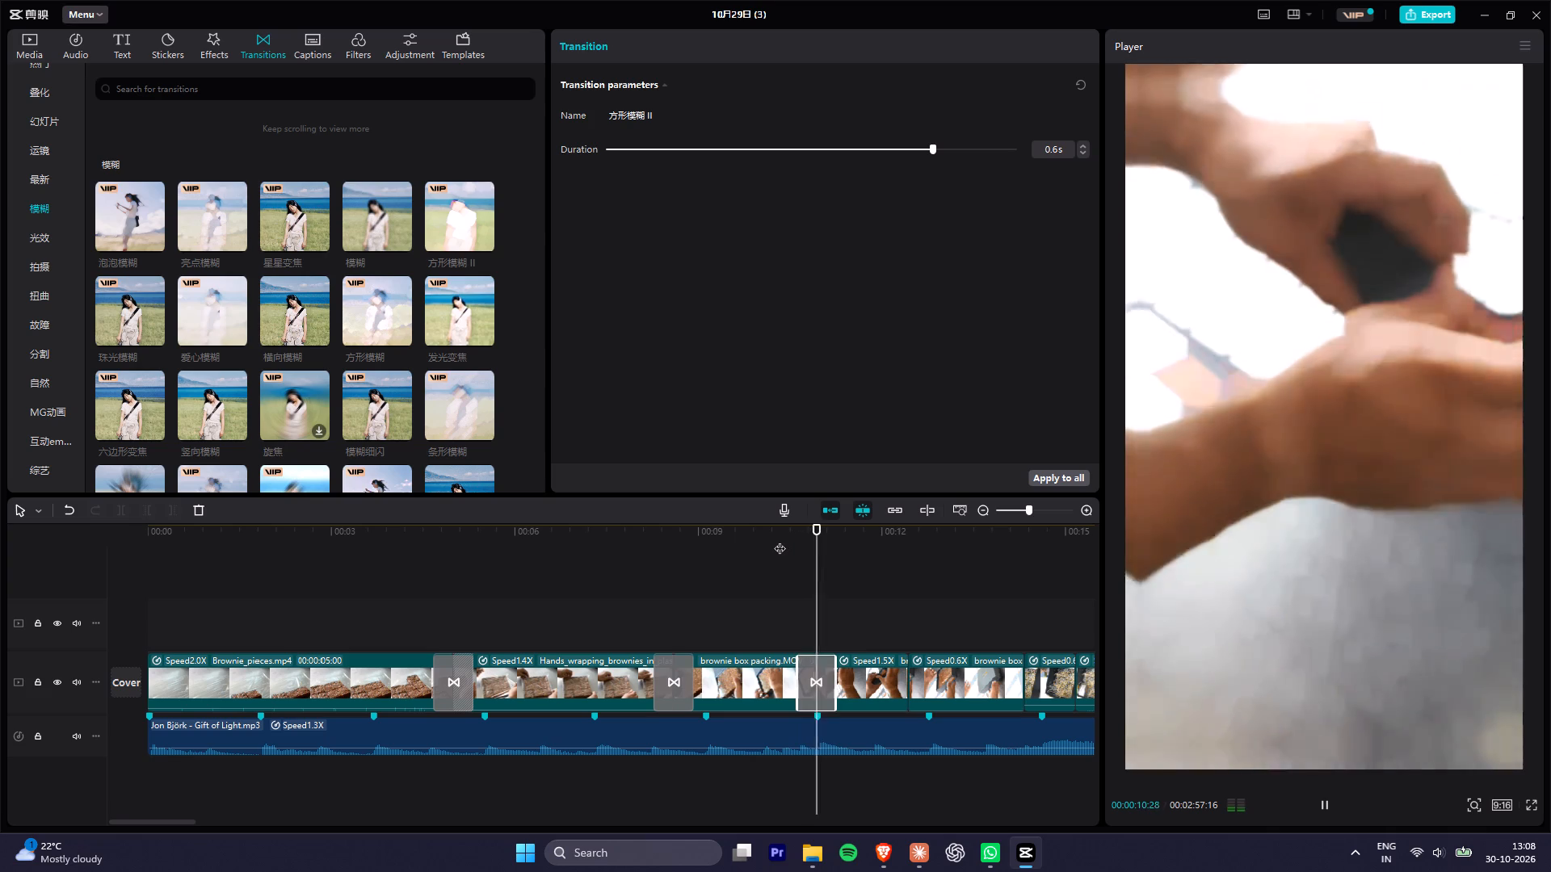
key("space")
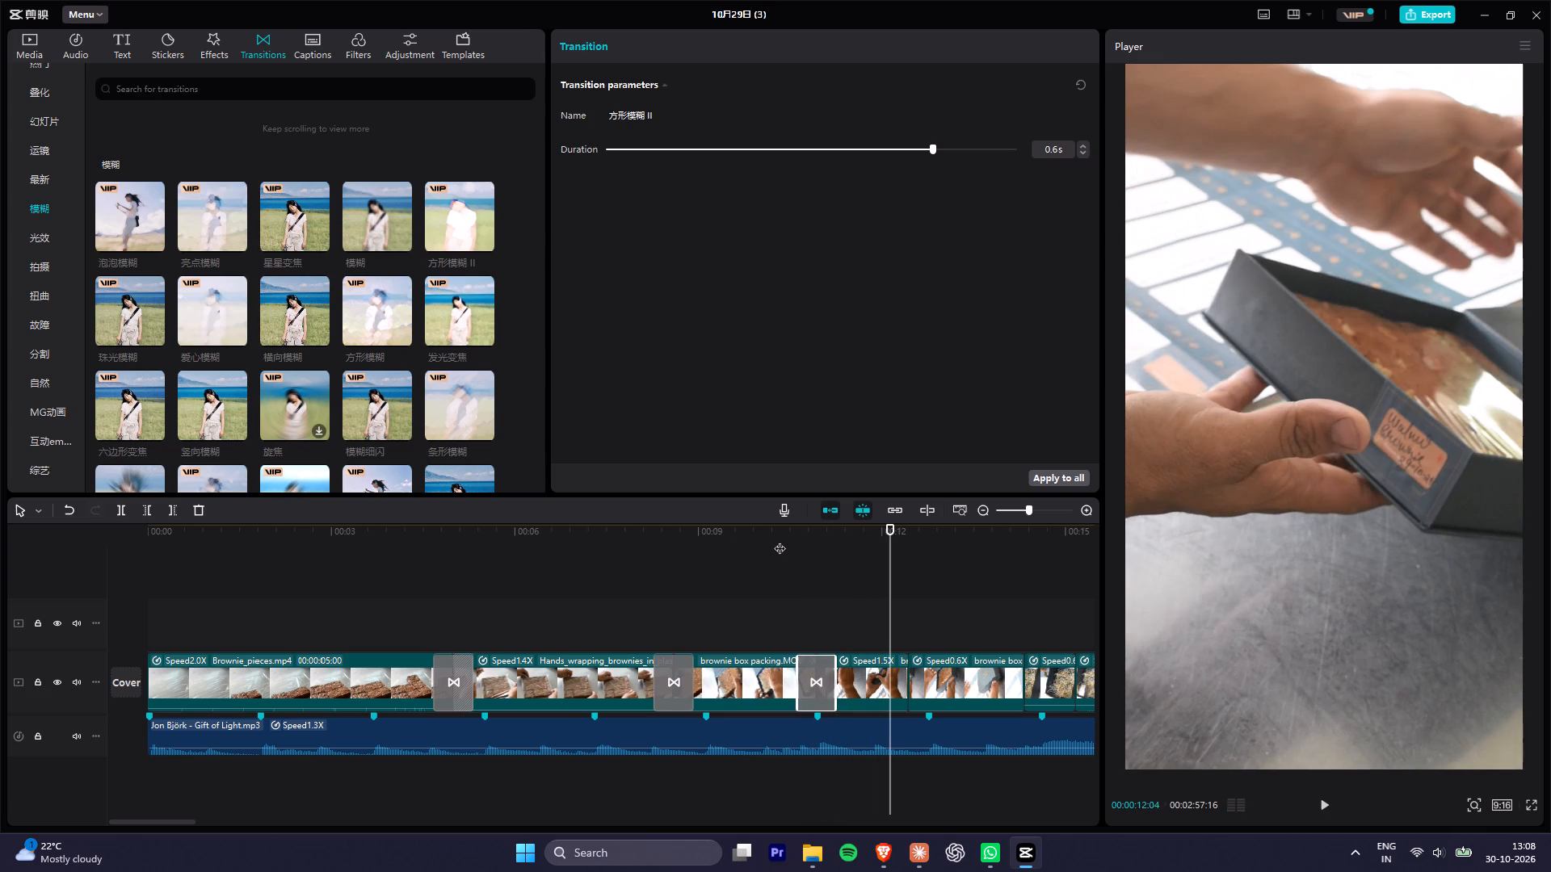
left_click(821, 539)
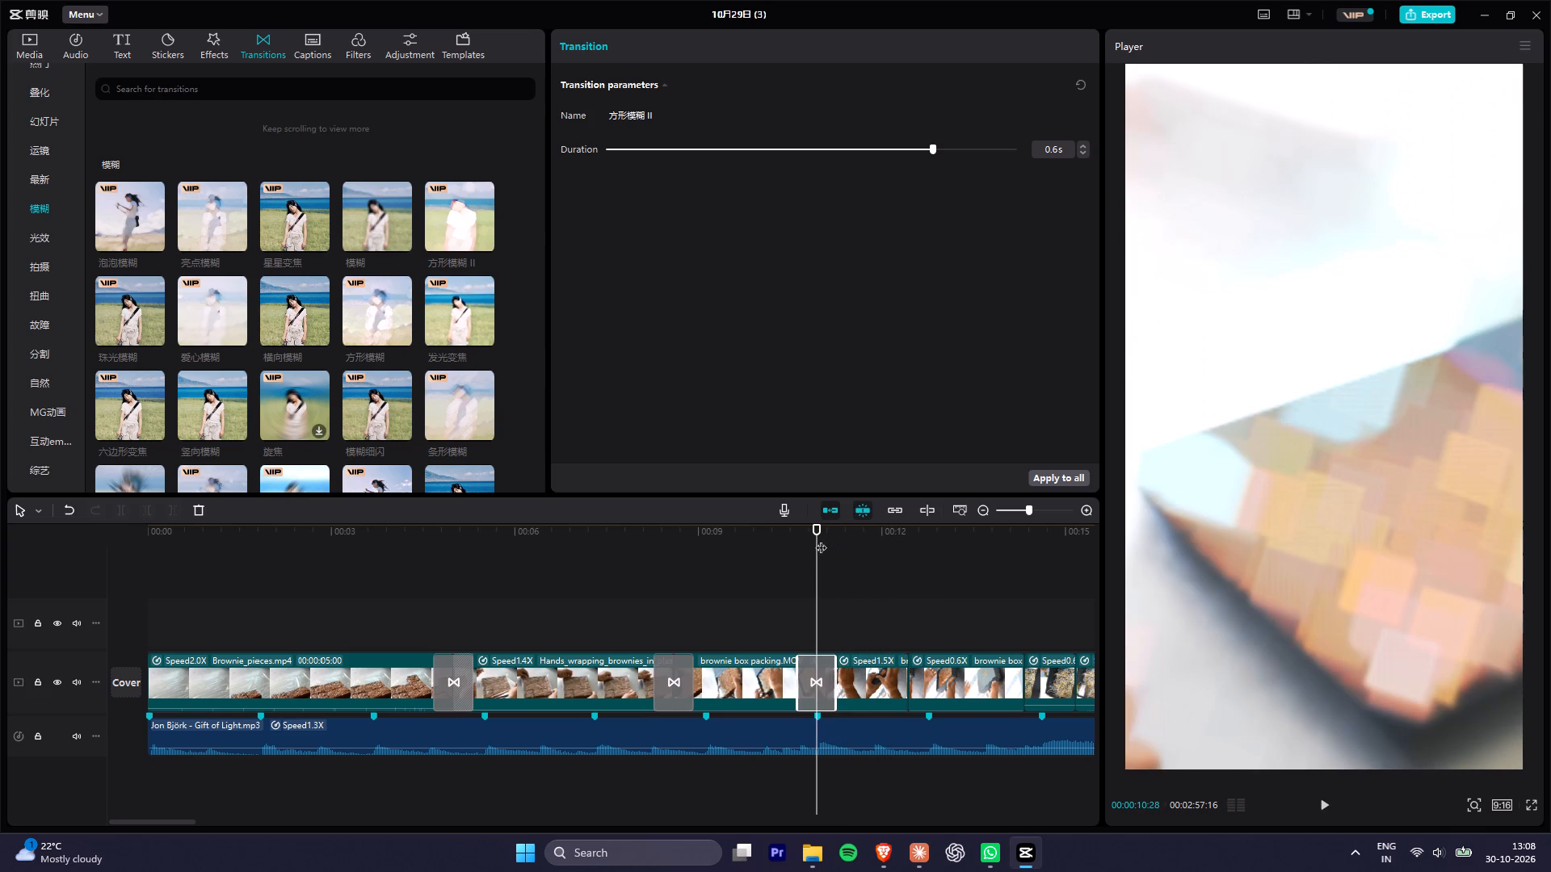
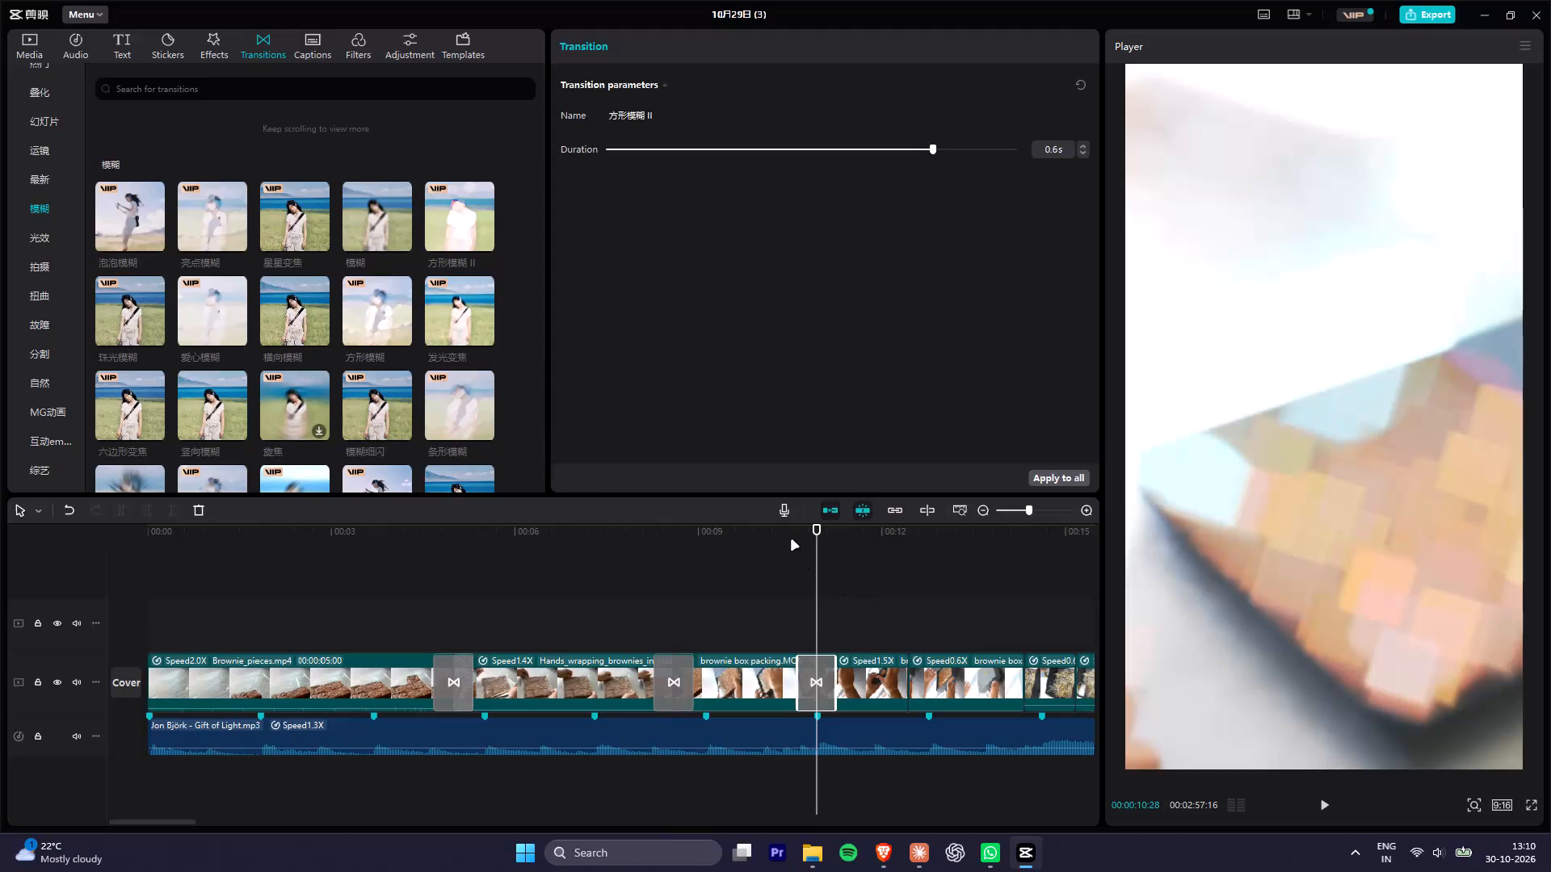
Play back the sequence from the hands-wrapping clip through the 方形模糊 II transition and examine the box closing around the start of the 0.6X clip.
left_click_drag(794, 540, 773, 539)
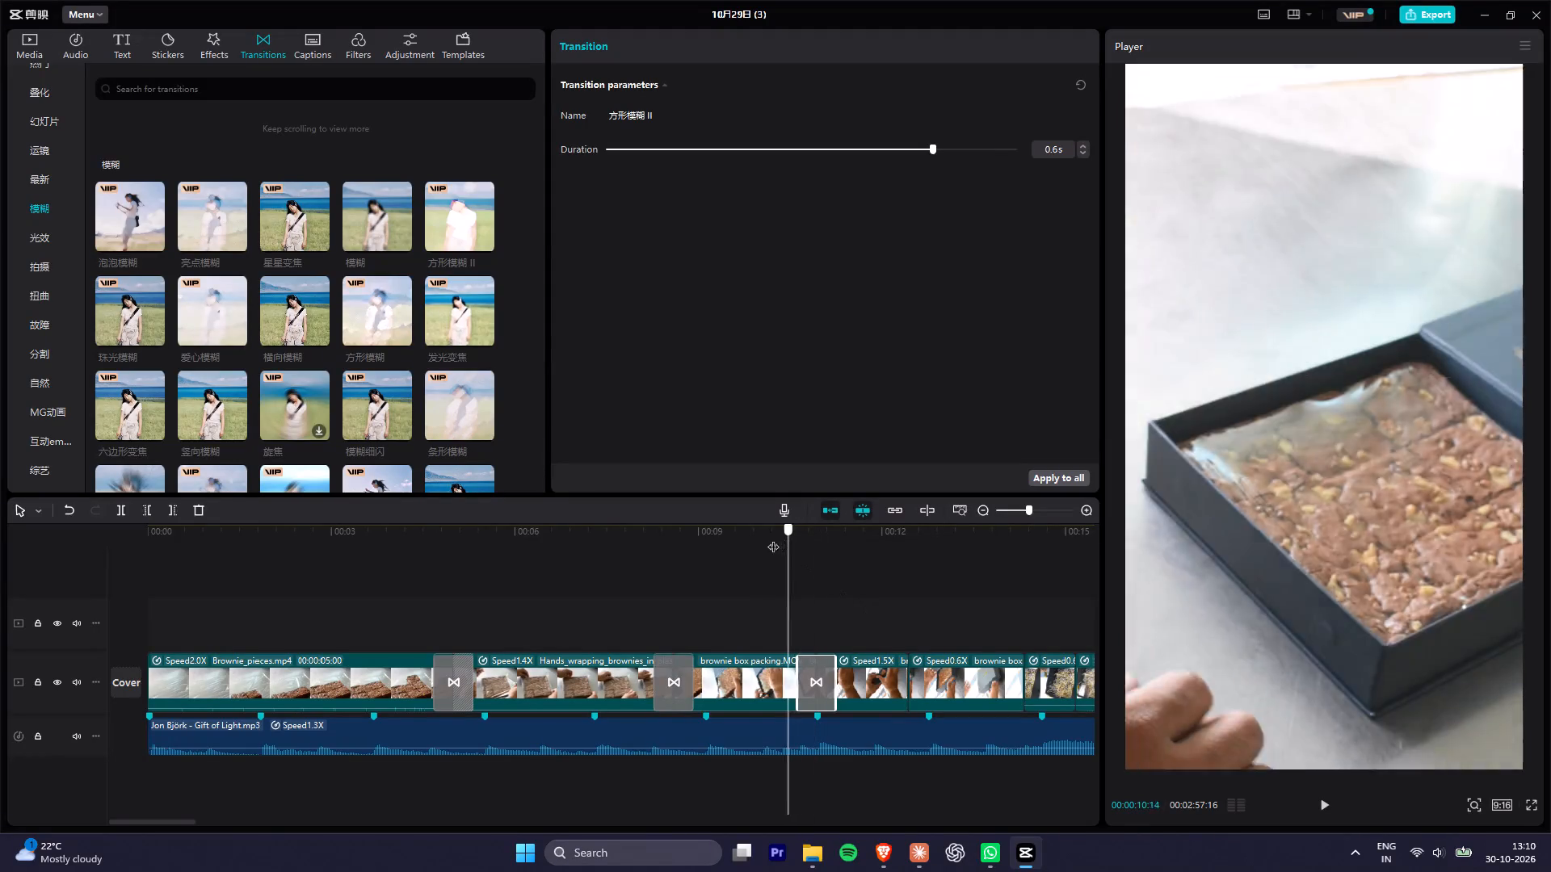
left_click_drag(773, 539, 629, 535)
key("space")
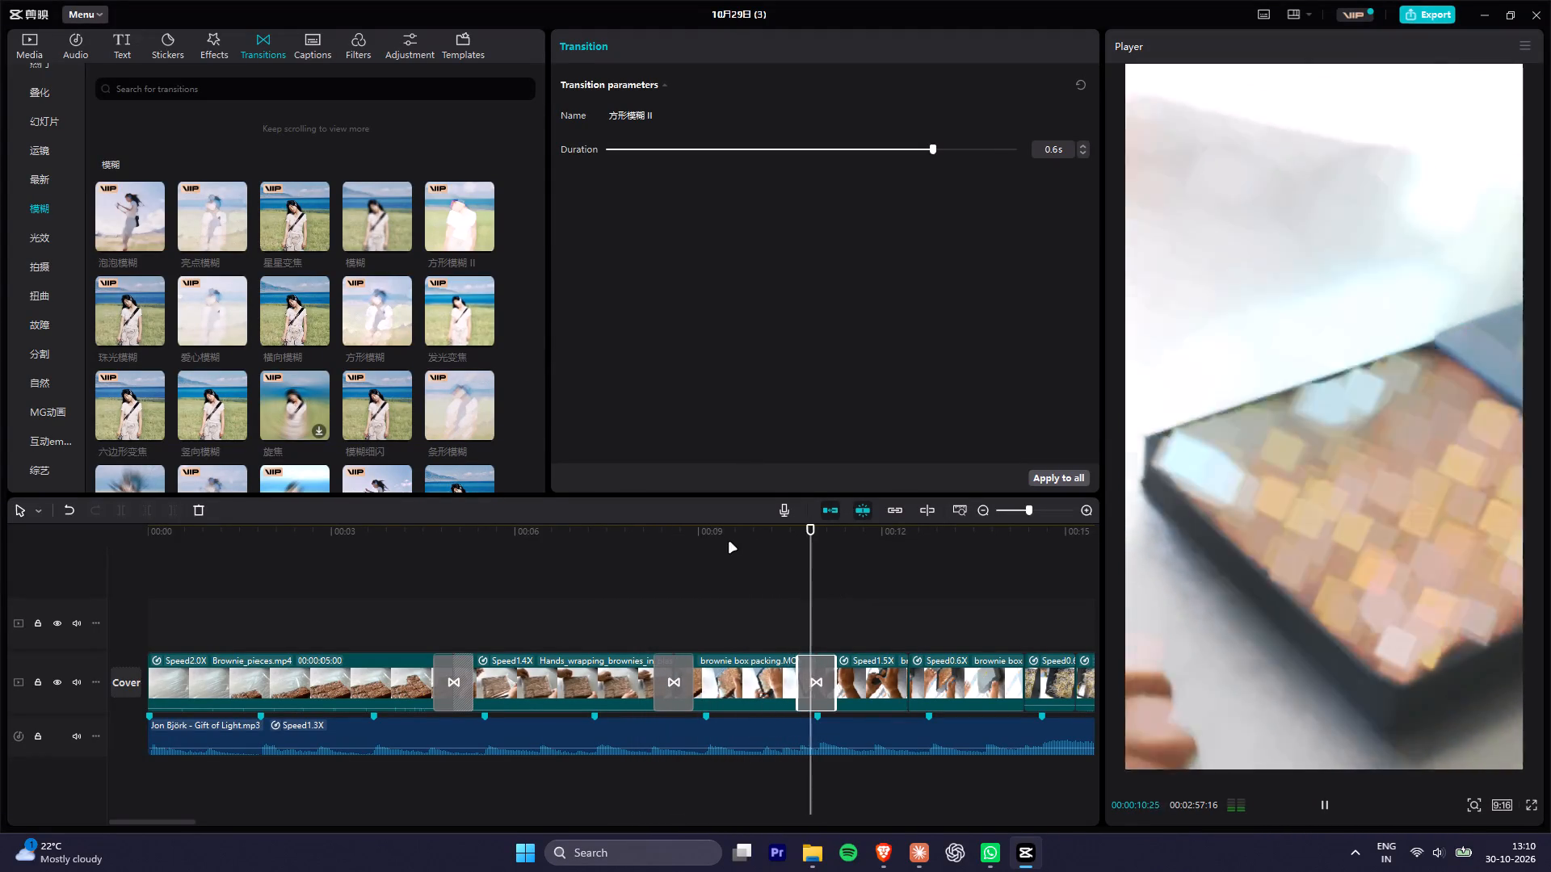
key("space")
key("space")
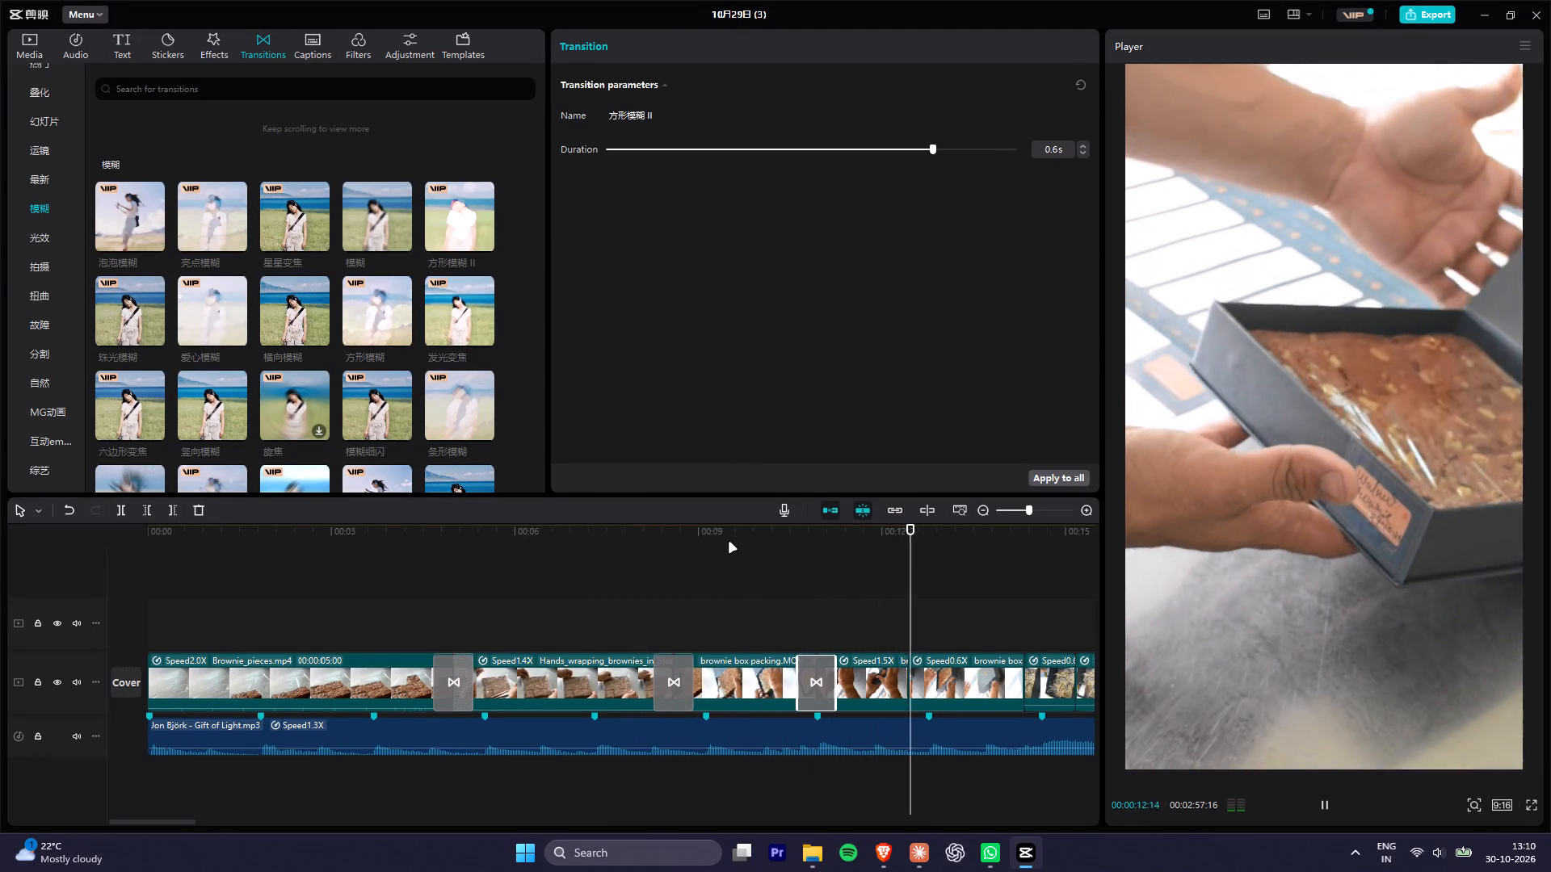
key("space")
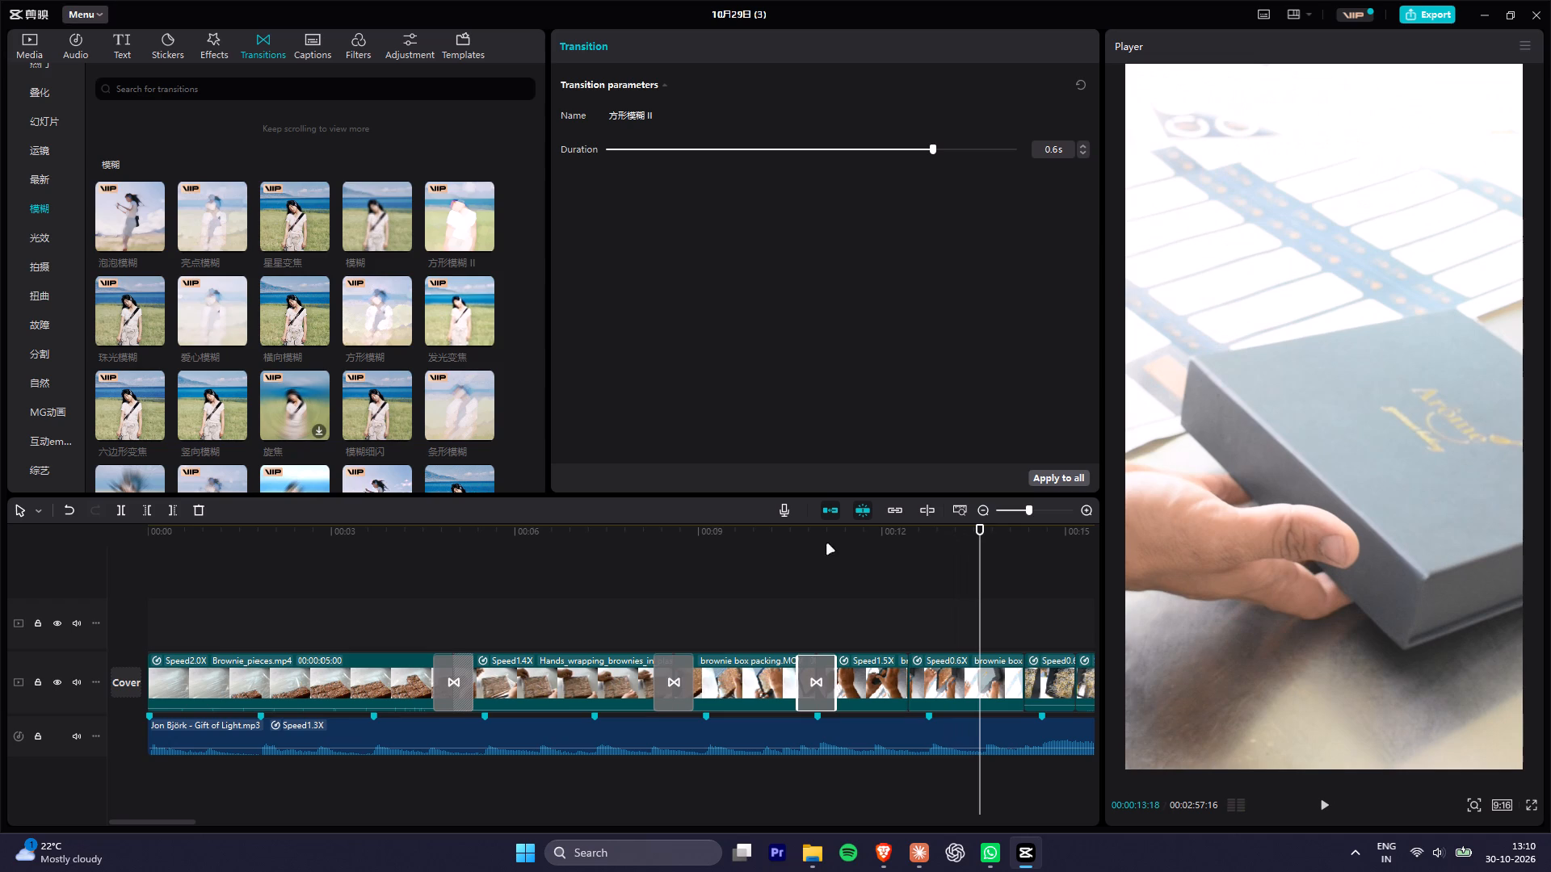
left_click_drag(884, 530, 898, 530)
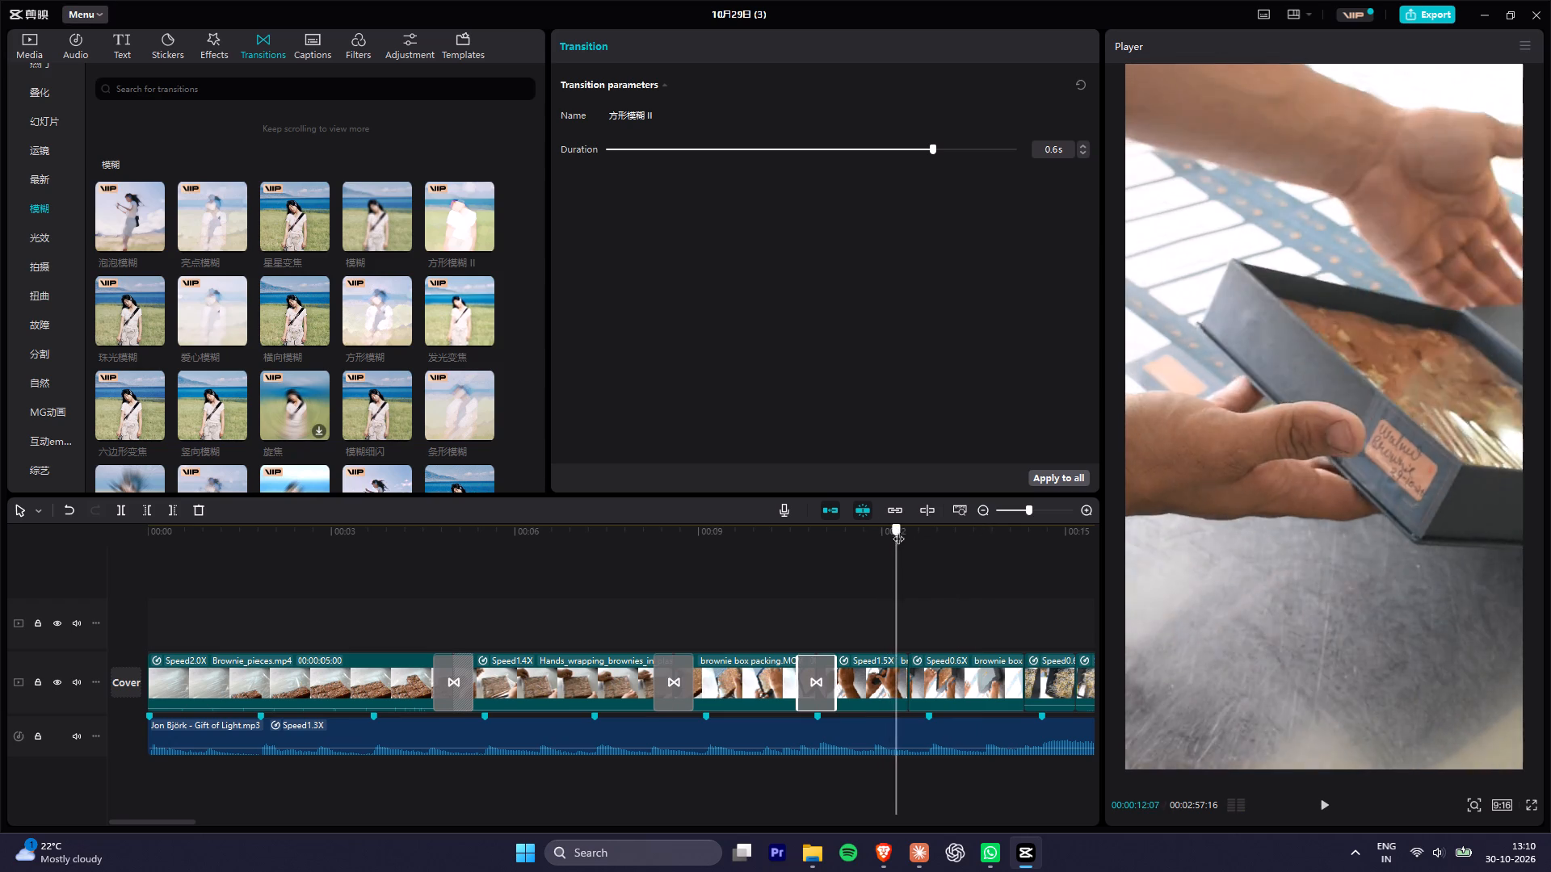
left_click_drag(898, 530, 936, 542)
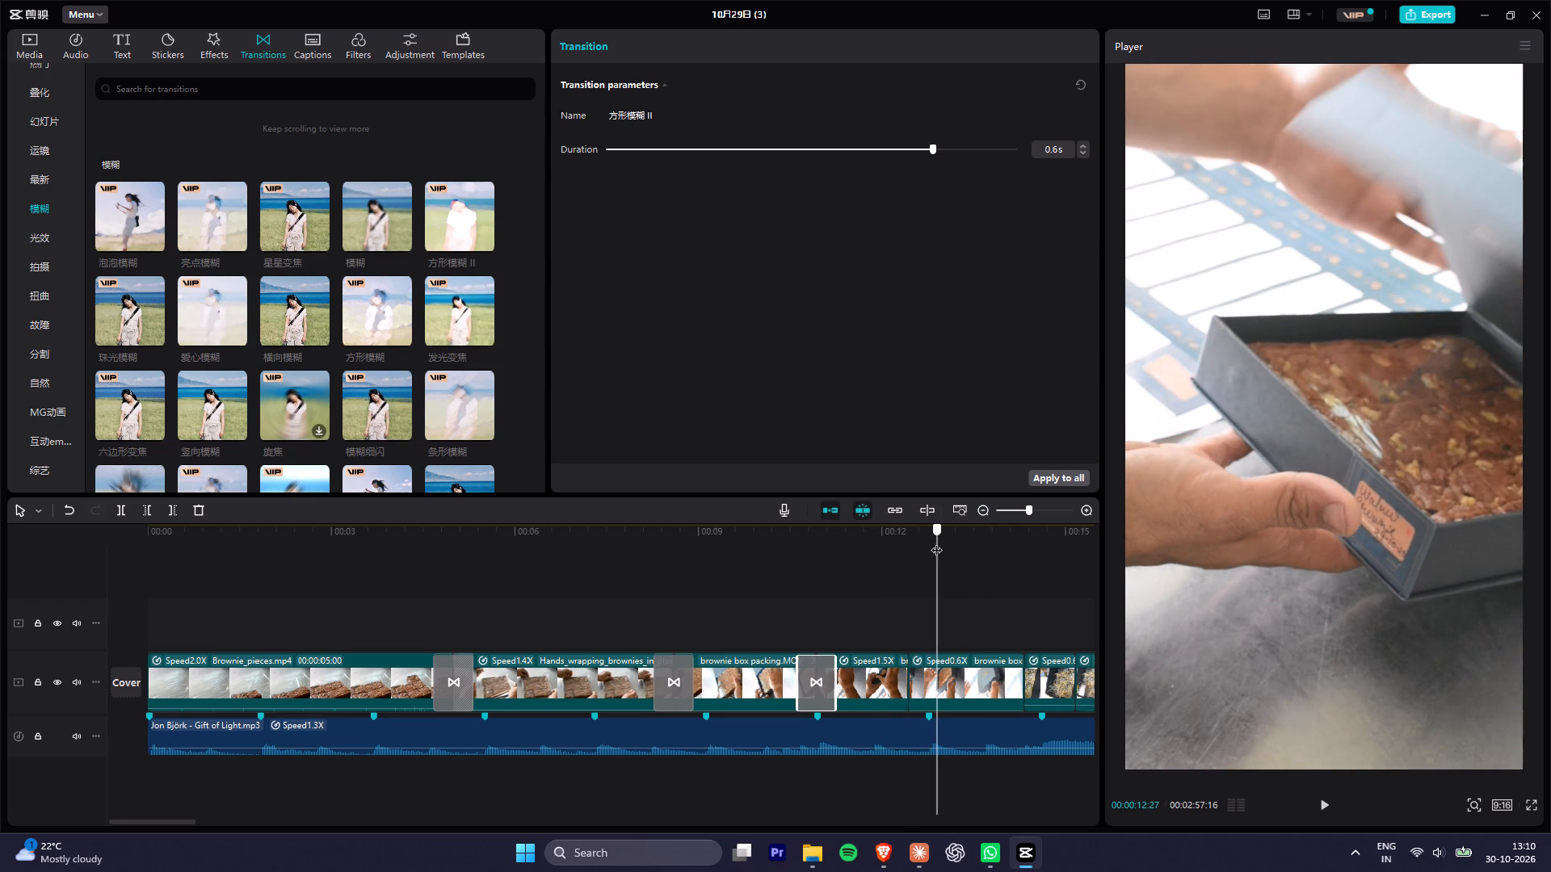
left_click_drag(936, 542, 937, 542)
Scrub between the brownie box closing in the 1.5X and 0.6X clips and the start of the straw-filled hamper clip to examine the change.
left_click_drag(919, 536, 893, 541)
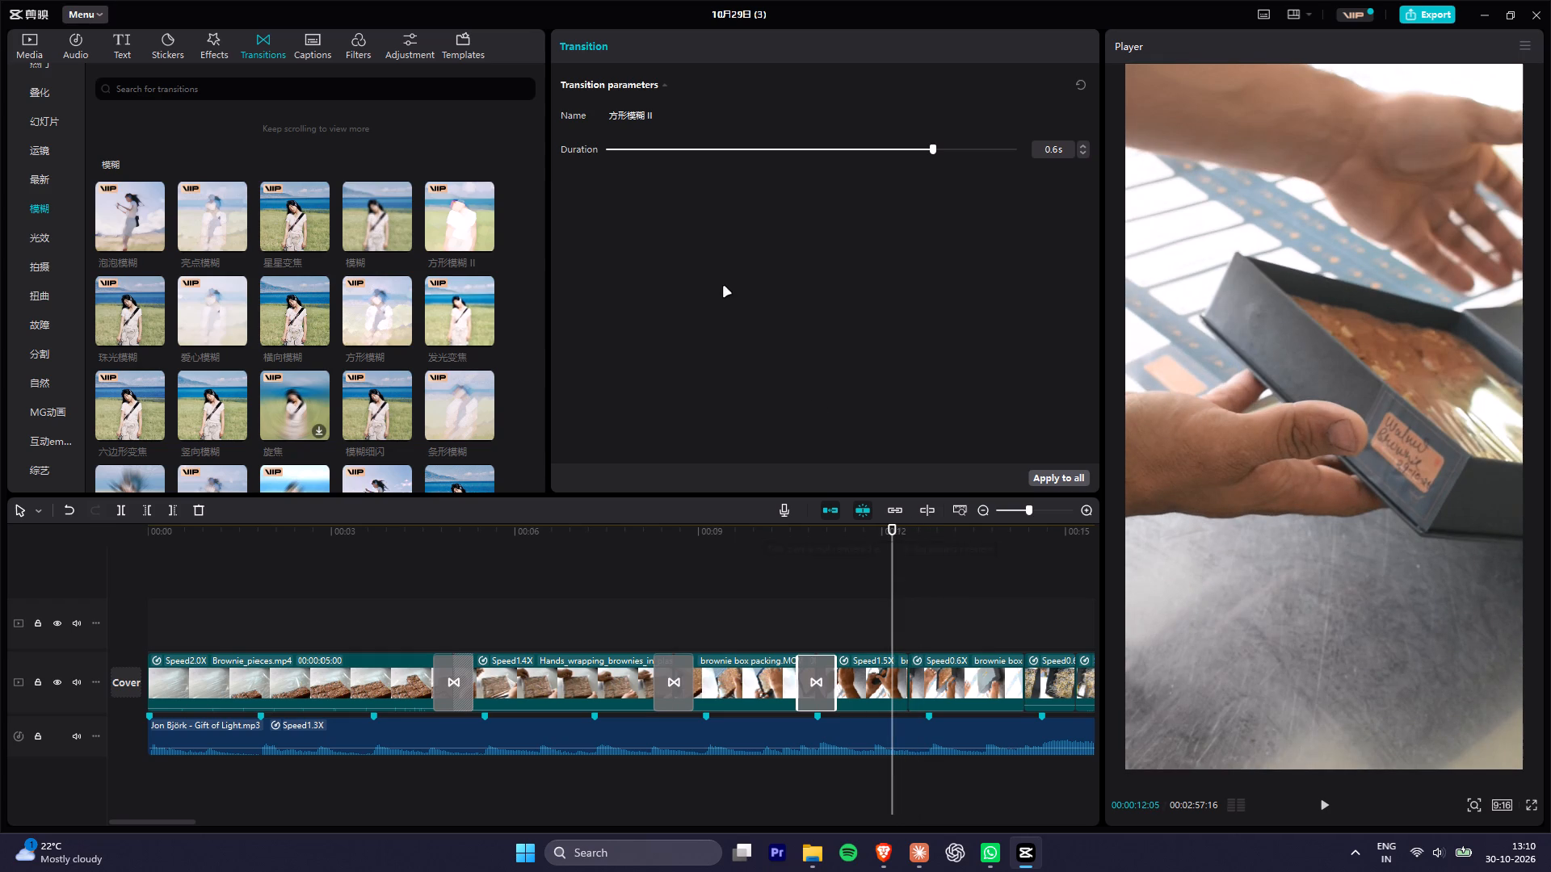
left_click_drag(876, 532, 940, 553)
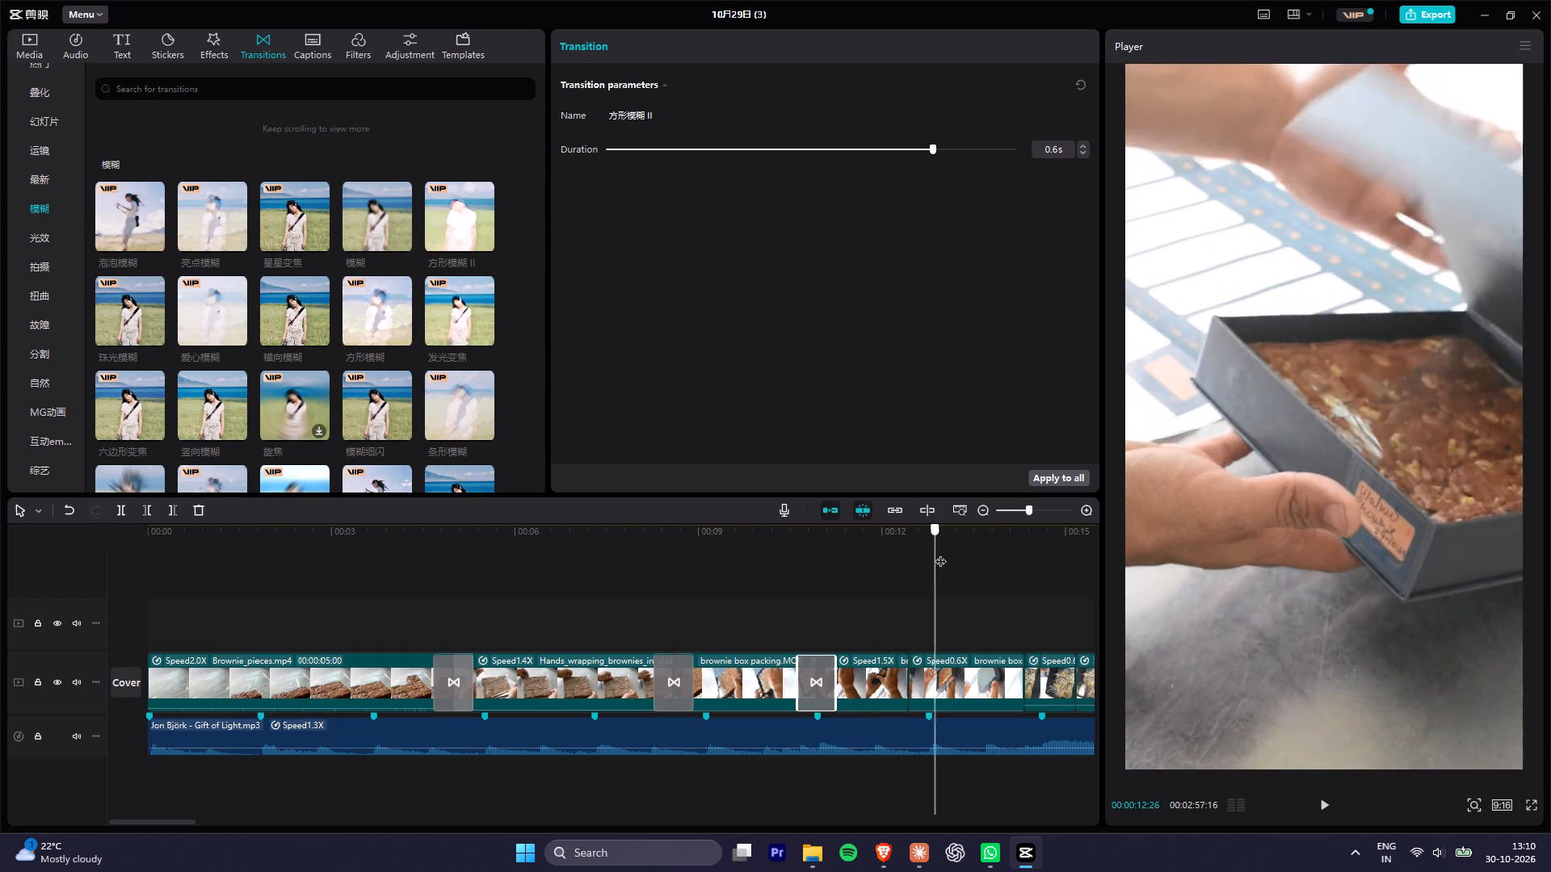
left_click_drag(940, 553, 1022, 555)
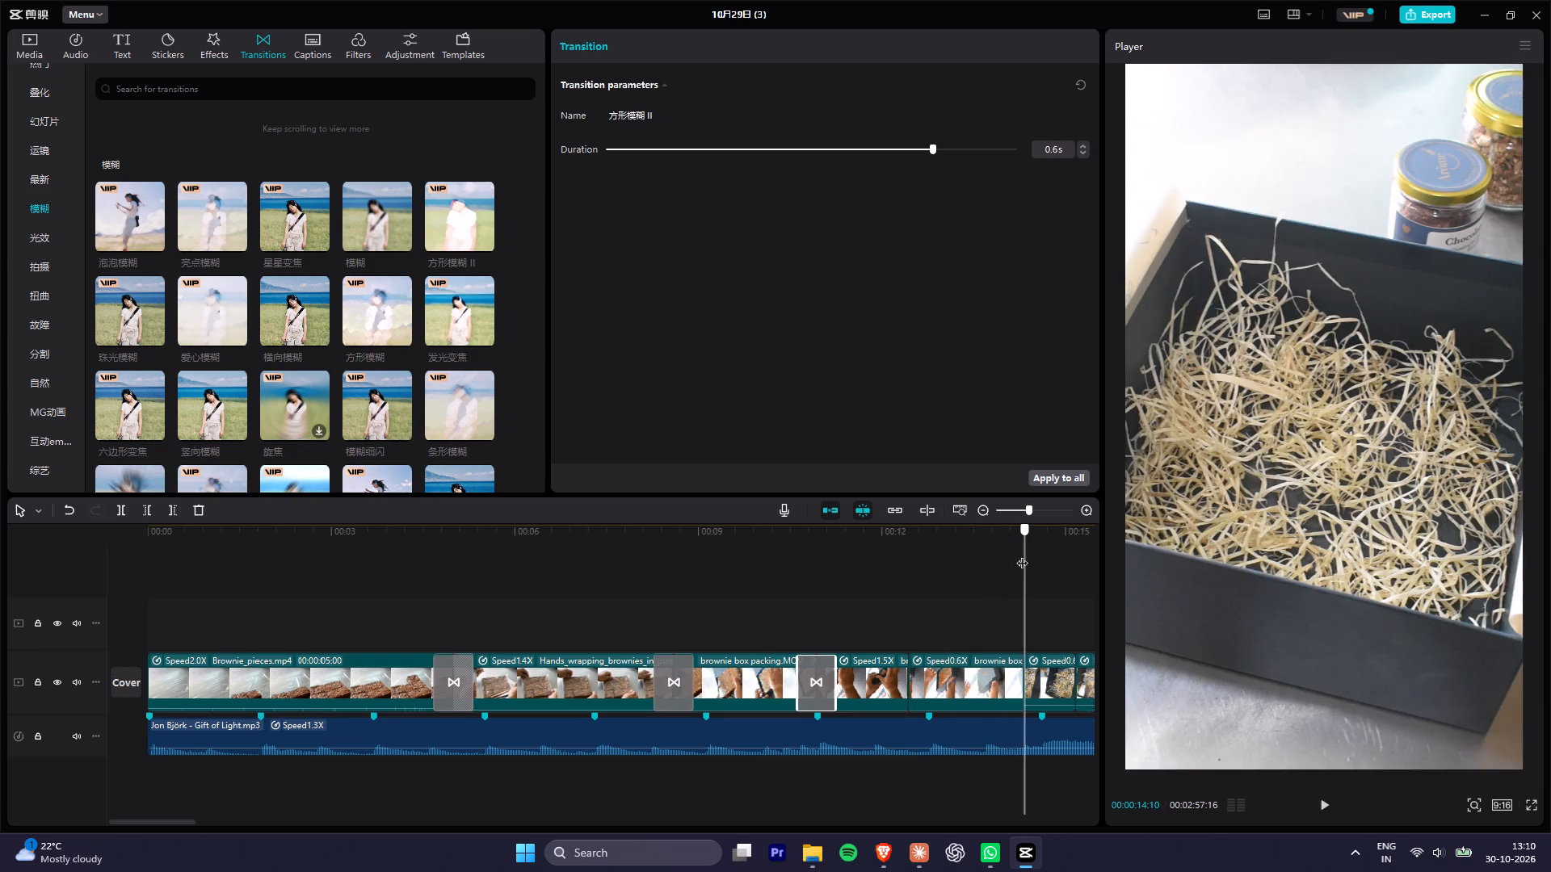
left_click_drag(1022, 555, 1028, 560)
left_click_drag(899, 527, 912, 529)
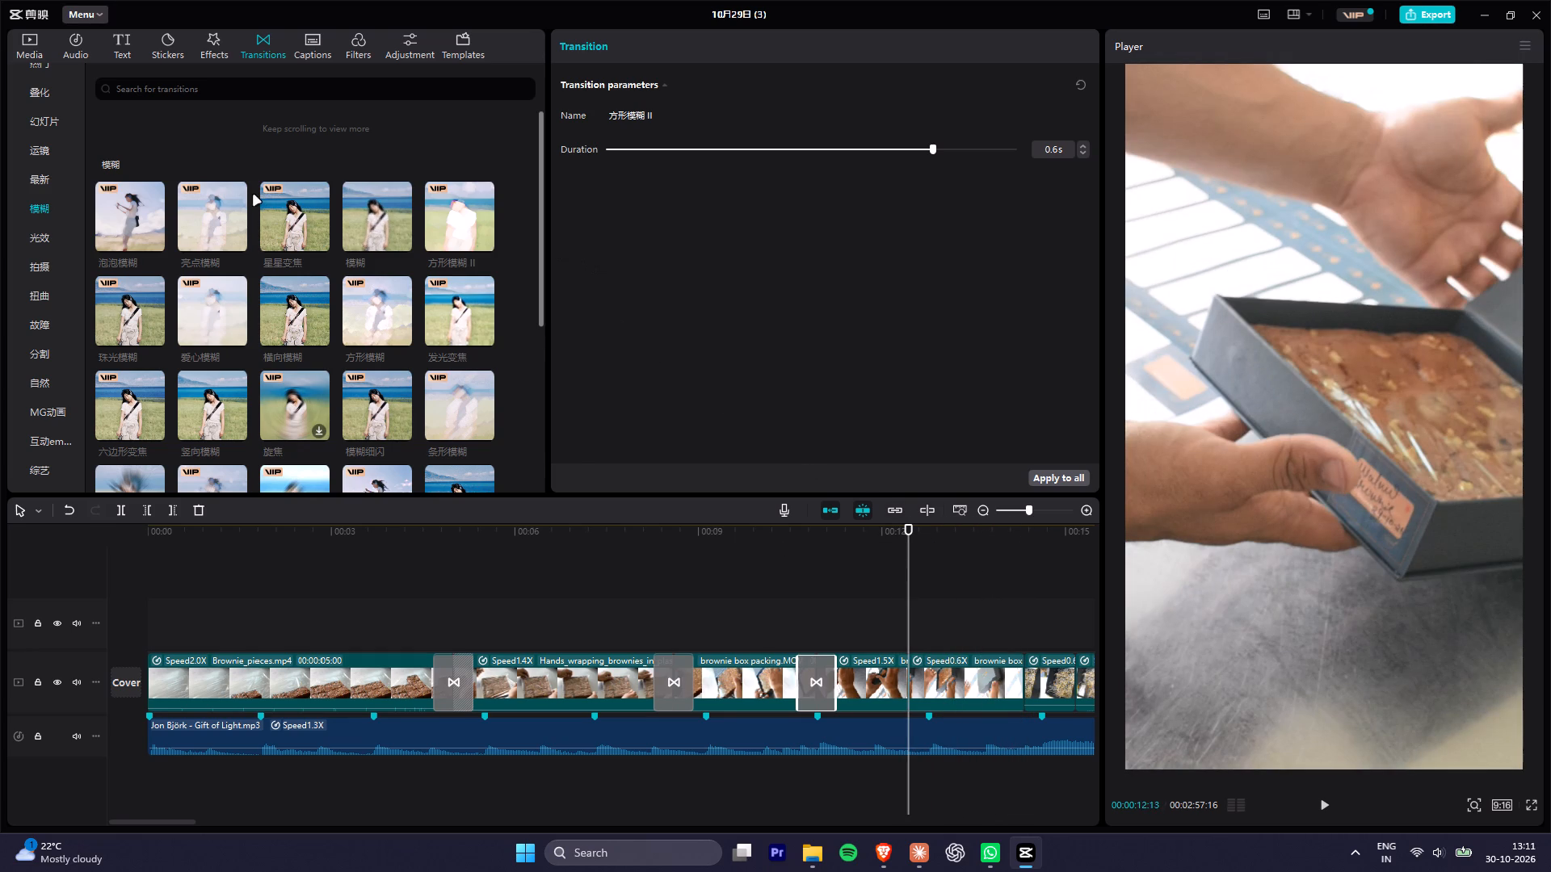
left_click(805, 540)
scroll(804, 552, "down", 6, "alt")
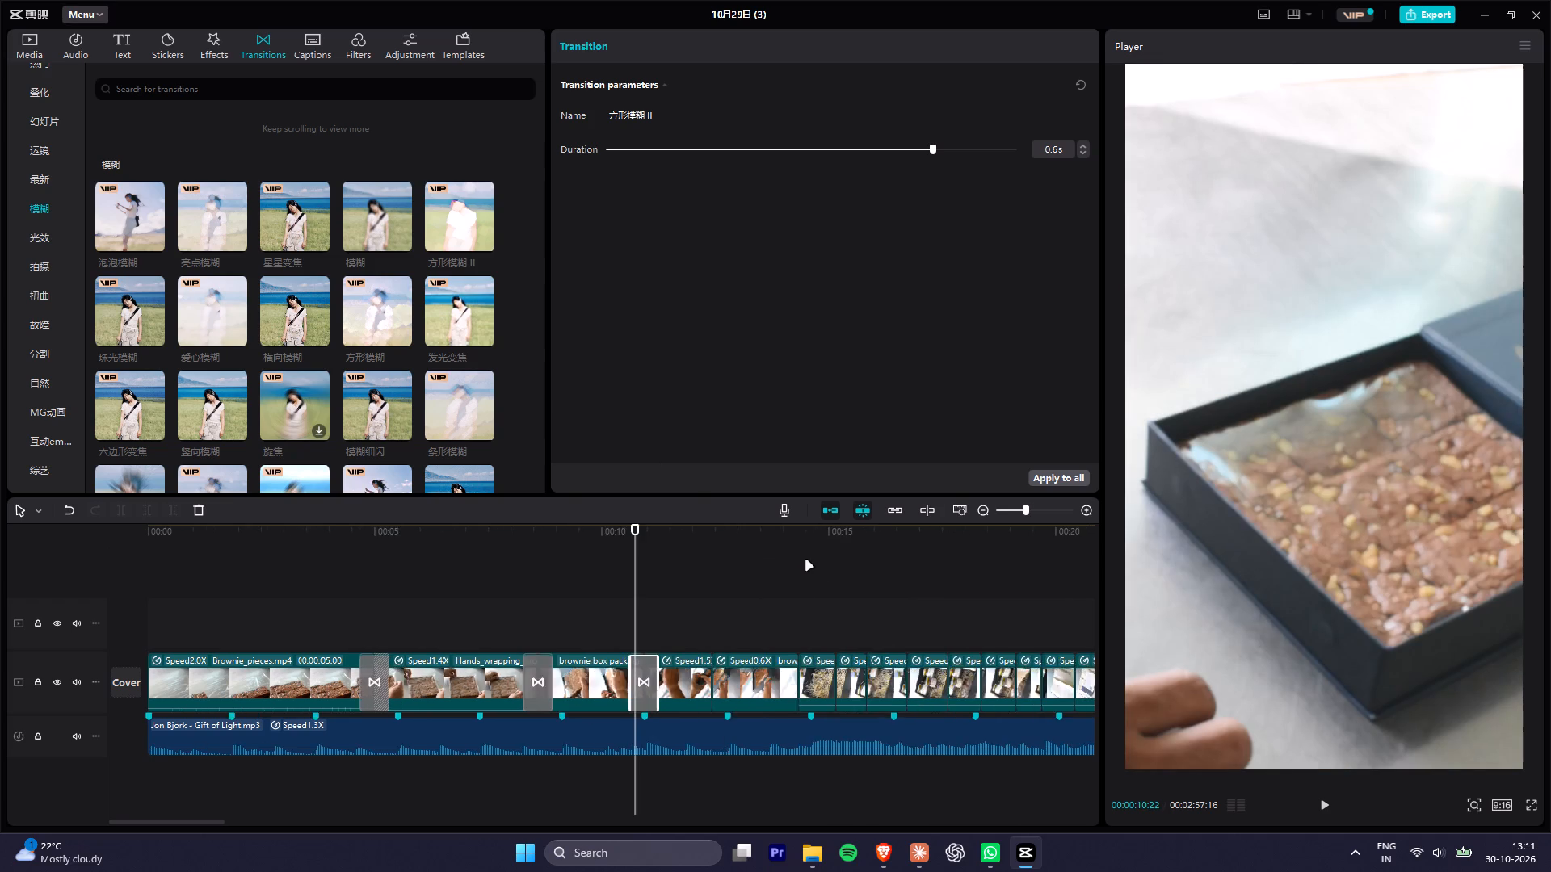
scroll(806, 560, "down", 2, "alt")
left_click_drag(536, 533, 641, 545)
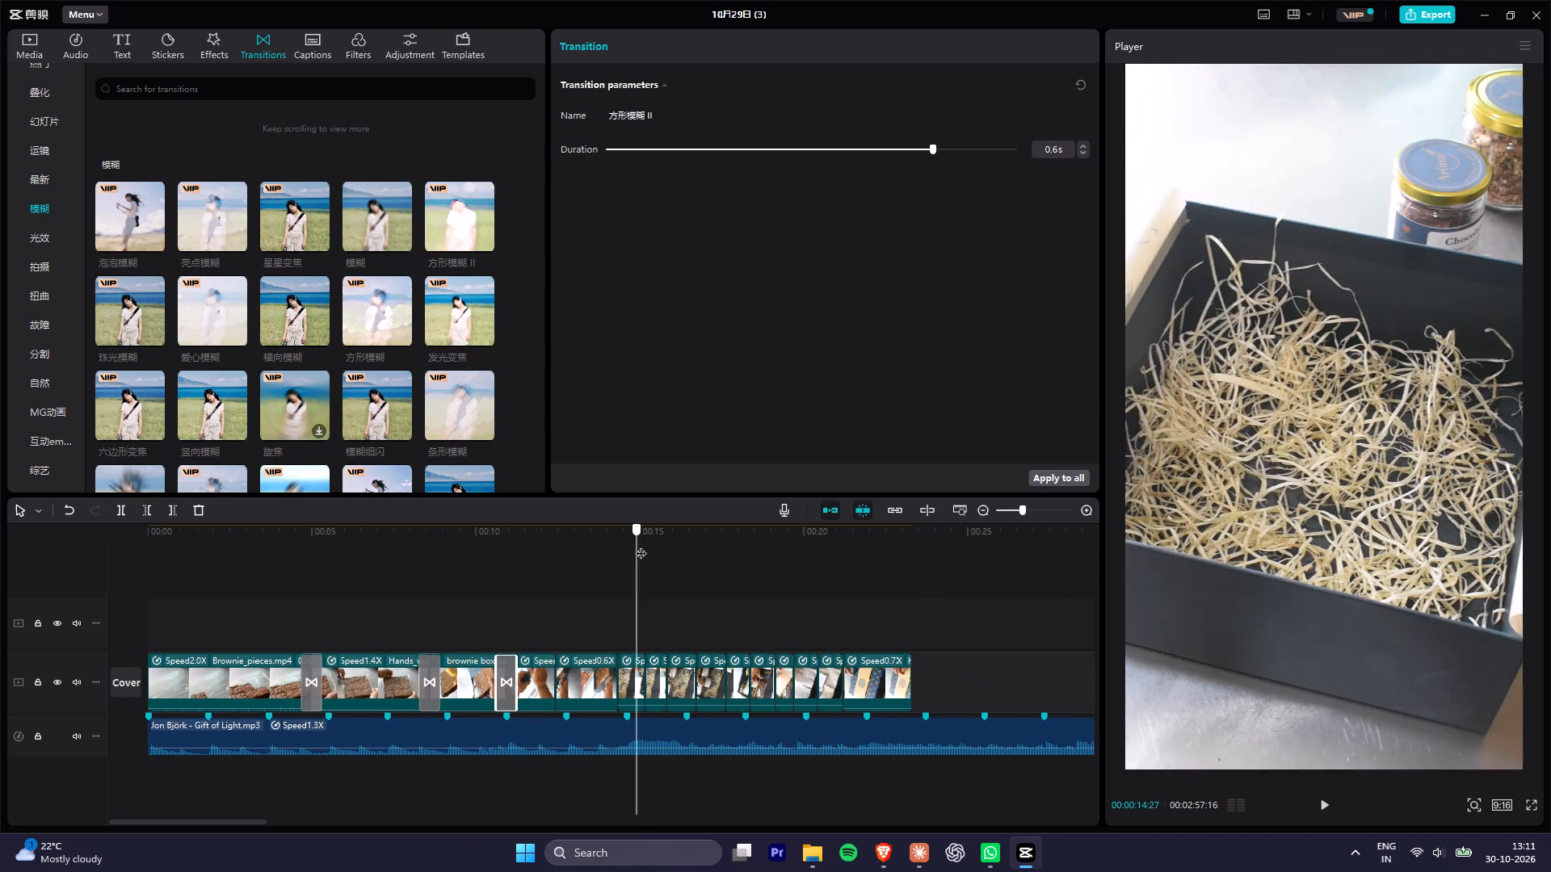
left_click_drag(641, 545, 600, 553)
Export a 2K JPEG still of the ribbon-tied Arôme box at 00:02:46:27 in the upper-track brownie box packing clip, importing it into the project.
scroll(824, 606, "down", 4)
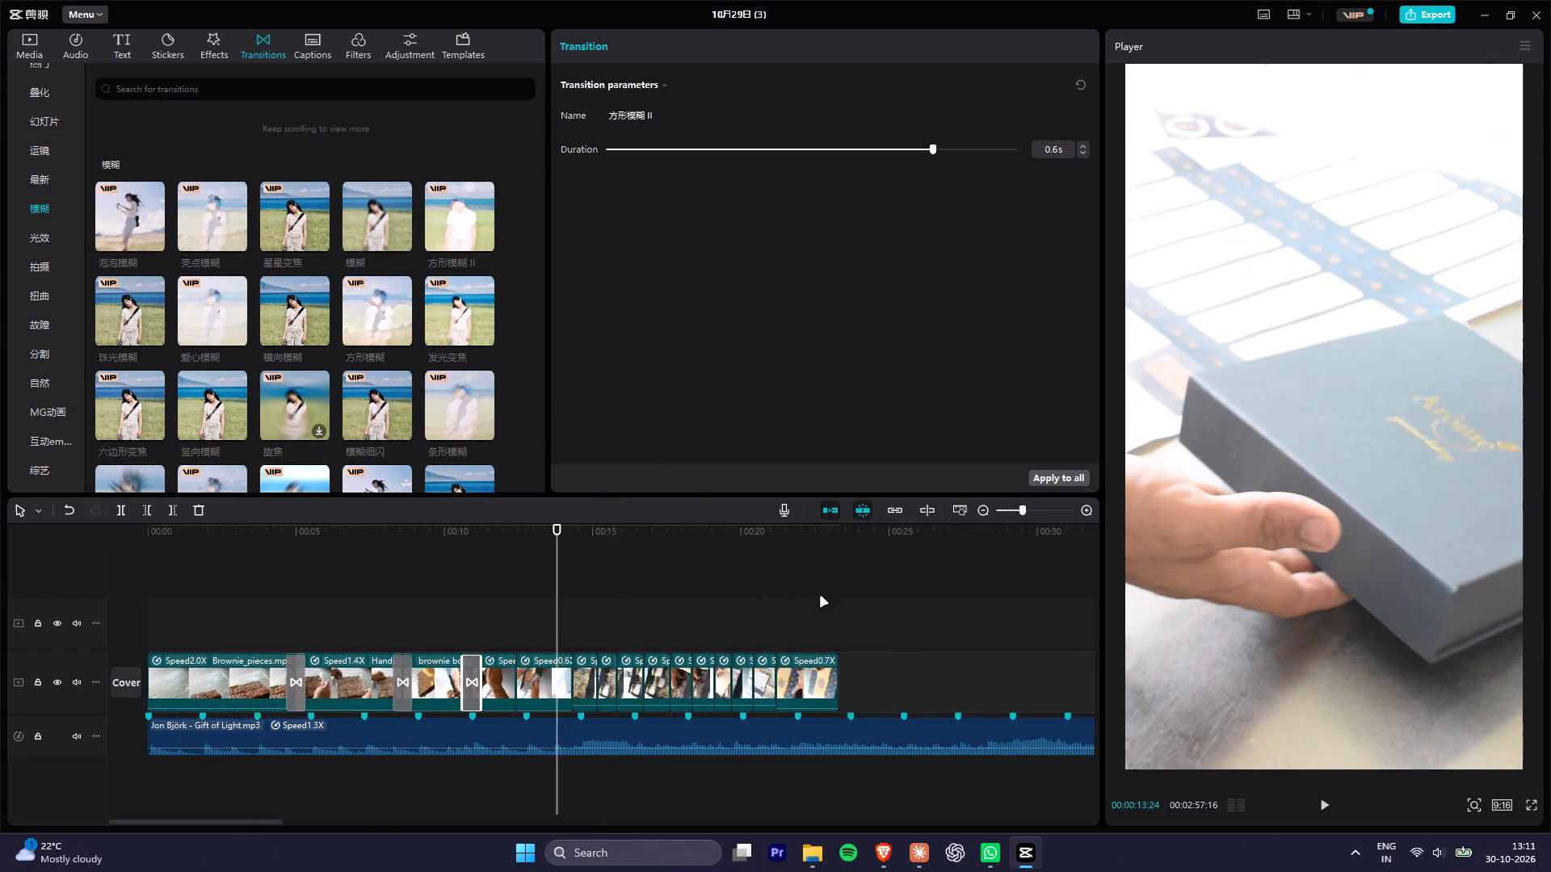
scroll(821, 597, "down", 17)
left_click_drag(599, 530, 620, 538)
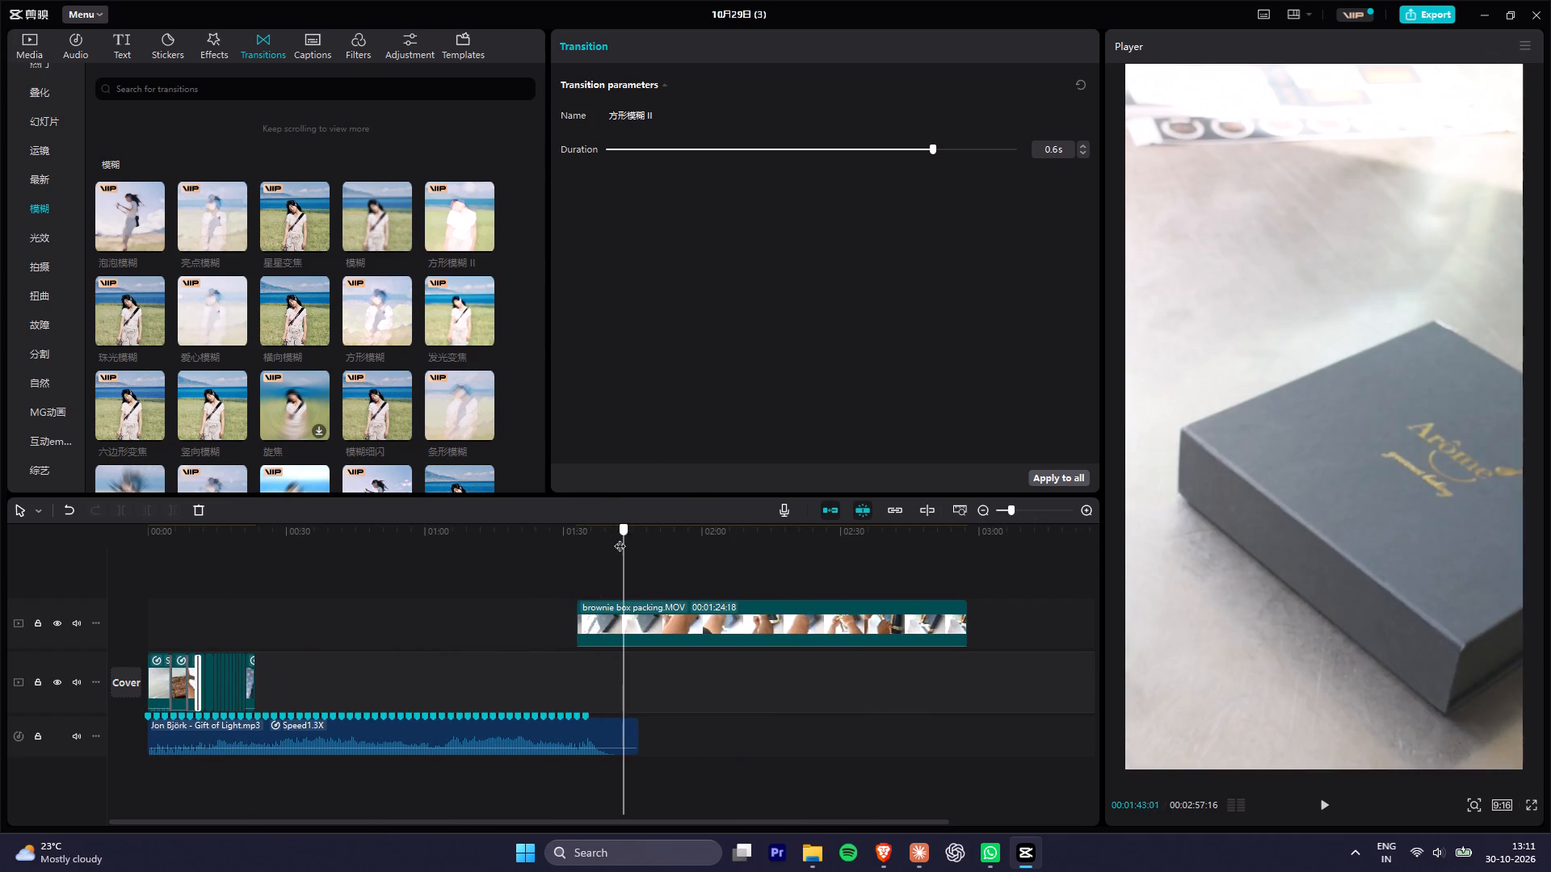
left_click_drag(620, 538, 626, 560)
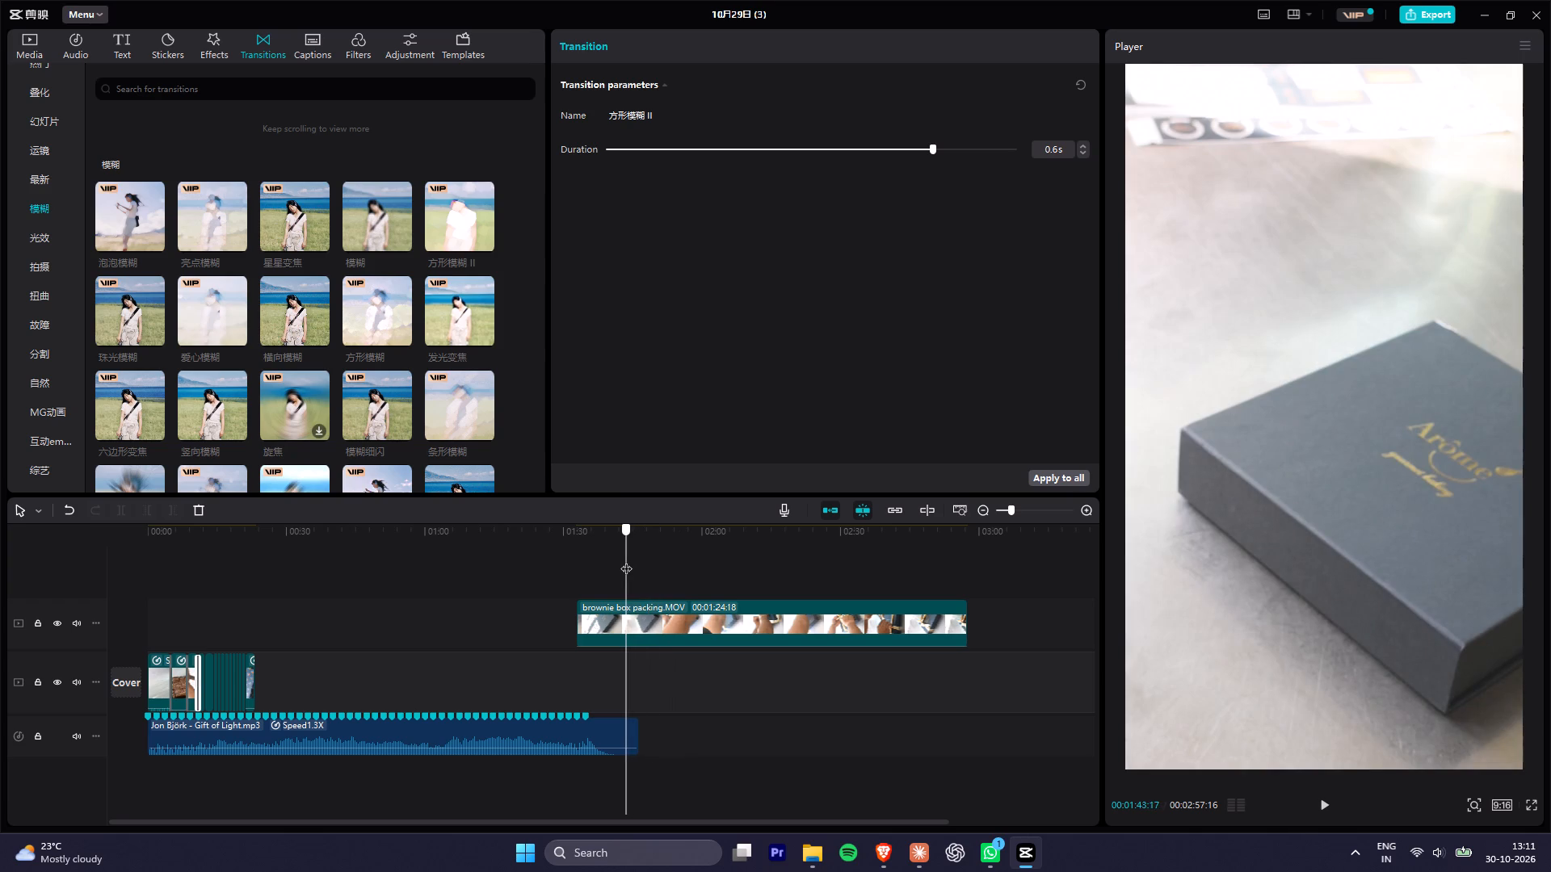
left_click_drag(626, 560, 973, 564)
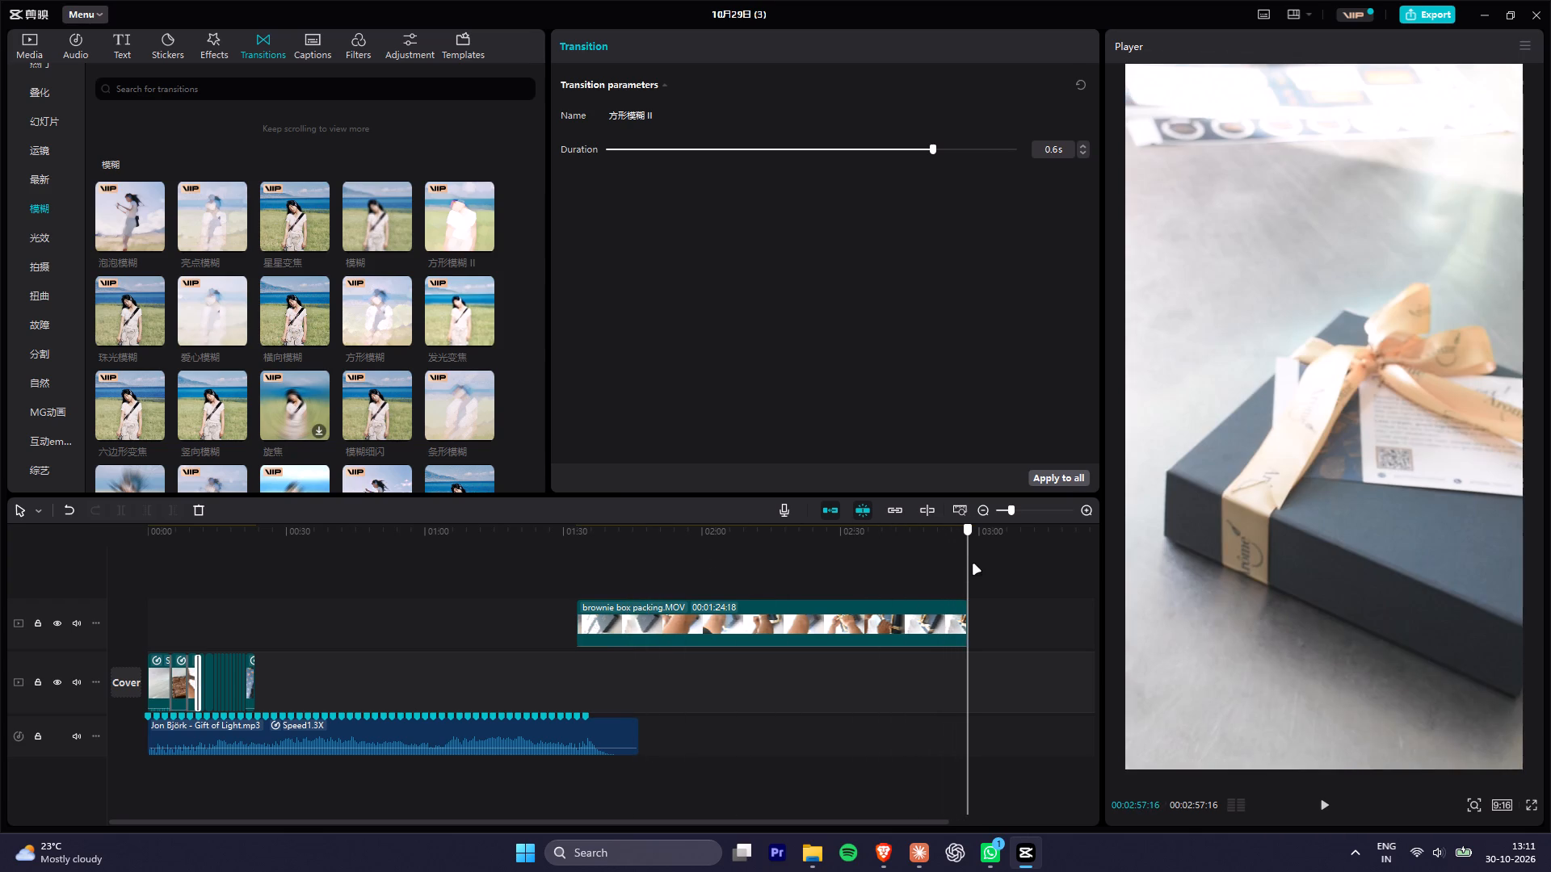
left_click_drag(973, 564, 927, 578)
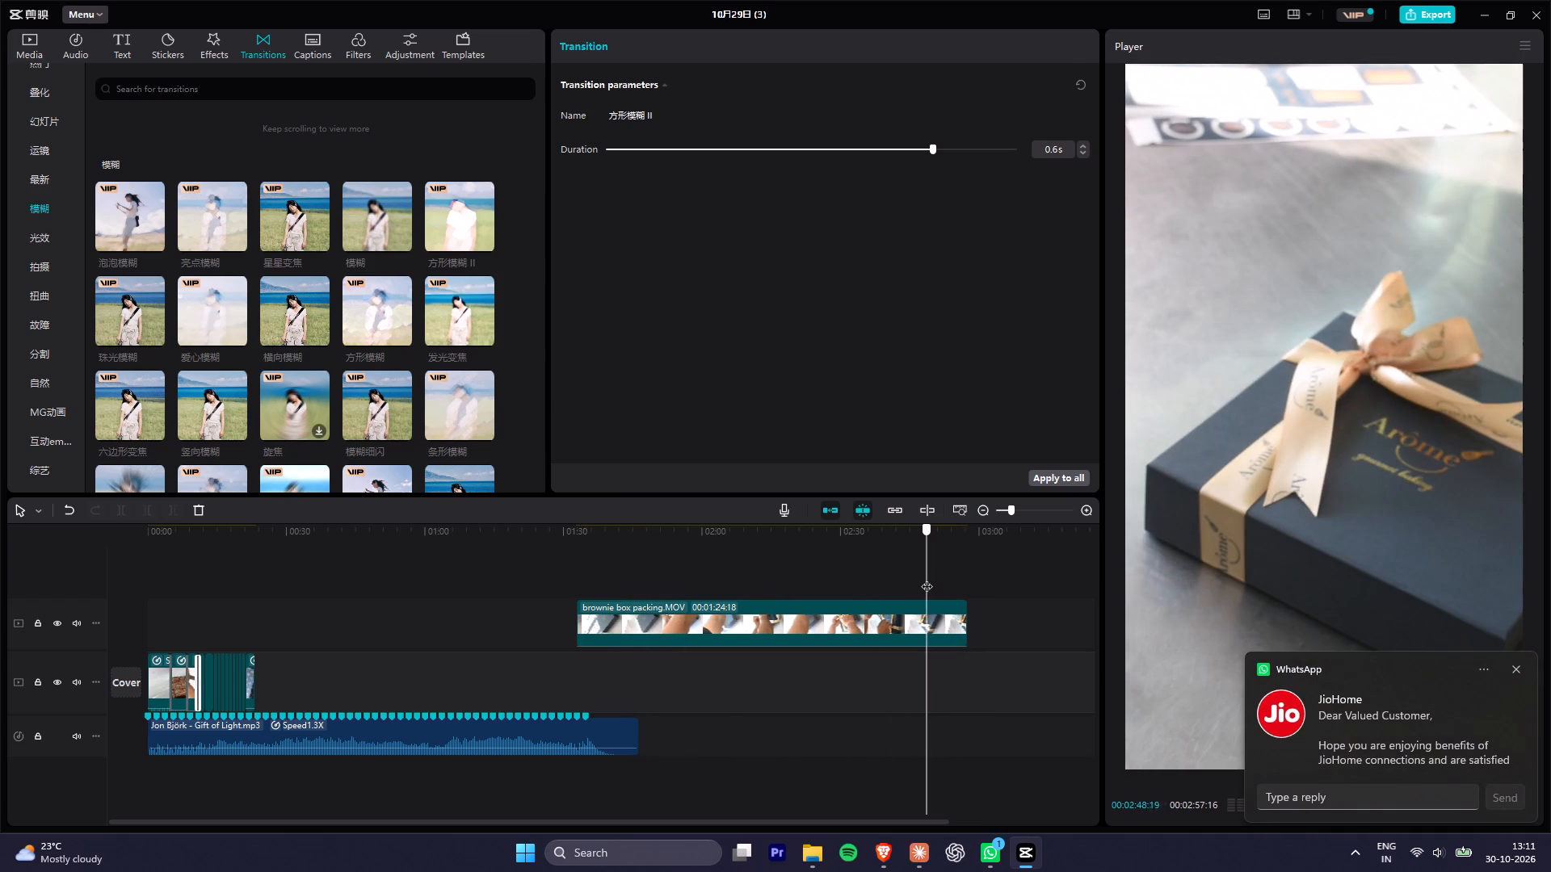
left_click_drag(927, 578, 918, 579)
left_click(1513, 669)
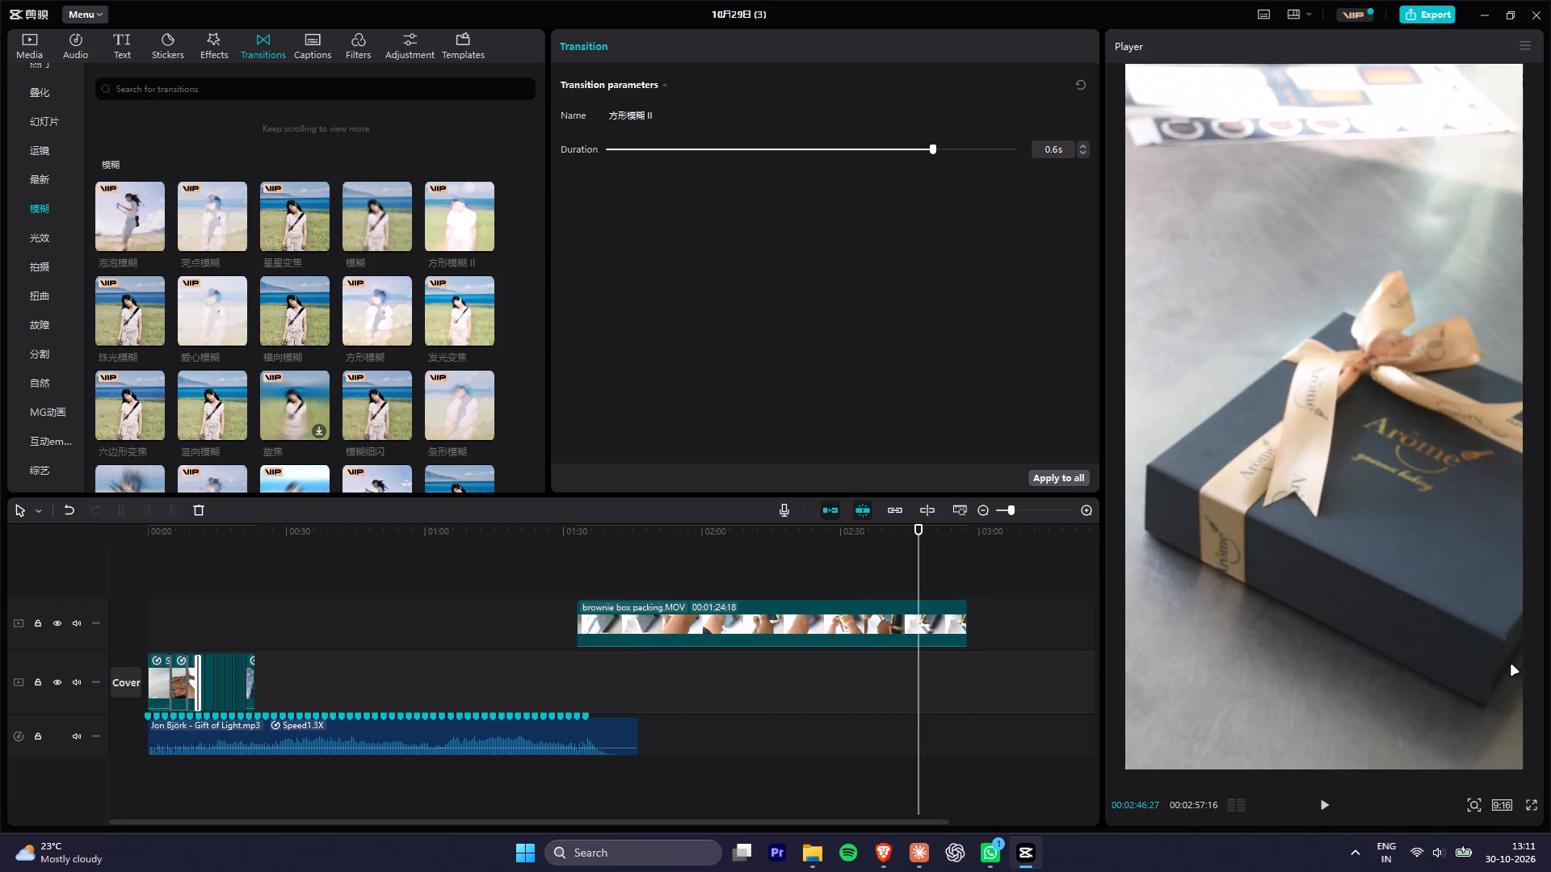
left_click(1527, 40)
left_click(1482, 132)
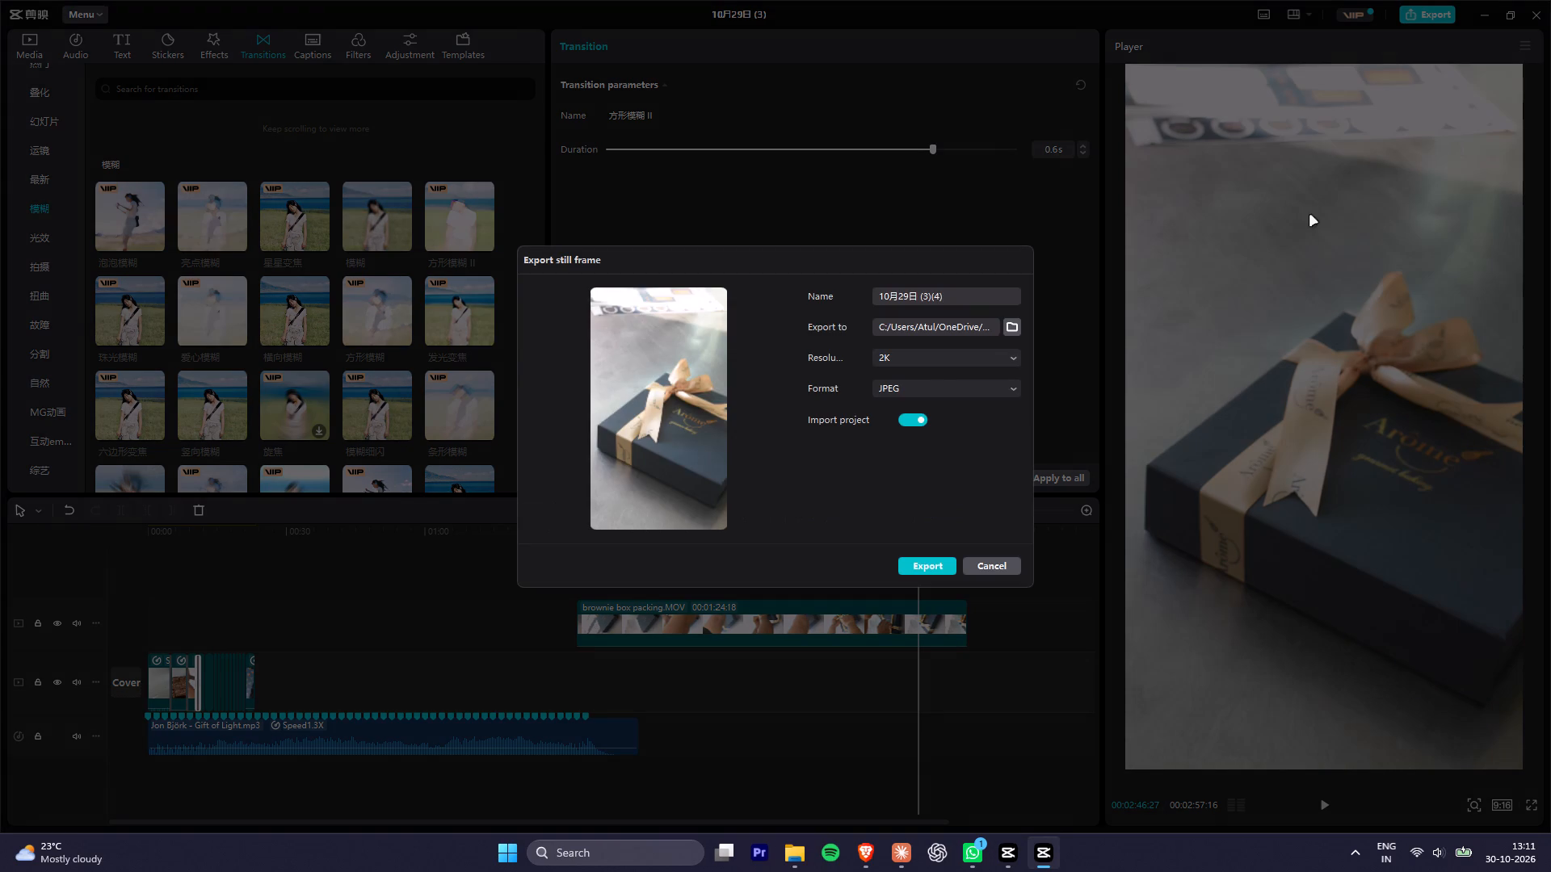
left_click(932, 568)
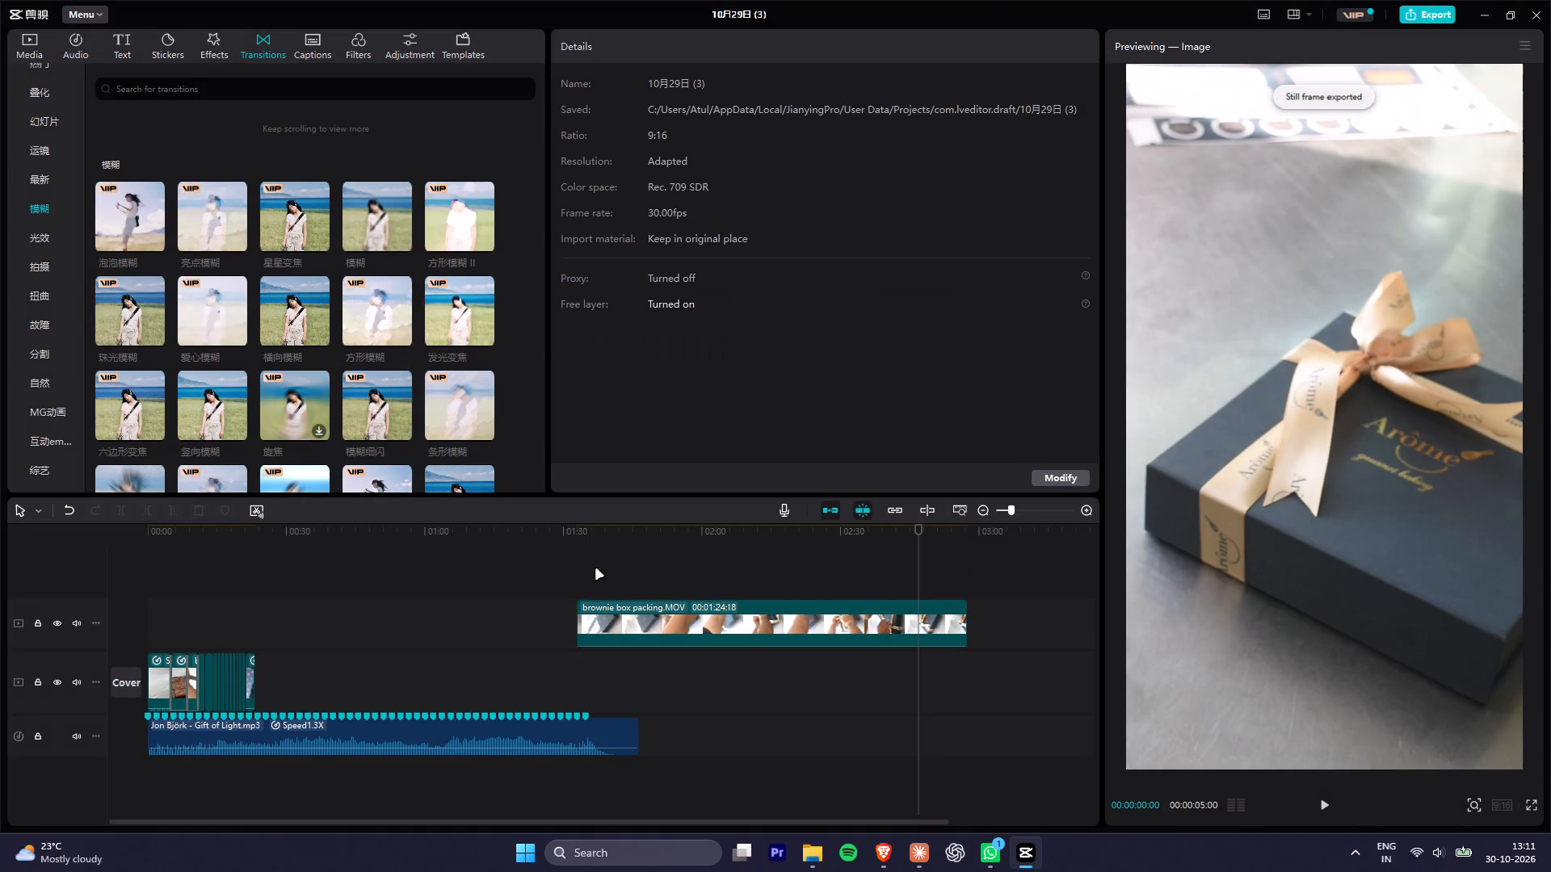
Export a 2K JPEG still of the closed box without ribbon at 00:01:39:11 in the upper-track clip, importing it into the project.
left_click_drag(221, 529, 586, 548)
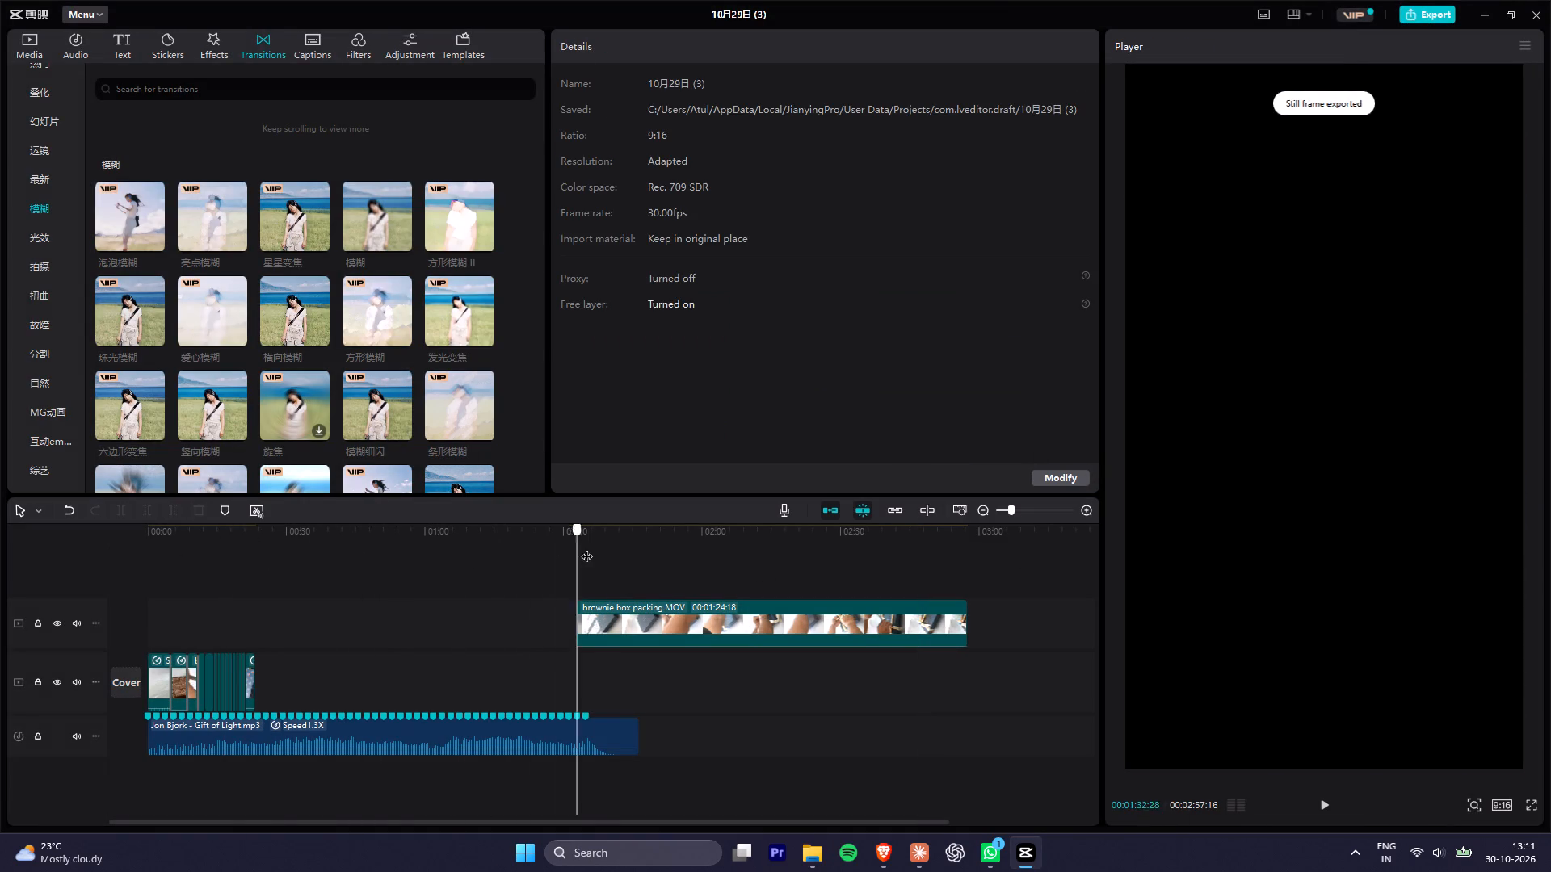
left_click_drag(586, 548, 607, 557)
left_click(1534, 43)
left_click(1477, 130)
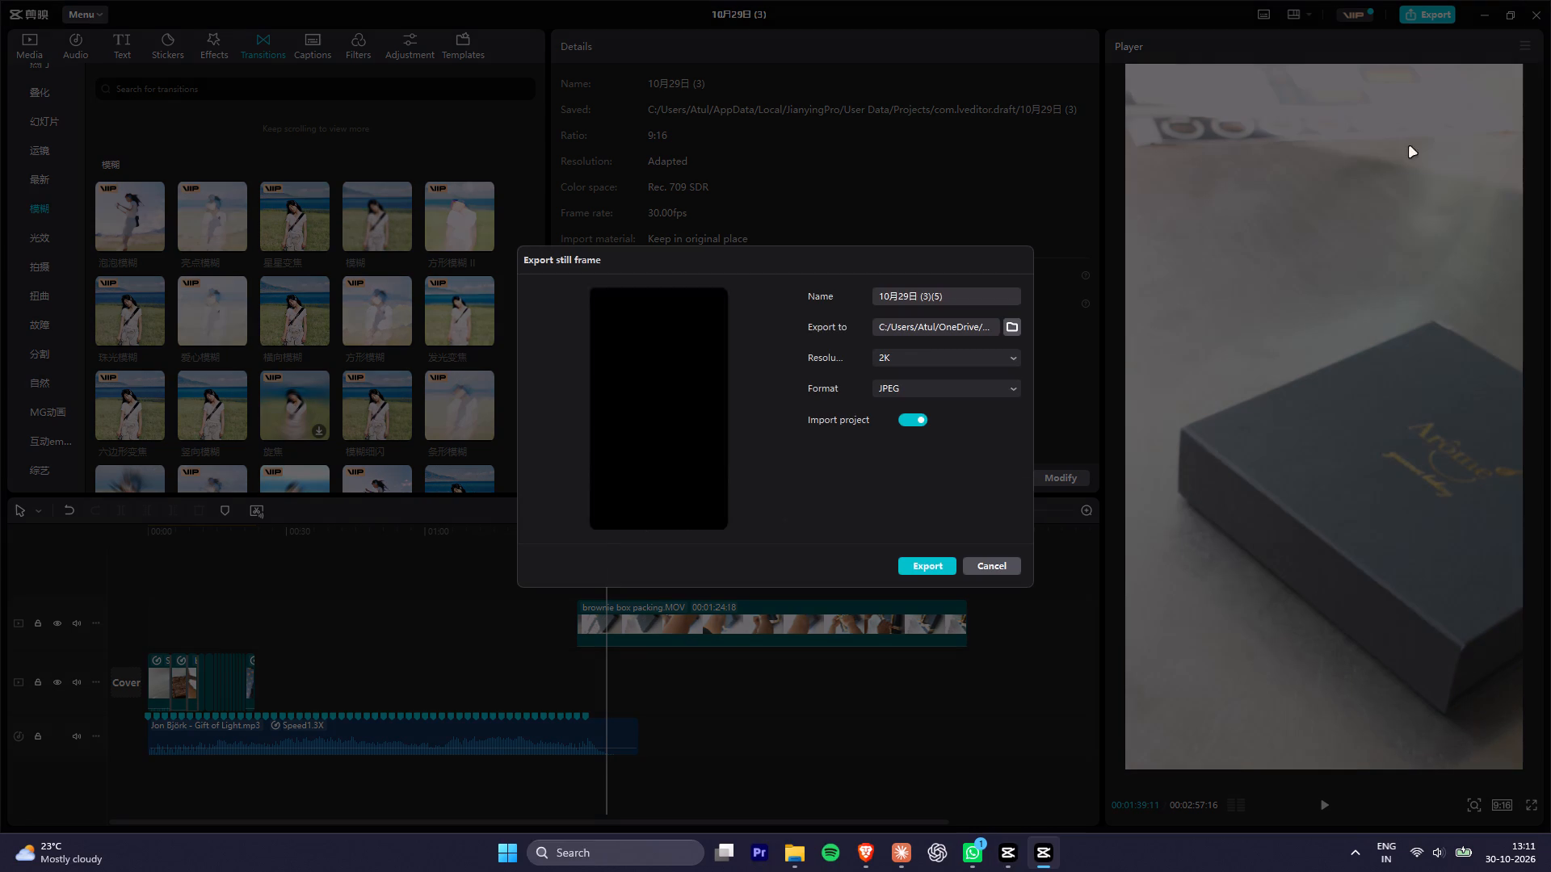
left_click(912, 569)
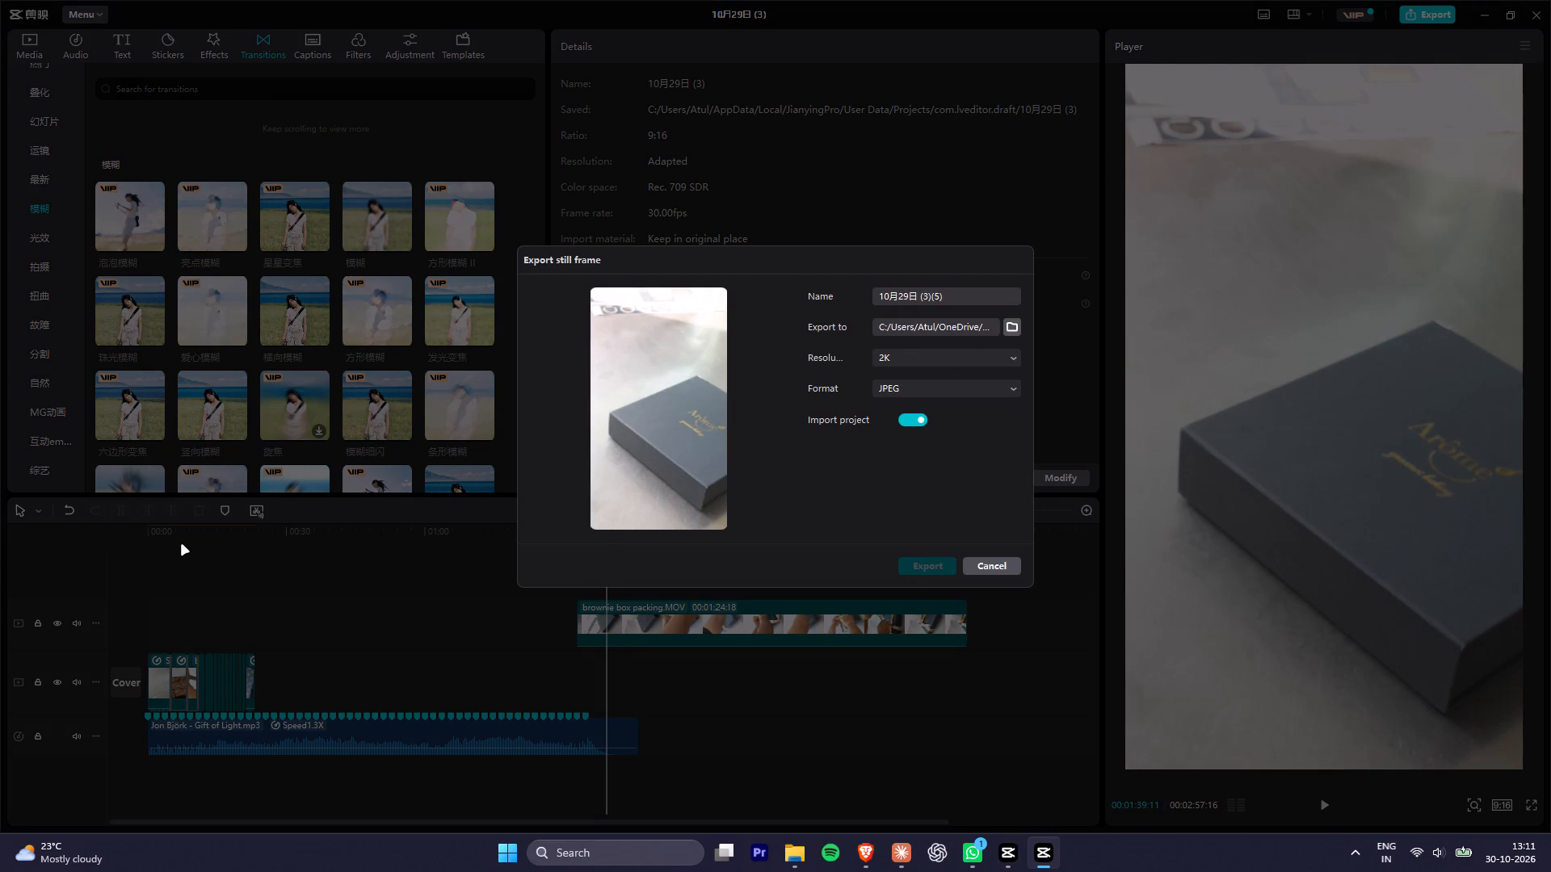
Play back from the 方形模糊 II transition into the hamper clip, pausing repeatedly, and inspect the closed box at 00:00:14:02.
left_click_drag(405, 543, 200, 552)
scroll(311, 618, "up", 5, "alt")
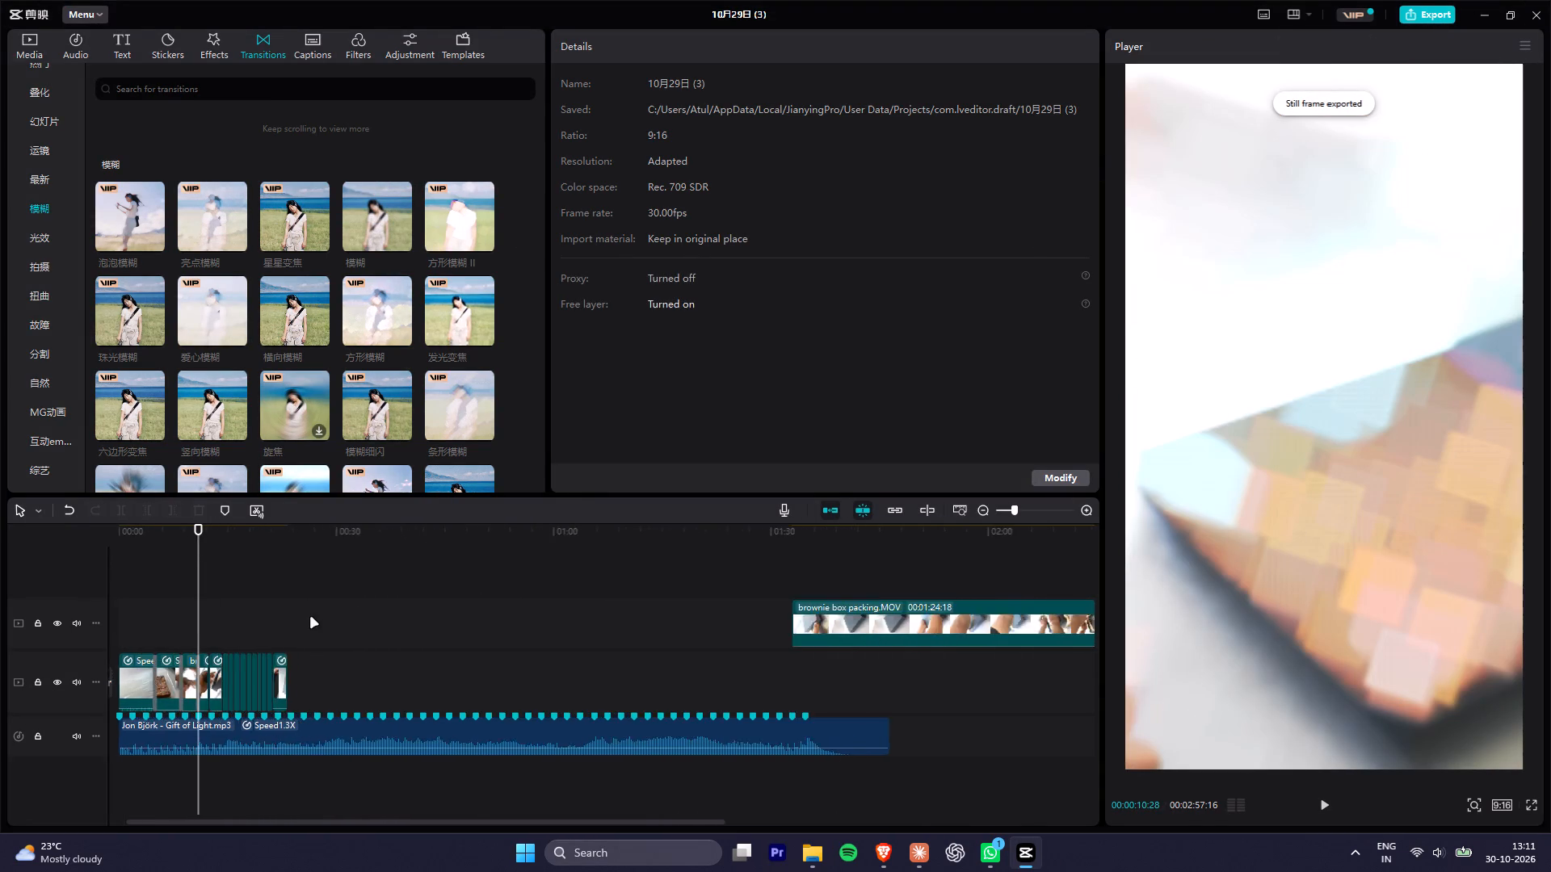
scroll(311, 618, "up", 7, "alt")
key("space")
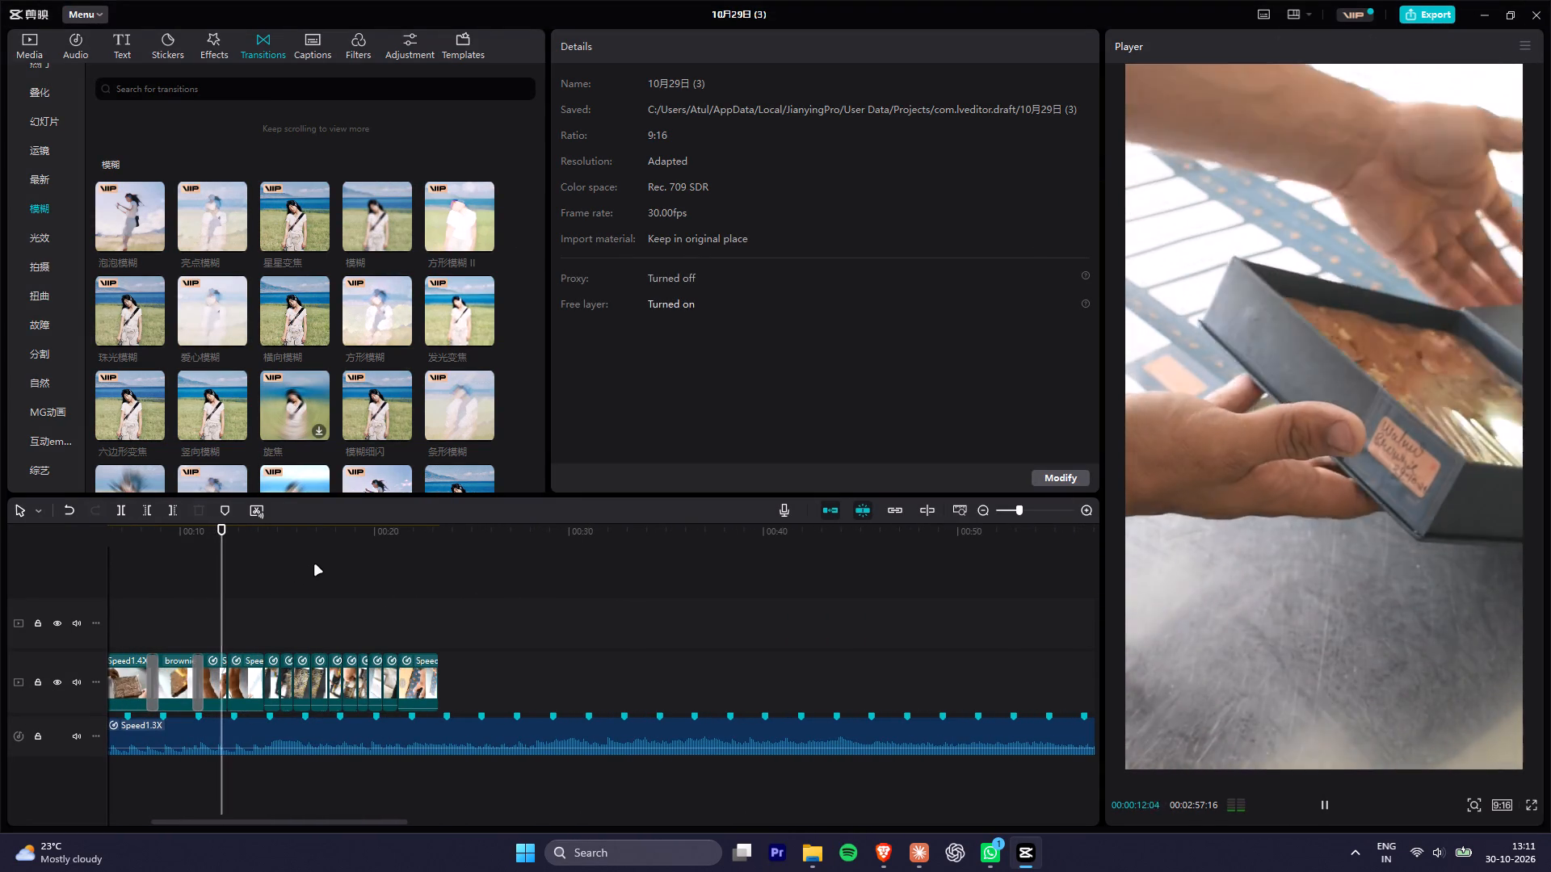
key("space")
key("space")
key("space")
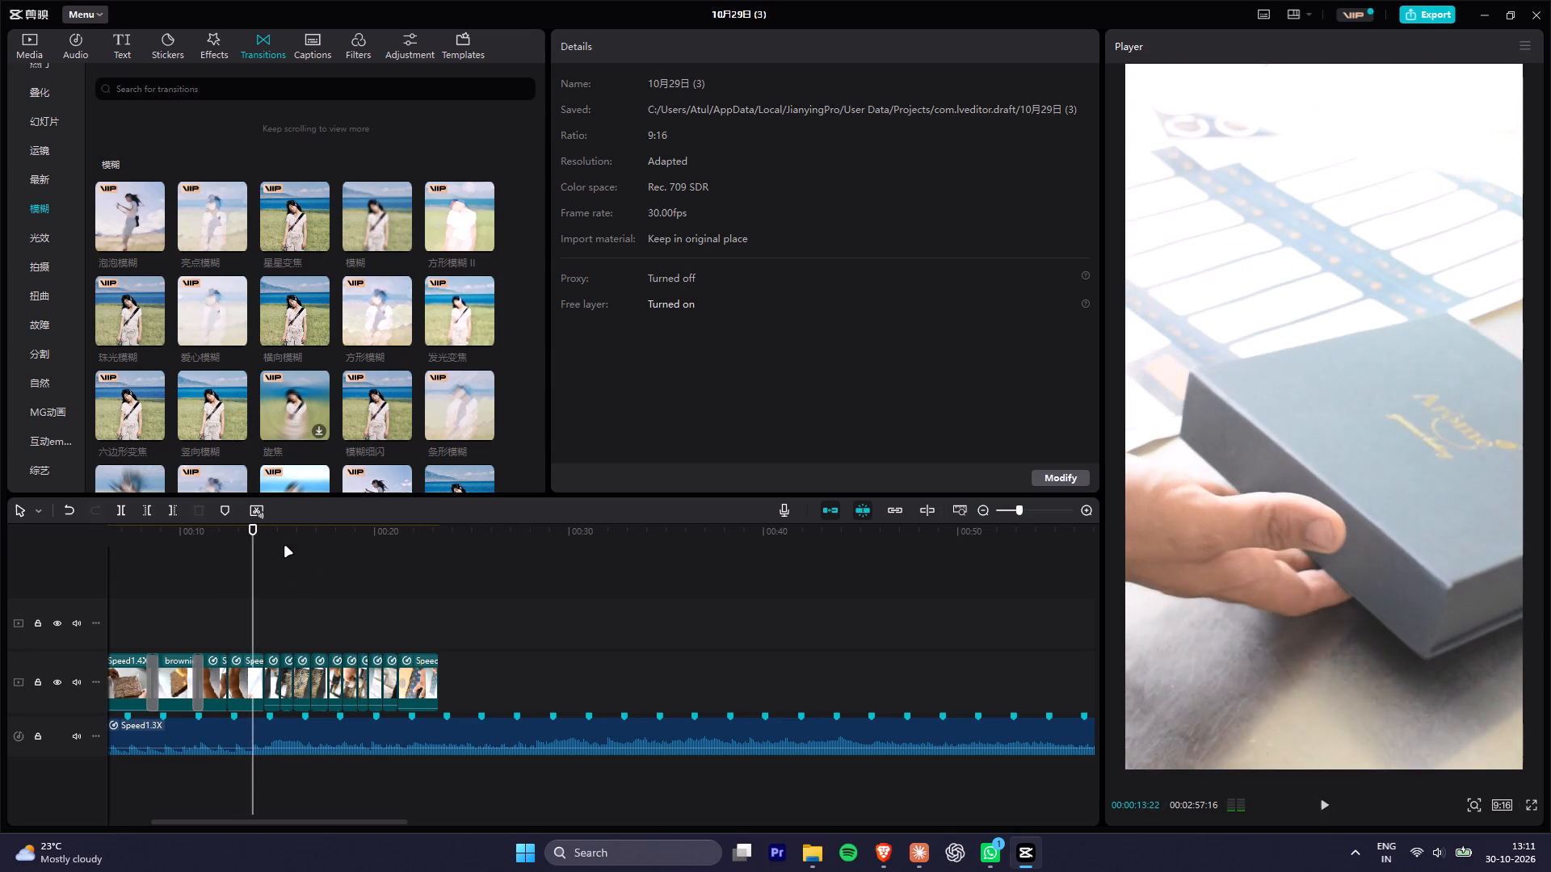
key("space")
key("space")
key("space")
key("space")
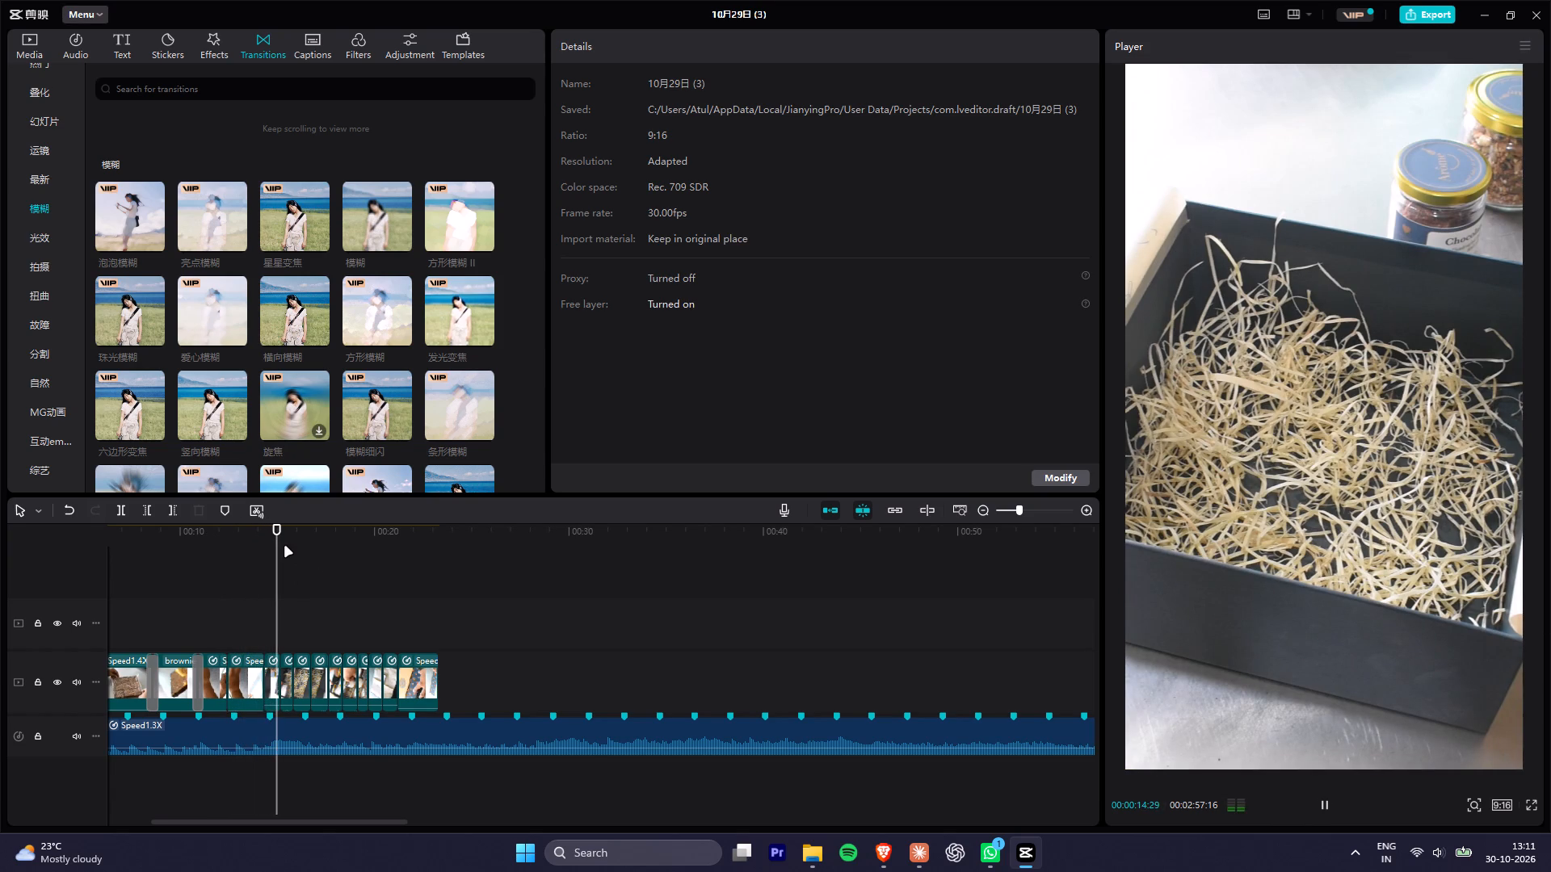
key("alt+space")
left_click(259, 535)
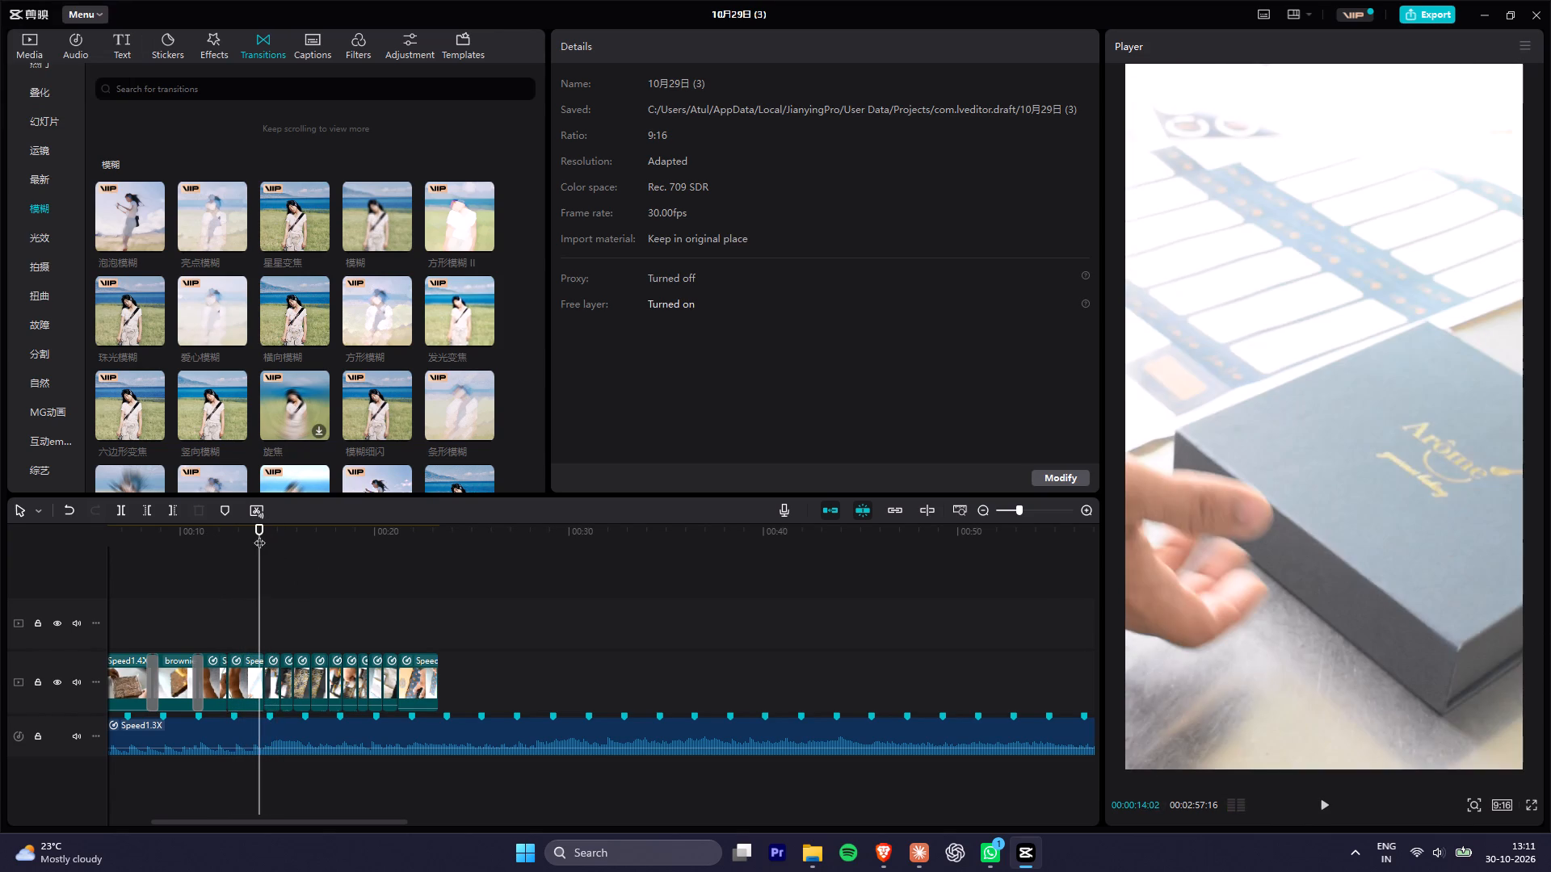
Switch to the browser window with the Arôme Instagram reels.
key("alt+Tab")
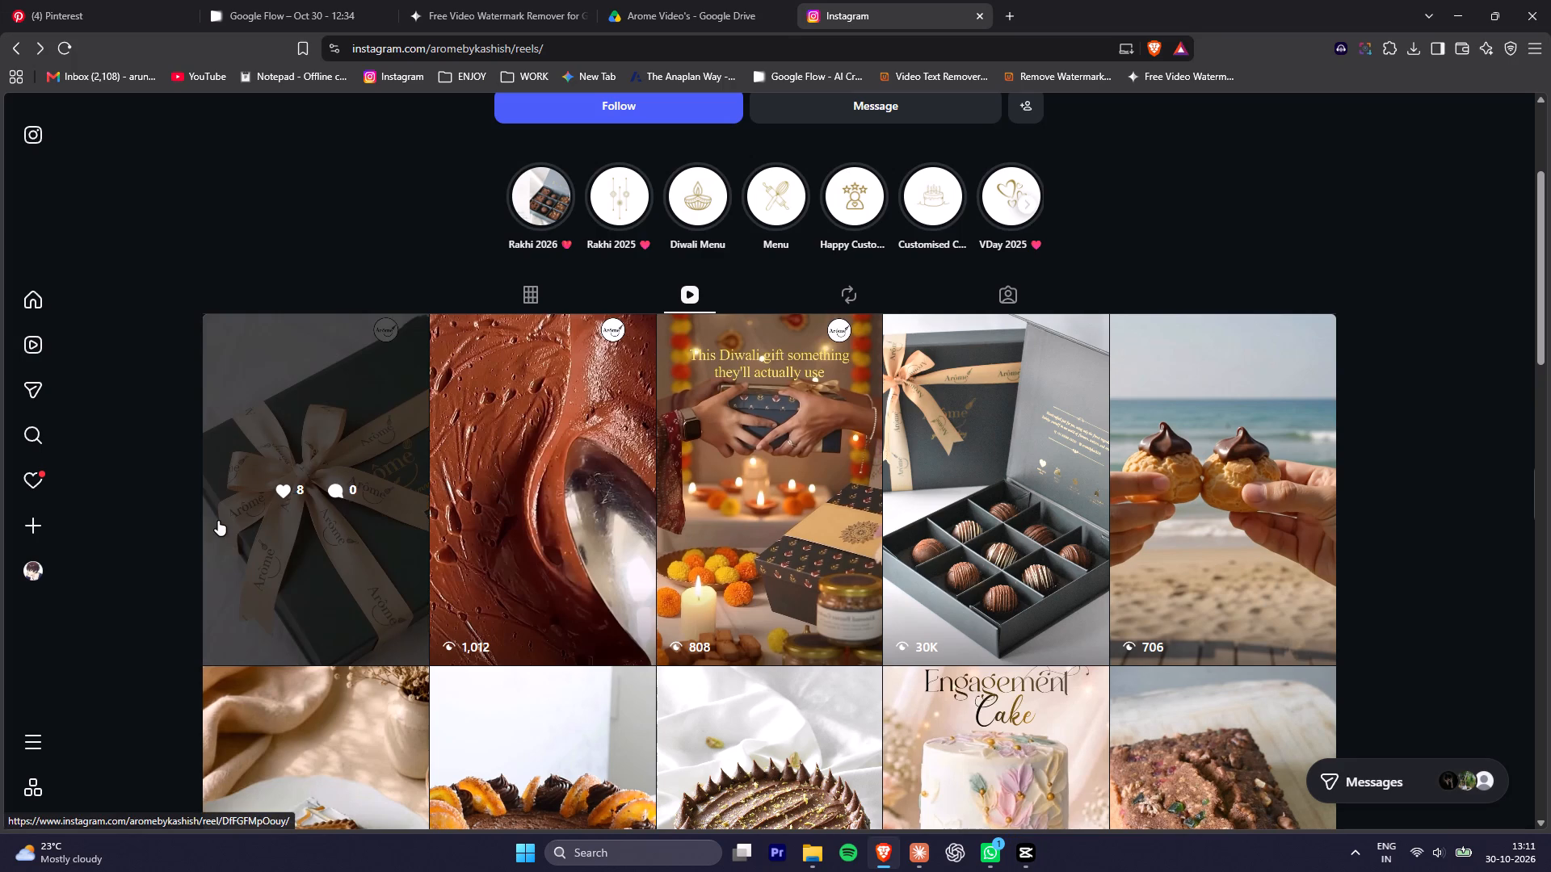
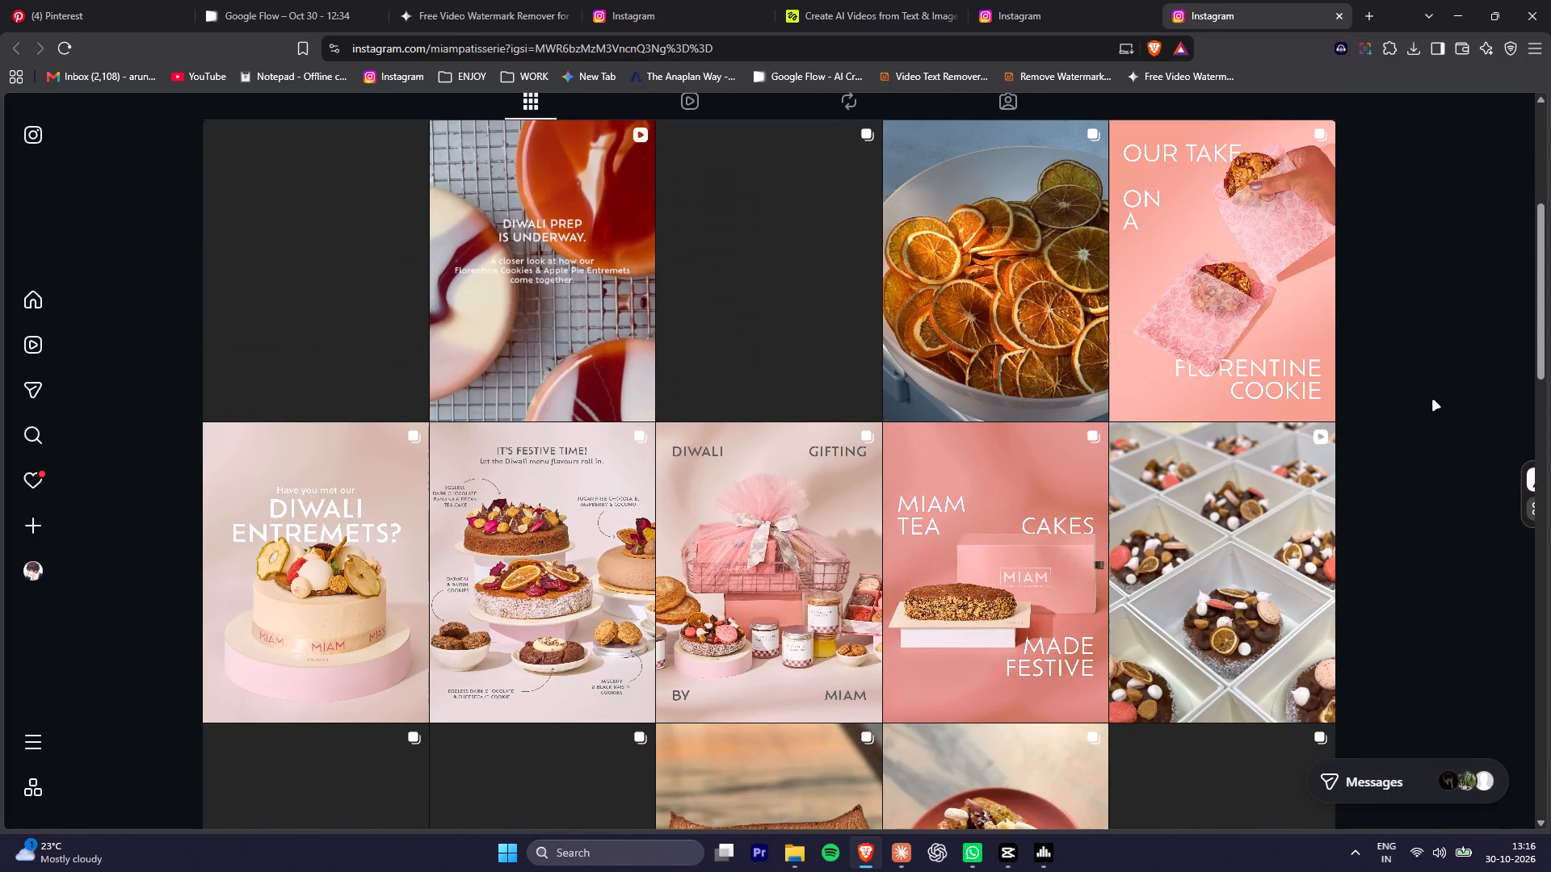
Browse the miampatisserie Instagram profile's reels and watch the Gond & Dates Choux Bun reel with the sound on.
scroll(1428, 398, "up", 2)
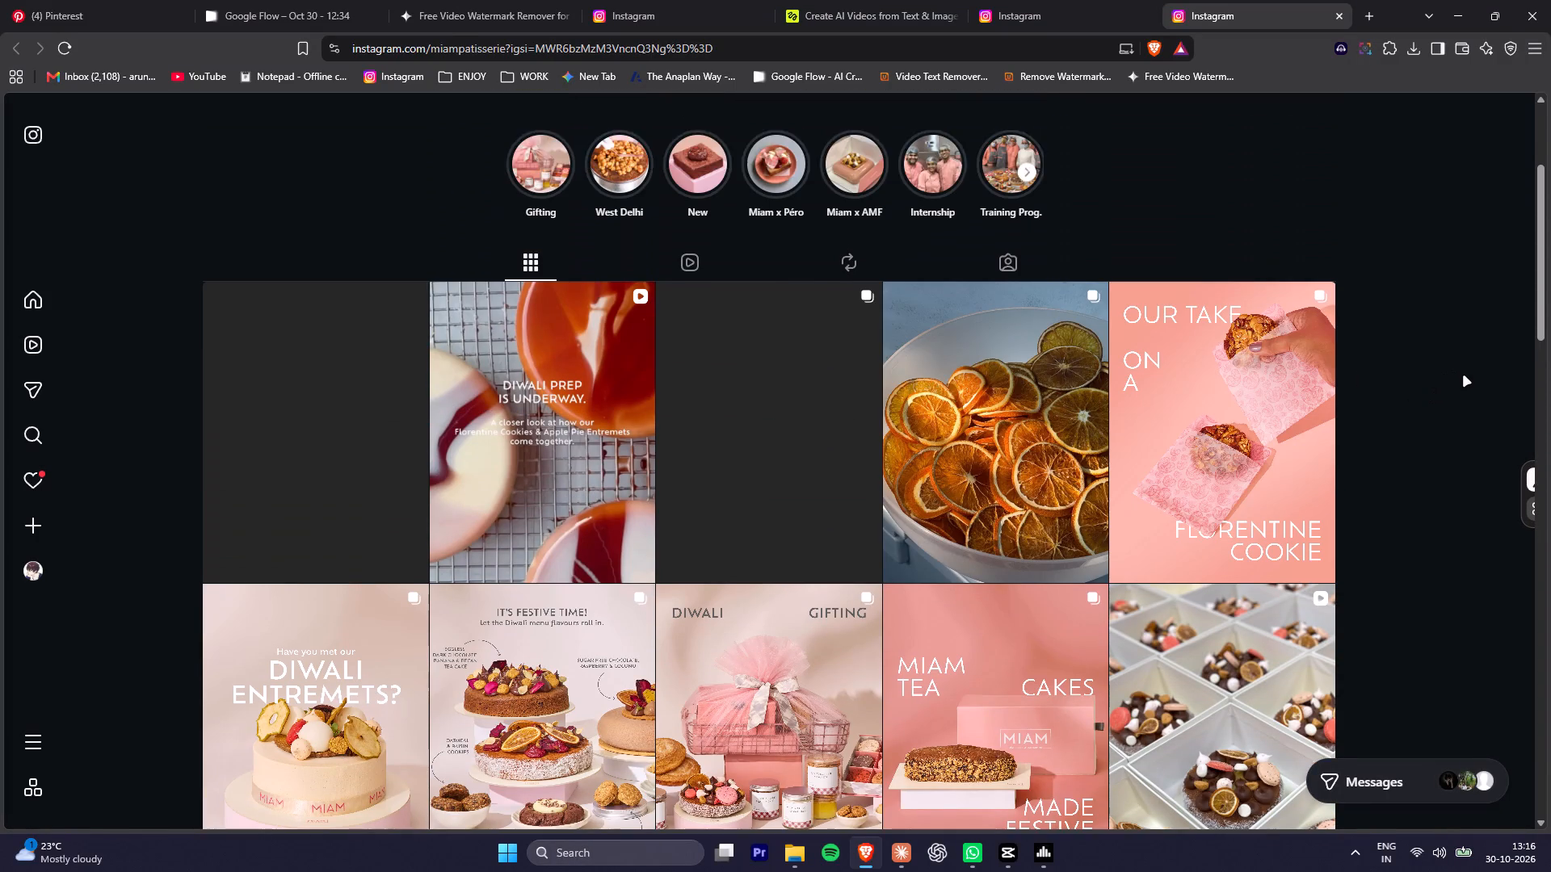
scroll(1464, 376, "down", 2)
scroll(1464, 376, "up", 1)
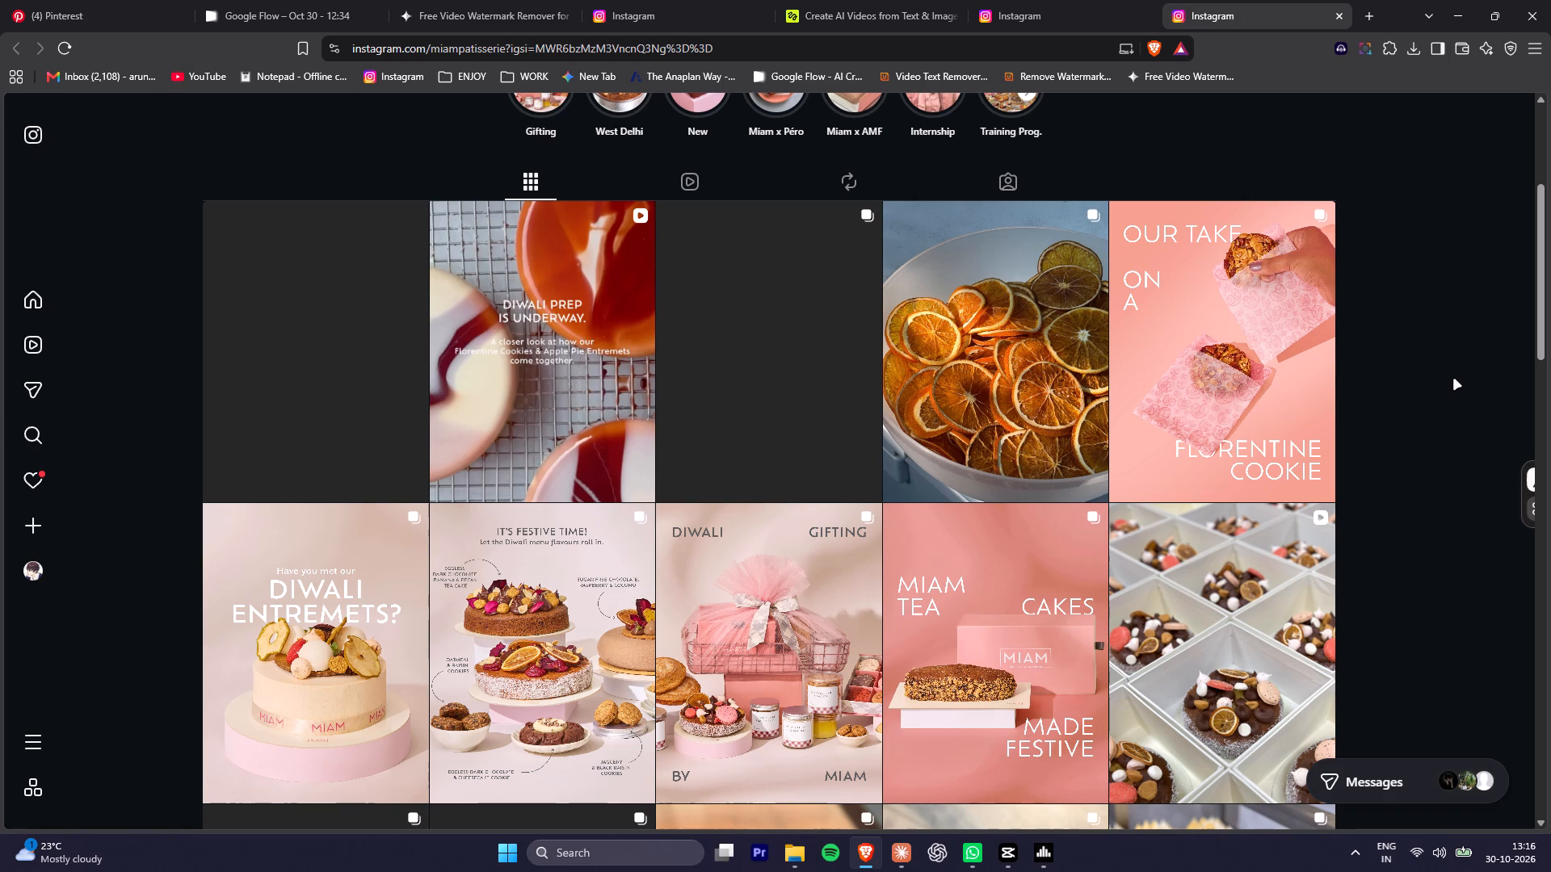
scroll(1434, 381, "up", 1)
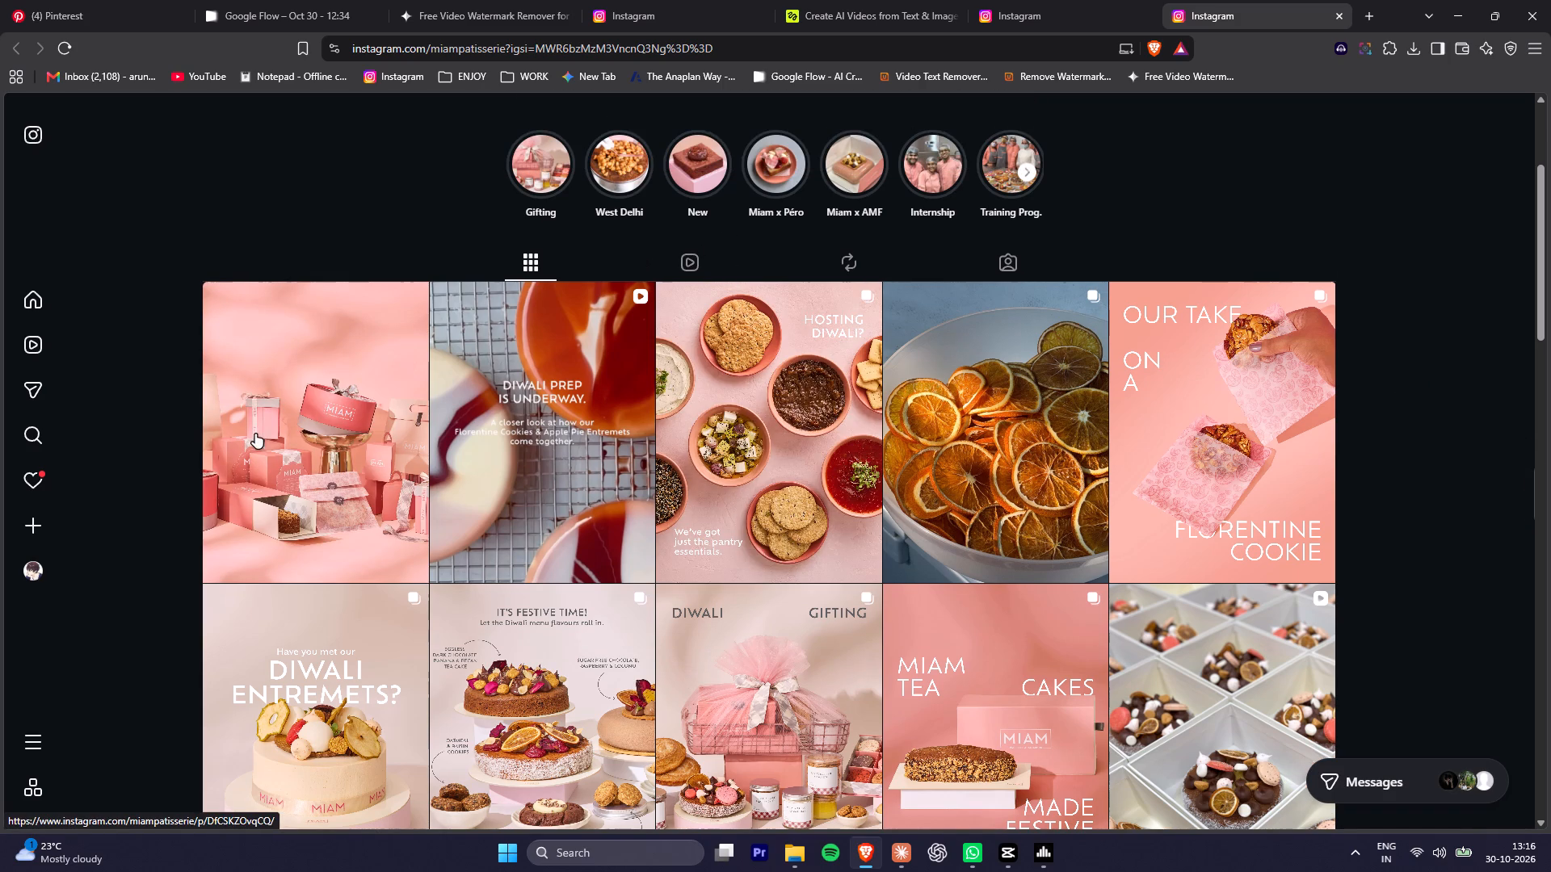
left_click(688, 262)
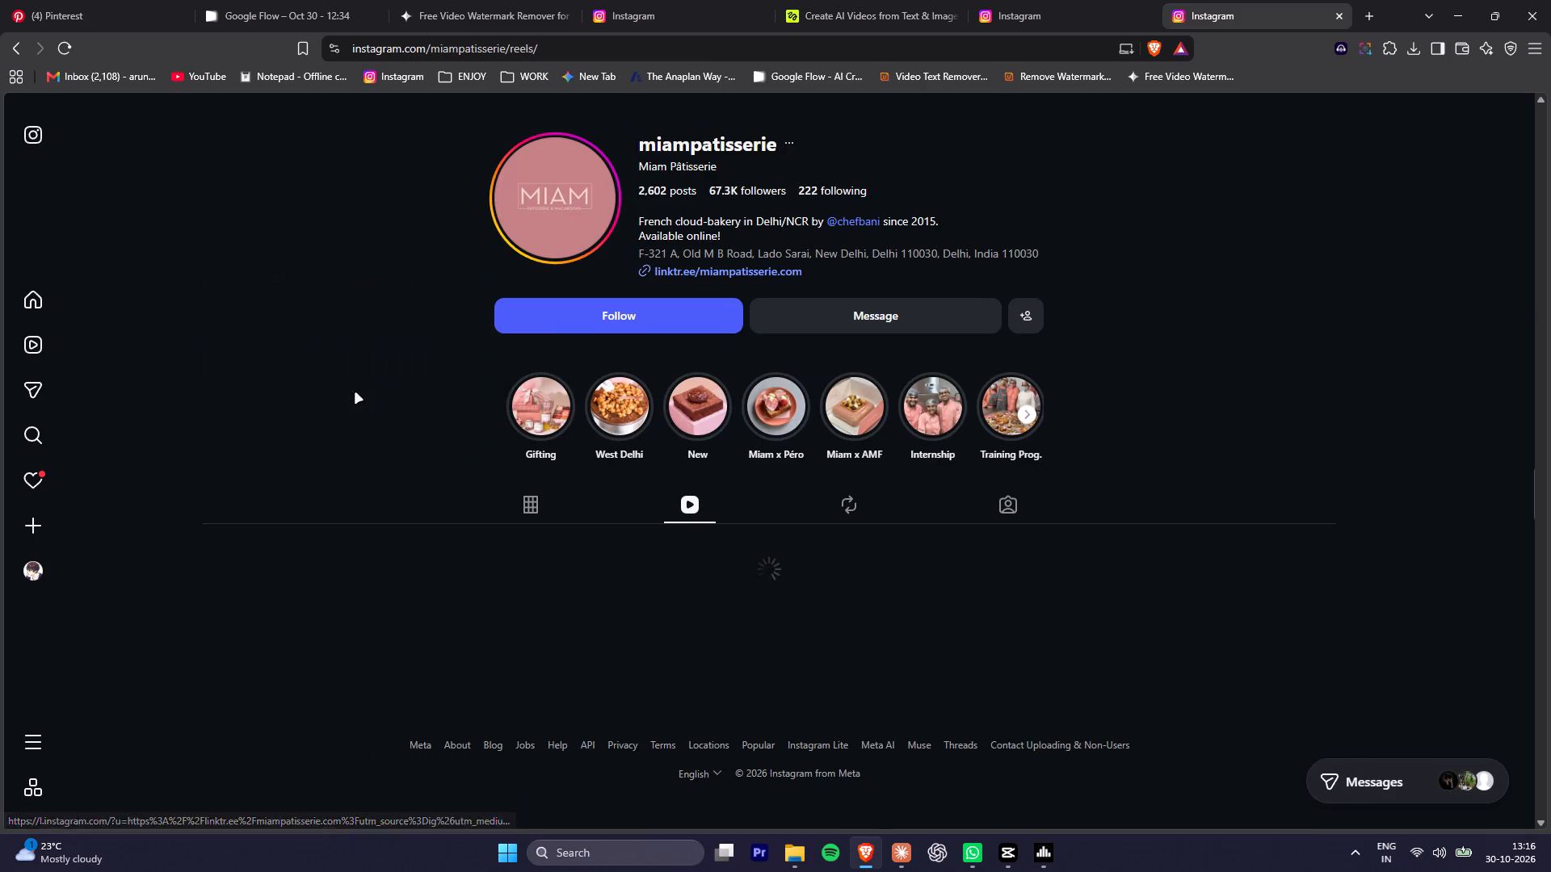
scroll(399, 393, "down", 4)
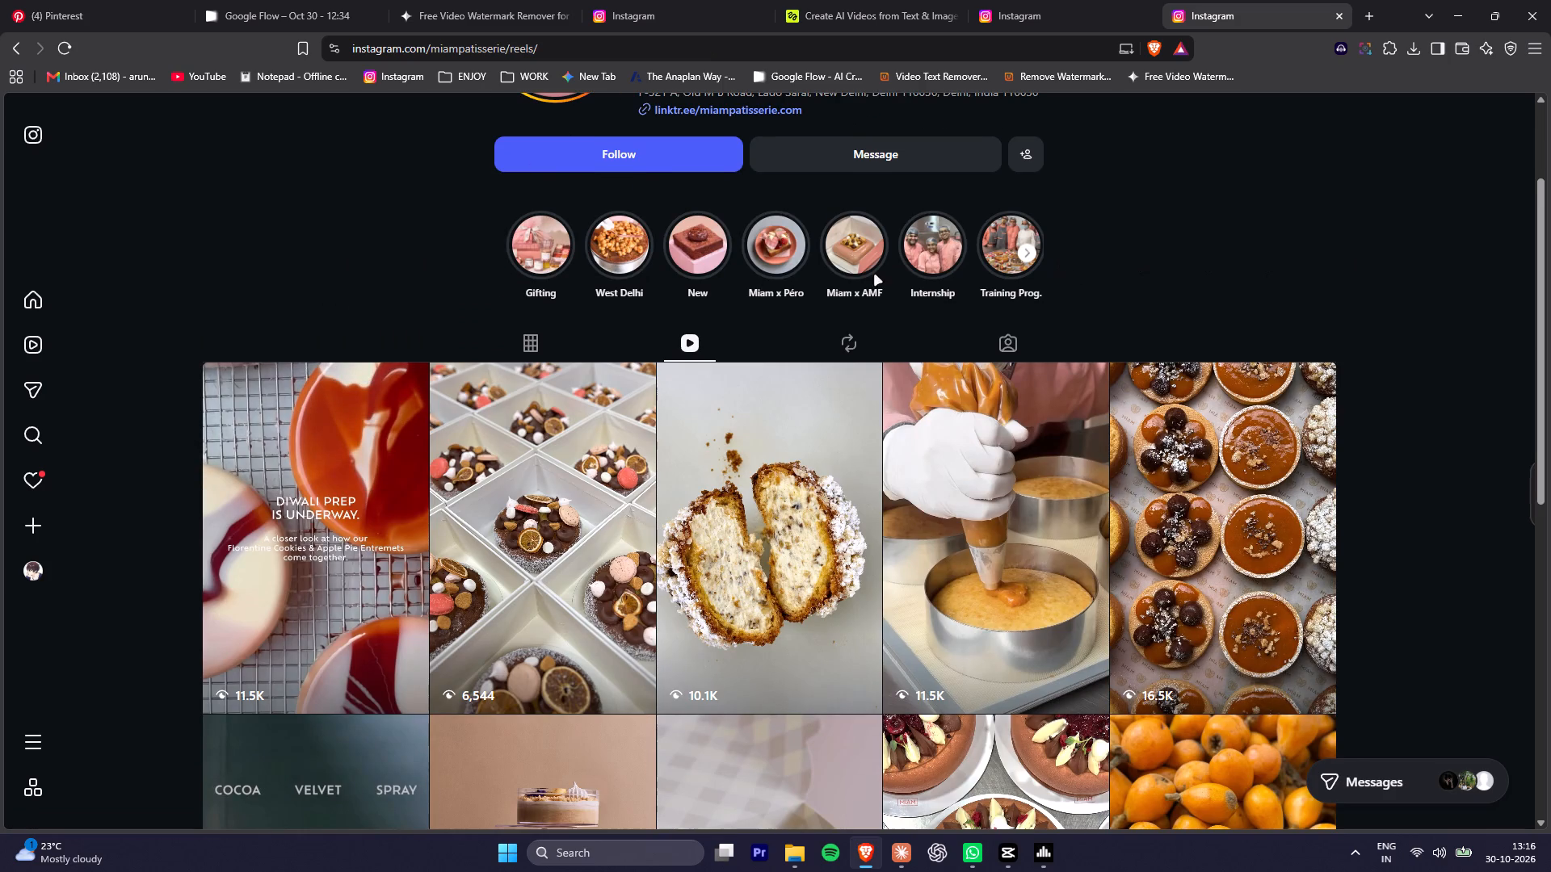
left_click(776, 477)
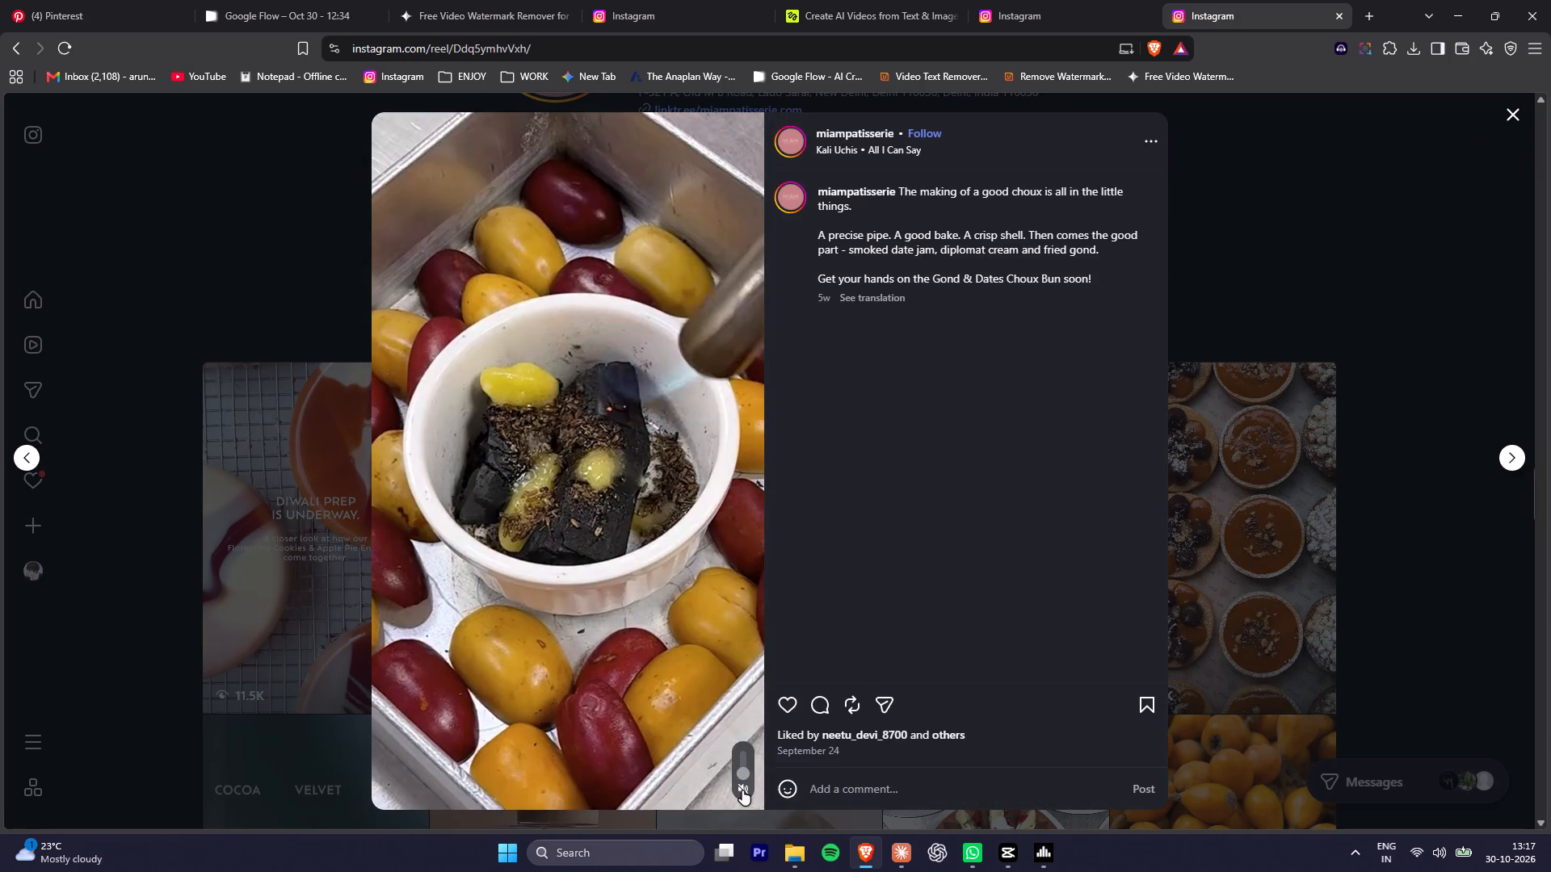
left_click(742, 790)
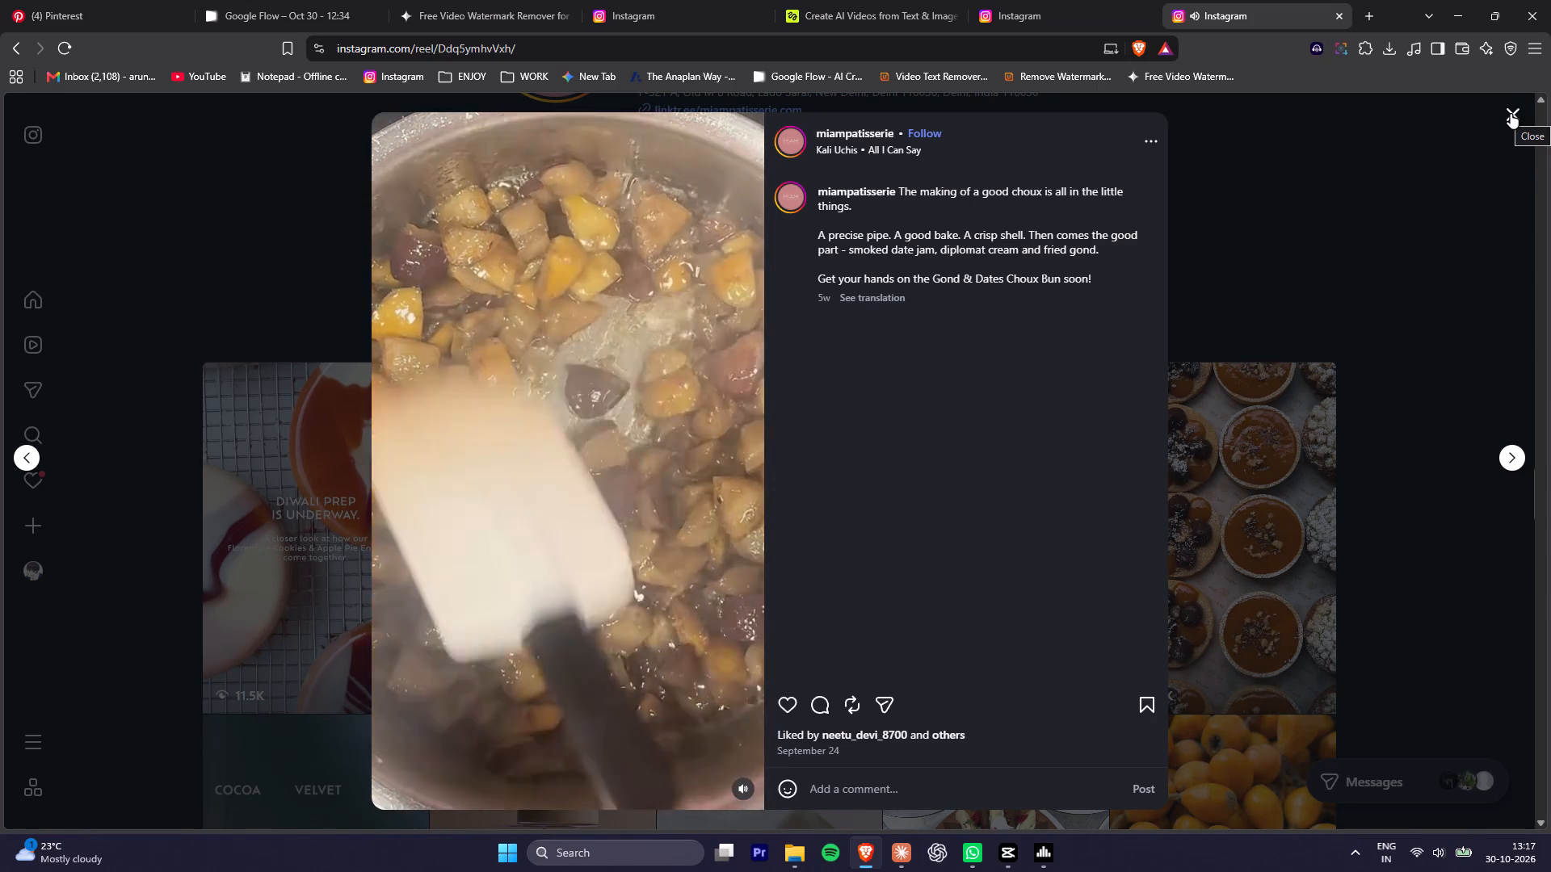
Close the miampatisserie choux bun reel and return to the profile's posts.
left_click(1511, 114)
scroll(1098, 354, "down", 2)
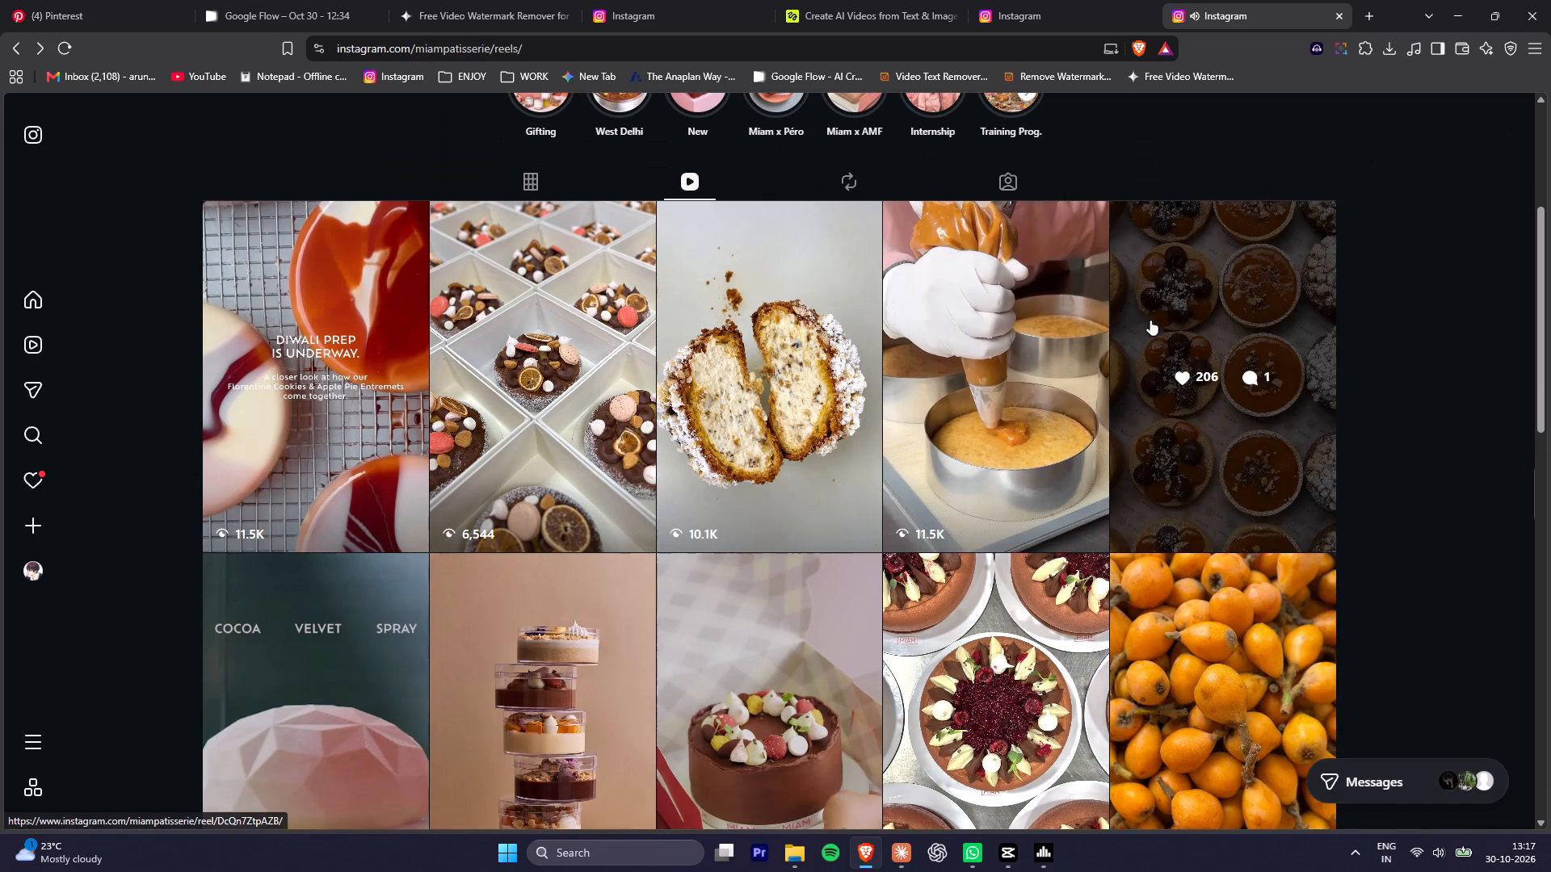
Look through the older reels on the miampatisserie profile for dessert video references.
scroll(1422, 296, "down", 2)
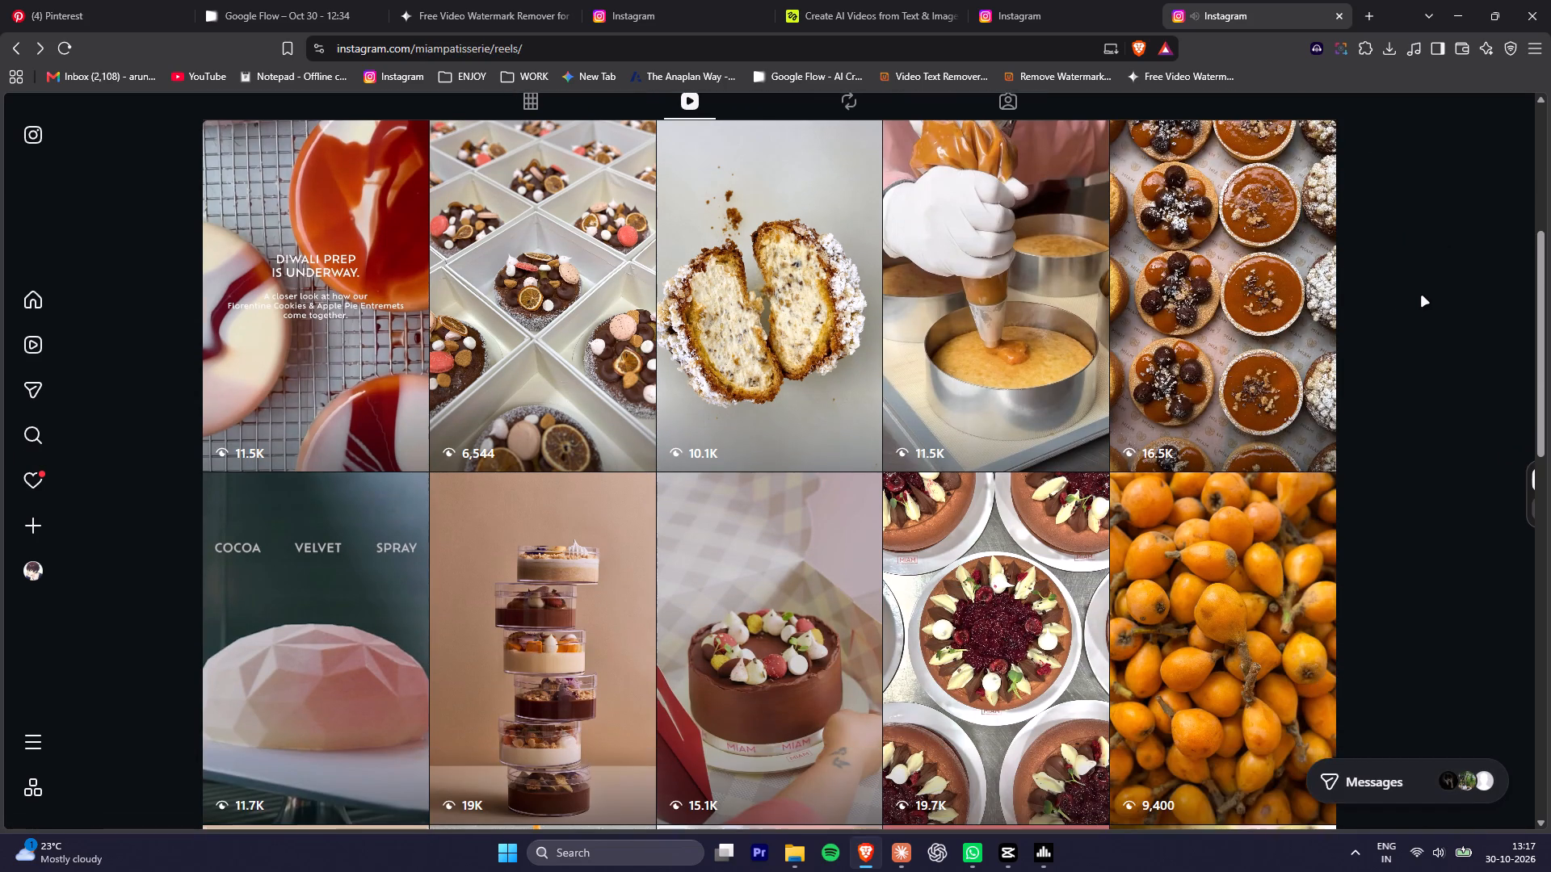
scroll(1422, 296, "down", 2)
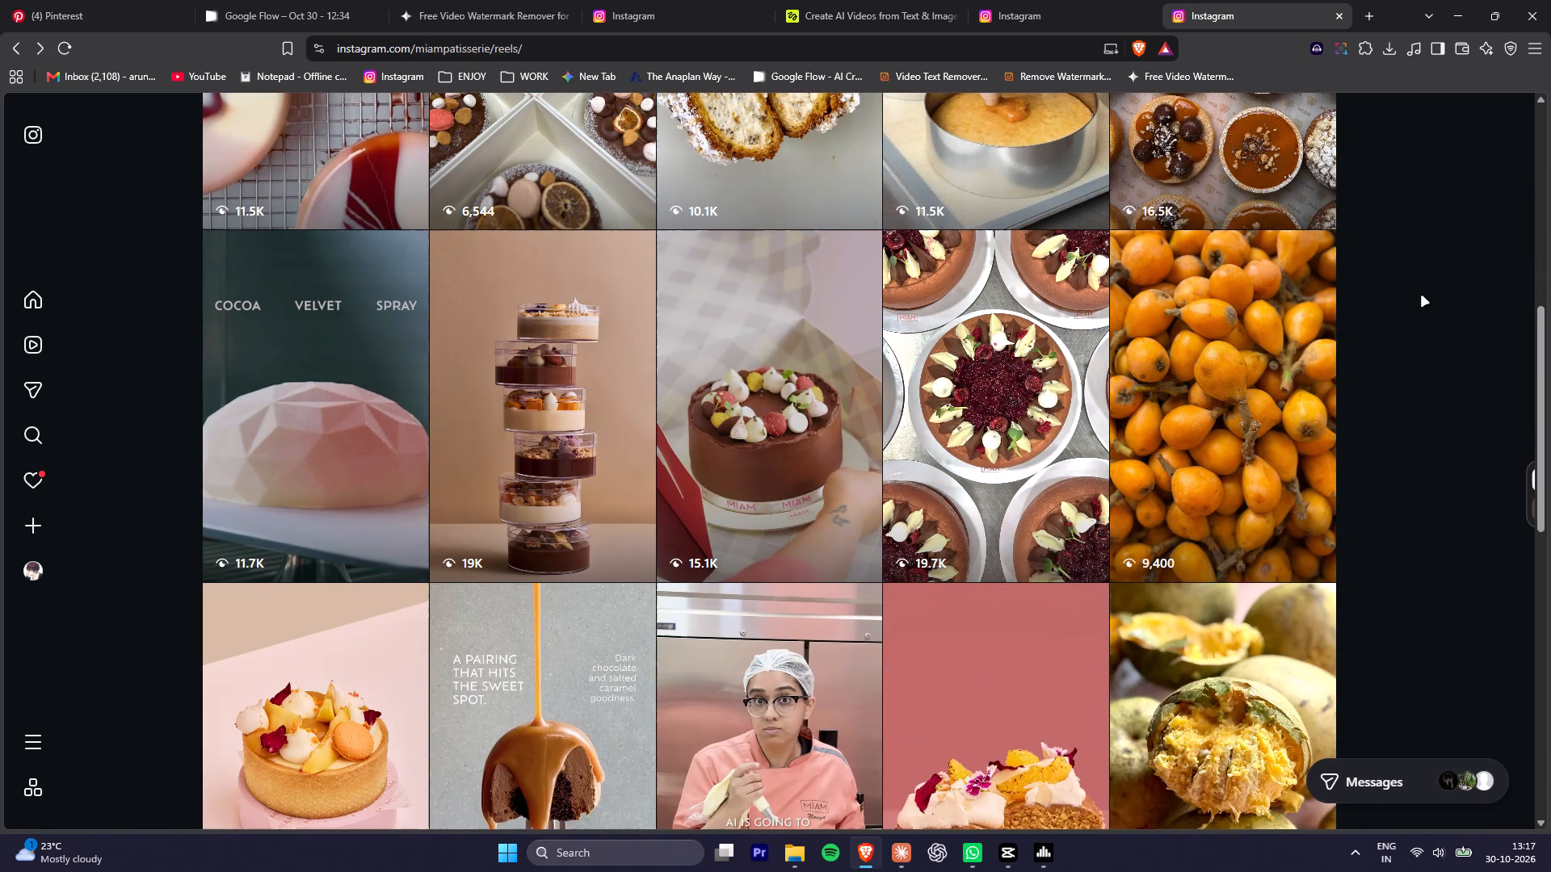
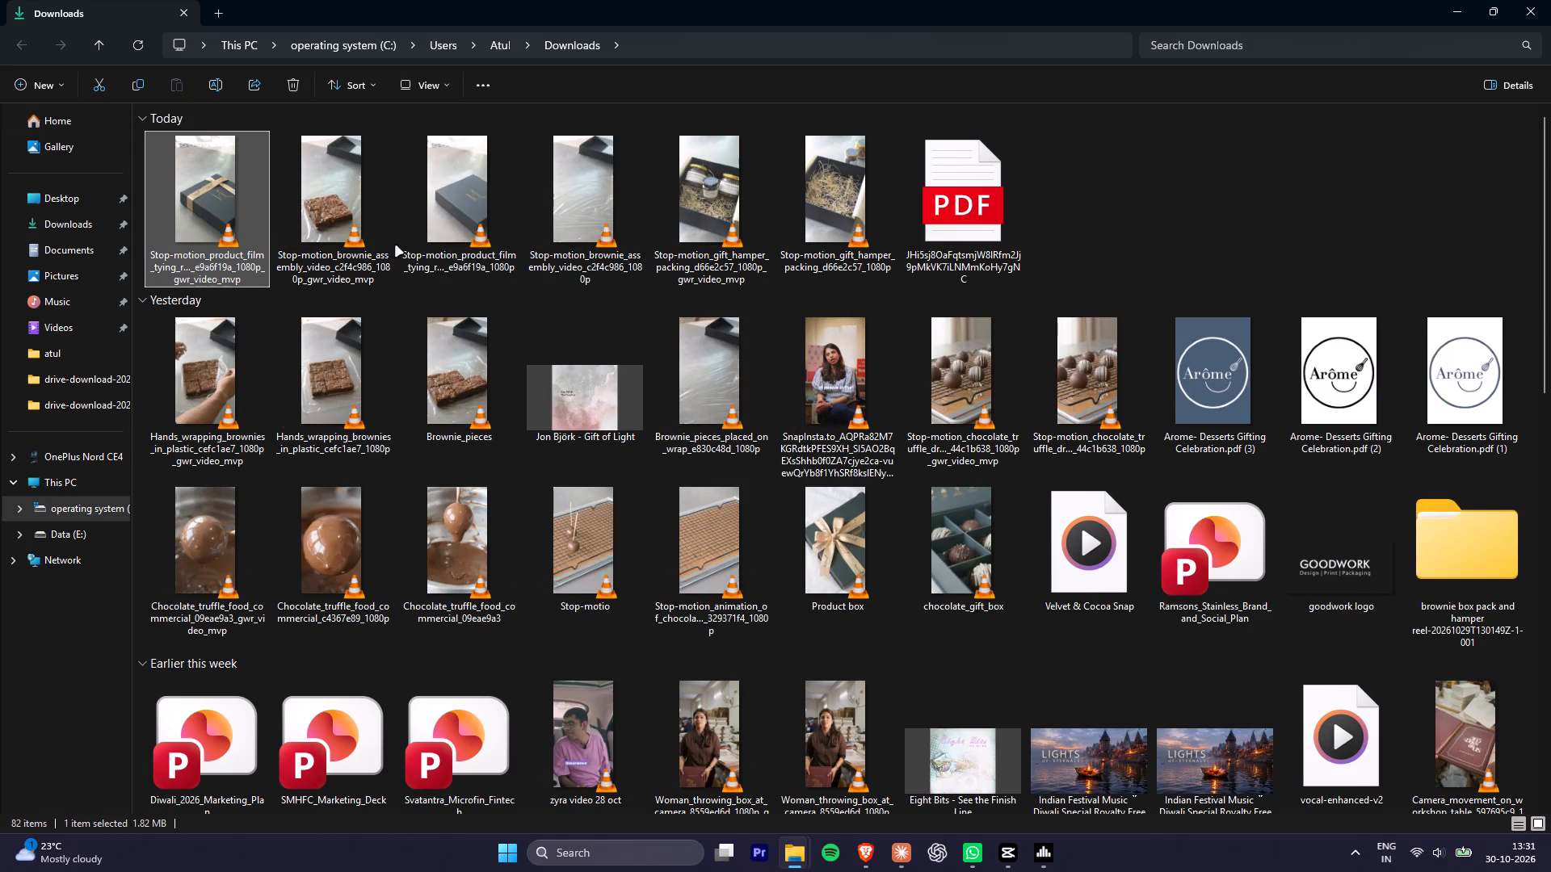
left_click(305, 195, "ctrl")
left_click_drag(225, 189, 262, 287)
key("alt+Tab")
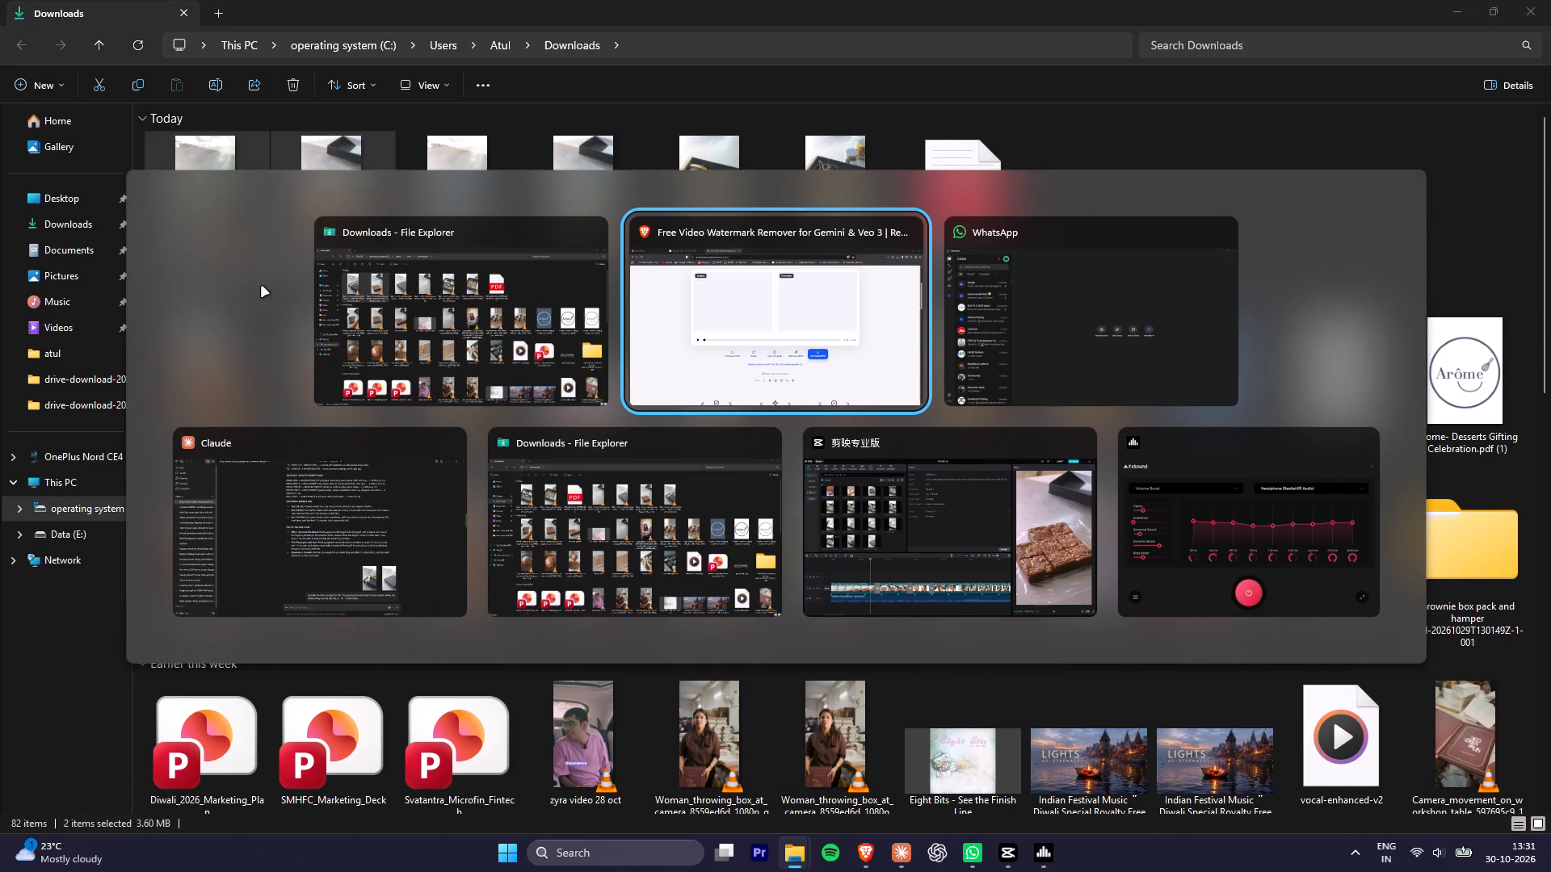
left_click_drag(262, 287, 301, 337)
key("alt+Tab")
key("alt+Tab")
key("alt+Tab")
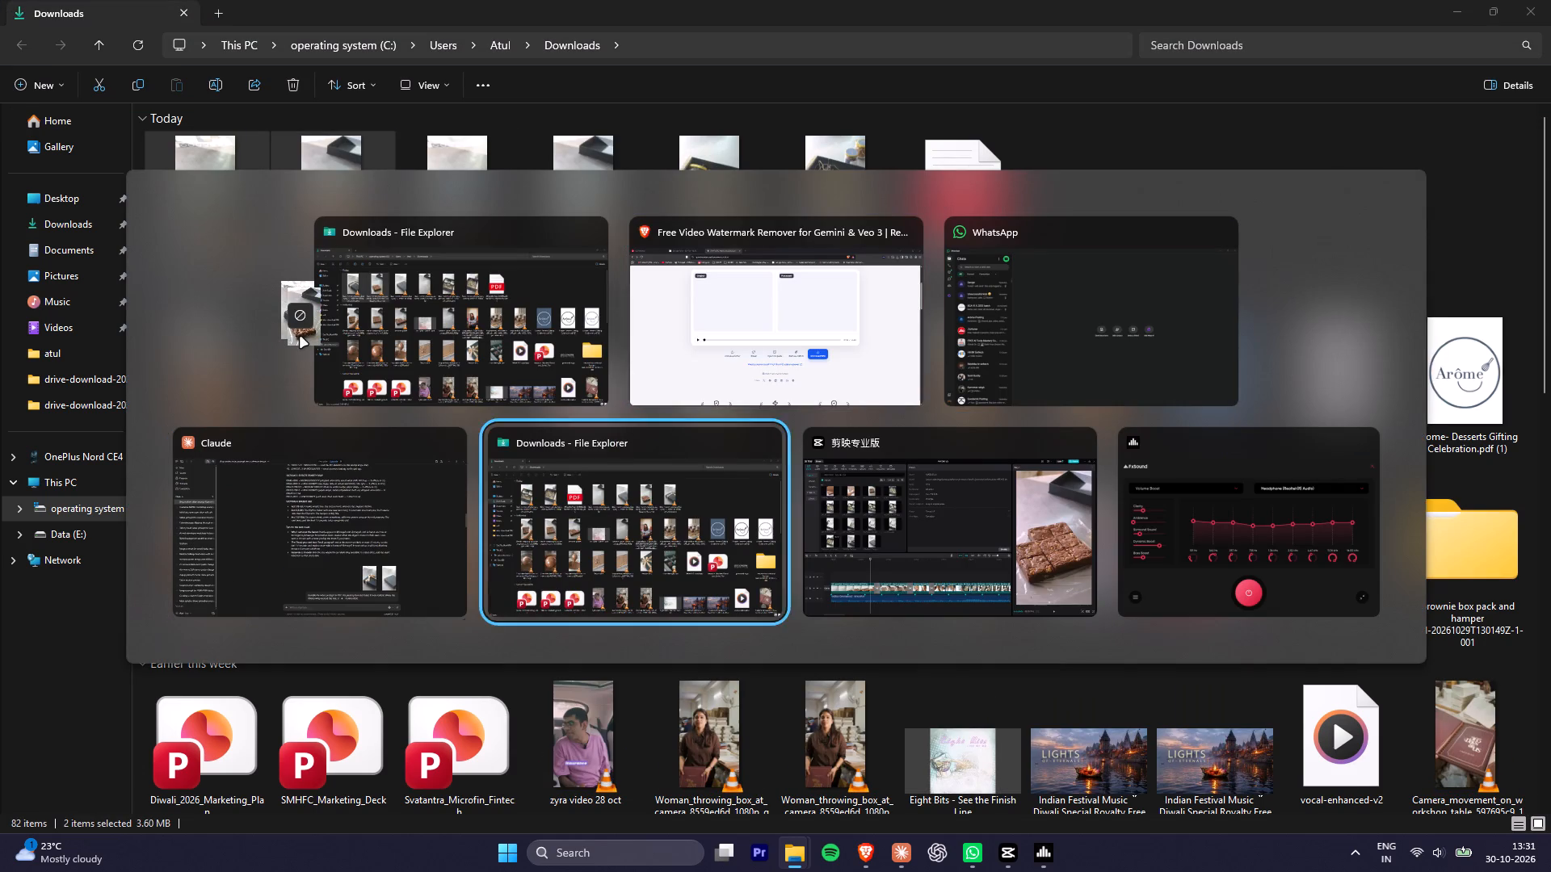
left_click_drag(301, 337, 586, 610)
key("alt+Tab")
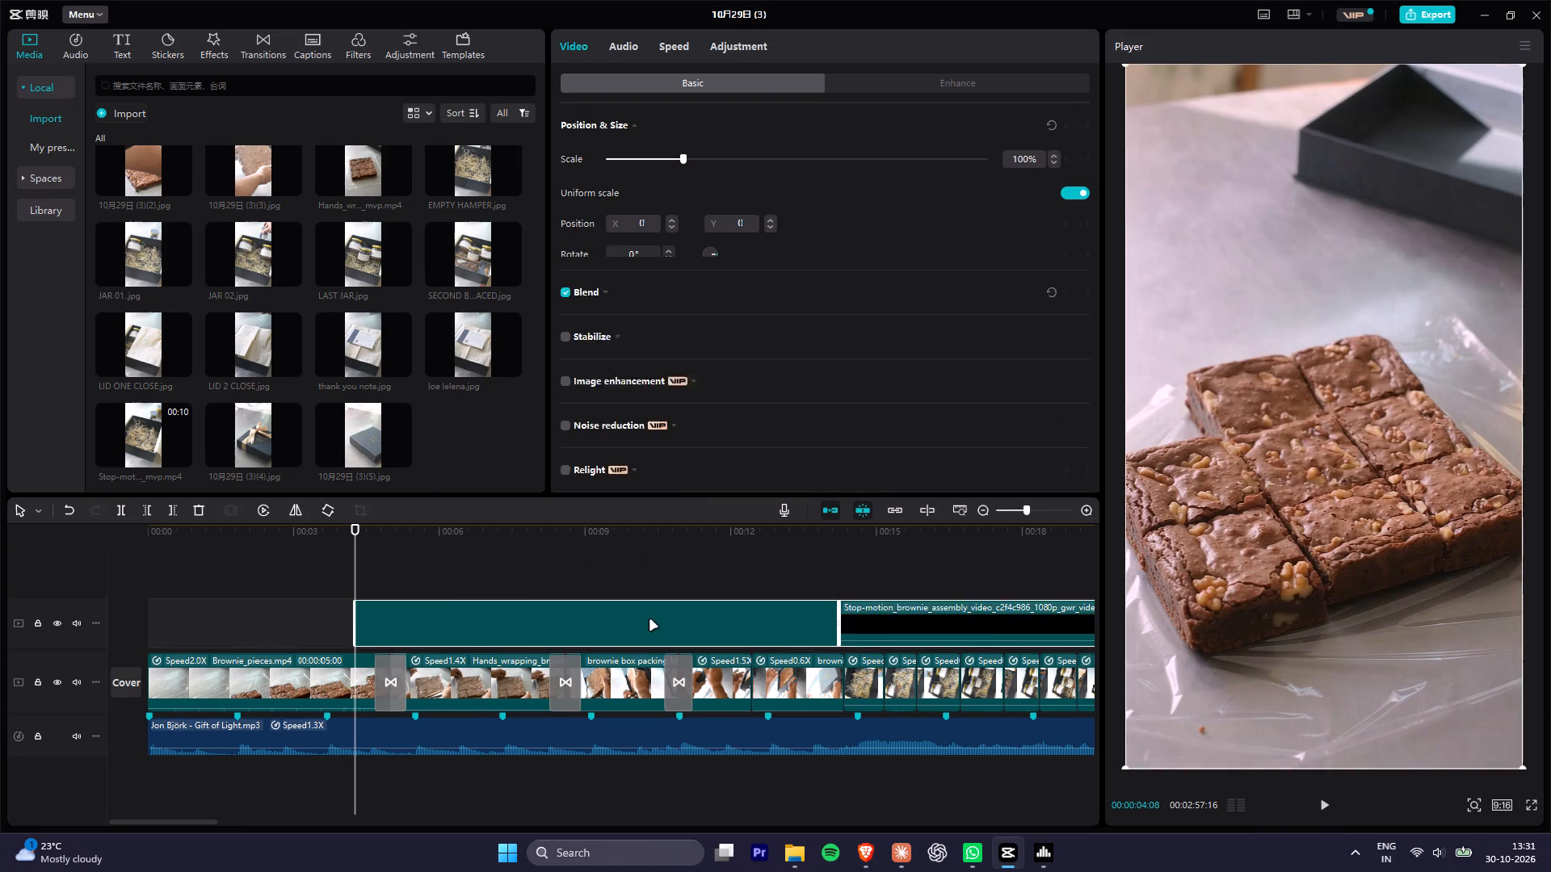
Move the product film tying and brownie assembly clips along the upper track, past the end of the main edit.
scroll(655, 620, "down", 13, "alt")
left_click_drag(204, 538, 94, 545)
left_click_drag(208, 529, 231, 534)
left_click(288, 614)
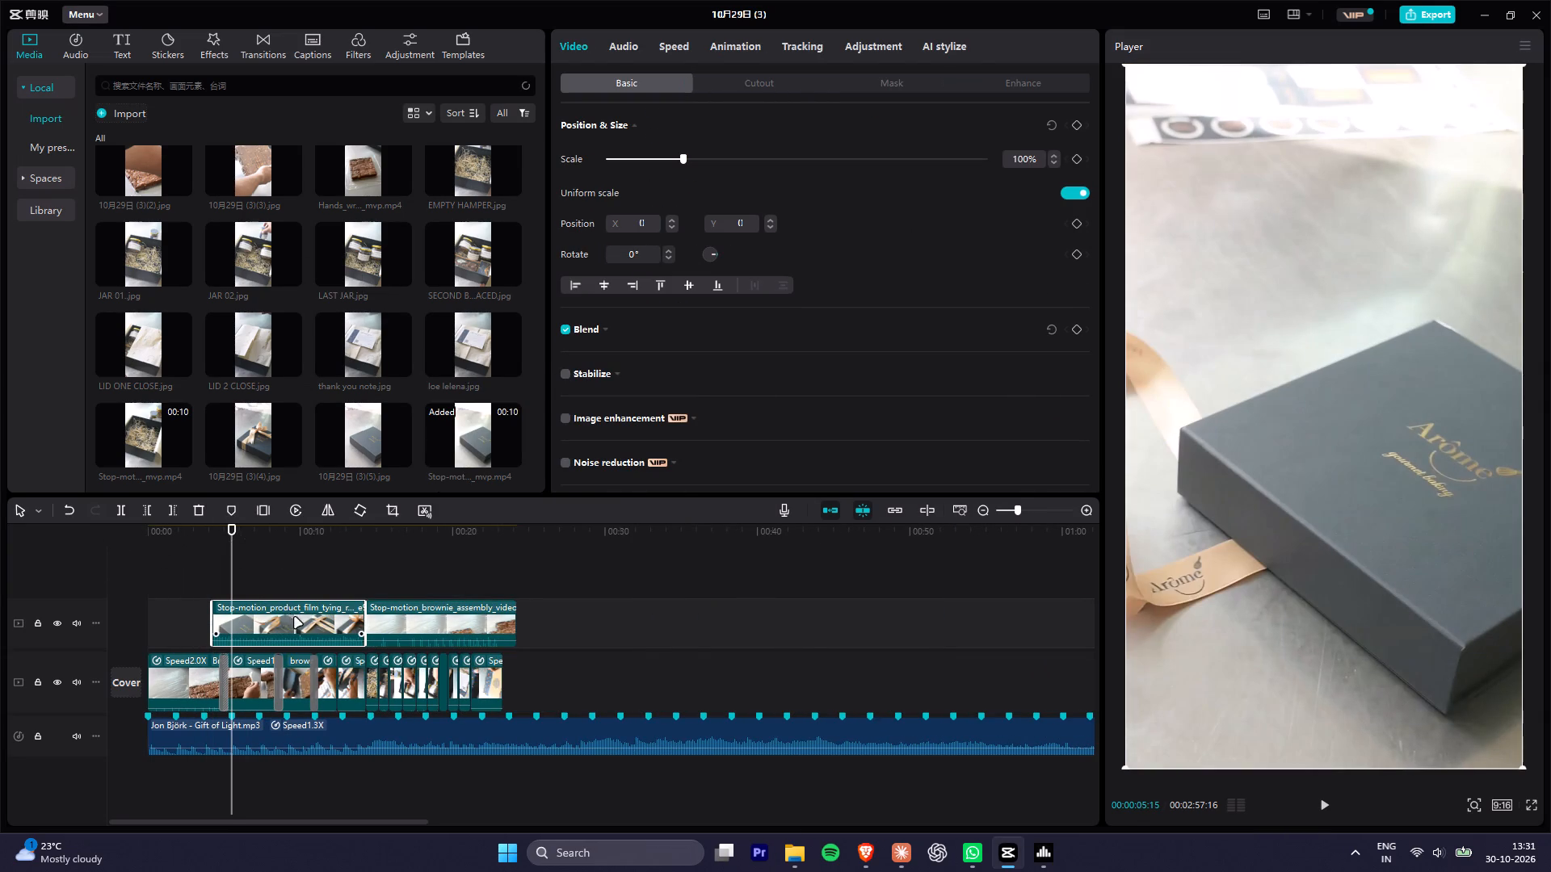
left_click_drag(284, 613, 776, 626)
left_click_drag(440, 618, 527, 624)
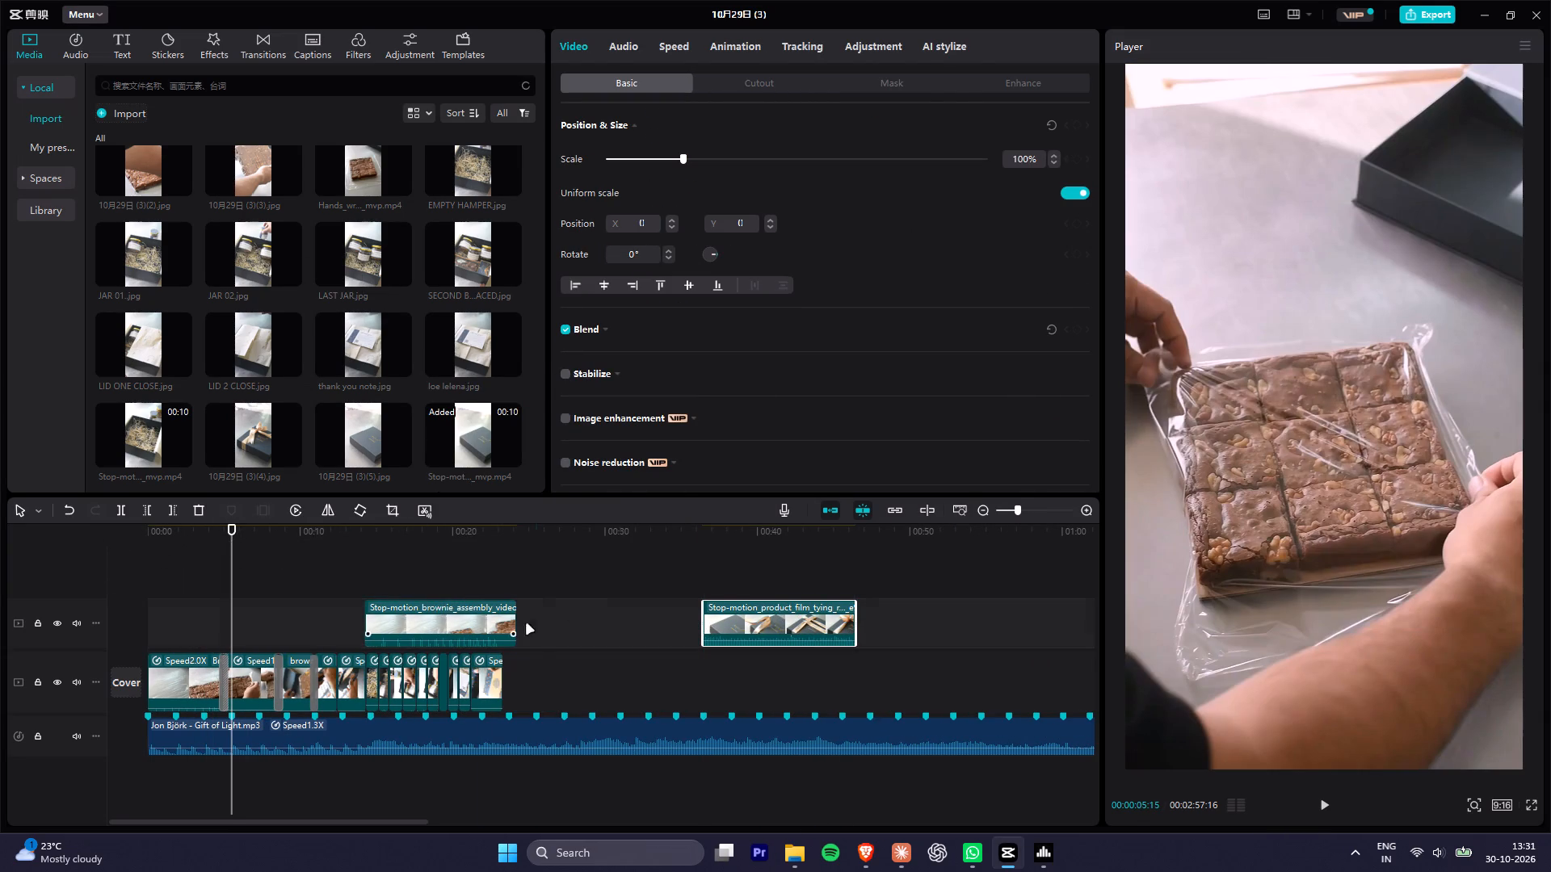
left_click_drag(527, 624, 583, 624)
Scrub through the brownie assembly clip to examine how the pieces assemble, and open the clip's audio settings.
left_click(509, 514)
left_click_drag(505, 526, 647, 557)
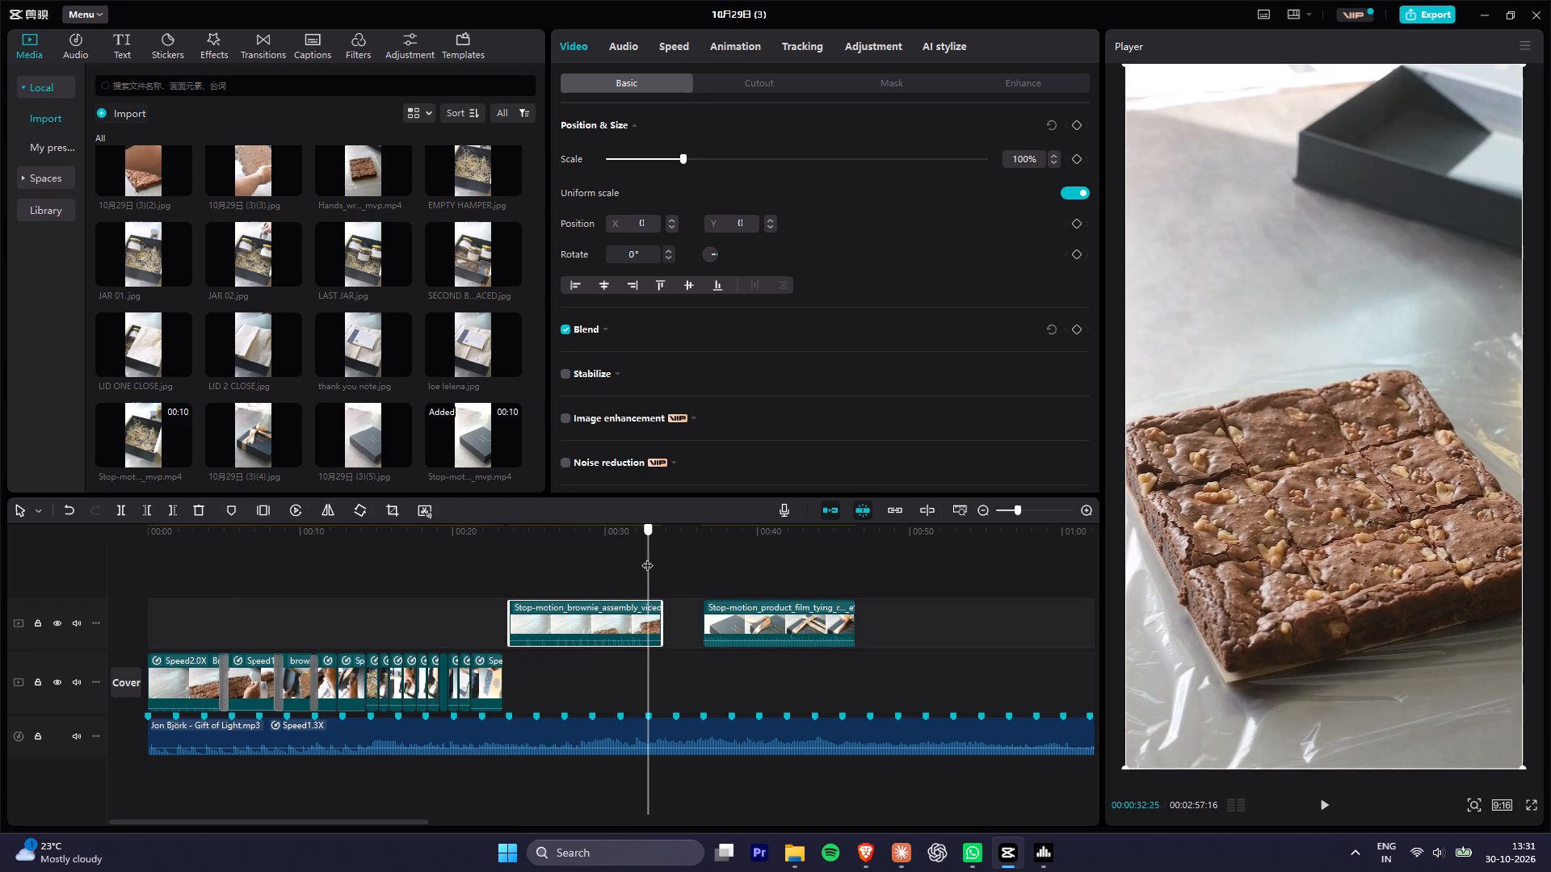
left_click_drag(647, 557, 563, 568)
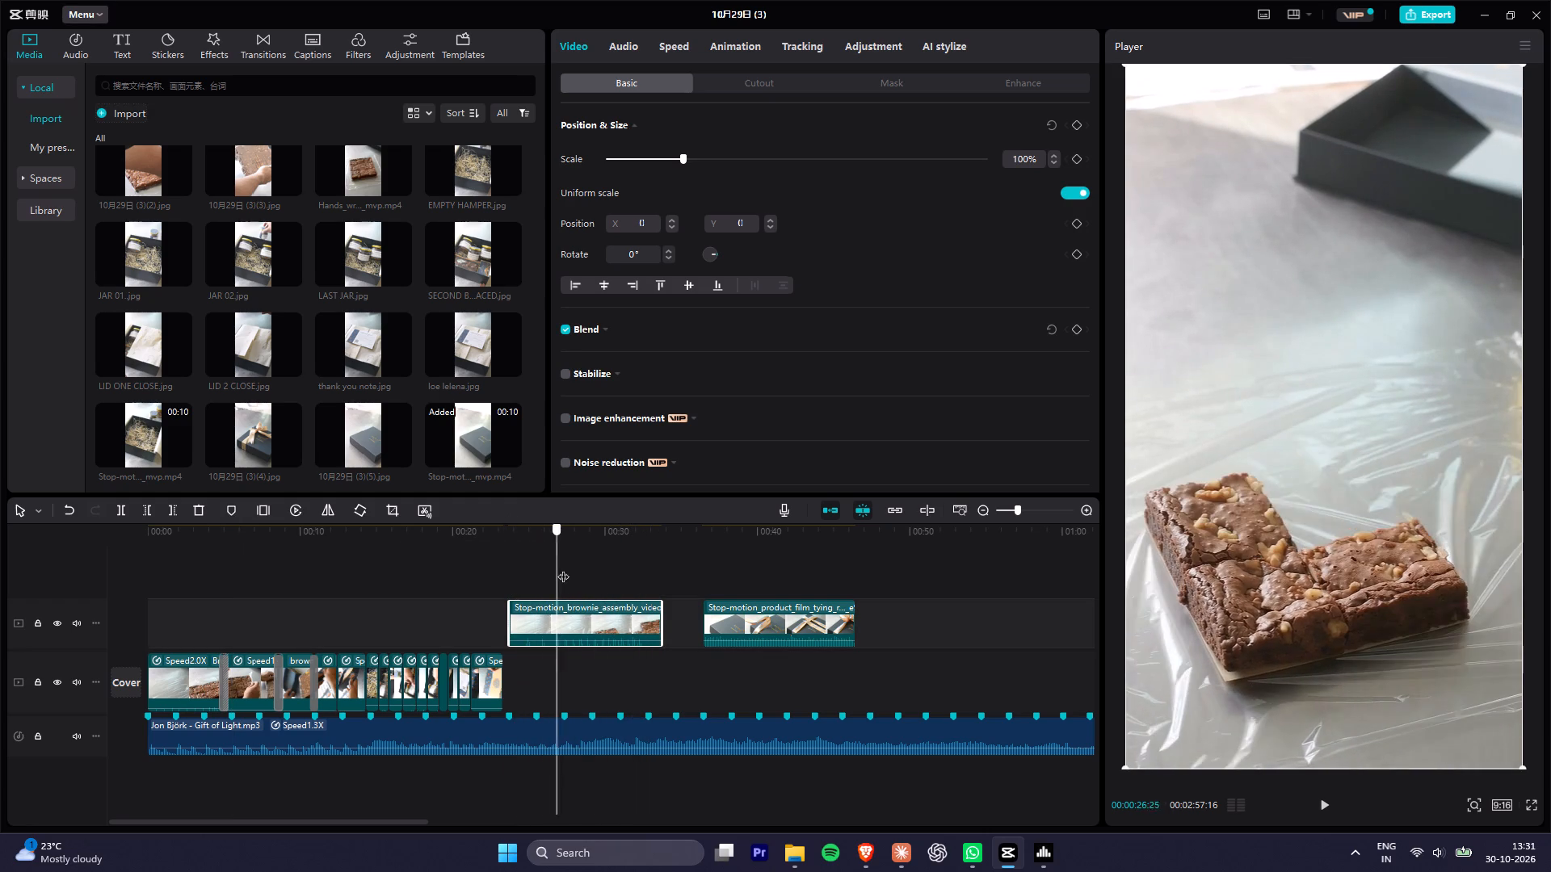
left_click_drag(563, 568, 620, 556)
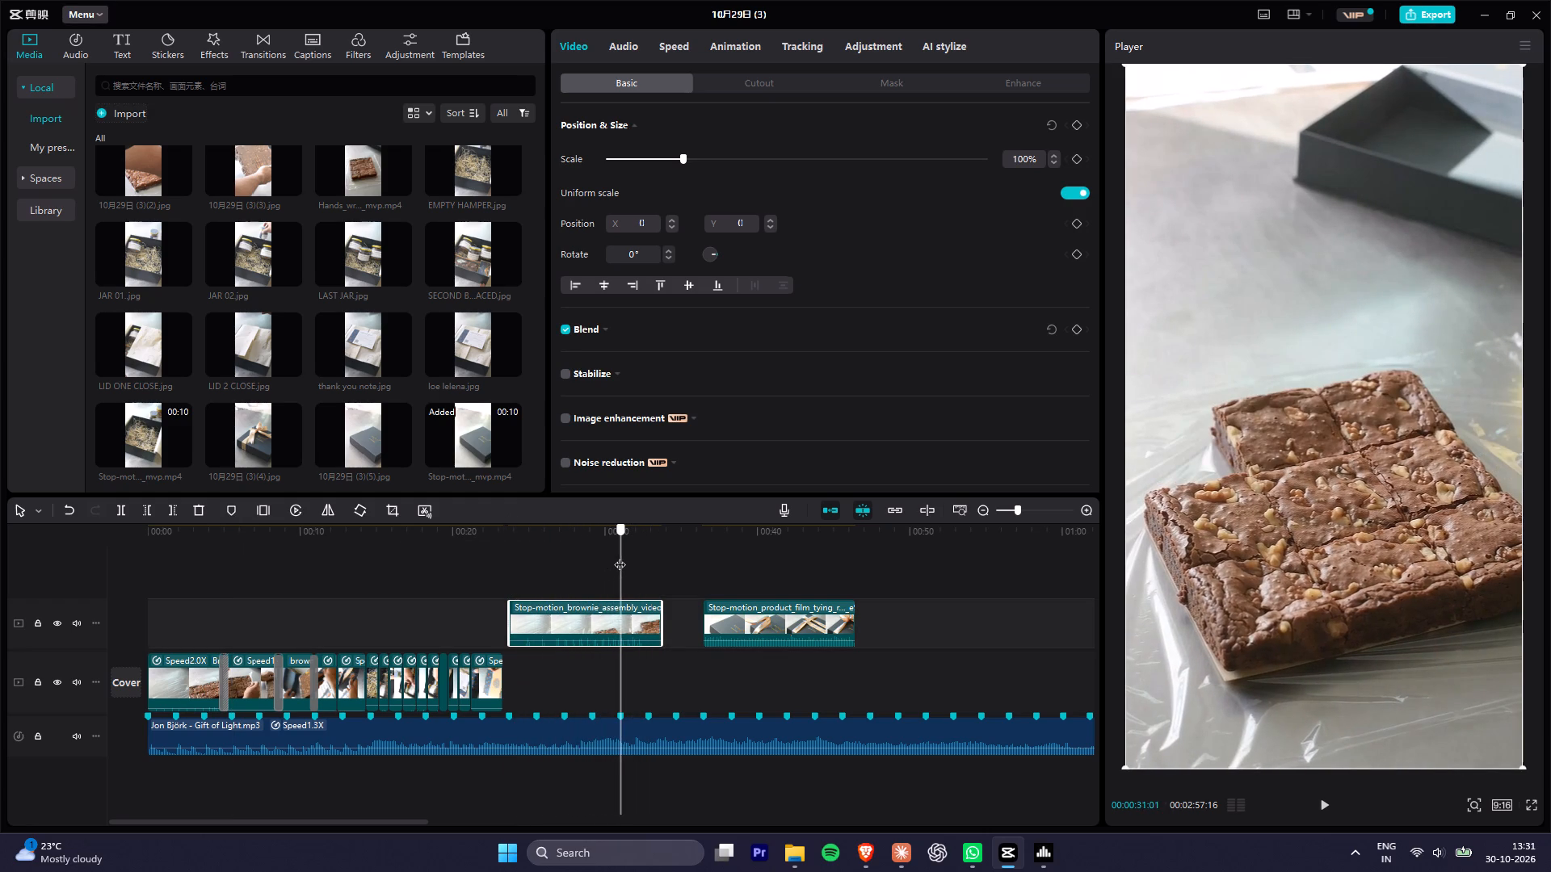
left_click_drag(620, 556, 649, 558)
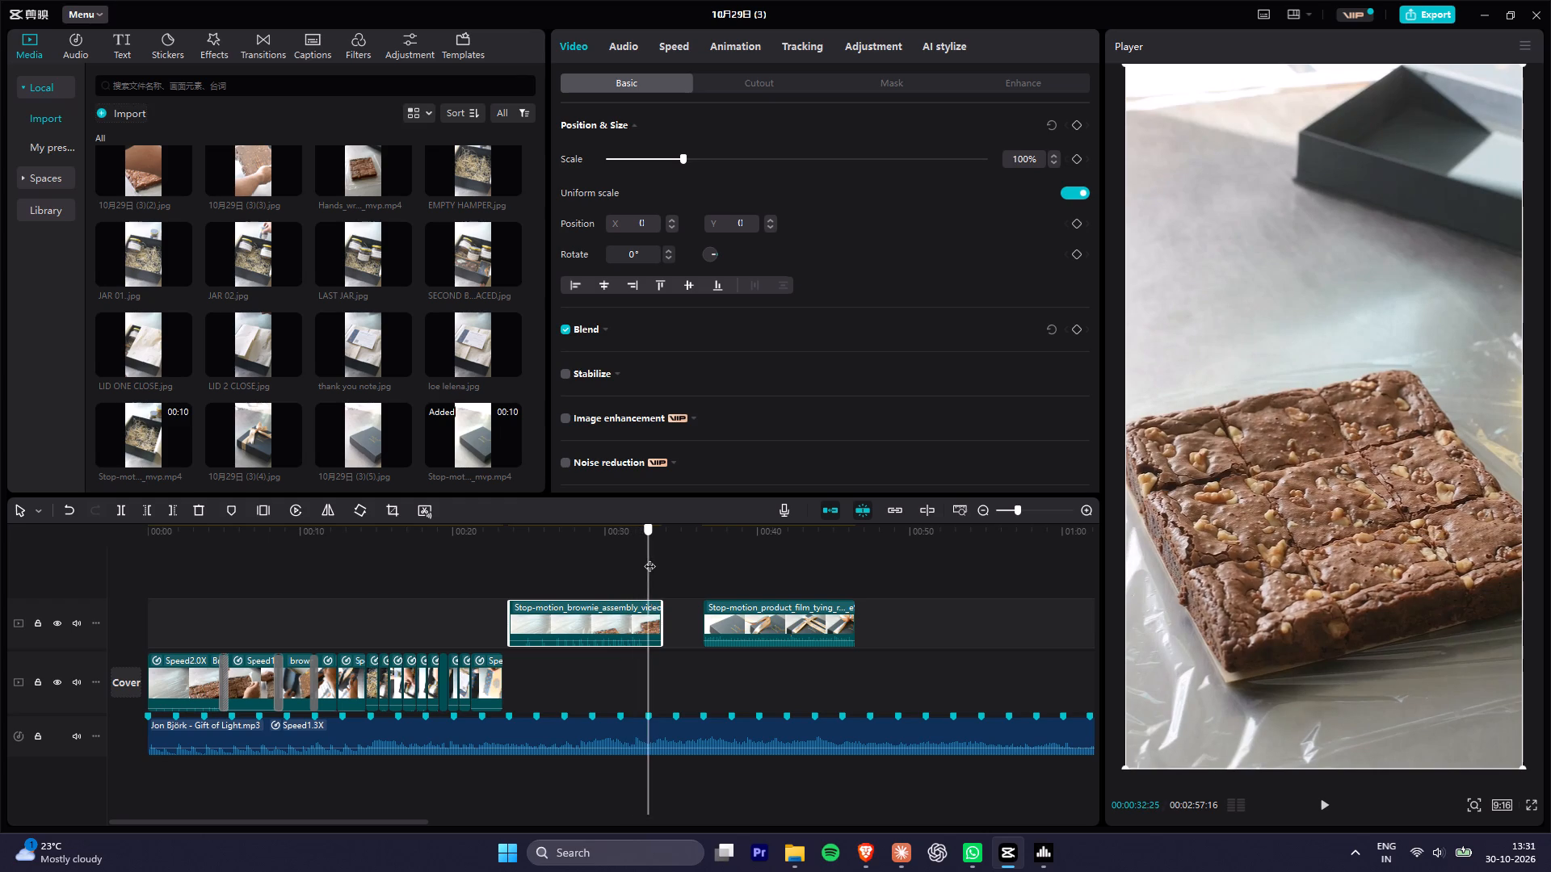
left_click_drag(649, 558, 662, 559)
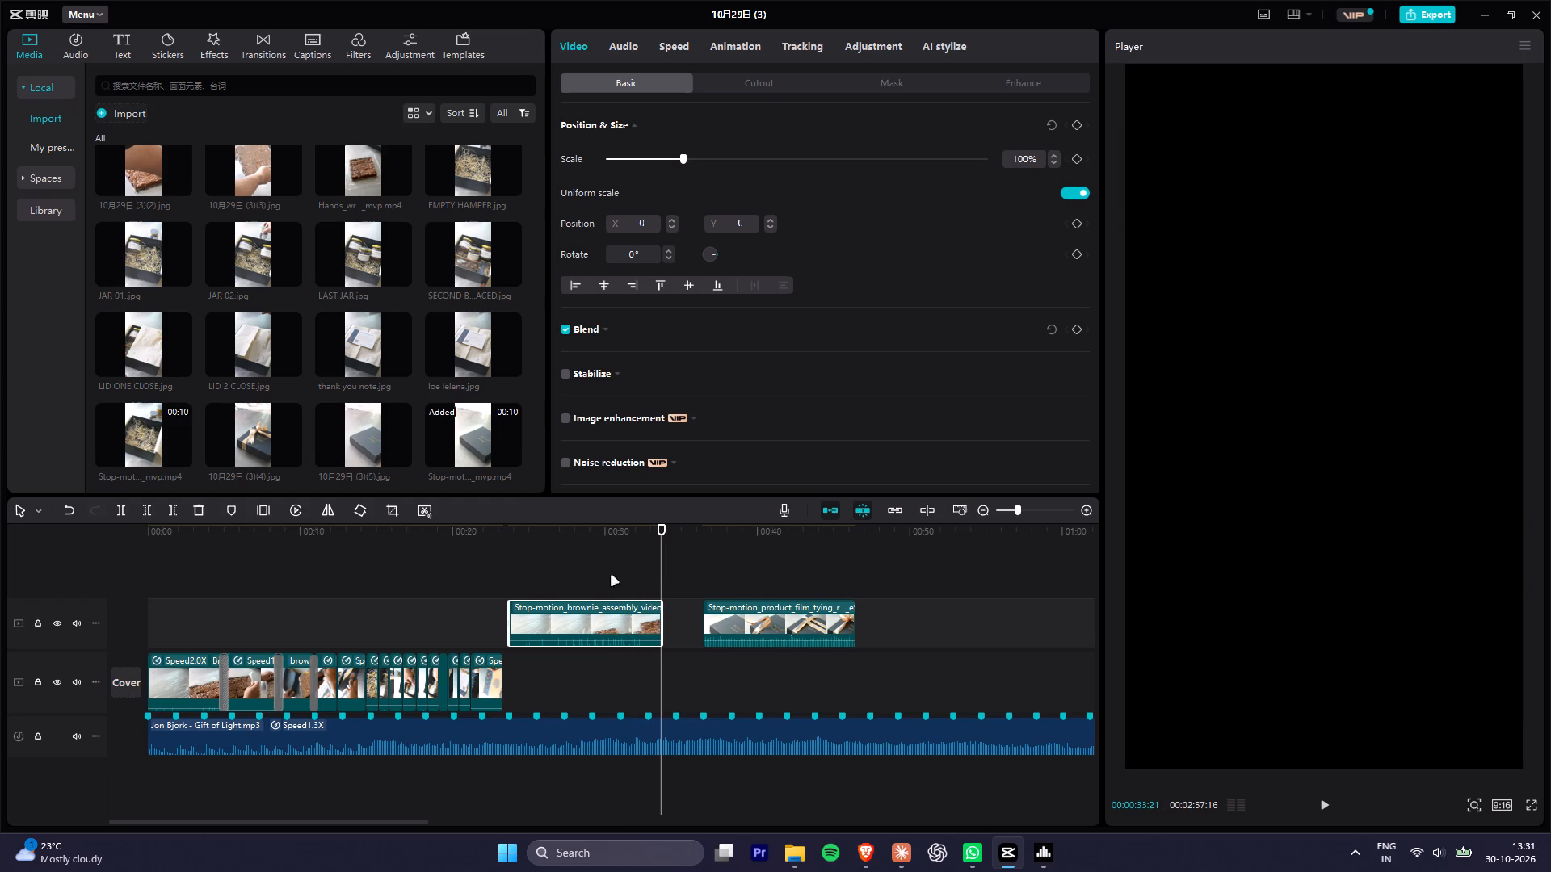
left_click(519, 545)
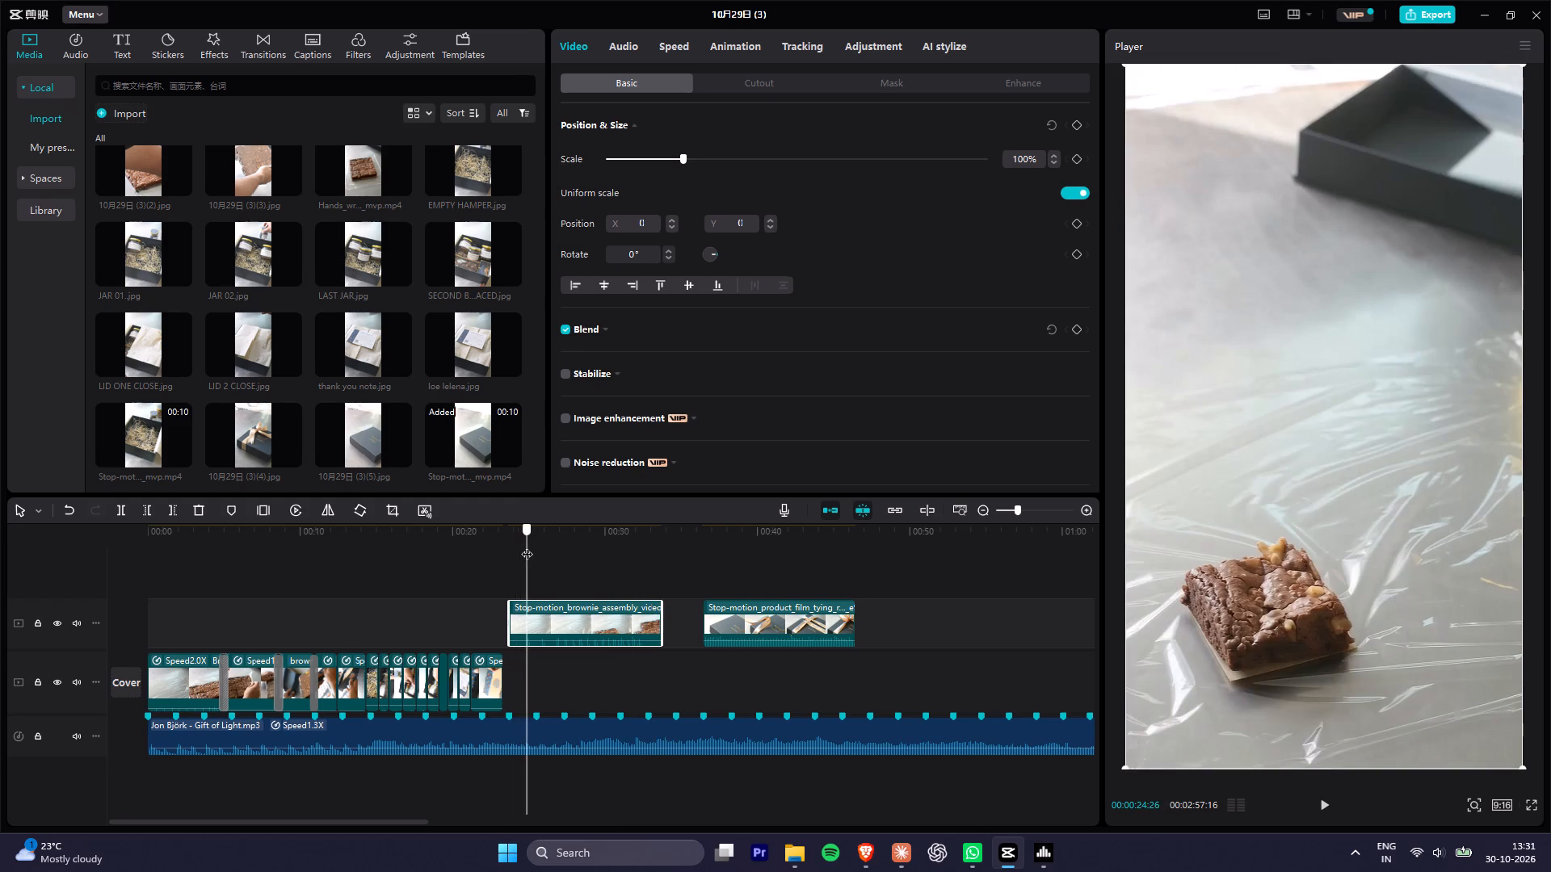
left_click(564, 627)
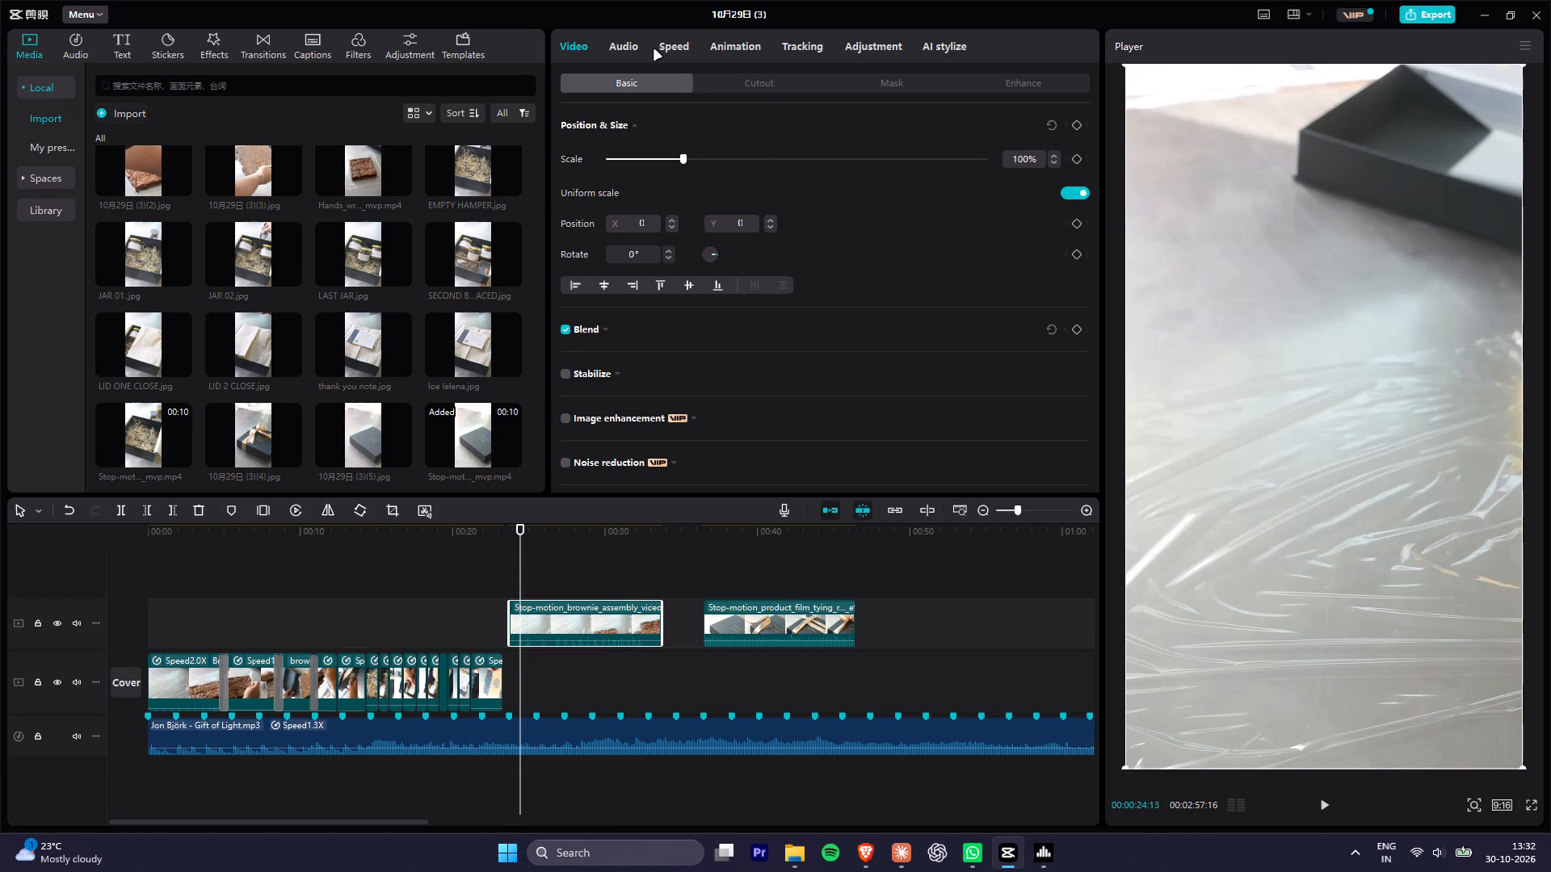
left_click(628, 48)
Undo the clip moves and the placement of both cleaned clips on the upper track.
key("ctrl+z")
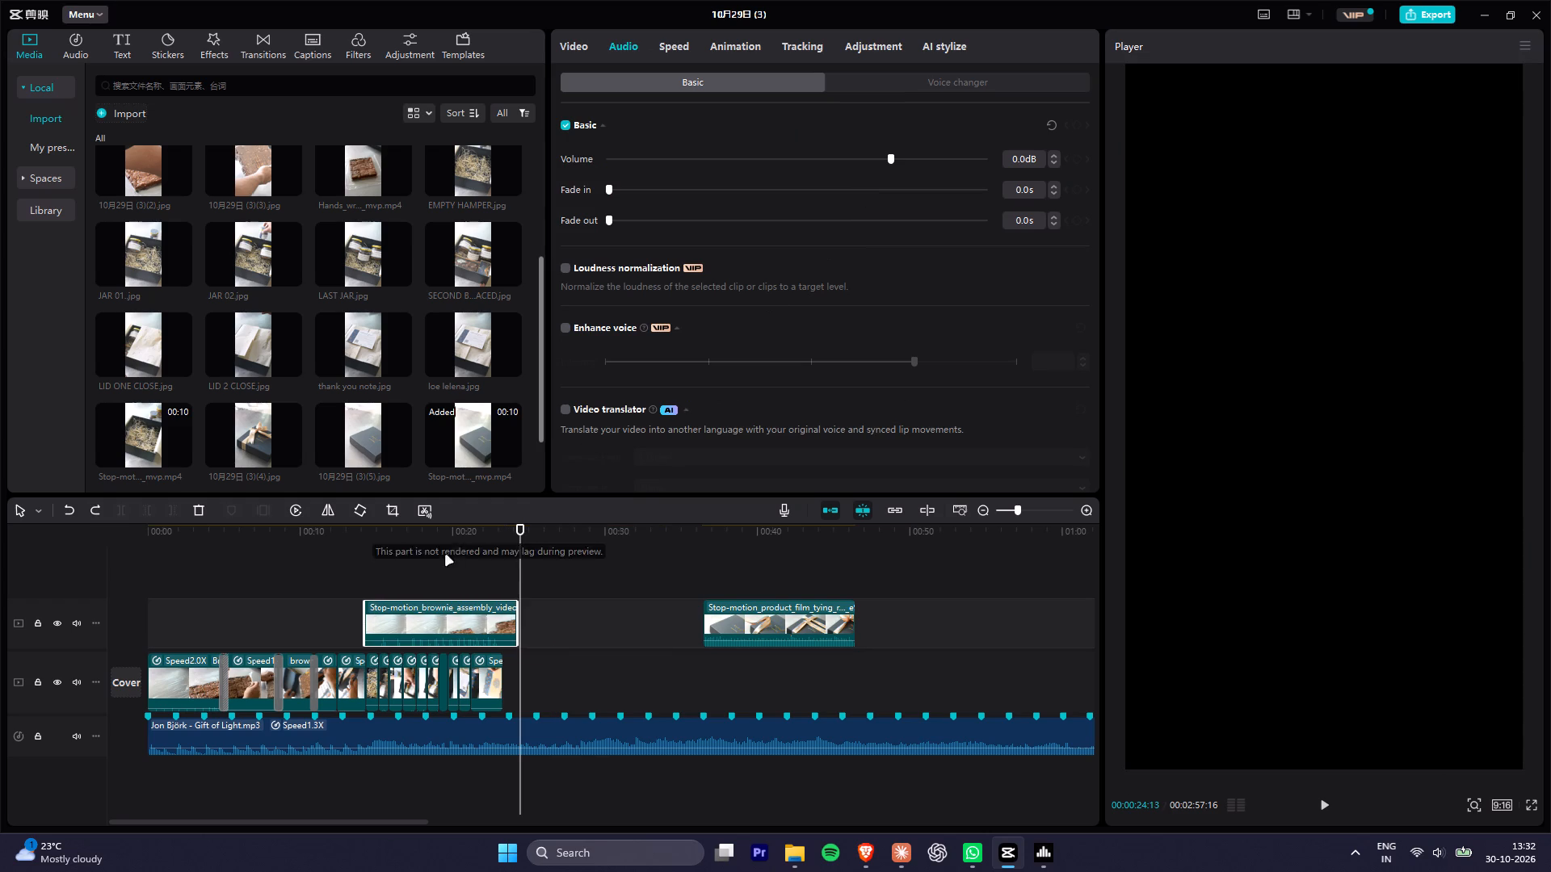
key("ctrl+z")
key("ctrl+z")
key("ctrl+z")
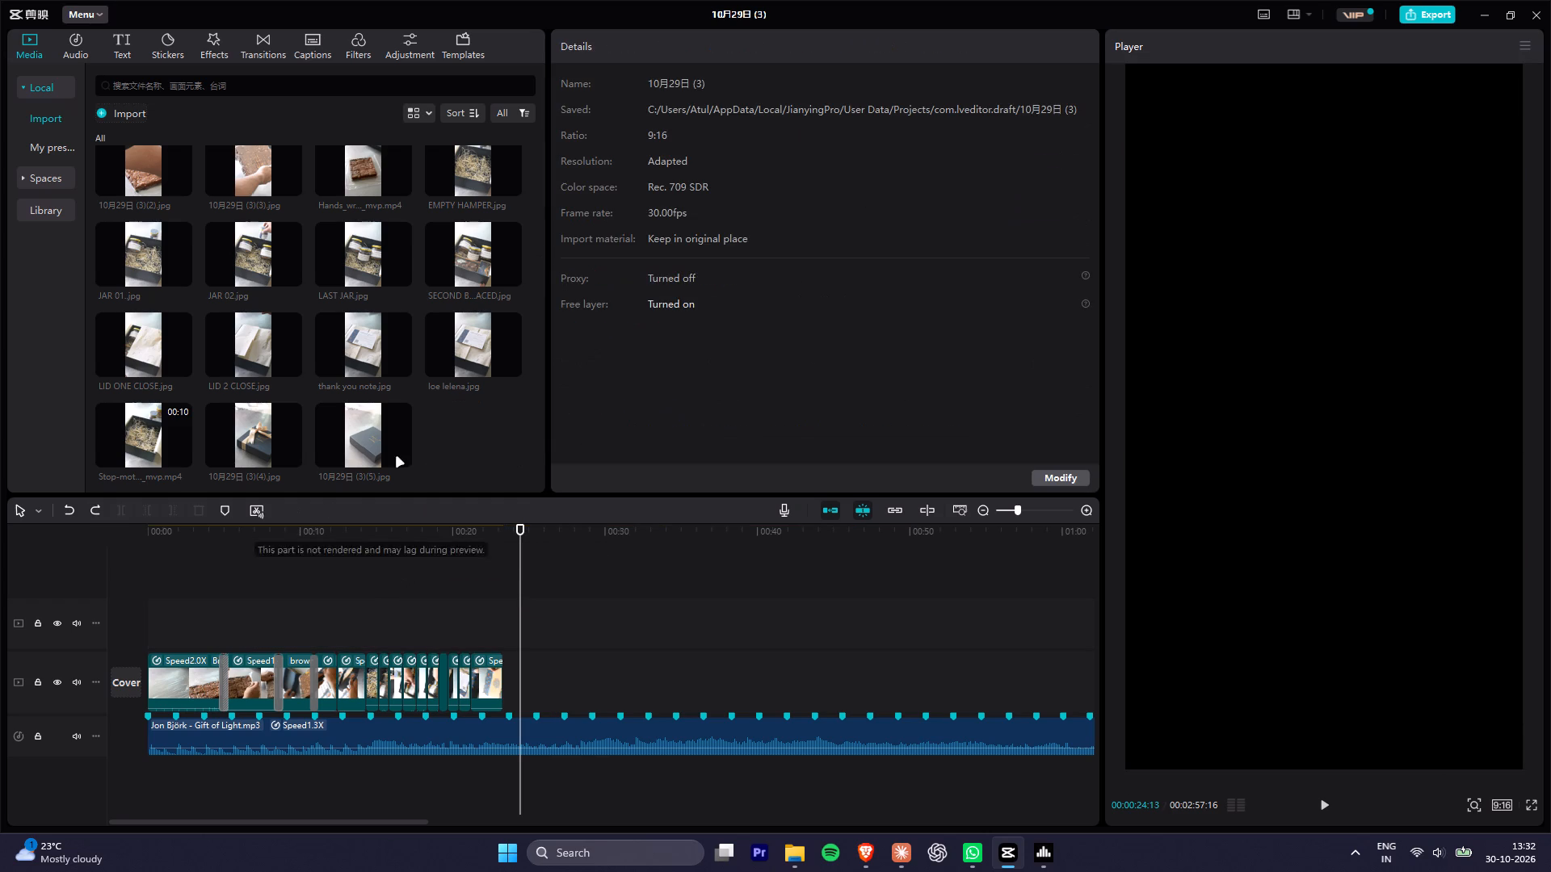
Import the cleaned product film tying and brownie assembly gwr_video_mvp clips from Downloads into the project's media library.
left_click(413, 447)
scroll(229, 296, "up", 3)
scroll(229, 296, "down", 2)
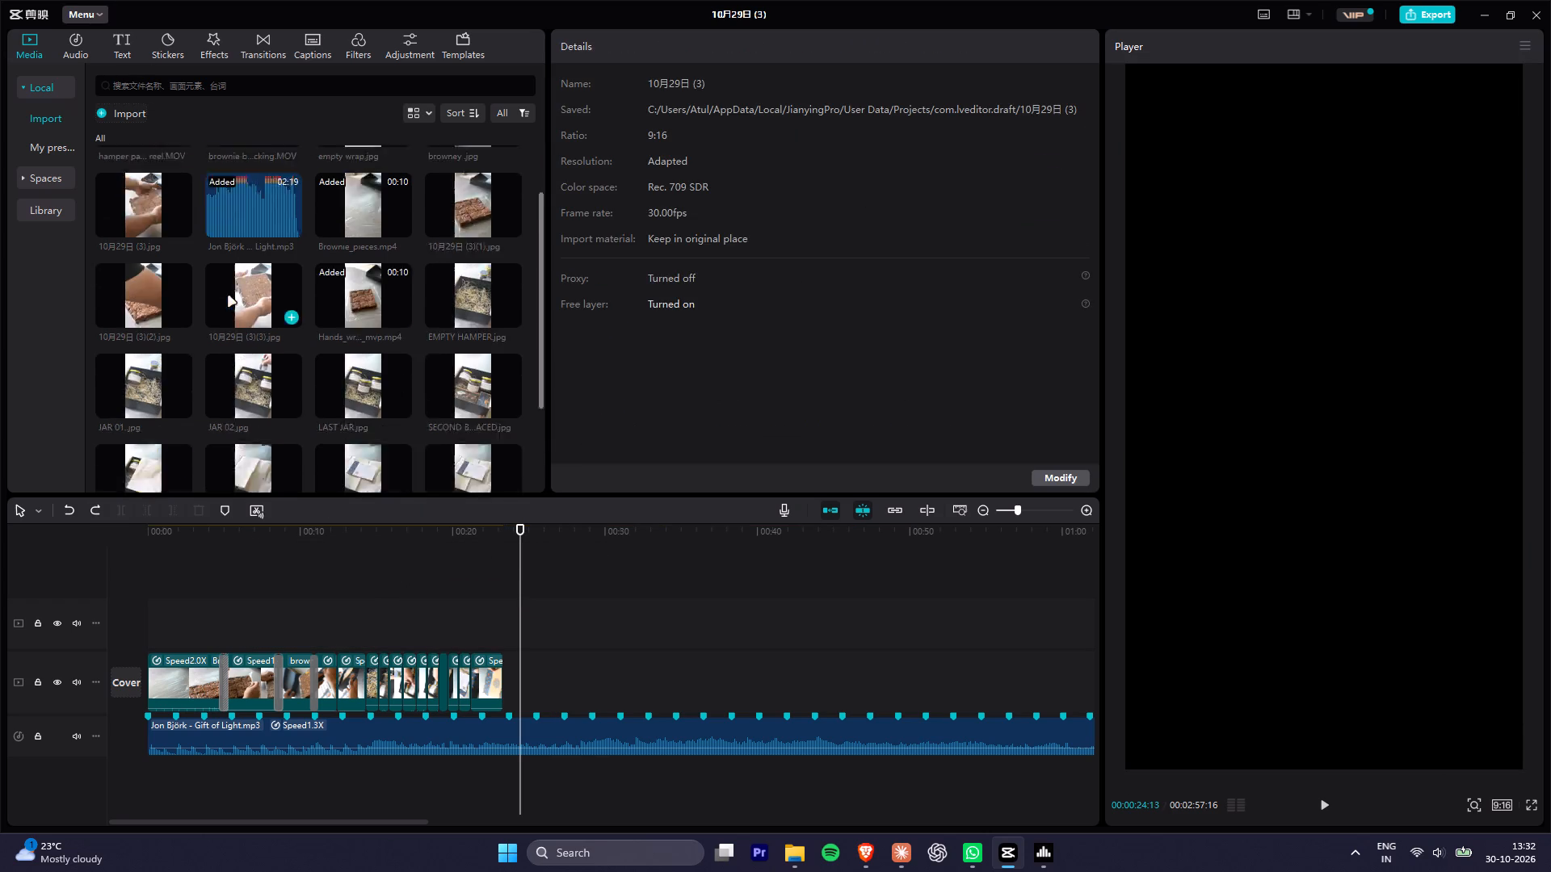
left_click(125, 108)
left_click(171, 156)
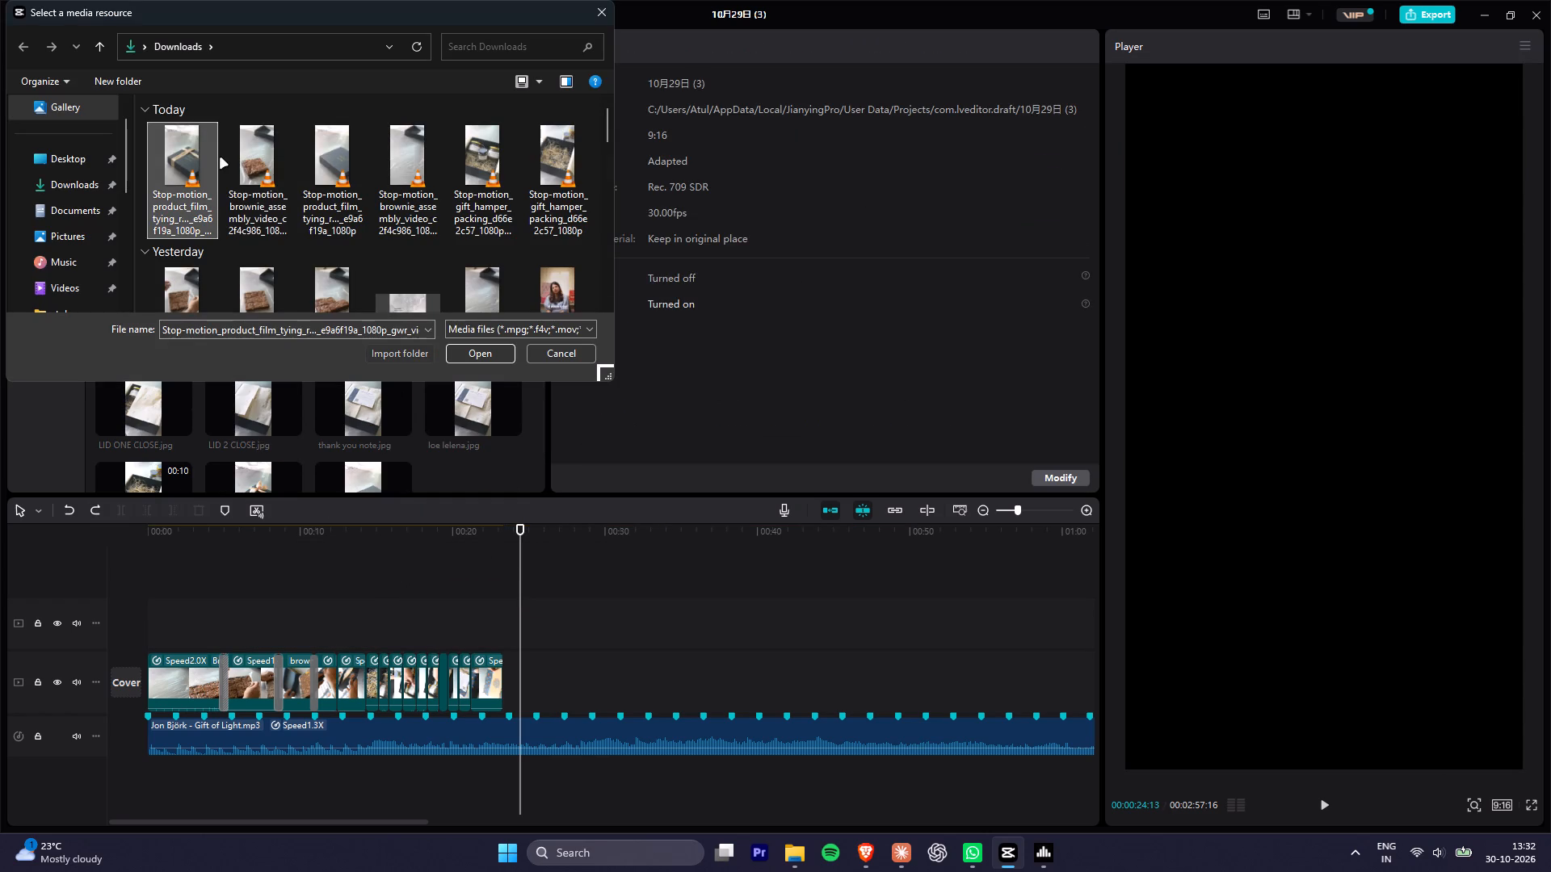
left_click(221, 158, "ctrl")
left_click(259, 158, "ctrl")
key("Return")
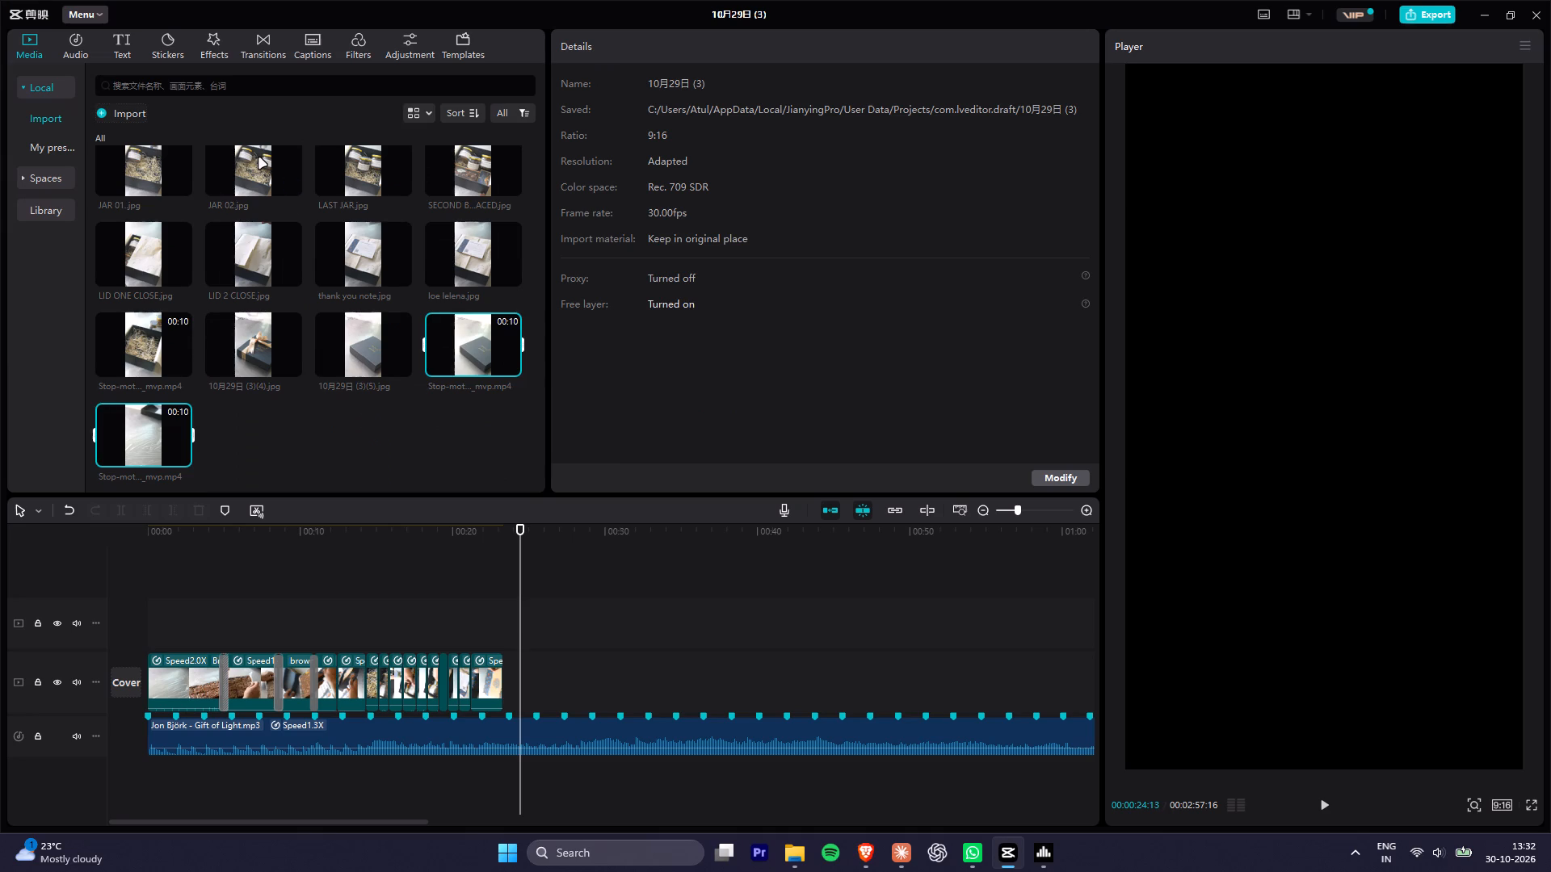
Replace the opening Brownie_pieces clip on the main track with the cleaned brownie assembly clip.
left_click(412, 440)
left_click_drag(159, 428, 173, 663)
left_click(843, 593)
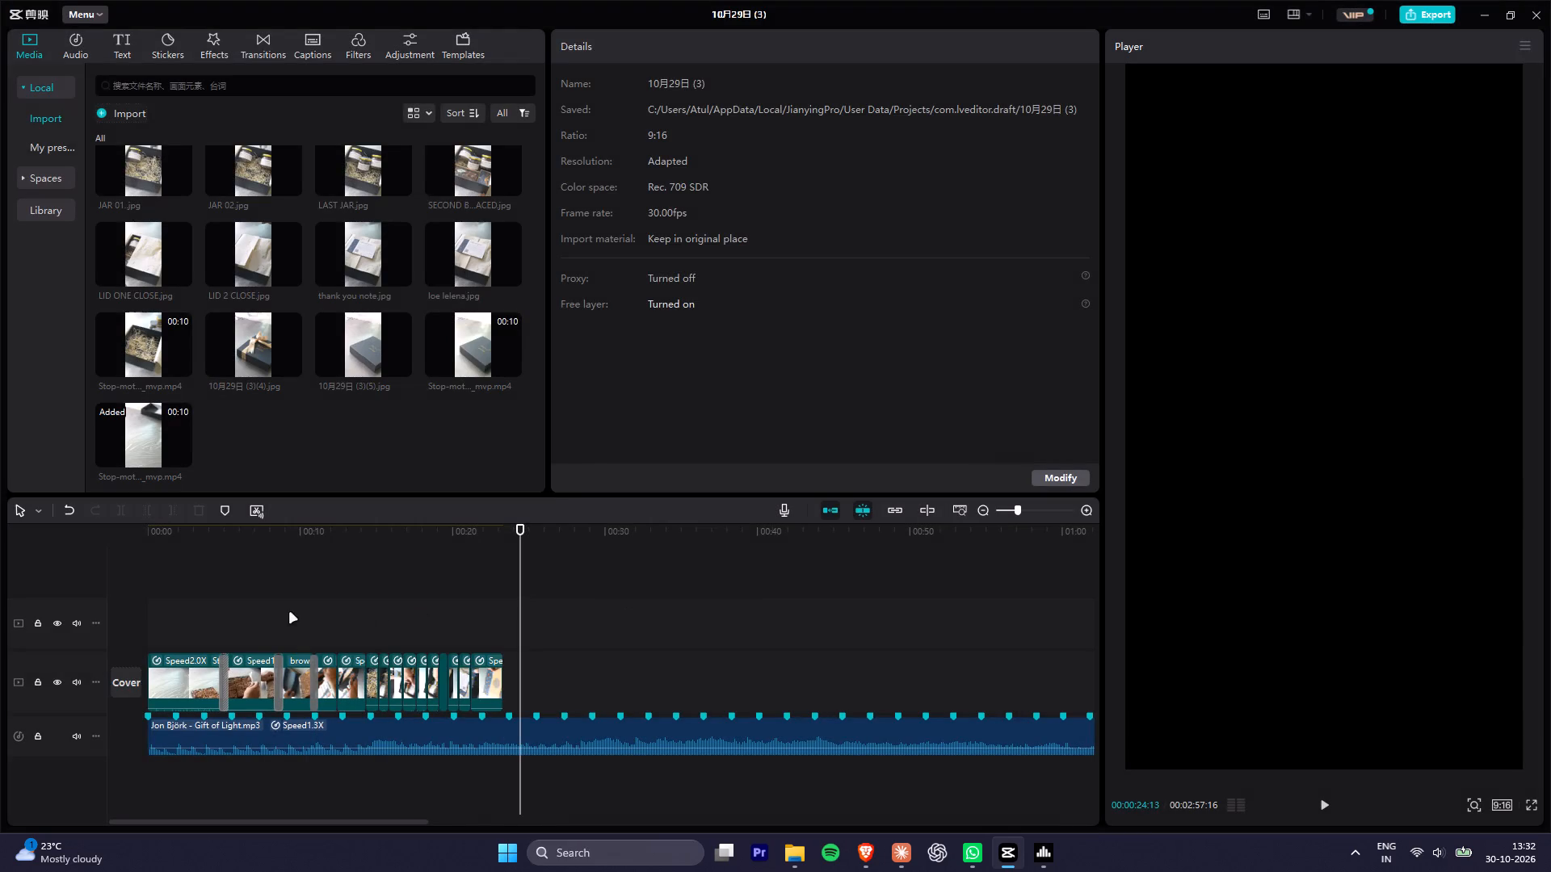
Play back the opening from the start and set the brownie assembly clip's speed to 1.0x.
left_click_drag(180, 533, 26, 533)
key("space")
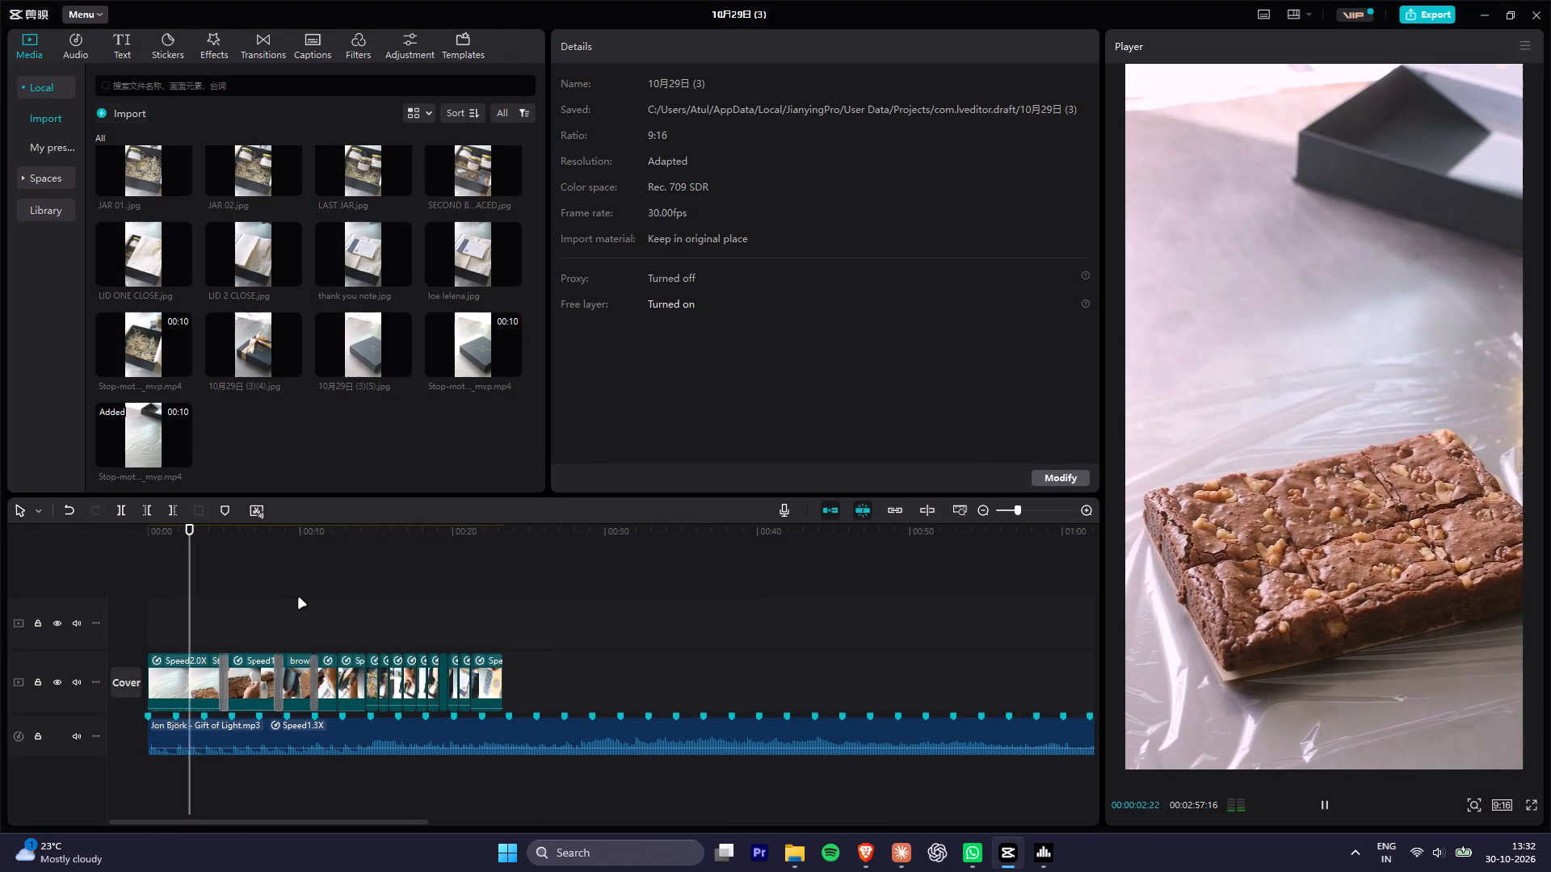
key("space")
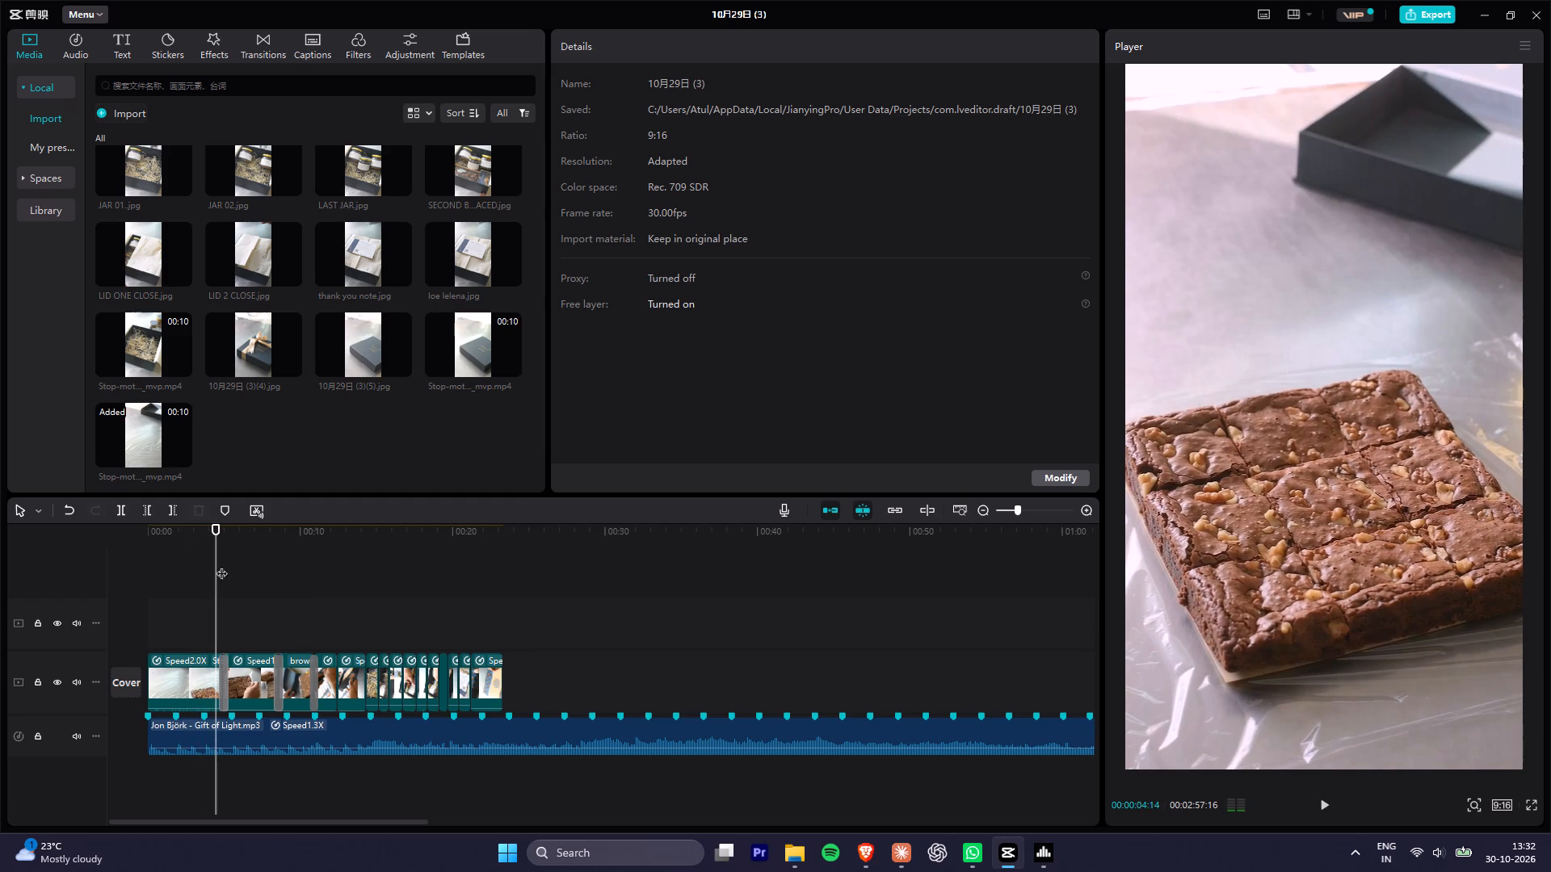
left_click(179, 531)
left_click(183, 669)
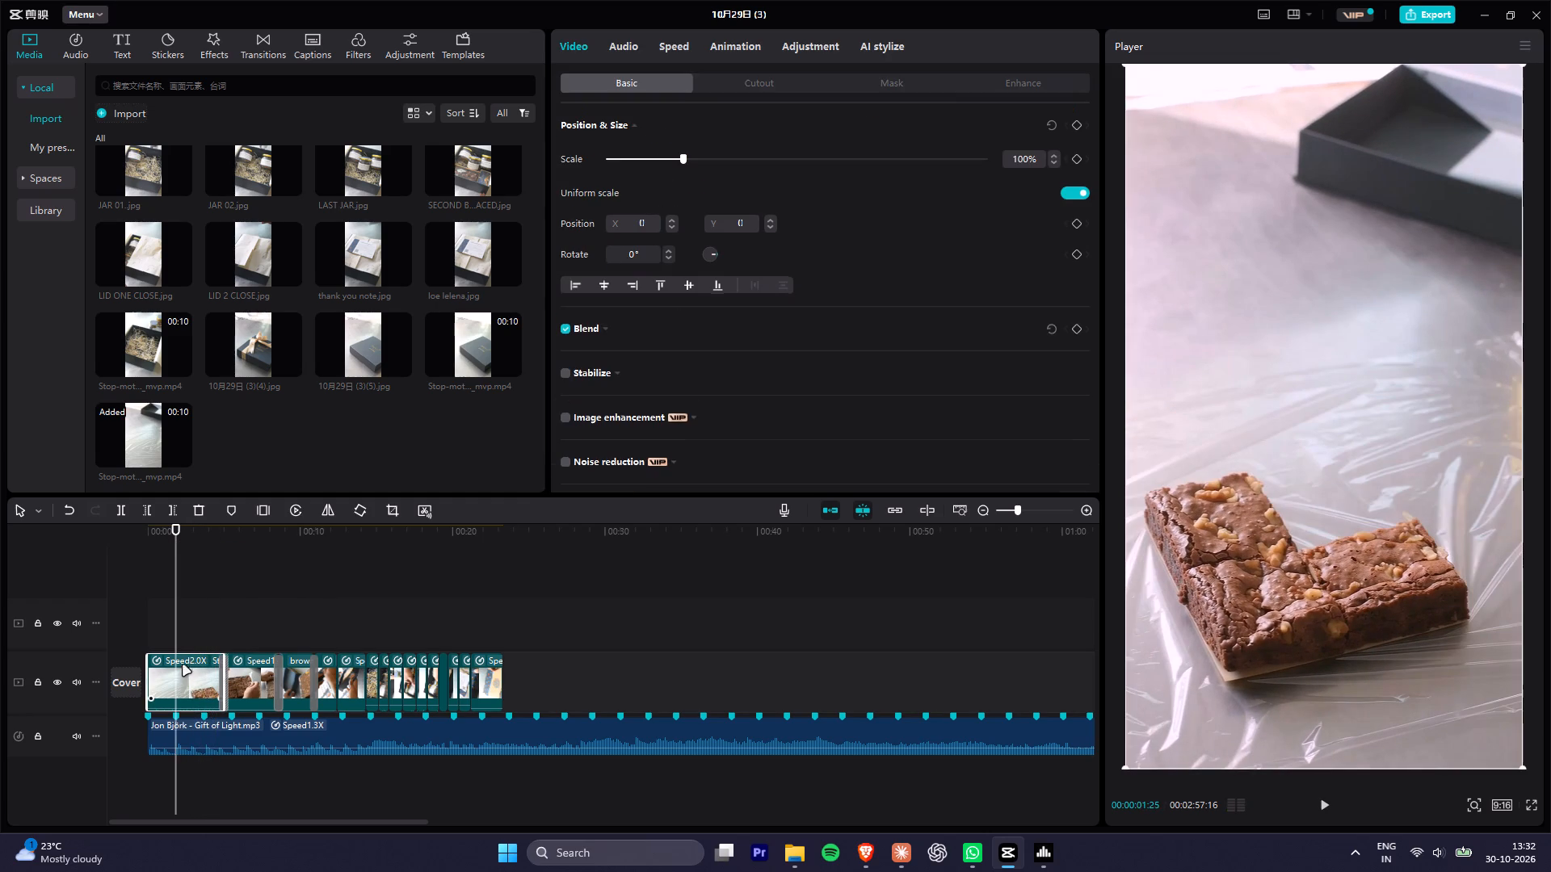
left_click_drag(180, 535, 124, 539)
scroll(186, 558, "up", 12, "alt")
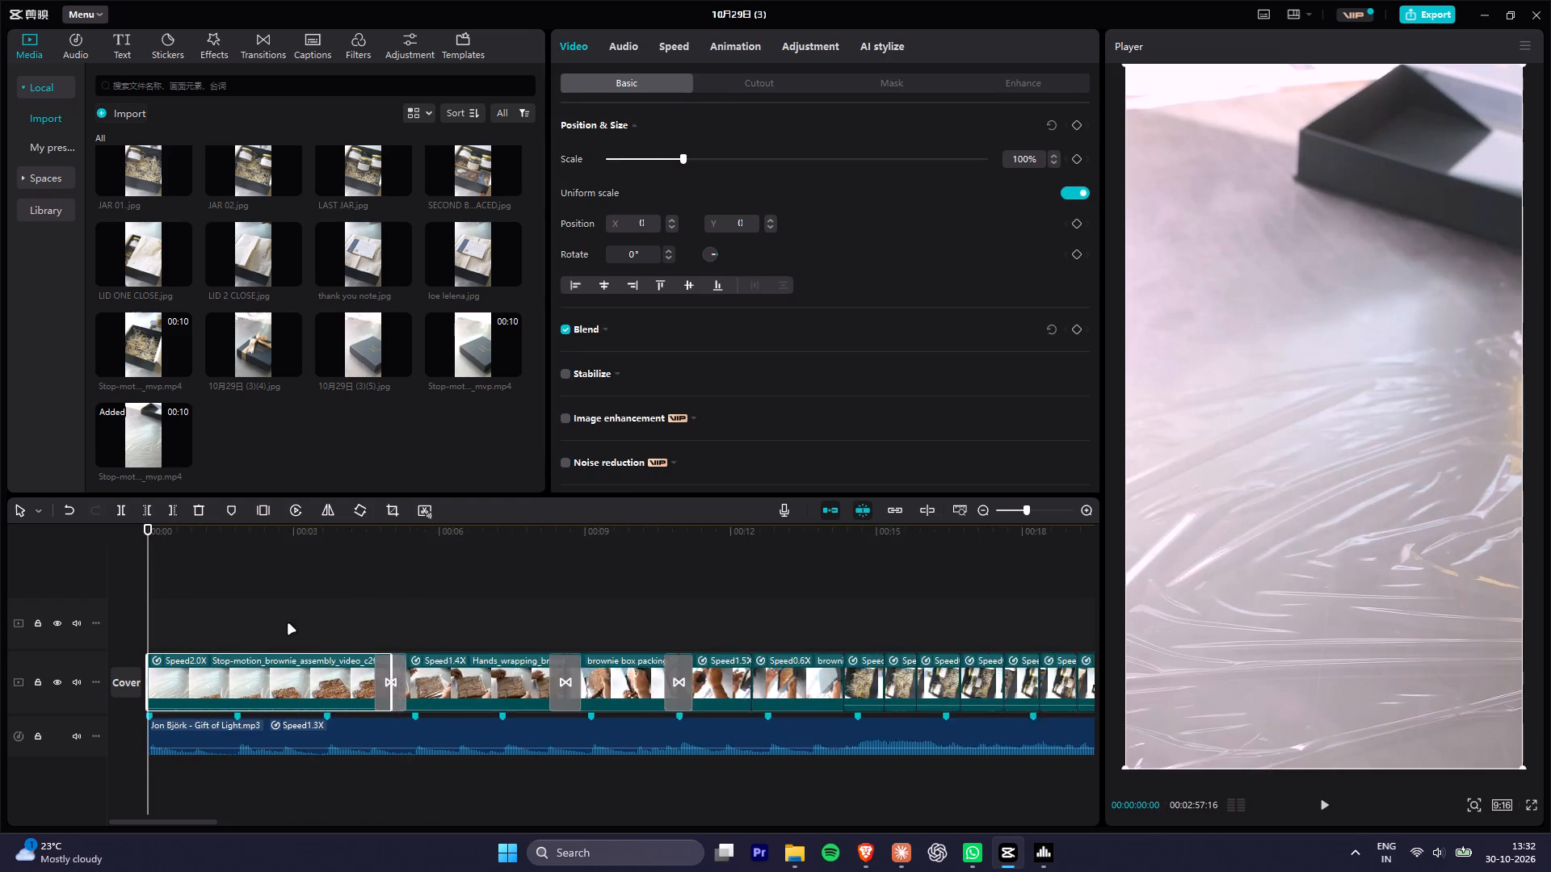
scroll(288, 624, "up", 7, "alt")
left_click(380, 682)
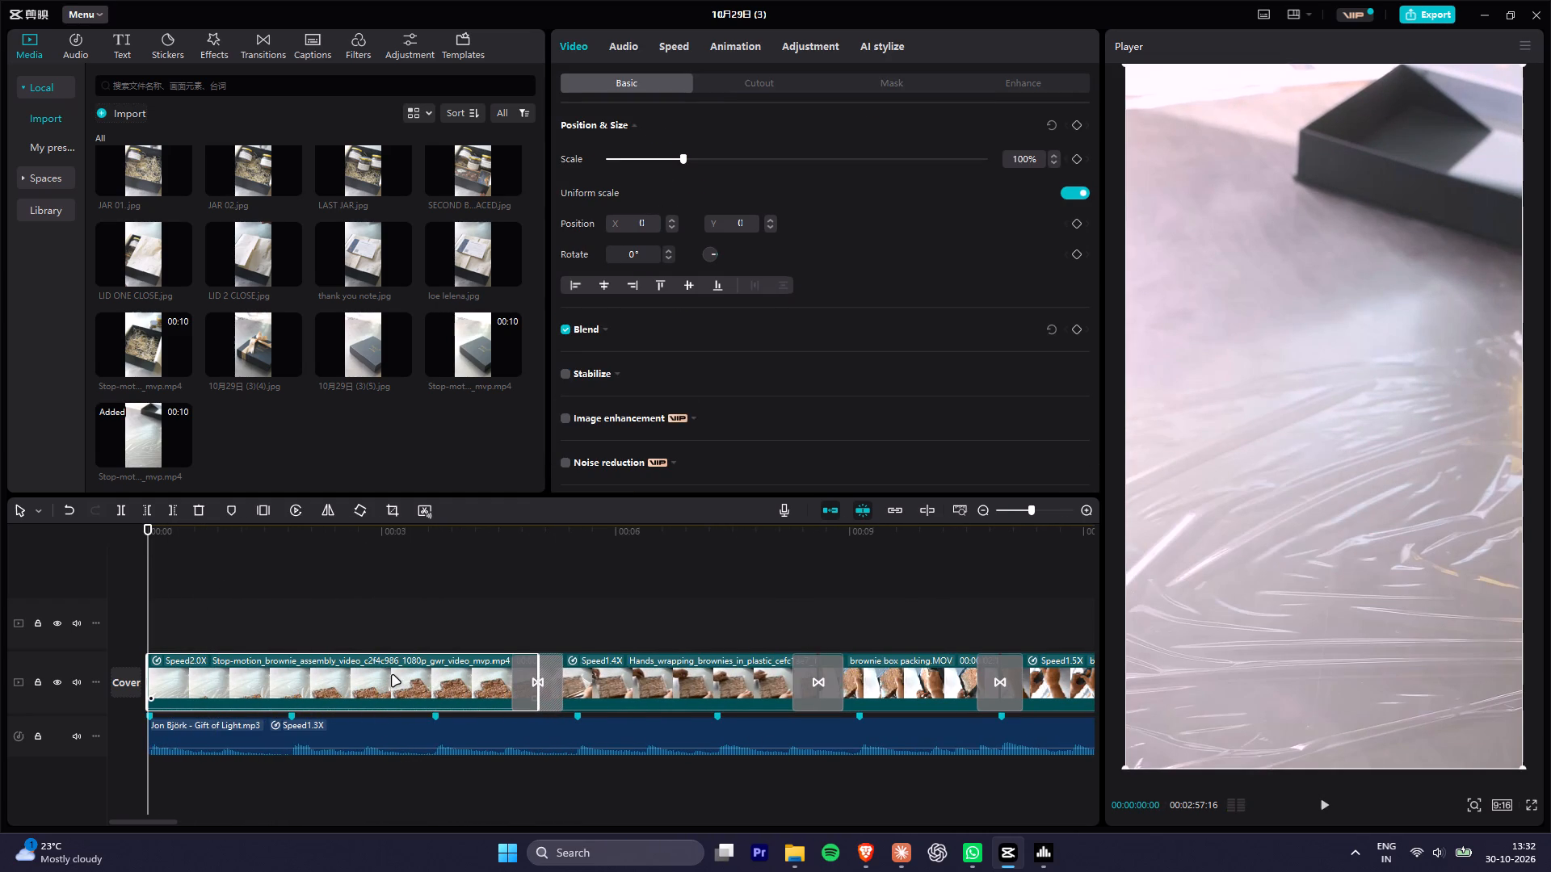
left_click(393, 676)
left_click(671, 46)
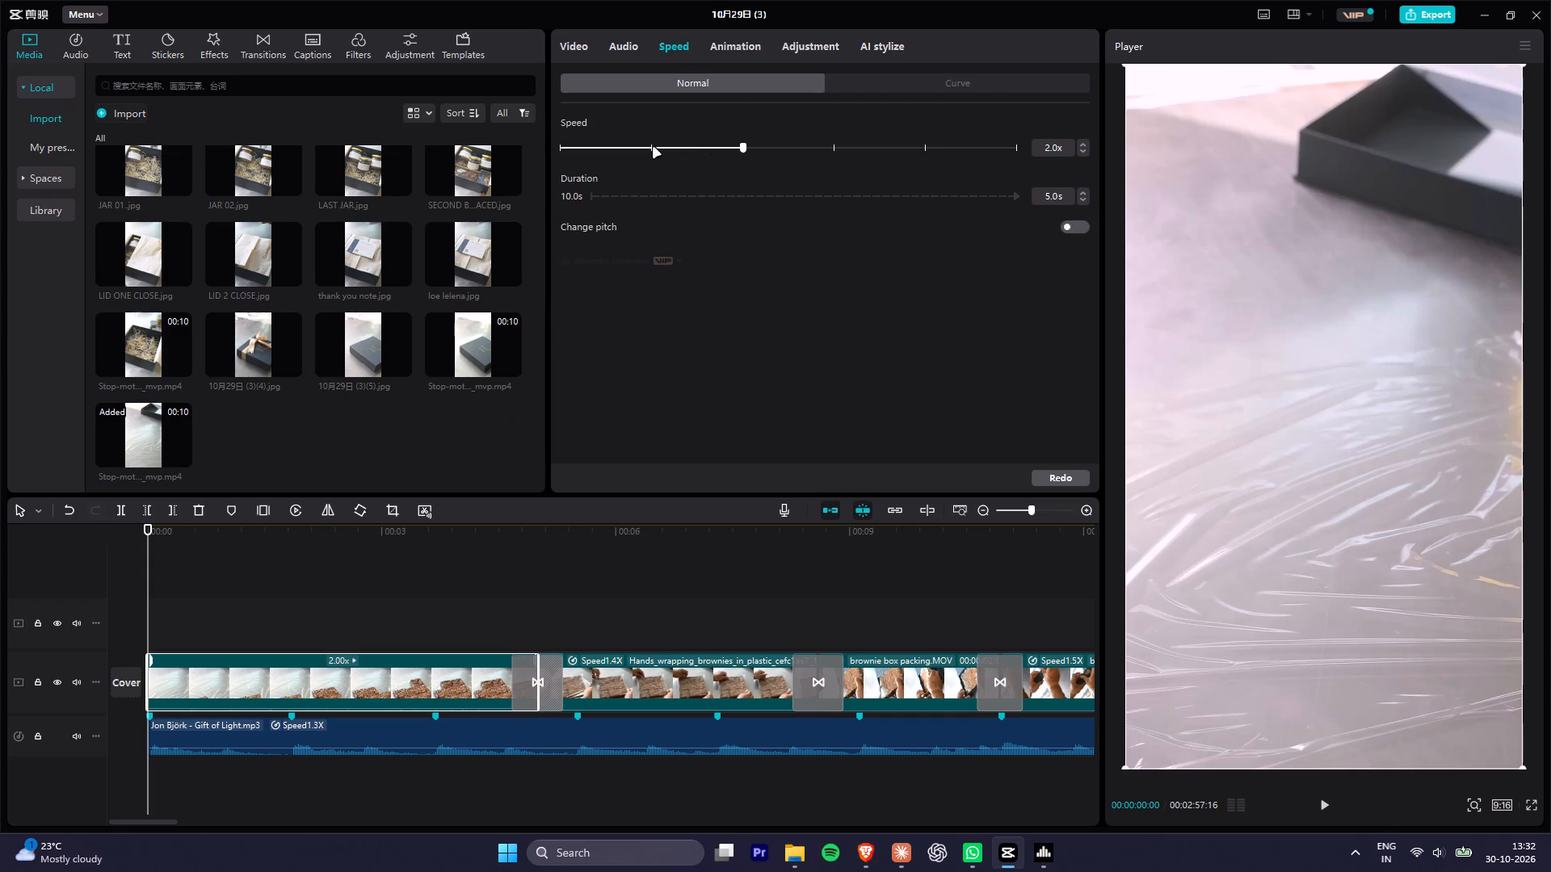
left_click(654, 148)
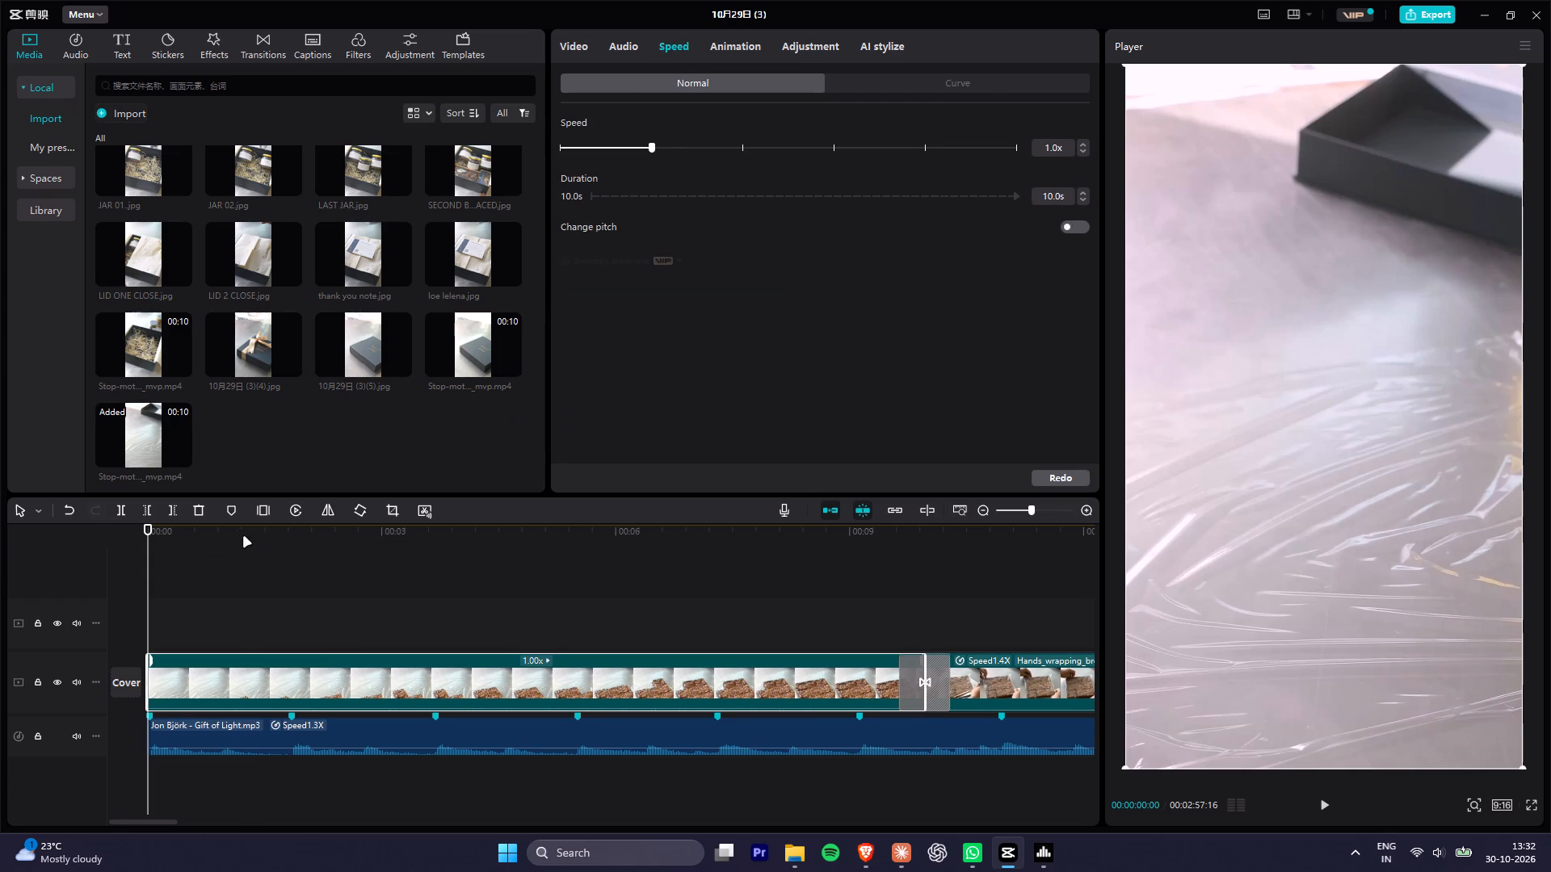
Play the brownie assembly clip in short bursts against the music, examining when each brownie piece lands.
left_click_drag(244, 537, 396, 562)
key("space")
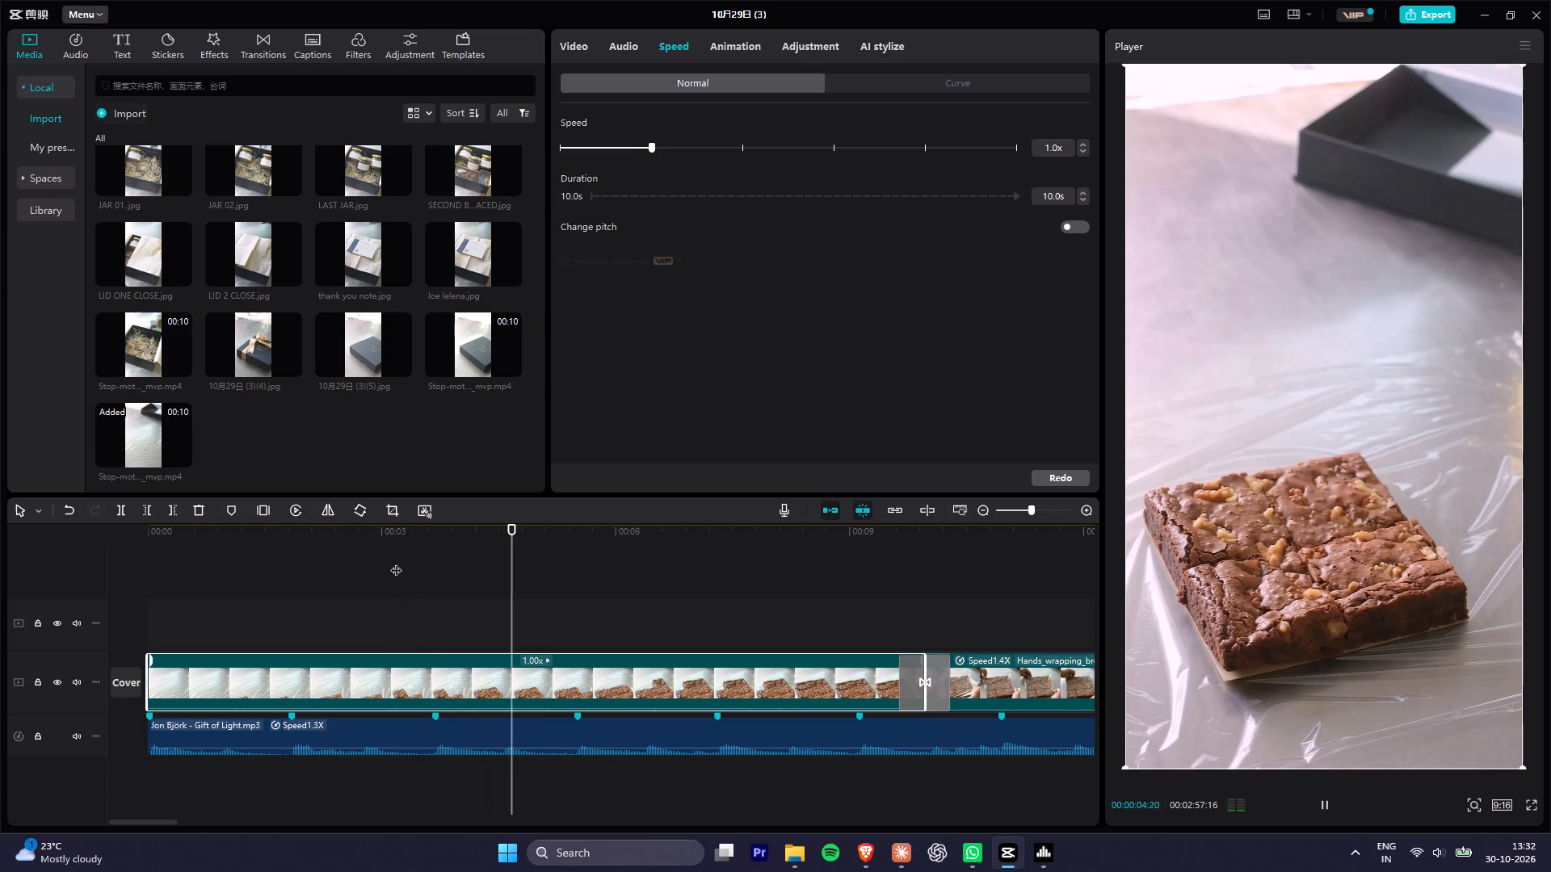
key("space")
key("space")
key("space")
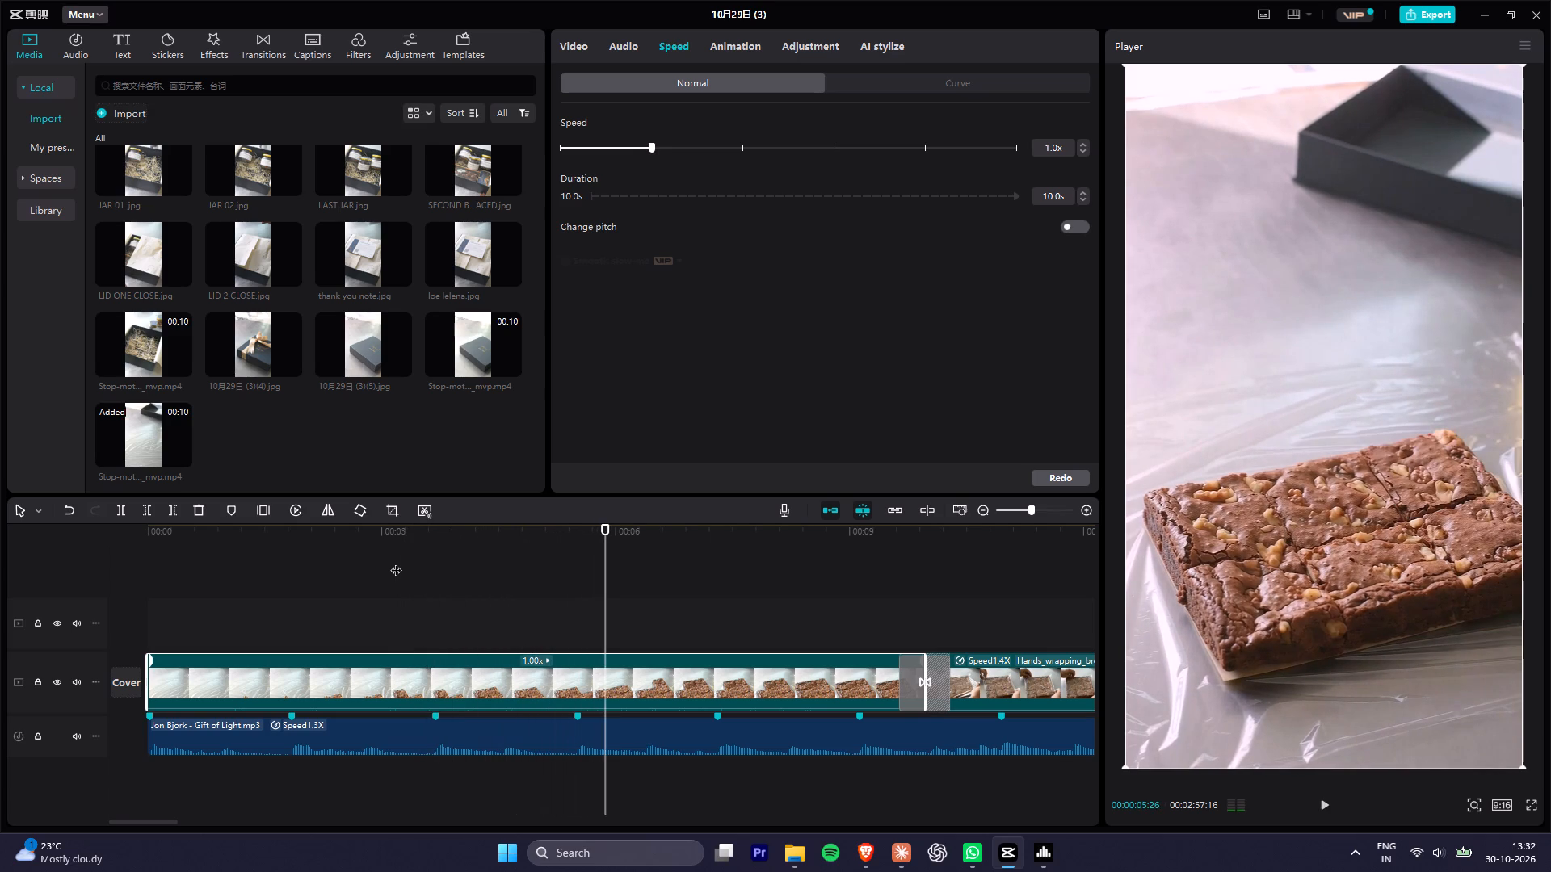
key("space")
key("space")
key("space")
key("space")
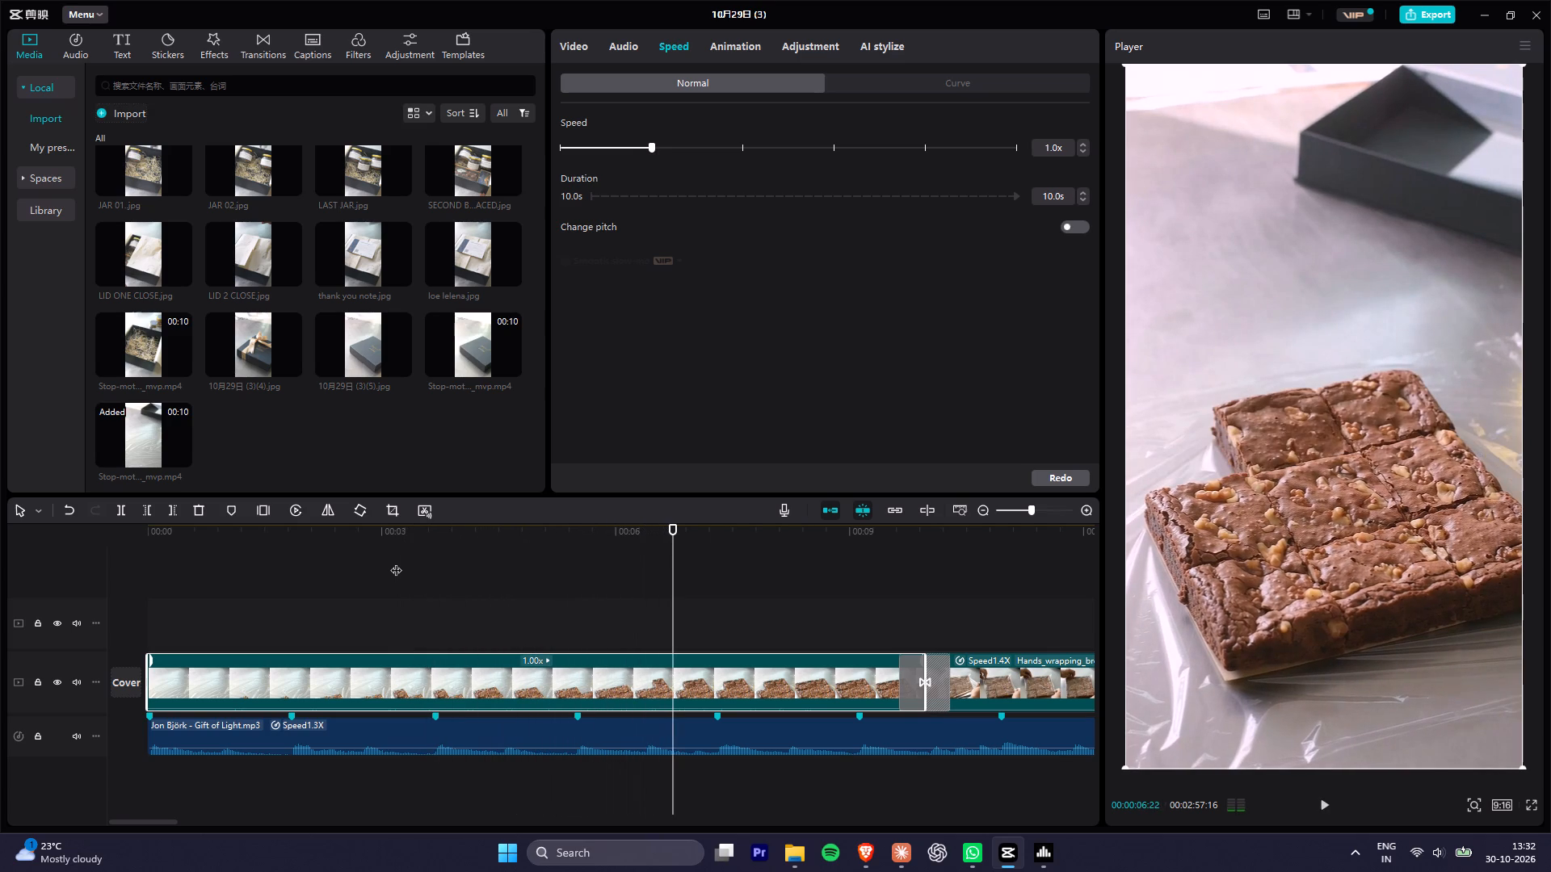
key("space")
key("space")
key("space")
key("space")
key("space")
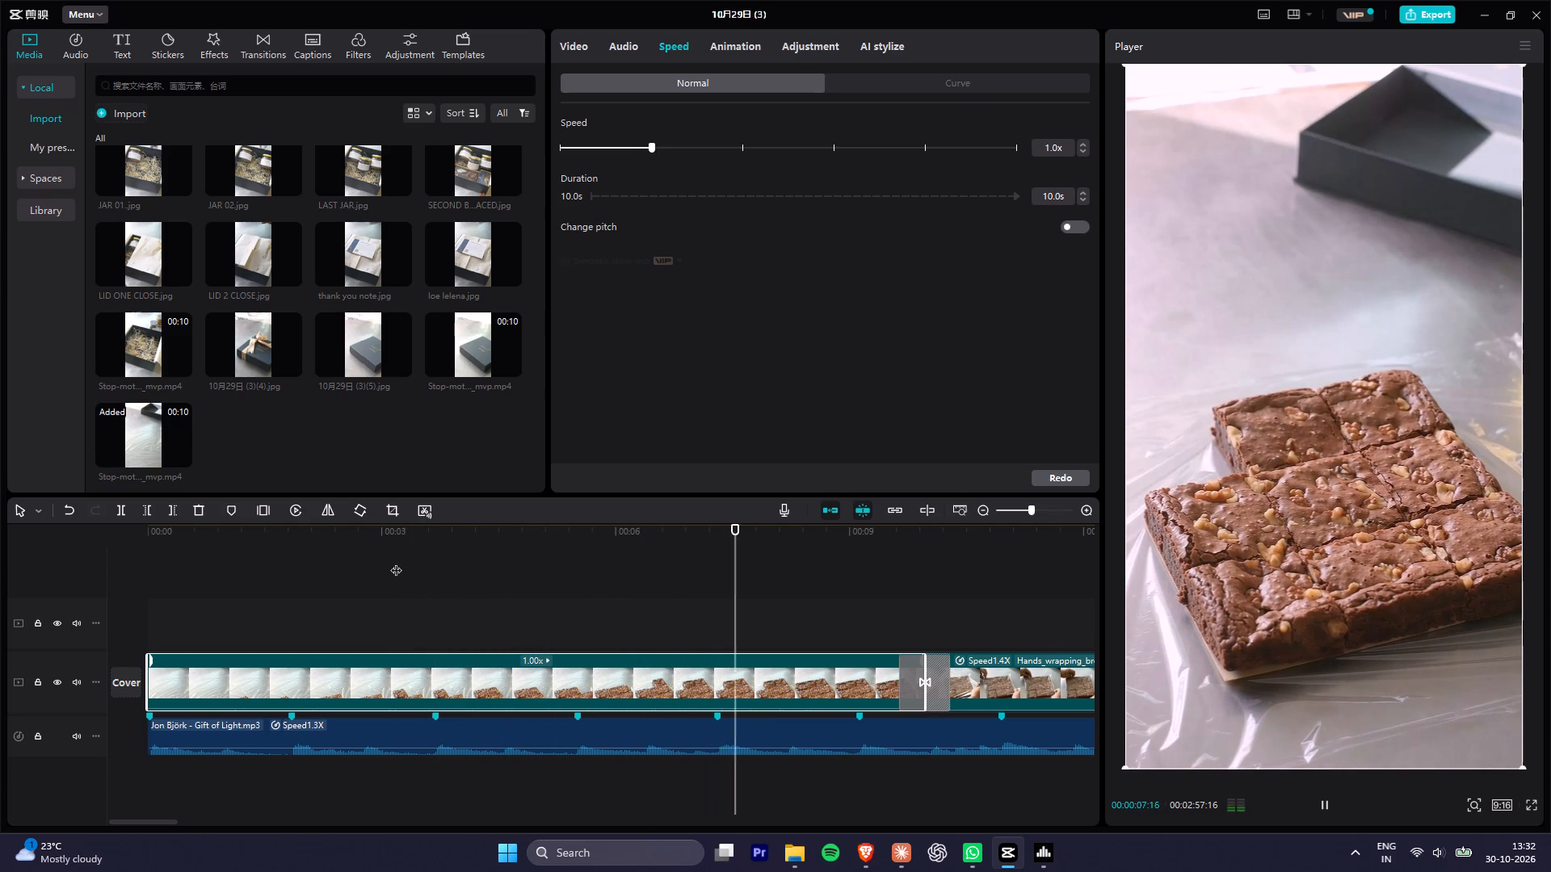
key("space")
key("space")
key("space")
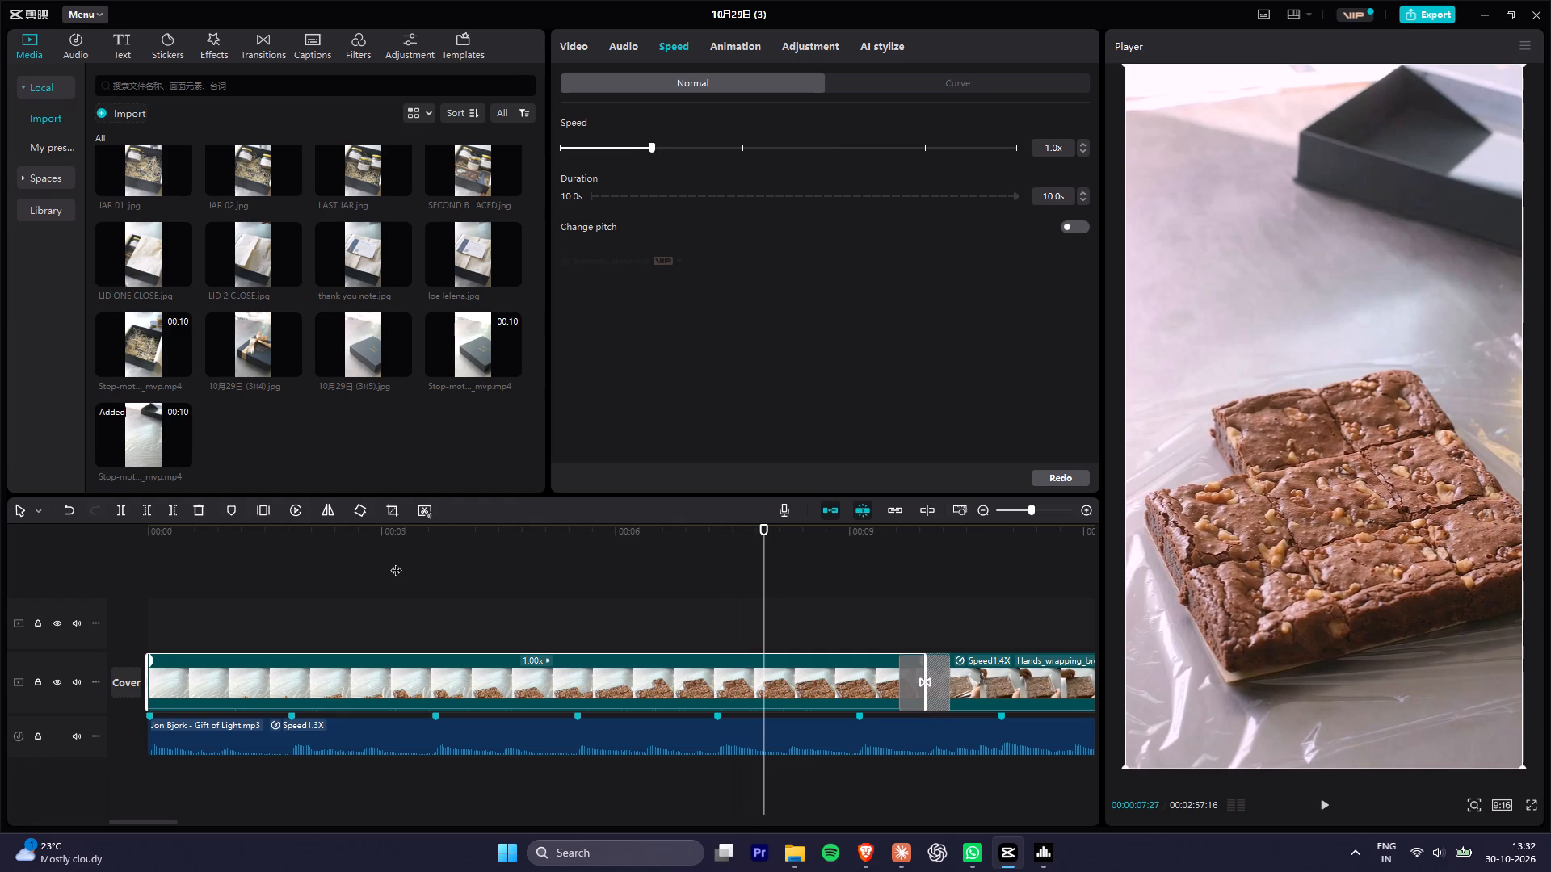
Step backward frame by frame through the later part of the brownie assembly clip, examining how long the arrangement holds between pieces.
key("Left")
key("Left")
key("Left")
key("Left")
key("Left")
key("Left")
key("Left")
key("Left")
key("Left")
key("Left")
key("Left")
key("Left")
key("Left")
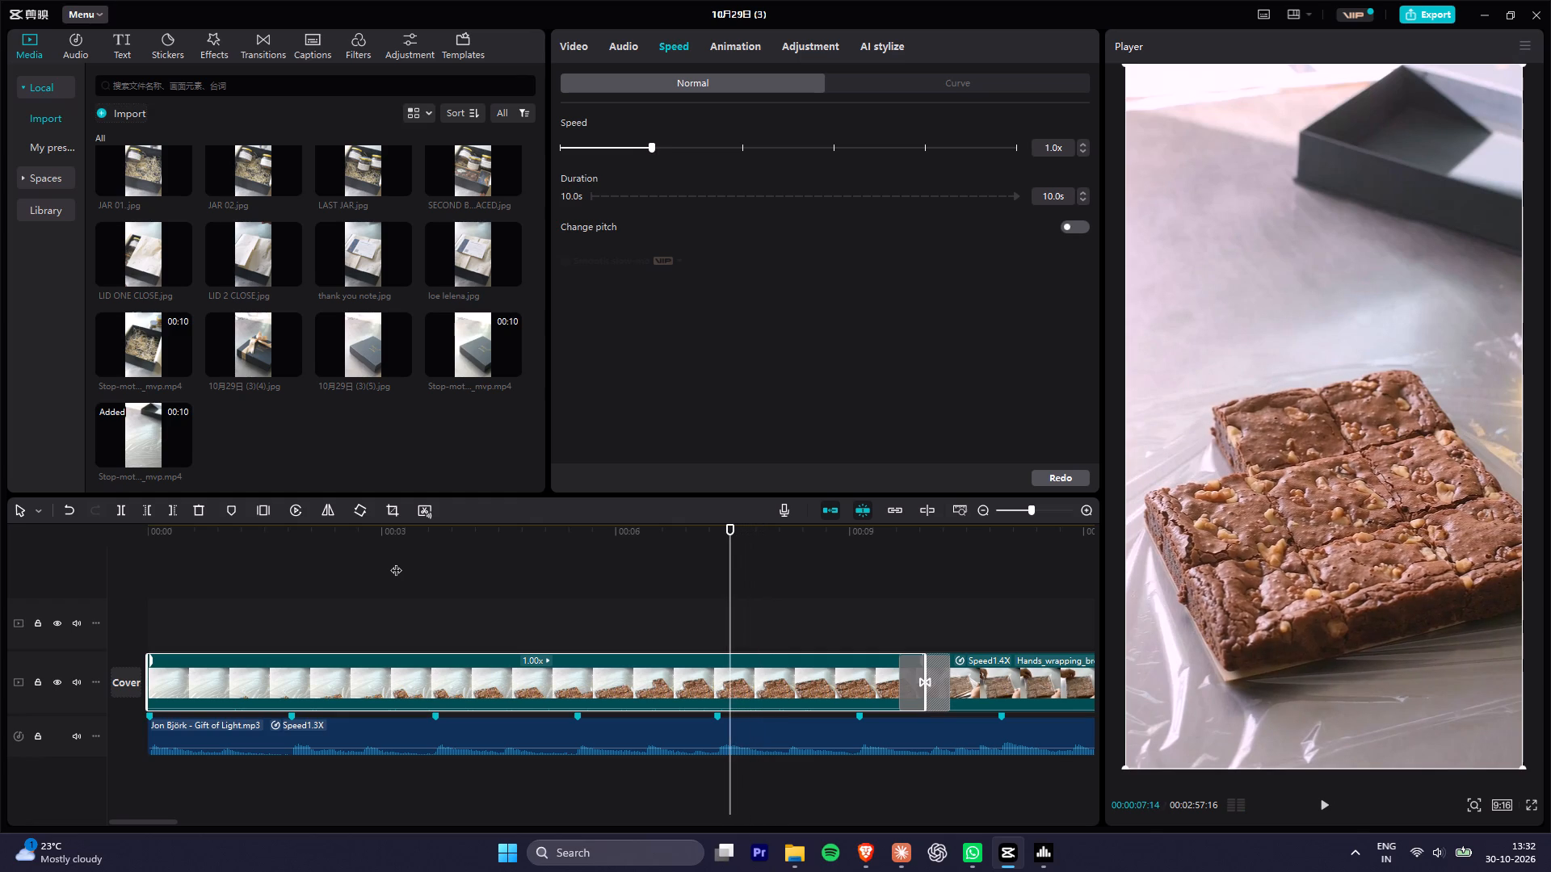
key("Left")
key("Left")
key("Left")
key("Left")
key("Left")
key("Left")
key("Left")
key("Left")
key("Left")
key("Left")
key("Left")
key("Left")
key("Left")
key("Left")
key("Left")
key("Left")
key("Left")
key("Left")
key("Left")
key("Left")
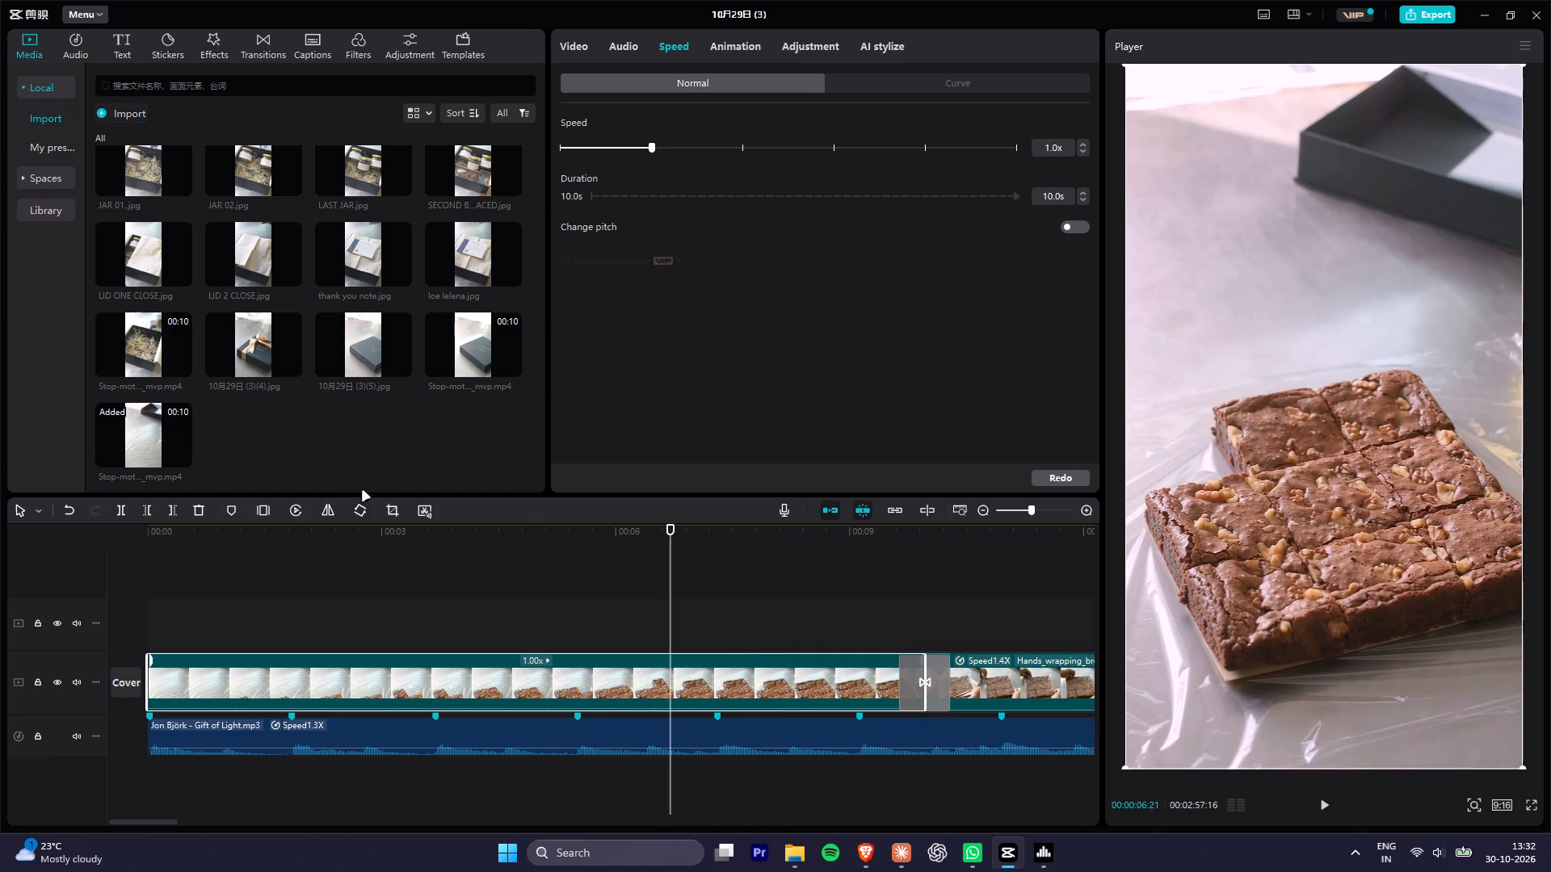
Return to the start of the timeline and step back and forth by frames, examining when the first brownie piece lands.
left_click_drag(347, 530, 0, 526)
key("Right")
key("Right")
key("Right")
key("Right")
key("Right")
key("Right")
key("Right")
key("Right")
key("Right")
key("Right")
key("Right")
key("Right")
key("Right")
key("Right")
key("Right")
key("Right")
key("Right")
key("Right")
key("Right")
key("Right")
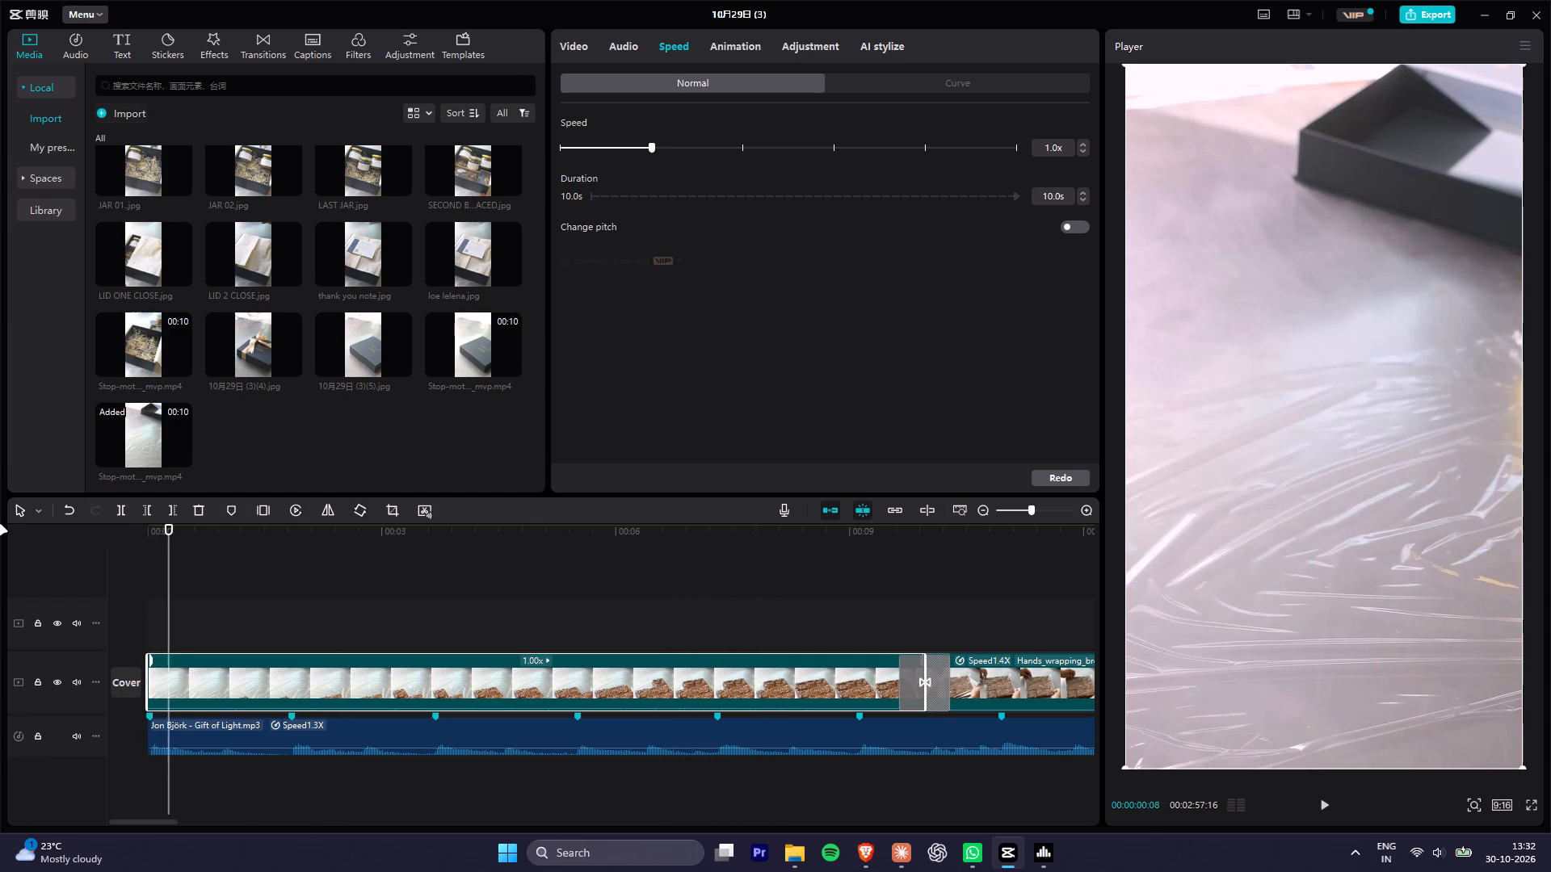
key("Right")
key("Right")
key("Right")
key("Right")
key("Right")
key("Right")
key("Right")
key("Right")
key("Right")
key("Right")
key("Right")
key("Right")
key("Right")
key("Right")
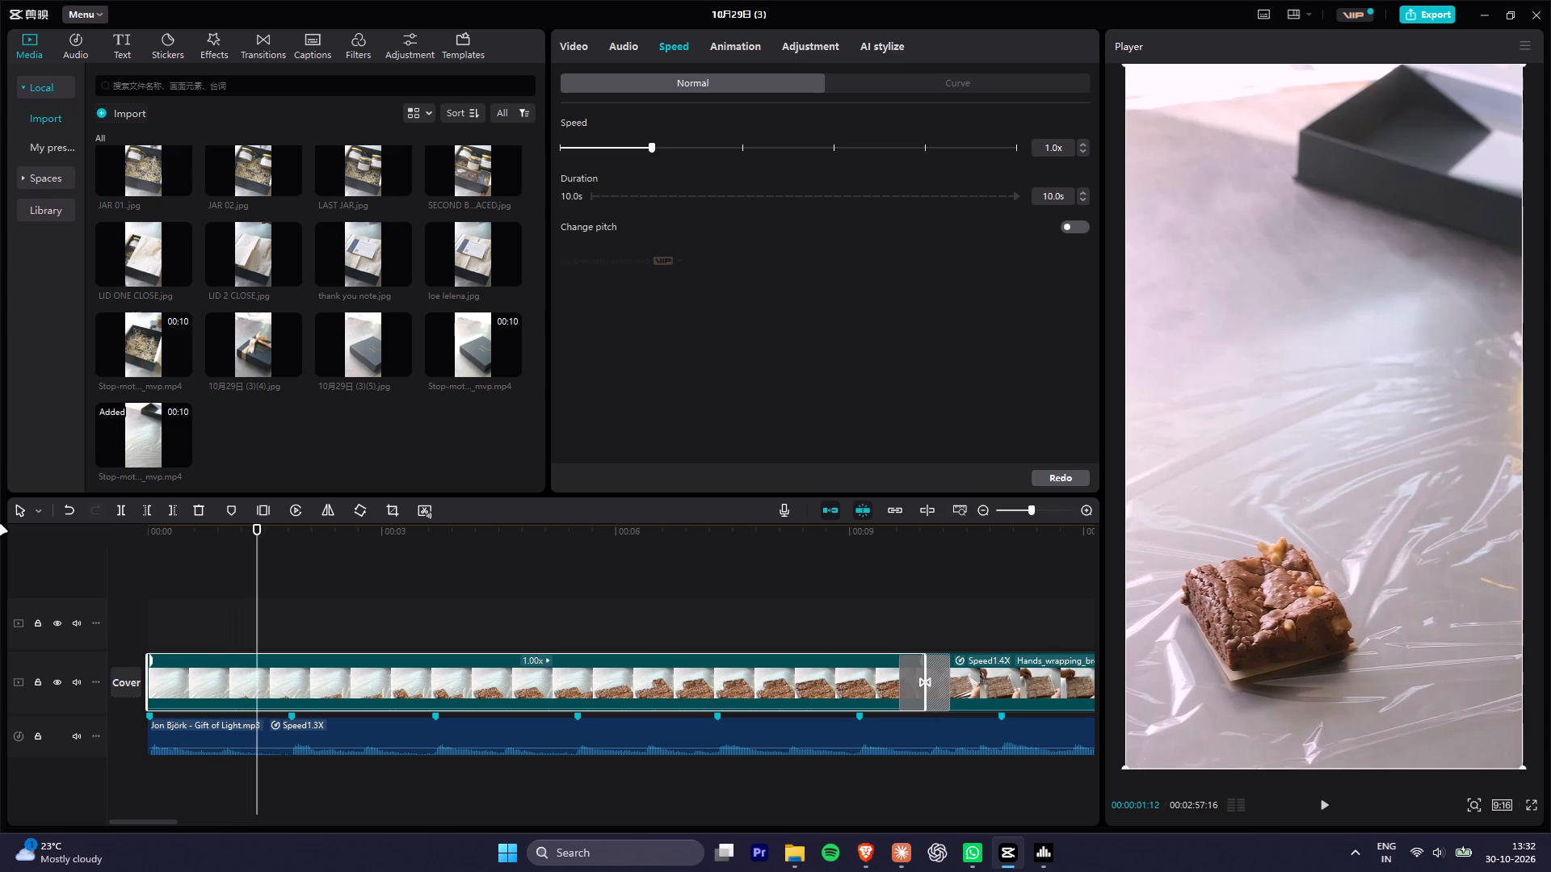
key("Left")
key("Left")
key("Left")
key("Left")
key("Left")
key("Left")
key("Left")
key("Left")
key("Left")
key("Left")
key("Left")
key("Left")
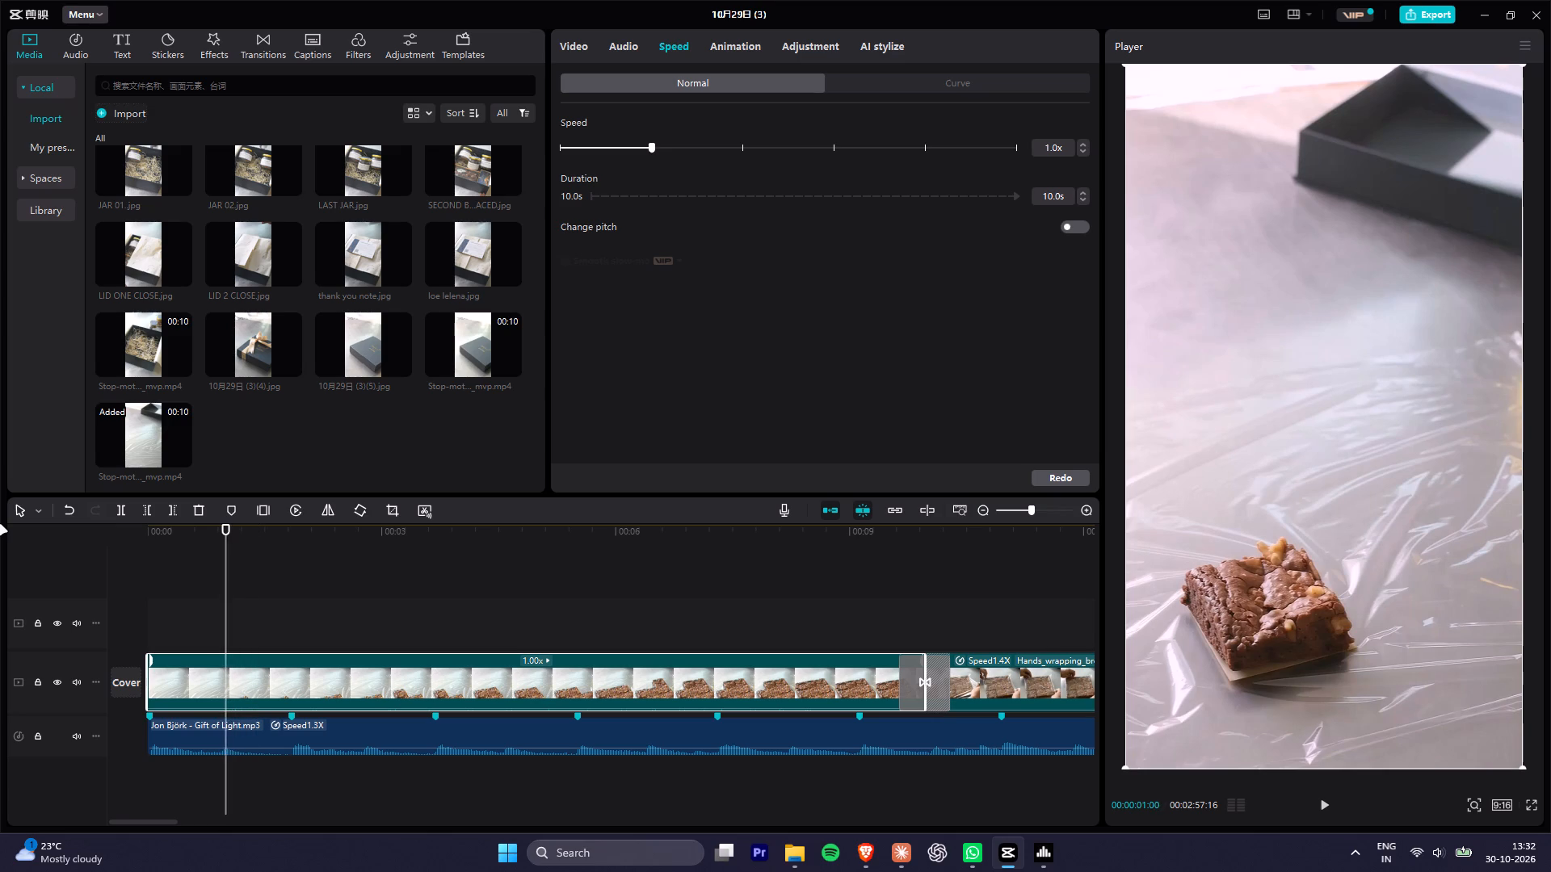
key("Left")
key("Right")
key("Right")
key("Right")
key("Right")
key("Right")
key("Right")
key("Right")
key("Right")
key("Right")
key("Right")
key("Right")
key("Right")
key("Right")
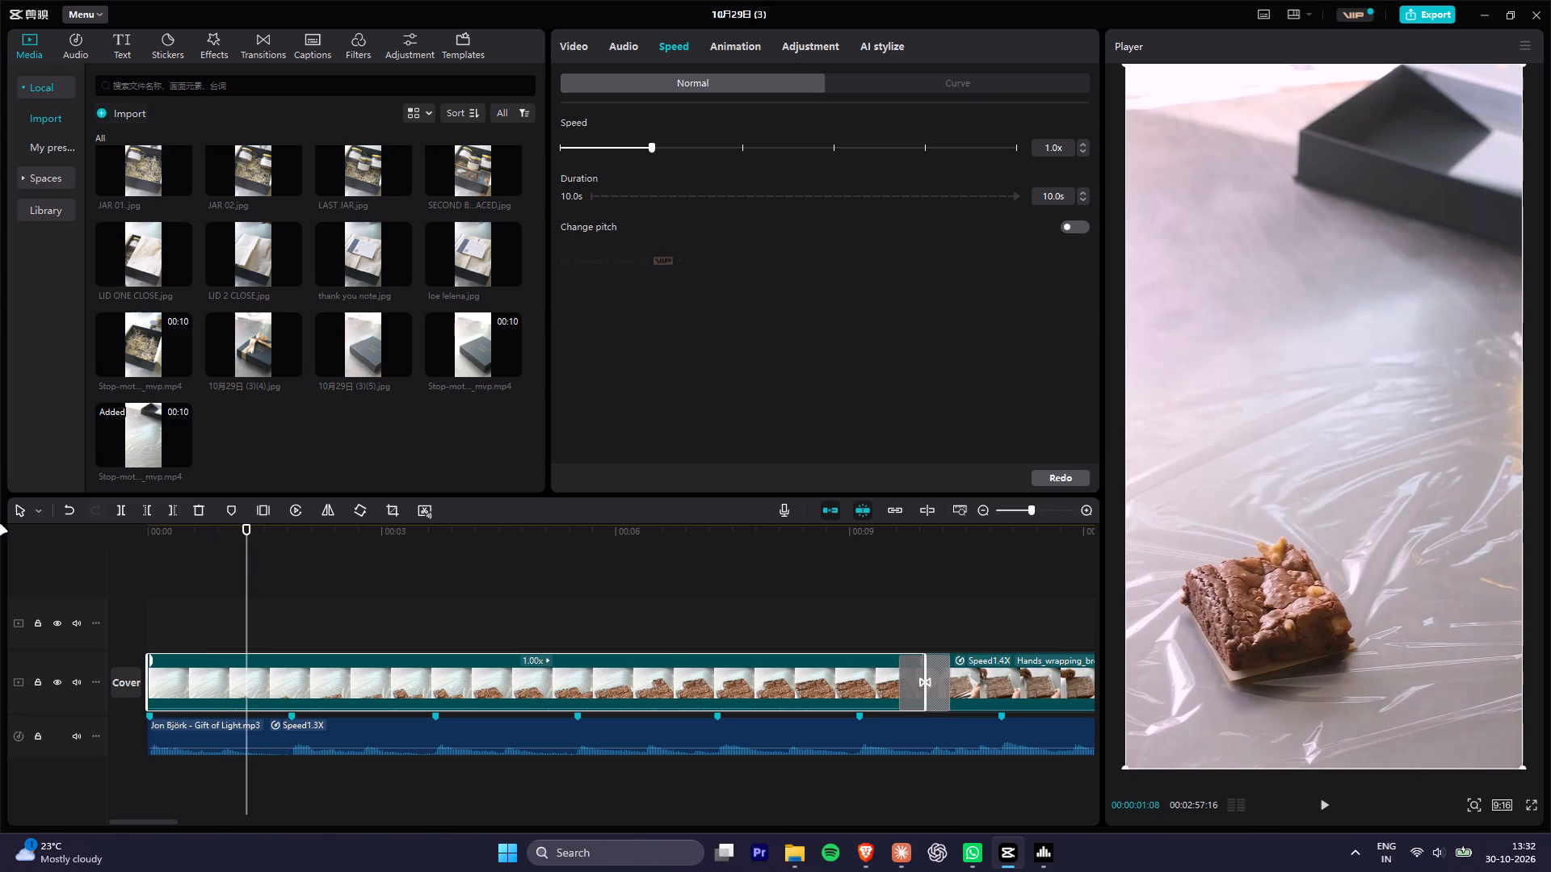
key("Right")
key("Right")
key("Right")
key("Right")
key("Right")
key("Right")
key("Right")
key("Right")
key("Right")
key("Right")
key("Right")
key("Right")
key("Right")
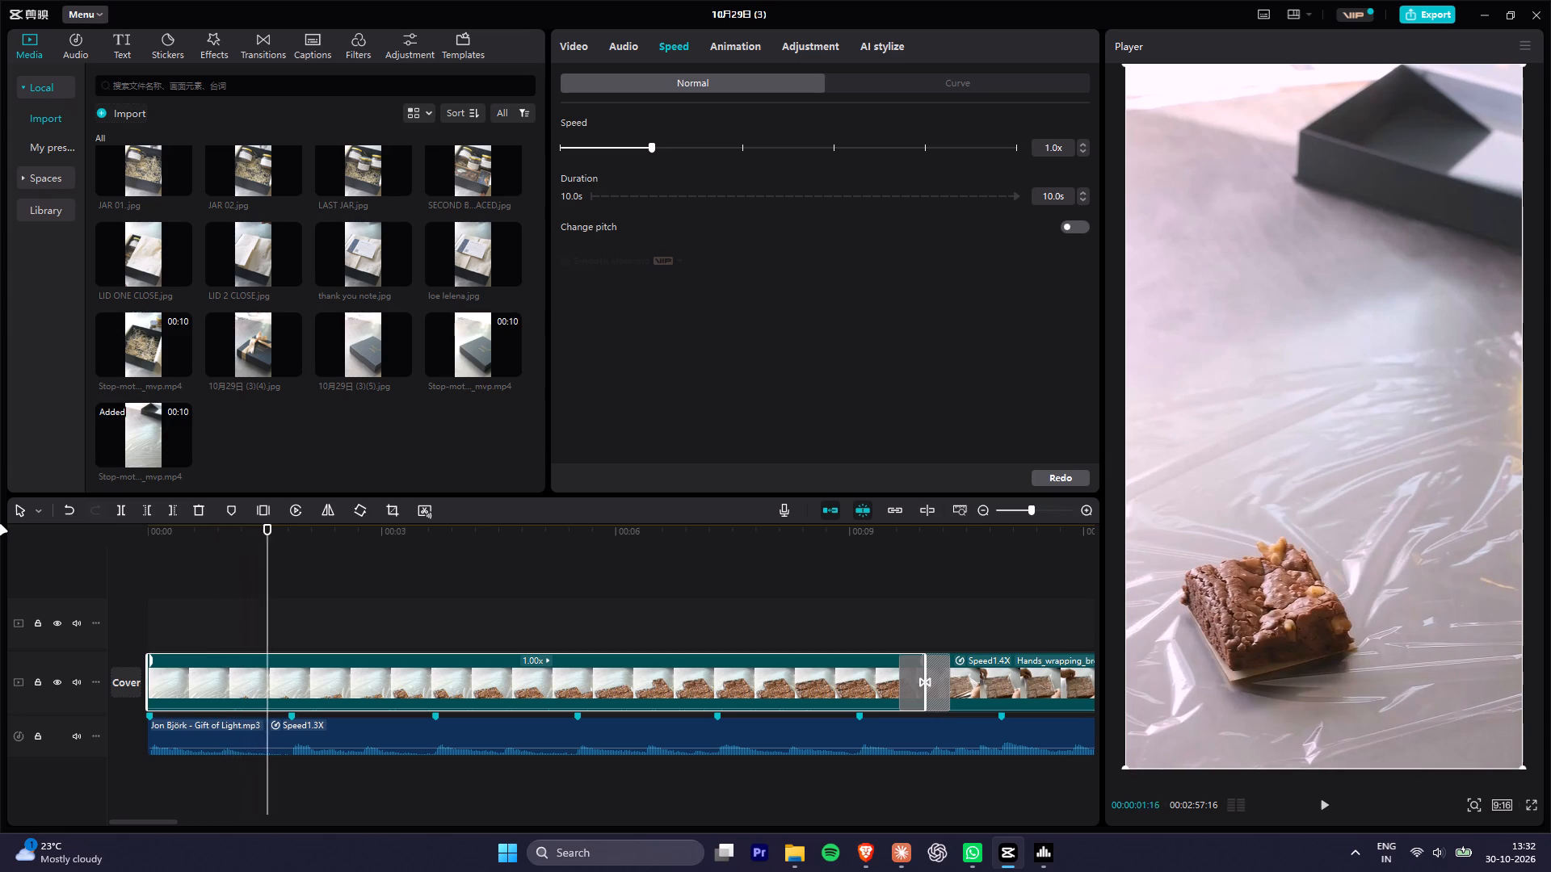
Step forward frame by frame through the brownie assembly clip, examining when each additional piece lands relative to the music's beat markers.
key("Right")
key("Right")
key("Right")
key("Right")
key("Right")
key("Right")
key("Right")
key("Right")
key("Right")
key("Right")
key("Right")
key("Right")
key("Right")
key("Right")
key("Right")
key("Right")
key("Right")
key("Right")
key("Right")
key("Right")
key("Right")
key("Right")
key("Right")
key("Right")
key("Right")
key("Right")
key("Right")
key("Right")
key("Right")
key("Right")
key("Right")
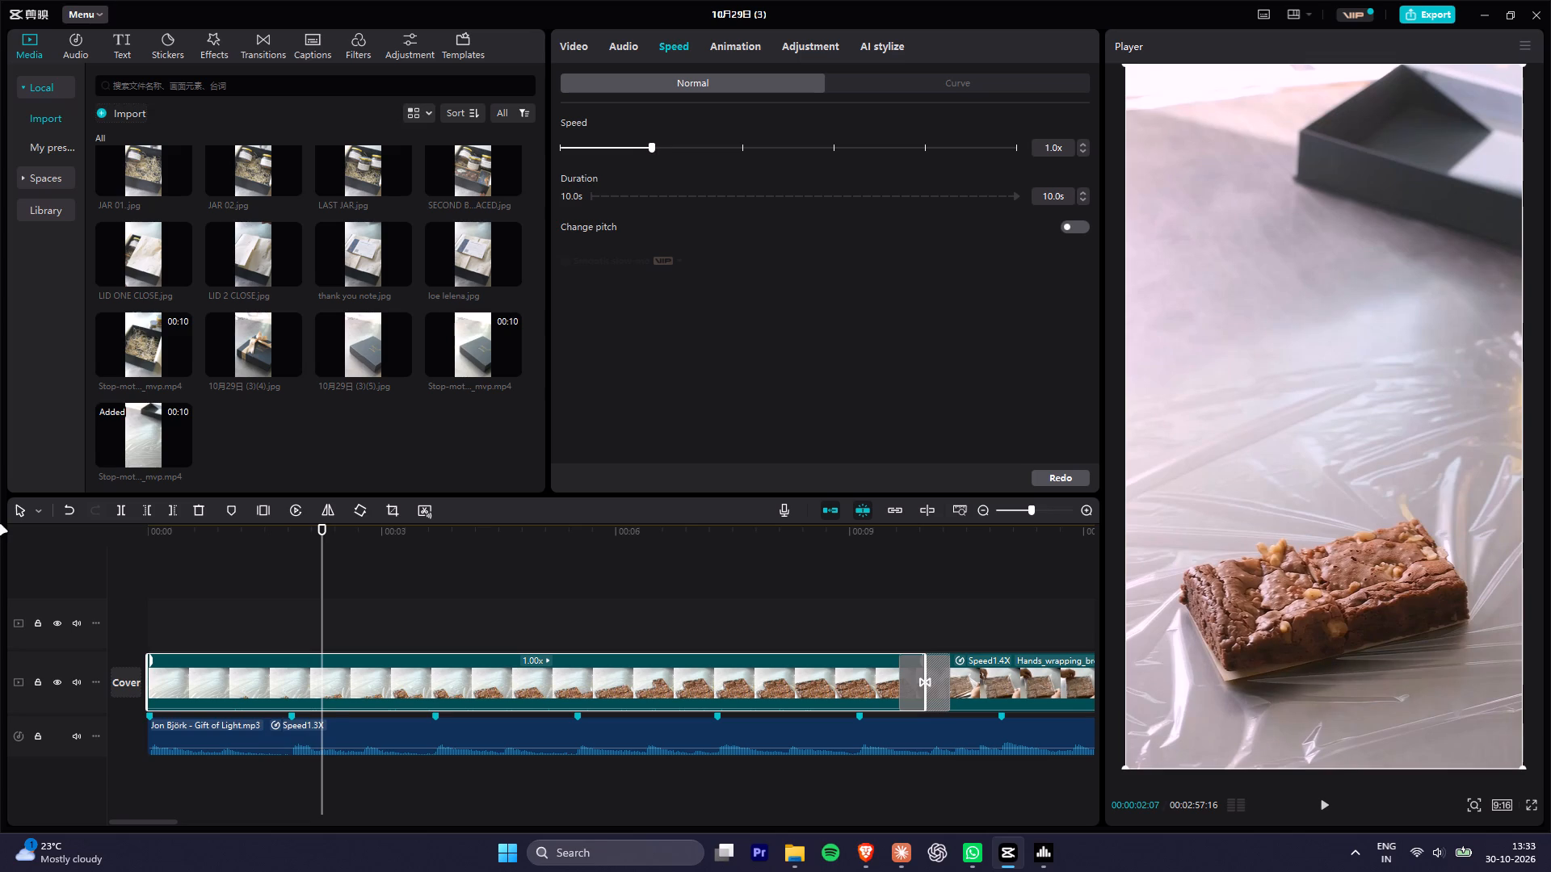
key("Right")
key("Right")
key("Right")
key("Right")
key("Right")
key("Right")
key("Right")
key("Right")
key("Right")
key("Right")
key("Right")
key("Right")
key("Right")
key("Right")
key("Right")
key("Right")
key("Right")
key("Right")
key("Right")
key("Right")
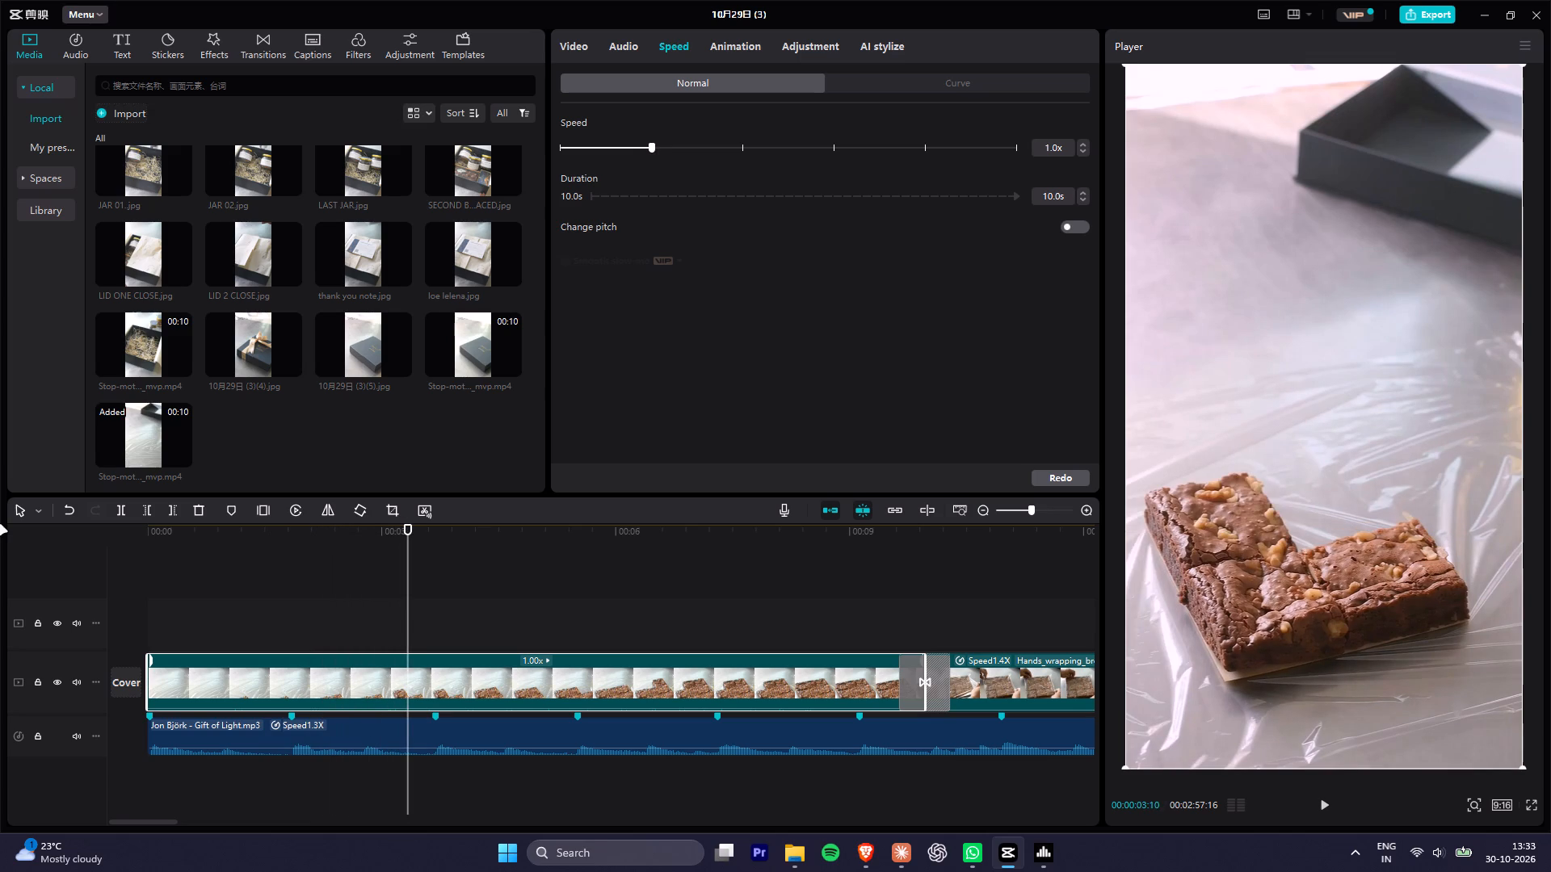
key("Right")
key("Right")
key("Right")
key("Right")
key("Right")
key("Right")
key("Right")
key("Right")
key("Right")
key("Right")
key("Right")
key("Right")
key("Right")
key("Right")
key("Right")
key("Right")
key("Right")
key("Right")
key("Right")
key("Right")
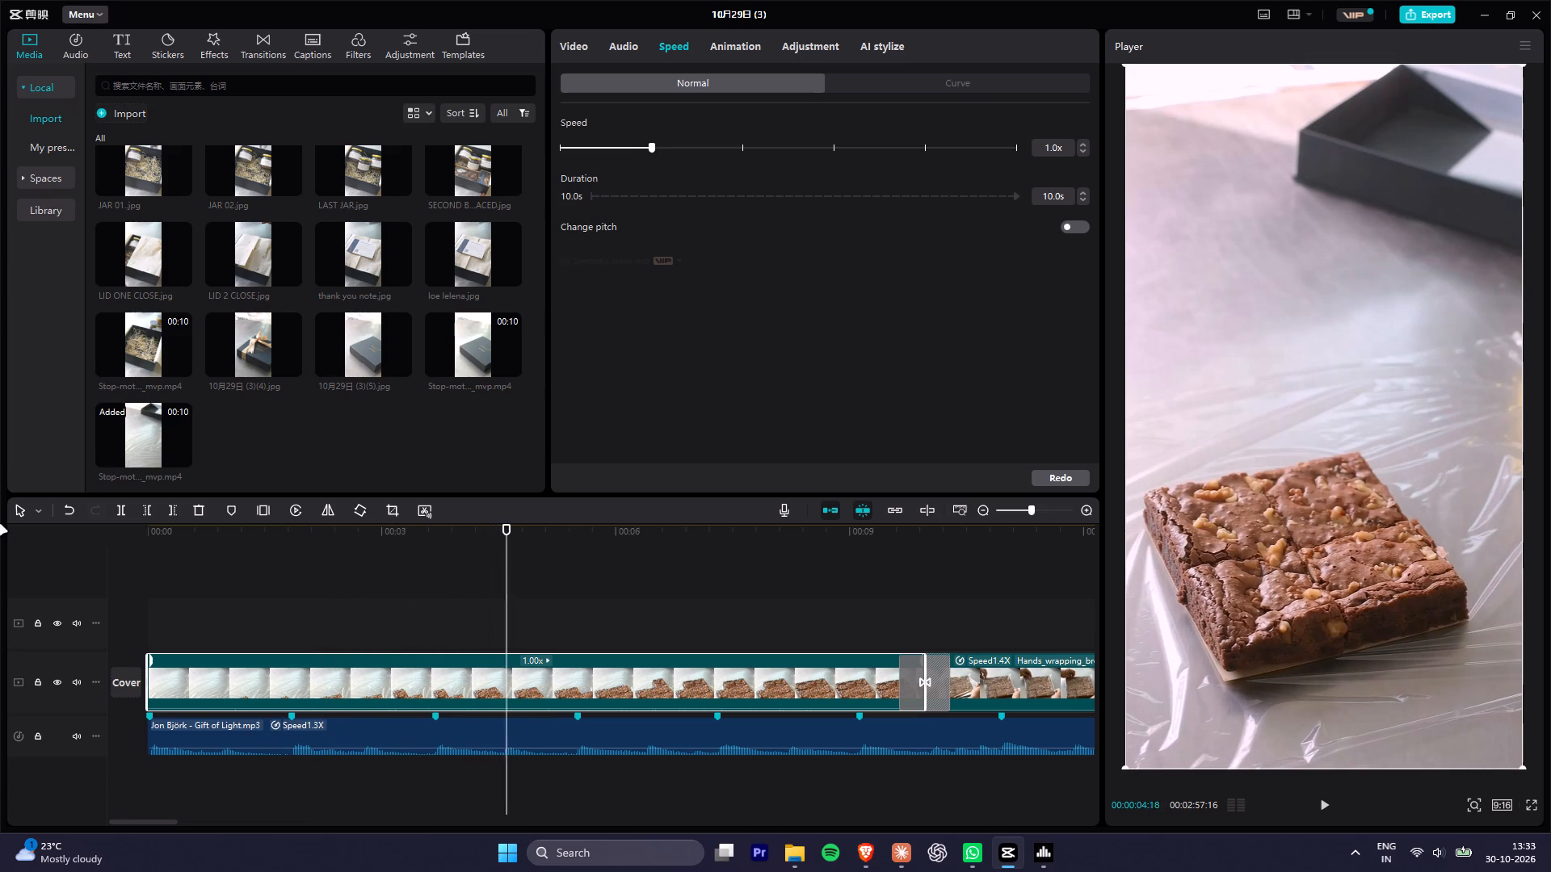
key("Right")
key("Right")
key("Right")
key("Right")
key("Right")
key("Right")
key("Right")
key("Right")
key("Right")
key("Right")
key("Right")
key("Right")
key("Right")
key("Right")
key("Right")
key("Right")
key("Right")
key("Right")
key("Right")
key("Right")
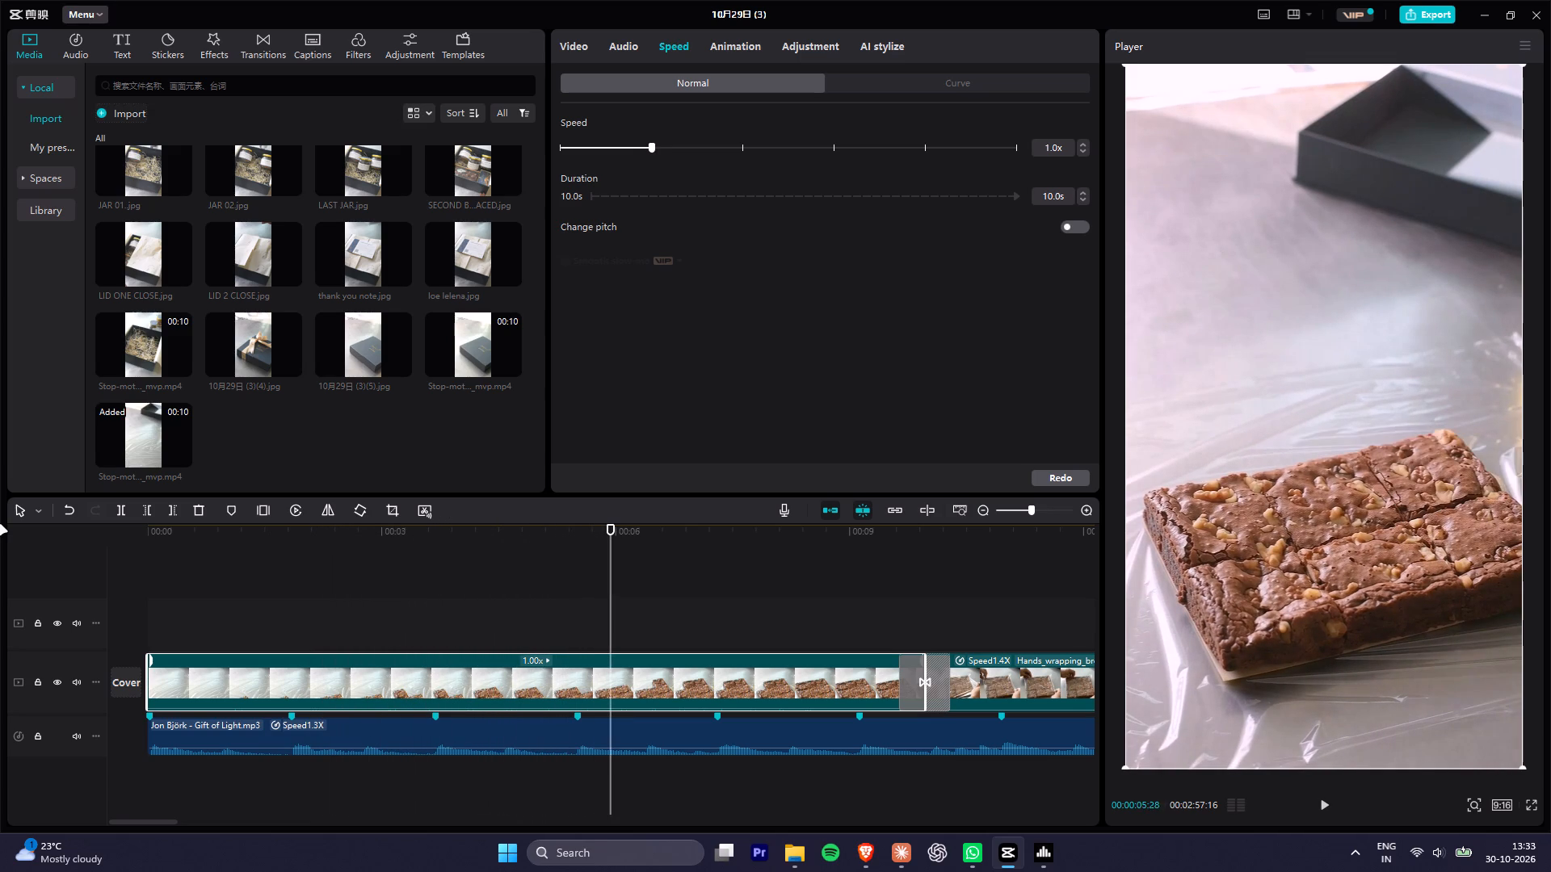
key("Right")
key("Right")
key("Right")
key("Right")
key("Right")
key("Right")
key("Right")
key("Right")
key("Right")
key("Right")
key("Right")
key("Right")
key("Right")
key("Right")
key("Right")
key("Right")
key("Right")
key("Right")
key("Right")
key("Right")
key("Right")
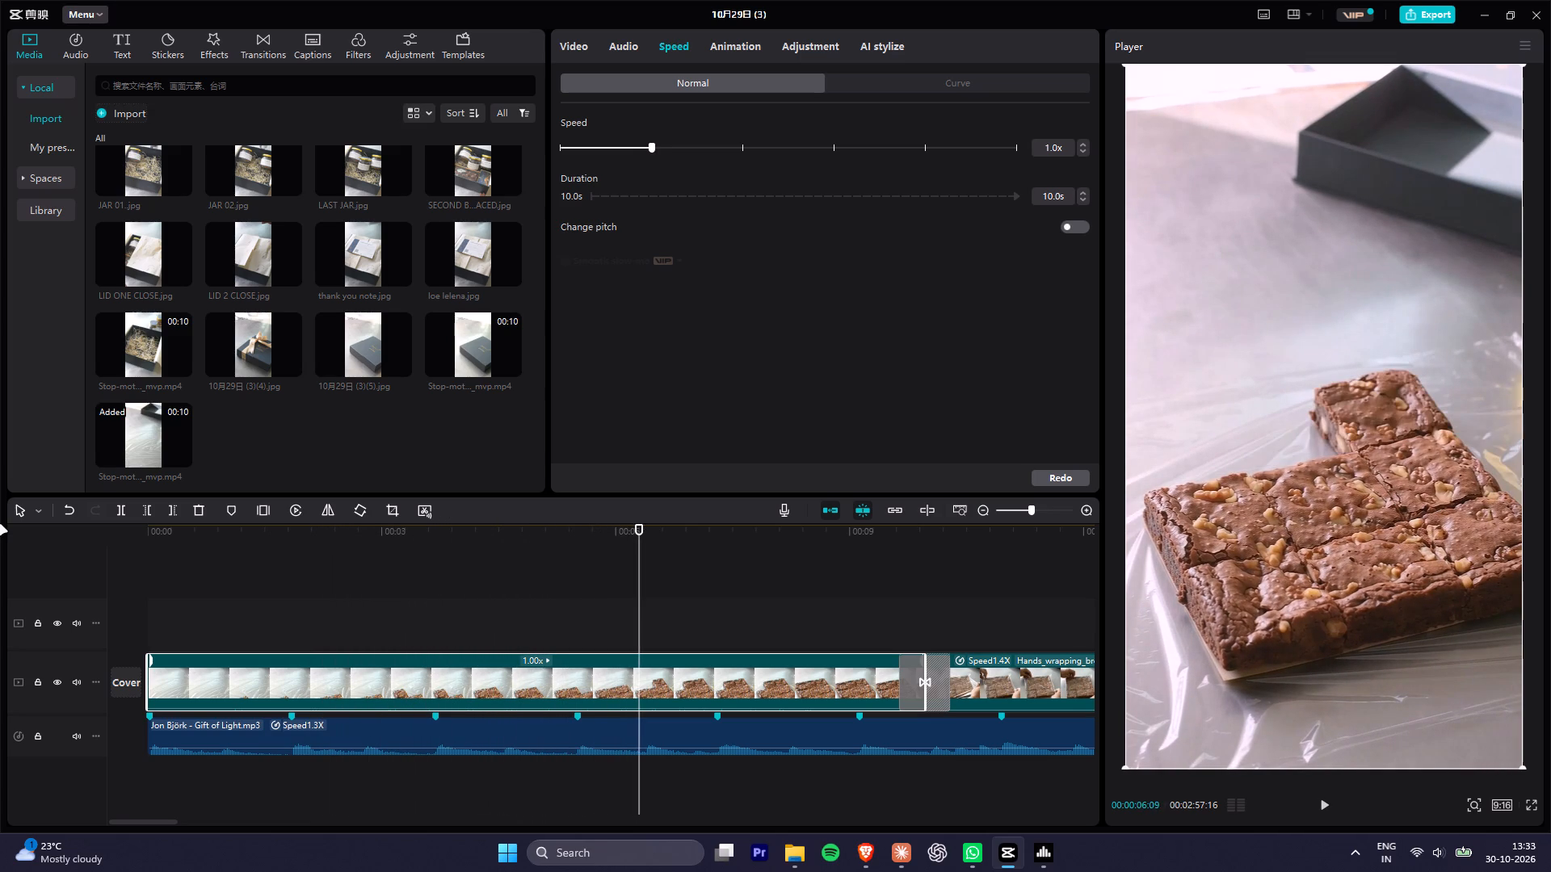
key("Left")
key("Right")
key("Right")
key("Right")
key("Right")
key("Right")
key("Right")
key("Right")
key("Right")
key("Right")
key("Right")
key("Right")
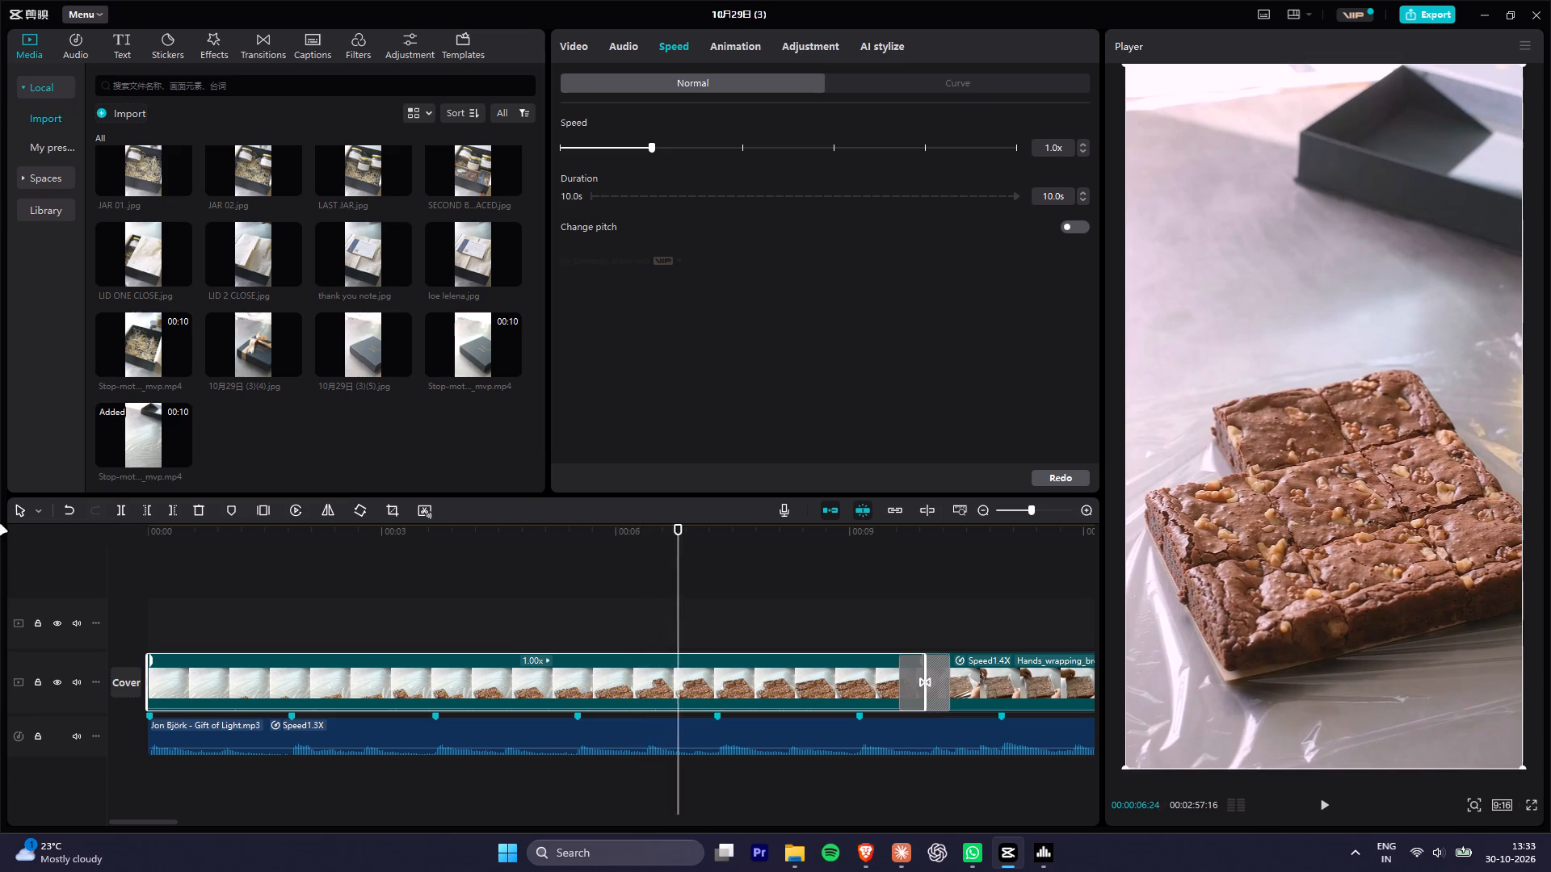
key("Right")
key("Right")
key("Right")
key("Right")
key("Right")
key("Right")
key("Right")
key("Right")
key("Right")
key("Right")
key("Right")
key("Right")
key("Right")
key("Right")
key("Right")
key("Right")
key("Right")
key("Right")
key("Right")
key("Right")
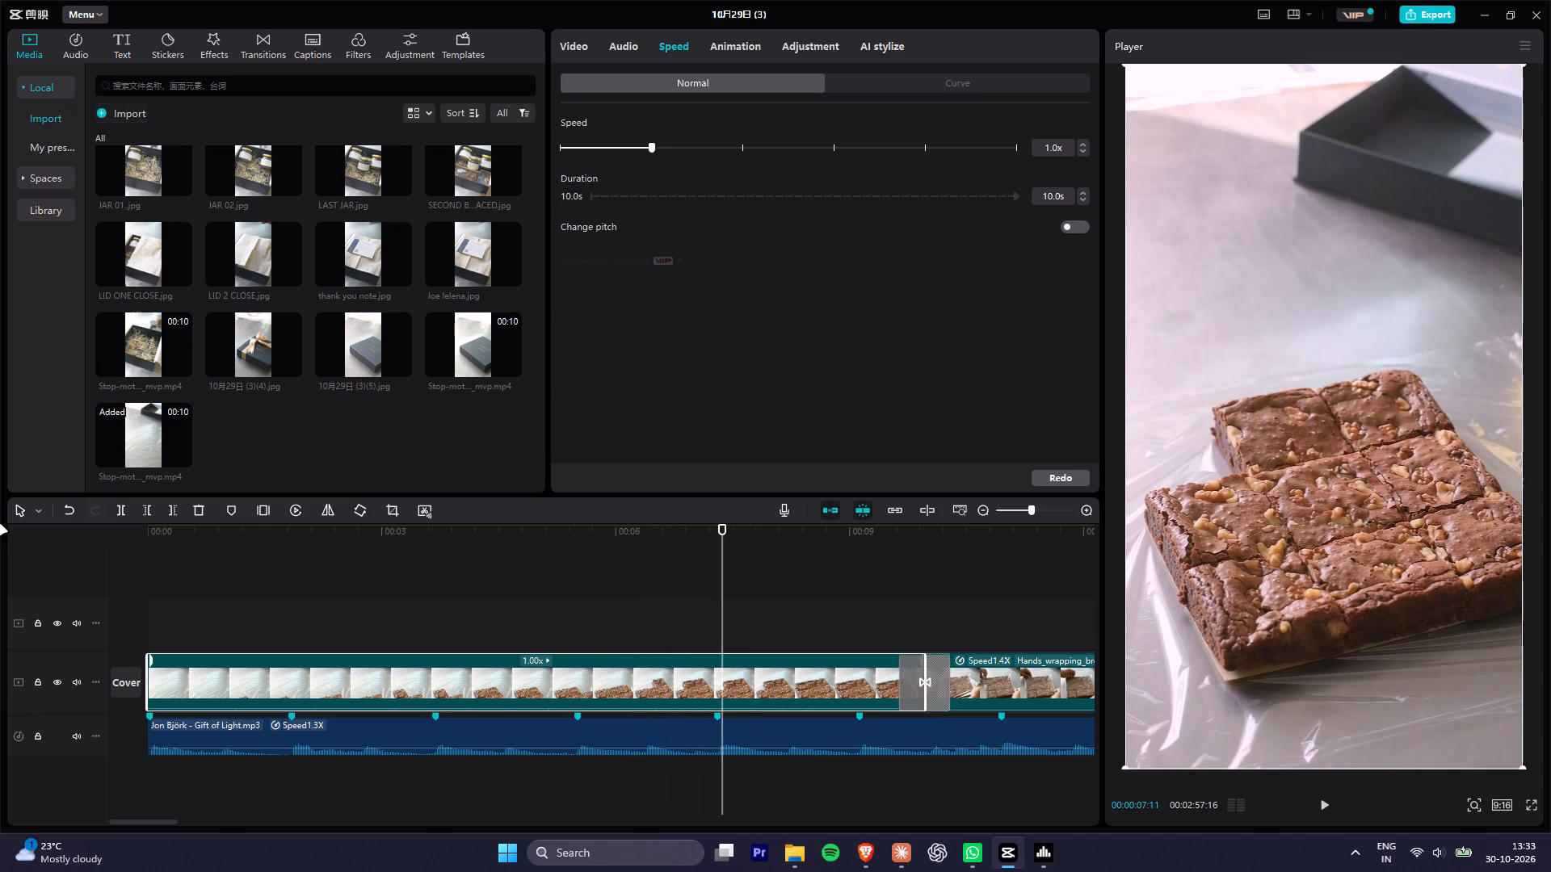
Split the brownie assembly clip at 00:00:07:09, on the music's beat marker.
key("Left")
key("Left")
key("Left")
key("Left")
key("Left")
key("Left")
key("Left")
key("Left")
key("Left")
key("Left")
key("Left")
key("Left")
key("Left")
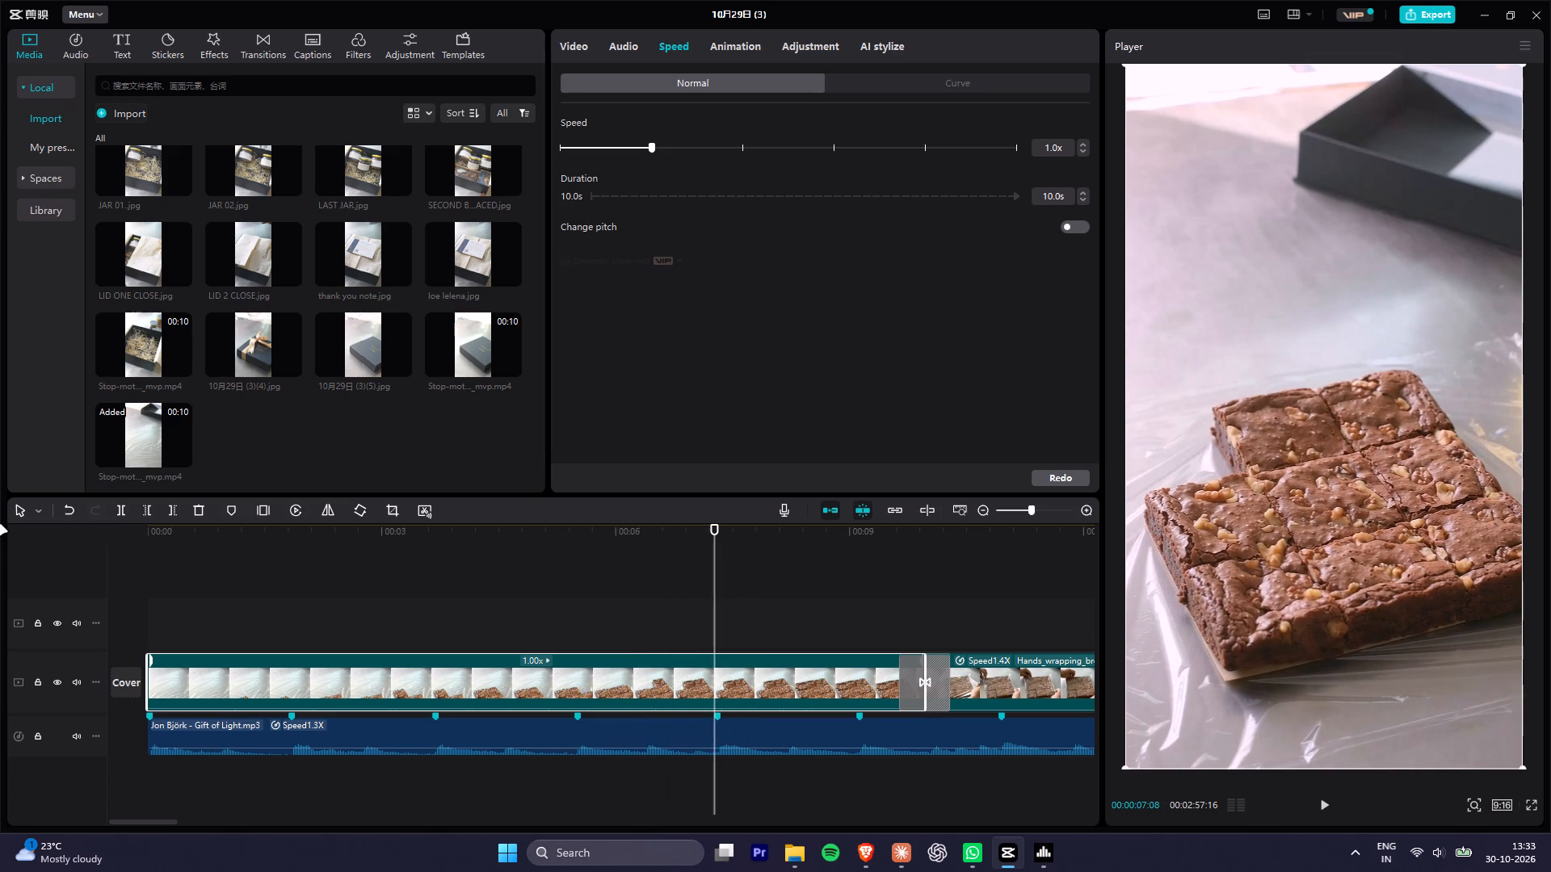
key("Right")
key("Right")
key("Right")
key("Right")
key("Right")
key("Right")
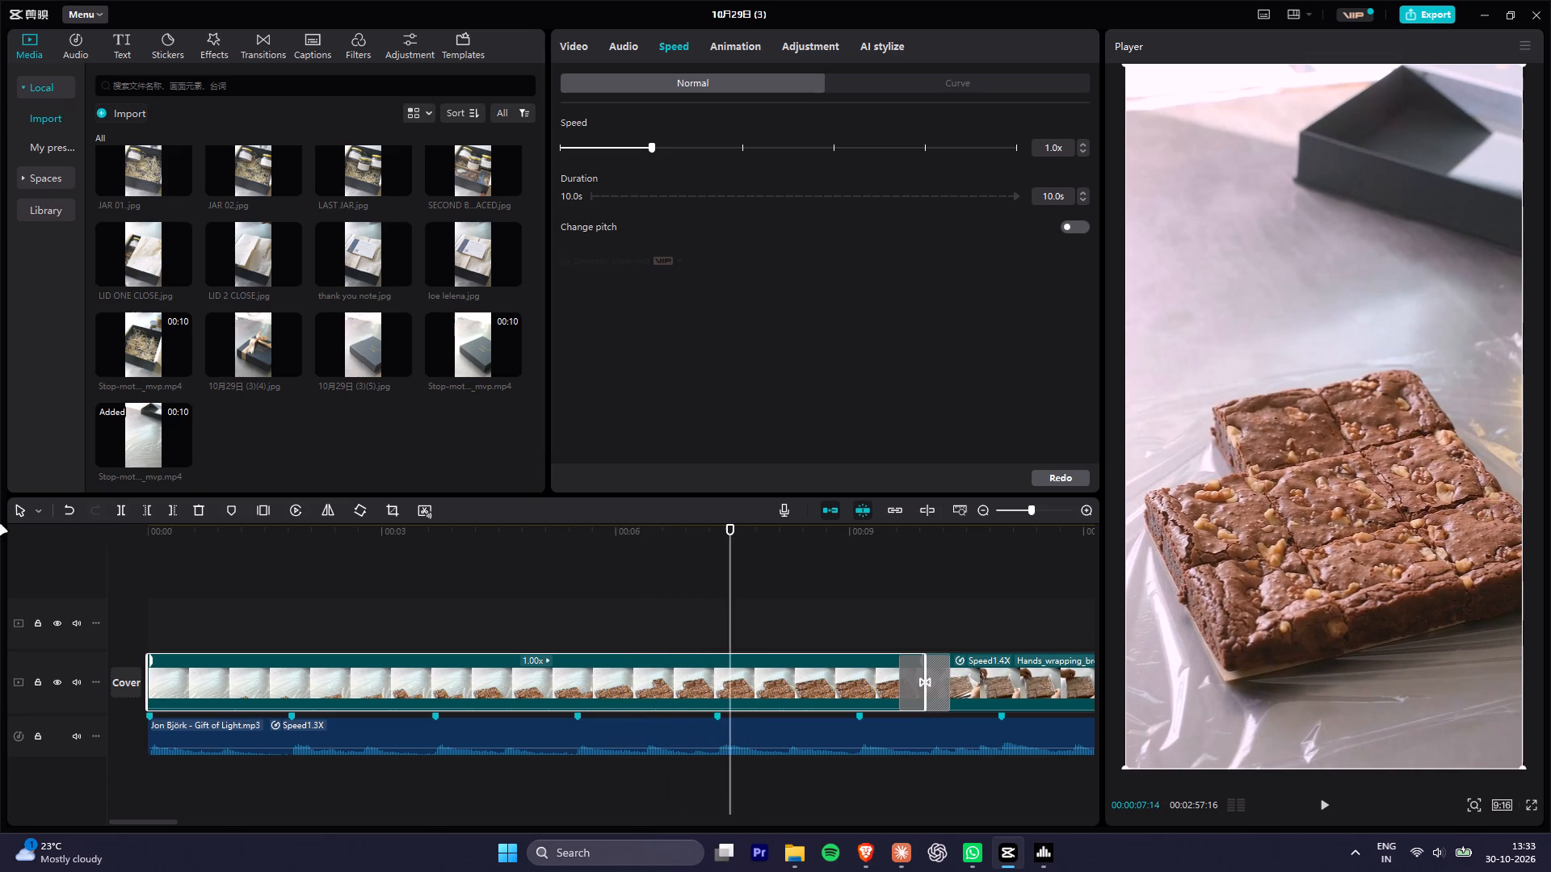
key("Right")
key("Left")
key("Left")
key("Left")
key("Left")
key("Left")
key("Left")
key("Left")
key("Left")
key("Right")
key("Right")
key("ctrl+b")
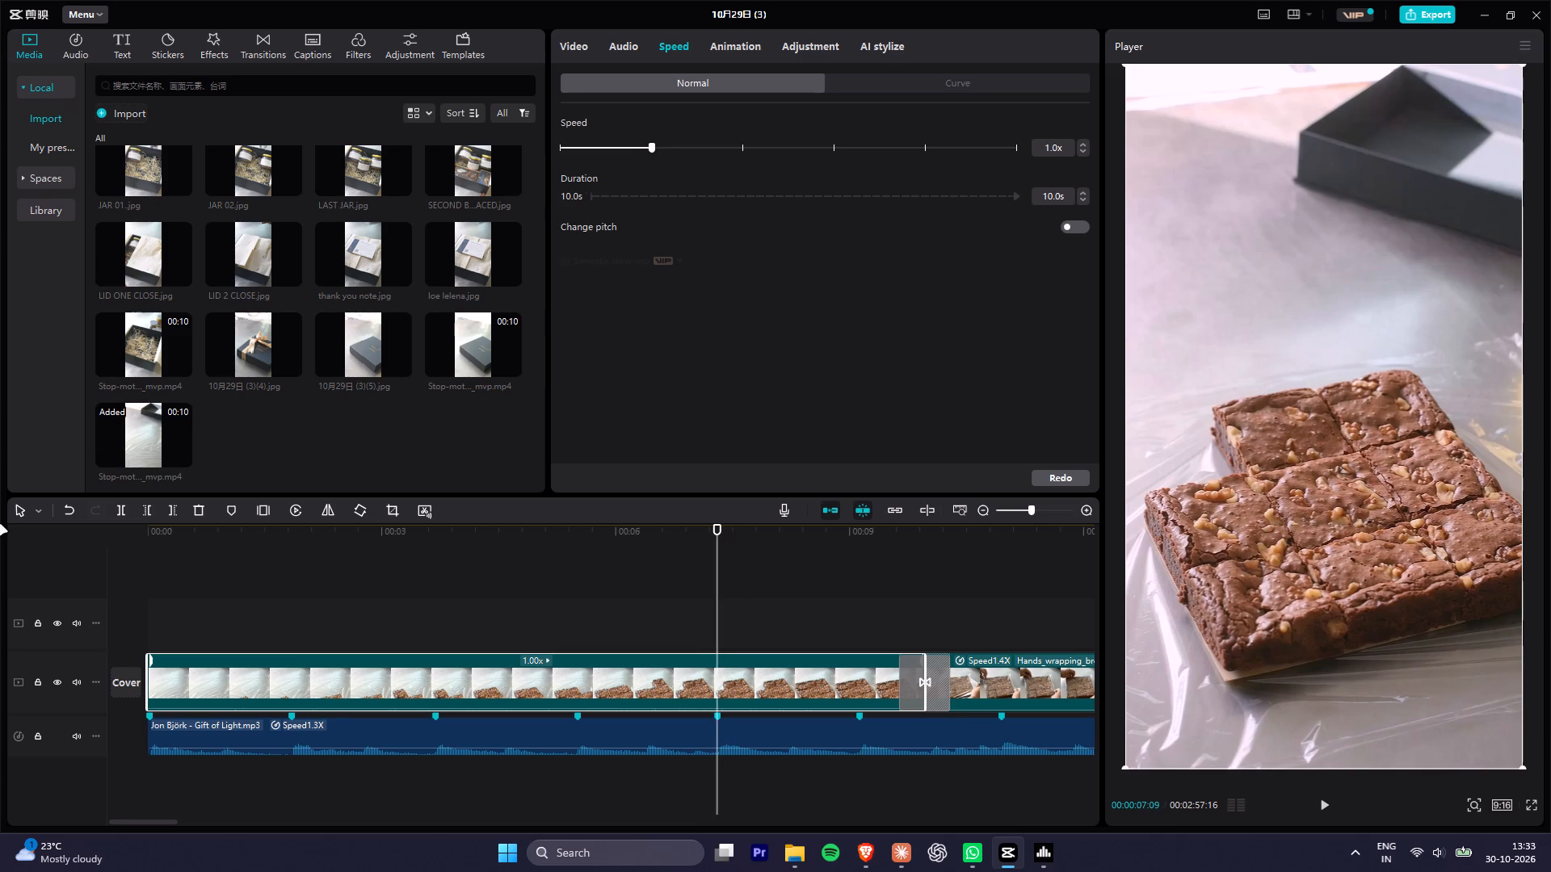
Split the remaining brownie assembly footage at 00:00:07:29, just before the final piece lands, and delete the short held segment before that cut.
key("Right")
key("Right")
key("Right")
key("Right")
key("Right")
key("Right")
key("Right")
key("Right")
key("Right")
key("Right")
key("Right")
key("Right")
key("Right")
key("Right")
key("Right")
key("Right")
key("Right")
key("Right")
key("Right")
key("Right")
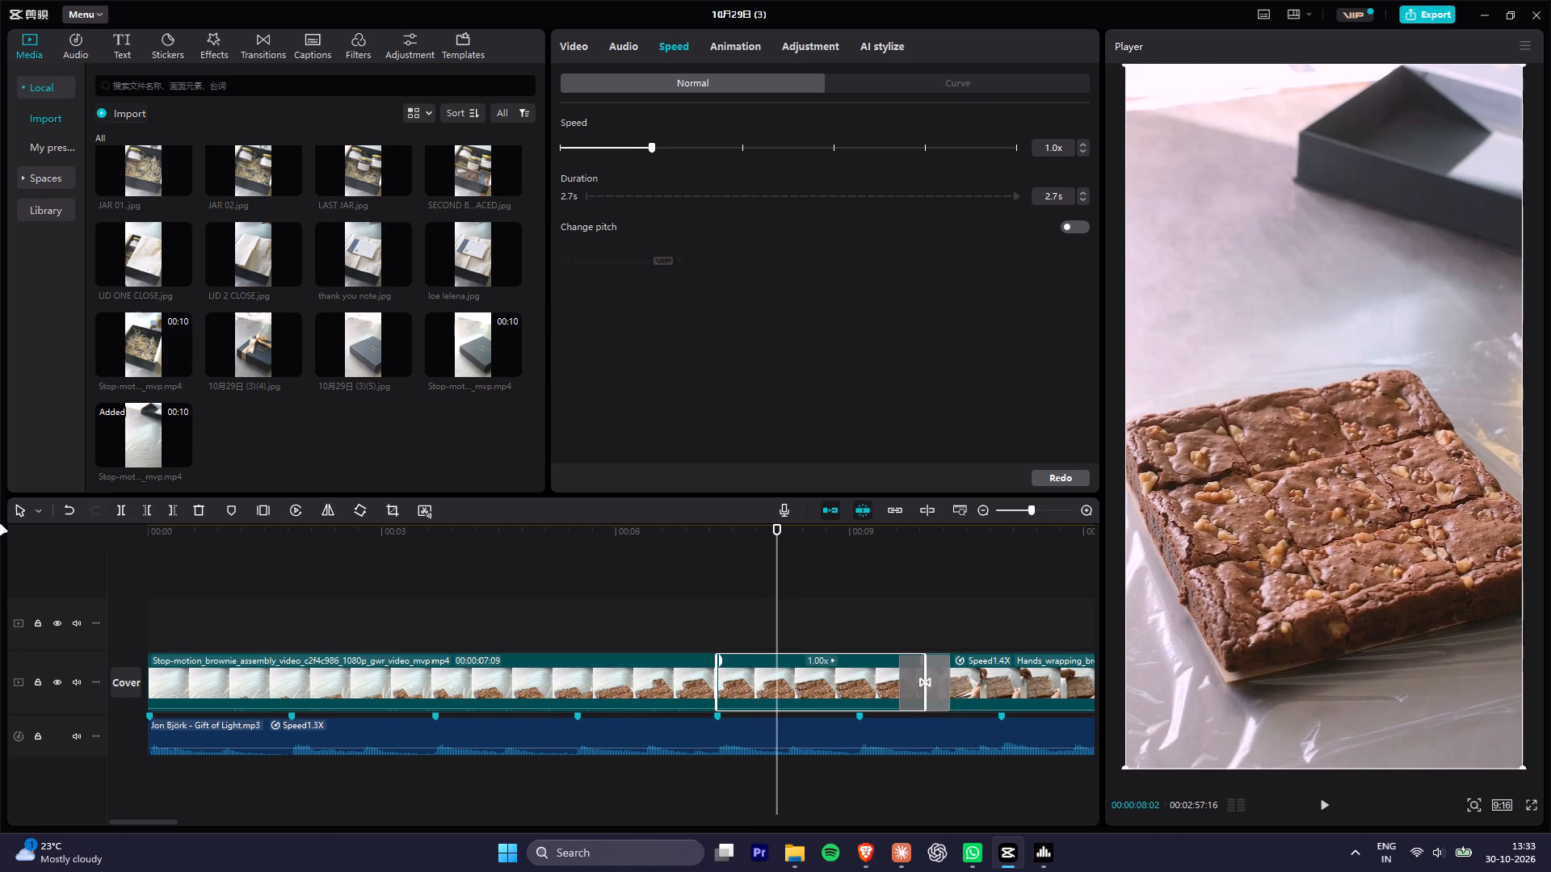
key("Left")
key("Left")
key("Left")
key("Left")
key("Right")
key("ctrl+b")
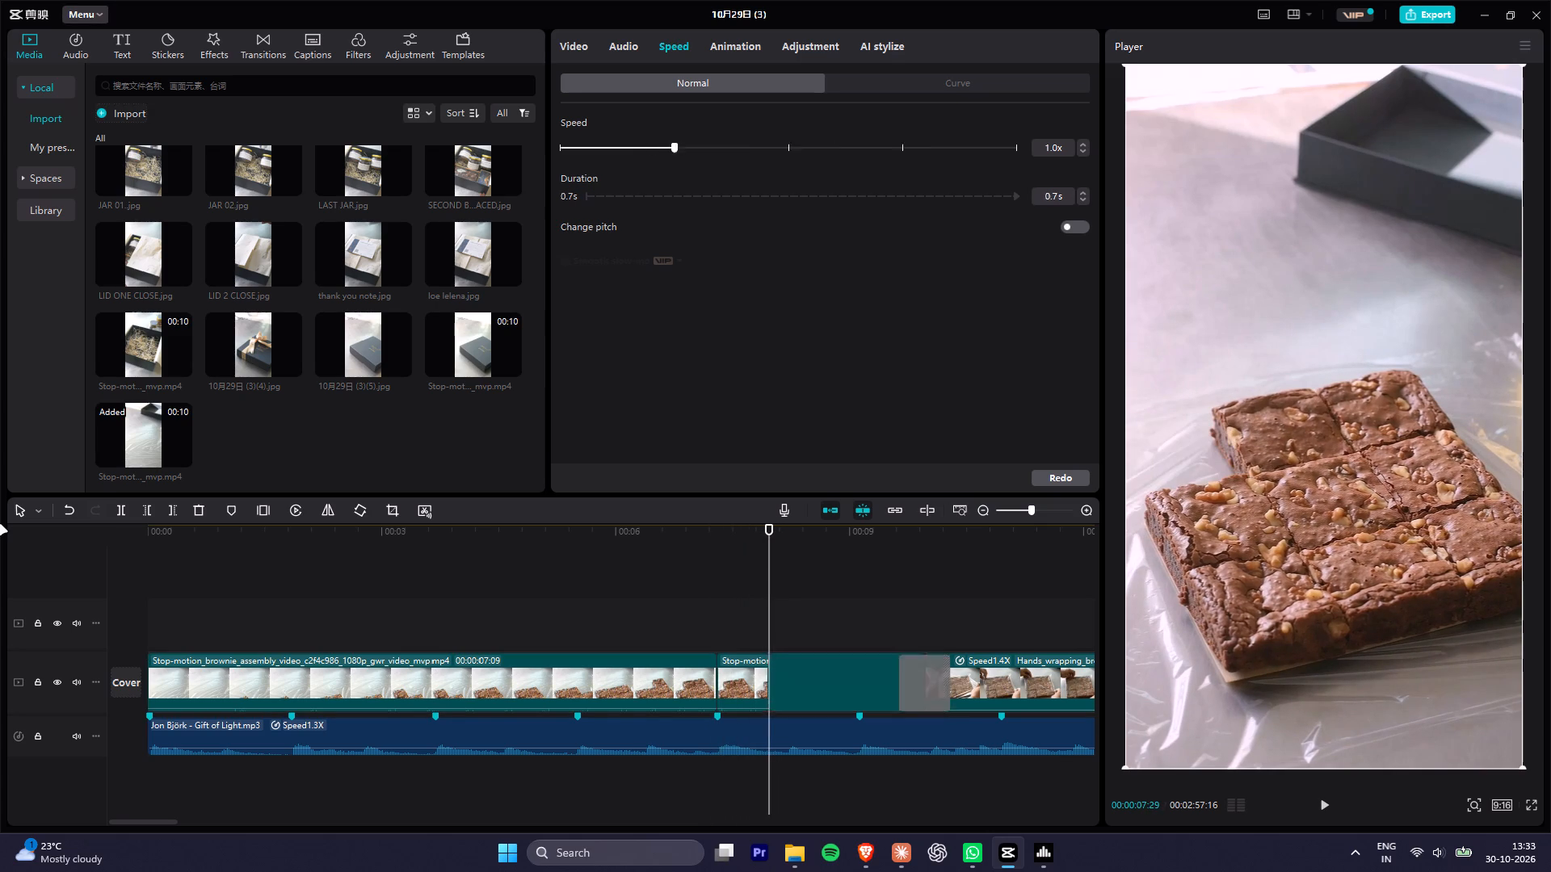
left_click(745, 678)
key("Delete")
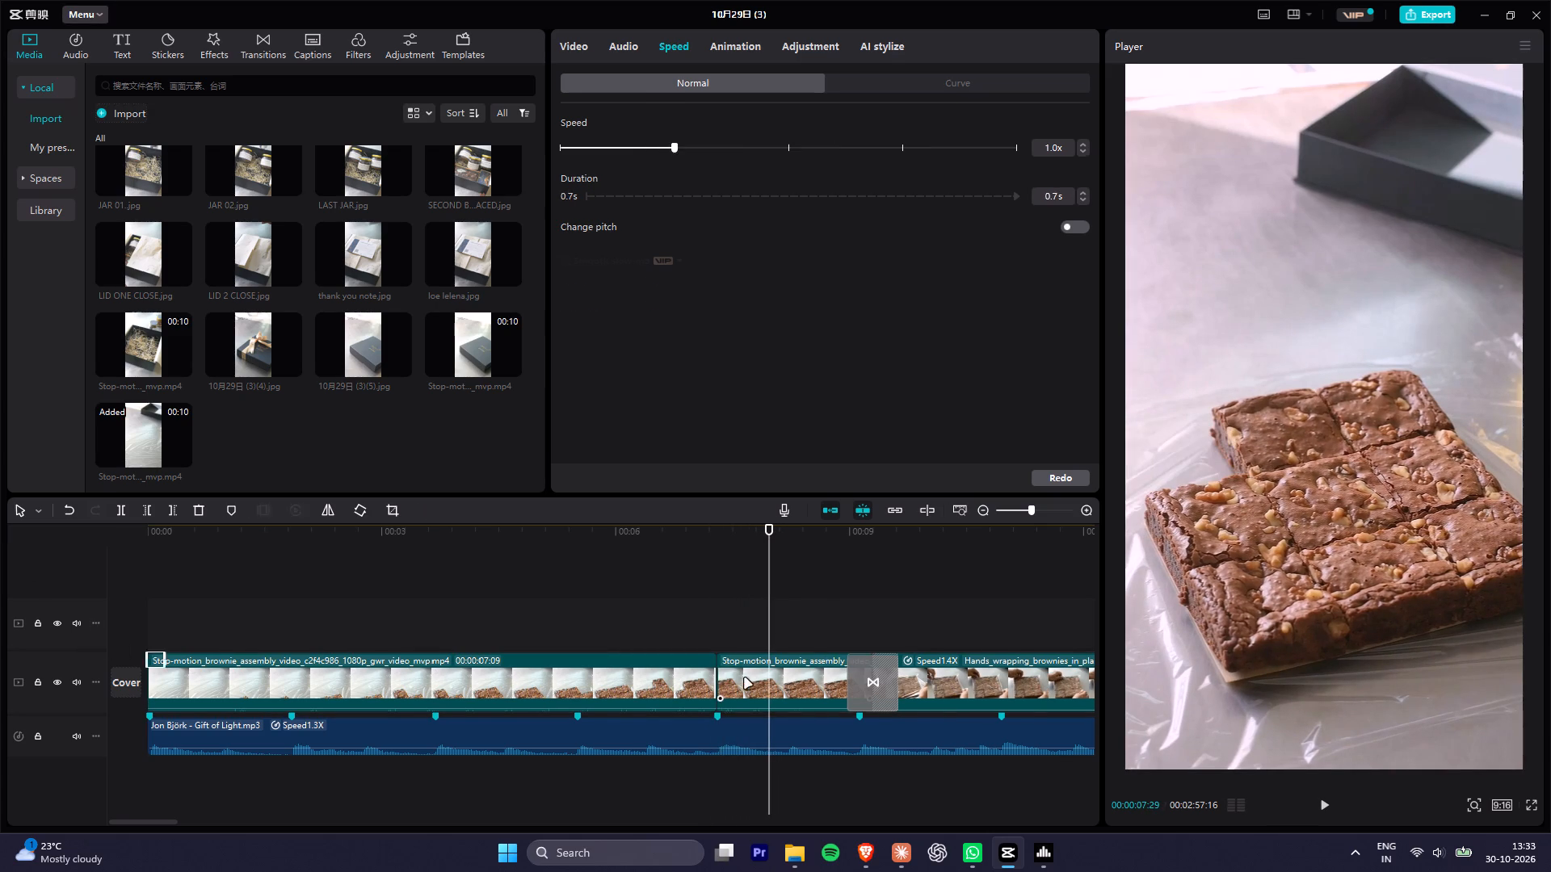
Set the speed of both brownie assembly clips to 2.0x and play them back from the start against the music.
left_click_drag(677, 618, 729, 660)
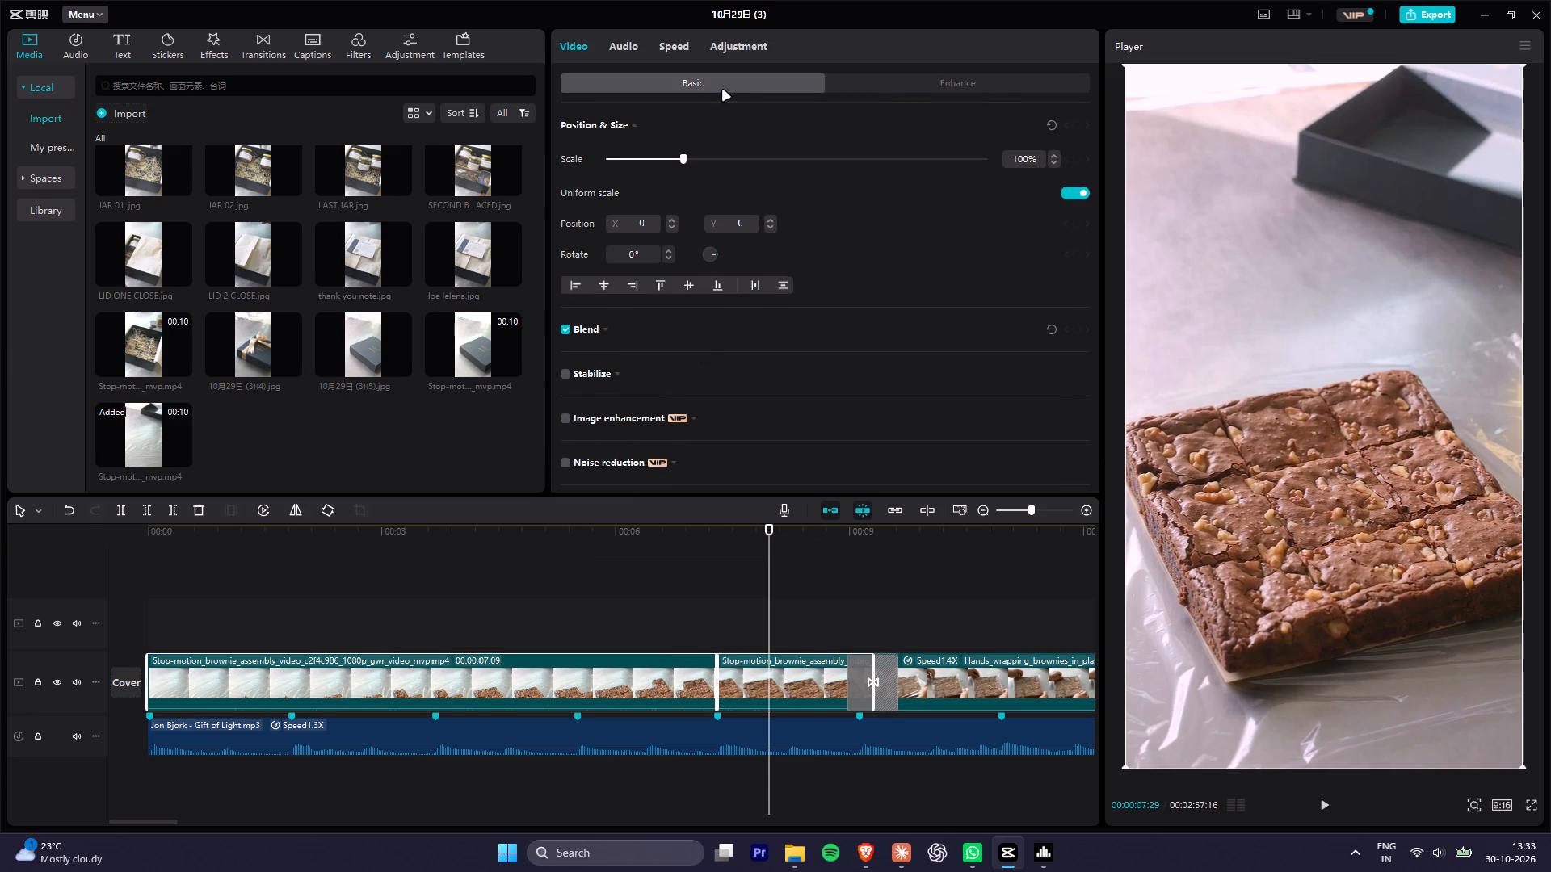
left_click(671, 47)
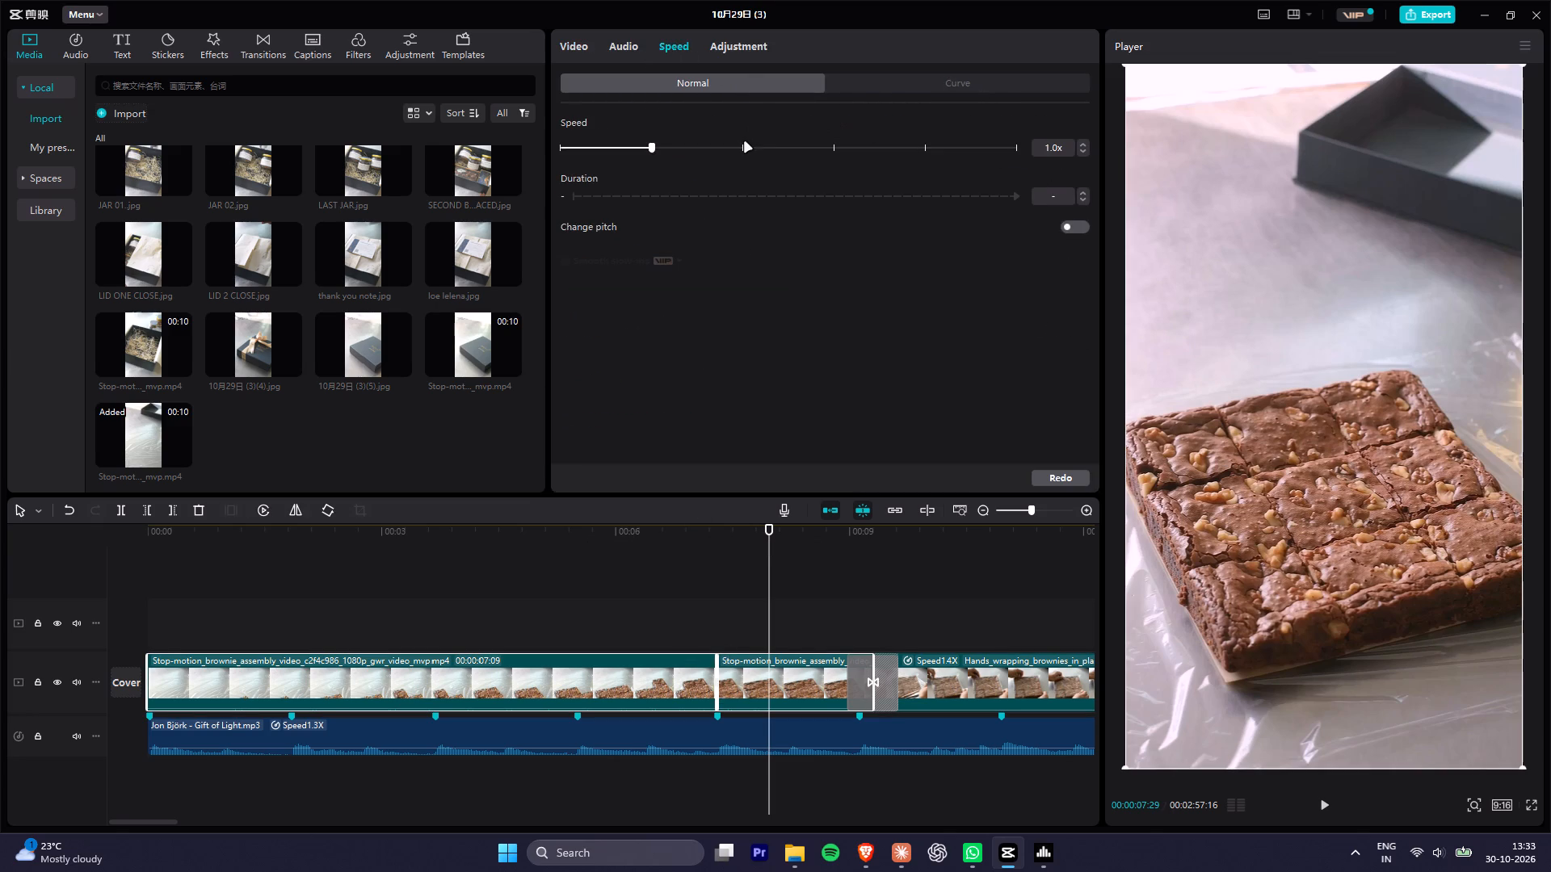
left_click(745, 142)
left_click_drag(325, 550, 65, 586)
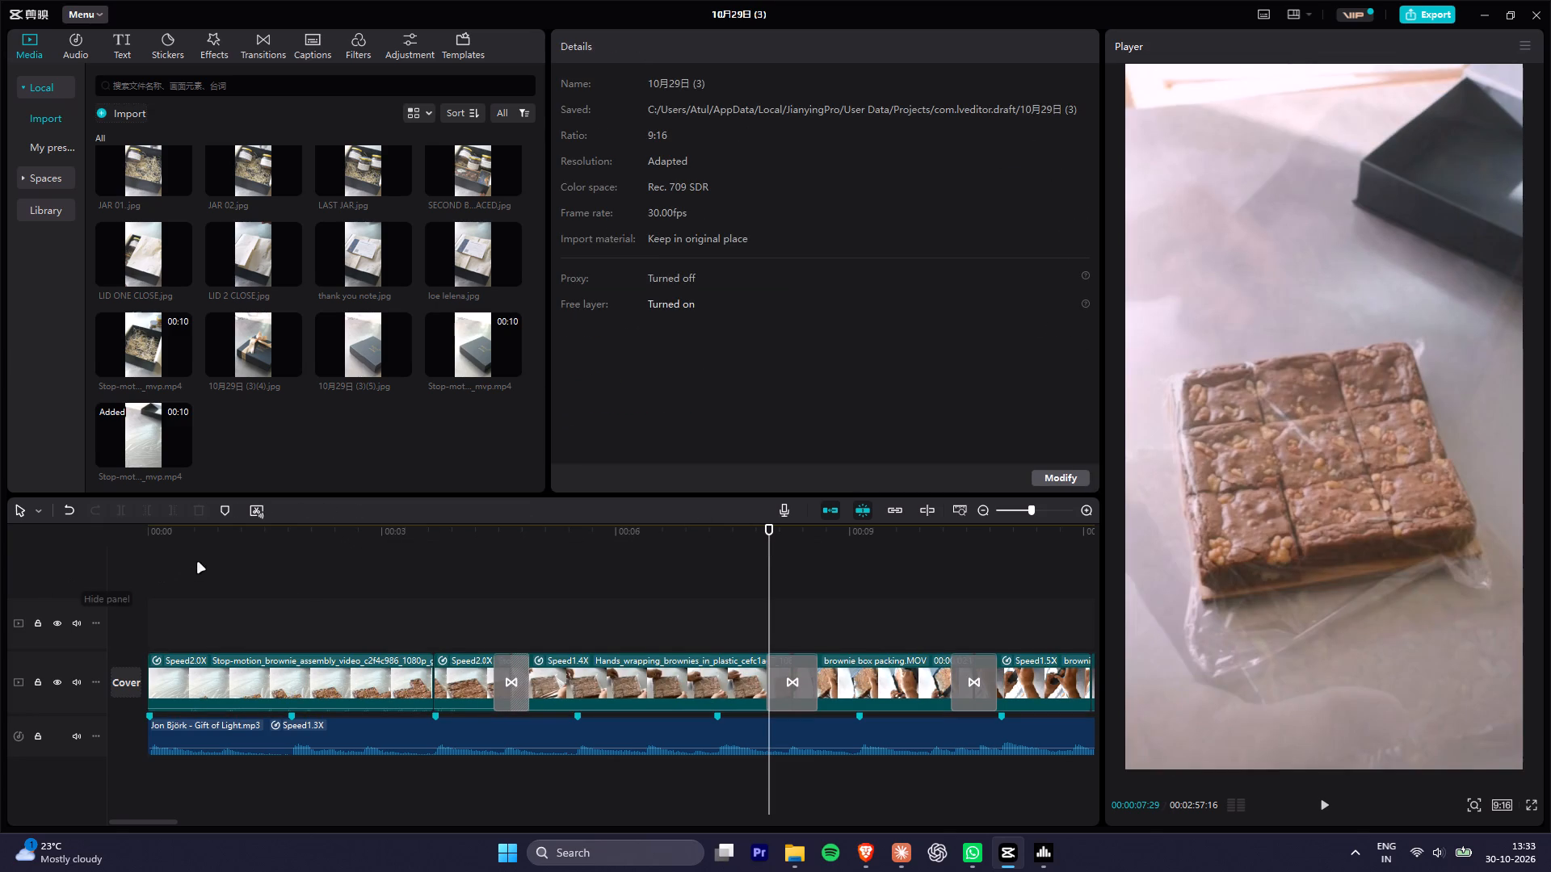
left_click_drag(212, 529, 41, 529)
key("space")
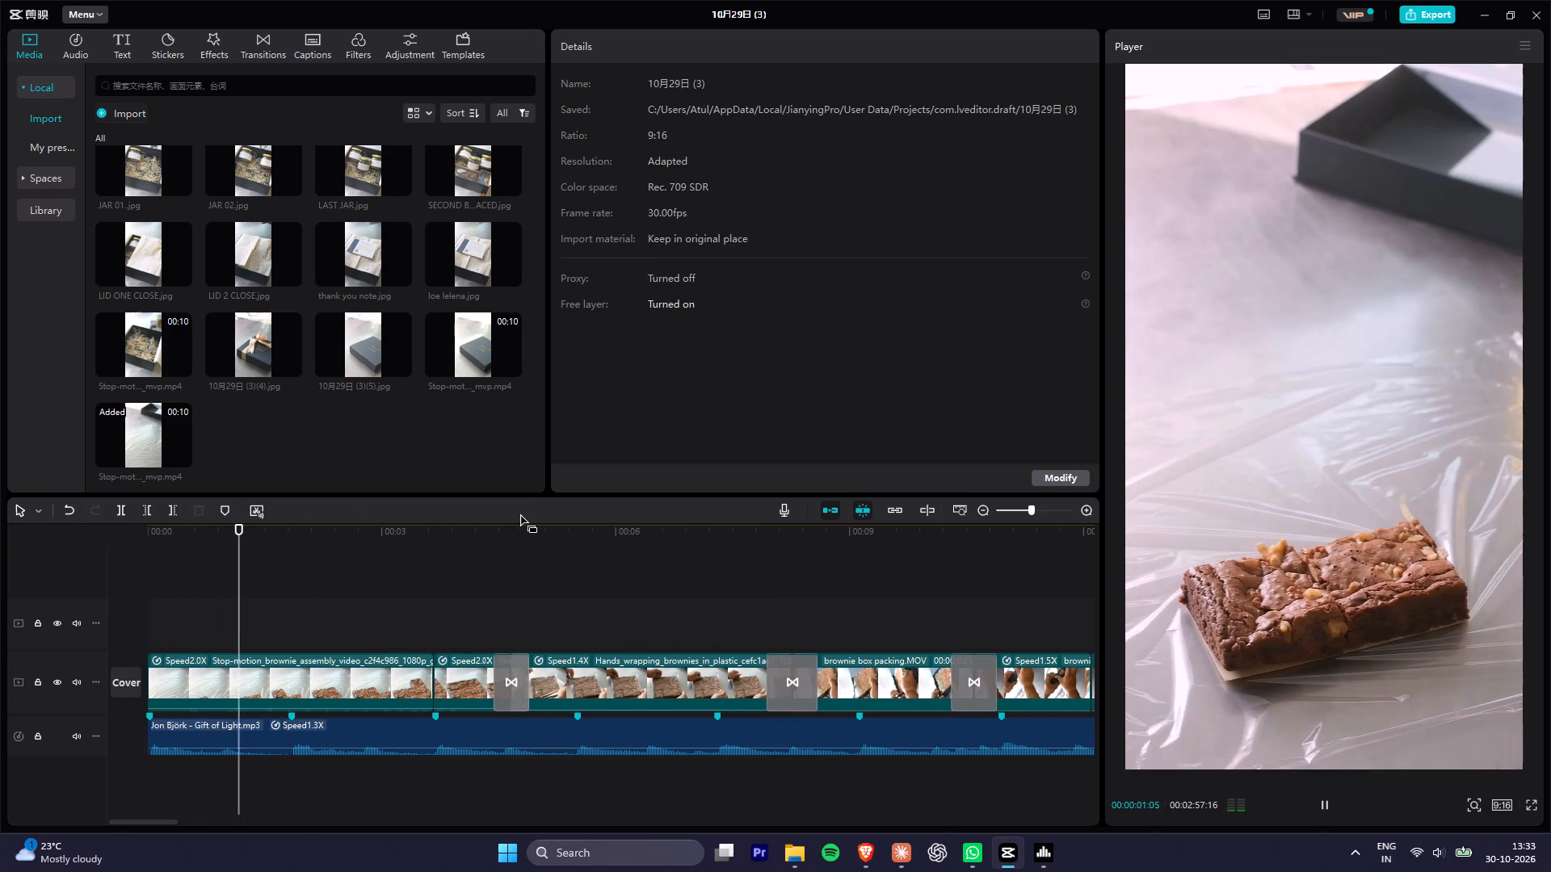
scroll(613, 542, "down", 8, "alt")
scroll(541, 601, "down", 8, "alt")
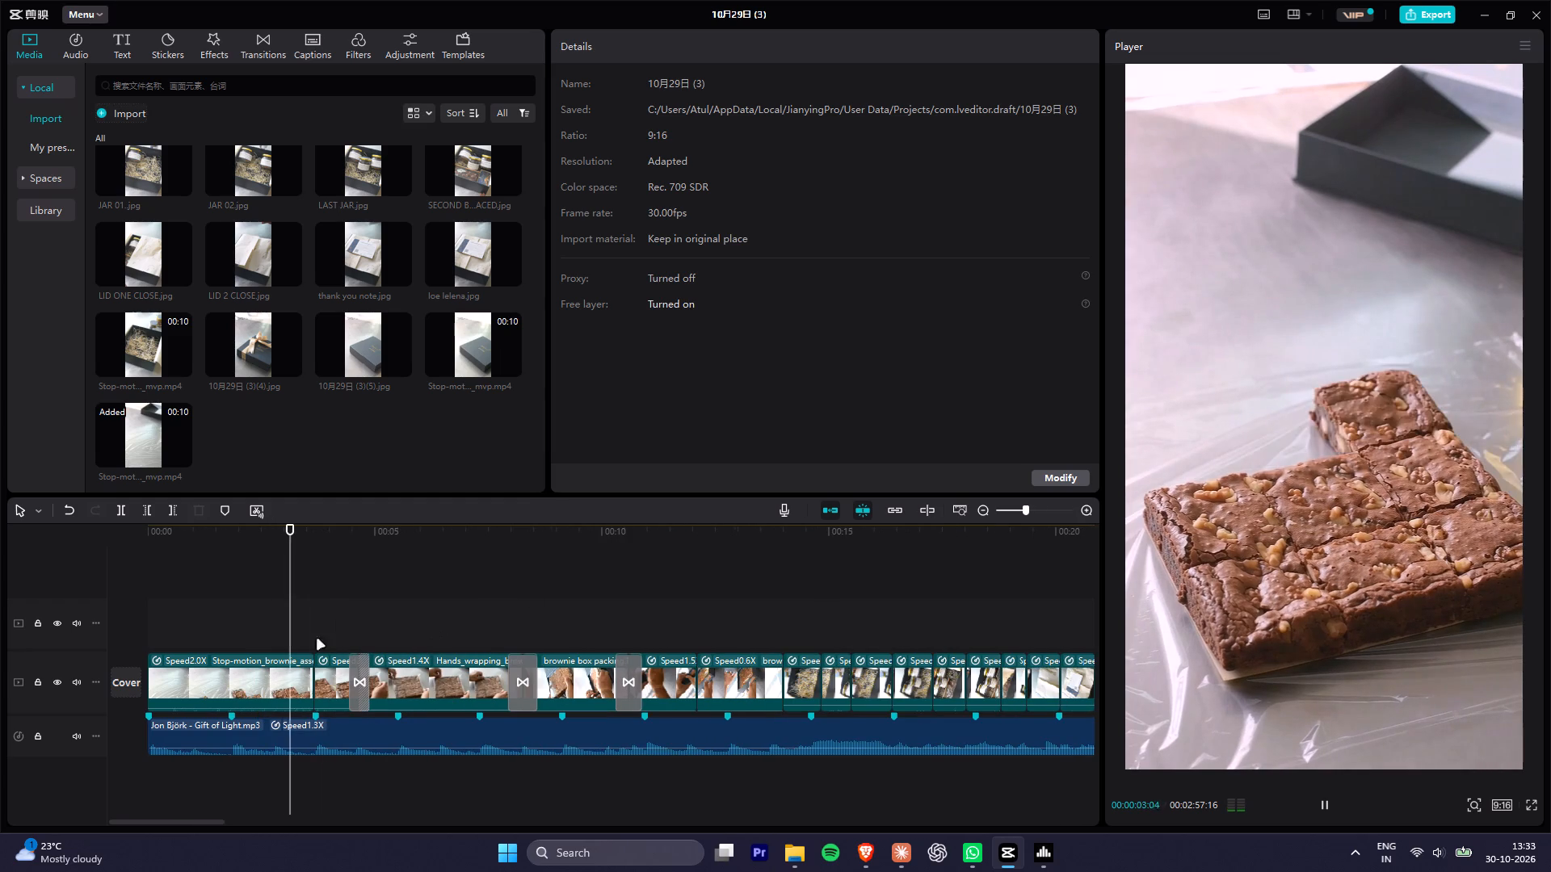
key("space")
Lower the volume of both brownie assembly clips to -36.3 dB, listening to the opening against the music.
left_click_drag(256, 633, 326, 664)
left_click(622, 48)
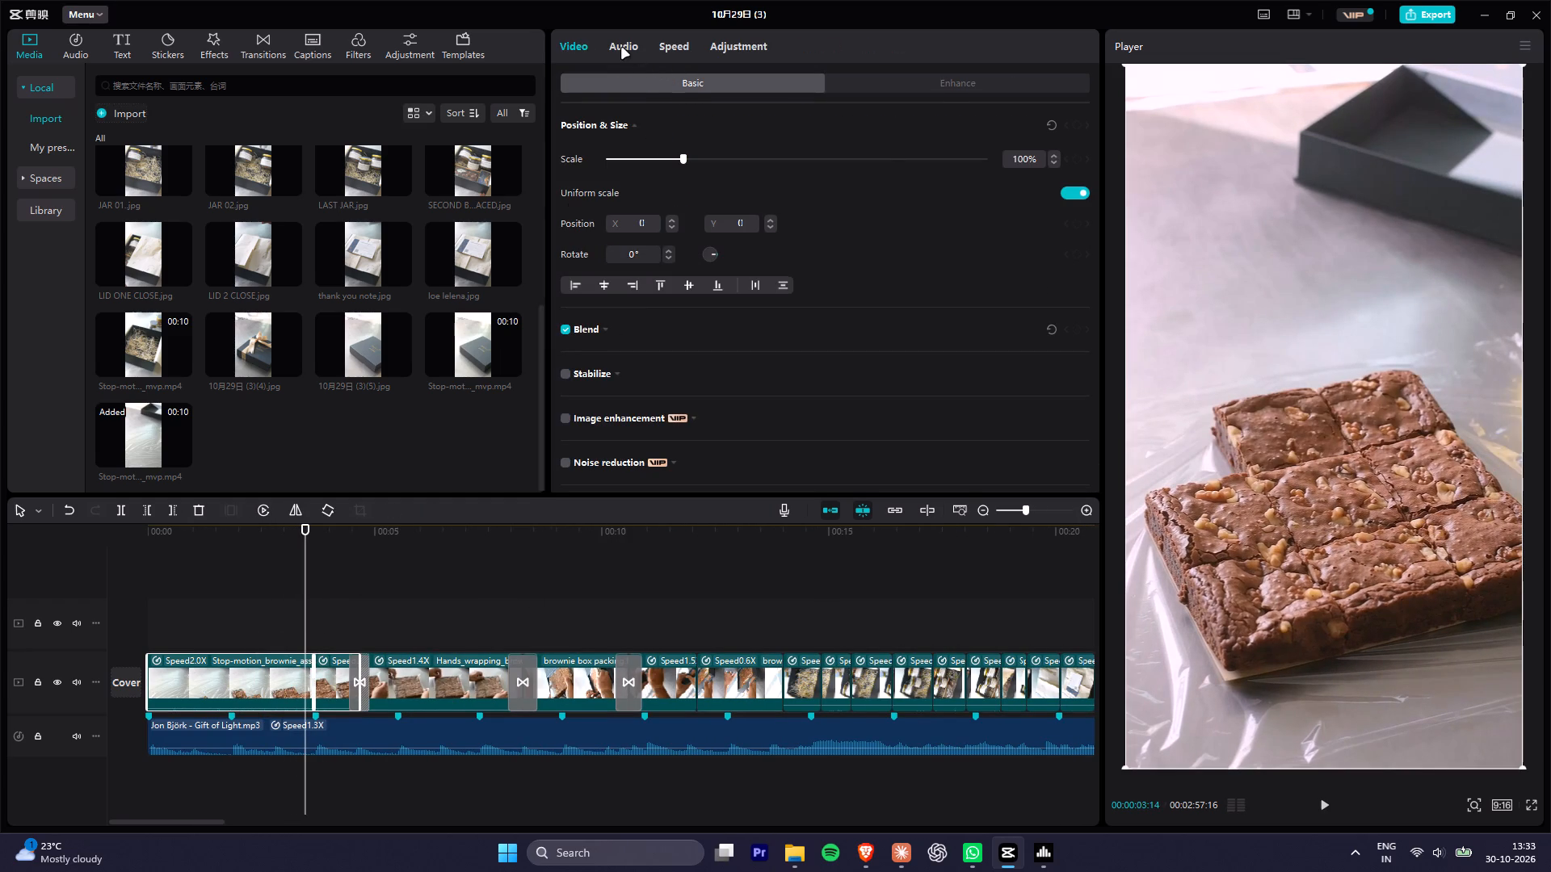
left_click_drag(771, 150, 661, 157)
left_click_drag(174, 535, 112, 534)
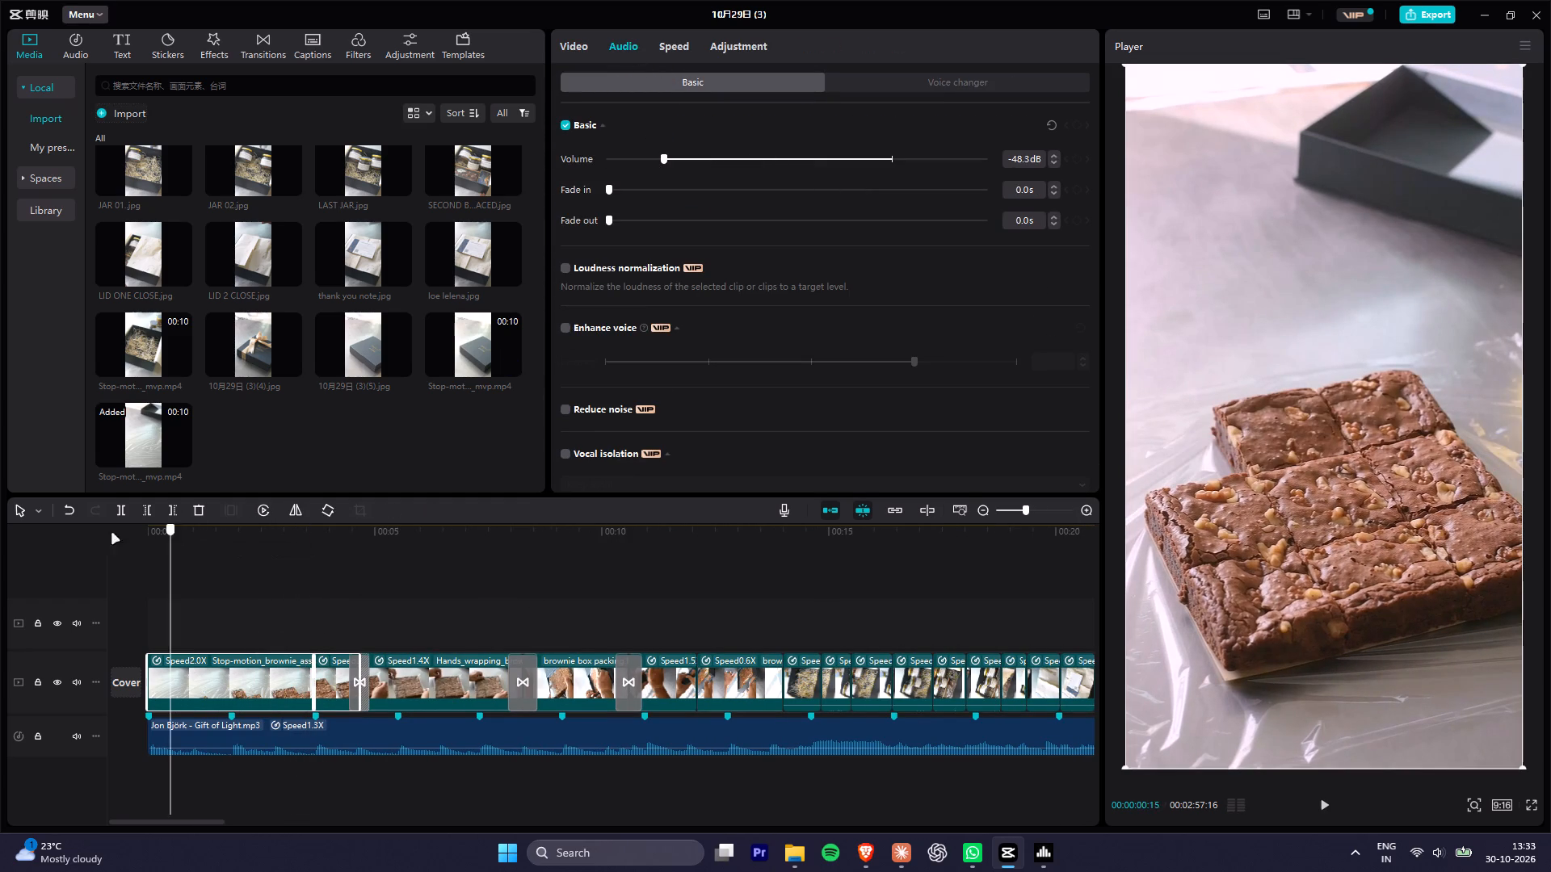
left_click_drag(112, 534, 43, 534)
key("space")
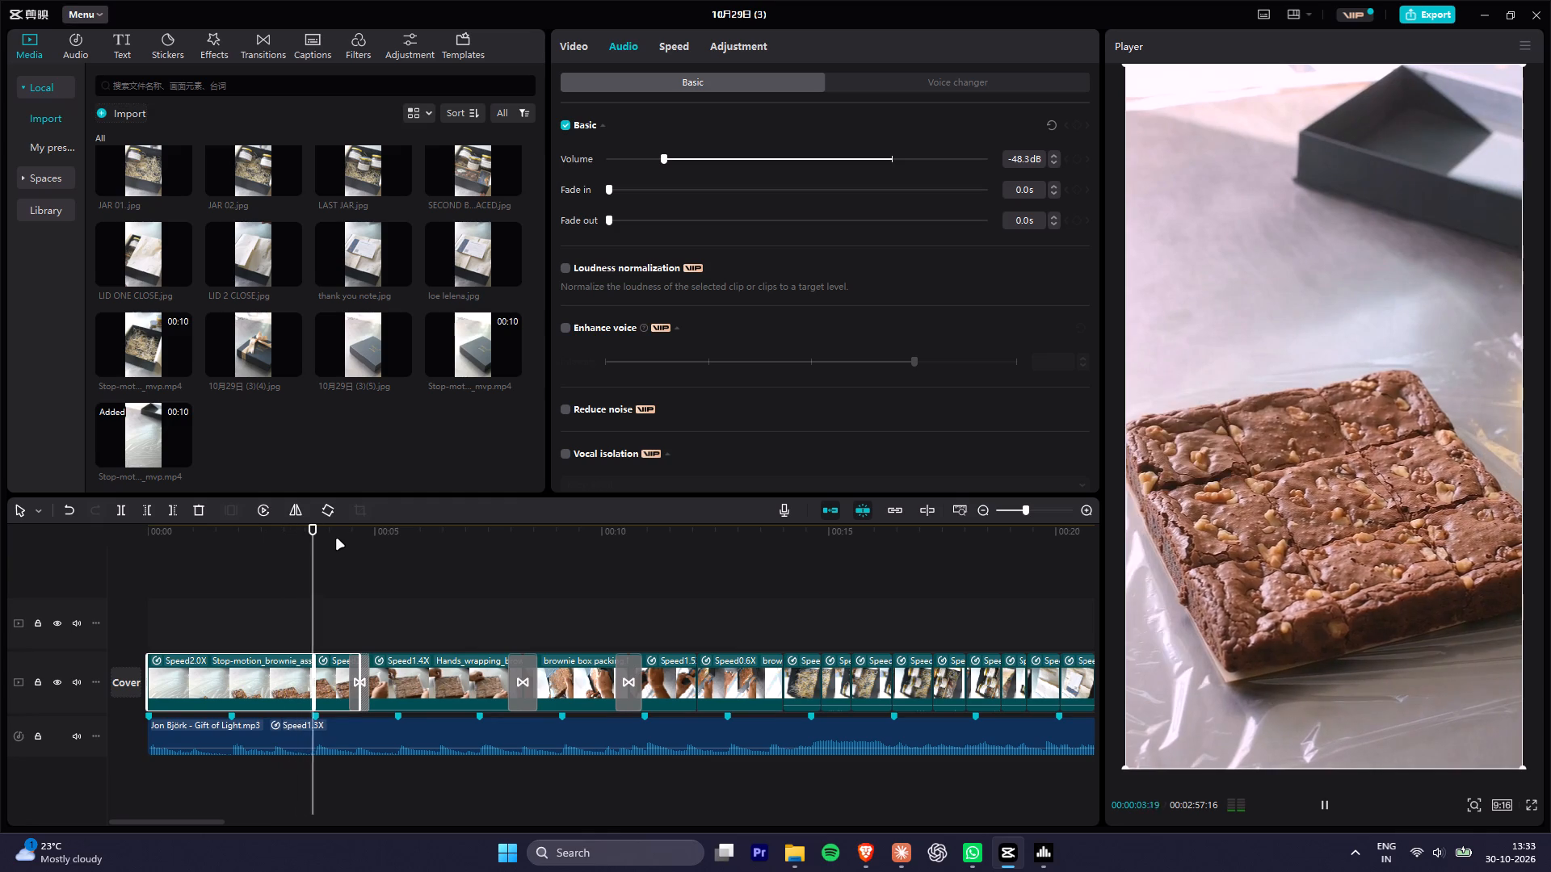
key("space")
scroll(350, 549, "down", 4, "alt")
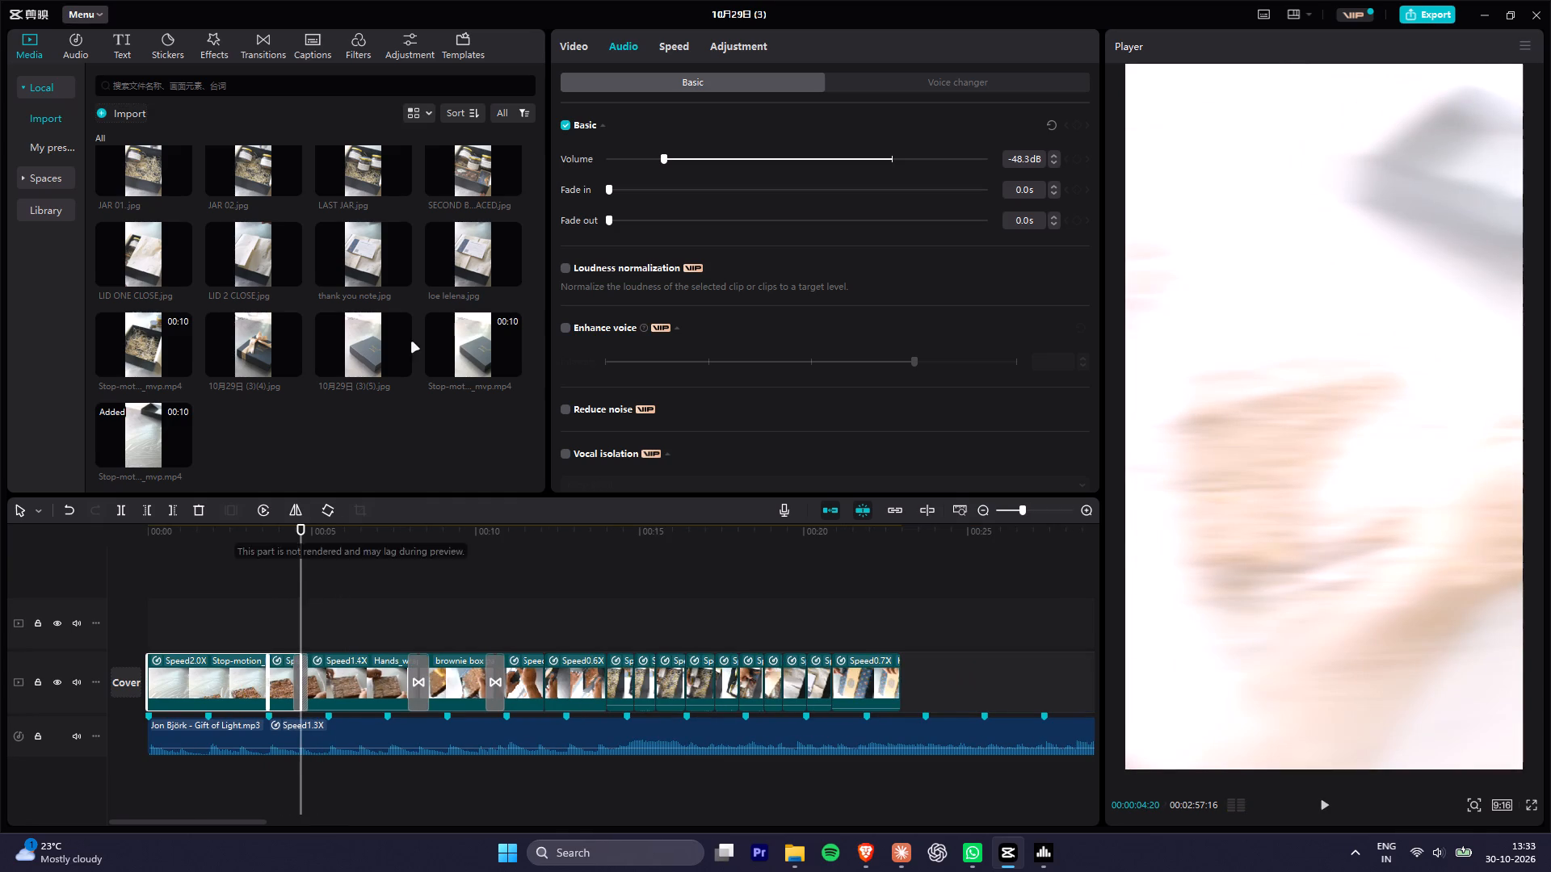
left_click_drag(703, 161, 717, 162)
Play from the end of the brownie assembly through the wrapping and box packing clips, examining the transitions and where the closed-box shot ends.
key("space")
key("space")
left_click(263, 535)
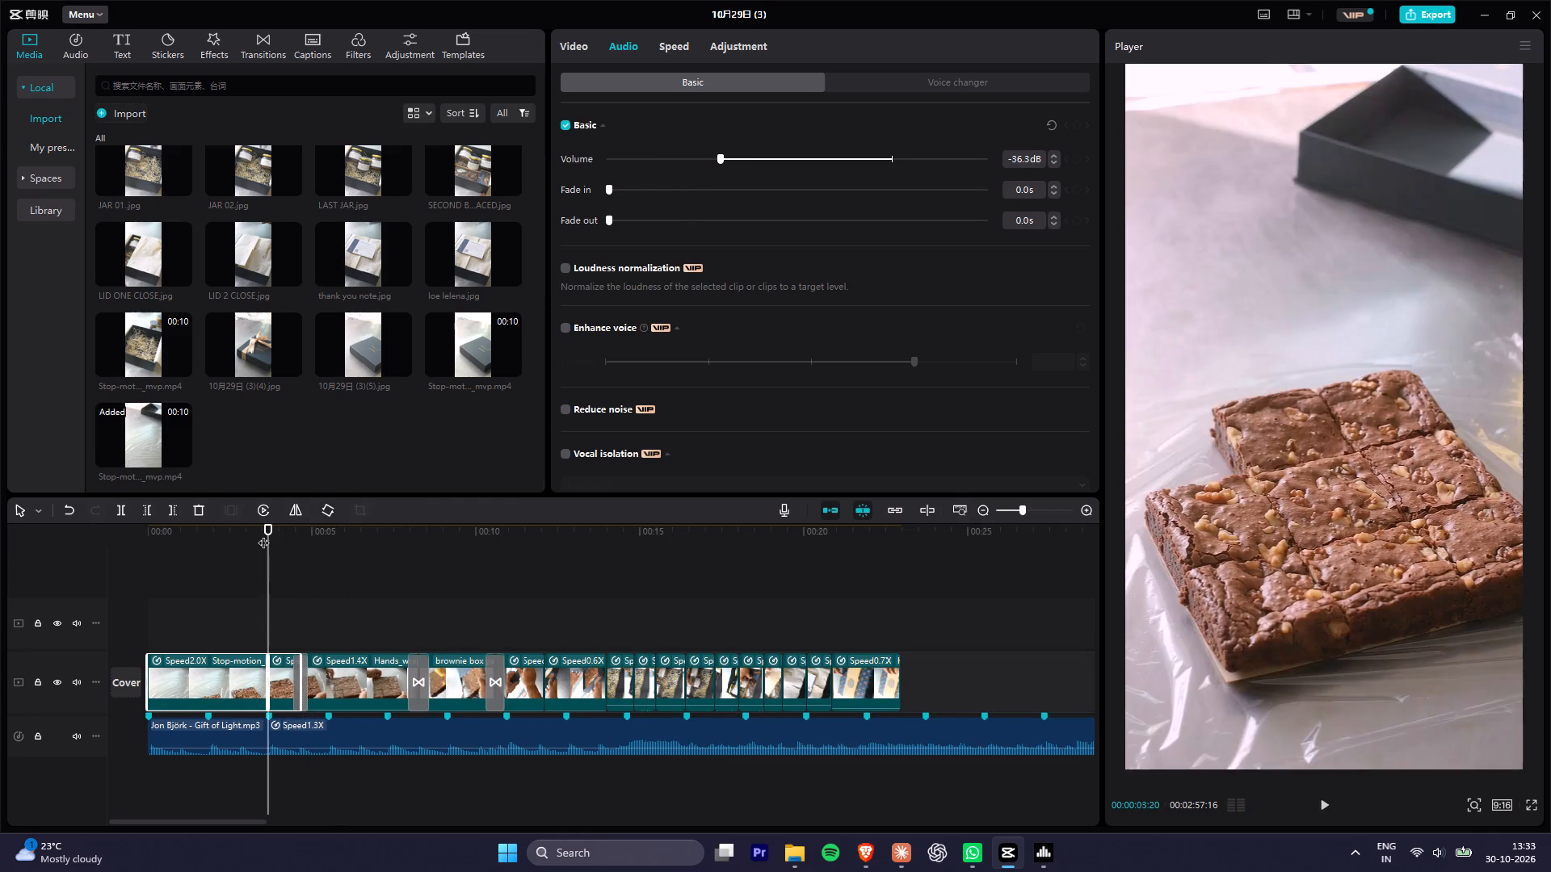
key("space")
key("space")
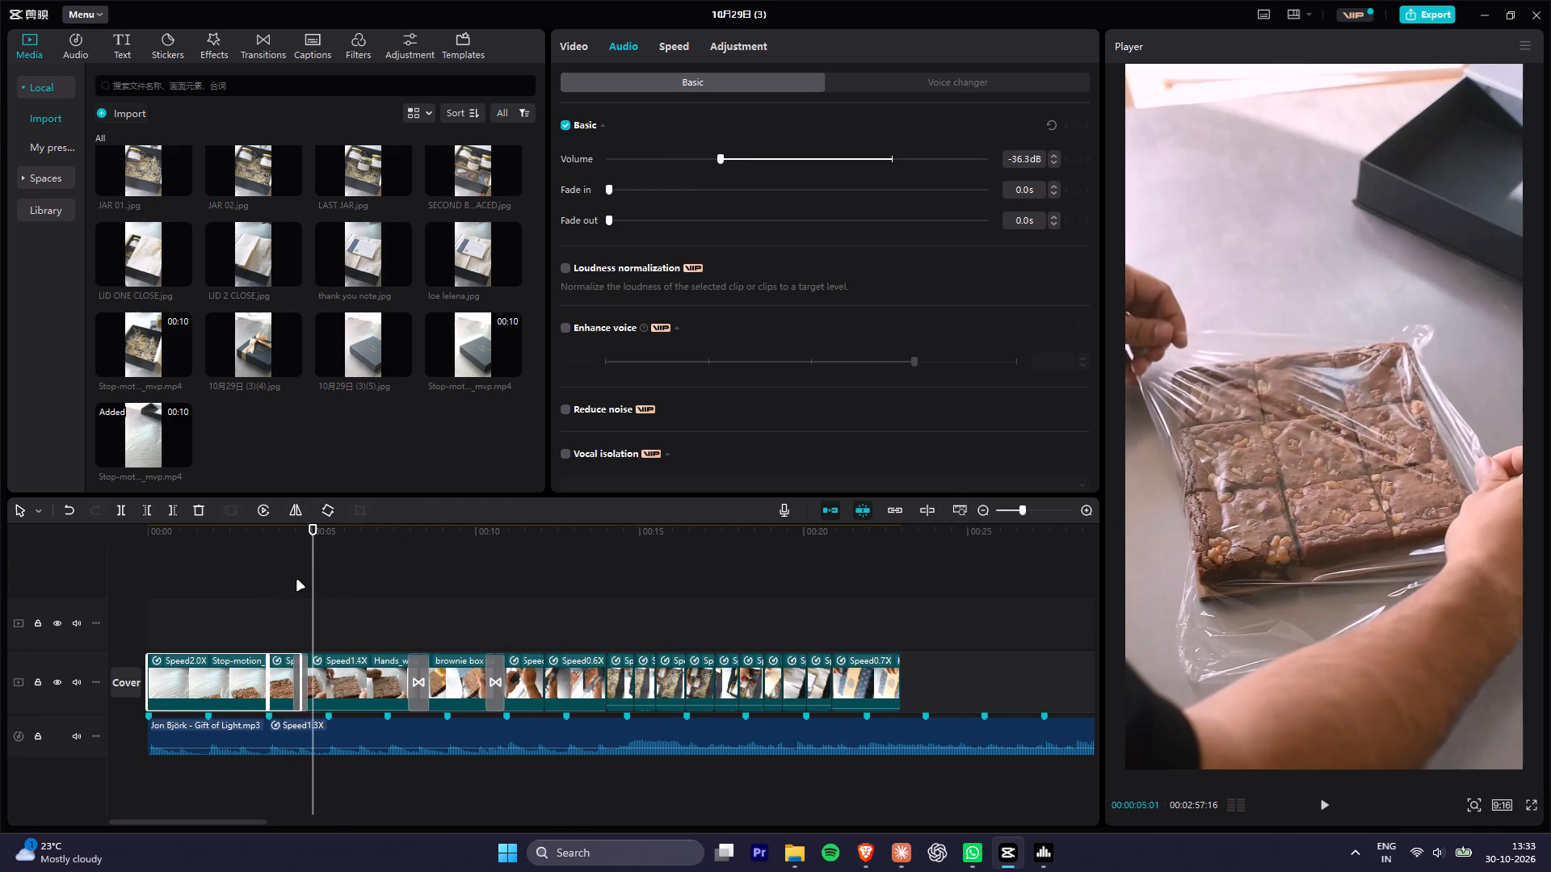
key("space")
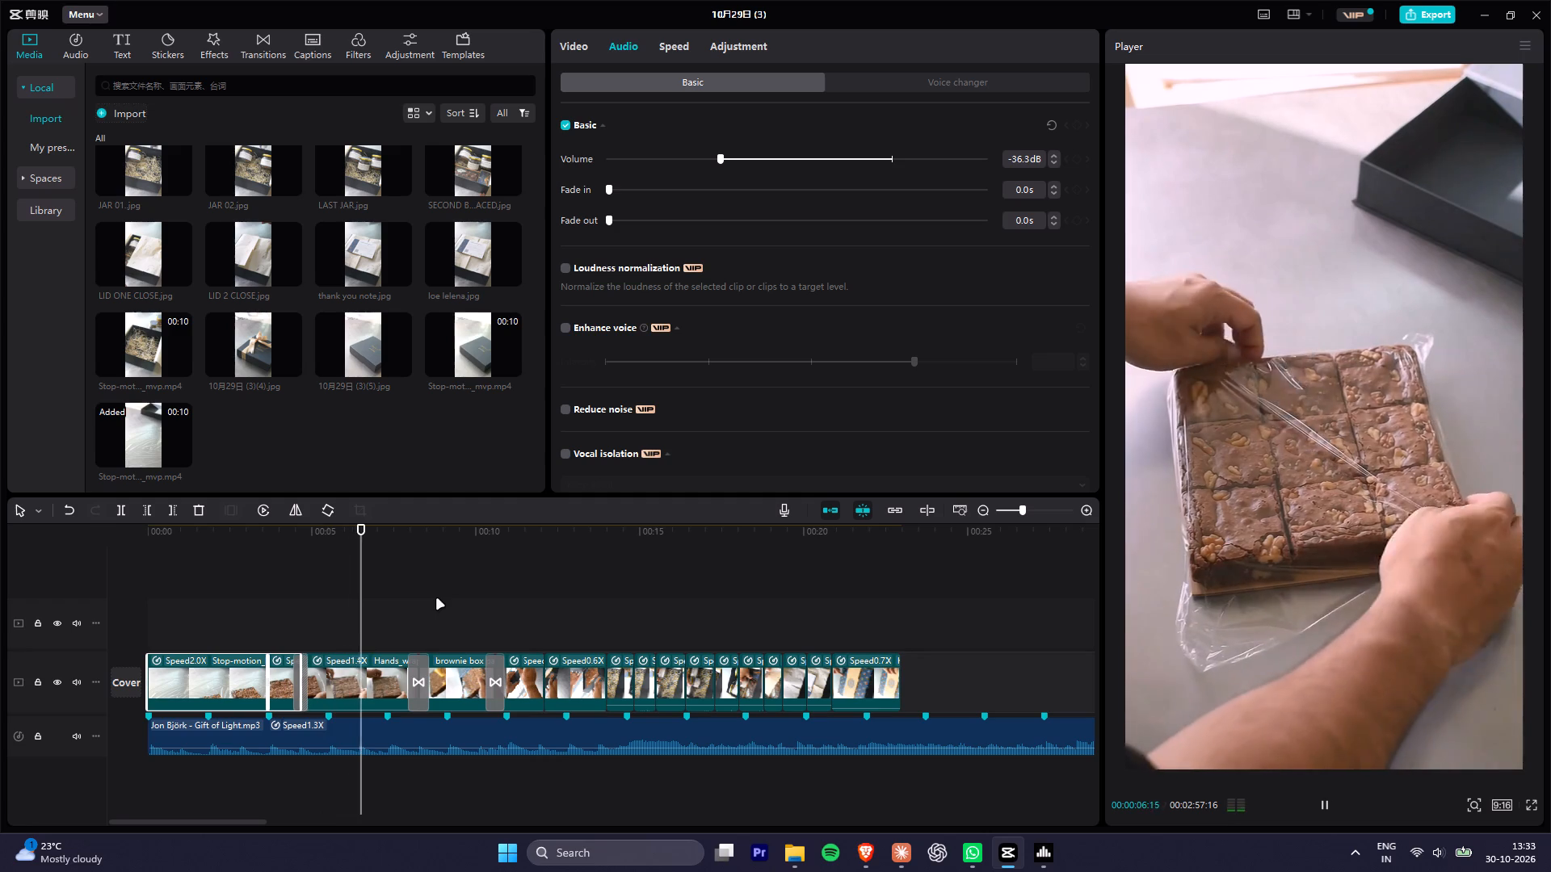
key("space")
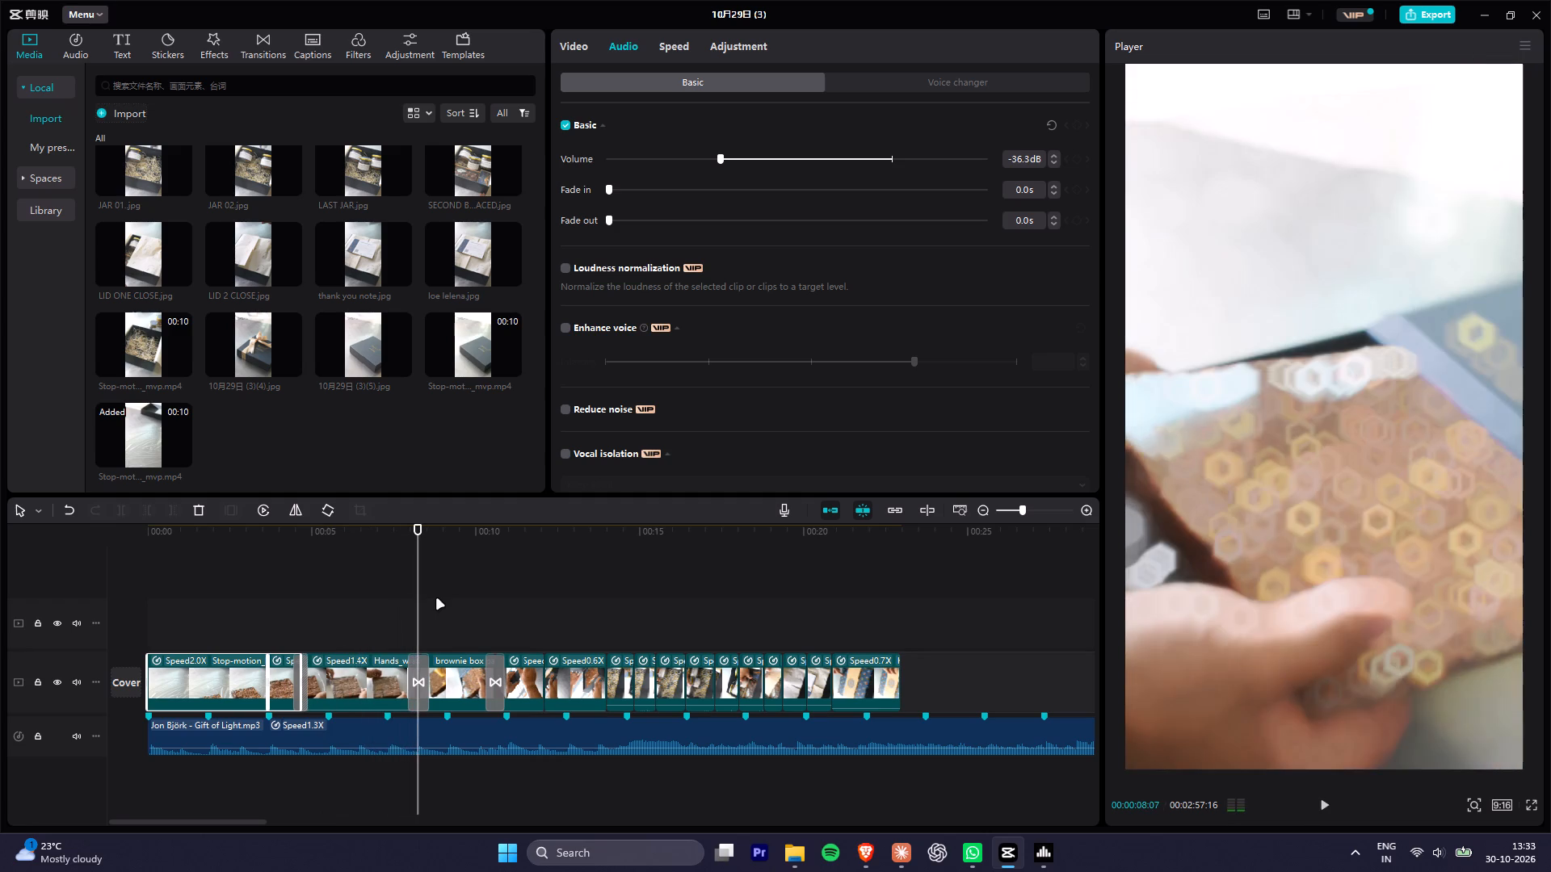
key("space")
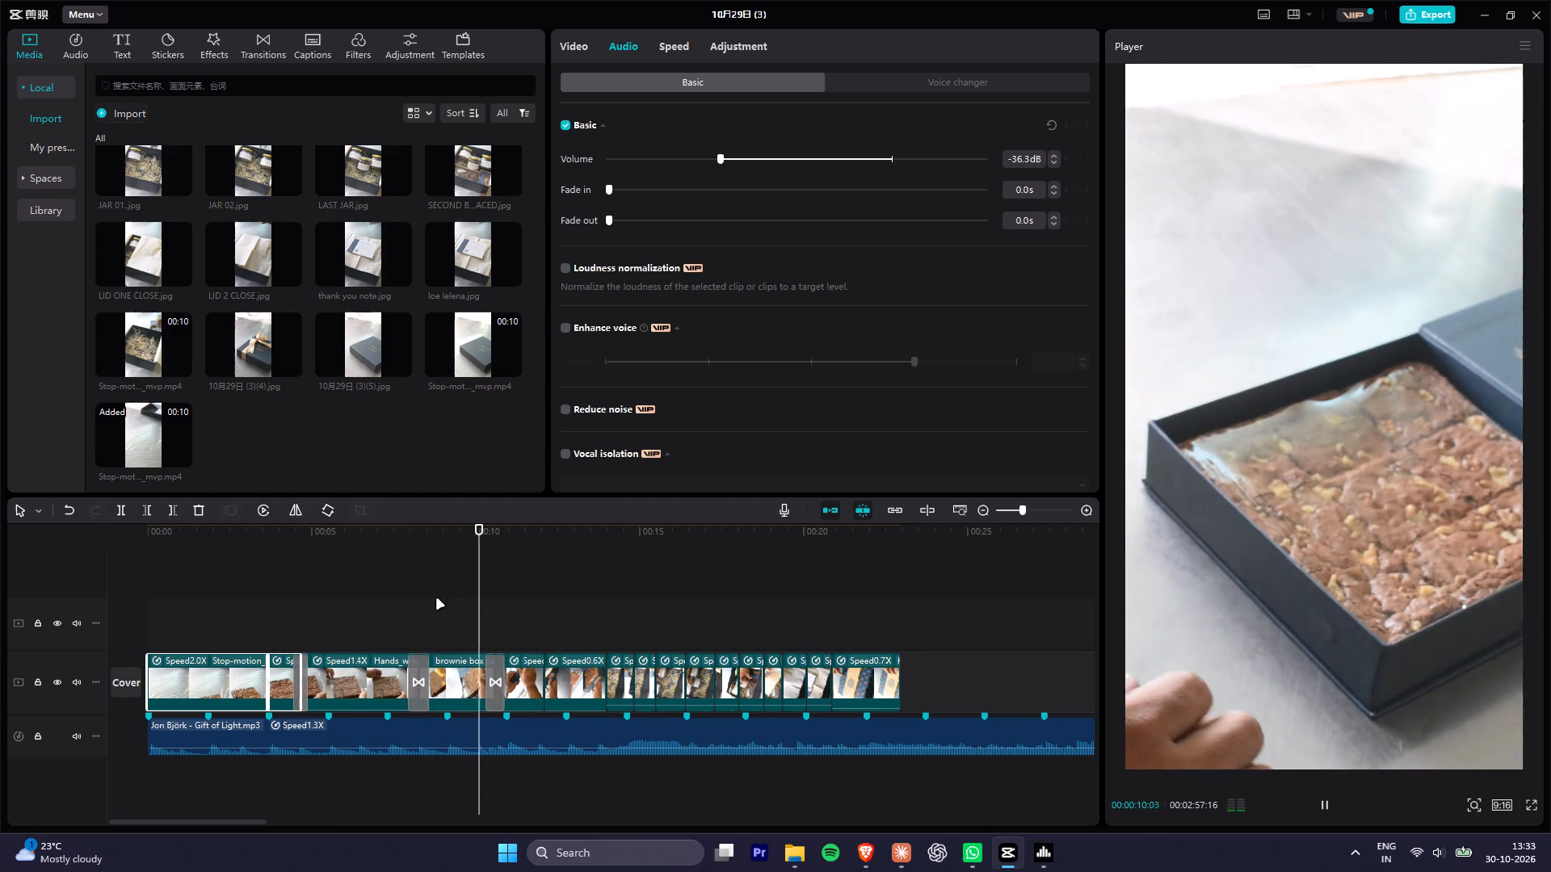
key("space")
key("space")
key("space")
scroll(519, 602, "up", 5, "alt")
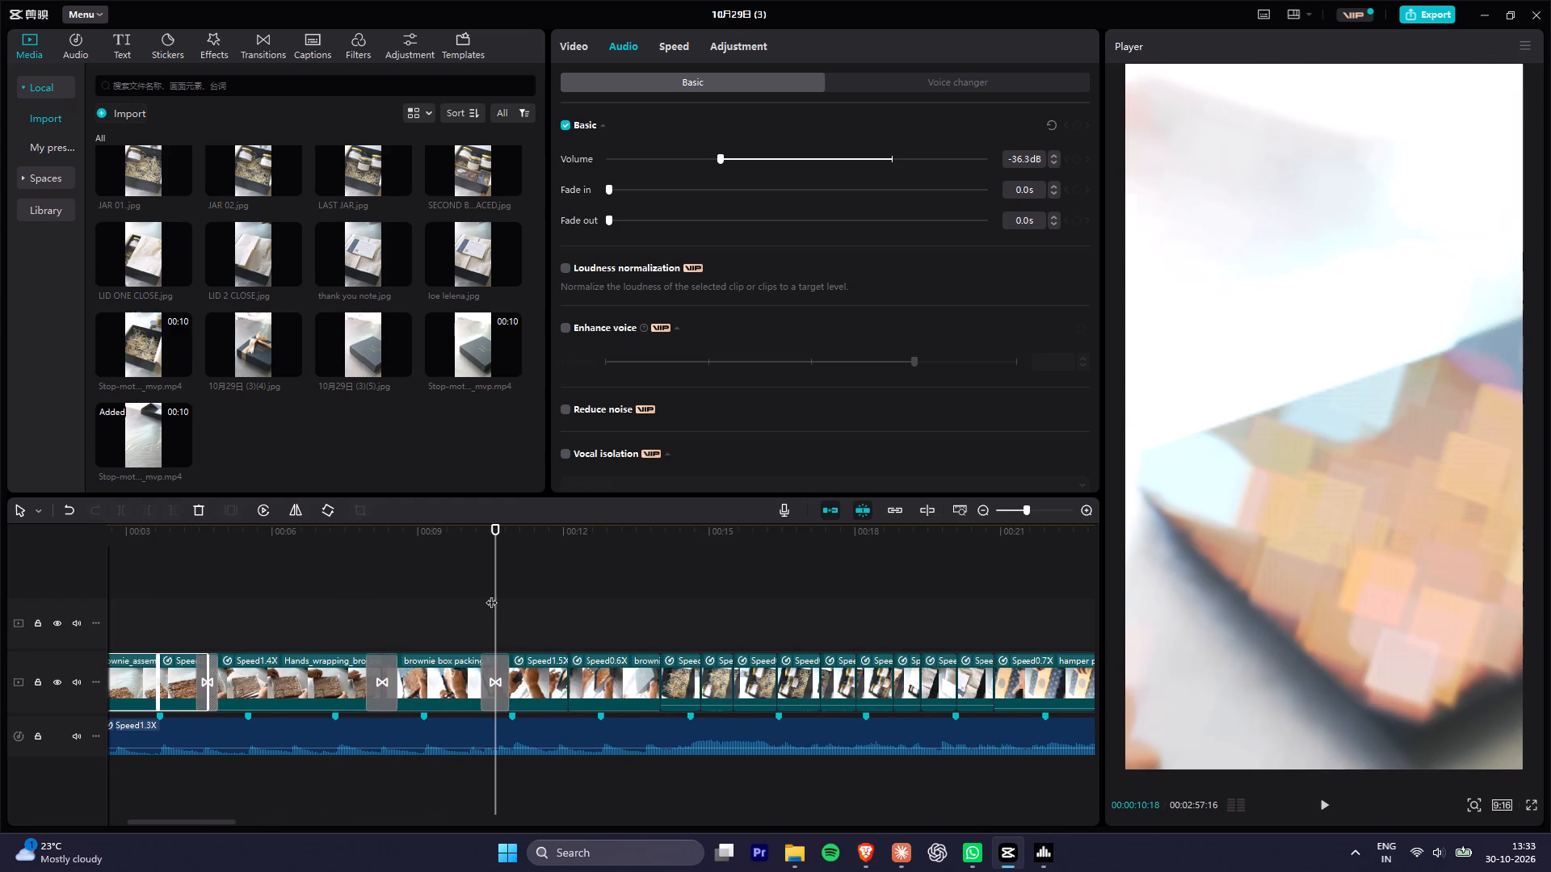
key("space")
key("space")
left_click(481, 541)
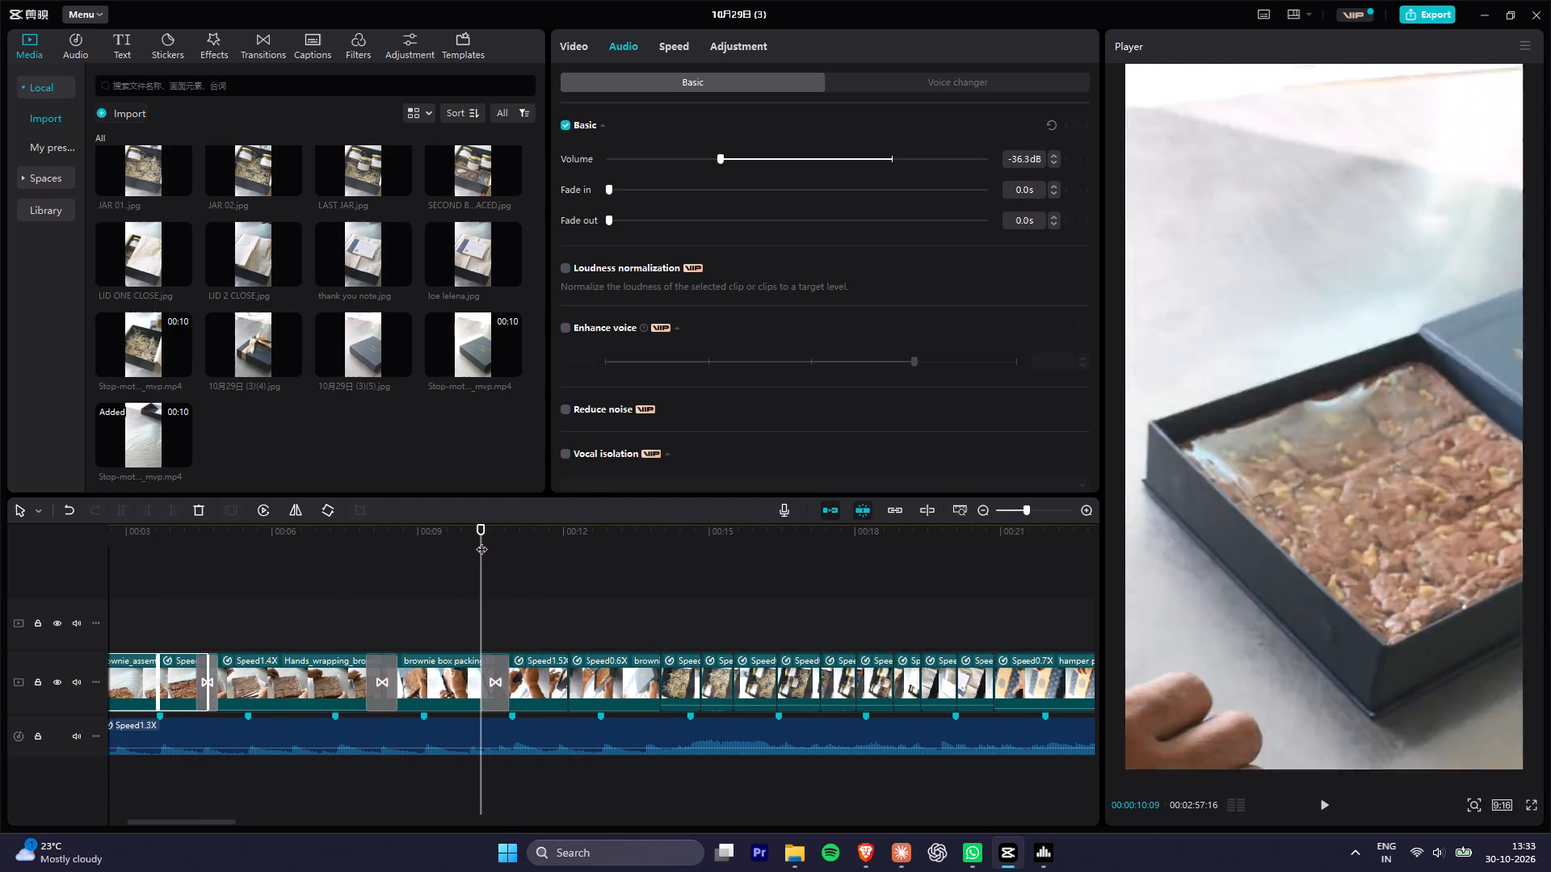
key("space")
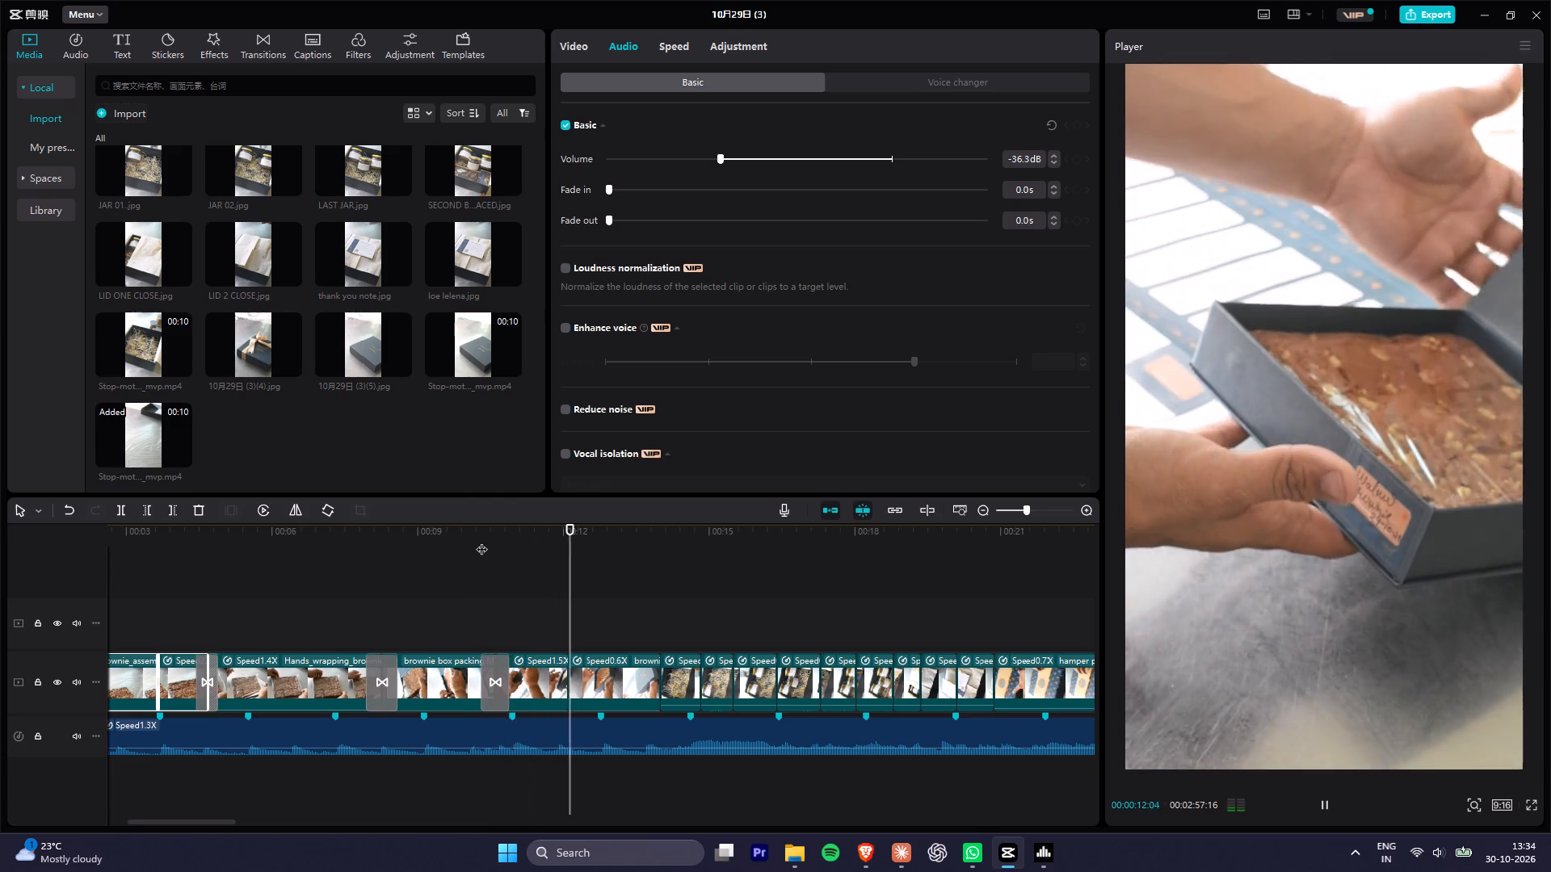
key("space")
key("space")
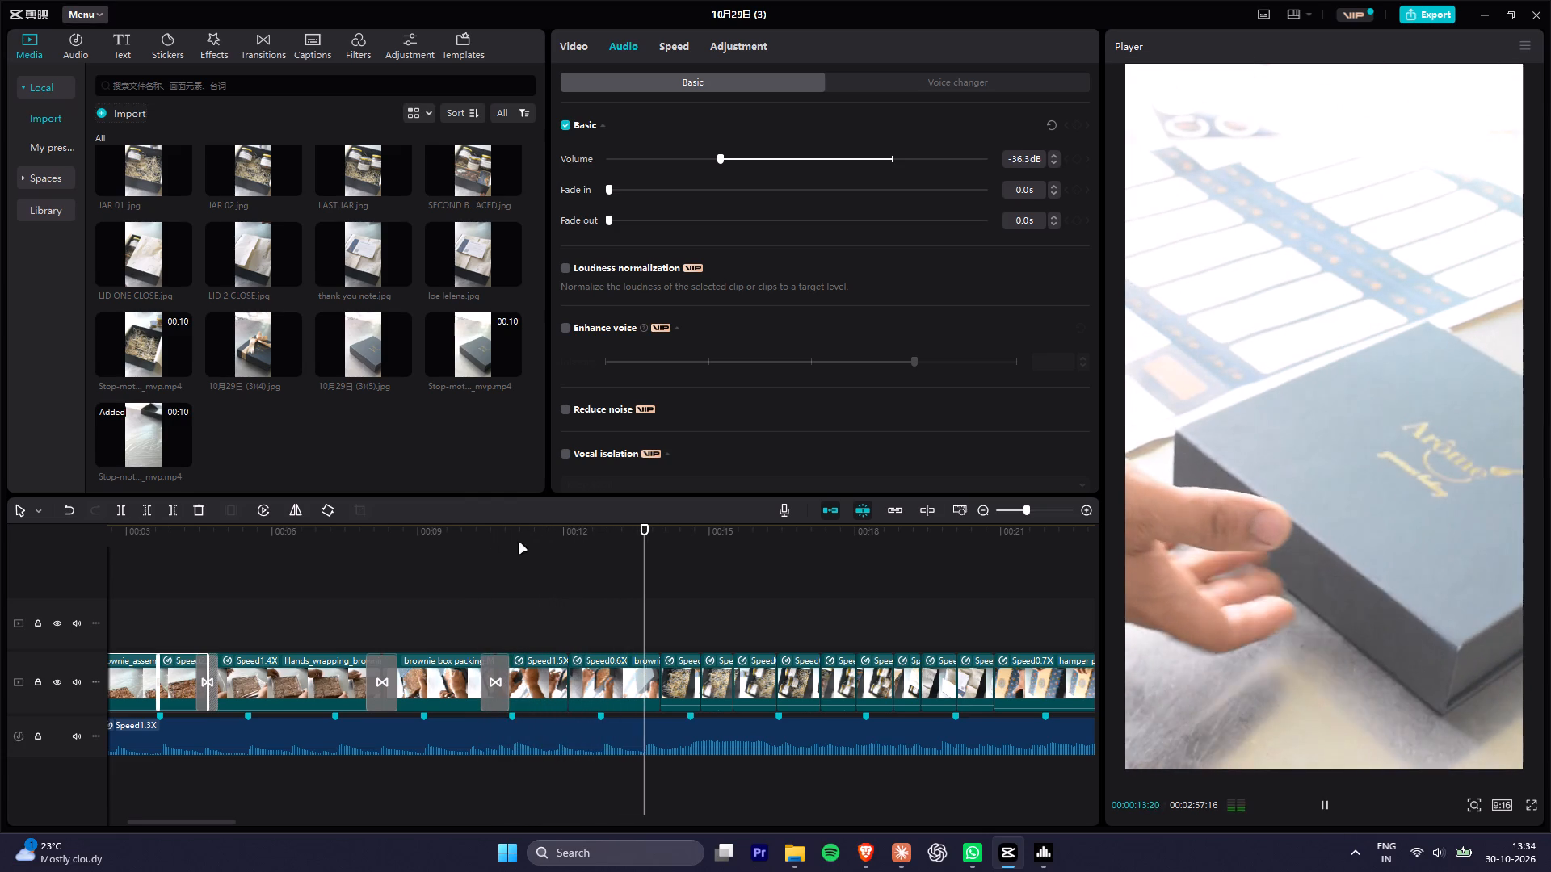
key("space")
key("space")
key("space")
key("Left")
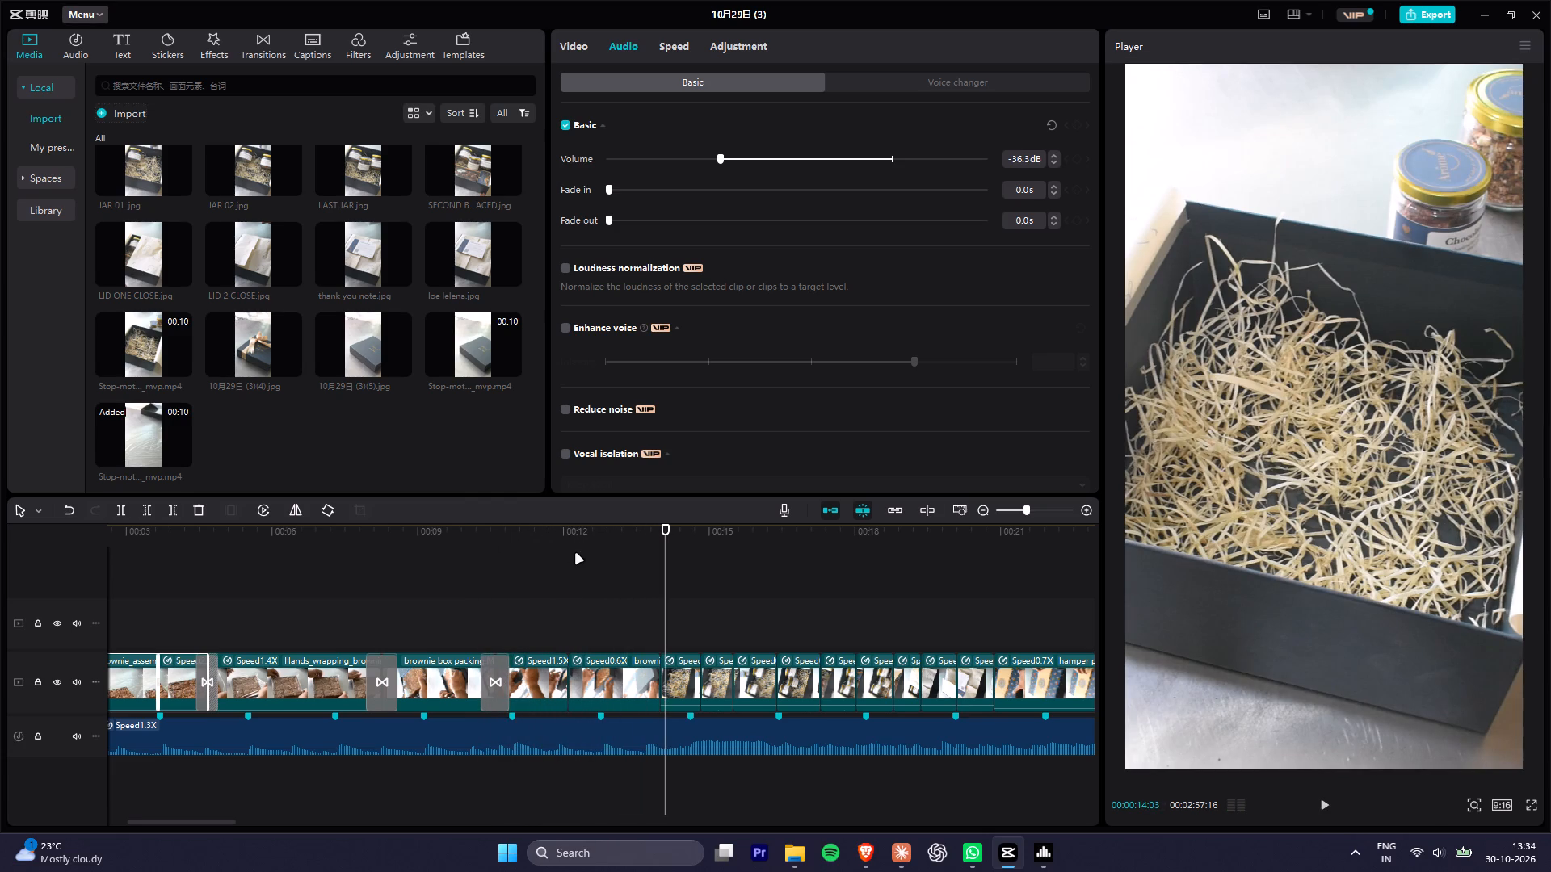
key("Left")
key("Left")
key("Left")
key("Left")
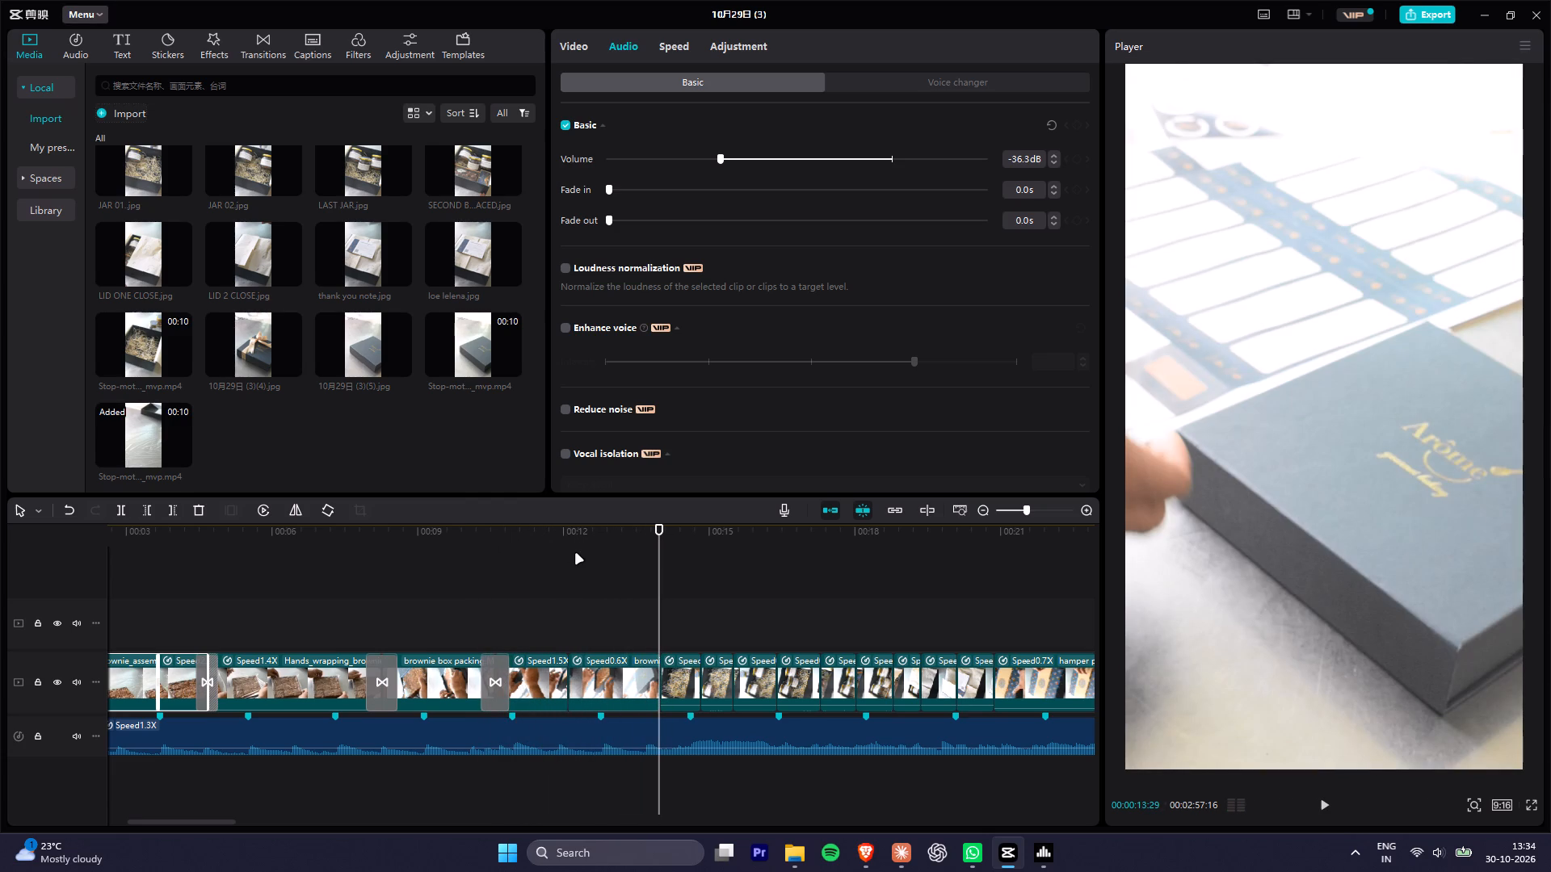
Insert the stop-motion ribbon-tying clip on the main track between the end of the brownie box packing footage and the first hamper clip.
scroll(639, 590, "down", 12, "alt")
left_click(621, 593)
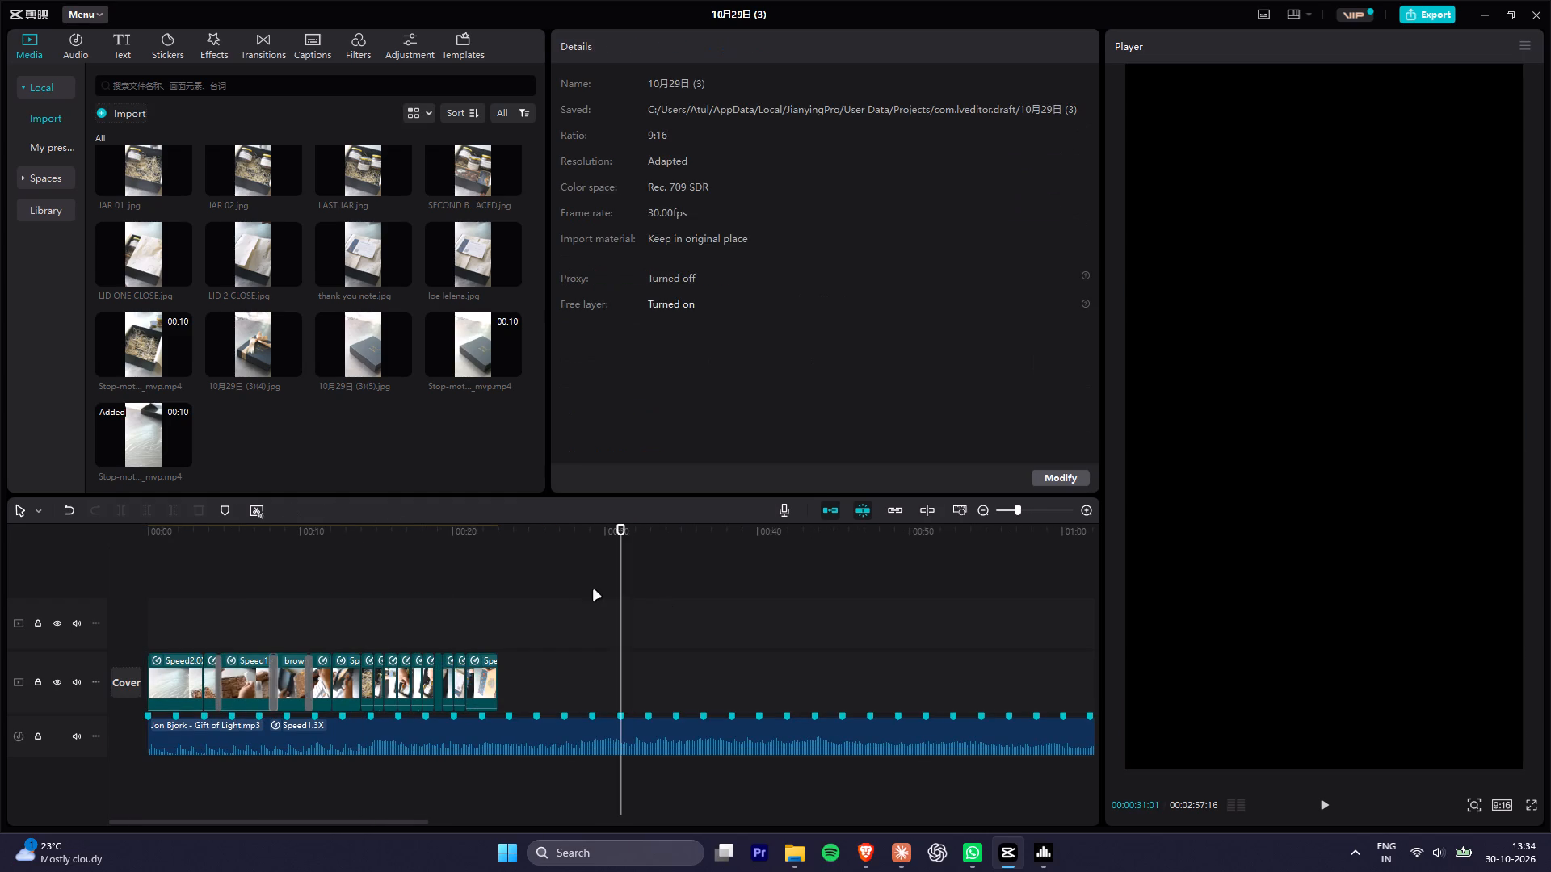
left_click(445, 540)
left_click(187, 432)
left_click(453, 354)
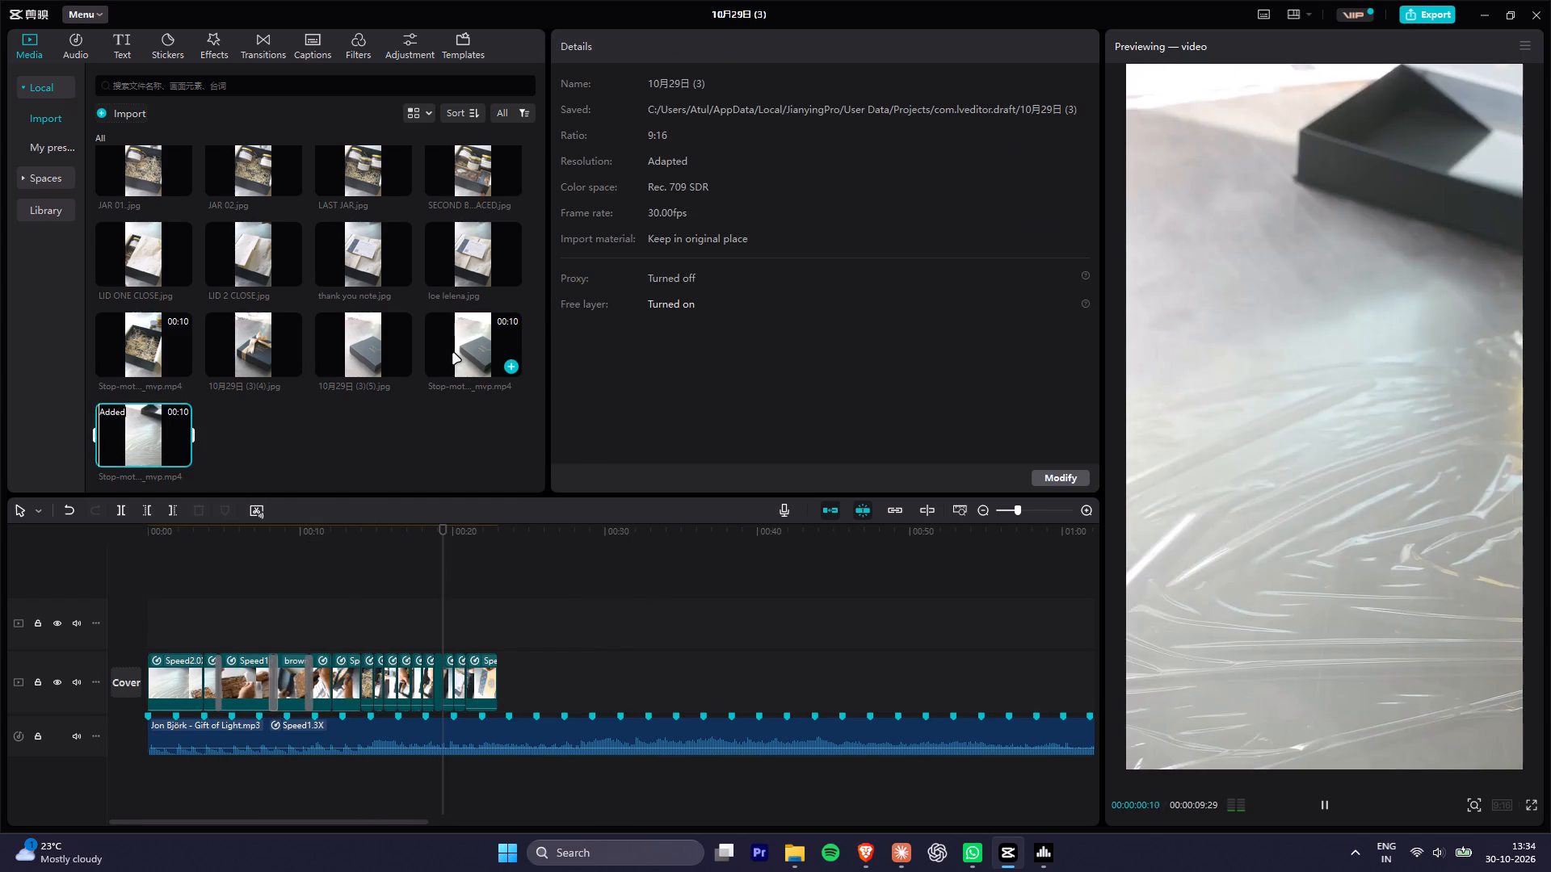
left_click_drag(474, 335, 346, 689)
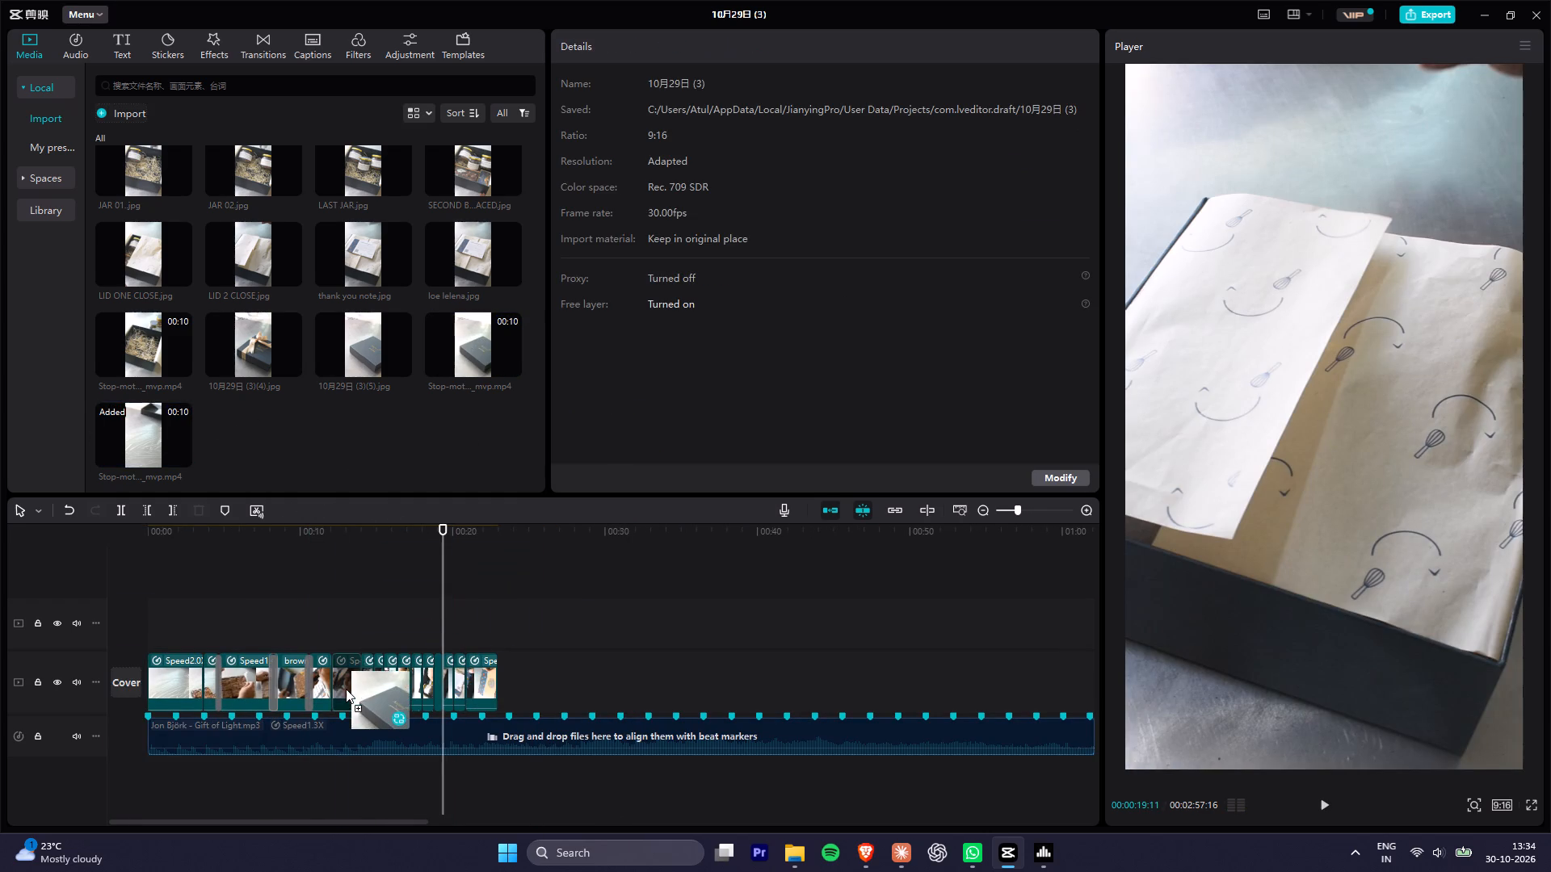
left_click_drag(346, 689, 358, 693)
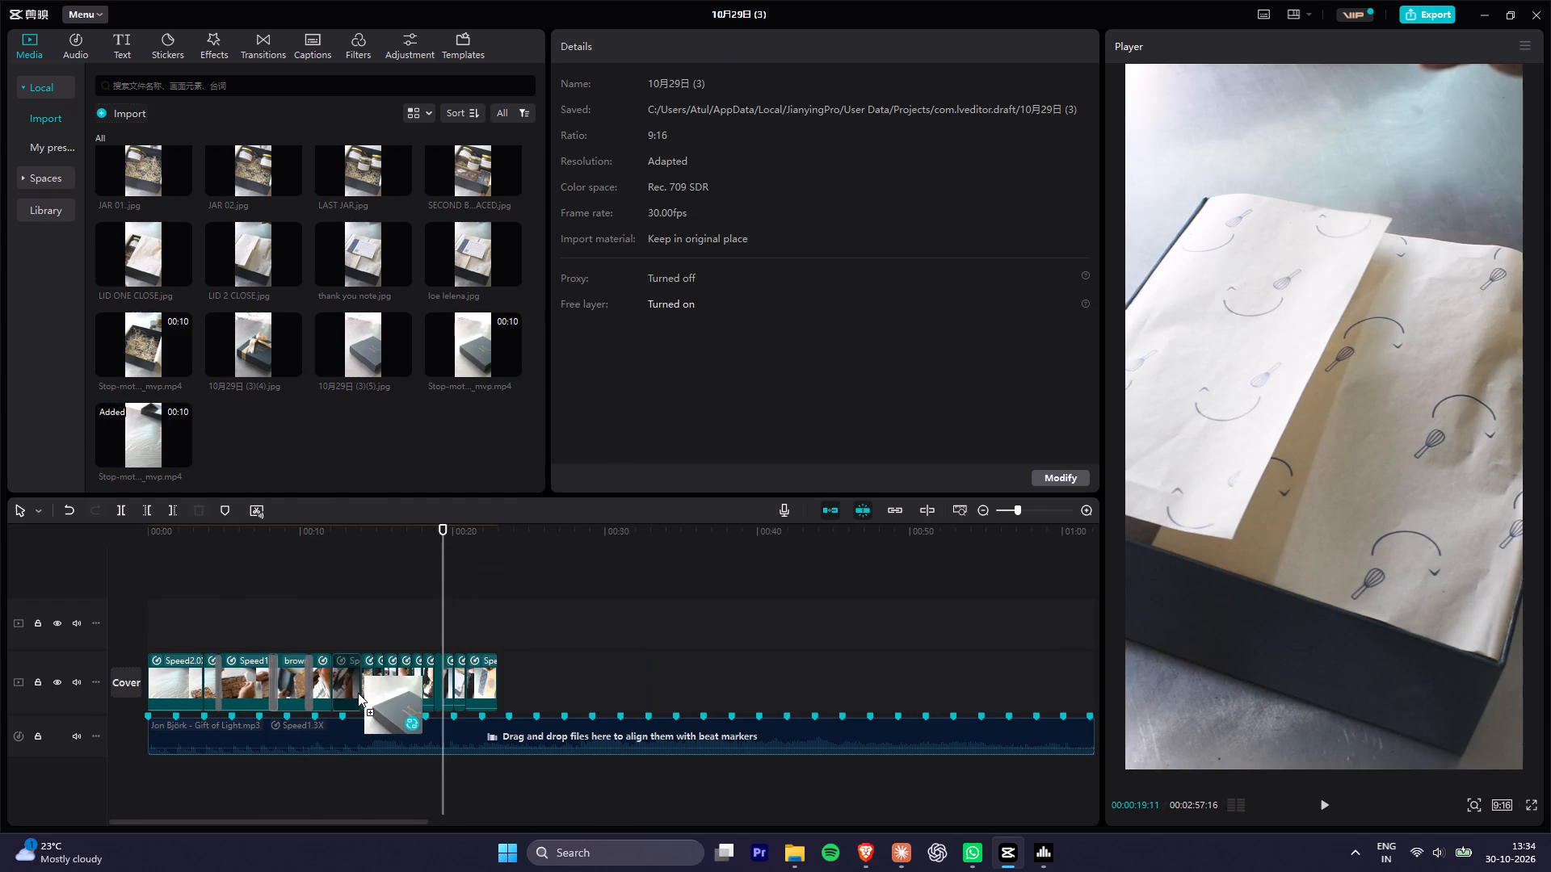
left_click_drag(358, 693, 361, 695)
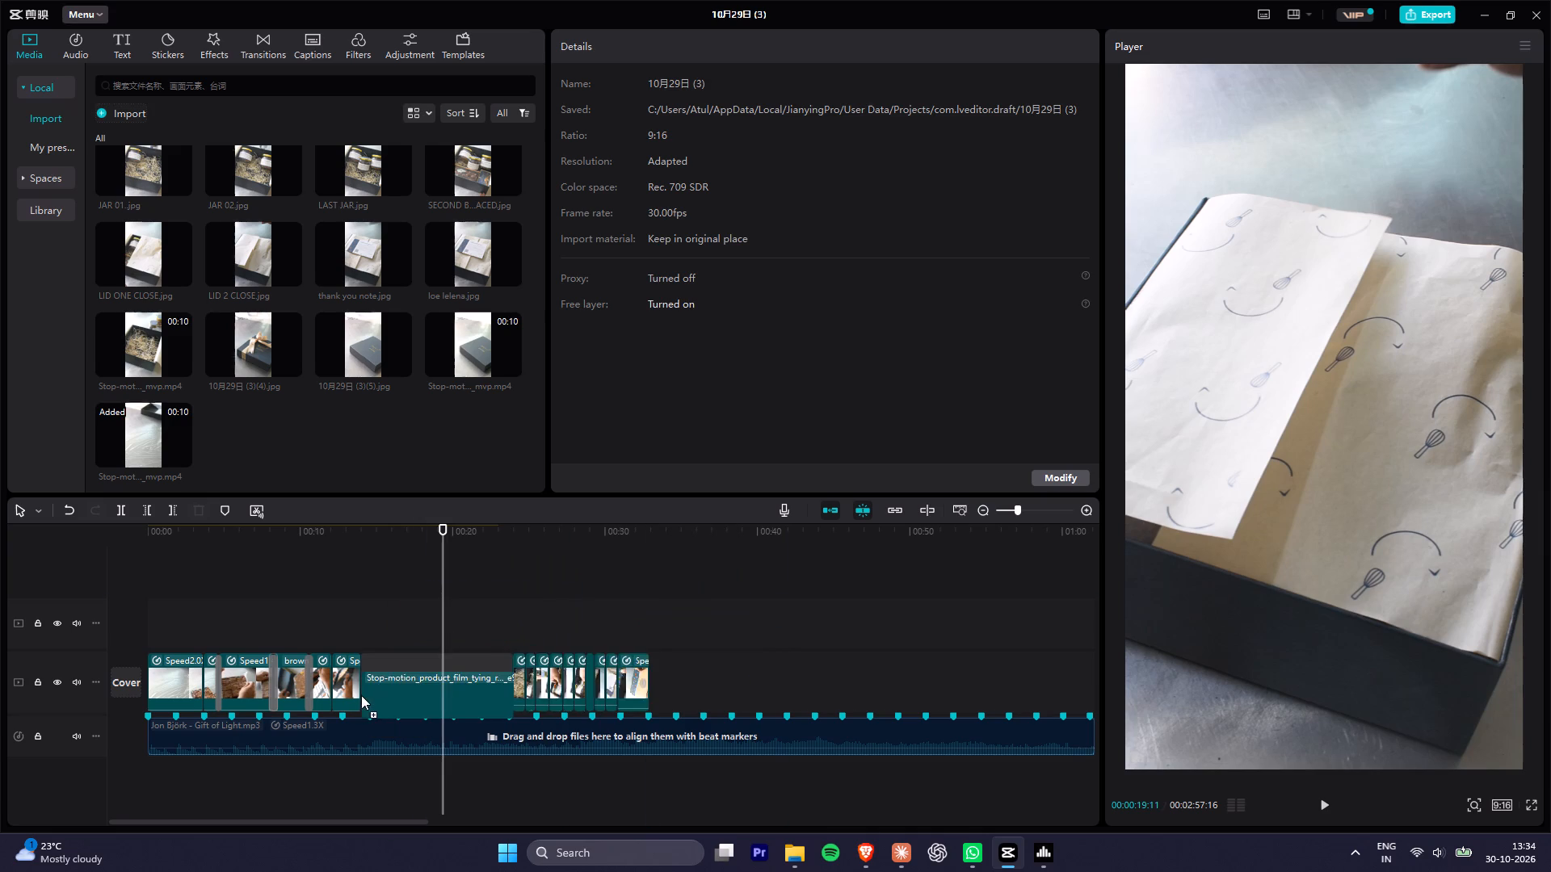
left_click_drag(361, 695, 360, 696)
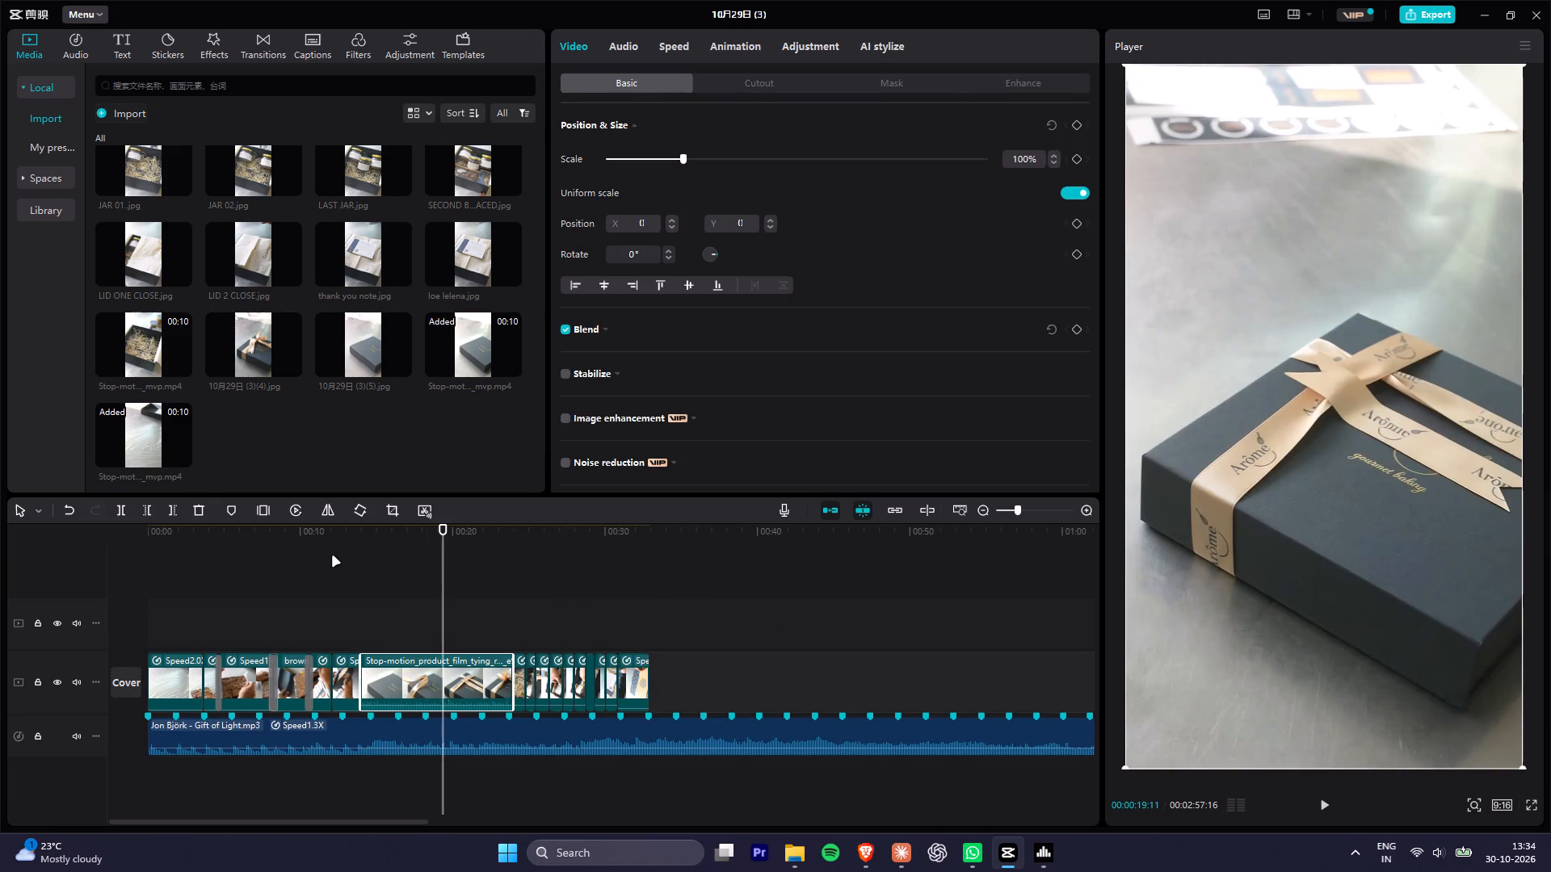
Lower the volume of the ribbon-tying clip to -28.3 dB and play through the cut into it.
left_click(333, 556)
left_click(329, 534)
key("space")
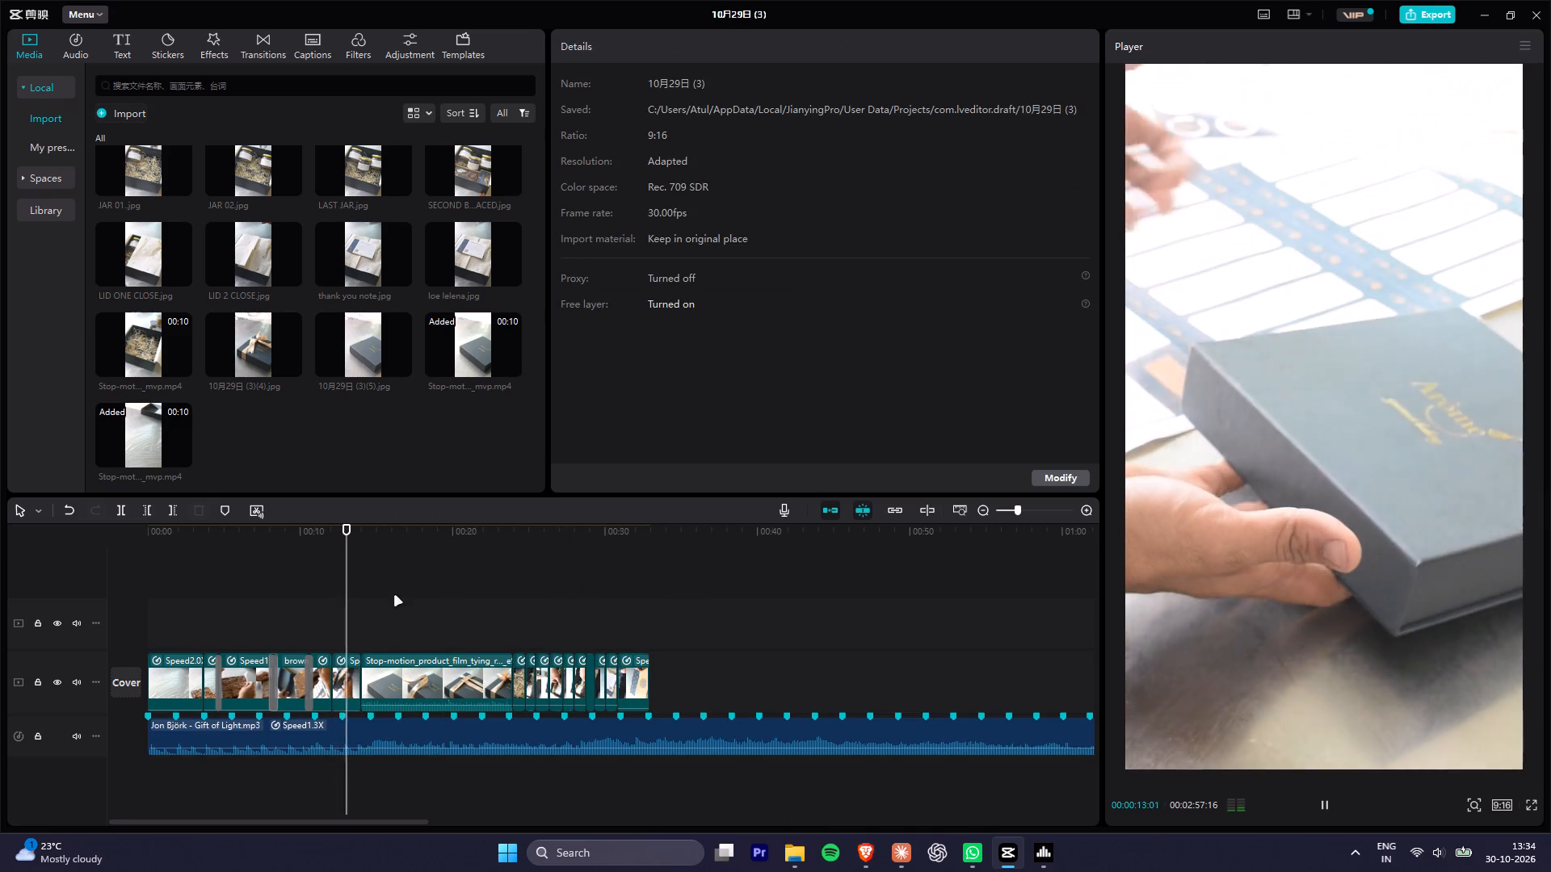
key("space")
left_click(413, 677)
left_click(617, 44)
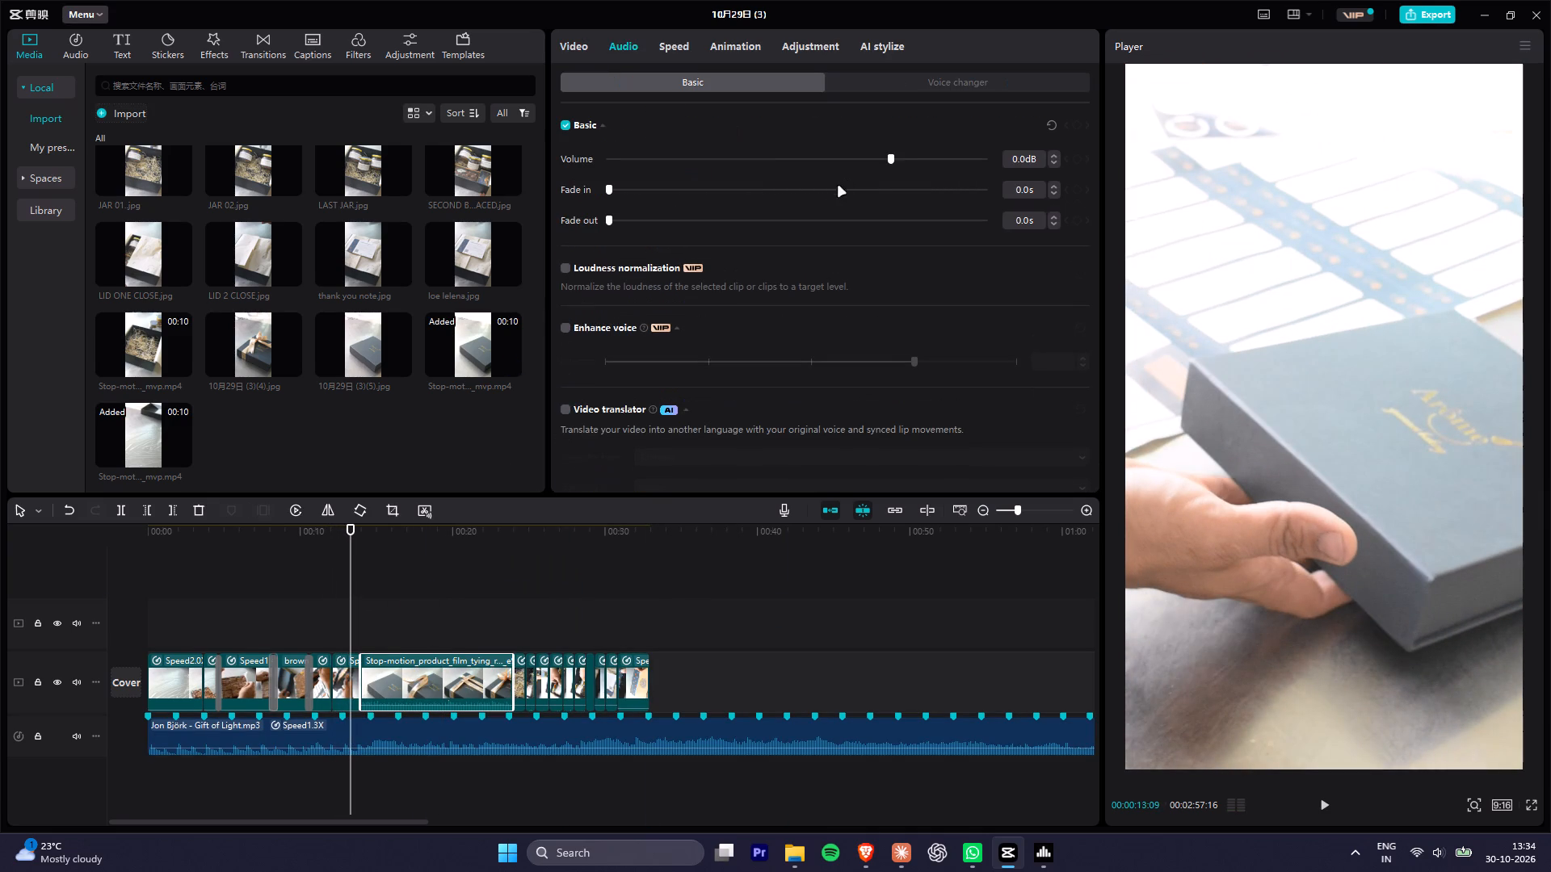
left_click_drag(790, 157, 754, 159)
key("space")
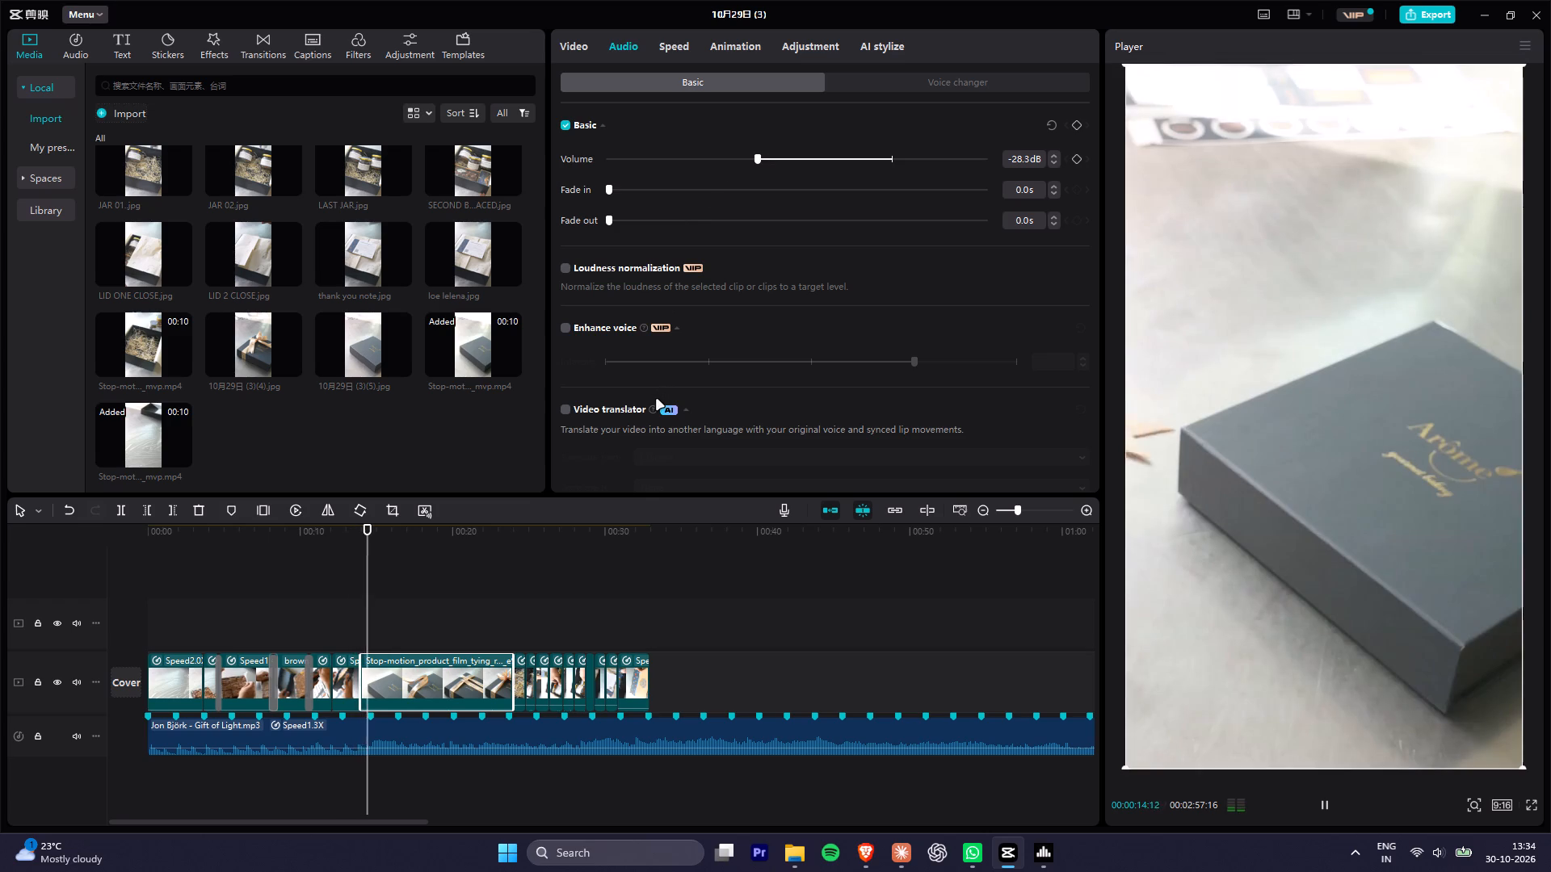
Replay the cut from the brownie box closing shot into the ribbon-tying clip, examining how the two shots match.
key("space")
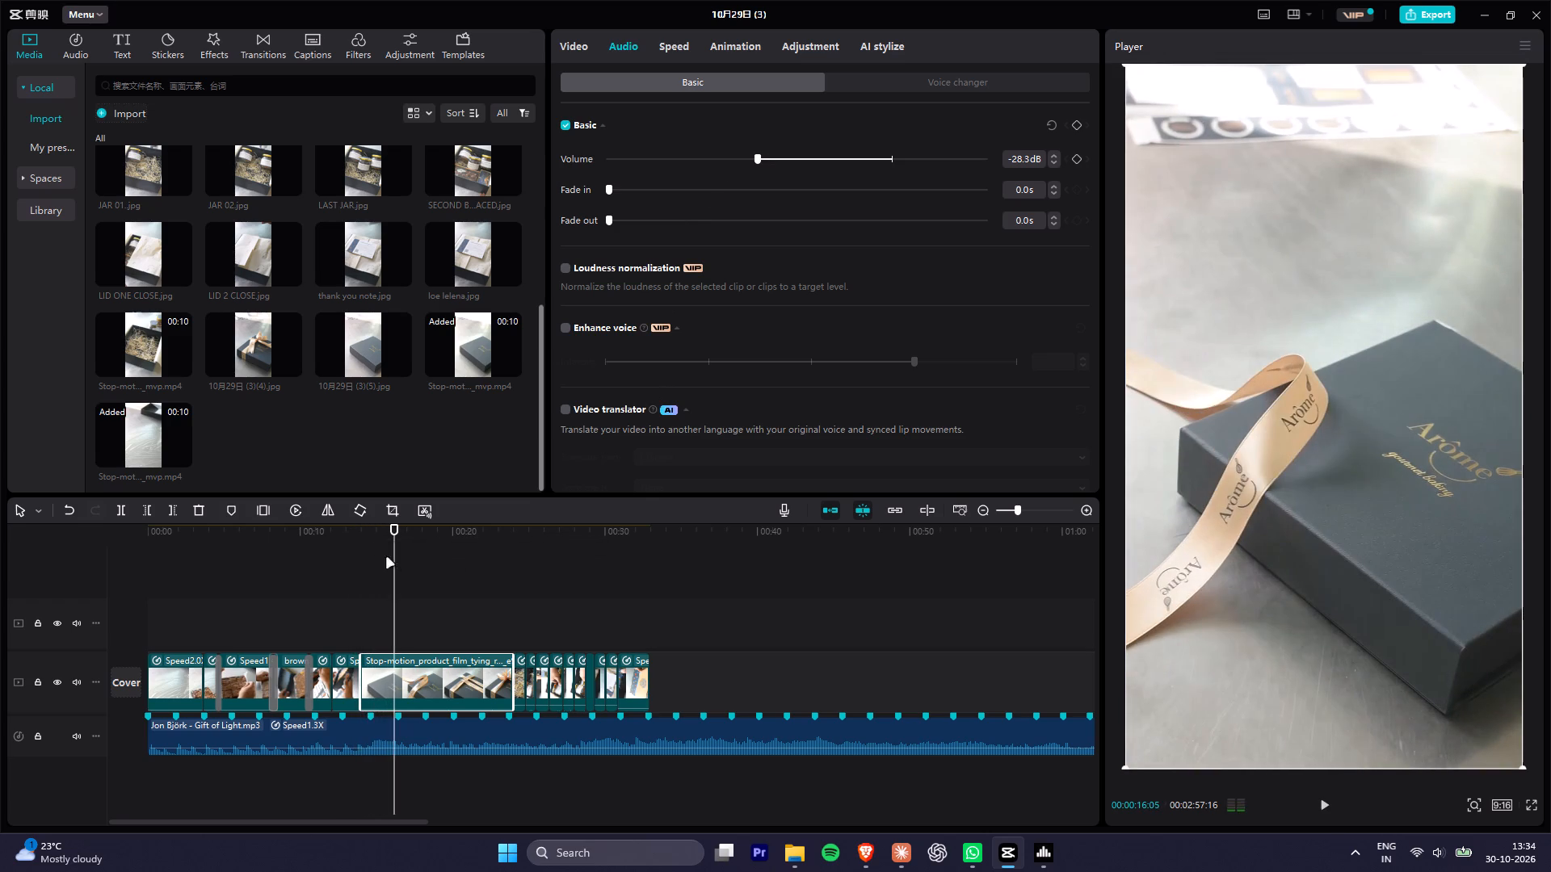
left_click(341, 534)
scroll(378, 581, "up", 11, "alt")
key("space")
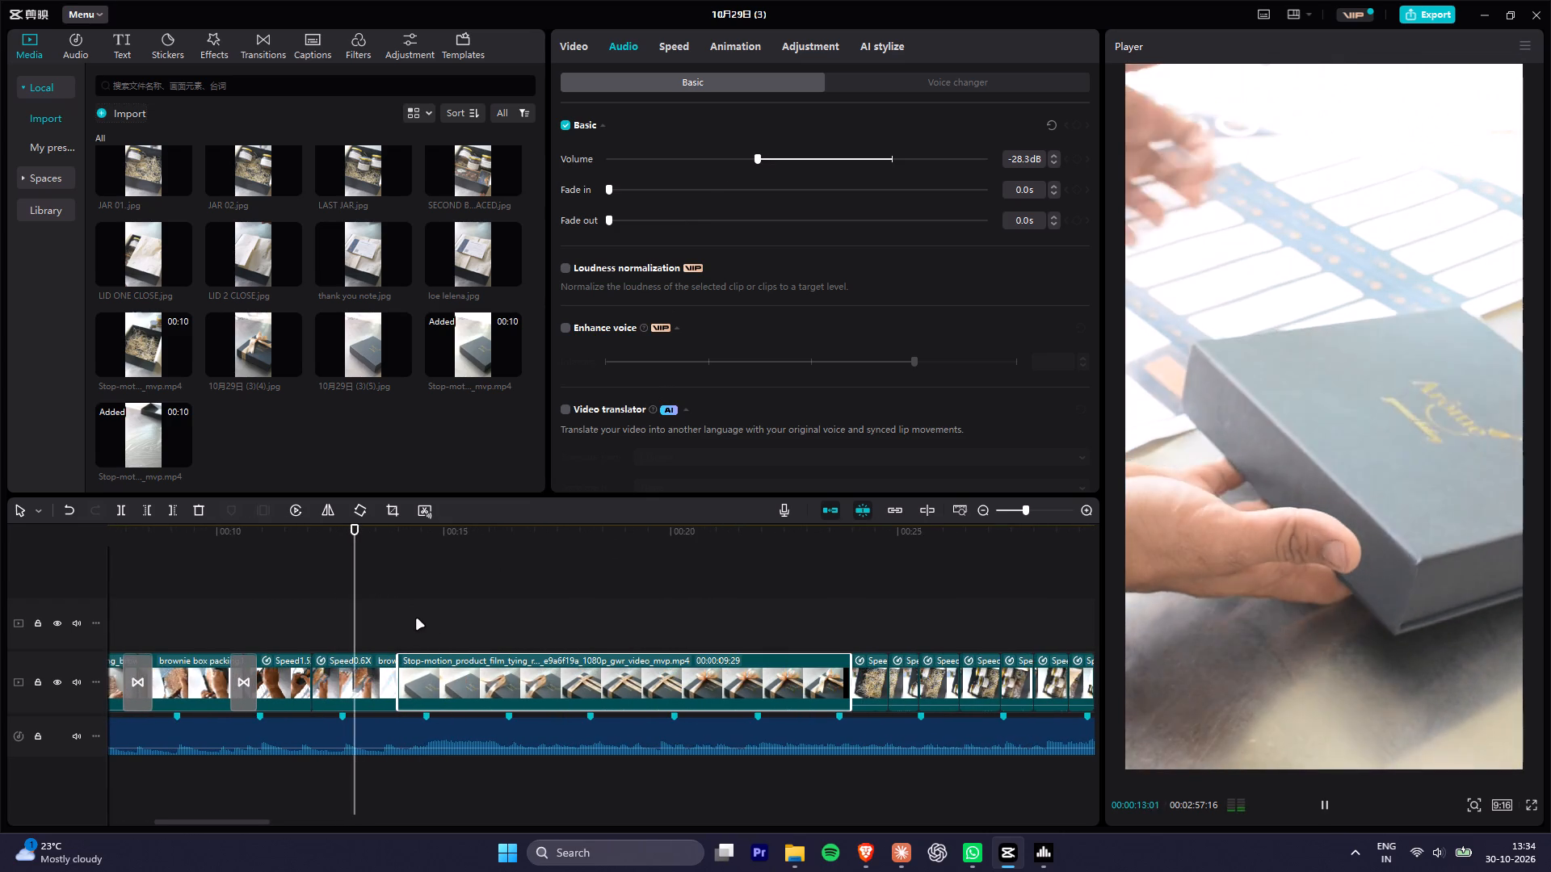
key("space")
key("space")
key("space")
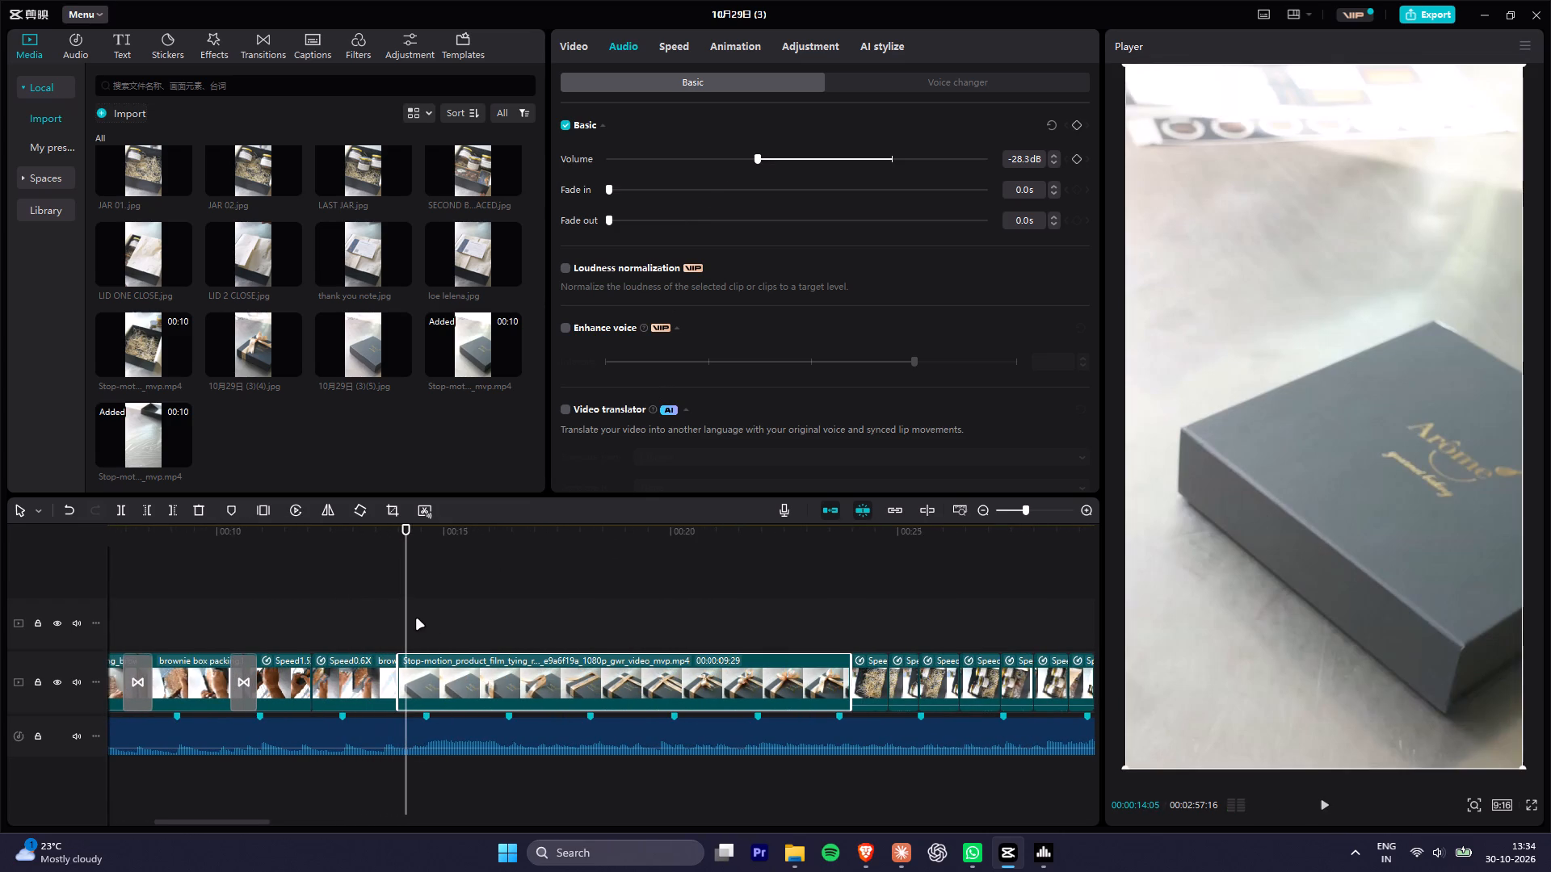
key("space")
key("space")
left_click_drag(380, 535, 368, 530)
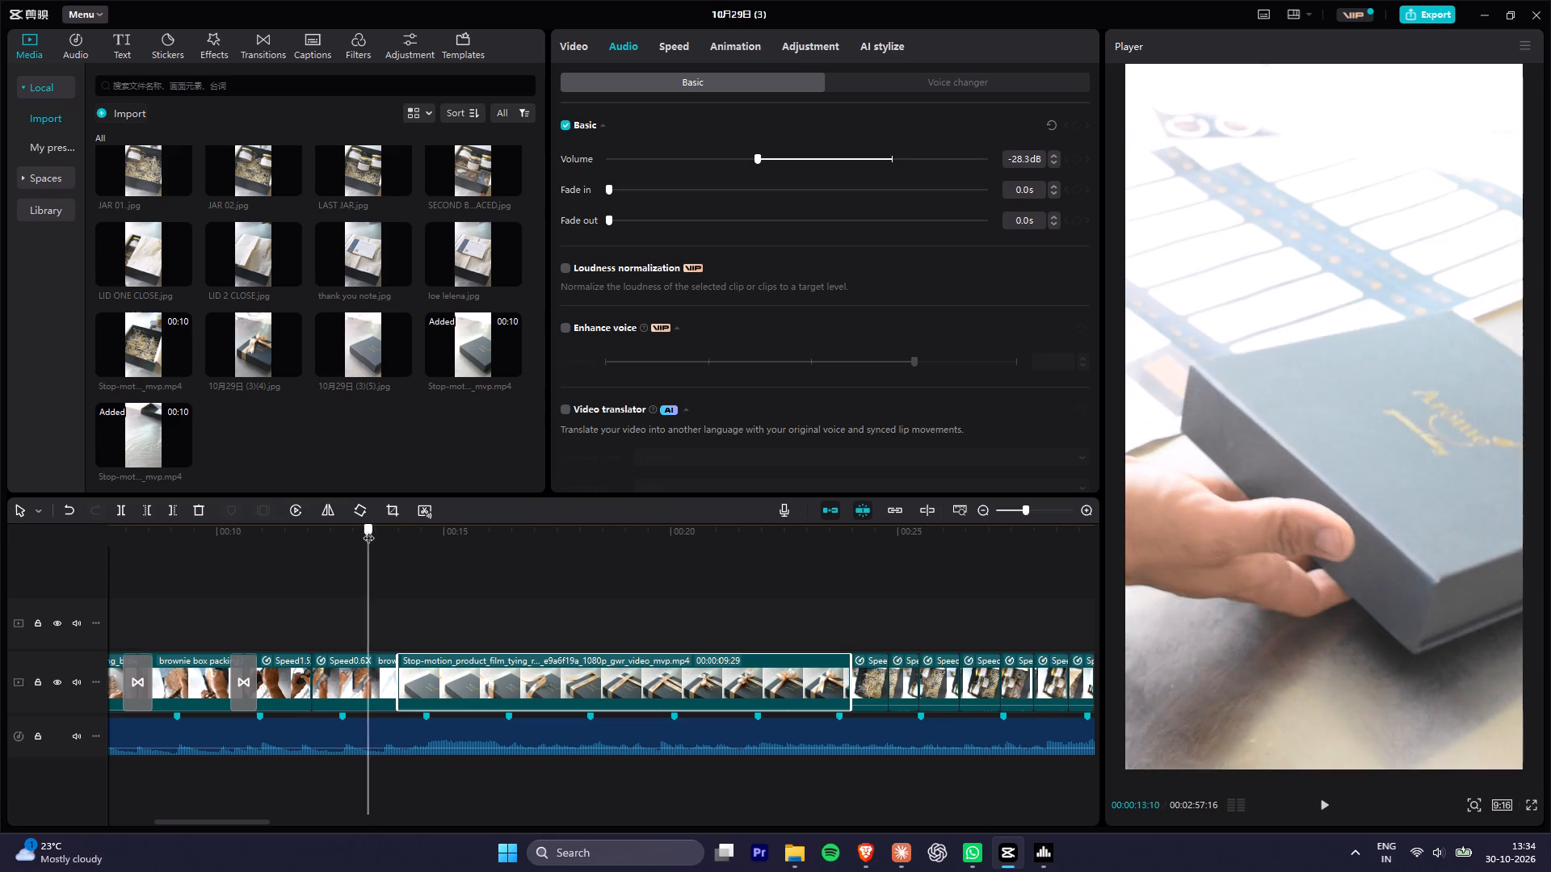
left_click_drag(368, 530, 325, 539)
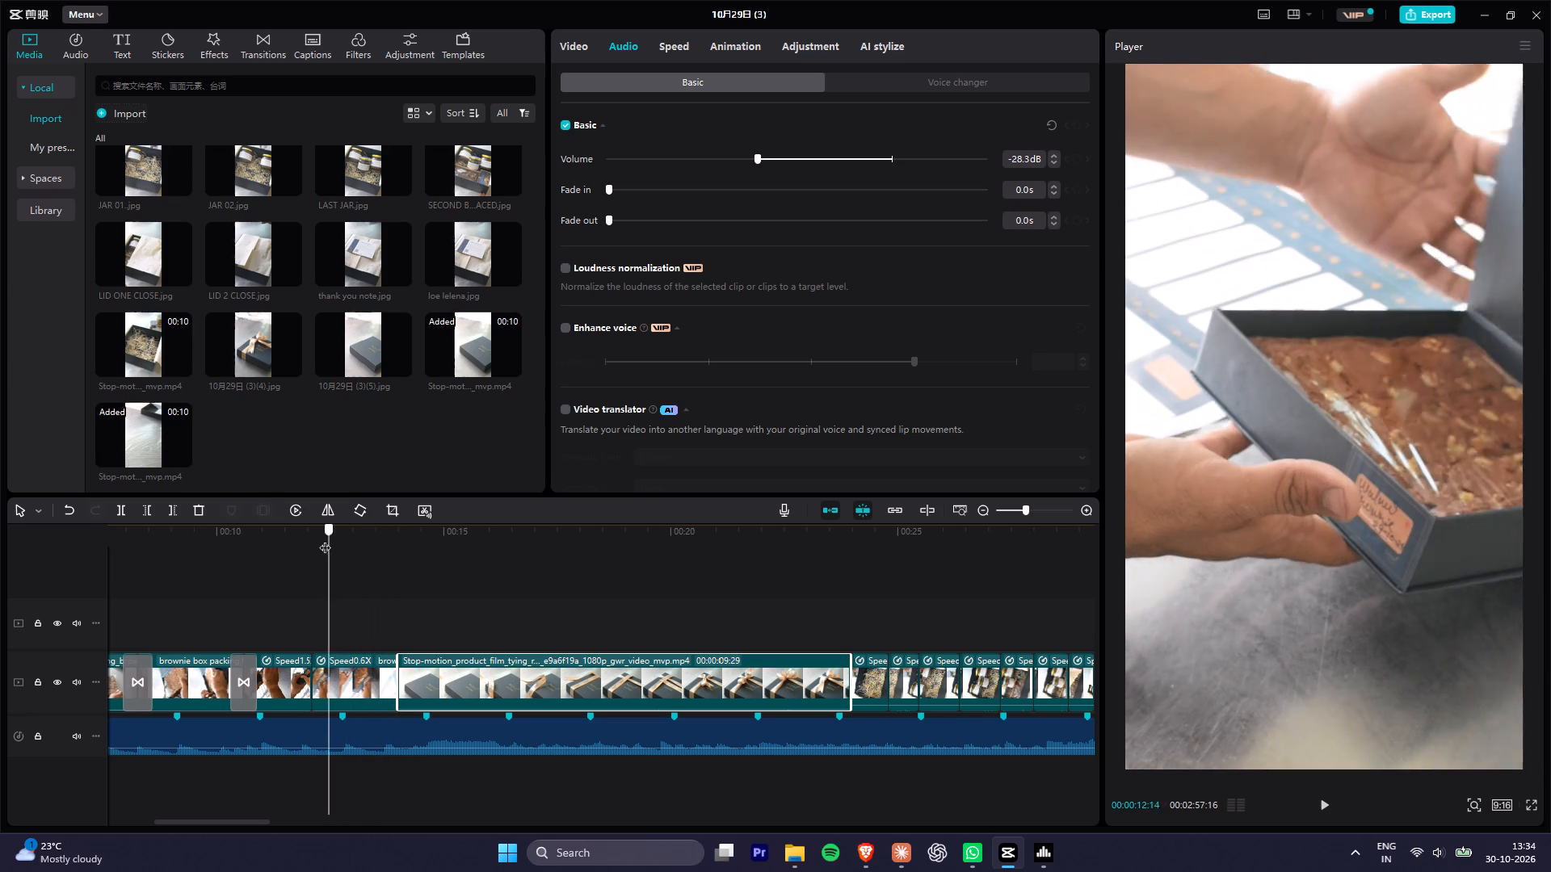
left_click_drag(325, 539, 317, 538)
key("space")
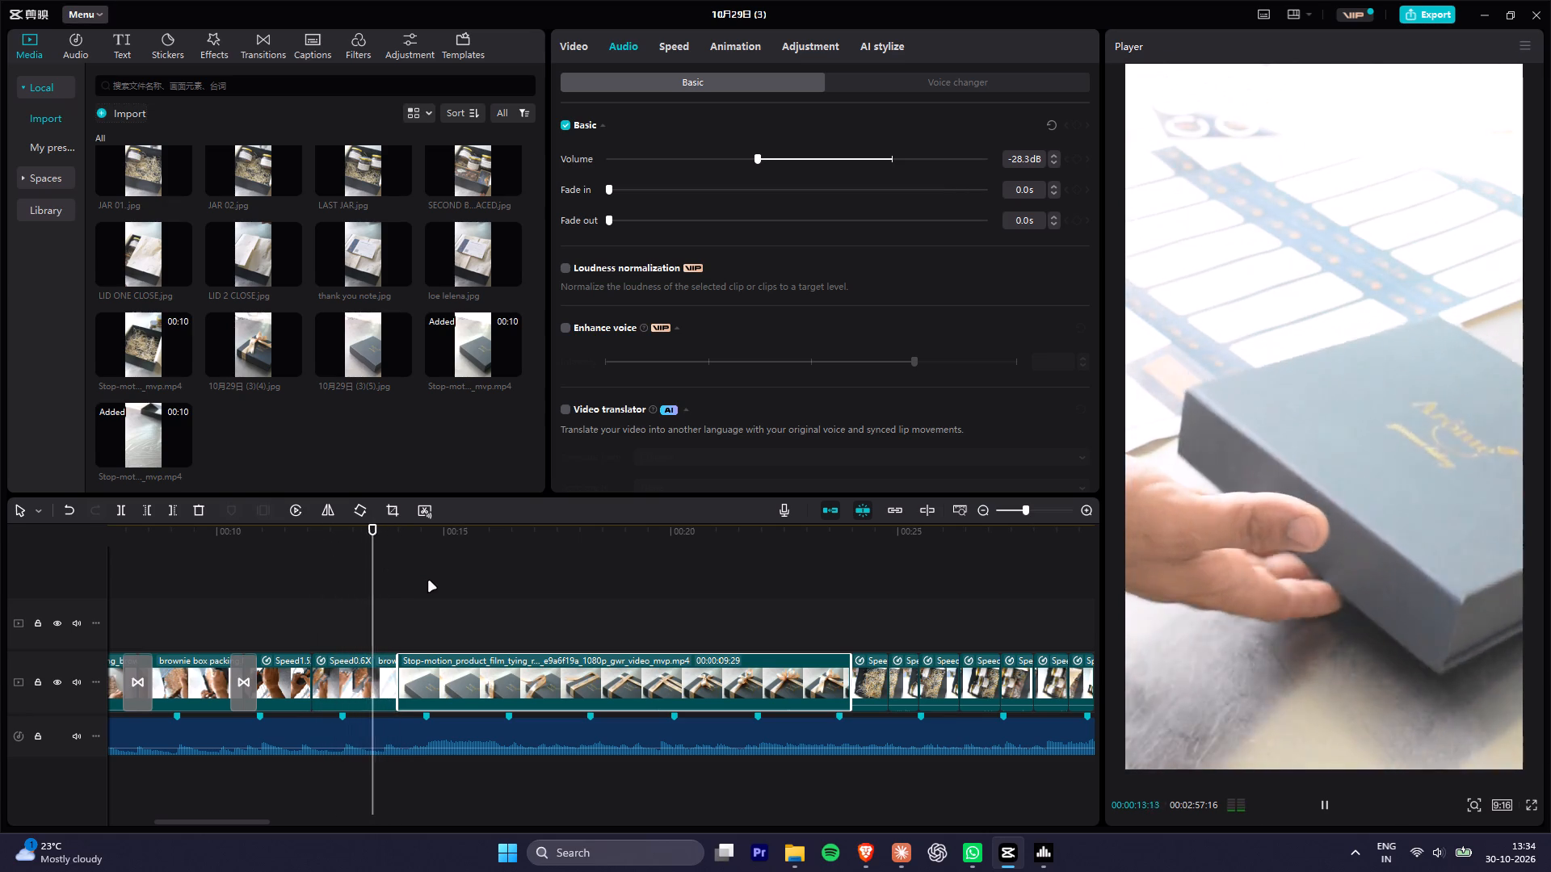
key("space")
key("space")
key("space")
Adjust the colour of the 0.6X brownie box packing clip before the ribbon-tying clip, setting hue to 10 and temperature to 4.
scroll(430, 592, "up", 3, "alt")
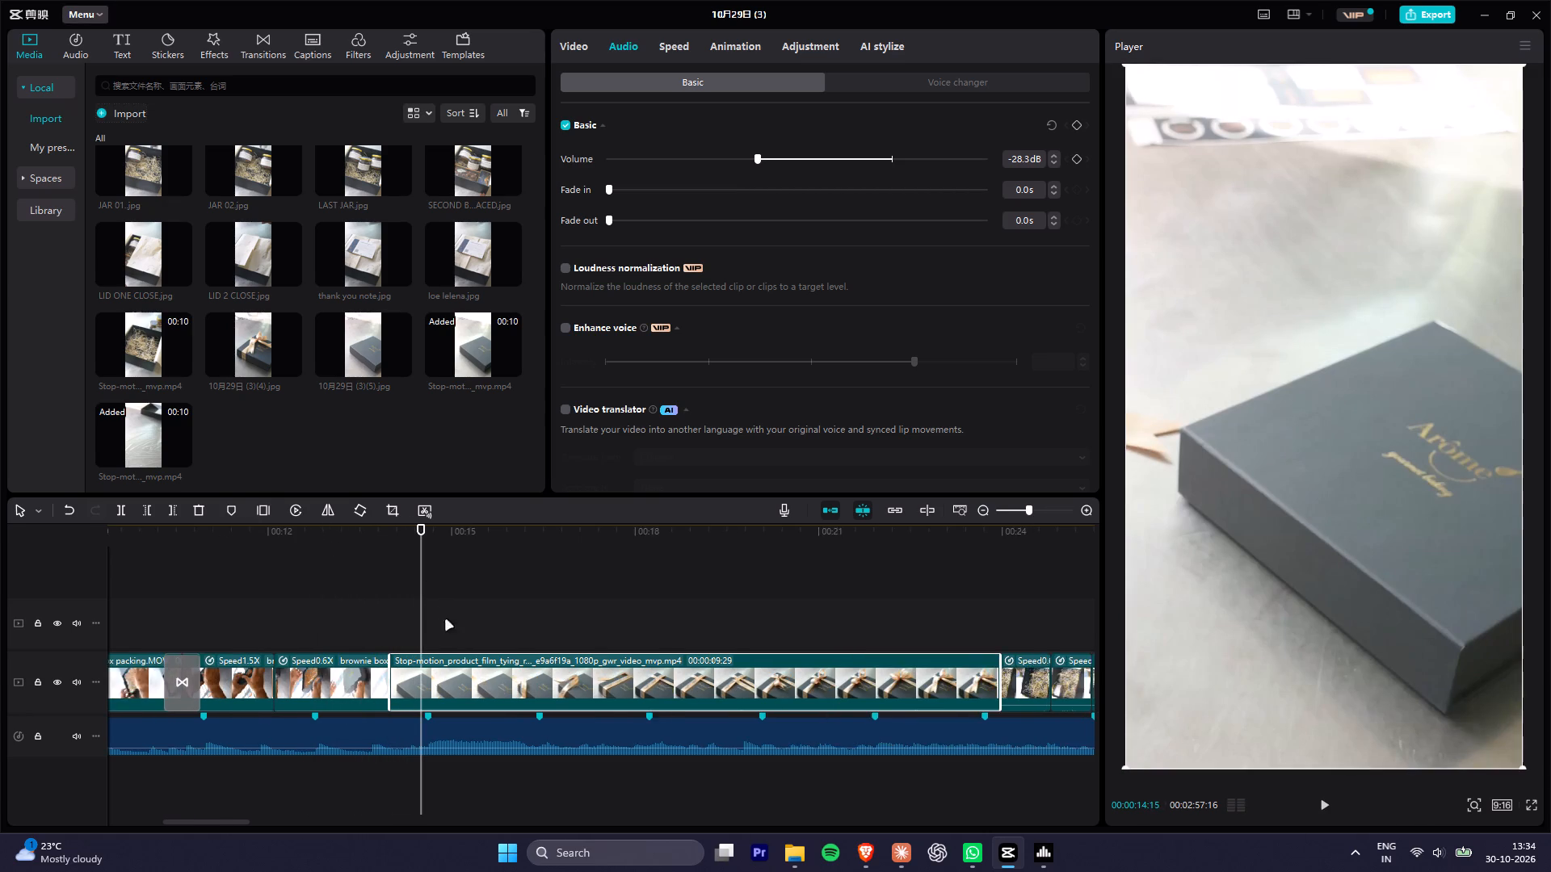
scroll(446, 620, "up", 3, "alt")
left_click(336, 536)
left_click(297, 680)
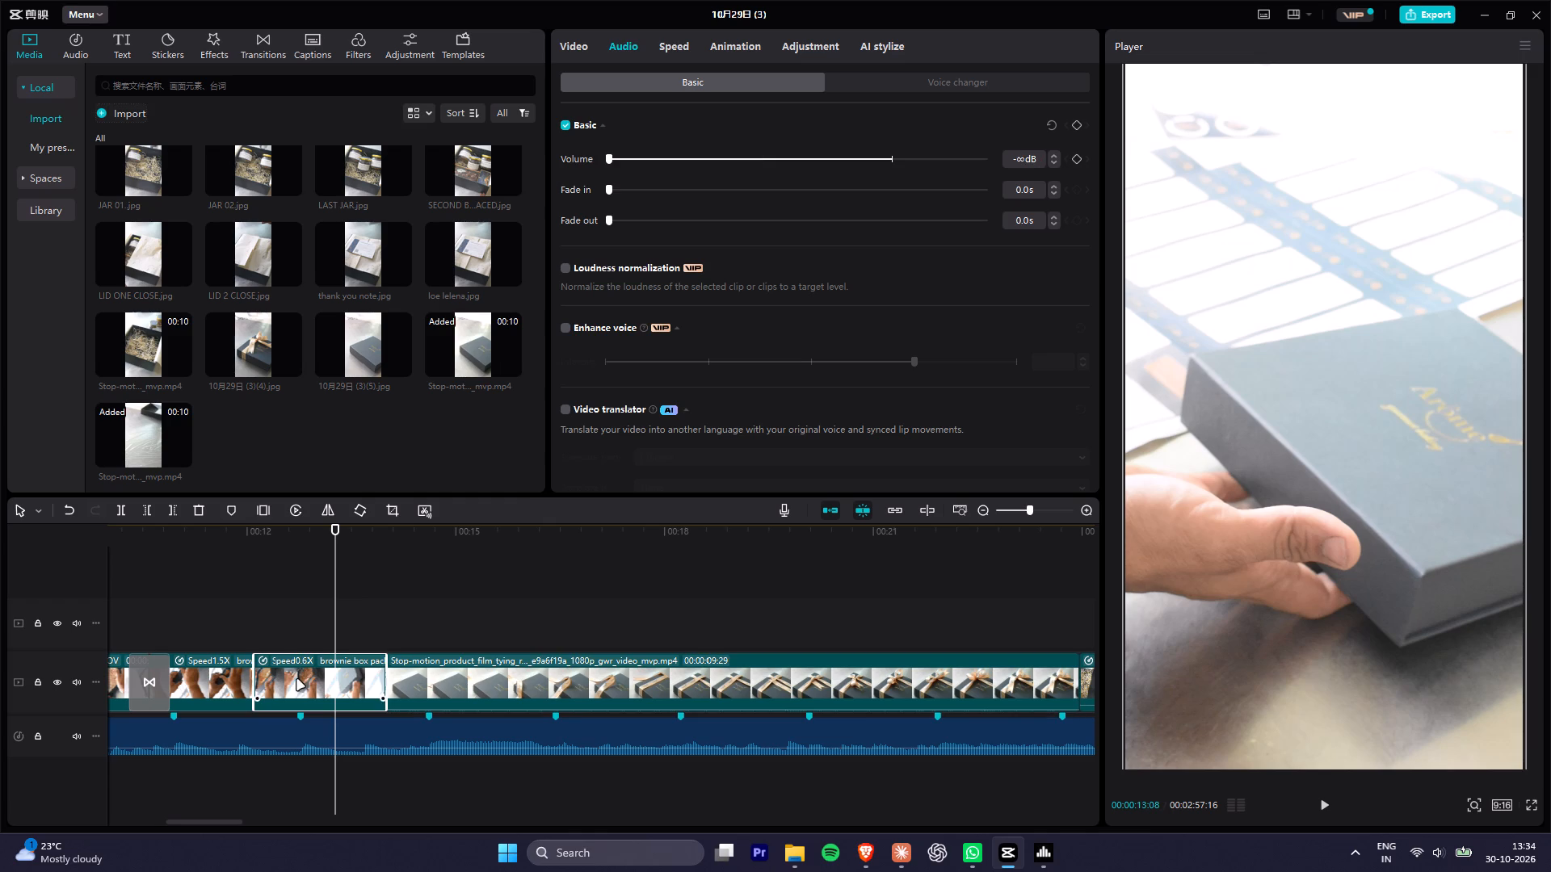
left_click(829, 52)
scroll(872, 279, "down", 2)
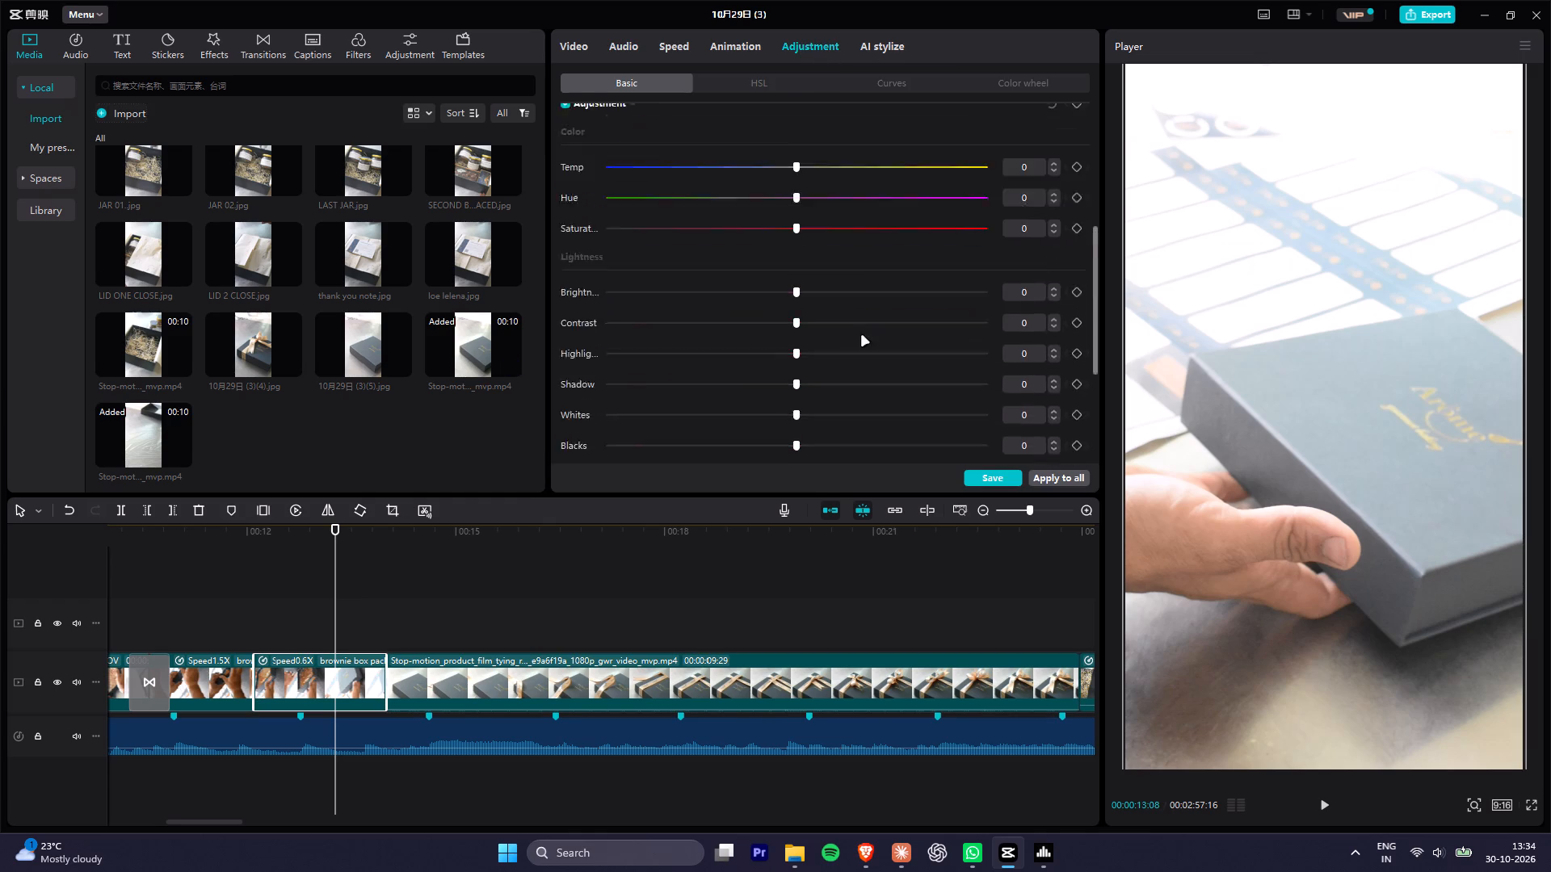
left_click_drag(1095, 353, 1095, 333)
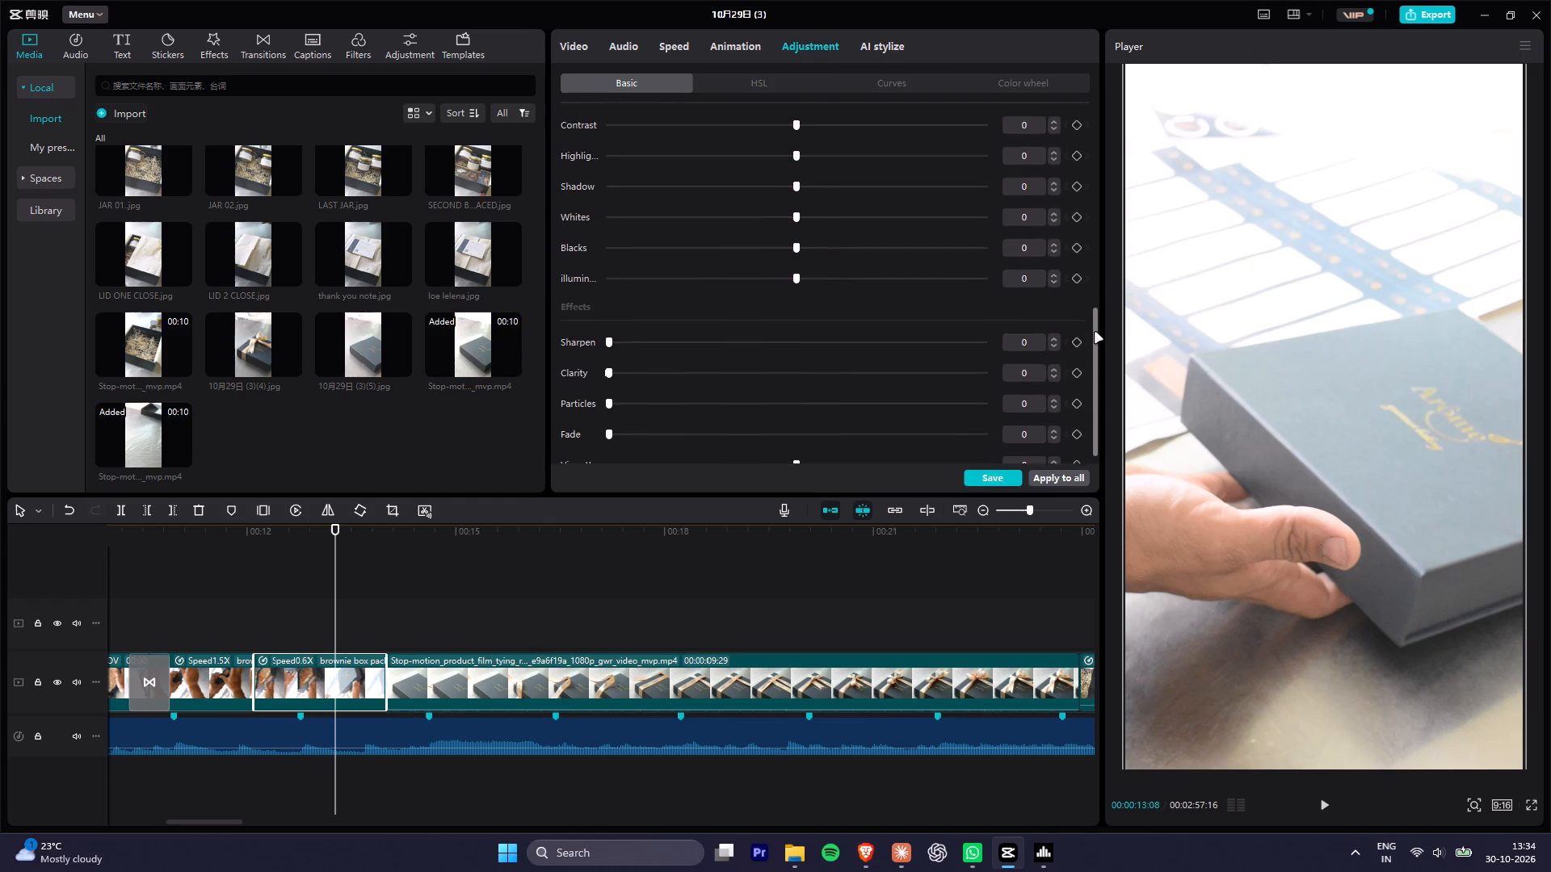
left_click_drag(1095, 333, 1099, 239)
left_click_drag(821, 259, 830, 261)
left_click_drag(845, 297, 802, 289)
left_click_drag(789, 233, 805, 242)
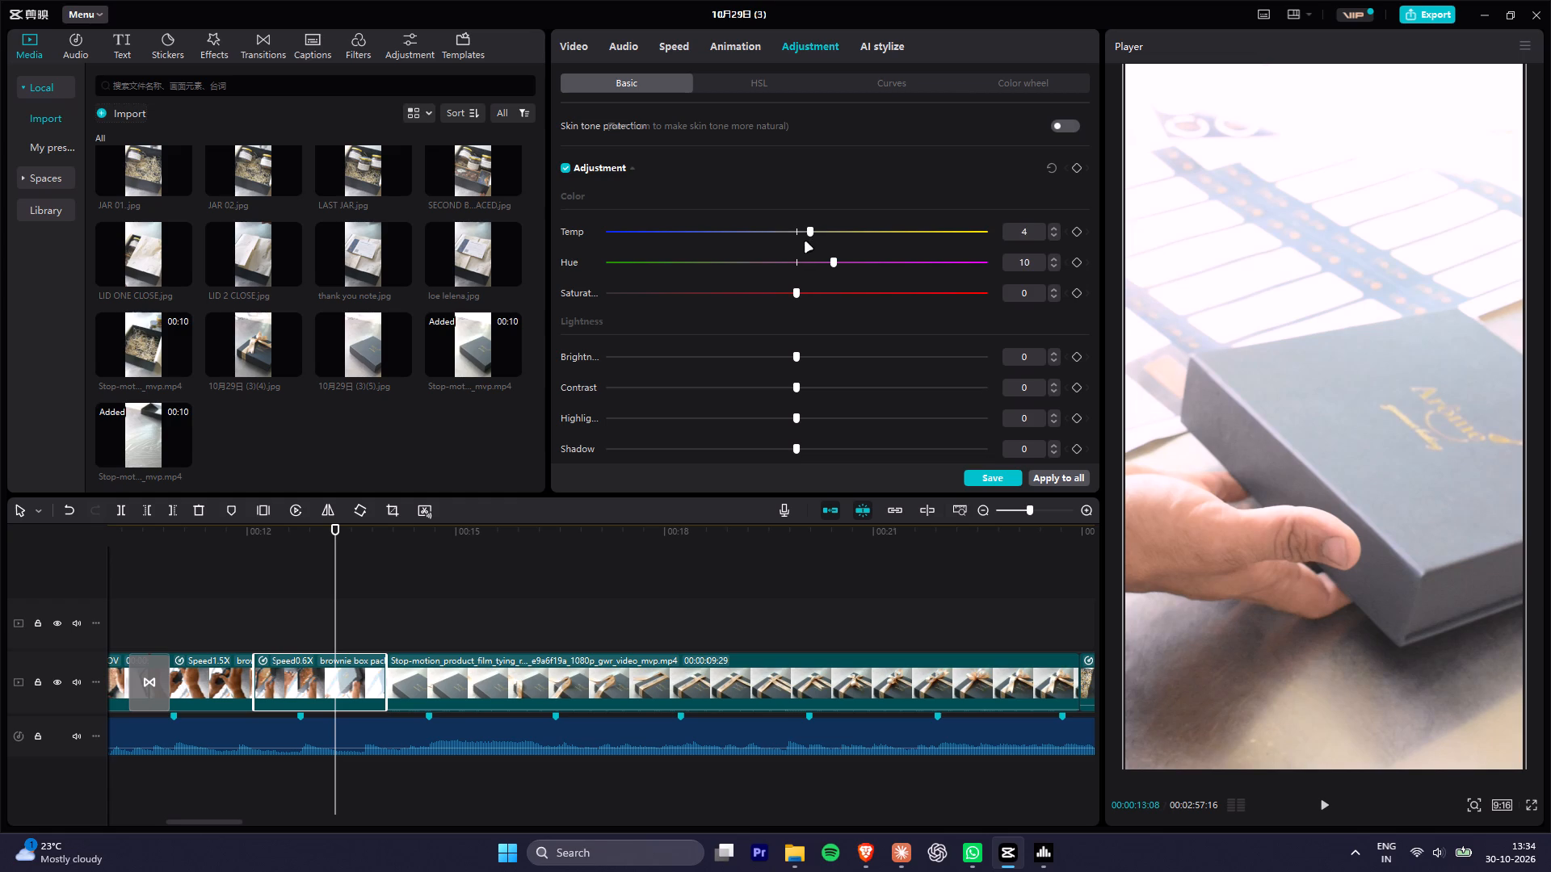
Lower the temperature of the 0.6X brownie box packing clip slightly and replay the cut into the ribbon-tying clip.
left_click_drag(805, 242, 781, 246)
left_click(257, 547)
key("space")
left_click(224, 543)
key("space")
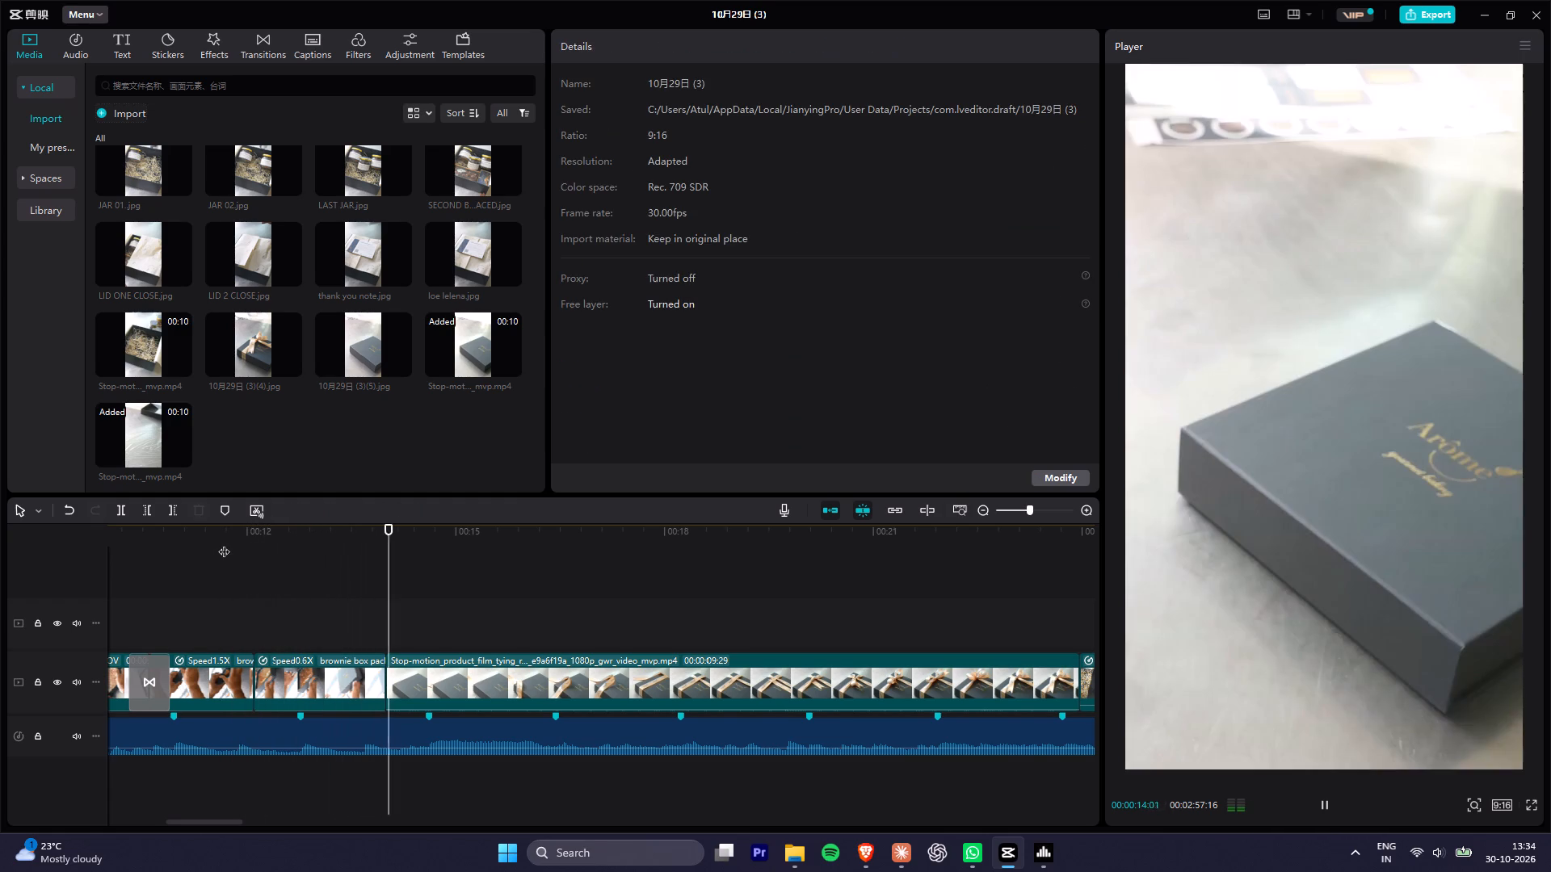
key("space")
Set the ribbon-tying clip's temperature to -4, hue to 16 and saturation to 4, and replay the cut into it.
left_click(460, 664)
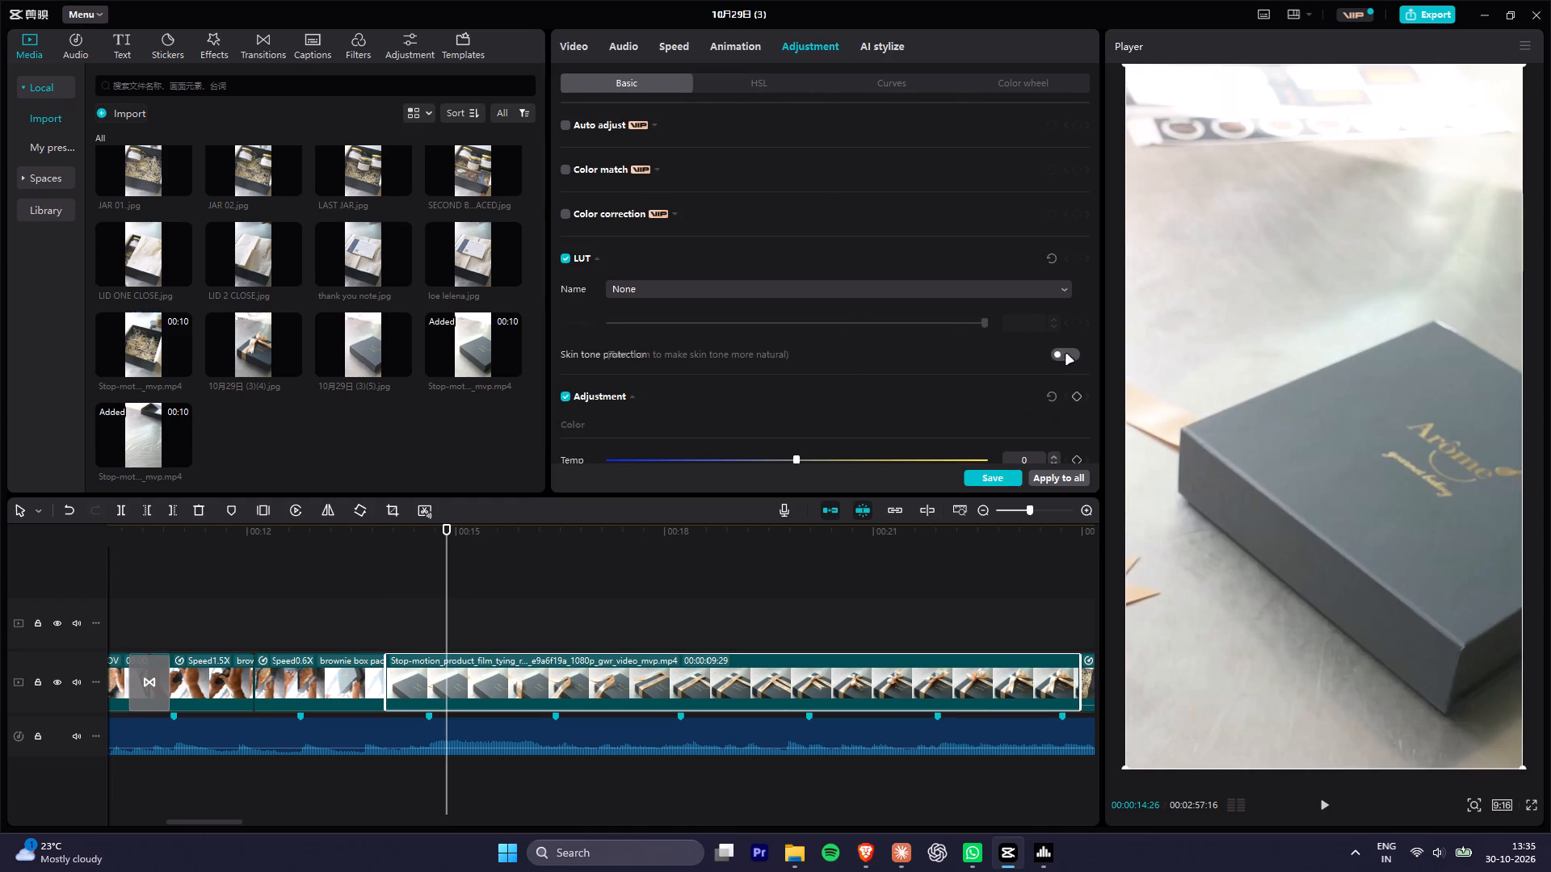
left_click_drag(1096, 210, 1113, 275)
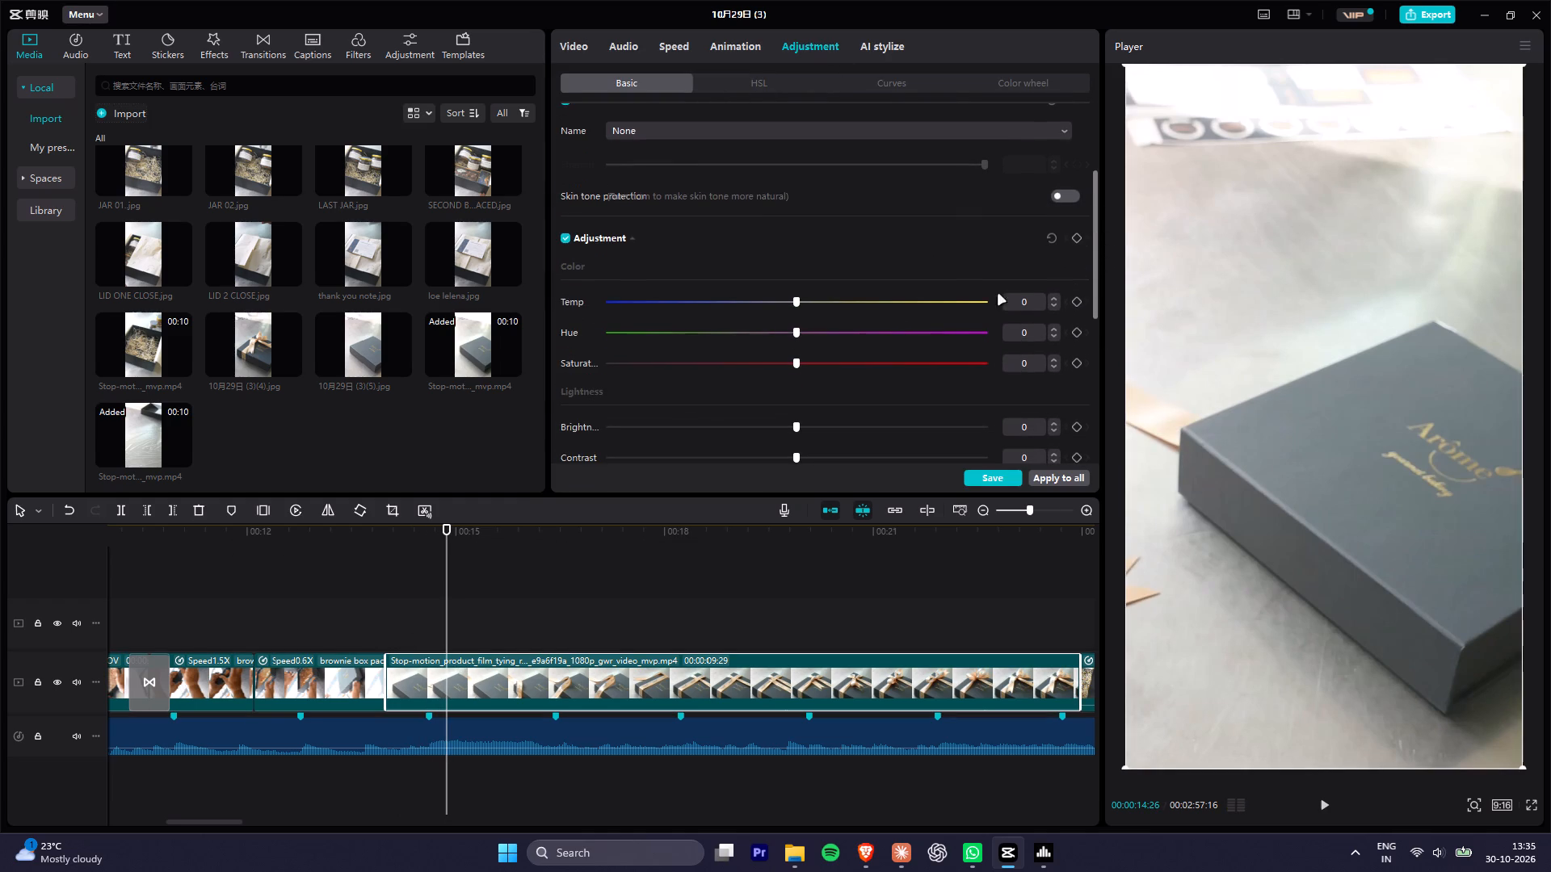
left_click_drag(793, 299, 780, 304)
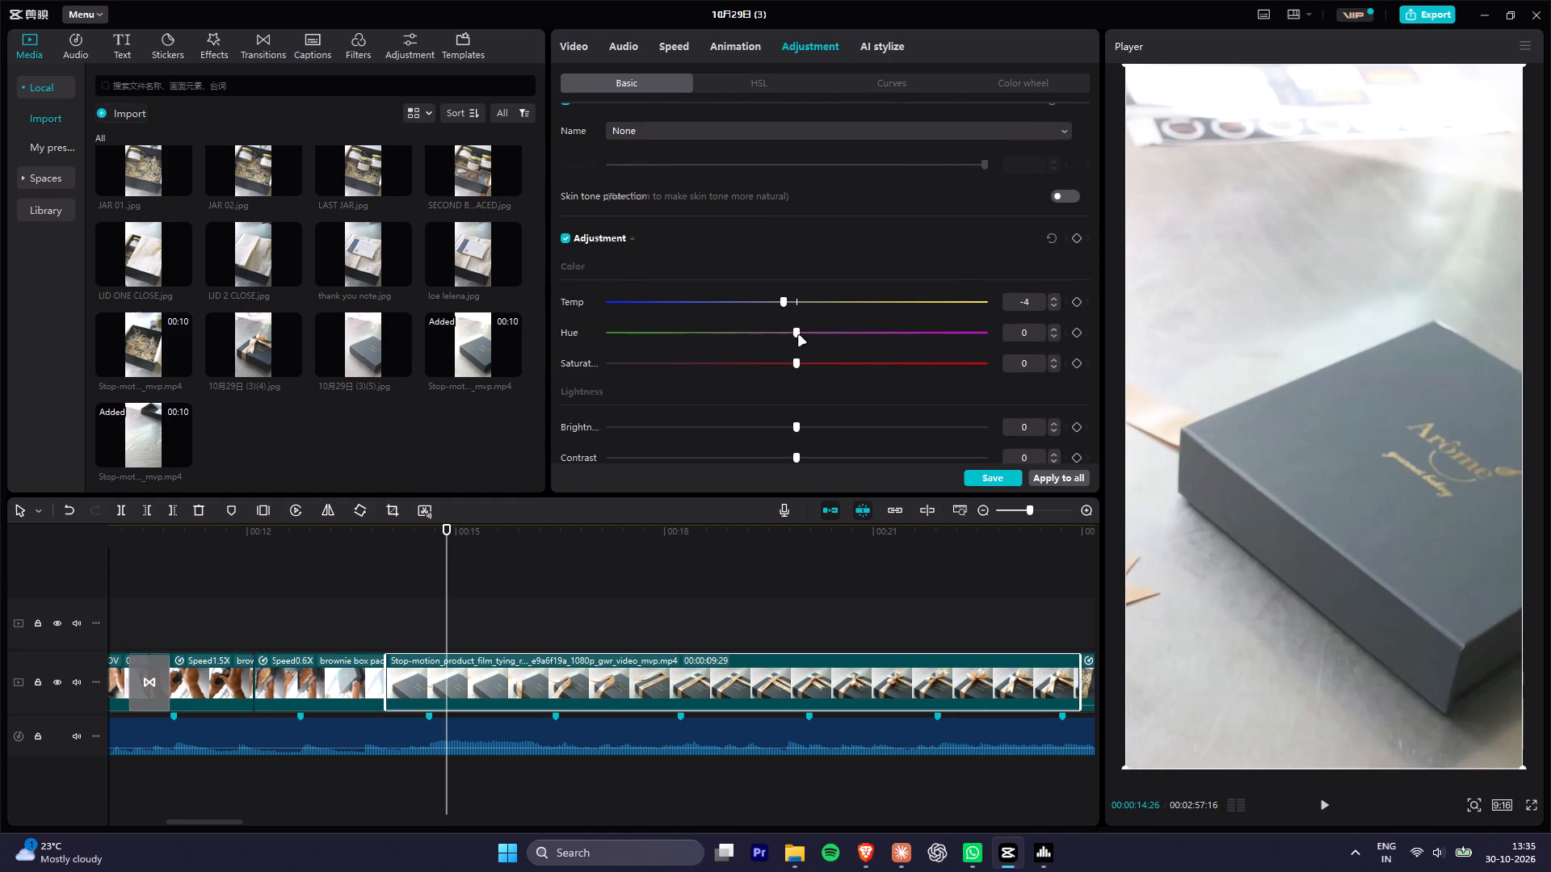
left_click_drag(799, 336, 855, 342)
left_click(808, 364)
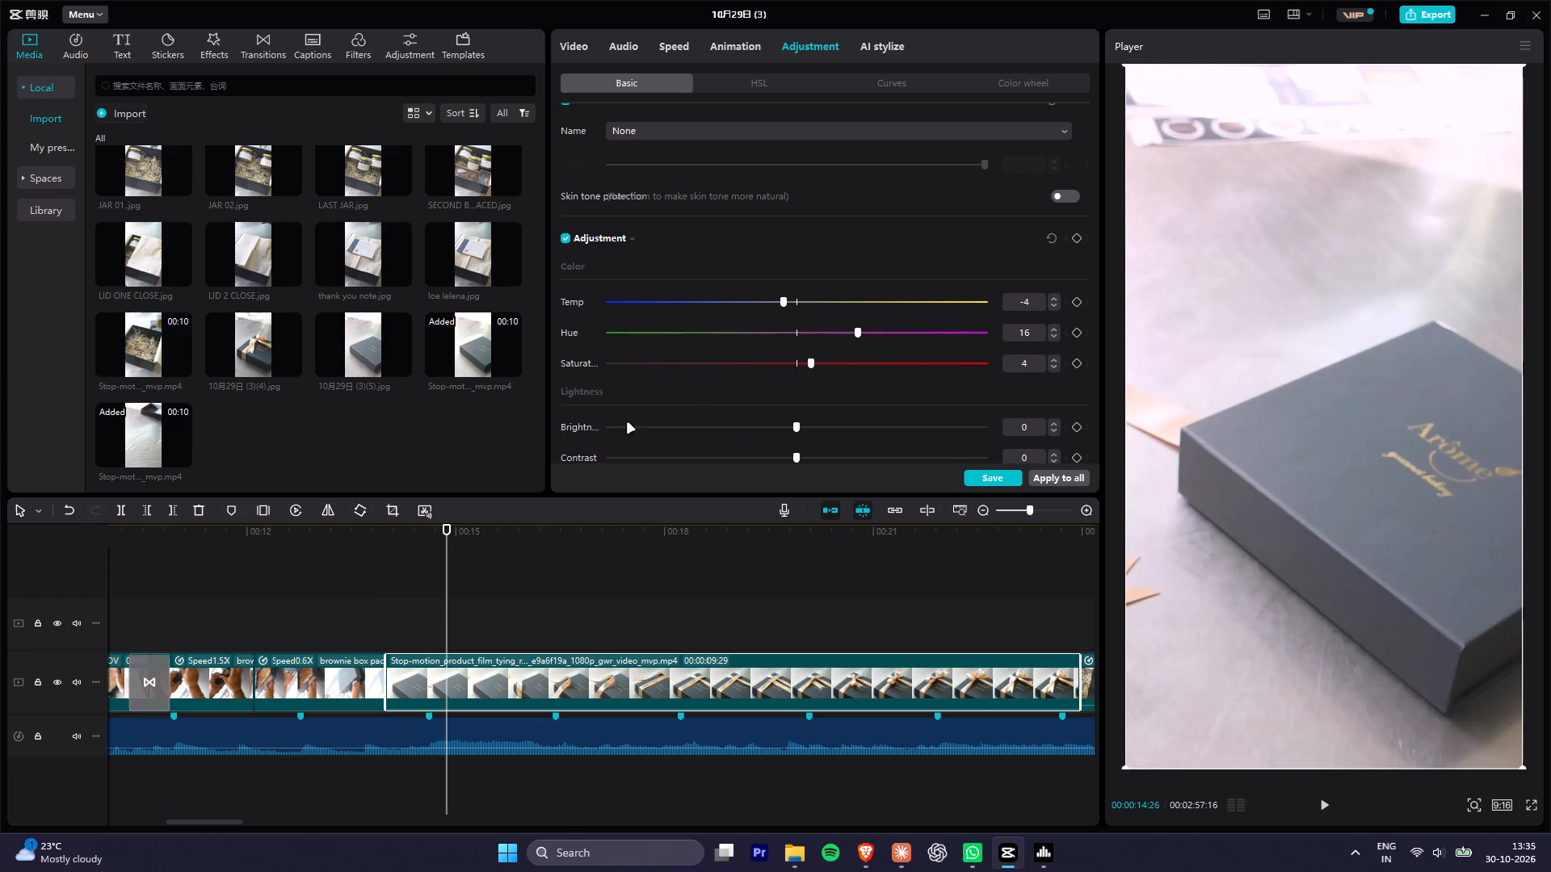
left_click(341, 518)
left_click(313, 533)
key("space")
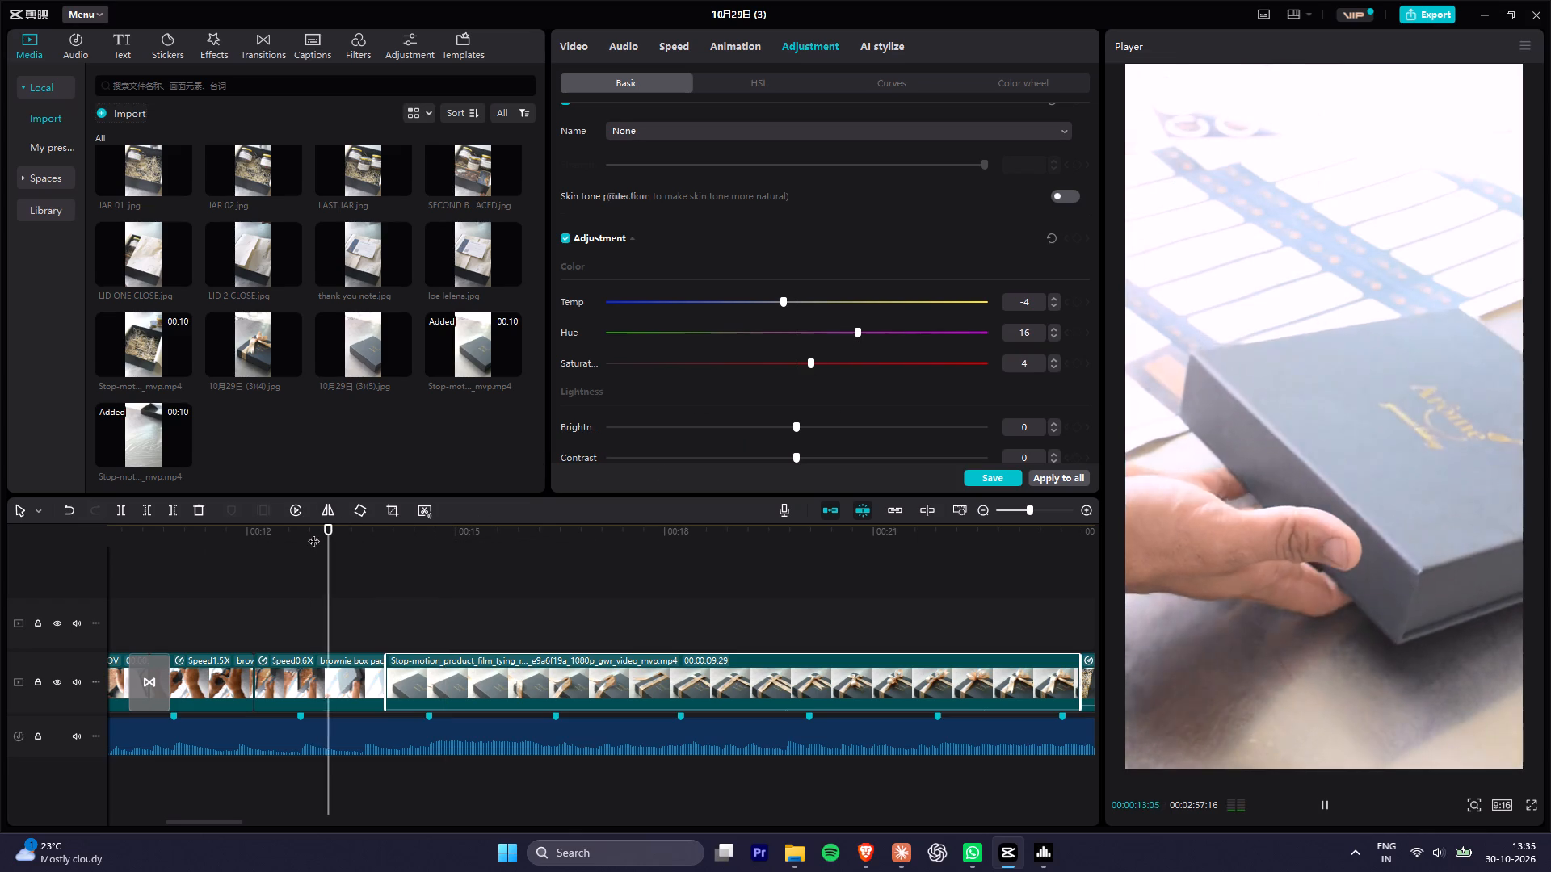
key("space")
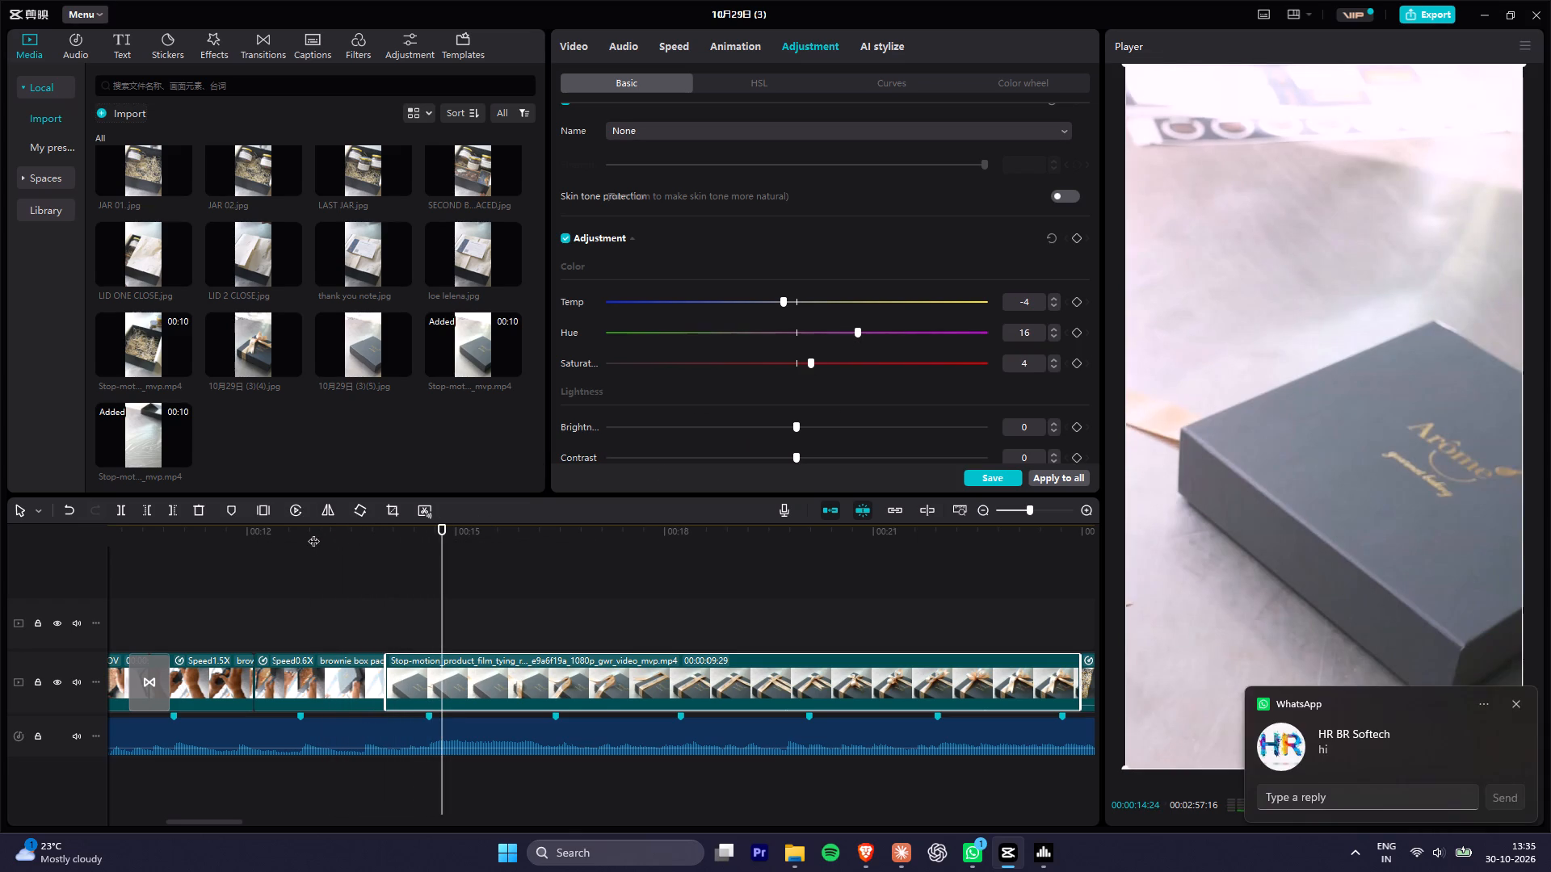
left_click_drag(313, 533, 345, 531)
left_click(1302, 795)
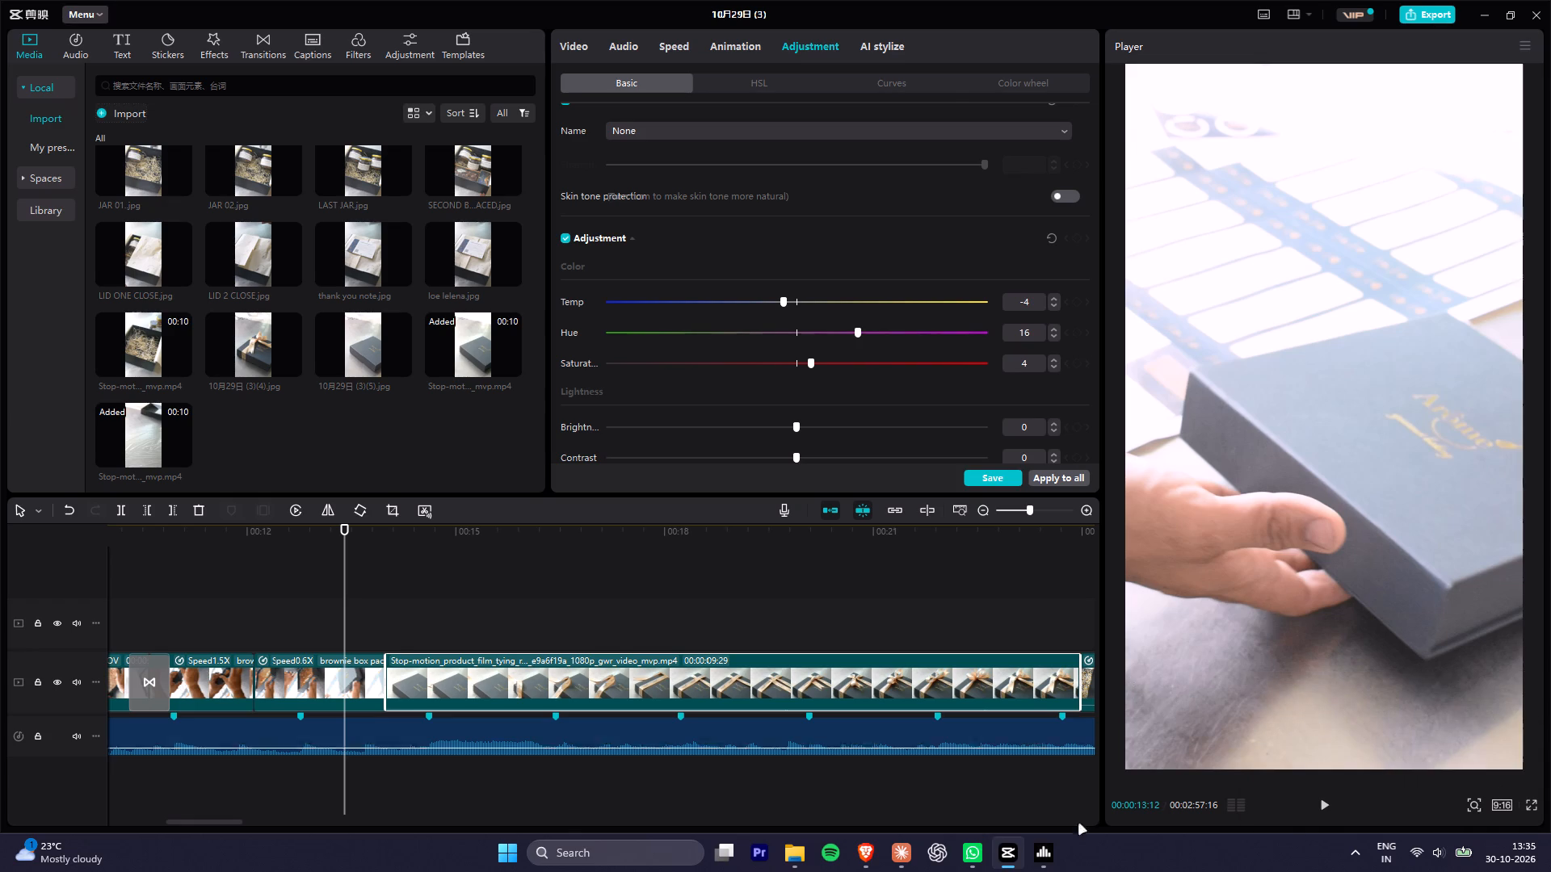
Set the ribbon-tying clip's brightness to 9, comparing the frames on either side of the cut from the brownie box shot.
left_click_drag(310, 538, 356, 553)
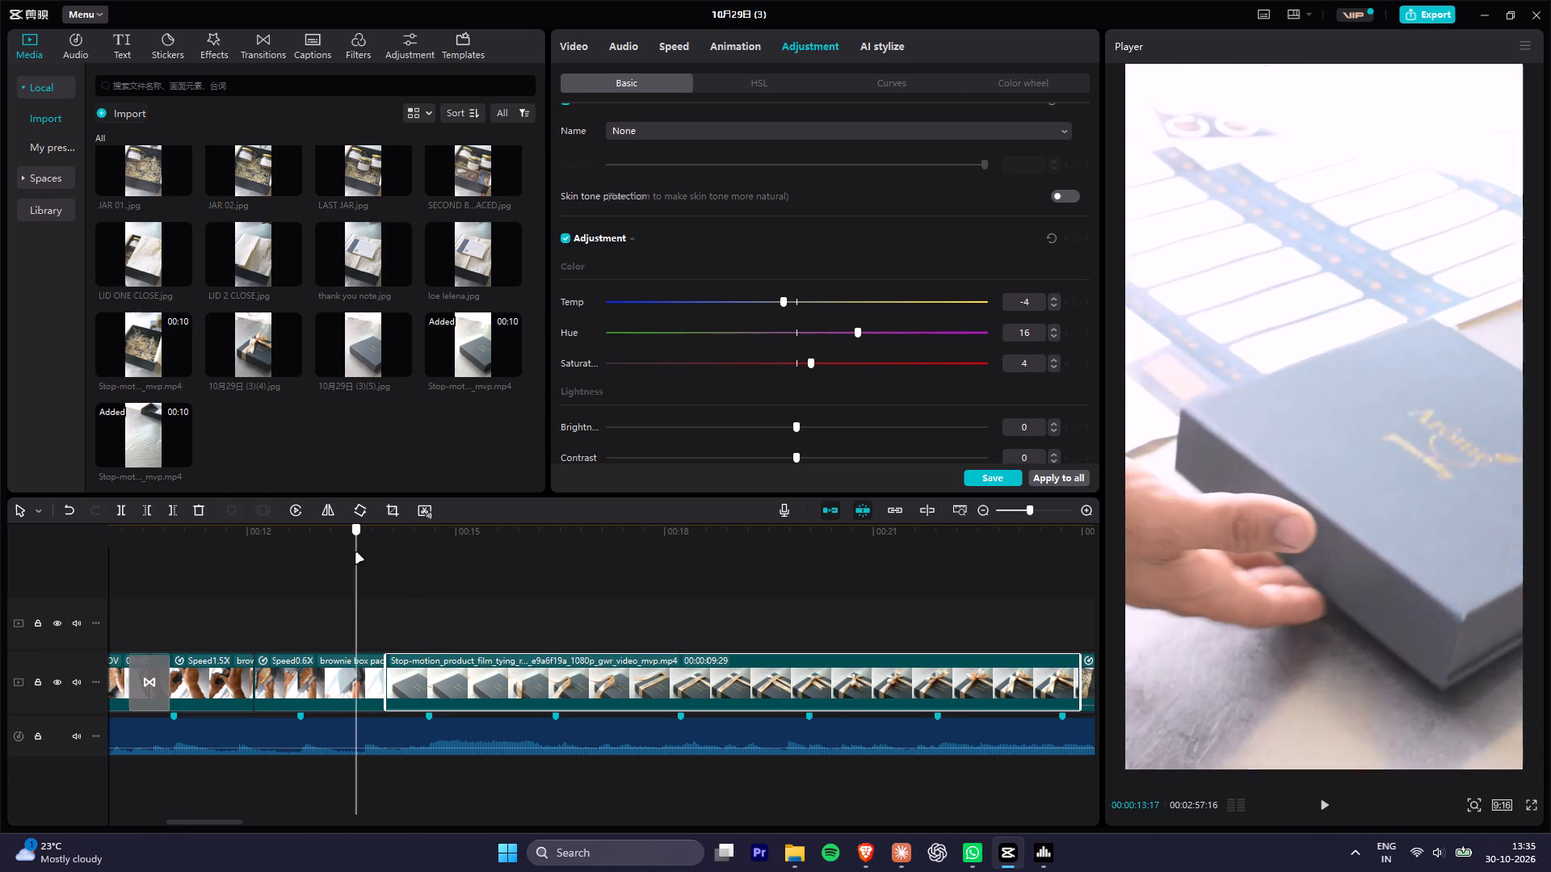
left_click_drag(356, 553, 381, 574)
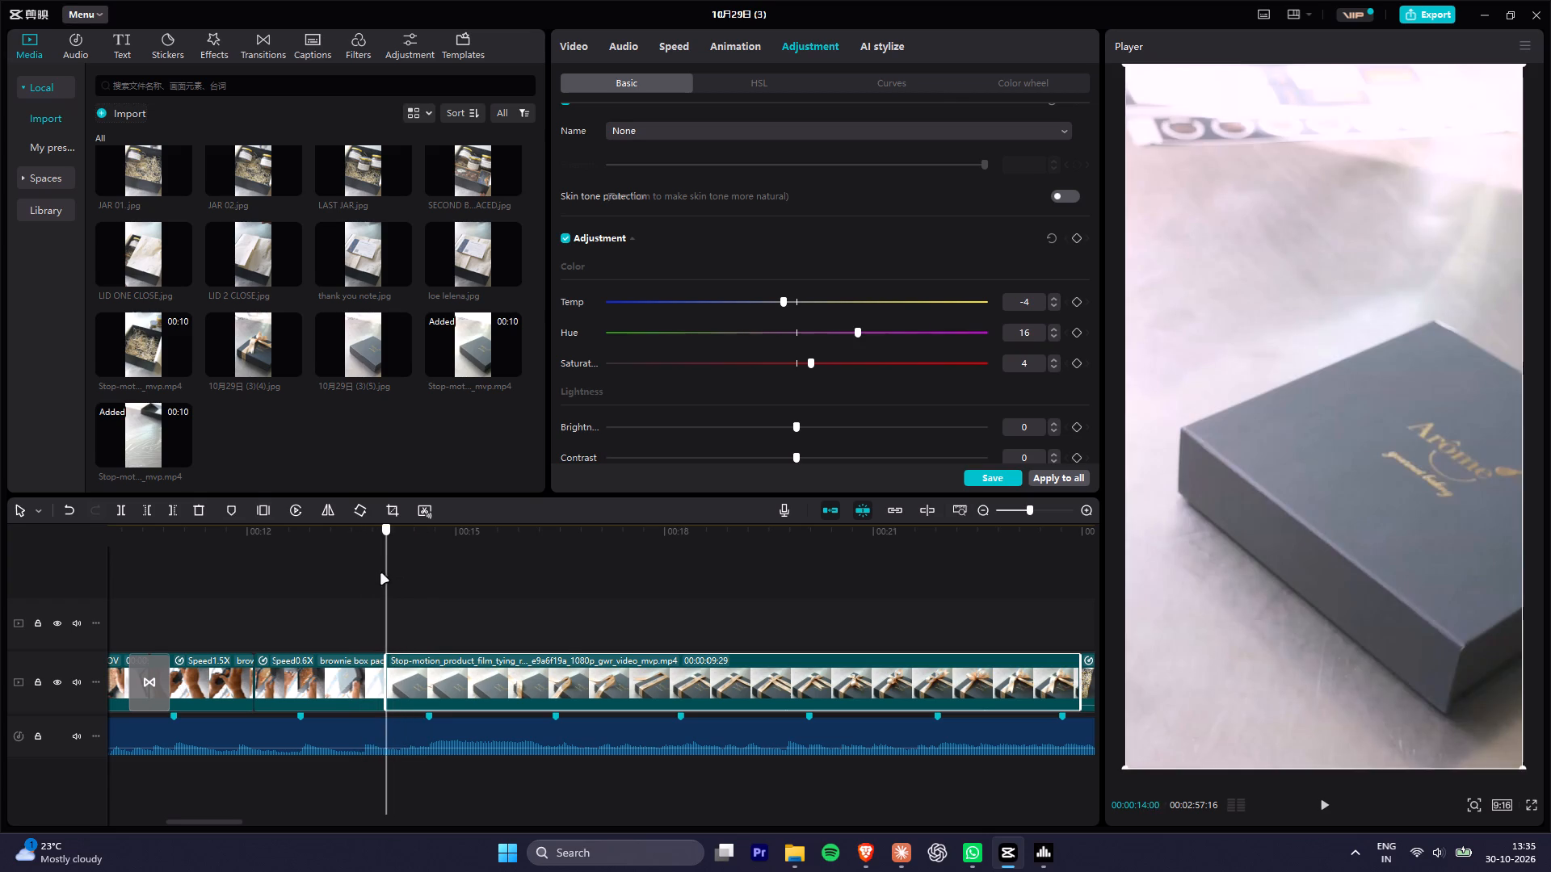
left_click_drag(381, 574, 387, 576)
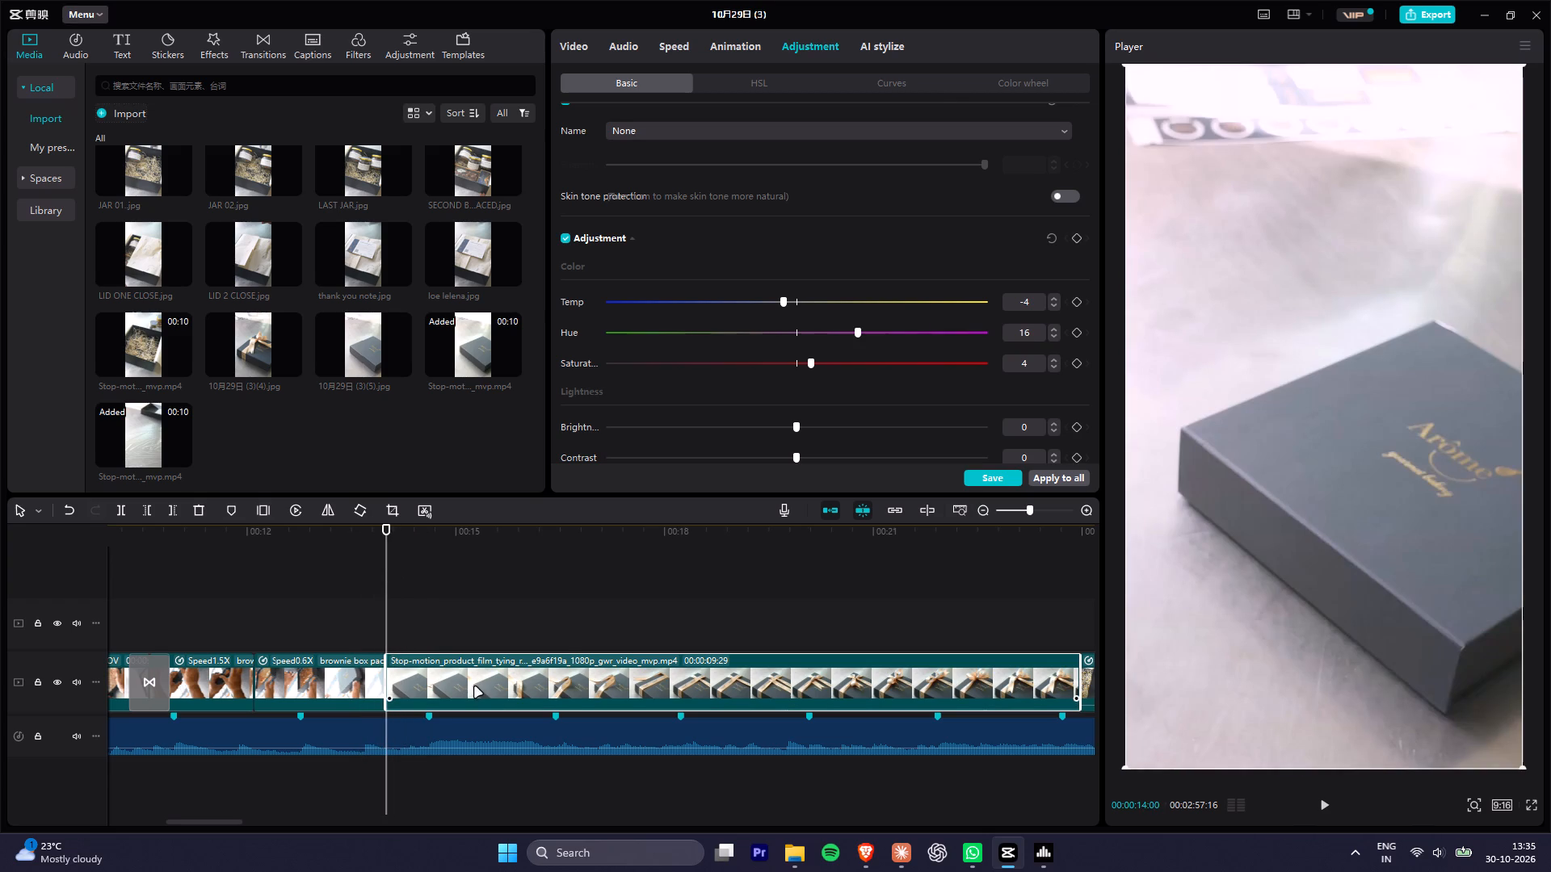
left_click(475, 687)
left_click_drag(801, 430, 828, 434)
key("Left")
key("Right")
key("Left")
key("Right")
key("Left")
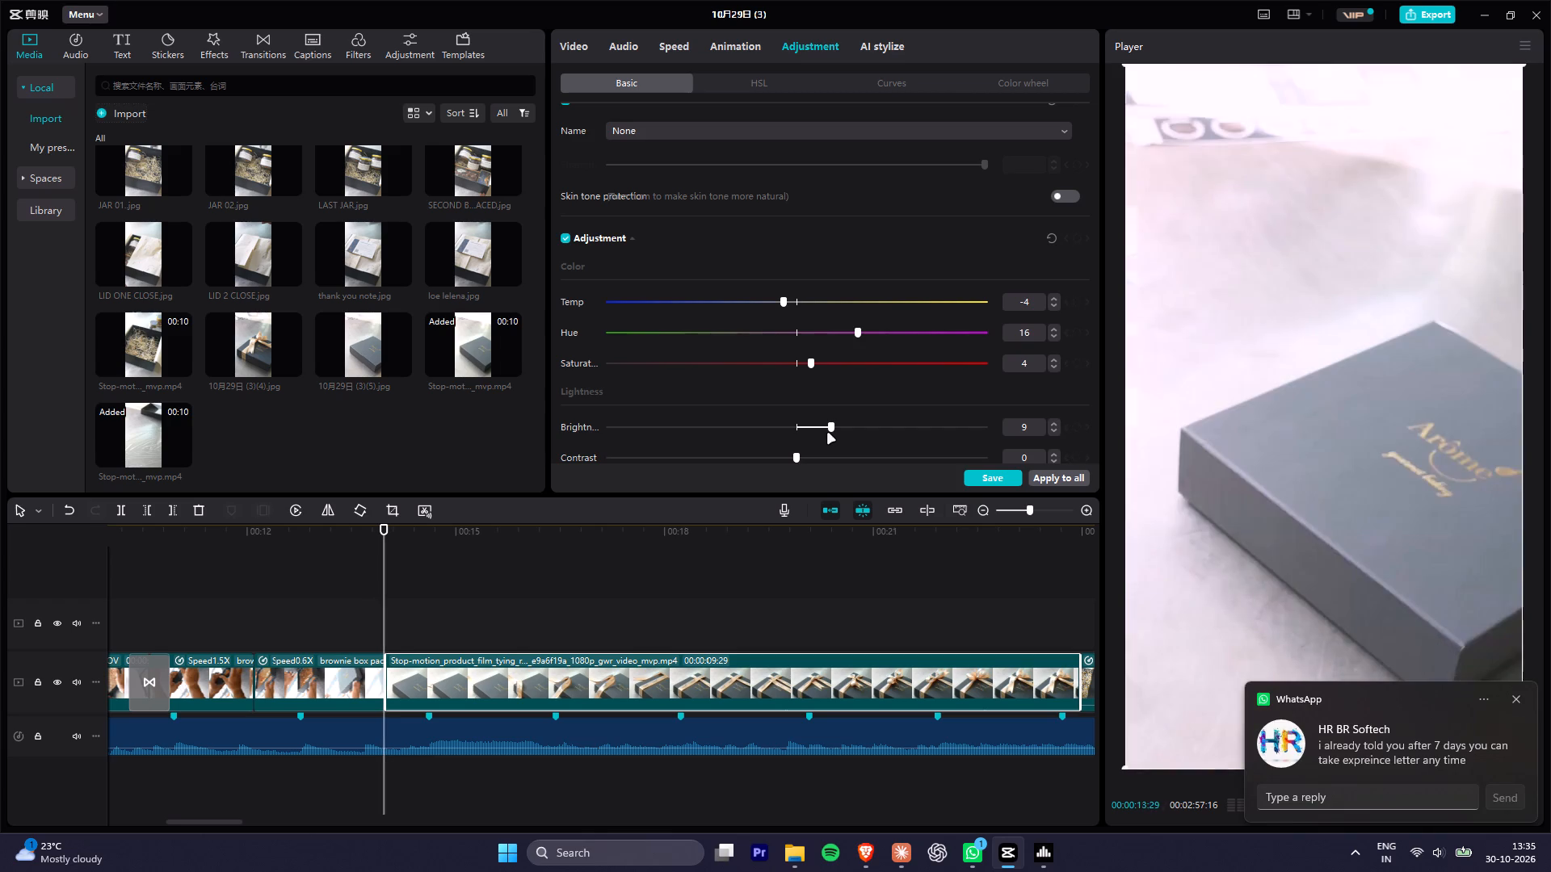
key("Right")
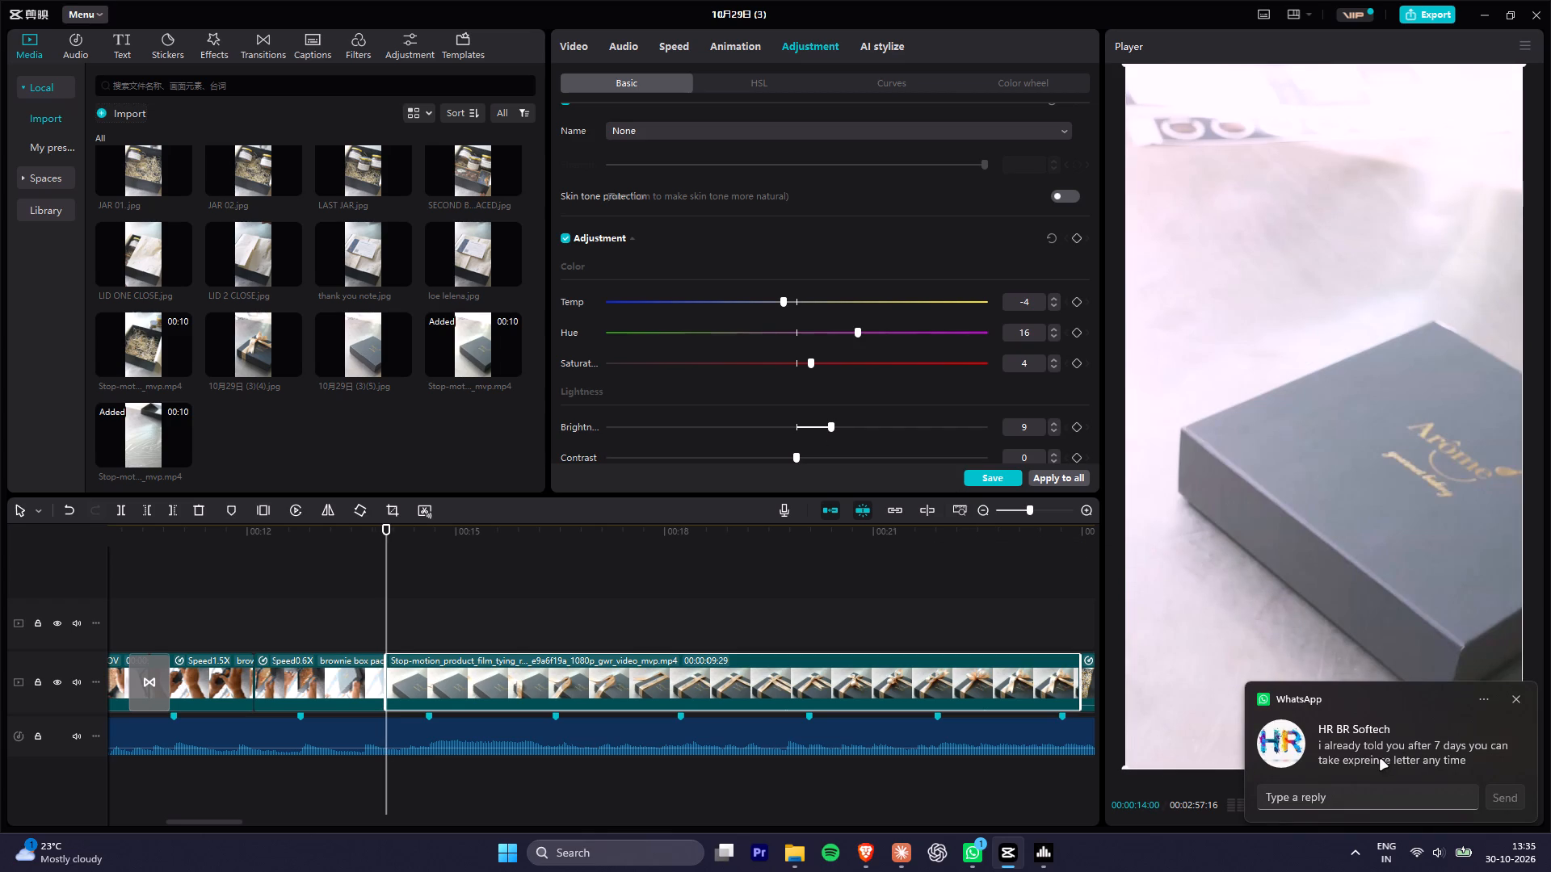
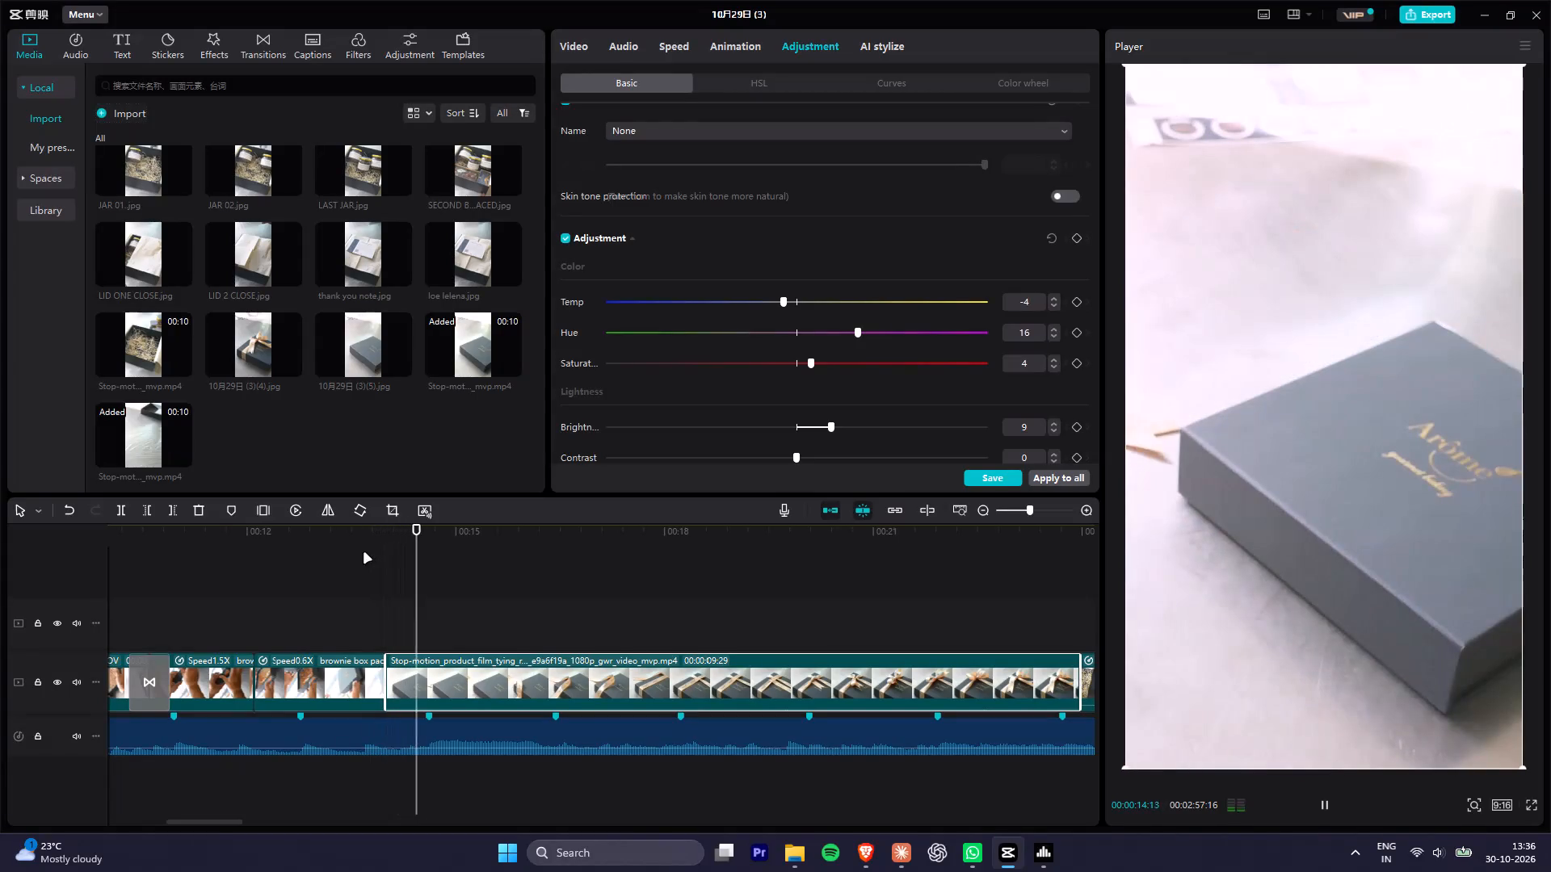
Open the video effects library and review the brownie box packing shots leading up to the ribbon-tying clip.
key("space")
left_click(368, 540)
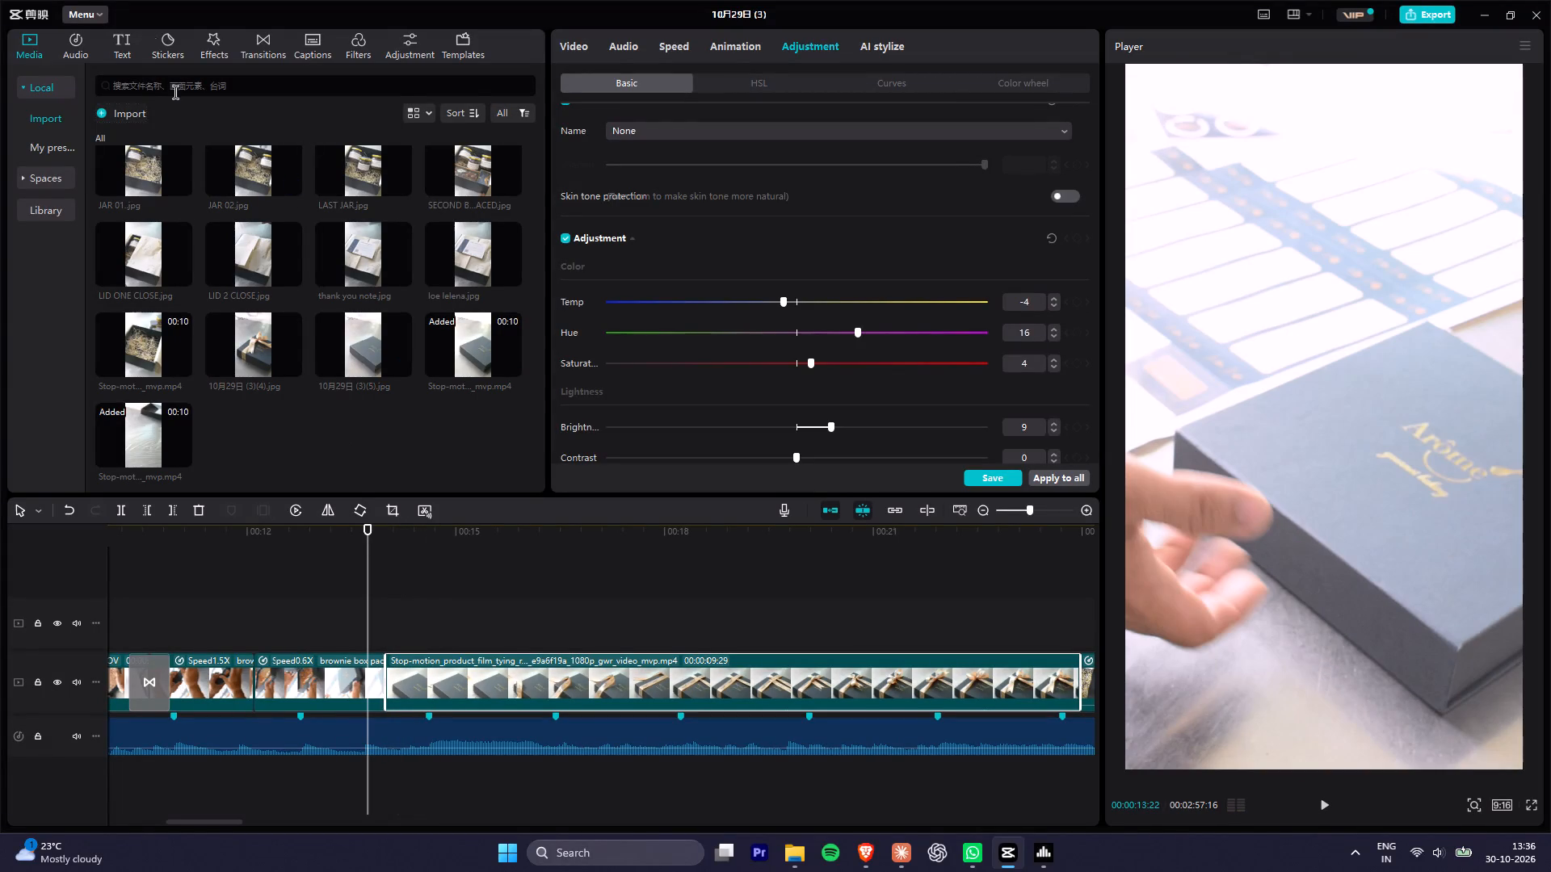
left_click(208, 48)
left_click_drag(384, 536, 220, 542)
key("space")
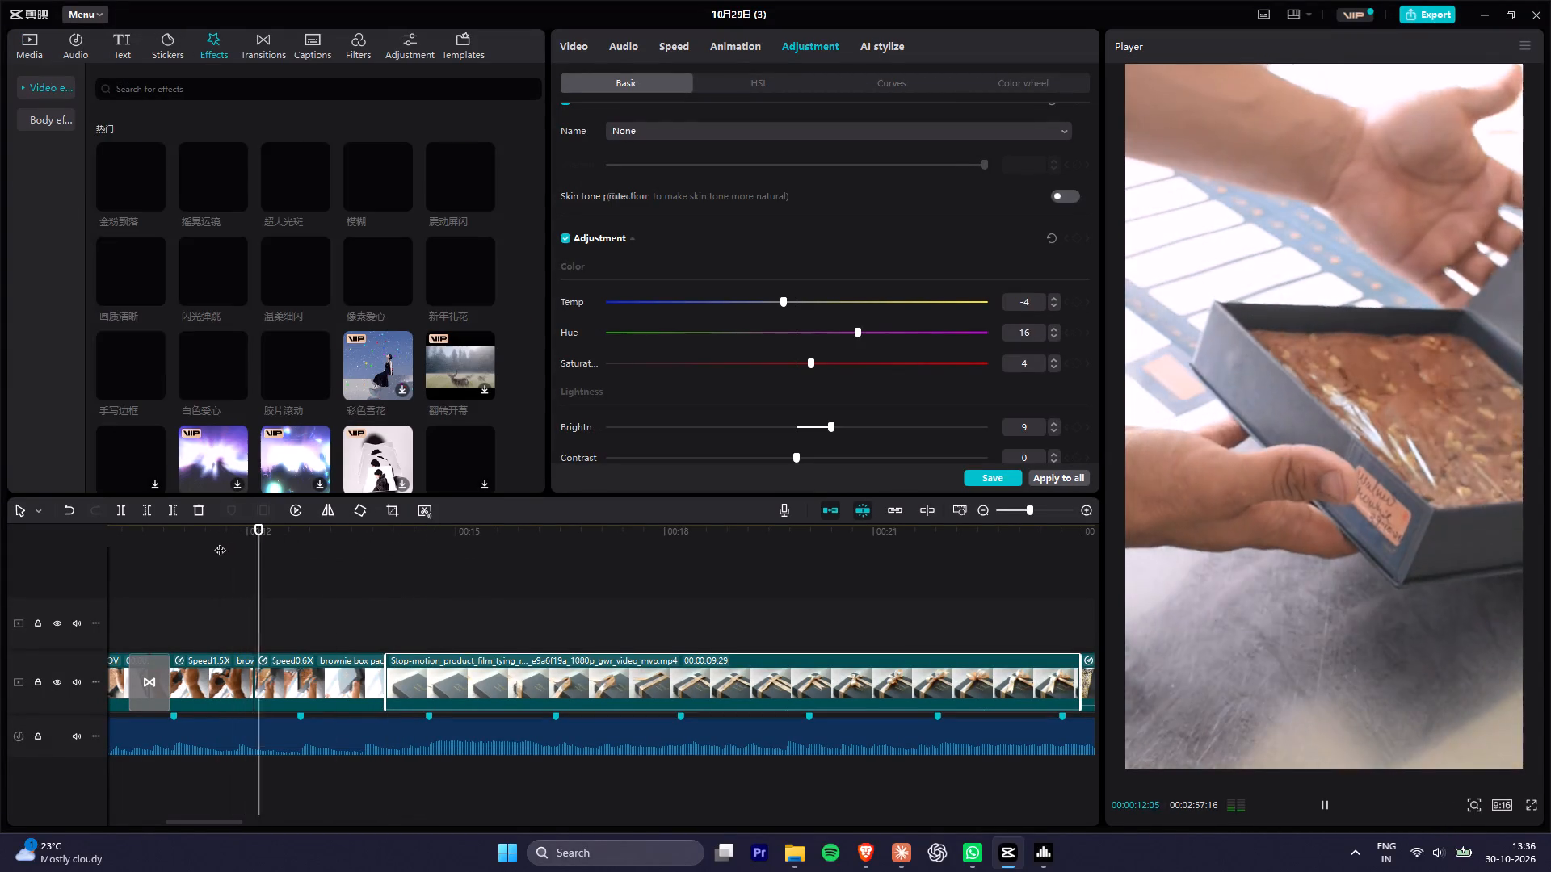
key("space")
left_click(220, 542)
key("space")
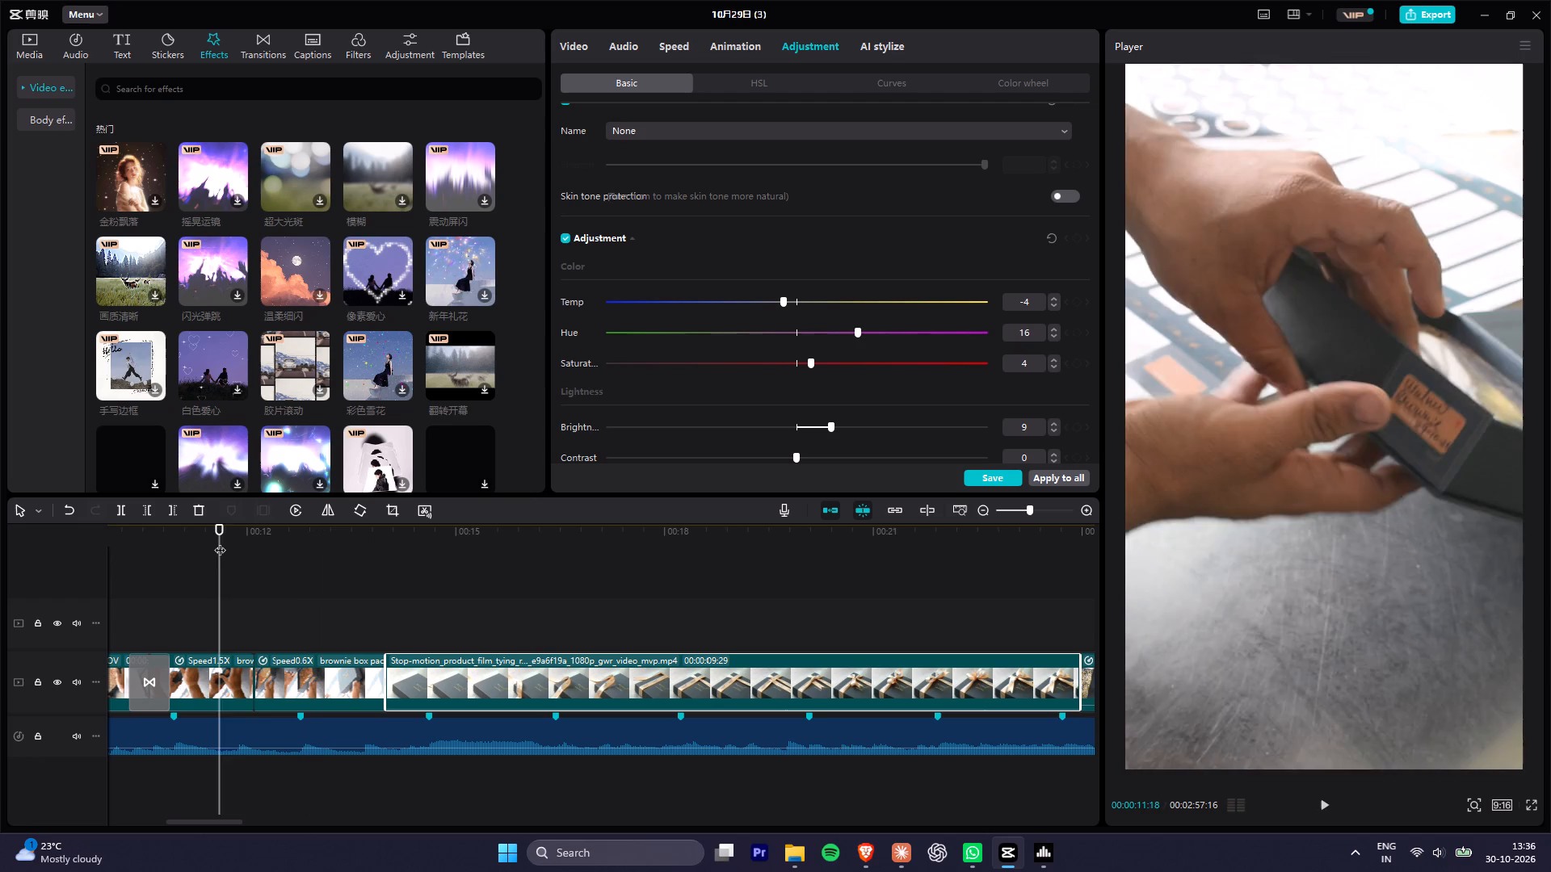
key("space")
left_click_drag(220, 540, 219, 560)
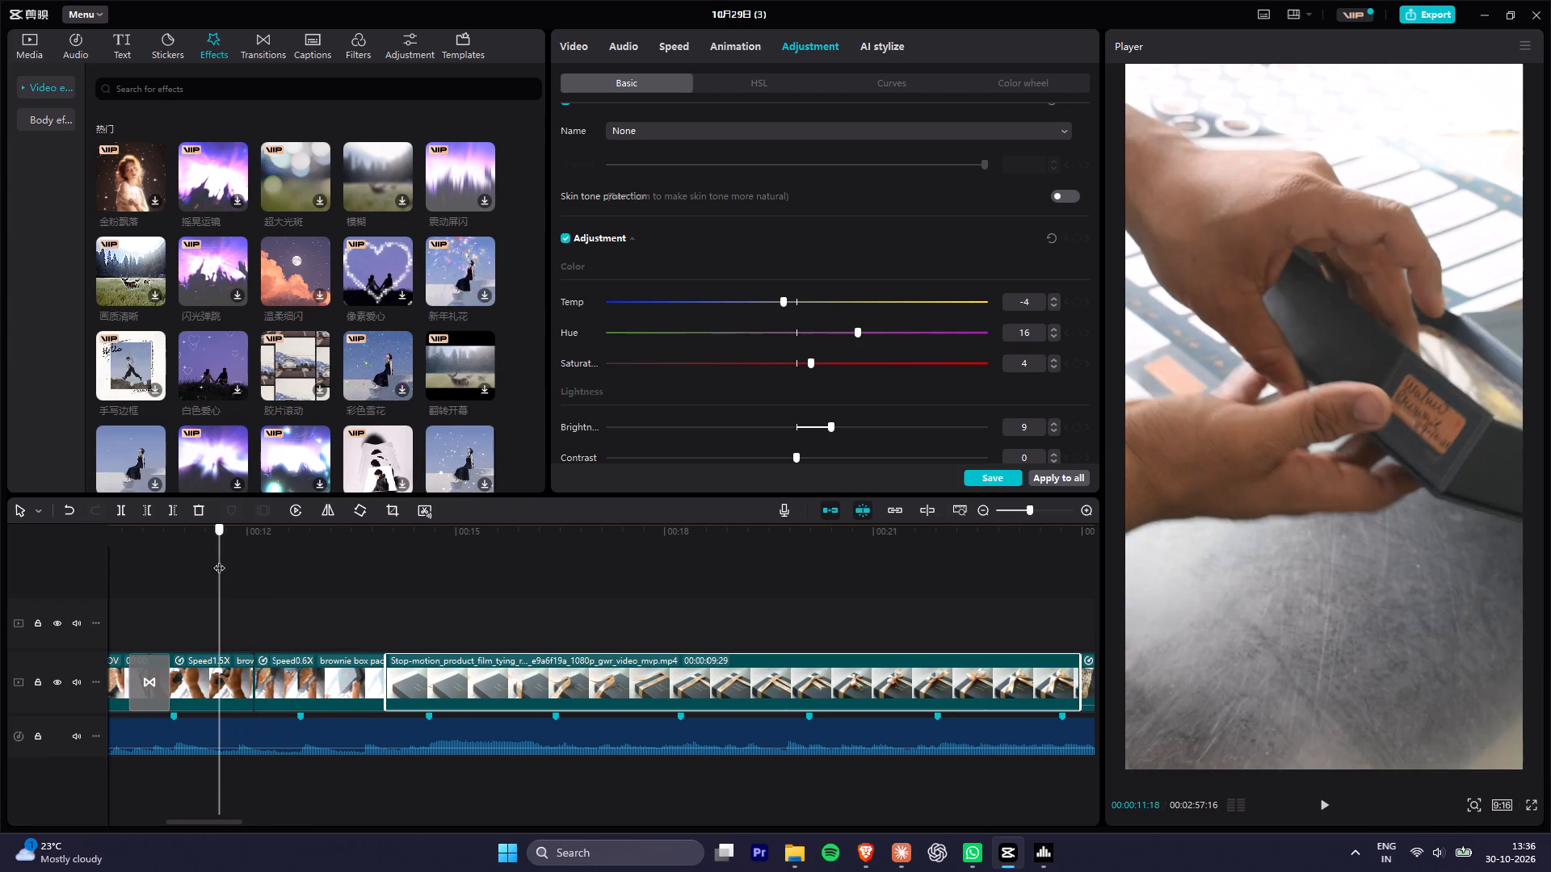
Adjust the 1.5X brownie box packing clip to temperature -3 and hue 10, matching the 0.6X clip, and play the result.
left_click_drag(219, 560, 225, 562)
left_click(301, 666)
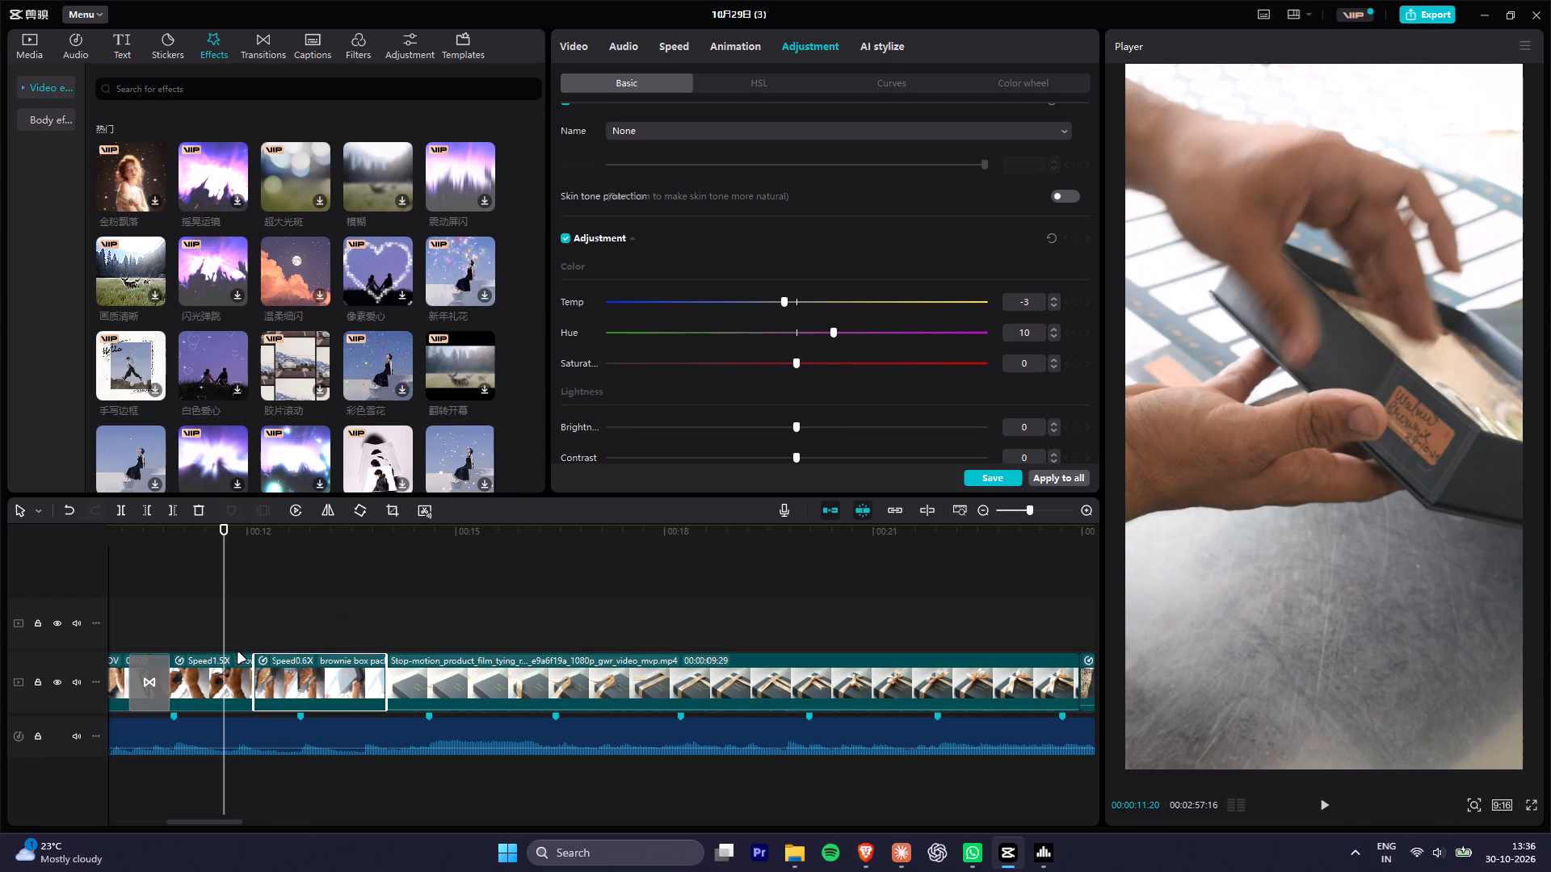
left_click(216, 669)
left_click(787, 302)
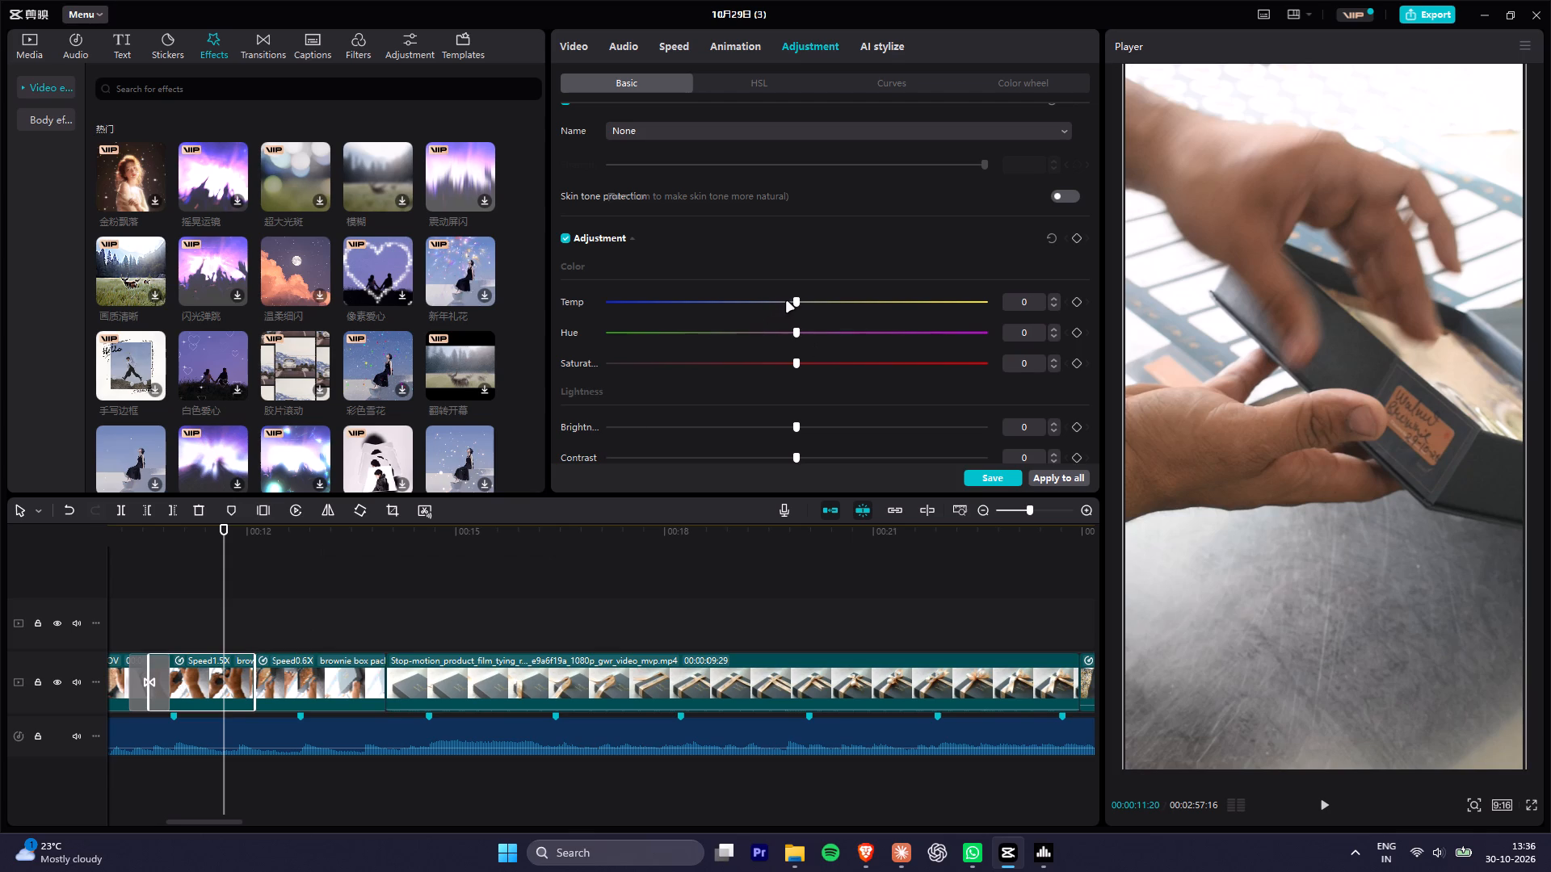
left_click_drag(814, 333, 834, 335)
left_click_drag(834, 335, 830, 336)
left_click(181, 532)
key("space")
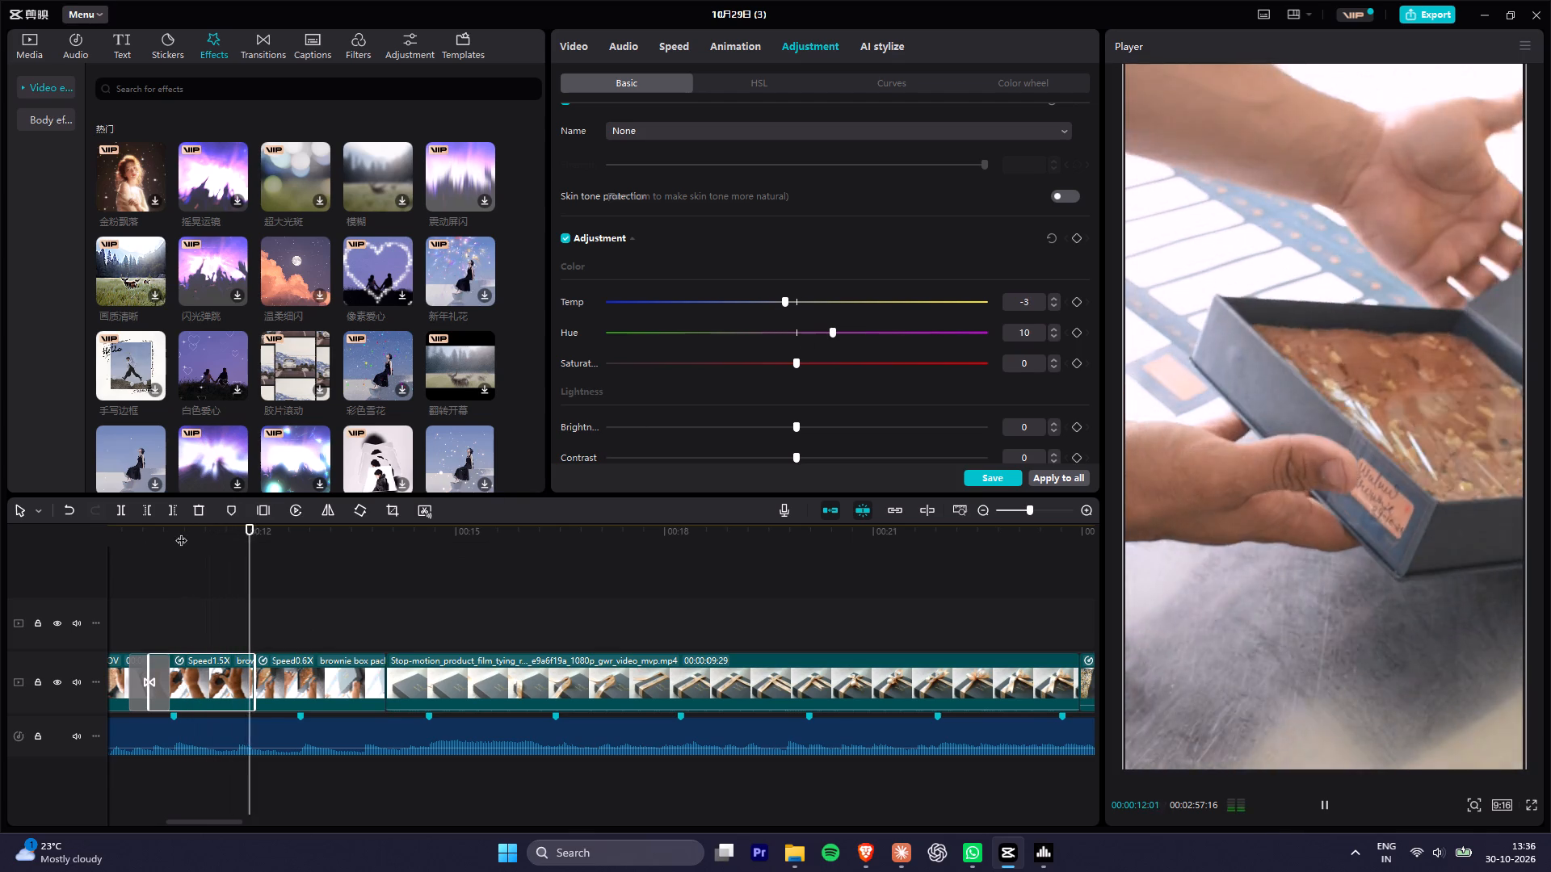
key("space")
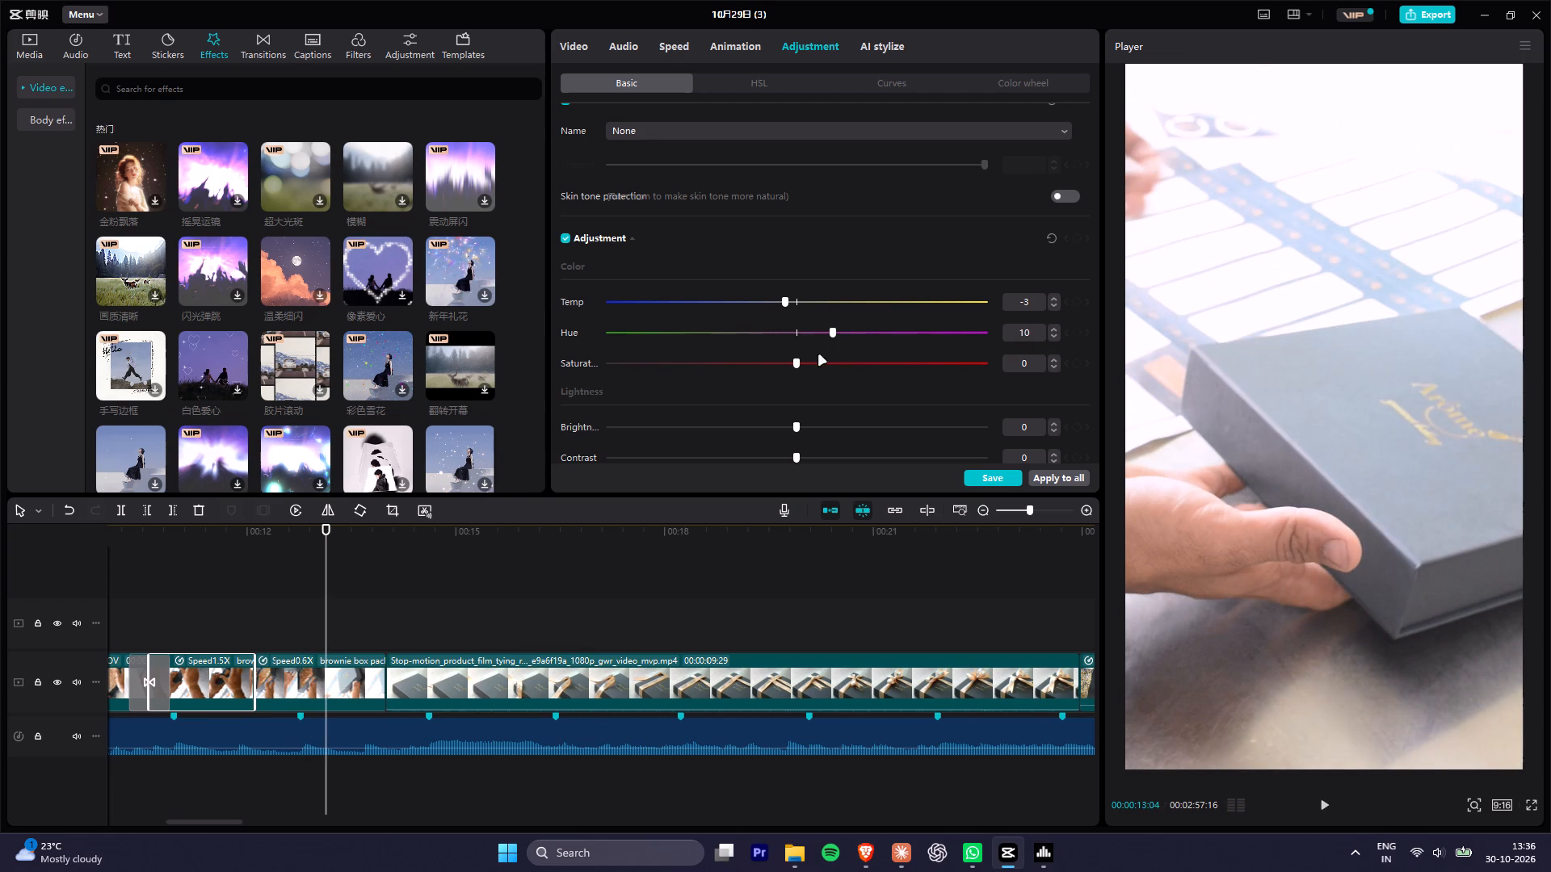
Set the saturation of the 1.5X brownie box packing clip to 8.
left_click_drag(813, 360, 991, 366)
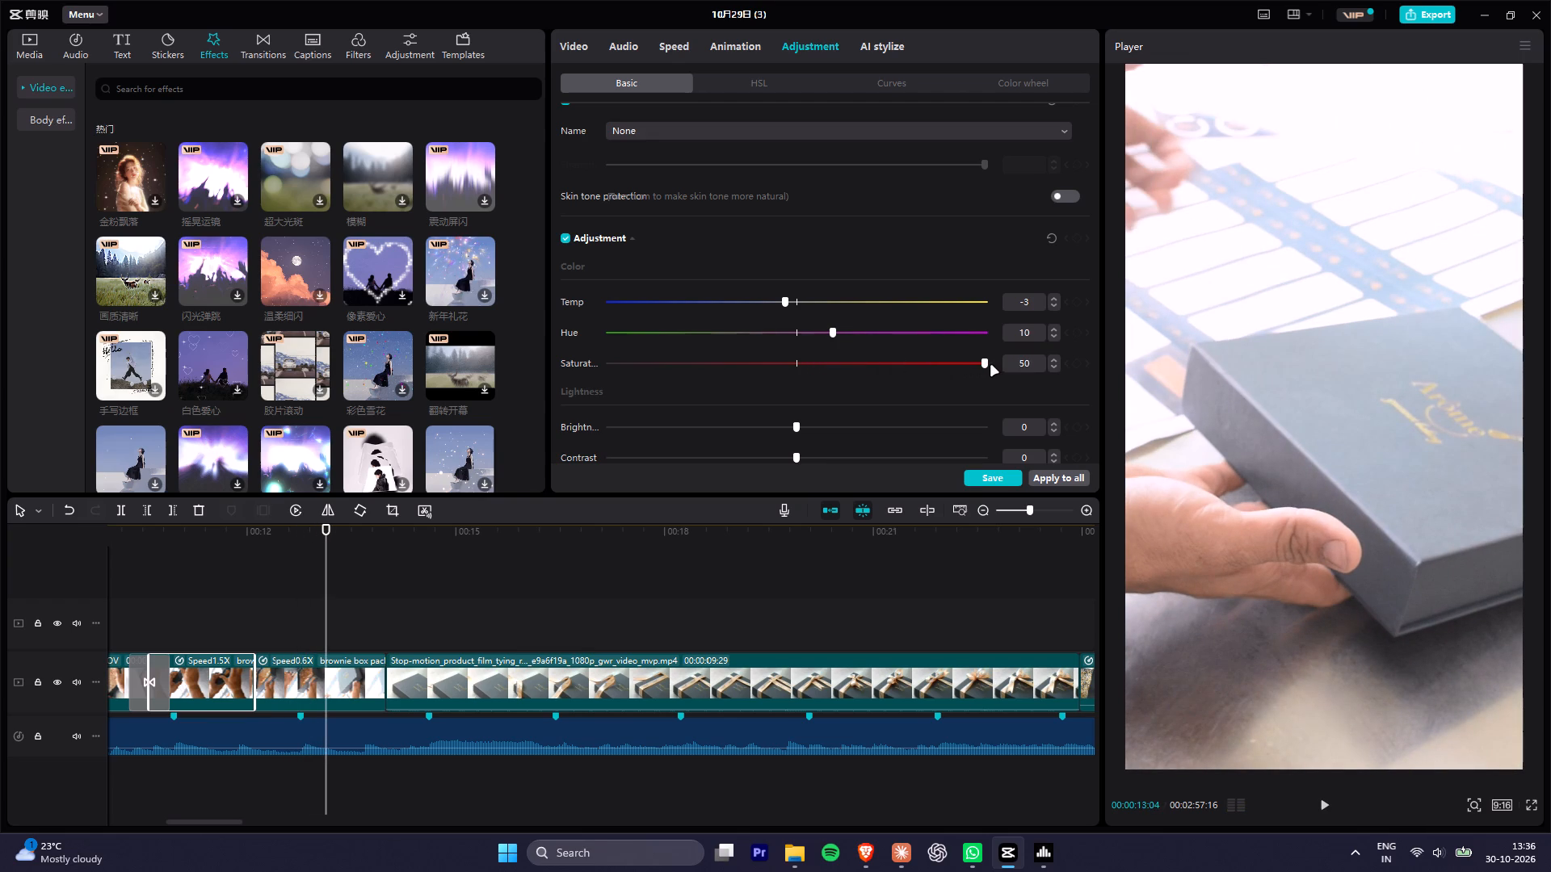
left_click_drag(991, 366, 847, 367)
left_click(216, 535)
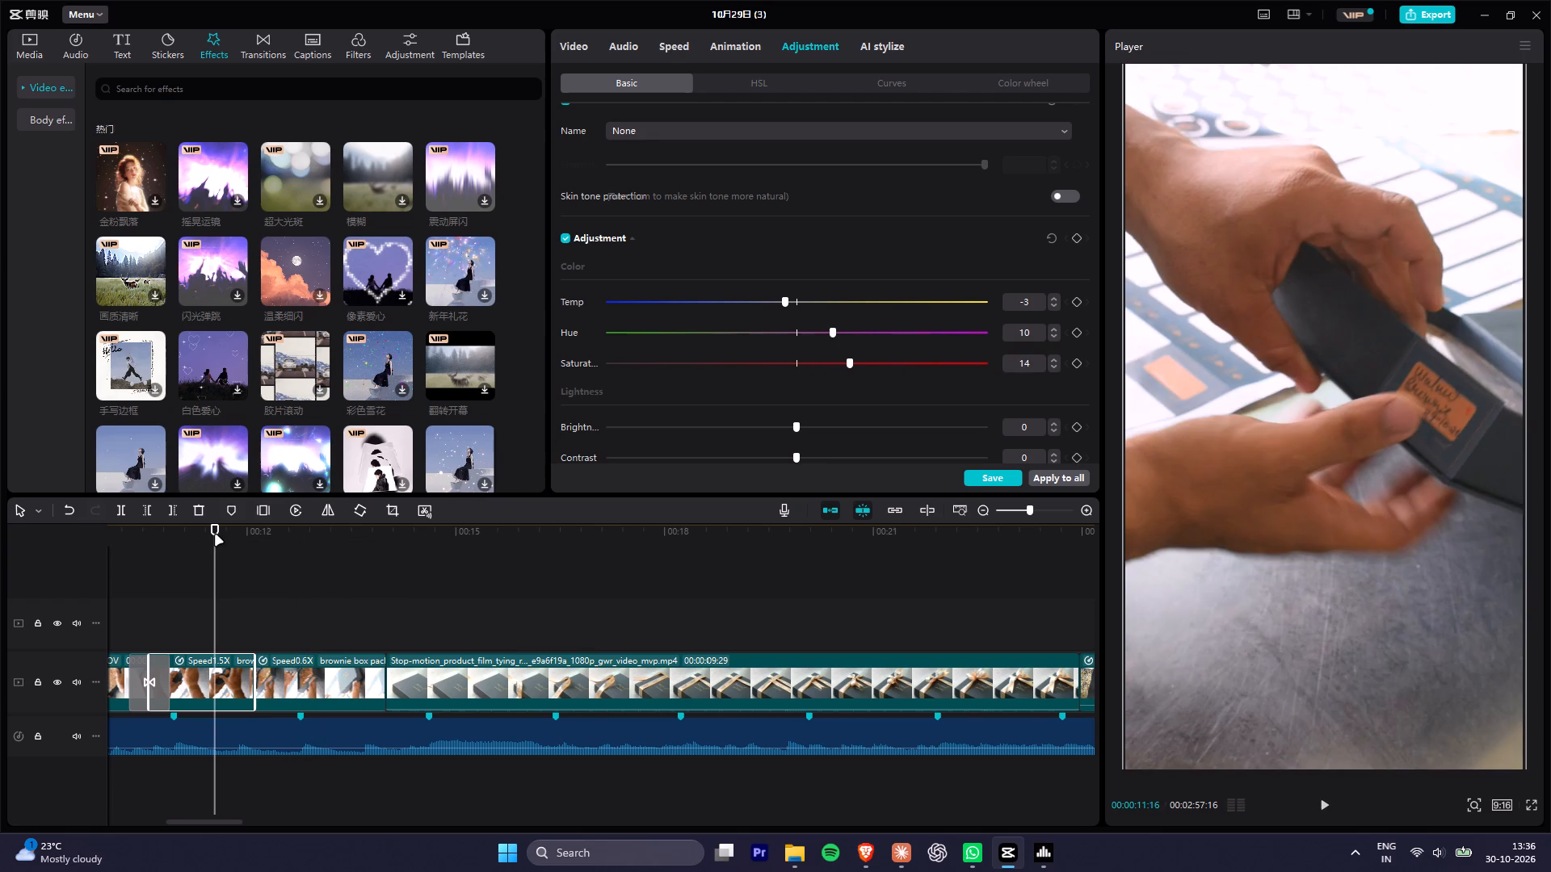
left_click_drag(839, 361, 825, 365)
Play from the plastic-wrapping clip into the first brownie box packing clip, comparing their colours.
left_click_drag(128, 530, 130, 530)
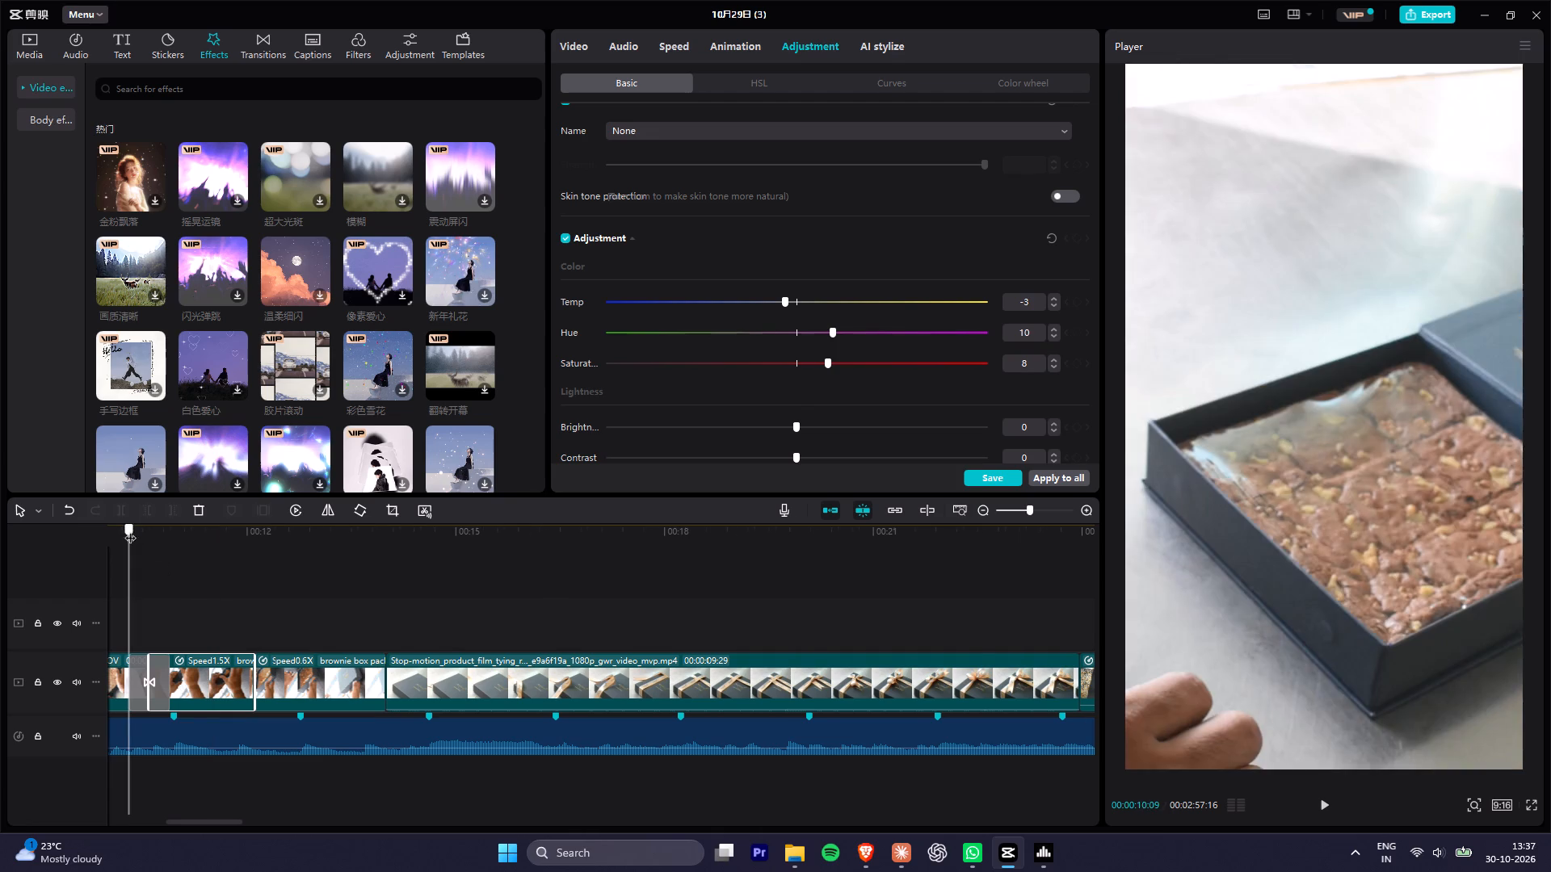
left_click_drag(130, 530, 439, 562)
key("space")
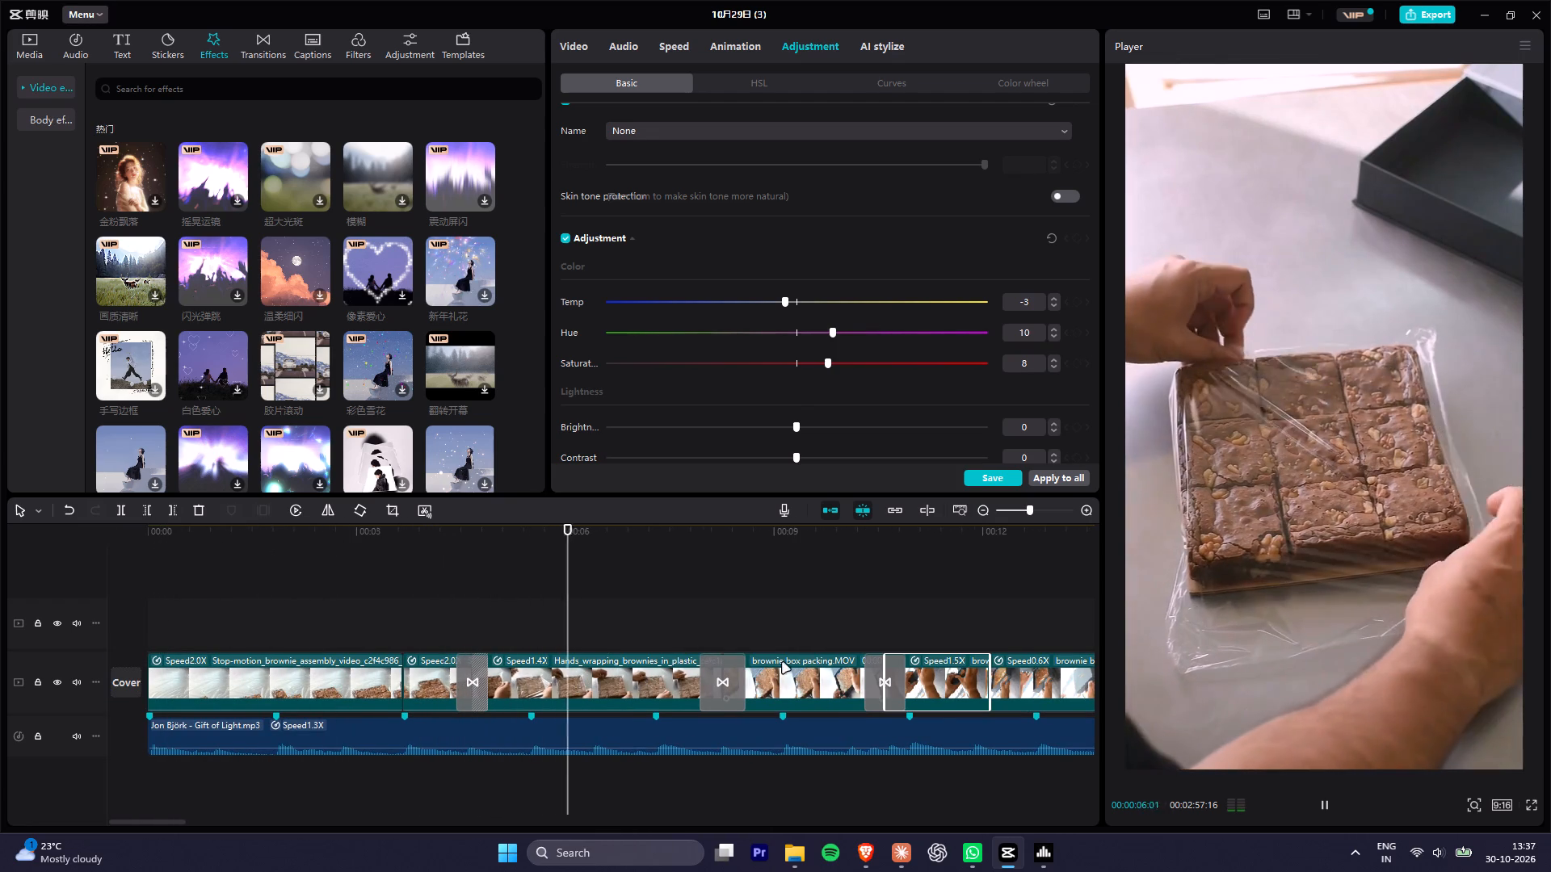
key("space")
key("space")
left_click(802, 532)
key("space")
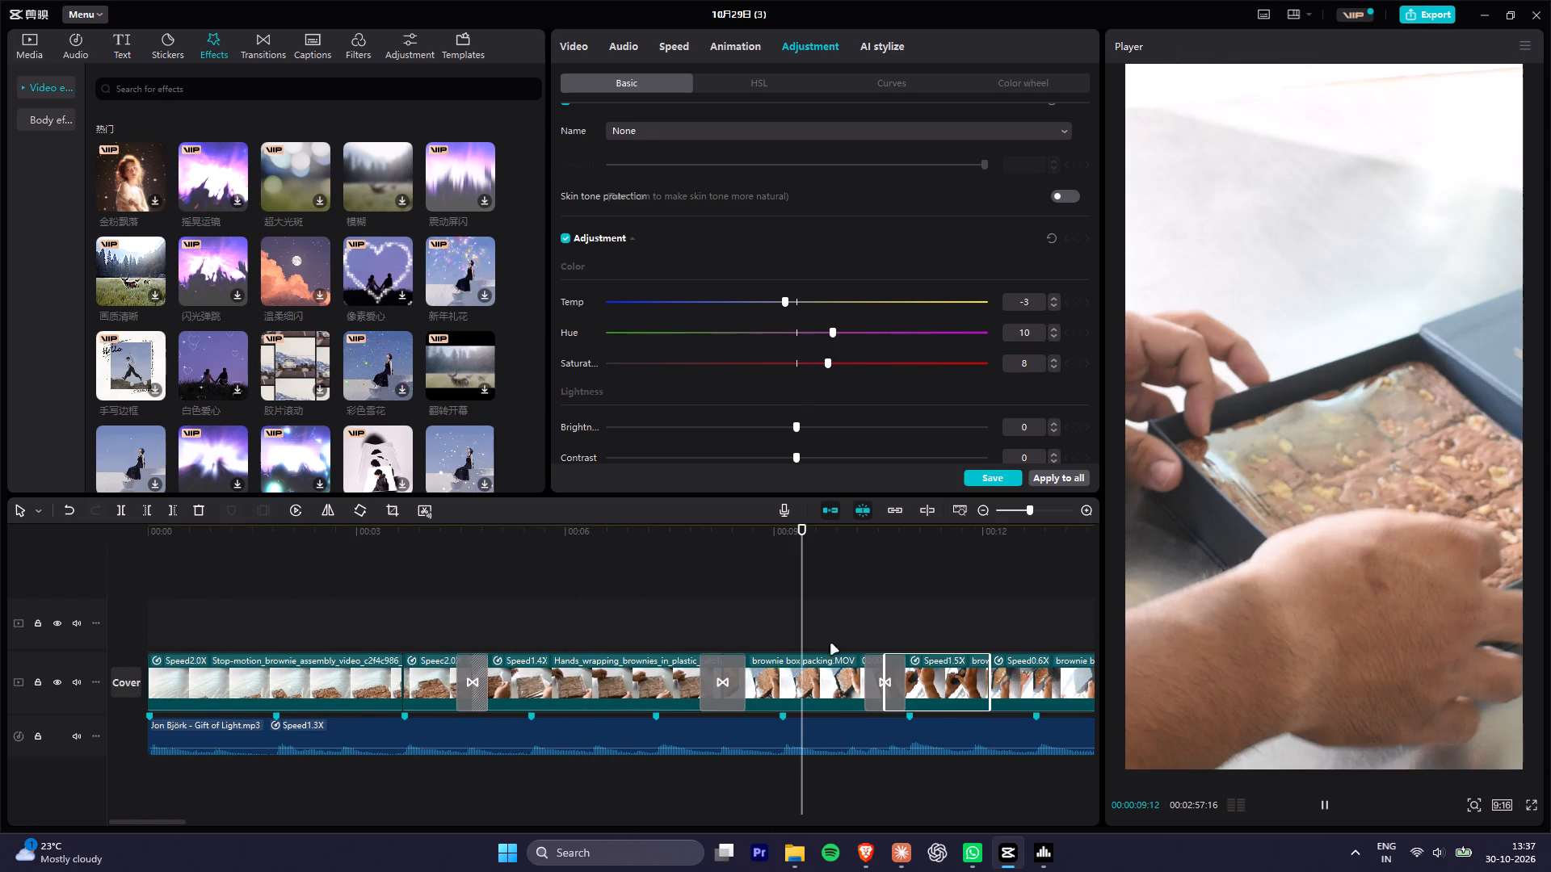
key("space")
Set the first brownie box packing clip to temperature -3, hue 10 and saturation 5, and play it into the 1.5X clip.
left_click(834, 676)
key("space")
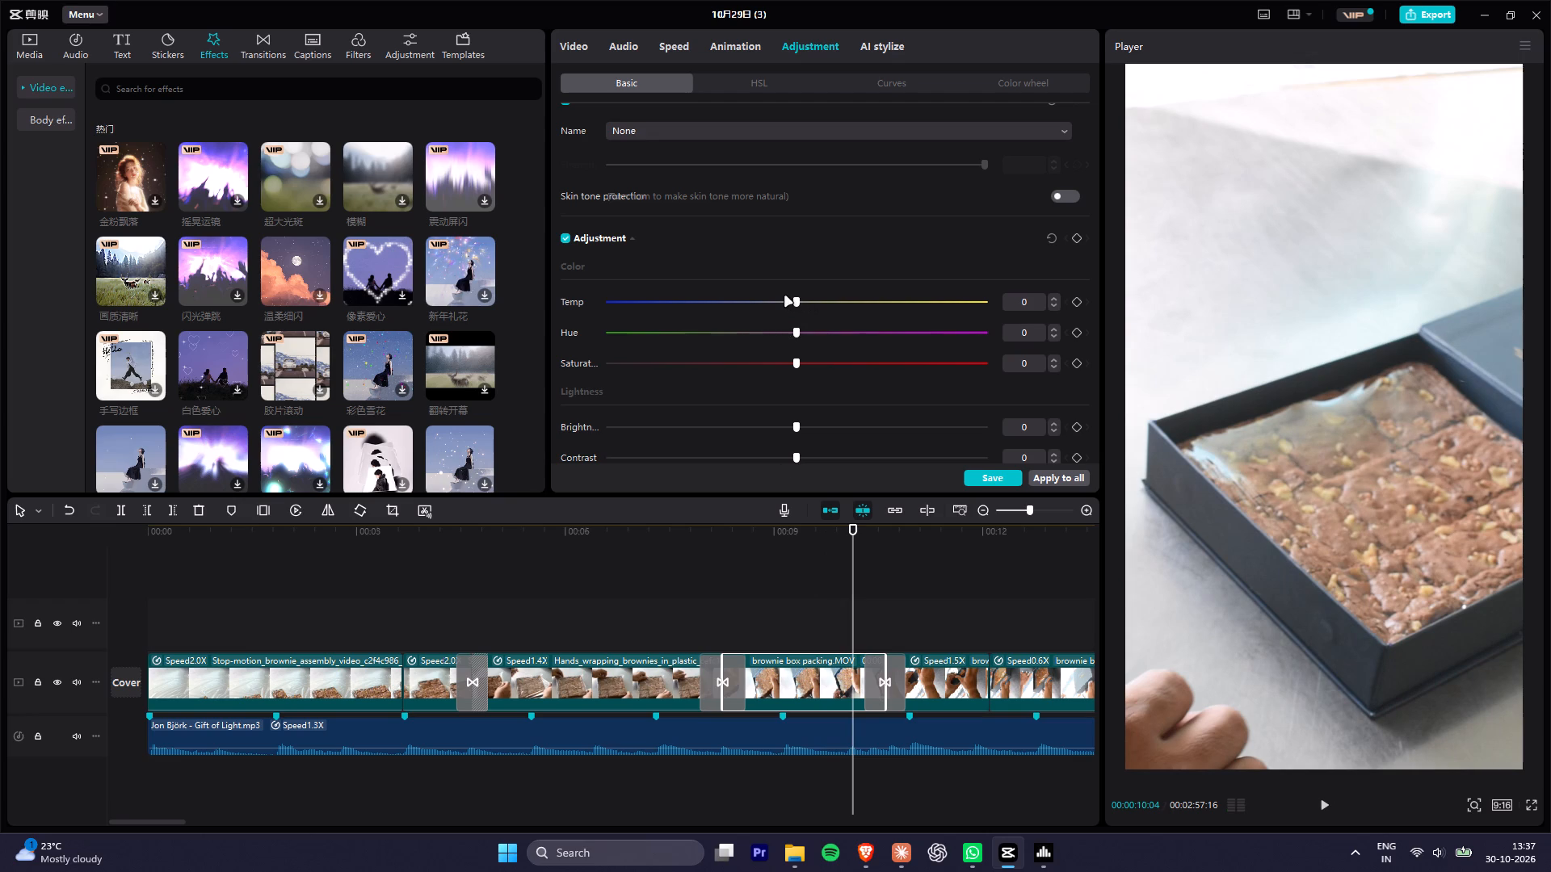
left_click(785, 296)
left_click(785, 298)
left_click(785, 300)
left_click_drag(797, 300, 785, 304)
left_click(794, 302)
left_click_drag(793, 296, 781, 304)
left_click_drag(824, 332, 831, 332)
left_click_drag(818, 363, 811, 363)
left_click_drag(822, 531, 754, 542)
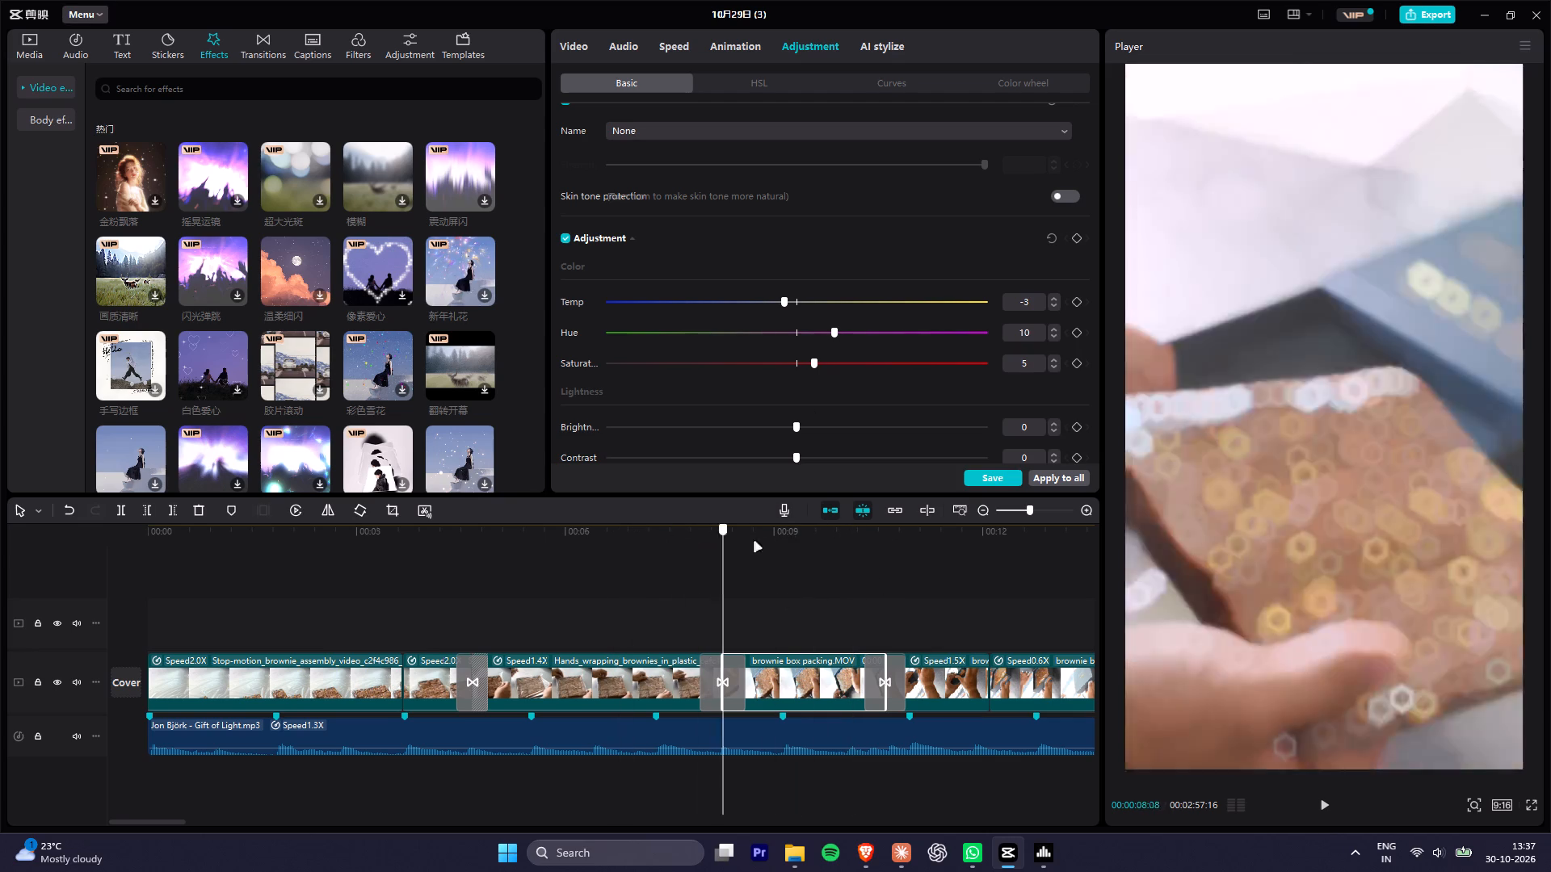
left_click_drag(754, 542, 809, 545)
key("space")
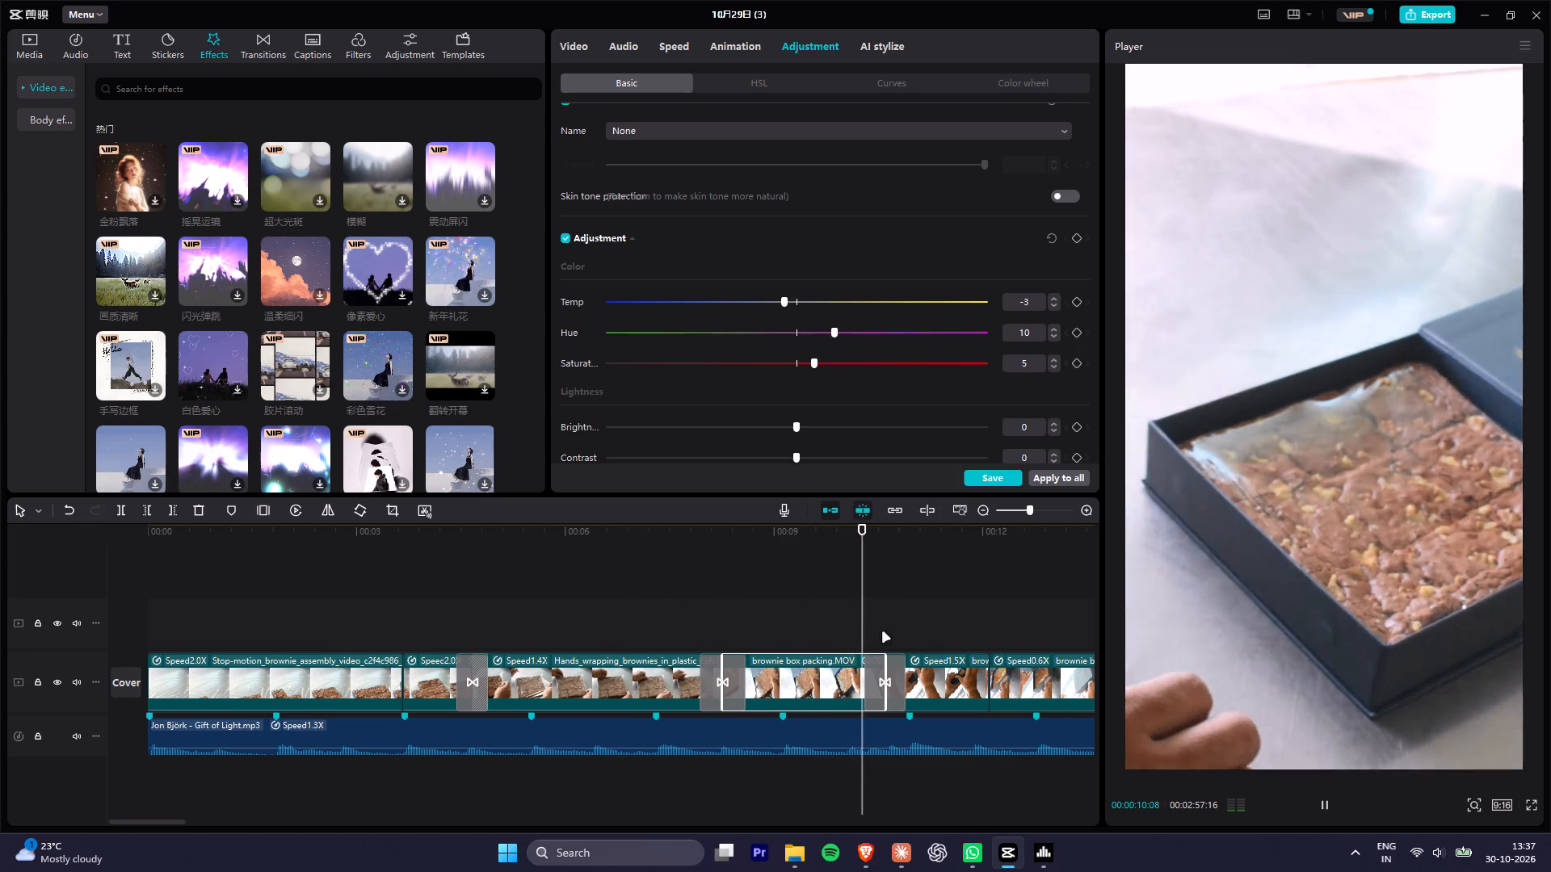
key("space")
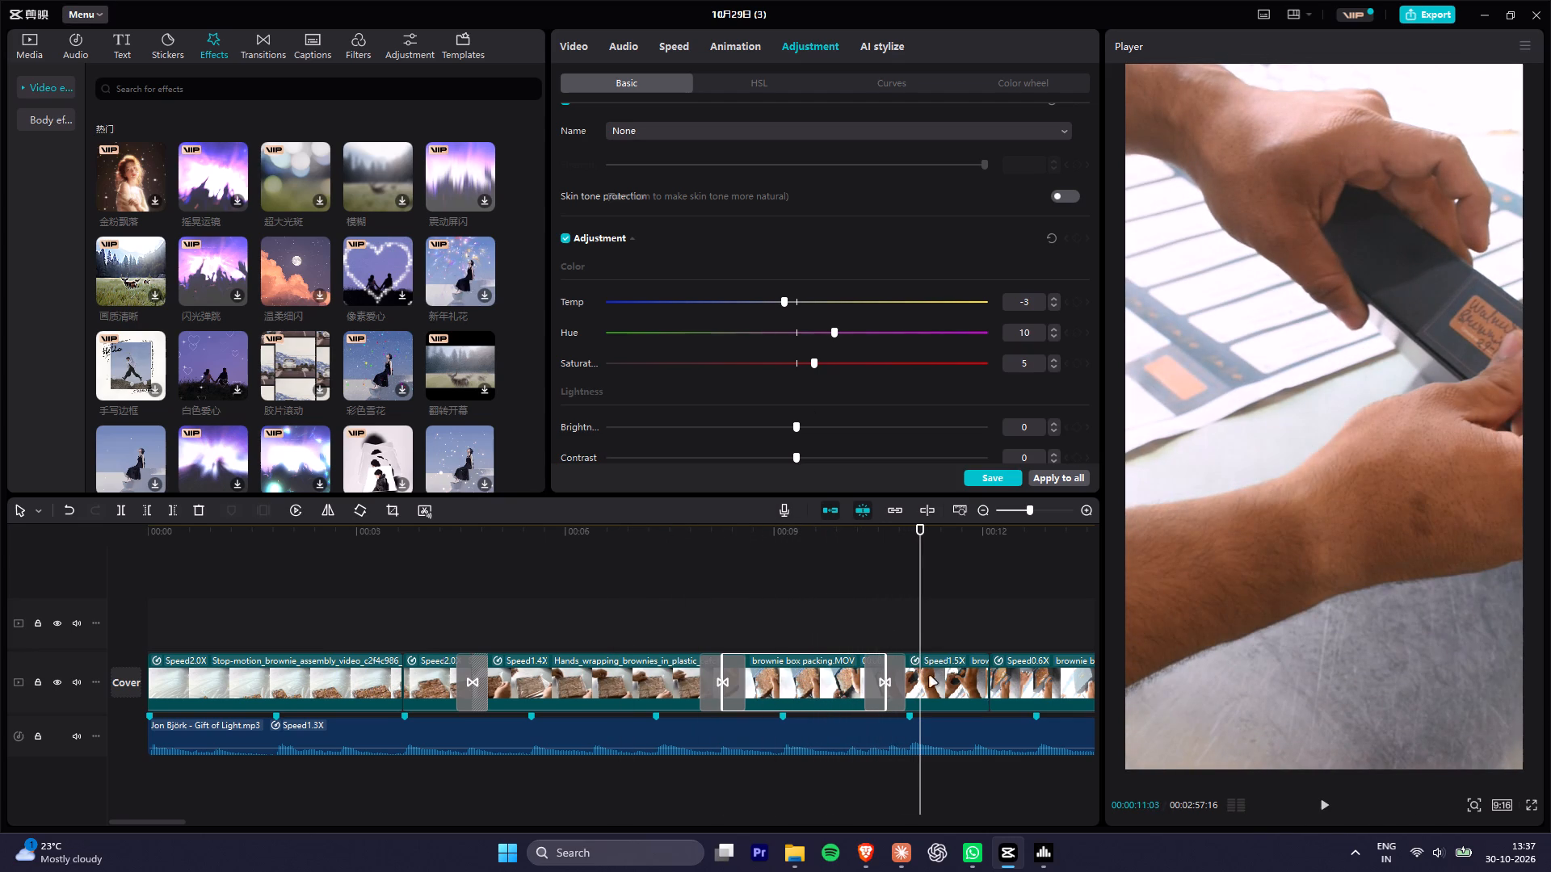
Set the saturation of the 1.5X brownie box packing clip to 6.
left_click(939, 679)
left_click(825, 365)
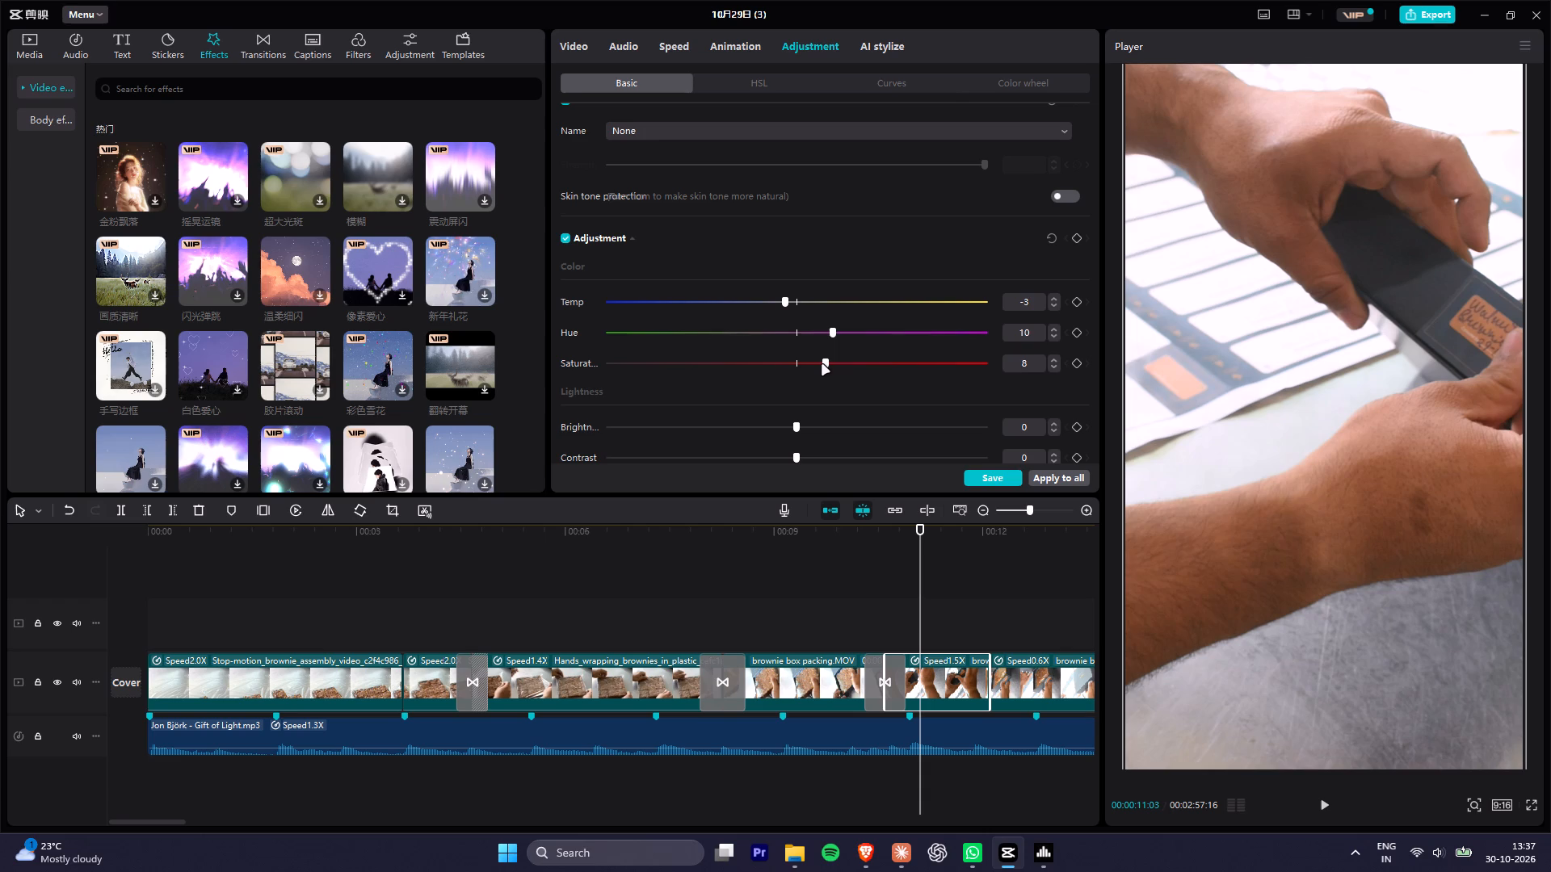
double_click(1054, 367)
Set the saturation of the 0.6X brownie box packing clip to 7.
left_click(1017, 680)
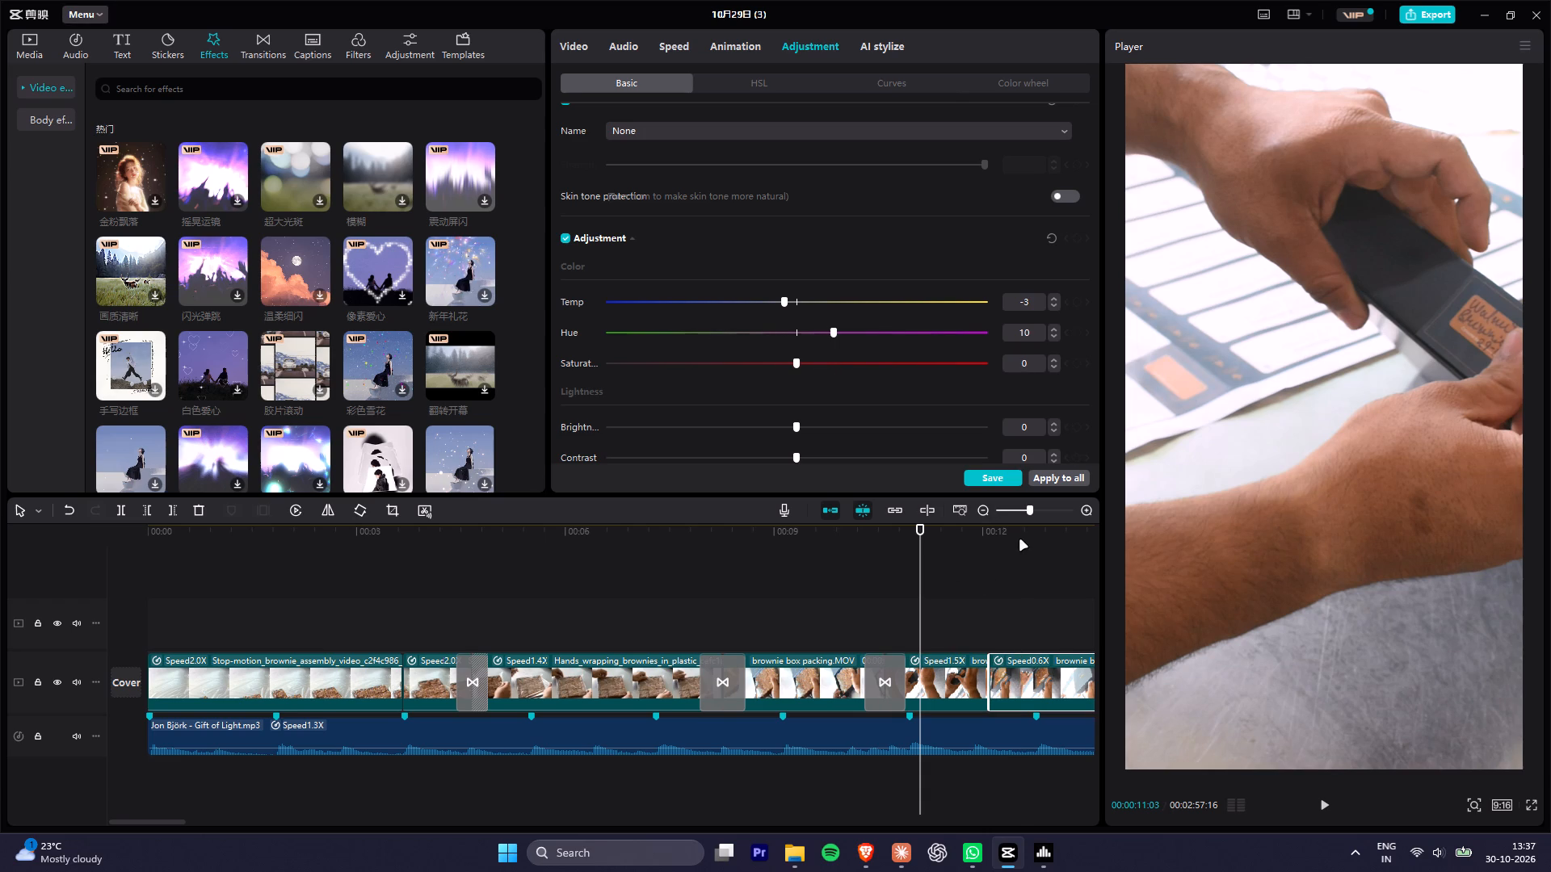
left_click(1020, 538)
left_click_drag(809, 365, 818, 368)
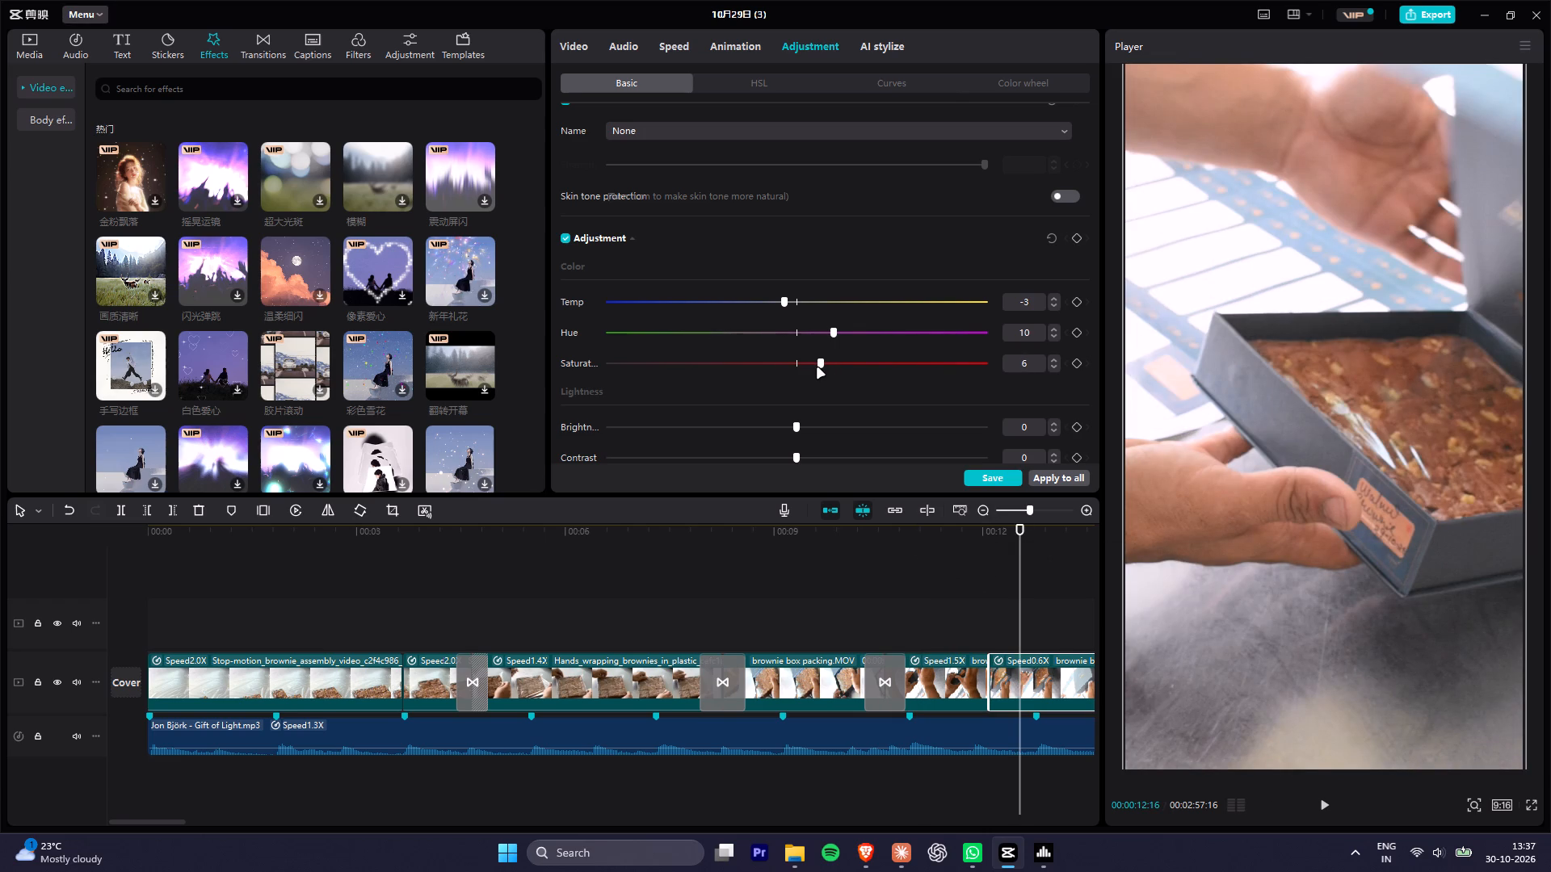
left_click_drag(818, 368, 818, 368)
Play from the end of the wrapping clip through the box packing and ribbon-tying clips, examining colour continuity and pacing.
left_click(694, 544)
key("space")
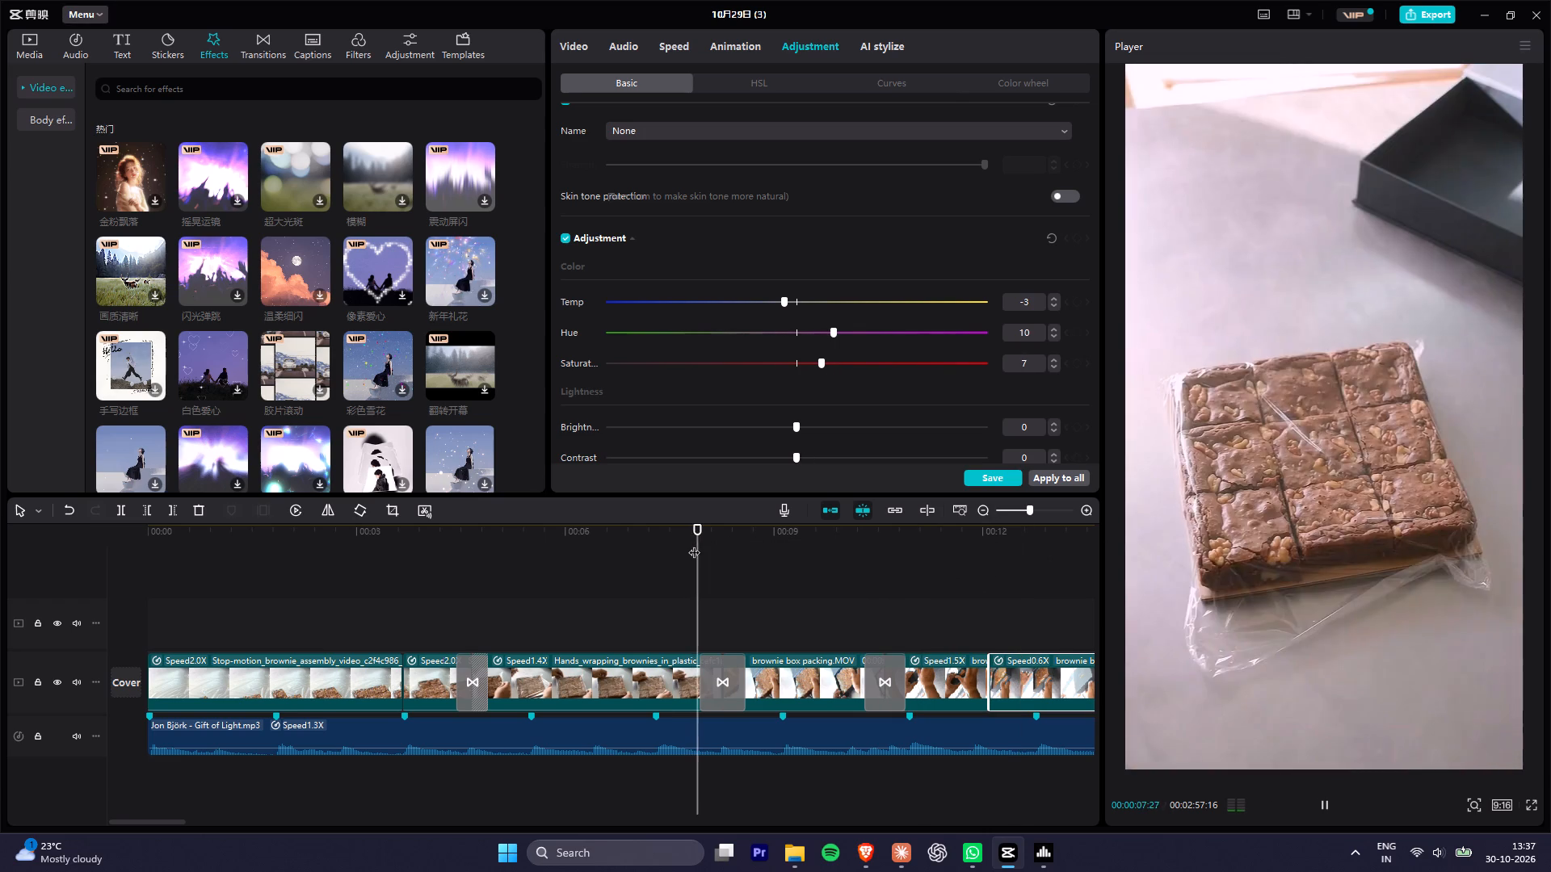
scroll(759, 638, "down", 4, "alt")
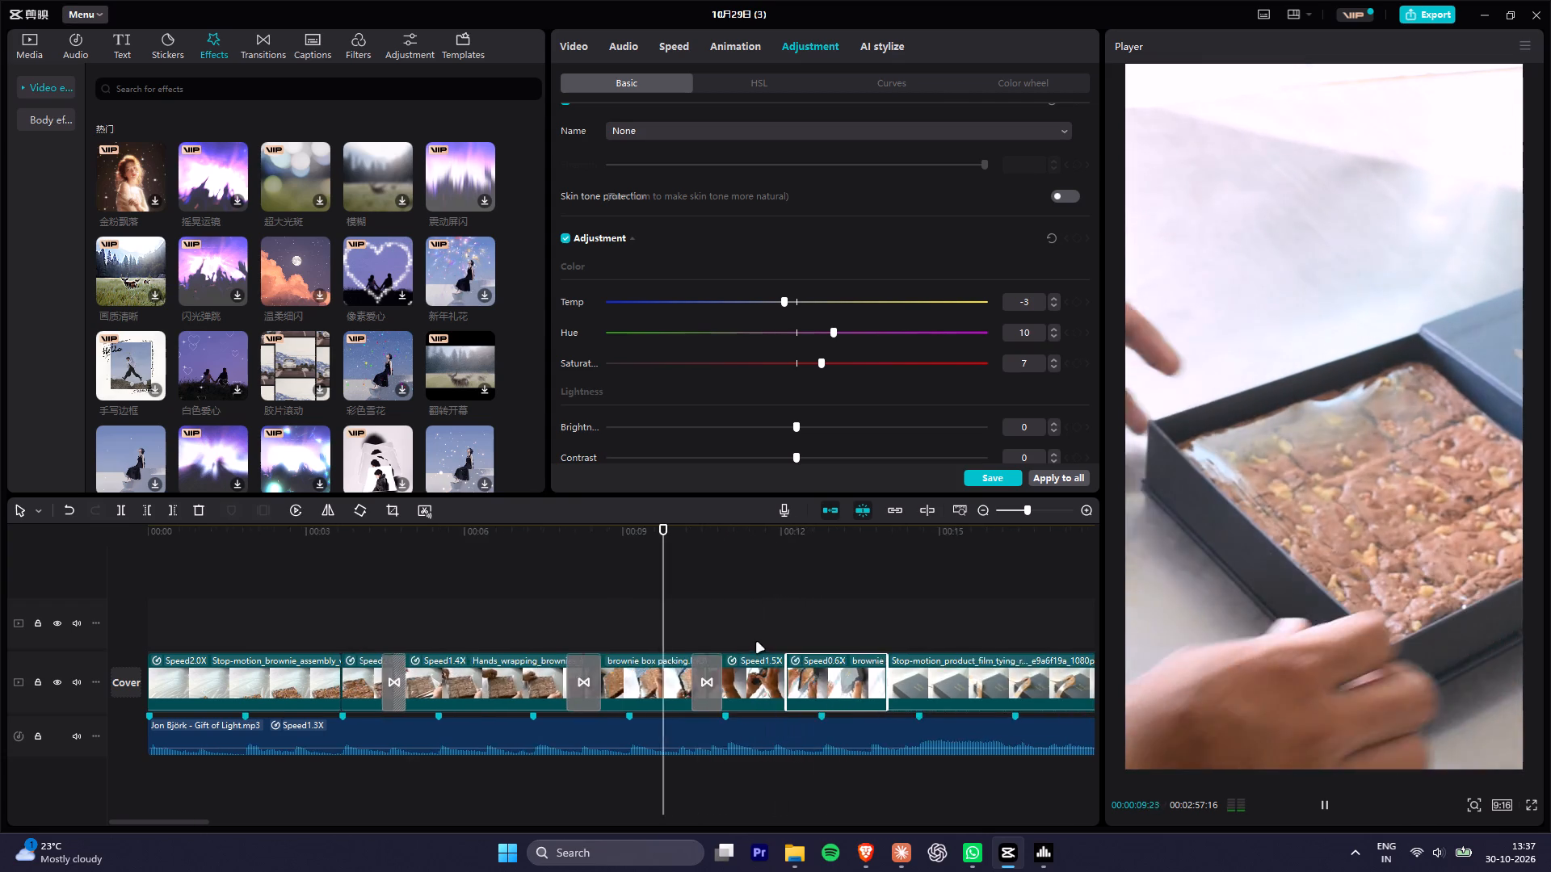
scroll(669, 620, "down", 4, "alt")
scroll(752, 615, "down", 2, "alt")
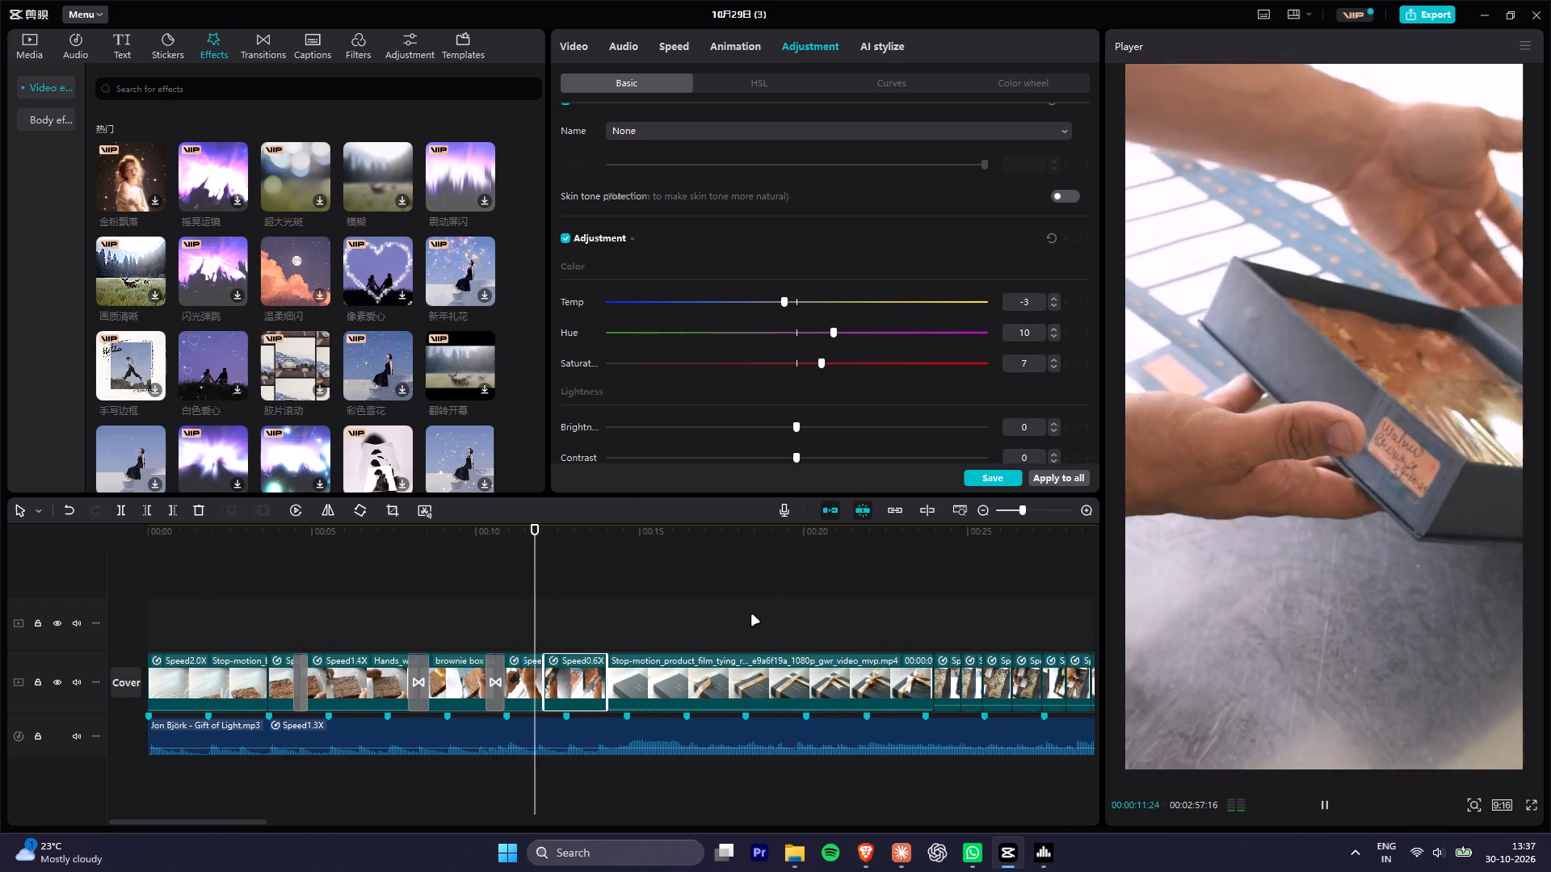
key("space")
key("space")
key("space")
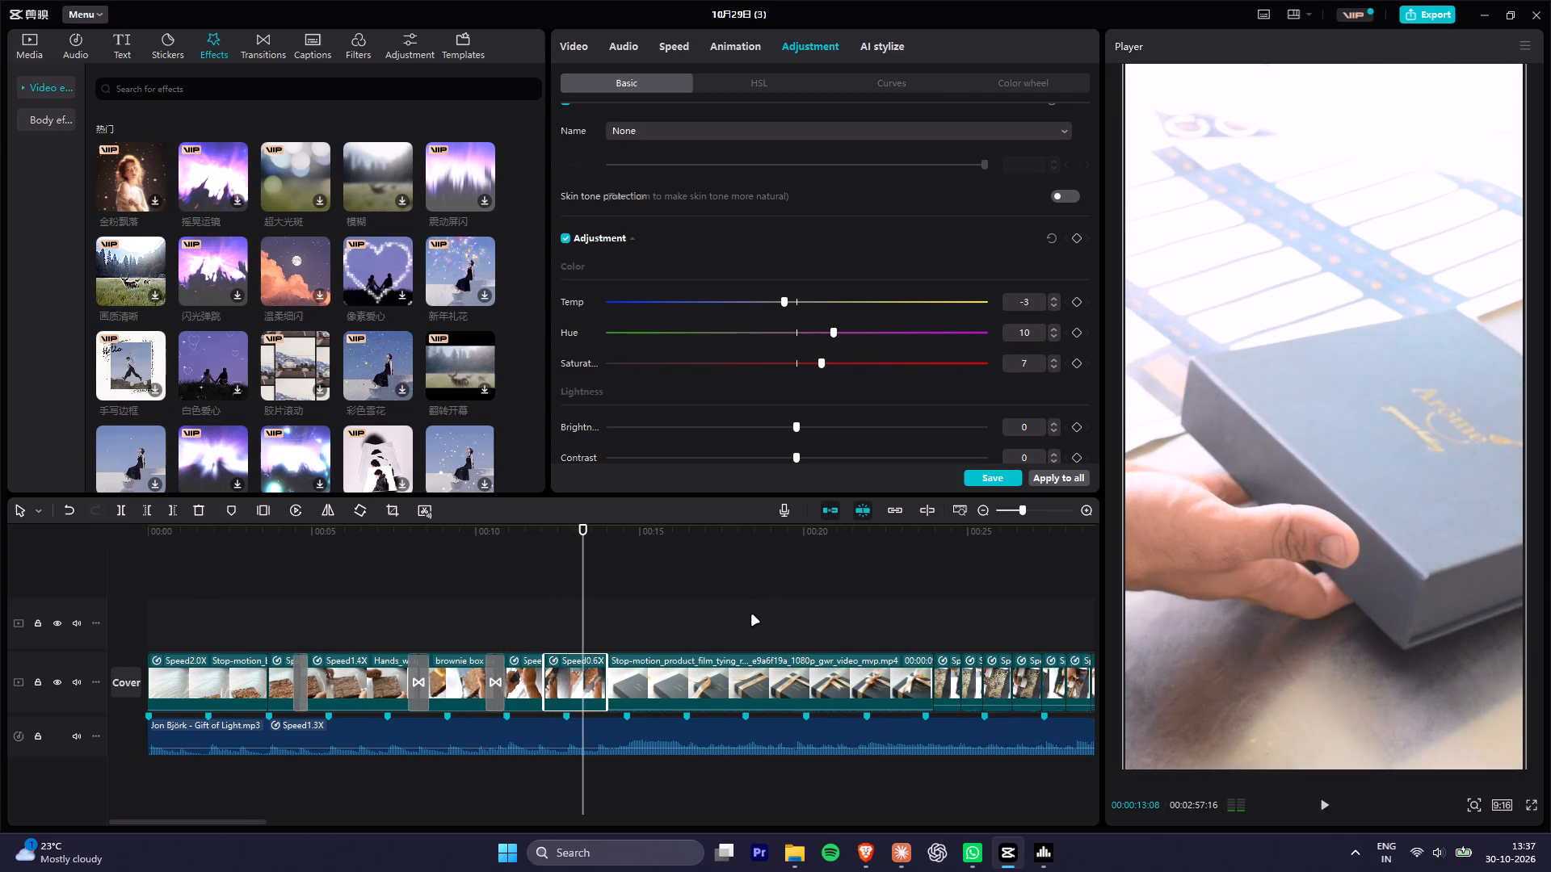
key("space")
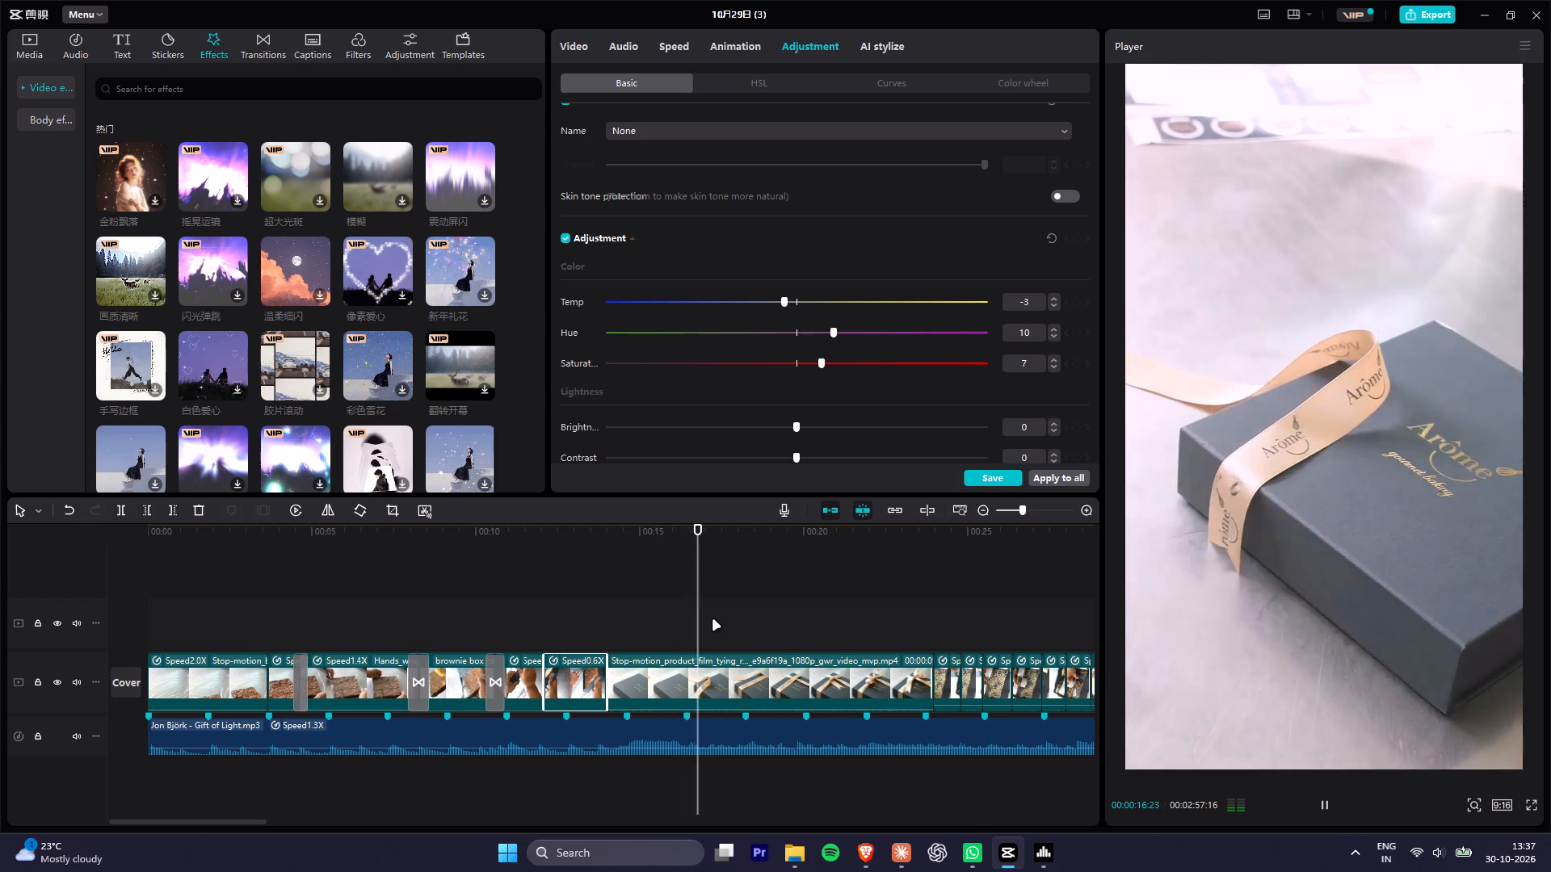
key("space")
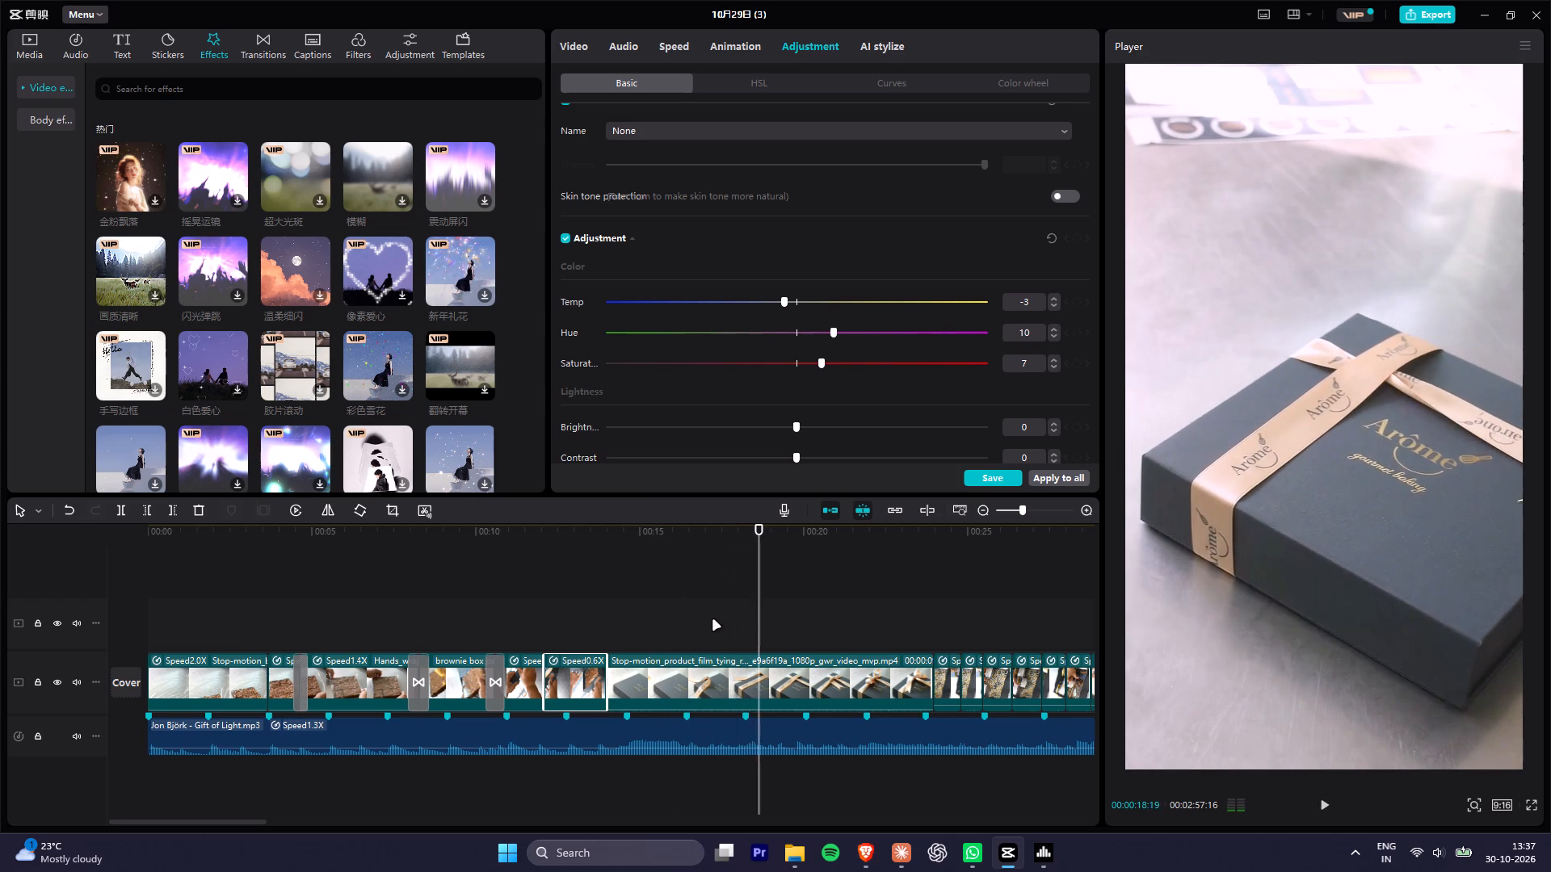
key("space")
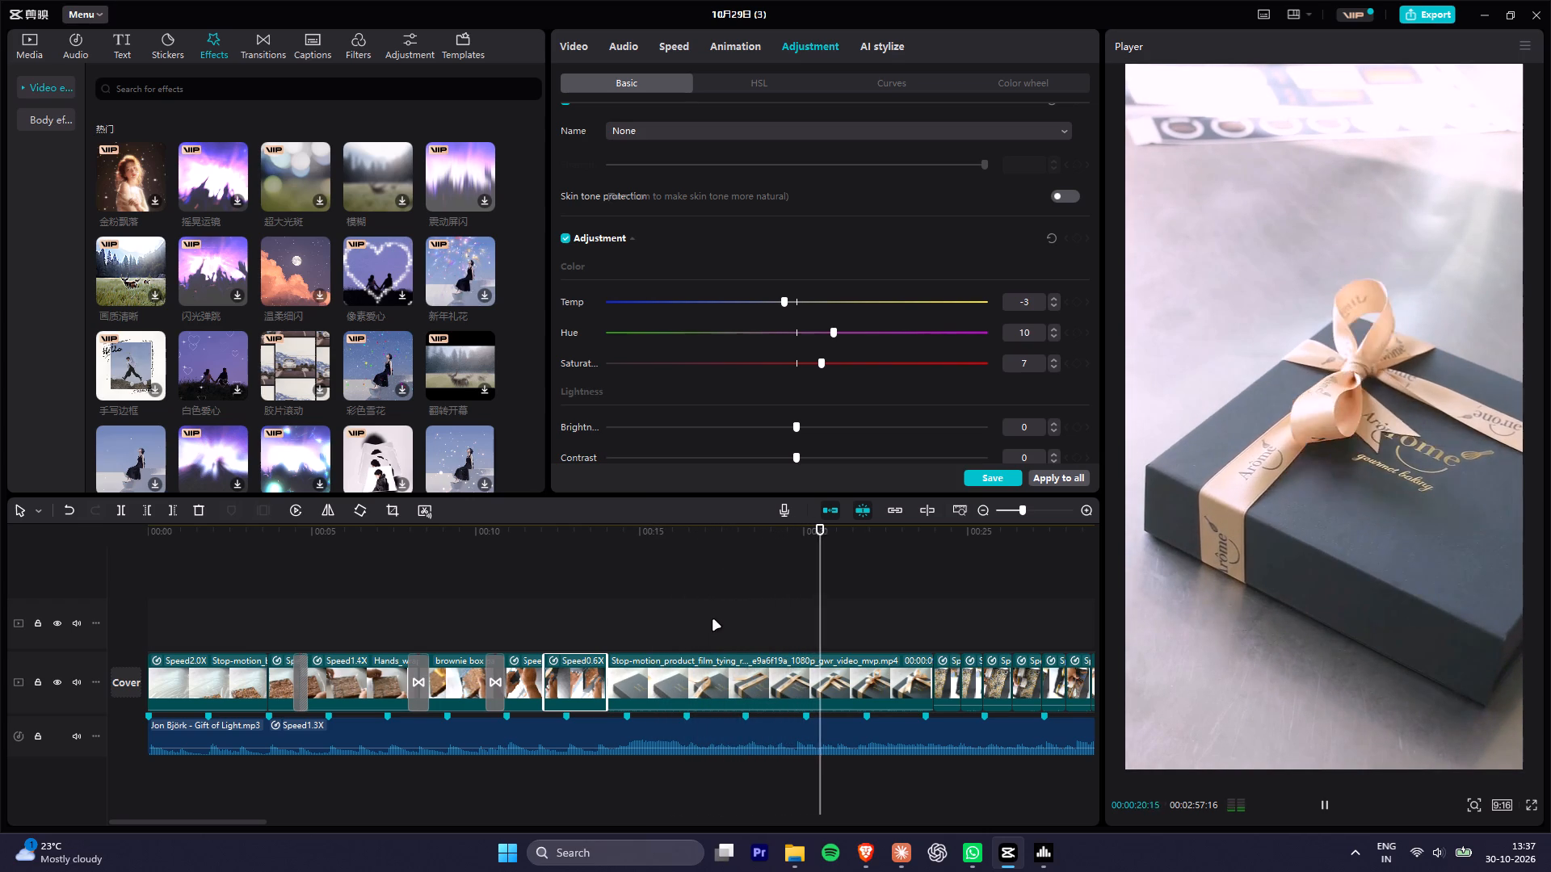
key("space")
key("space")
key("space")
Set the speed of the ribbon-tying clip to 1.4x.
left_click(762, 690)
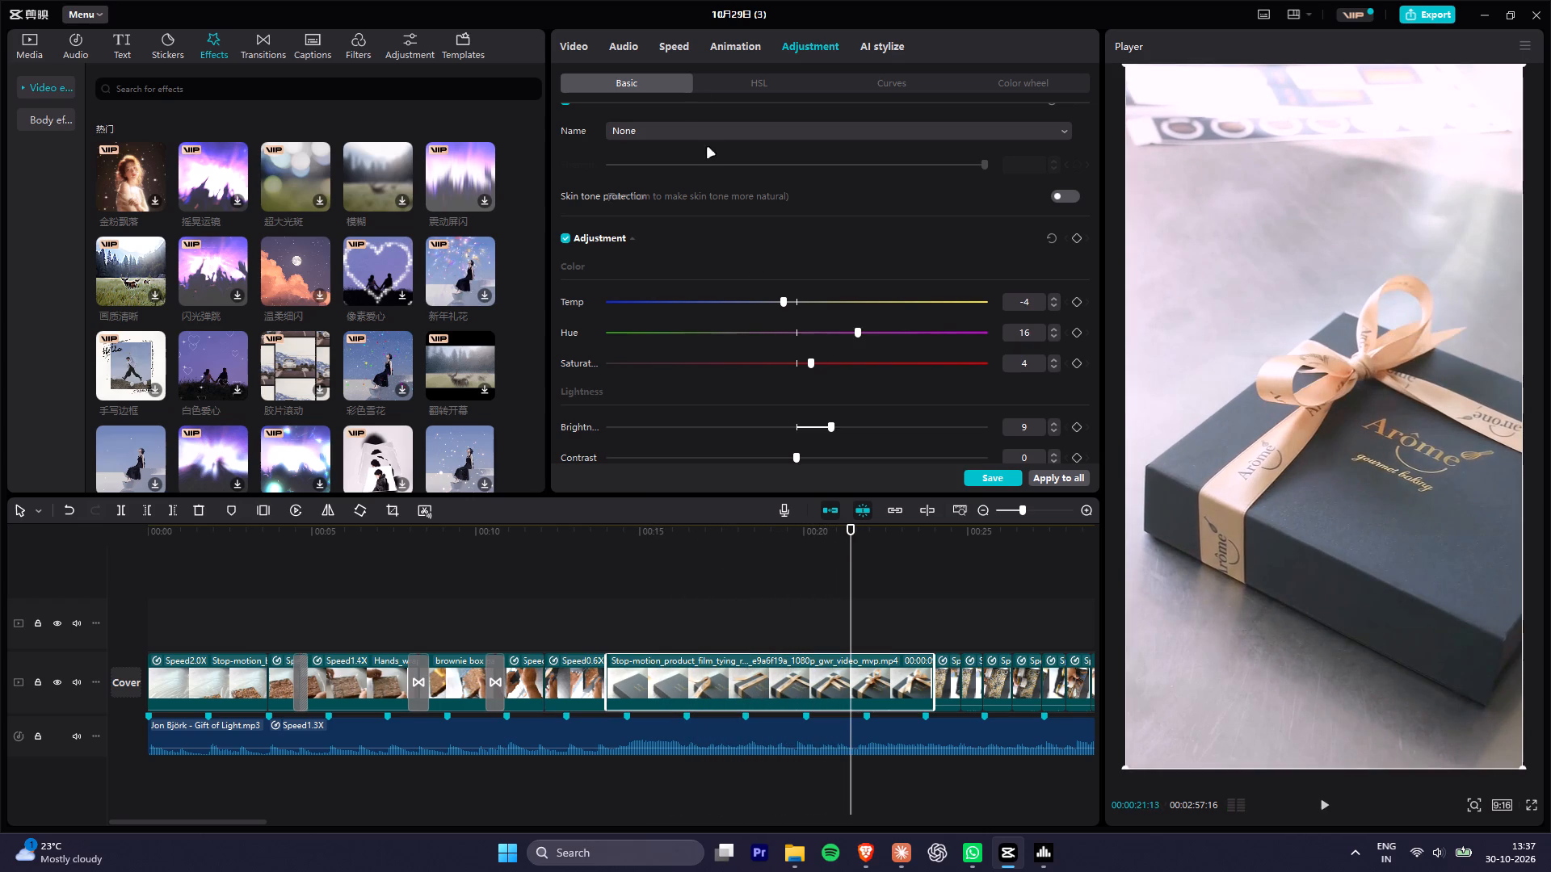
left_click(673, 47)
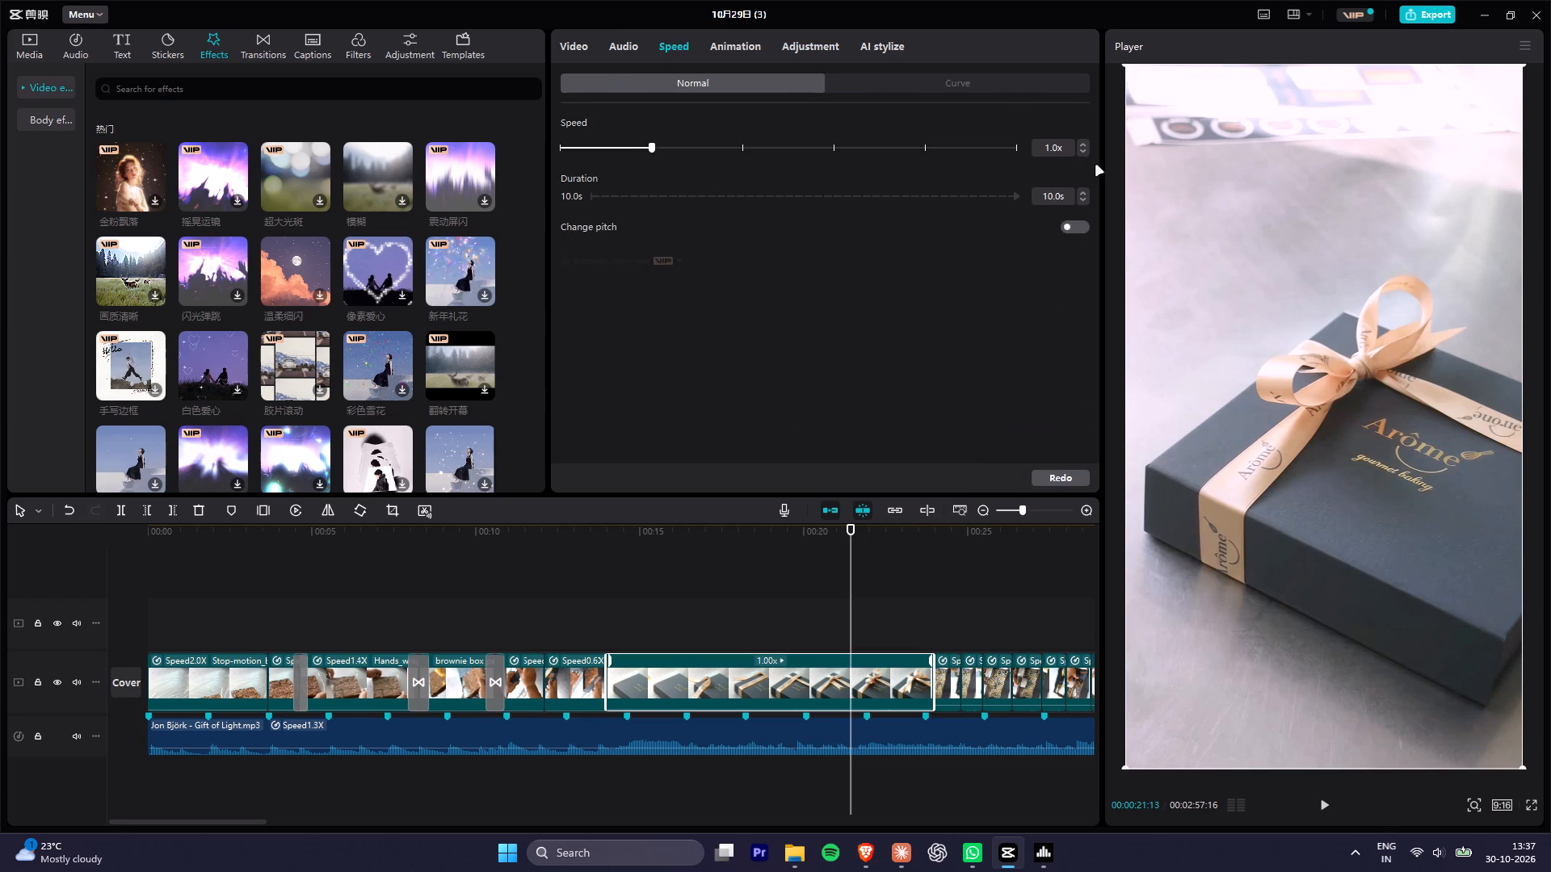
triple_click(1083, 143)
left_click(1083, 143)
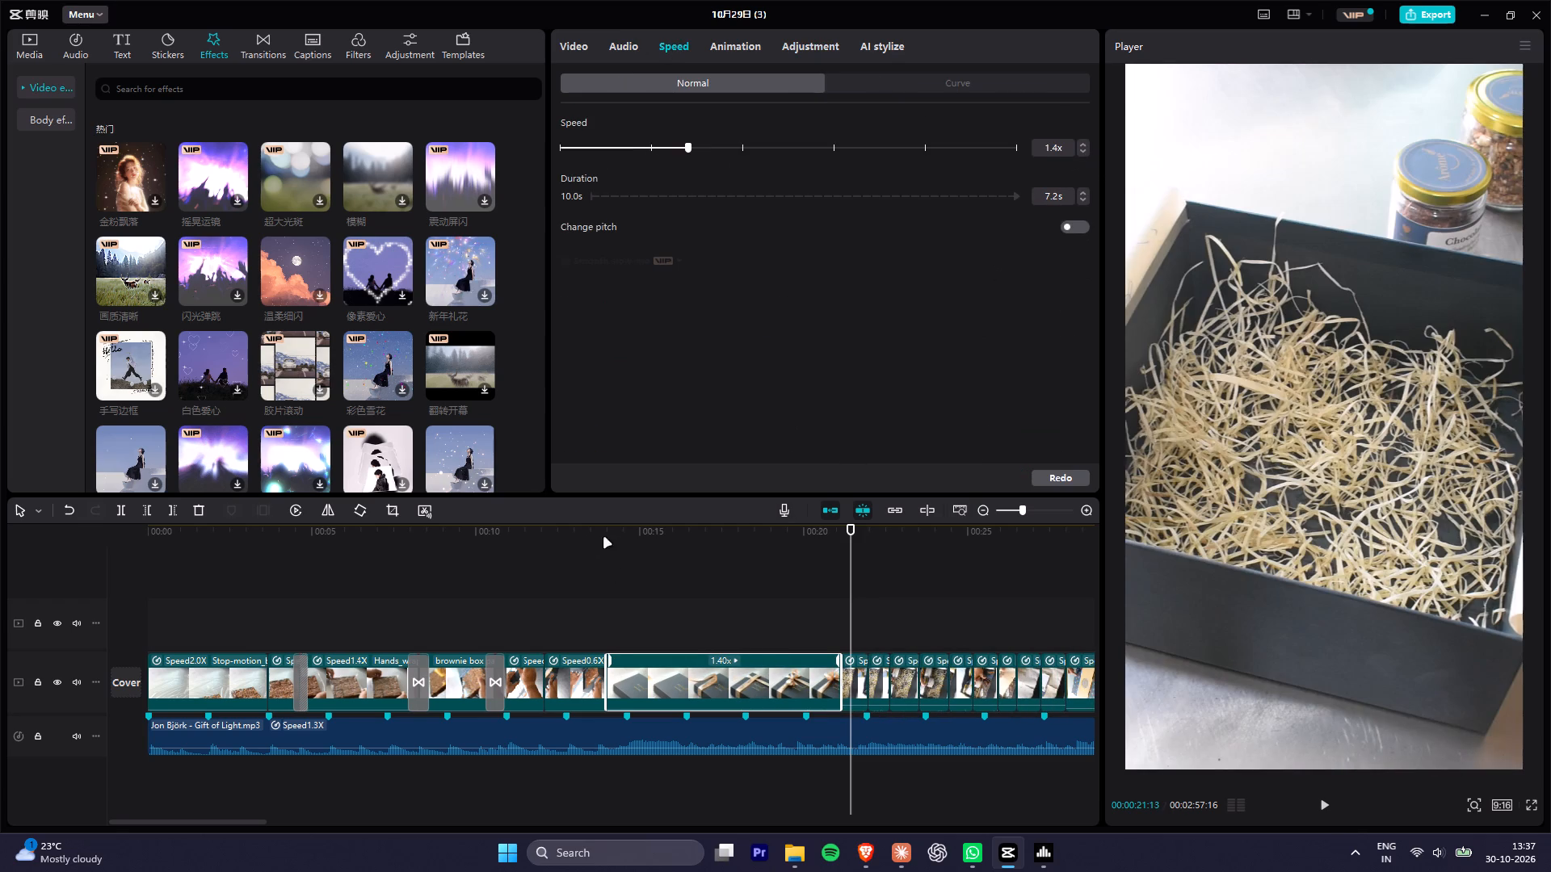
Play the 1.4x ribbon-tying clip from its start to the first hamper clip, examining its pace against the music.
left_click(607, 538)
key("space")
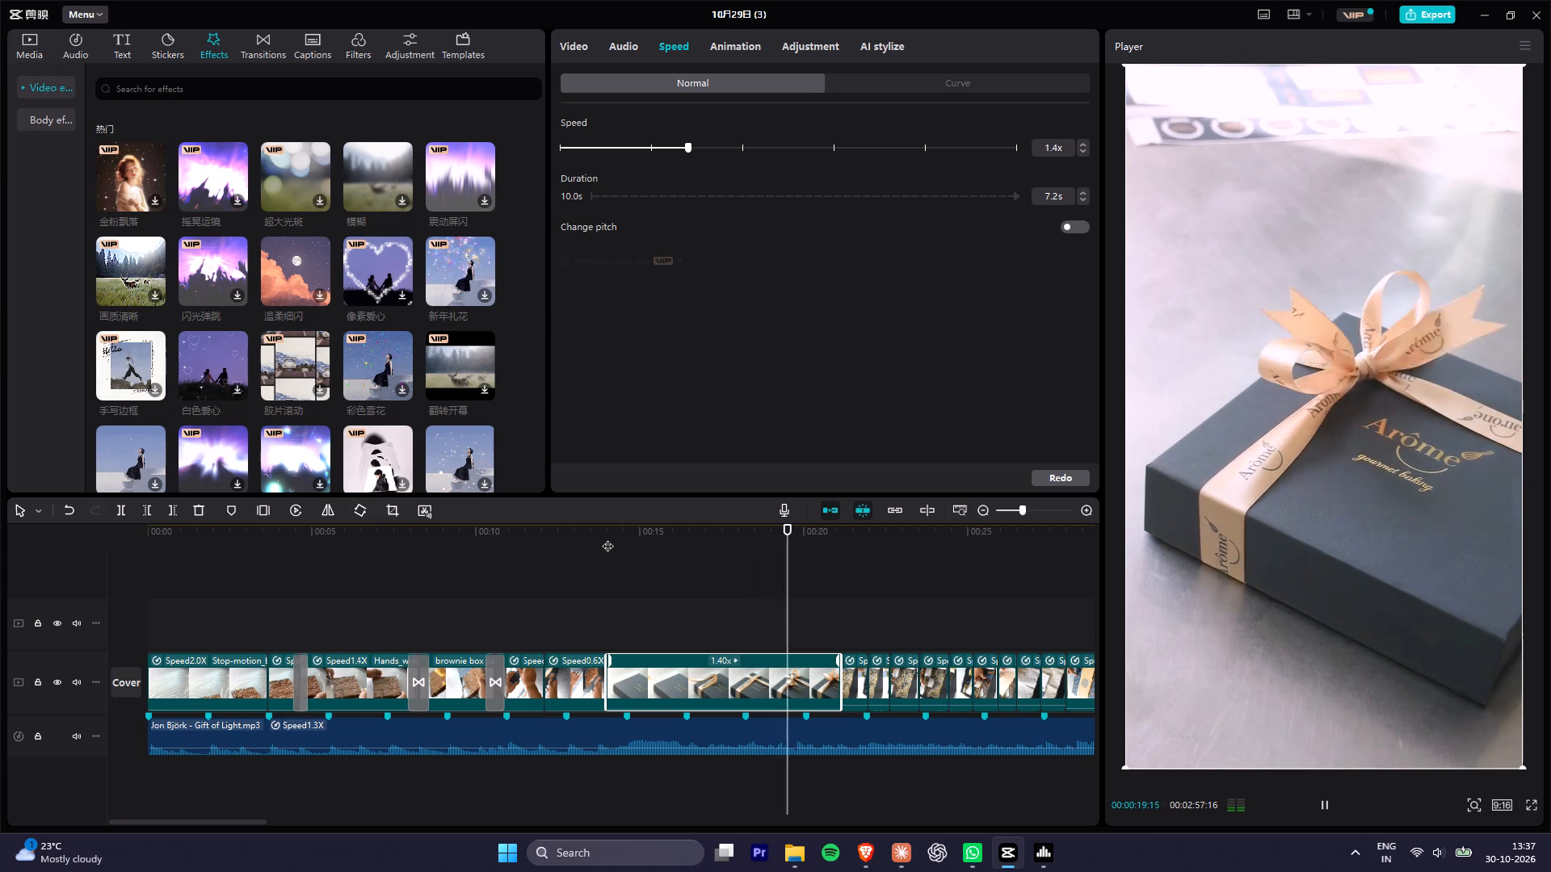
key("space")
key("space")
key("space")
key("space")
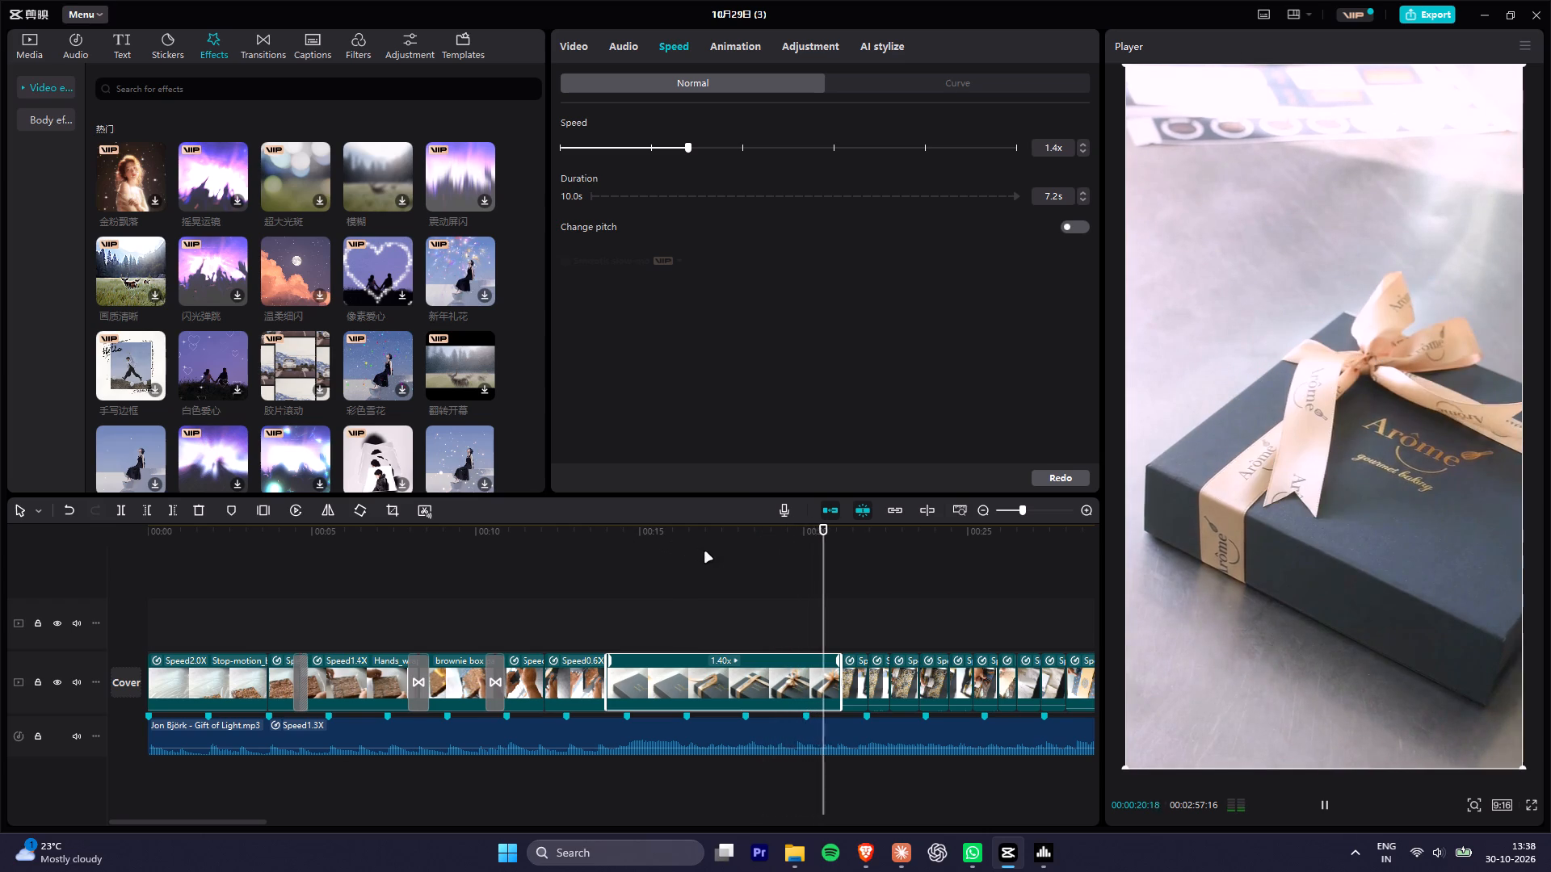
key("space")
key("space")
key("space")
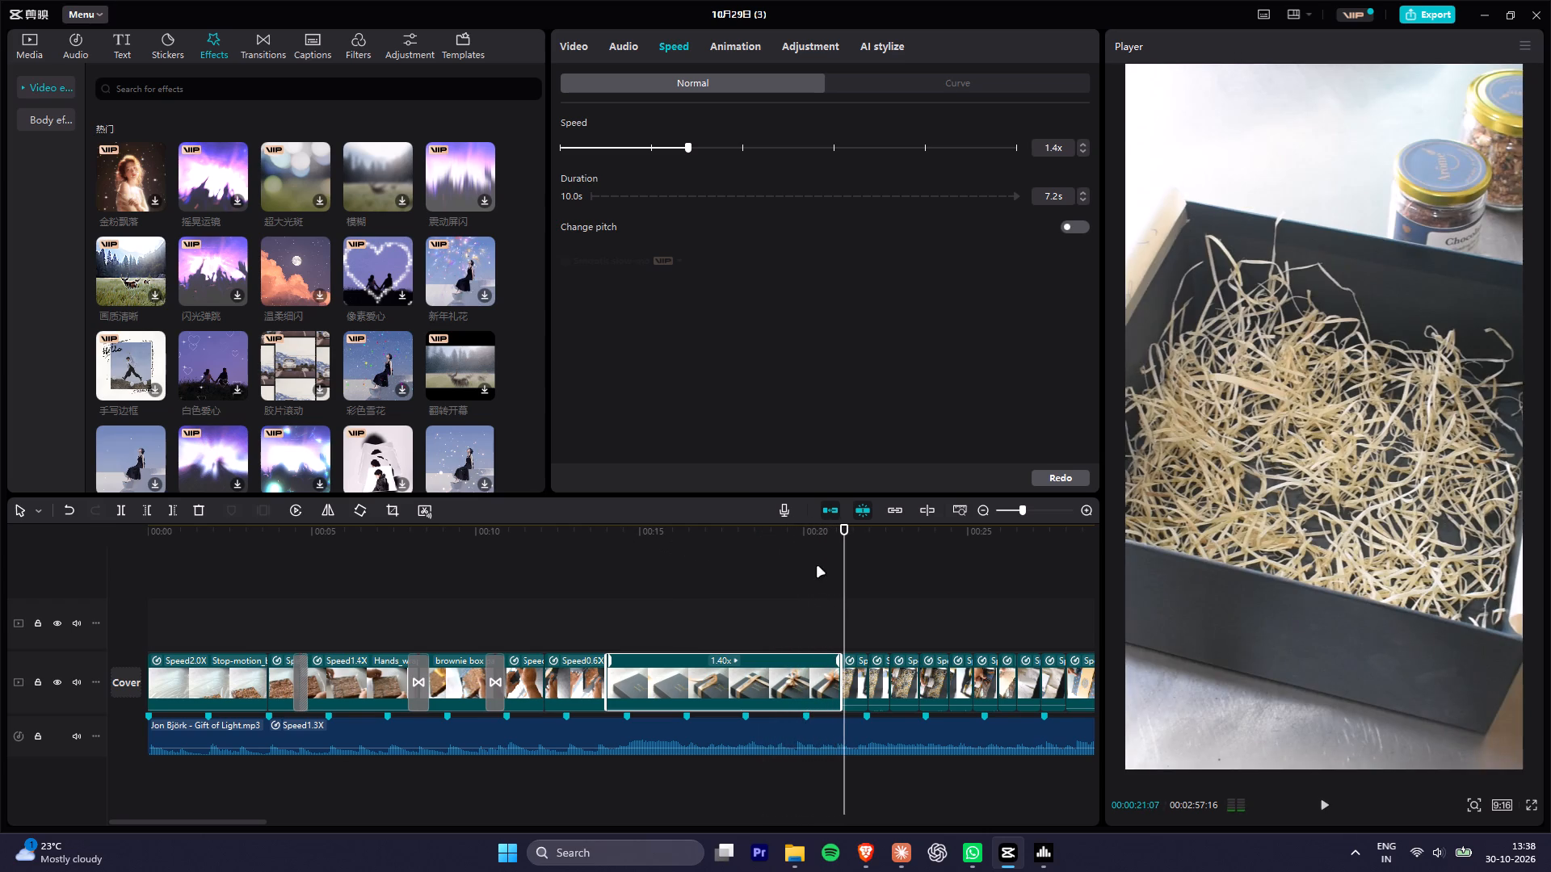
Trim the end of the 1.4x ribbon-tying clip to shorten its duration to 6.9 s.
left_click(822, 530)
key("space")
key("space")
key("space")
key("space")
key("space")
scroll(844, 595, "up", 8)
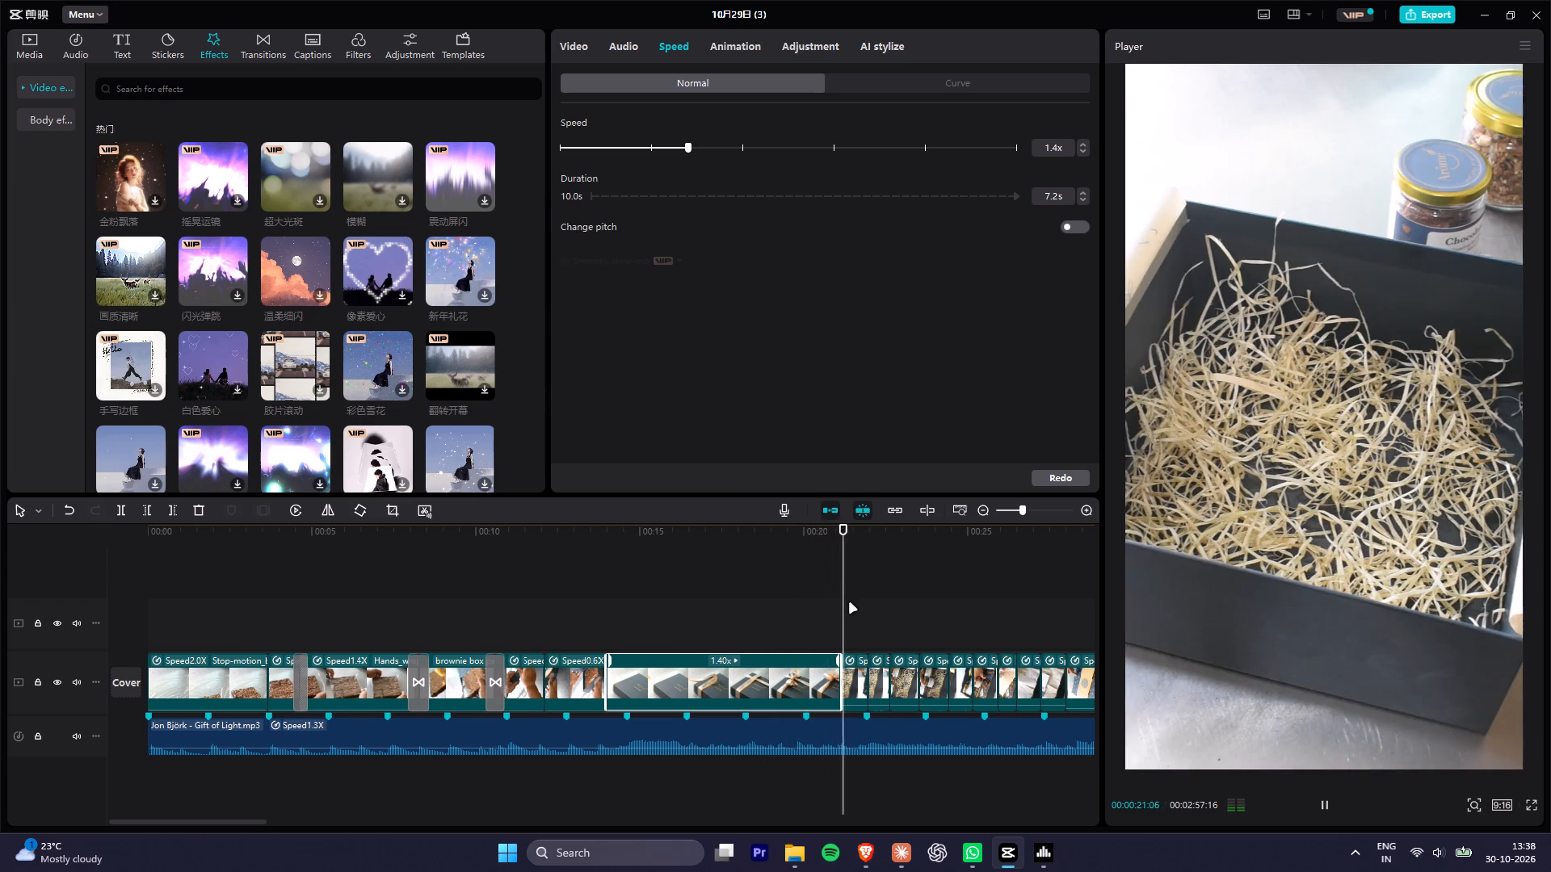
left_click(814, 528)
scroll(822, 595, "up", 10, "alt")
key("space")
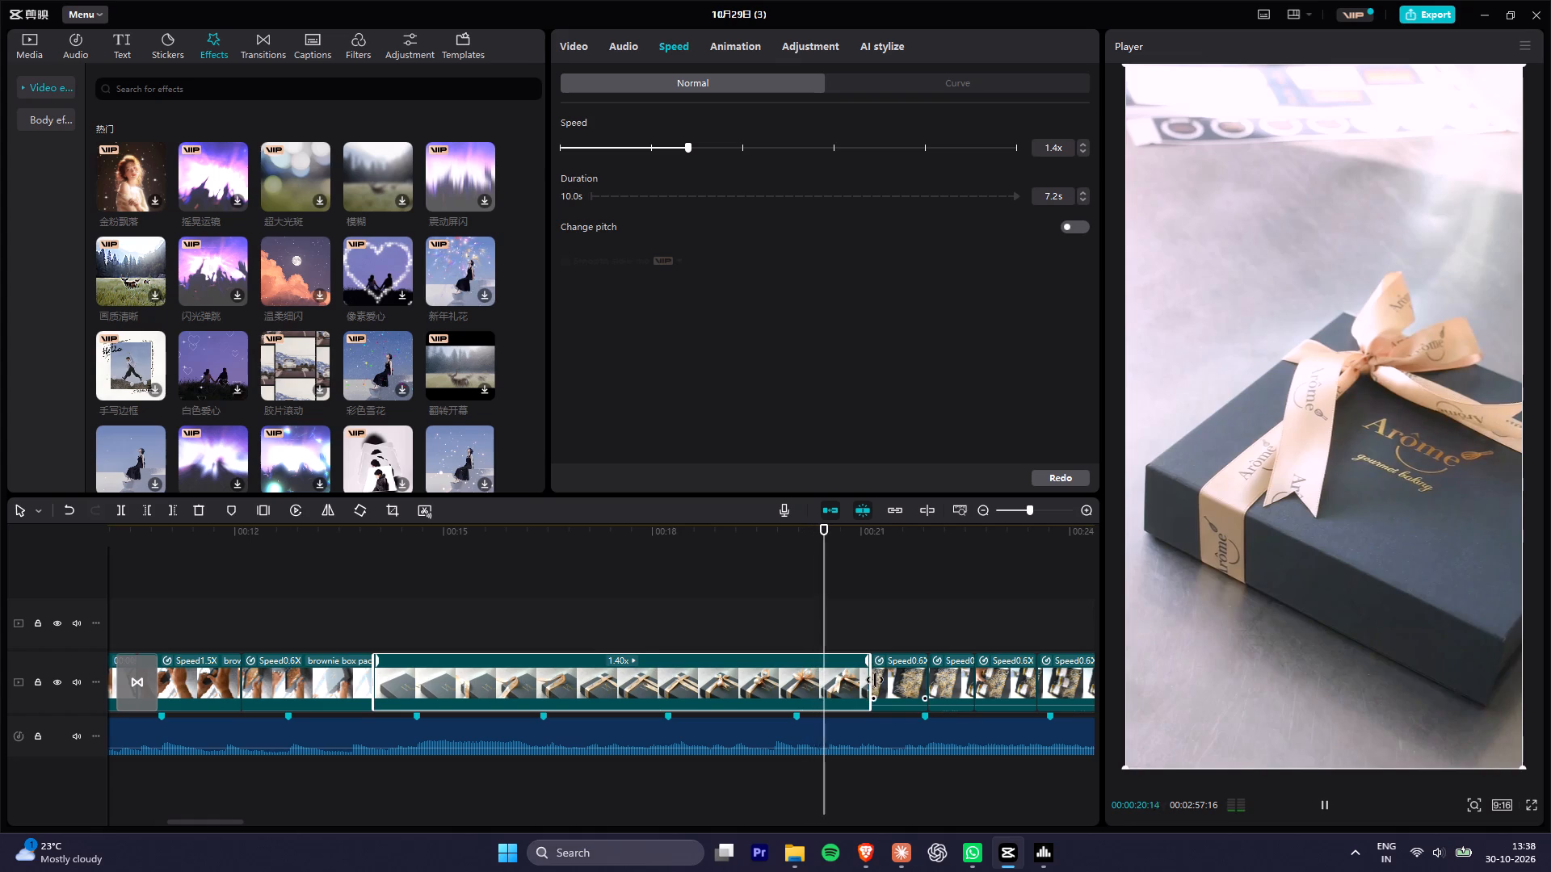
key("space")
key("space")
key("space")
left_click_drag(870, 683, 849, 685)
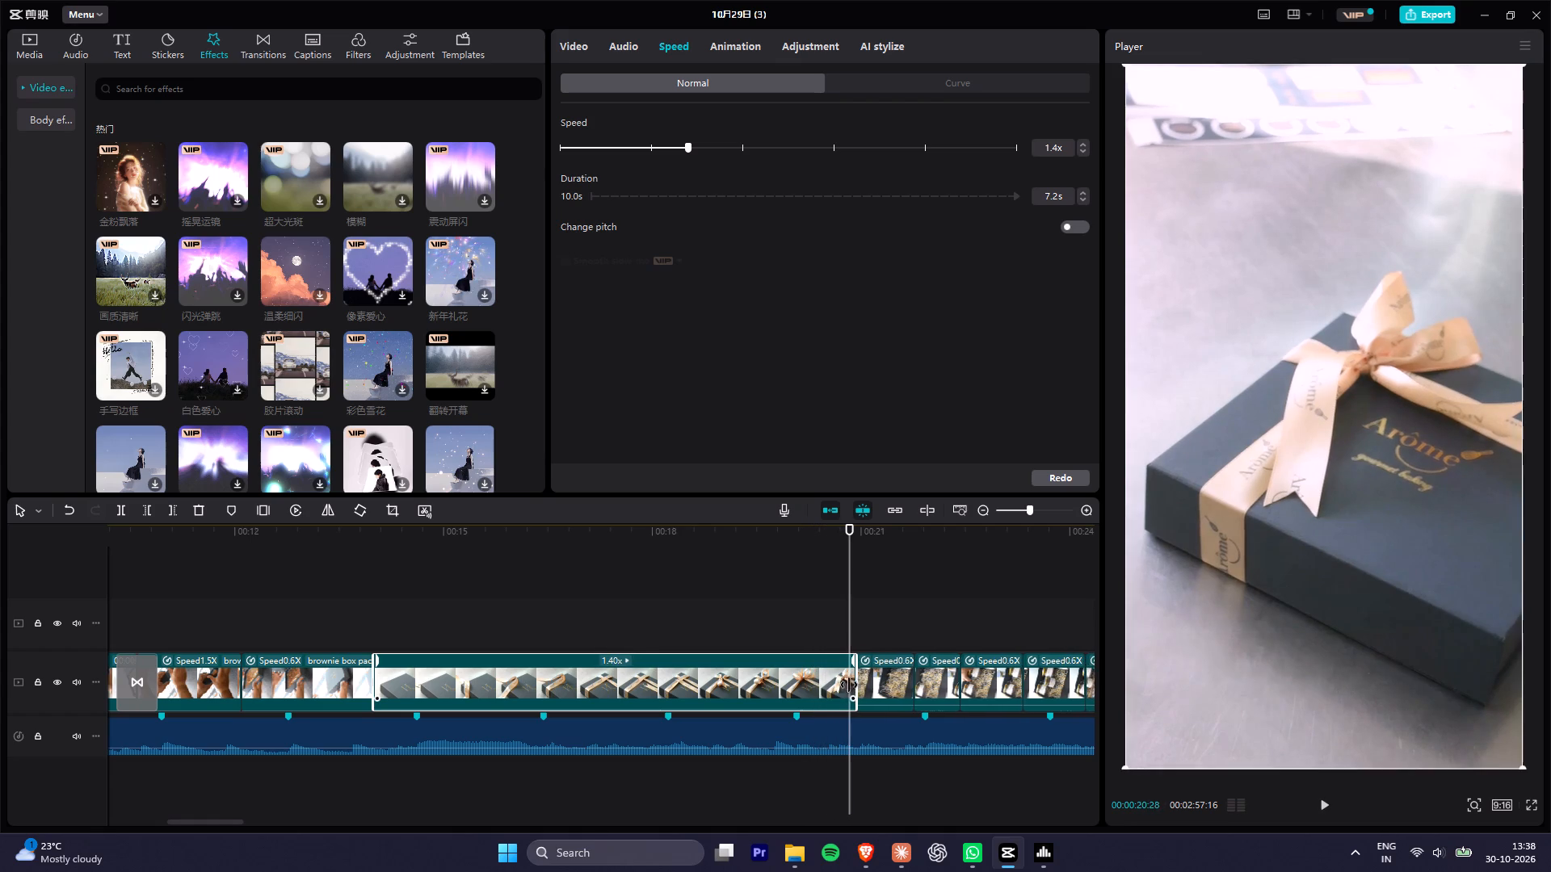
left_click_drag(849, 685, 846, 684)
Play the trimmed ribbon-tying clip through to the first hamper clip, examining its pace and cut against the music.
key("space")
key("space")
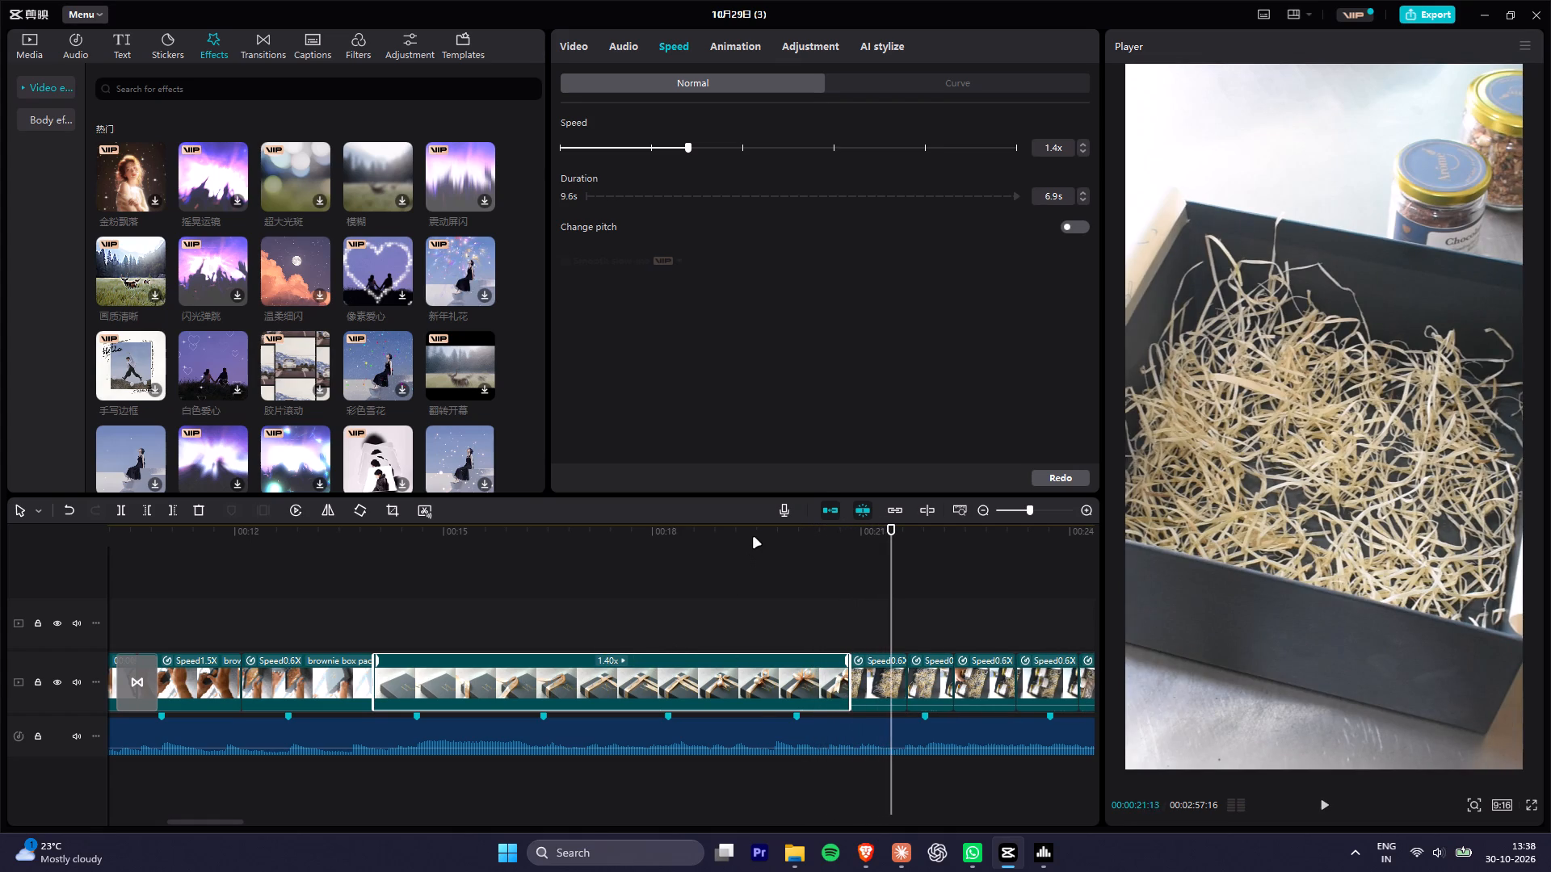
left_click_drag(755, 535, 818, 555)
scroll(810, 605, "down", 14, "alt")
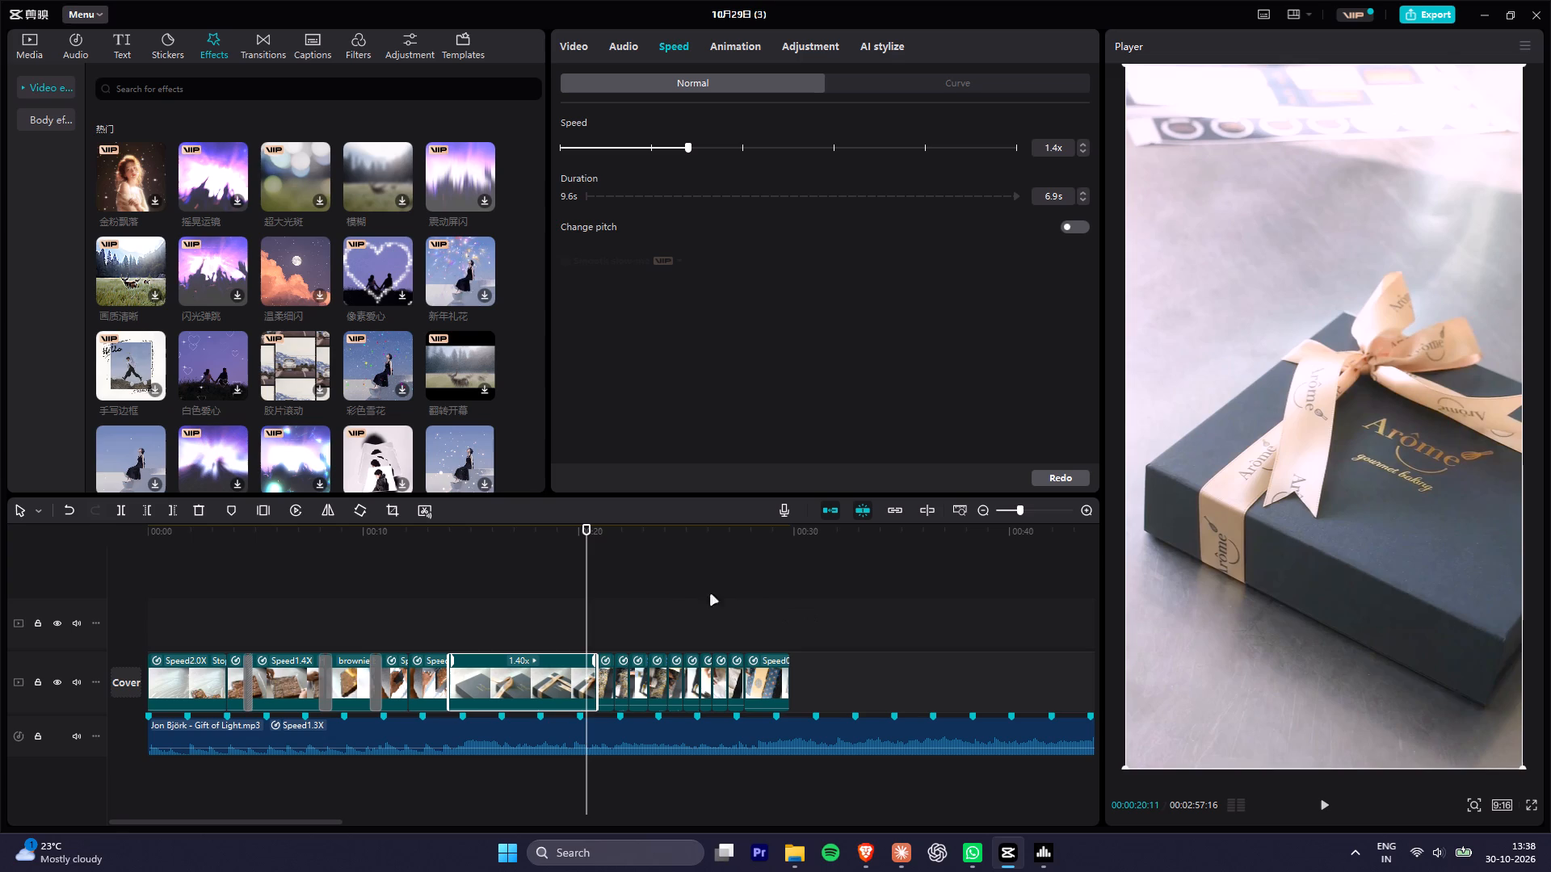
left_click_drag(567, 532, 567, 535)
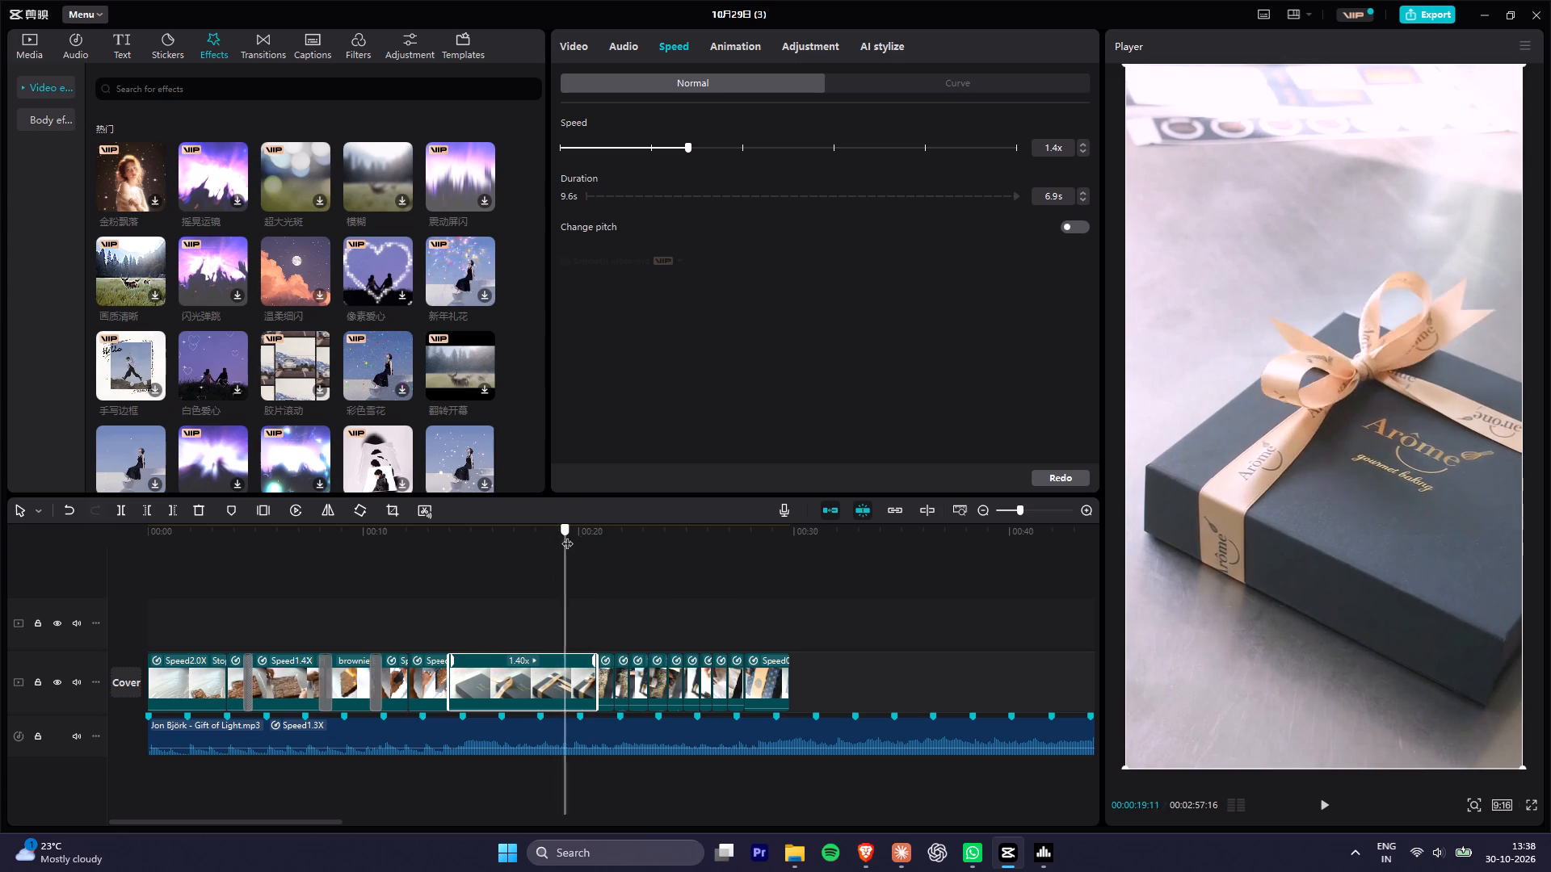
left_click_drag(567, 535, 476, 542)
key("space")
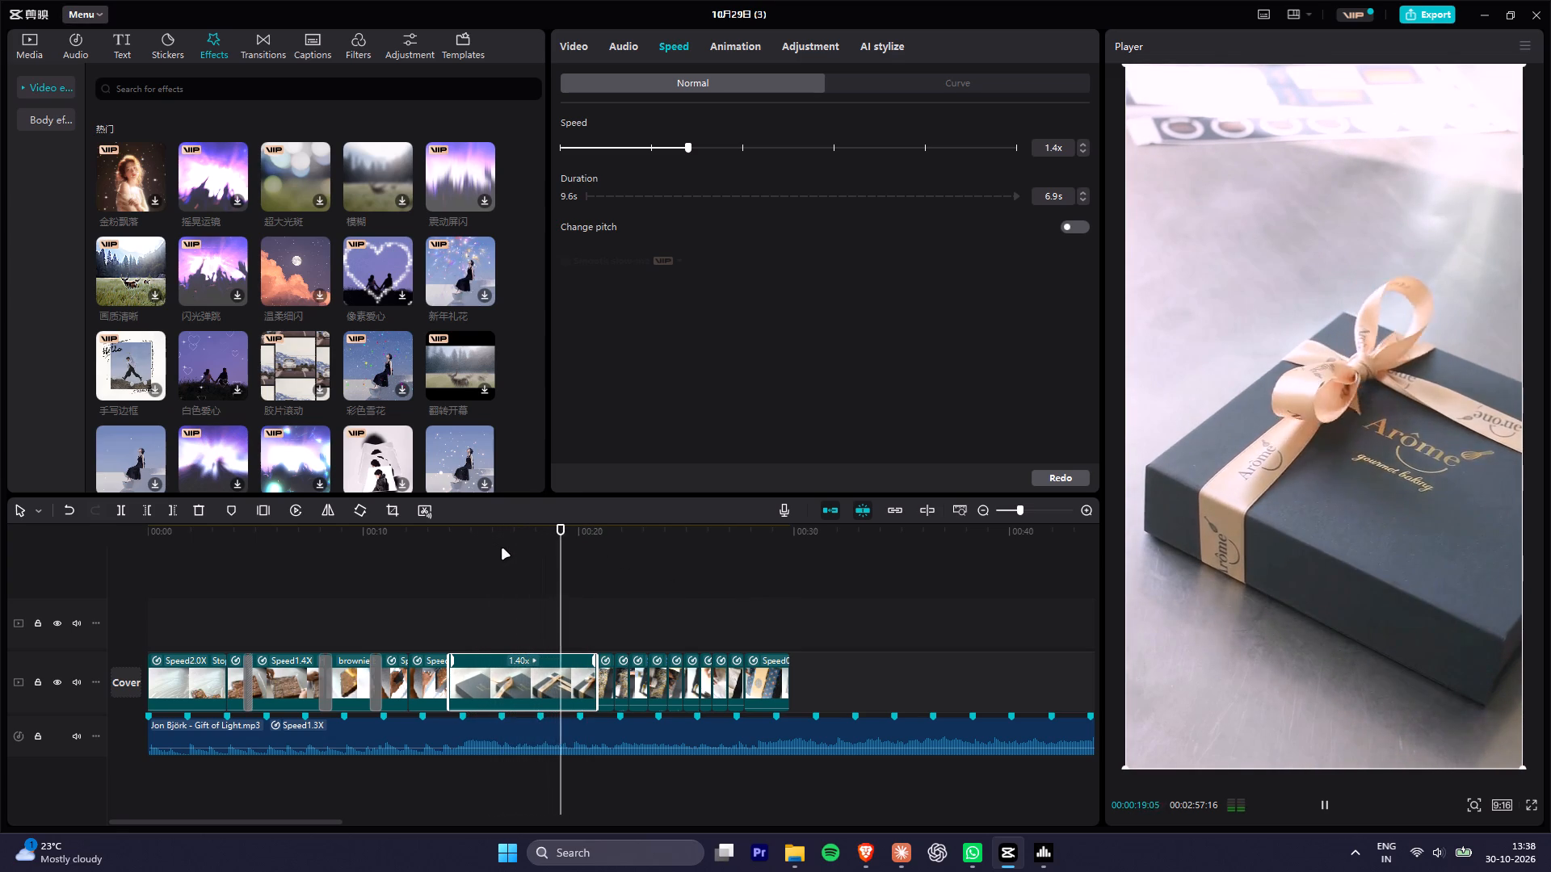
key("space")
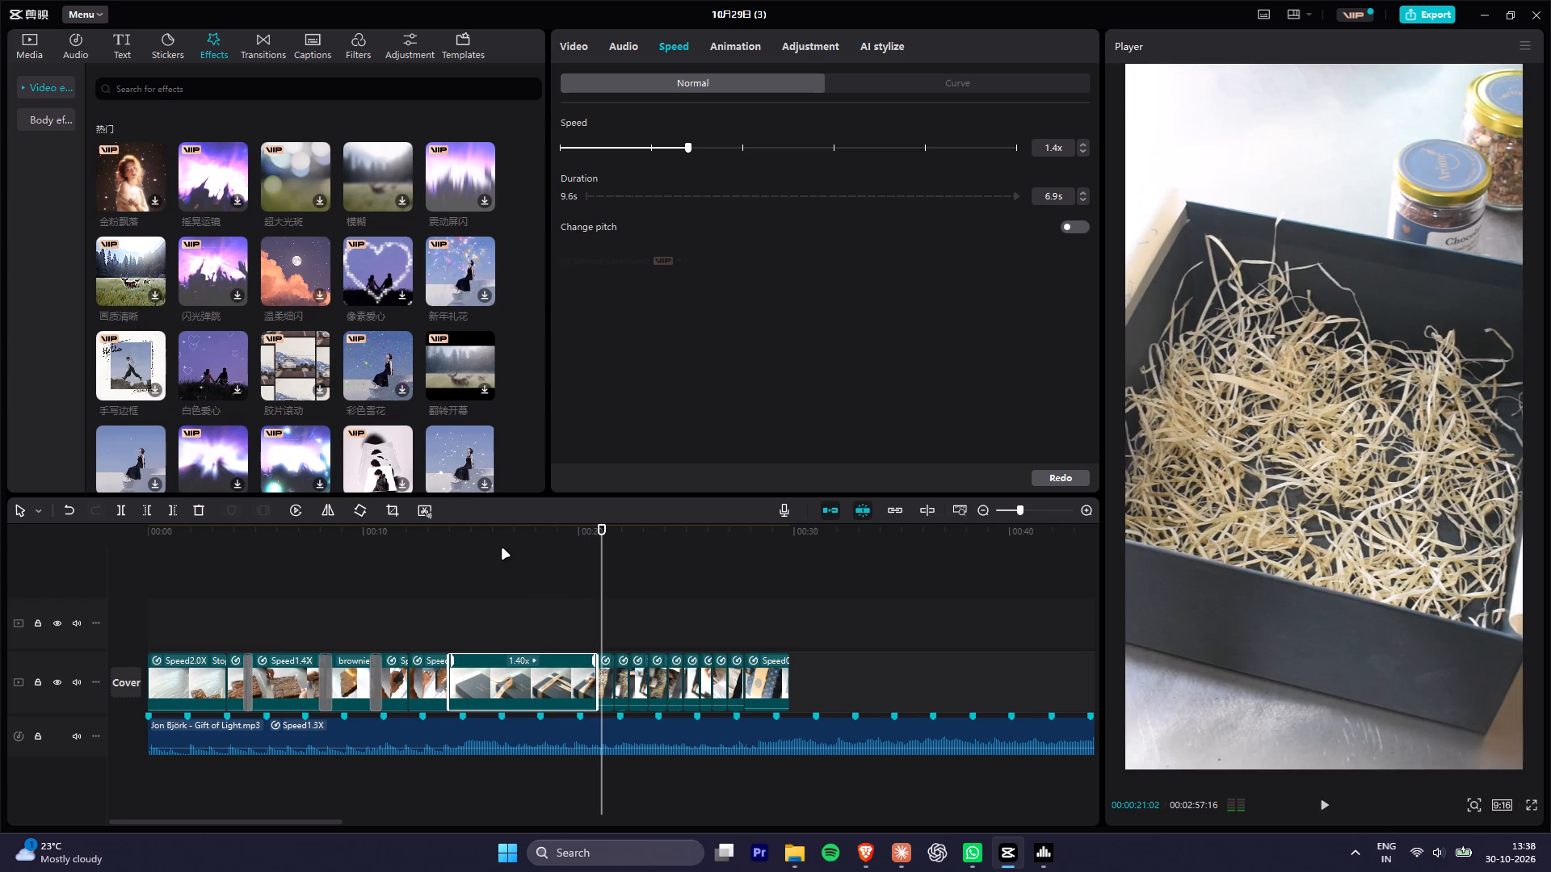
left_click(411, 535)
key("space")
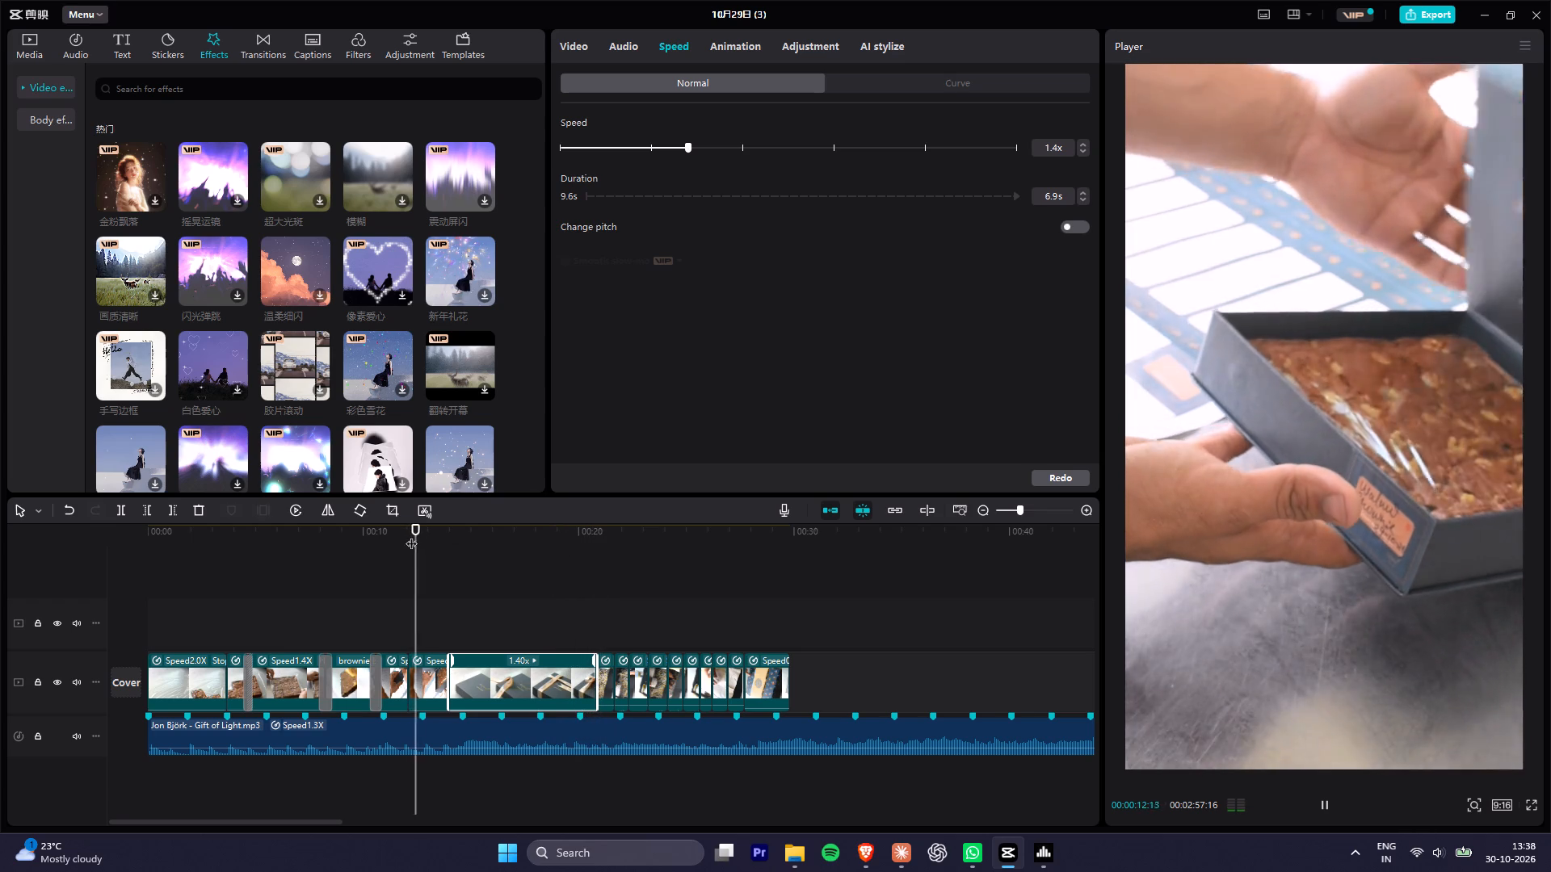
Replay the ribbon-tying clip into the first hamper clip against the music and set its speed to 1.6x.
scroll(478, 584, "up", 8, "alt")
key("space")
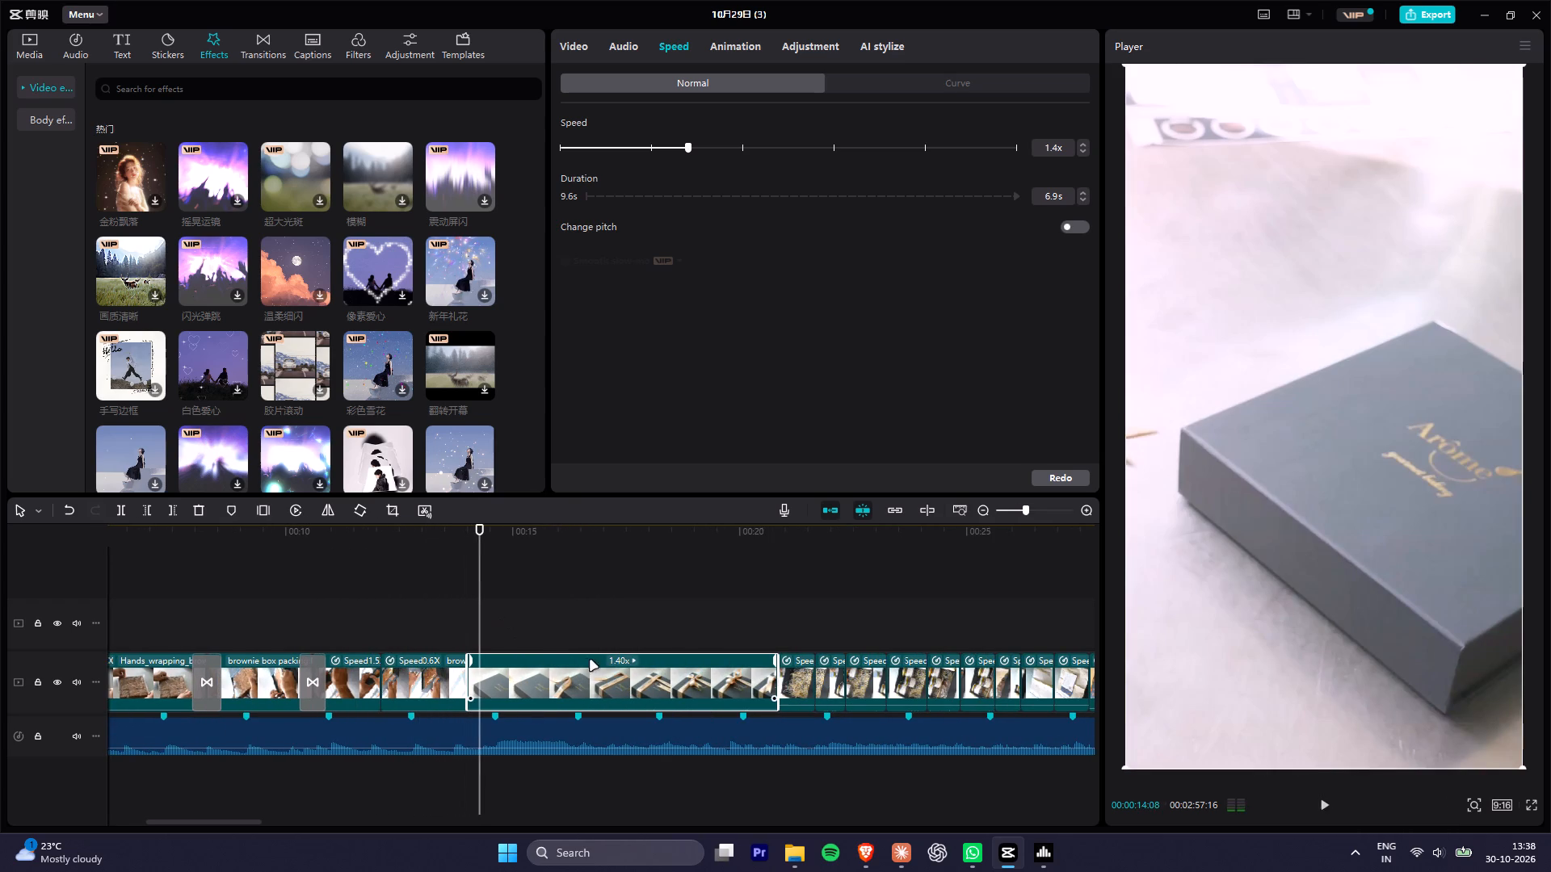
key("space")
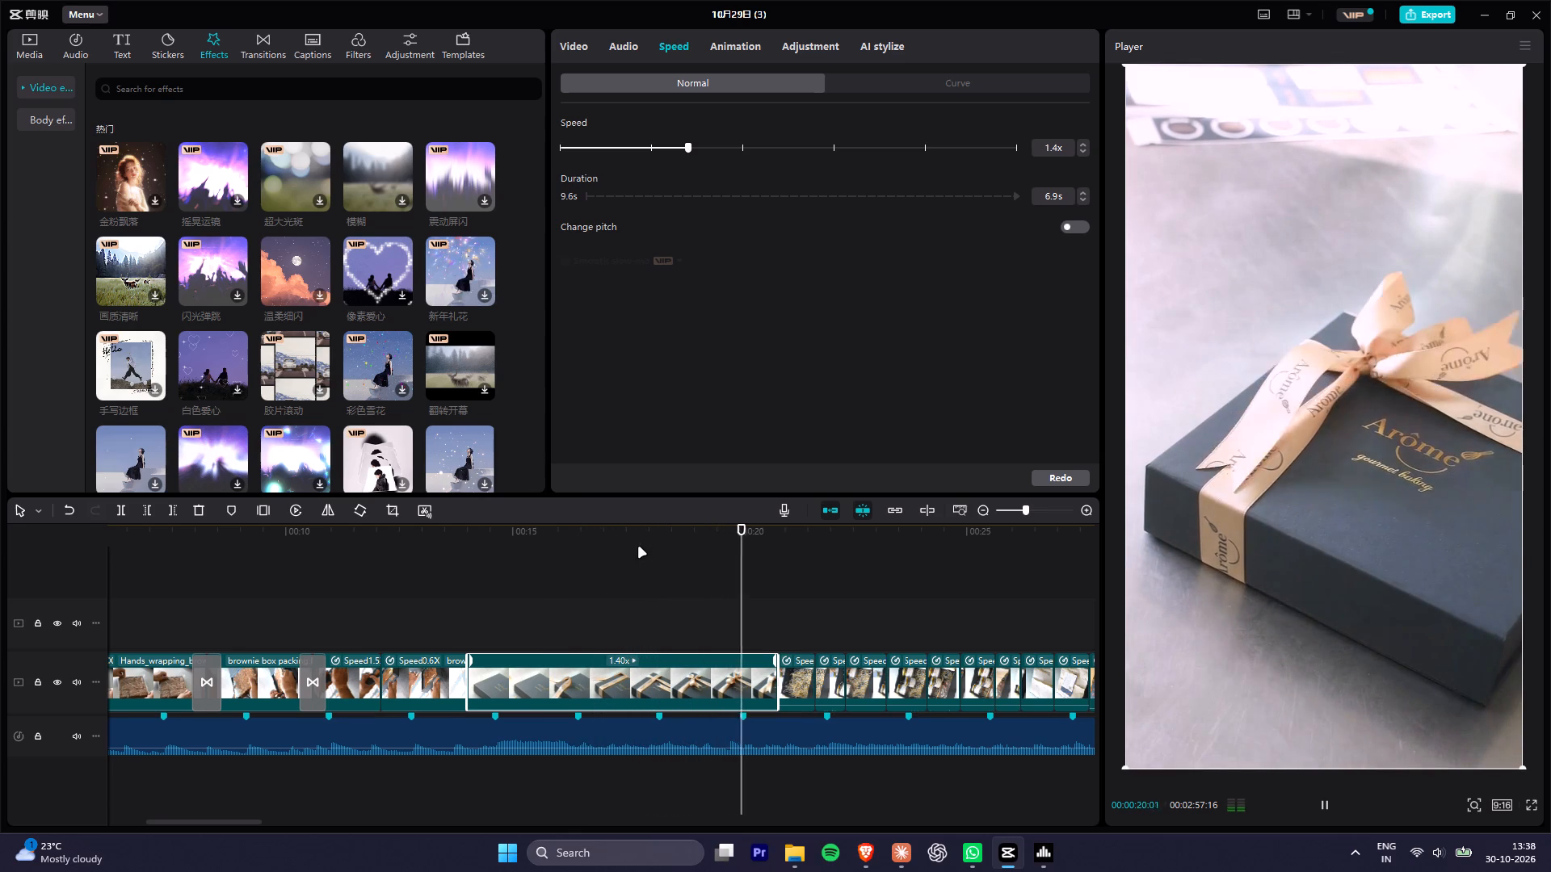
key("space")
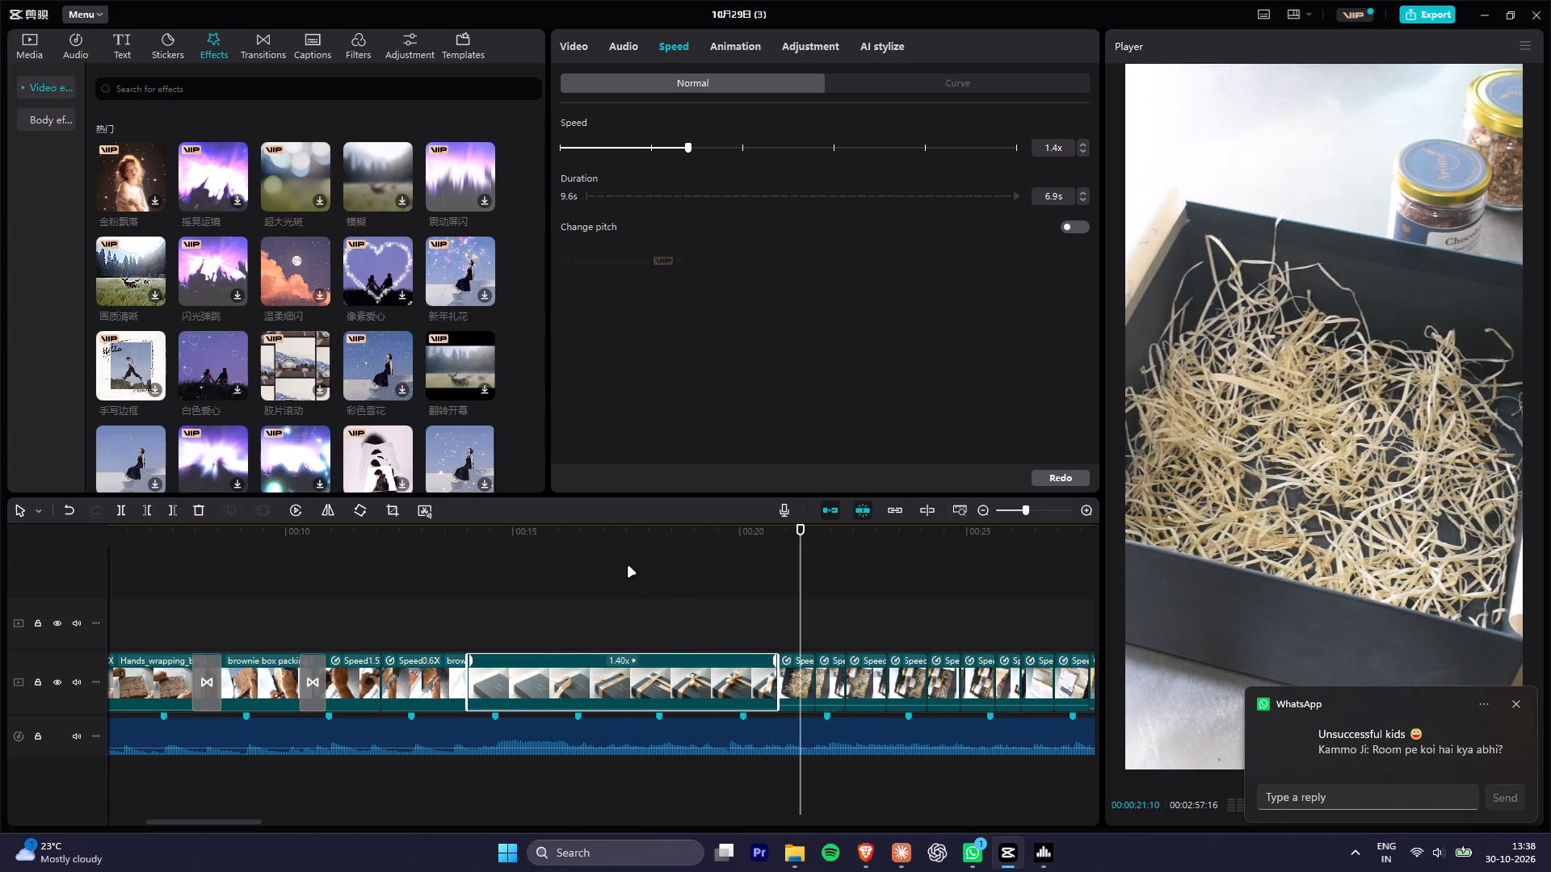
double_click(1082, 146)
Play the start of the 1.6x ribbon-tying clip and the cut leading into it, examining the pace against the music.
left_click(478, 541)
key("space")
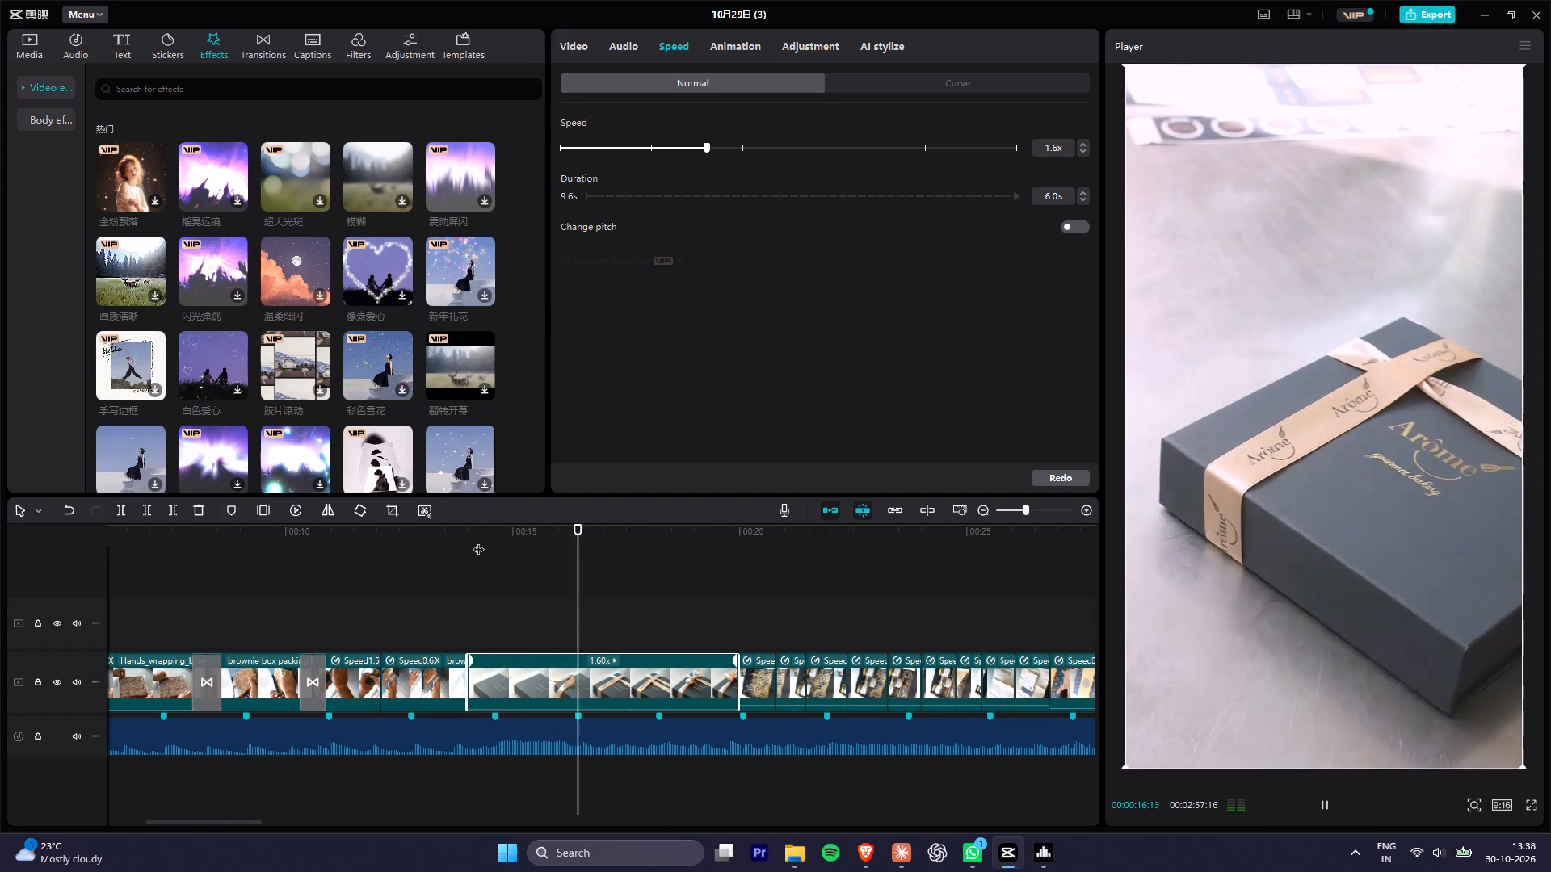
left_click(431, 541)
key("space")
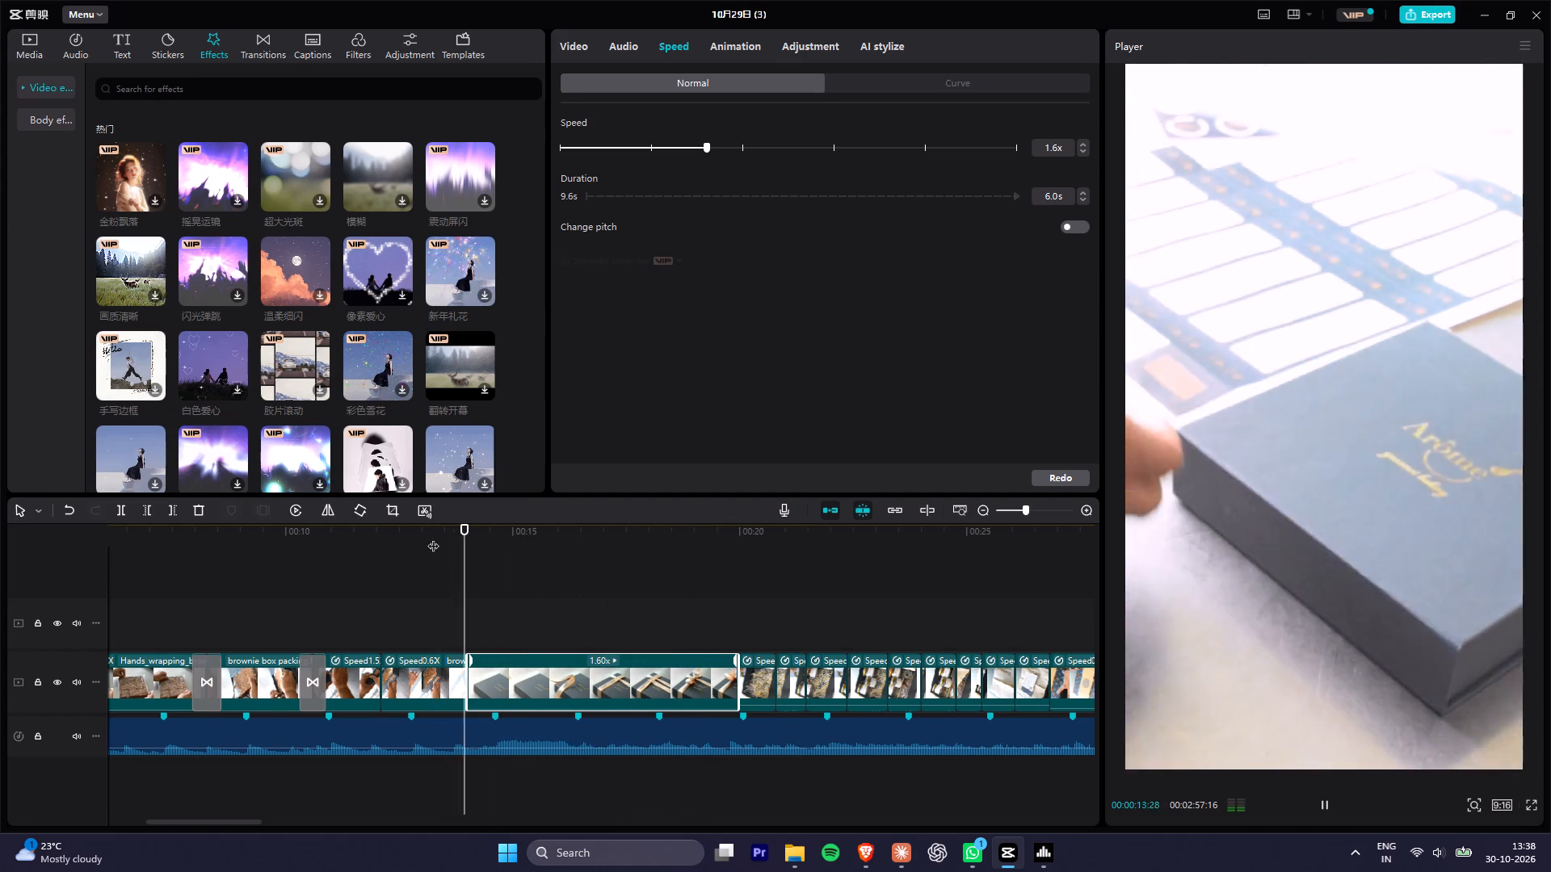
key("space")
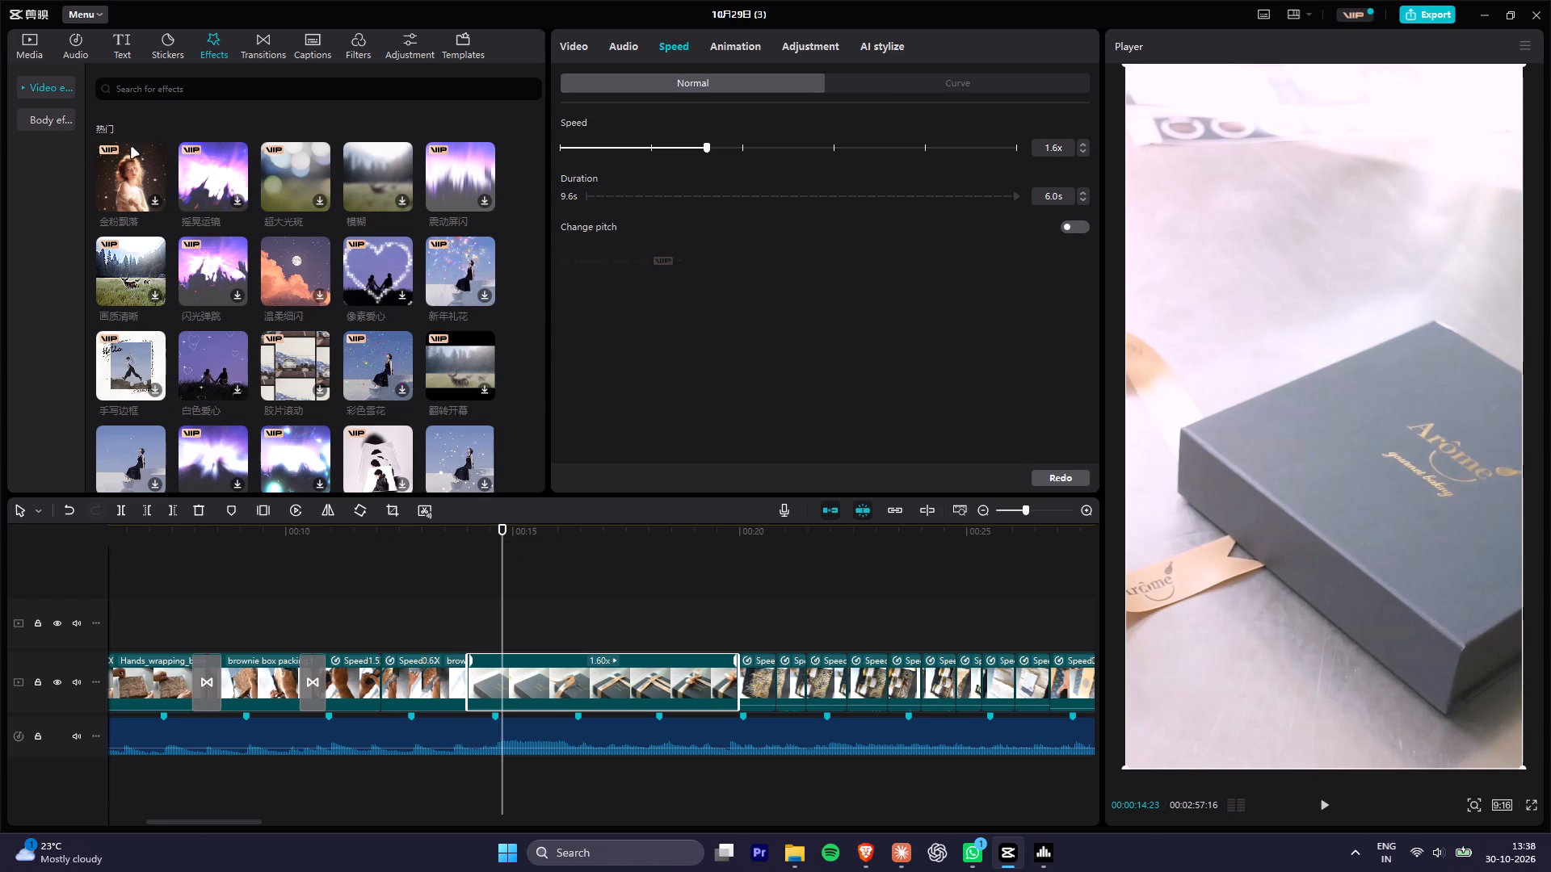
Load the 炫光 transition from the 光效 (light effects) transition category.
left_click(257, 44)
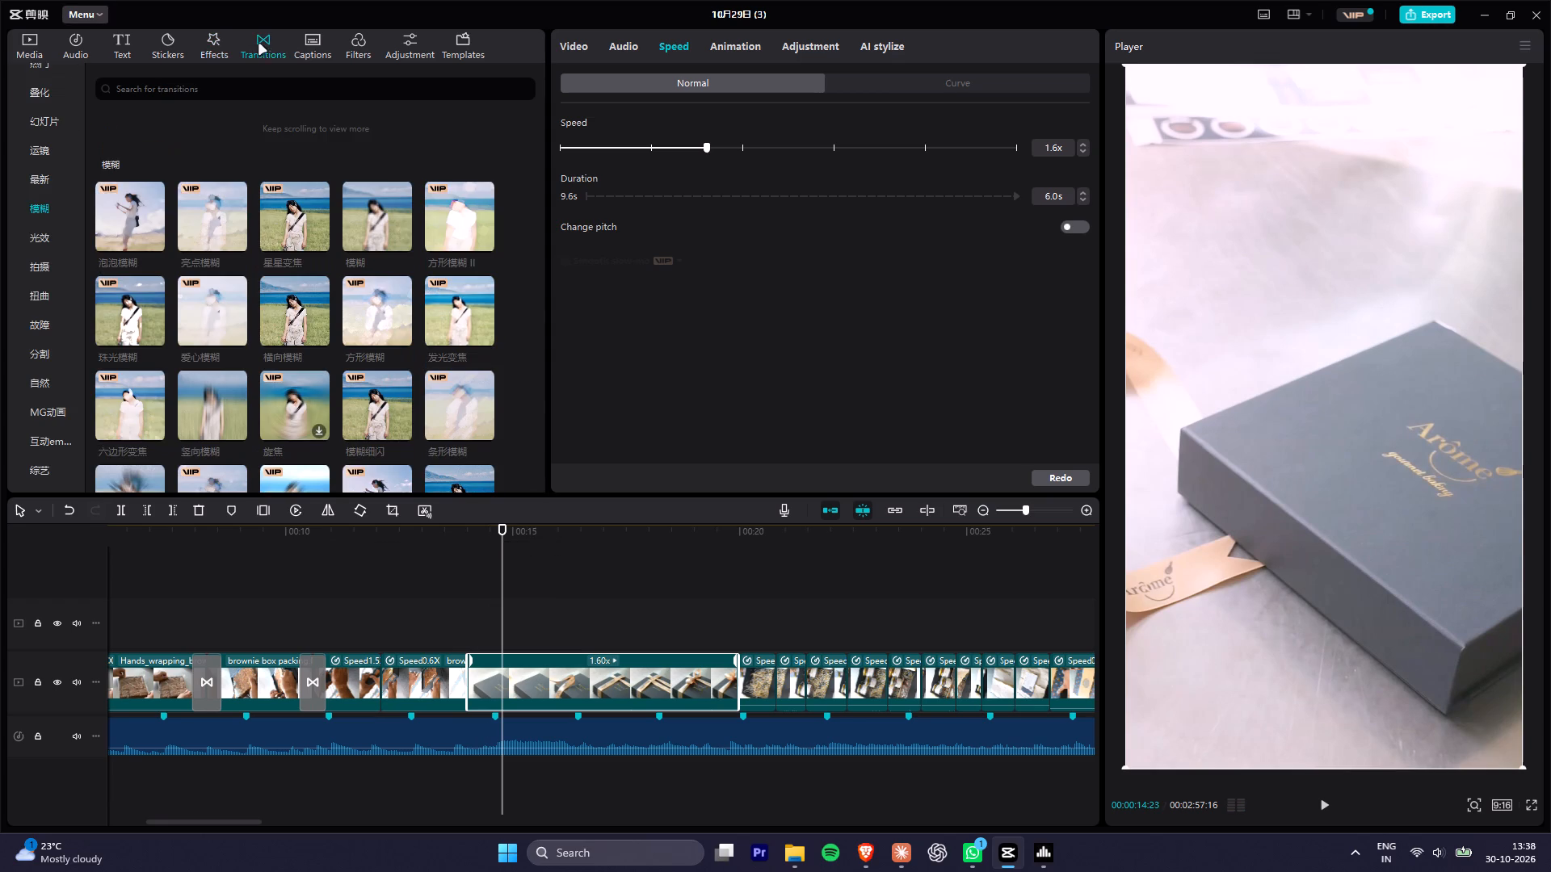
left_click(43, 237)
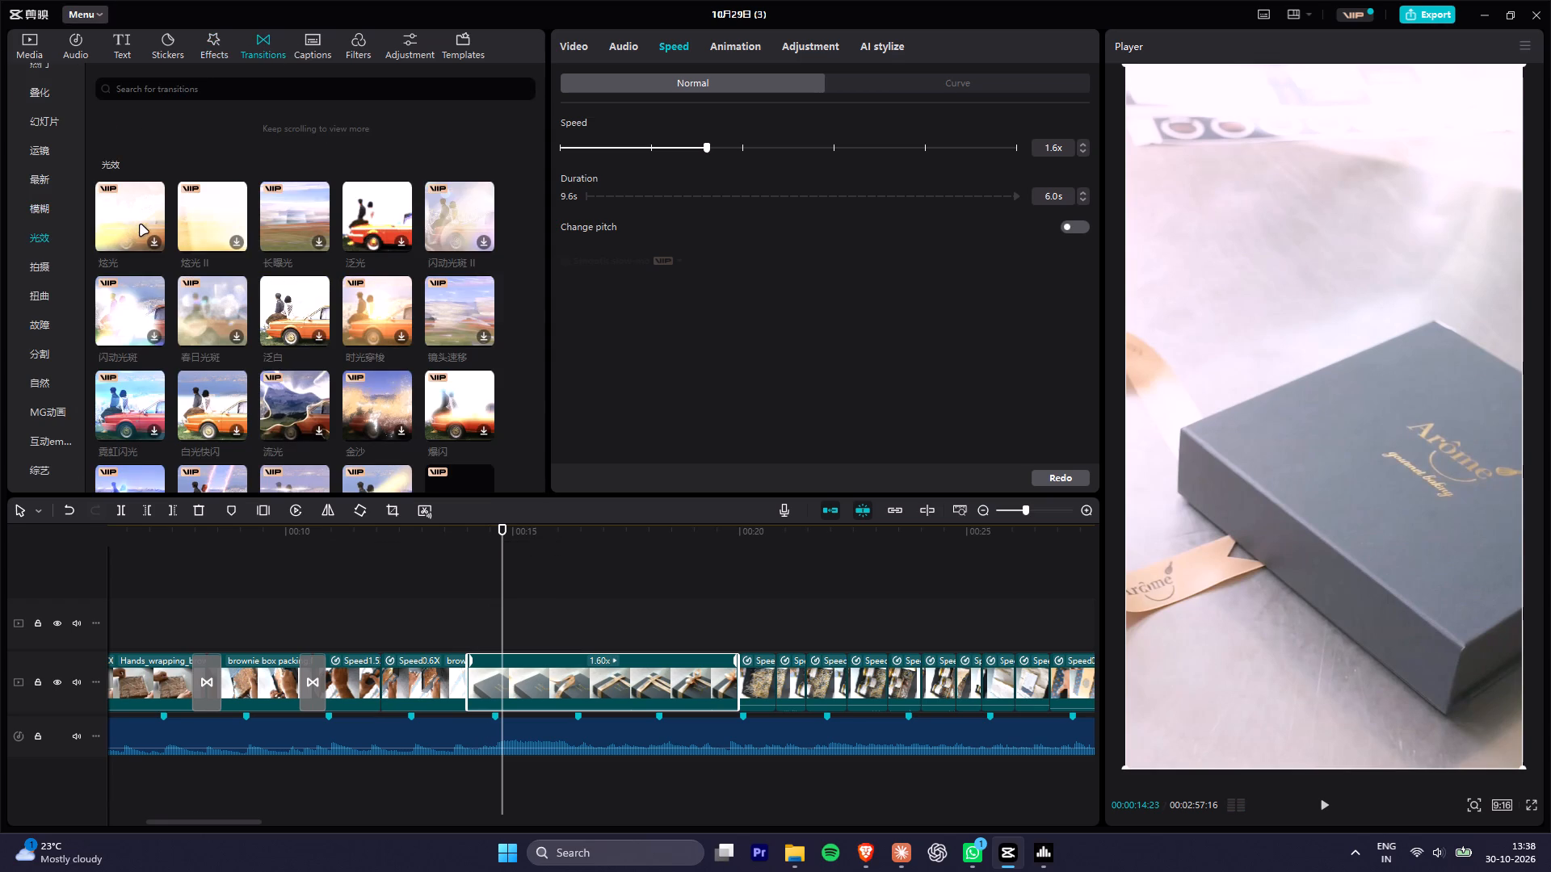
left_click(141, 222)
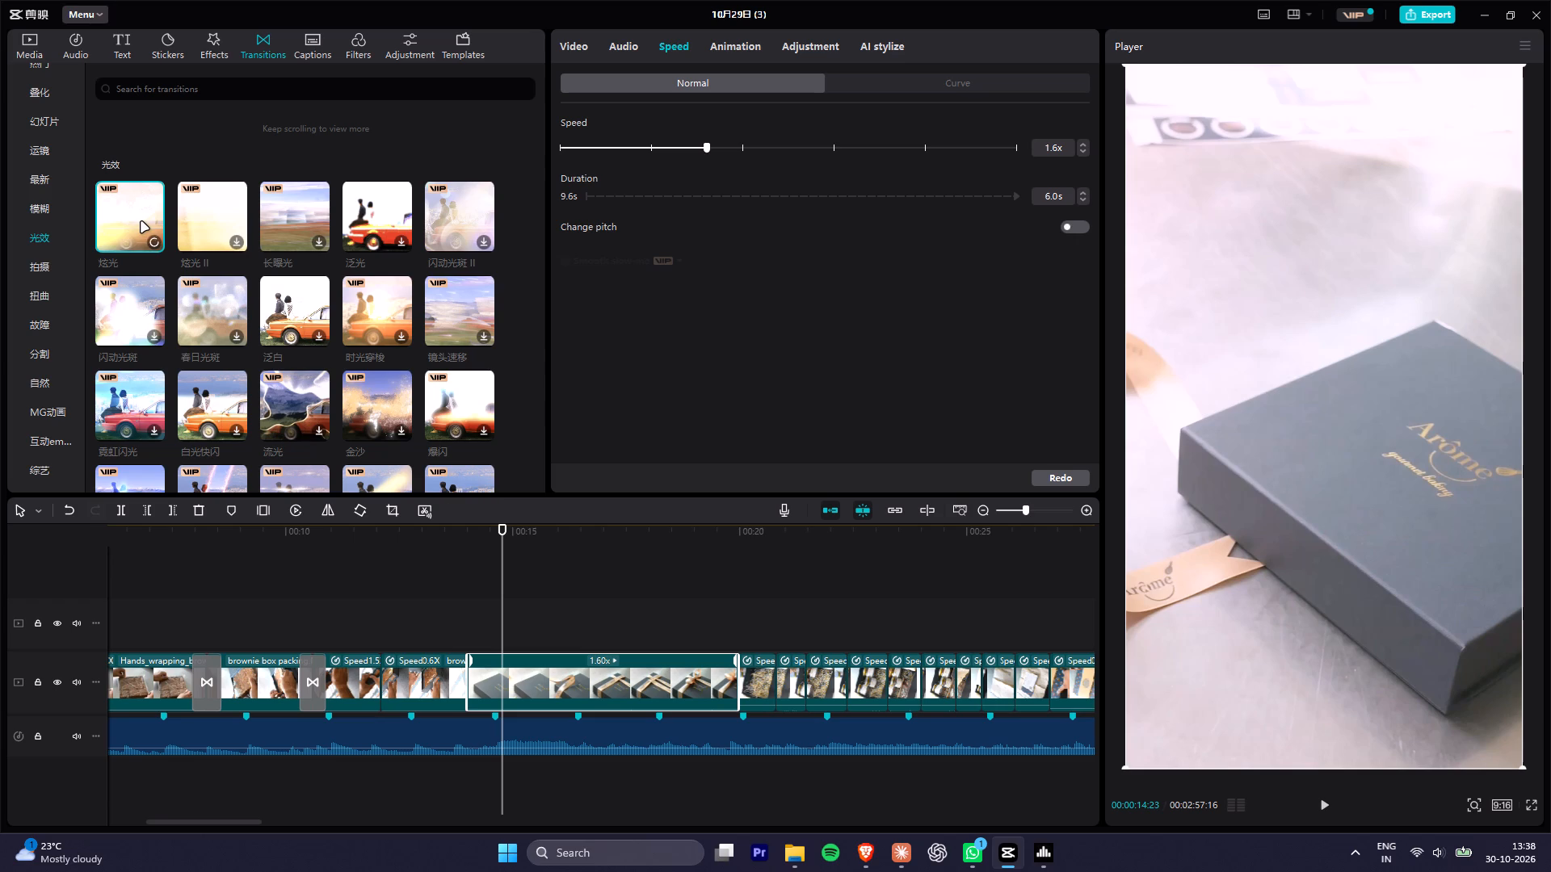
Add the 炫光 II transition between the 0.6X brownie box packing clip and the ribbon-tying clip, and preview it.
left_click(208, 215)
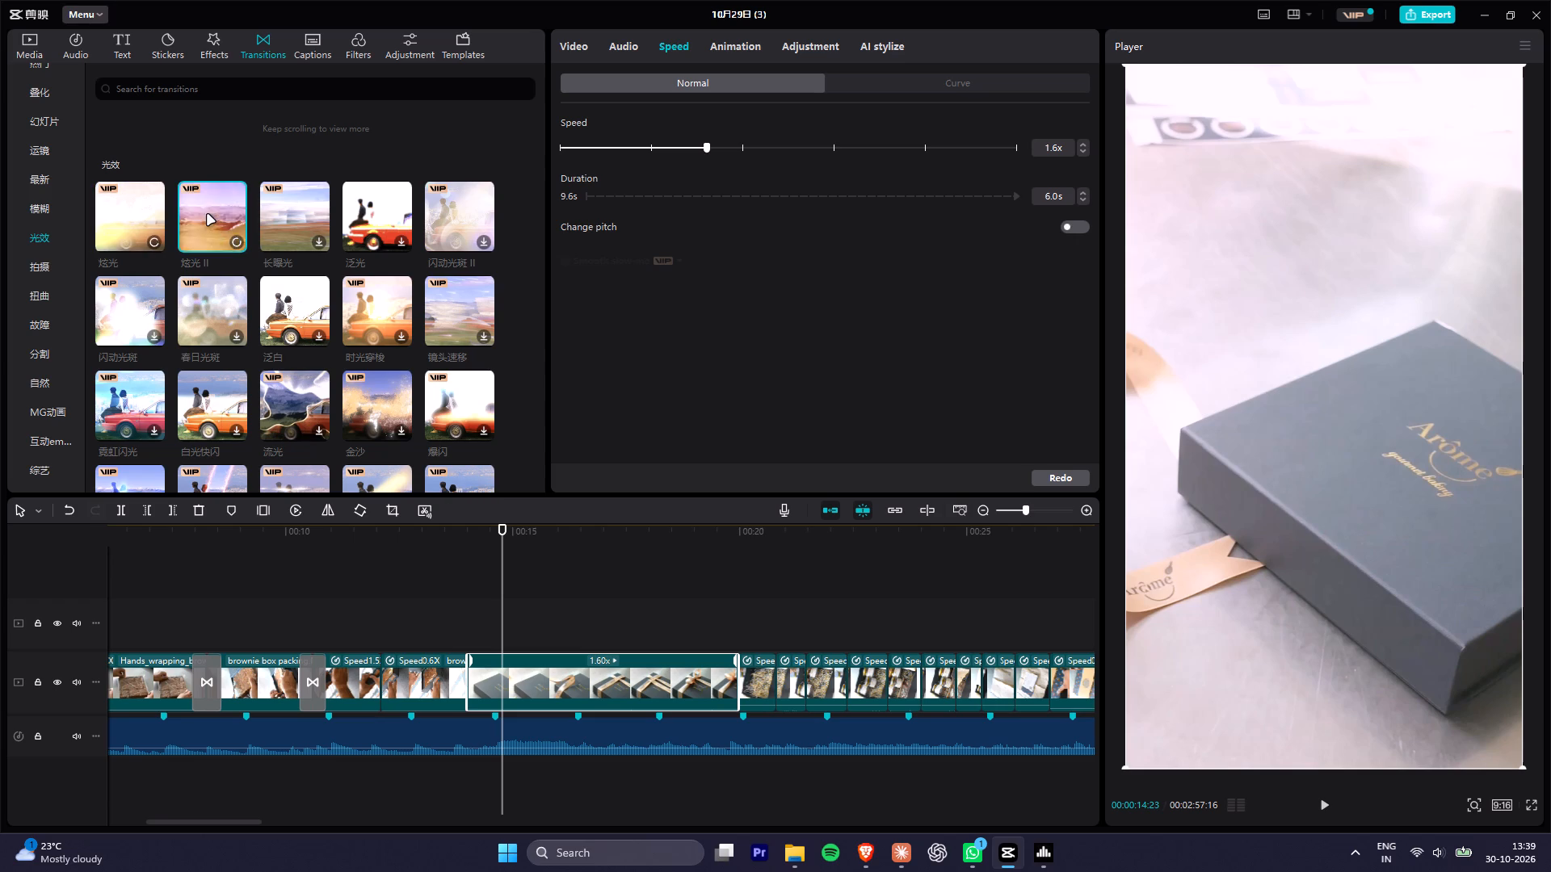
left_click_drag(212, 217, 464, 673)
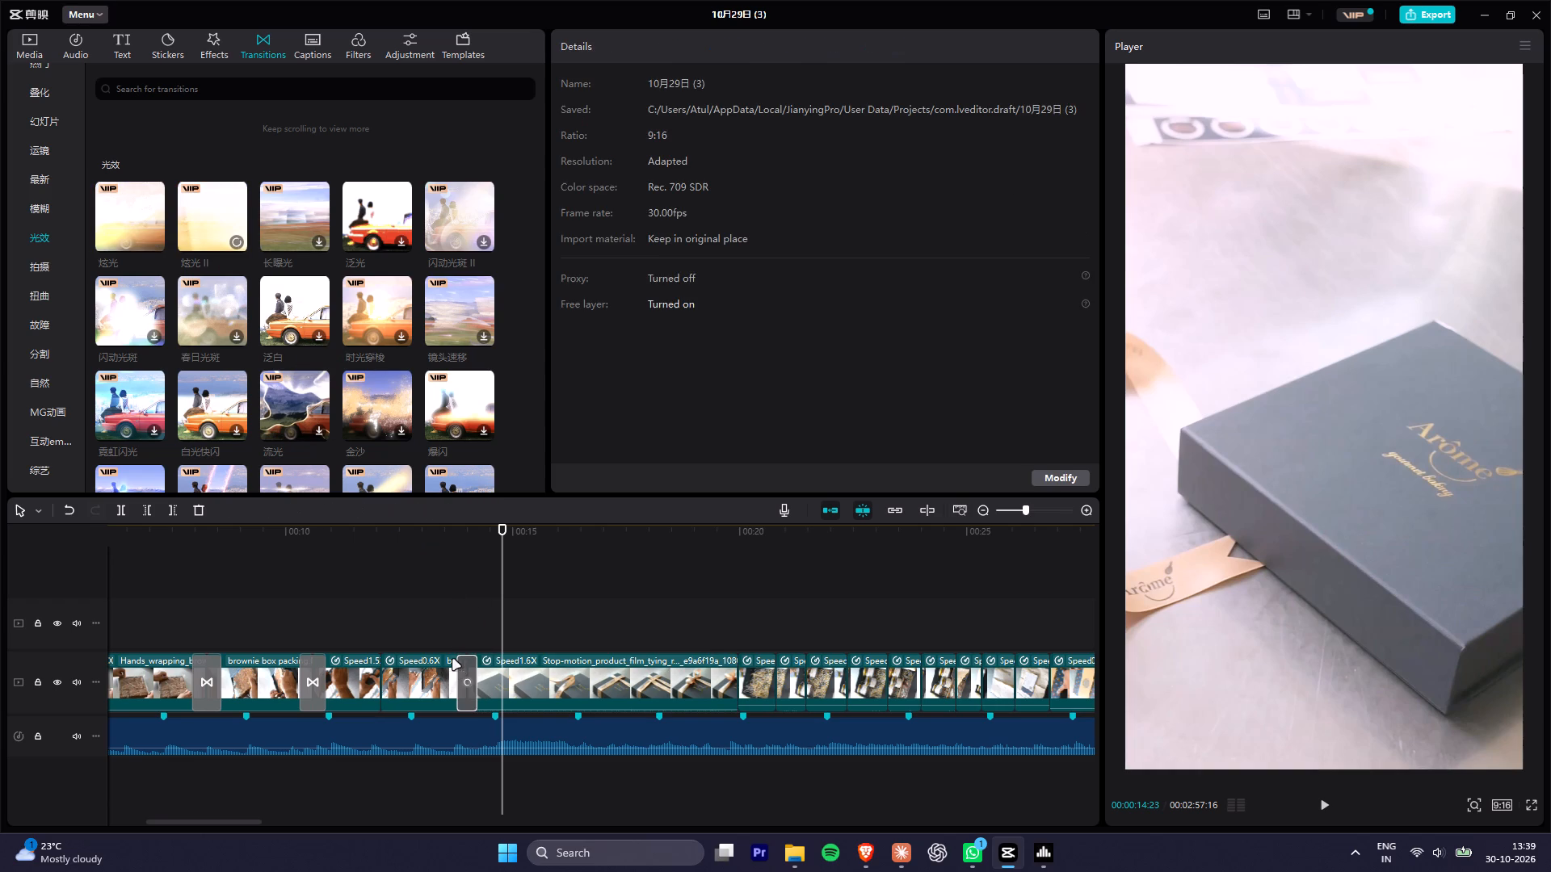
left_click(424, 542)
key("space")
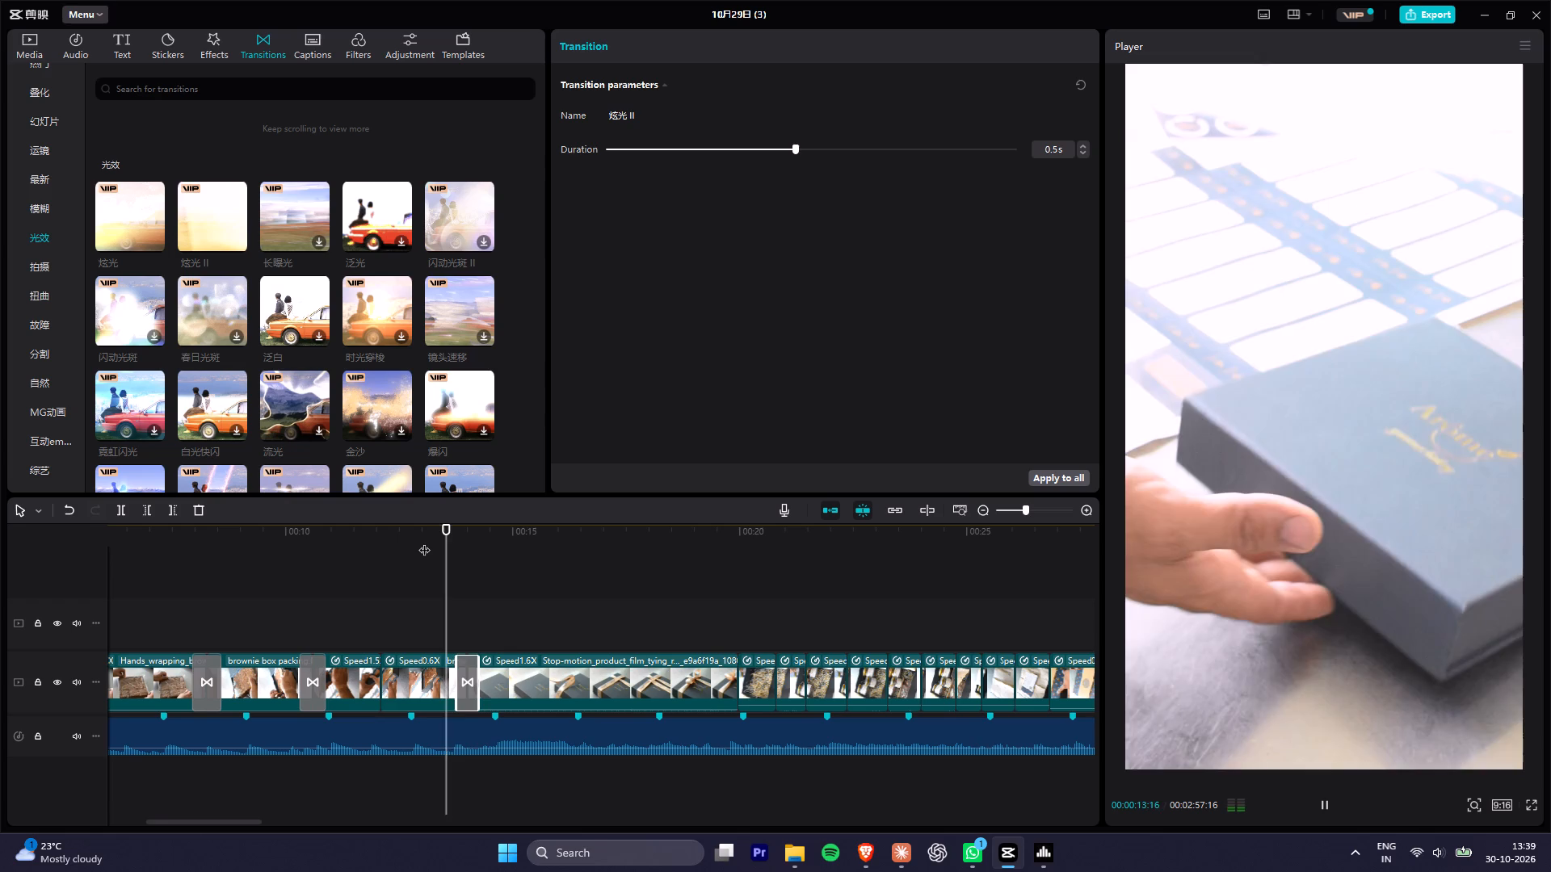
key("space")
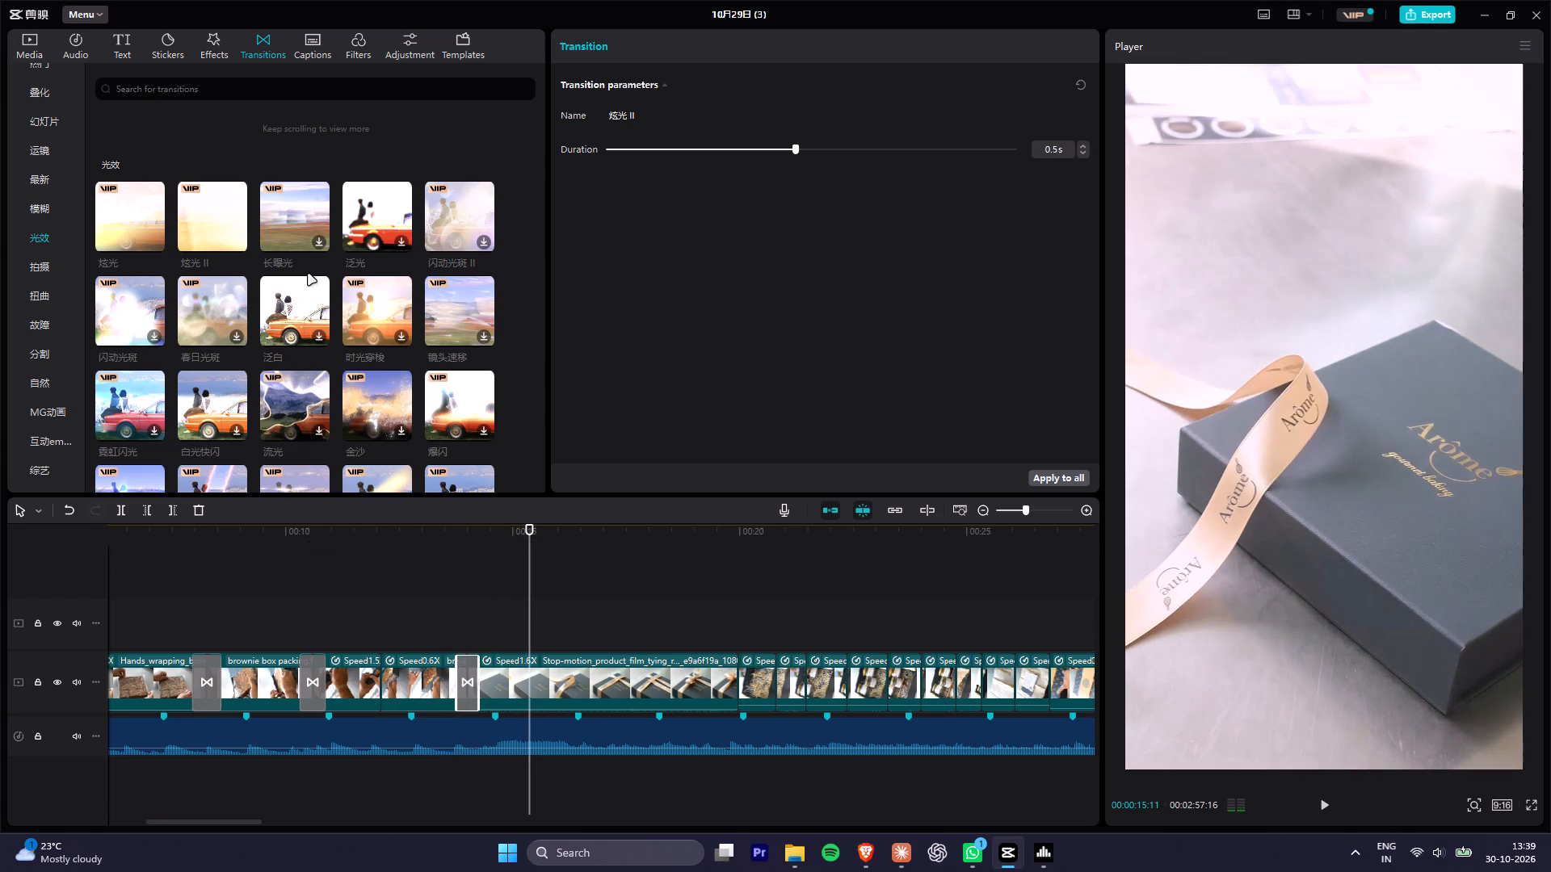
Set the 炫光 II transition's duration to 0.6 s and preview it.
left_click(868, 149)
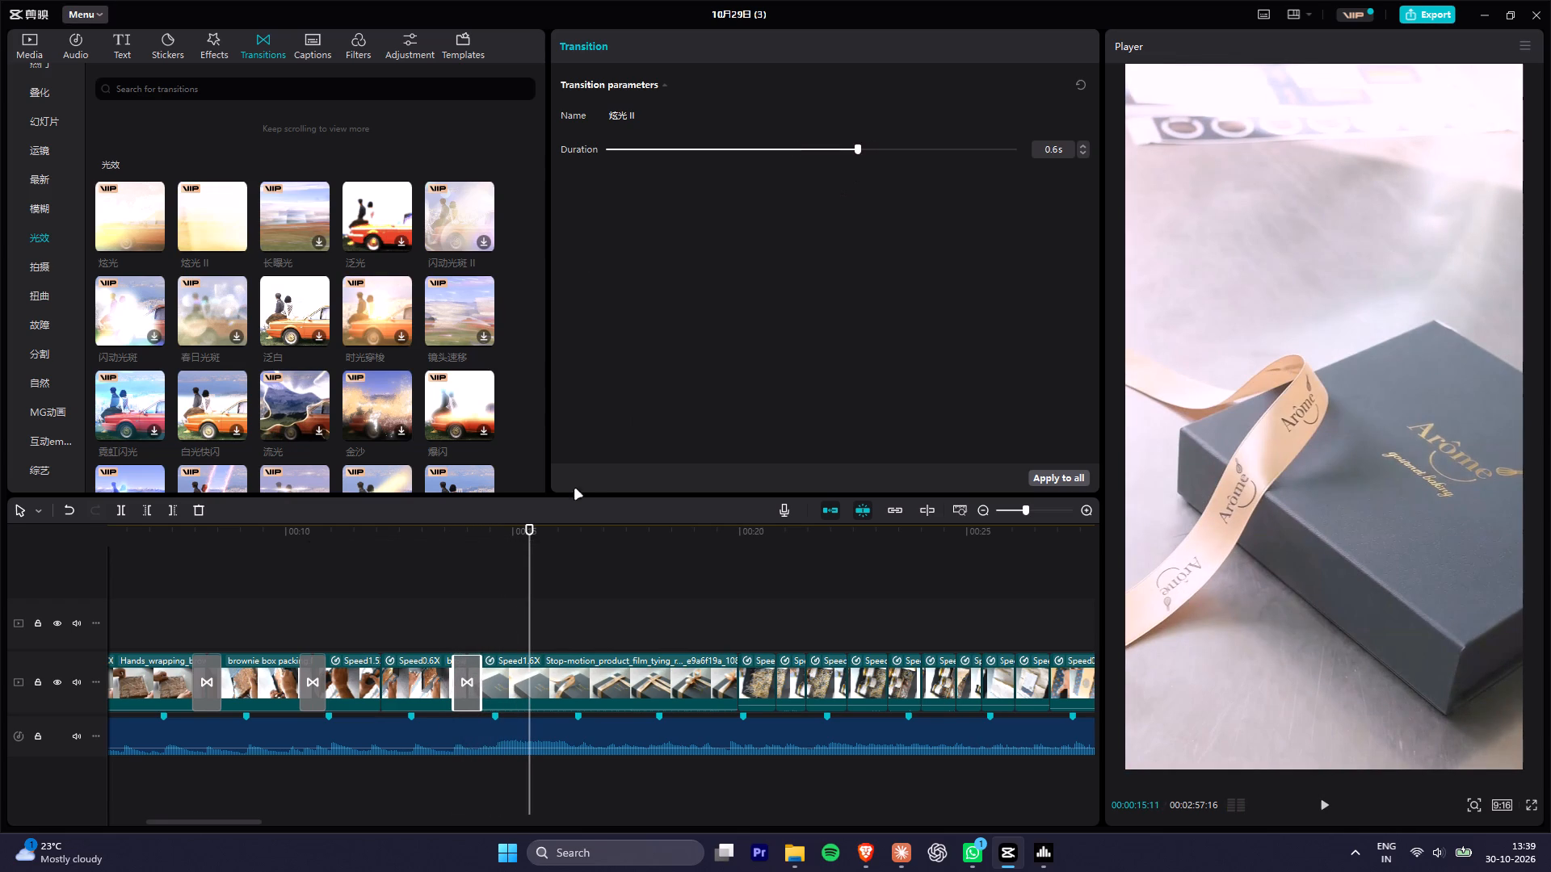
left_click(437, 533)
key("space")
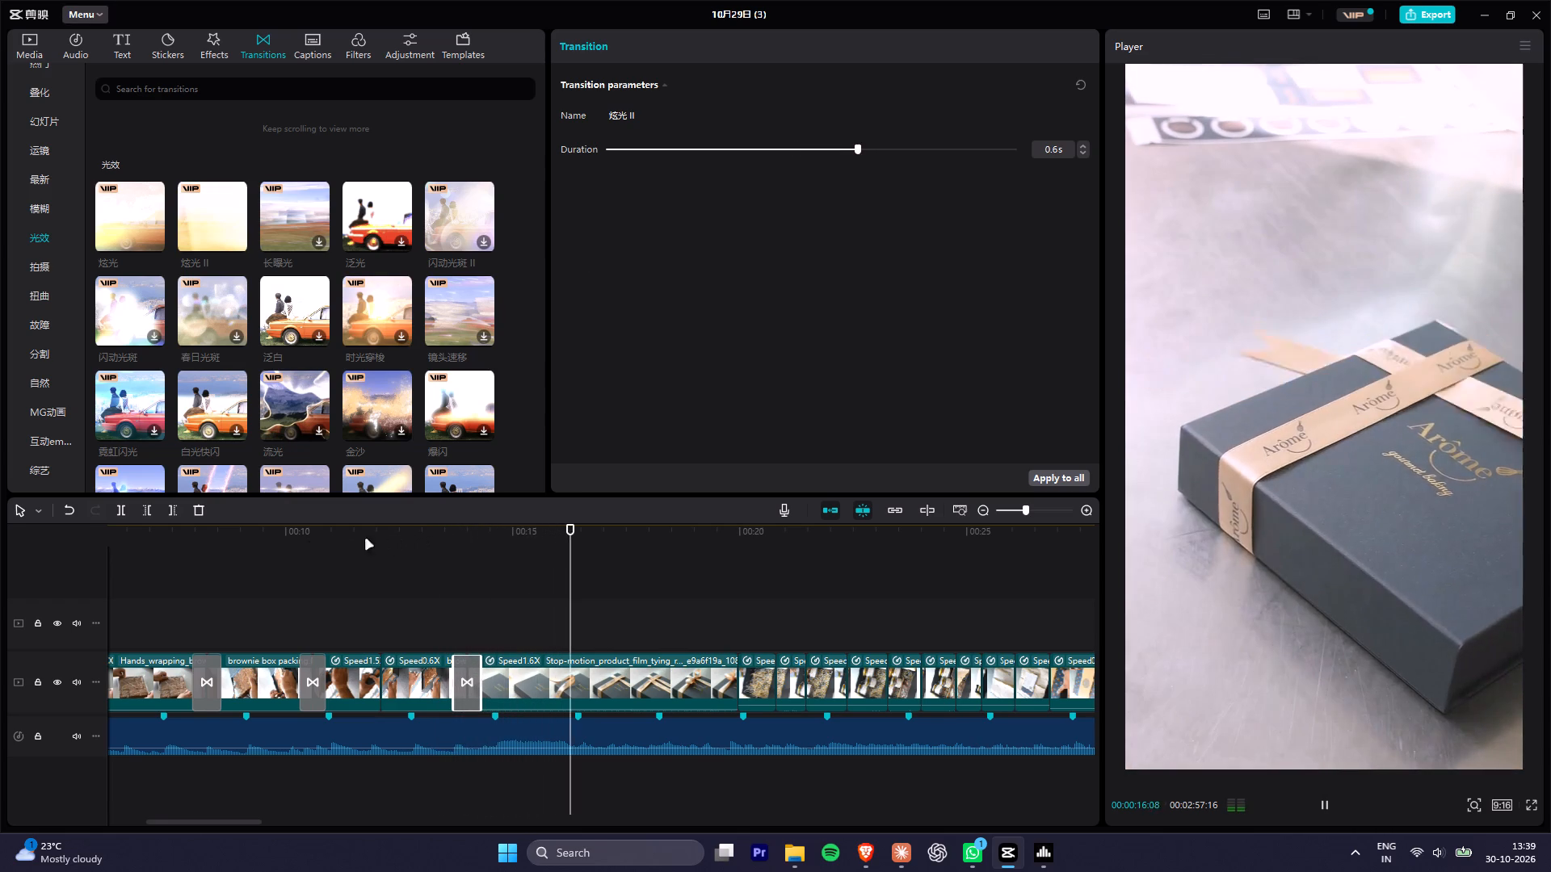
Replay the brownie box packing clips around the cut into the 1.5X clip, examining the existing transition.
left_click(338, 531)
key("space")
key("space")
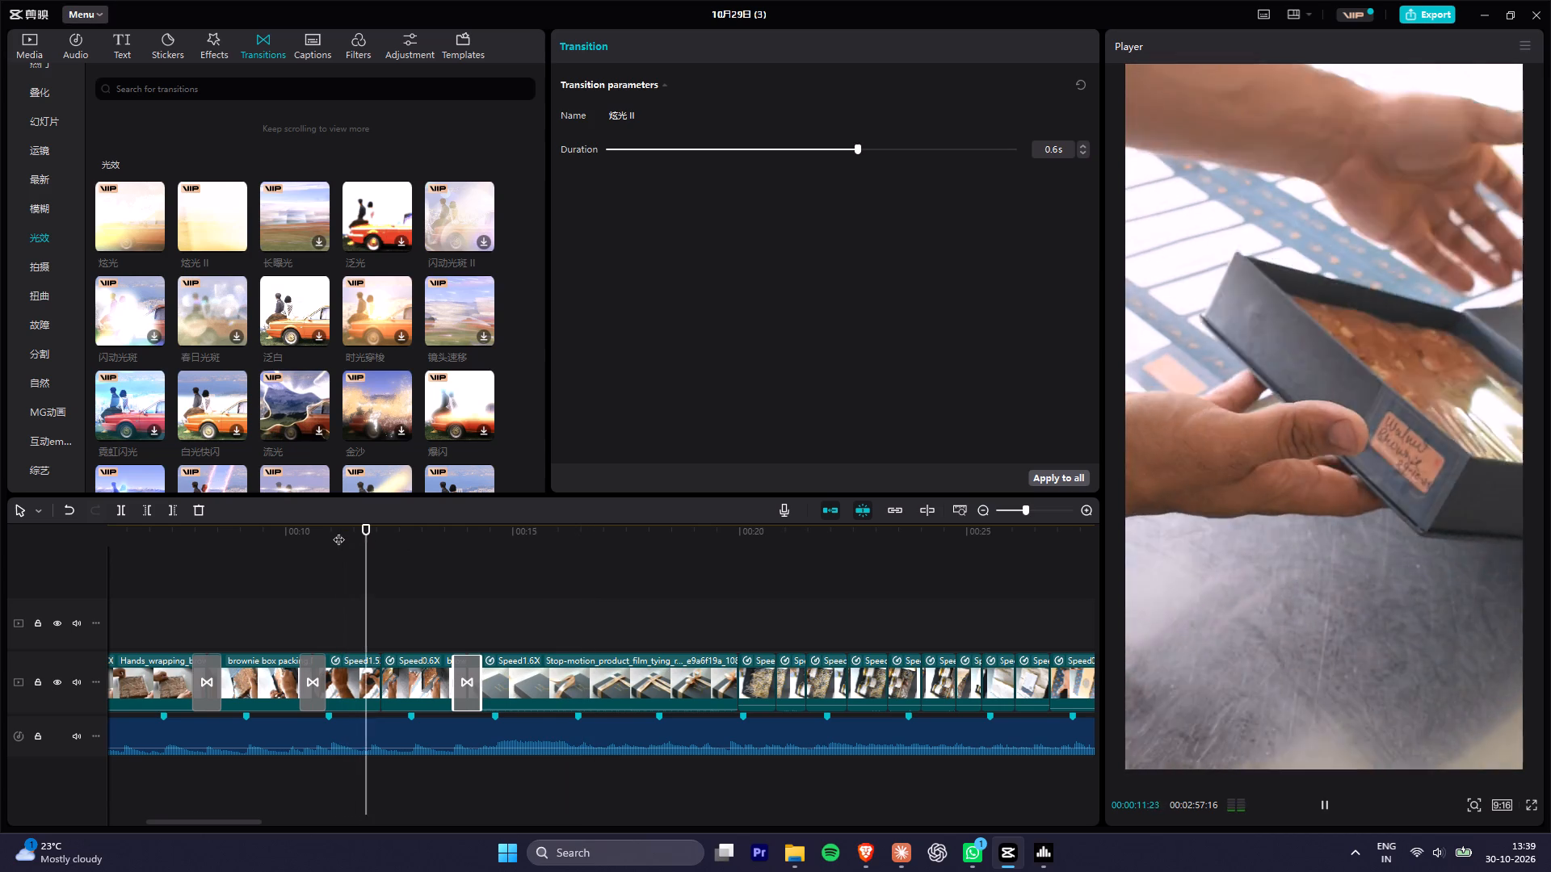
key("space")
left_click_drag(338, 531, 300, 526)
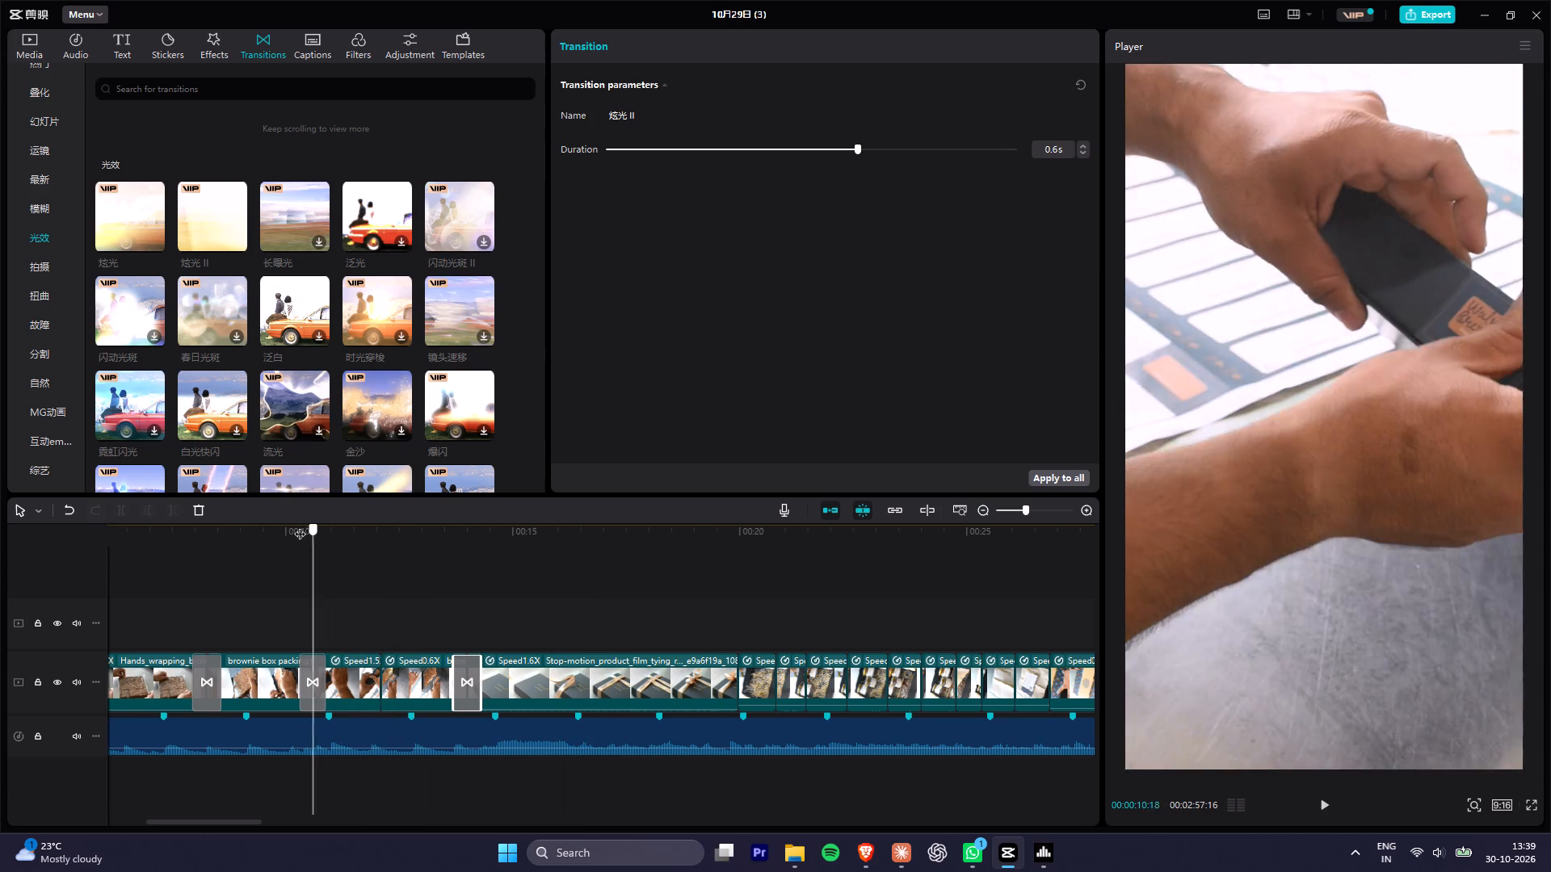
left_click_drag(300, 526, 280, 522)
key("space")
key("space")
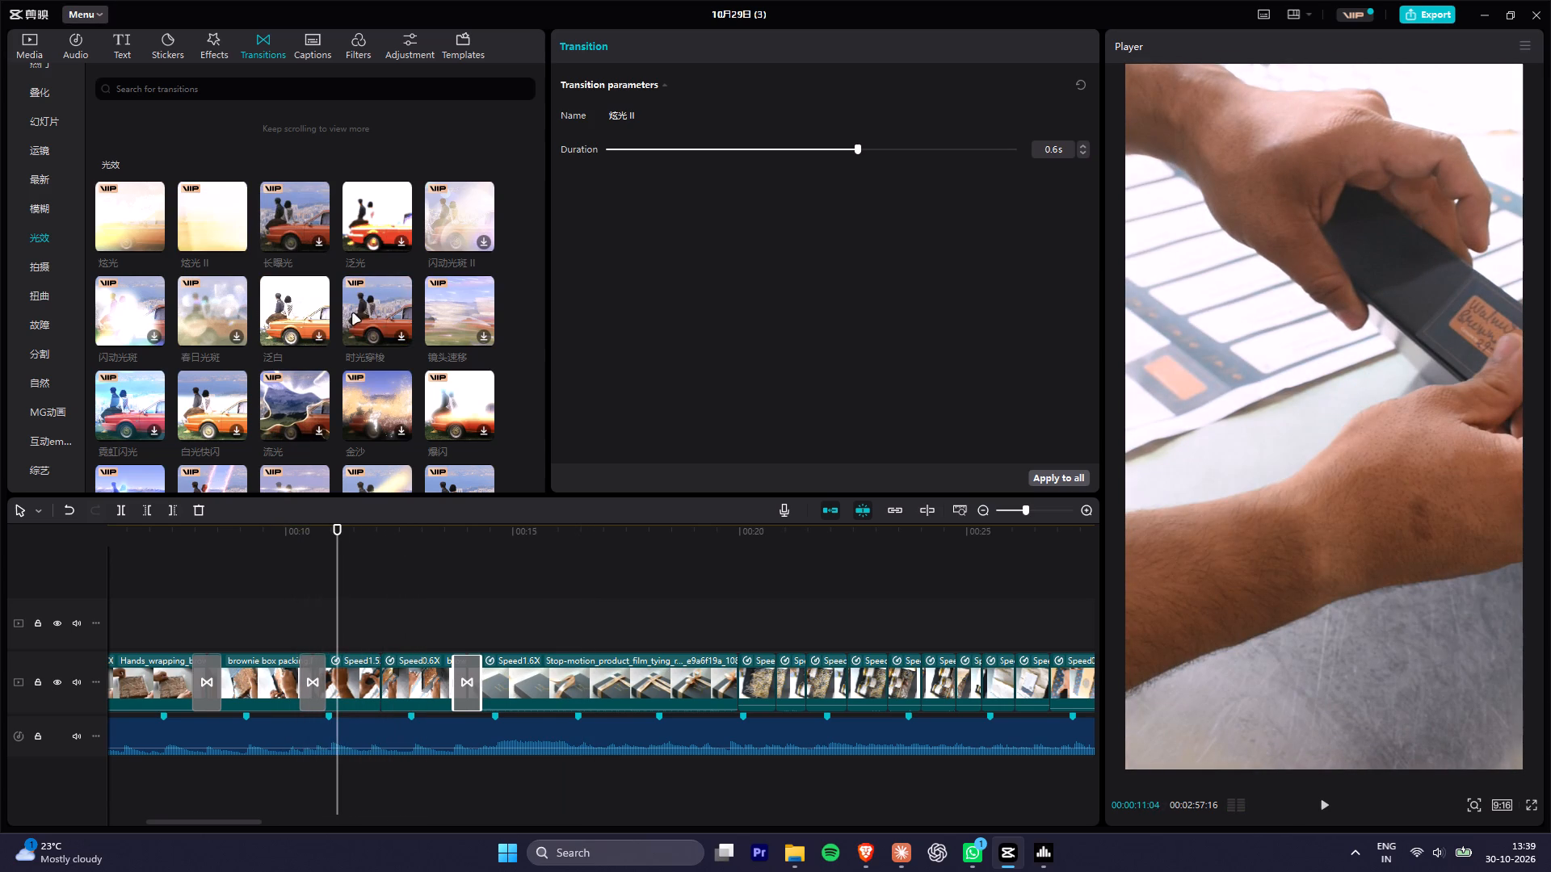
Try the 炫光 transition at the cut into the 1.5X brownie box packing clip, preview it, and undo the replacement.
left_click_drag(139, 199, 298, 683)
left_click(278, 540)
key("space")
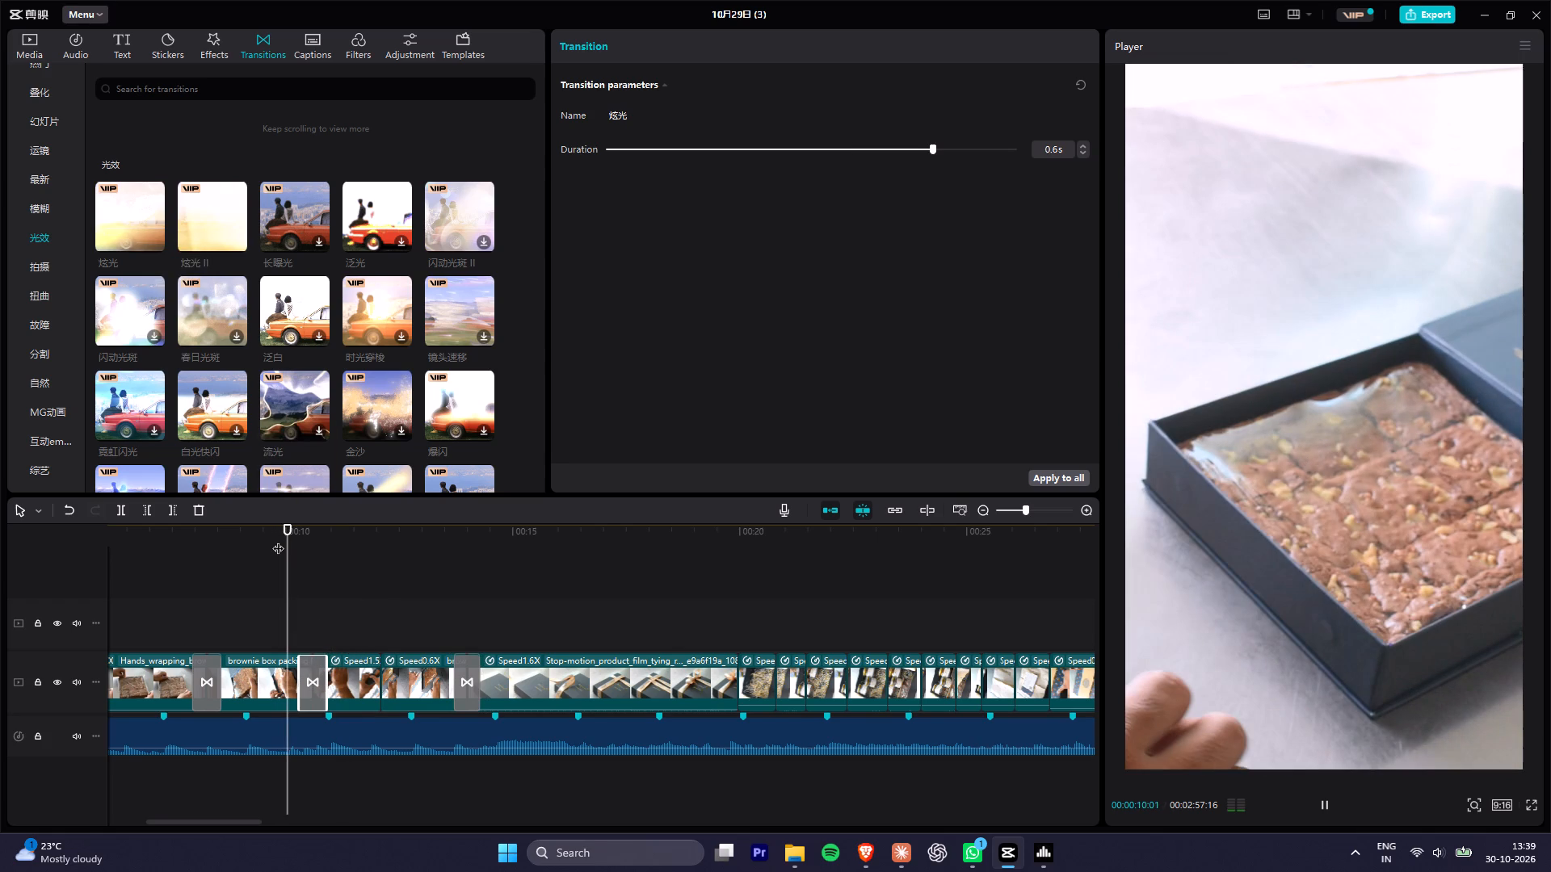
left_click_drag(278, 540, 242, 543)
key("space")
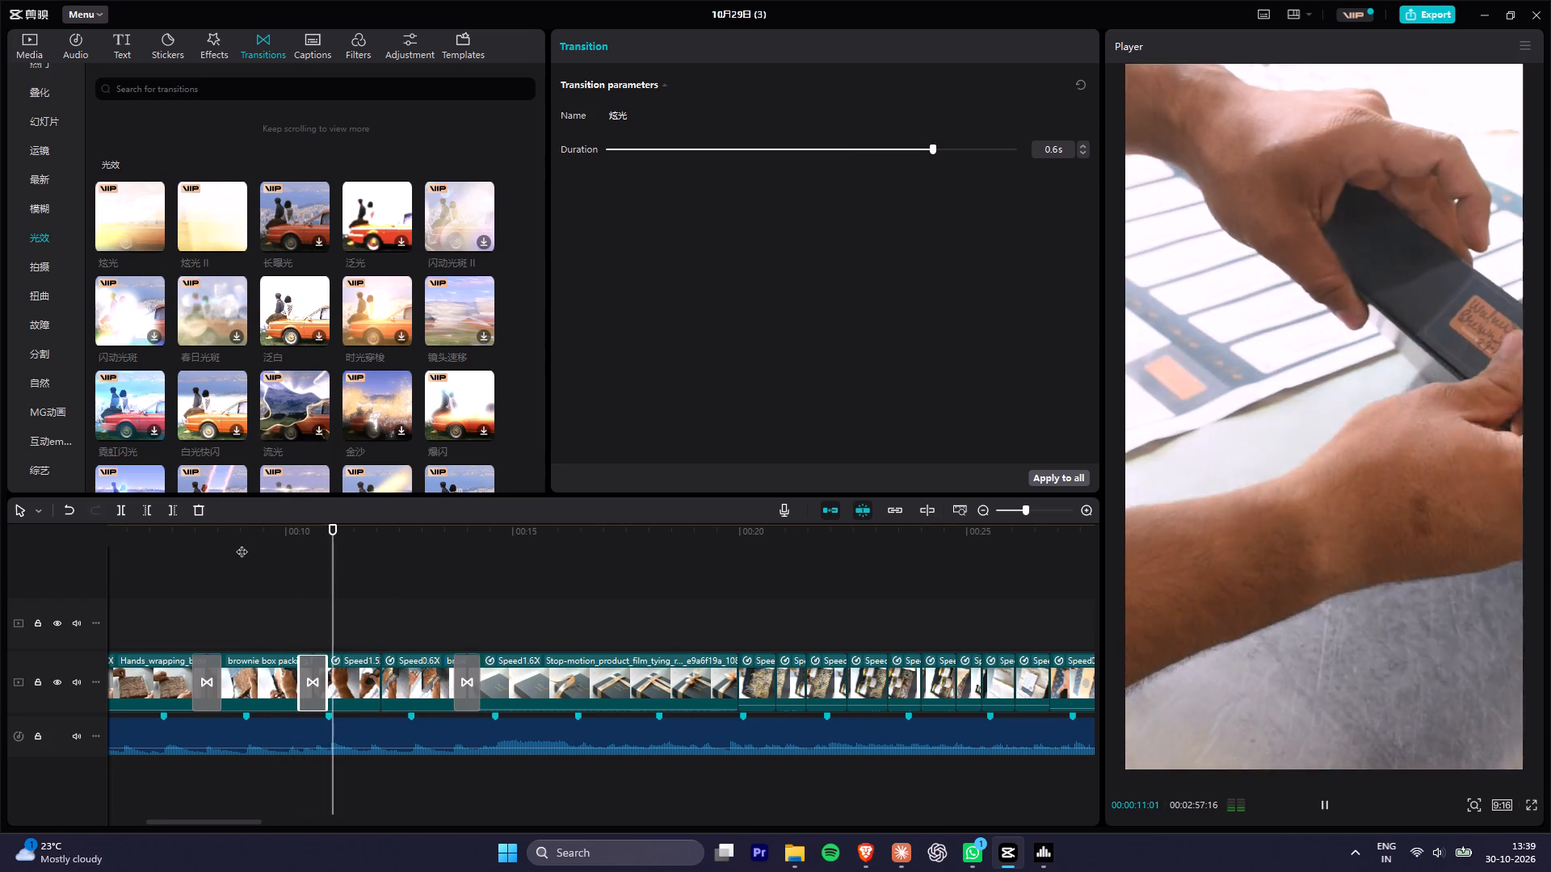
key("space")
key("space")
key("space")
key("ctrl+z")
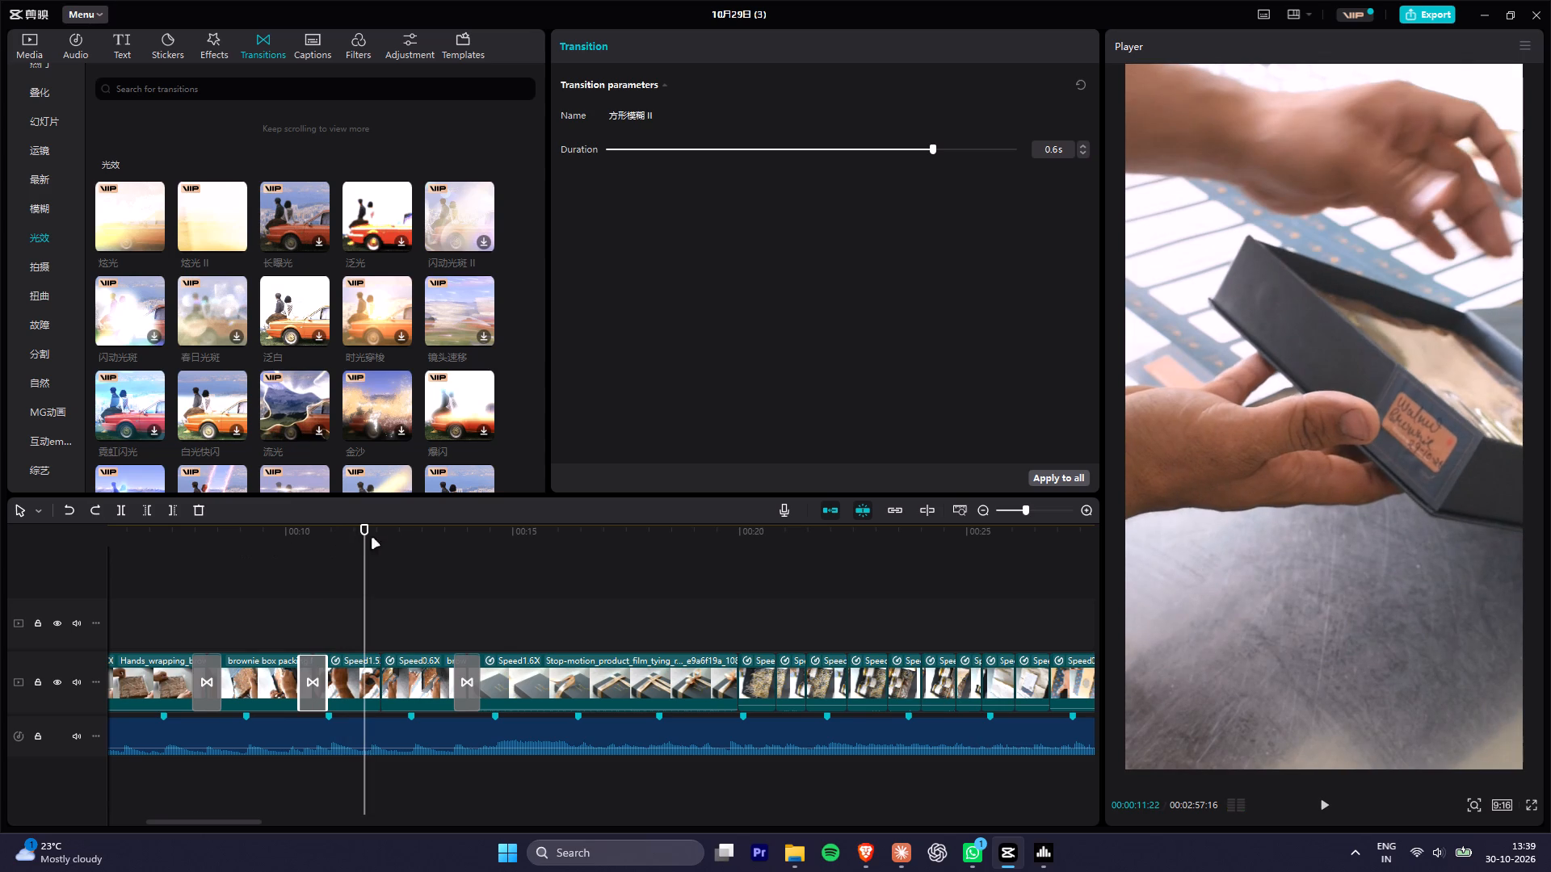
Play the ribbon-tying clip through to the first hamper clip, examining pacing and sound at the cut.
left_click_drag(398, 530, 526, 543)
key("space")
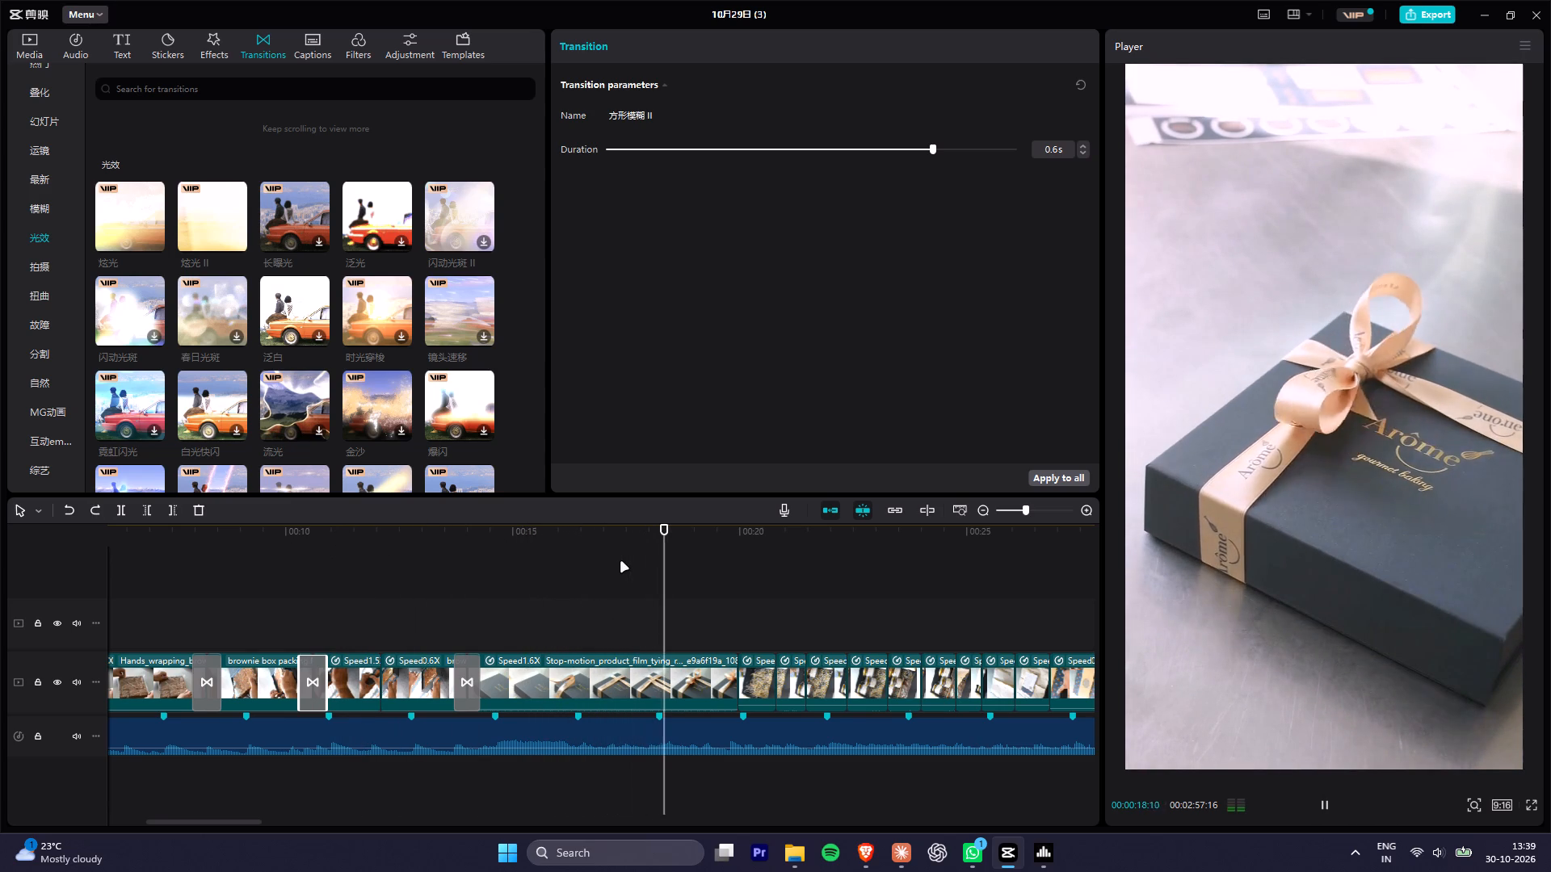
key("space")
key("space")
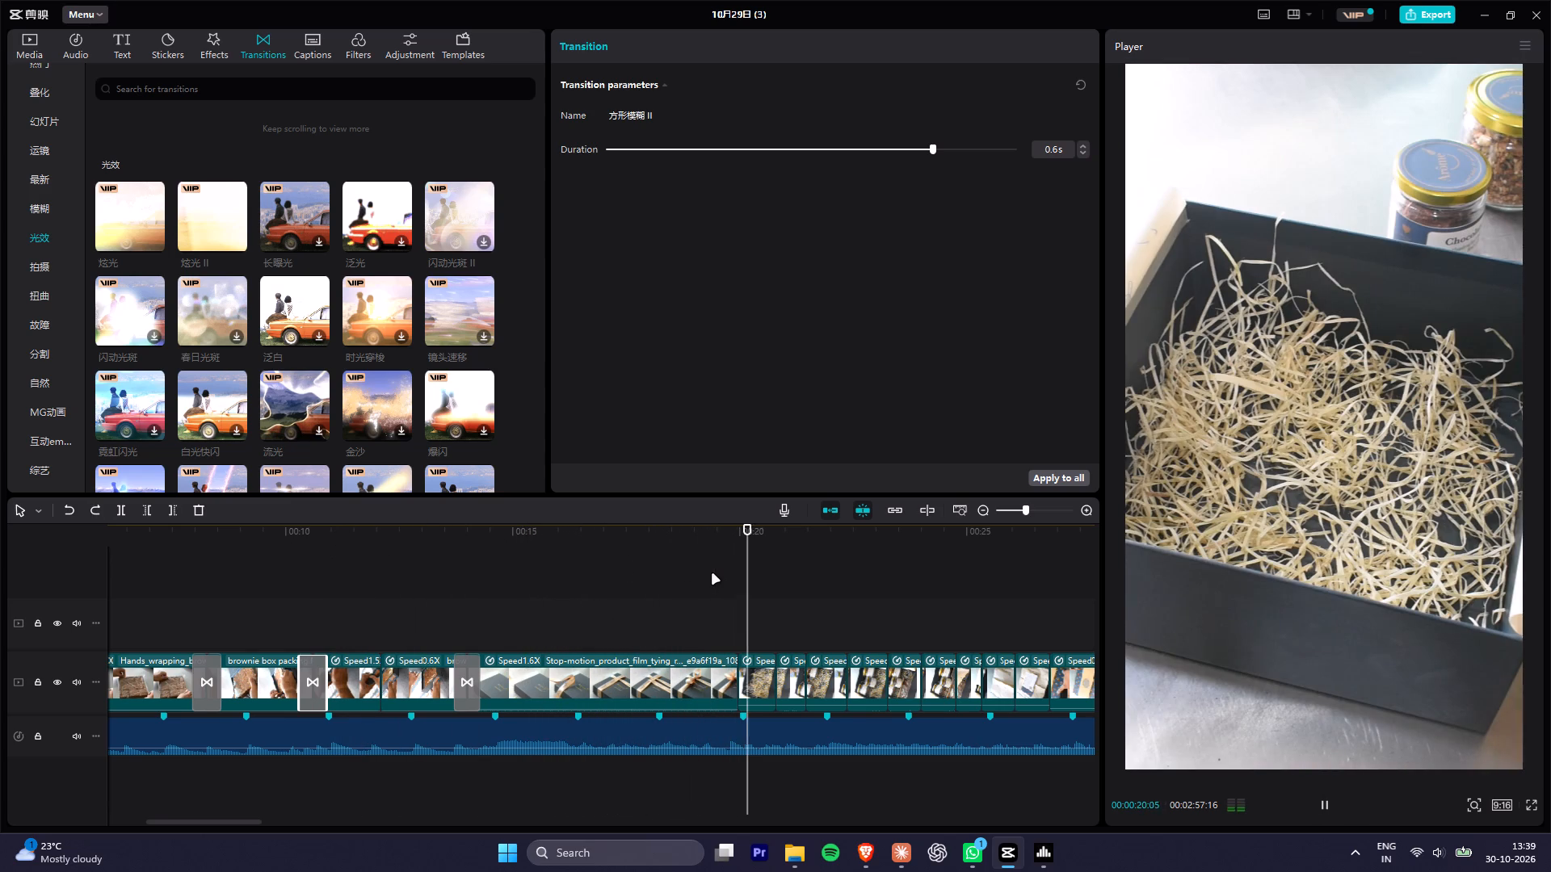
key("space")
key("space")
key("space")
Mute all the hamper packing clips together by lowering their volume to -∞ dB.
left_click_drag(754, 604, 1054, 660)
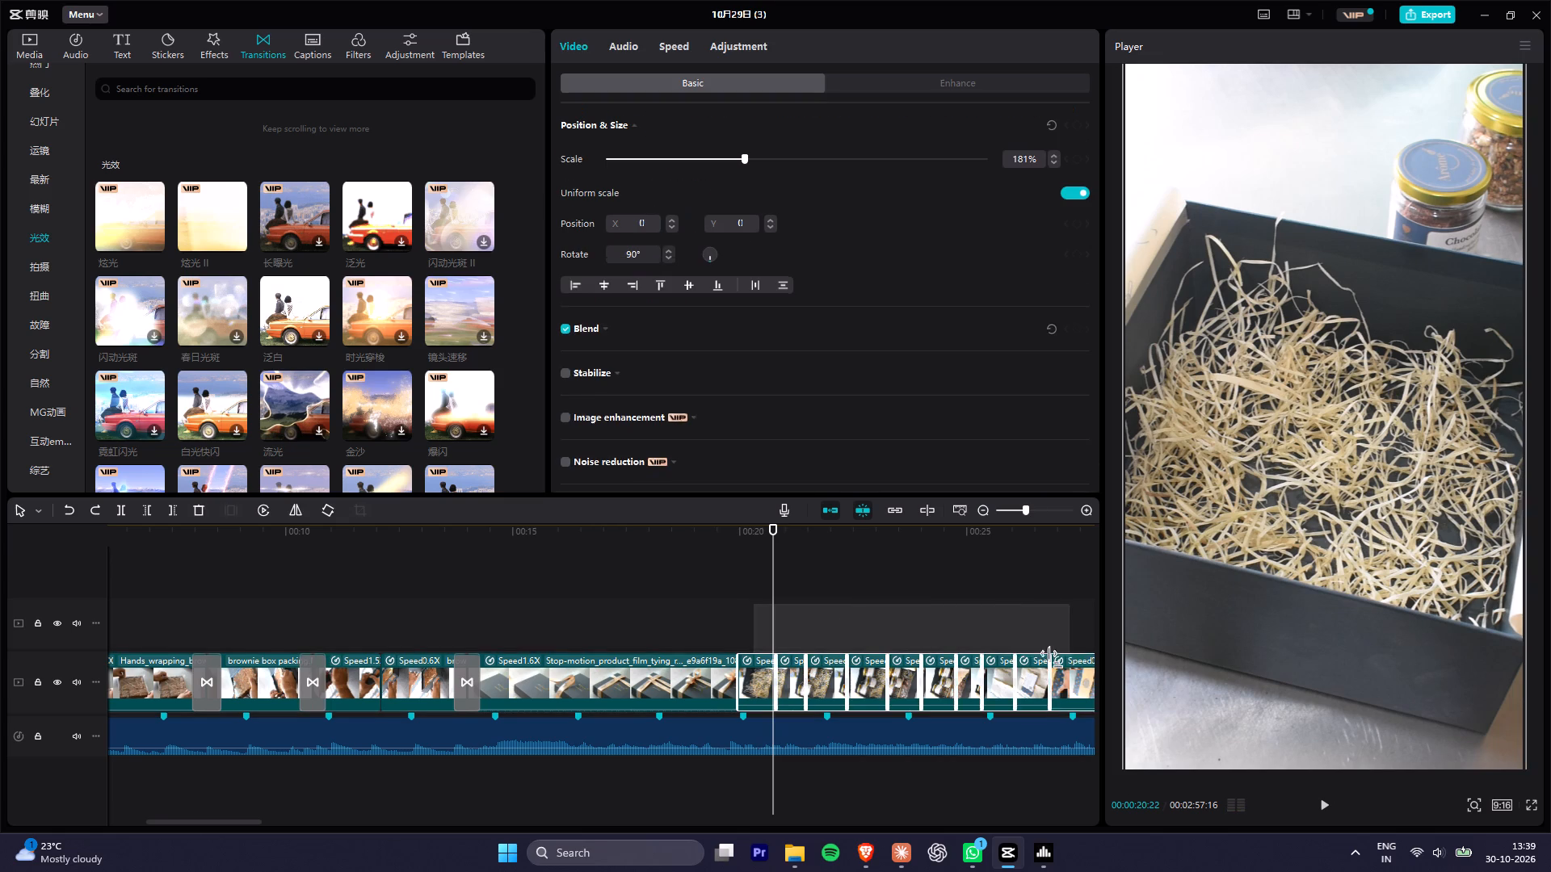
left_click_drag(1054, 660, 738, 677)
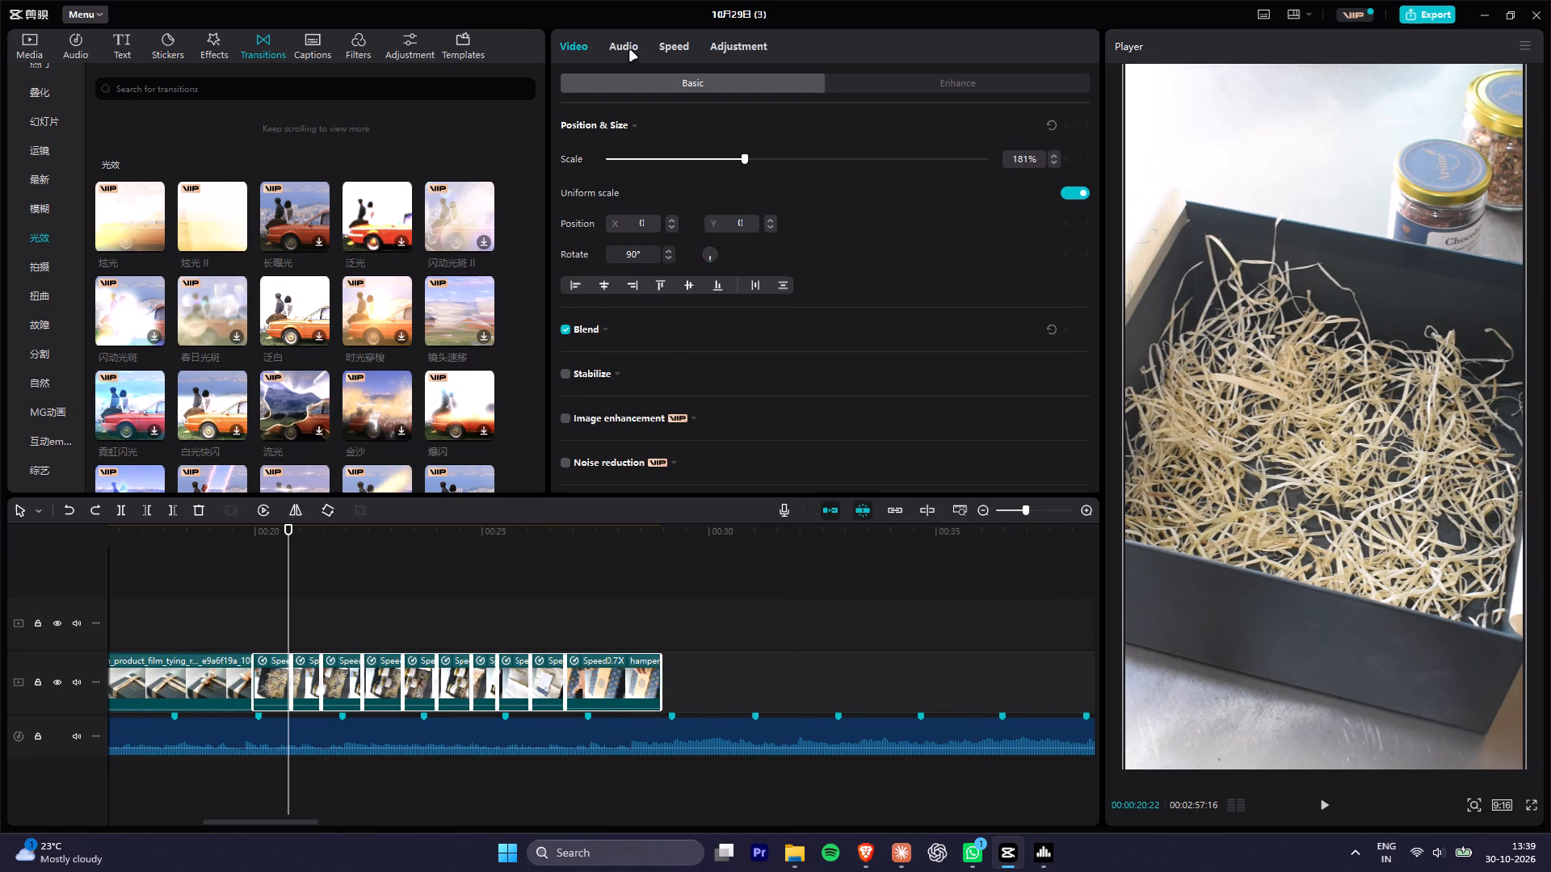
left_click(628, 52)
left_click_drag(750, 161, 454, 185)
Play from the end of the ribbon-tying clip through the muted hamper clips, examining their cuts and rhythm against the music.
left_click(228, 533)
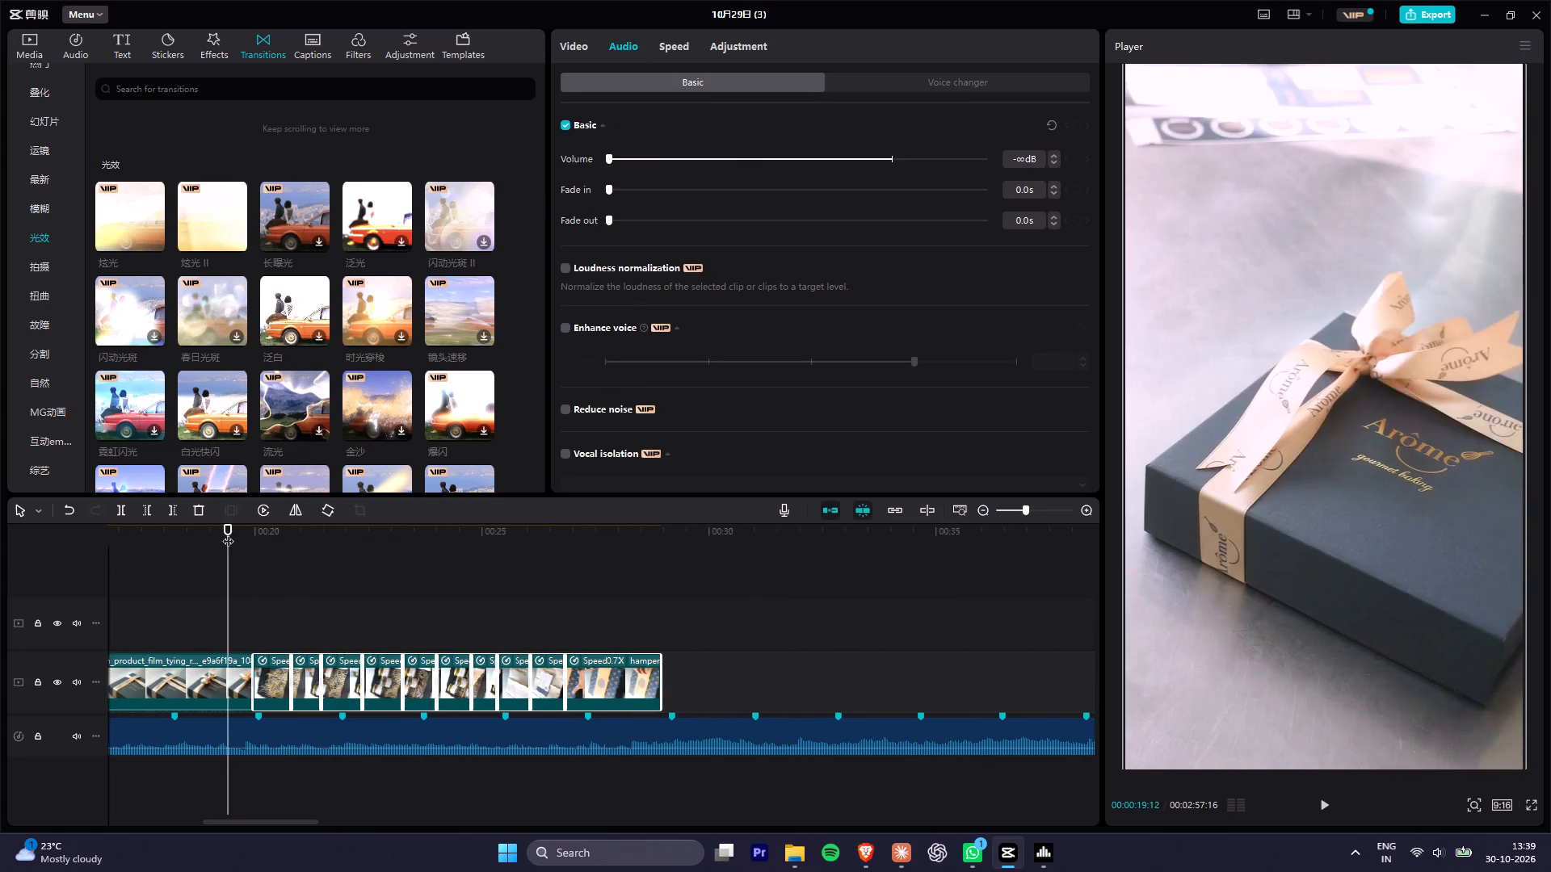
key("space")
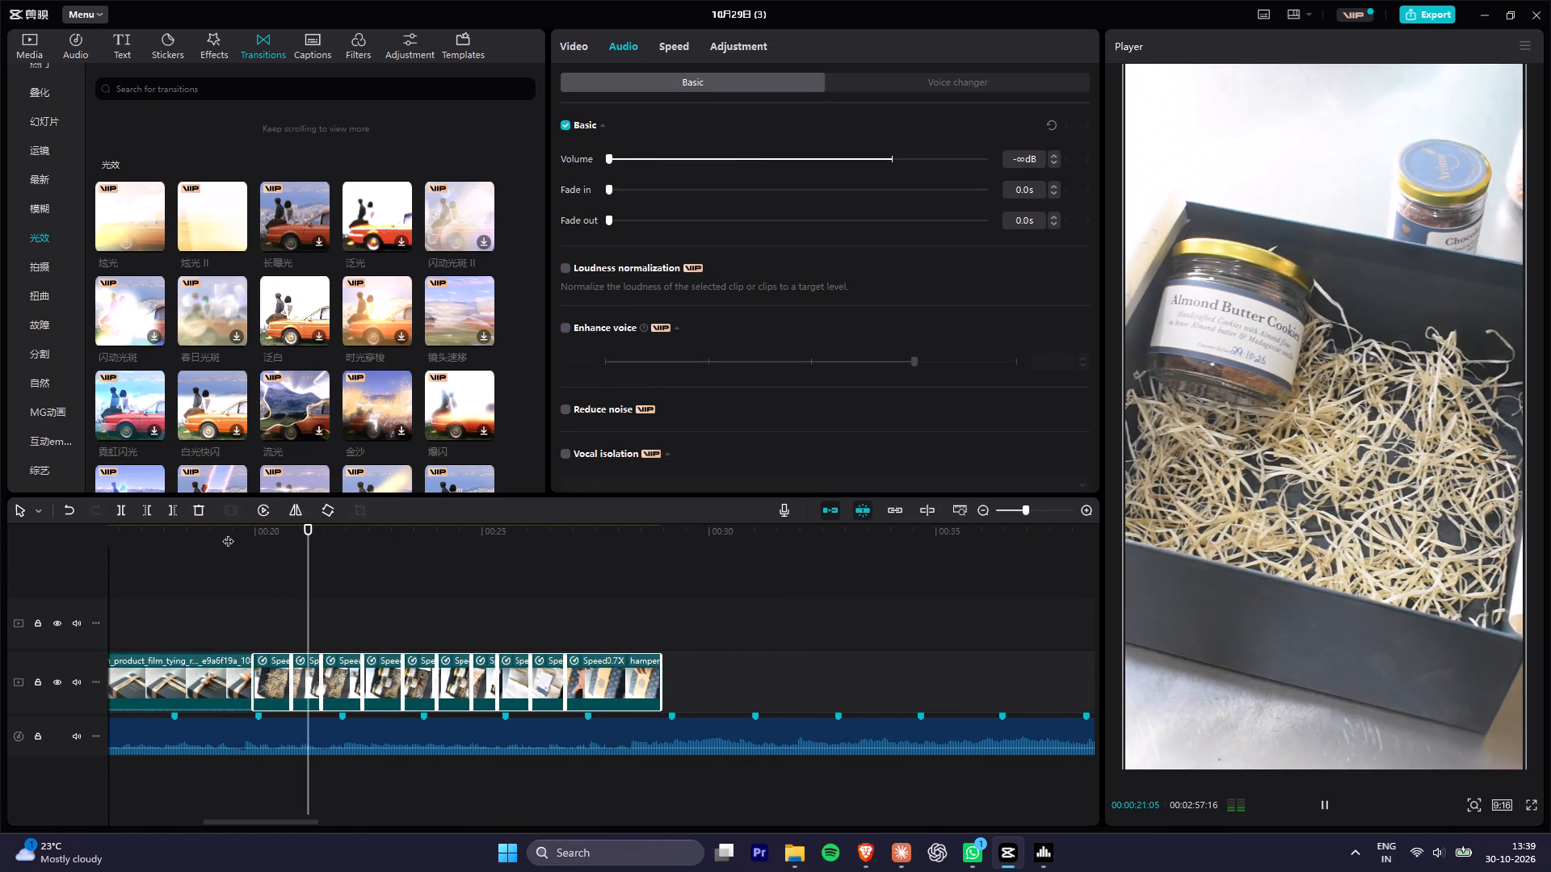
key("space")
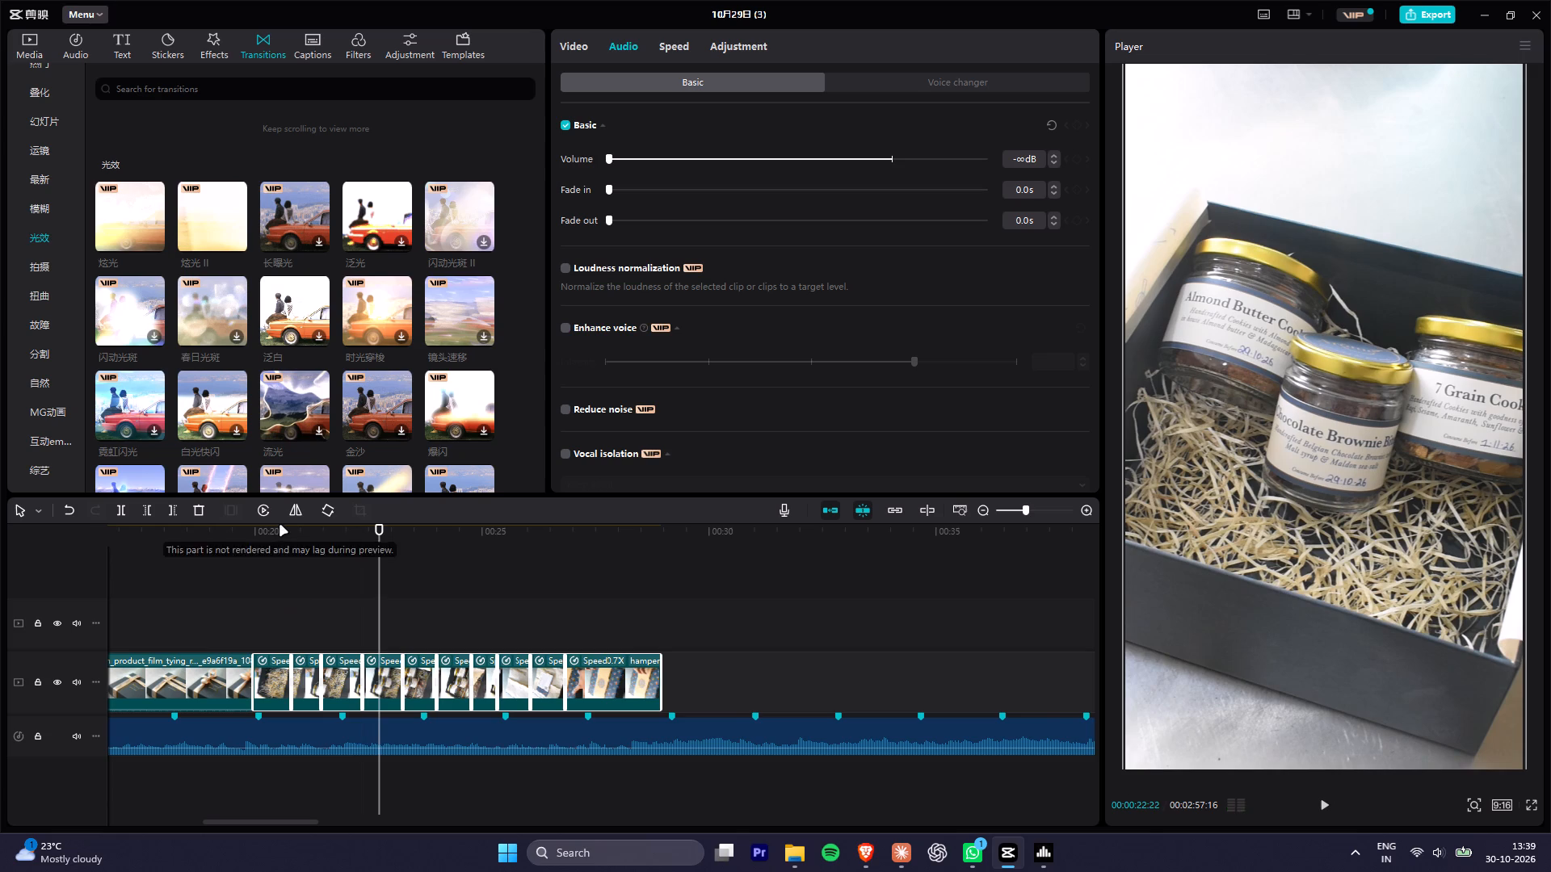
key("space")
key("space")
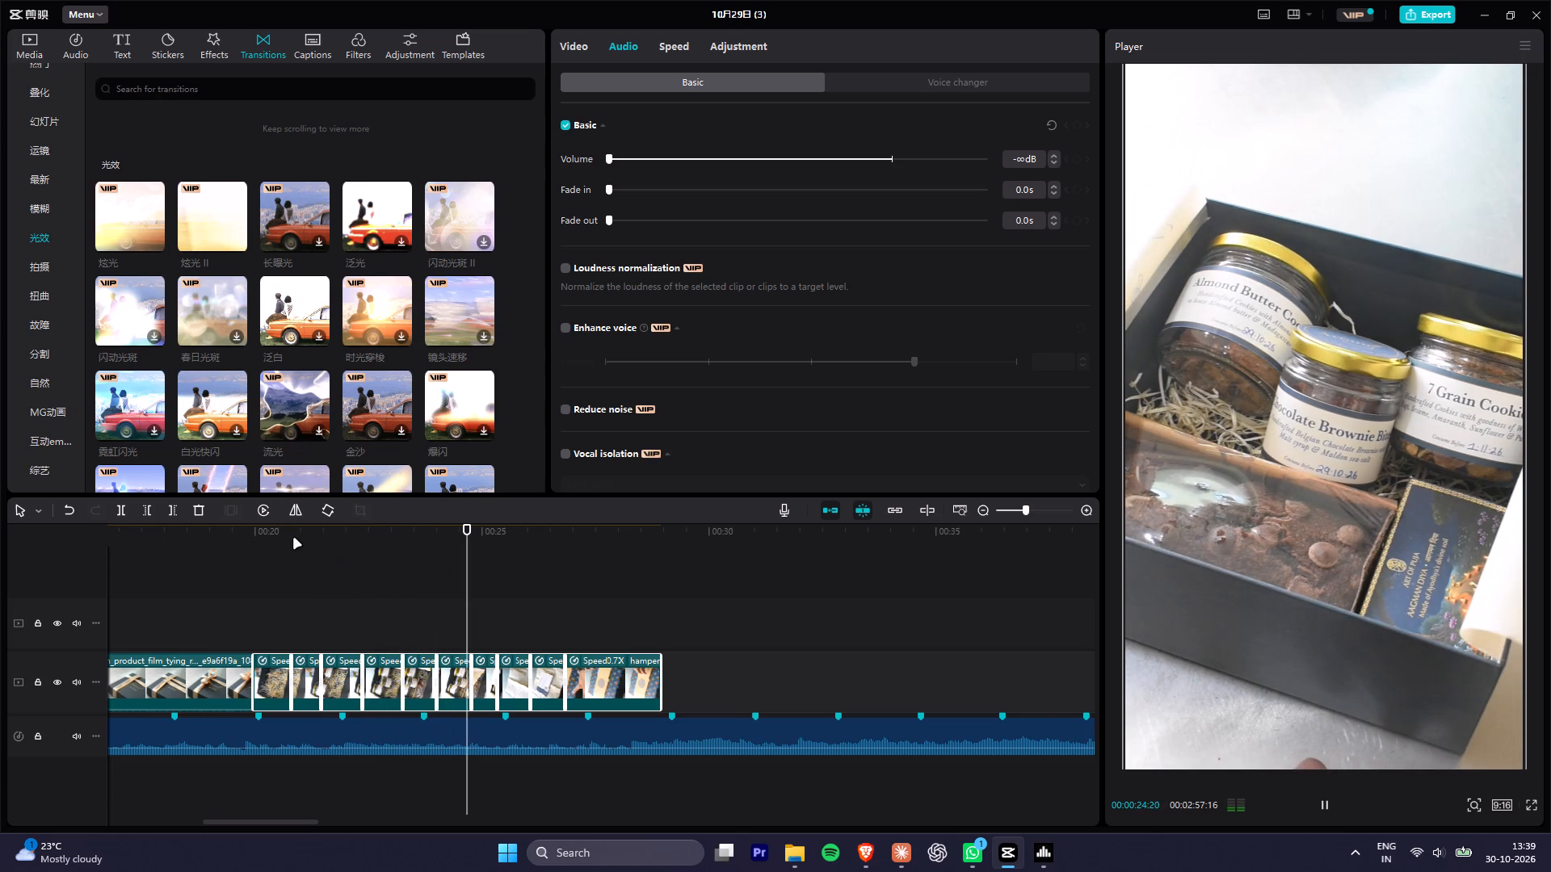
key("space")
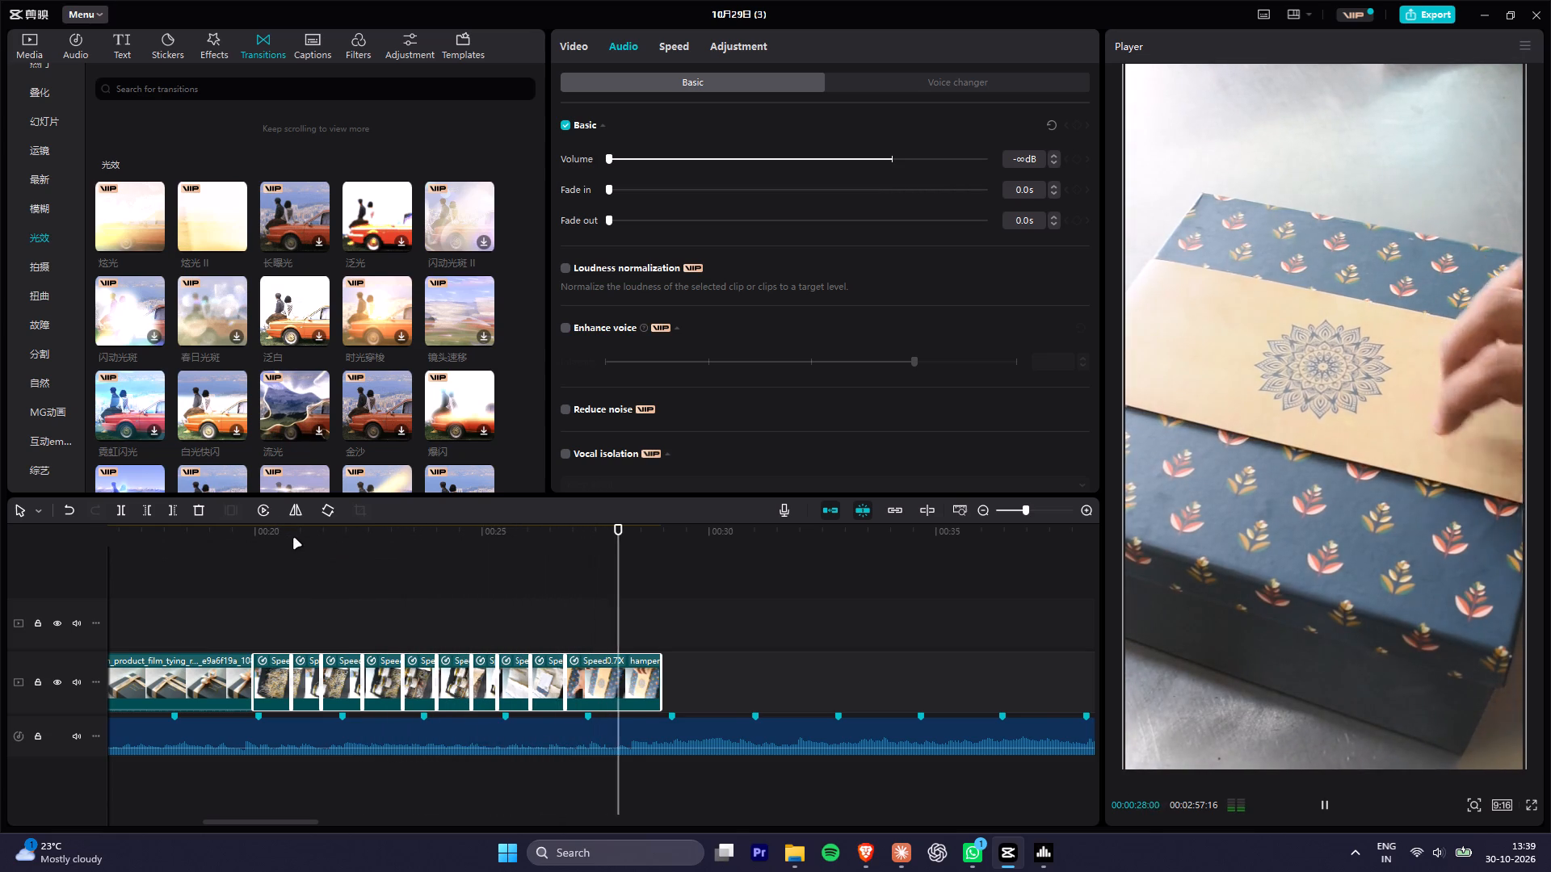
key("space")
key("space")
key("space")
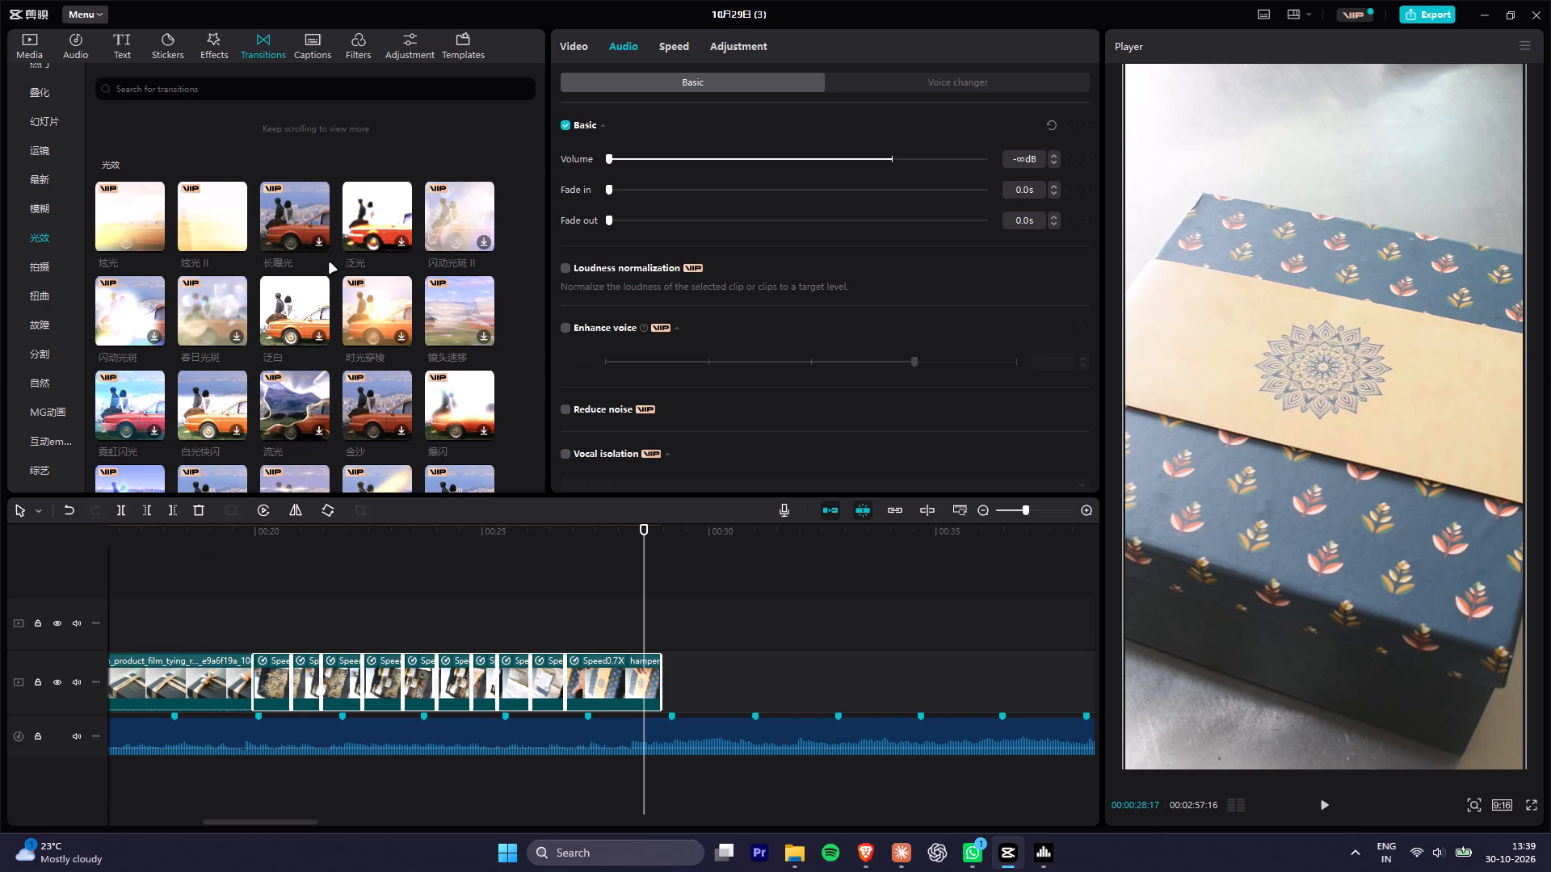
Add the 星星变焦 blur transition between the first and second hamper clips.
left_click_drag(263, 534, 275, 535)
scroll(309, 611, "up", 4, "alt")
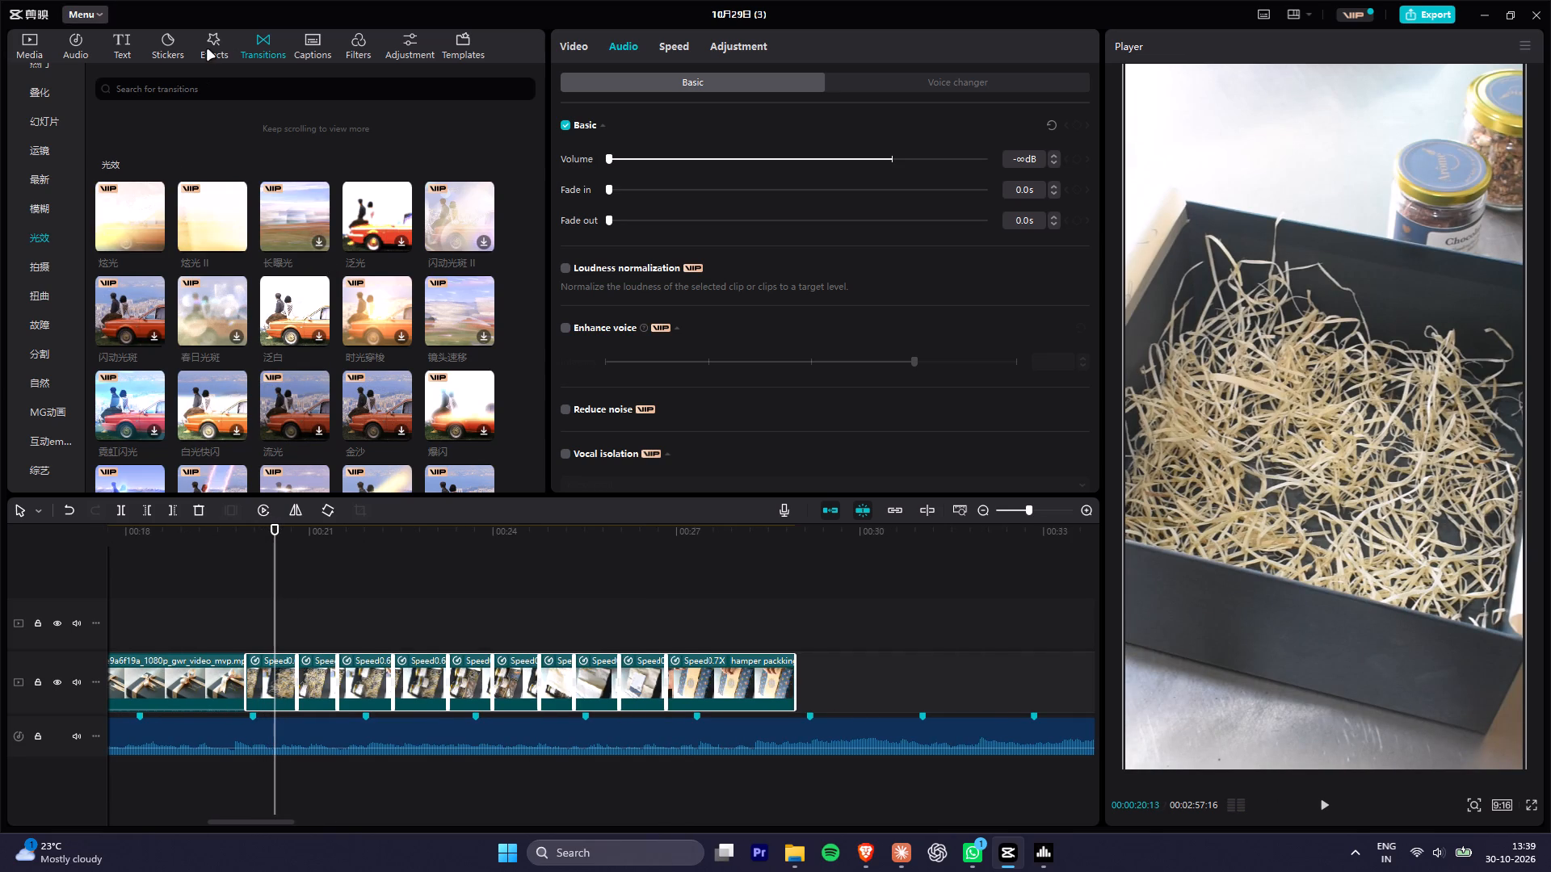
left_click(36, 212)
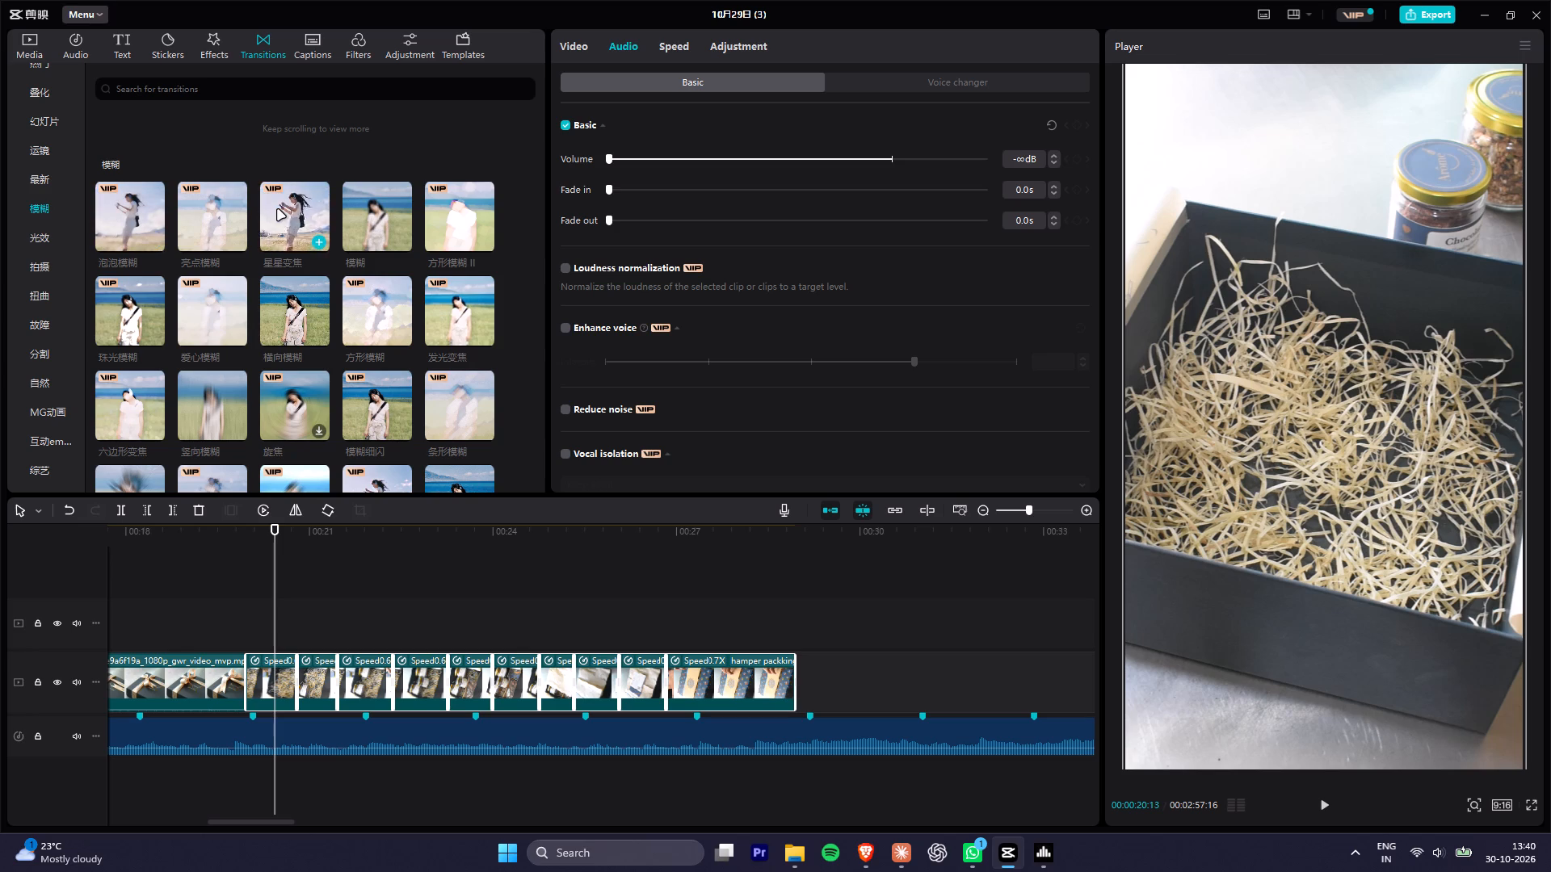
left_click_drag(278, 210, 289, 680)
left_click(303, 597)
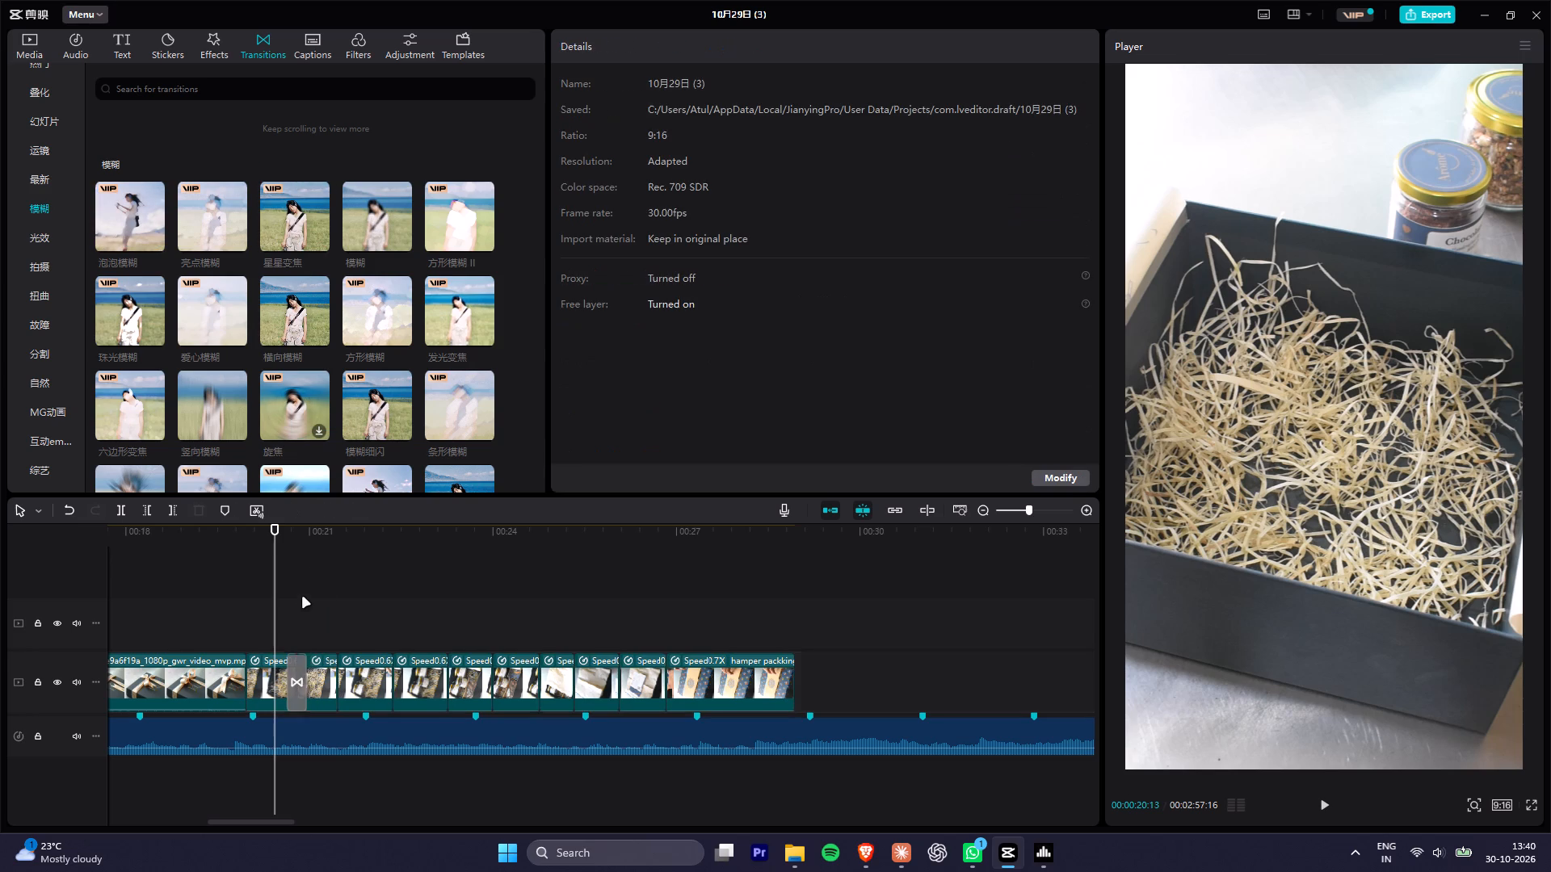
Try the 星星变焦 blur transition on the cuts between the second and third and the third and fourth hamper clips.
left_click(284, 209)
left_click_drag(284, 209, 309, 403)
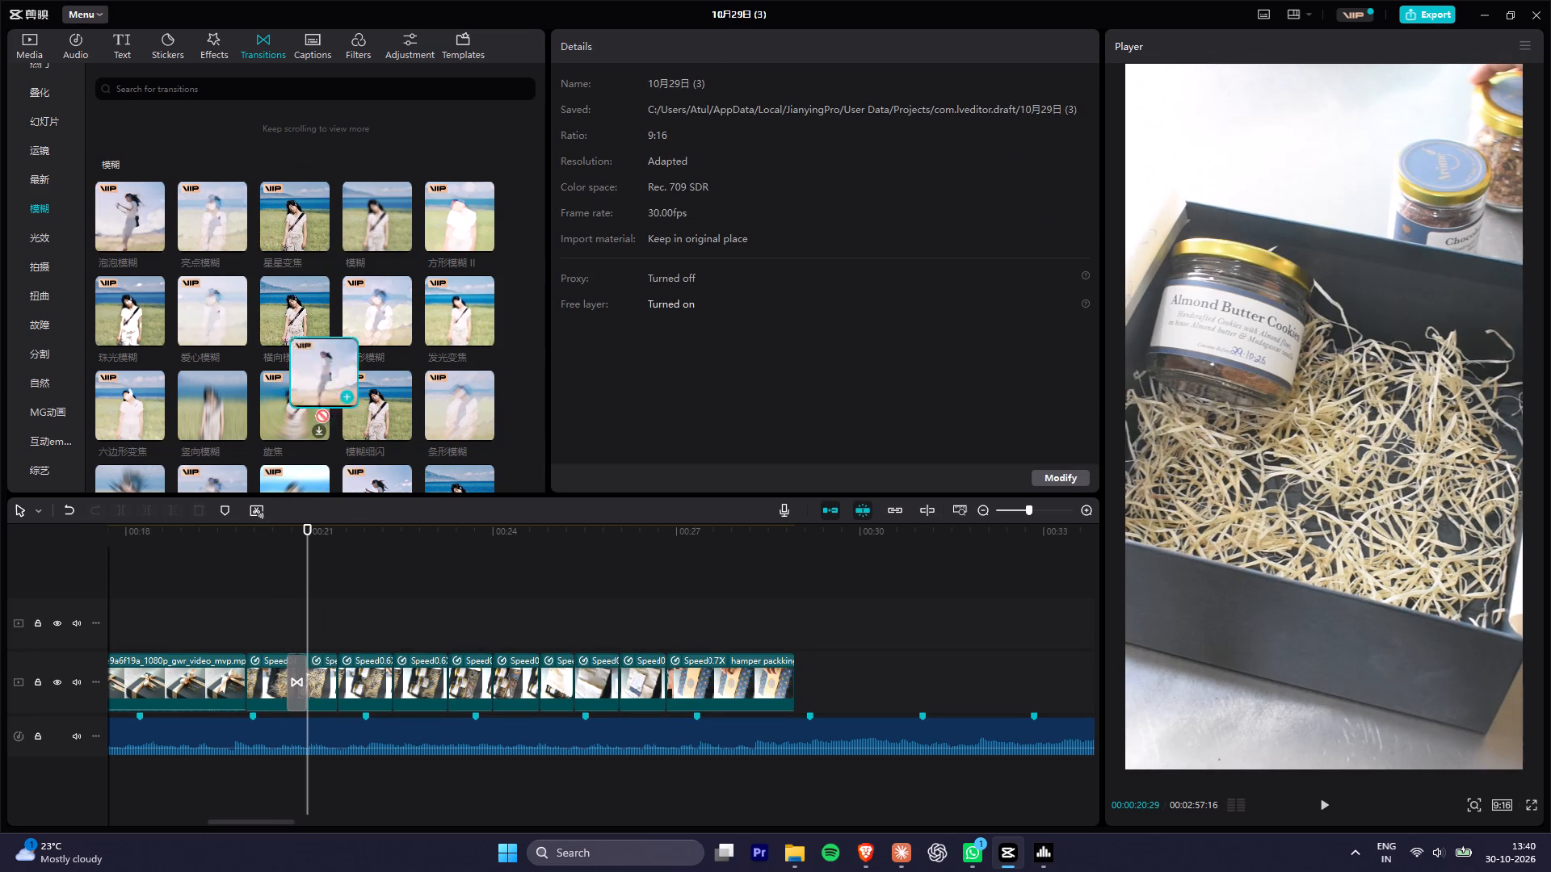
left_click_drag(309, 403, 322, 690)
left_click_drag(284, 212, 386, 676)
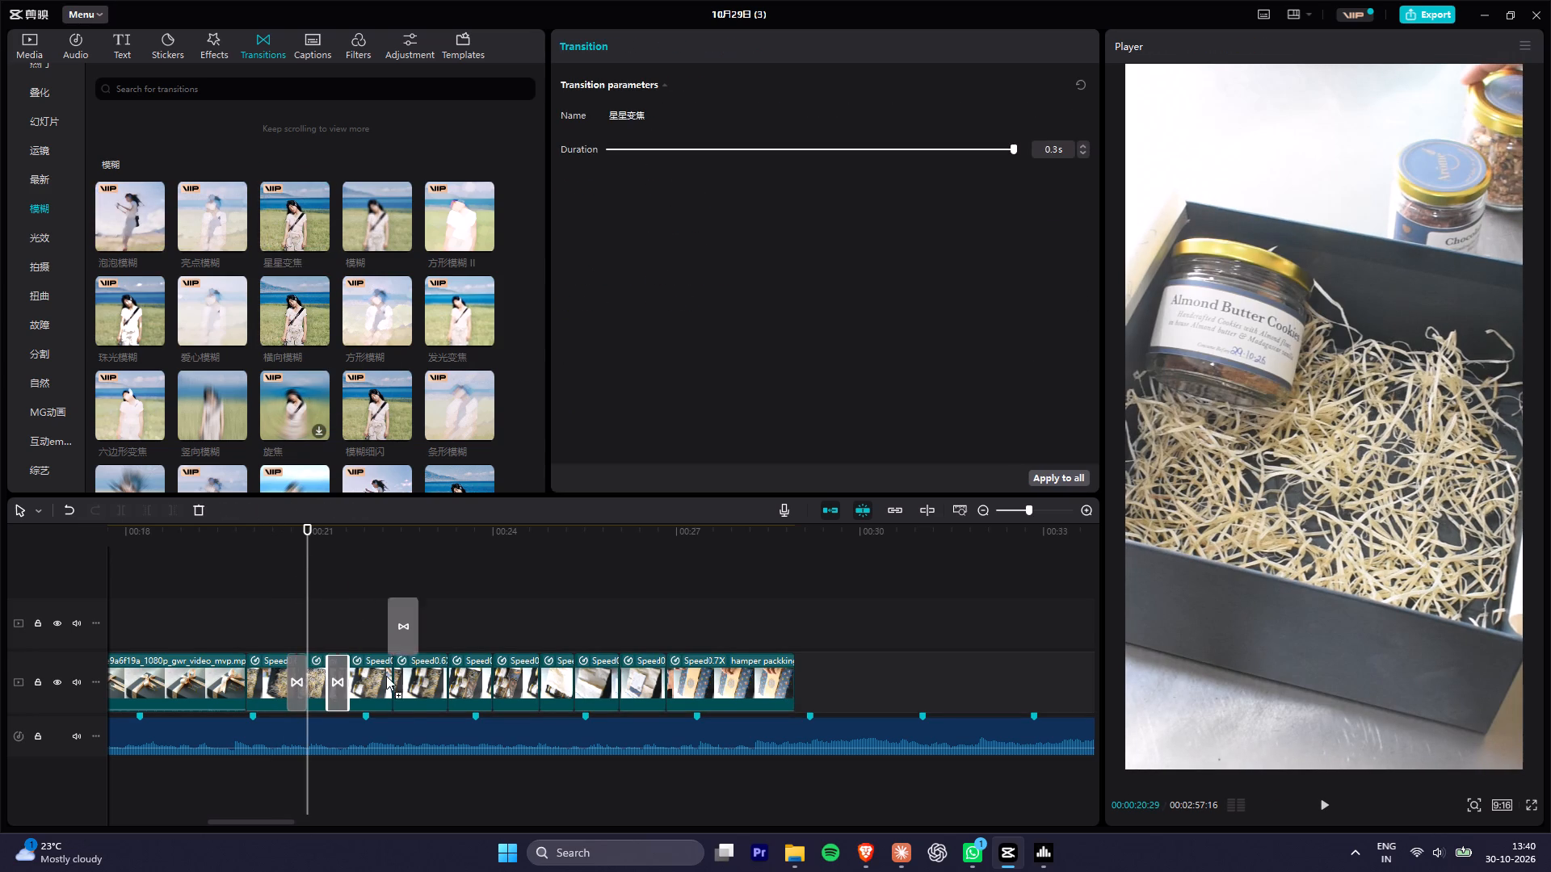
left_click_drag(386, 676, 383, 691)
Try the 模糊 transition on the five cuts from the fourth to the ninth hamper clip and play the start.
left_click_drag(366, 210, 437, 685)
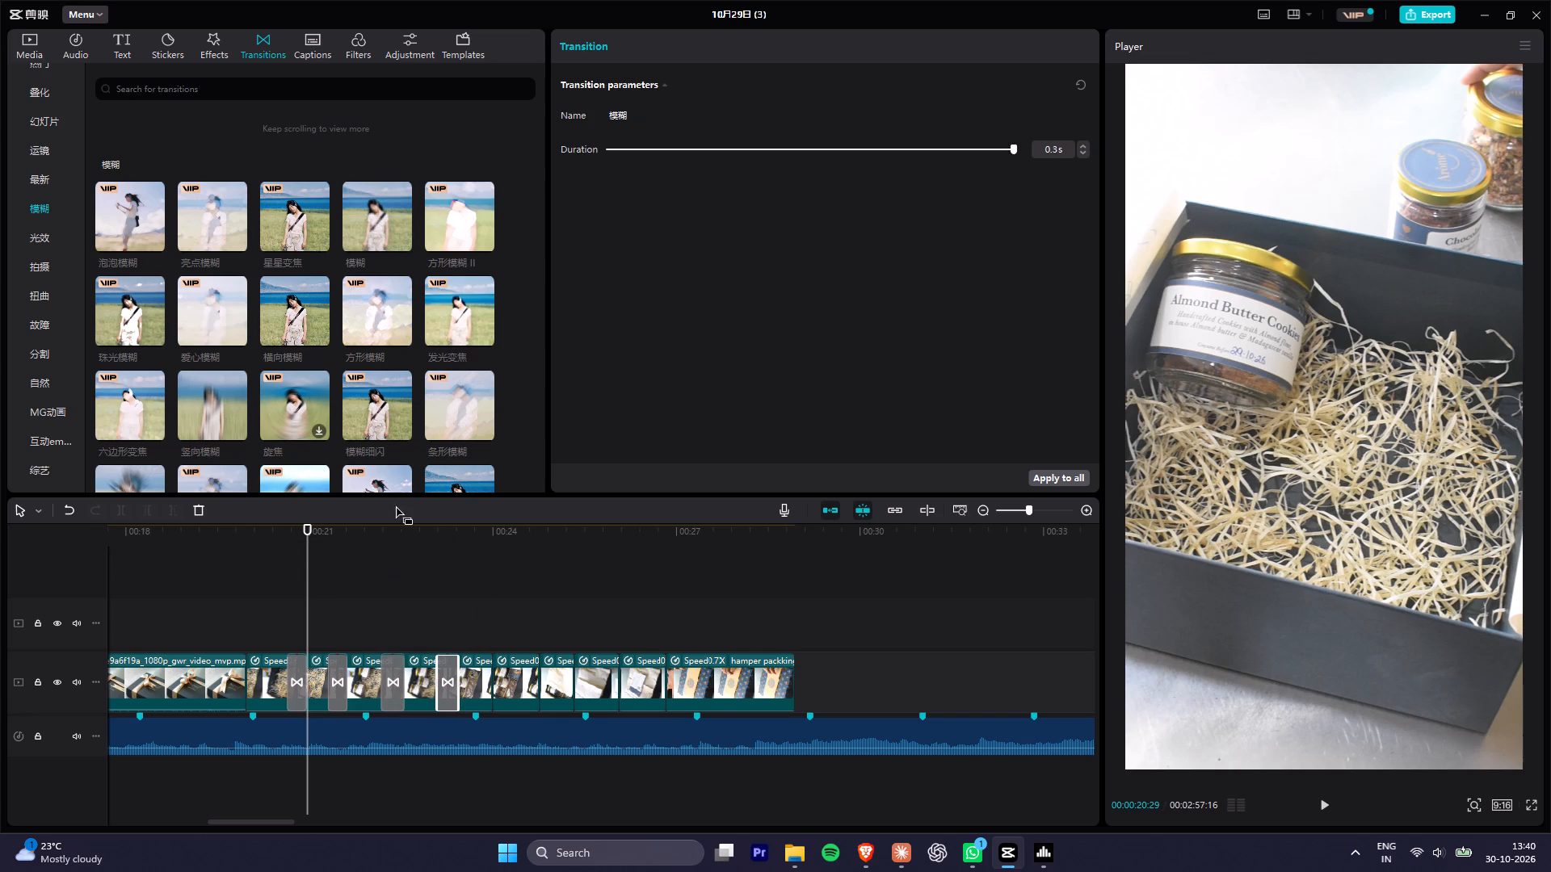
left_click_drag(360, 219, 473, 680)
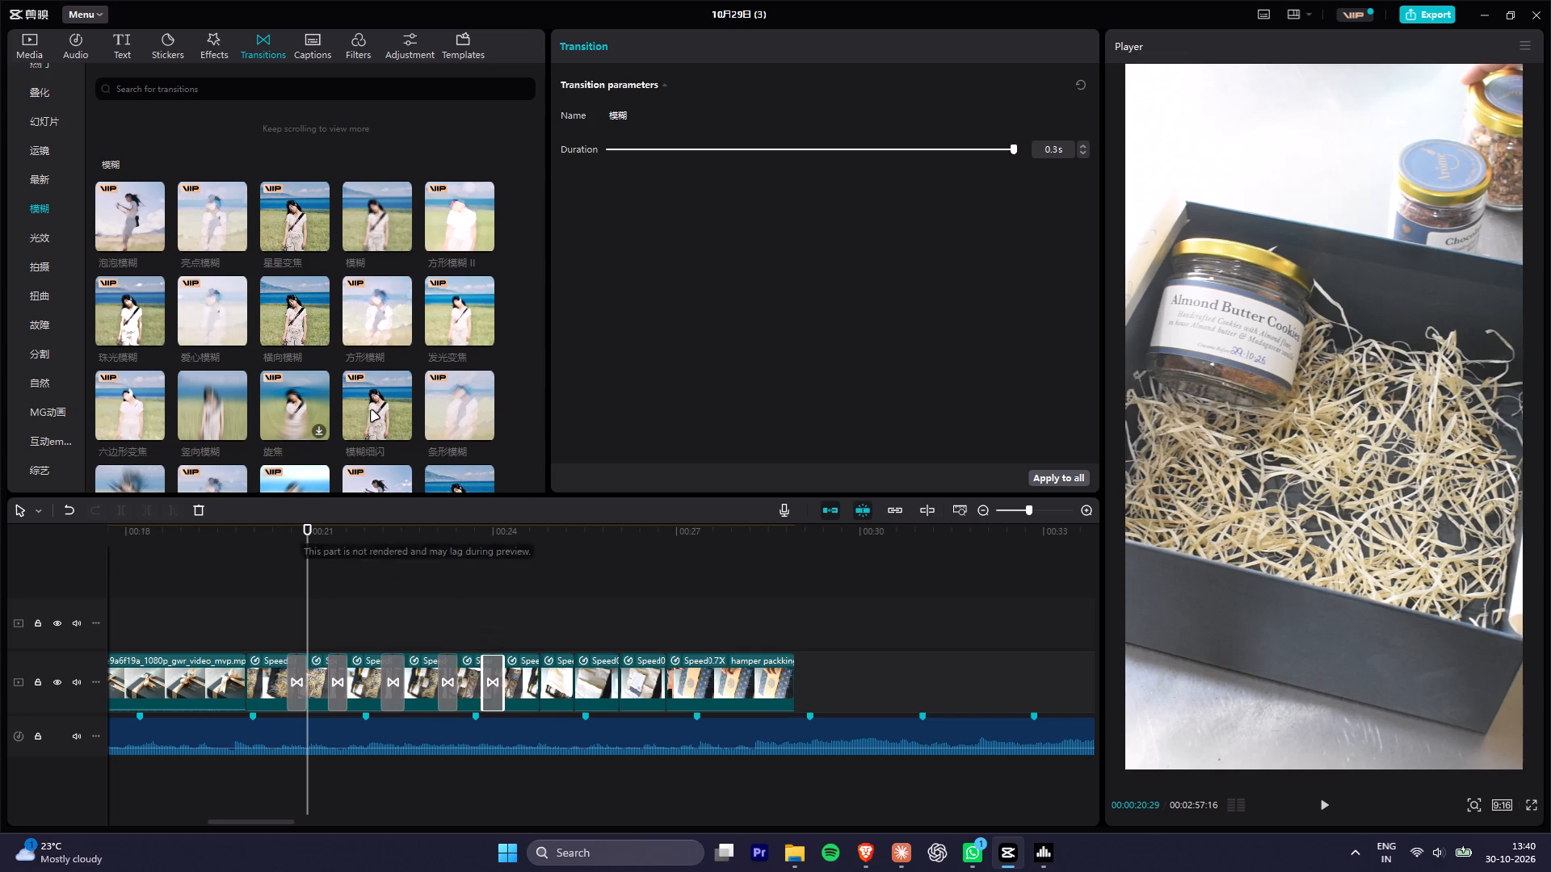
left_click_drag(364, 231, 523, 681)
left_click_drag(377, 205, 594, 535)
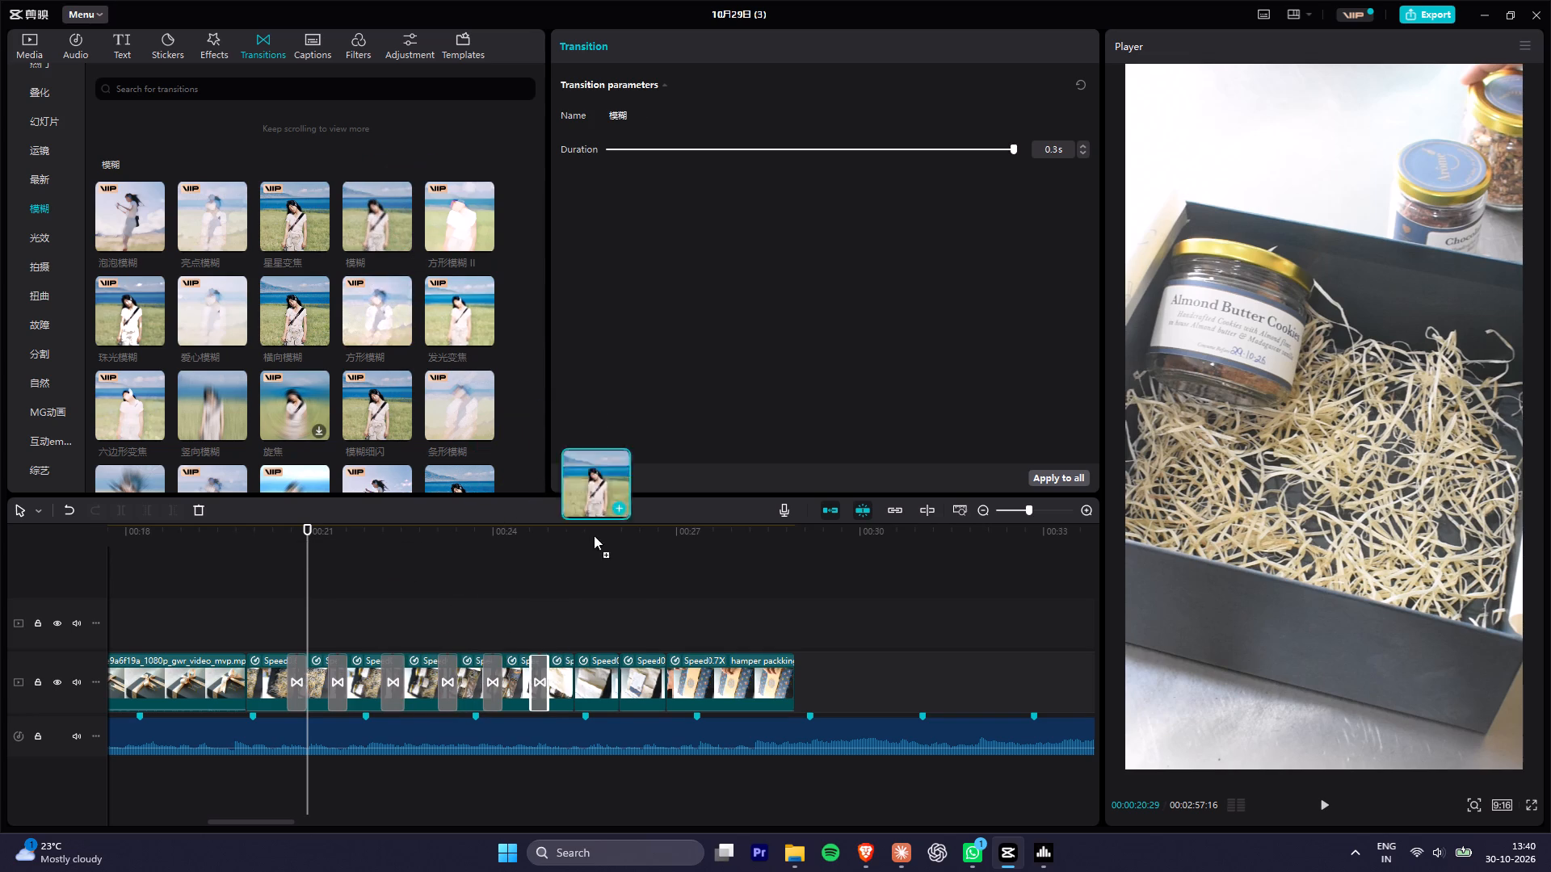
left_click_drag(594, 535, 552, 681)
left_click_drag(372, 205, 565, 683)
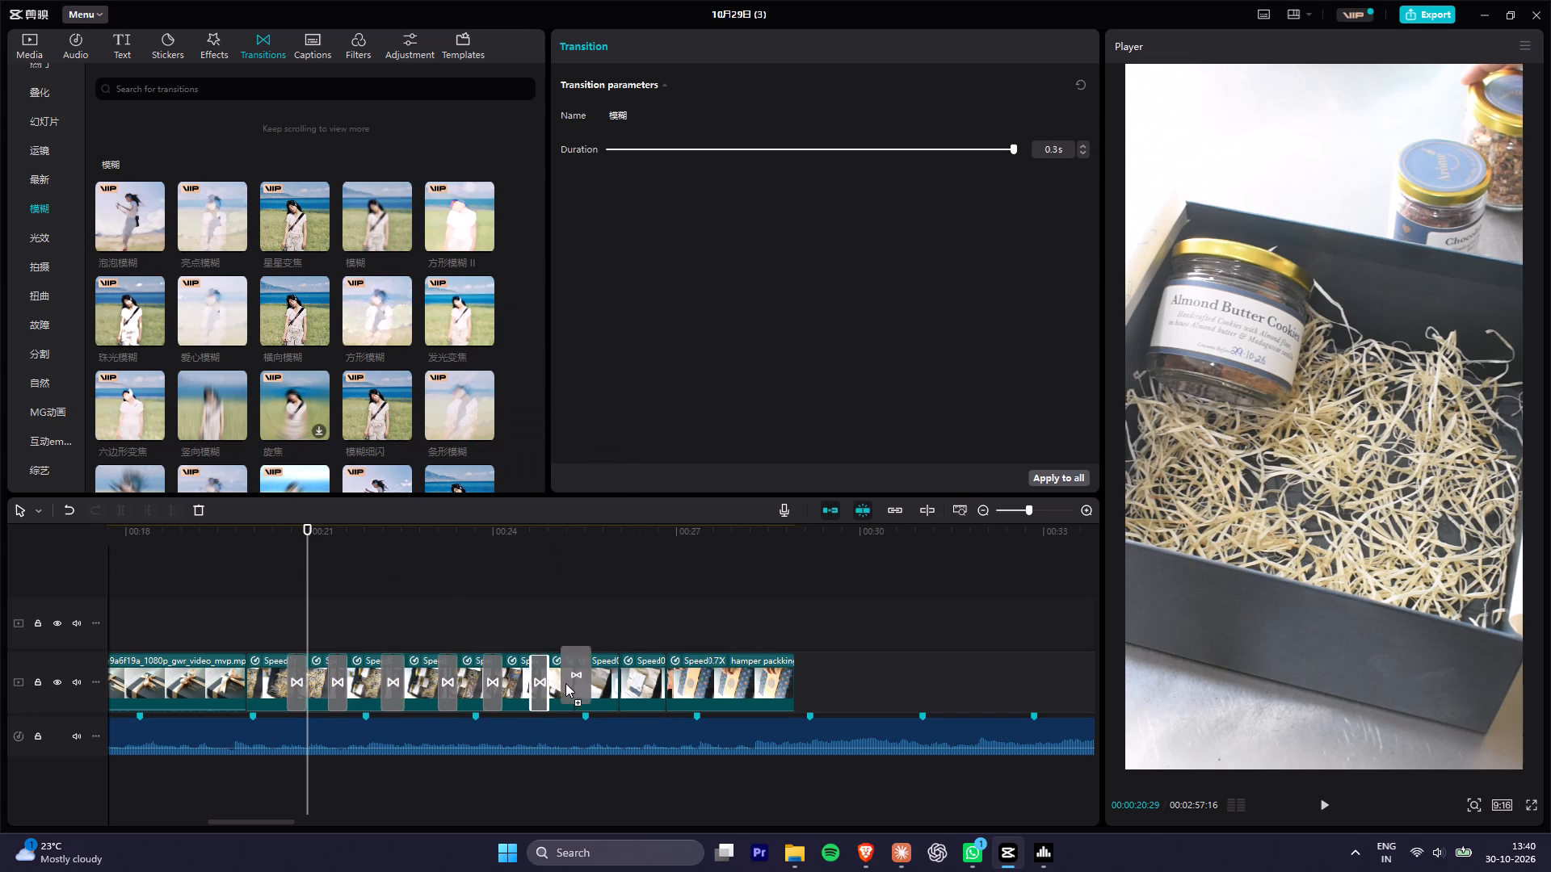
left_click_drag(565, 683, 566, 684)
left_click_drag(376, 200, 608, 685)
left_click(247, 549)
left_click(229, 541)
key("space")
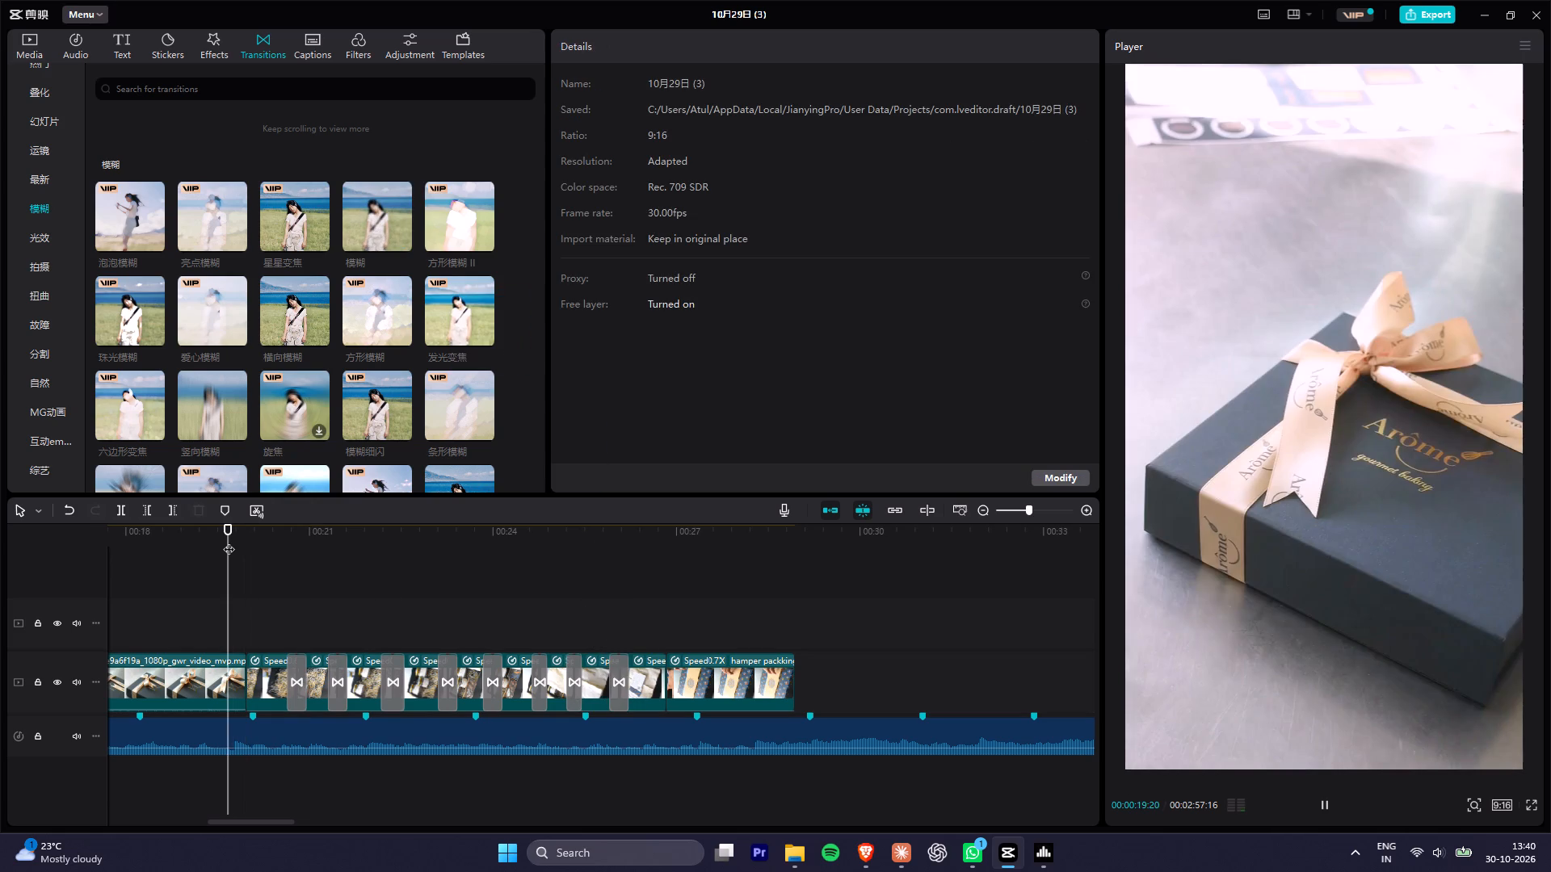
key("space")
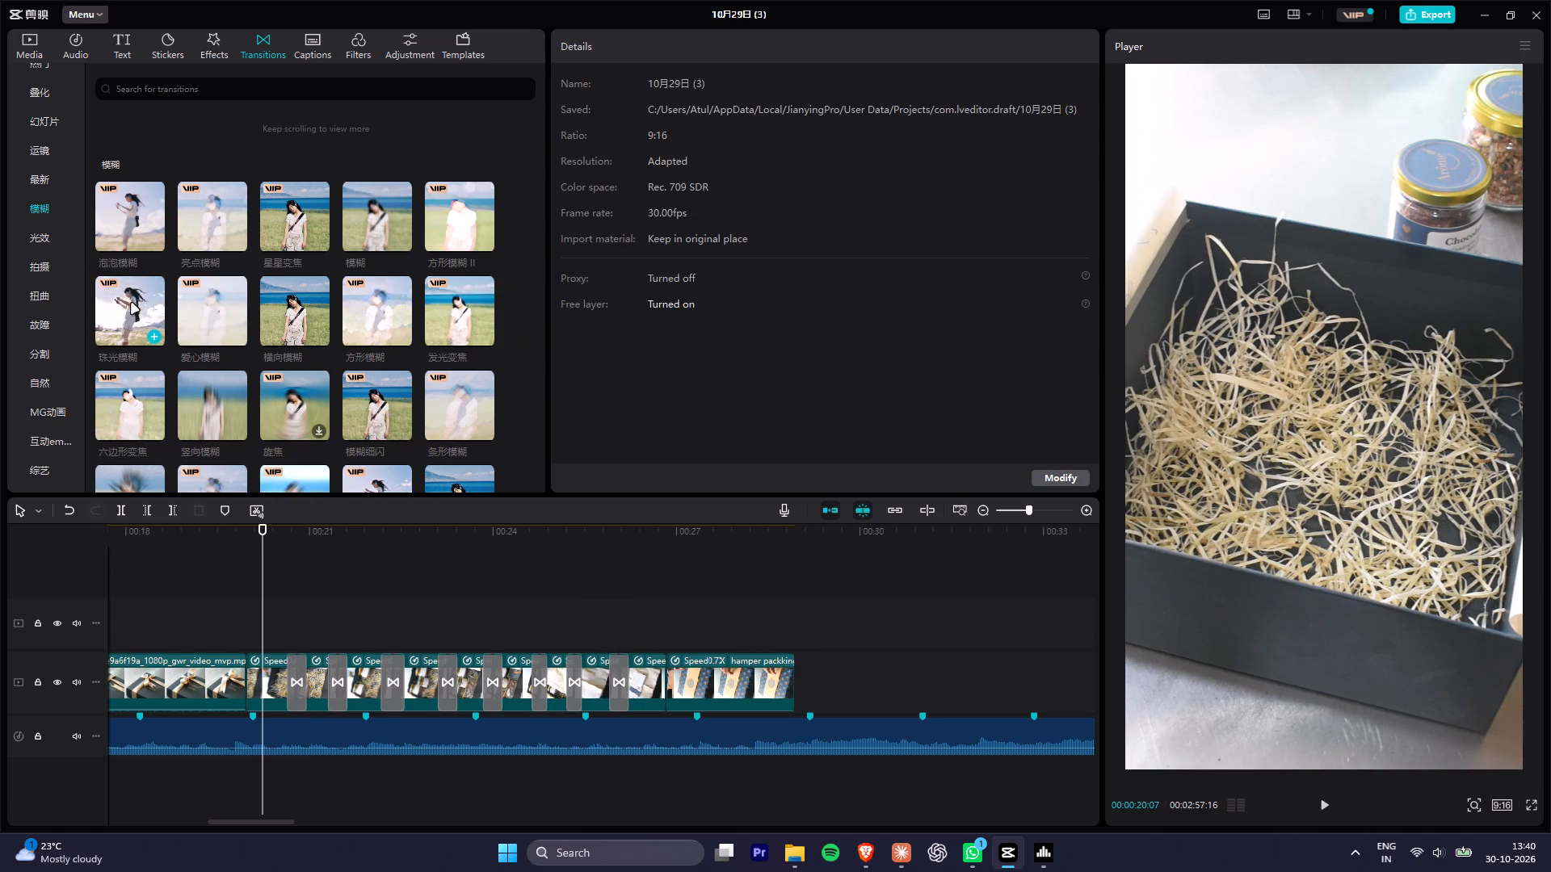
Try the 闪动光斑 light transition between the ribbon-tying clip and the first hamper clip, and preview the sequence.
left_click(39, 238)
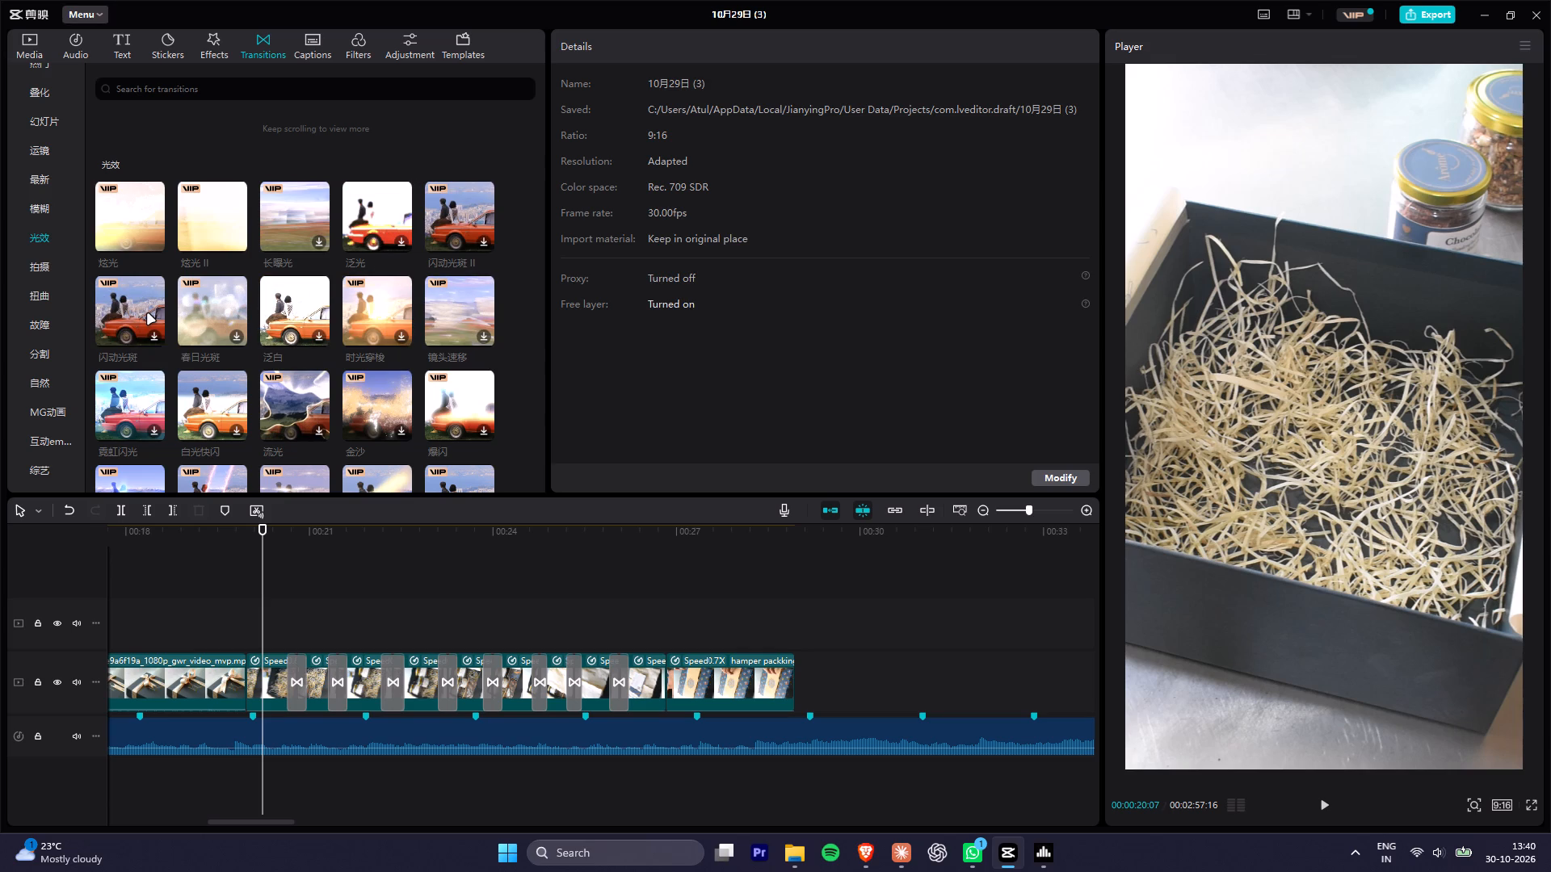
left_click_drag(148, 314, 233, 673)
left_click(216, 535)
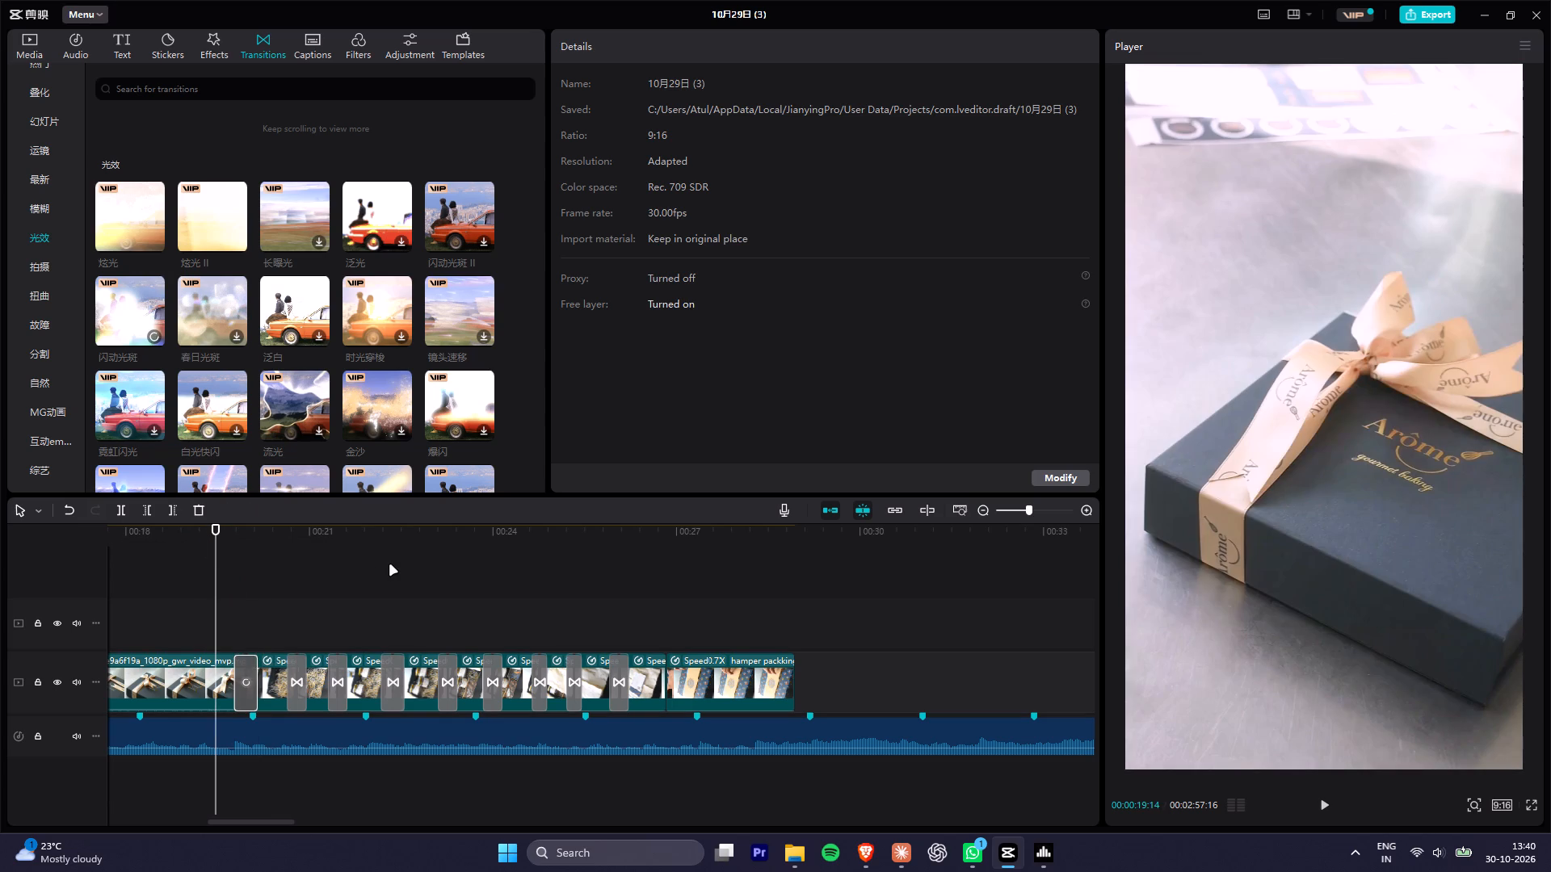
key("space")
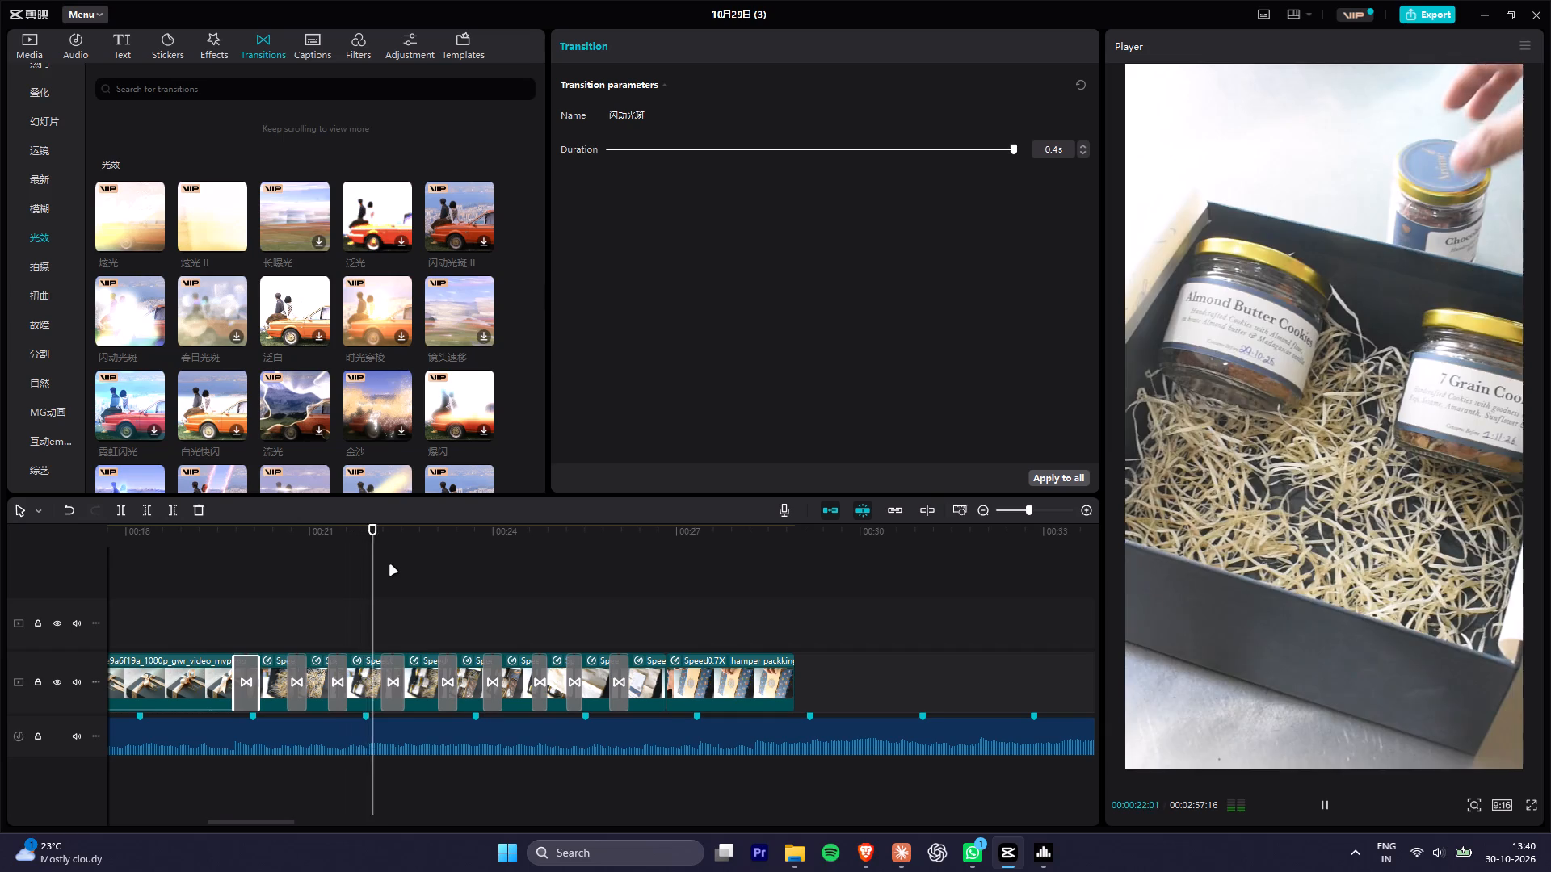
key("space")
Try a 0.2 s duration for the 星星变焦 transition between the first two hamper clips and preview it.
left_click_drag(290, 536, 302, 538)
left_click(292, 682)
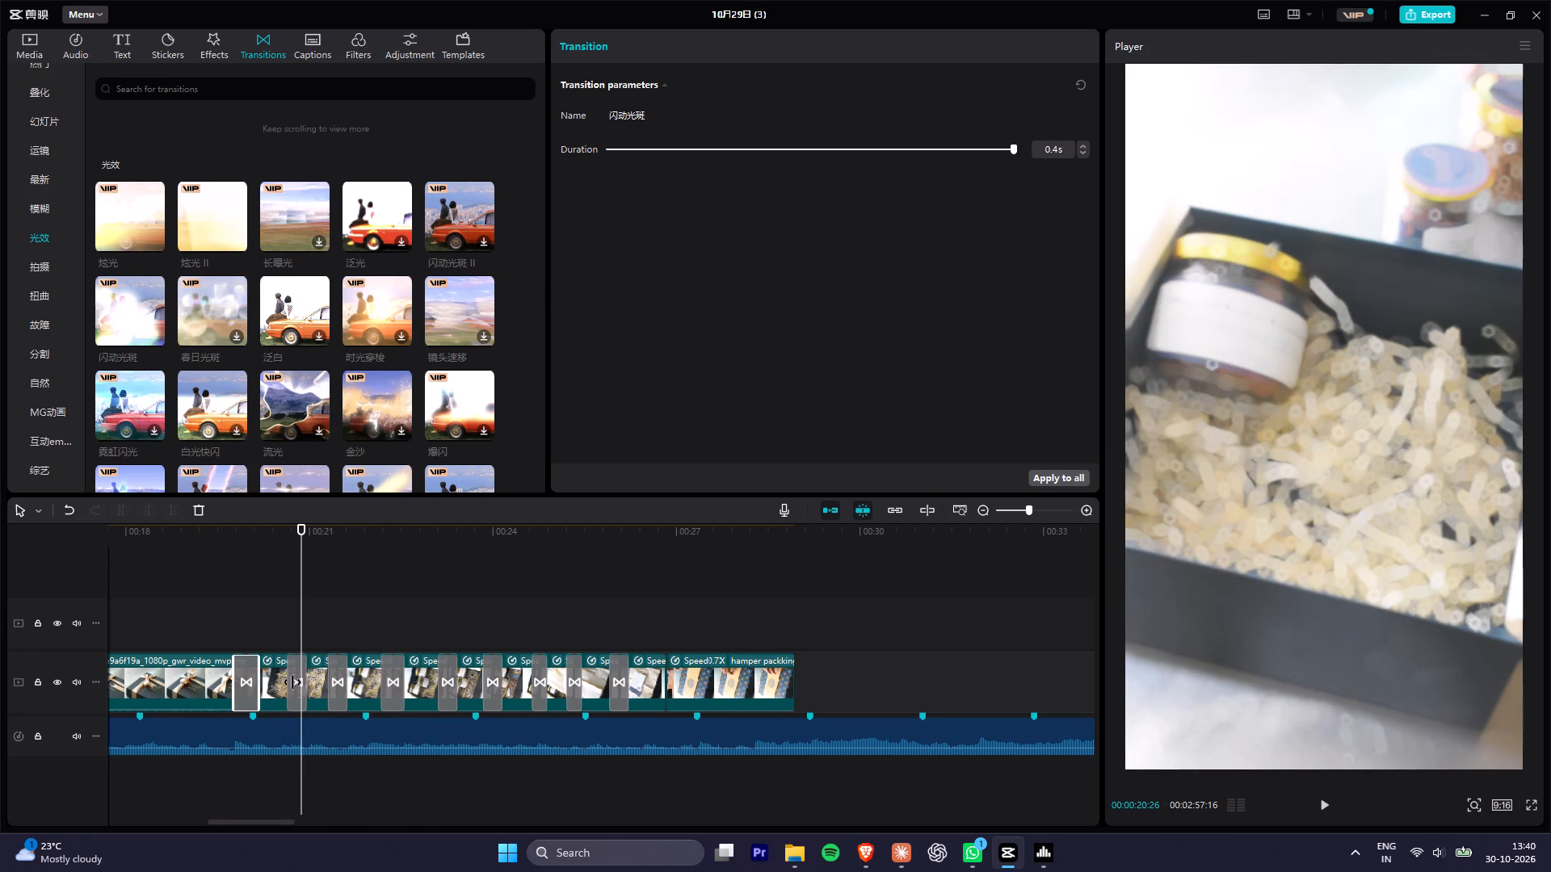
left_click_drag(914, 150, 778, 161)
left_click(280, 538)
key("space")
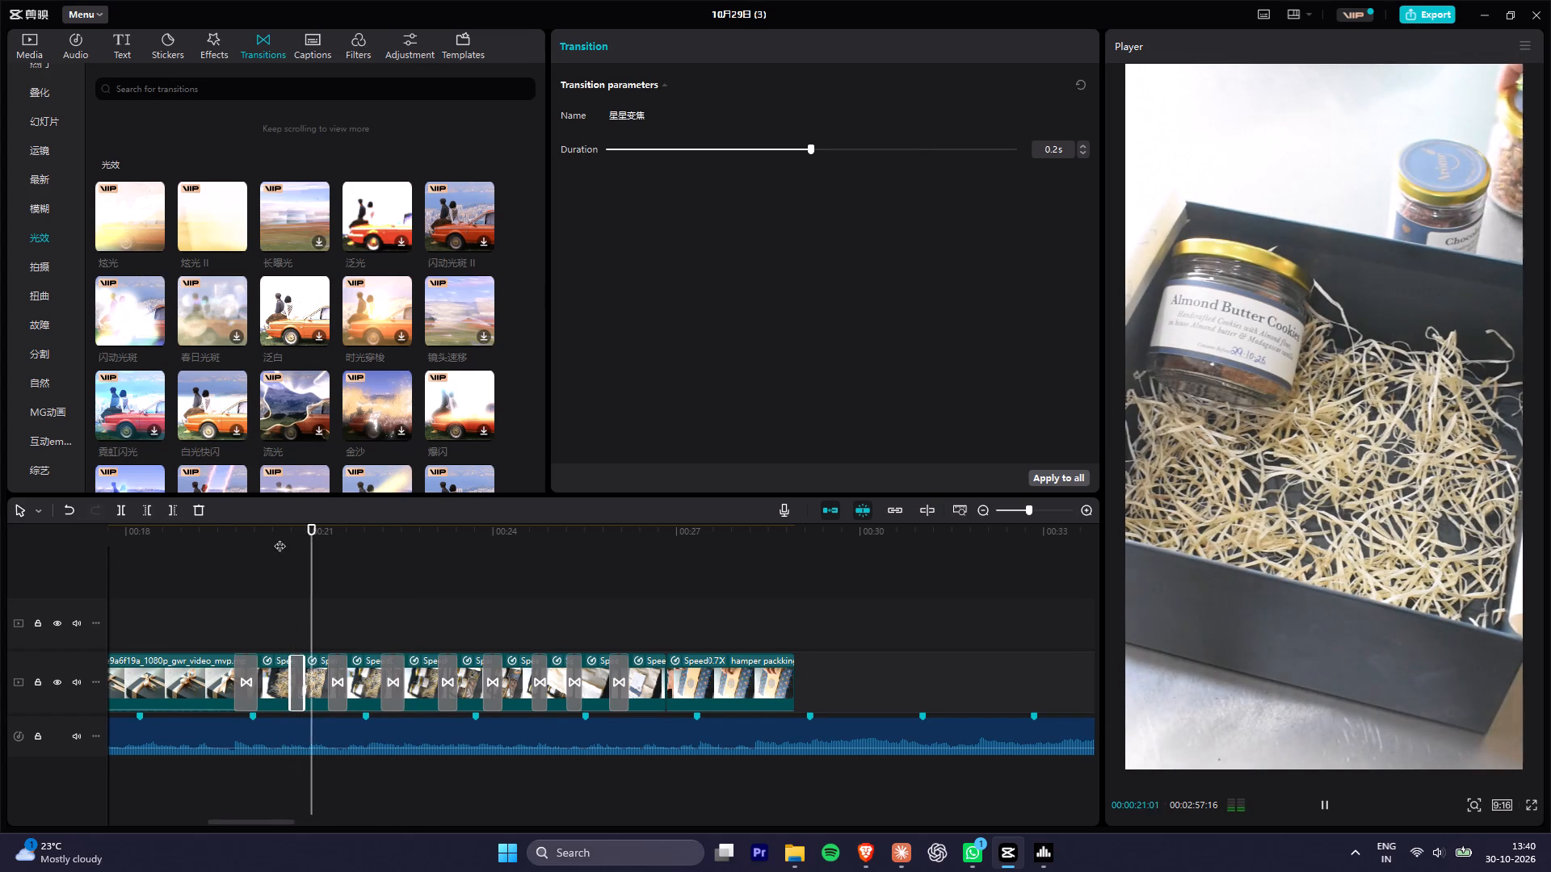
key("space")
Undo the duration change and all added transitions, back to plain cuts across the ribbon-tying and hamper clips.
key("ctrl+z")
key("ctrl+z")
key("ctrl+z")
key("ctrl+z")
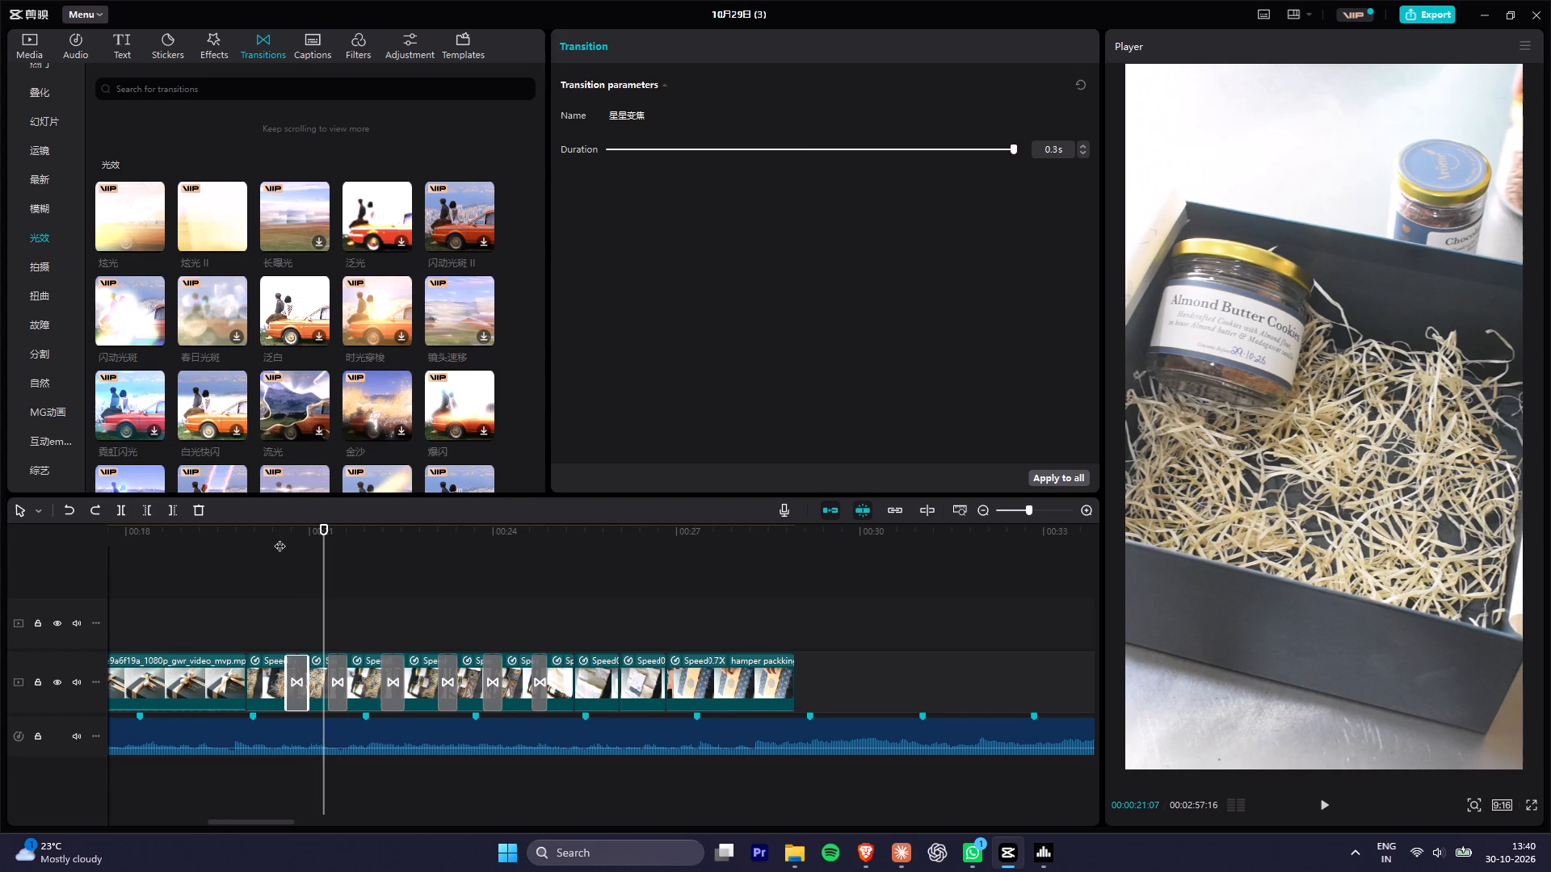
key("ctrl+z")
key("ctrl+z")
key("ctrl+z")
key("ctrl+z")
key("ctrl+z")
key("ctrl+z")
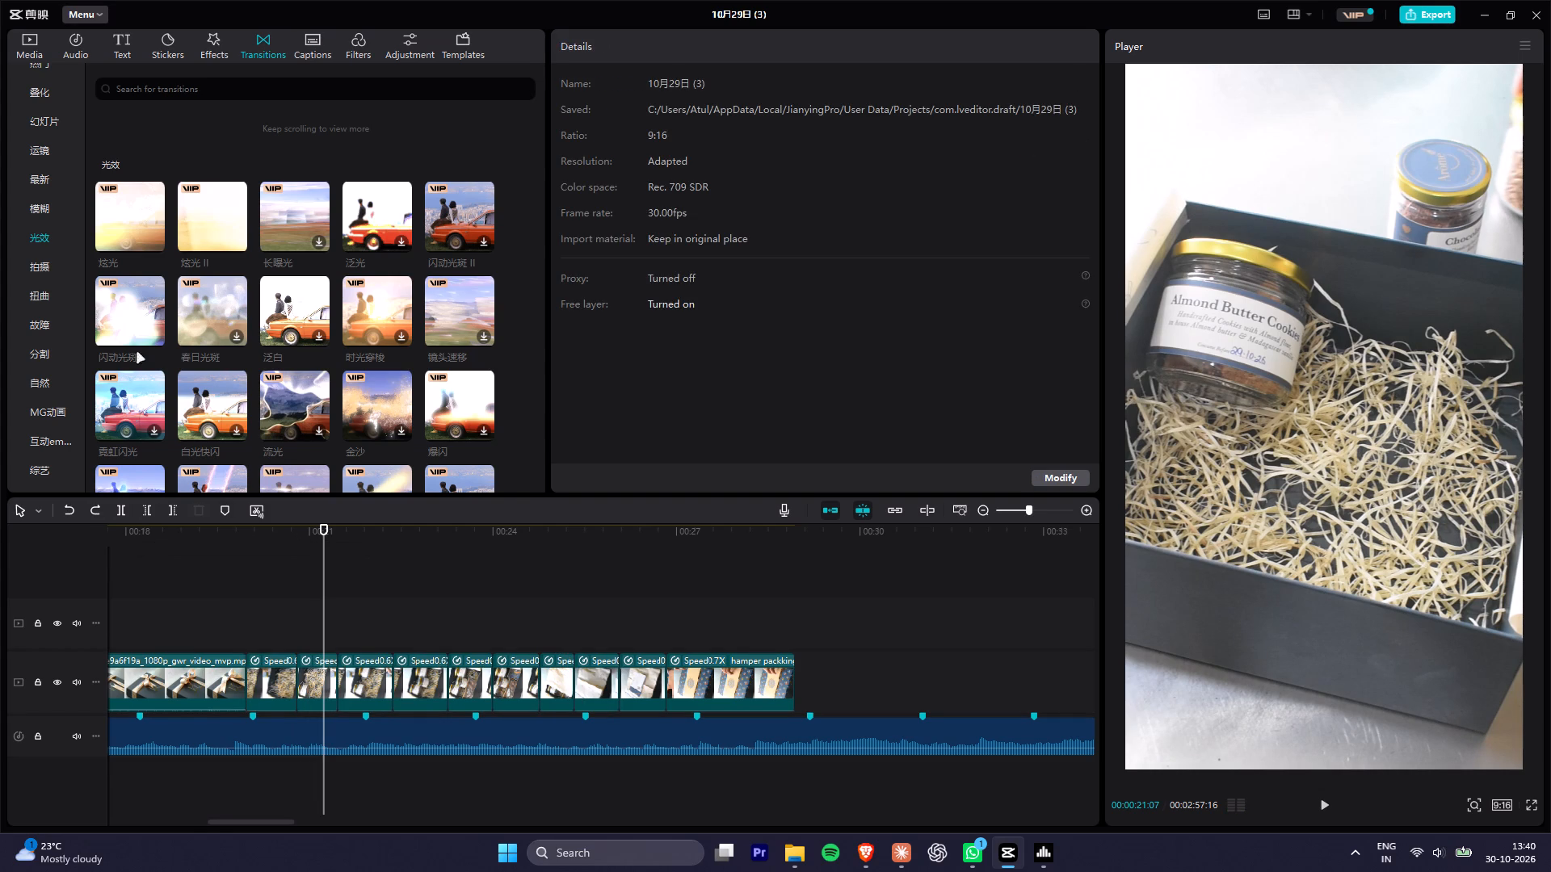
Add the 闪动光斑 light transition between the ribbon-tying clip and the first hamper clip, and preview it.
left_click_drag(120, 314, 237, 693)
left_click(202, 536)
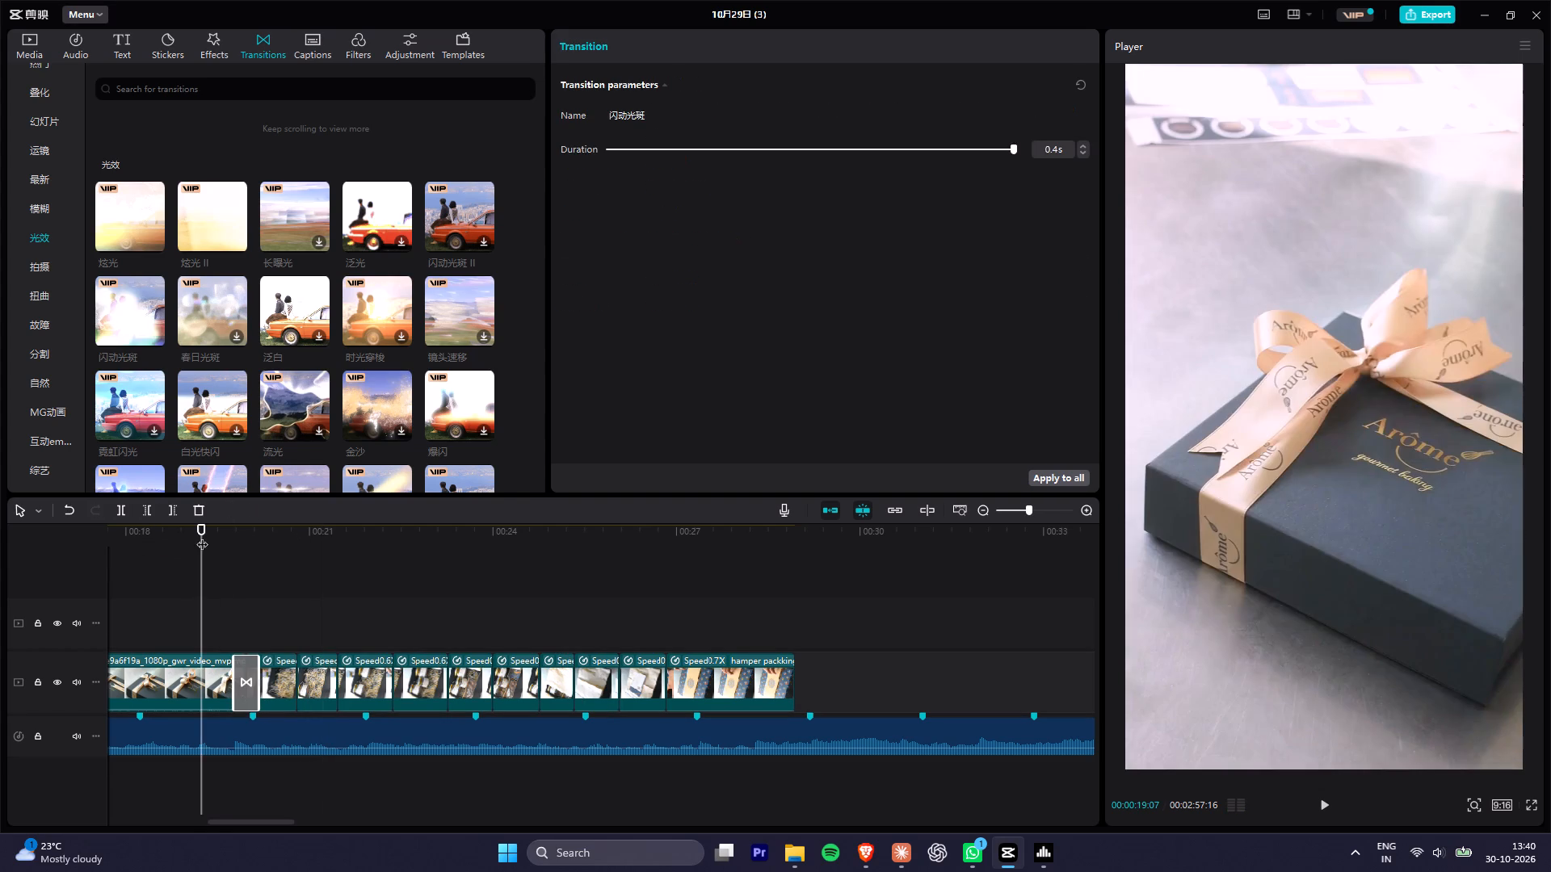
key("space")
key("space")
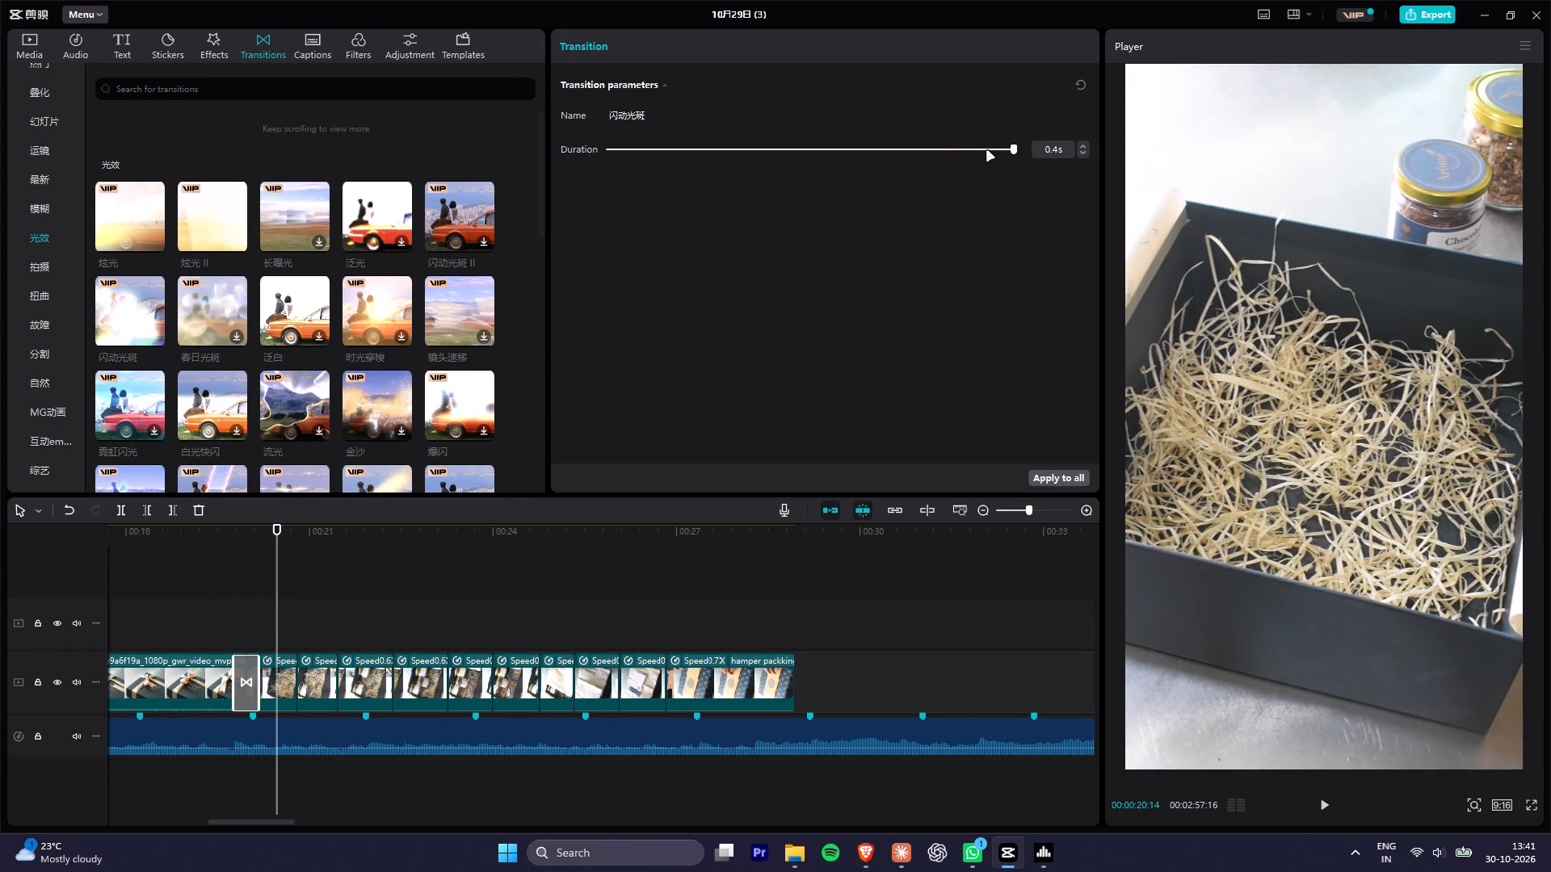
key("space")
key("space")
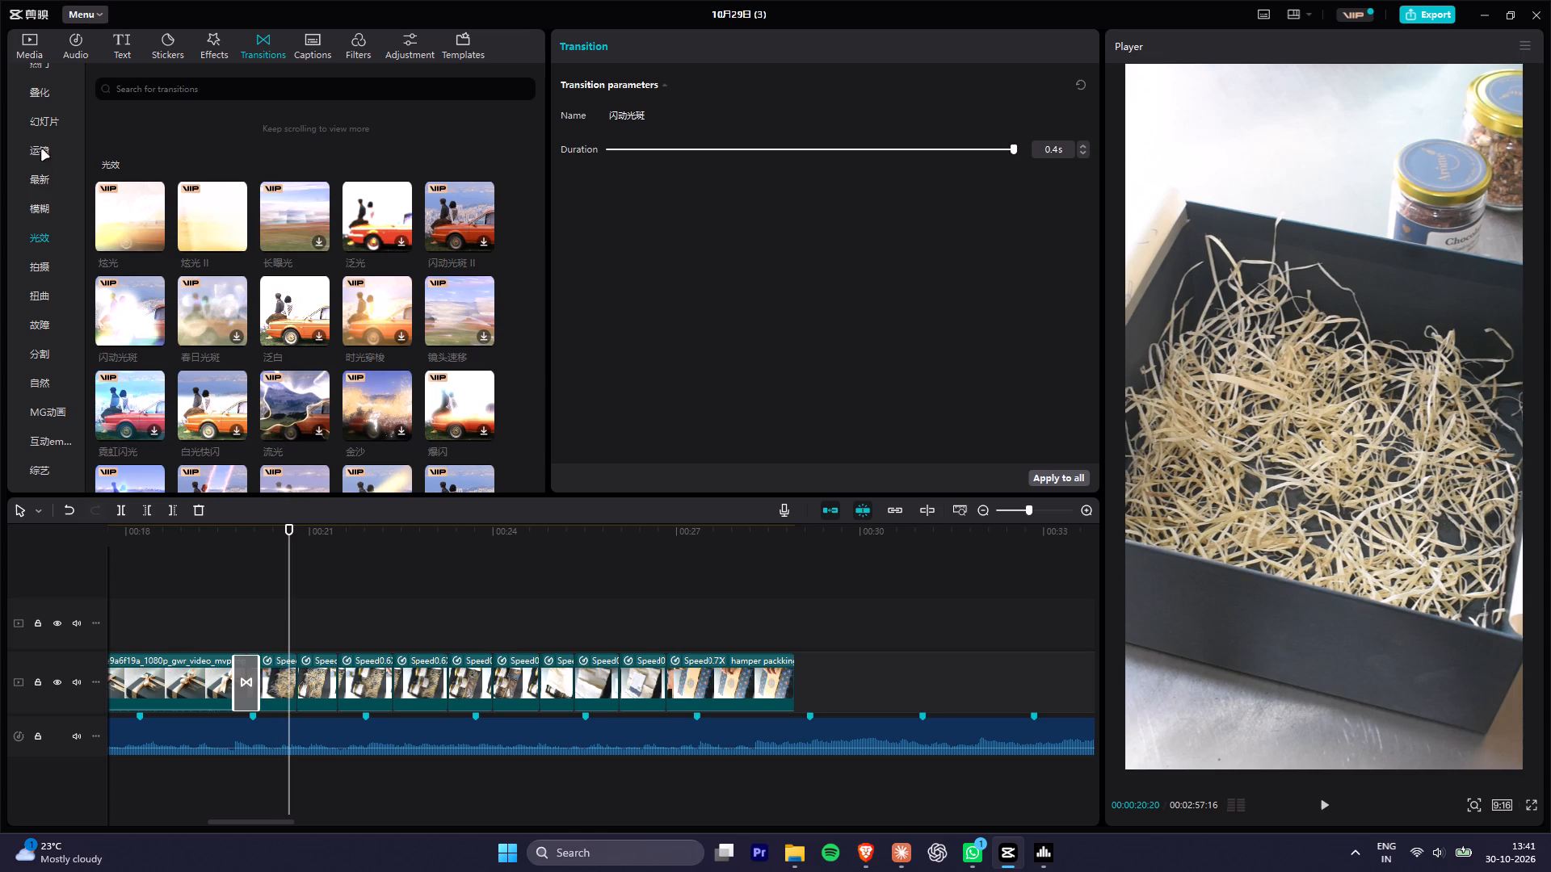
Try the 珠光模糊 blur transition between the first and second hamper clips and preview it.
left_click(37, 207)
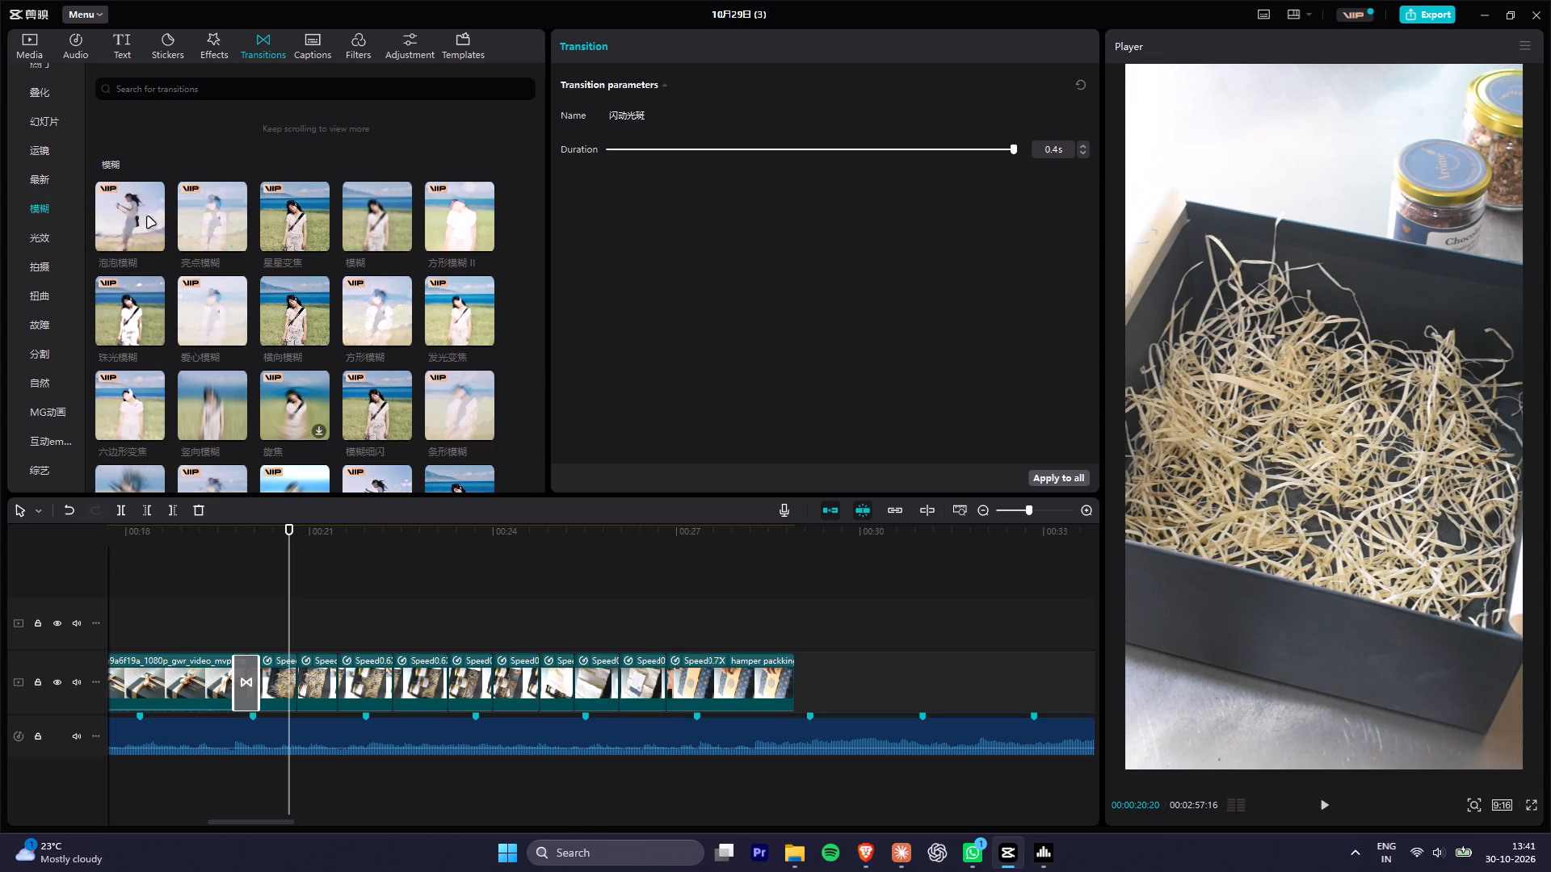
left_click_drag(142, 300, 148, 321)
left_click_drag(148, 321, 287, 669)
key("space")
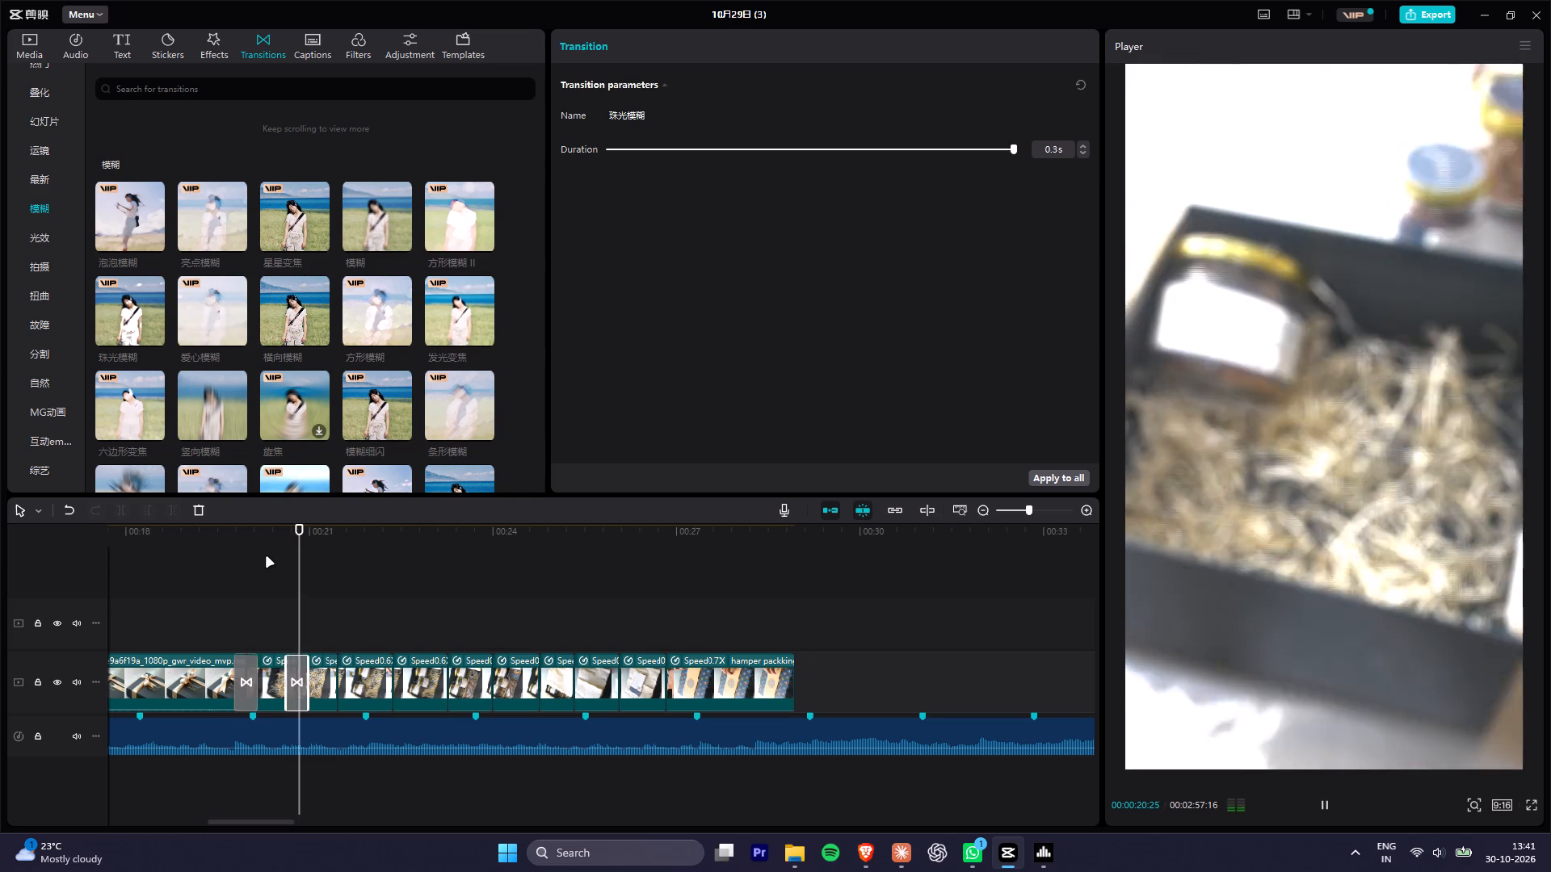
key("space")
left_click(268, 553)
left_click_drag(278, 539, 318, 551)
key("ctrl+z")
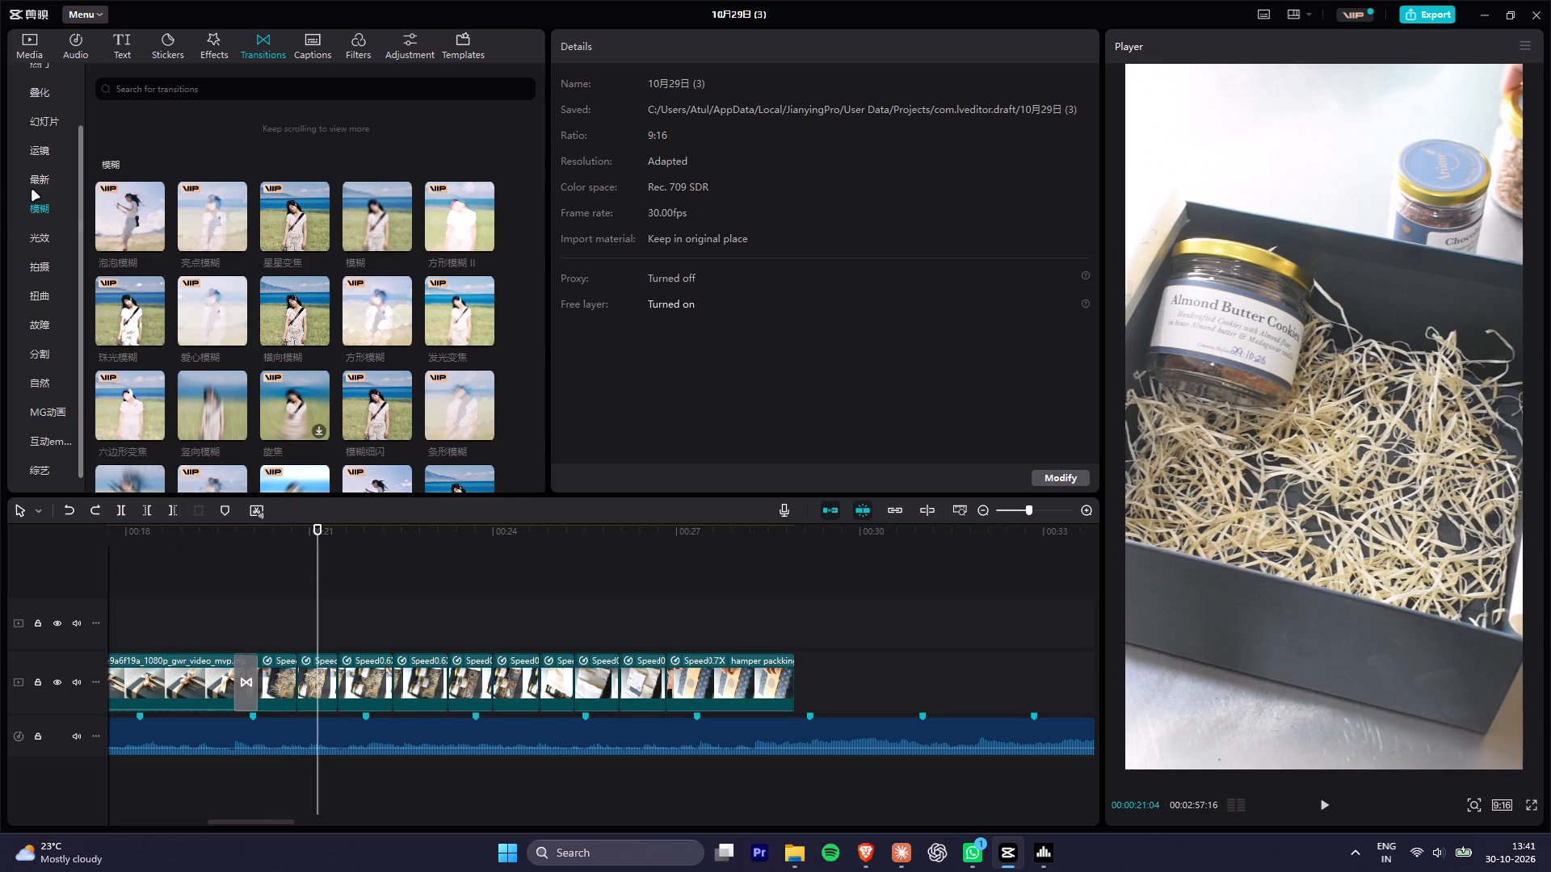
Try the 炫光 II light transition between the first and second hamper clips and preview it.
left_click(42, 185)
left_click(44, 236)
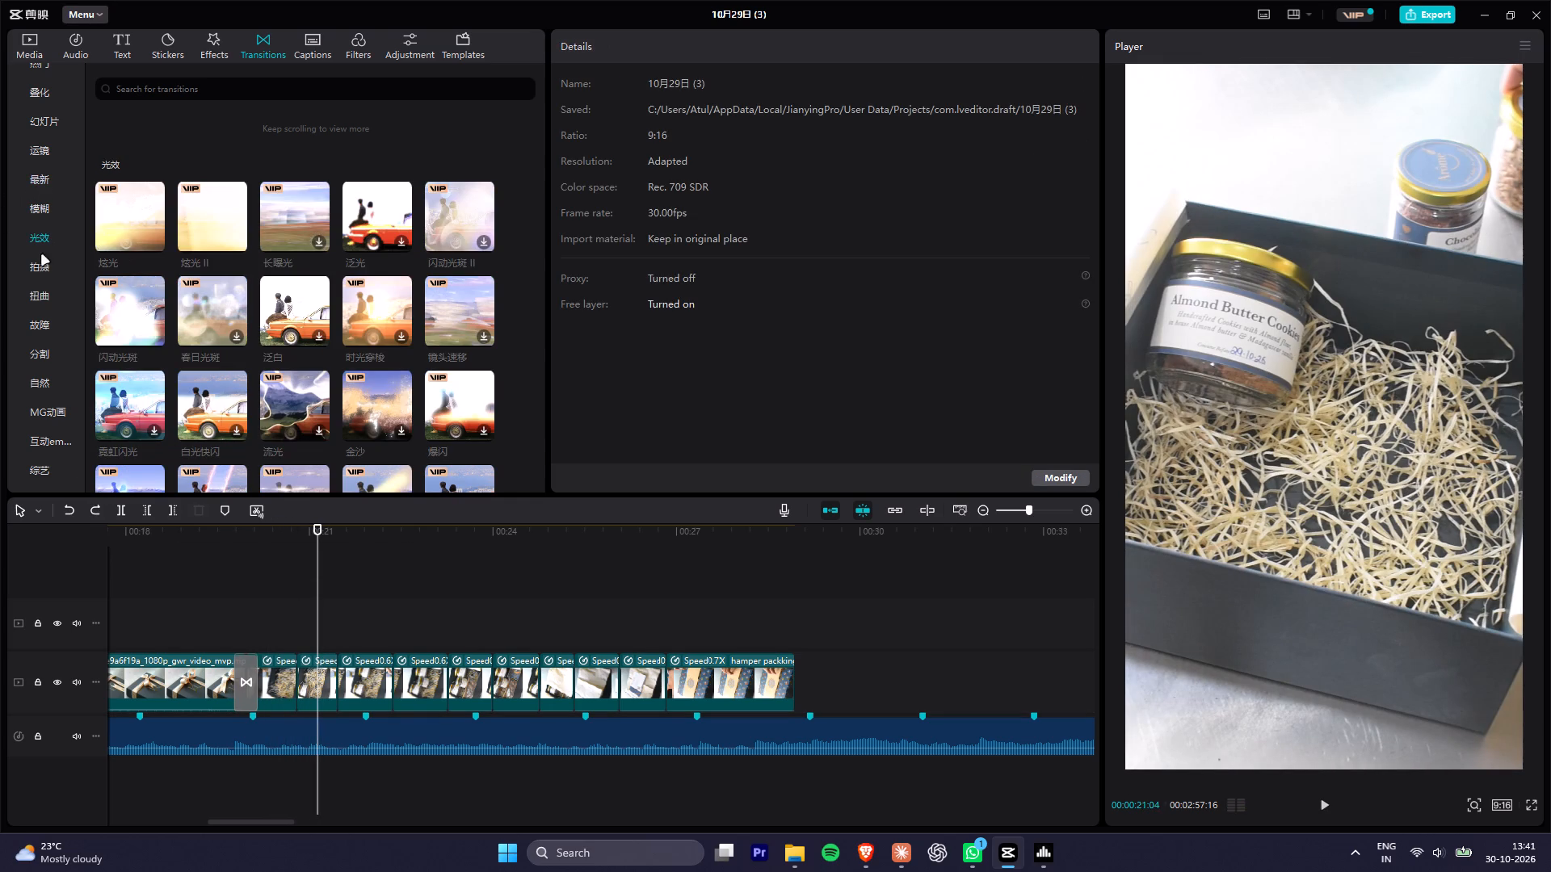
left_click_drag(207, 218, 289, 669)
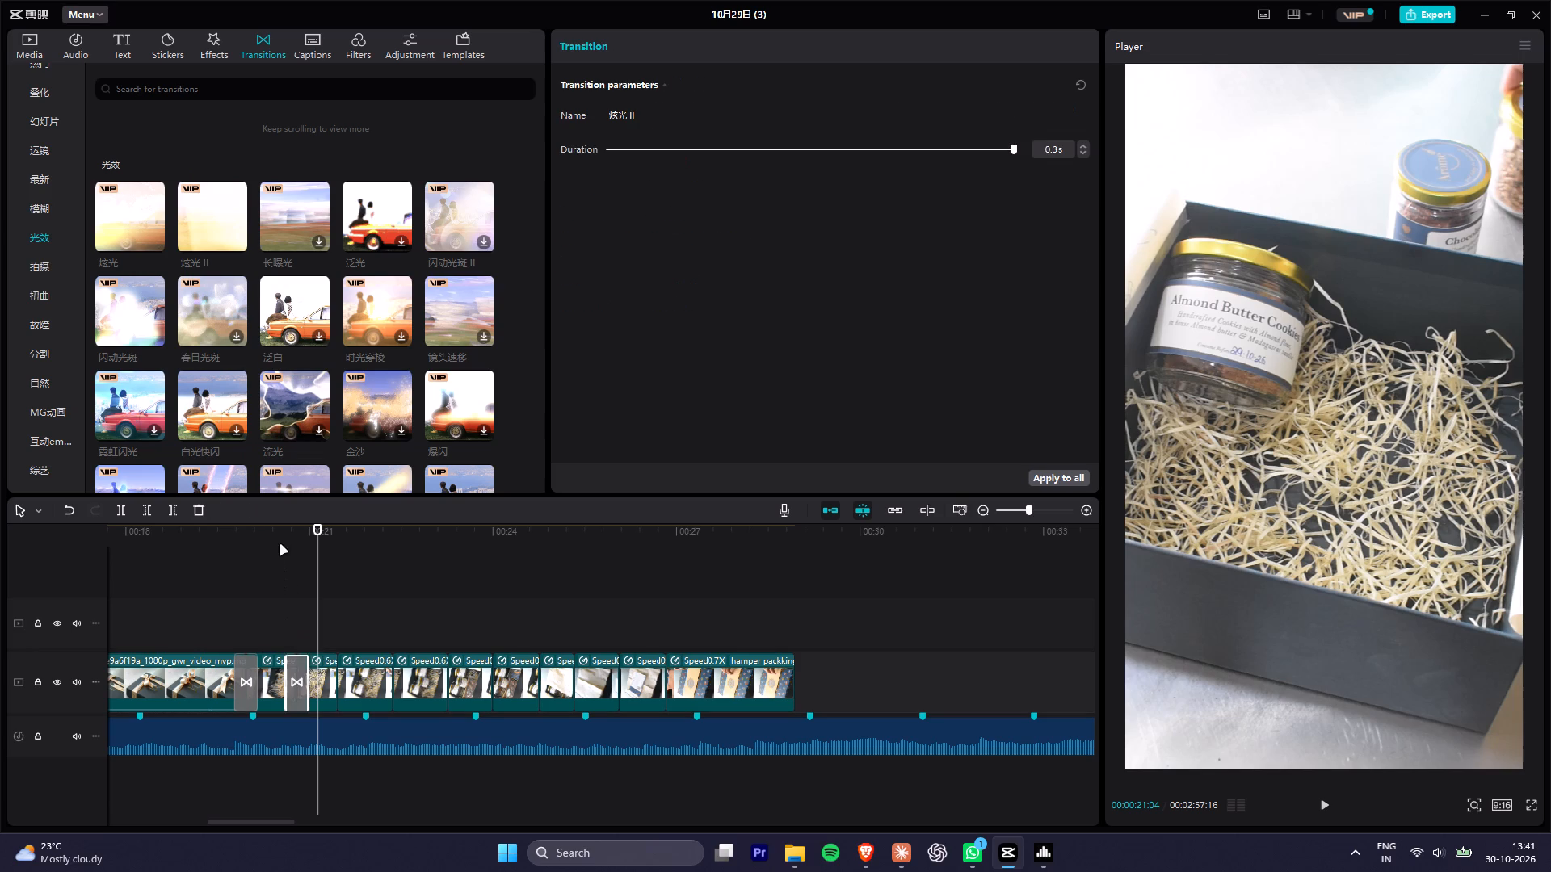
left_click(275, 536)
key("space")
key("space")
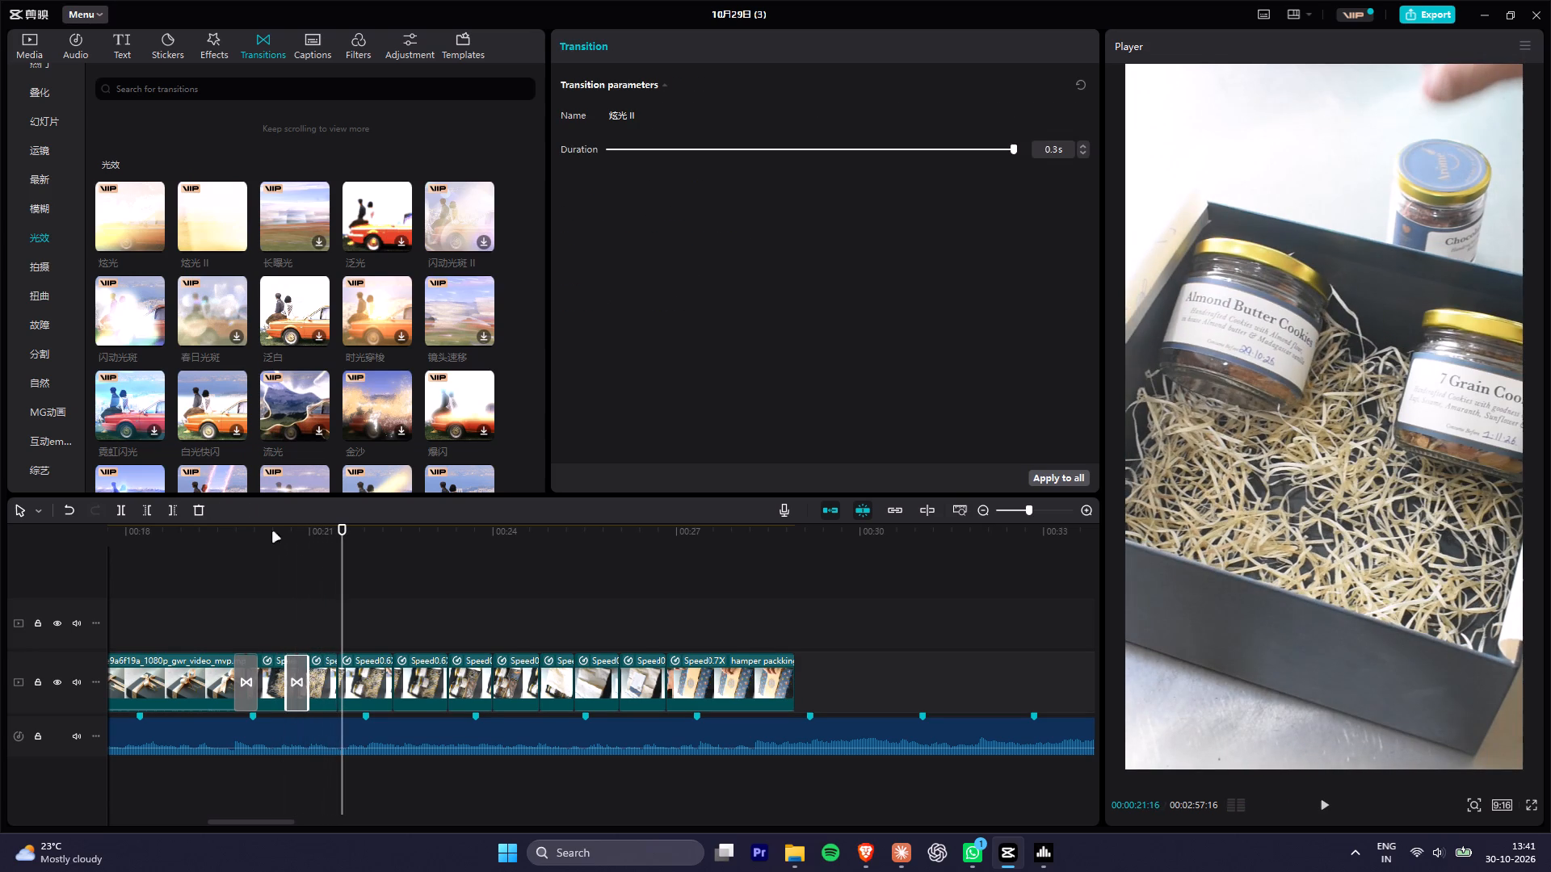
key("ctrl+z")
Play the hamper clips from the first jar to the paper folding, examining where a transition is needed.
left_click(276, 538)
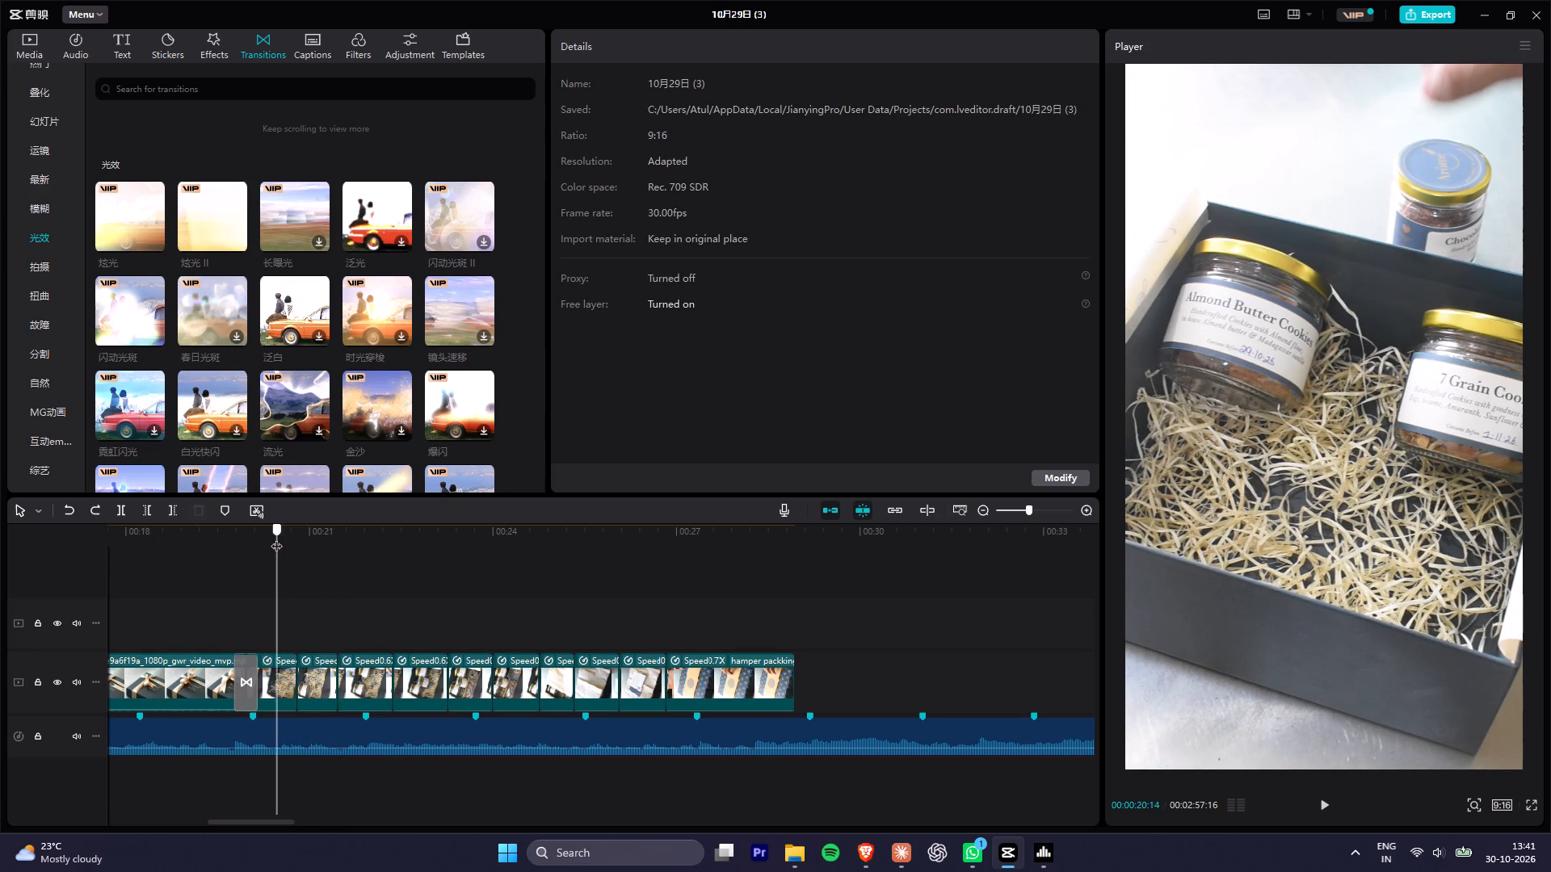
key("space")
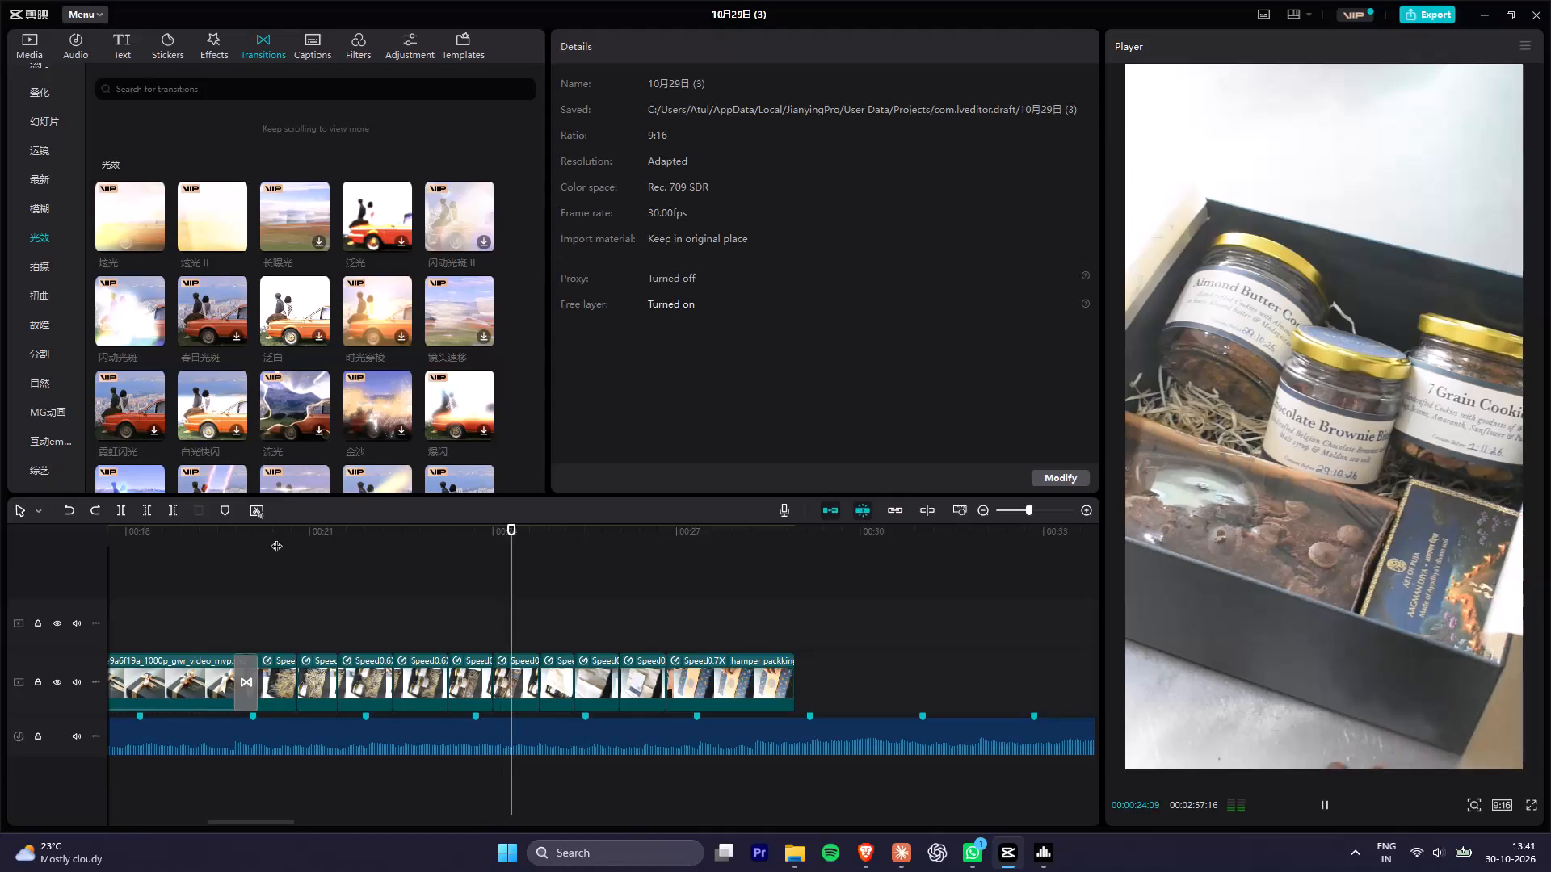
key("space")
key("space")
key("space")
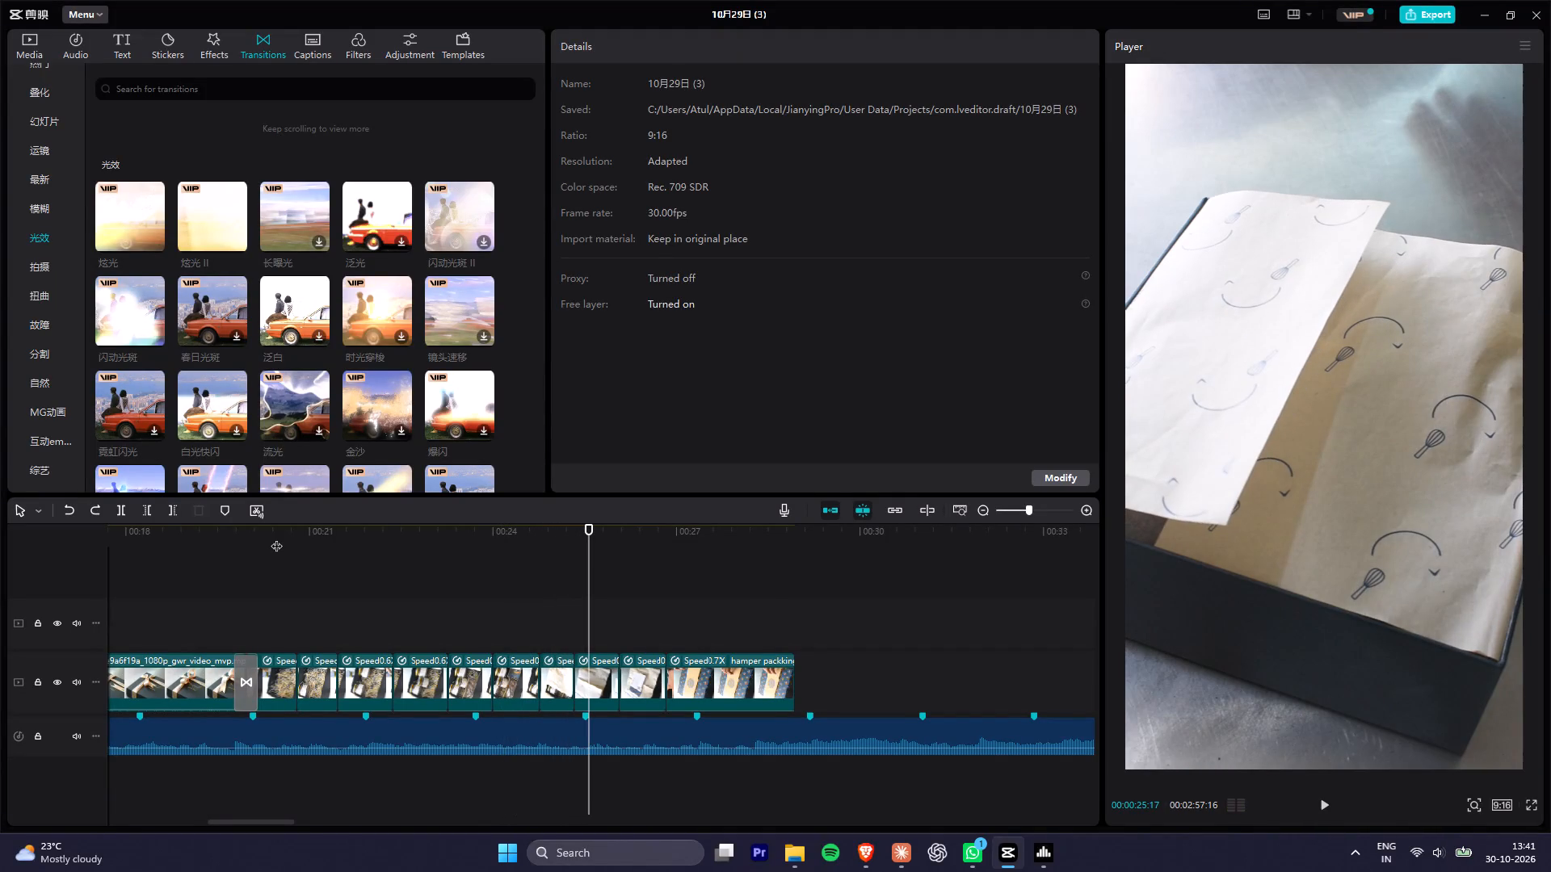
key("space")
key("space")
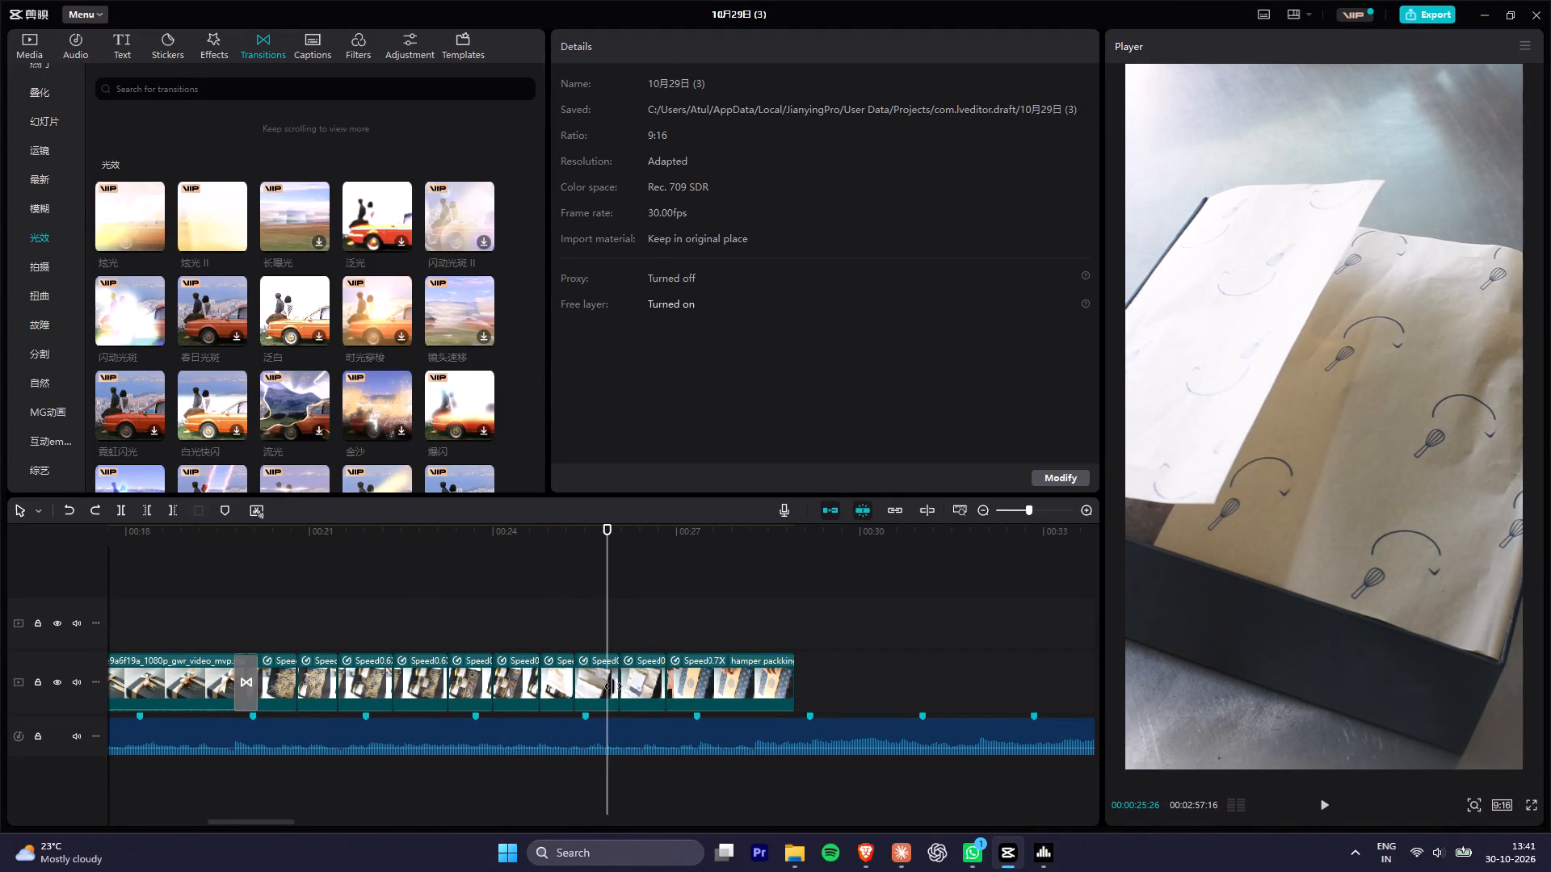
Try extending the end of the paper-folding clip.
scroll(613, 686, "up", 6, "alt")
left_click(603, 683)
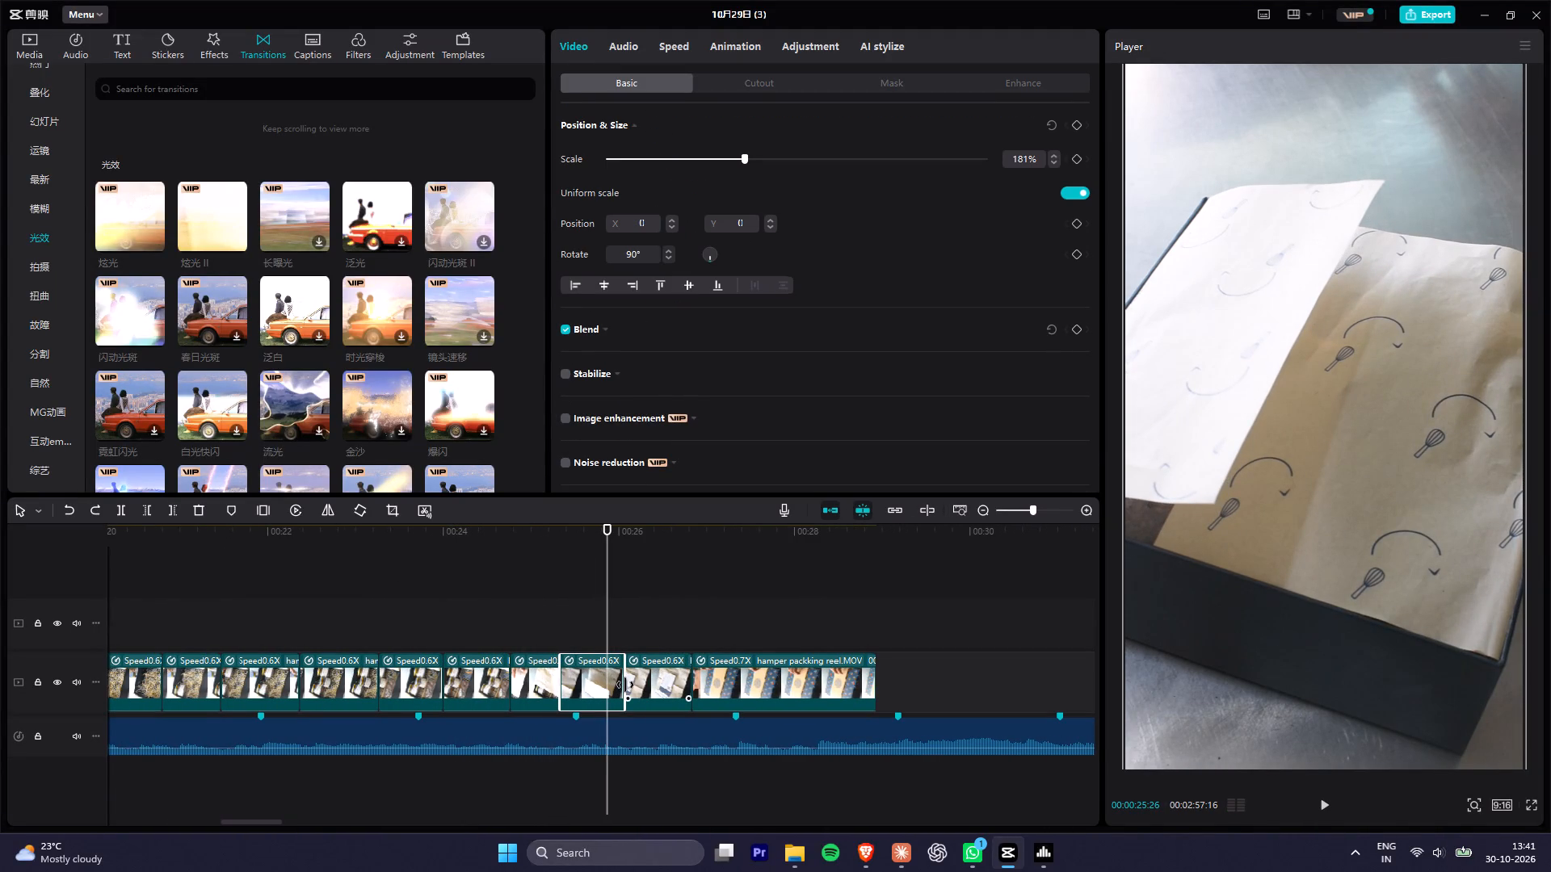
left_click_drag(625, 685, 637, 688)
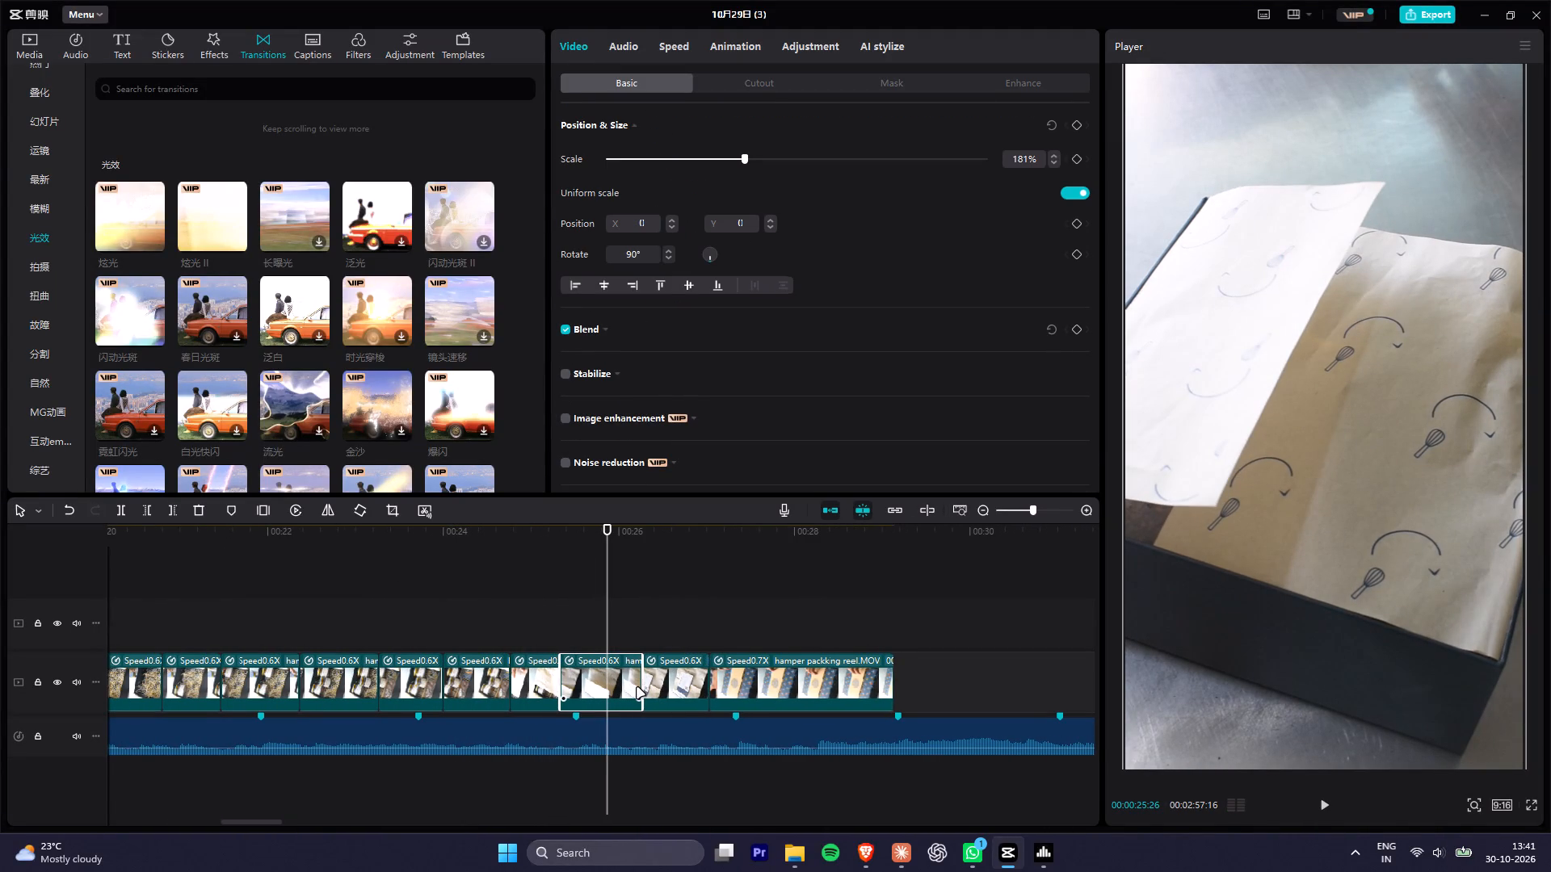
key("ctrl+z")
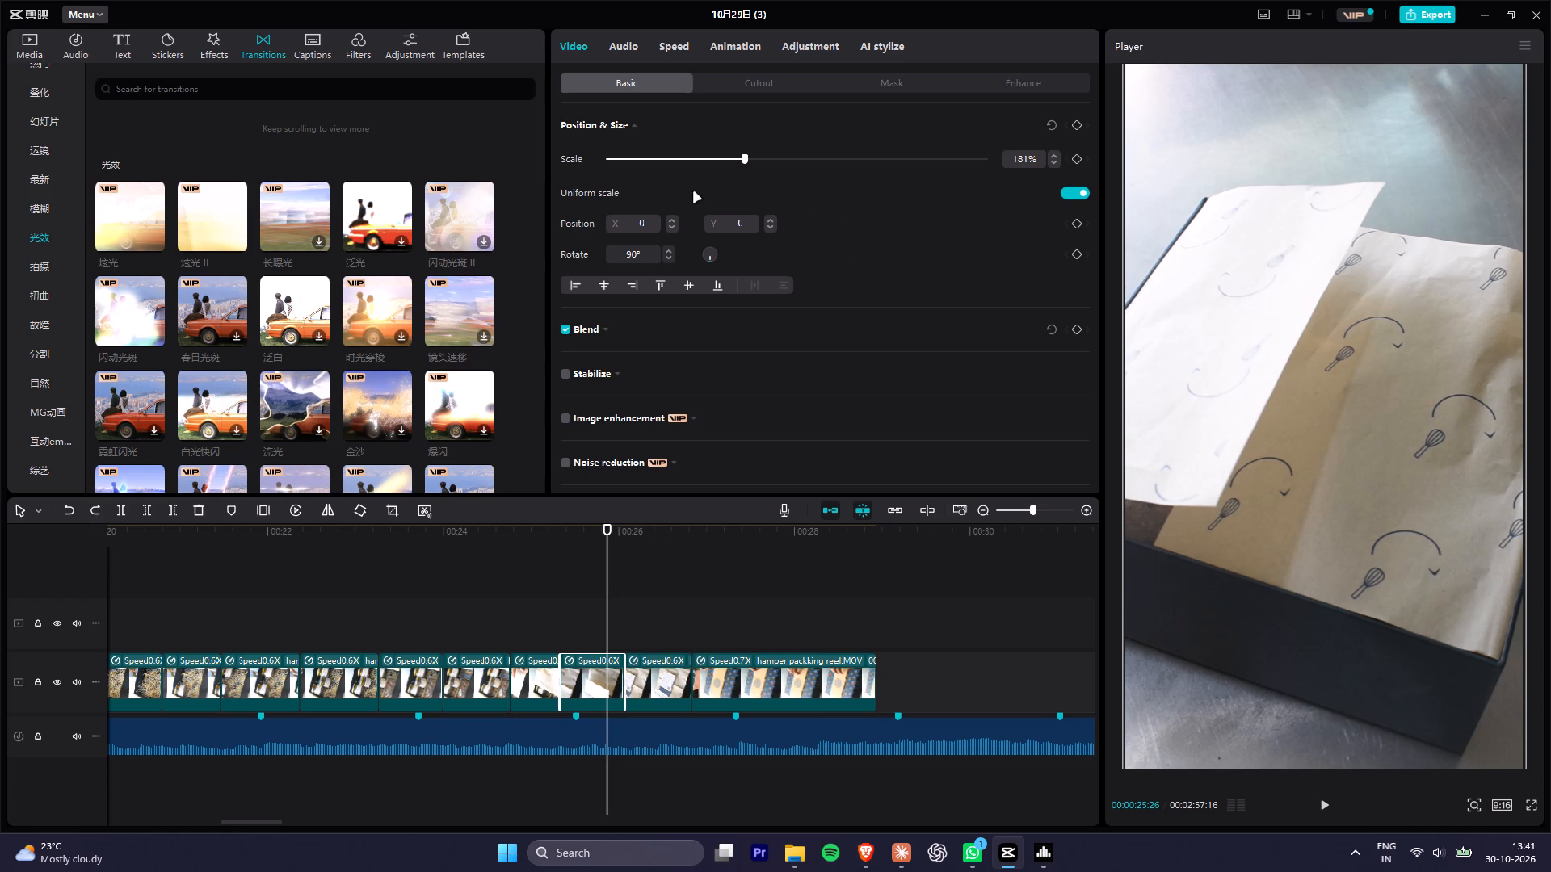
Add the 炫光 II light transition between the paper-folding clip and the thank-you card clip.
key("space")
key("space")
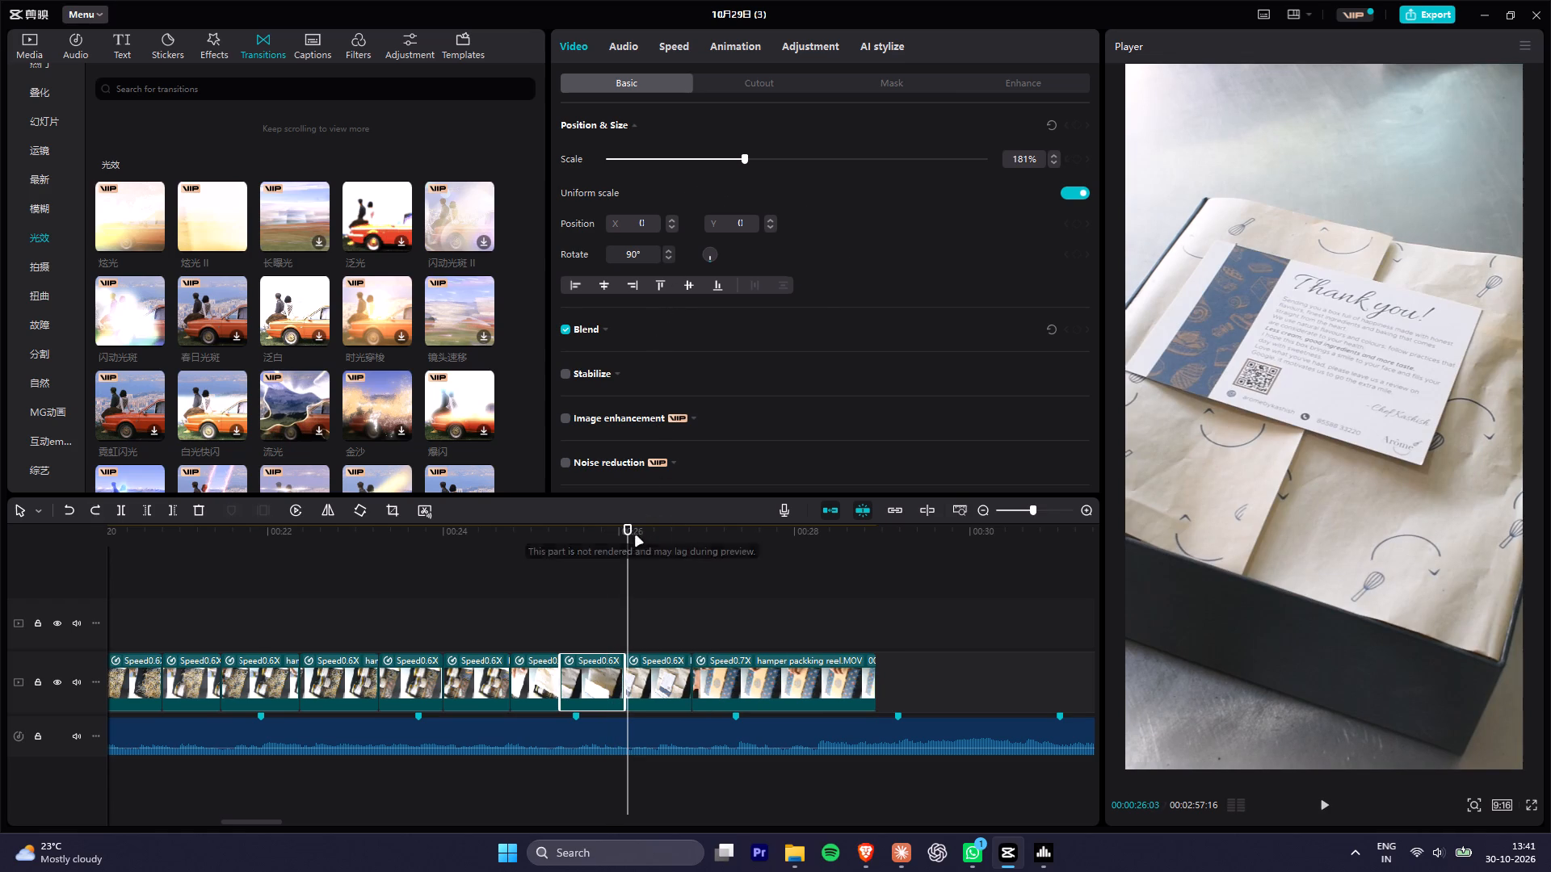
left_click_drag(625, 535, 617, 537)
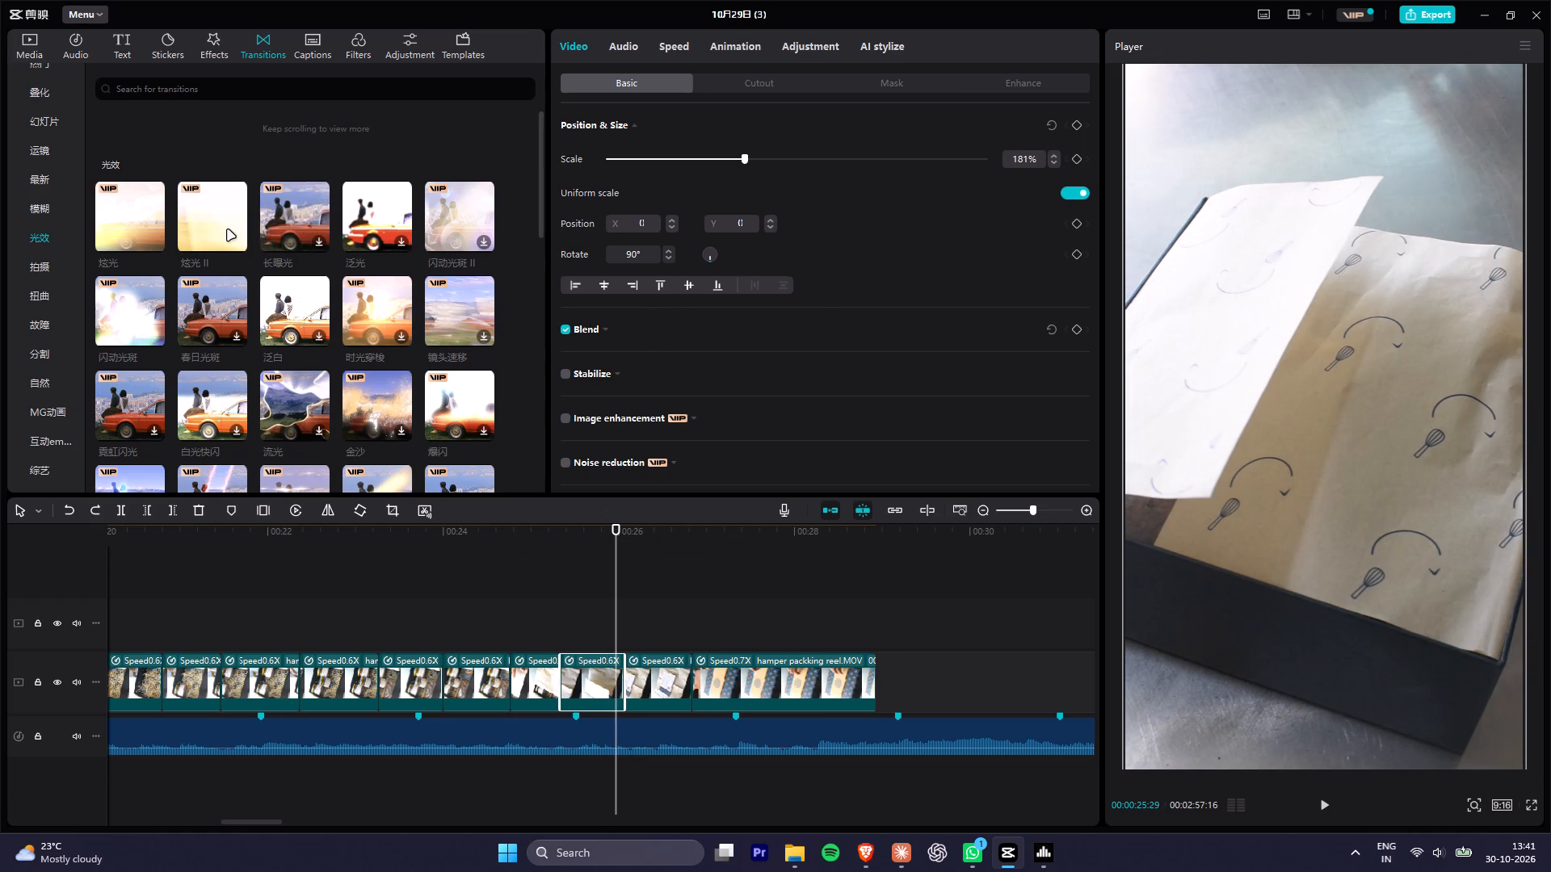
left_click_drag(219, 224, 604, 674)
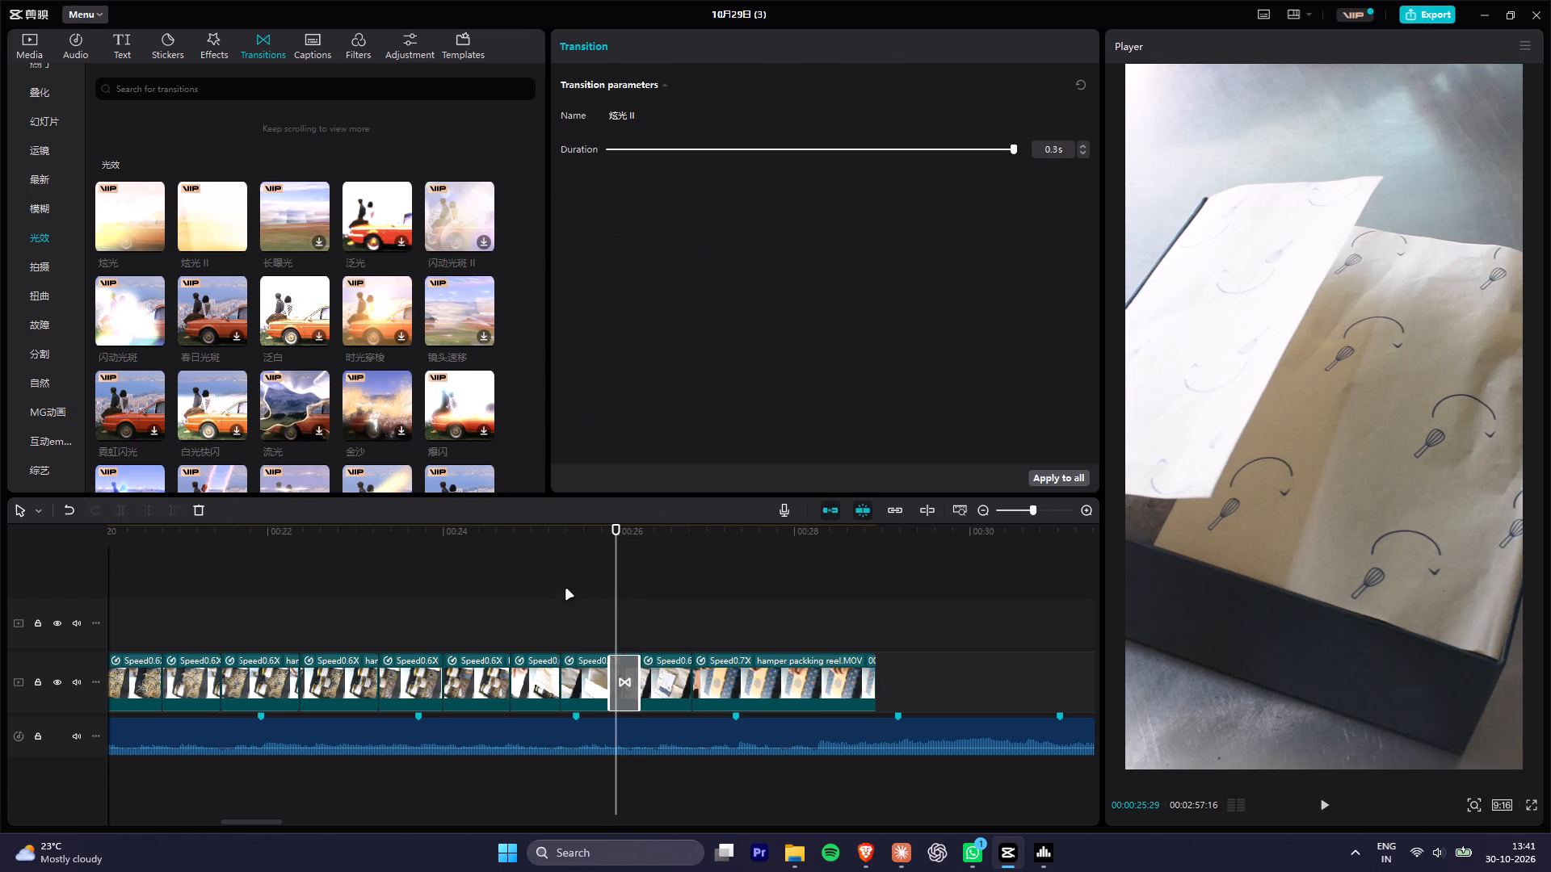
Play back the 炫光 II transition between the paper-folding clip and the thank-you card clip.
left_click(578, 537)
key("space")
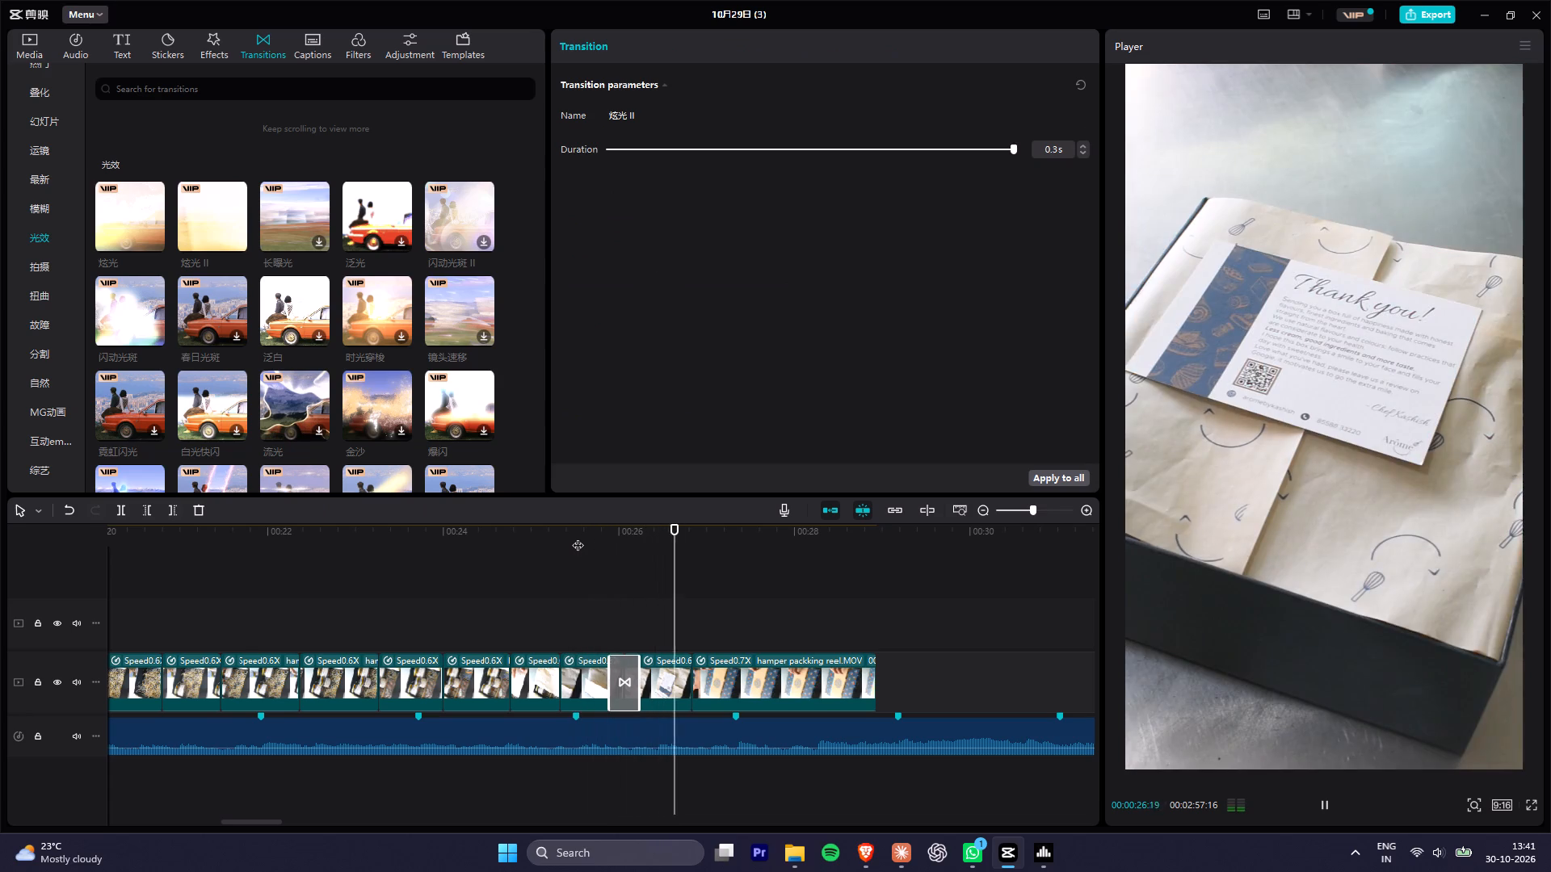
key("space")
key("space")
key("space")
left_click_drag(578, 537, 630, 539)
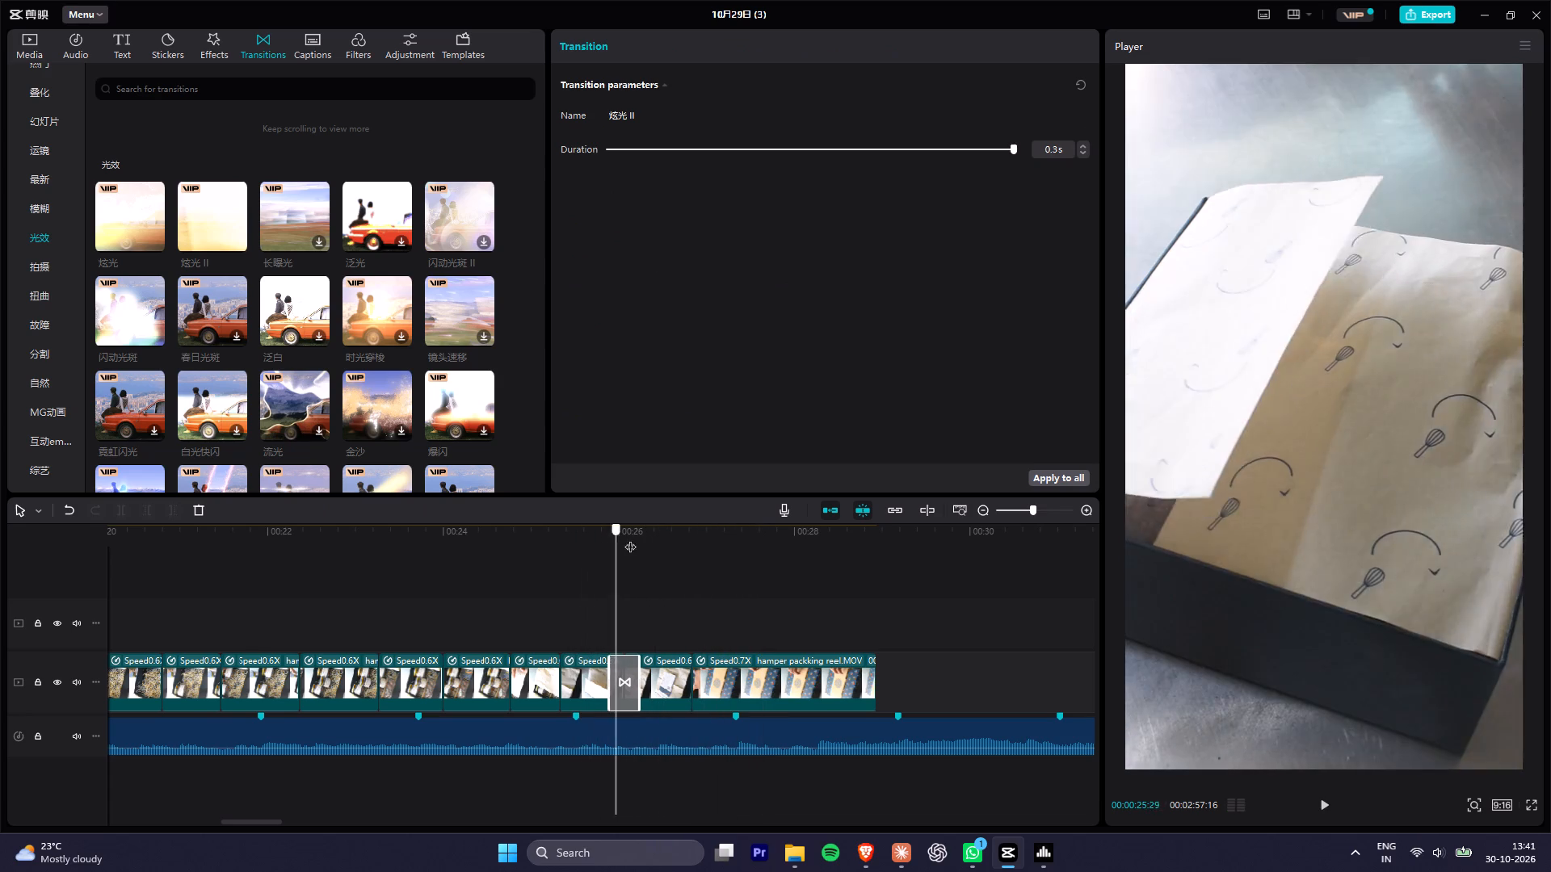
Add the 闪动光斑 II light transition between the thank-you card clip and the closed patterned box clip.
left_click_drag(630, 539, 668, 565)
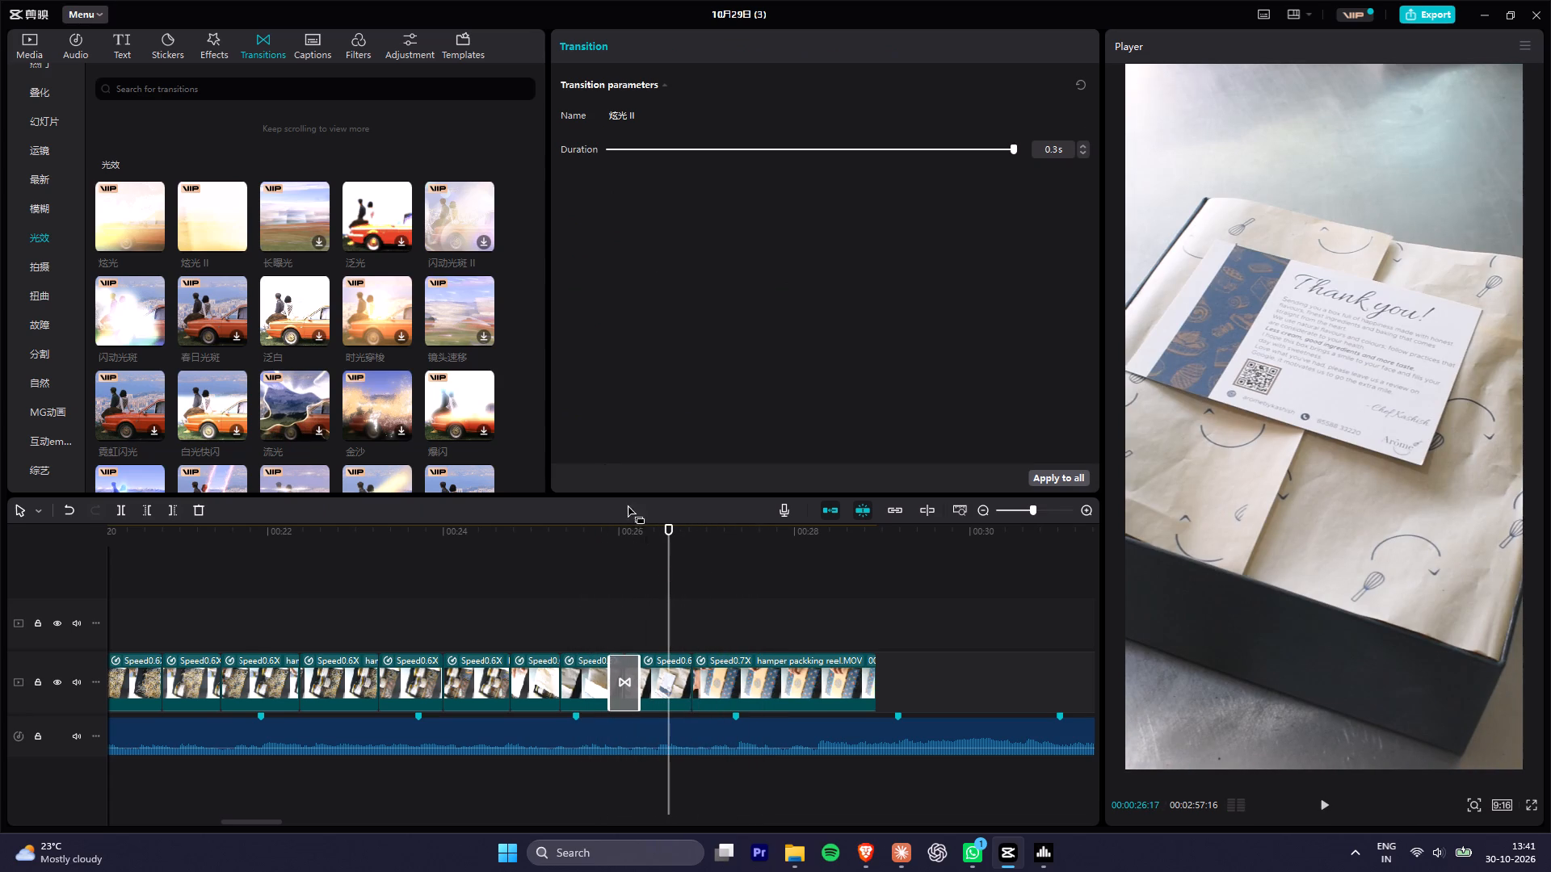
left_click(456, 220)
left_click_drag(460, 217, 658, 608)
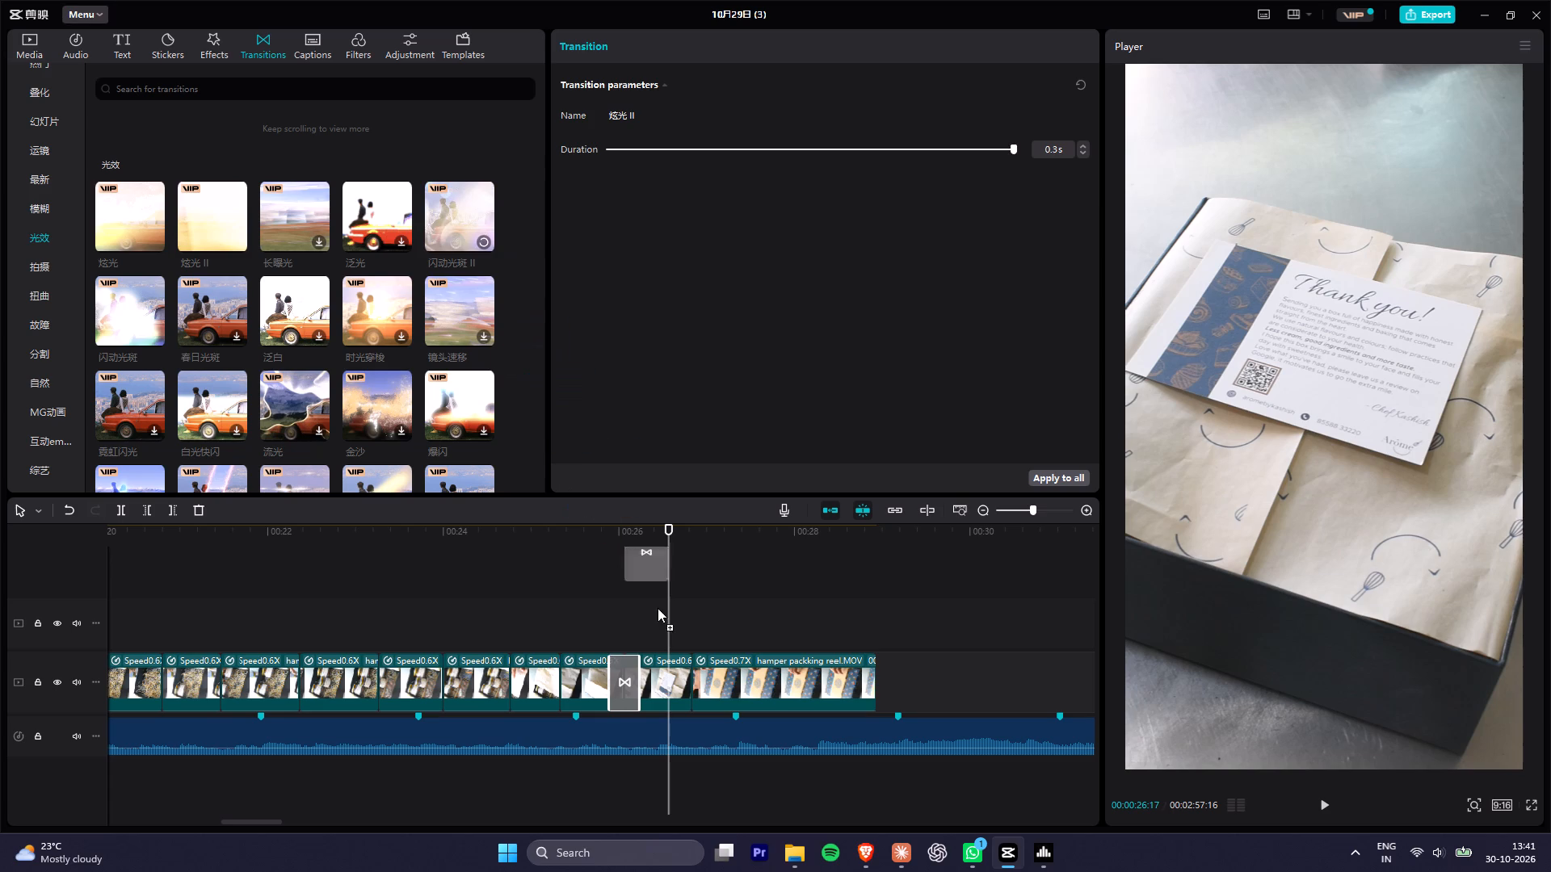
left_click_drag(658, 608, 676, 681)
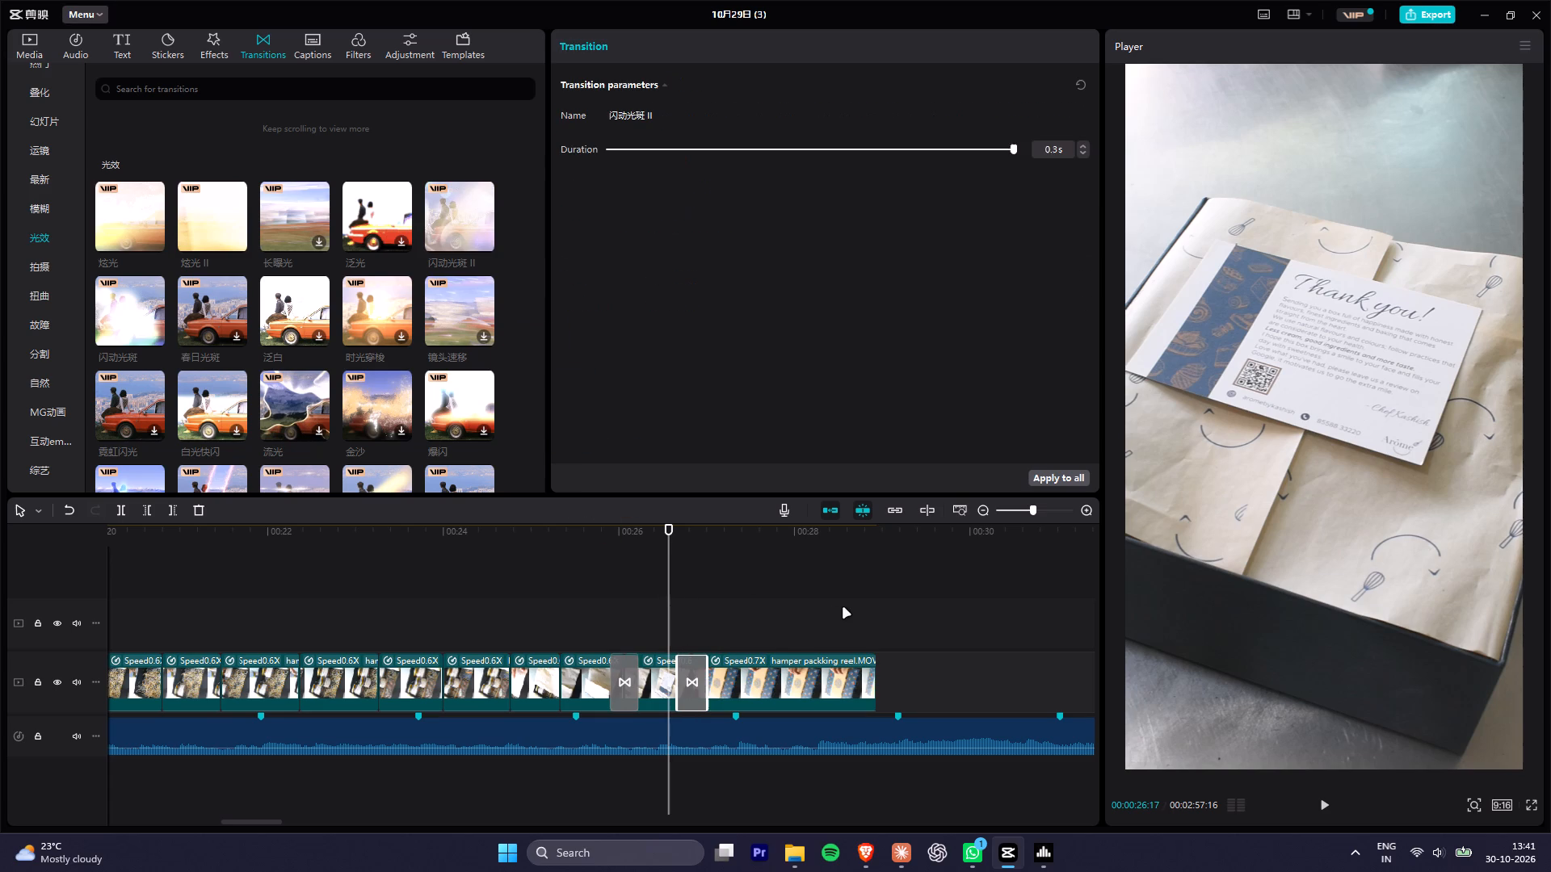
Play the ending from the thank-you card to the closed box, examining both light transitions and the last clip's timing.
key("space")
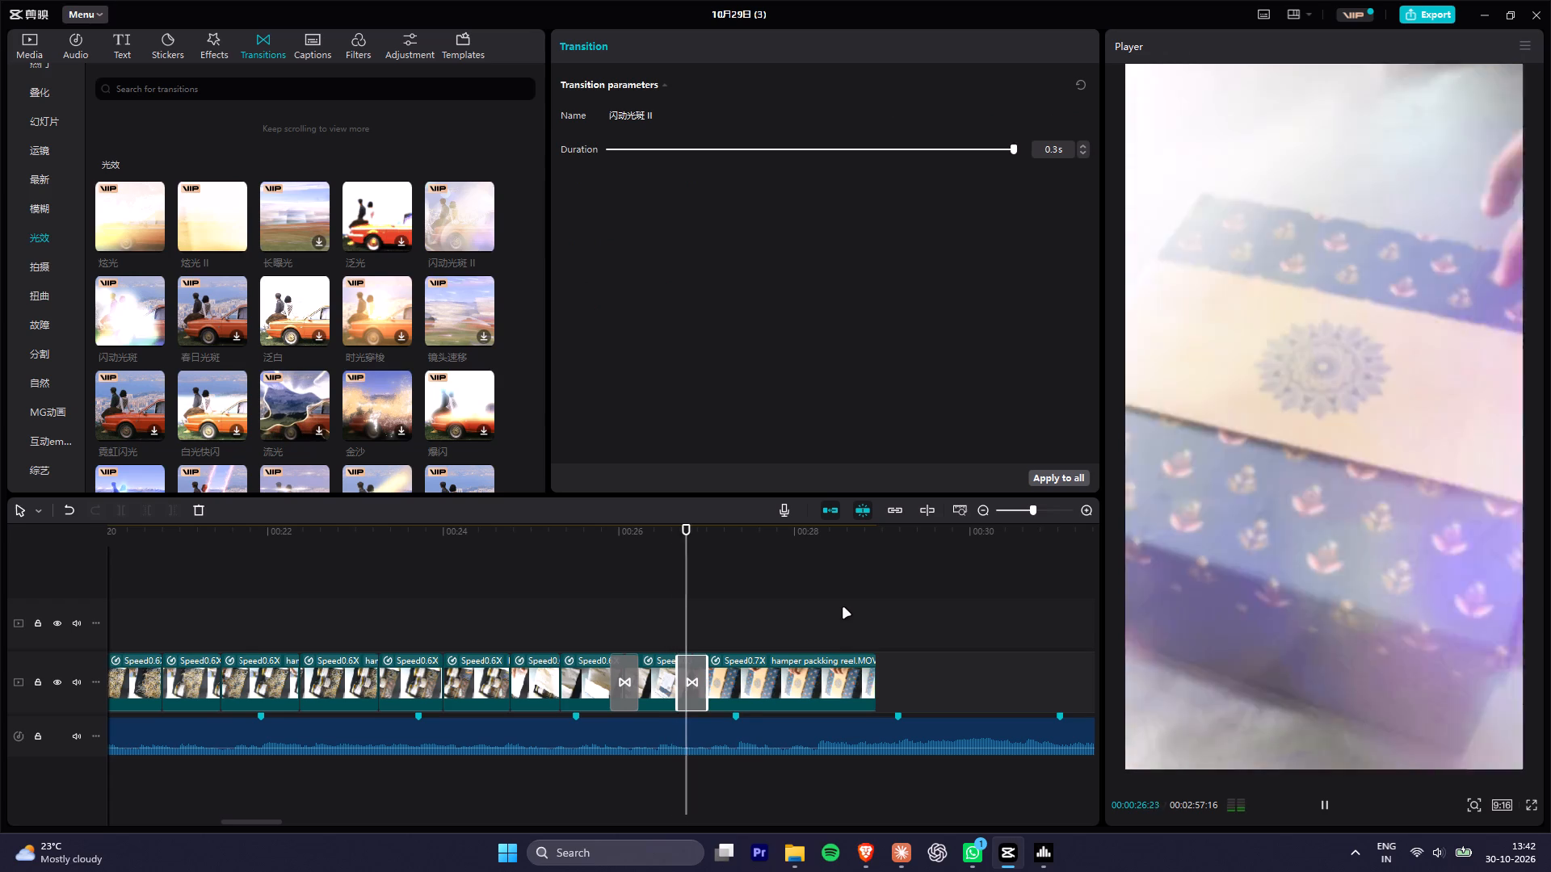
key("space")
left_click(627, 541)
key("space")
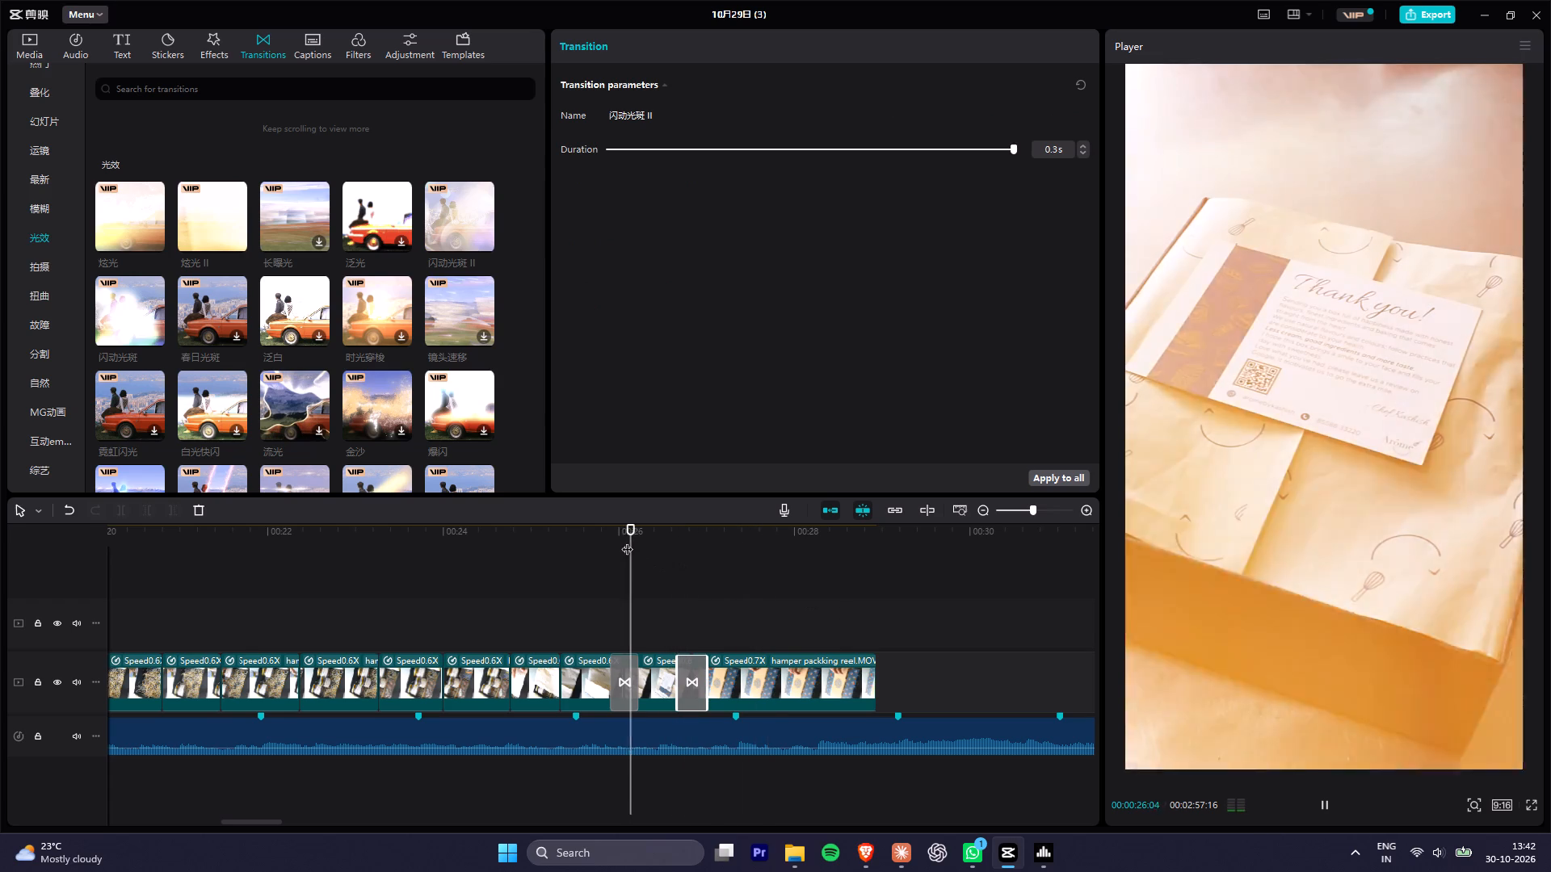
key("space")
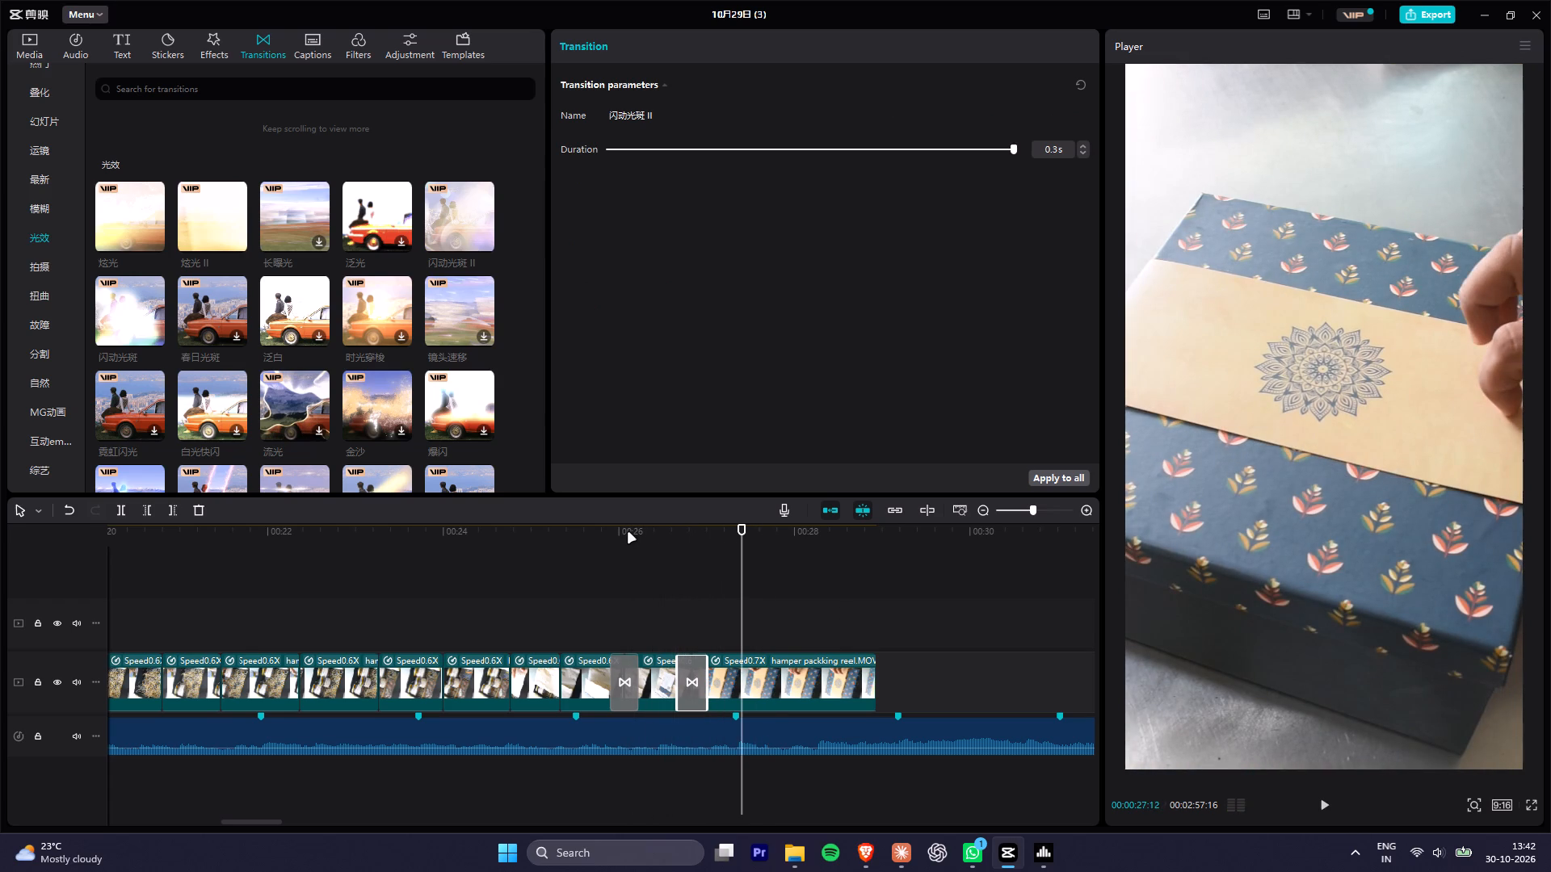
key("space")
key("space")
scroll(697, 596, "down", 7, "alt")
key("space")
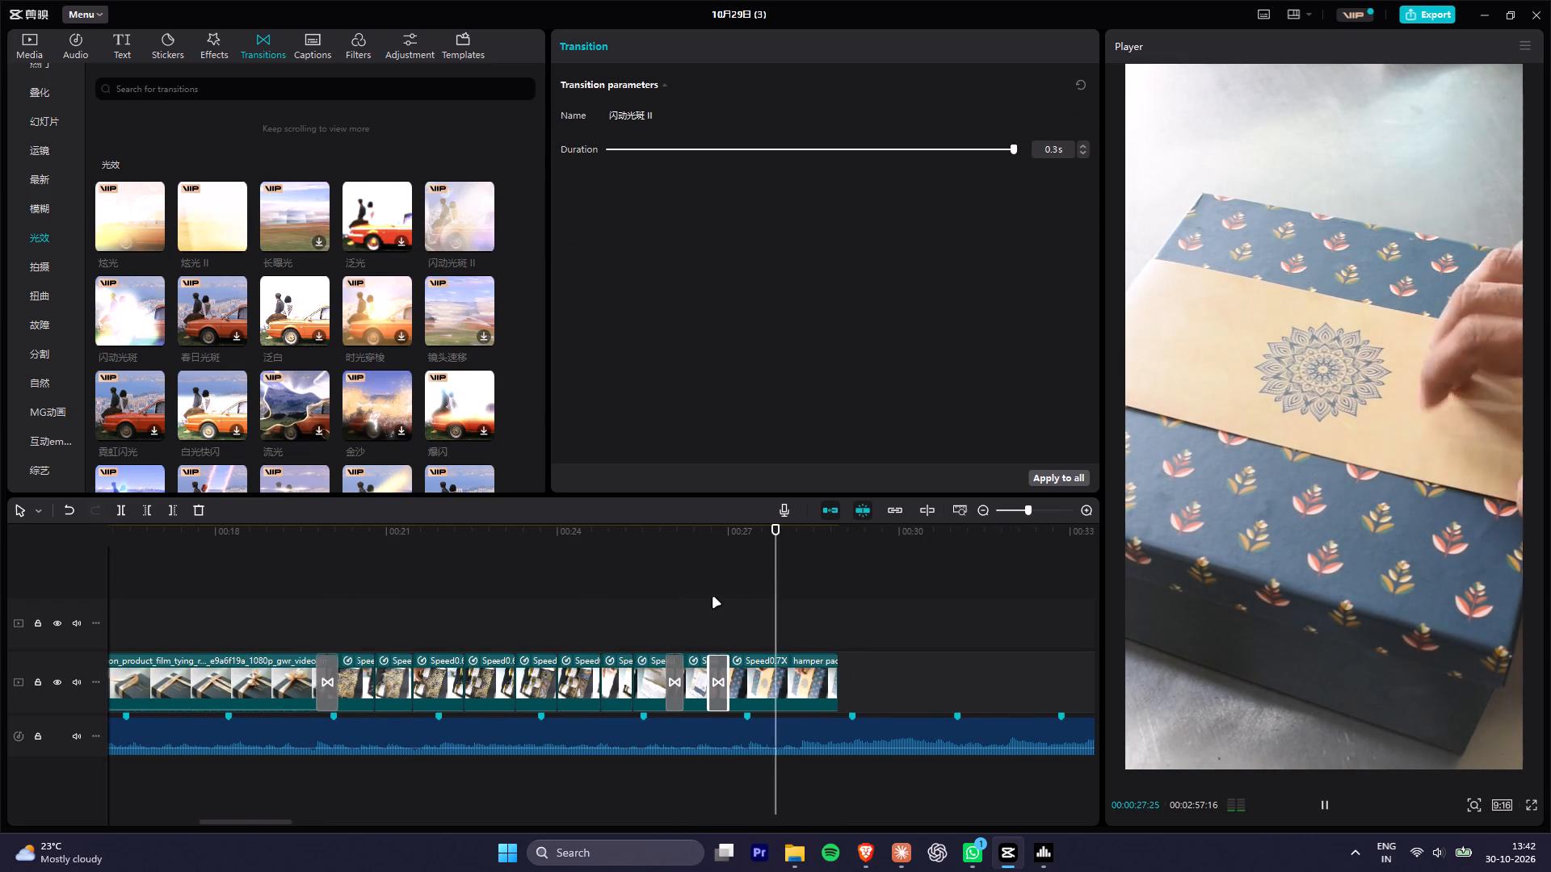
key("space")
key("space")
key("space")
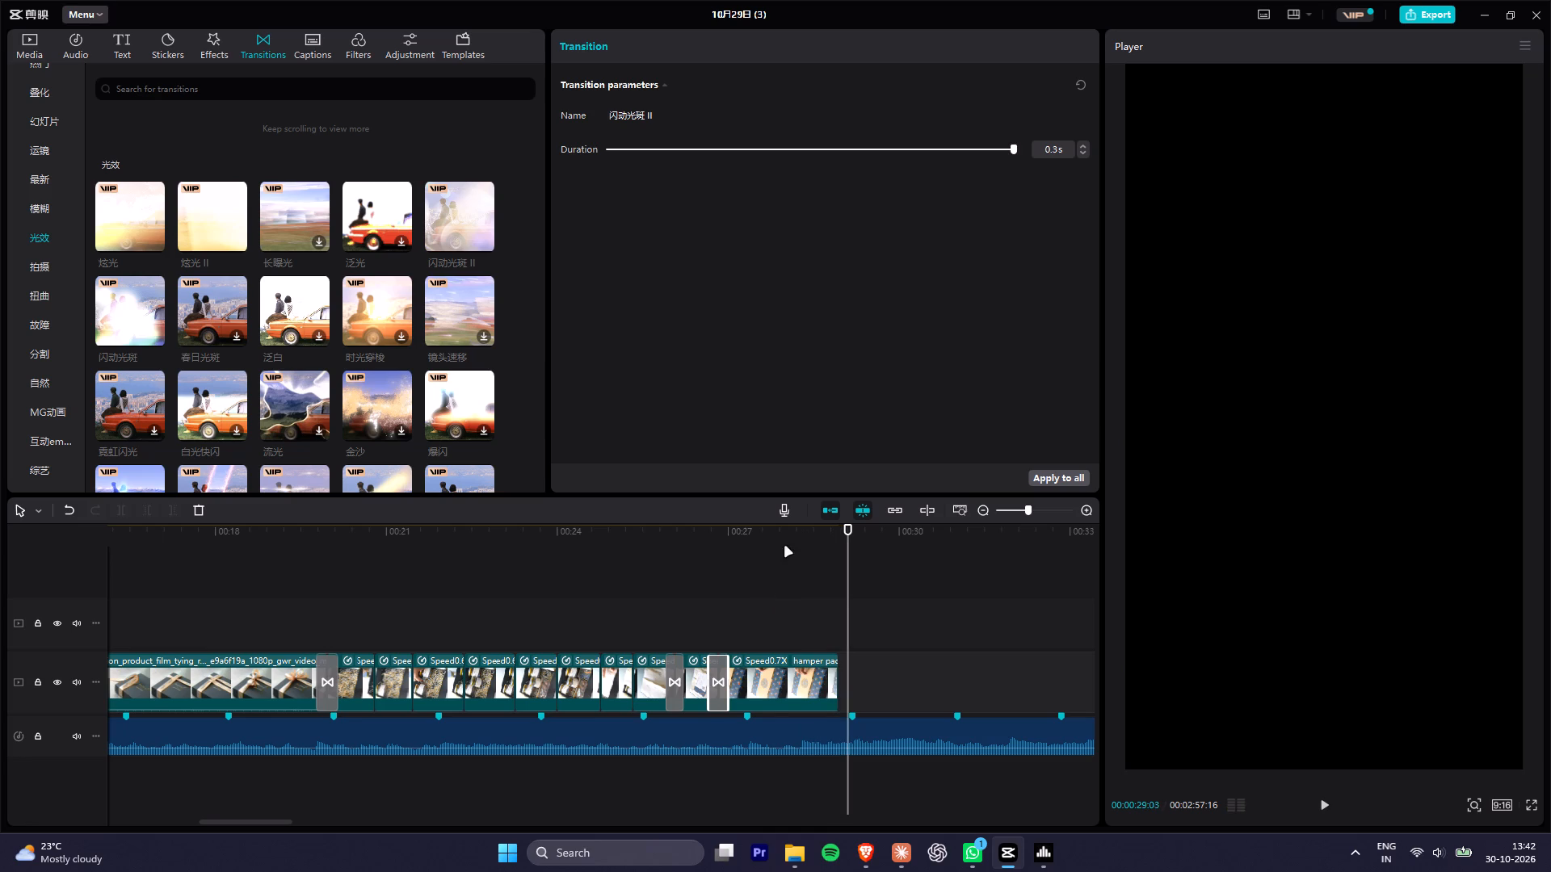
left_click_drag(777, 536, 749, 529)
key("space")
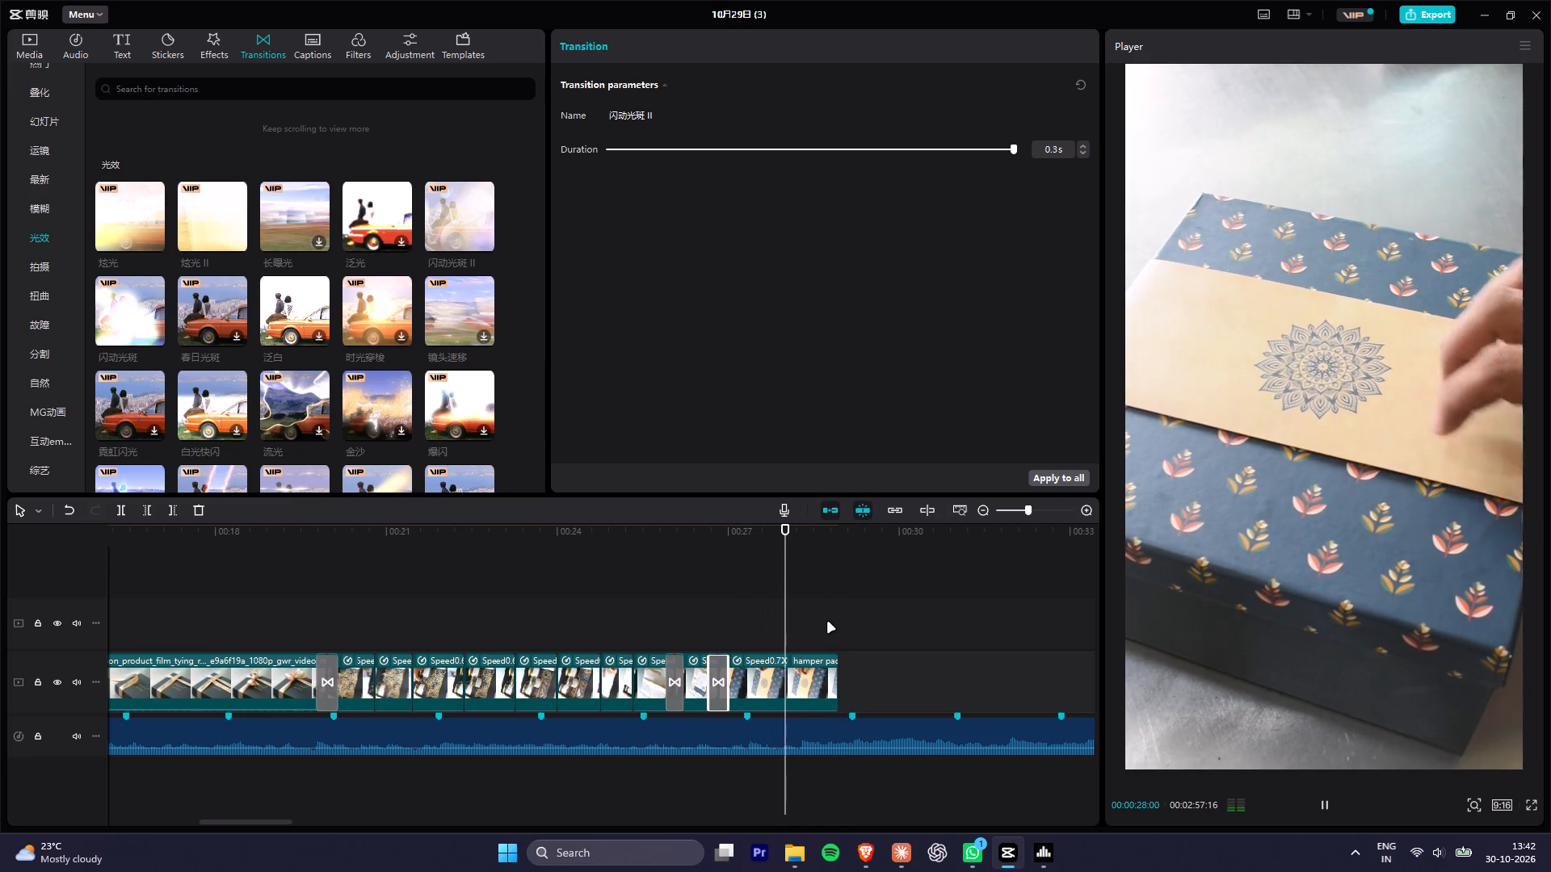
key("space")
left_click(658, 534)
key("space")
Set the speed of the last clip, showing the closed patterned box, to 0.9x.
left_click(807, 668)
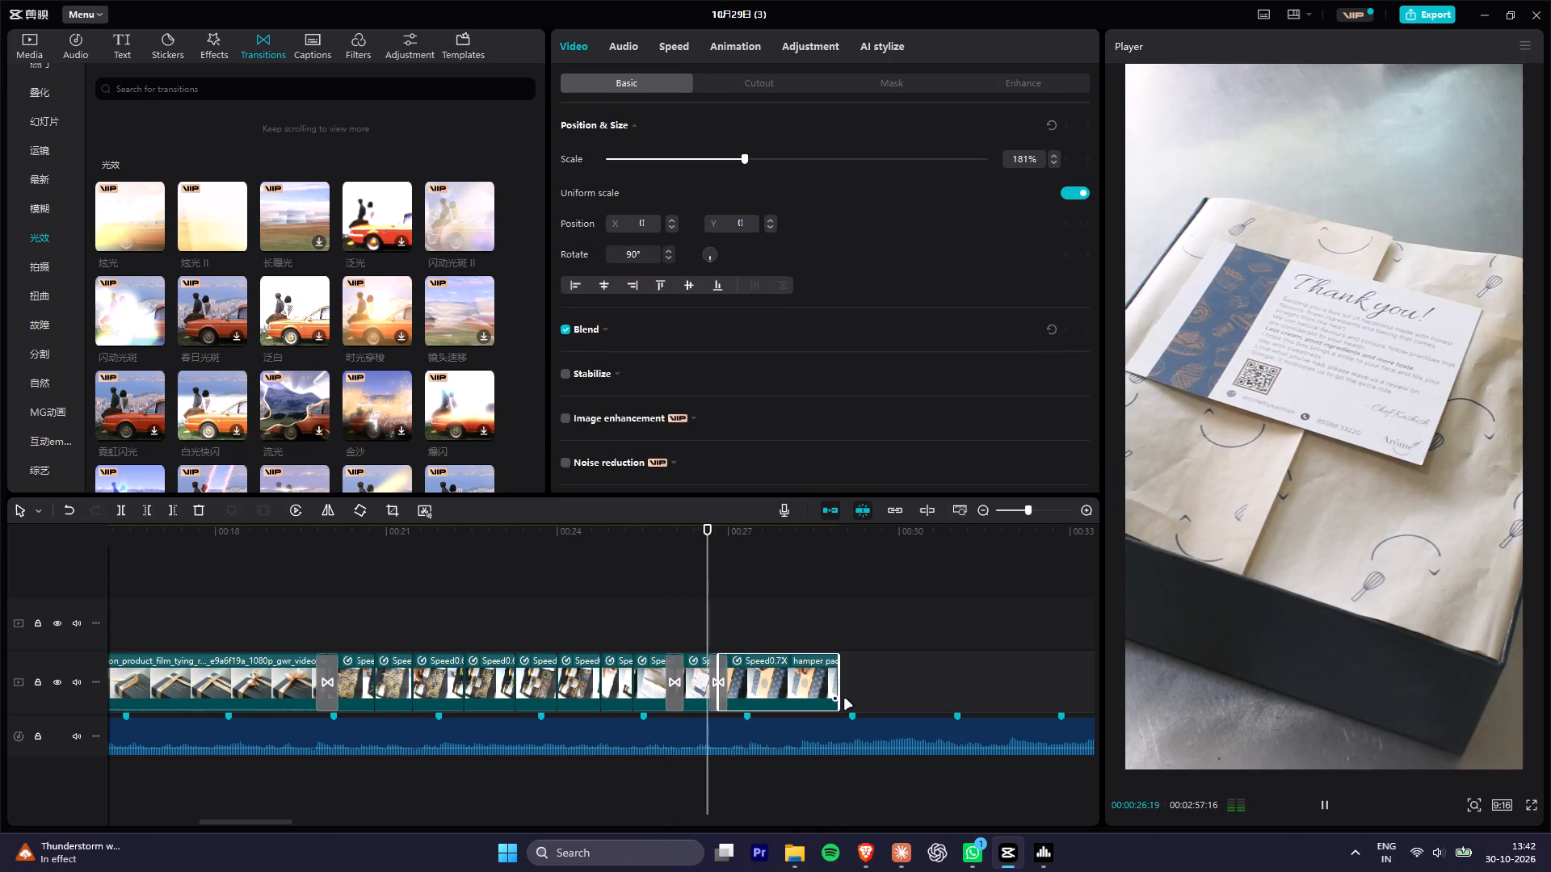
key("space")
key("space")
key("space")
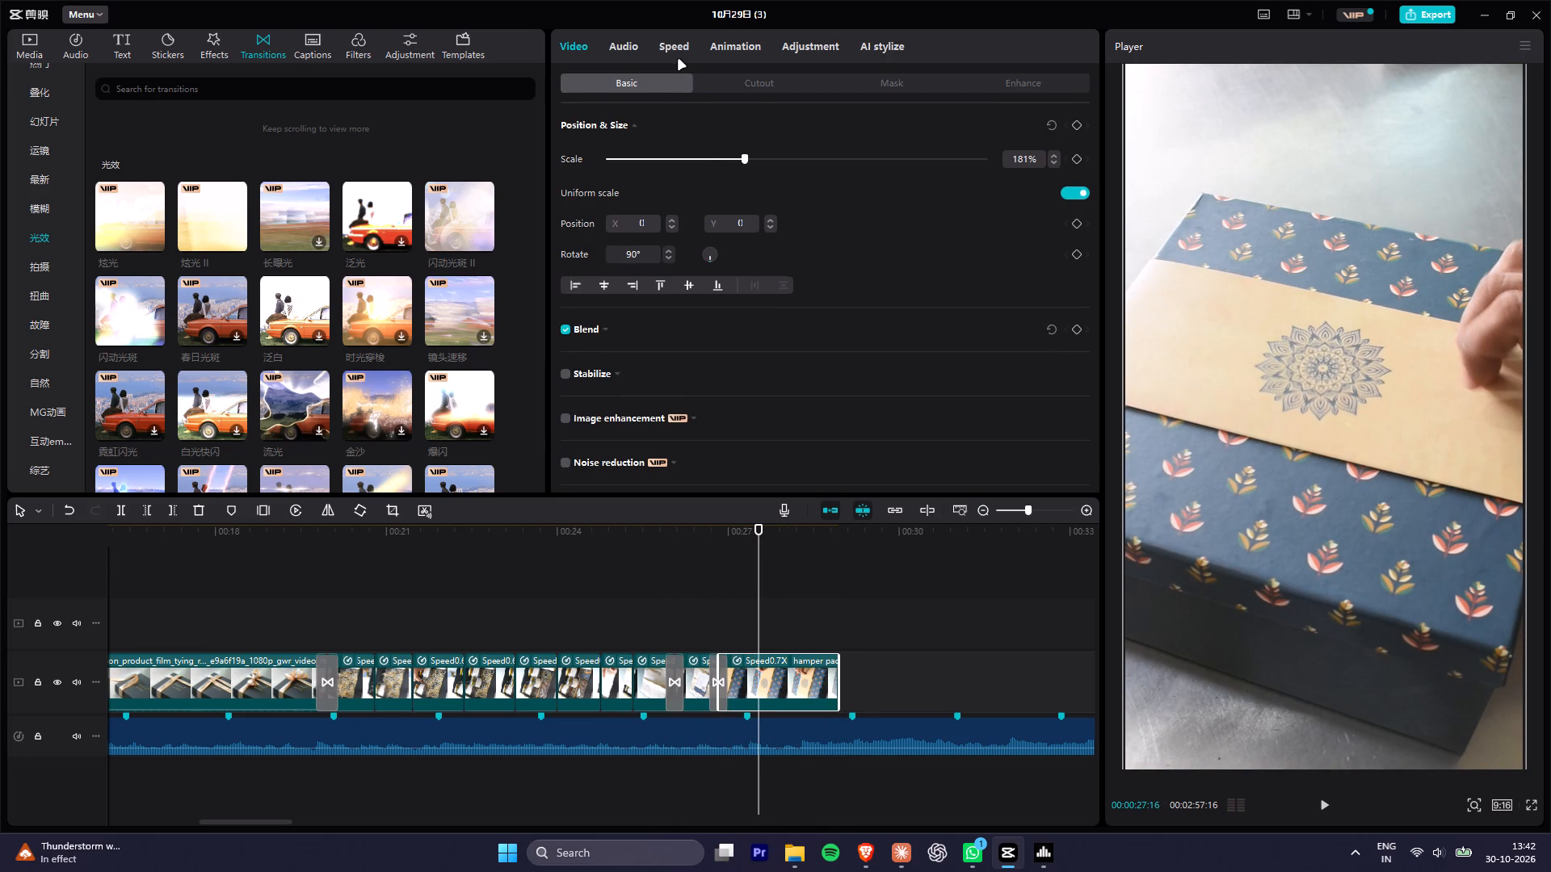
left_click(673, 49)
double_click(1080, 140)
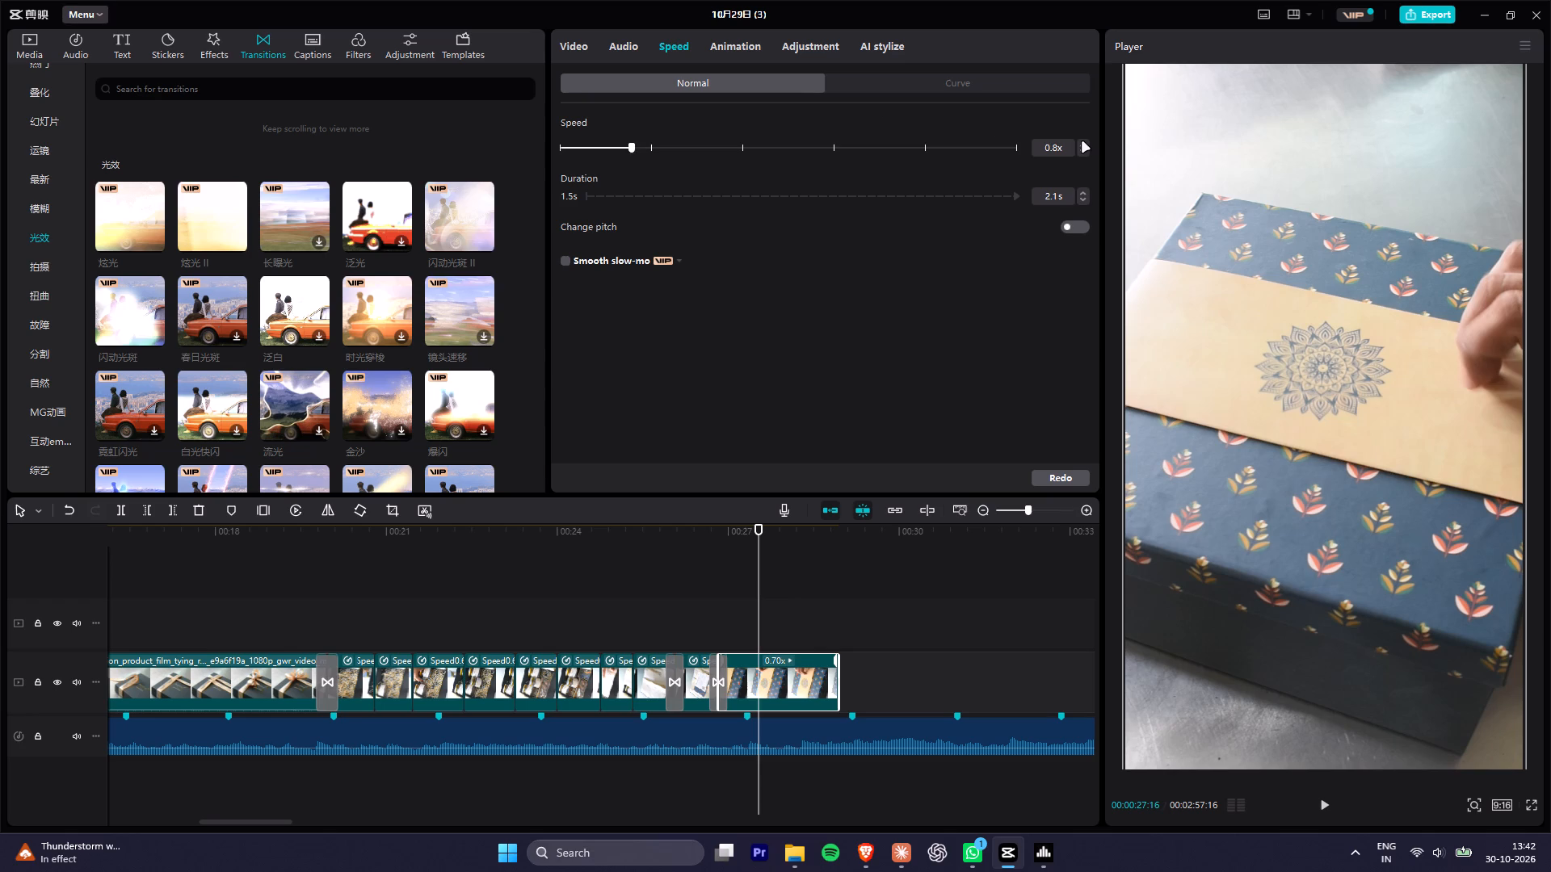
left_click(1082, 145)
Split the Gift of Light music track at the end of the last video clip.
left_click(839, 736)
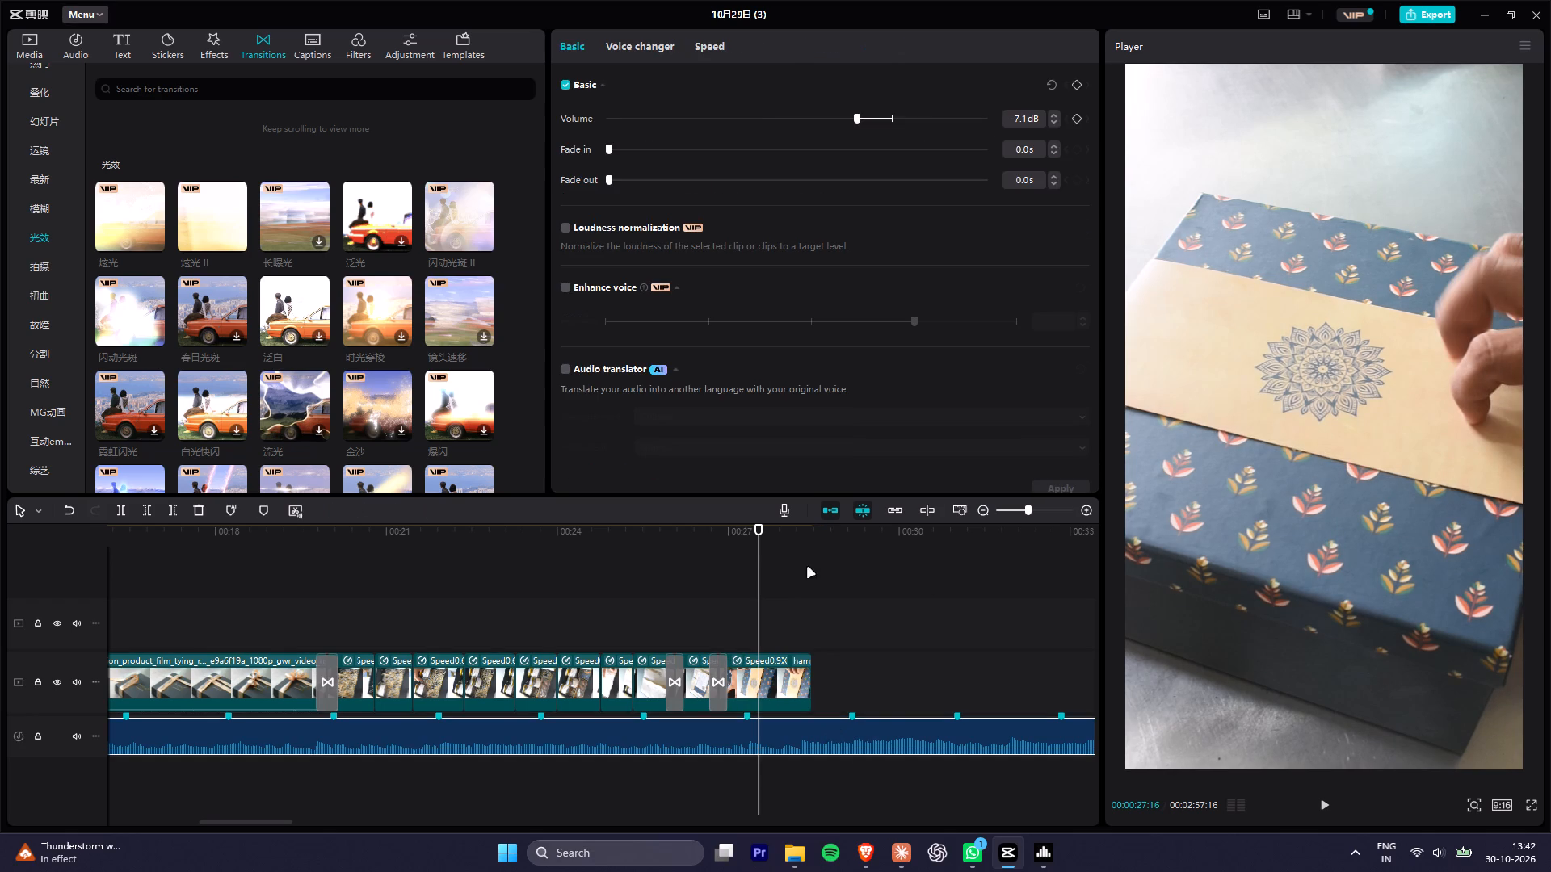
left_click_drag(794, 532, 811, 539)
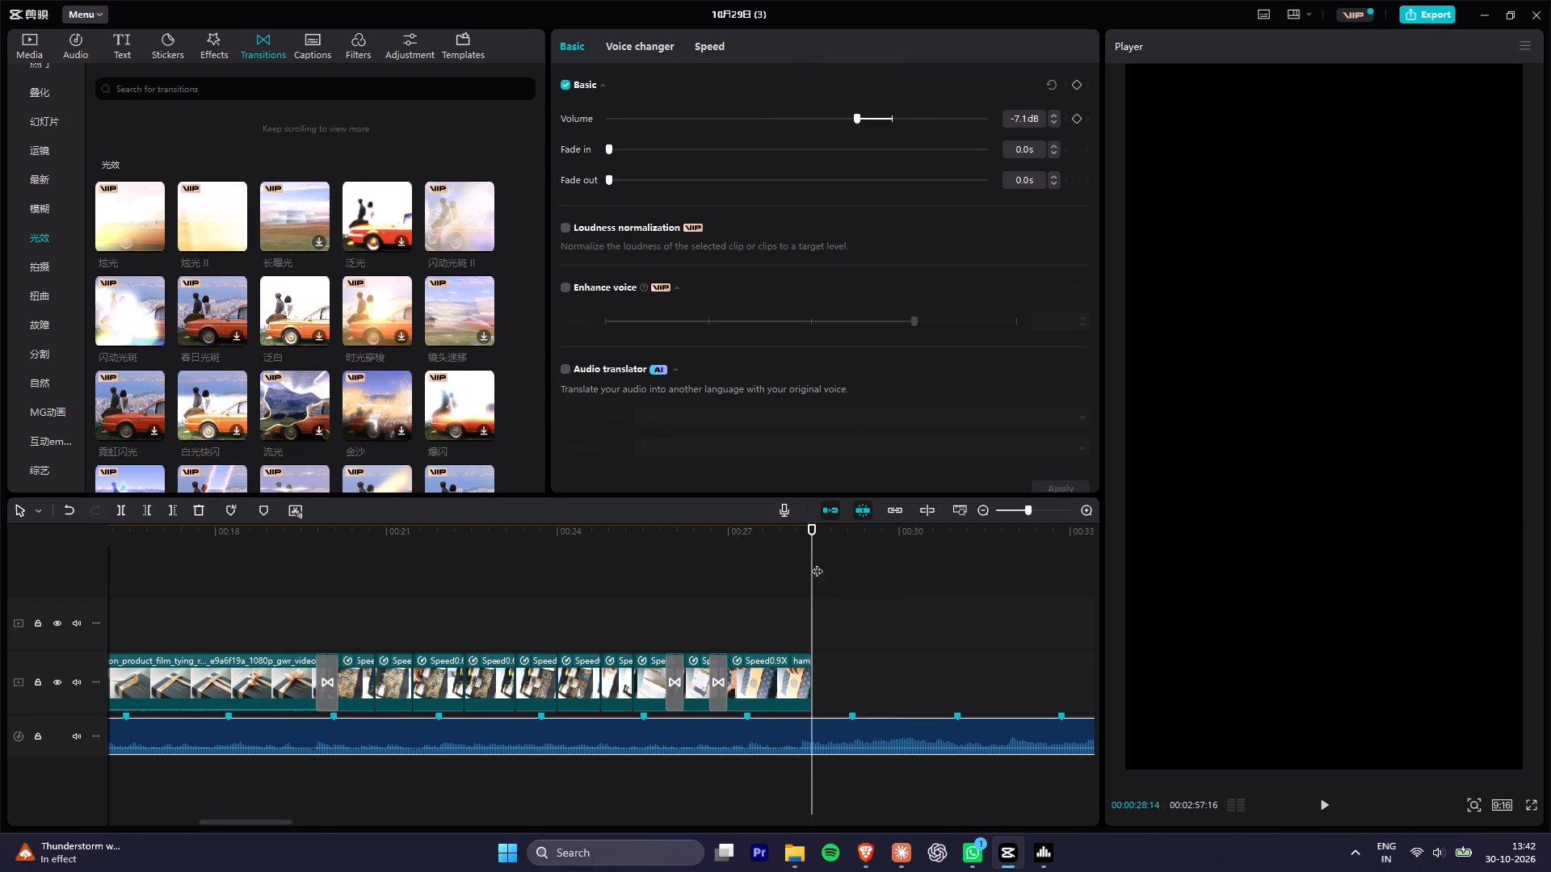
left_click(870, 727)
key("ctrl+b")
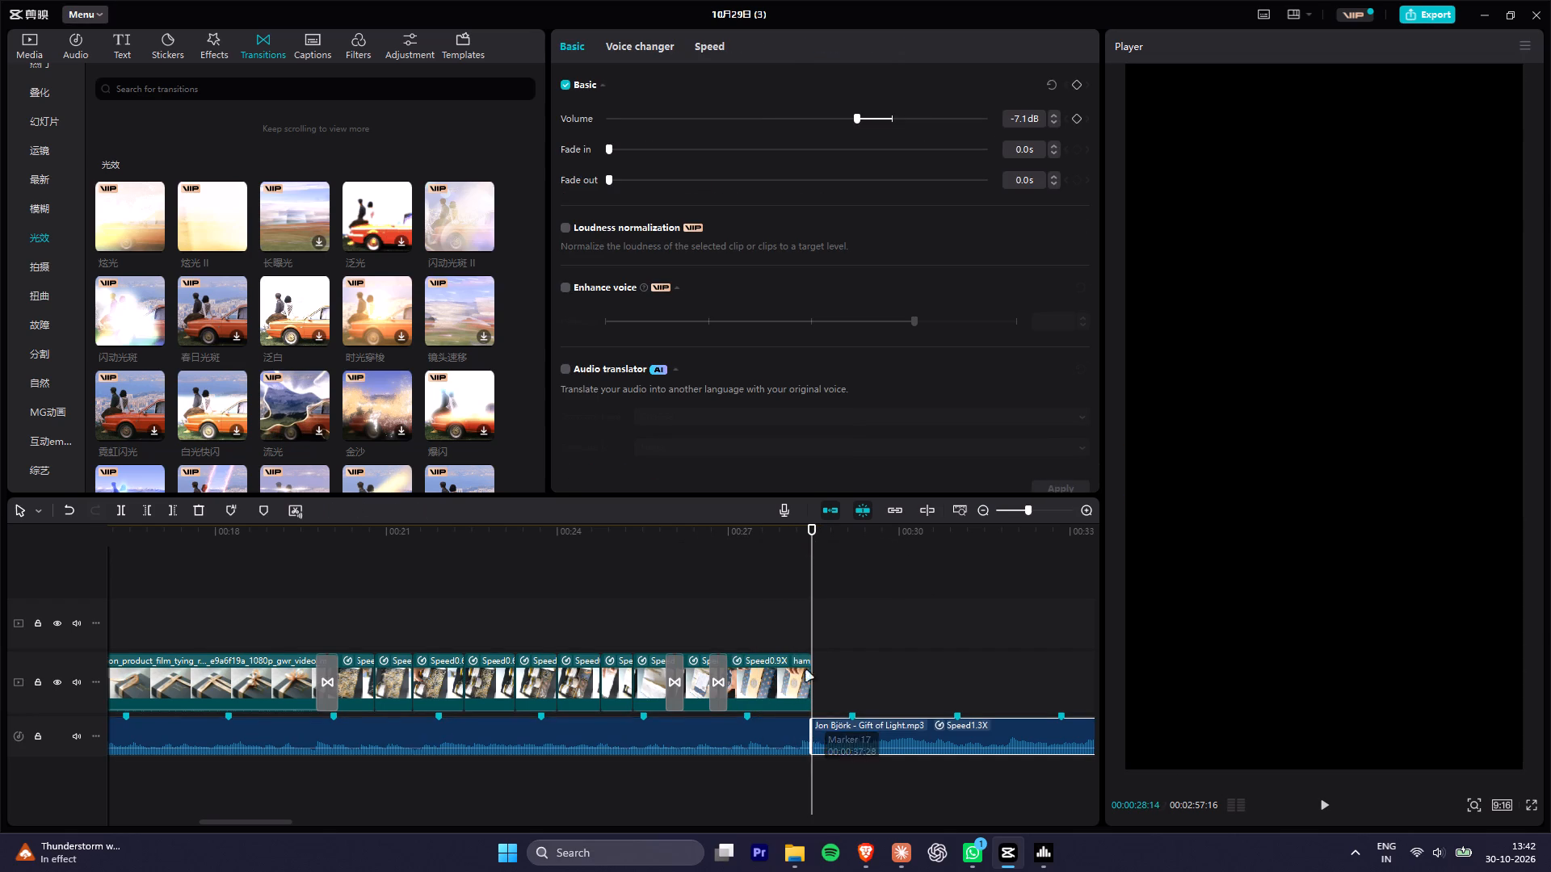
Delete the leftover brownie box packing.MOV clip from the upper video track.
scroll(797, 637, "down", 20, "alt")
scroll(797, 637, "down", 3, "alt")
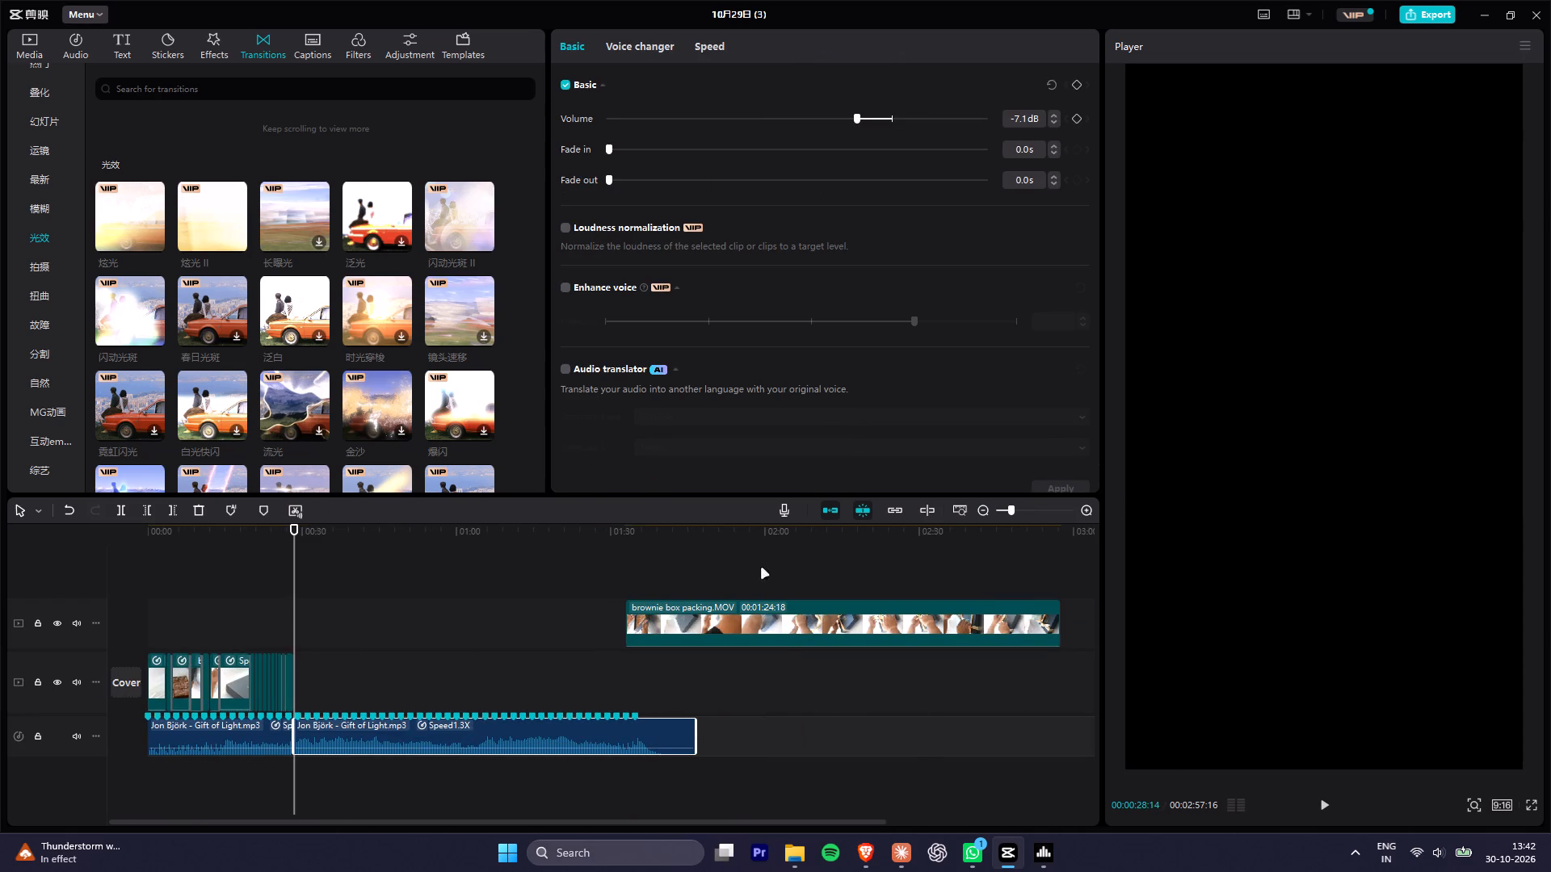
left_click_drag(788, 537, 937, 551)
left_click(879, 630)
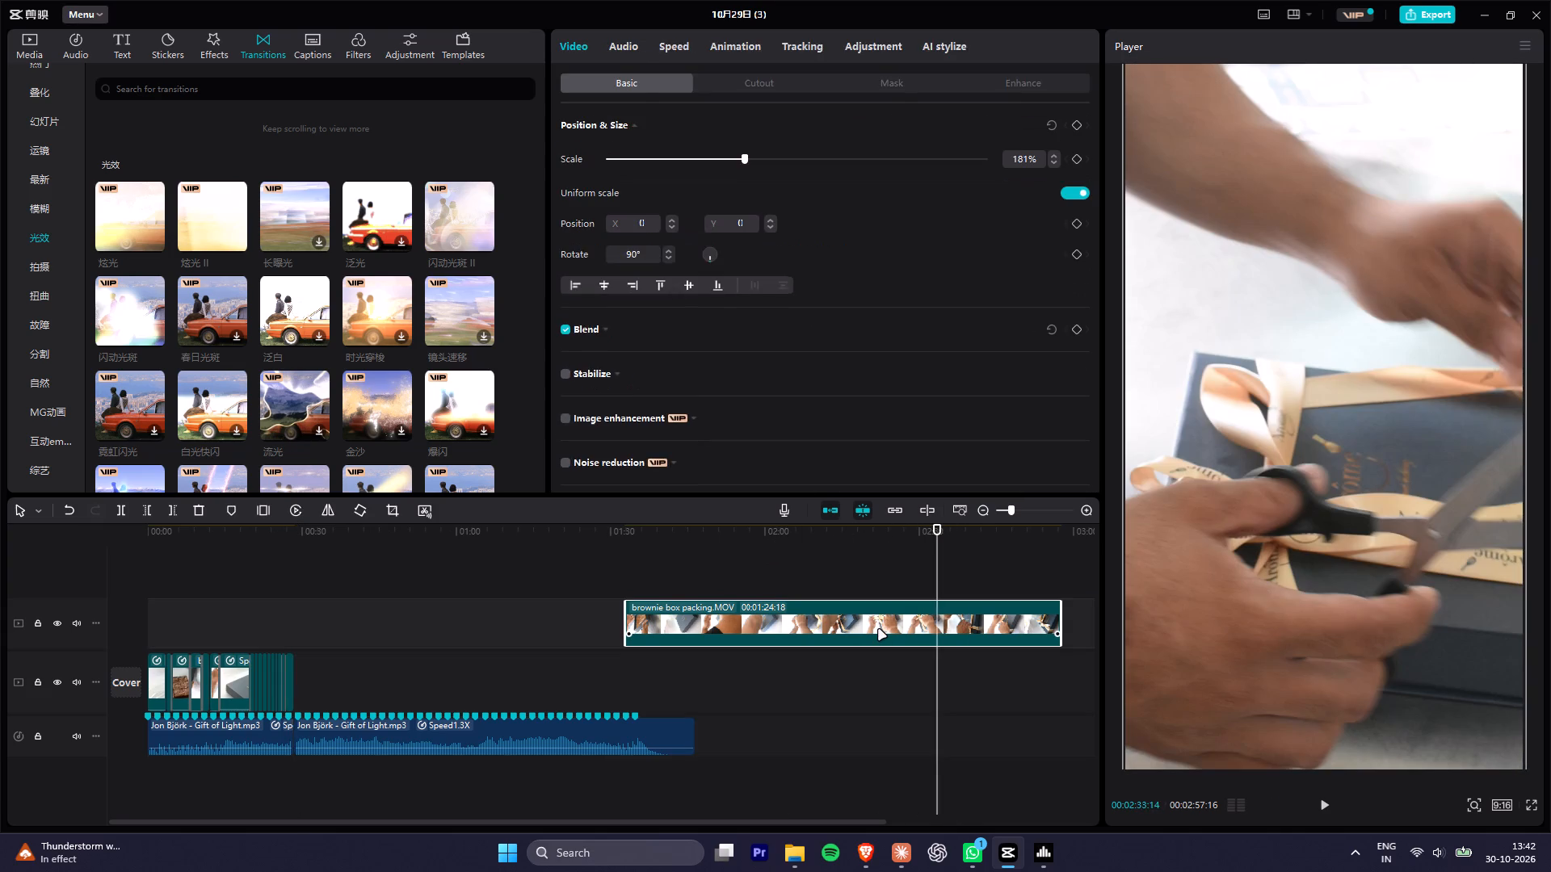
key("Delete")
Delete the remaining part of the music after the end of the video.
left_click_drag(725, 530, 806, 543)
left_click(633, 727)
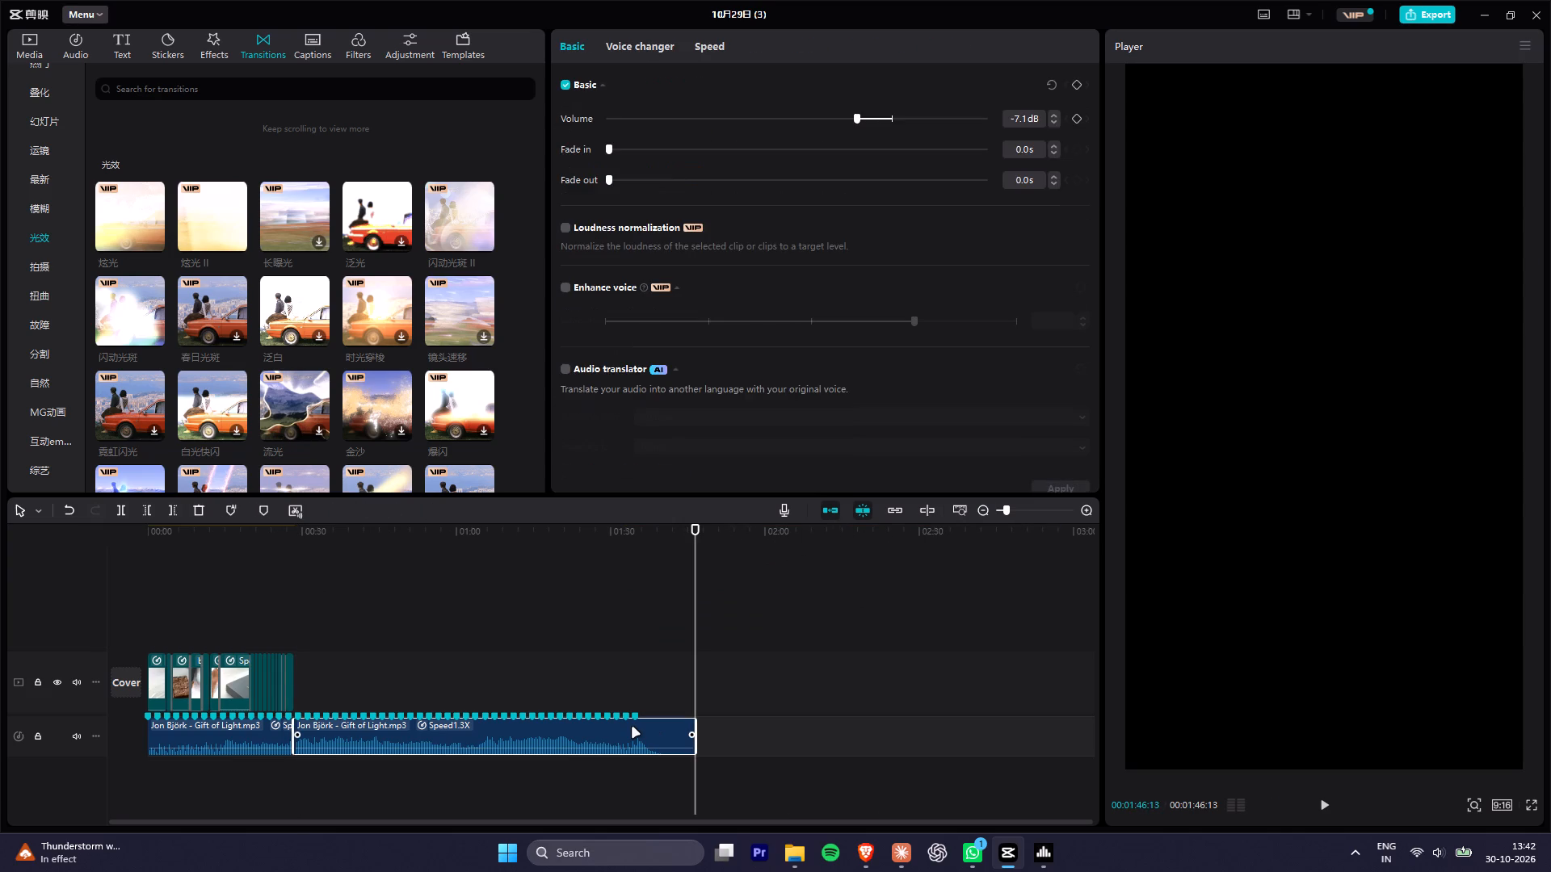
key("Delete")
Play the edit from the beginning through the brownie wrapping to the boxing clip, checking picture and sound.
left_click_drag(270, 533, 0, 538)
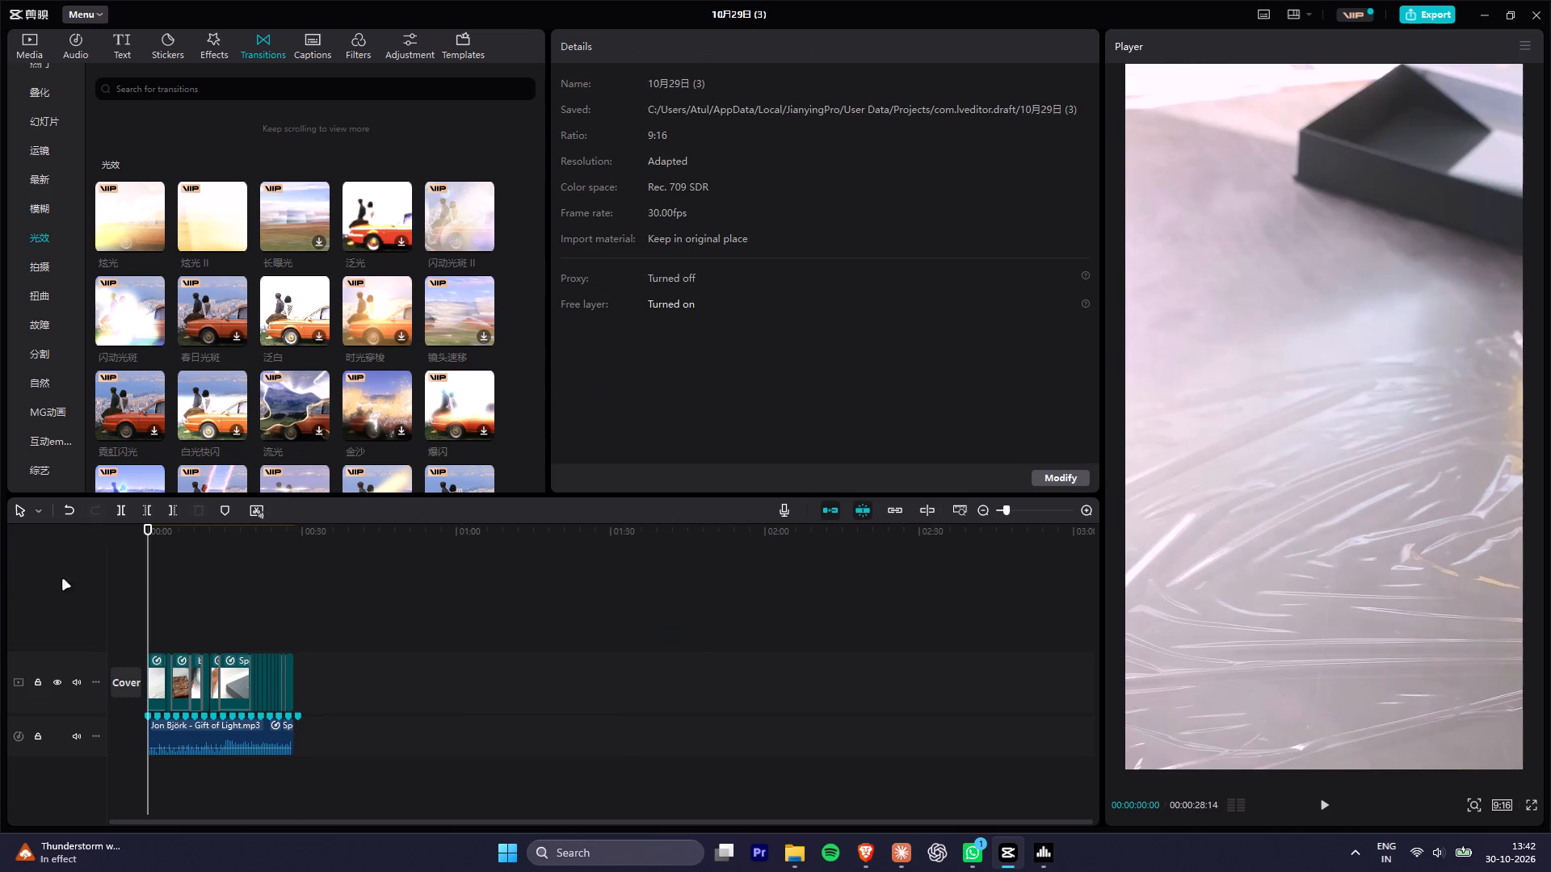
scroll(267, 662, "up", 9, "alt")
key("space")
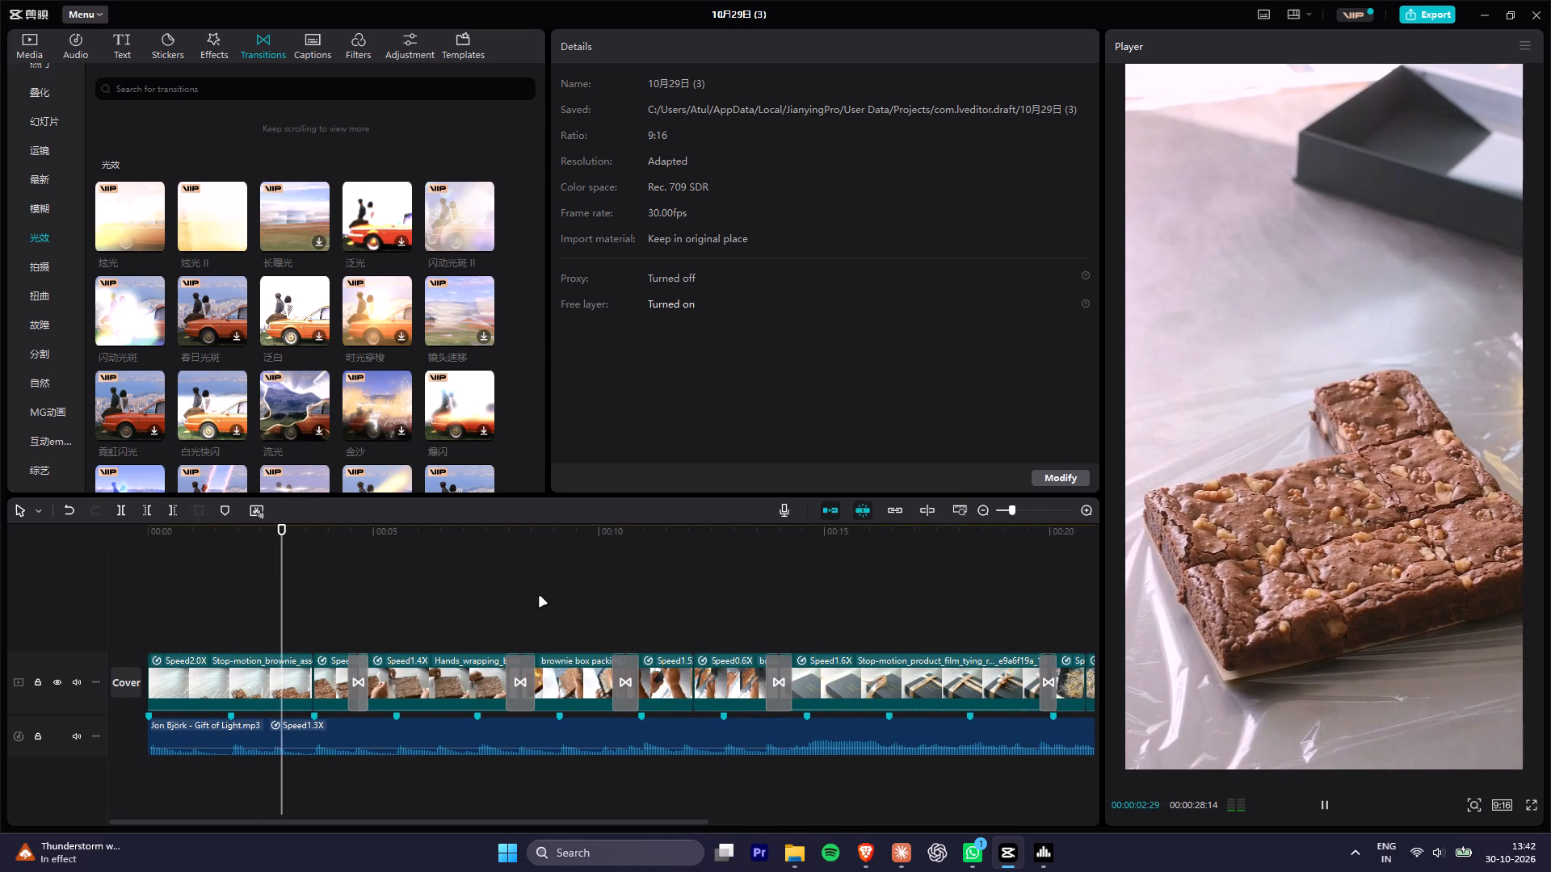
key("space")
left_click(265, 690)
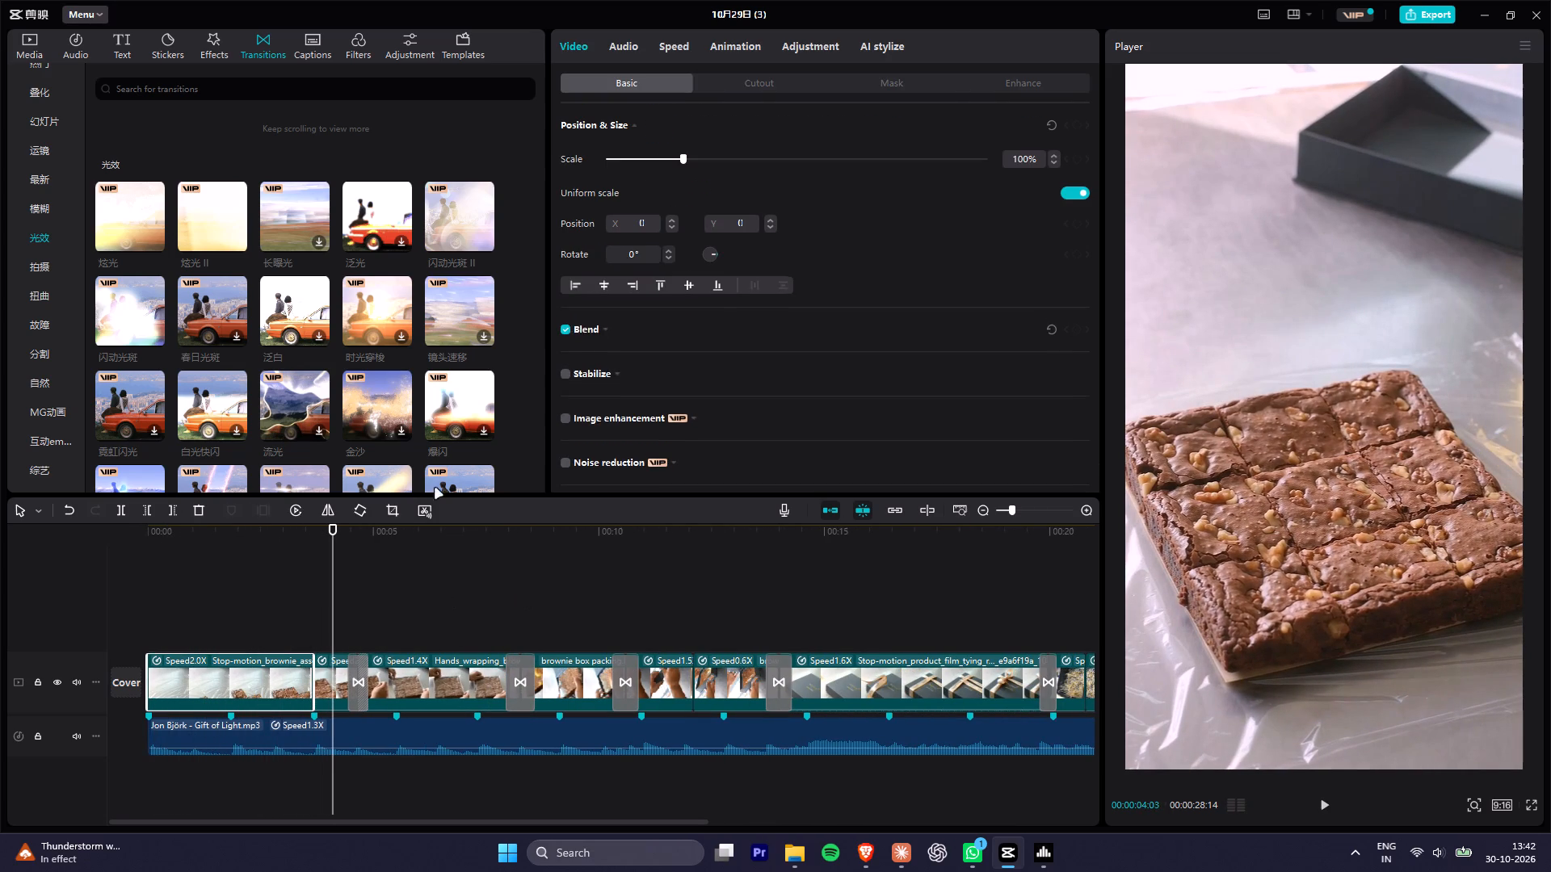
key("space")
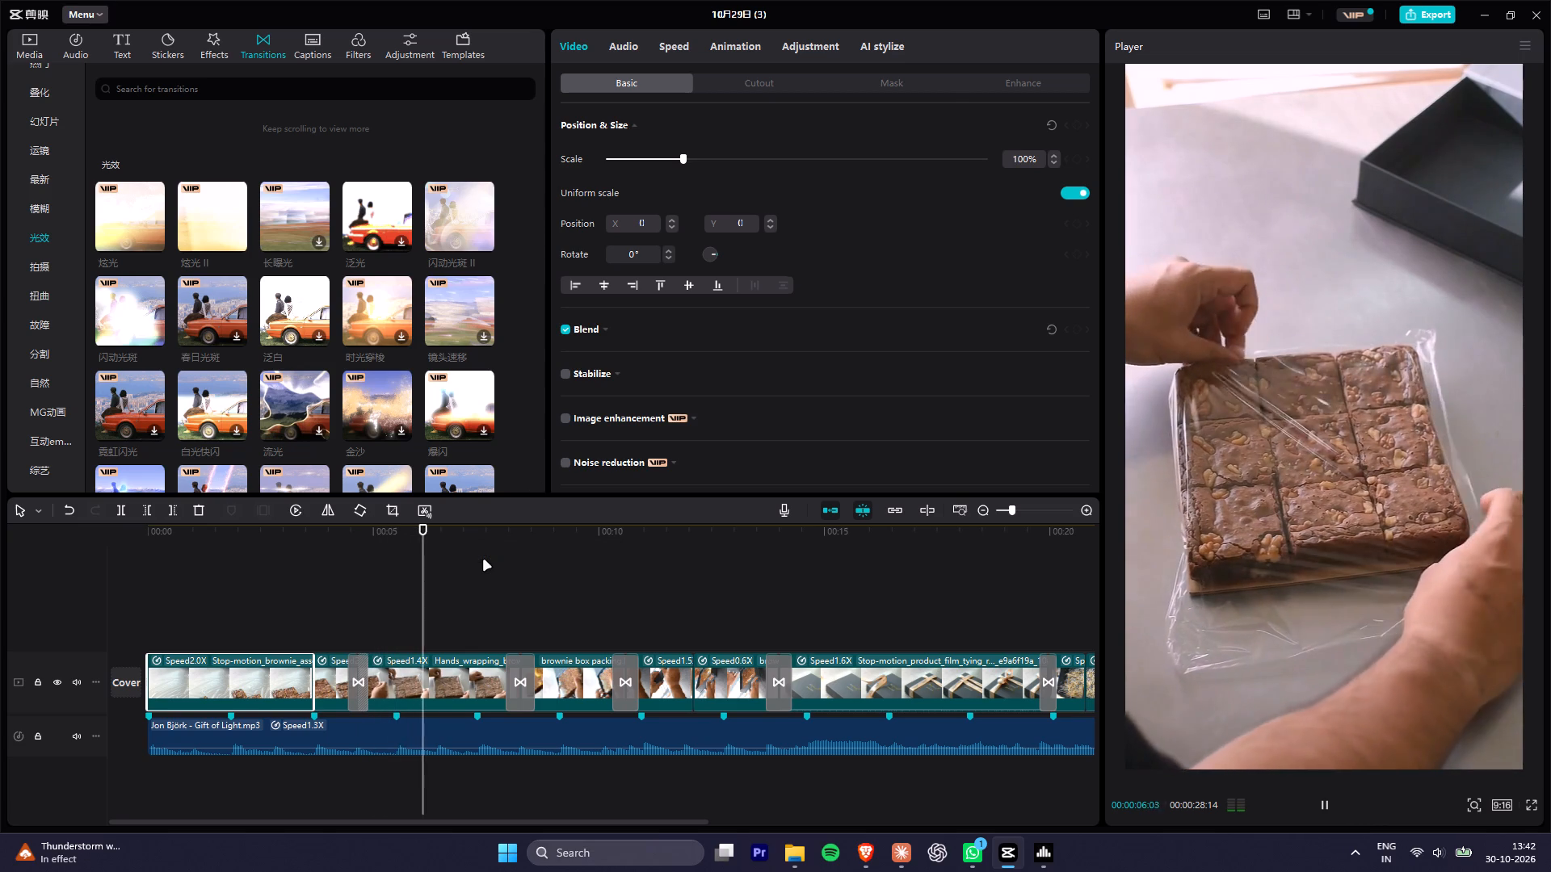
key("space")
key("space")
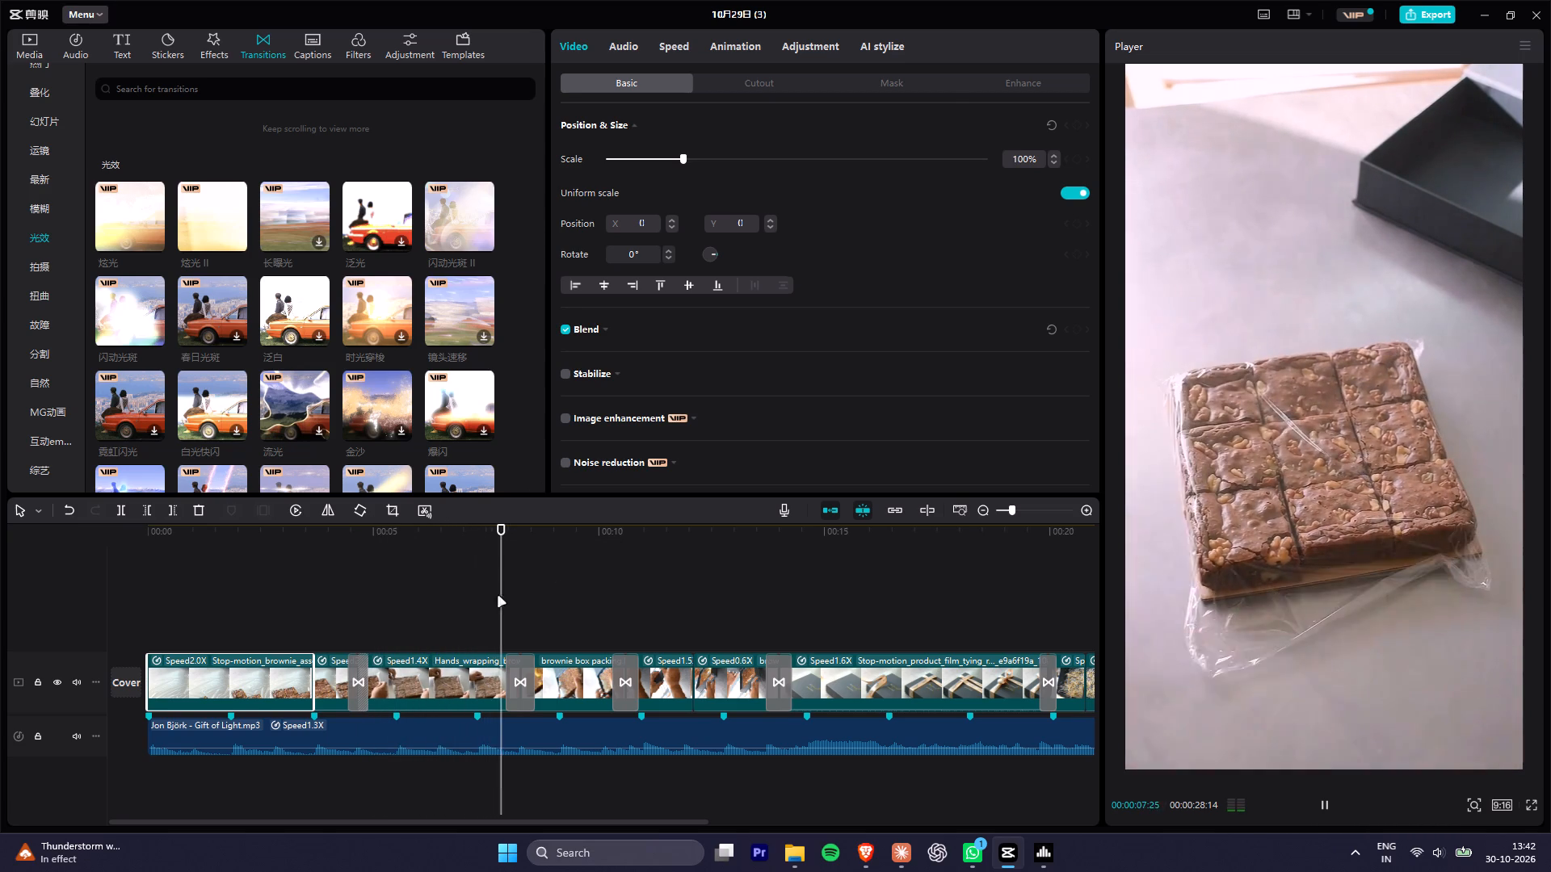
key("space")
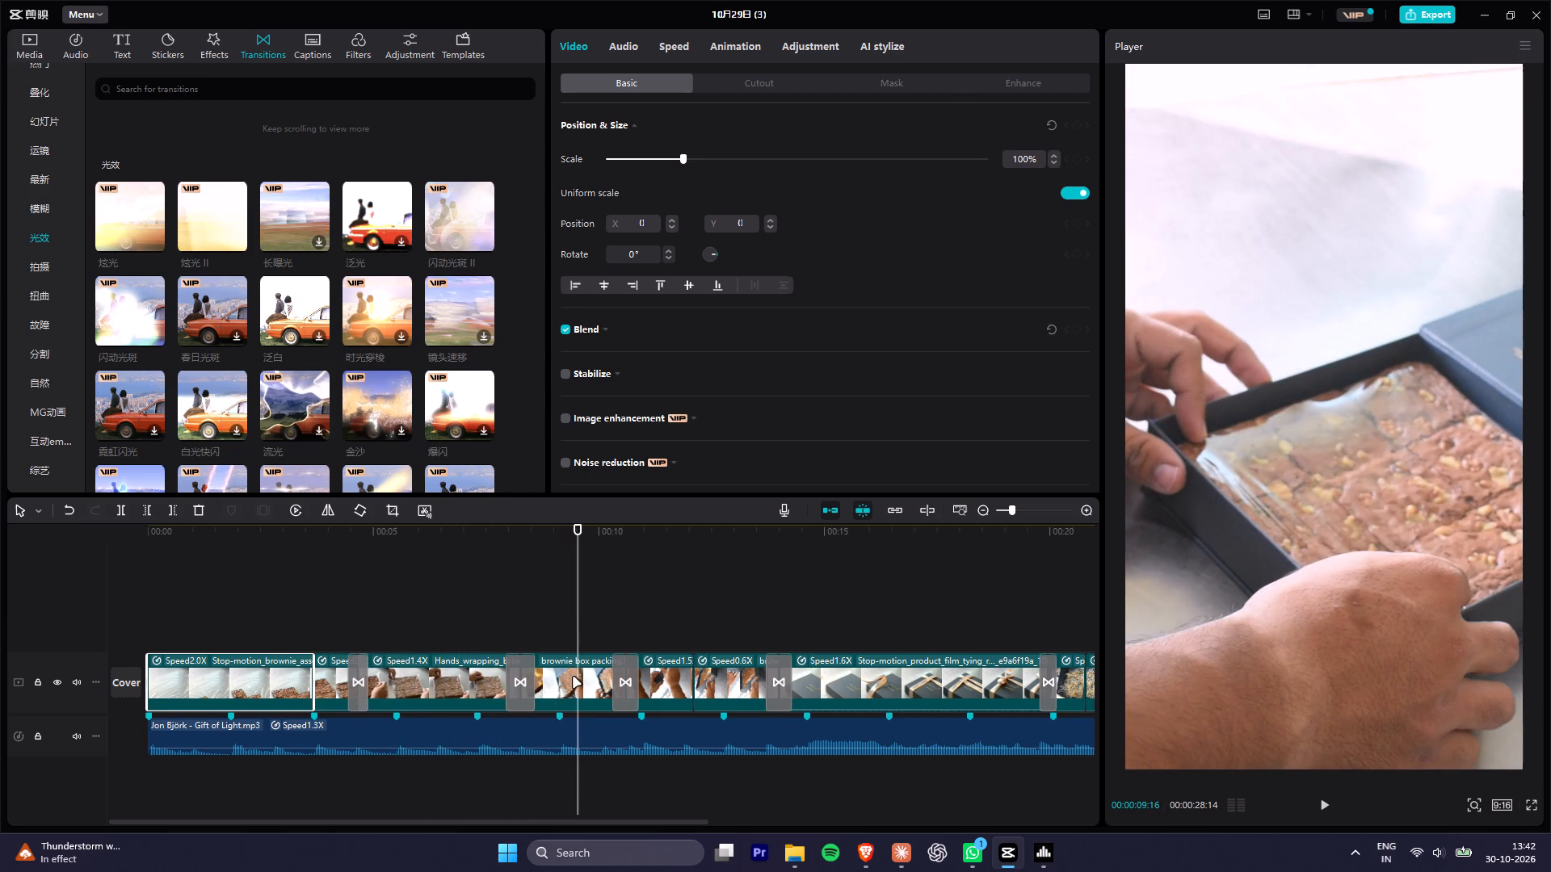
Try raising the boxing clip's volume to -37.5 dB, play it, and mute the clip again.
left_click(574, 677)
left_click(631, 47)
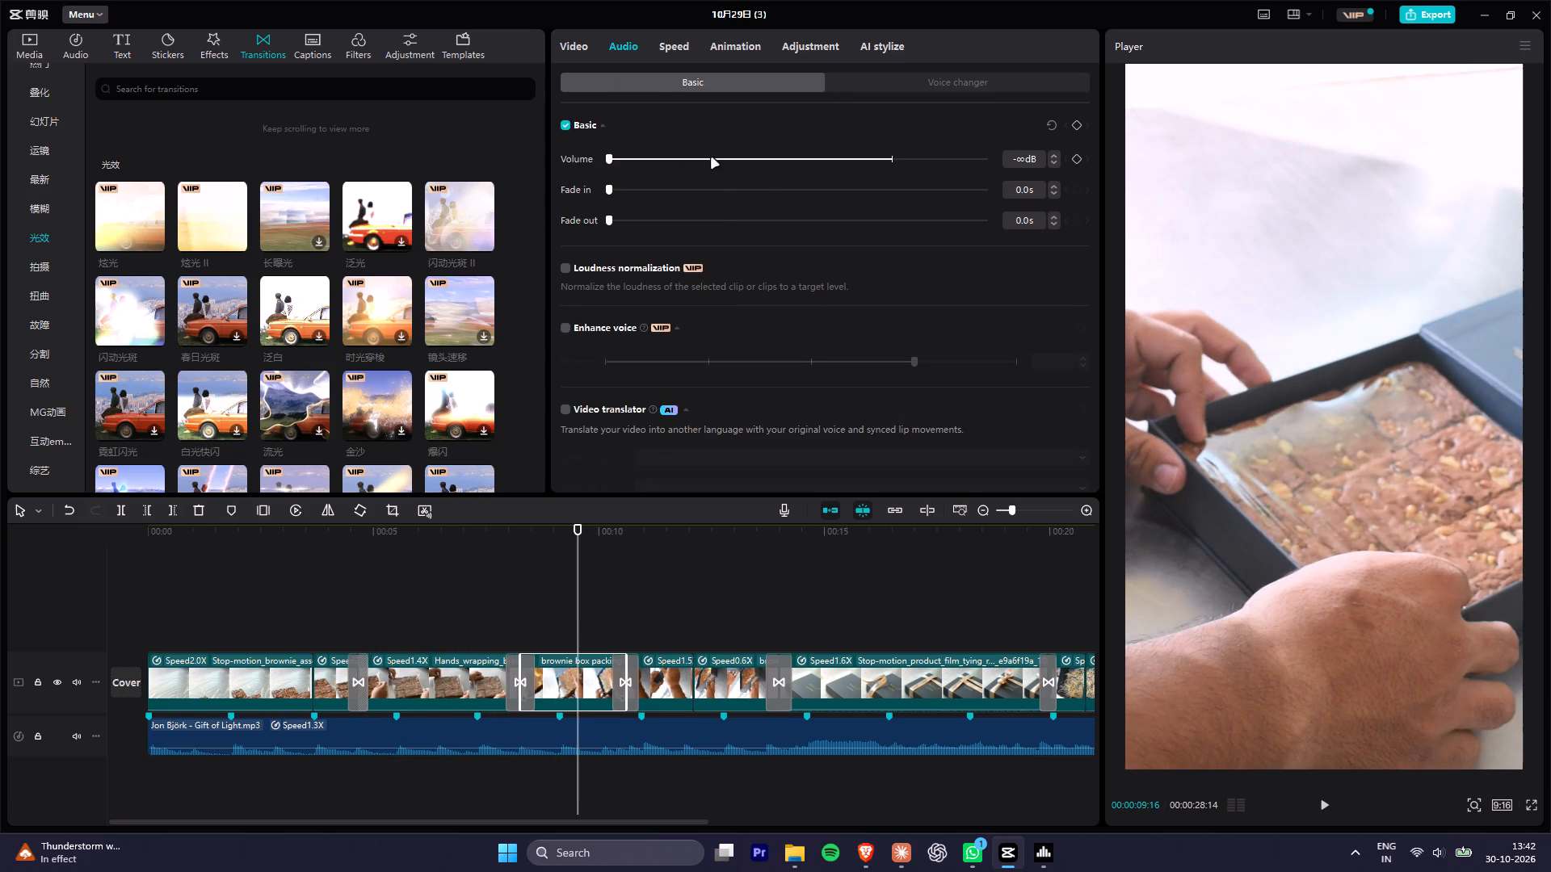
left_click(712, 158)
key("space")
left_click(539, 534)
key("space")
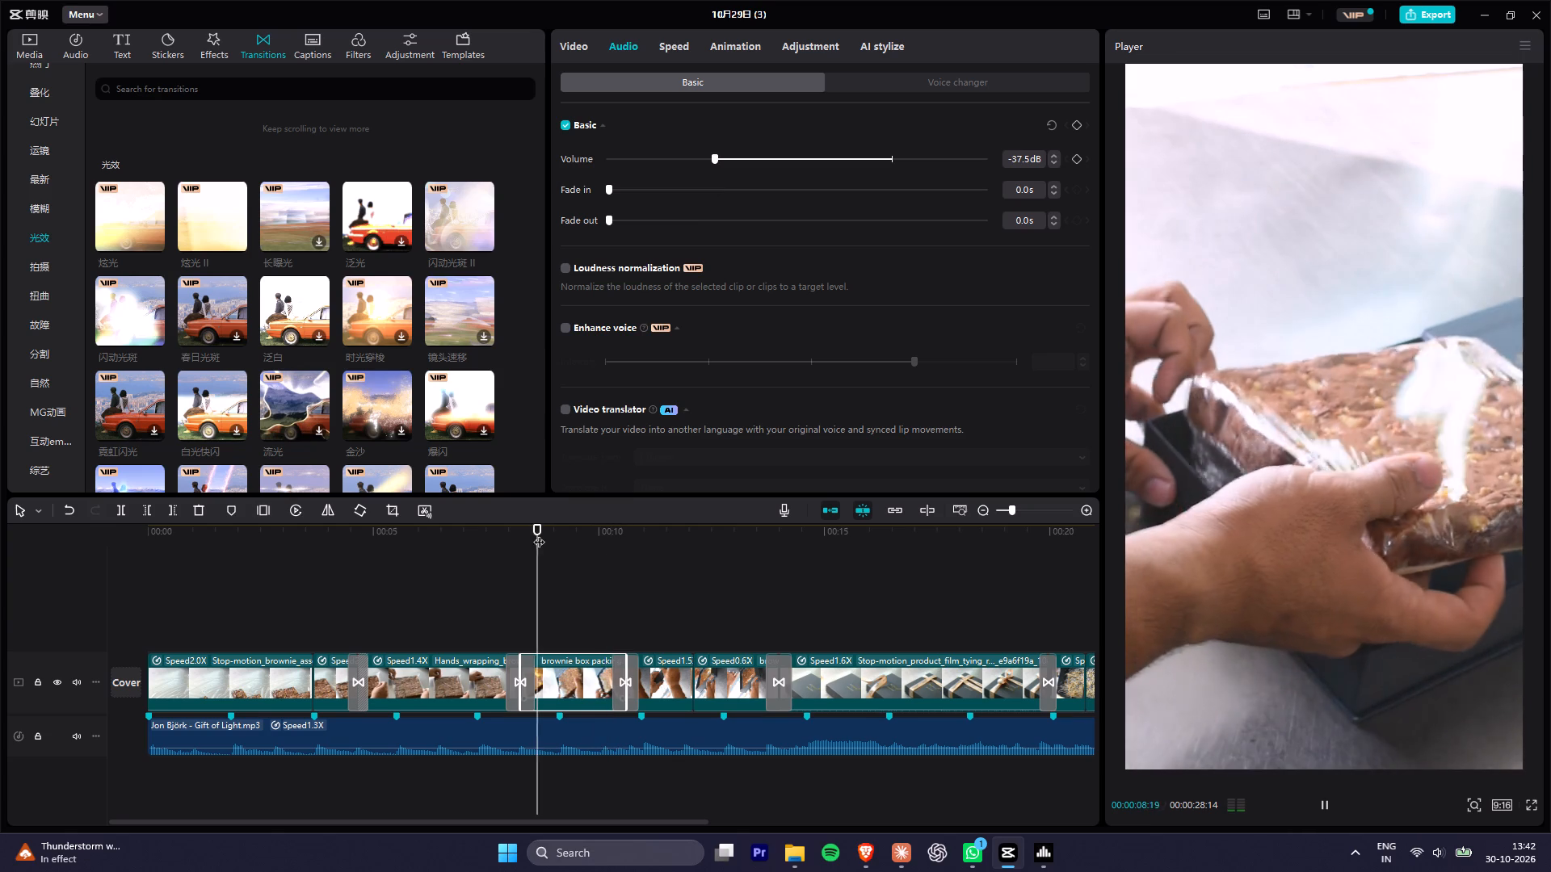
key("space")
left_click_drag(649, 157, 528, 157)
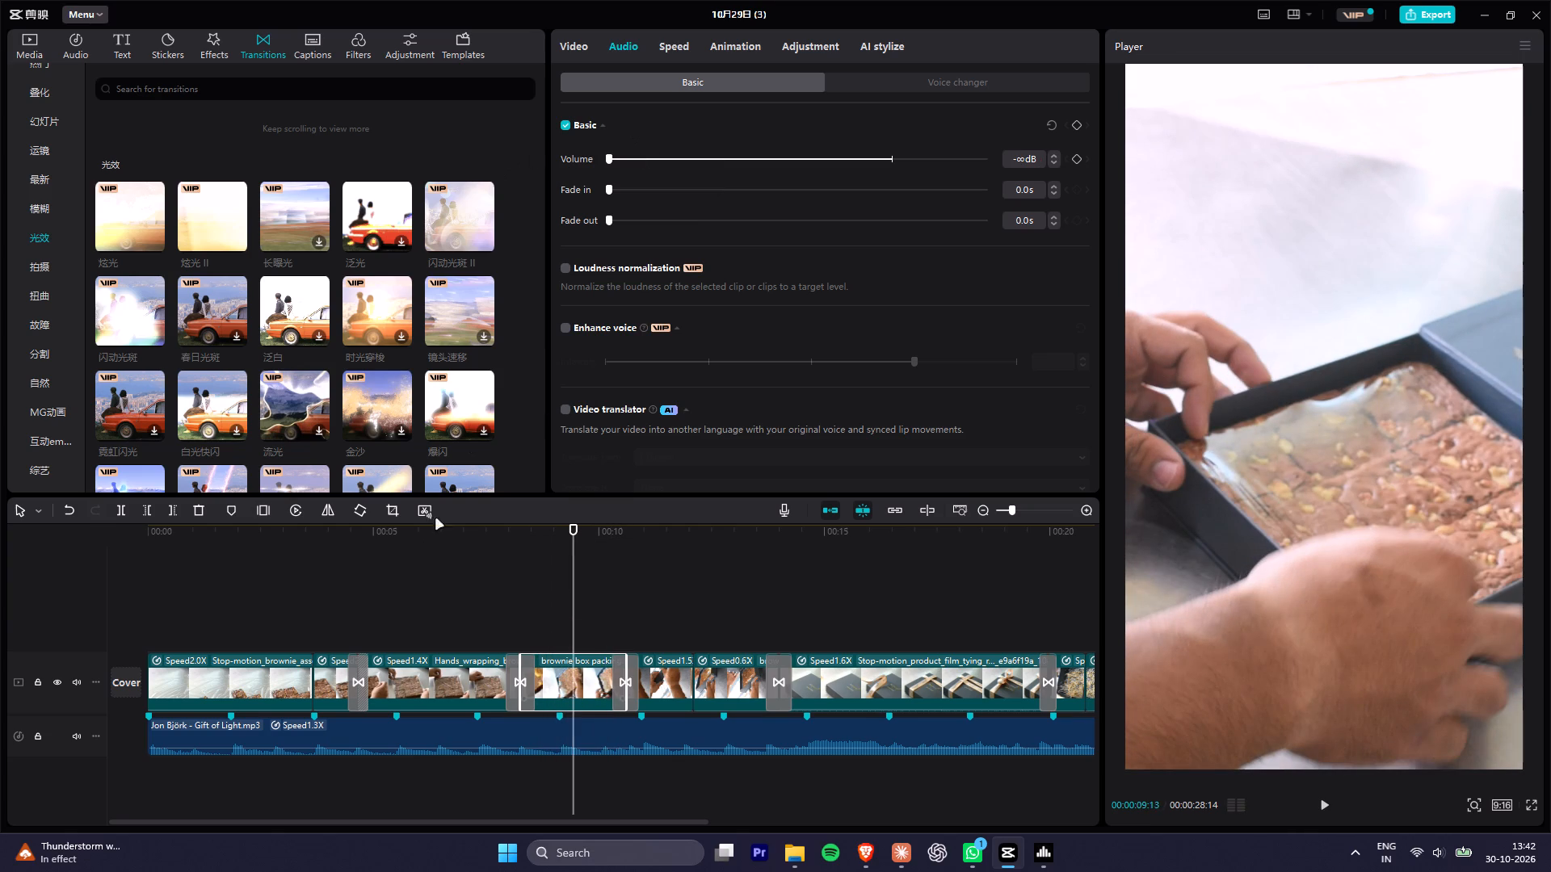
Play the edit from the end of the brownie assembly clips to the ribbon-tying clip to review it.
left_click(359, 537)
key("space")
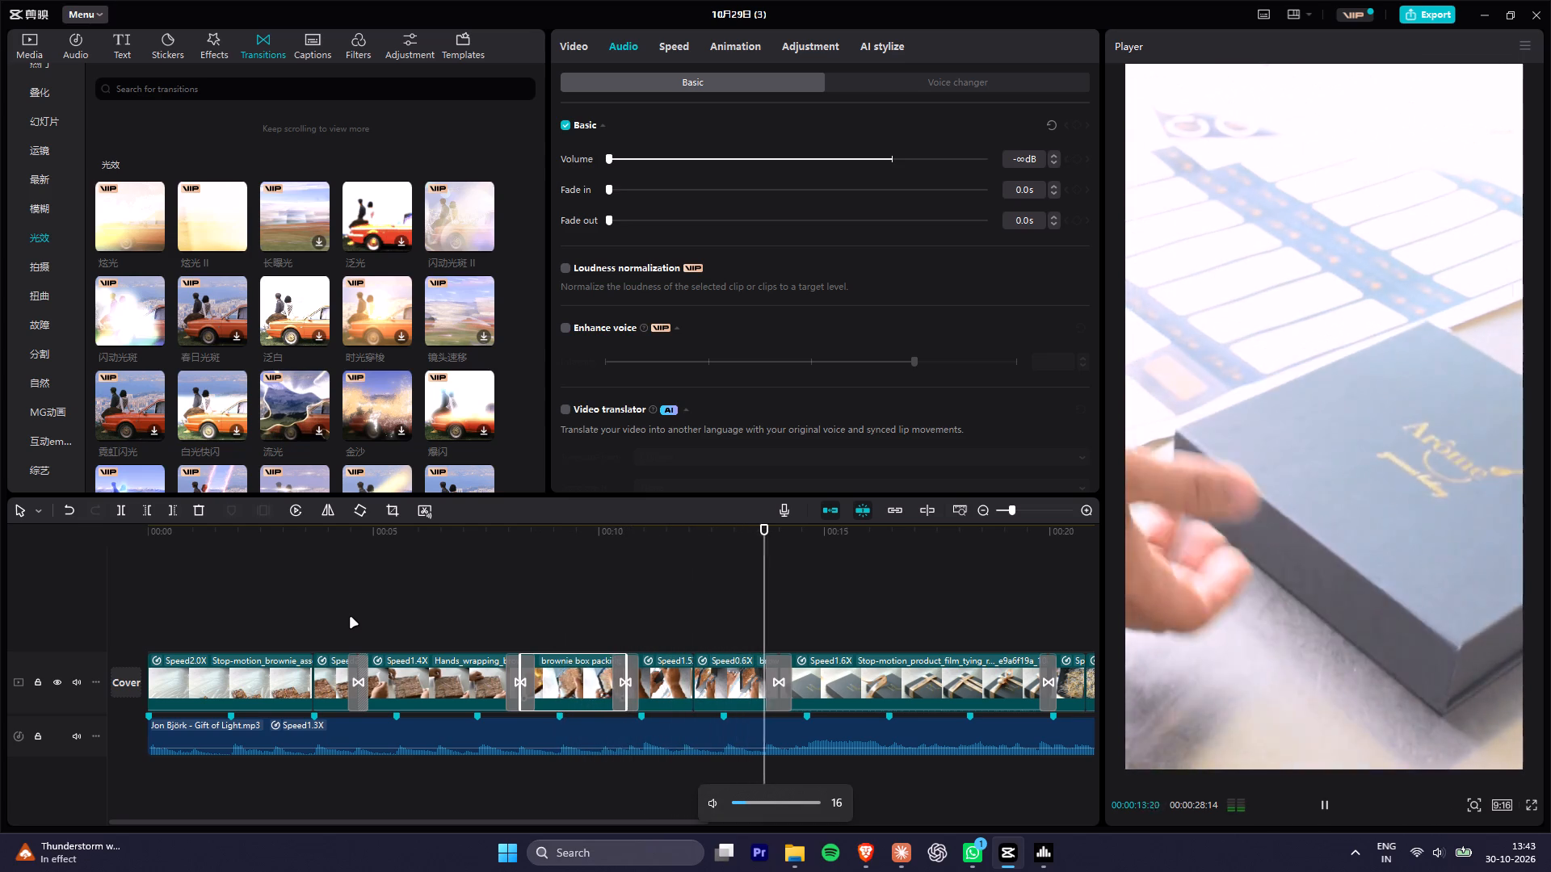
key("space")
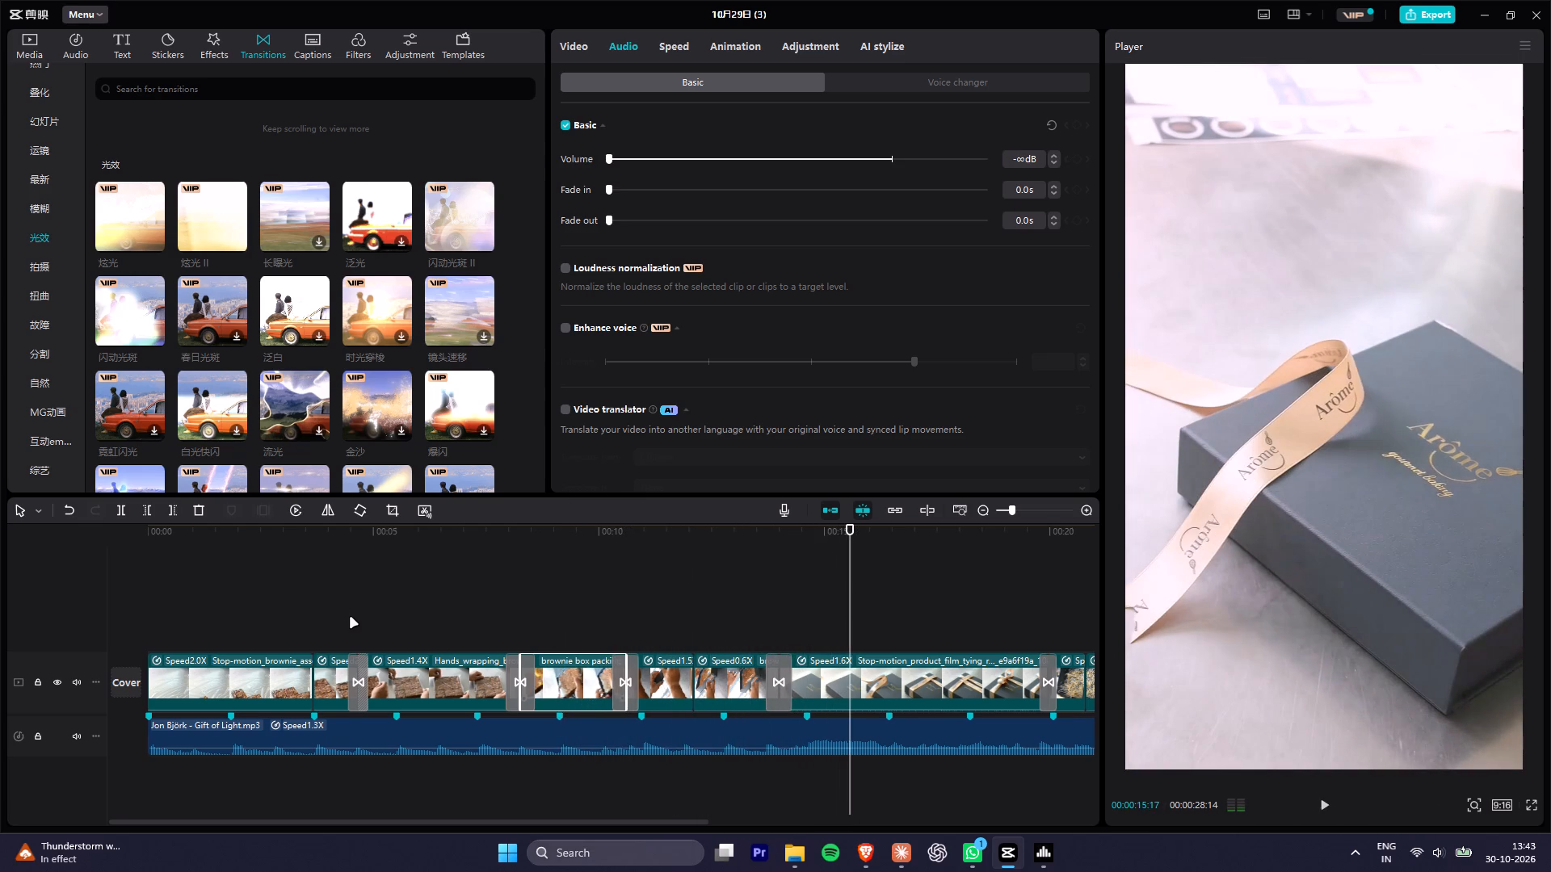
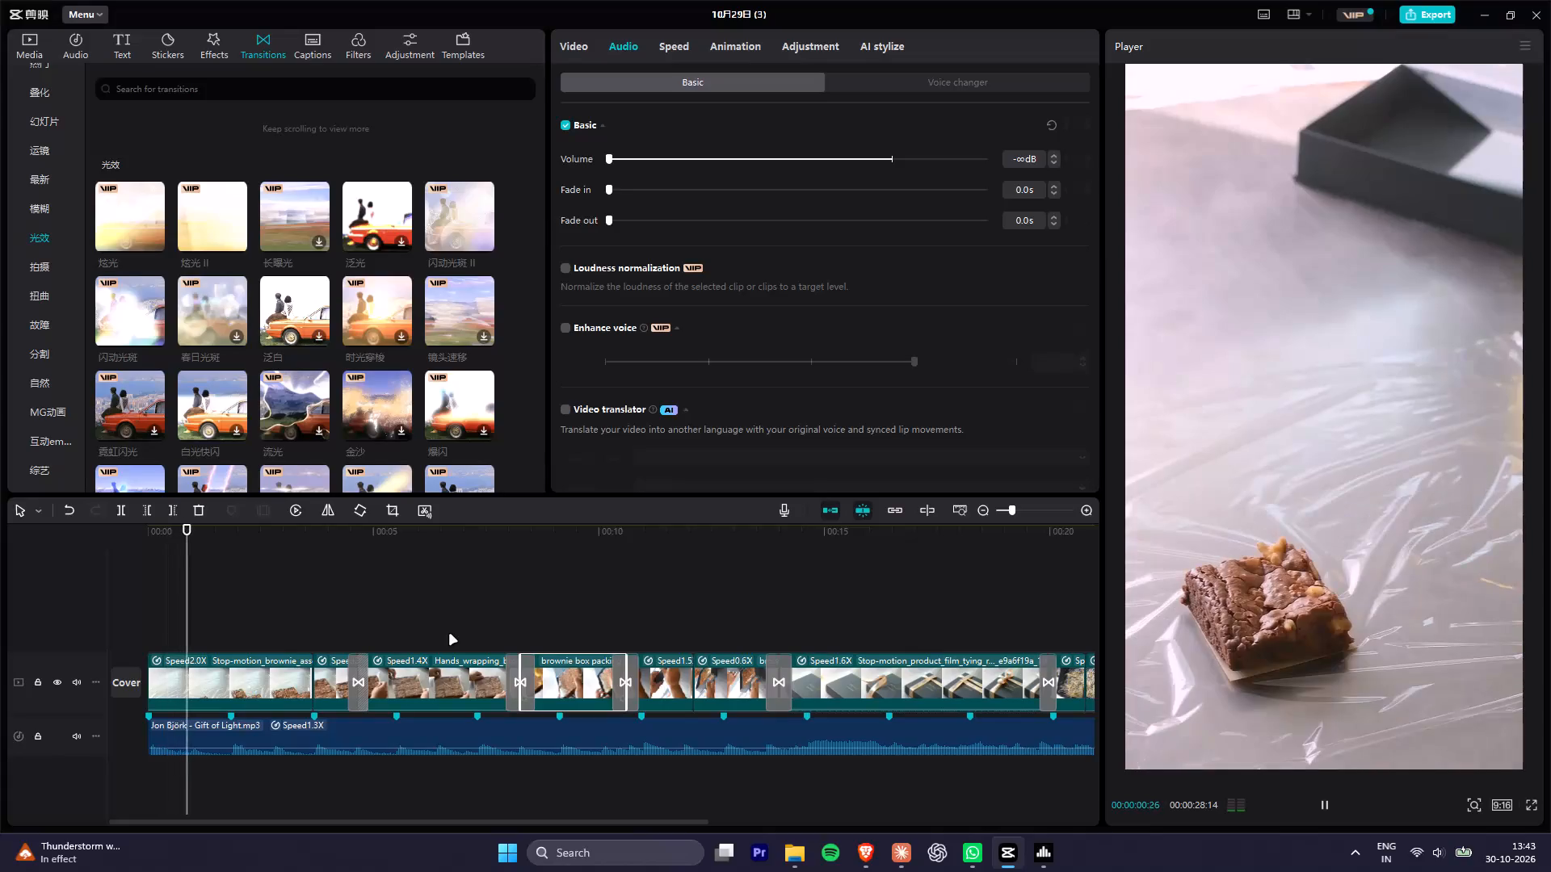
Play the edit from the beginning through the ribbon tying to the jar-packing clips to review it.
scroll(450, 635, "down", 10, "alt")
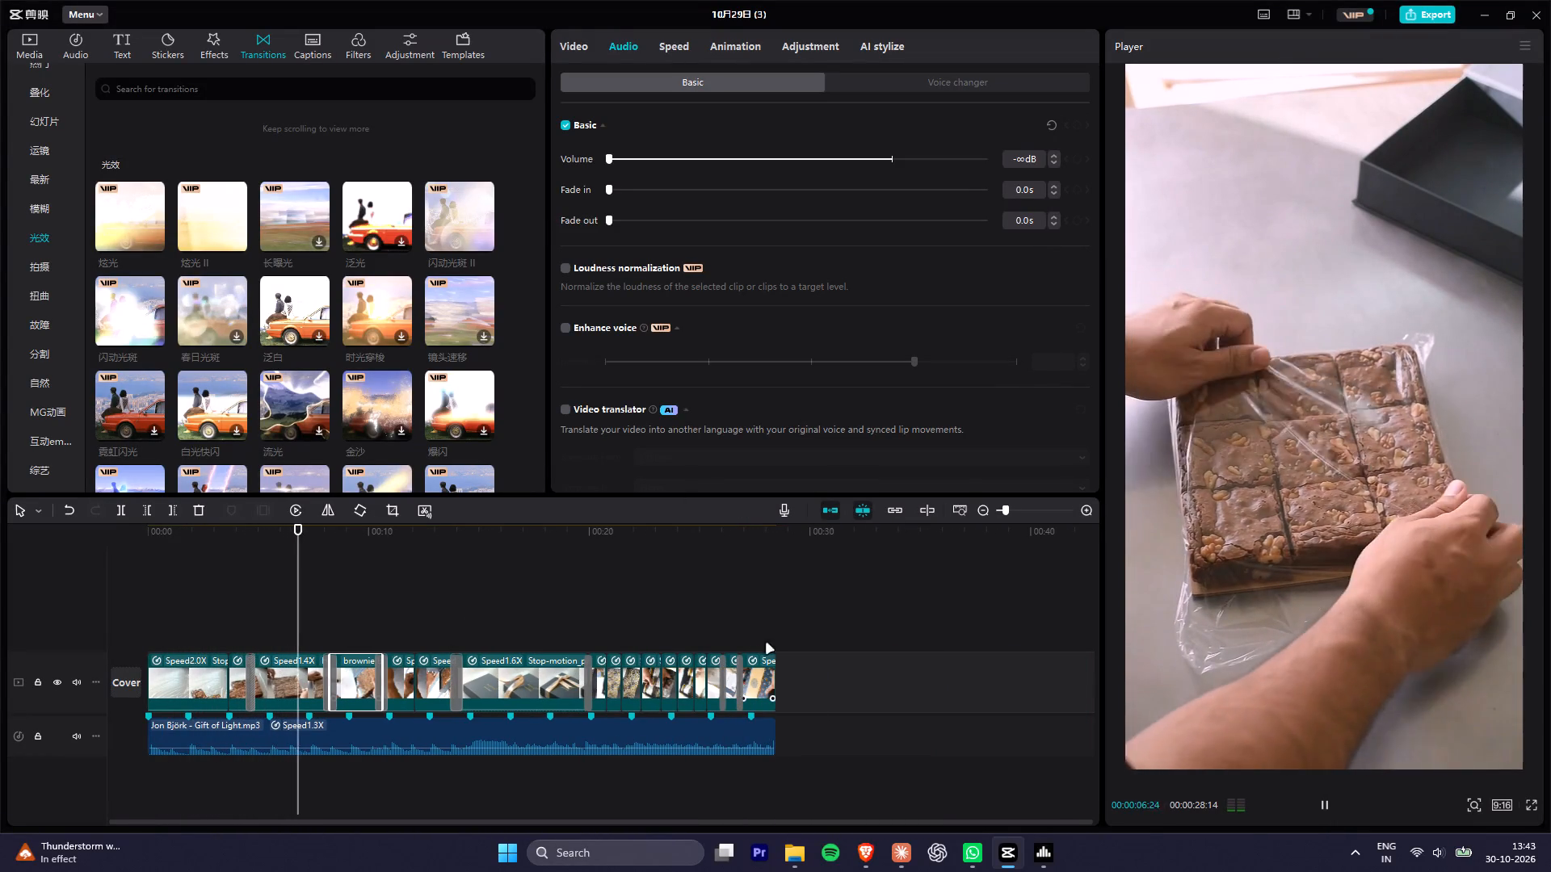
key("space")
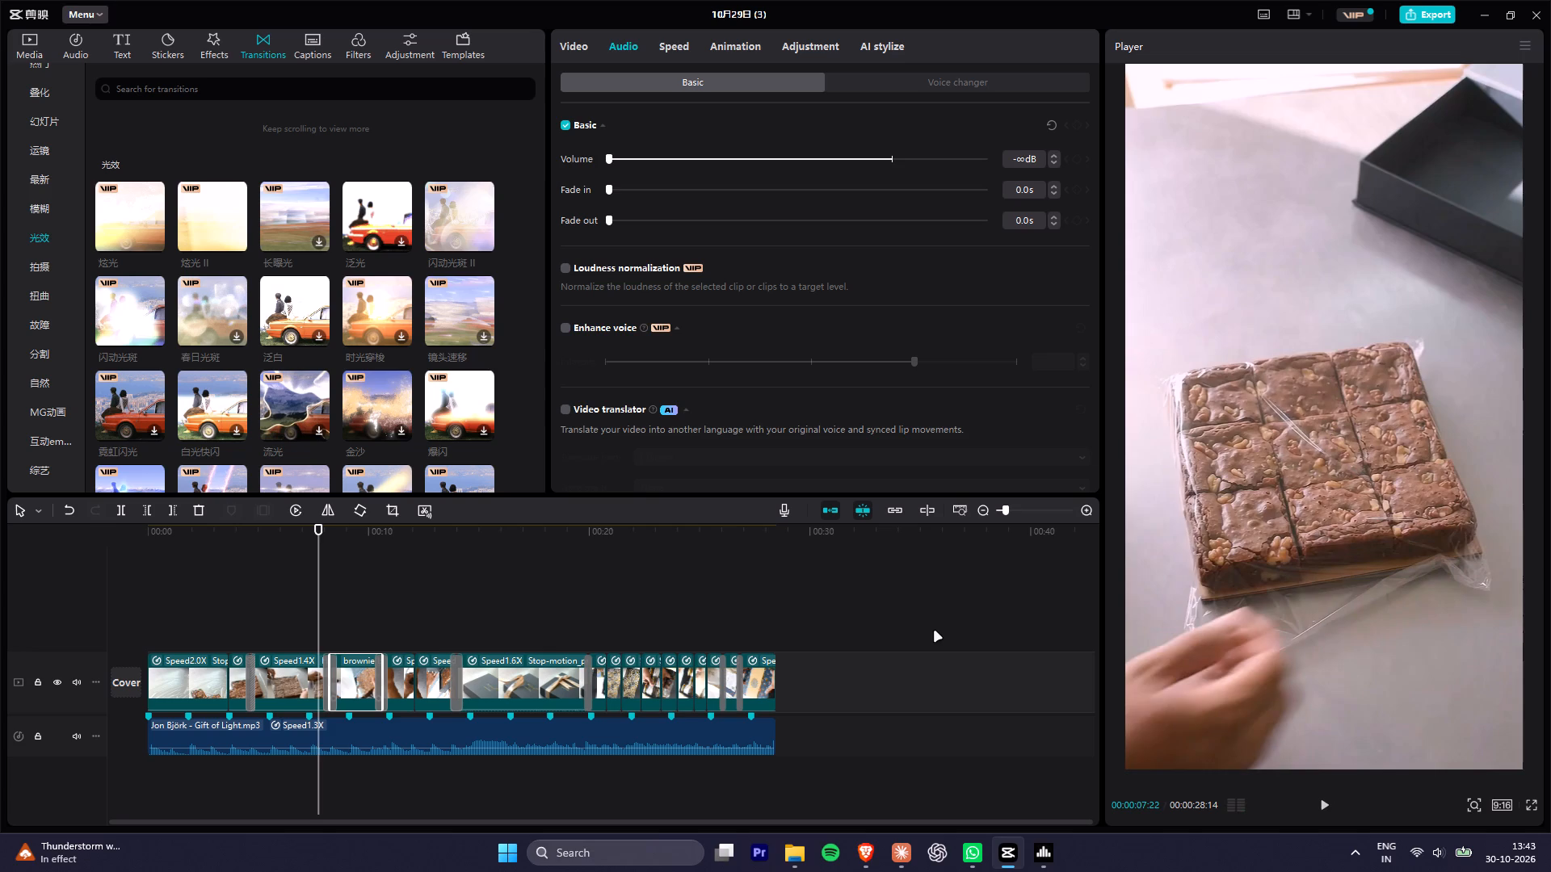
key("space")
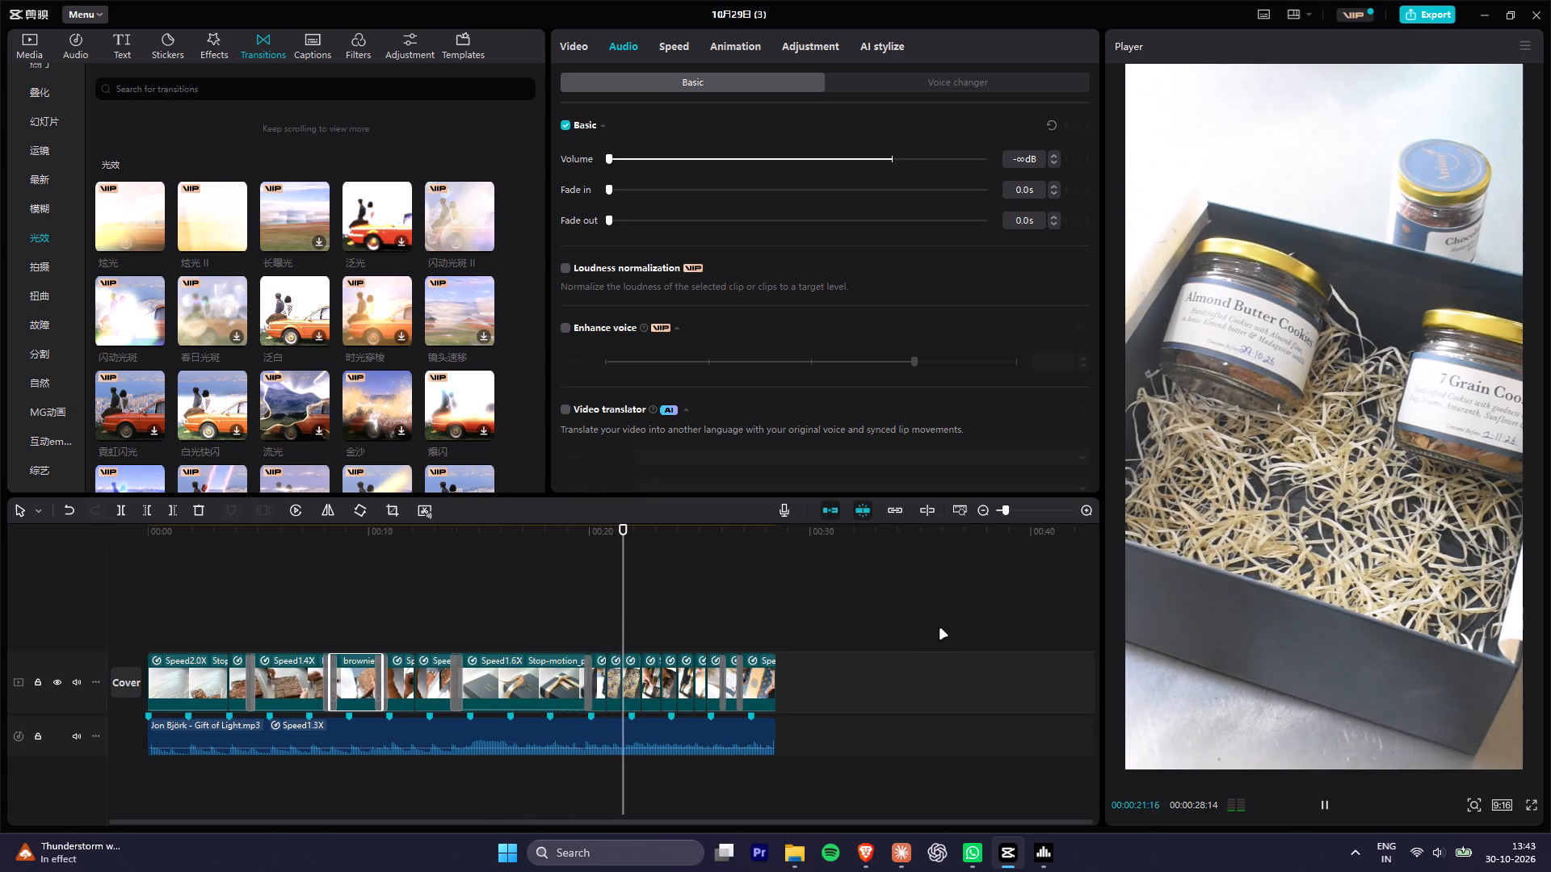
key("space")
Combine all the hamper-packing clips after the ribbon-tying clip into one compound clip.
scroll(628, 632, "up", 6, "alt")
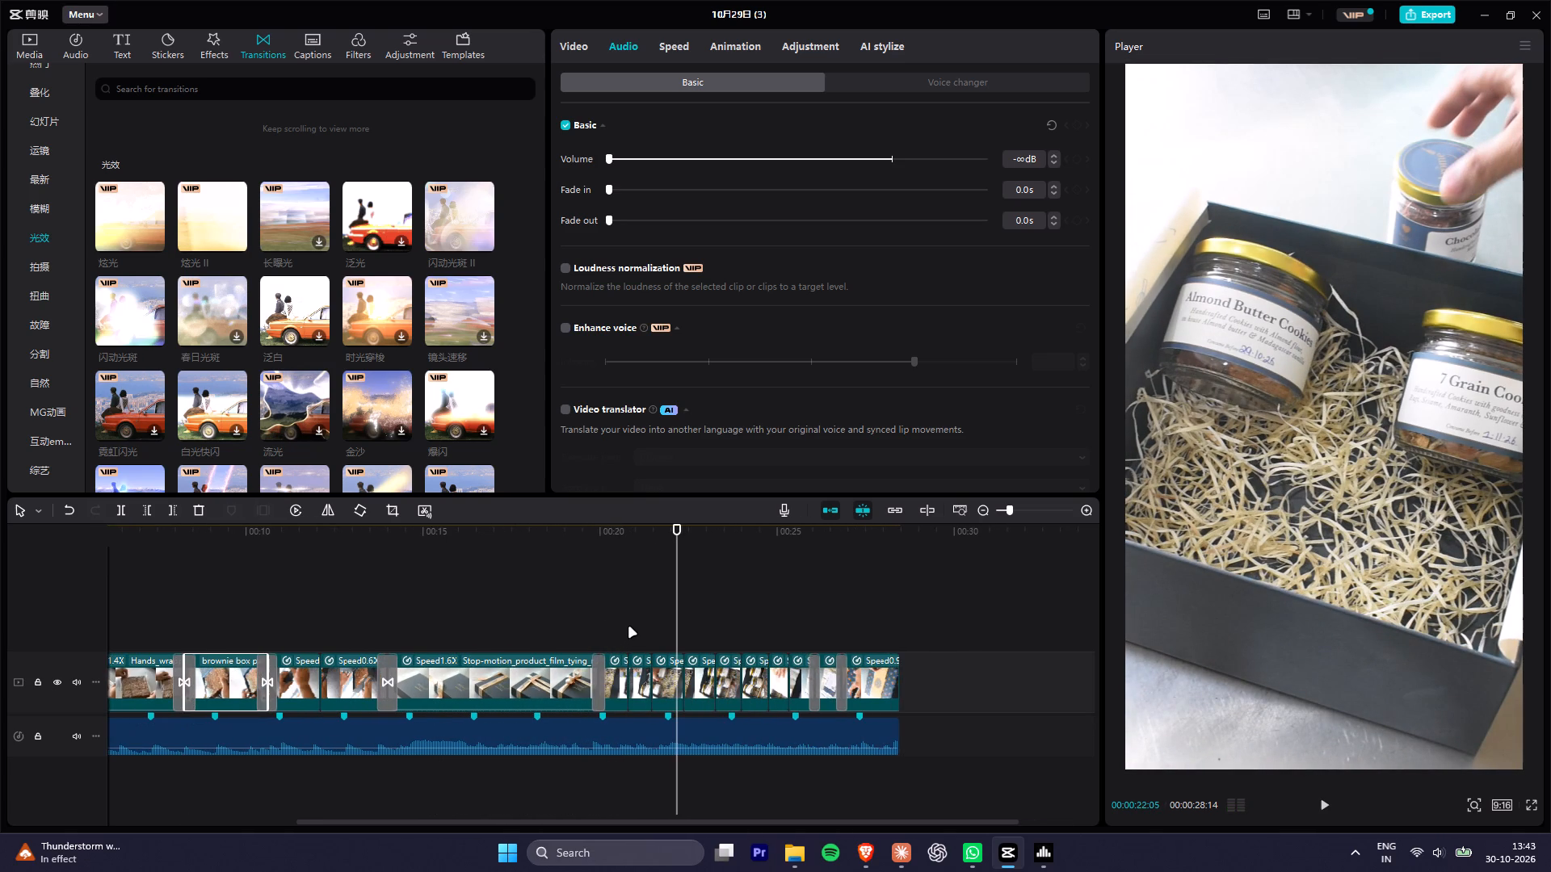
left_click_drag(616, 620, 856, 673)
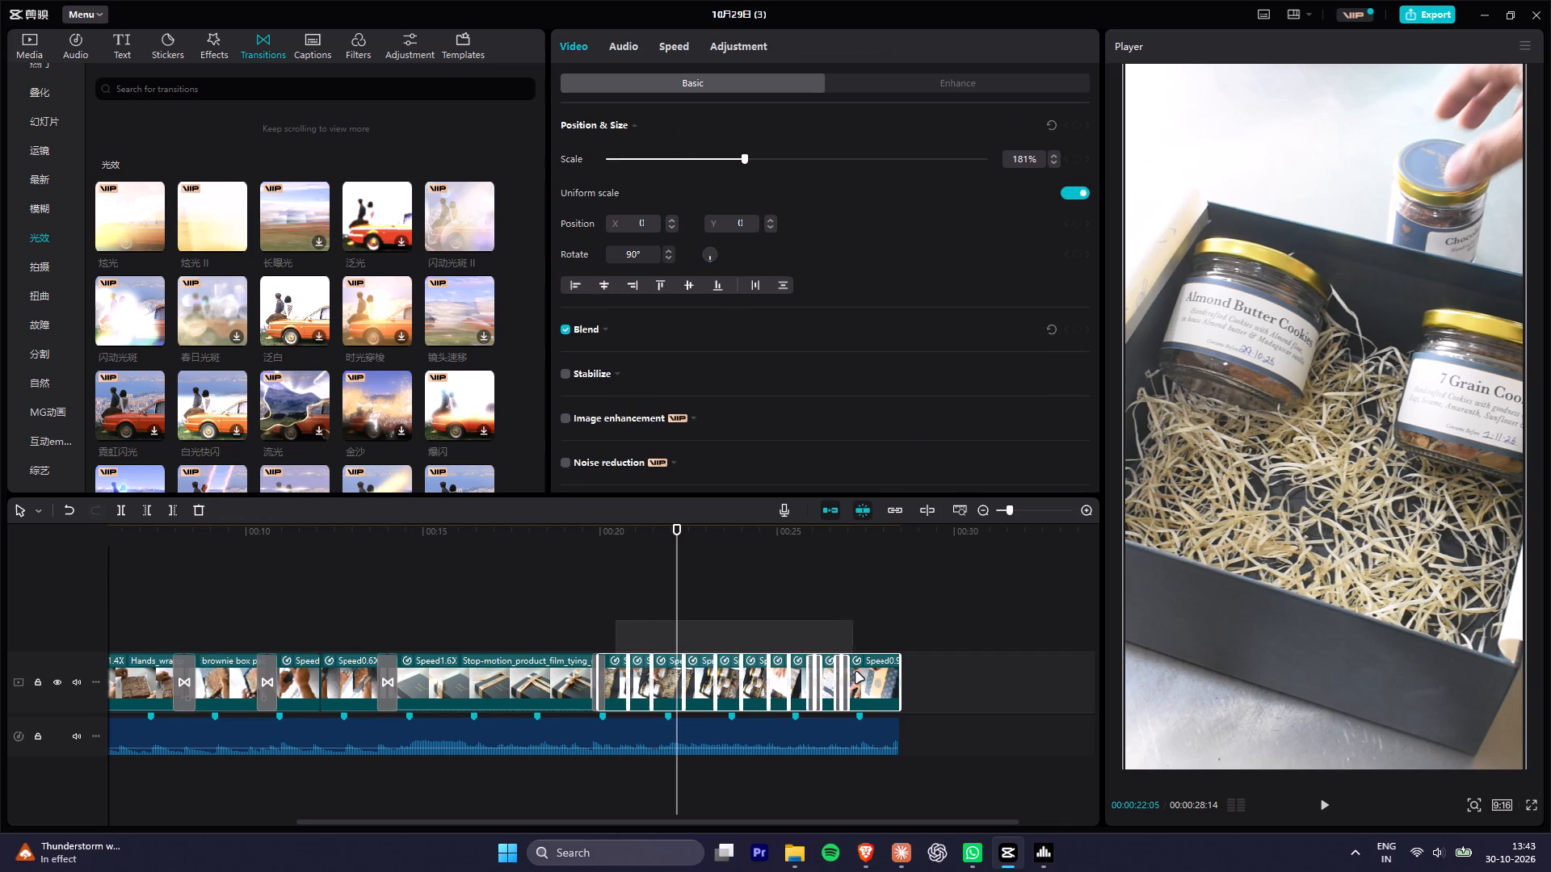
left_click_drag(856, 673, 861, 673)
key("alt+g")
Adjust the compound clip's colour with hue 8, temperature -3 and slightly raised saturation, and play its start to check.
left_click(717, 673)
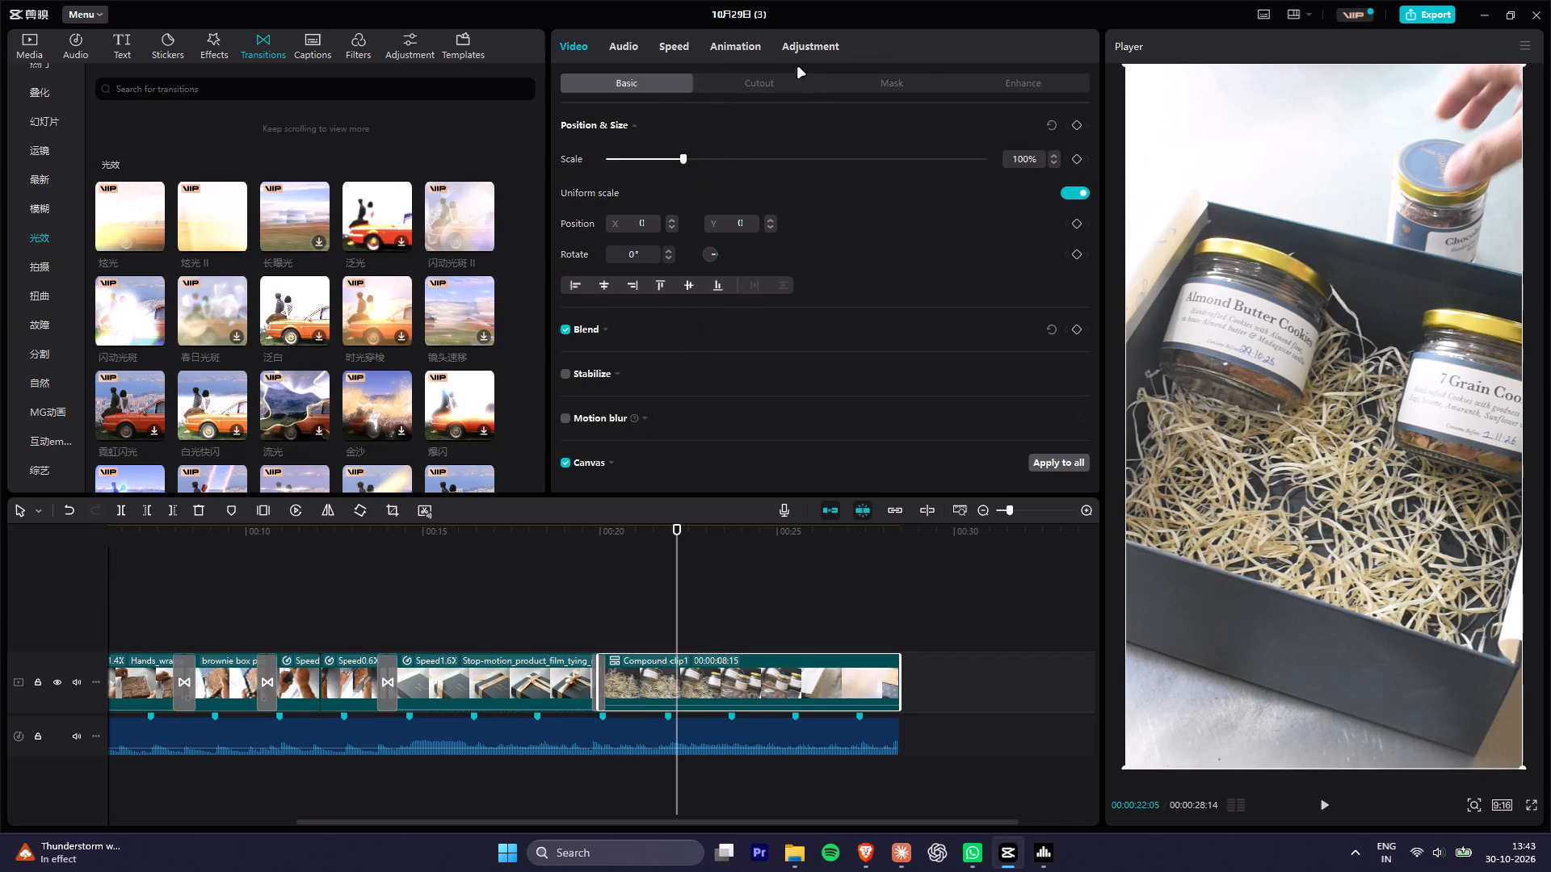
left_click(740, 48)
left_click(794, 46)
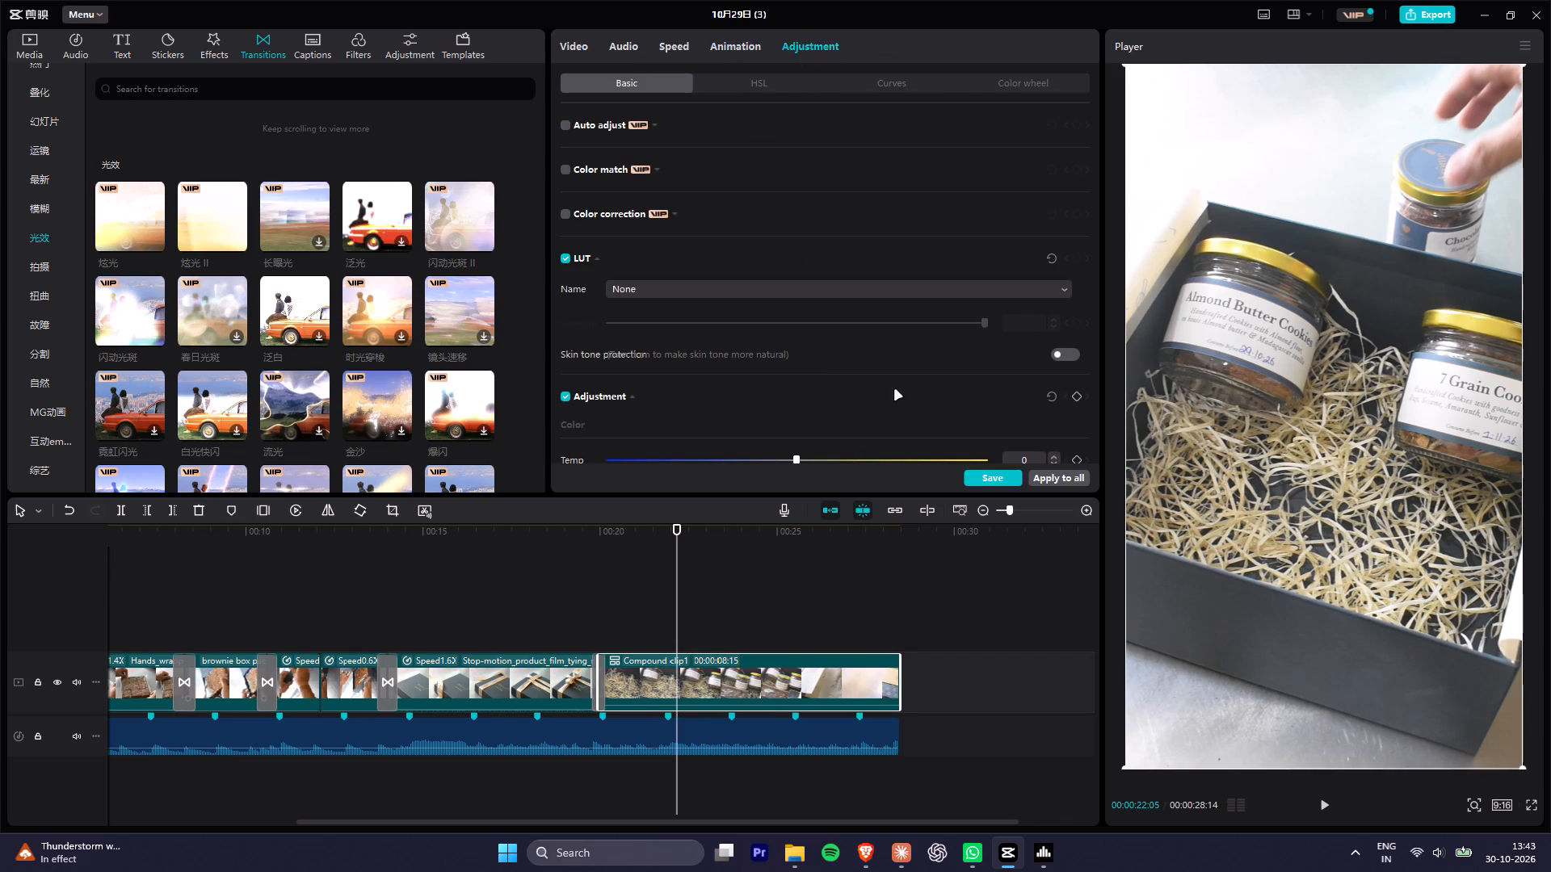
scroll(1004, 377, "down", 1)
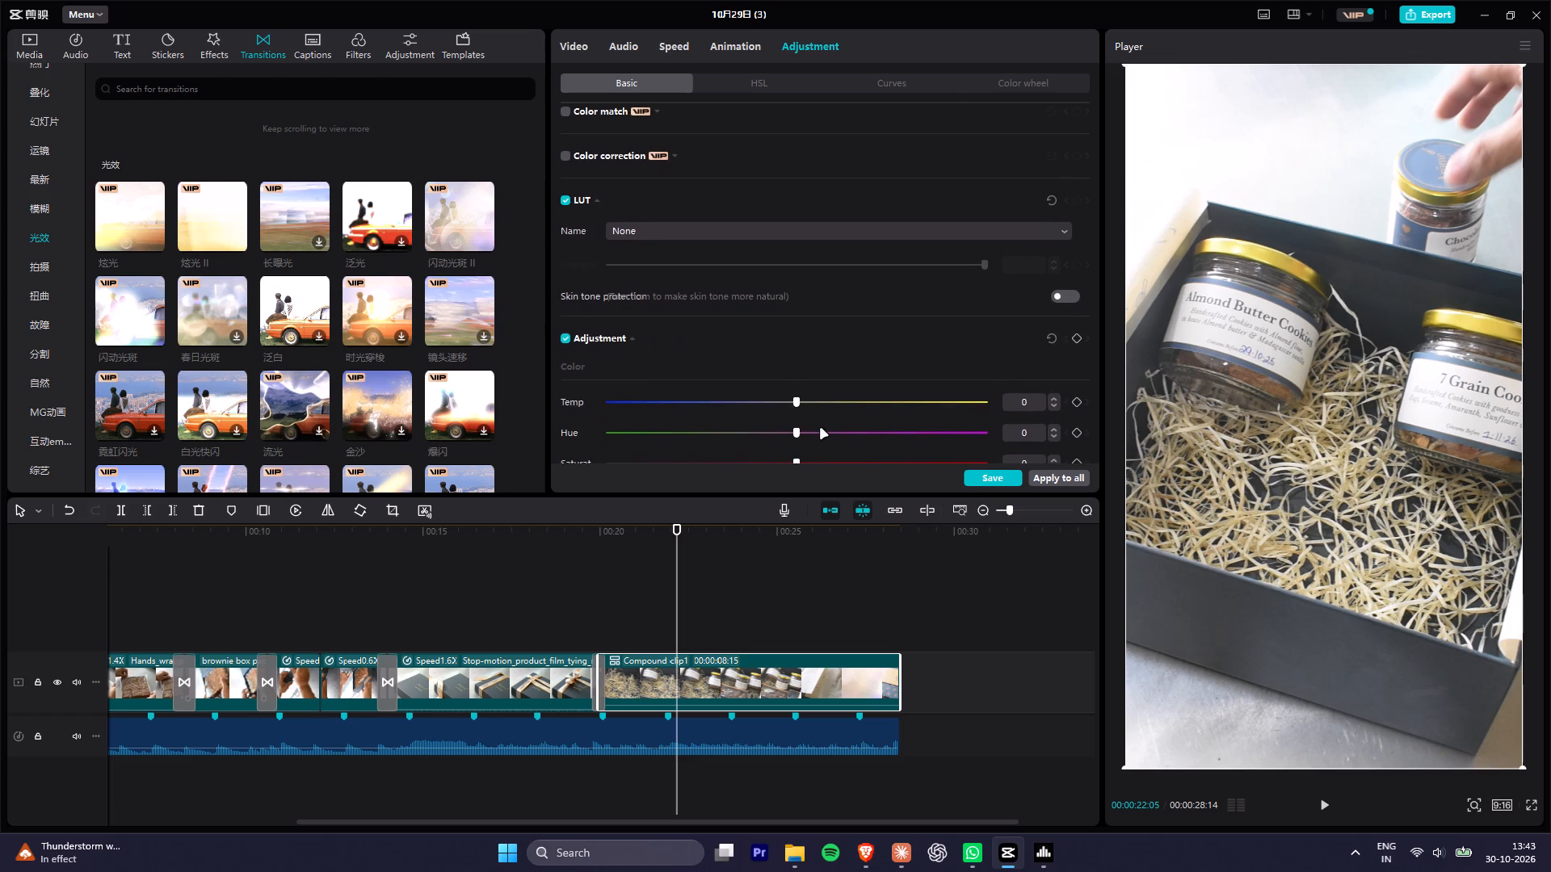
left_click_drag(815, 431, 825, 433)
left_click_drag(790, 396, 782, 398)
left_click_drag(824, 459, 826, 461)
left_click_drag(826, 461, 843, 463)
left_click(588, 533)
key("space")
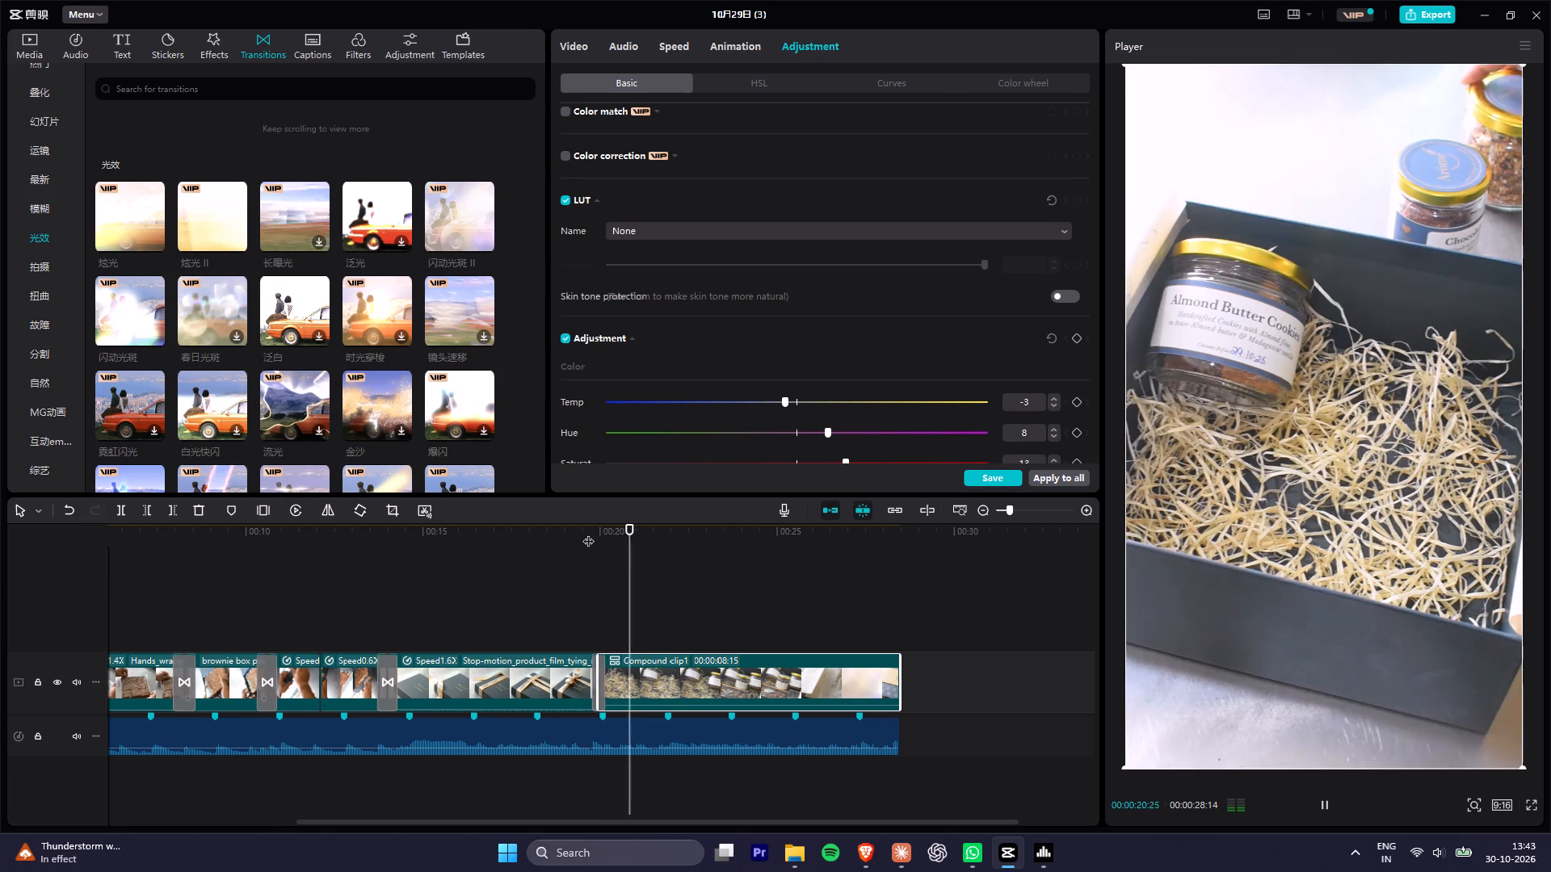
key("space")
Set the hamper-packing compound clip's brightness and highlights to -3 each, and briefly play the join with the ribbon-tying clip to compare.
scroll(977, 332, "down", 2)
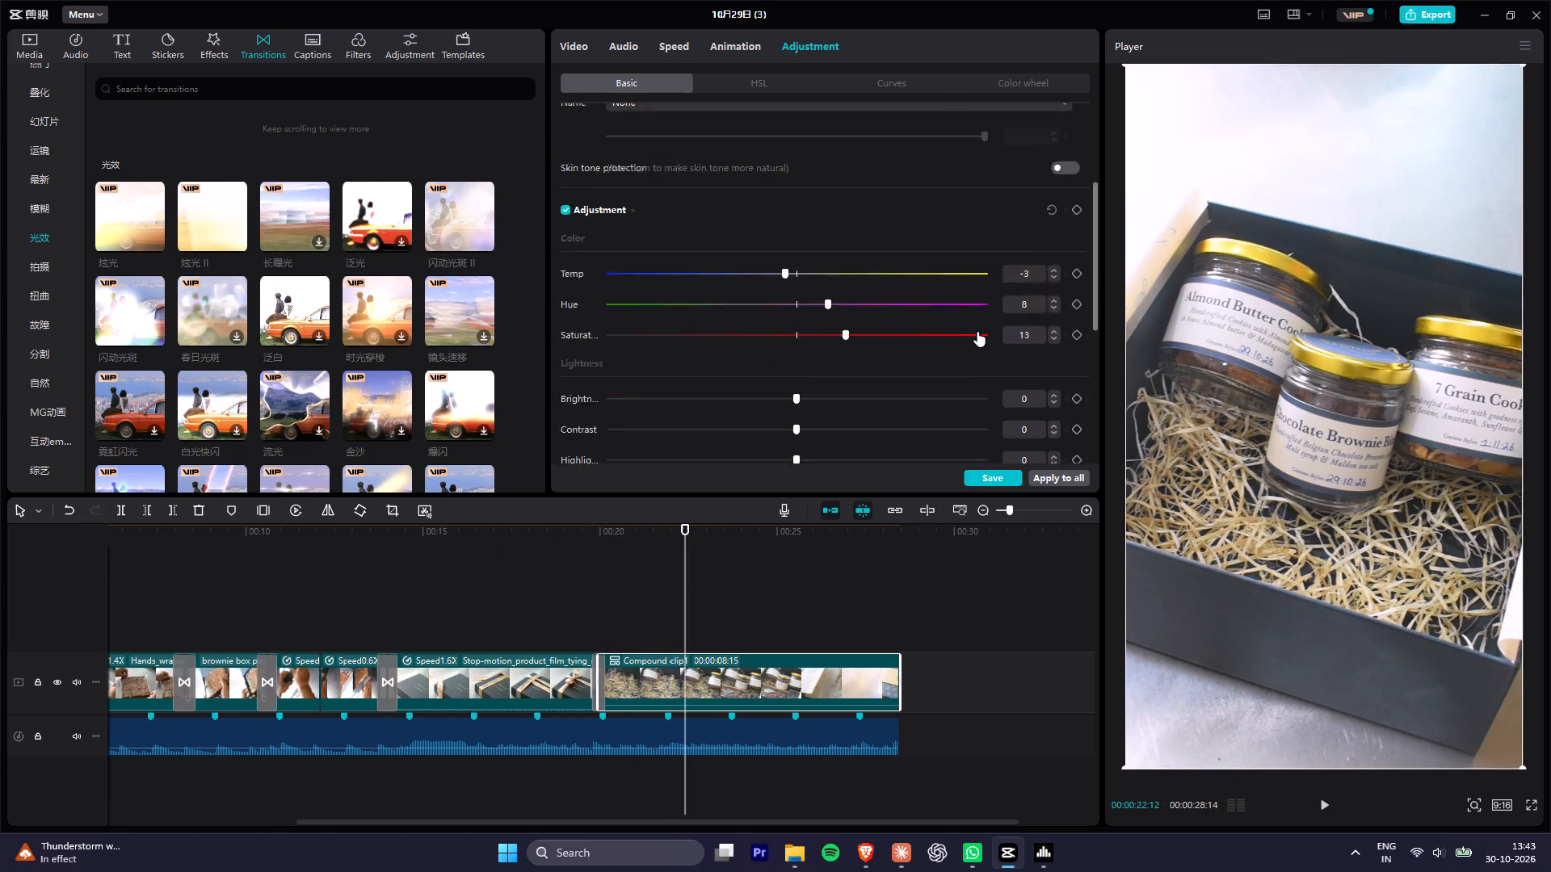
left_click_drag(902, 296, 849, 480)
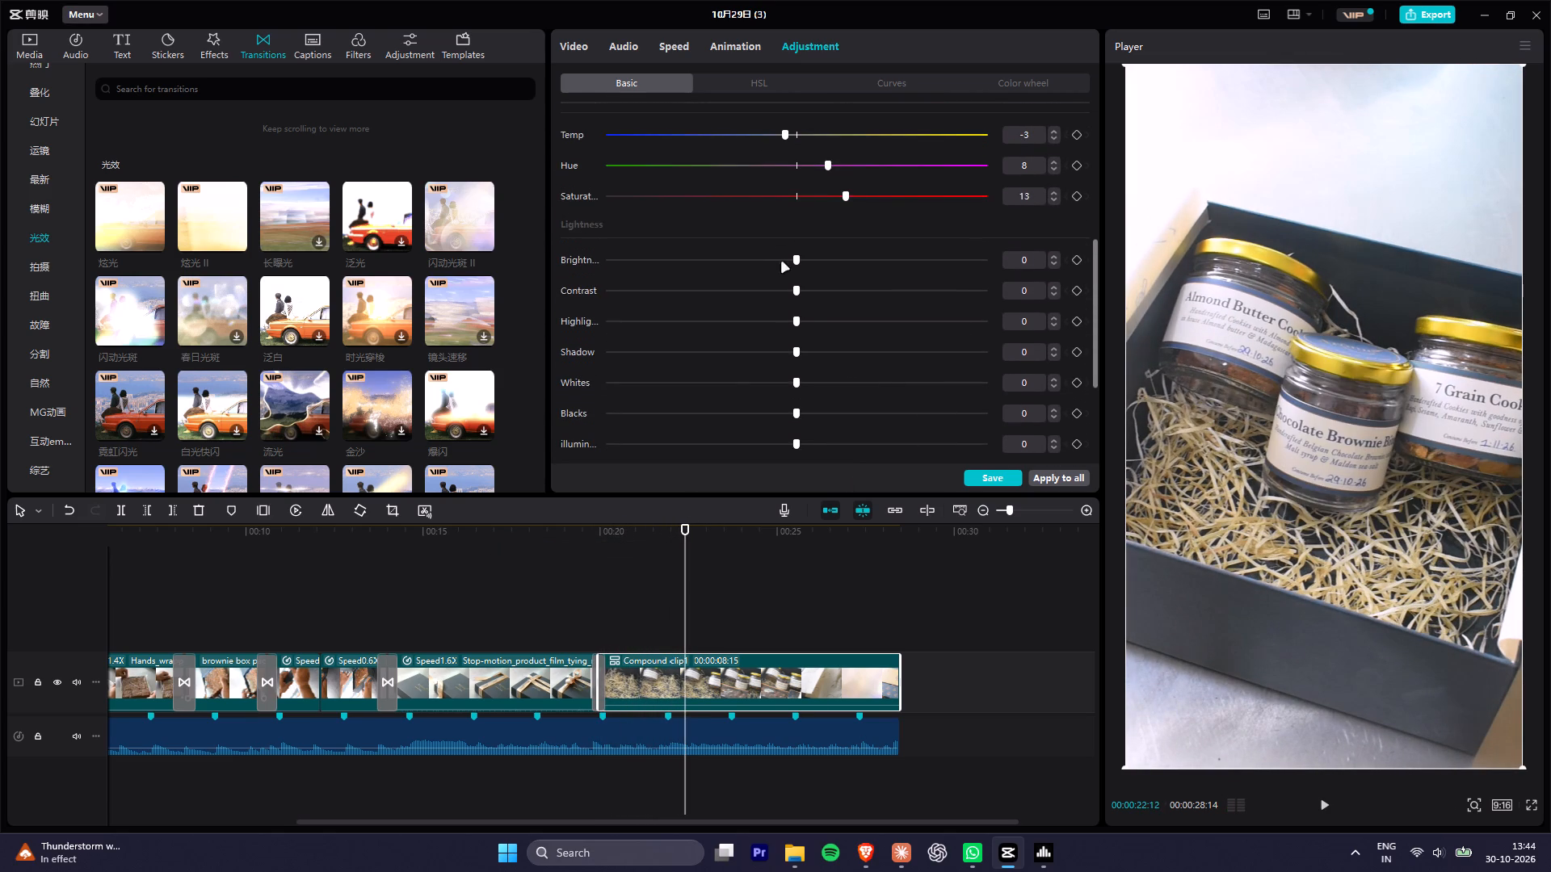
left_click(787, 262)
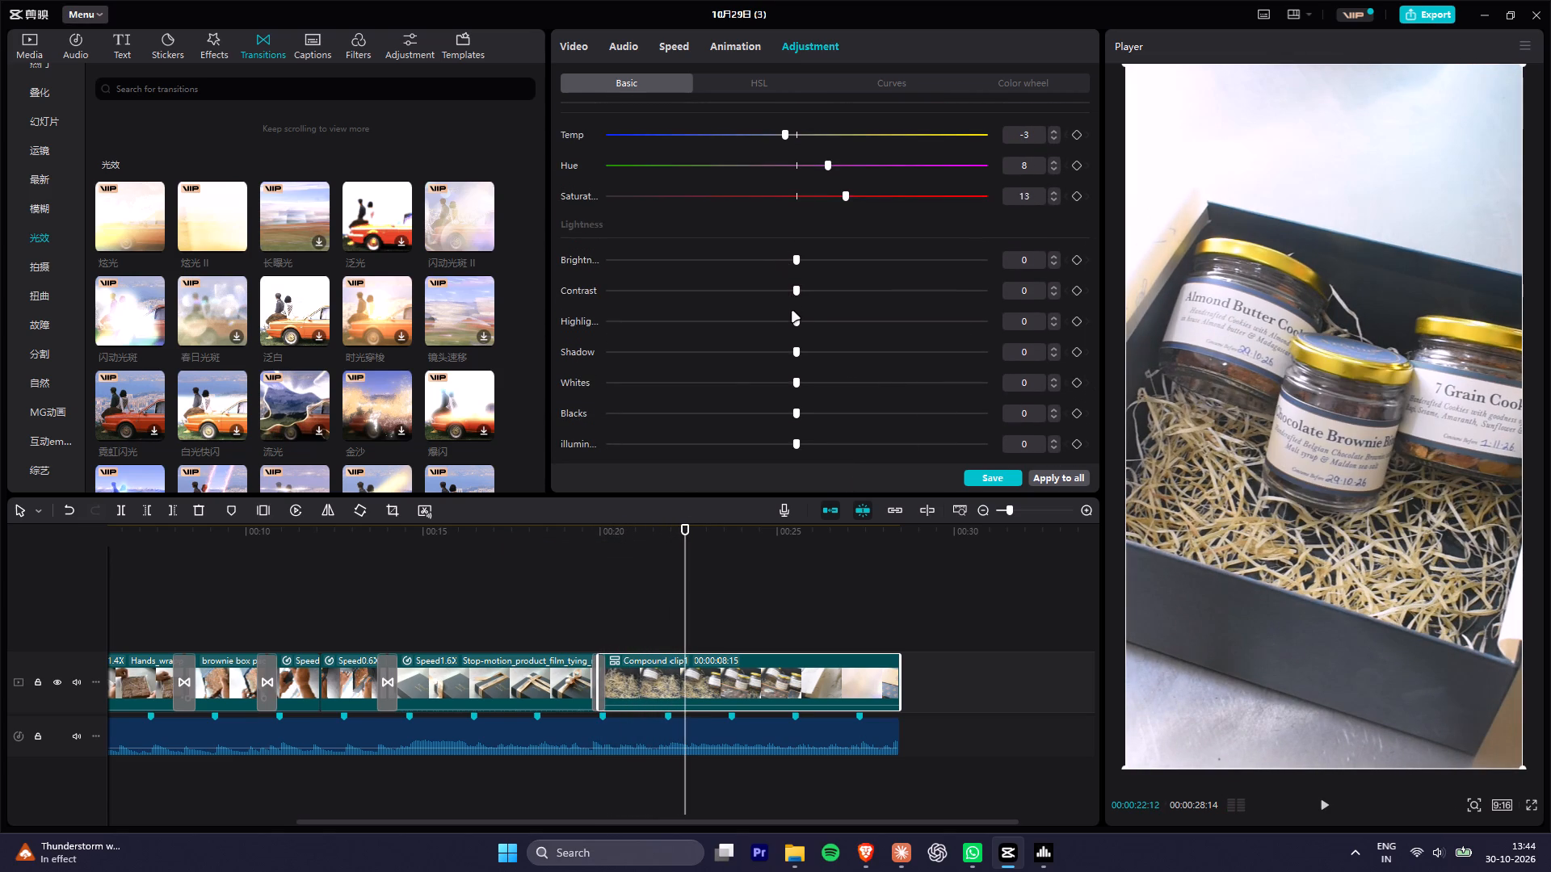
left_click_drag(793, 323, 781, 325)
left_click(781, 258)
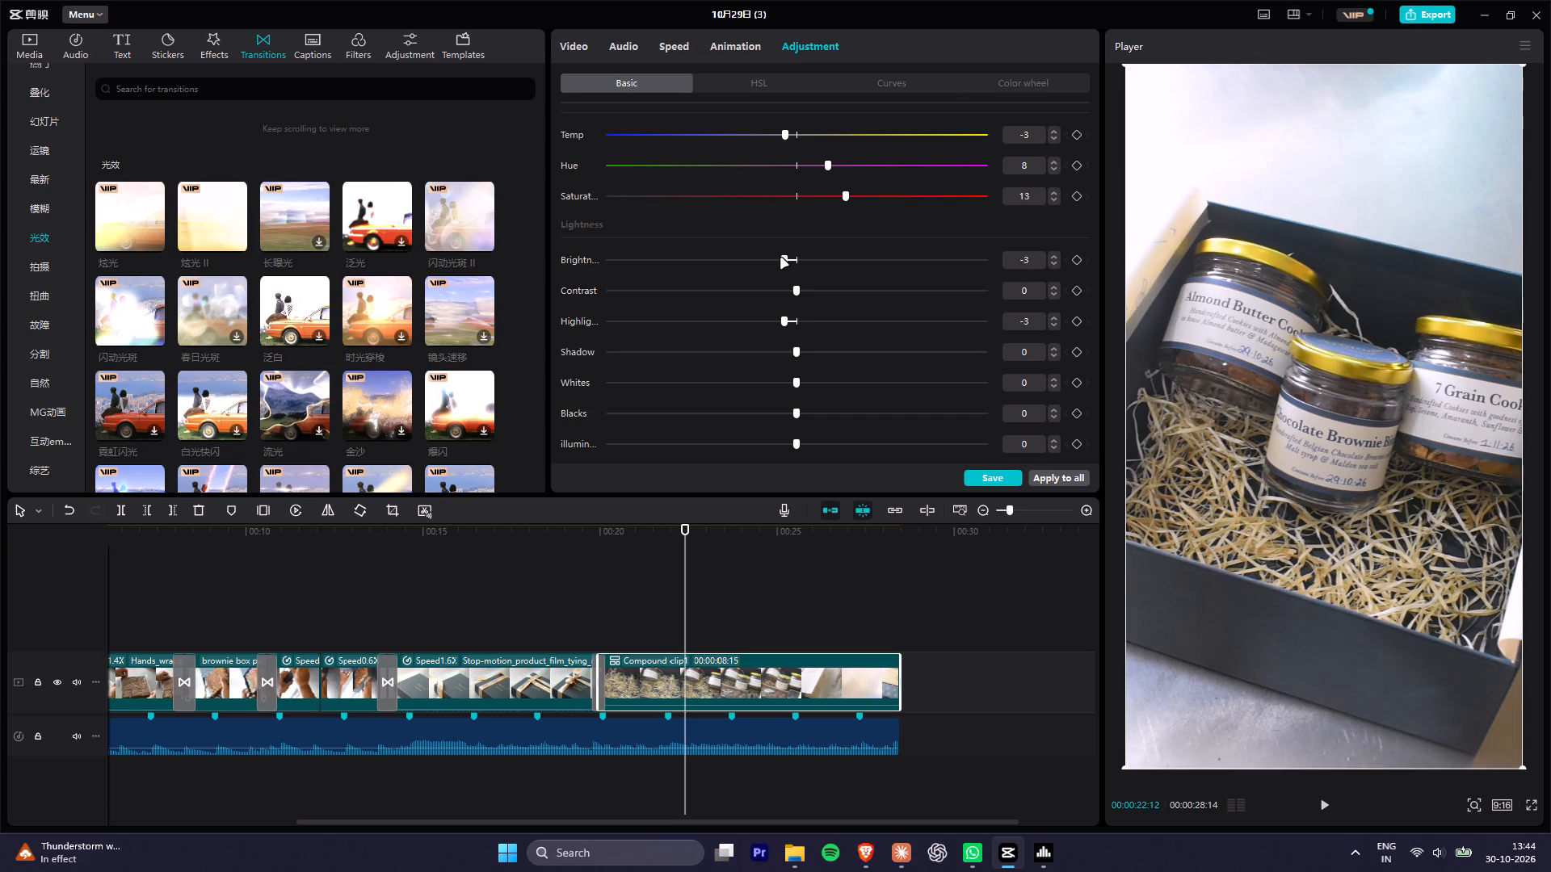
left_click(578, 532)
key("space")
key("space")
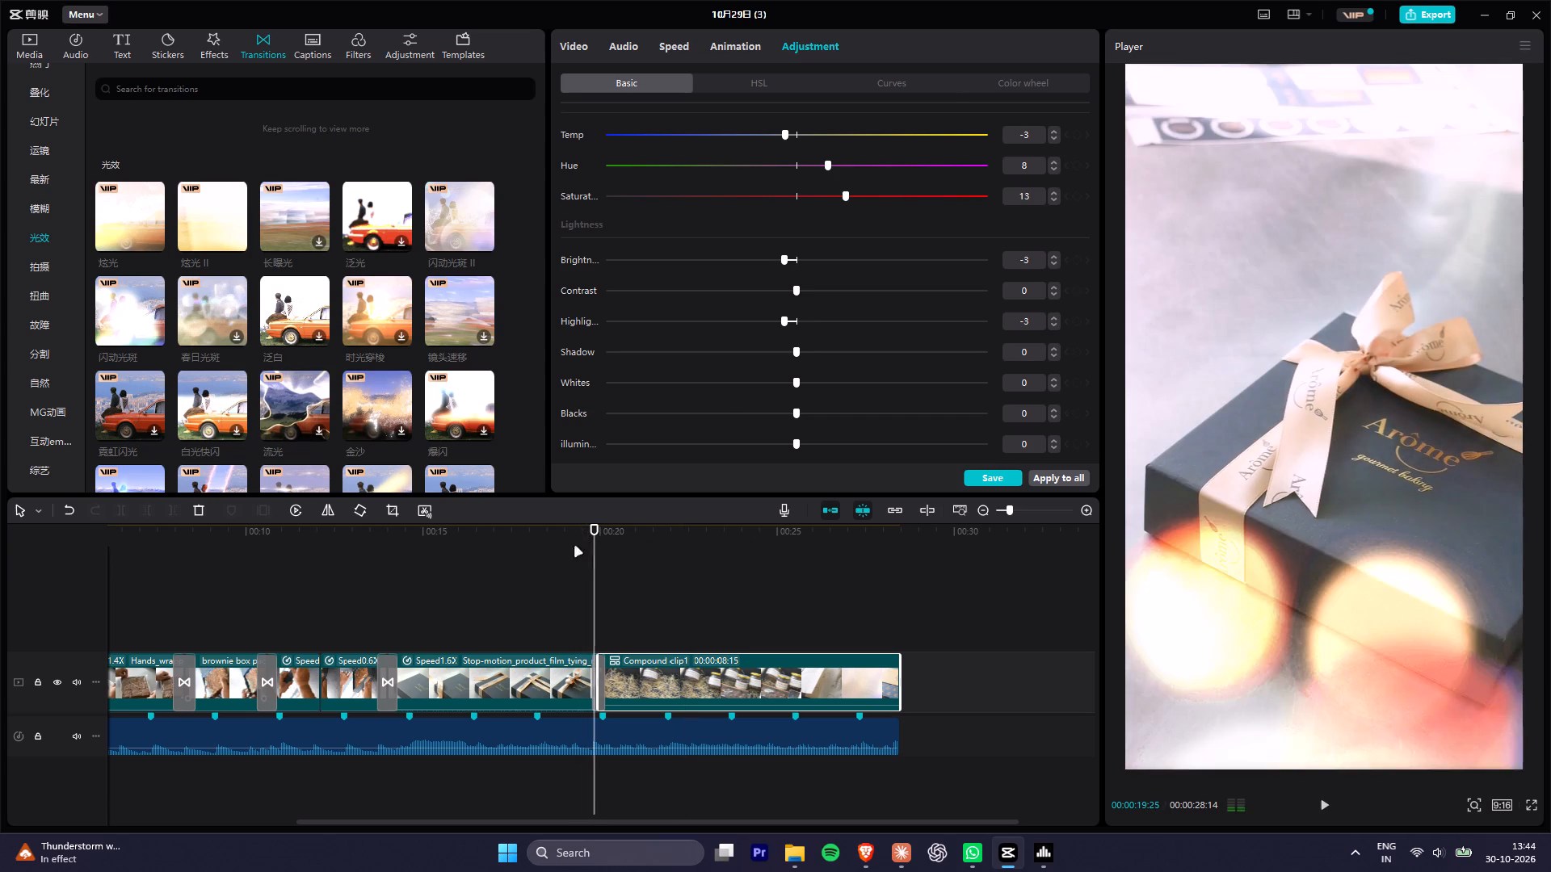
Raise the ribbon-tying clip's brightness to 10 and play from its end through the hamper-packing footage to check the match.
left_click(554, 691)
left_click_drag(822, 261, 831, 261)
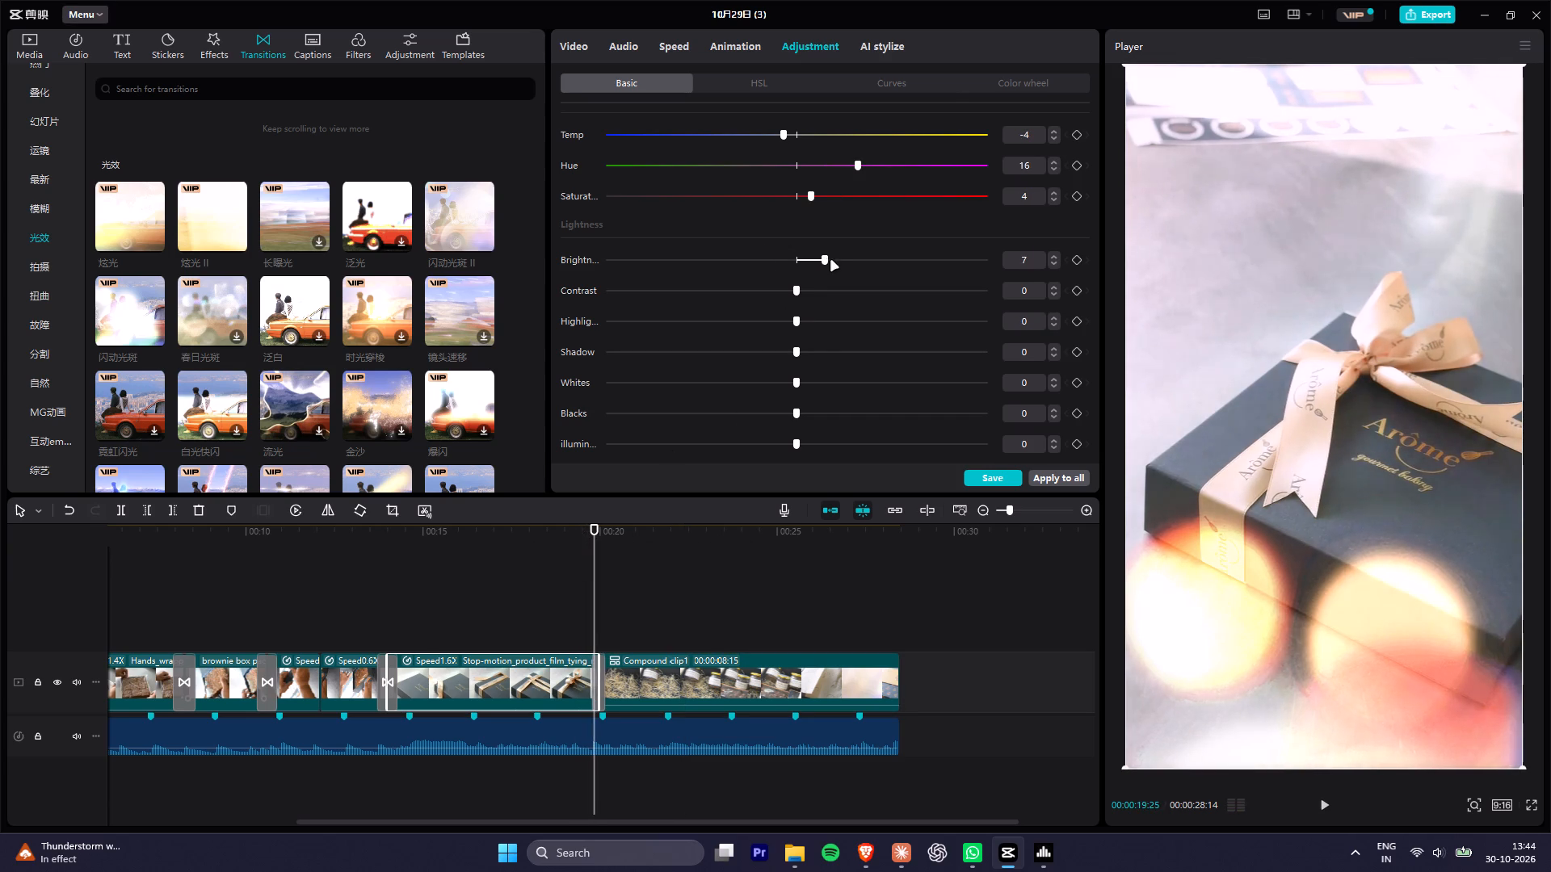
left_click_drag(831, 261, 833, 261)
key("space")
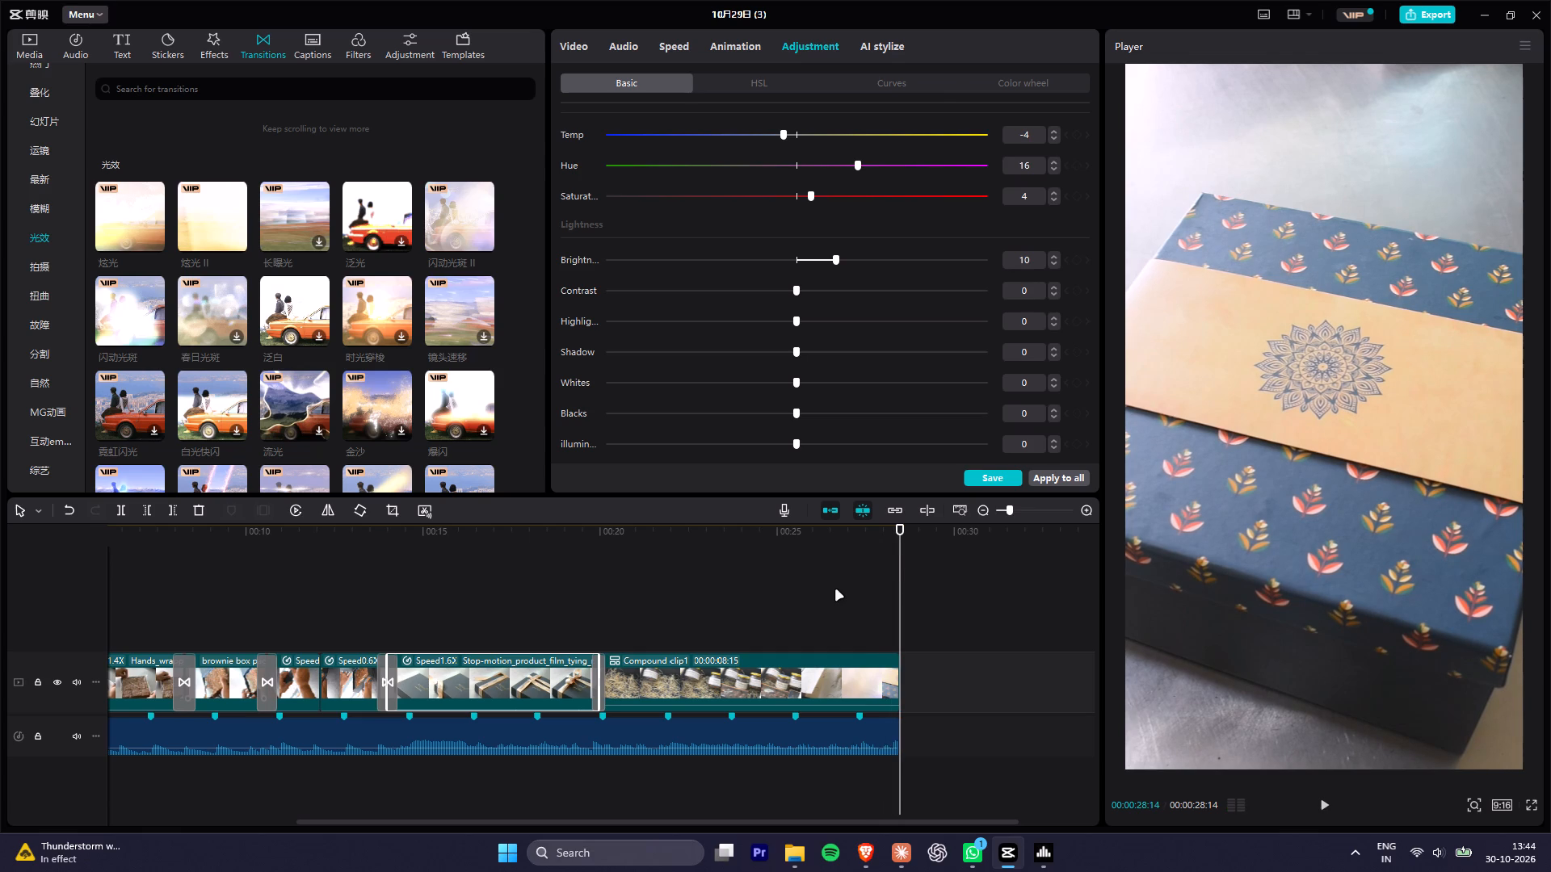
Inside the hamper-packing compound clip, slow the final closed-box clip to 0.7x speed and return to the main timeline.
left_click(869, 702)
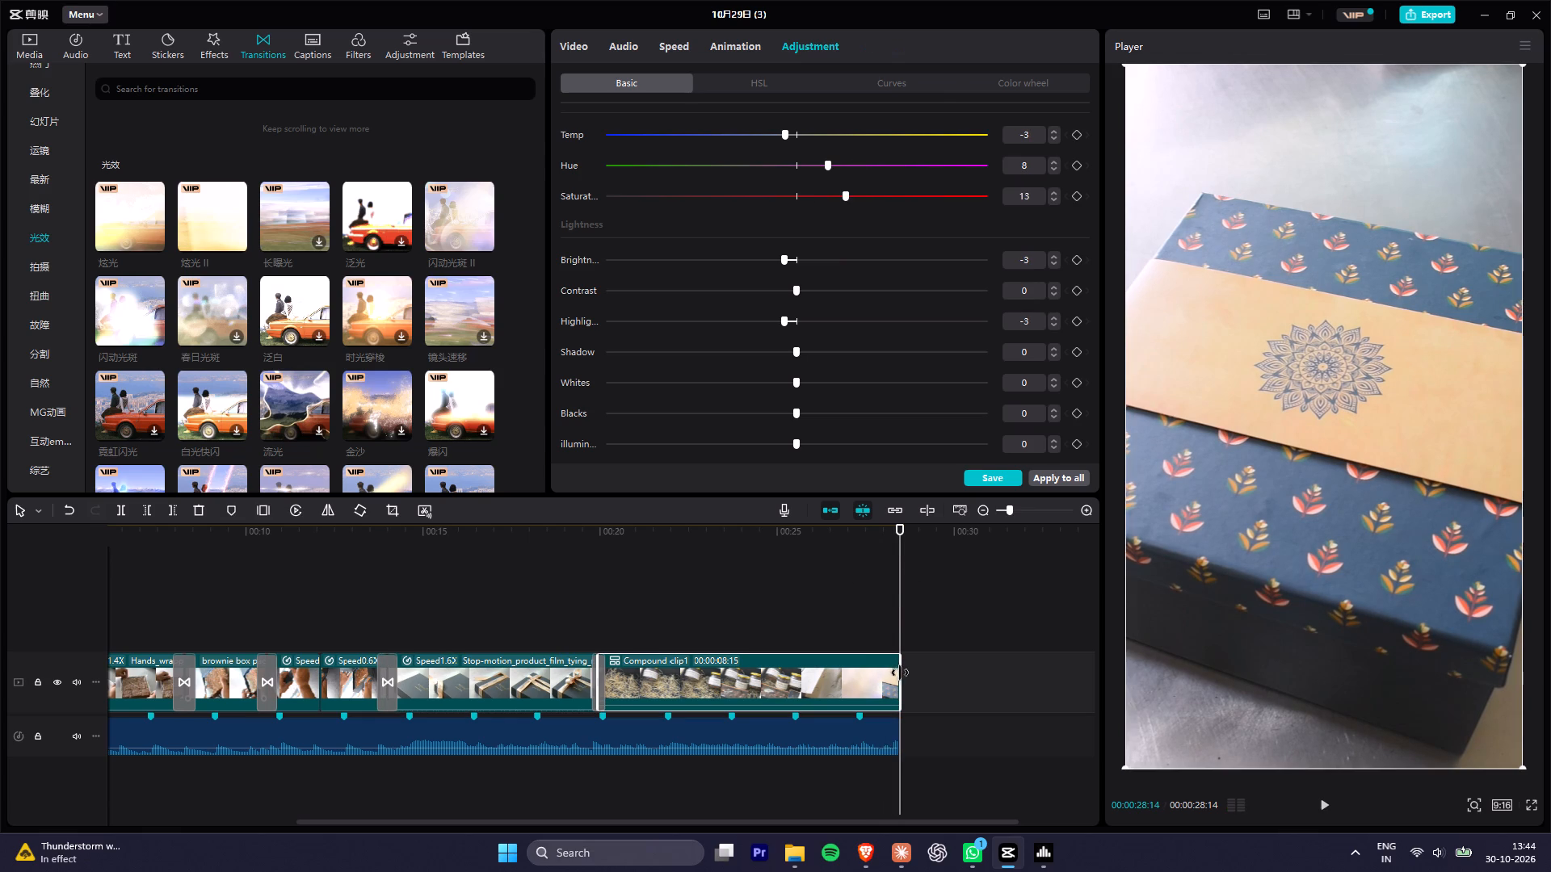
double_click(887, 673)
left_click(435, 670)
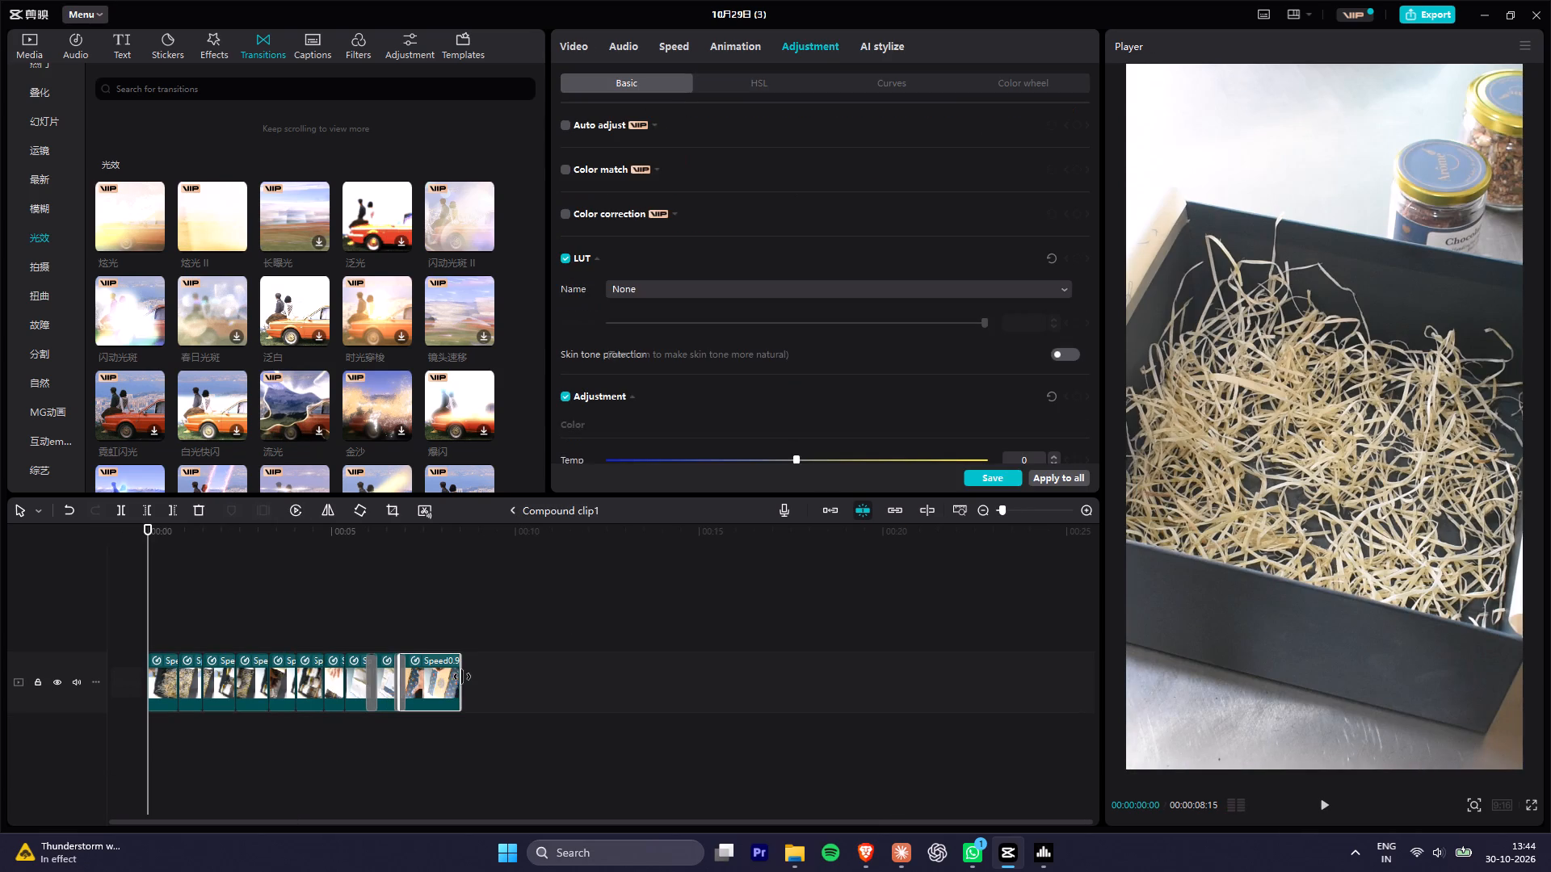
left_click_drag(462, 677, 474, 681)
scroll(465, 641, "up", 6, "alt")
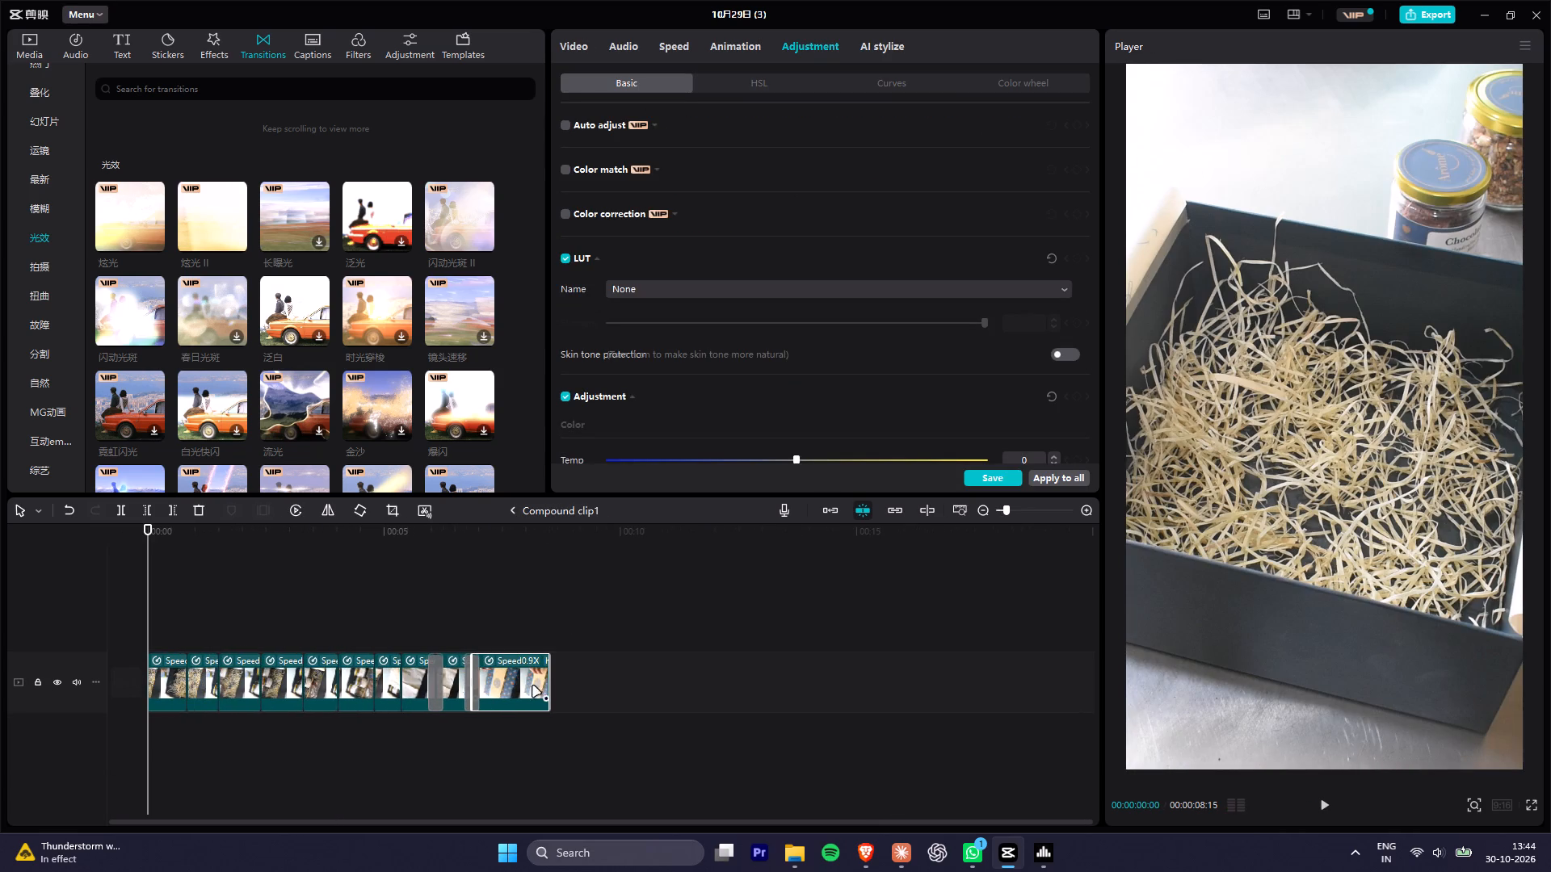
left_click(522, 681)
left_click(665, 48)
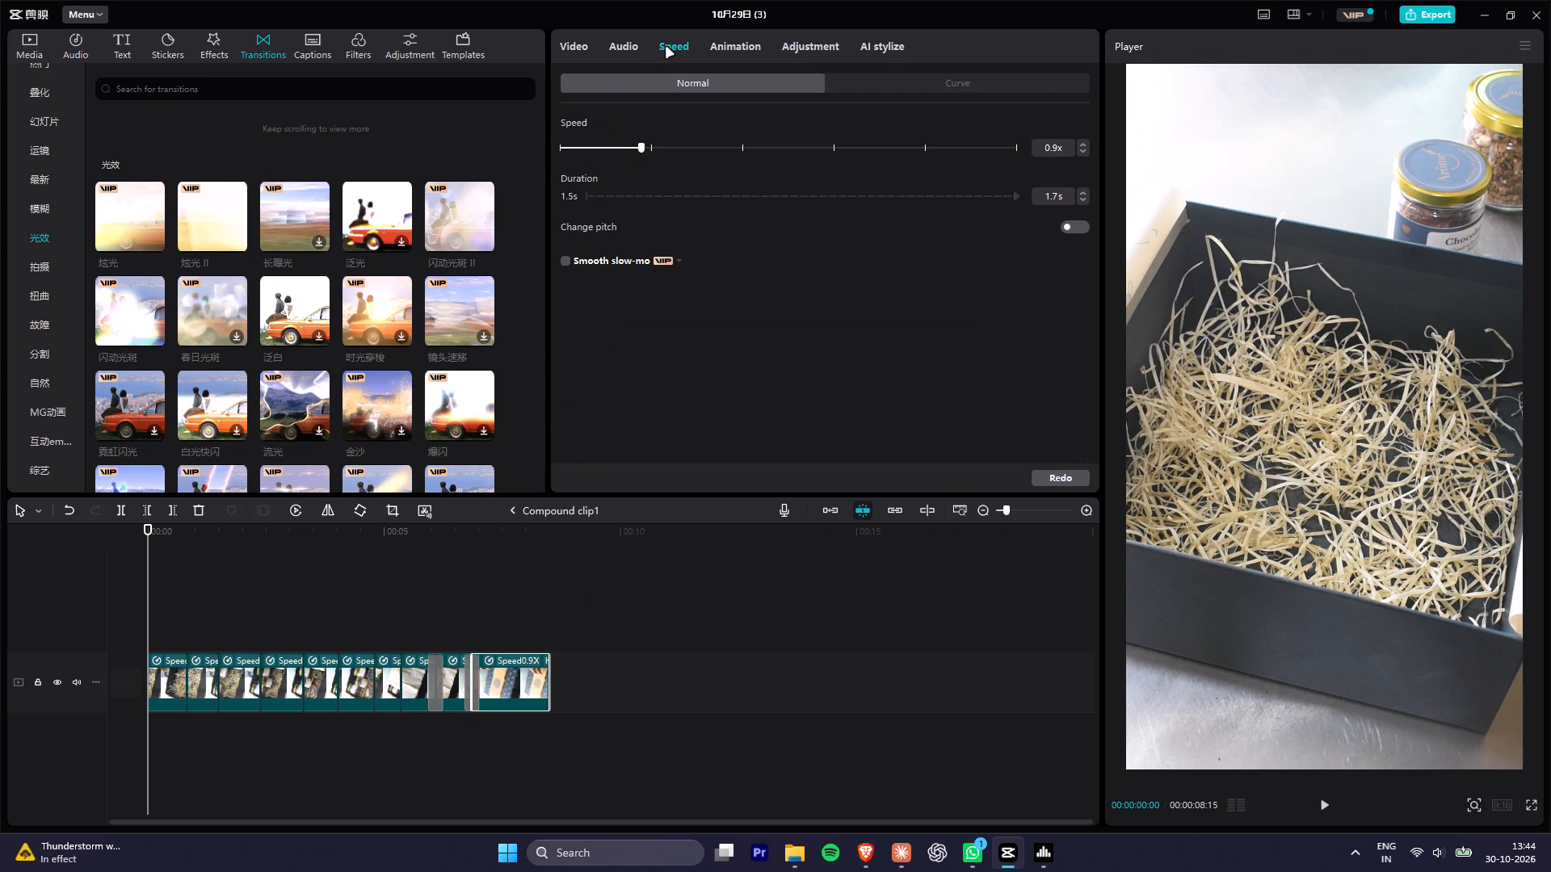
left_click(1082, 151)
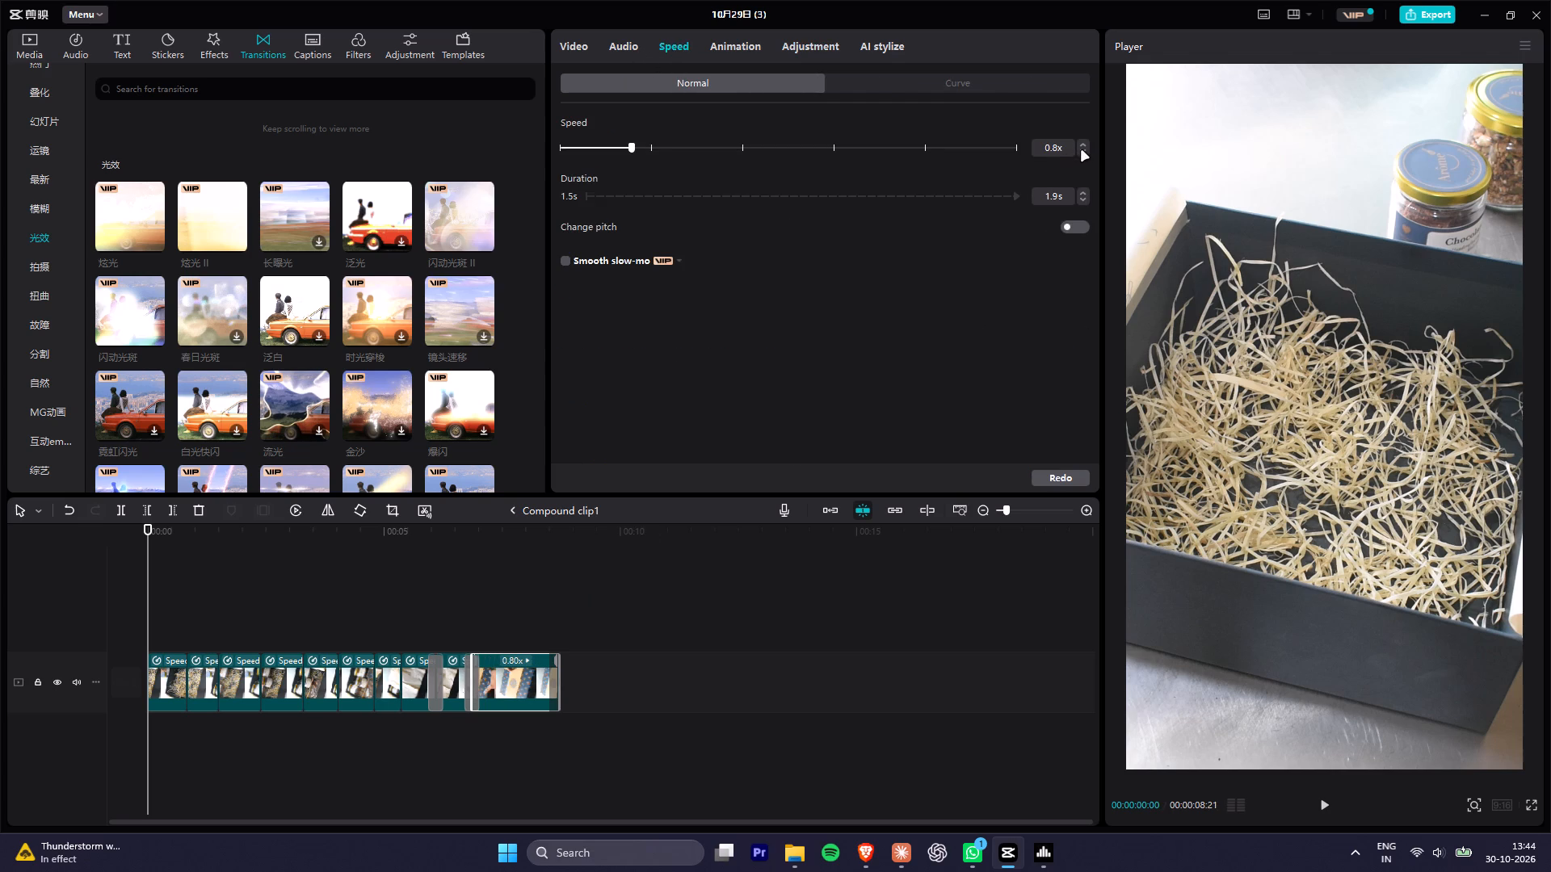
left_click(1082, 151)
left_click(519, 509)
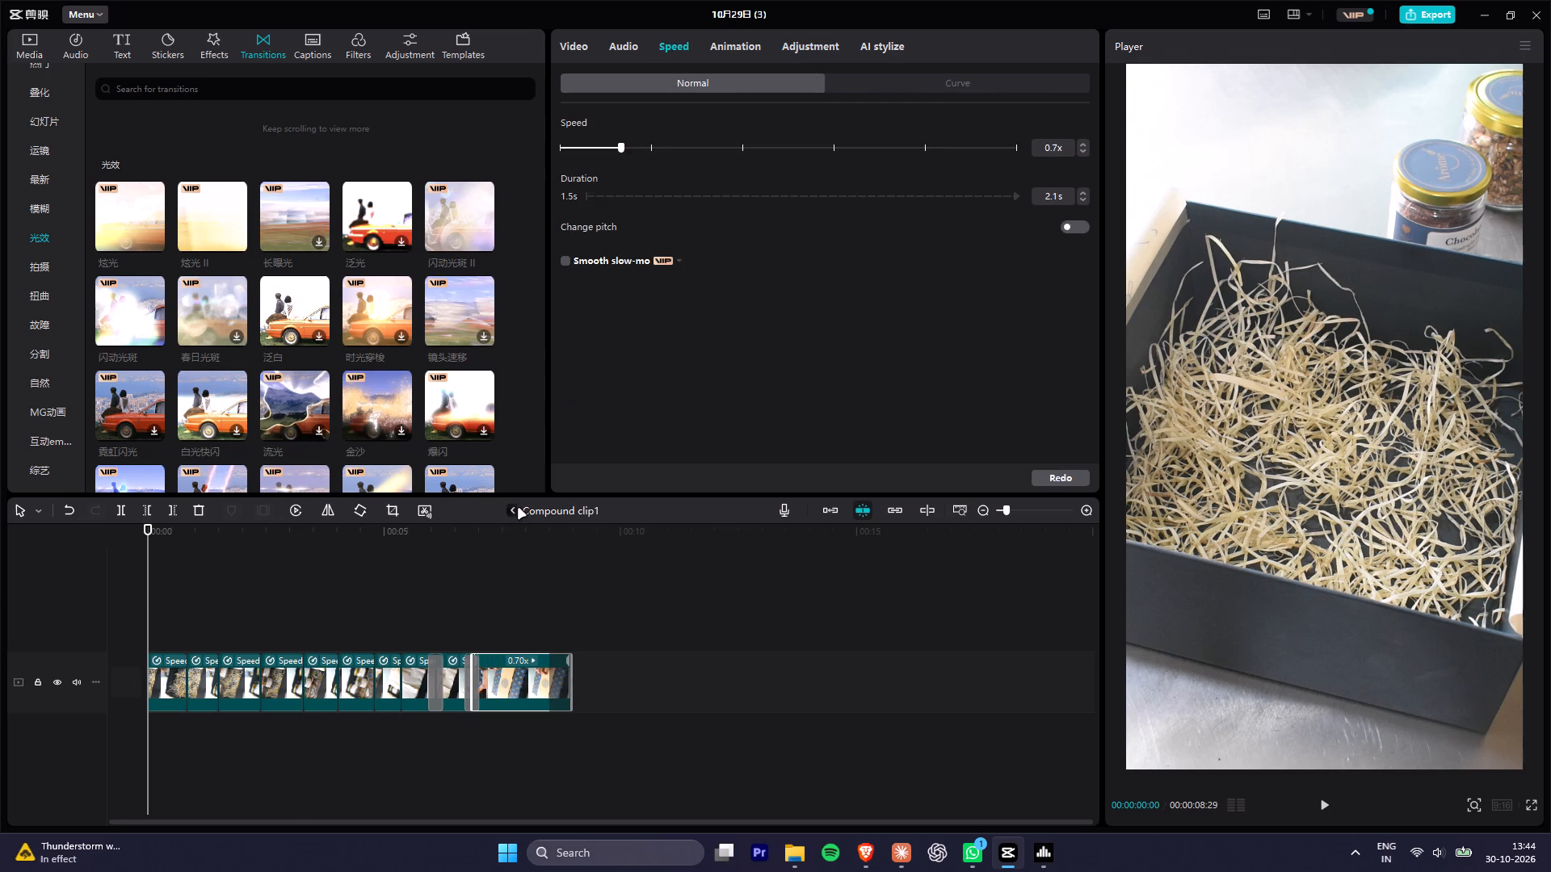
Extend the end of the compound clip on the main timeline to its full length.
left_click(837, 668)
left_click_drag(902, 675, 1074, 675)
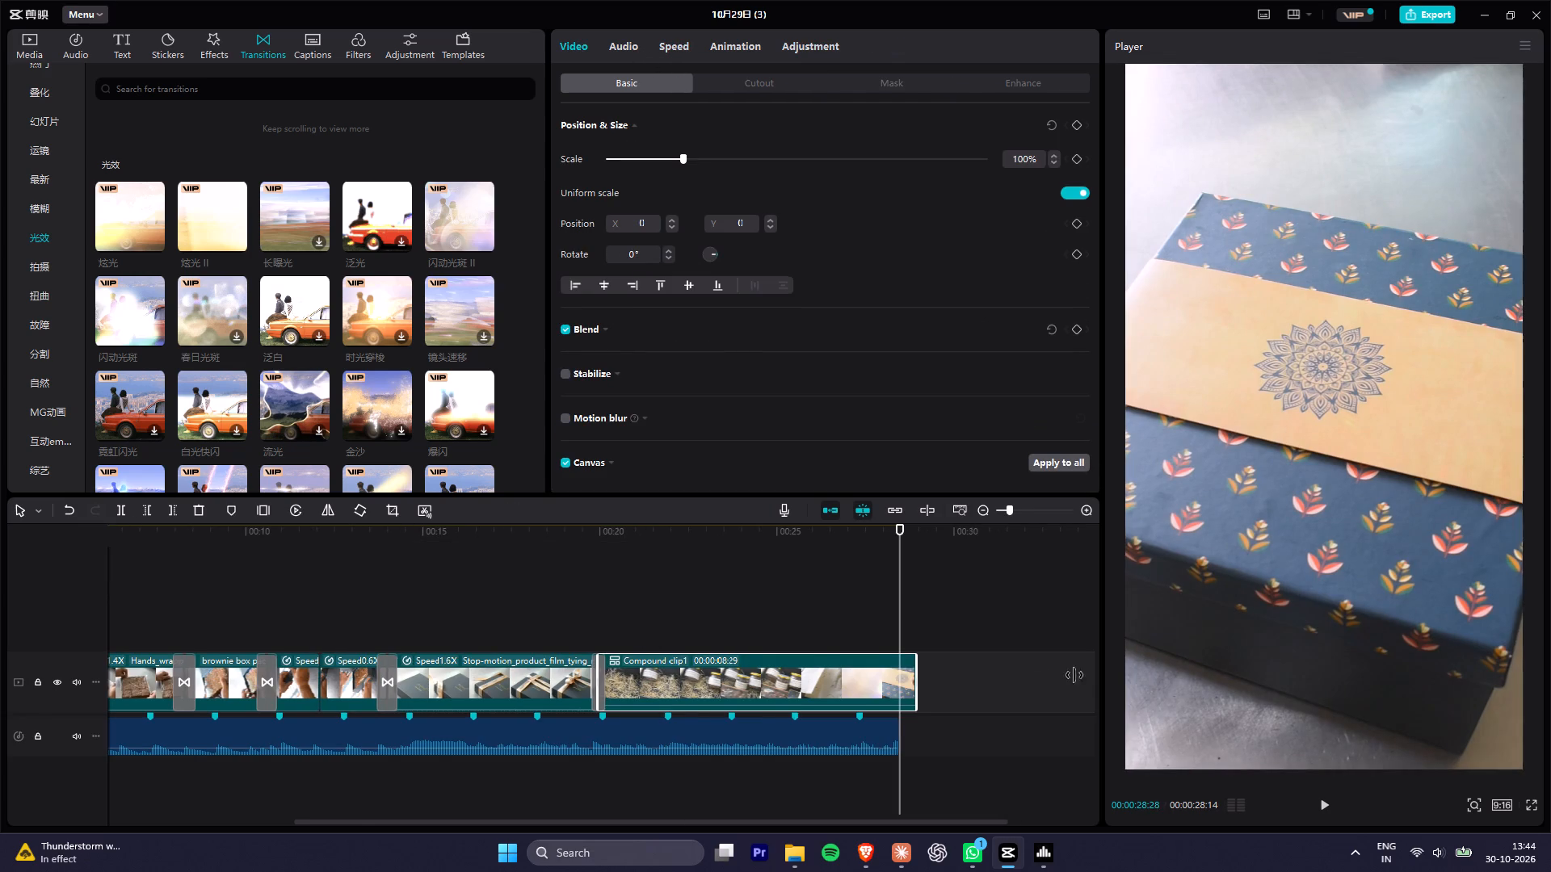
left_click_drag(1074, 675, 1082, 674)
Extend the end of the music track to line up with the end of the compound clip.
left_click(780, 732)
left_click_drag(802, 731, 821, 727)
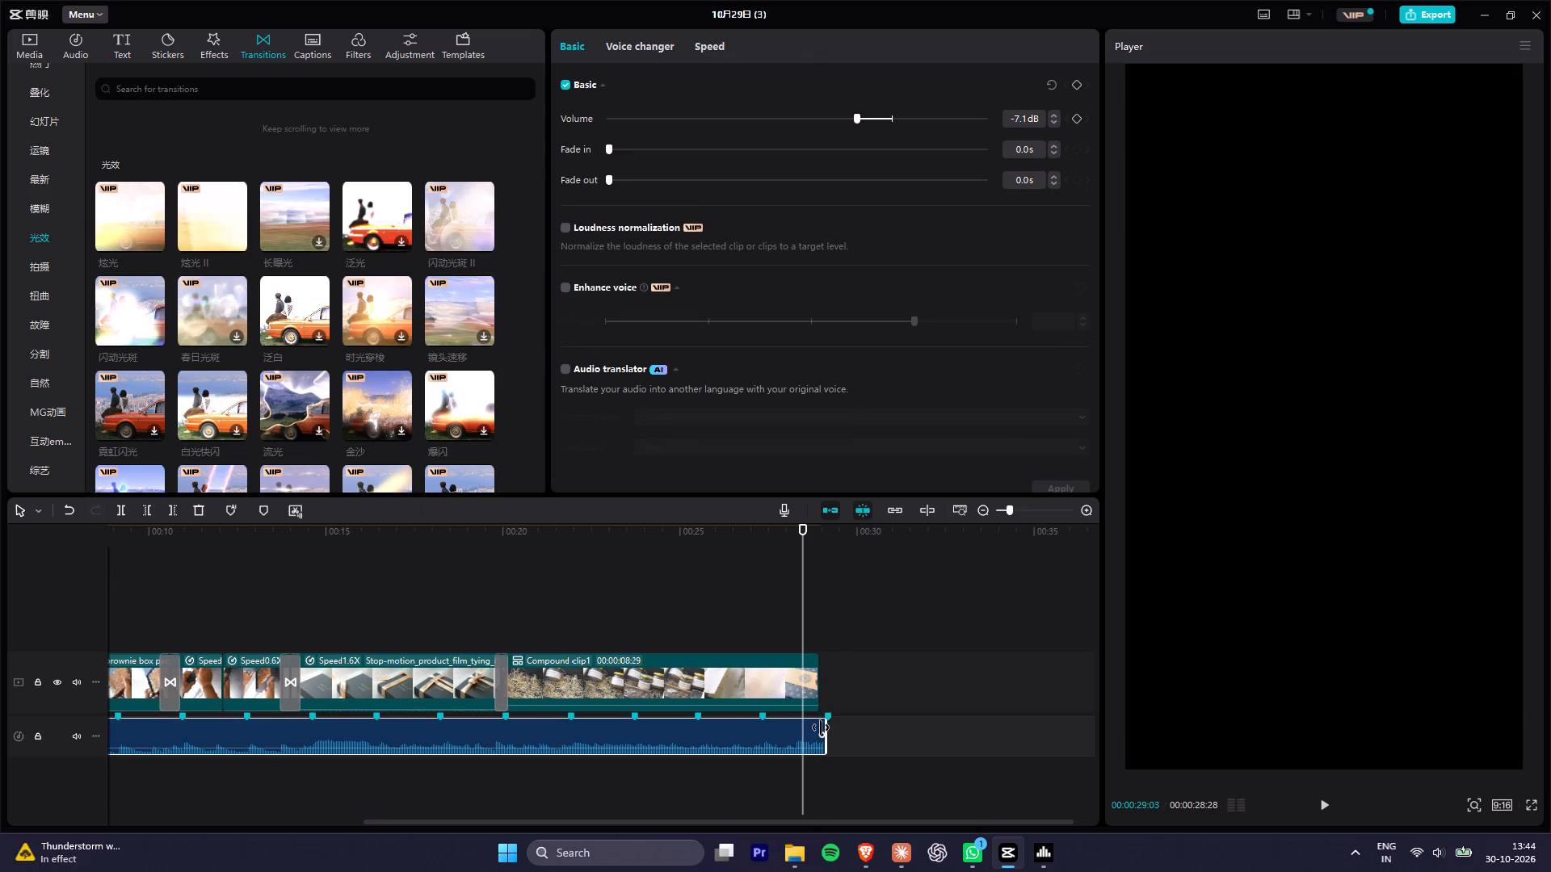
left_click_drag(821, 727, 811, 729)
left_click(774, 729)
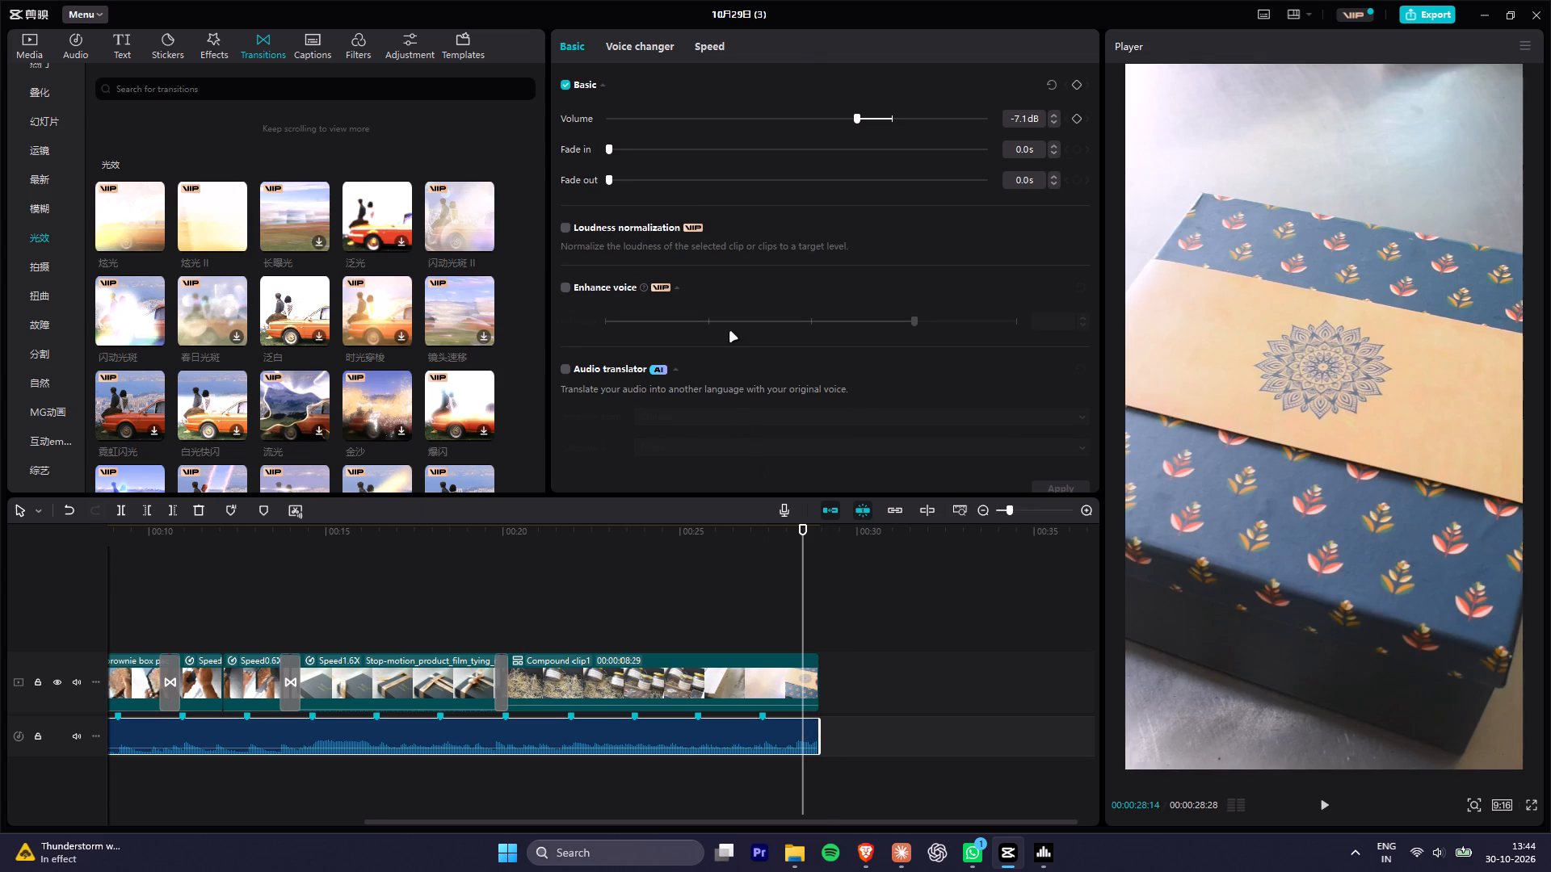
Set a 3.0 s fade-out on the music and play the ending to check it.
left_click_drag(808, 534, 822, 538)
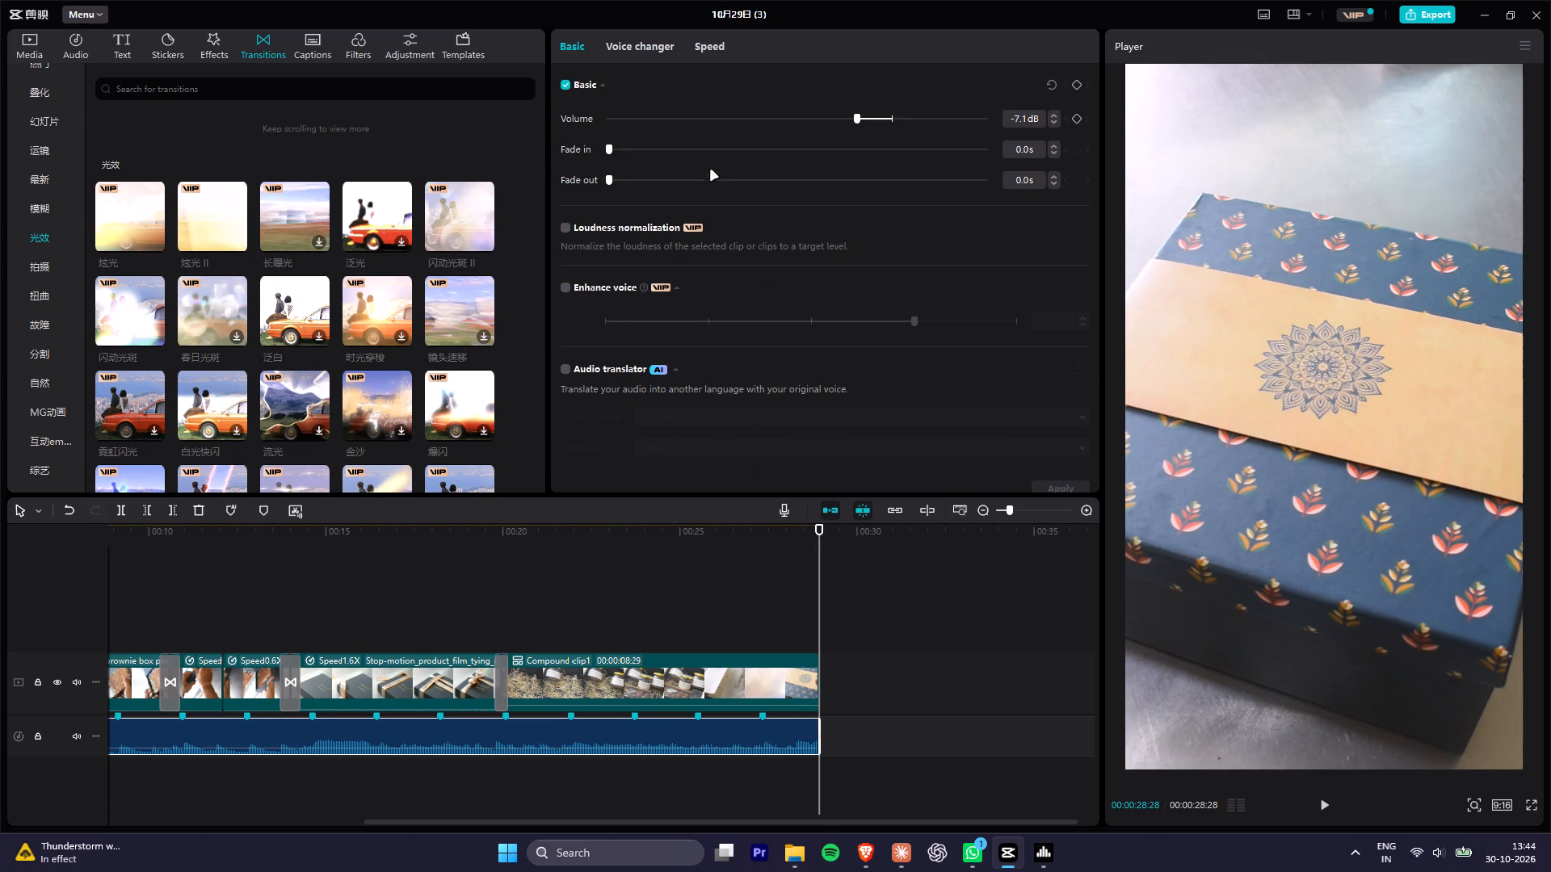
left_click_drag(656, 176, 721, 190)
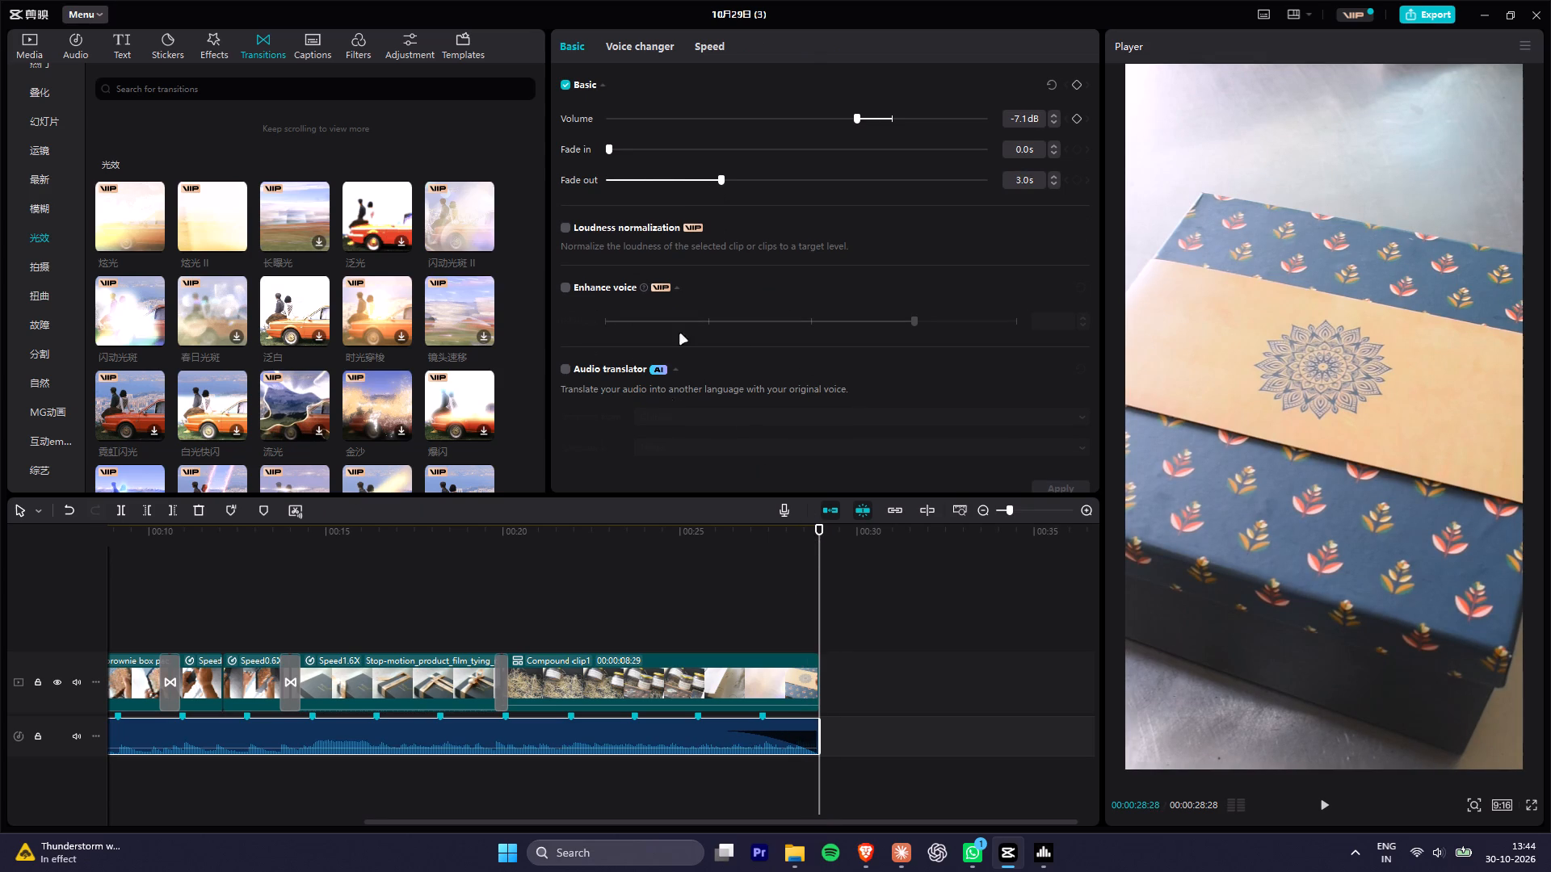
left_click(691, 535)
key("space")
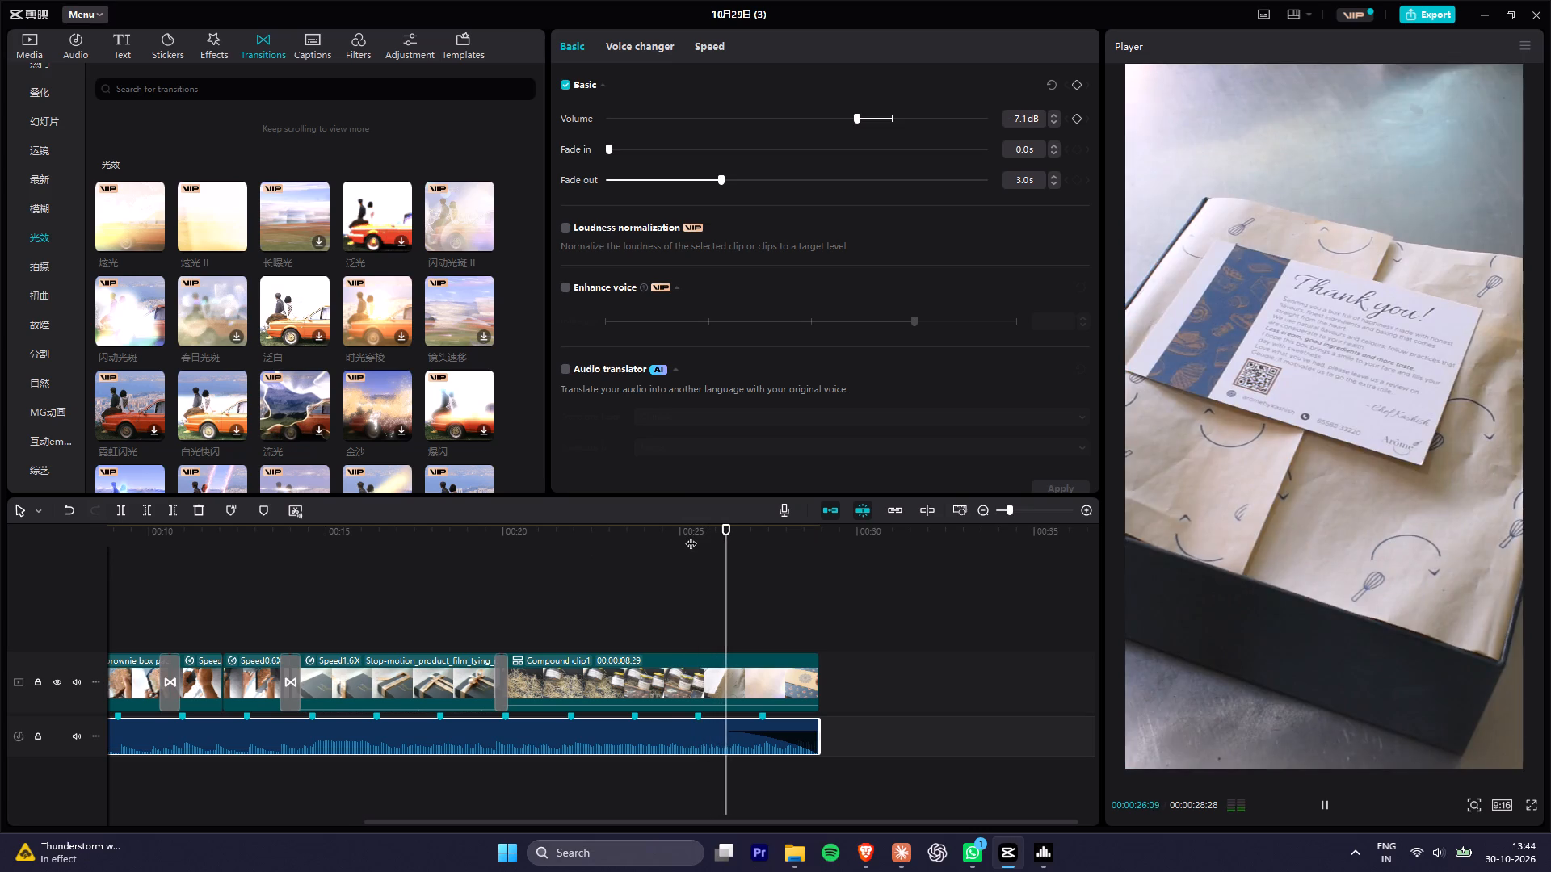
key("space")
key("space")
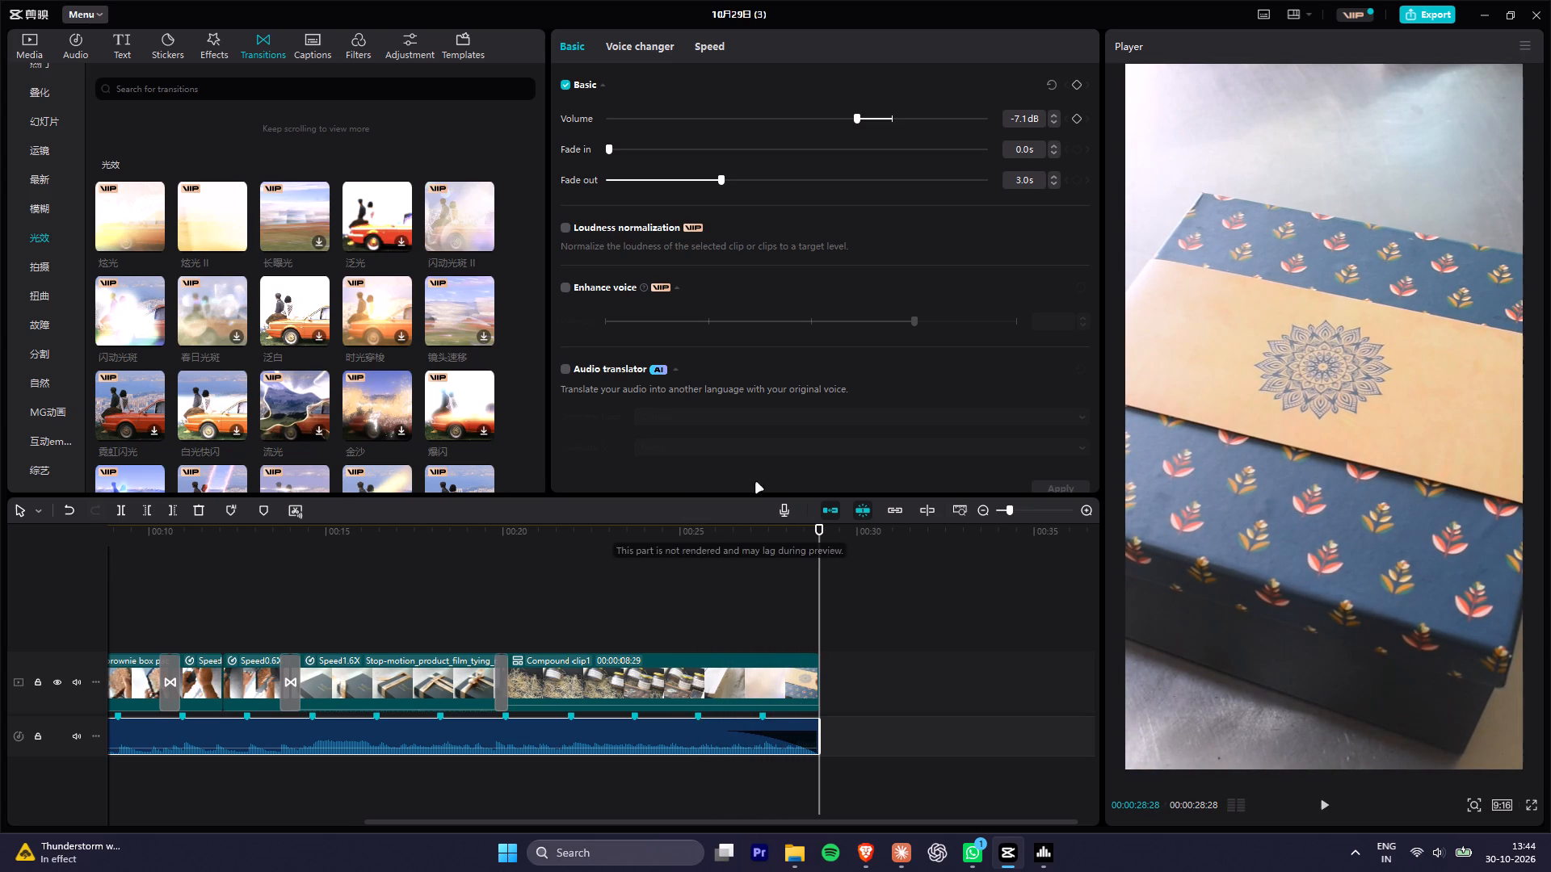
Apply the 渐隐 (fade-out) exit animation to the compound clip with a duration of 0.9 s and play the ending.
left_click(790, 683)
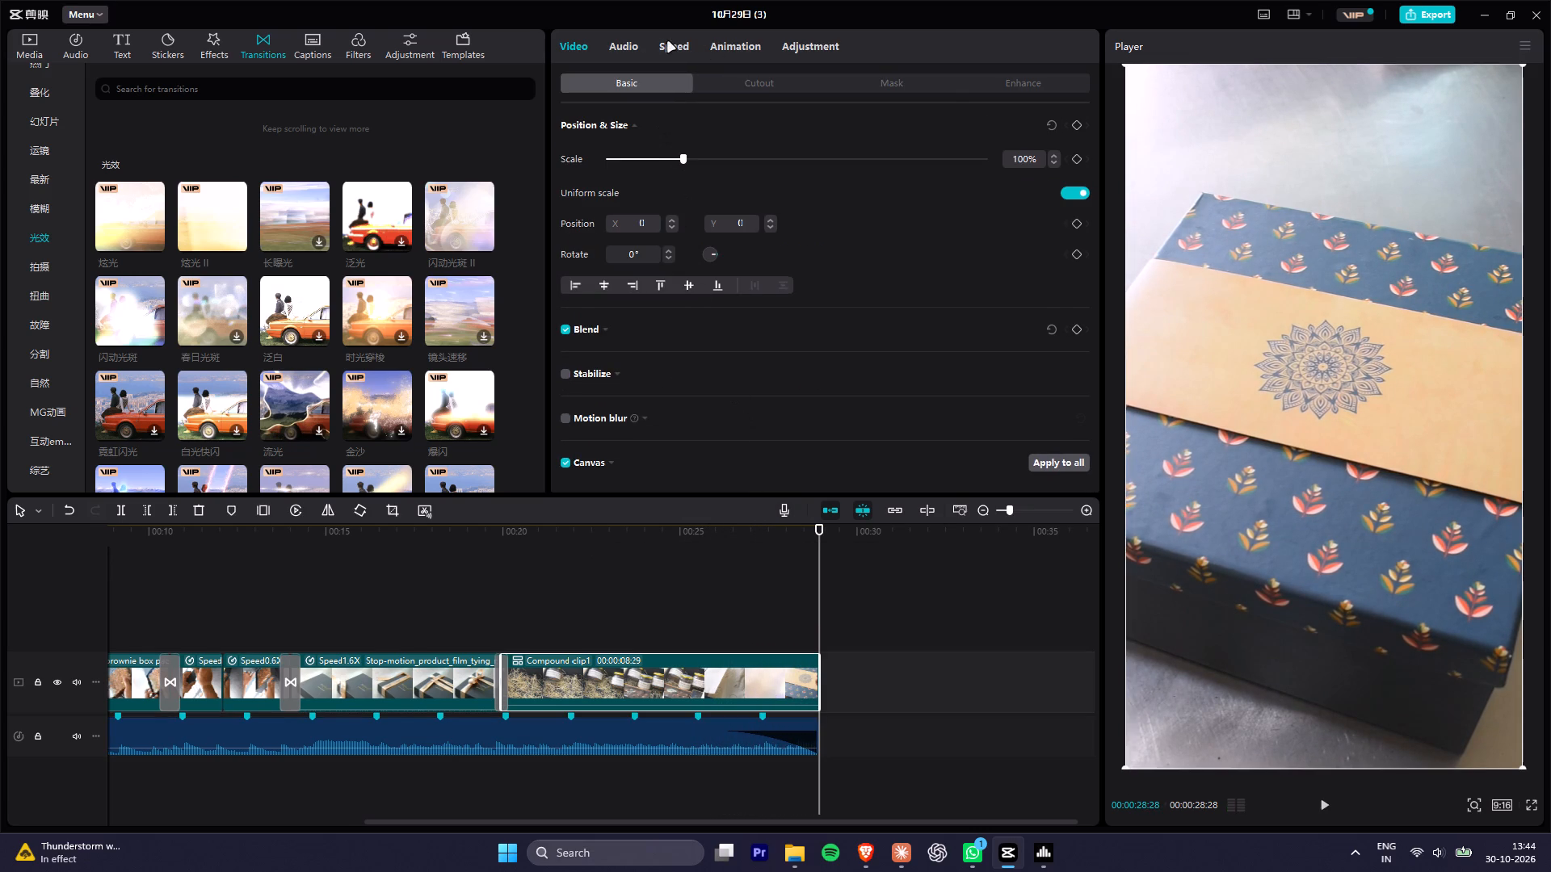
left_click(746, 49)
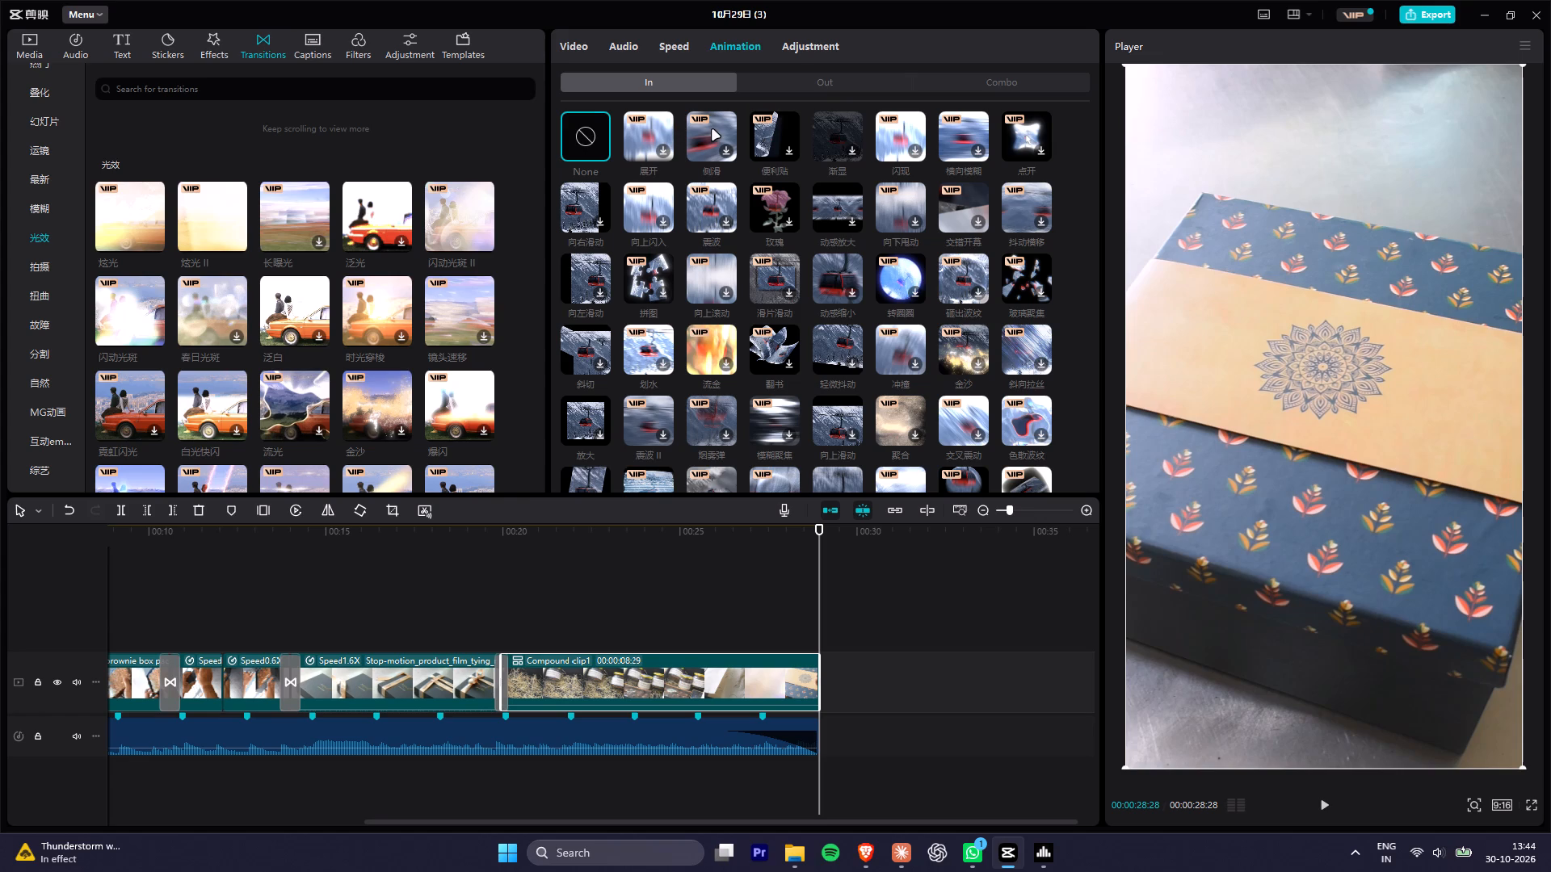
left_click(822, 81)
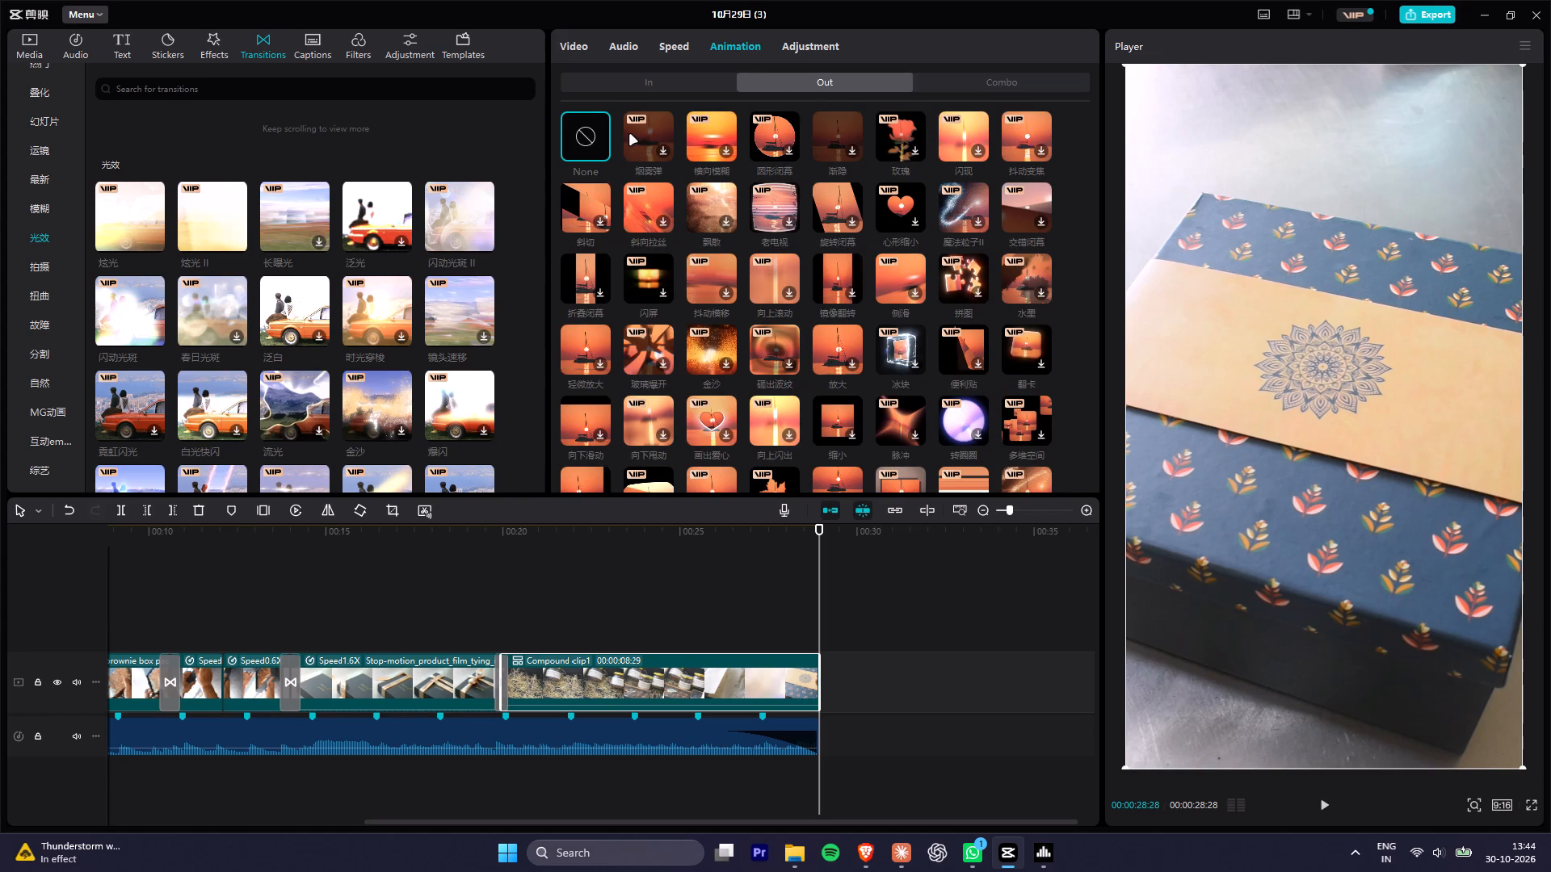
left_click(630, 135)
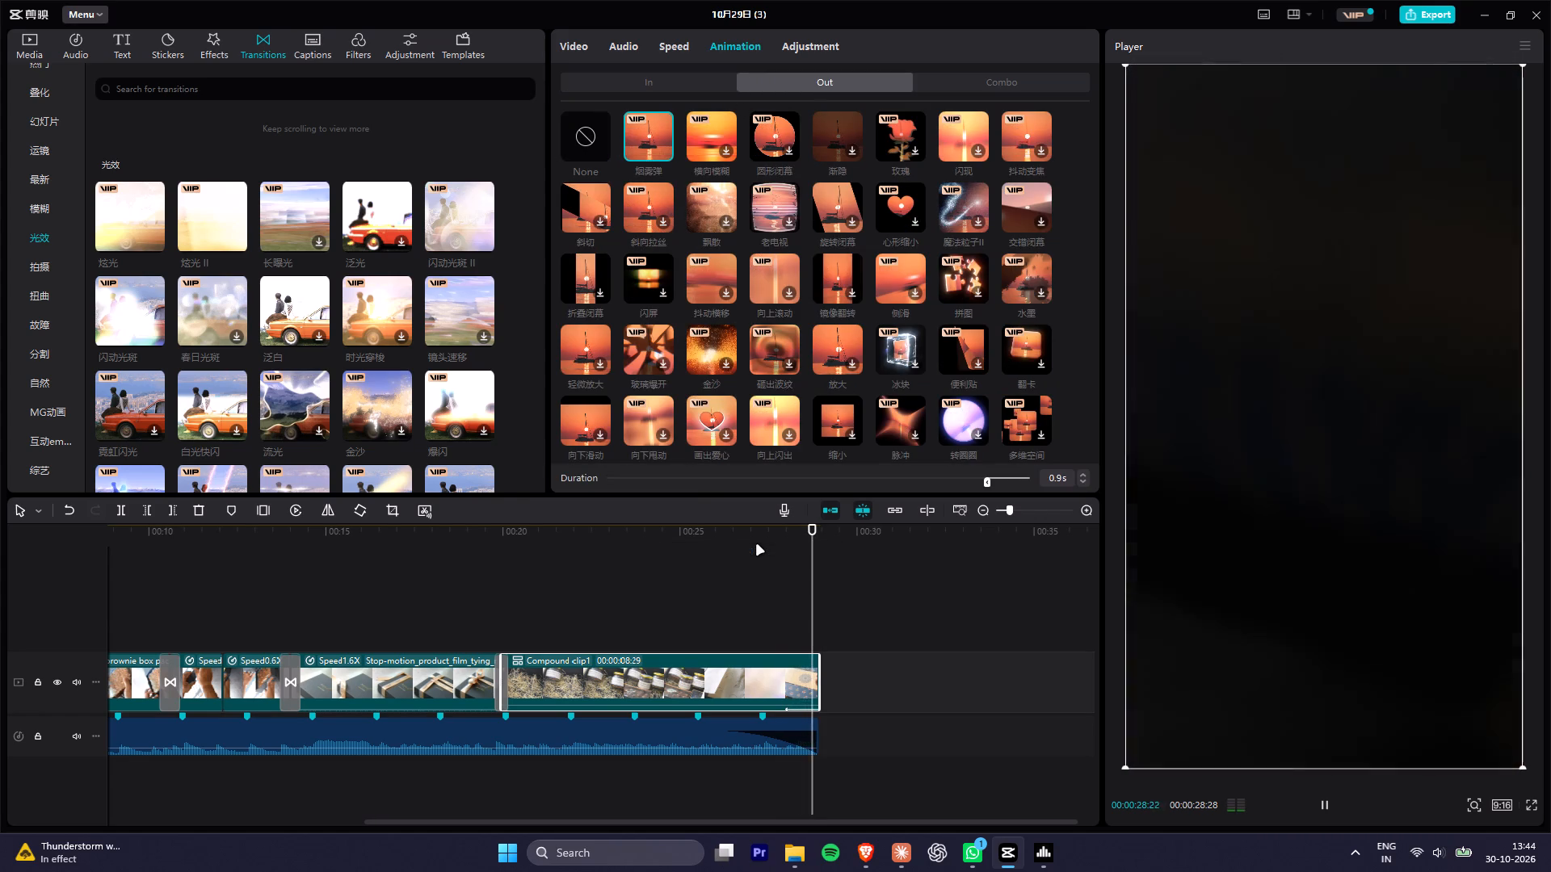
left_click(839, 142)
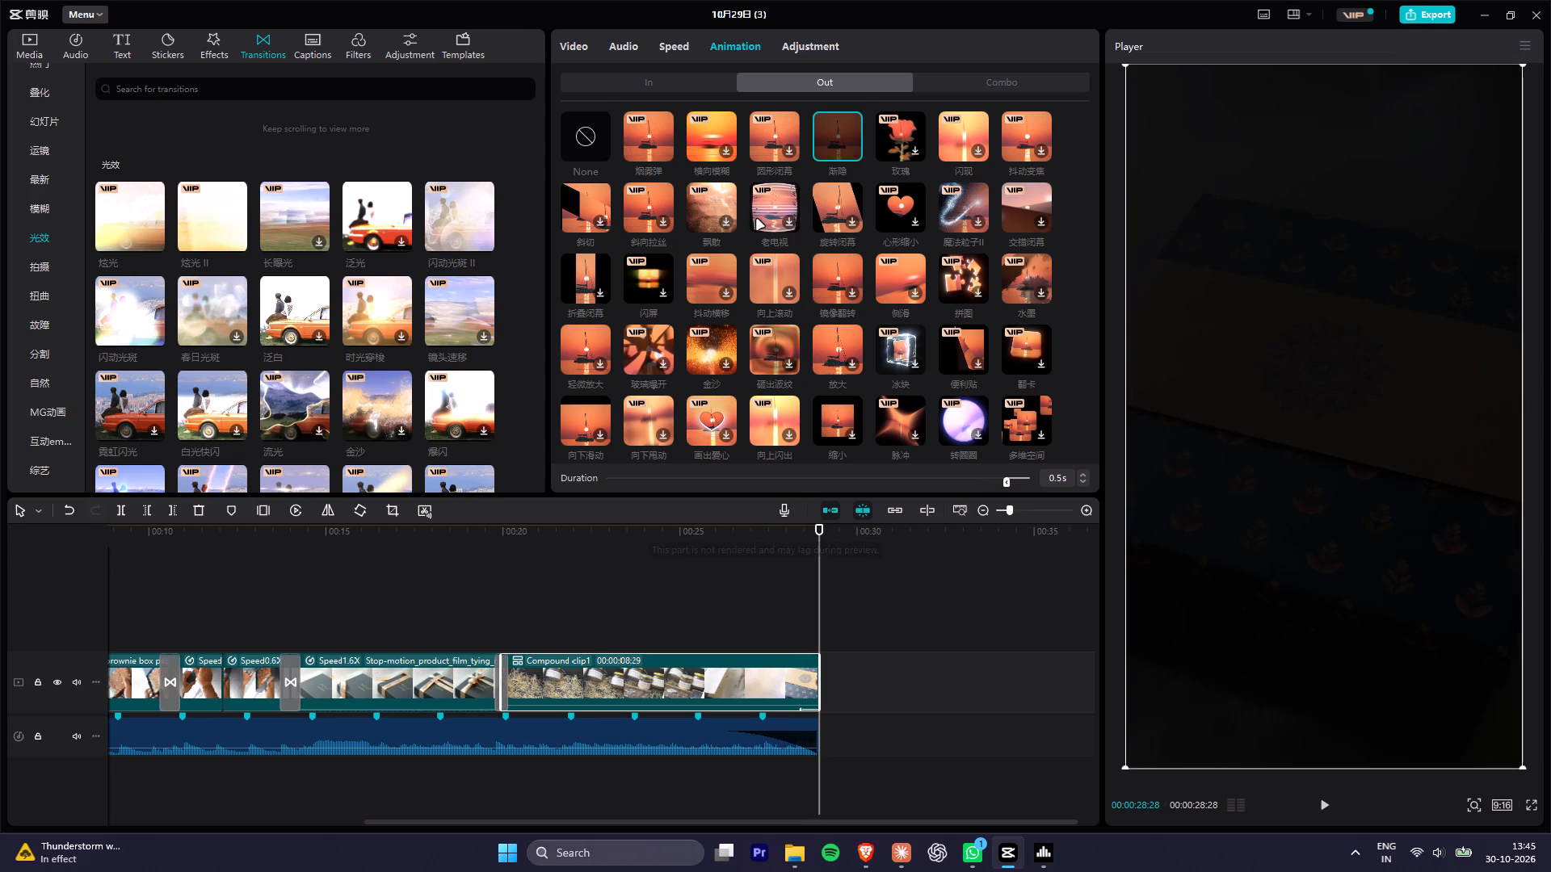
left_click_drag(1002, 480, 990, 482)
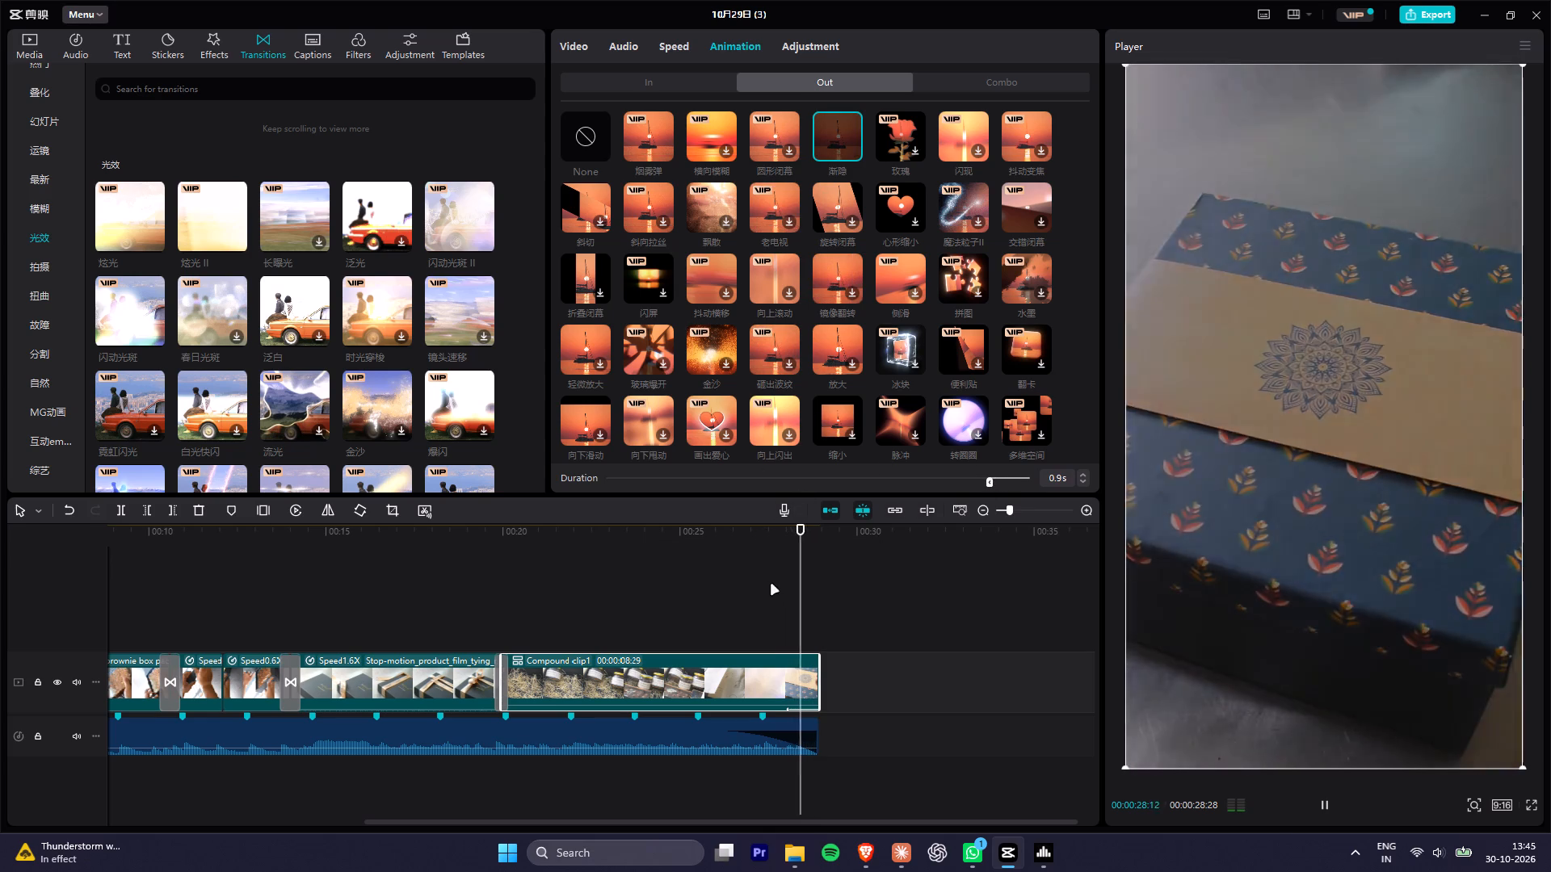
left_click(754, 554)
key("space")
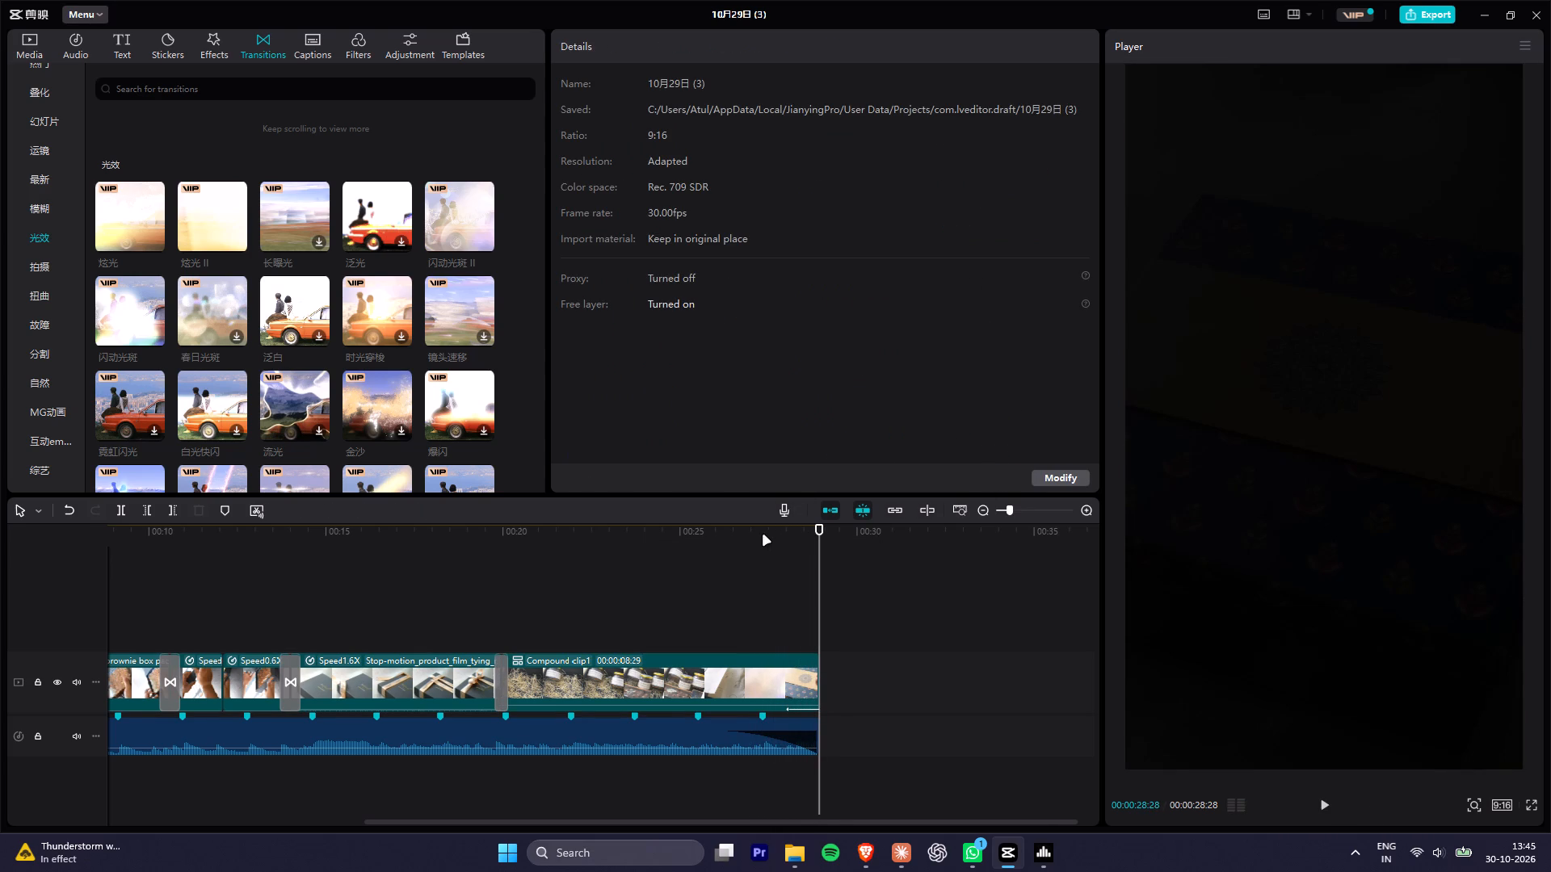
Go back to the beginning of the edit and briefly play the opening brownie clip.
scroll(781, 549, "down", 9, "alt")
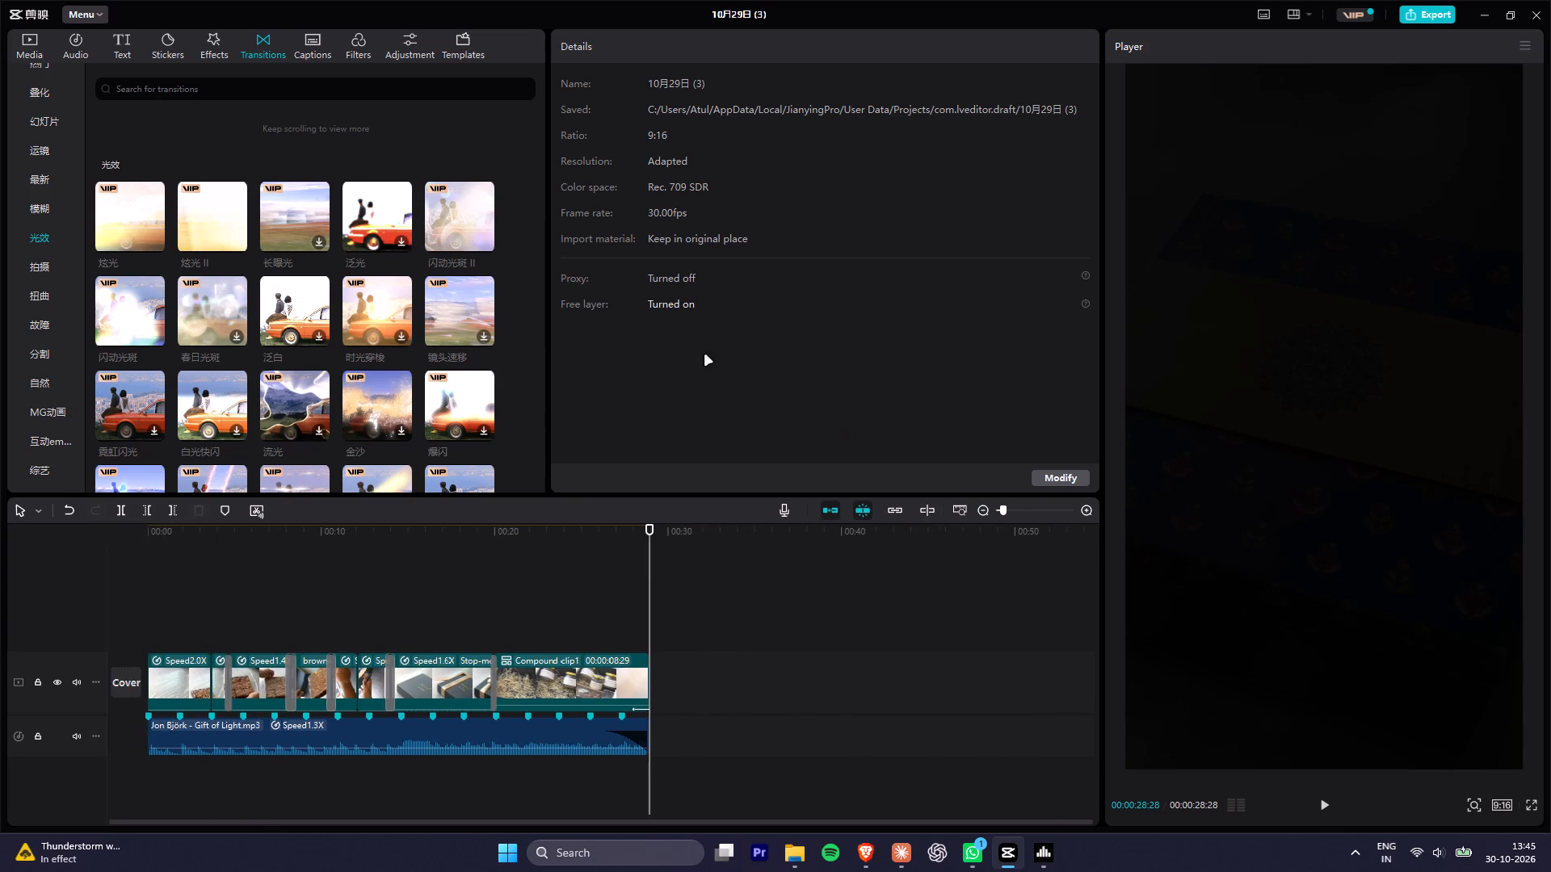
left_click_drag(561, 532, 0, 543)
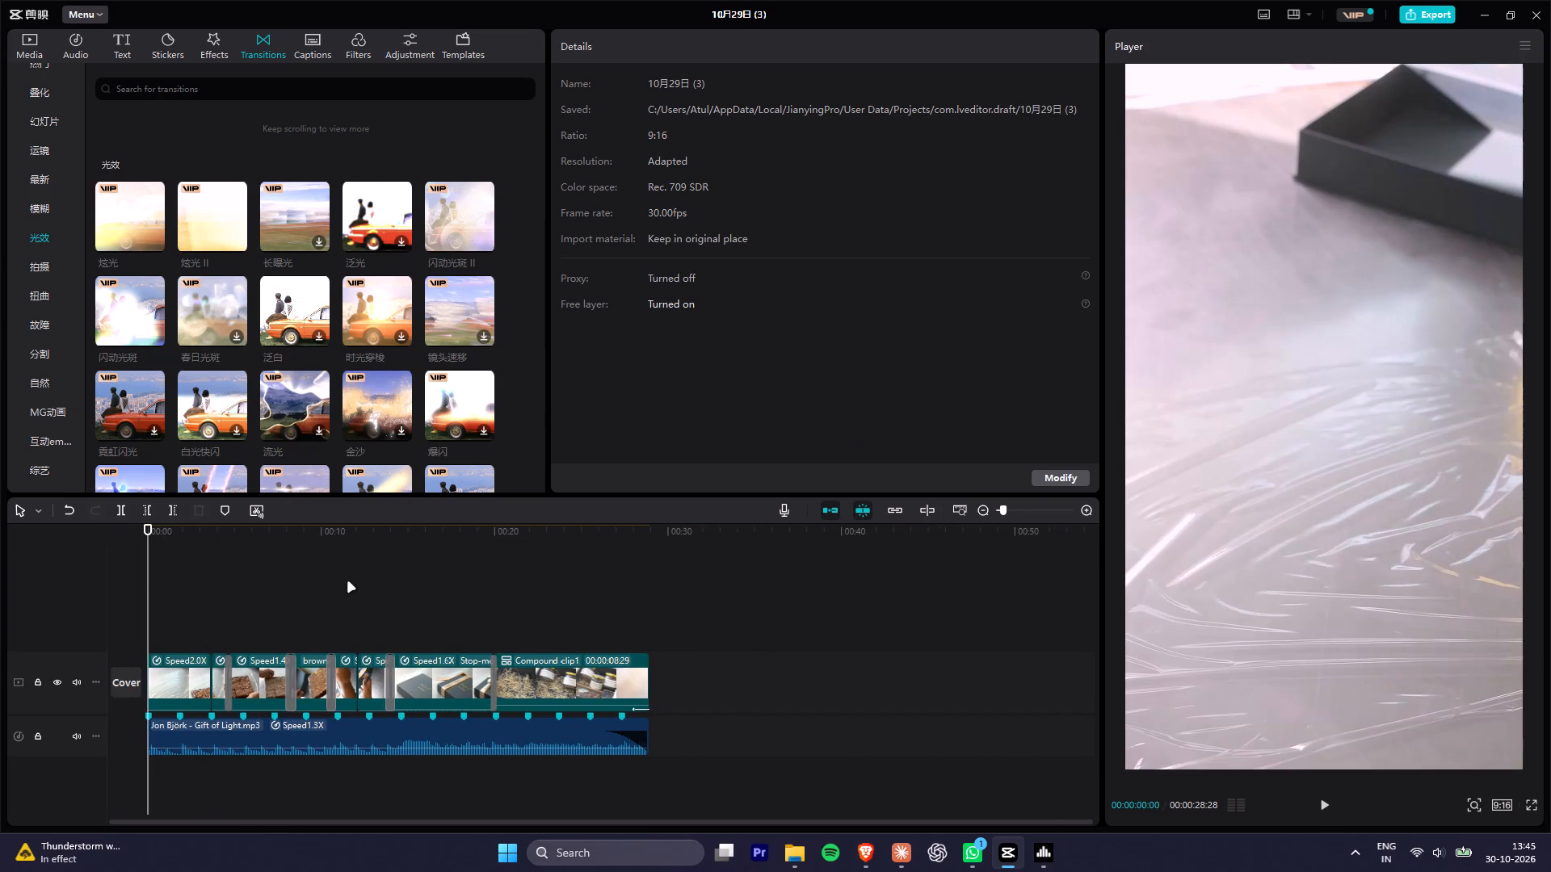
key("space")
key("space")
left_click(1500, 804)
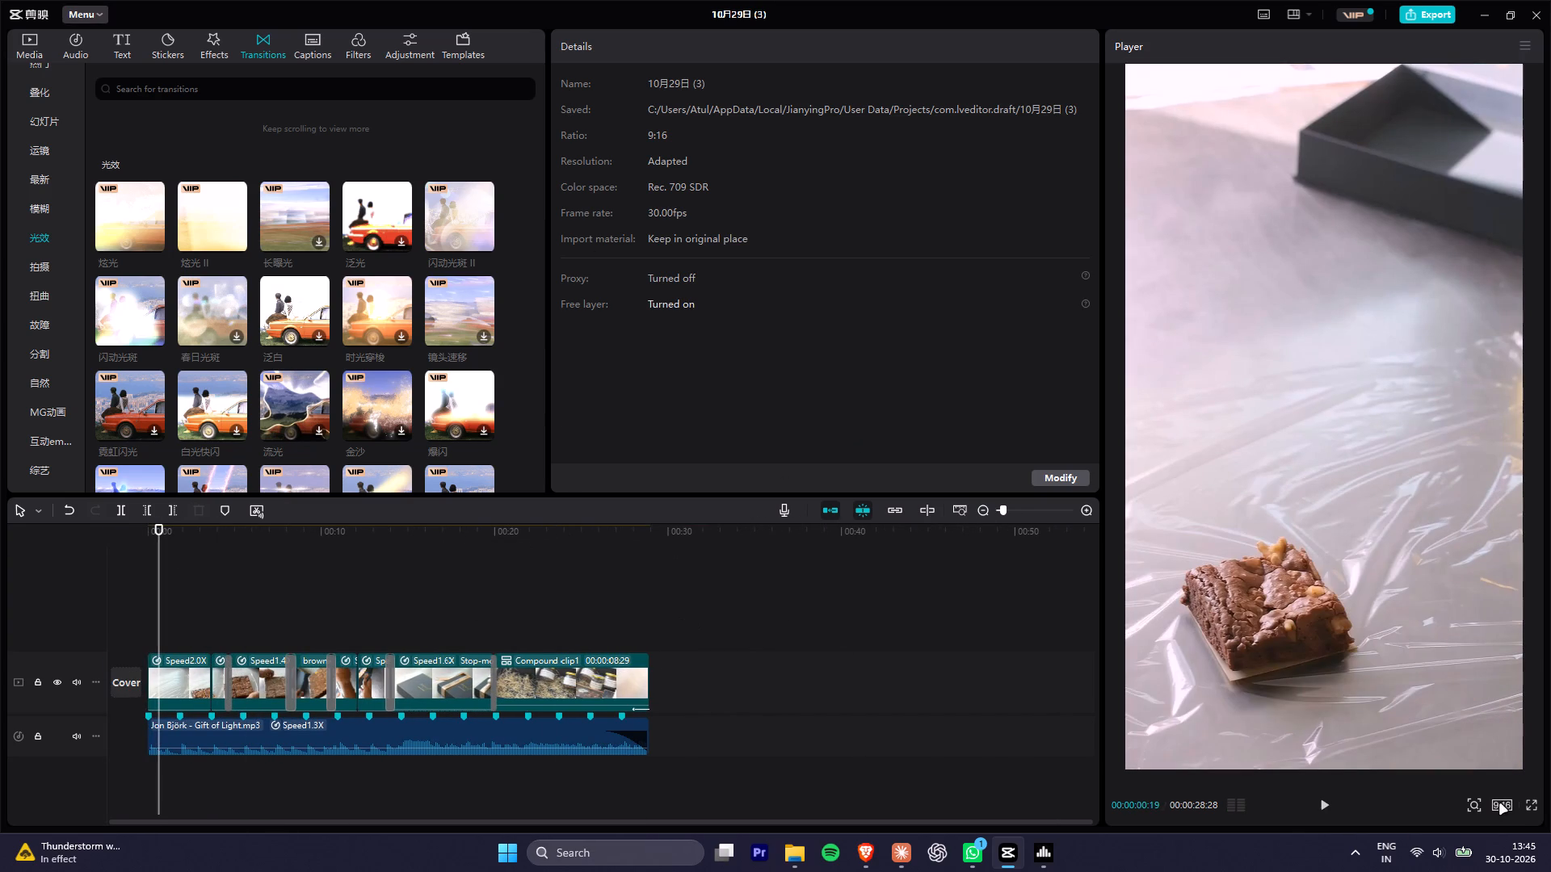
left_click(1347, 786)
Switch to FxSound and set the audio output to the BenQ GW2790 monitor.
left_click(1036, 852)
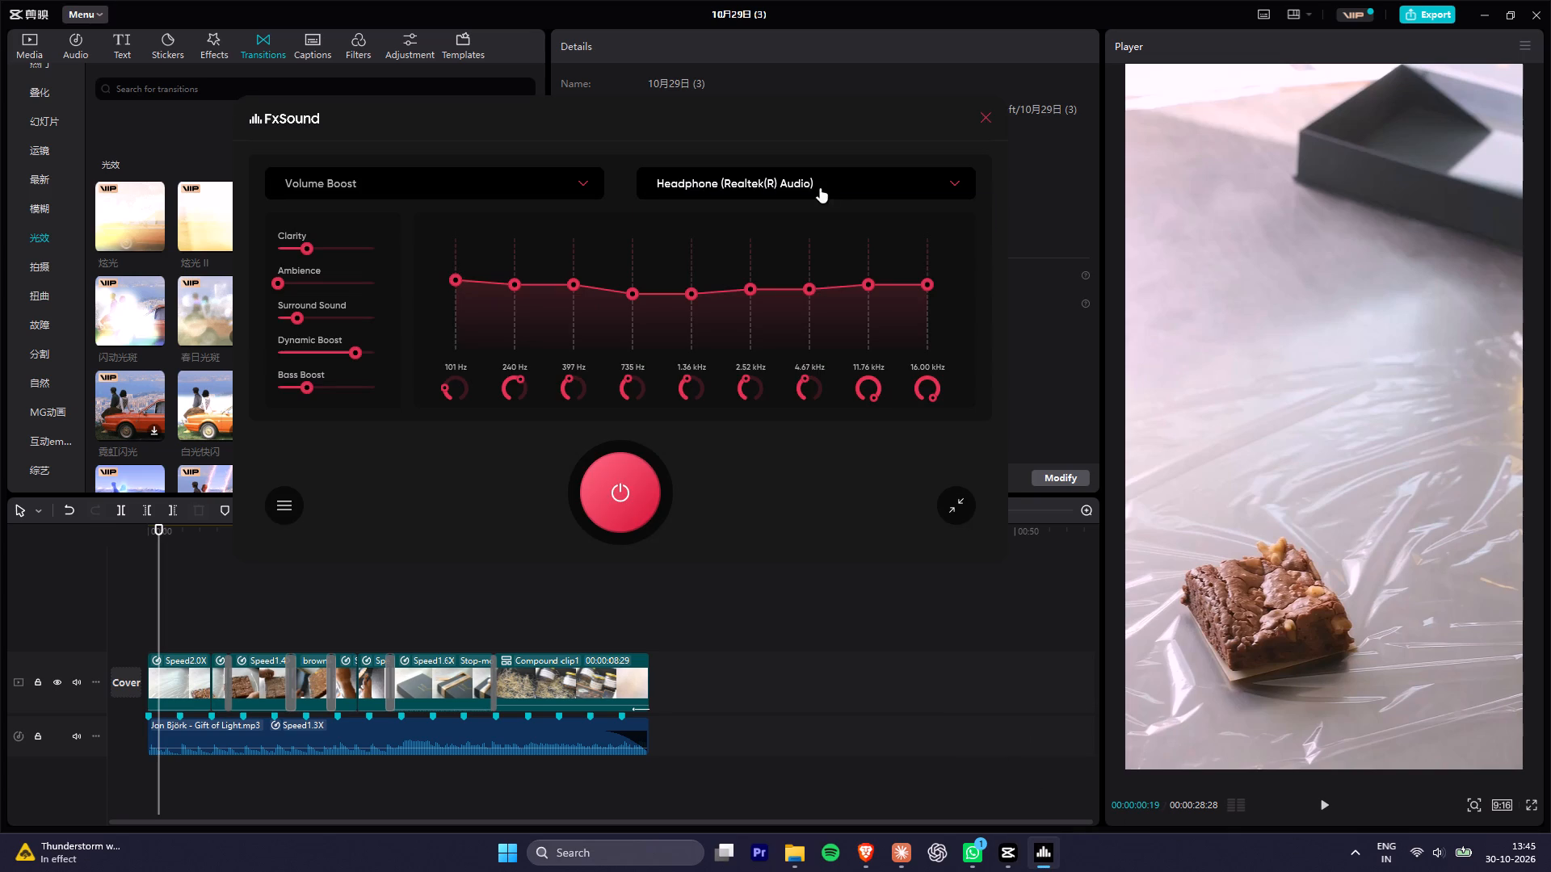
left_click(820, 188)
left_click(725, 251)
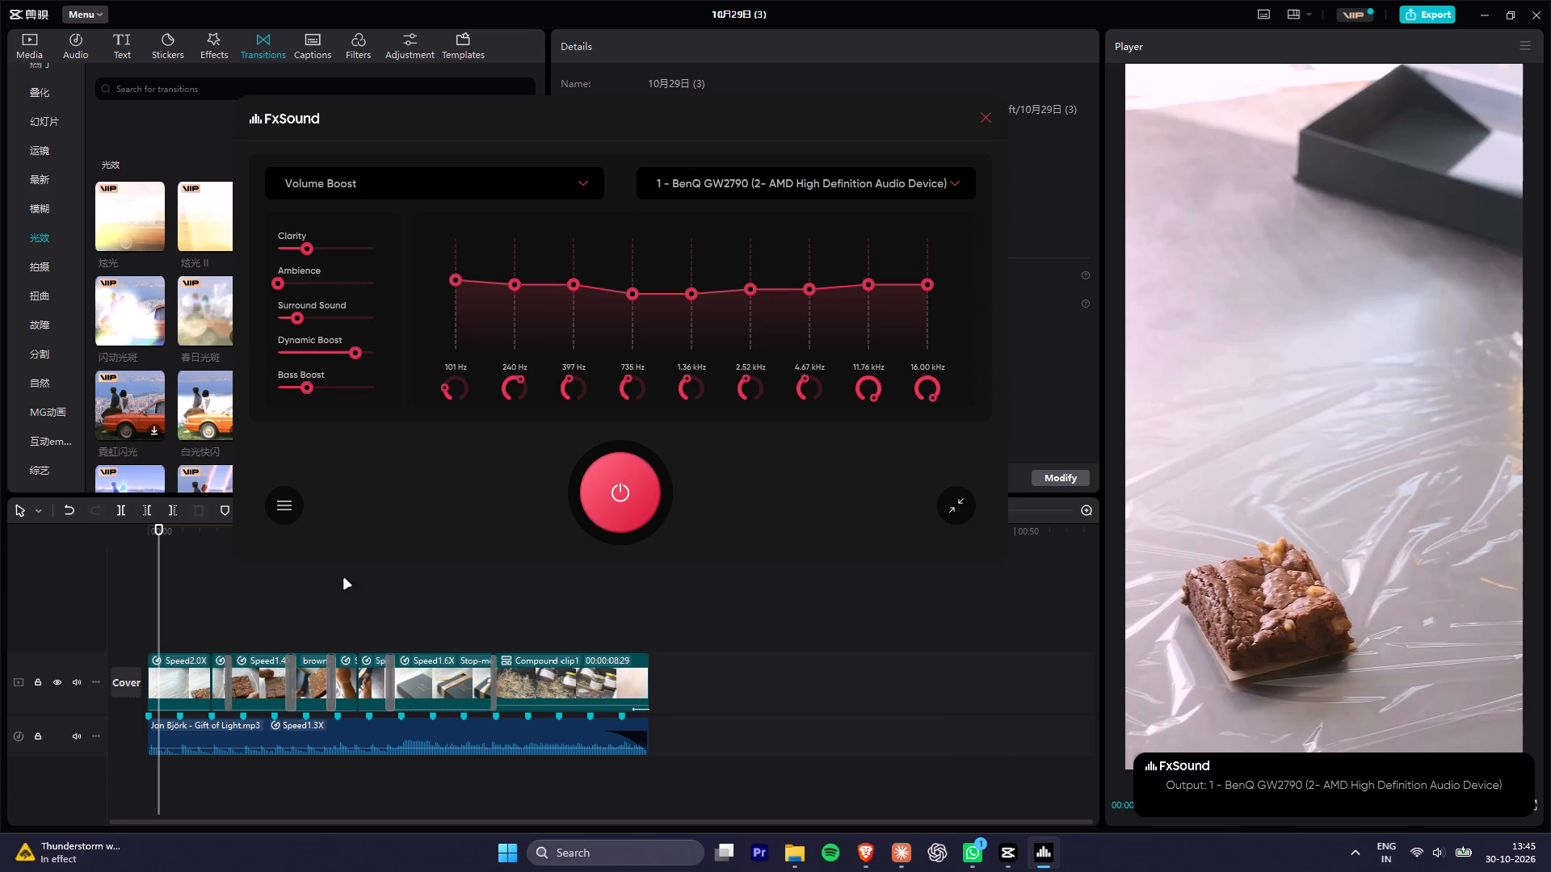
Switch back to the video editor and play the whole edit from the beginning in full screen.
left_click(236, 584)
left_click_drag(166, 538, 59, 537)
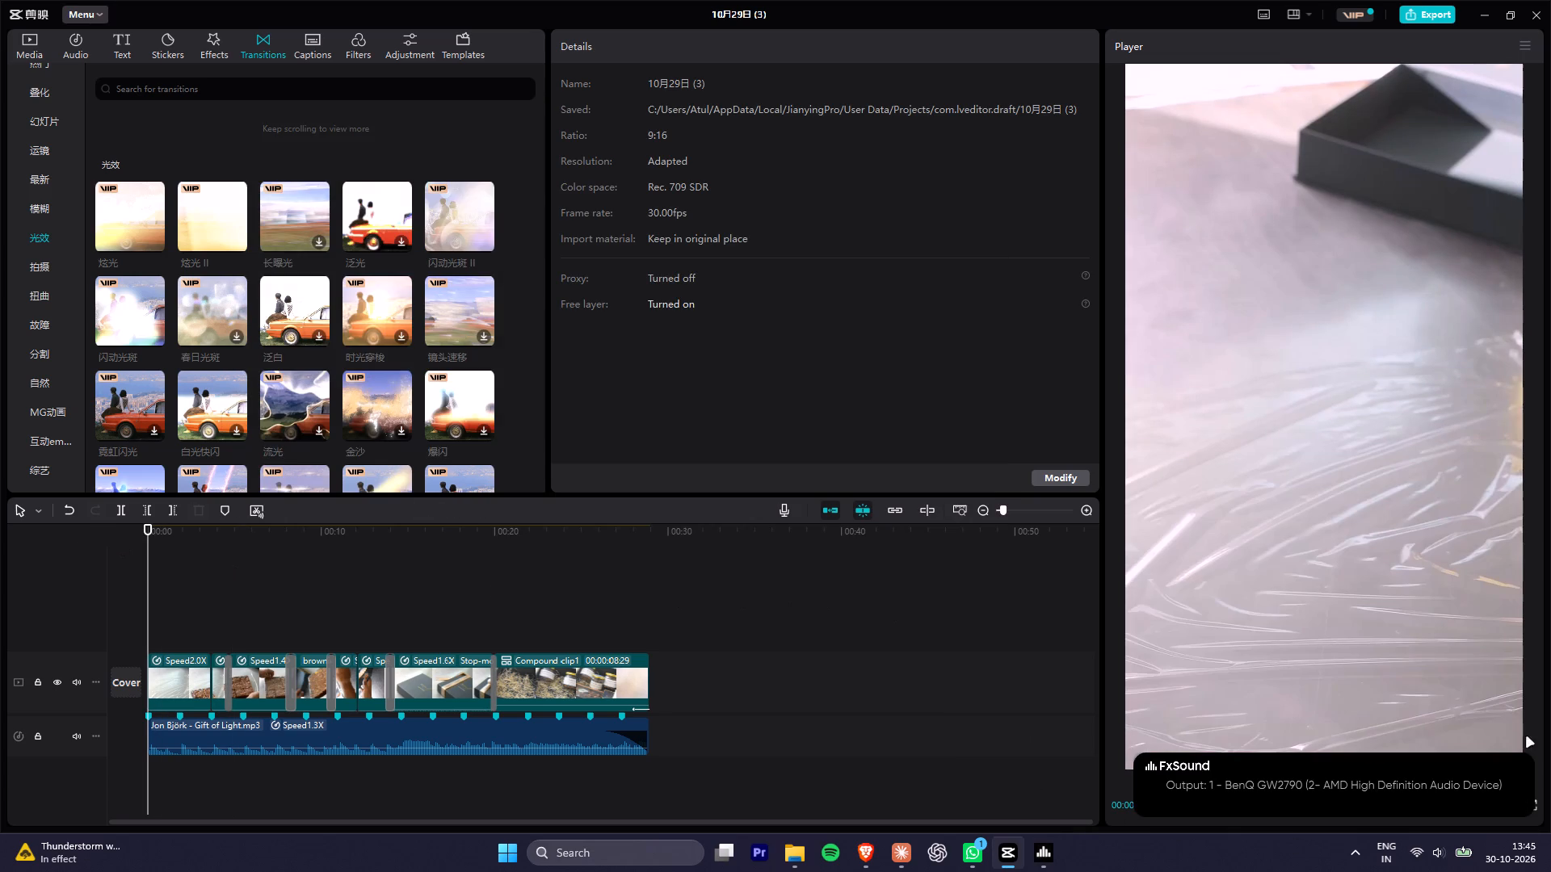
key("f")
left_click(951, 608)
left_click_drag(570, 533, 0, 533)
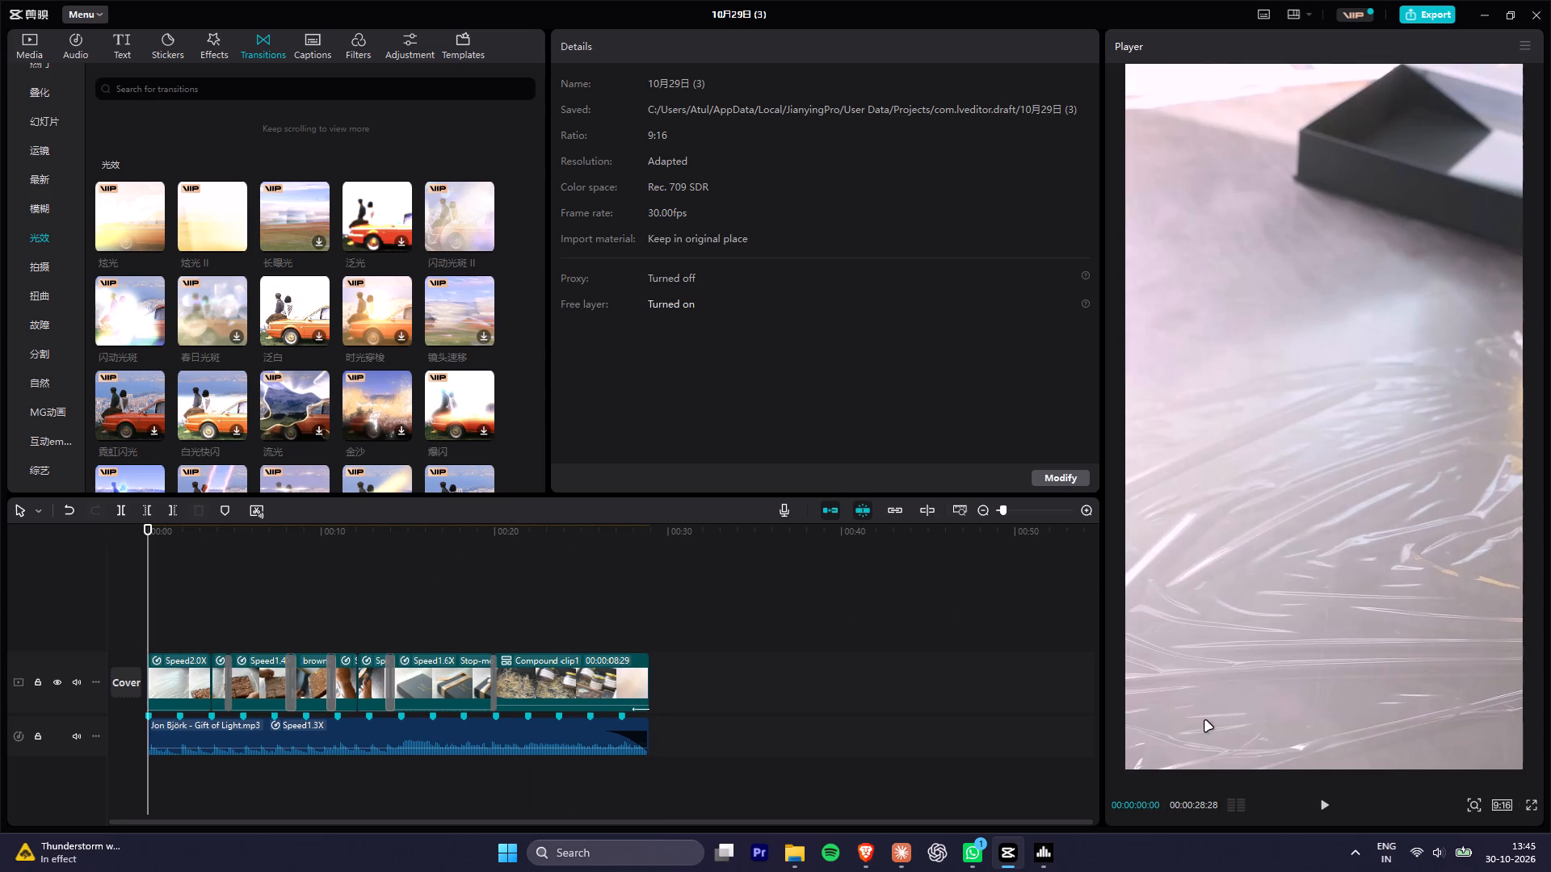
left_click(1527, 805)
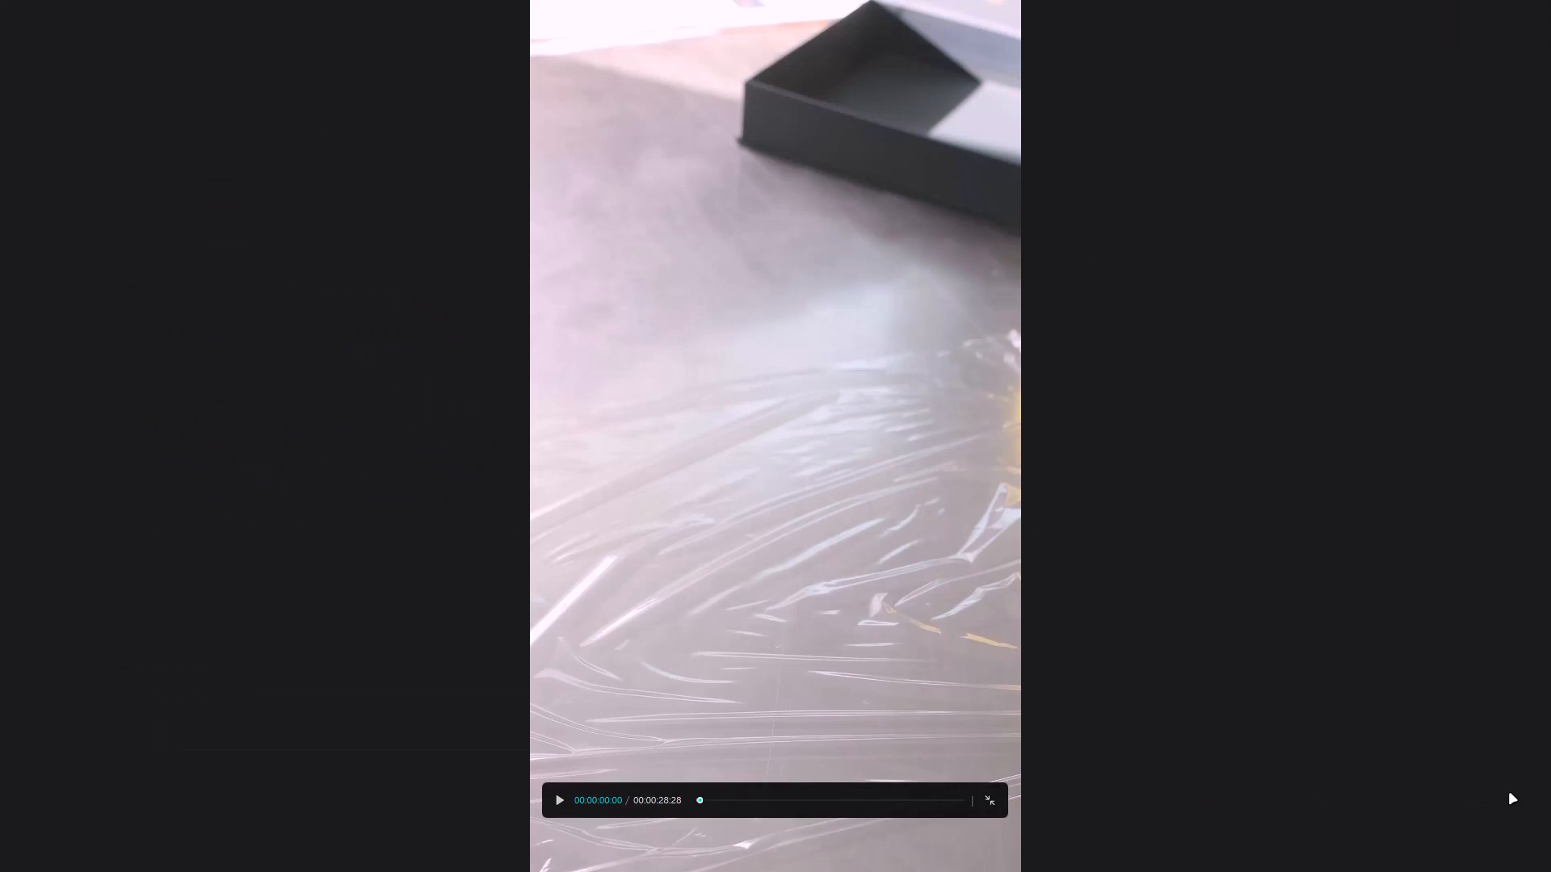
key("space")
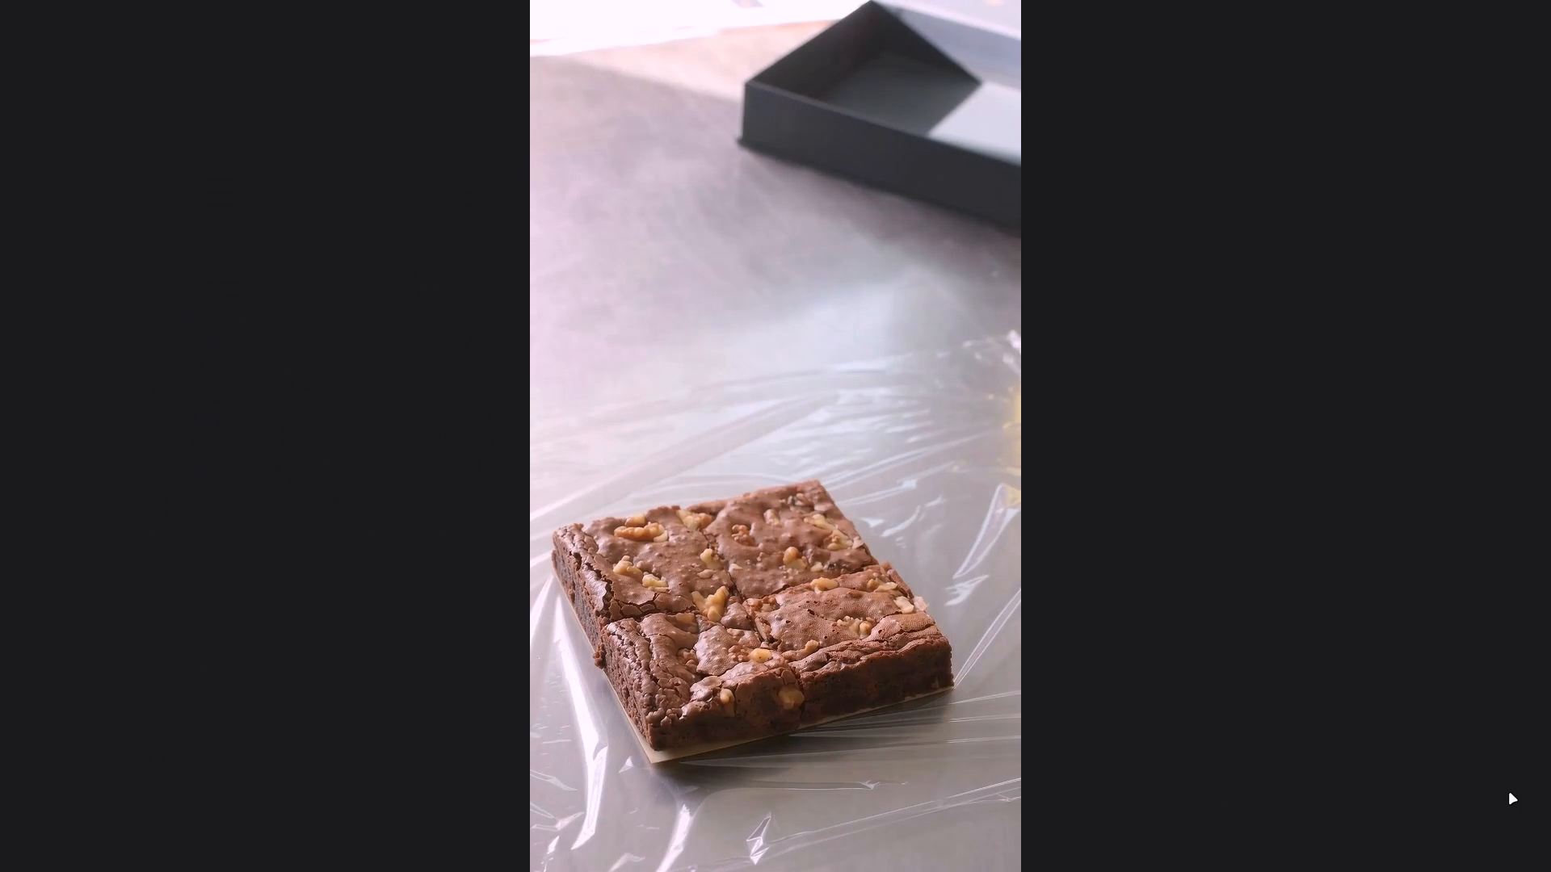
key("space")
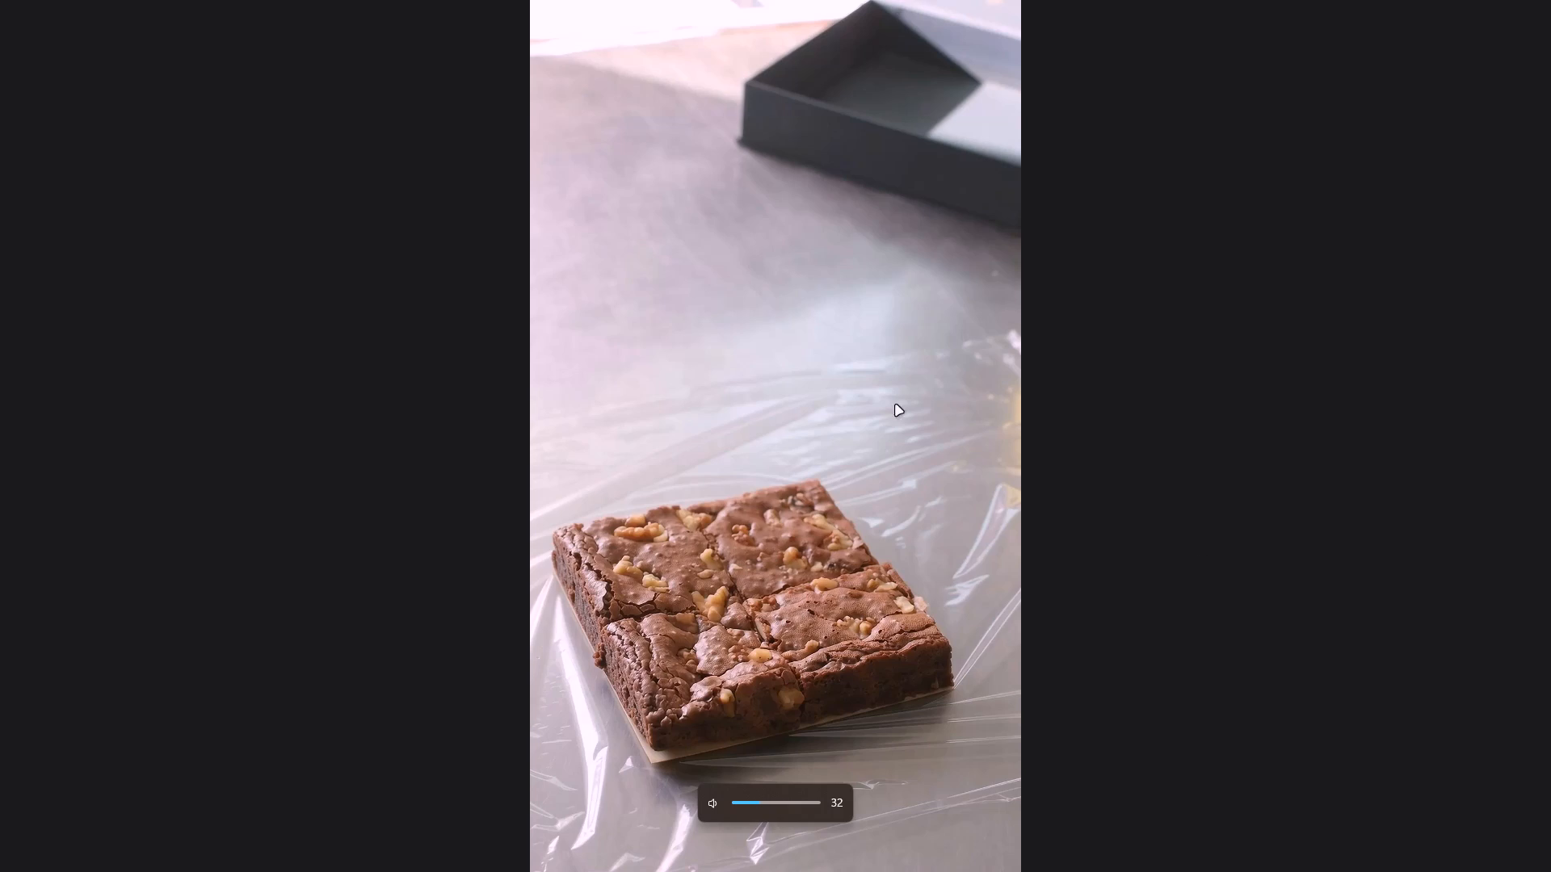
left_click(855, 459)
left_click_drag(716, 799, 715, 798)
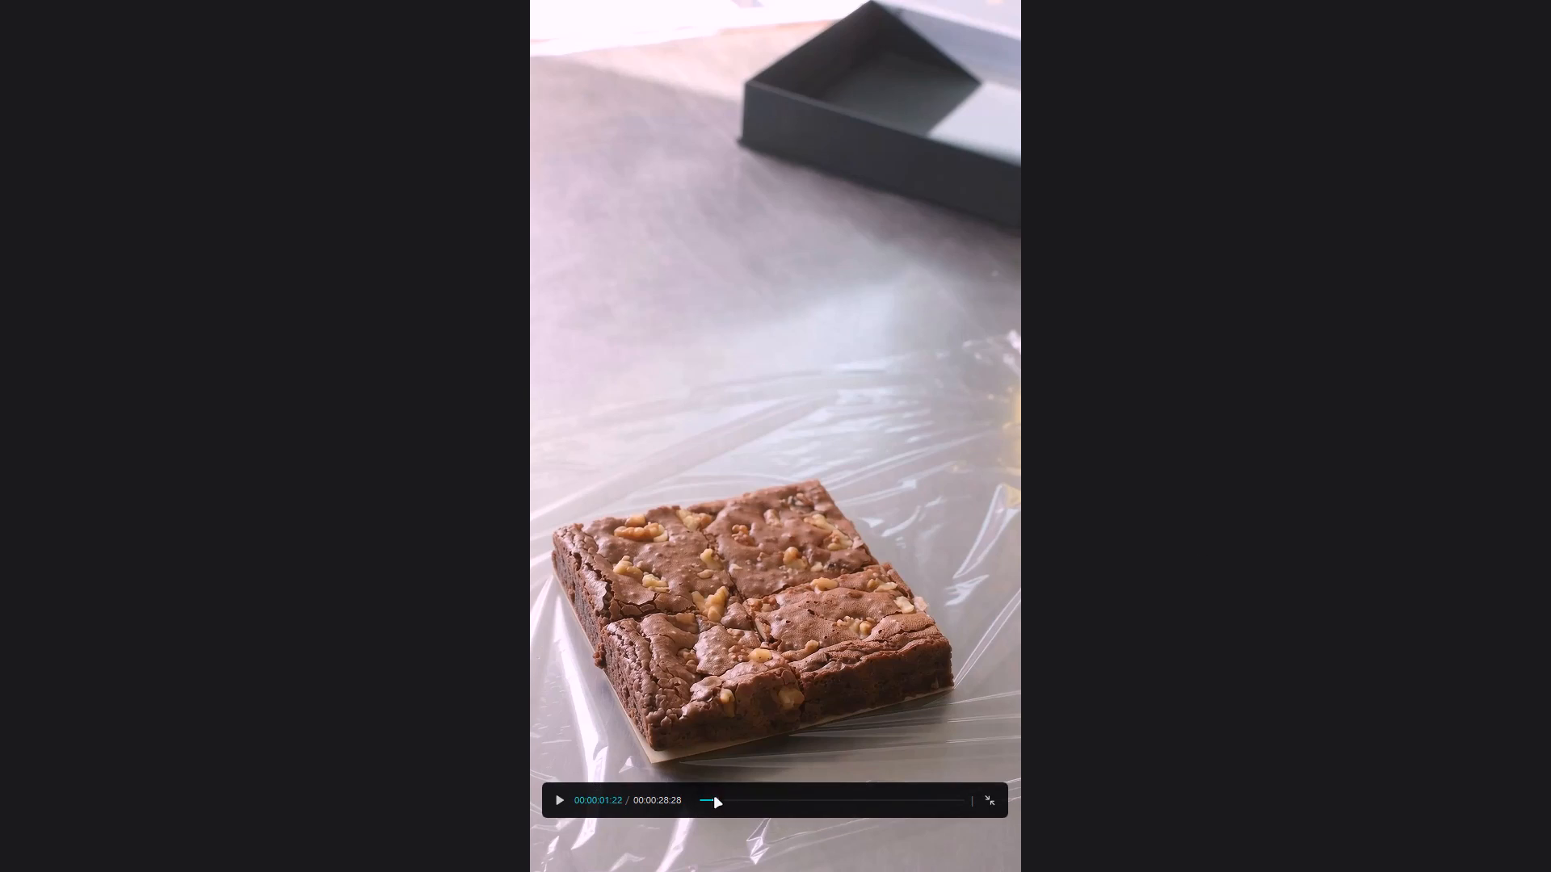
left_click_drag(715, 798, 619, 800)
key("space")
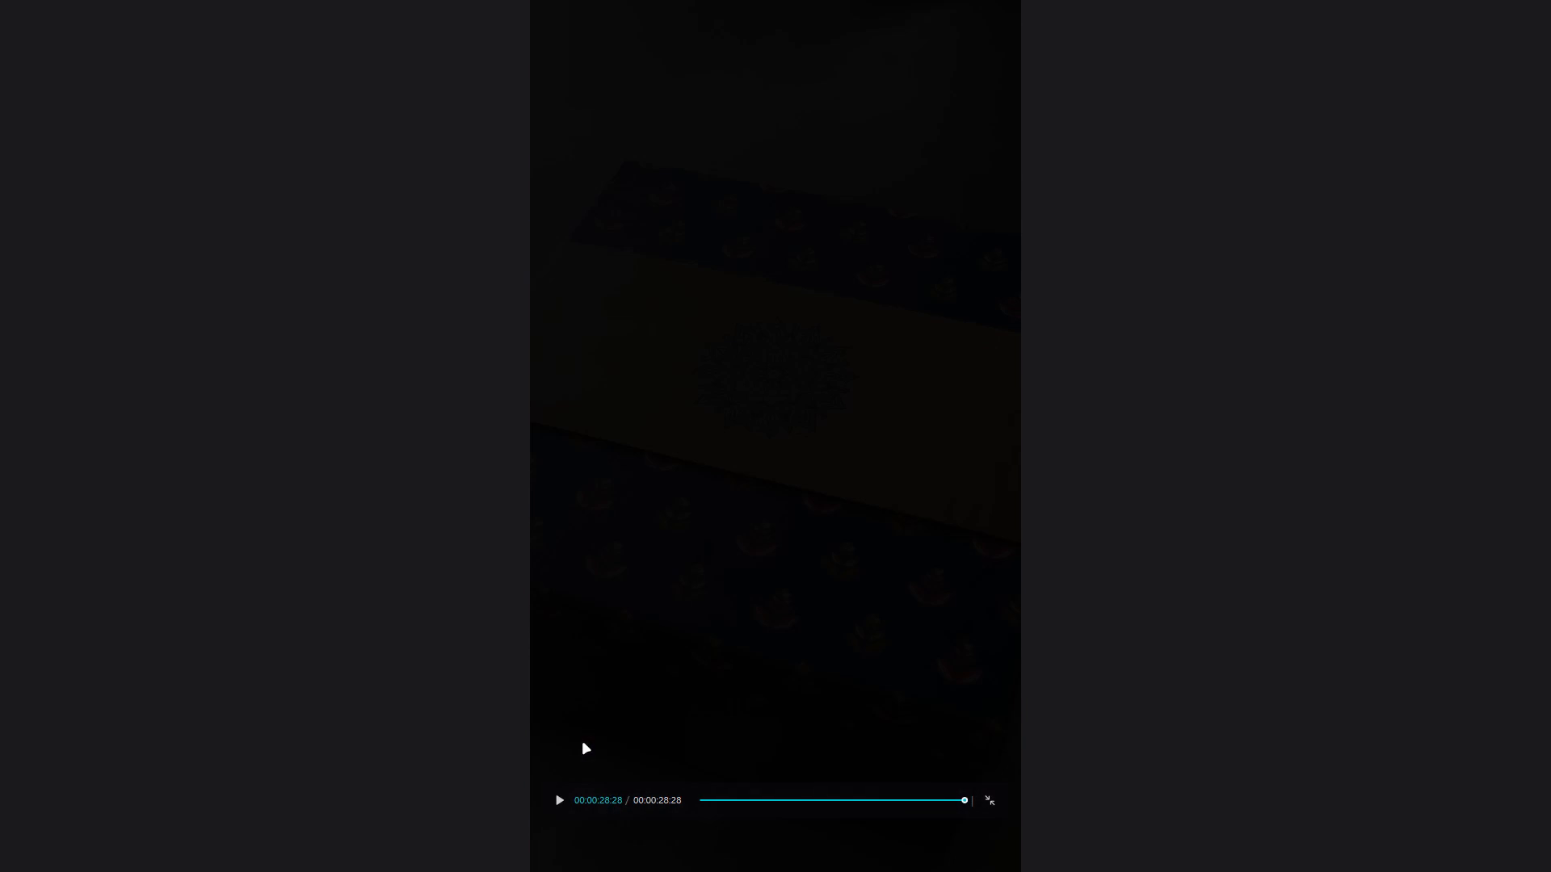
key("Escape")
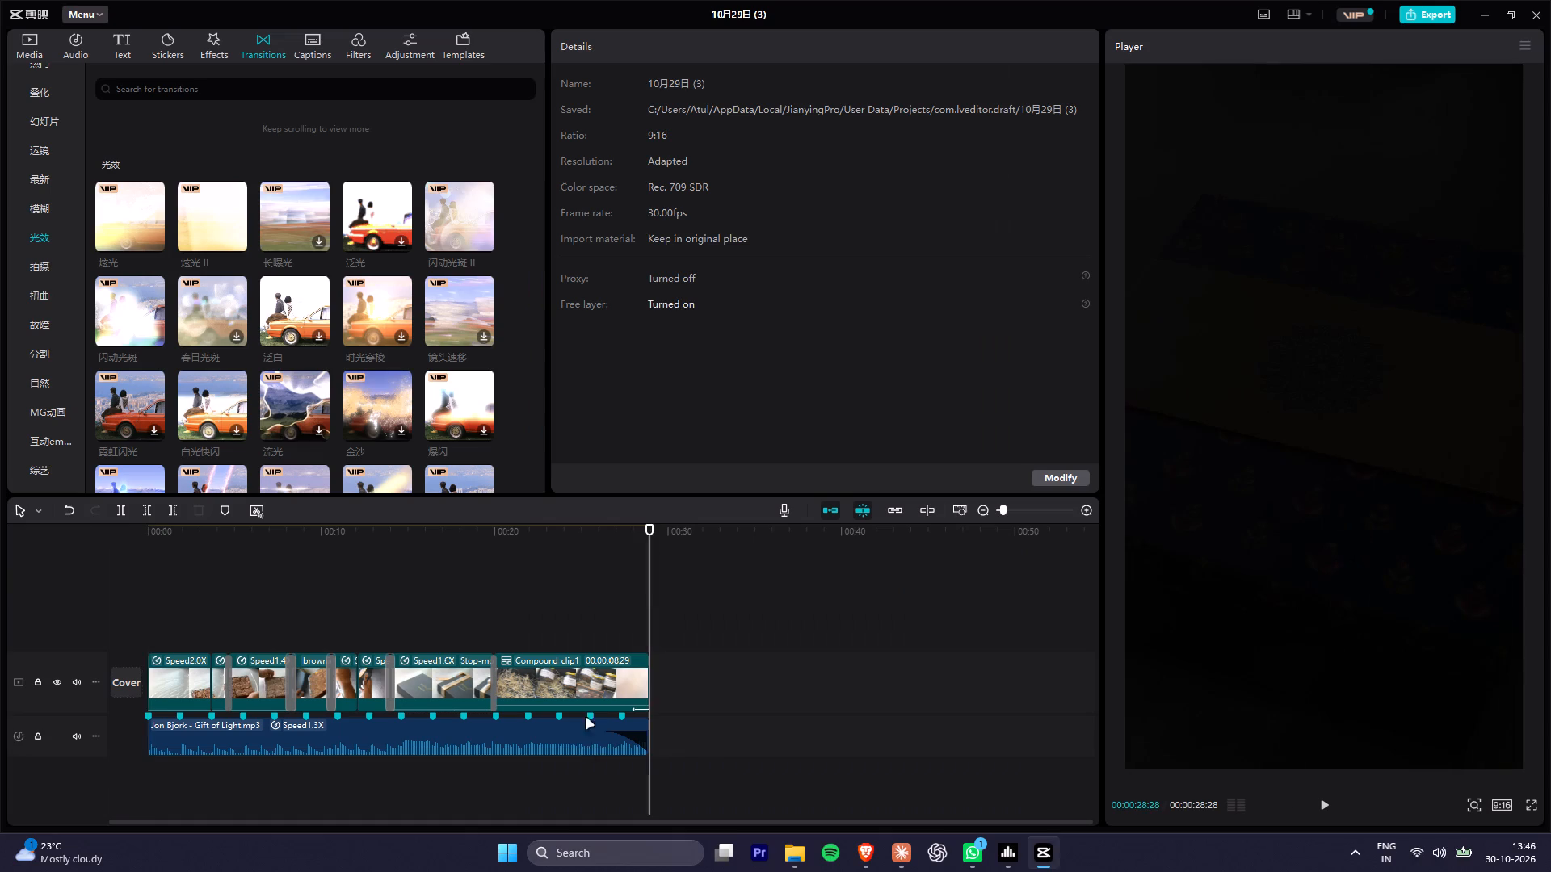
Scrub through the hamper packing section at the end of the edit, back to the gift-box ribbon shot.
left_click_drag(592, 538, 608, 536)
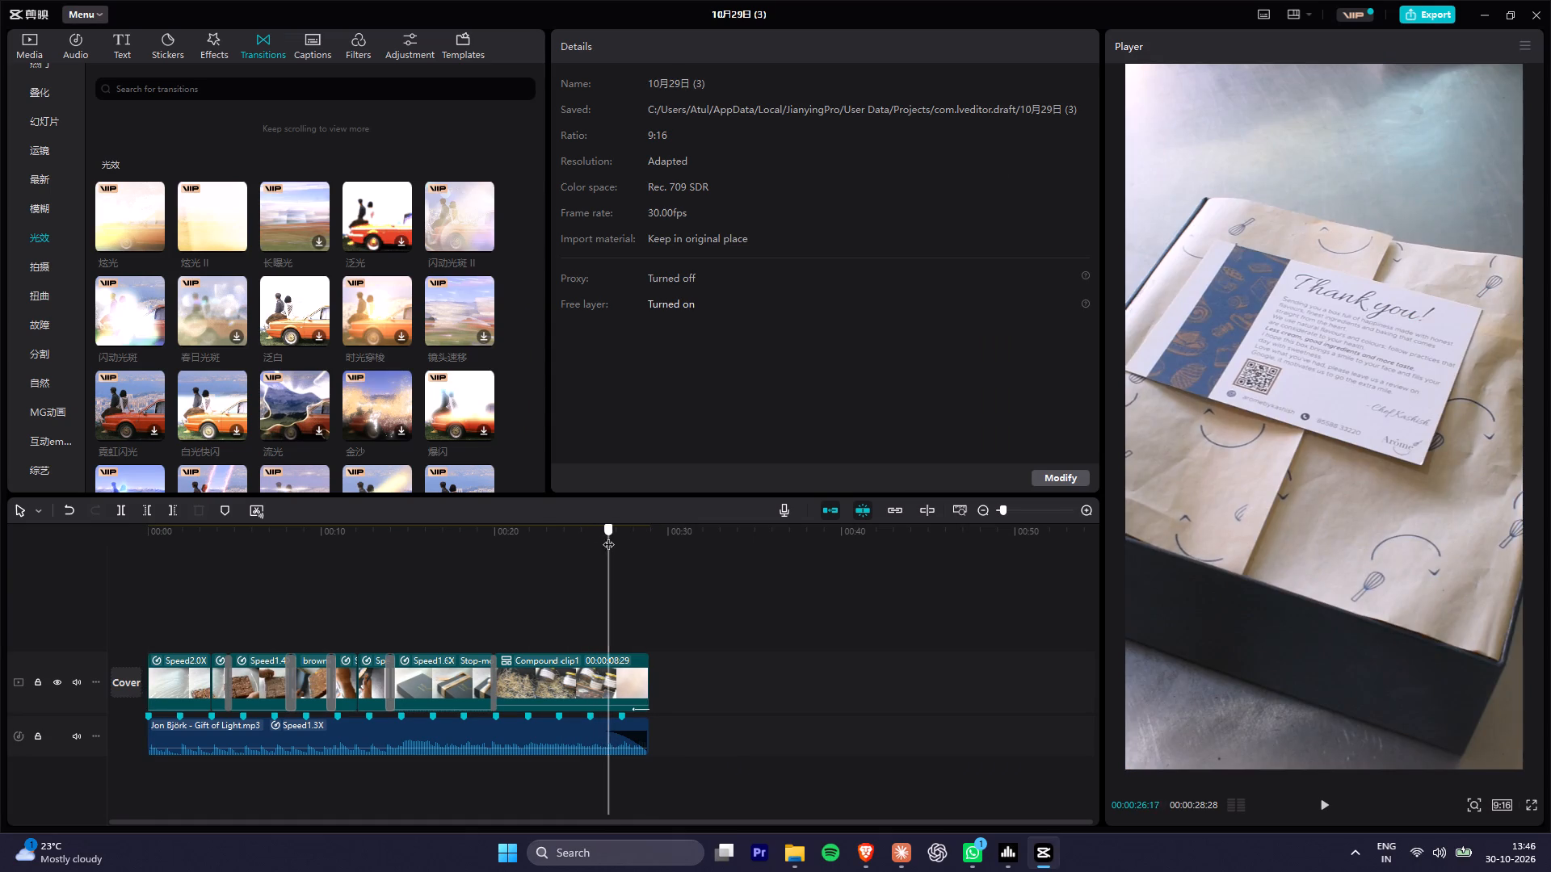
left_click_drag(608, 536, 611, 537)
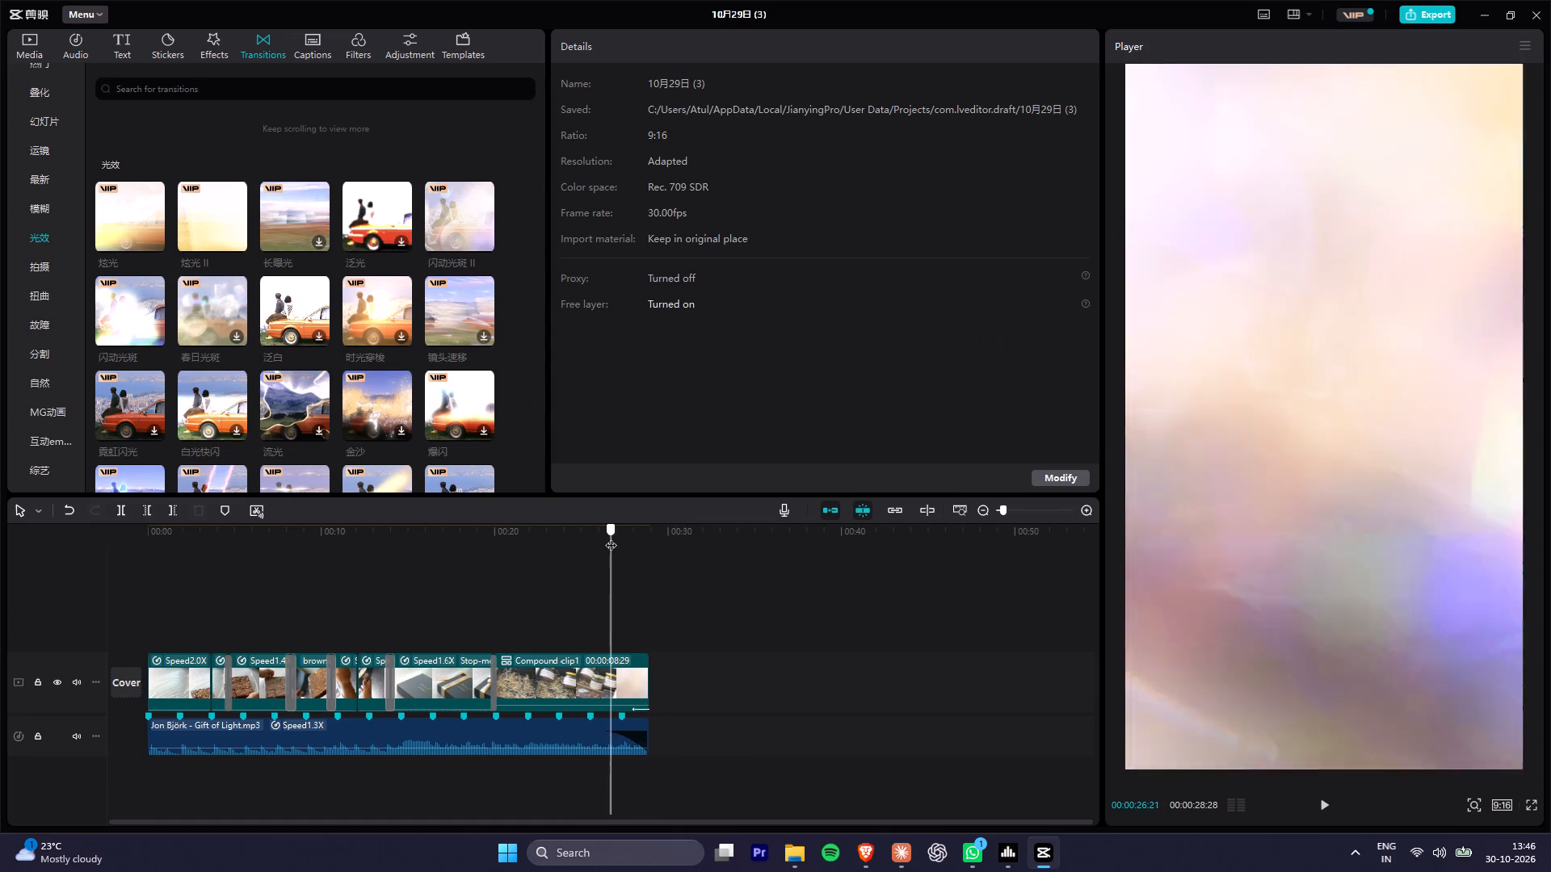
left_click_drag(611, 537, 609, 537)
left_click_drag(614, 535, 506, 539)
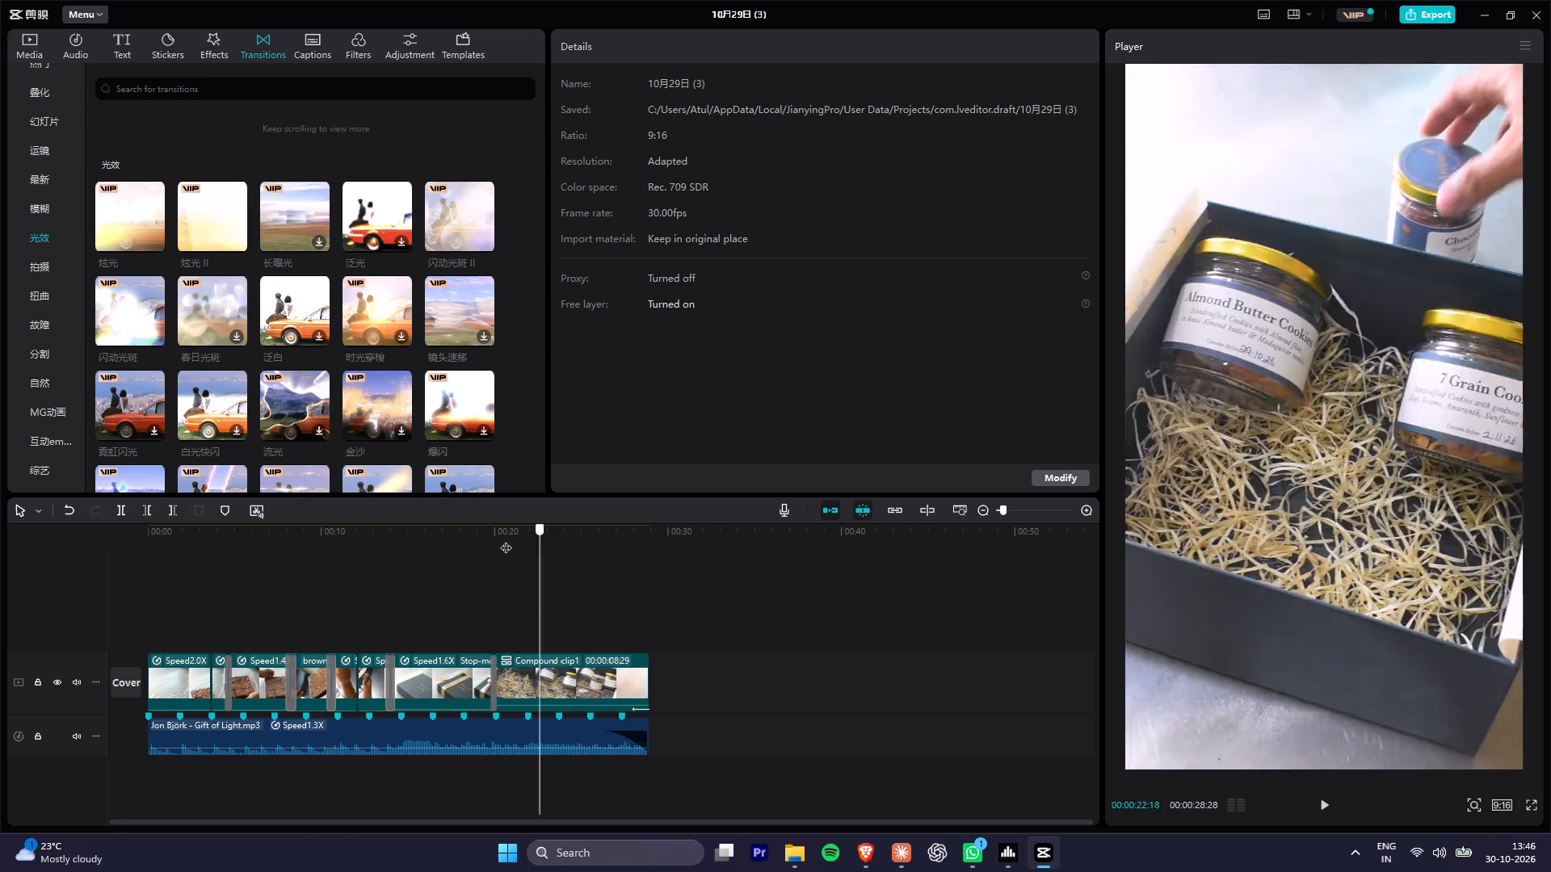
left_click_drag(506, 539, 530, 566)
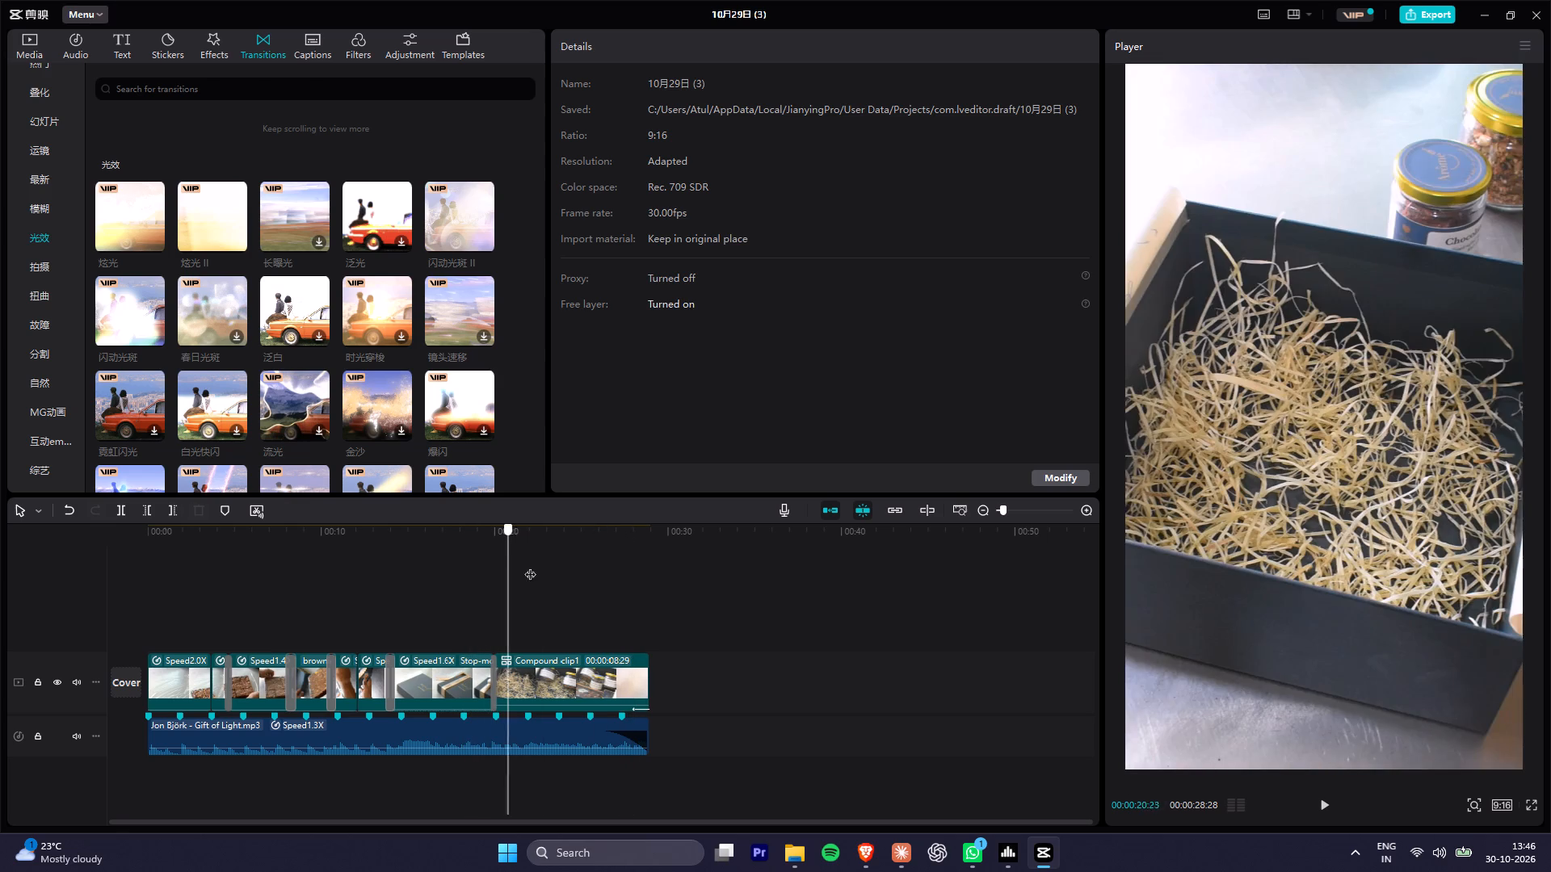
left_click_drag(530, 566, 550, 581)
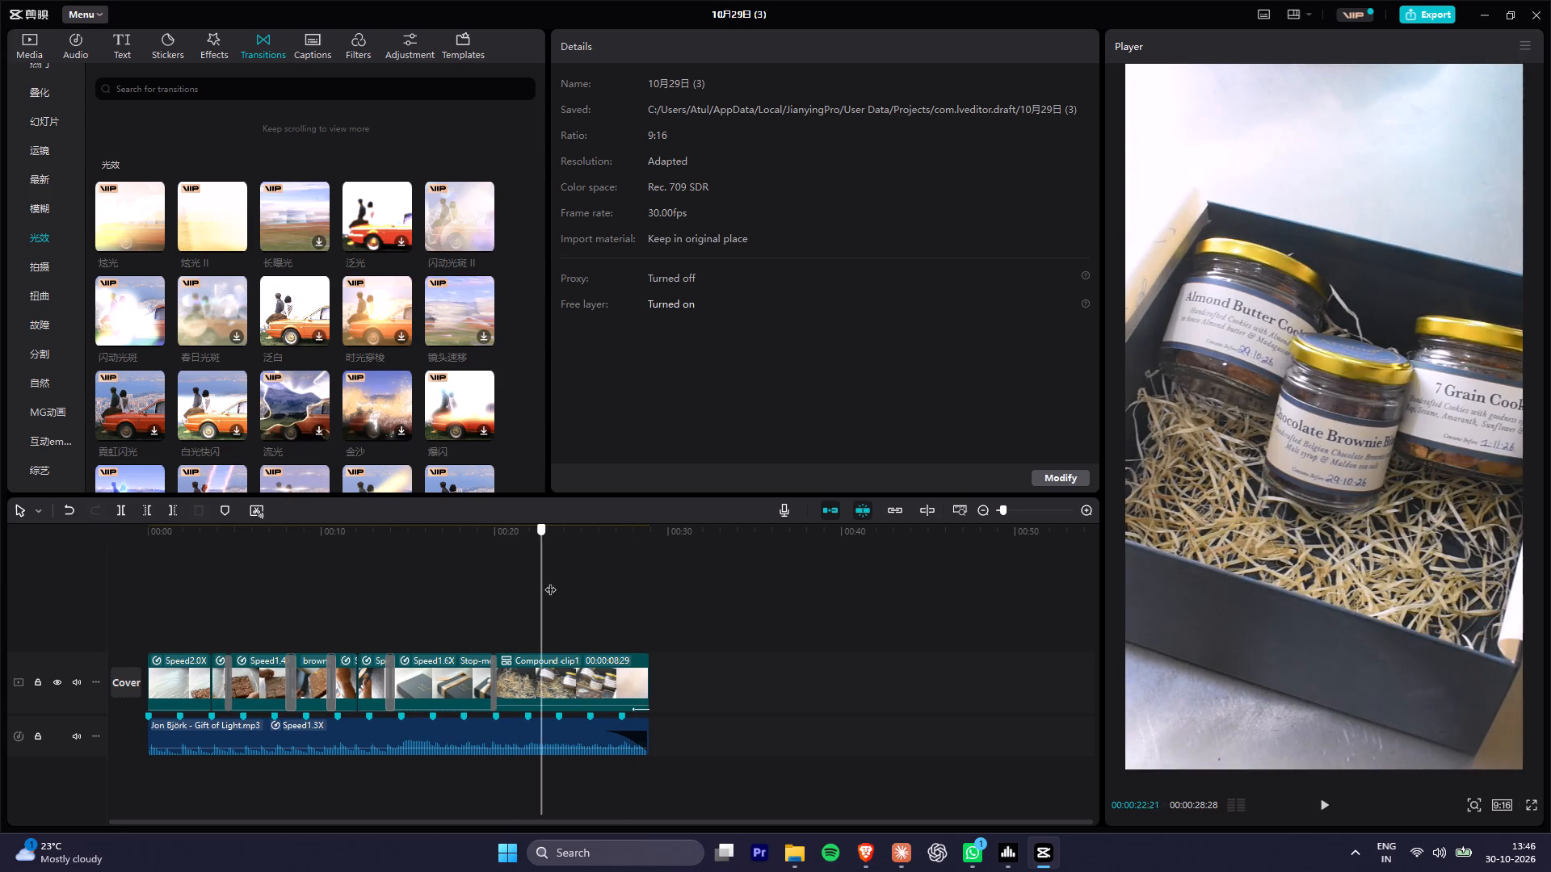
left_click_drag(550, 581, 488, 592)
Move the hamper compound clip off the main track onto a new video track above it.
left_click(584, 674)
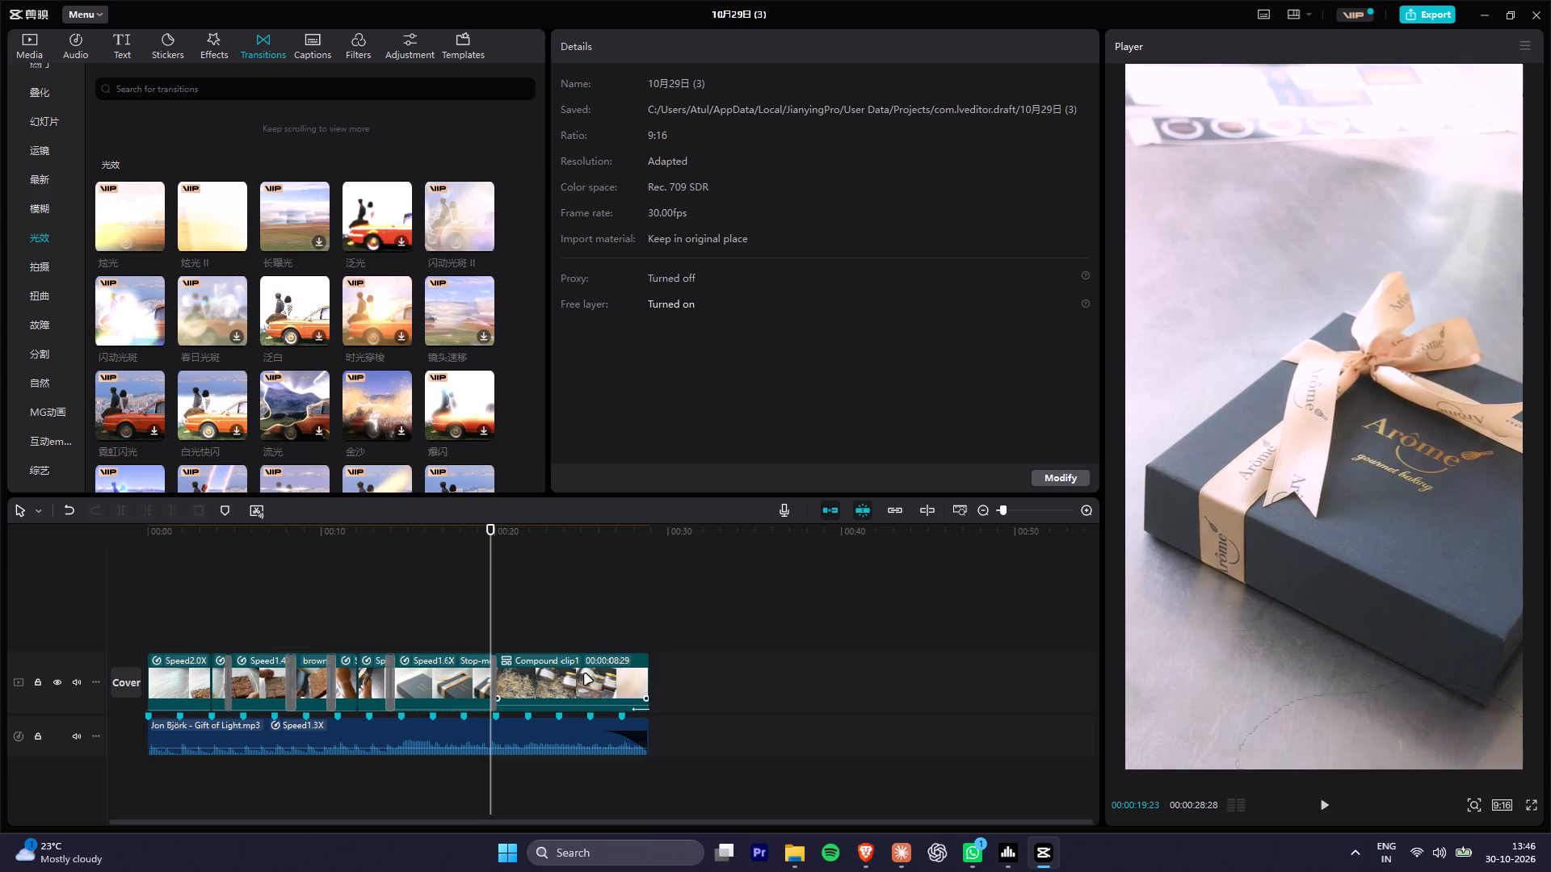
left_click_drag(575, 676, 899, 671)
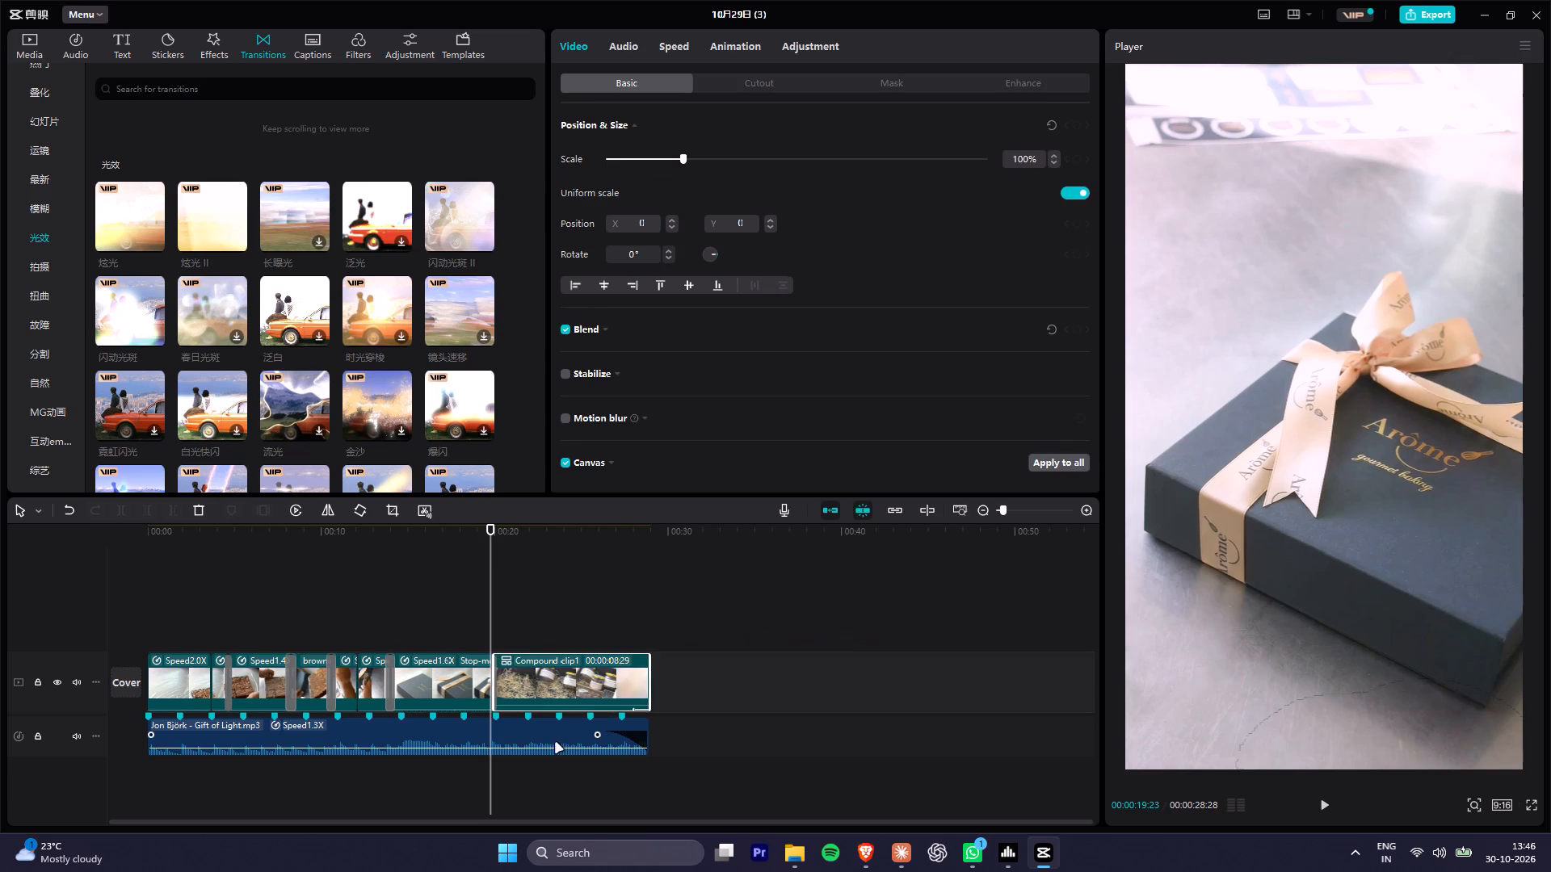
left_click(556, 743)
left_click(578, 677)
left_click_drag(574, 677, 573, 597)
Trim the end of the music back to about 19:23, at the close of the ribbon-tying clip.
left_click(582, 728)
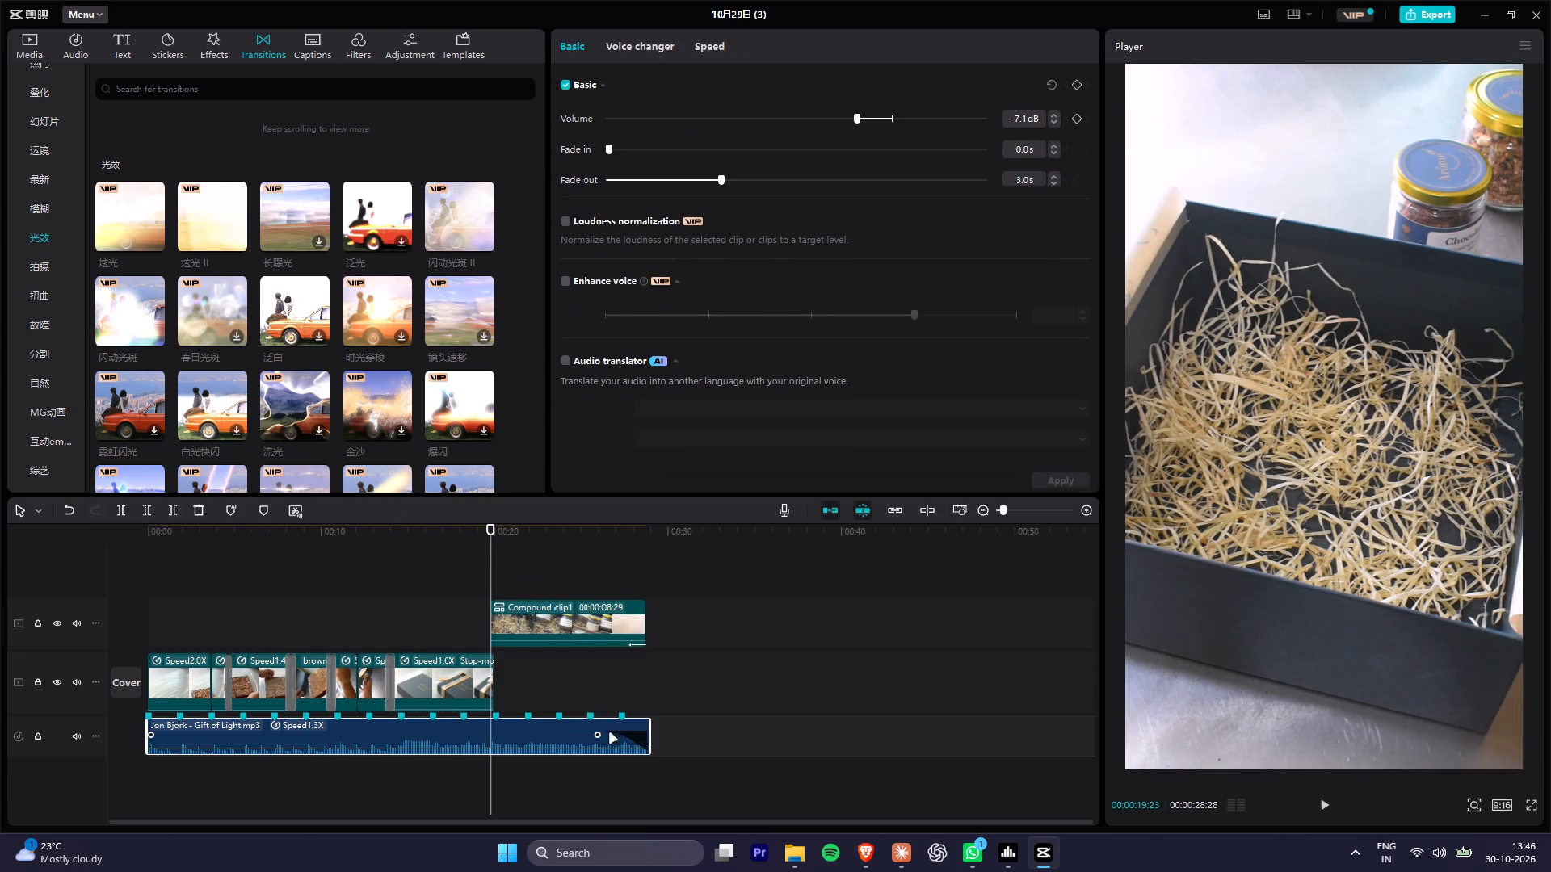
left_click_drag(649, 735, 489, 736)
Disable the compound clip and place it on the upper track over the earlier brownie clips, inside the shortened edit.
left_click_drag(549, 612, 674, 624)
key("v")
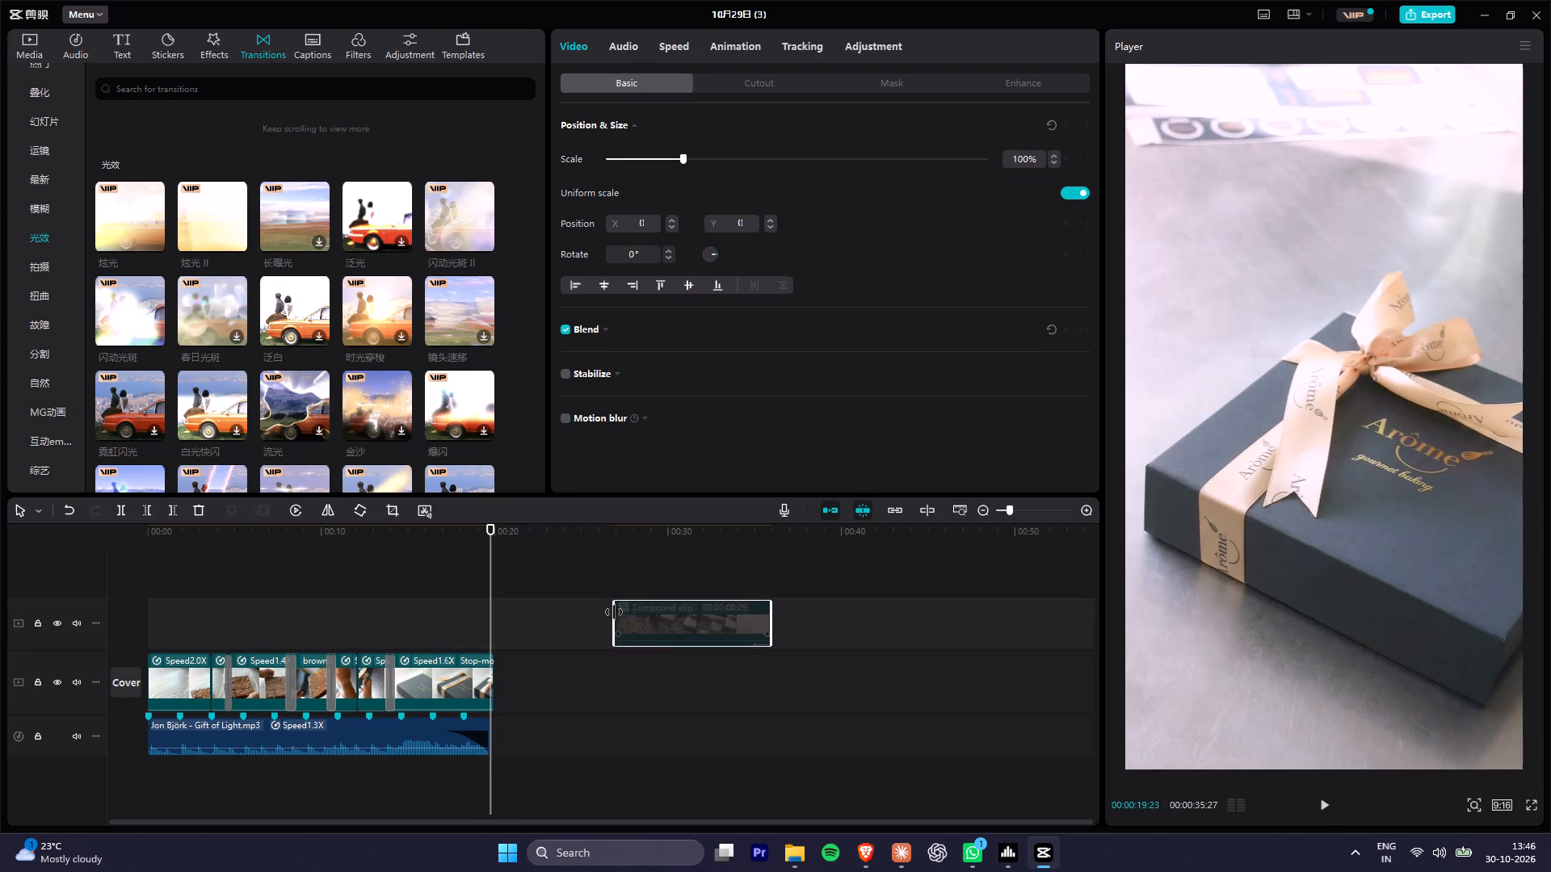
left_click_drag(700, 618, 335, 617)
Play the new ending over the ribbon-tying clip.
left_click(397, 529)
key("space")
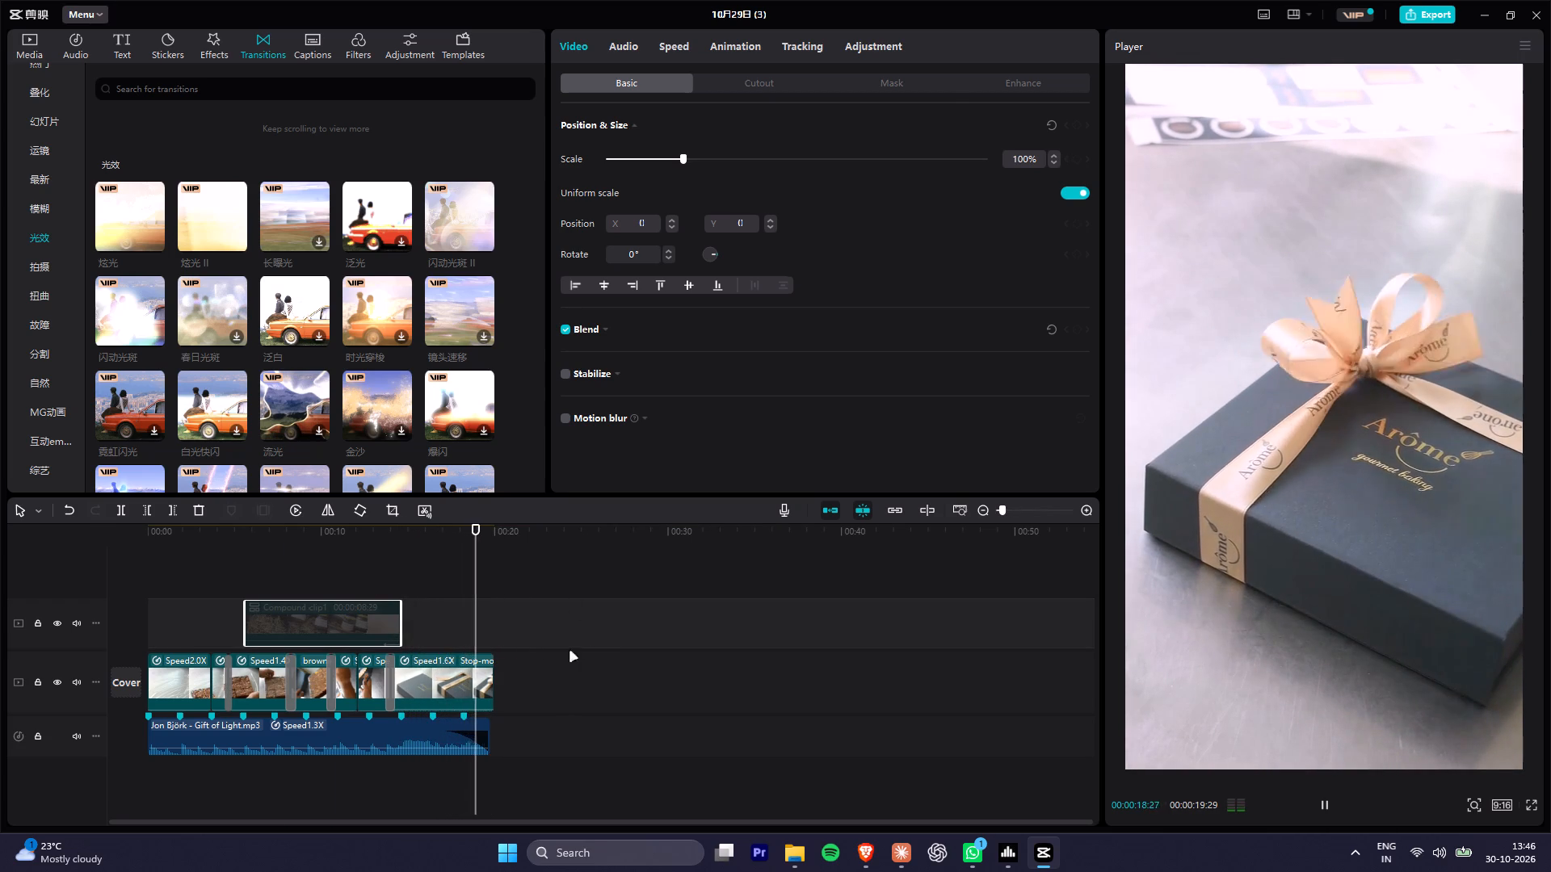
key("space")
Open the exit animations for the ribbon-tying clip.
left_click(470, 678)
left_click(749, 46)
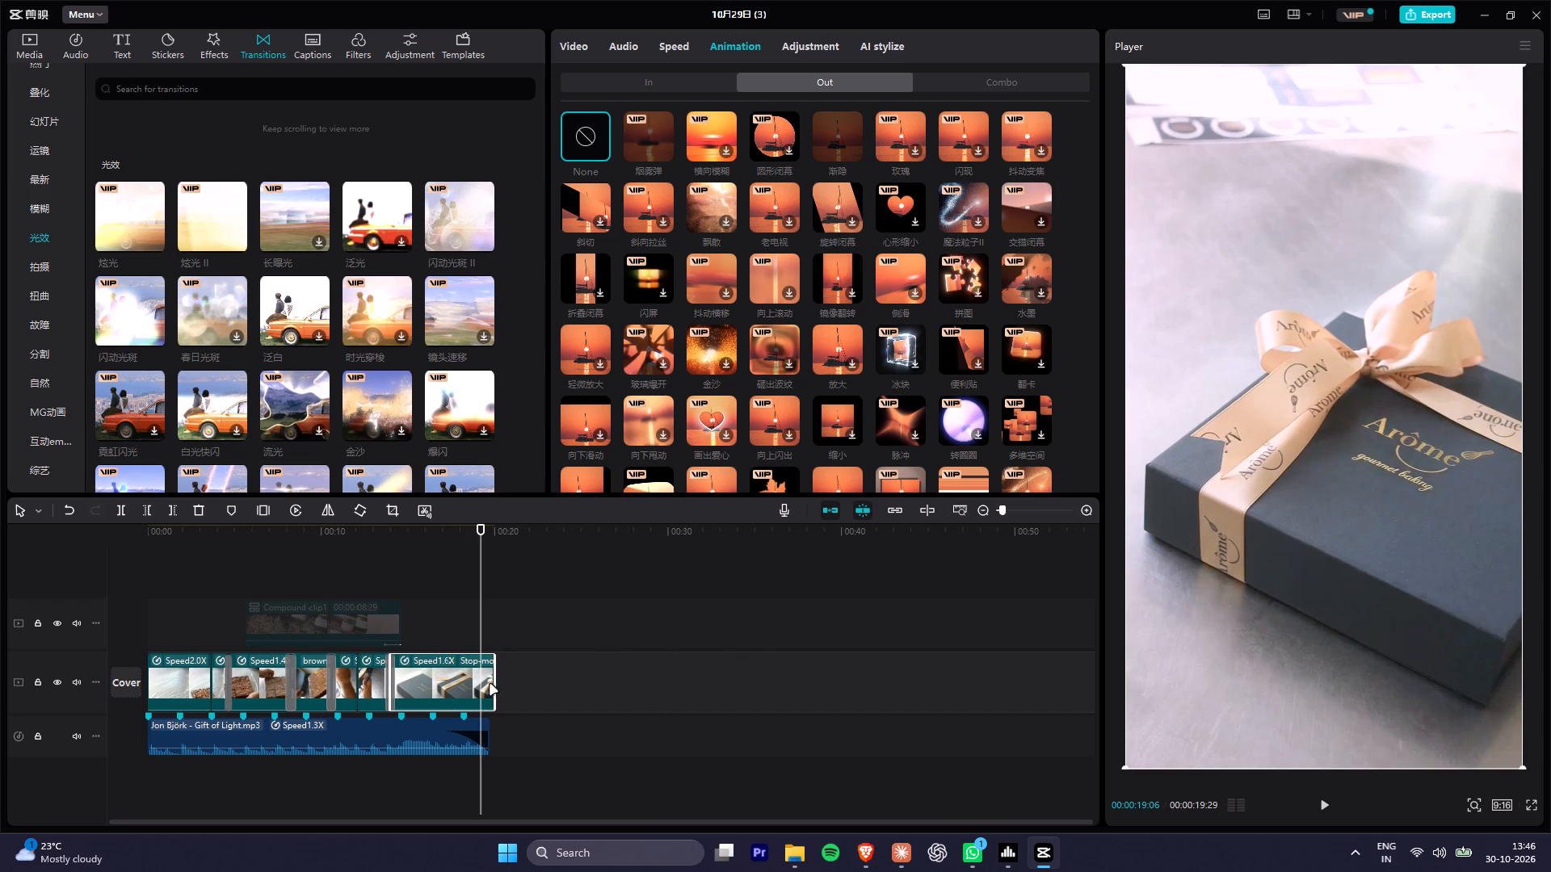
Extend the end of the music to meet the end of the ribbon-tying clip.
left_click(469, 727)
left_click(492, 732)
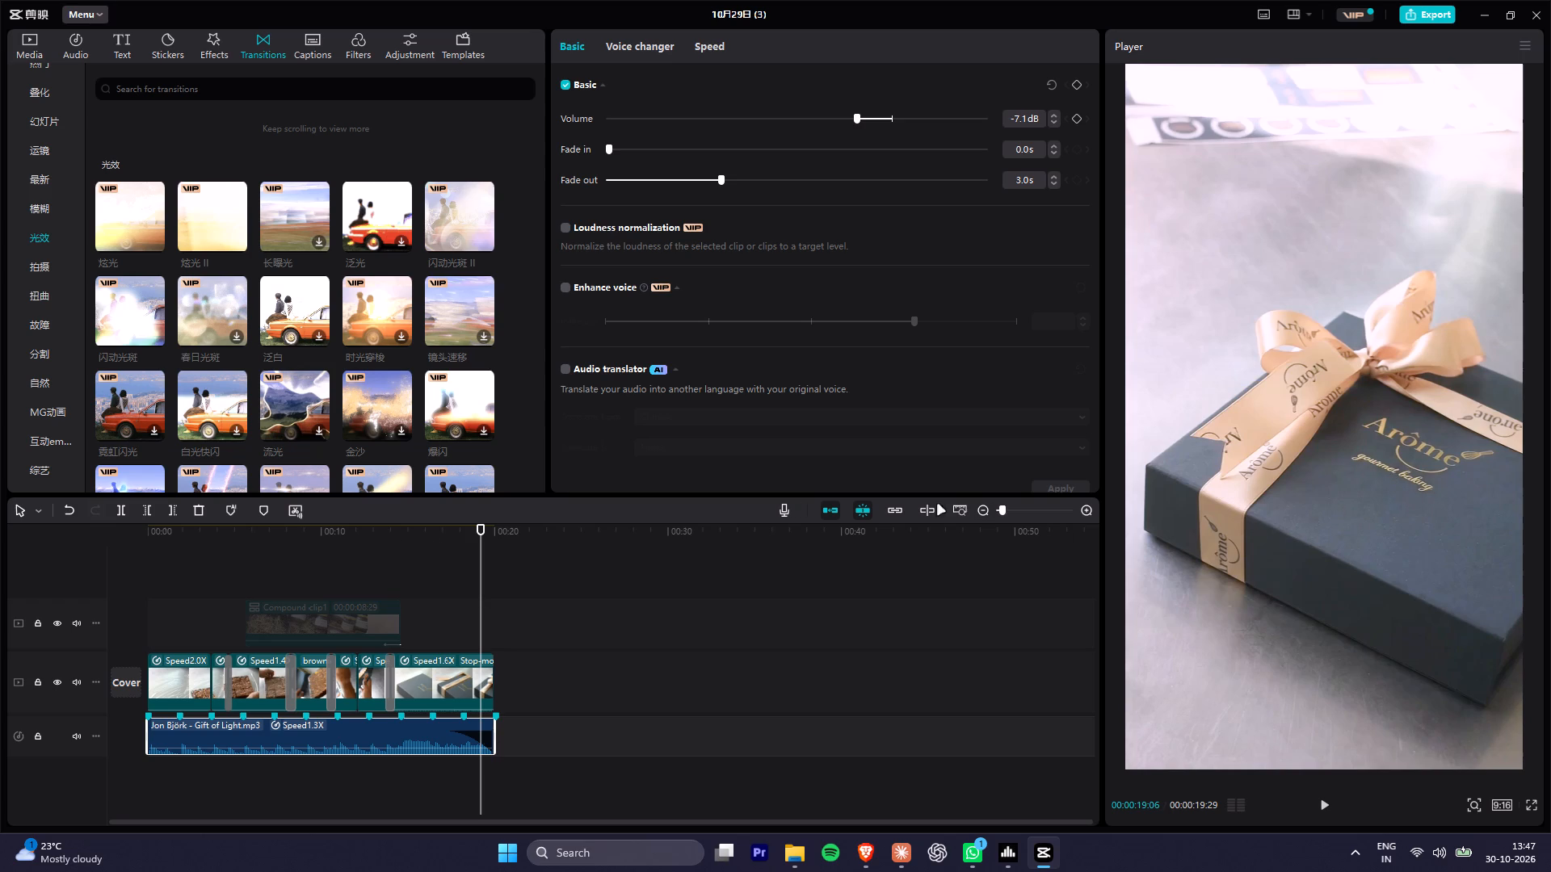
Set the ribbon-tying clip's opacity to 0% with a keyframe at its end, at 19:29.
left_click_drag(460, 542, 486, 543)
left_click(443, 682)
scroll(708, 263, "down", 3)
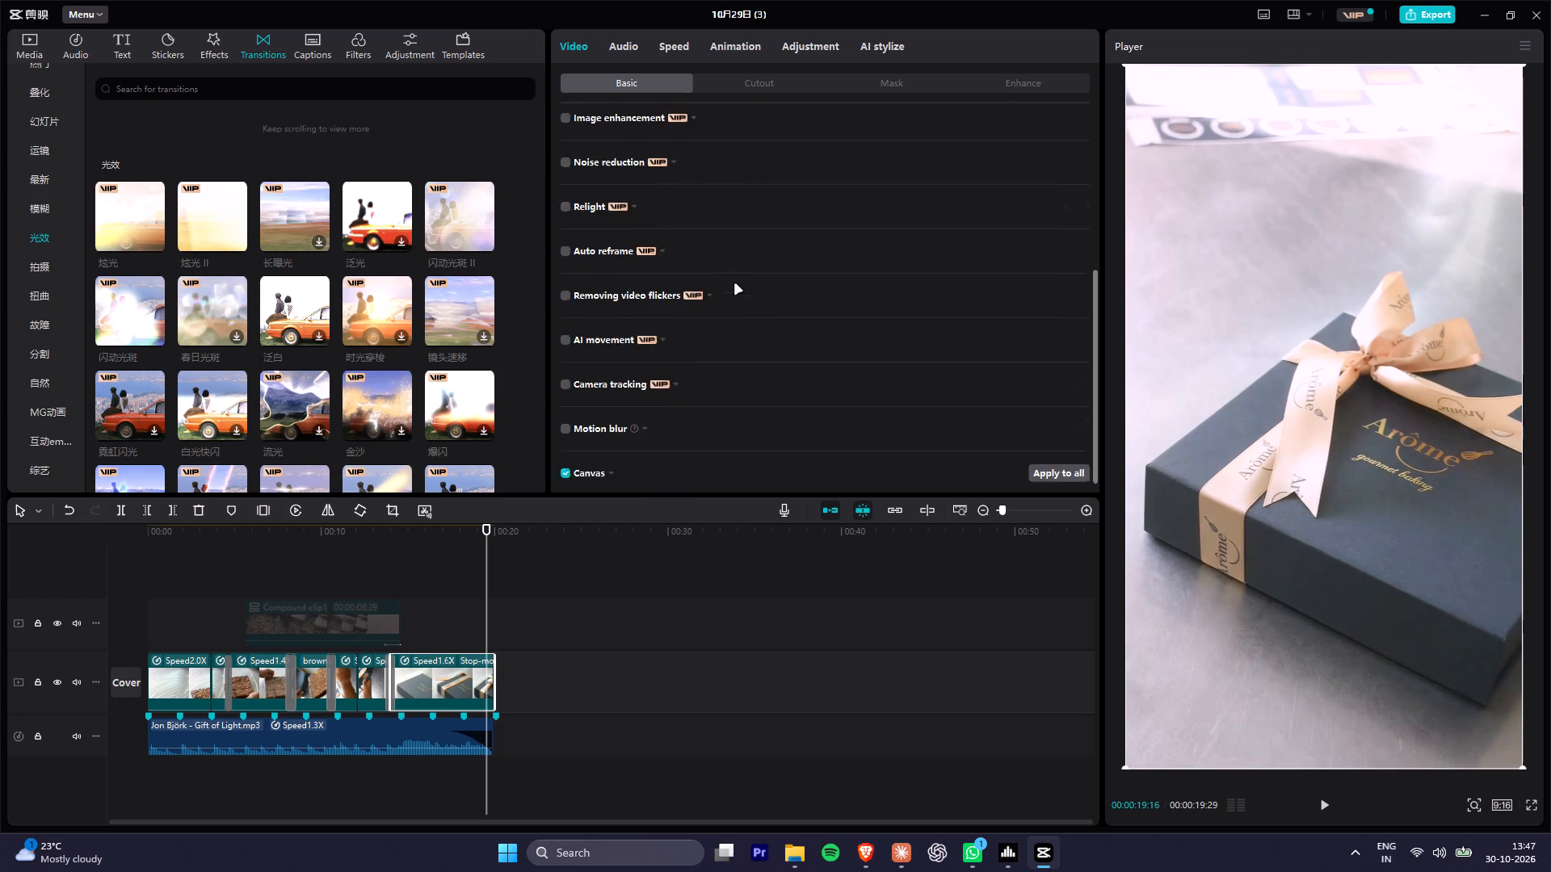
left_click_drag(739, 288, 728, 472)
left_click(608, 203)
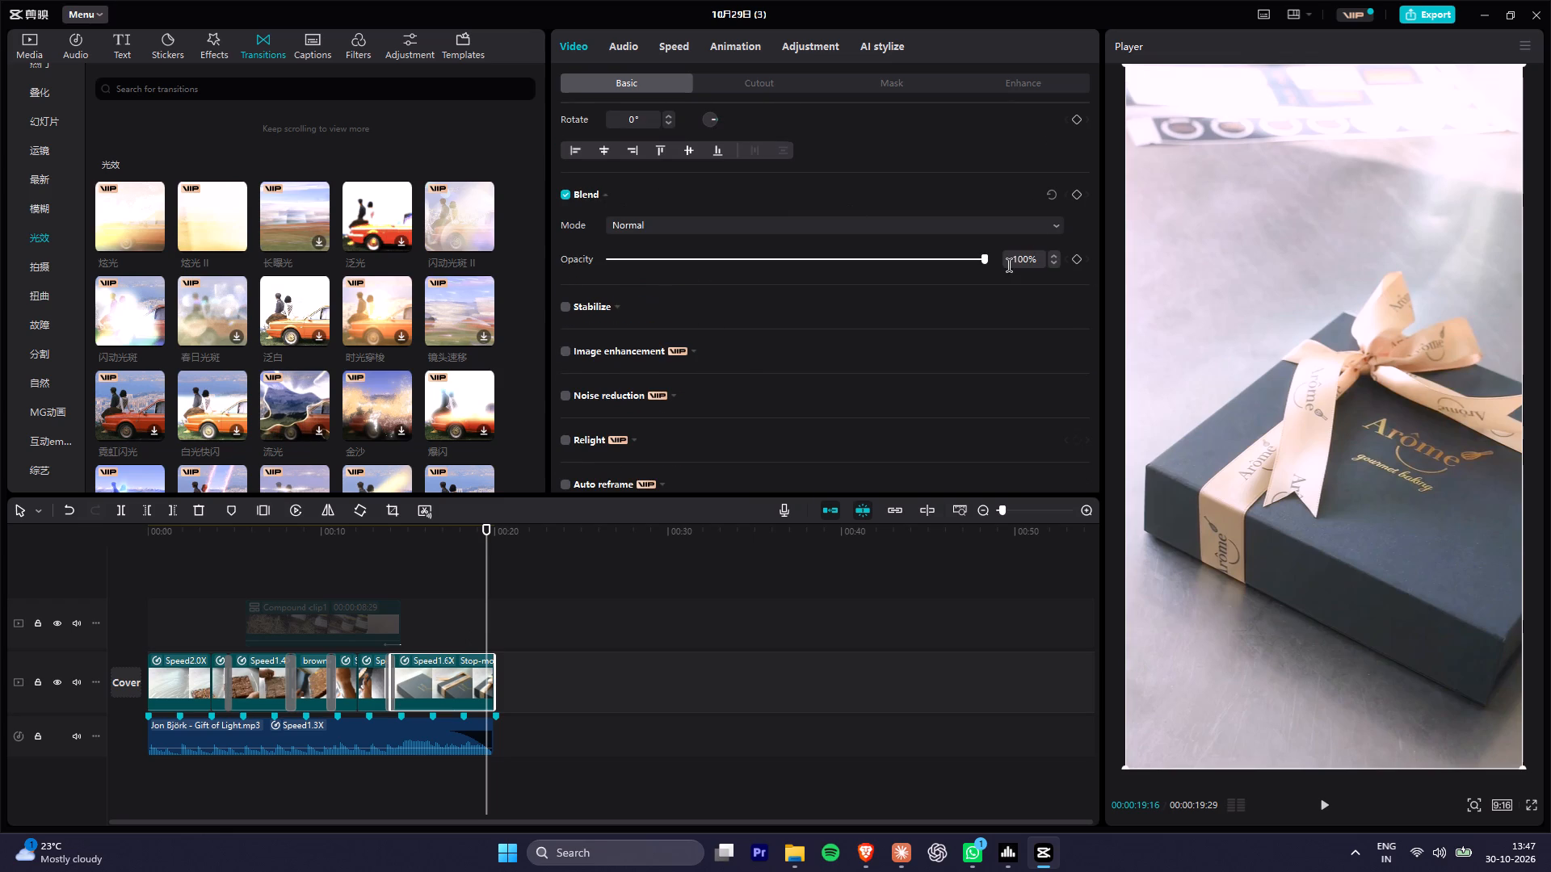
left_click_drag(493, 531, 513, 536)
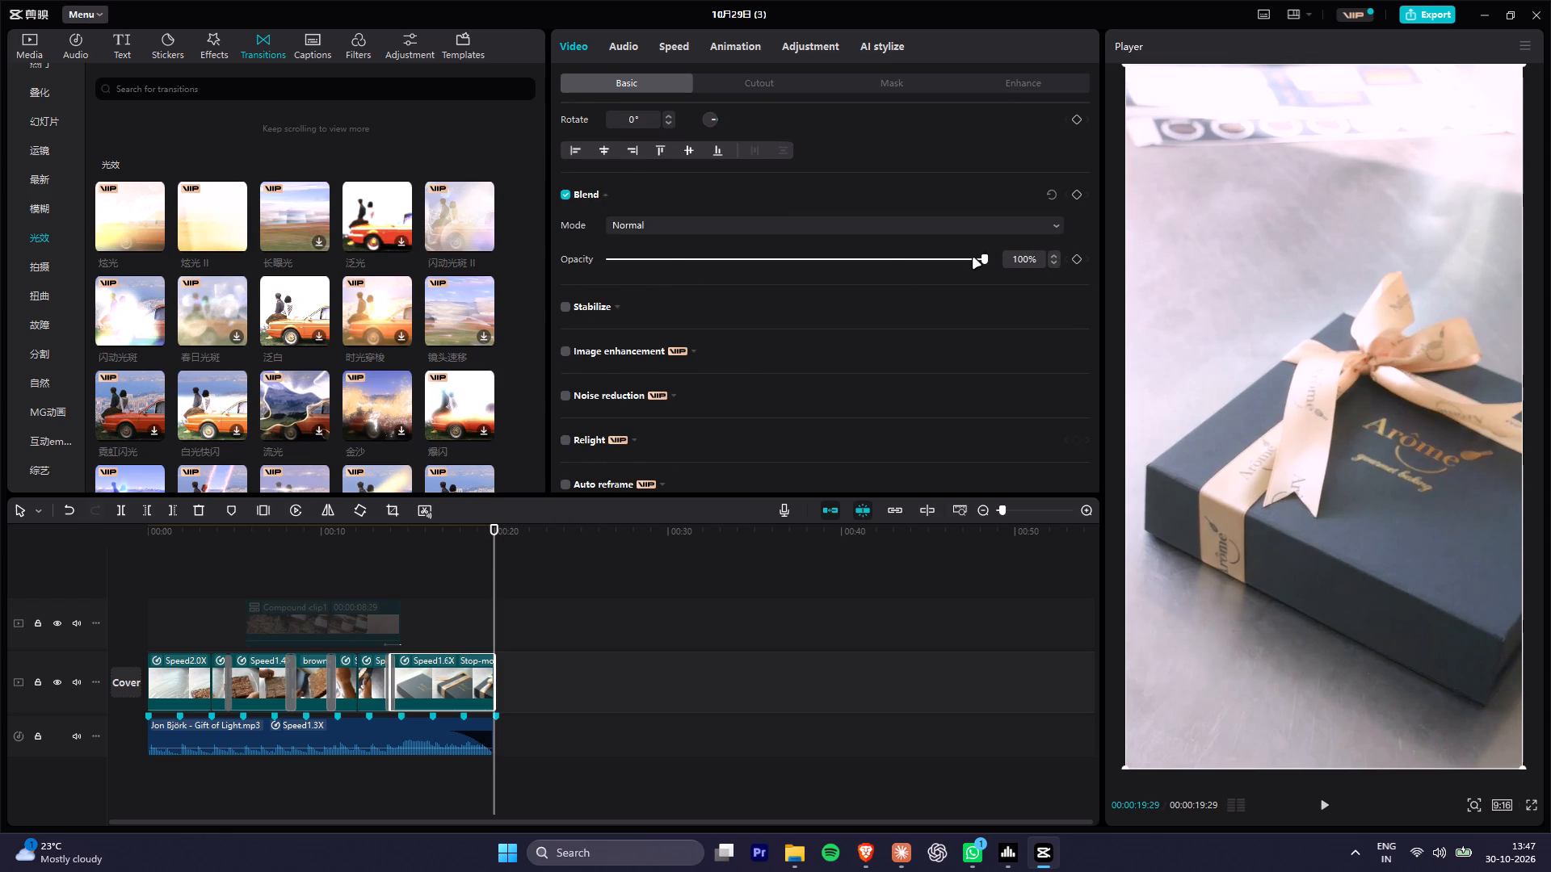
left_click_drag(973, 258, 423, 261)
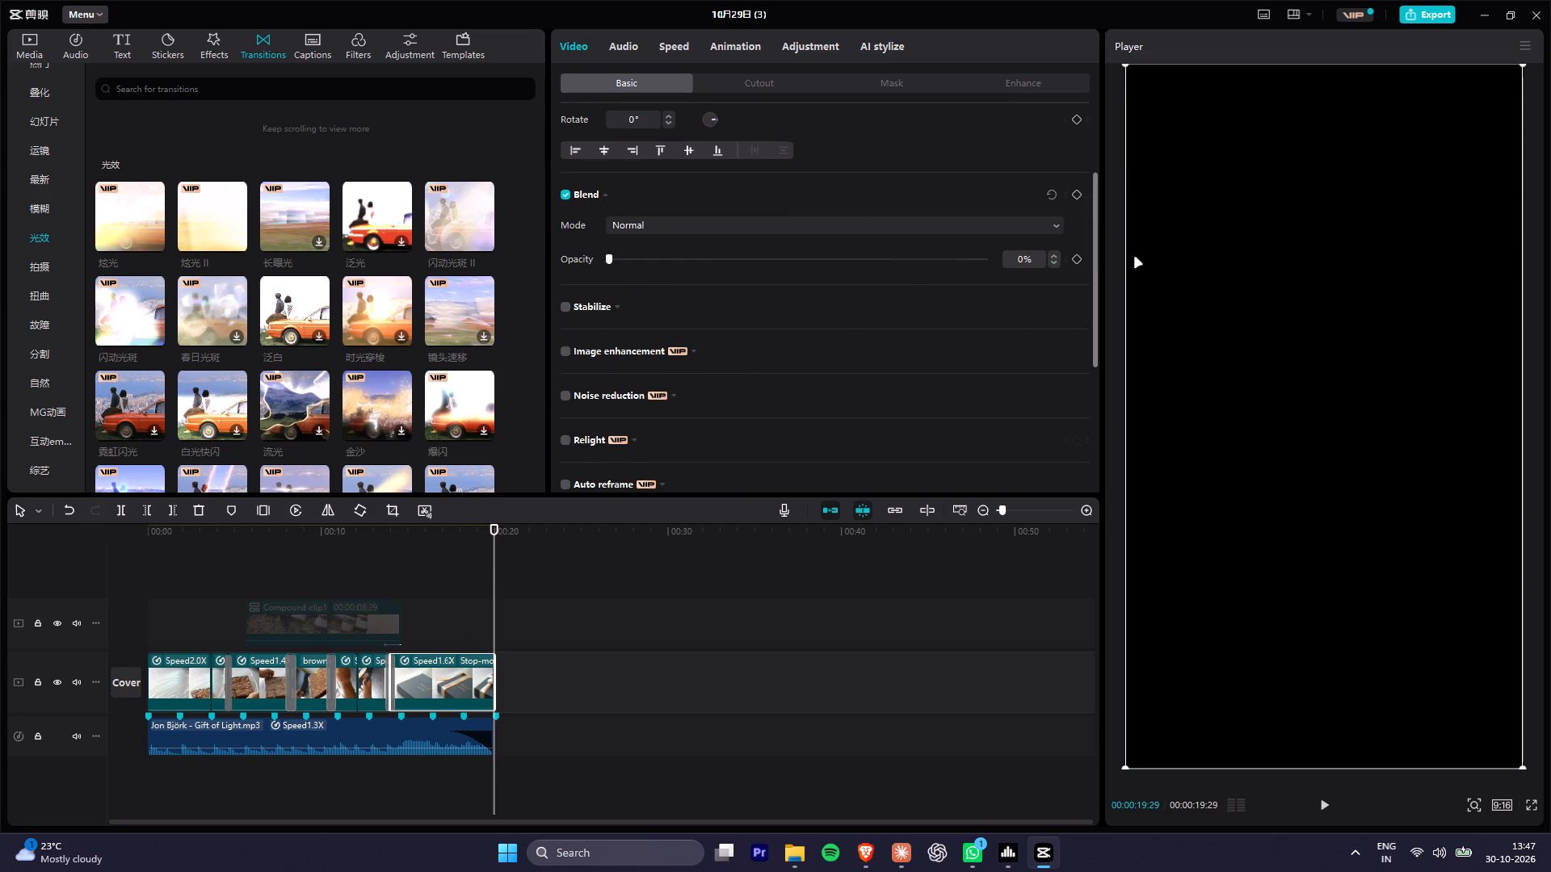
left_click(1078, 262)
Set the ribbon-tying clip's opacity to 100% at 19:08 so the picture fades to black over its last frames.
key("shift+Left")
key("shift+Left")
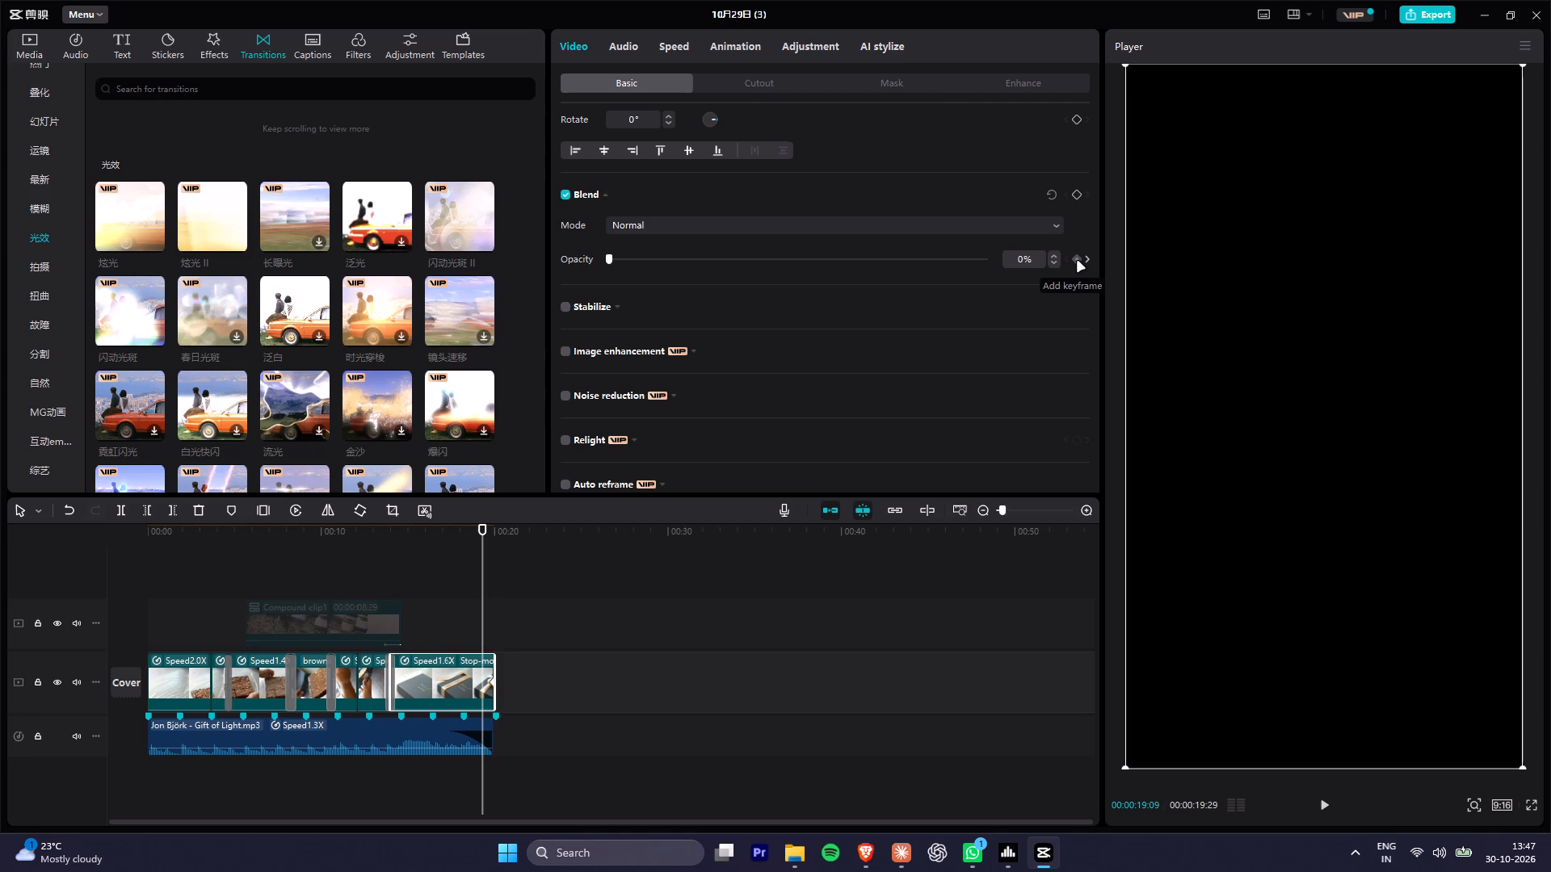
key("Right")
key("Left")
key("Left")
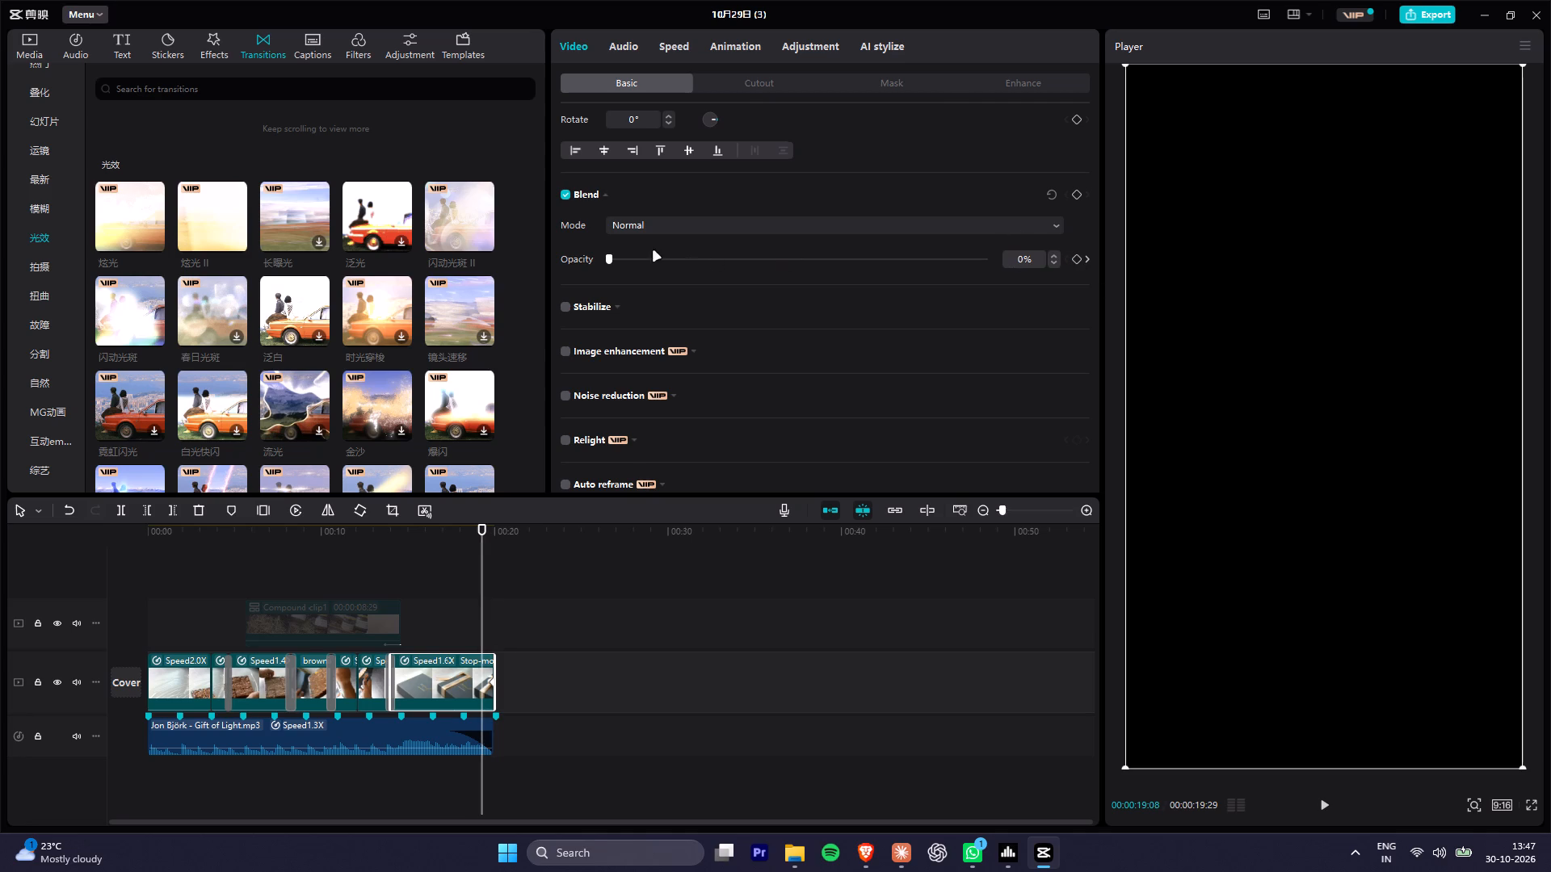
left_click_drag(641, 255, 1138, 258)
Play the ending from about 17:21 to check the opacity fade.
left_click(455, 535)
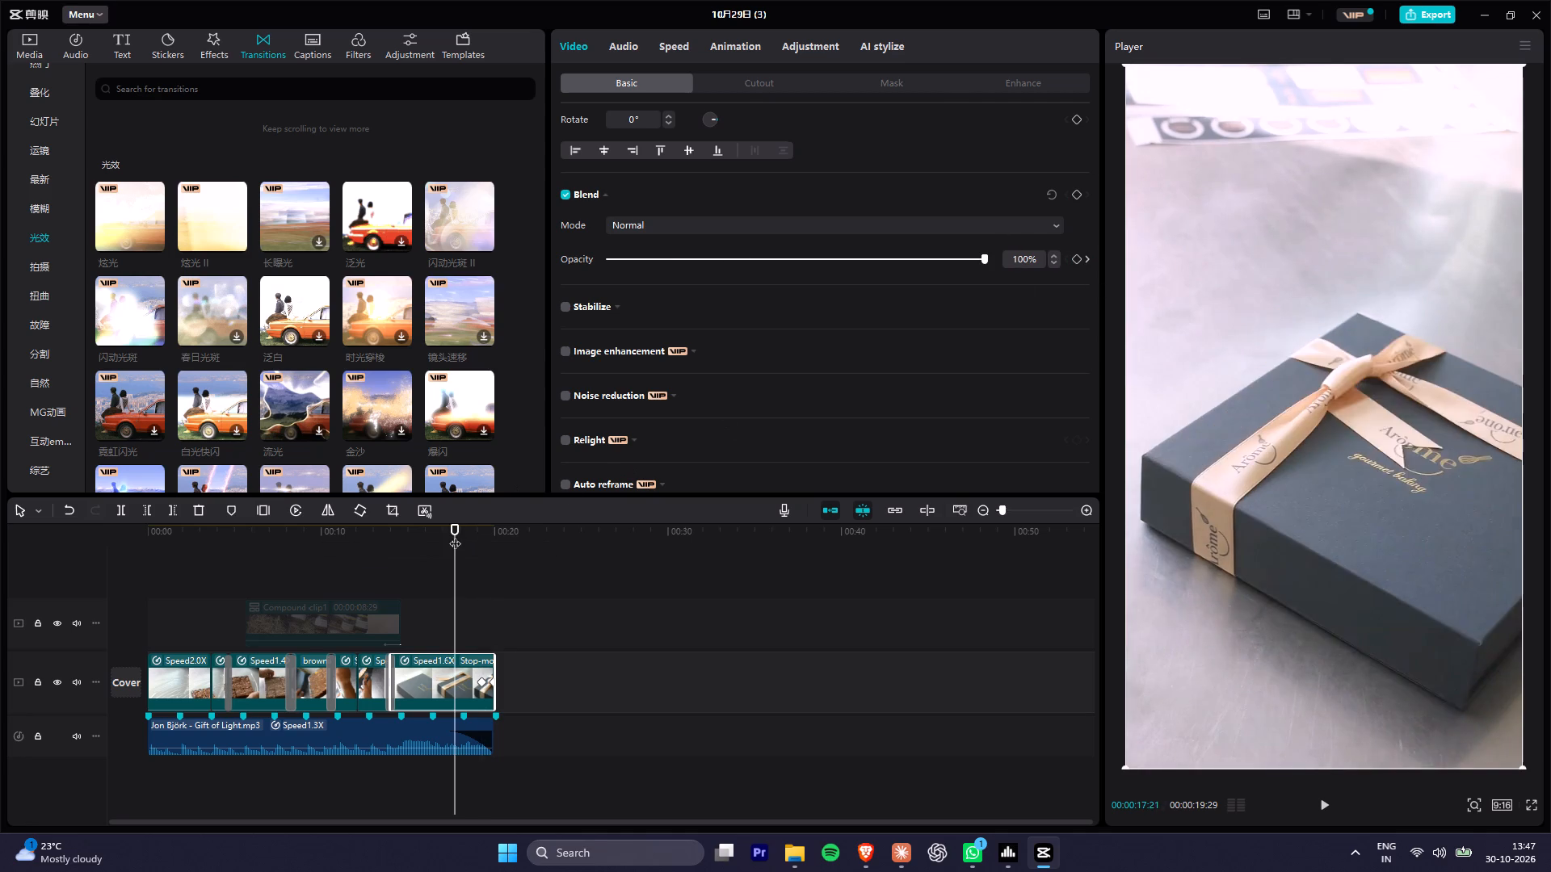
key("space")
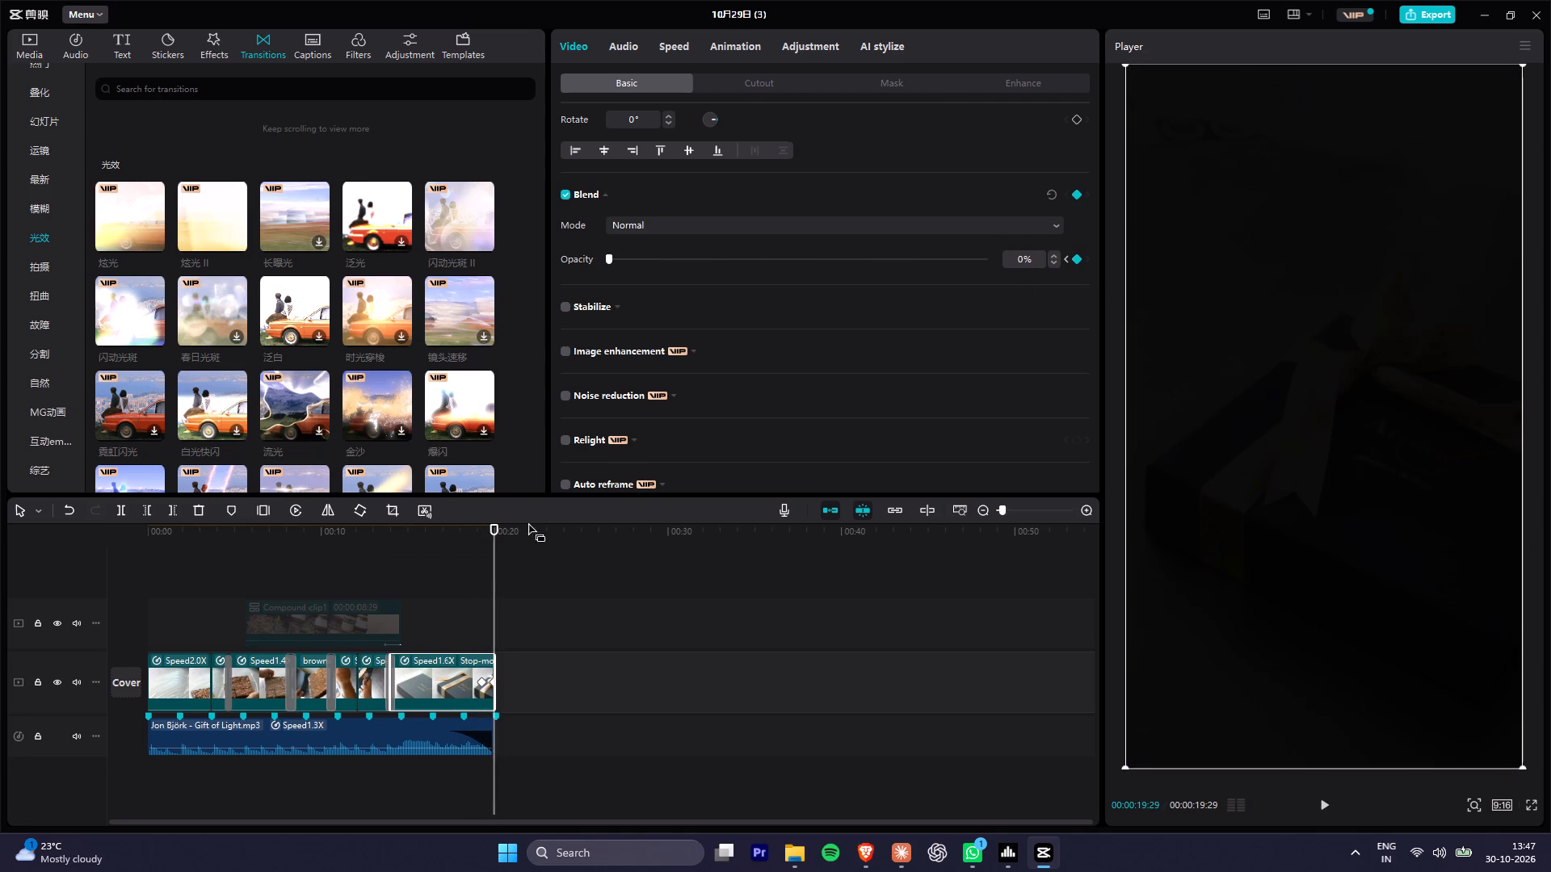
Extend the end of the ribbon-tying clip slightly past the music, making the edit 20:03 long.
scroll(496, 572, "down", 9)
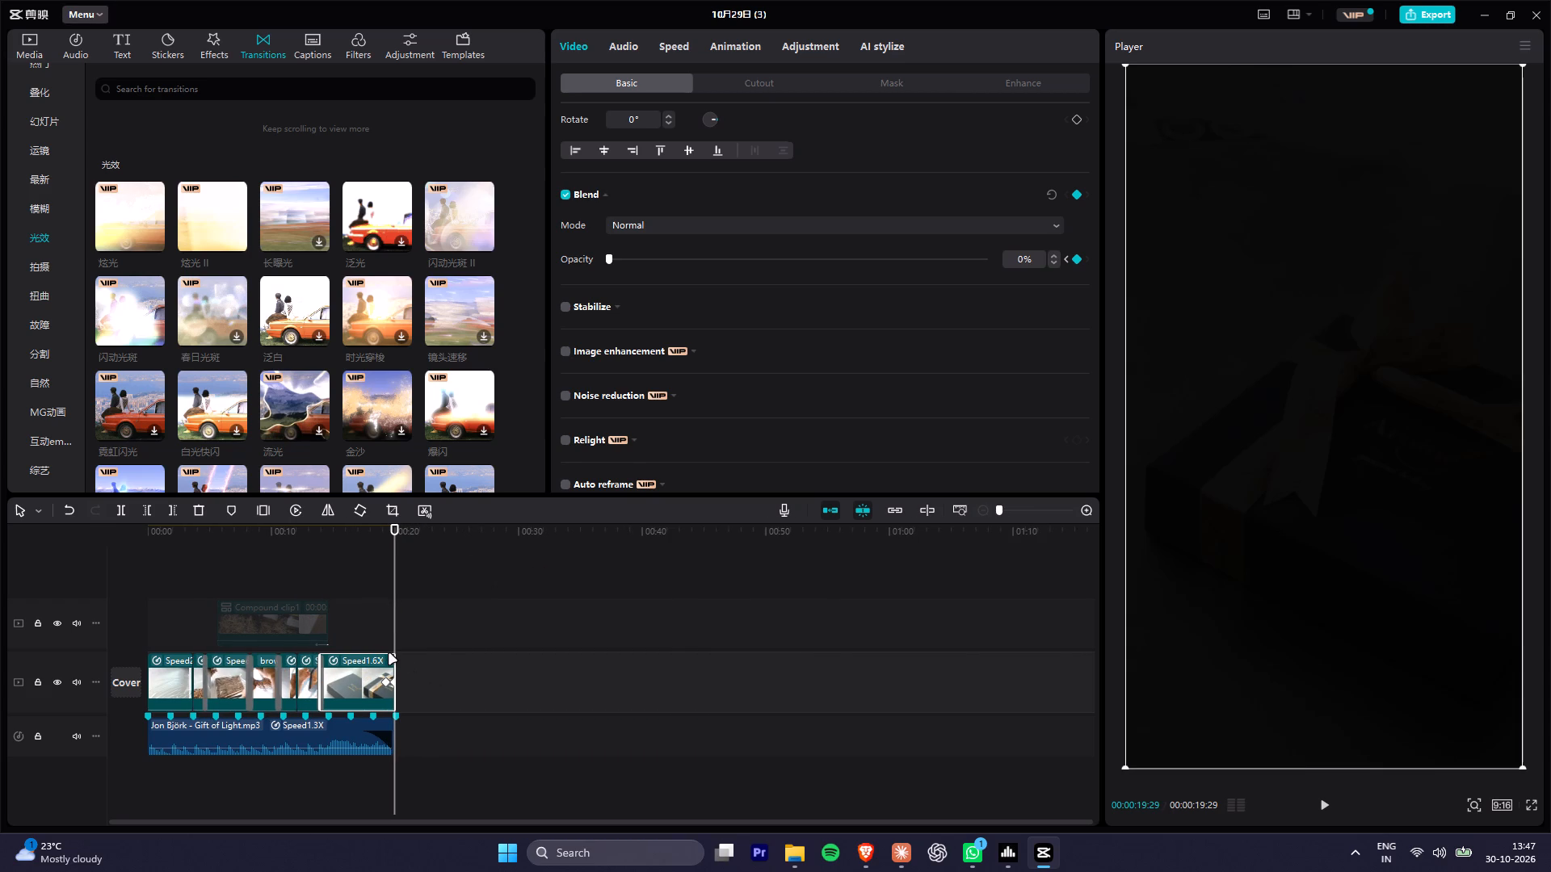
scroll(404, 674, "down", 3, "alt")
scroll(404, 674, "up", 6, "alt")
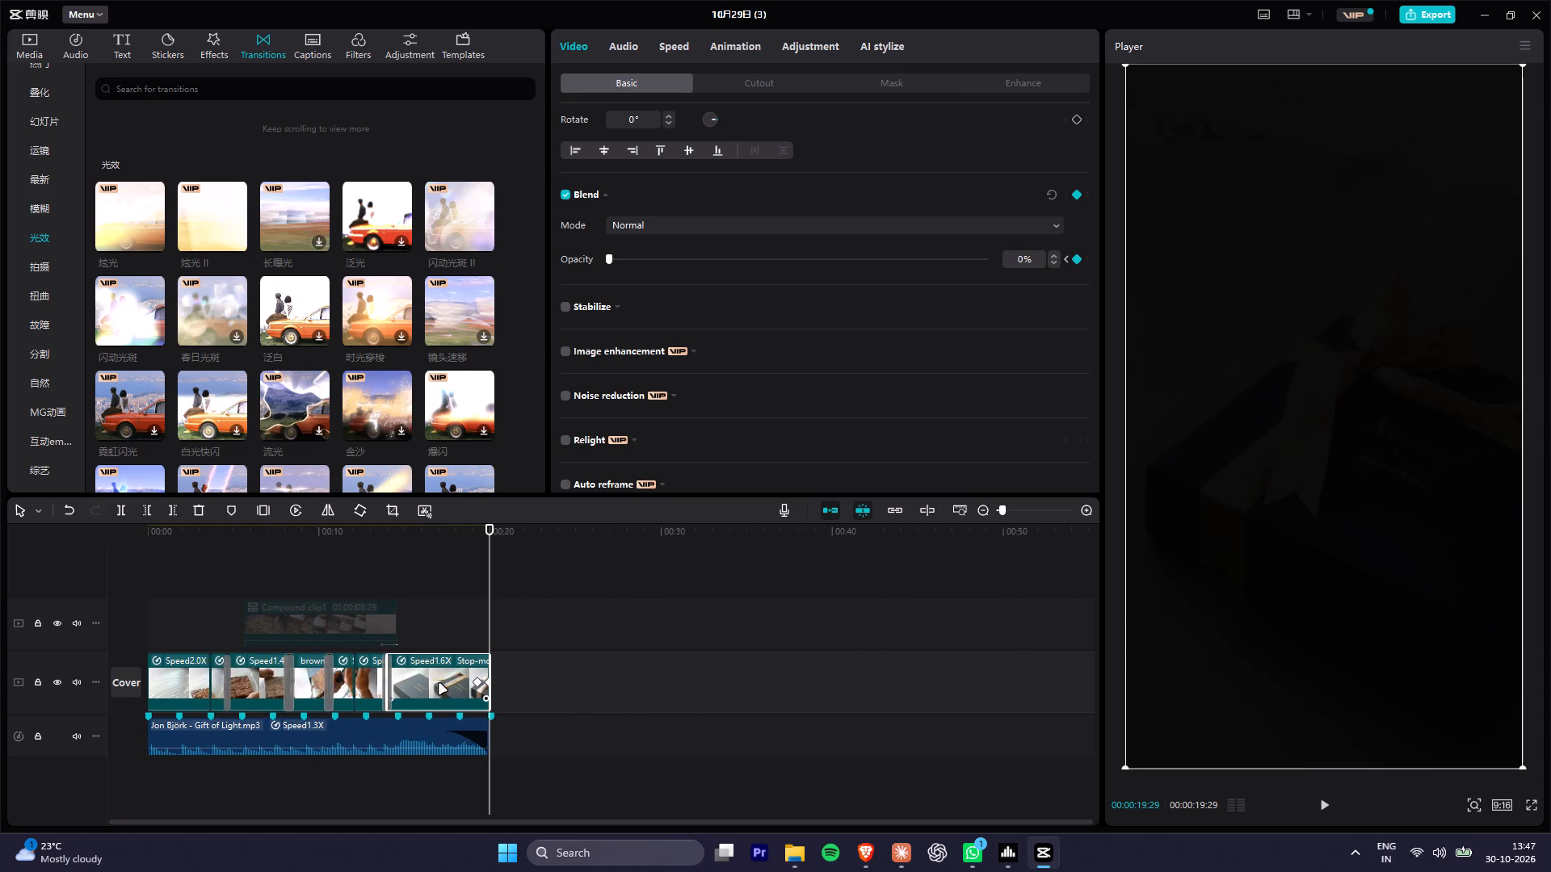
scroll(439, 684, "up", 12, "alt")
scroll(678, 706, "up", 16, "alt")
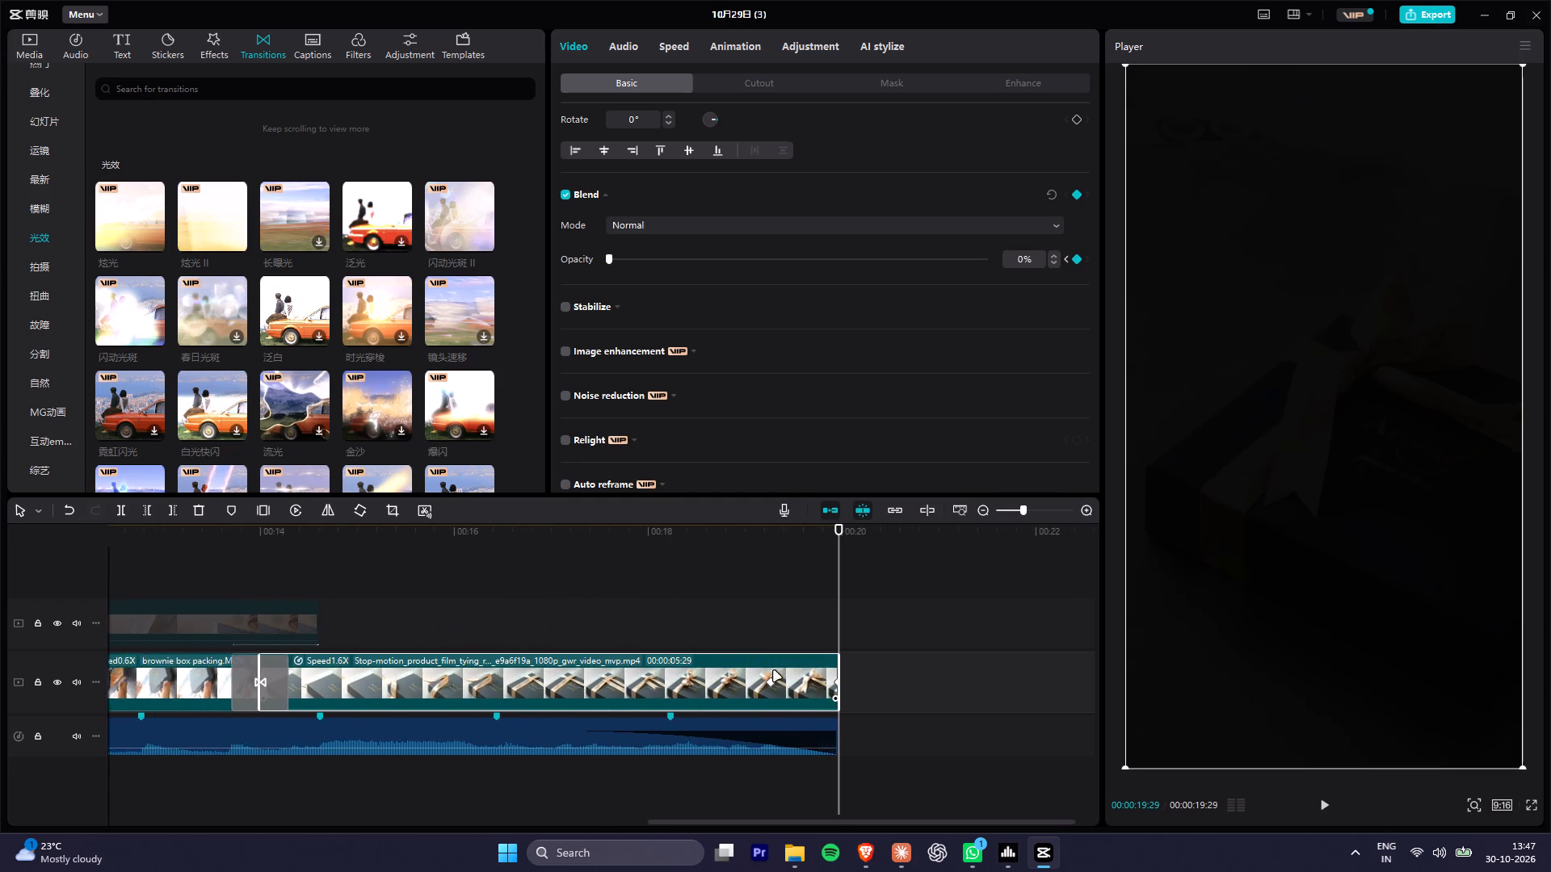
scroll(777, 671, "up", 18, "alt")
left_click(824, 677, "alt")
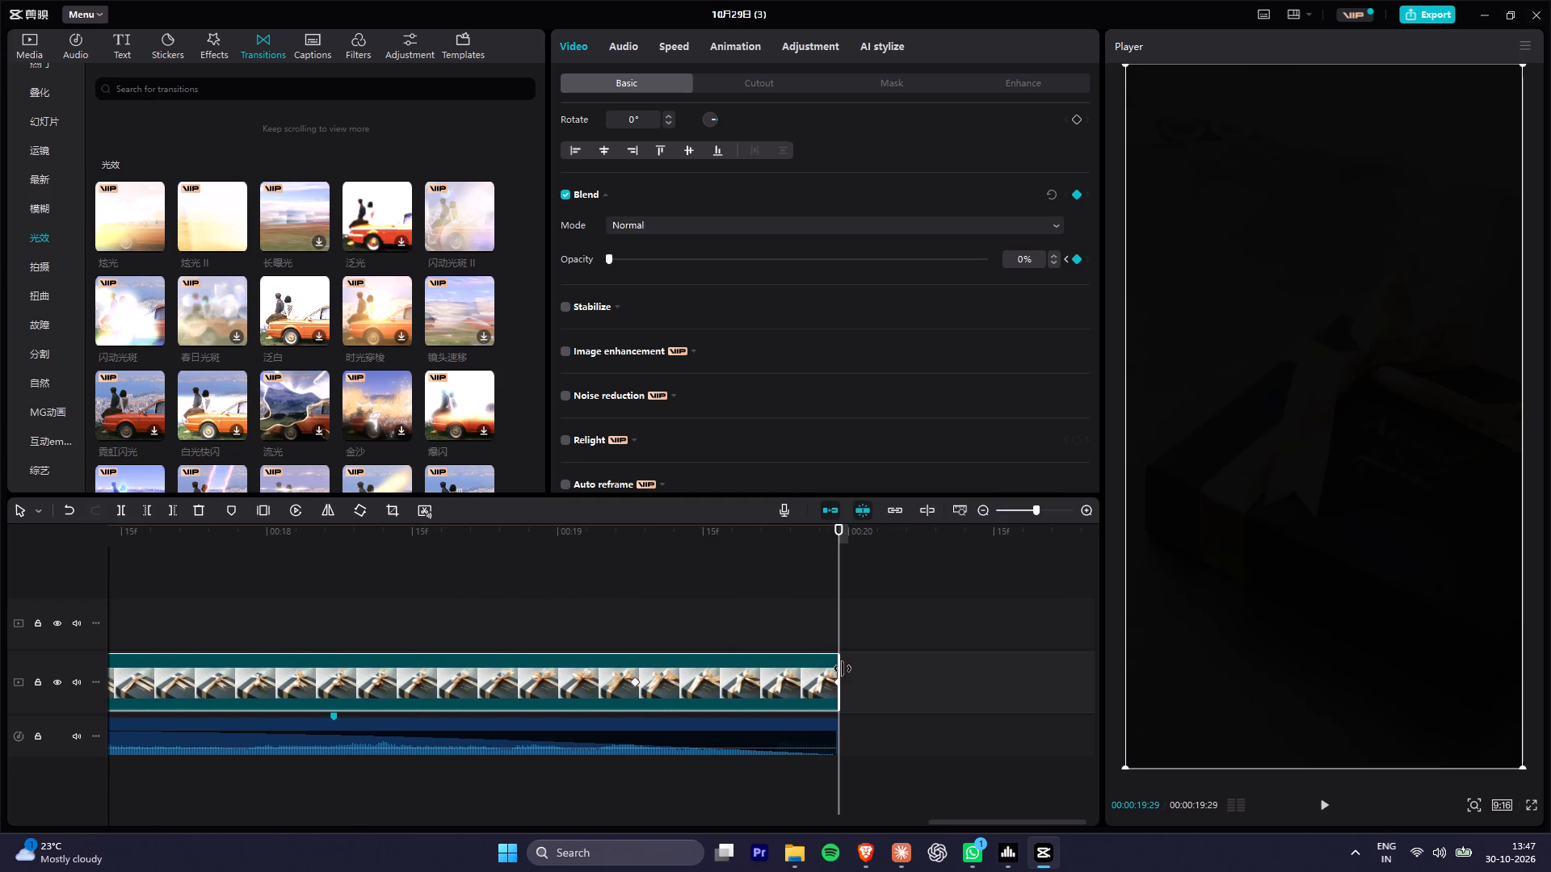
left_click_drag(839, 662, 877, 669)
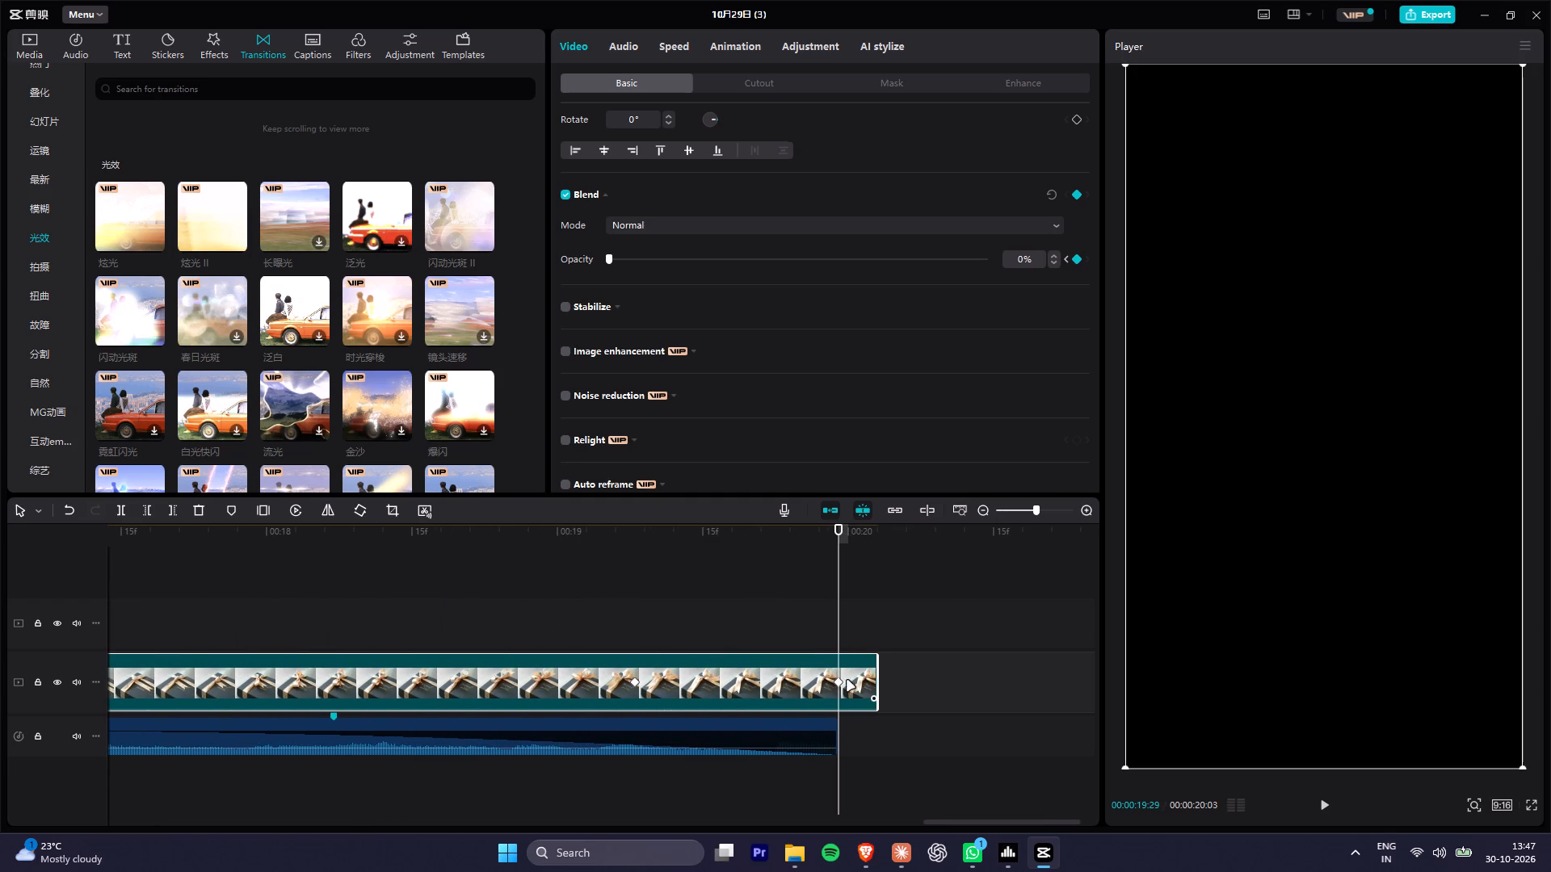
left_click_drag(872, 701, 865, 701)
Add a short audio fade-out to the ribbon-tying clip and trim its end back to the end of the music, at 19:29.
left_click_drag(865, 701, 683, 665)
left_click_drag(875, 681, 826, 677)
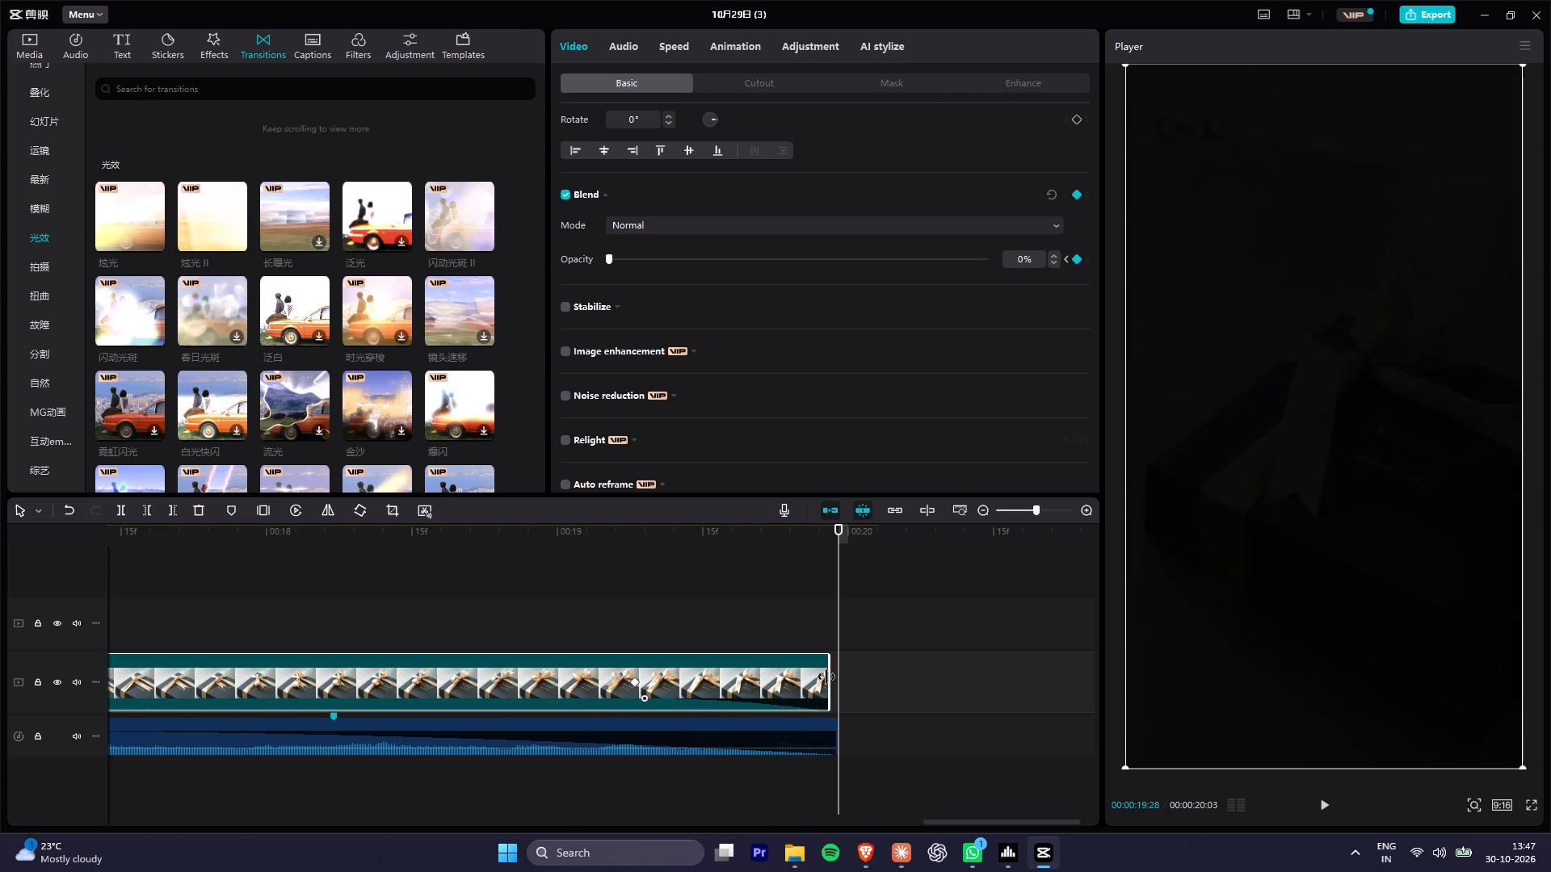
left_click_drag(826, 677, 834, 674)
left_click(692, 546)
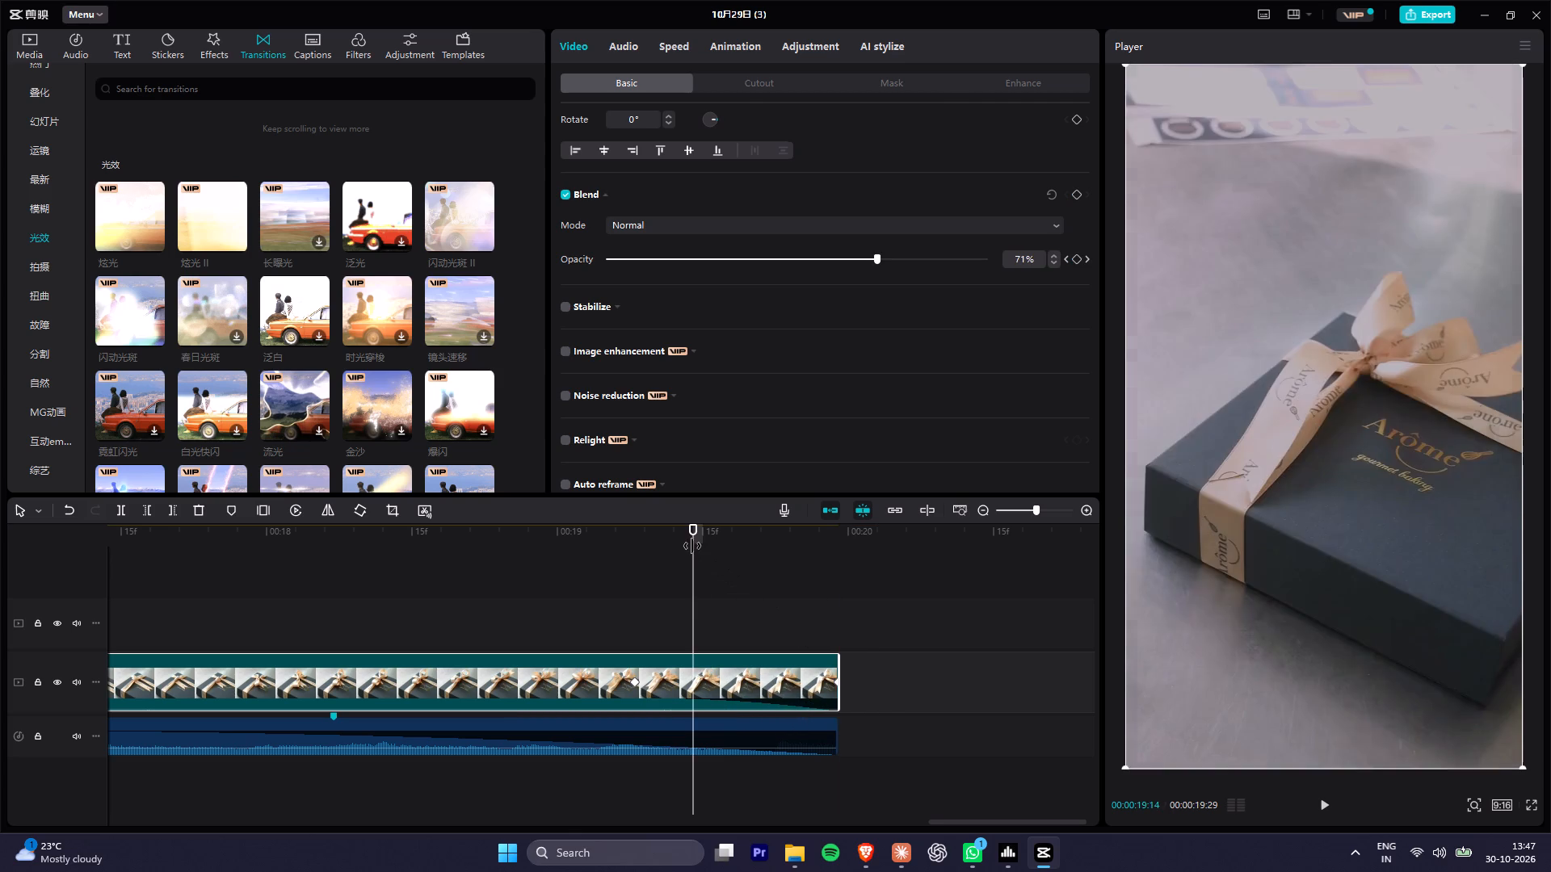
key("space")
key("space")
Lengthen the ribbon-tying clip's audio fade-out so it starts well before the picture fade, and play the ending to check it.
left_click(709, 728)
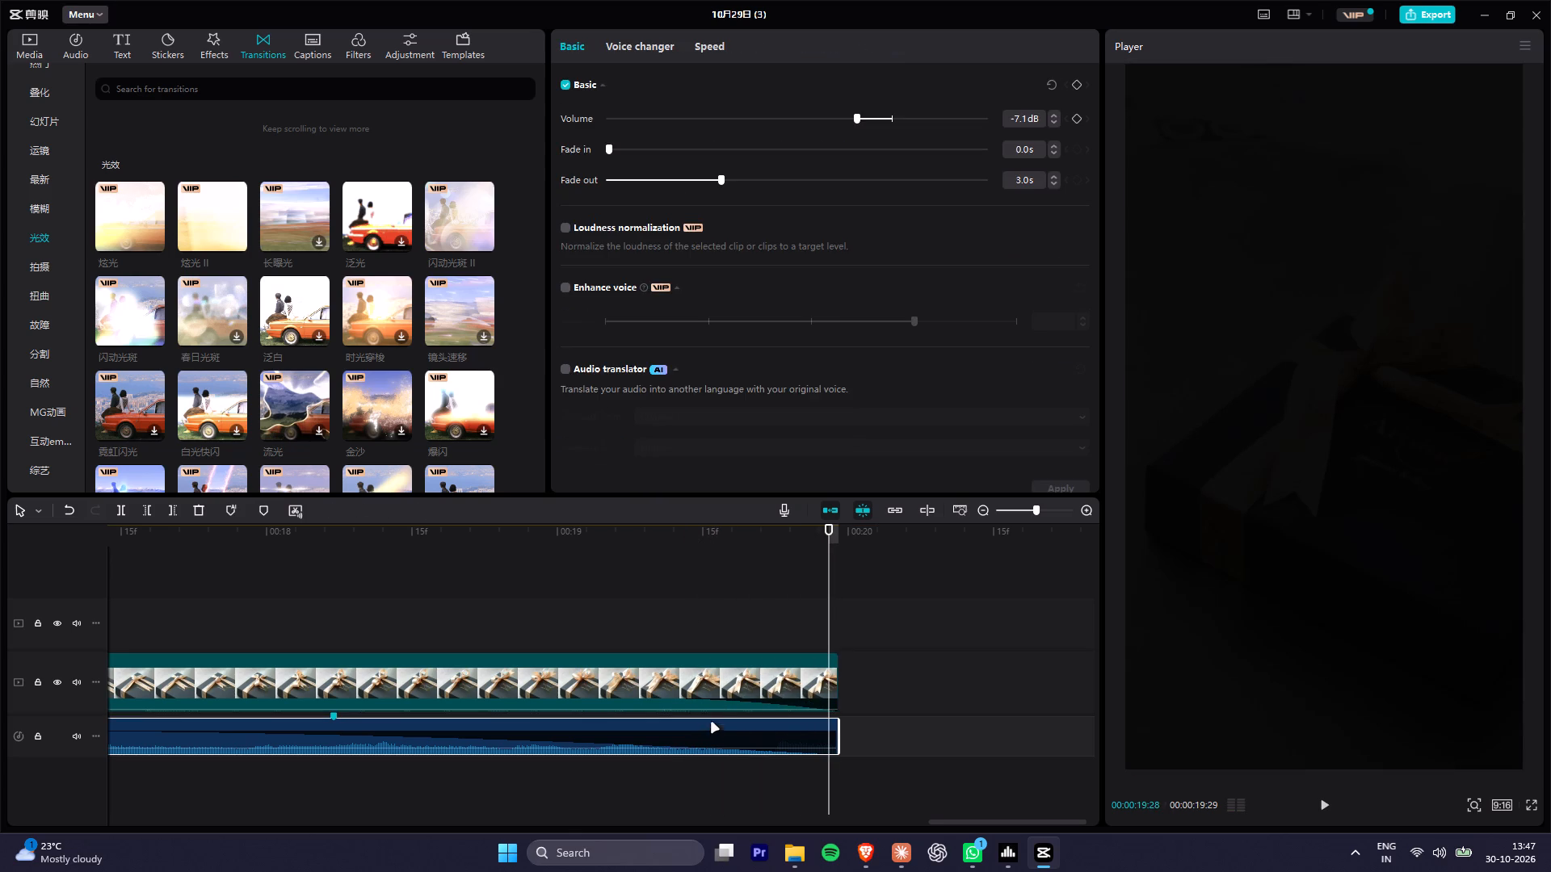
left_click(713, 703)
left_click_drag(653, 695, 589, 688)
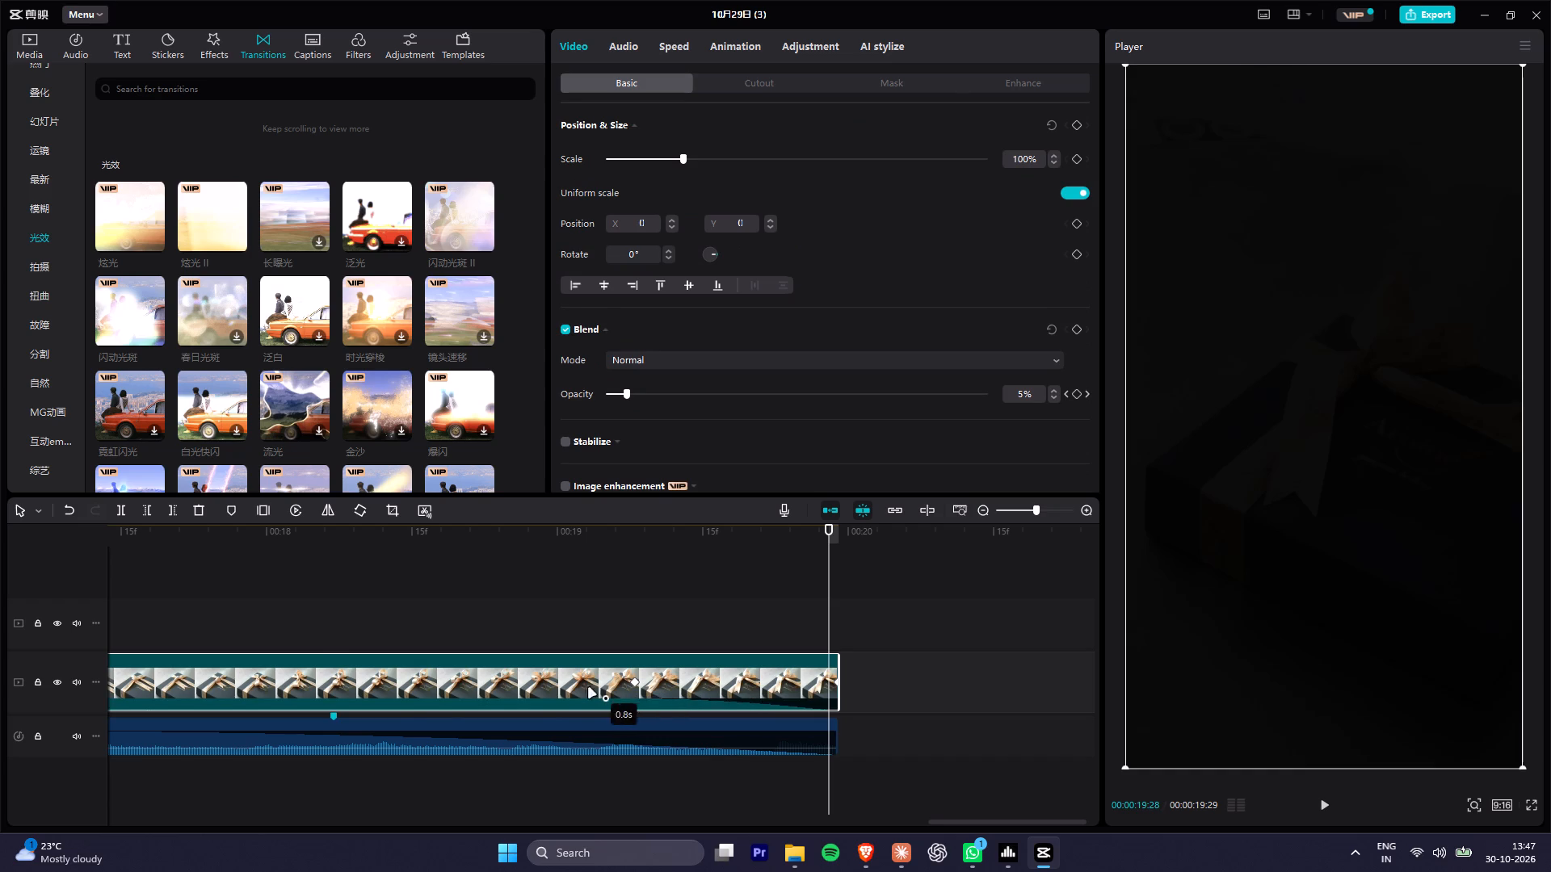
left_click_drag(589, 688, 302, 643)
left_click(461, 532)
key("space")
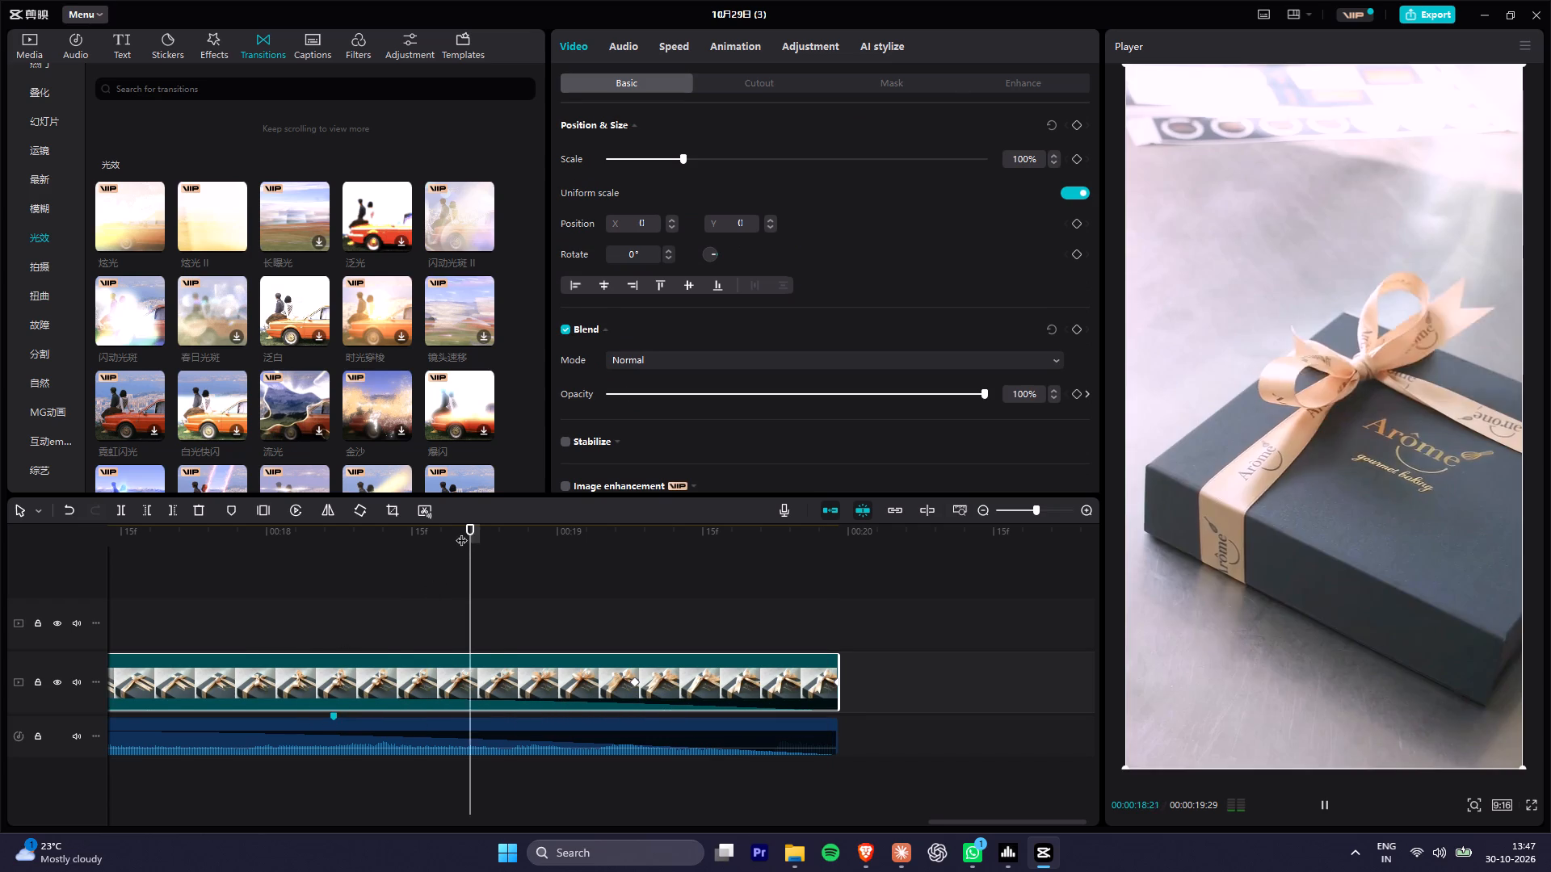
key("space")
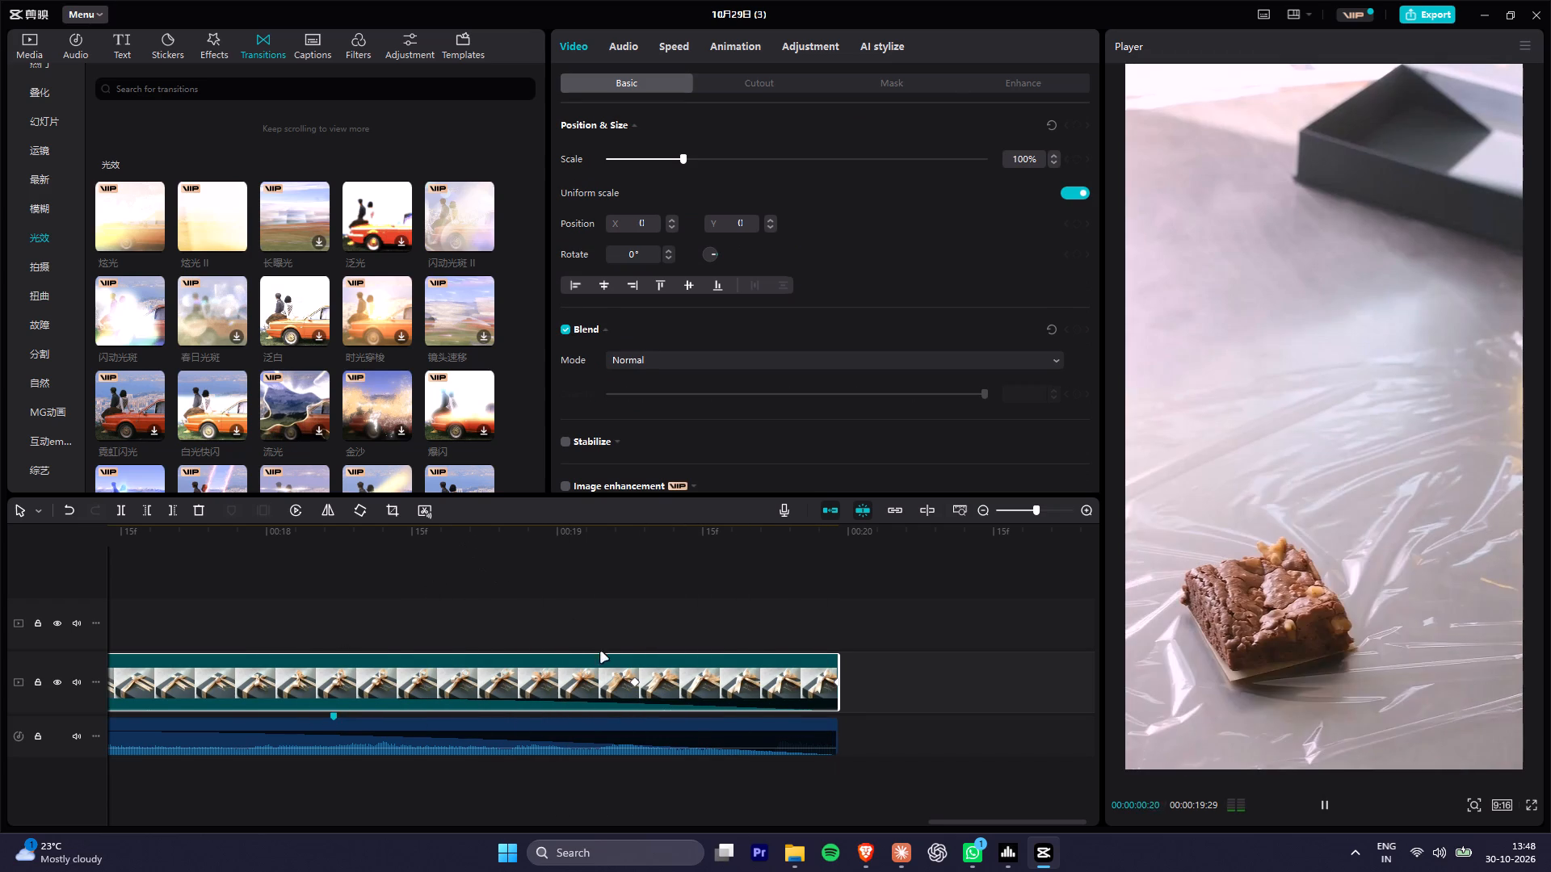
key("space")
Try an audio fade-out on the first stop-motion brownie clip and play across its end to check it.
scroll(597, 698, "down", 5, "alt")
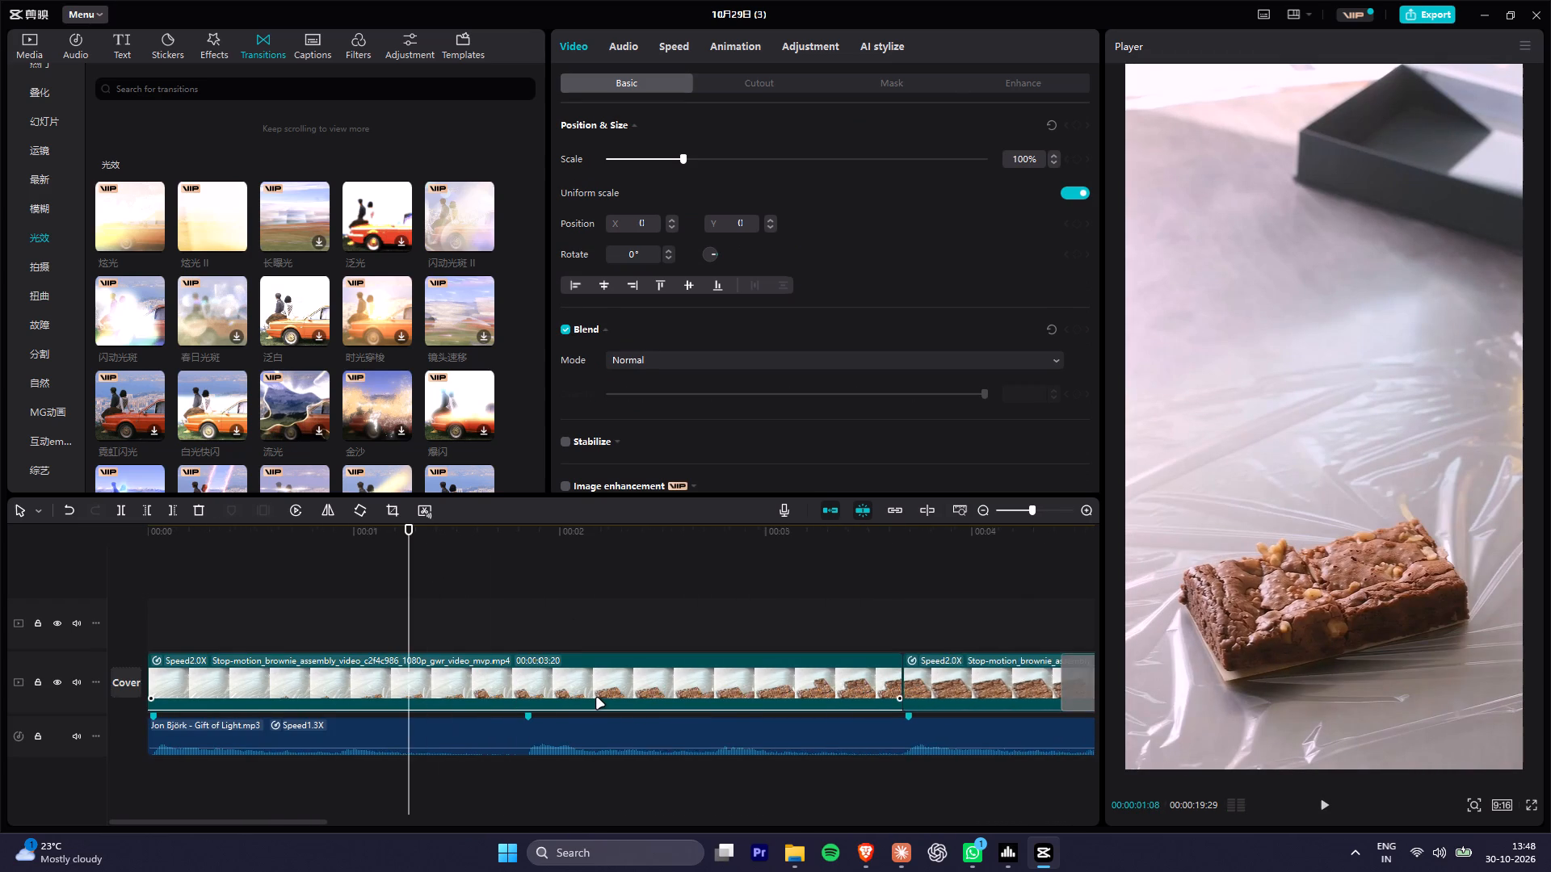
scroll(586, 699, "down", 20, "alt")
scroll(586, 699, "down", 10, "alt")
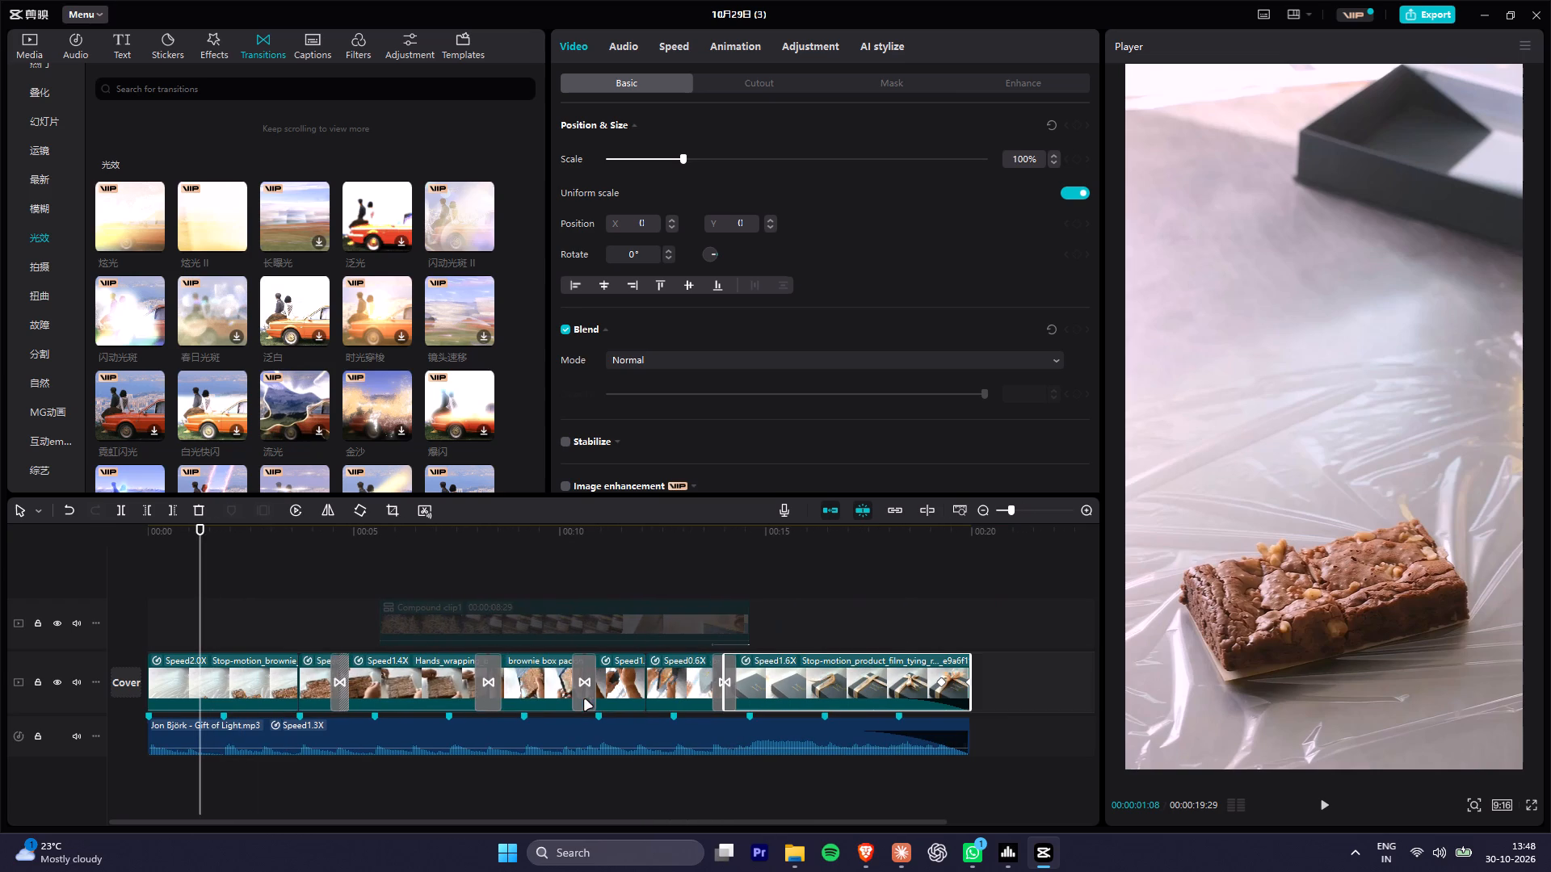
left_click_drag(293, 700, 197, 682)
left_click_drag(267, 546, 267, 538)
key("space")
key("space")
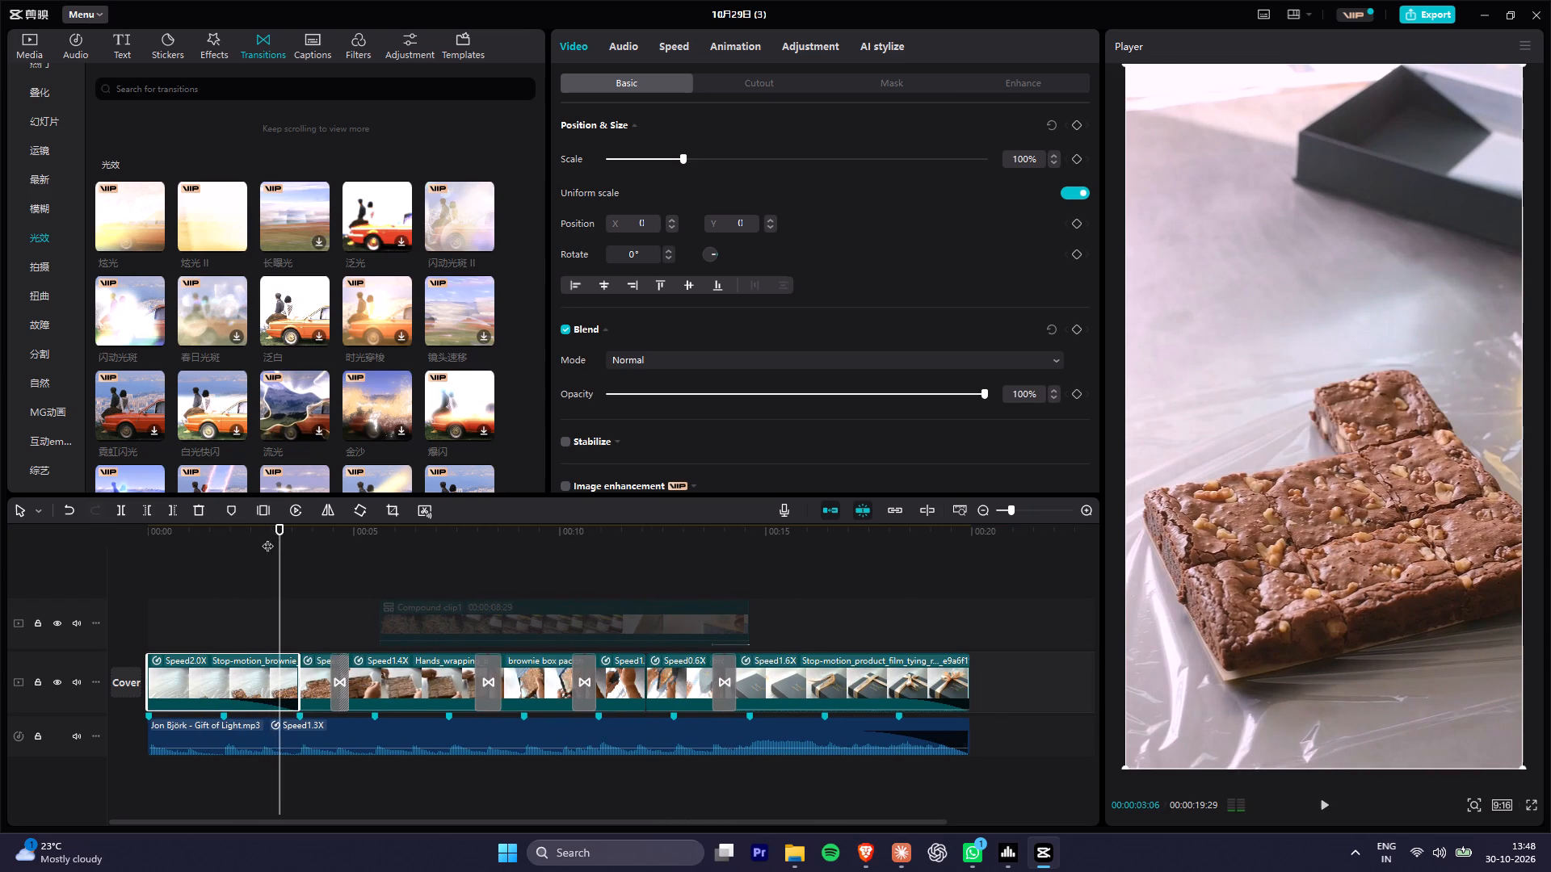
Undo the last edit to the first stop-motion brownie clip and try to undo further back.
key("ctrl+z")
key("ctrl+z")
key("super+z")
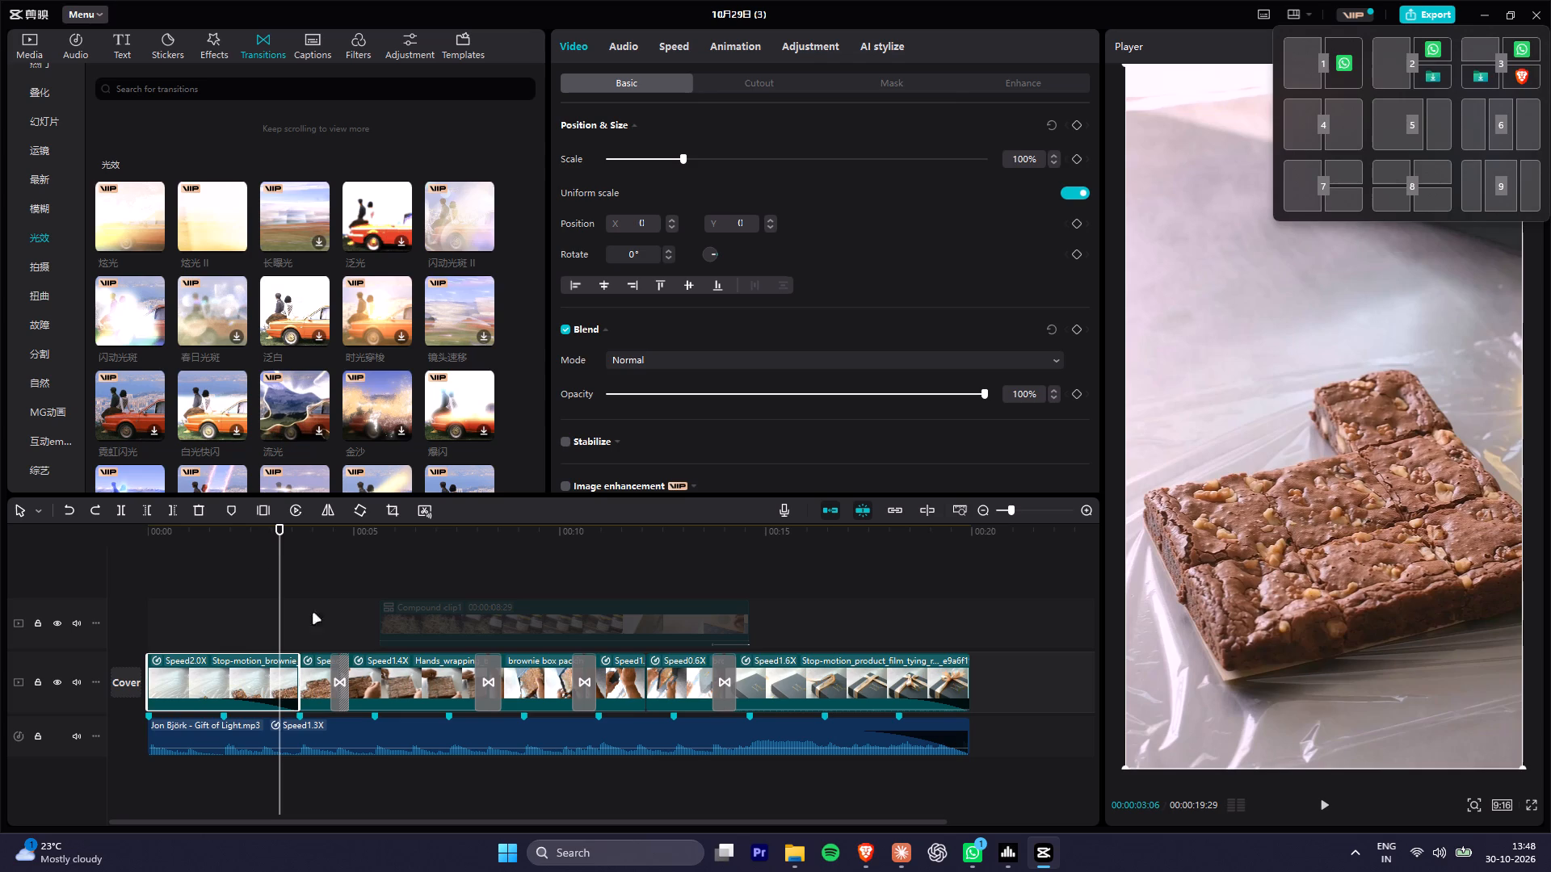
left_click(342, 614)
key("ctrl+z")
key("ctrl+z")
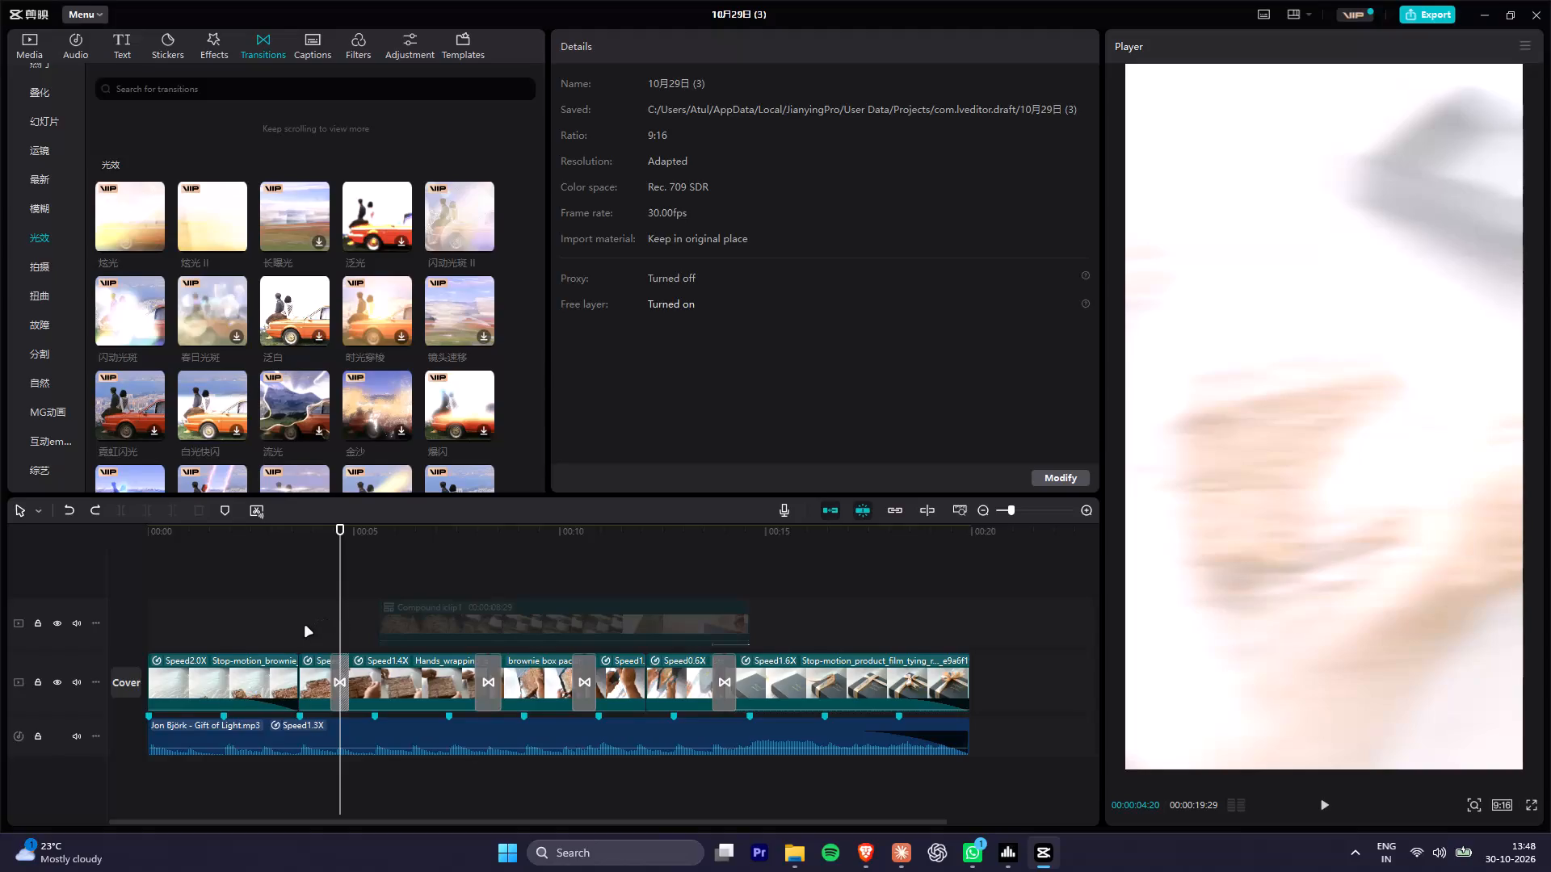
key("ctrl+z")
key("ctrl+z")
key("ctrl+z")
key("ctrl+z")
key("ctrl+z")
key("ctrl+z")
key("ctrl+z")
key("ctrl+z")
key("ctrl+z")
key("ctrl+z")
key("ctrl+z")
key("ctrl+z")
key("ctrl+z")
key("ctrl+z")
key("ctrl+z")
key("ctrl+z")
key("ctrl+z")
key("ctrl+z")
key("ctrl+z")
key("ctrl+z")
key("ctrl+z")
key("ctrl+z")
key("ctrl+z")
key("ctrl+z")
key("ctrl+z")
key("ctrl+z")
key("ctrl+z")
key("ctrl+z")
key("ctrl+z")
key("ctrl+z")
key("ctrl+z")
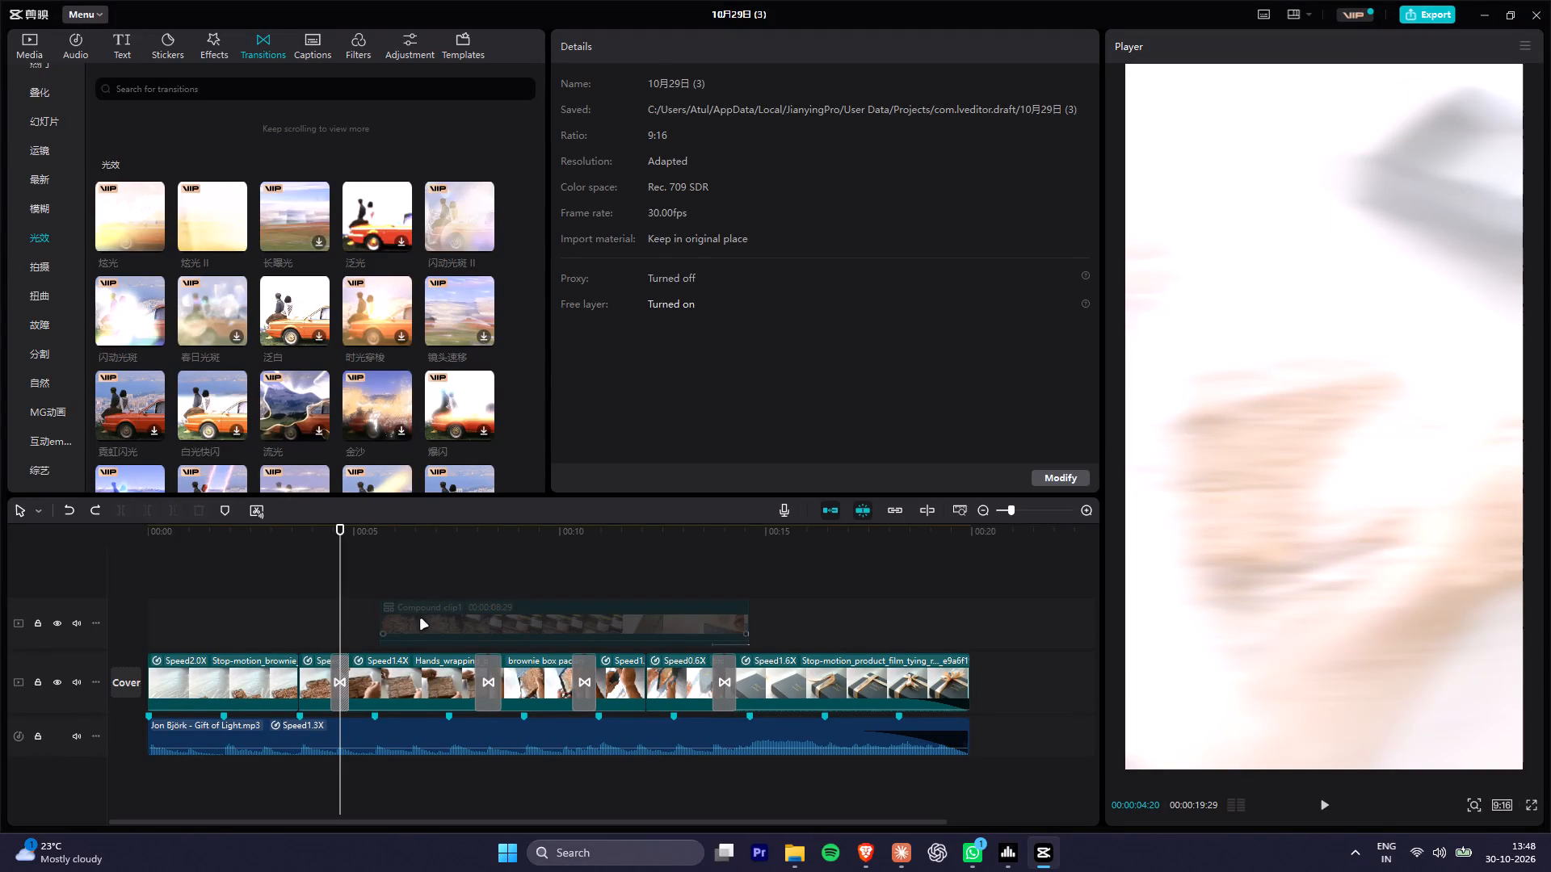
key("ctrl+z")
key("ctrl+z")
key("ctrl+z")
Play the final seconds of the ribbon-tied box clip again to check the picture and music fades.
left_click(881, 534)
key("space")
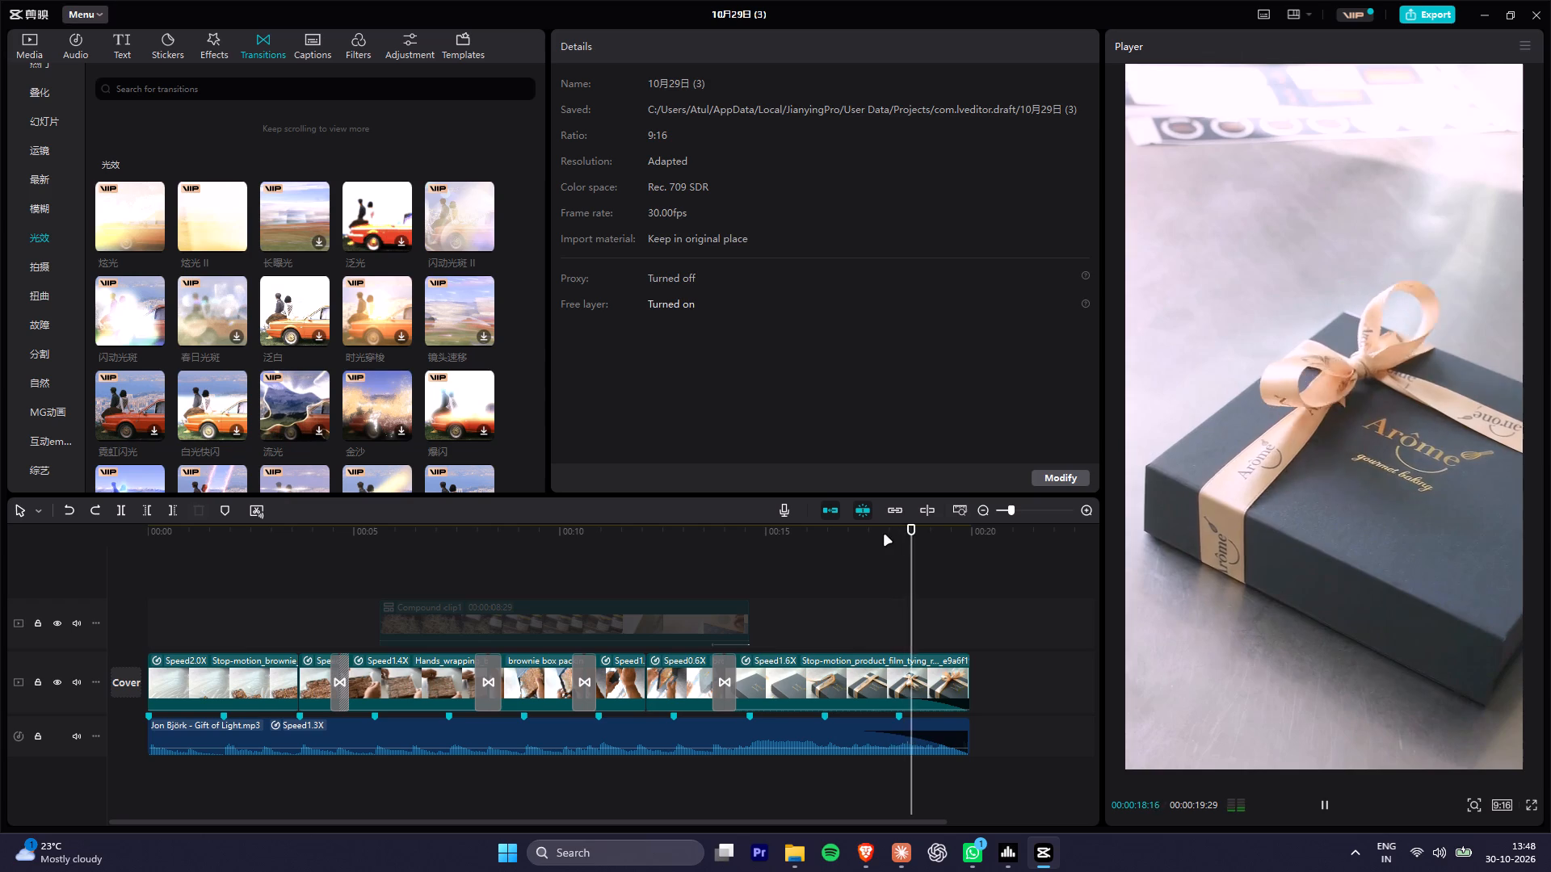
key("space")
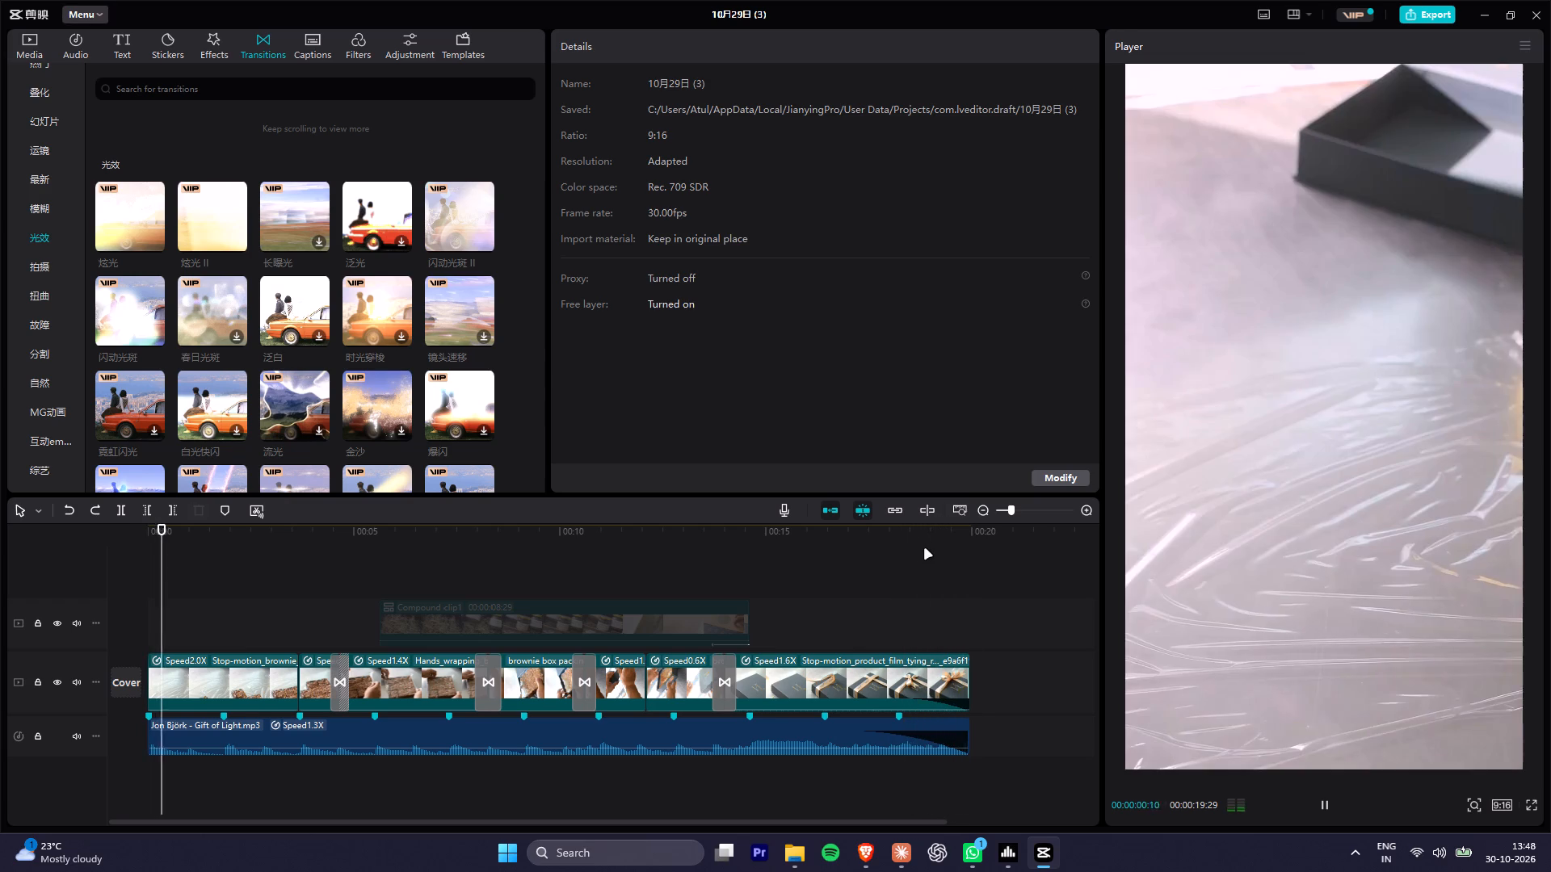
left_click(931, 535)
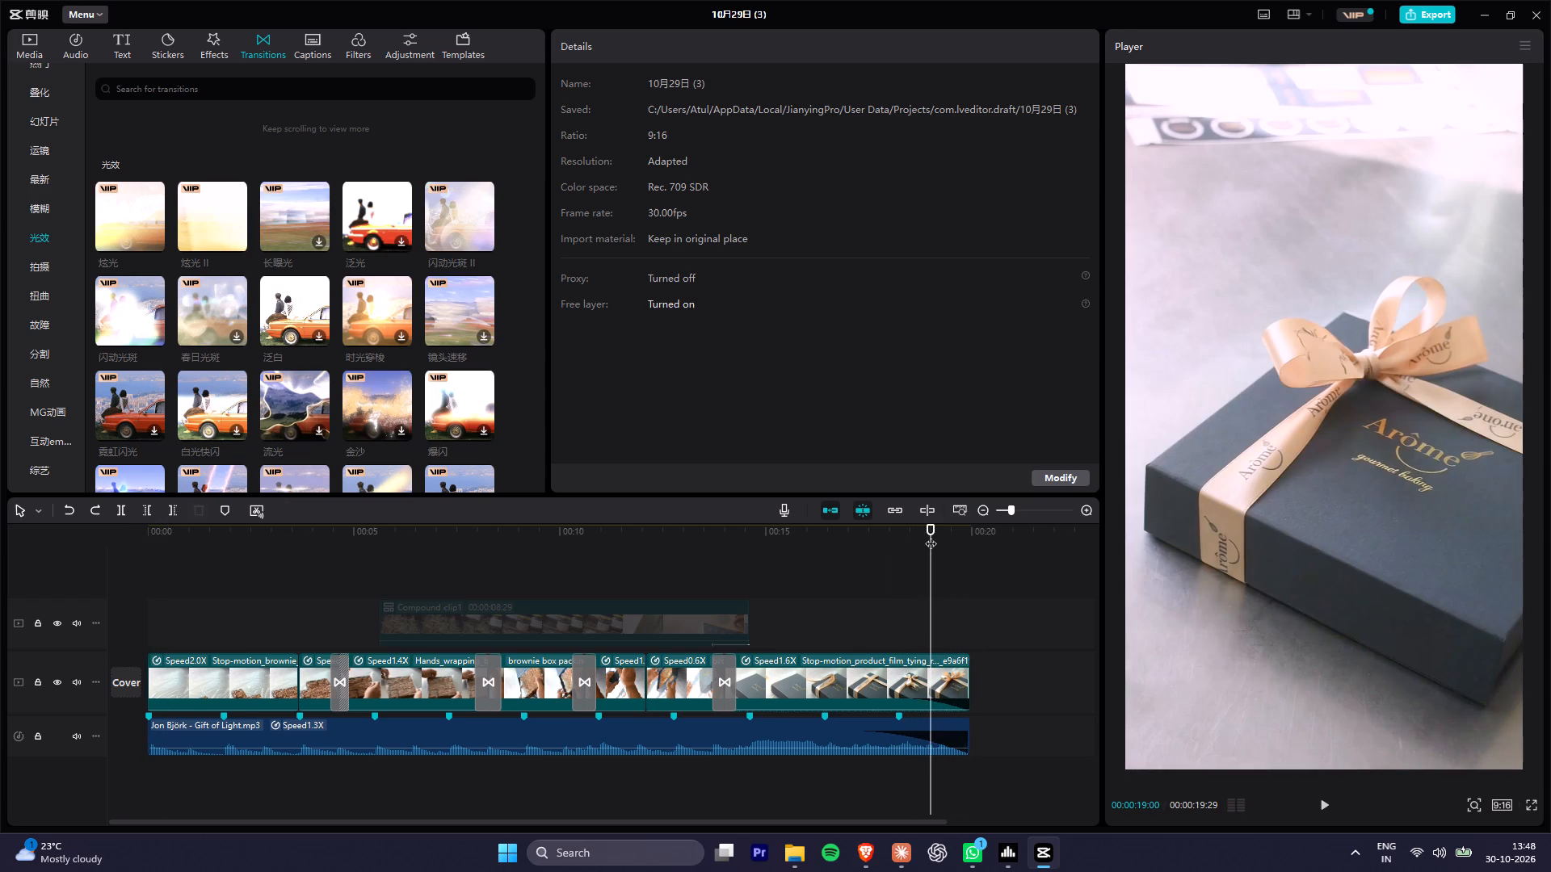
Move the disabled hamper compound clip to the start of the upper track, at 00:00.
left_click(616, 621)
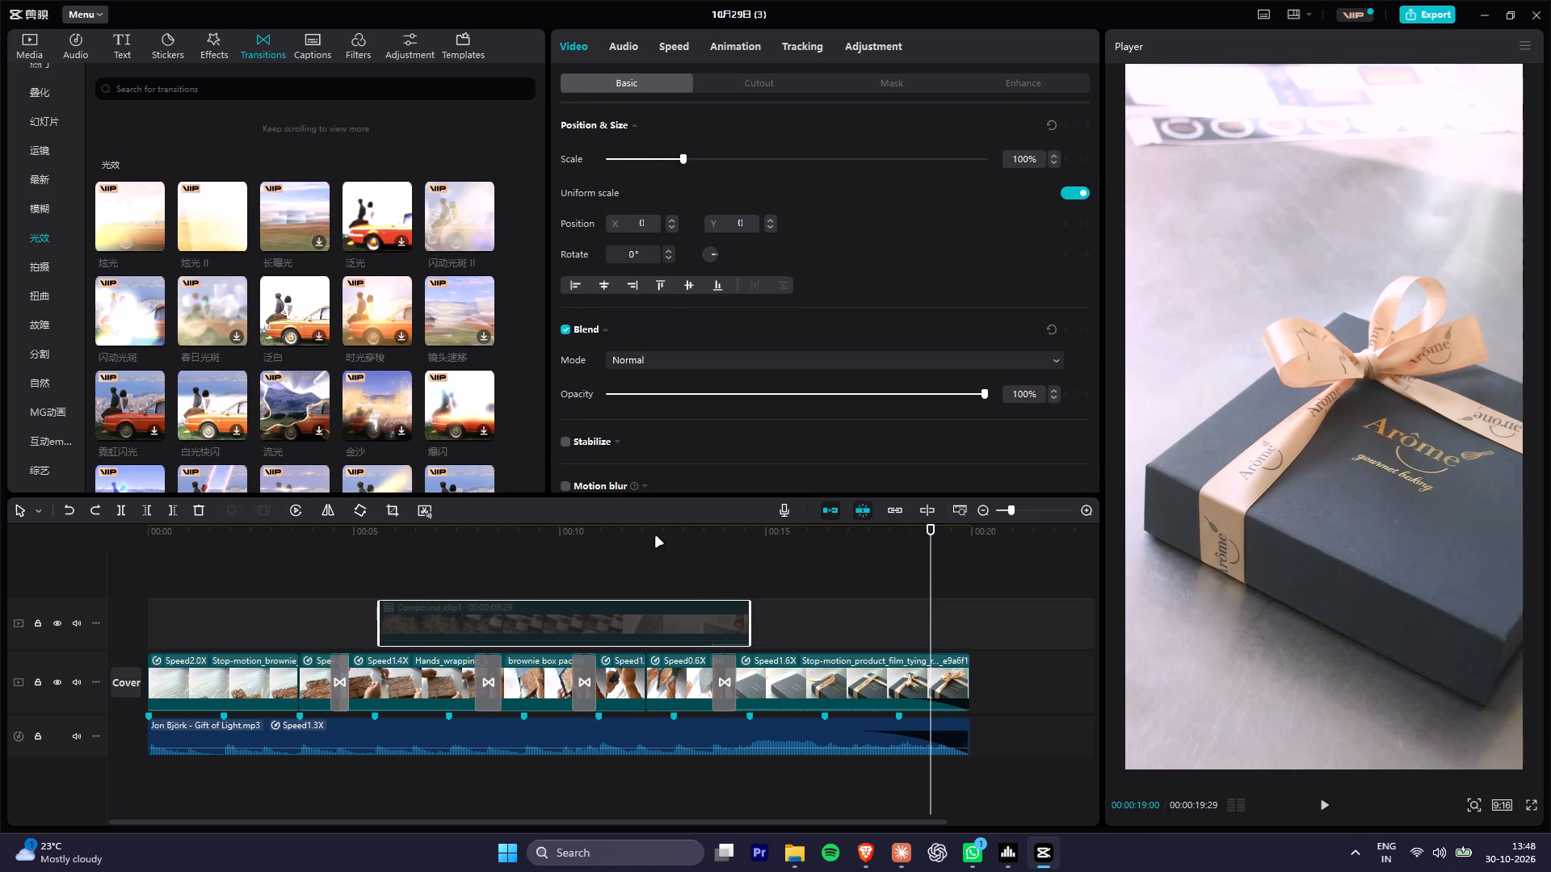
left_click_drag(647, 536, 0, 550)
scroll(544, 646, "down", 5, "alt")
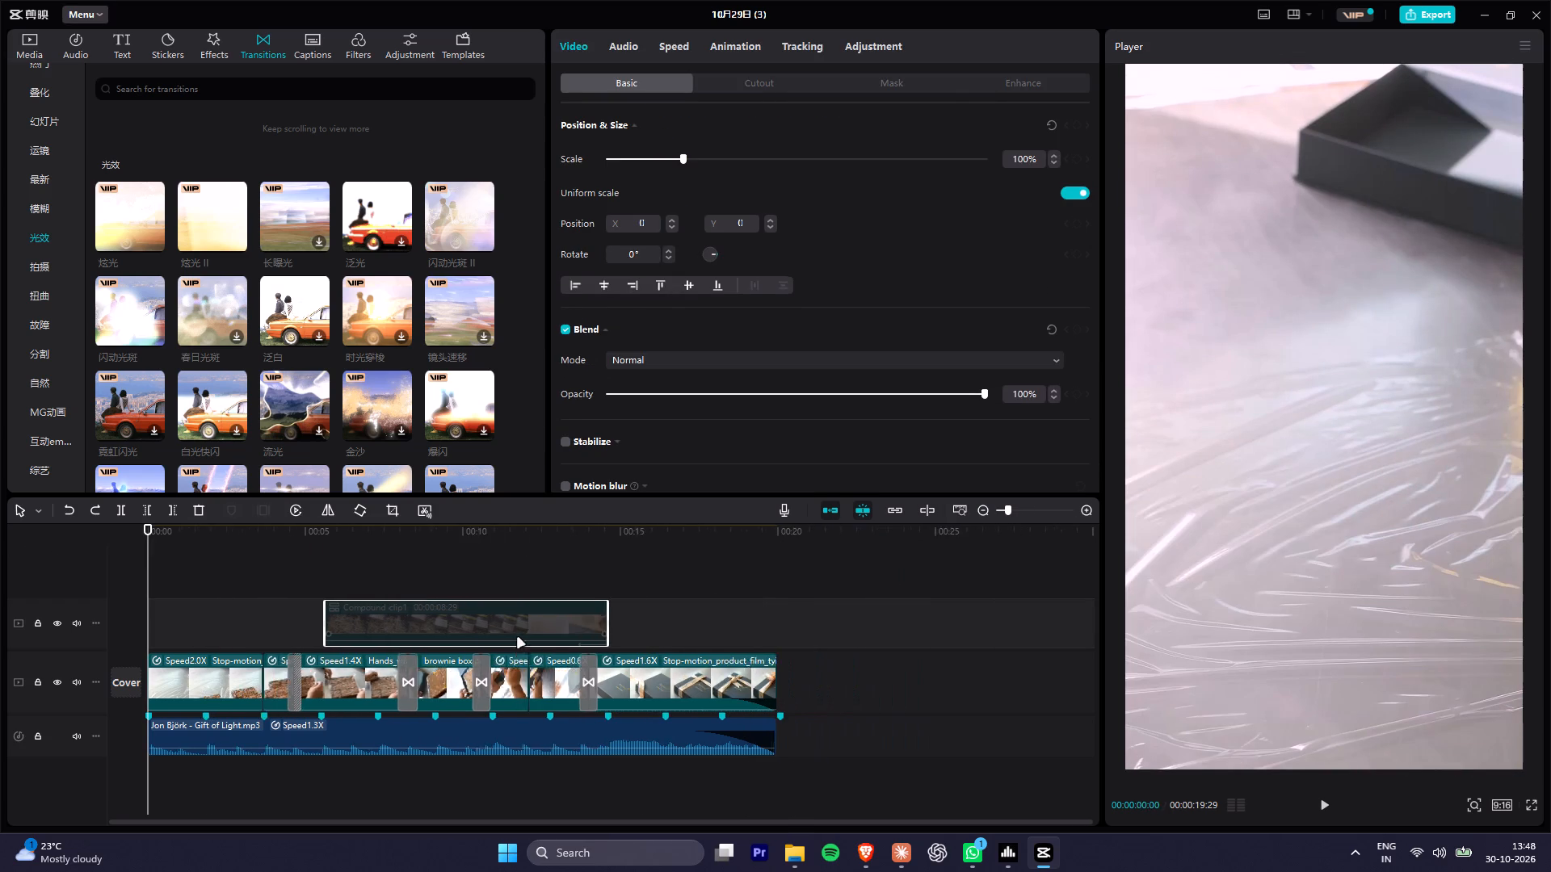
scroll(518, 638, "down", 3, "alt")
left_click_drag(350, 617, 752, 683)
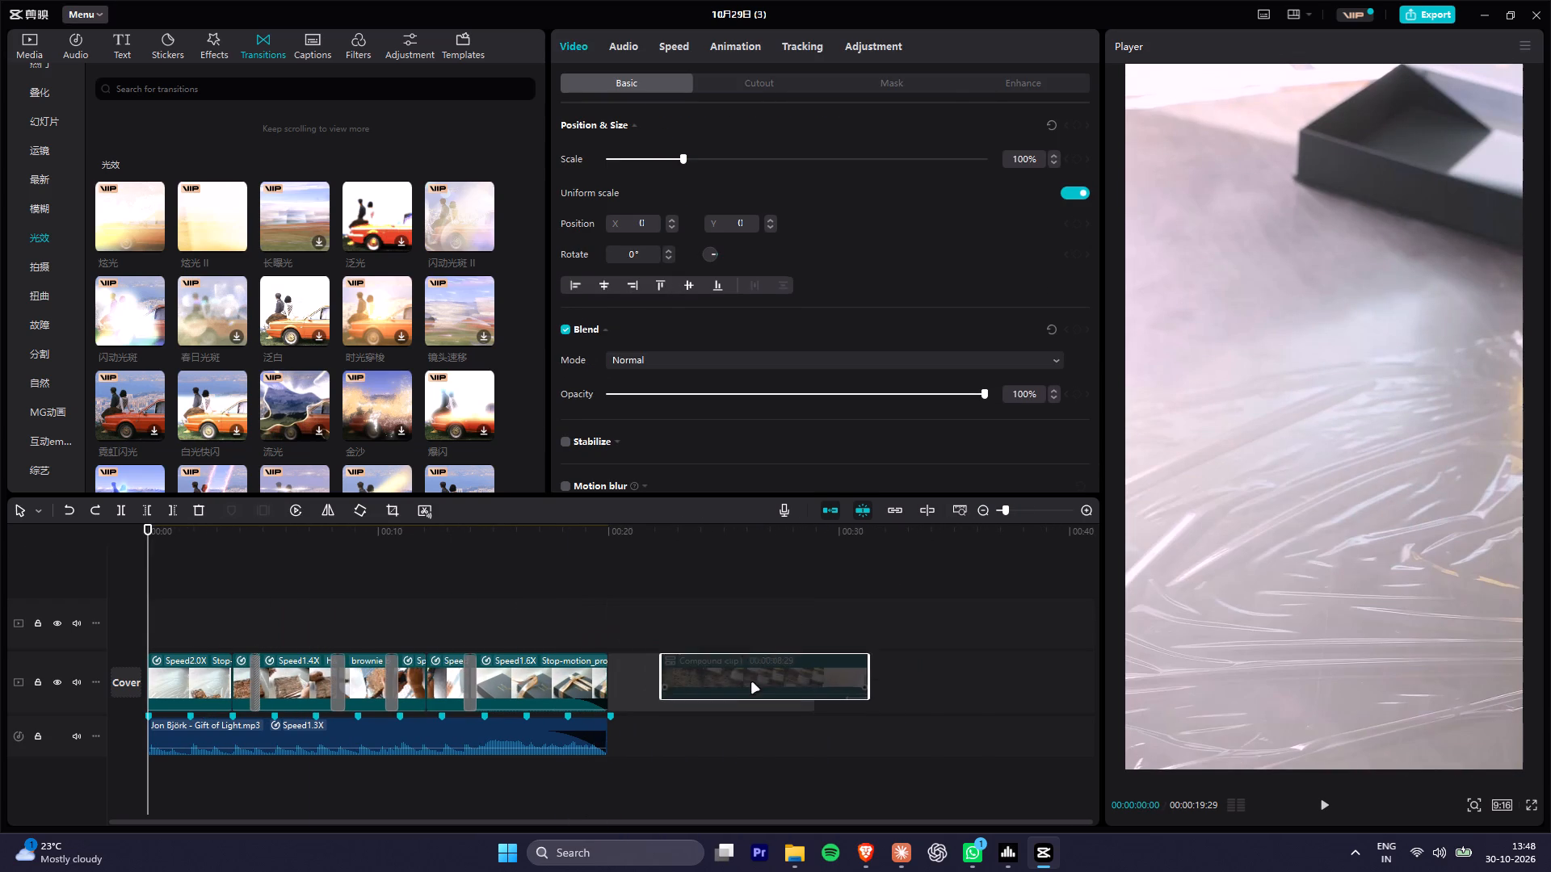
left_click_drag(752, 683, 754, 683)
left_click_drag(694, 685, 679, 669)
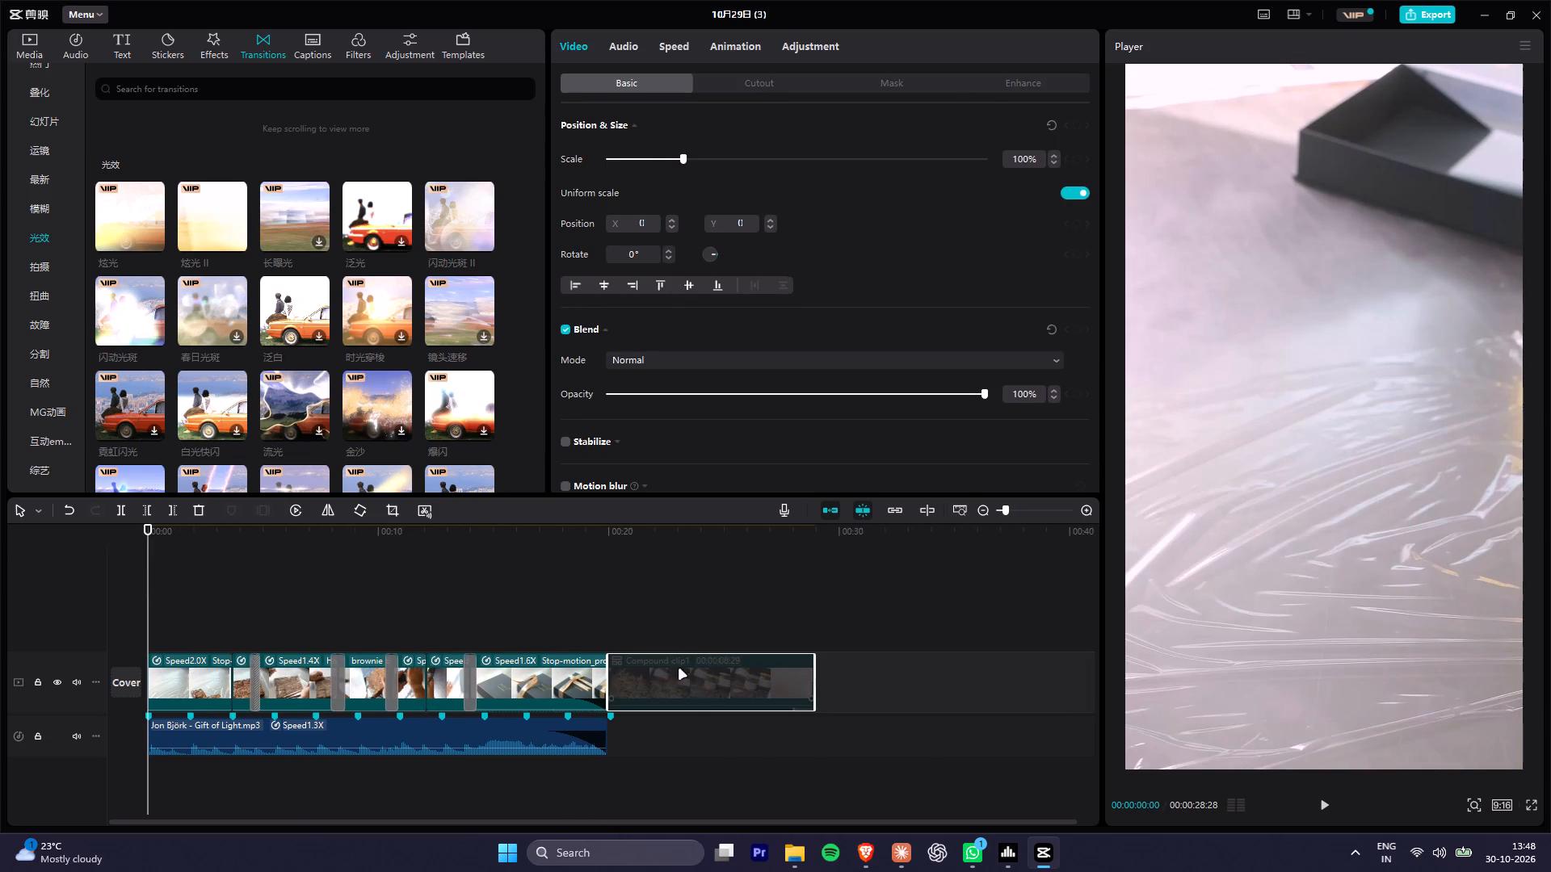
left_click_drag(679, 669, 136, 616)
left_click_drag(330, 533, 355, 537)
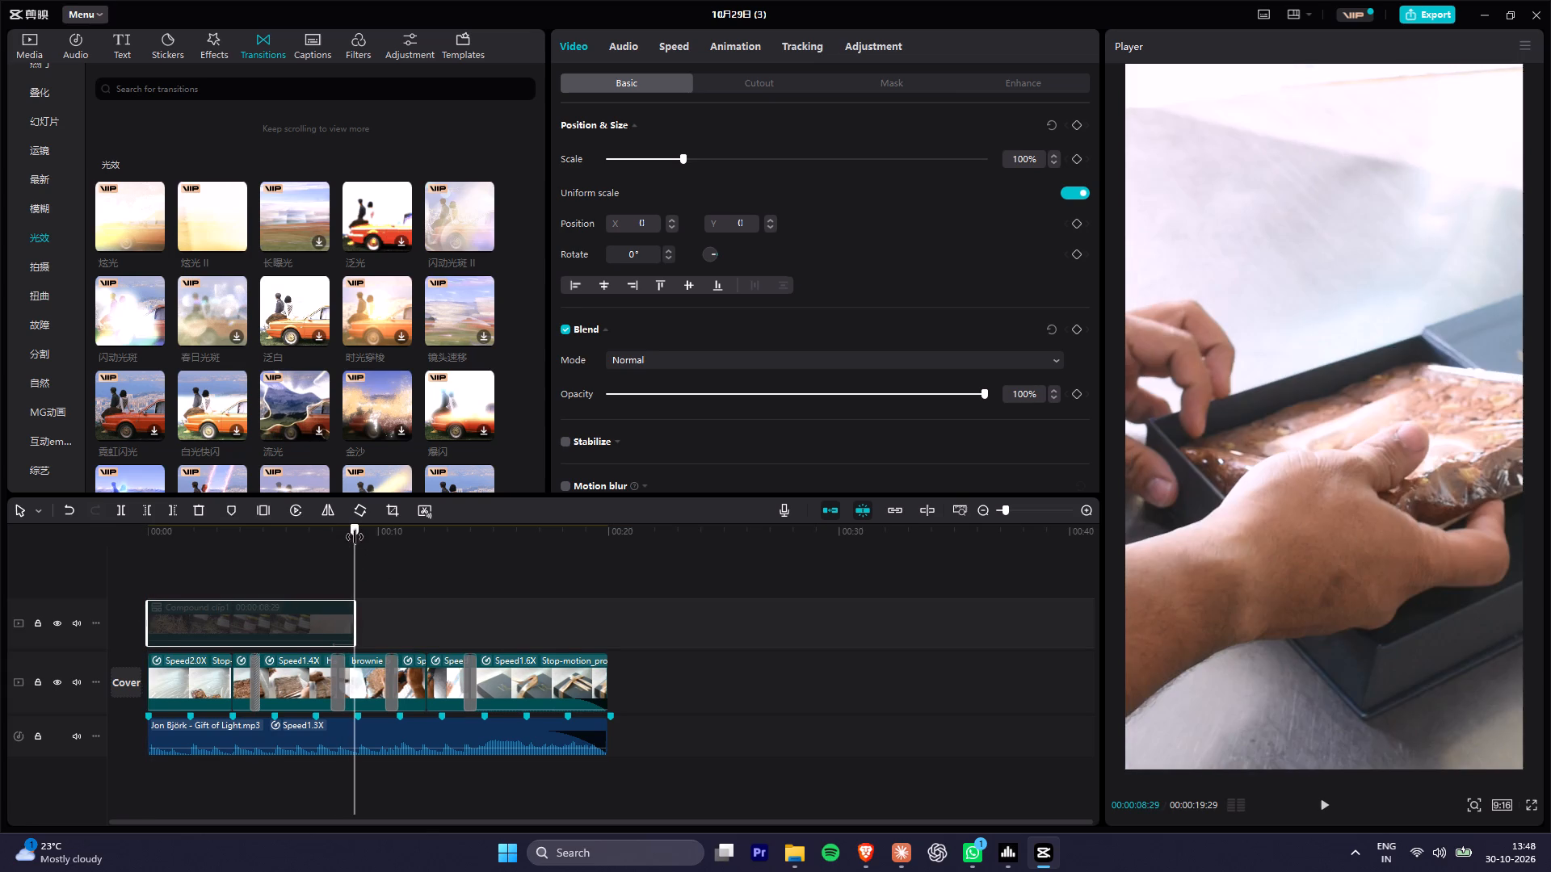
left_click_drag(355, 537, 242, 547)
Set the hamper compound clip's speed to 0.8x.
left_click(274, 618)
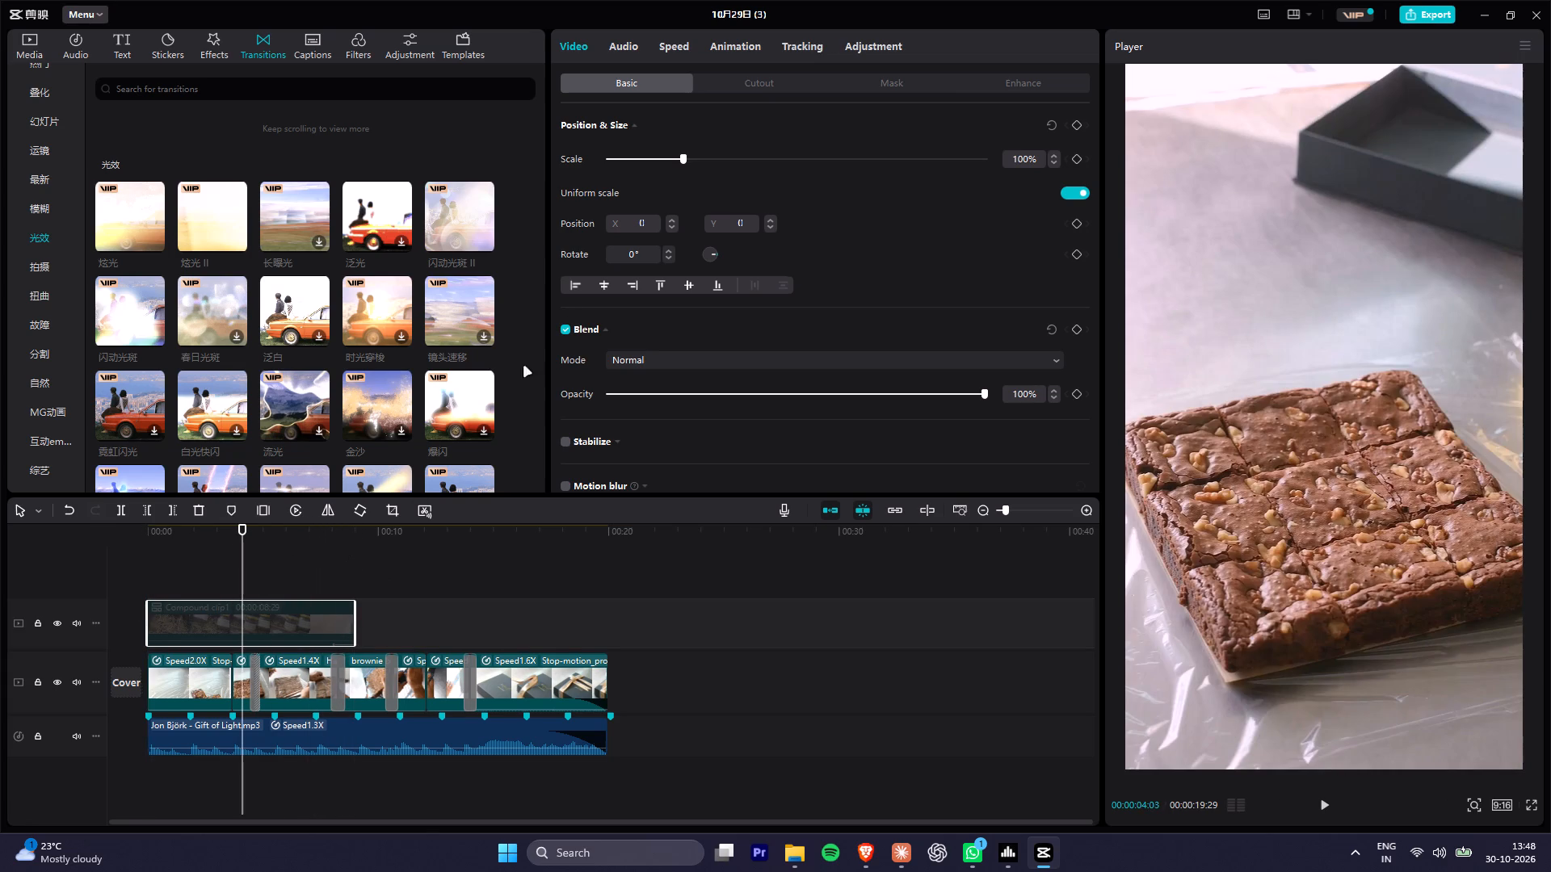
left_click(666, 43)
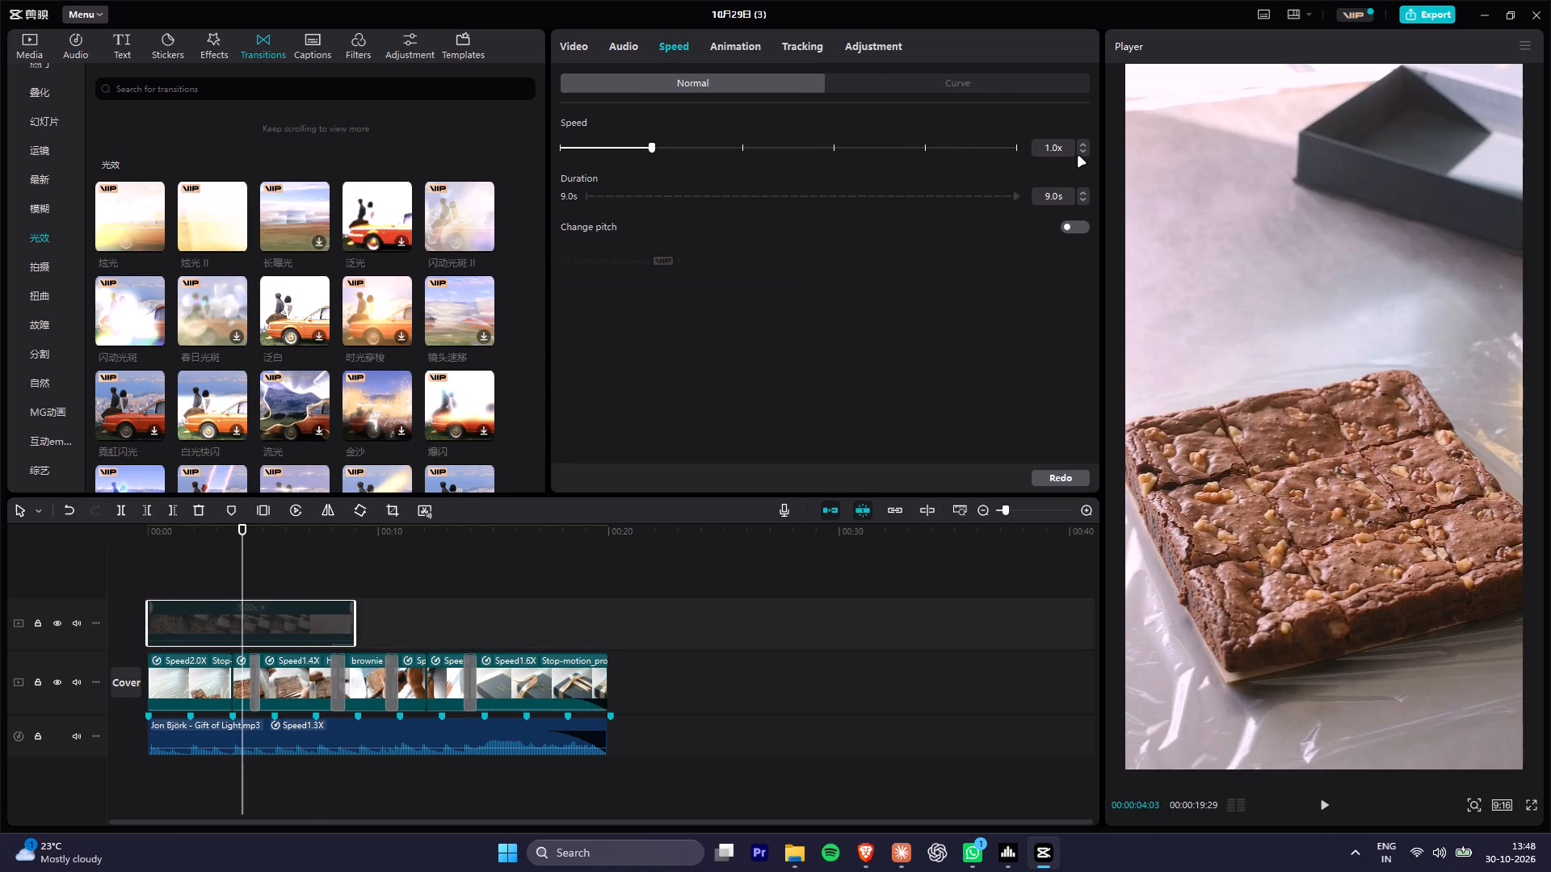
left_click(1082, 153)
left_click(1082, 153)
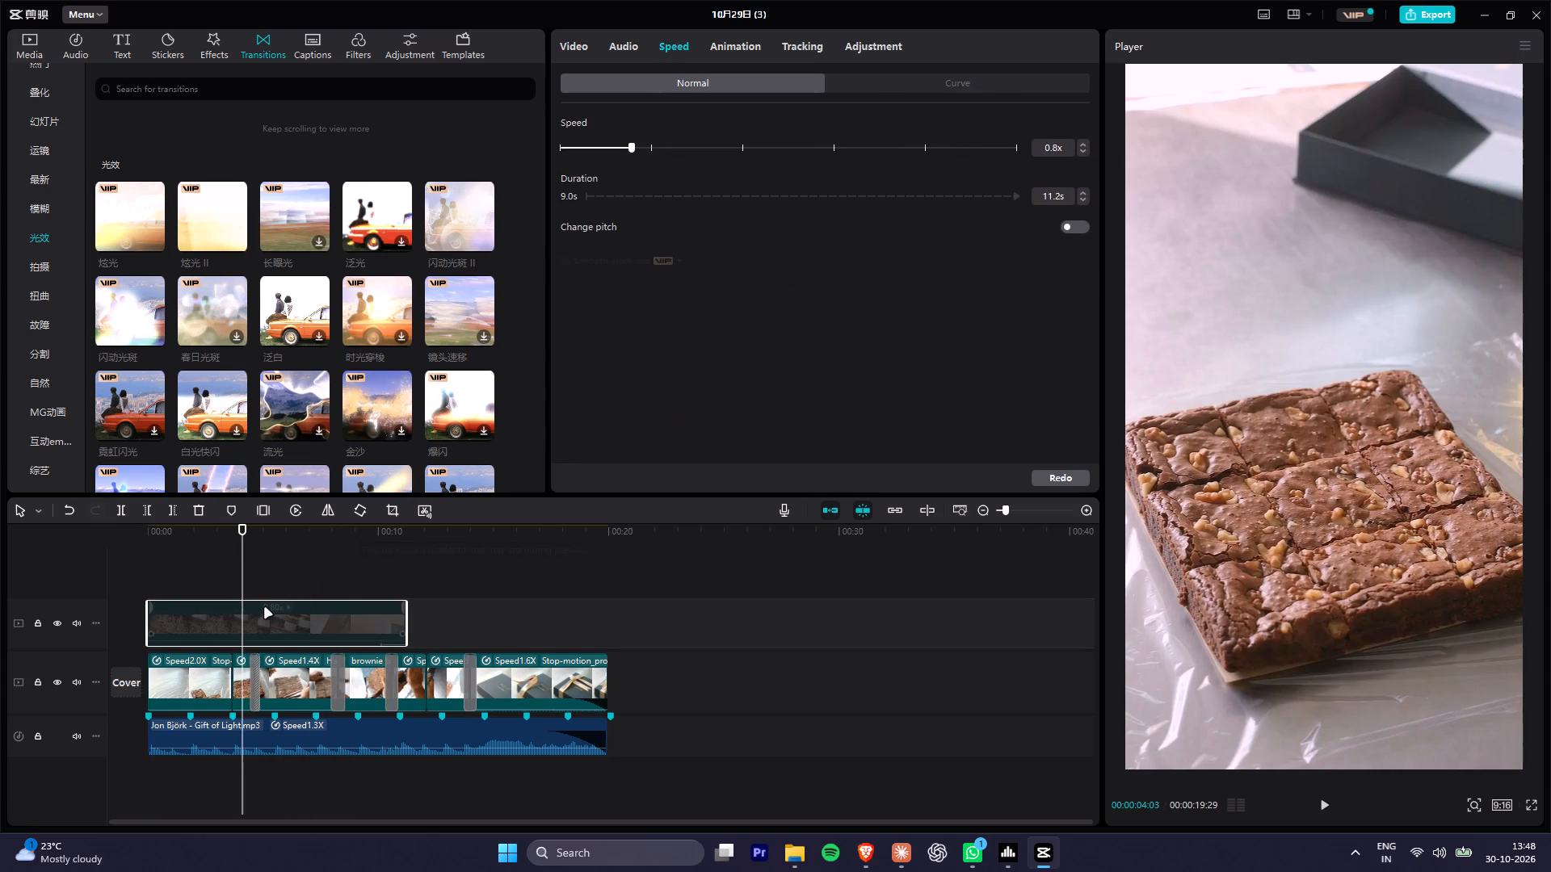
Enable the hamper compound clip and play it from the start to check its slower pace.
key("v")
left_click_drag(183, 532, 72, 535)
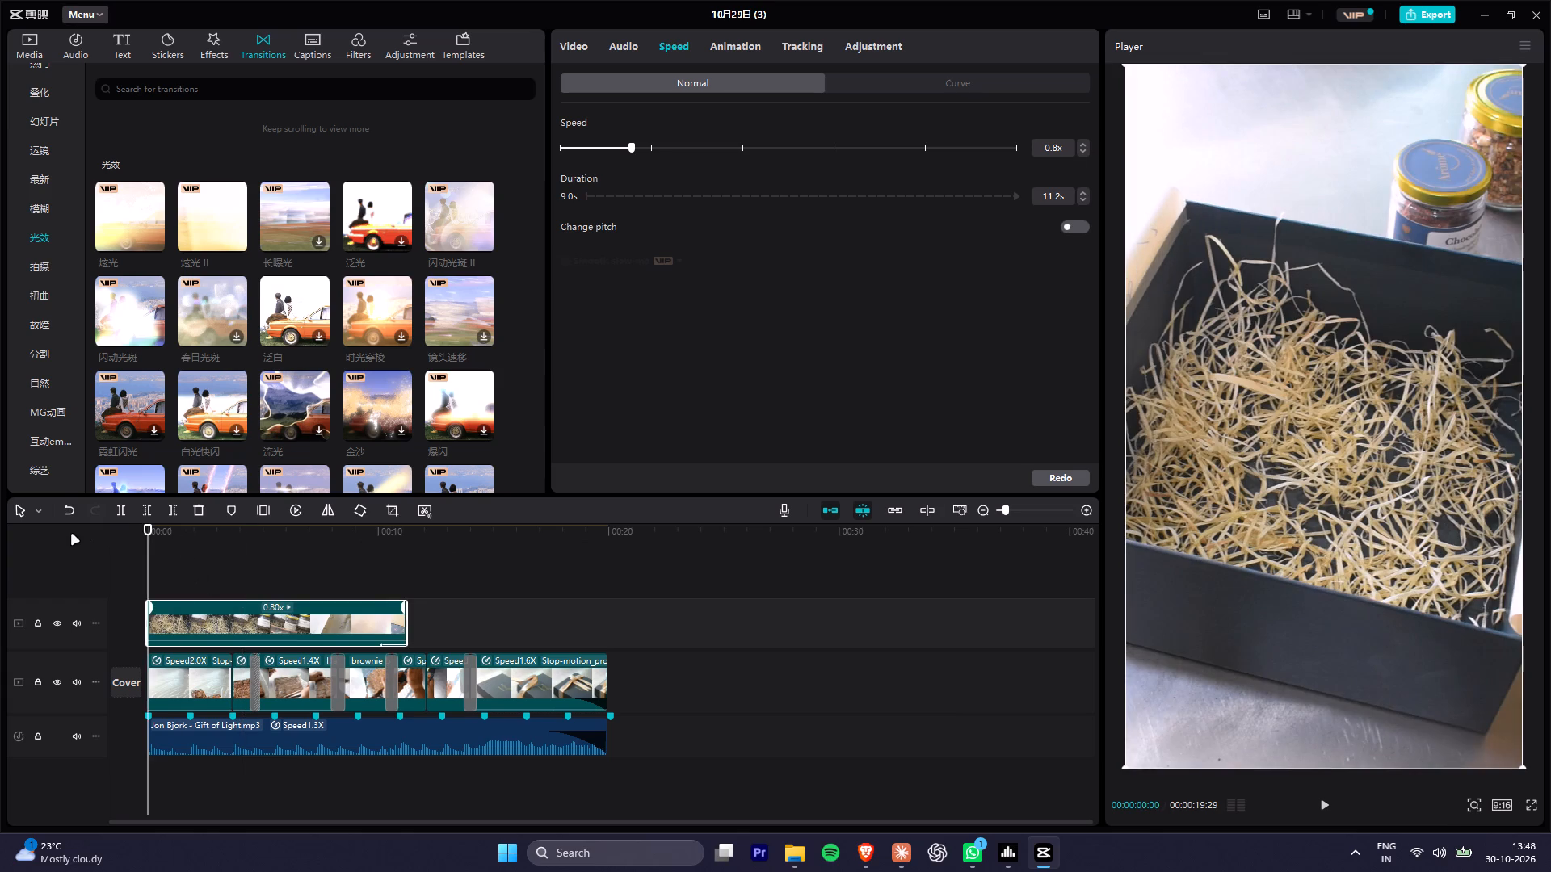
key("space")
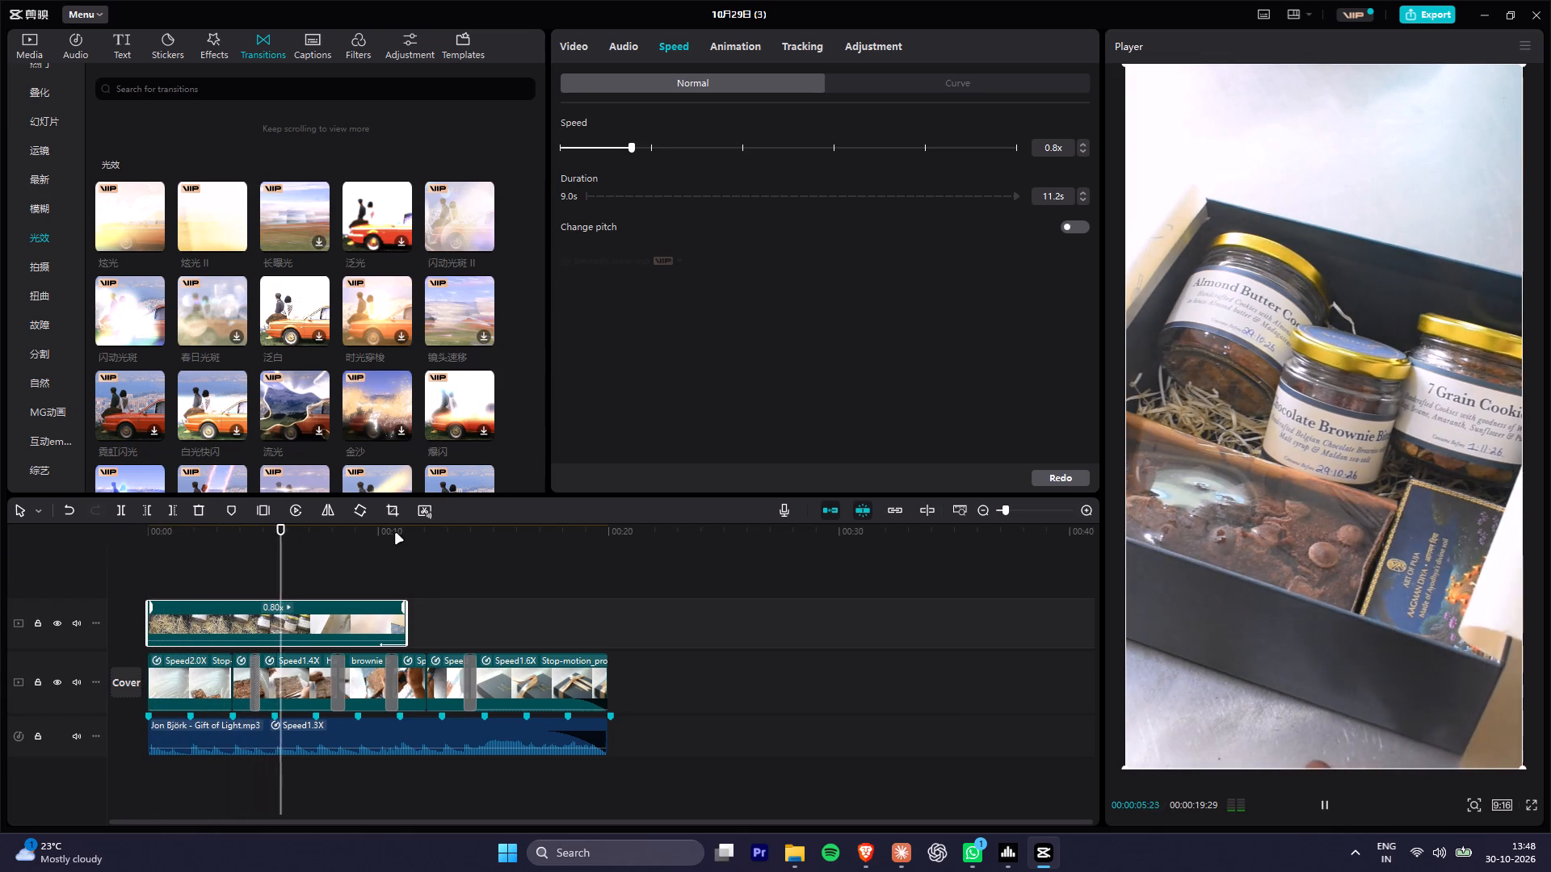
key("space")
key("space")
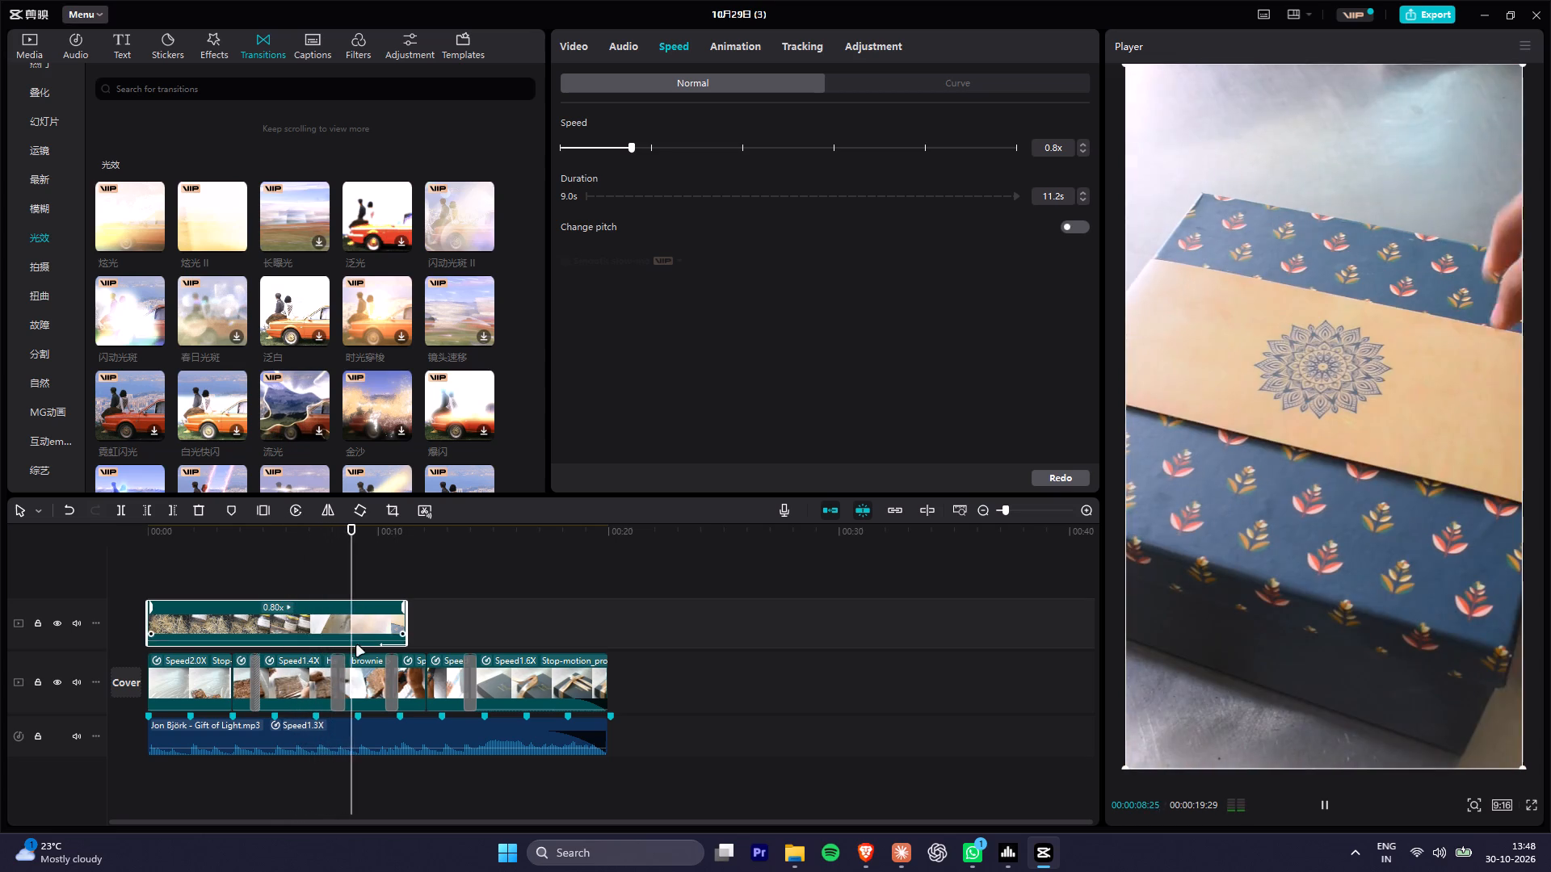
key("space")
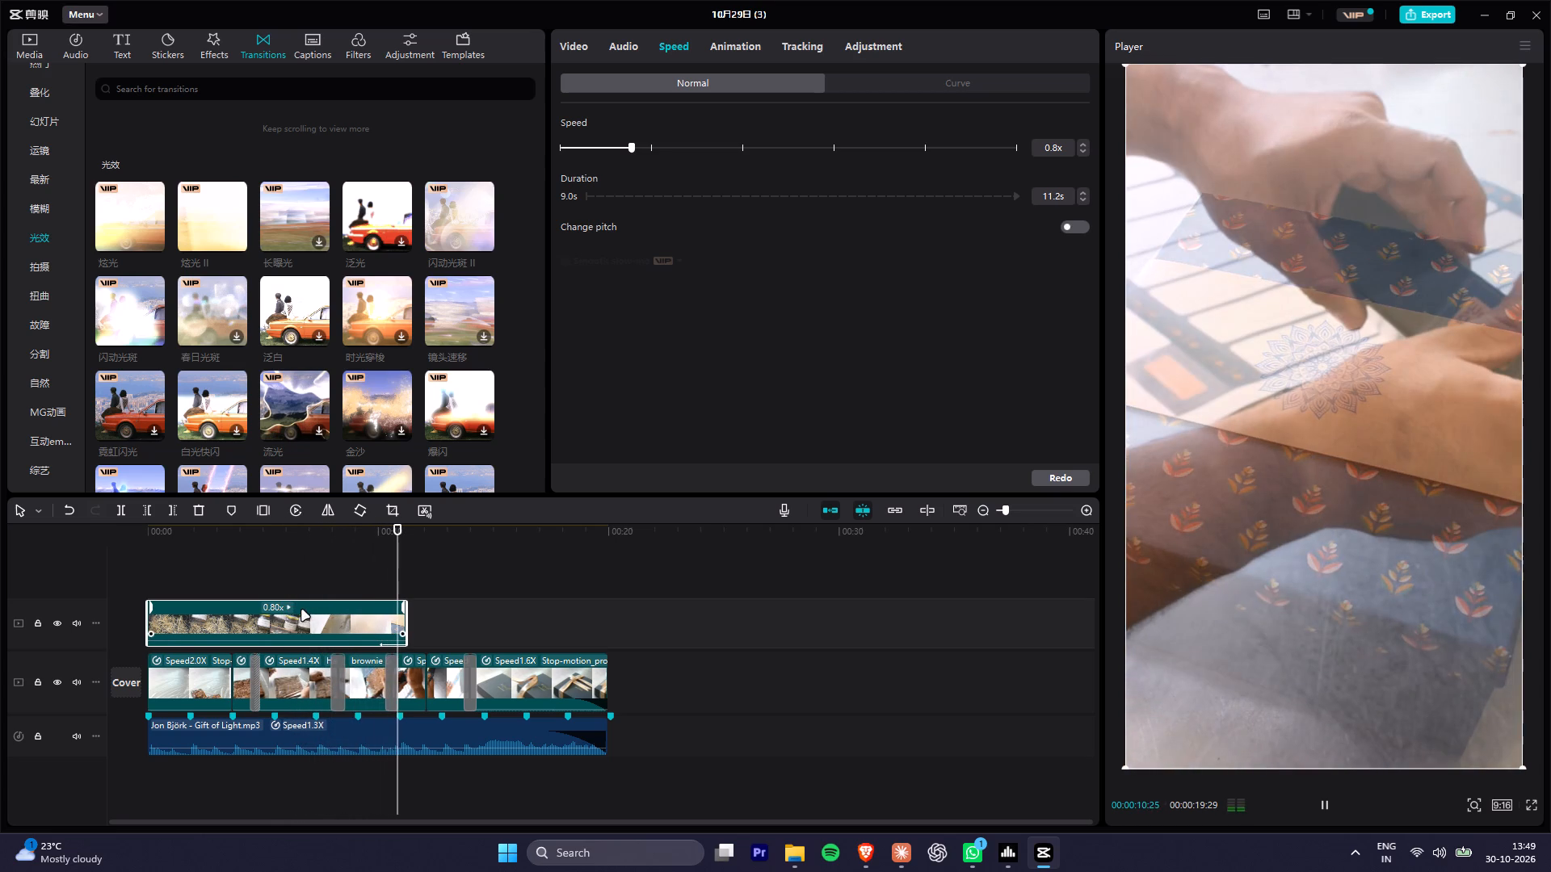
left_click_drag(360, 535, 15, 536)
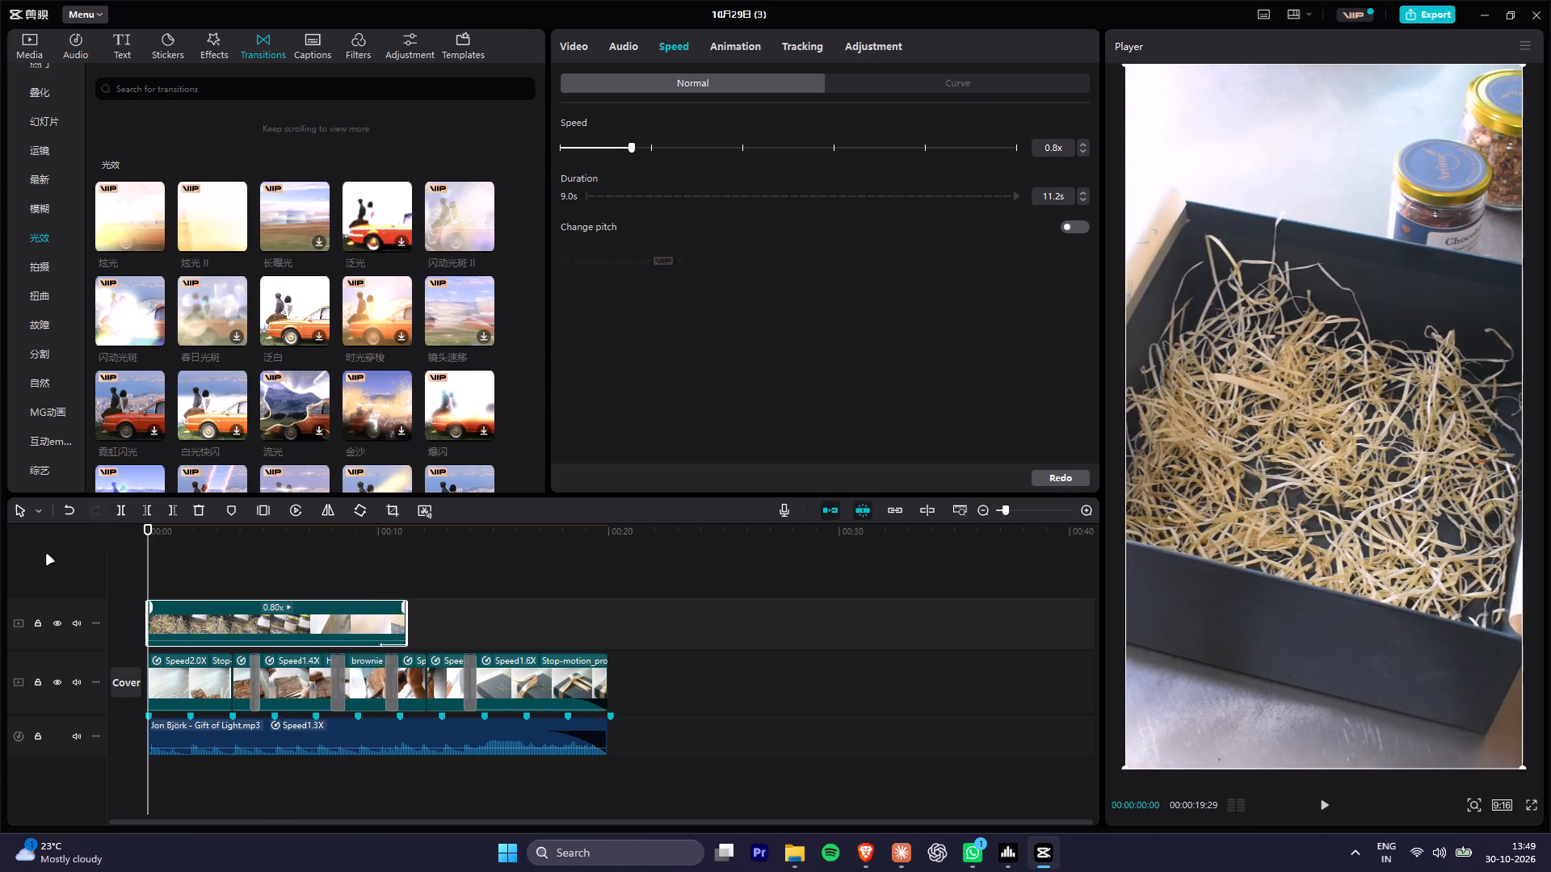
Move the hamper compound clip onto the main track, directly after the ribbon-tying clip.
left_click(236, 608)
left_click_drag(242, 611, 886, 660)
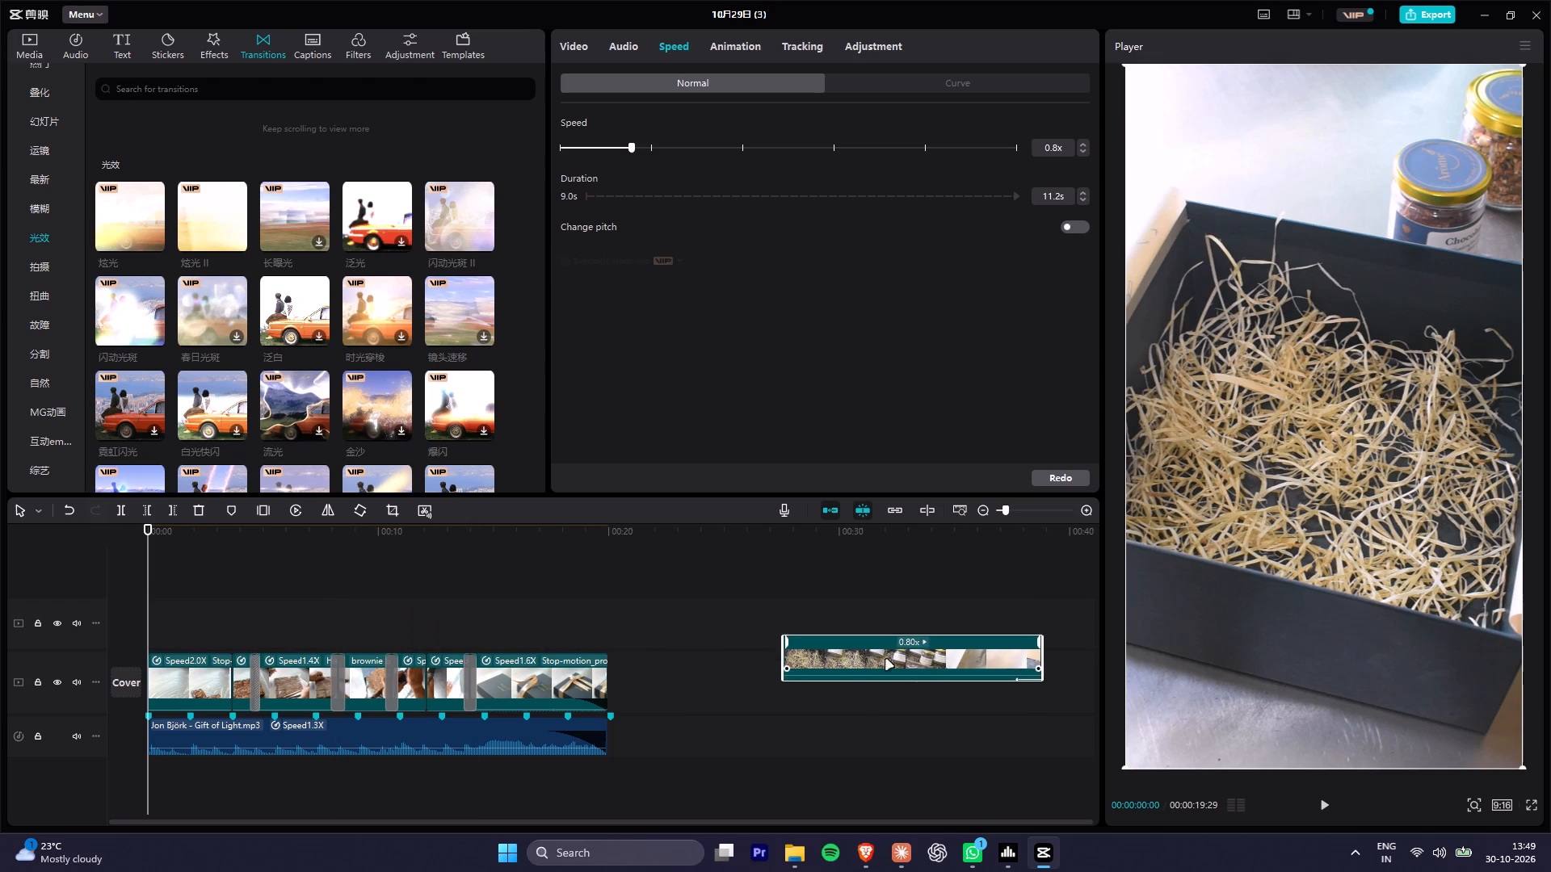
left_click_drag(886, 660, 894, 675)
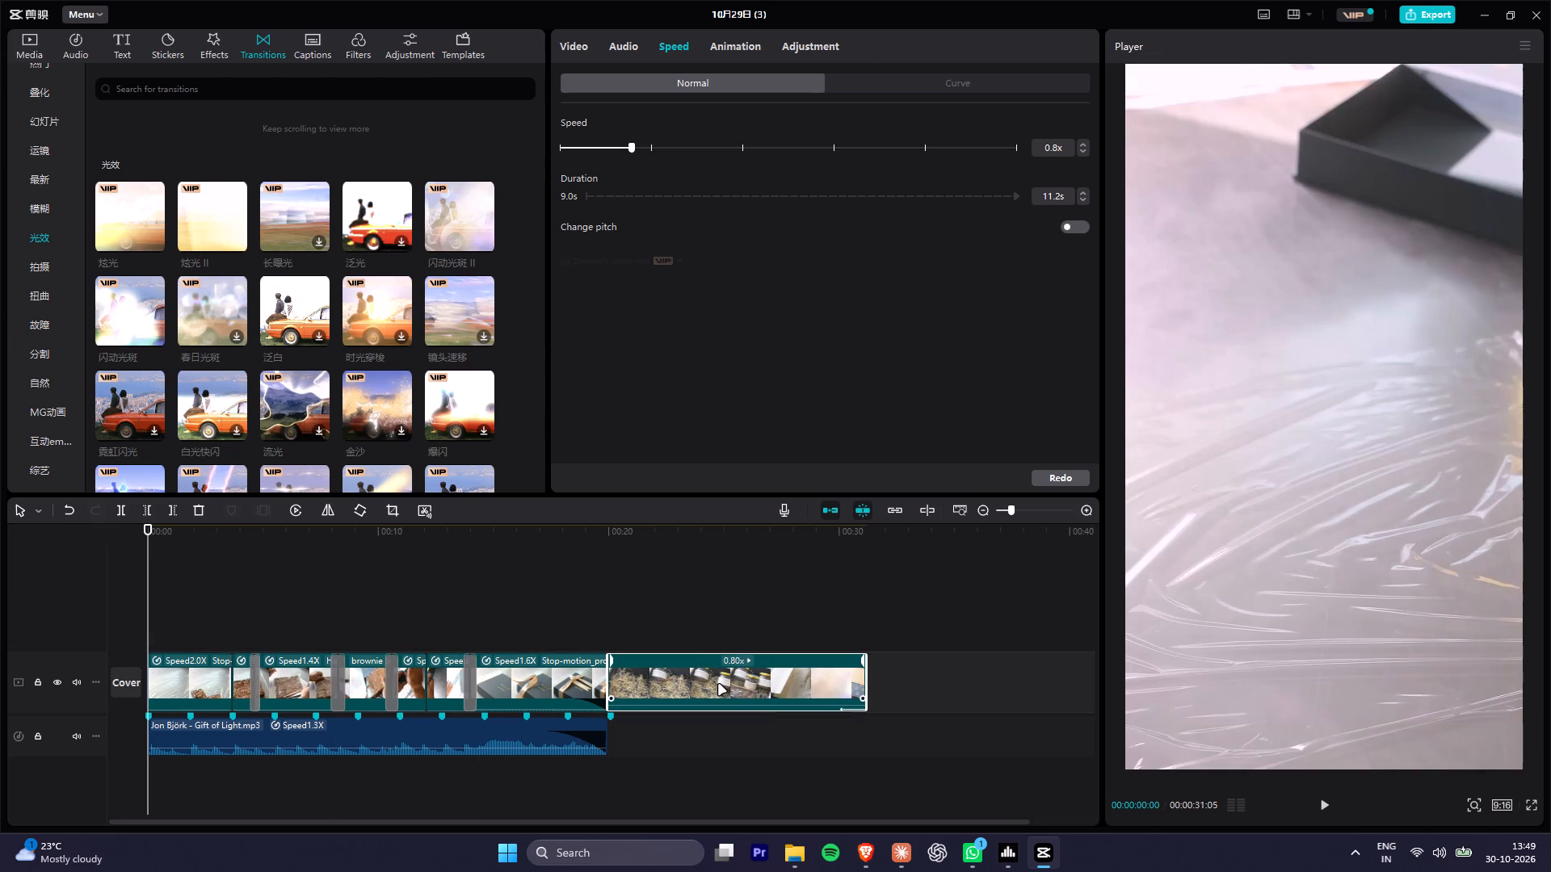
Disable the hamper compound clip and move it back to the upper track, starting at about 8 seconds.
key("v")
left_click_drag(719, 685, 451, 594)
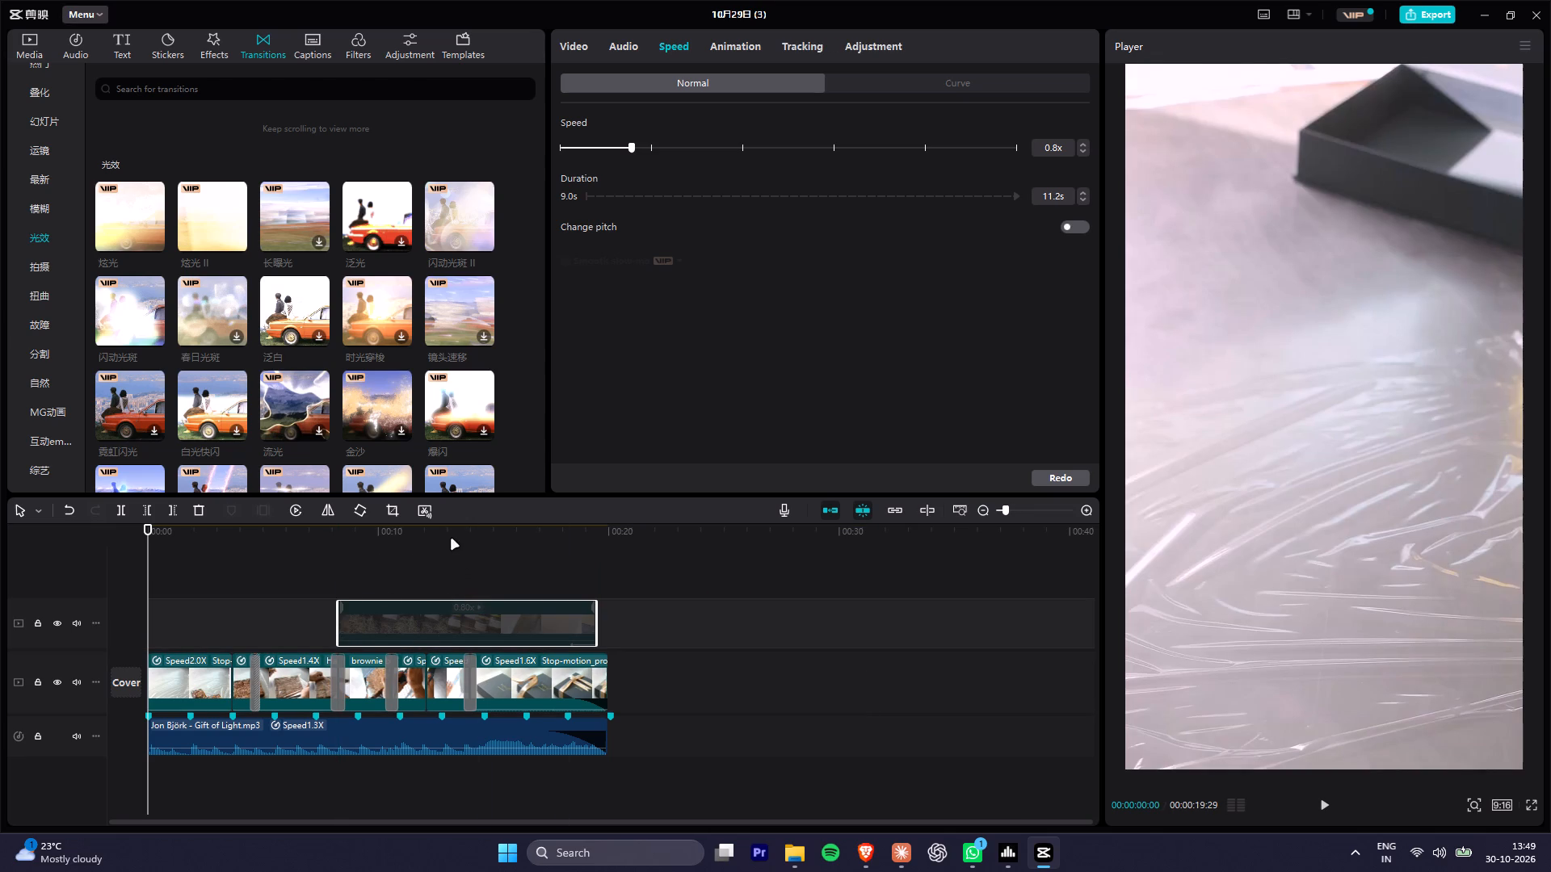
Browse the imported media down to the closed-box and ribbon-tied box images and the stop-motion clips.
left_click_drag(451, 535, 488, 541)
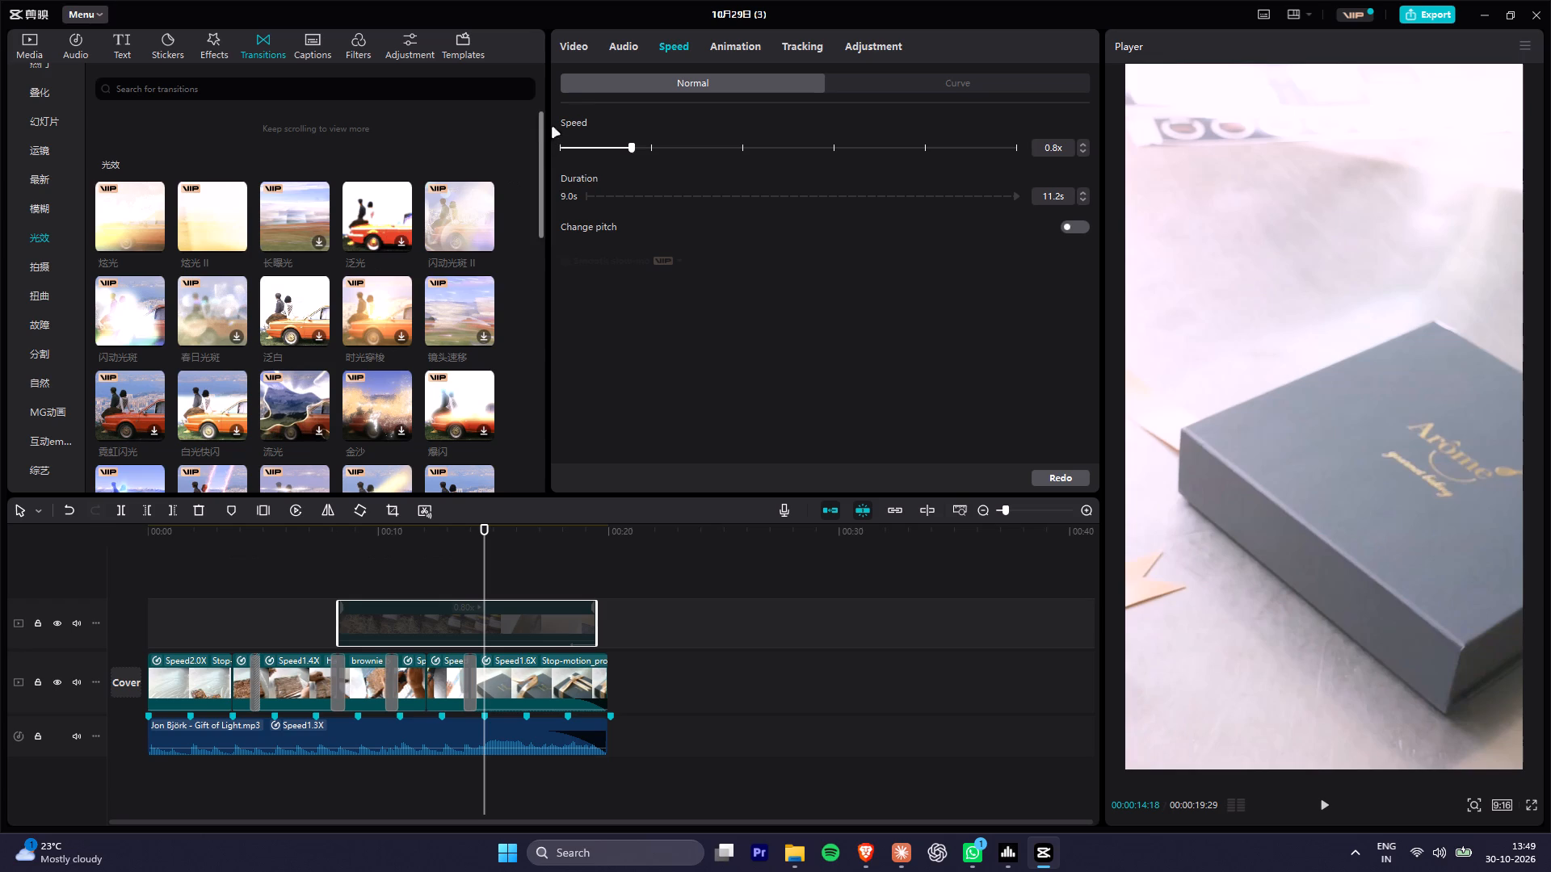
left_click(565, 45)
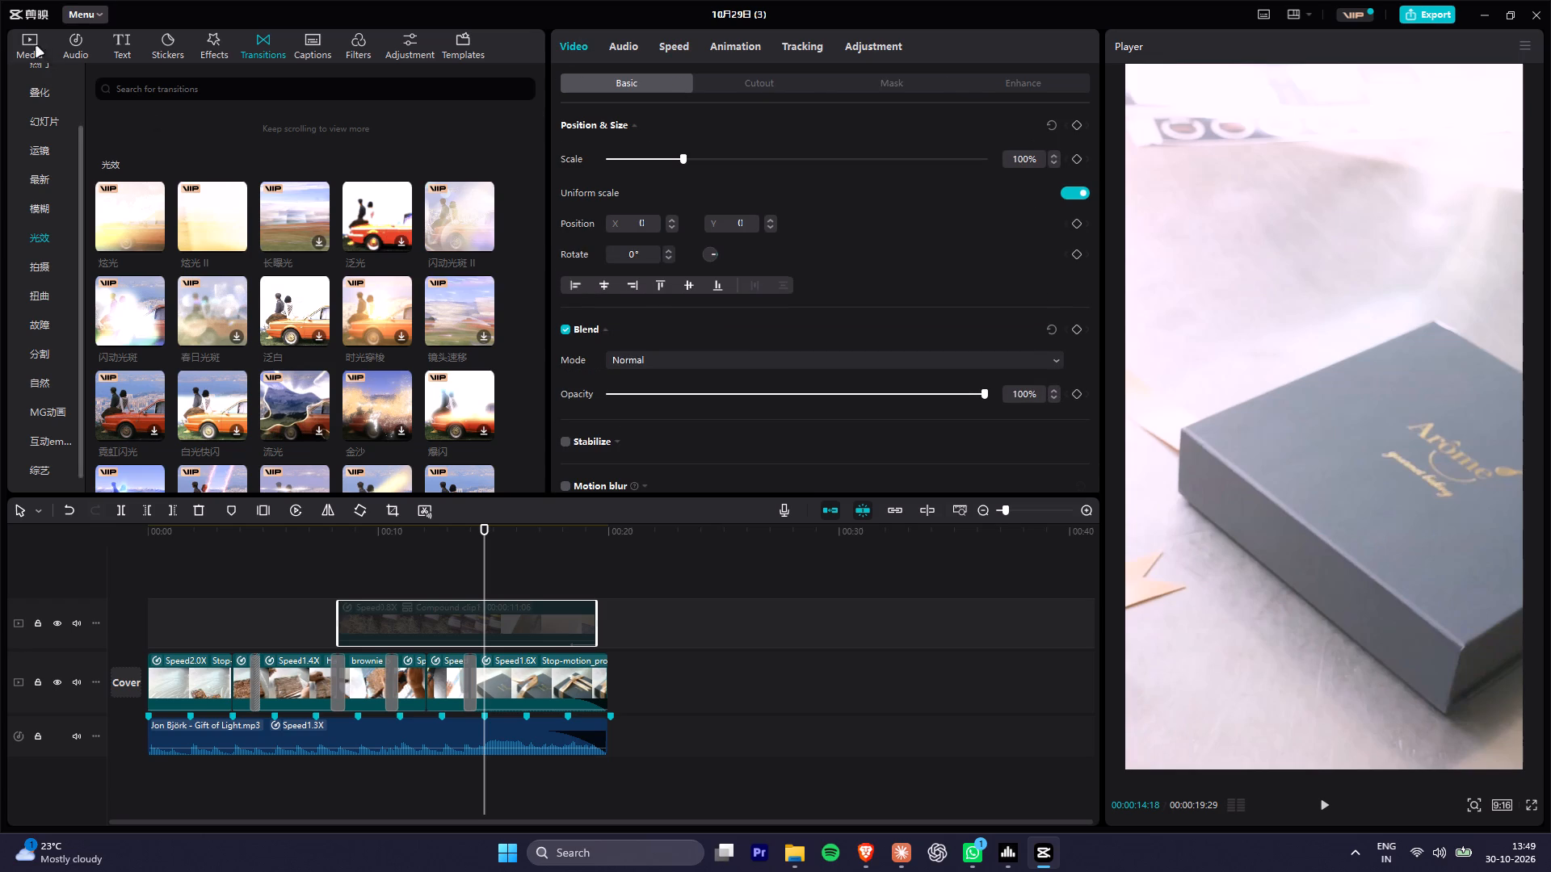
left_click(36, 47)
scroll(312, 268, "up", 8)
scroll(312, 275, "down", 9)
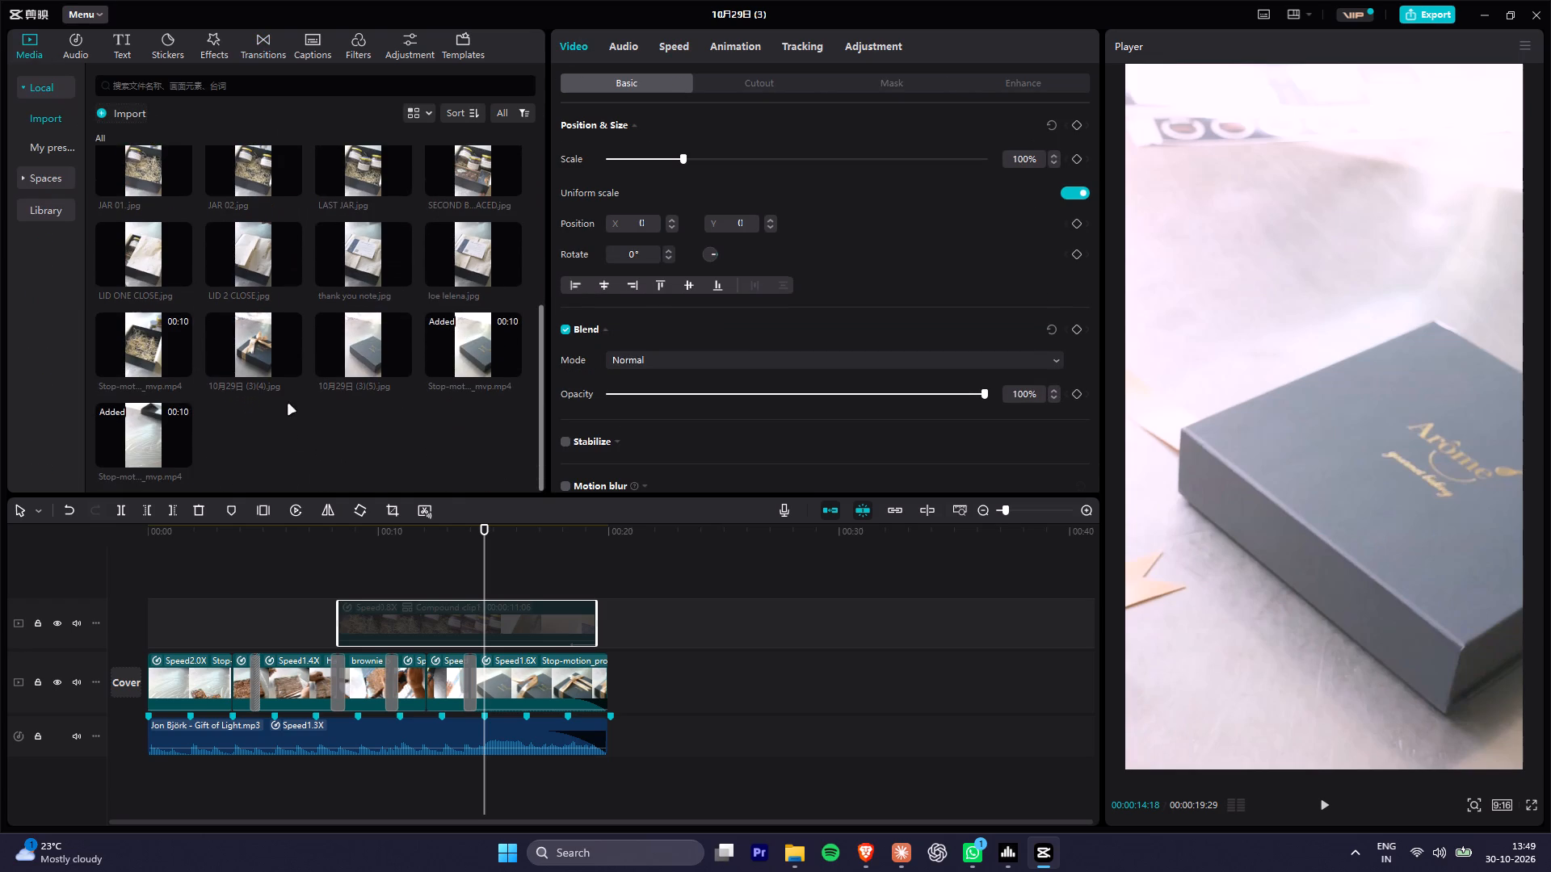
scroll(288, 405, "down", 2)
left_click(288, 431)
double_click(288, 431)
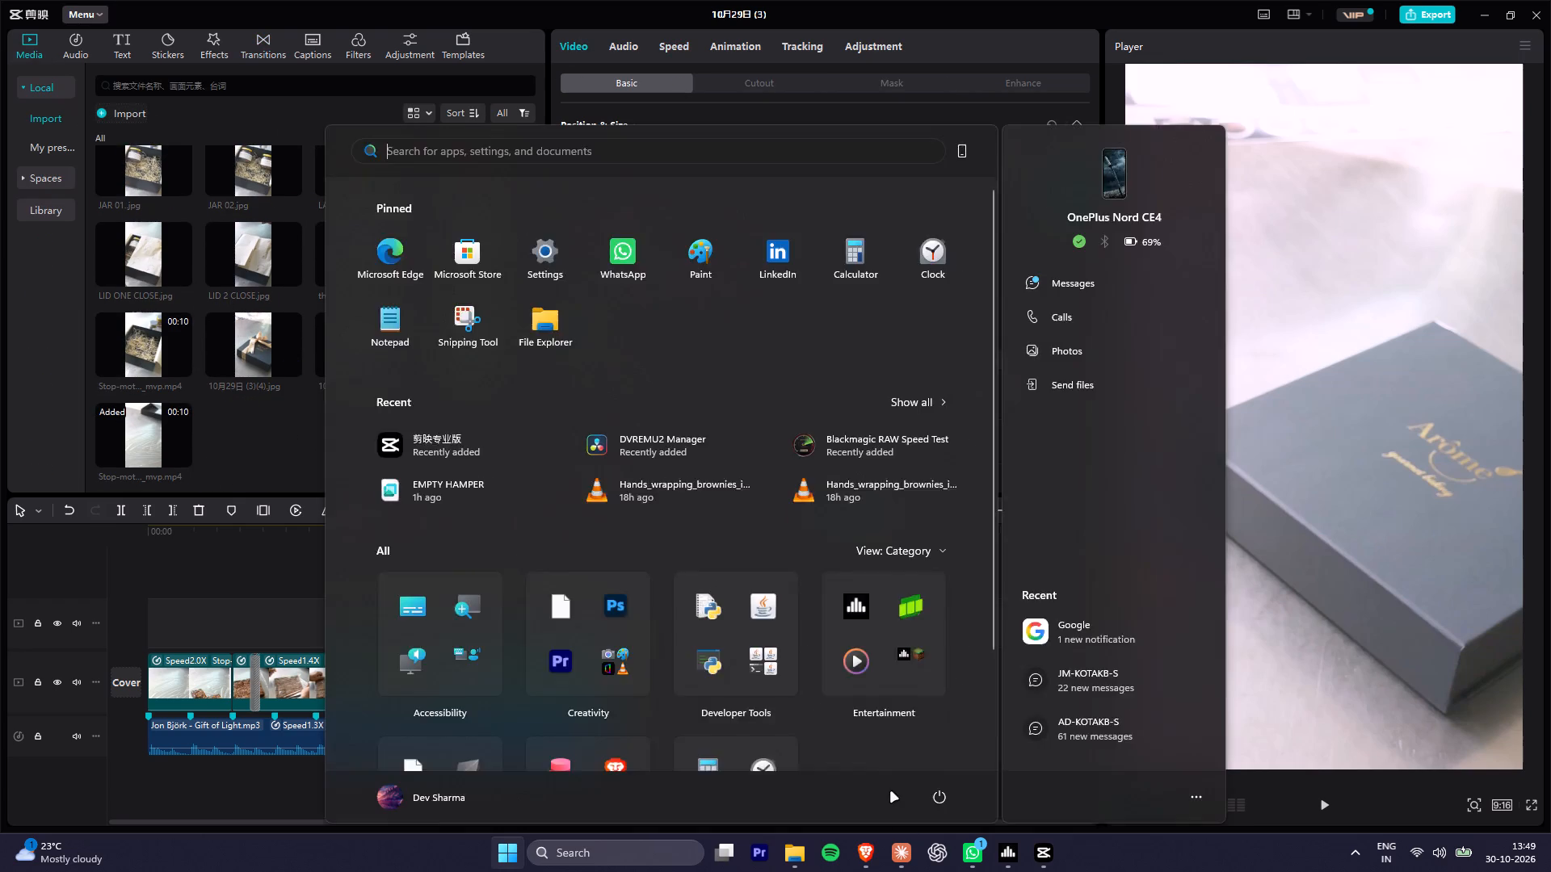
Search the computer for Photoshop and launch Adobe Photoshop 2026.
type("photo")
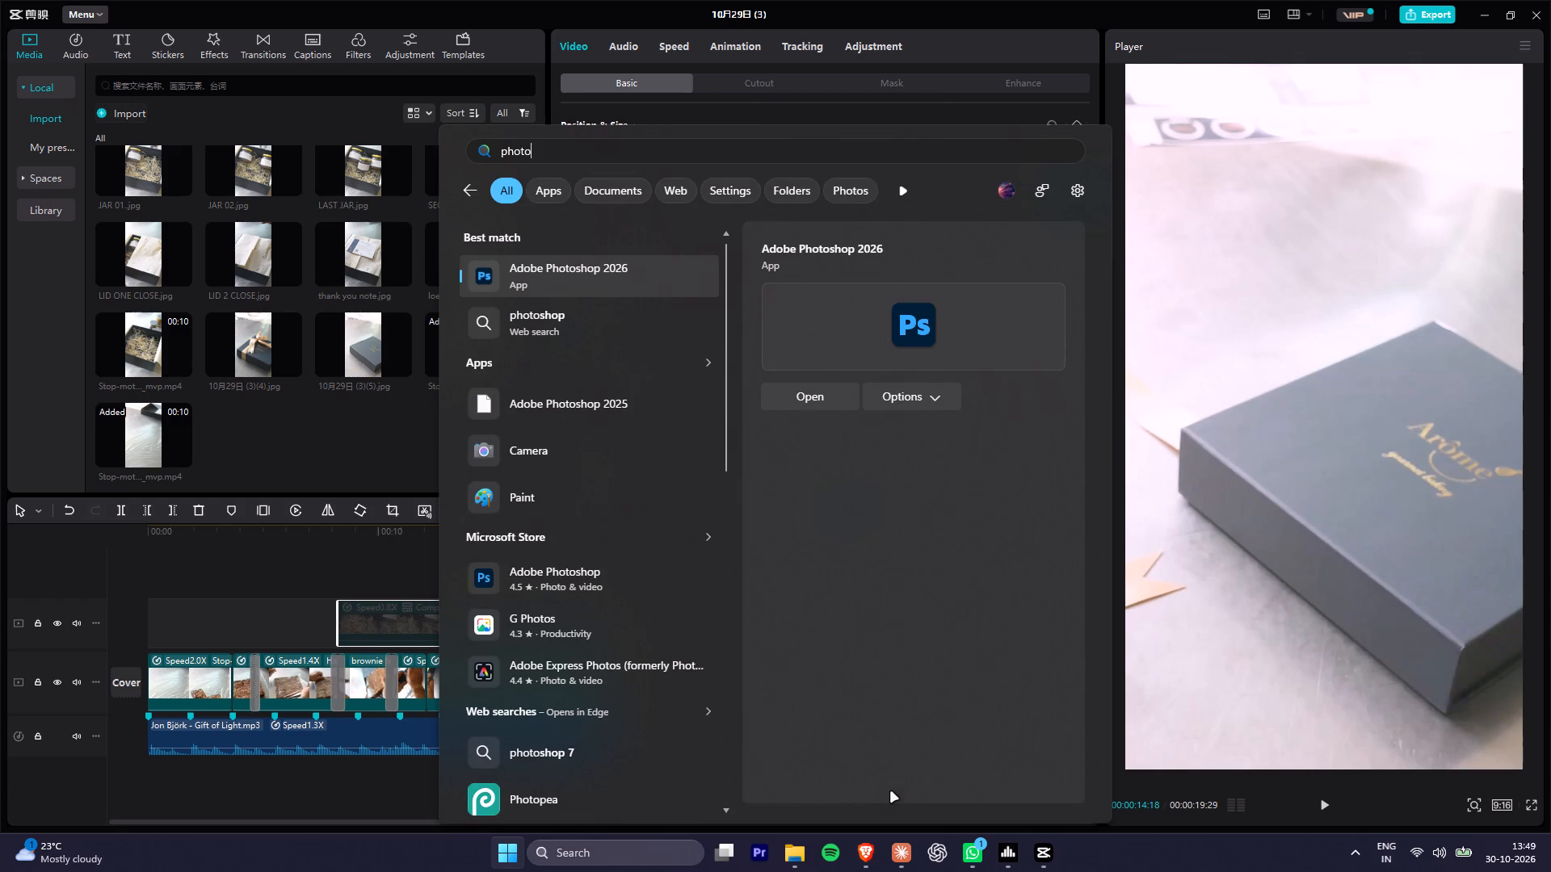
left_click(620, 275)
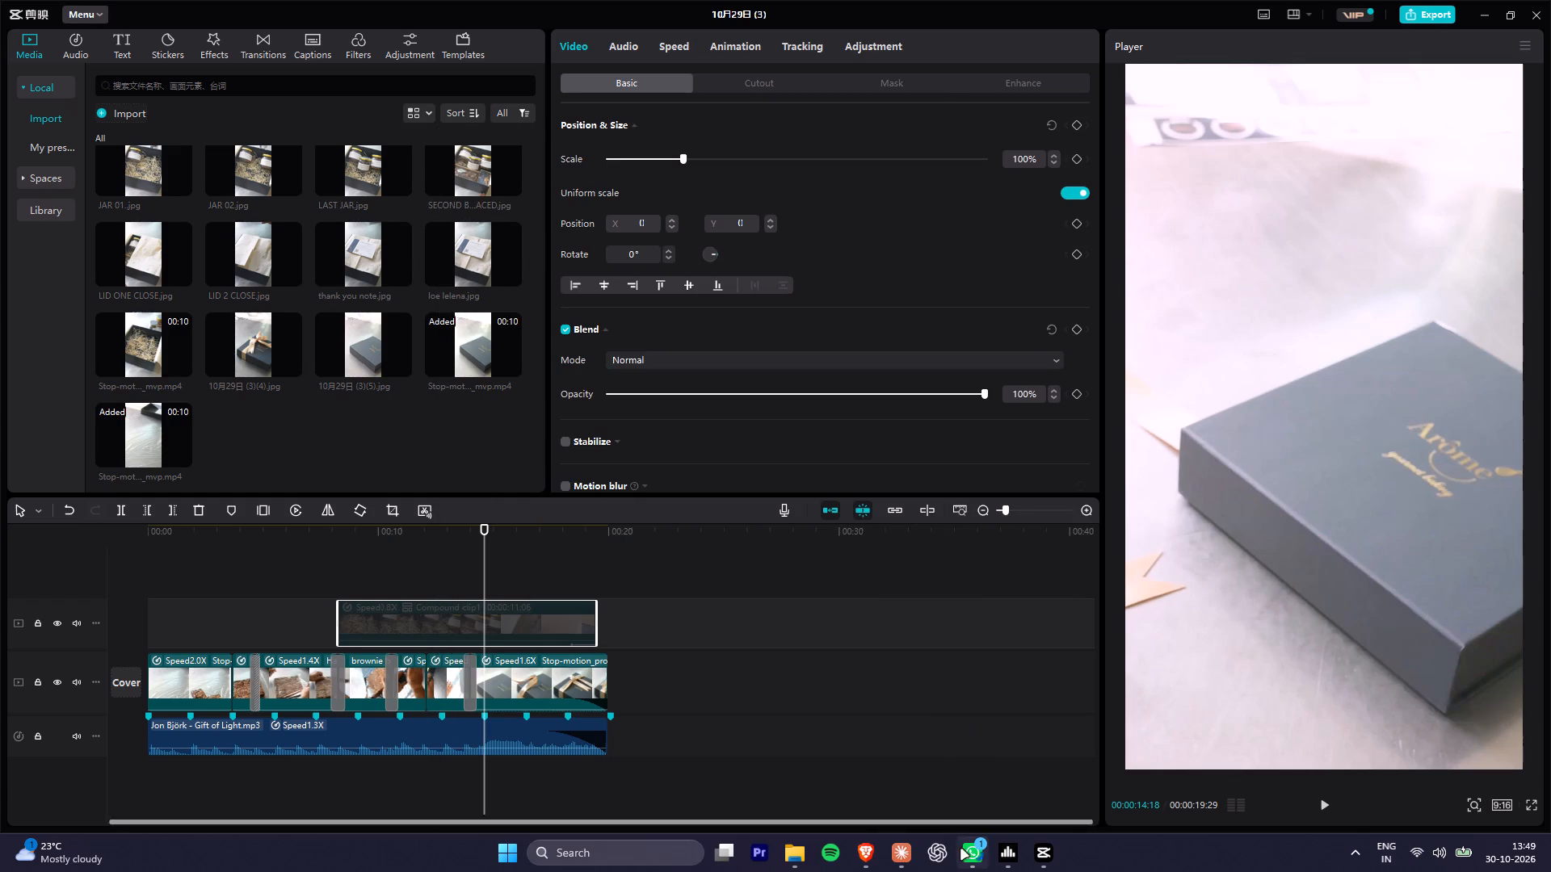
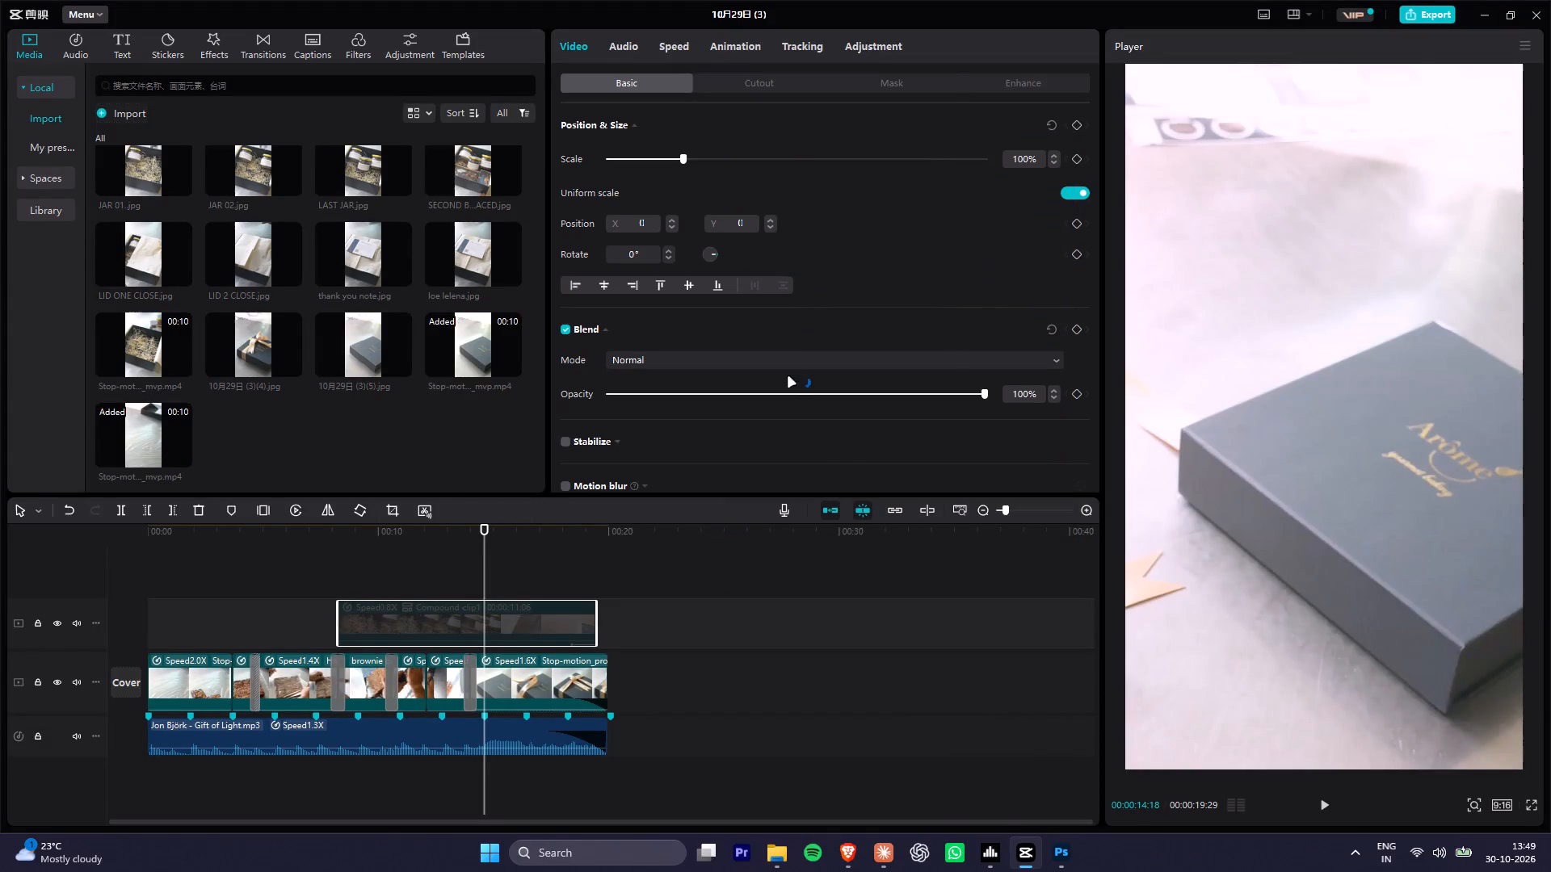
Show the hidden background app icons in the system tray.
left_click(1349, 857)
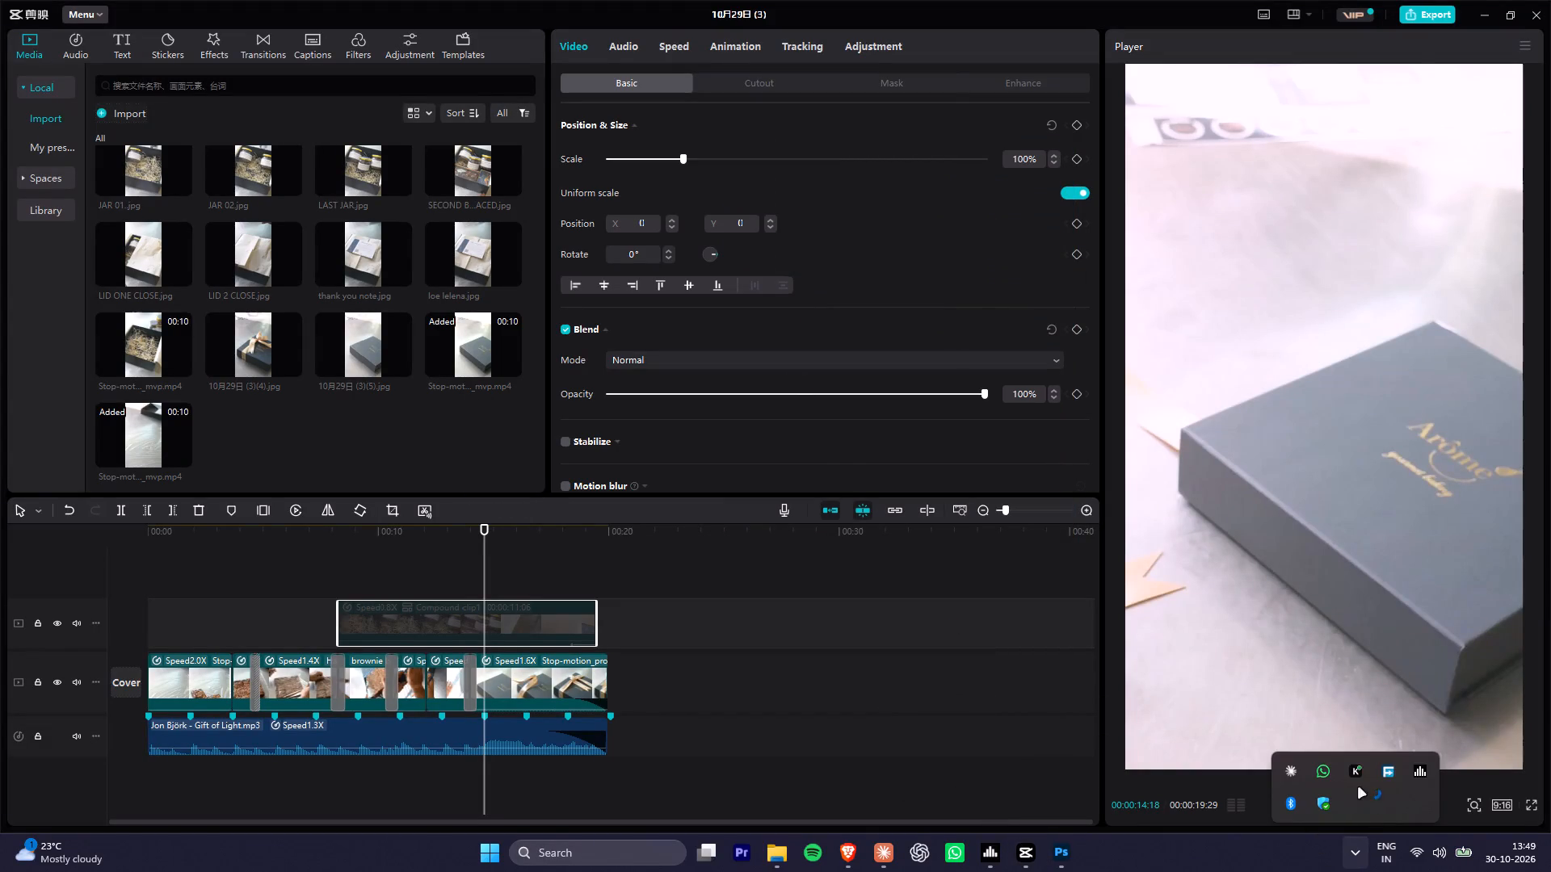
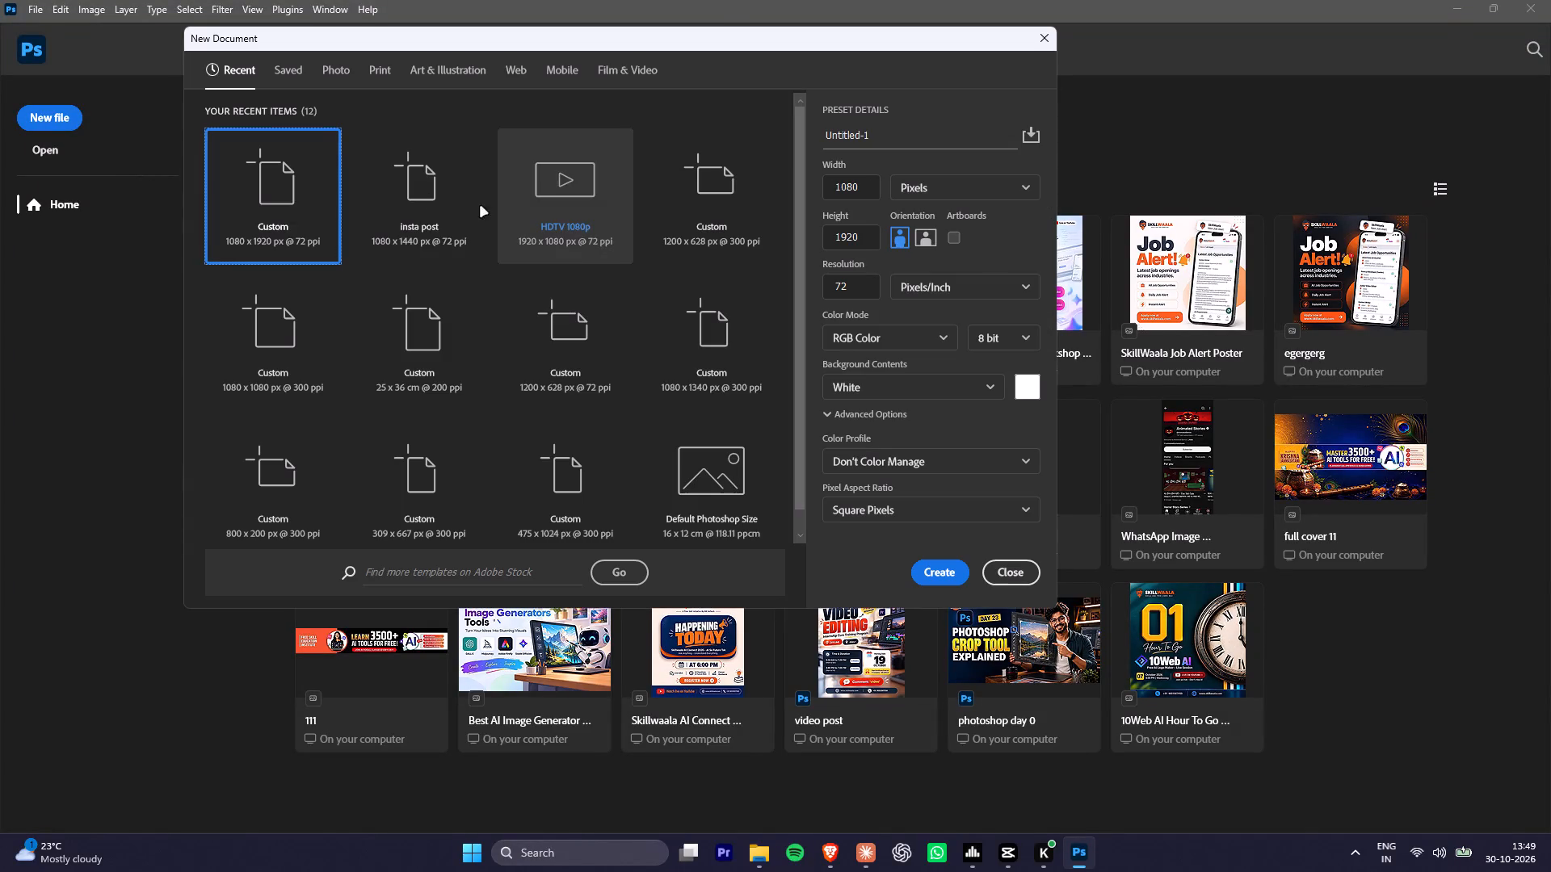
Dismiss the new document setup and open the black-on-white "Arome- Desserts Gifting Celebration.pdf (2)" logo from Downloads.
left_click(1049, 42)
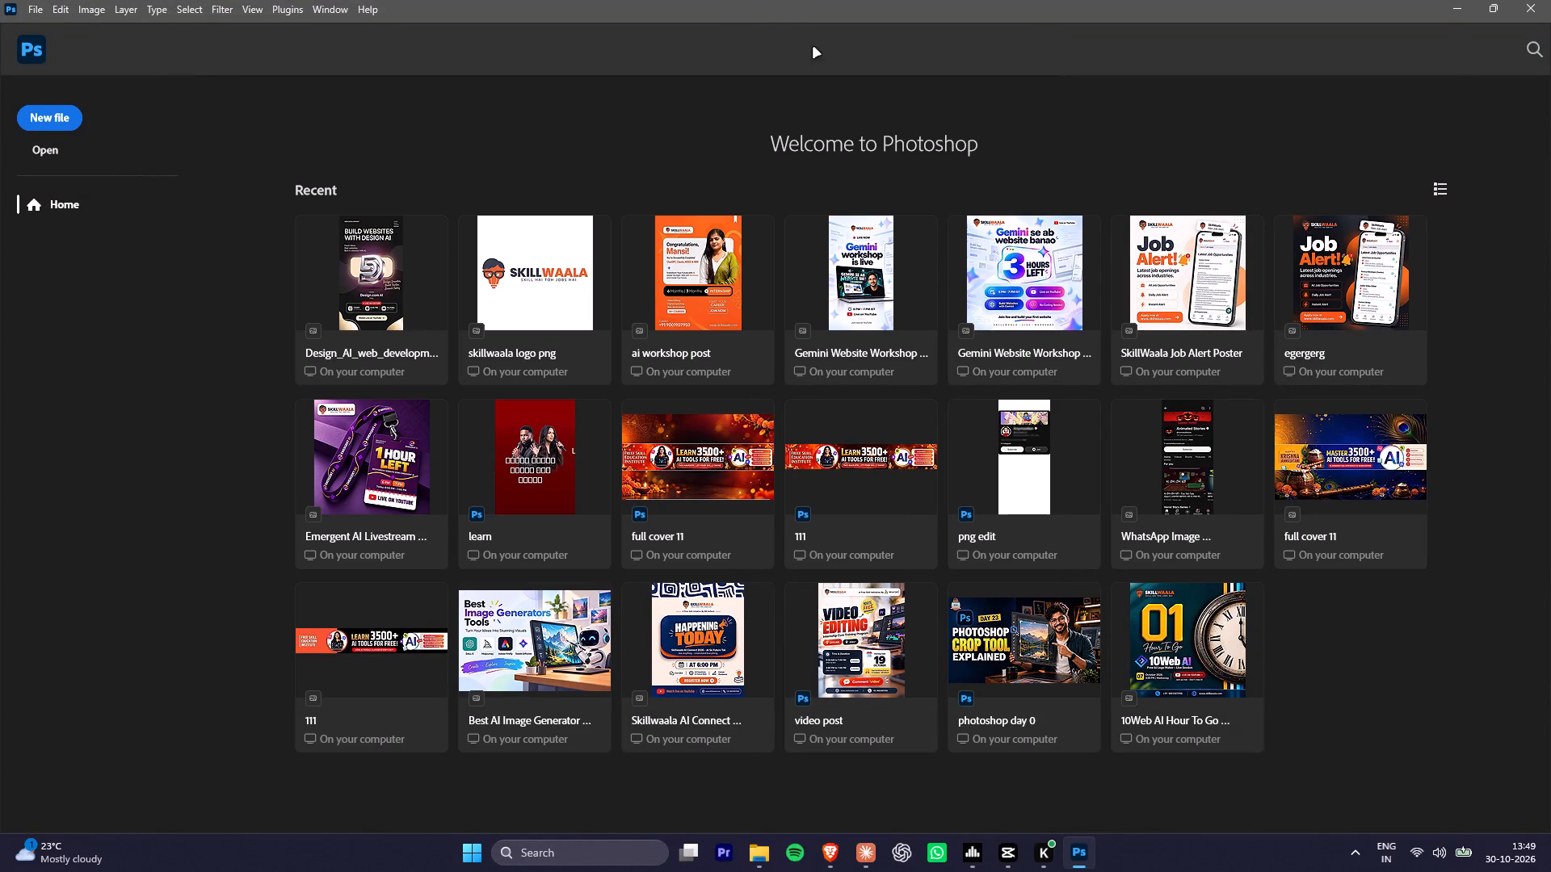
left_click(44, 144)
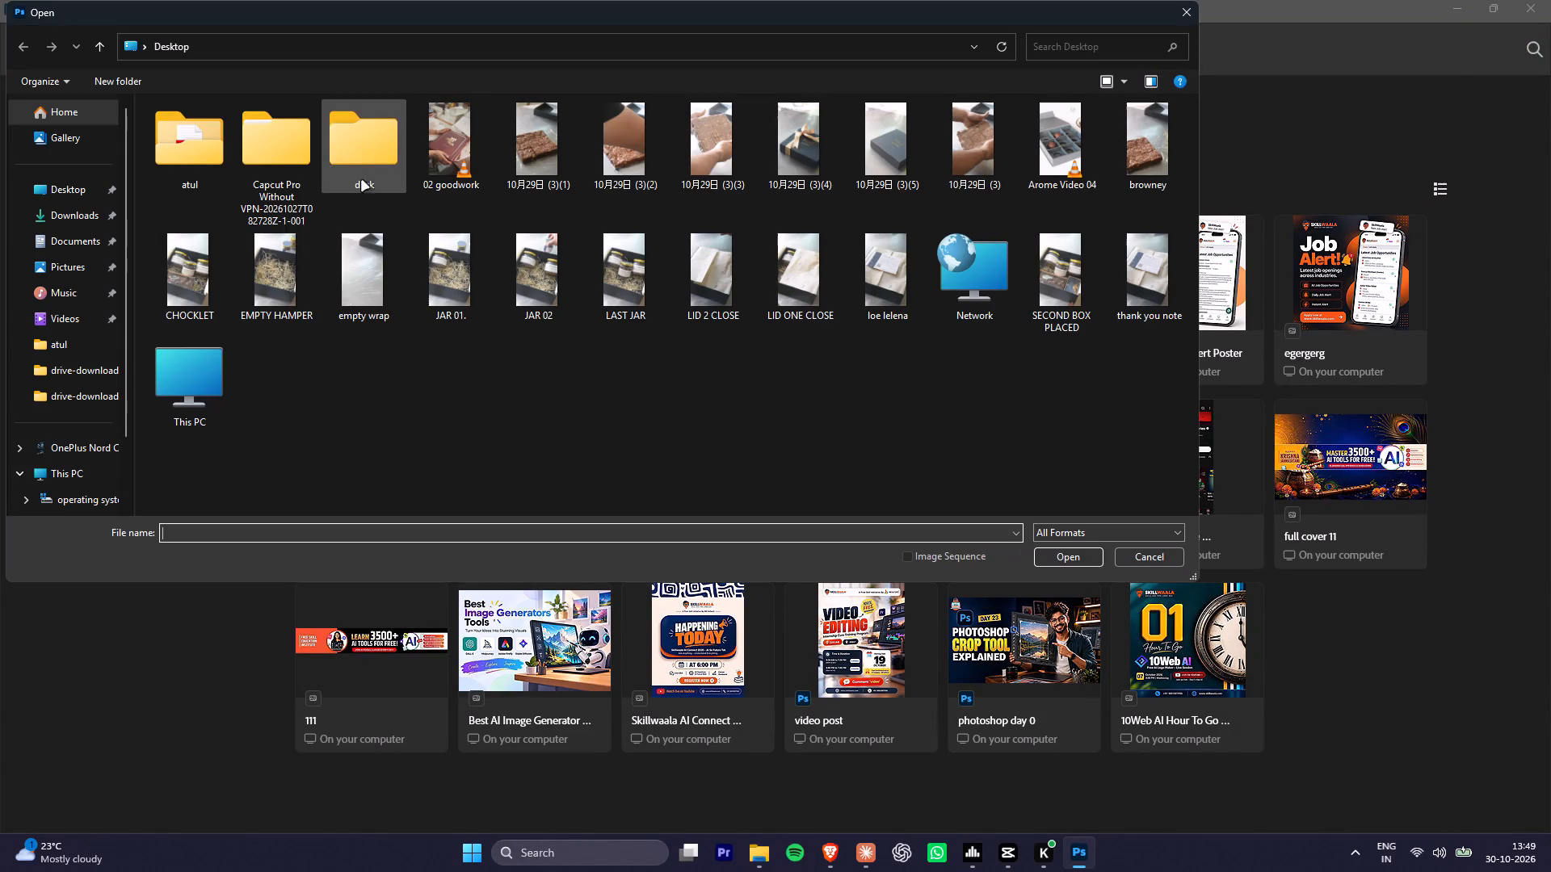
left_click(44, 214)
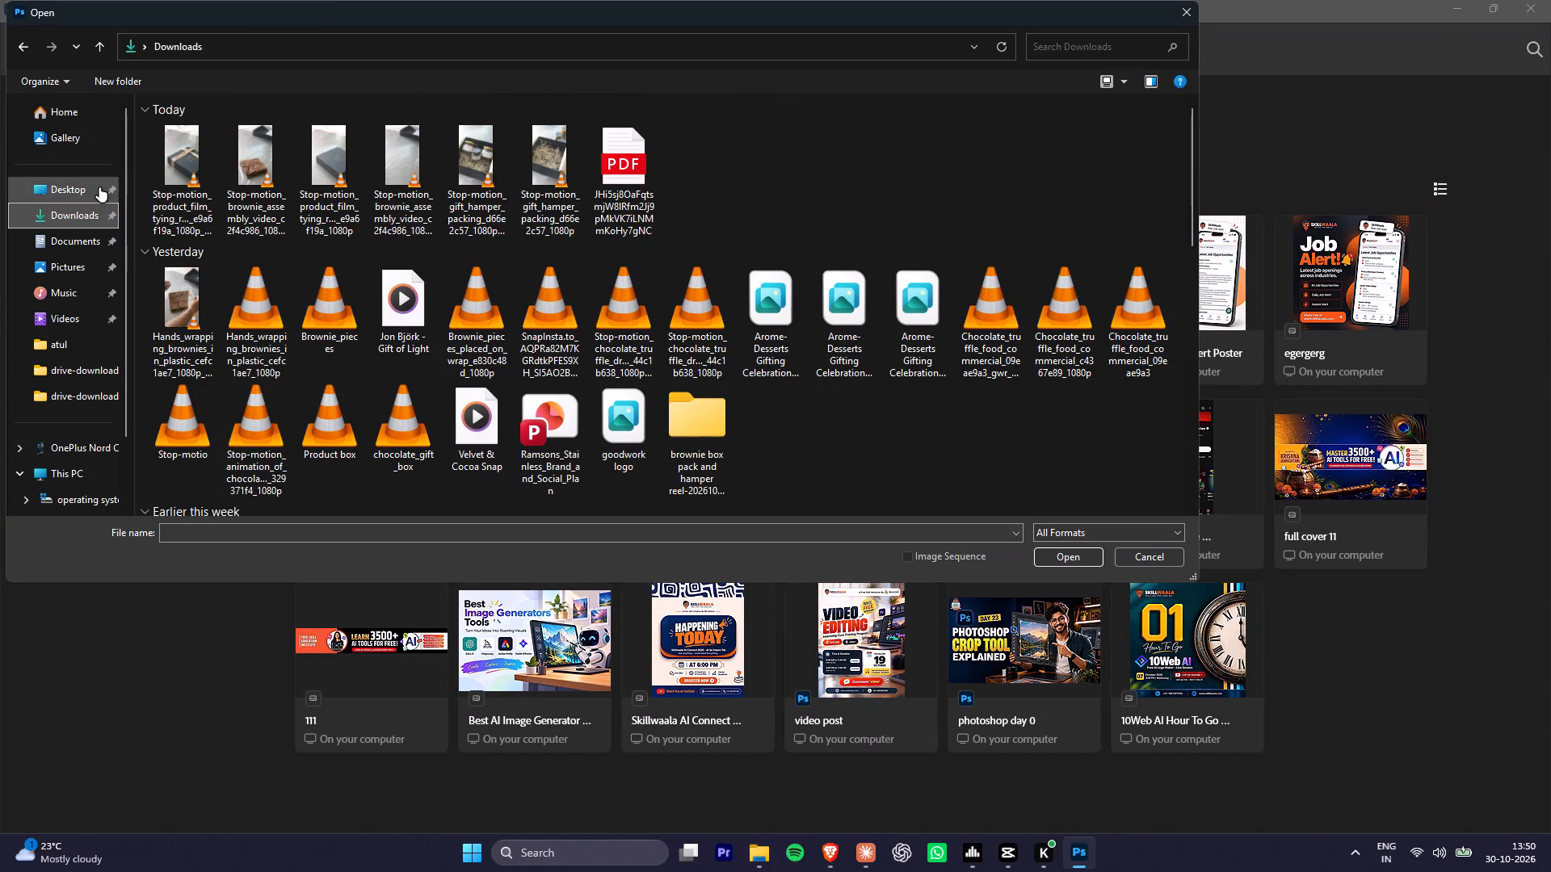
scroll(495, 273, "down", 1)
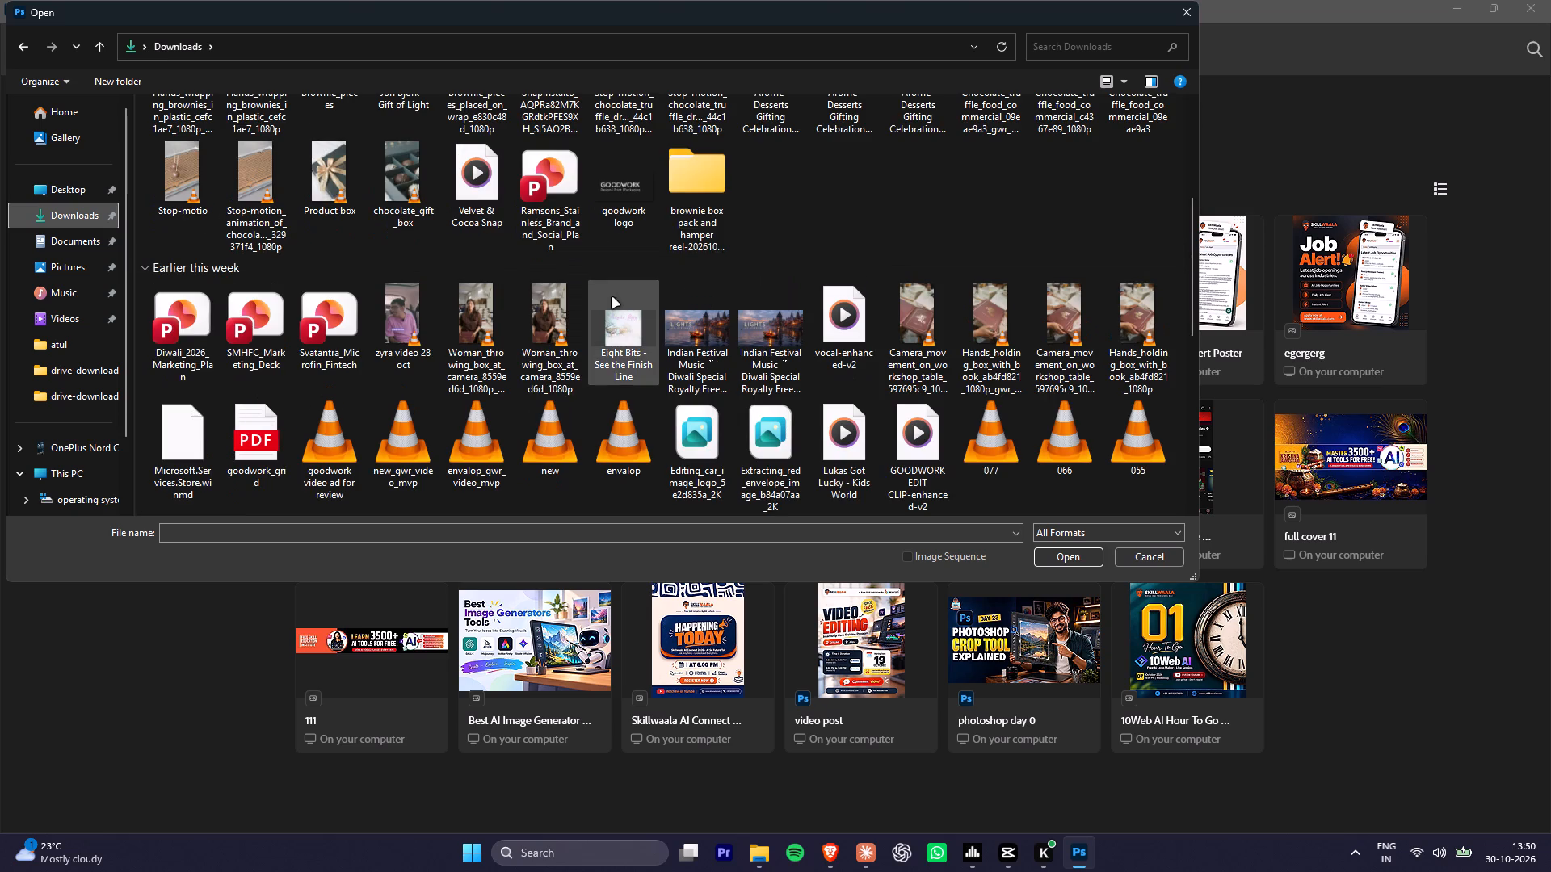
scroll(589, 303, "up", 1)
left_click(777, 269)
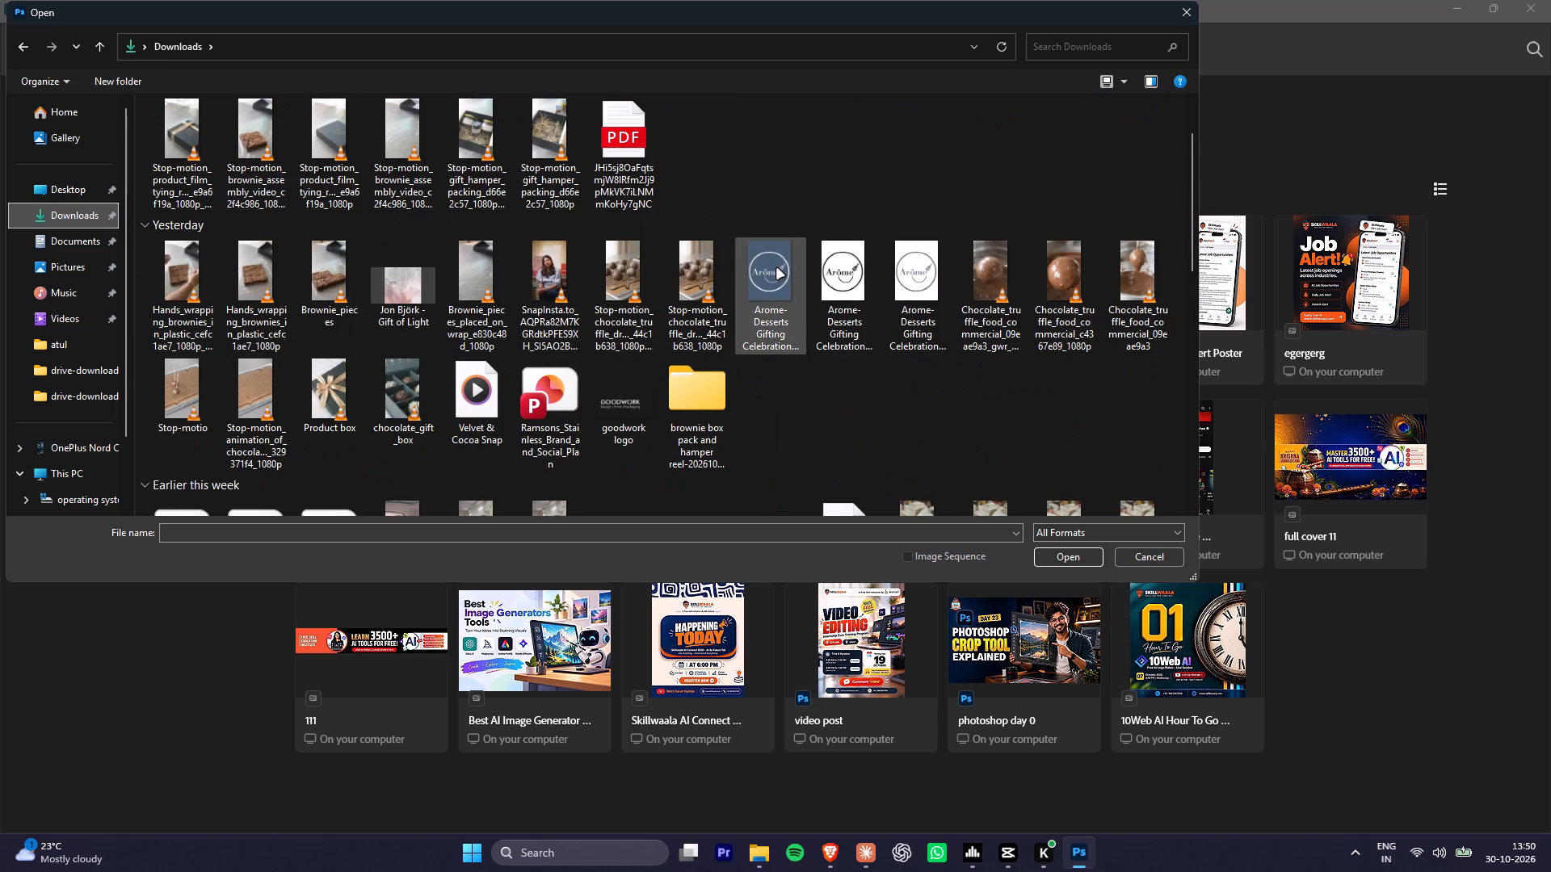
double_click(841, 283)
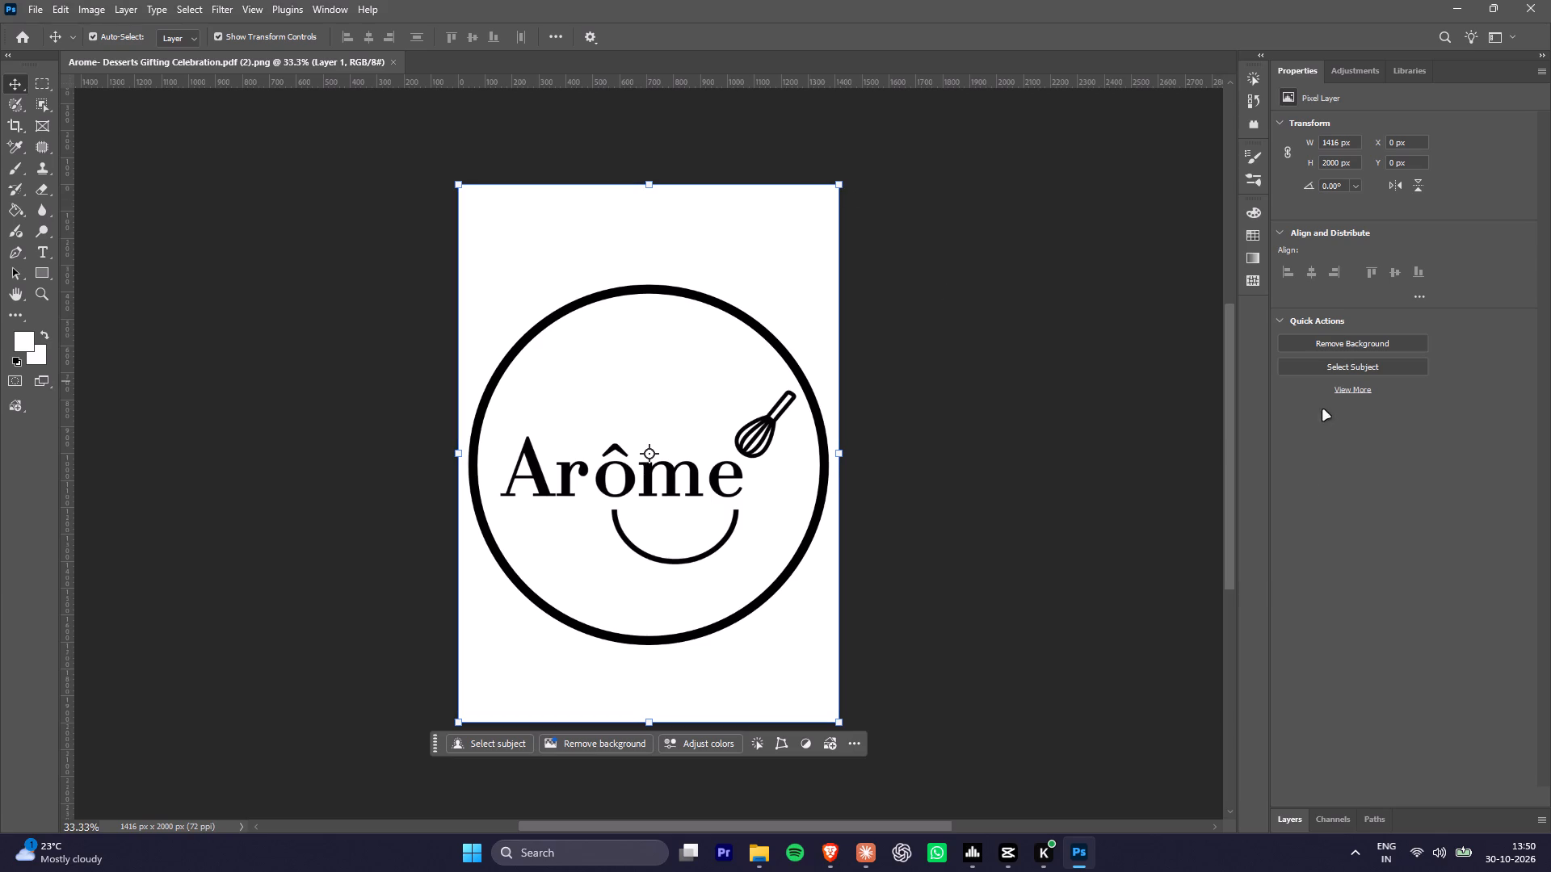
Show the layer stack and remove the white background from the Arôme logo layer.
left_click(1330, 432)
left_click(1299, 820)
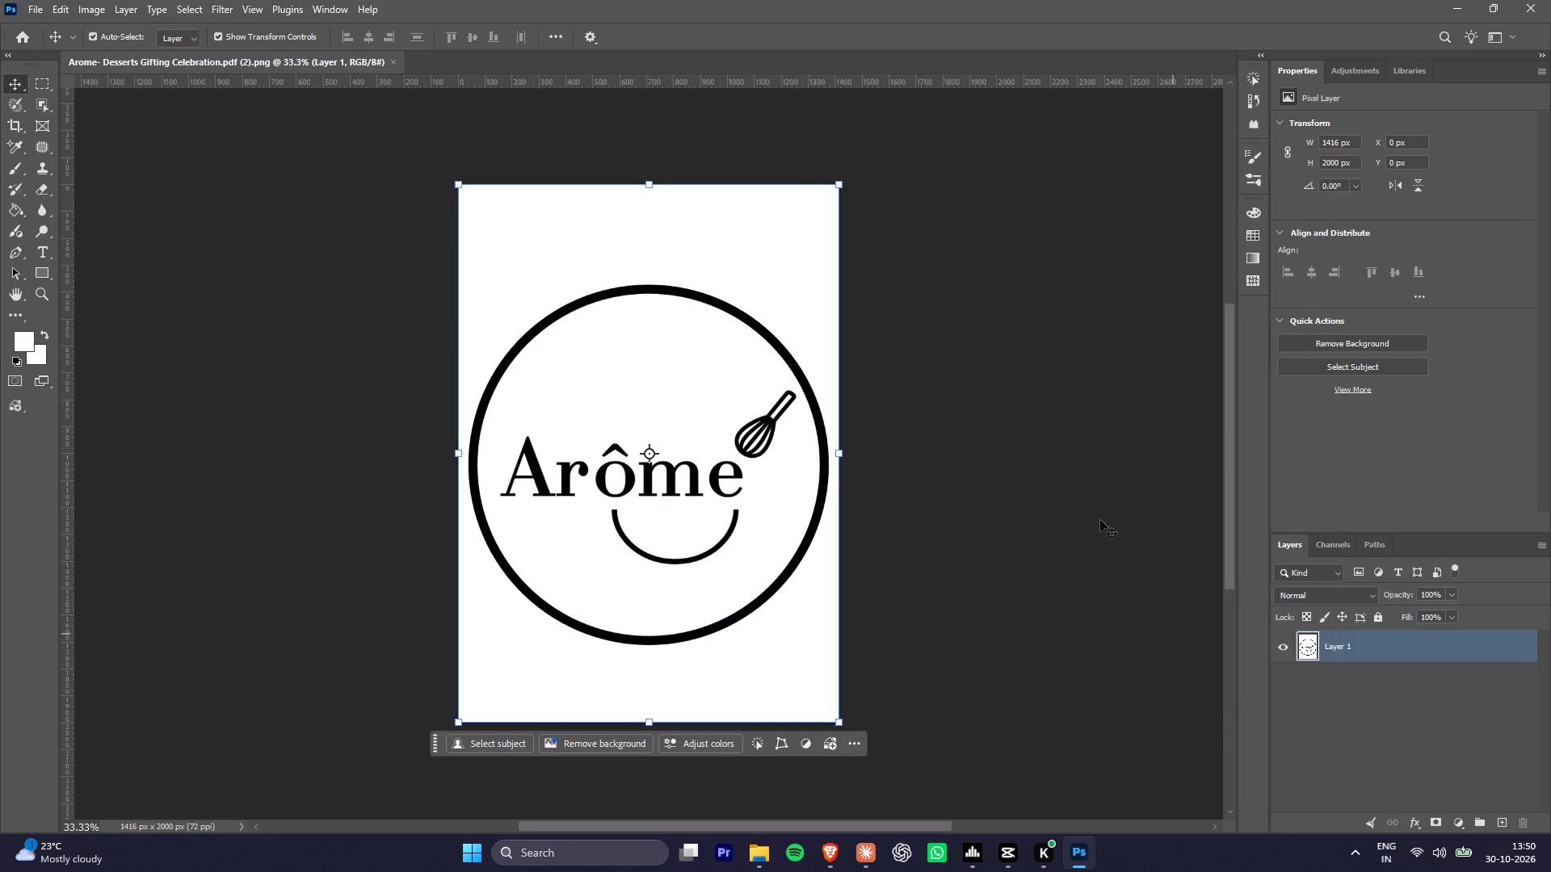
left_click(1073, 483)
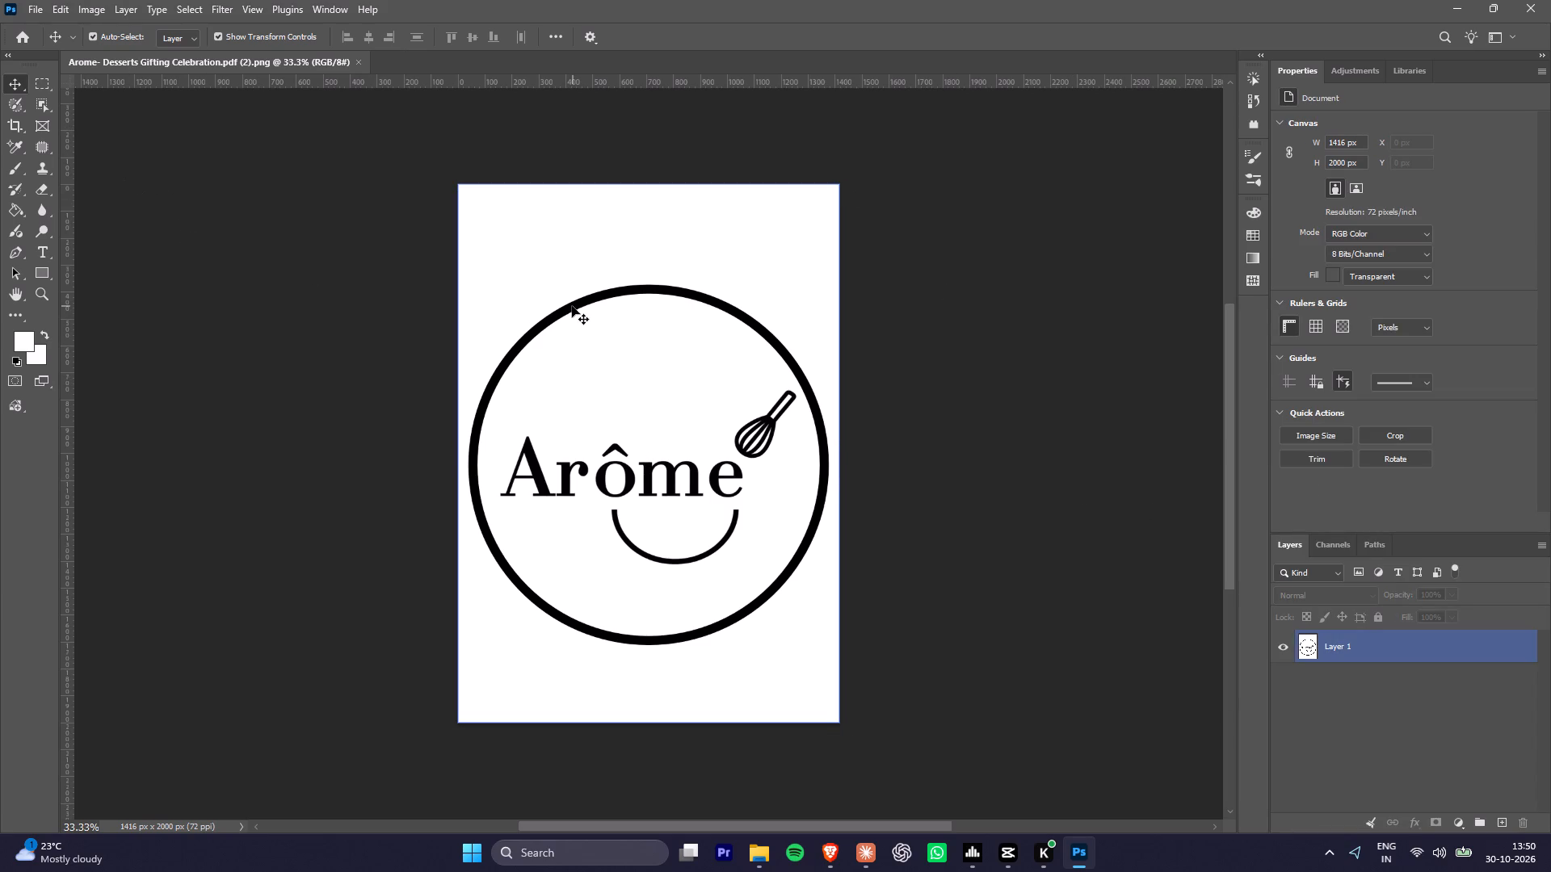
left_click(744, 293)
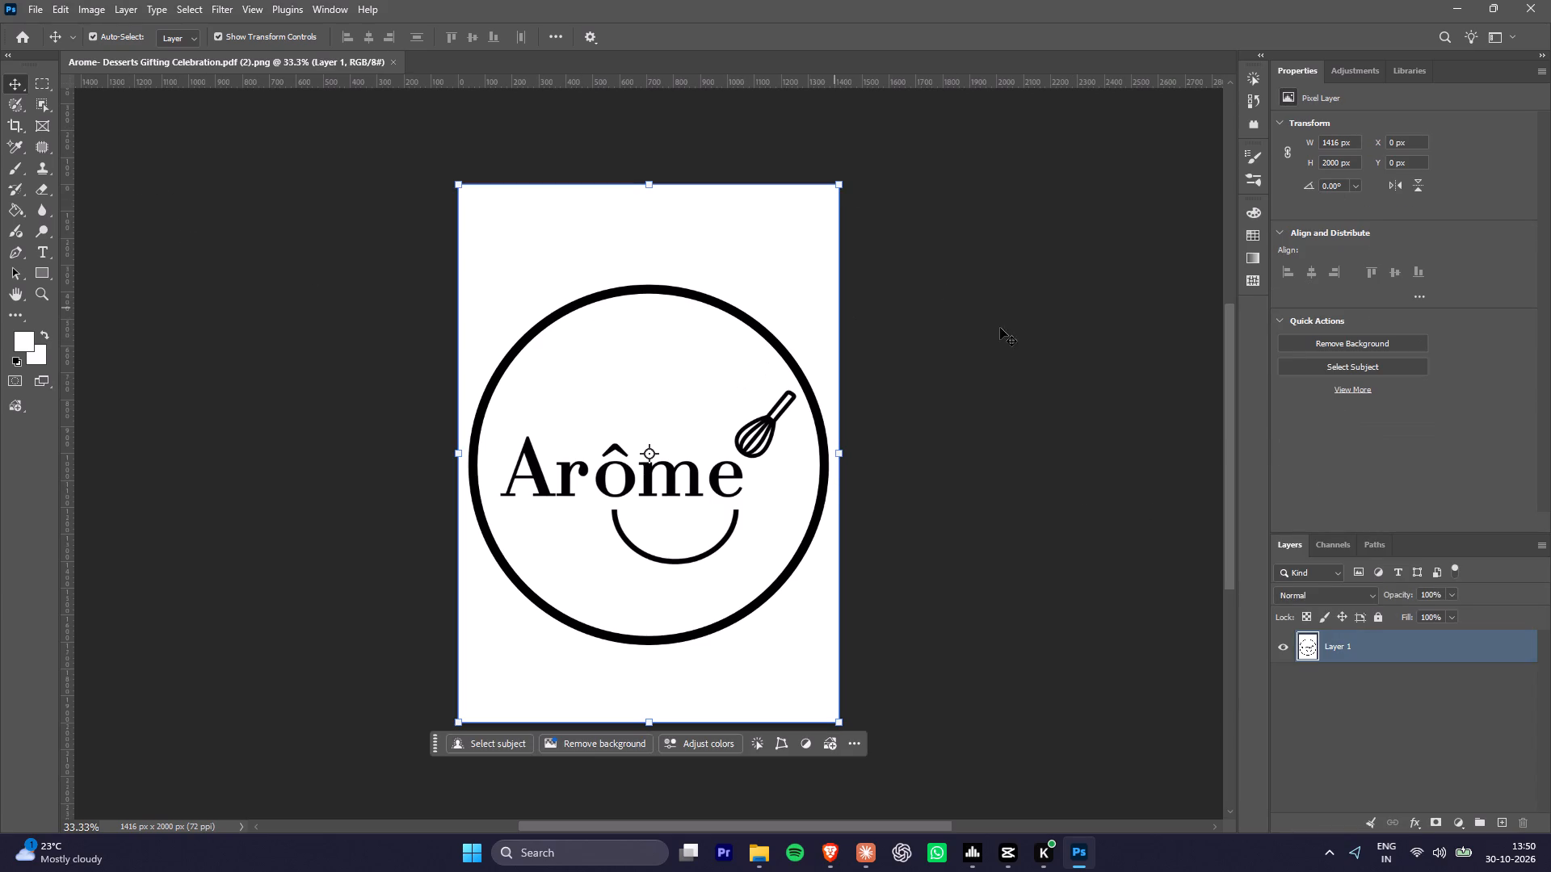
left_click(1346, 341)
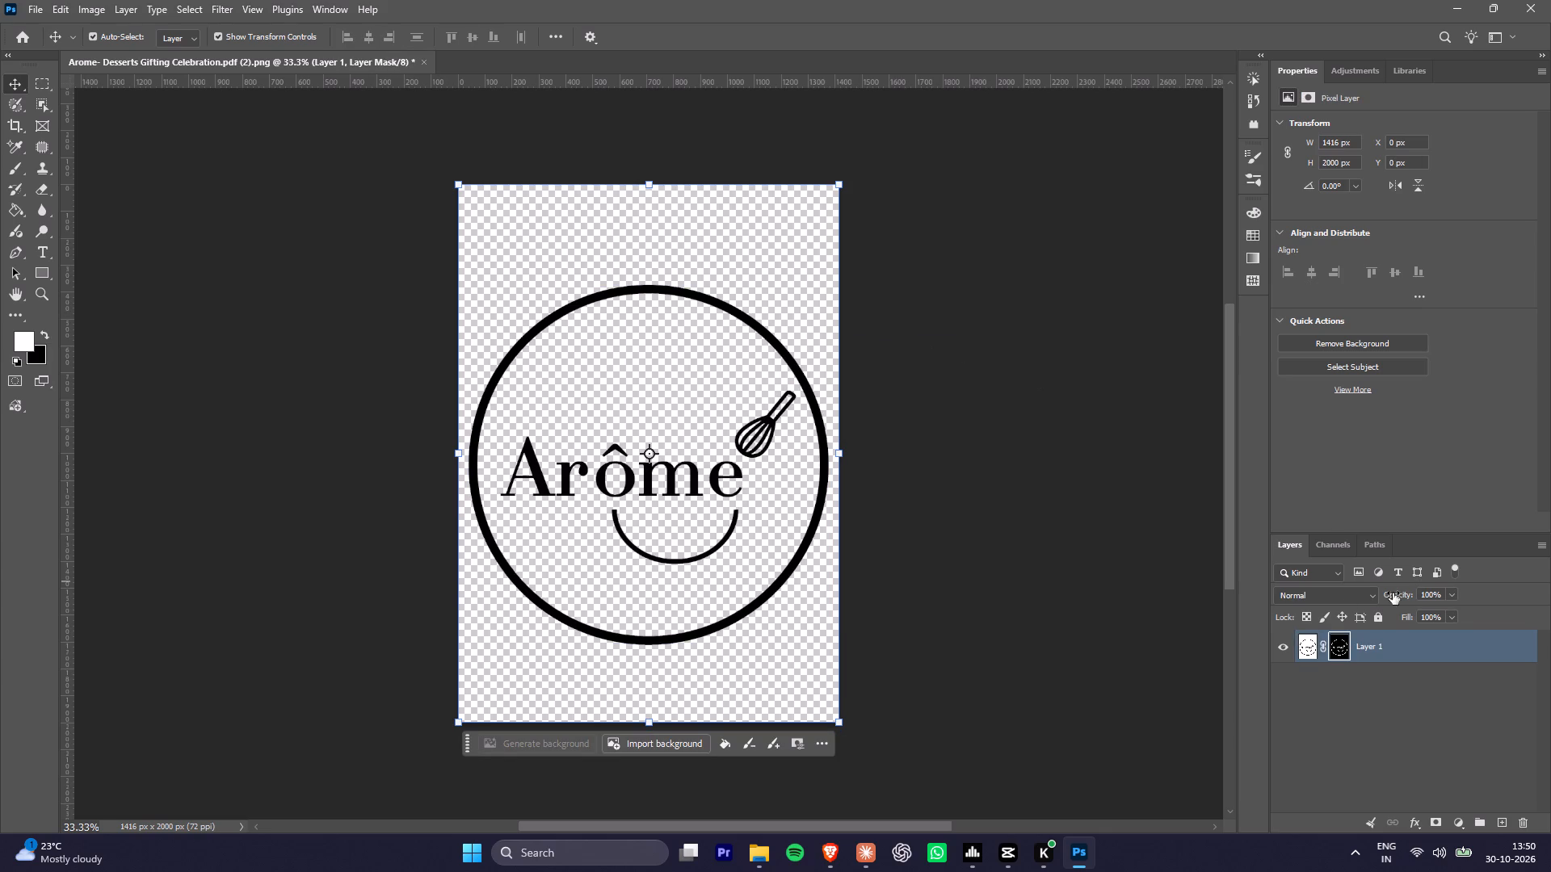
Restore the white disc inside the logo's ring by painting white on the mask with a 1299 px, 100% hardness brush.
key("space")
left_click(620, 321, "ctrl")
key("space")
key("space")
key("space")
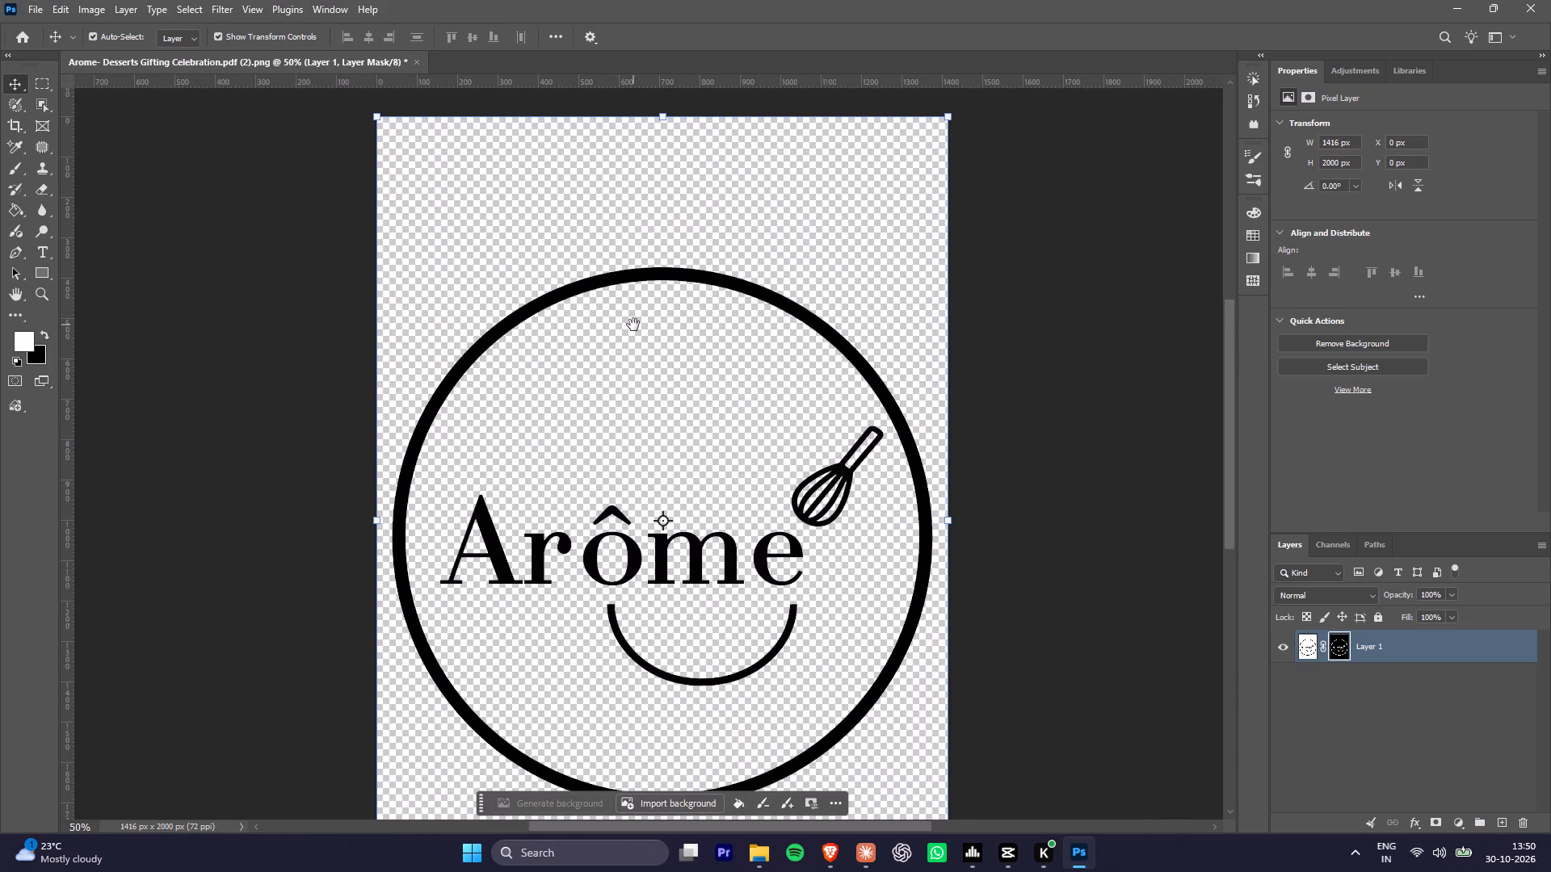
key("b")
right_click_drag(596, 379, 607, 384, "alt")
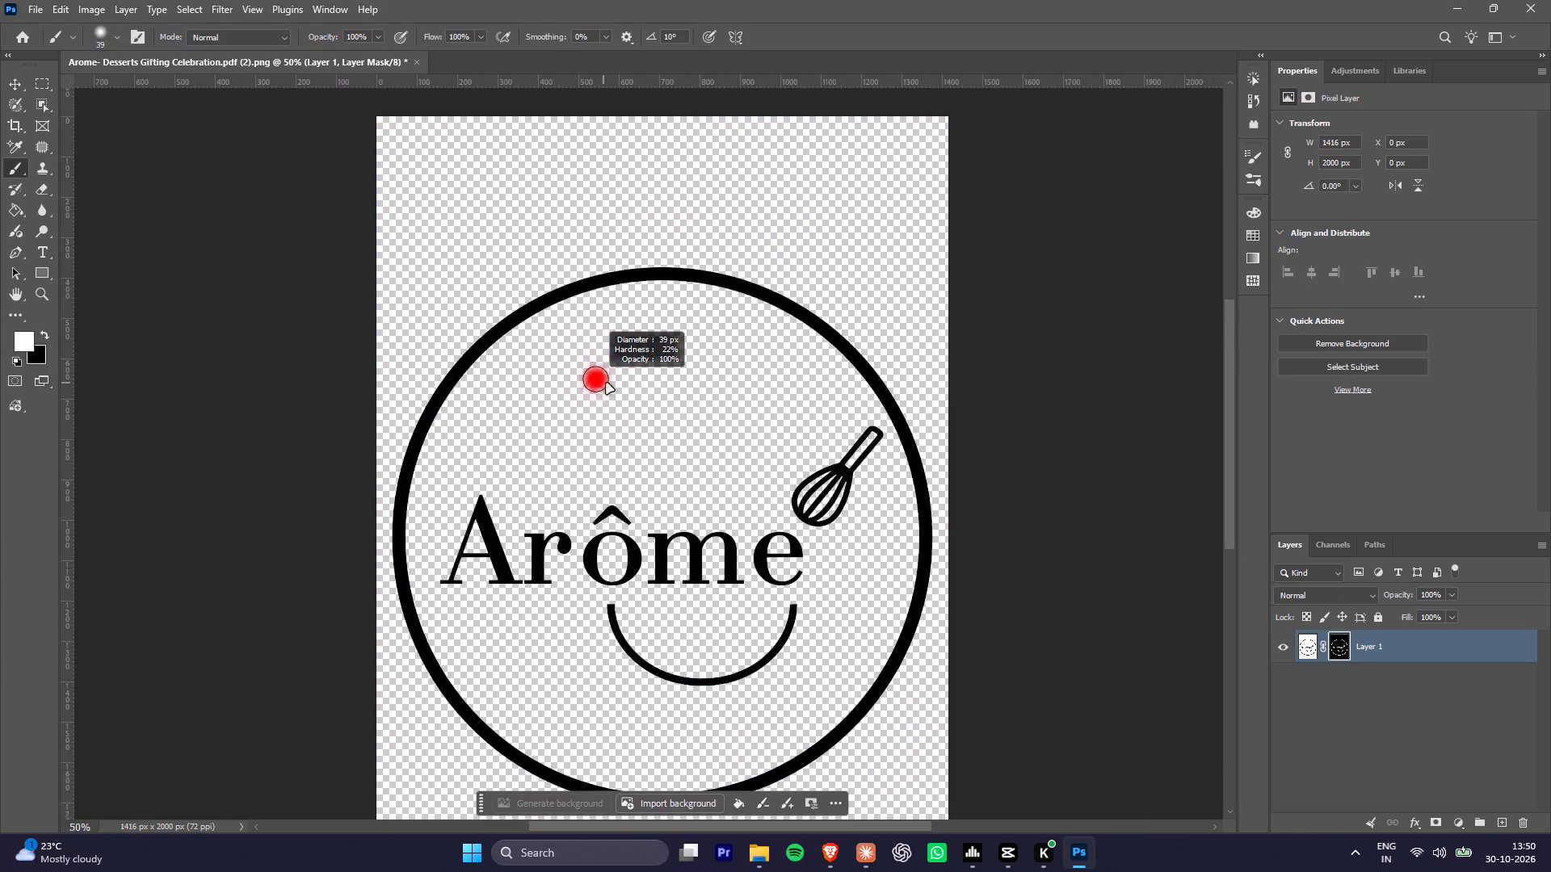
right_click_drag(607, 384, 744, 444, "alt")
right_click_drag(664, 441, 663, 811, "alt")
right_click_drag(681, 479, 748, 515, "alt")
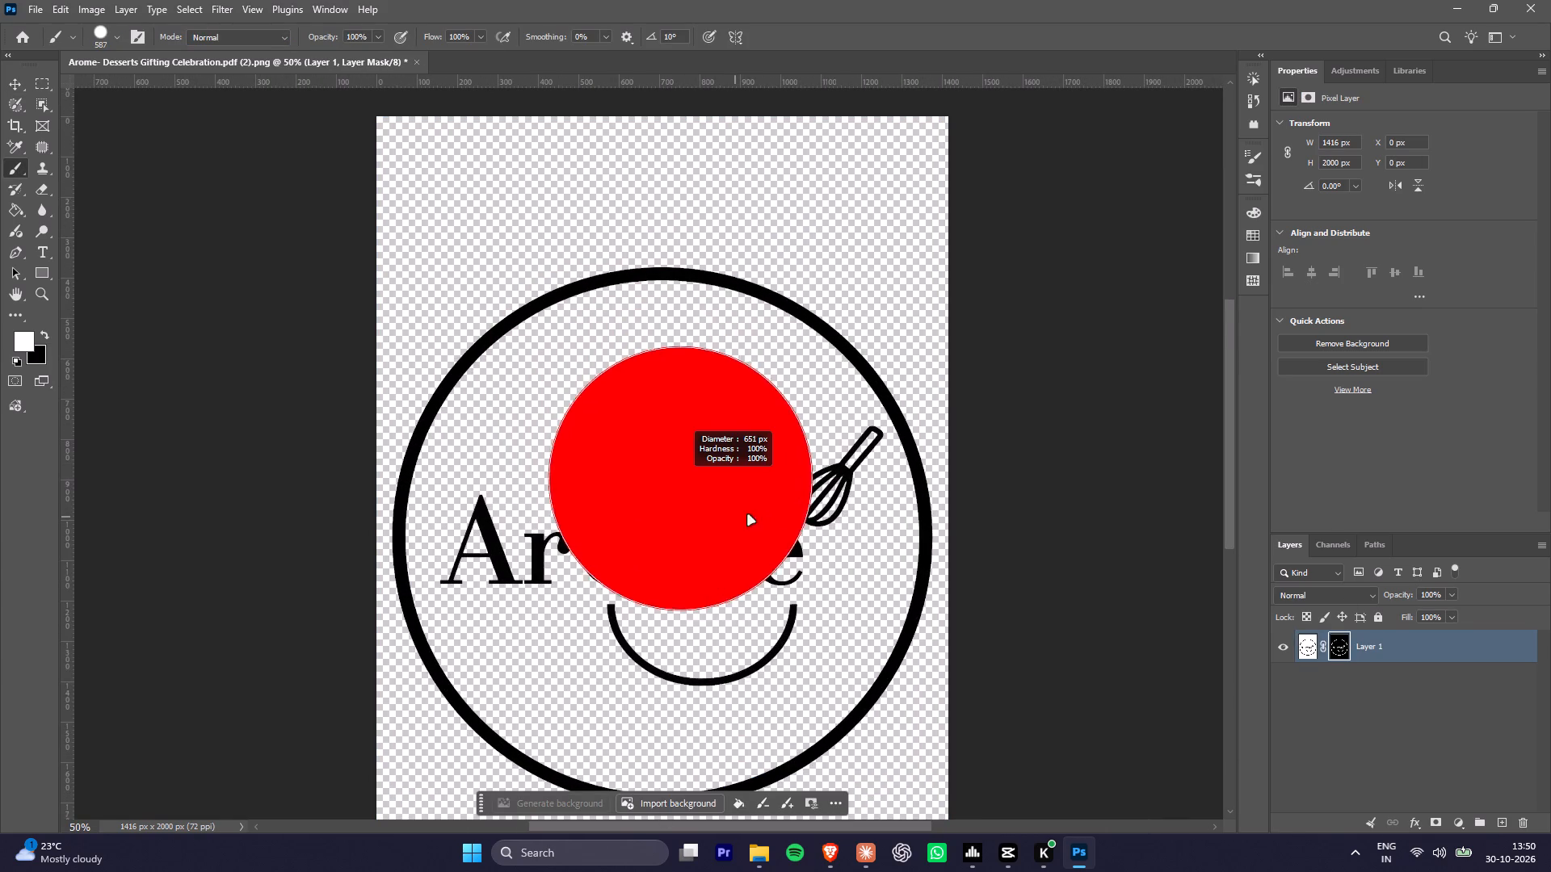
right_click_drag(748, 515, 847, 527, "alt")
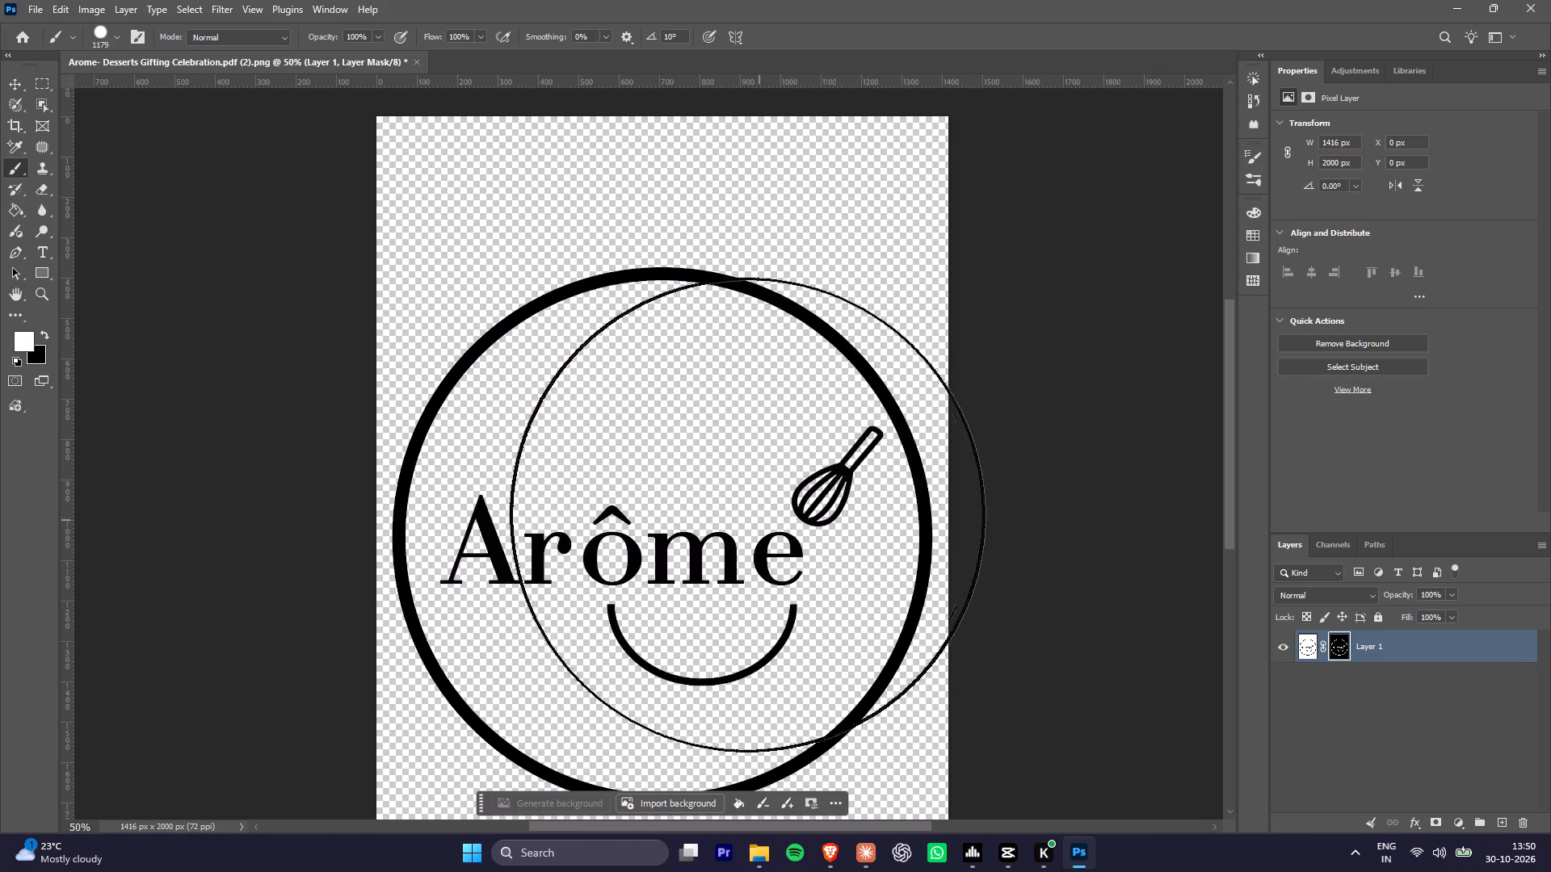
key("space")
left_click(717, 503, "alt")
key("space")
key("space")
key("space")
key("space")
key("space")
key("space")
key("space")
key("space")
left_click_drag(714, 499, 712, 468)
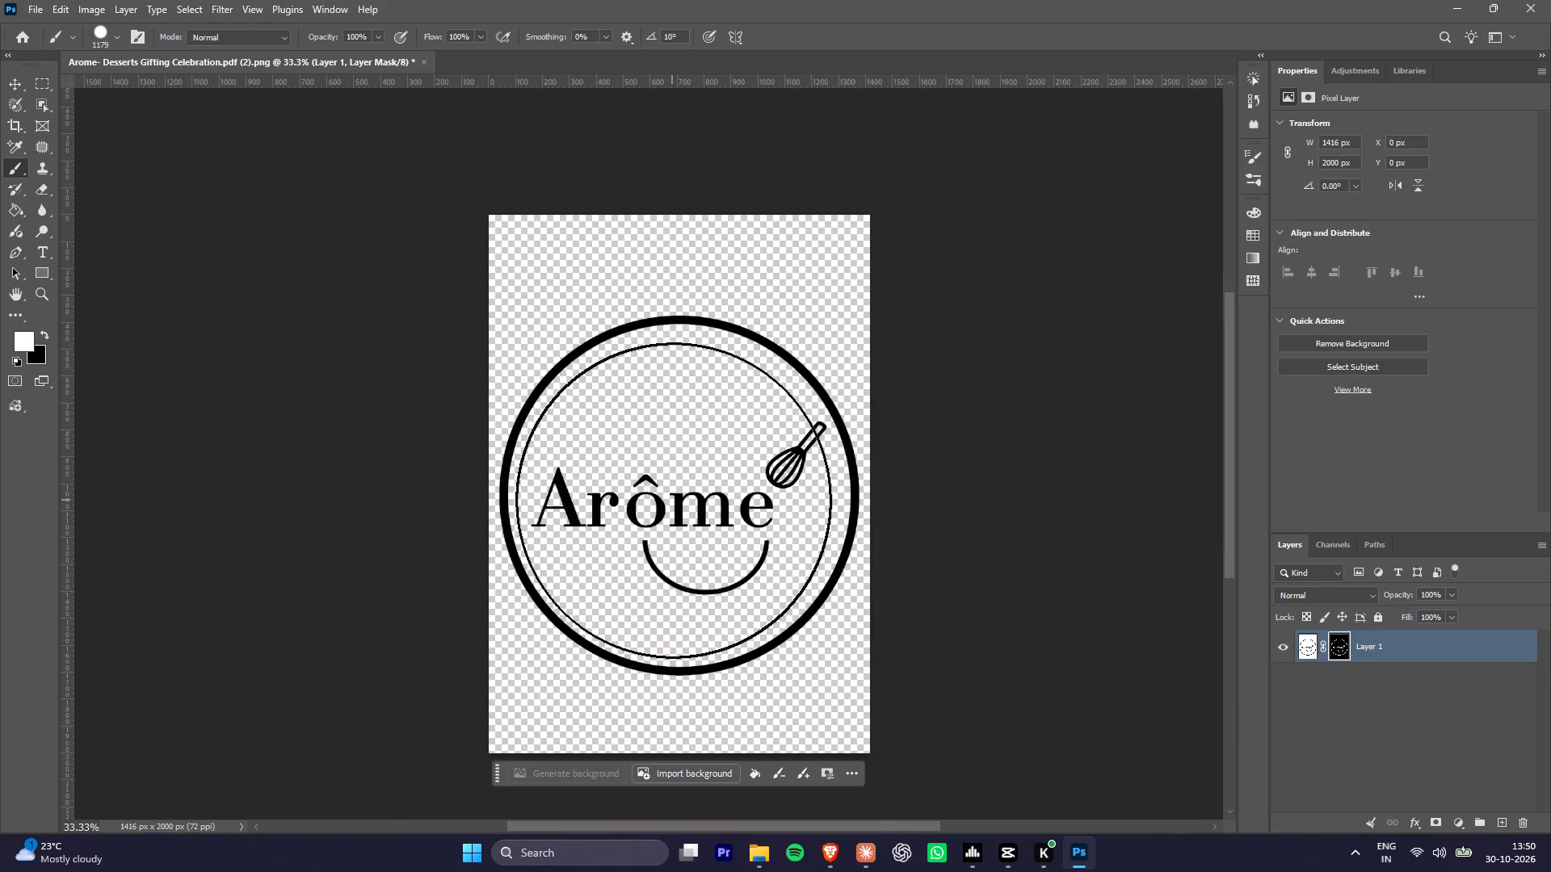
right_click_drag(679, 492, 698, 500, "alt")
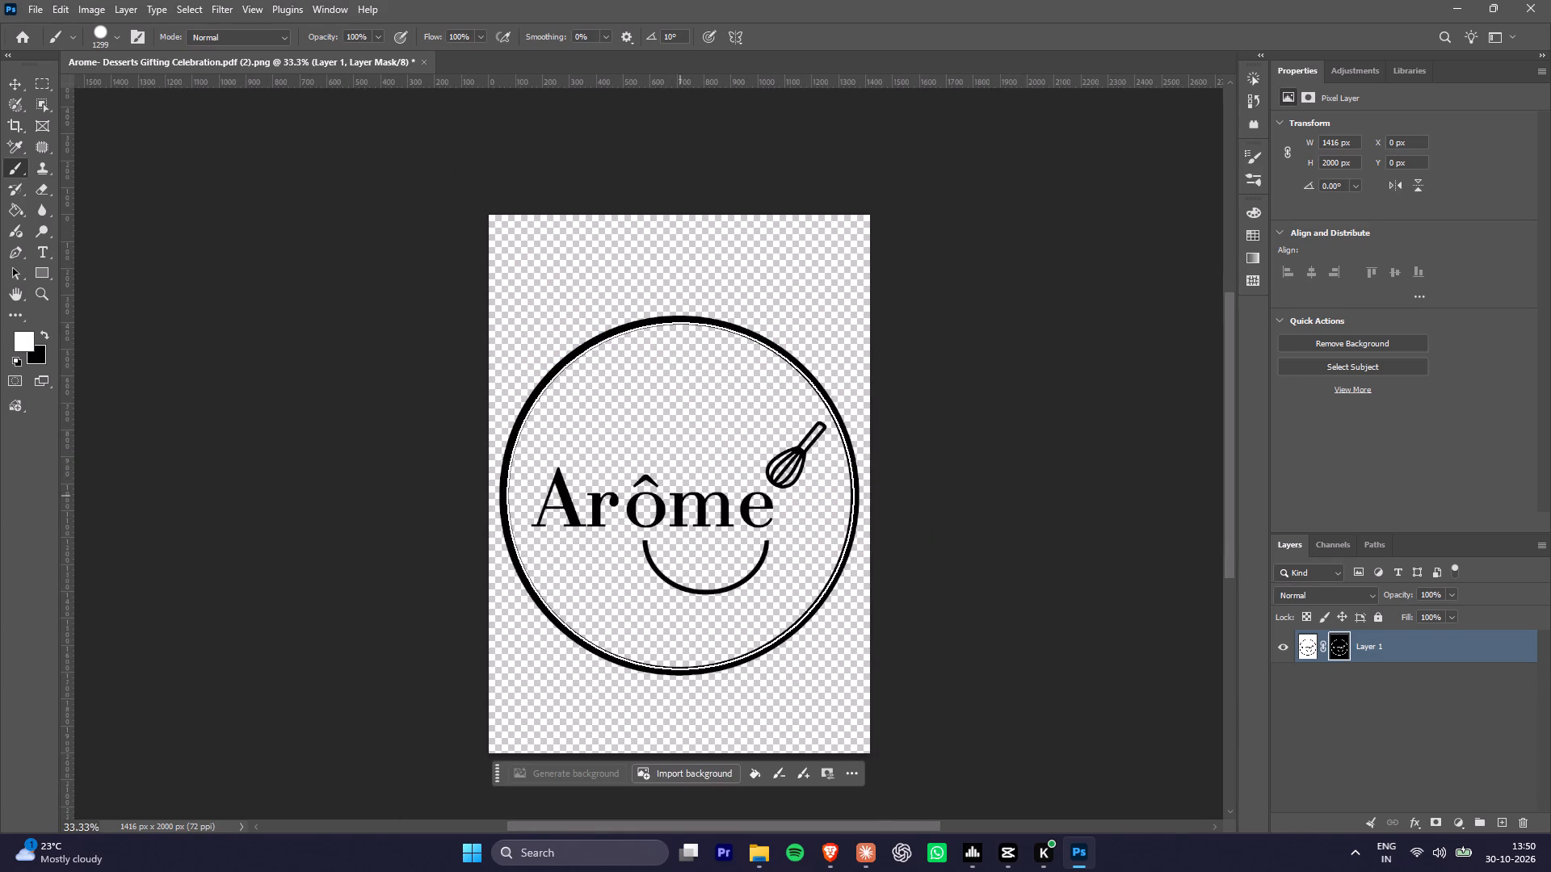
left_click(680, 496)
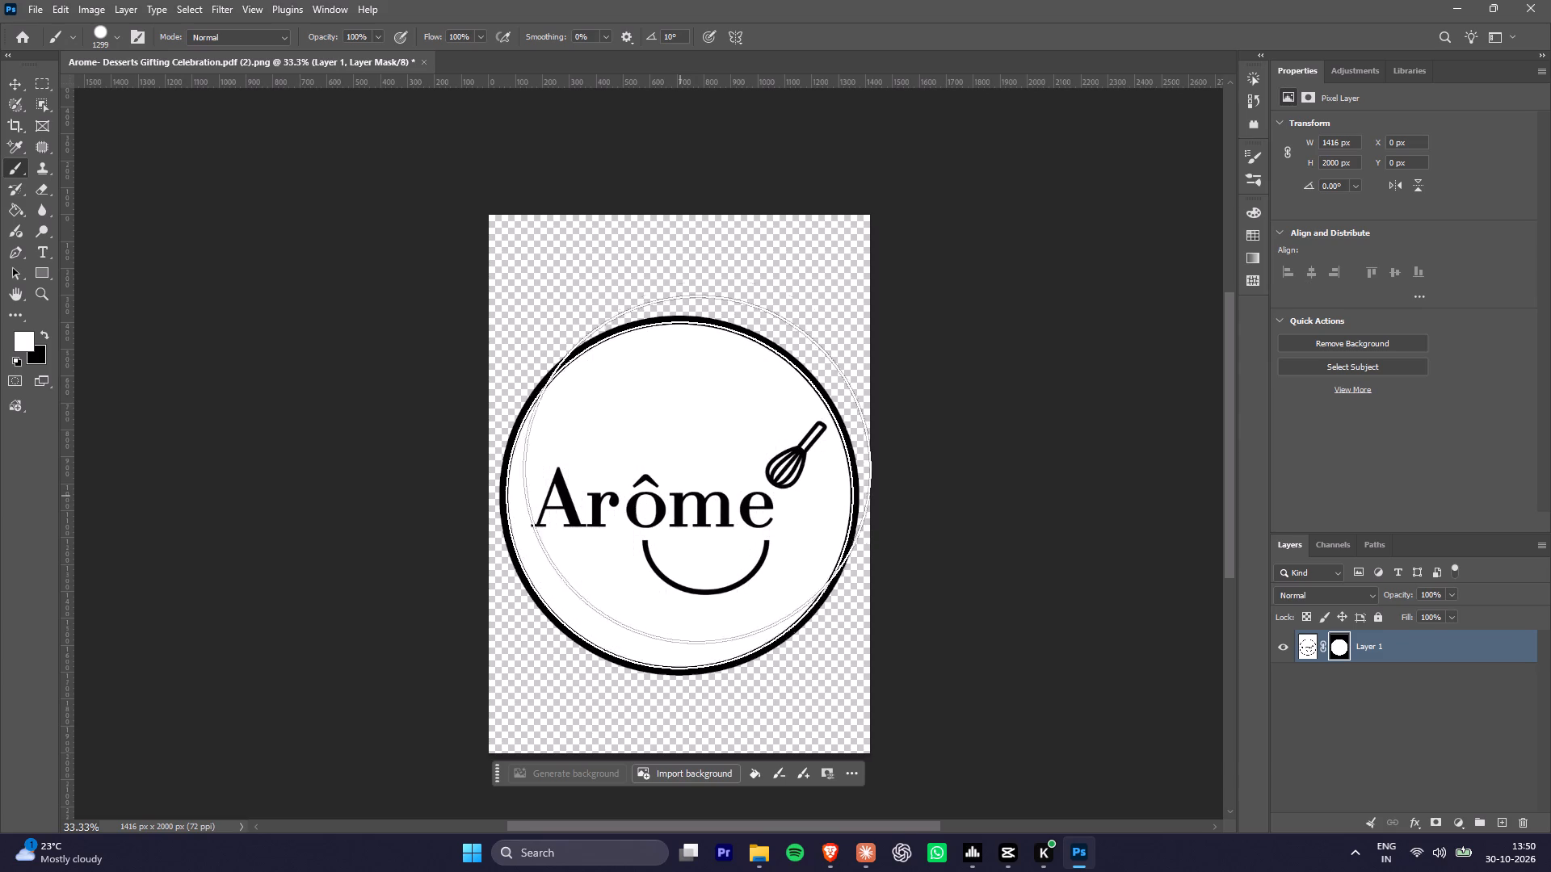
Reduce the brush diameter to about 669 px.
right_click_drag(951, 417, 702, 437, "alt")
right_click_drag(683, 478, 607, 470, "alt")
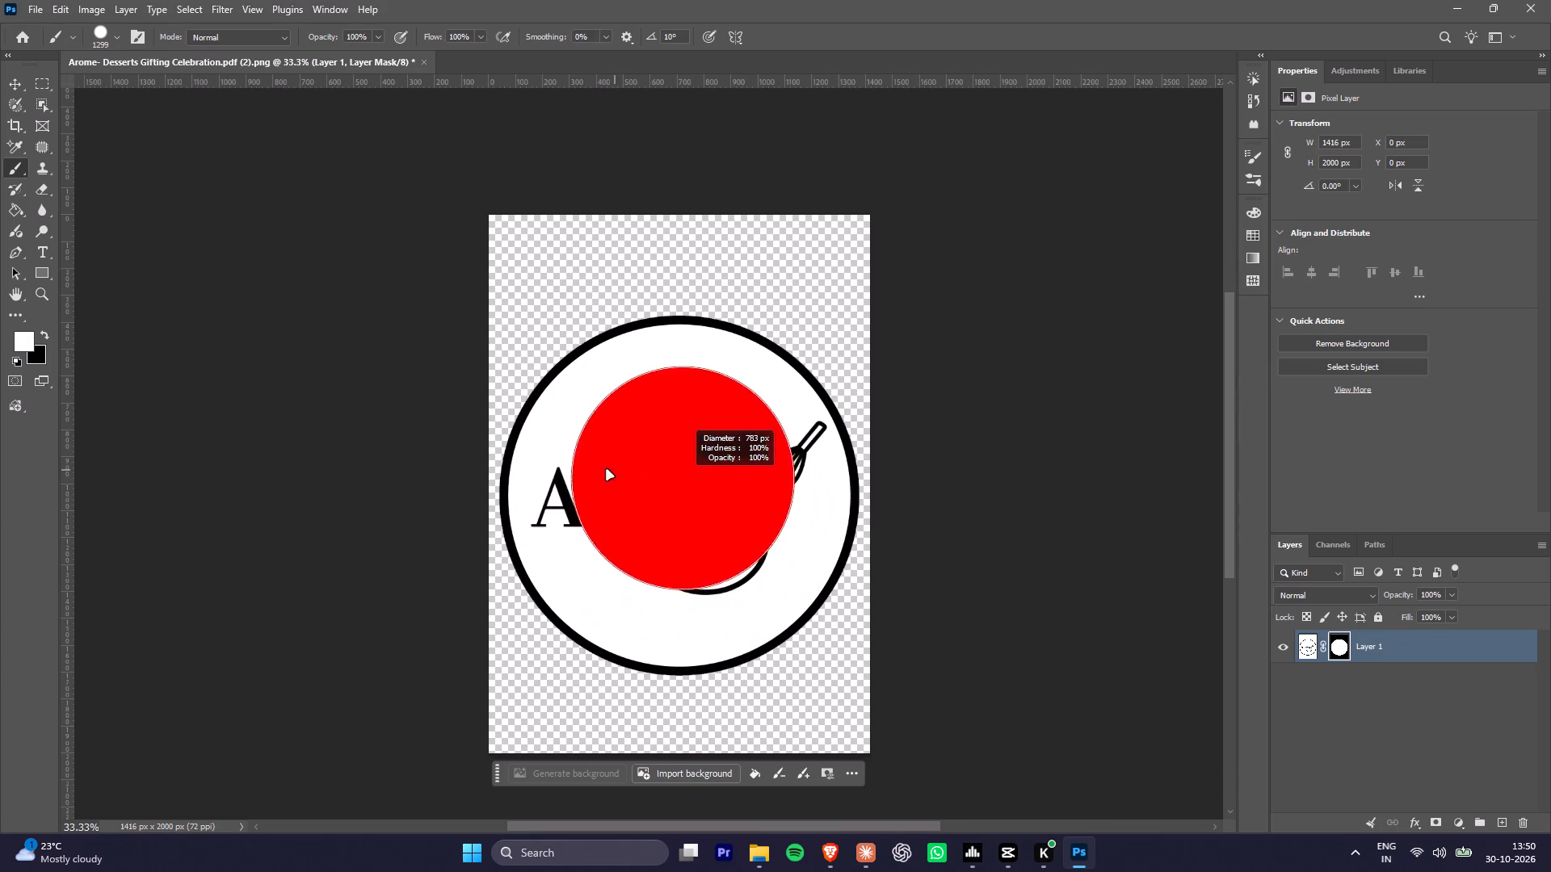
right_click_drag(607, 470, 597, 469, "alt")
Export the white-disc logo to the Desktop as a PNG with transparency, named "Arome- Desserts".
key("ctrl+alt+shift+w")
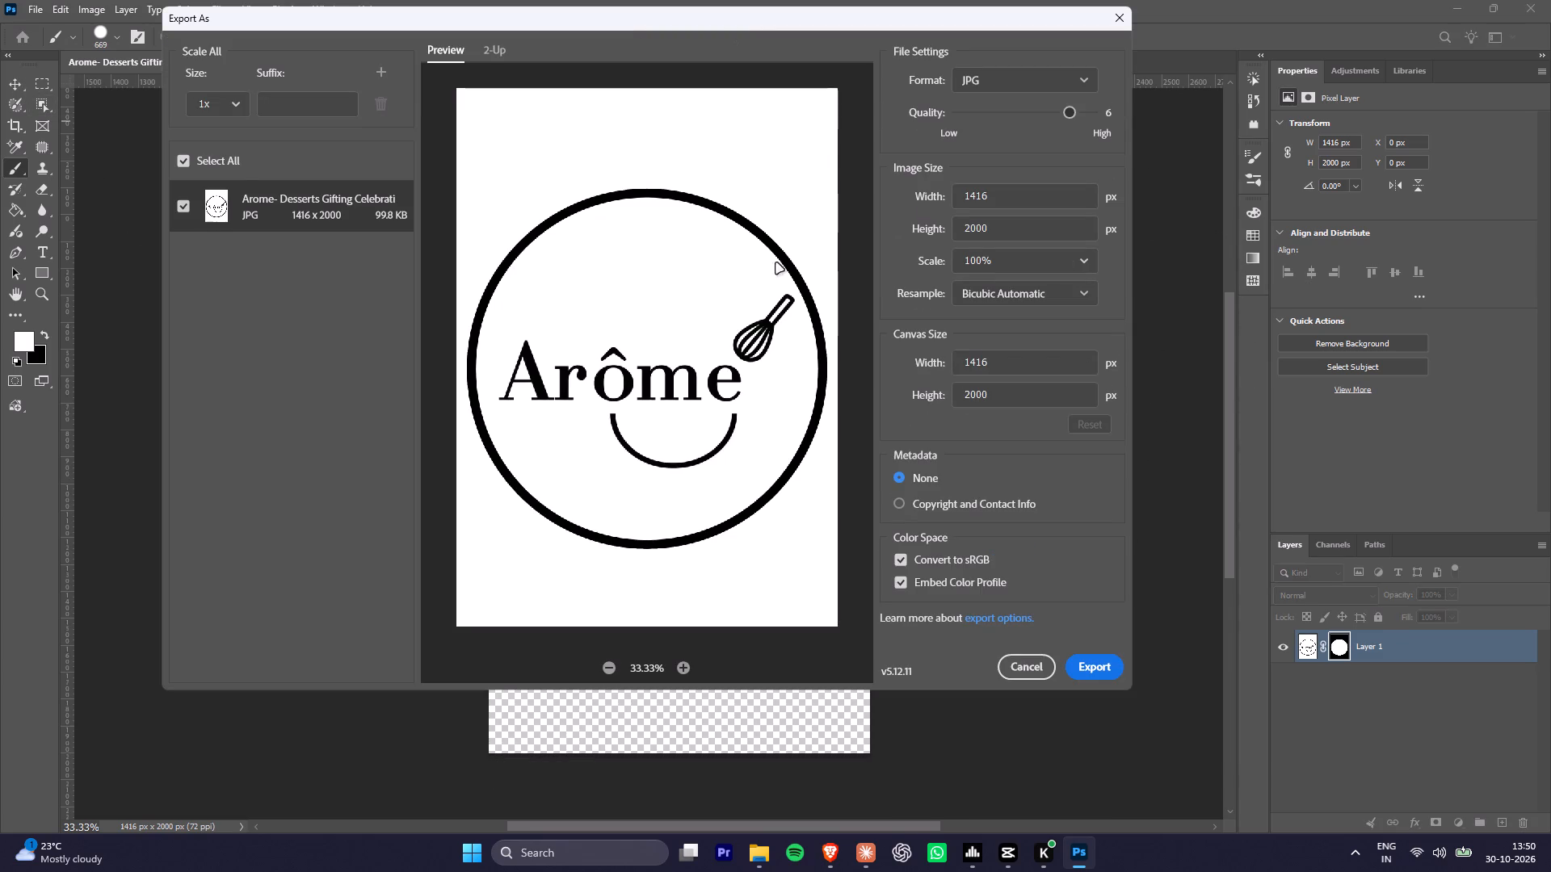
left_click(1032, 76)
left_click(976, 115)
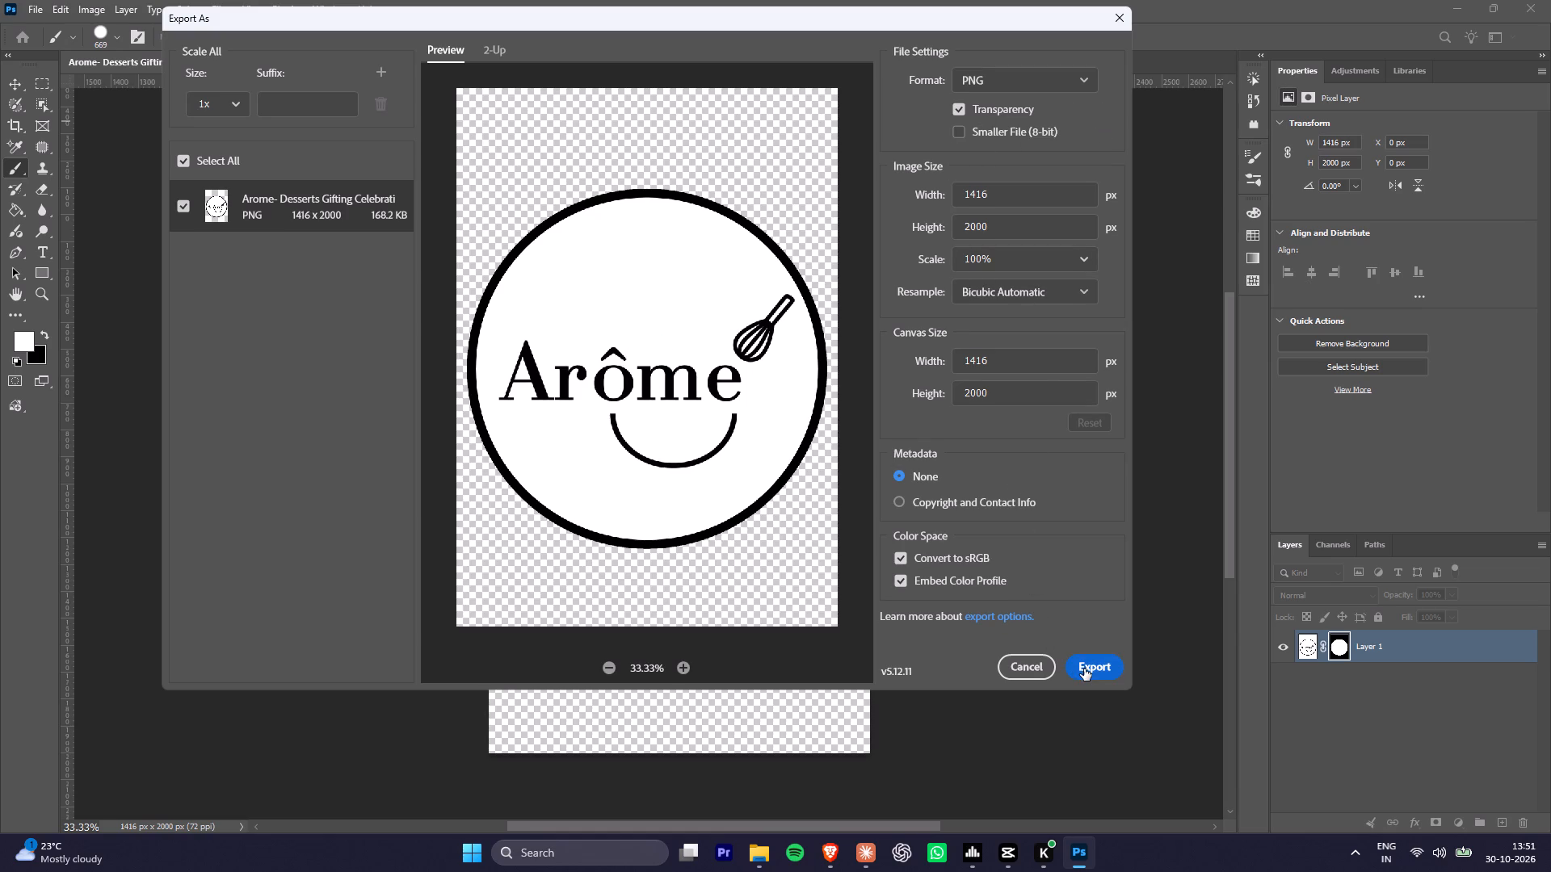
left_click(1106, 669)
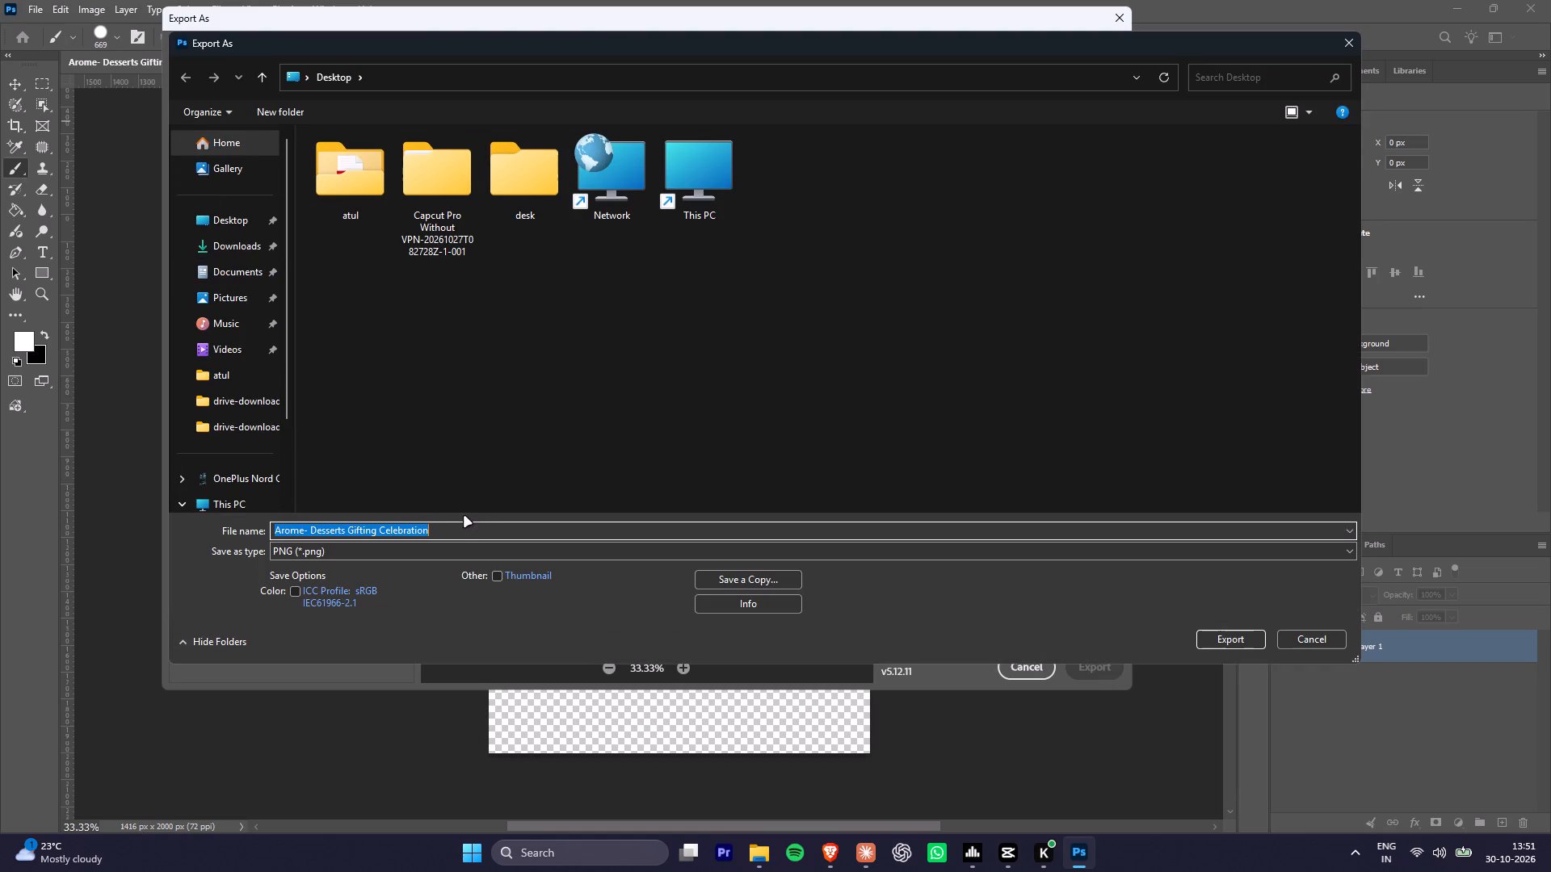
left_click(466, 527)
left_click_drag(465, 529, 351, 539)
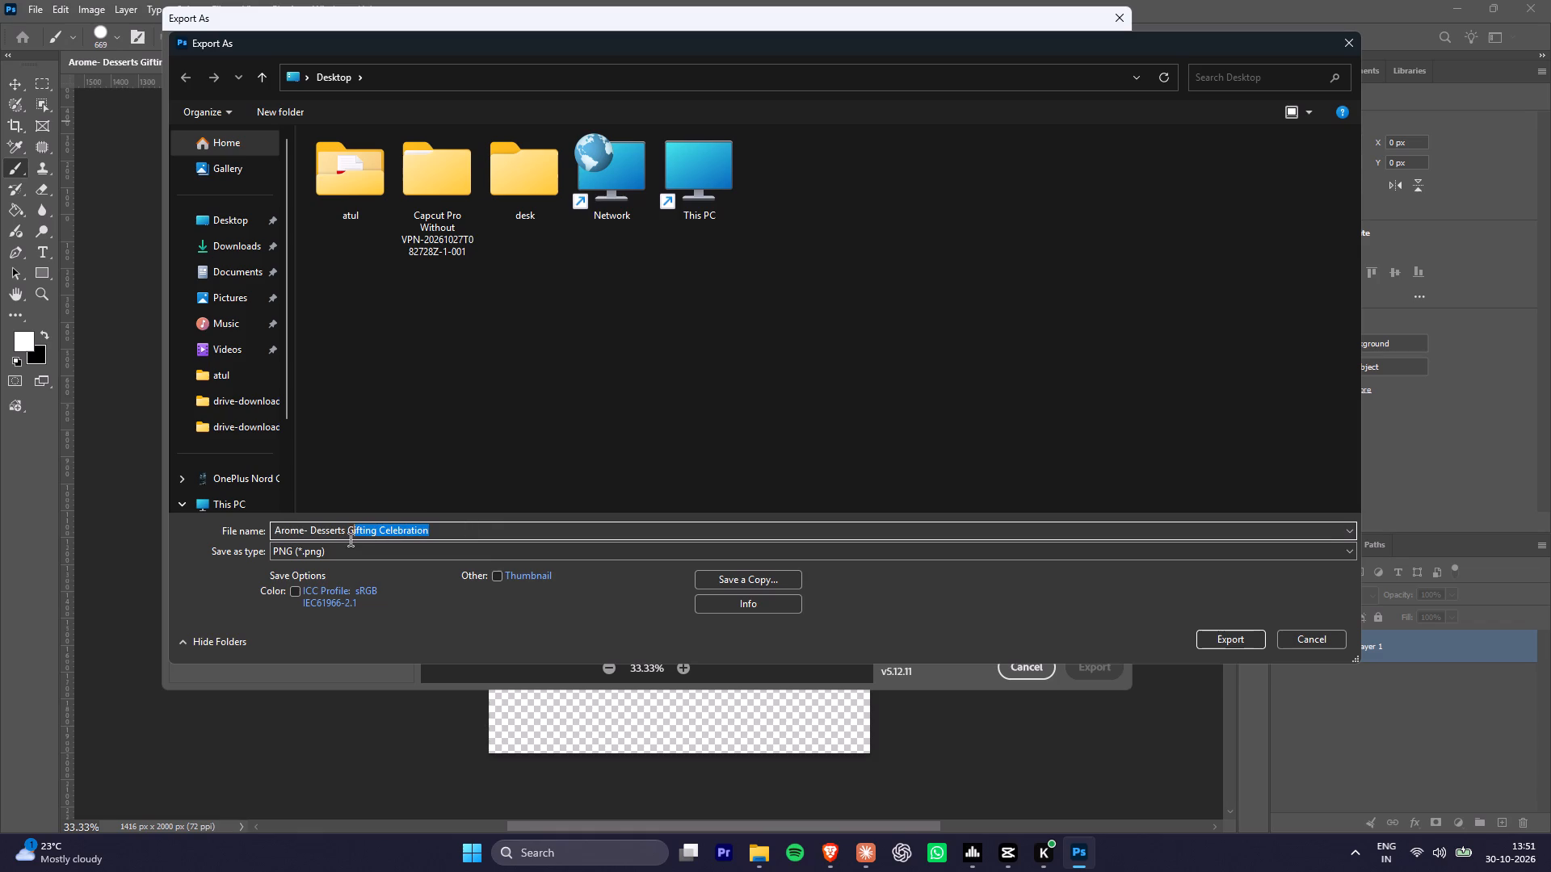
left_click_drag(351, 539, 346, 540)
key("Delete")
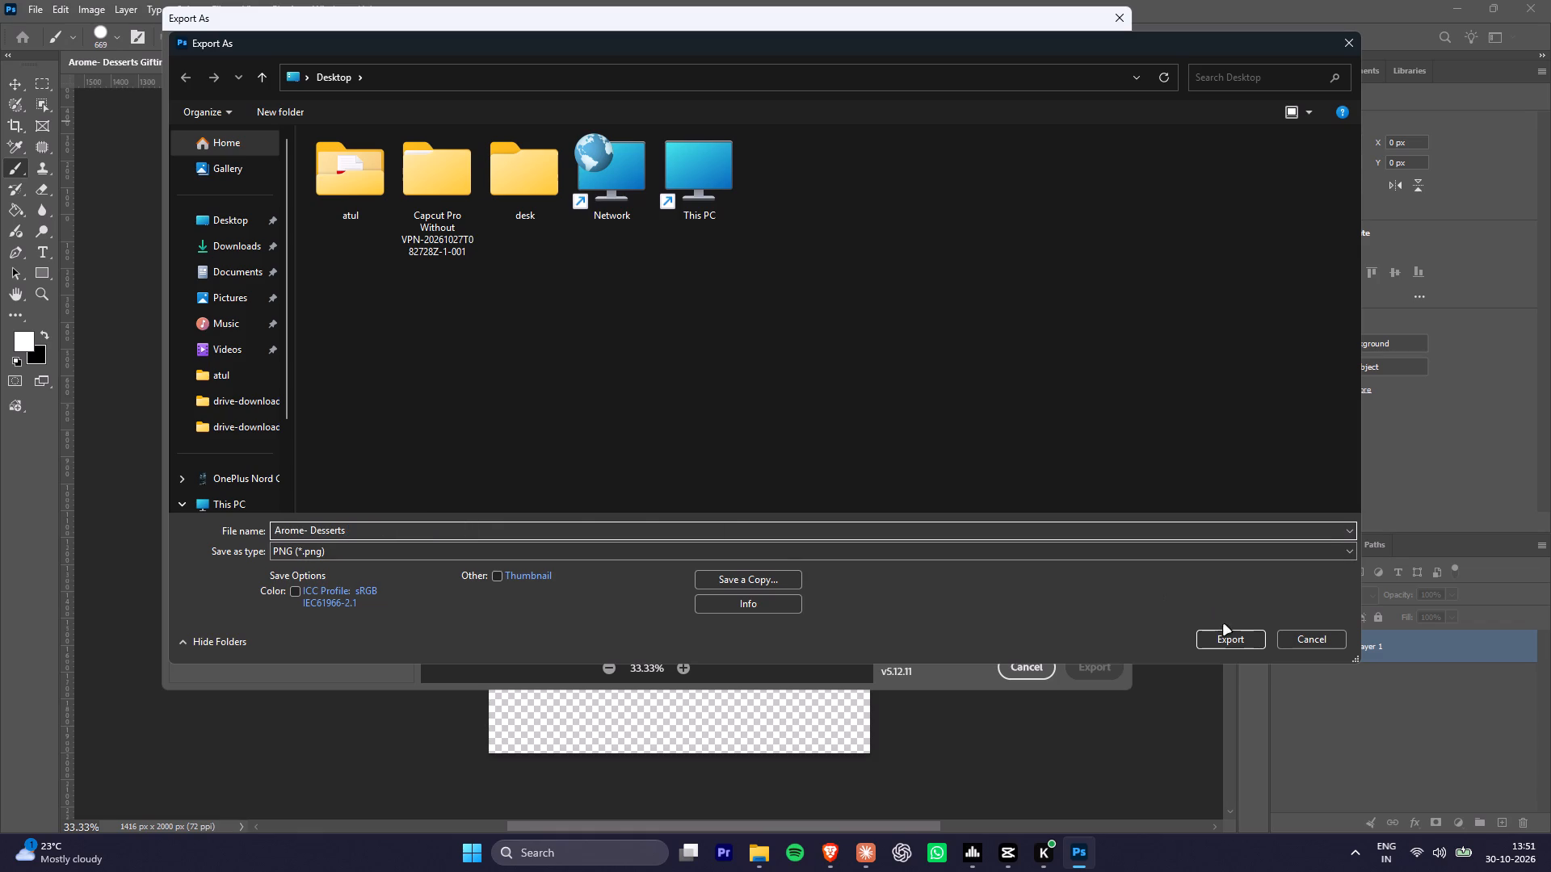
left_click(1235, 634)
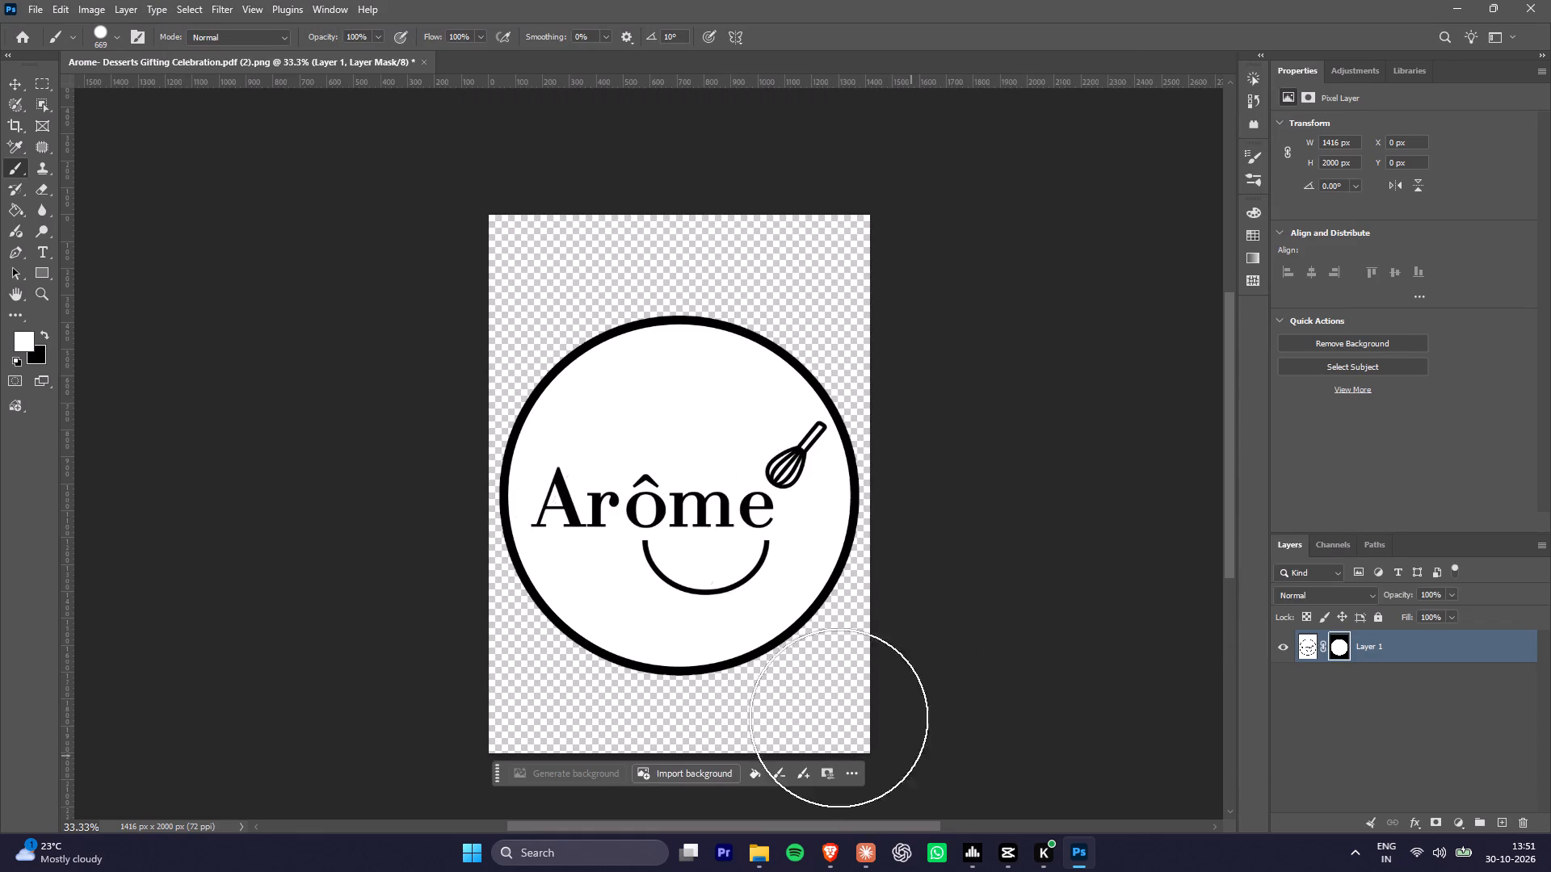
Place the blue logo "Arome- Desserts Gifting Celebration.pdf (3)" from Downloads into the document at its full canvas size.
left_click(21, 85)
left_click(297, 262)
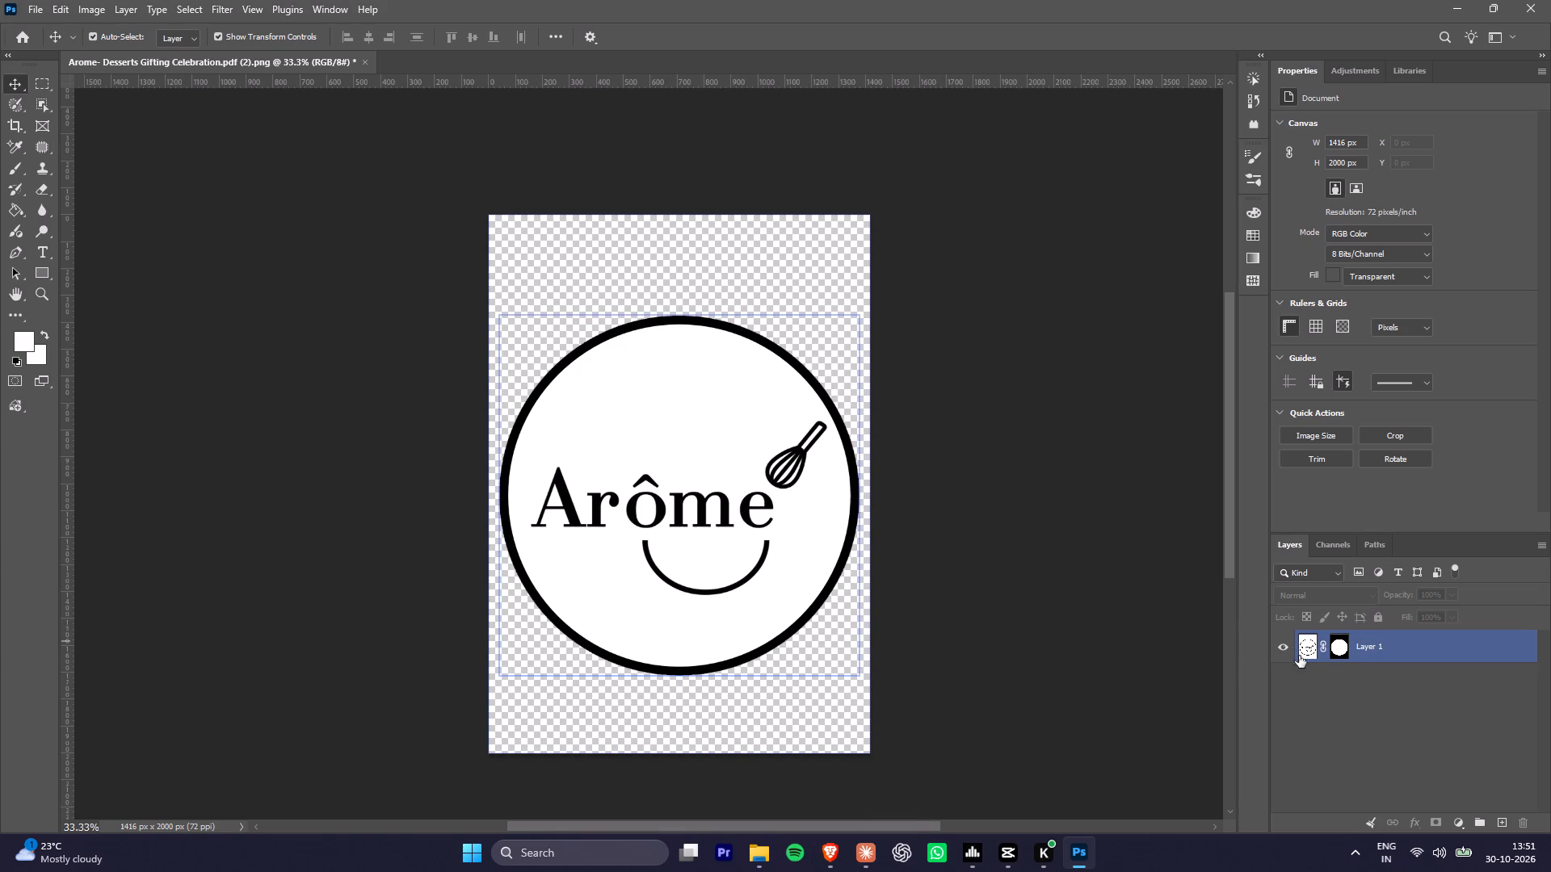
left_click(758, 862)
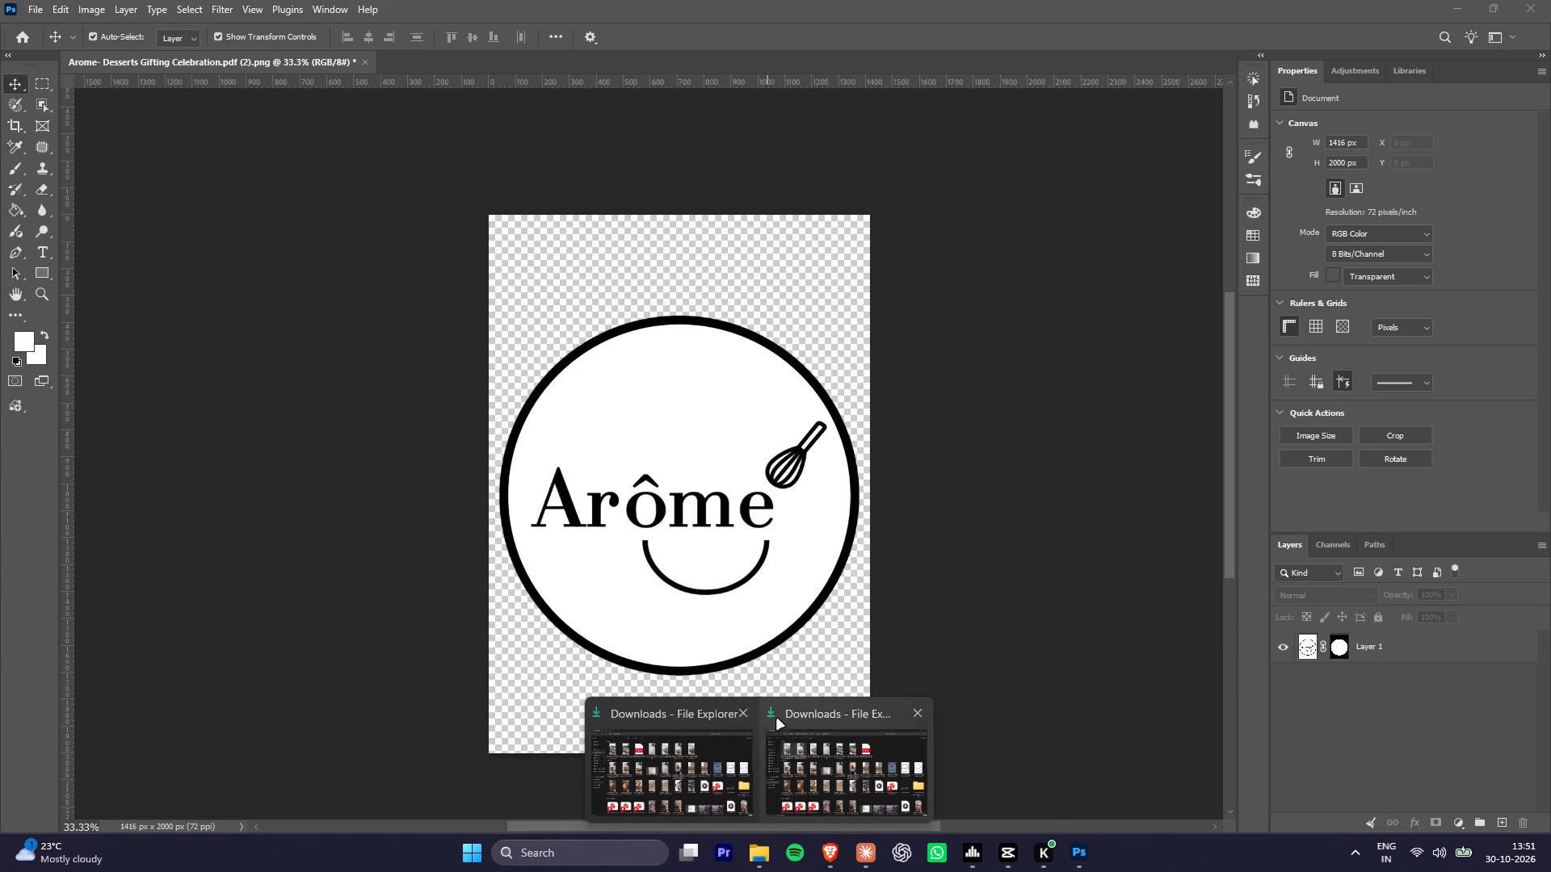
left_click(697, 744)
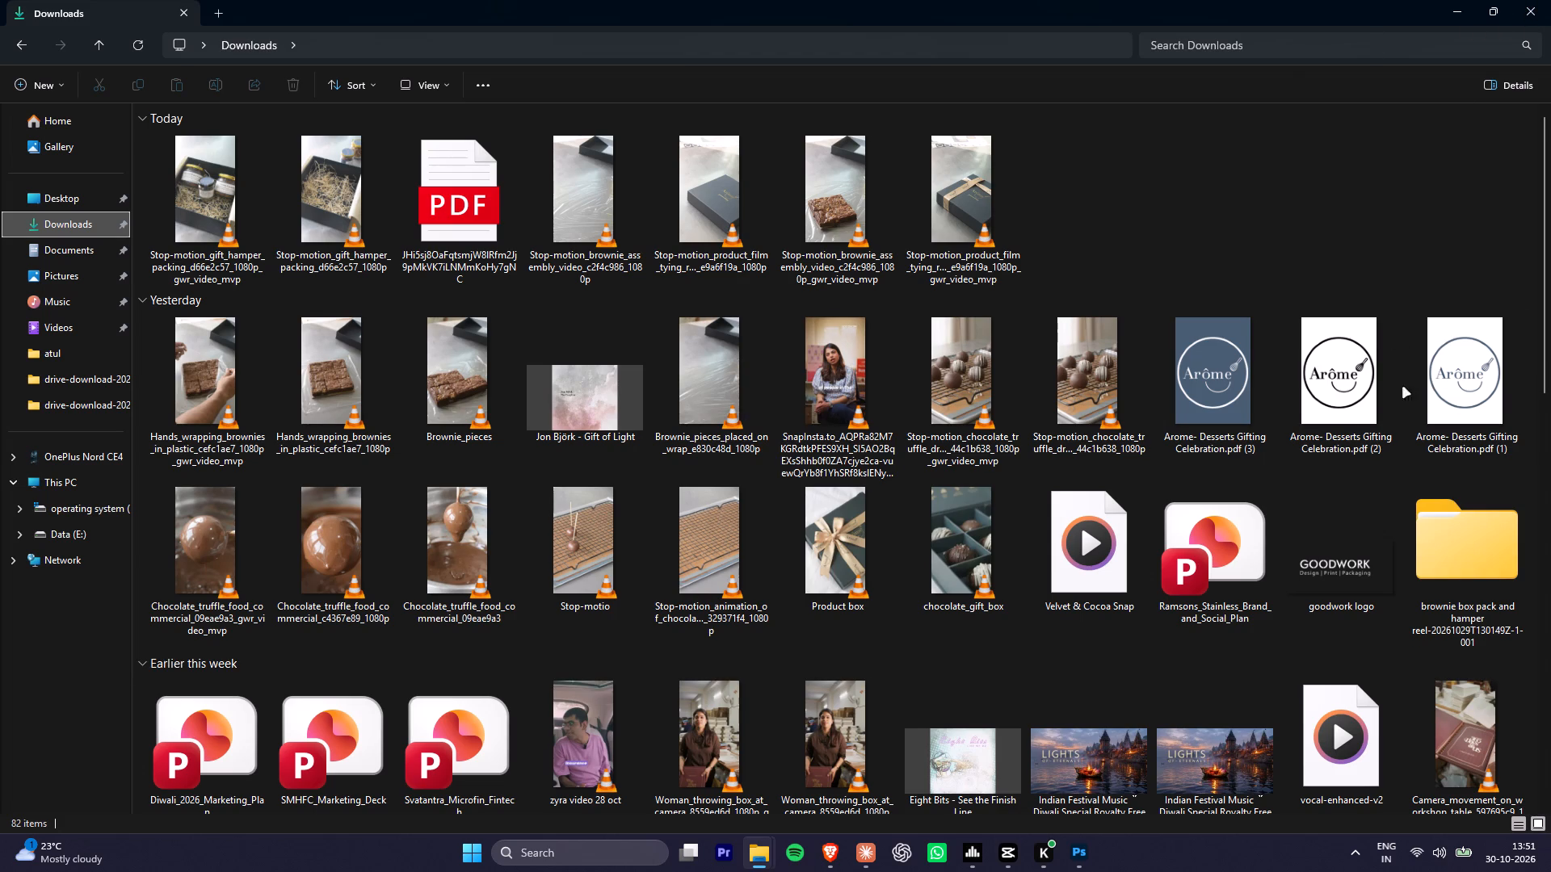
left_click_drag(1213, 375, 671, 515)
key("alt+Tab")
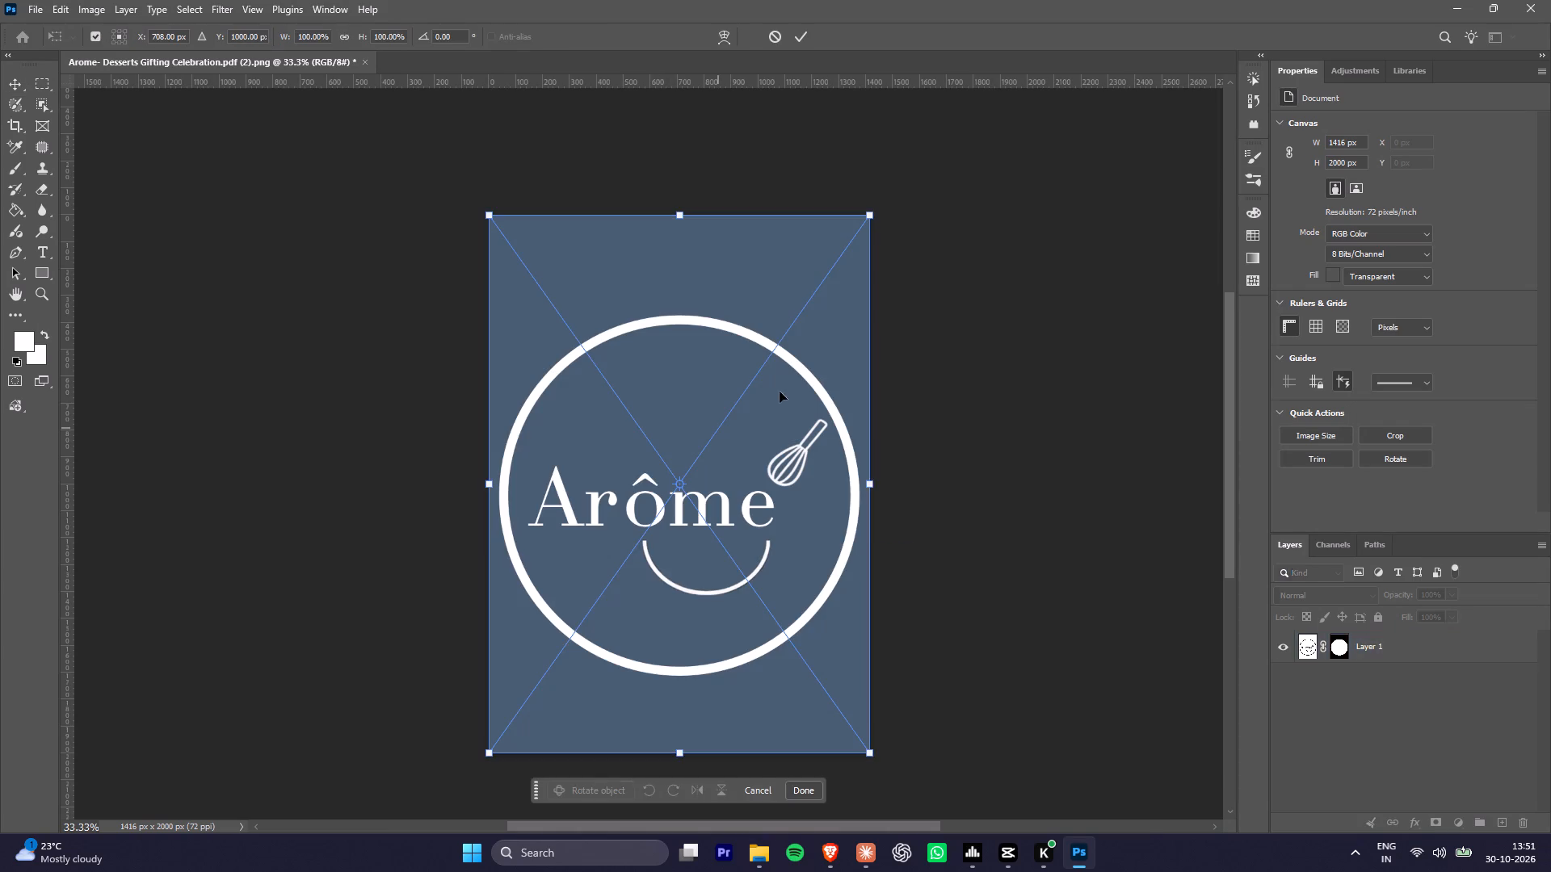
left_click(801, 34)
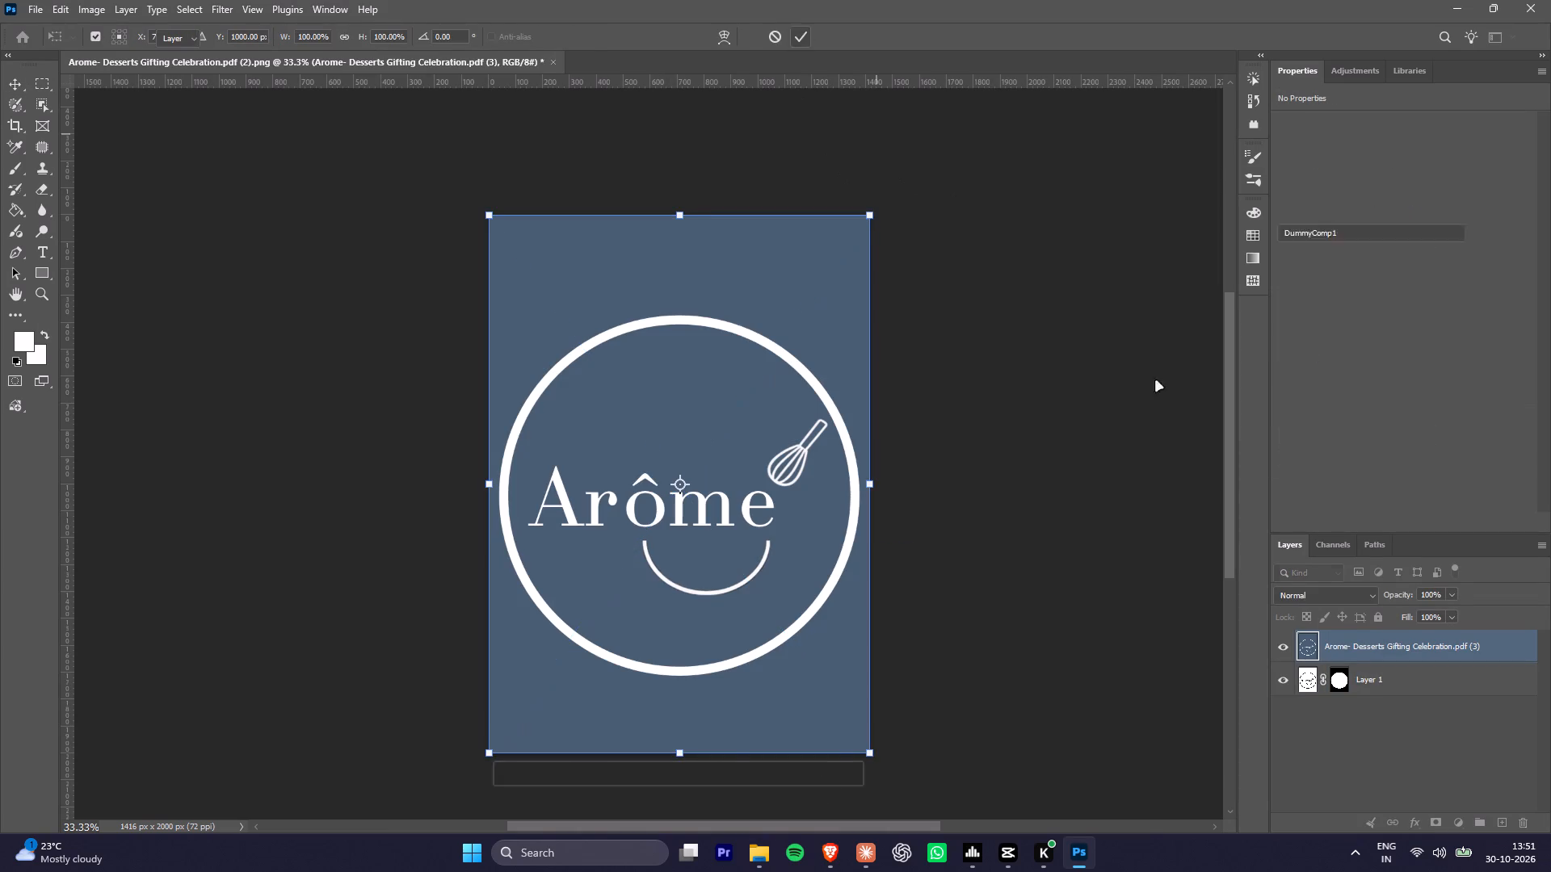
Copy the circular mask from Layer 1 onto the blue logo layer.
left_click(1341, 676)
left_click_drag(1343, 683, 1332, 641, "alt")
left_click(1002, 422)
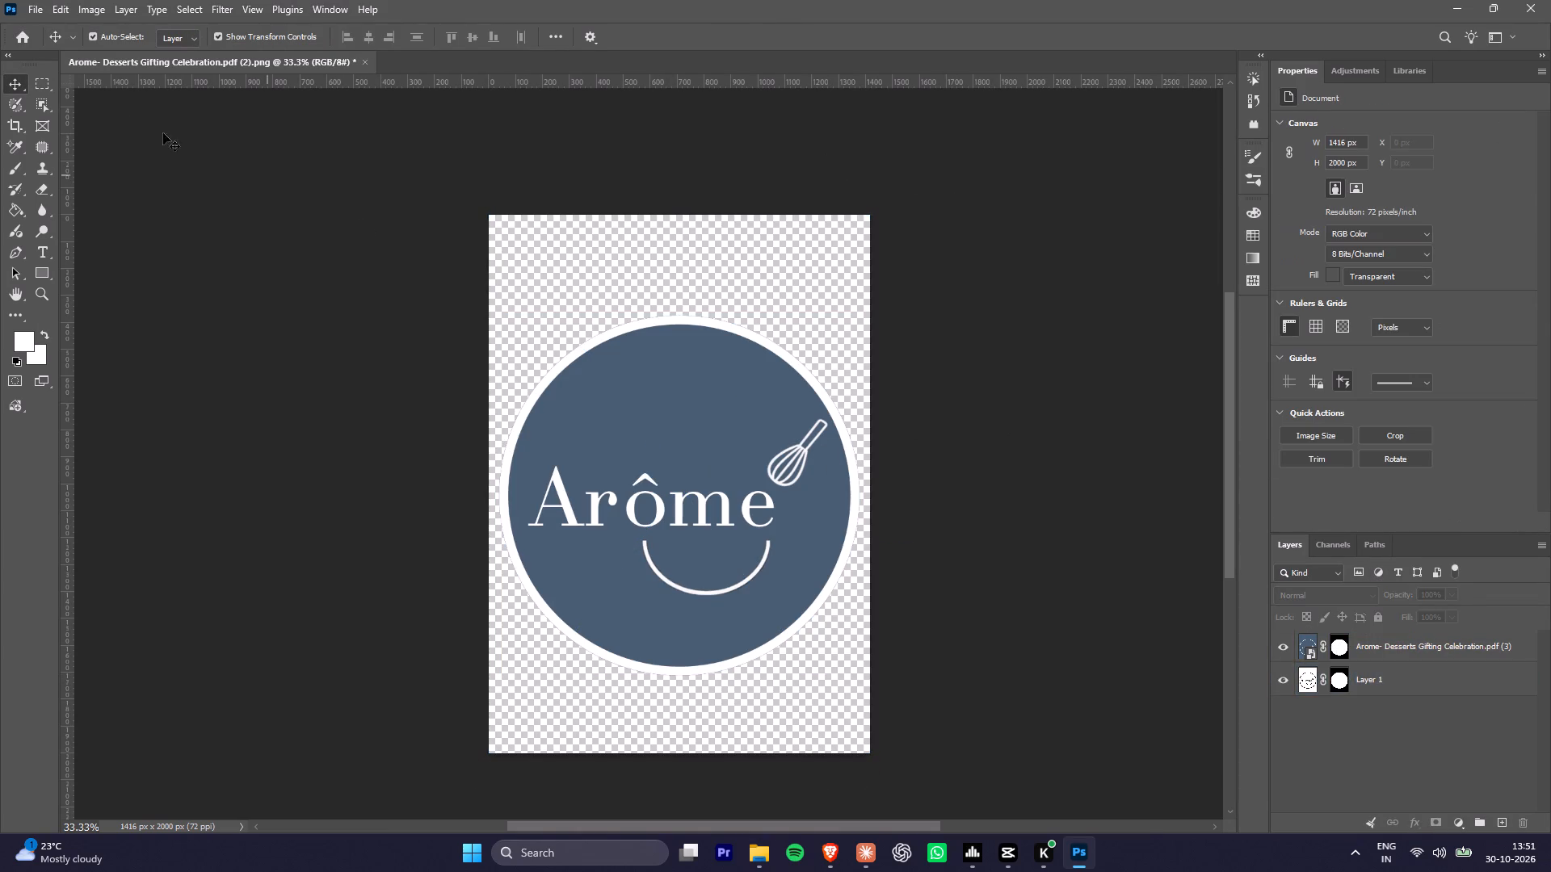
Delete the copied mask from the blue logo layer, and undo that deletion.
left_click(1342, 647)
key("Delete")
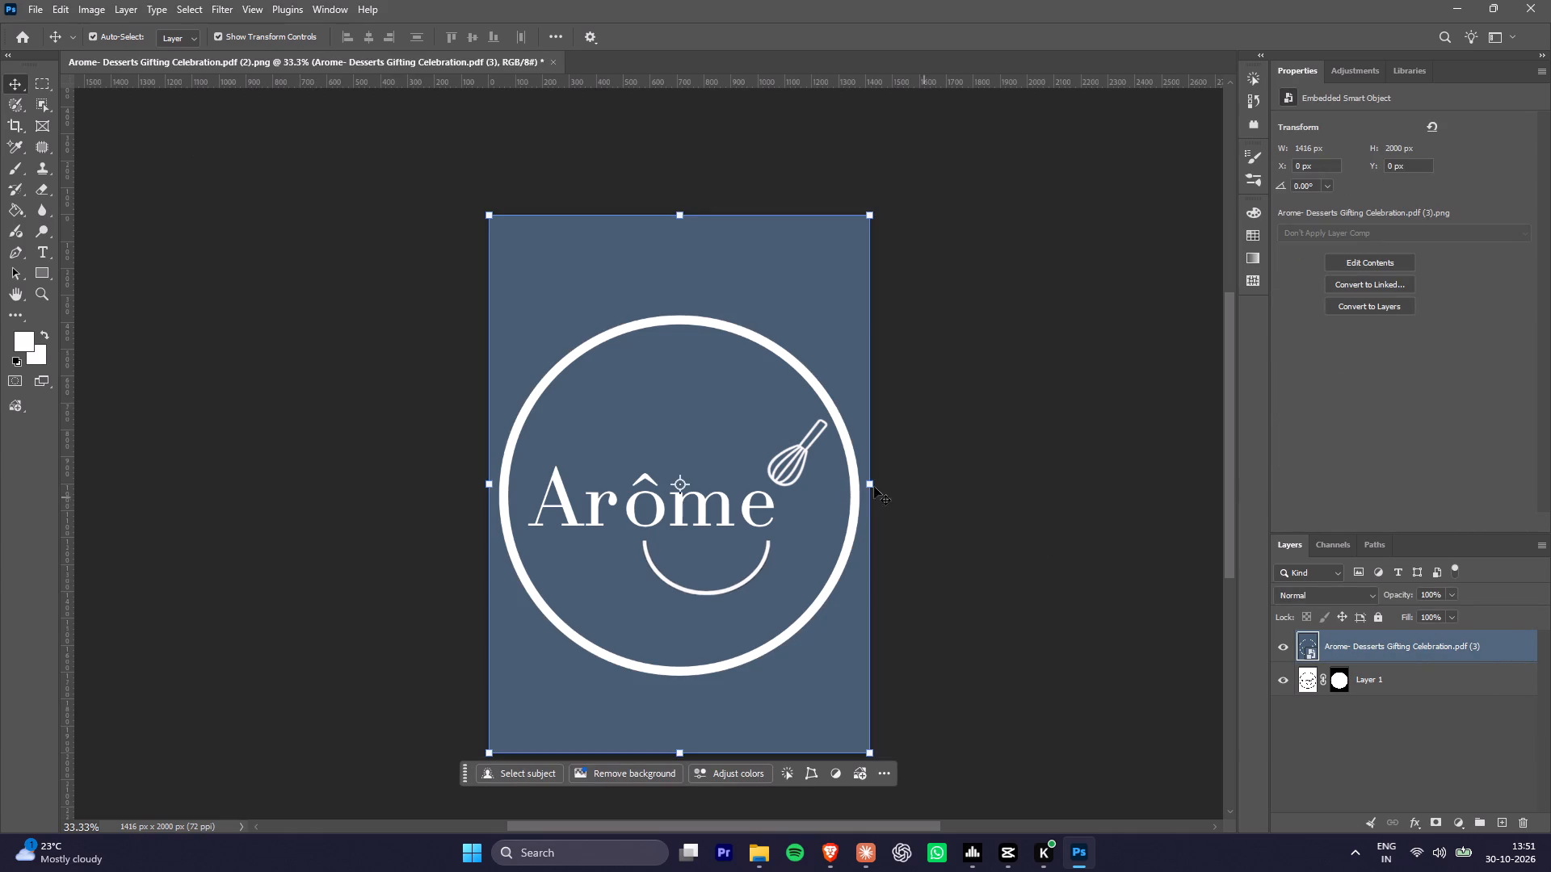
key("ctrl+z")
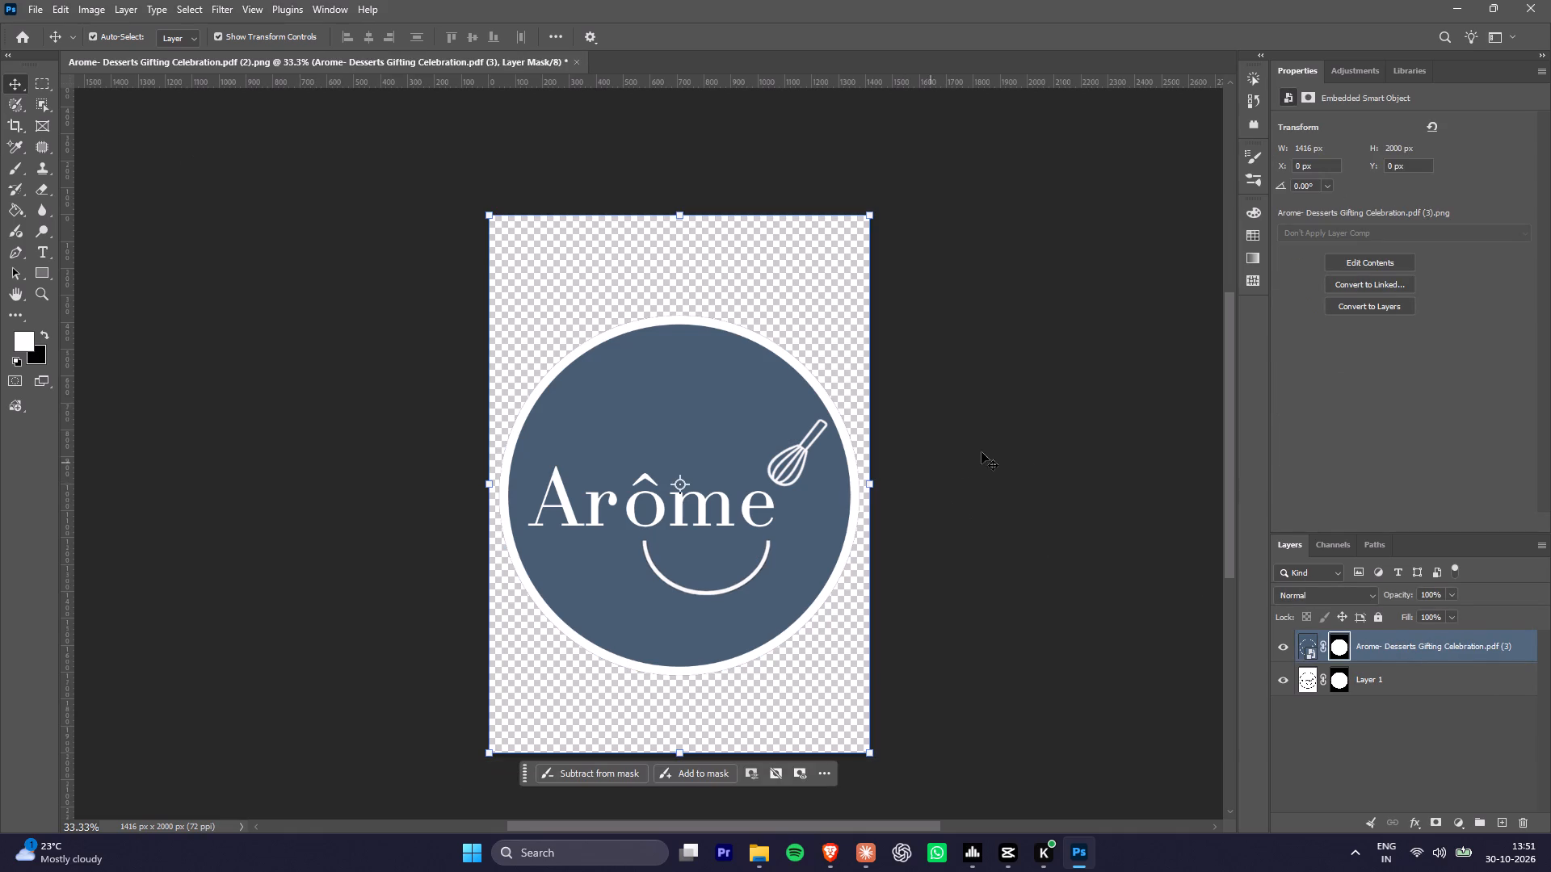
Export the blue circular logo to the Desktop as a PNG named "Arome- video back".
key("ctrl+alt+shift+w")
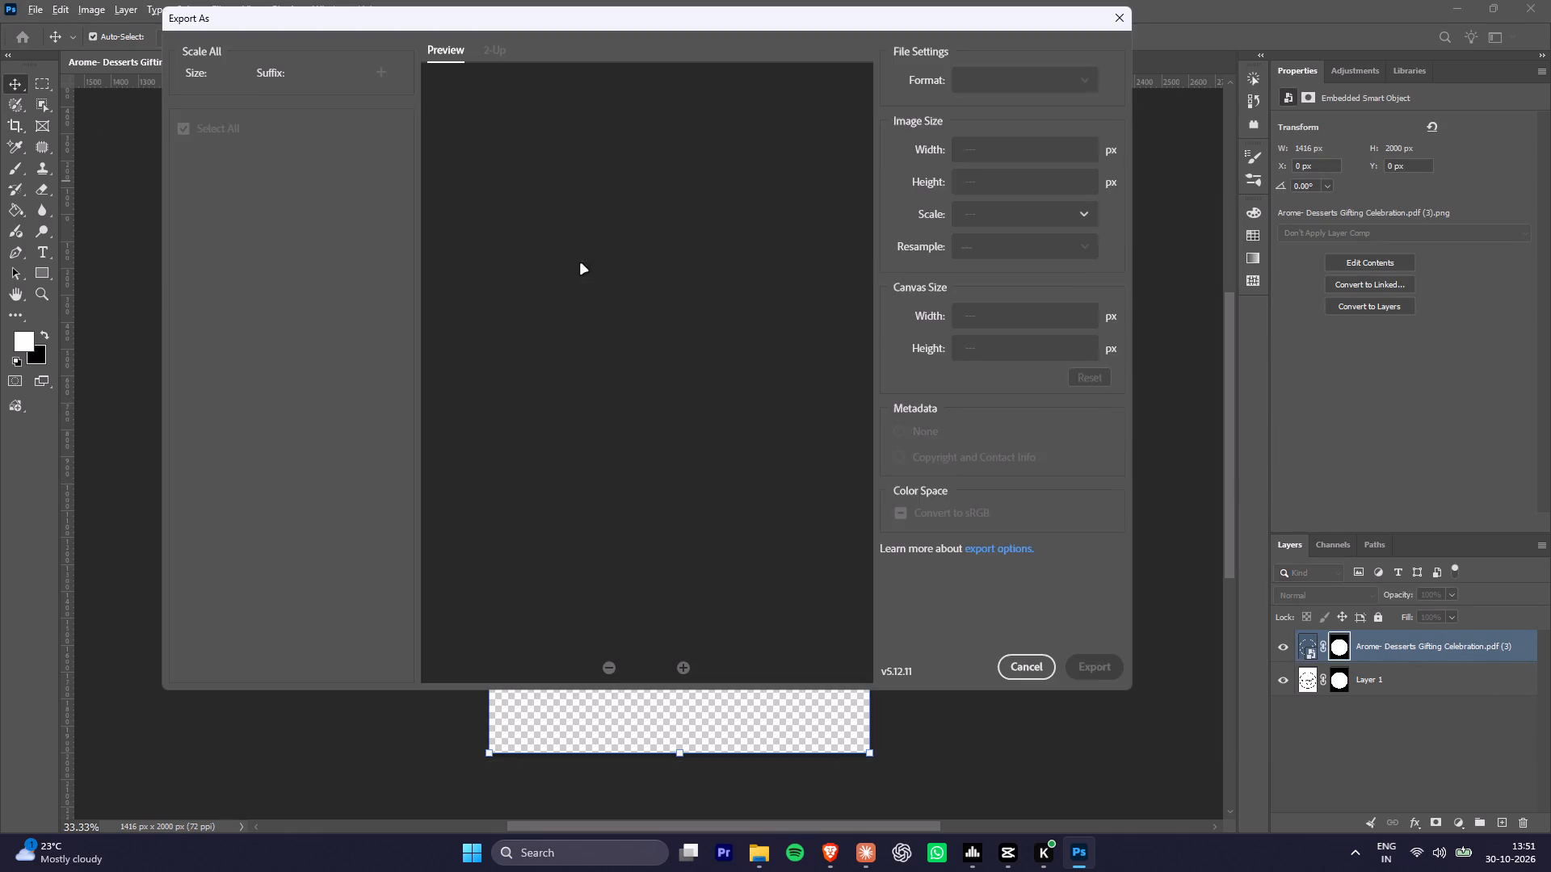
left_click(1097, 663)
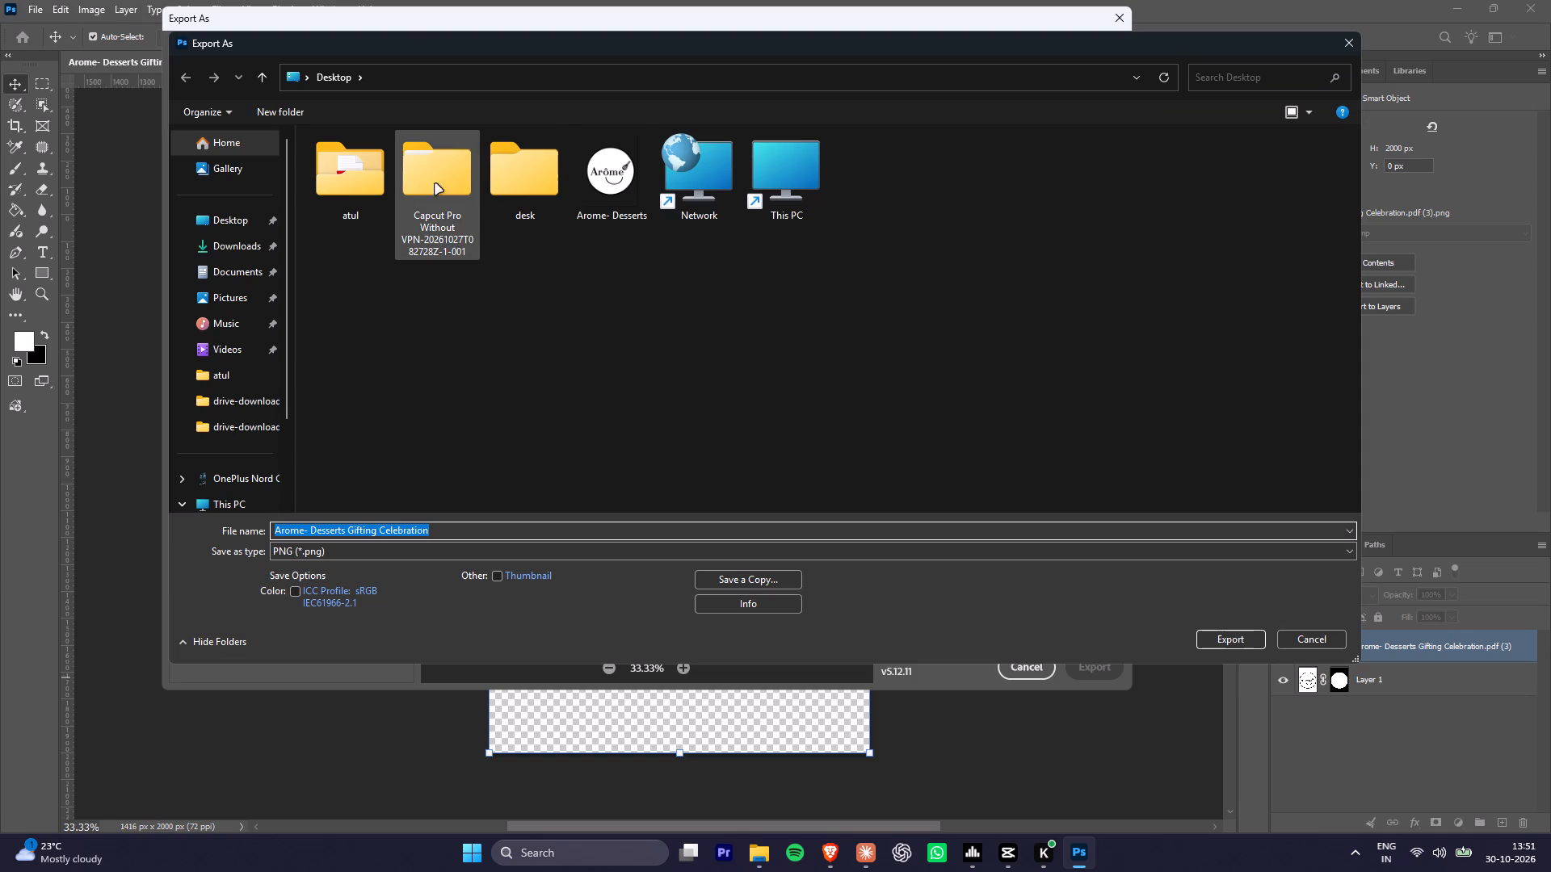
left_click(606, 203)
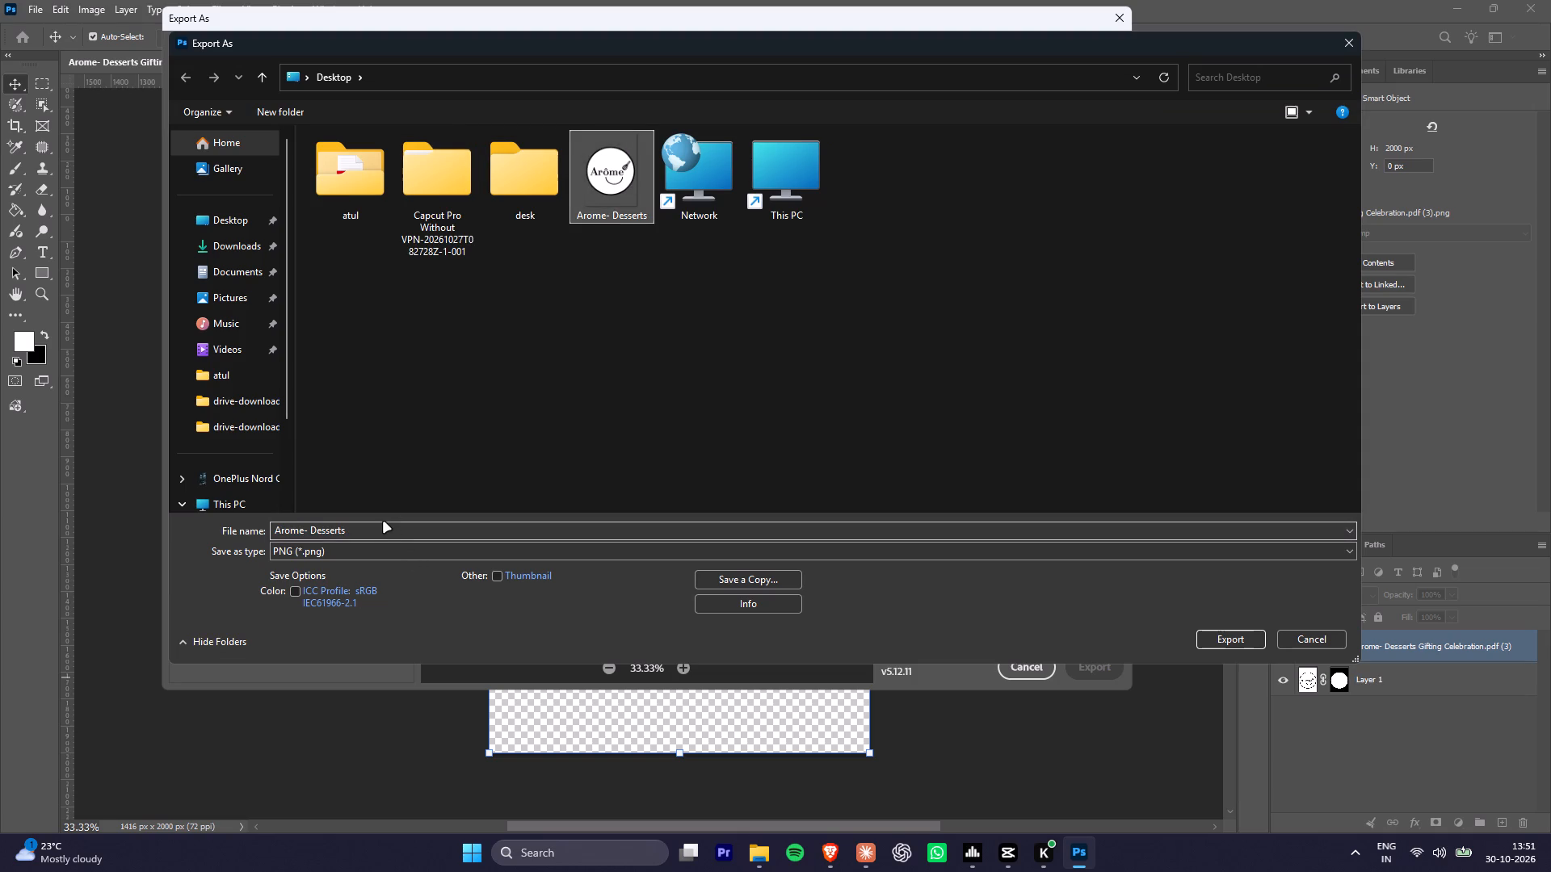
key("ctrl+z")
double_click(333, 525)
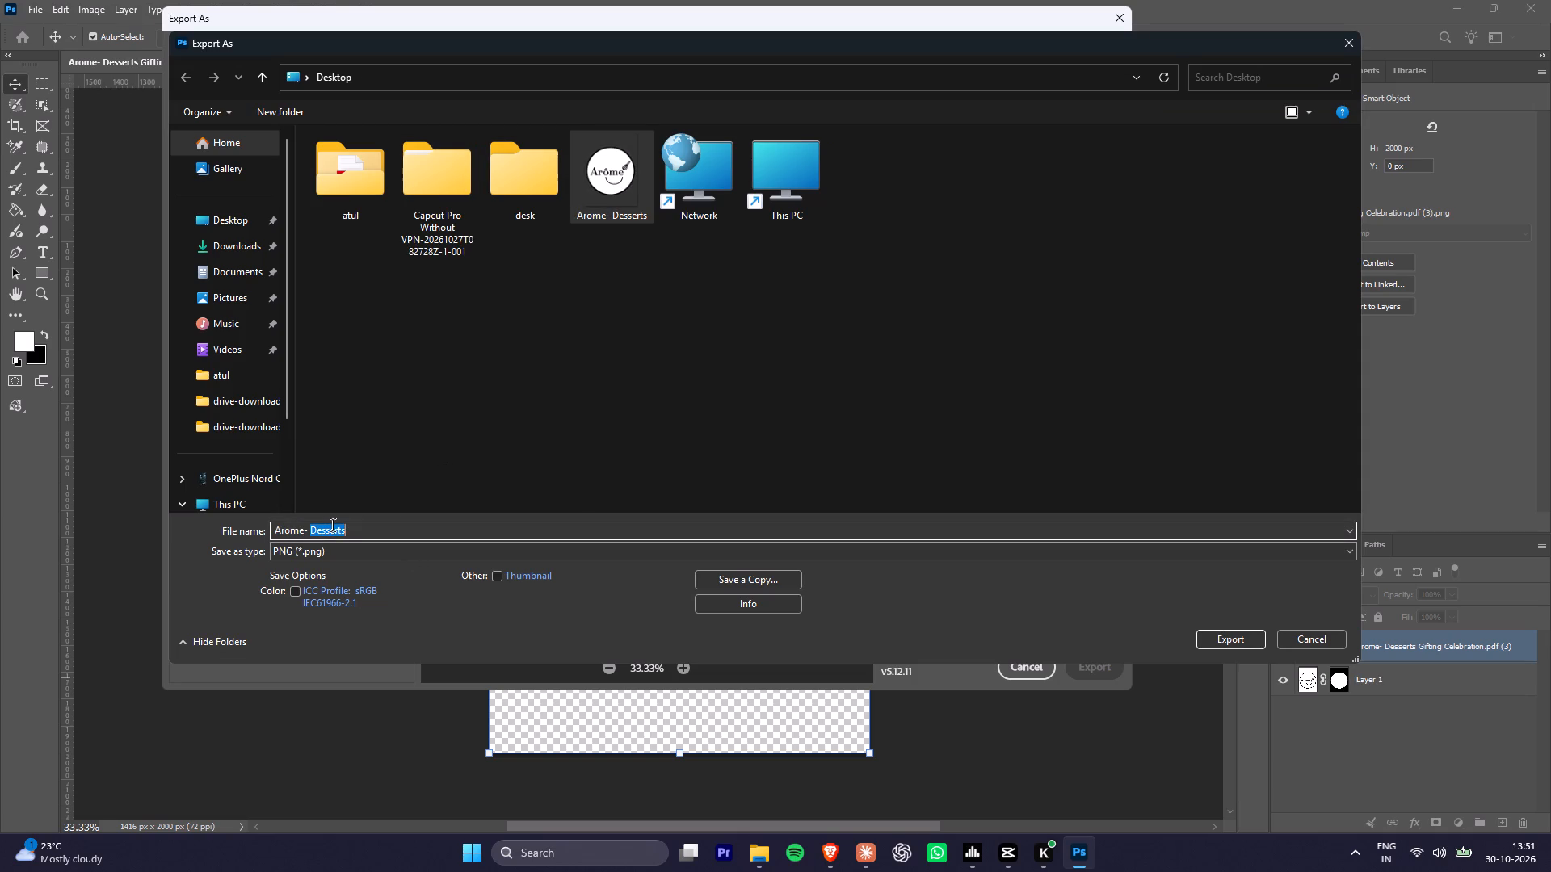
type("video back")
key("space")
key("Return")
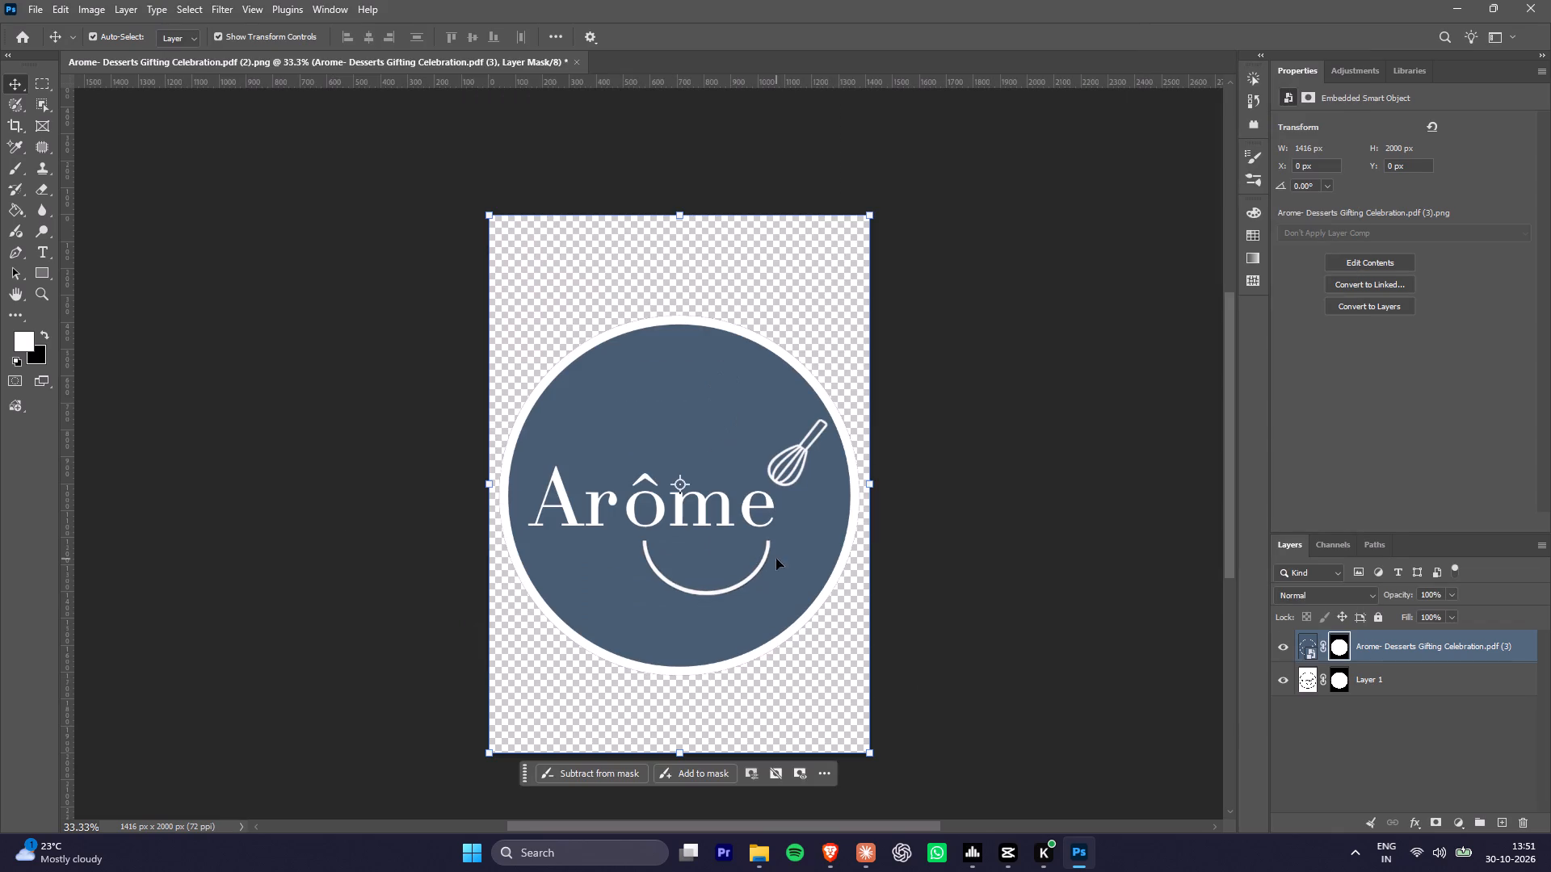
Close Photoshop without saving the logo document.
left_click(1550, 0)
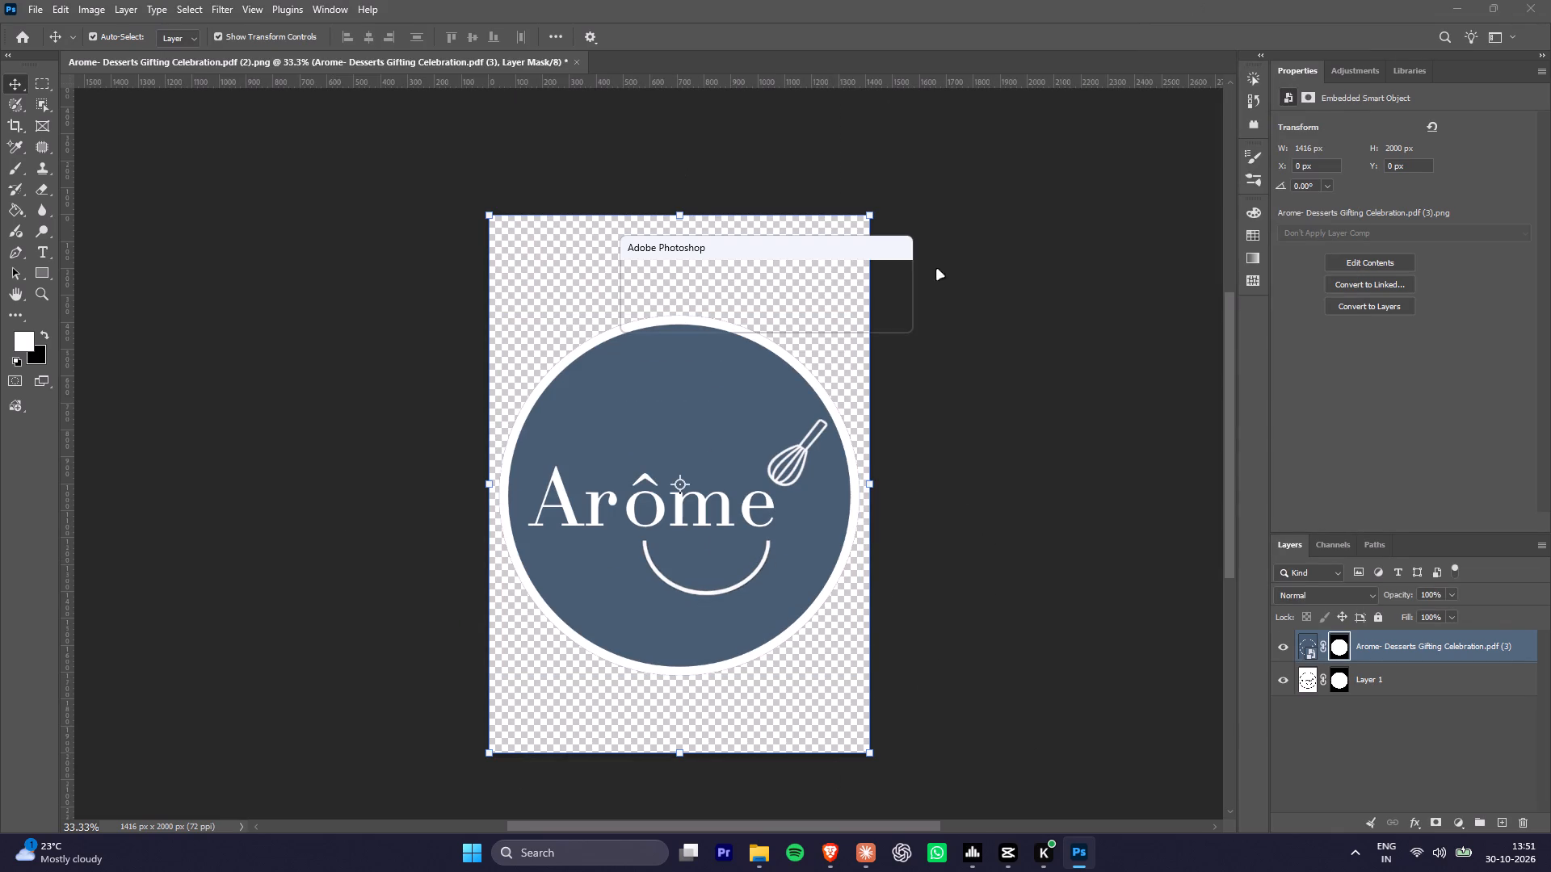
left_click(776, 318)
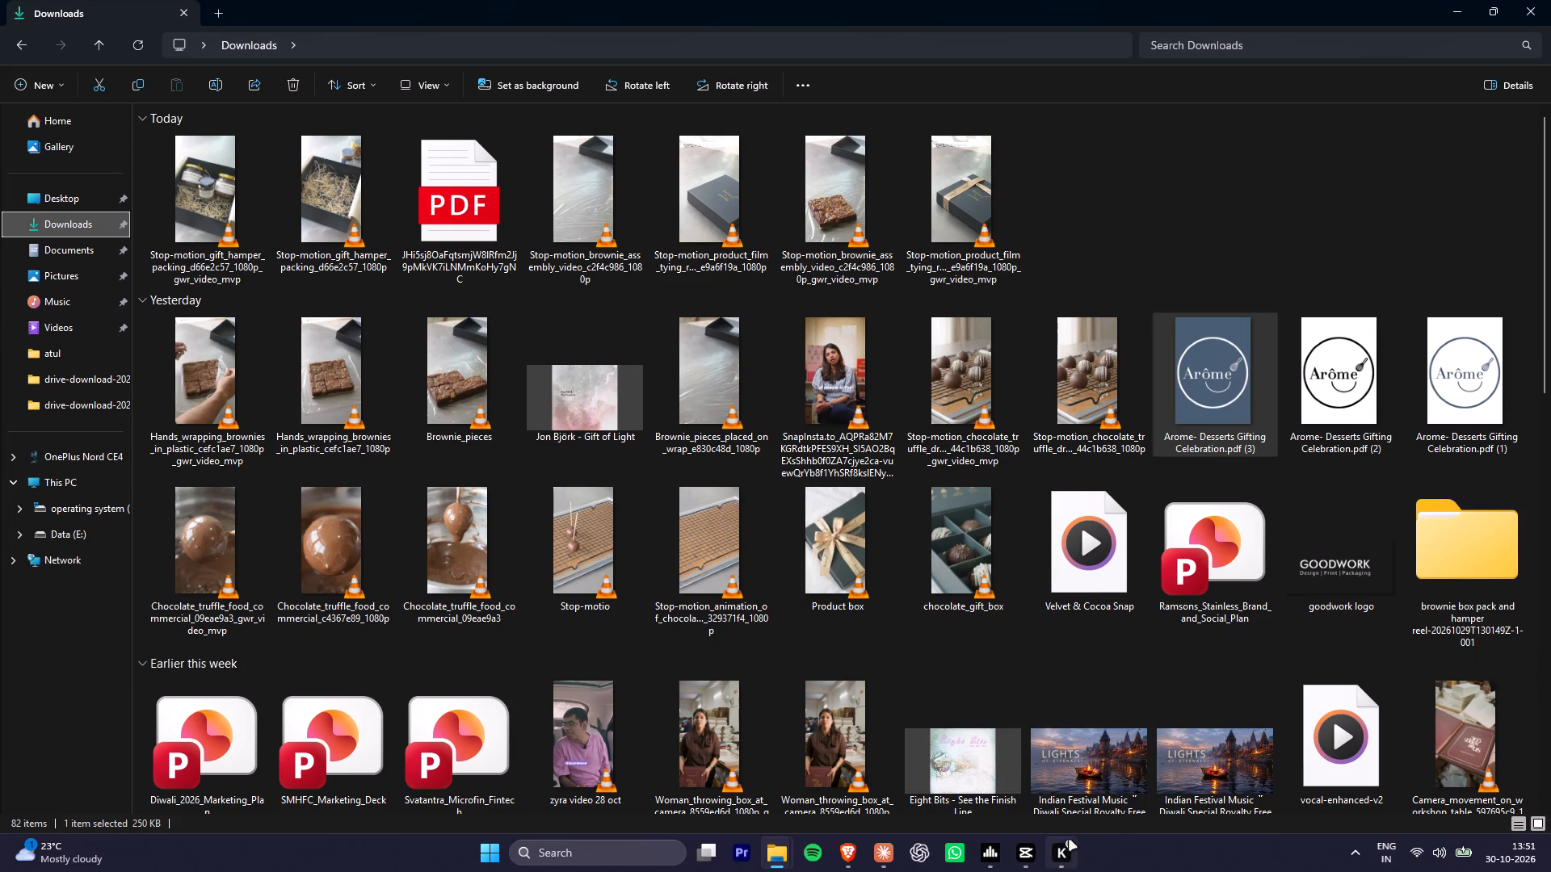
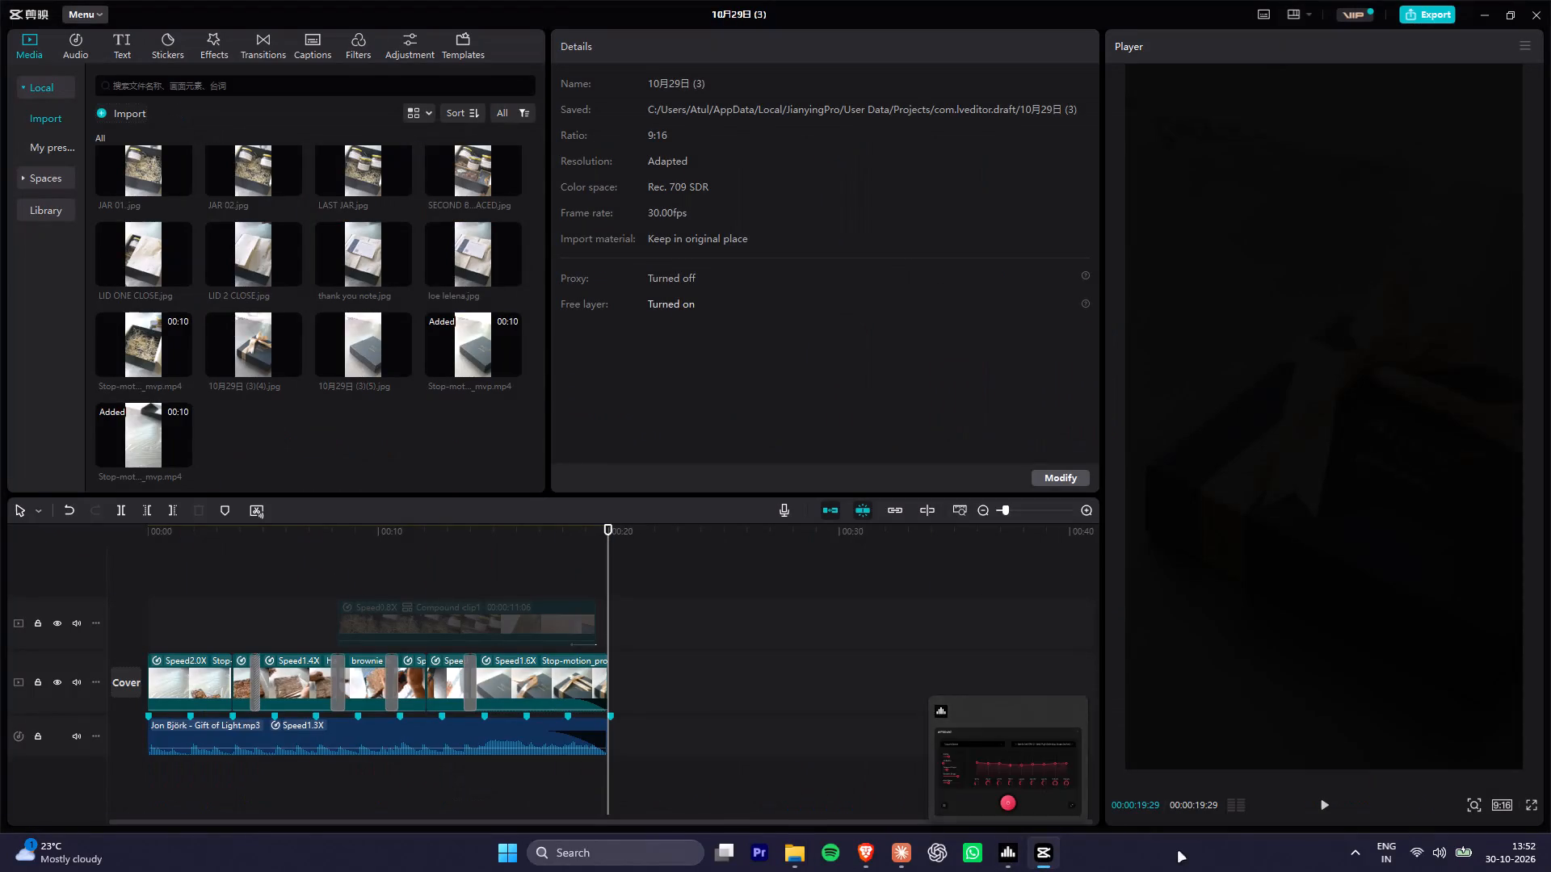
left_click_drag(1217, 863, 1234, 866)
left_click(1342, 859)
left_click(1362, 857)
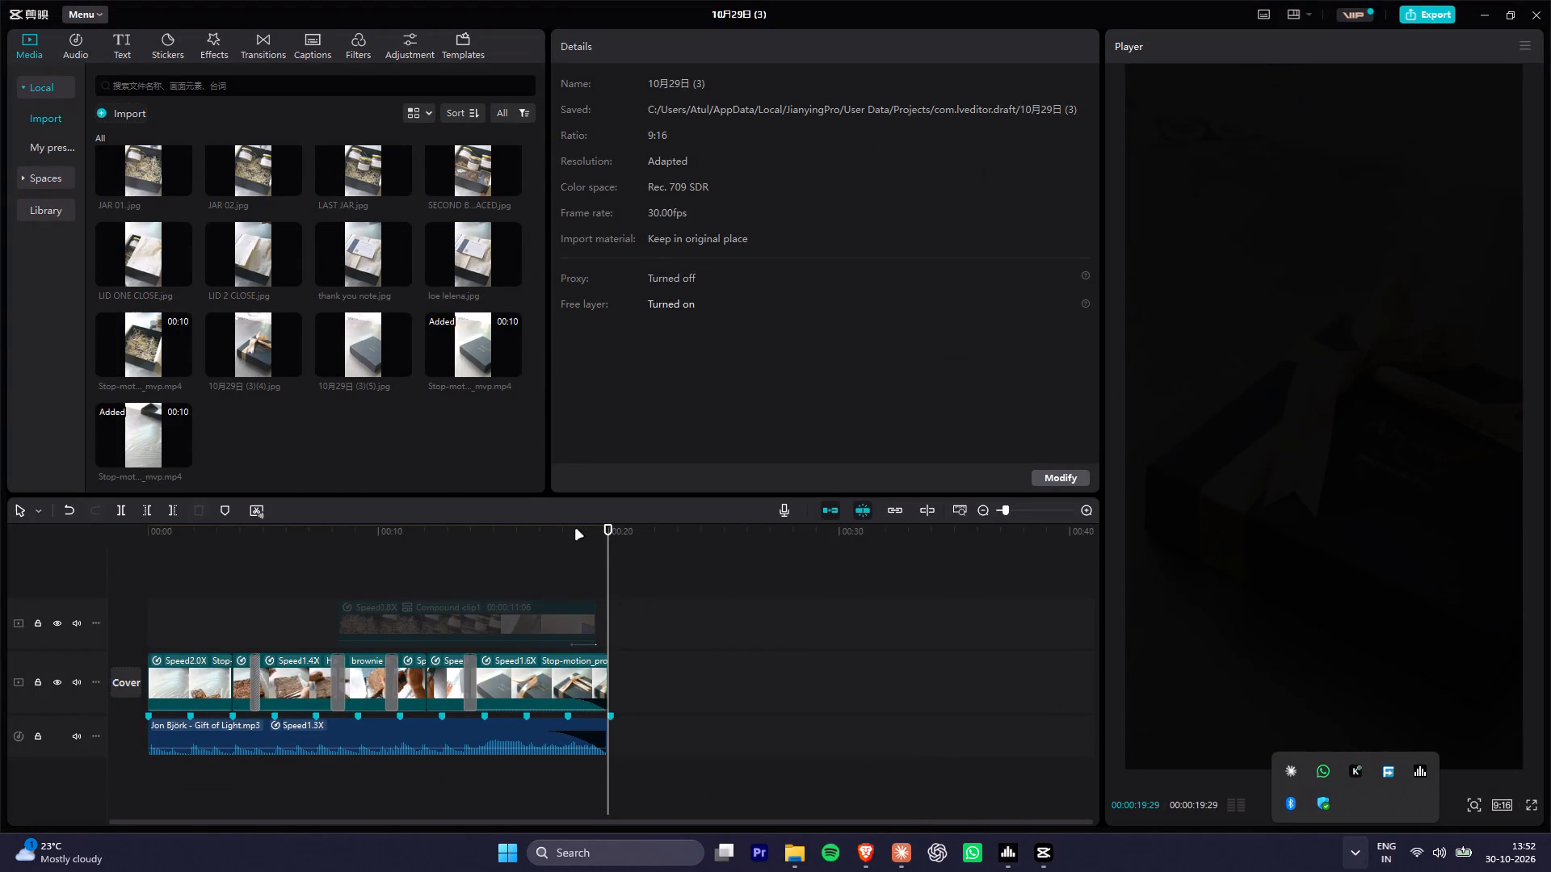
Import the logo images Arome- Desserts and Arome- video back from the Desktop into the project media.
left_click(123, 115)
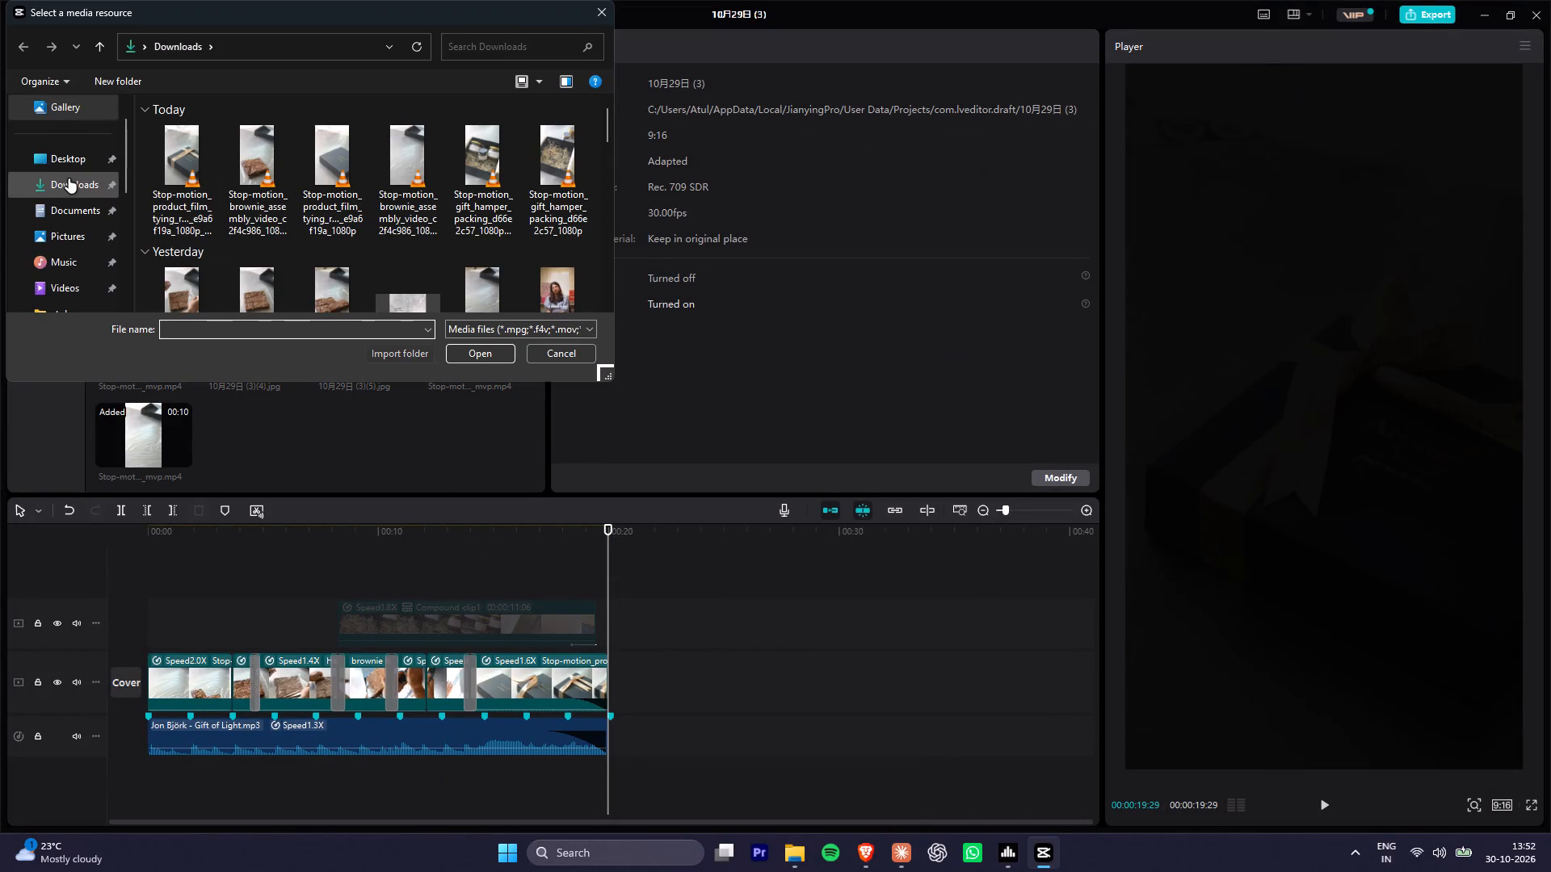
left_click(69, 178)
scroll(255, 224, "up", 6)
scroll(349, 212, "down", 1)
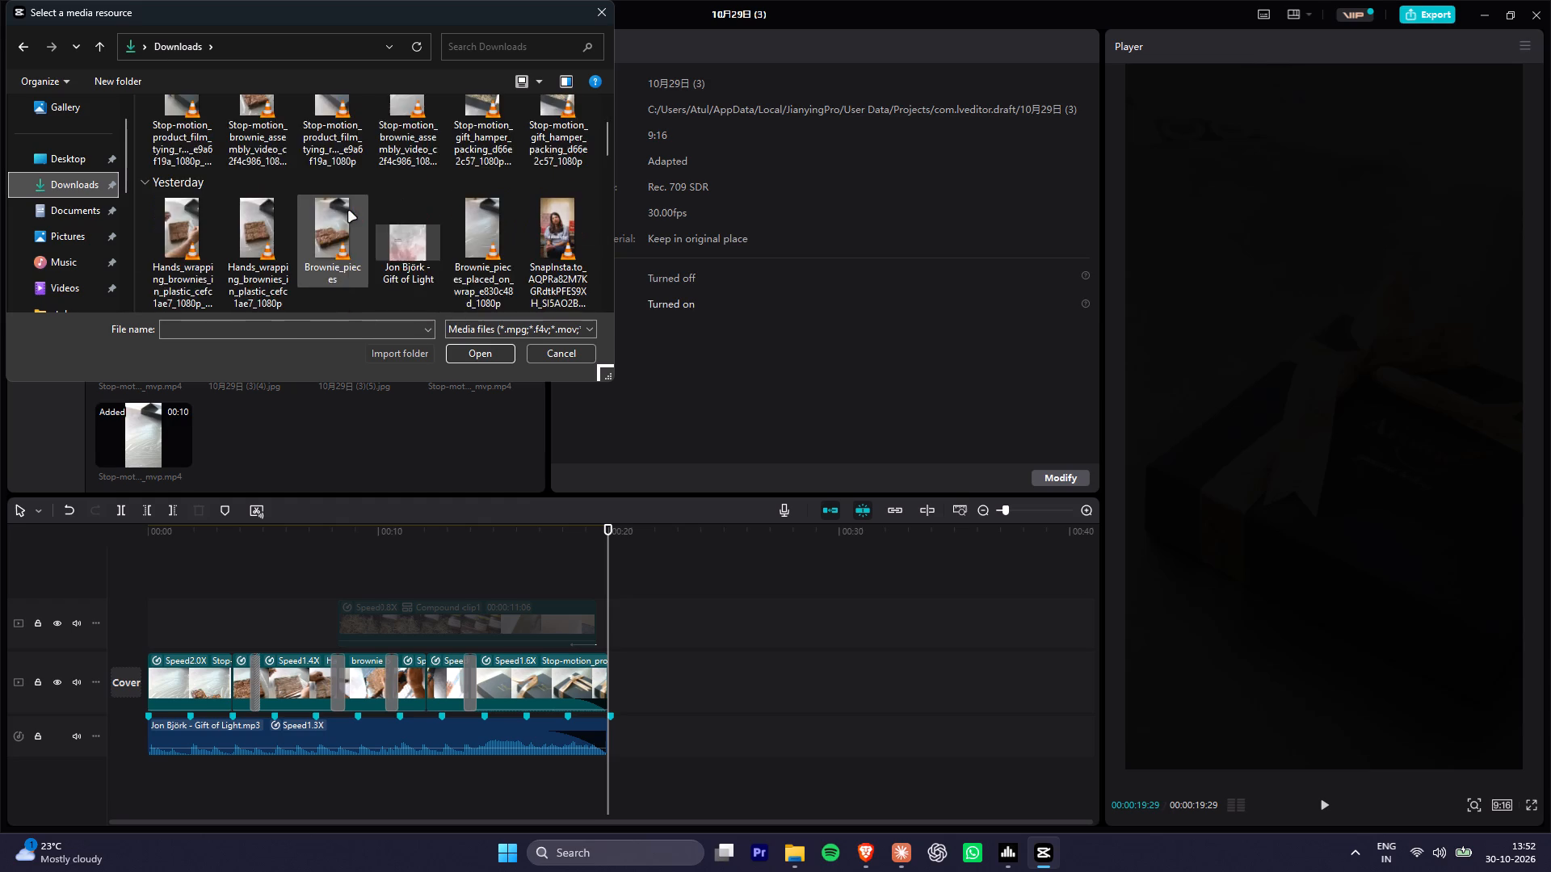
scroll(349, 212, "down", 2)
scroll(349, 212, "up", 1)
left_click(71, 149)
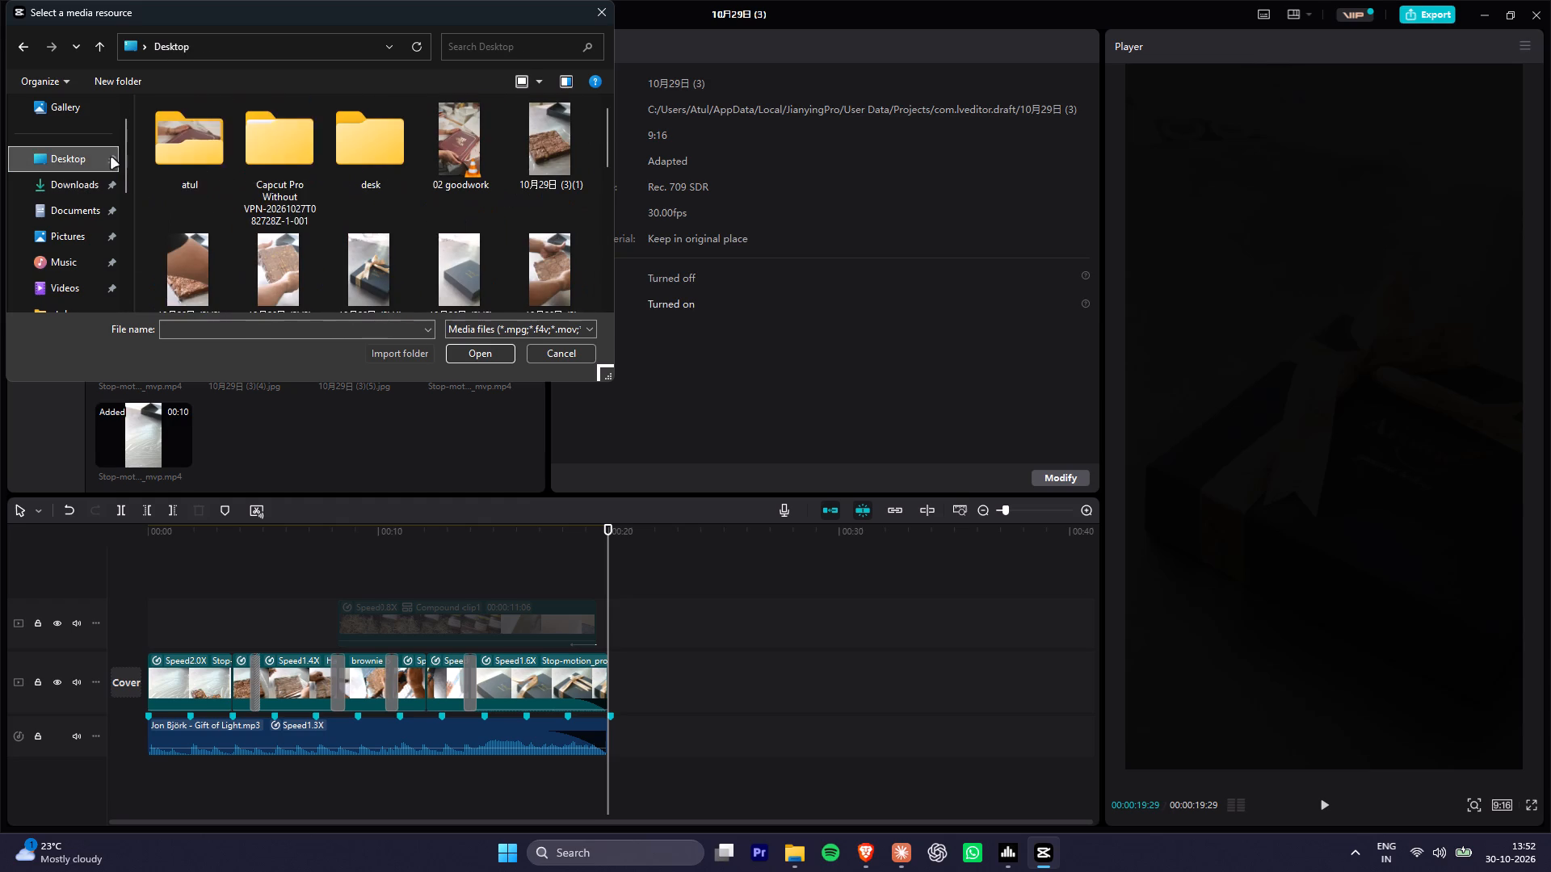
scroll(359, 183, "down", 3)
left_click(195, 159)
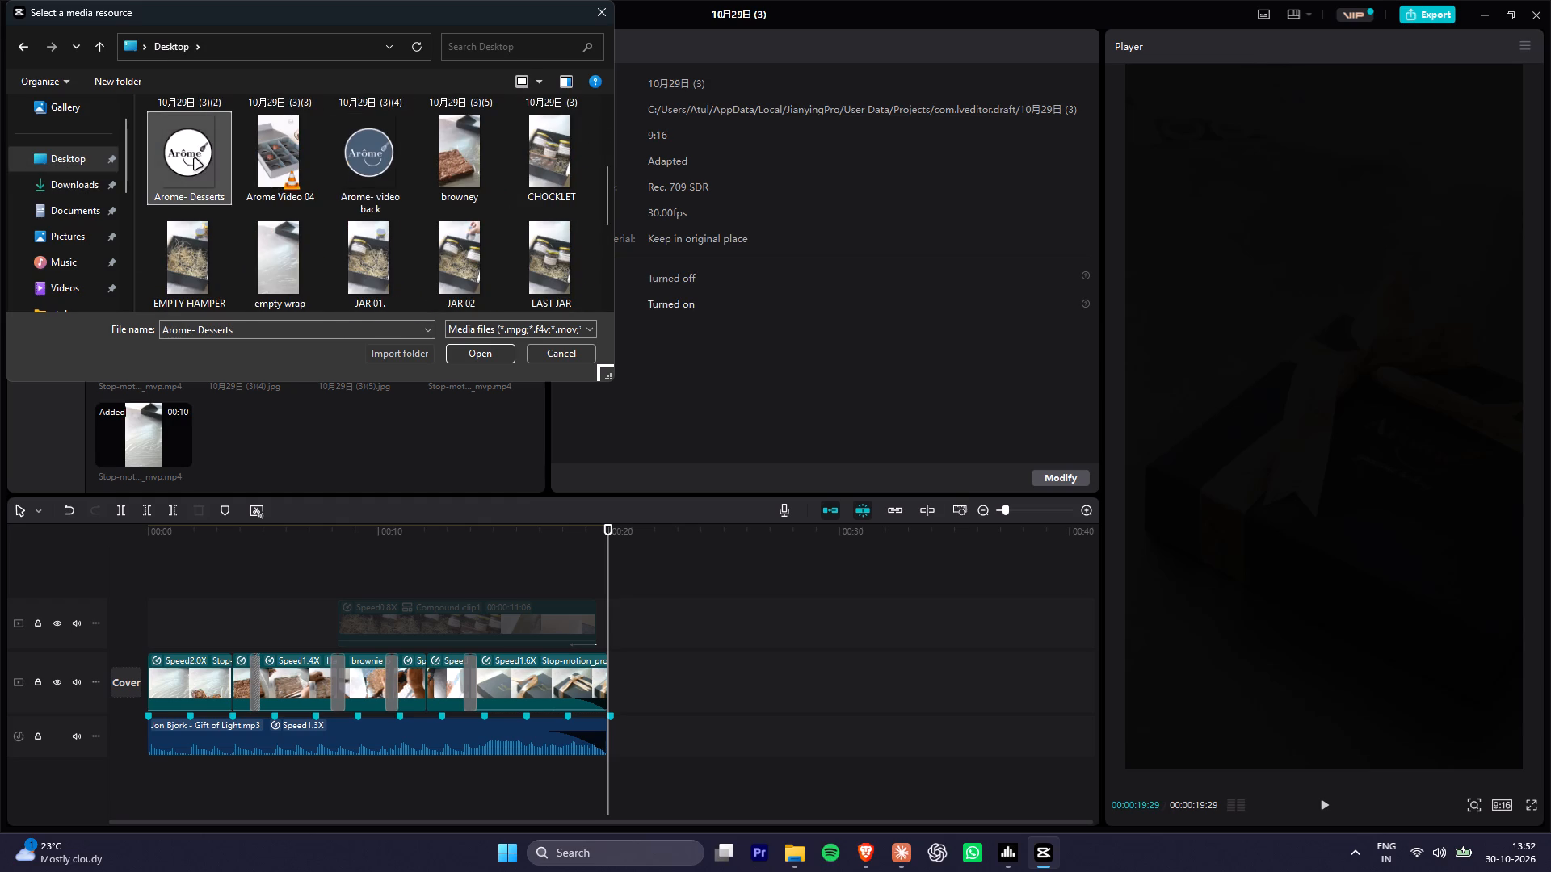
left_click(362, 173, "ctrl")
left_click(470, 355)
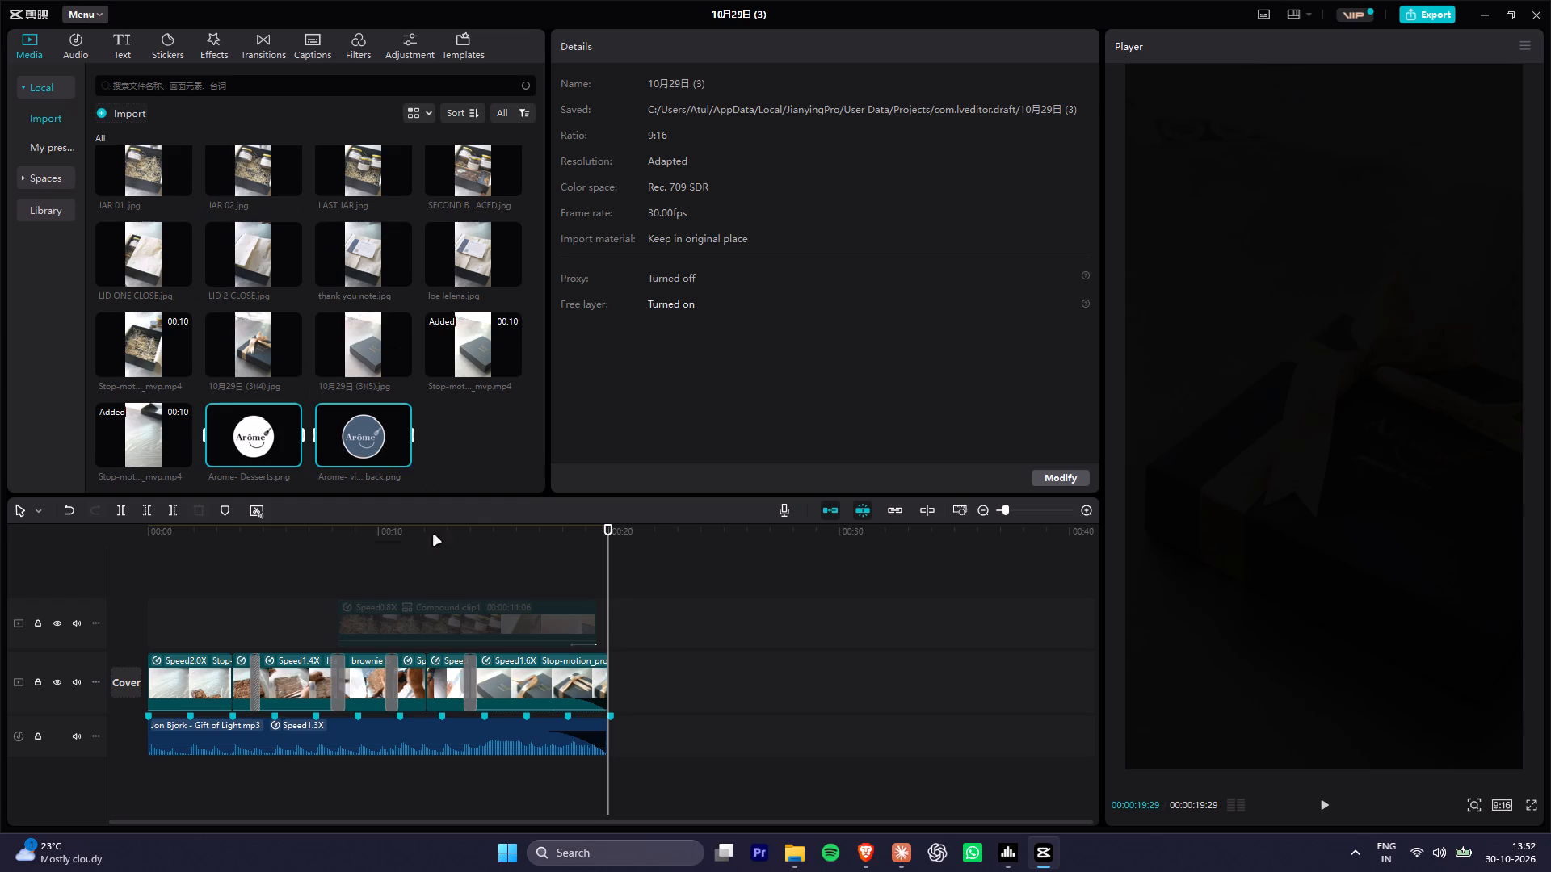
Place Arome- Desserts.png on a new top track from the start and extend it to the video's end at 19:29.
left_click(418, 588)
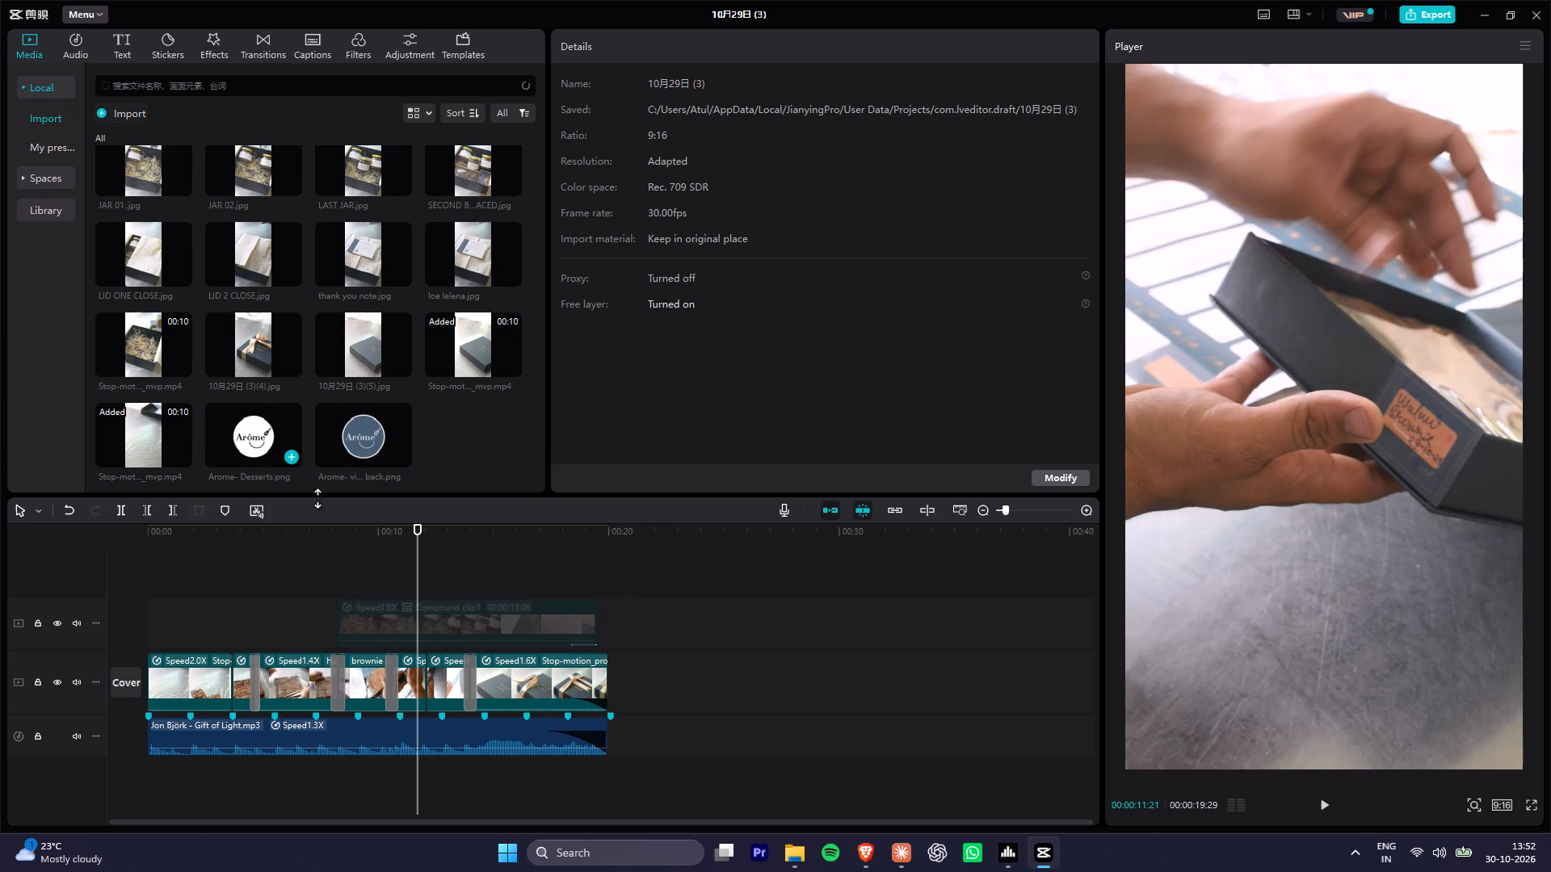
left_click_drag(252, 420, 514, 590)
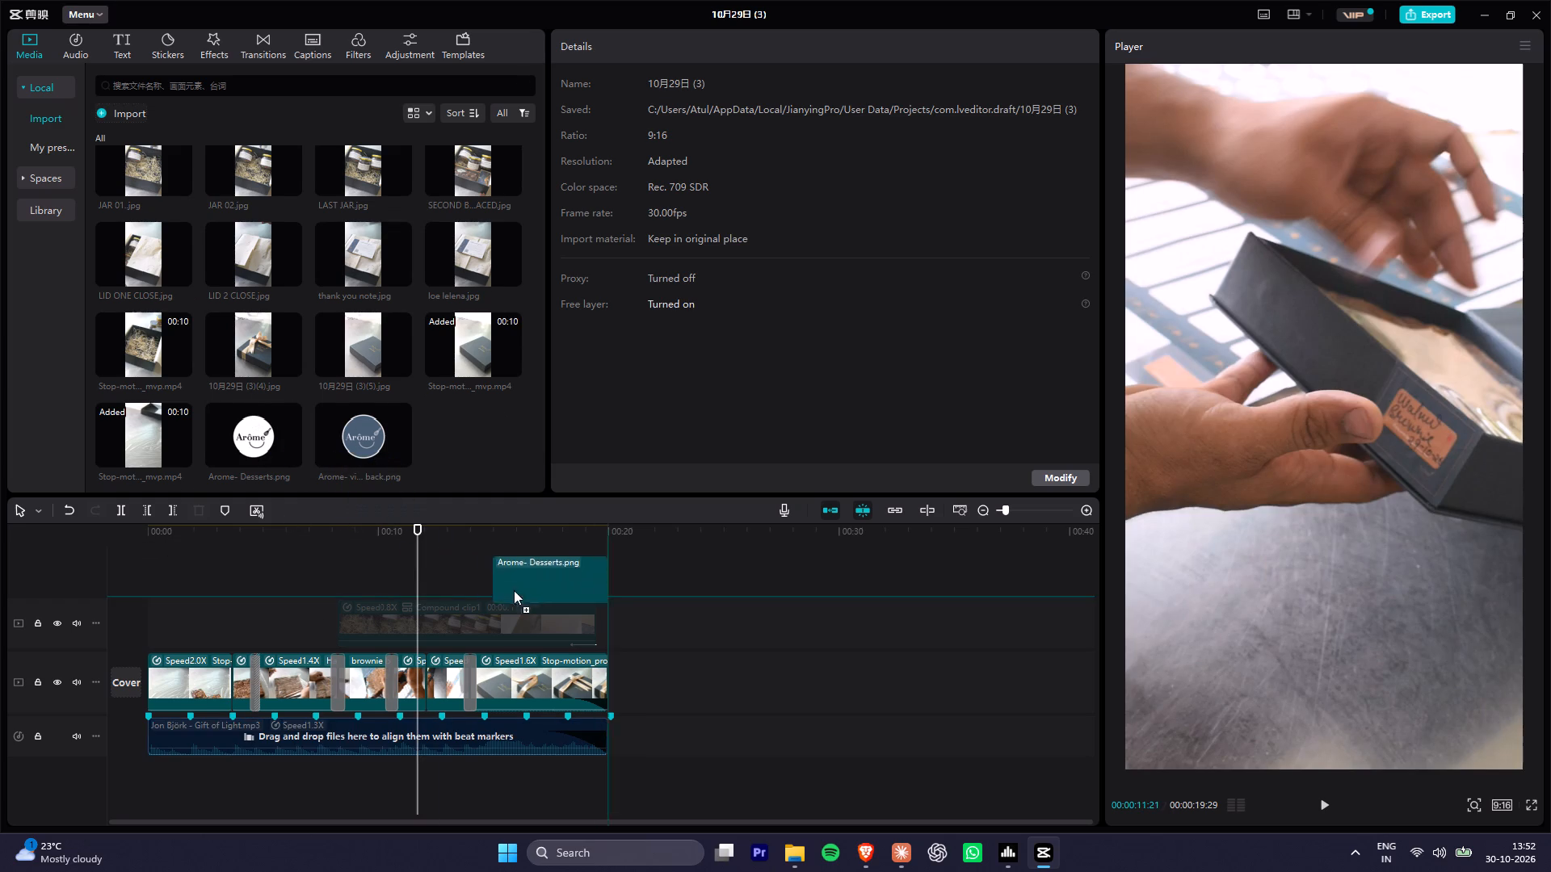
left_click_drag(514, 590, 140, 571)
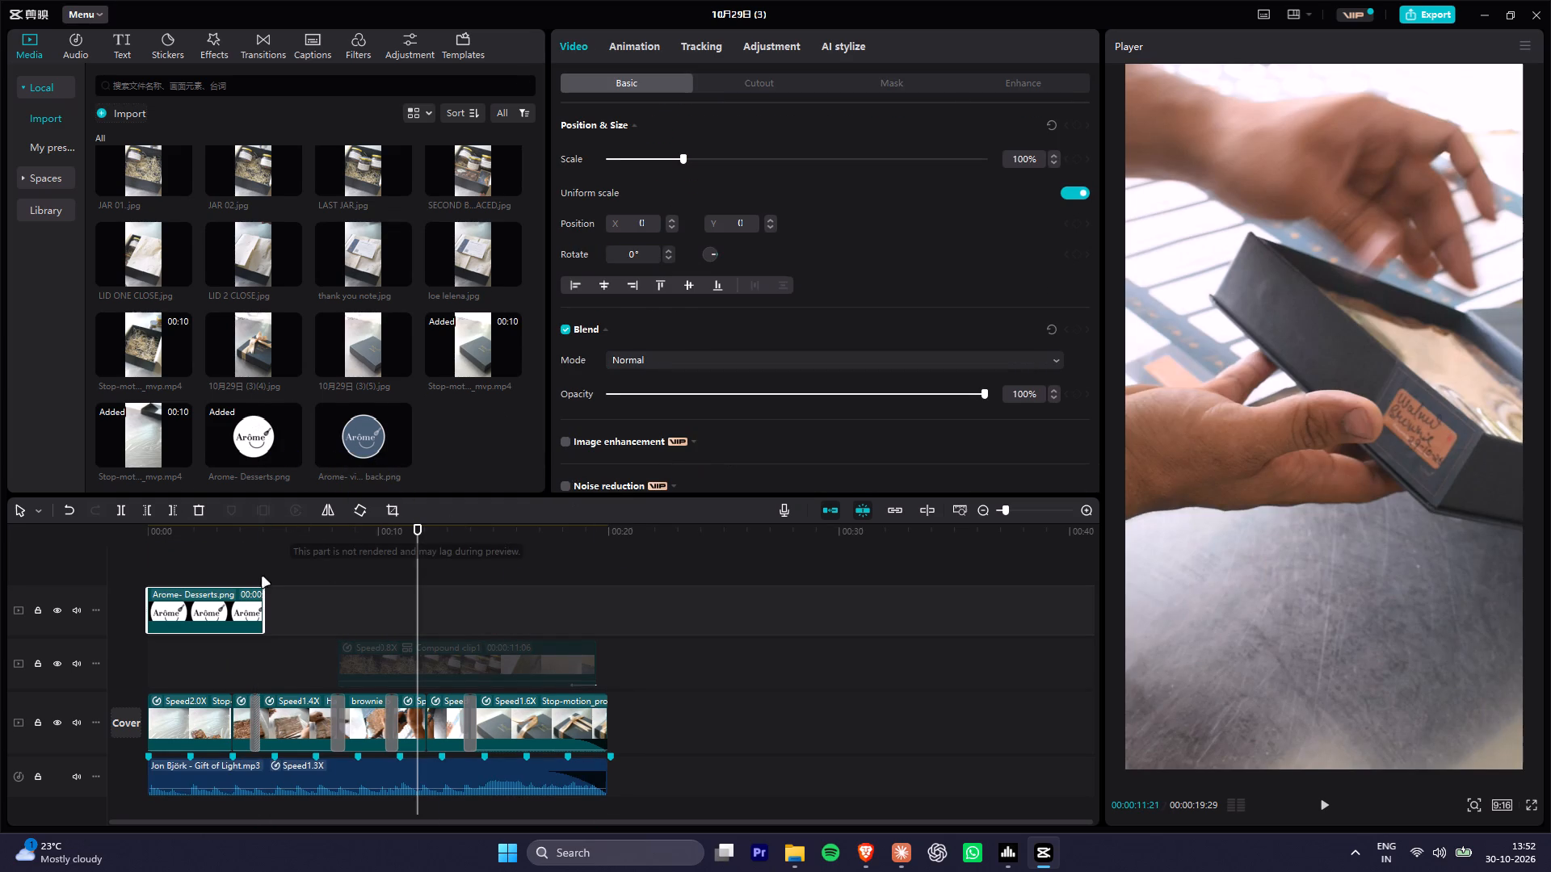
left_click(216, 534)
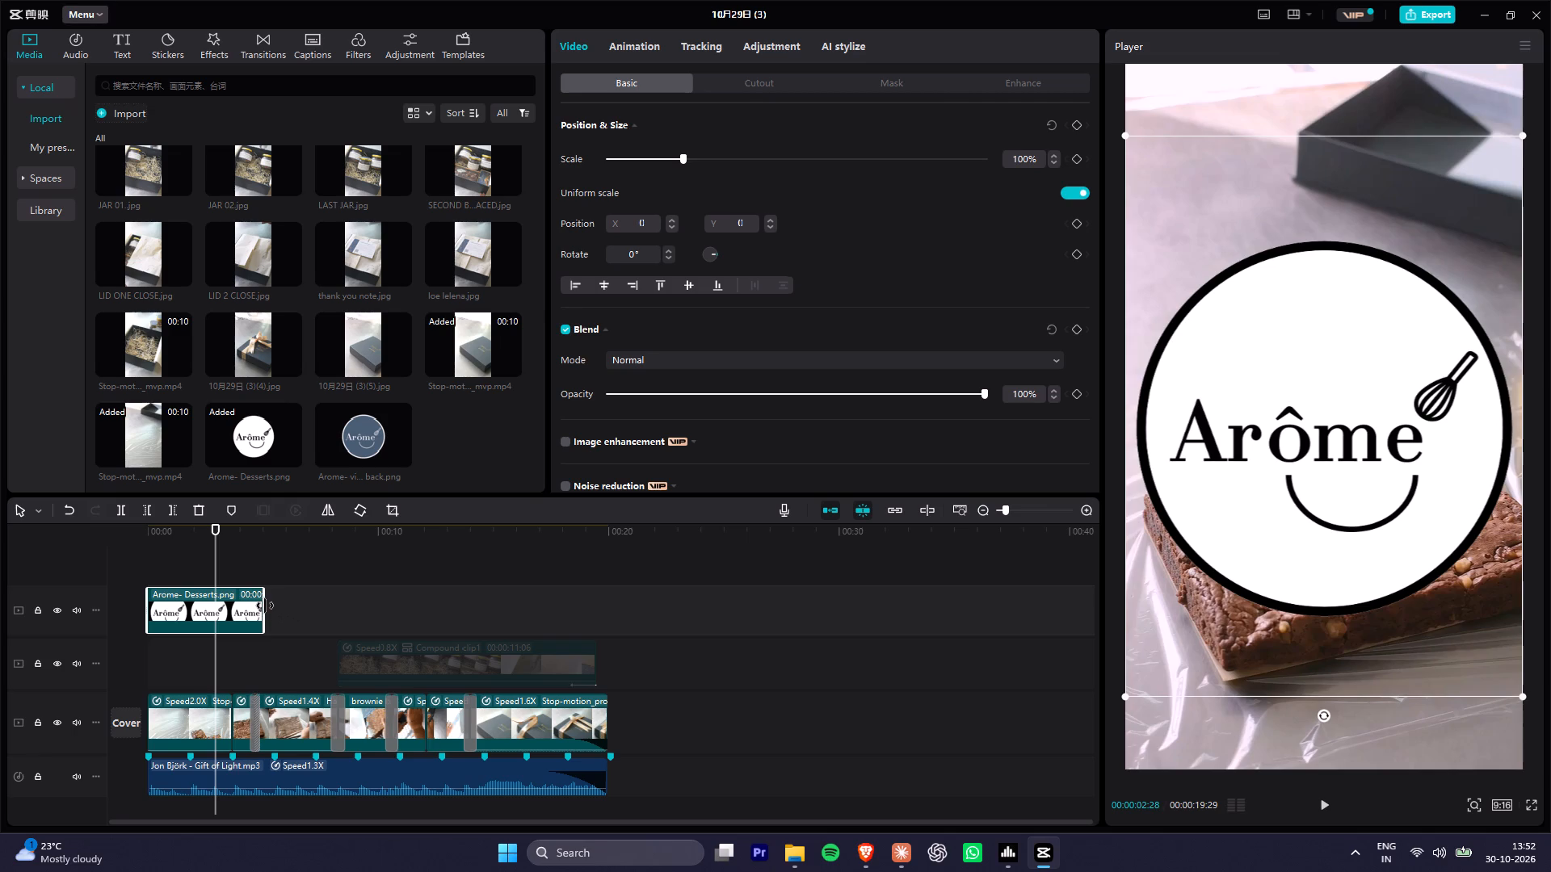
left_click_drag(265, 606, 607, 613)
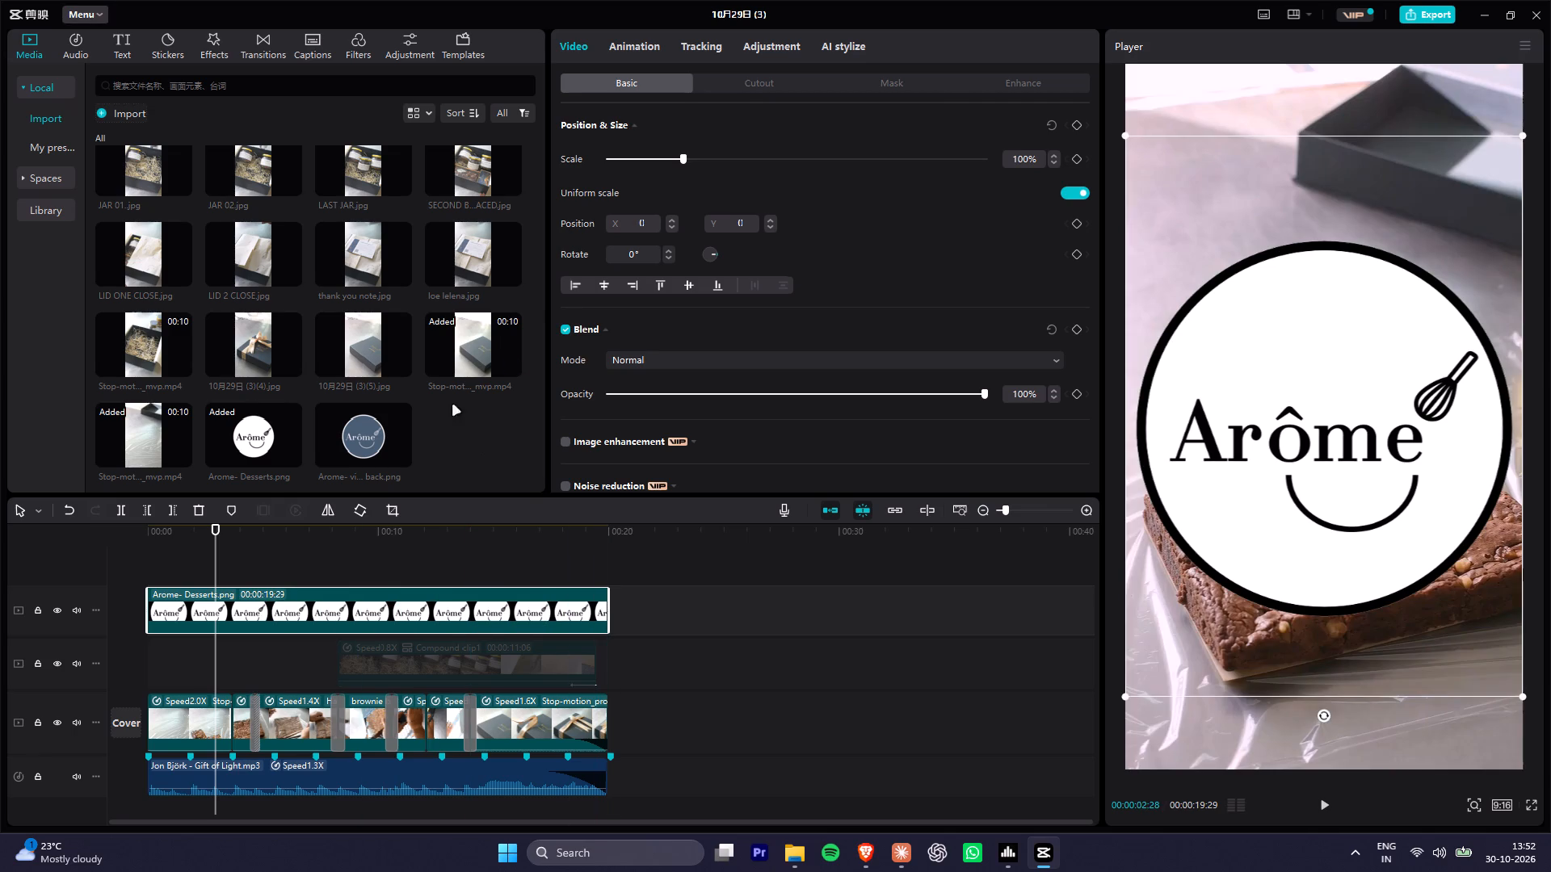
Place Arome- video back.png on the disabled compound clip's track, starting at about 19 s, shifting the compound clip earlier.
left_click_drag(371, 451, 633, 724)
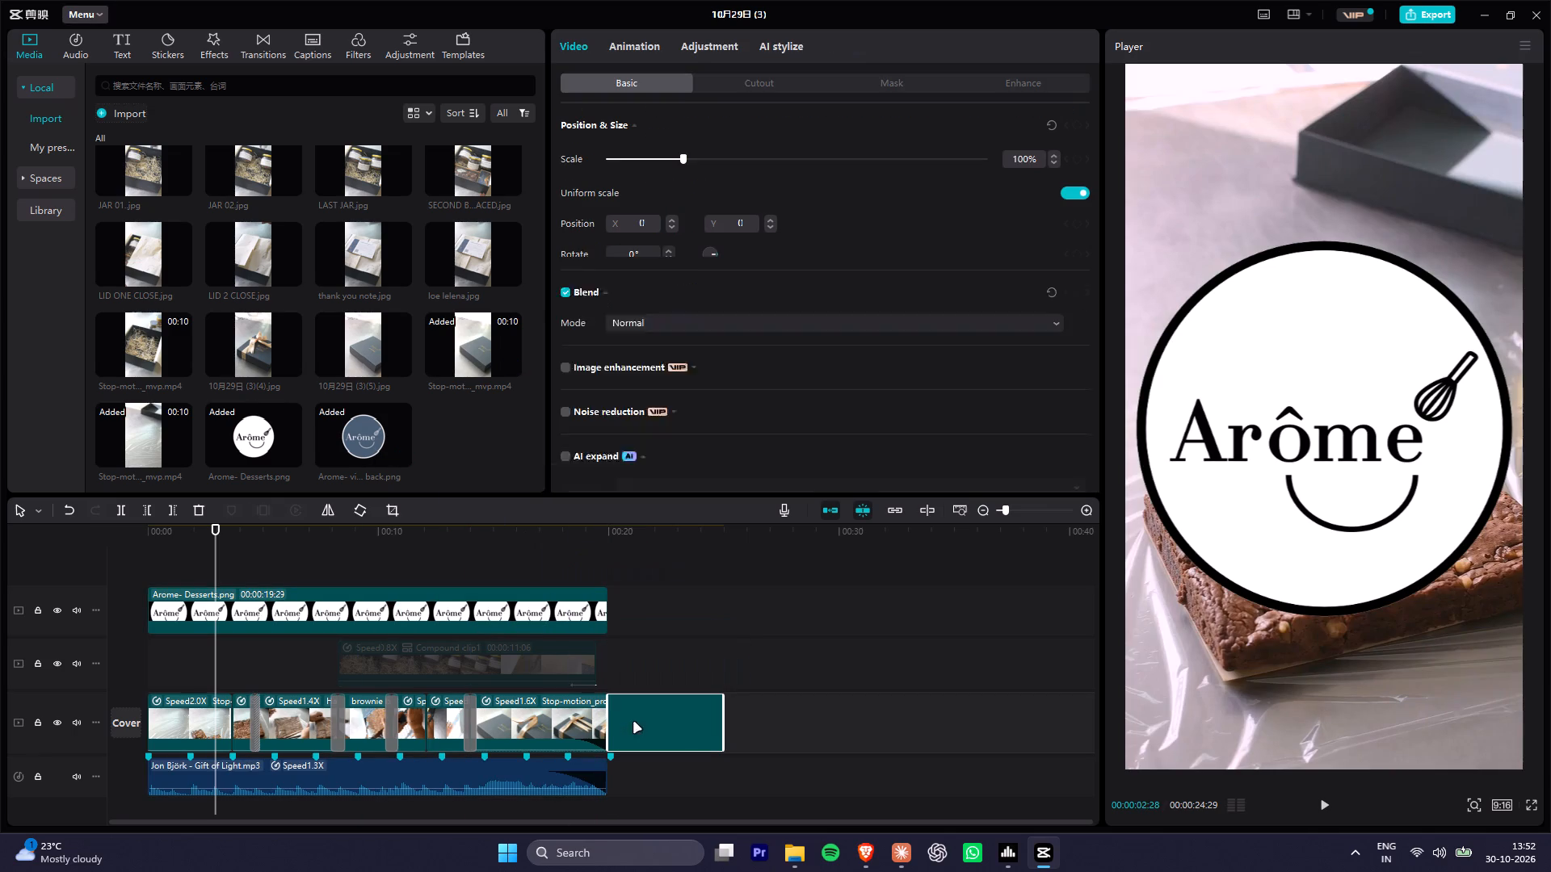
left_click_drag(633, 717, 614, 665)
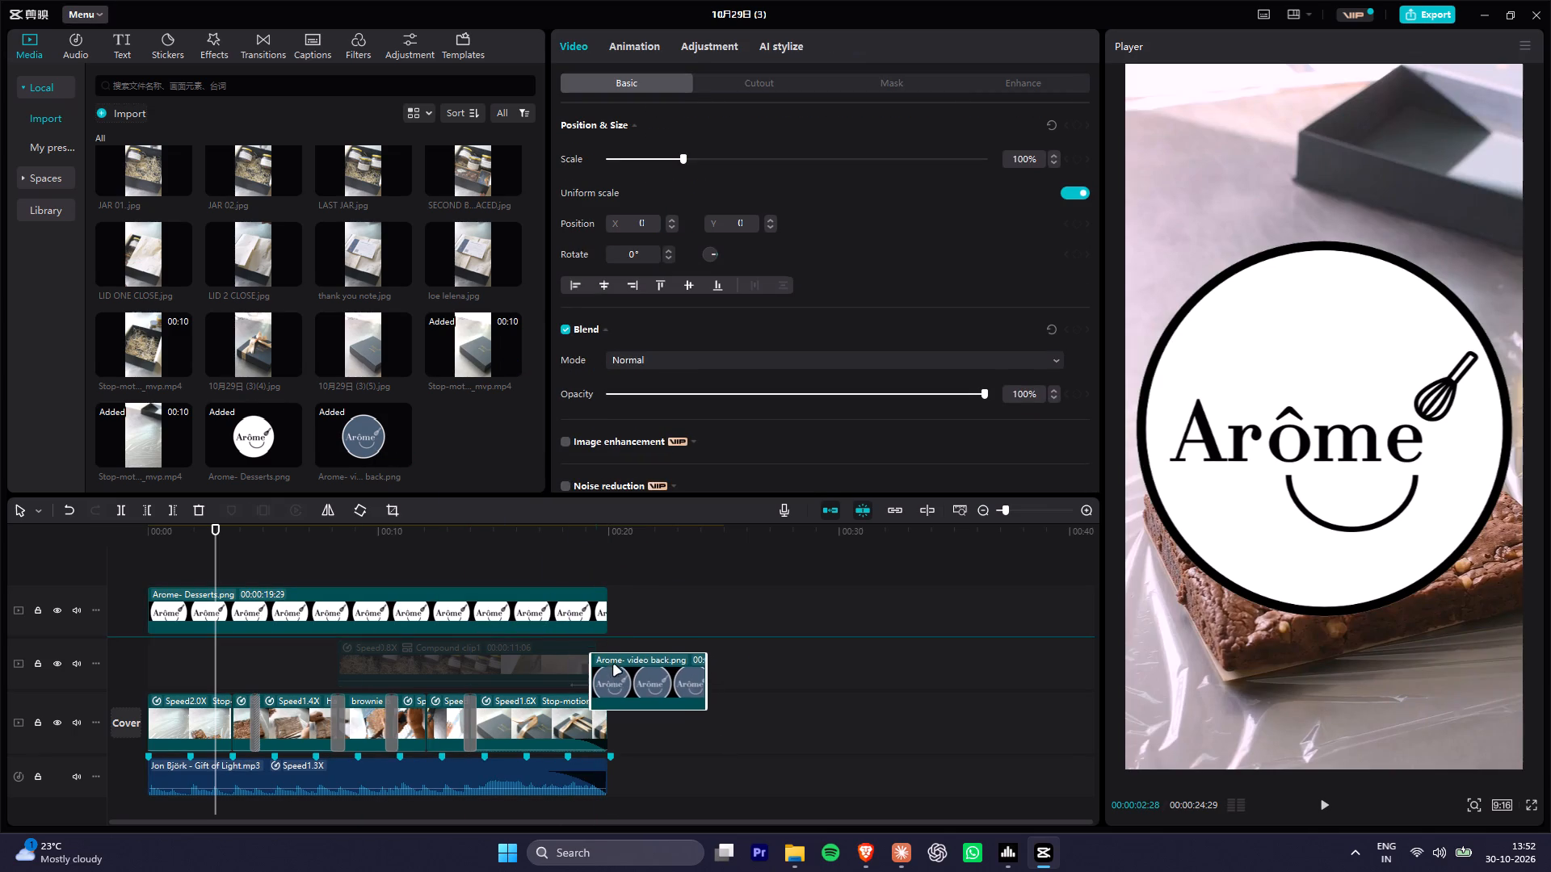
left_click_drag(614, 665, 635, 671)
left_click_drag(531, 662, 402, 662)
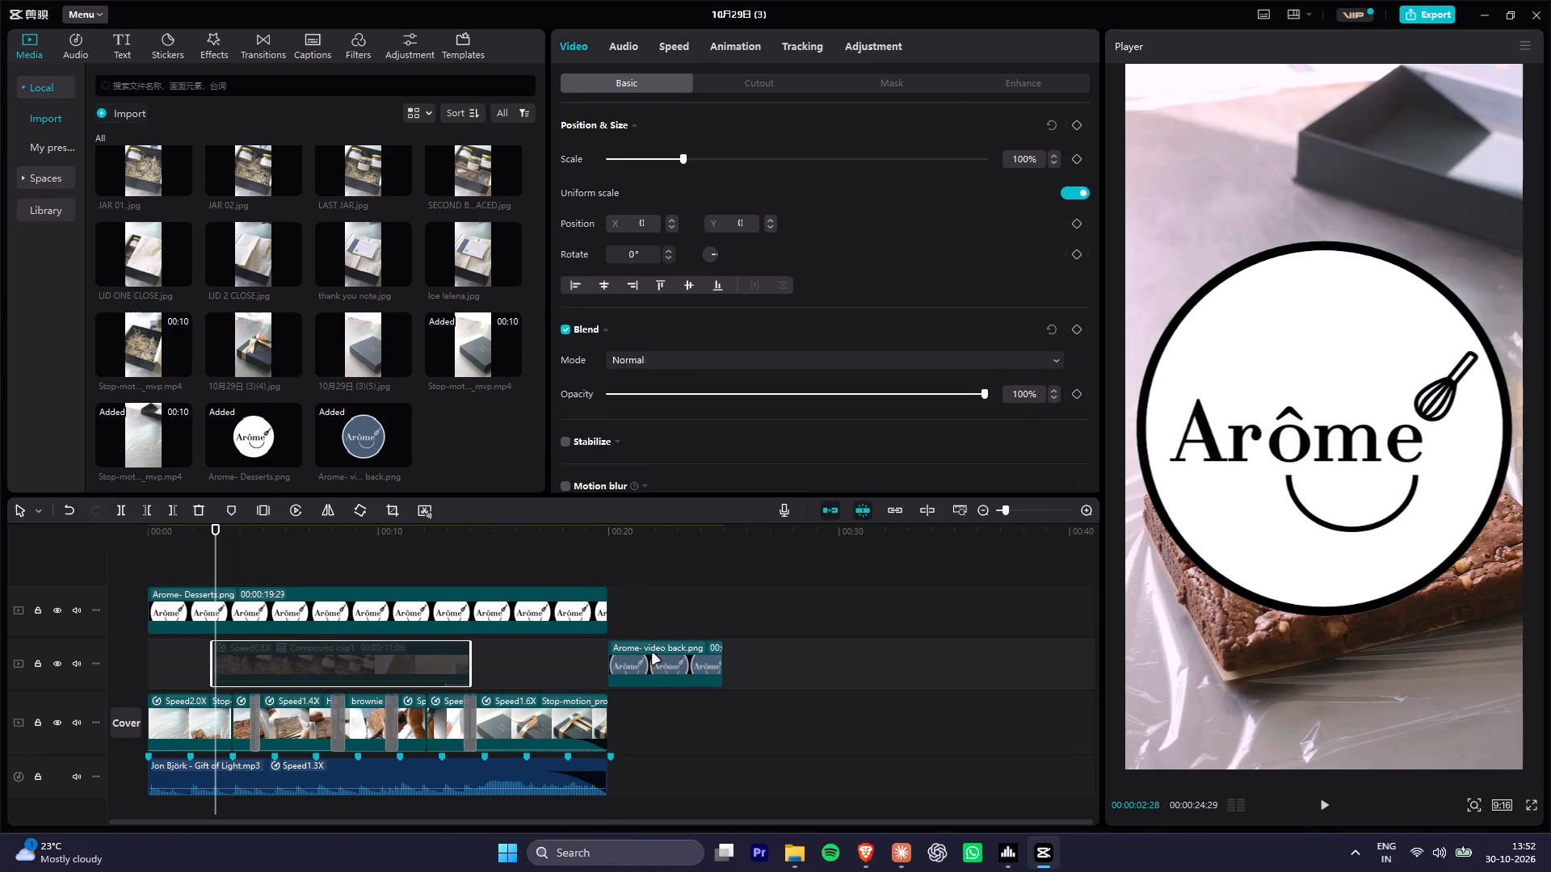
left_click_drag(648, 654, 631, 655)
Examine how the blue logo clip overlaps the end of the ribbon-tying clip and the black frames after it.
left_click(582, 533)
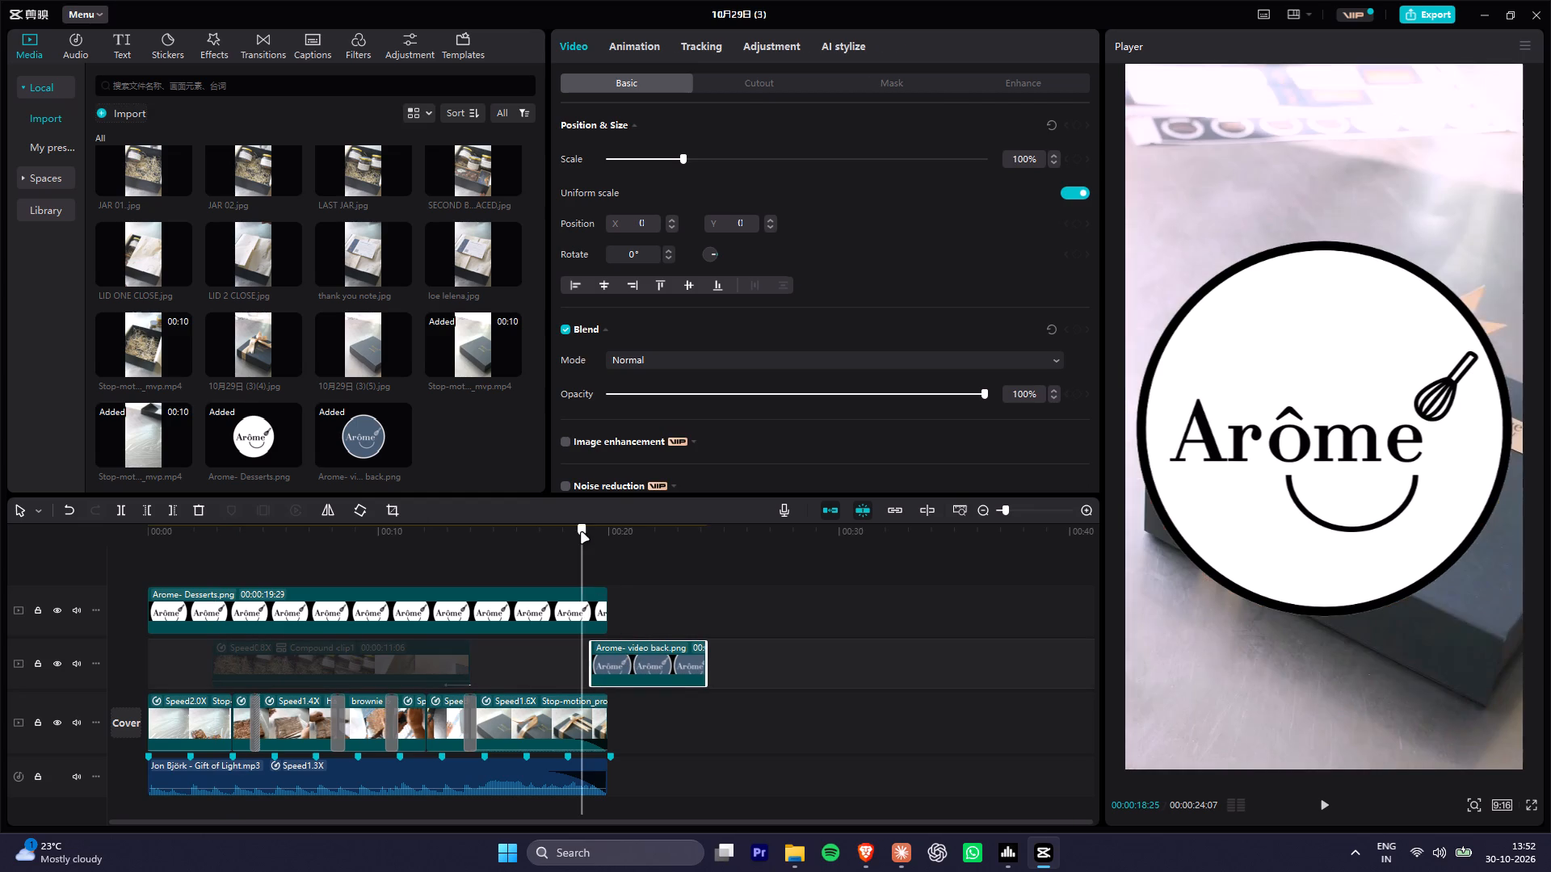
left_click(539, 731)
scroll(619, 696, "up", 5, "alt")
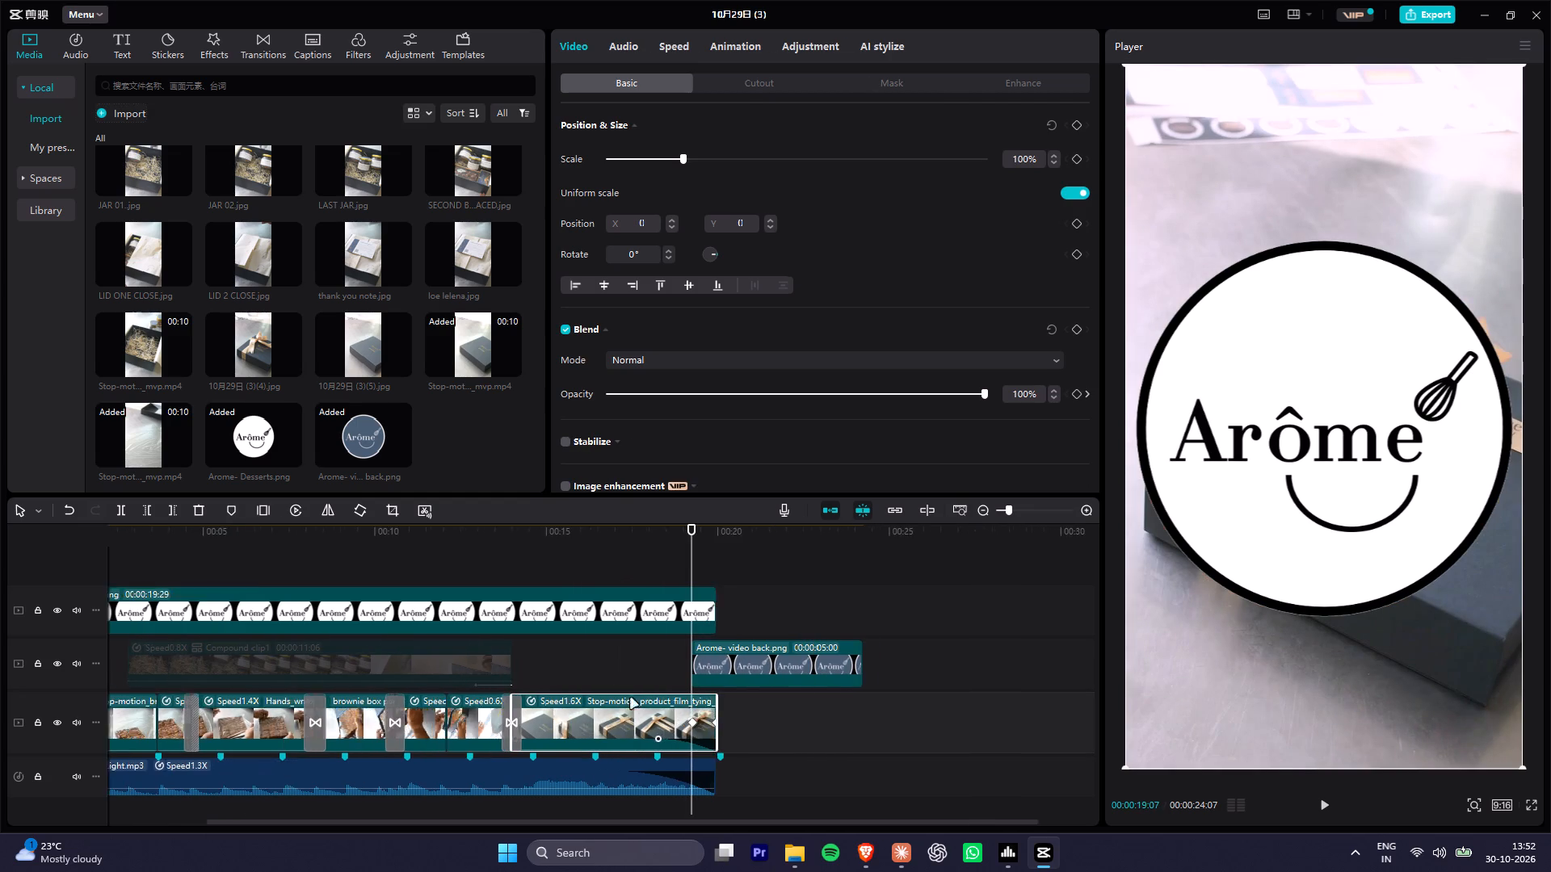
scroll(631, 698, "up", 20, "alt")
scroll(631, 698, "up", 7, "alt")
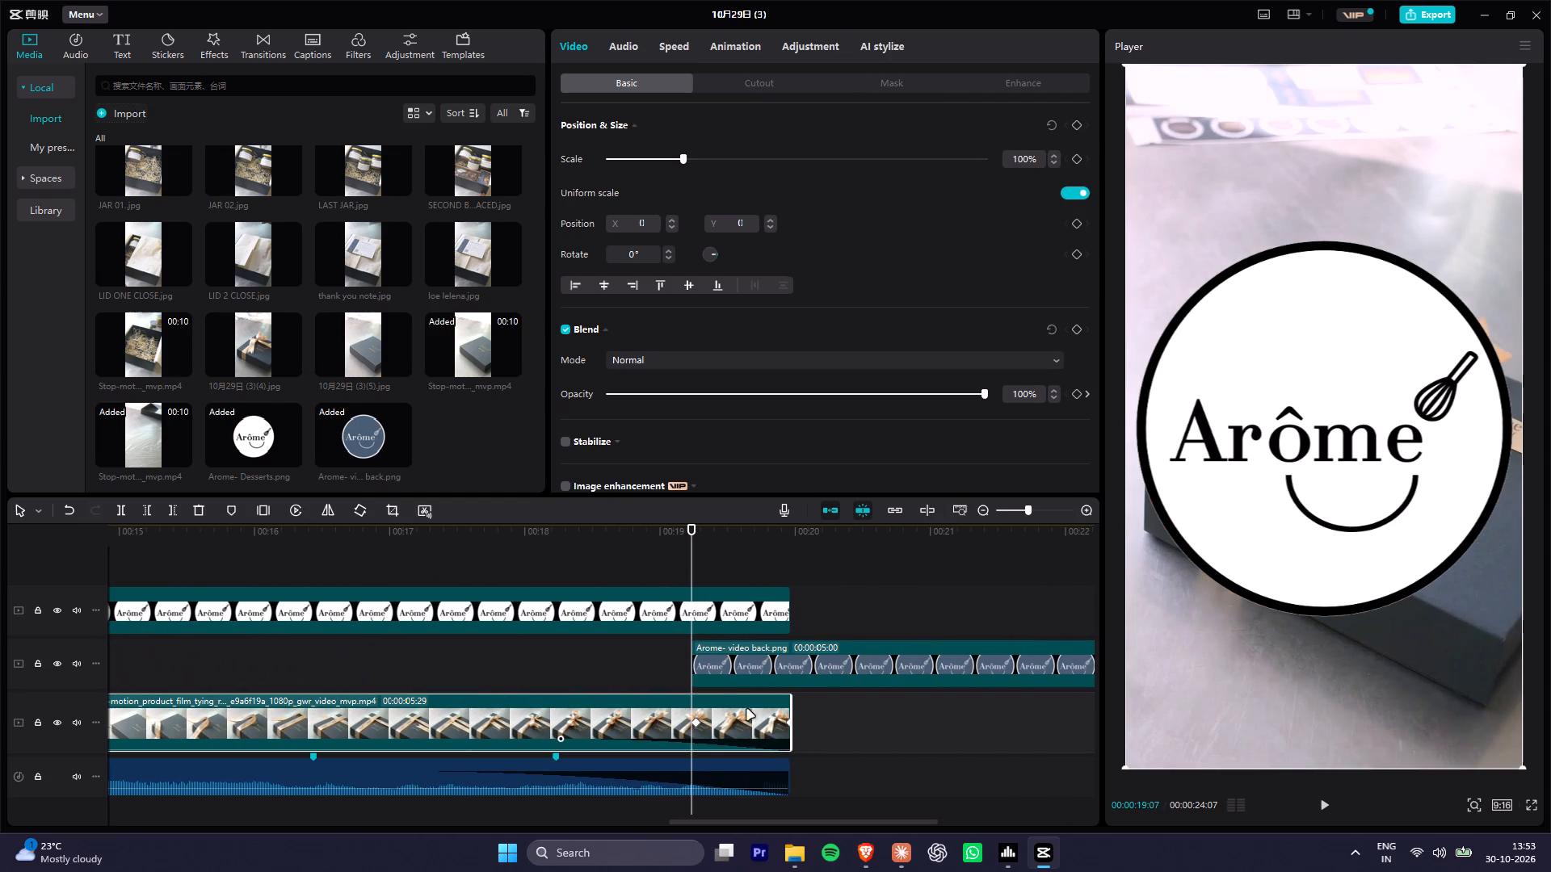
scroll(742, 680, "up", 1)
left_click(733, 660)
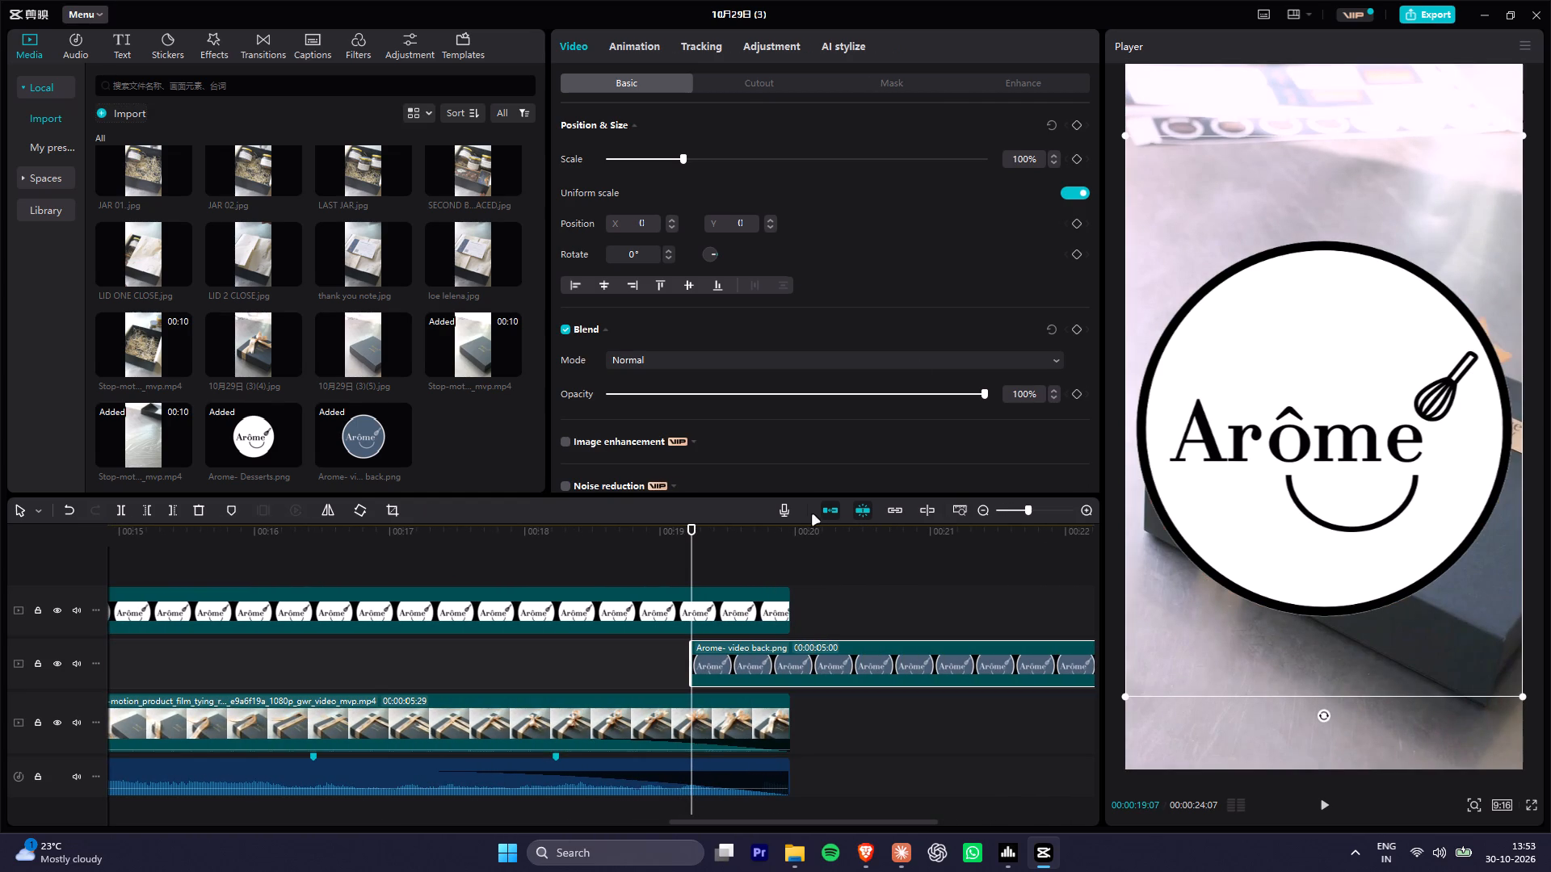
left_click_drag(697, 530, 701, 532)
left_click_drag(701, 532, 830, 546)
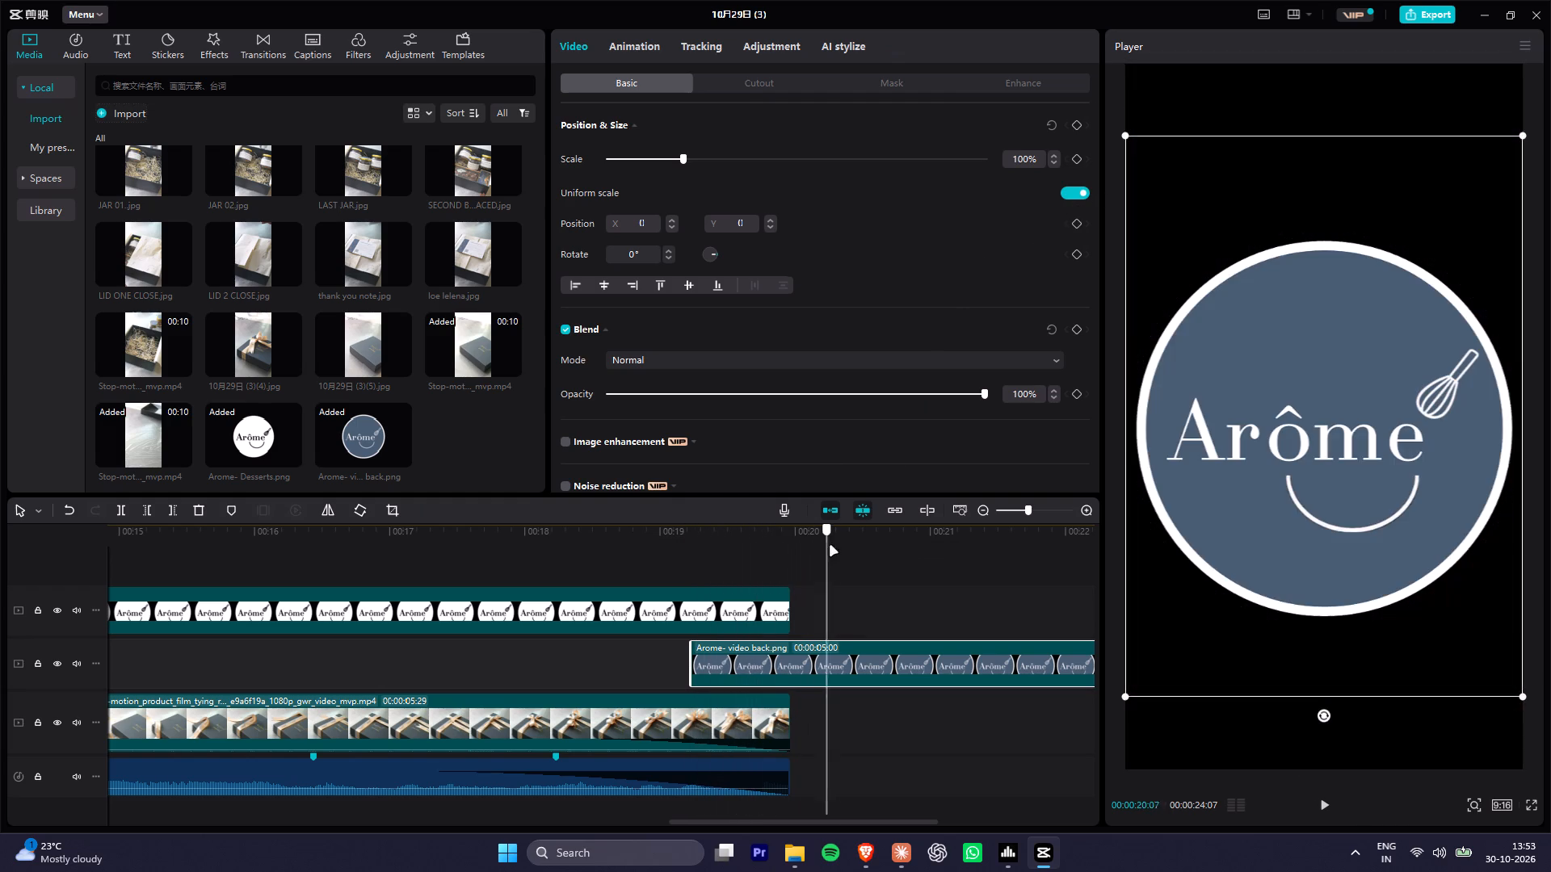
left_click_drag(830, 546, 821, 565)
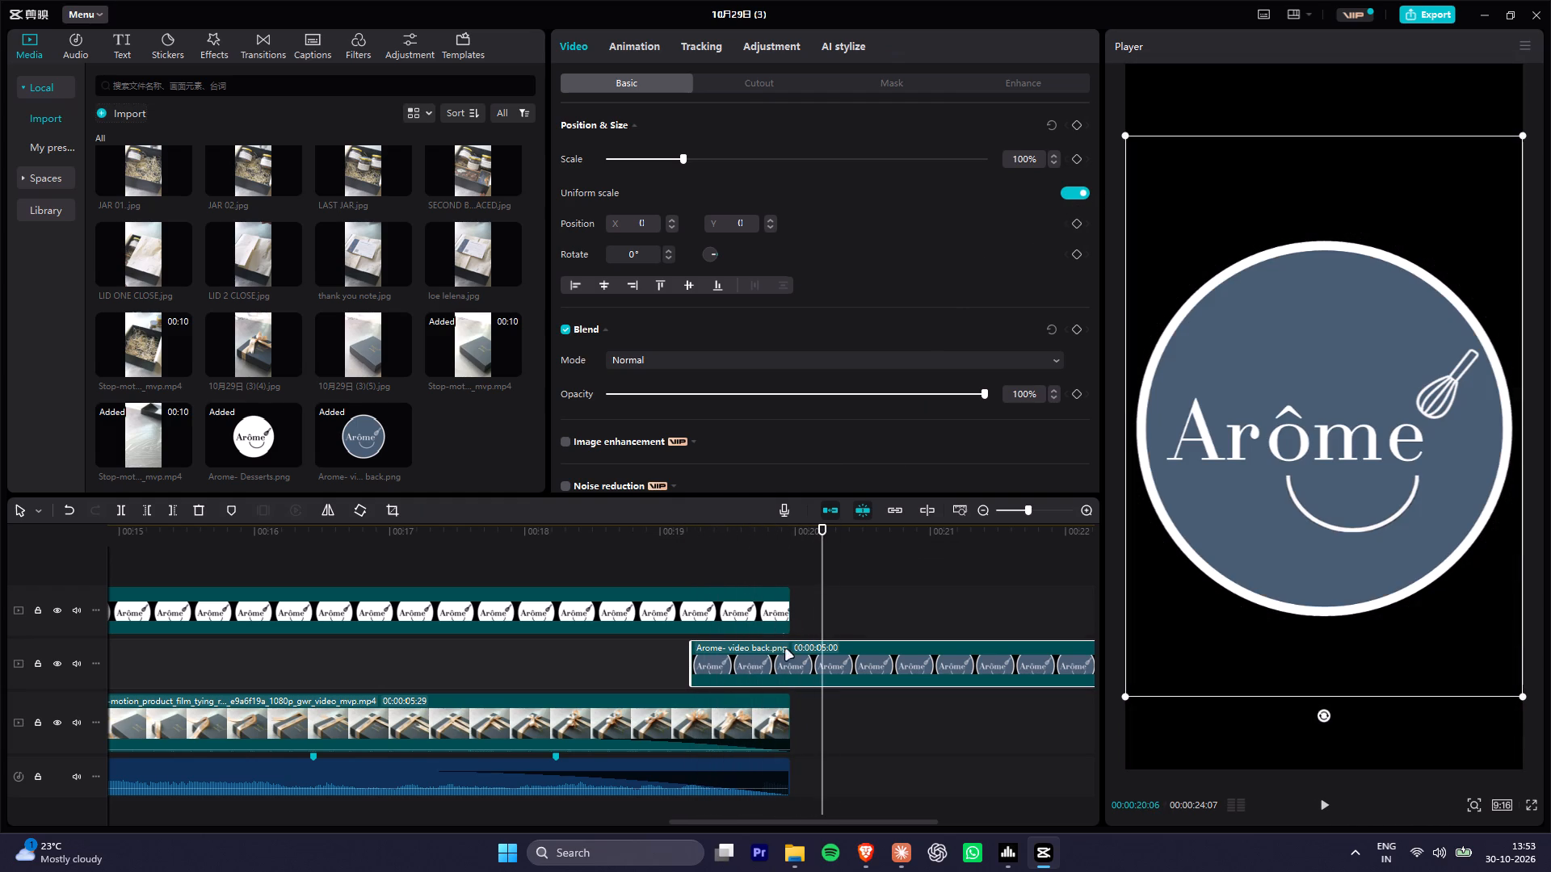
left_click(786, 660)
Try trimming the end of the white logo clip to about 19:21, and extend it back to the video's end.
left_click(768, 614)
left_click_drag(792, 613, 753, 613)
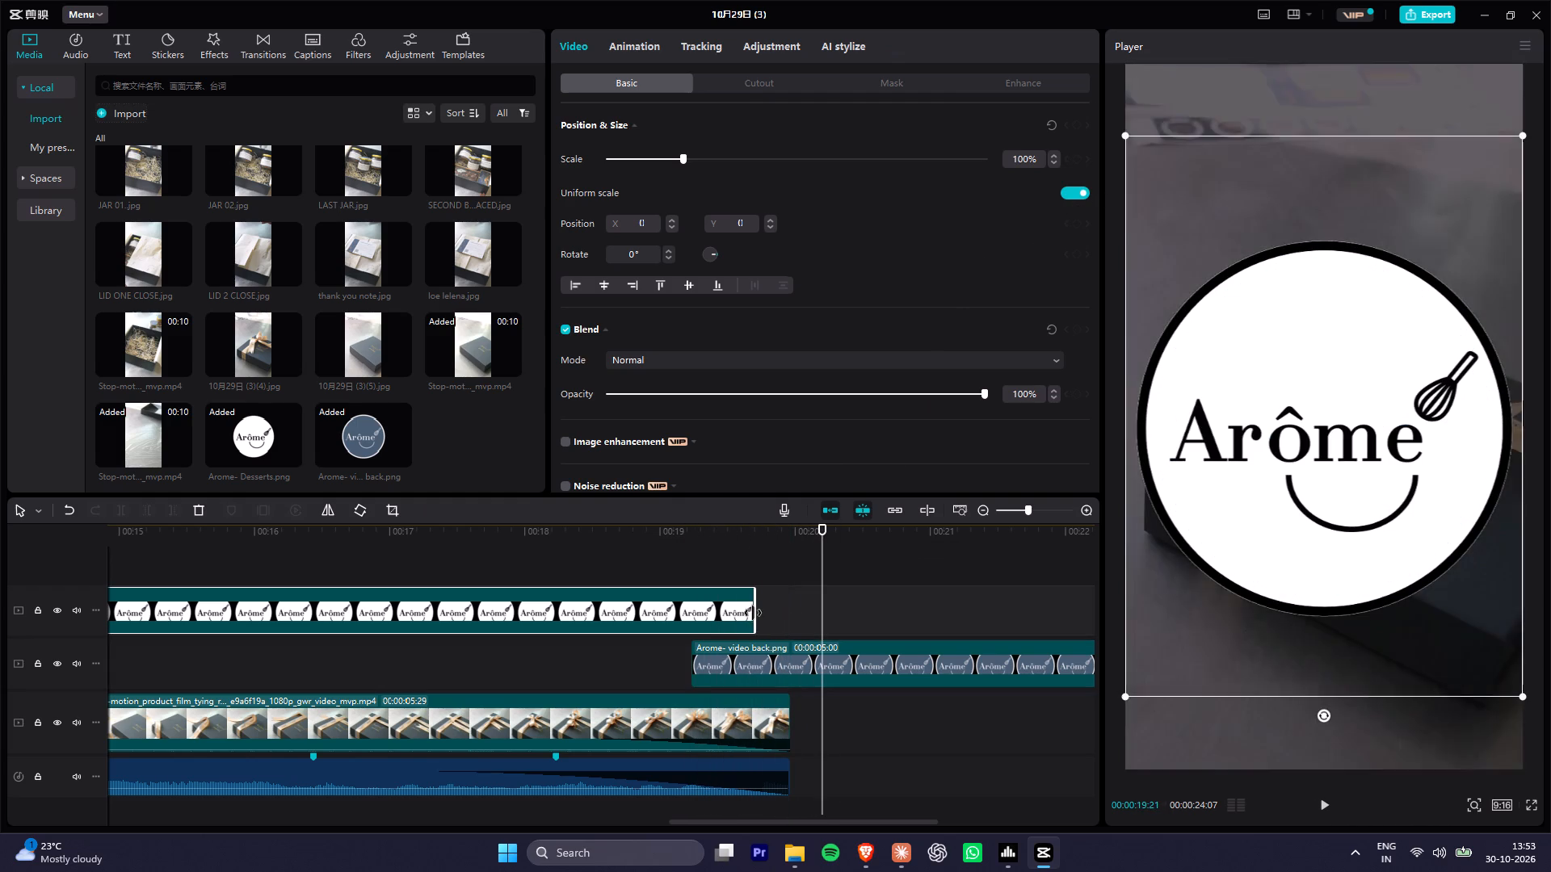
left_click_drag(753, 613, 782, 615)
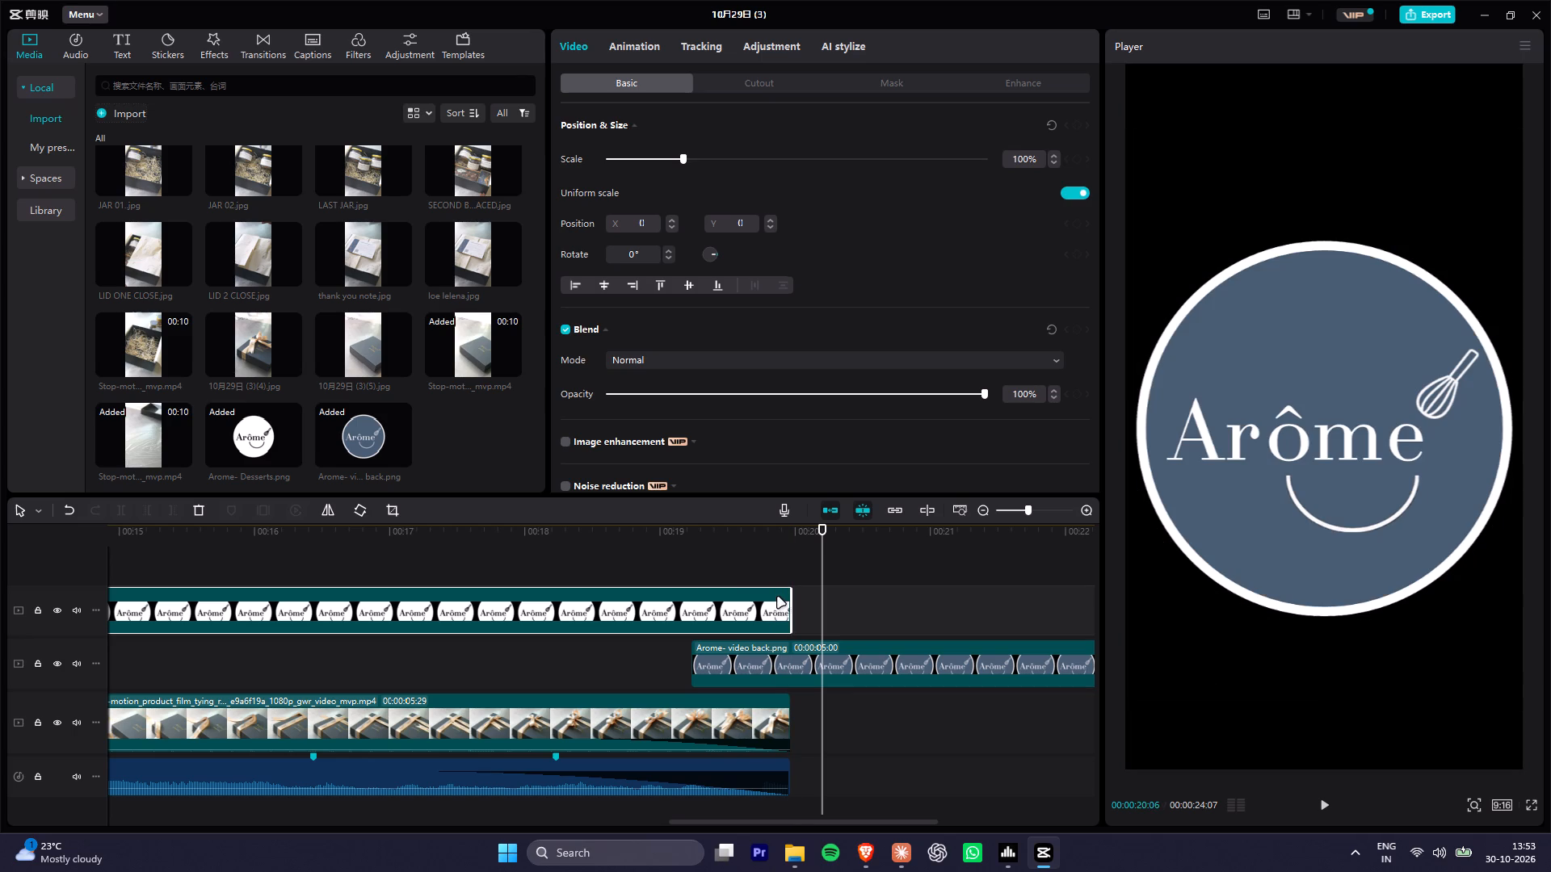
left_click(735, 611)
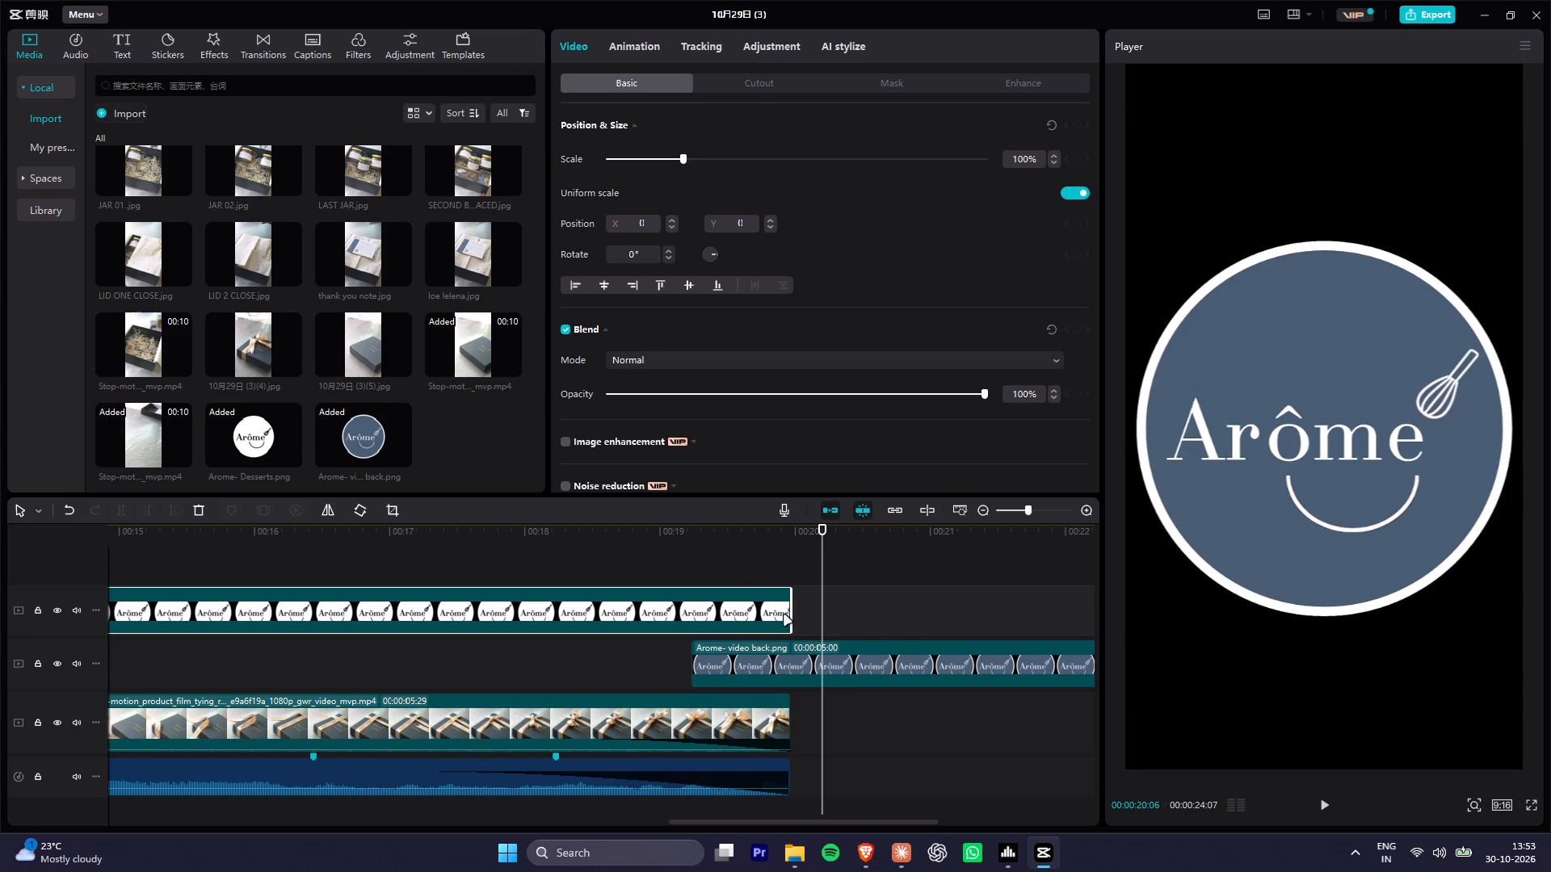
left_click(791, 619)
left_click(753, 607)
Add an opacity keyframe of 0% at the white logo clip's end, at 19:29.
left_click_drag(757, 534, 792, 539)
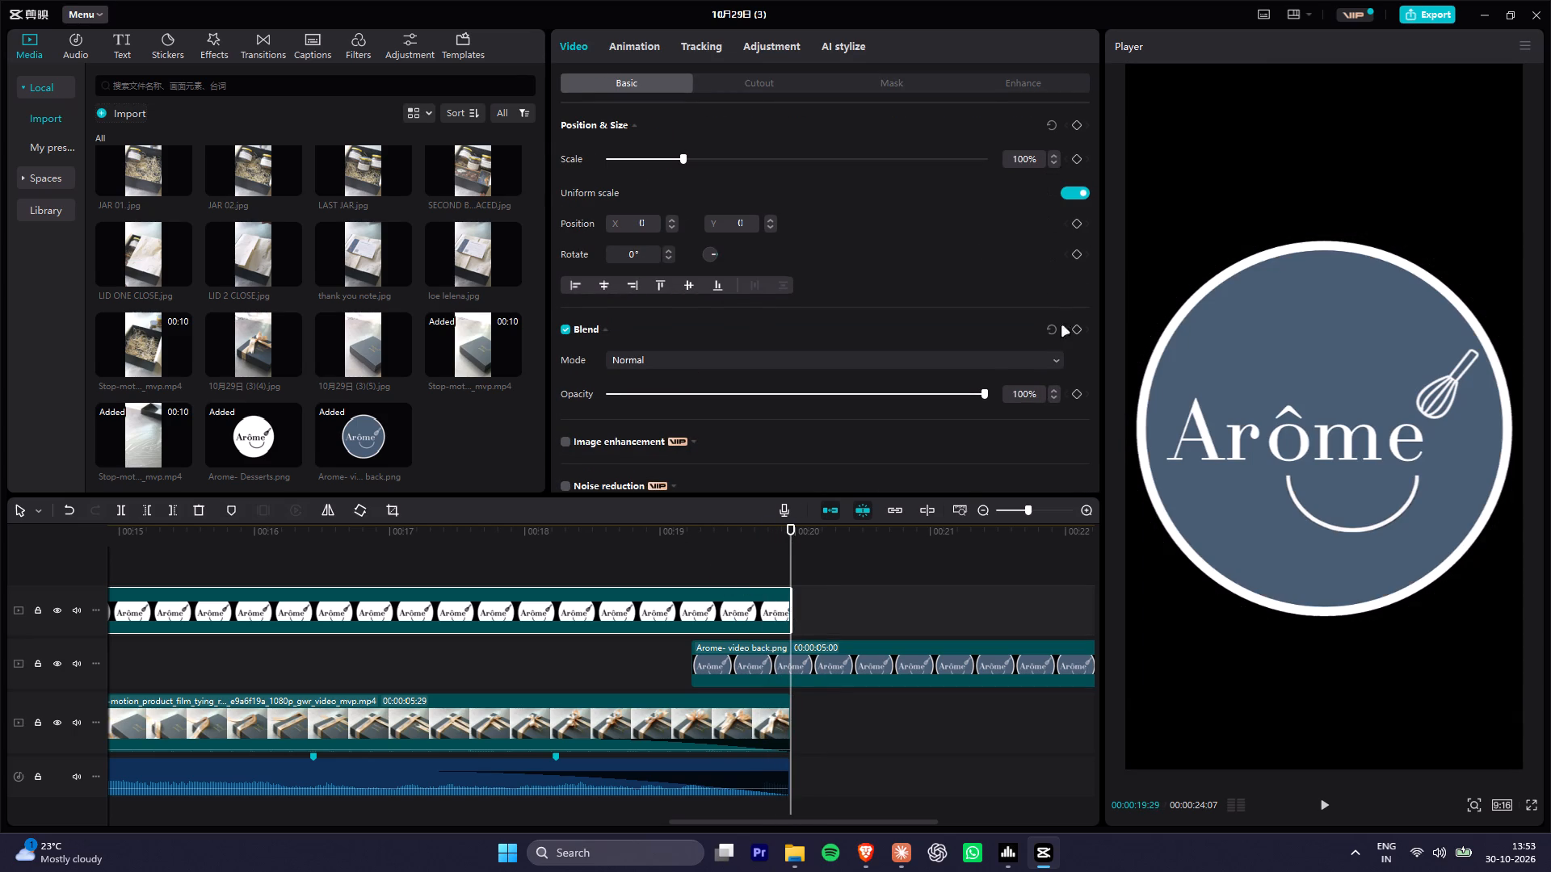
left_click(1077, 392)
left_click_drag(942, 388, 906, 392)
left_click_drag(906, 392, 350, 393)
Add a 100% opacity keyframe to the white logo clip at 19:10, so it fades out from there.
key("shift+Left")
key("shift+Left")
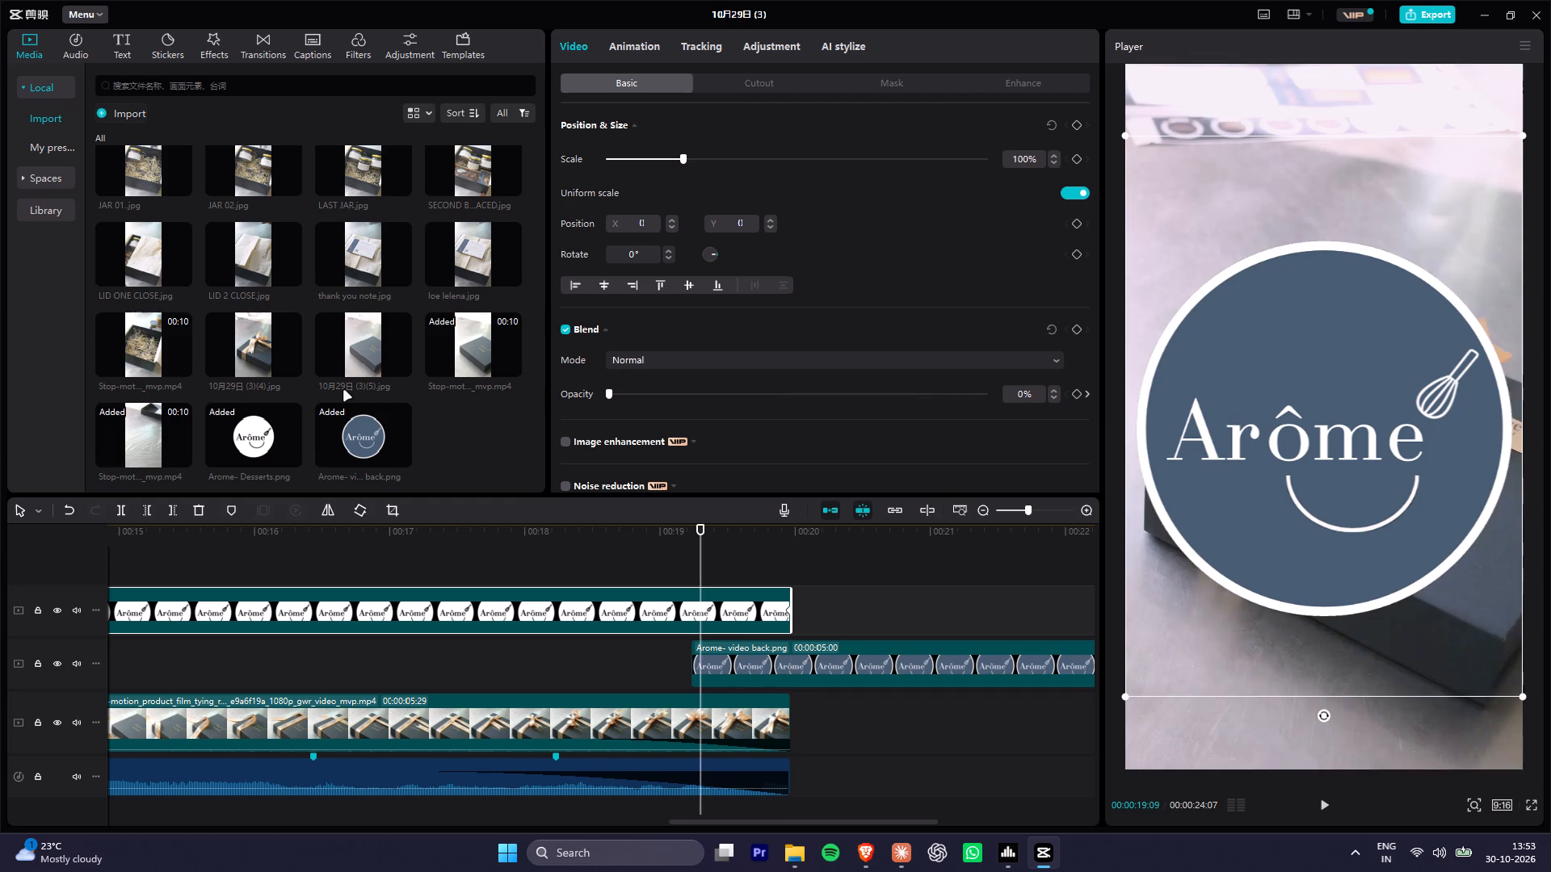
key("shift+Left")
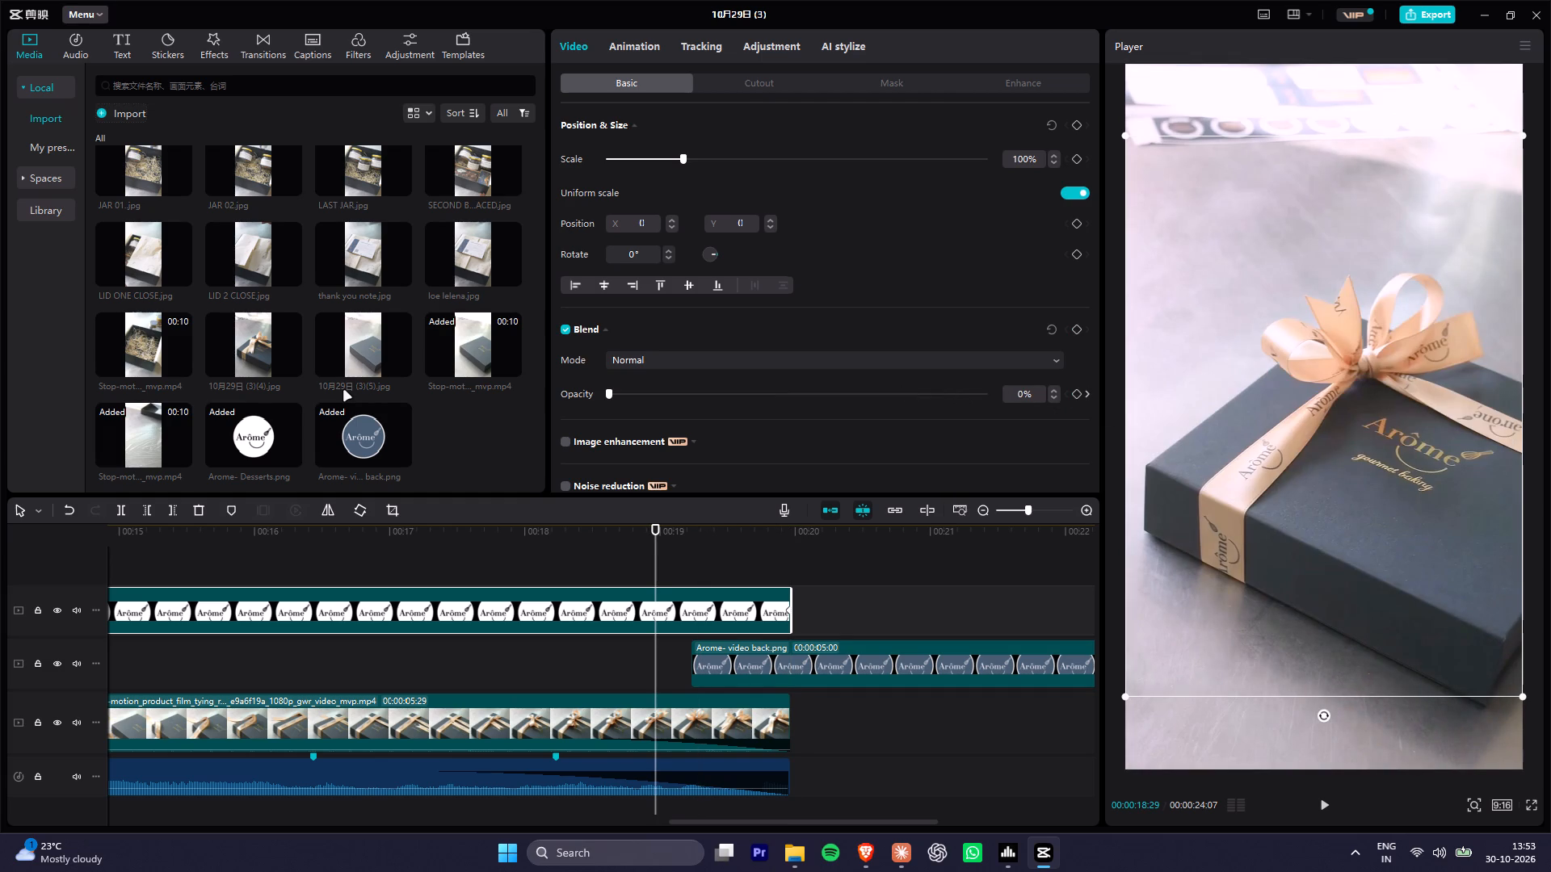
key("Right")
key("Right")
key("Right")
key("Right")
key("Right")
key("Right")
key("Right")
key("Right")
key("Right")
key("Right")
key("Right")
key("Right")
key("Left")
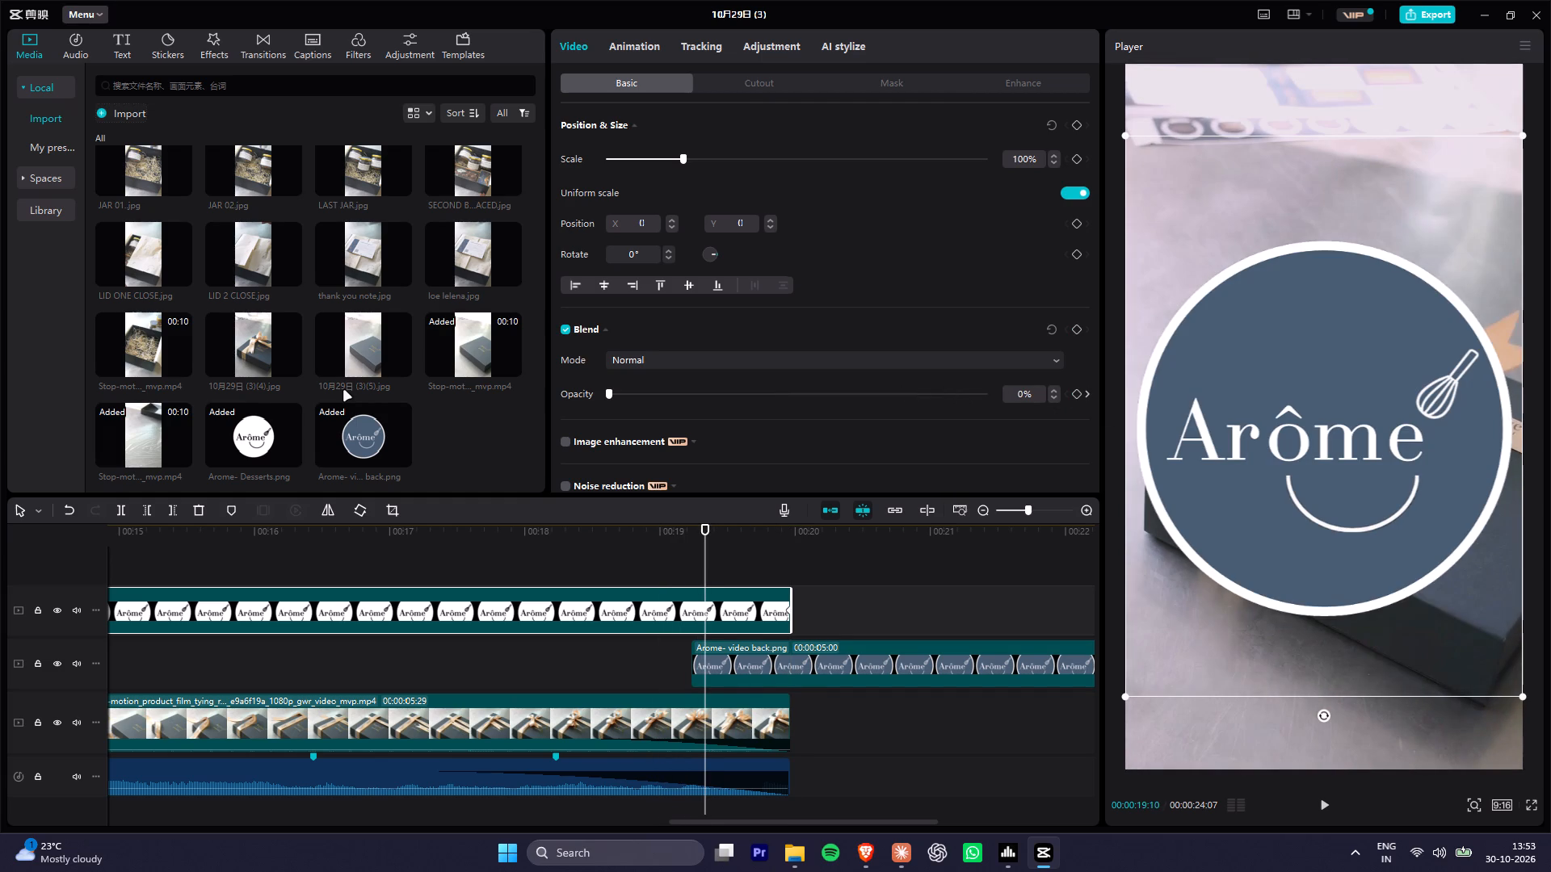
left_click_drag(759, 391, 1123, 406)
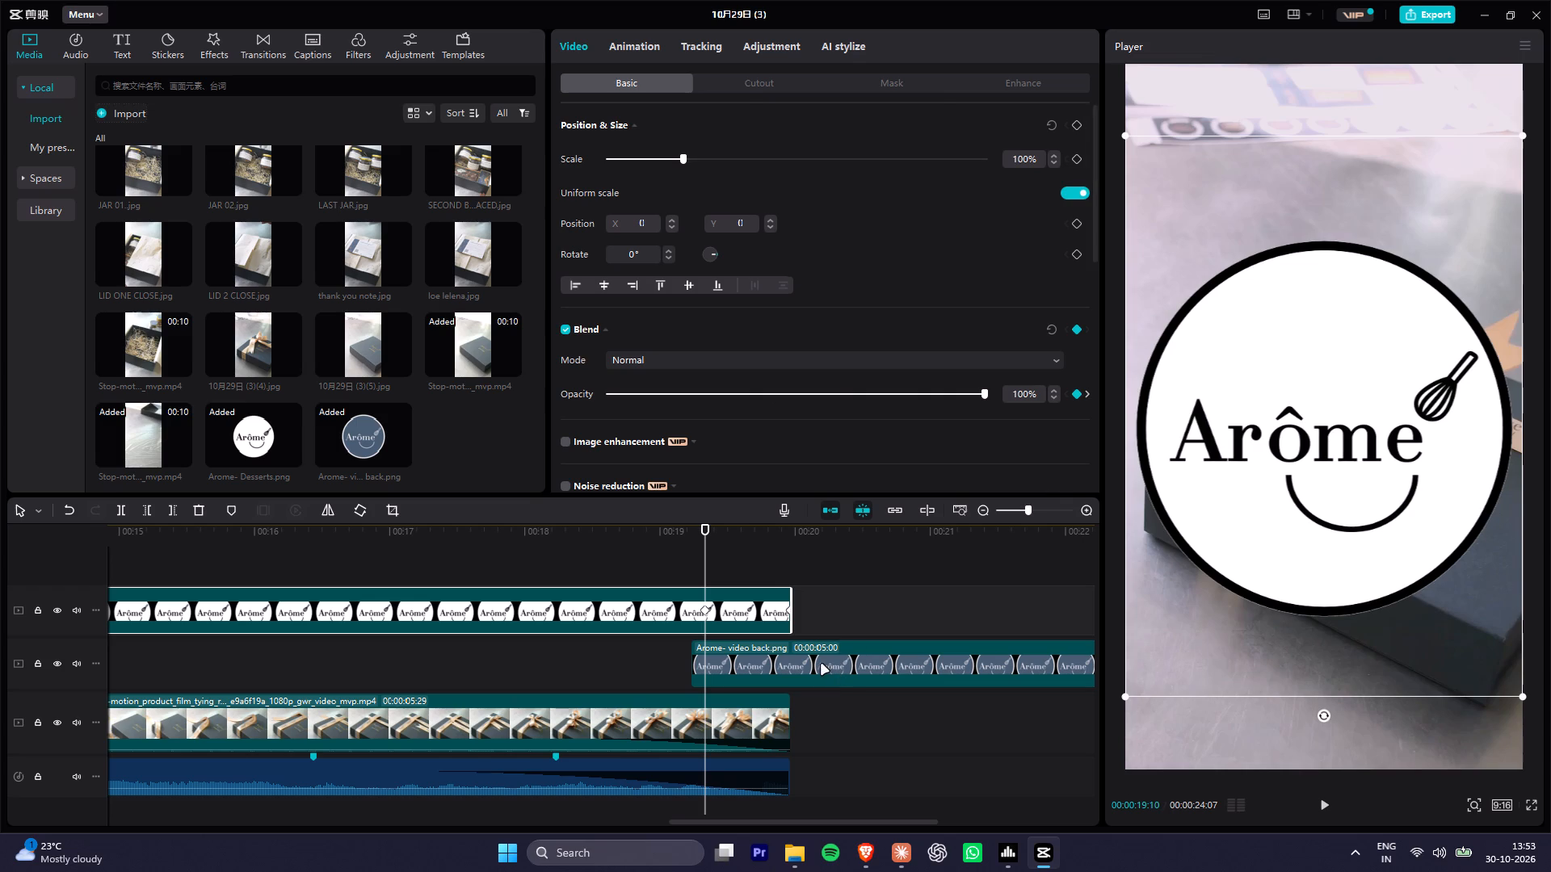
Scale the white logo down to 15% and move it to the upper-right corner of the video frame.
left_click_drag(674, 159, 658, 161)
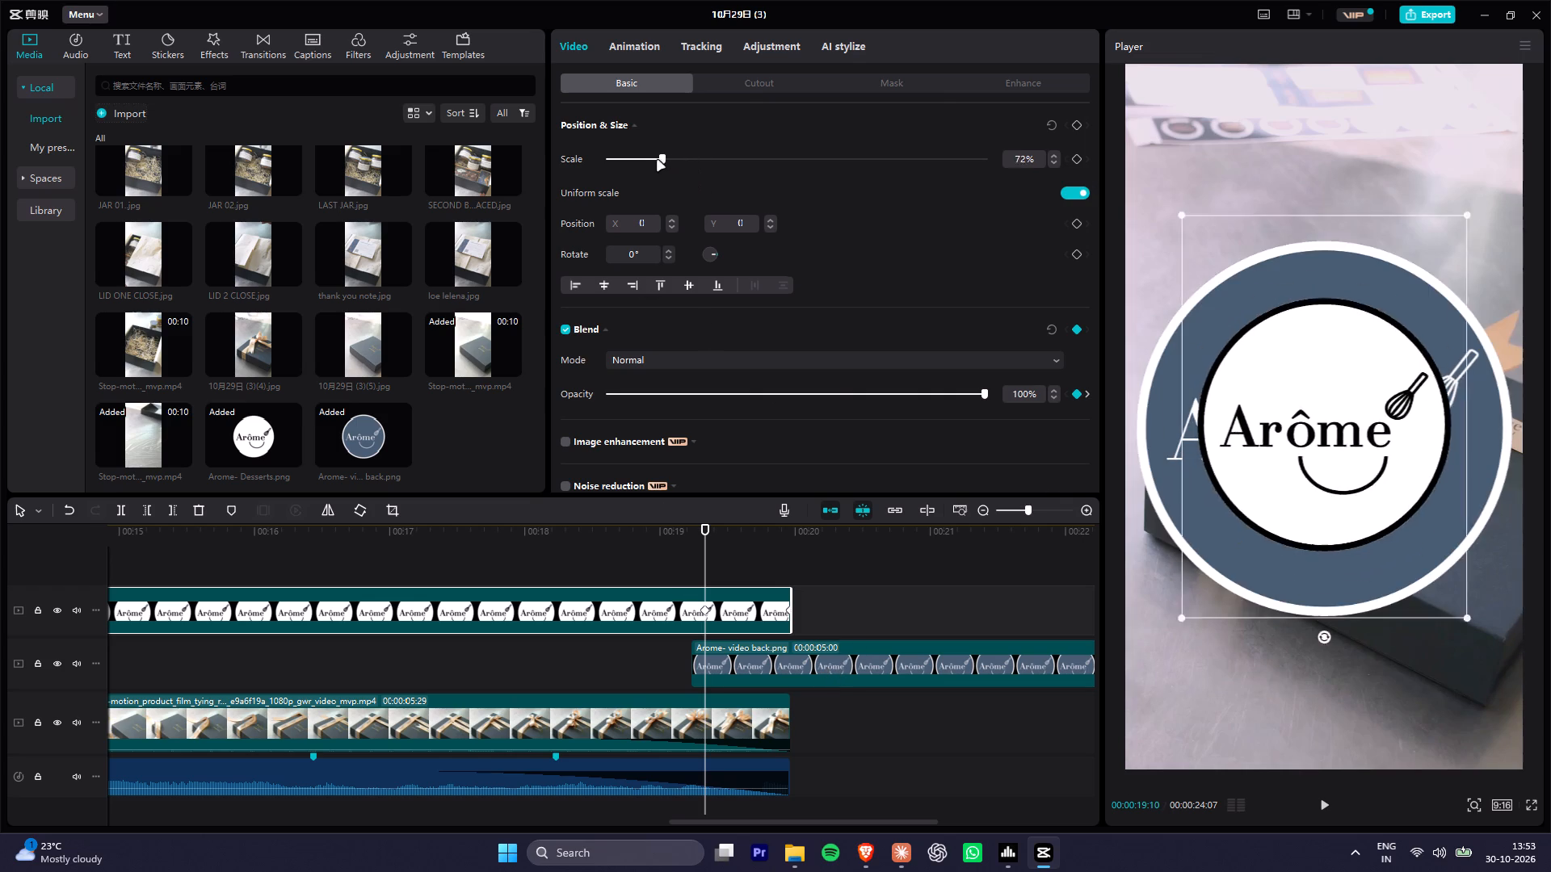
left_click_drag(658, 161, 620, 163)
left_click_drag(1320, 421, 1461, 163)
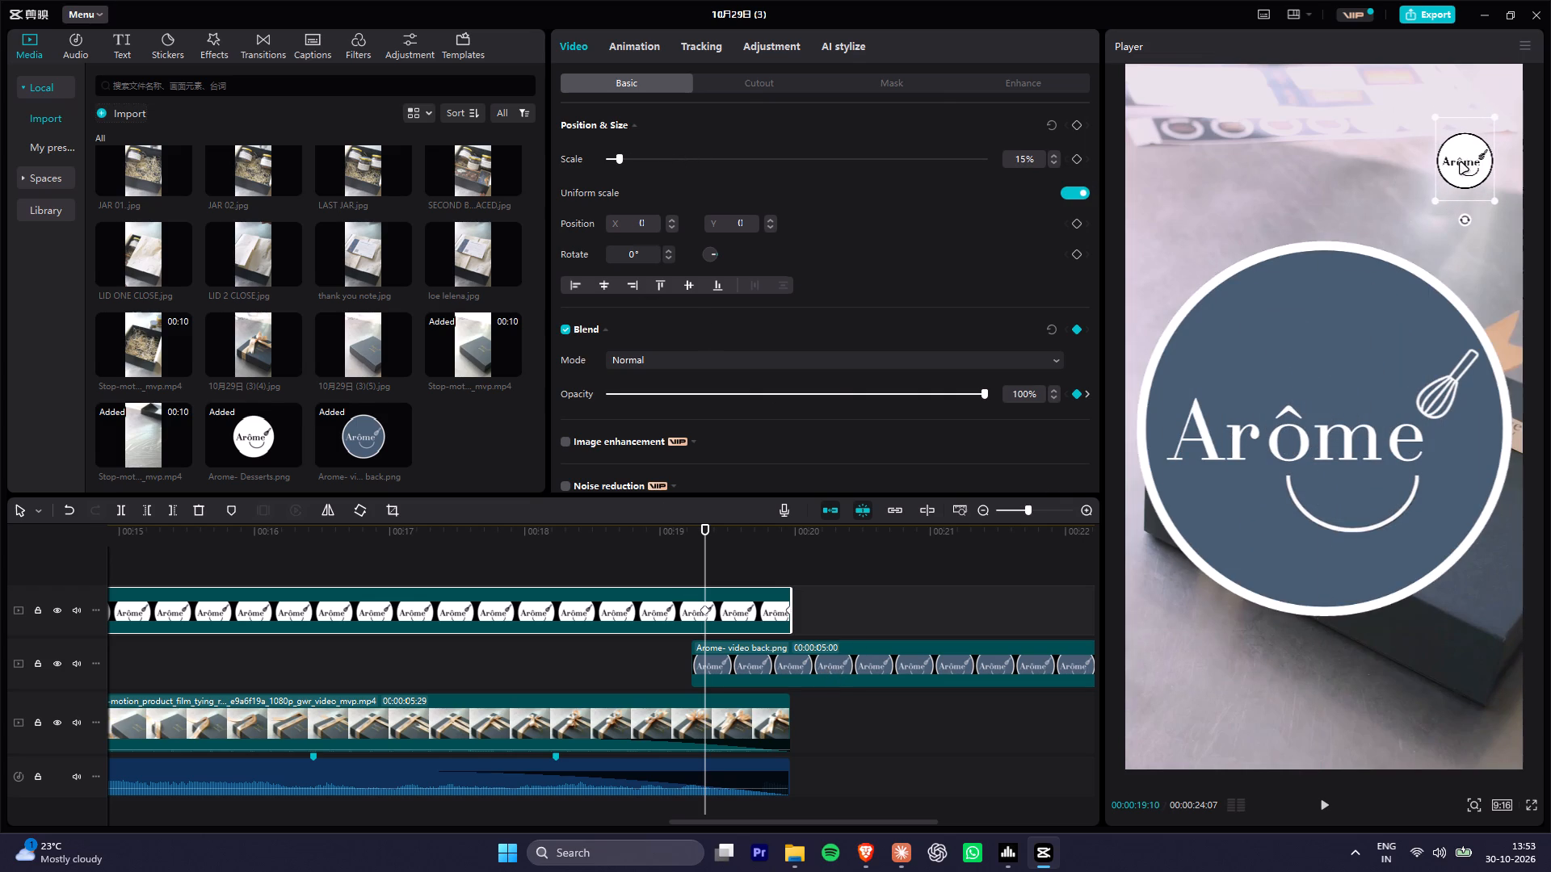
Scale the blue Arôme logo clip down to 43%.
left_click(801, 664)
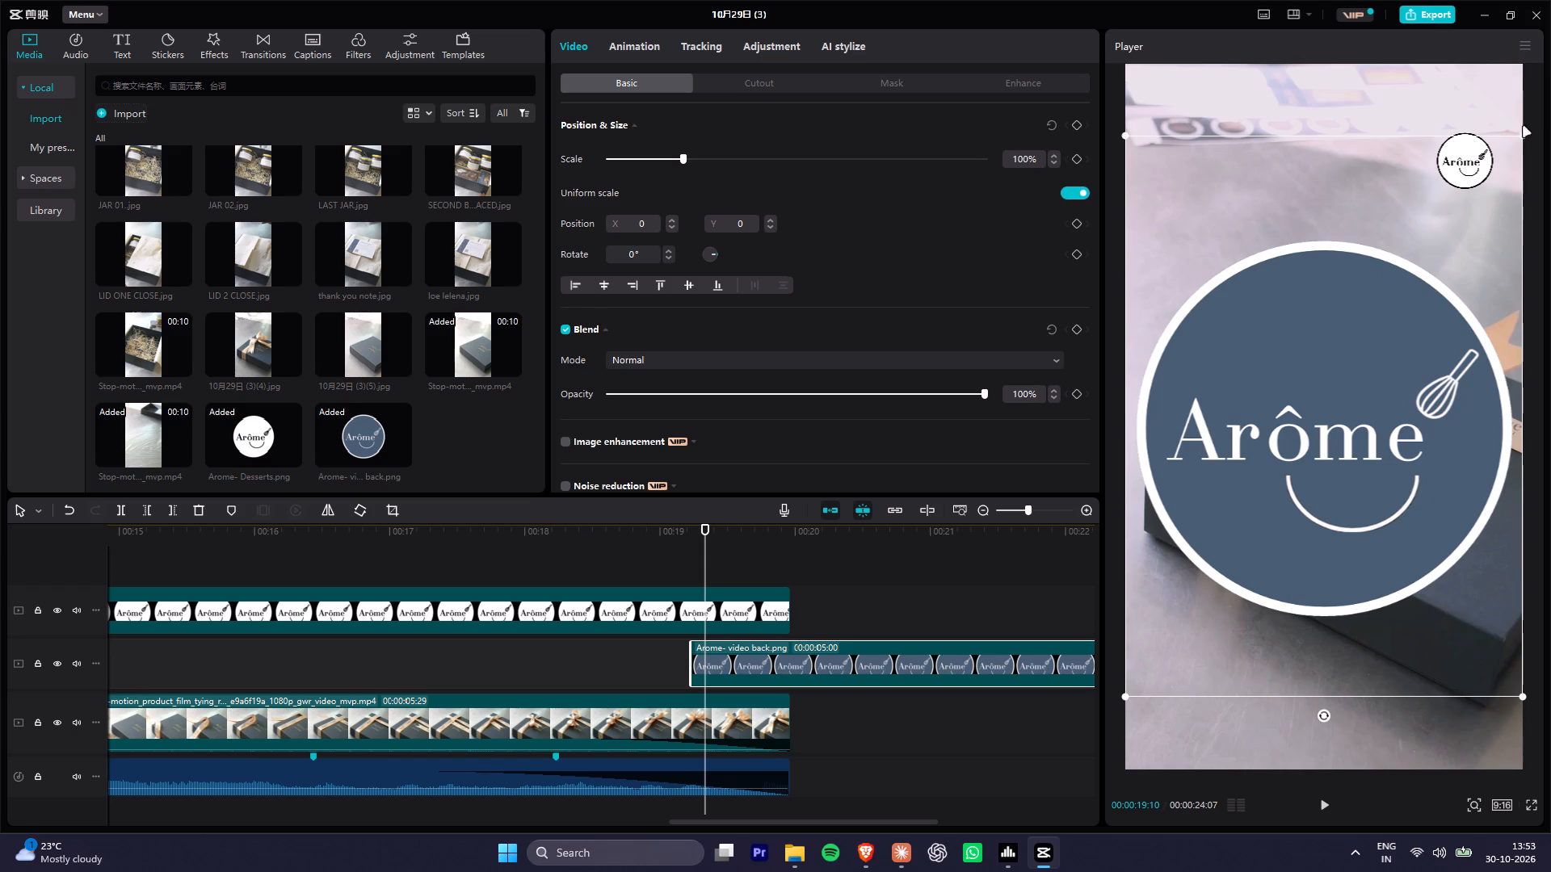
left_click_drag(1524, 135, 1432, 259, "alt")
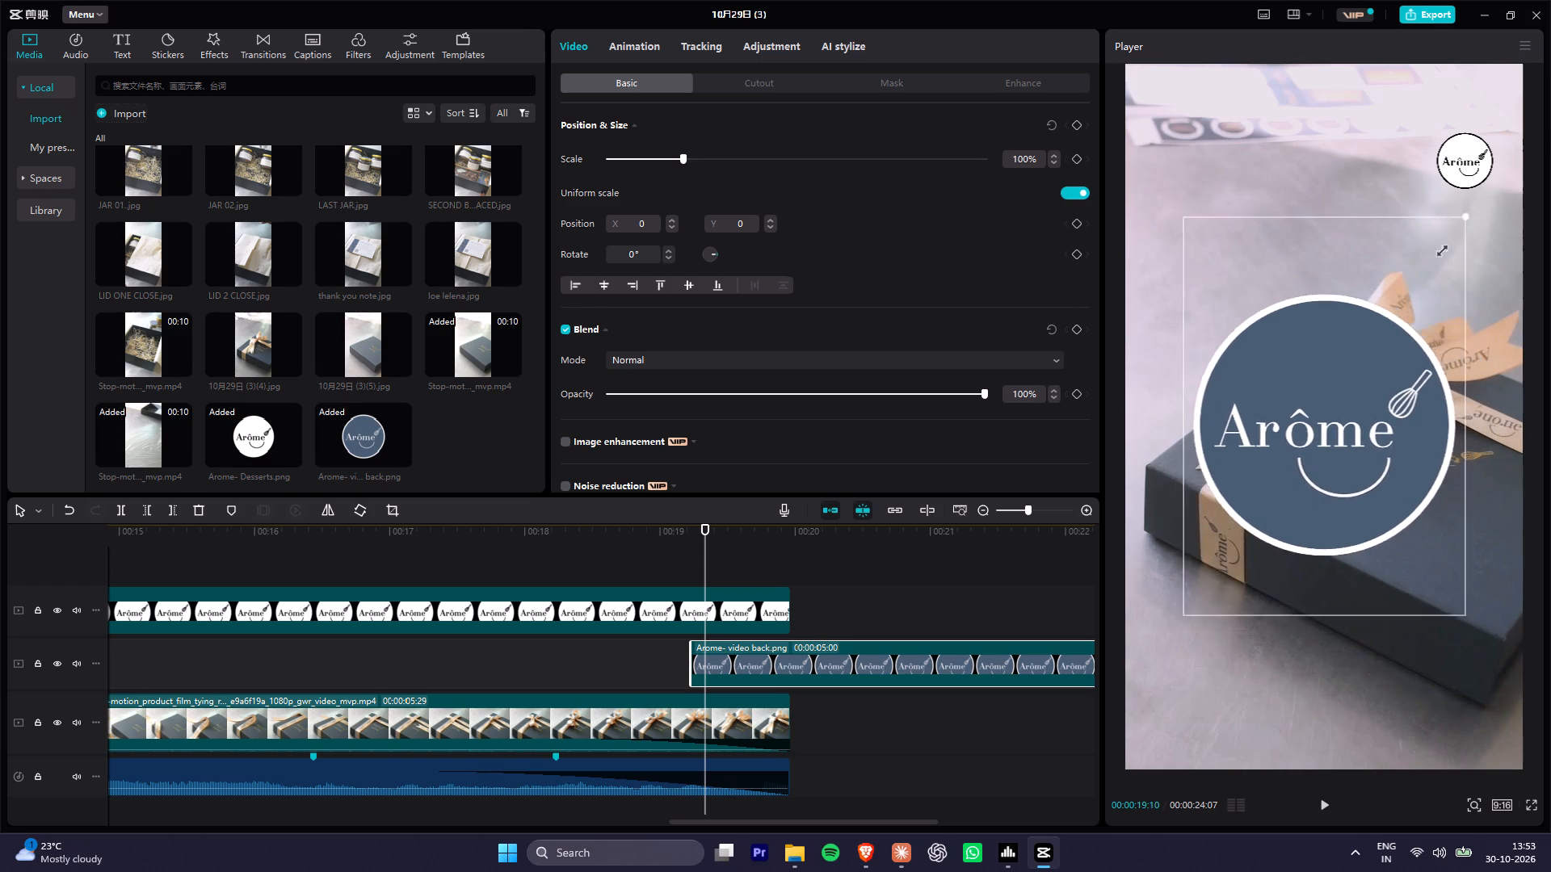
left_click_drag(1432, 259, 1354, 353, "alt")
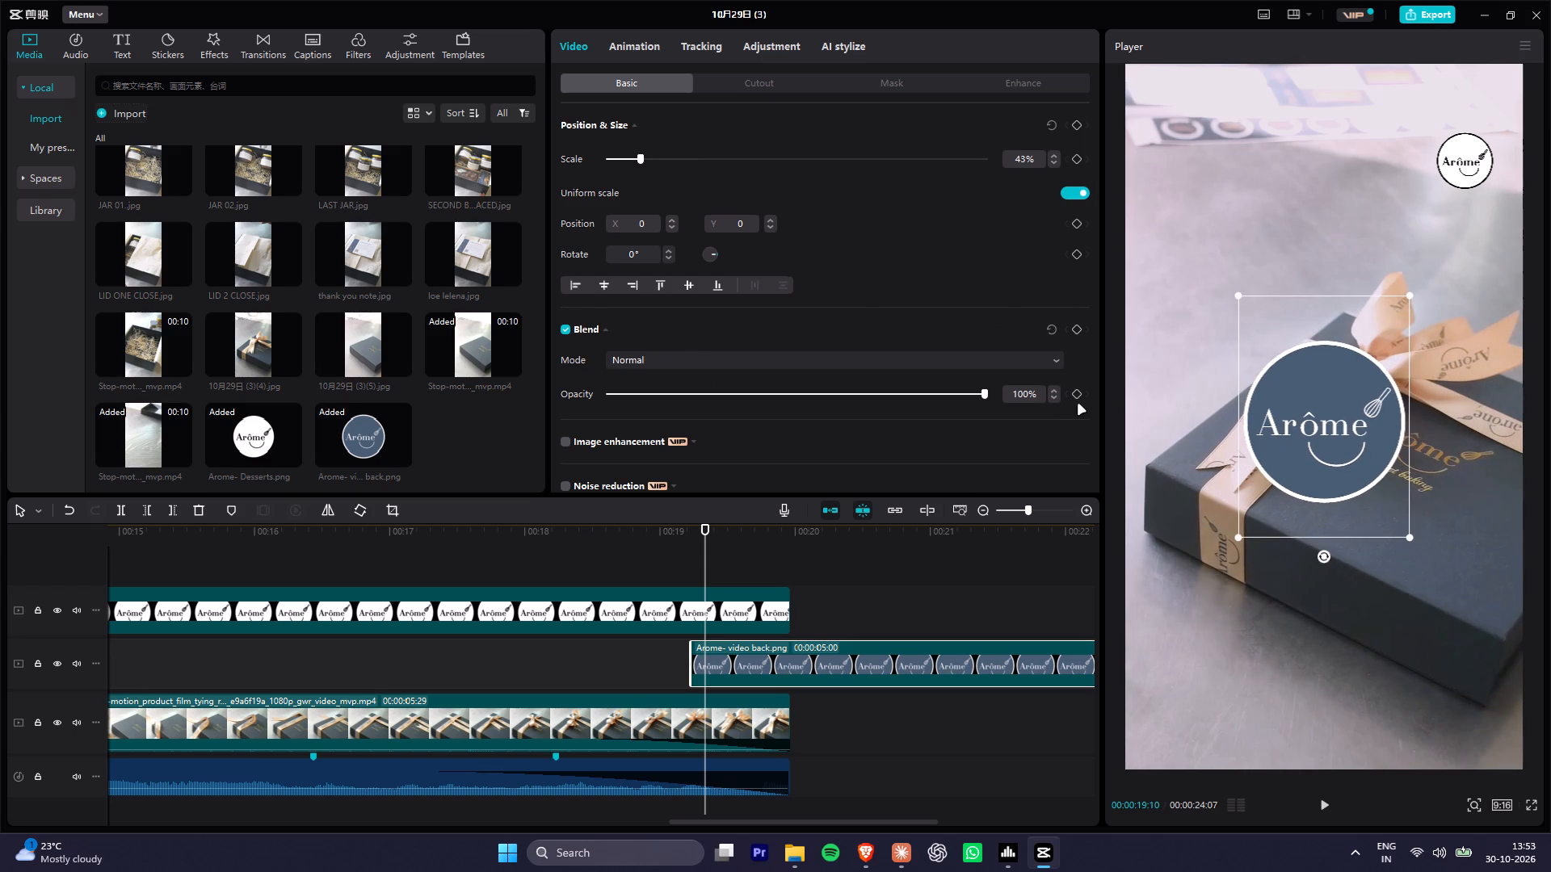
Add an opacity keyframe of 0% at the start of the blue logo clip, at 19:07.
left_click(690, 535)
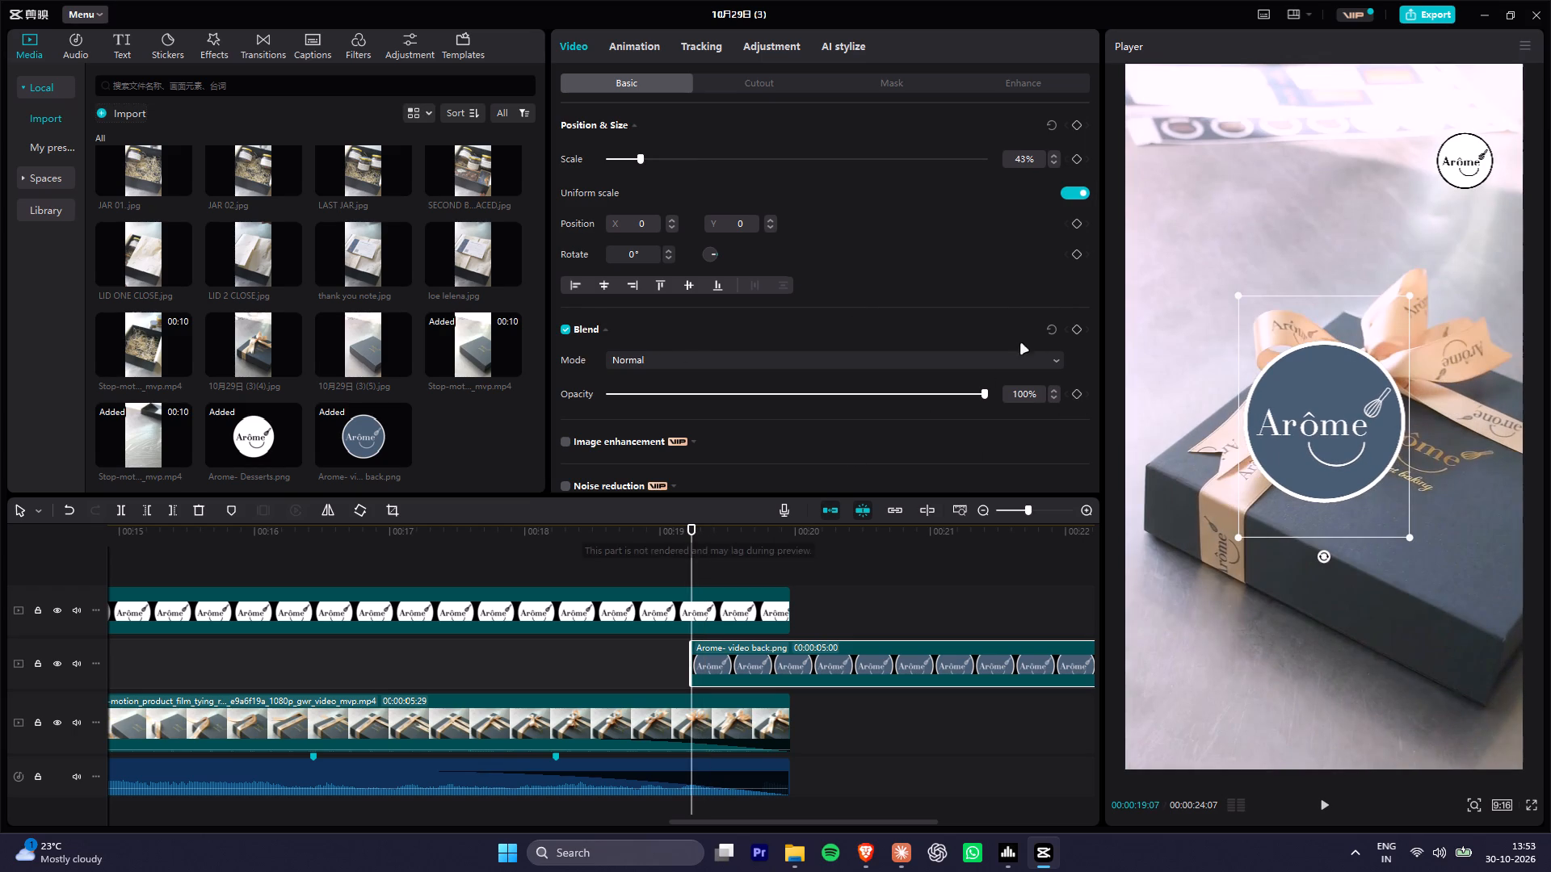
left_click(1078, 331)
left_click_drag(977, 392, 363, 399)
Add a 100% opacity keyframe to the blue logo clip at 19:27, so that it fades in.
key("shift+Right")
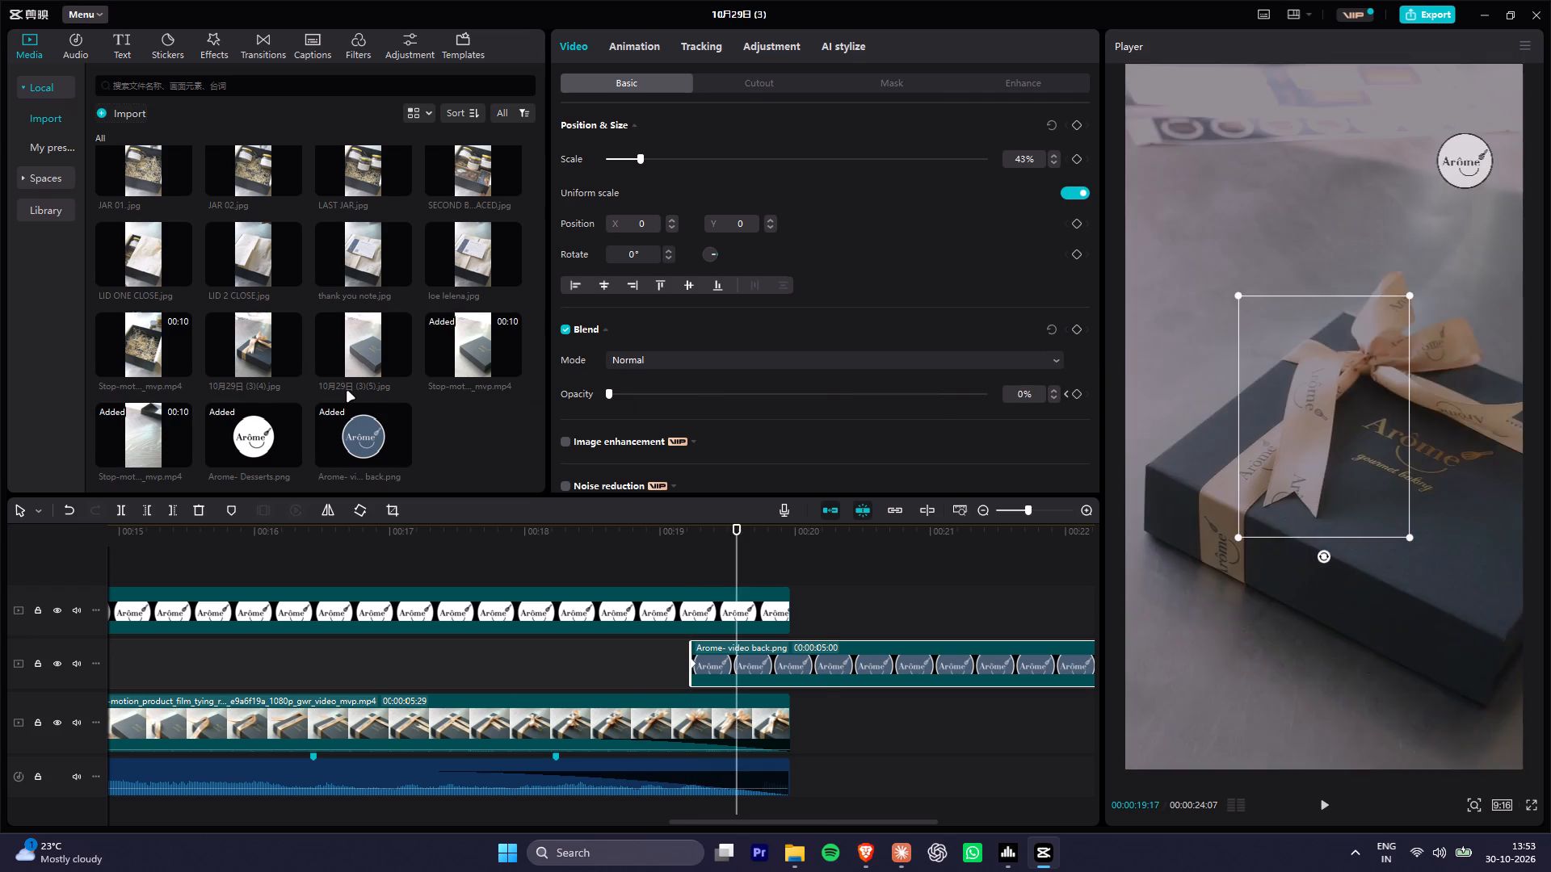
key("shift+Right")
key("shift+Right")
key("shift+Left")
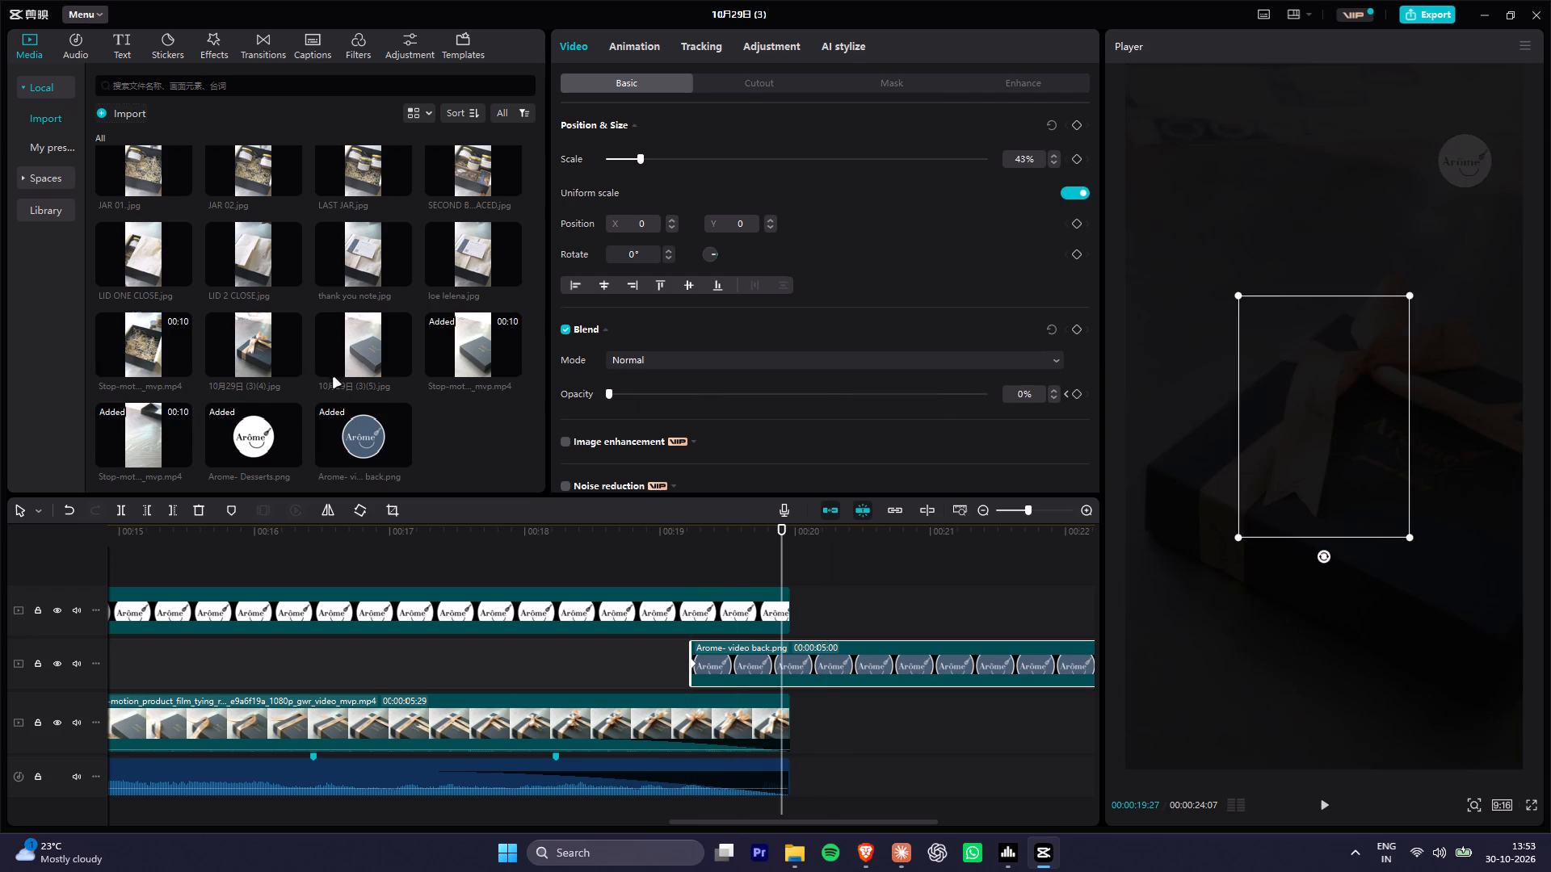
left_click_drag(767, 397, 1118, 398)
Move the blue logo clip about 4 frames later, to start at about 19:11, checking its fade-in in playback.
left_click(675, 534)
key("space")
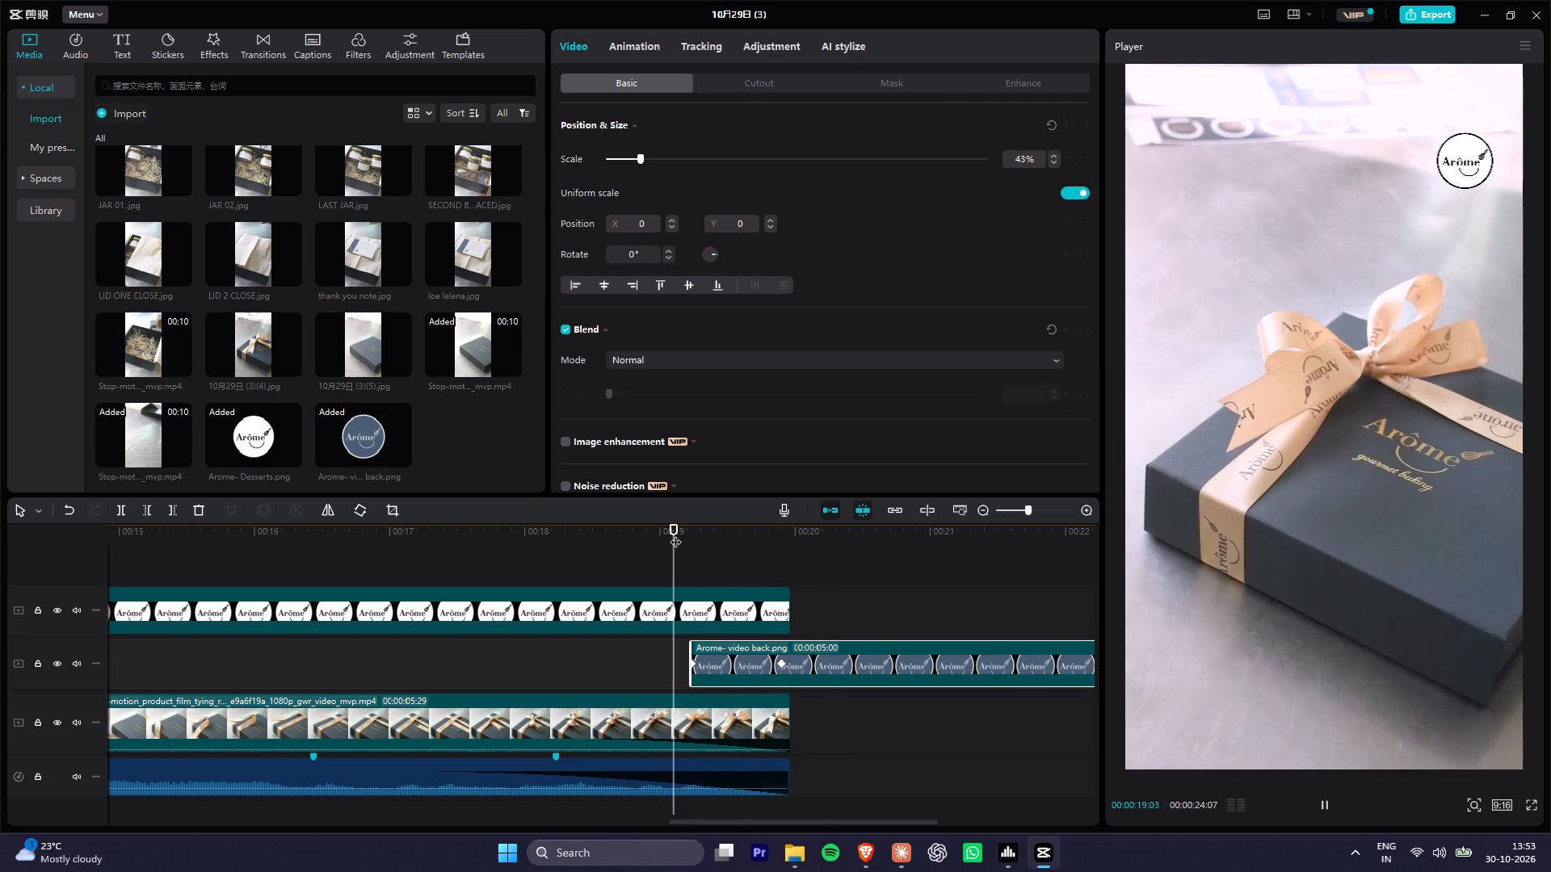
key("space")
left_click(767, 663)
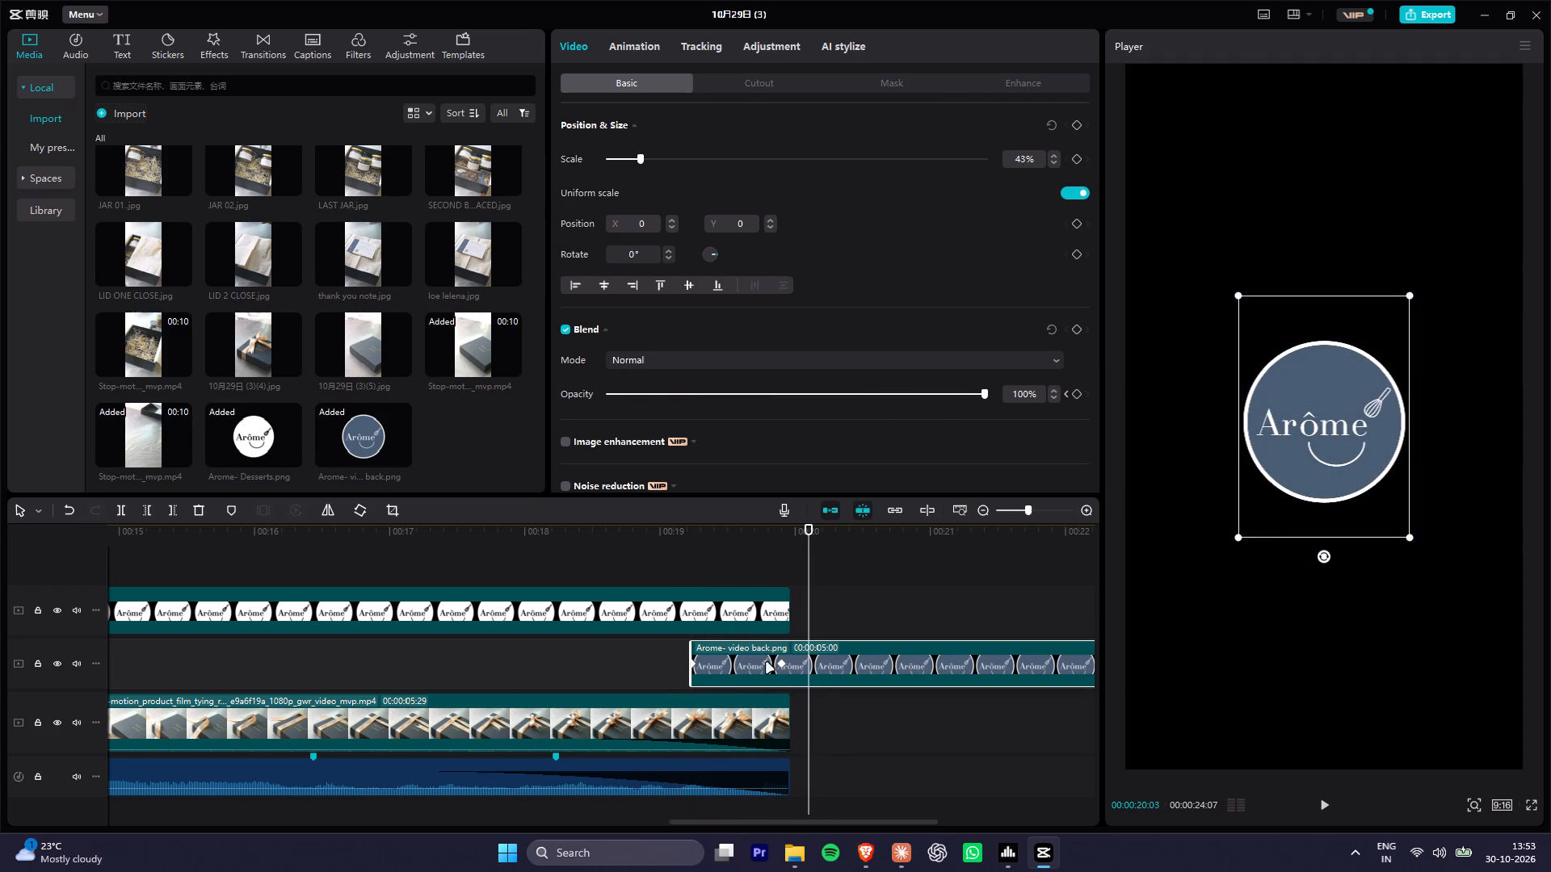
left_click_drag(750, 663, 767, 661)
left_click(700, 540)
key("space")
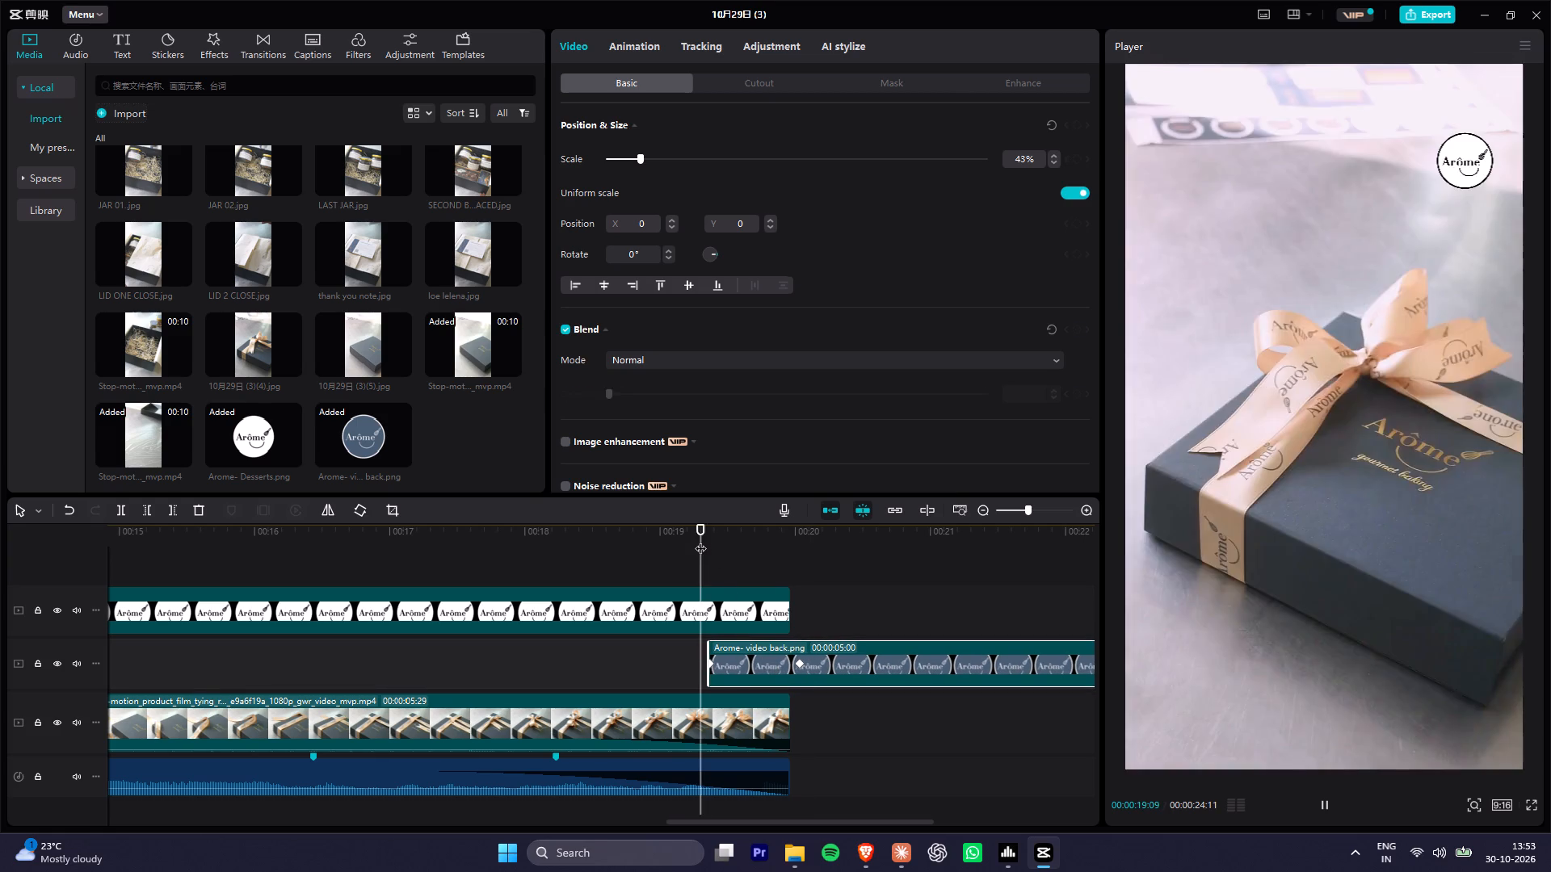
key("space")
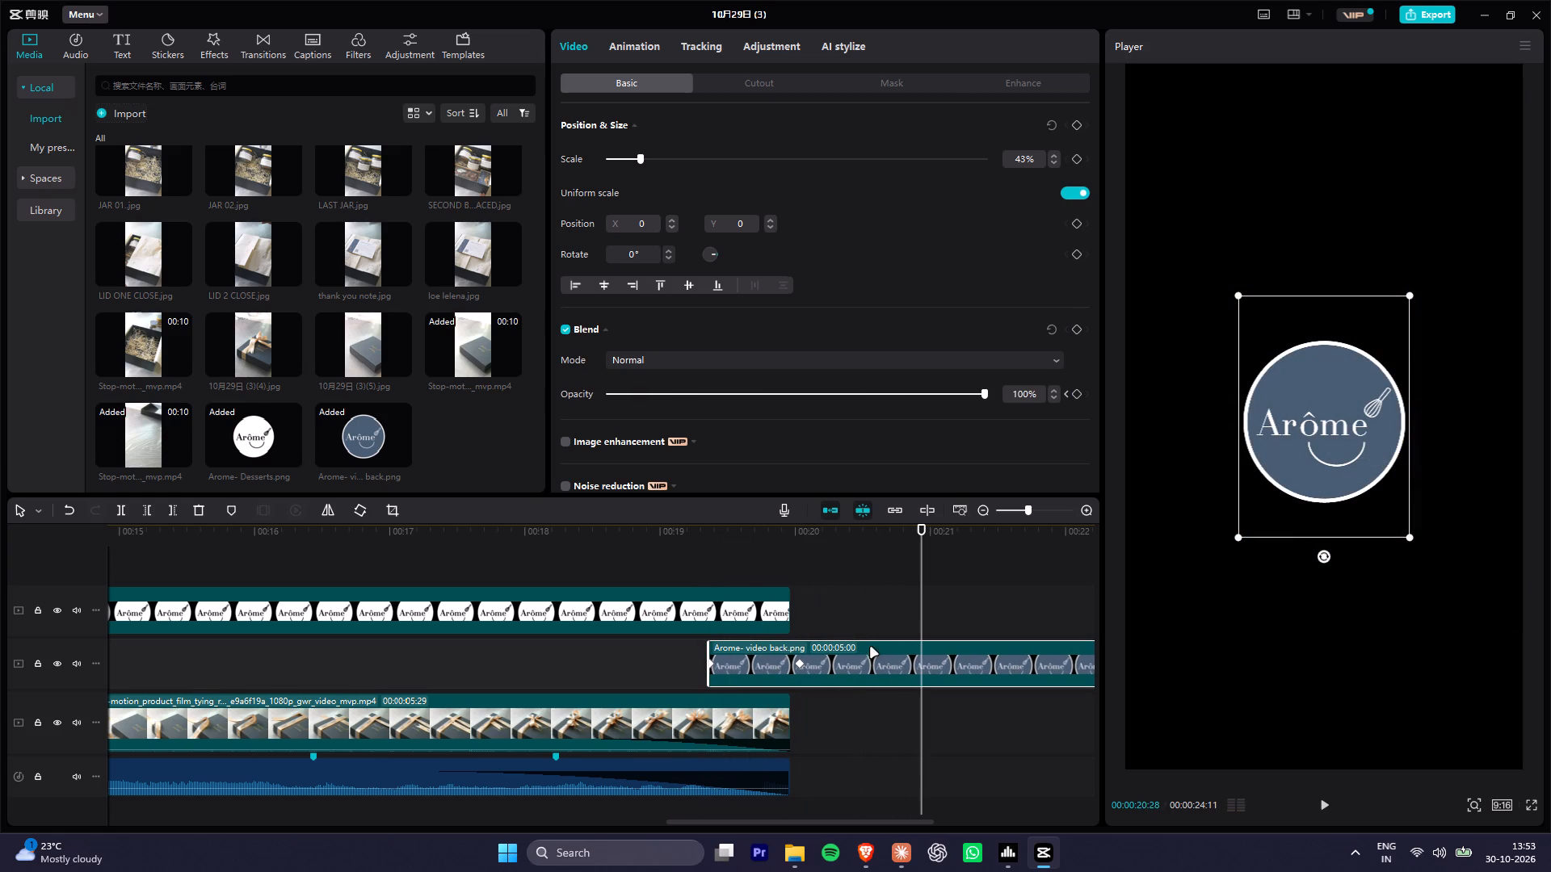
Extend the end of the music clip beyond the box video, to about 20:10.
left_click(881, 664)
left_click(756, 769)
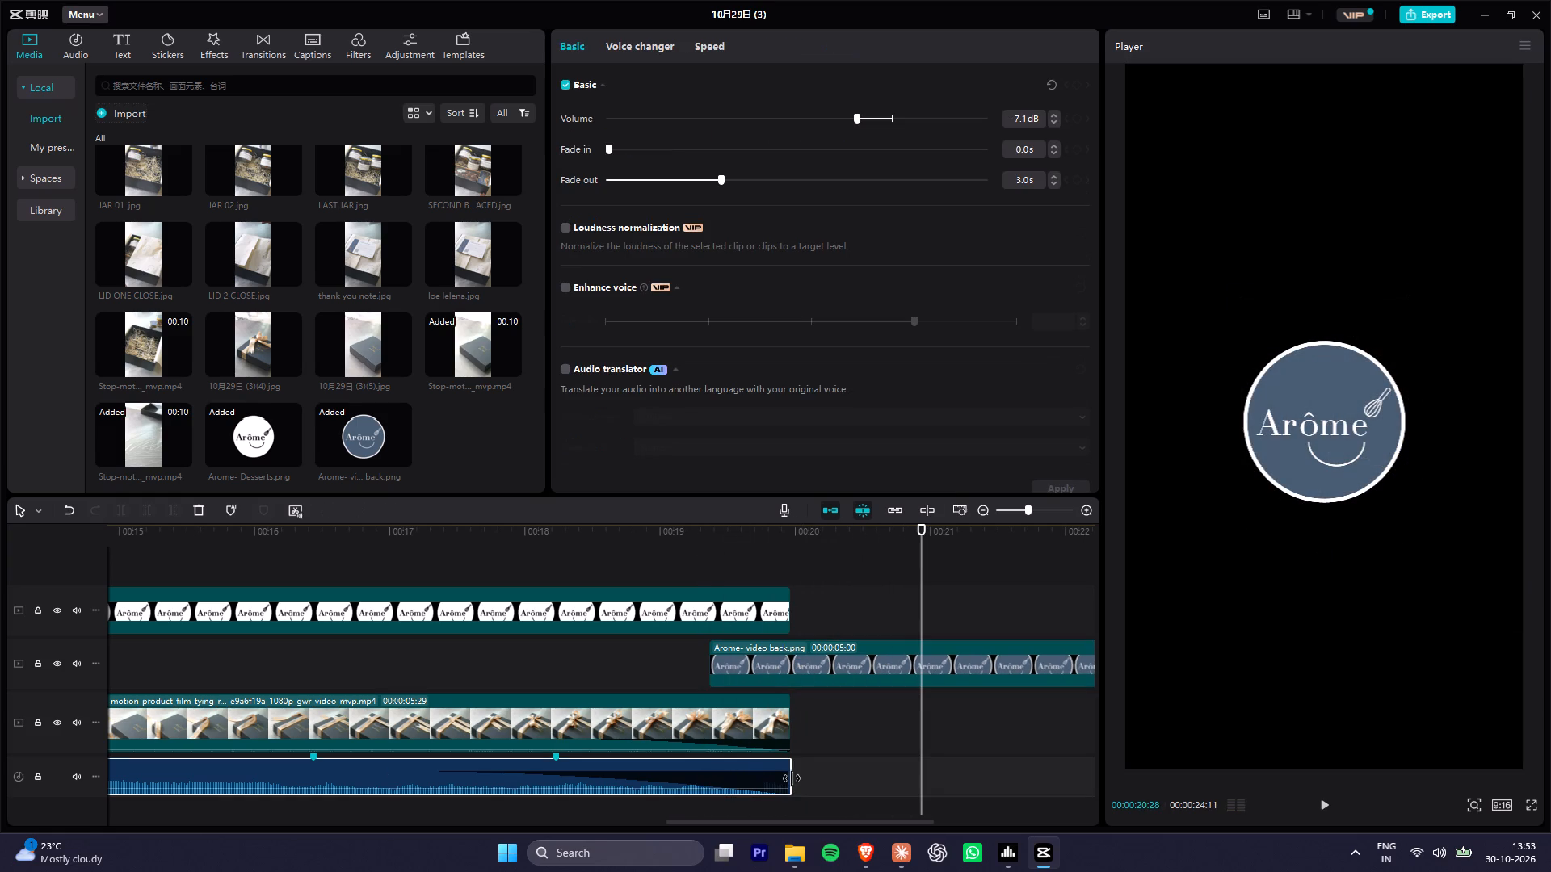
left_click_drag(792, 778, 839, 778)
Reduce the blue logo's scale to 23% and check the fade over the box at 19:13.
left_click(855, 630)
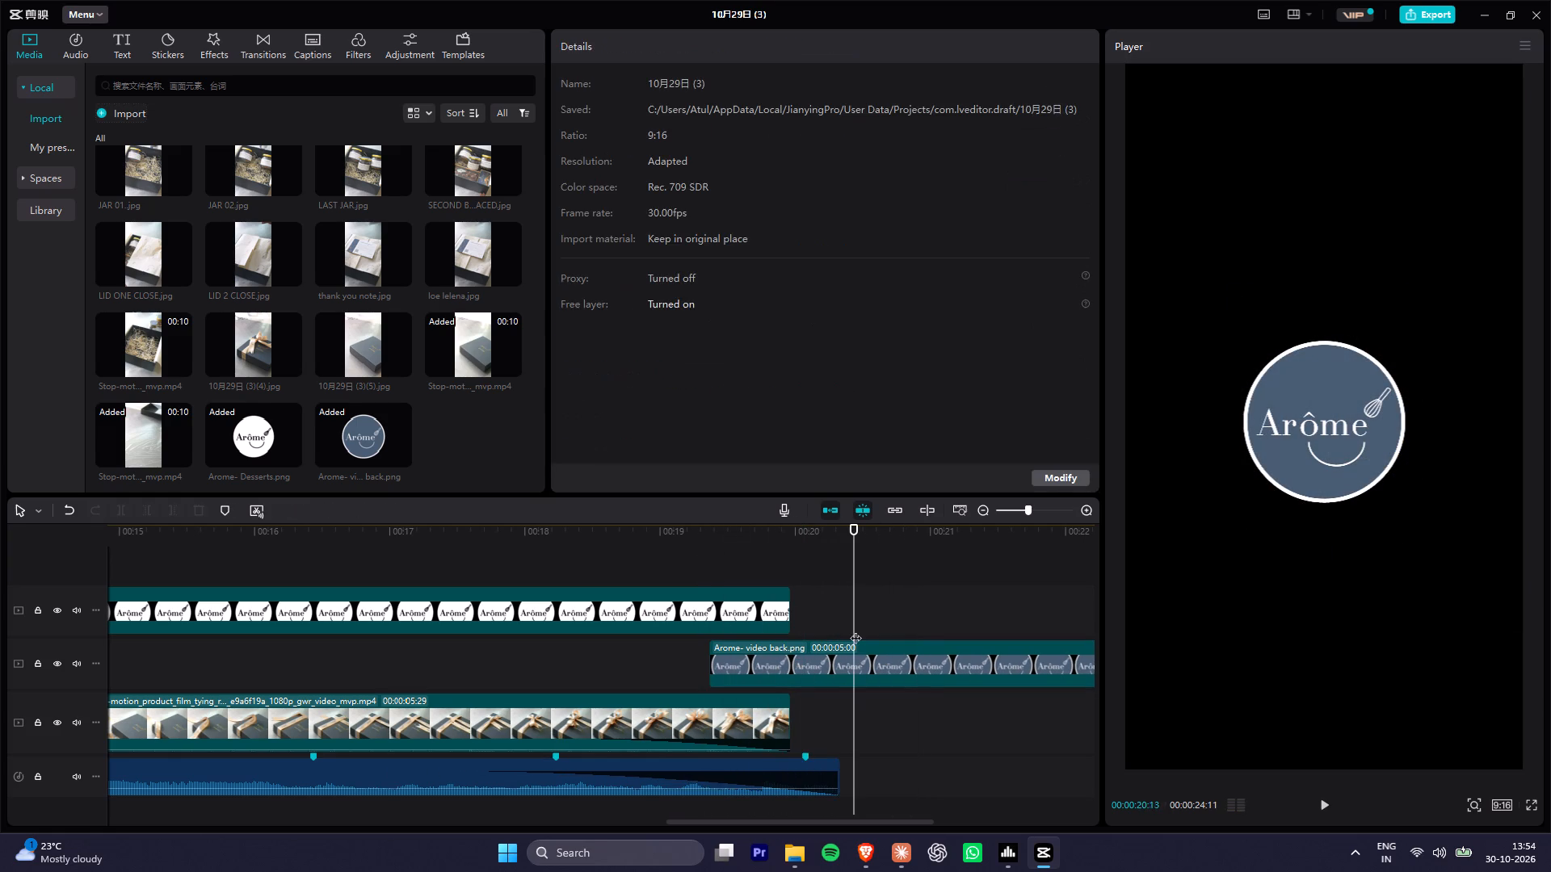
left_click(839, 651)
triple_click(1057, 165)
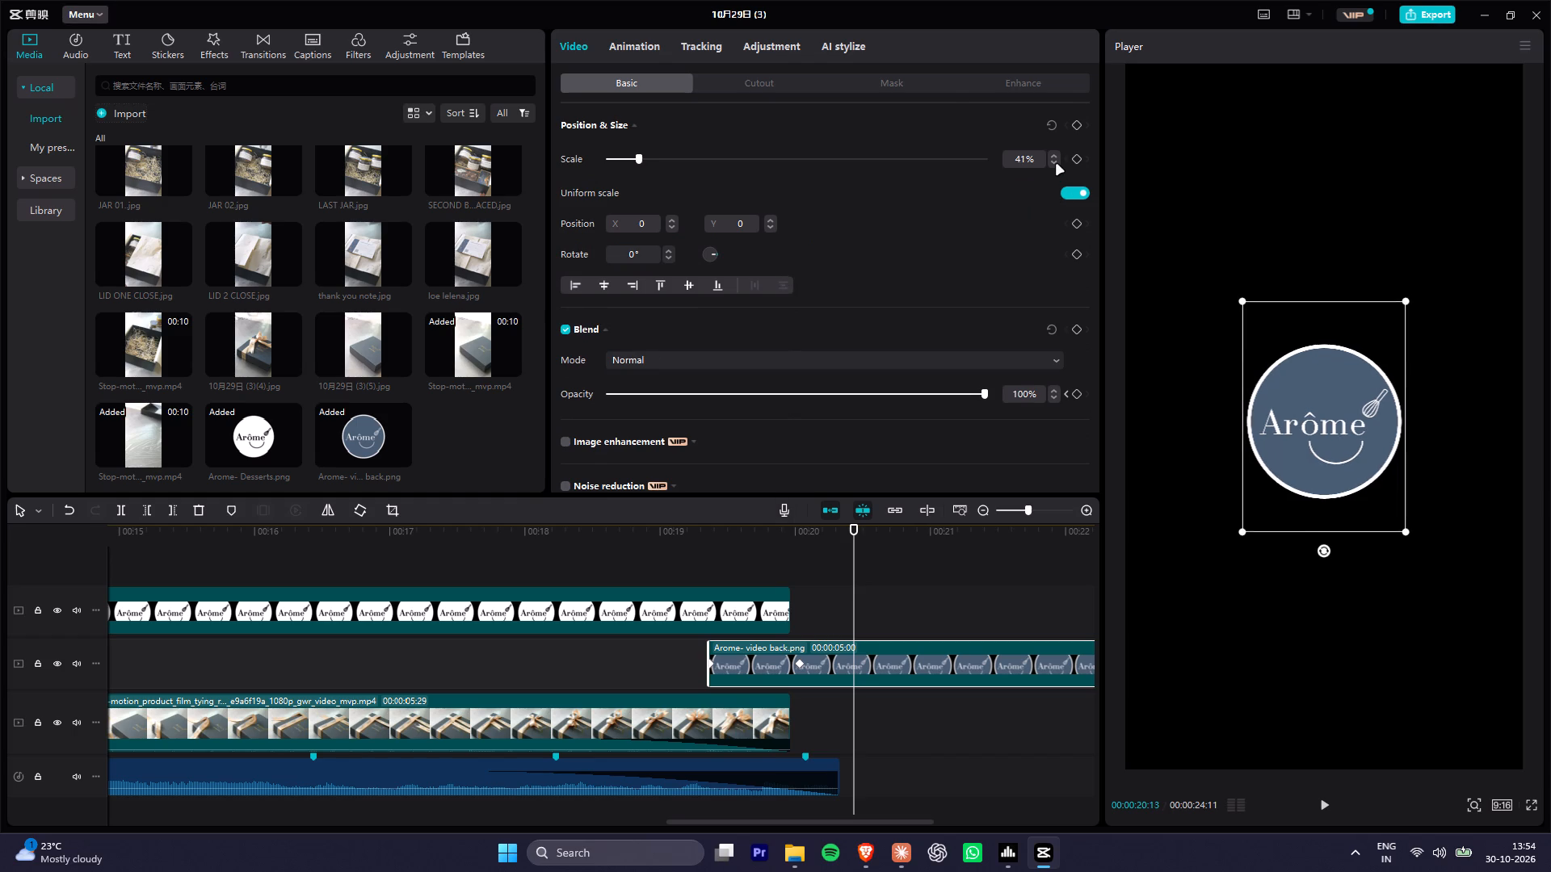
triple_click(1057, 165)
left_click(1057, 165)
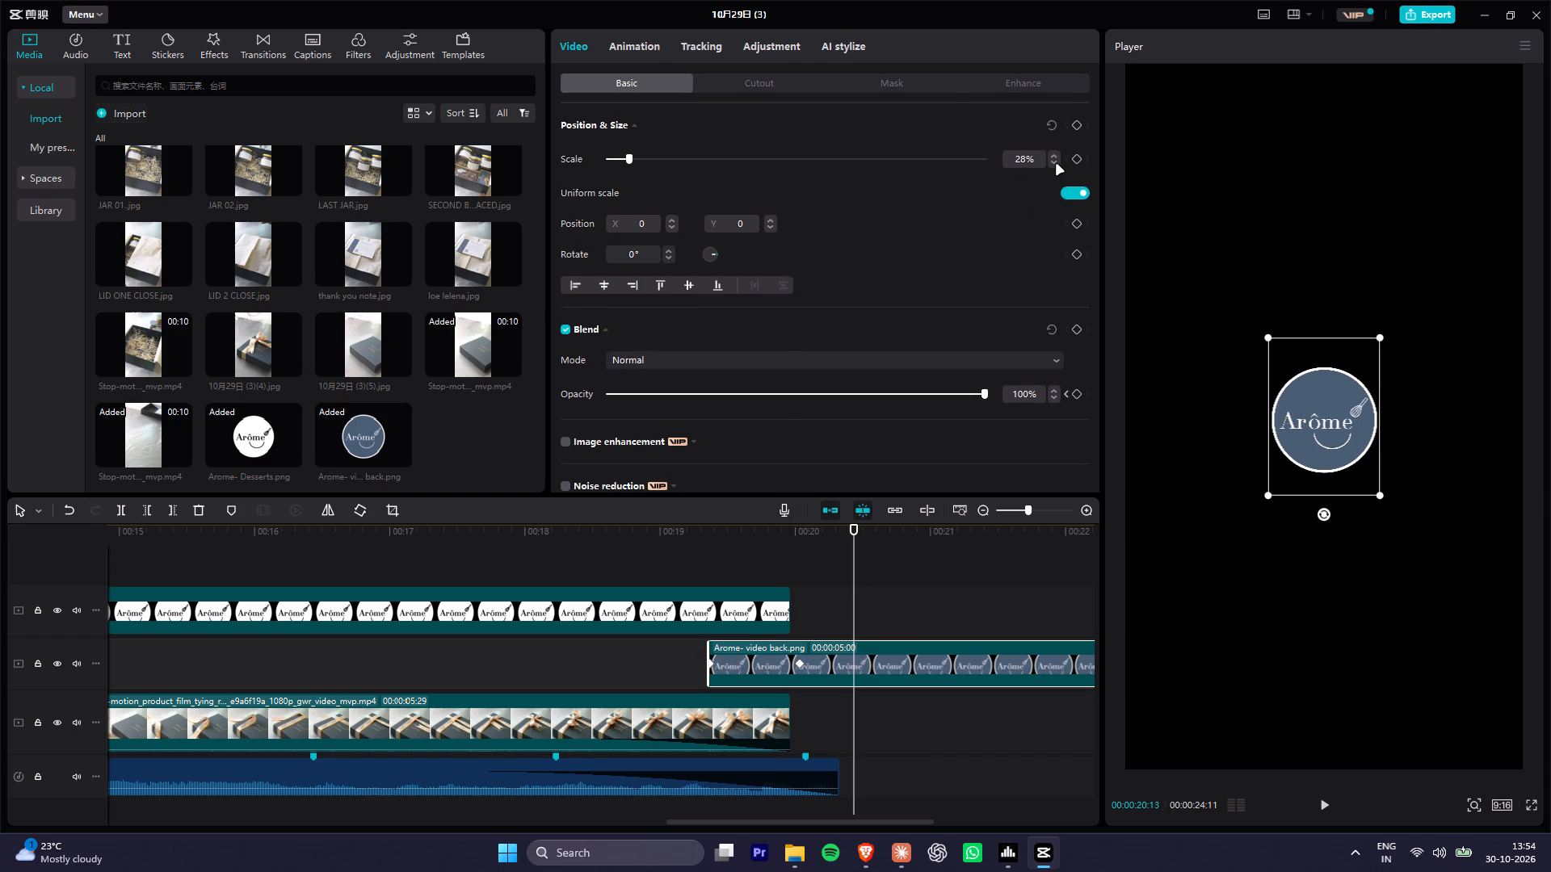
left_click(1057, 165)
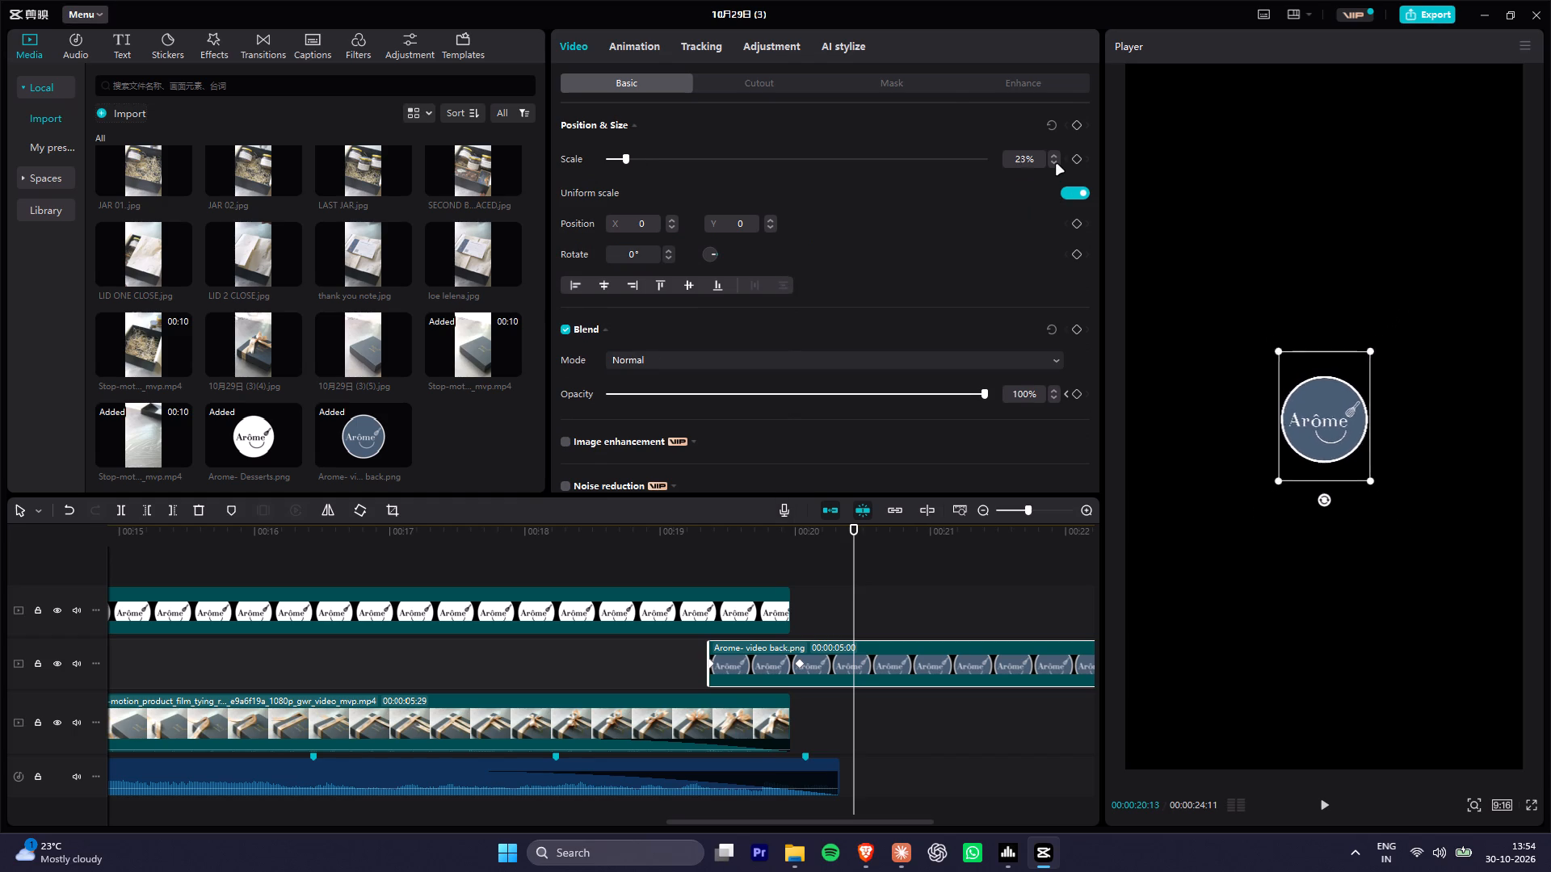
left_click(742, 590)
left_click(720, 568)
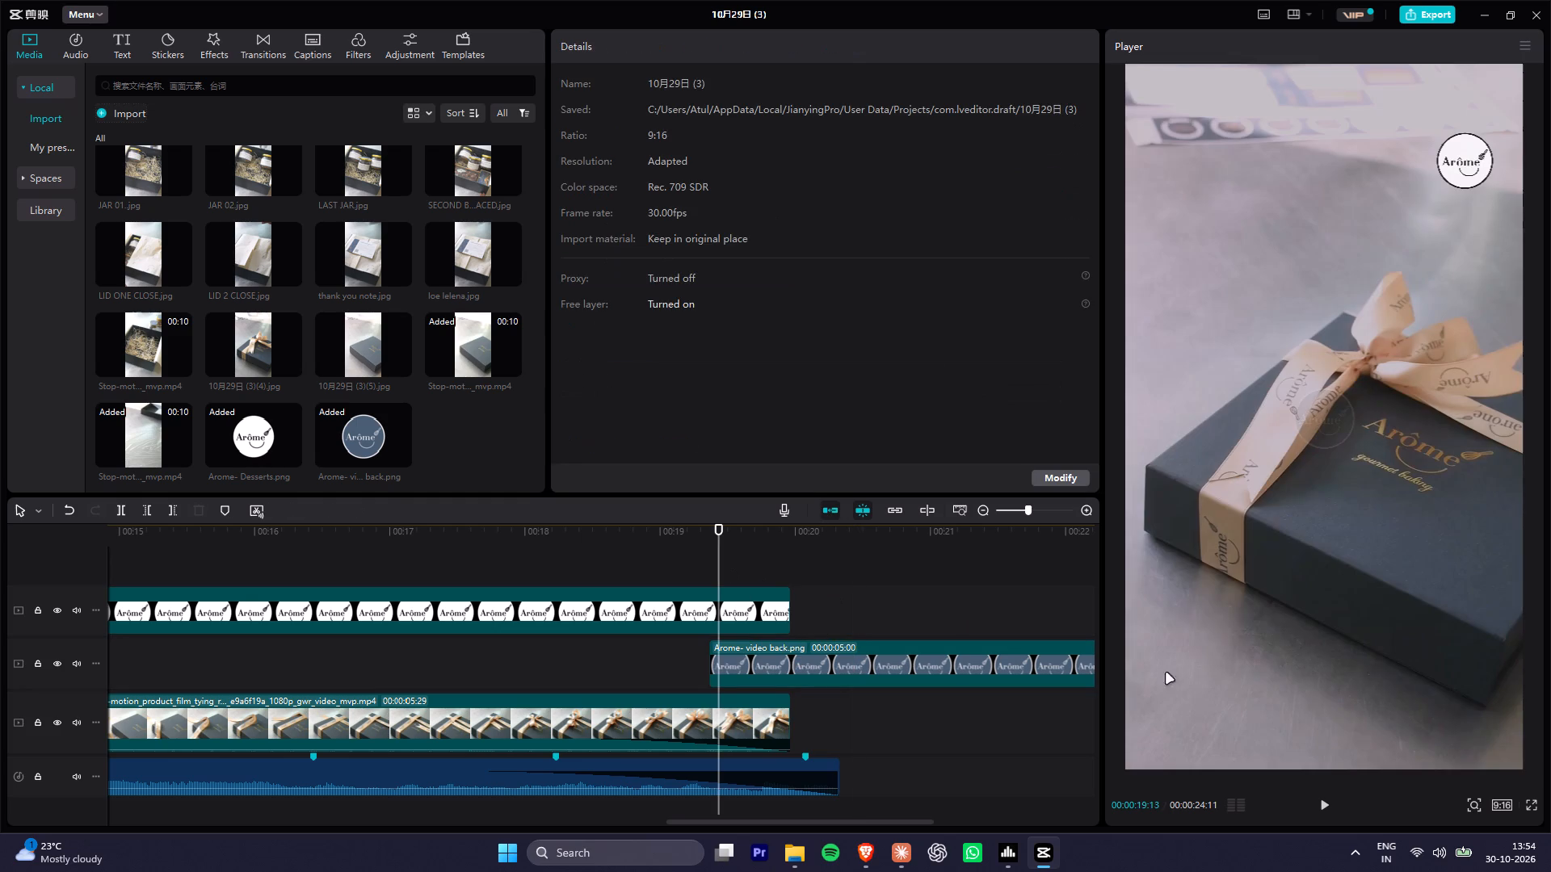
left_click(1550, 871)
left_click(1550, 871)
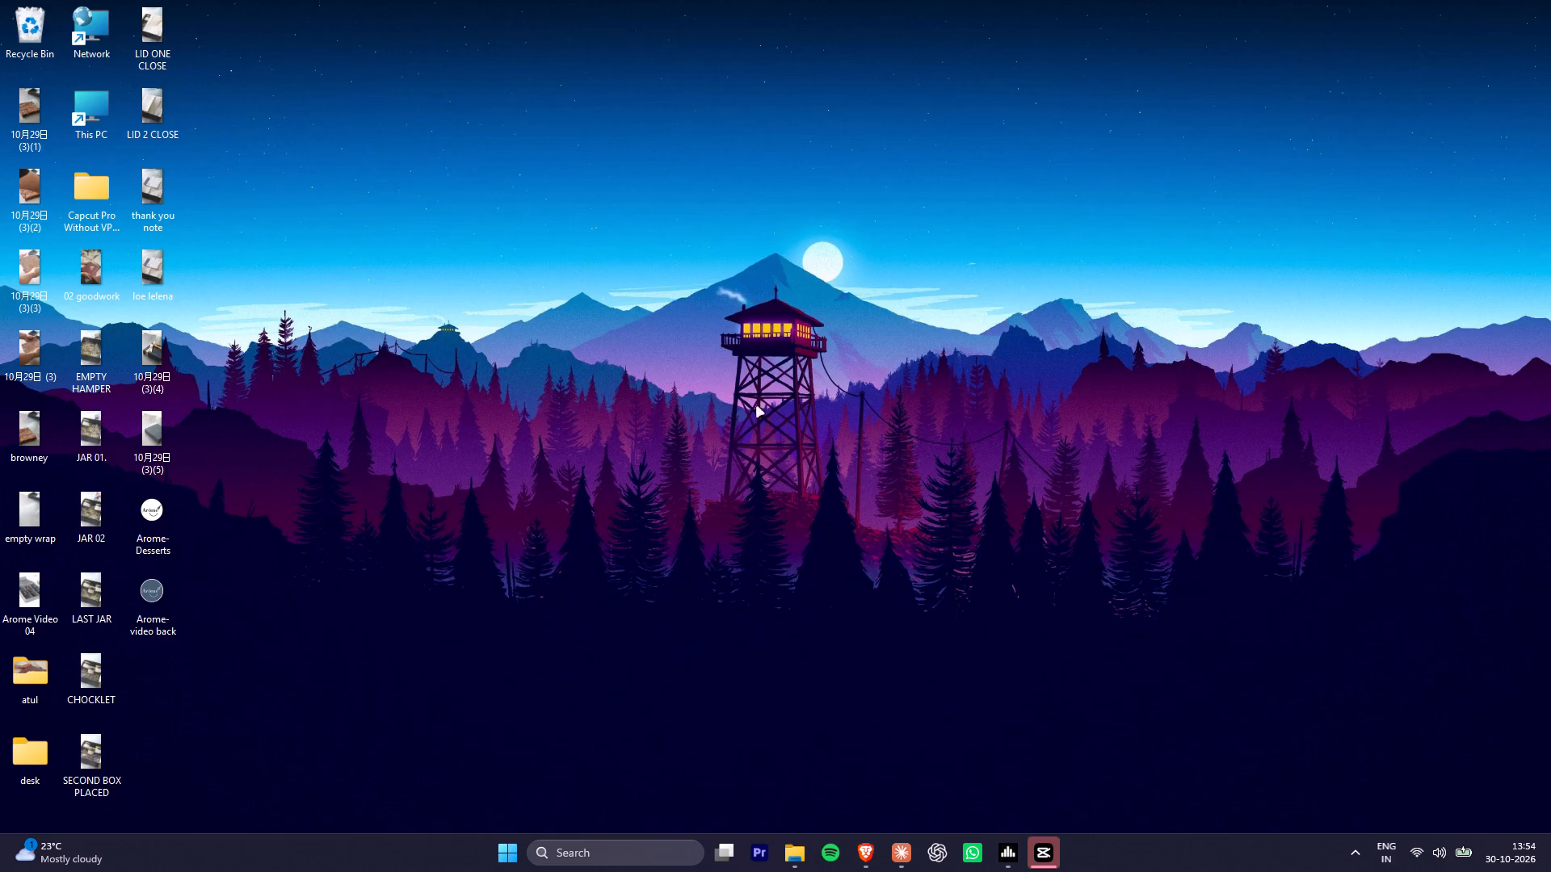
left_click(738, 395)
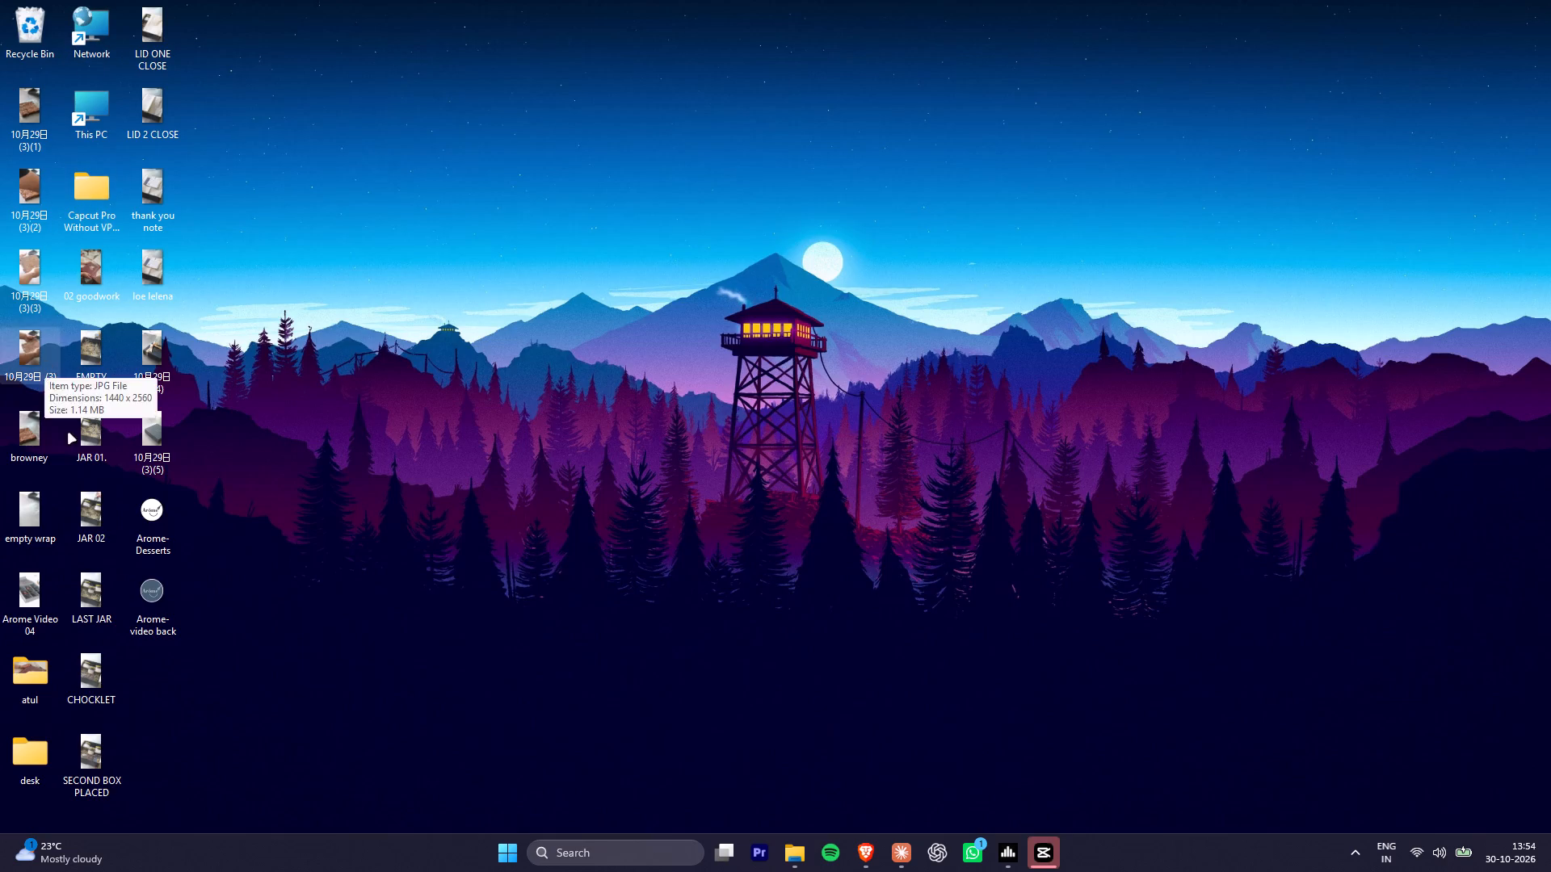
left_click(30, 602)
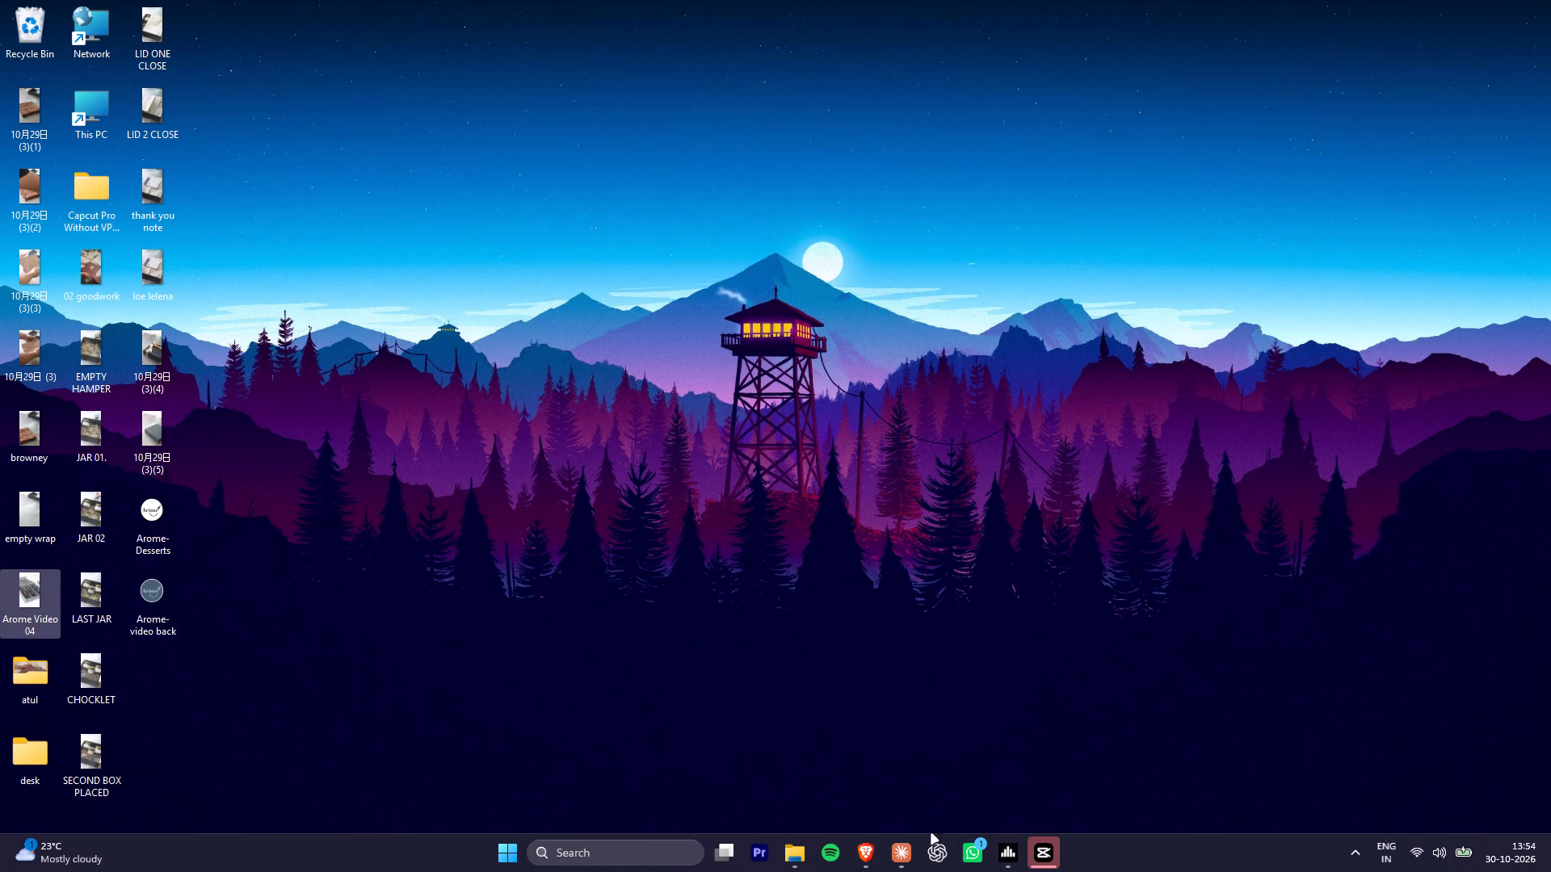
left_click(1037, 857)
Switch to the desktop and empty the Recycle Bin.
left_click(1550, 871)
left_click_drag(759, 543, 750, 537)
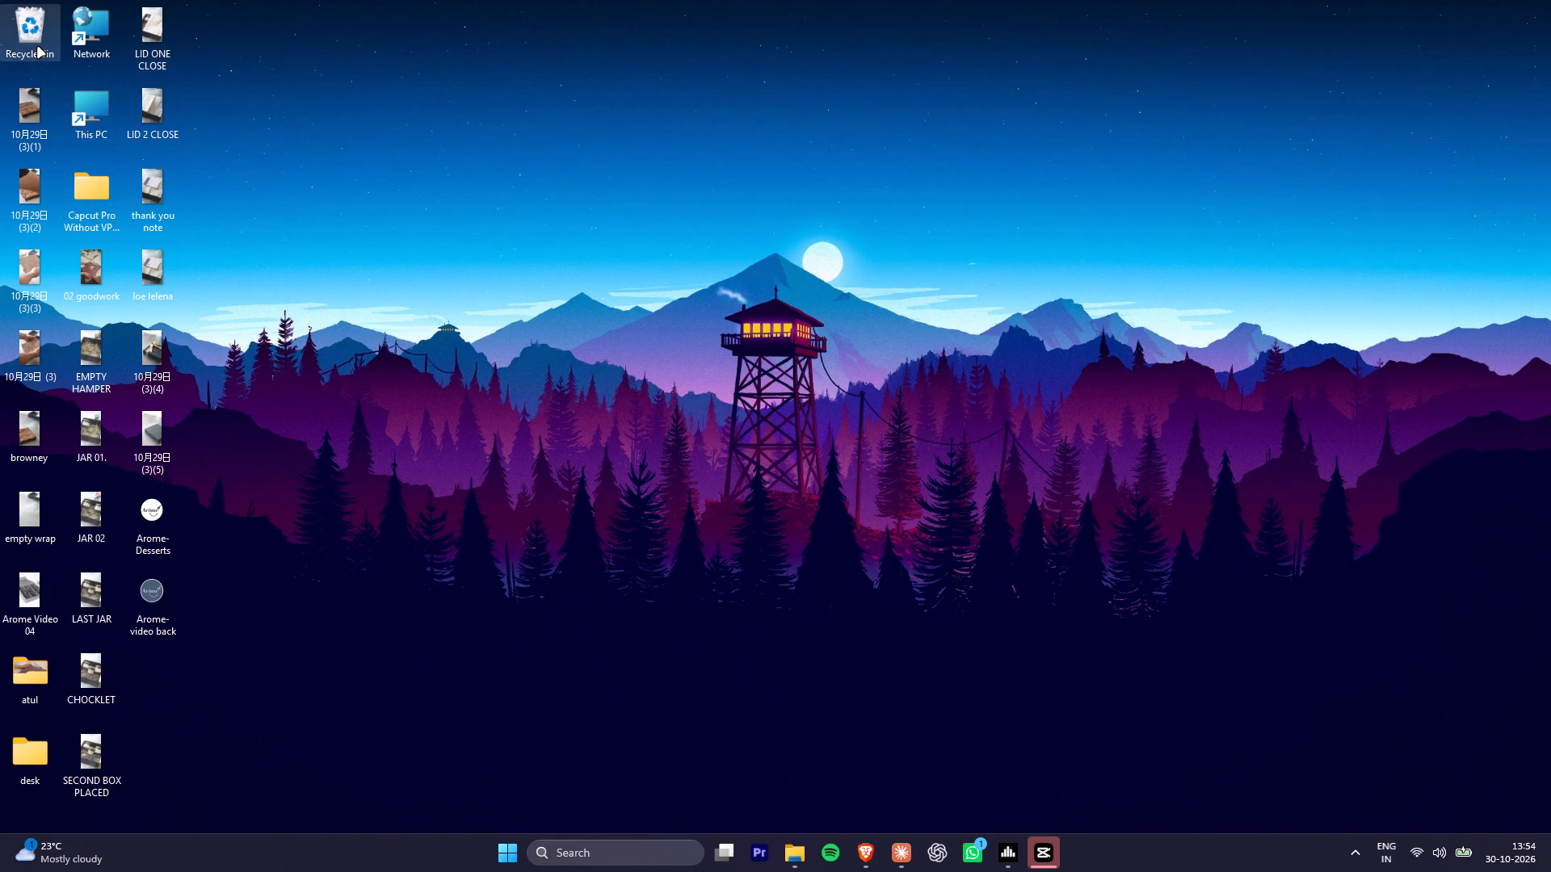
right_click(33, 36)
left_click(74, 121)
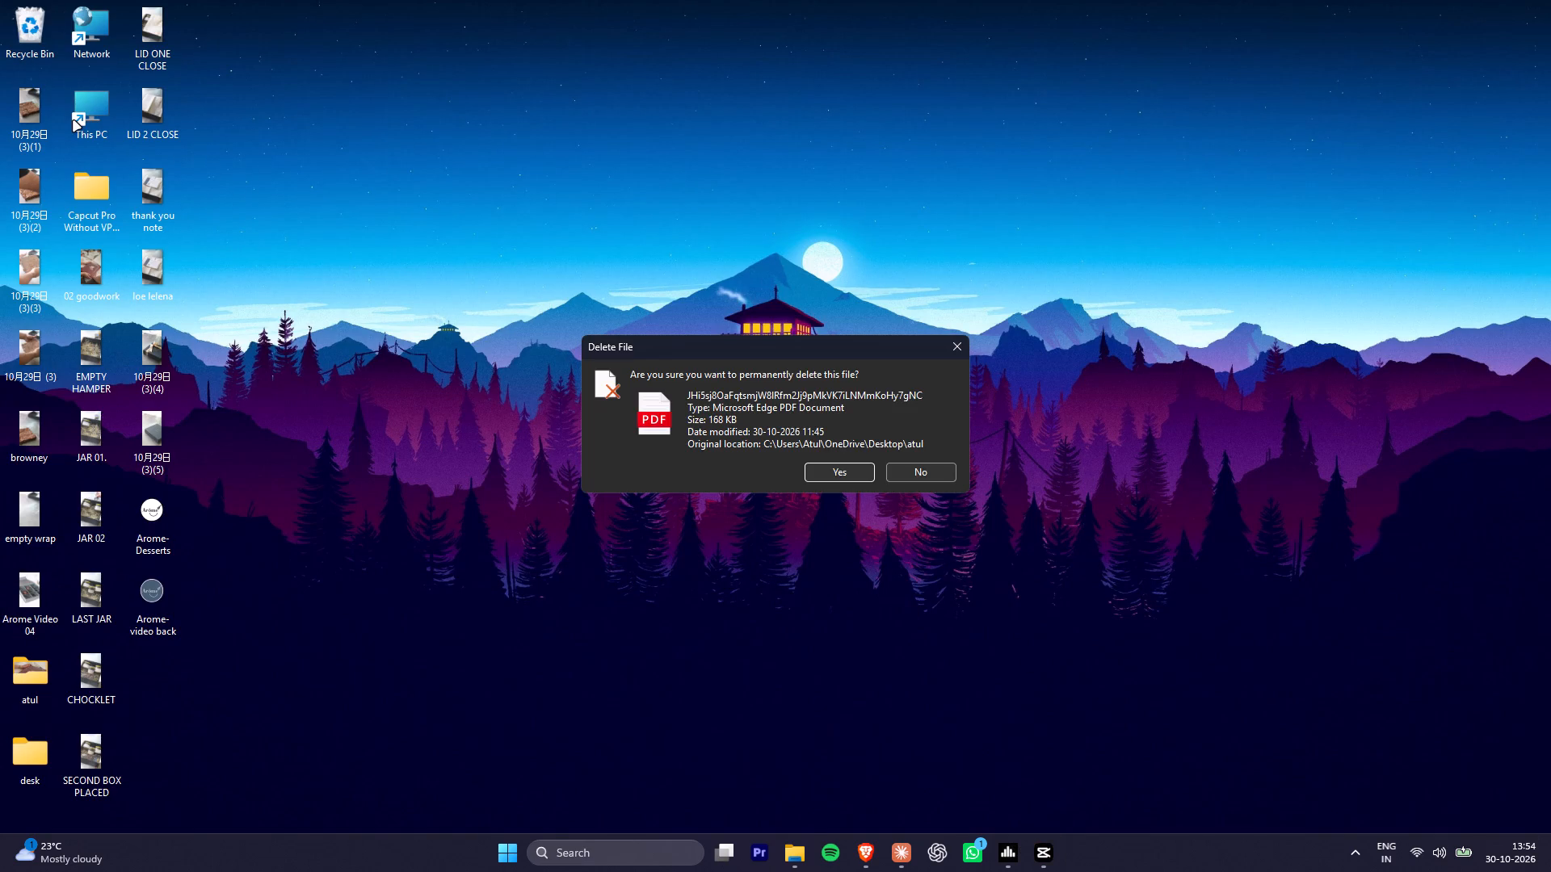
key("Return")
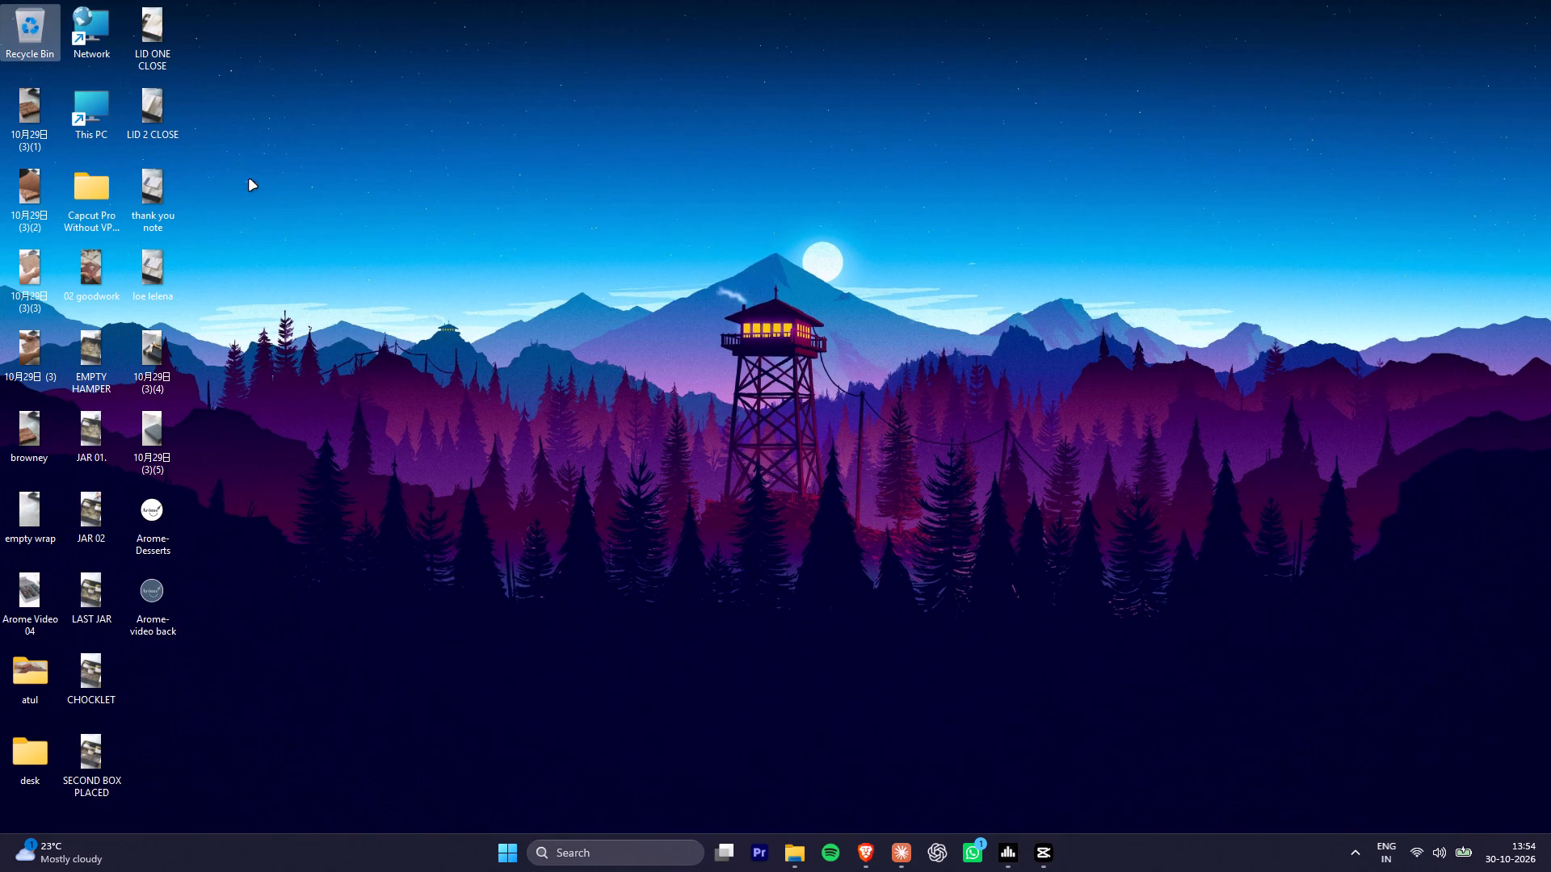
key("ctrl+z")
left_click(310, 201)
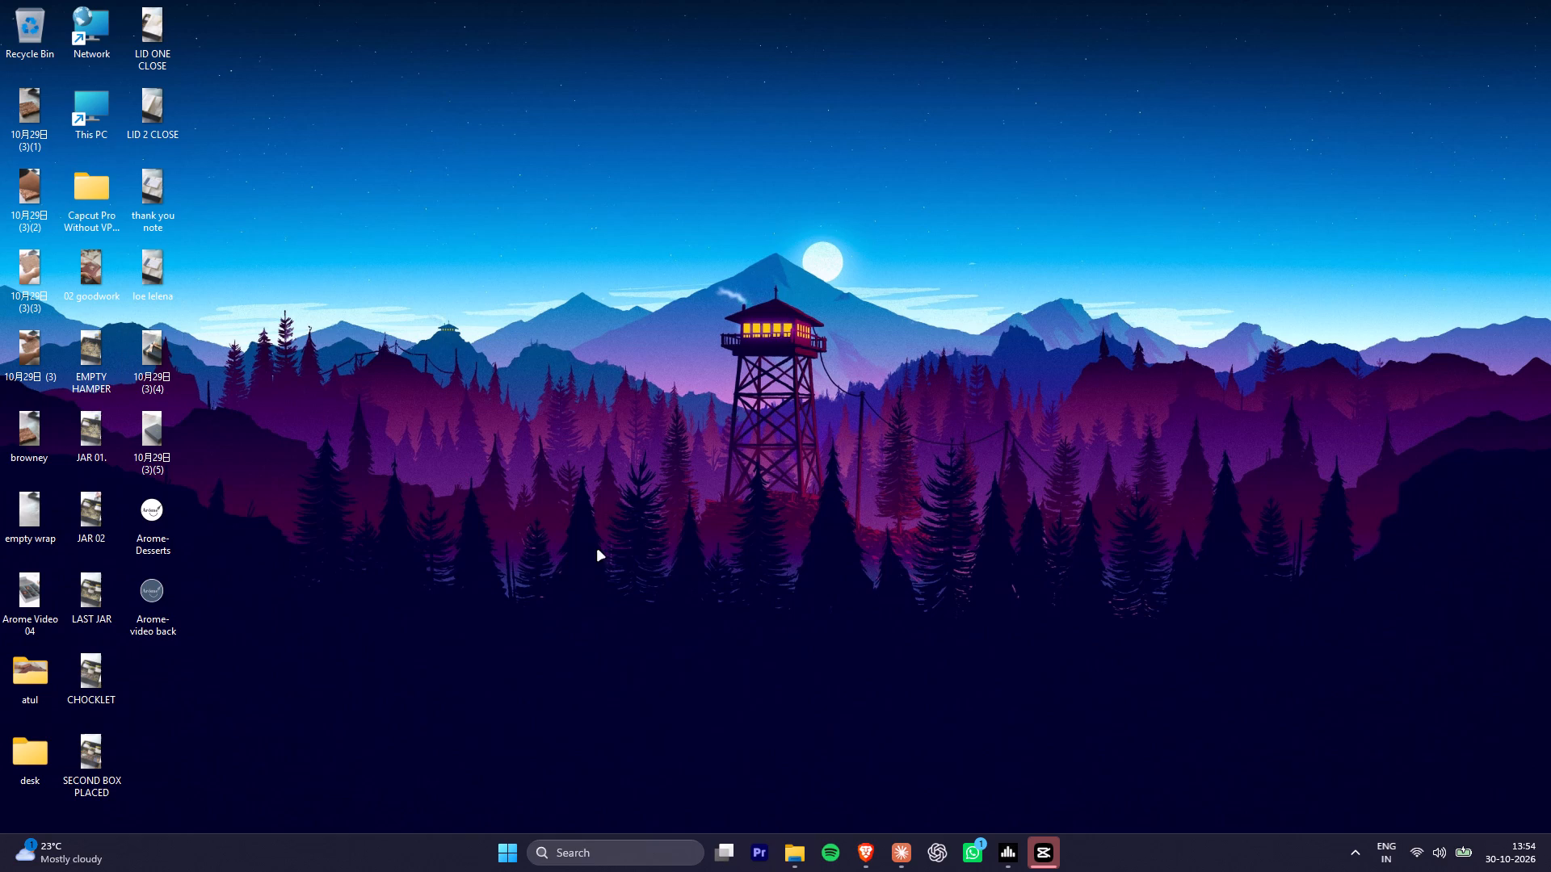
Switch to FxSound, set the audio output device to Headphone (Realtek(R) Audio), and close its window.
left_click(998, 841)
left_click(757, 187)
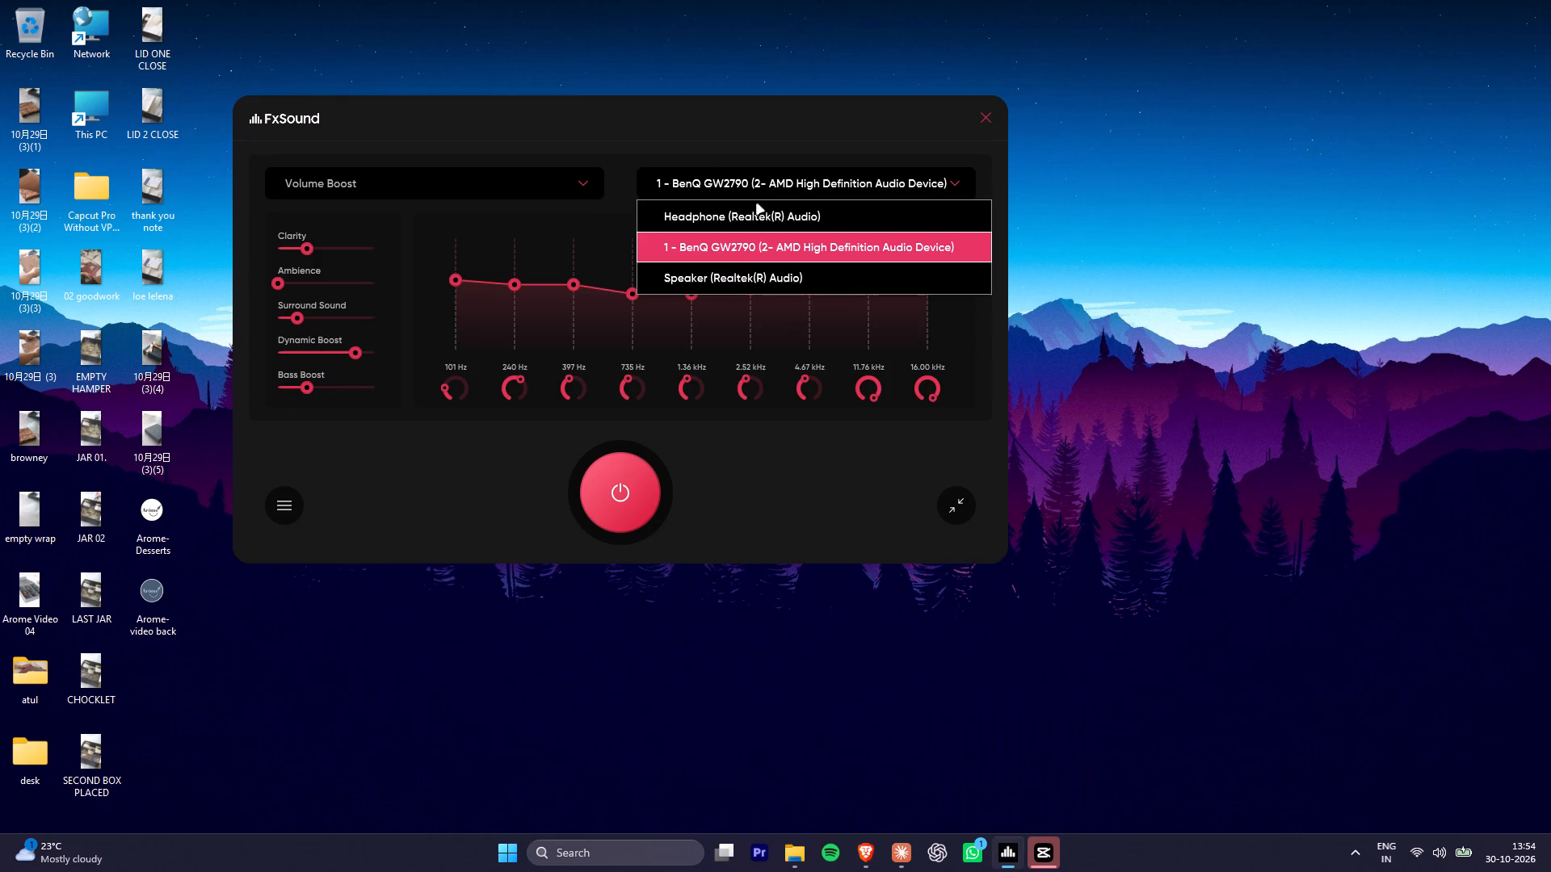
left_click(701, 209)
left_click(983, 115)
left_click_drag(1090, 277, 1106, 287)
Show the hidden system tray icons.
left_click(1352, 849)
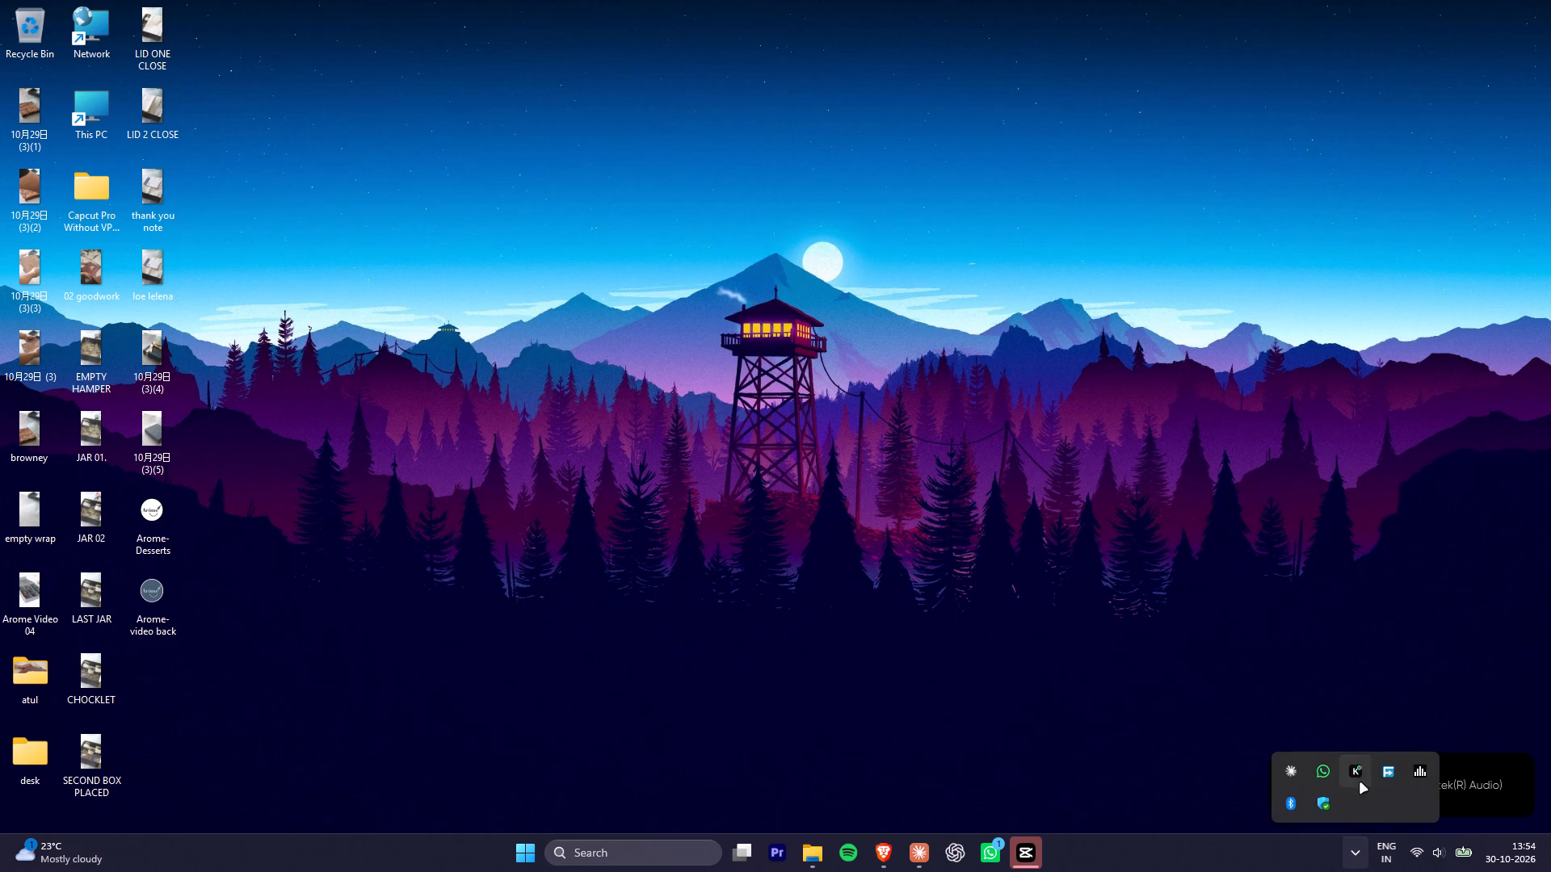
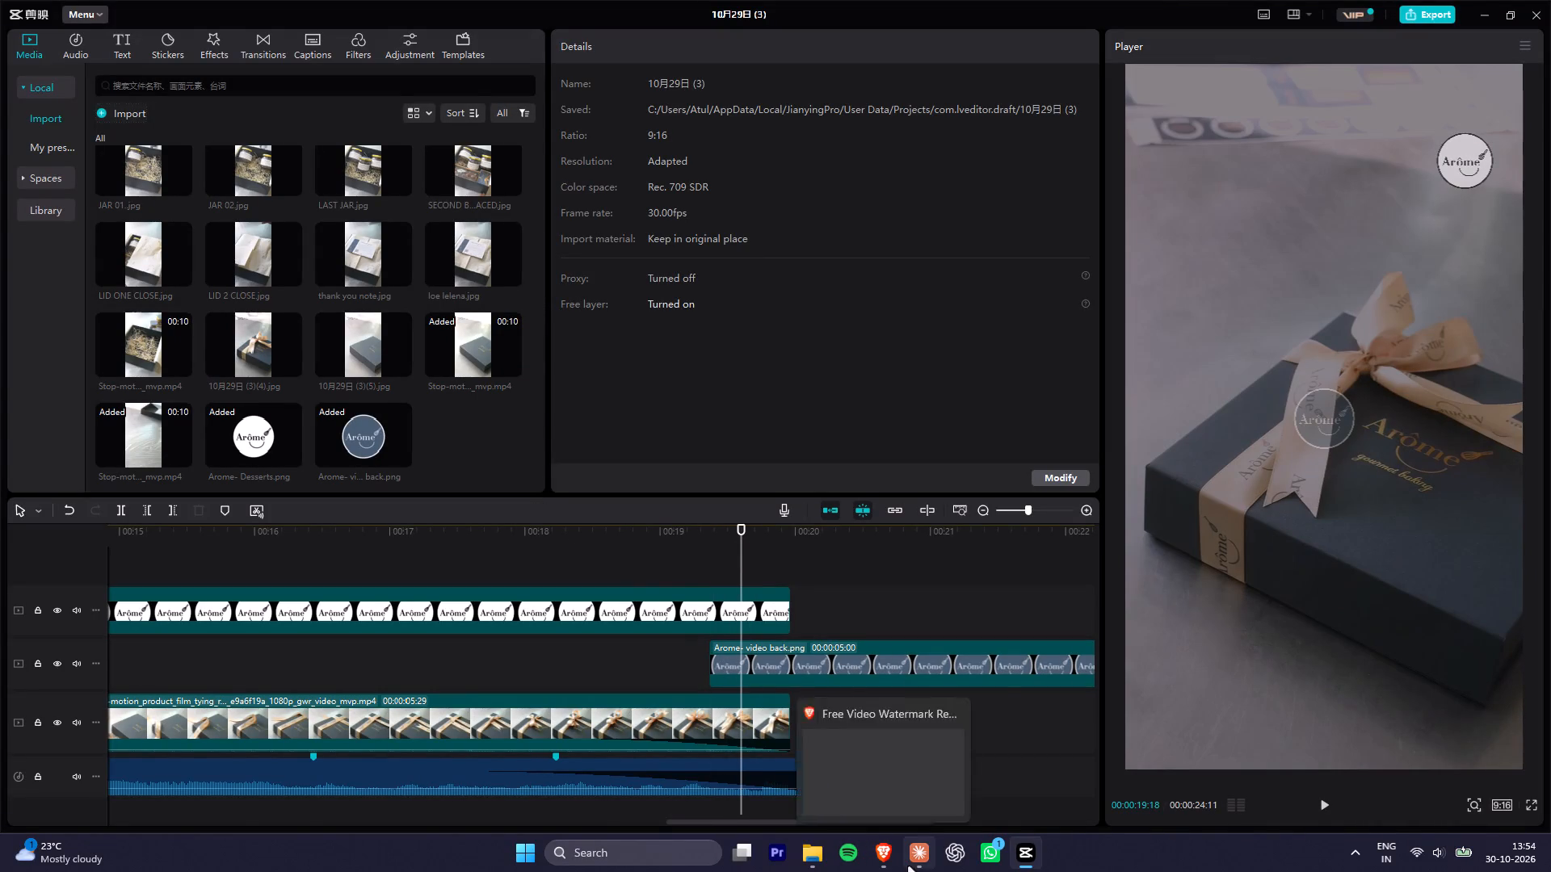
Switch to WhatsApp.
left_click(986, 853)
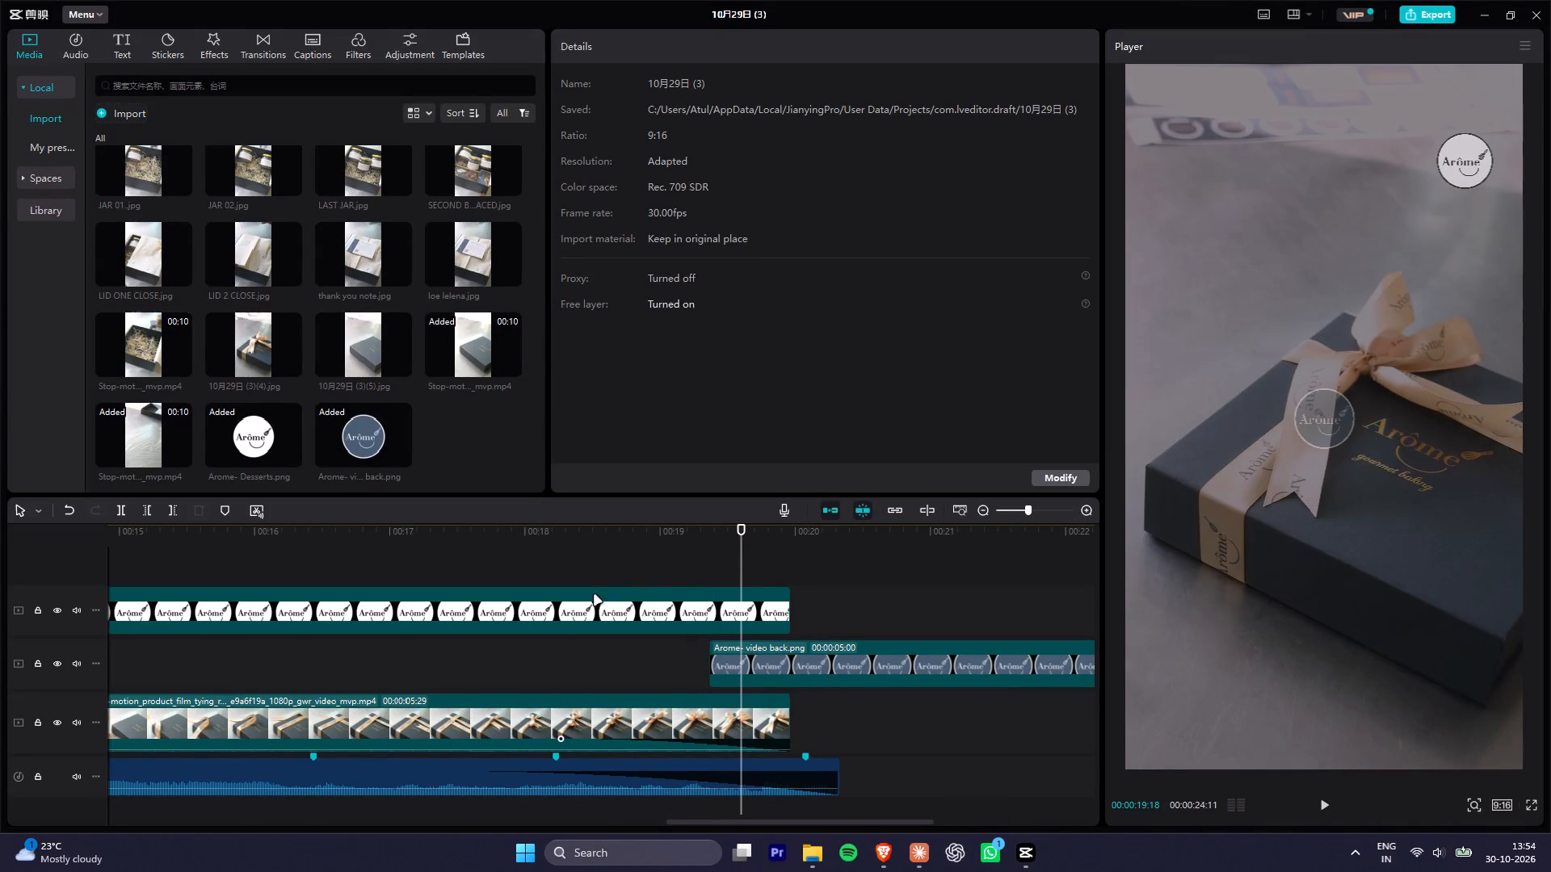
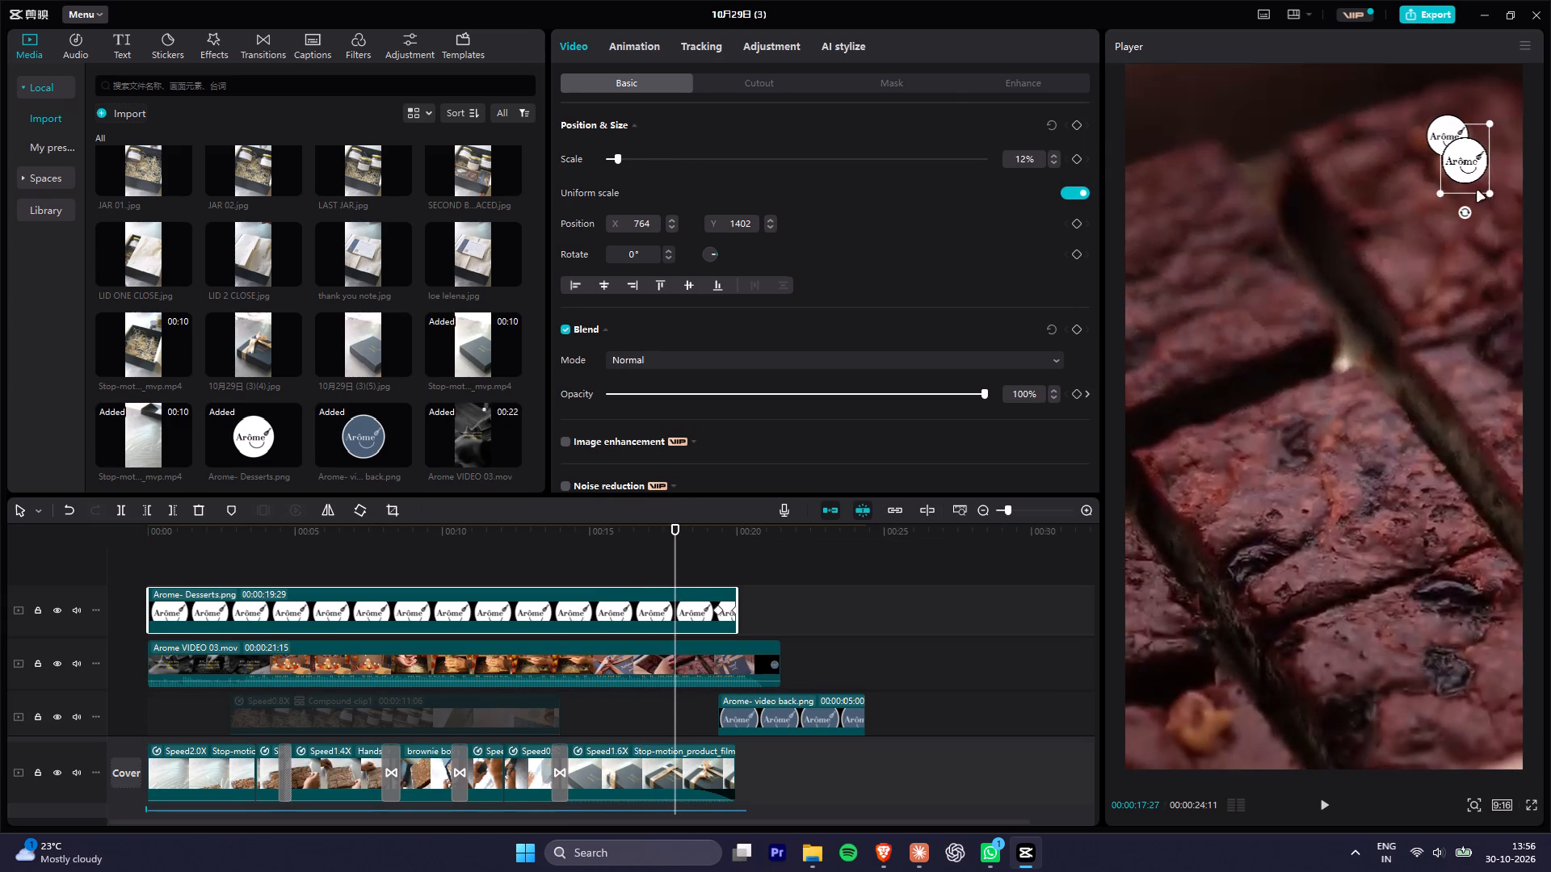
left_click_drag(1469, 160, 1452, 135)
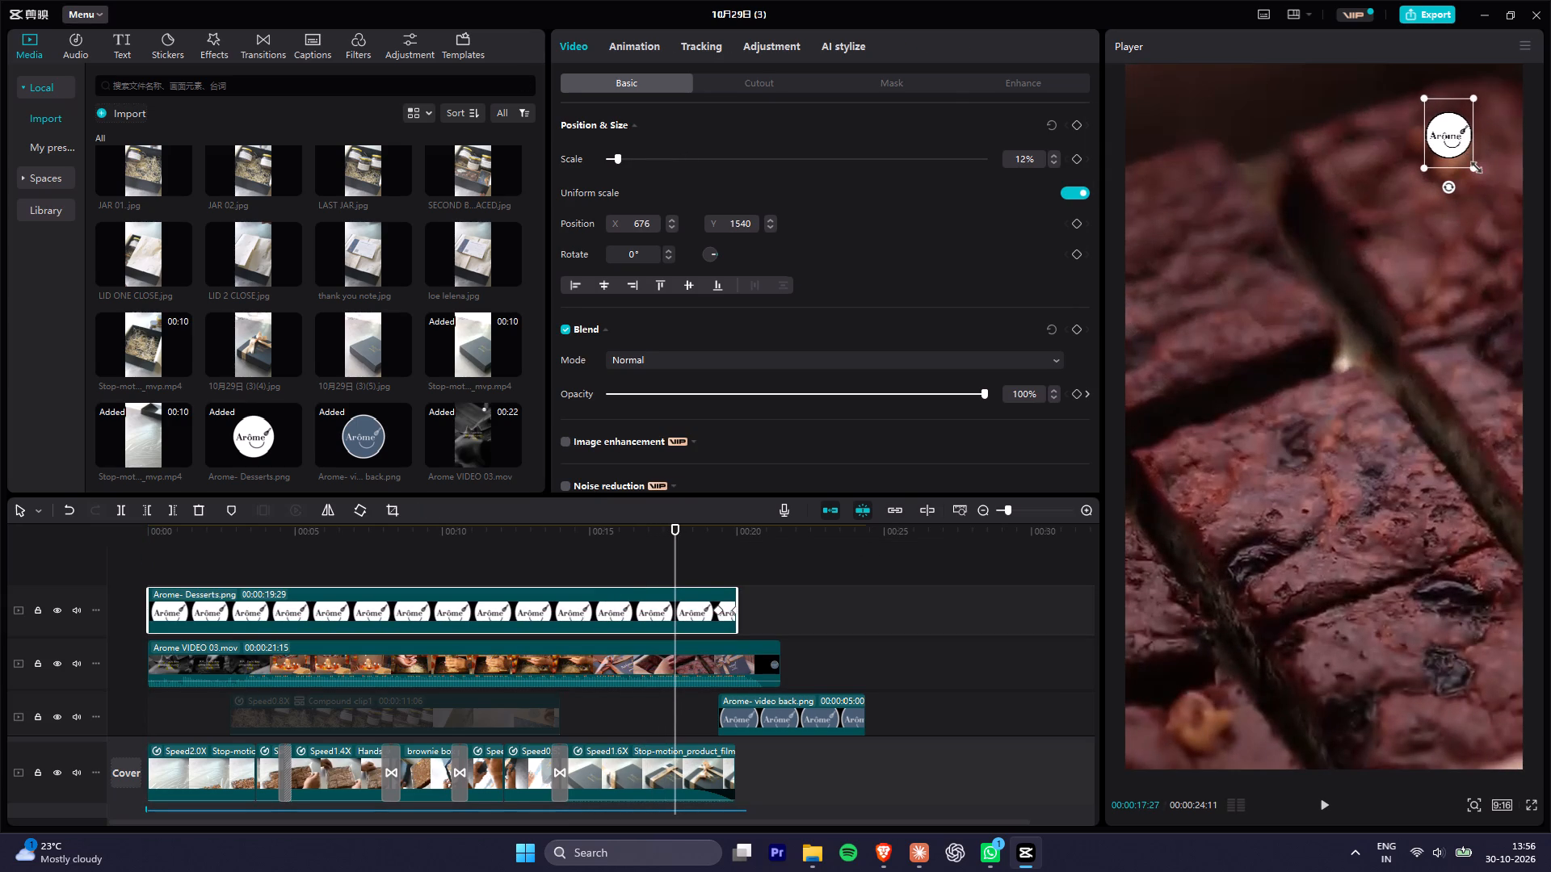
left_click_drag(1473, 165, 1465, 161)
left_click(1456, 136)
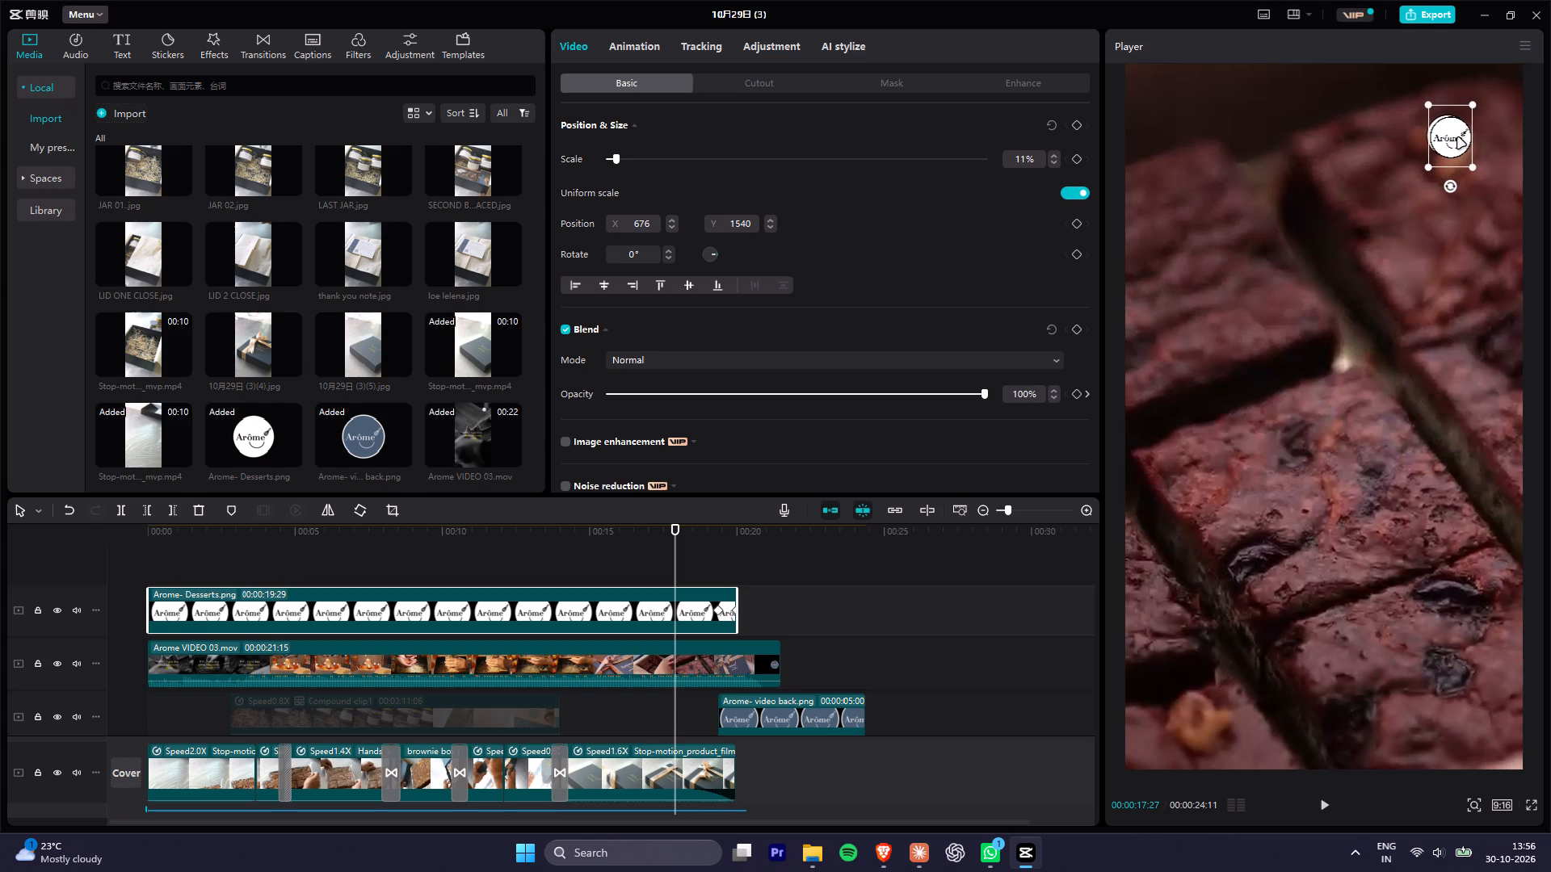
Compare adjacent frames around 17:26 and nudge the white corner logo horizontally to X 674 to match the reference video.
key("Left")
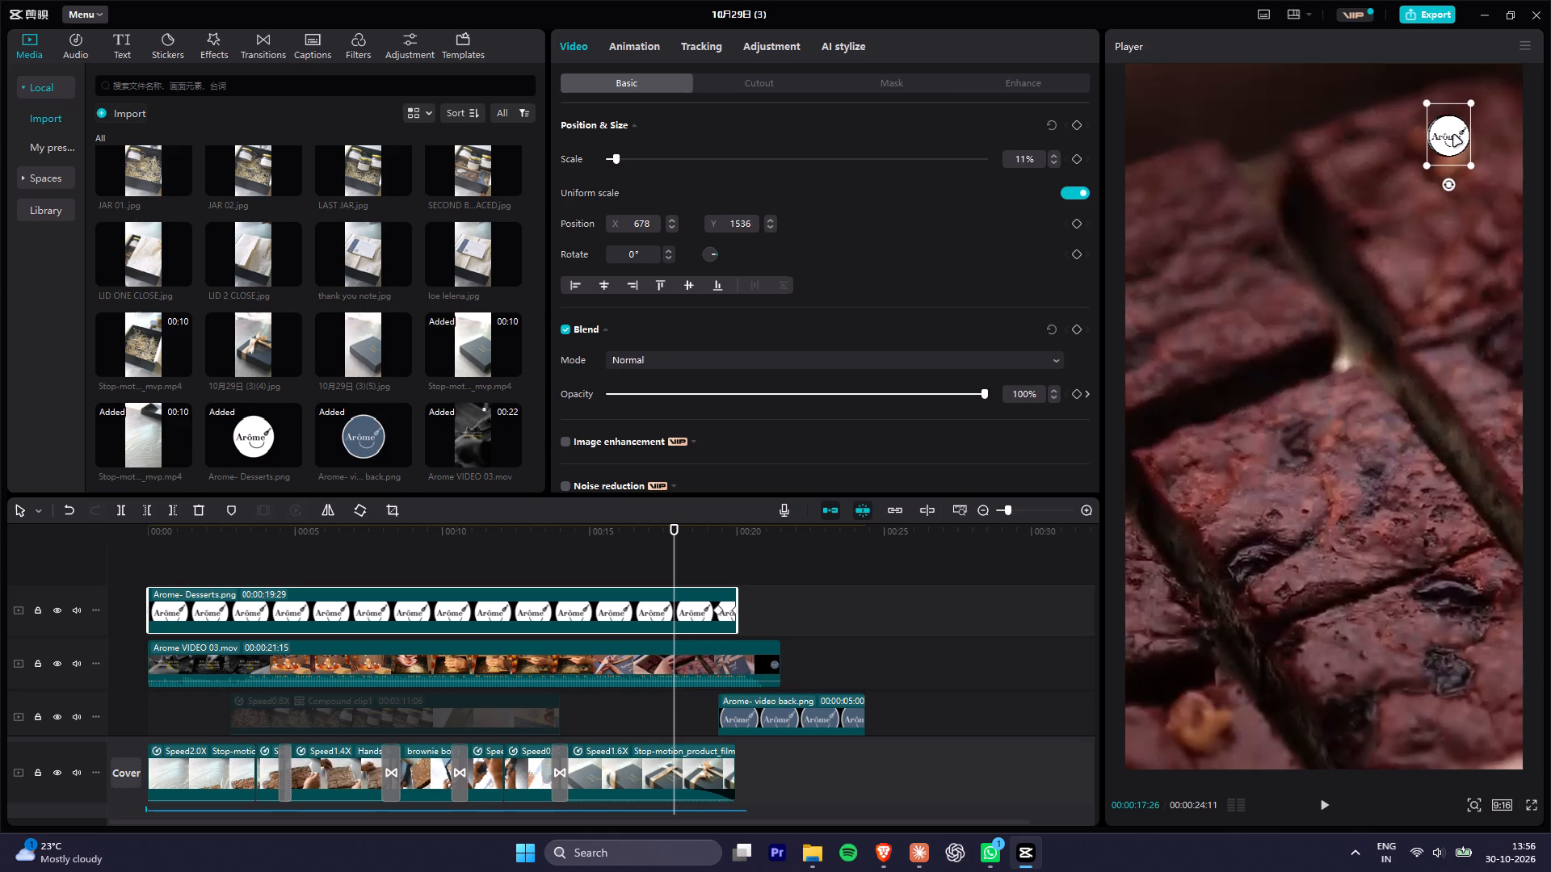
key("Left")
key("Left")
key("Right")
key("Right")
key("Right")
key("Right")
key("Left")
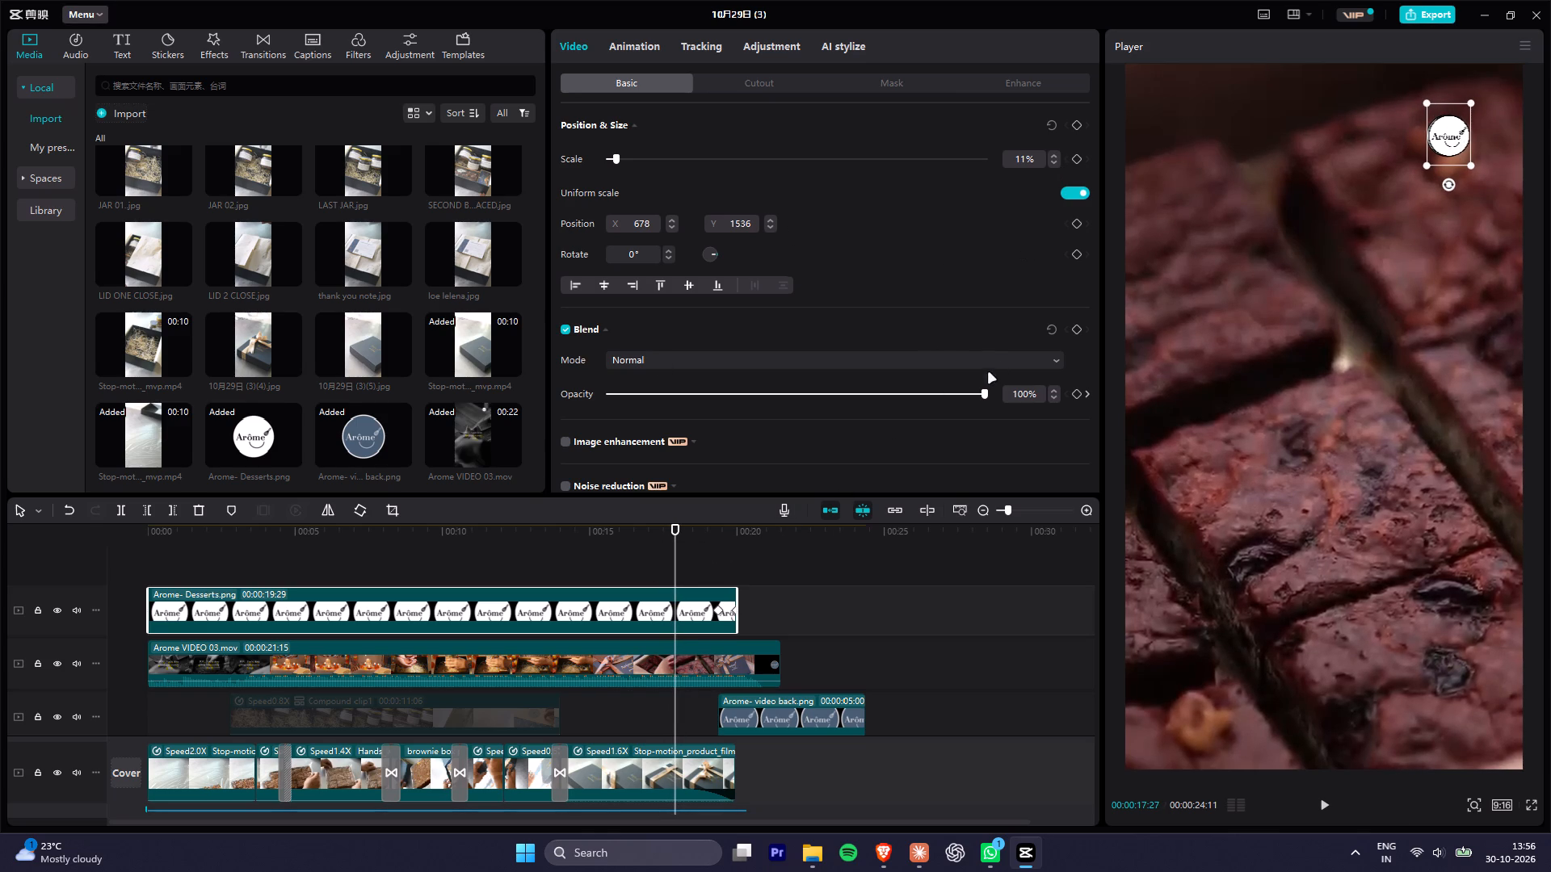
triple_click(672, 228)
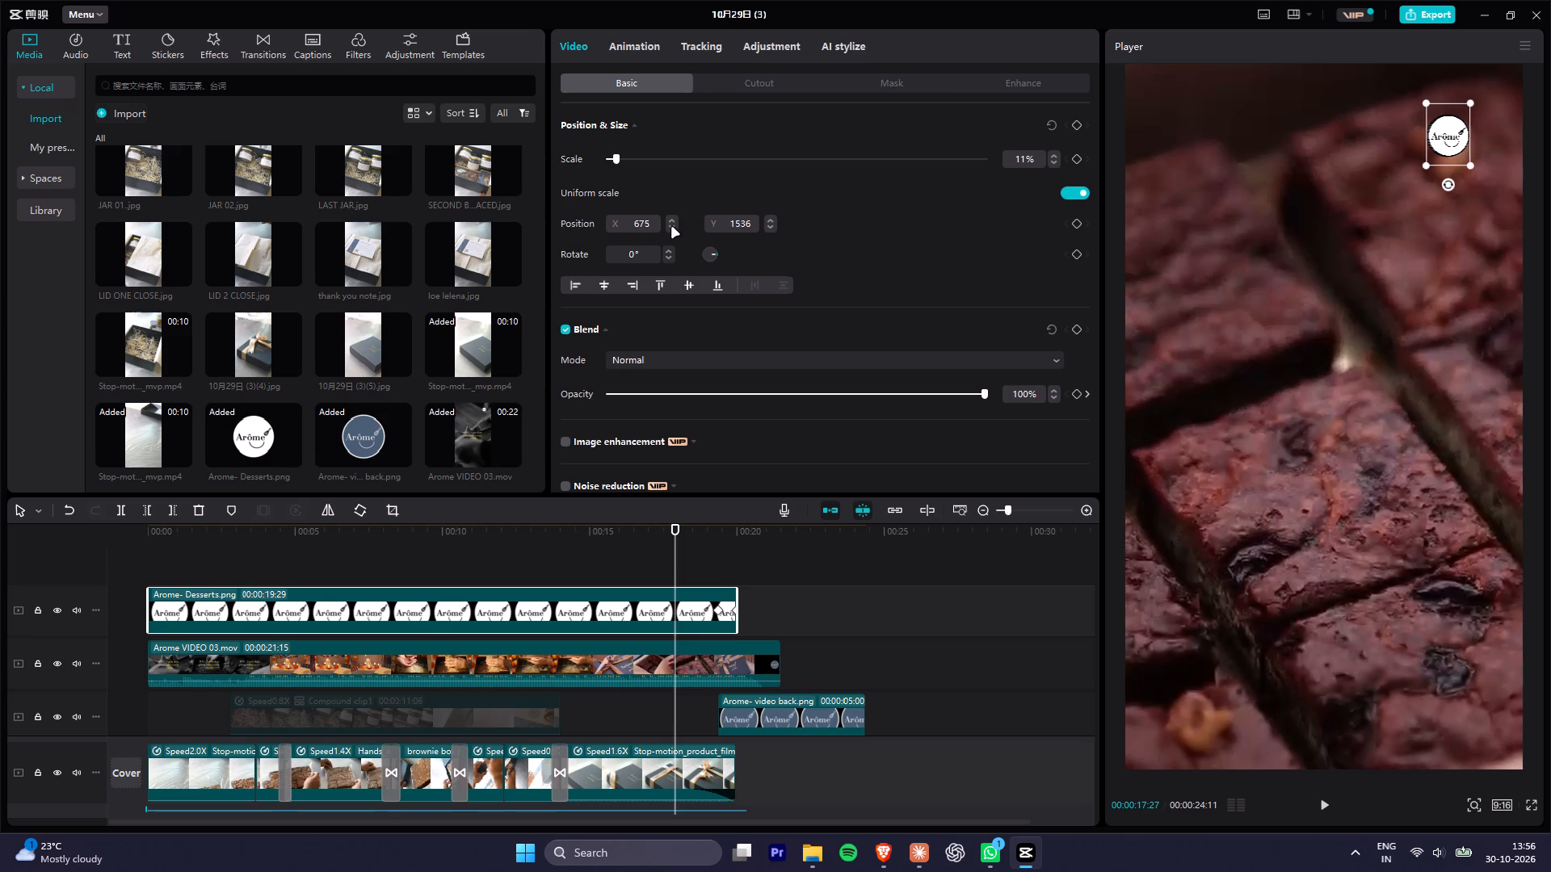
left_click(672, 228)
Play the opening with Arome VIDEO 03.mov disabled, and the ending from 18:22 with it enabled, to compare the logos.
left_click_drag(479, 539, 143, 539)
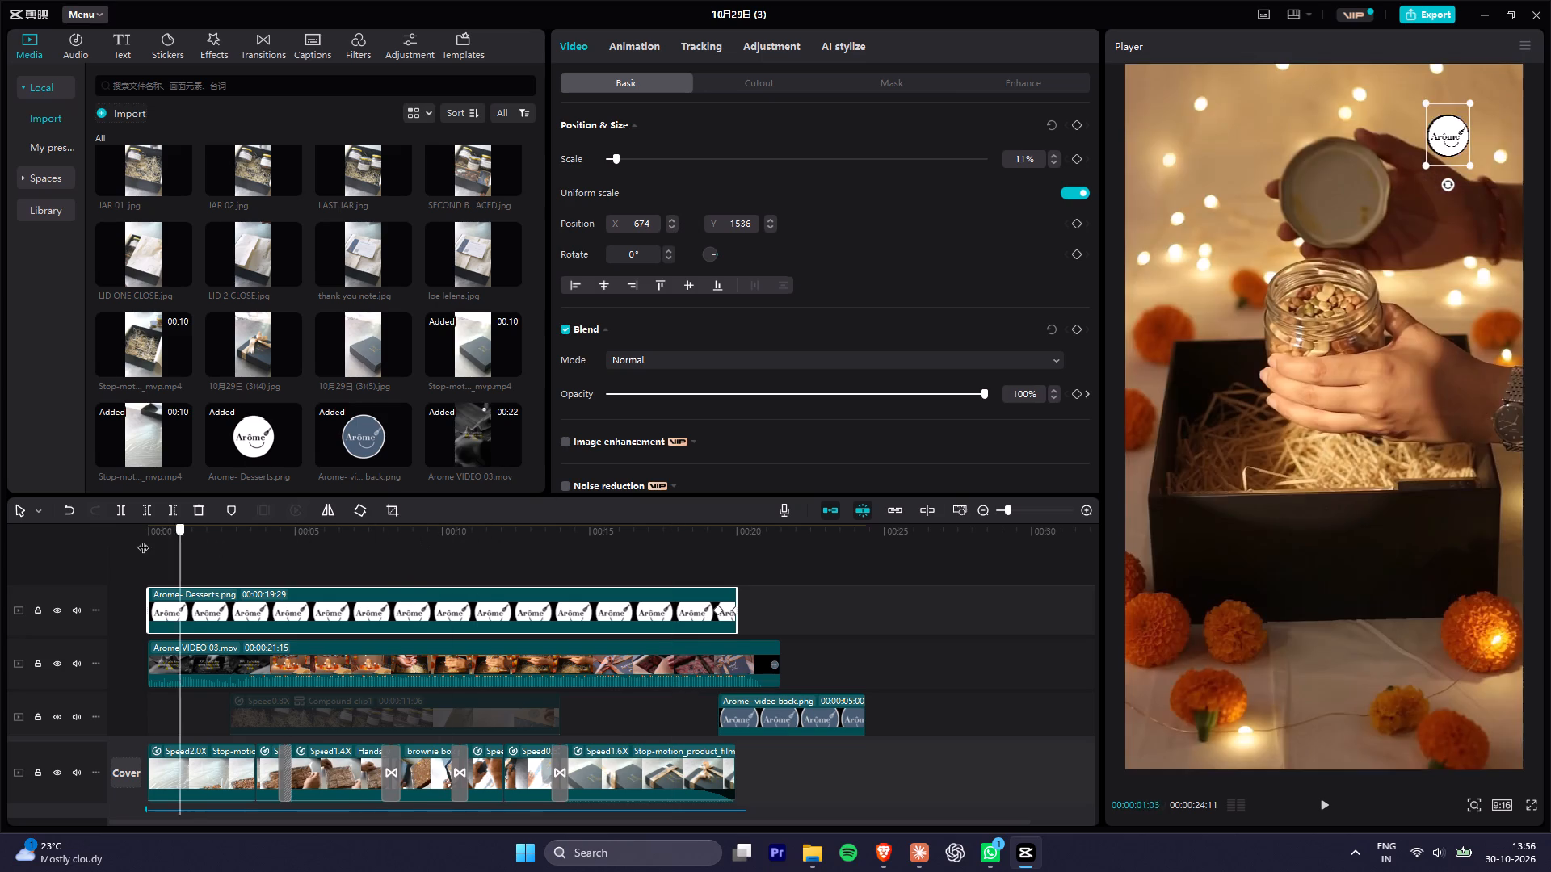
left_click_drag(143, 539, 100, 539)
left_click(331, 656)
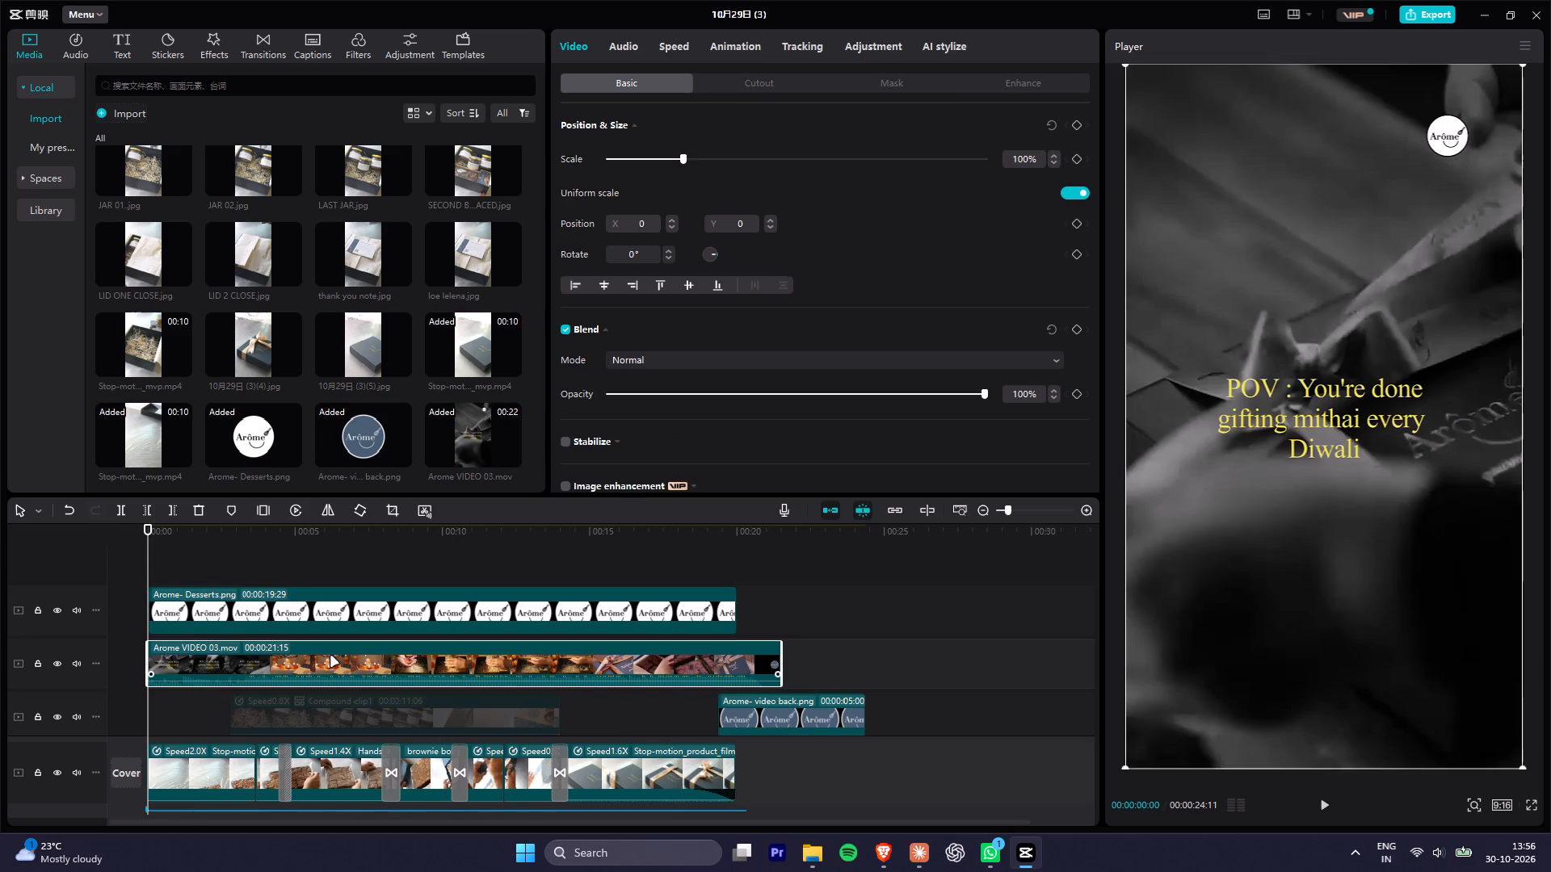
type("v")
key("space")
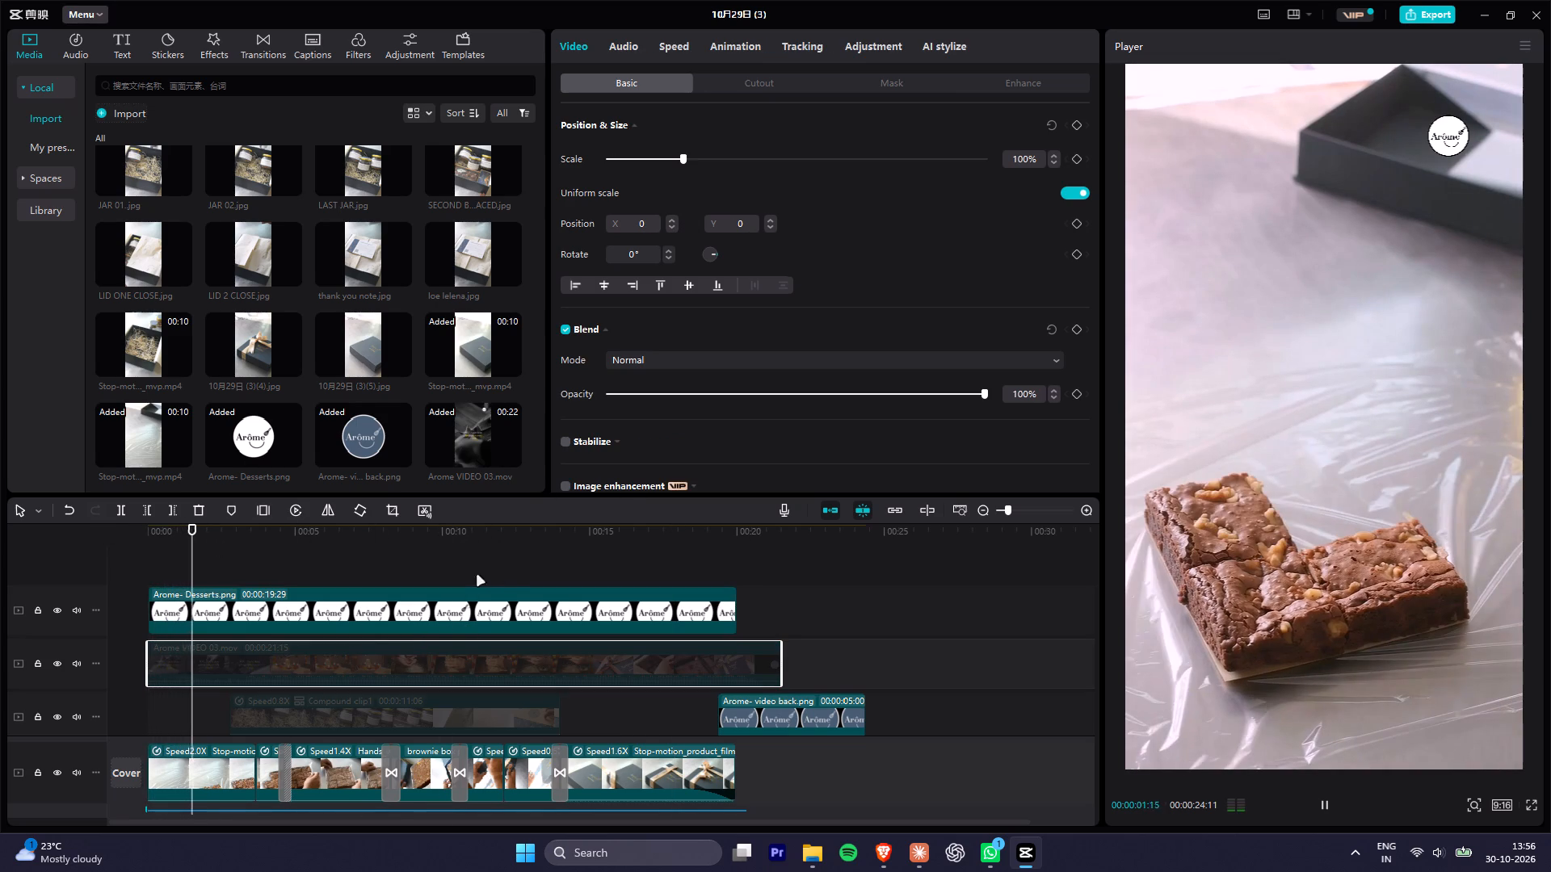
key("space")
left_click(700, 530)
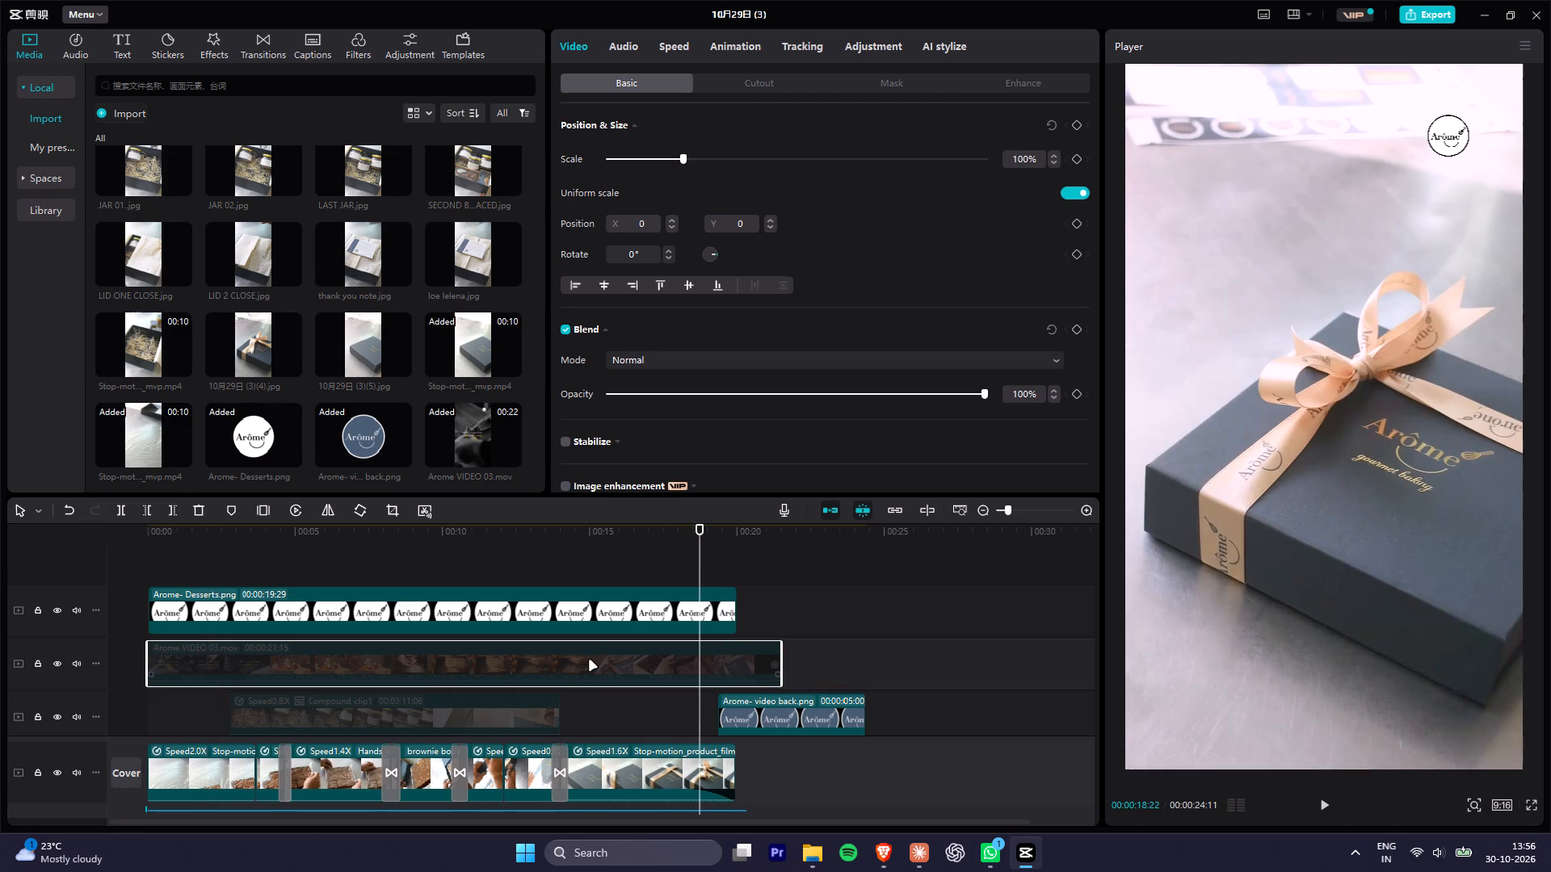
type("v")
key("space")
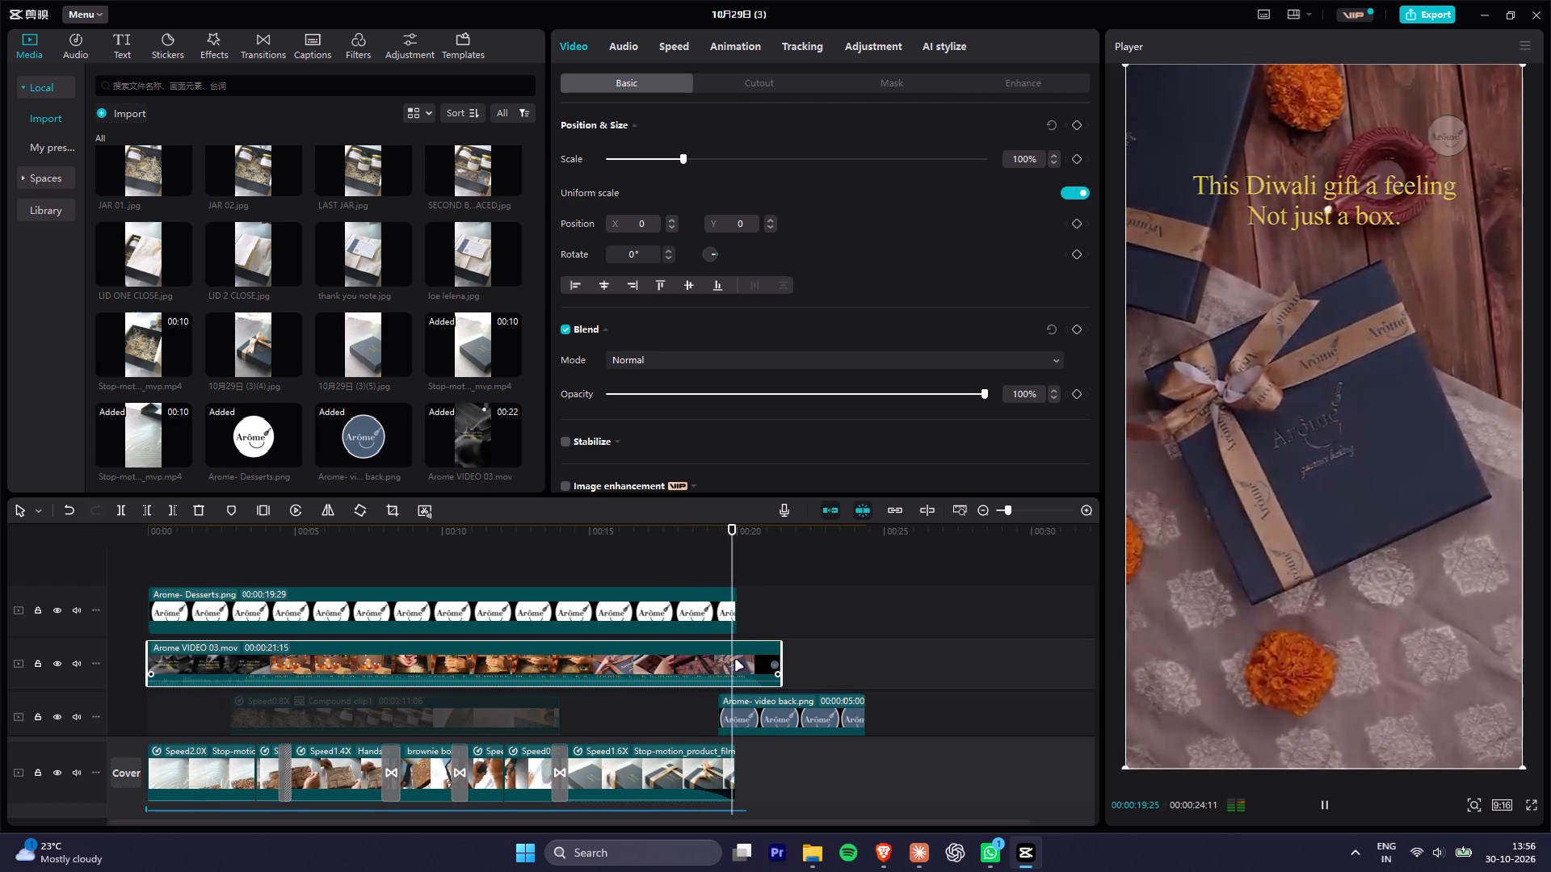
key("space")
Check the blue end logo against the reference at 20:10, disable Arome VIDEO 03.mov, and play the ending without it.
left_click_drag(721, 529, 747, 535)
scroll(804, 653, "up", 10, "alt")
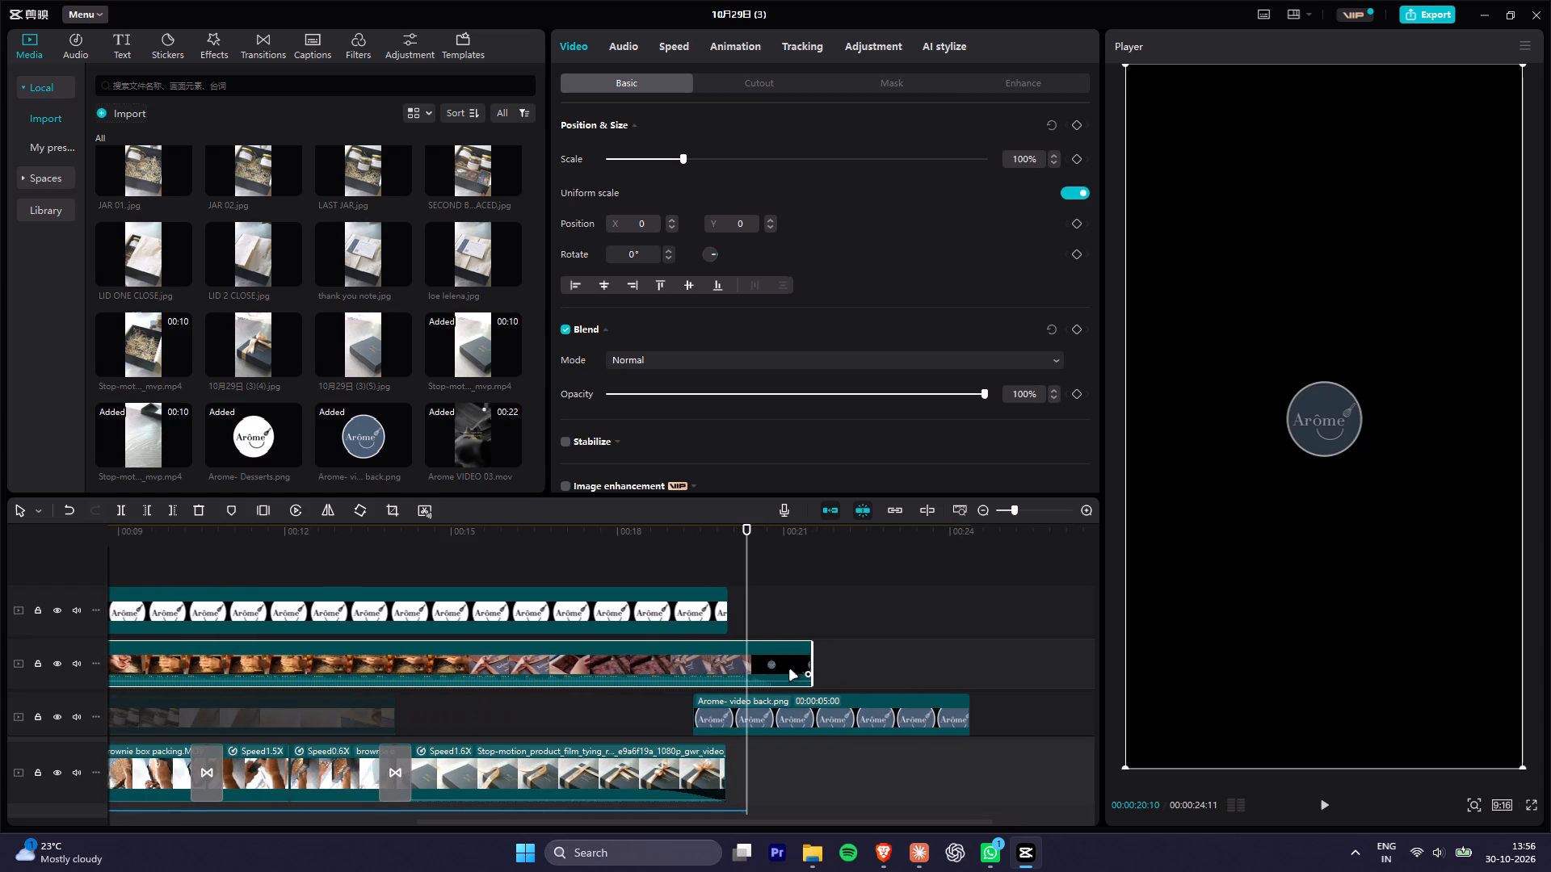
left_click(772, 670)
left_click(700, 765)
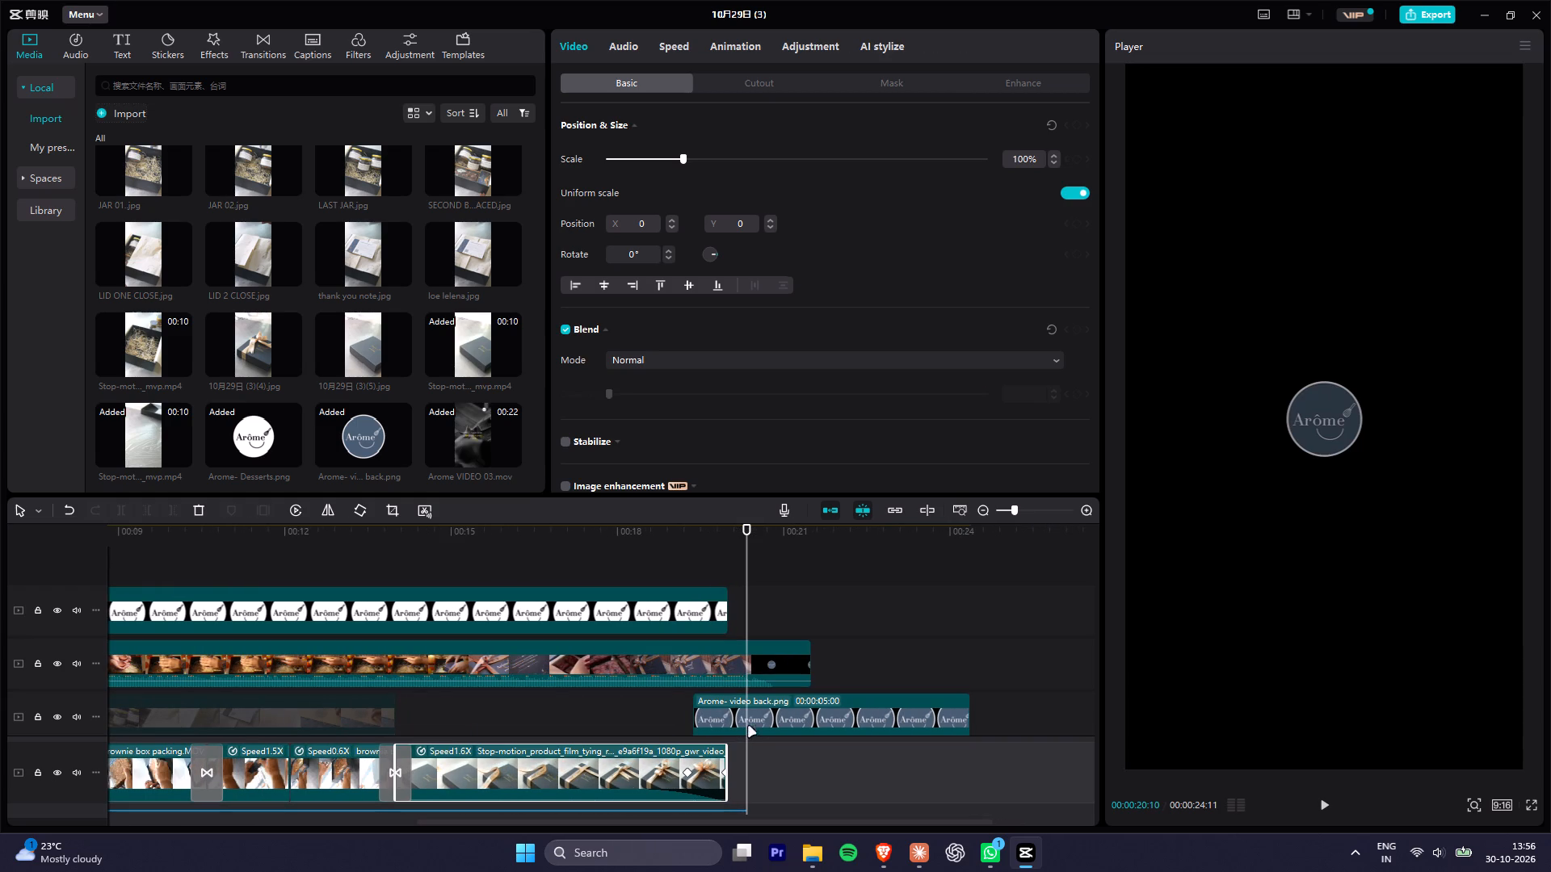
left_click(775, 665)
key("v")
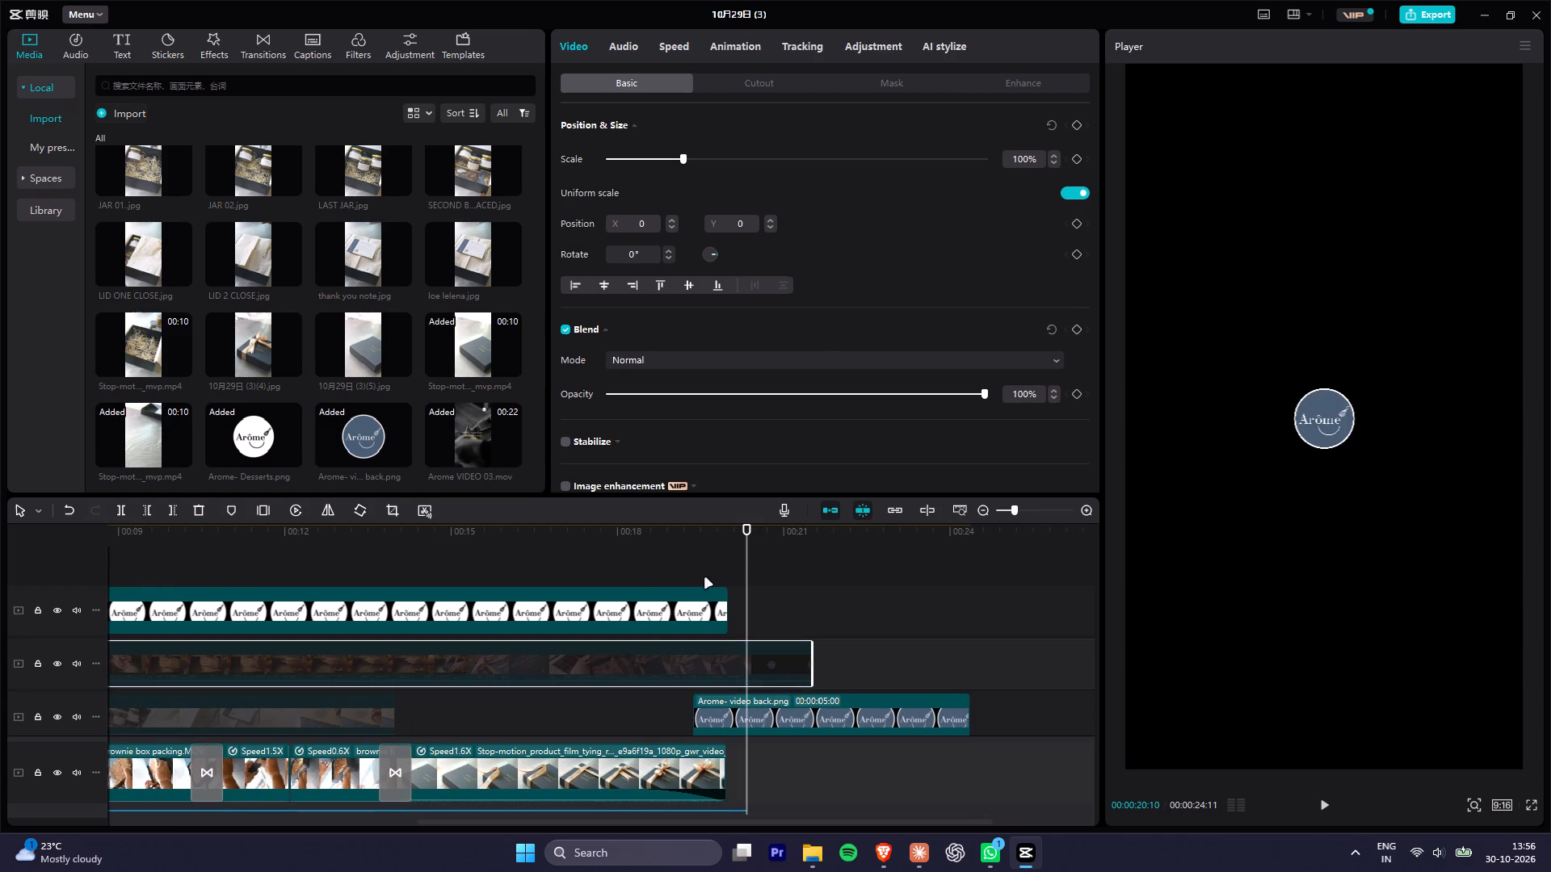
left_click(648, 543)
key("space")
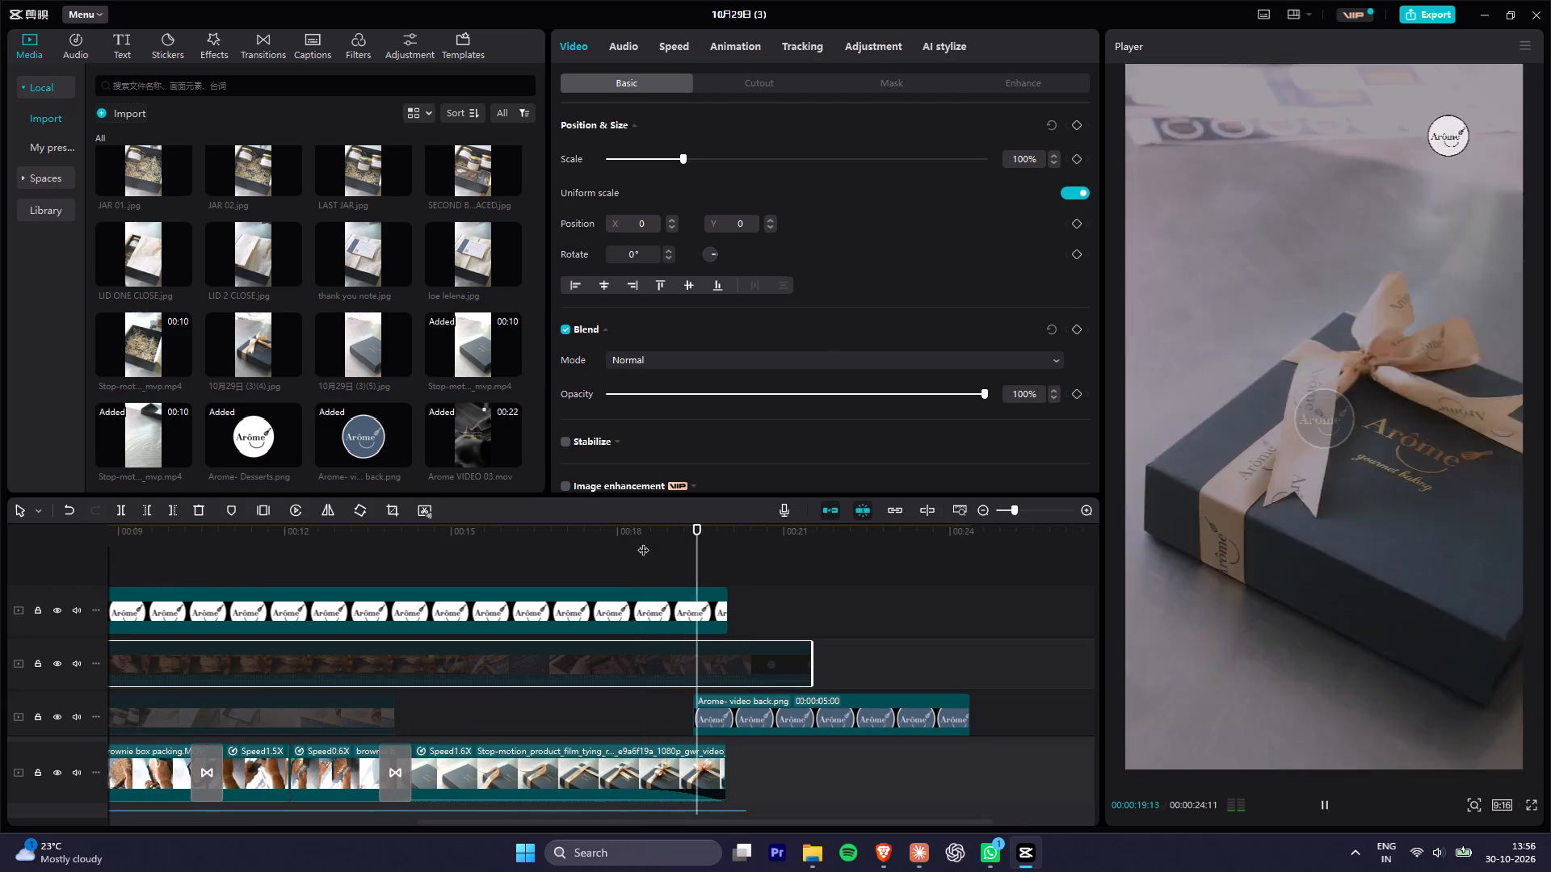
At 20:17, re-enable Arome VIDEO 03.mov beneath the blue end logo and set the logo's scale to 20% to match it.
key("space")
left_click_drag(662, 523, 759, 543)
left_click(788, 669)
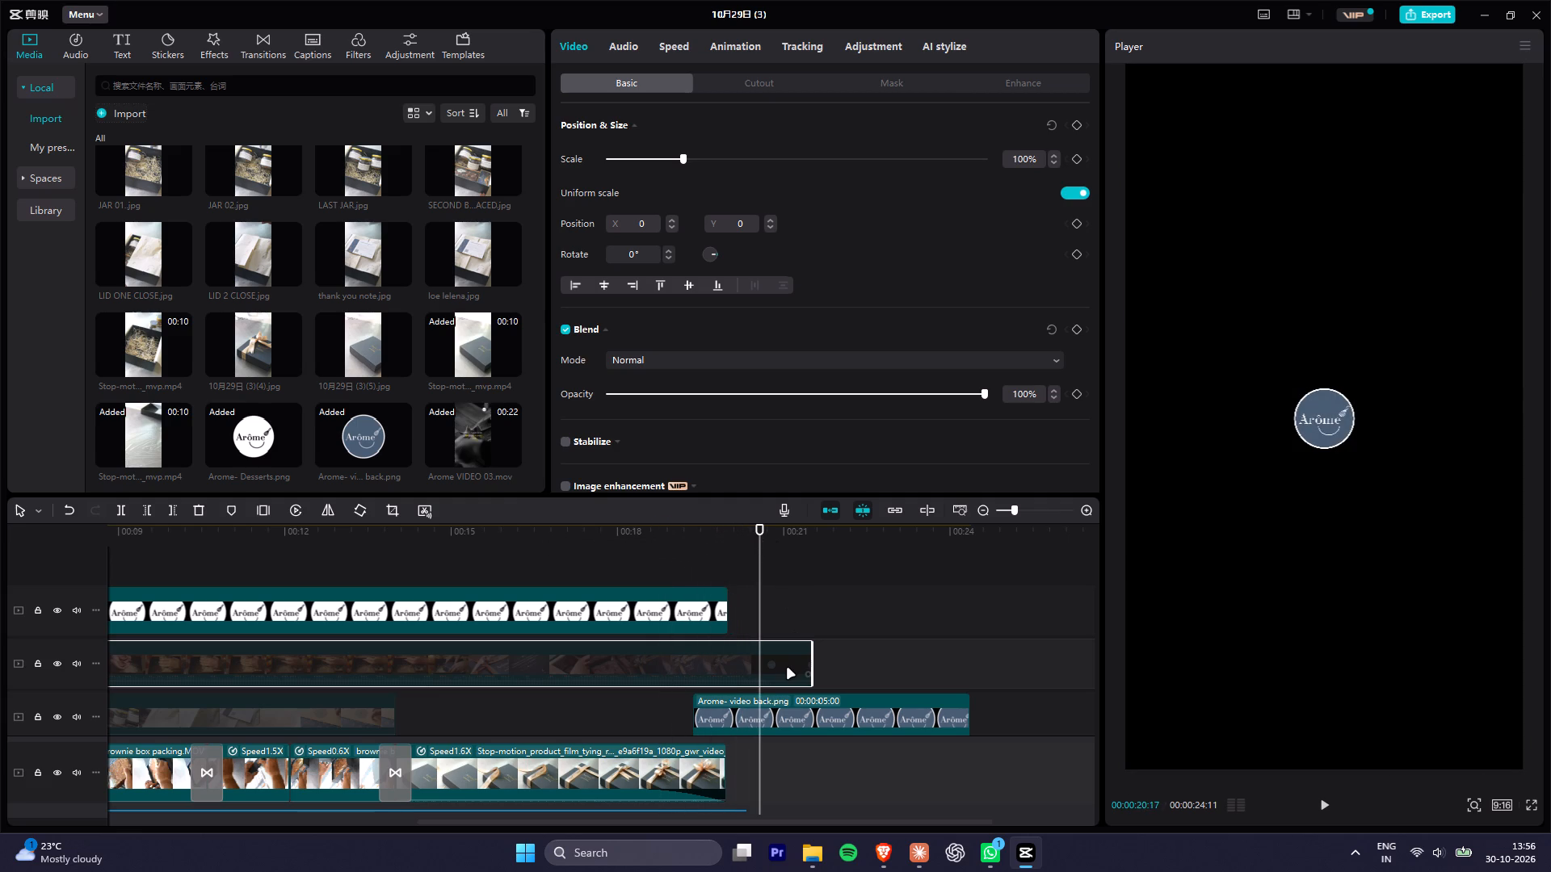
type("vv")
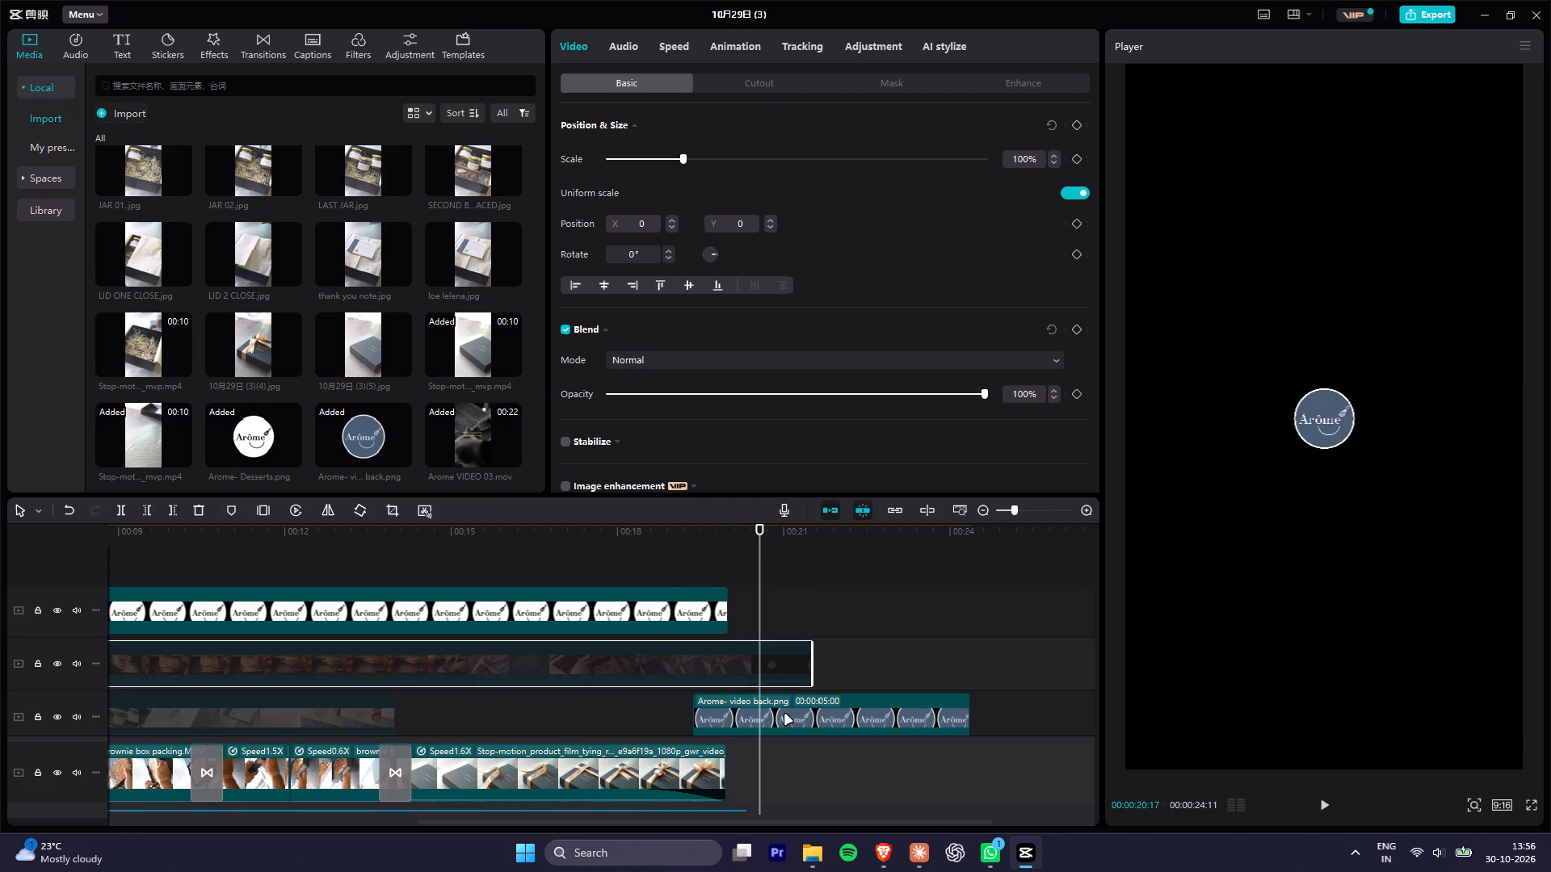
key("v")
left_click(785, 715)
left_click_drag(702, 662, 691, 727)
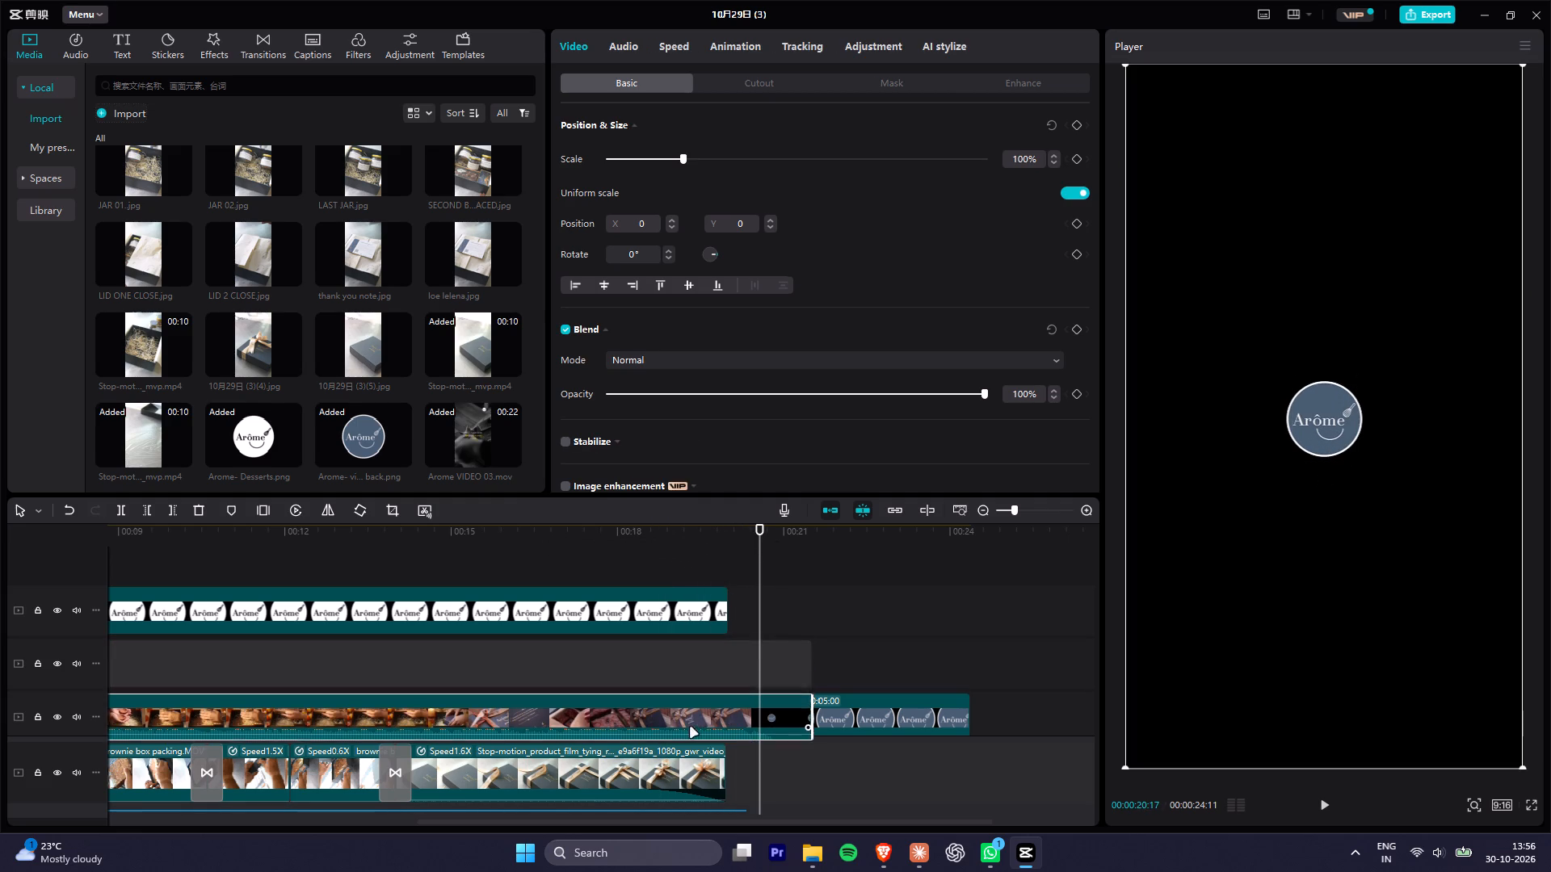
left_click_drag(691, 727, 687, 741)
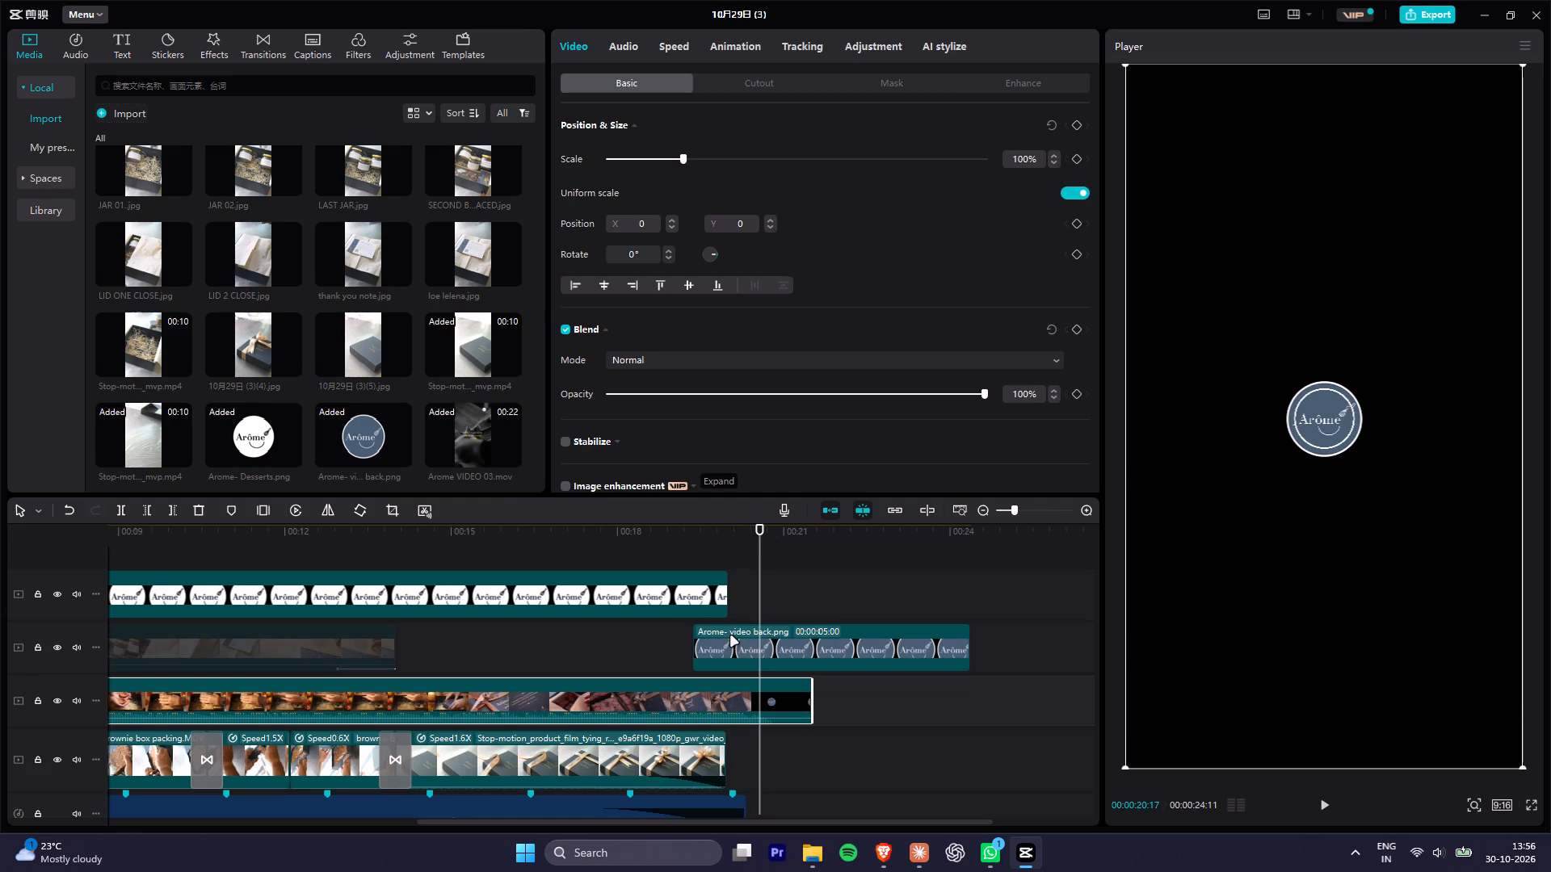
left_click(731, 636)
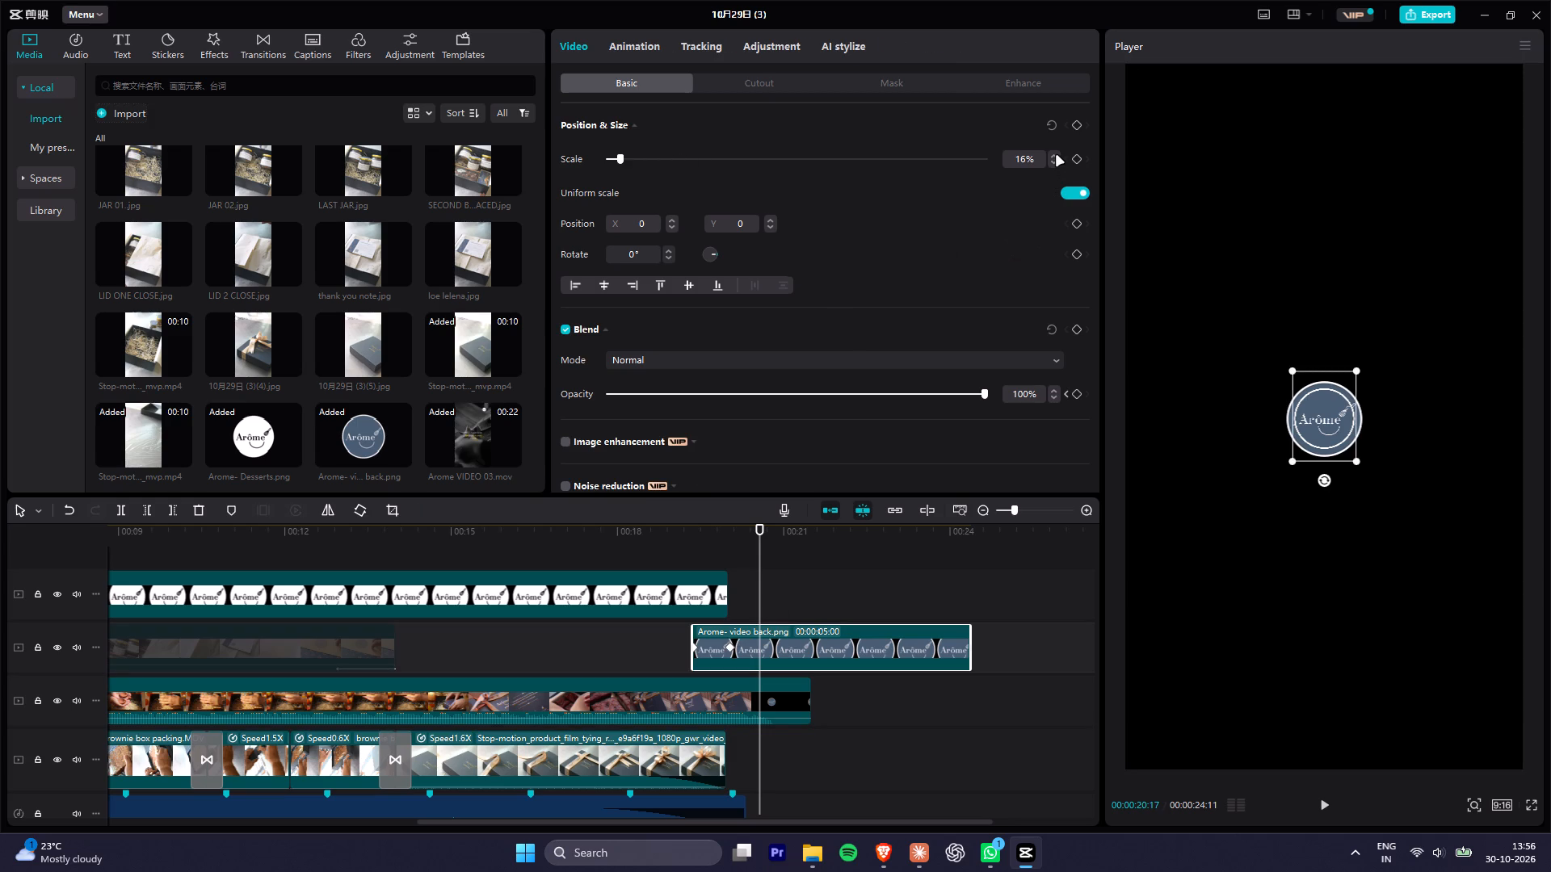
triple_click(1054, 155)
left_click(1054, 155)
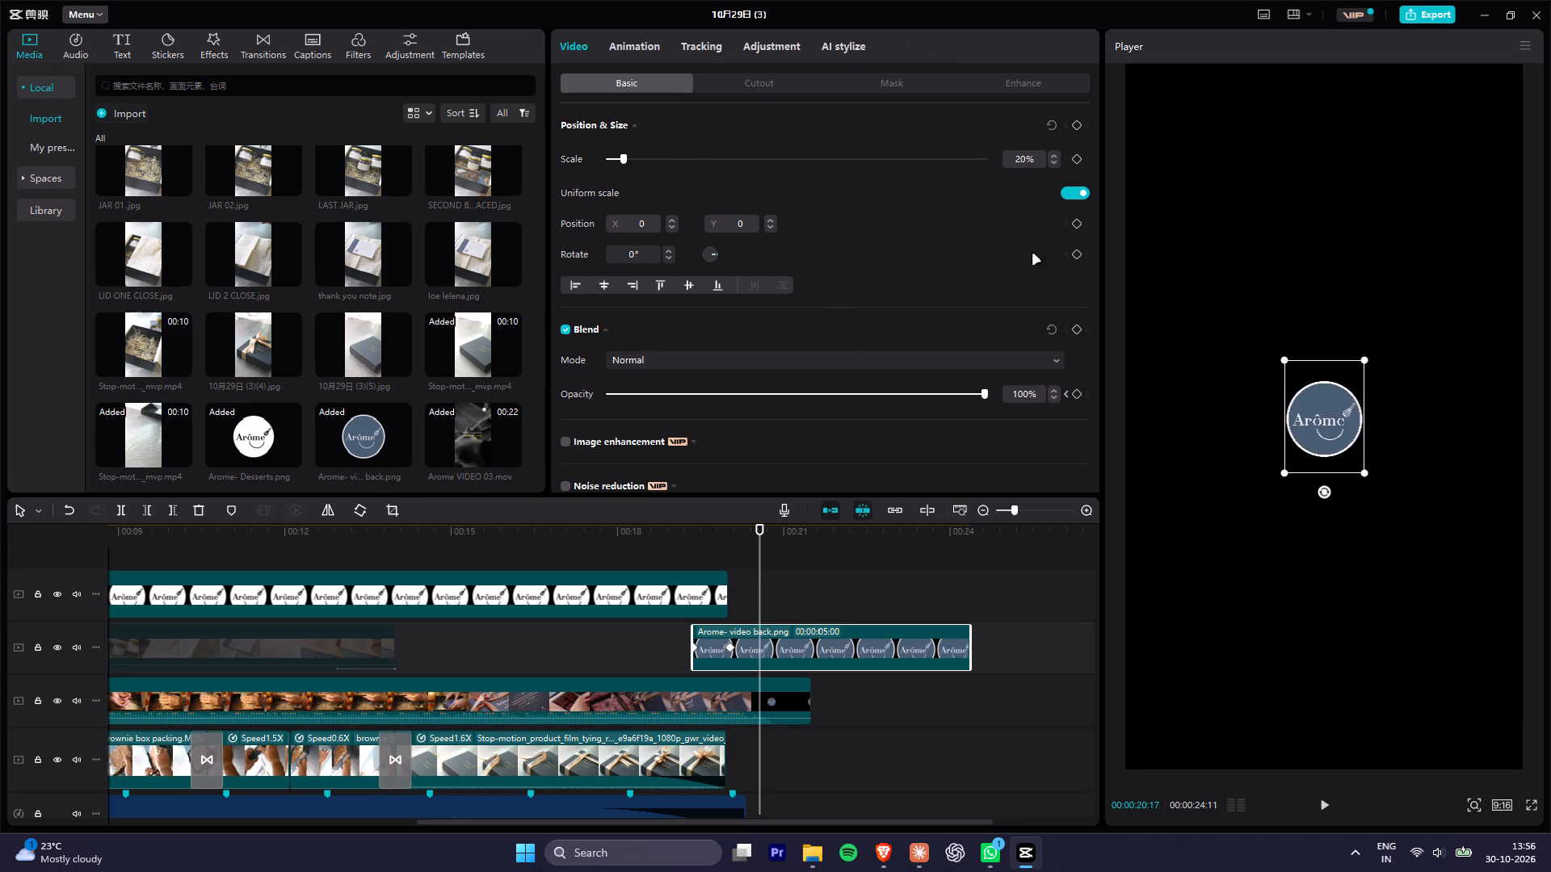
Move Arome VIDEO 03.mov back above the blue end logo and play the ending to compare the logo sizes.
left_click_drag(653, 711, 634, 622)
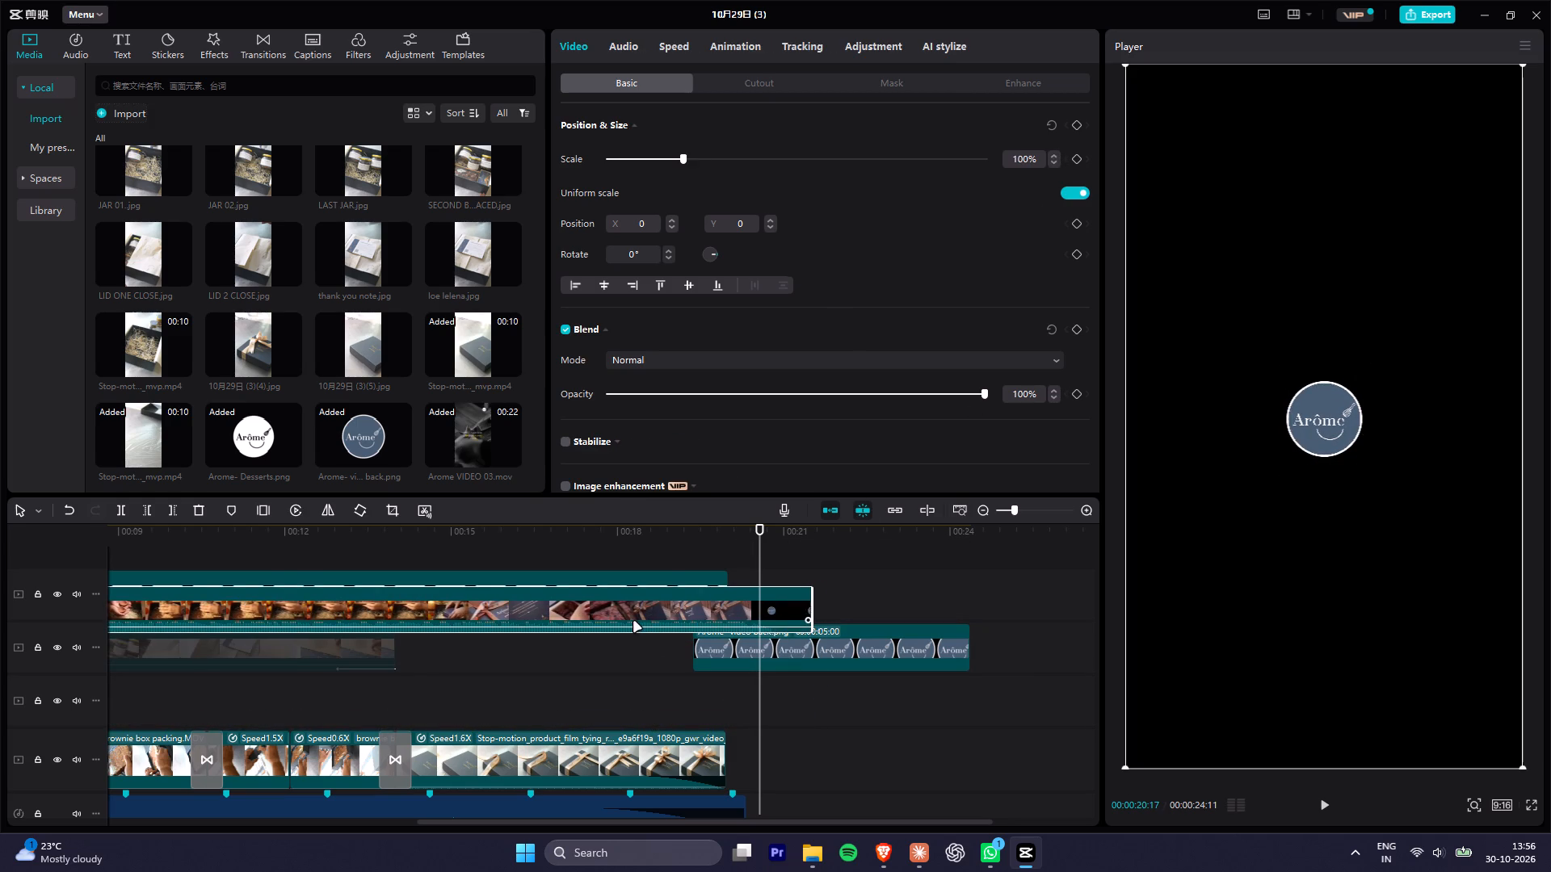
left_click_drag(634, 622, 620, 635)
left_click_drag(691, 650, 667, 652)
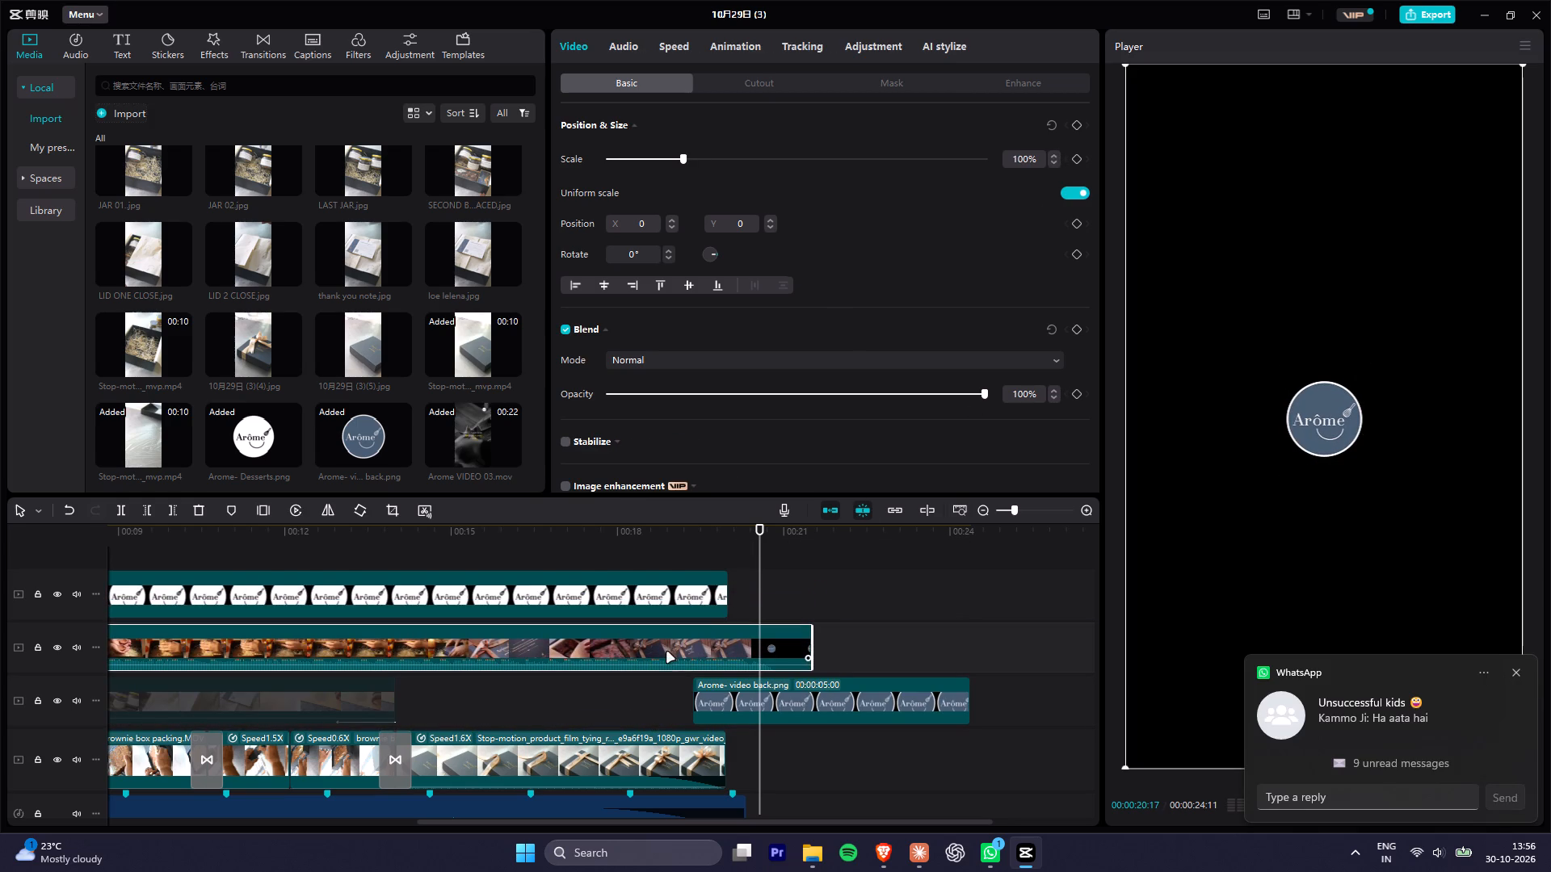
left_click(694, 534)
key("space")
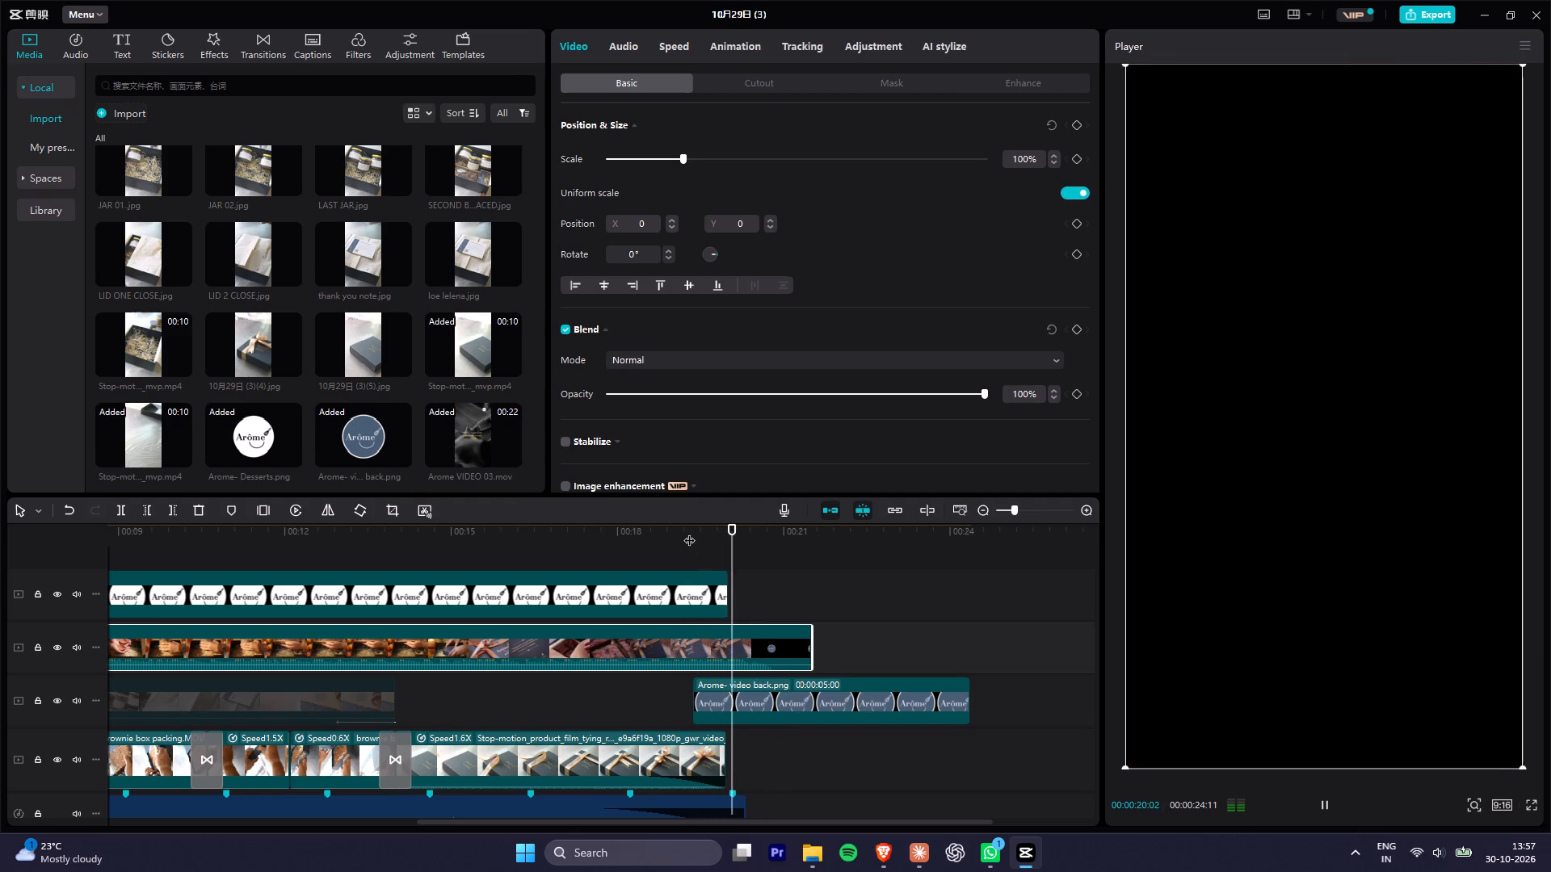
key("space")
Delete the Arome VIDEO 03.mov reference clip from the timeline.
left_click(705, 652)
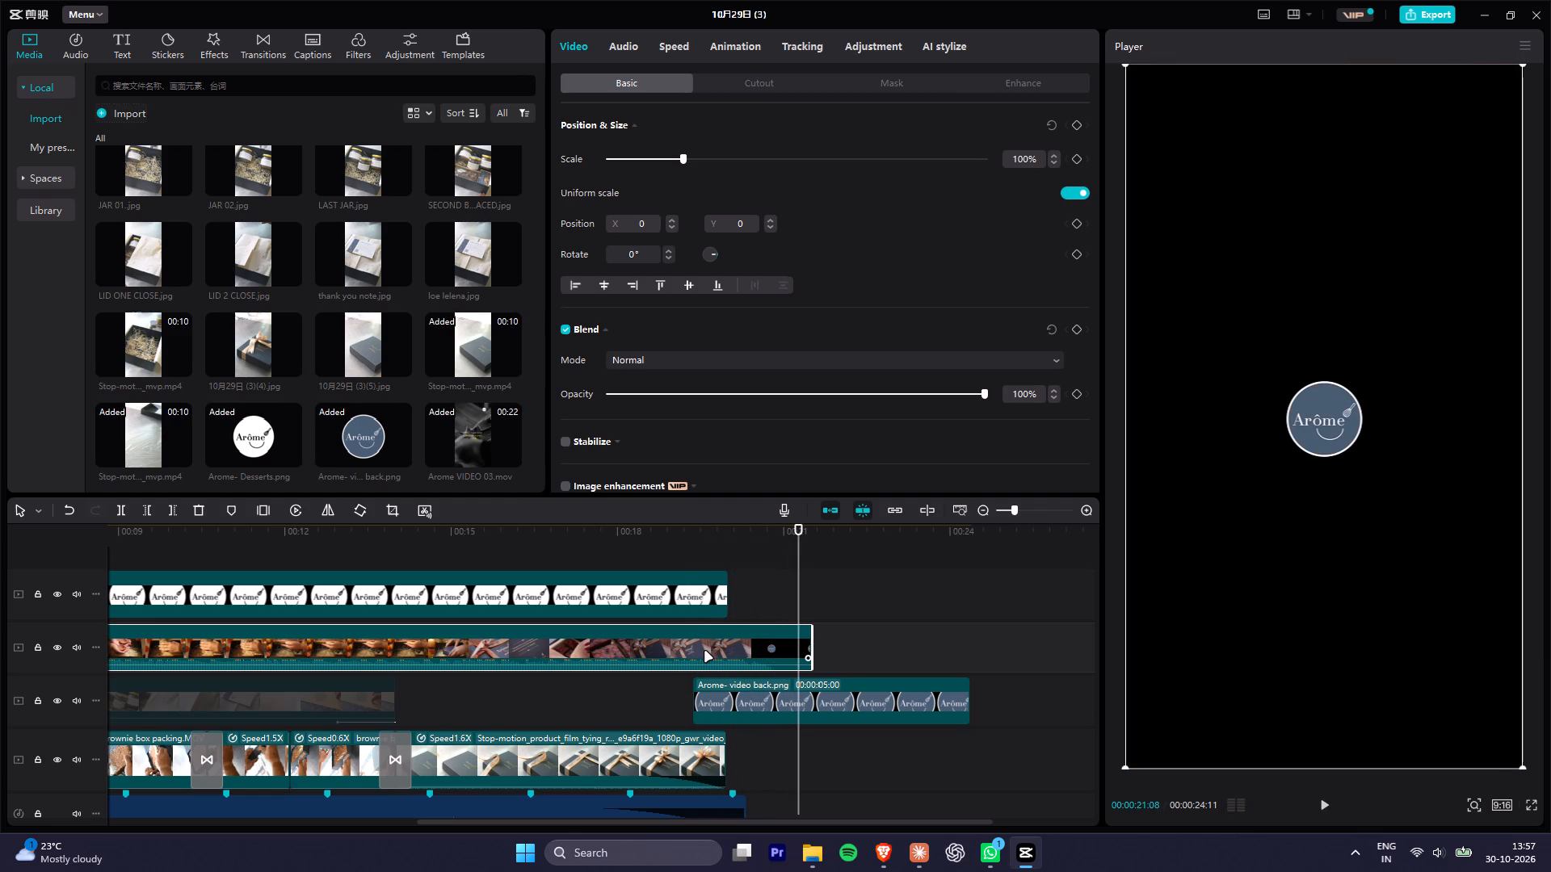
key("Delete")
Play the ending from about 16 seconds, and replay the point where the blue end logo fades in.
left_click(521, 543)
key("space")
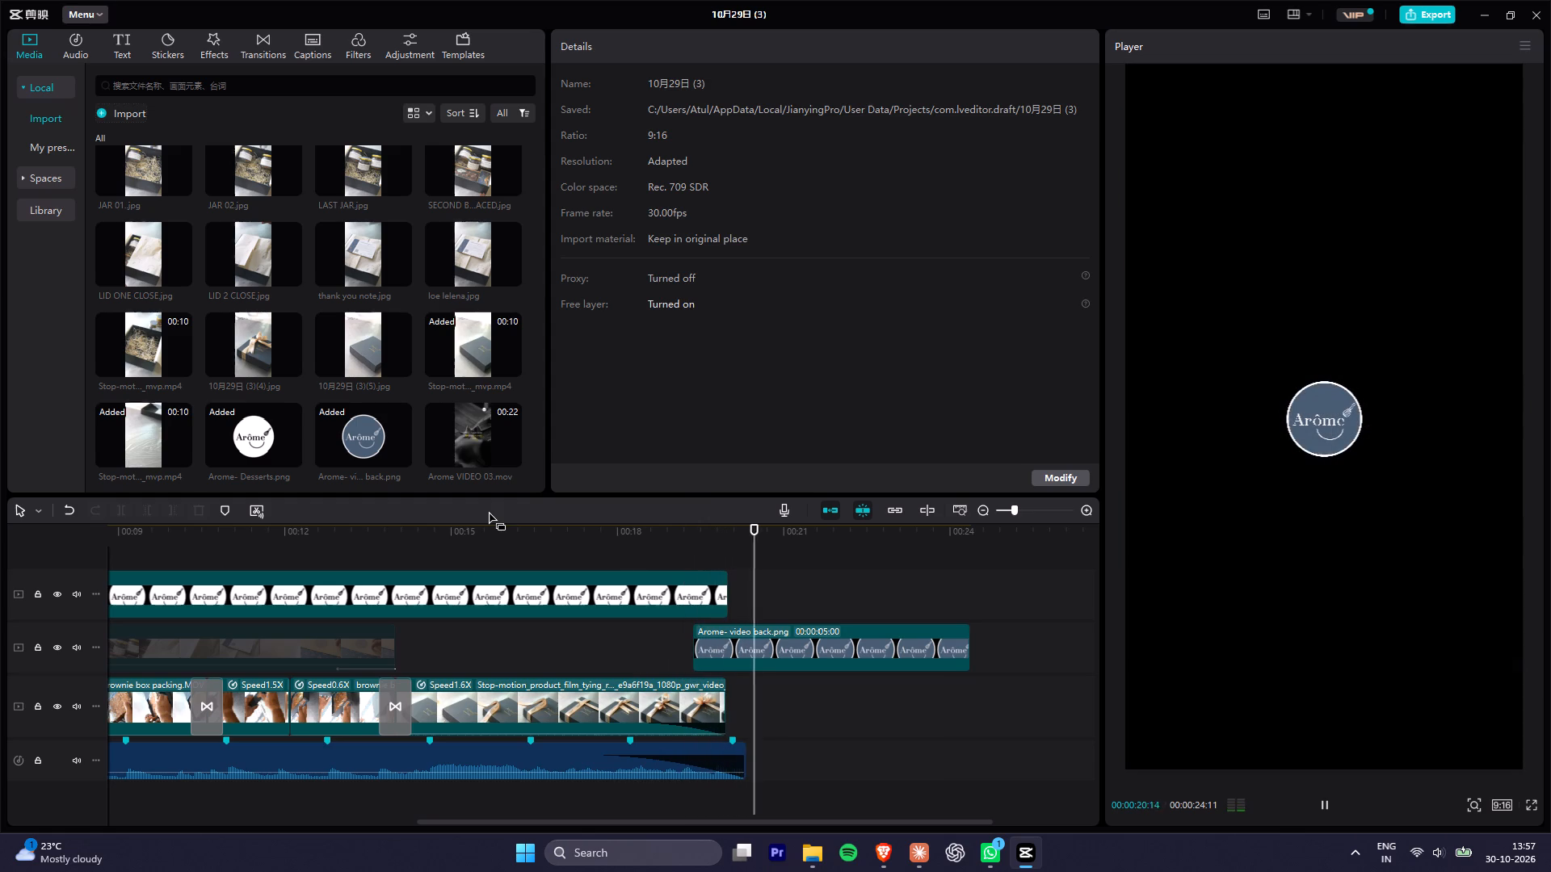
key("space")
left_click(691, 535)
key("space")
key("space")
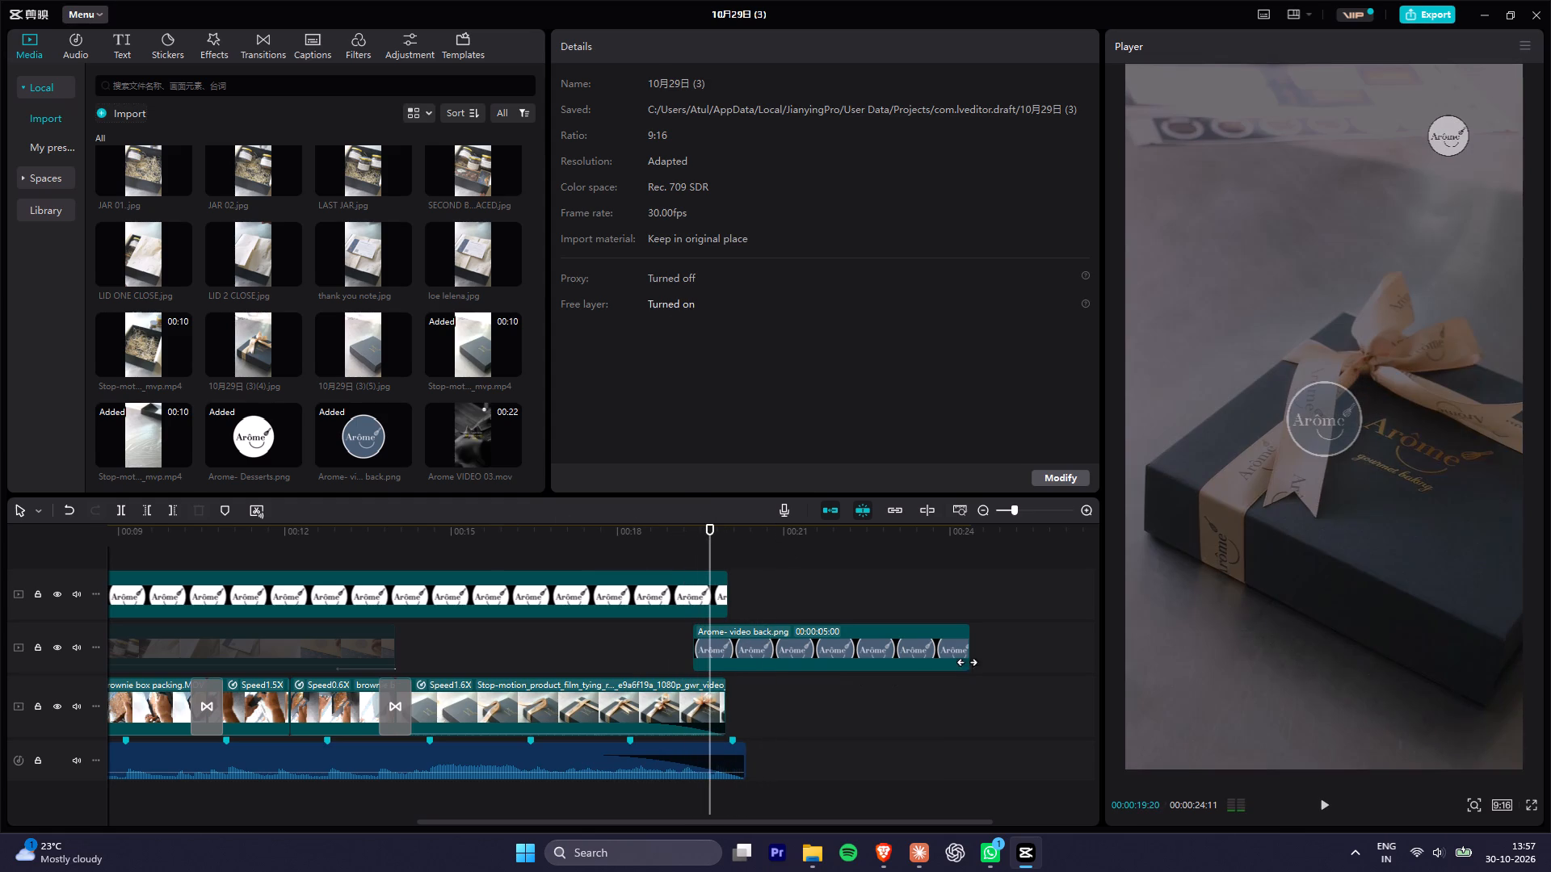
Trim the end of the blue Arome- video back.png logo clip to 20:23.
left_click(940, 639)
left_click_drag(970, 644, 784, 644)
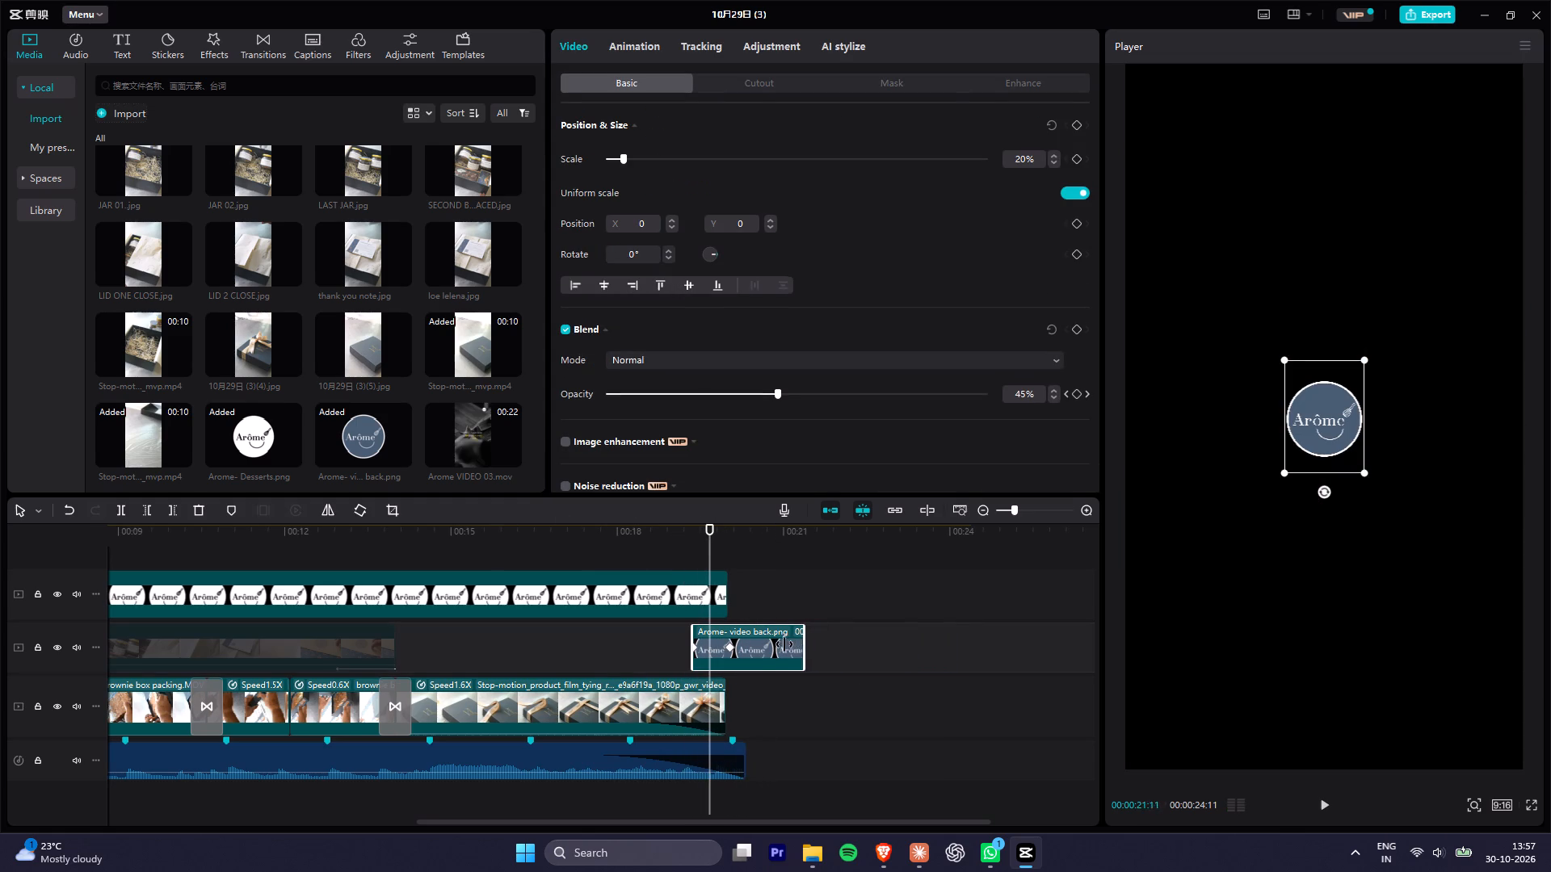
left_click_drag(784, 644, 767, 644)
key("space")
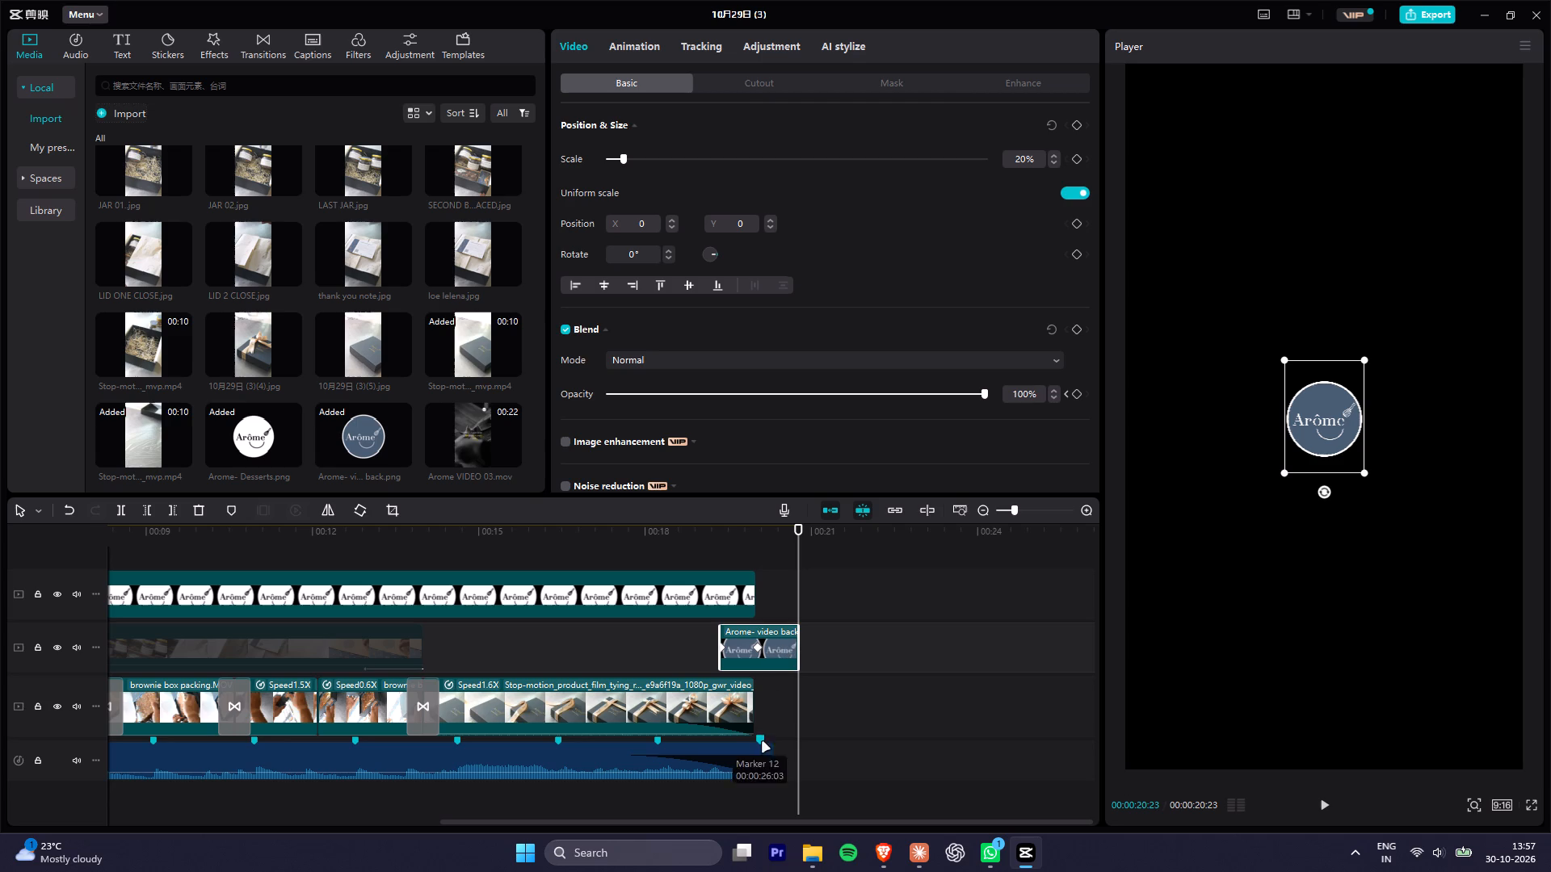
Extend the end of the Gift of Light music clip to match the blue logo clip's end at 20:23.
left_click_drag(772, 765, 784, 768)
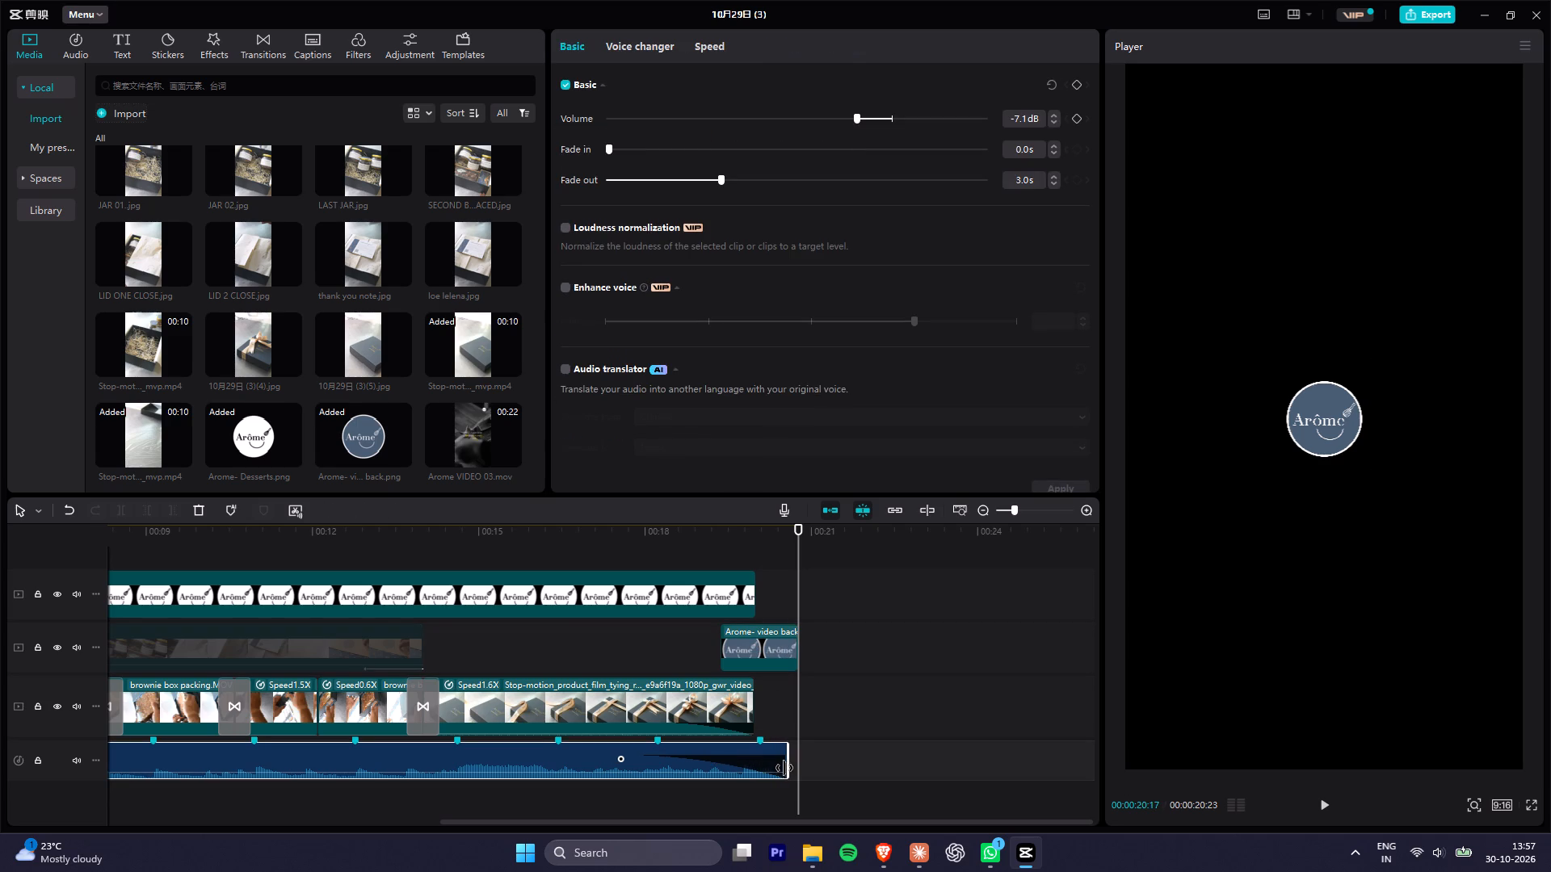
left_click_drag(784, 768, 785, 769)
left_click(665, 544)
key("space")
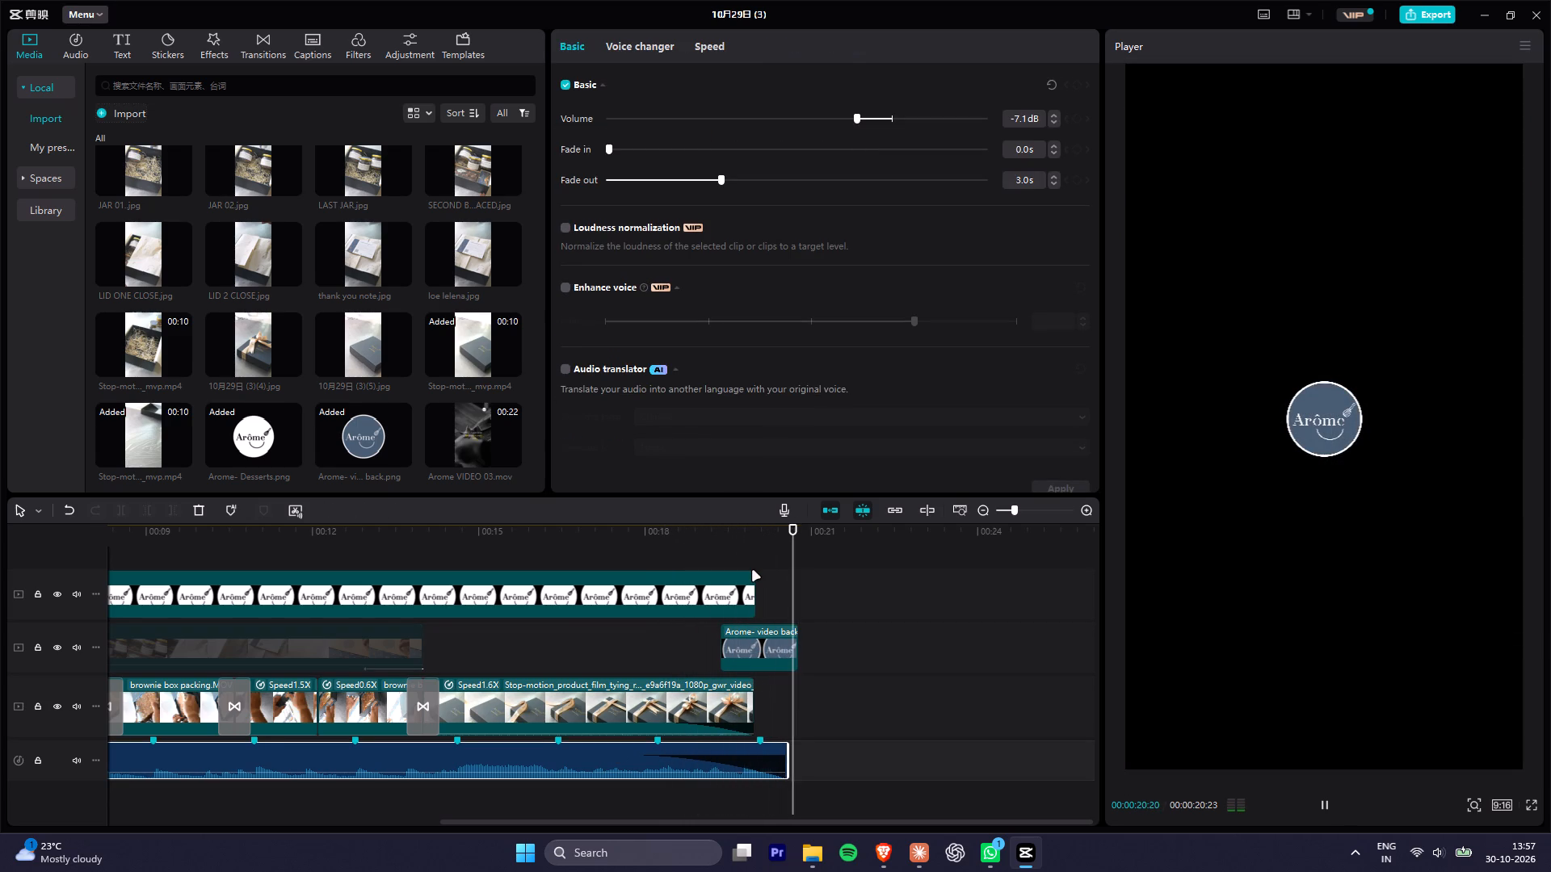
scroll(798, 656, "down", 8, "alt")
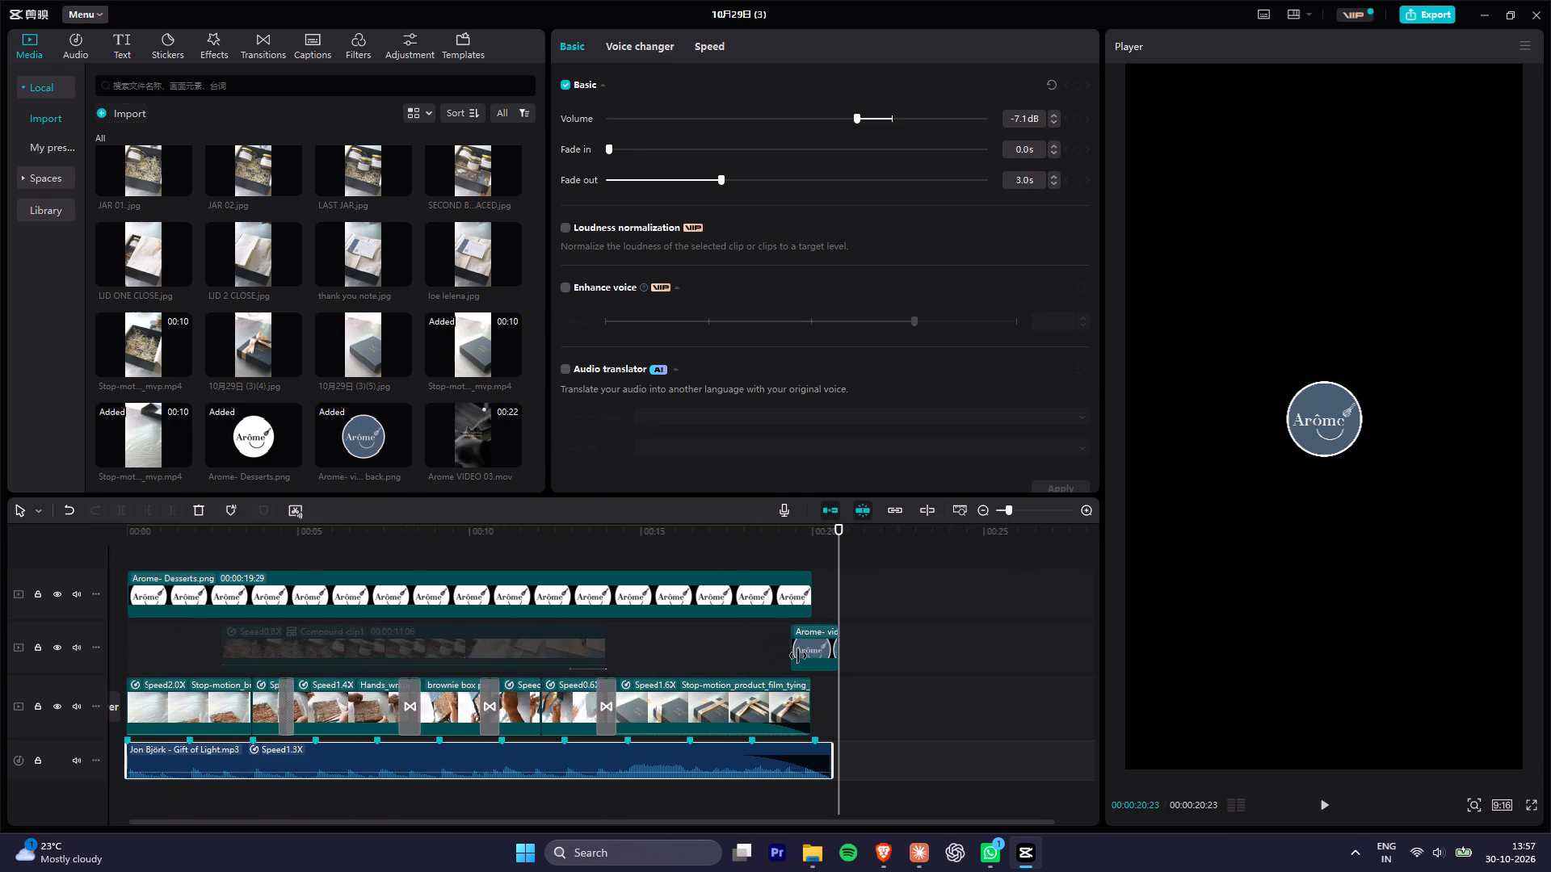
scroll(798, 656, "down", 4, "alt")
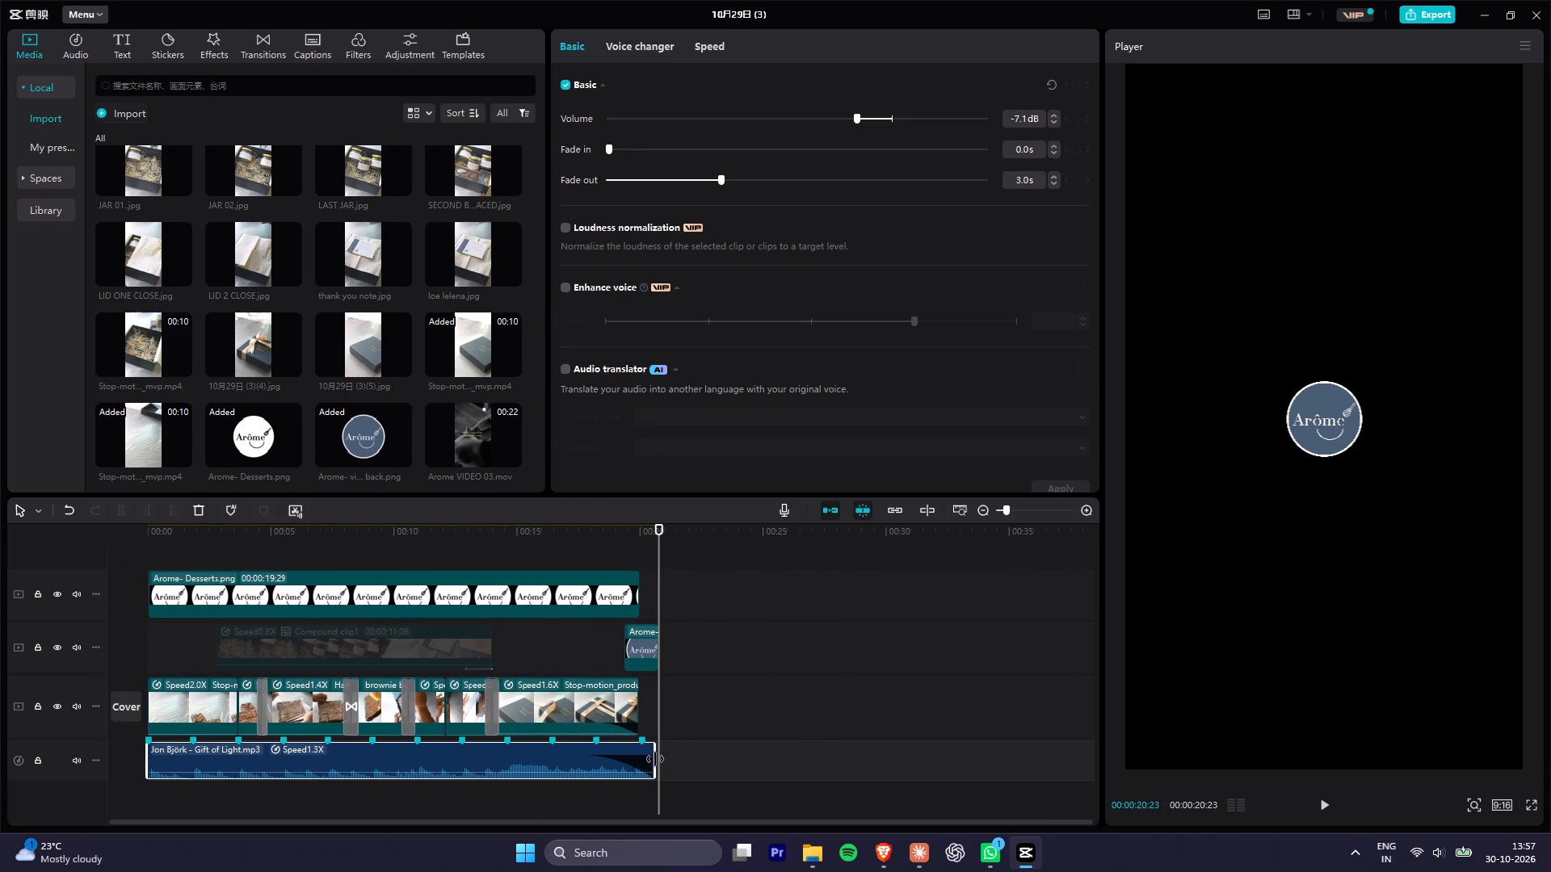
left_click(655, 759)
Play the ending from about 18 s and the opening seconds to check the logo fades and the music fade-out.
left_click(602, 531)
key("space")
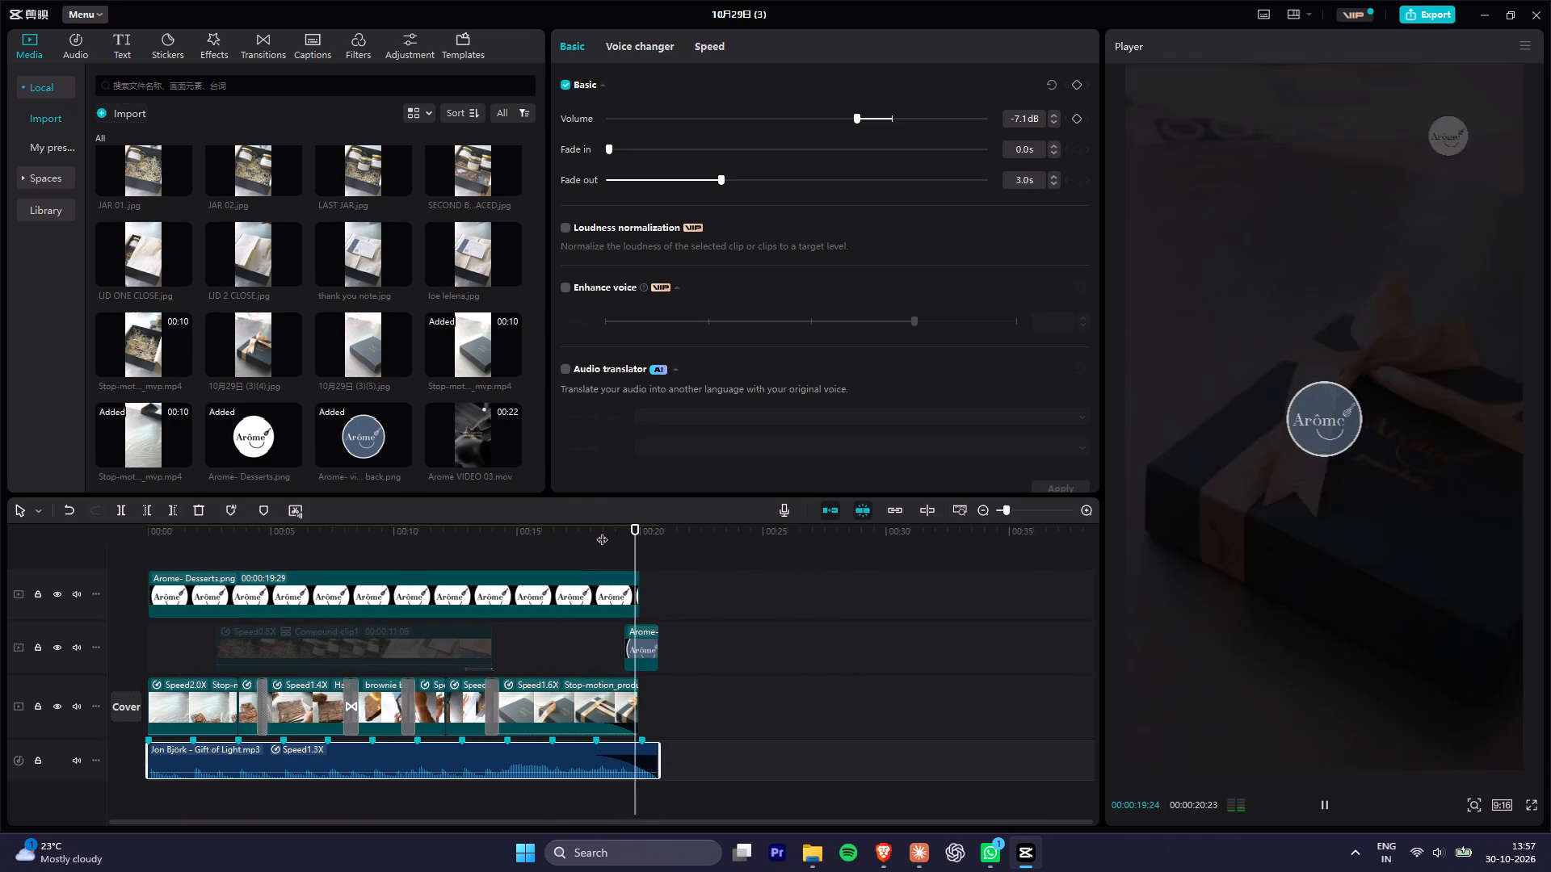
key("space")
key("space")
key("space")
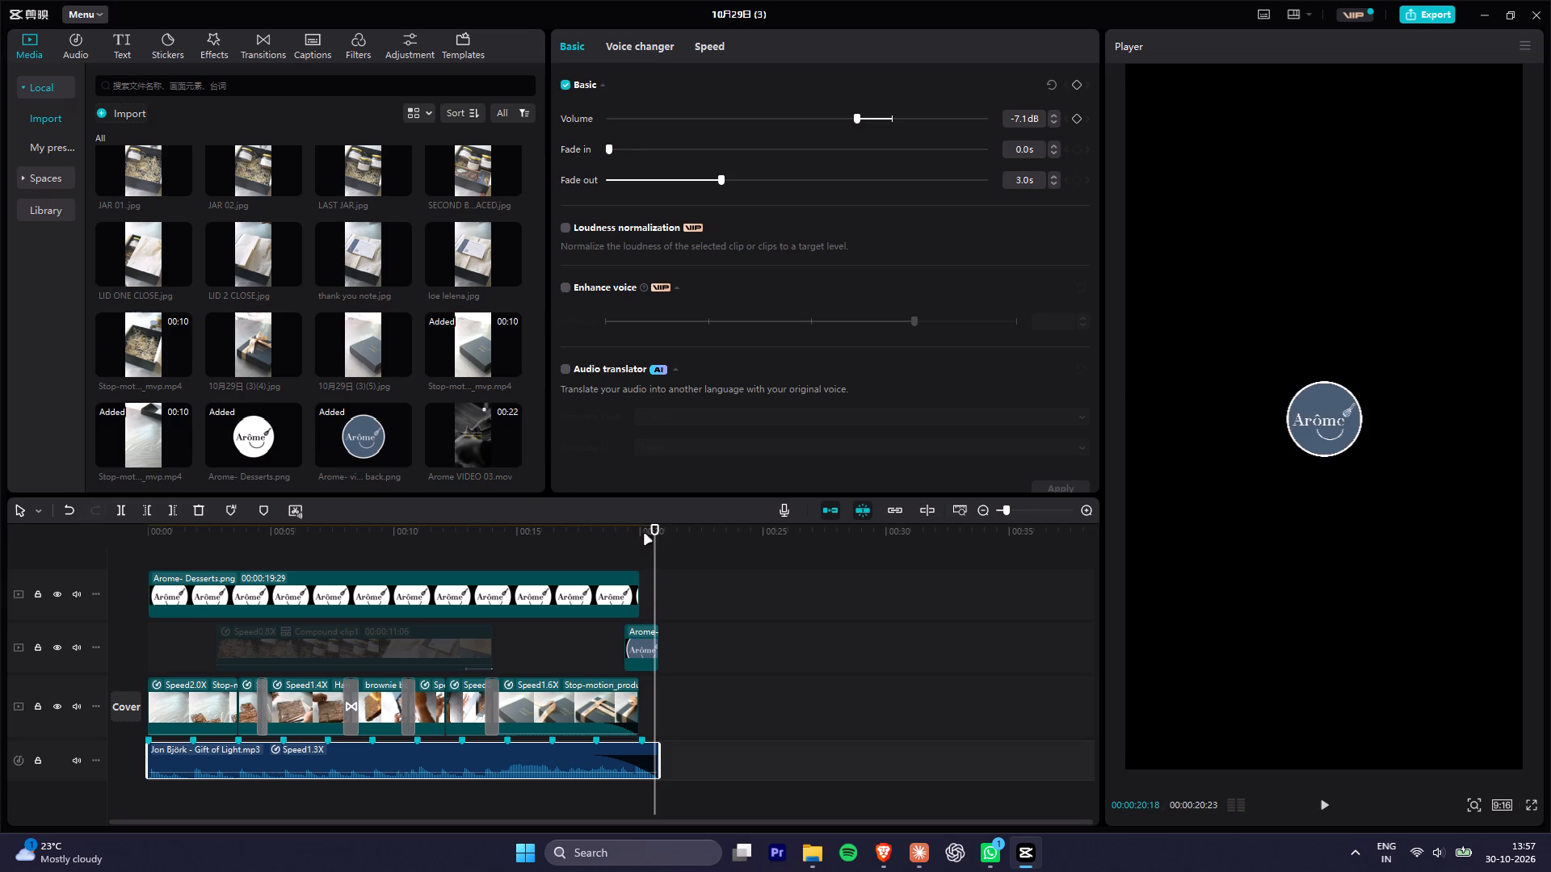
key("space")
key("space")
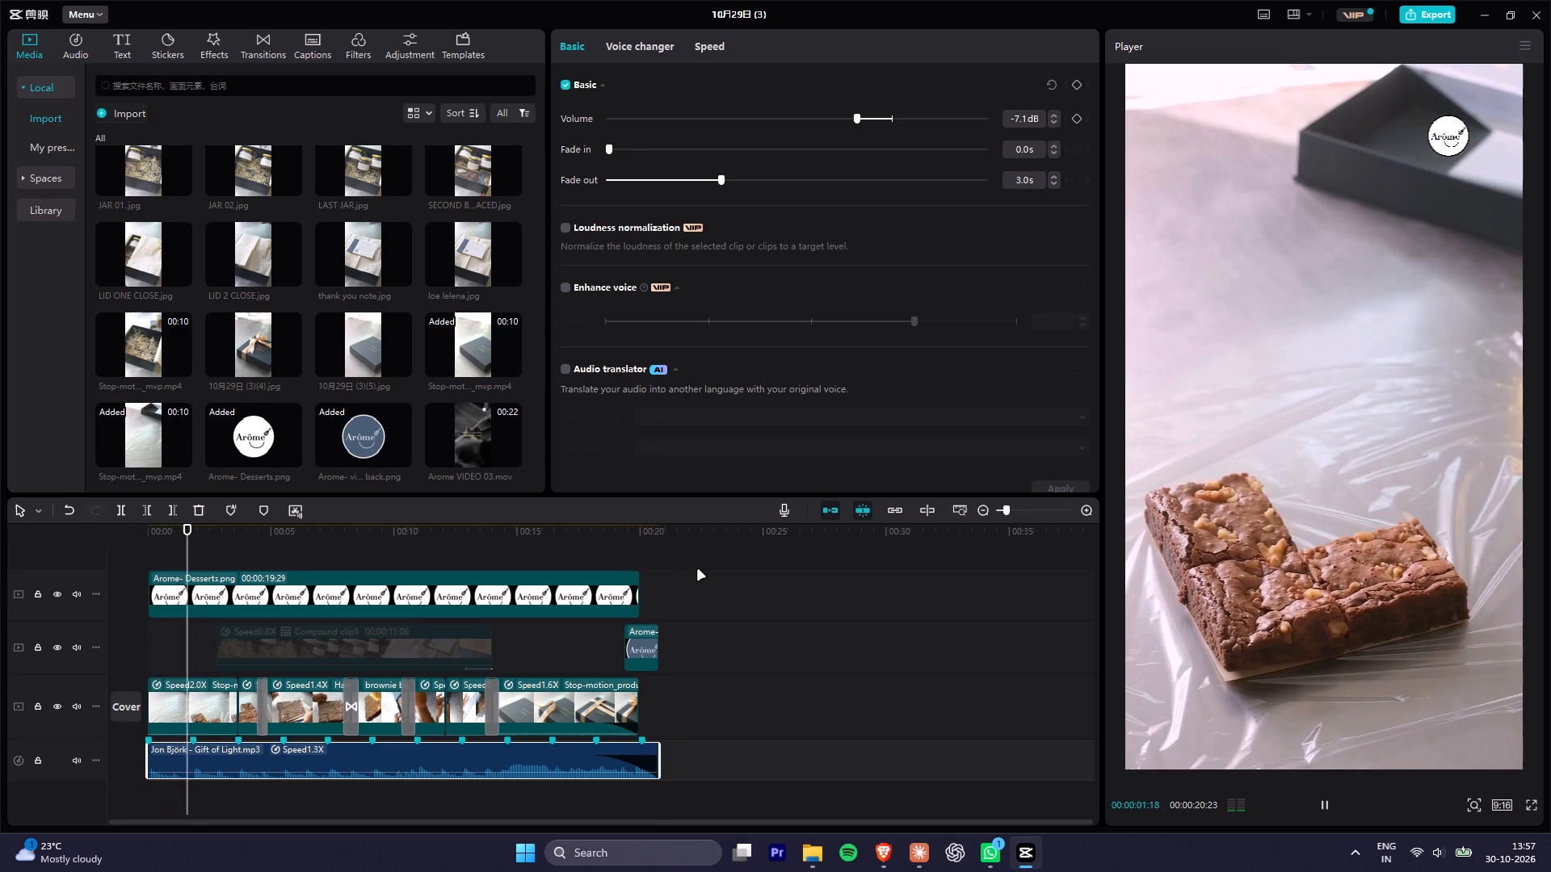
key("space")
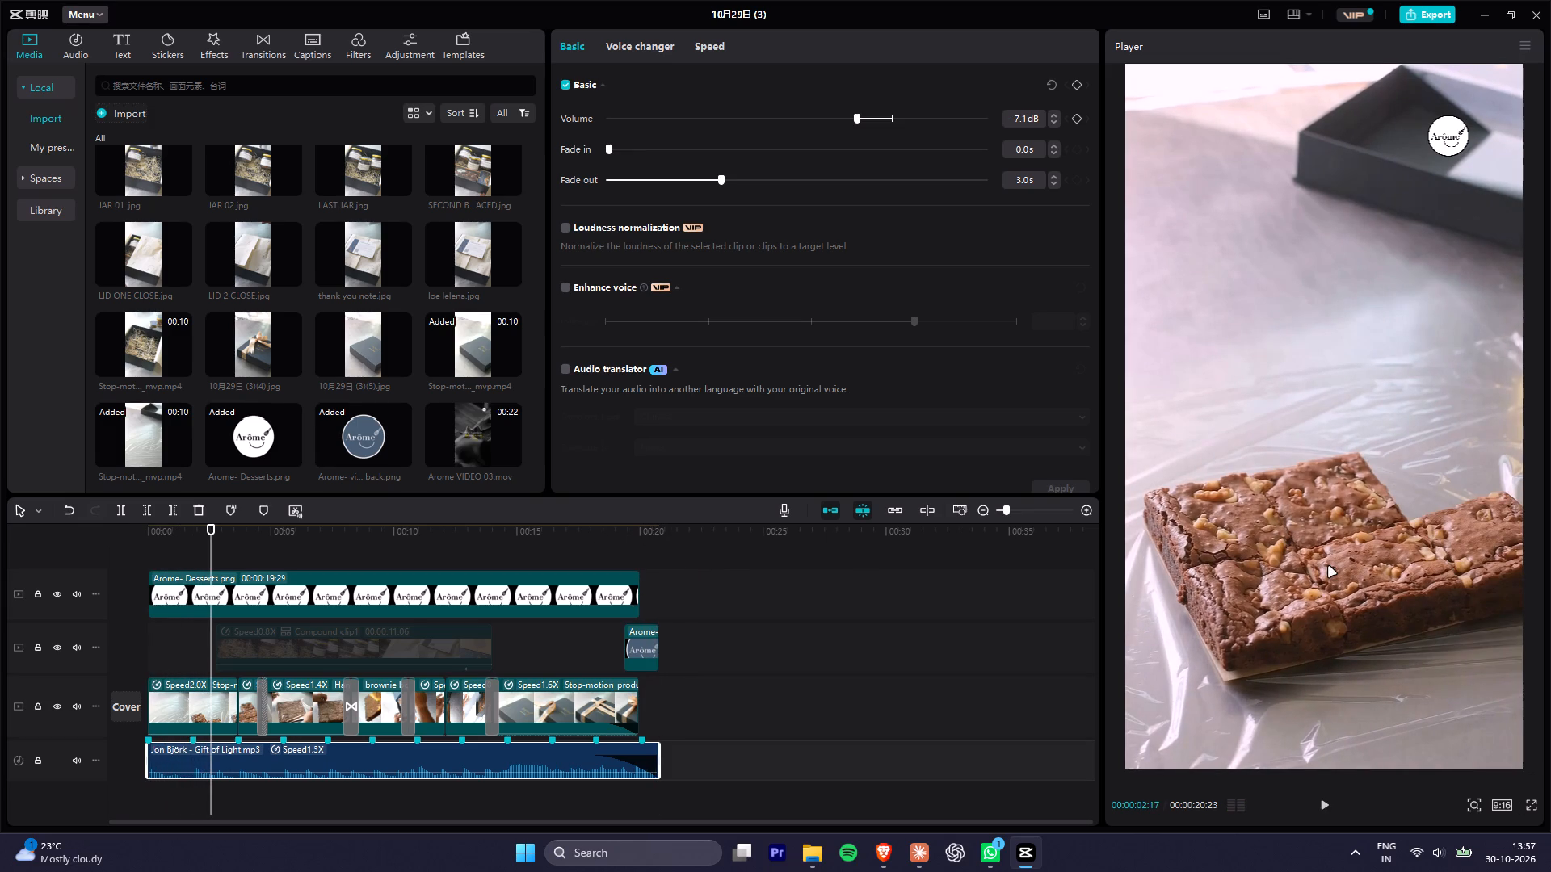
Export the finished video with the title "arome vidoe 05".
left_click(1427, 16)
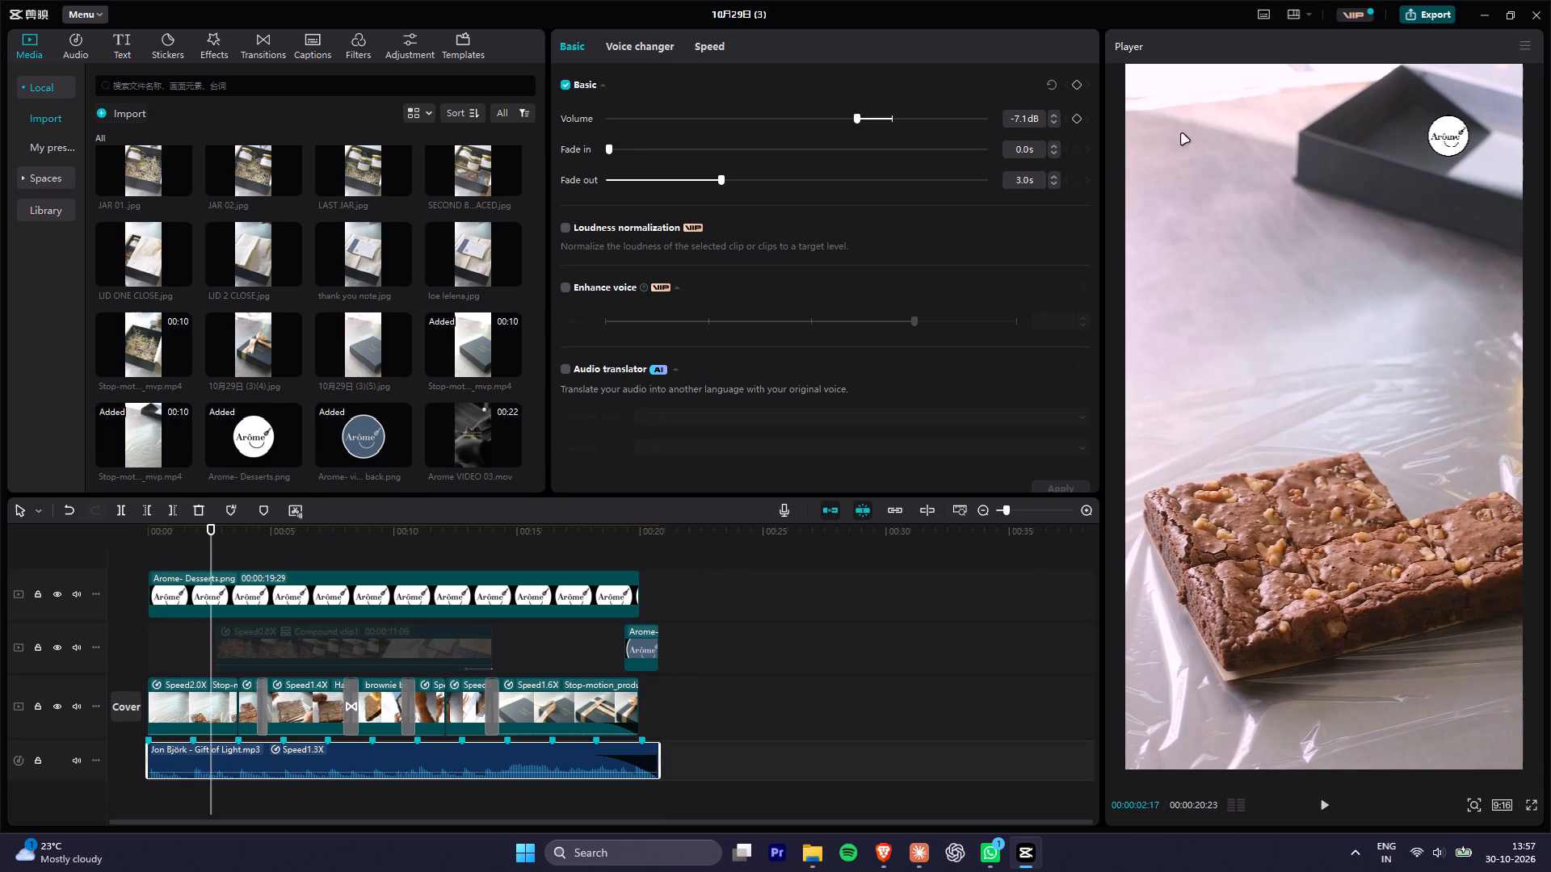
left_click_drag(951, 199, 737, 199)
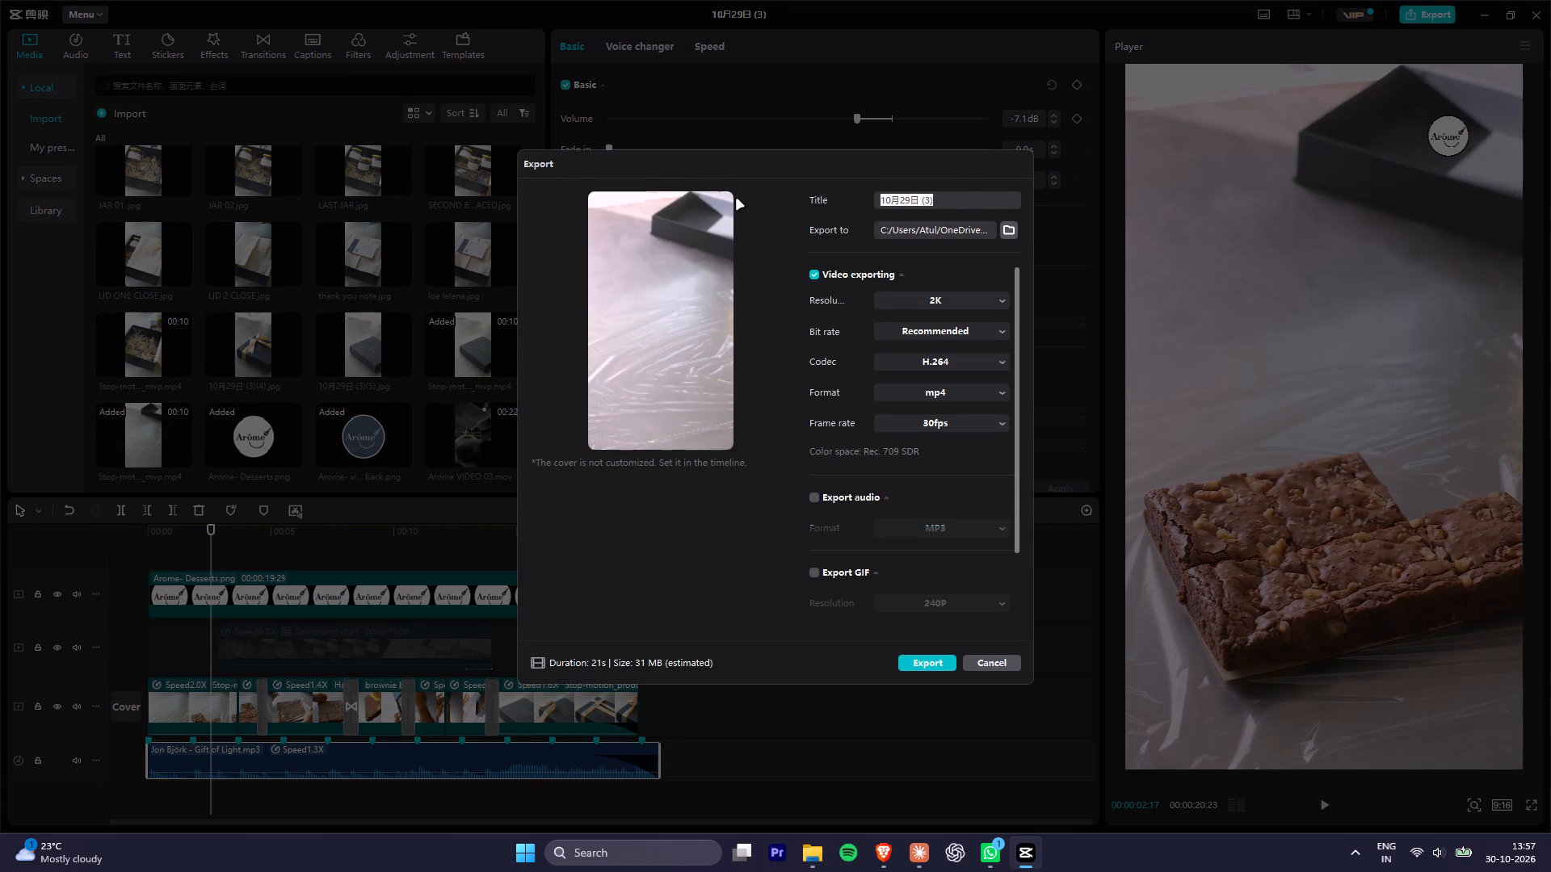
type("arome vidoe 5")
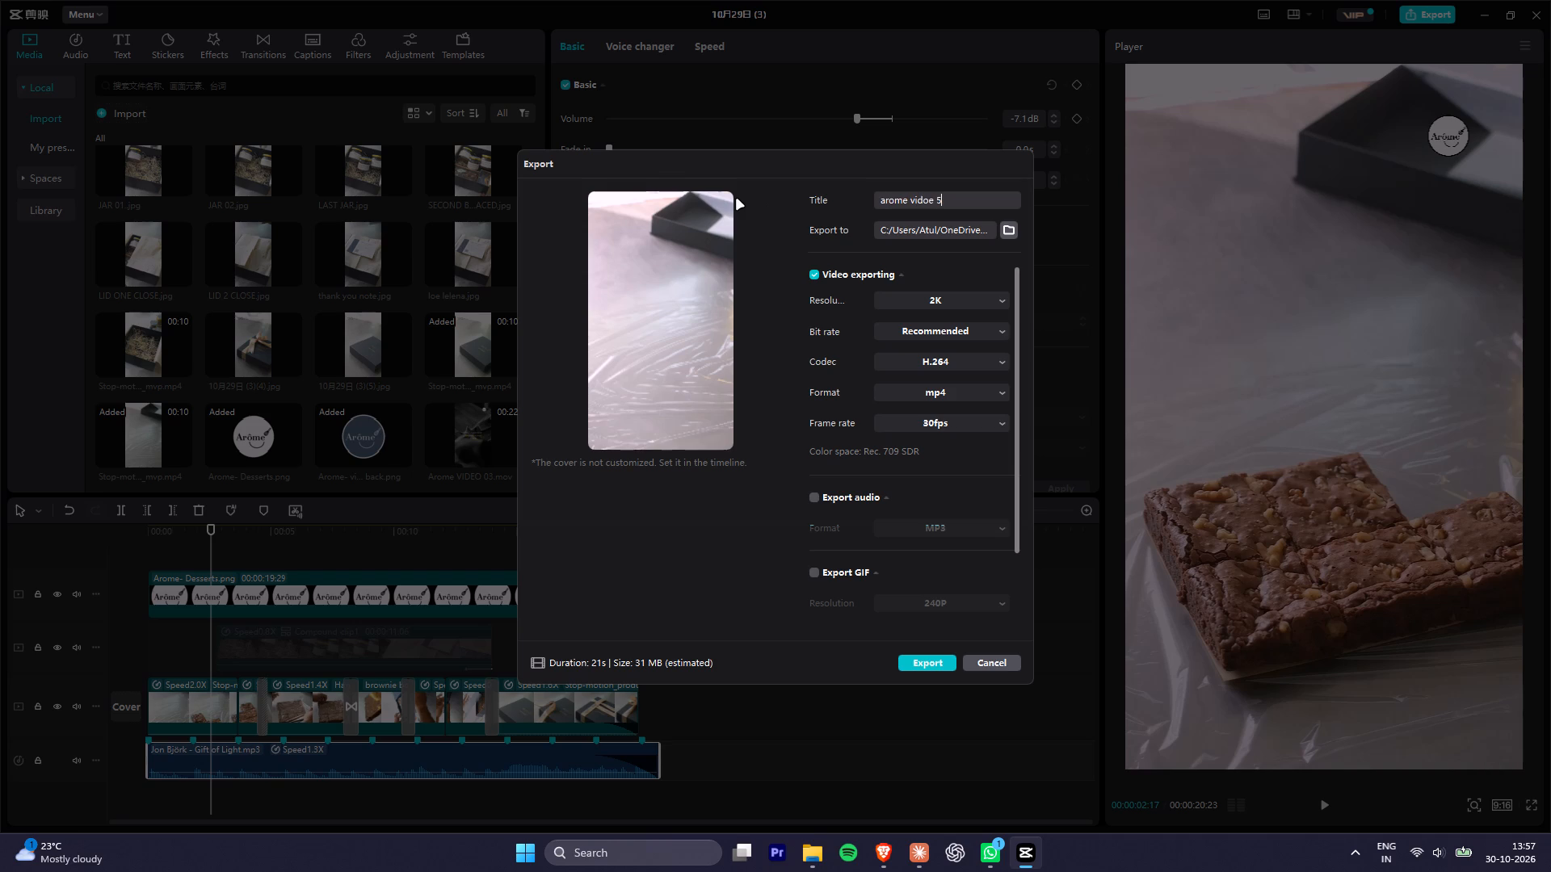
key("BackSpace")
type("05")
left_click(931, 660)
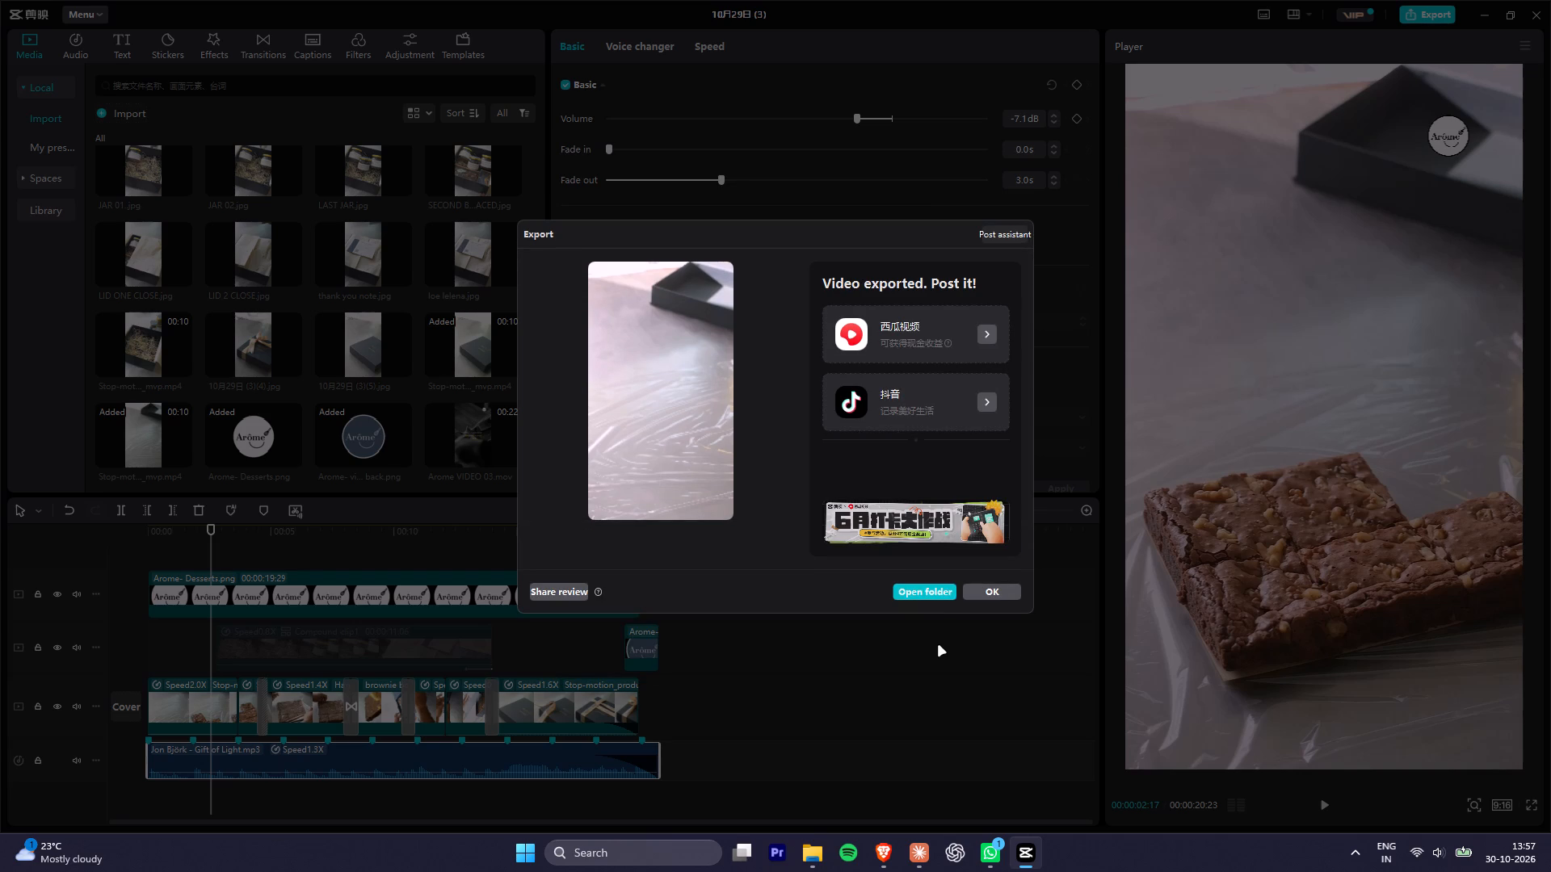
Open the export folder and carry the exported arome vidoe 05 file over to another open window.
left_click(923, 587)
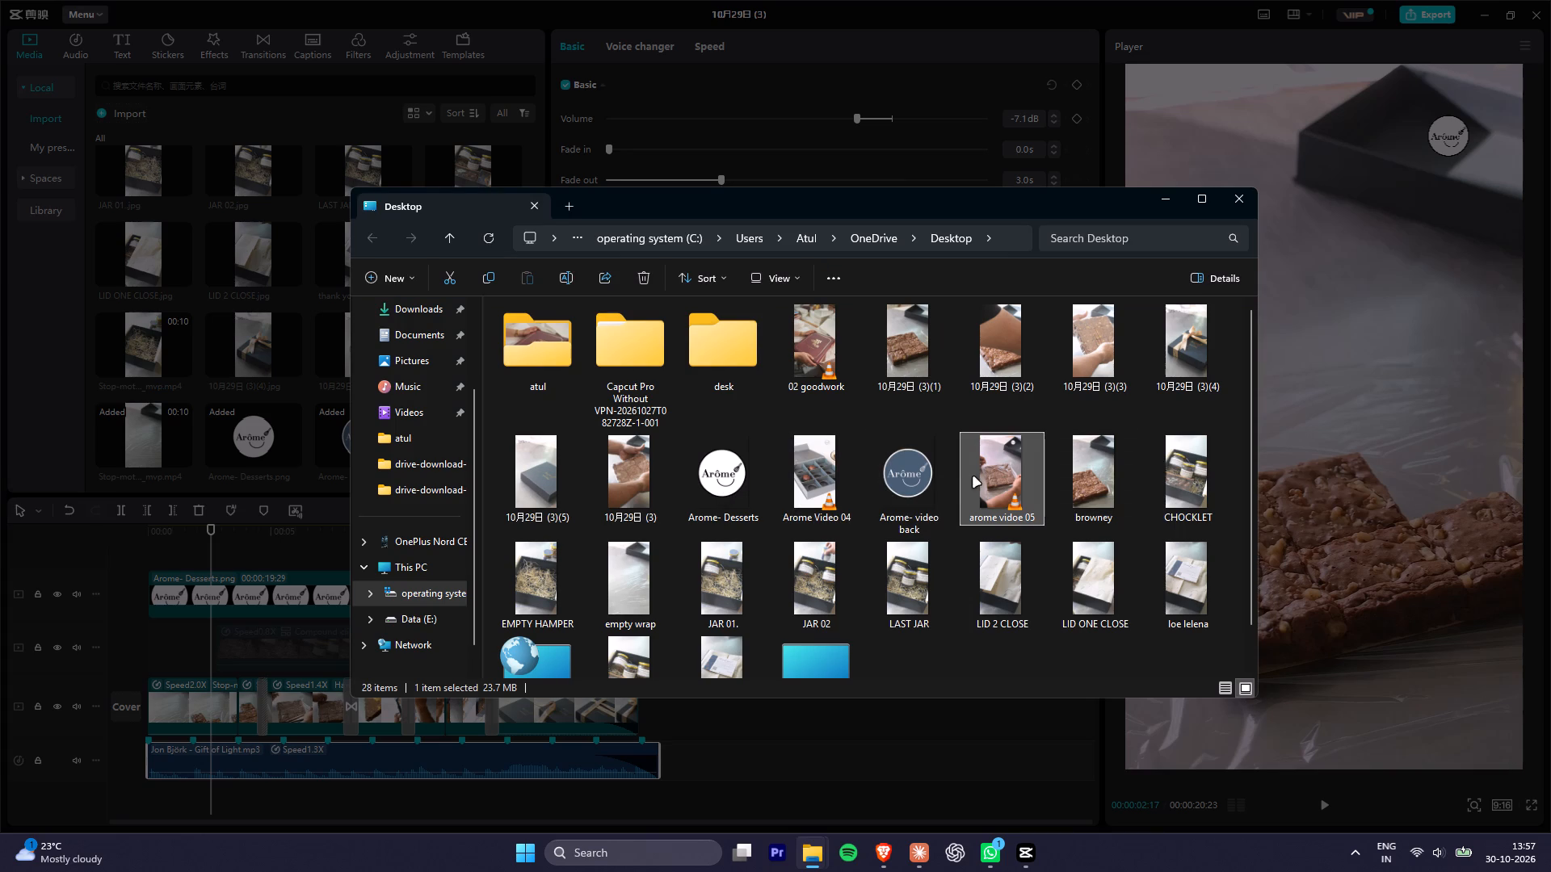
left_click(1003, 474)
key("alt+Tab")
key("alt+Tab")
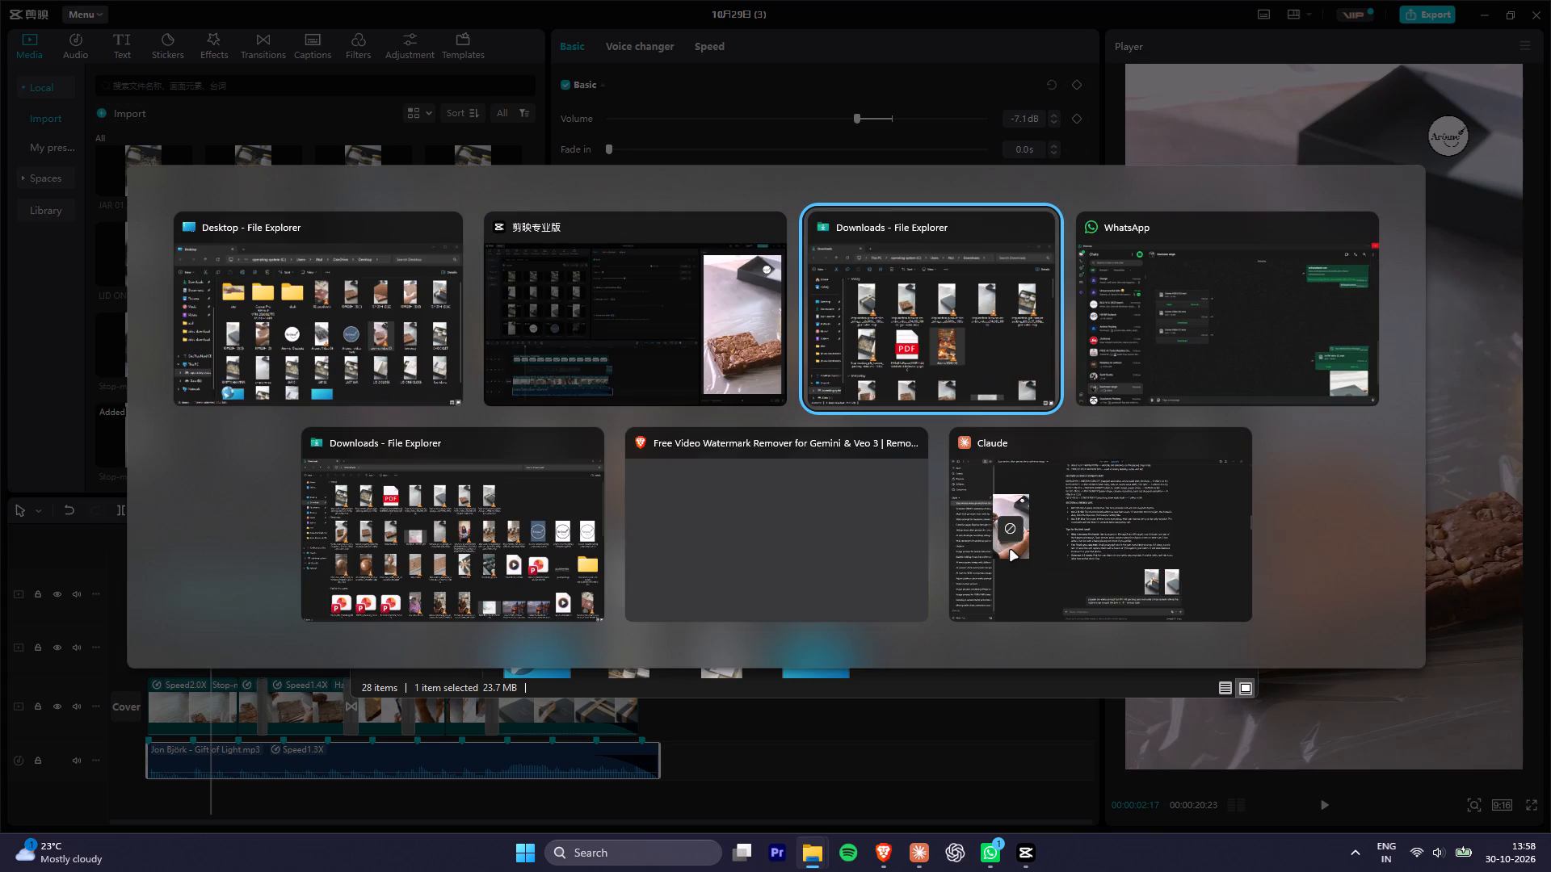
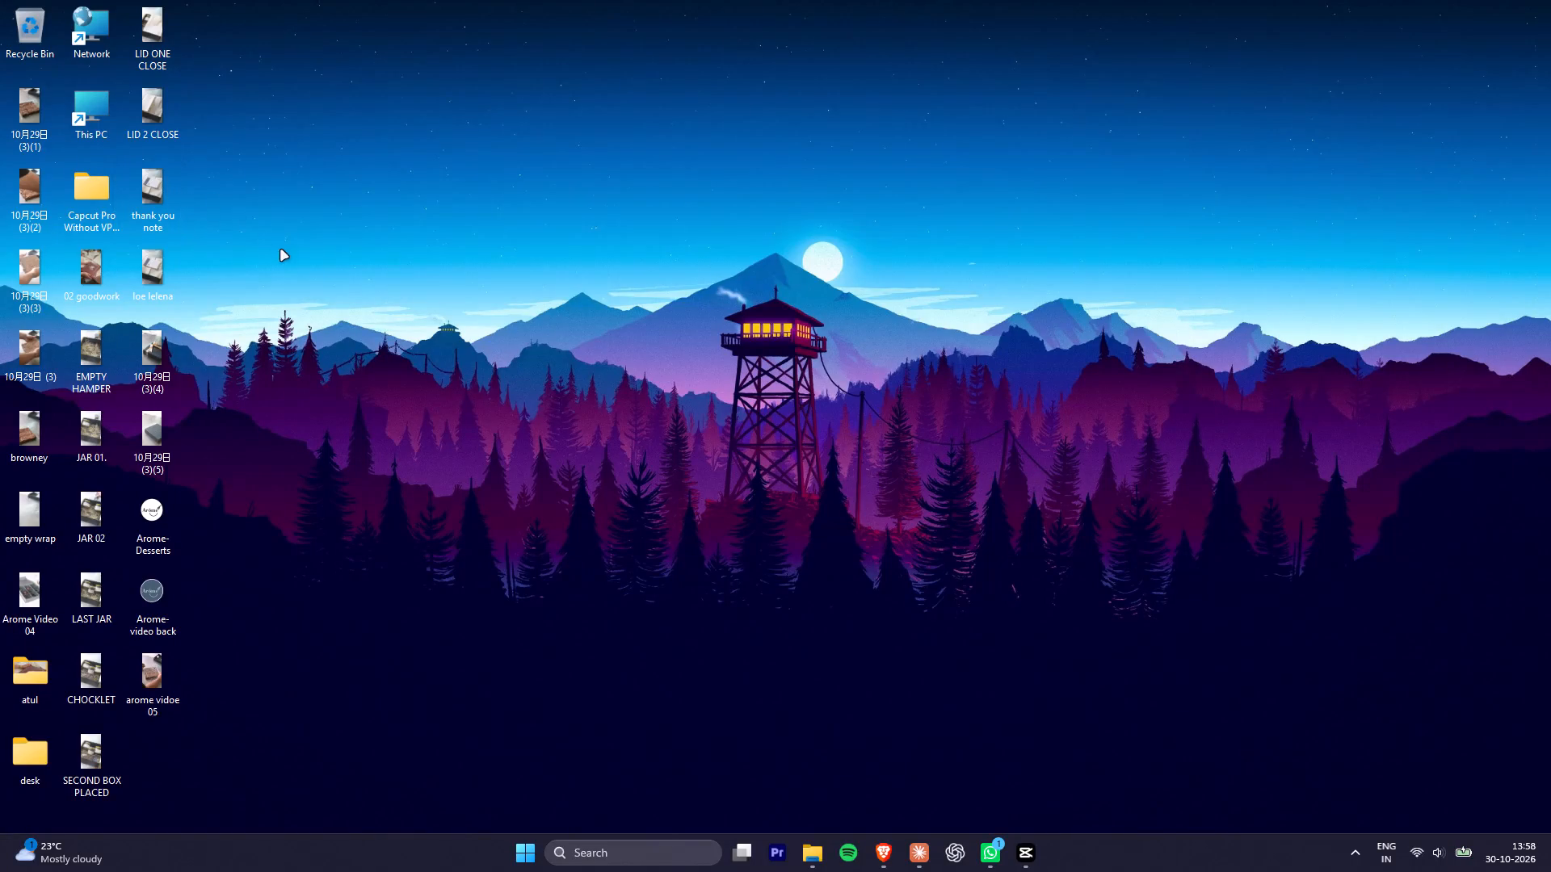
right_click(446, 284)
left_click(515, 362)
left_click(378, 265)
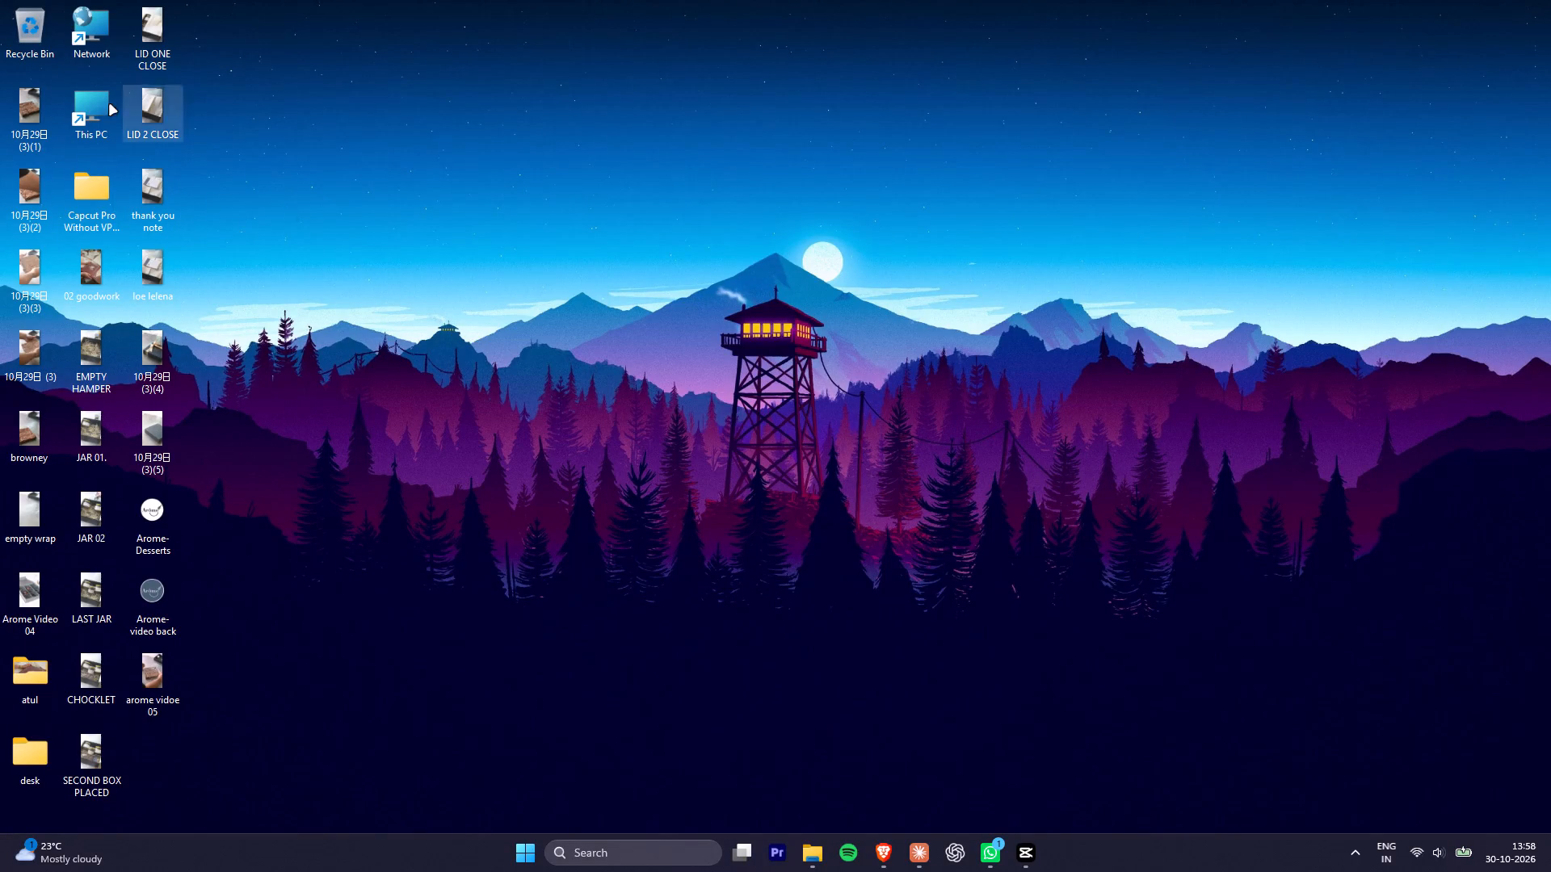
Select the desktop video files from LID ONE CLOSE down to 10月29日 (3)(5), plus Arome Video 04, empty wrap and browney.
left_click(155, 43)
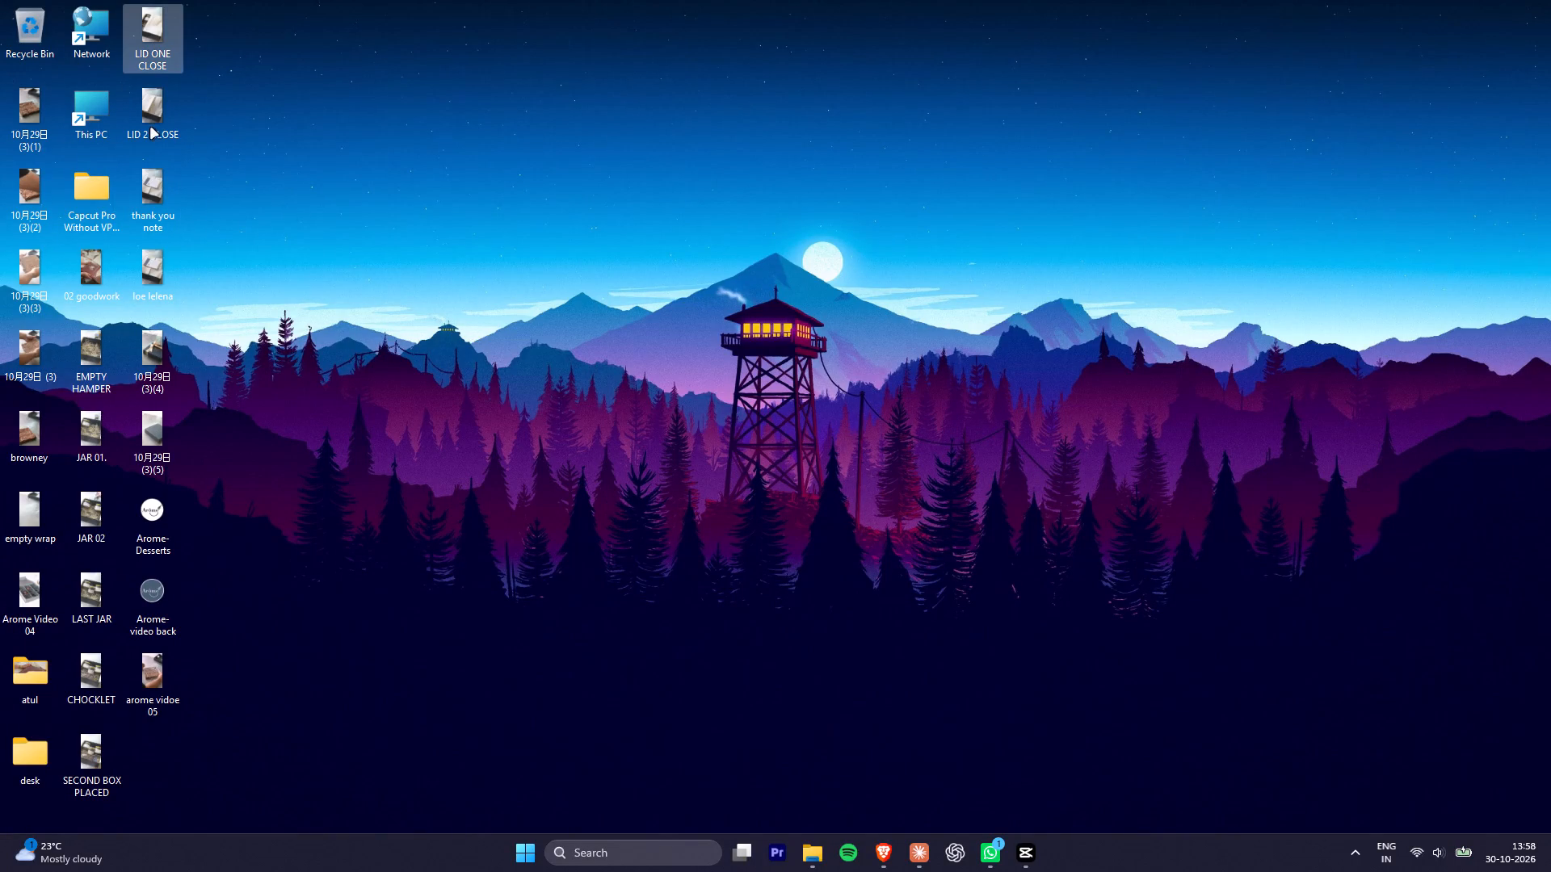
left_click(153, 118, "ctrl")
left_click(153, 170, "ctrl")
left_click(158, 270, "ctrl")
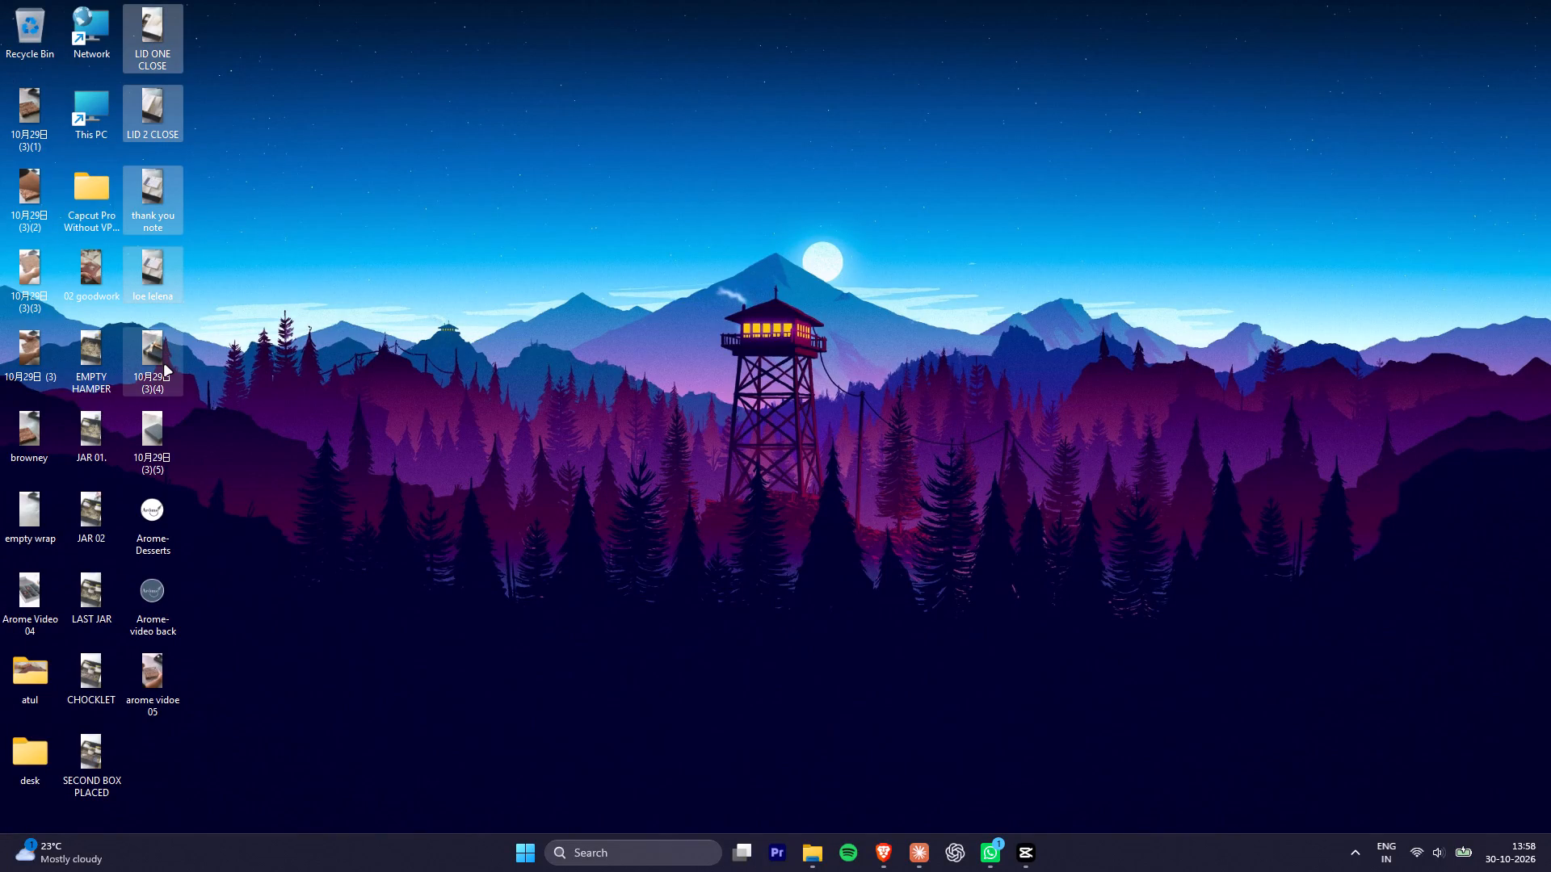
left_click(165, 366, "ctrl")
left_click(163, 440, "ctrl")
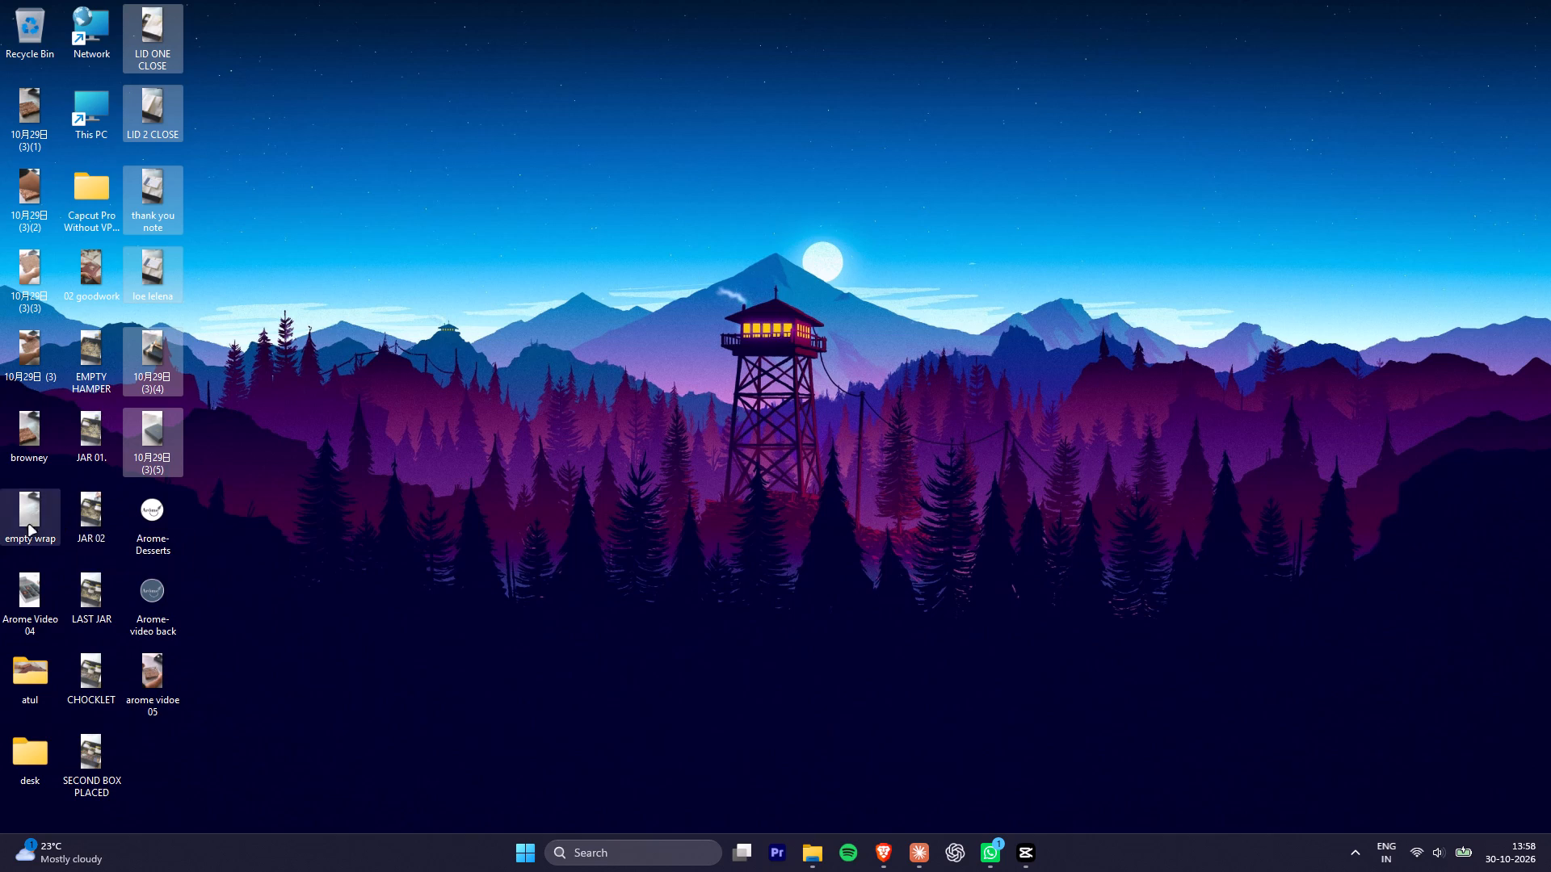
left_click(21, 589, "ctrl")
left_click(28, 513, "ctrl")
left_click(32, 429, "ctrl")
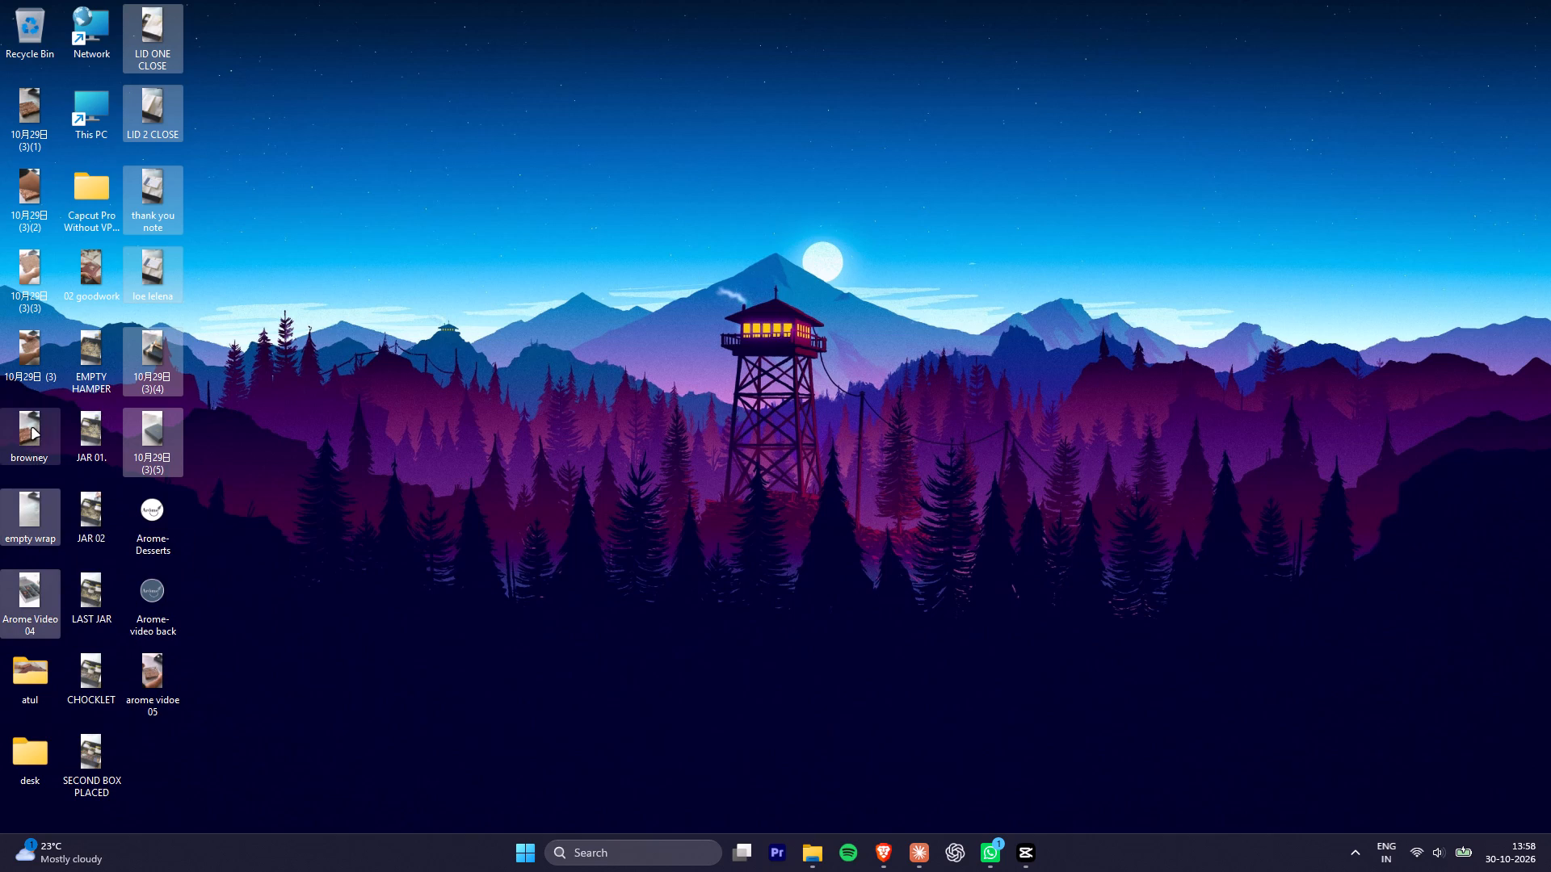
Delete the raw packing clips from the desktop, keeping Arome Video 04, 02 goodwork, arome vidoe 05, both Arome logo images, the folders and shortcuts.
left_click(24, 586, "ctrl")
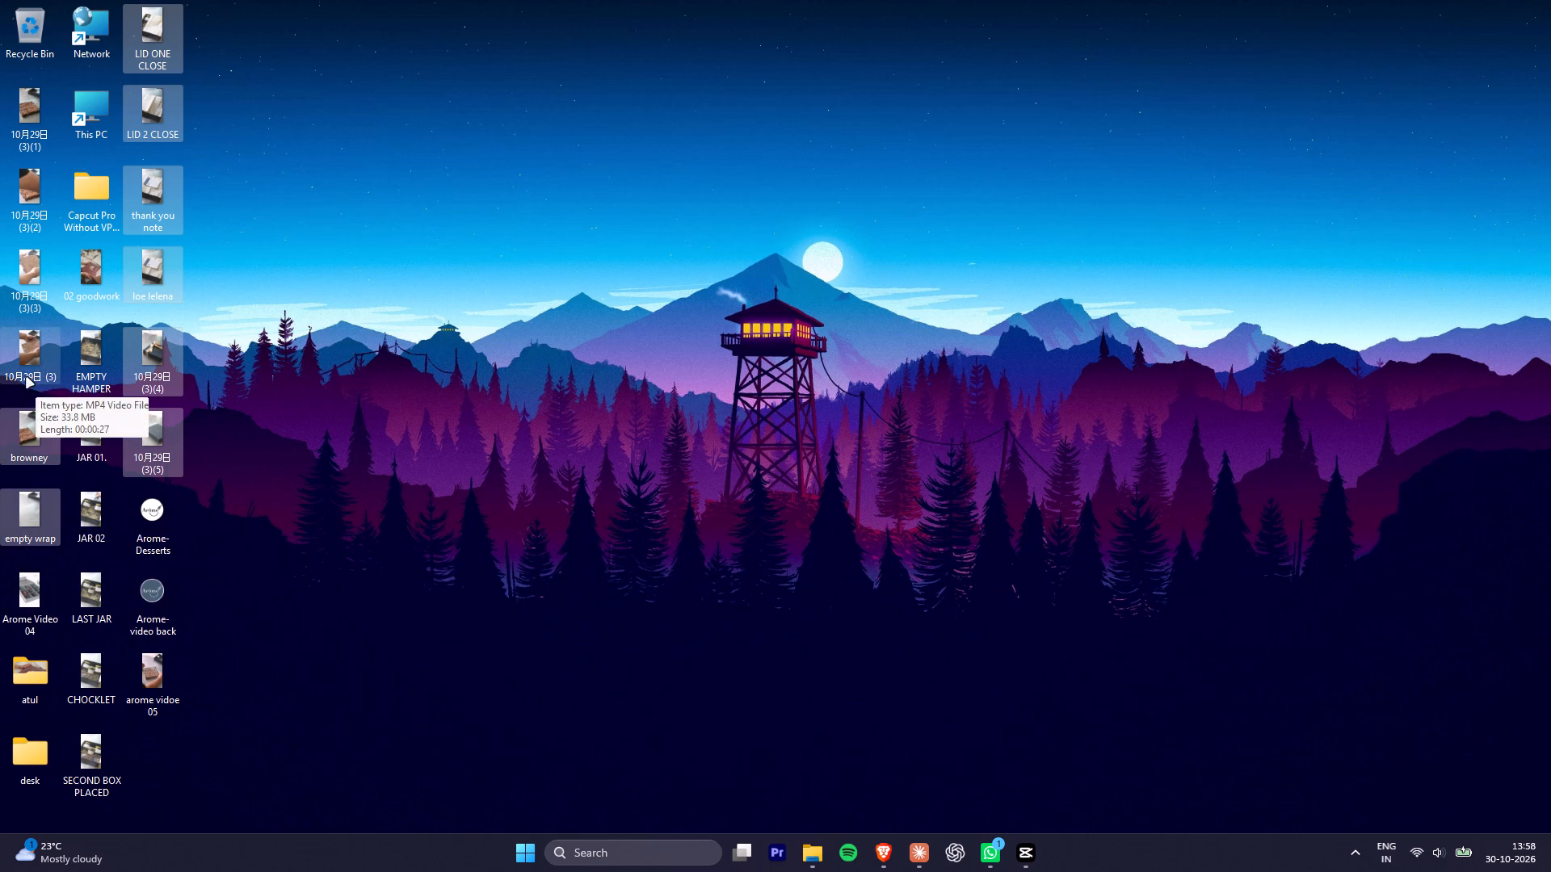
left_click(22, 363, "ctrl")
left_click(88, 451, "ctrl")
left_click(89, 509, "ctrl")
left_click(89, 597, "ctrl")
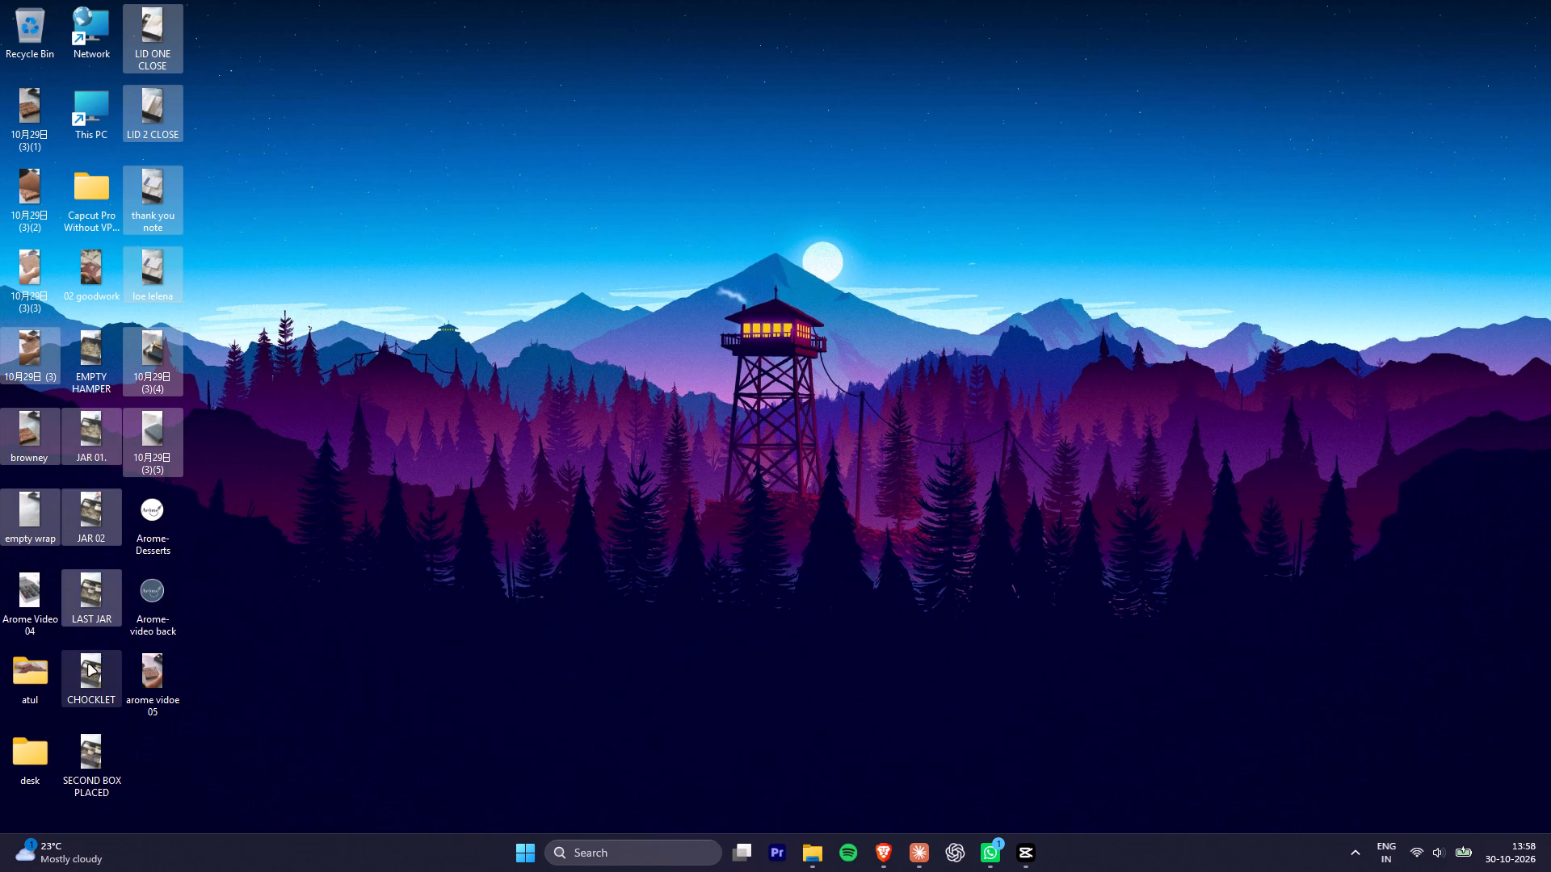
left_click(89, 665, "ctrl")
left_click(91, 752, "ctrl")
left_click(78, 362, "ctrl")
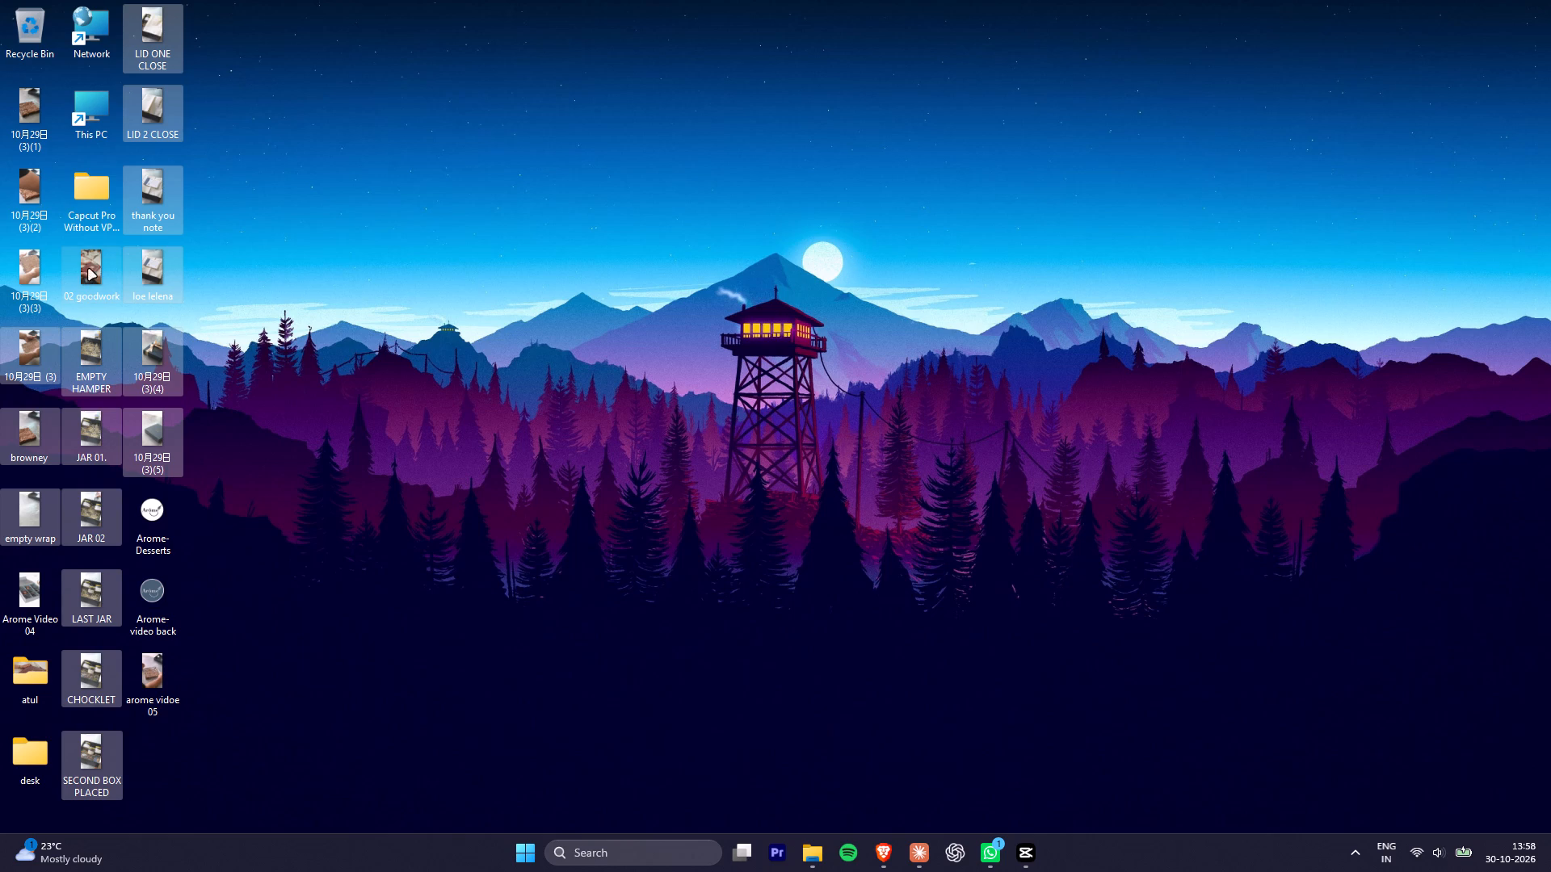
left_click(89, 270, "ctrl")
left_click(15, 267, "ctrl")
left_click(23, 199, "ctrl")
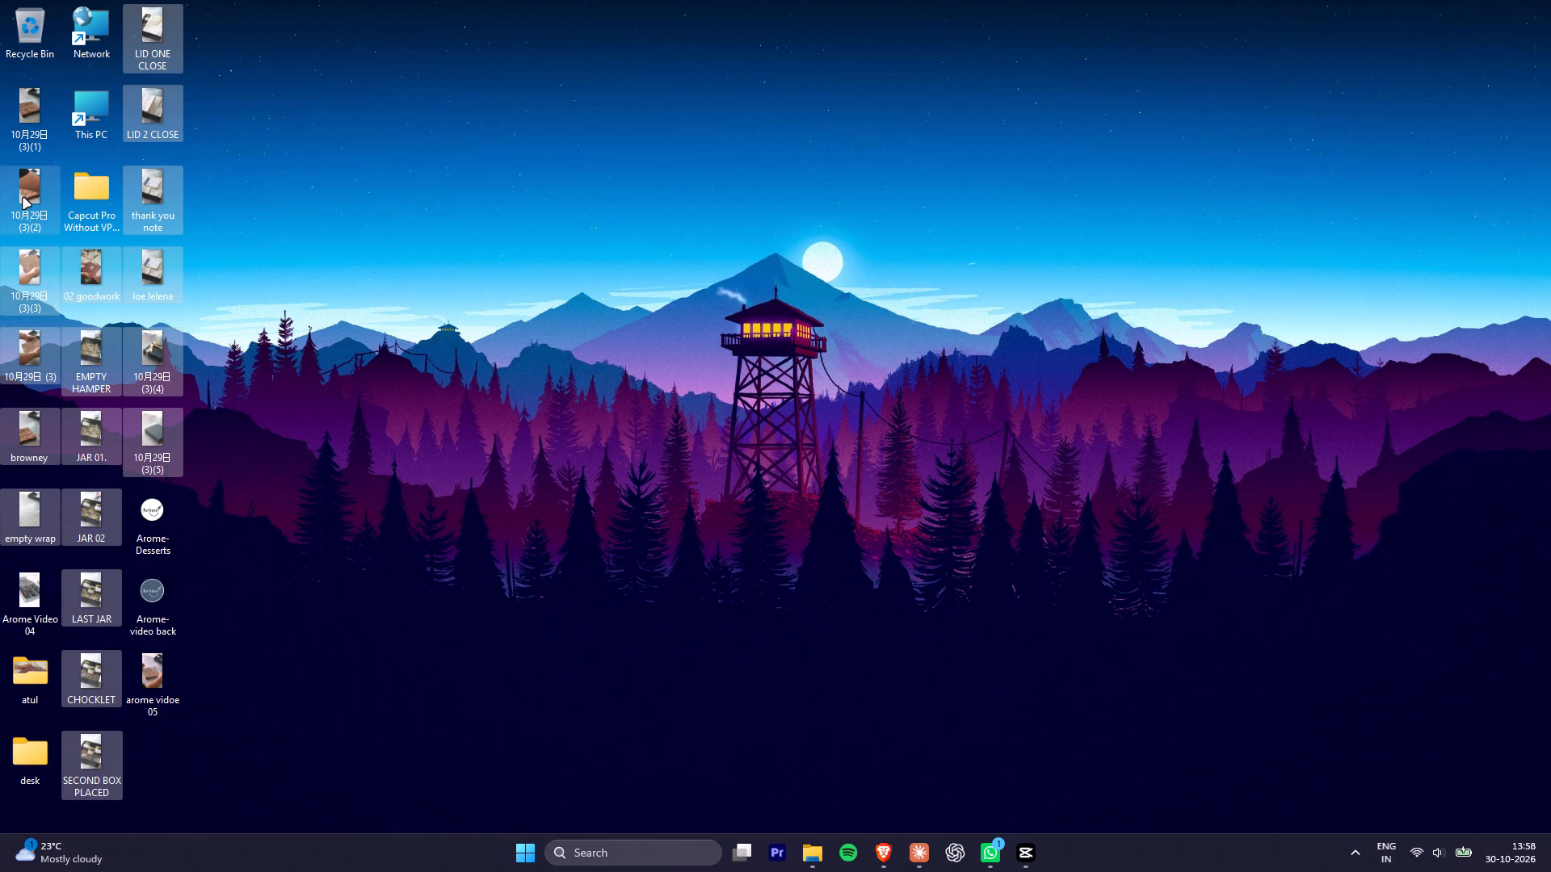
left_click(23, 116, "ctrl")
left_click(100, 282, "ctrl")
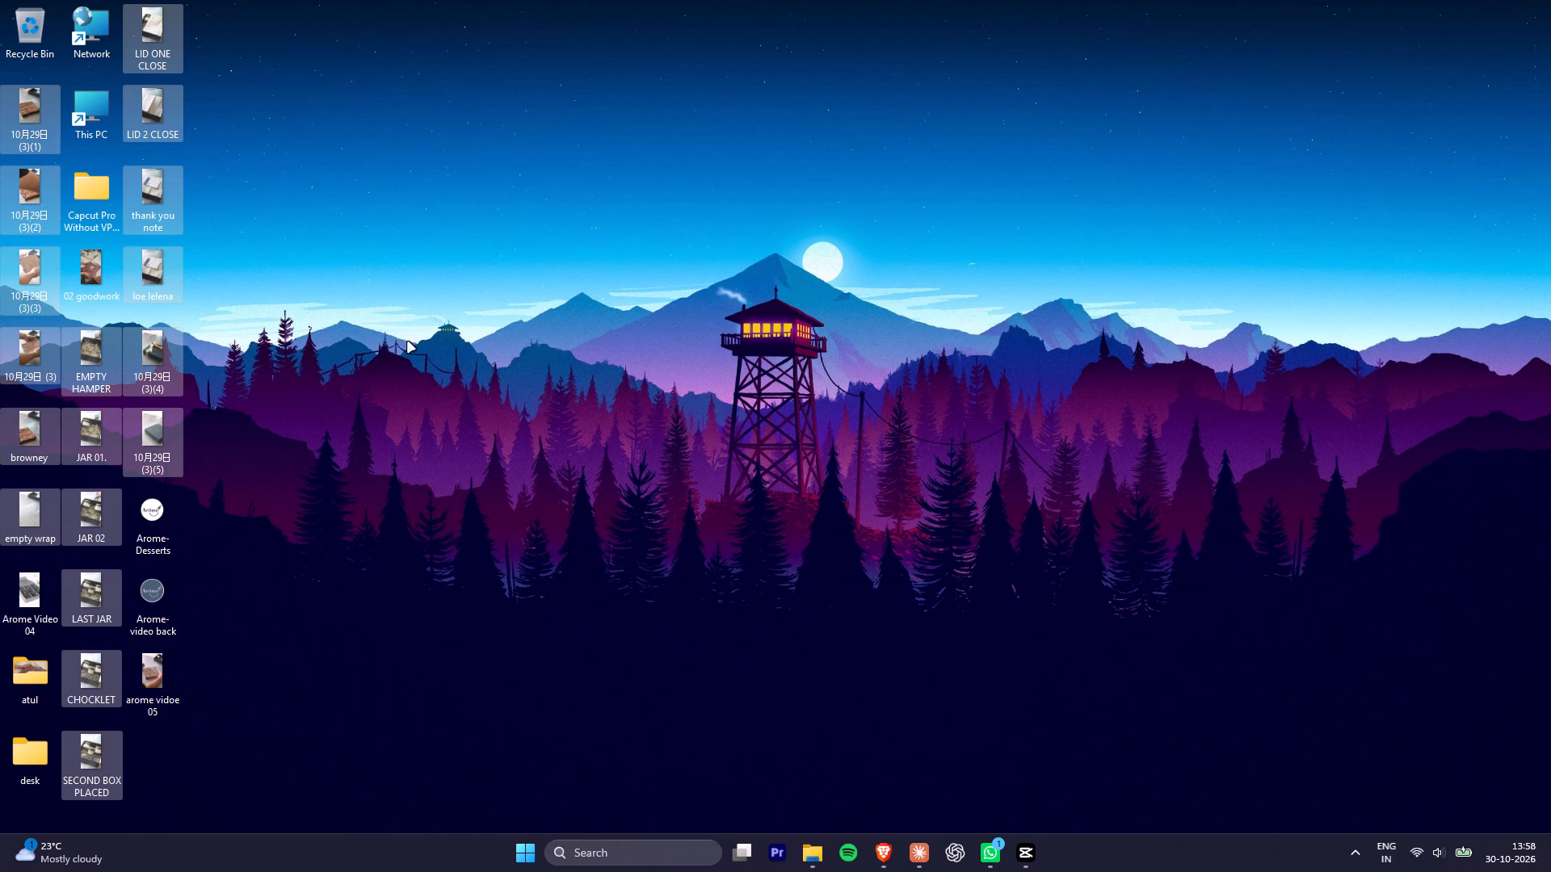
key("Delete")
left_click(212, 182)
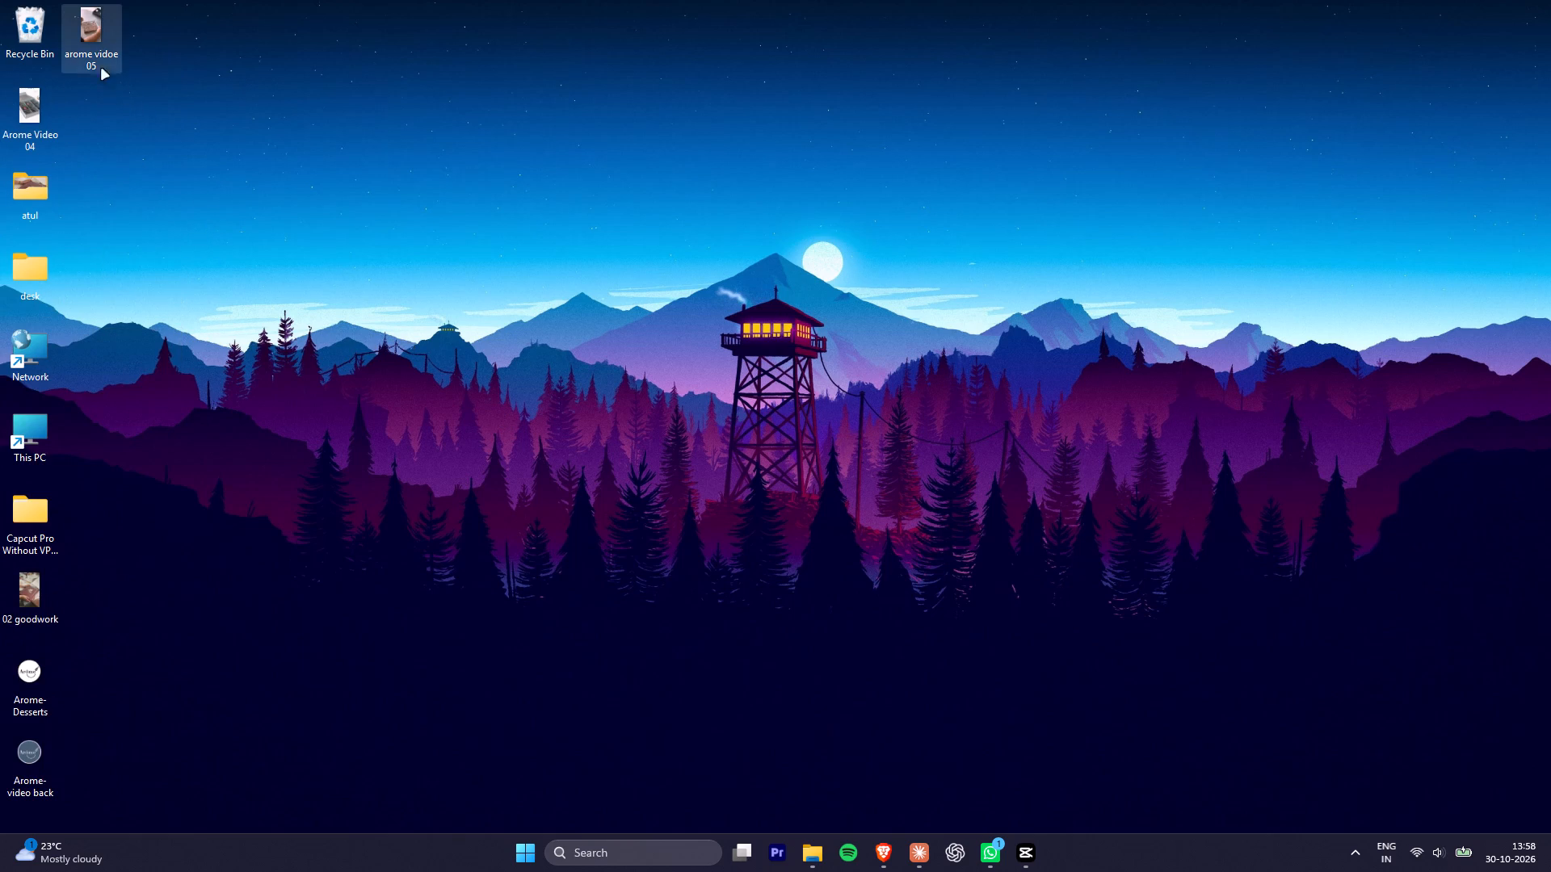
Move the Arome-Desserts and Arome-video back logo images from the desktop into the desk folder.
left_click_drag(78, 676, 17, 778)
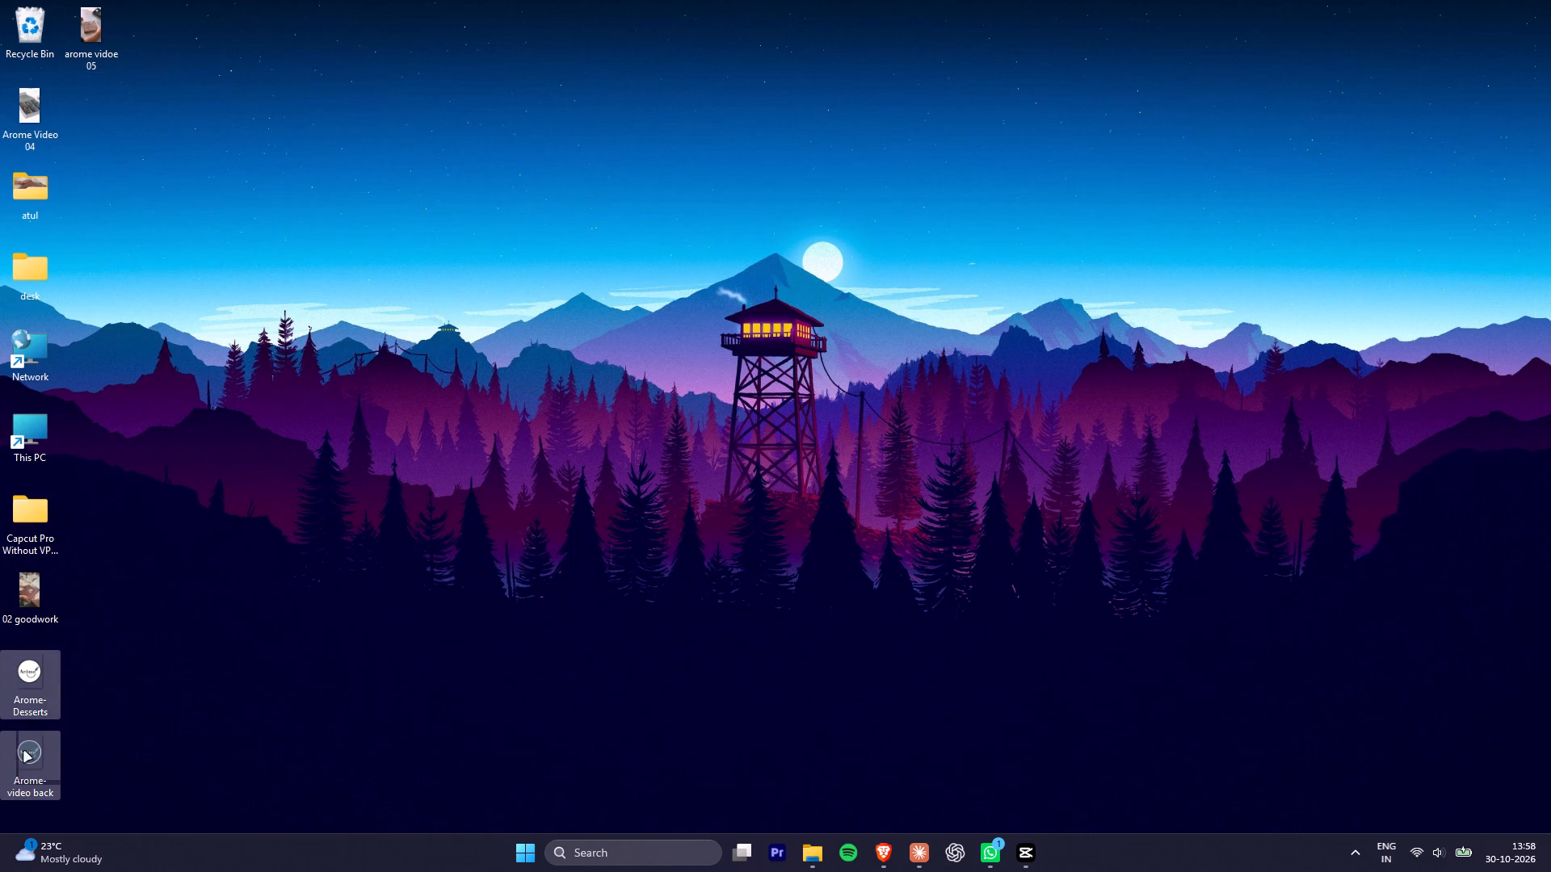
left_click_drag(34, 685, 34, 262)
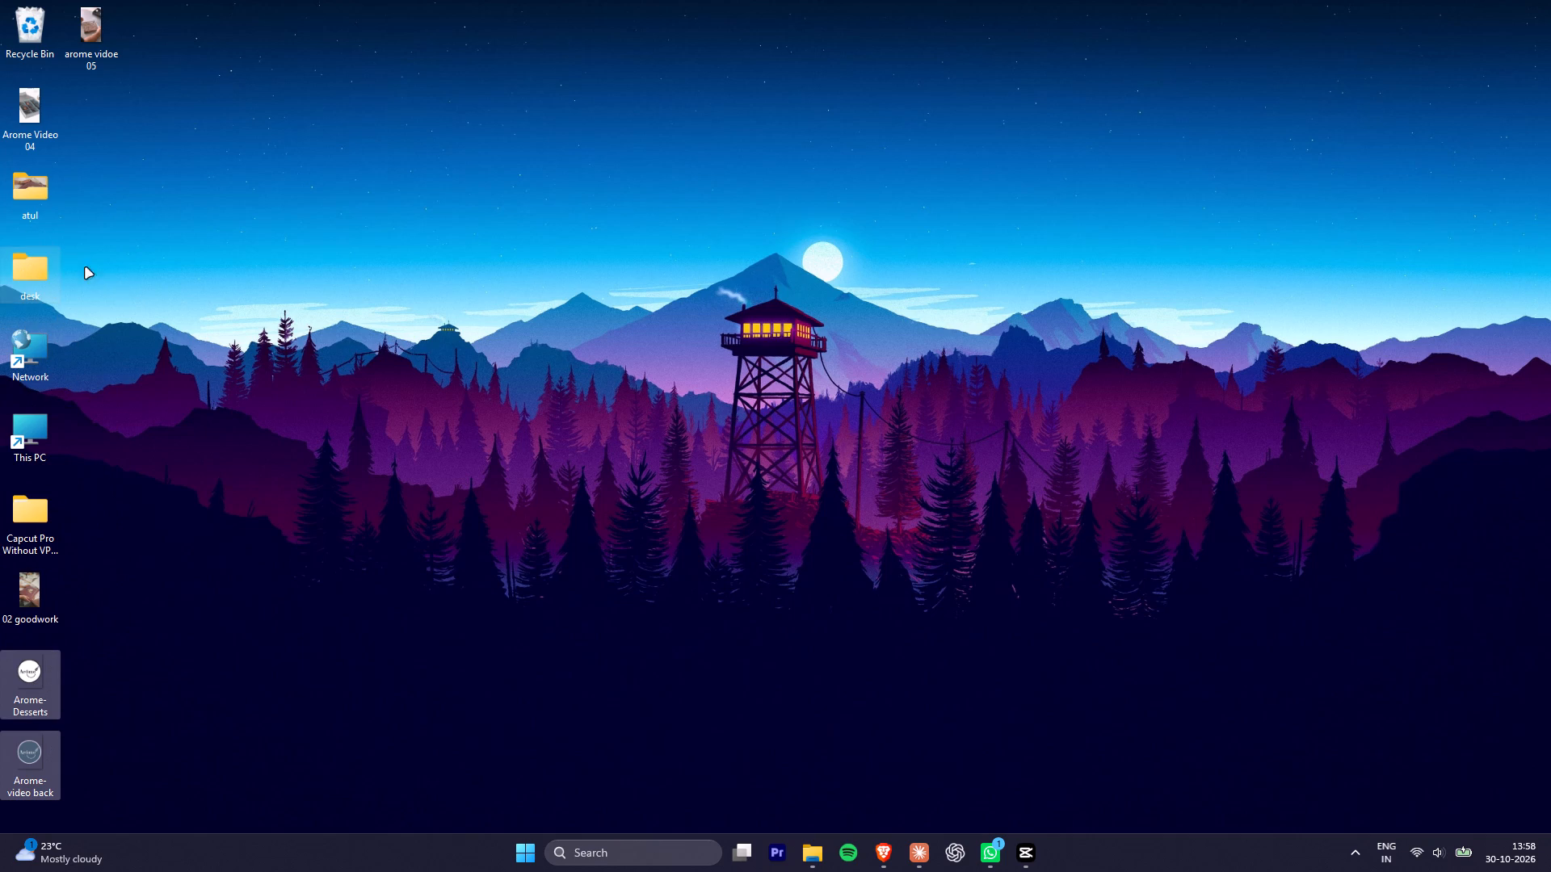
left_click(165, 252)
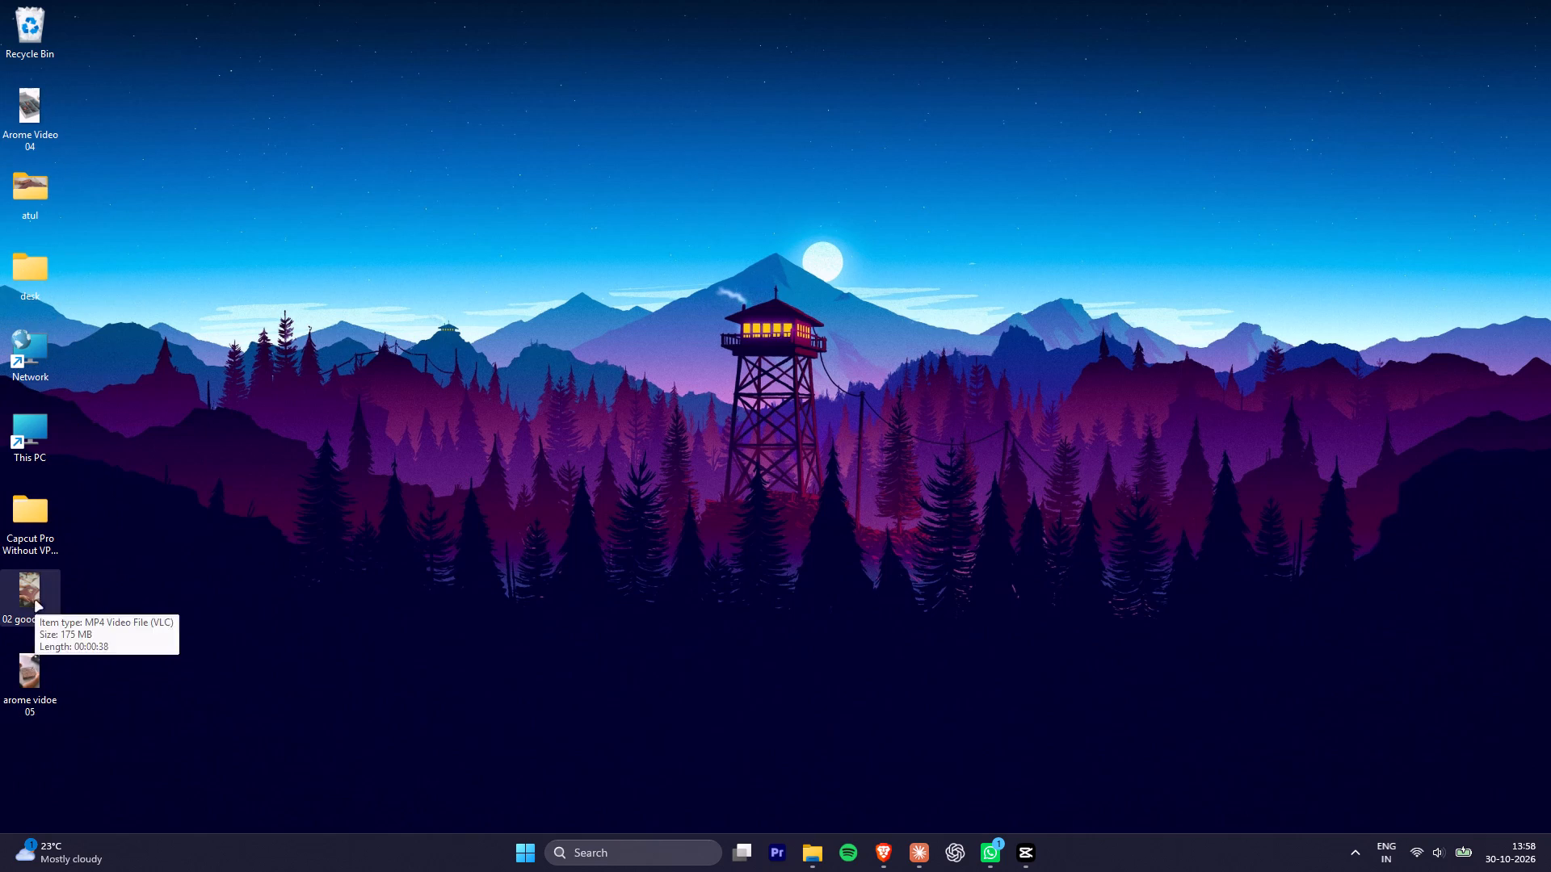
Move the 02 goodwork video from the desktop into the atul folder.
left_click_drag(98, 602, 11, 715)
left_click(89, 609)
left_click_drag(31, 604, 79, 593)
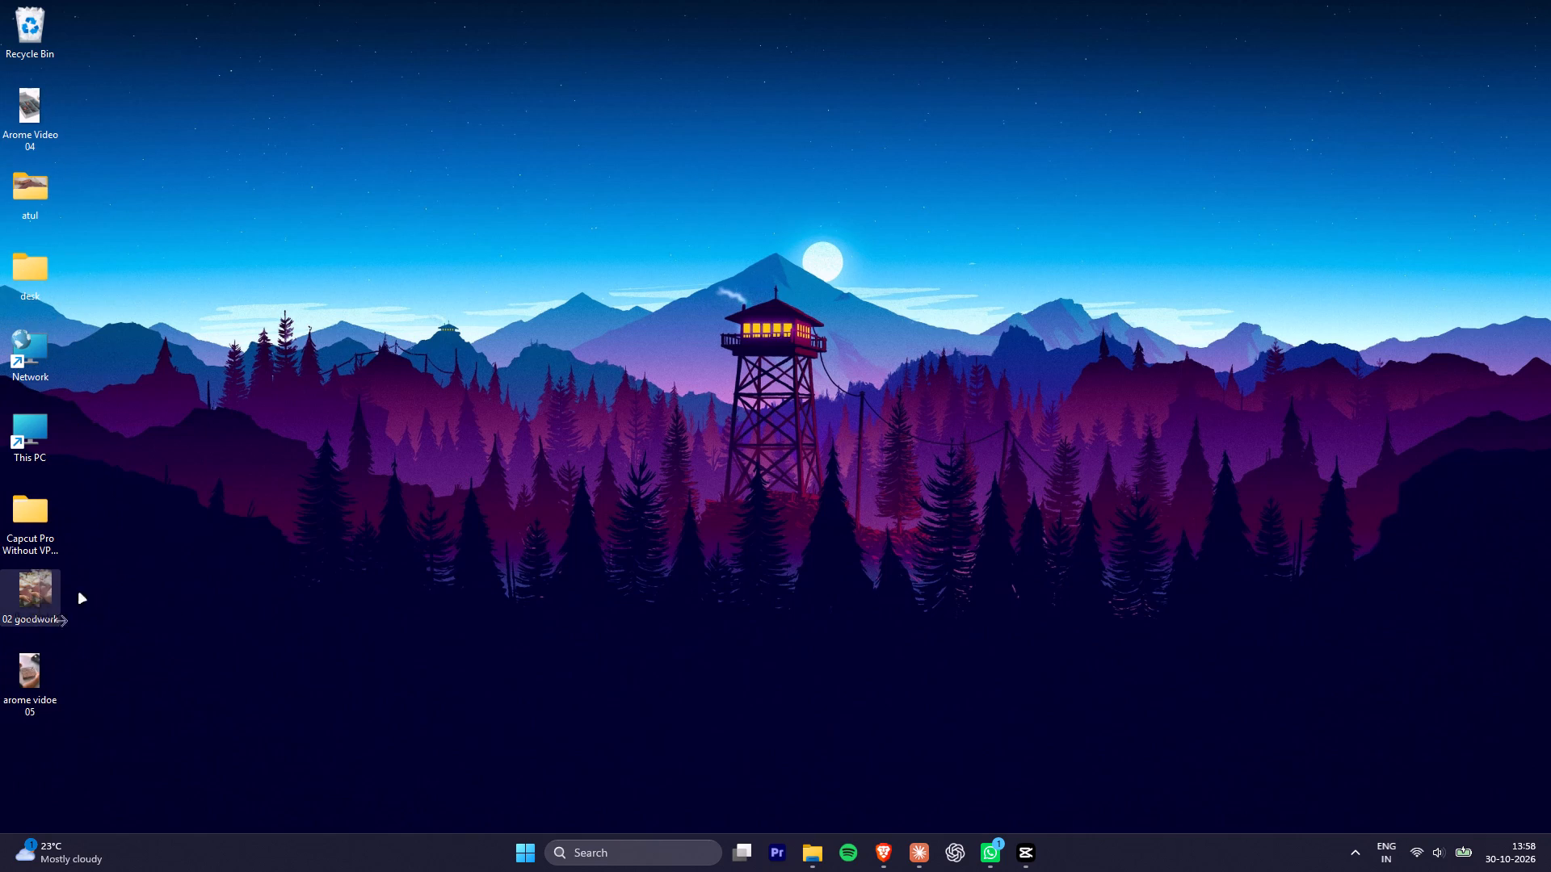
left_click_drag(79, 593, 25, 191)
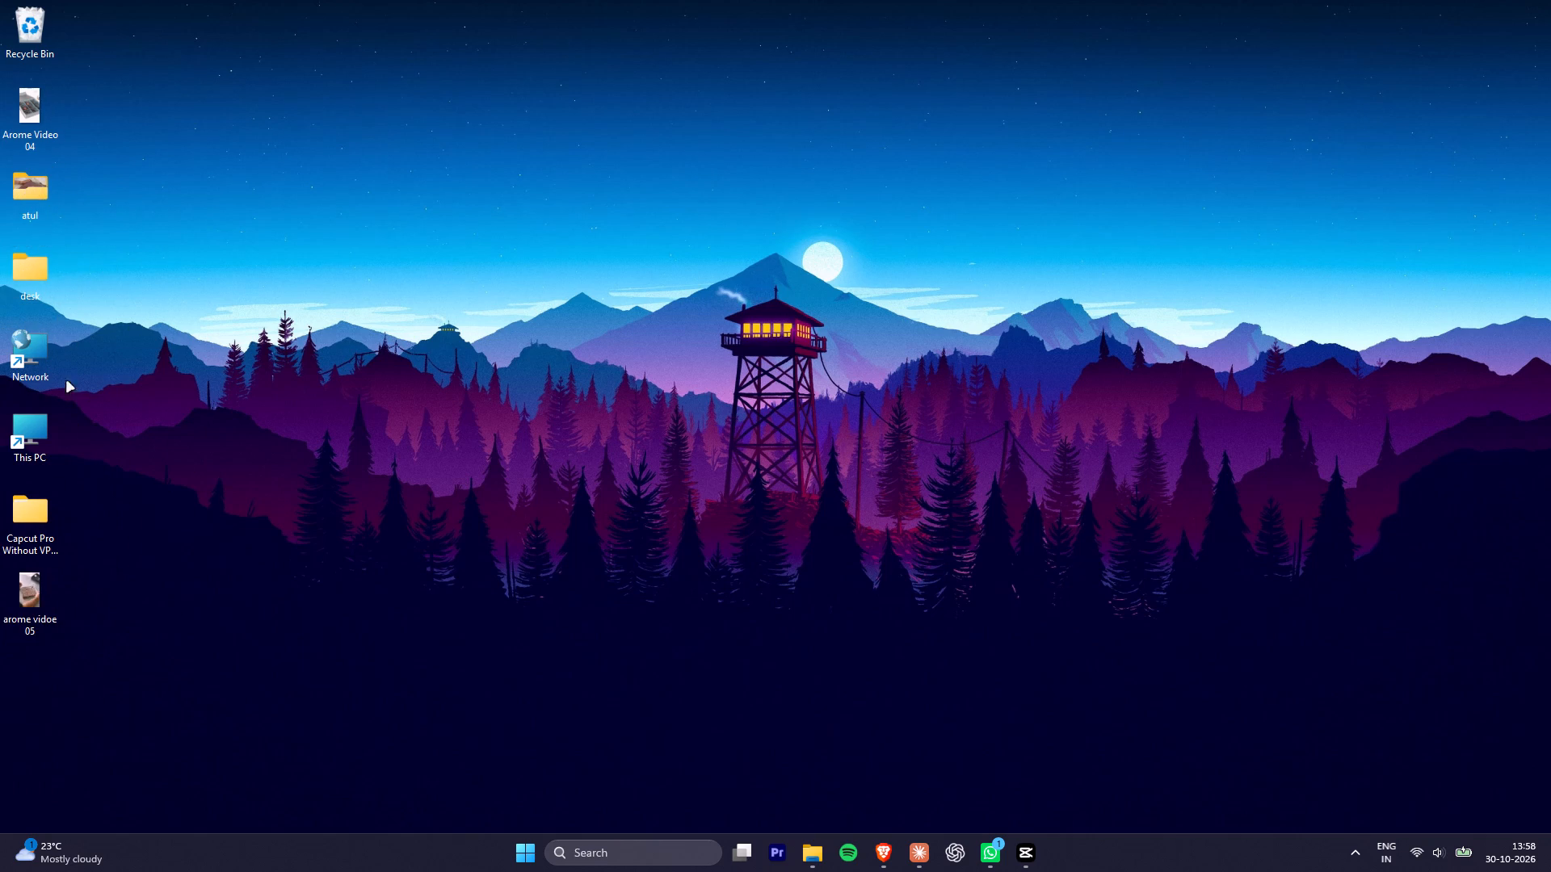
Select the arome vidoe 05 video file on the desktop.
left_click(26, 600)
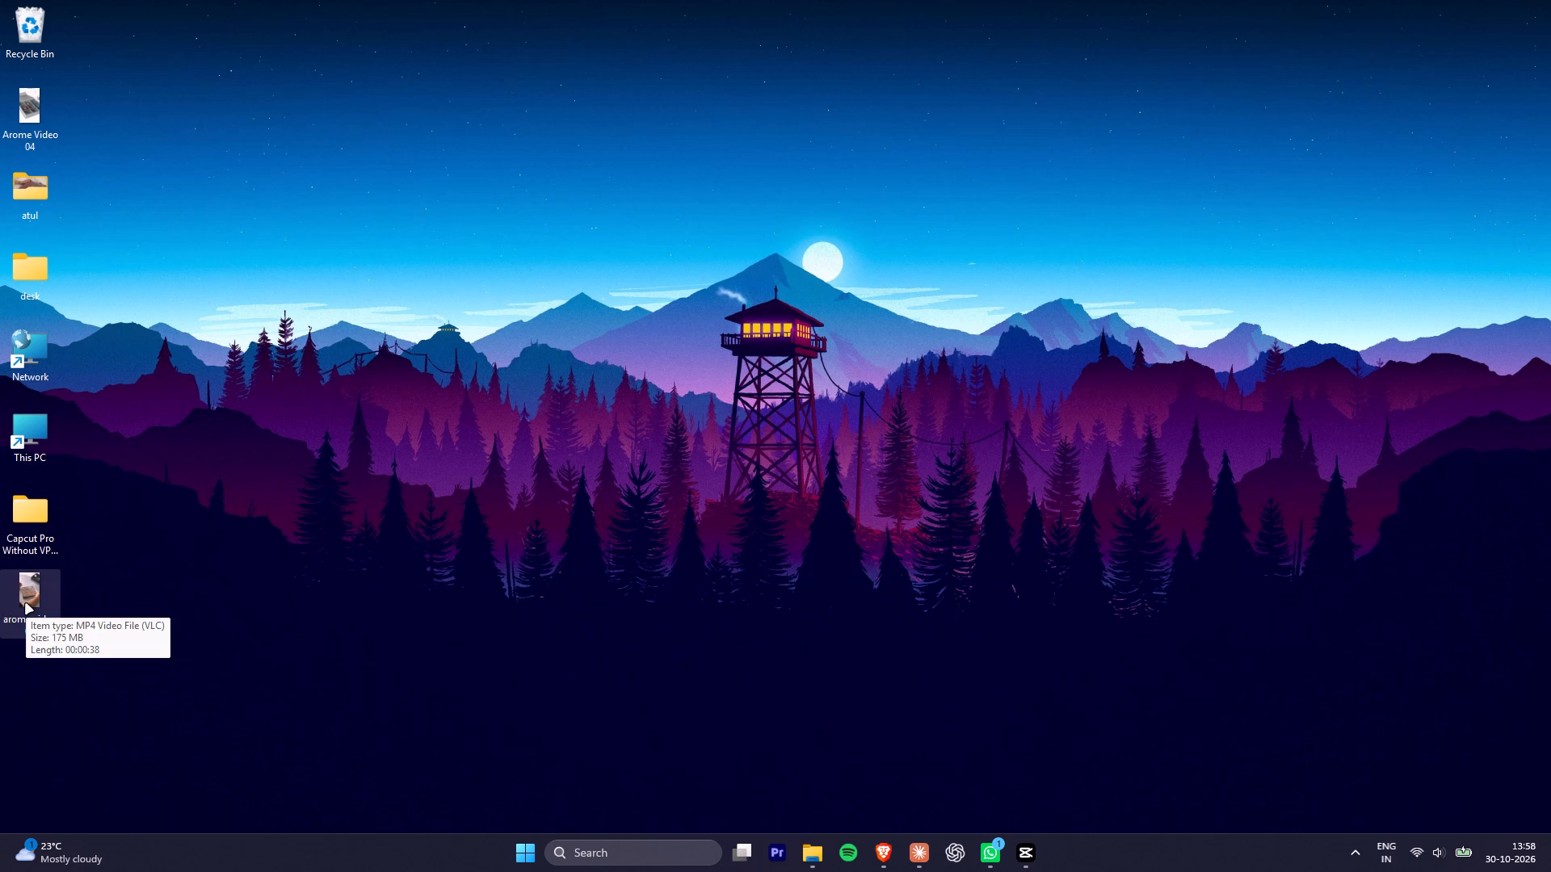
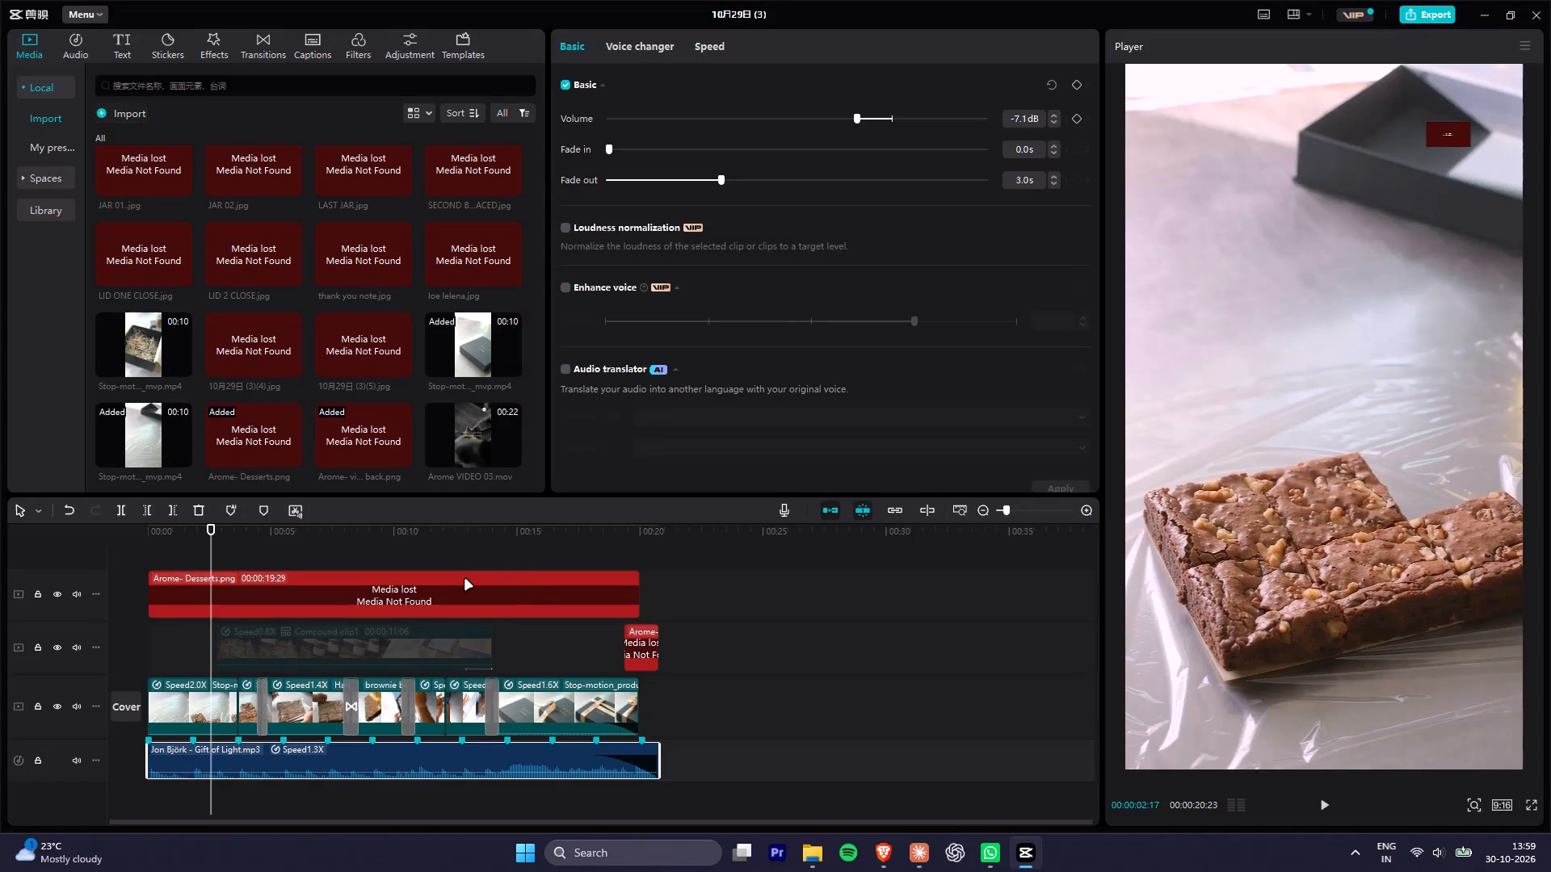
Delete the Arome- Desserts and Arome- video back logo overlays with lost media from the timeline.
left_click(465, 580)
key("Delete")
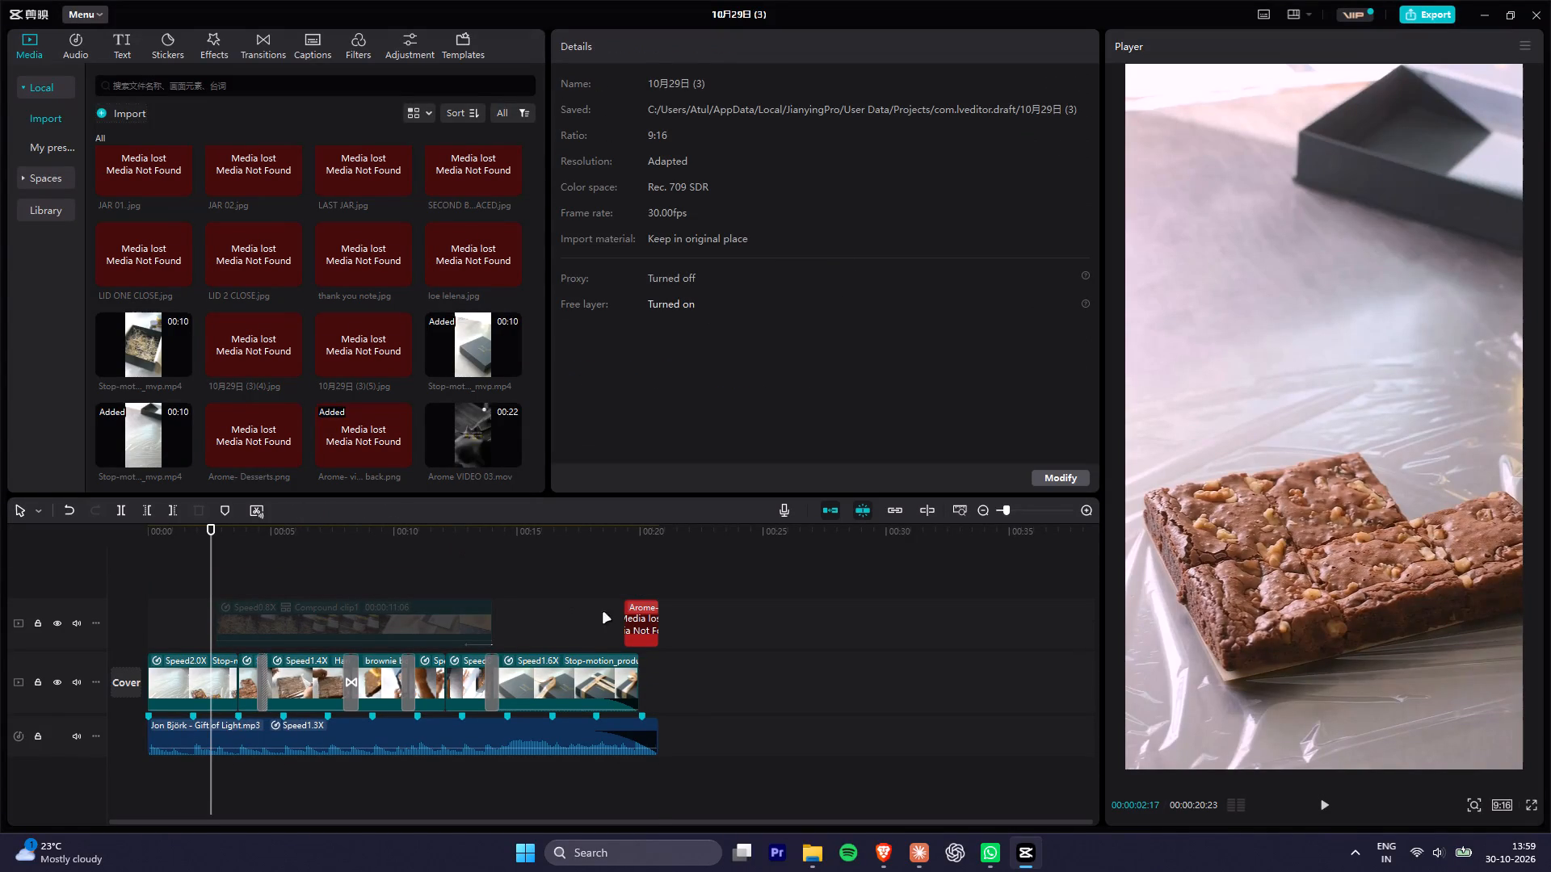
left_click(660, 615)
left_click(635, 616)
key("Delete")
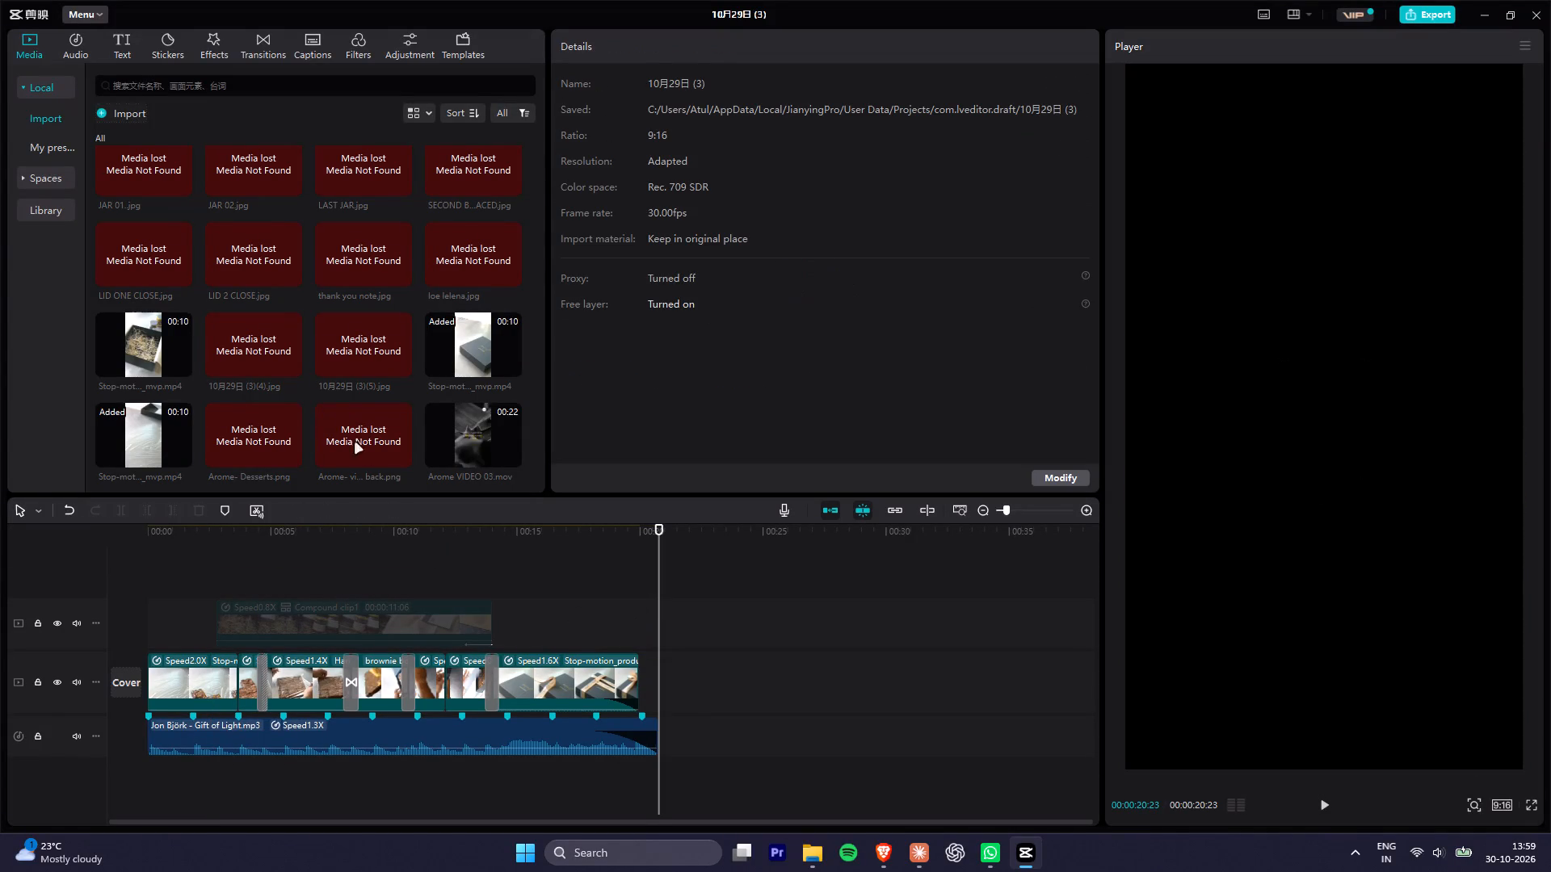
Delete the lost images empty wrap, browney and 10月29日 (3) from the imported media library.
left_click(148, 157)
scroll(162, 239, "up", 12)
left_click(350, 187)
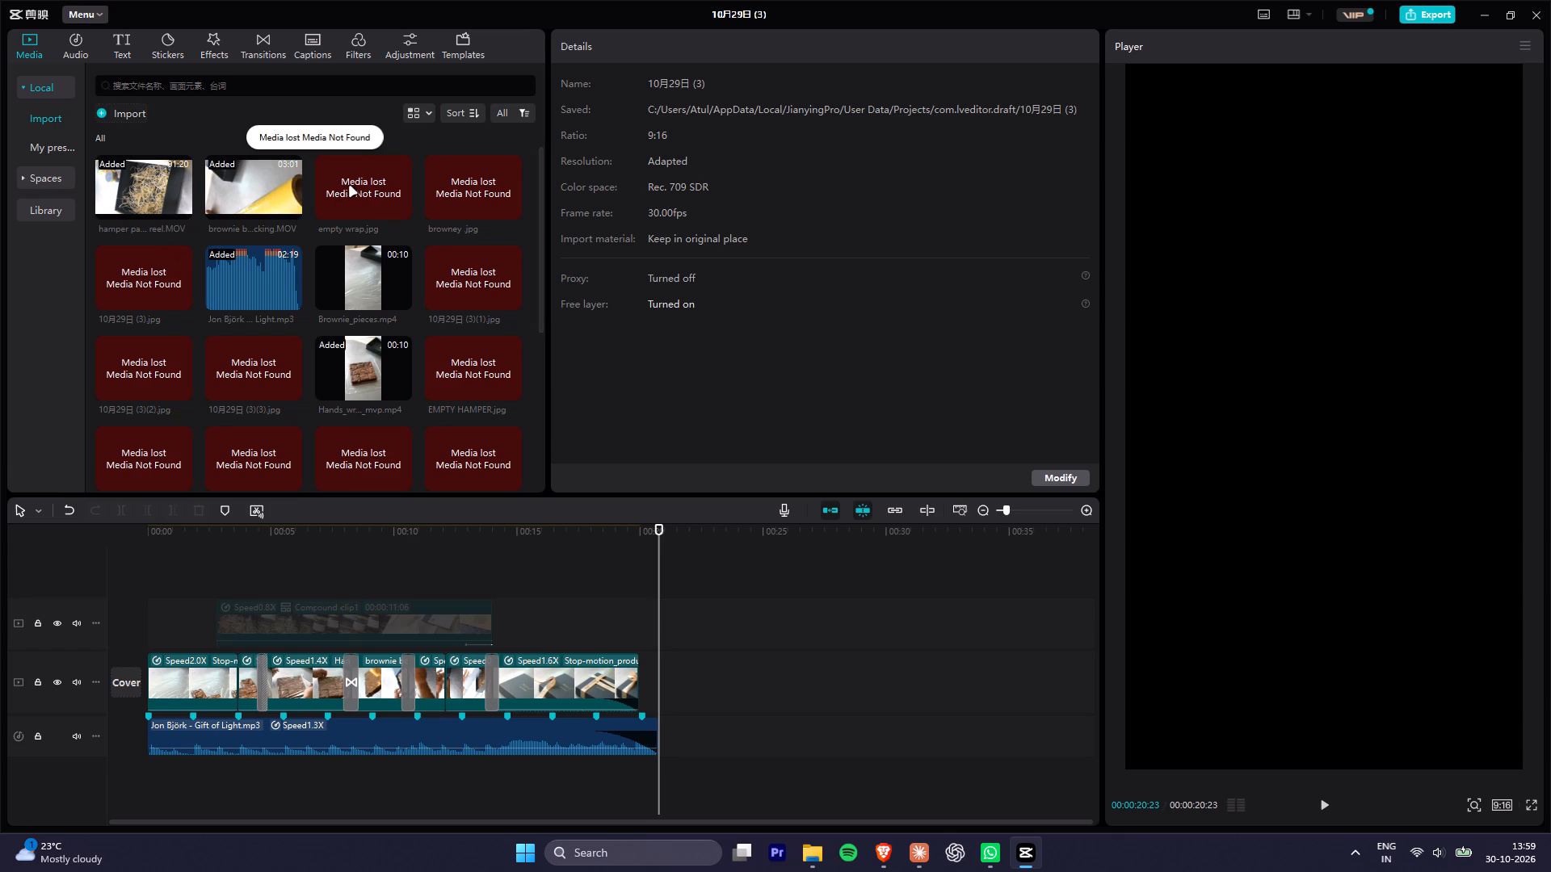
key("Delete")
left_click(388, 189)
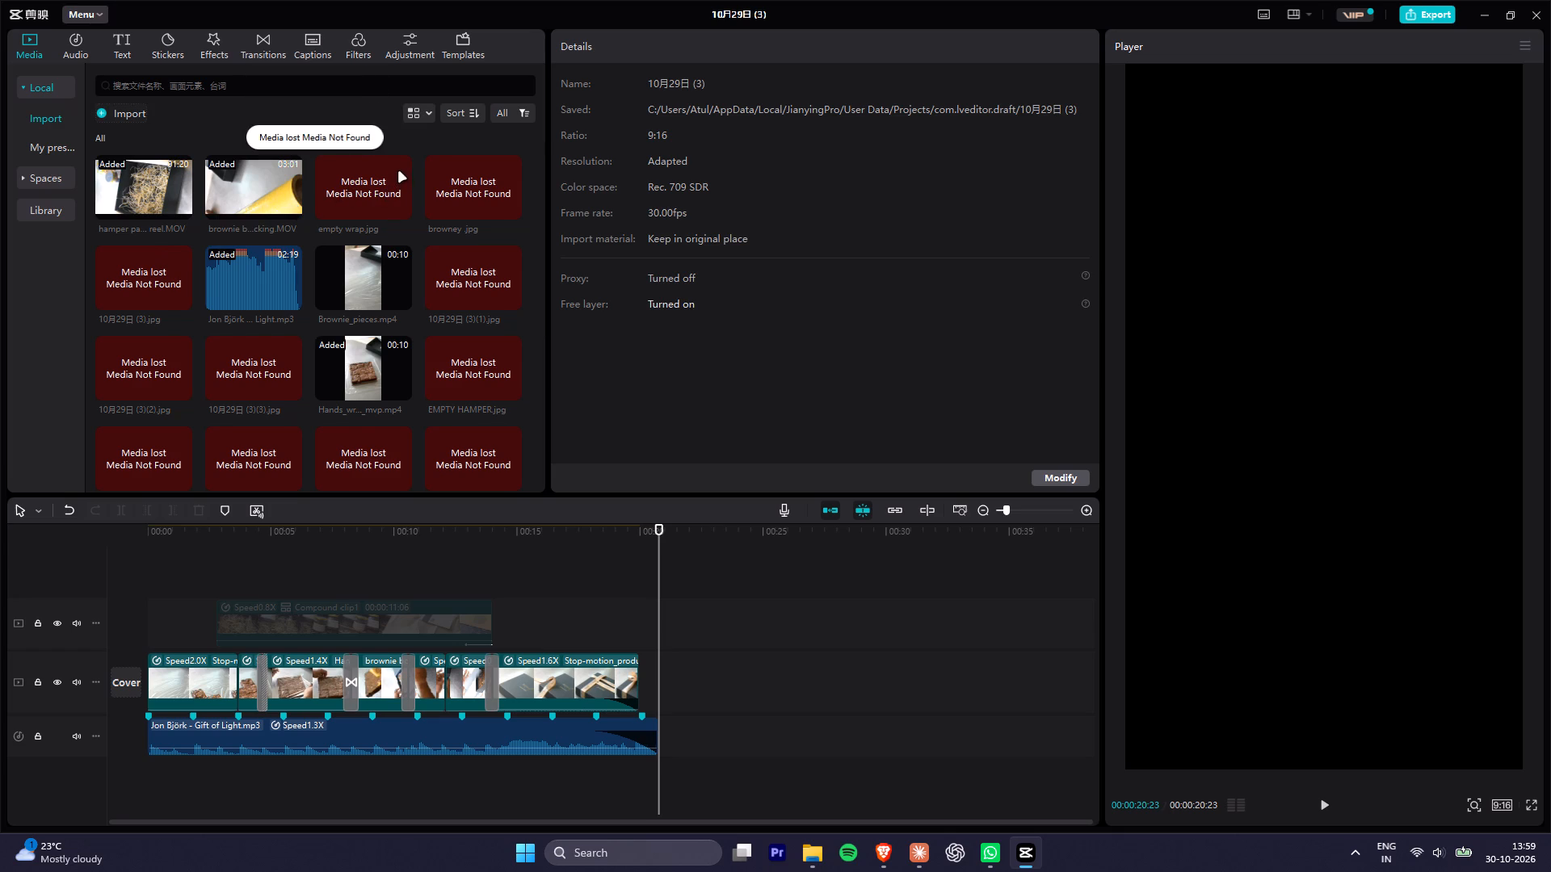
right_click(399, 172)
left_click(414, 192)
right_click(376, 184)
left_click(394, 195)
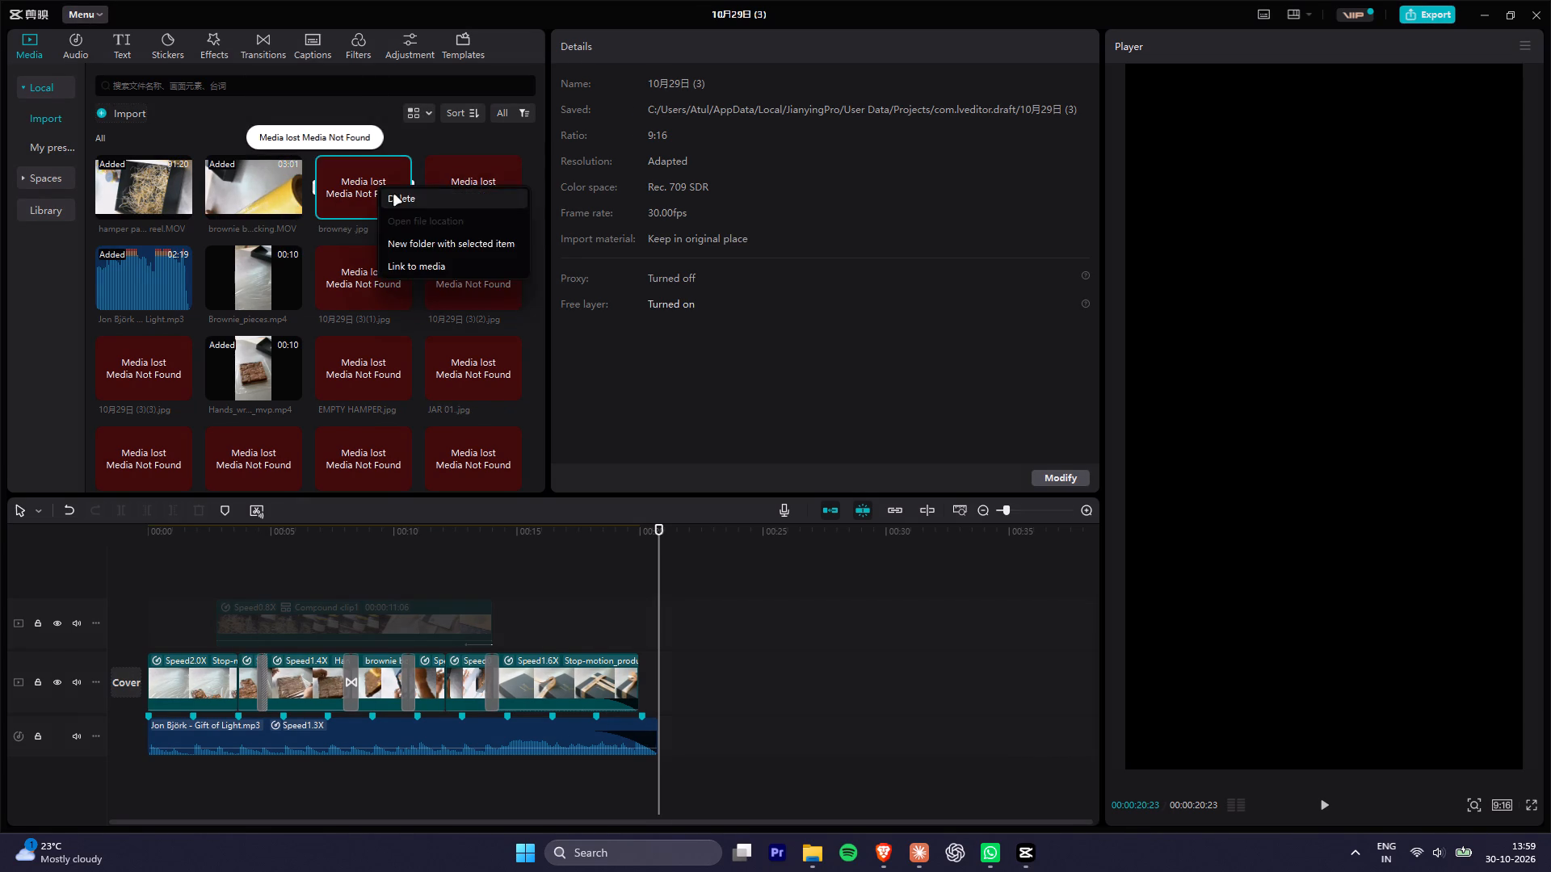
right_click(380, 189)
left_click(393, 197)
Delete the lost images 10月29日 (3)(1), (3)(2) and (3)(3) from the imported media library.
right_click(160, 270)
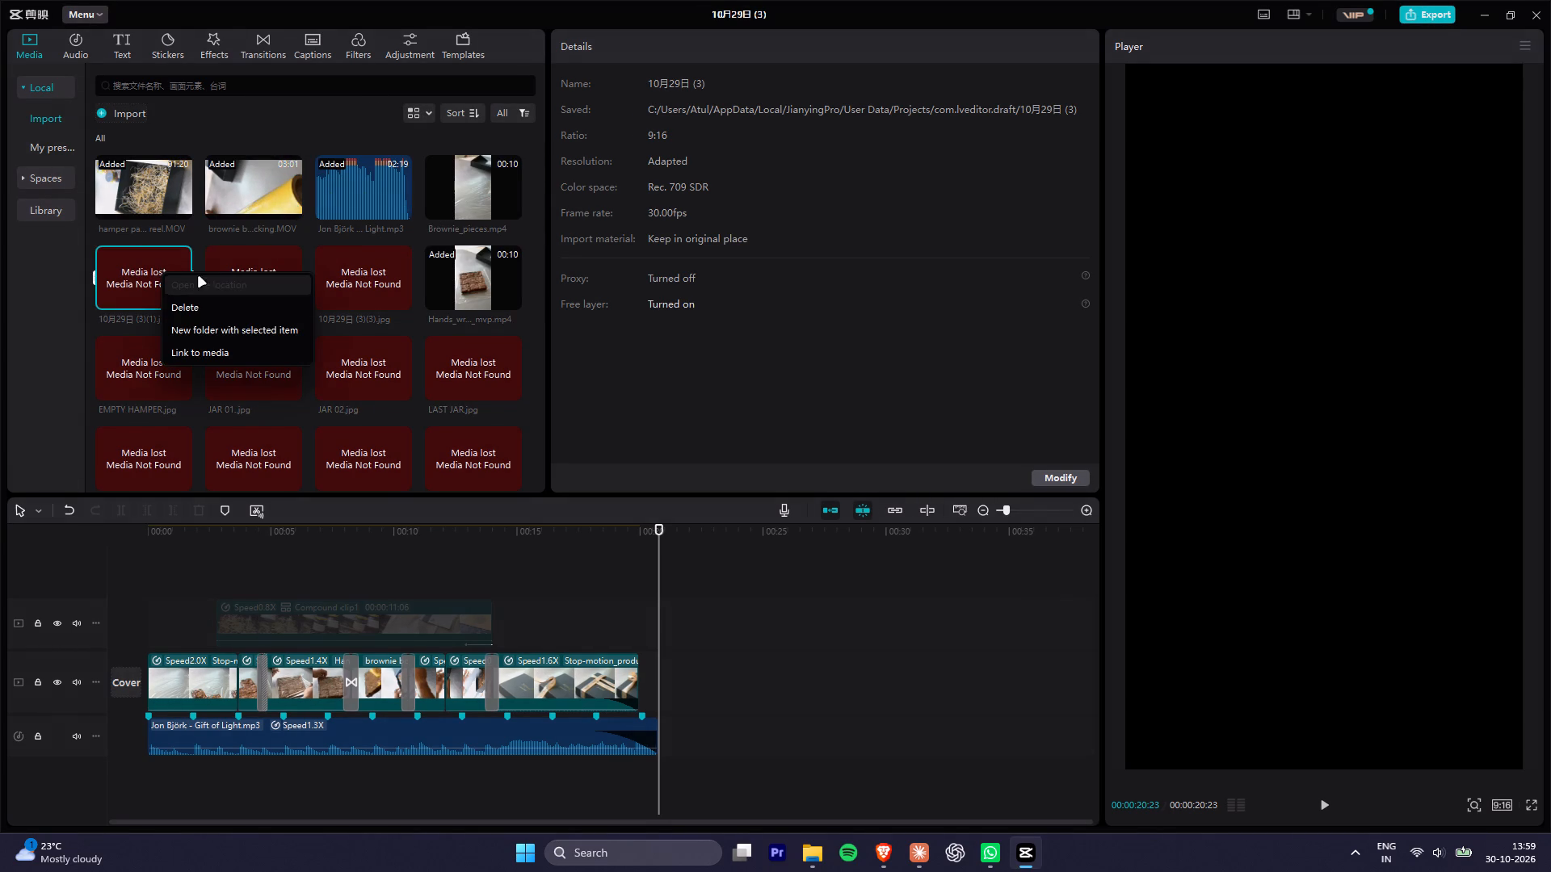
left_click(203, 278)
left_click(183, 305)
right_click(137, 278)
left_click(172, 314)
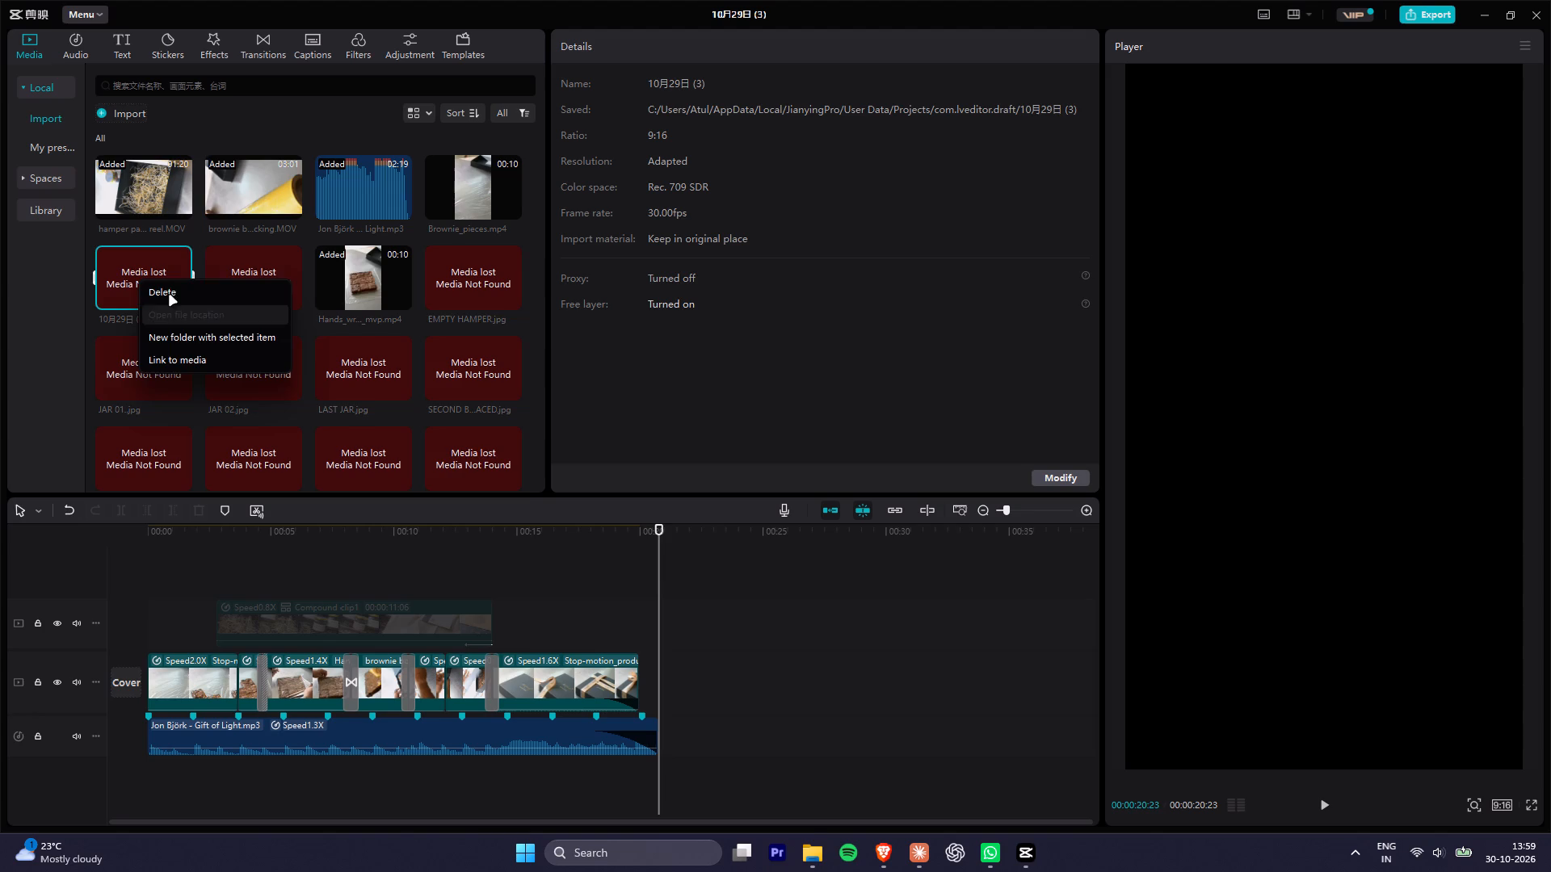
left_click(170, 290)
right_click(132, 262)
left_click(168, 286)
Delete the lost images EMPTY HAMPER, JAR 01, JAR 02 and LAST JAR from the imported media library.
right_click(228, 271)
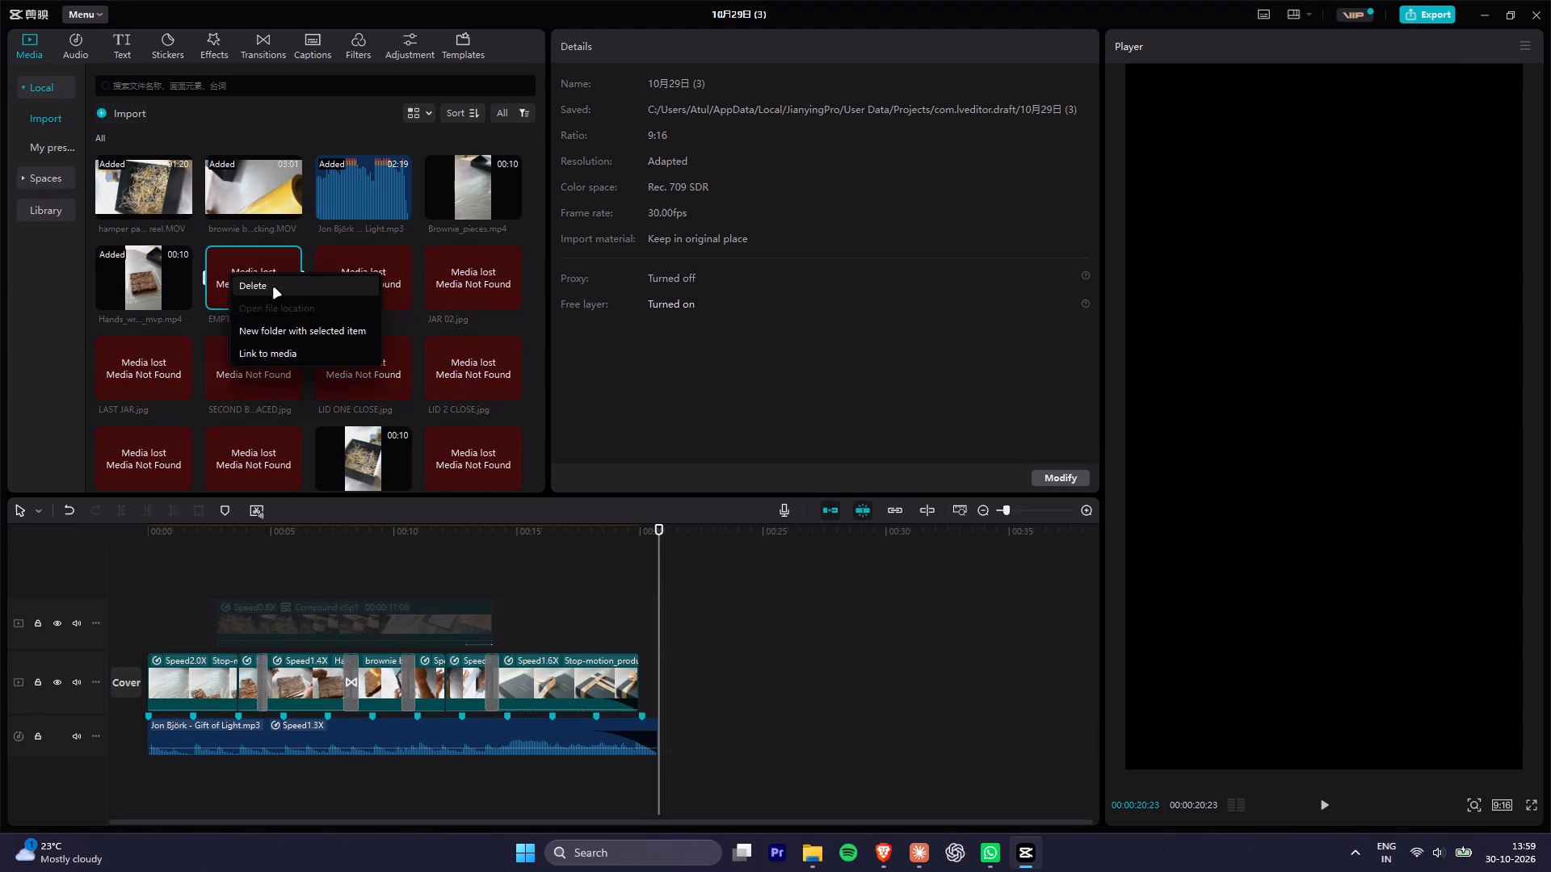
left_click(276, 287)
right_click(281, 287)
left_click(288, 288)
left_click(292, 297)
right_click(245, 267)
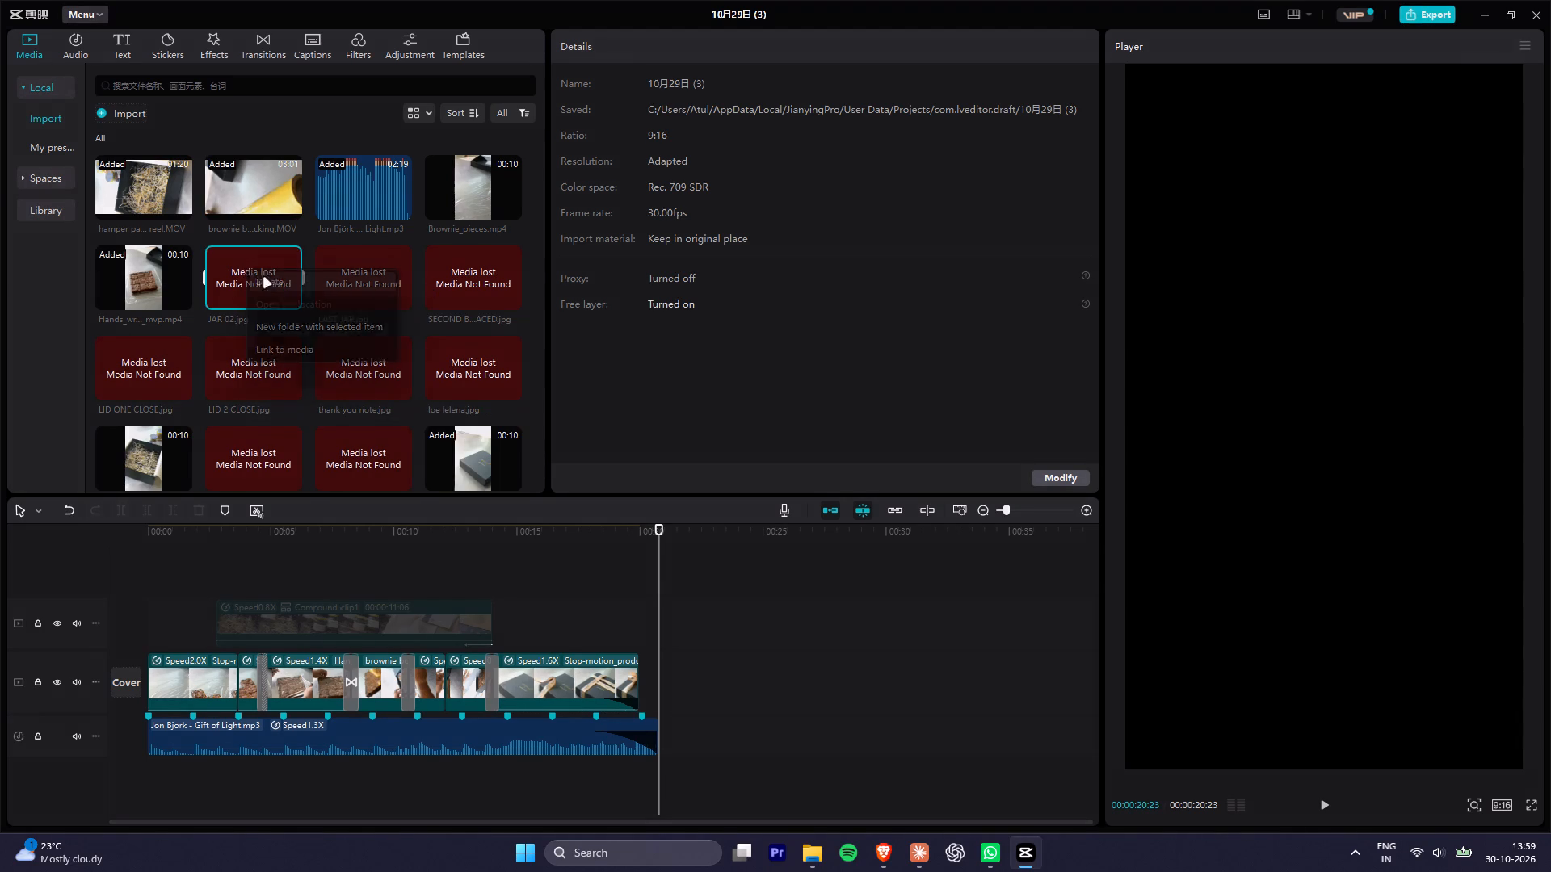
left_click(275, 284)
right_click(243, 272)
left_click(272, 285)
Delete the lost images SECOND B...ACED, LID ONE CLOSE, LID 2 CLOSE, thank you note and loe lelena from the media library.
right_click(251, 279)
left_click(275, 287)
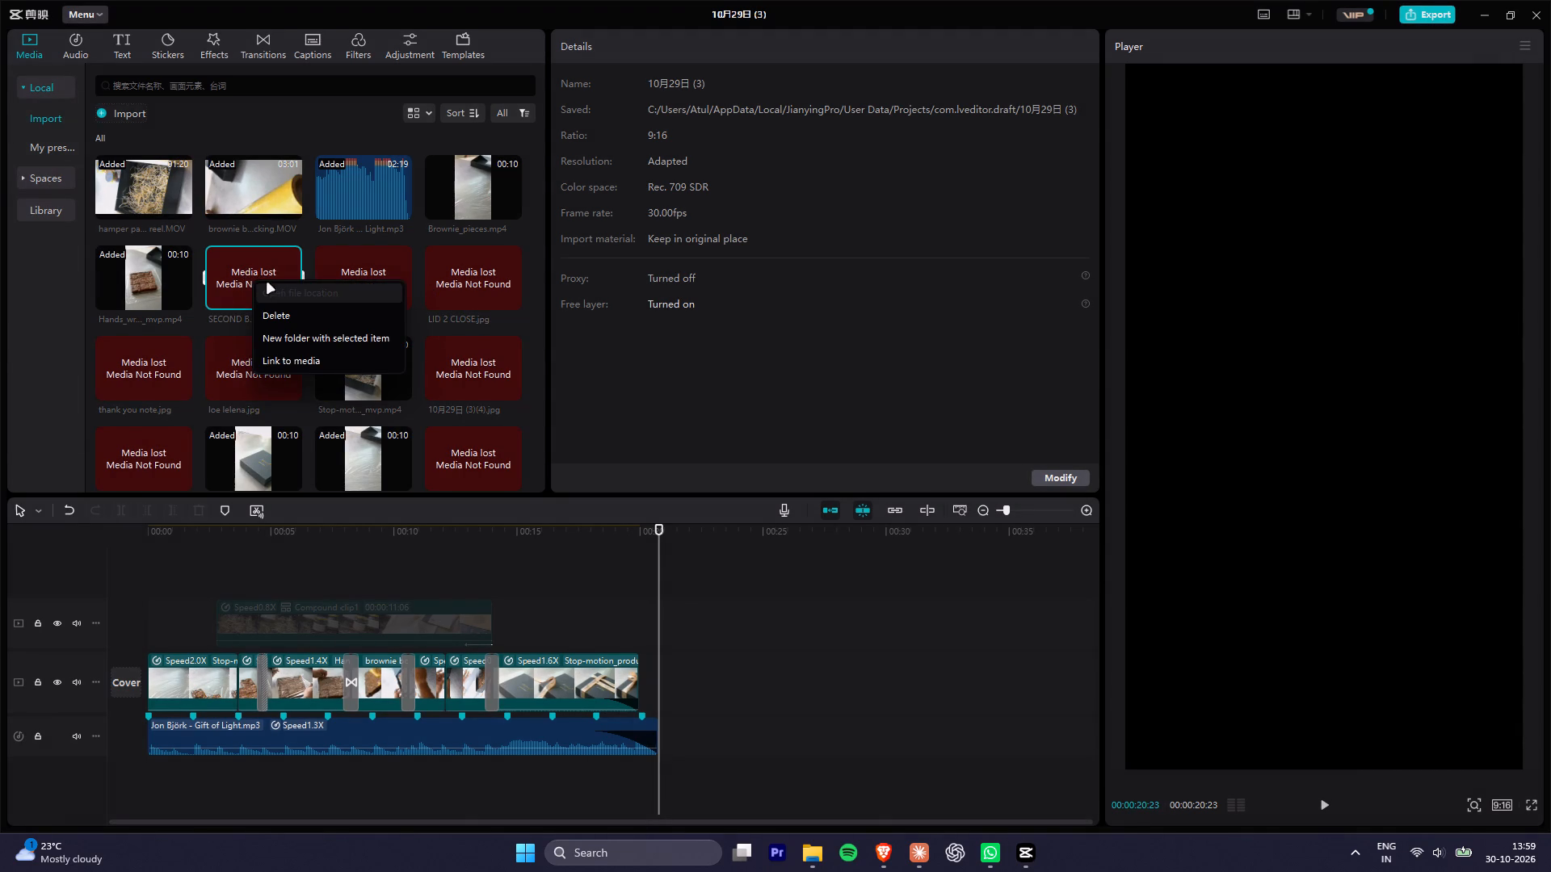
left_click(268, 307)
right_click(250, 278)
left_click(292, 309)
right_click(275, 281)
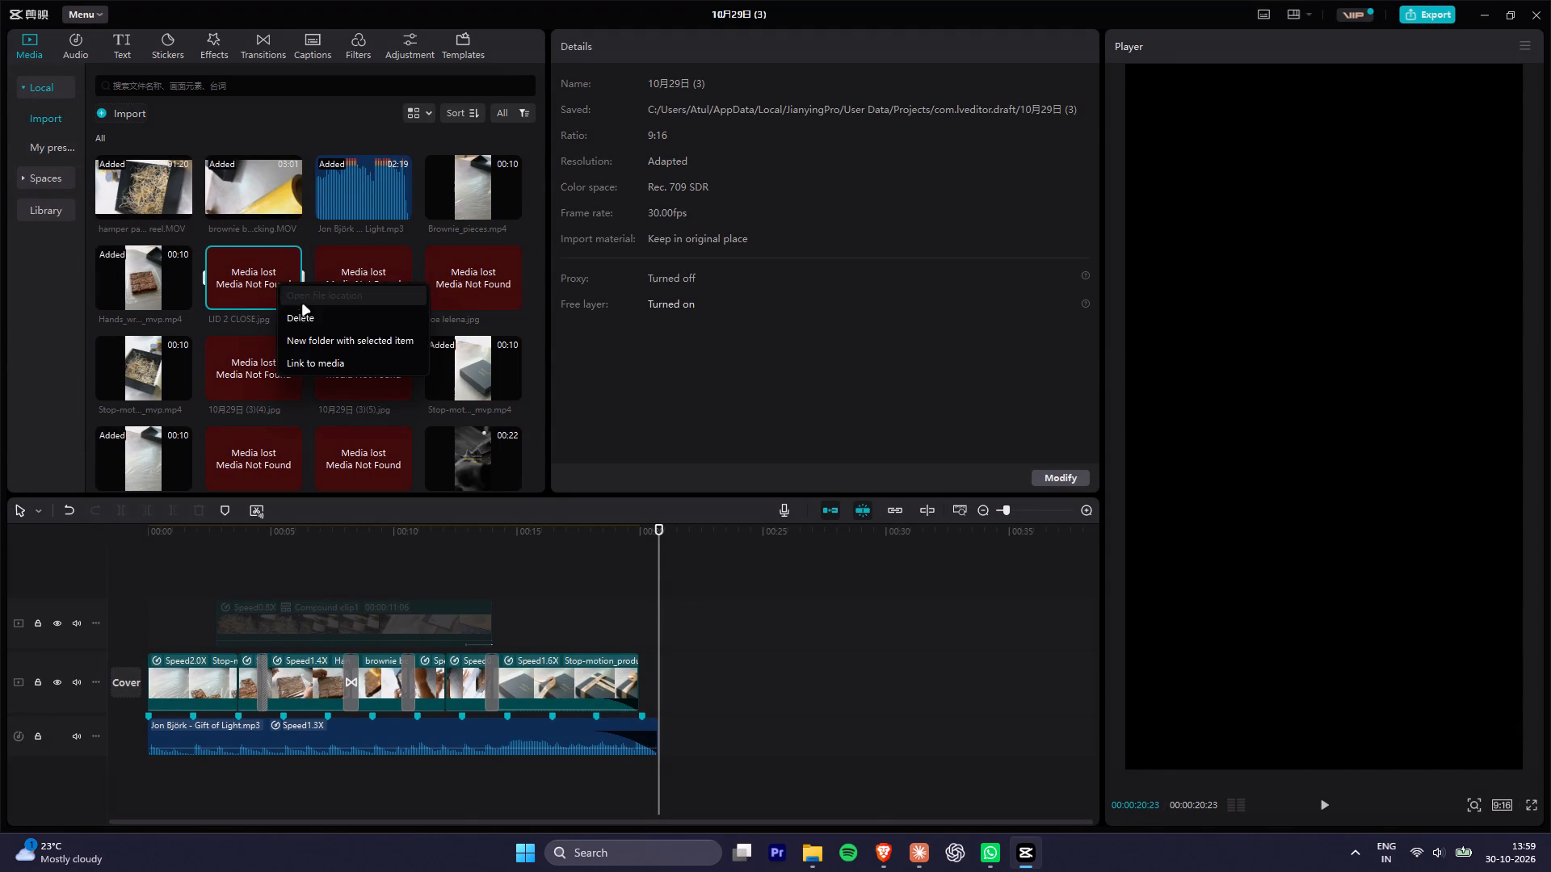
left_click(306, 317)
right_click(258, 280)
left_click(298, 317)
right_click(258, 279)
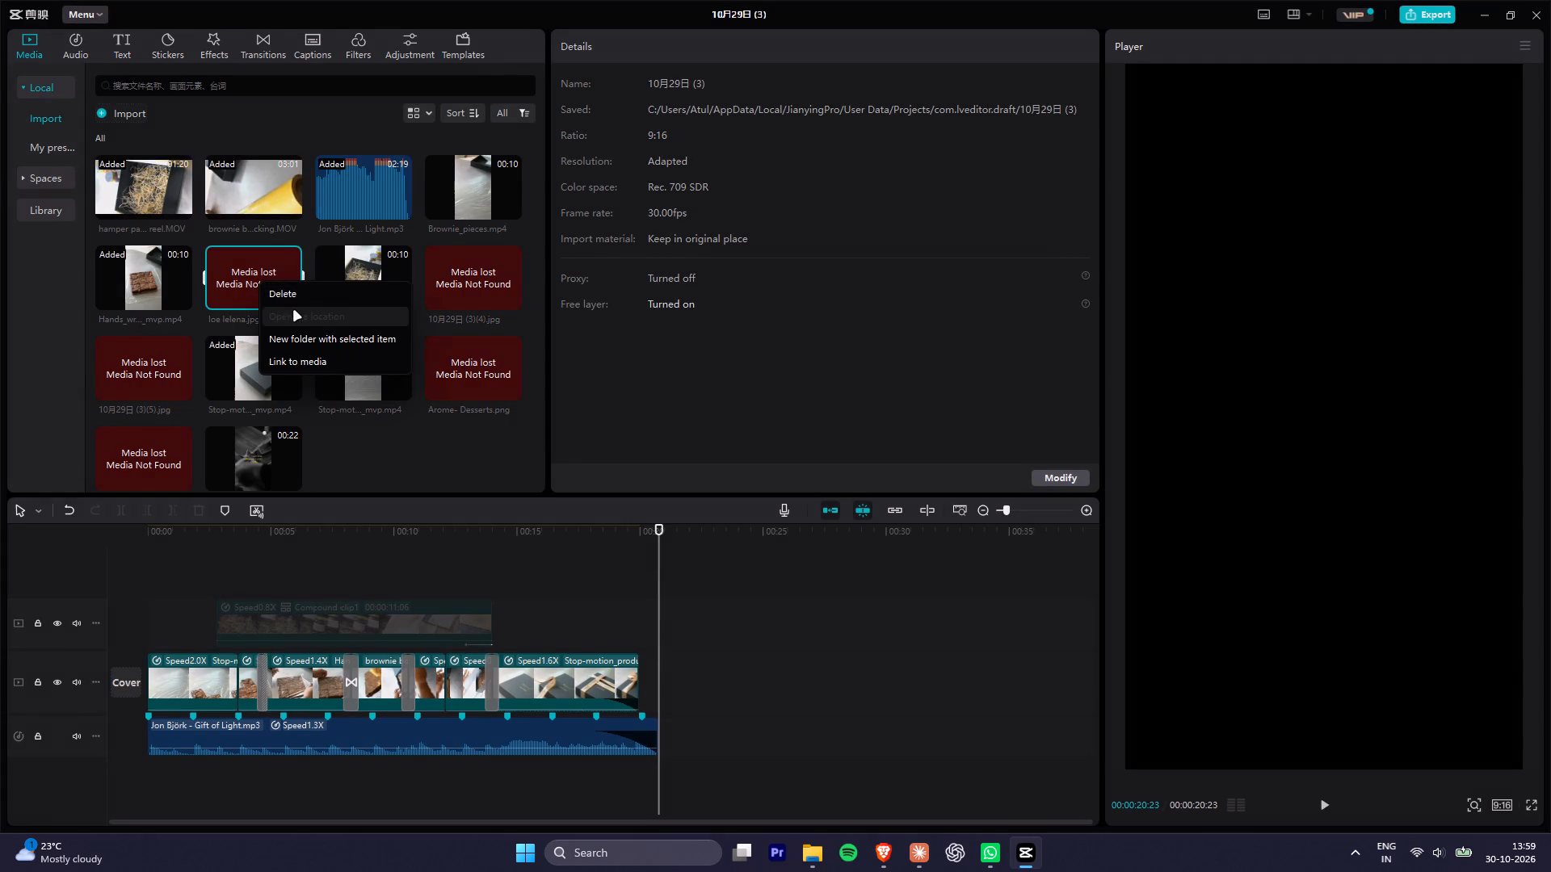
left_click(289, 296)
Delete the remaining lost images 10月29日 (3)(4), 10月29日 (3)(5), Arome- Desserts and Arome- video back from the media library.
right_click(353, 274)
left_click(400, 305)
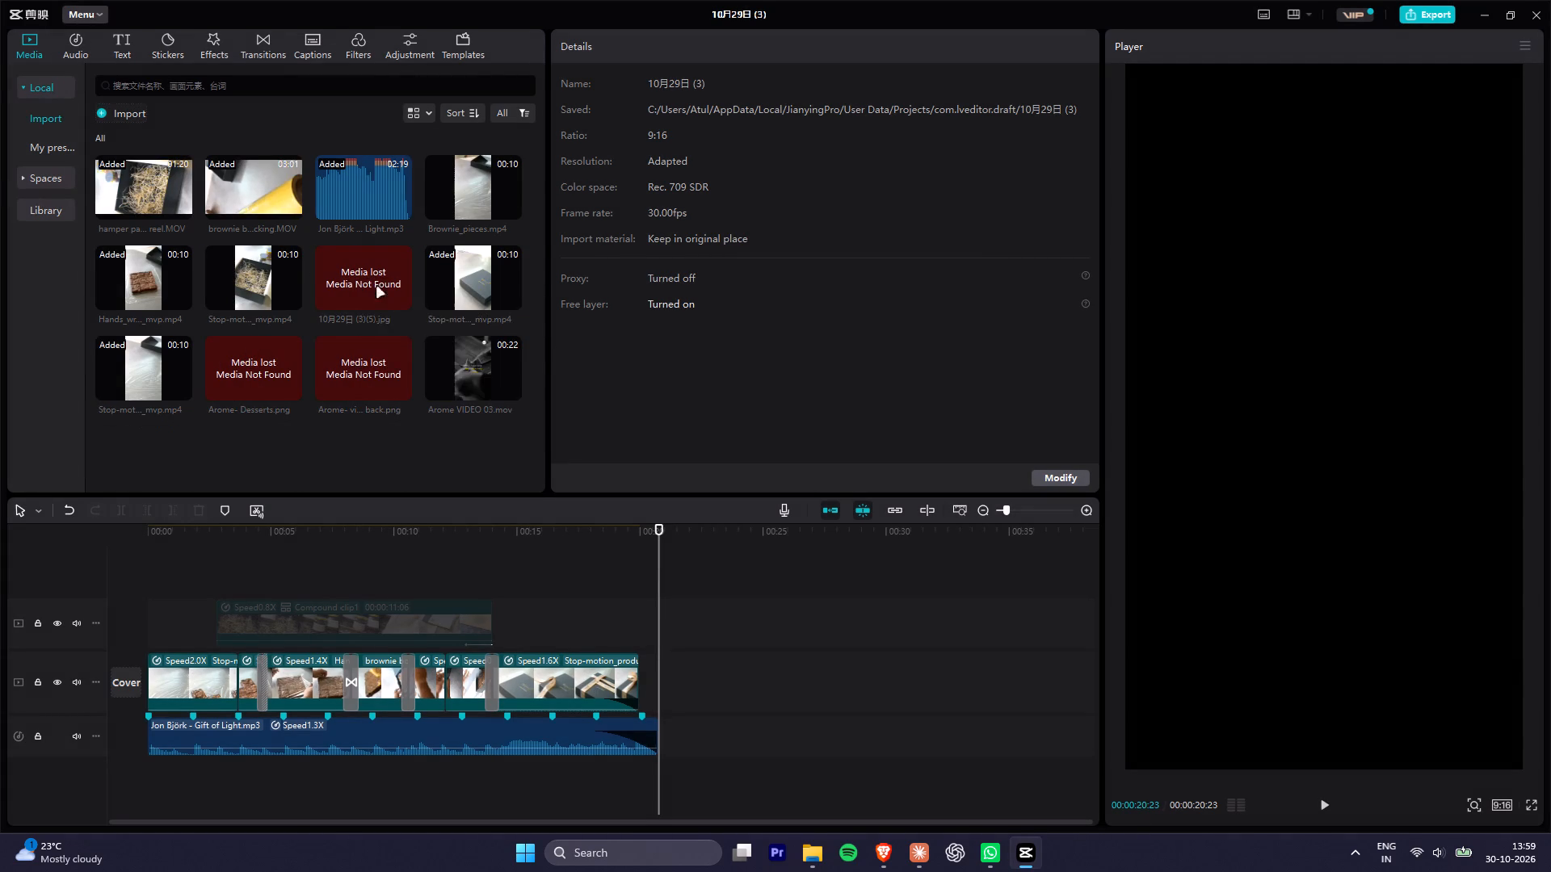
right_click(369, 284)
left_click(401, 304)
right_click(147, 352)
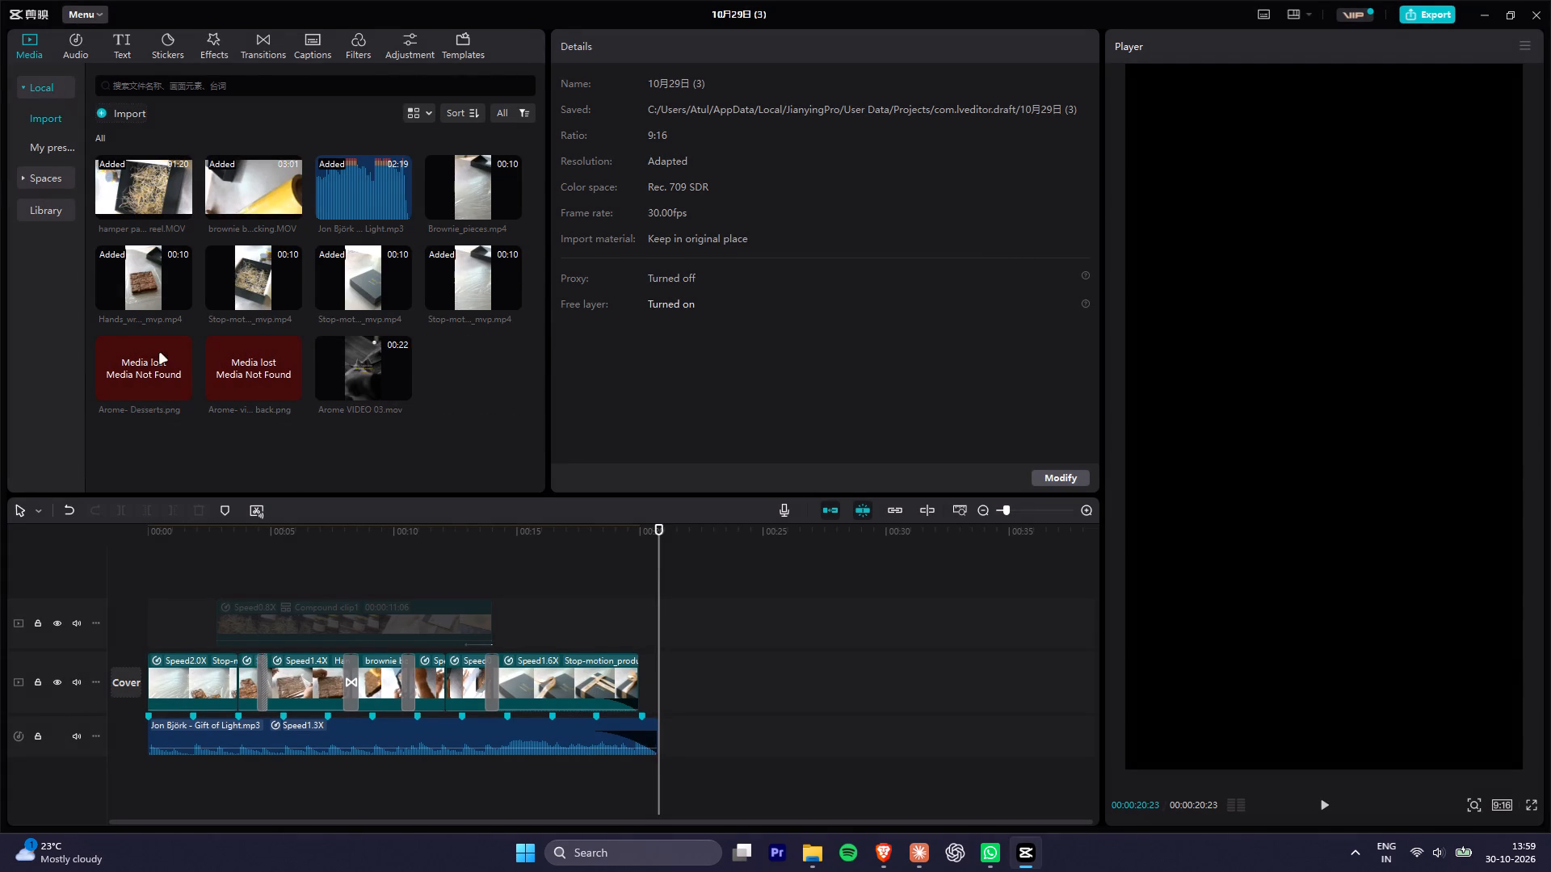
left_click(194, 363)
right_click(139, 365)
left_click(193, 379)
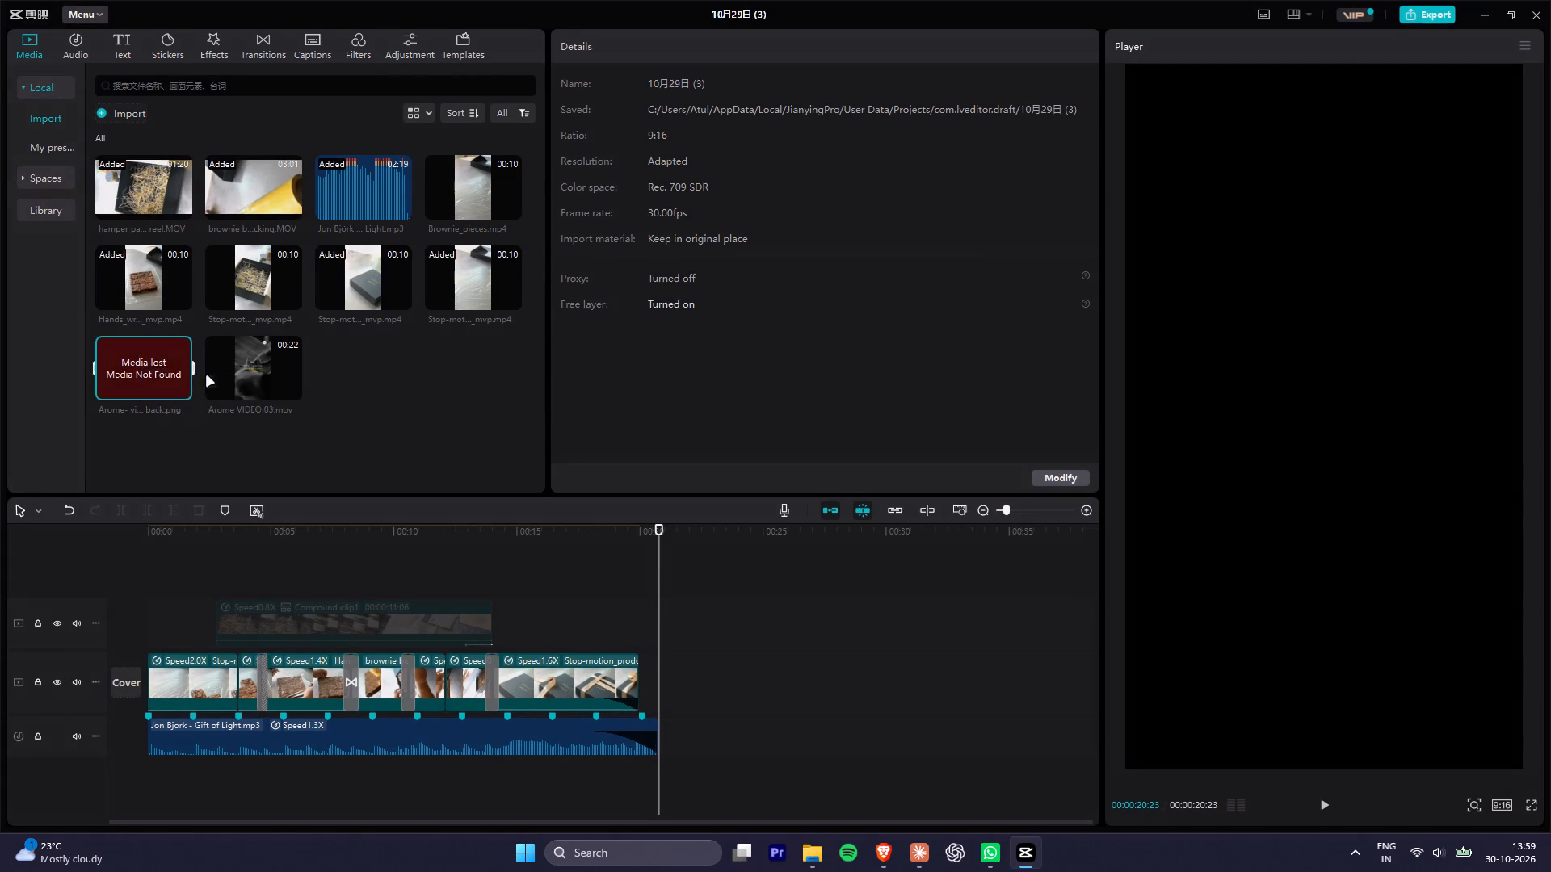
left_click(389, 376)
left_click(377, 387)
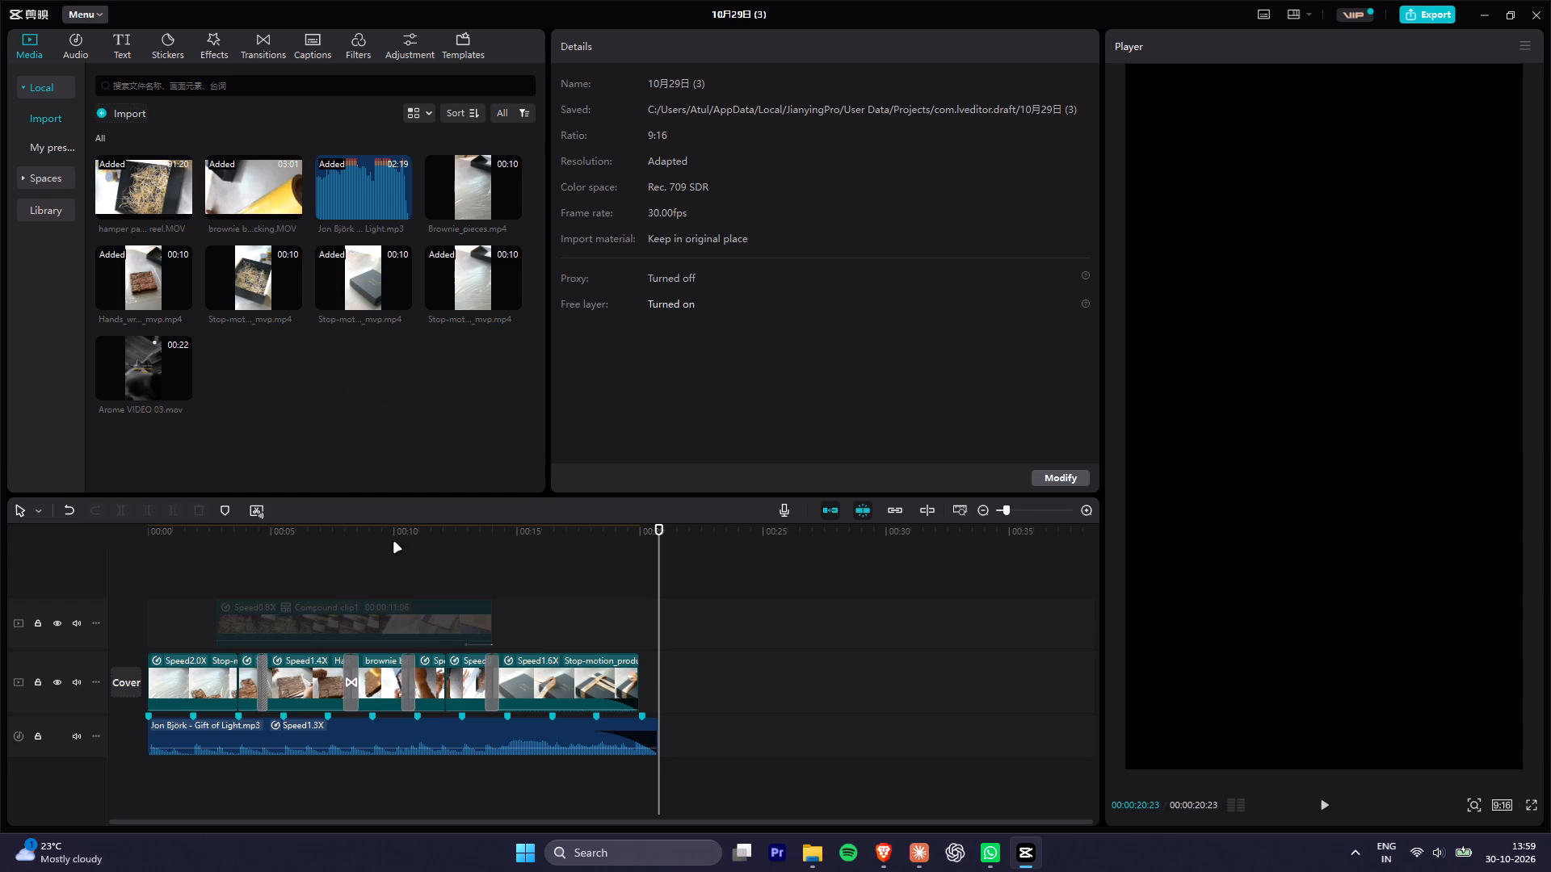
Move the disabled Compound clip1 from the overlay track to the start of the main track, ahead of the brownie clips.
left_click_drag(350, 535, 23, 561)
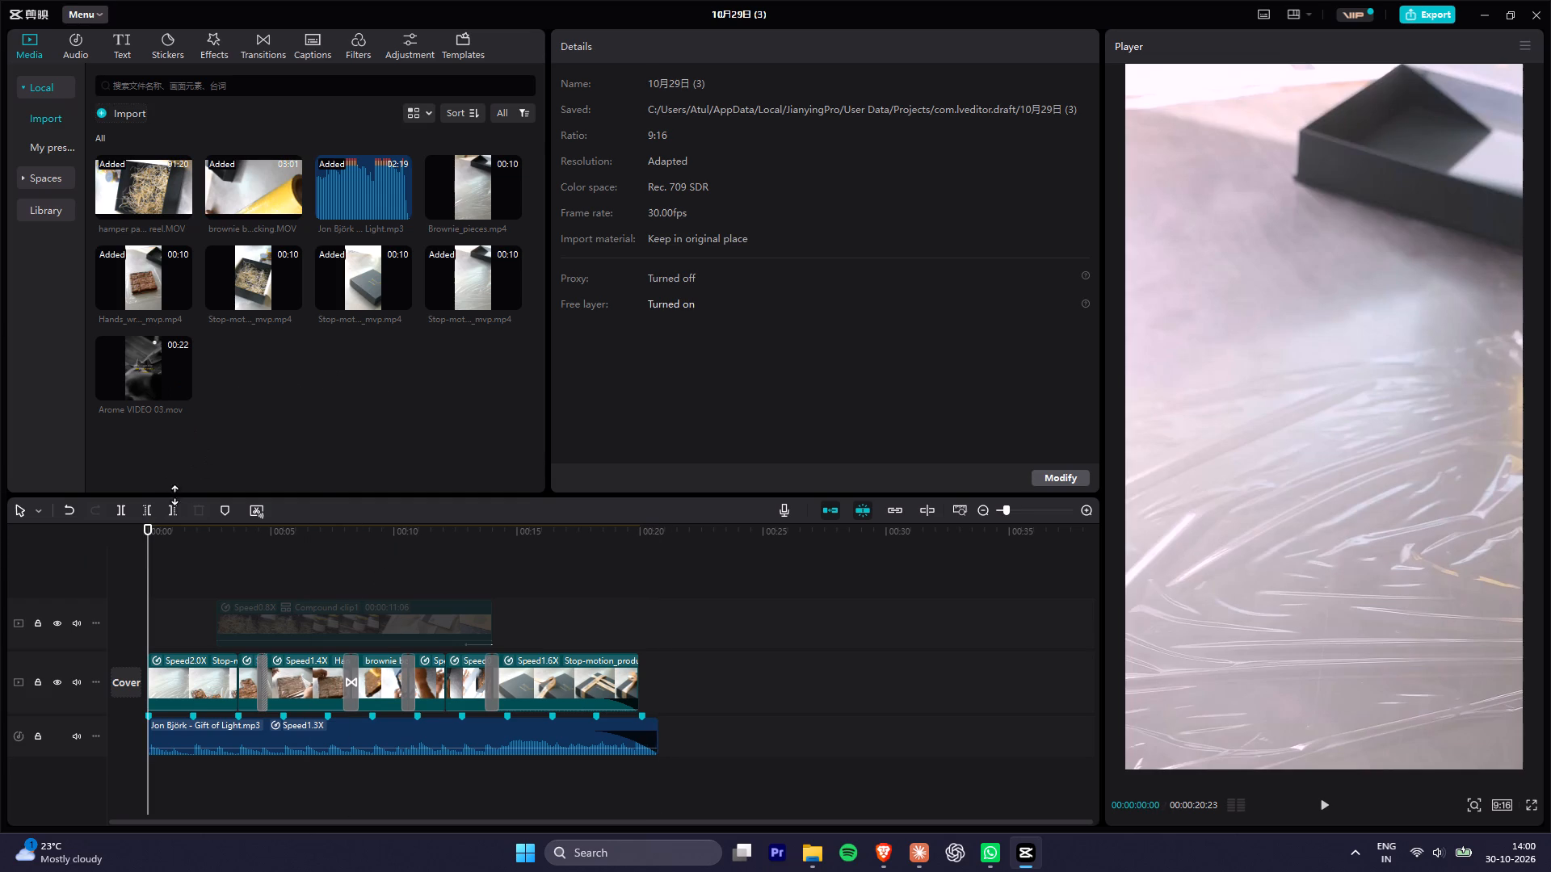
left_click_drag(195, 534, 615, 587)
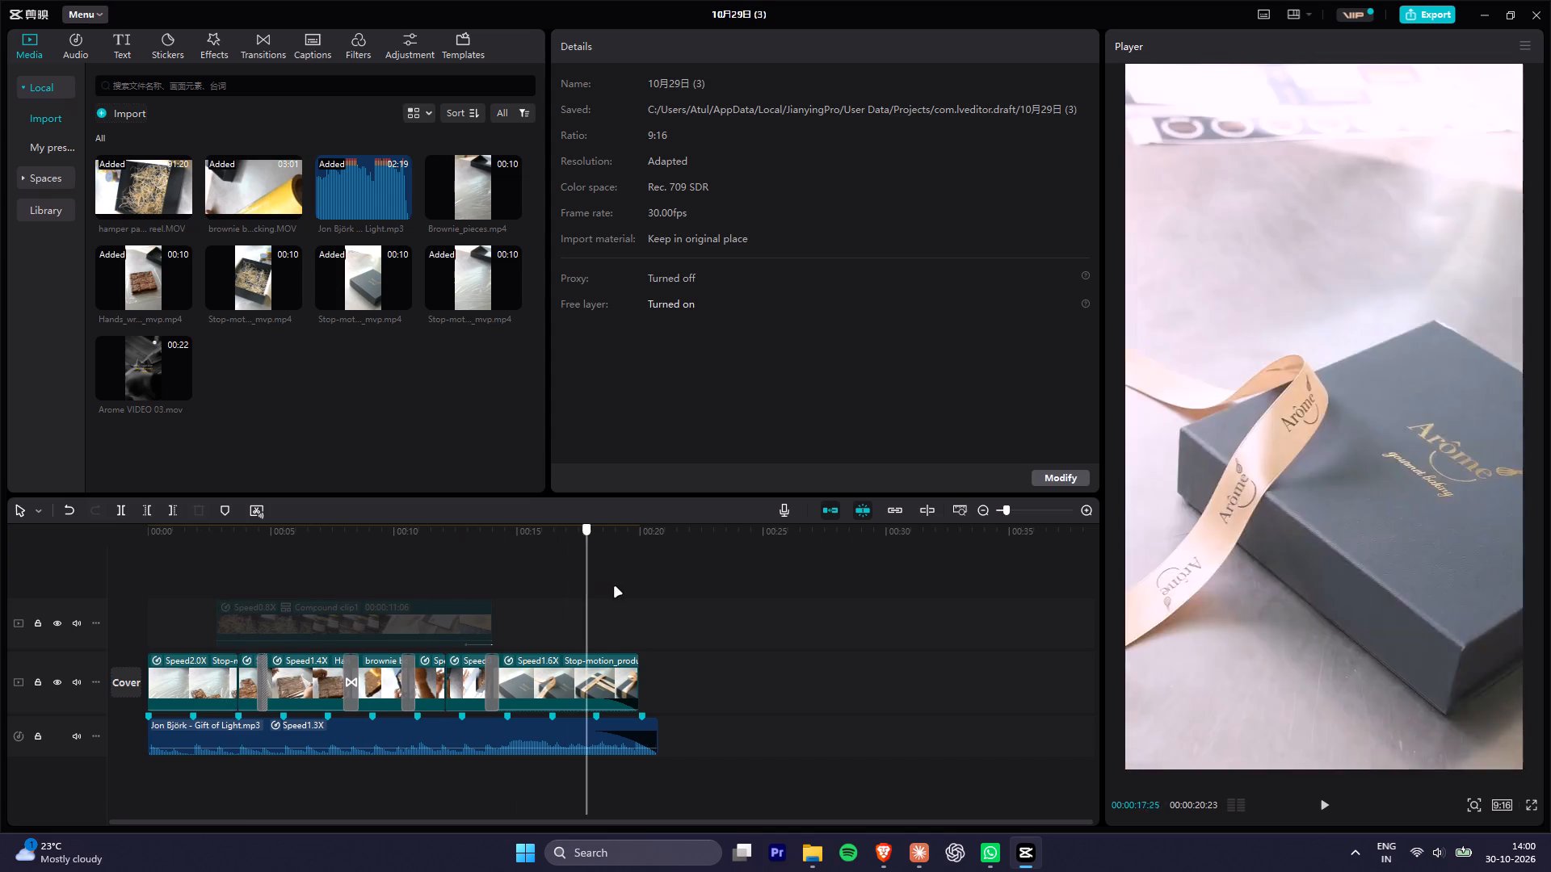
left_click_drag(615, 587, 506, 576)
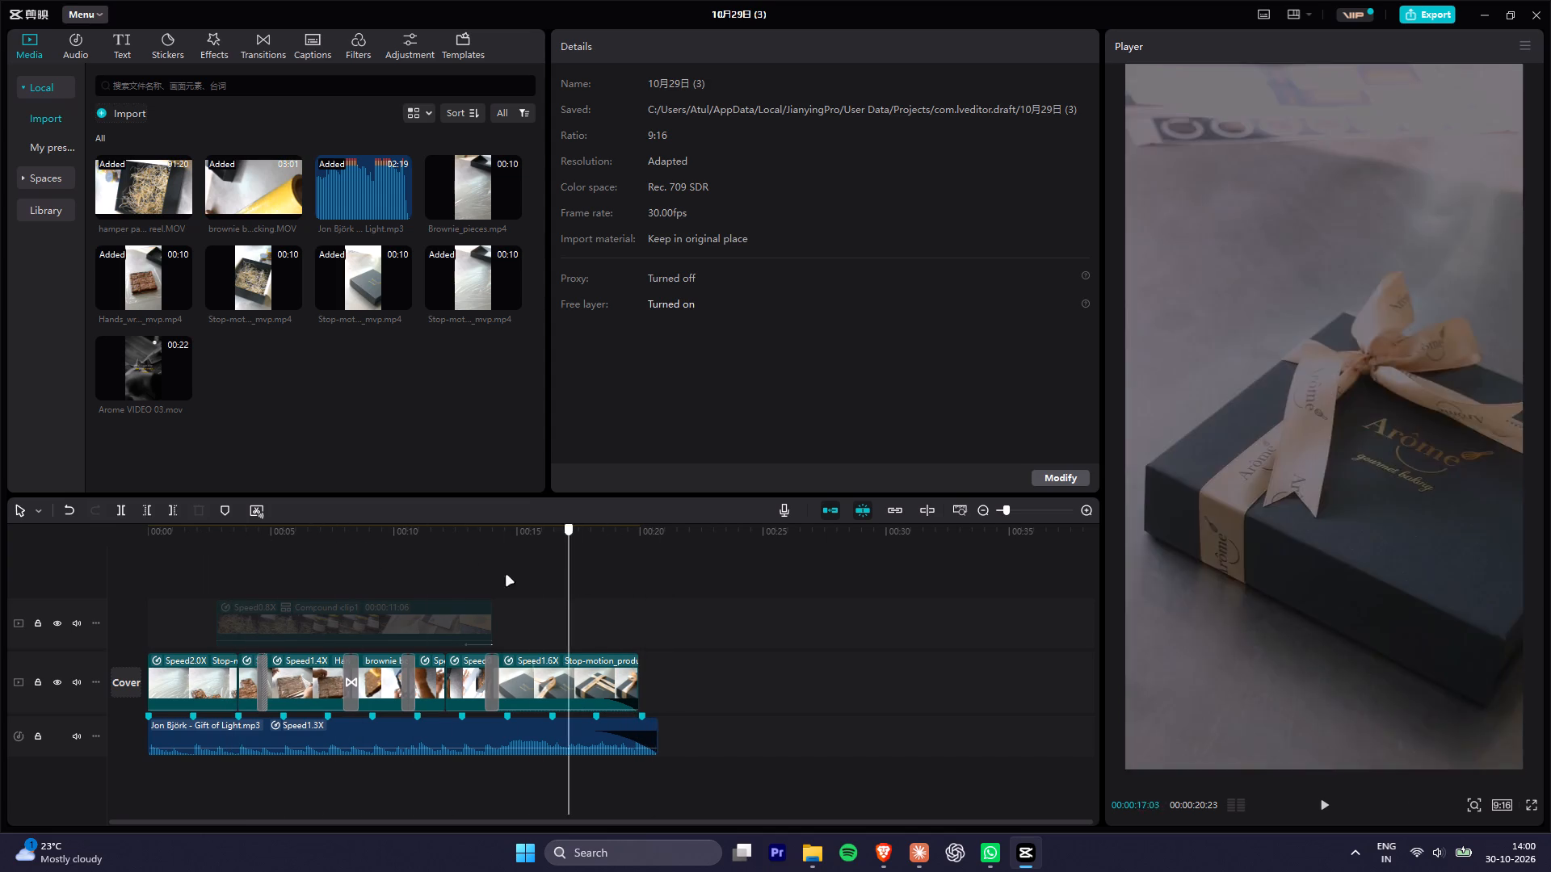
left_click_drag(506, 576, 0, 535)
left_click_drag(715, 684, 299, 686)
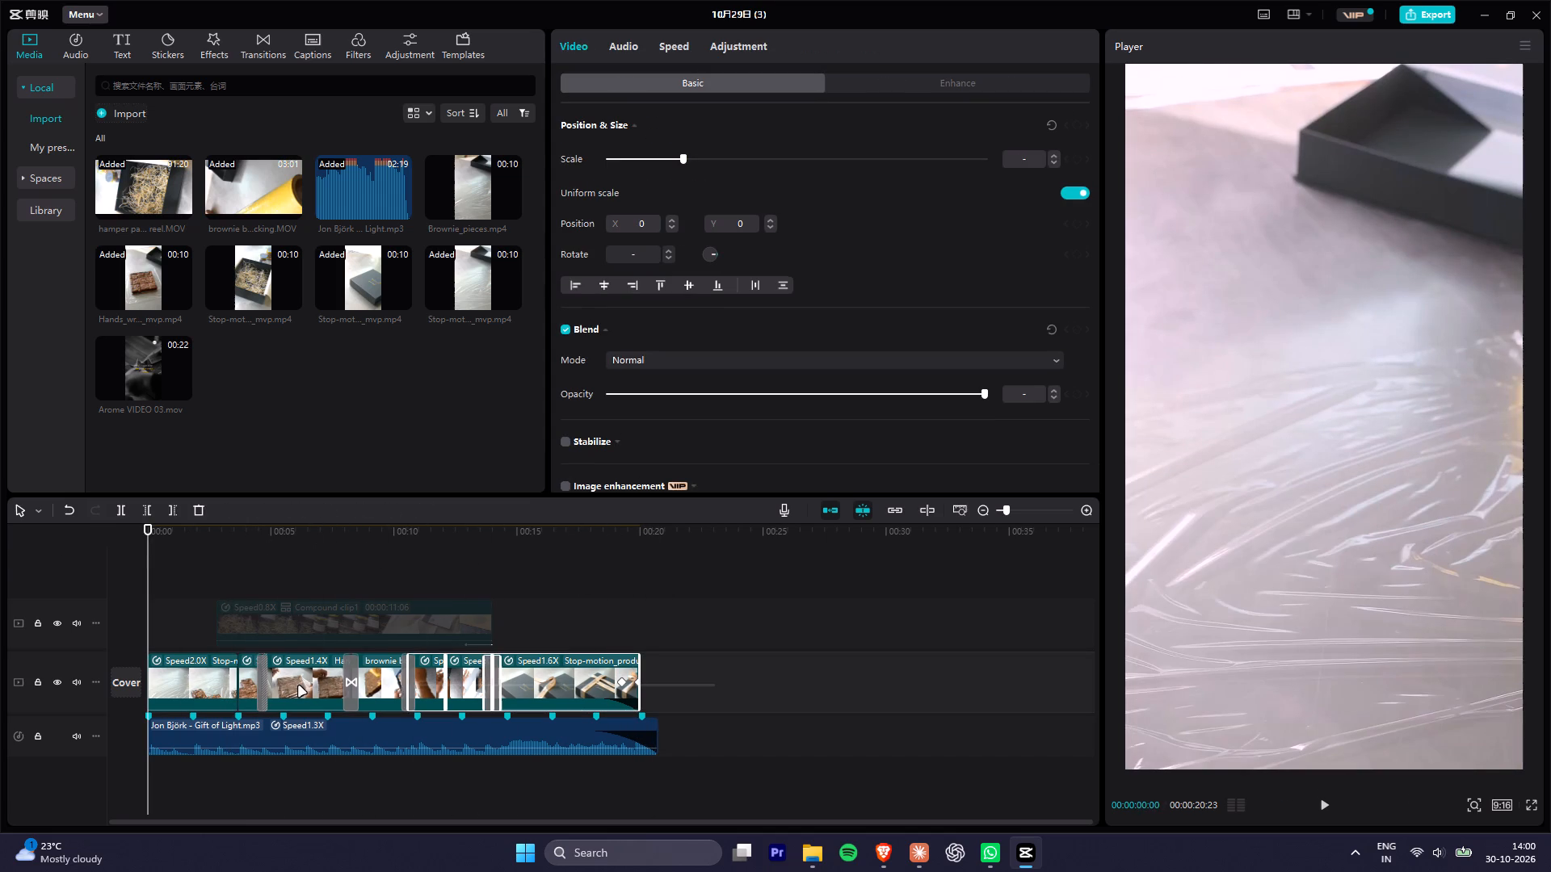
left_click_drag(299, 686, 118, 686)
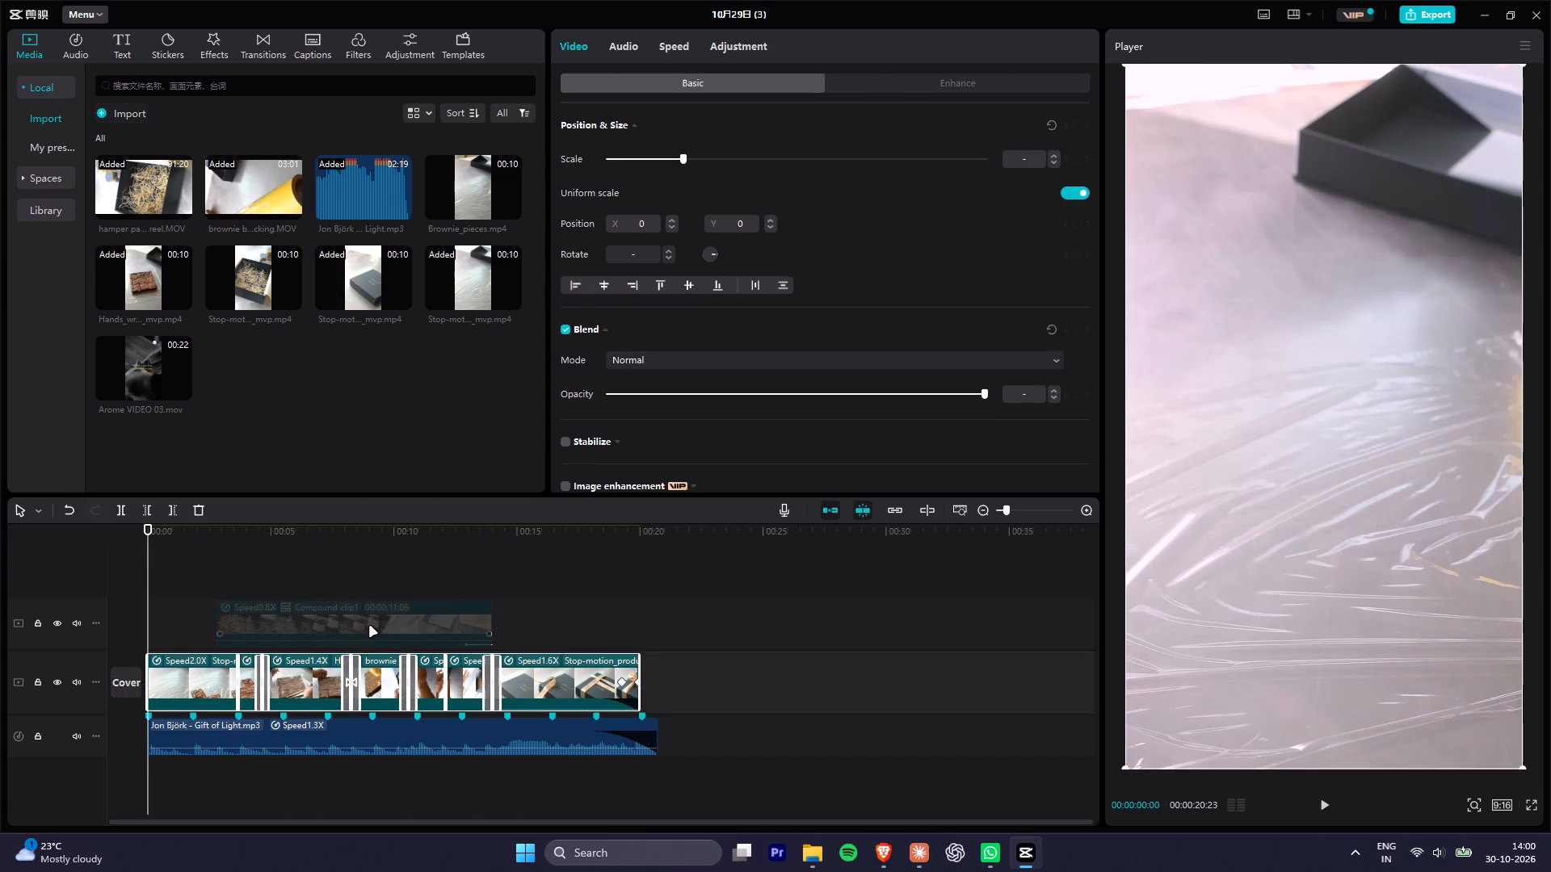
left_click_drag(376, 620, 831, 690)
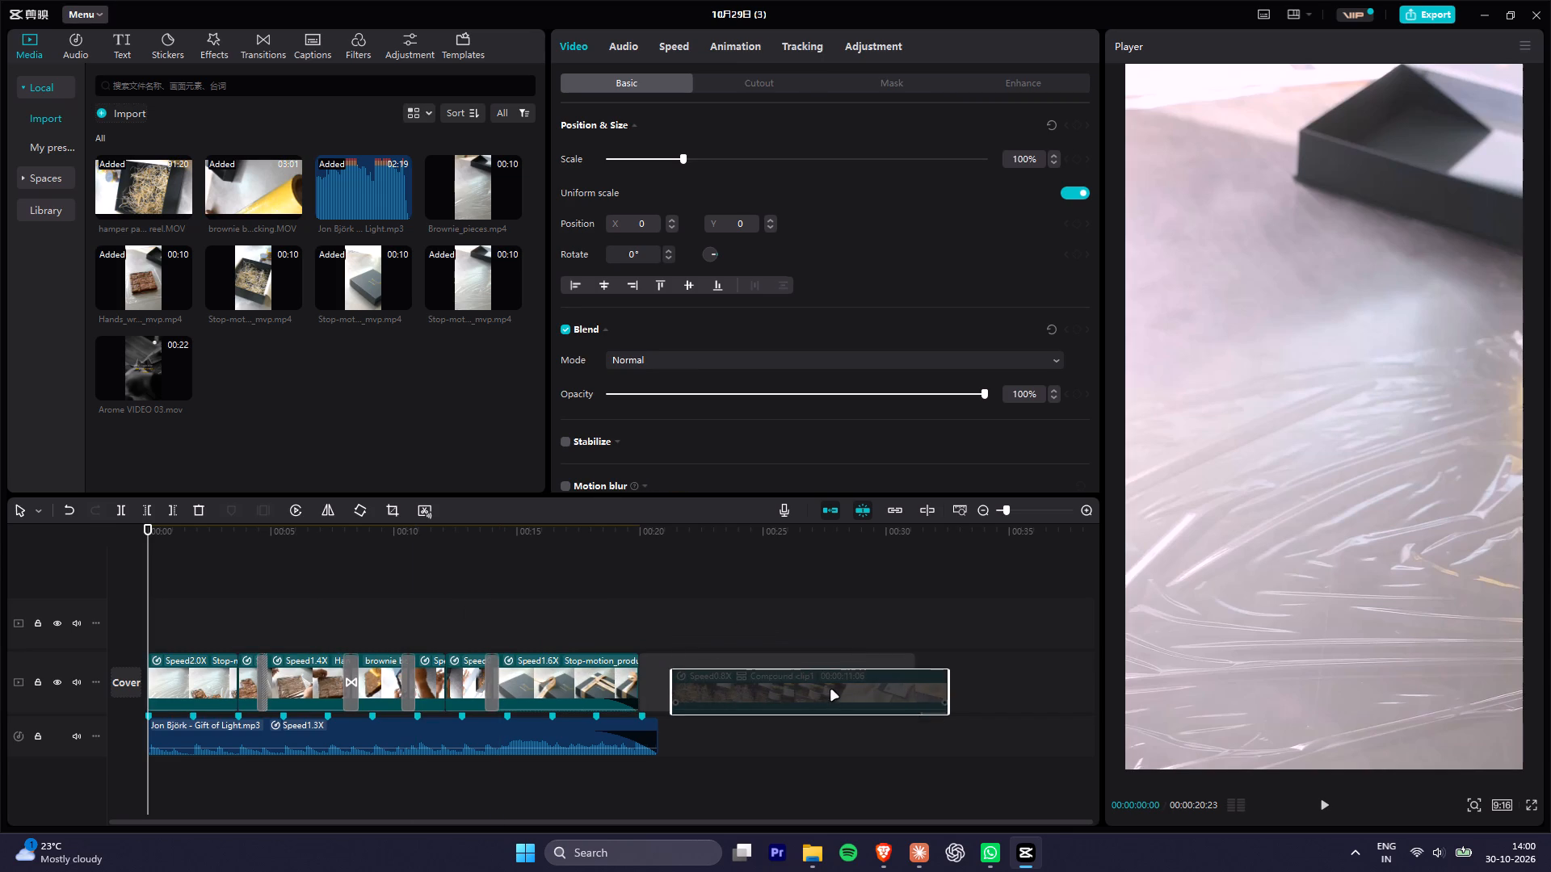
left_click_drag(831, 690, 286, 583)
left_click_drag(715, 682, 524, 694)
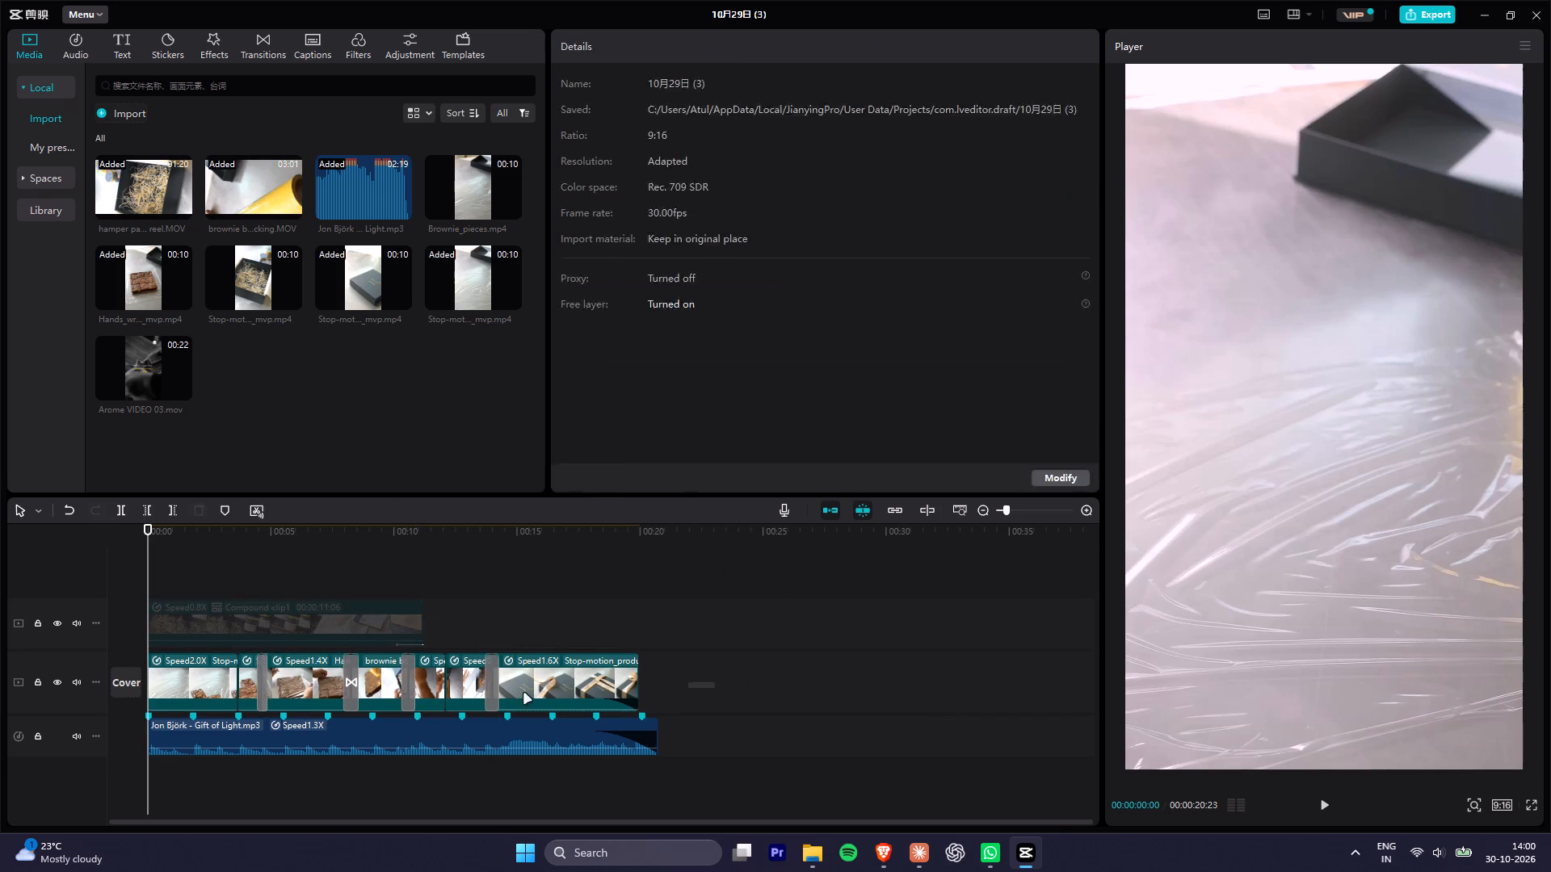
left_click_drag(524, 694, 290, 684)
left_click_drag(241, 630, 178, 689)
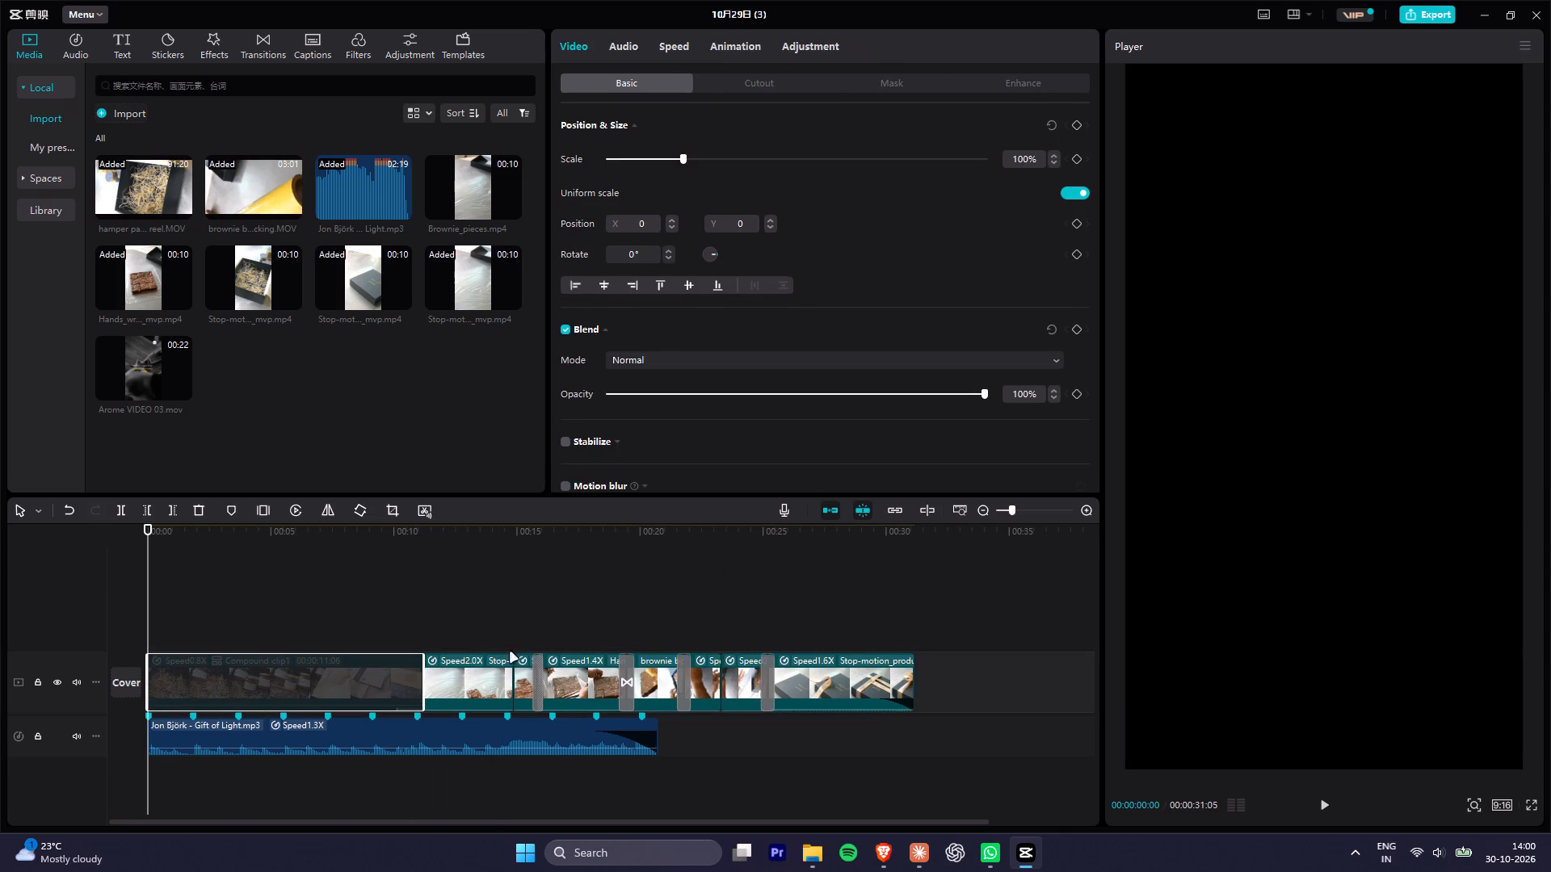
Move all the brownie clips from the main track up to the overlay track and disable them.
left_click_drag(456, 610, 895, 693)
left_click_drag(649, 682, 649, 646)
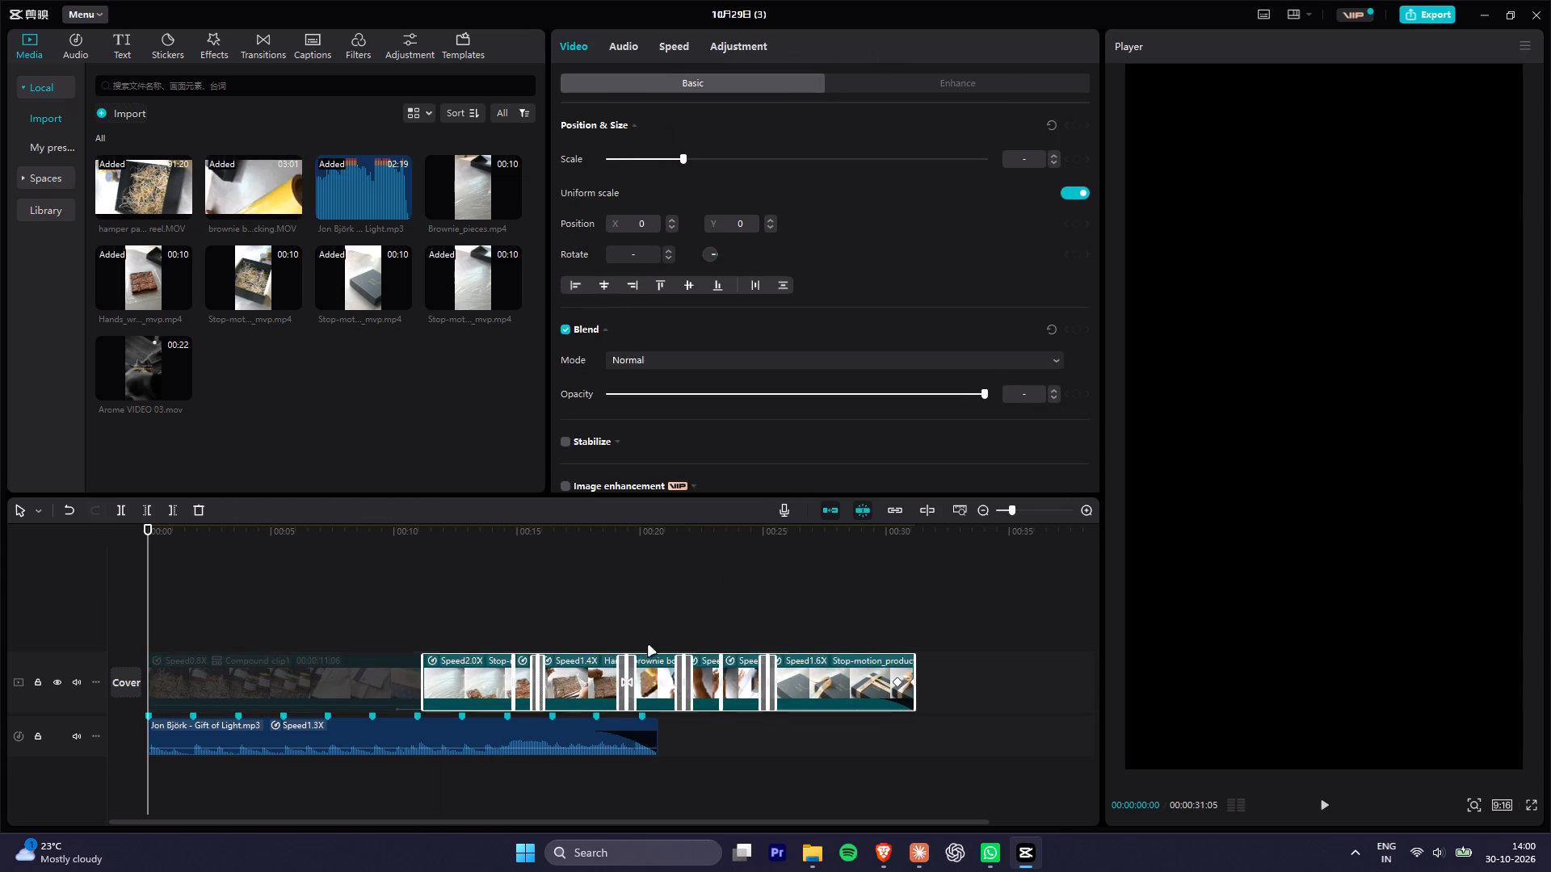
left_click_drag(649, 646, 647, 592)
key("v")
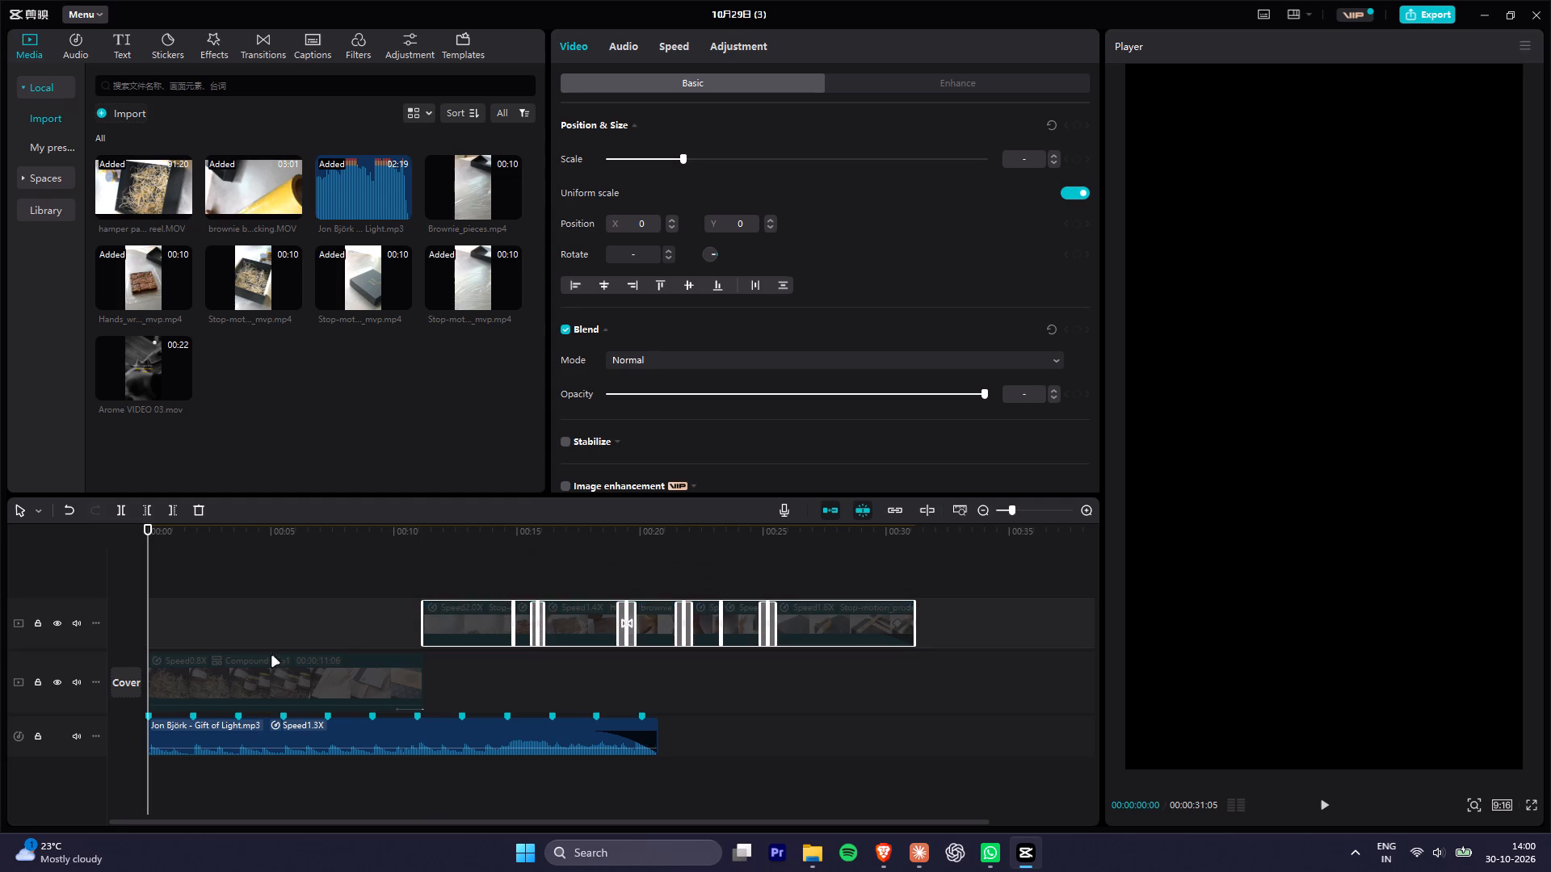
Enable Compound clip1 on the main track.
left_click(266, 686)
key("v")
Shift the Gift of Light music and the disabled brownie clips along the timeline so both start at about 15 seconds.
left_click(451, 736)
left_click_drag(431, 732, 688, 717)
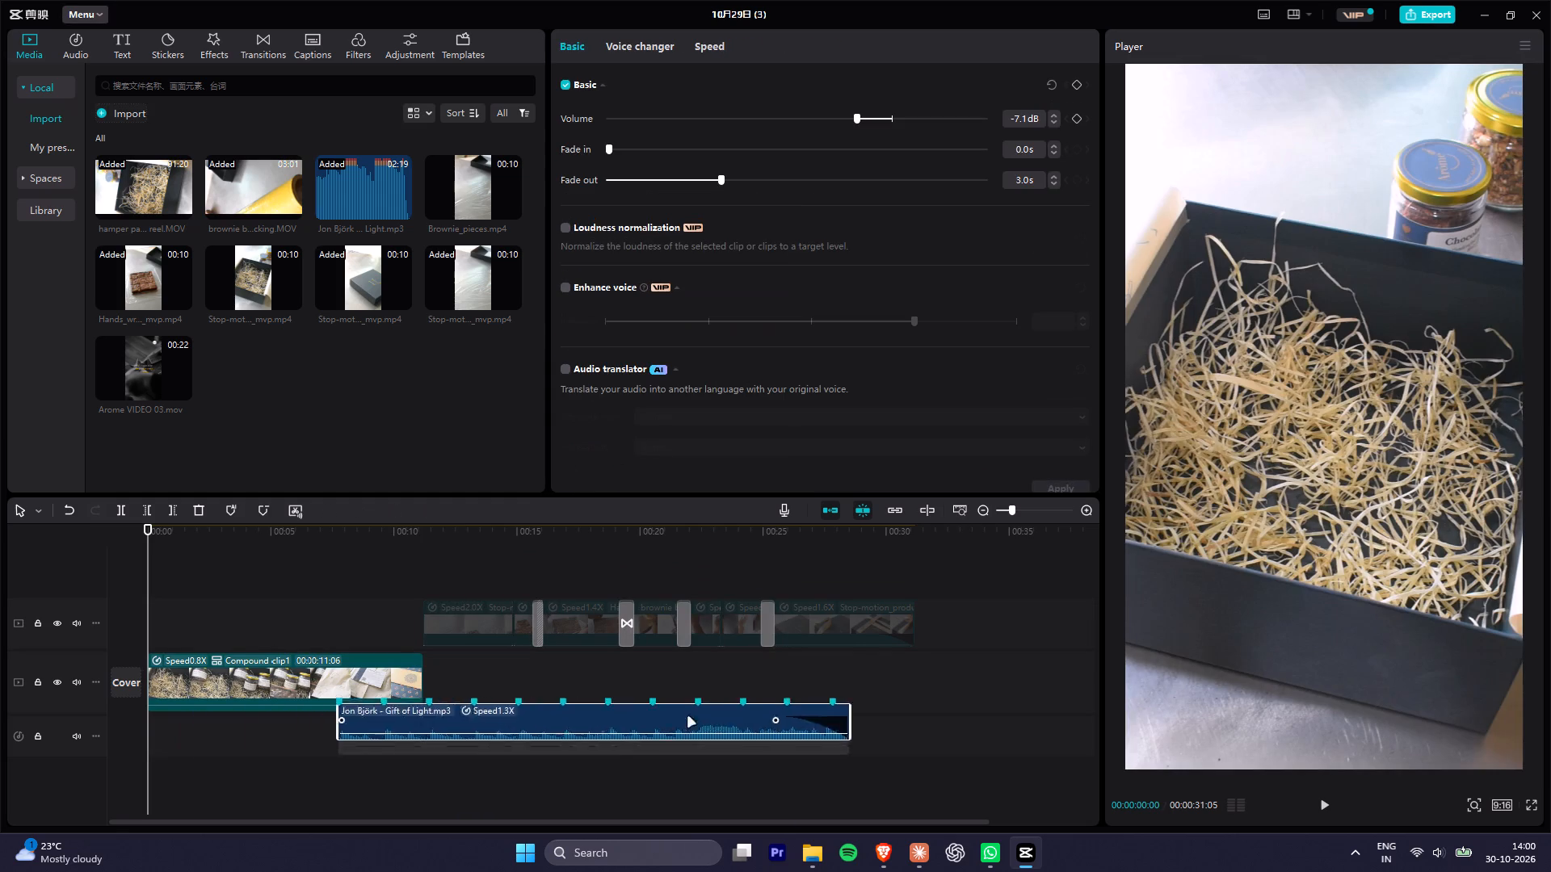
left_click_drag(688, 717, 792, 732)
left_click_drag(468, 570, 874, 616)
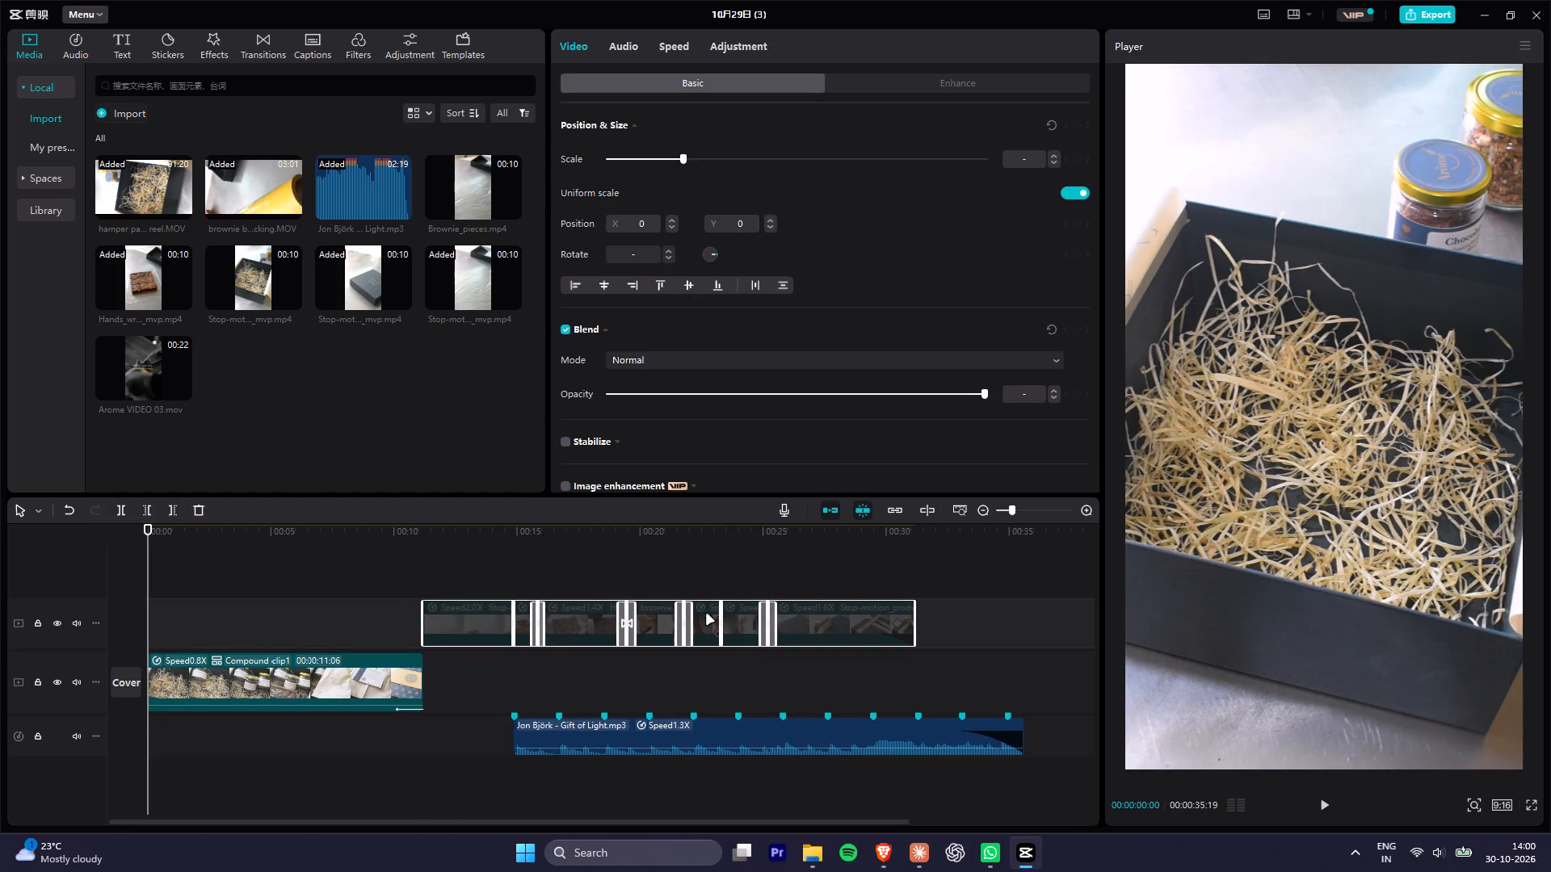
left_click_drag(707, 614, 799, 629)
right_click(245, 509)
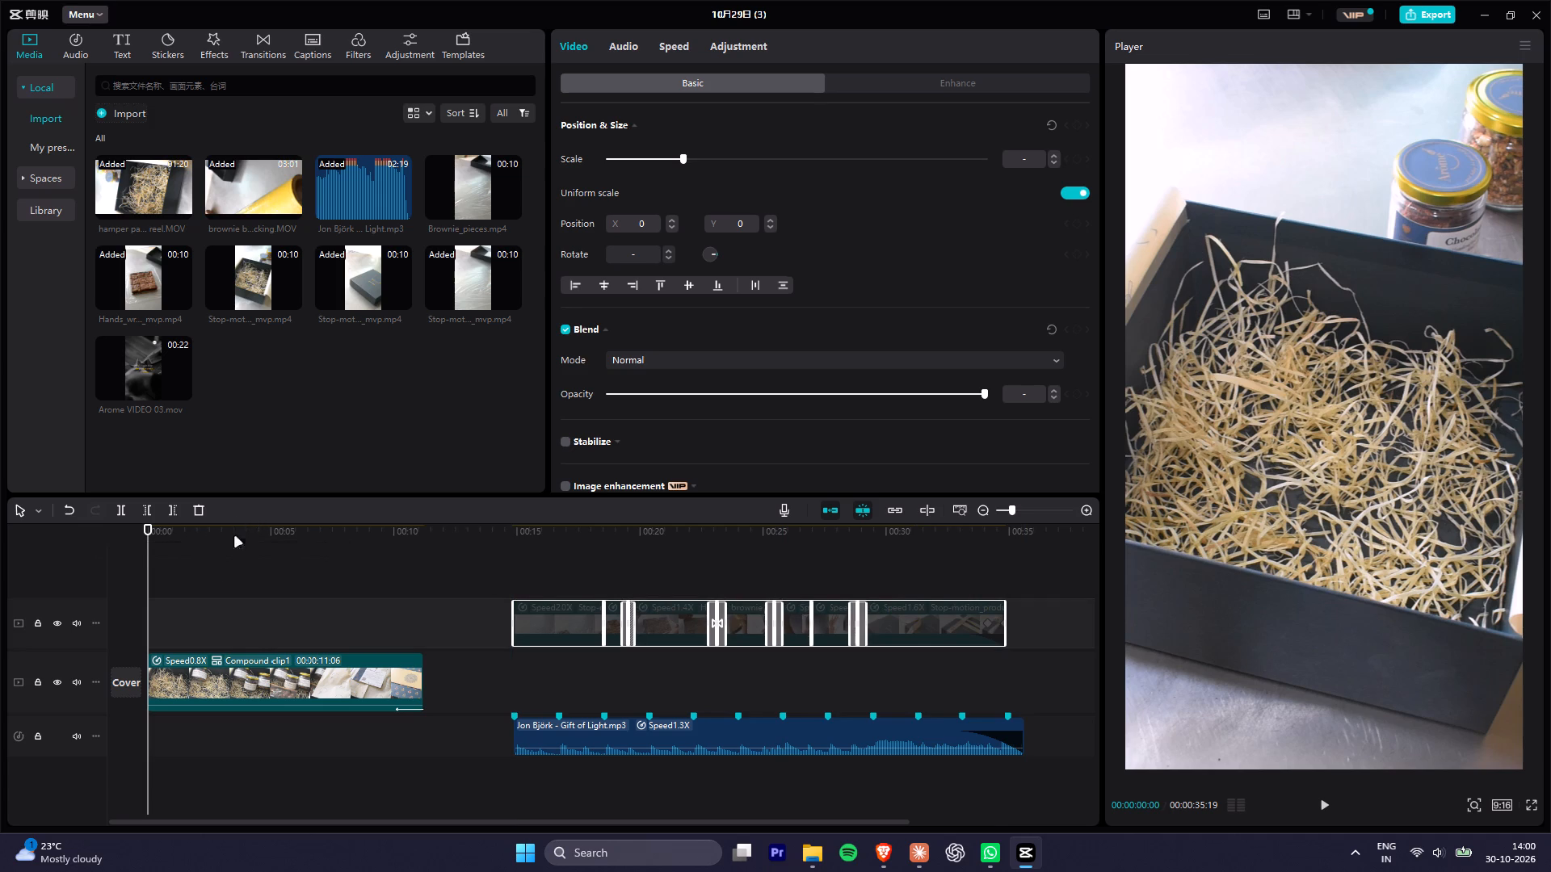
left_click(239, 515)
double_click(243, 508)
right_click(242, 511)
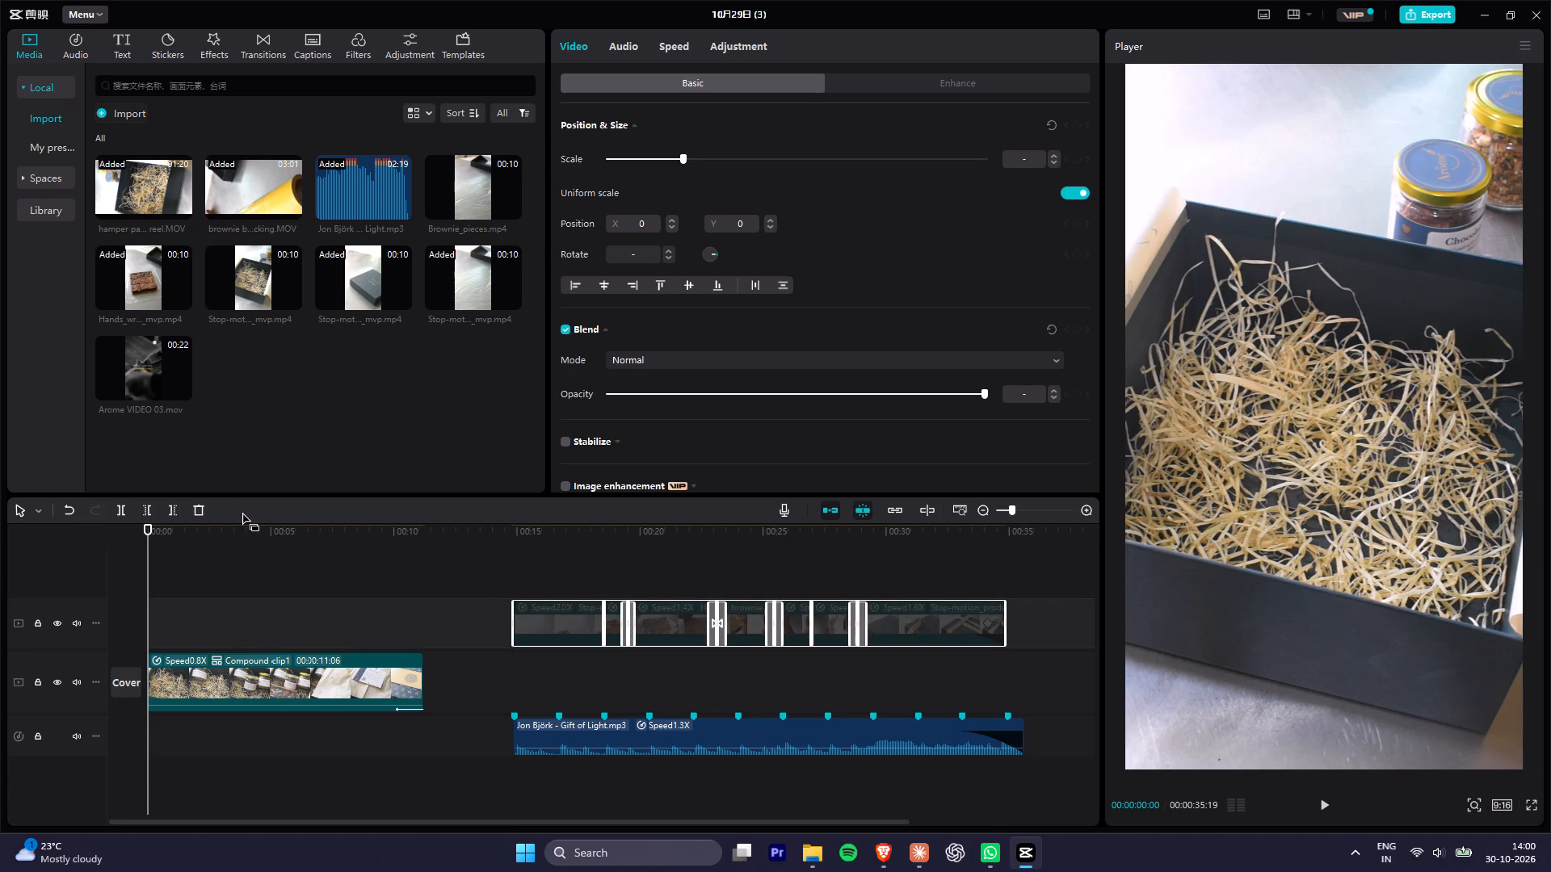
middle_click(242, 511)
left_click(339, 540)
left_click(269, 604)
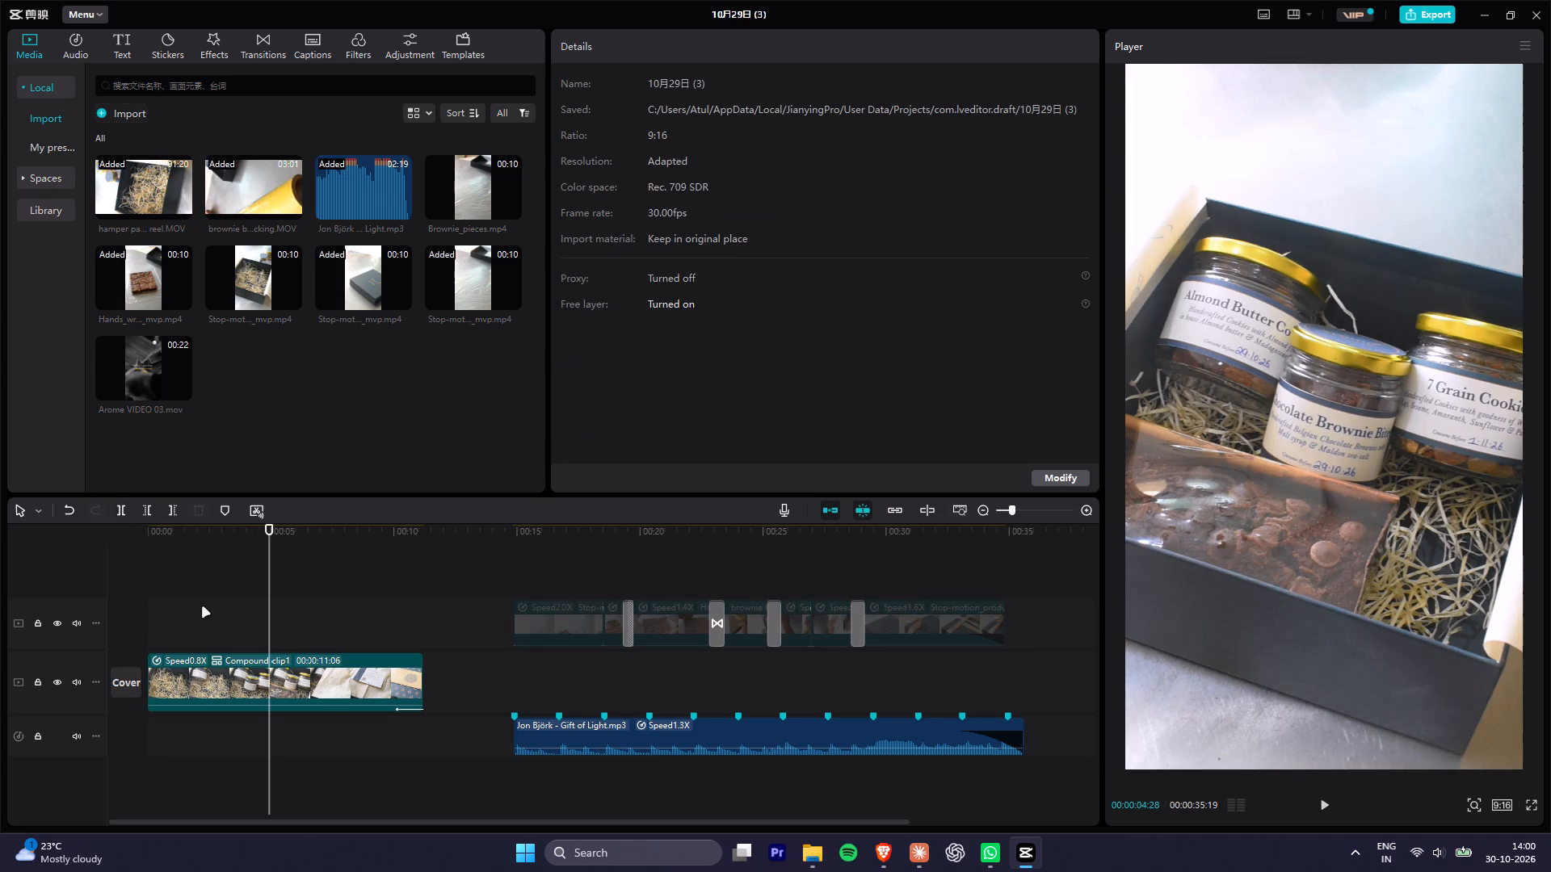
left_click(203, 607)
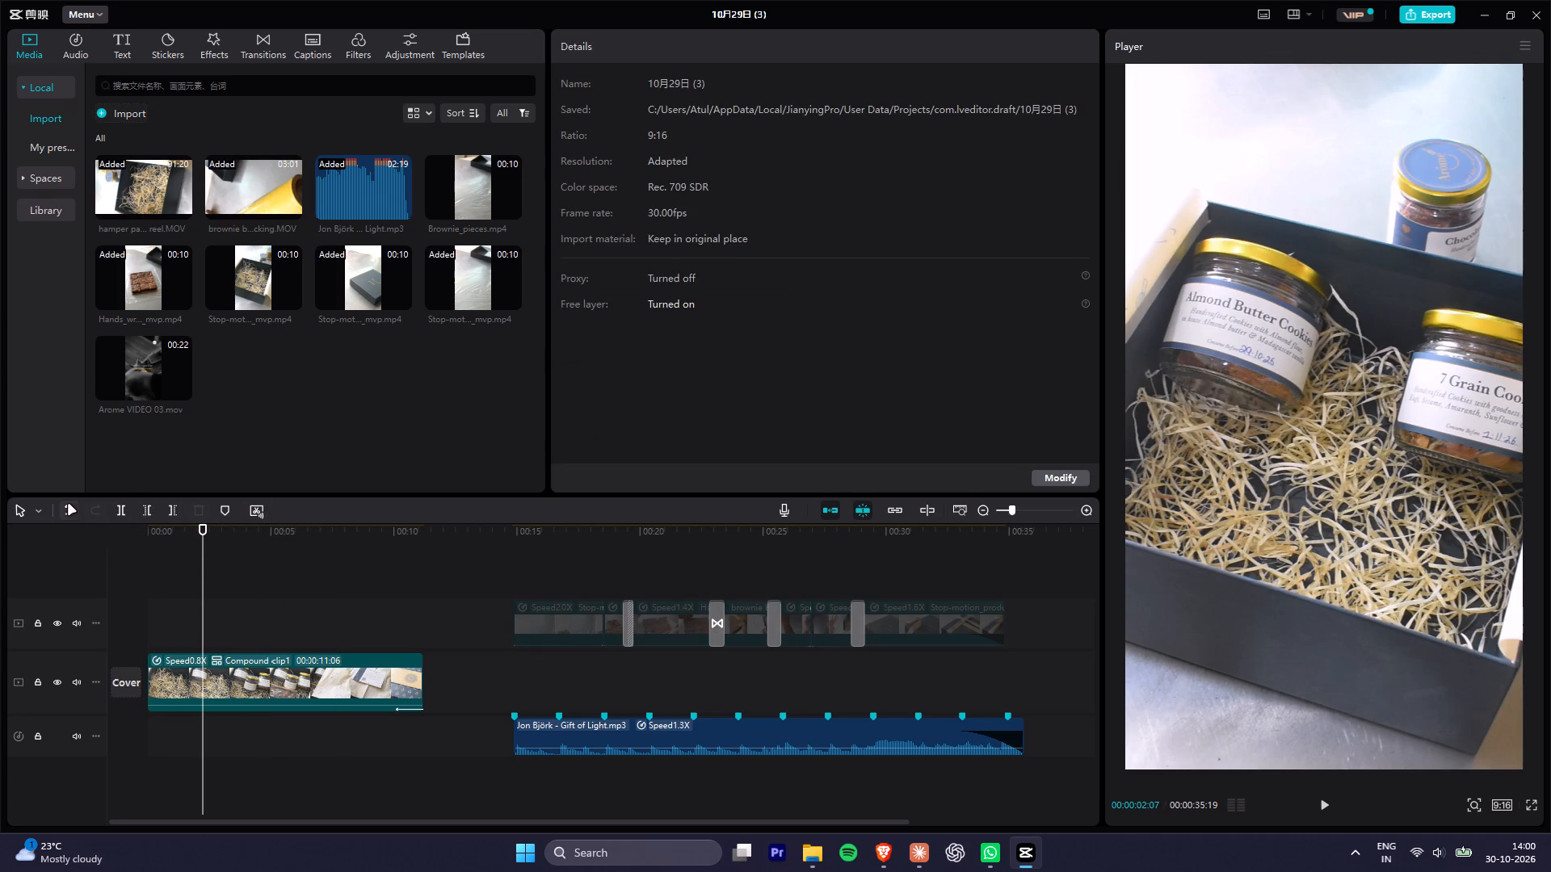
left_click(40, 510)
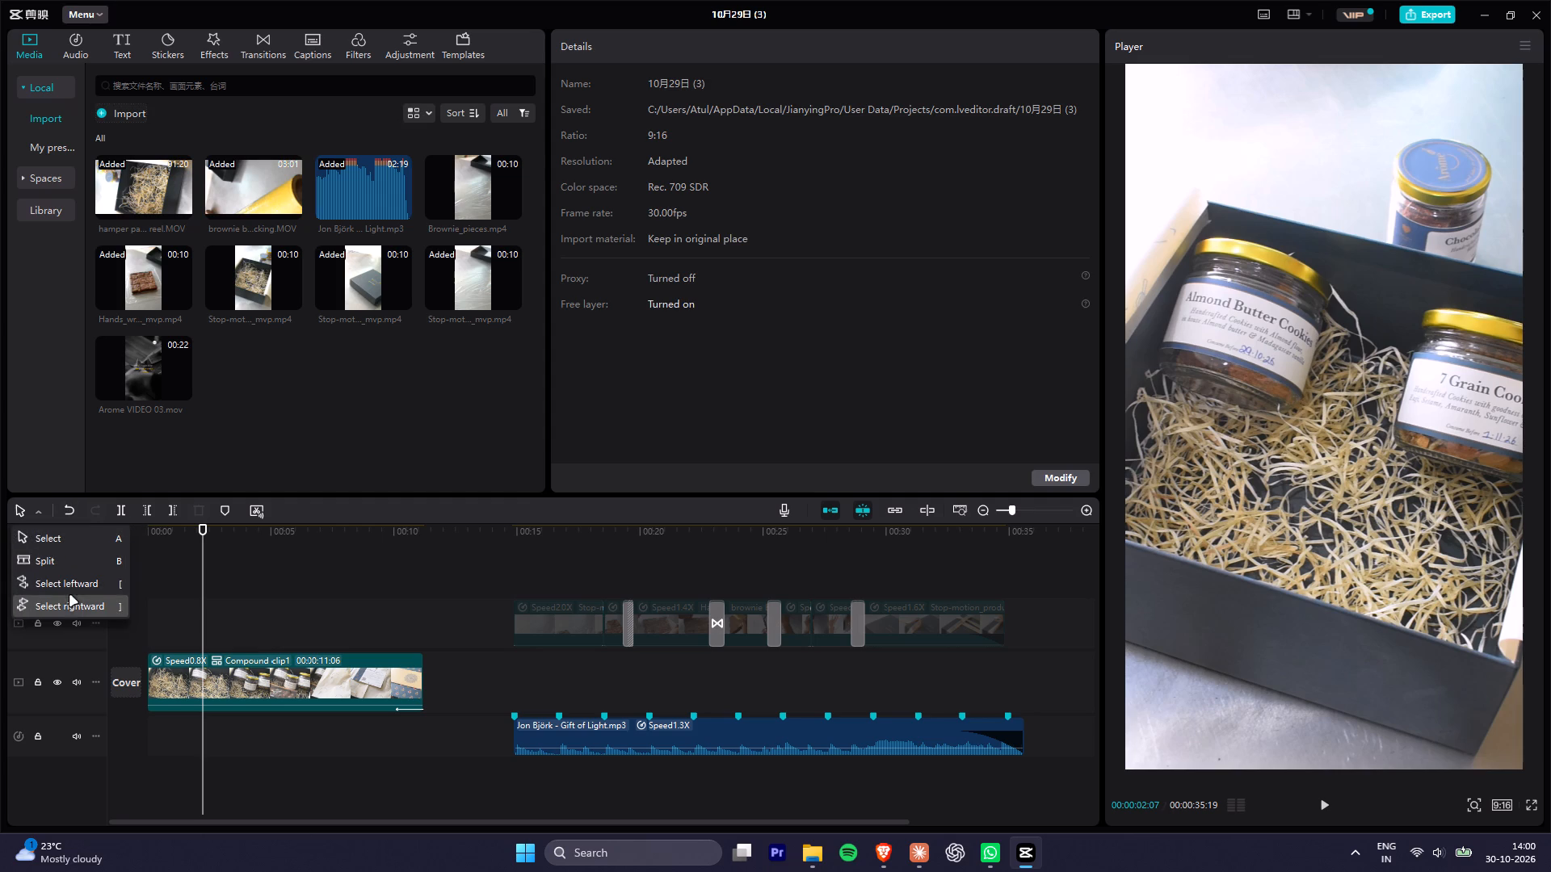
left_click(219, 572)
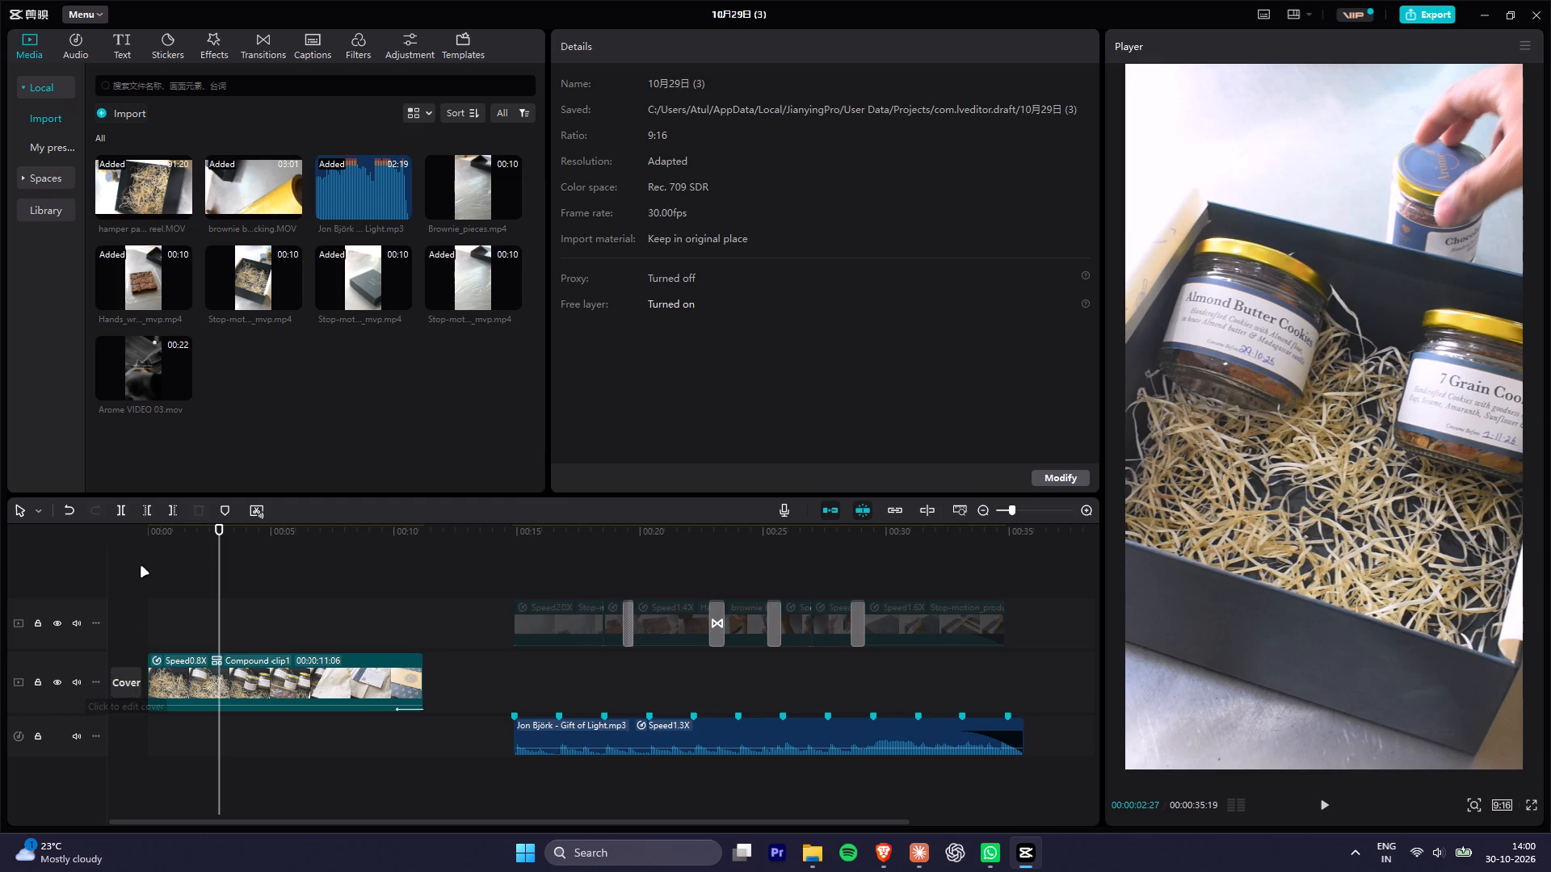
Play back the hamper packing compound clip from the start of the timeline to review its opening.
left_click_drag(161, 527, 65, 530)
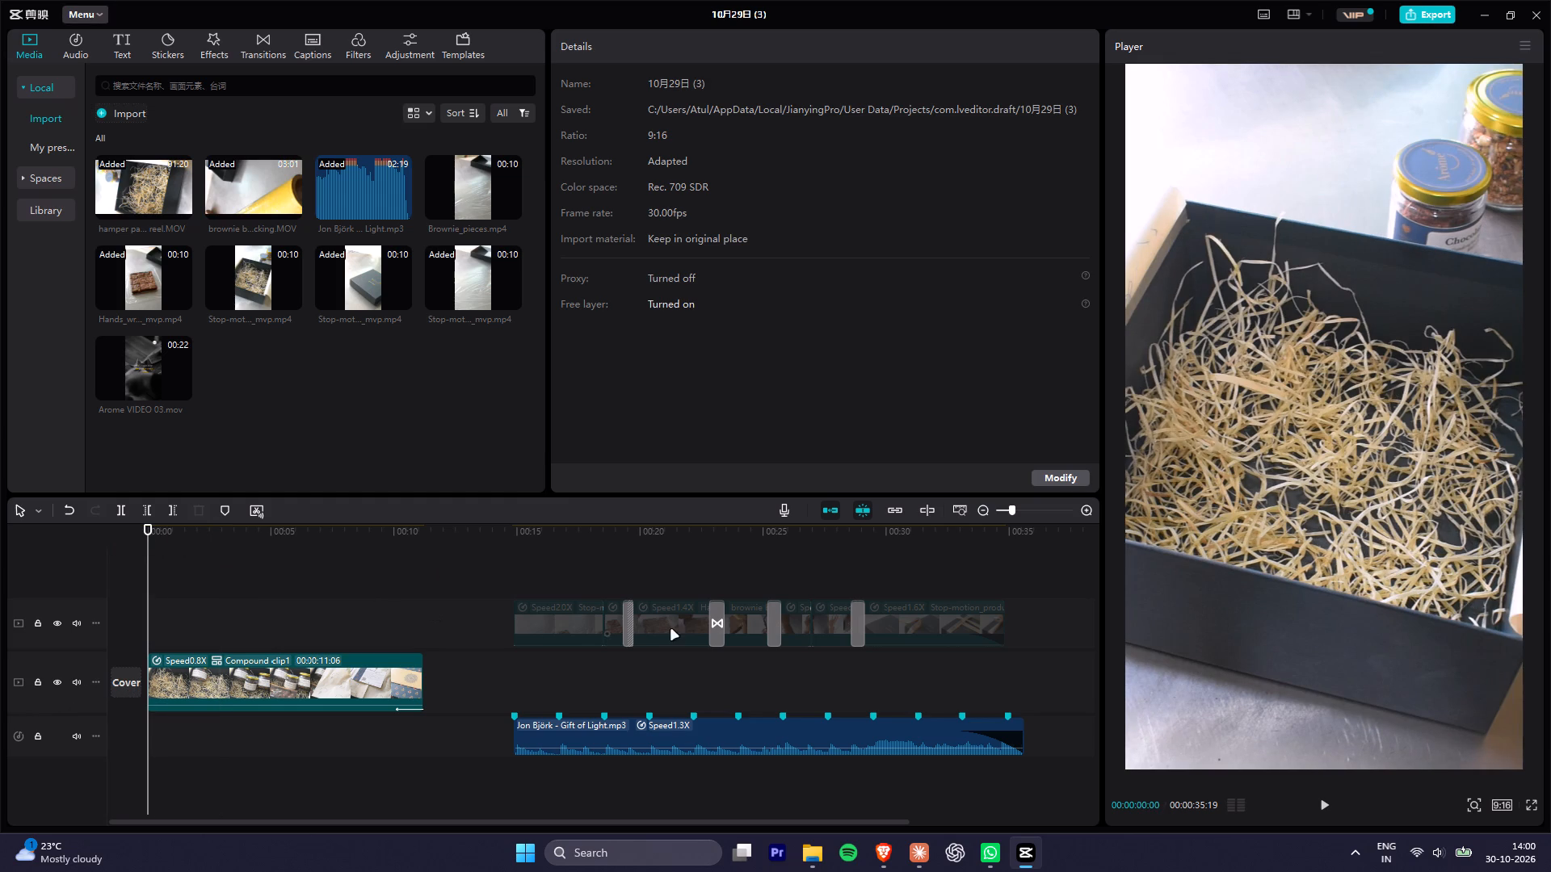
key("space")
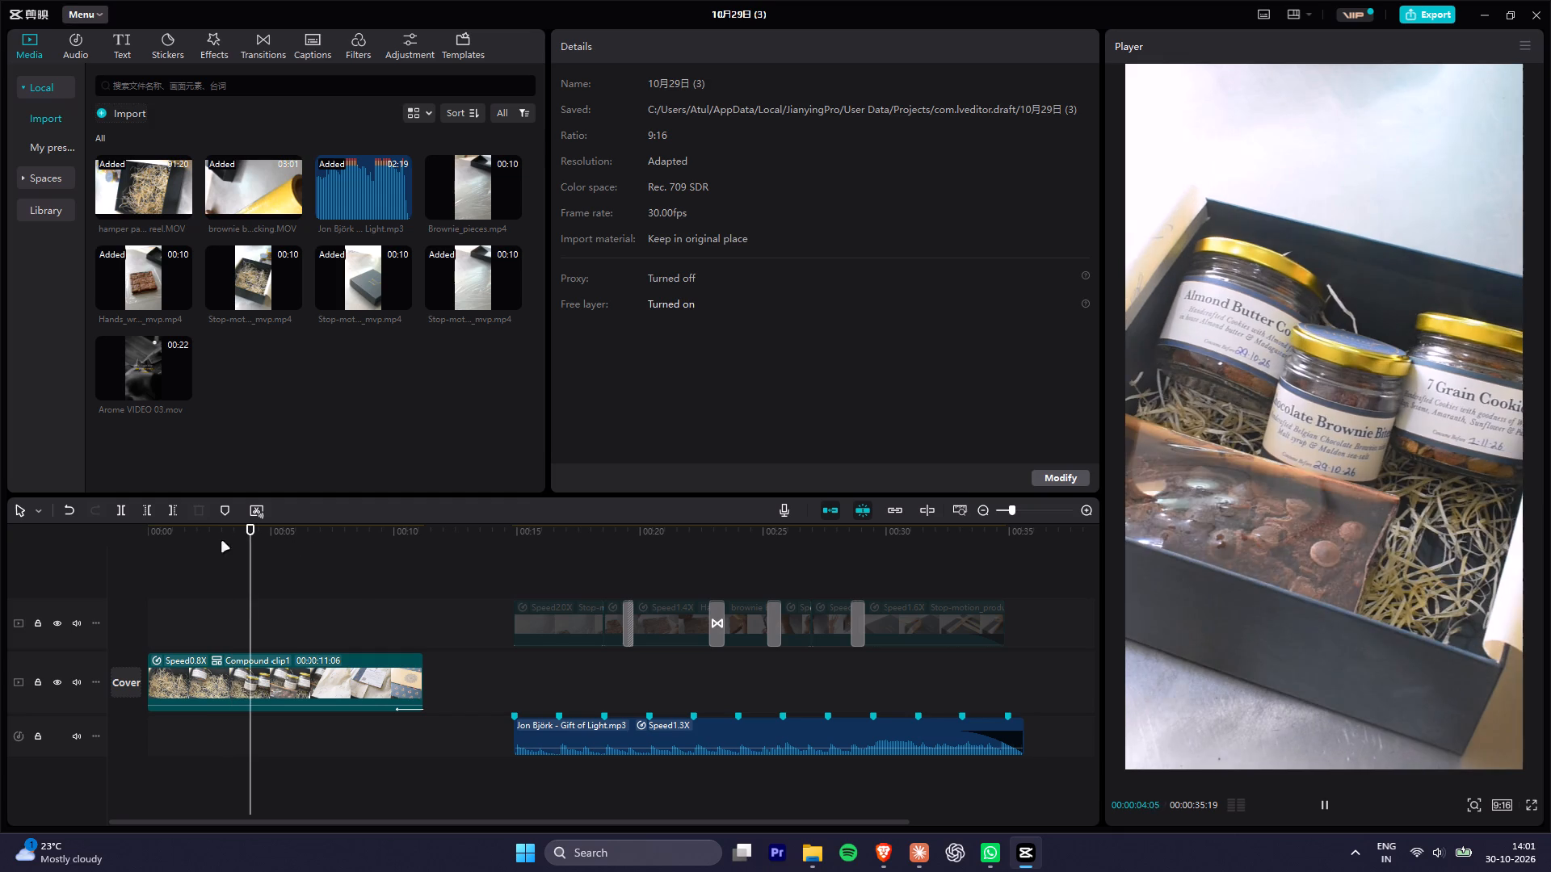
left_click_drag(200, 530, 53, 533)
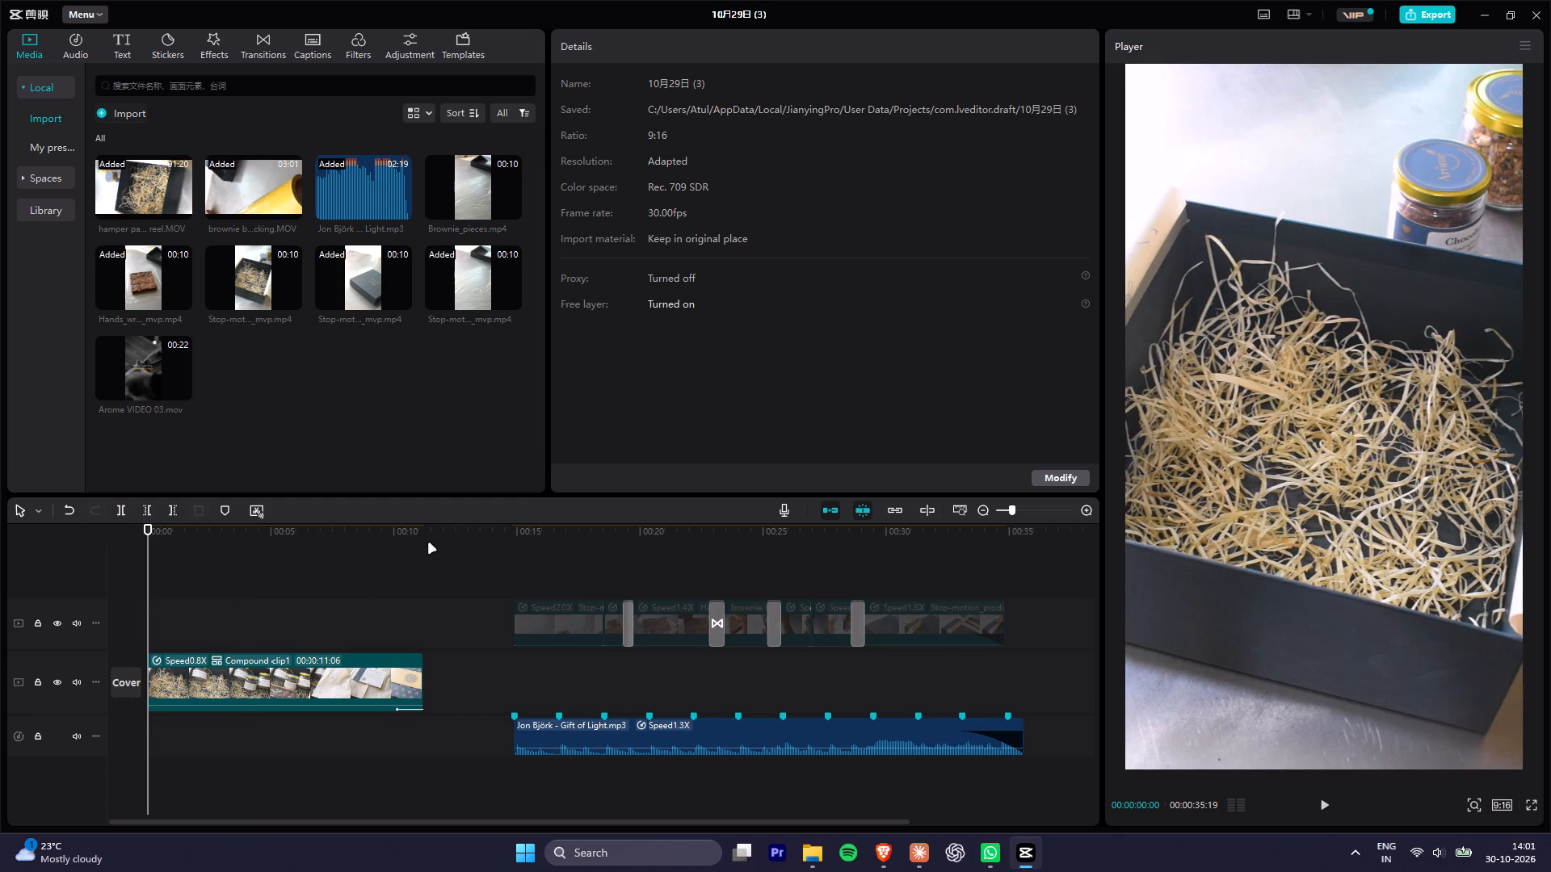
key("space")
key("space")
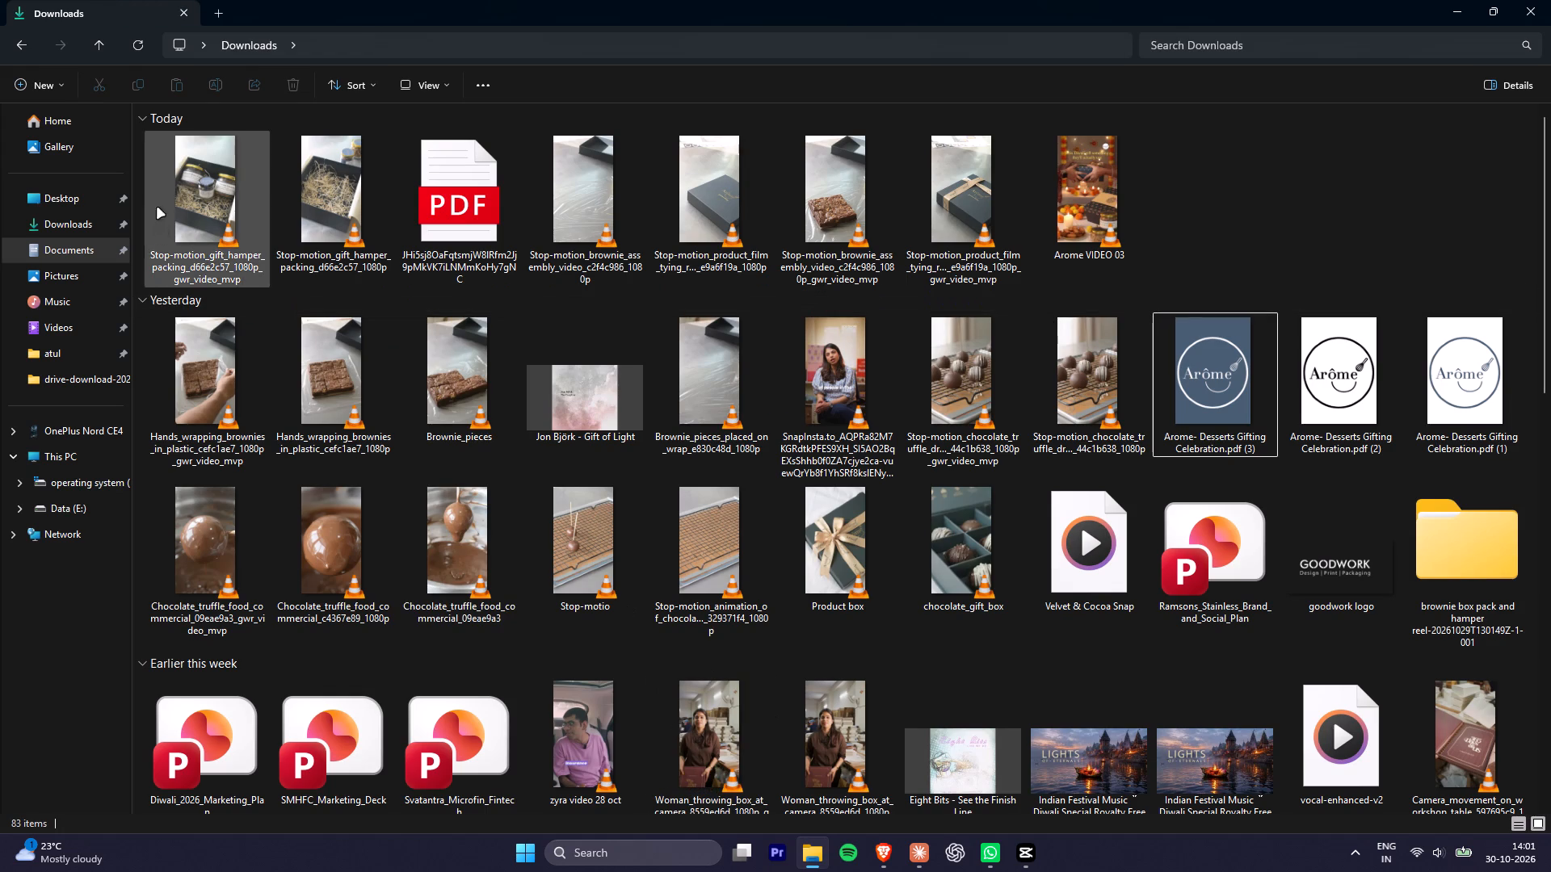
left_click(74, 223)
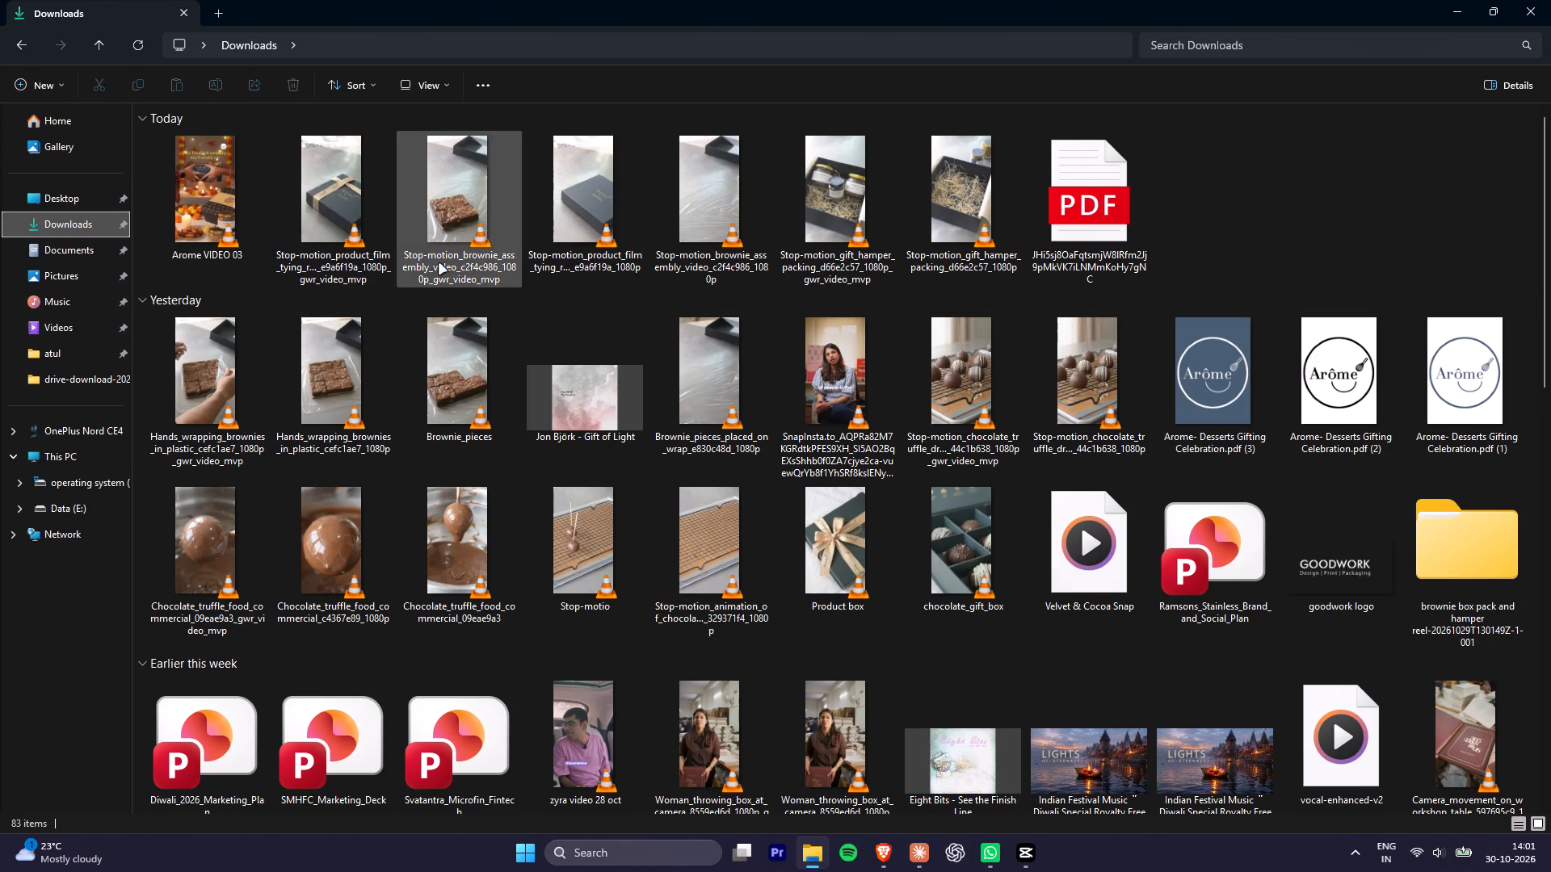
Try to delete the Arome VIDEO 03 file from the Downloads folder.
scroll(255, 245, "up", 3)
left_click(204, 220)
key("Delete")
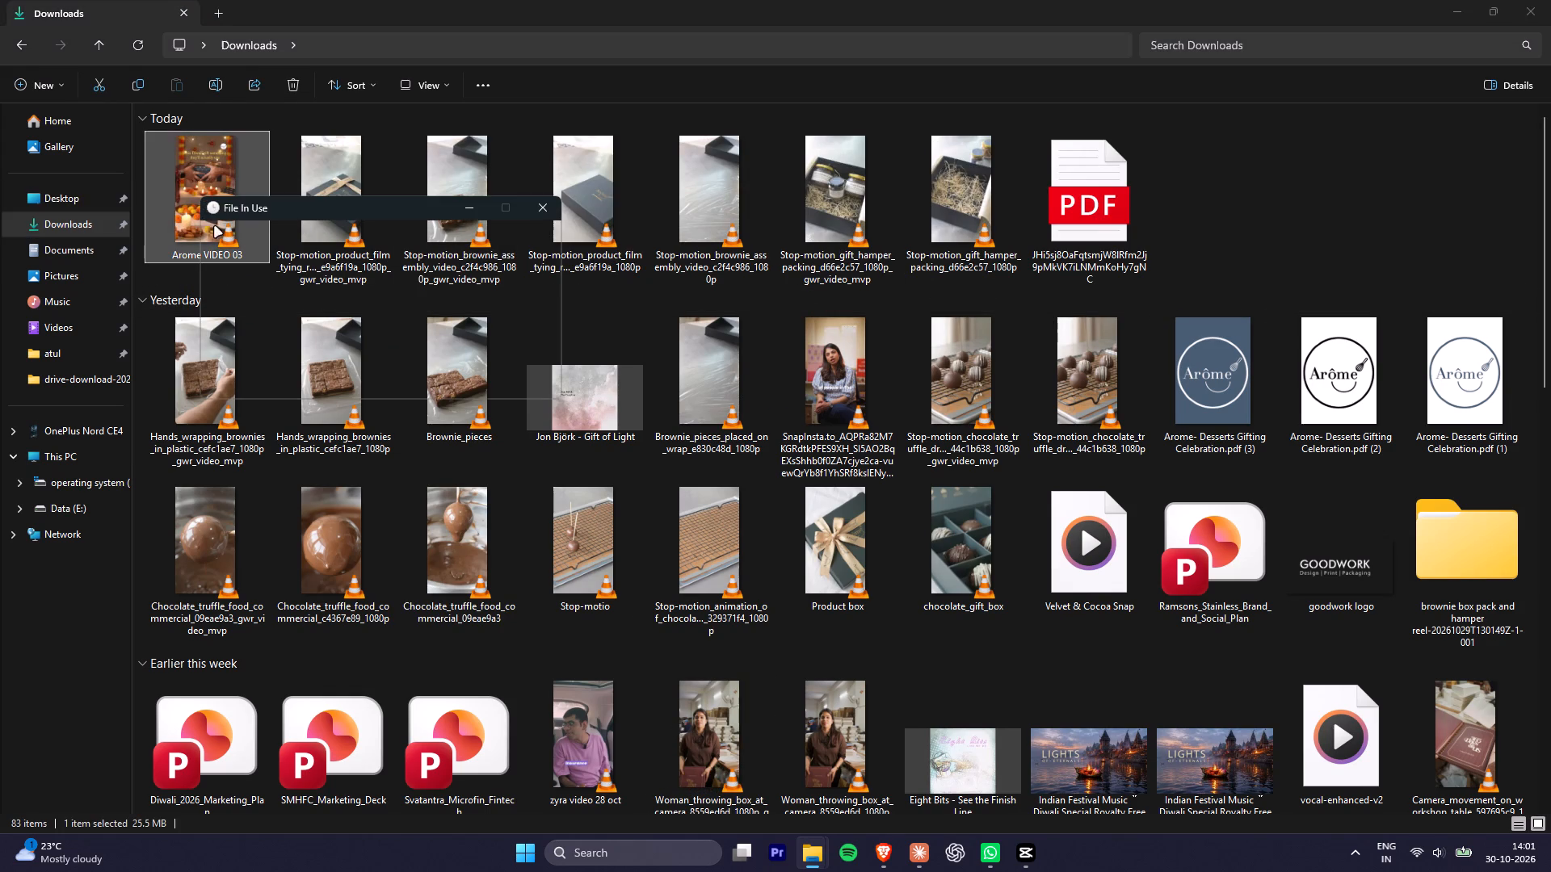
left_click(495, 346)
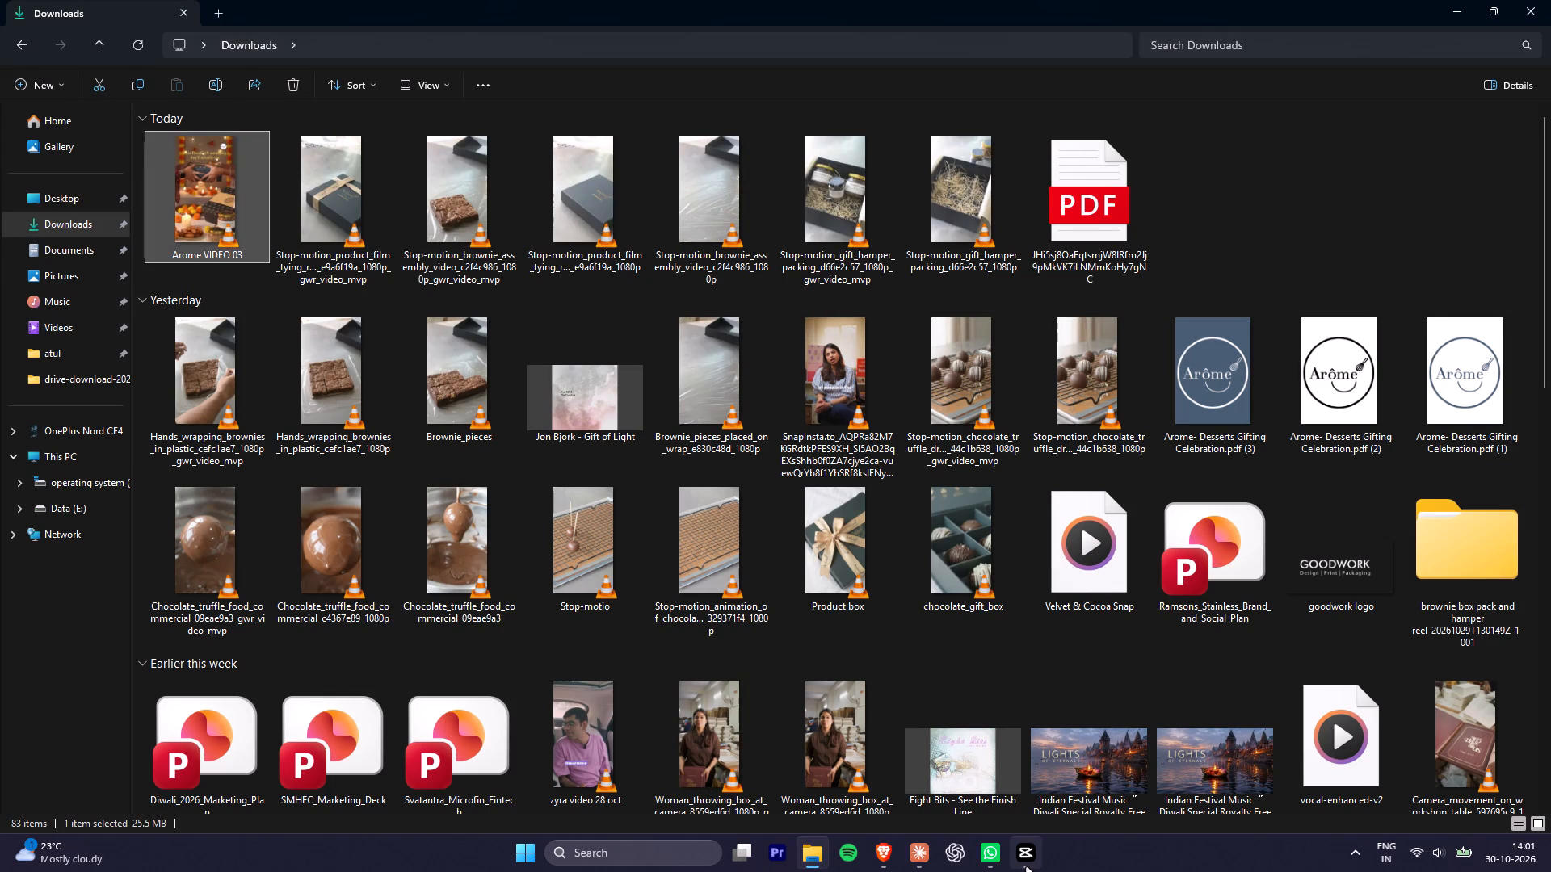
Switch back to JianyingPro and remove Arome VIDEO 03.mov from the project's imported media.
left_click(1027, 868)
scroll(271, 391, "up", 2)
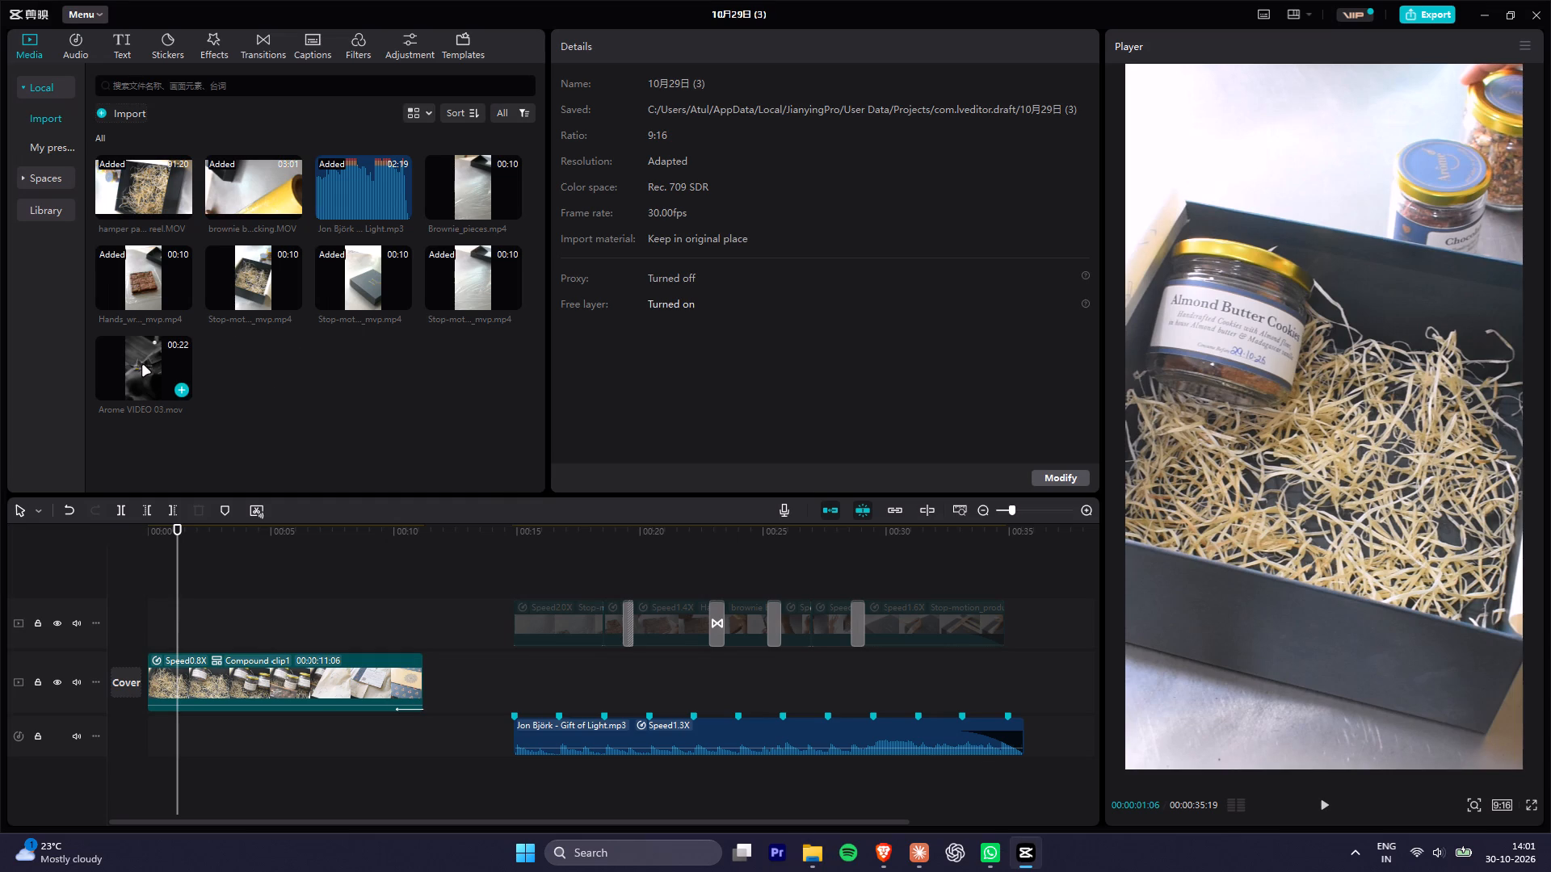
right_click(143, 366)
left_click(180, 381)
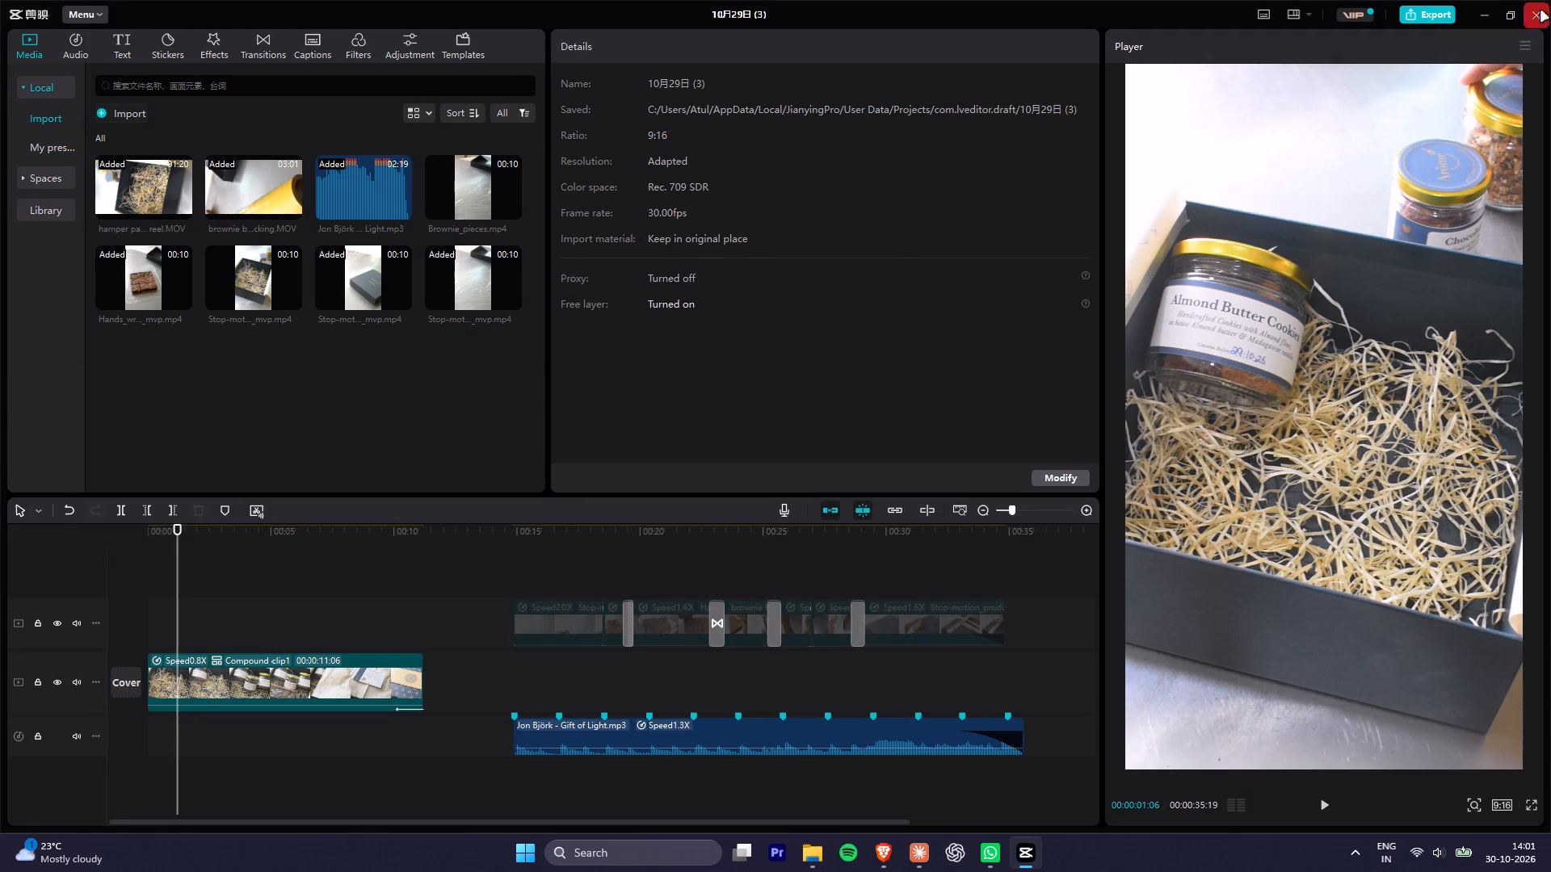
left_click(1489, 11)
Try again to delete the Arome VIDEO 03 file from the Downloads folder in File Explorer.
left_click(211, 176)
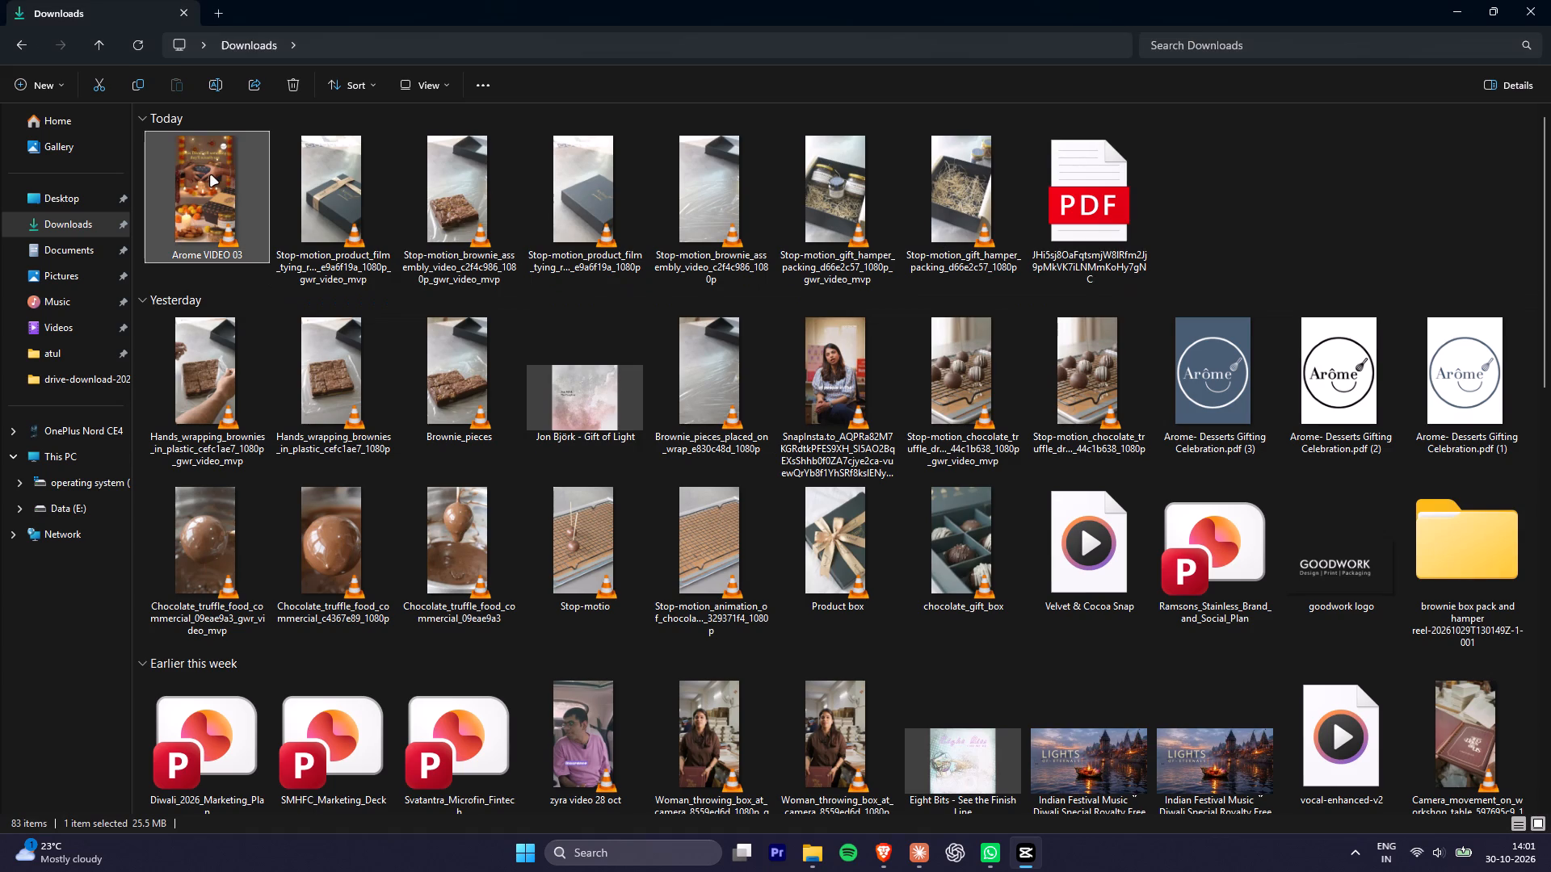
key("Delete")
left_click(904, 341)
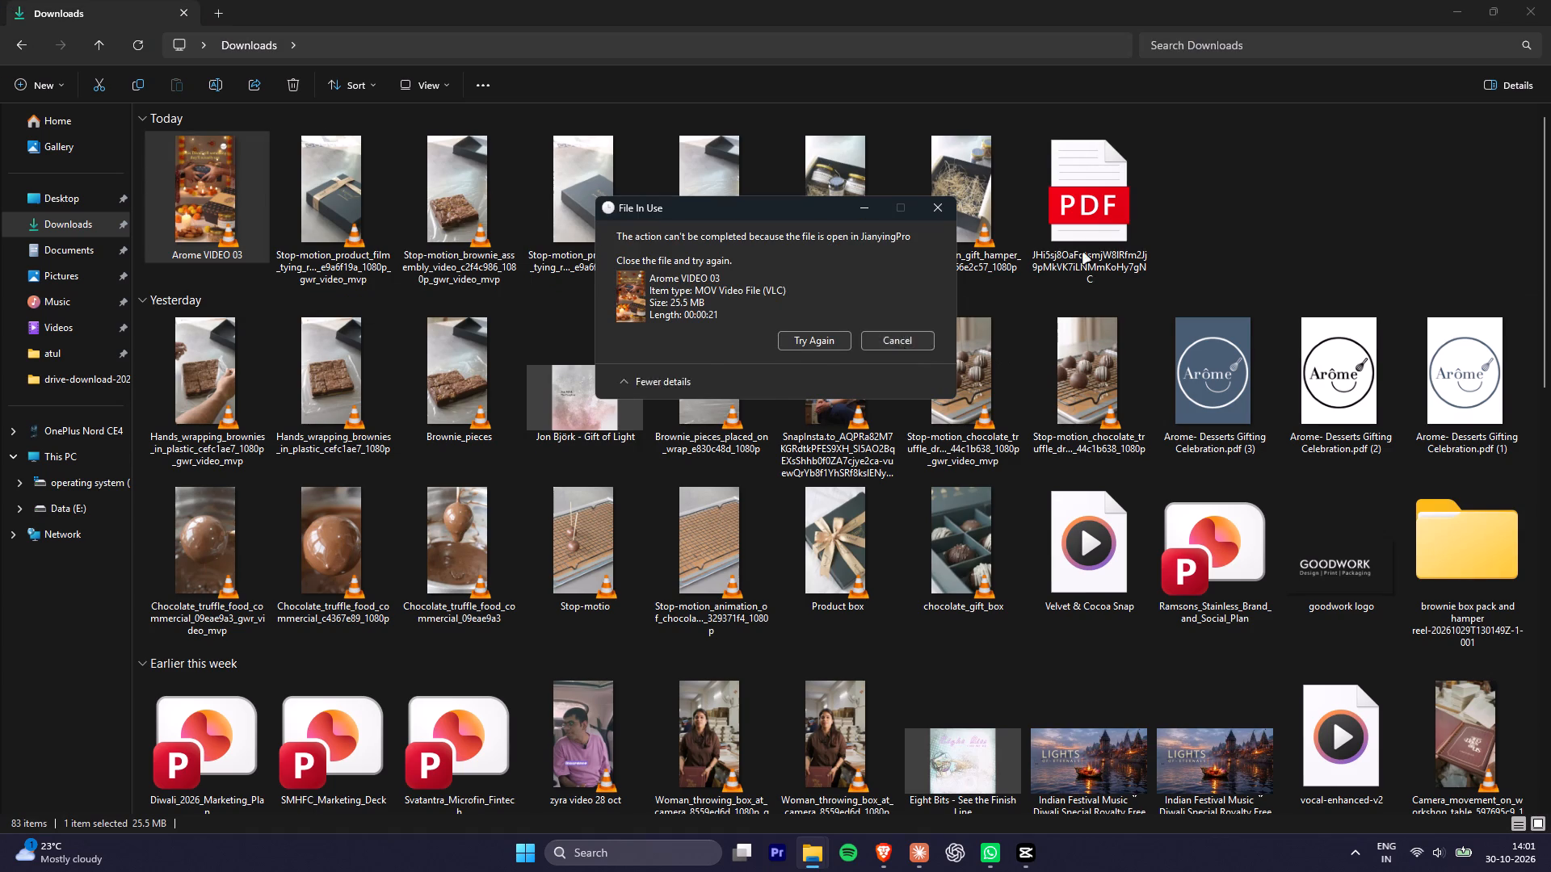
Look through the recent and older files in the Downloads folder for project material that needs sorting.
left_click(1313, 166)
left_click(140, 42)
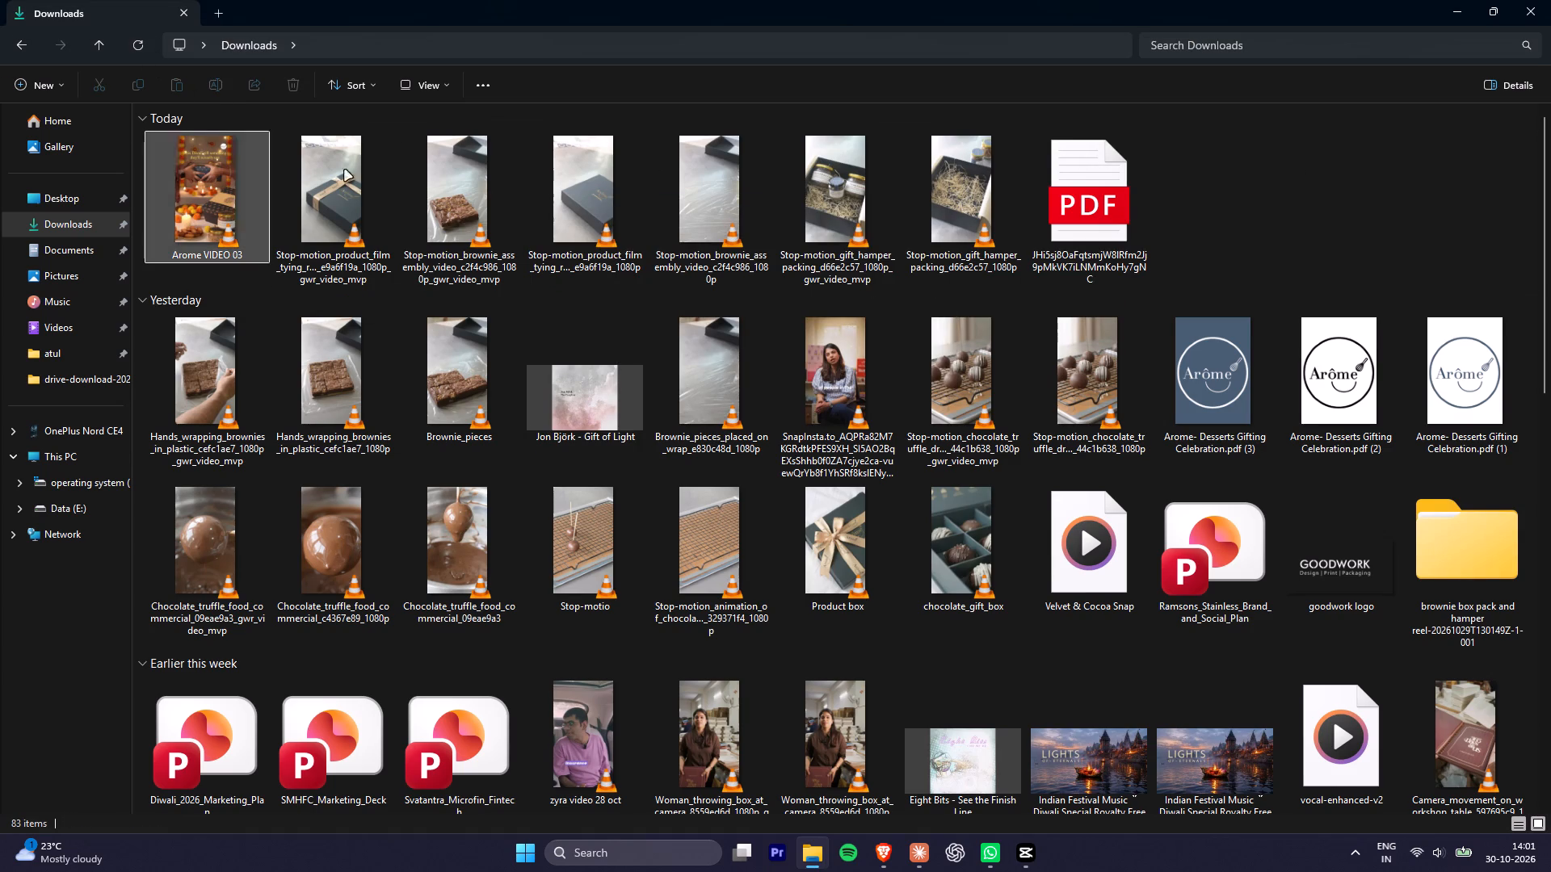
left_click(1196, 166)
left_click(987, 208)
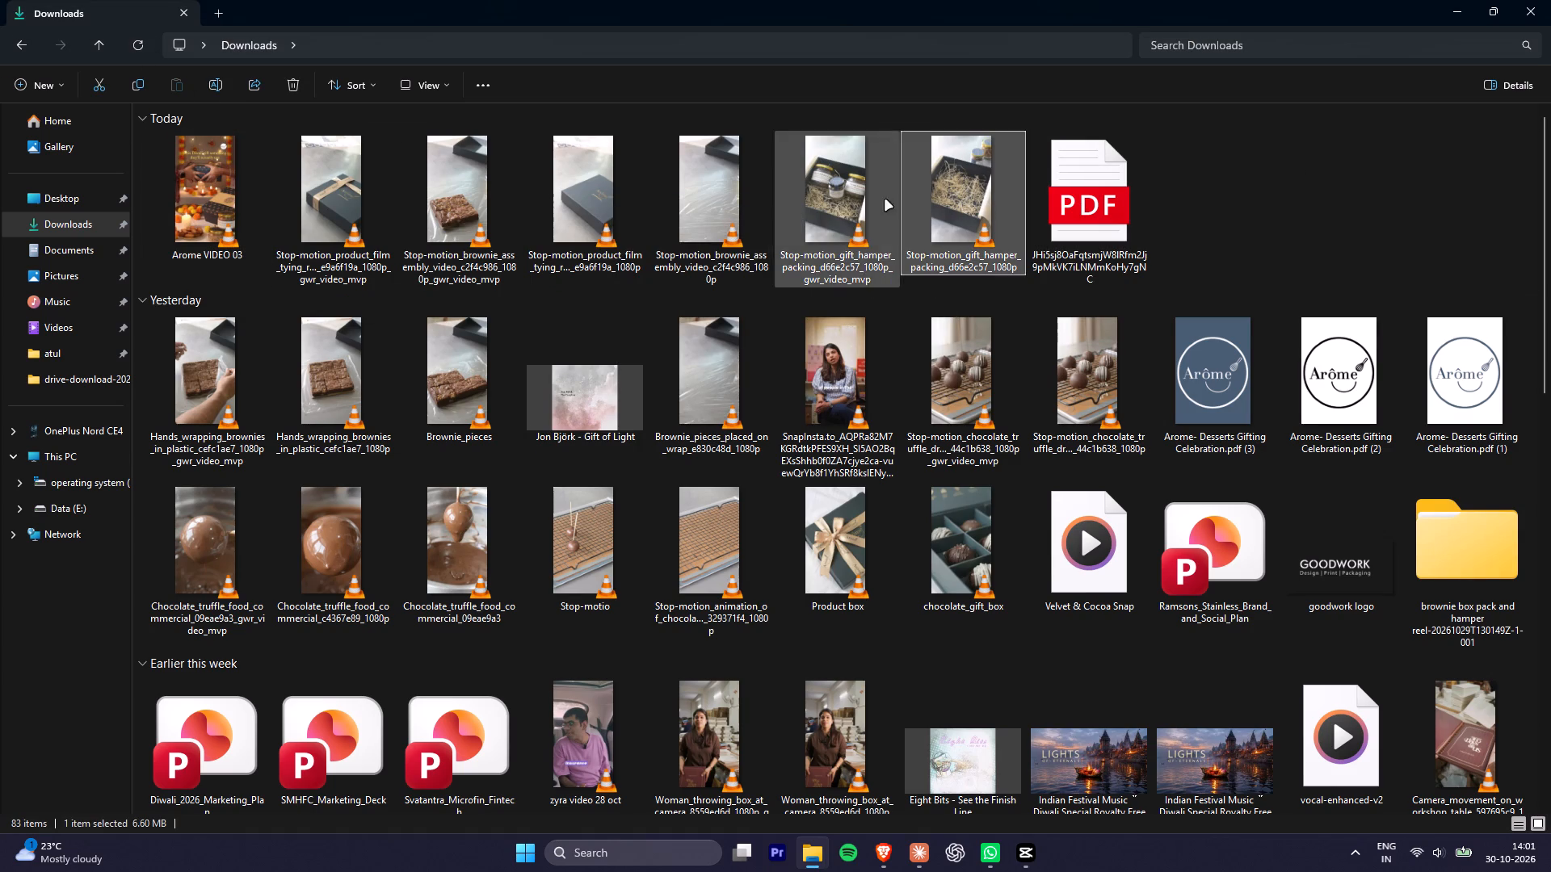
left_click(885, 200)
left_click(700, 195)
left_click(597, 195)
left_click(414, 191)
left_click(341, 191)
left_click(232, 353)
scroll(271, 392, "down", 2)
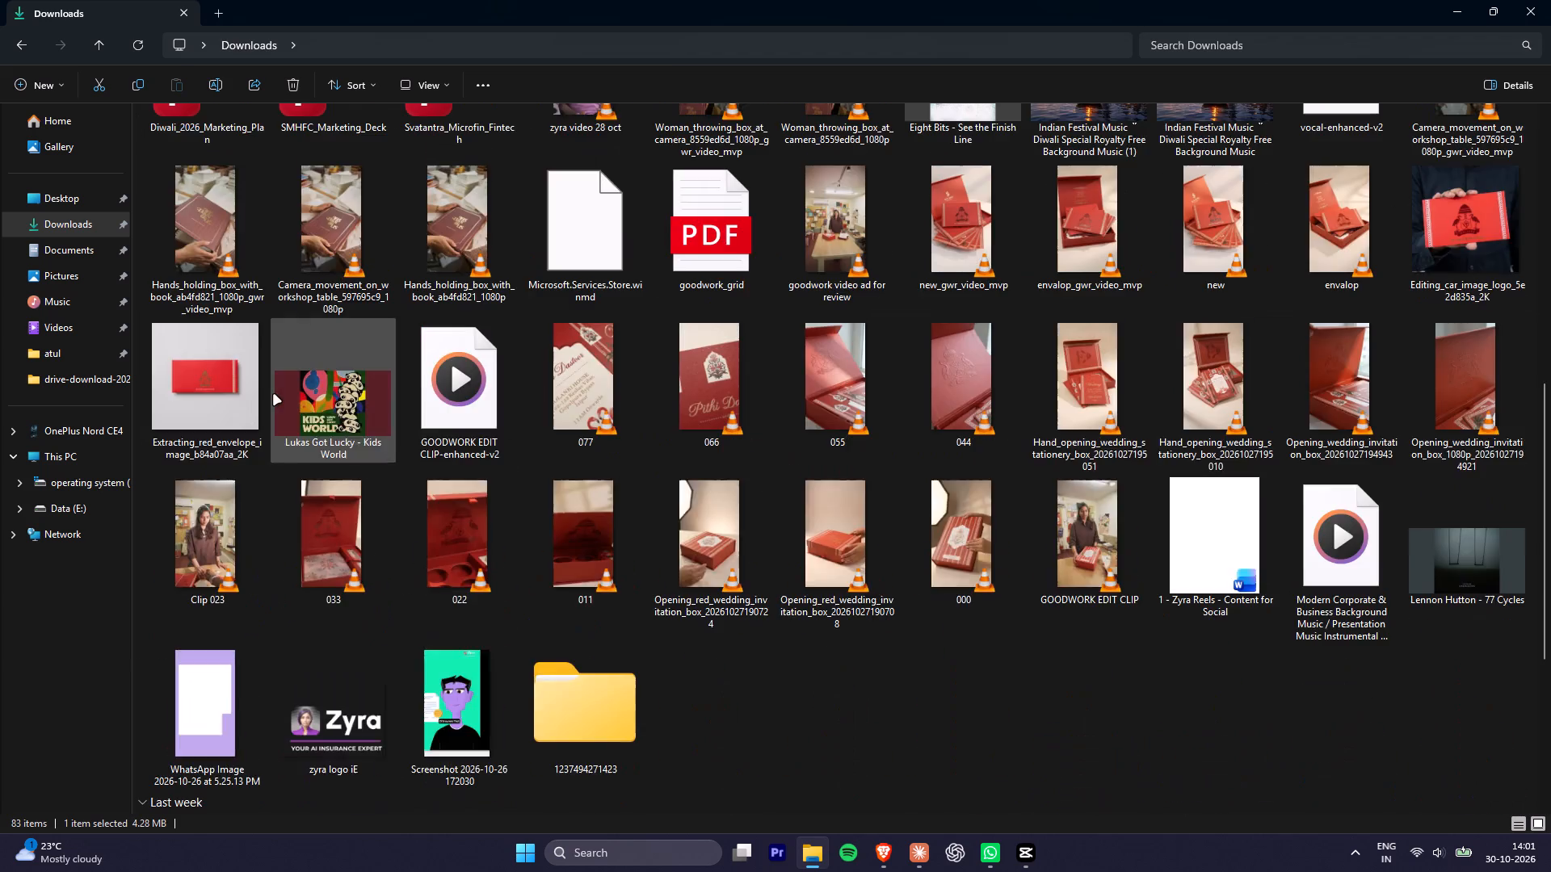
scroll(366, 426, "down", 4)
scroll(608, 537, "up", 3)
scroll(608, 537, "down", 5)
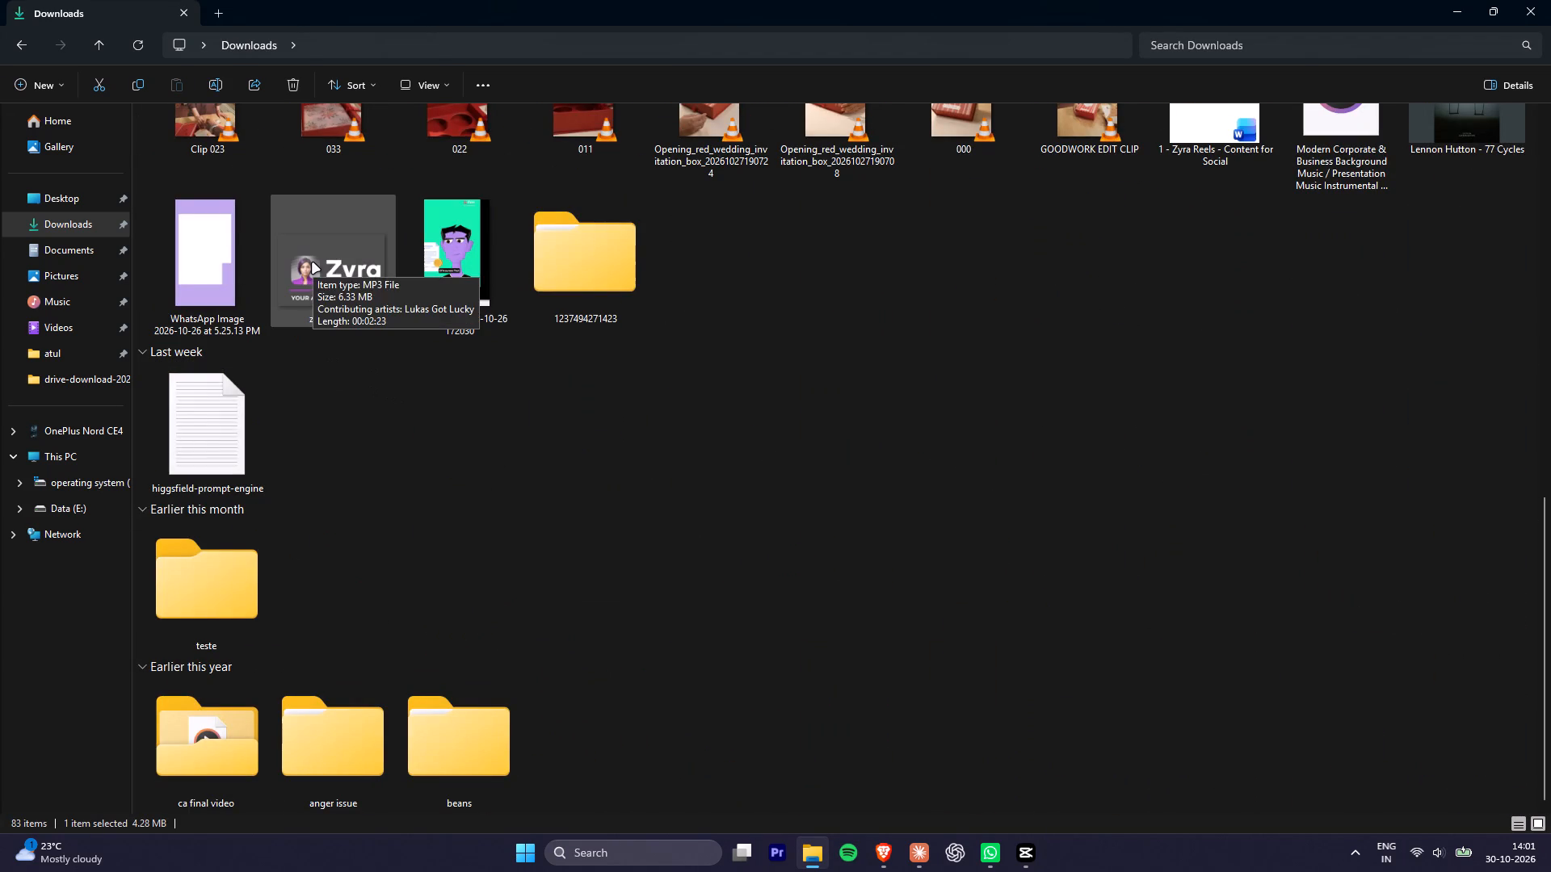
scroll(439, 262, "up", 2)
scroll(422, 366, "down", 1)
left_click(217, 515)
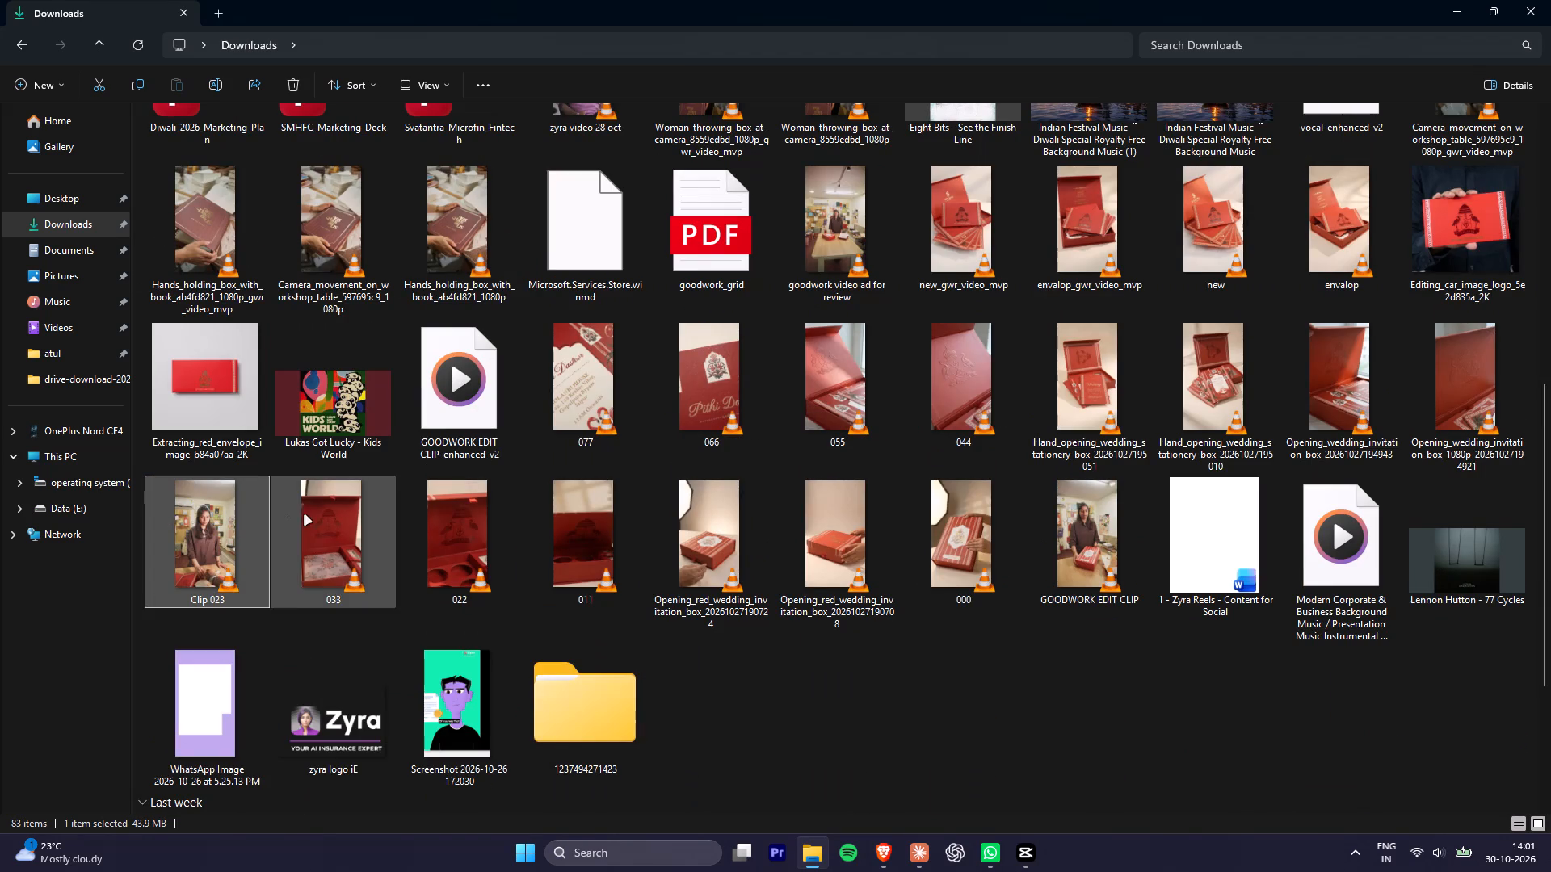
left_click(1114, 523, "shift")
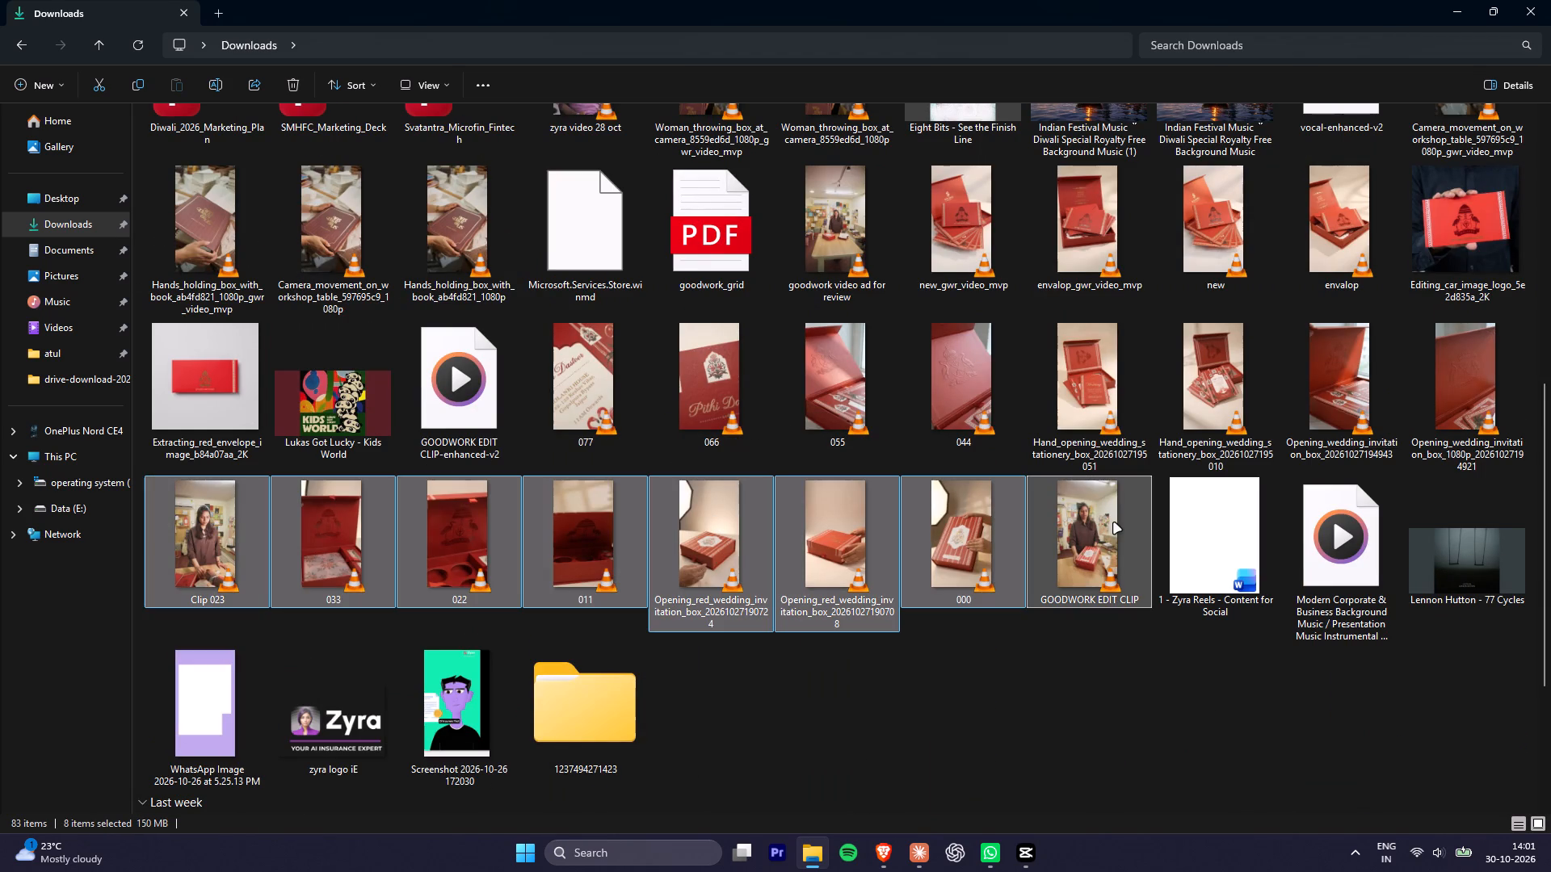
left_click(1452, 385, "ctrl")
left_click(1335, 367, "ctrl")
left_click(1207, 369, "ctrl")
left_click(1064, 394, "ctrl")
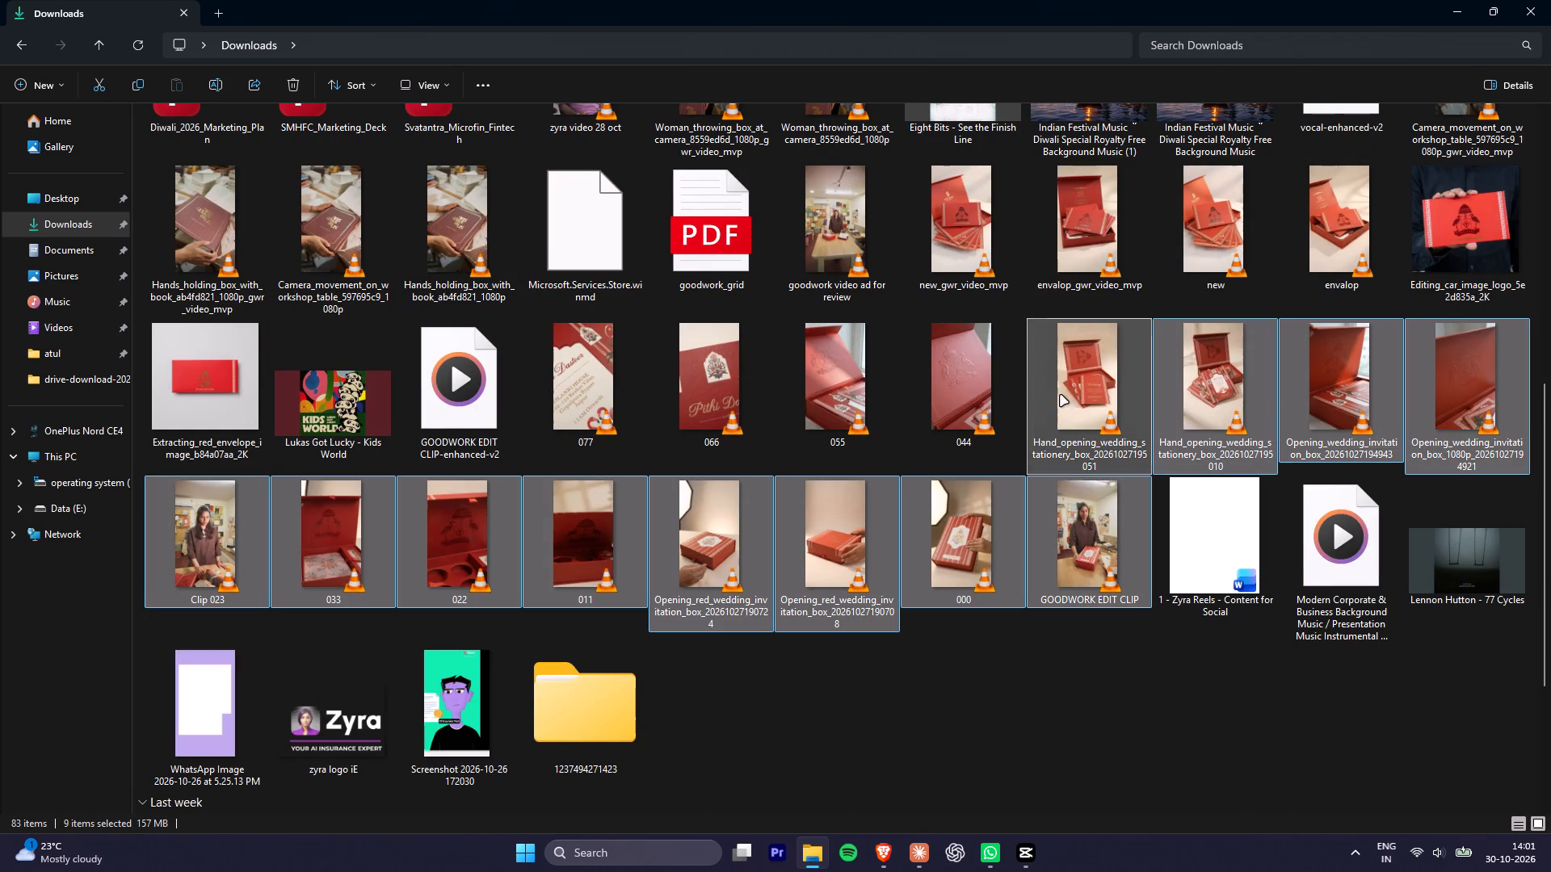
left_click(957, 402, "ctrl")
left_click(801, 409, "ctrl")
left_click(708, 404, "ctrl")
left_click(576, 380, "ctrl")
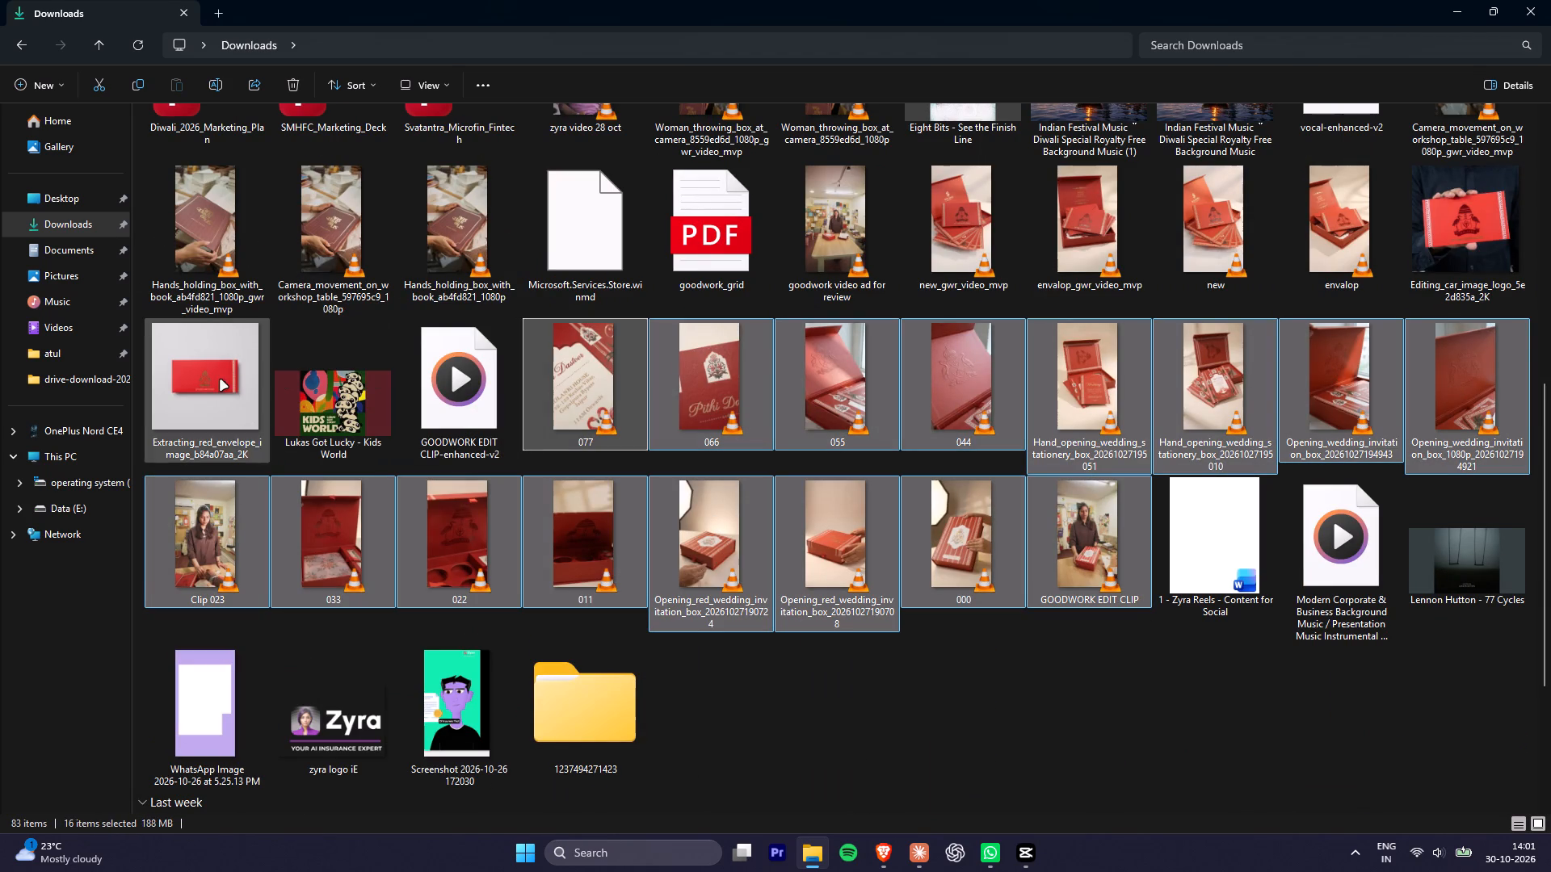
left_click(221, 380, "ctrl")
left_click(1512, 258, "ctrl")
left_click(1332, 257, "ctrl")
left_click(1208, 256, "ctrl")
left_click(1087, 256, "ctrl")
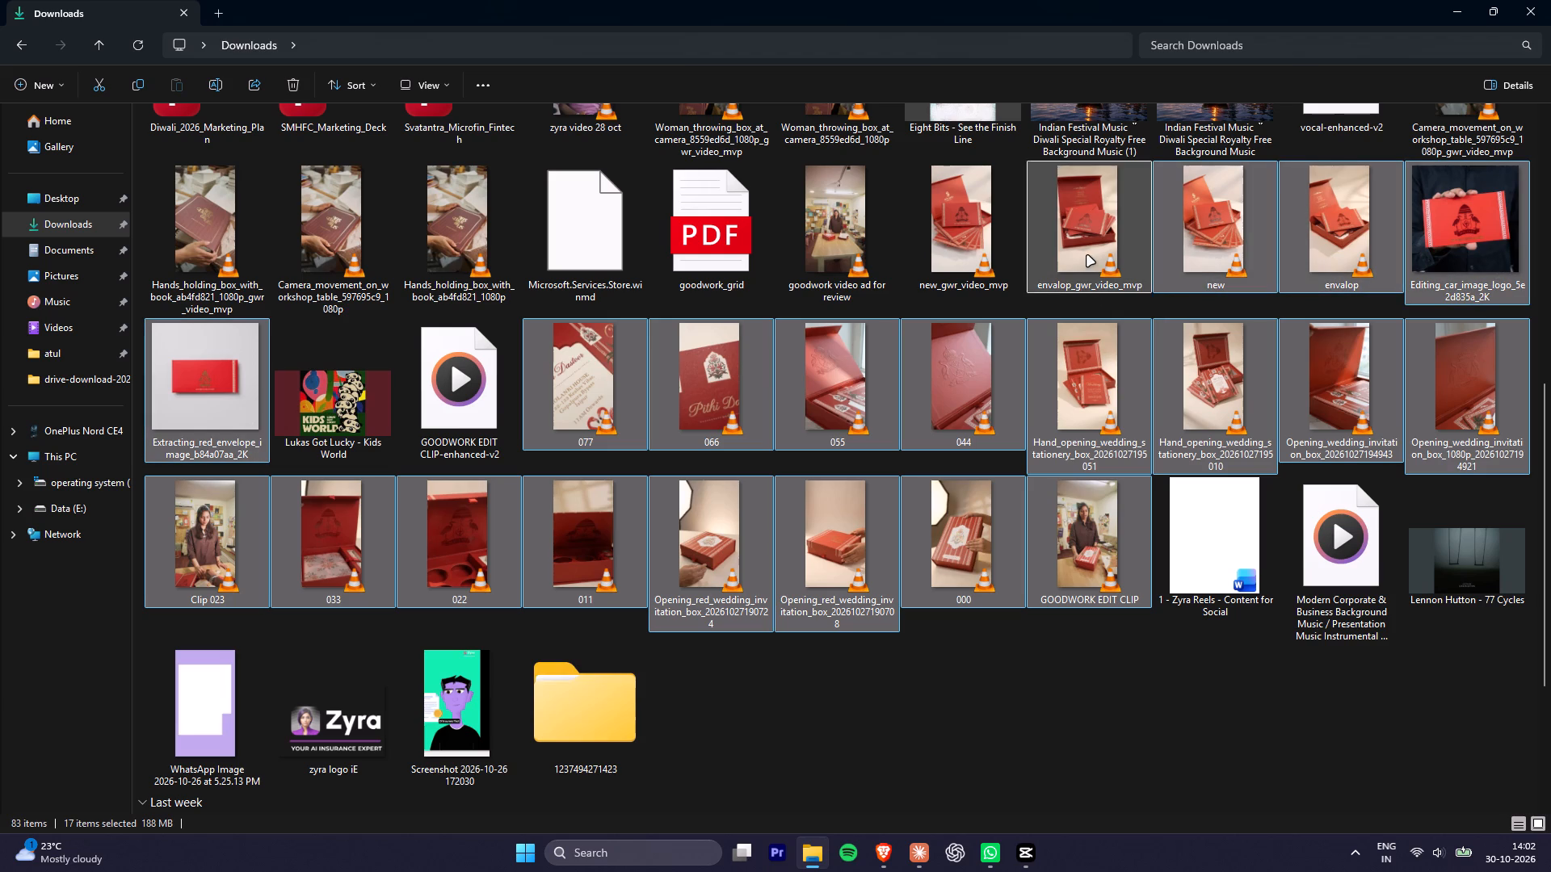
left_click(964, 256, "ctrl")
left_click(834, 261, "ctrl")
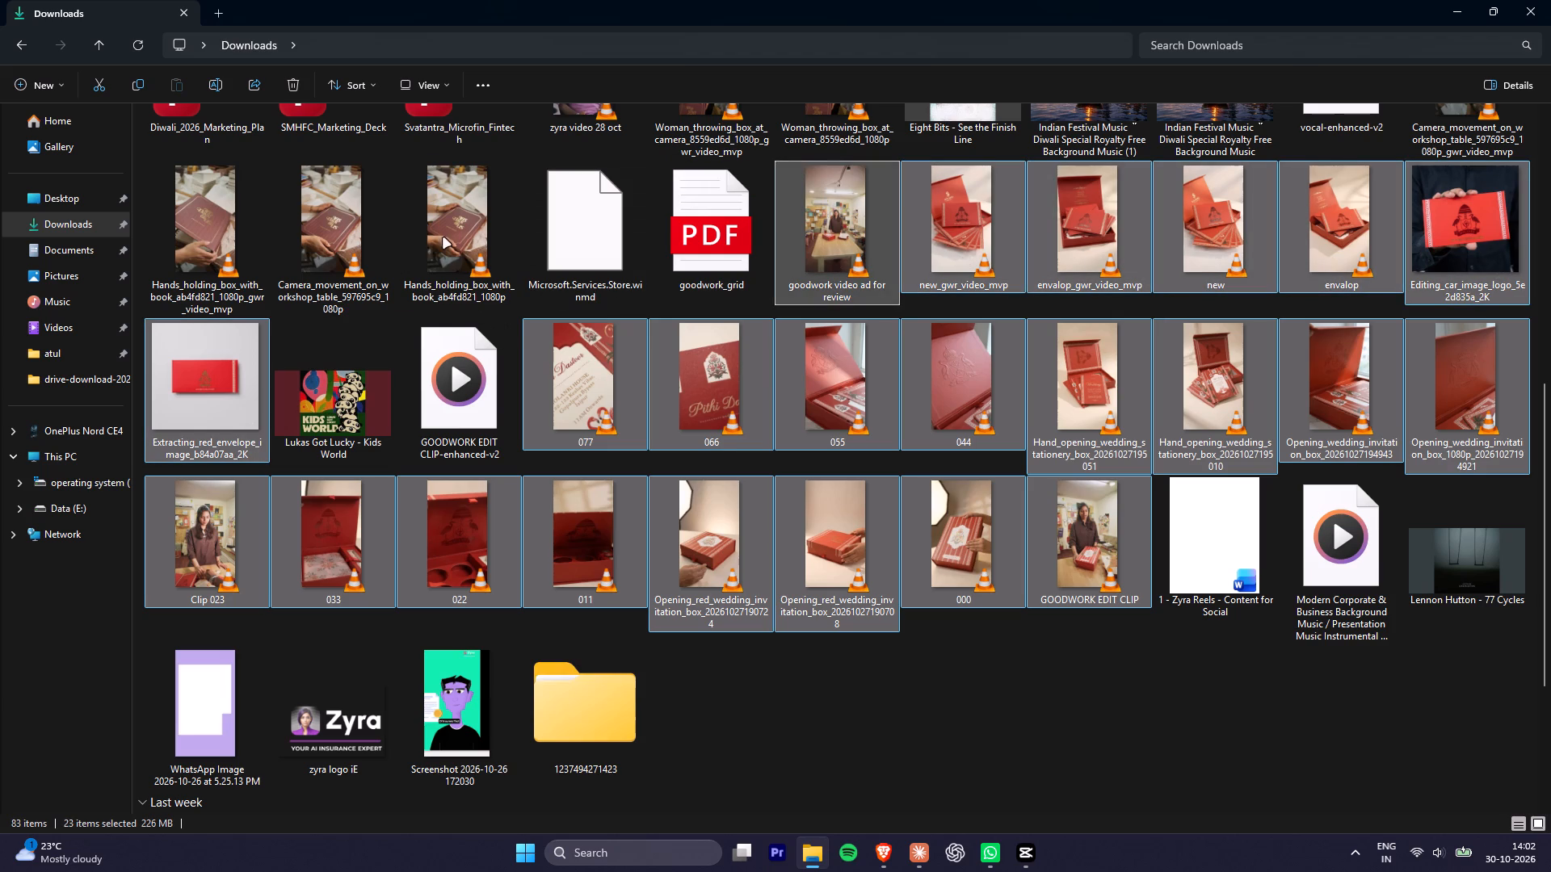
left_click(443, 238, "ctrl")
left_click(352, 222, "ctrl")
left_click(229, 215, "ctrl")
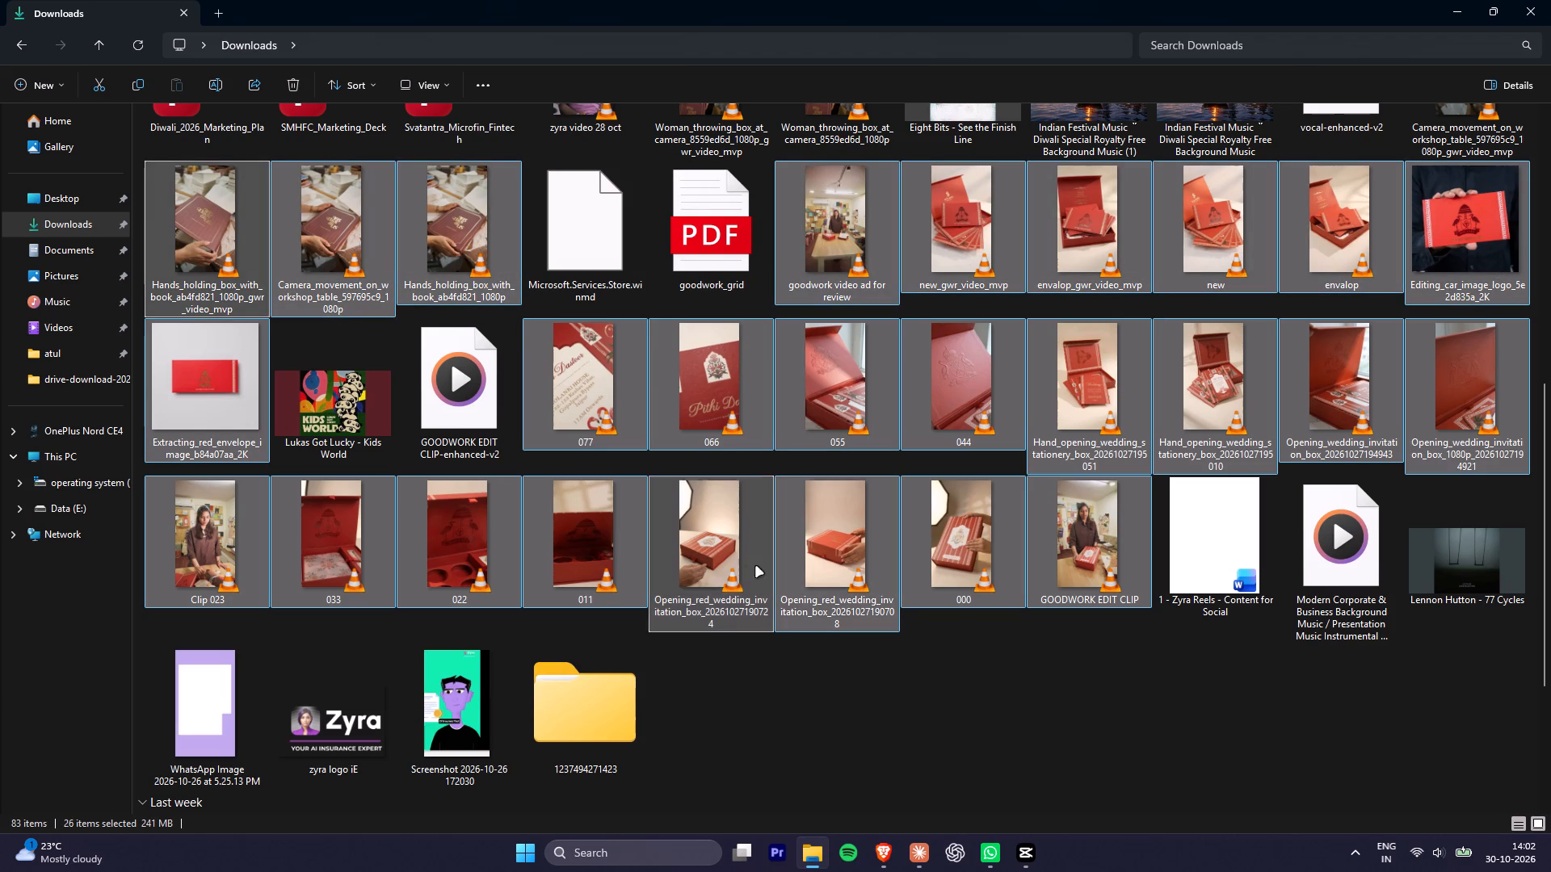
left_click_drag(685, 569, 614, 722)
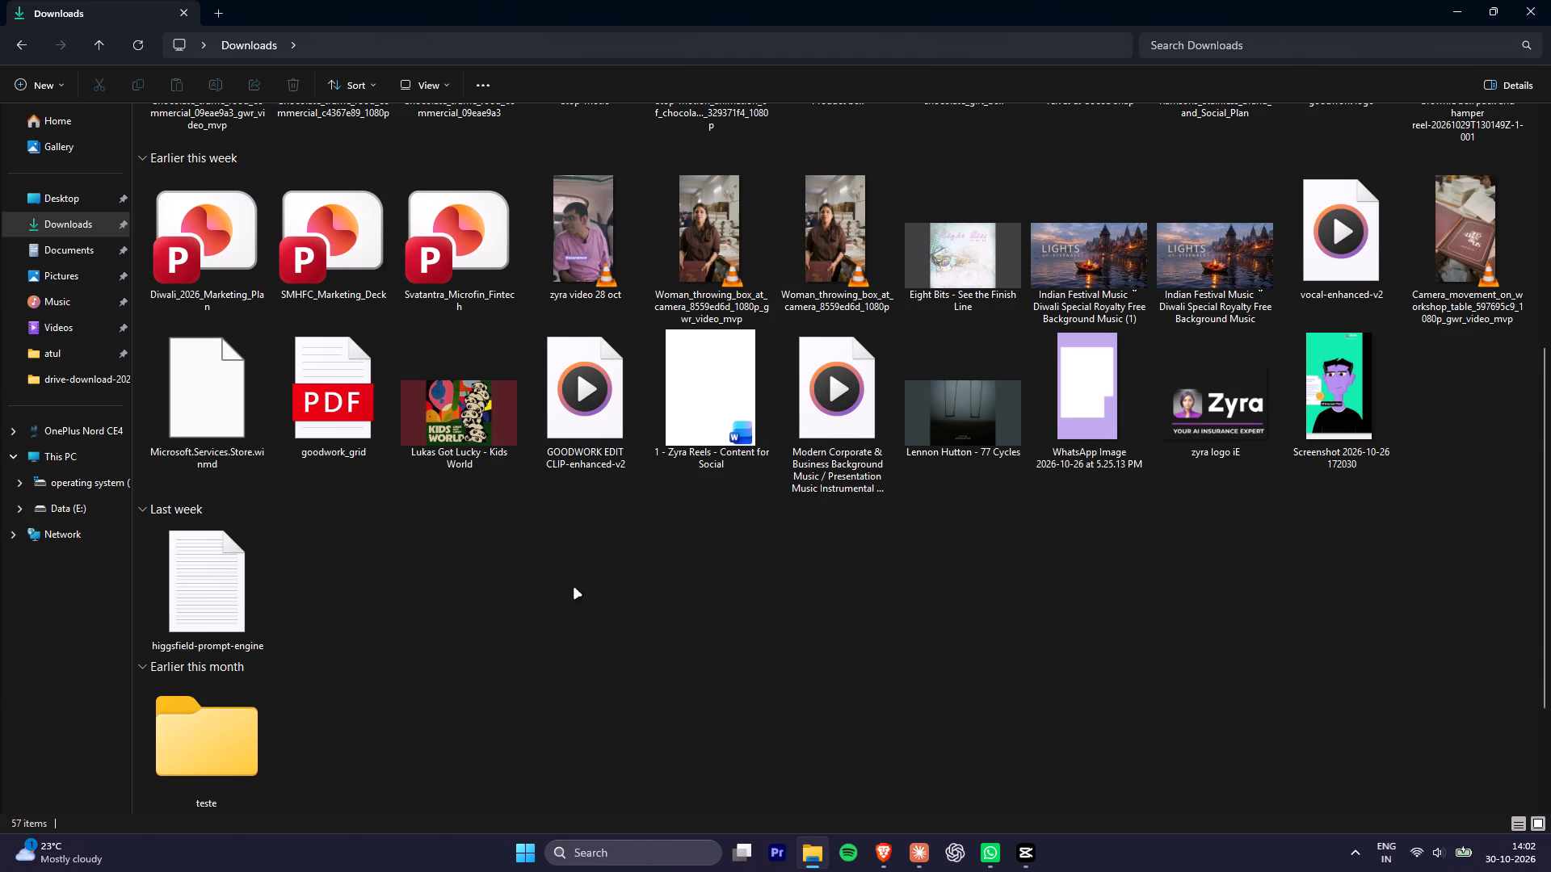
Select the higgsfield-prompt-engine file among last week's downloads.
left_click(466, 413)
left_click(212, 595)
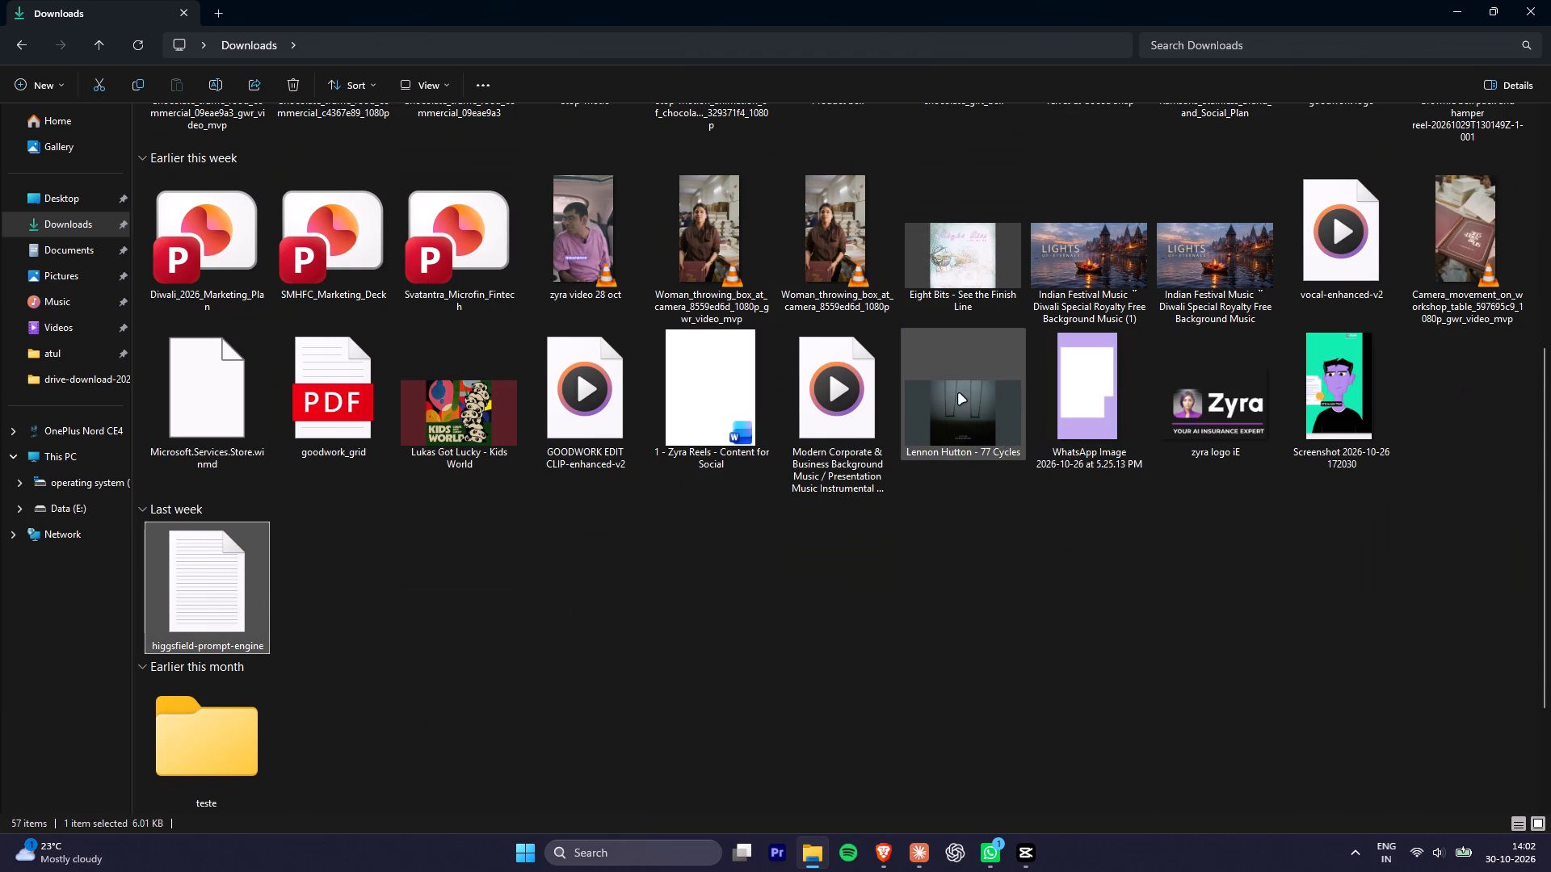
Clear the file selection in the Downloads folder, look over its files again, and close the folder window.
left_click(1439, 475)
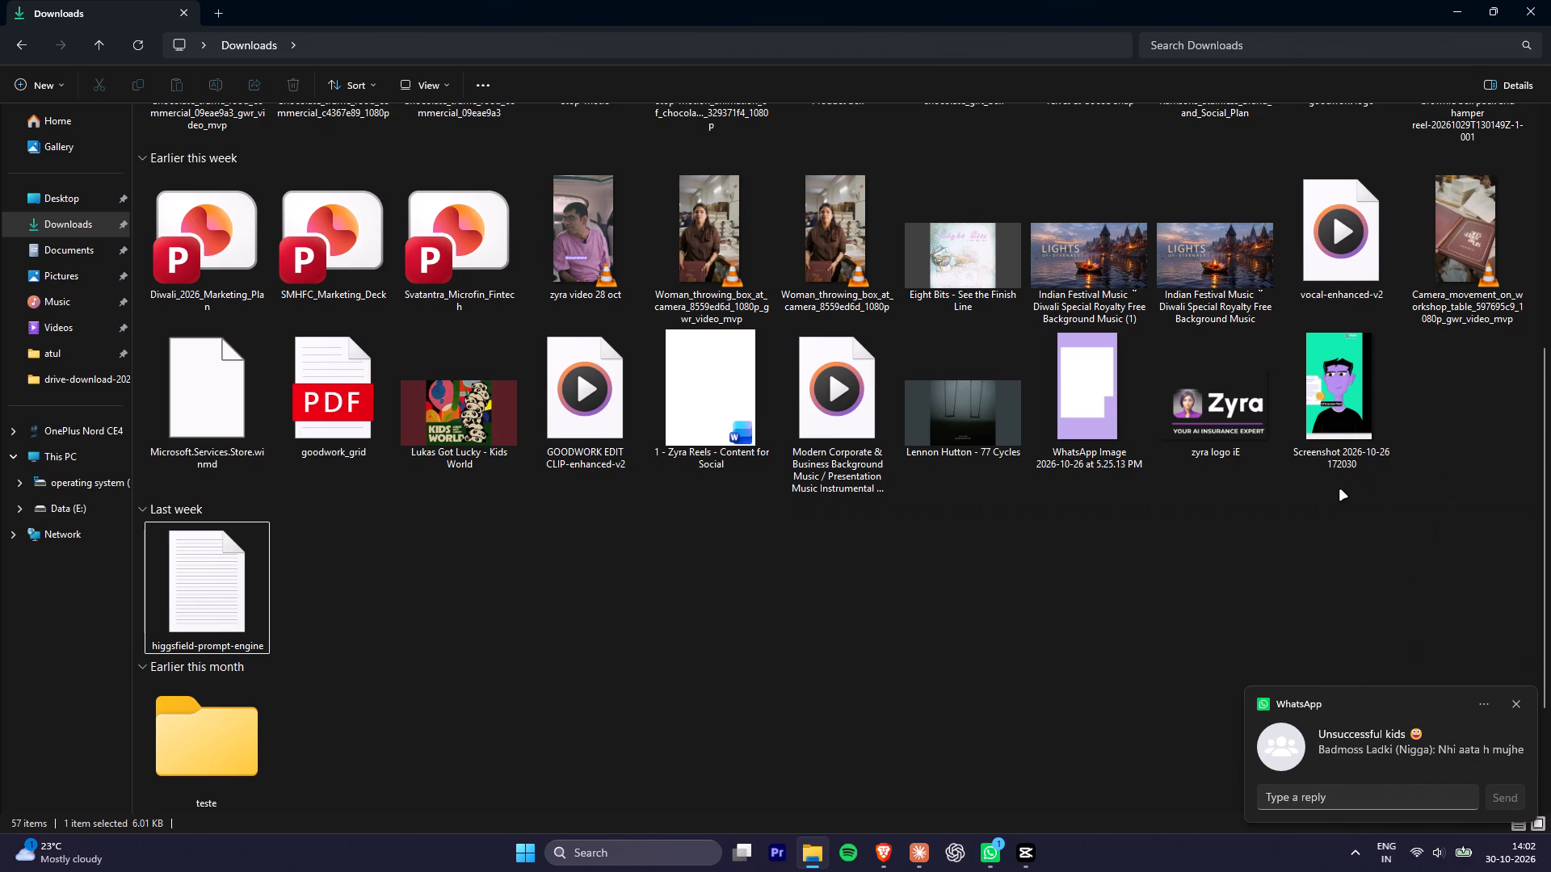
scroll(914, 311, "up", 1)
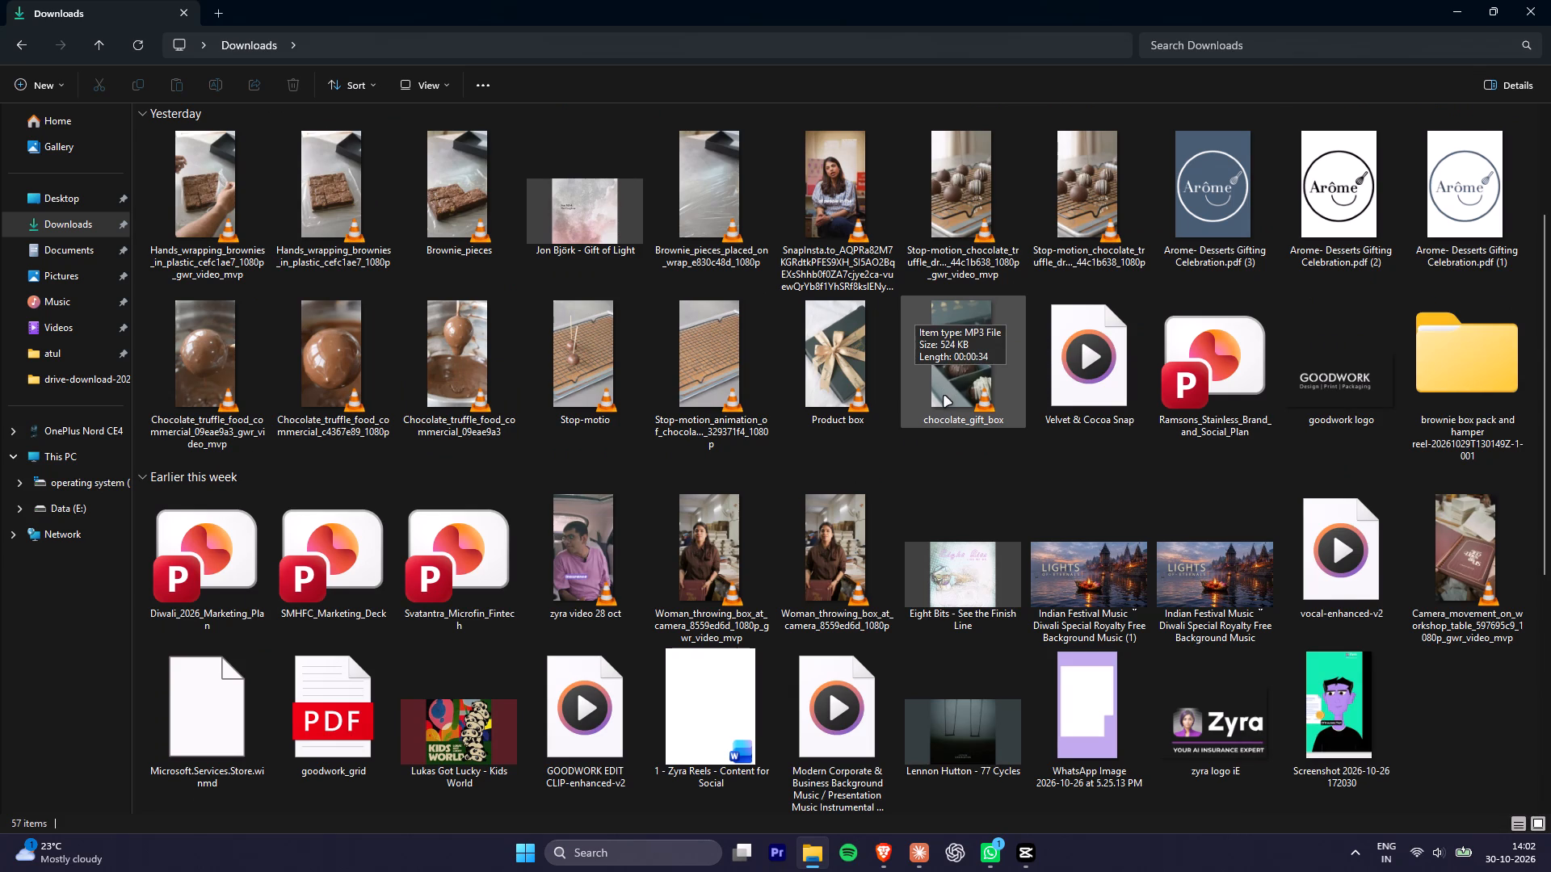
scroll(942, 401, "down", 1)
scroll(798, 410, "up", 3)
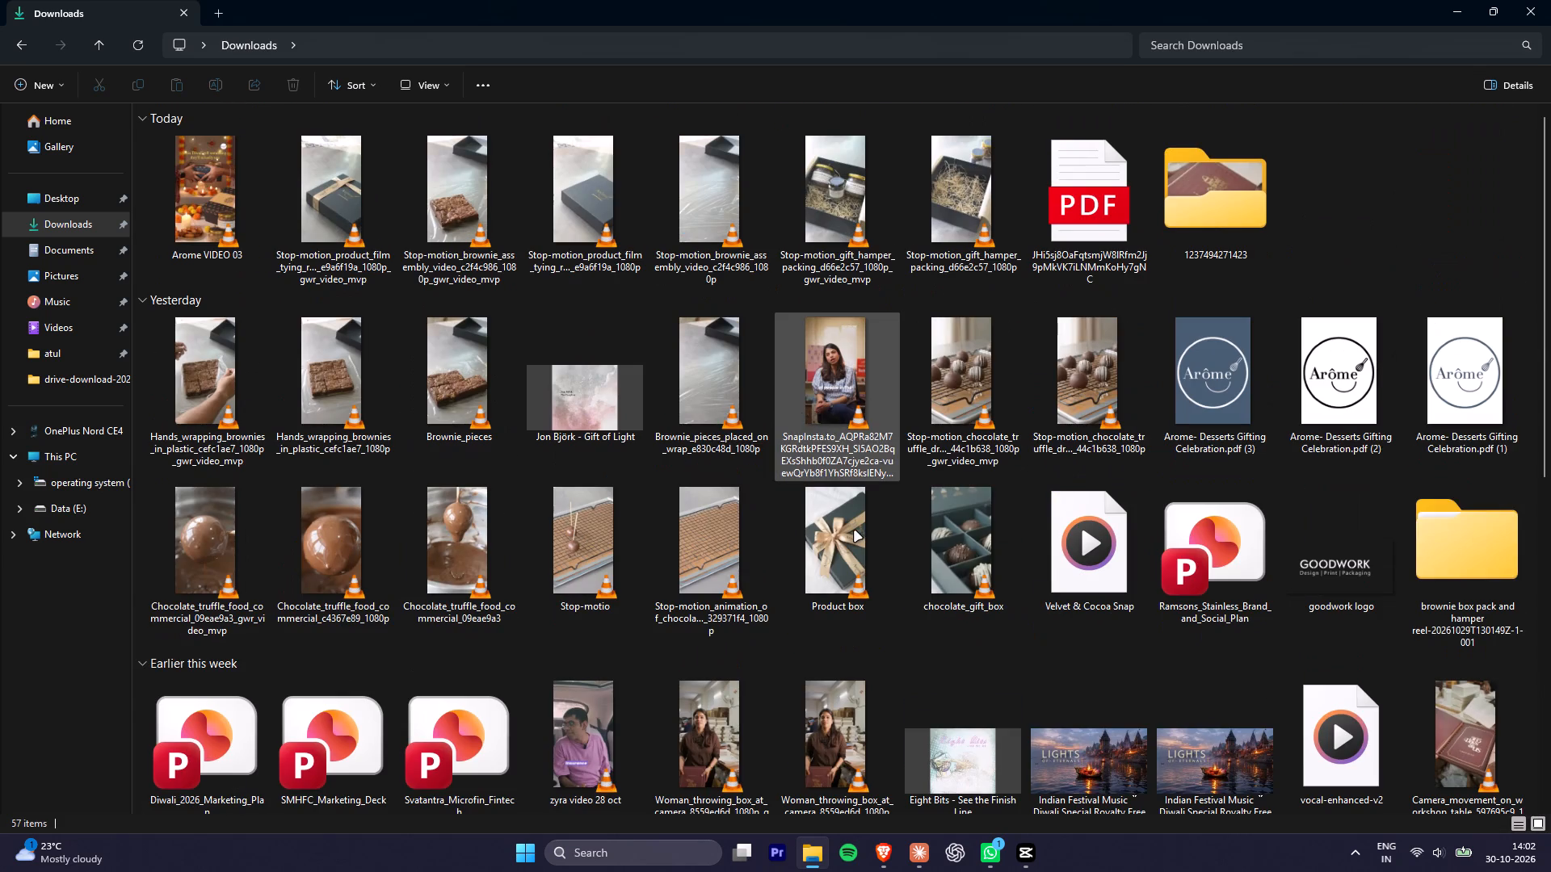
left_click(855, 531)
left_click(1485, 202)
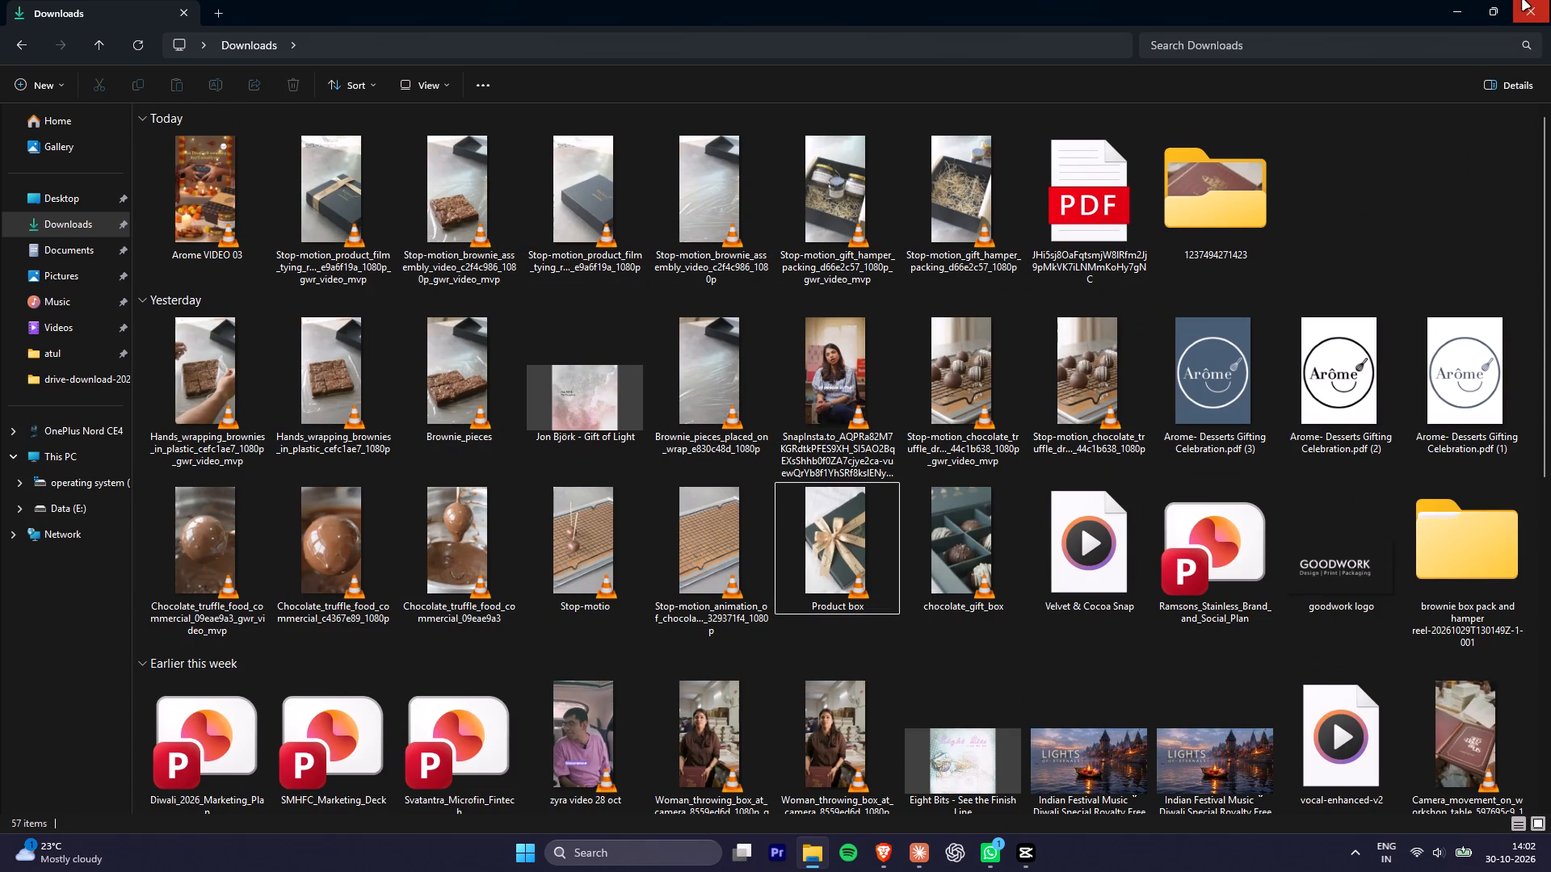
left_click(1523, 0)
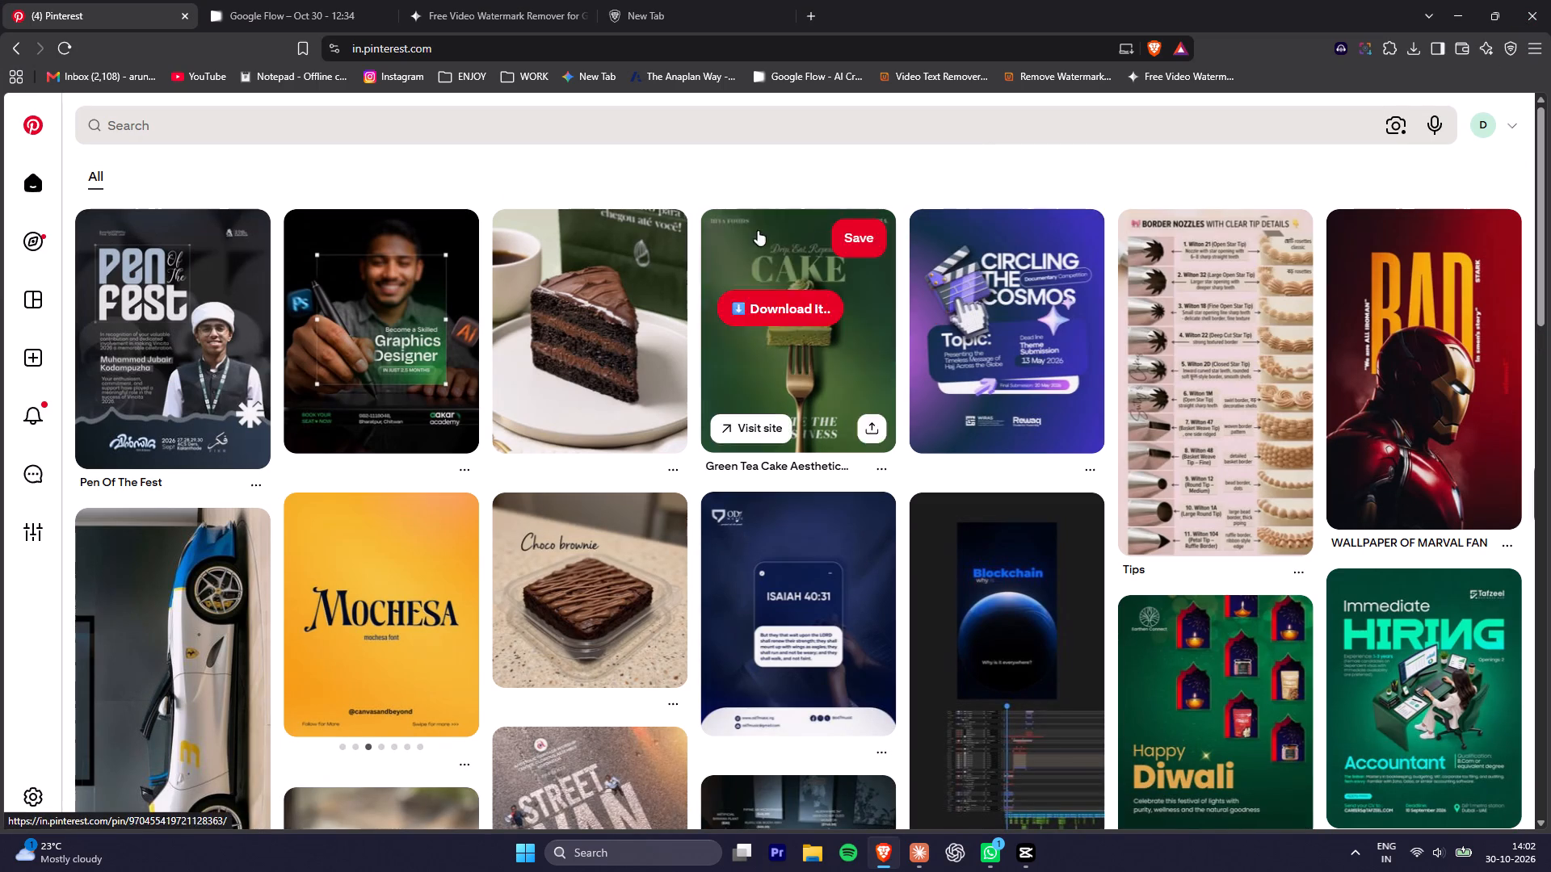
Switch to the empty New Tab page in the Brave browser.
left_click(667, 0)
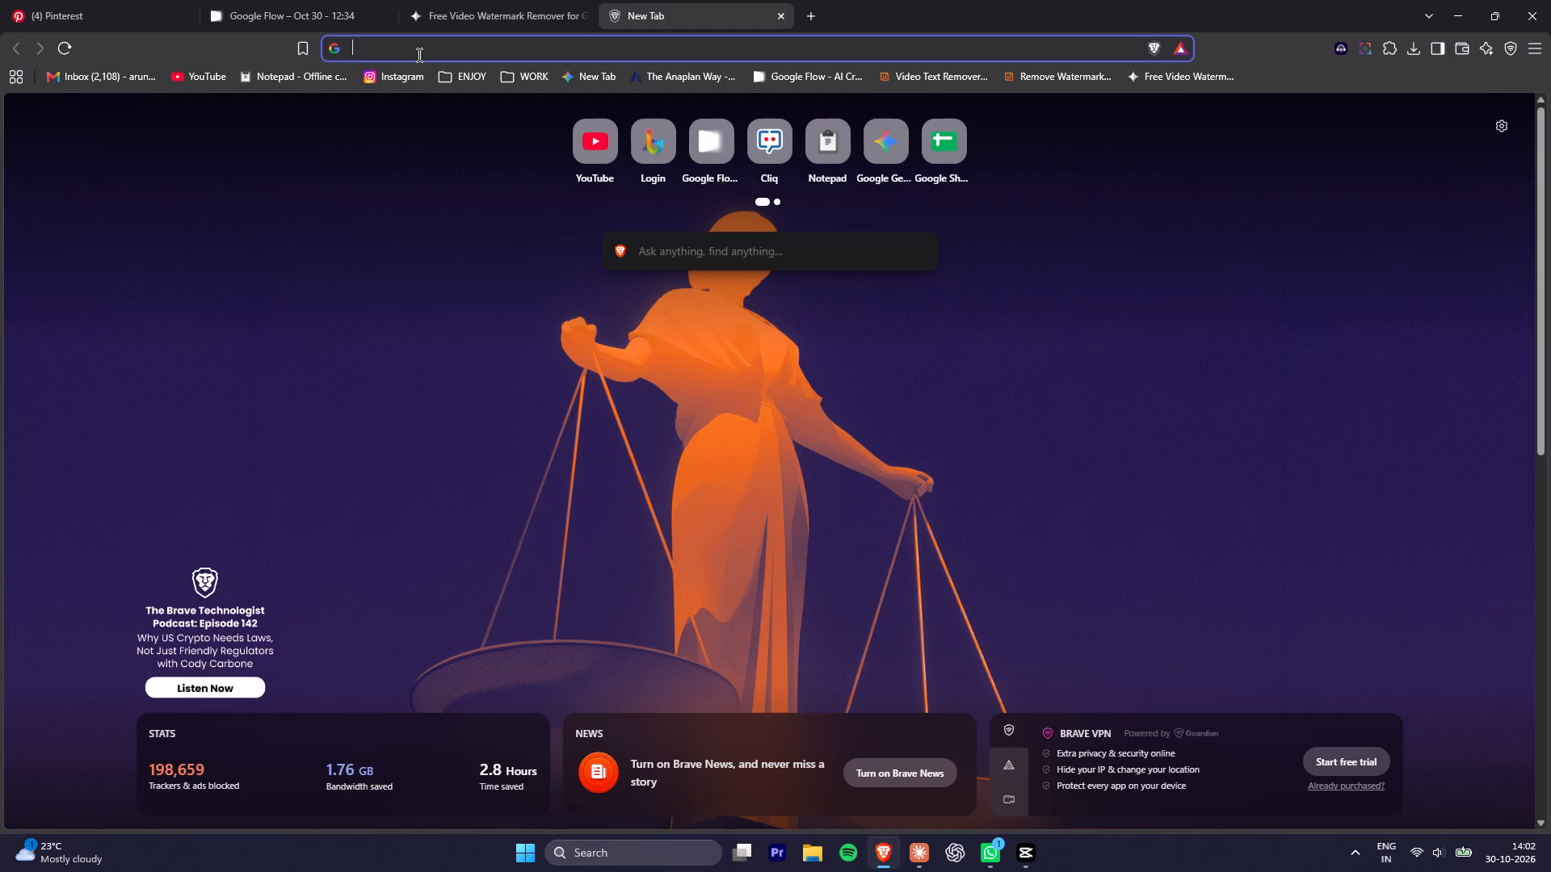
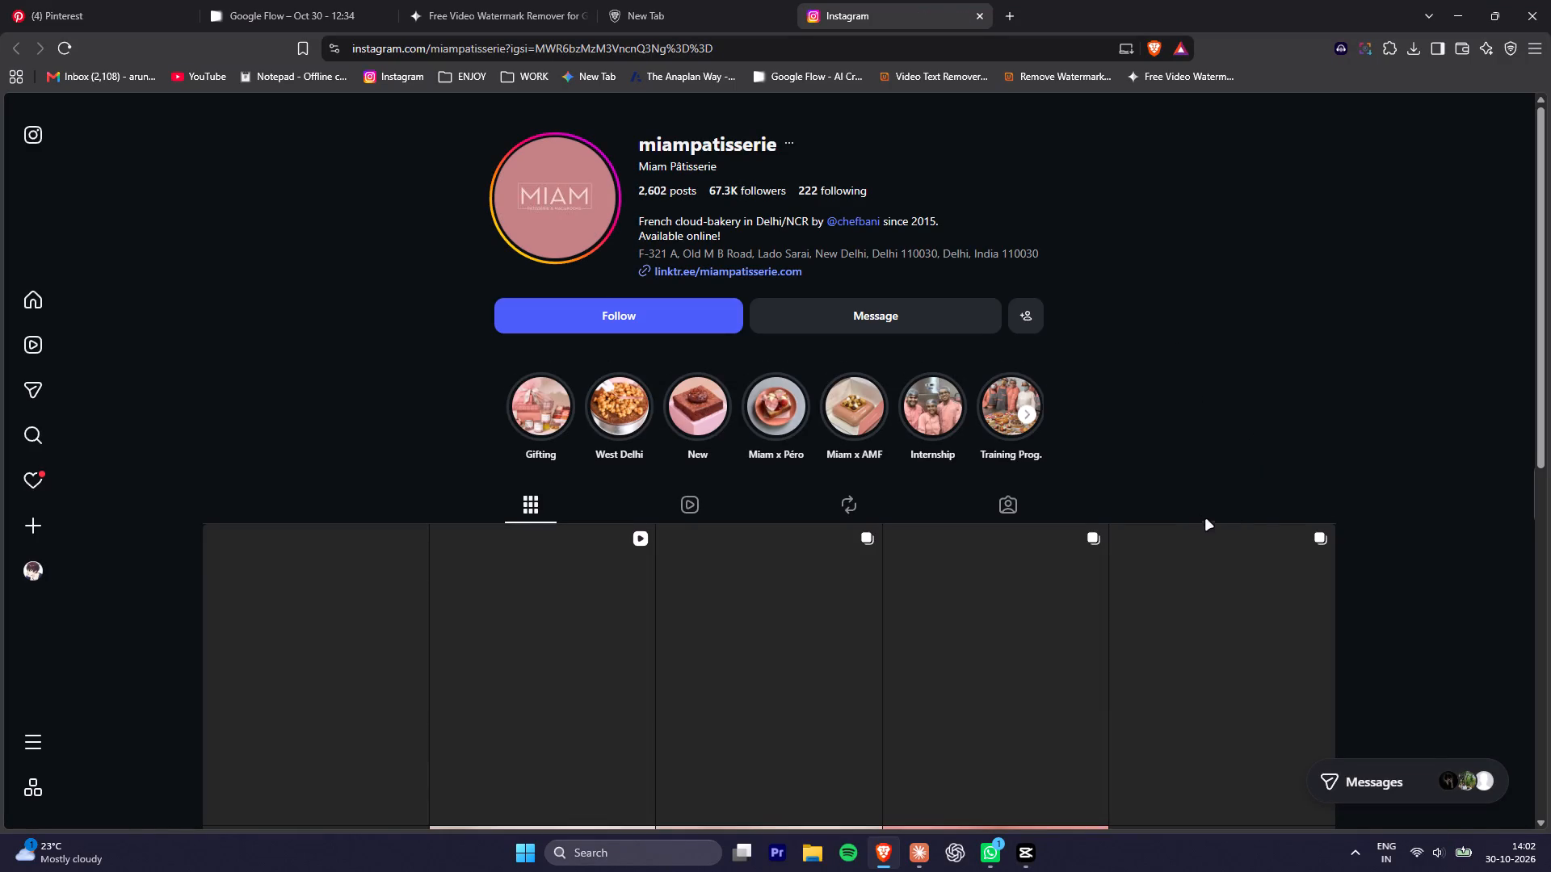
Look through the posts and reels on the miampatisserie Instagram profile for reference dessert videos.
left_click(1224, 421)
scroll(1238, 434, "down", 7)
scroll(886, 495, "up", 4)
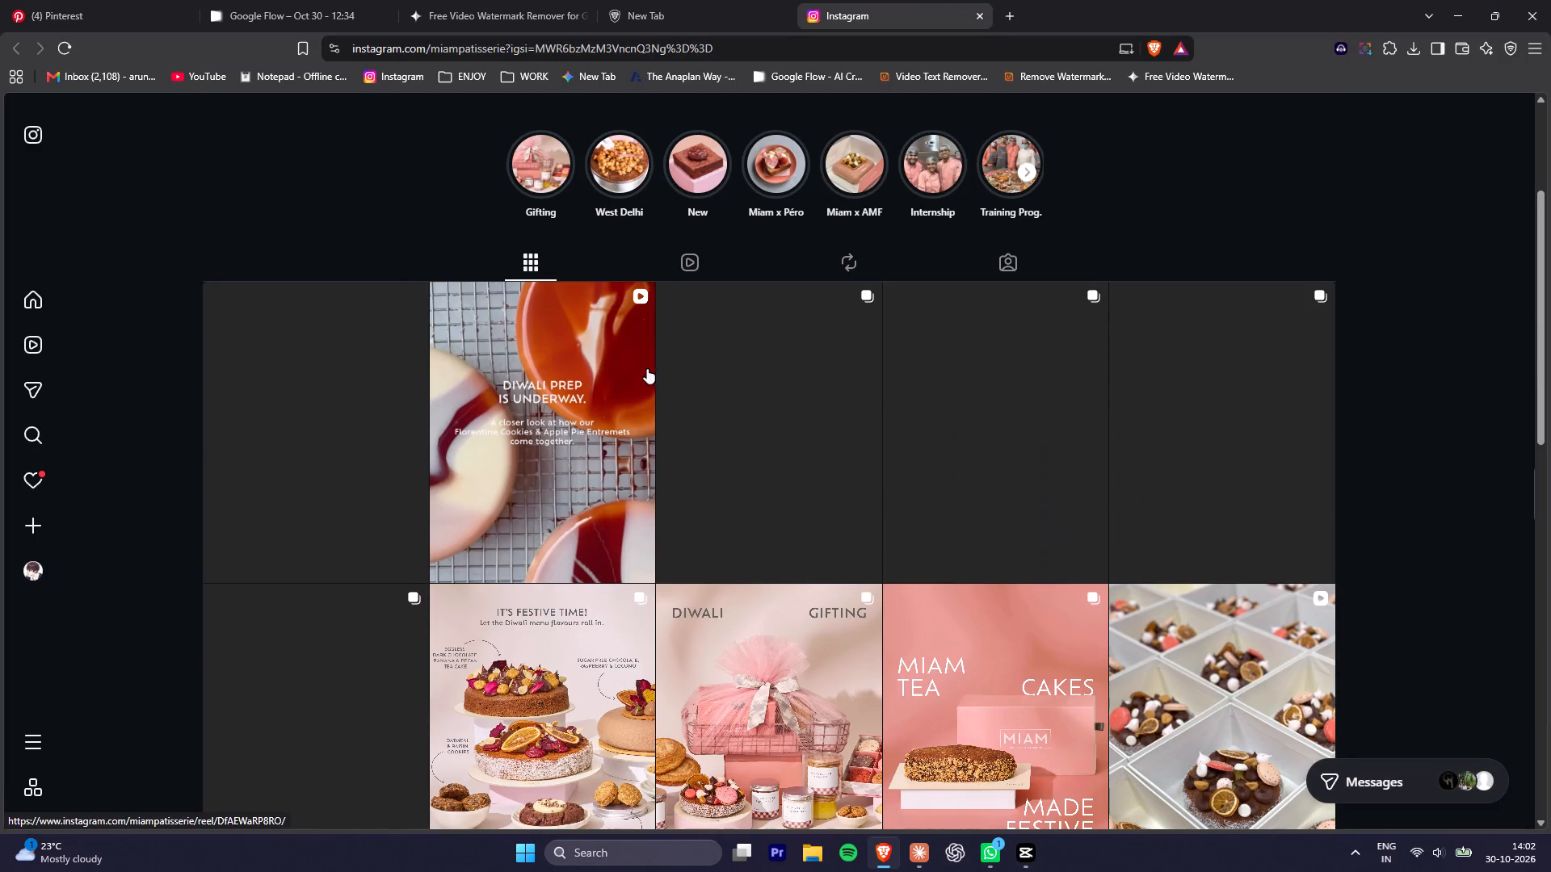
left_click(677, 262)
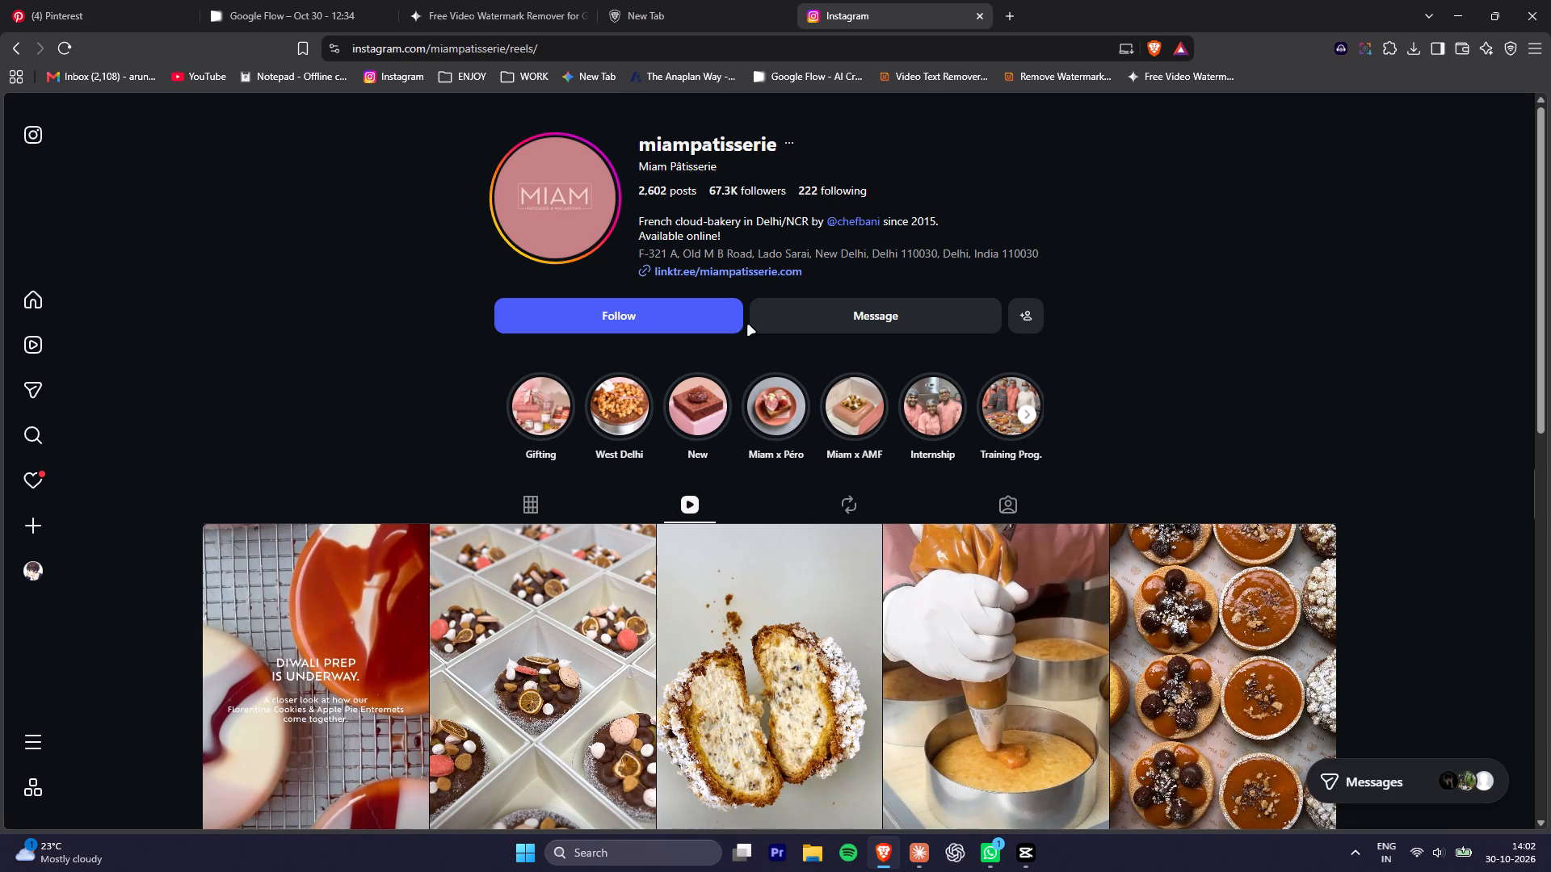
scroll(1246, 384, "down", 3)
scroll(1389, 398, "down", 2)
scroll(1393, 419, "up", 3)
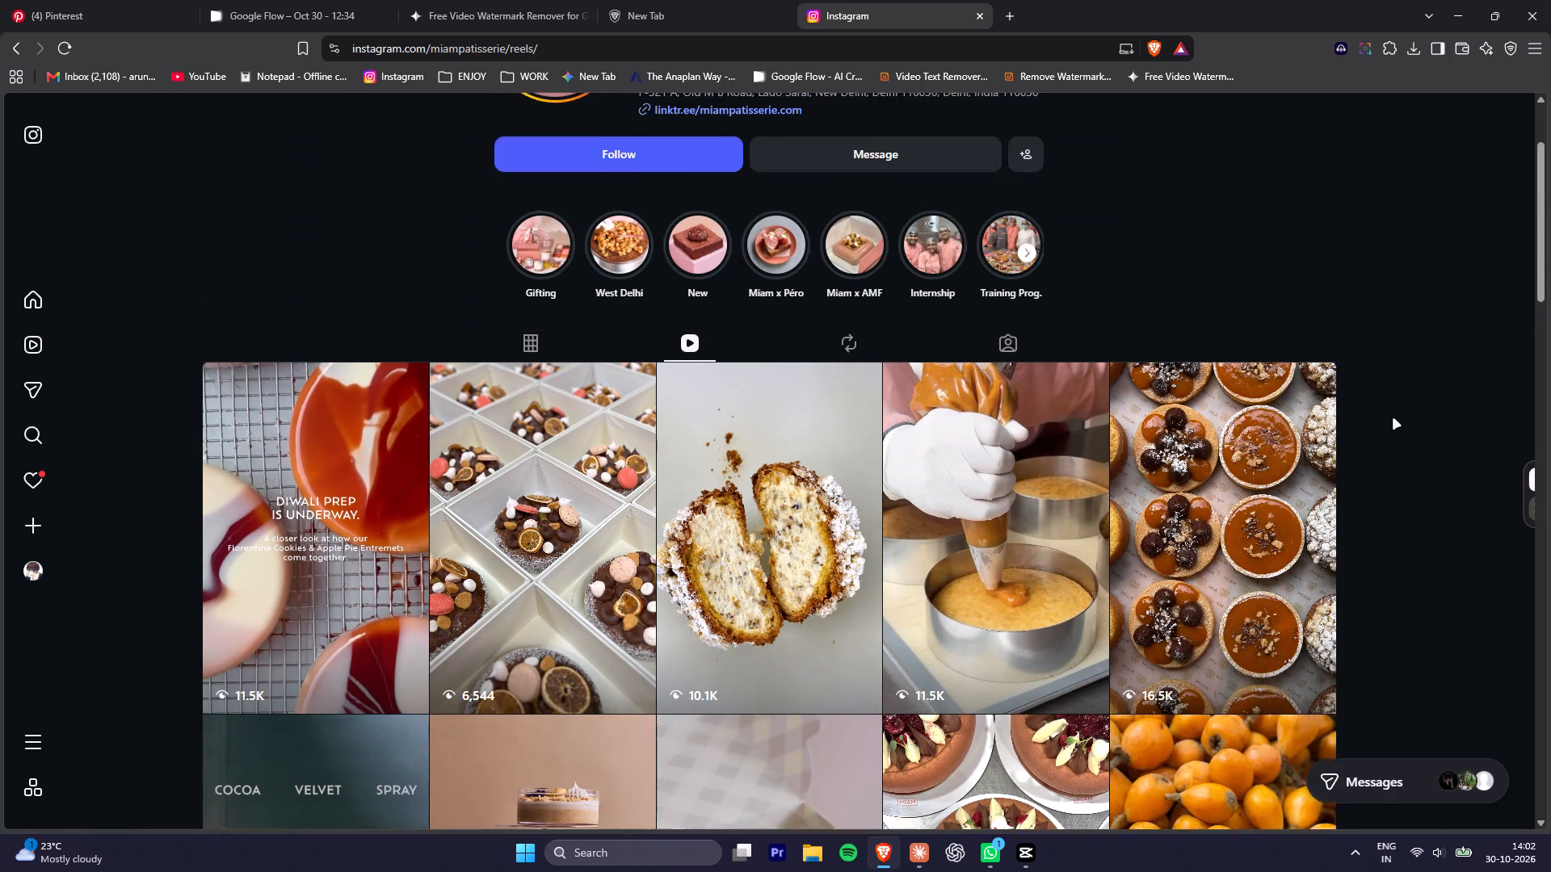
scroll(1393, 419, "up", 2)
scroll(1346, 457, "down", 4)
scroll(1345, 467, "up", 4)
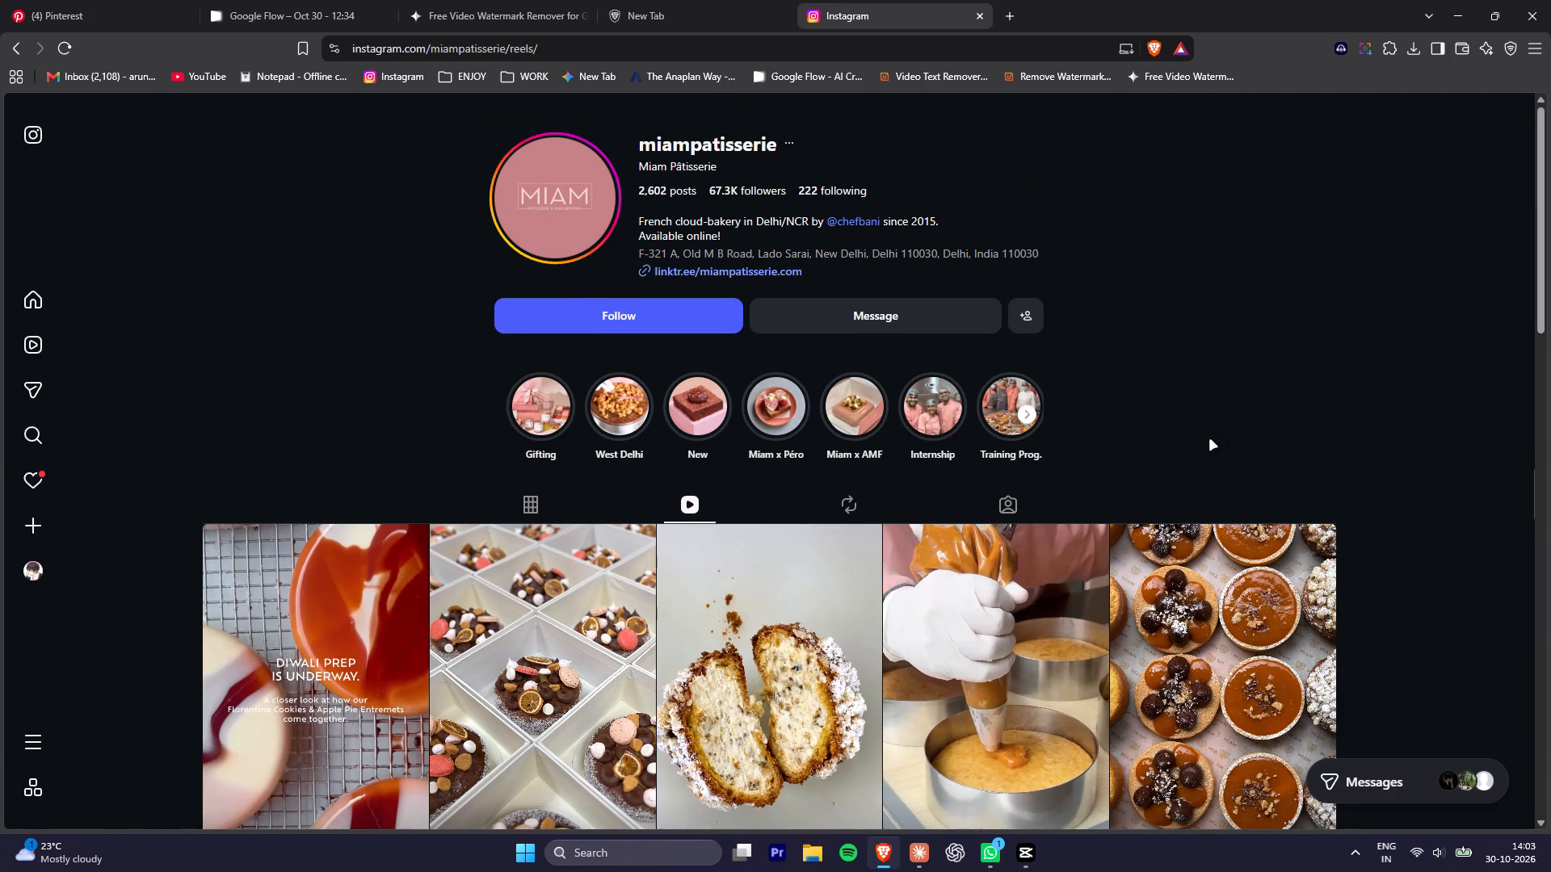
scroll(1210, 440, "down", 2)
scroll(1383, 460, "down", 7)
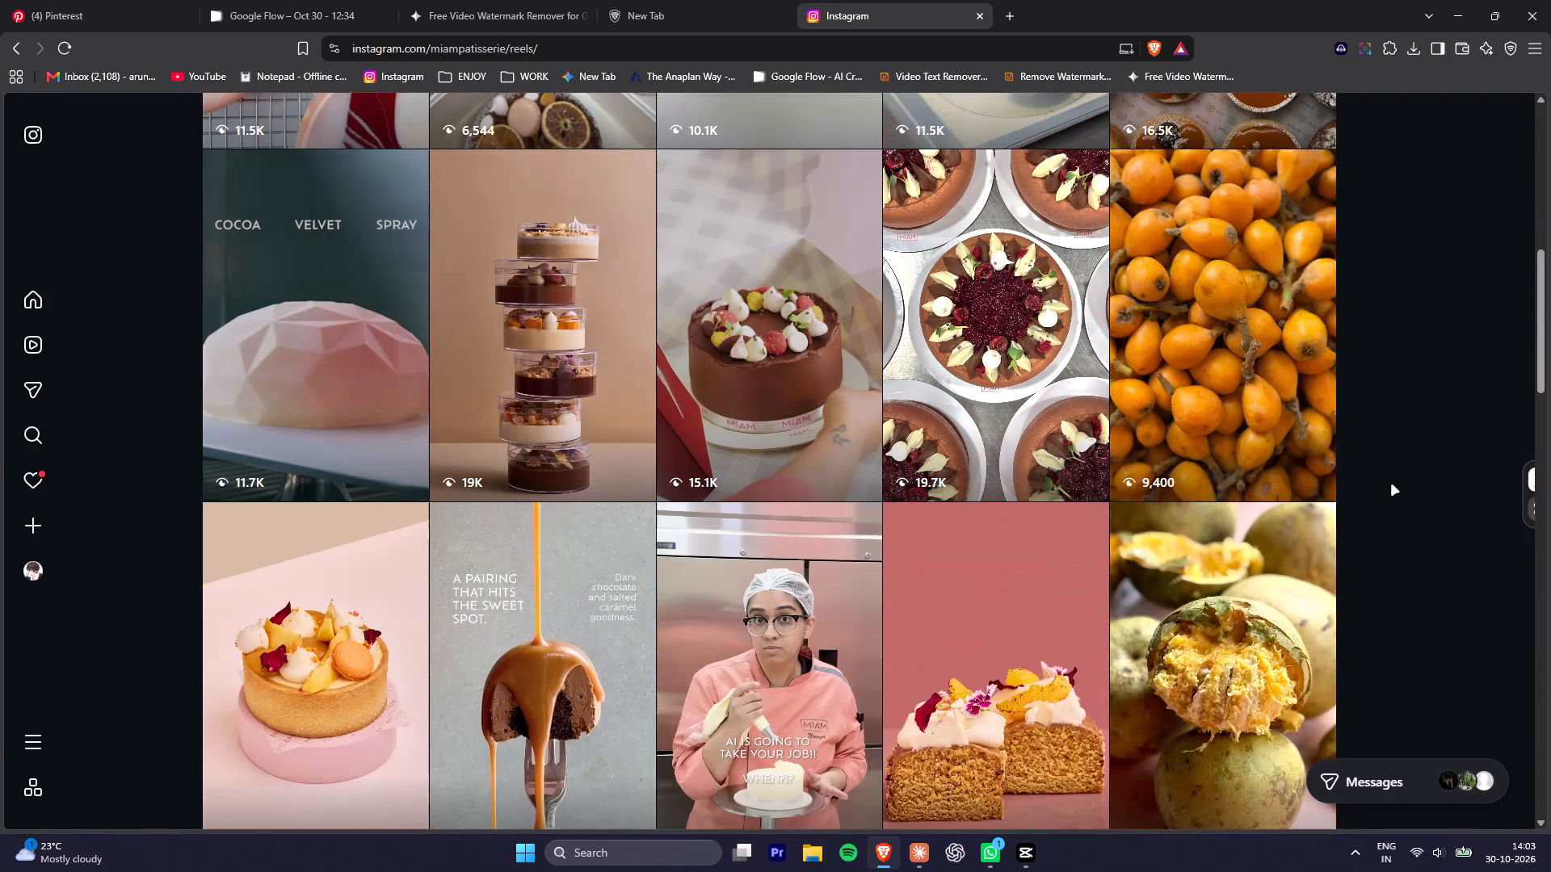
scroll(1392, 485, "down", 3)
scroll(1392, 485, "up", 2)
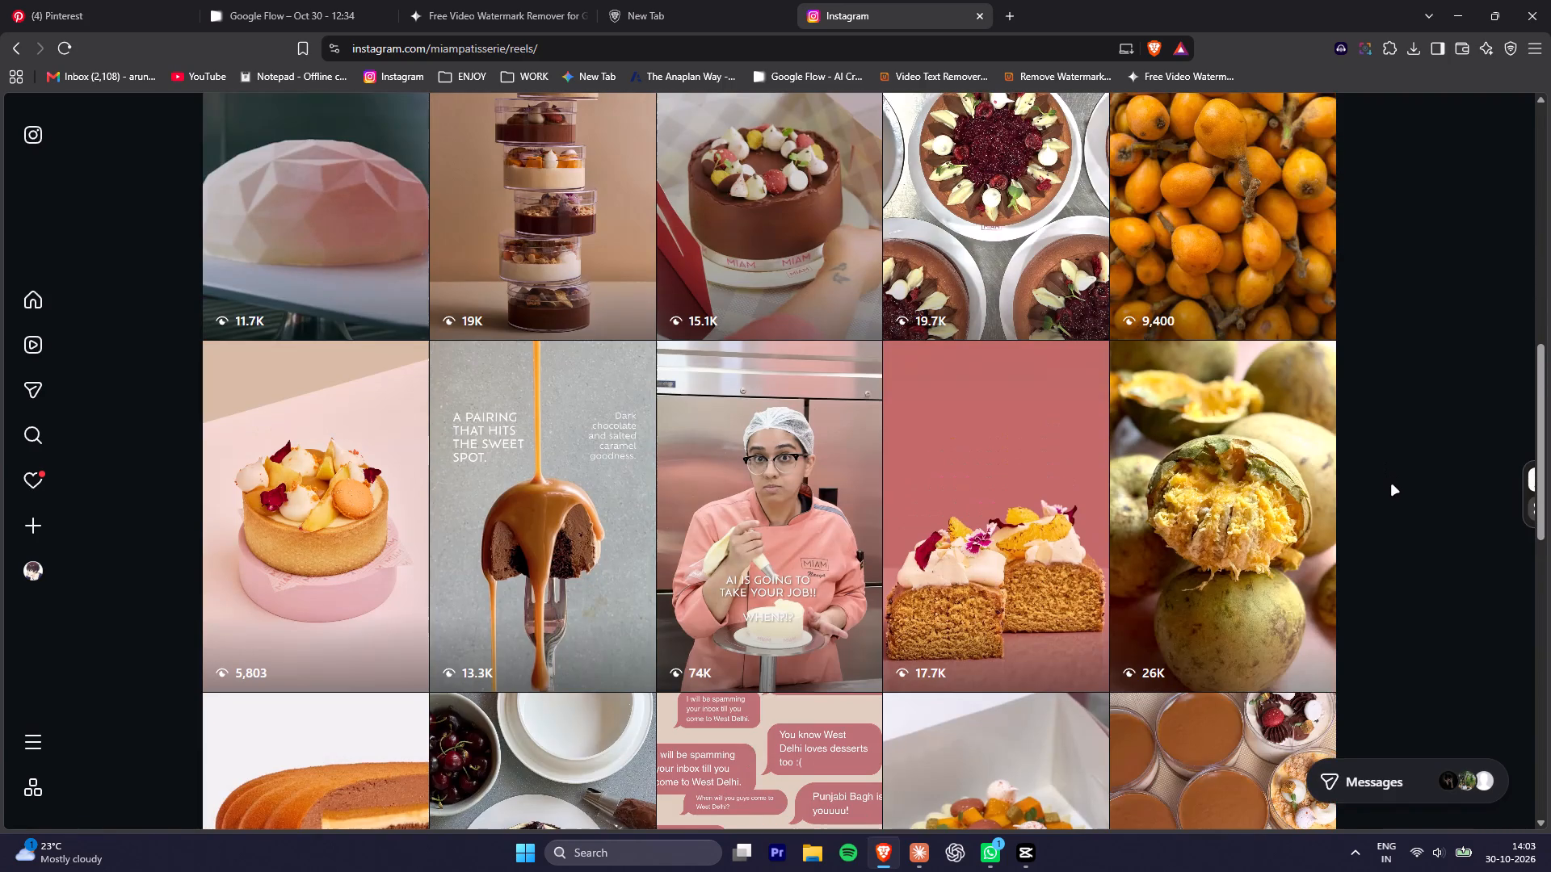
scroll(1392, 485, "up", 2)
scroll(349, 438, "up", 2)
scroll(1177, 521, "up", 5)
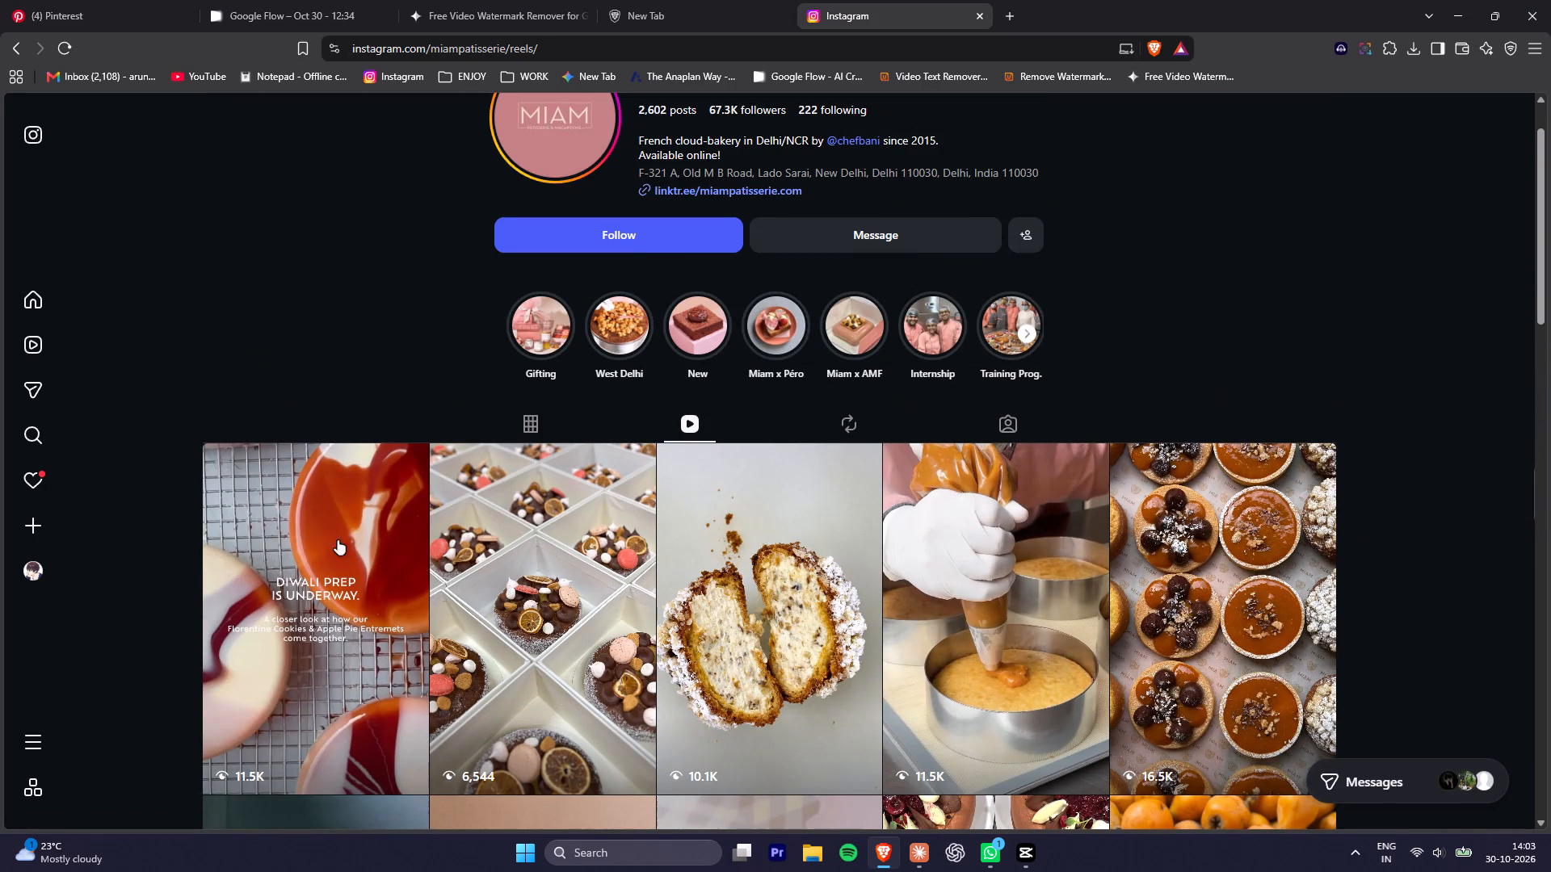
Close the empty new tab and return to the miampatisserie reels.
left_click(733, 0)
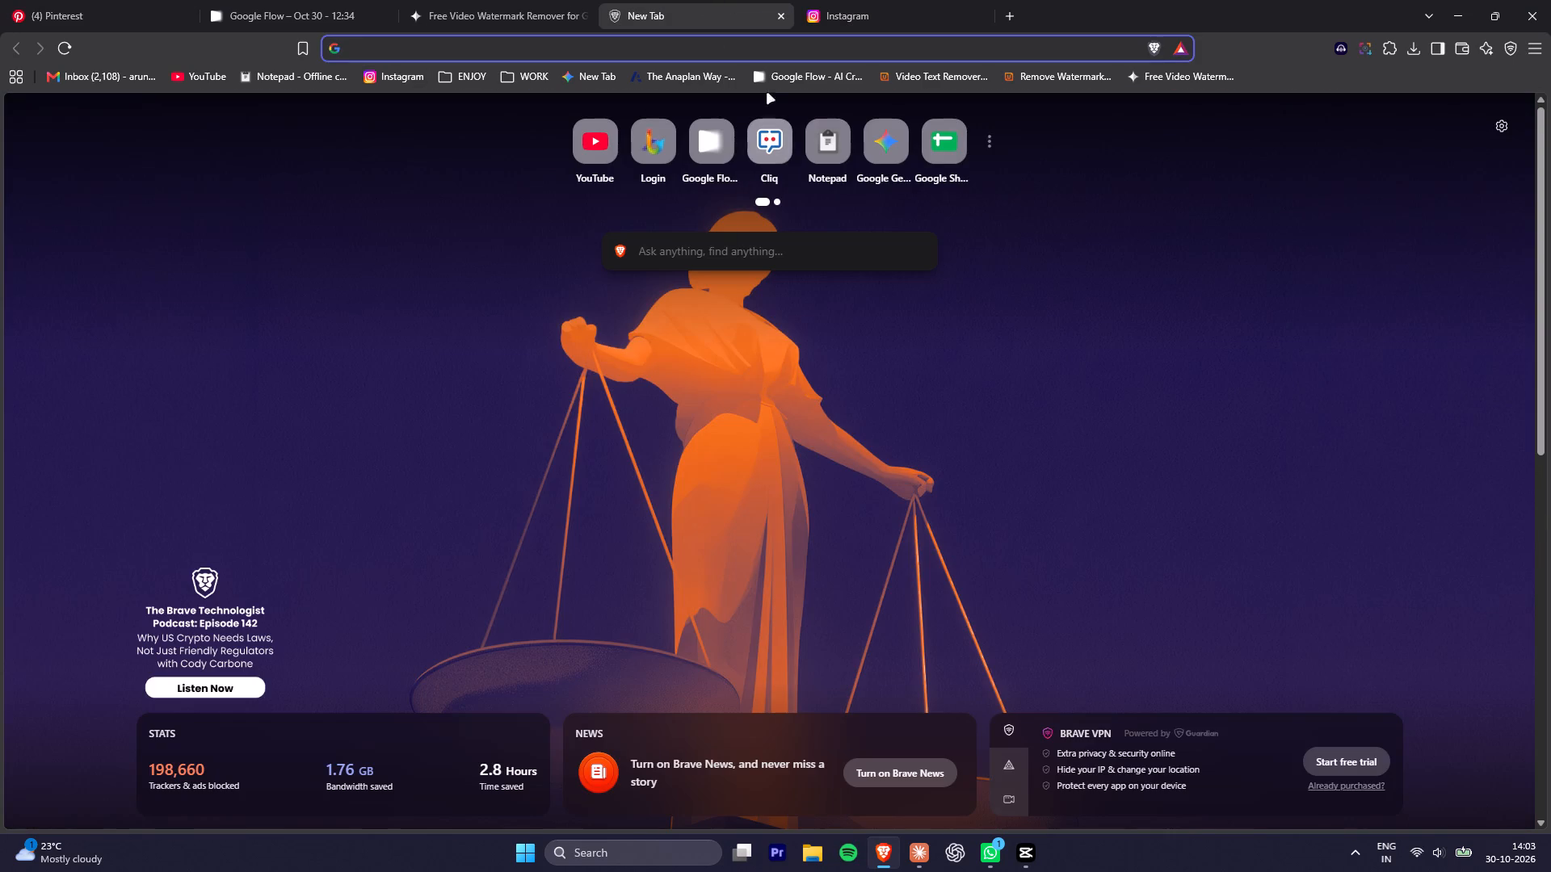
left_click(784, 10)
Watch the miampatisserie reel of caramel-coloured filling piped into cake rings with sound on, and go to the adjacent newer reel.
scroll(1140, 280, "down", 2)
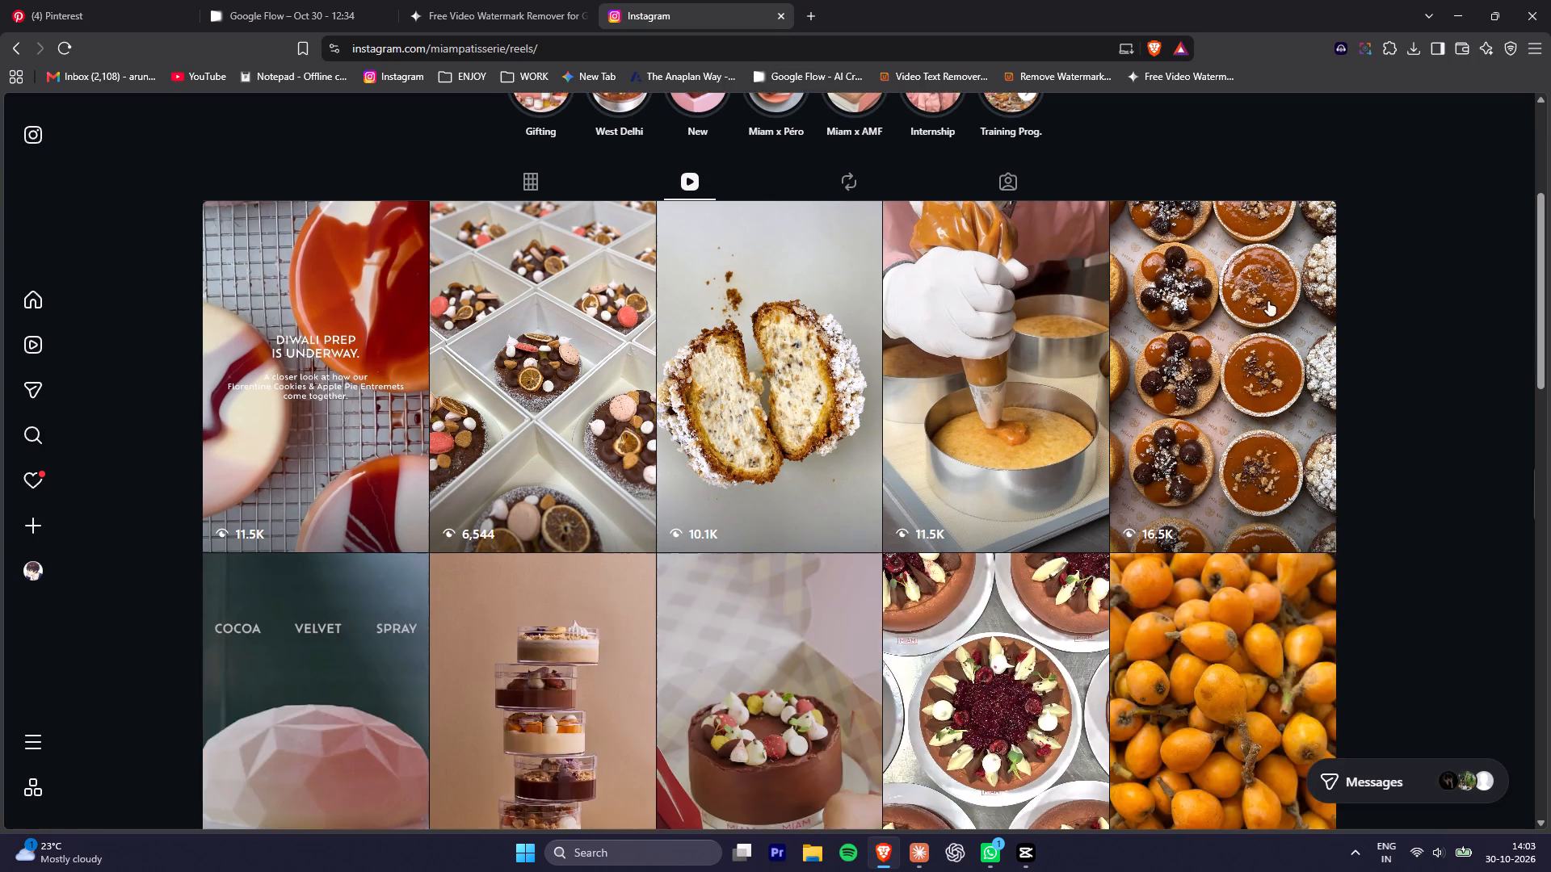
scroll(1268, 301, "down", 4)
scroll(1401, 322, "up", 5)
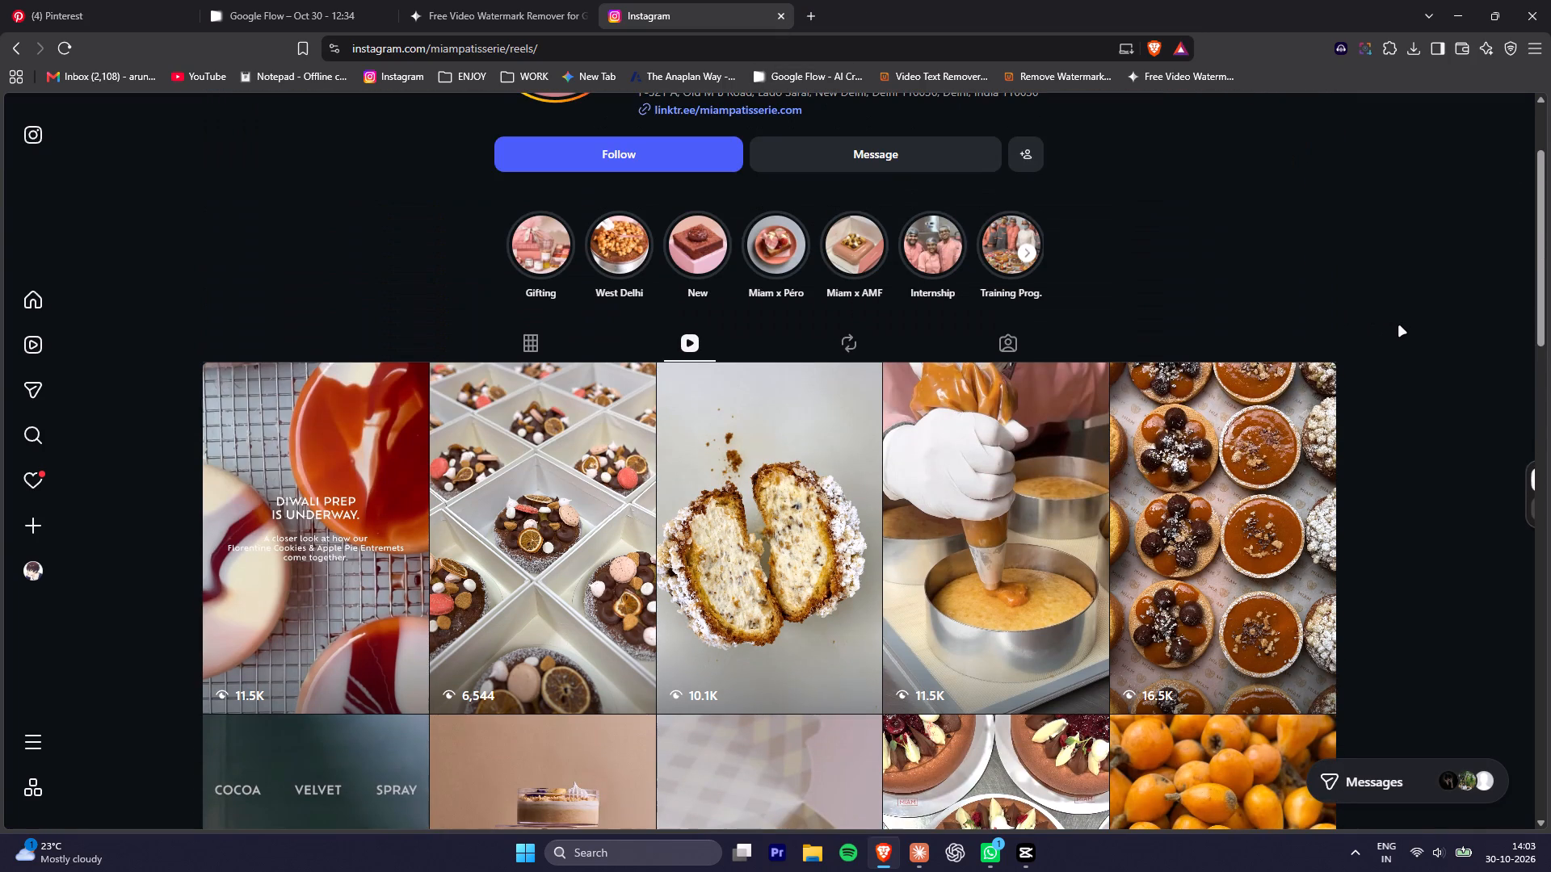
left_click(991, 546)
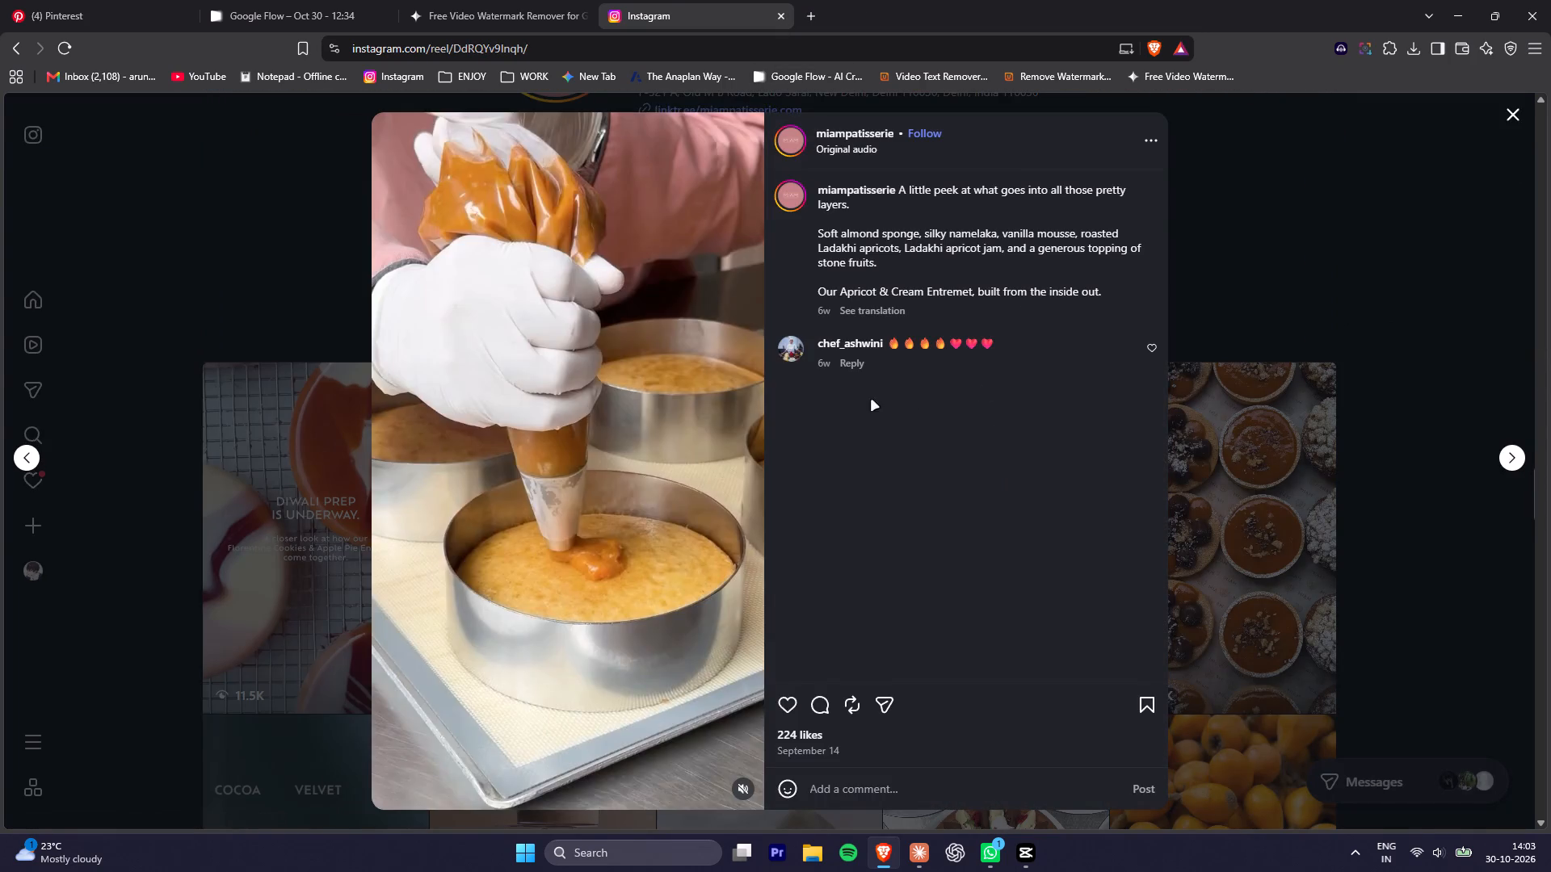
left_click(1381, 252)
left_click(955, 493)
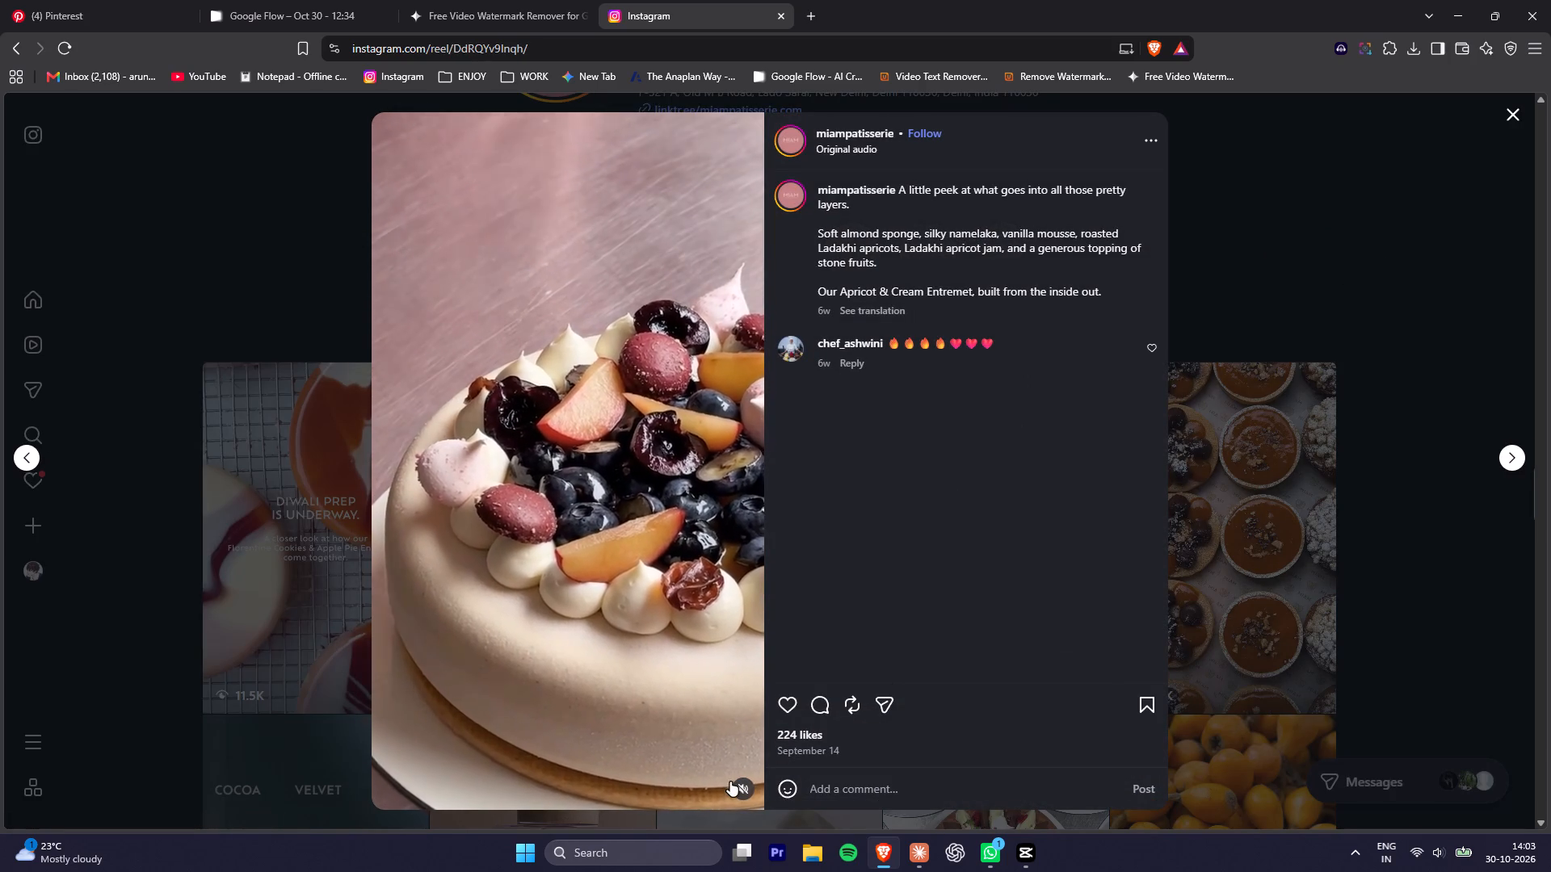
left_click(733, 786)
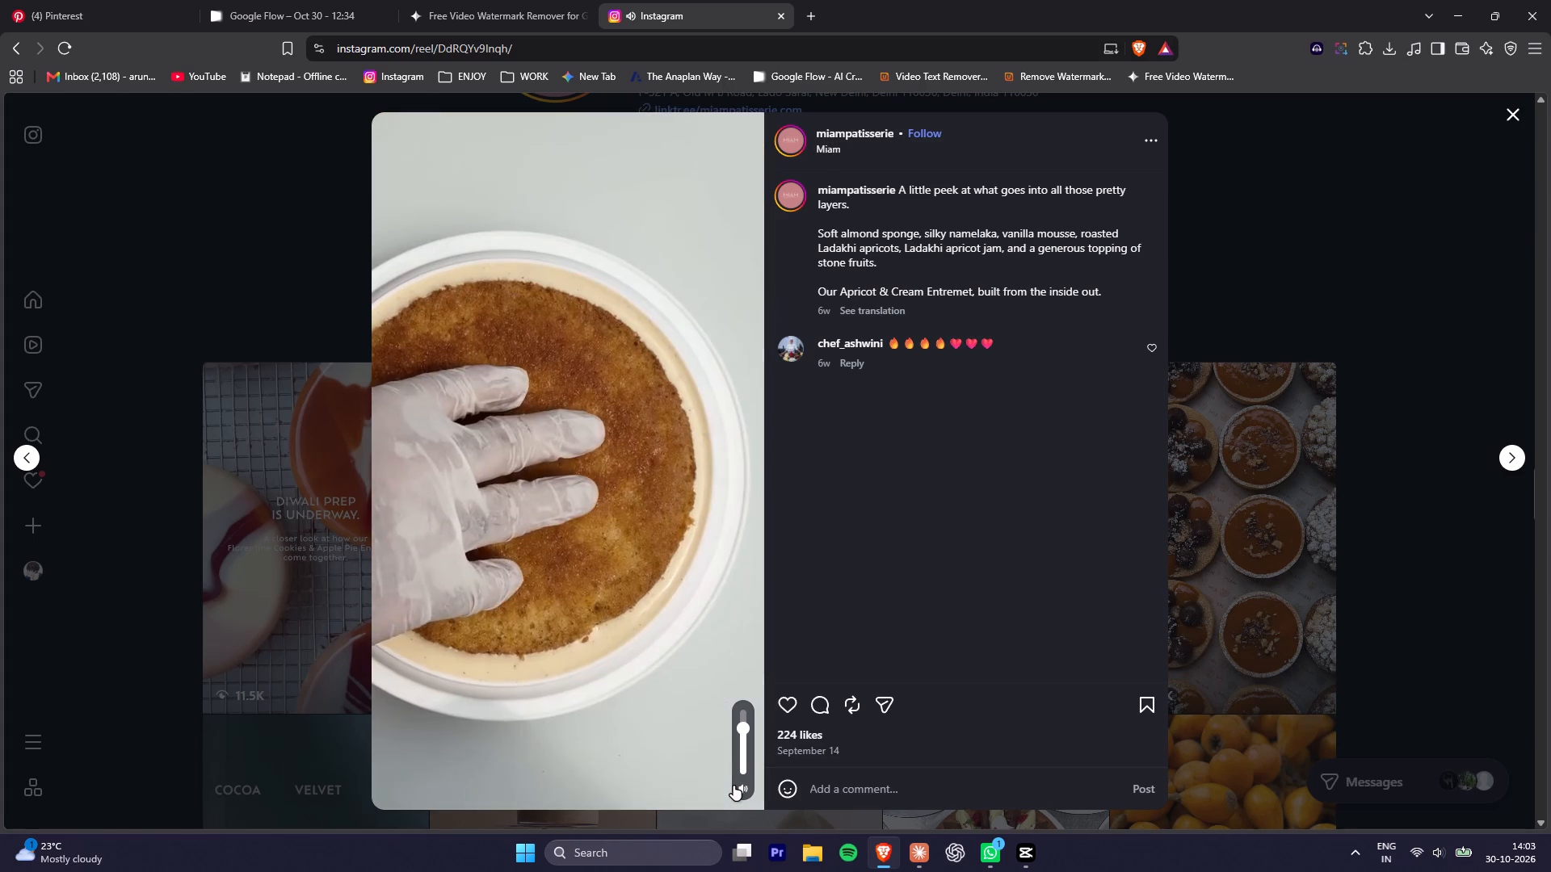
key("Left")
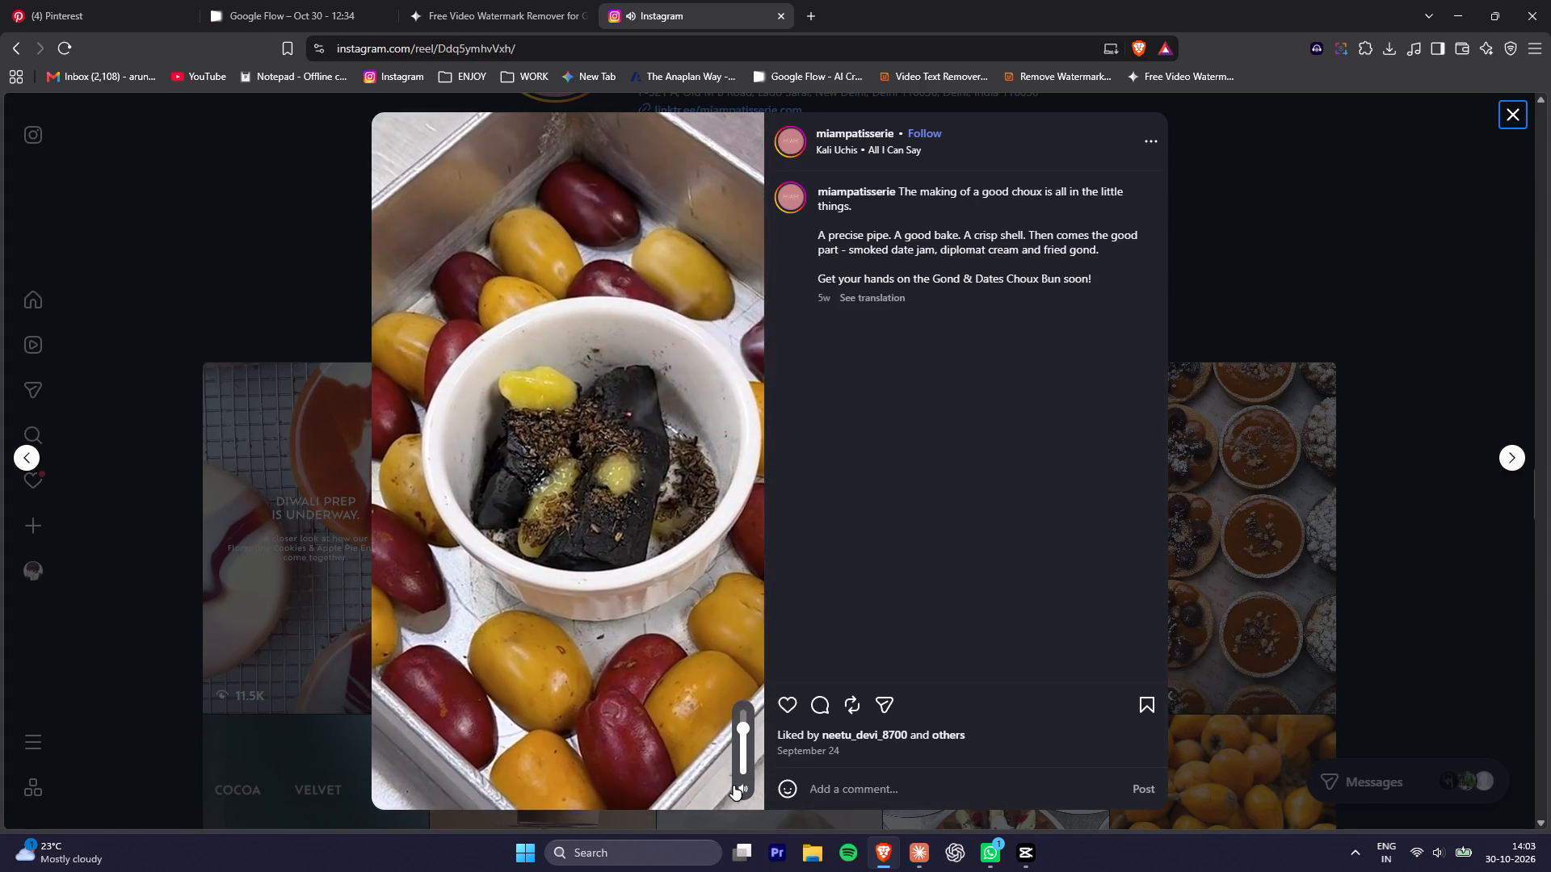
Open the audio page of the Kali Uchis song used in the miampatisserie choux reel.
left_click(636, 445)
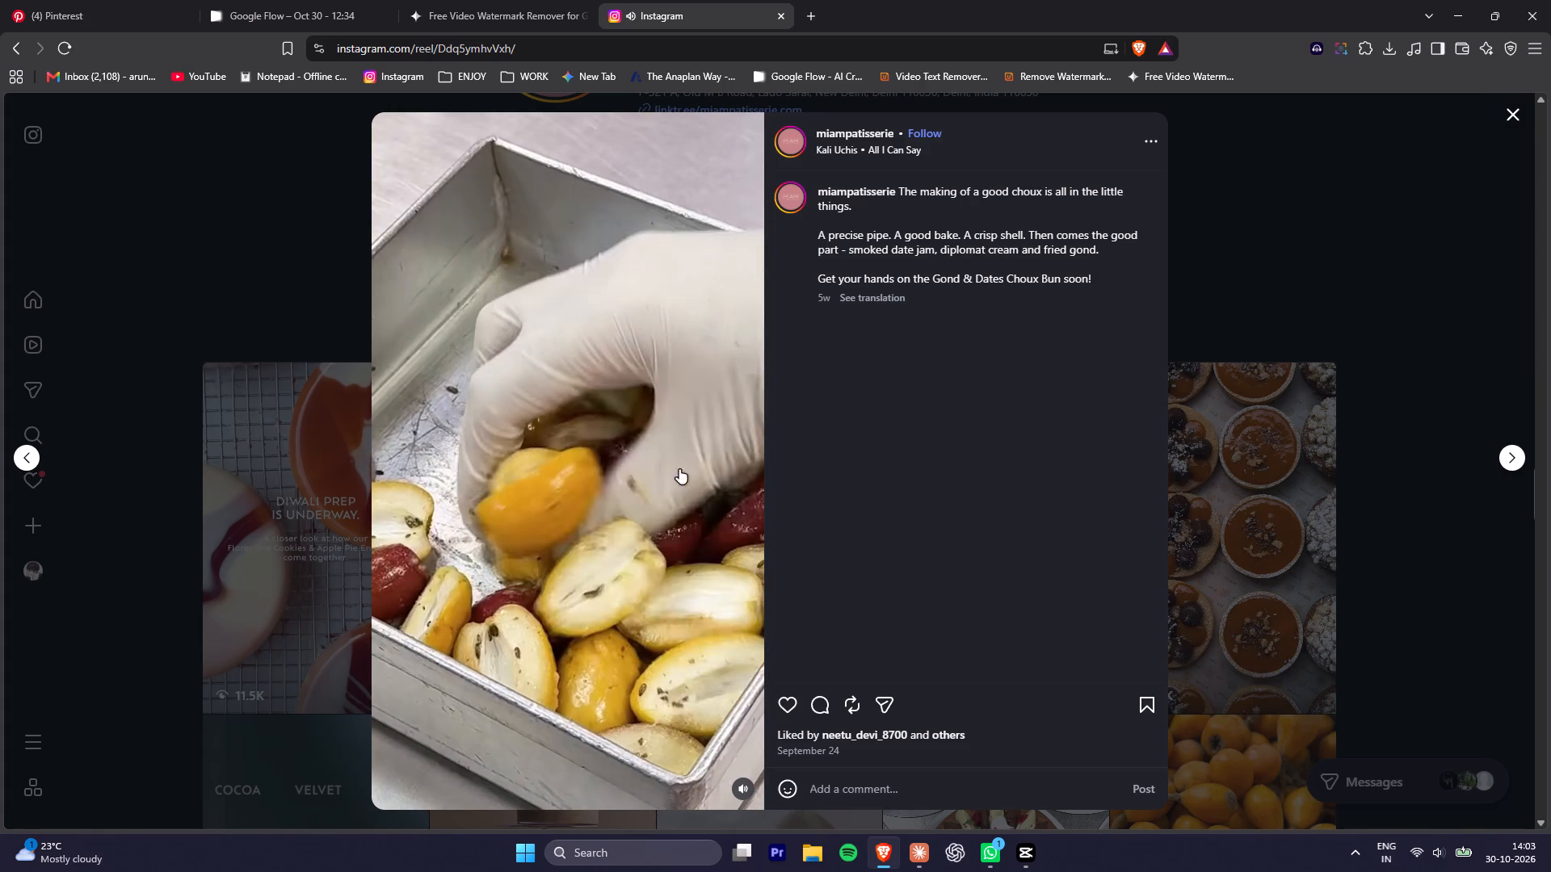
left_click(905, 151)
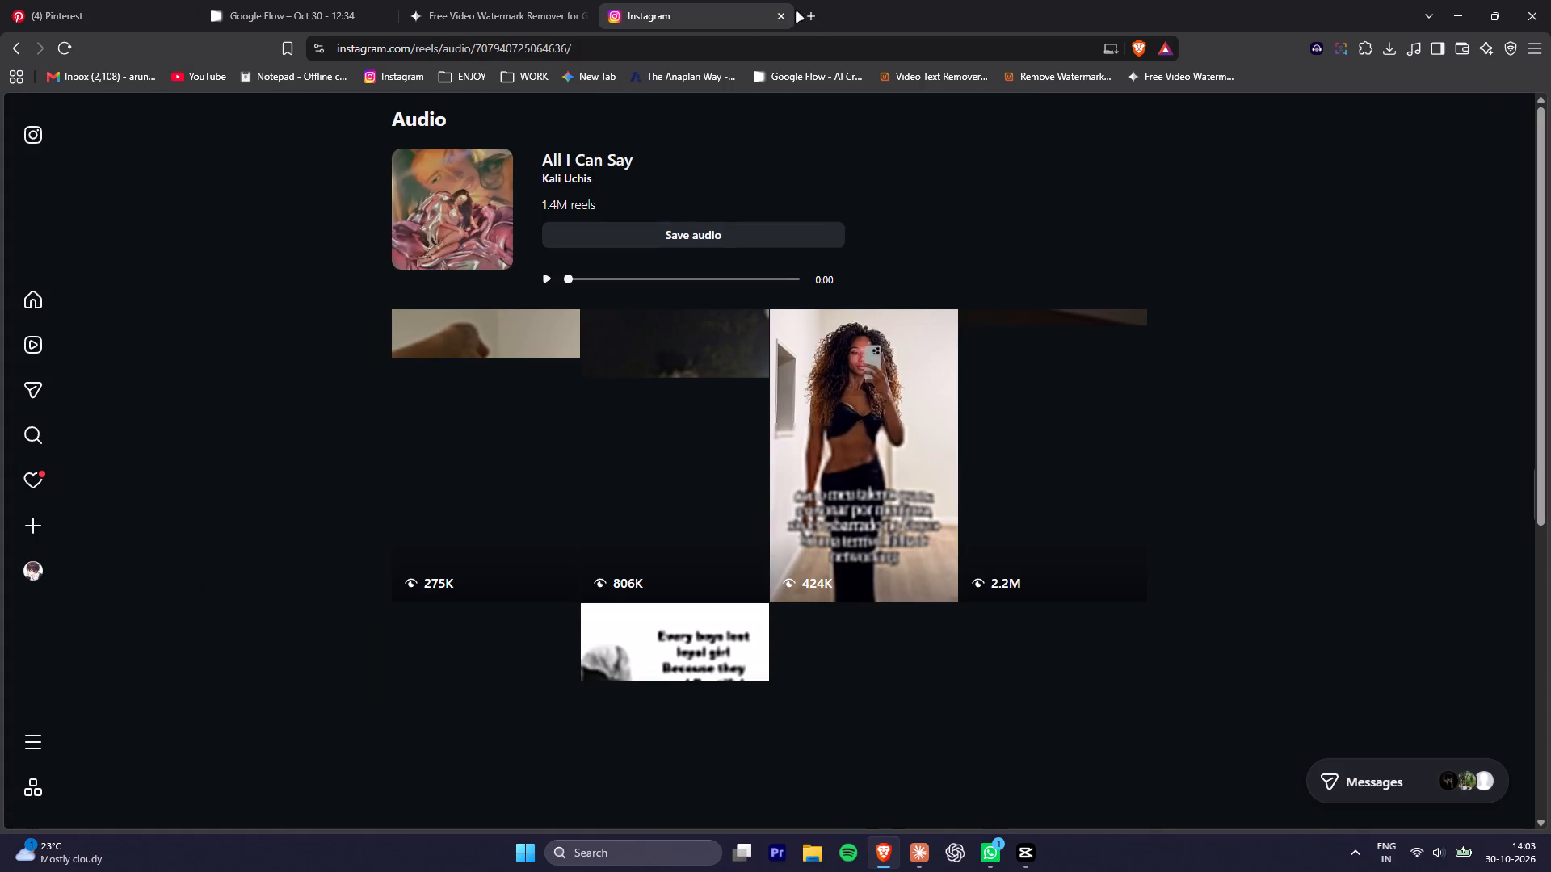
Open YouTube in a new tab and search for the song All I Can Say.
left_click(818, 10)
type("al")
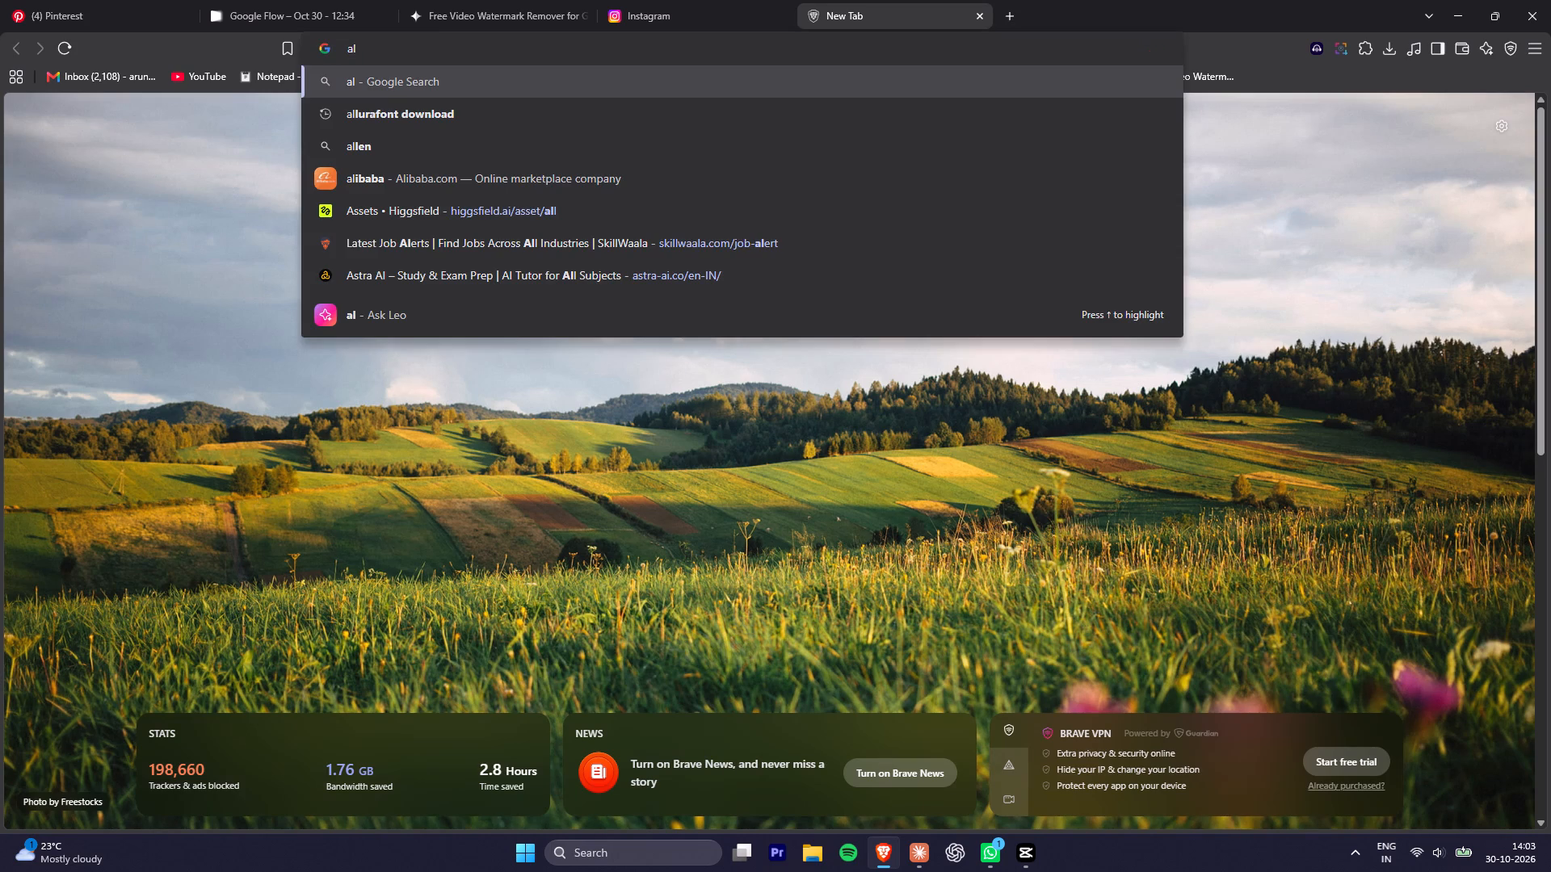
left_click(202, 67)
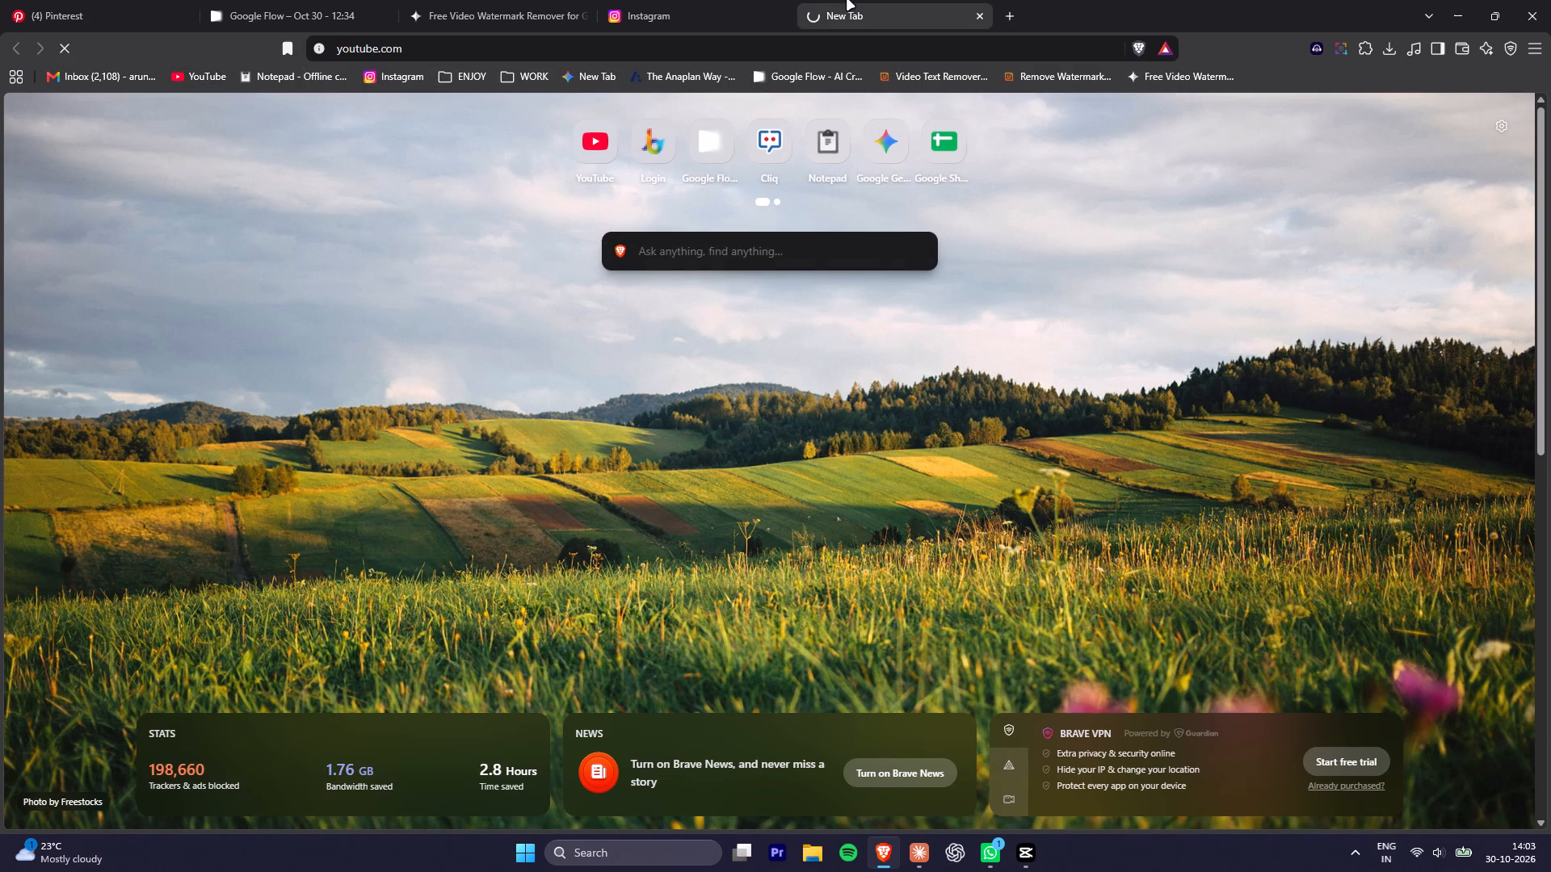
left_click(753, 0)
left_click(853, 0)
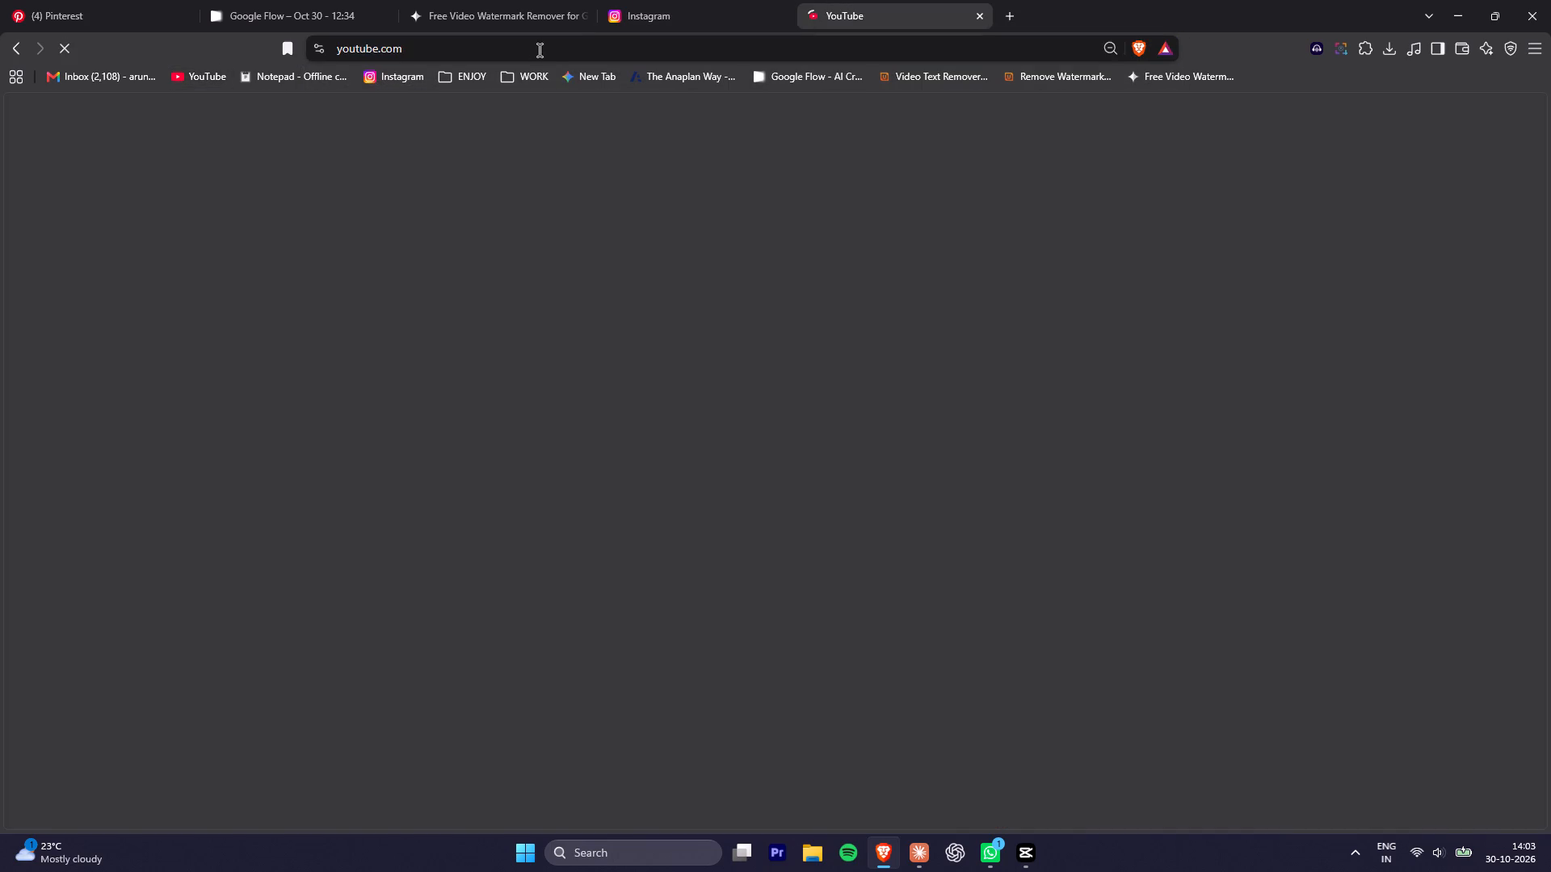
left_click(561, 0)
left_click(673, 0)
left_click(861, 0)
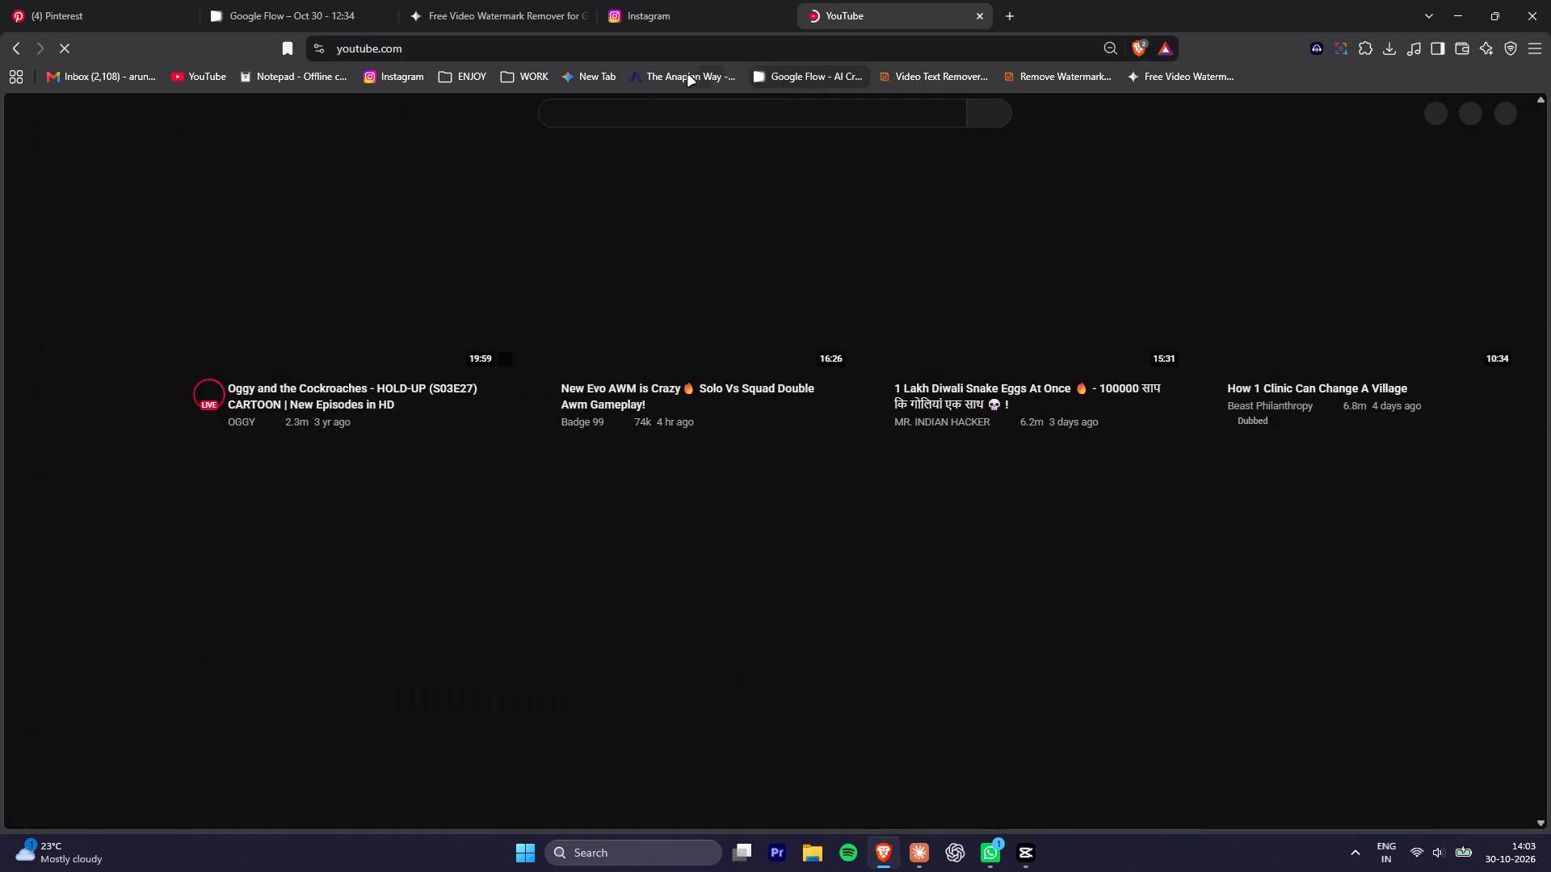
left_click(620, 111)
type("ll i can sa6y")
key("Return")
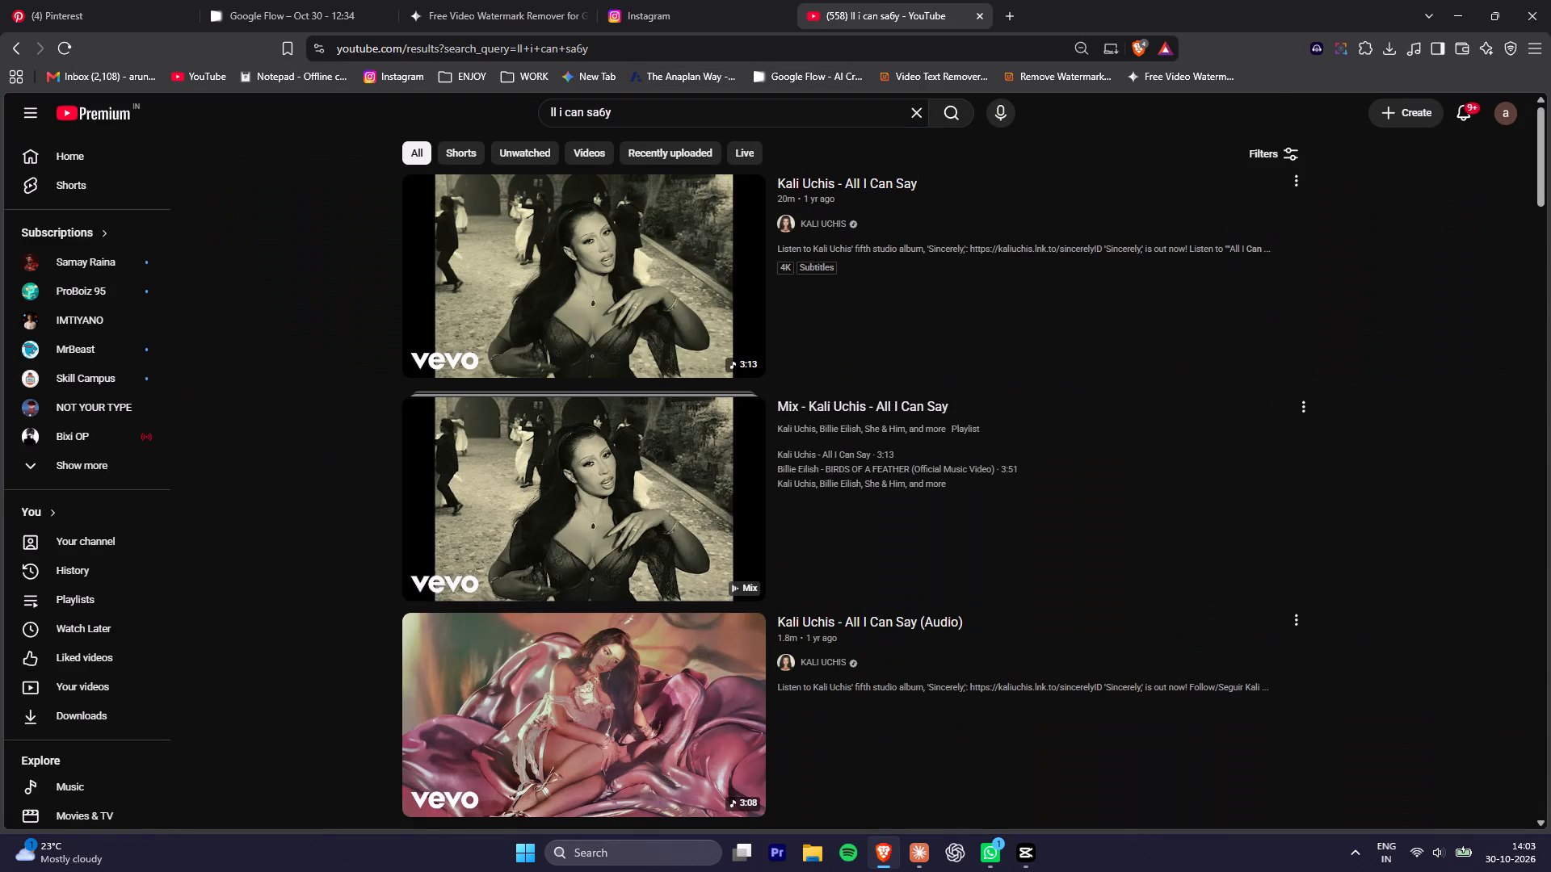
Play the Kali Uchis All I Can Say music video and sample the song at several points up to about 1:11.
left_click(585, 262)
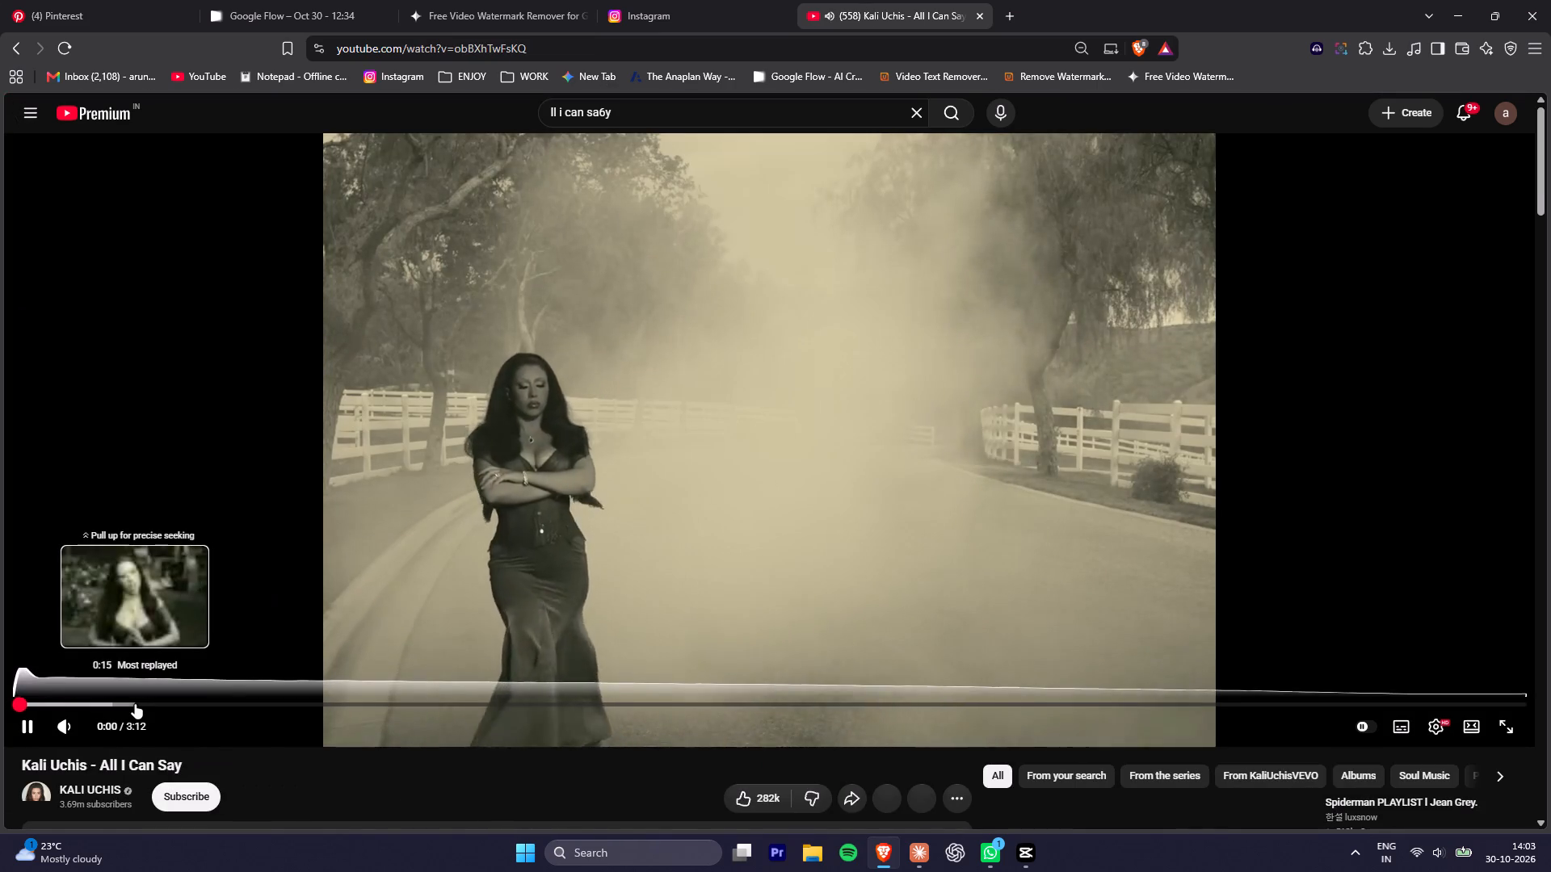
left_click(135, 704)
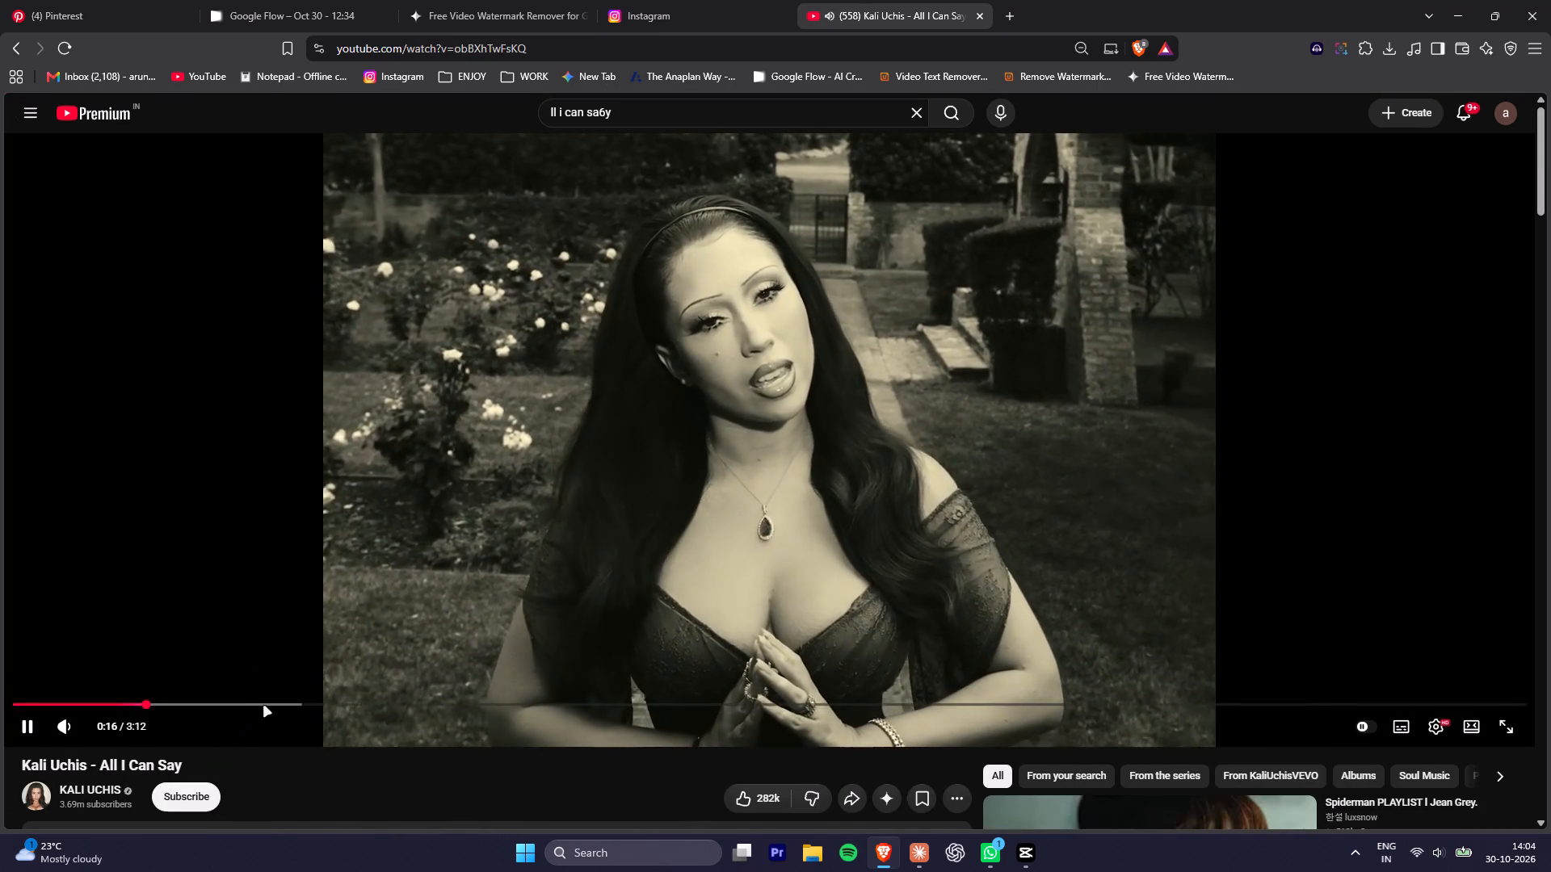
left_click(265, 704)
left_click(306, 700)
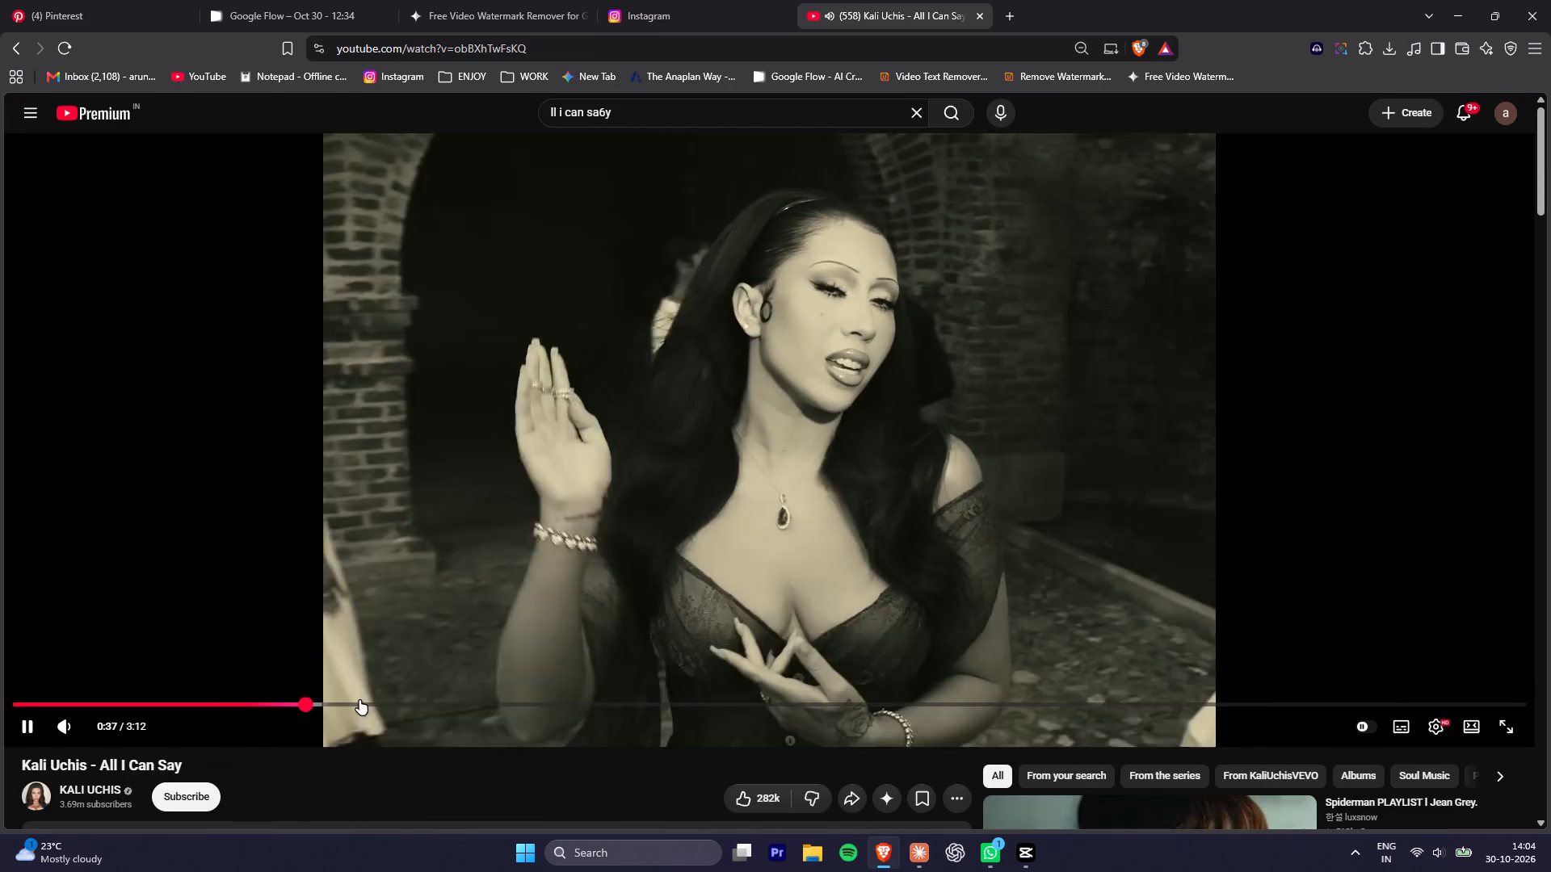
left_click(391, 706)
left_click_drag(410, 700, 434, 704)
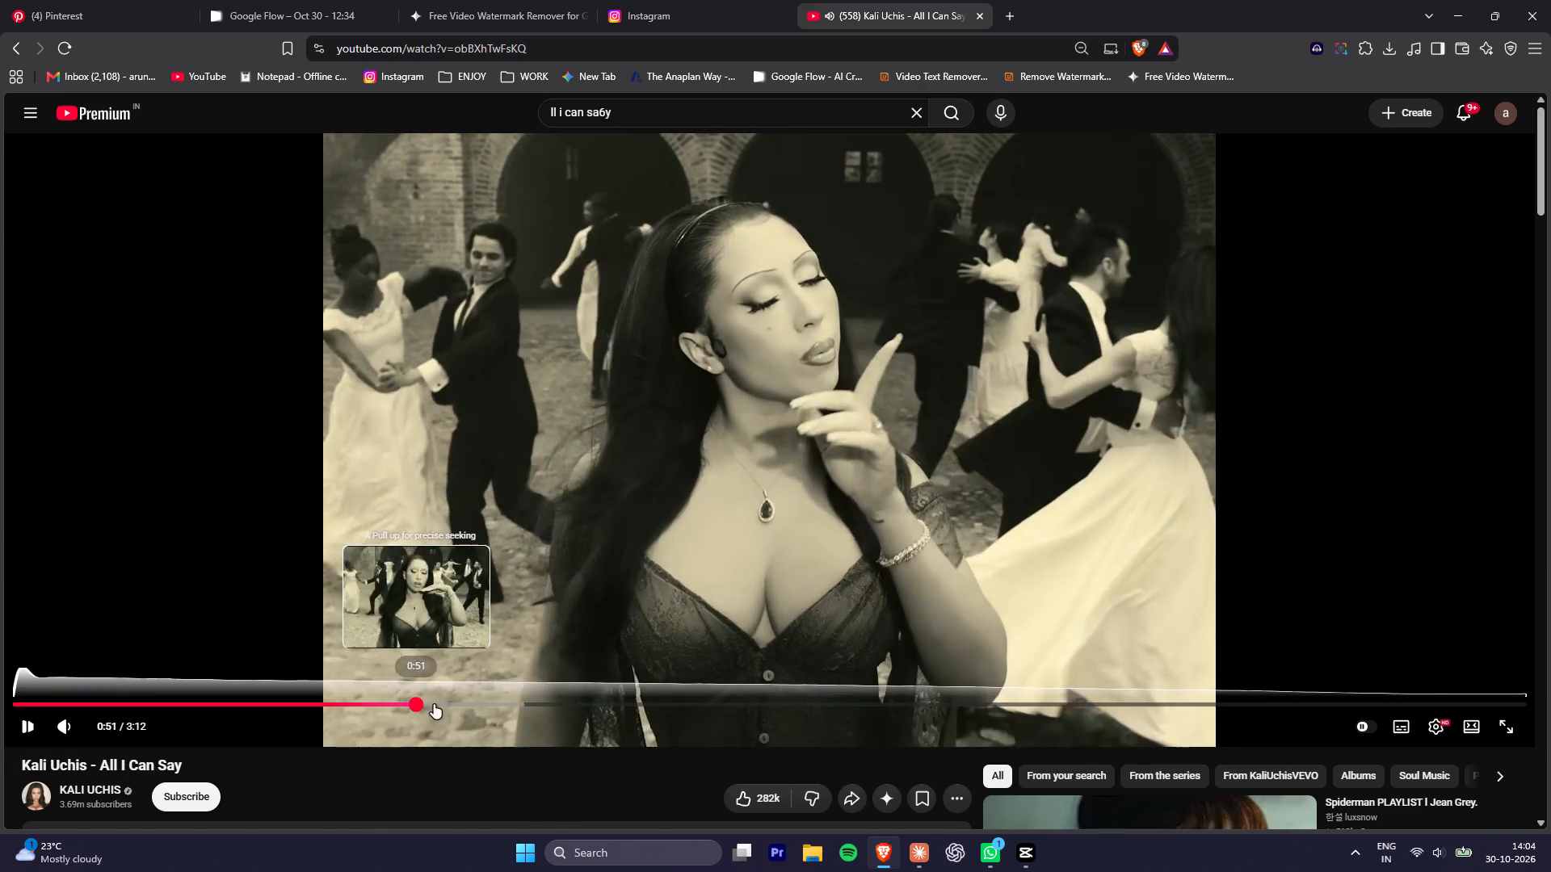
left_click_drag(434, 704, 490, 713)
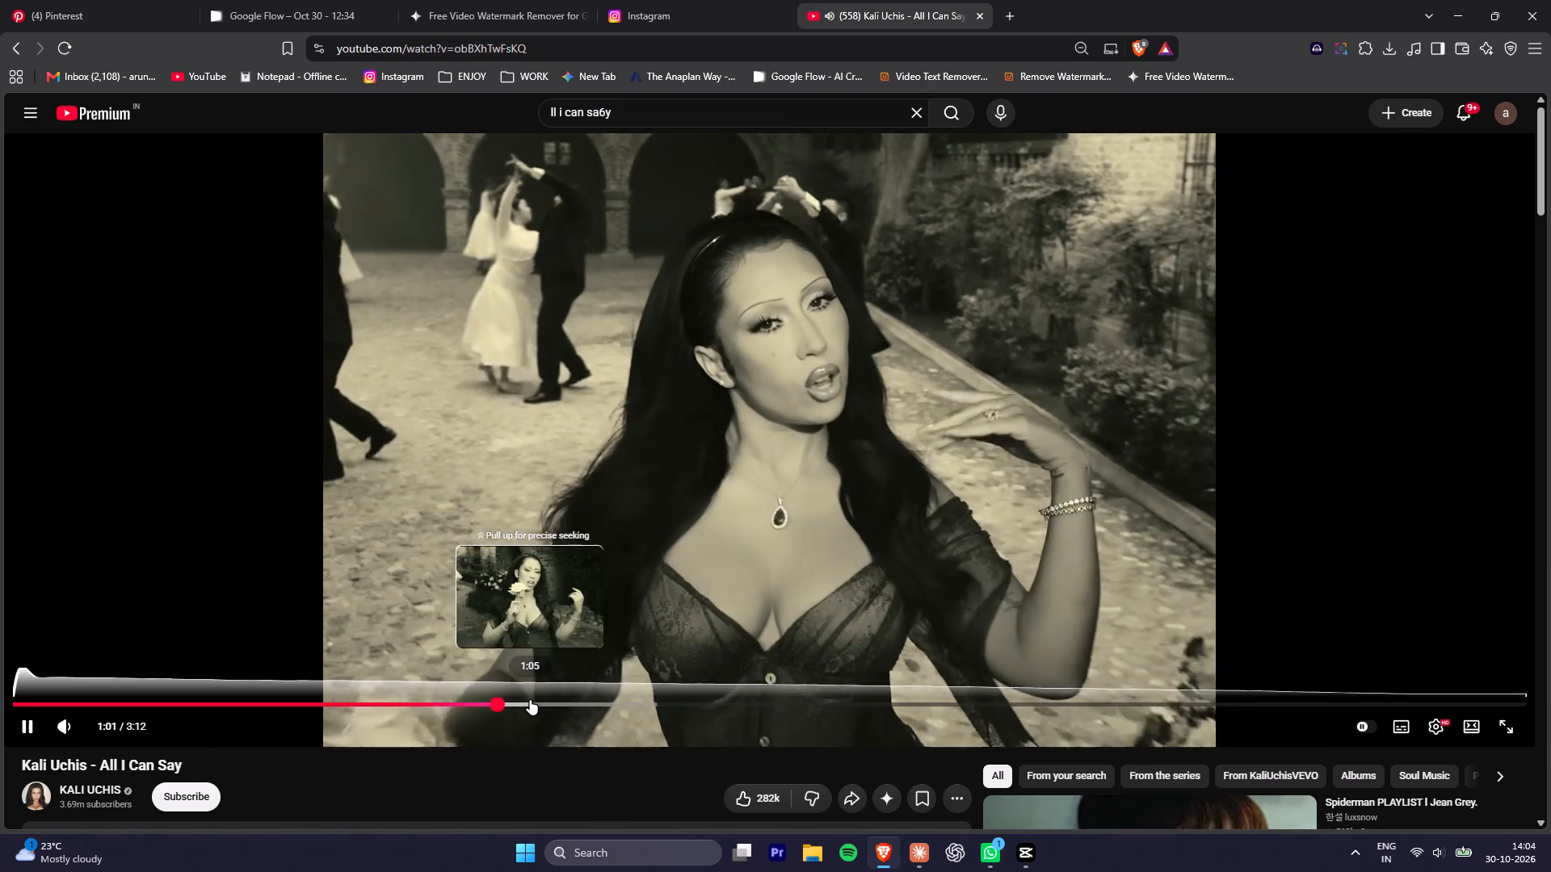
left_click(530, 700)
left_click(578, 698)
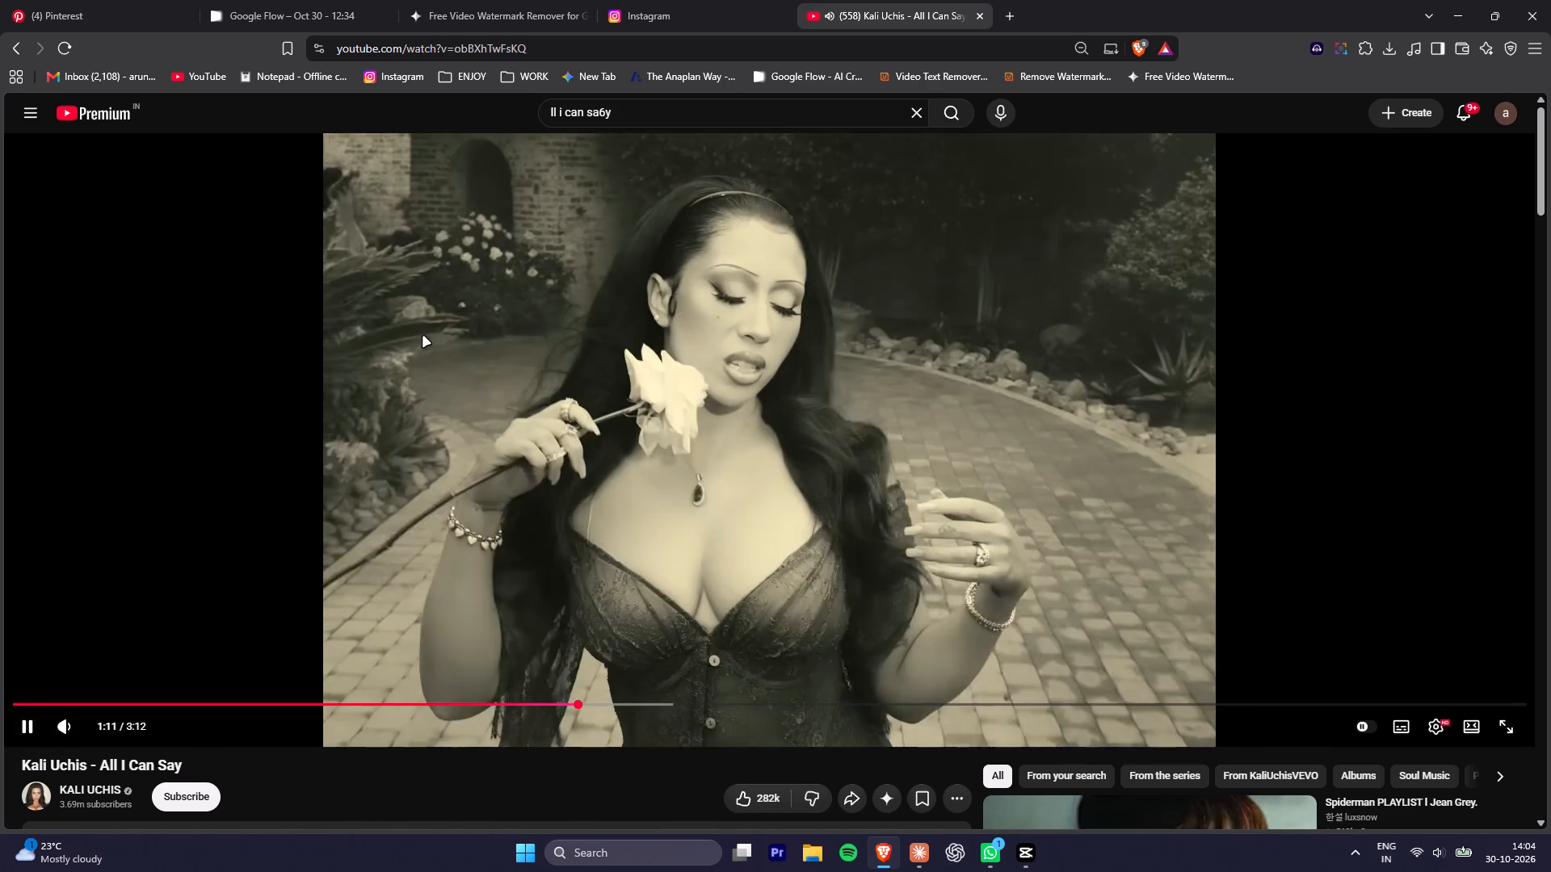
left_click(423, 337)
Search YouTube again with the corrected query "all i can say".
left_click(784, 105)
key("space")
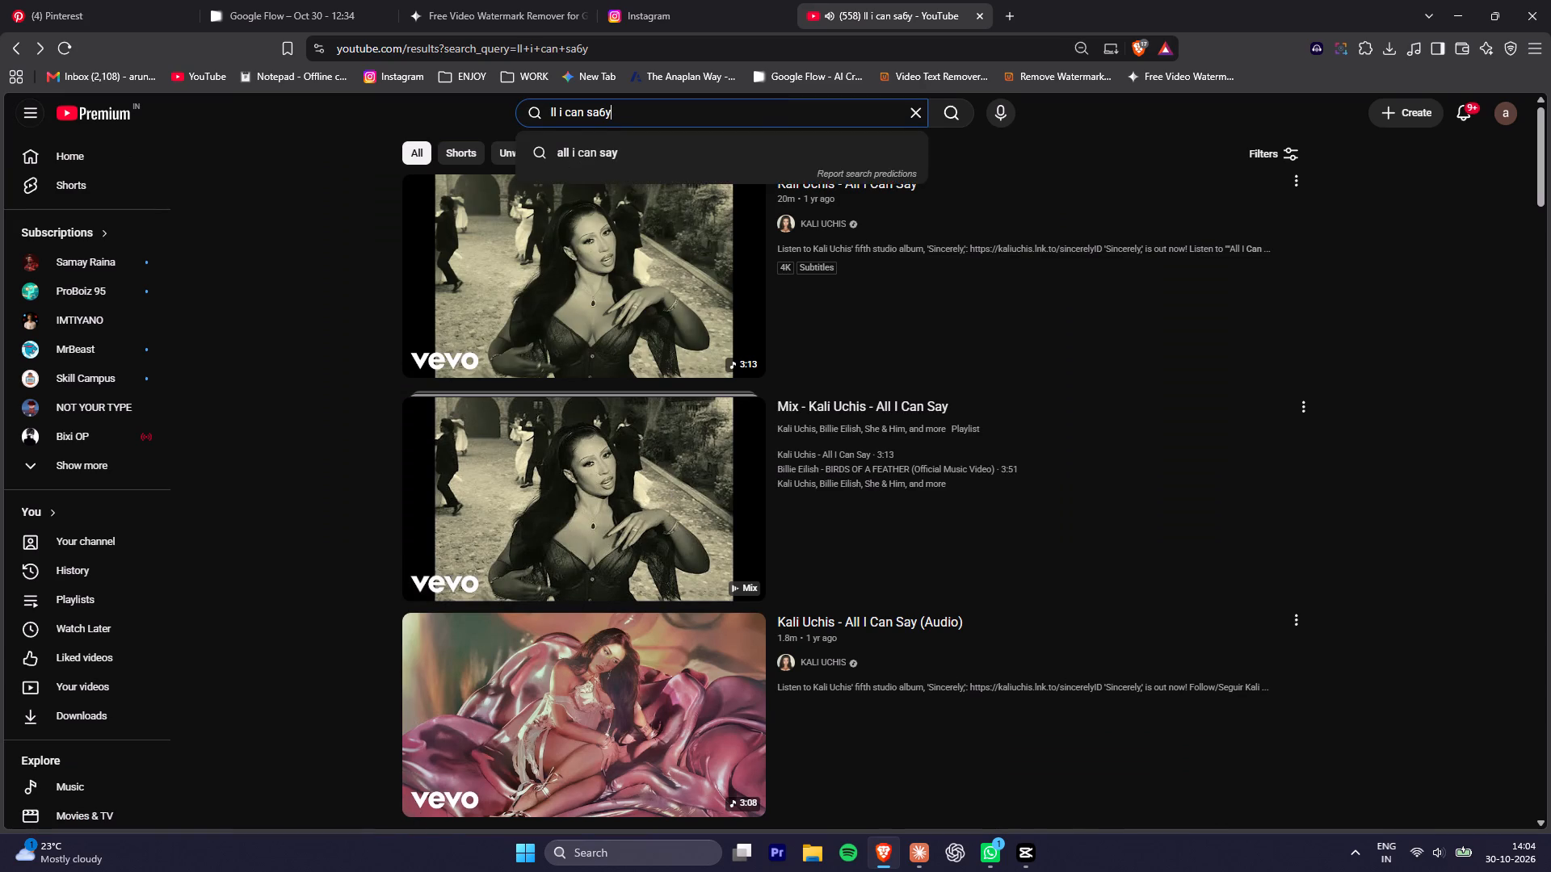
left_click(616, 157)
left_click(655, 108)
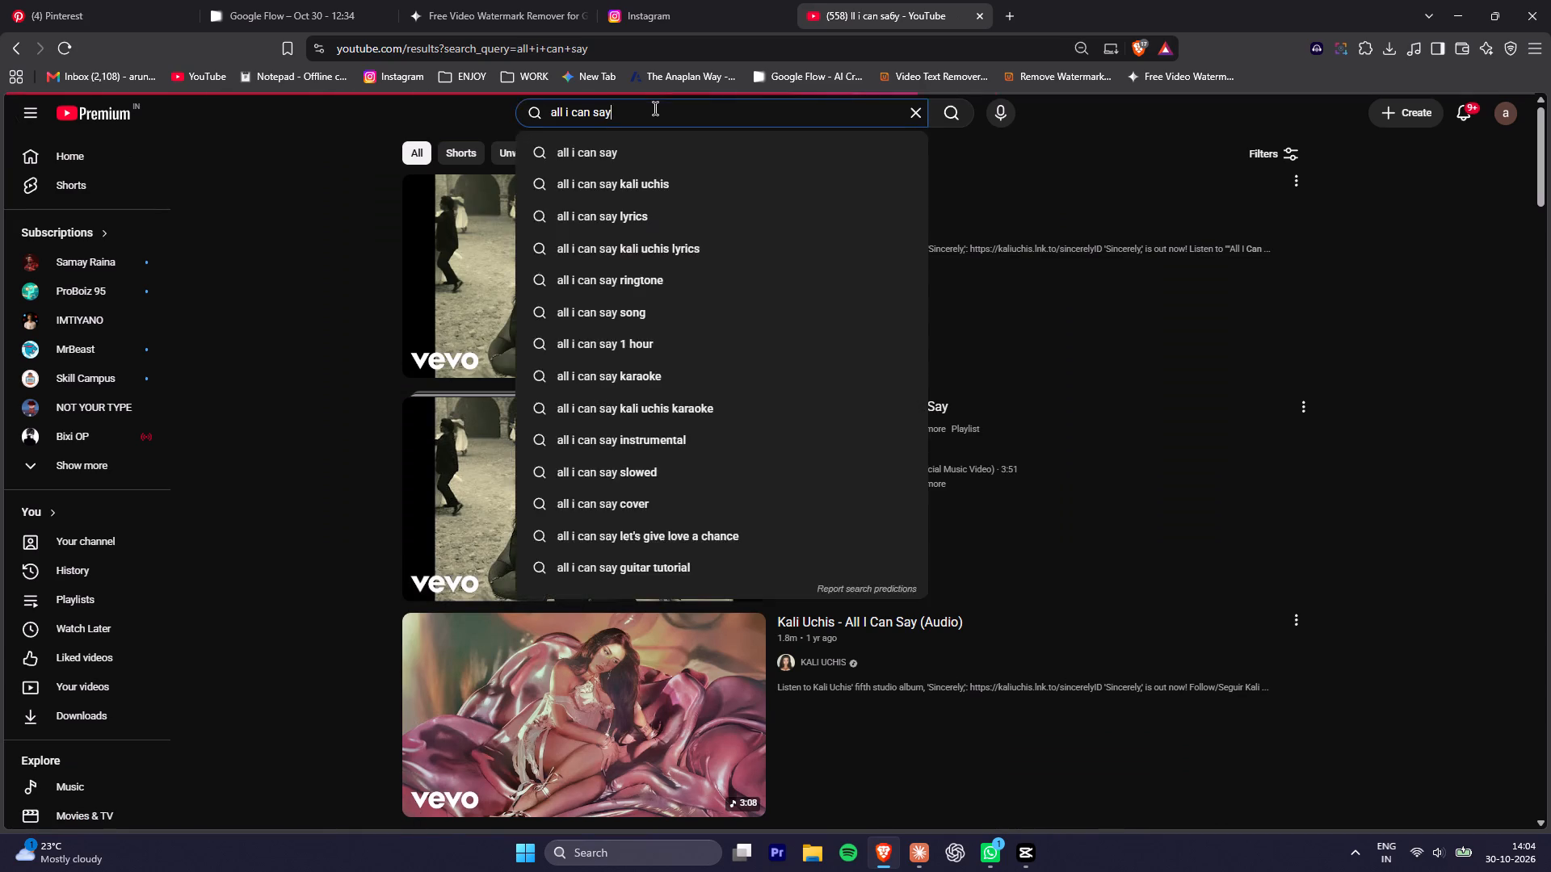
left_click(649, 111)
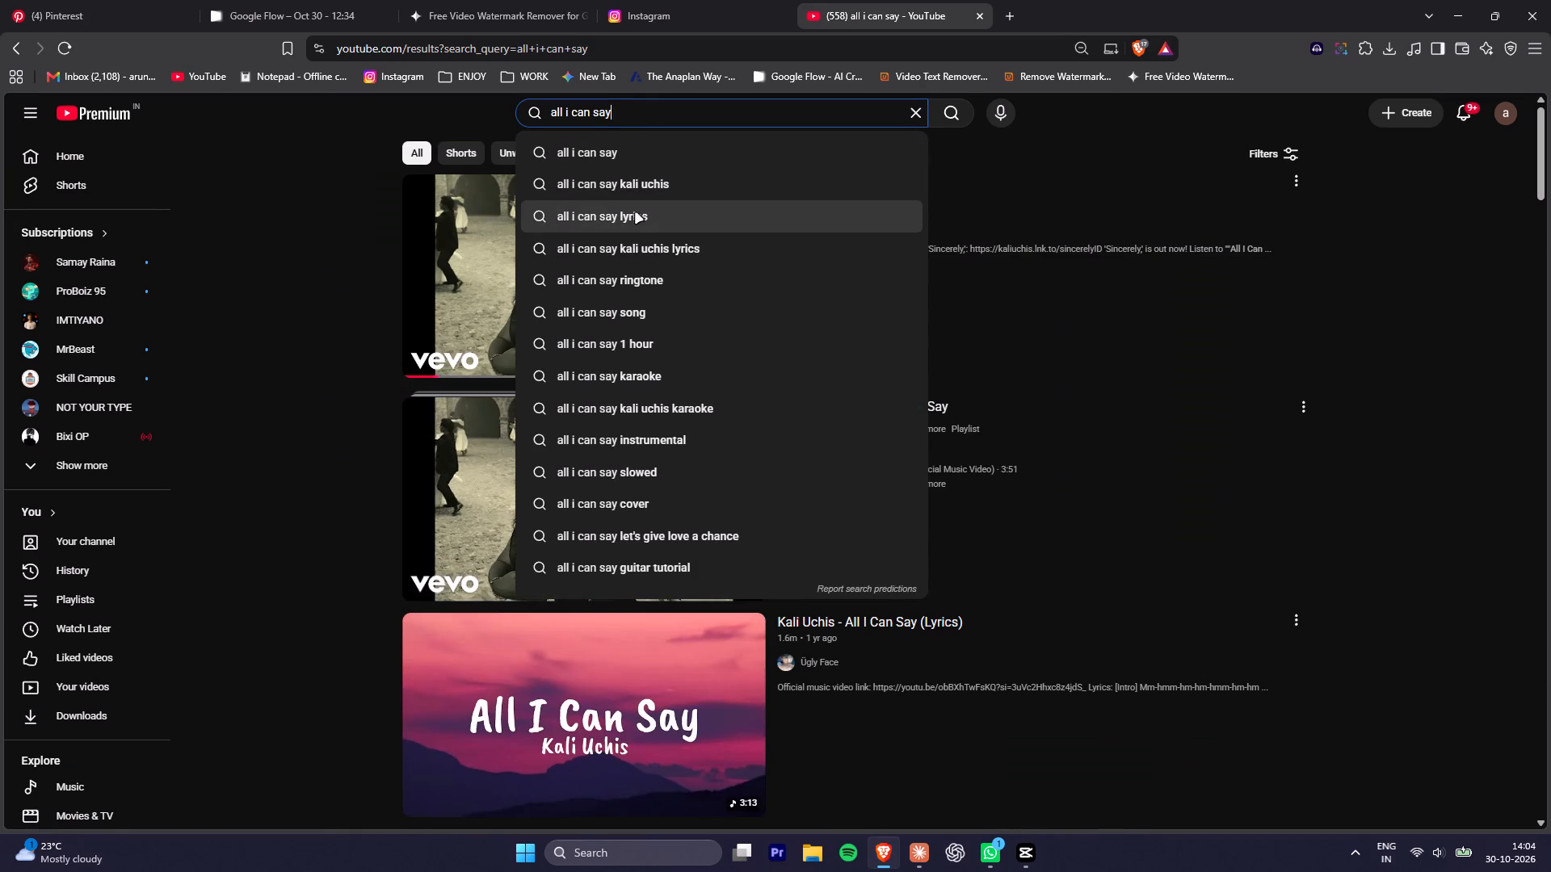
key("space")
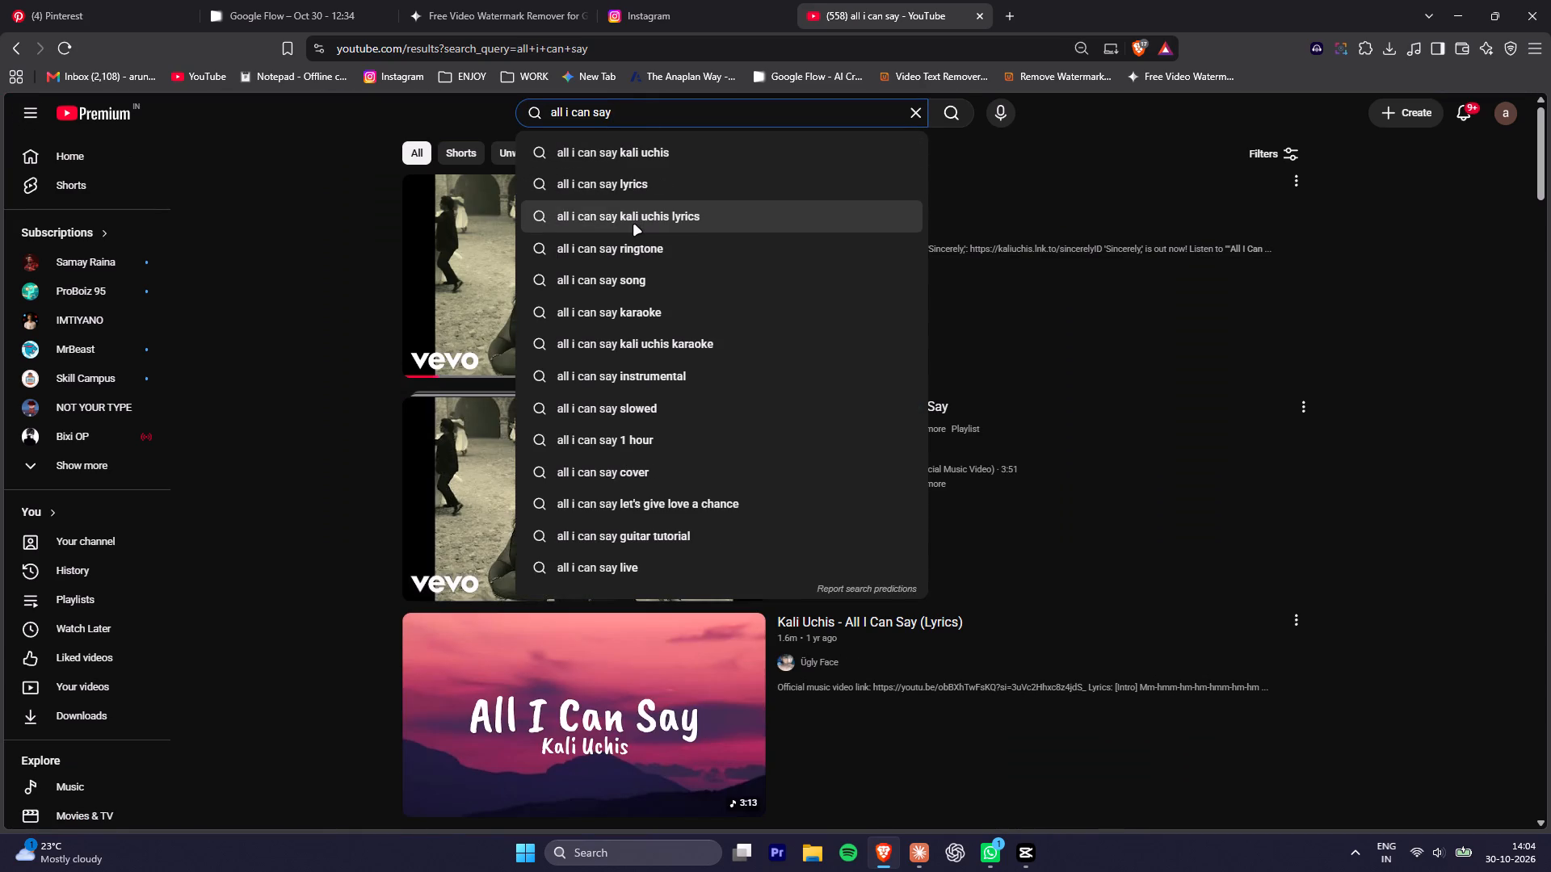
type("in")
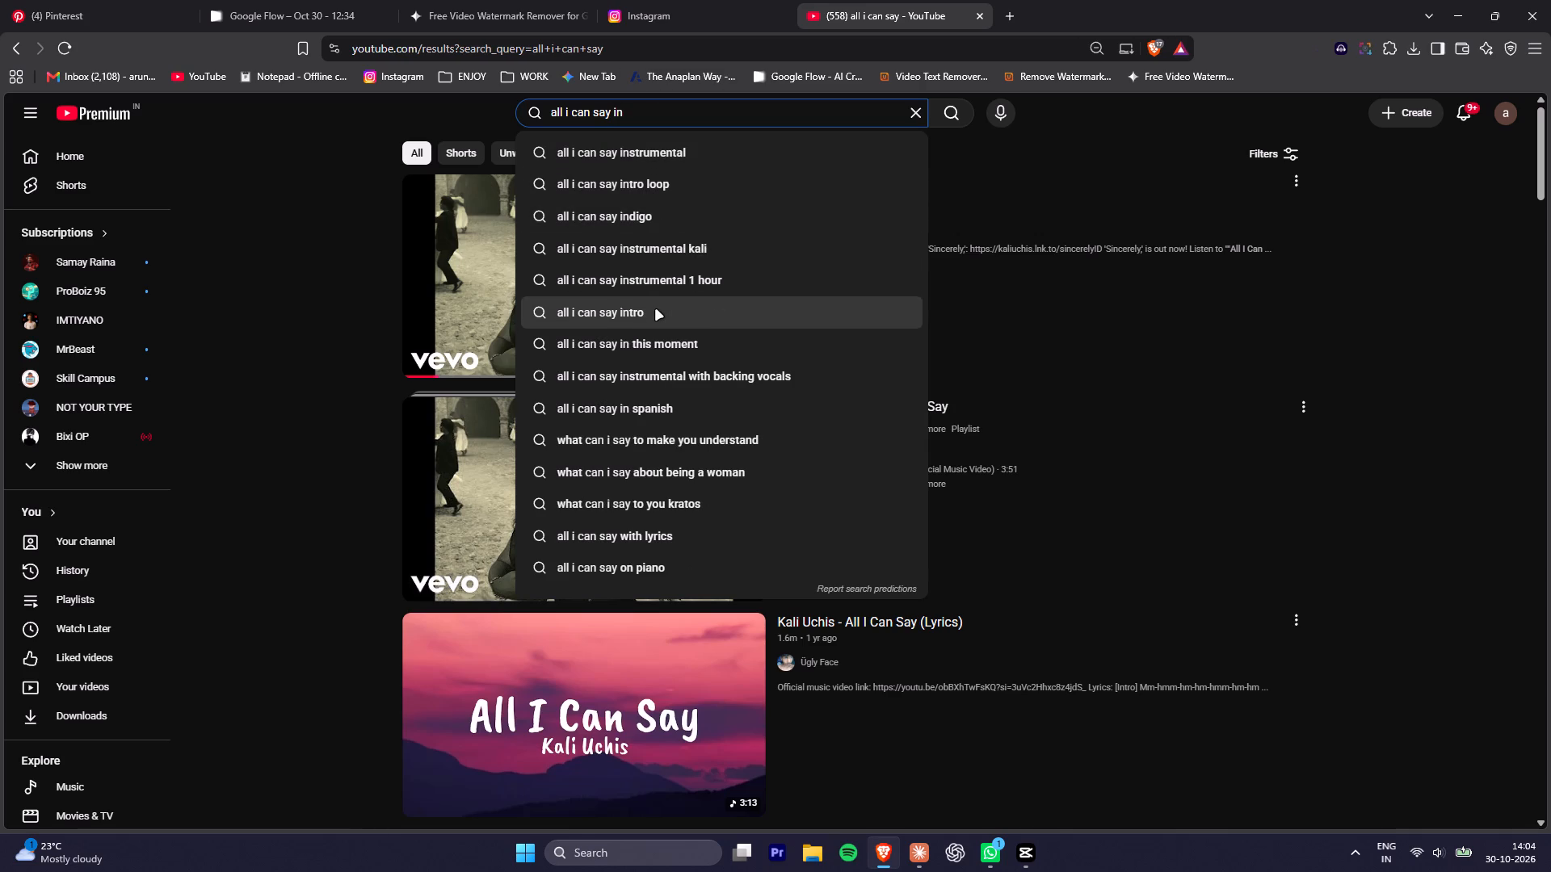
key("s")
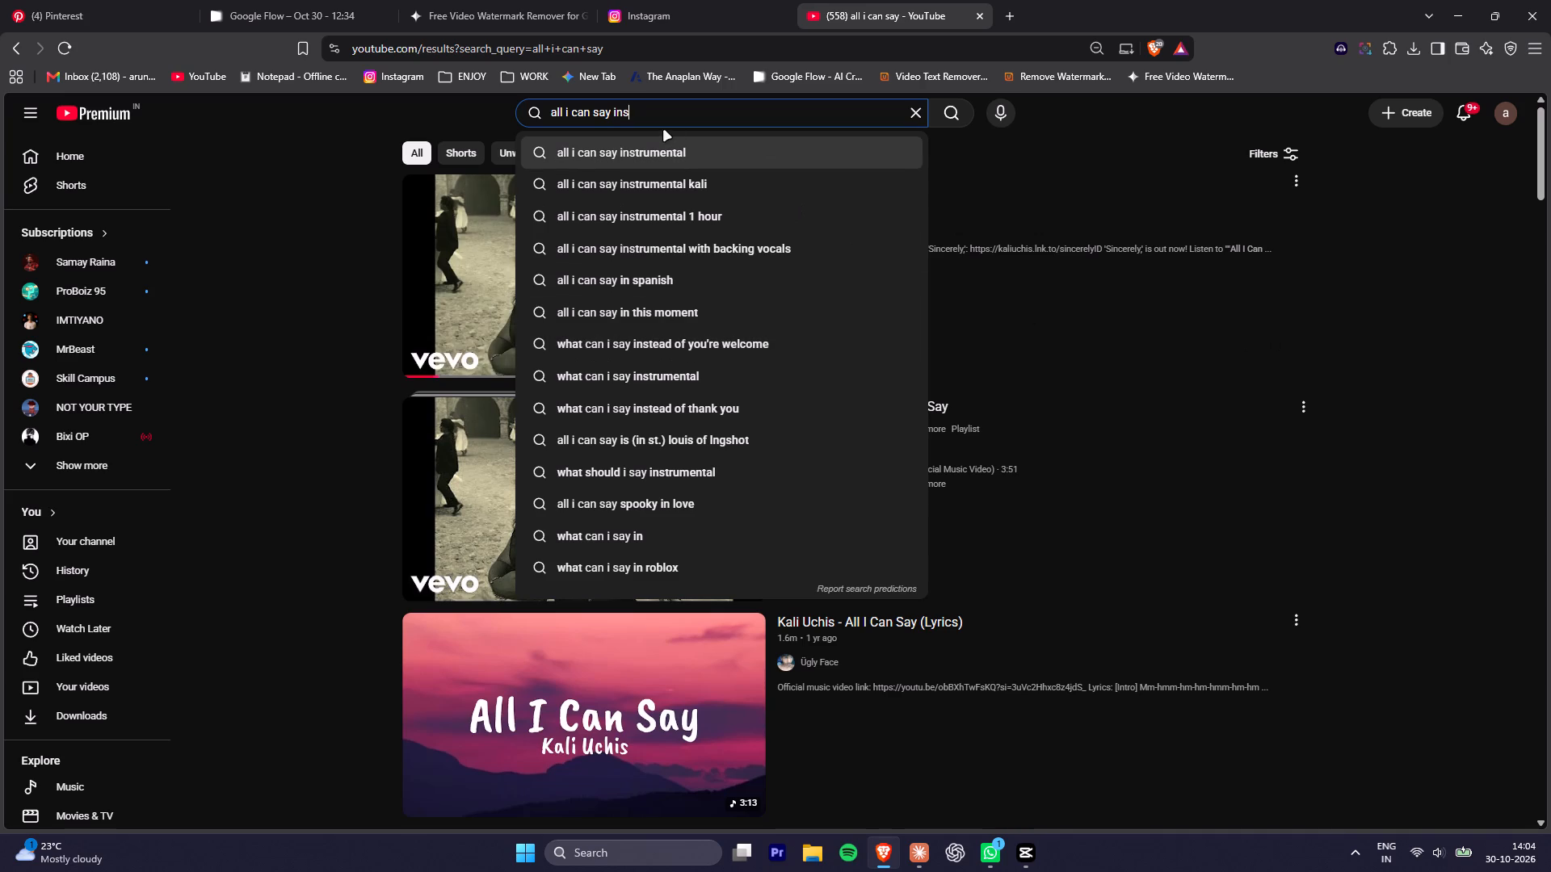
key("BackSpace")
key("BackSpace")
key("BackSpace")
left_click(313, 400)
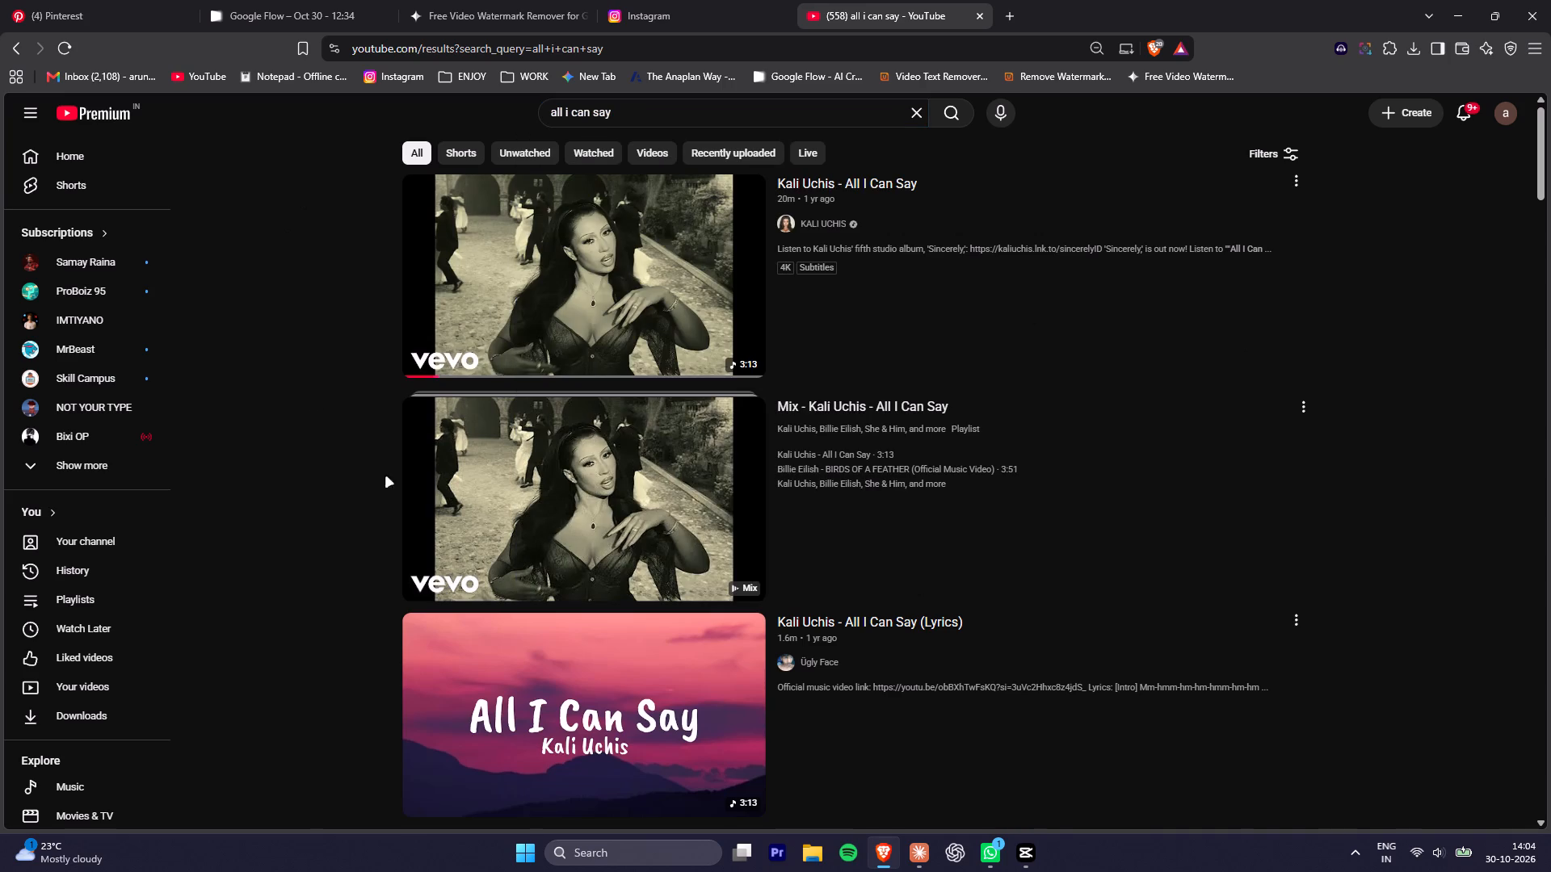
Start downloading the Kali Uchis - All I Can Say (Lyrics) video as a 320 kbps MP3 and close its YouTube tab.
left_click(524, 692)
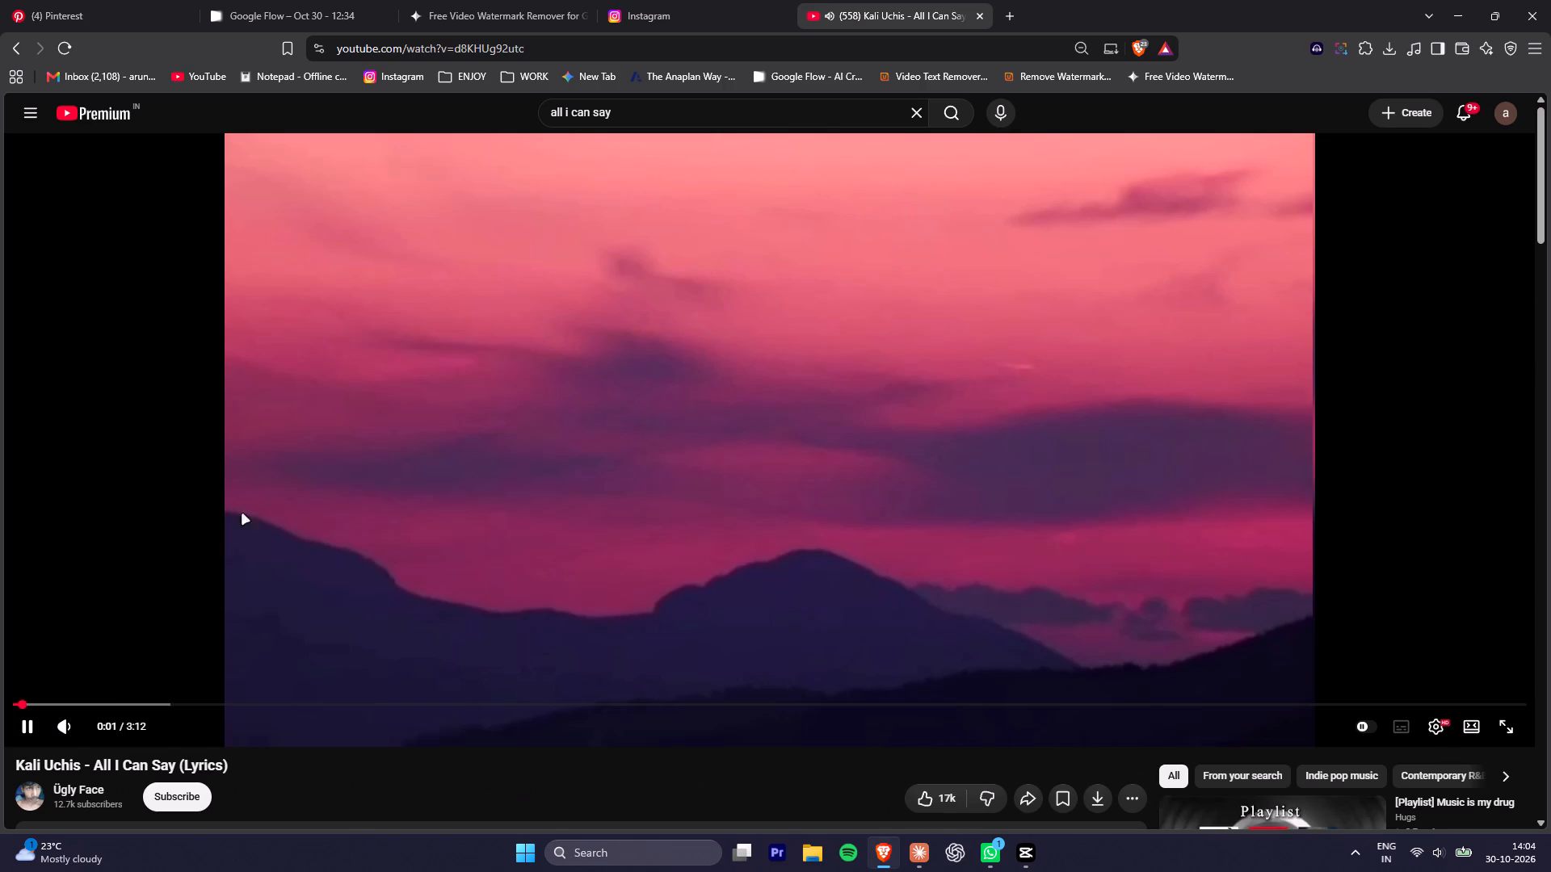
left_click(1318, 50)
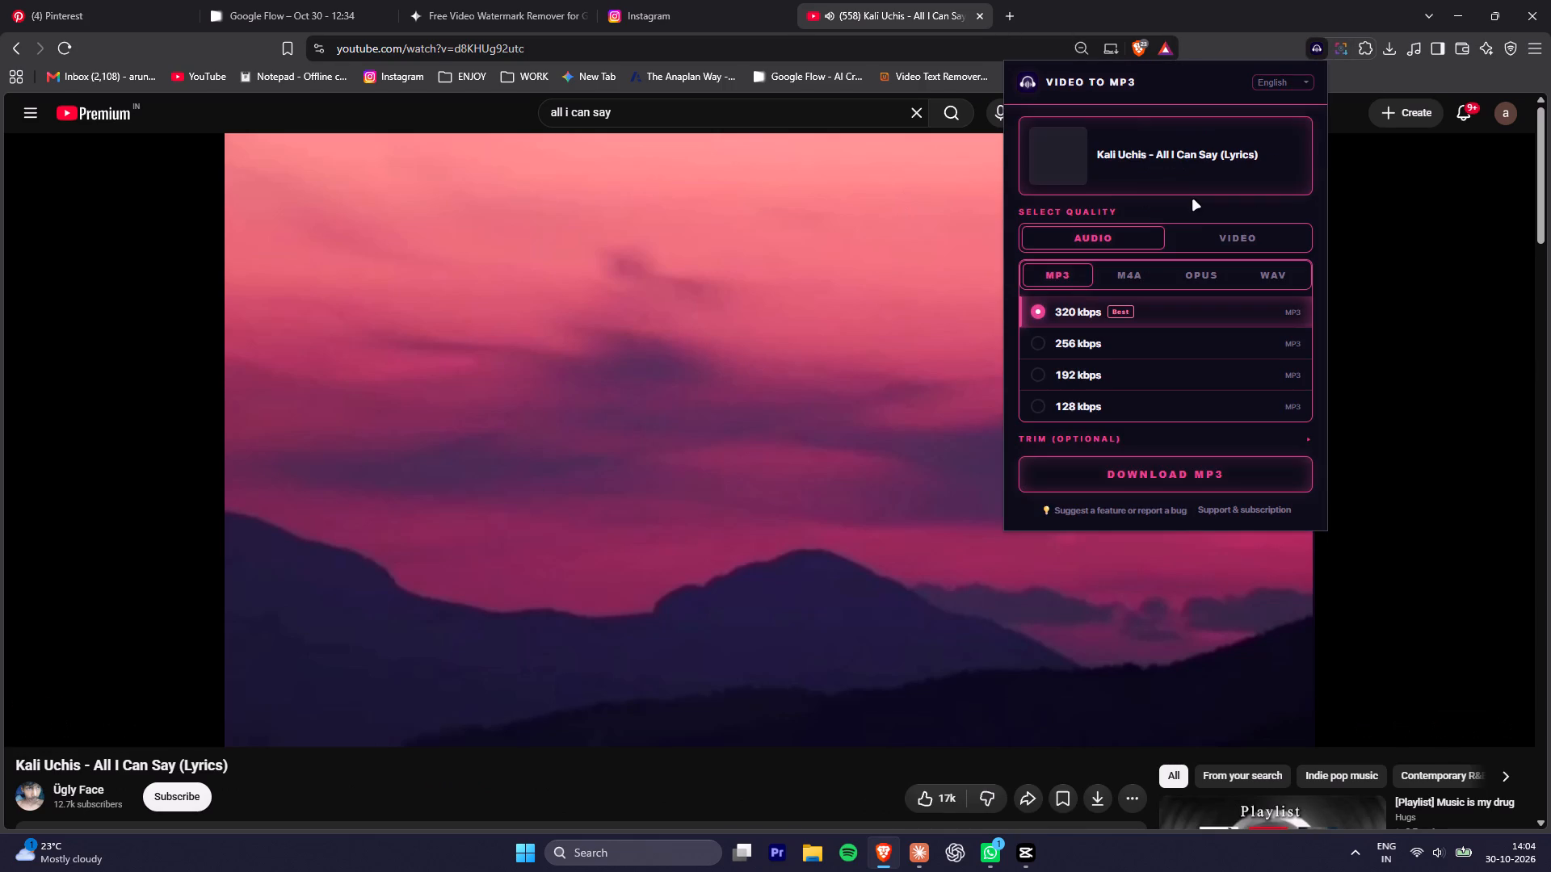
left_click(1180, 480)
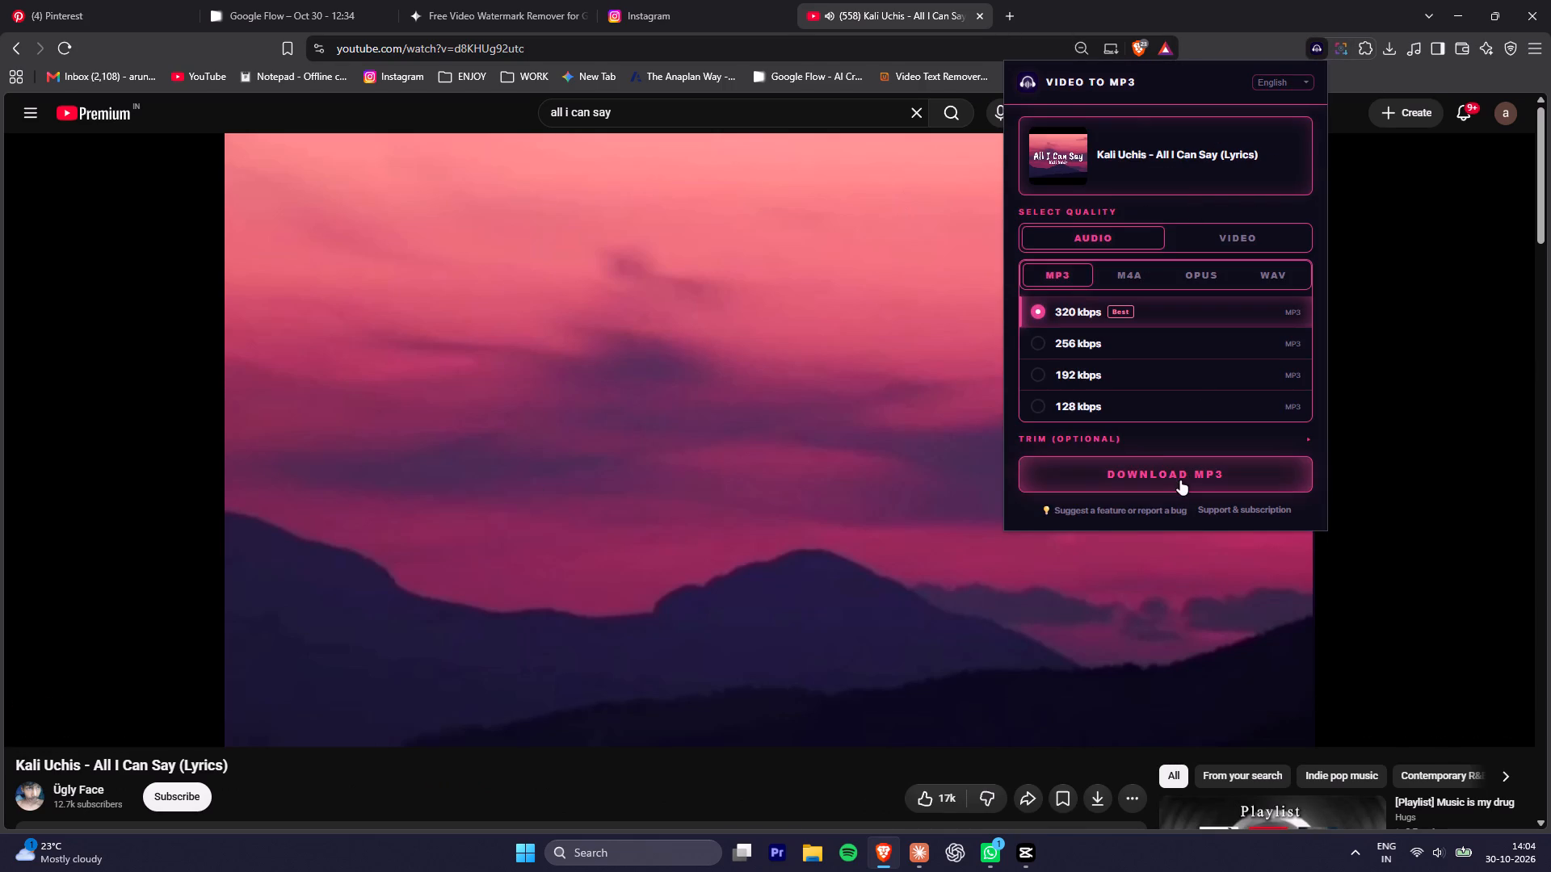
left_click(923, 23)
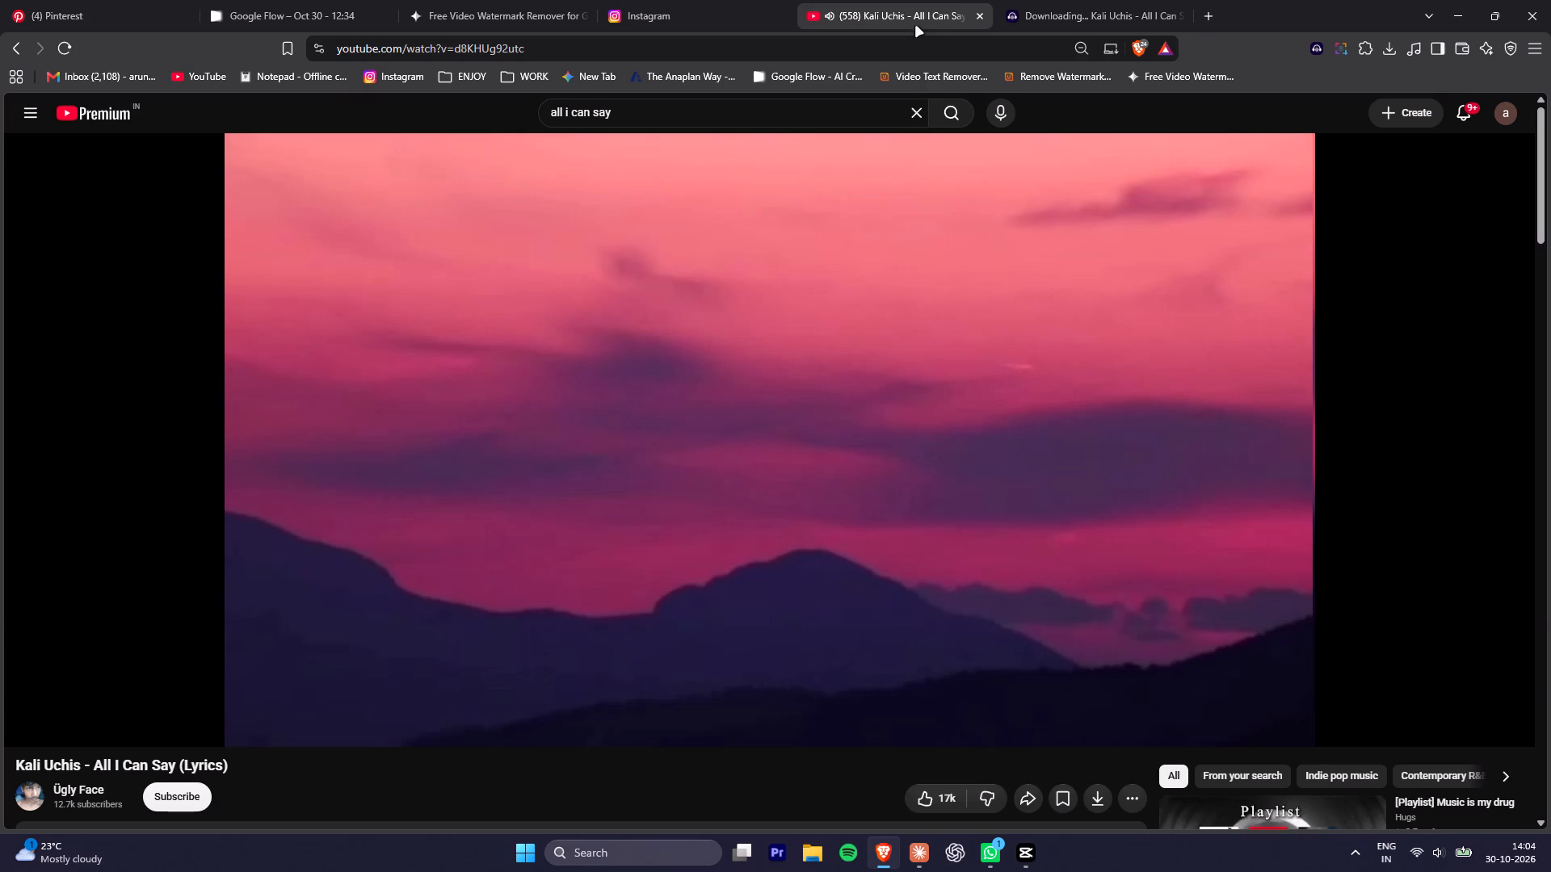
left_click(980, 18)
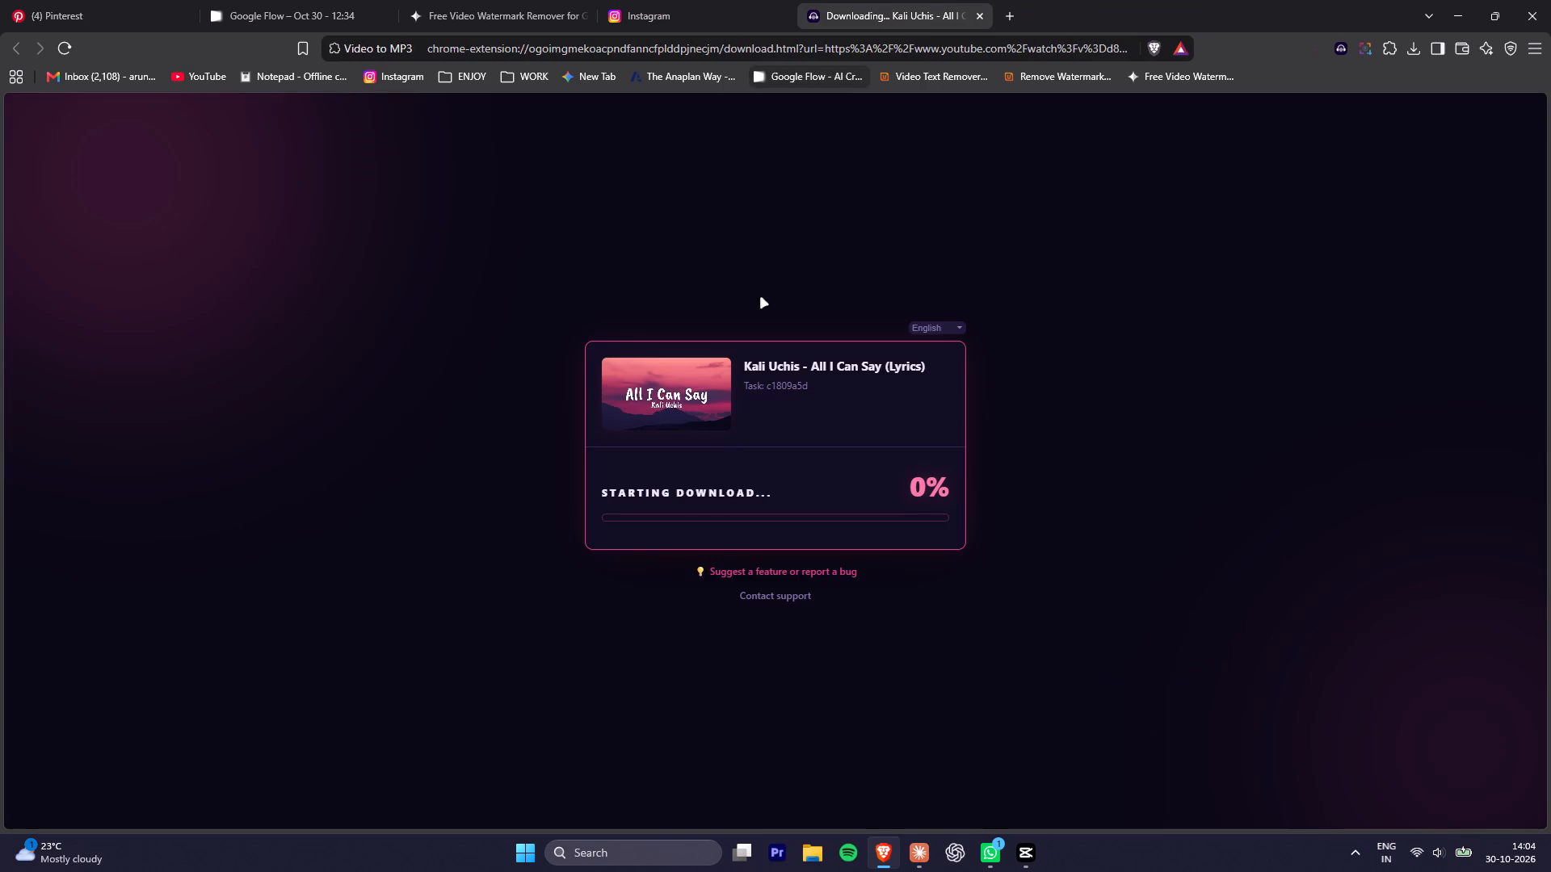
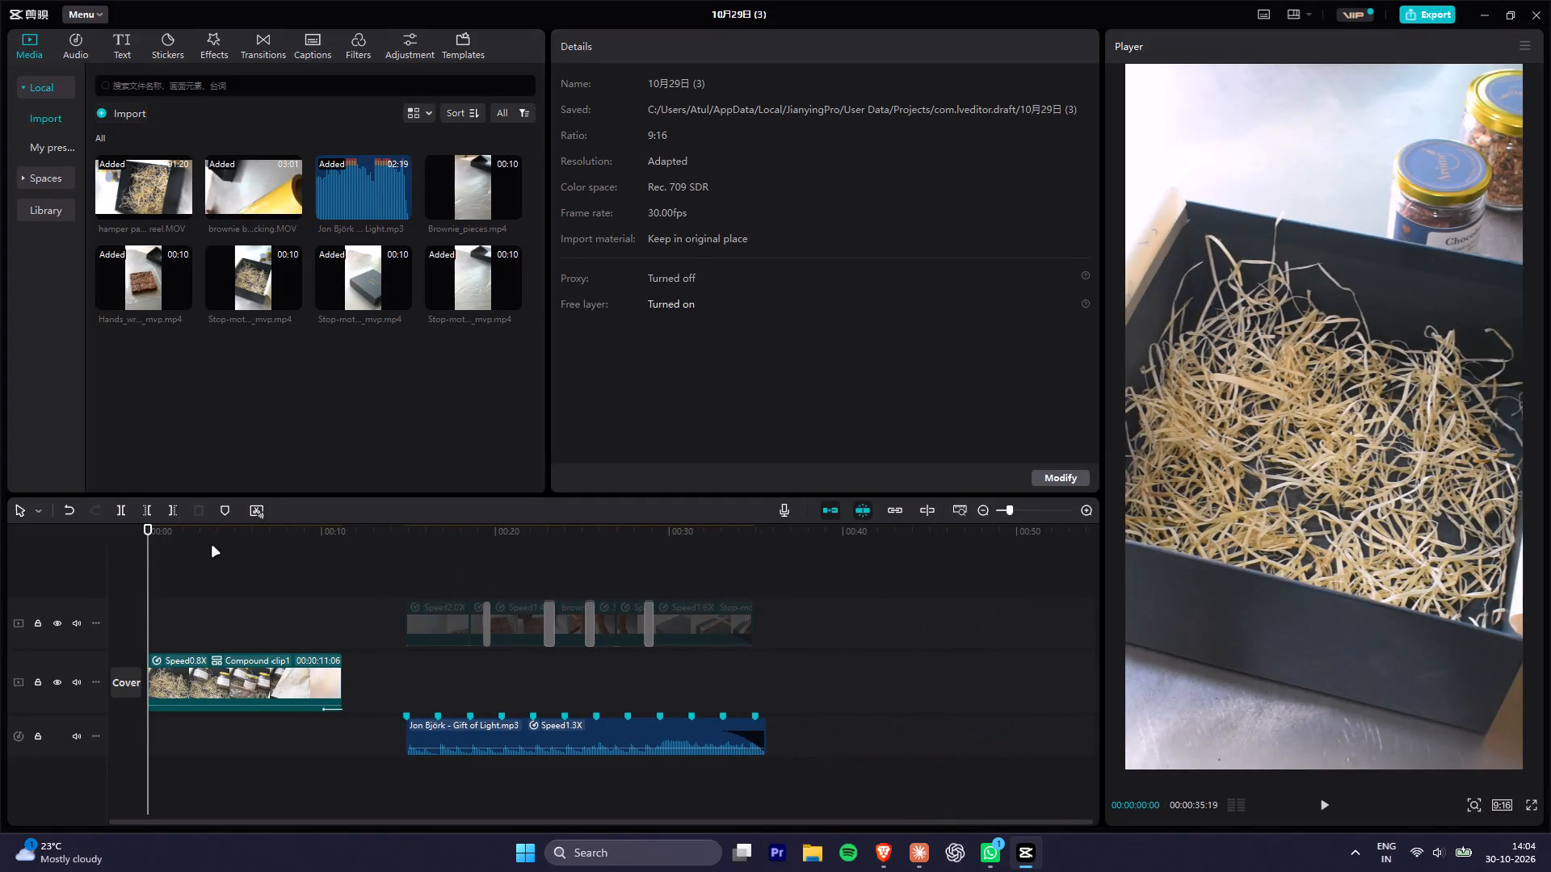
Import the Arome- Desserts and Arome- video back logo images from the desk folder on the Desktop.
key("space")
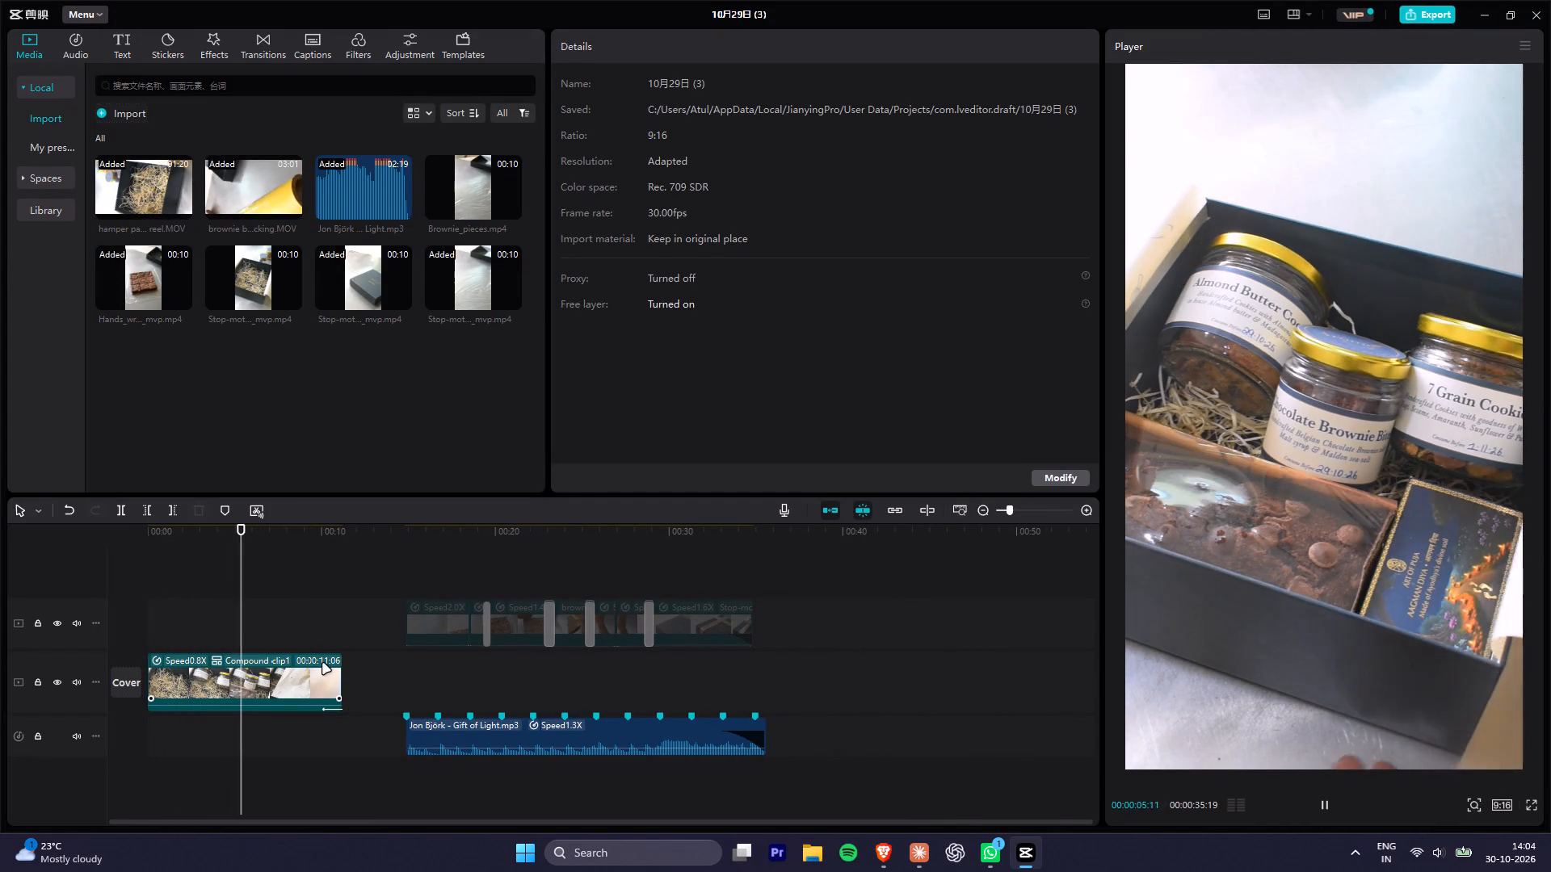
key("space")
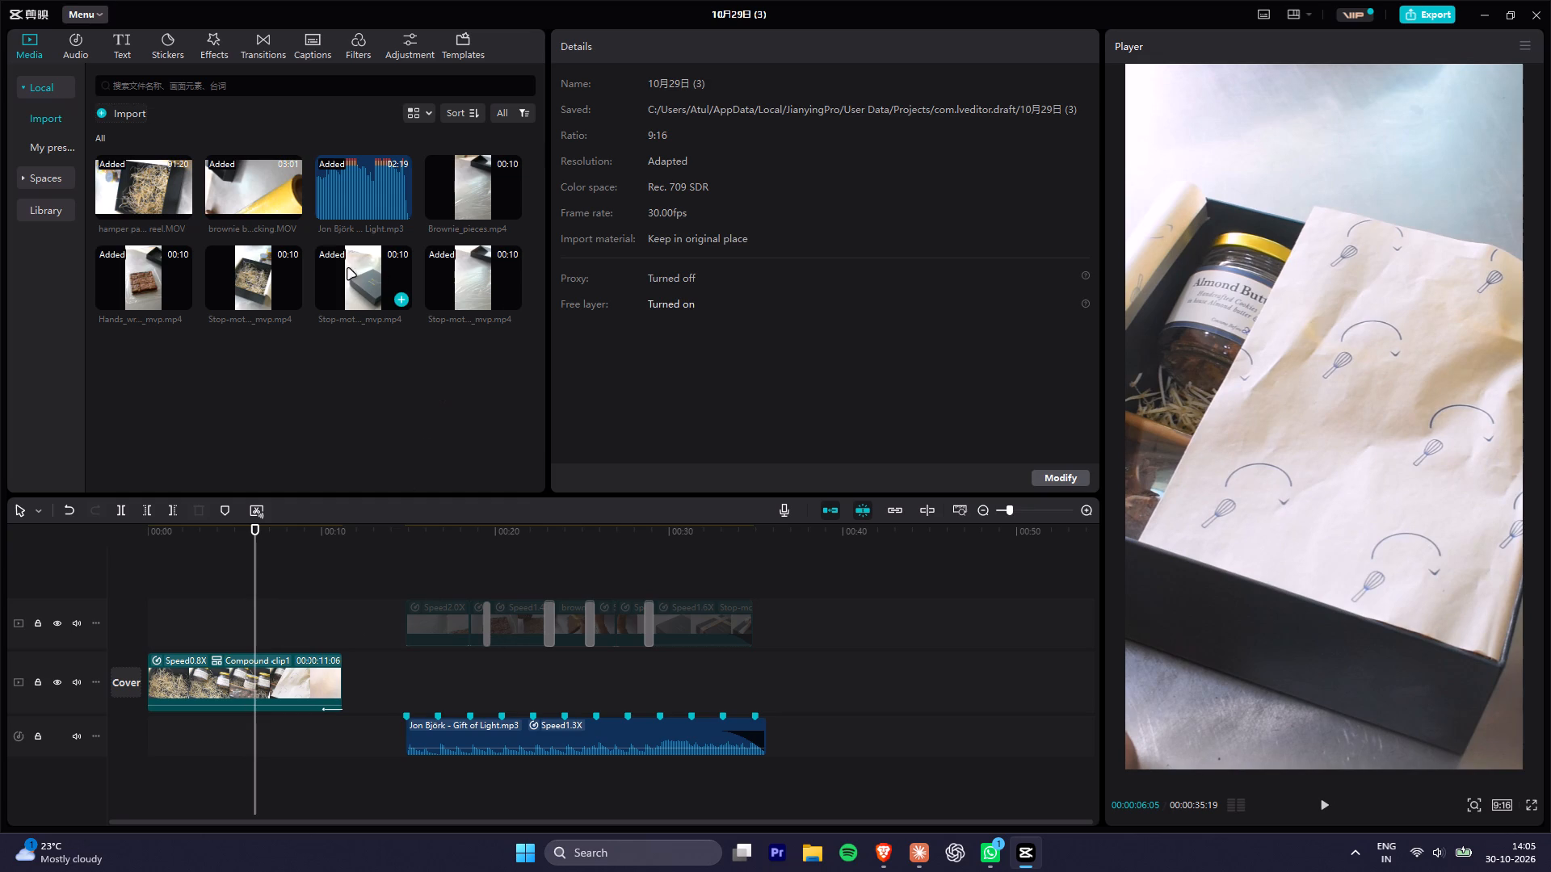
left_click(313, 530)
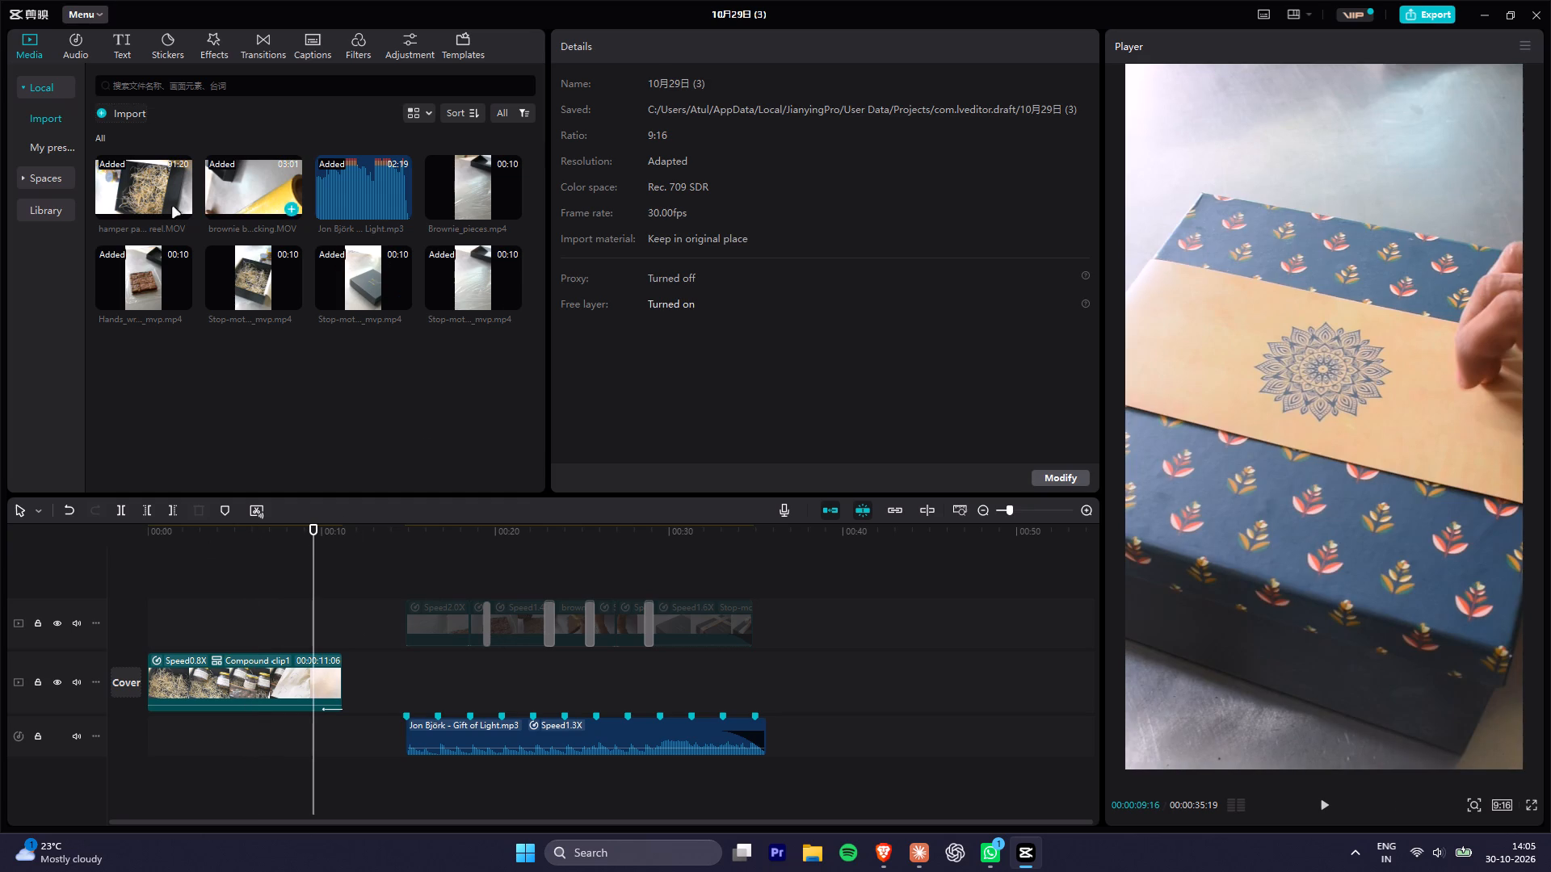
left_click(110, 111)
left_click(92, 178)
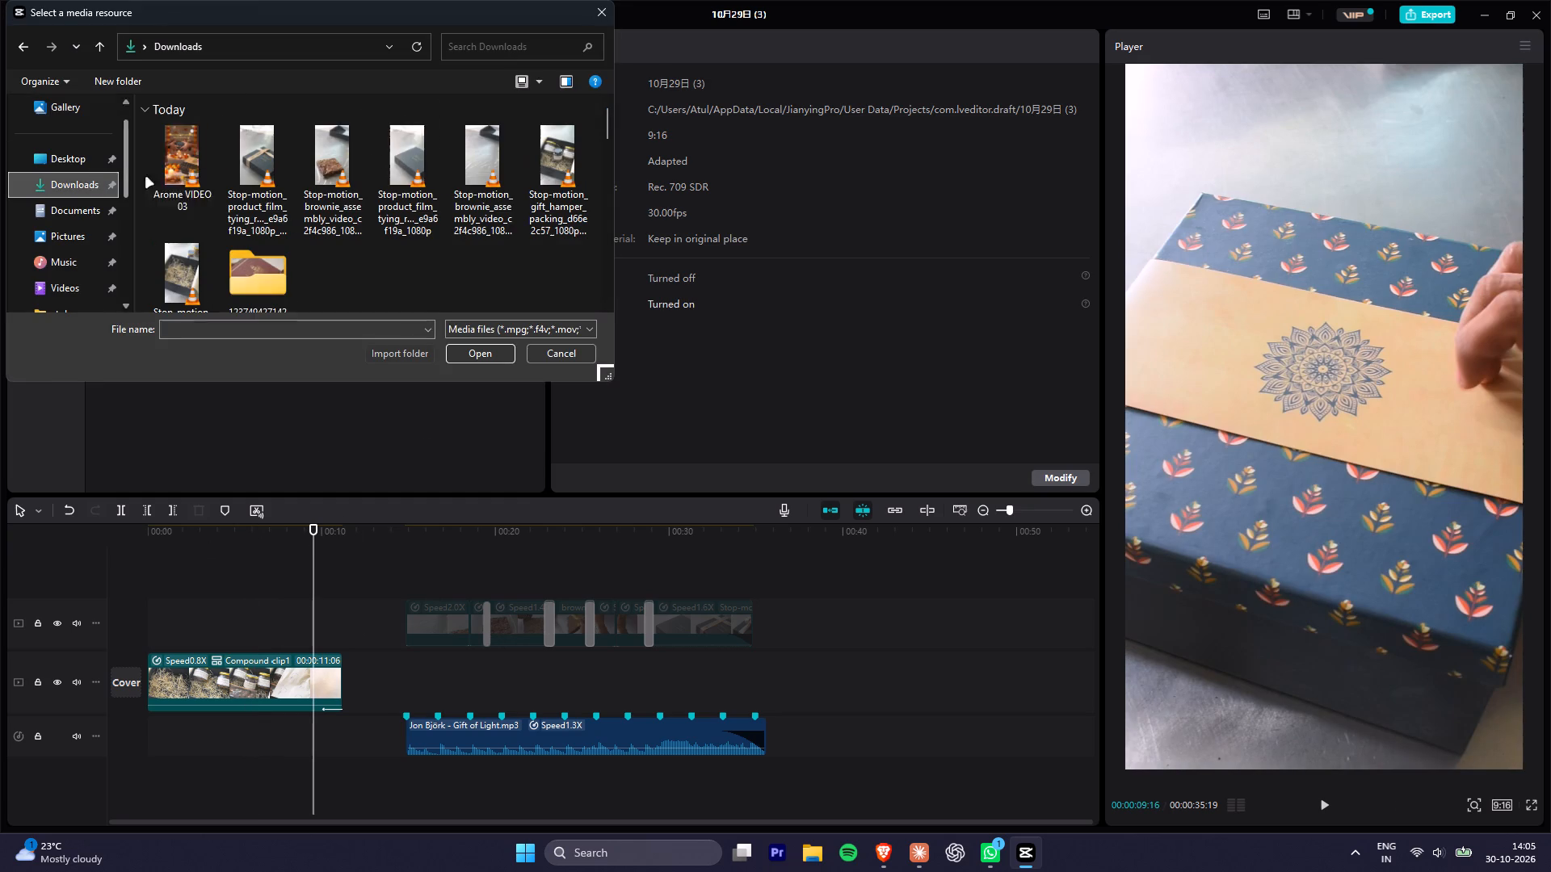
left_click(53, 167)
double_click(364, 150)
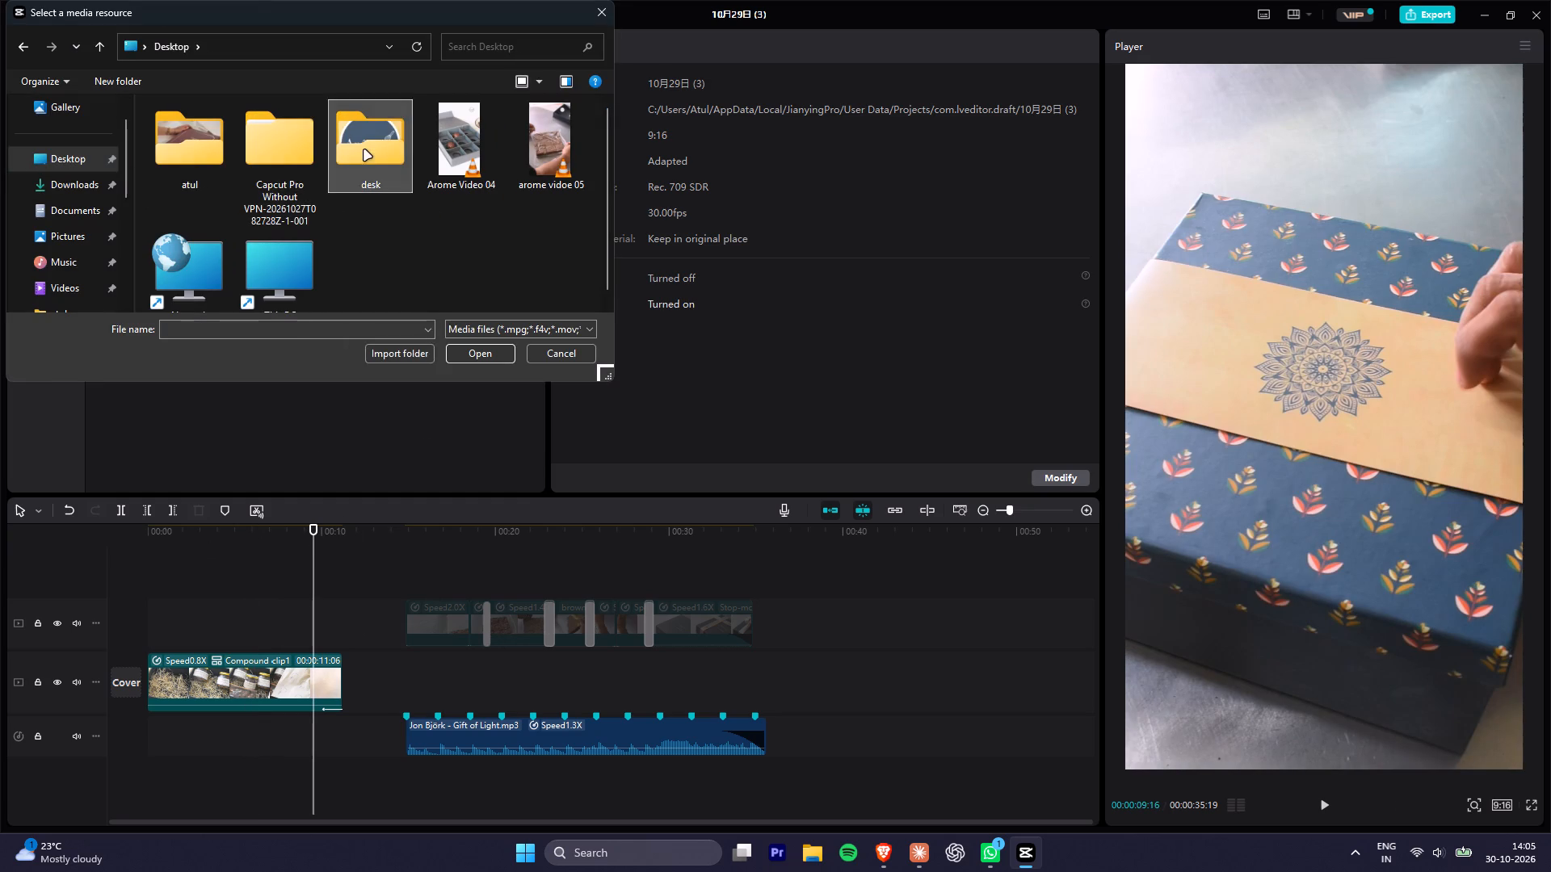
left_click_drag(376, 136, 177, 149)
left_click(498, 350)
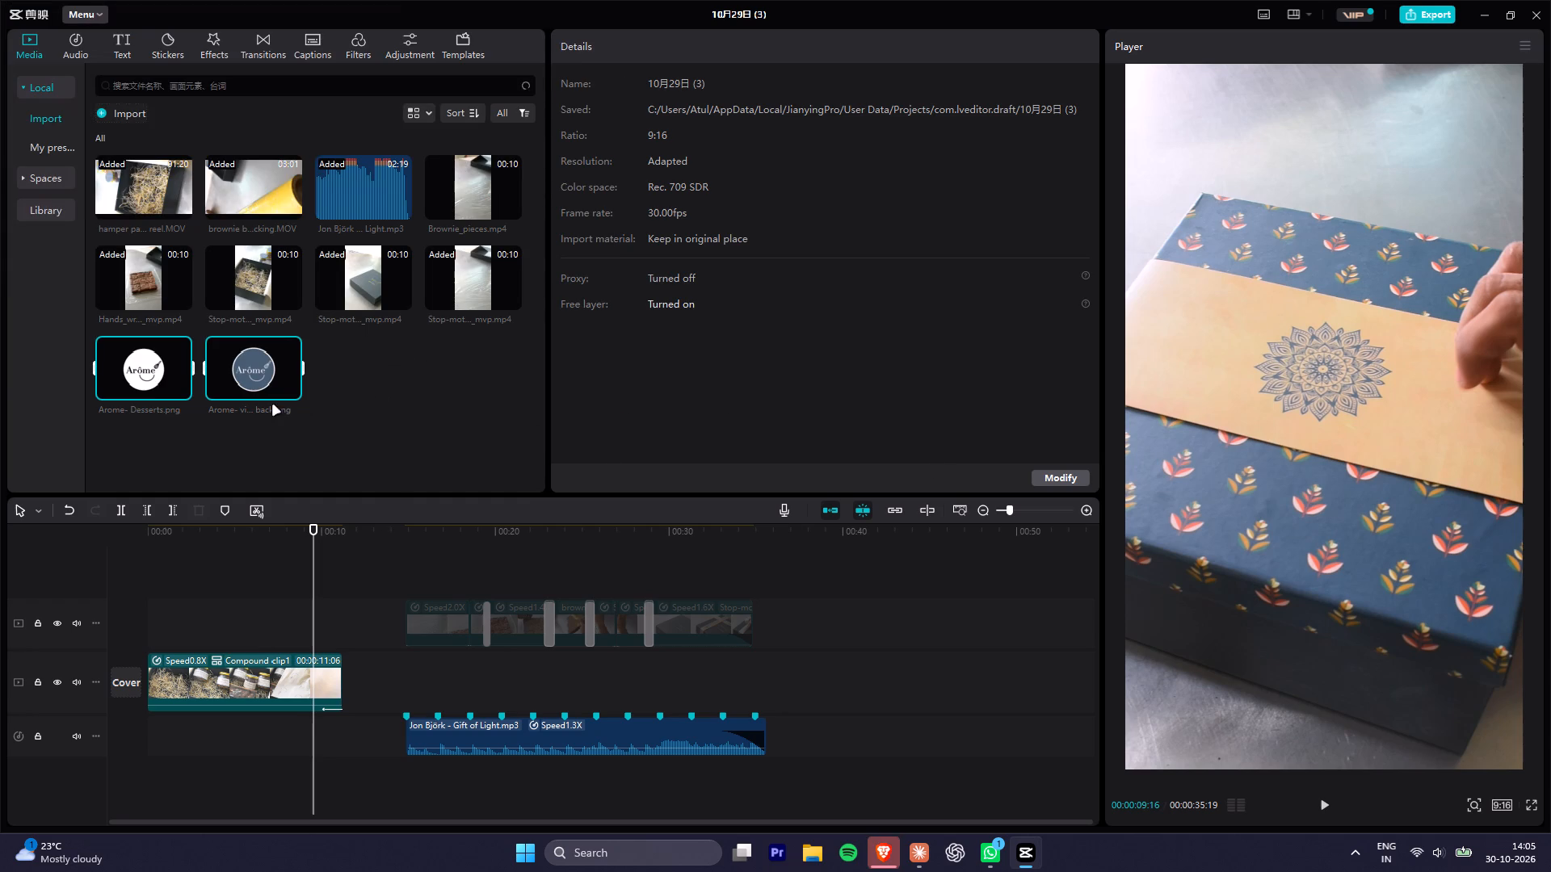
Place Arome- Desserts.png on the track above the compound clip, starting at 0, and extend it to the compound clip's end.
left_click(250, 364)
left_click(140, 364)
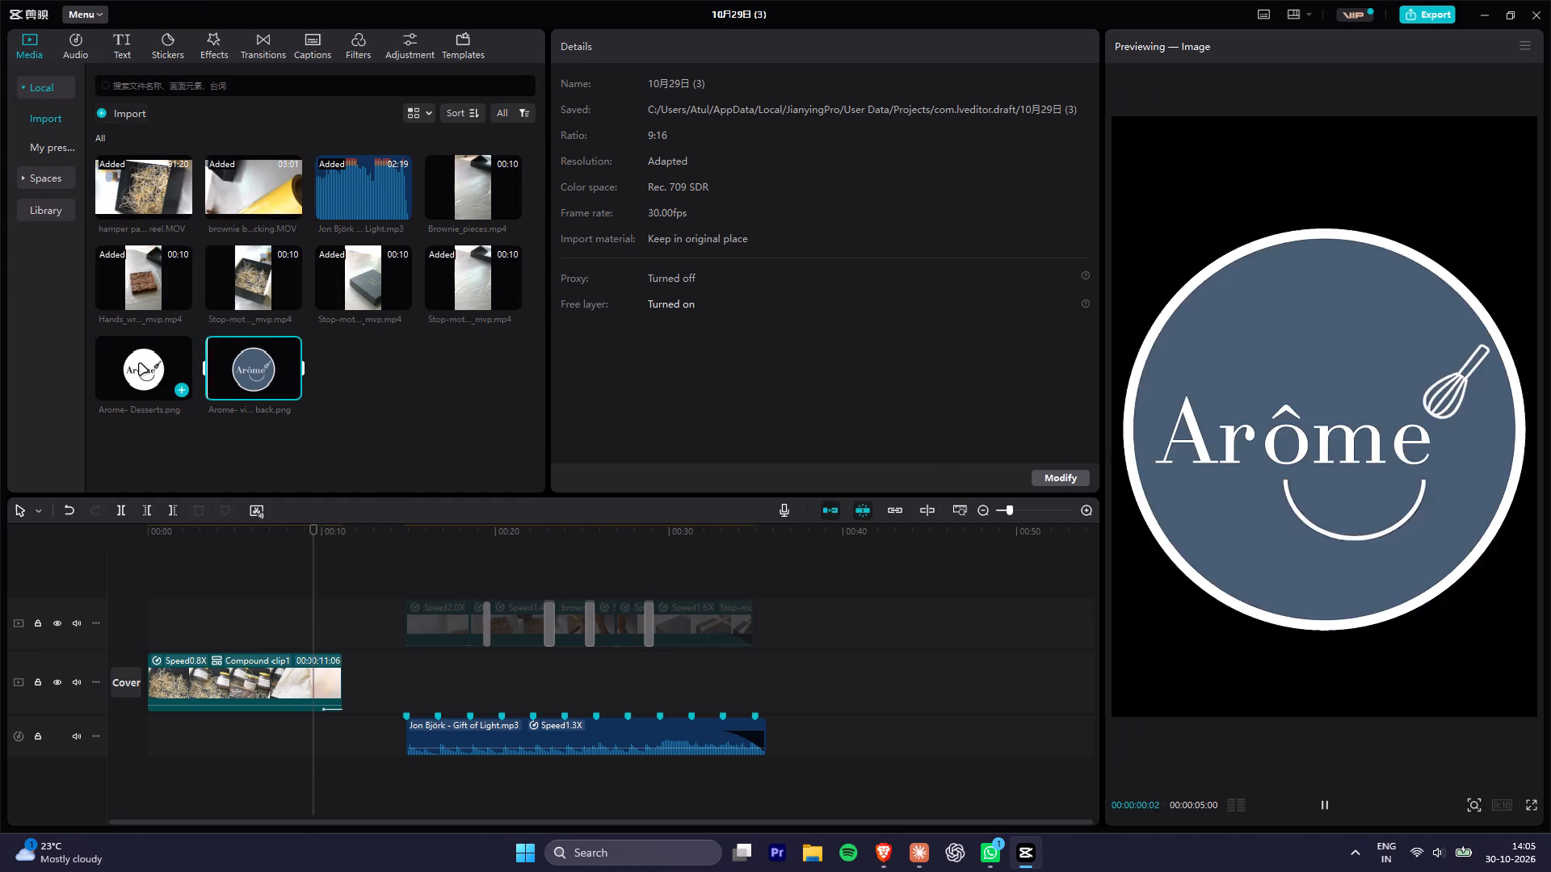
left_click_drag(140, 366, 127, 620)
left_click_drag(234, 627, 338, 638)
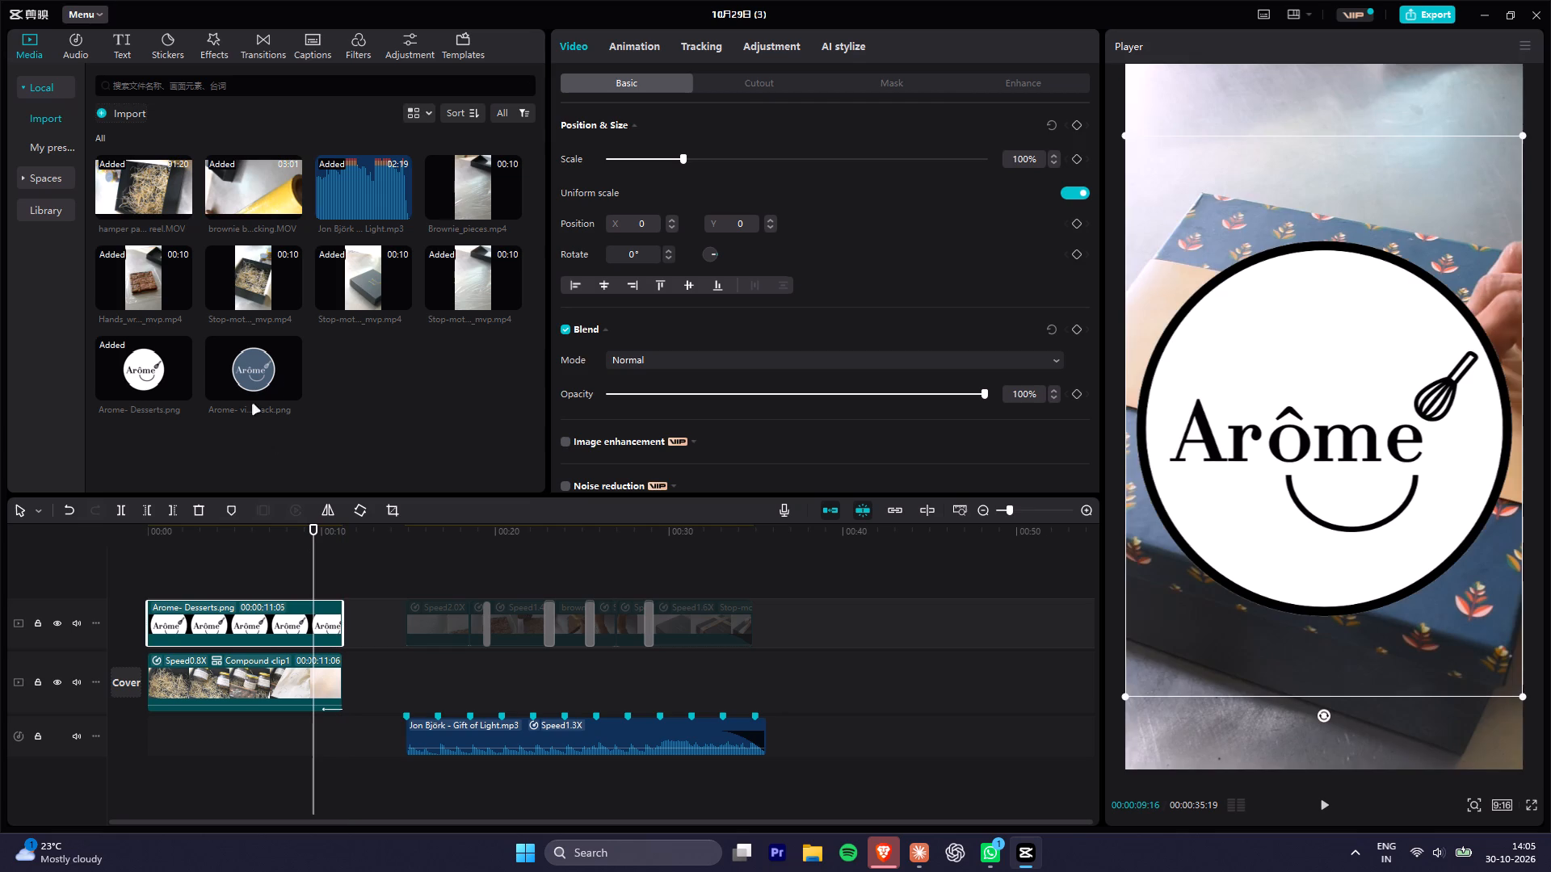
Add Arome- video back.png to the timeline directly after the end of the Arome- Desserts logo clip.
left_click_drag(251, 353, 340, 629)
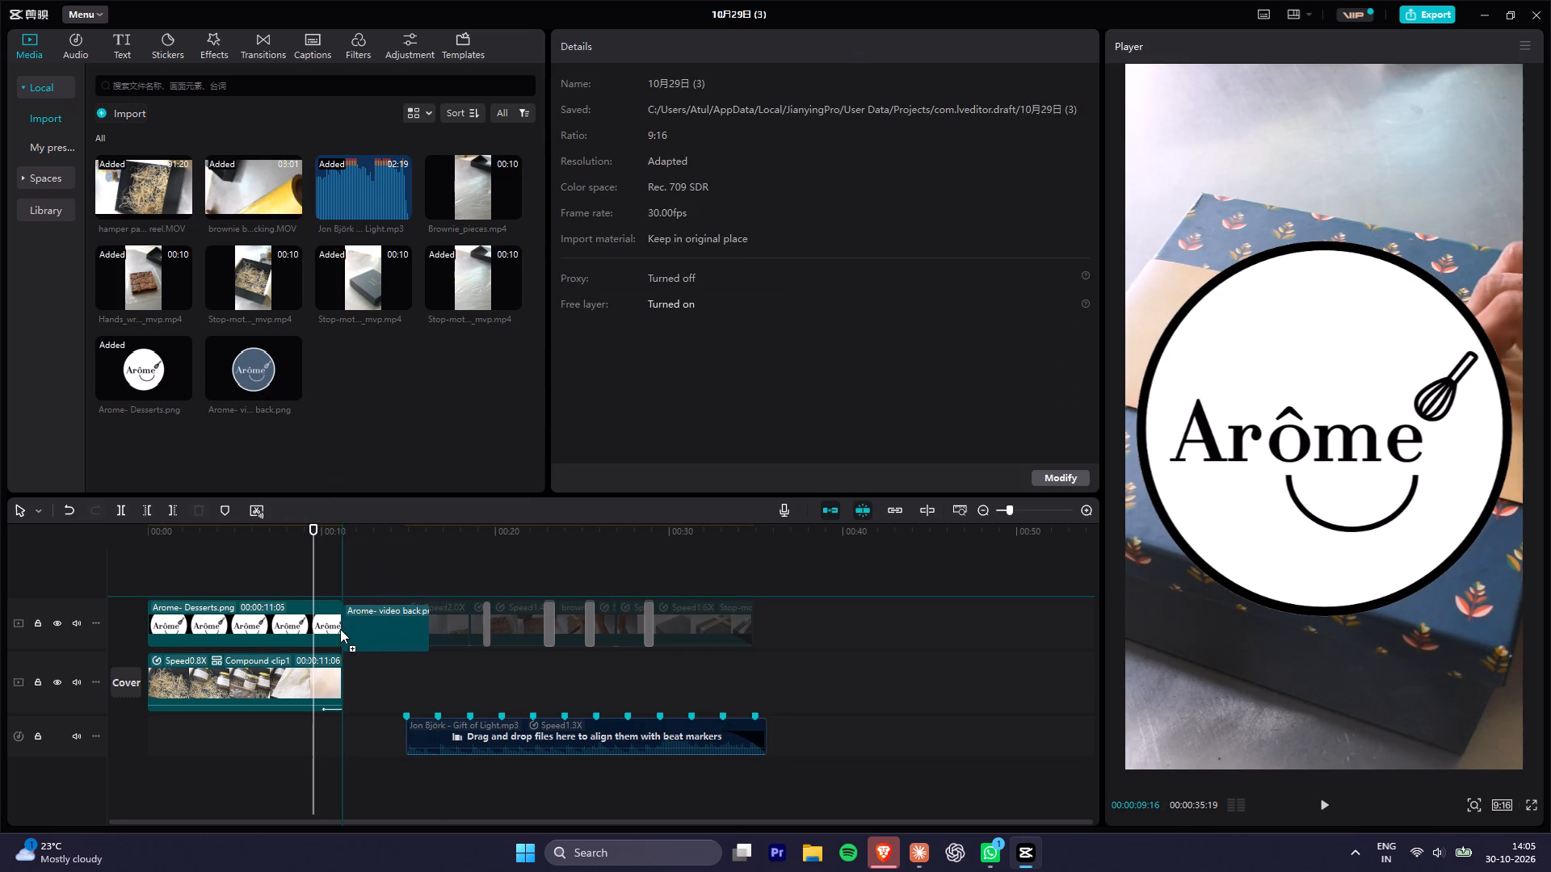
left_click_drag(340, 629, 338, 629)
left_click(514, 610)
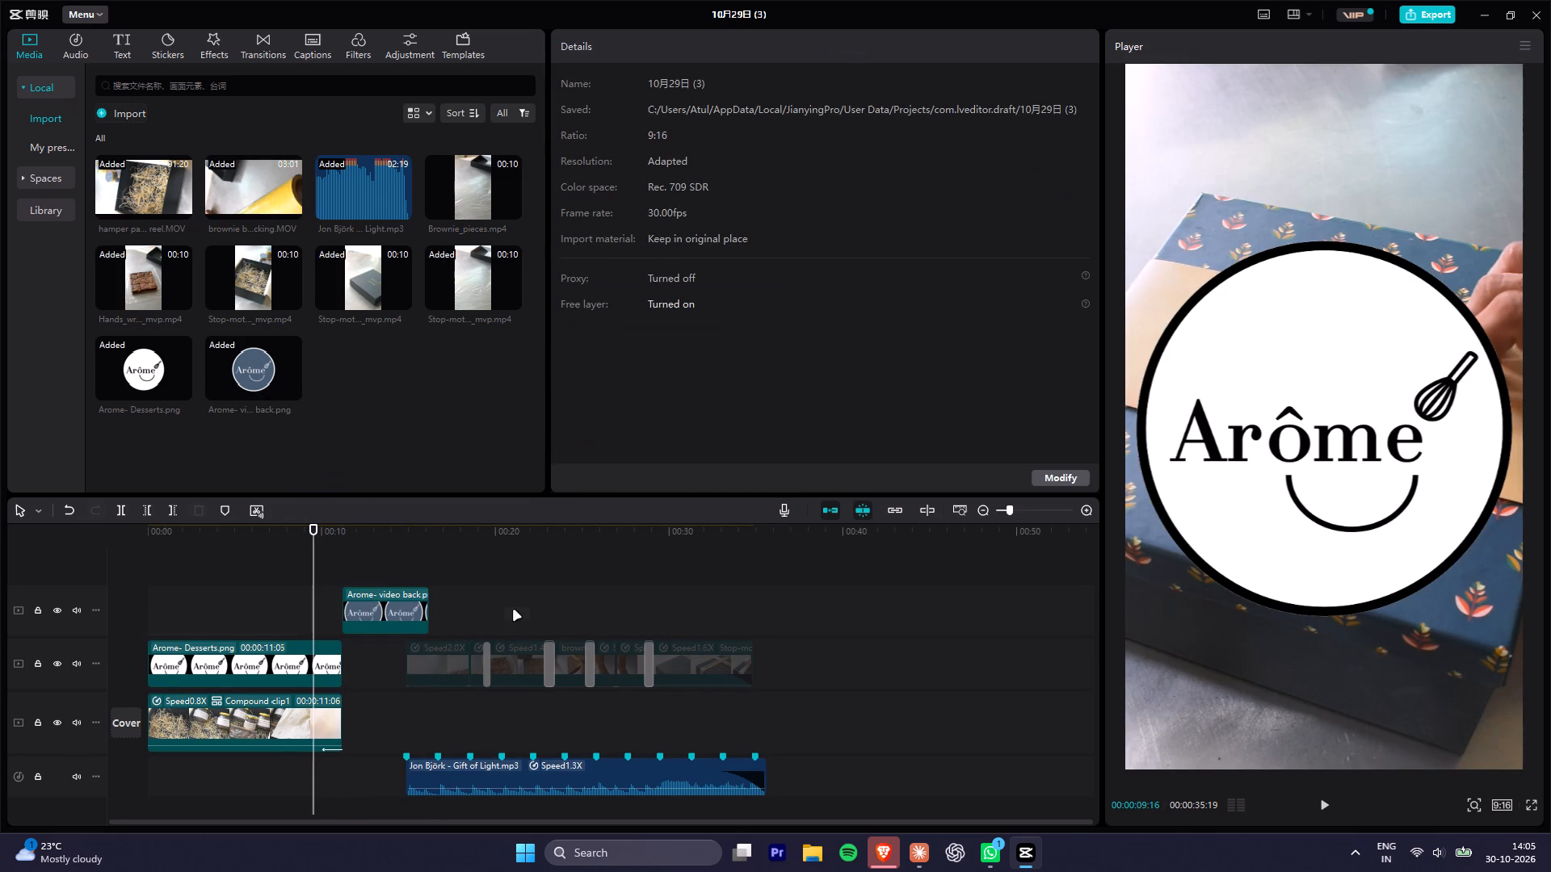
Move the disabled video clips and the Gift of Light music together further along the timeline, starting at about 00:35.
left_click_drag(462, 614, 837, 802)
left_click_drag(458, 671, 502, 677)
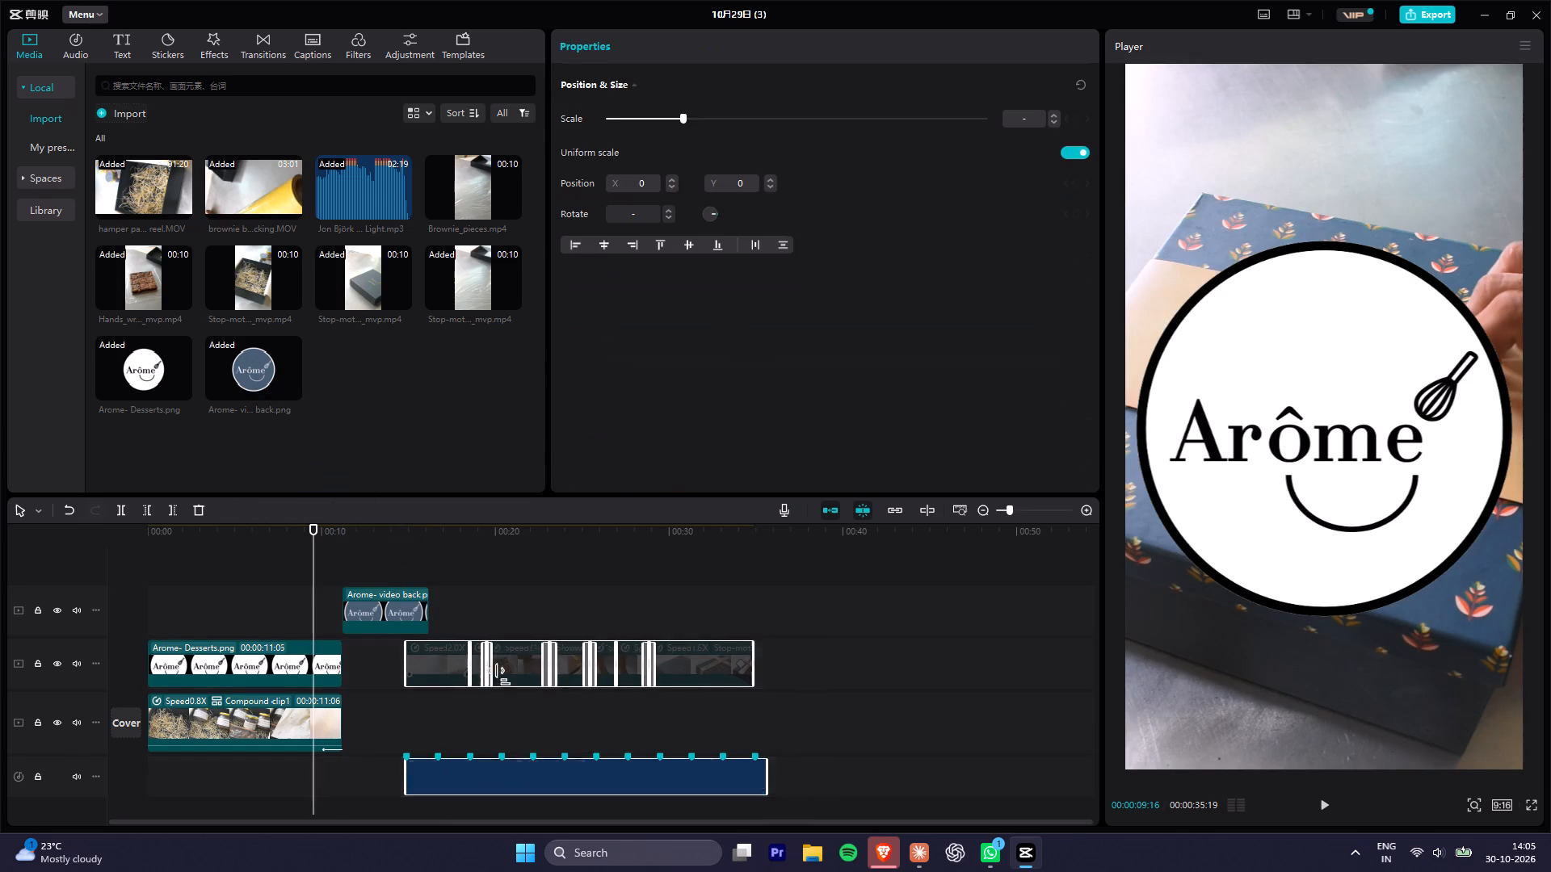
left_click_drag(502, 677, 821, 586)
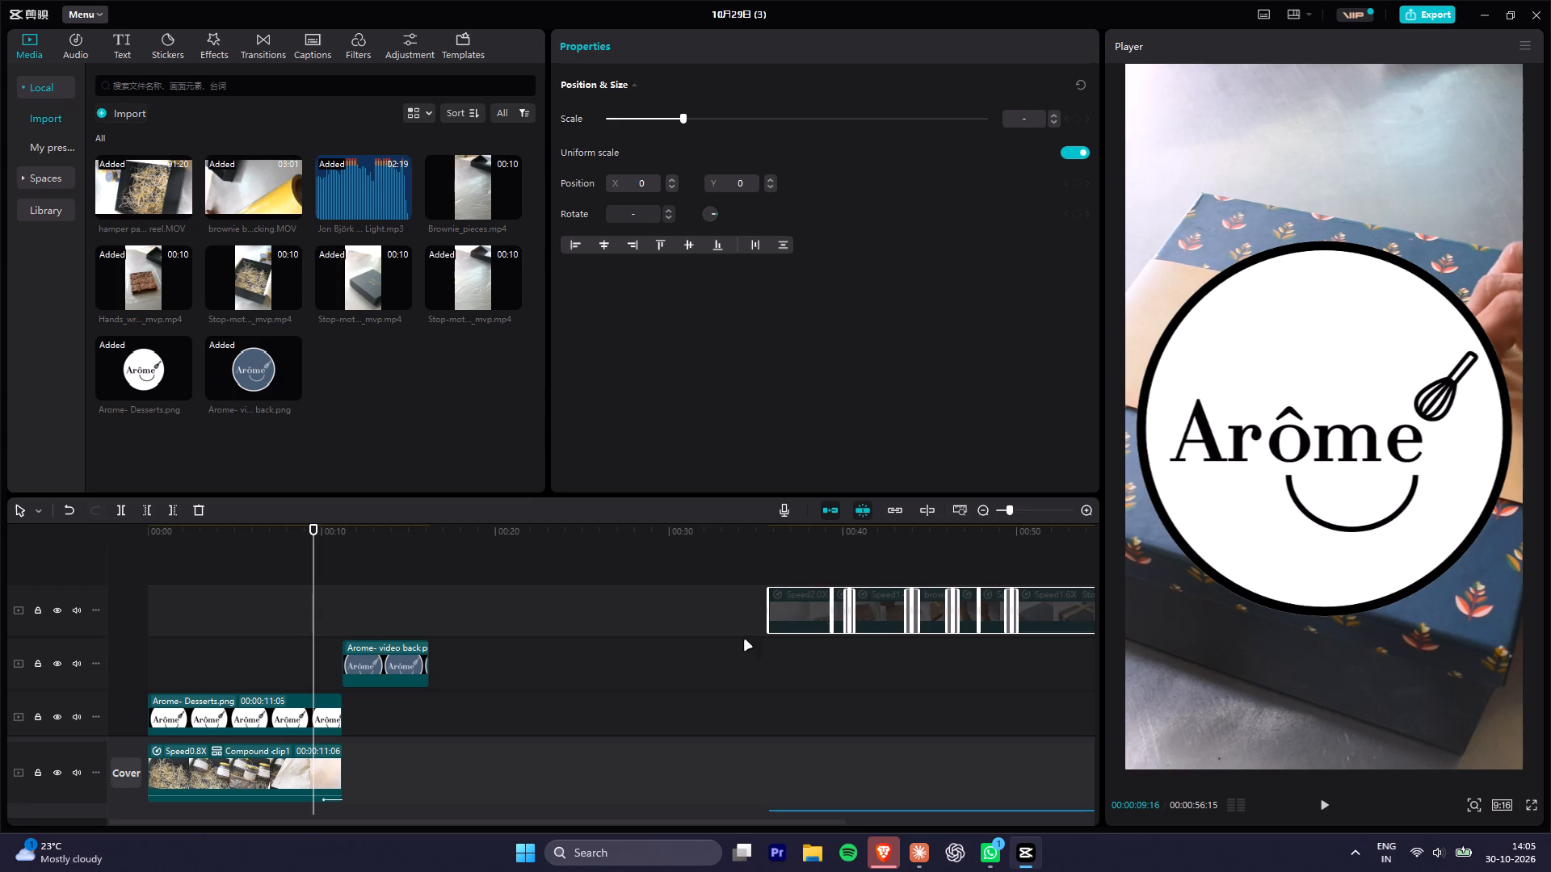
left_click_drag(792, 603, 781, 722)
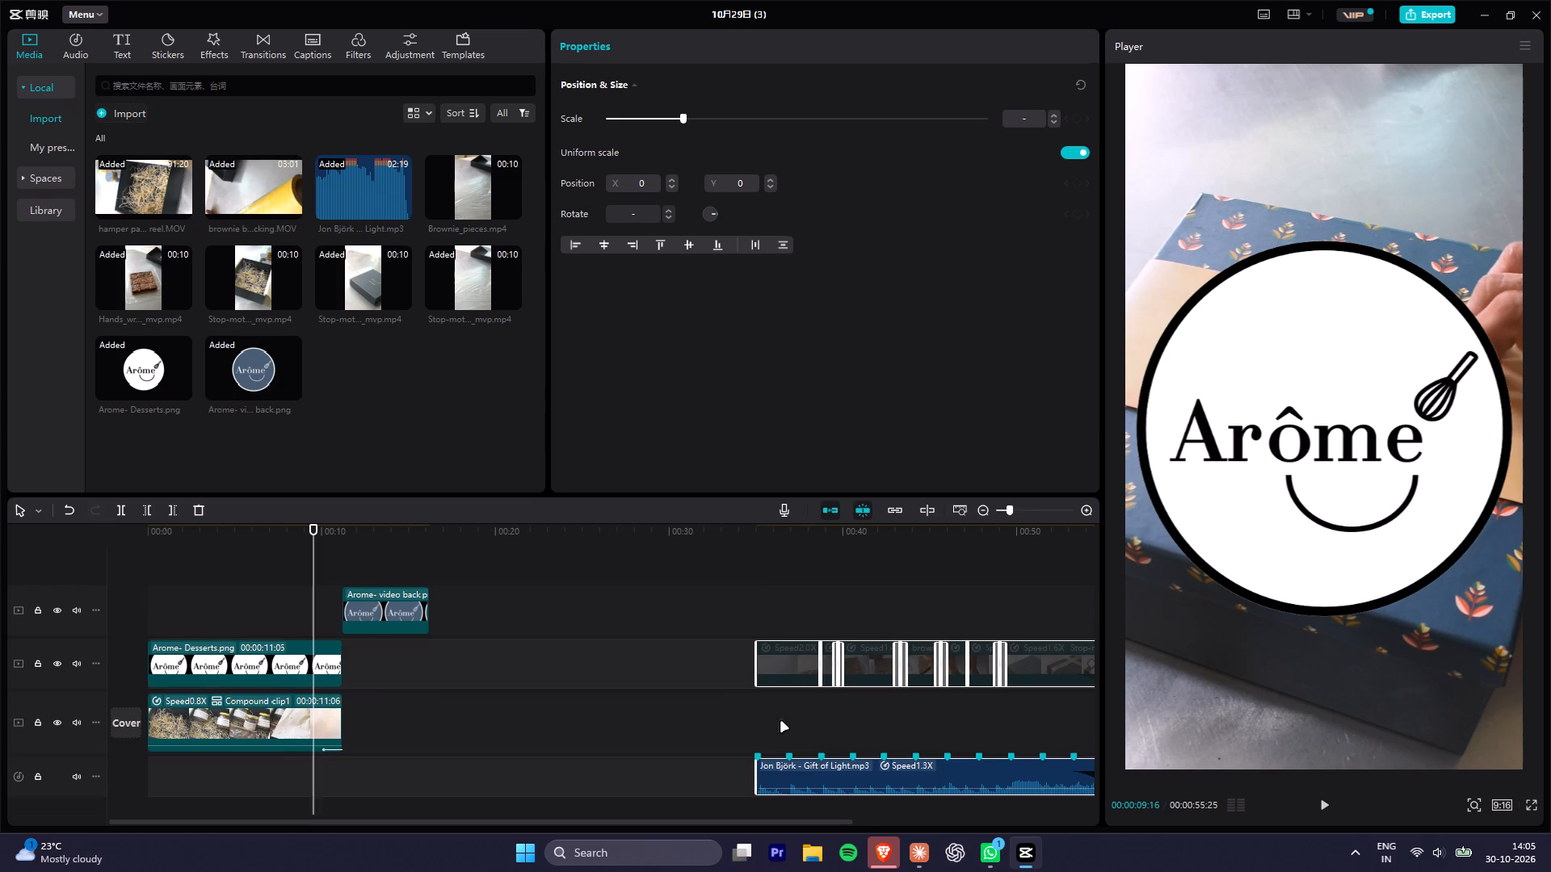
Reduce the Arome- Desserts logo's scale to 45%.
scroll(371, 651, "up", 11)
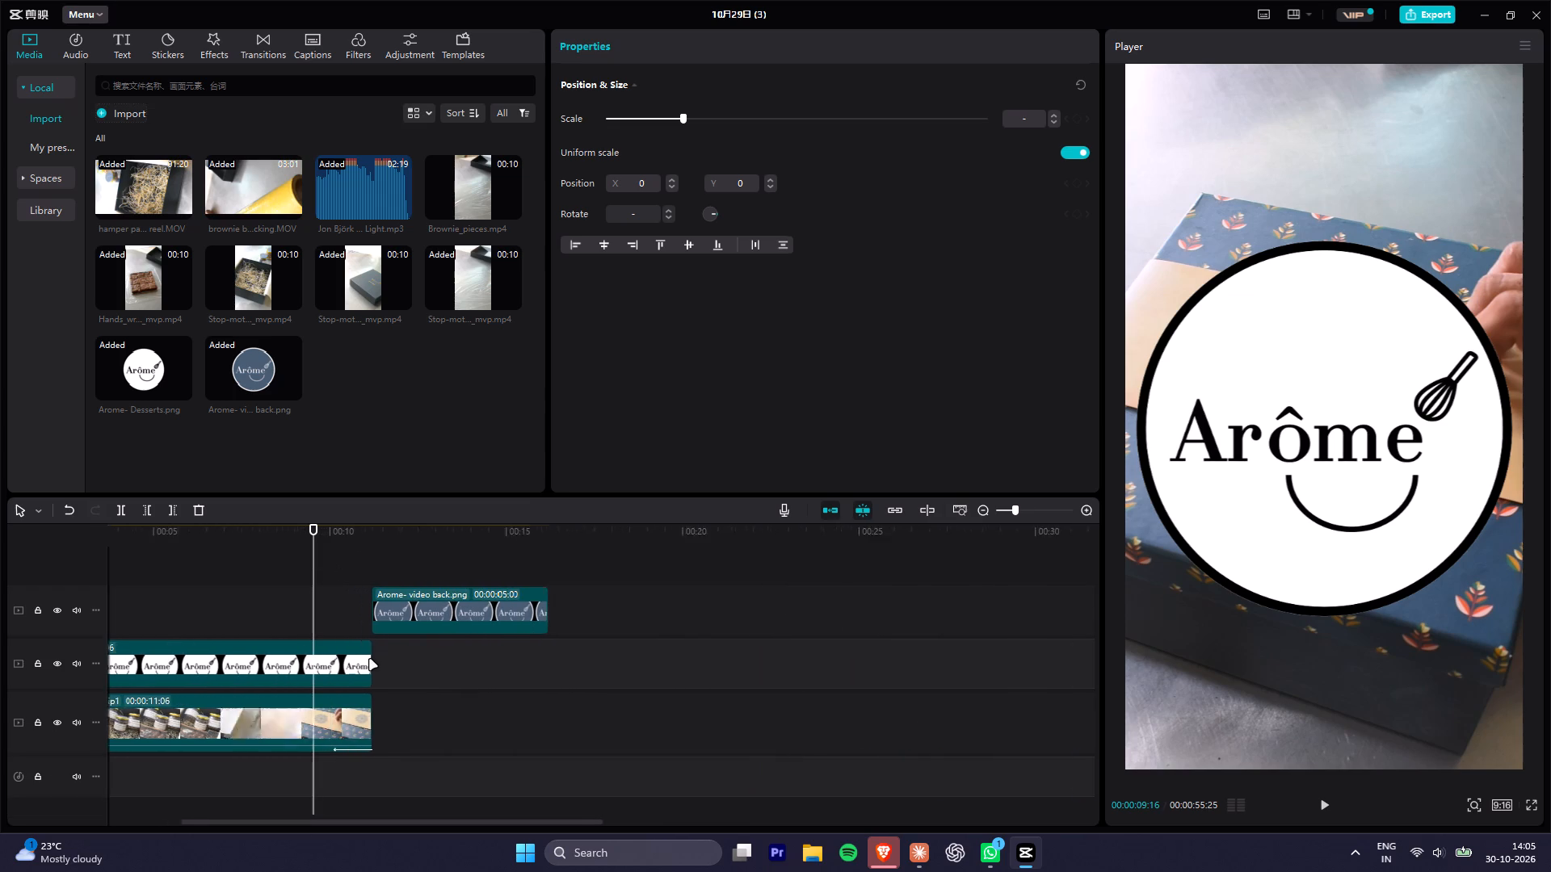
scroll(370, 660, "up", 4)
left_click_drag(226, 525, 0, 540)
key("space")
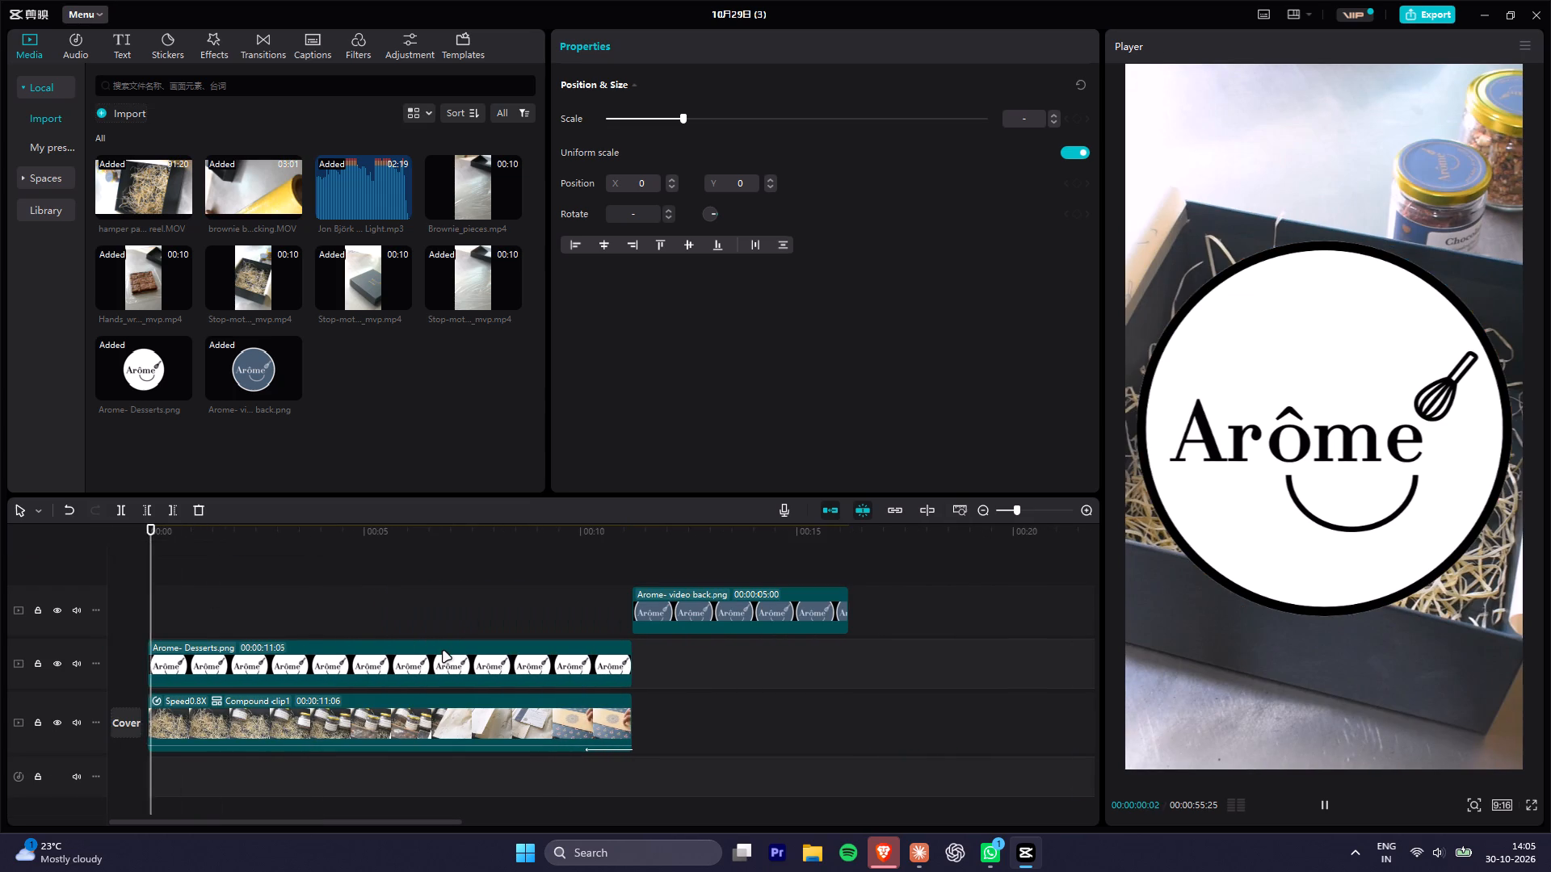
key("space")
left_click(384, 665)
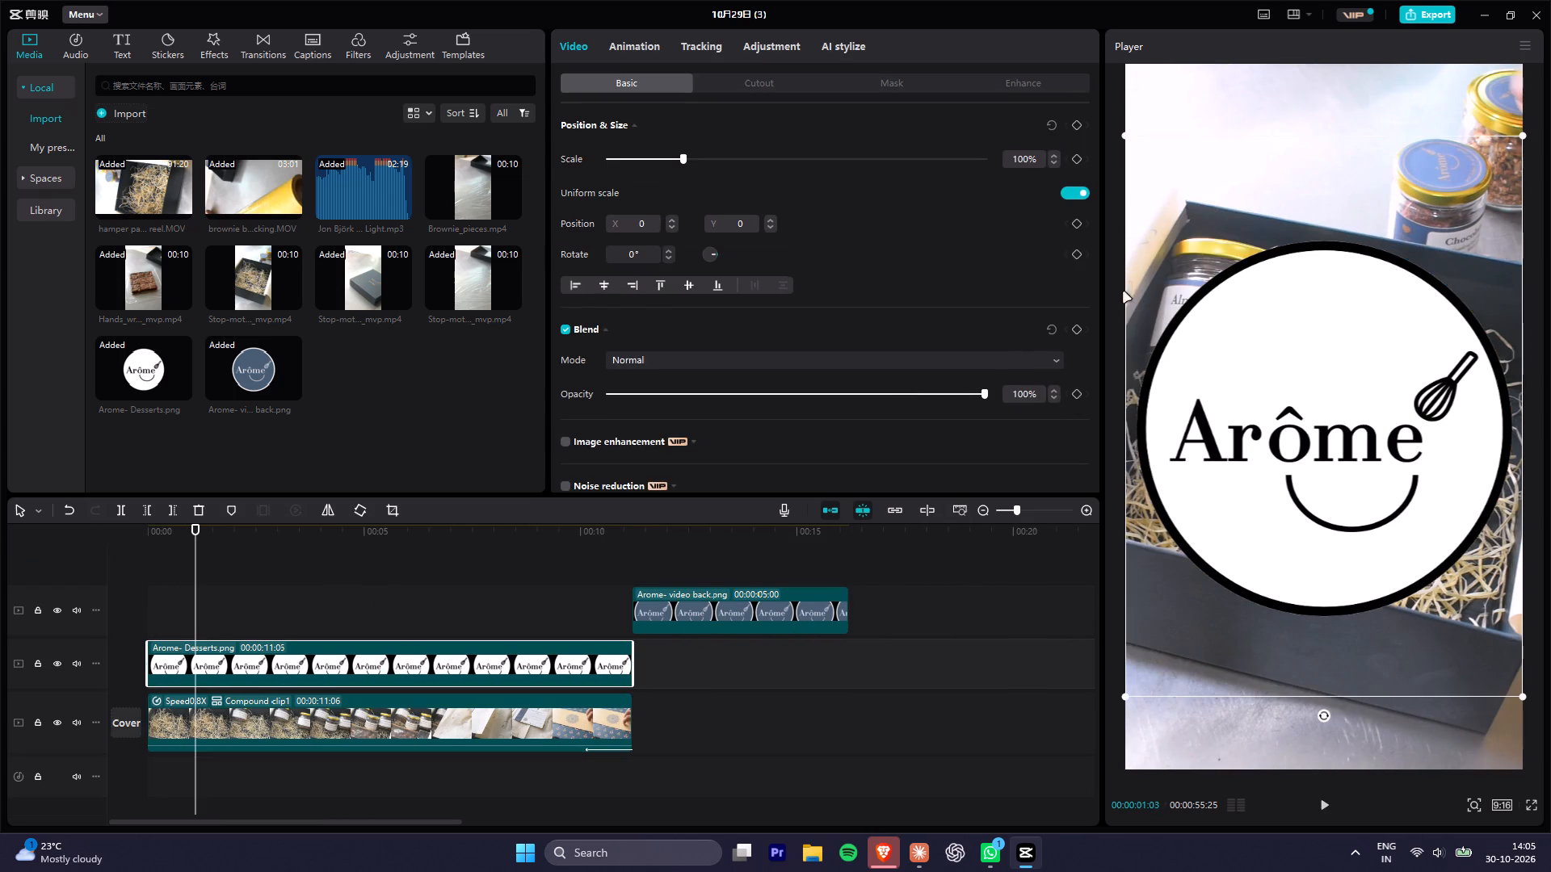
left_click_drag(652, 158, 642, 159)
Import Arome Video 04 from the Desktop and place it at the timeline start, between the logo and the compound clip.
left_click(122, 111)
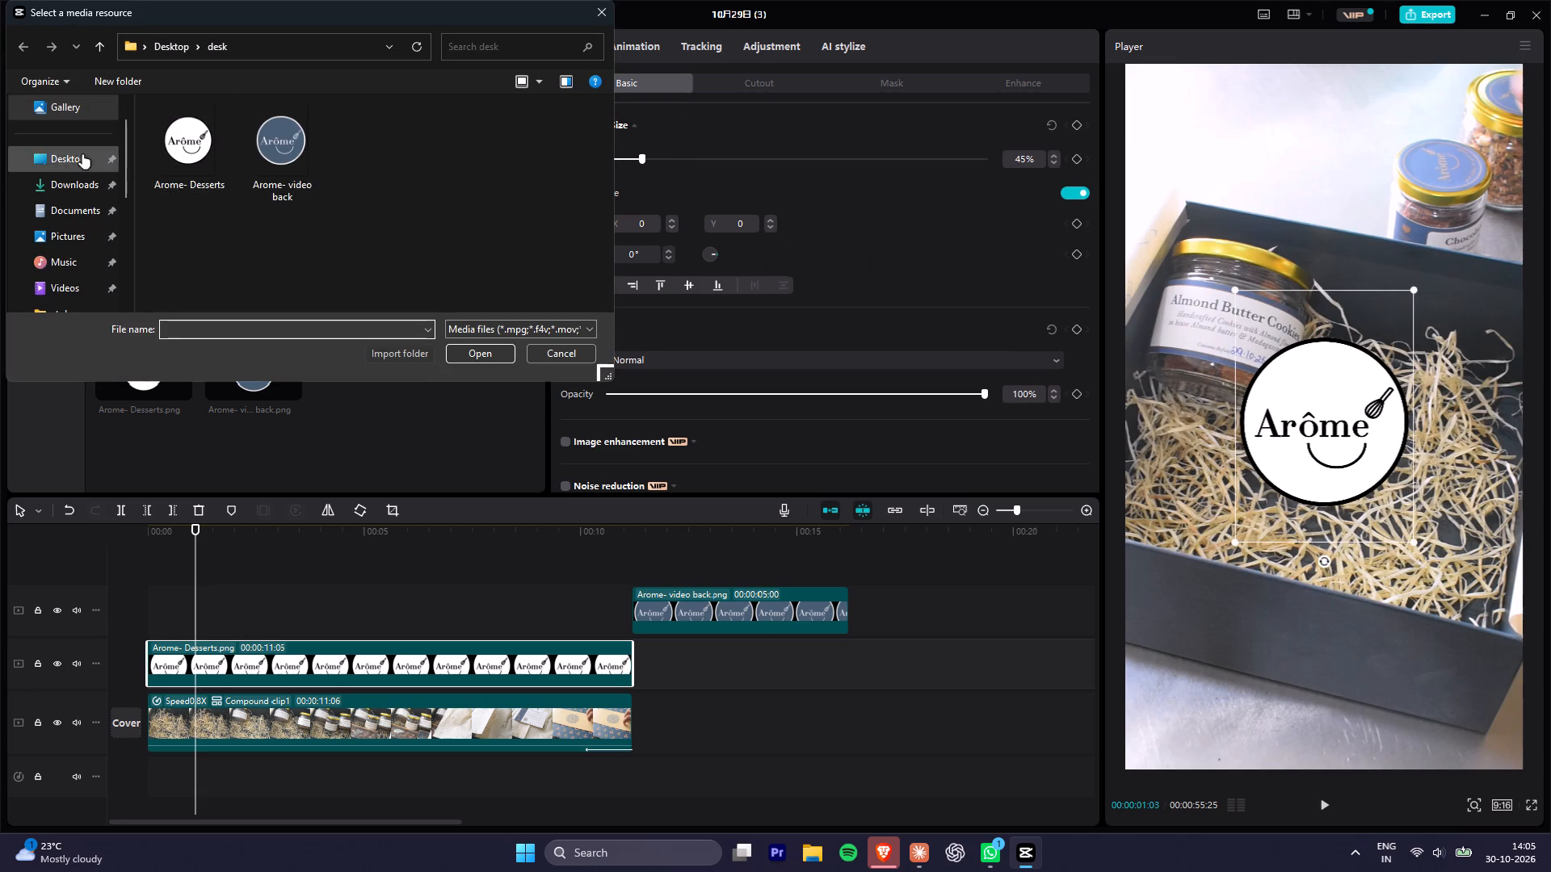
left_click(54, 160)
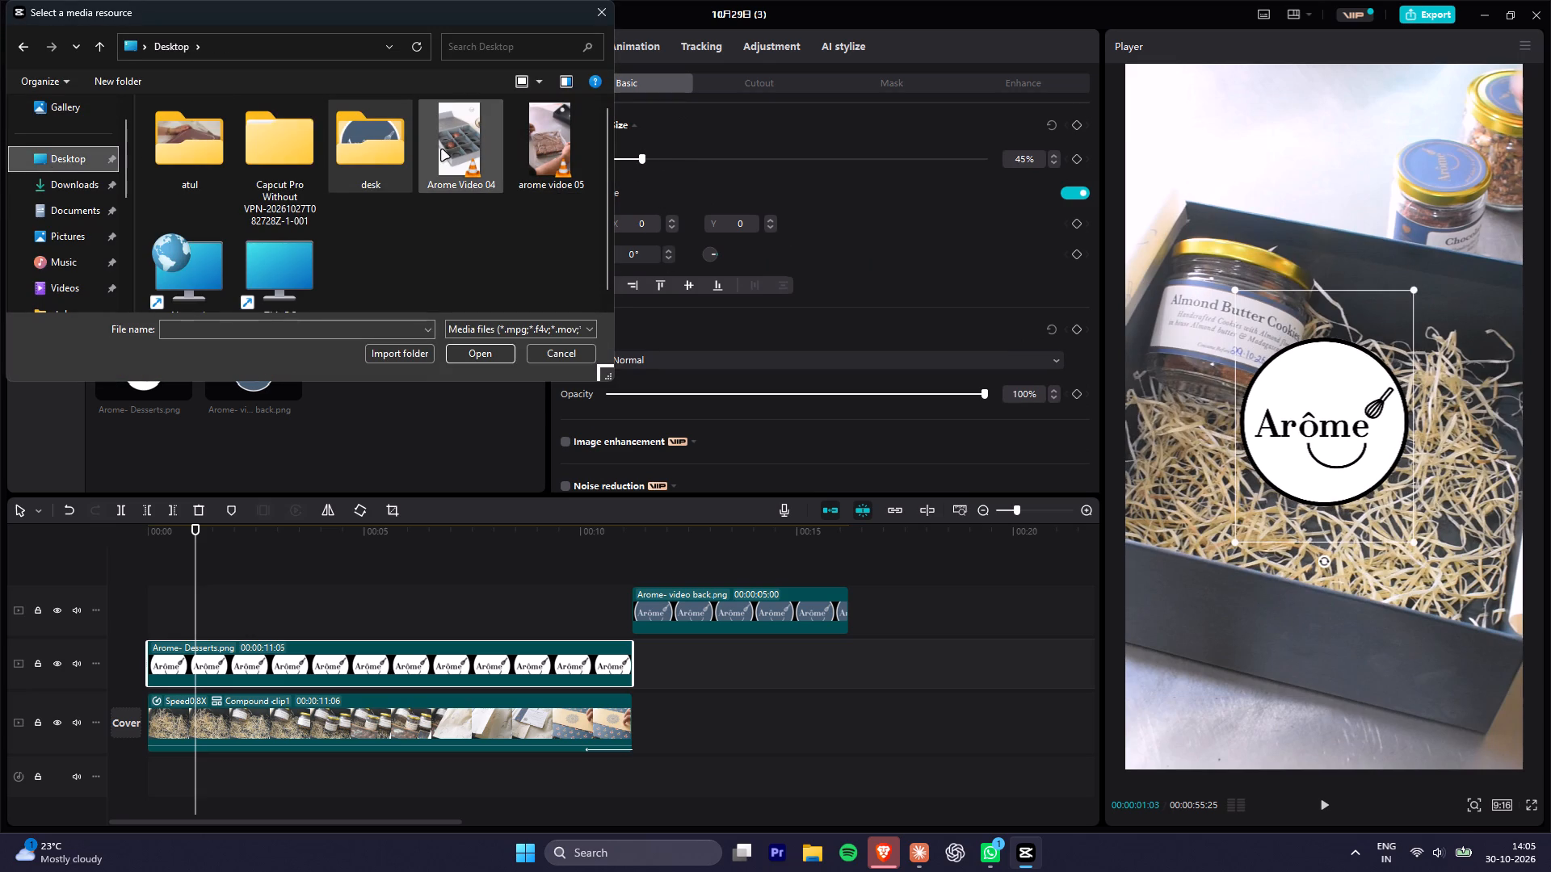
left_click(519, 143)
double_click(477, 145)
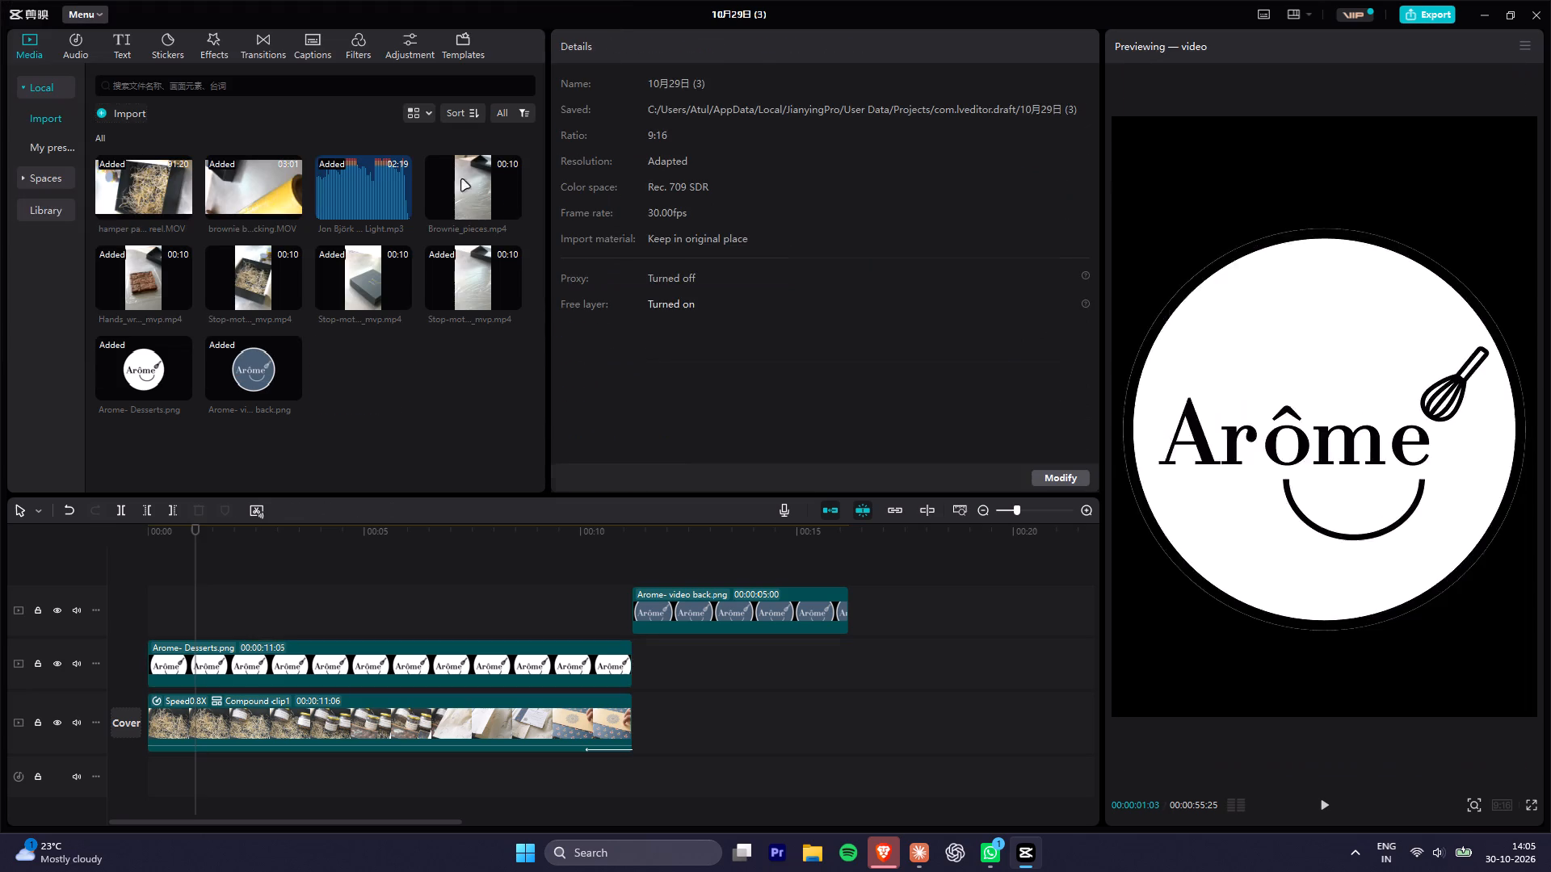
left_click_drag(365, 354, 150, 690)
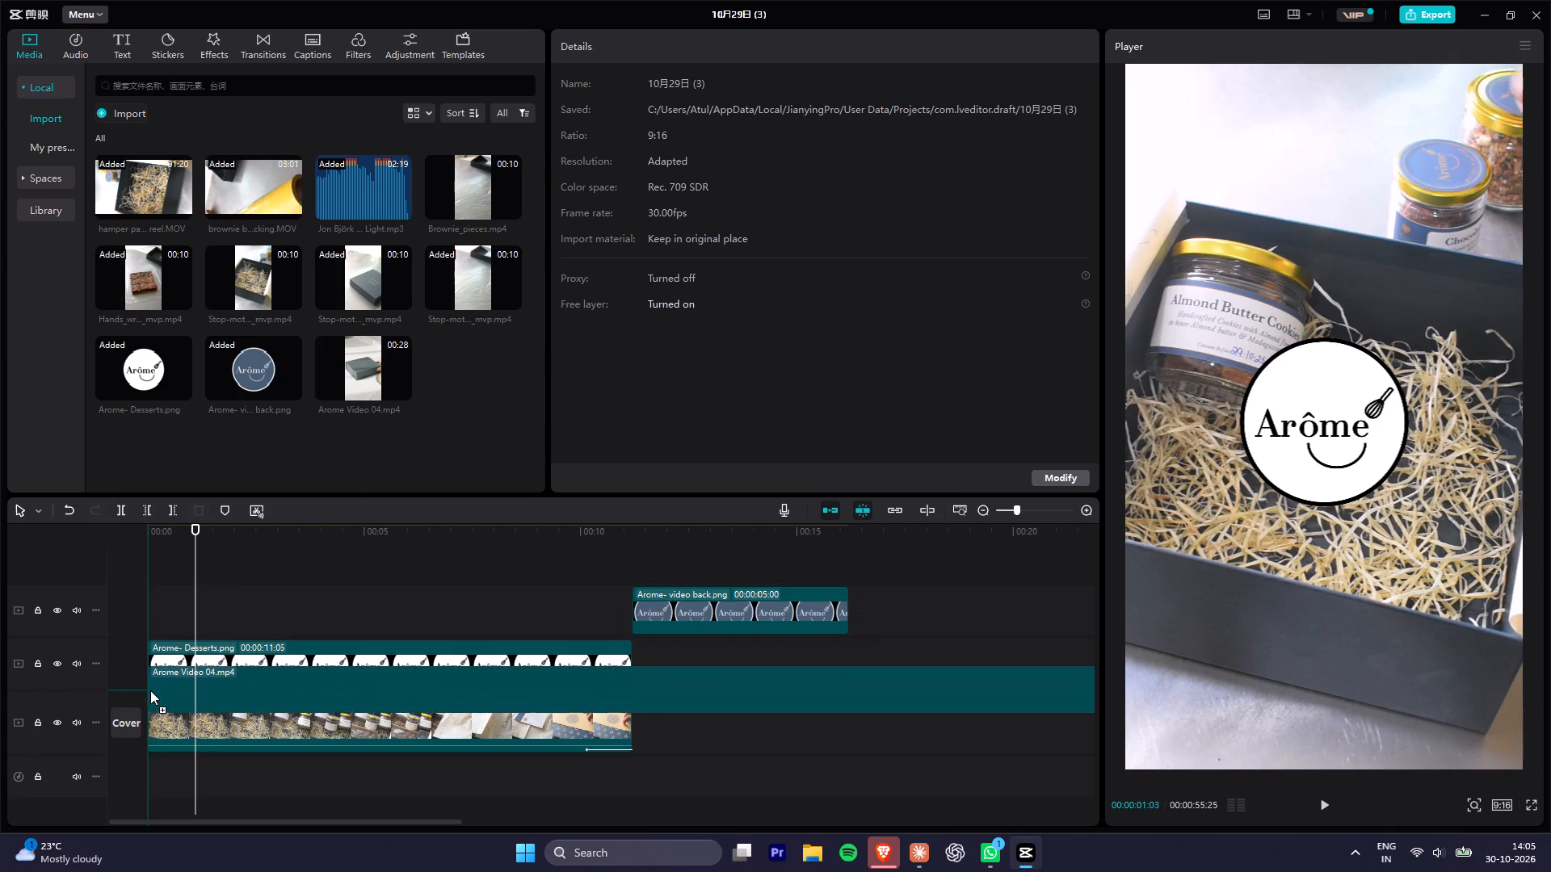
left_click_drag(150, 690, 149, 690)
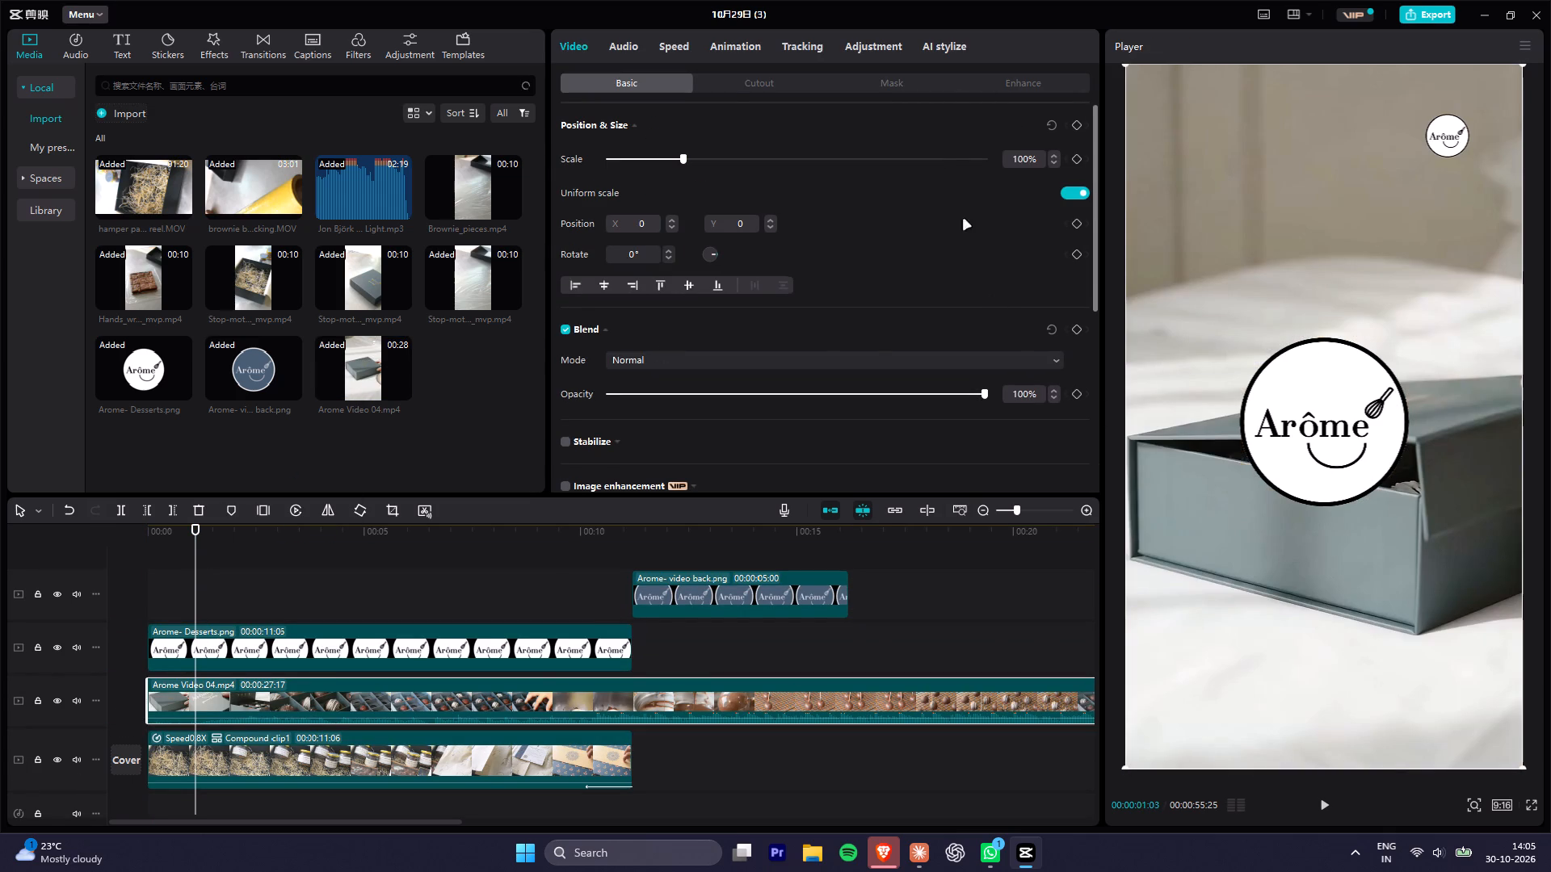
Move the Arome- Desserts logo over the small logo in Arome Video 04 and set its scale to 11%.
left_click_drag(1318, 428, 1366, 330)
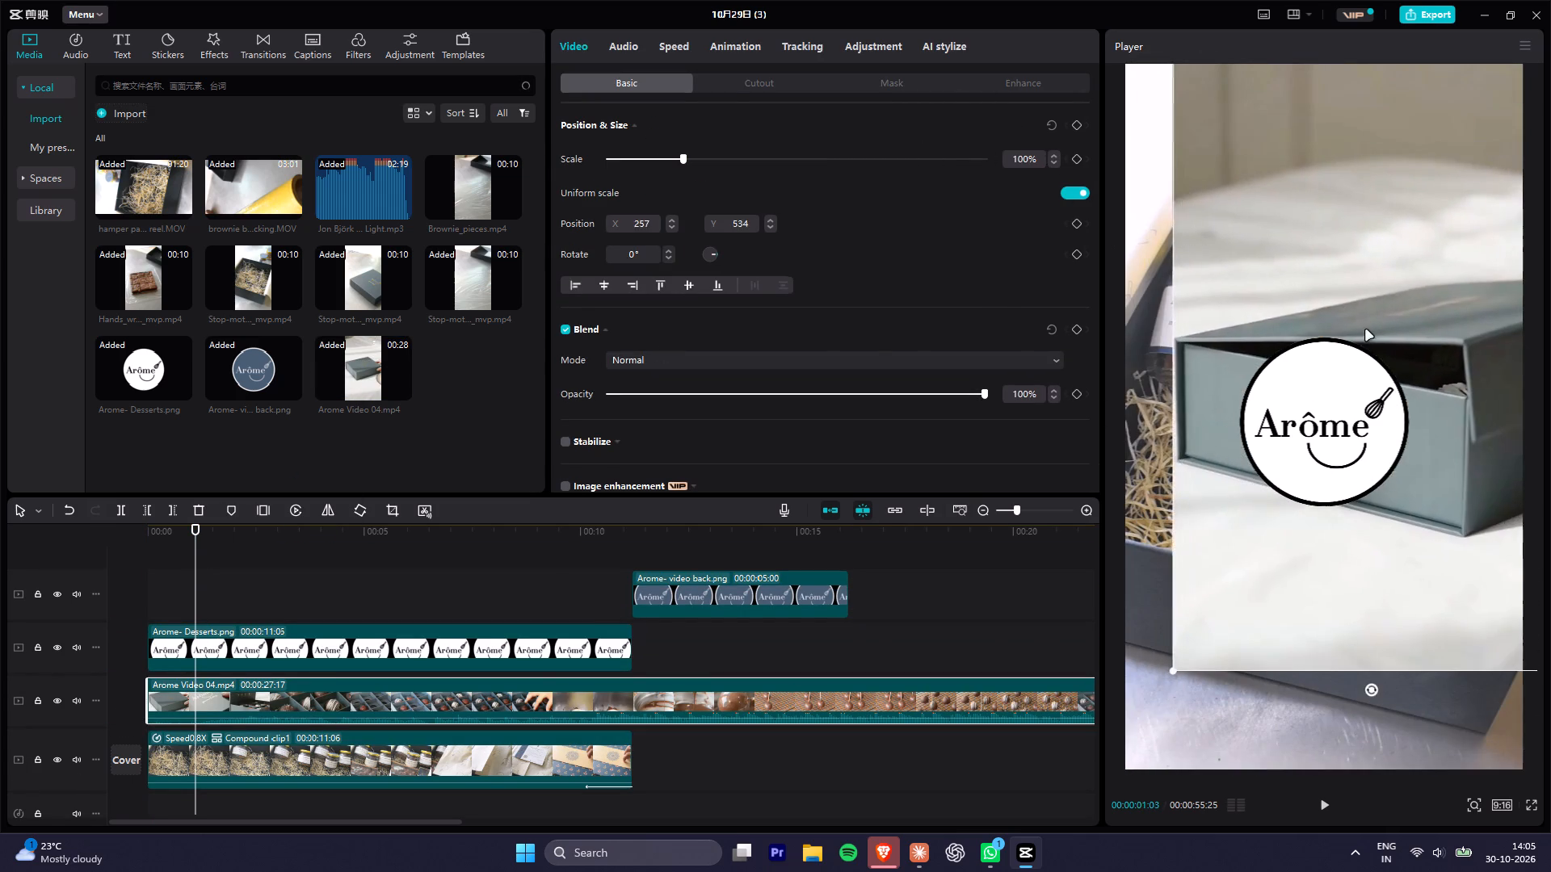
key("ctrl+z")
left_click(460, 640)
left_click_drag(1358, 463, 1473, 199)
left_click(621, 163)
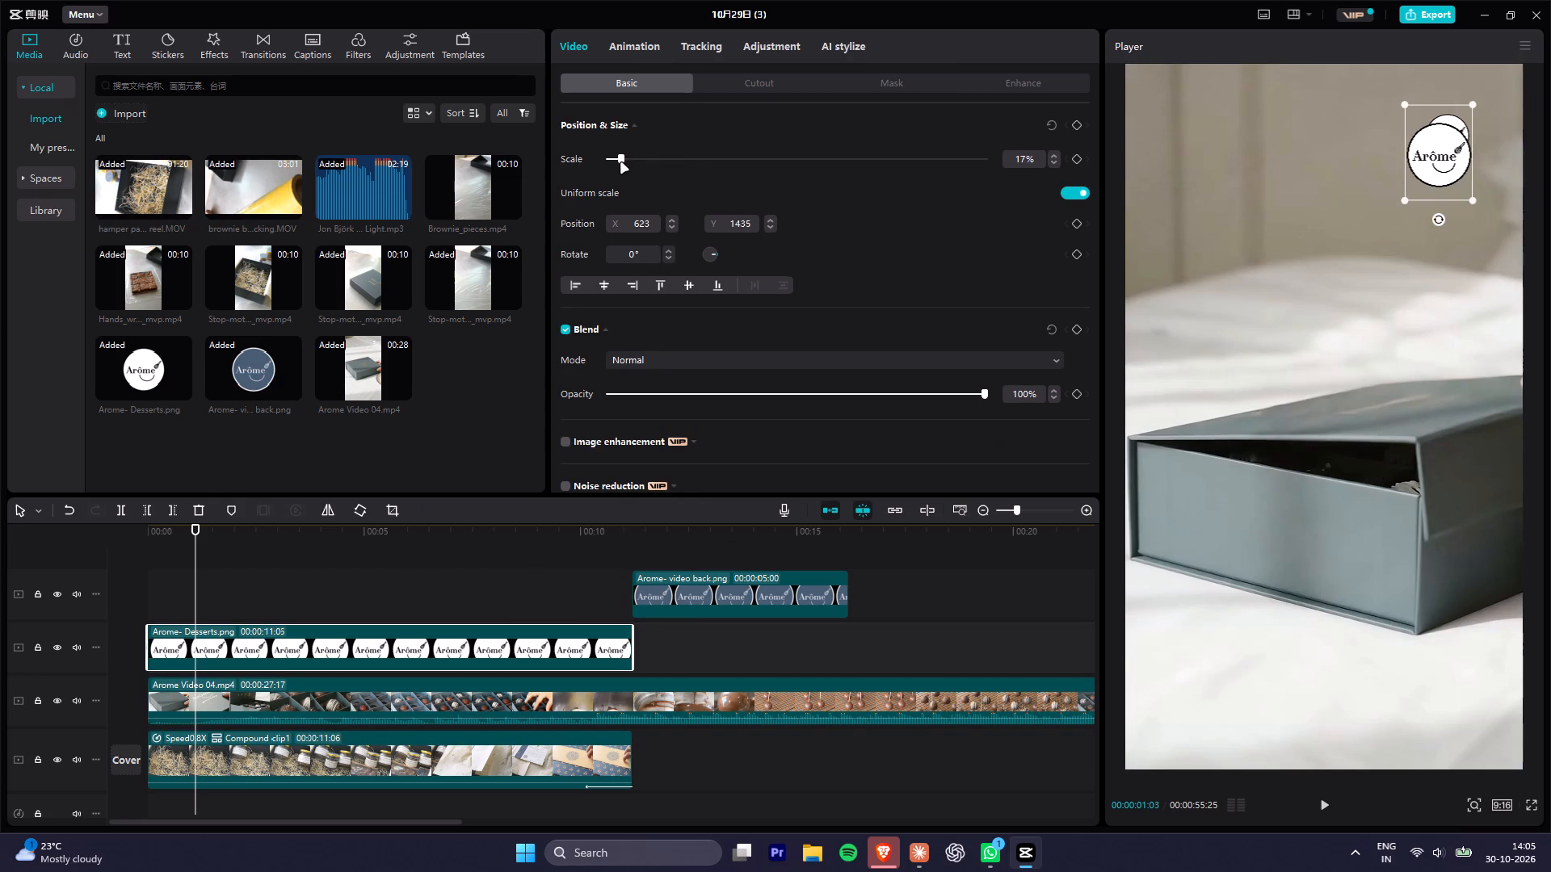
left_click_drag(1435, 162, 1449, 147)
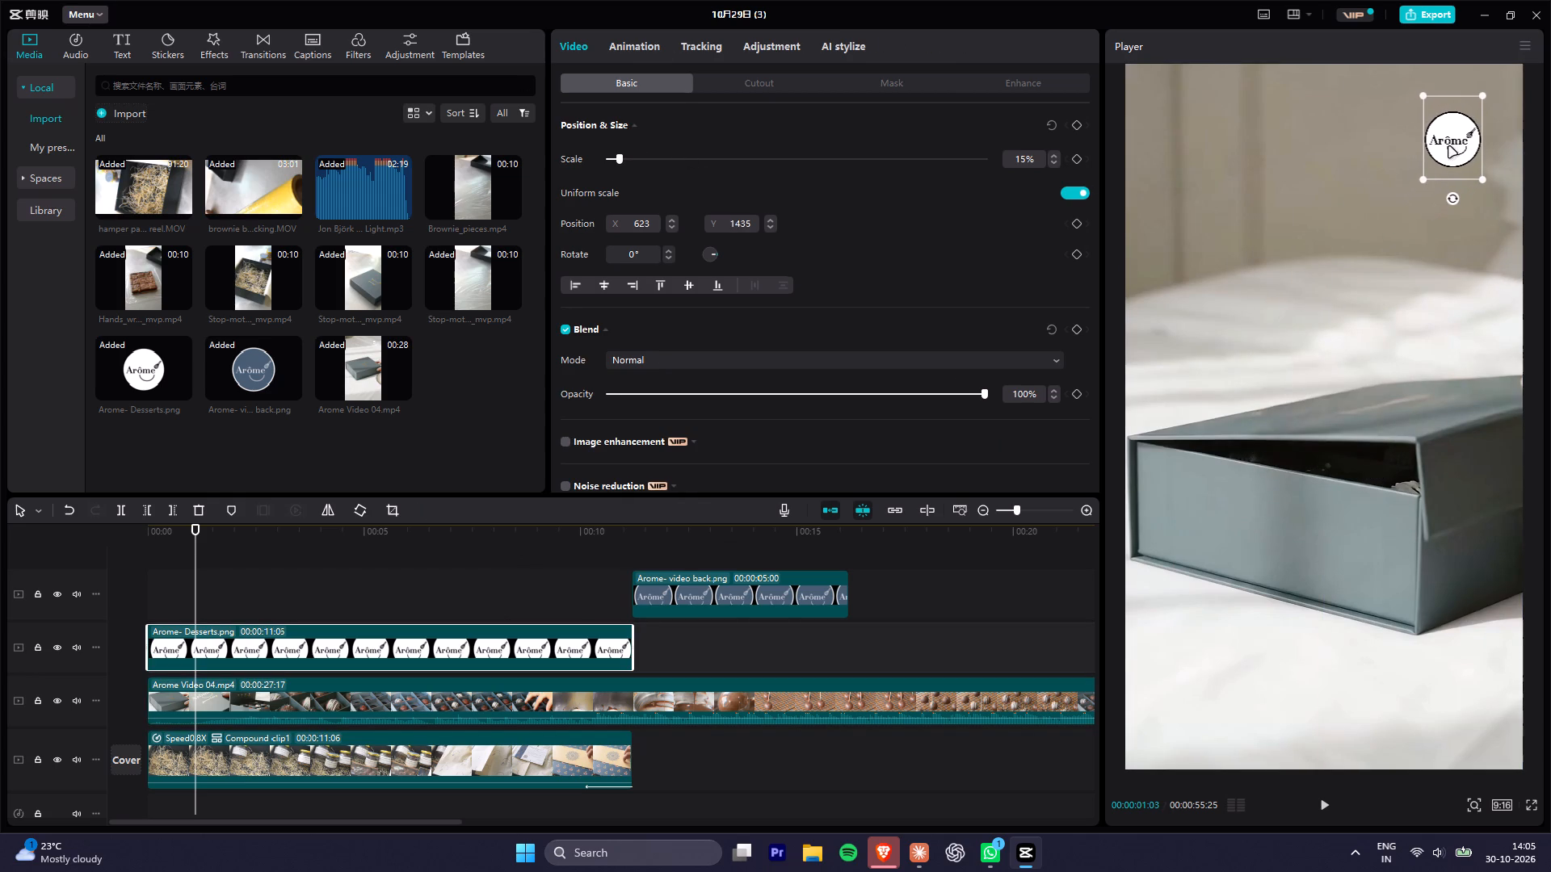
left_click_drag(1449, 147, 1444, 145)
left_click(1057, 164)
triple_click(1053, 162)
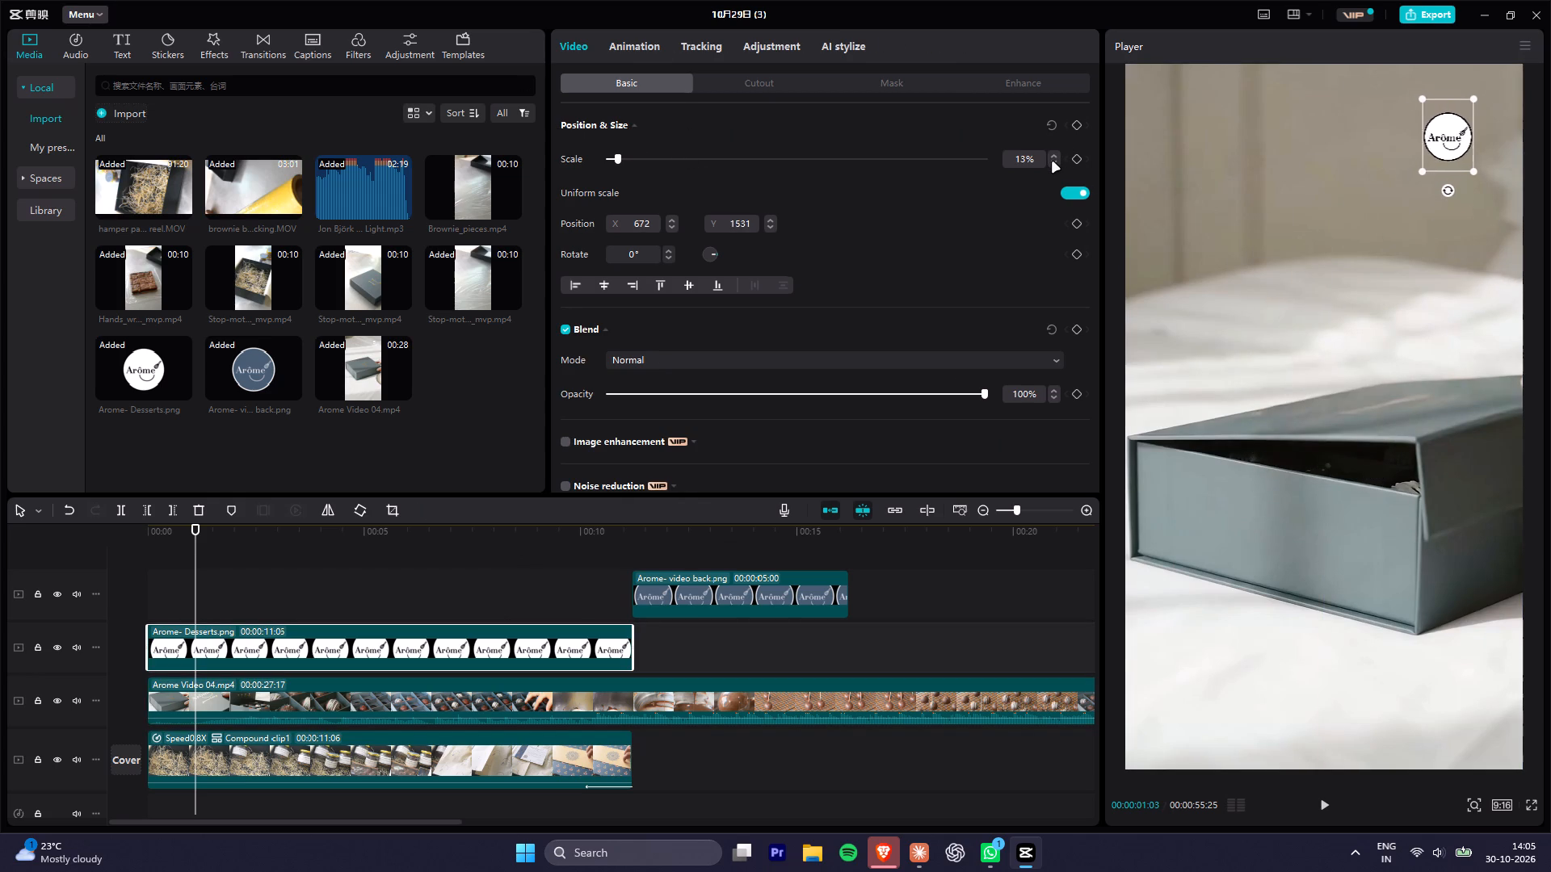
left_click(1053, 162)
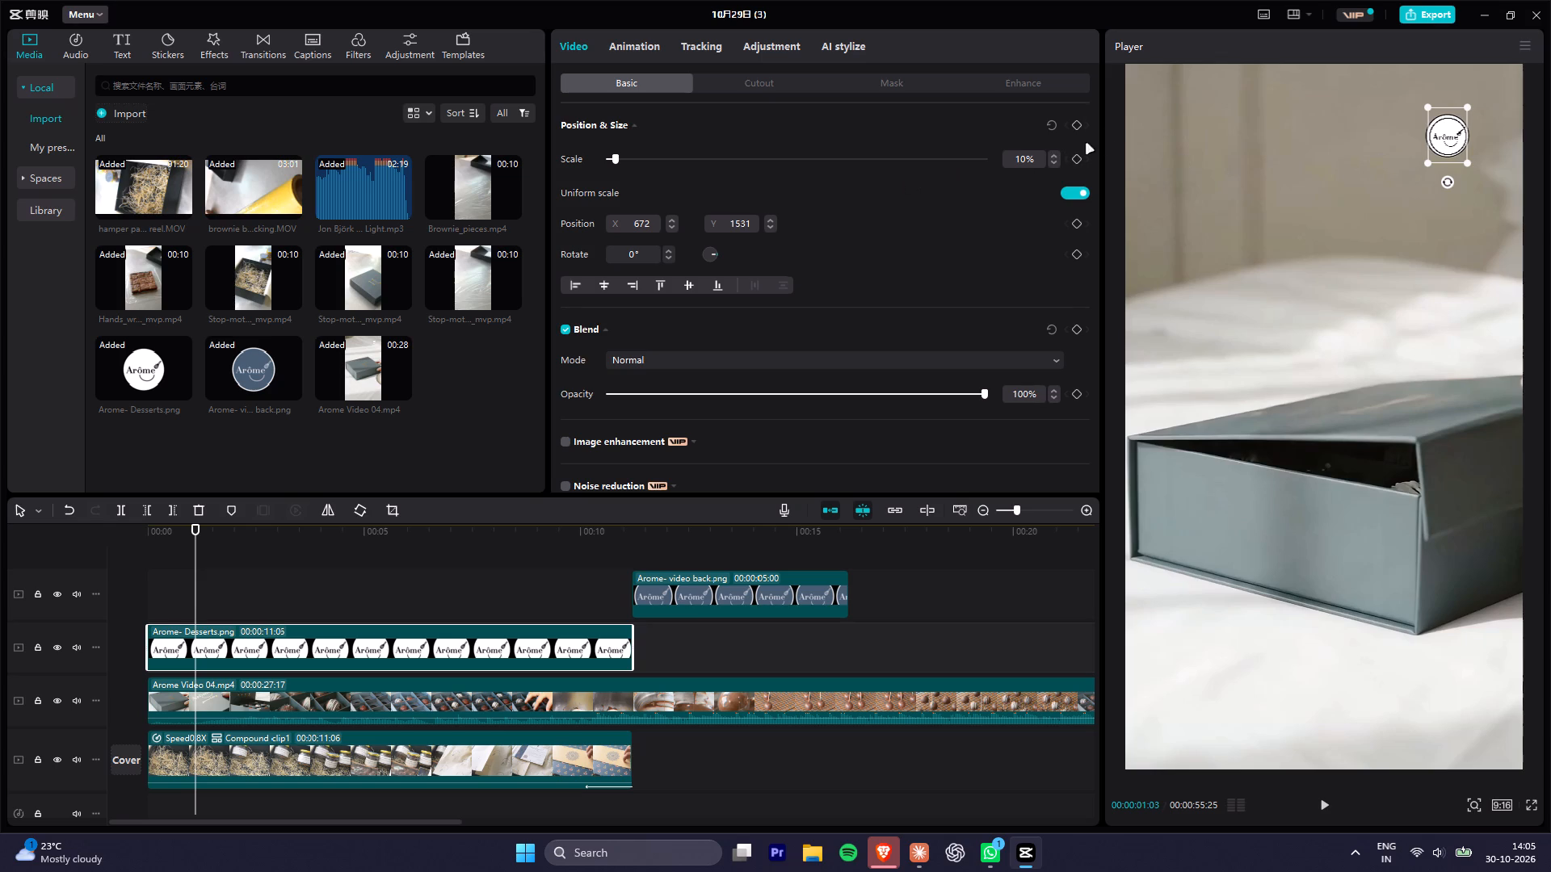
left_click(1052, 155)
left_click(1052, 155)
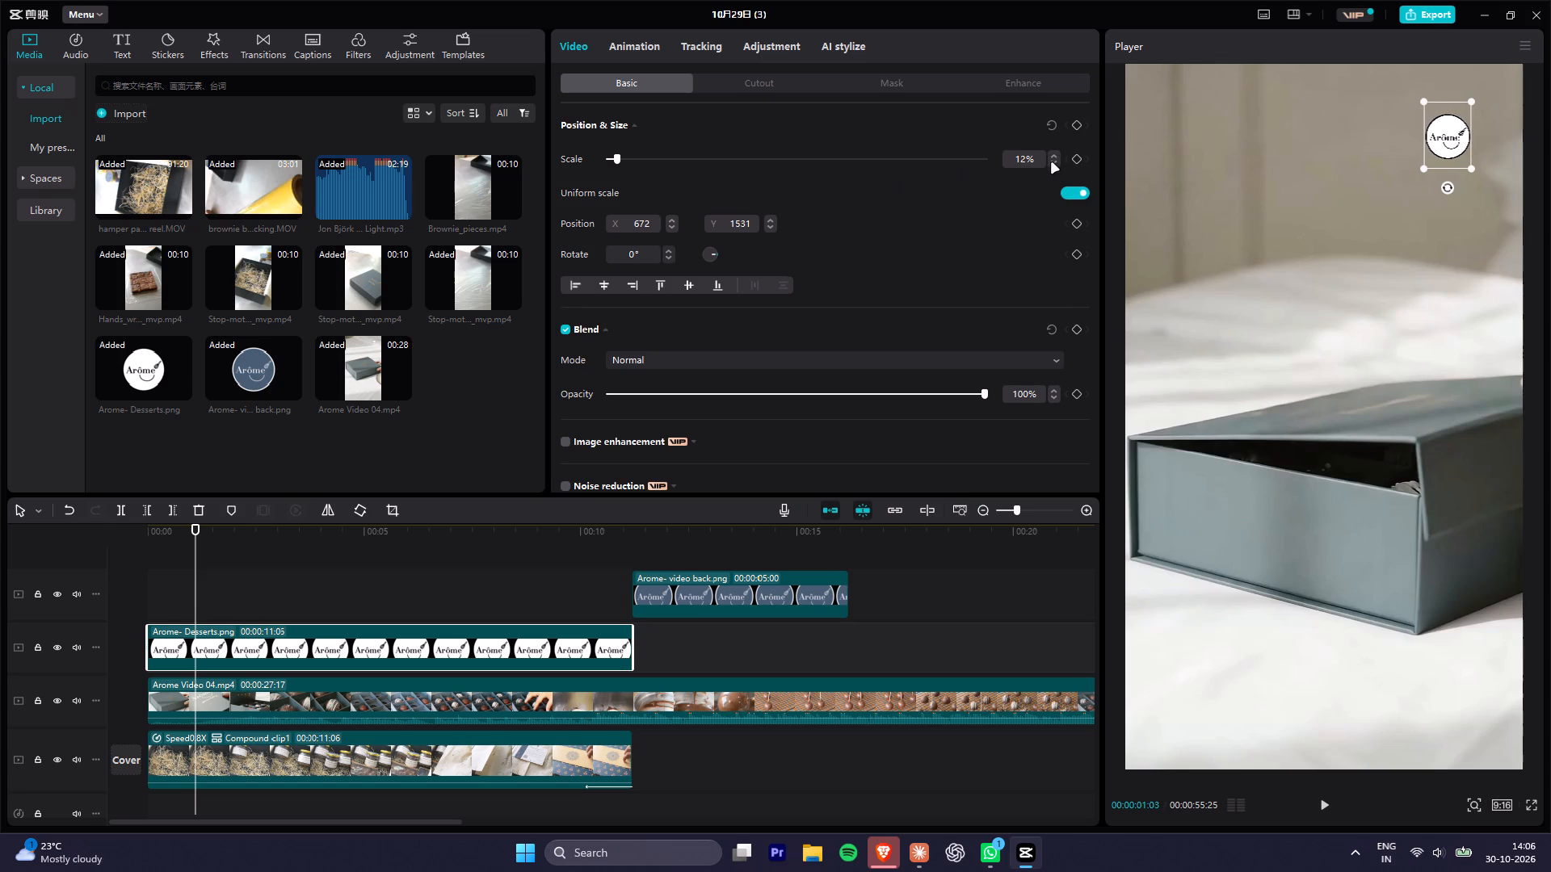
left_click(1052, 163)
Fine-tune the Arome- Desserts logo's position to X 671, Y 1536 so it matches the reference video's logo.
double_click(670, 219)
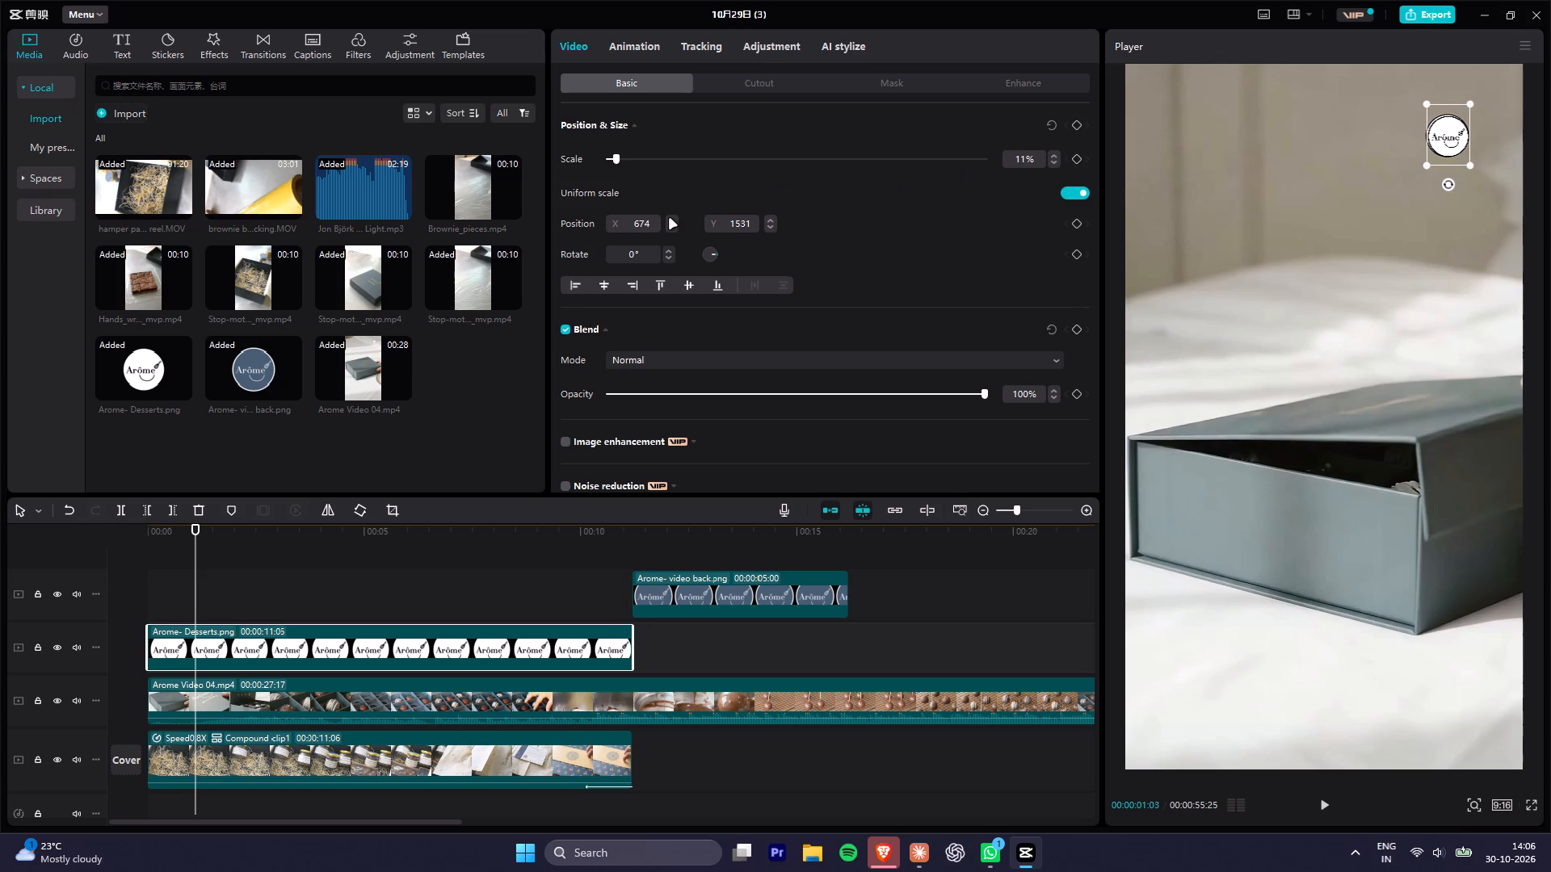
triple_click(670, 227)
triple_click(671, 228)
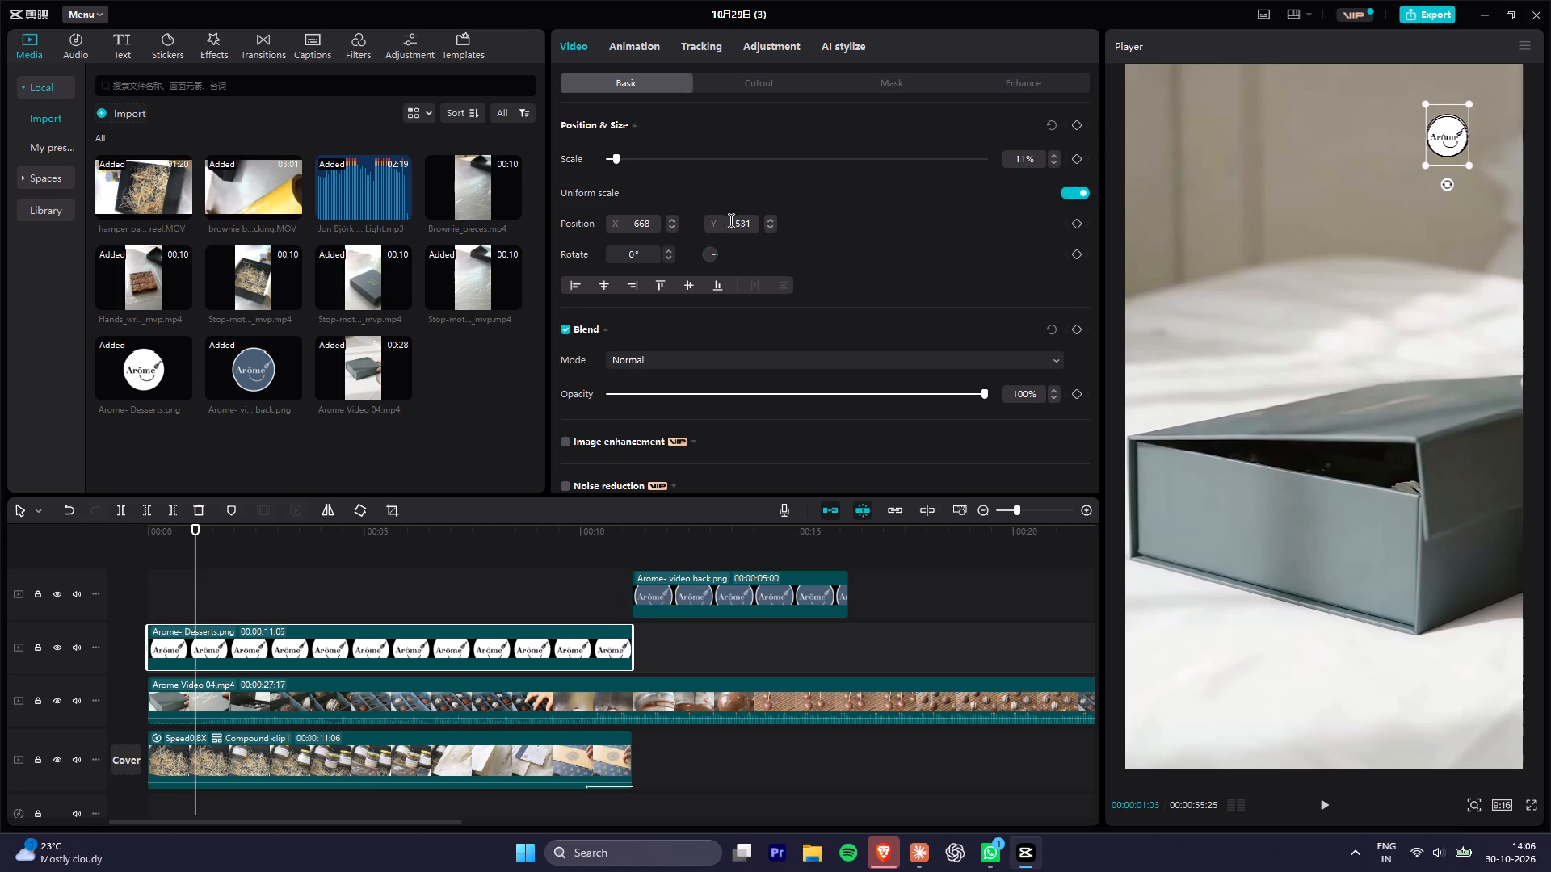
triple_click(767, 221)
triple_click(767, 221)
left_click(767, 221)
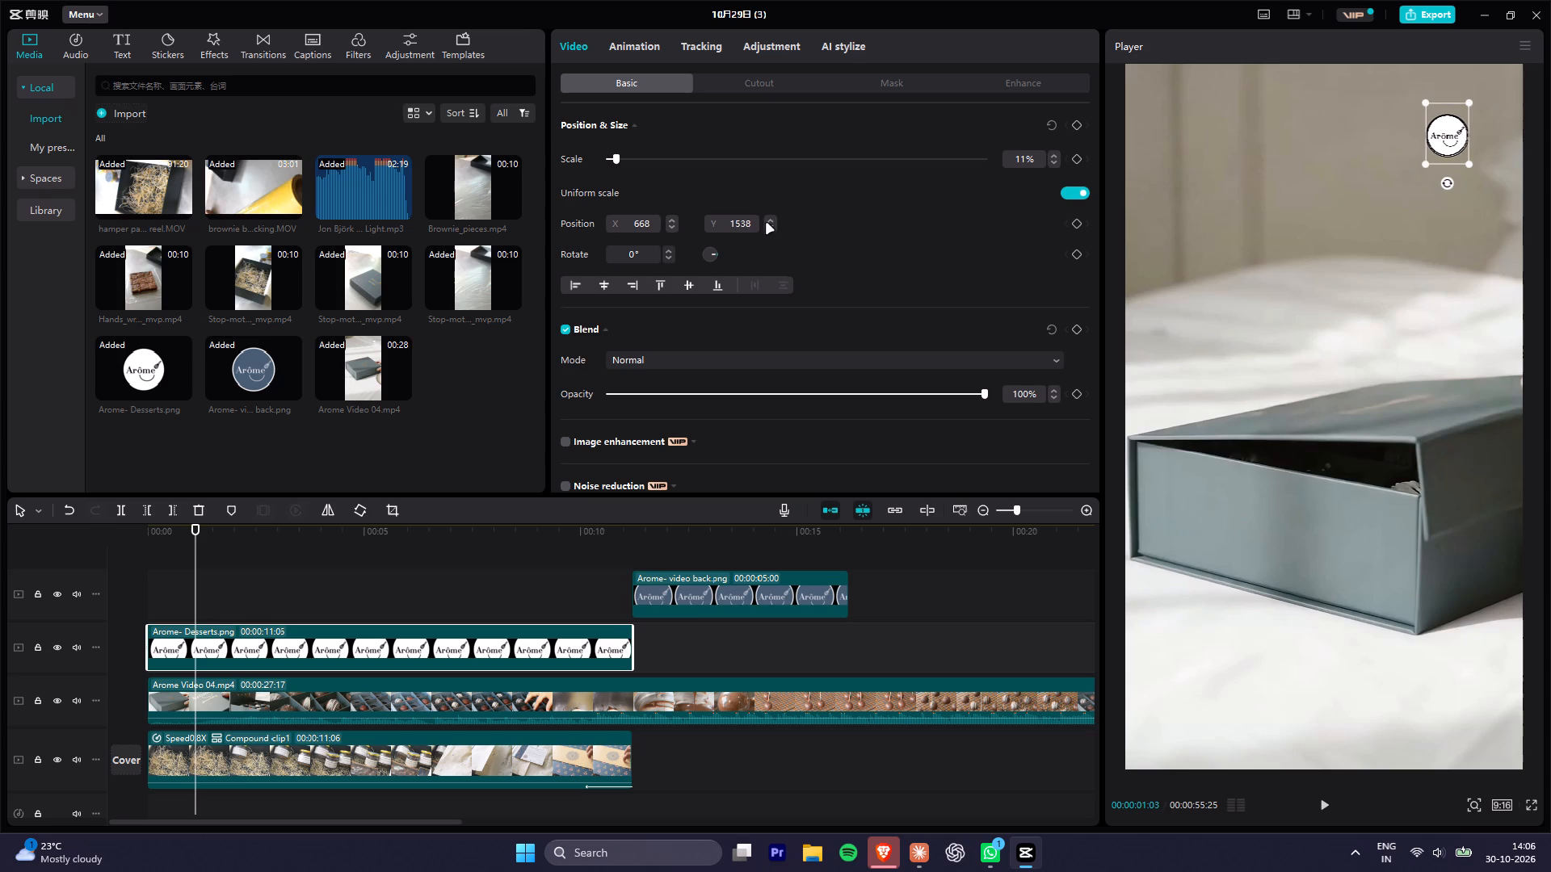
triple_click(671, 225)
left_click(676, 219)
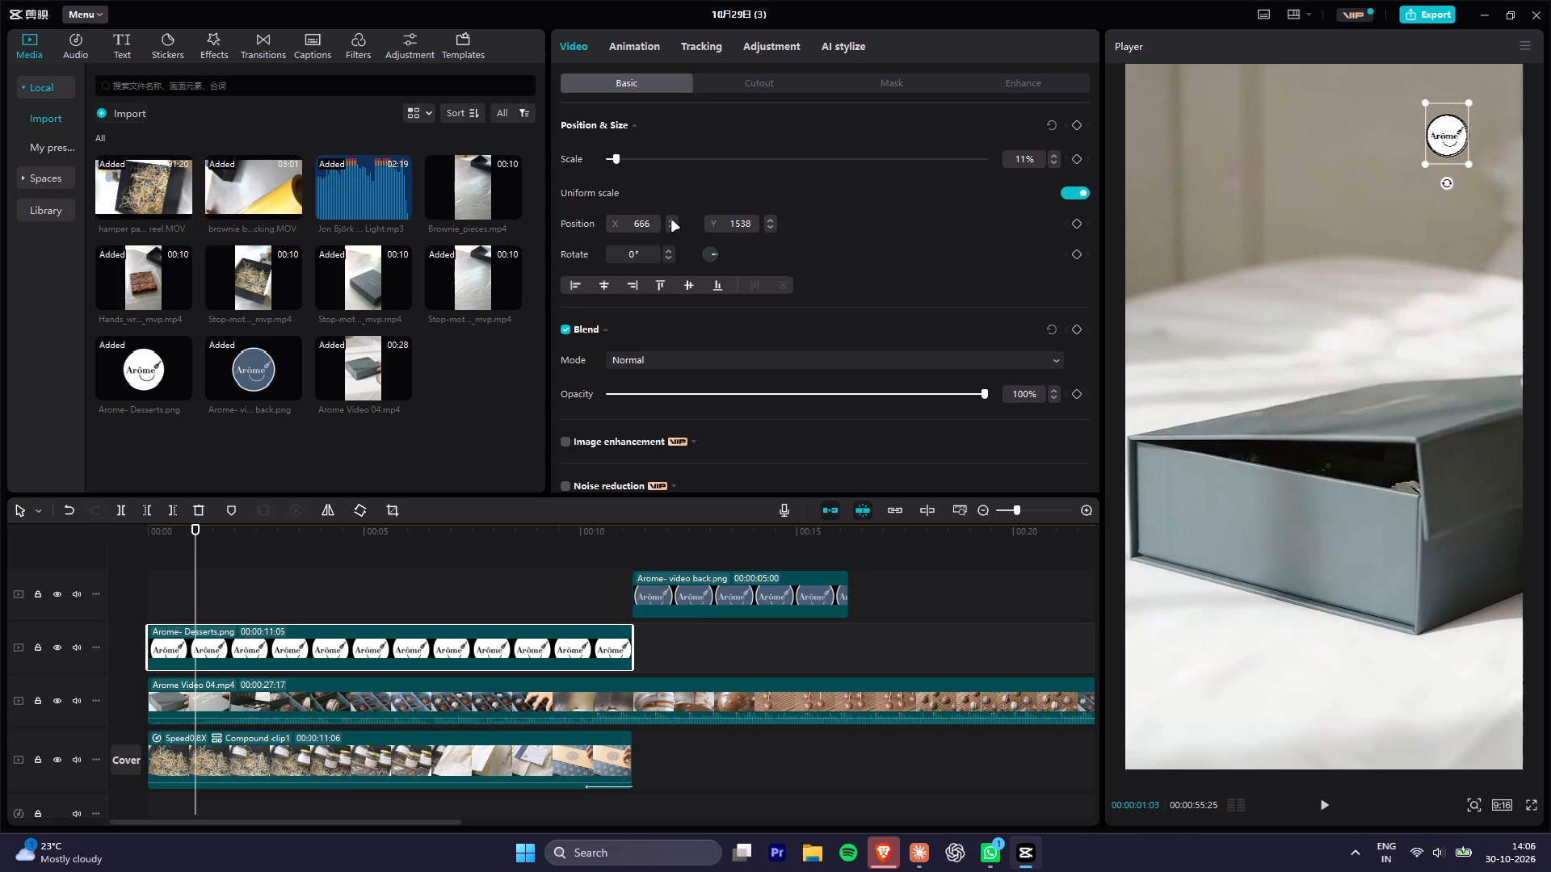
triple_click(672, 221)
left_click(672, 221)
left_click(672, 221)
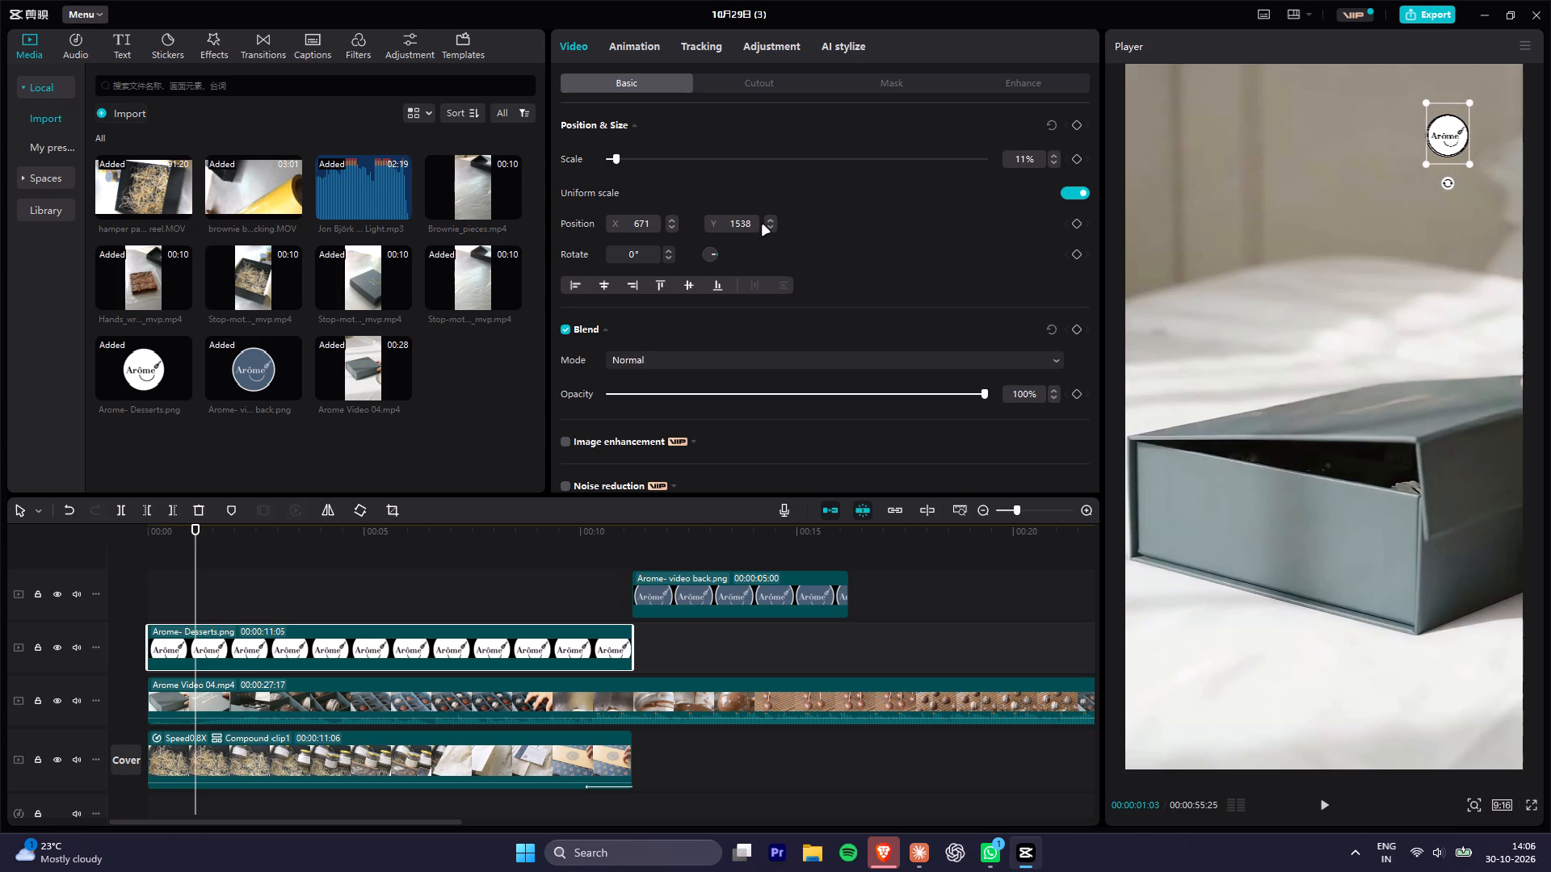
left_click(767, 225)
left_click(767, 225)
left_click(826, 229)
Move the Arome- video back logo clip above the end of Arome Video 04, where the reference's closing logo appears.
left_click(496, 694)
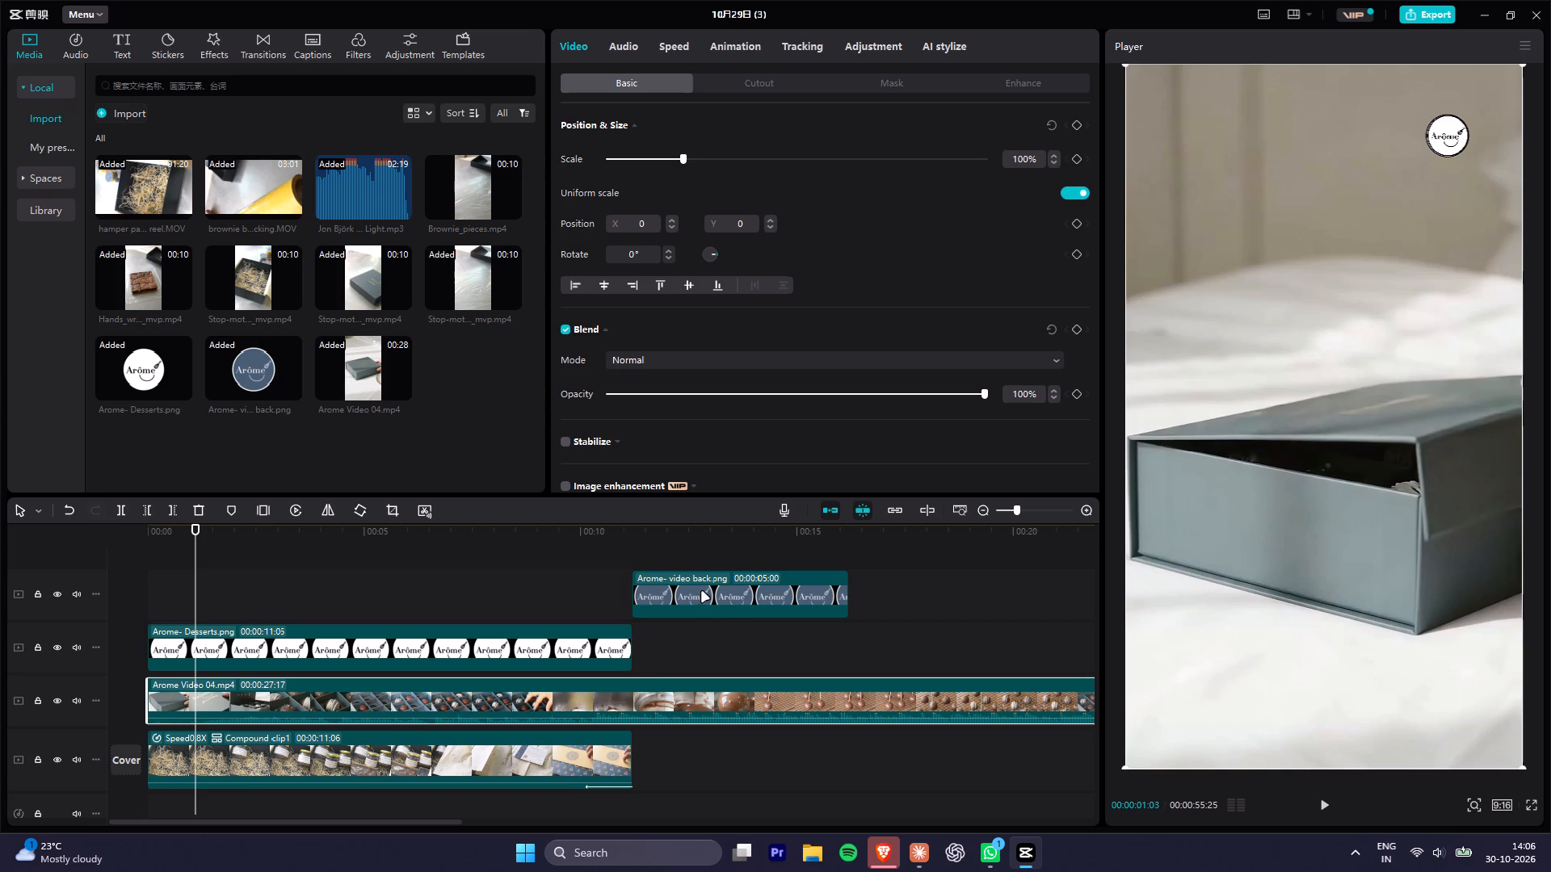
scroll(748, 635, "down", 11)
left_click_drag(623, 539, 717, 559)
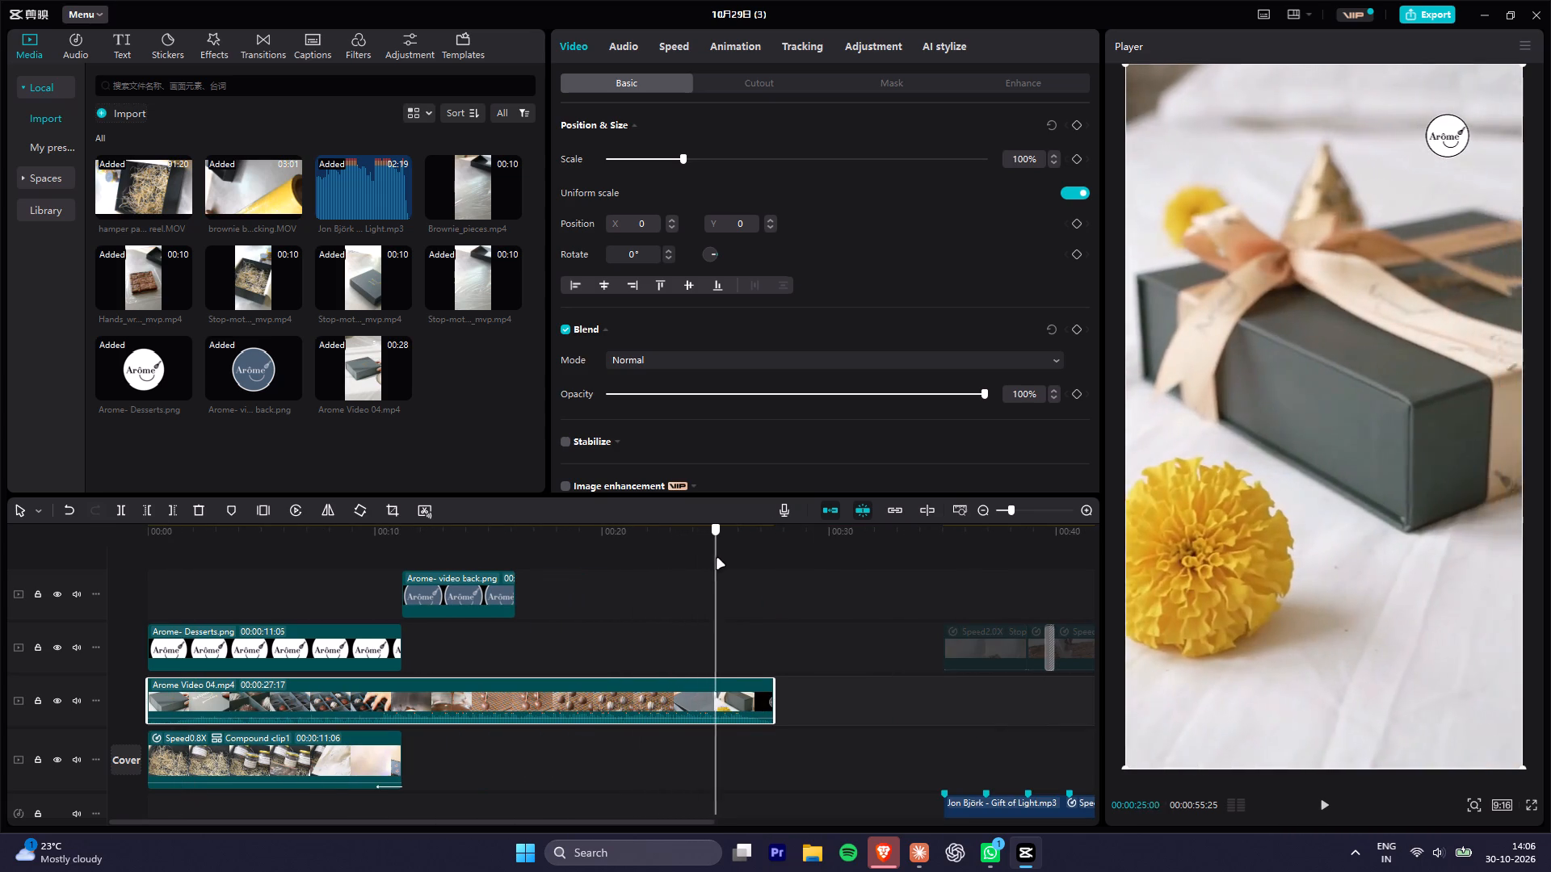
left_click_drag(717, 559, 748, 616)
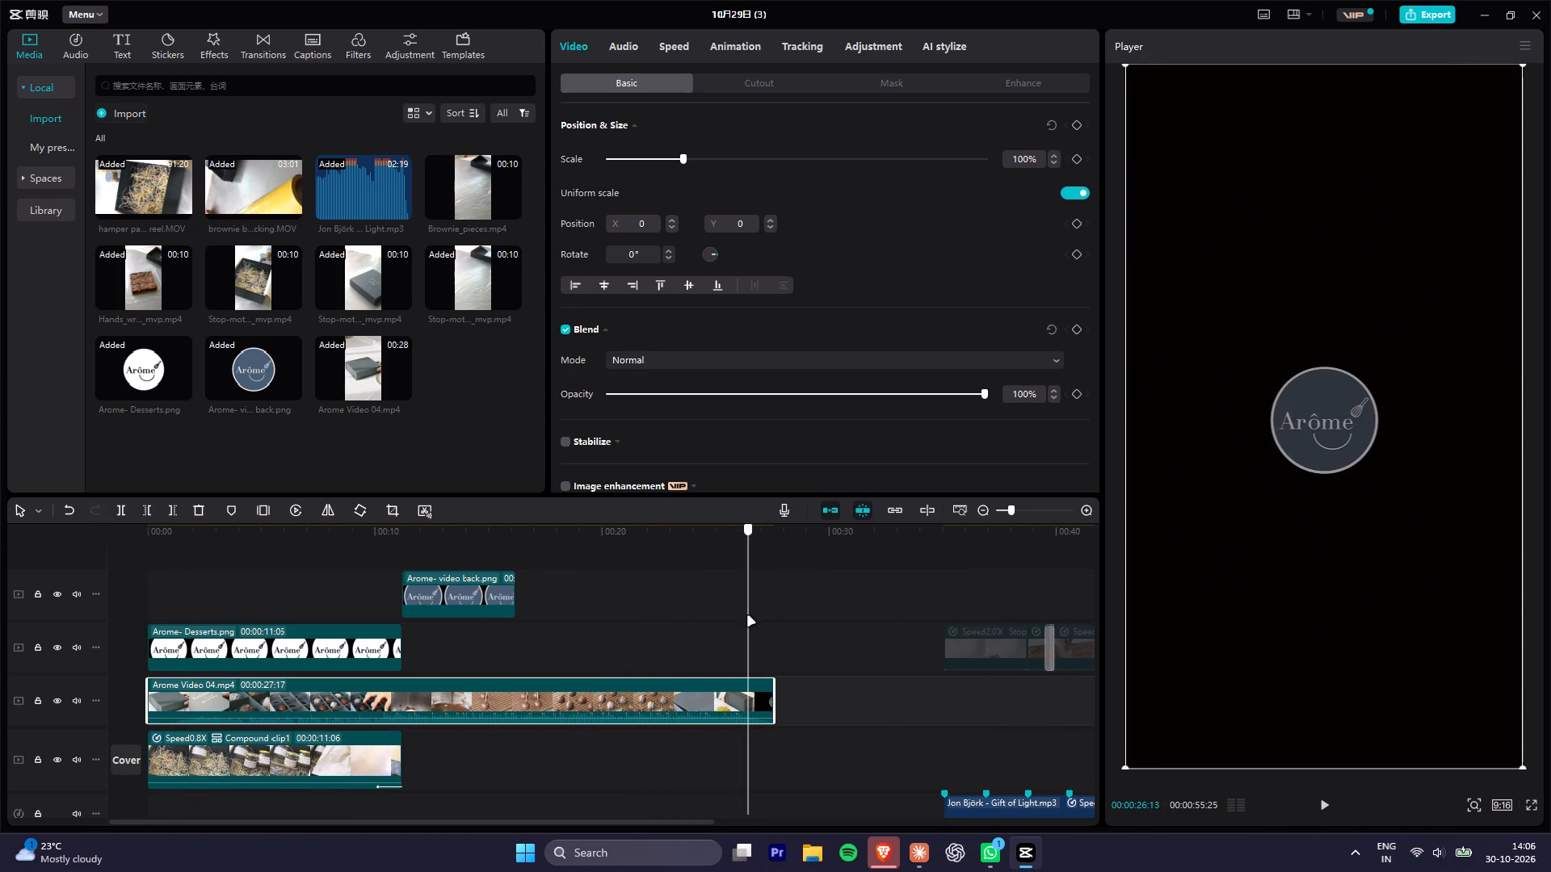
left_click_drag(748, 616, 752, 620)
left_click_drag(462, 584, 799, 648)
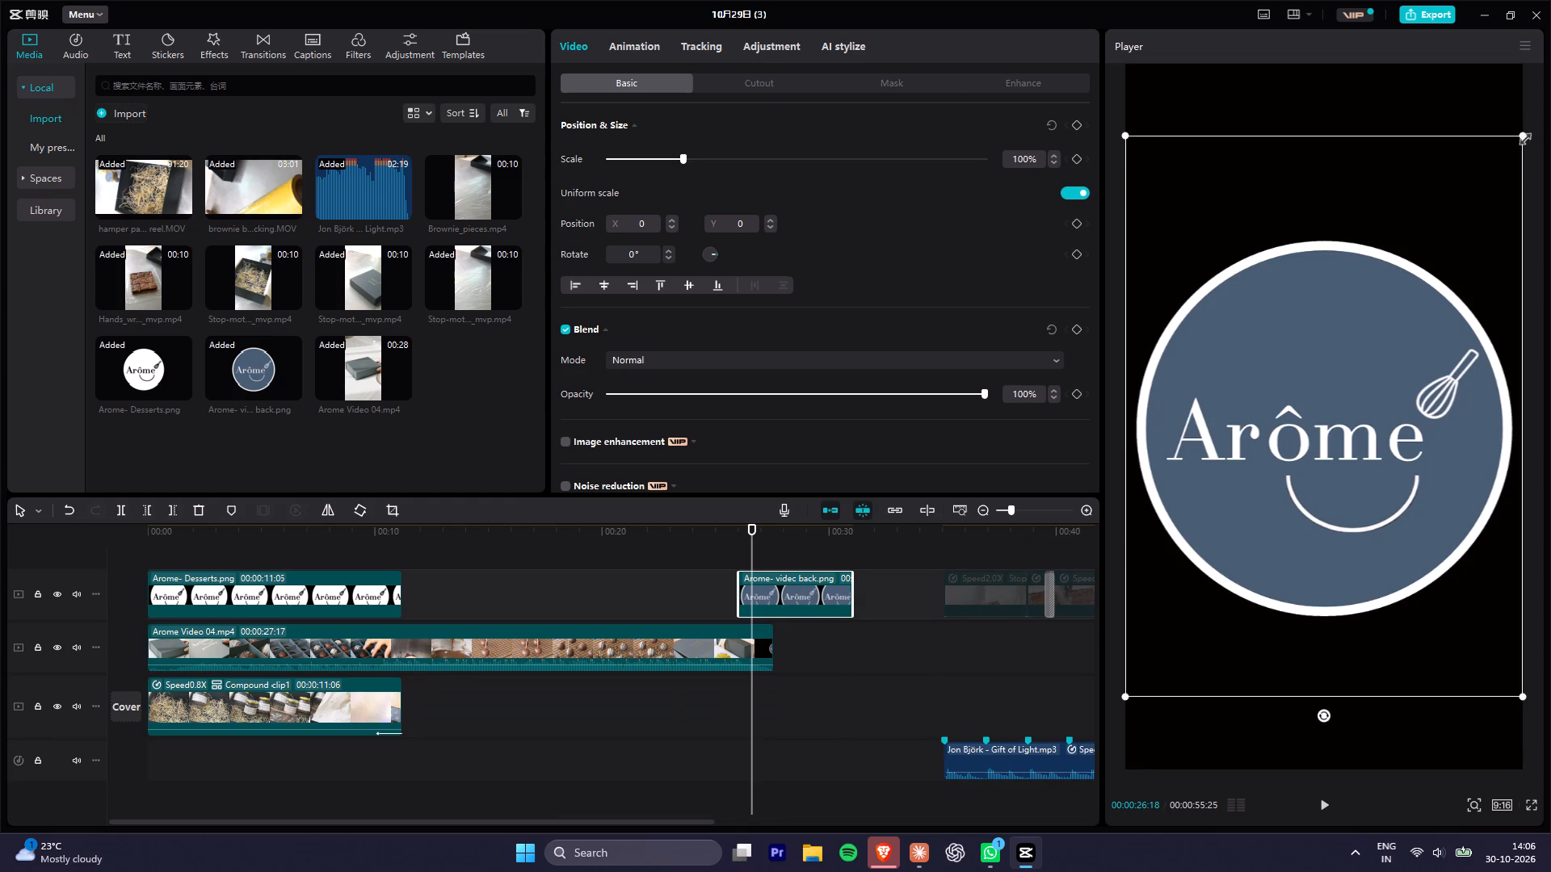
Scale the Arome- video back logo to 28%, matching it to the closing logo in Arome Video 04.
left_click_drag(1523, 136, 1270, 417)
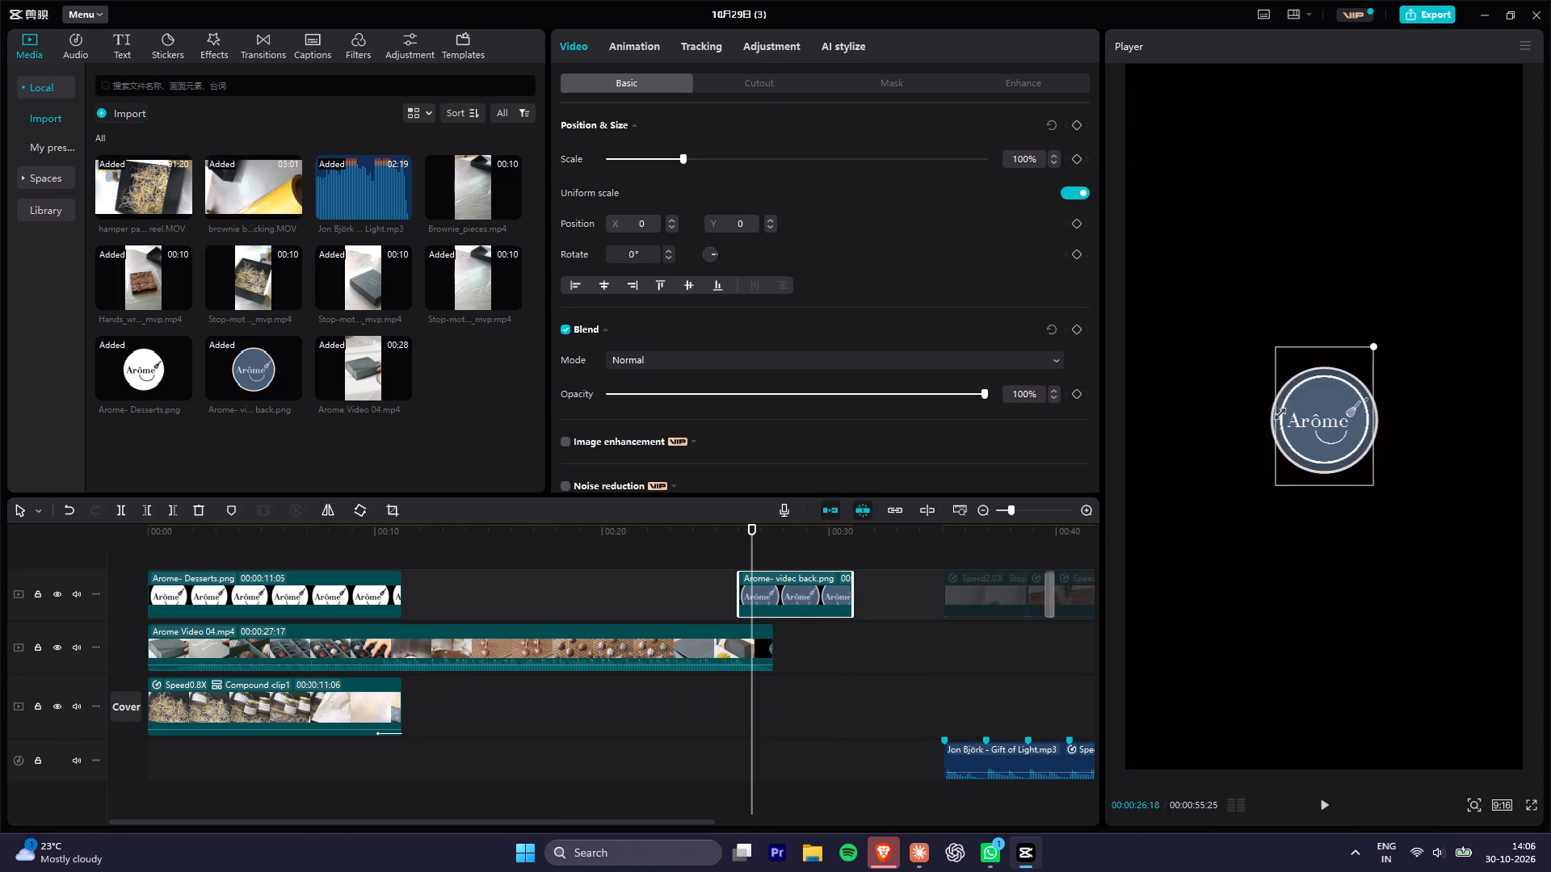
left_click_drag(1270, 417, 1320, 421)
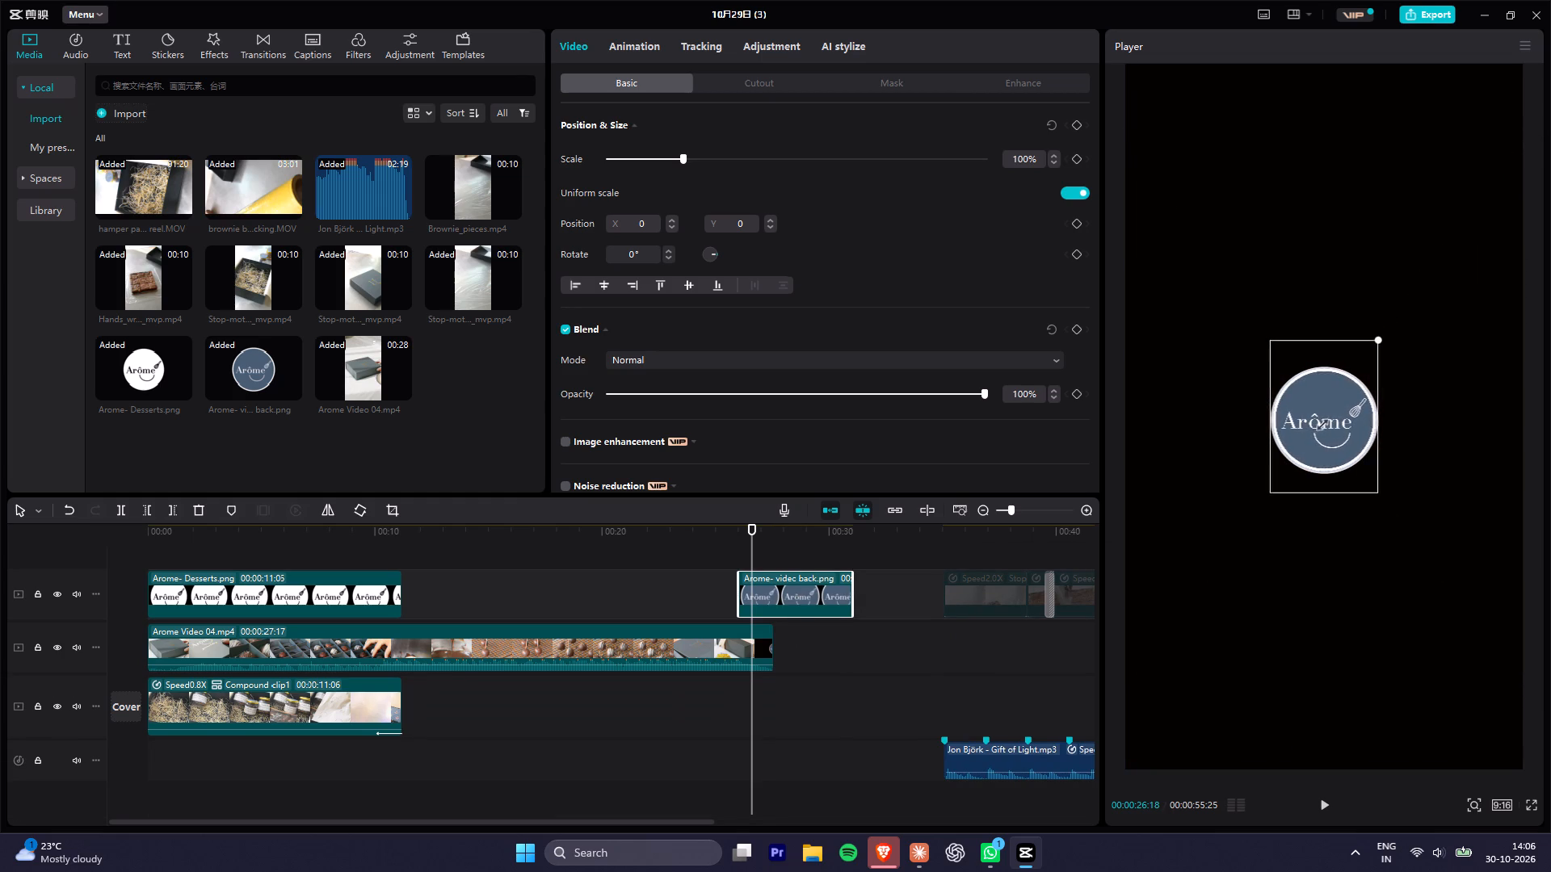
left_click_drag(1320, 421, 1331, 423)
Delete the Arome Video 04 reference clip from the timeline.
left_click(670, 642)
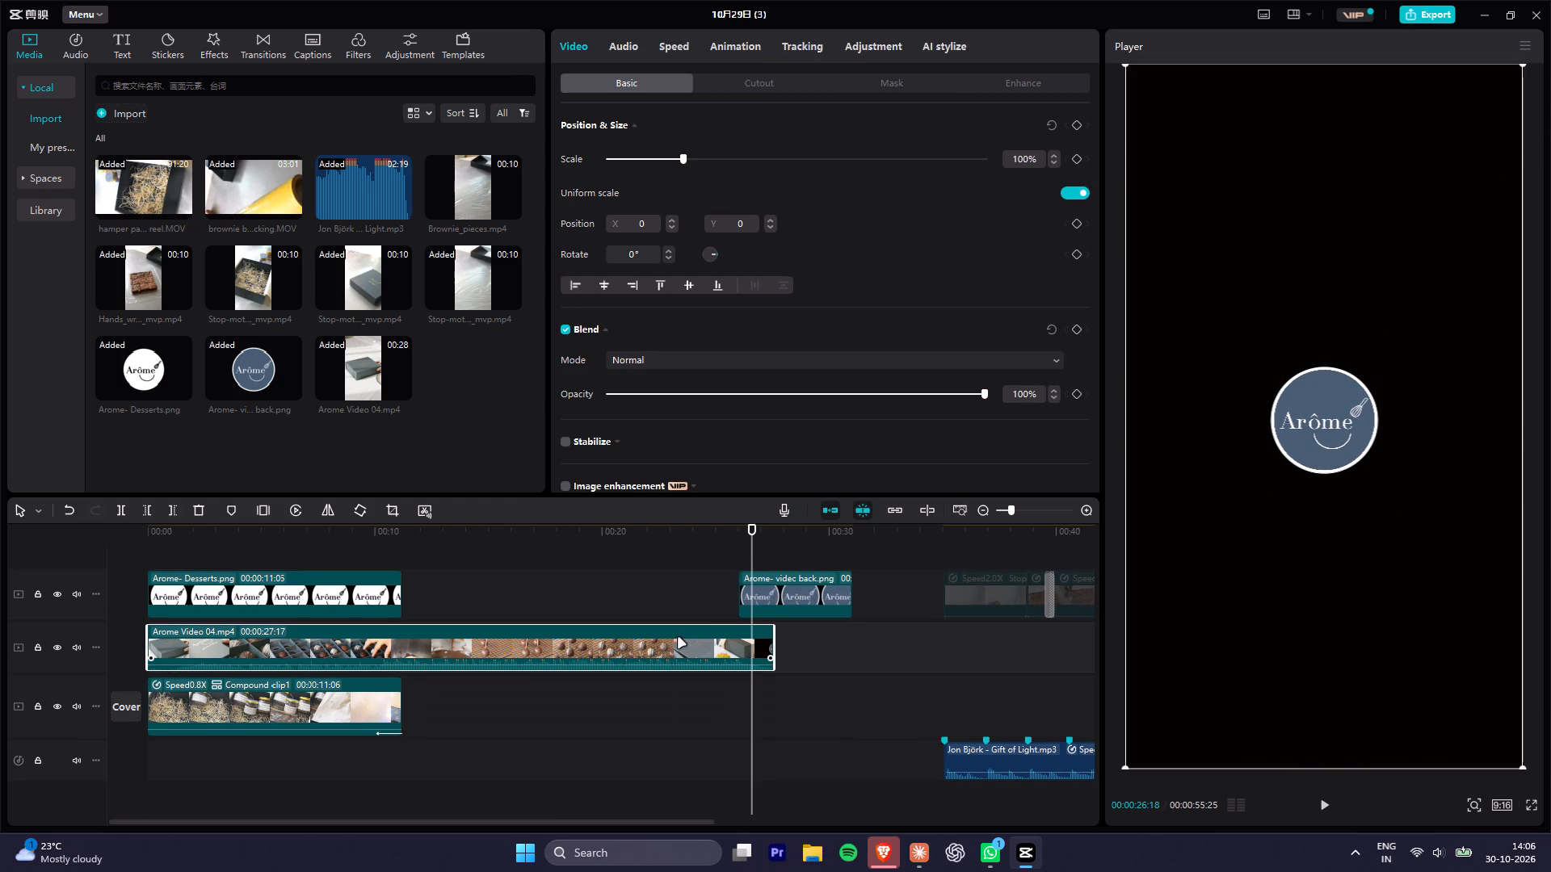
key("Delete")
Move the Arome- video back clip onto the Arome- Desserts track, directly after that logo clip.
left_click_drag(785, 622, 436, 644)
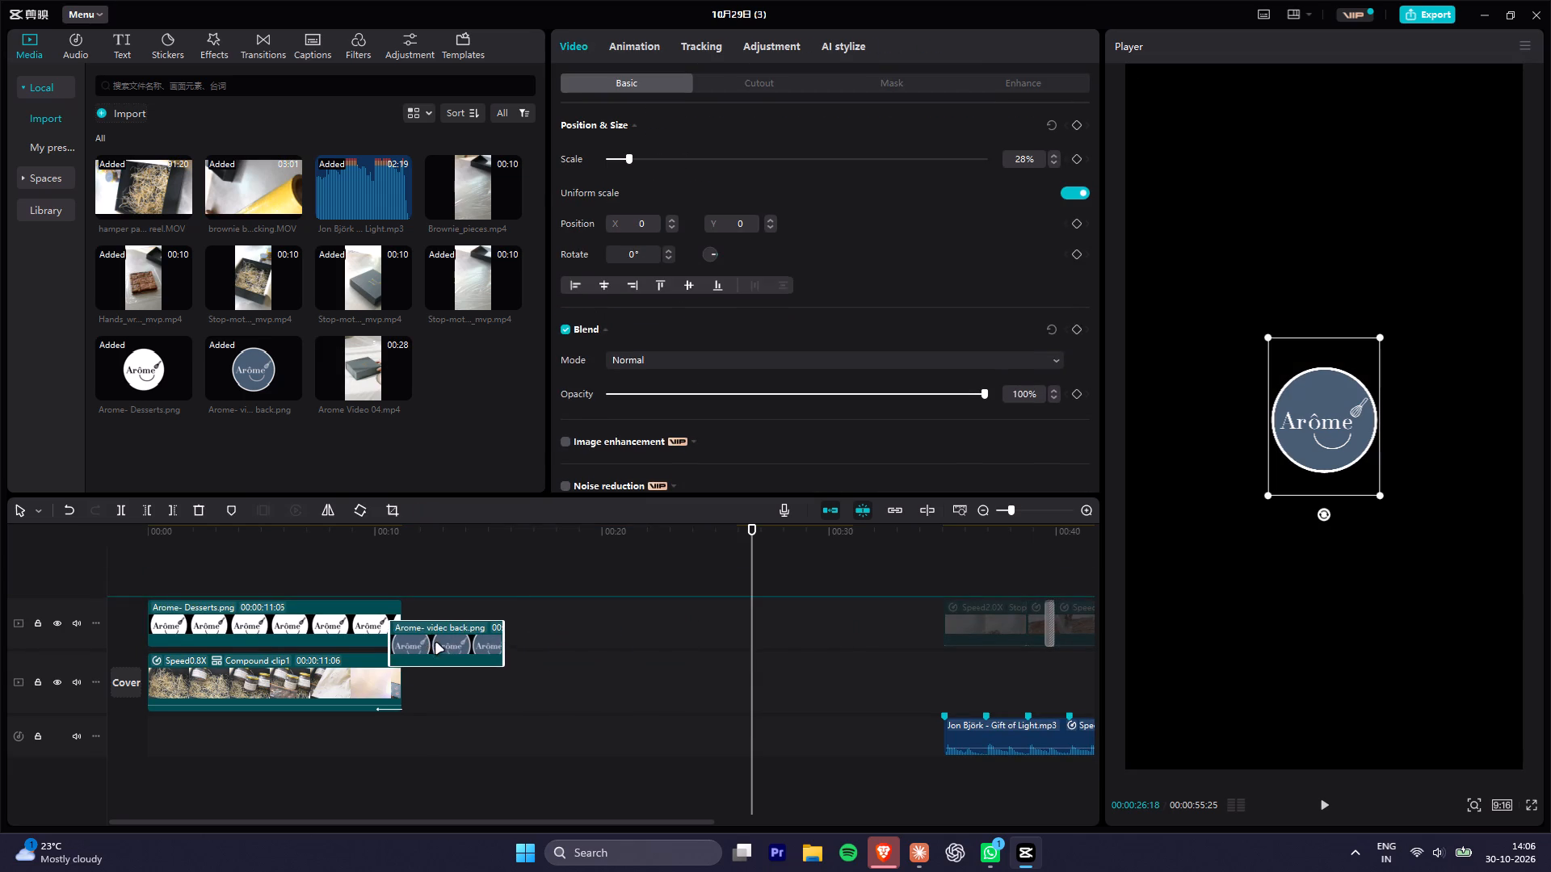
left_click_drag(436, 644, 444, 627)
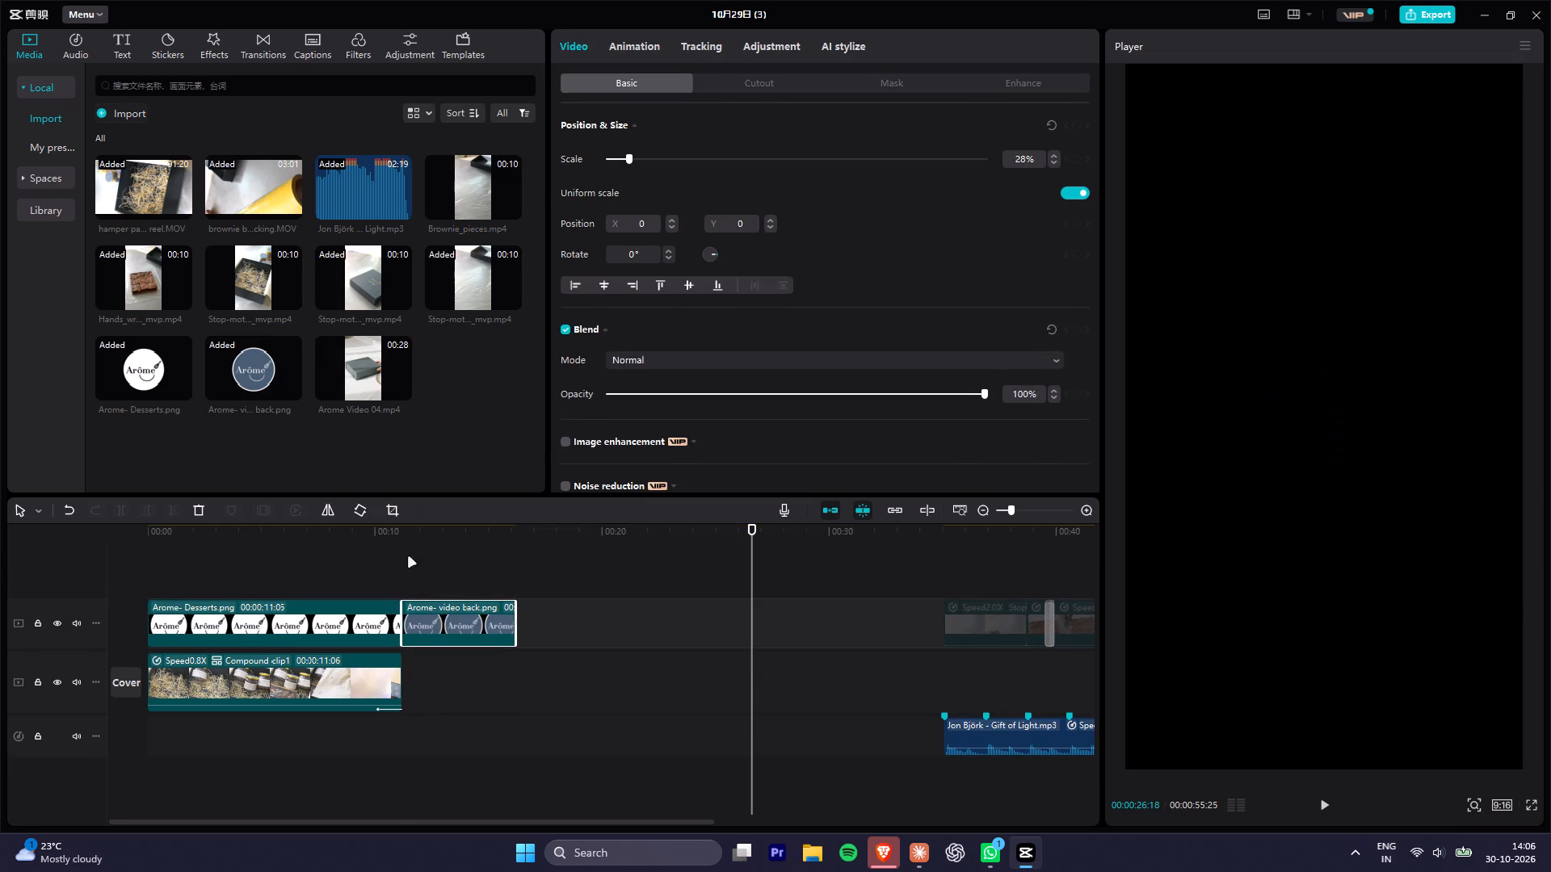
Preview the reel's ending and shorten the Arome- video back clip to about 1.5 seconds.
left_click(378, 527)
scroll(389, 607, "up", 13, "alt")
key("space")
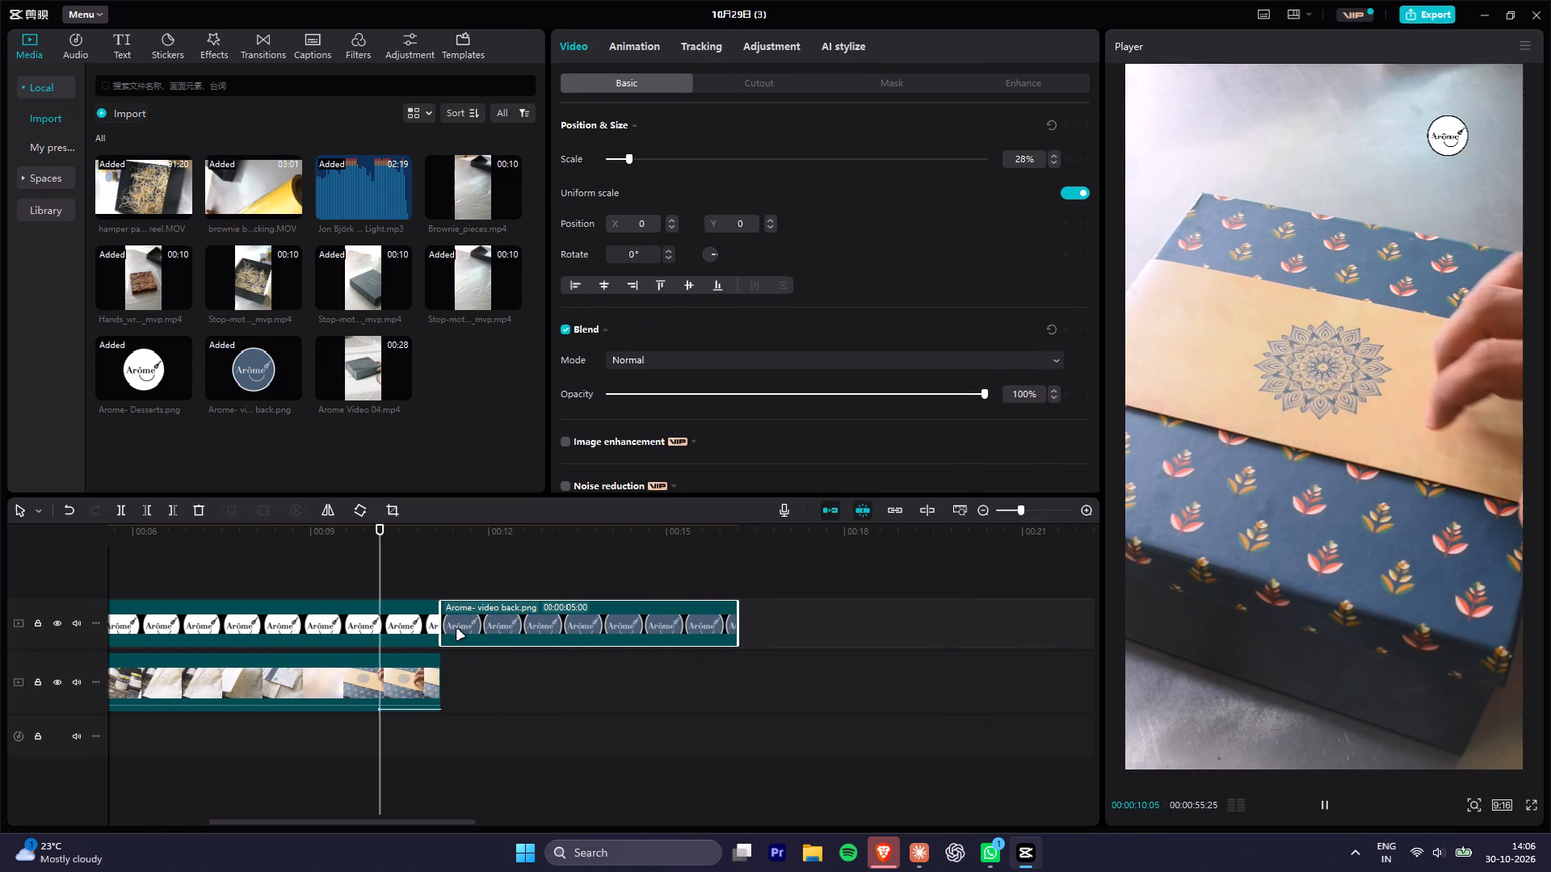
key("space")
key("space")
key("space")
left_click(594, 612)
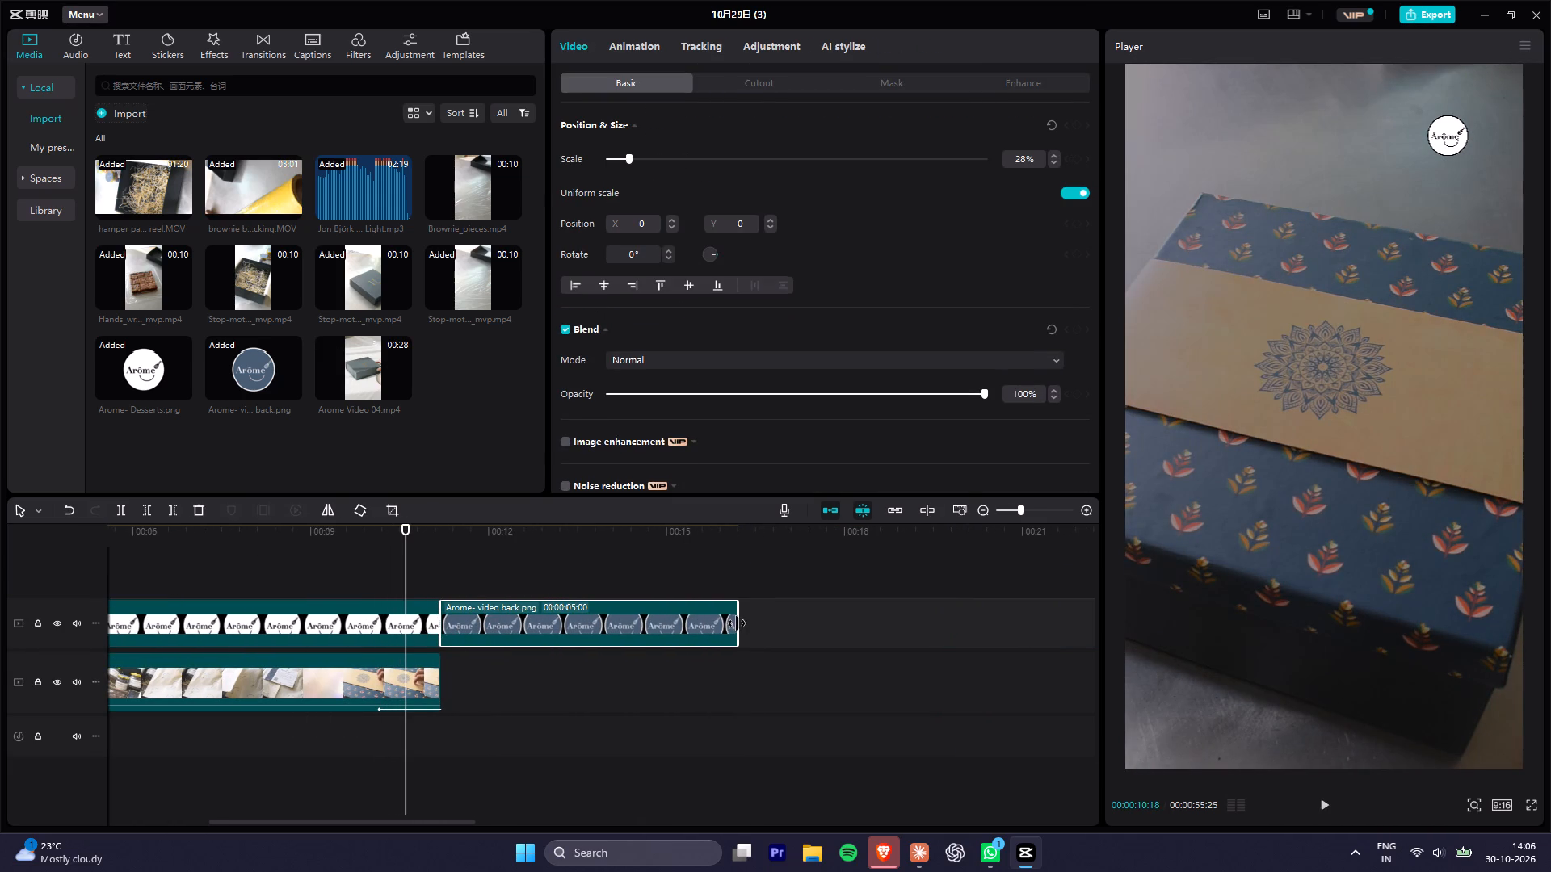
left_click_drag(737, 623, 528, 623)
key("space")
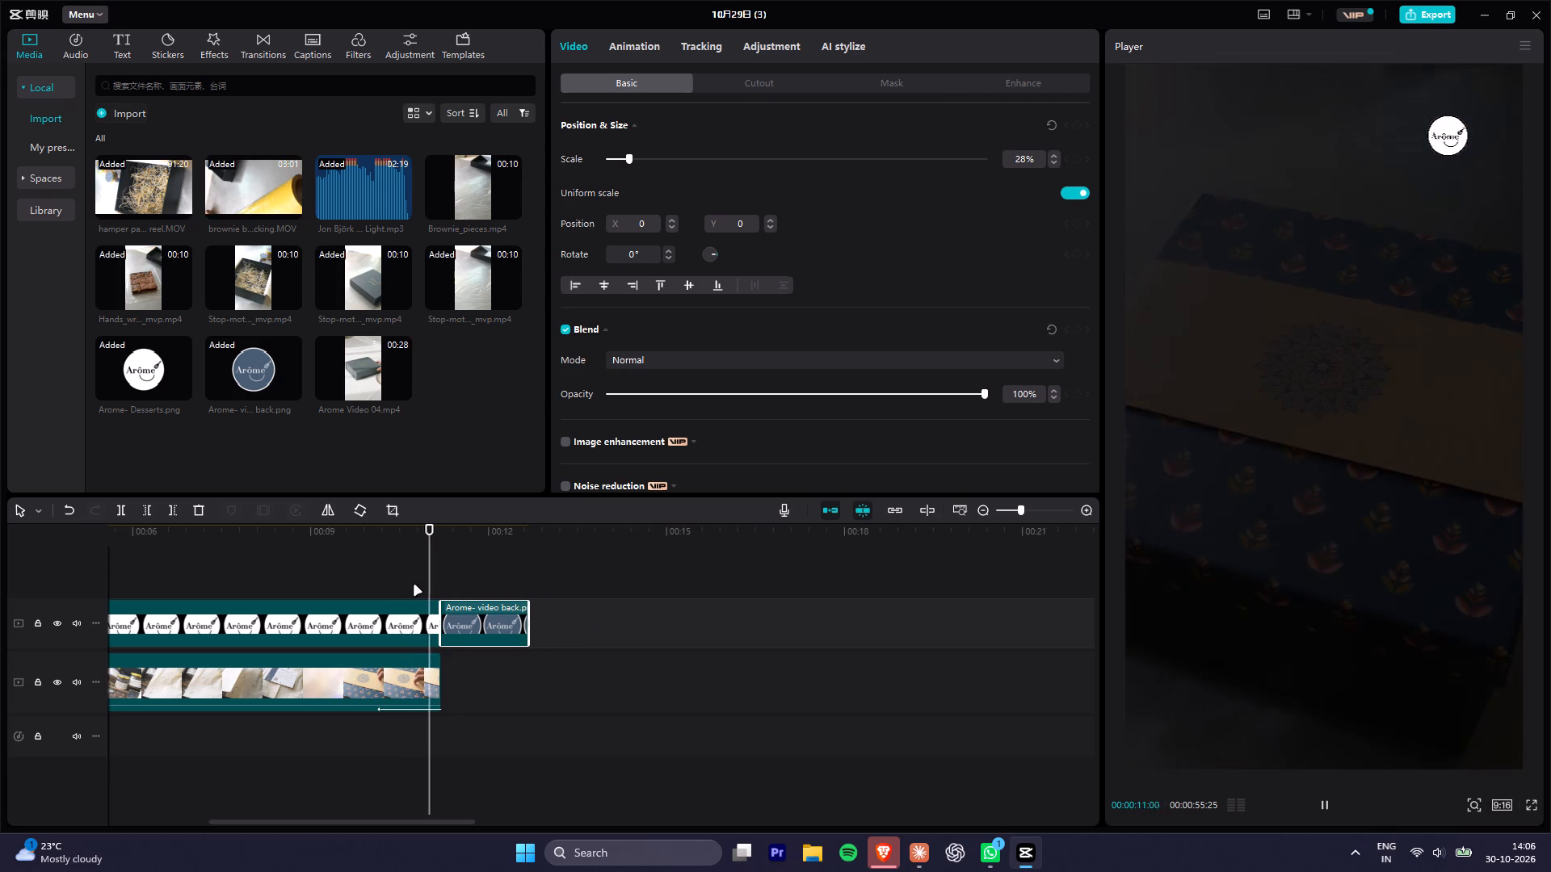
key("space")
Trim the end of the Arome- Desserts clip back to about 00:00:10:23 and butt the Arome- video back clip against it.
left_click(414, 627)
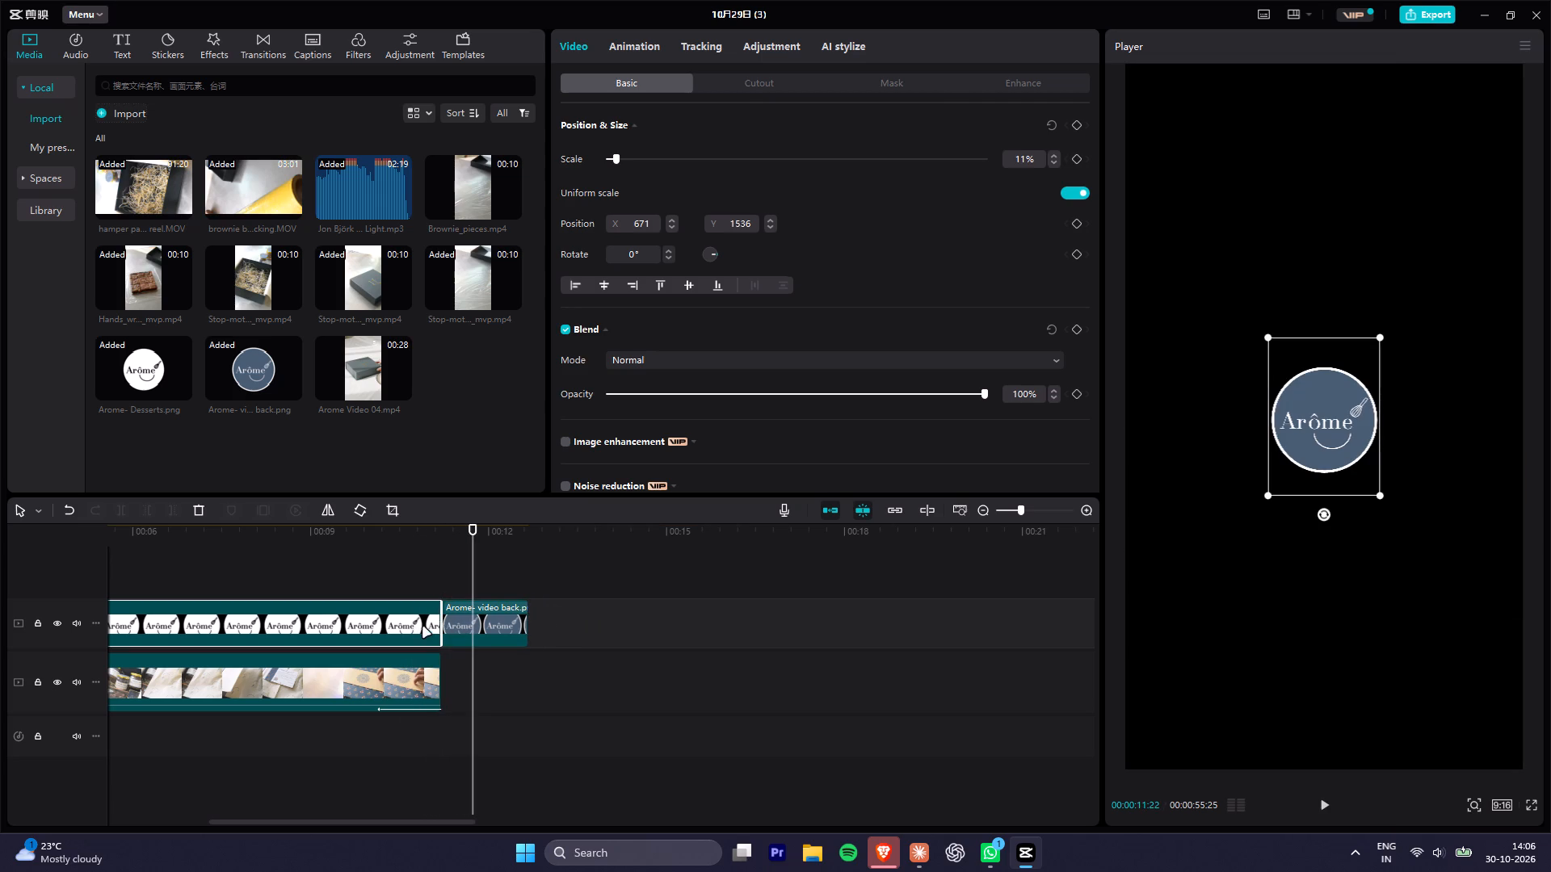
left_click_drag(440, 627, 428, 629)
left_click_drag(456, 623, 449, 624)
left_click(349, 530)
key("space")
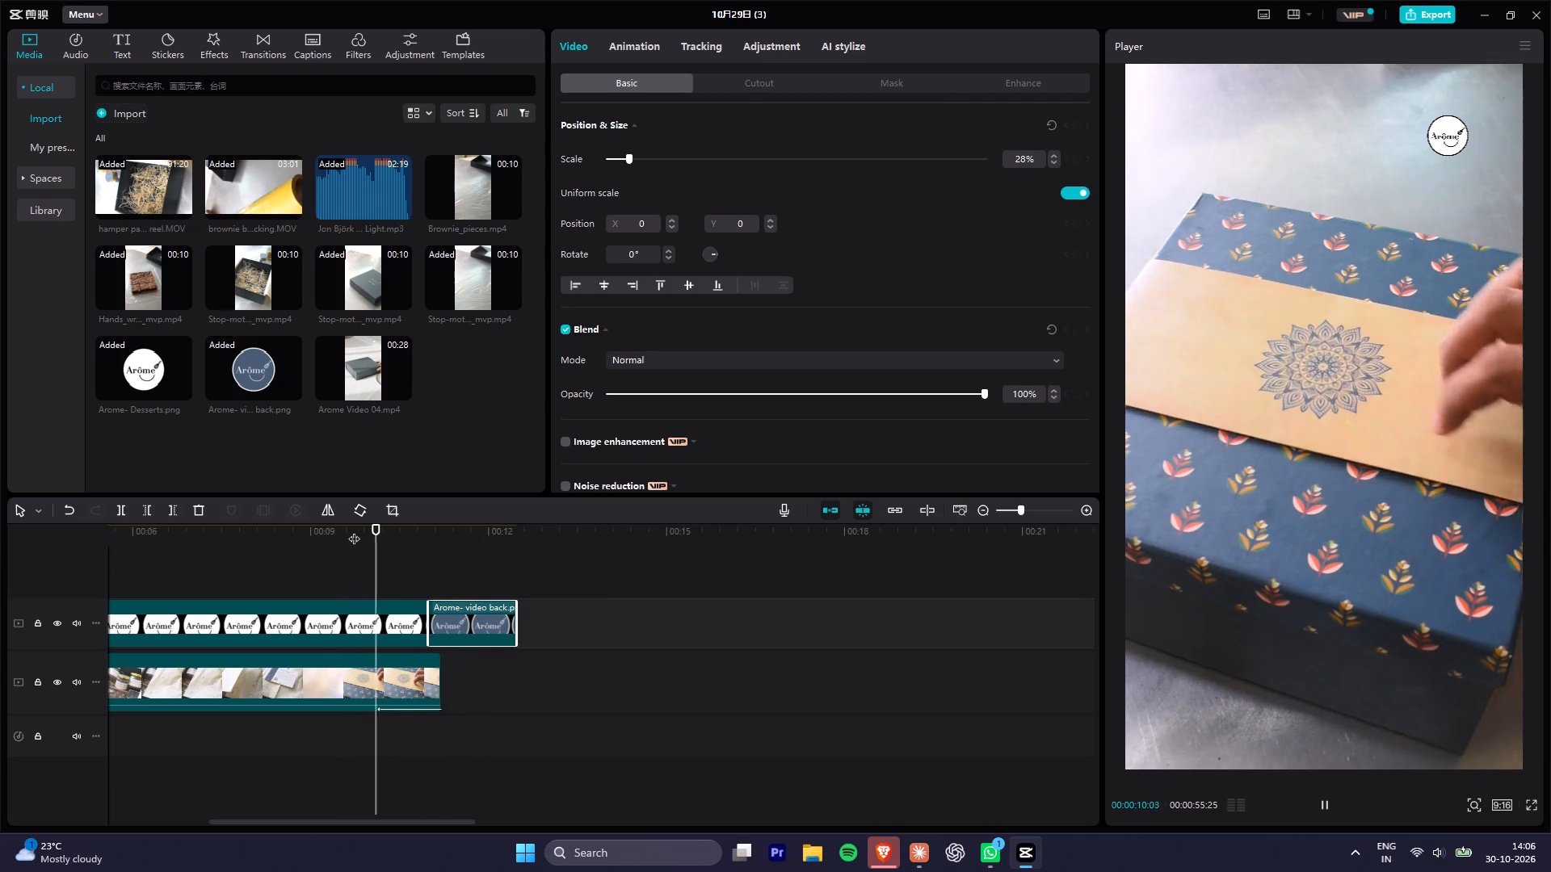
key("space")
scroll(377, 555, "up", 9, "alt")
left_click(402, 620)
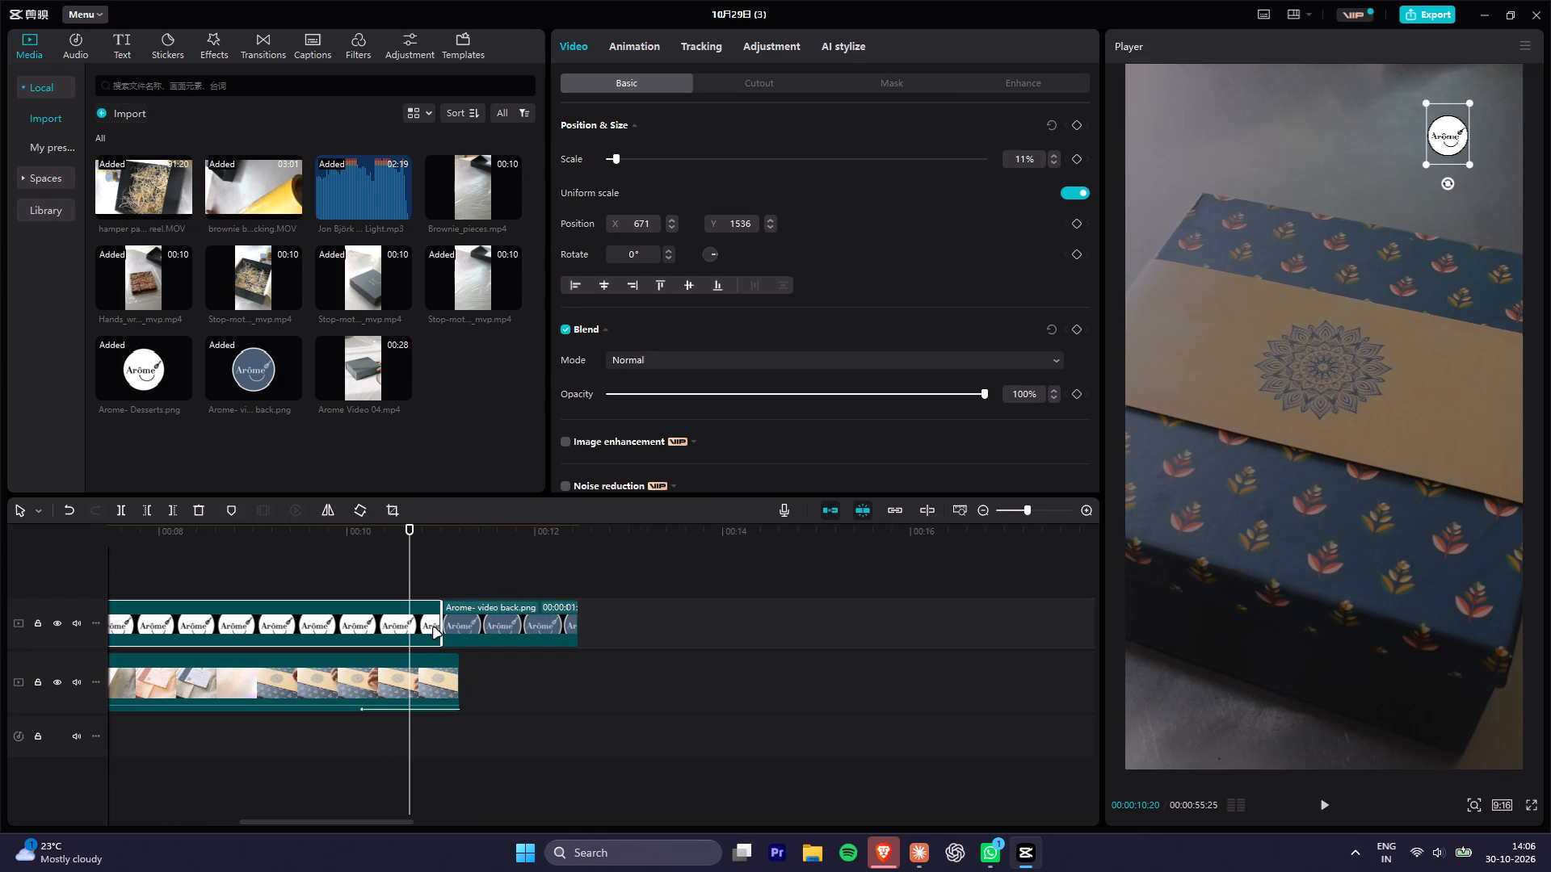
left_click_drag(442, 630, 416, 635)
left_click_drag(489, 616, 472, 619)
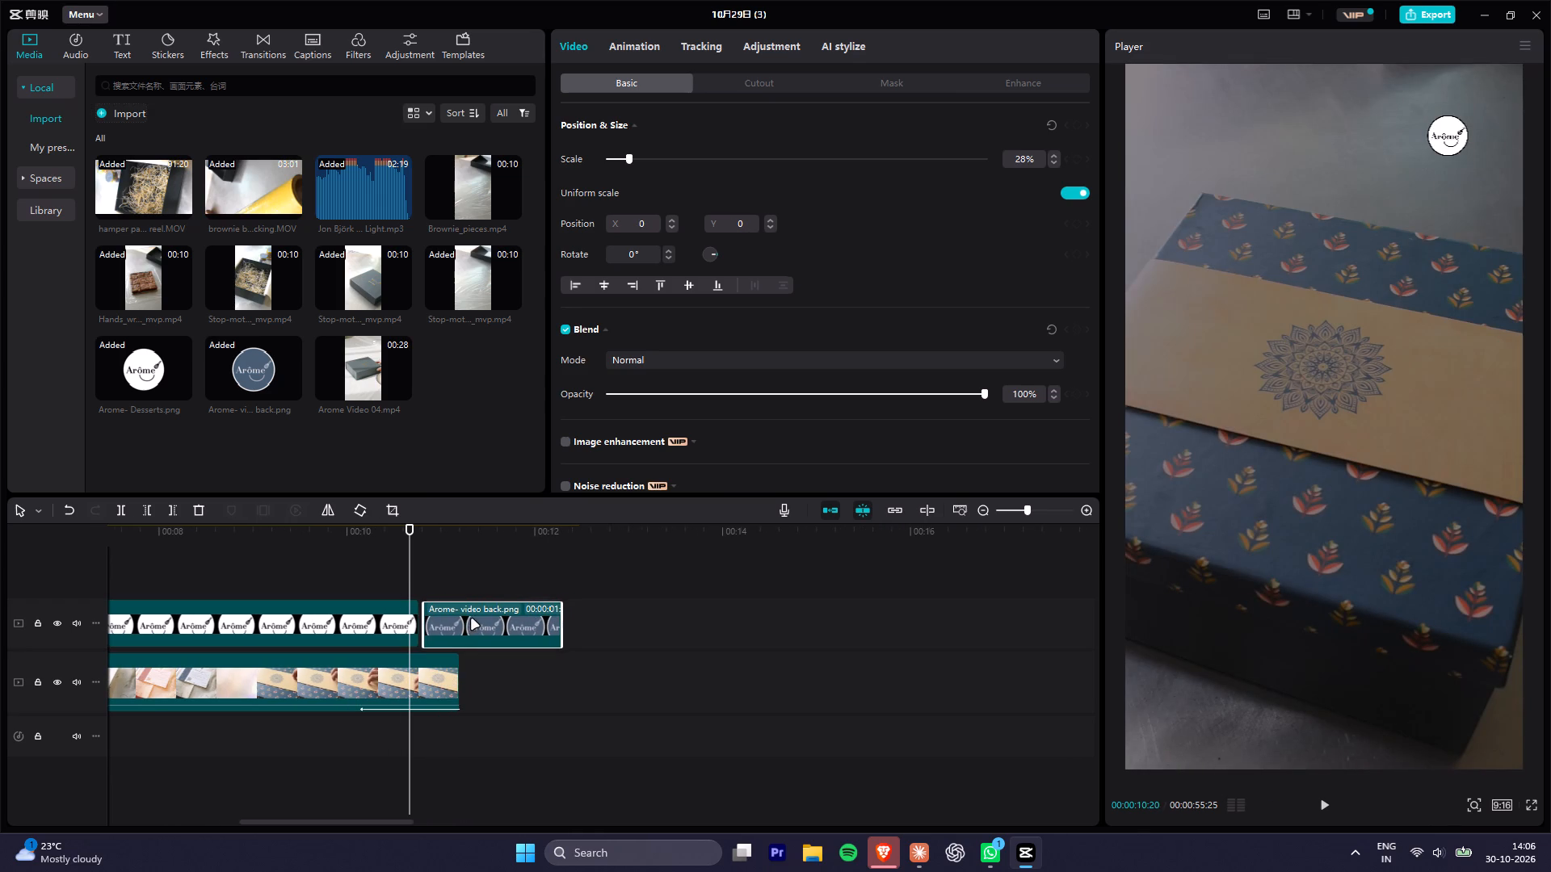
left_click_drag(472, 619, 464, 620)
Fade out the Arome- Desserts logo with opacity keyframes of 100% at 00:00:10:11 and 0% at 00:00:10:23, and preview it.
left_click(372, 617)
scroll(761, 290, "down", 2)
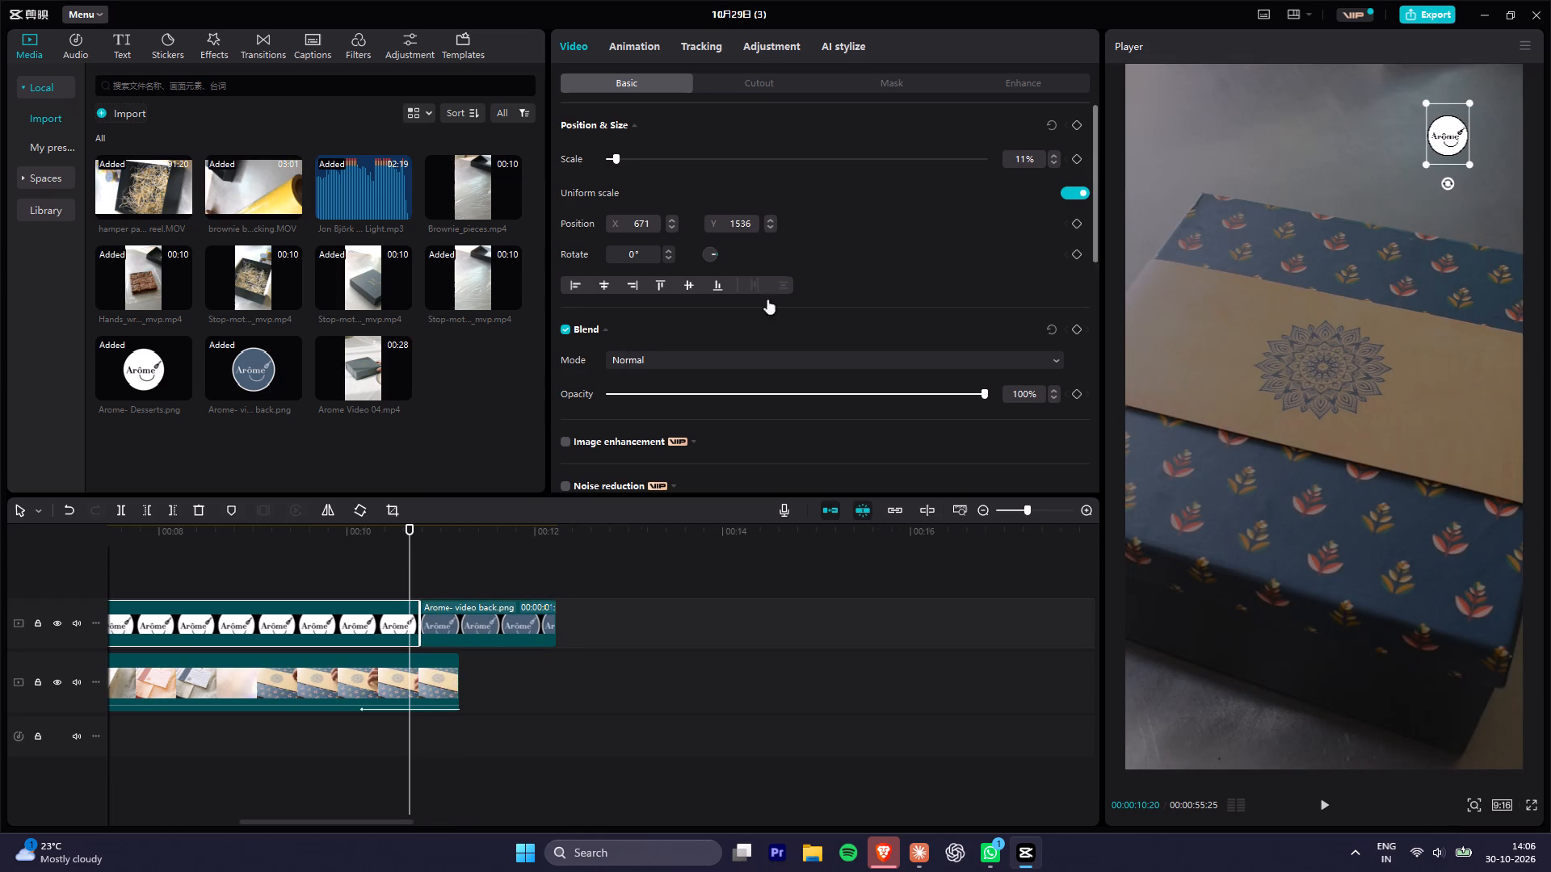
left_click(416, 534)
scroll(719, 337, "up", 3)
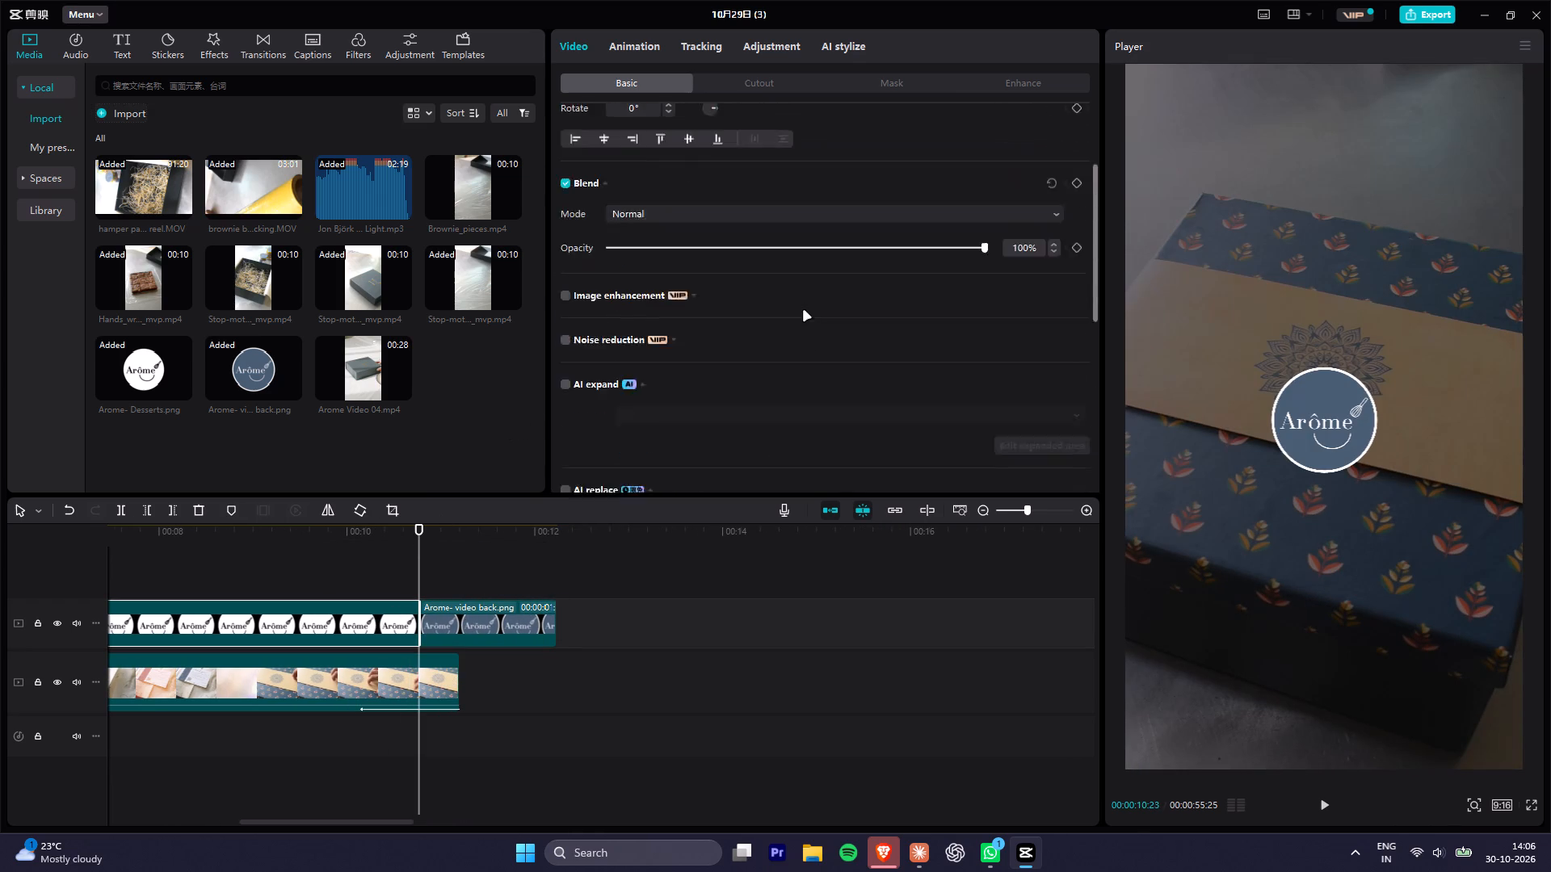
left_click_drag(804, 311, 797, 379)
left_click(1076, 394)
left_click_drag(968, 395, 754, 402)
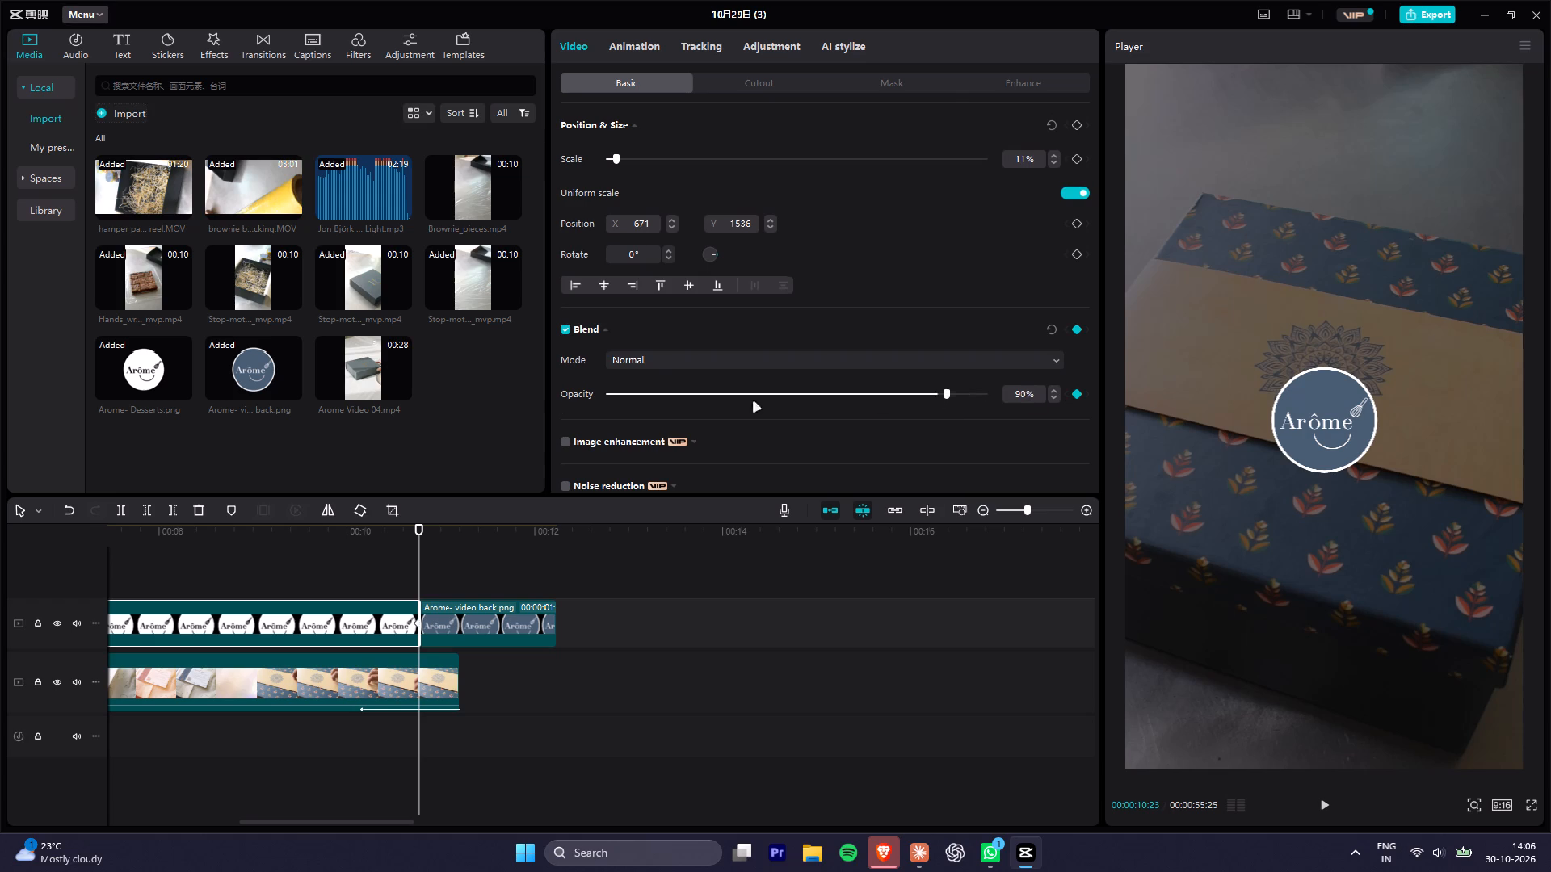
left_click_drag(754, 402, 532, 402)
key("shift+Left")
key("Left")
key("Left")
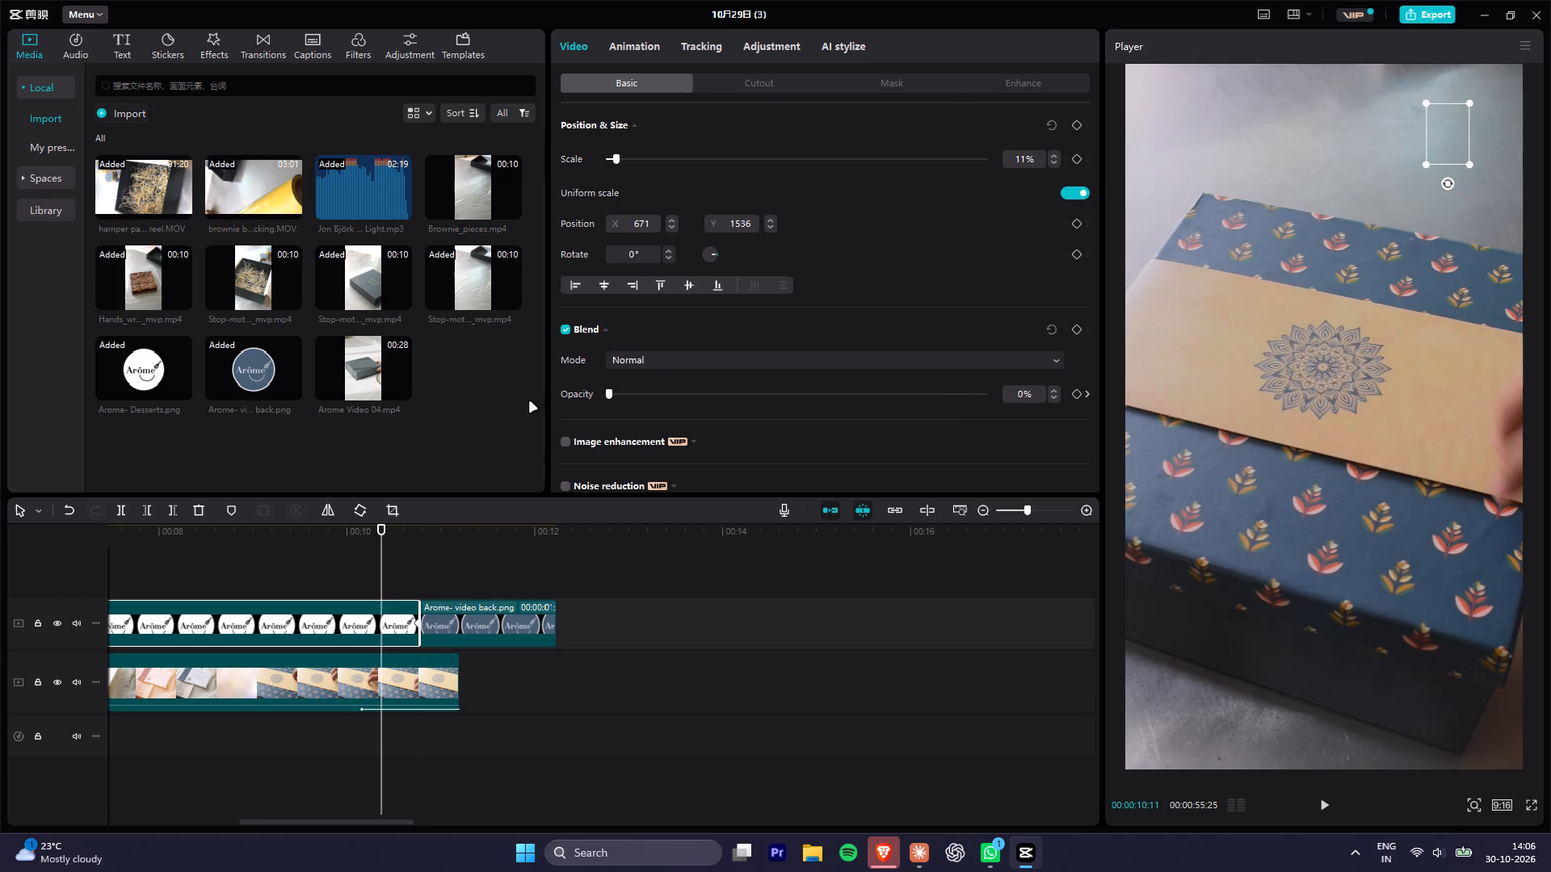
left_click_drag(697, 391, 1112, 404)
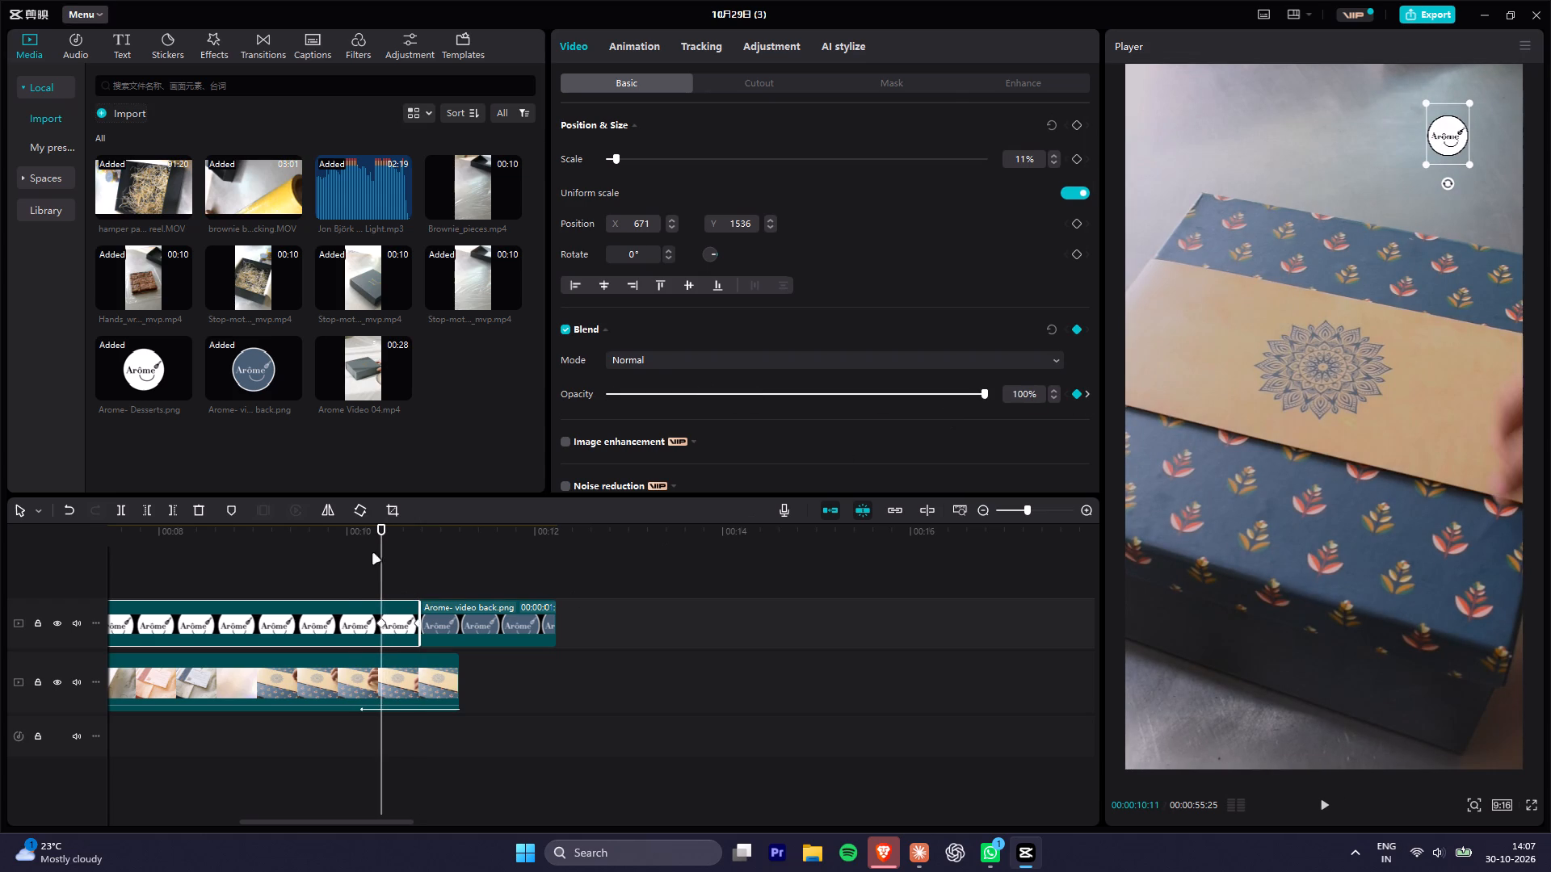
left_click(347, 535)
key("space")
key("space")
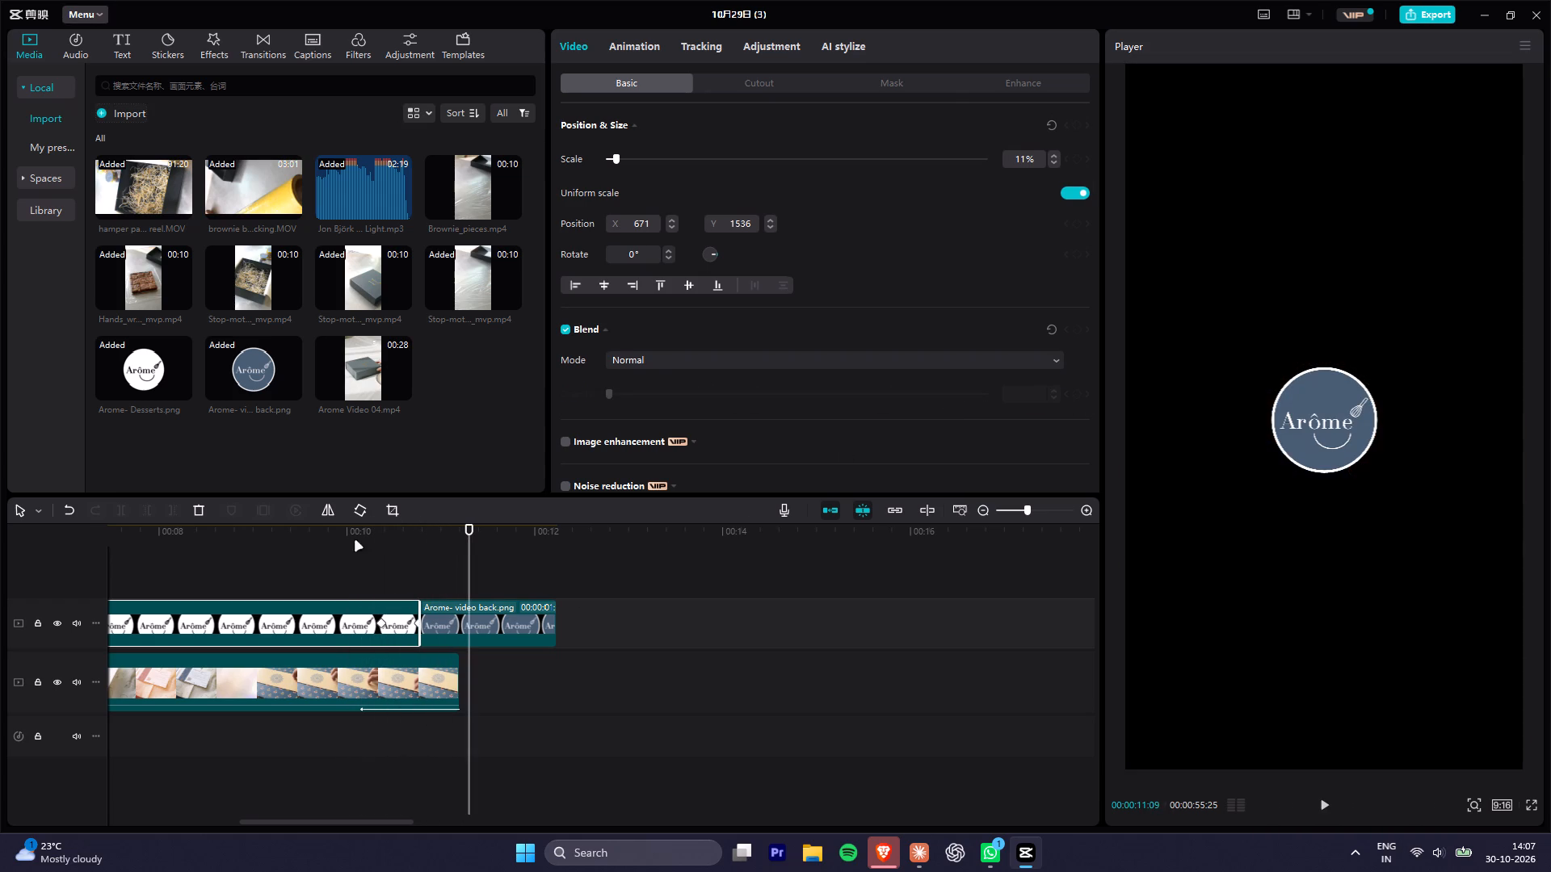
Fade in the Arome- video back logo with opacity keyframes of 0% at 00:00:10:23 and 100% at 00:00:10:28, and preview it.
left_click(443, 613)
left_click(414, 533)
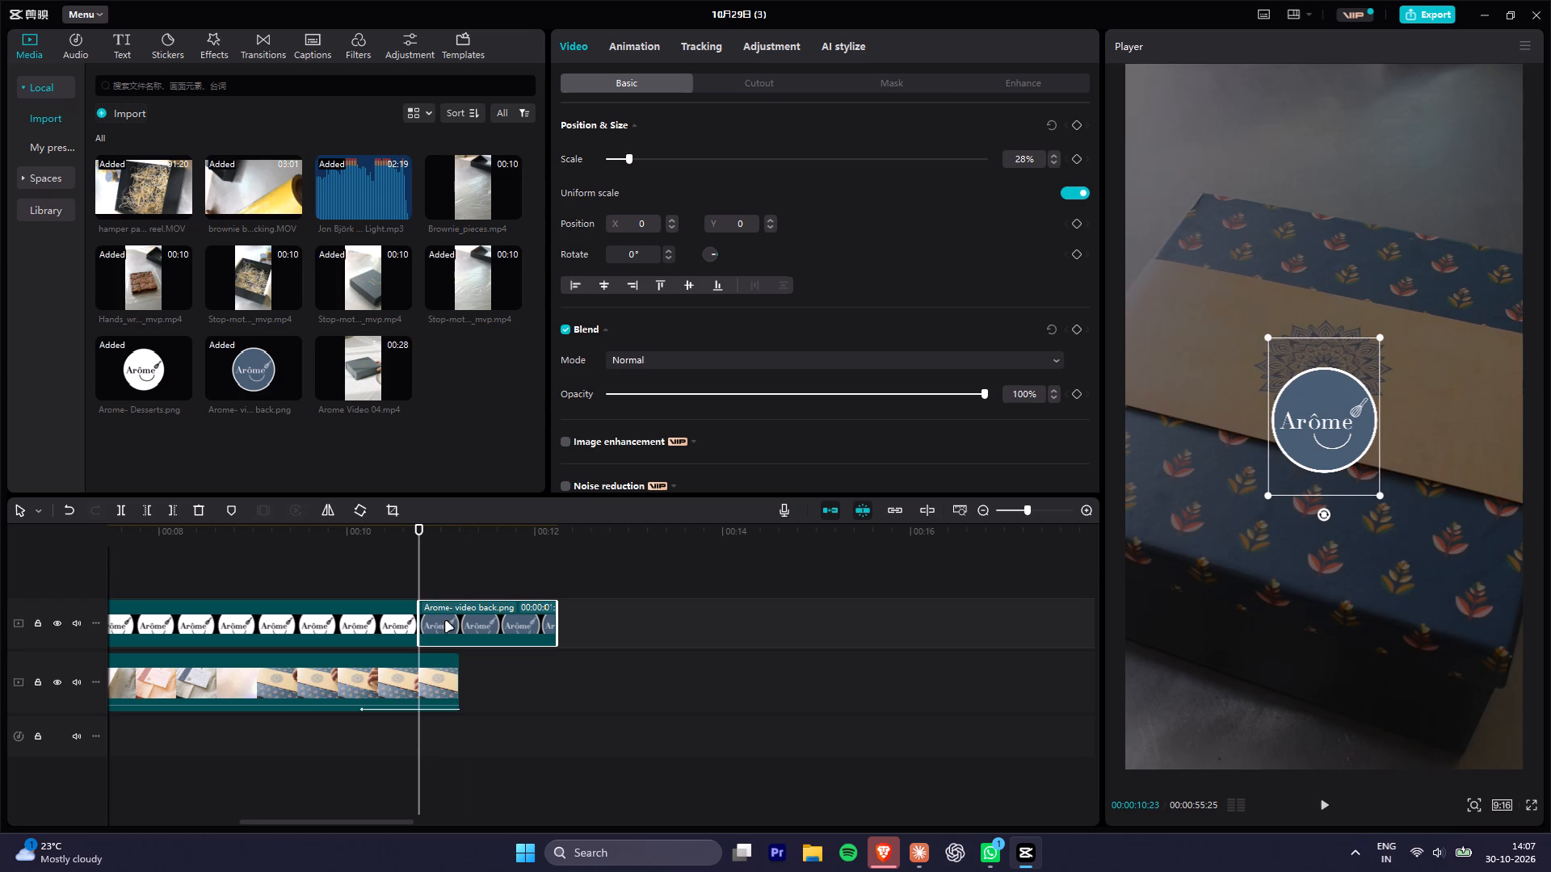
left_click(446, 622)
left_click_drag(986, 396, 418, 408)
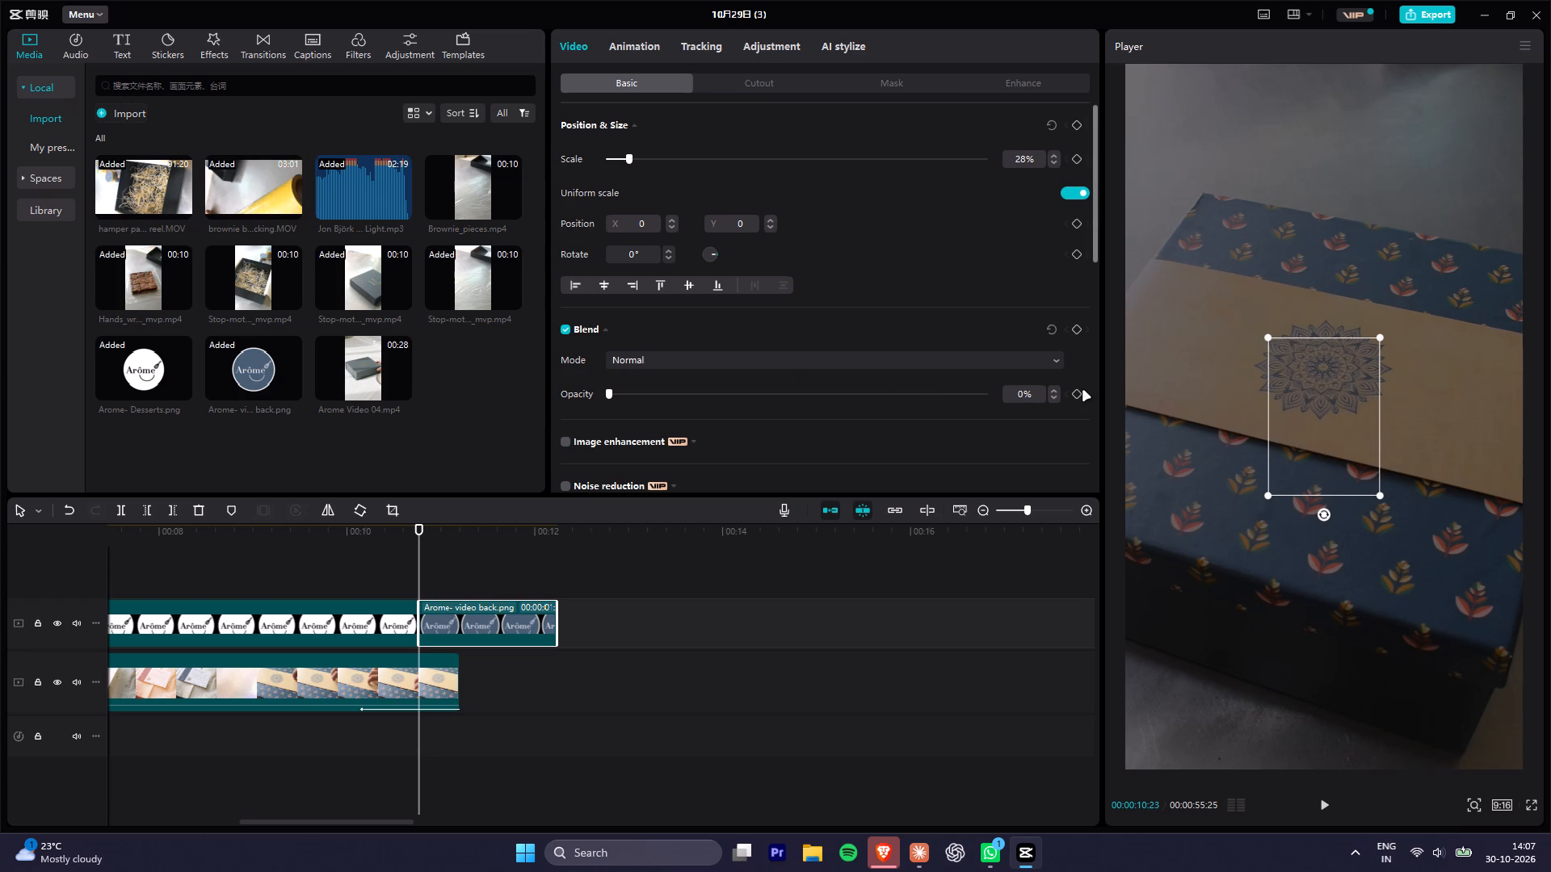
left_click(1080, 392)
key("Right")
key("Right")
key("Right")
key("Right")
key("Right")
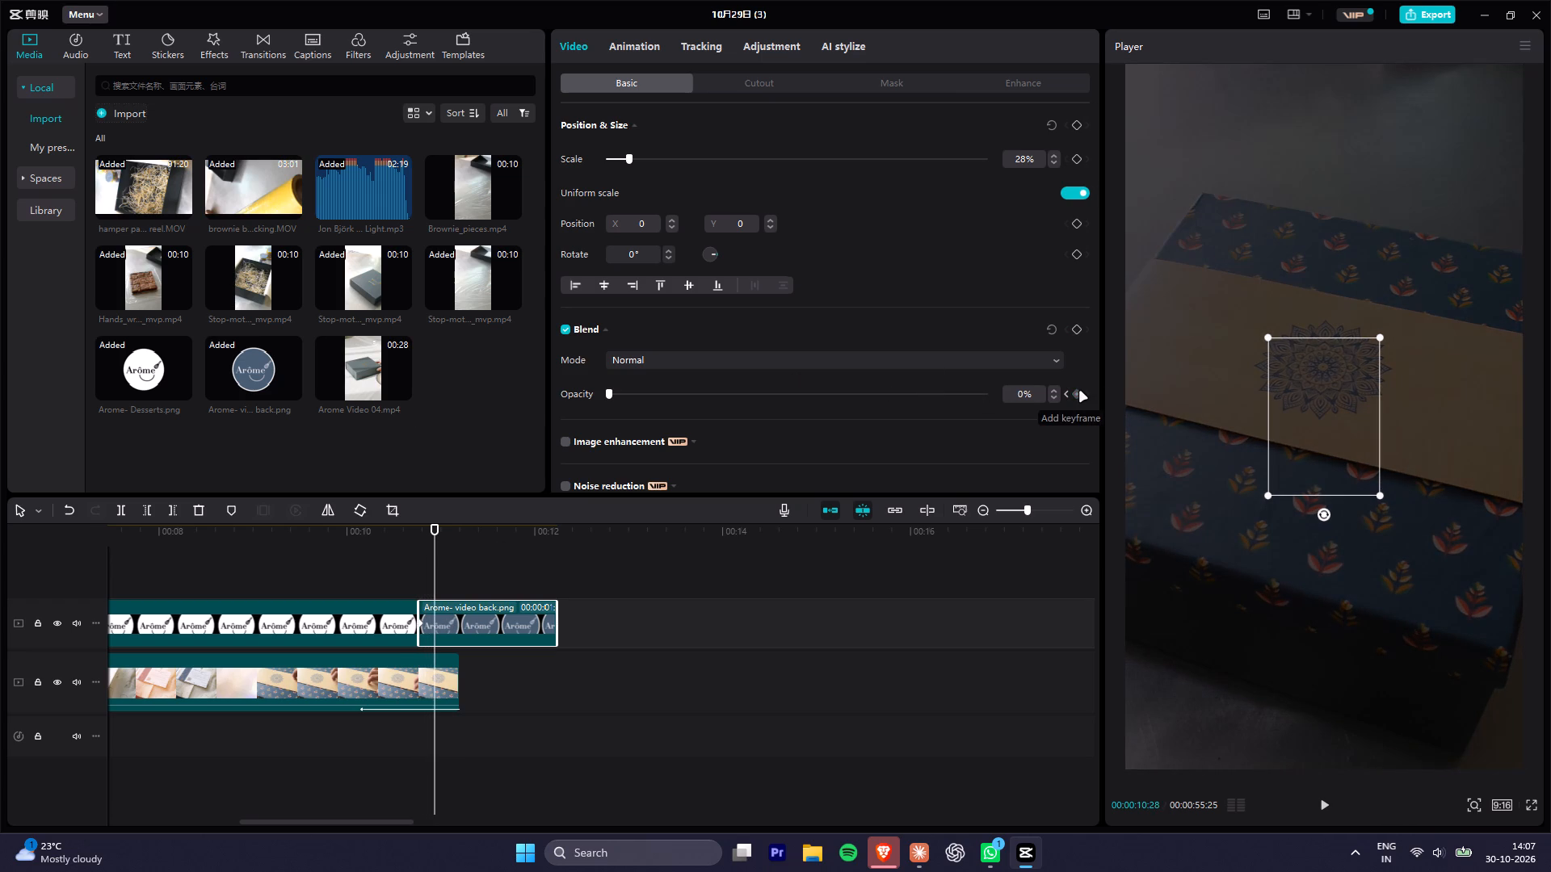
left_click_drag(872, 401, 1069, 403)
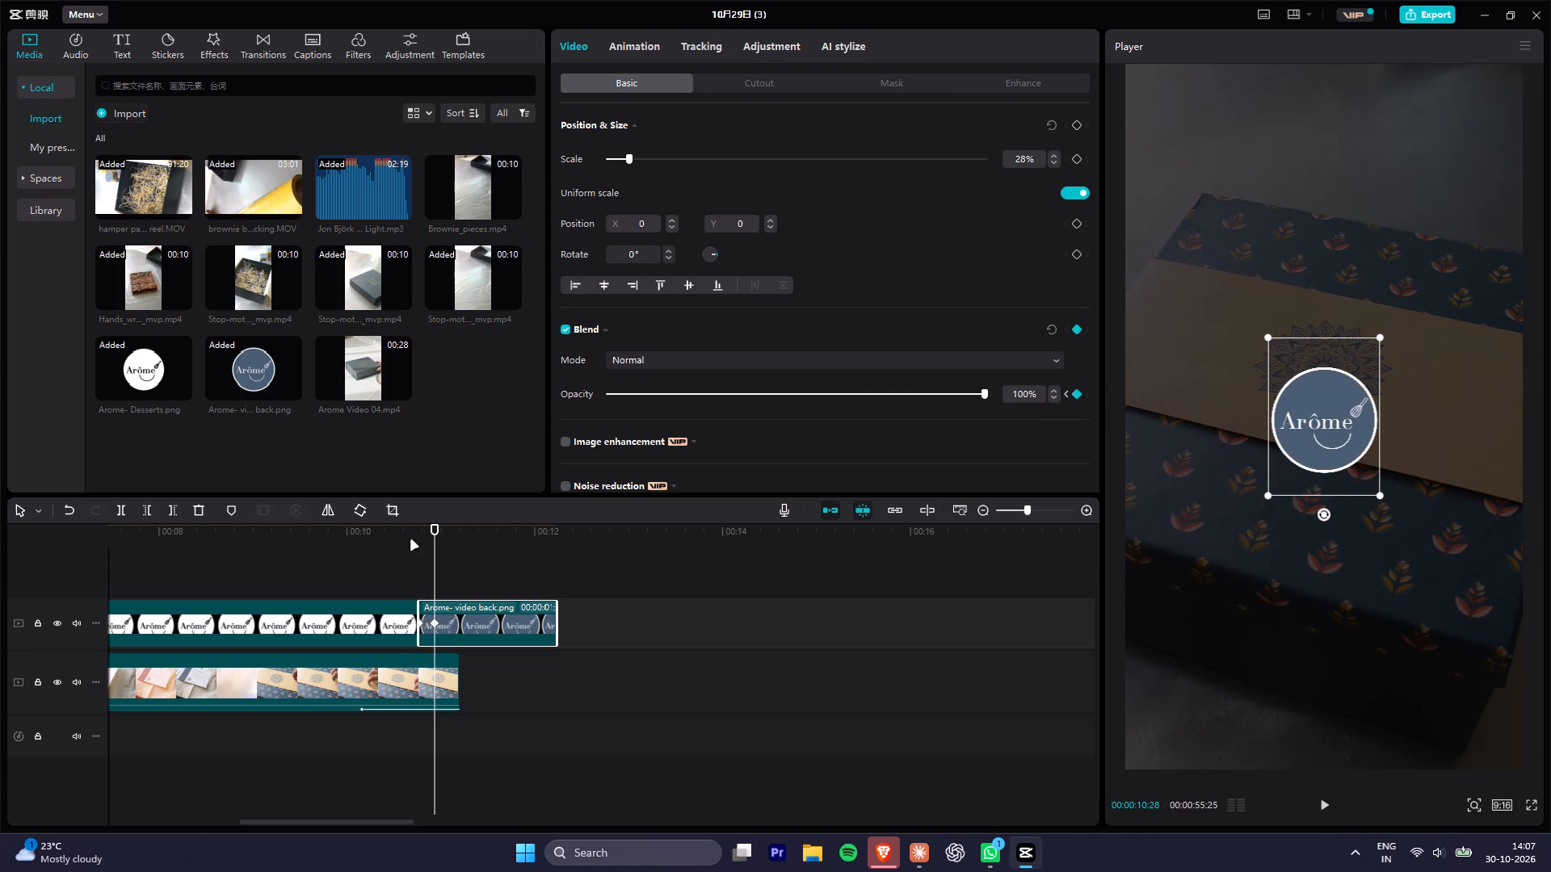
left_click(369, 533)
key("space")
key("space")
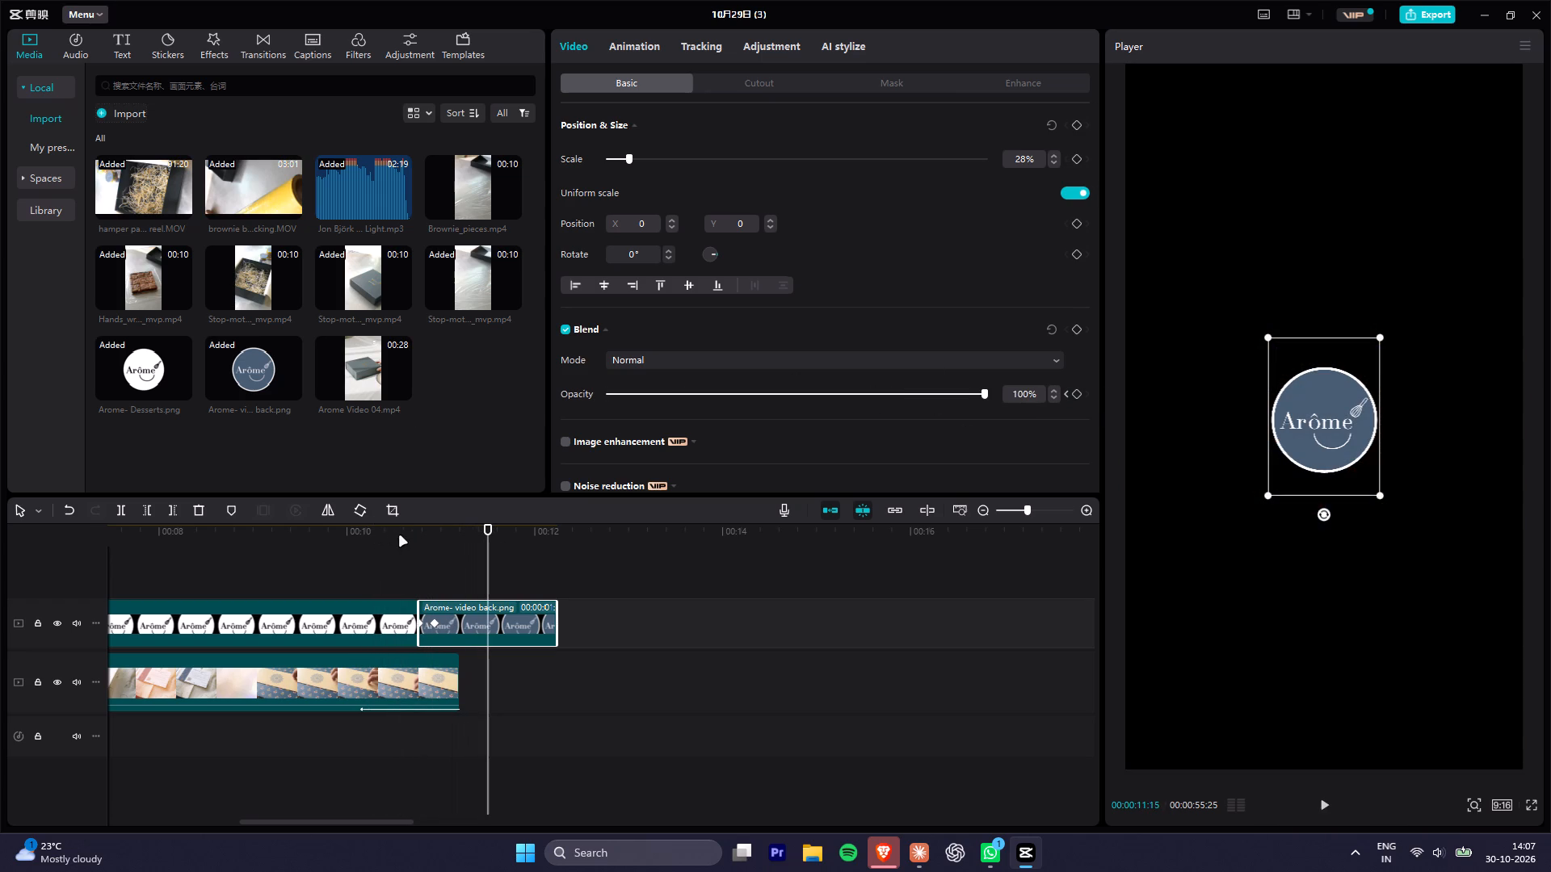
Shift the Arome- video back clip's 100% opacity keyframe slightly later for a longer fade-in, and preview the transition.
left_click_drag(437, 620, 448, 622)
left_click(385, 555)
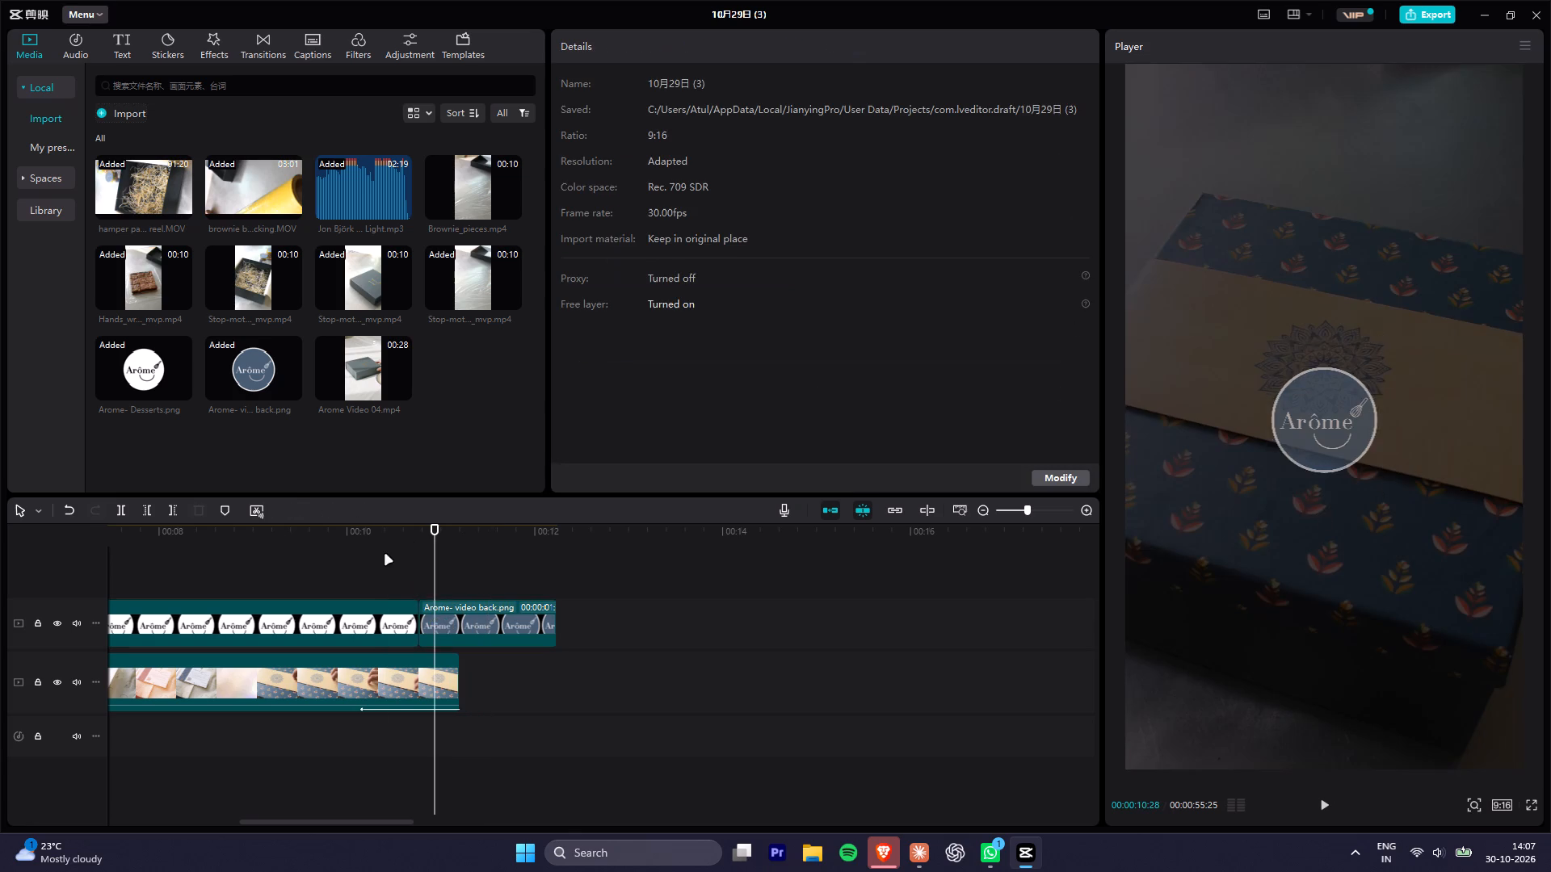
key("space")
key("space")
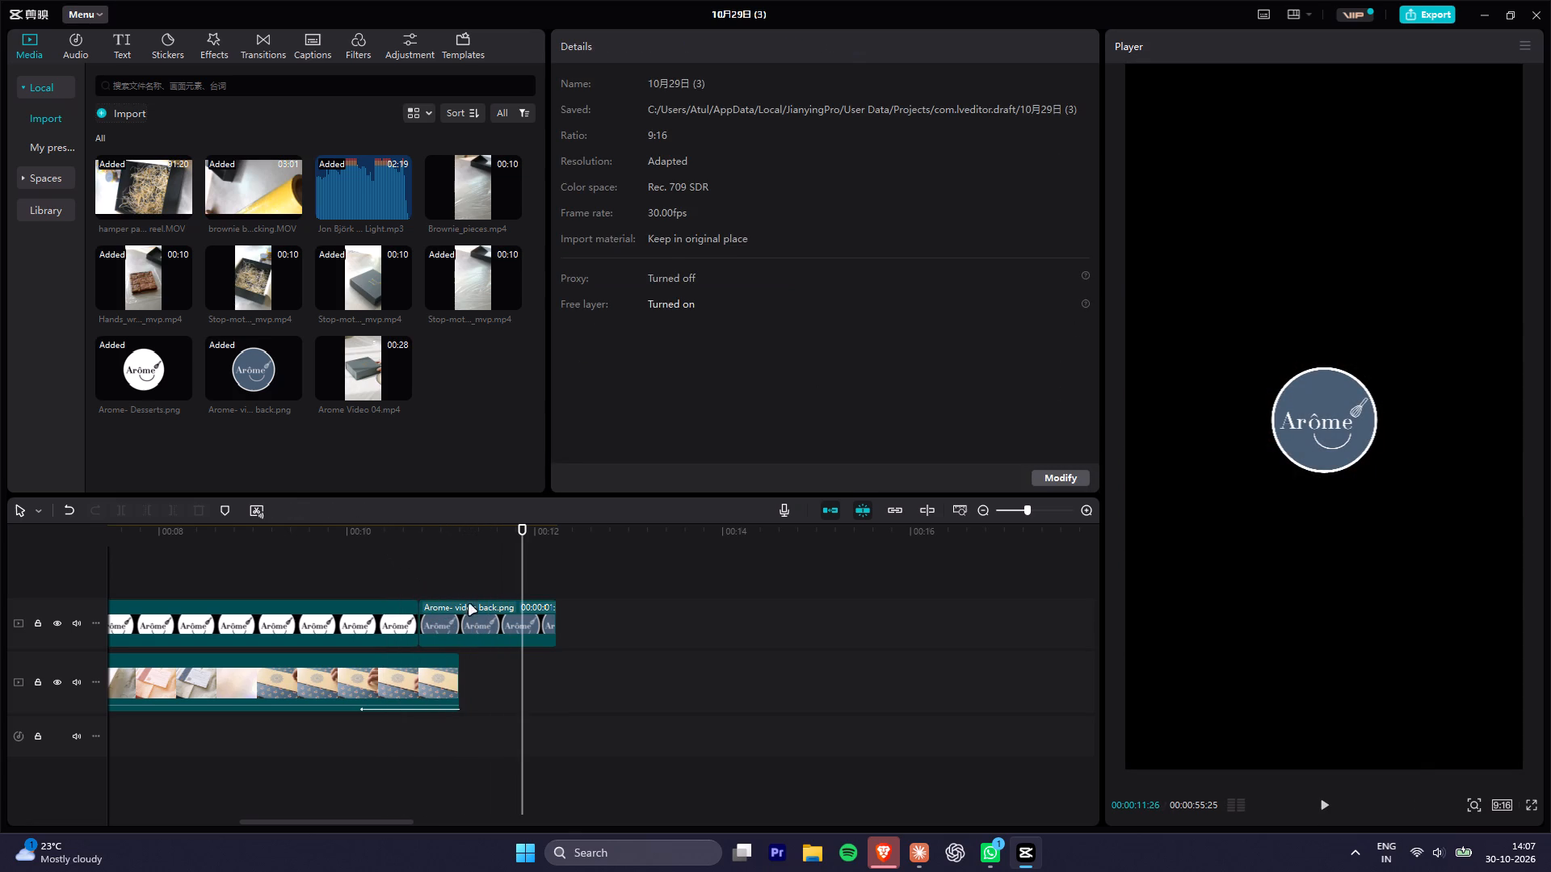
Trim the end of the Arome- video back clip to about 00:00:11:26 and play back the ending.
left_click(495, 614)
left_click_drag(559, 623, 525, 629)
left_click(326, 527)
key("space")
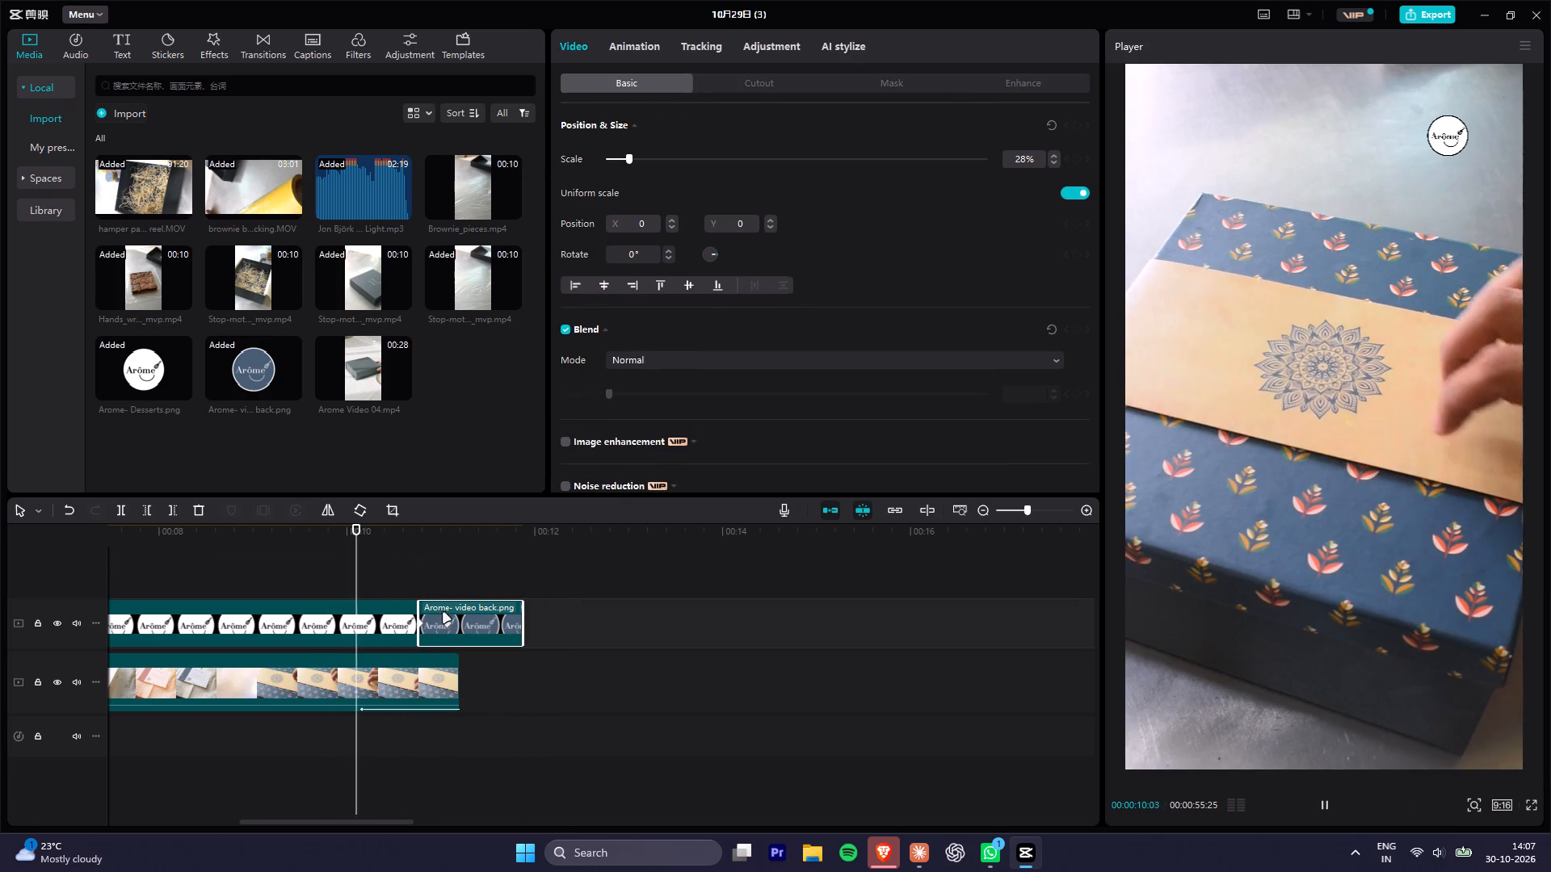
key("space")
Bring the downloaded Kali Uchis - All I Can Say (Lyrics).mp3 from the browser into the timeline, on a new audio track starting at 00:00.
left_click(883, 863)
left_click(911, 575)
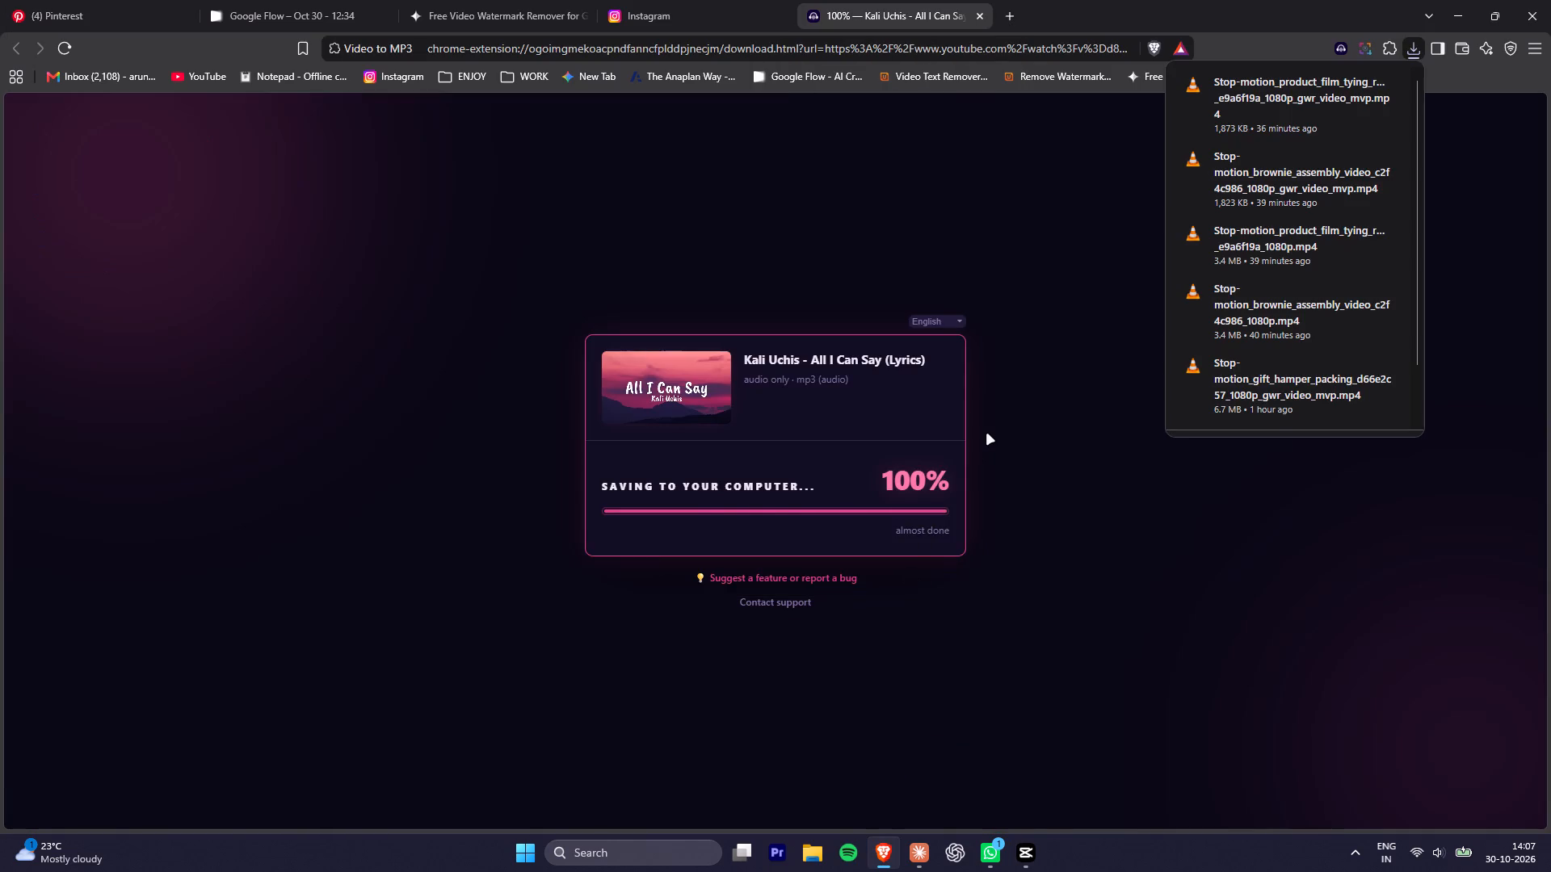
key("alt+Tab")
key("alt+Tab")
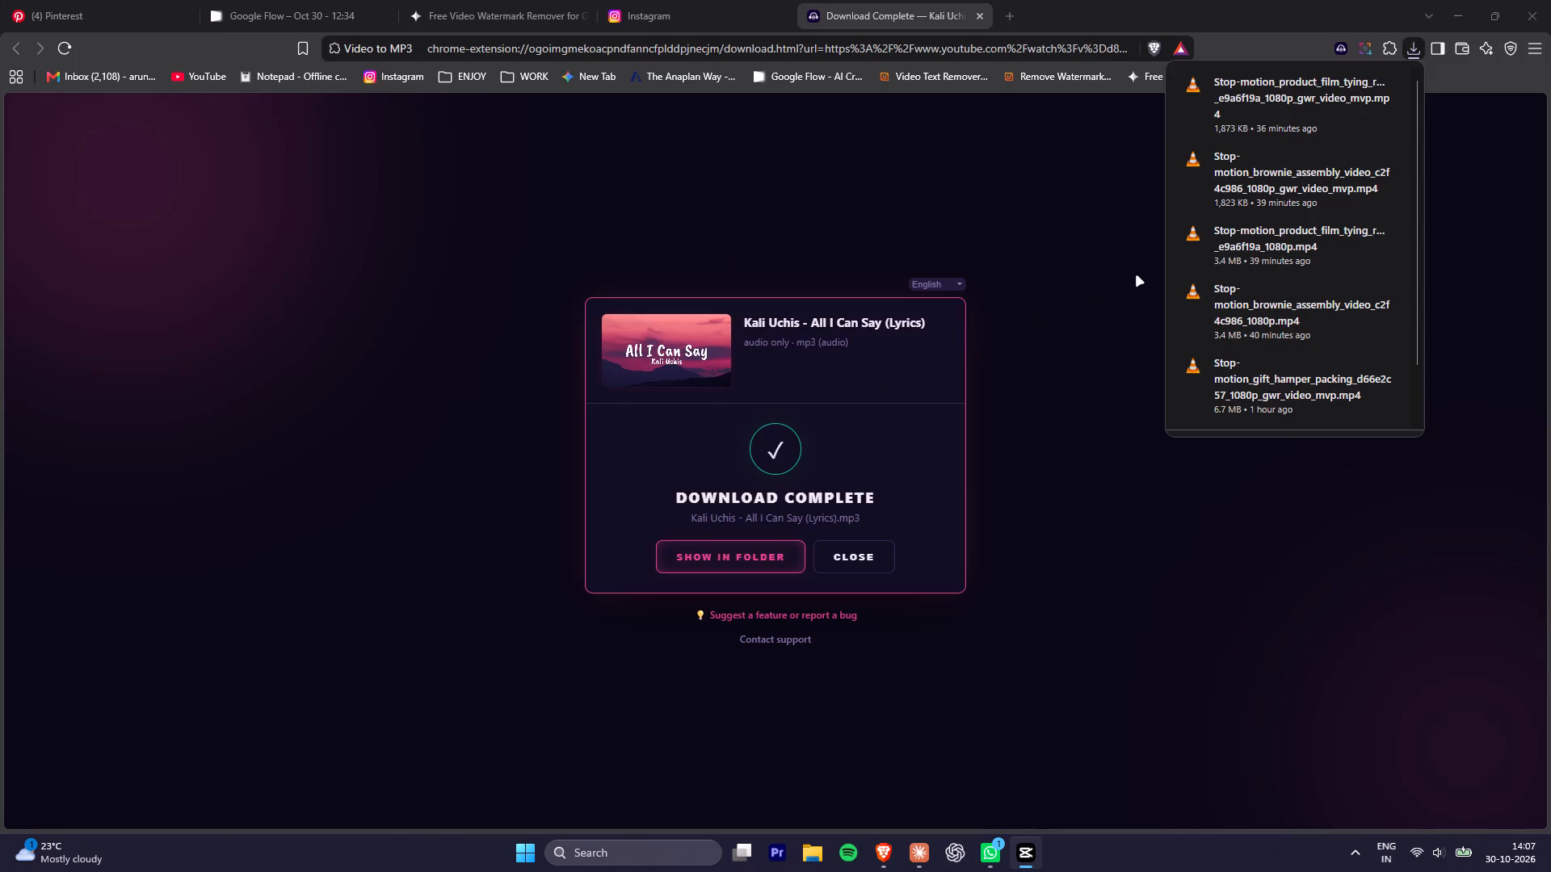
left_click(1490, 156)
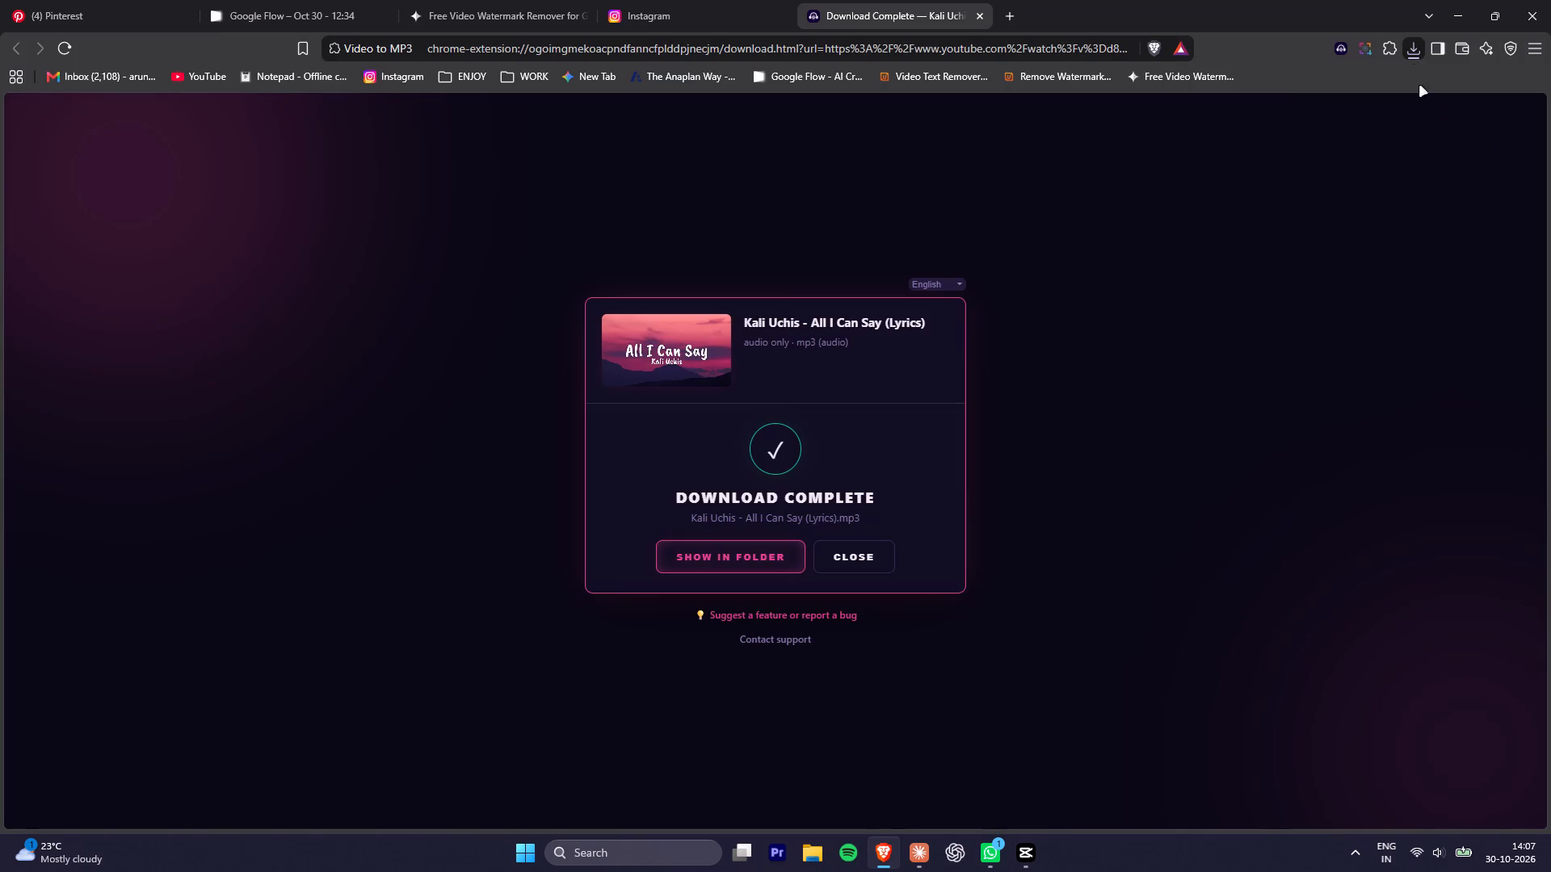
left_click(1413, 54)
left_click_drag(1255, 116, 697, 589)
key("alt+Tab")
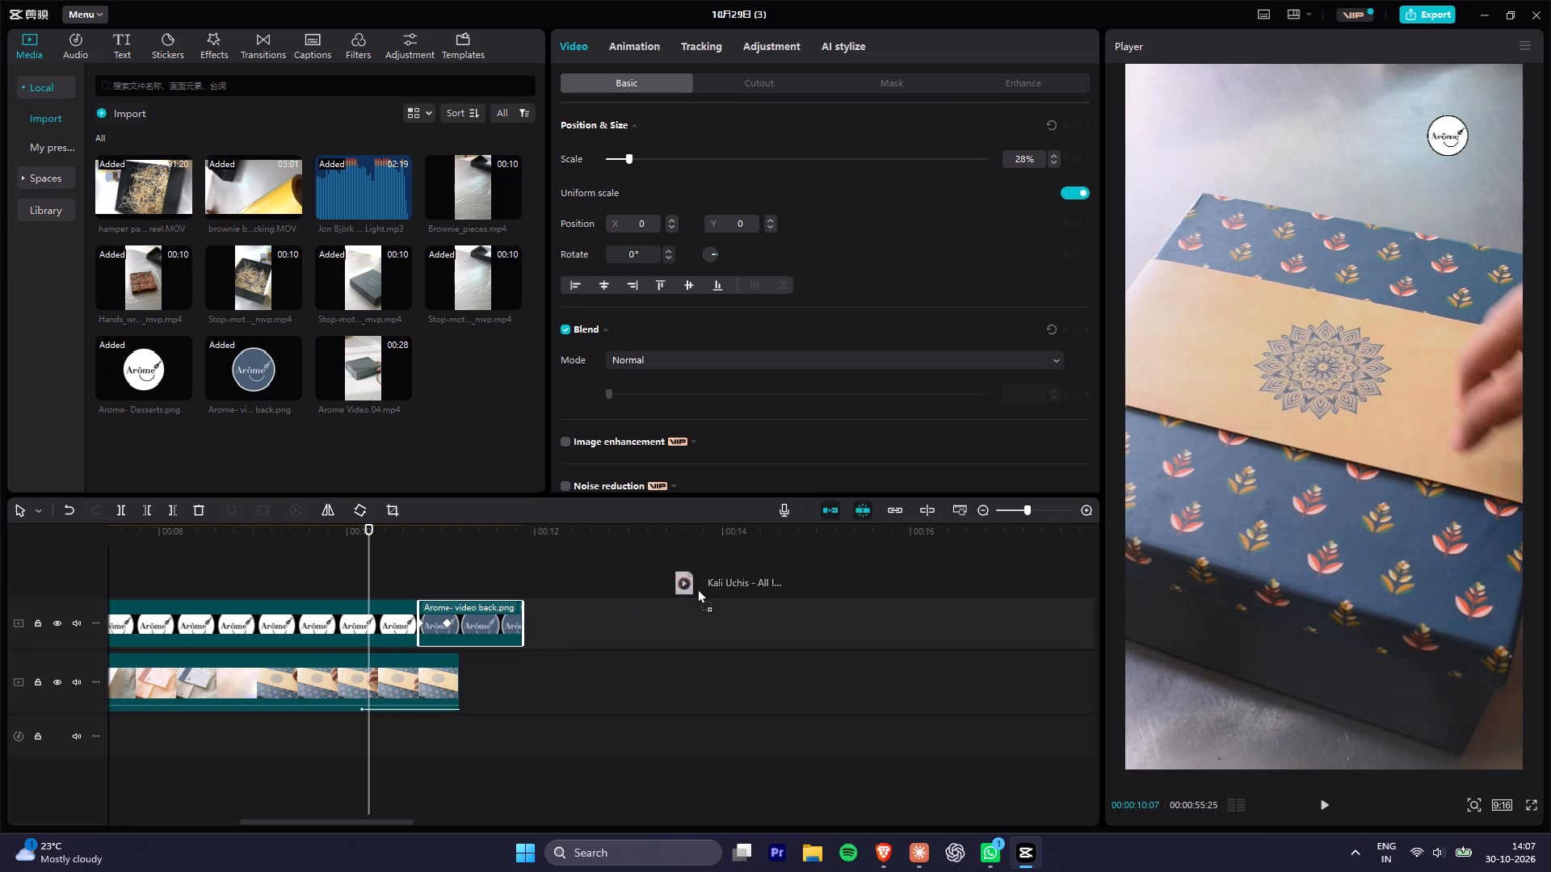
left_click_drag(697, 589, 441, 748)
left_click_drag(470, 768, 40, 767)
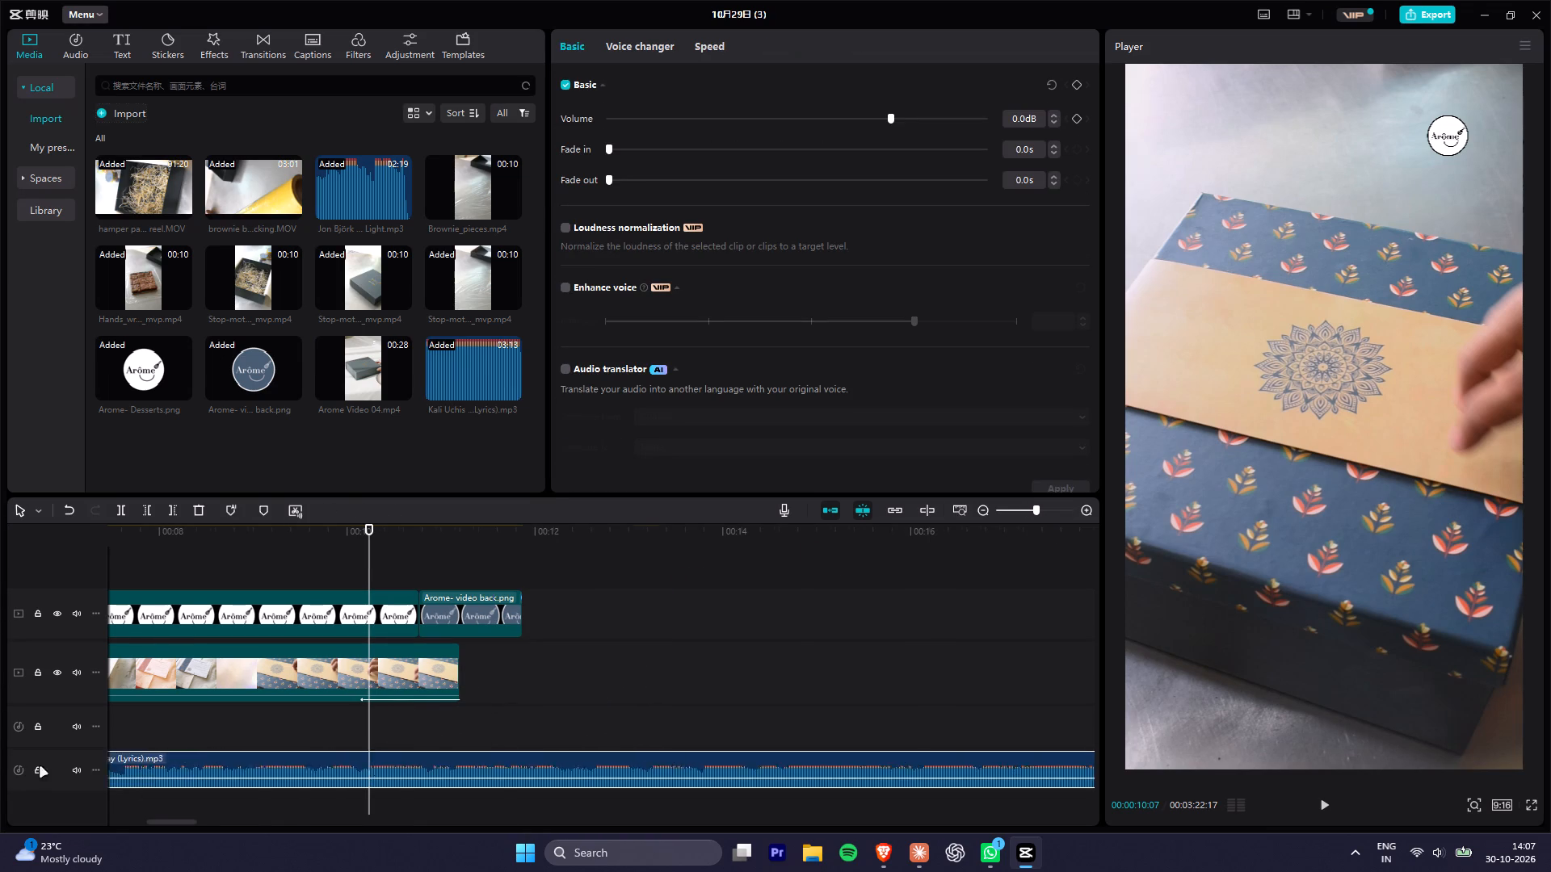
left_click_drag(40, 767, 6, 763)
scroll(280, 707, "down", 20, "alt")
scroll(280, 707, "down", 16, "alt")
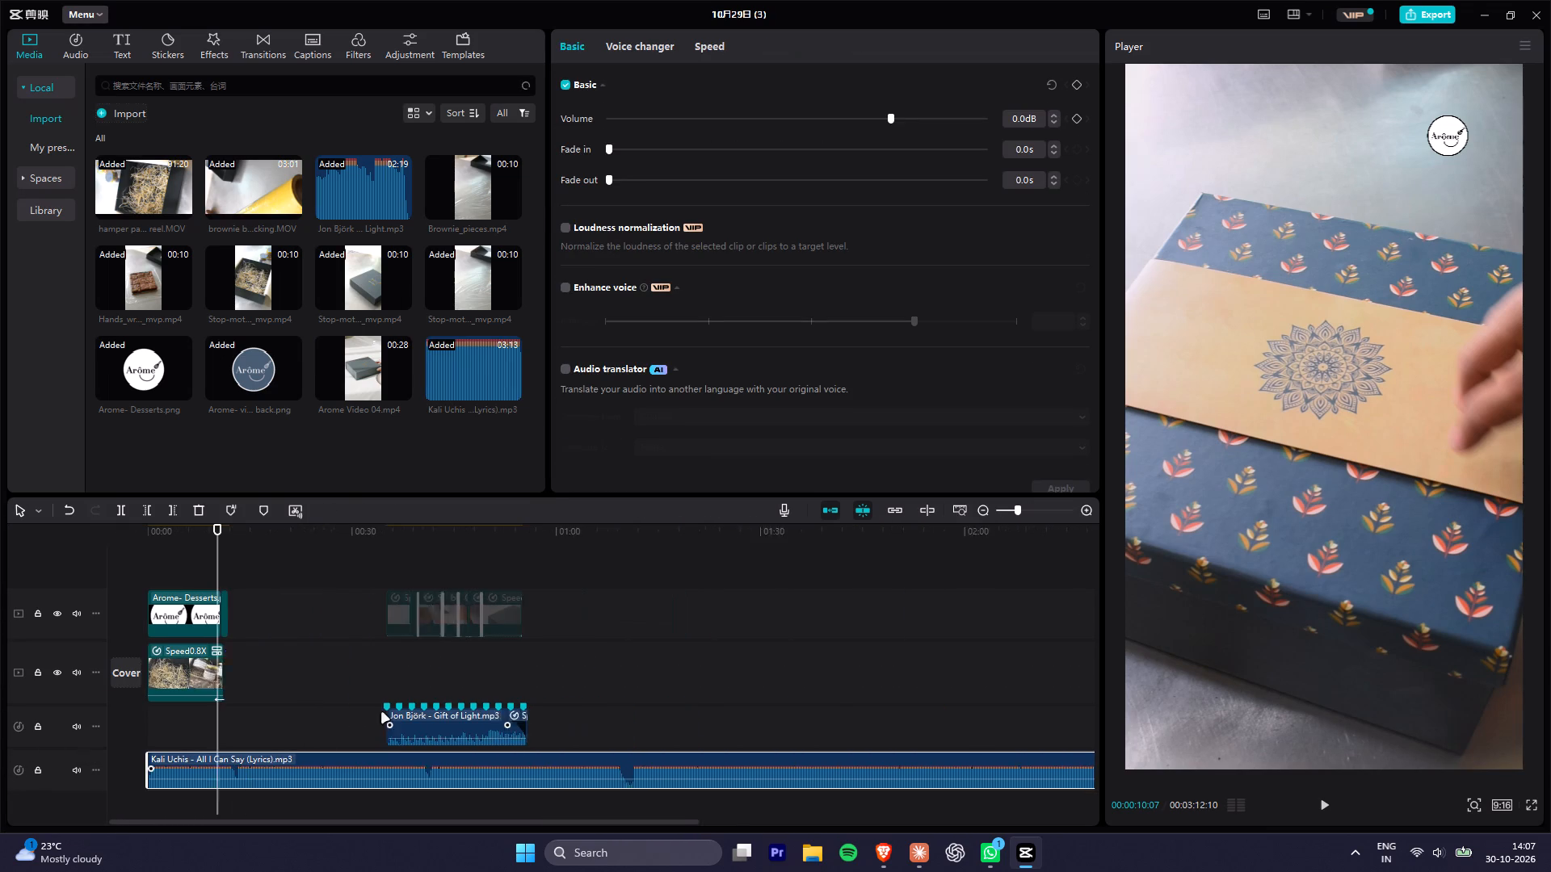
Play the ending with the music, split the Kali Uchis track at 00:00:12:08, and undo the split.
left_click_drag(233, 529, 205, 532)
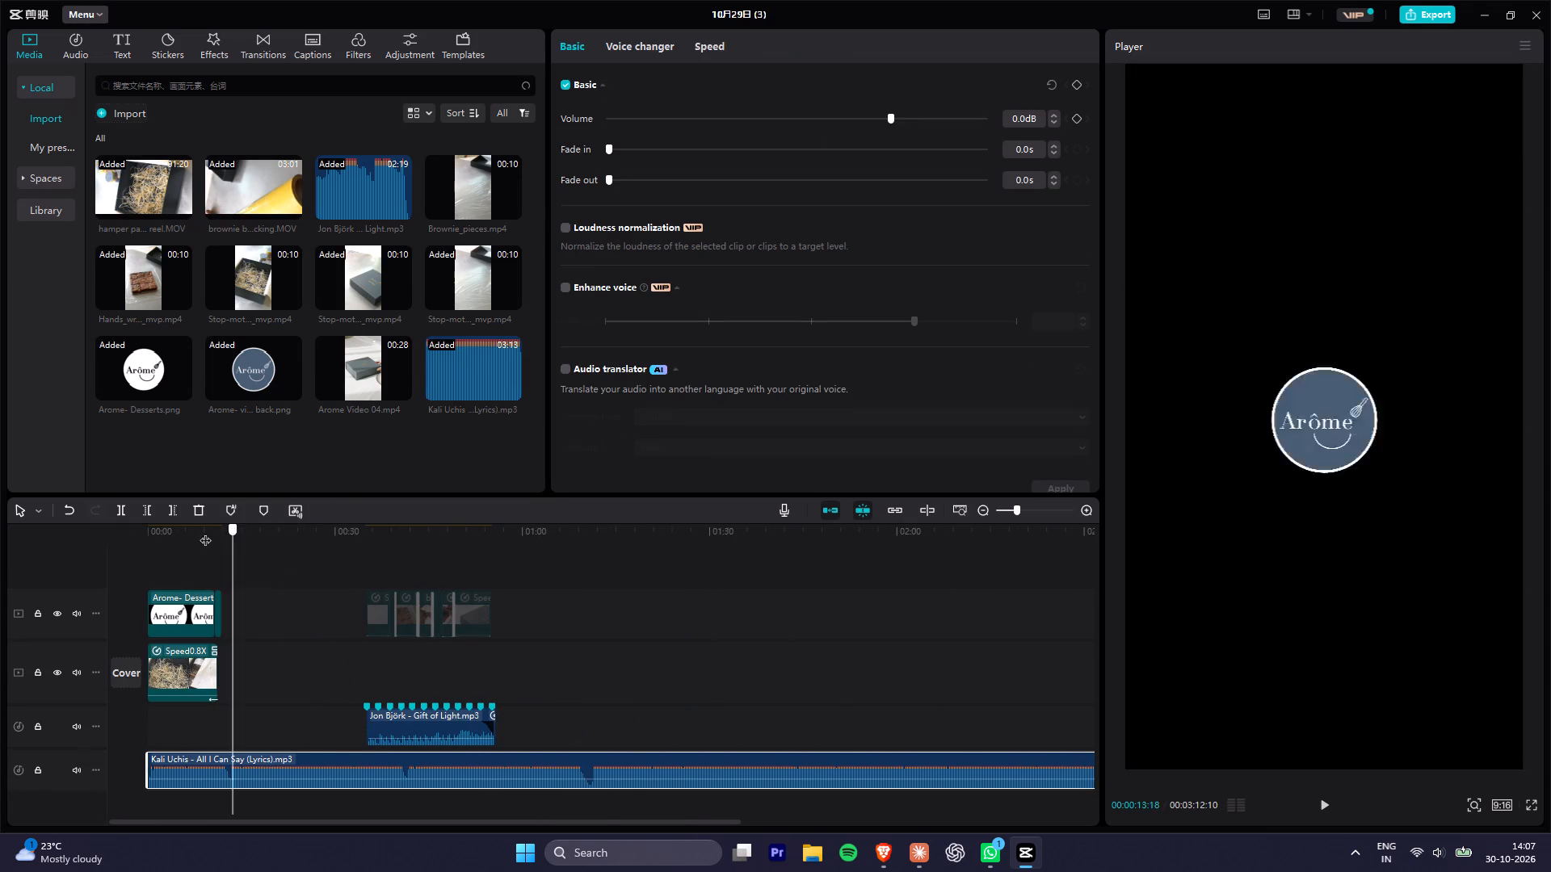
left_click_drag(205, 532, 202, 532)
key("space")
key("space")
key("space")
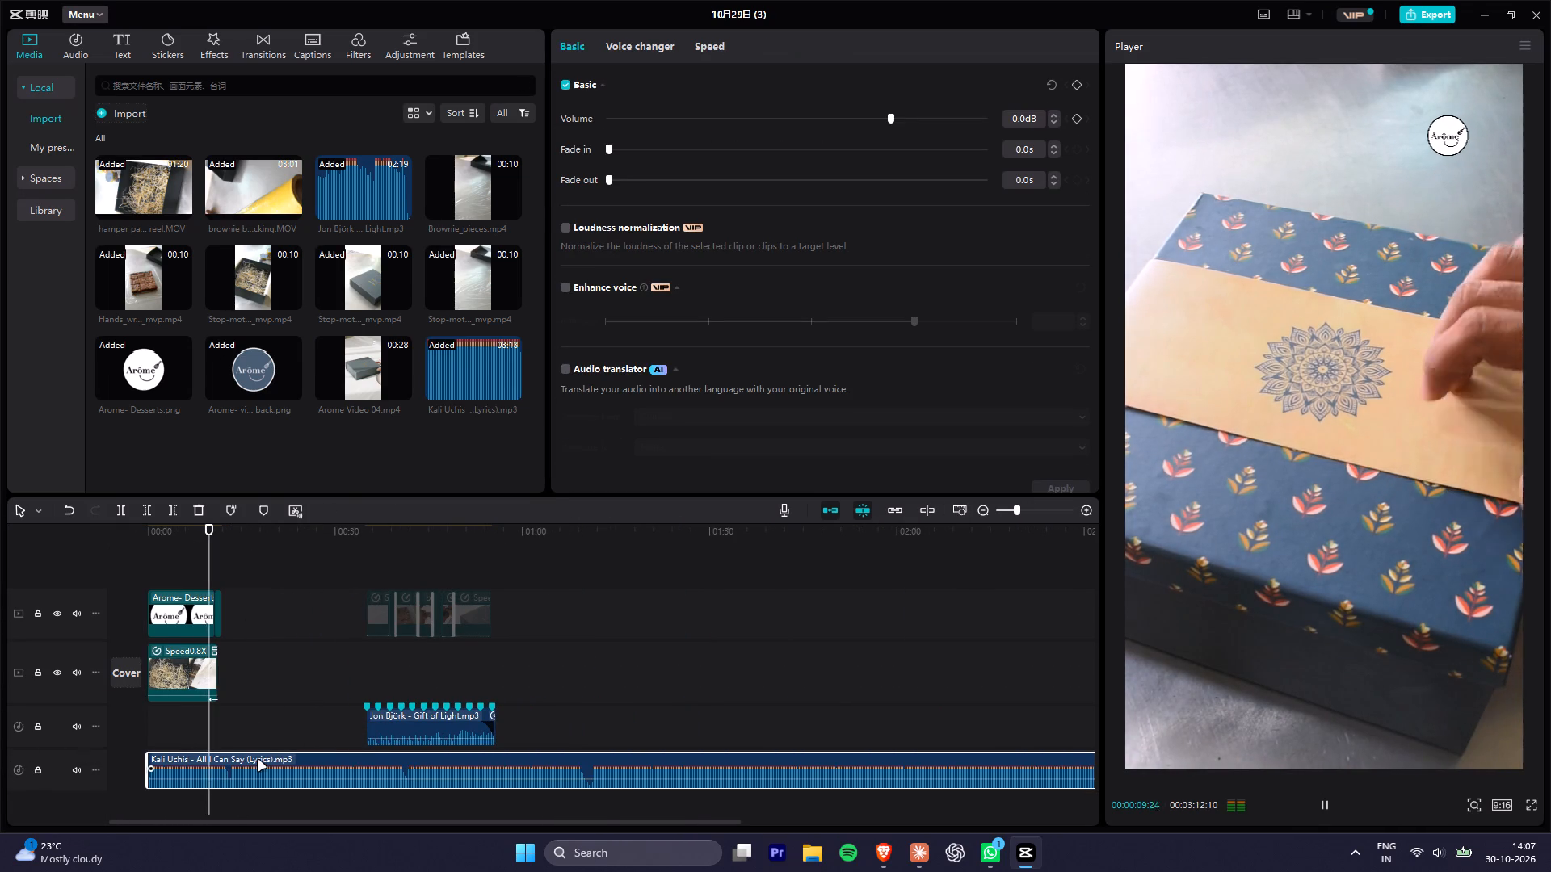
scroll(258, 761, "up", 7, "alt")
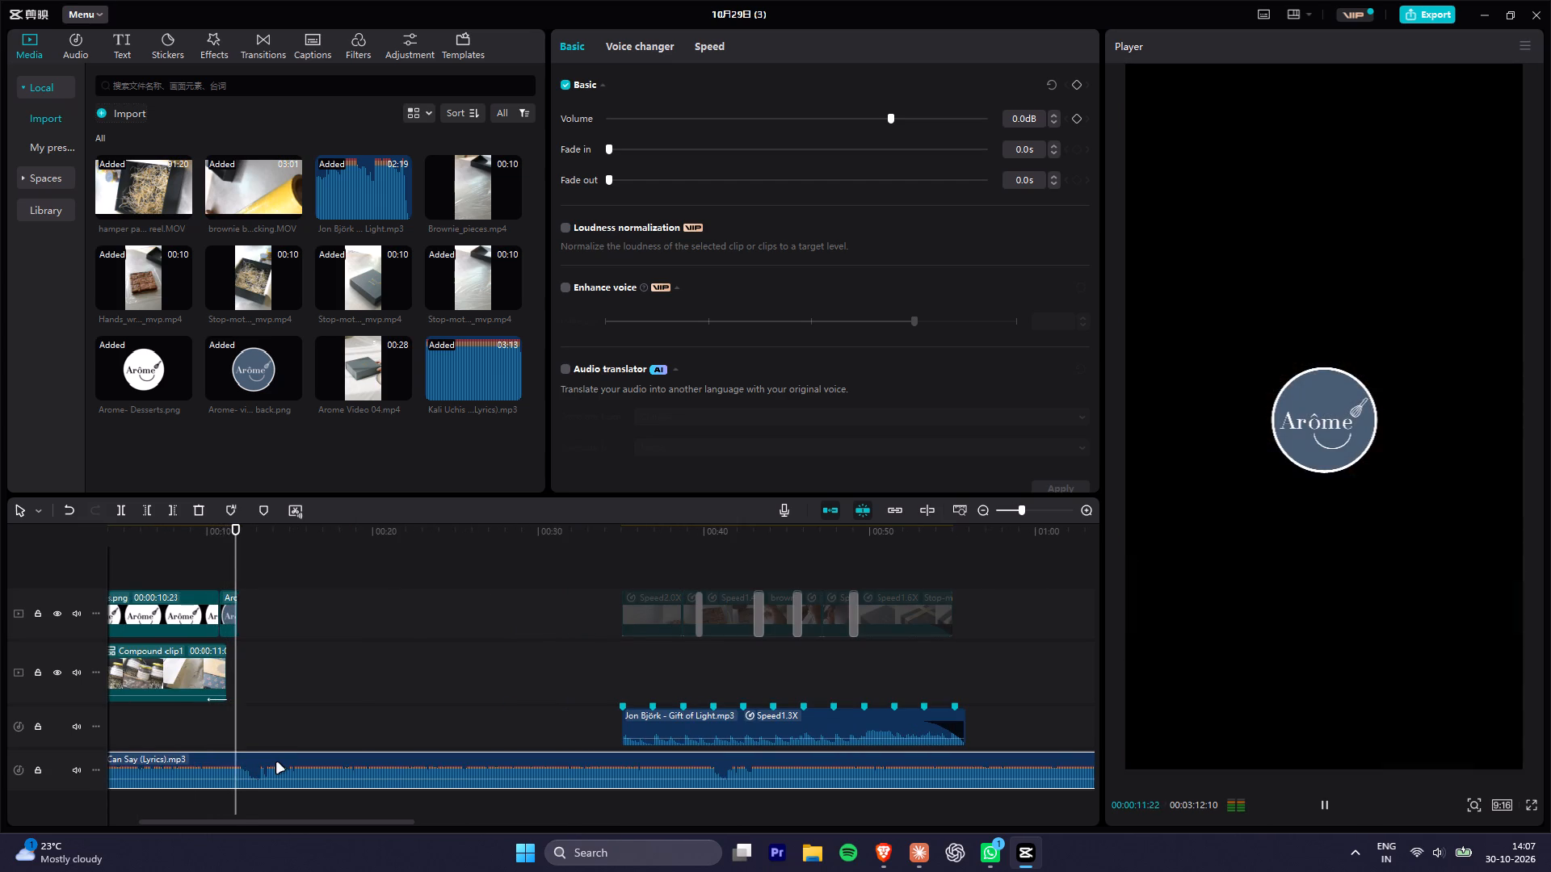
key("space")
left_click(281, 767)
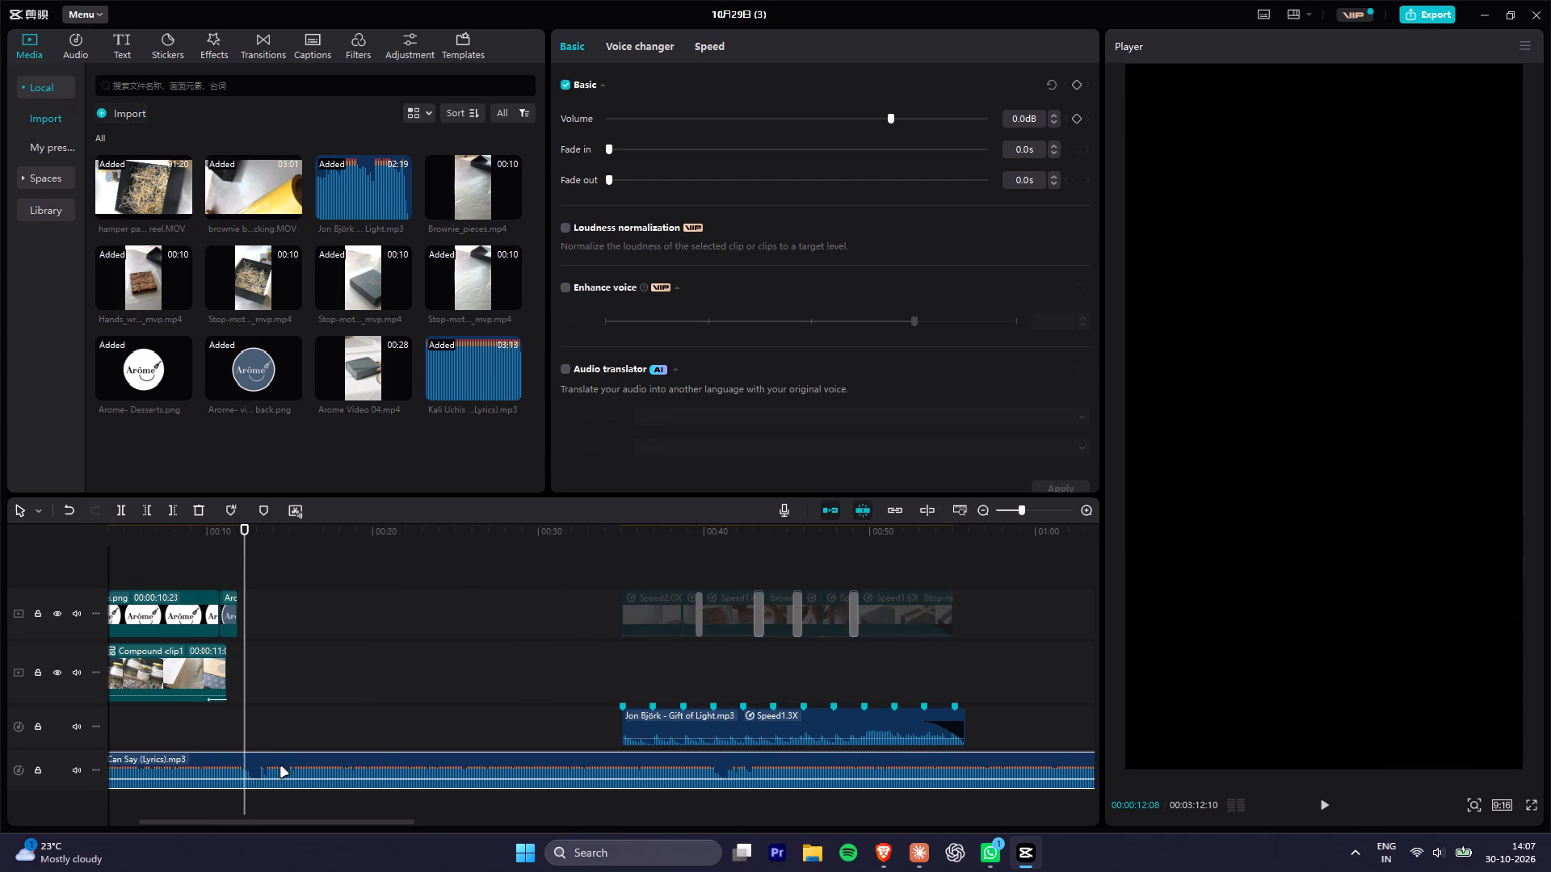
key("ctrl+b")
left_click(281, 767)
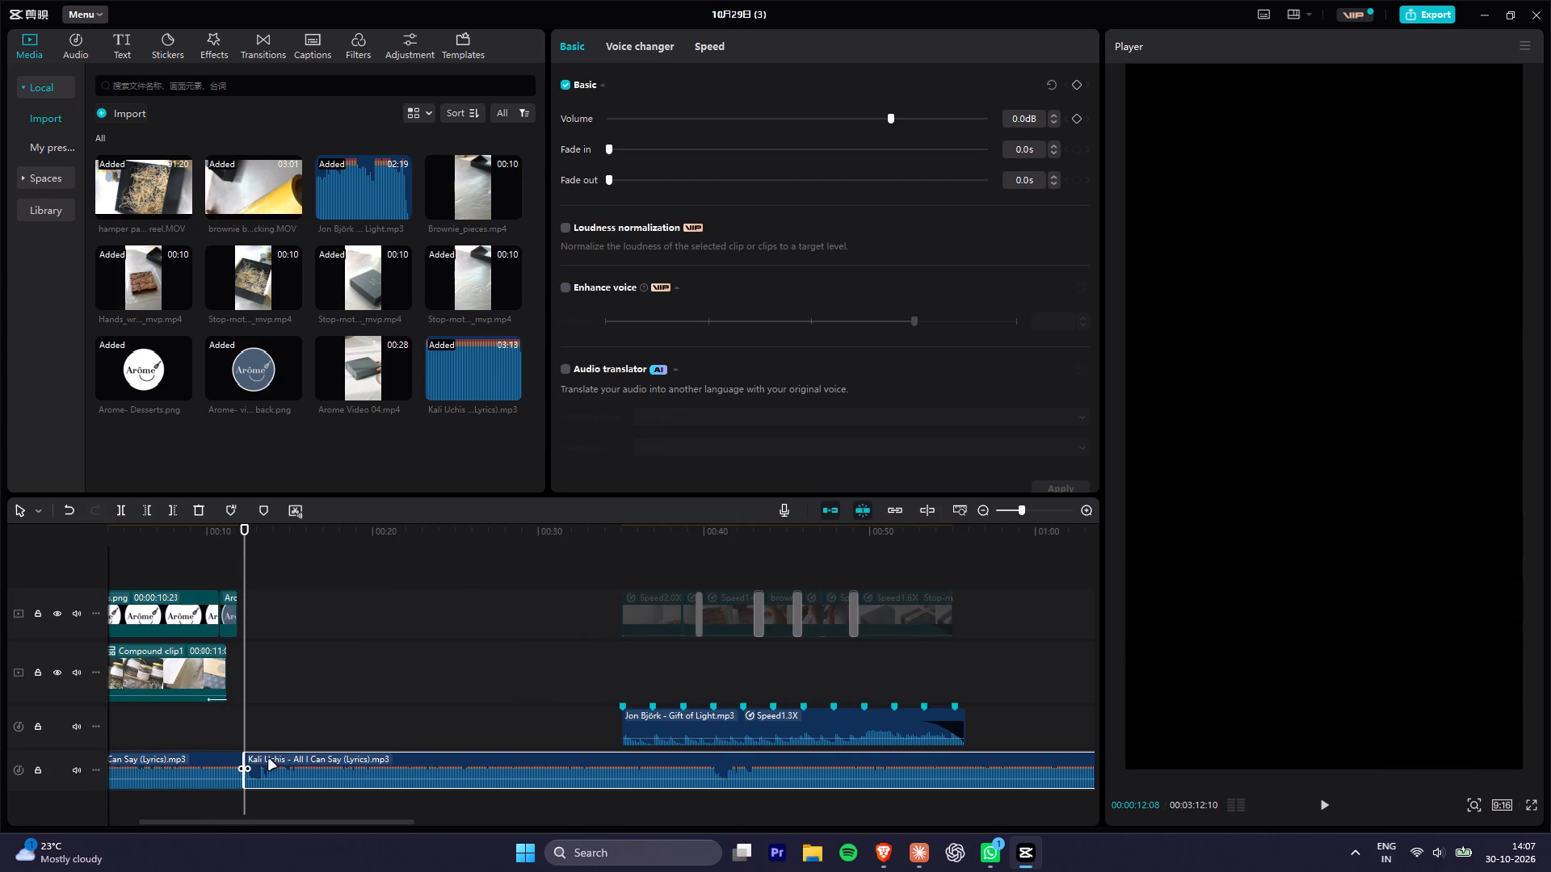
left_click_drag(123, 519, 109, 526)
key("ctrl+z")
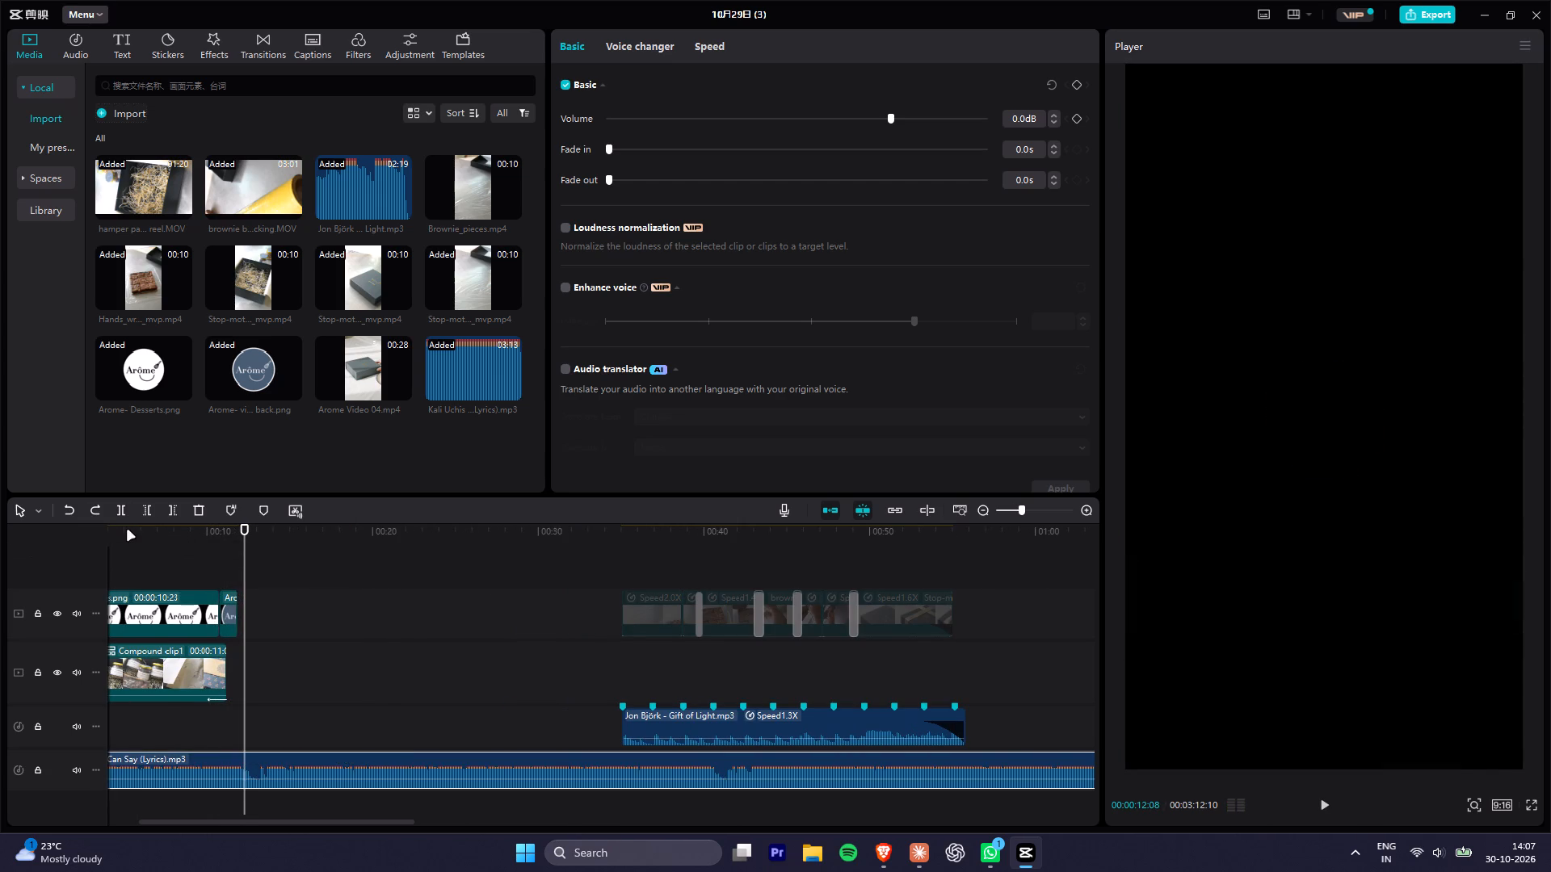
Play the reel's opening with the Kali Uchis track to find where the music should start.
left_click_drag(138, 530, 2, 535)
type("v")
key("space")
key("space")
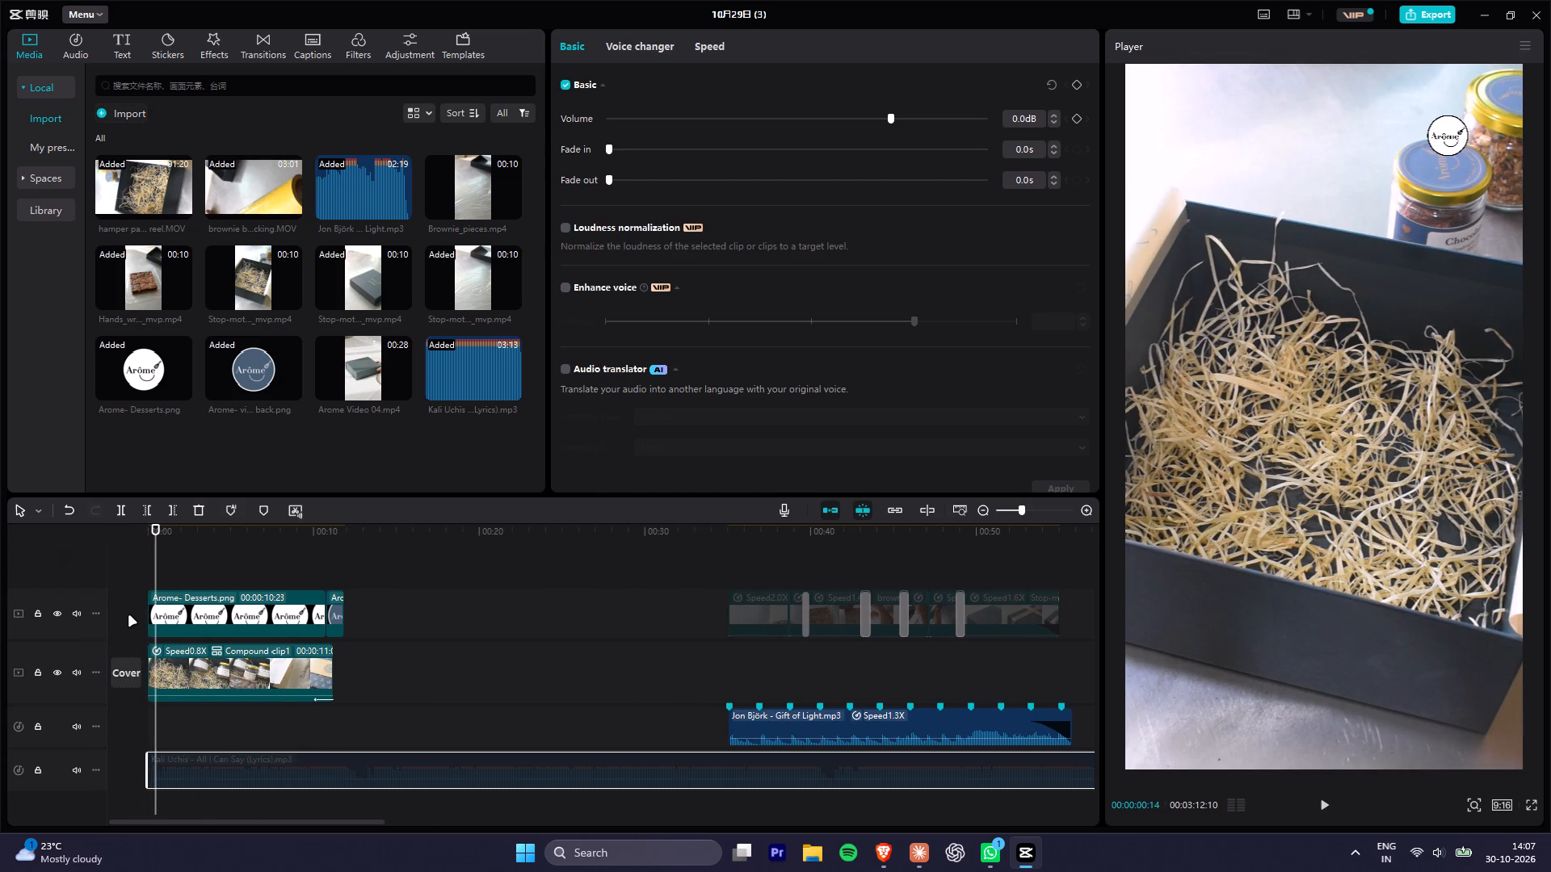
type("v")
key("space")
key("space")
key("space")
key("space")
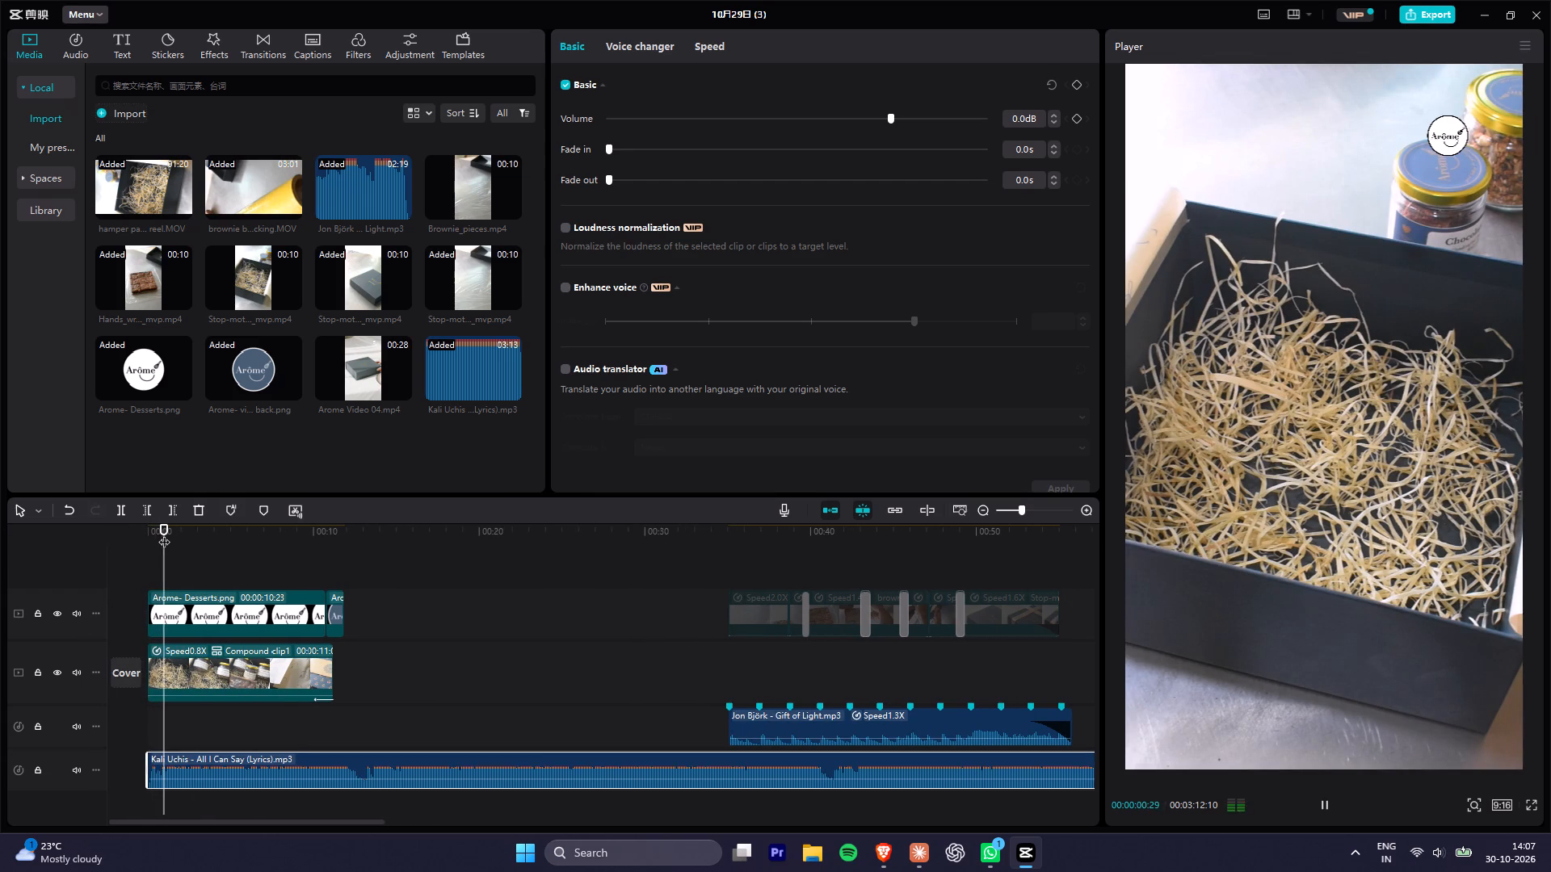
scroll(230, 665, "up", 15, "alt")
key("space")
key("space")
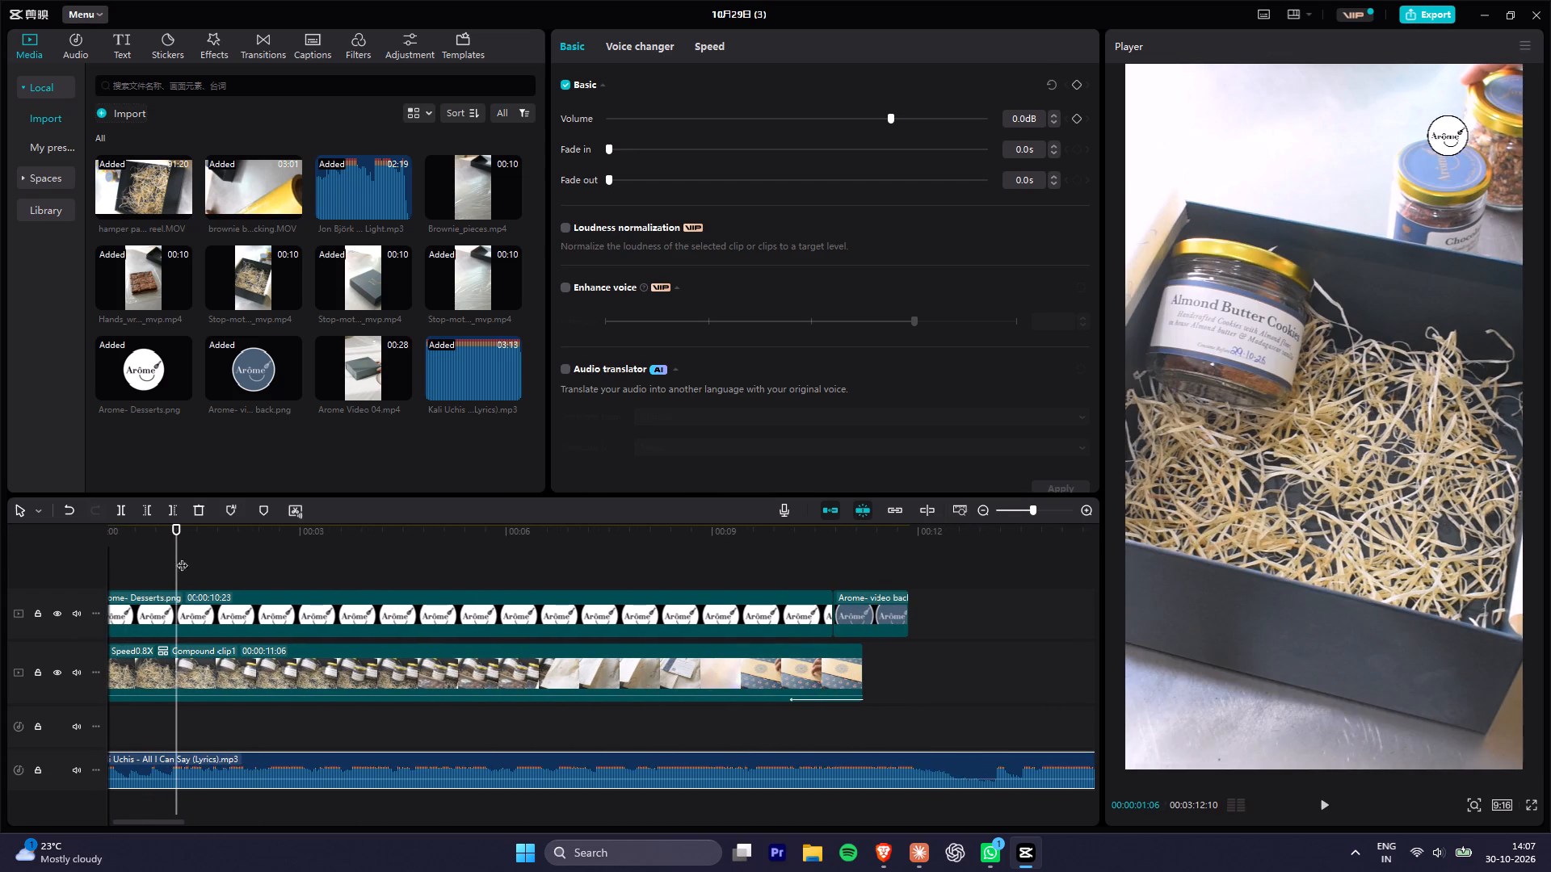
Split the Kali Uchis track at 00:00:00:28, delete the first part, and move the remainder to the timeline's start.
left_click_drag(166, 528, 204, 544)
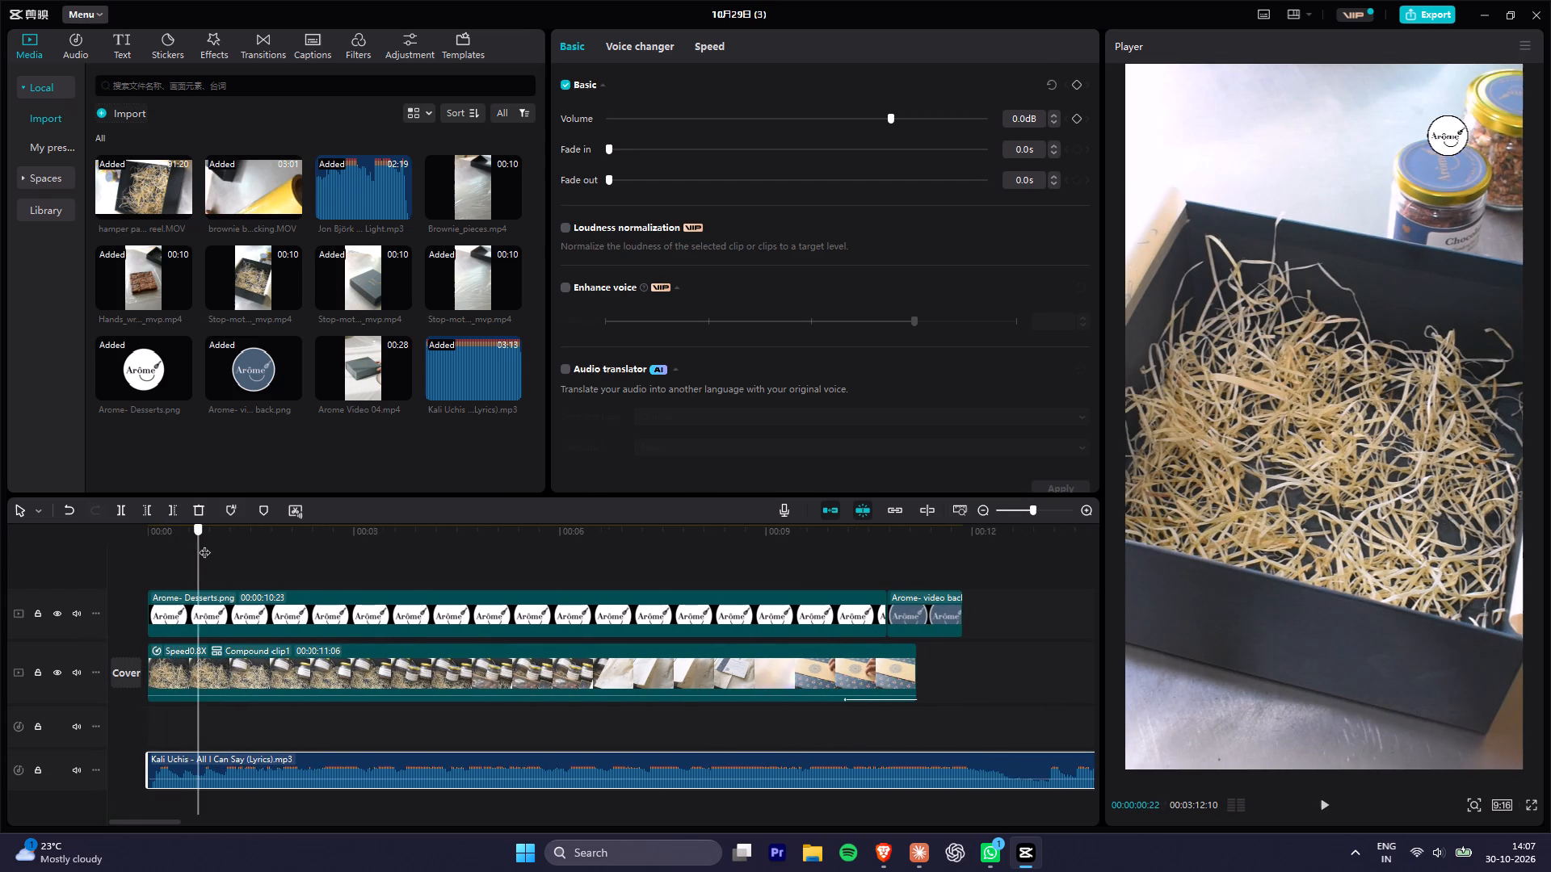
left_click_drag(204, 544, 212, 547)
left_click(248, 768)
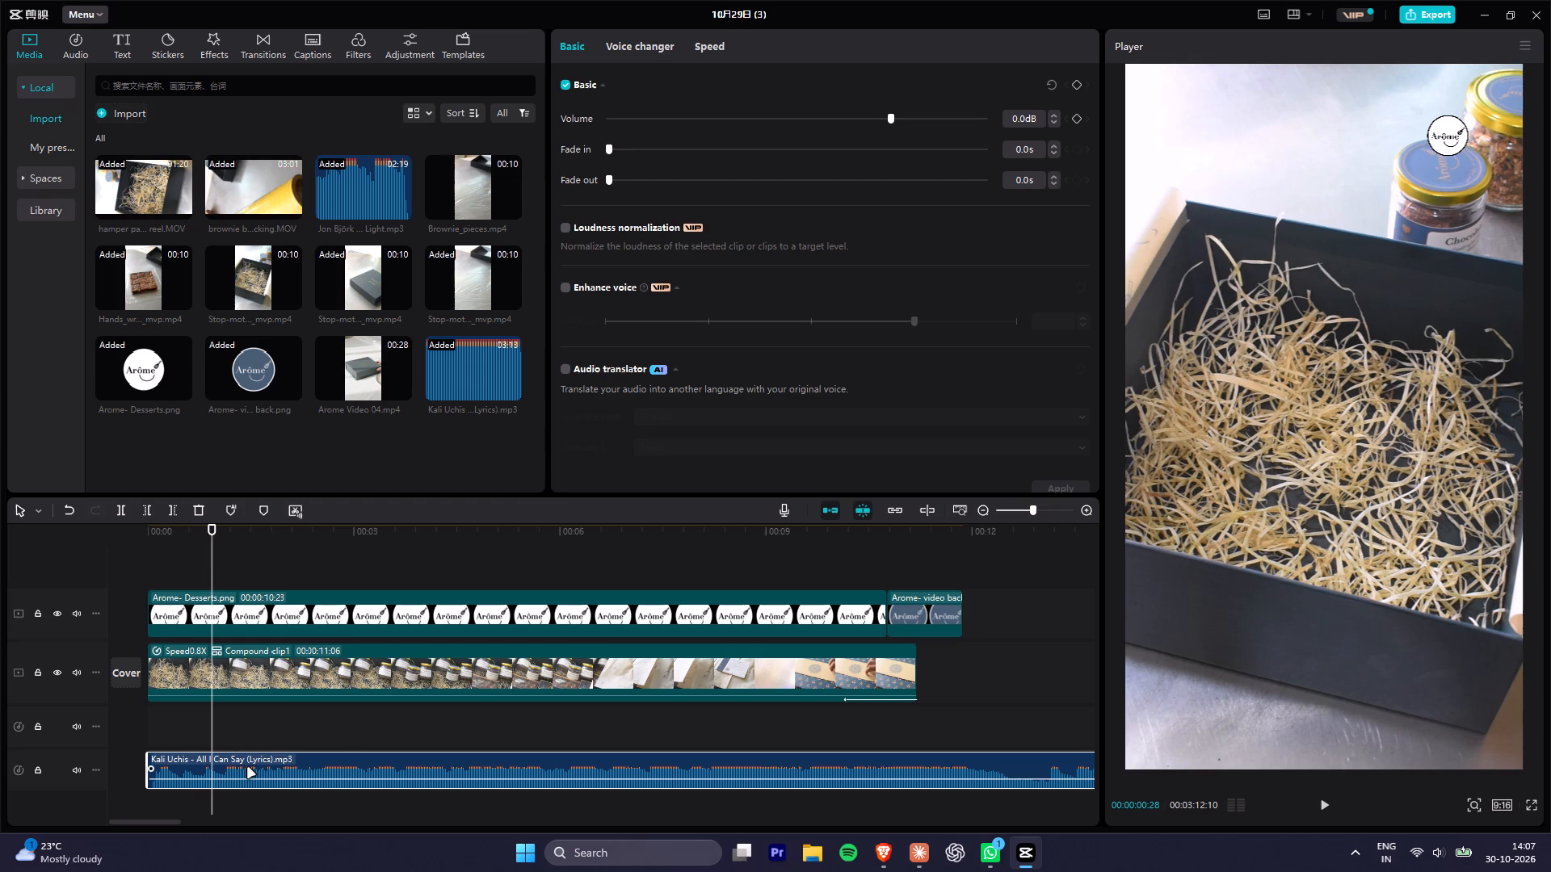
key("ctrl+b")
left_click(182, 769)
key("Delete")
left_click(244, 767)
left_click_drag(244, 767, 143, 763)
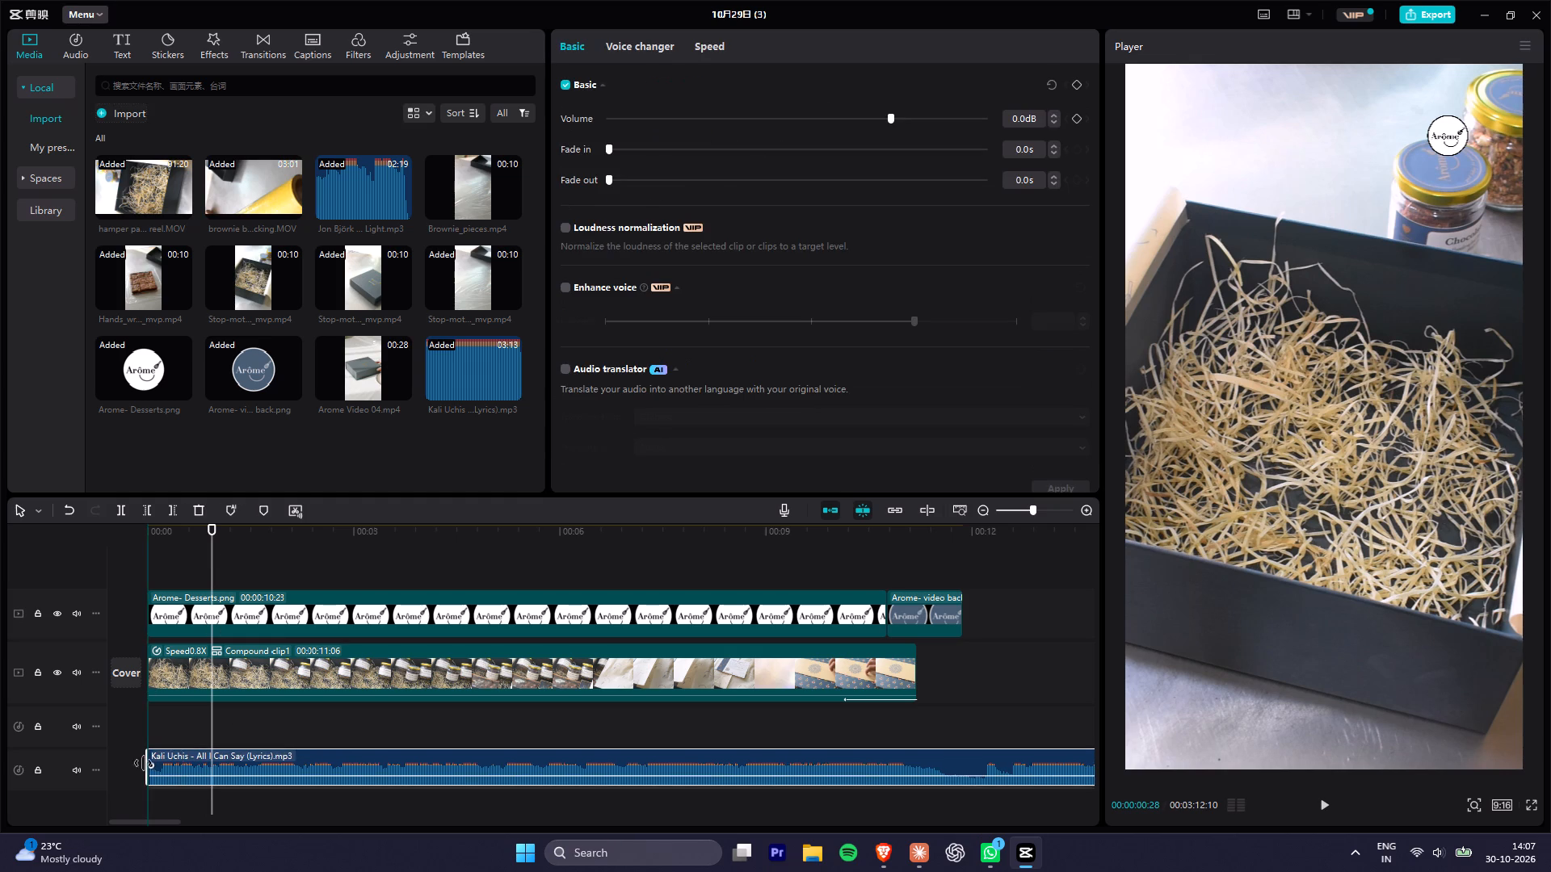
left_click_drag(143, 763, 141, 762)
Play the ending, split the Kali Uchis track at 00:00:11:21, and delete everything after the cut.
left_click(891, 532)
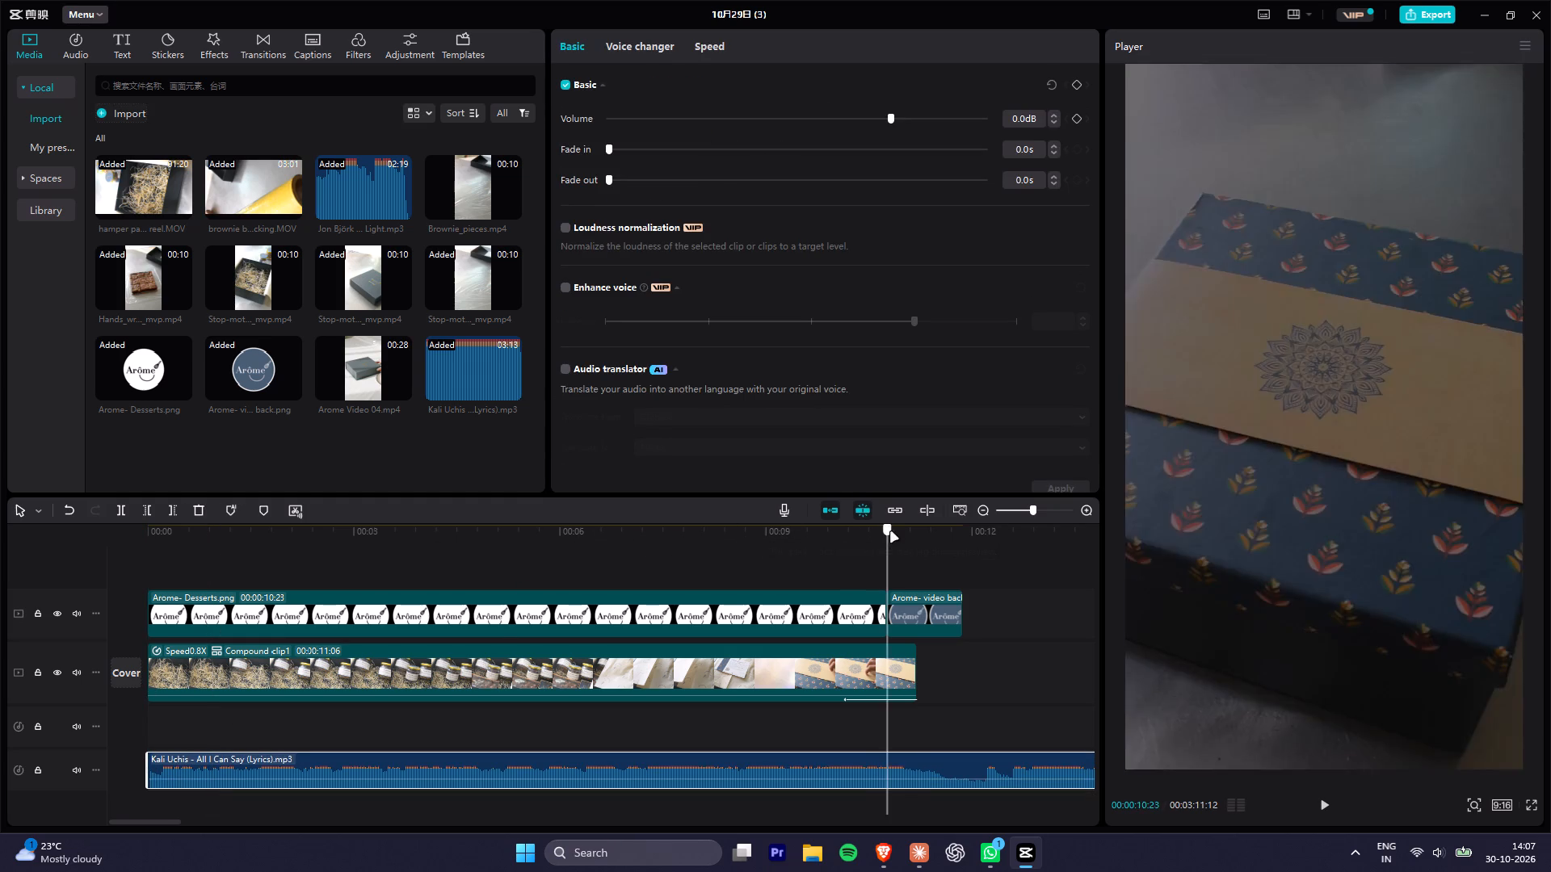
key("space")
key("space")
left_click(976, 762)
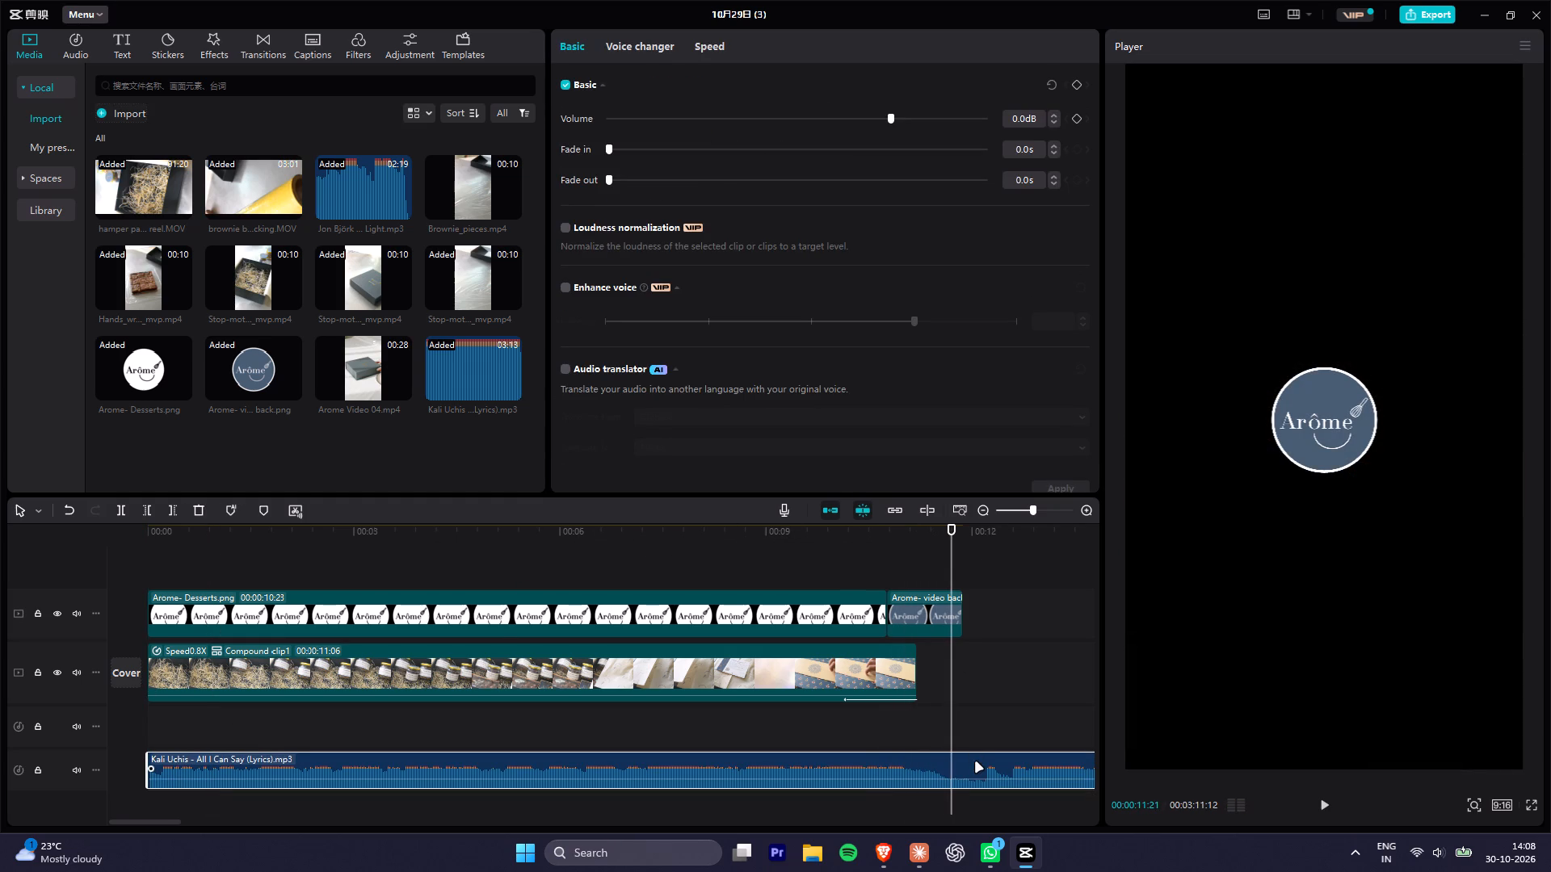
key("ctrl+b")
left_click(978, 765)
key("Delete")
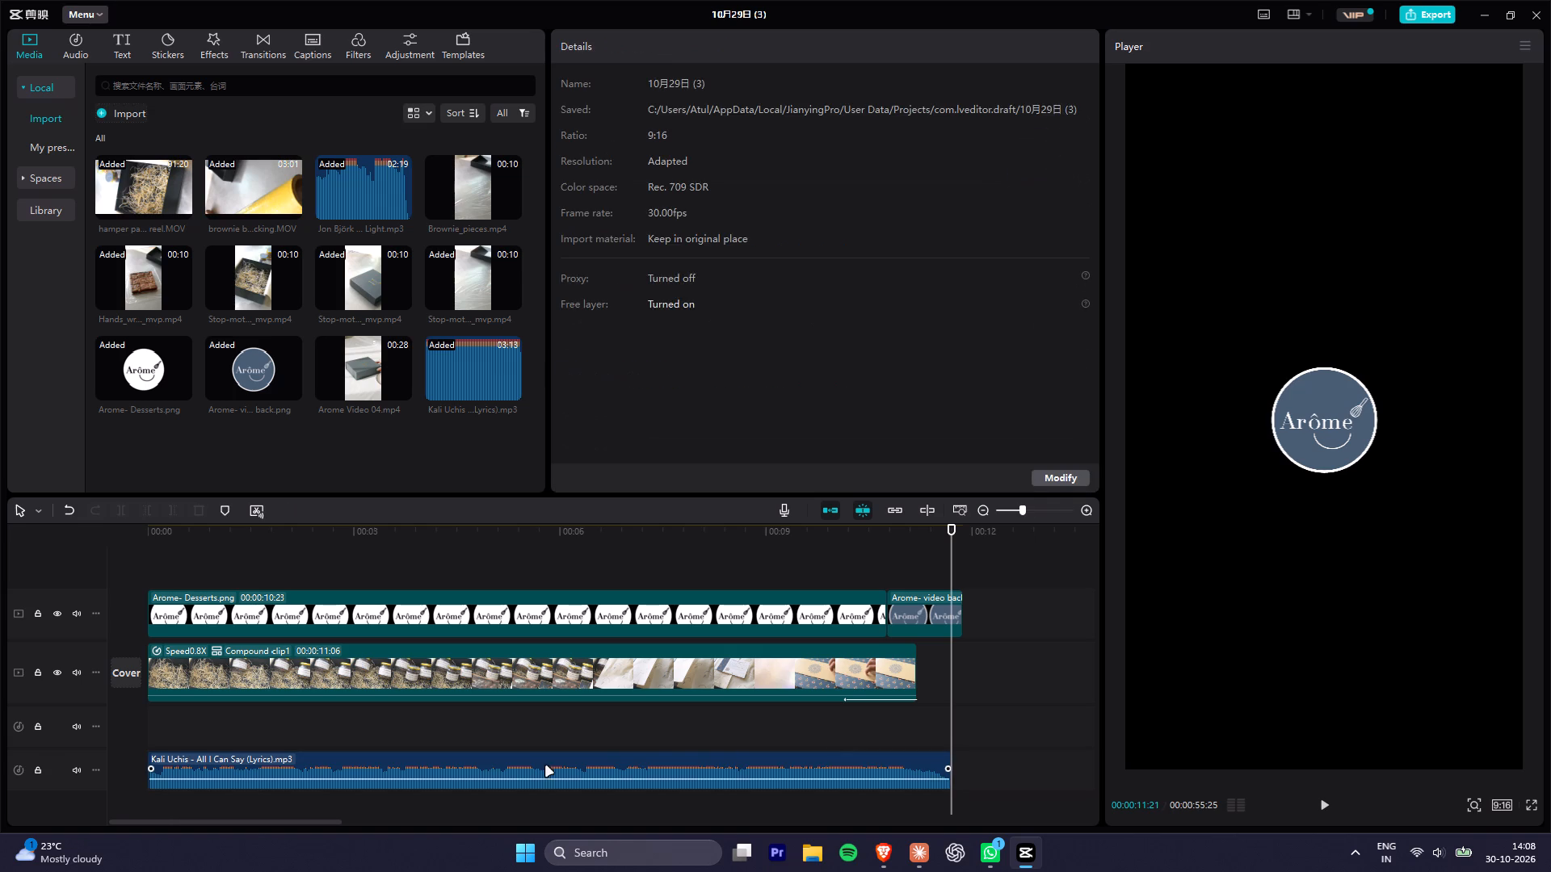
Move the trimmed Kali Uchis clip up to the audio track directly beneath the video, keeping it at the timeline's start.
left_click_drag(546, 766, 521, 715)
Lower the Kali Uchis clip's volume to -5.8 dB and play back the opening.
left_click(230, 728)
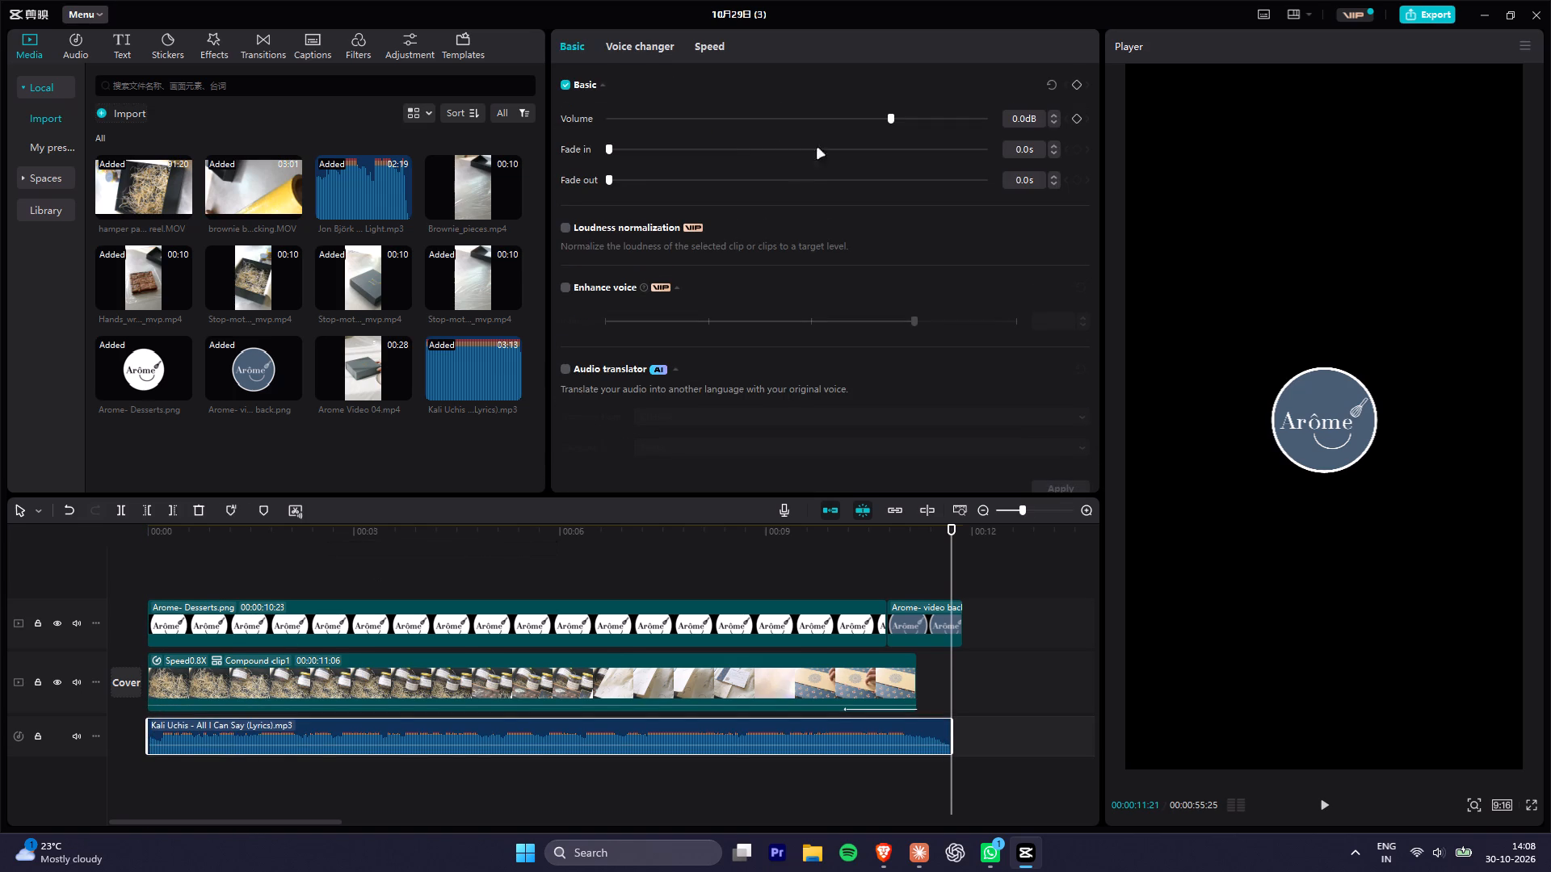
left_click(860, 116)
left_click_drag(227, 542, 61, 543)
key("space")
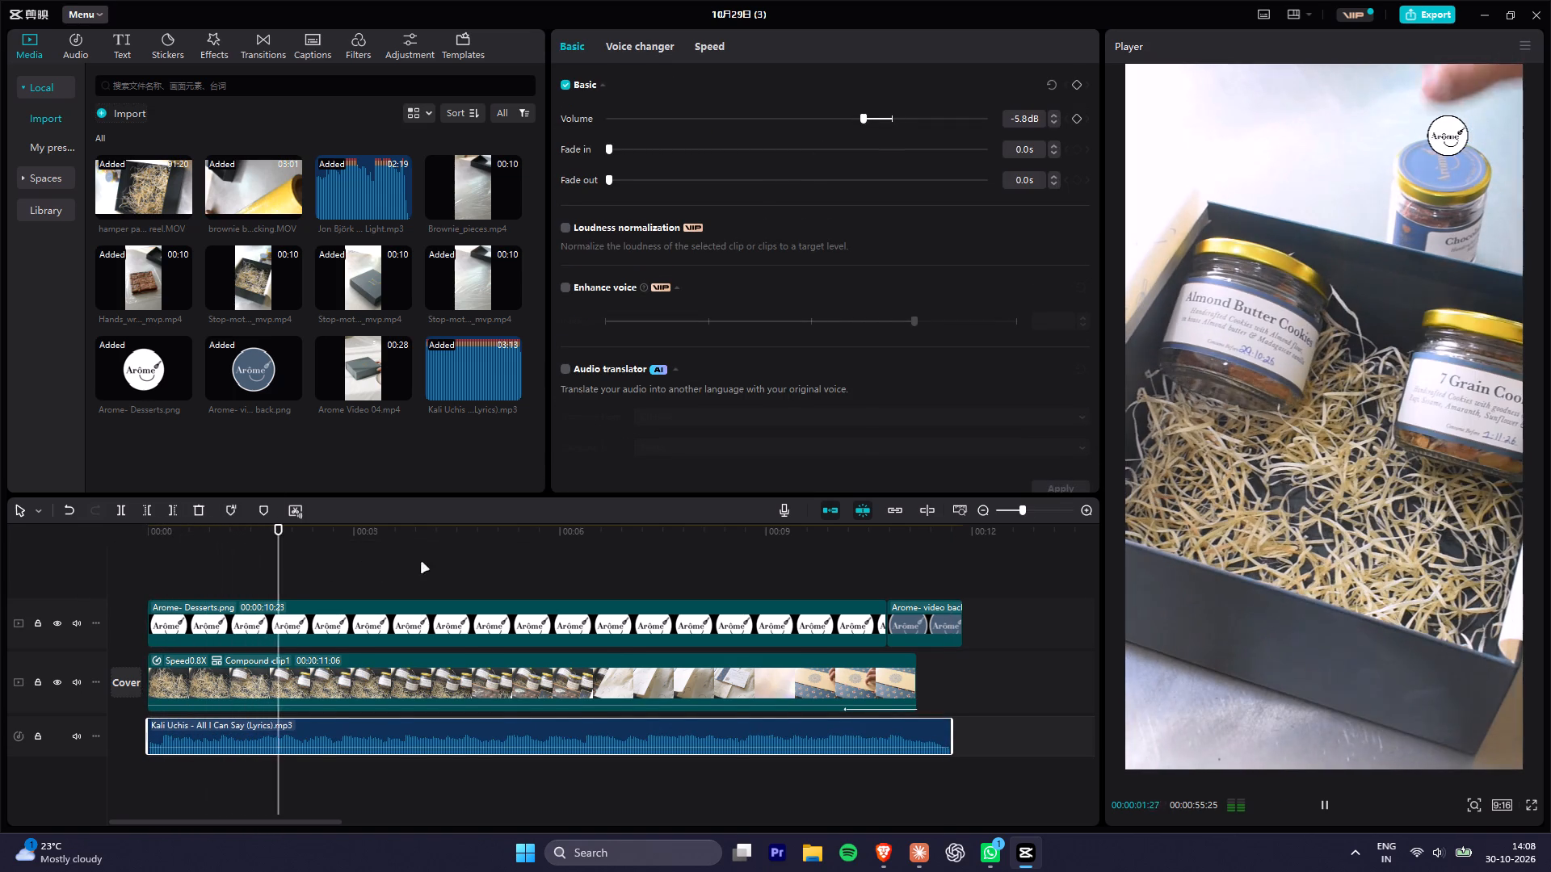
key("space")
Give the Kali Uchis clip a 0.8 s fade-in and a 2.1 s fade-out, and play the reel through.
left_click_drag(614, 149, 628, 149)
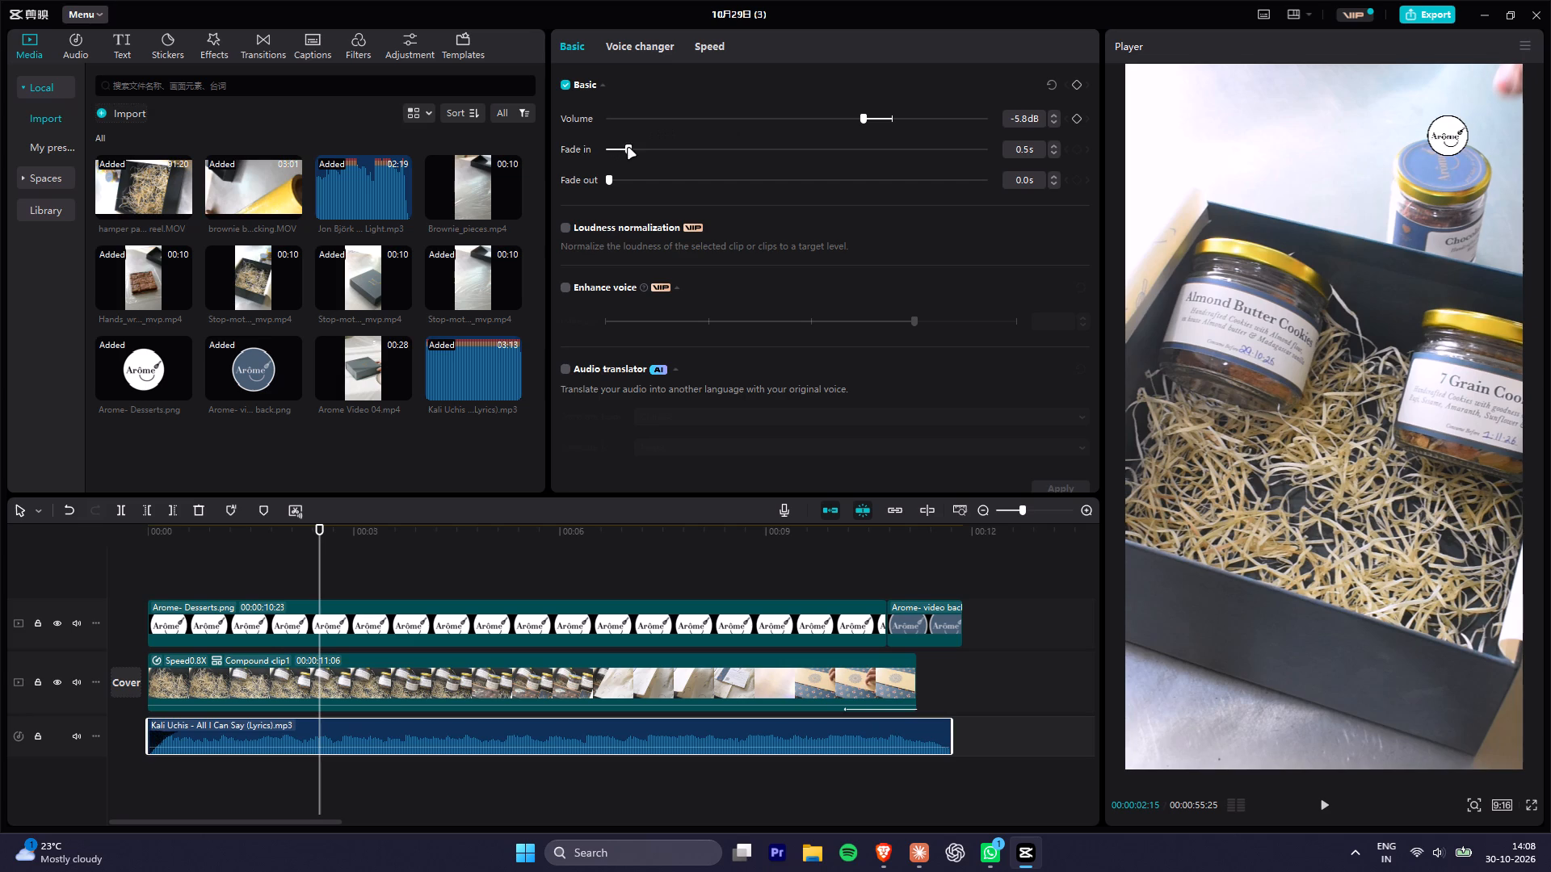
left_click_drag(628, 149, 638, 149)
left_click_drag(248, 535, 79, 539)
key("space")
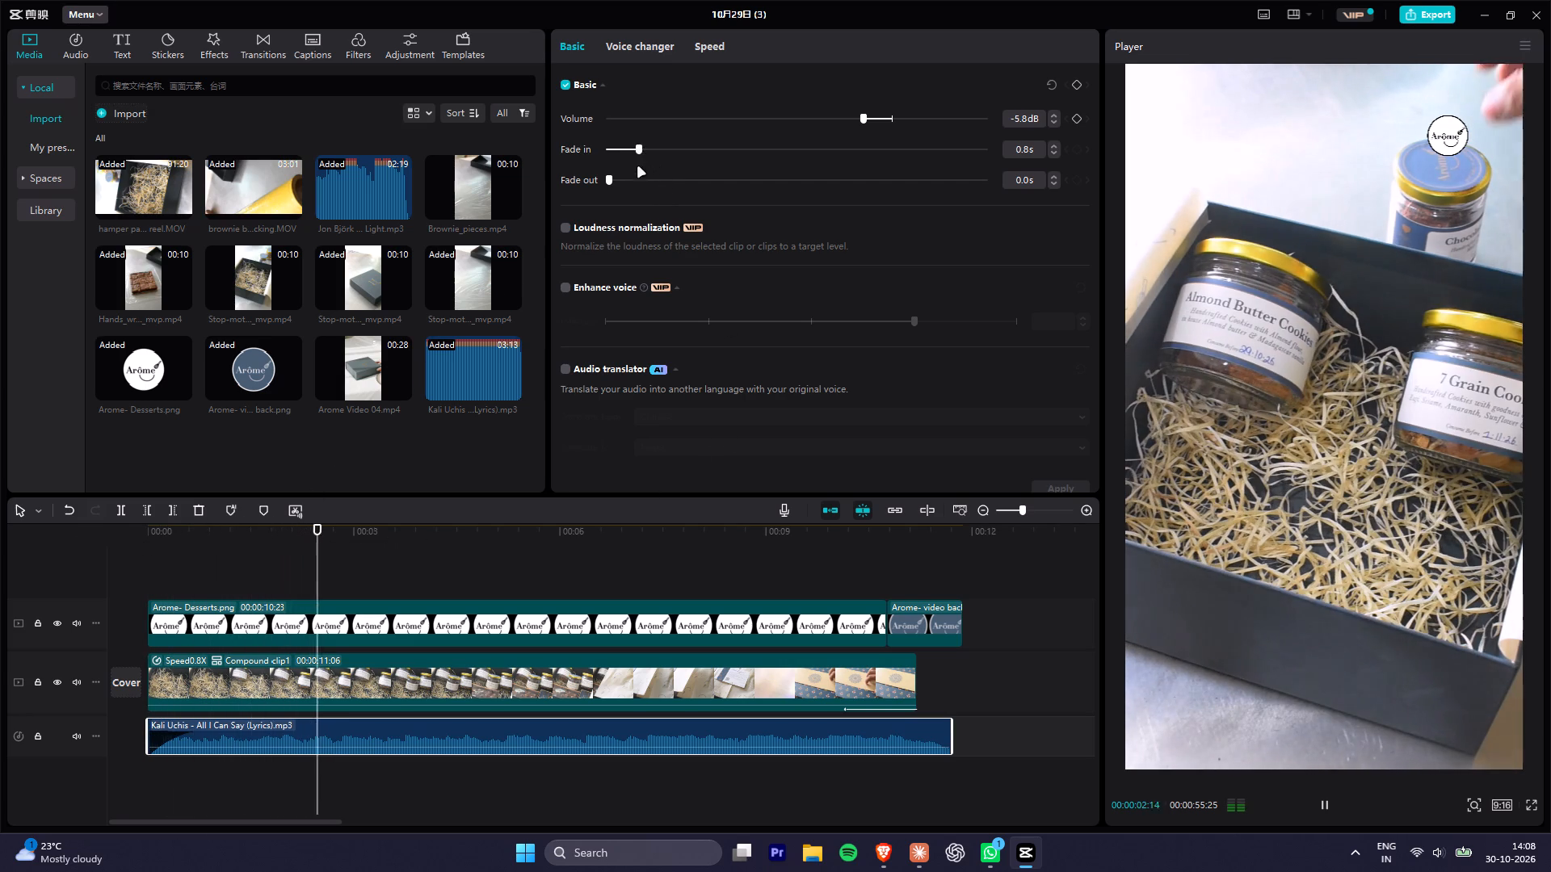
left_click_drag(633, 174, 687, 182)
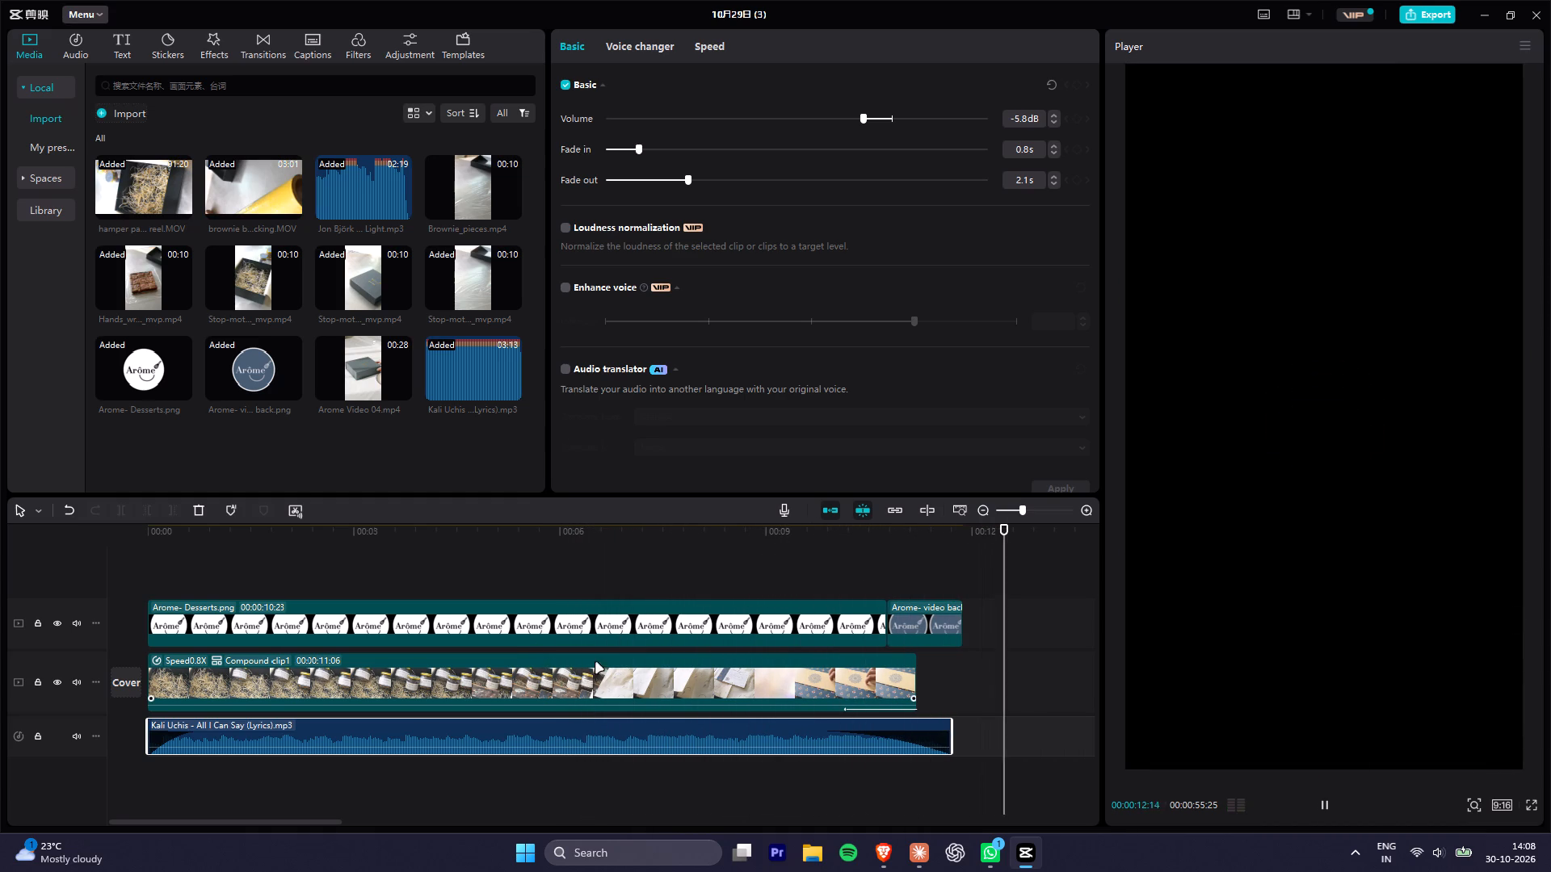
key("space")
Extend the Kali Uchis clip's end to 00:00:11:26, level with the end logo, and replay the opening.
left_click(960, 535)
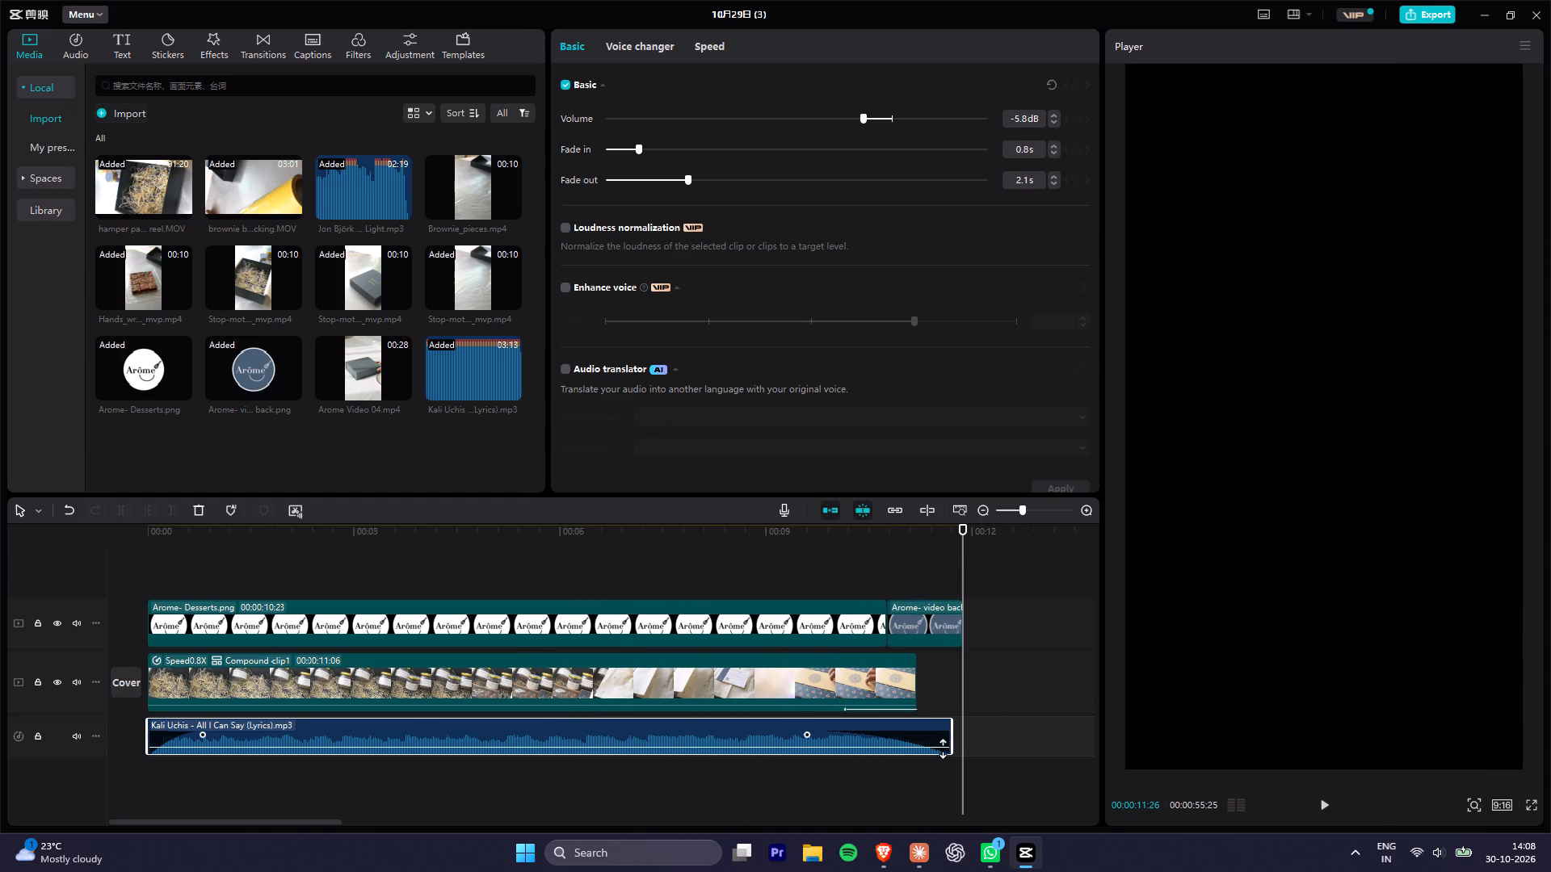
left_click_drag(950, 740, 964, 742)
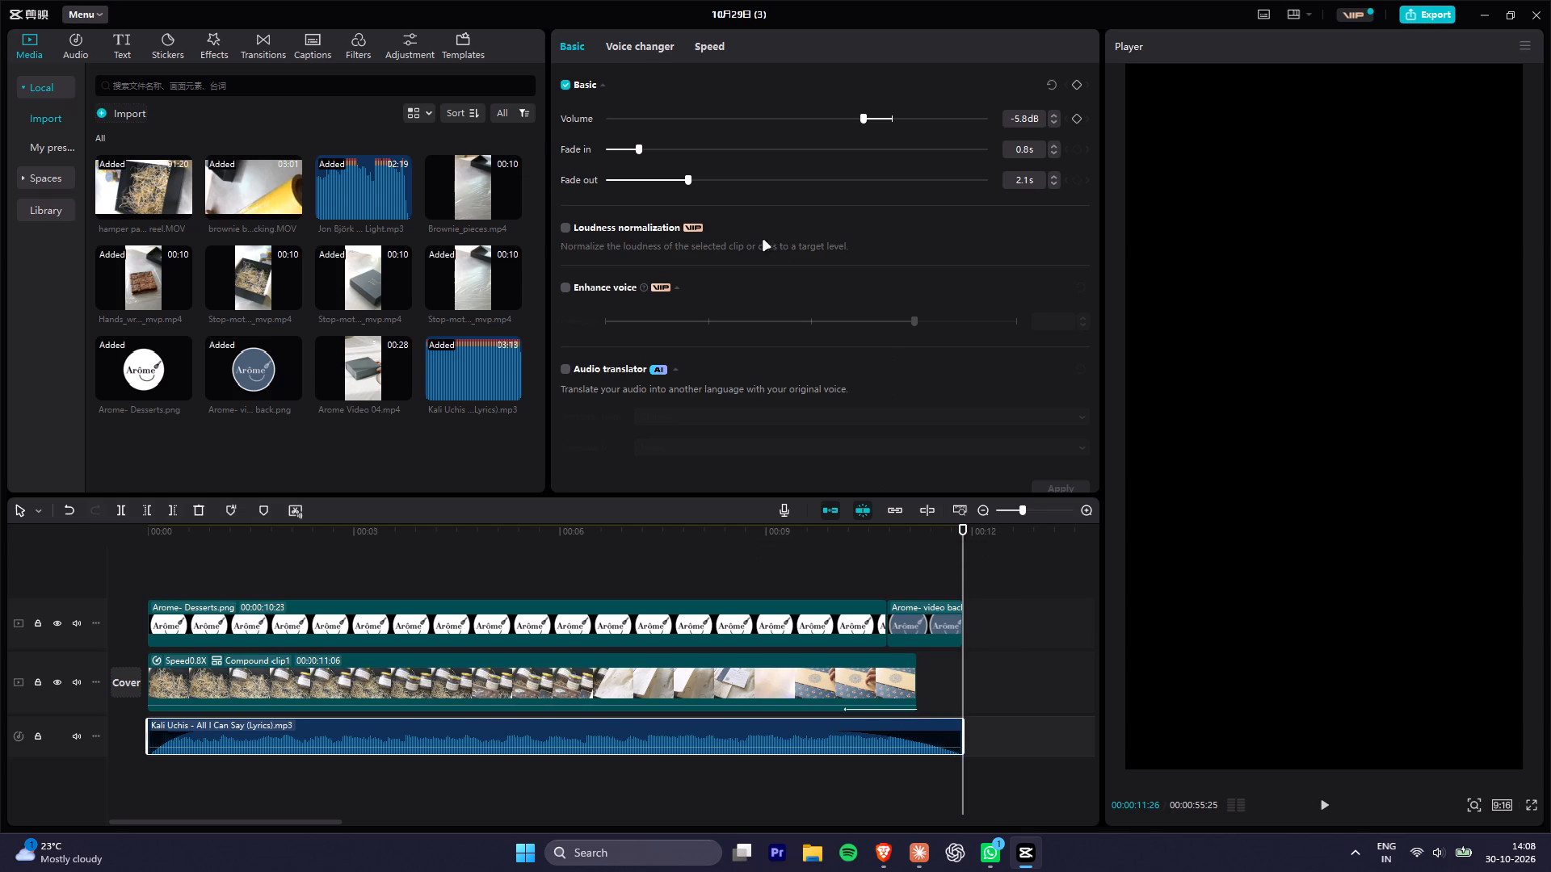
left_click_drag(509, 539, 0, 539)
key("space")
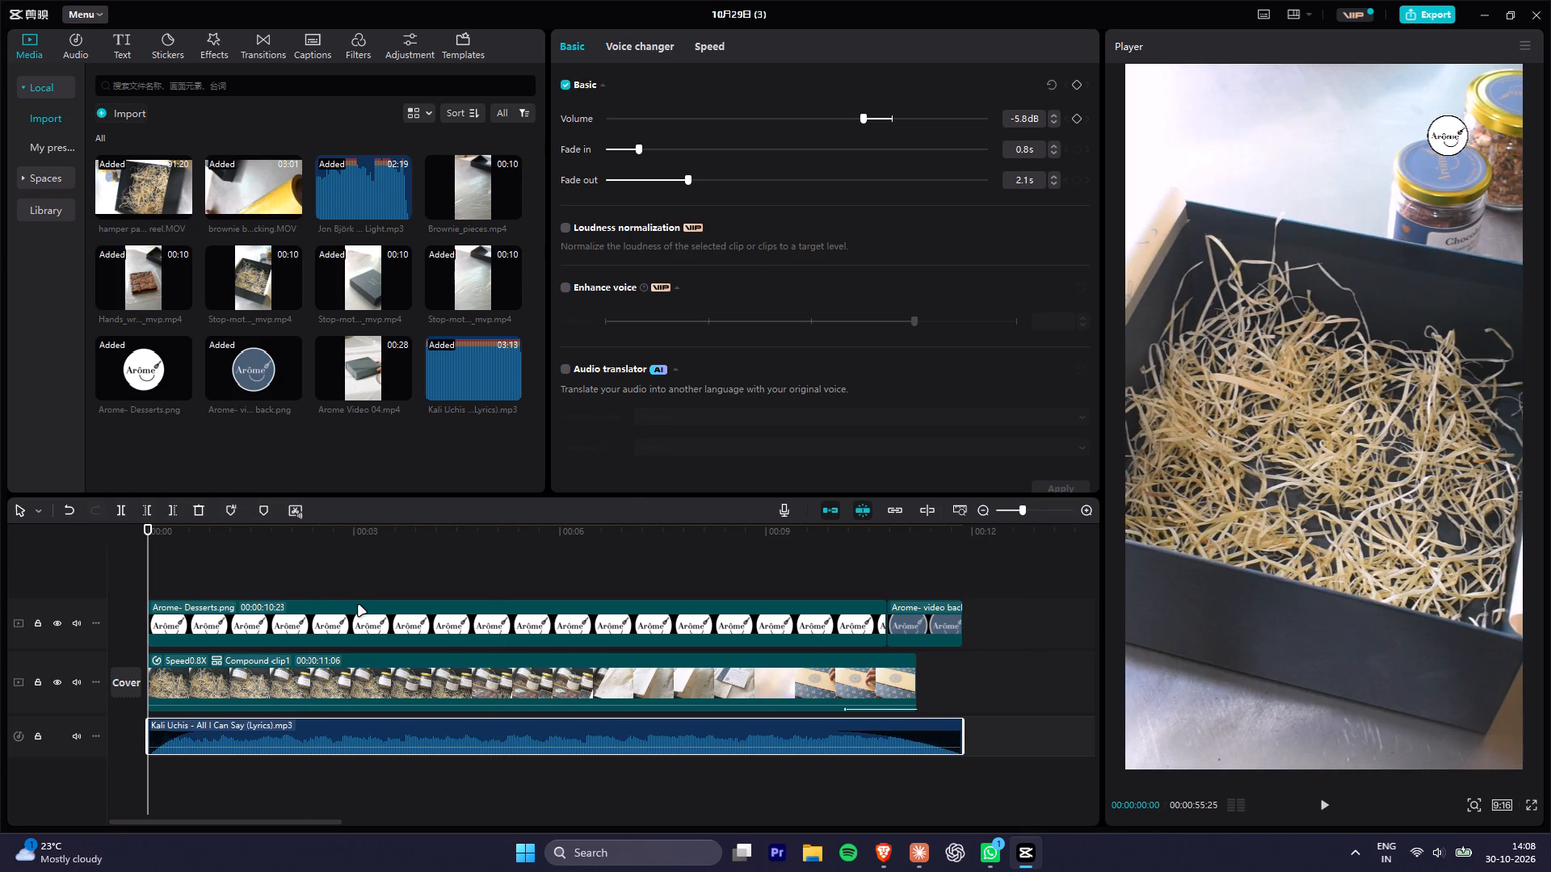
key("space")
key("space")
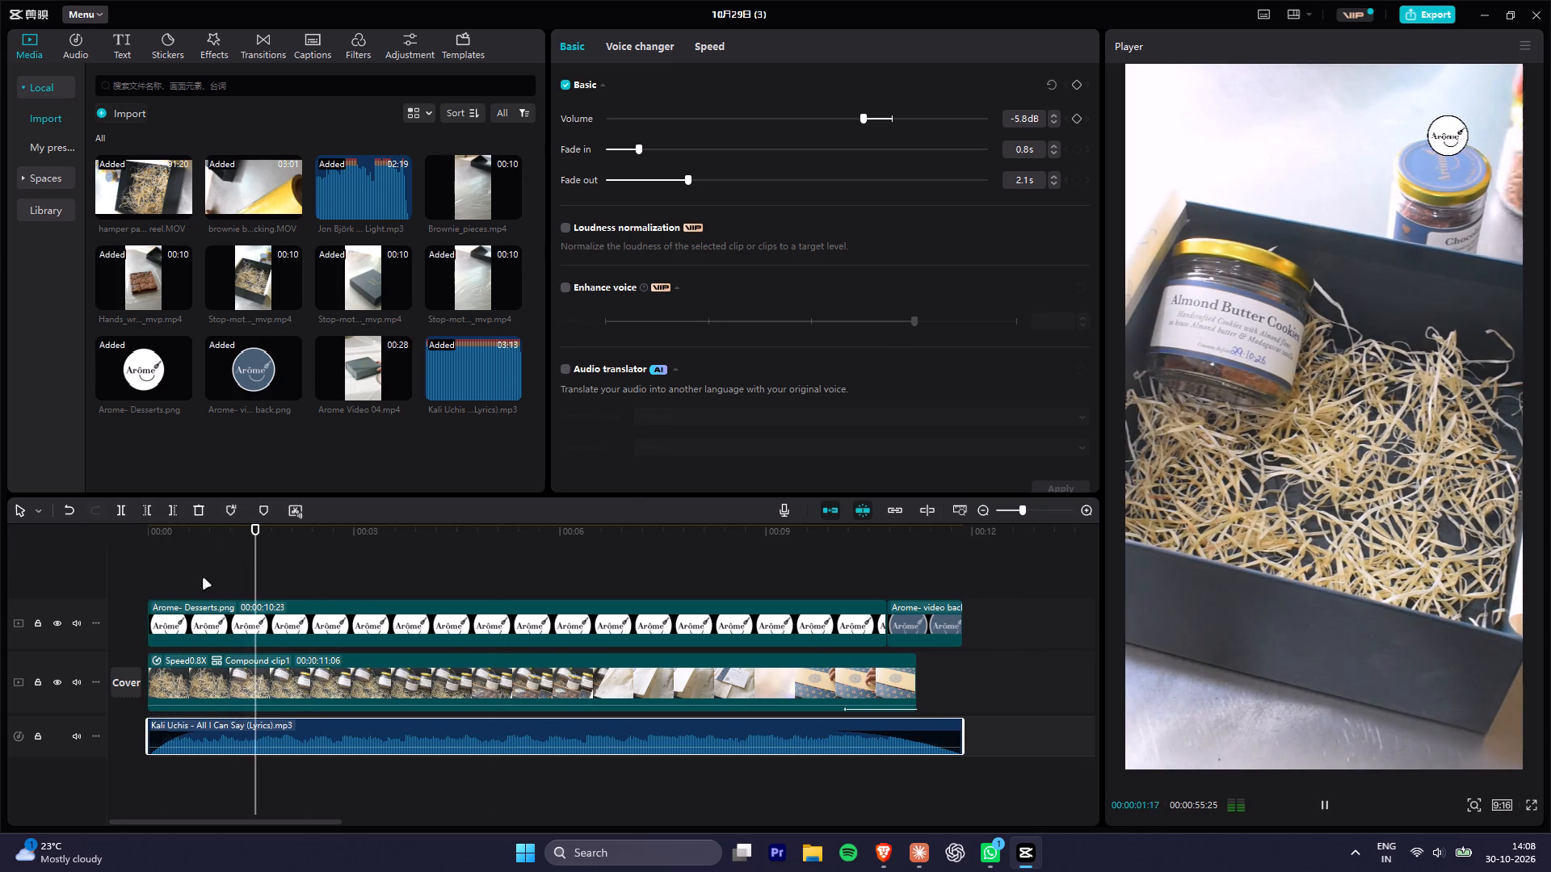
key("space")
left_click_drag(171, 526, 93, 539)
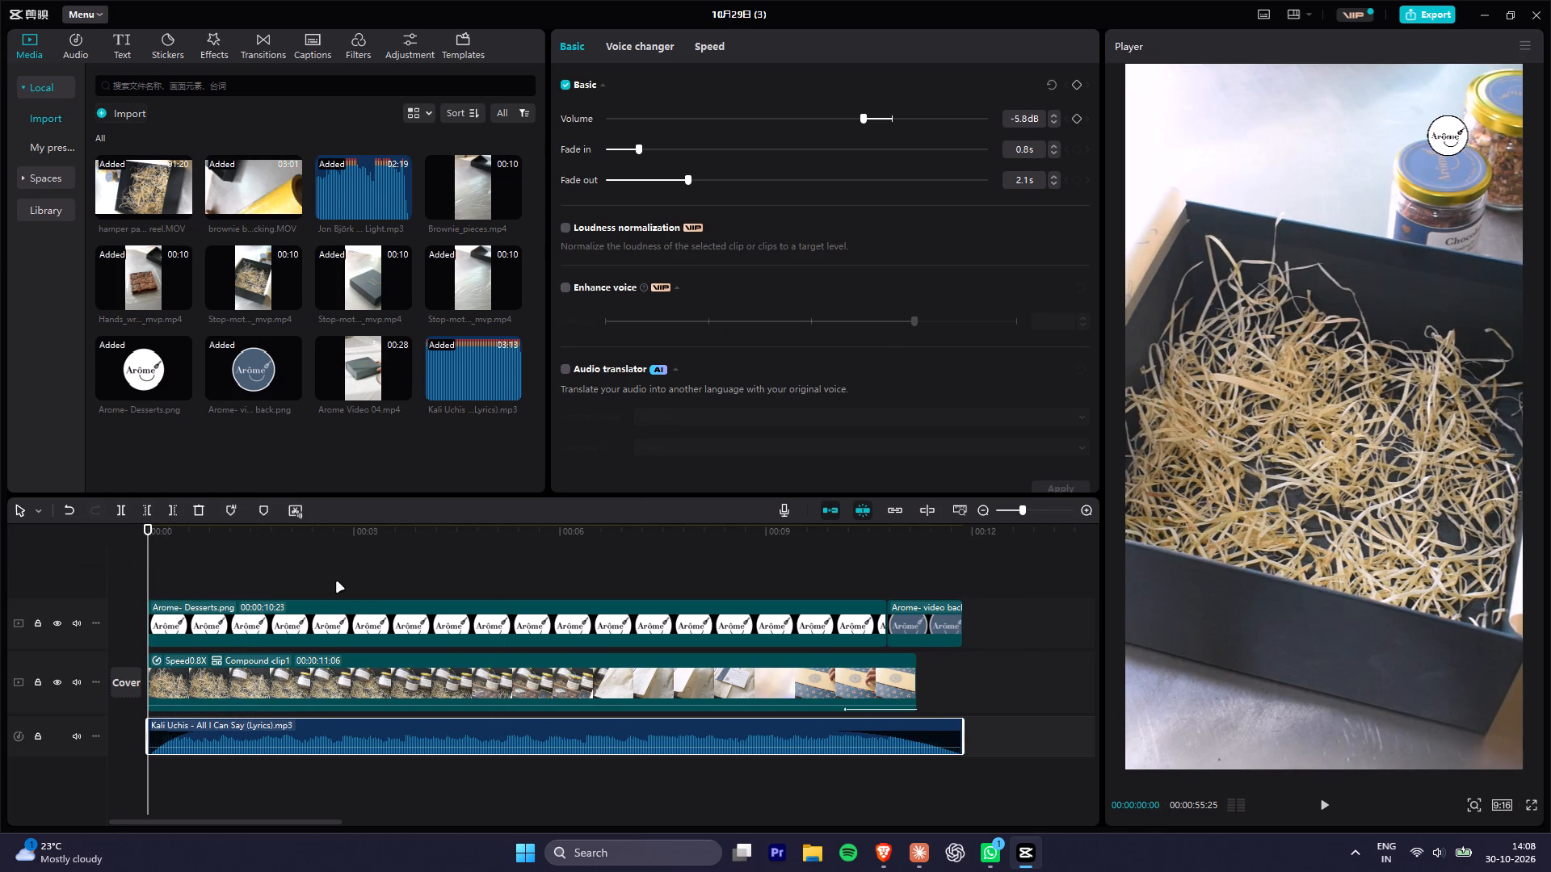
Trim the start of Compound clip1 to a duration of 00:00:11:03 and play back the opening.
scroll(337, 582, "down", 7, "alt")
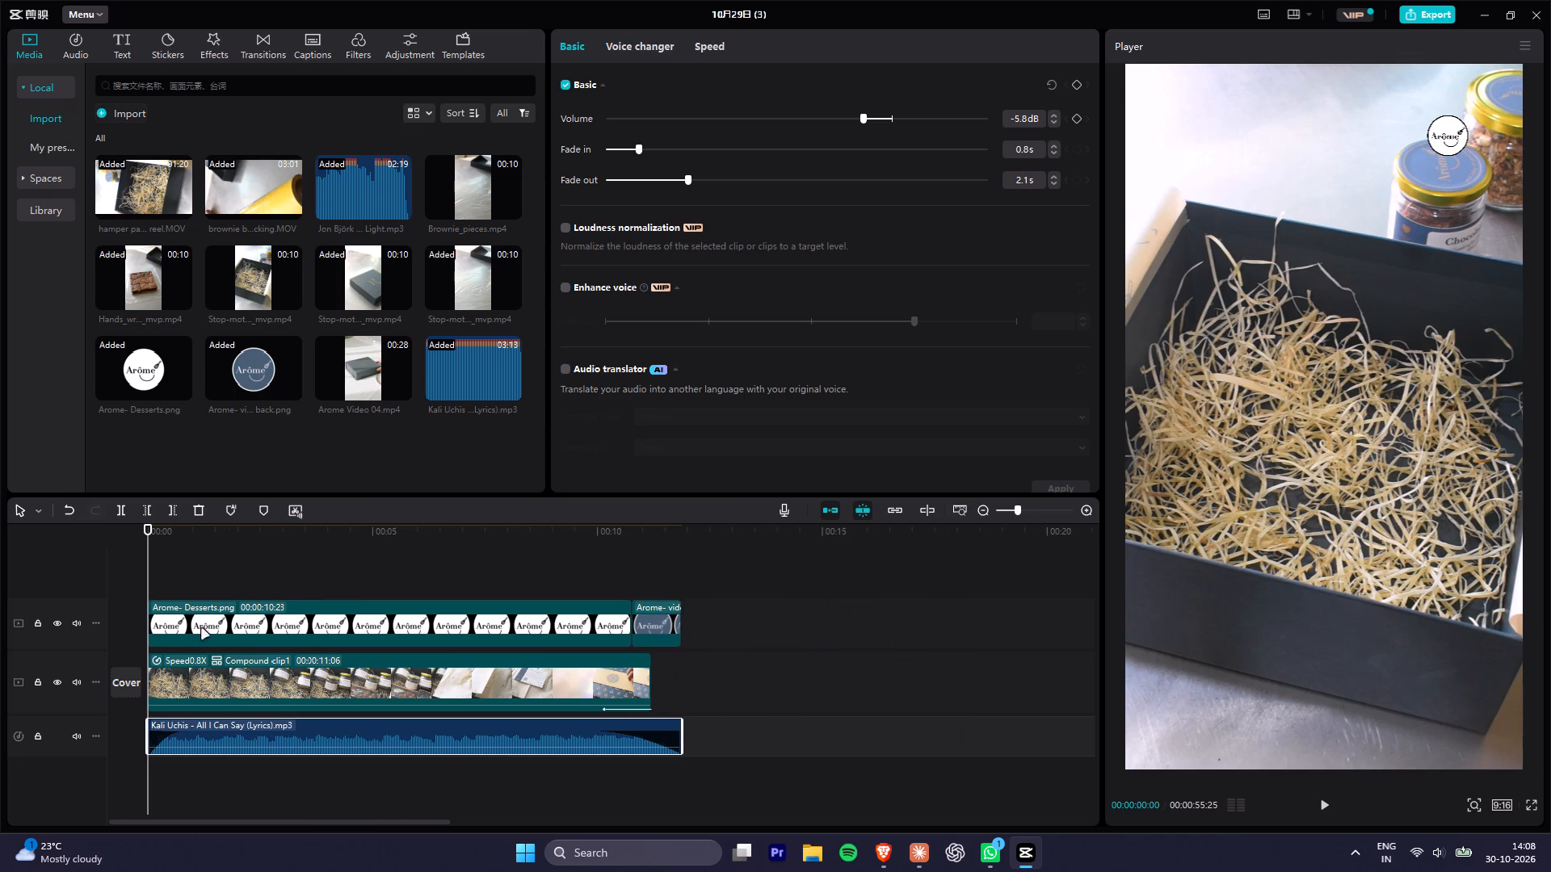
left_click(204, 664)
left_click(148, 677)
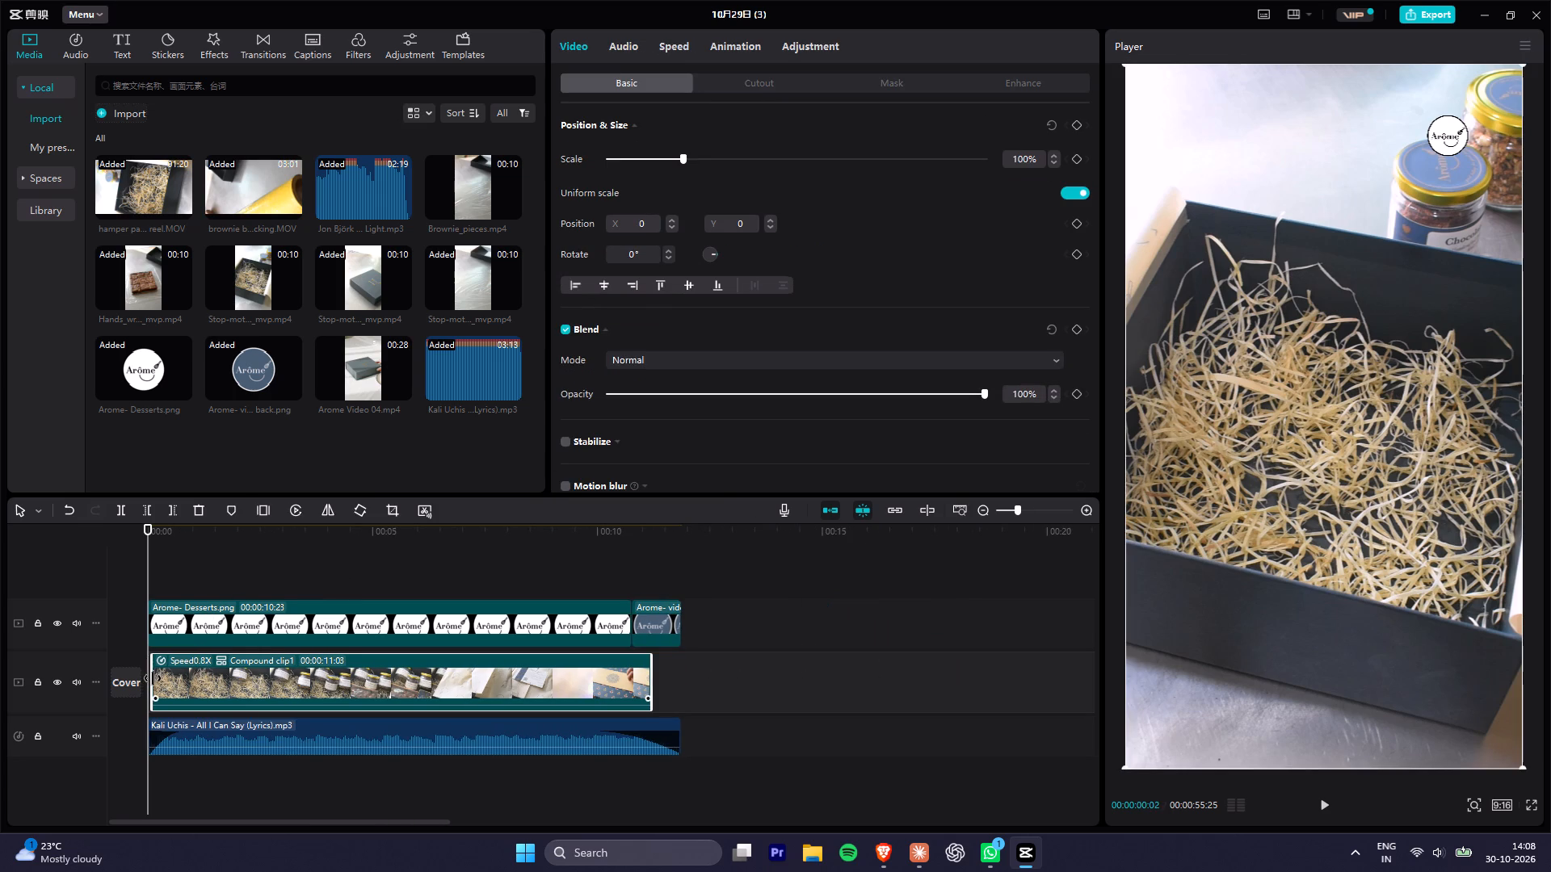
scroll(159, 664, "up", 9)
key("space")
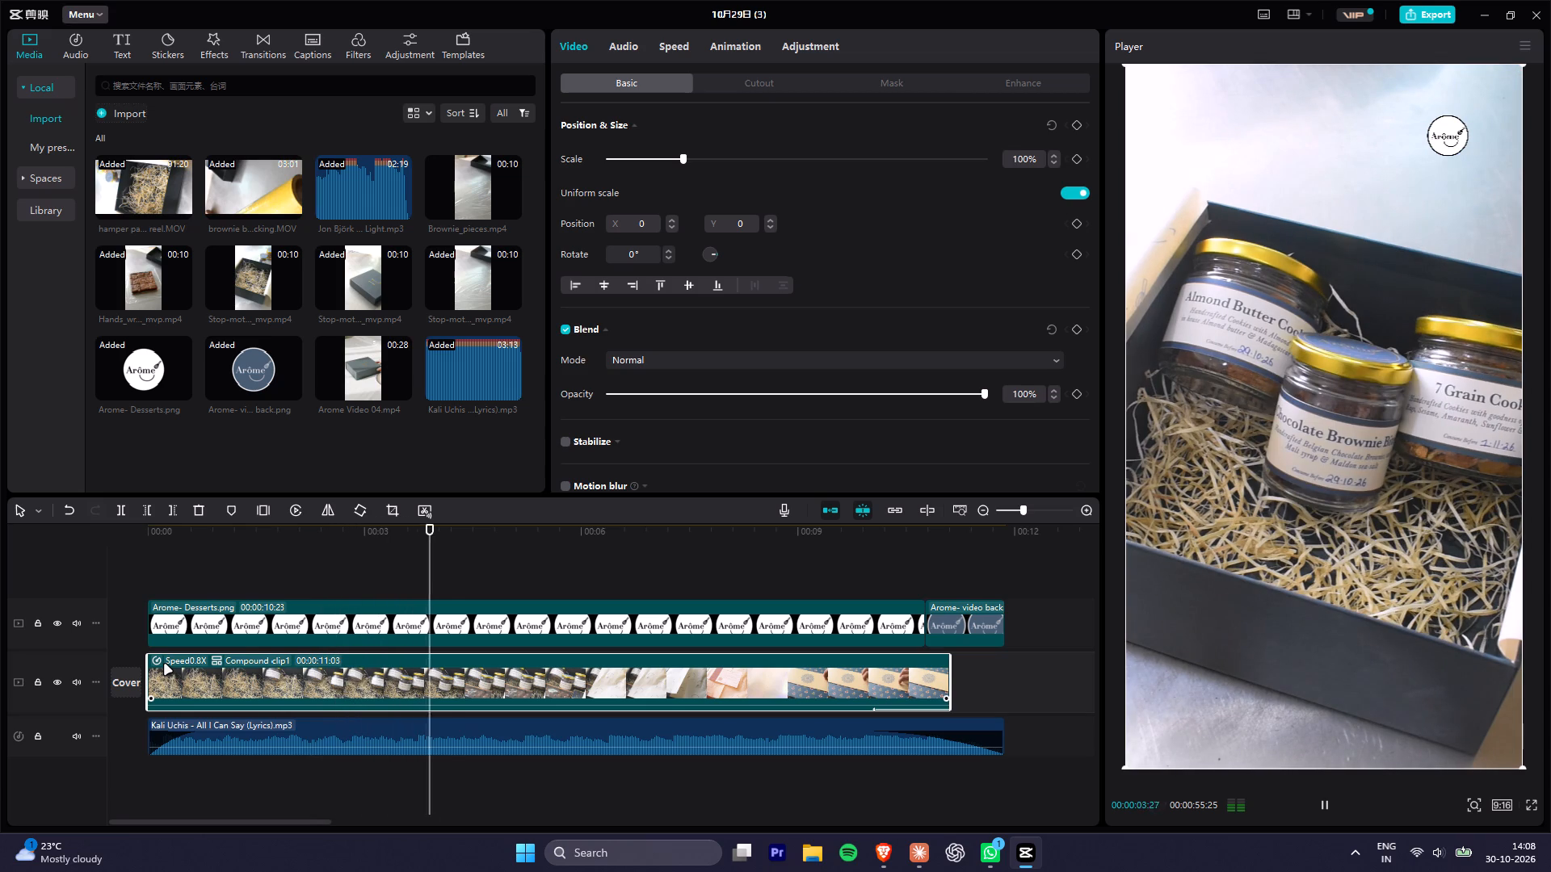
key("space")
scroll(353, 624, "down", 15, "alt")
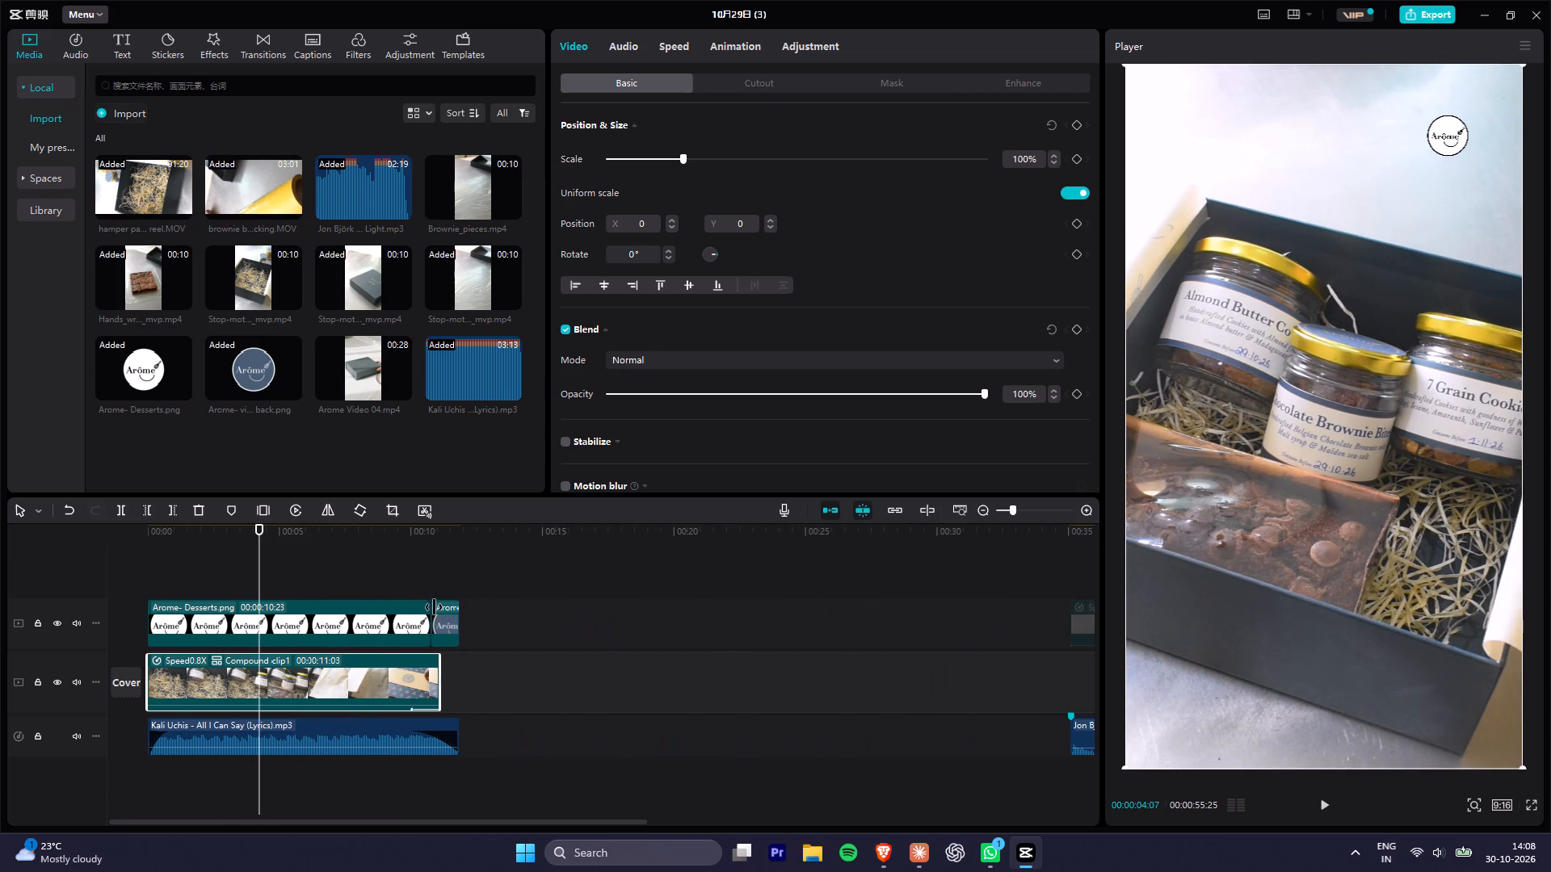
Show the hidden background apps in the system tray.
left_click(1360, 850)
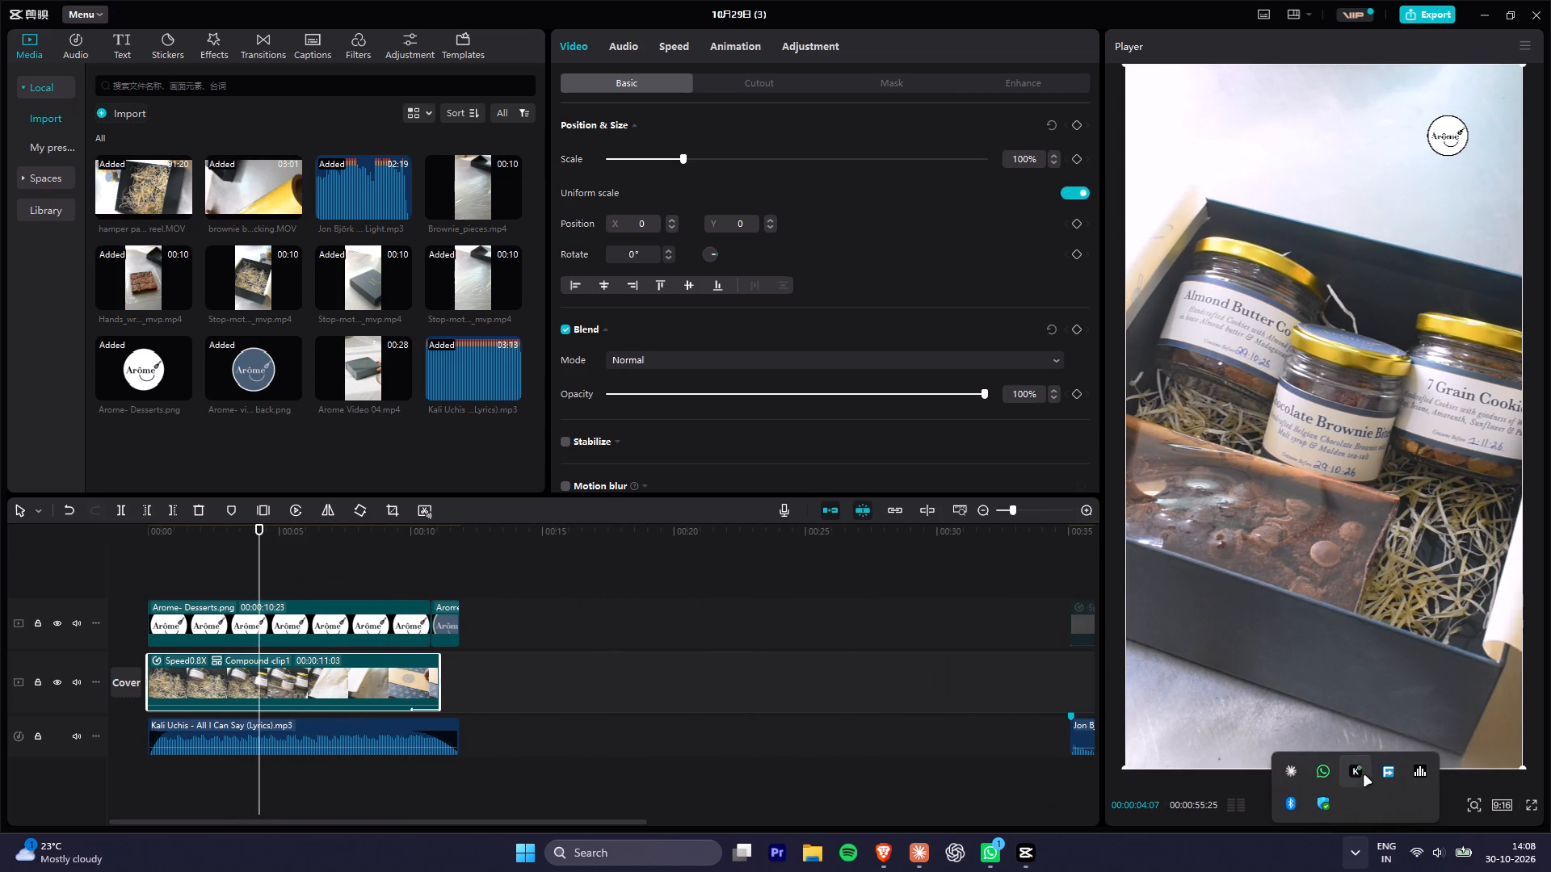
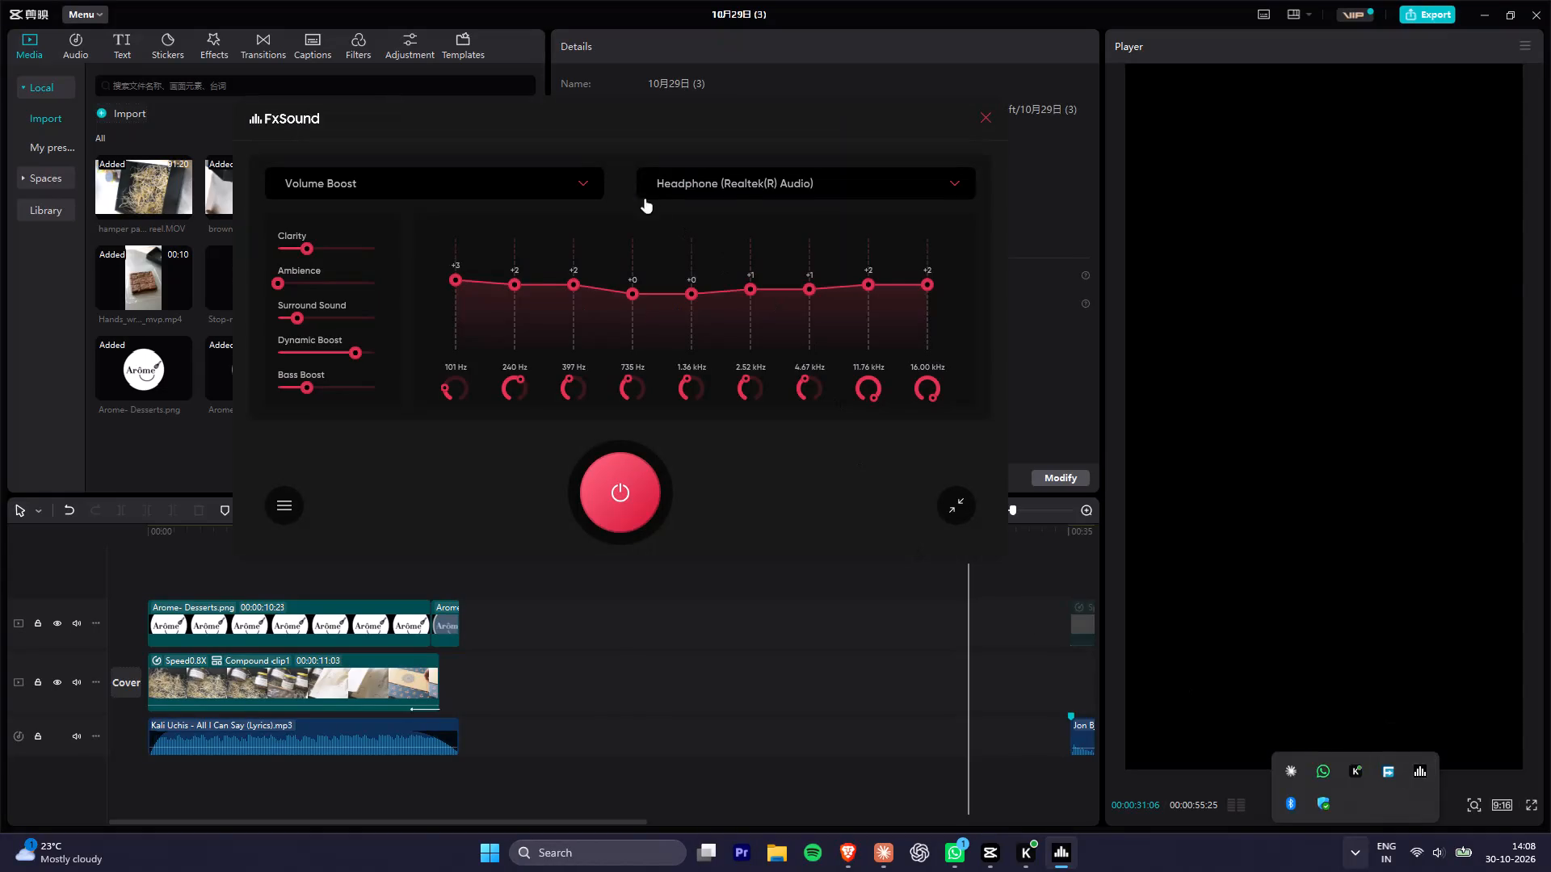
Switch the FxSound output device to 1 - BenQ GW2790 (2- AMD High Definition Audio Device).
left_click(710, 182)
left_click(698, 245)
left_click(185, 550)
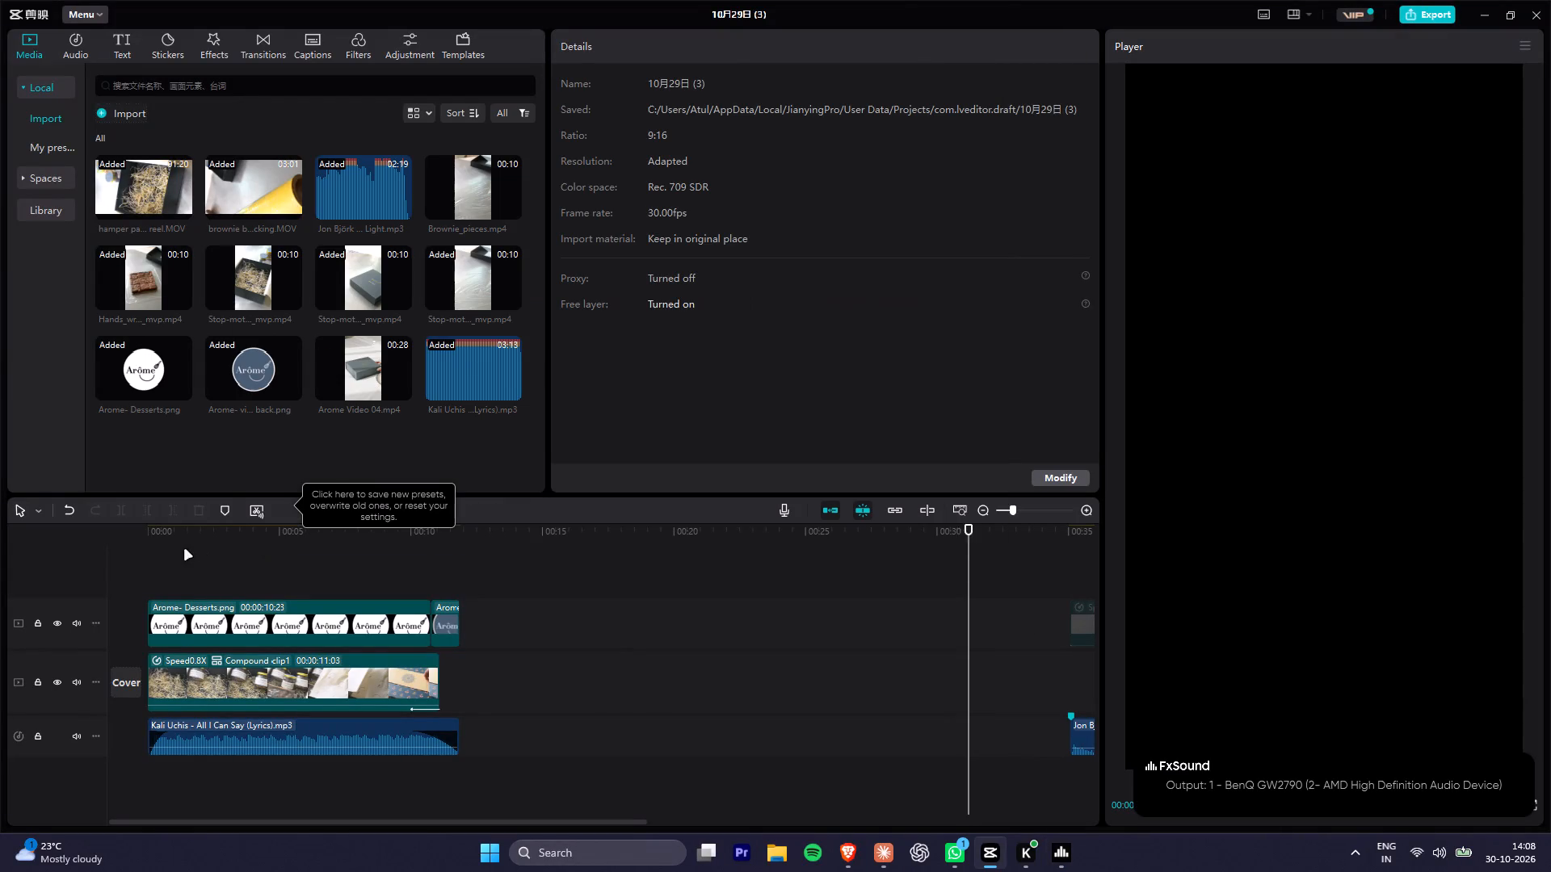
Play the reel from the beginning past the end logo to hear the background track.
left_click_drag(189, 531, 32, 532)
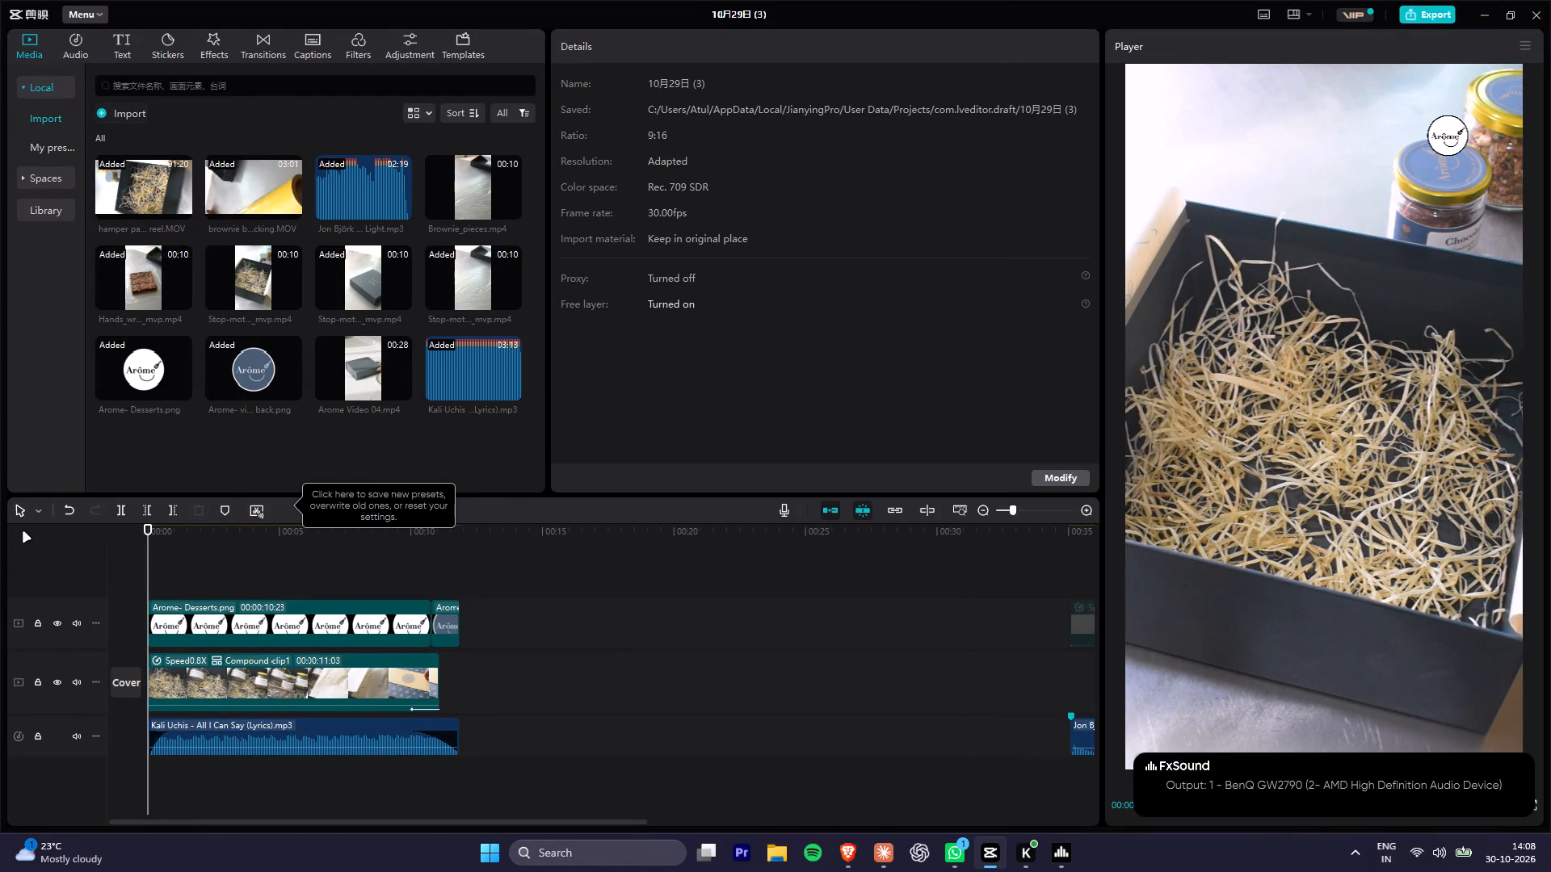
key("space")
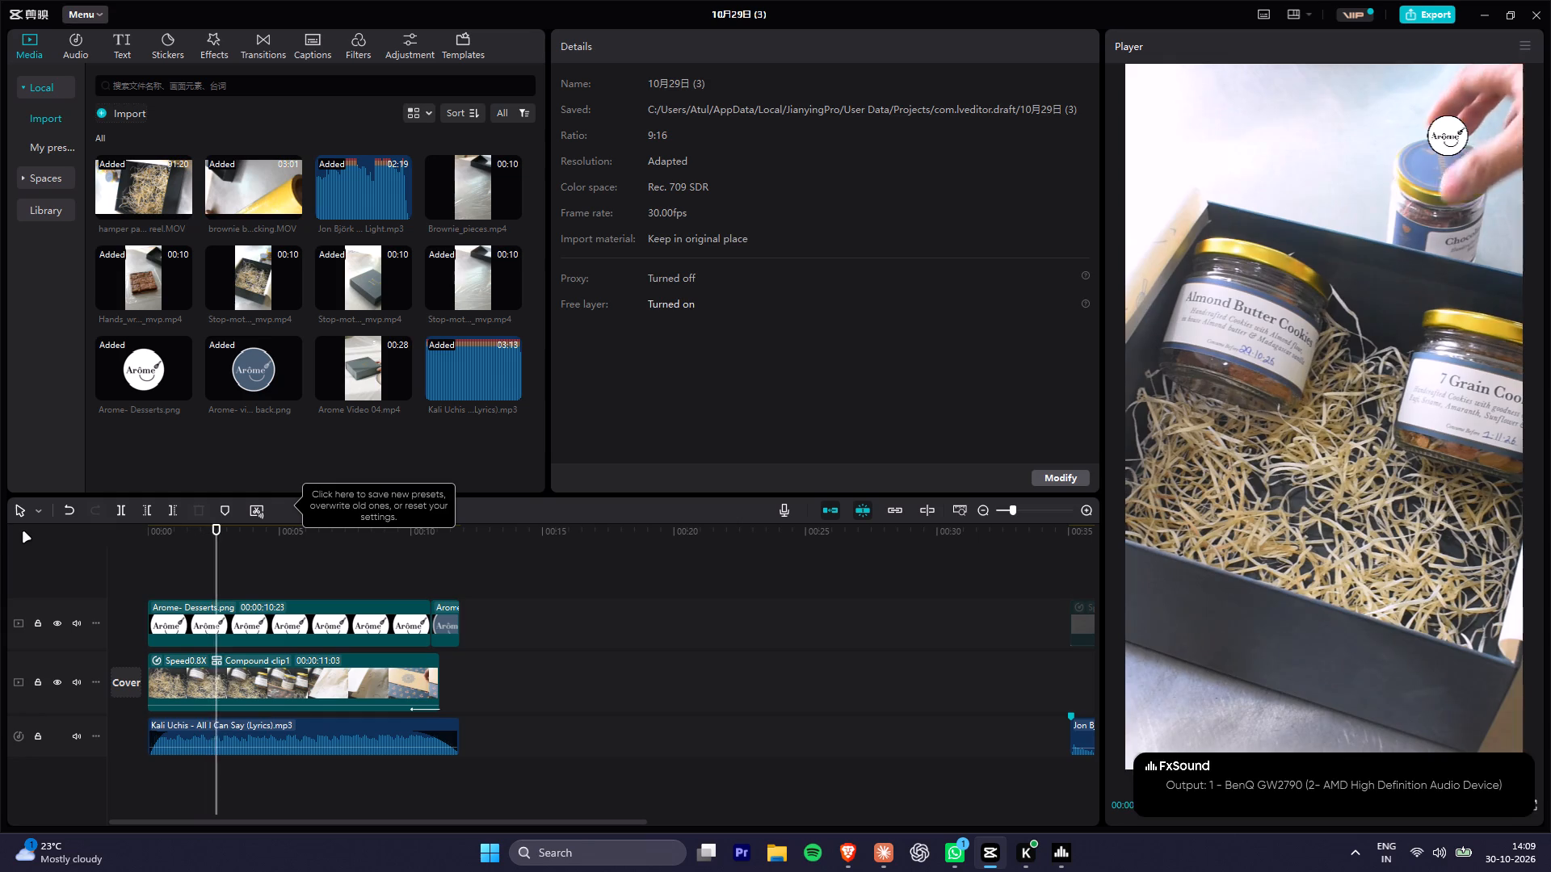
key("ctrl+alt+F2")
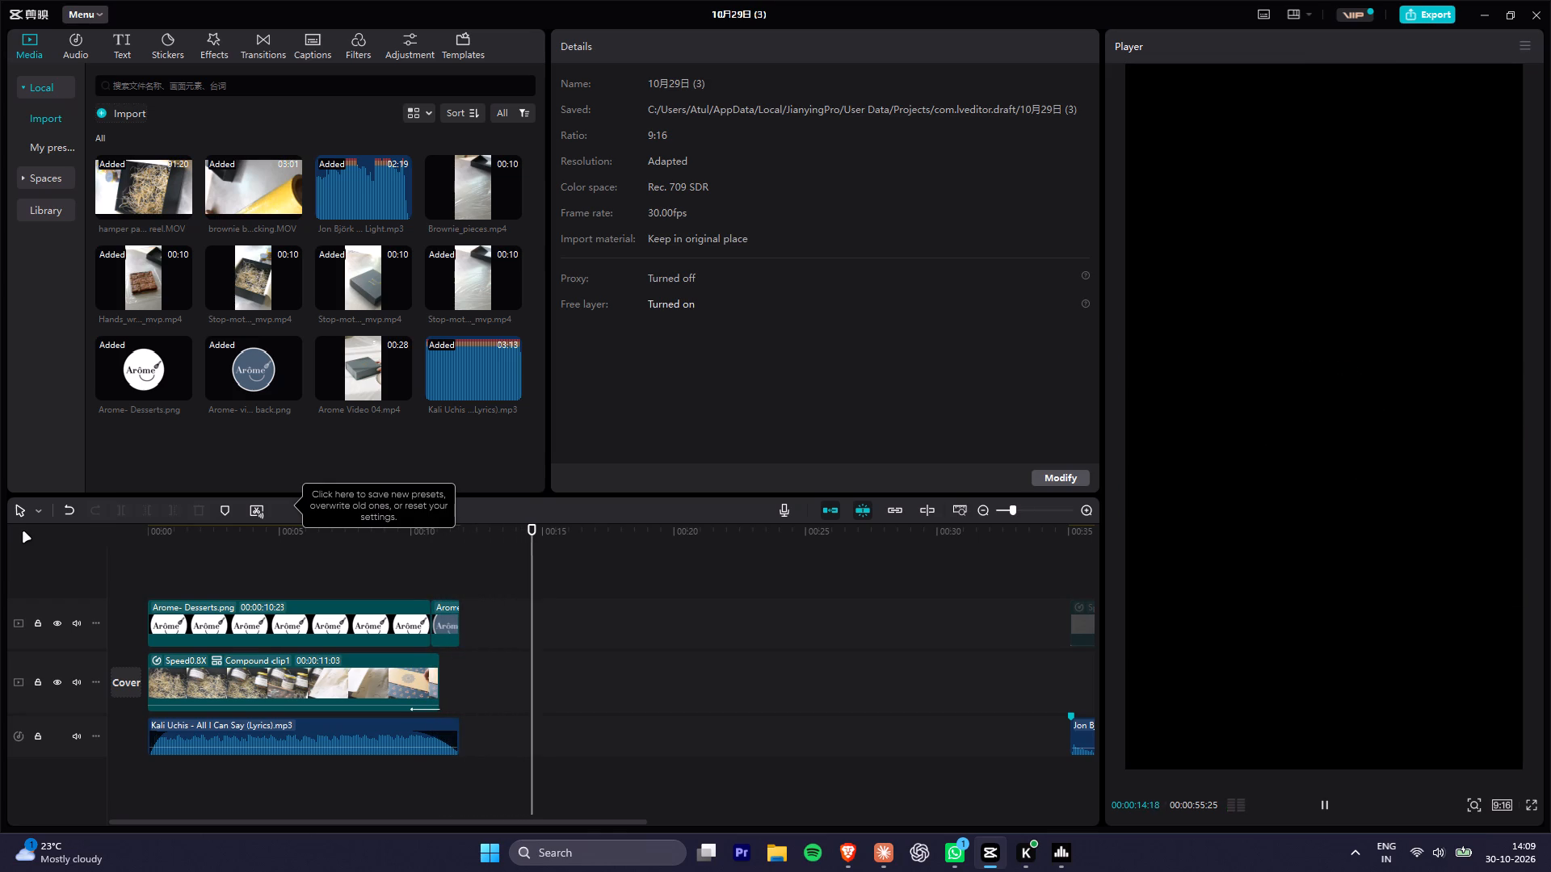
key("space")
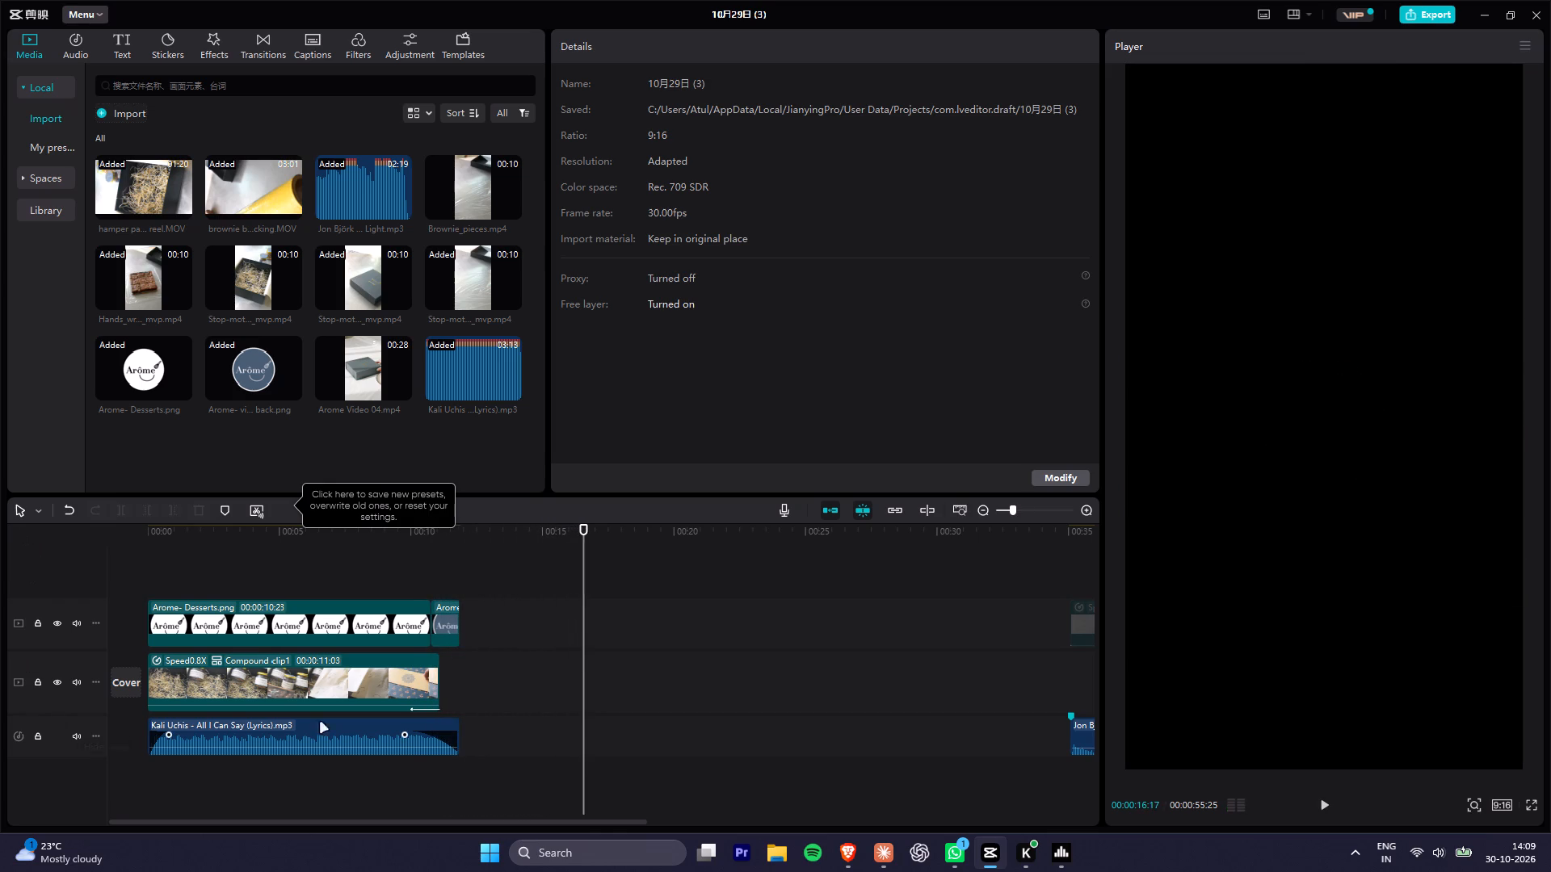
Browse the voice filters offered for the Kali Uchis clip.
left_click(383, 740)
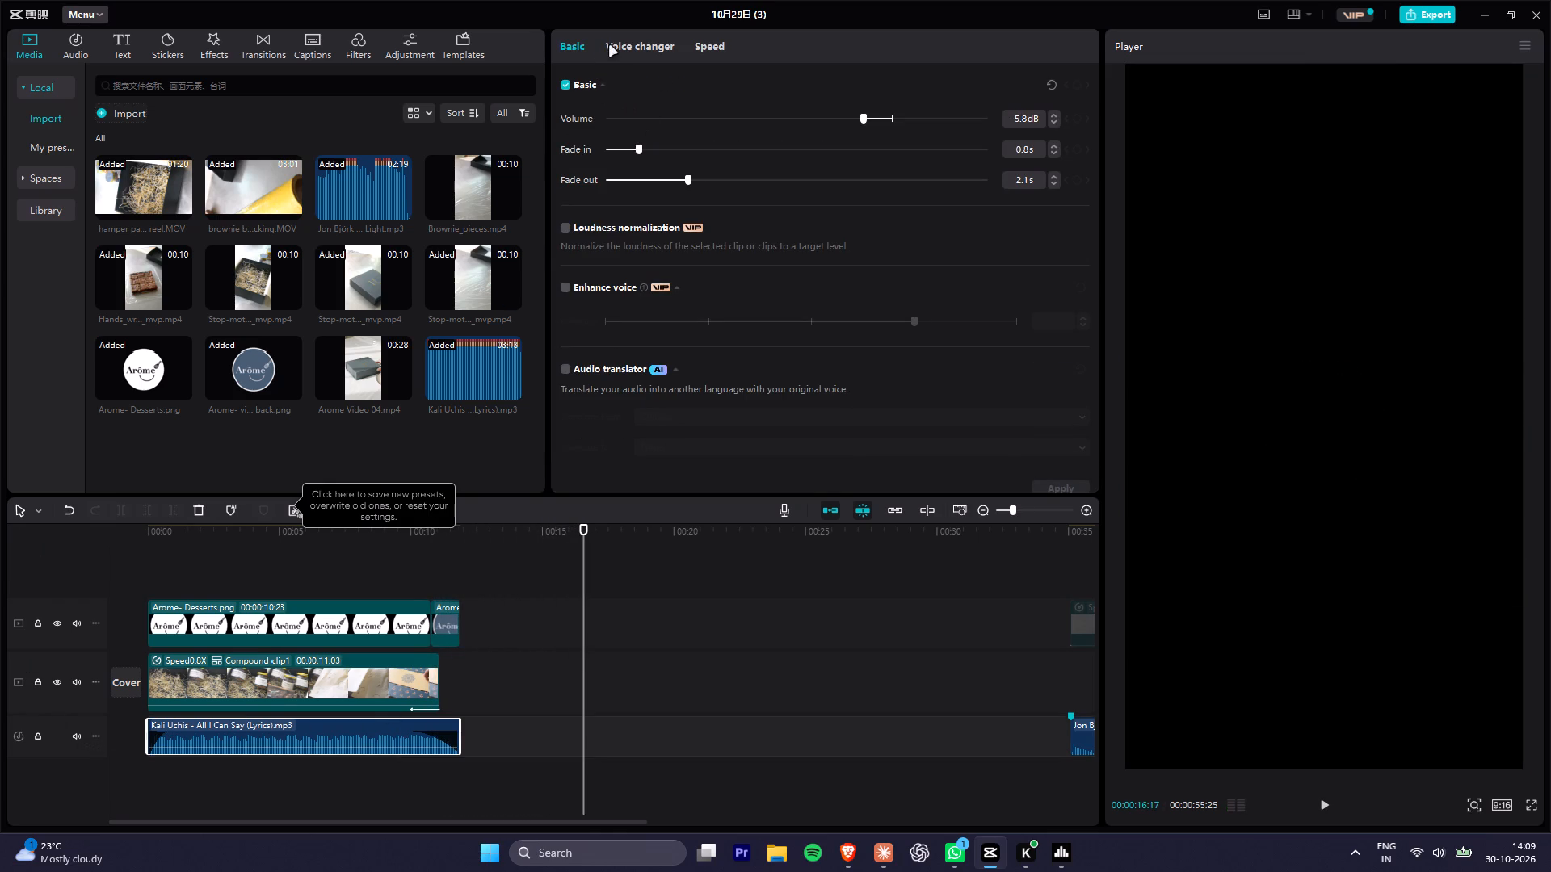
left_click(636, 47)
left_click(806, 78)
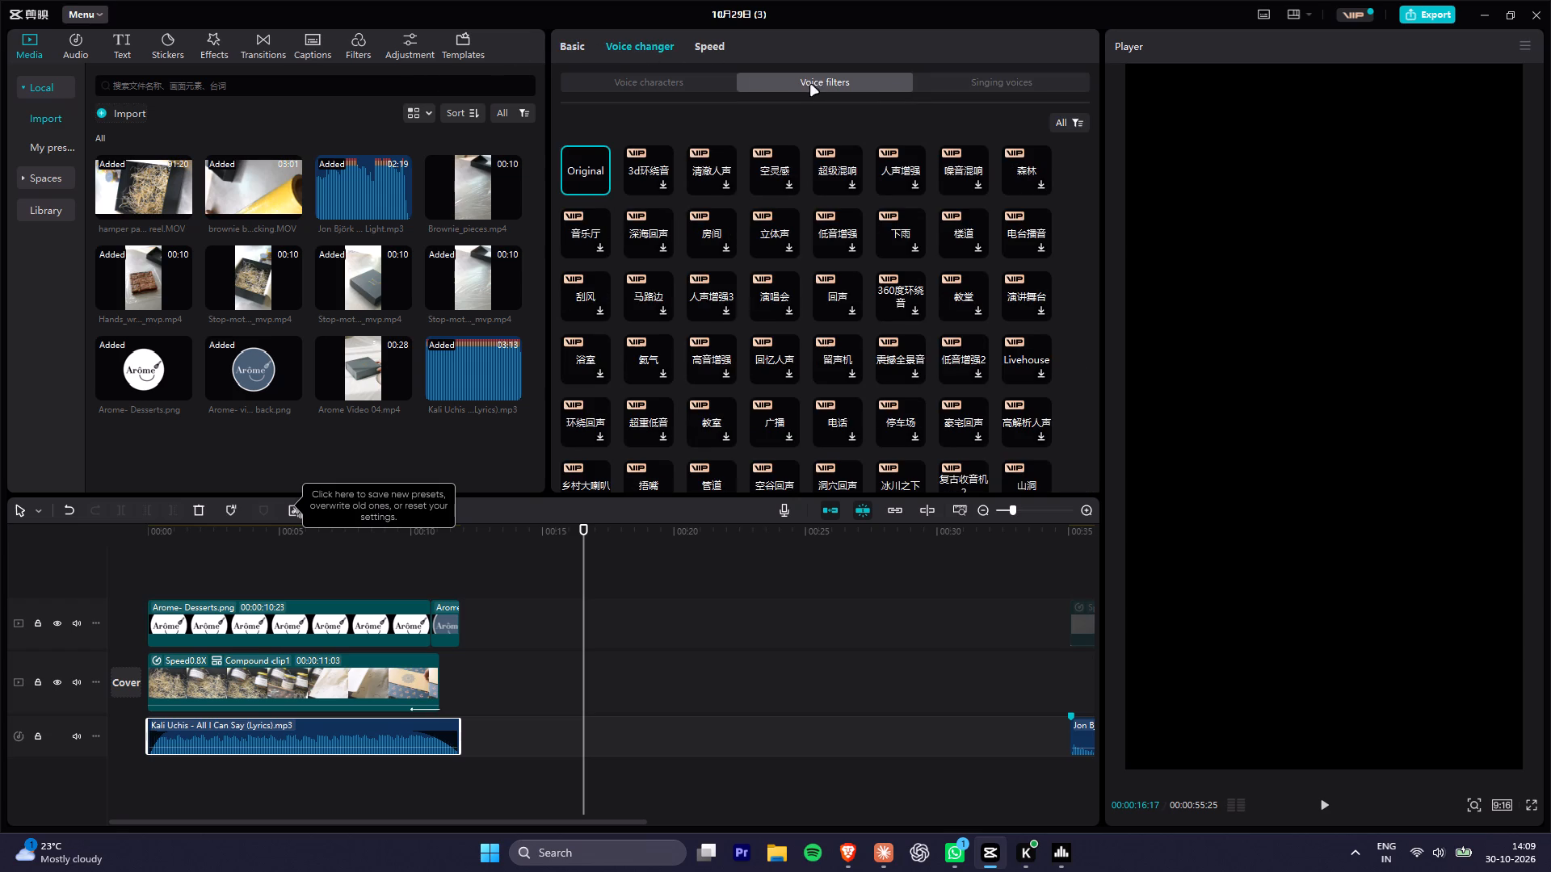
left_click(818, 85)
left_click(662, 82)
left_click(808, 71)
left_click(803, 76)
scroll(662, 179, "down", 2)
scroll(665, 228, "up", 6)
scroll(827, 352, "down", 10)
scroll(821, 335, "up", 2)
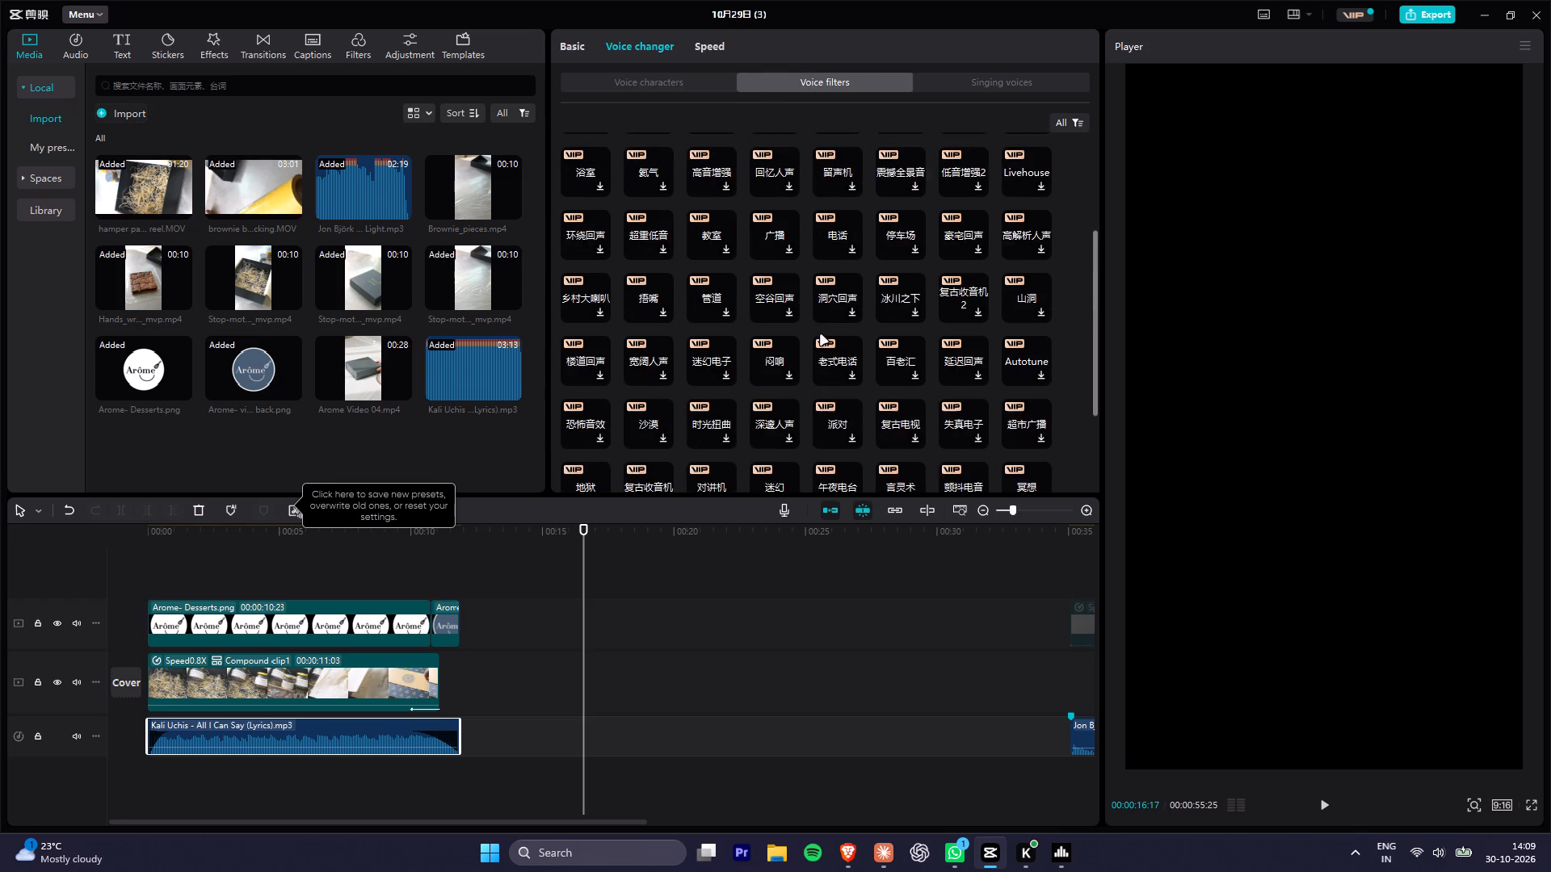
scroll(907, 344, "down", 6)
left_click(978, 468)
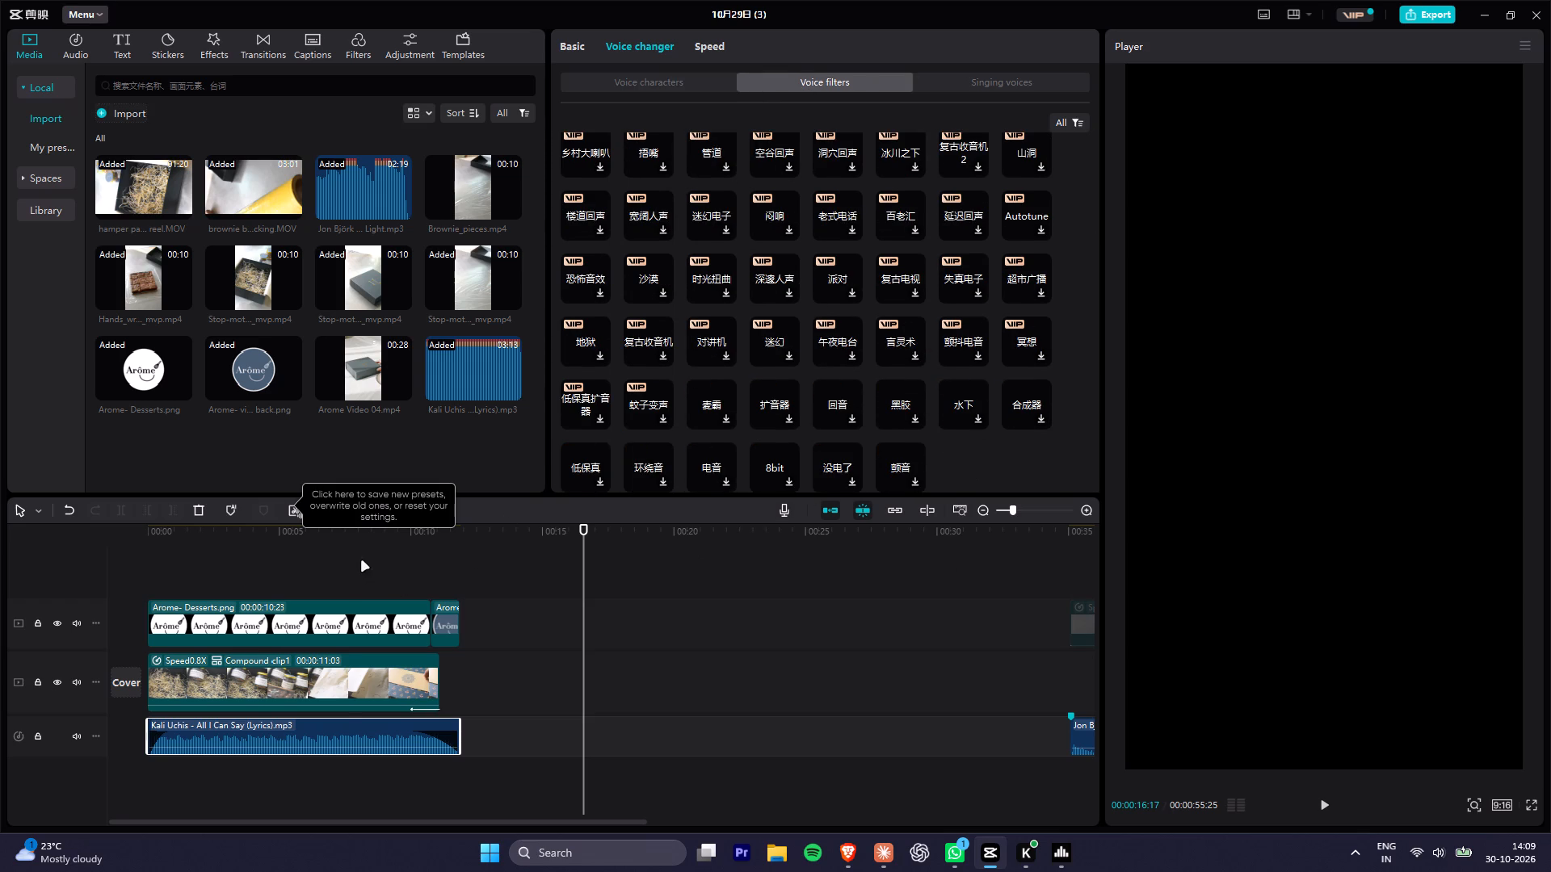
Remove both the fade-in and the fade-out from the Kali Uchis clip.
left_click(347, 535)
scroll(418, 583, "down", 4, "alt")
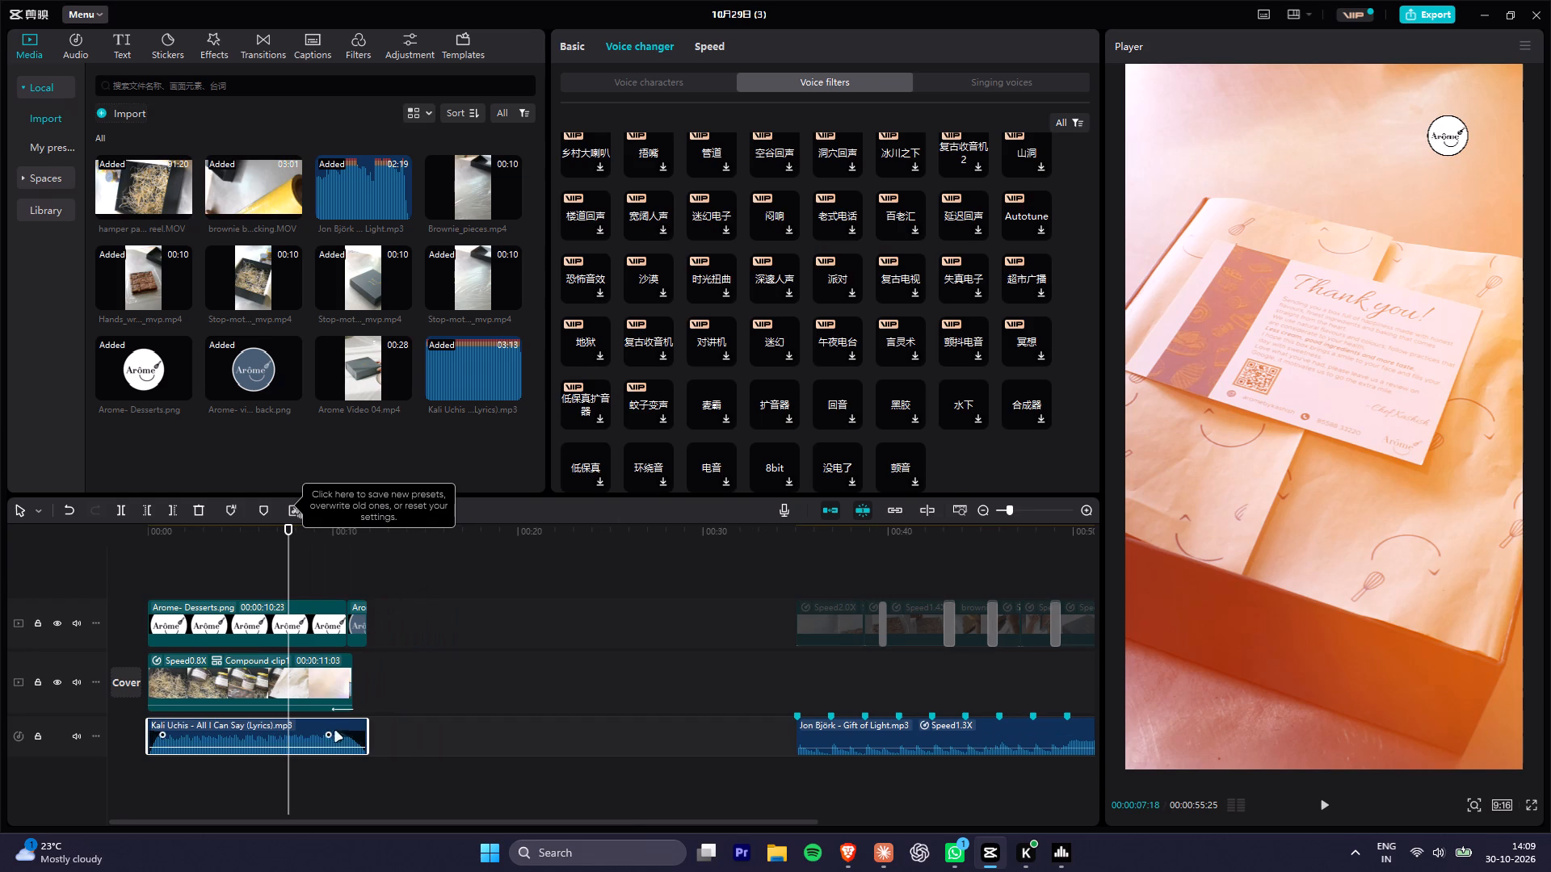
left_click(256, 740)
left_click_drag(220, 536, 23, 539)
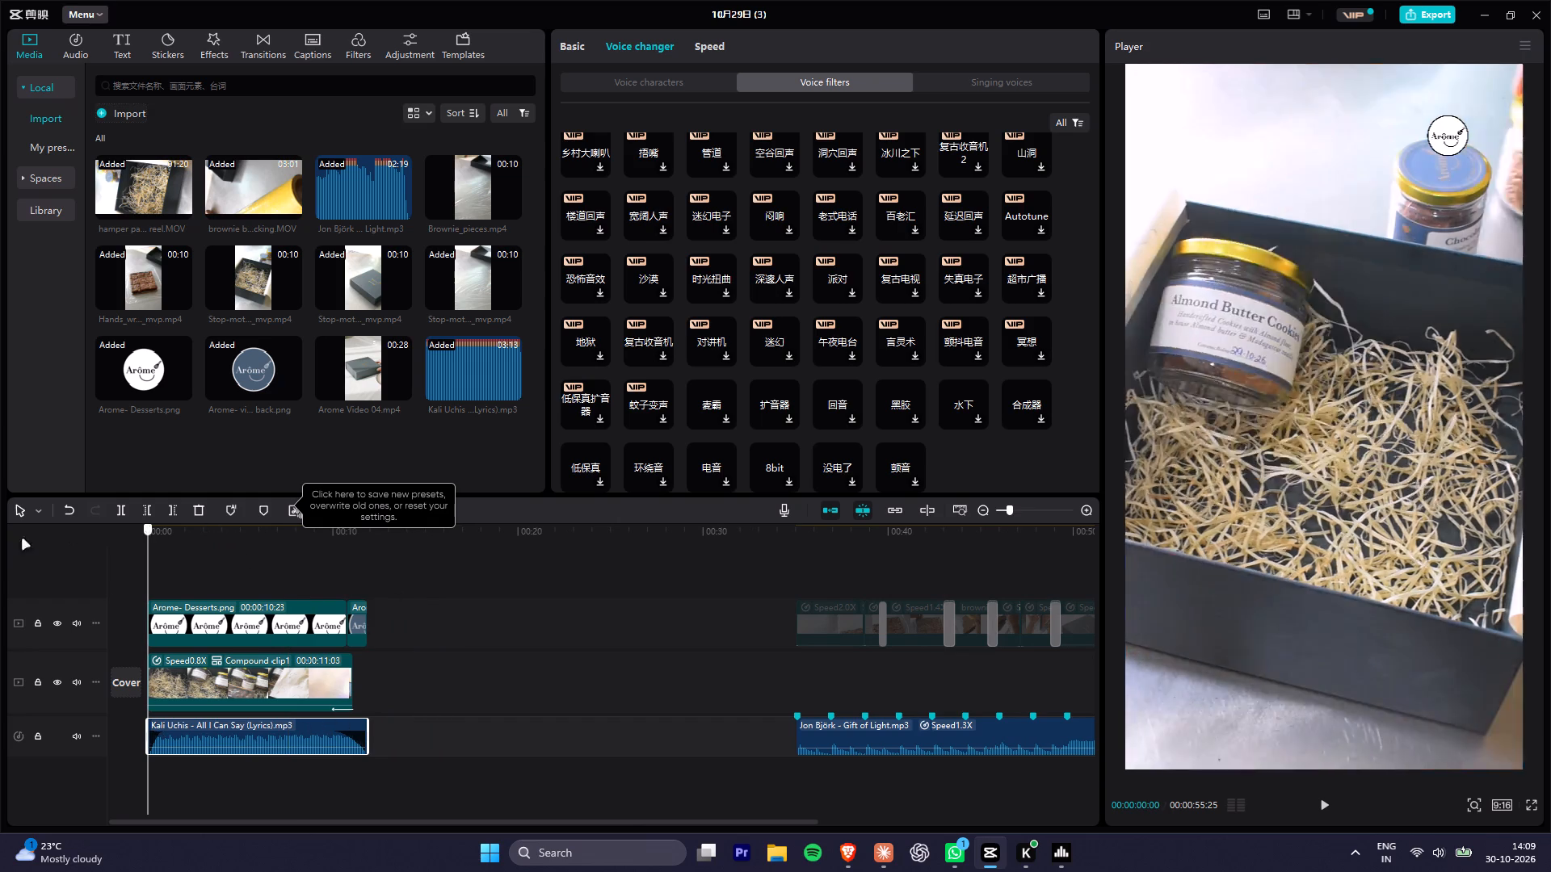
left_click_drag(23, 539, 22, 540)
left_click_drag(162, 733, 14, 732)
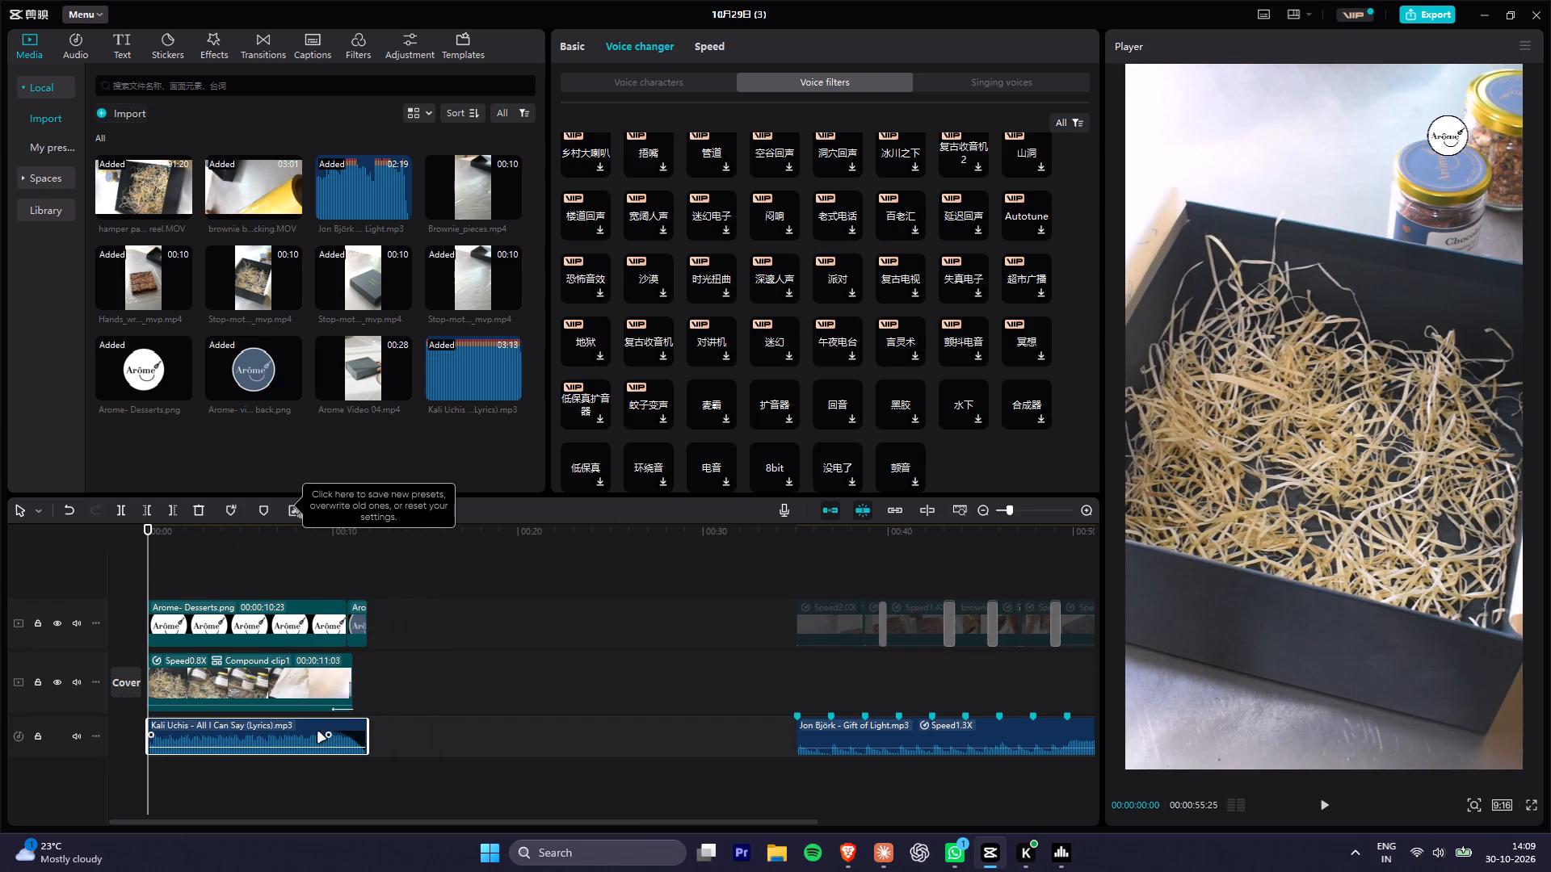
left_click_drag(326, 732, 435, 740)
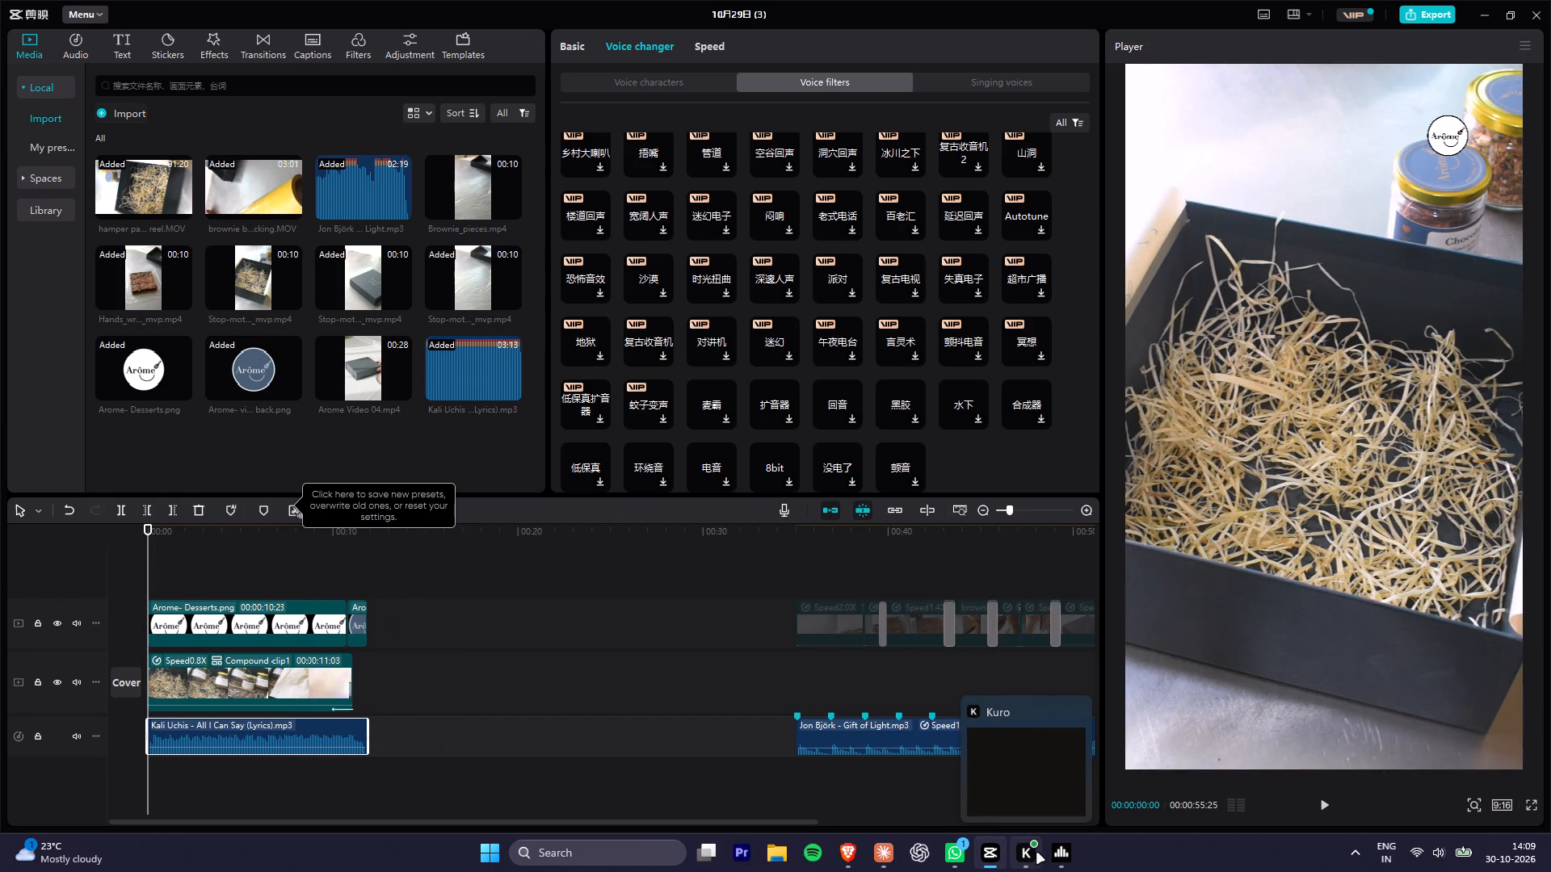
Switch the FxSound output device to Headphone (Realtek(R) Audio) and return to the video editor.
left_click(1066, 856)
left_click(763, 172)
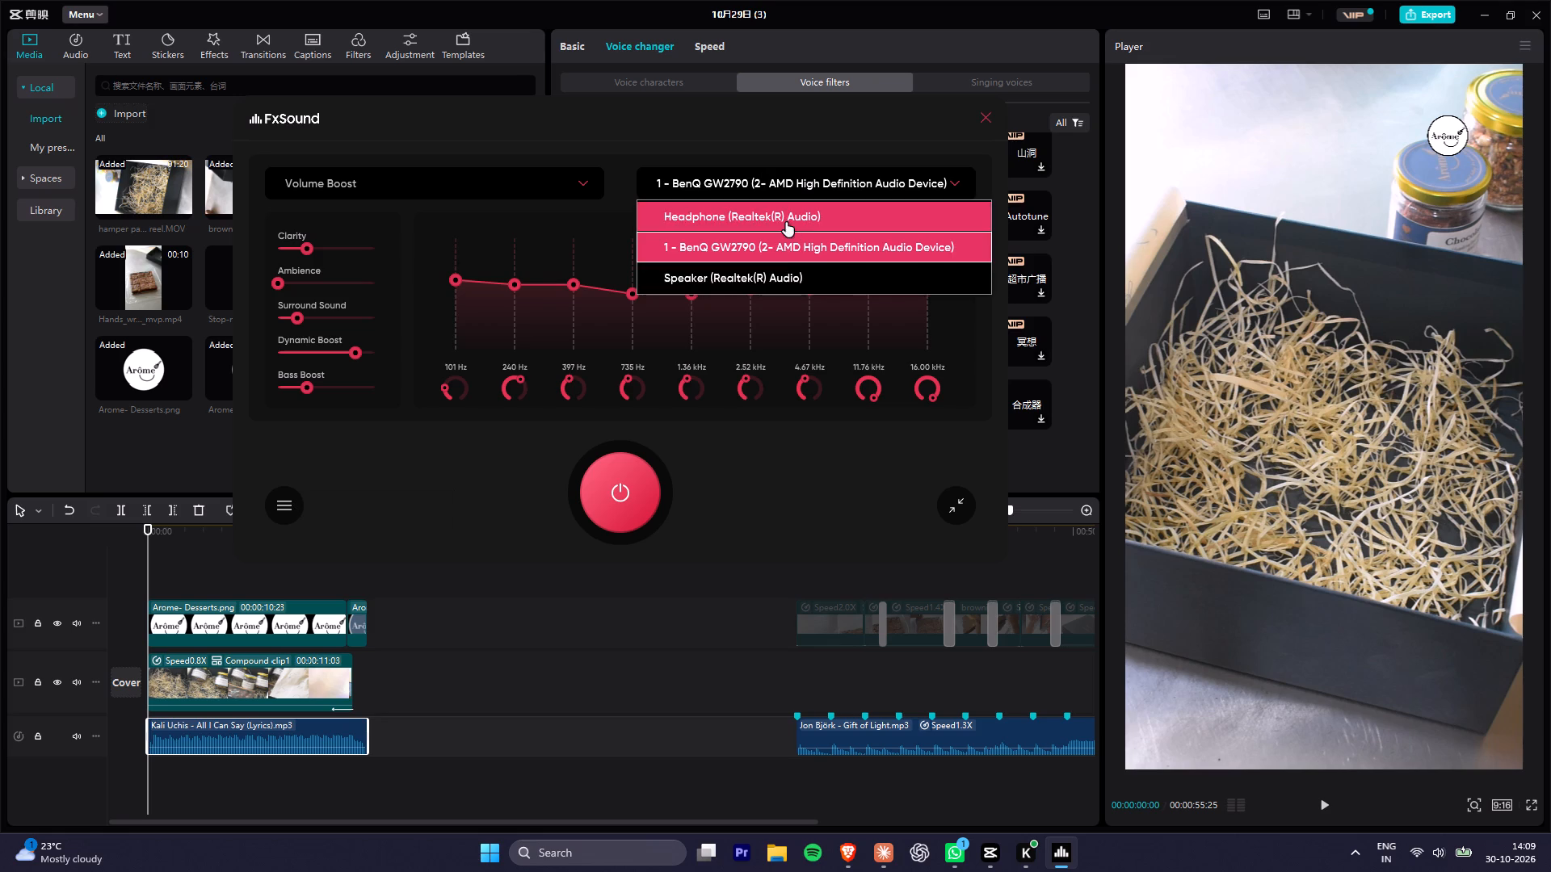
left_click(785, 223)
left_click(435, 571)
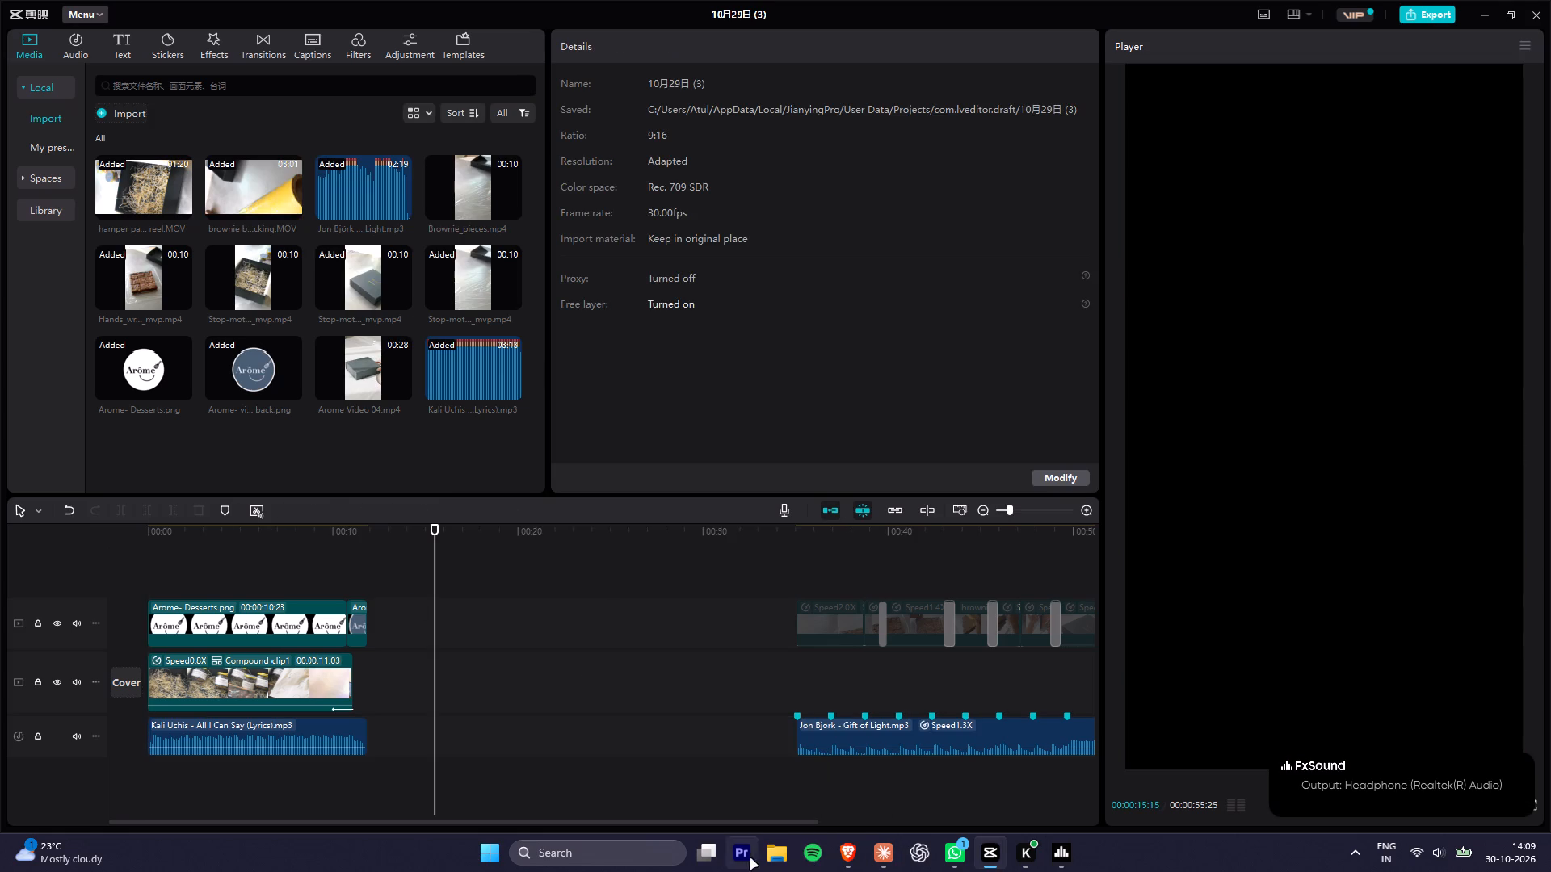
Launch Adobe Premiere.
left_click(746, 859)
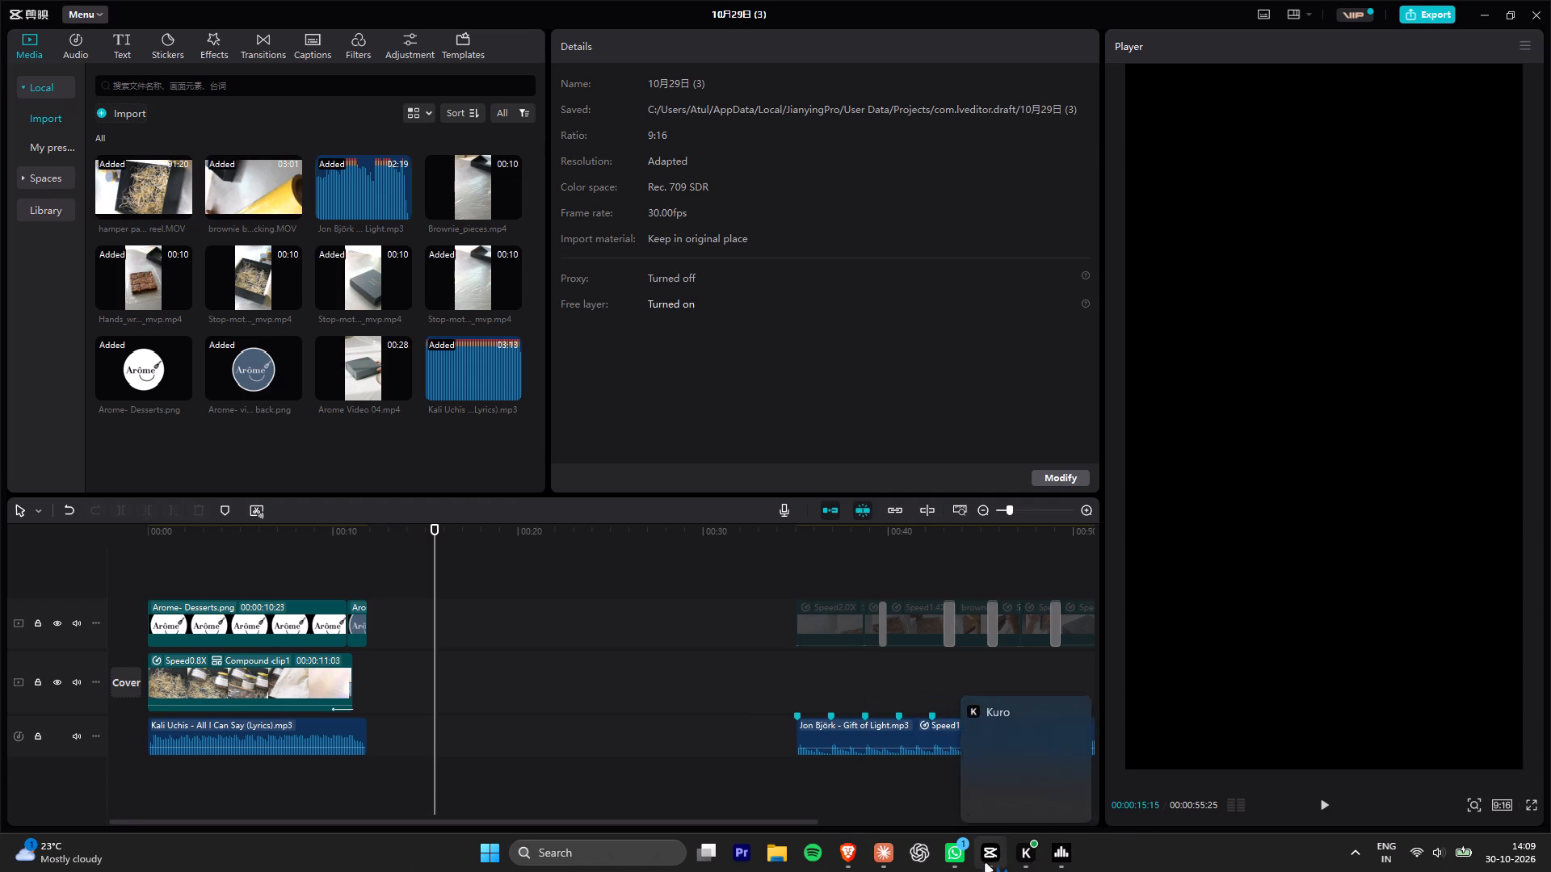
Save the video editor project and return the playhead to the start of the reel.
left_click(574, 639)
key("ctrl+s")
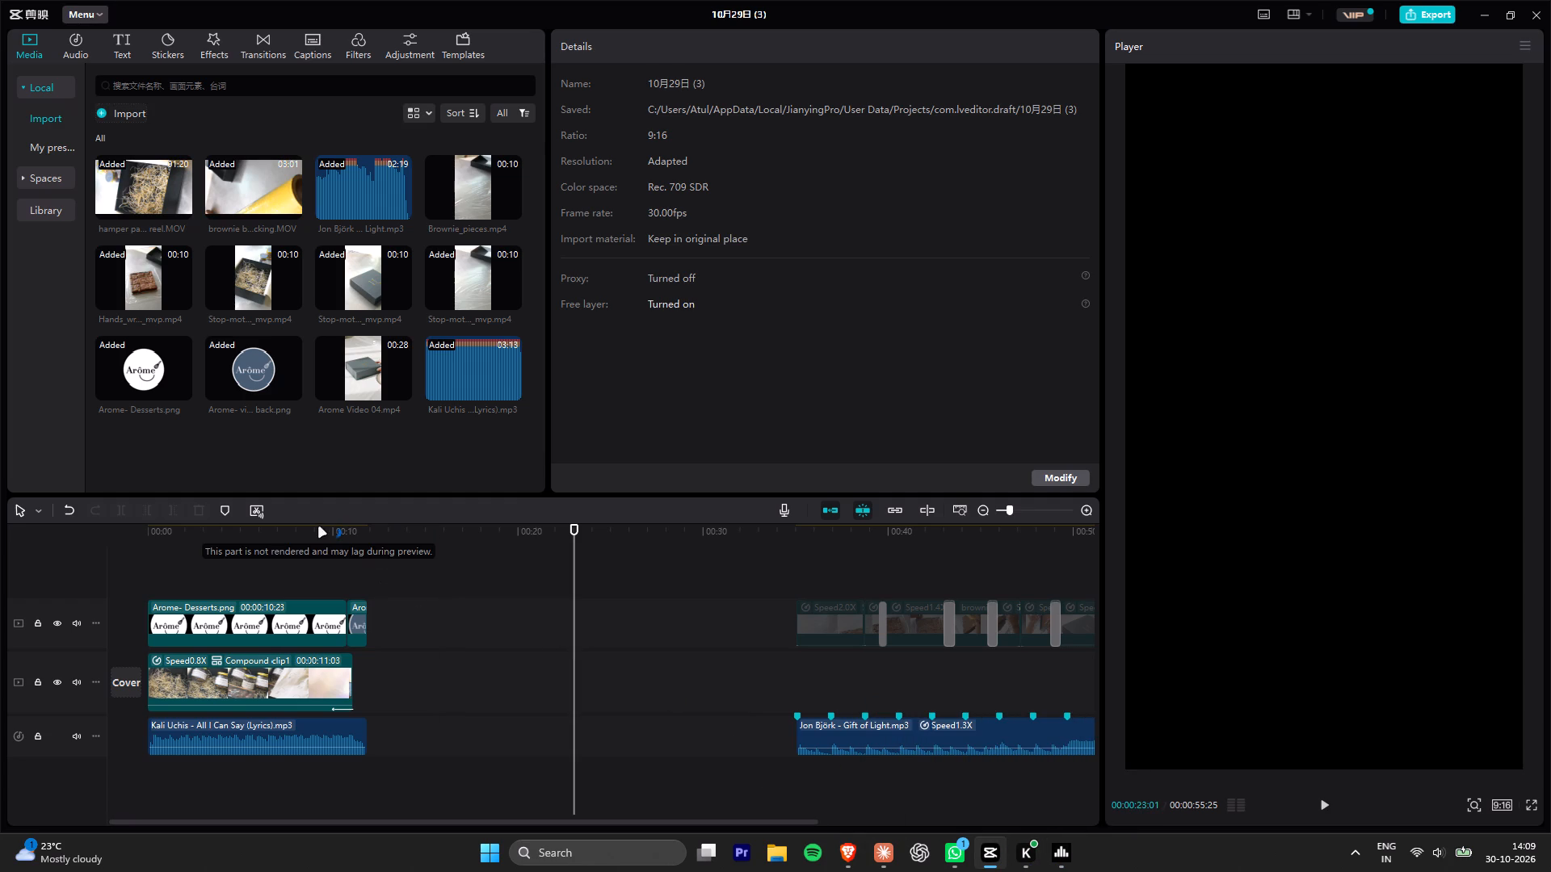
left_click_drag(319, 527, 0, 535)
Switch to Brave and close the finished Kali Uchis download page, the Instagram tab and the remaining tabs.
left_click(1477, 15)
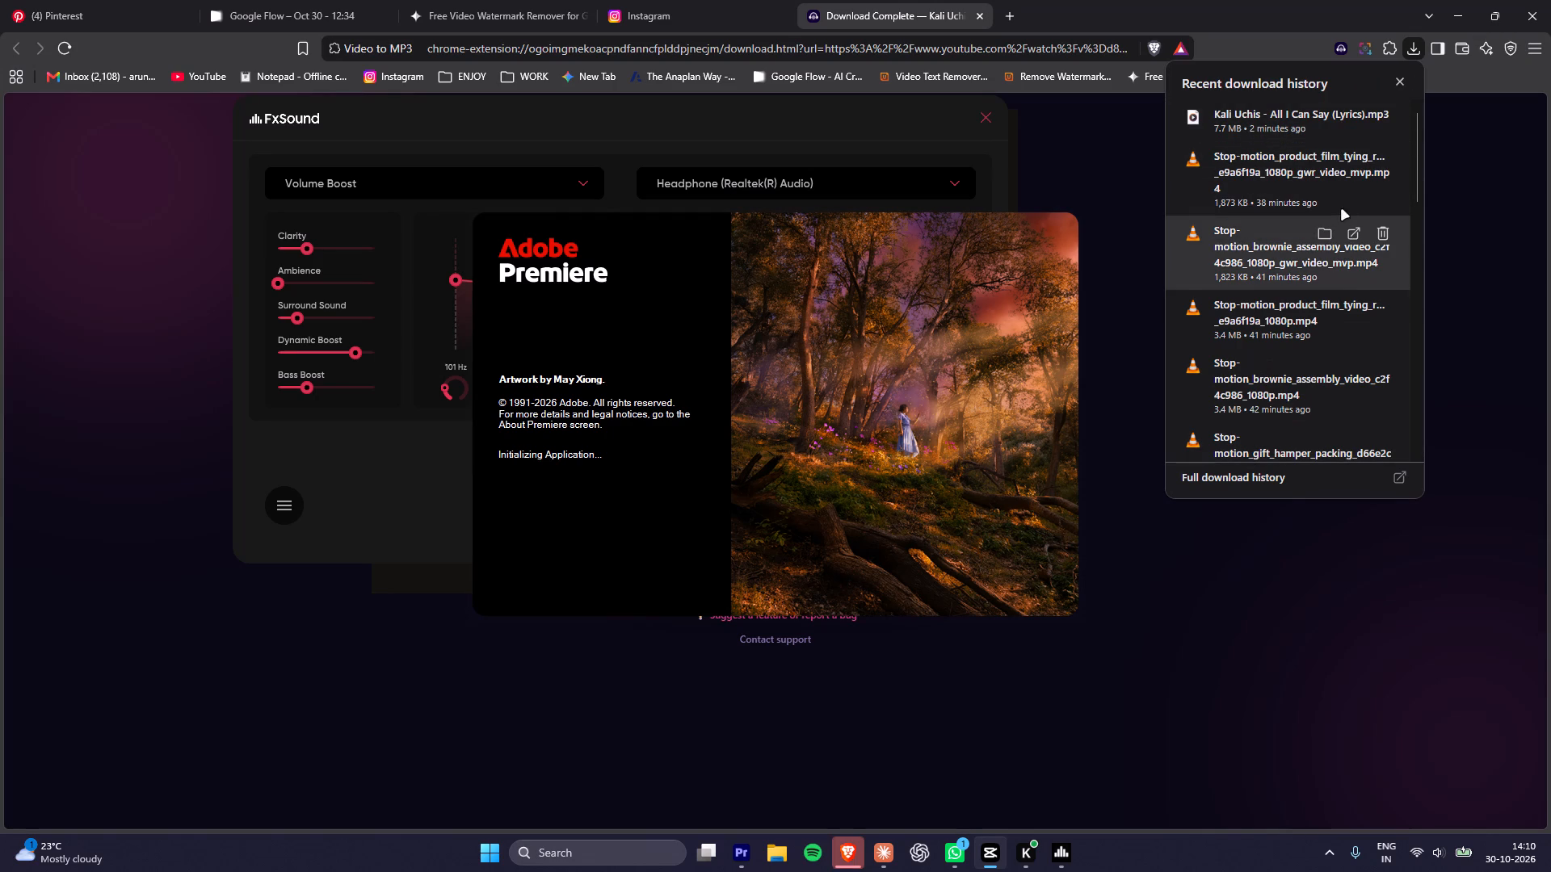
left_click(845, 862)
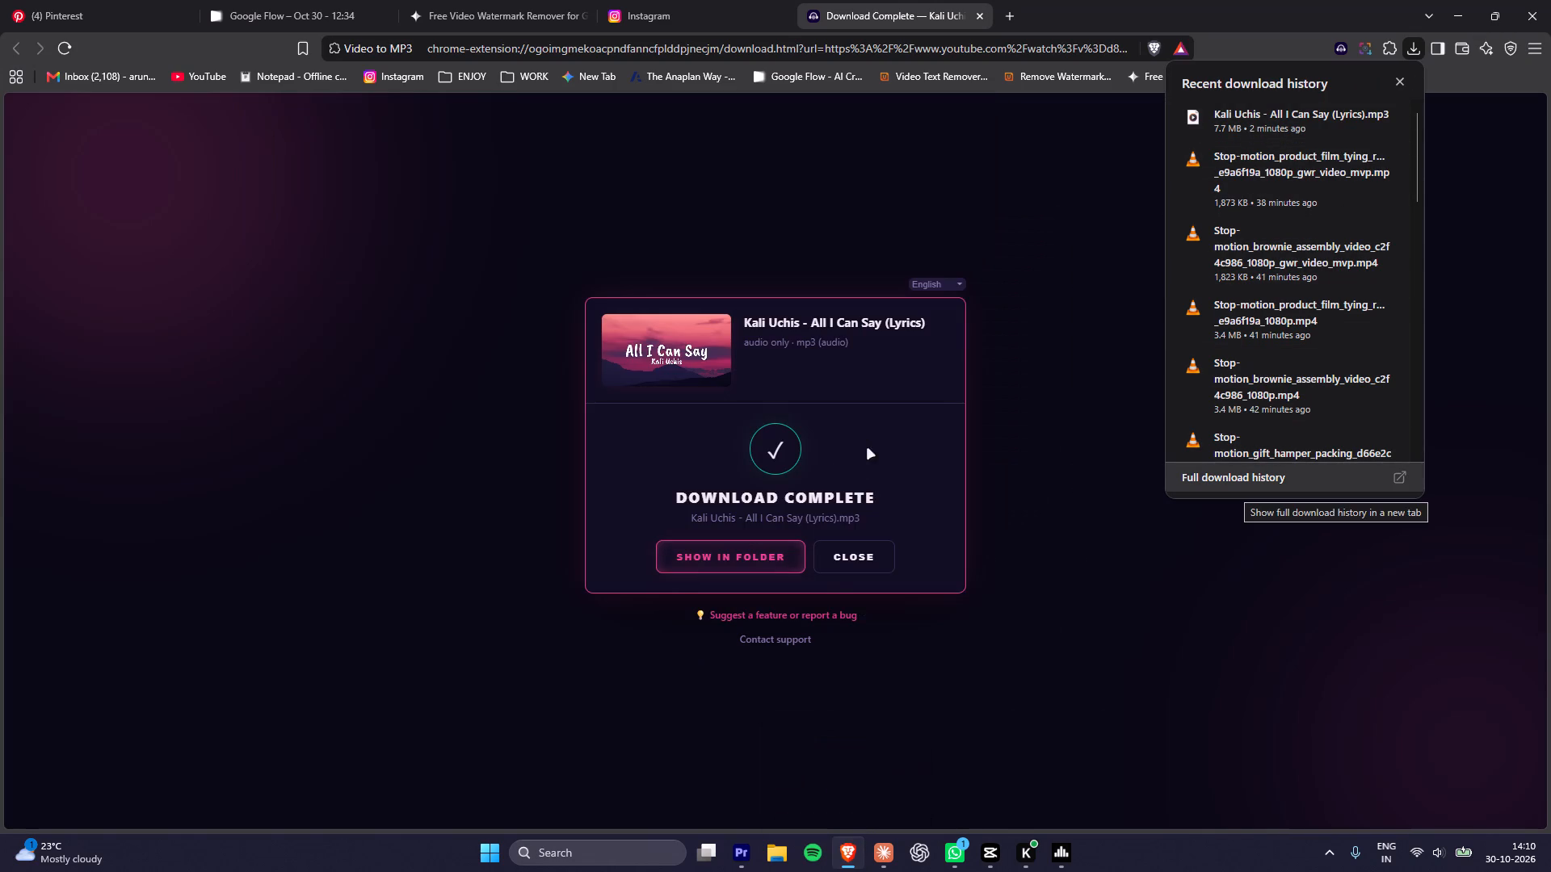
left_click(847, 556)
key("ctrl+w")
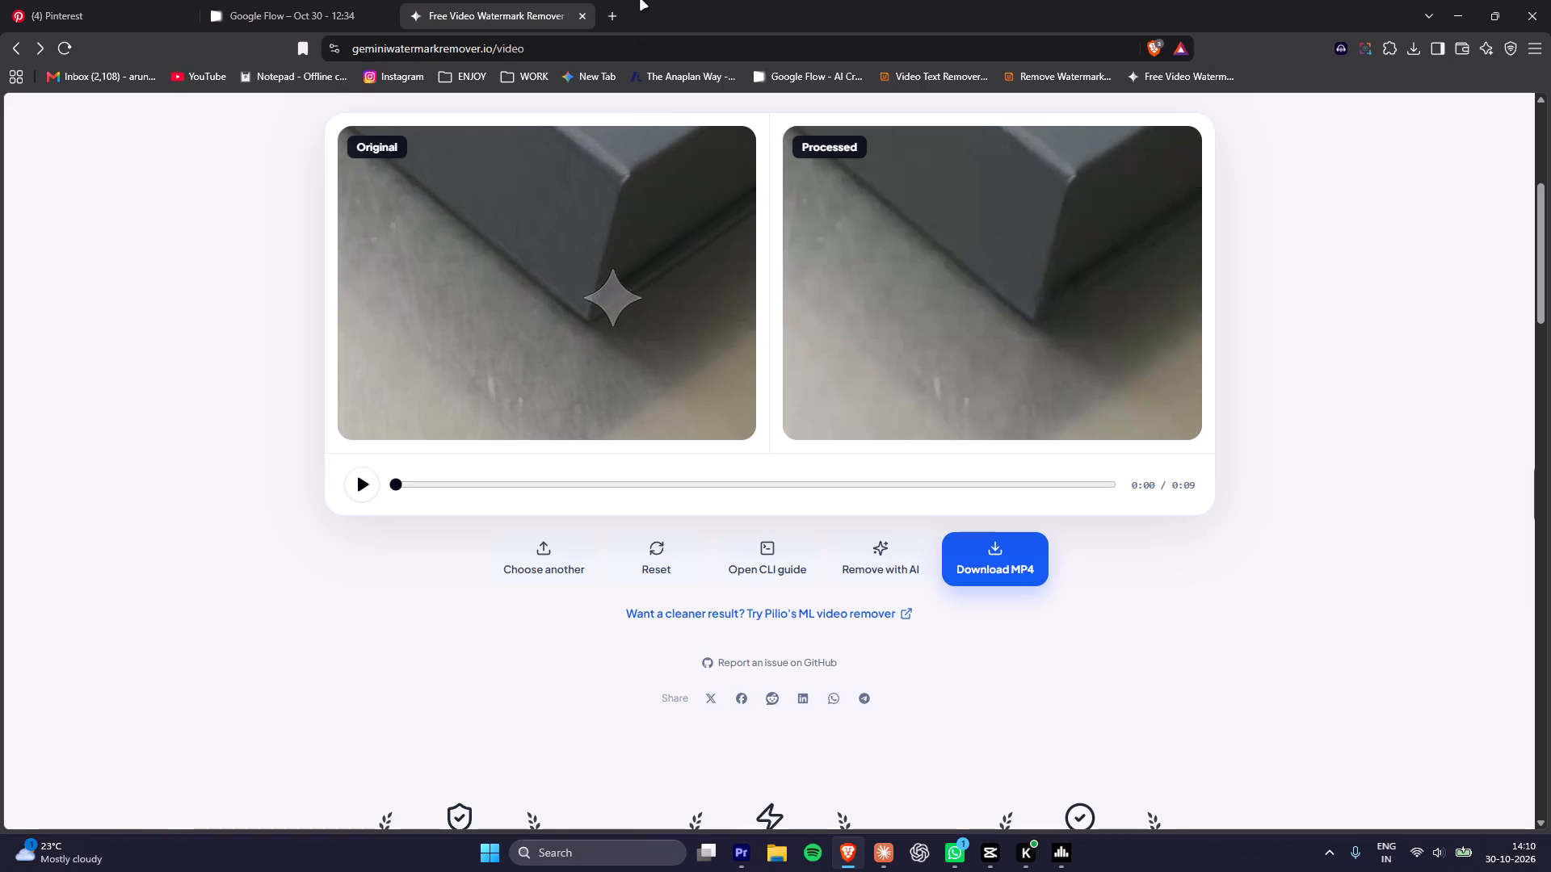
left_click(468, 0)
left_click(323, 0)
left_click(123, 0)
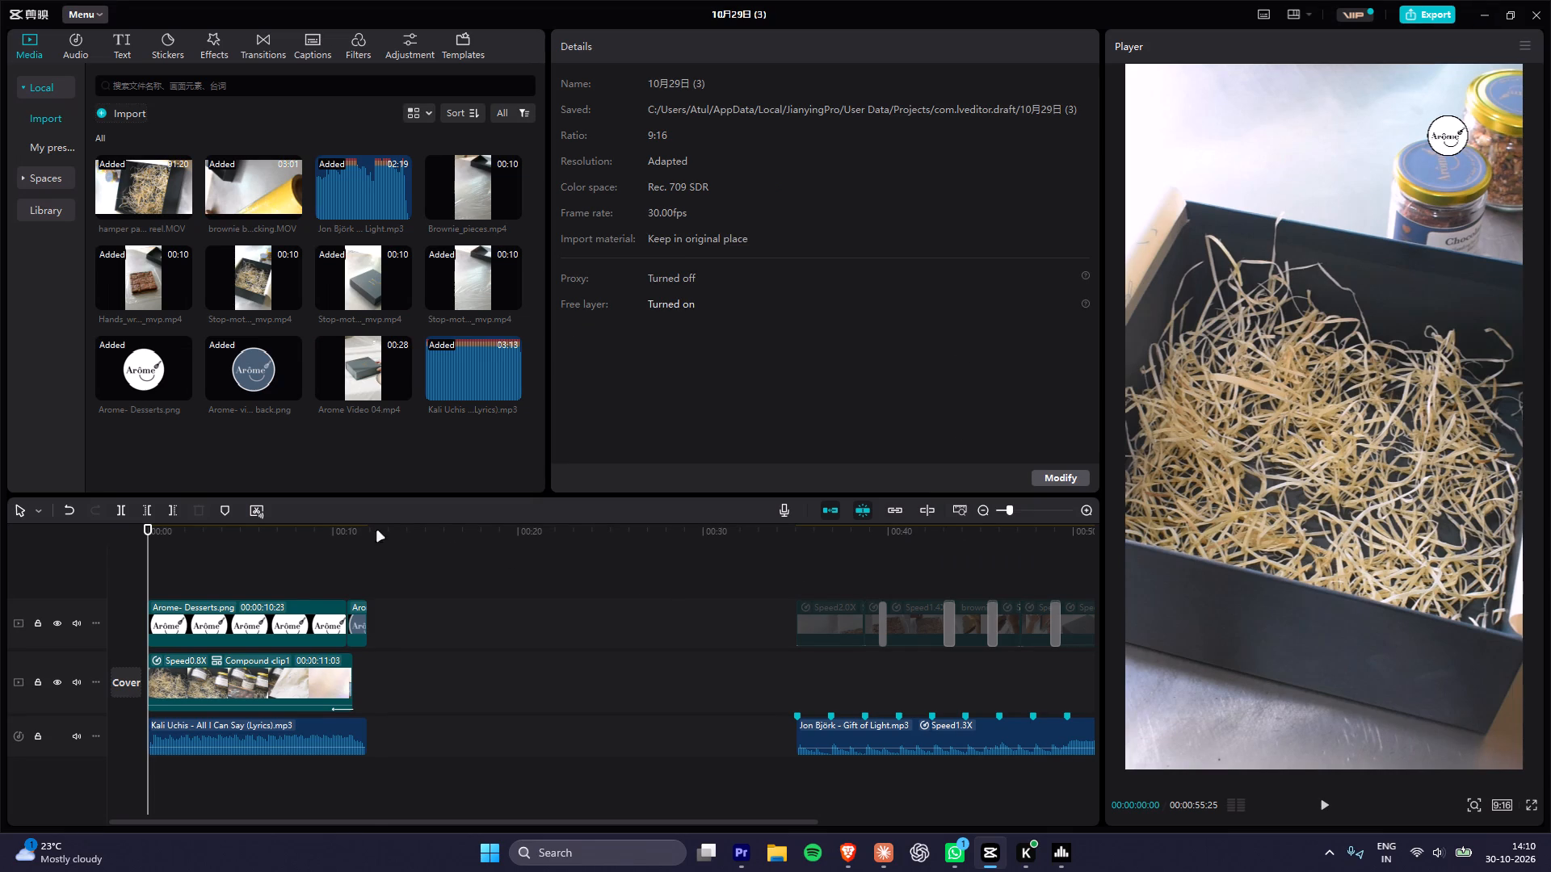
Play the reel from the start in the video editor and check its ending up to 00:00:11:26.
key("space")
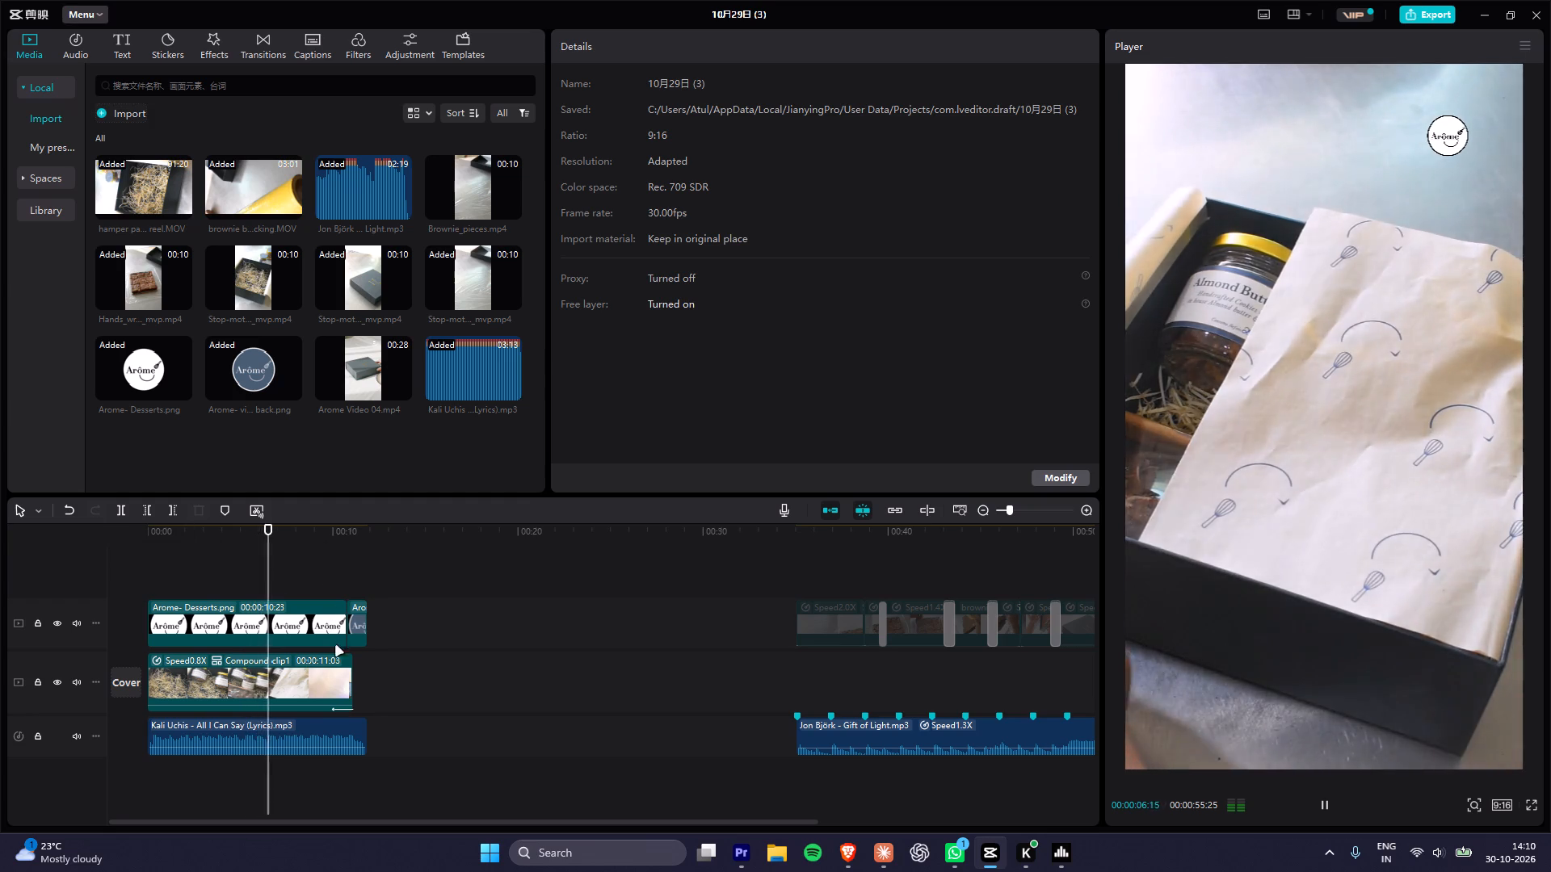
scroll(395, 700, "up", 7, "alt")
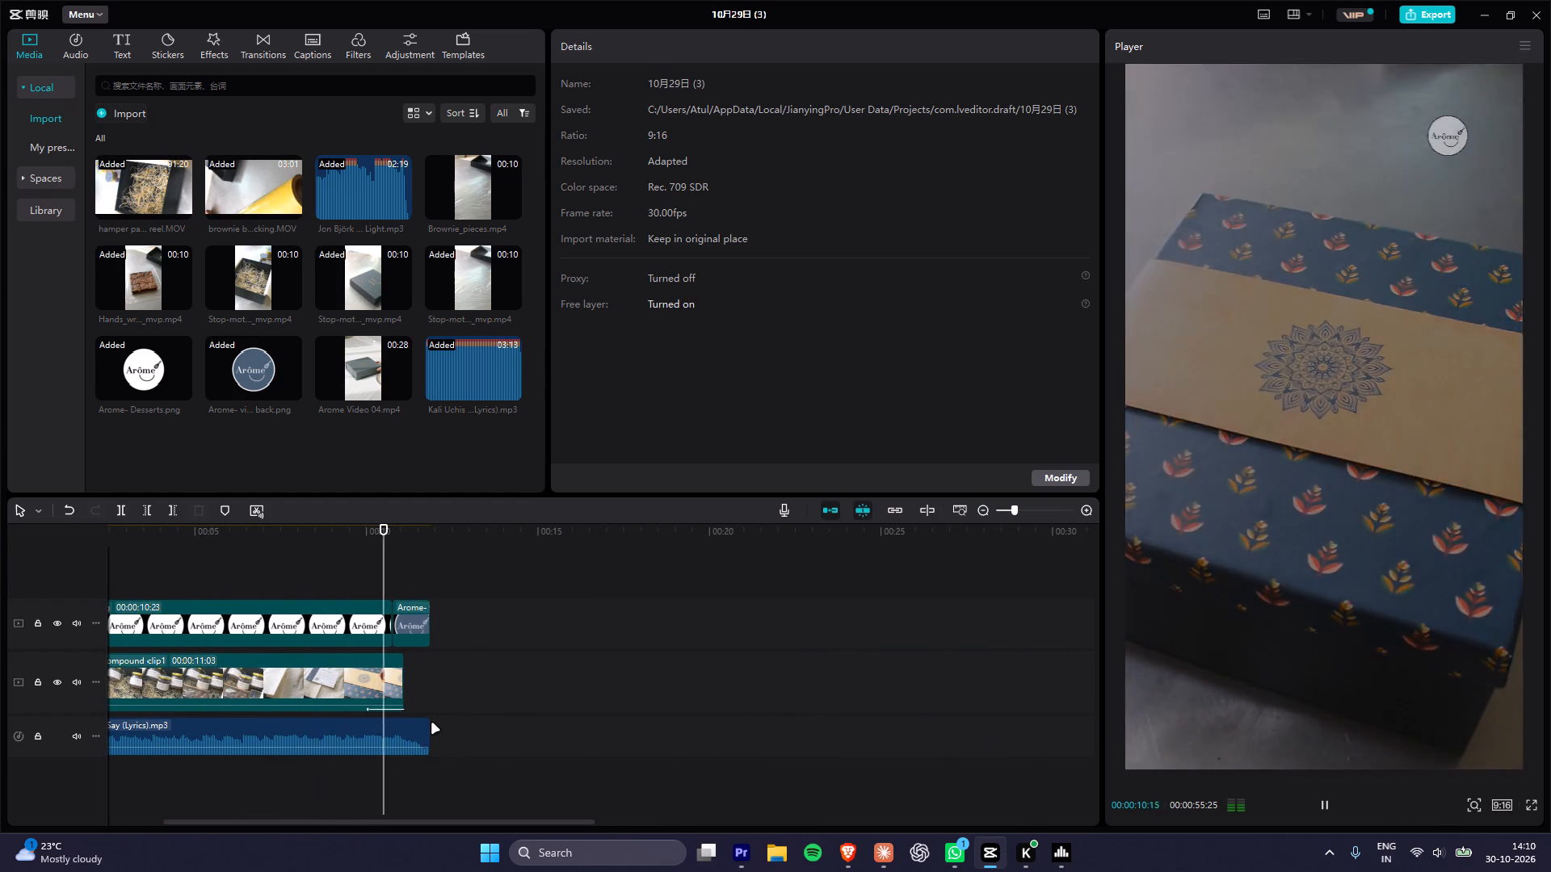
key("space")
key("space")
key("space")
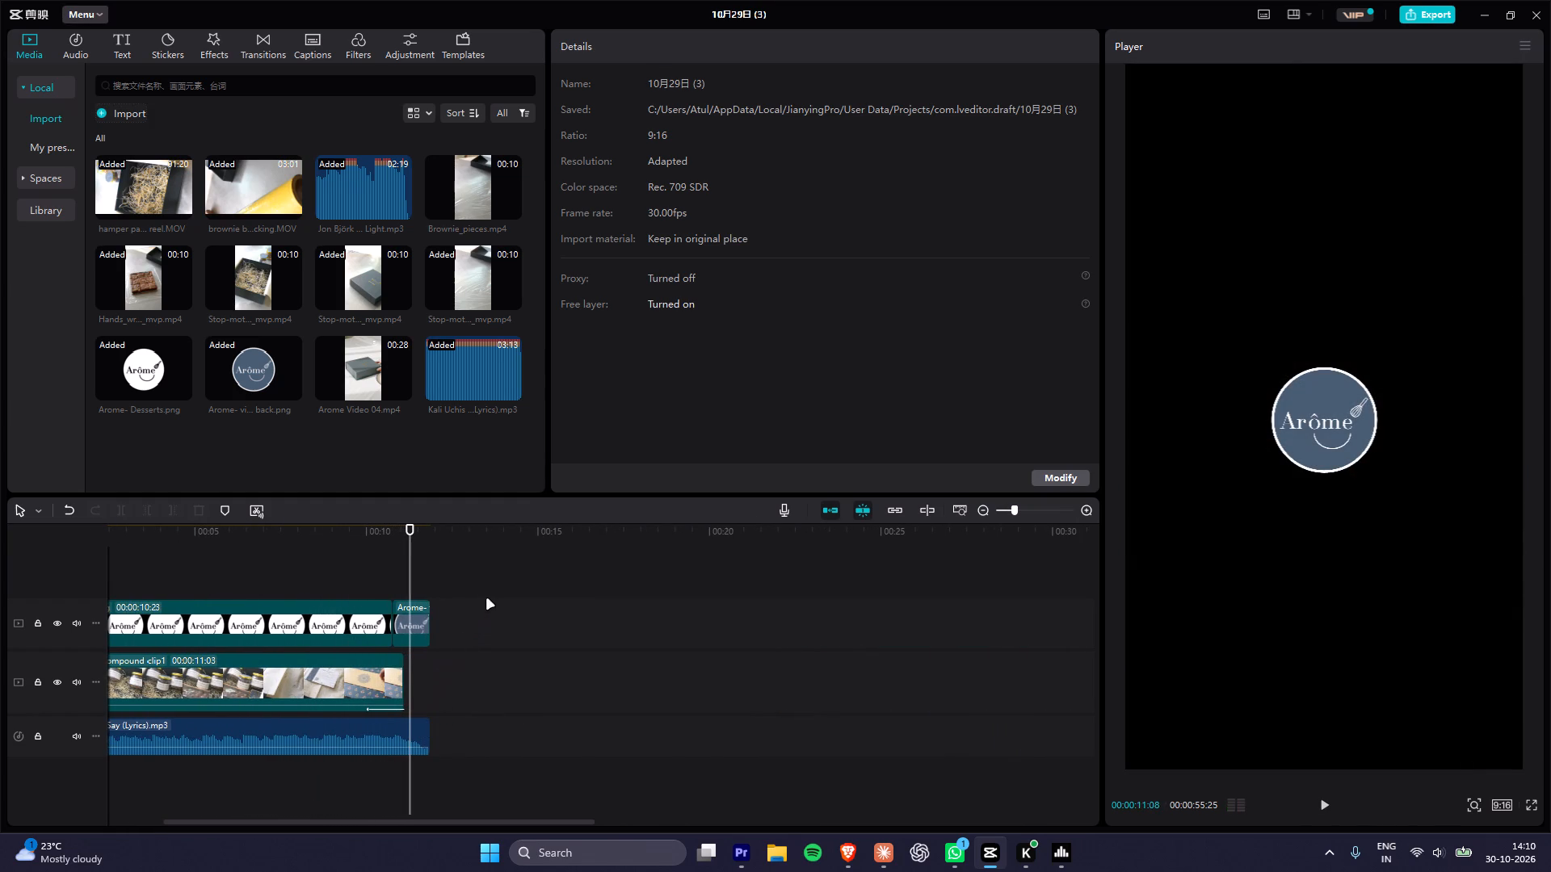
left_click_drag(326, 530, 435, 551)
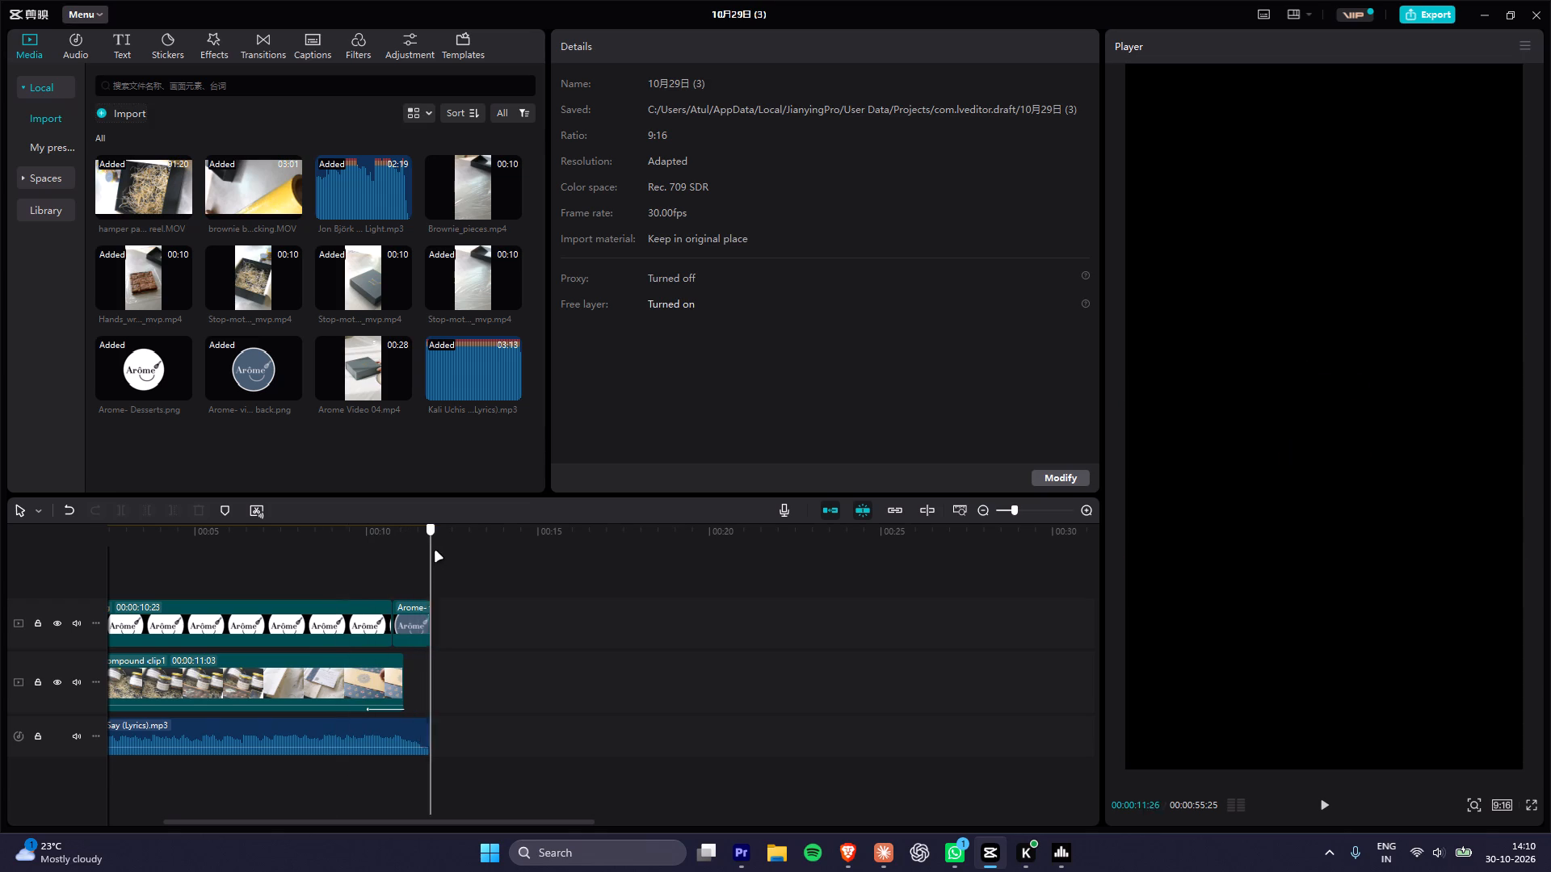
left_click_drag(435, 551, 0, 541)
scroll(453, 642, "down", 7, "alt")
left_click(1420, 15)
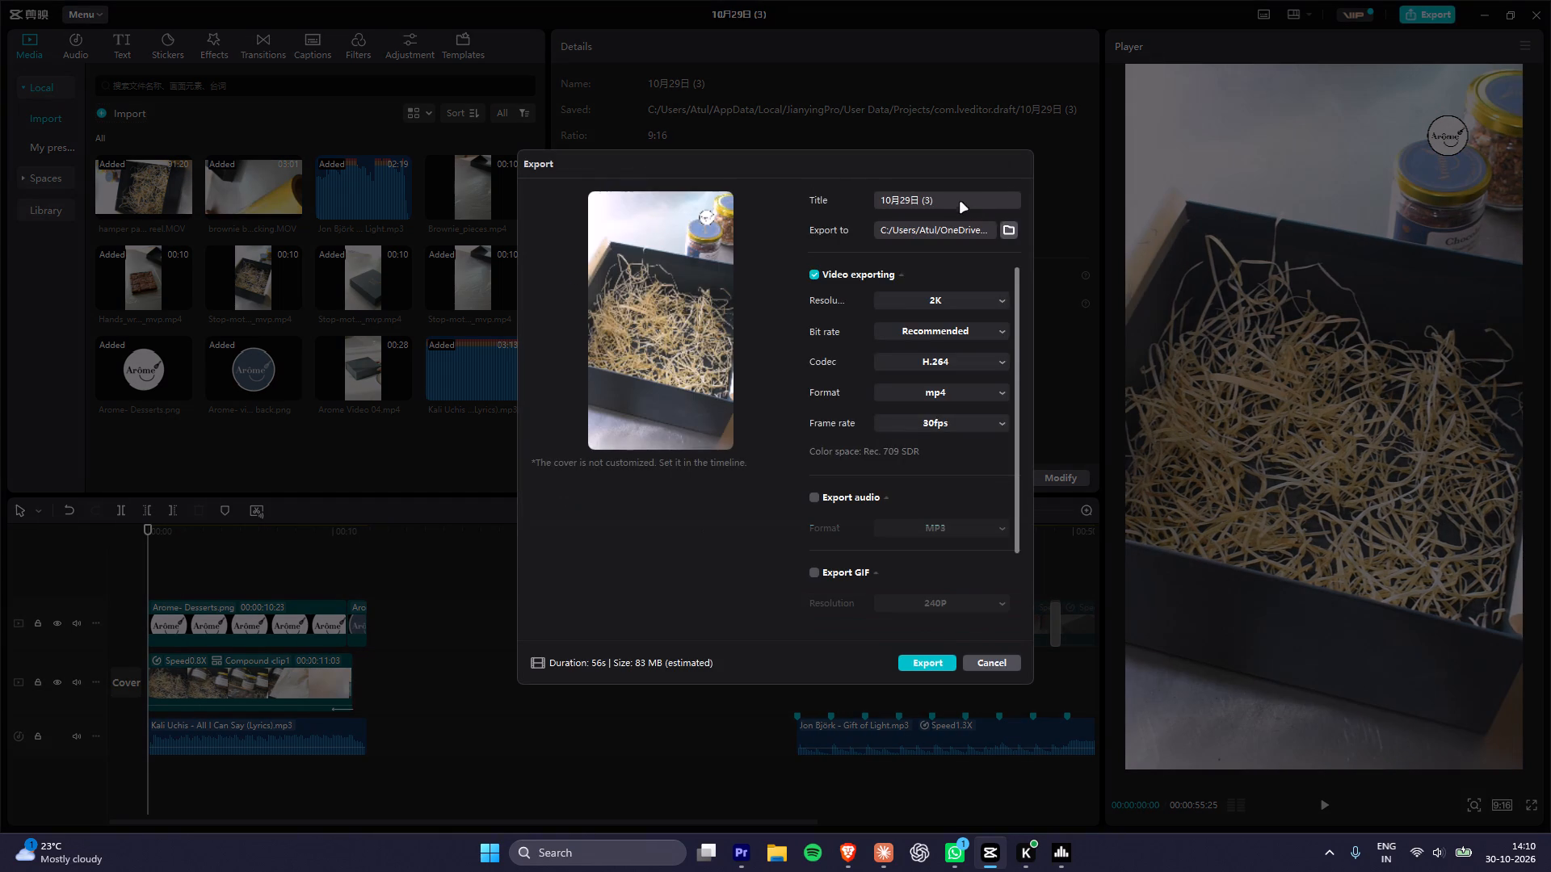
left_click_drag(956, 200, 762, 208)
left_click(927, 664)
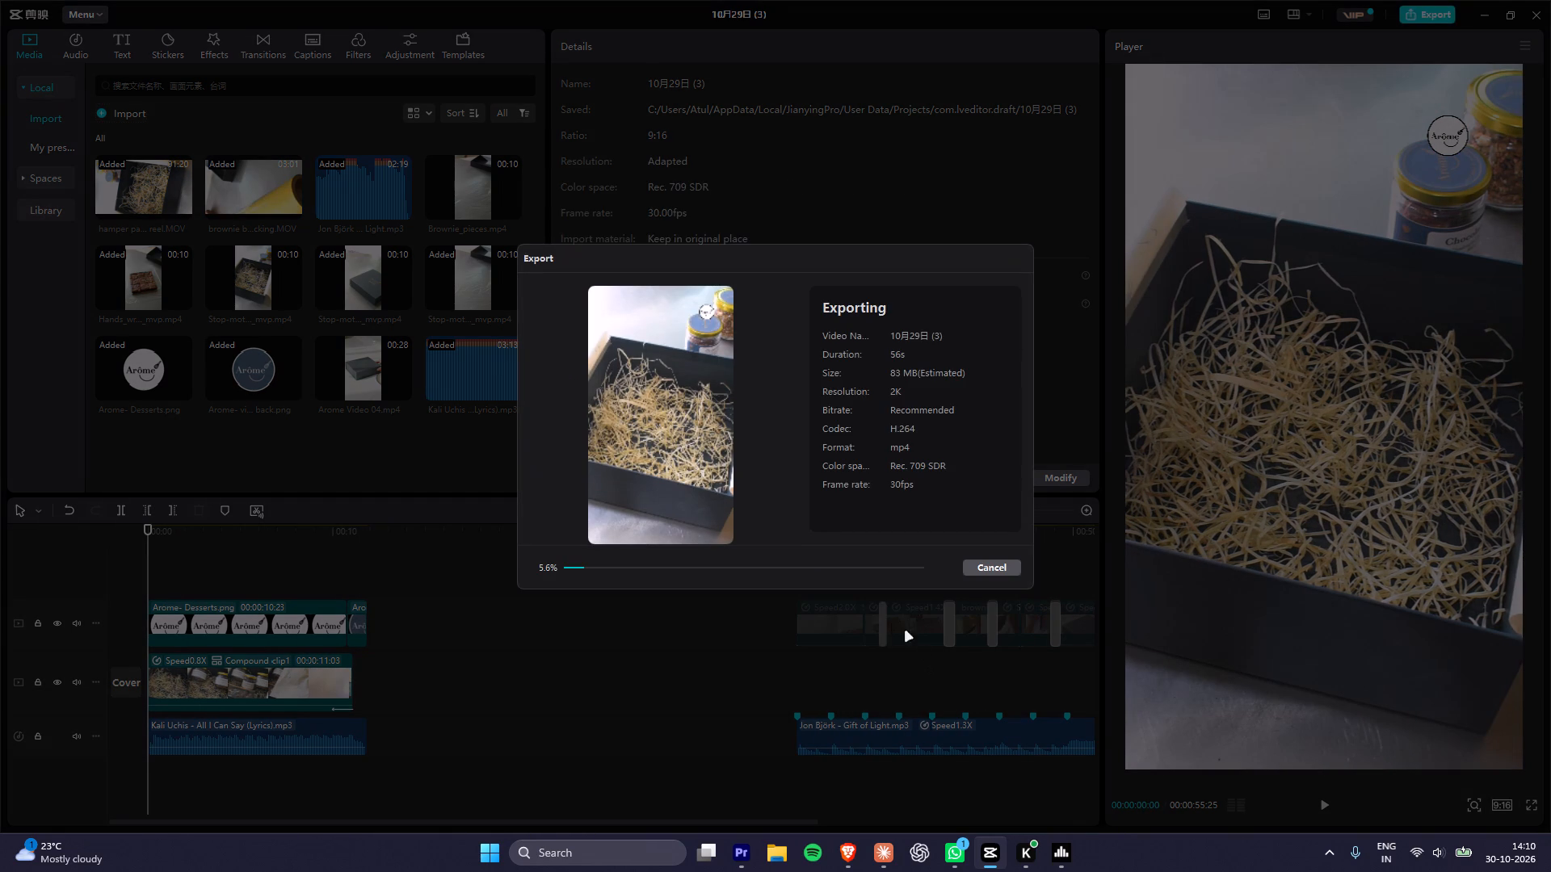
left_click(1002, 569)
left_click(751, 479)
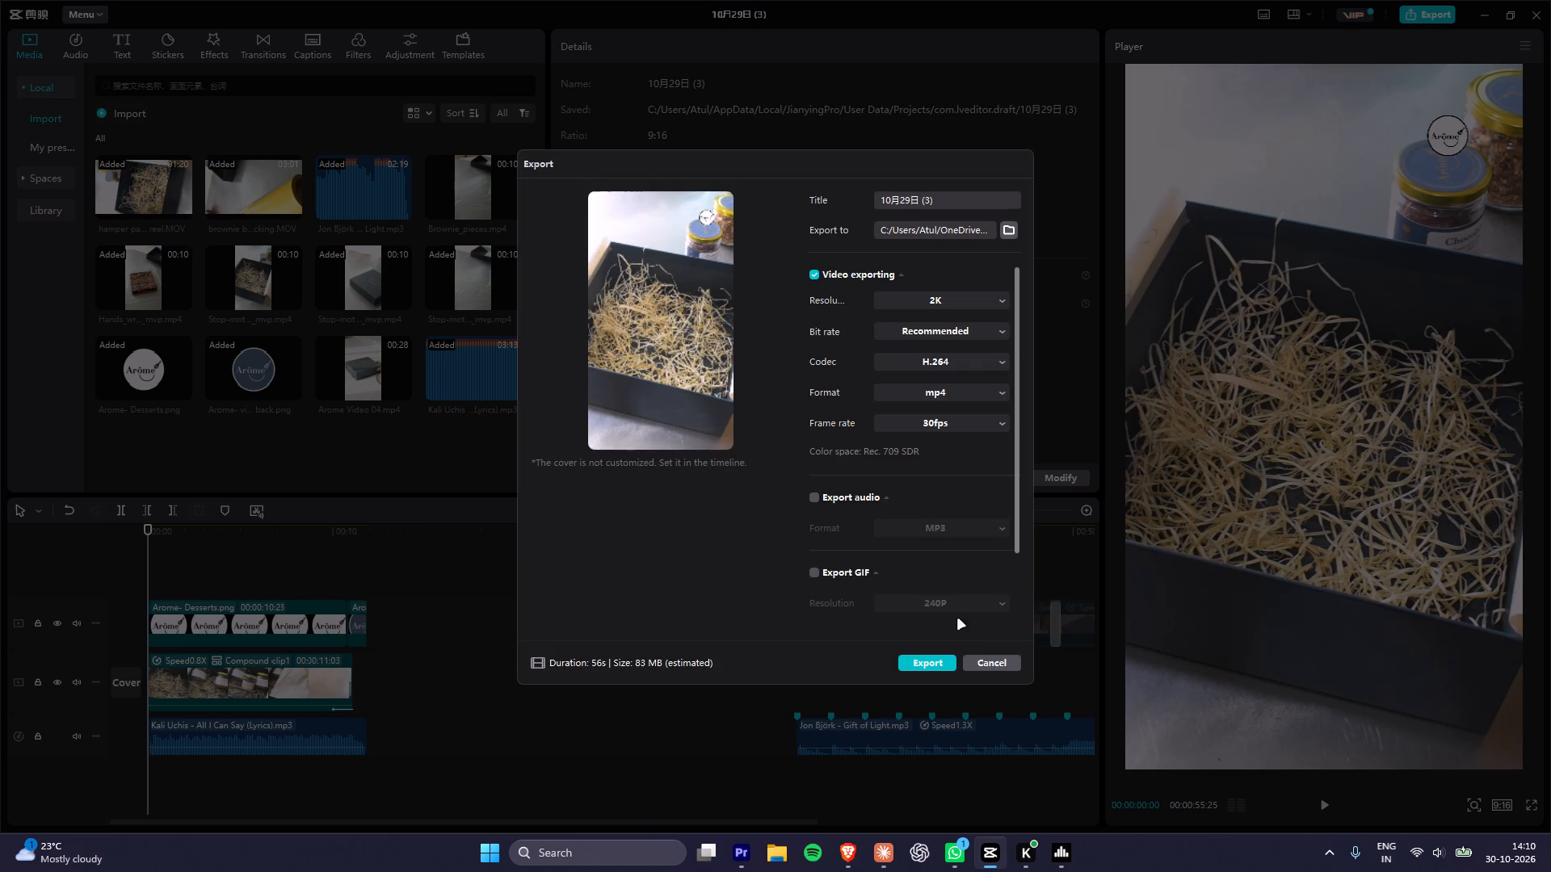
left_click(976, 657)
Mark the export range with an in point at 00:00:00:00 and an out point at 00:00:11:26.
left_click_drag(206, 537, 0, 534)
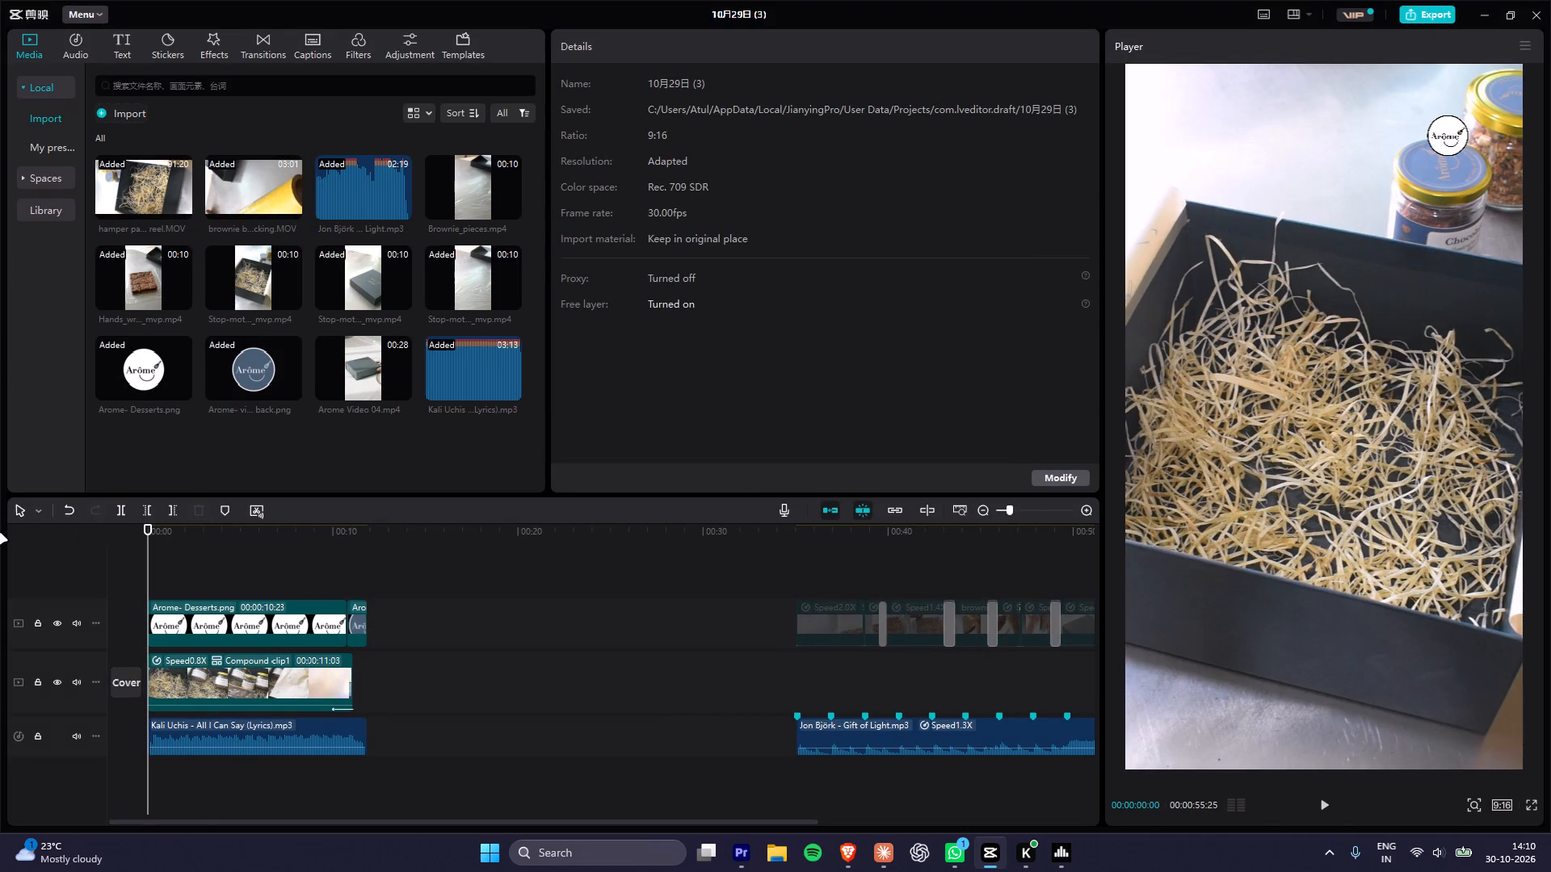
key("i")
left_click_drag(311, 535, 368, 536)
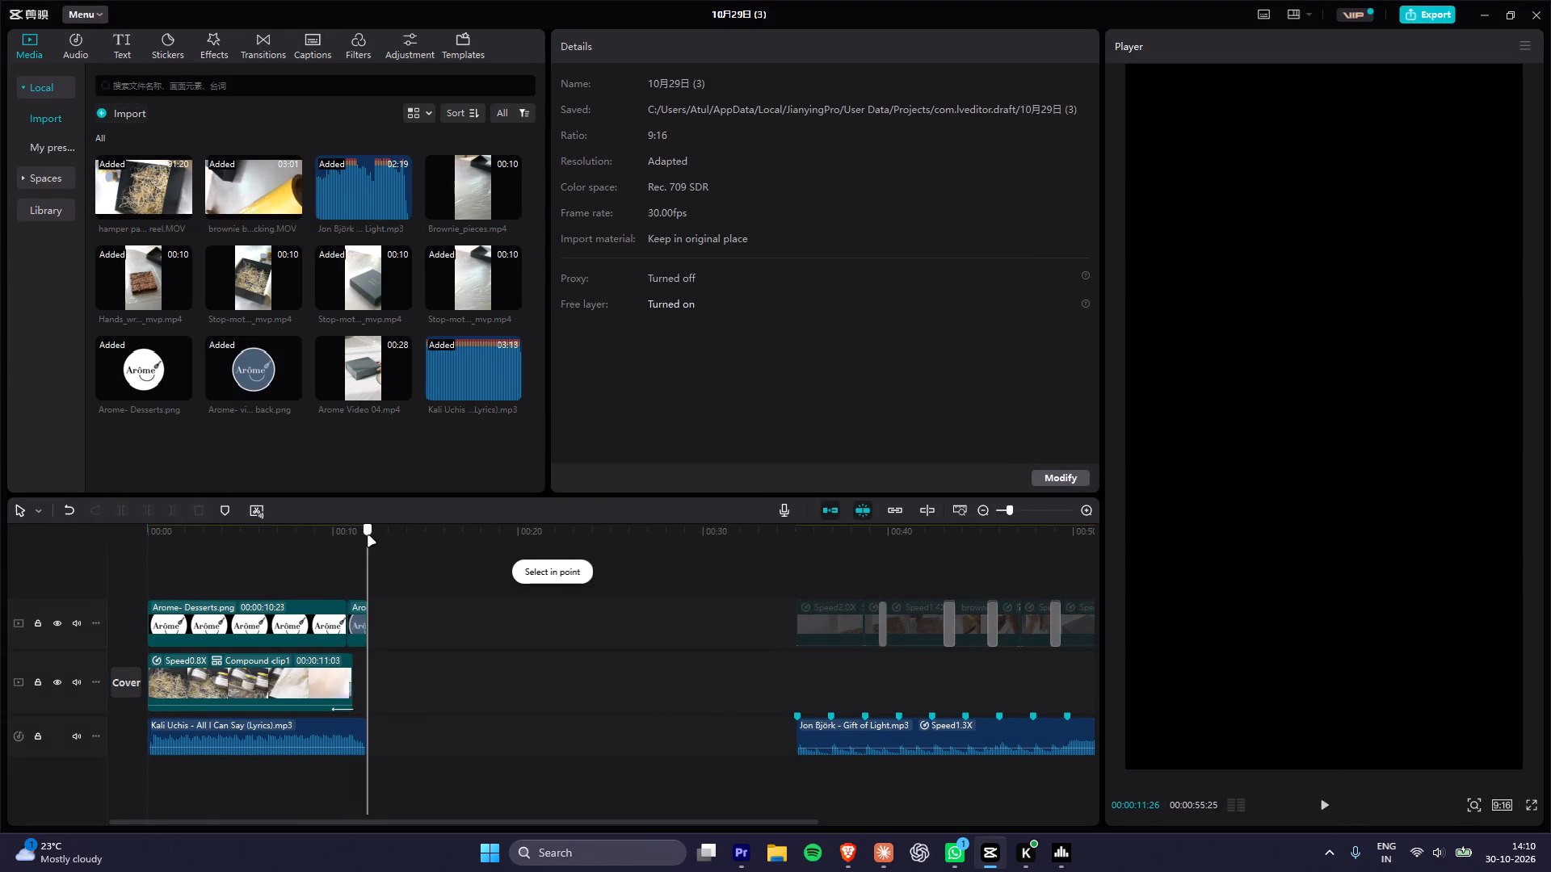
left_click_drag(368, 536, 370, 536)
key("o")
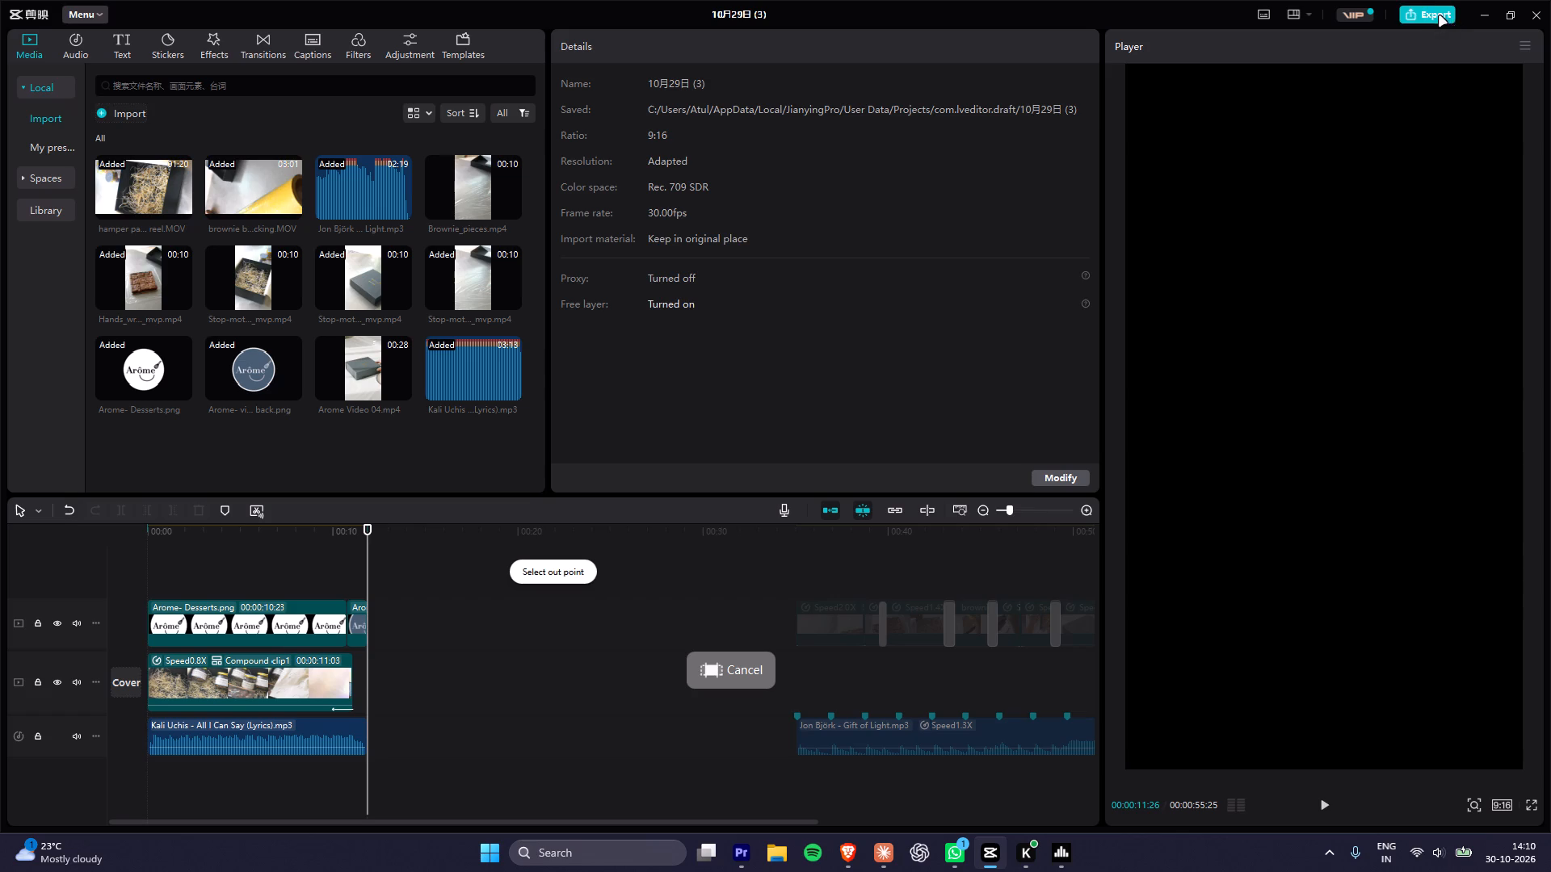
Export the marked range of the reel as a 2K H.264 mp4 at 30 fps.
left_click(1440, 16)
left_click(938, 665)
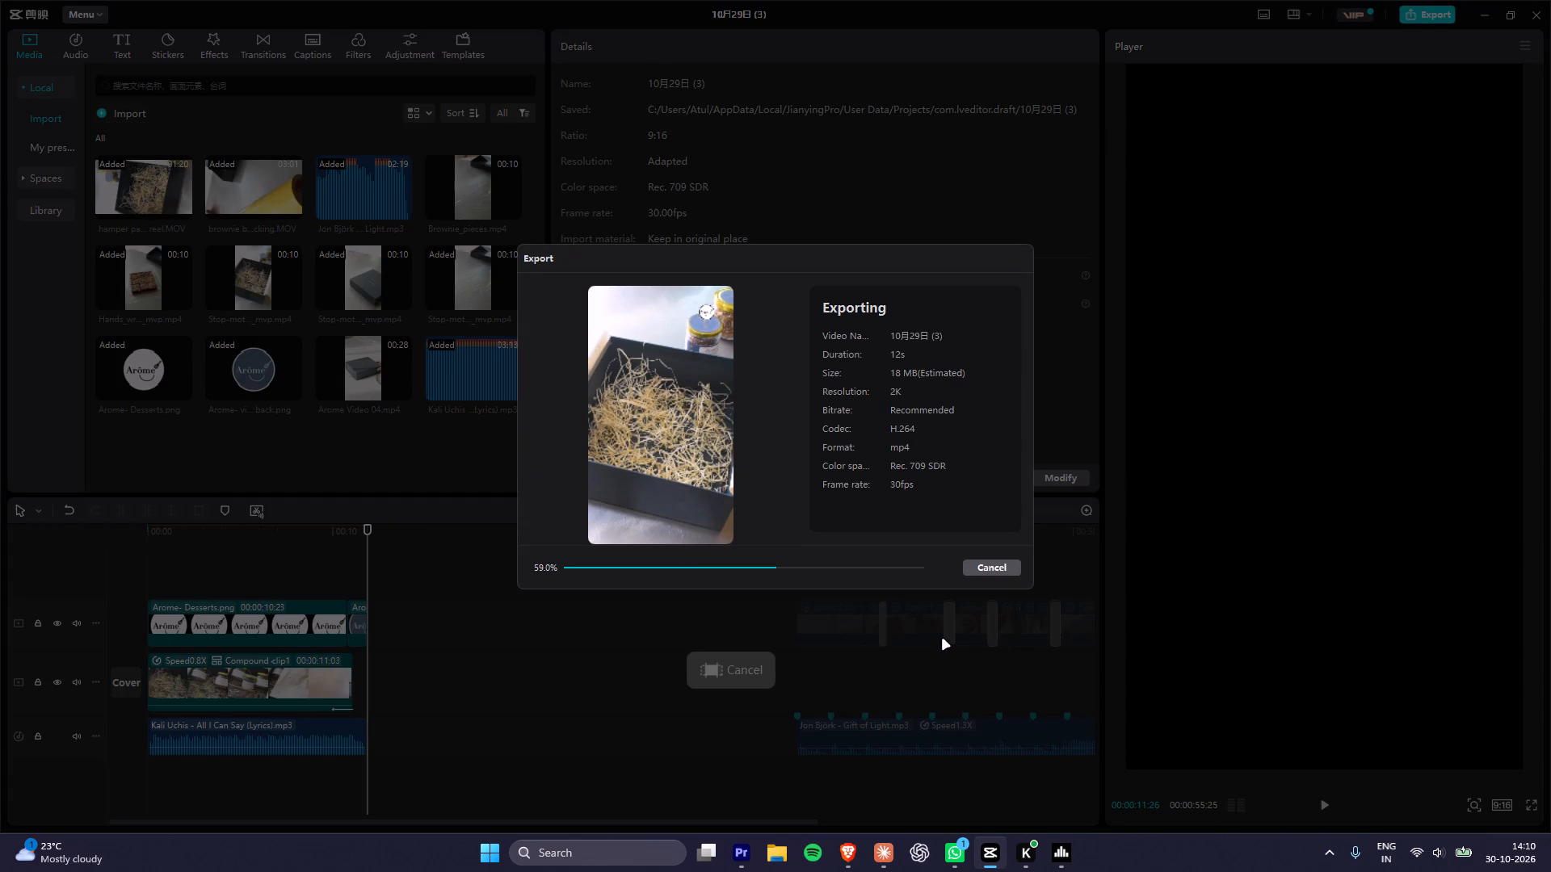
Switch to Adobe Premiere and create a new project named "video for arome".
left_click(743, 857)
left_click(53, 155)
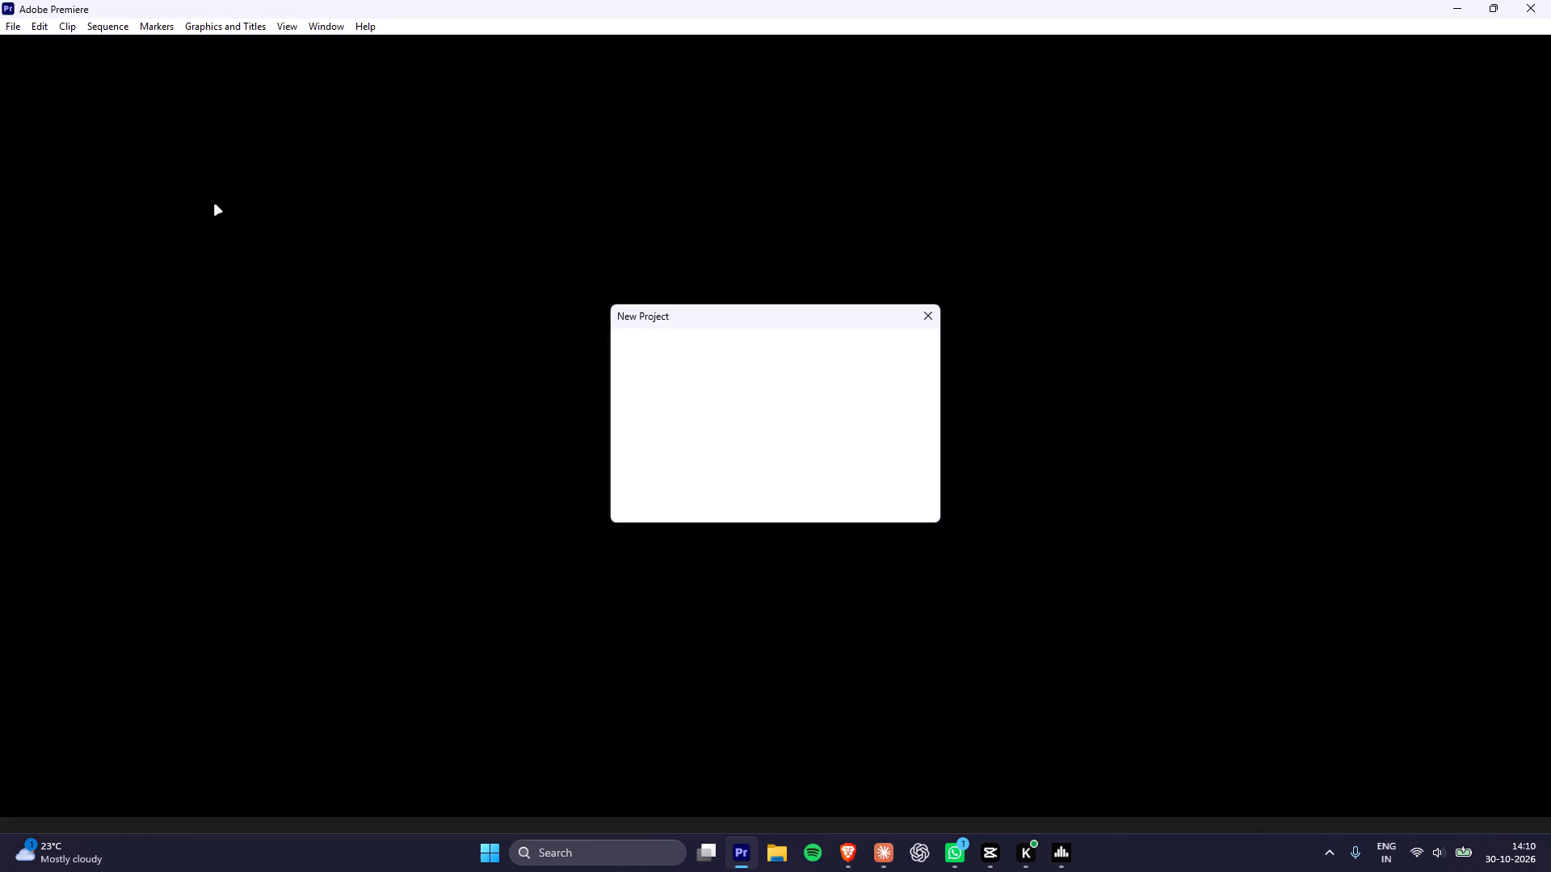
type("video for arome")
key("Return")
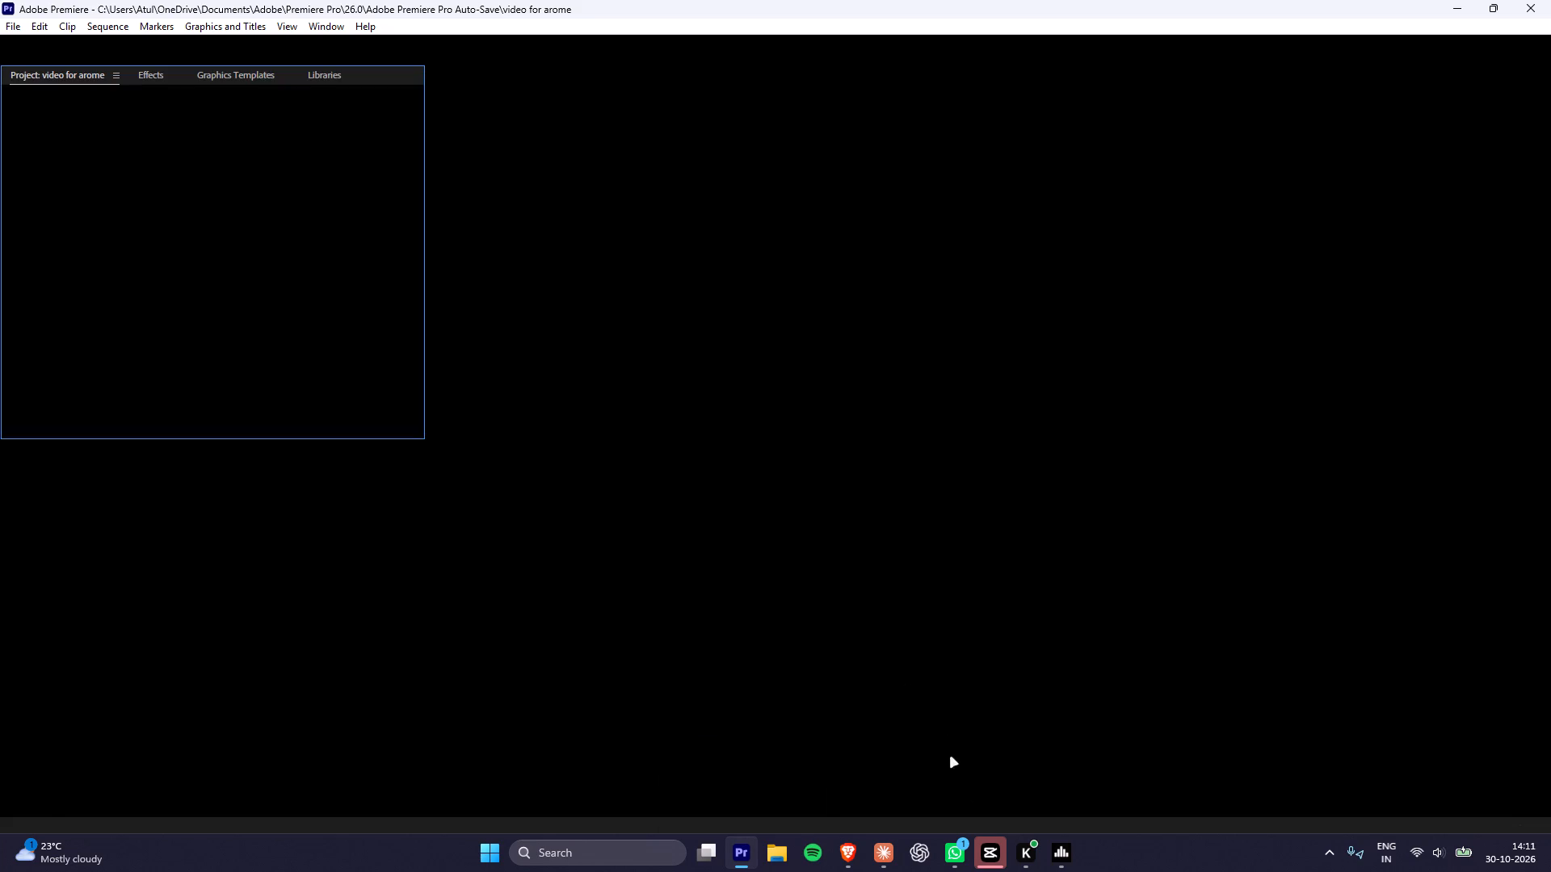
Switch back to JianyingPro, dismiss the finished export dialog and close the editor.
left_click(994, 860)
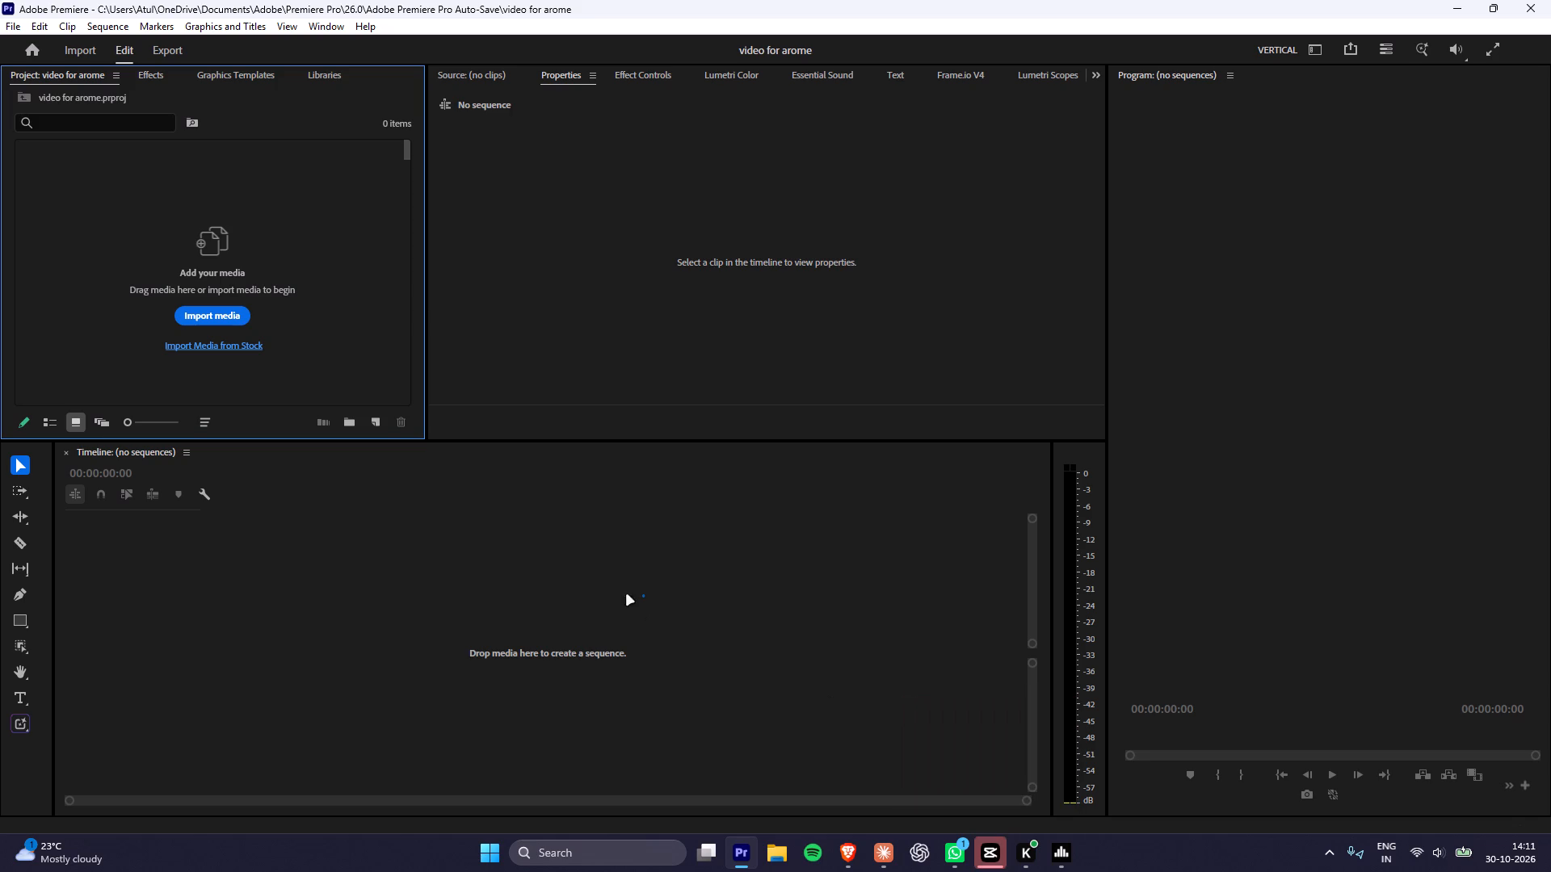
left_click(658, 593)
left_click(991, 855)
left_click(991, 855)
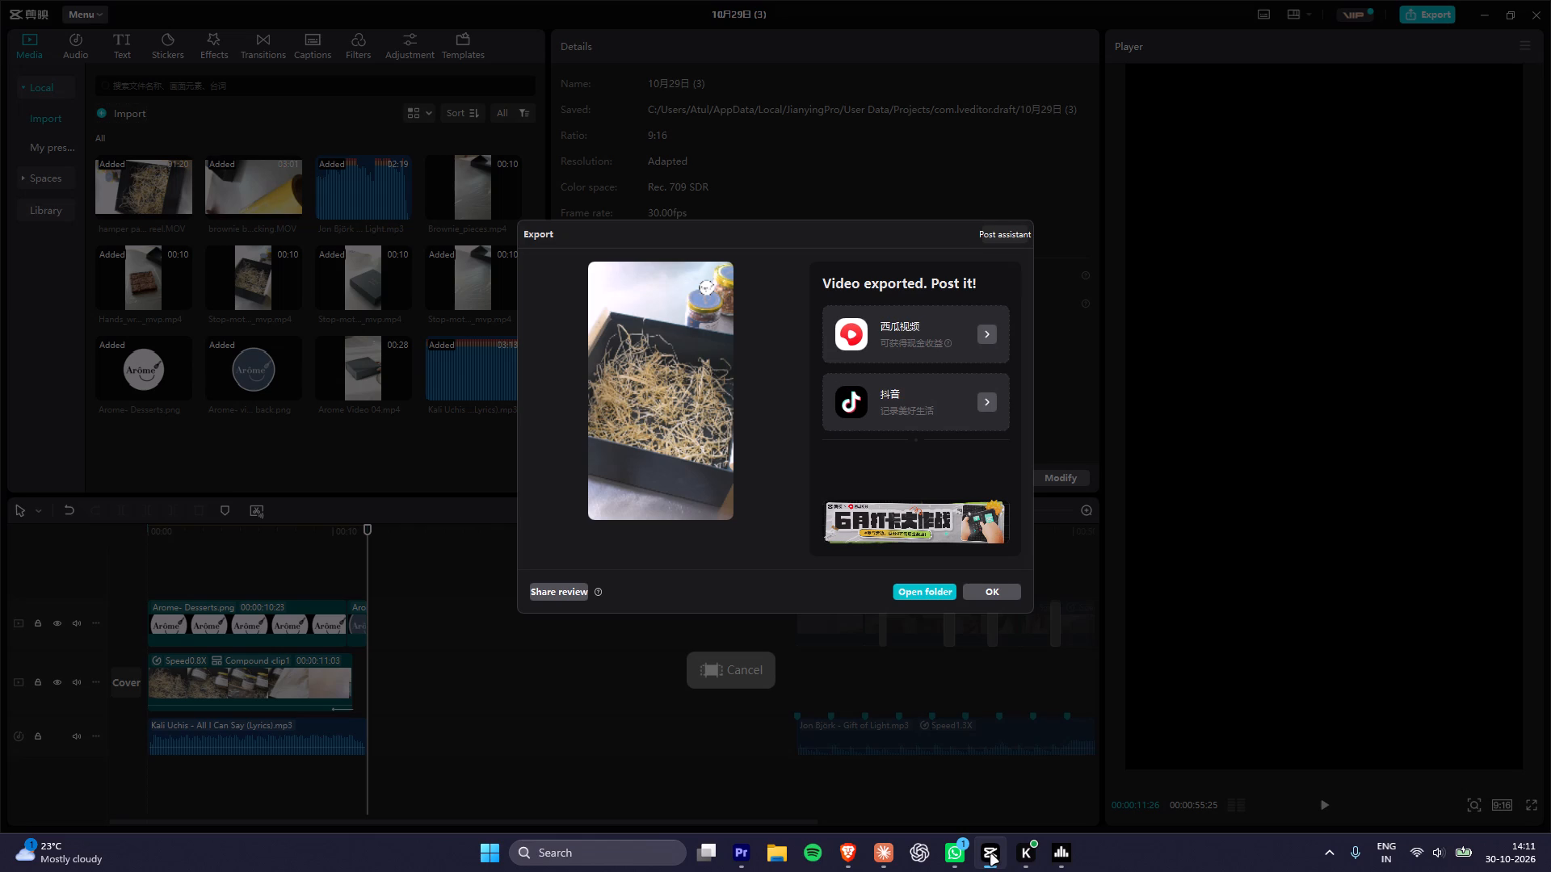
left_click(988, 590)
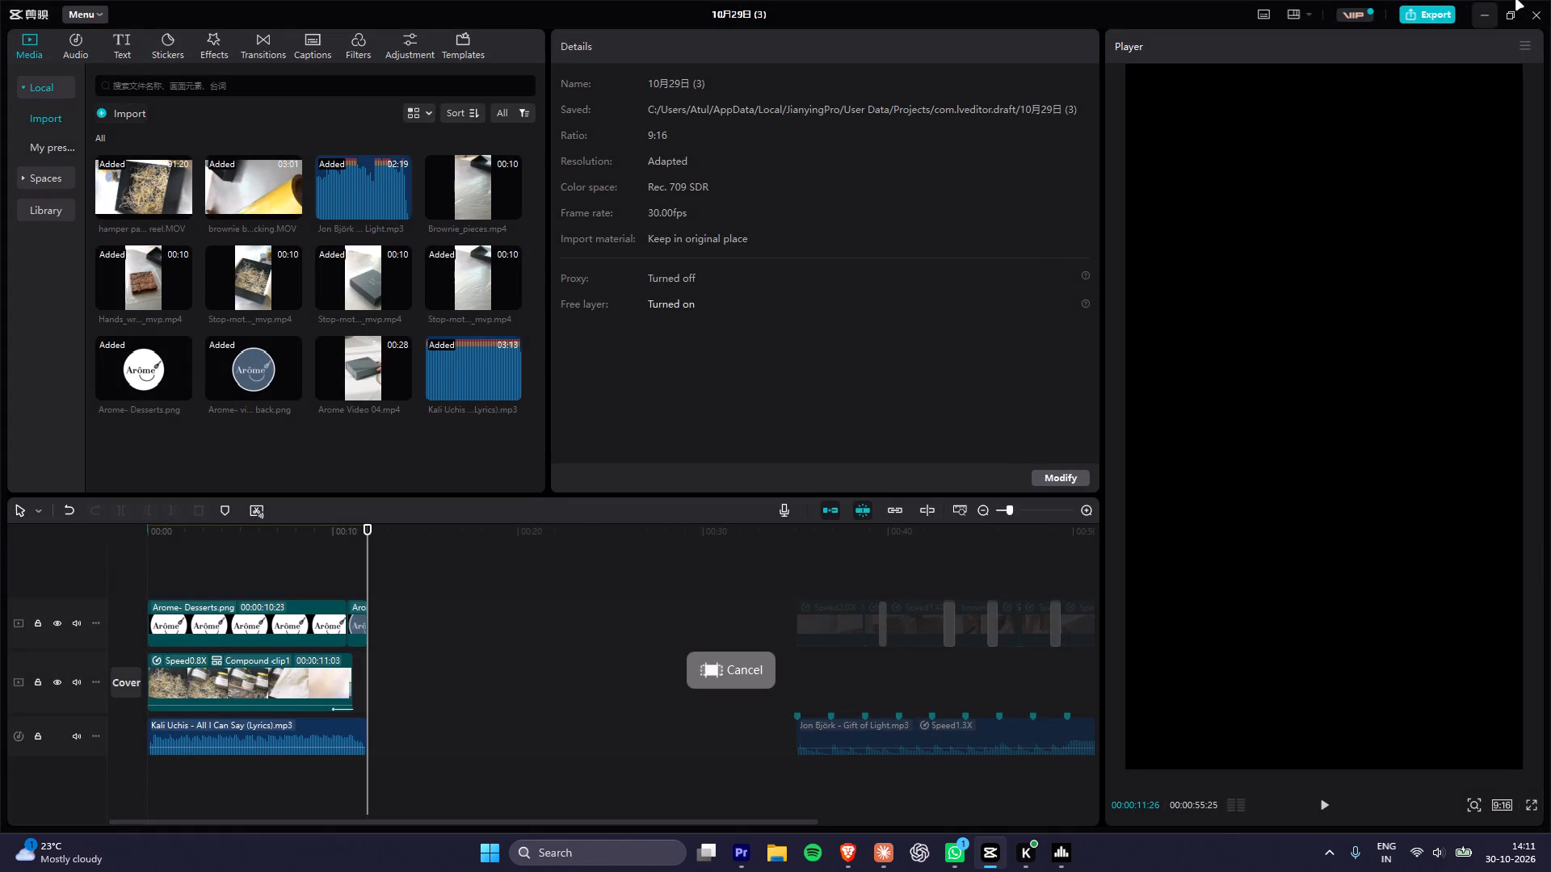
left_click(1532, 17)
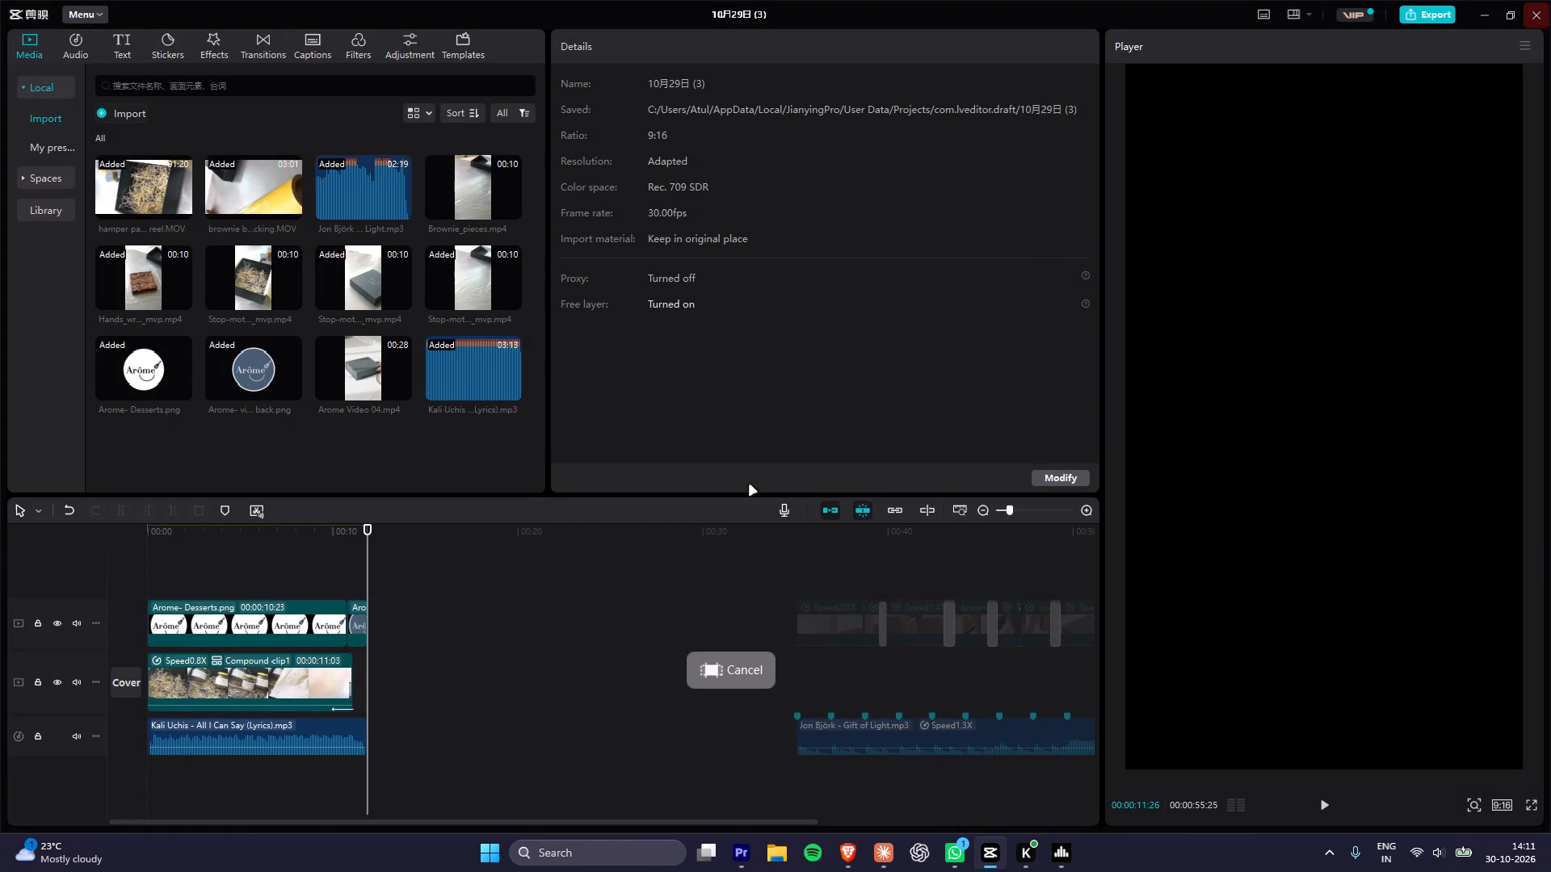
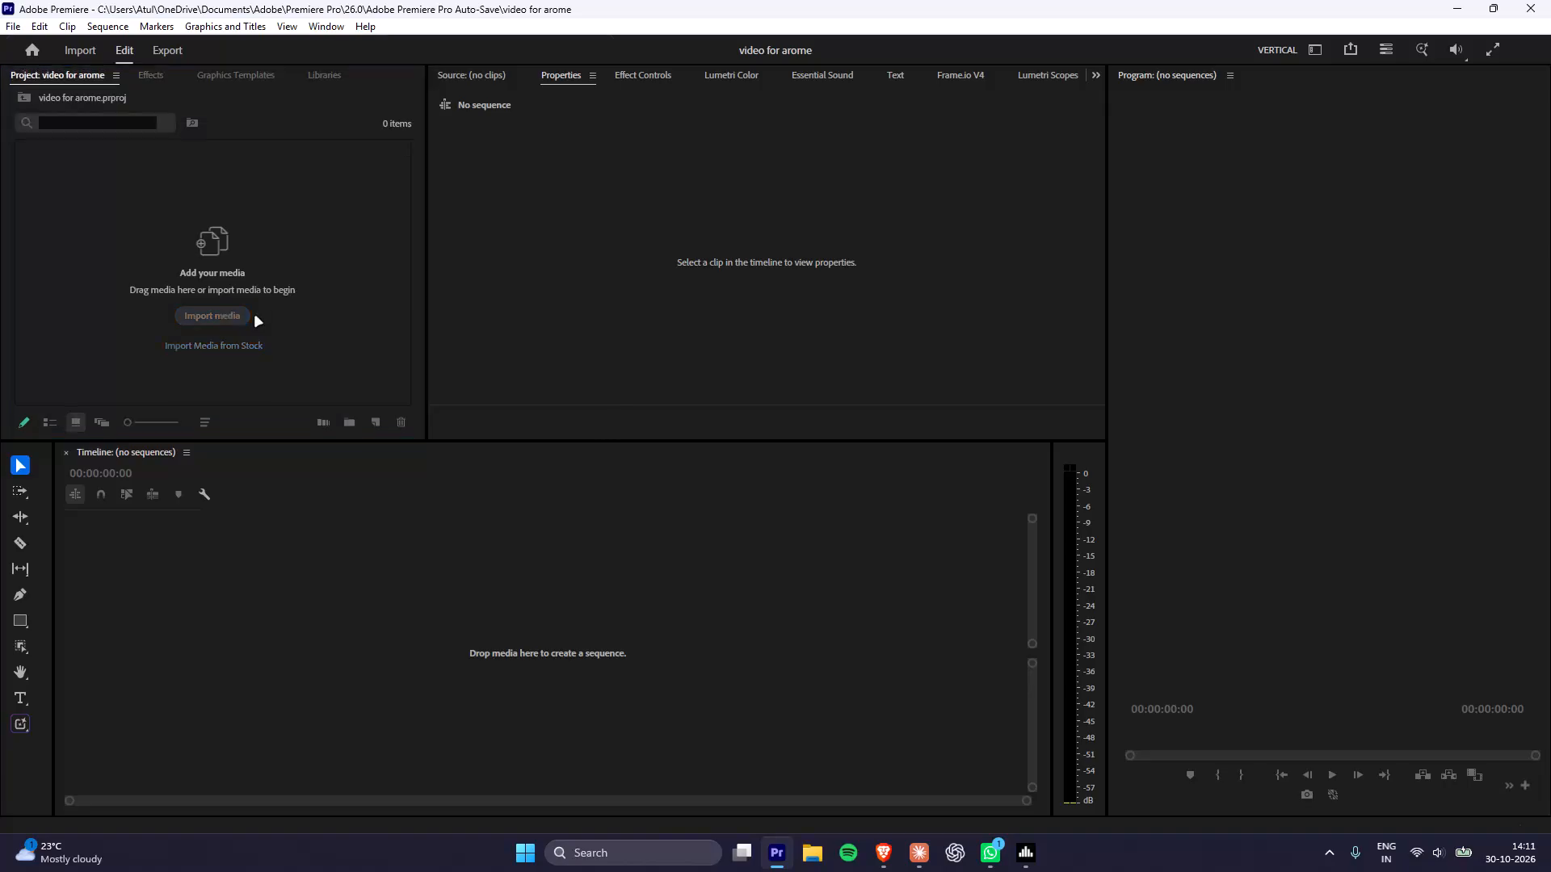
Import the exported clip "10月29日 (3)" from the Desktop and create a sequence from it, with the playhead at the start.
left_click(32, 183)
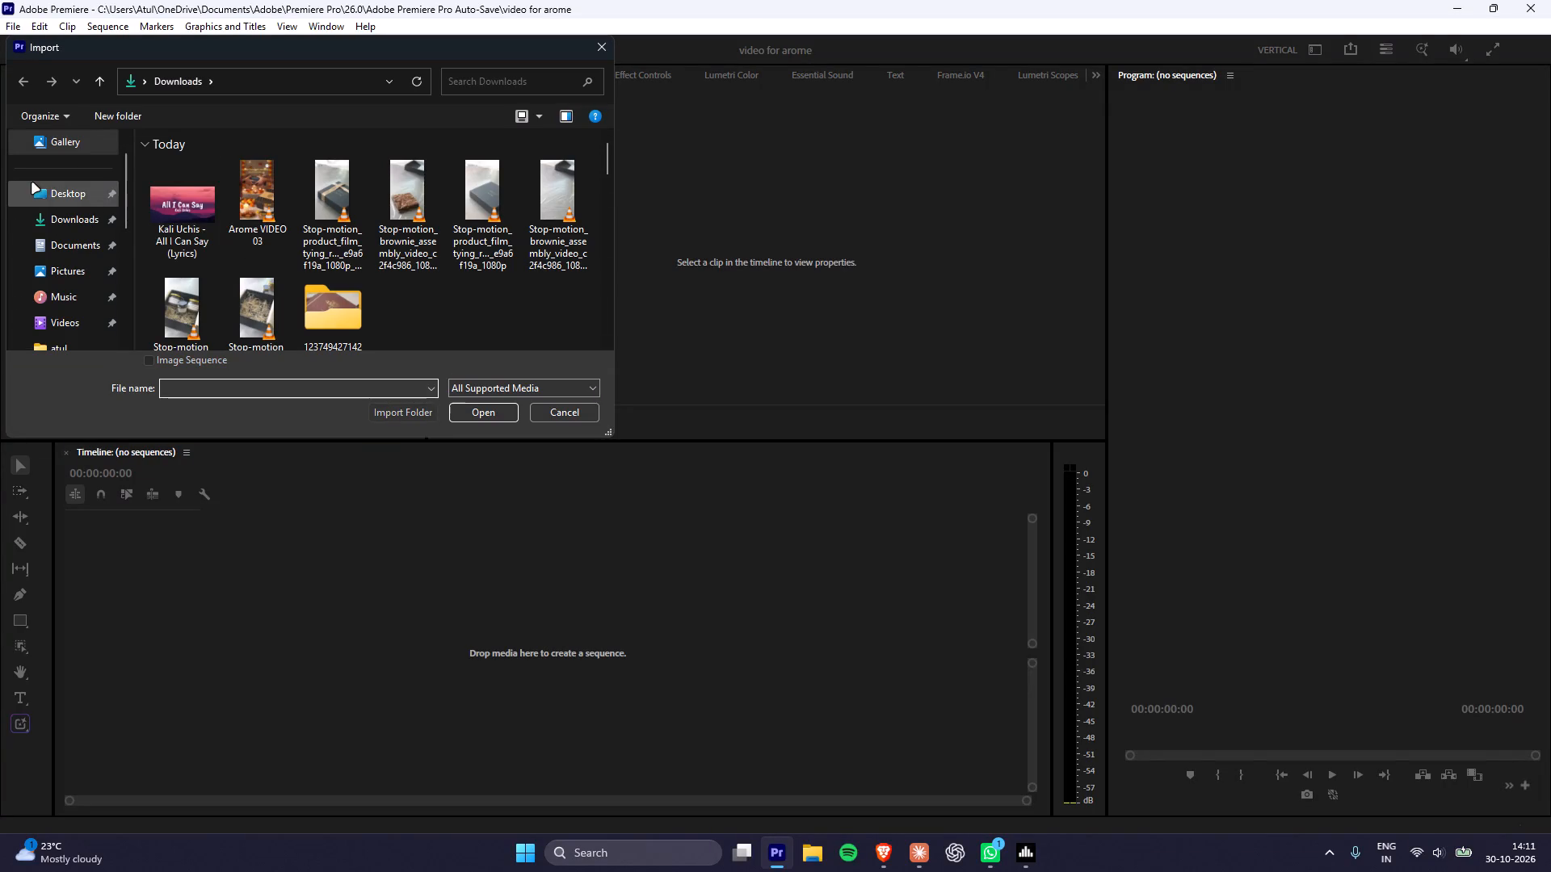
left_click(78, 191)
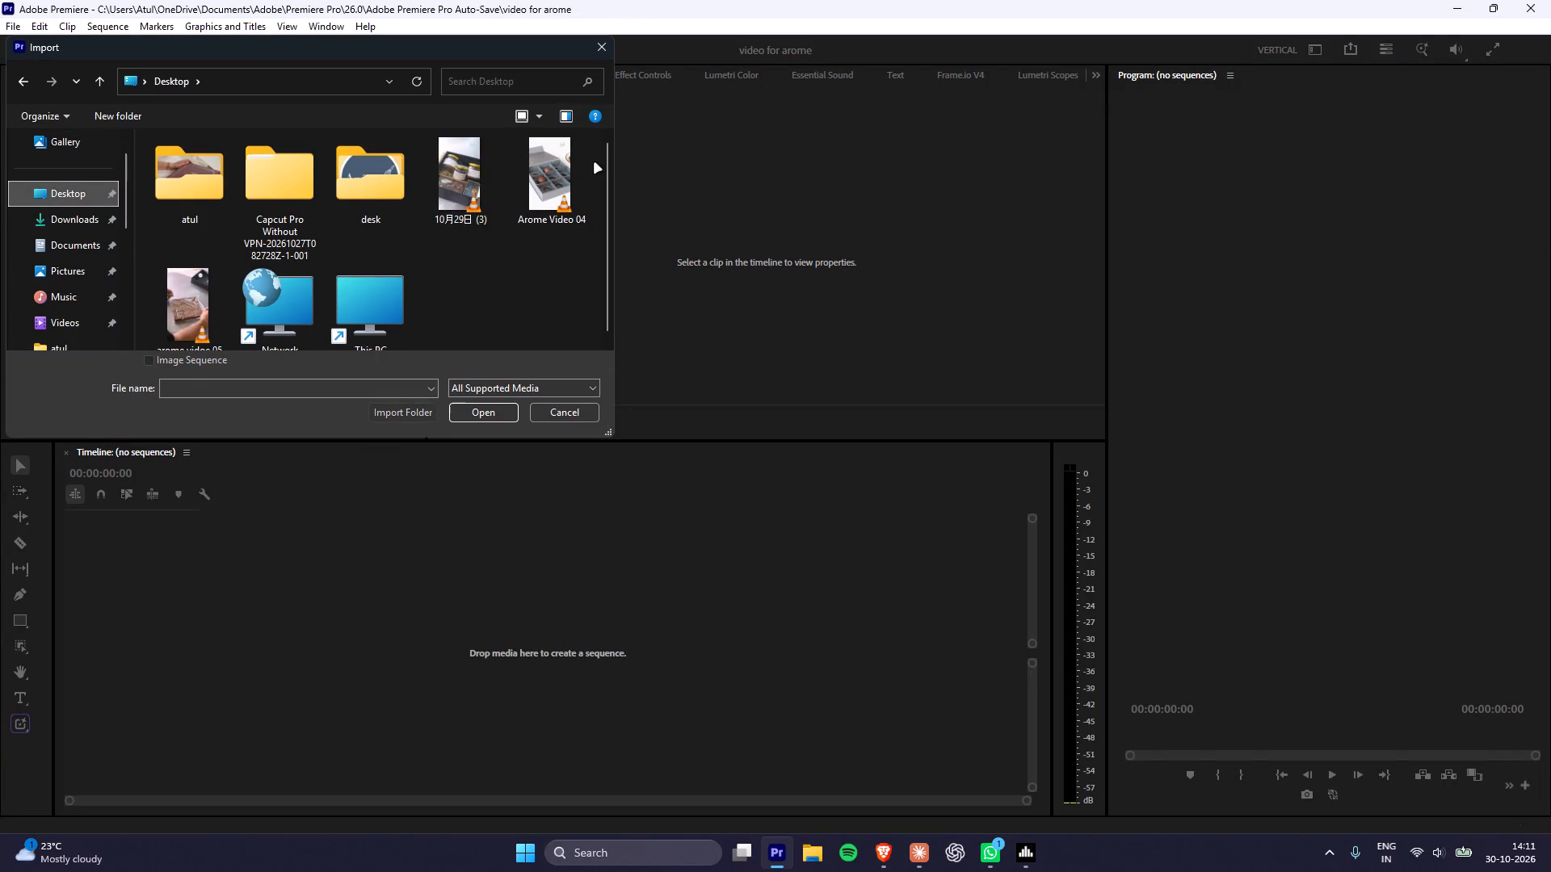
double_click(469, 167)
left_click_drag(120, 175, 134, 535)
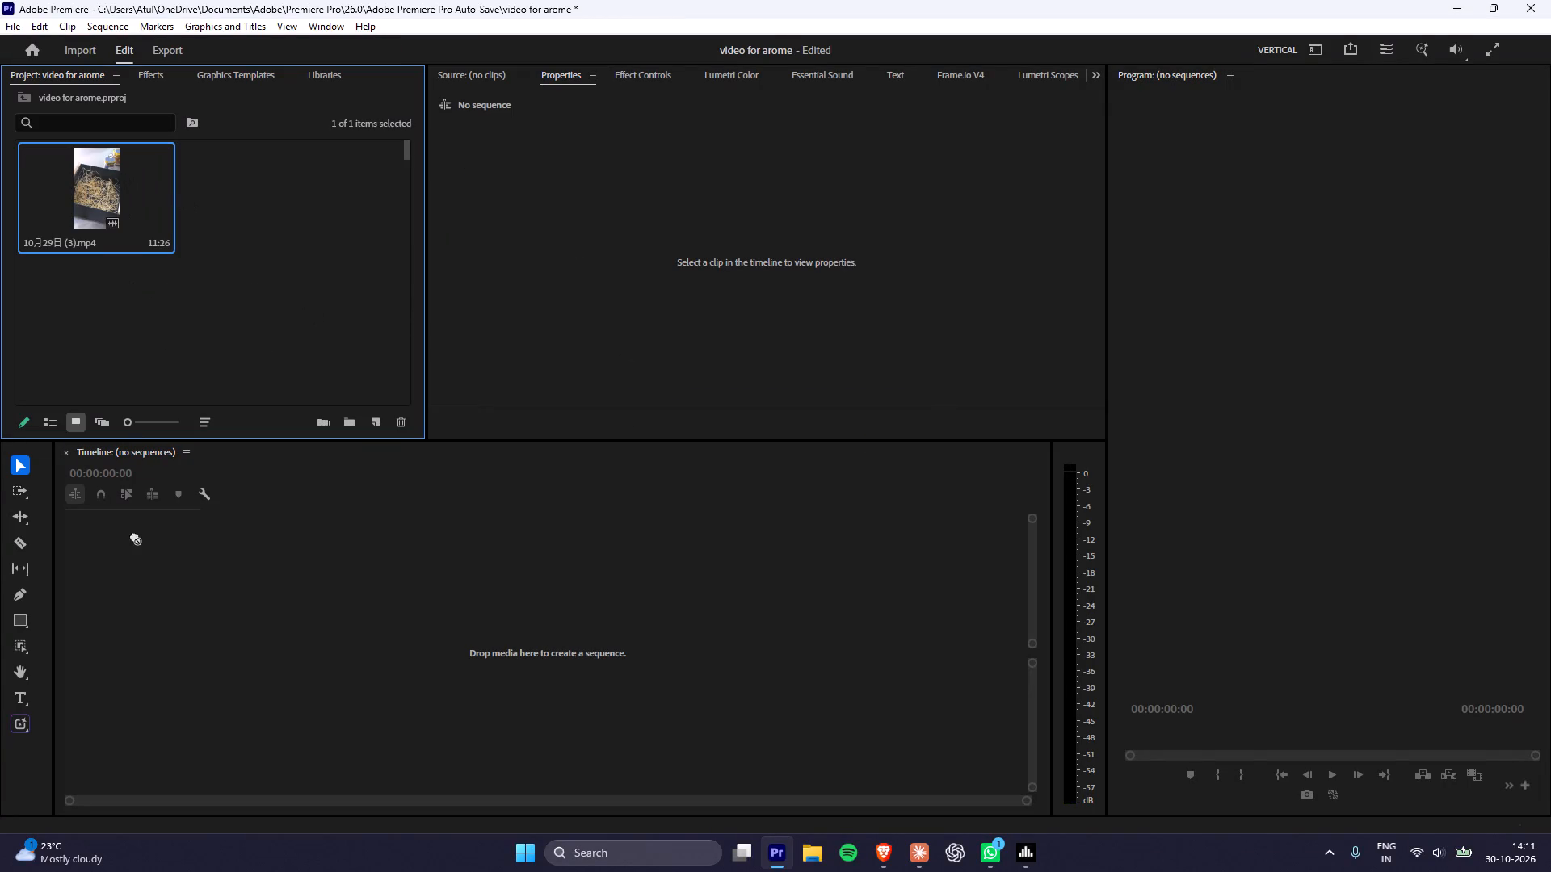
left_click_drag(134, 535, 111, 598)
left_click_drag(229, 503, 225, 503)
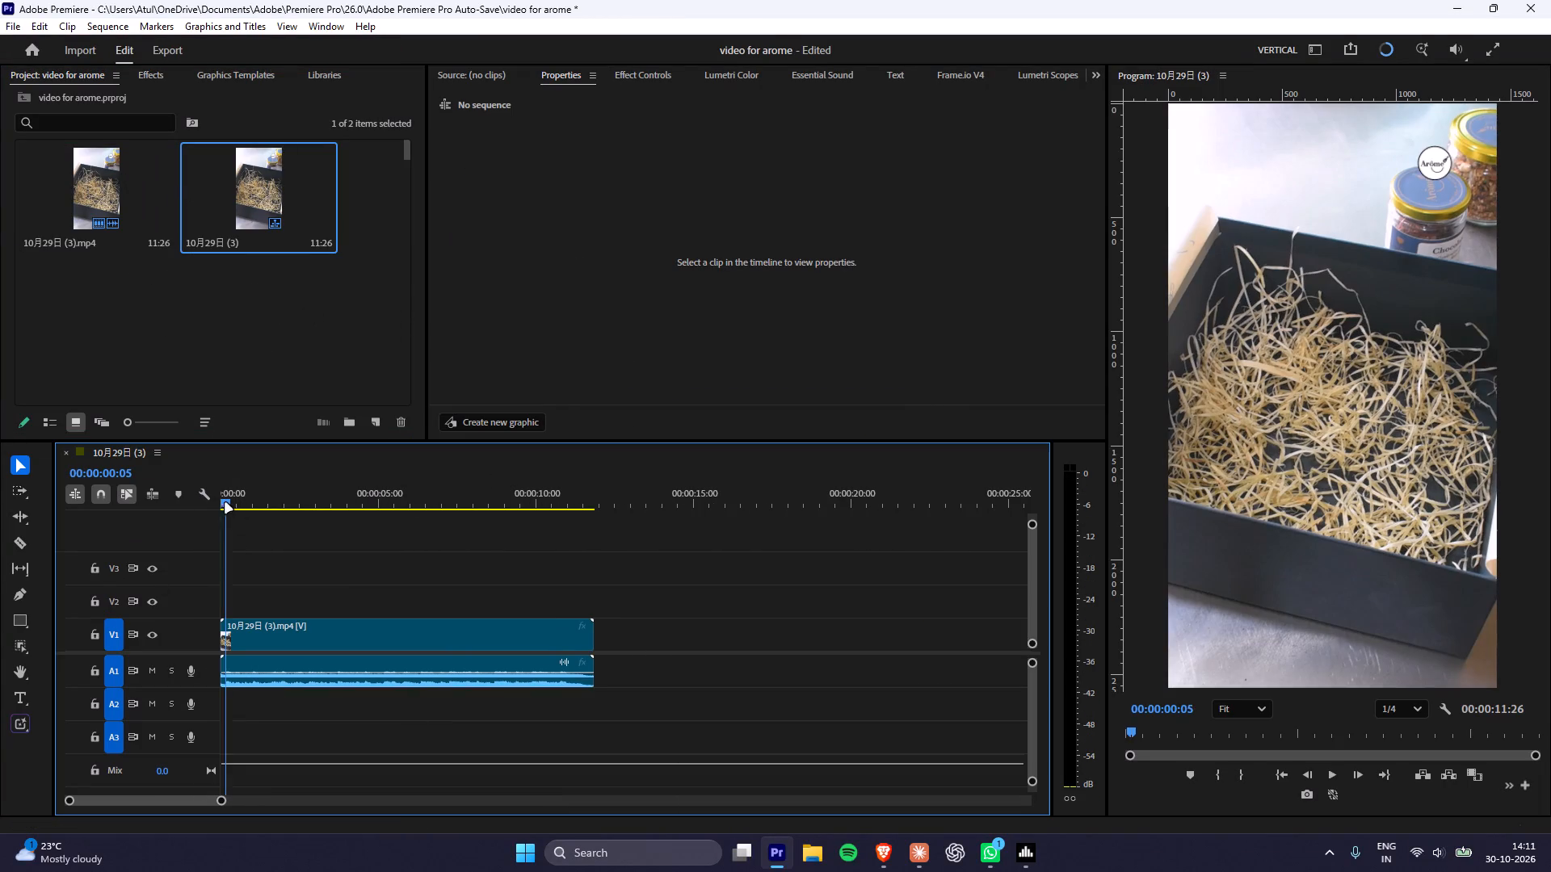
left_click_drag(225, 503, 69, 501)
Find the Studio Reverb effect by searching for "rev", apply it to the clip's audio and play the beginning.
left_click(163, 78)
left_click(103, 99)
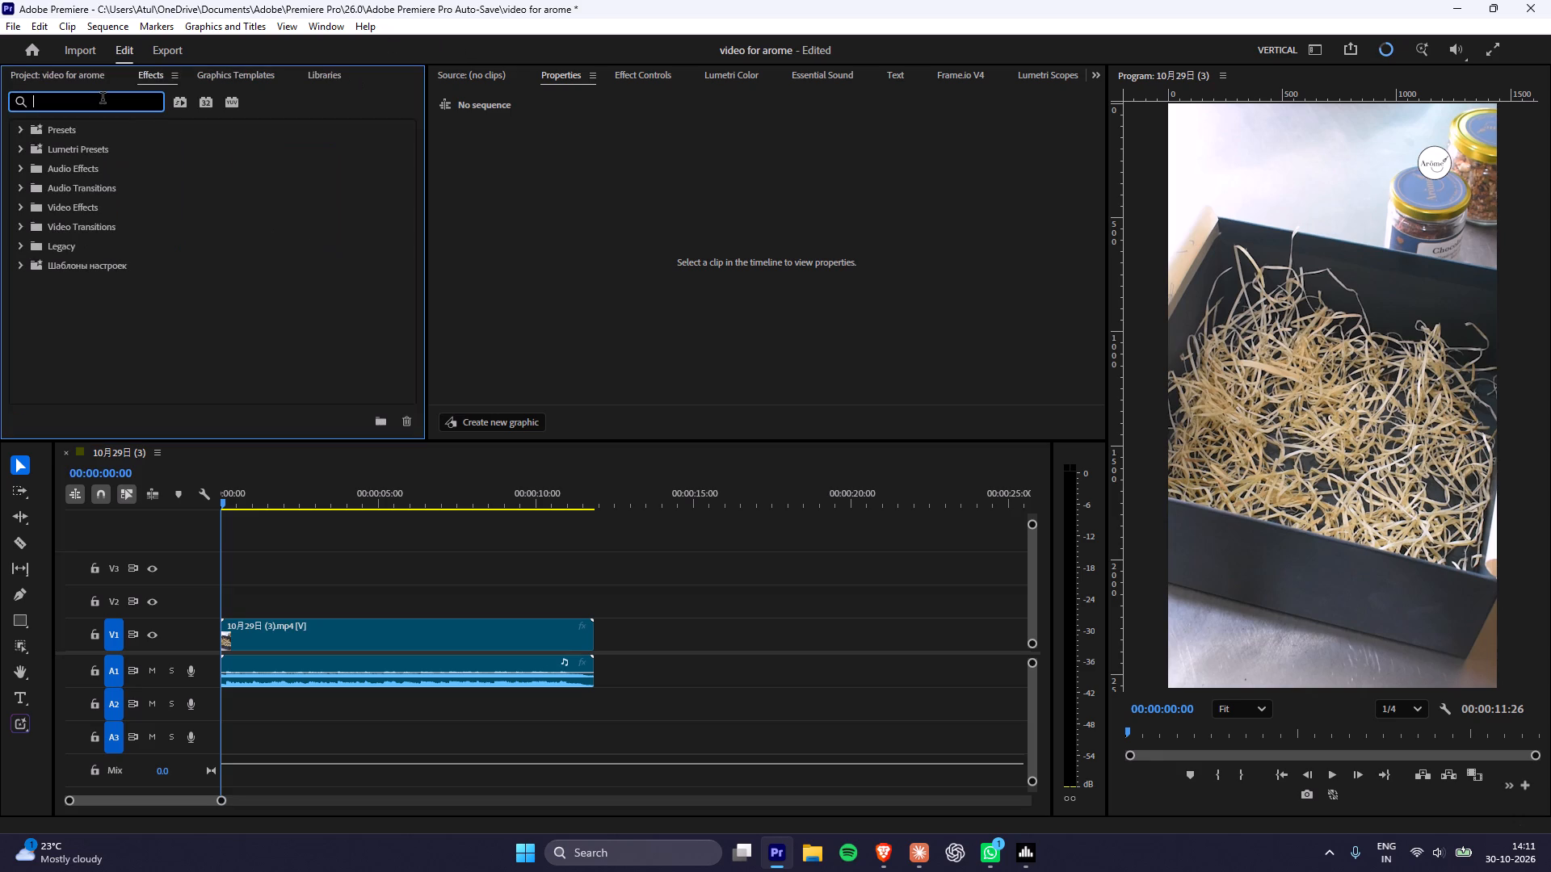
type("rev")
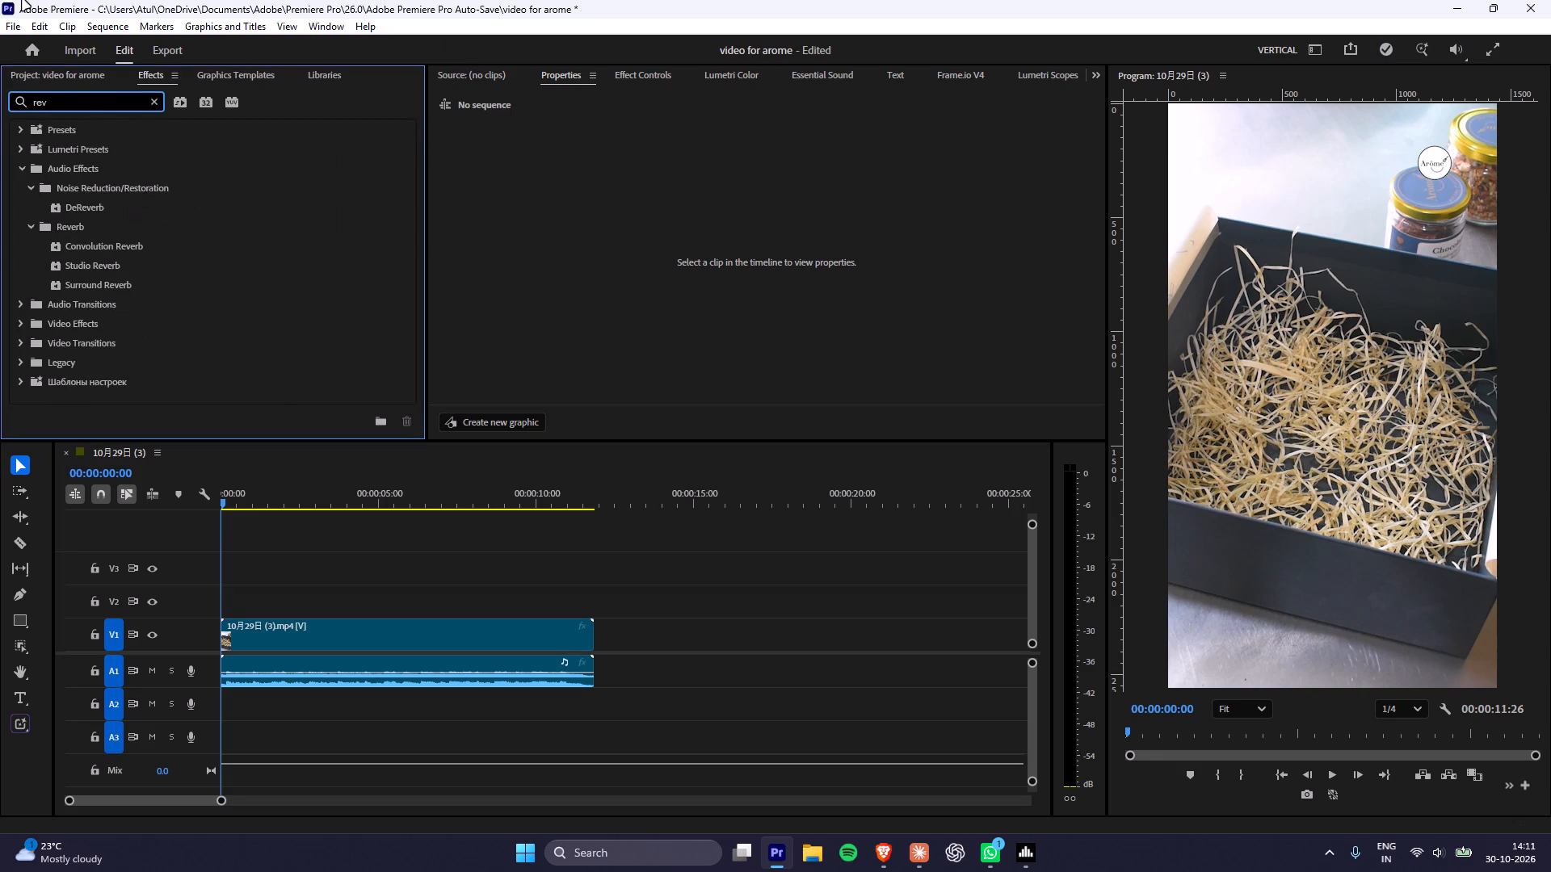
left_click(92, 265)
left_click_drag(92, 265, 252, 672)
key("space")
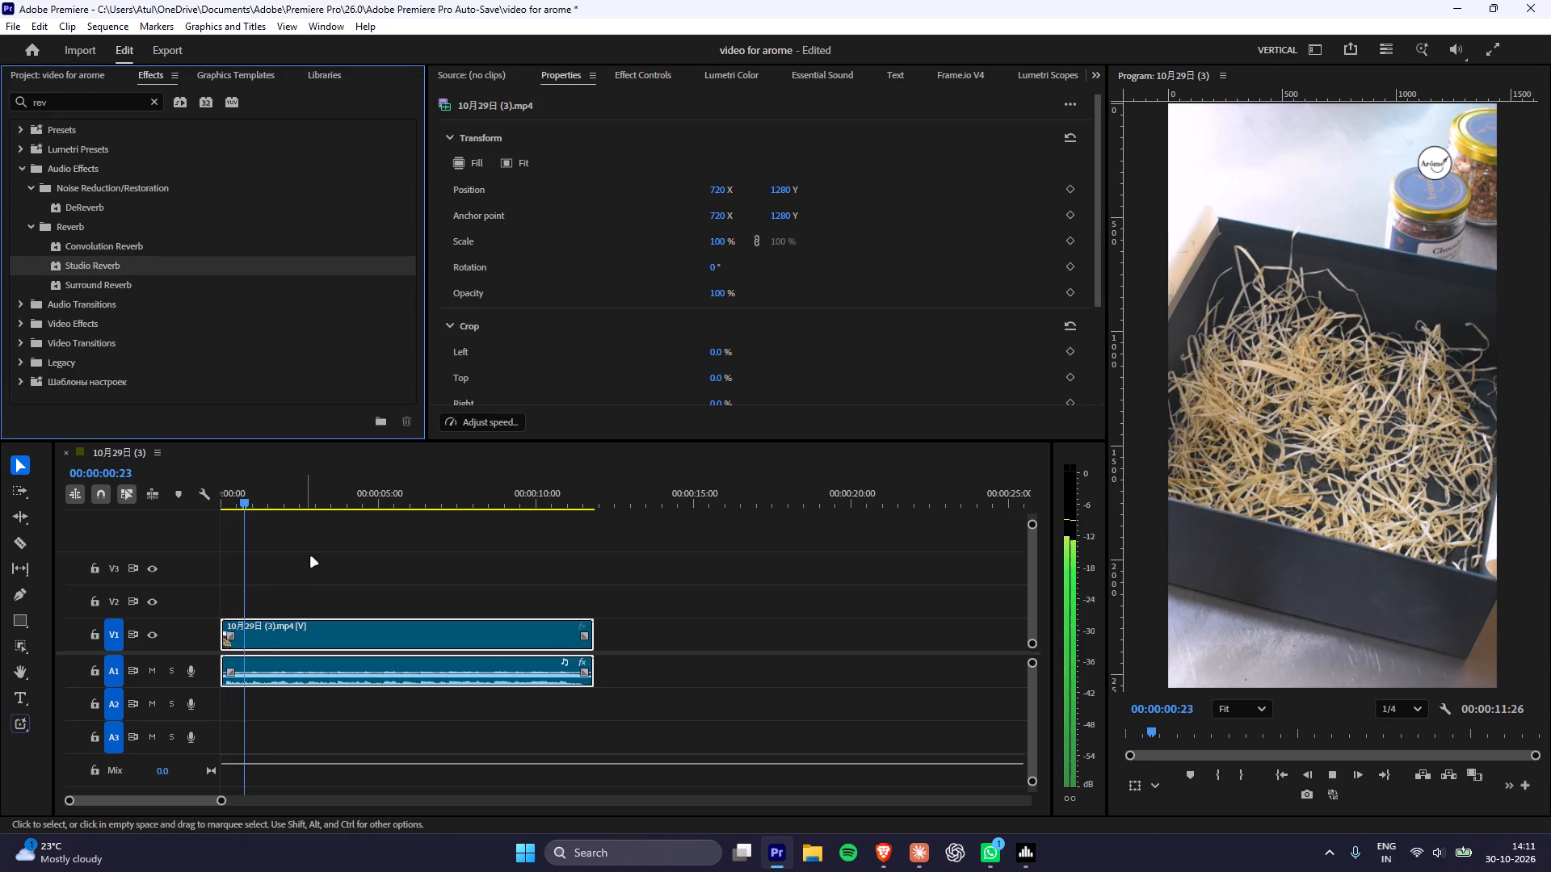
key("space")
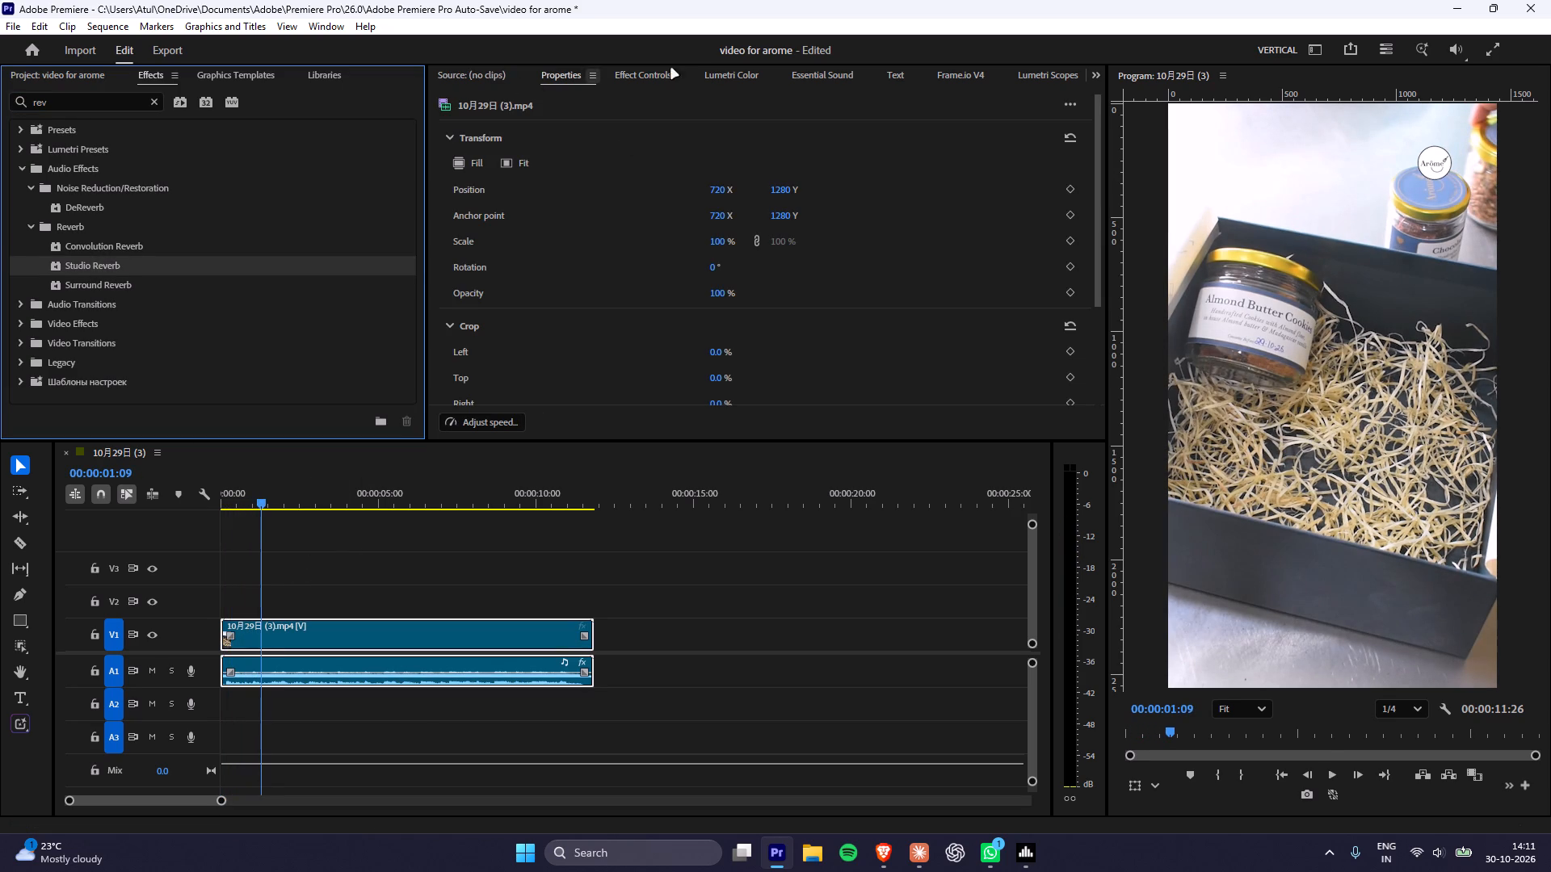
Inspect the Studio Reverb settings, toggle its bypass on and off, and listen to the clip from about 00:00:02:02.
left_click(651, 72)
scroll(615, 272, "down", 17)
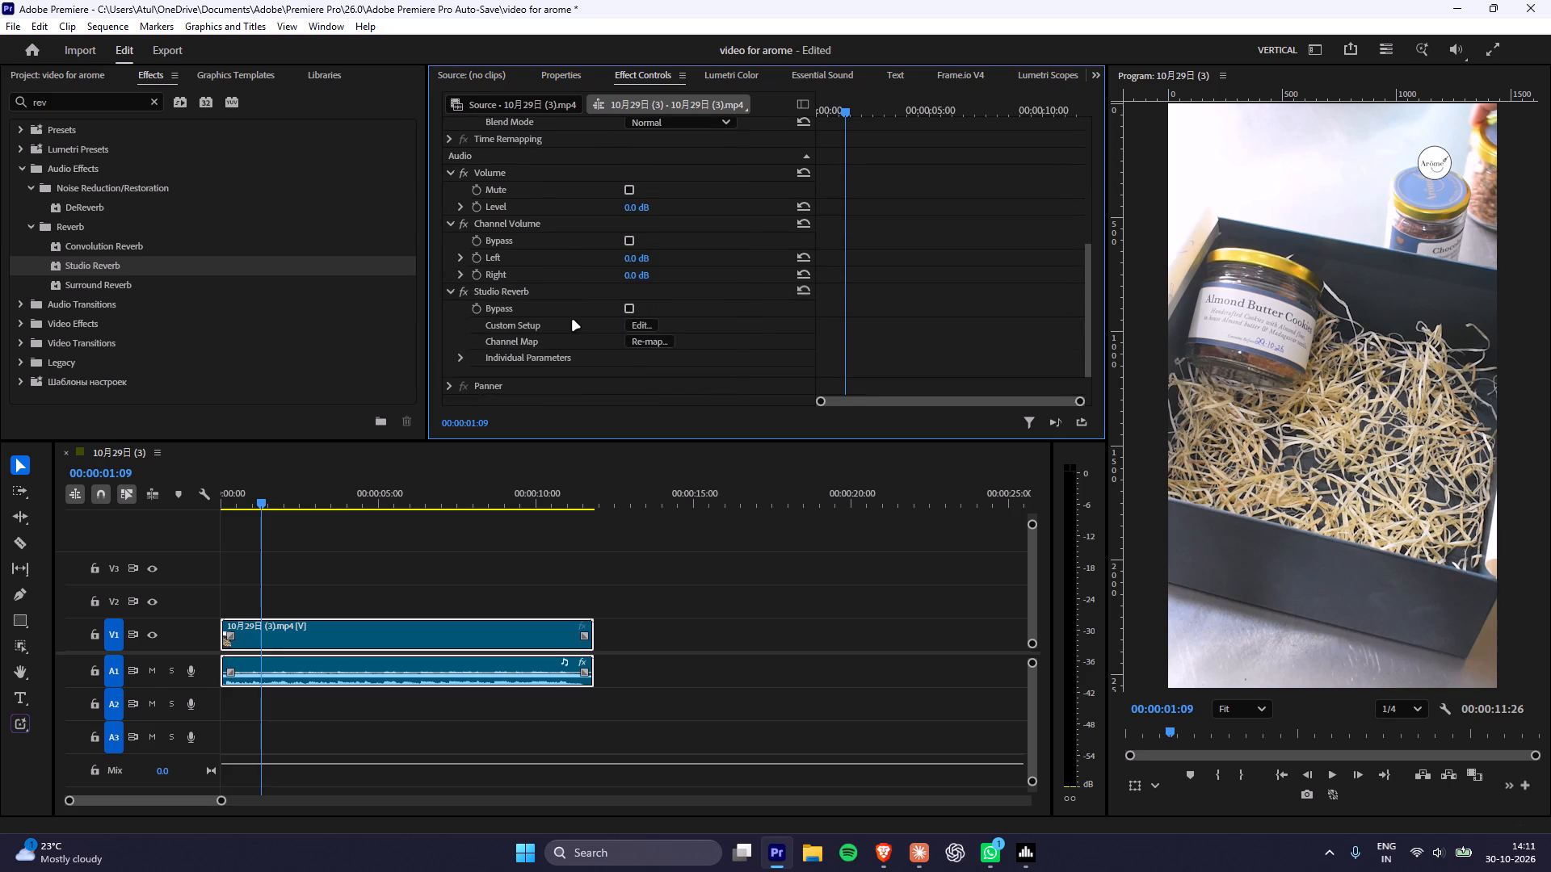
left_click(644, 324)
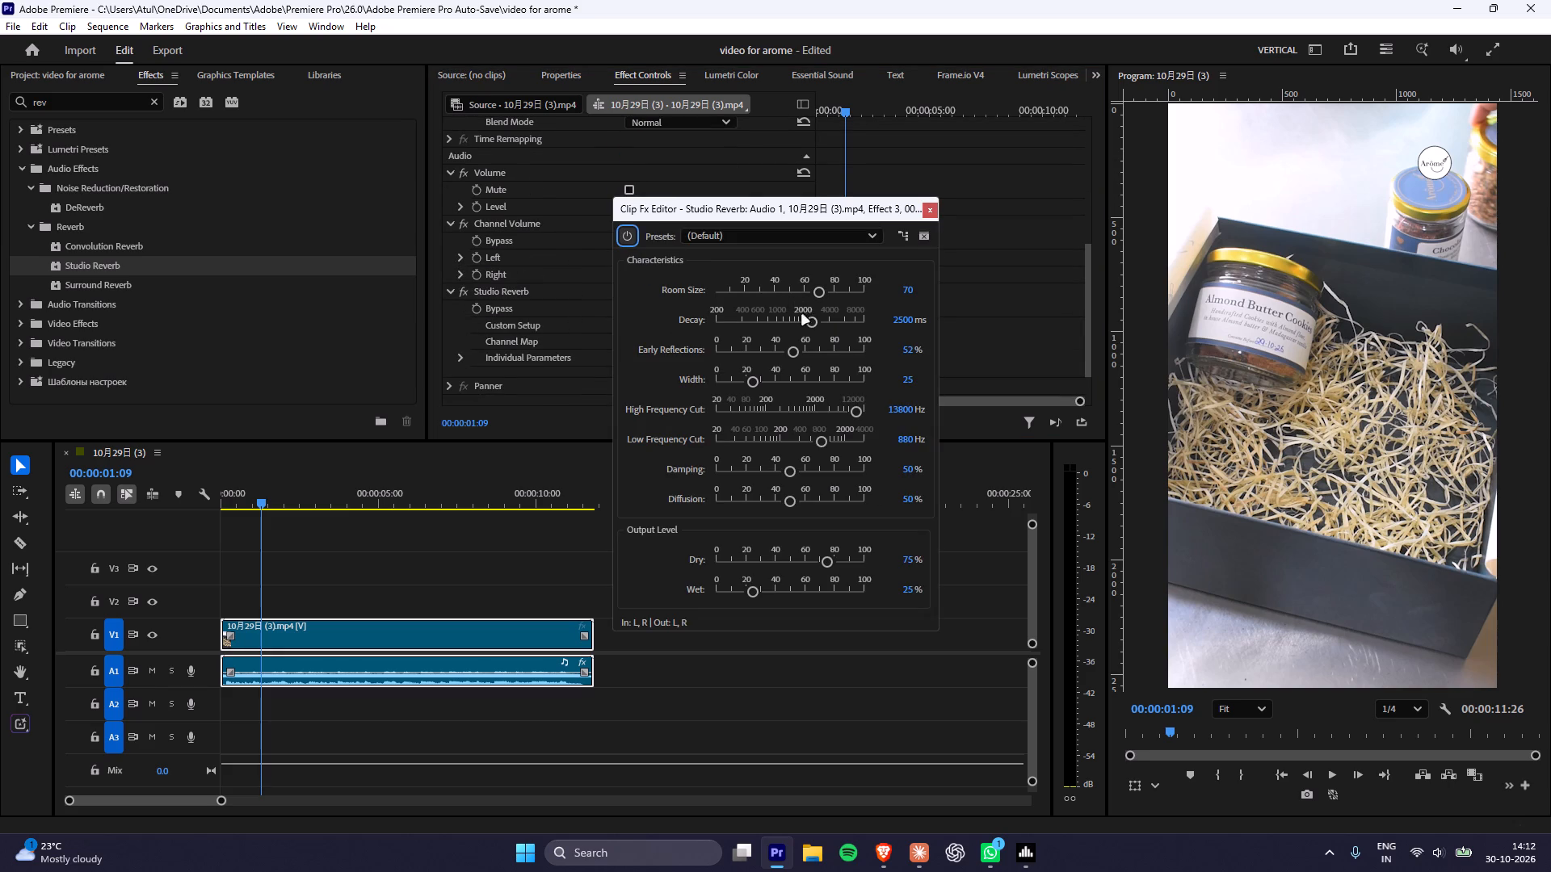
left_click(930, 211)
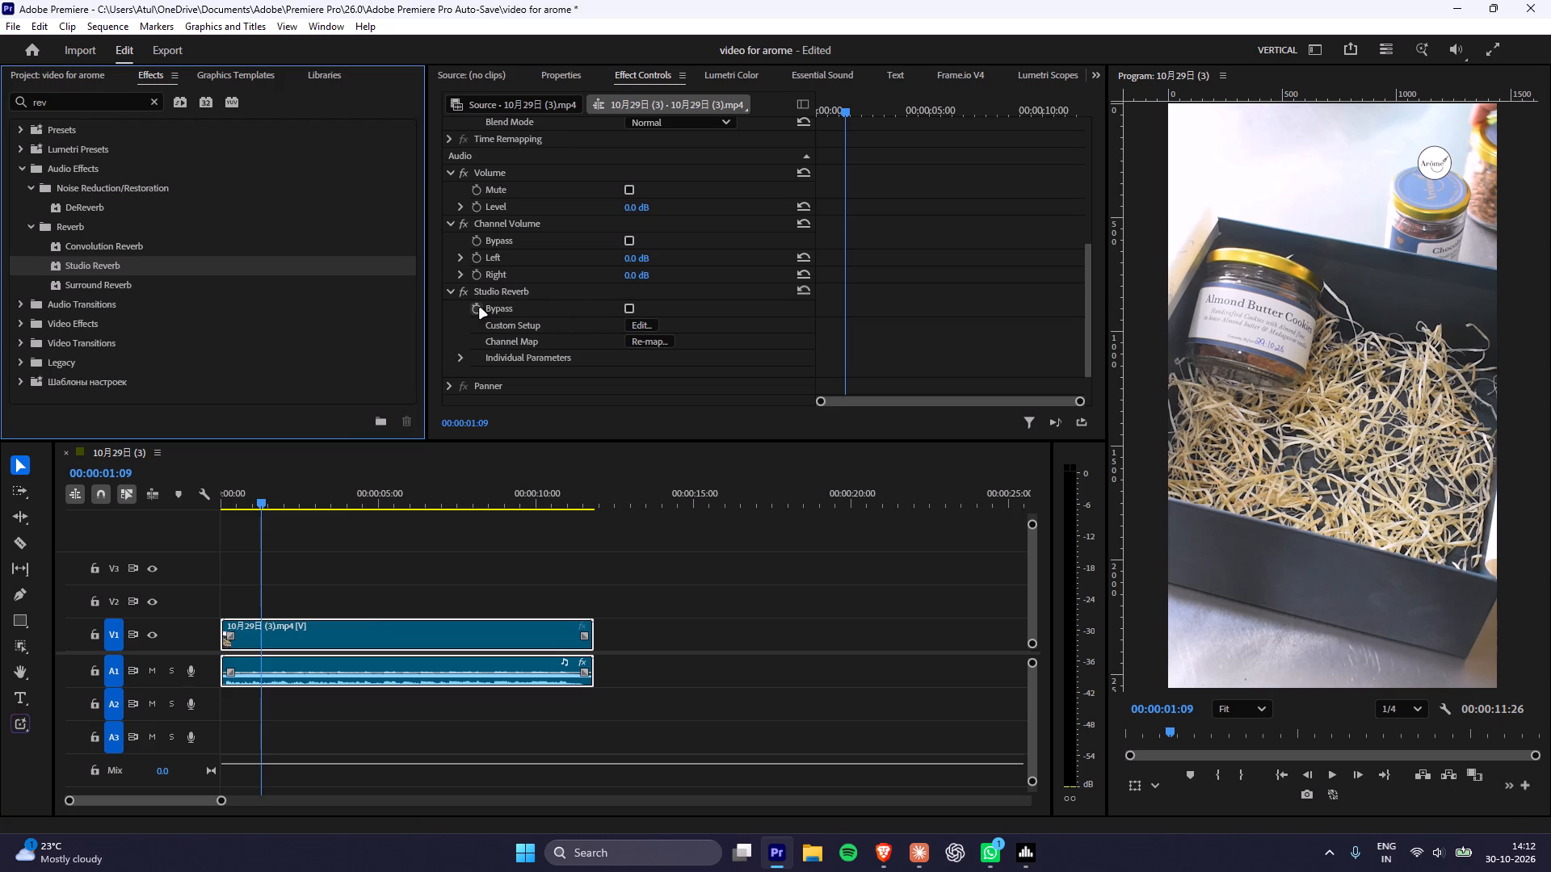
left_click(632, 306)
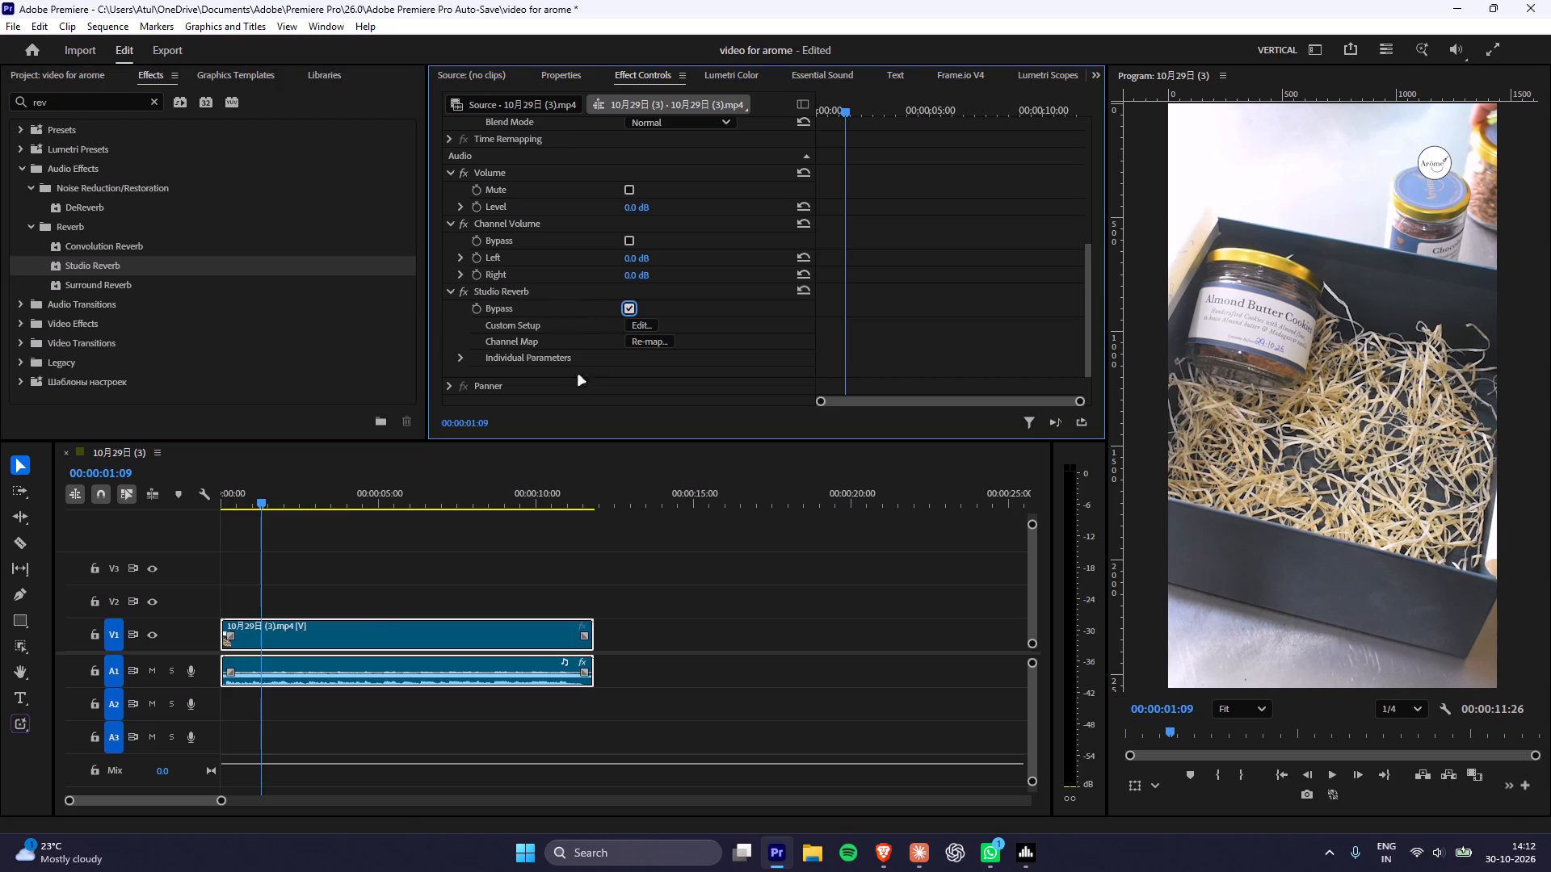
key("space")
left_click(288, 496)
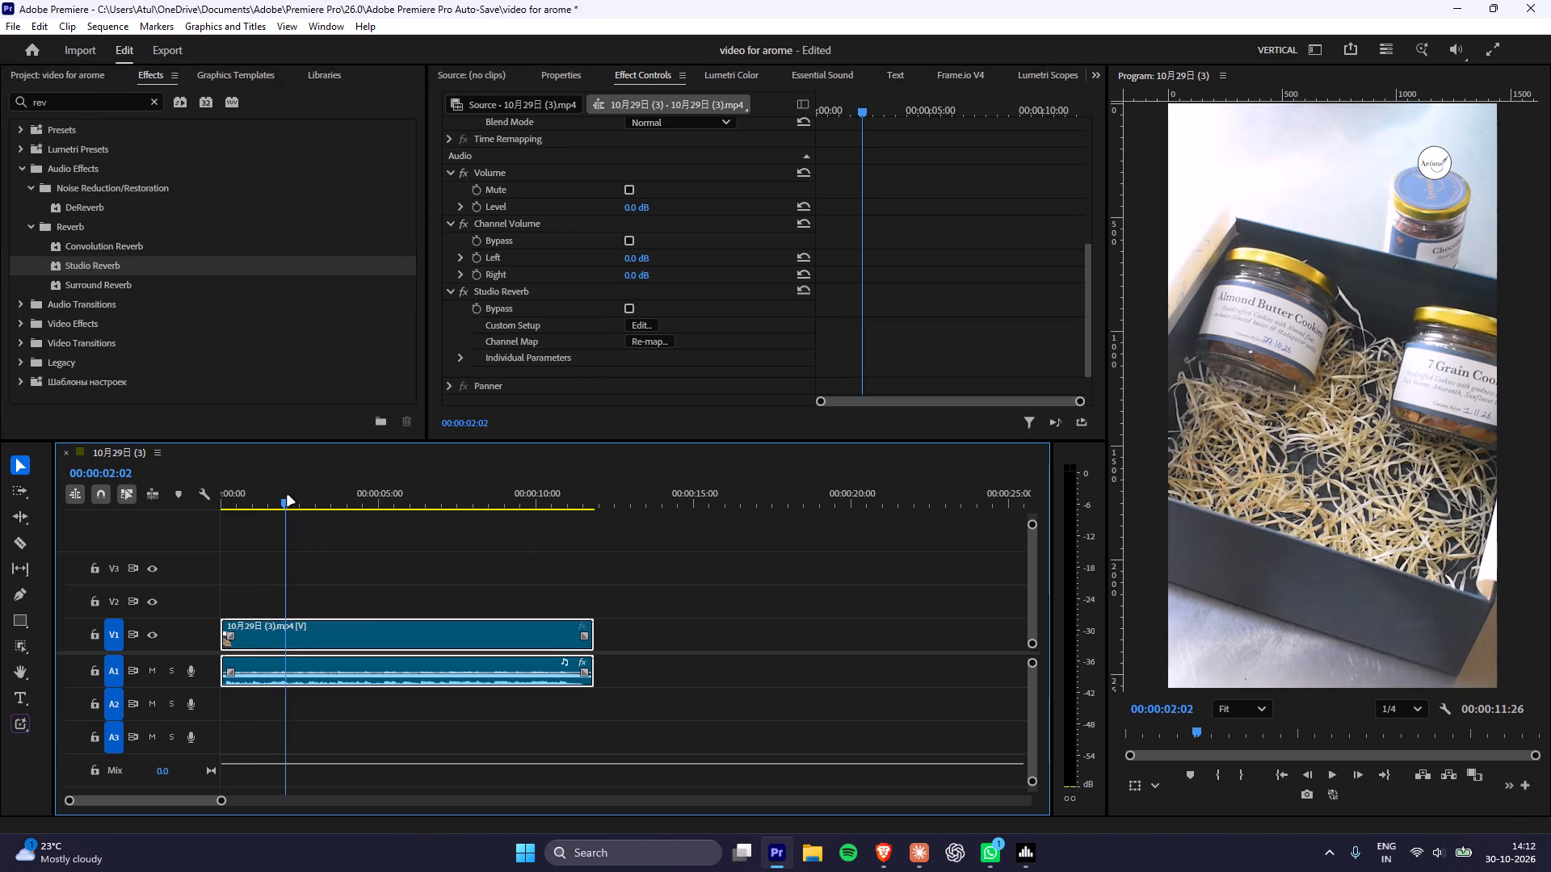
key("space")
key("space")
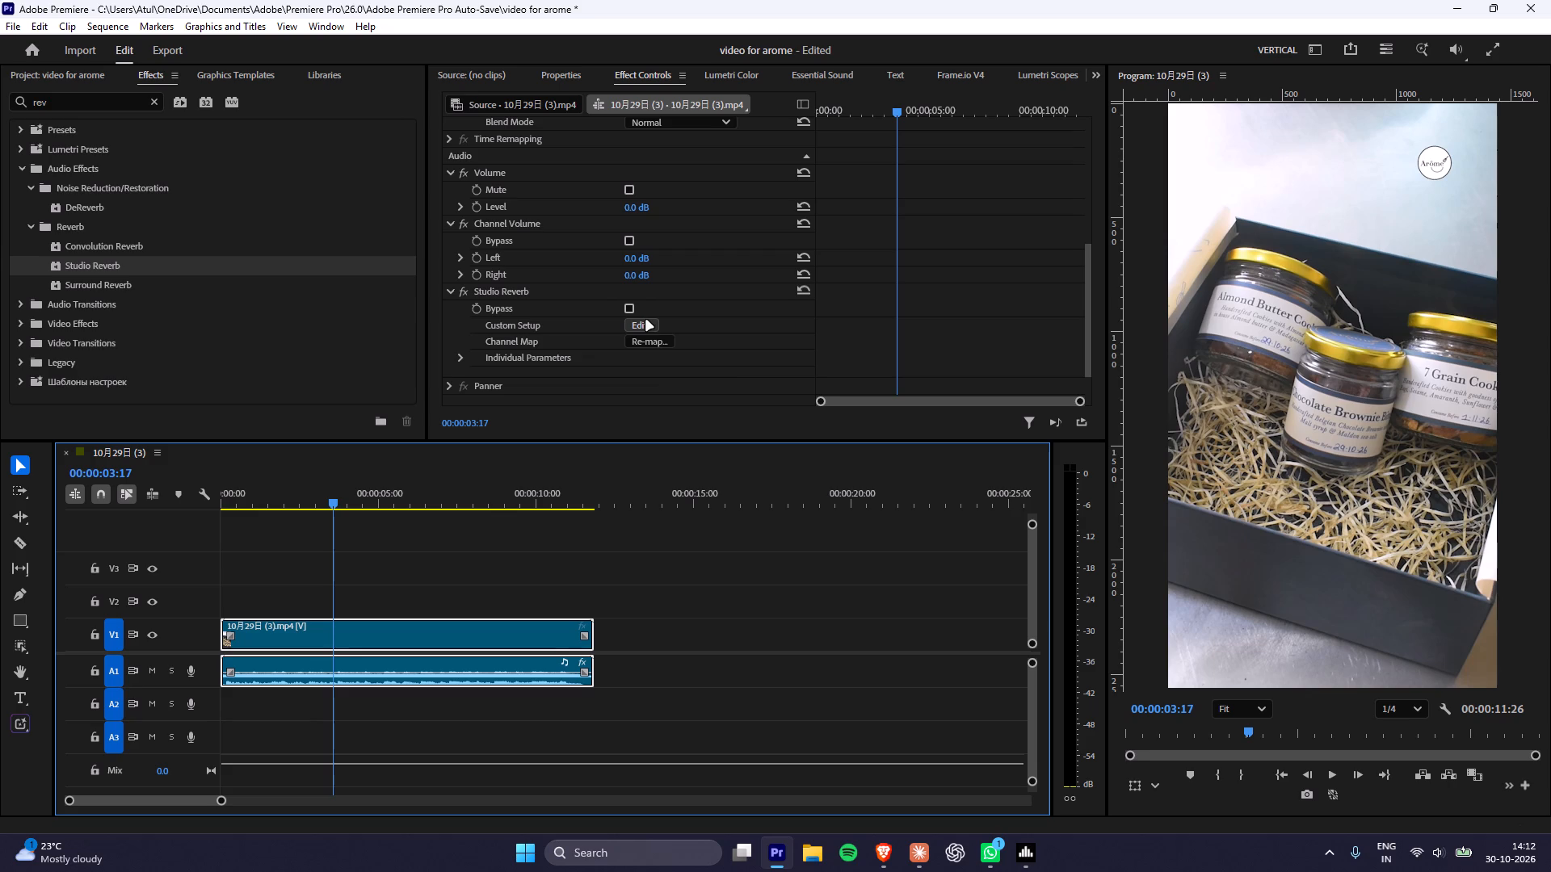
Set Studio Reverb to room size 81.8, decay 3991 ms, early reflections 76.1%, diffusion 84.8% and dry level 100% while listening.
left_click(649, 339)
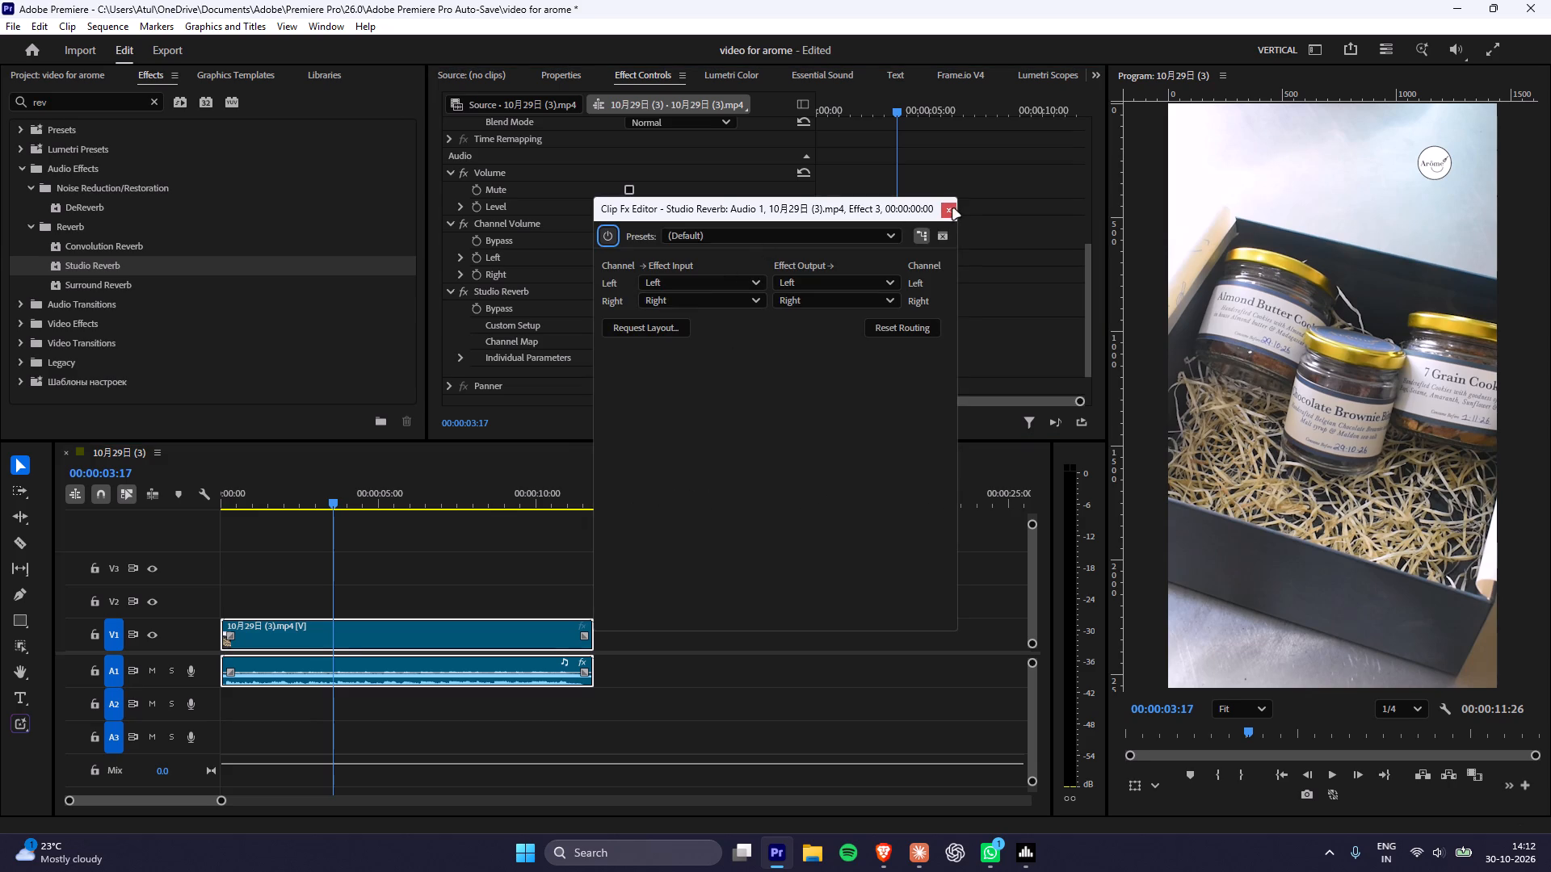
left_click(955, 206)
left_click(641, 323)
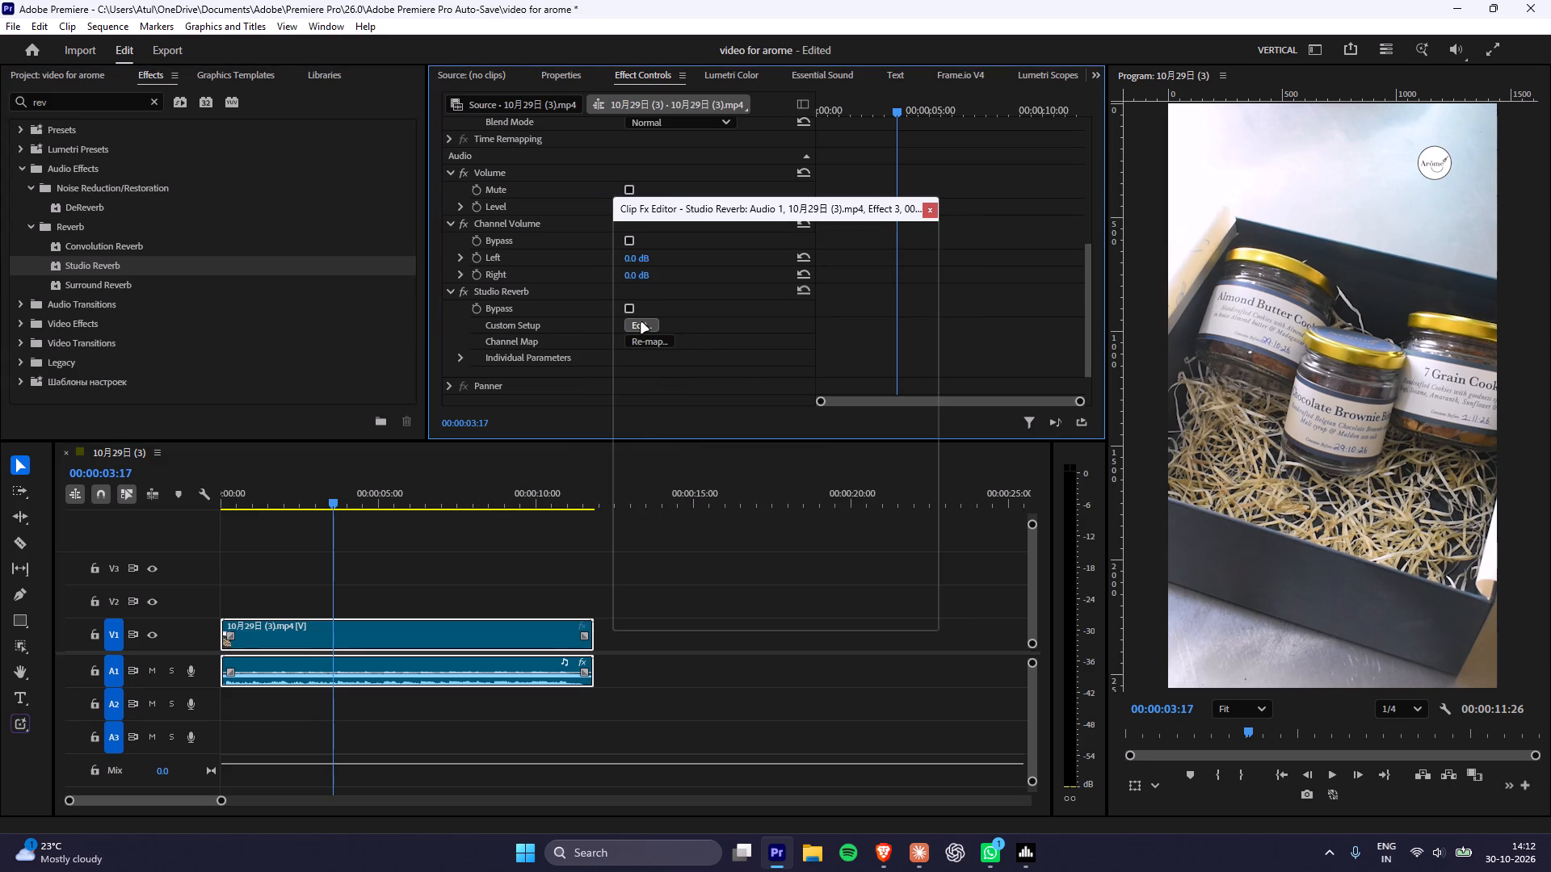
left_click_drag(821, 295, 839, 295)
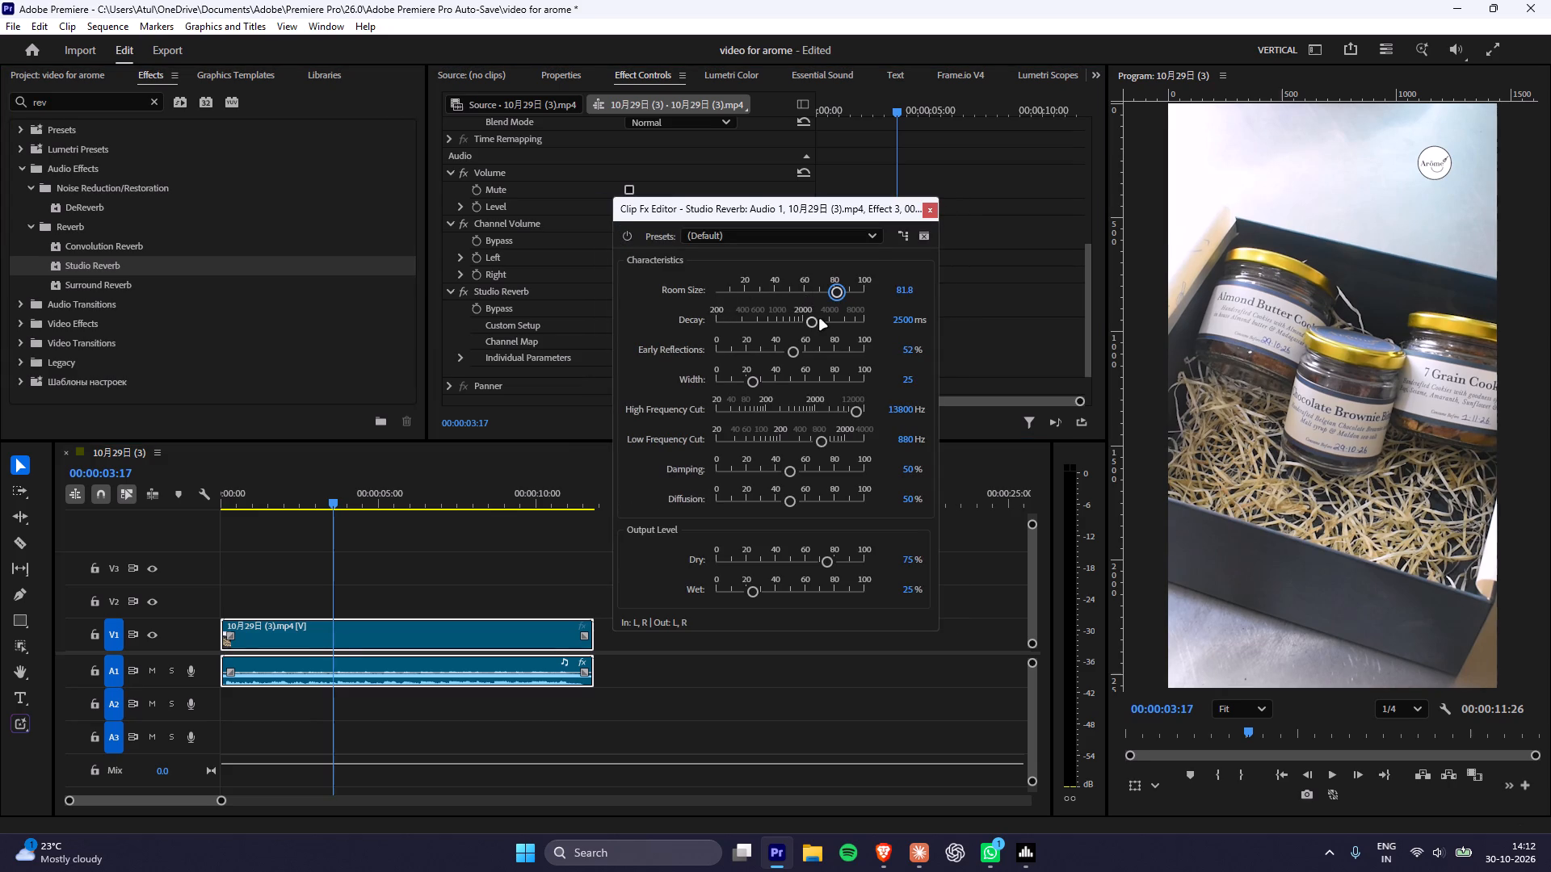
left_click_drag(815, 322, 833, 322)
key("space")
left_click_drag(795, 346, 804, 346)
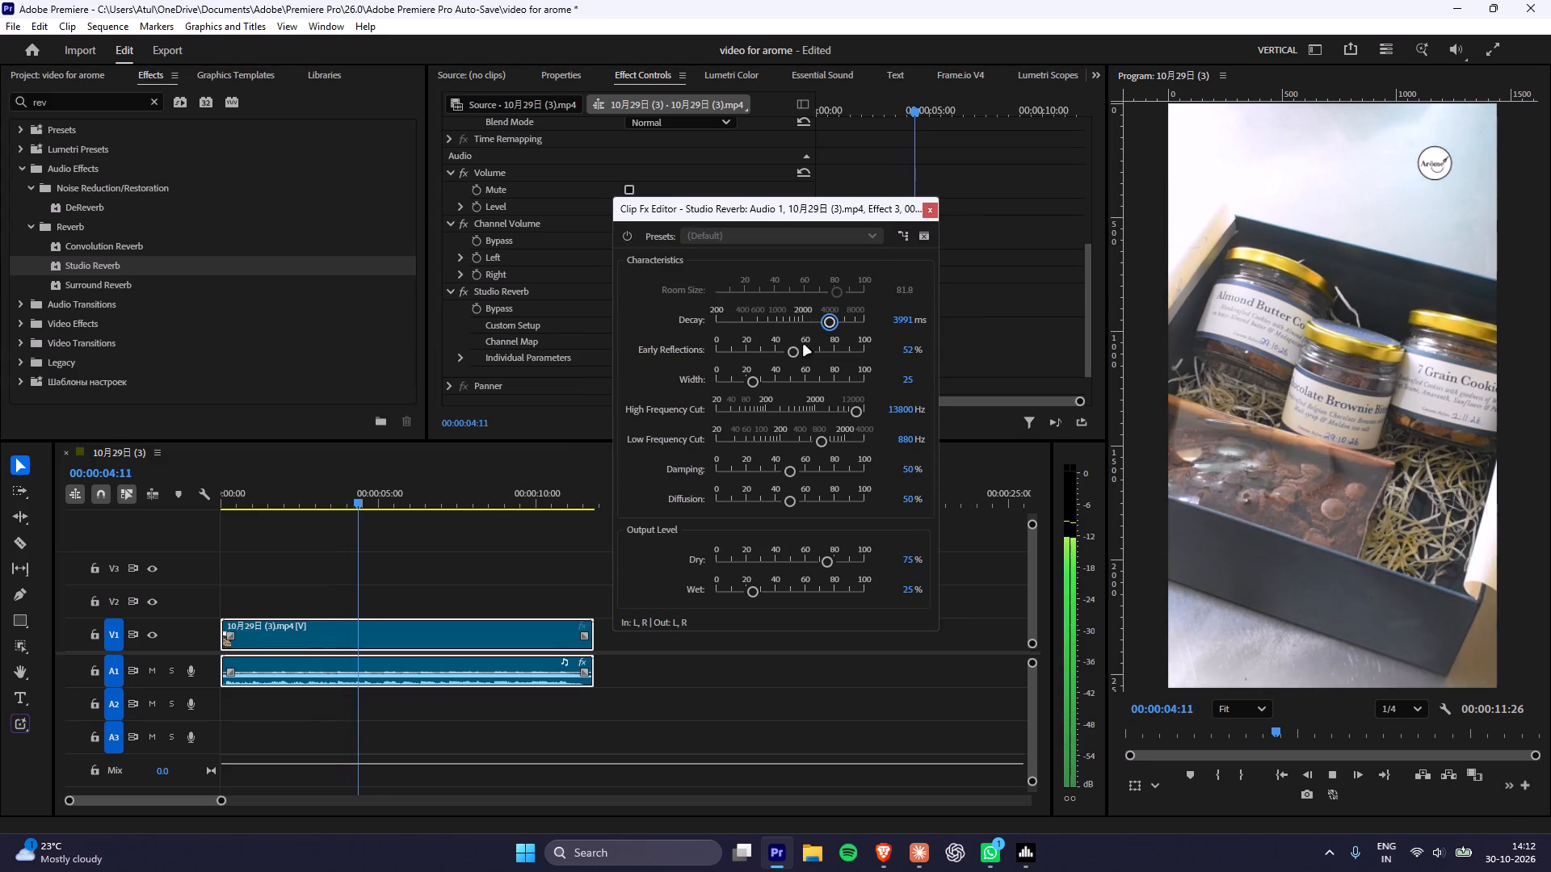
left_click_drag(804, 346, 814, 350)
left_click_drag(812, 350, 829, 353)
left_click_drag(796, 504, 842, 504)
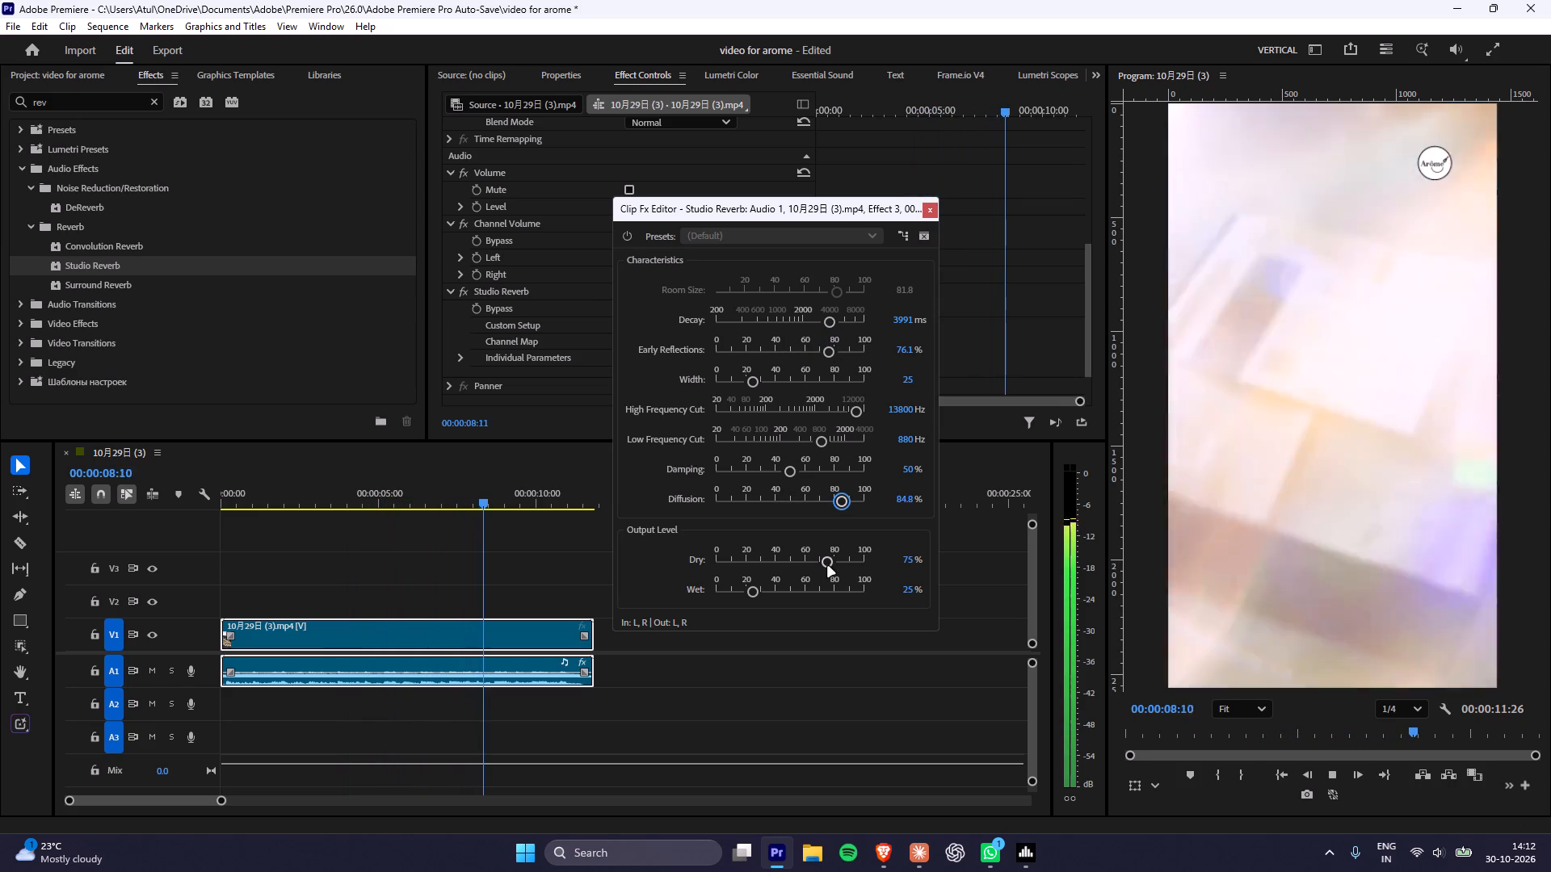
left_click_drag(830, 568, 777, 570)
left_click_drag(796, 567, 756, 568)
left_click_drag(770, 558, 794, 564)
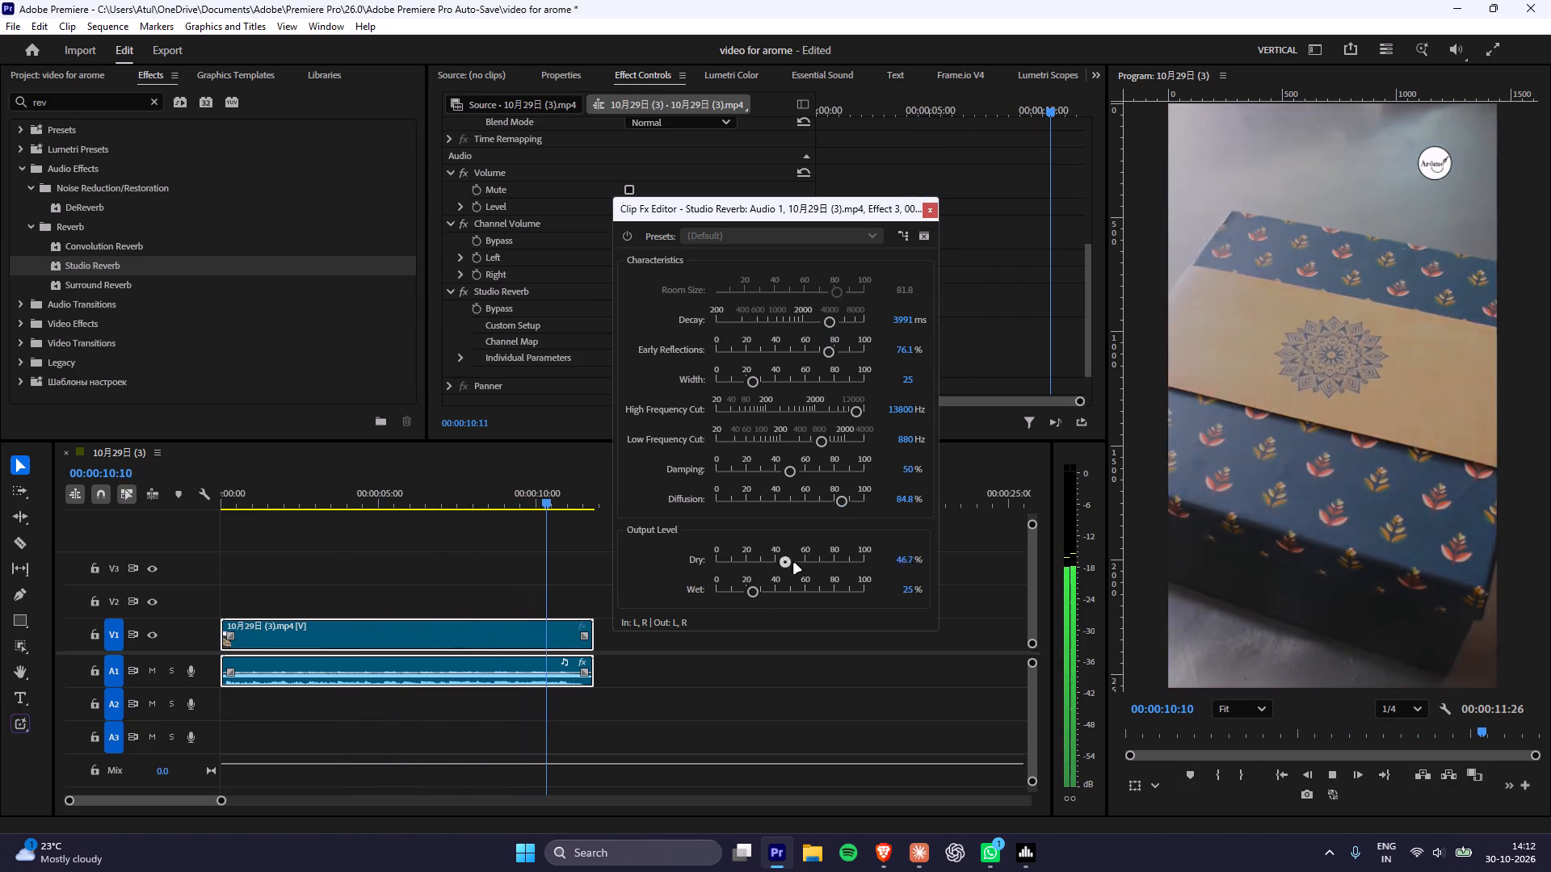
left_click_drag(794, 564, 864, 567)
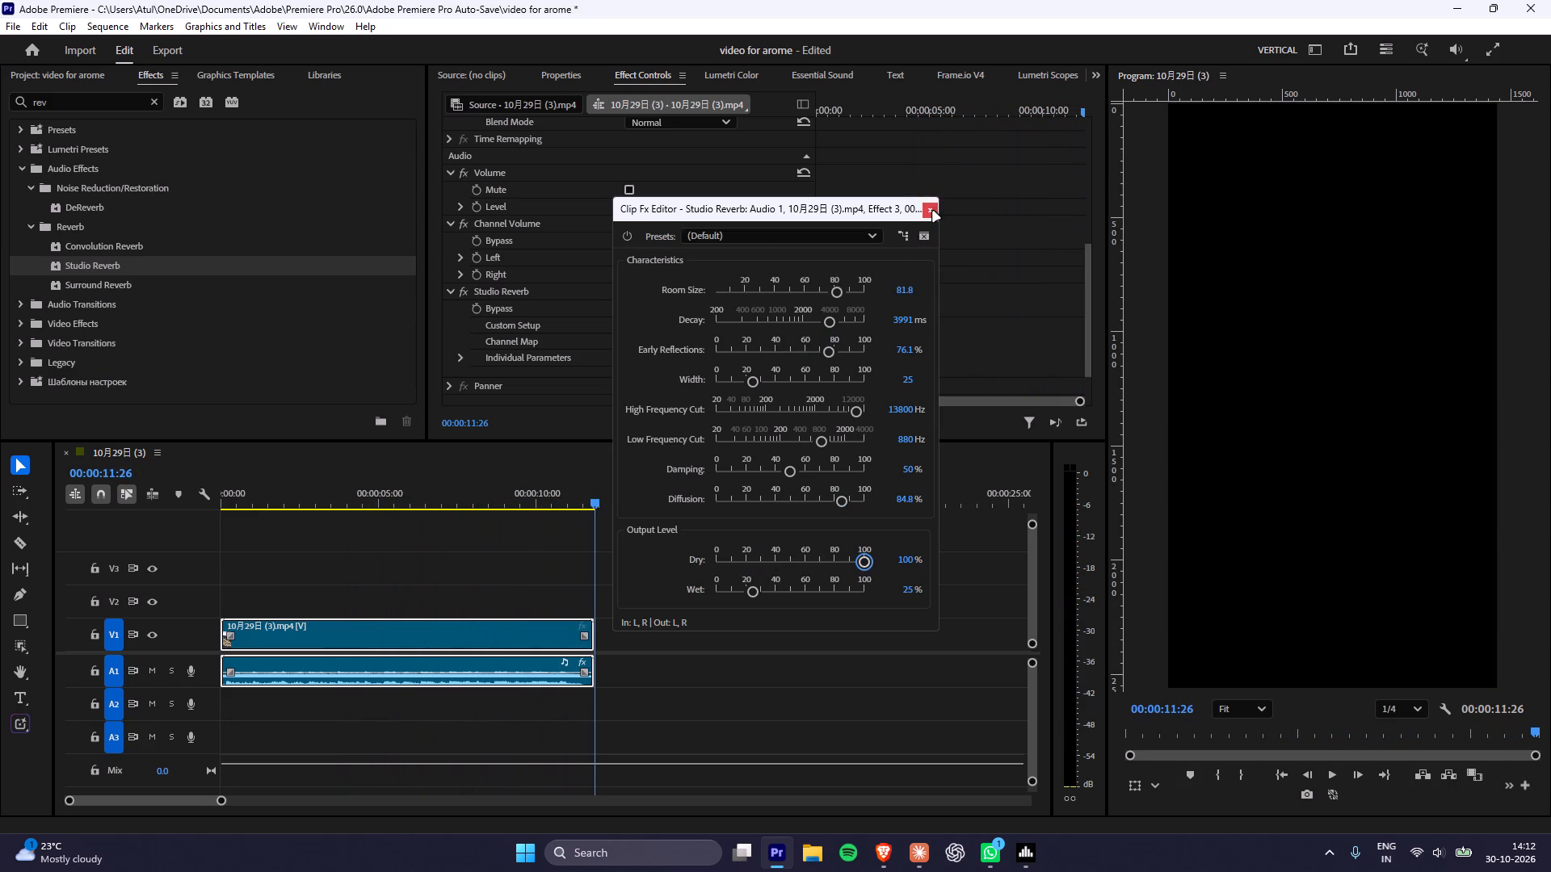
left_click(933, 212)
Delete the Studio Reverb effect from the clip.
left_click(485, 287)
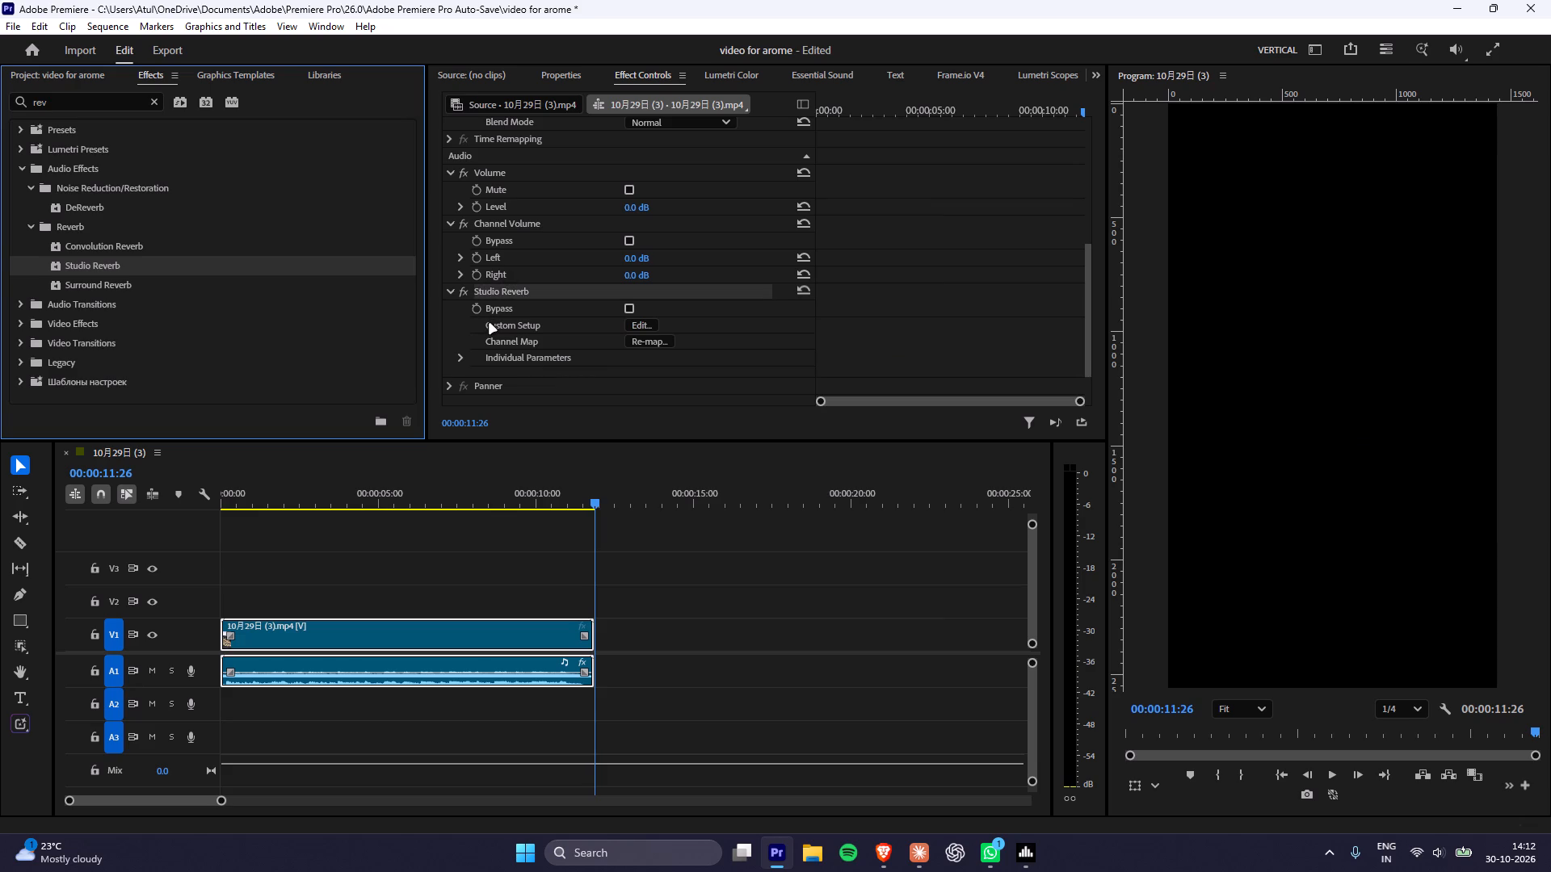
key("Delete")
Apply the Surround Reverb effect to the clip's audio and open its custom setup.
left_click(428, 533)
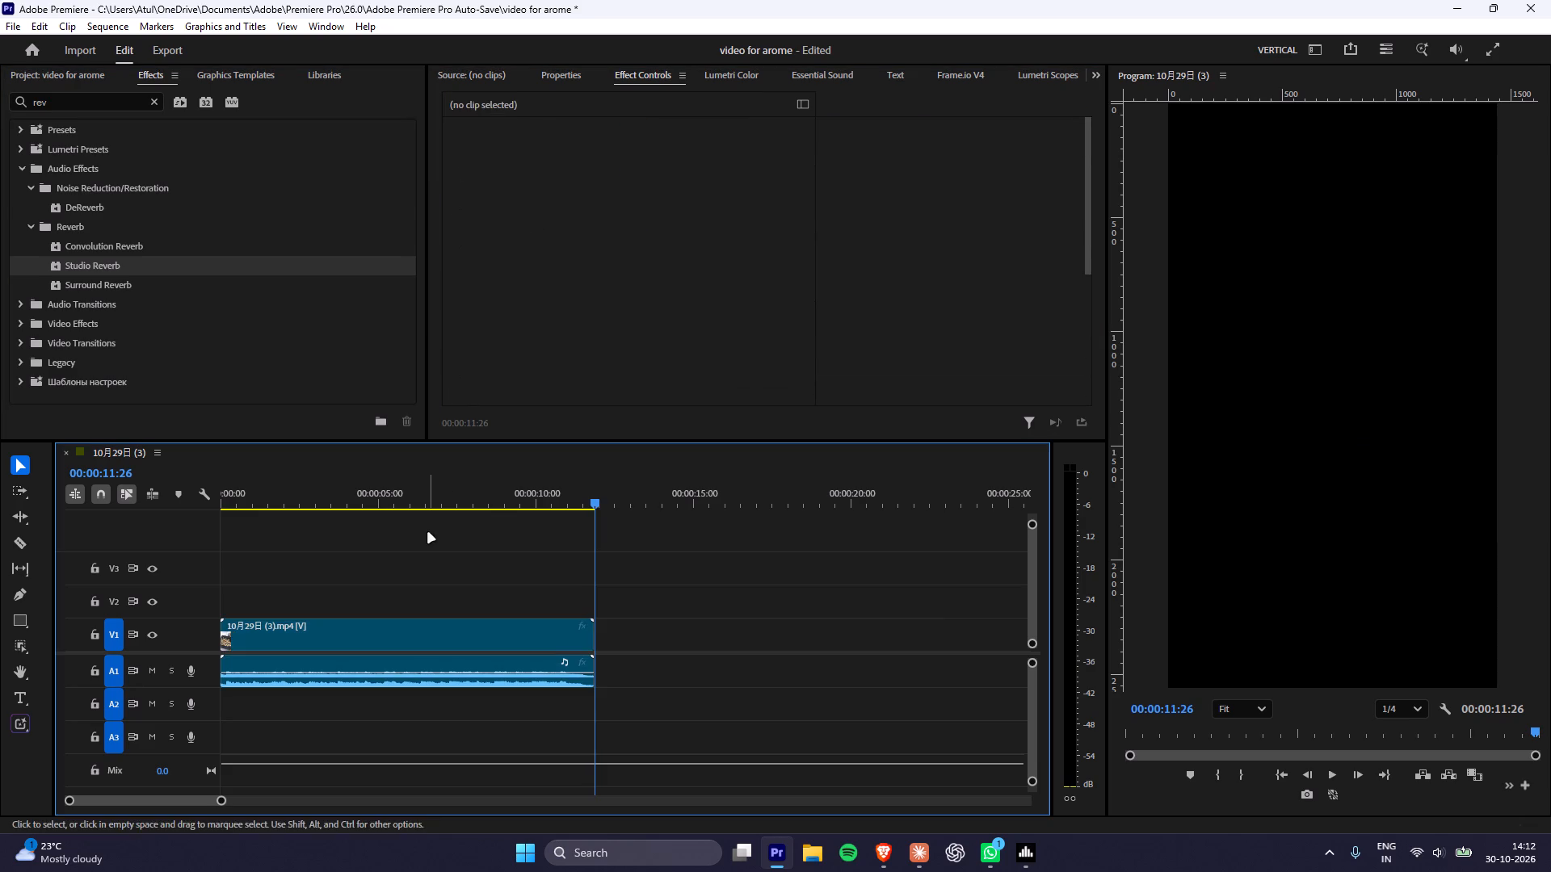
left_click(376, 672)
scroll(536, 333, "down", 17)
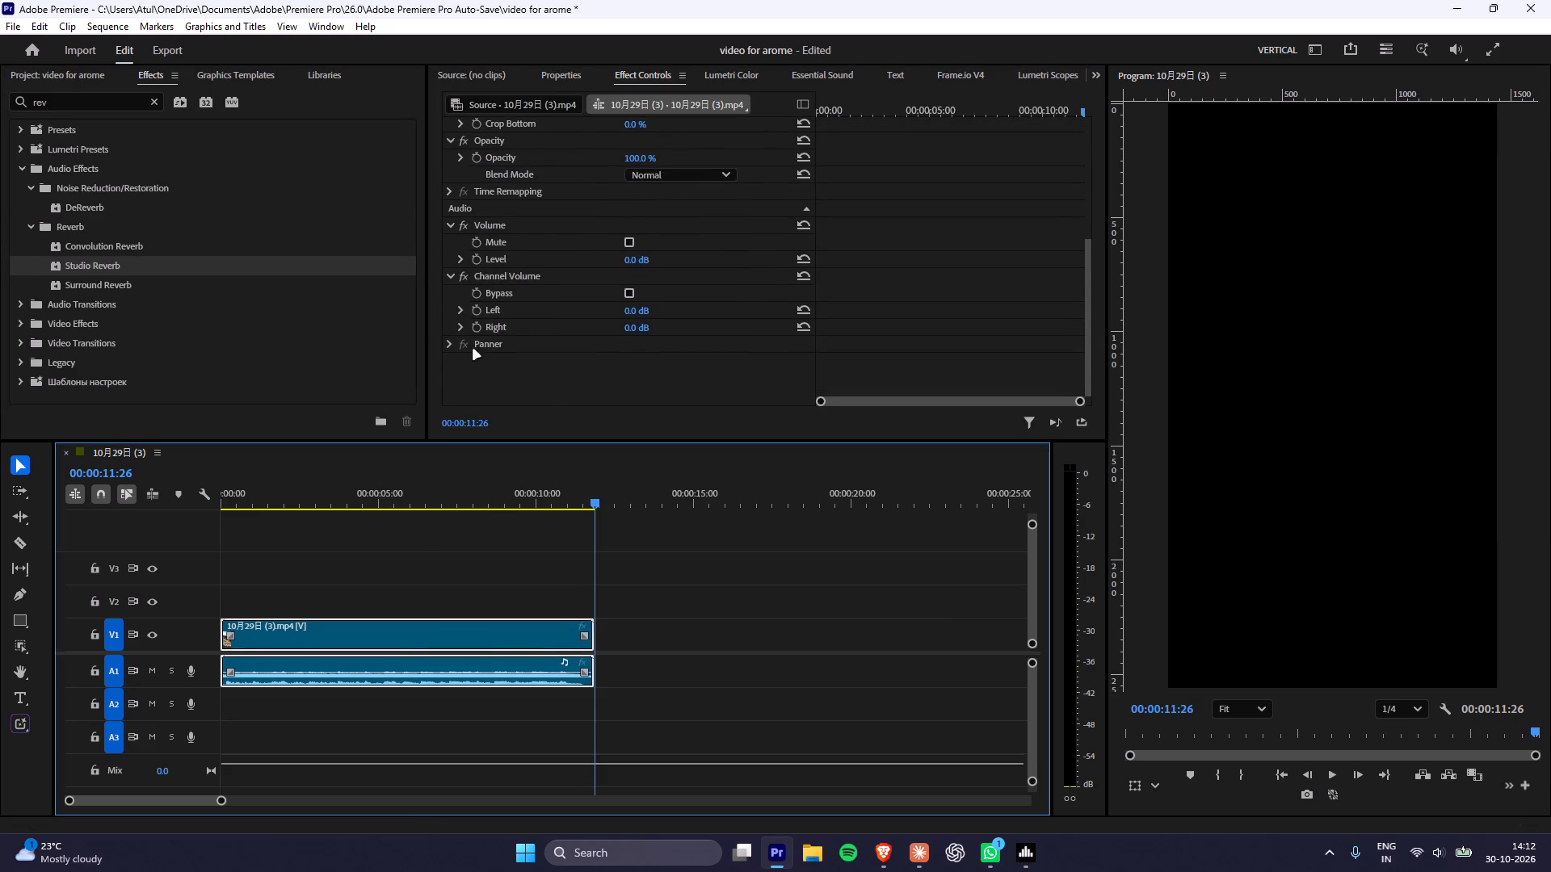
left_click(82, 285)
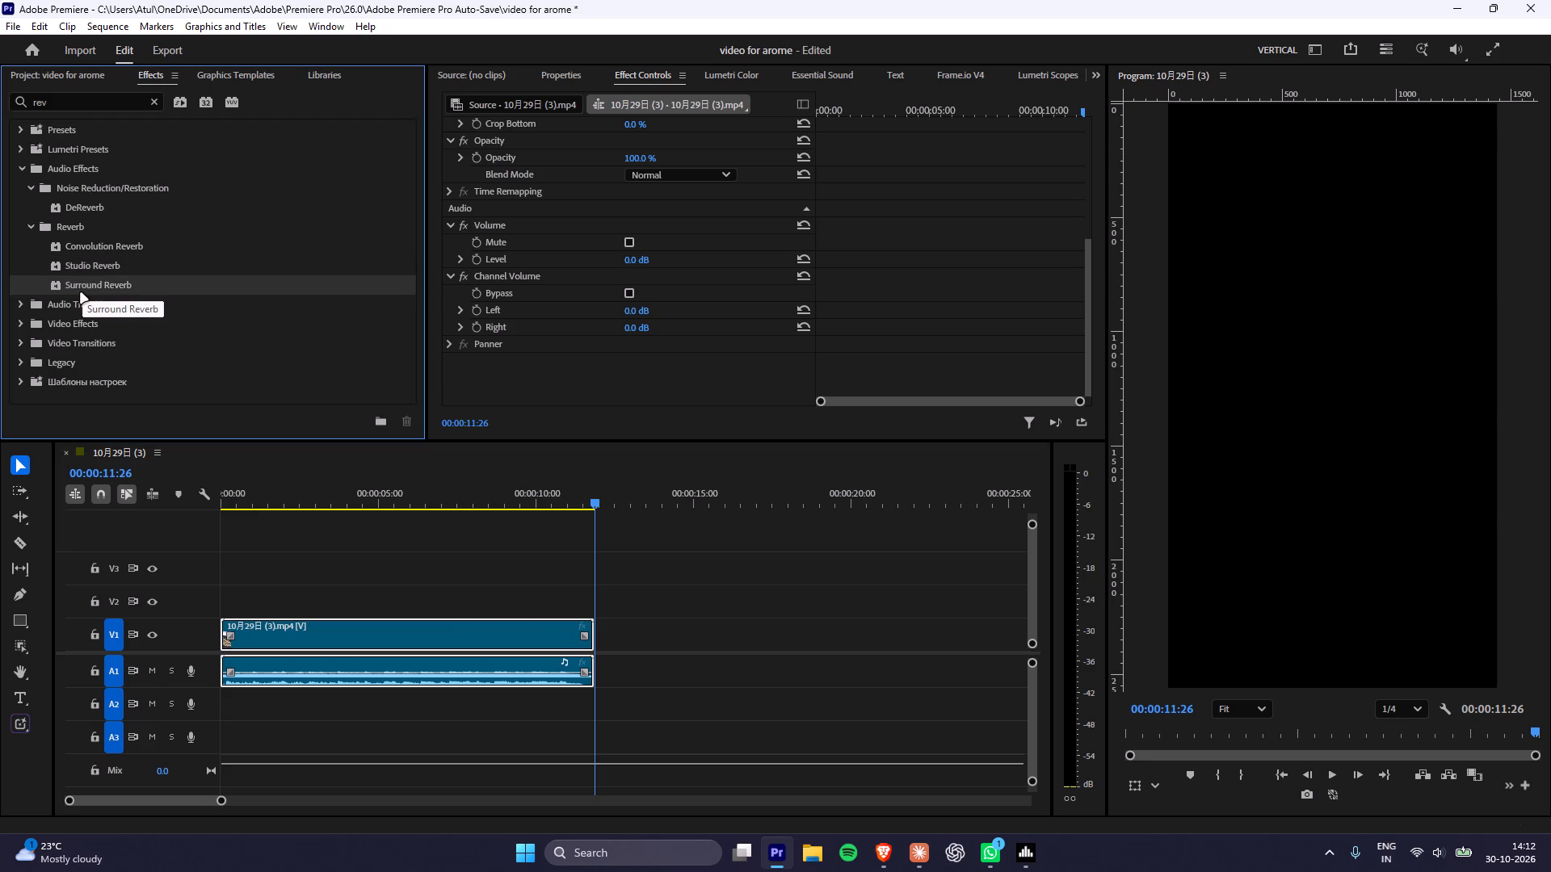
left_click_drag(80, 285, 230, 665)
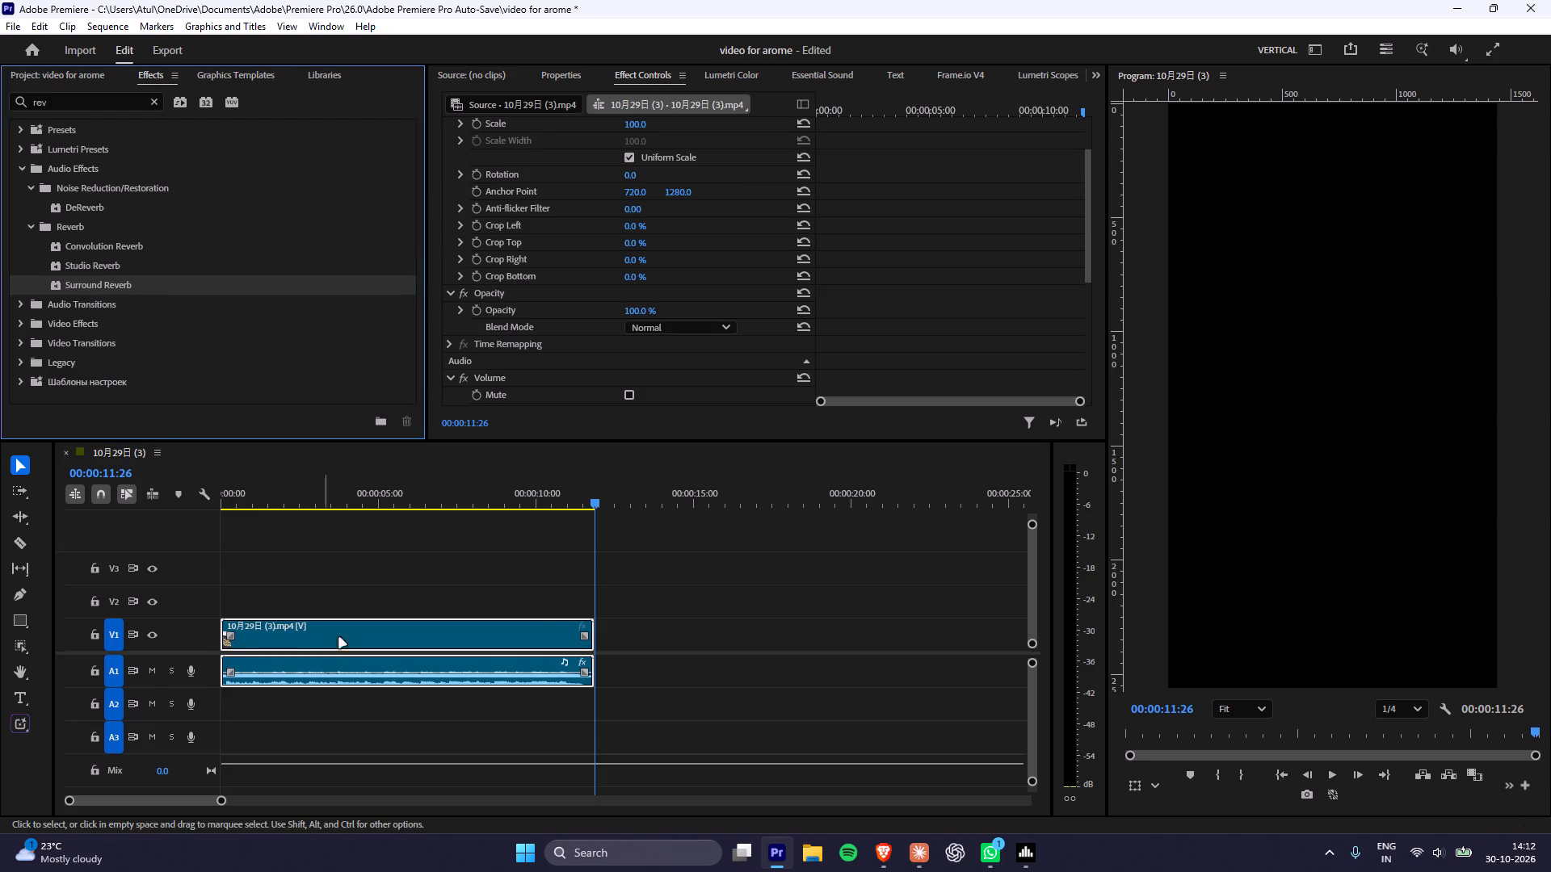
scroll(486, 297, "down", 11)
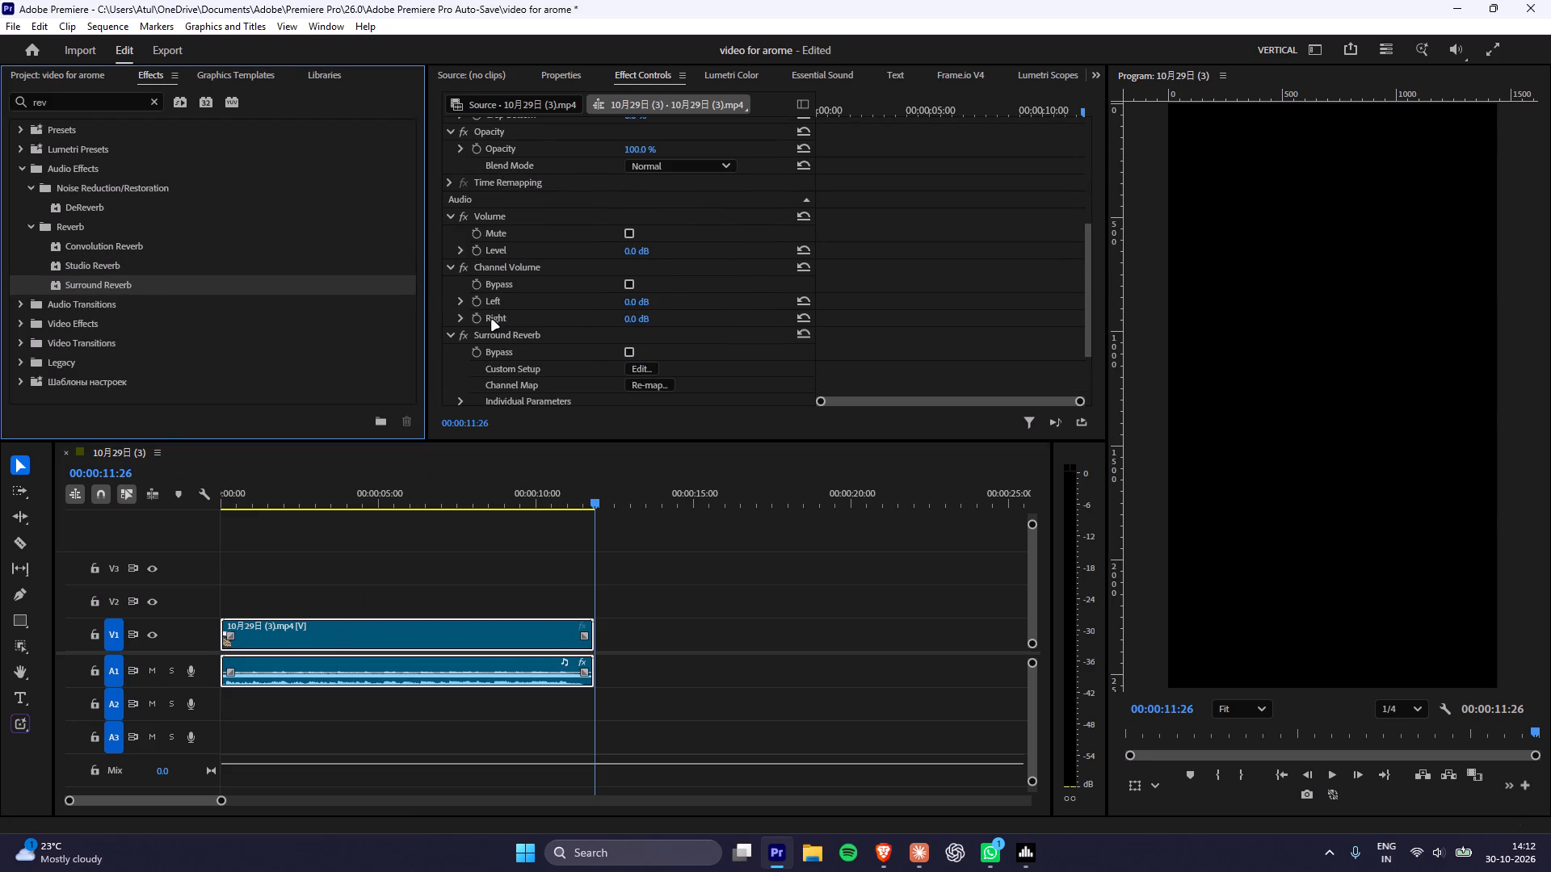
scroll(536, 337, "down", 1)
left_click(634, 334)
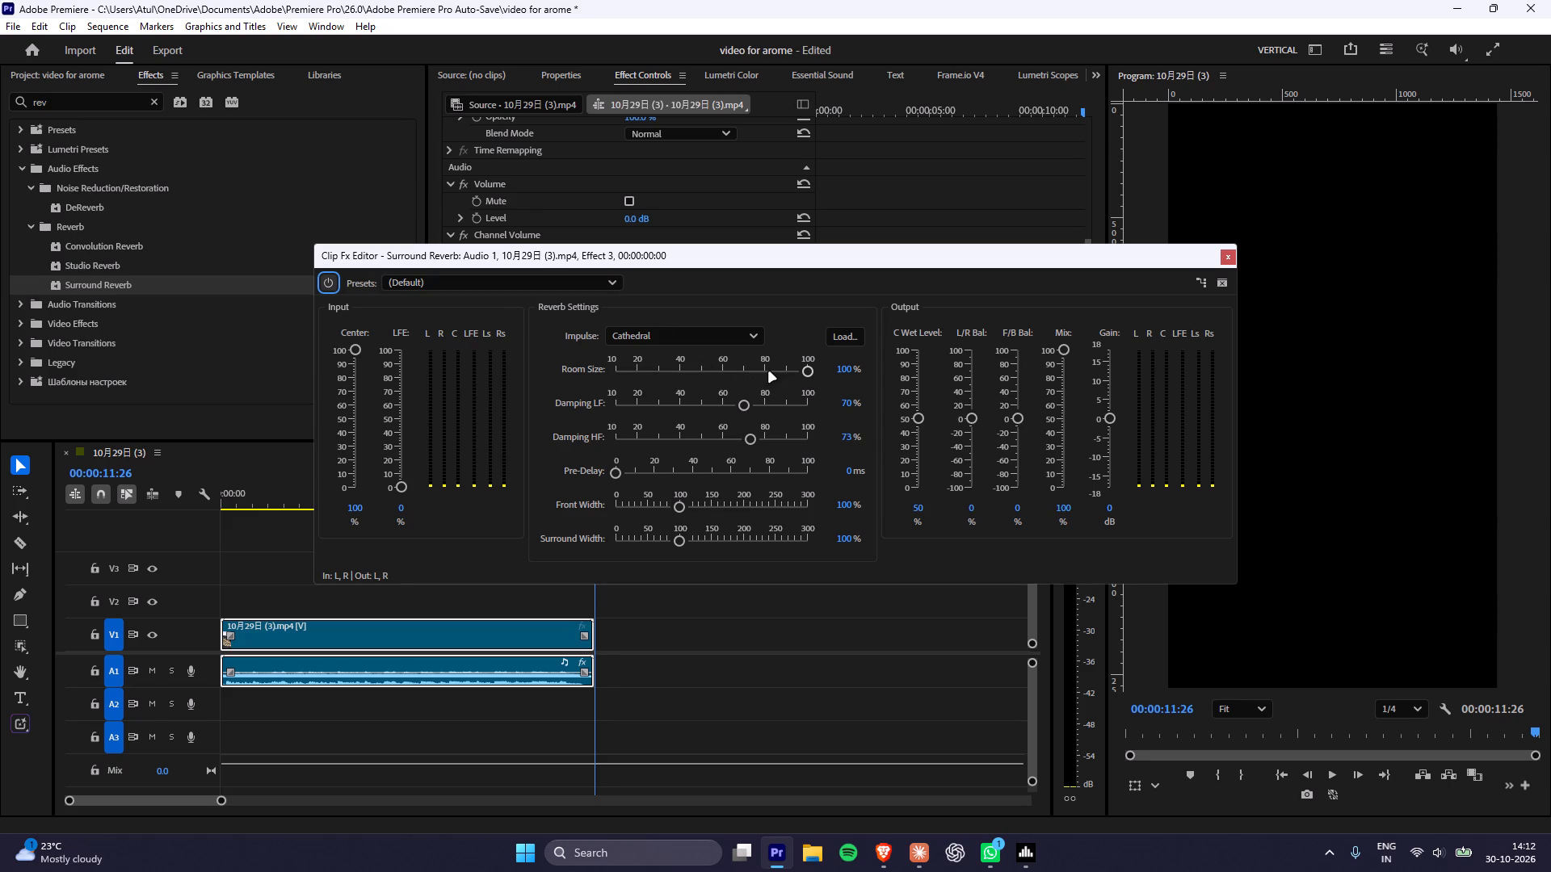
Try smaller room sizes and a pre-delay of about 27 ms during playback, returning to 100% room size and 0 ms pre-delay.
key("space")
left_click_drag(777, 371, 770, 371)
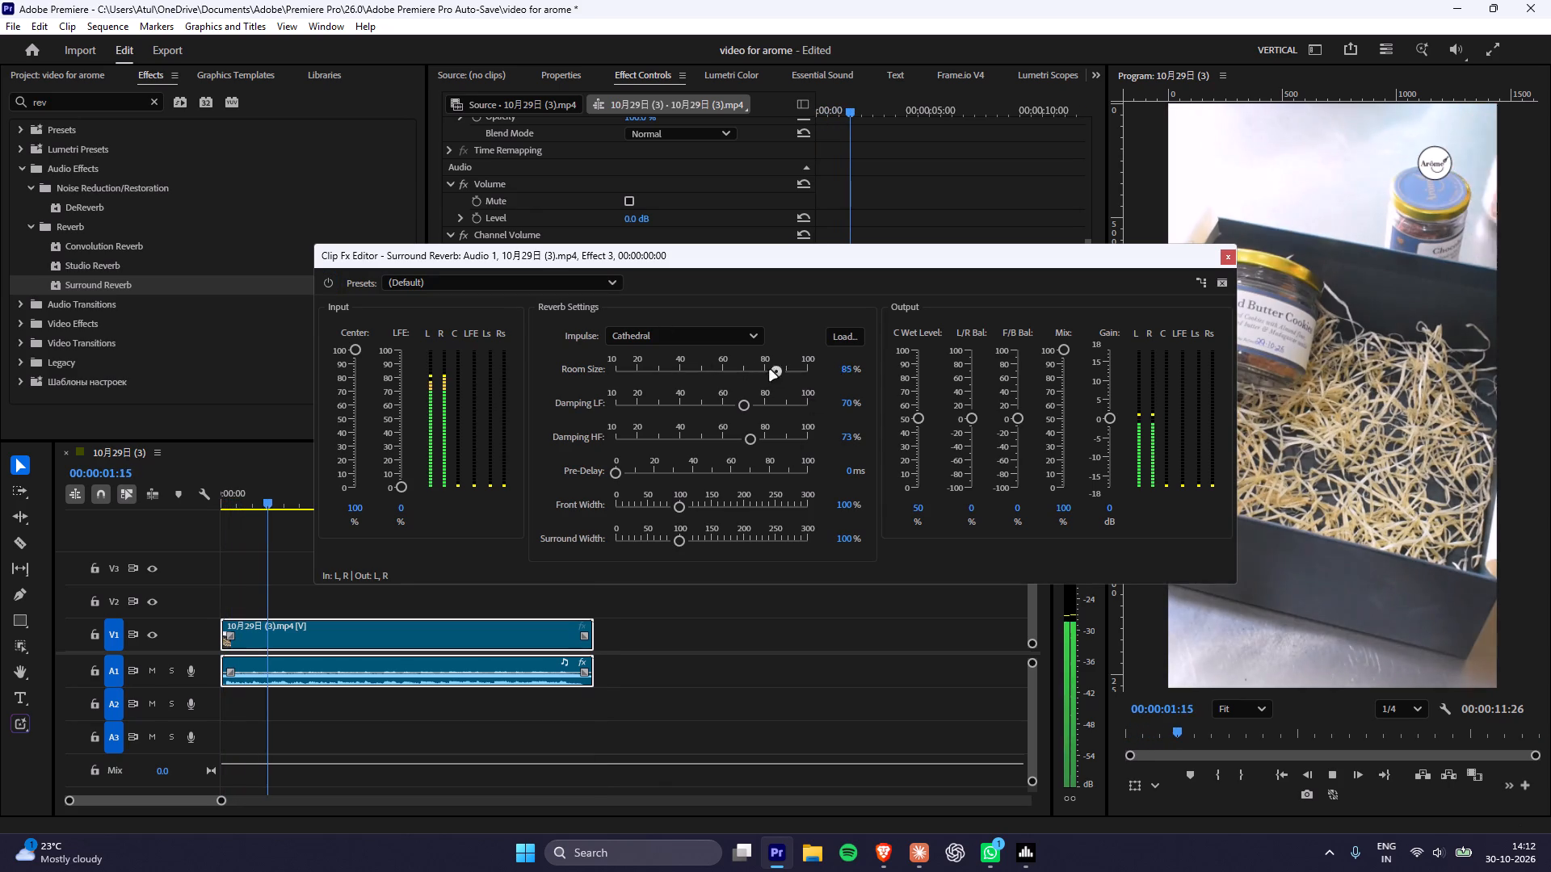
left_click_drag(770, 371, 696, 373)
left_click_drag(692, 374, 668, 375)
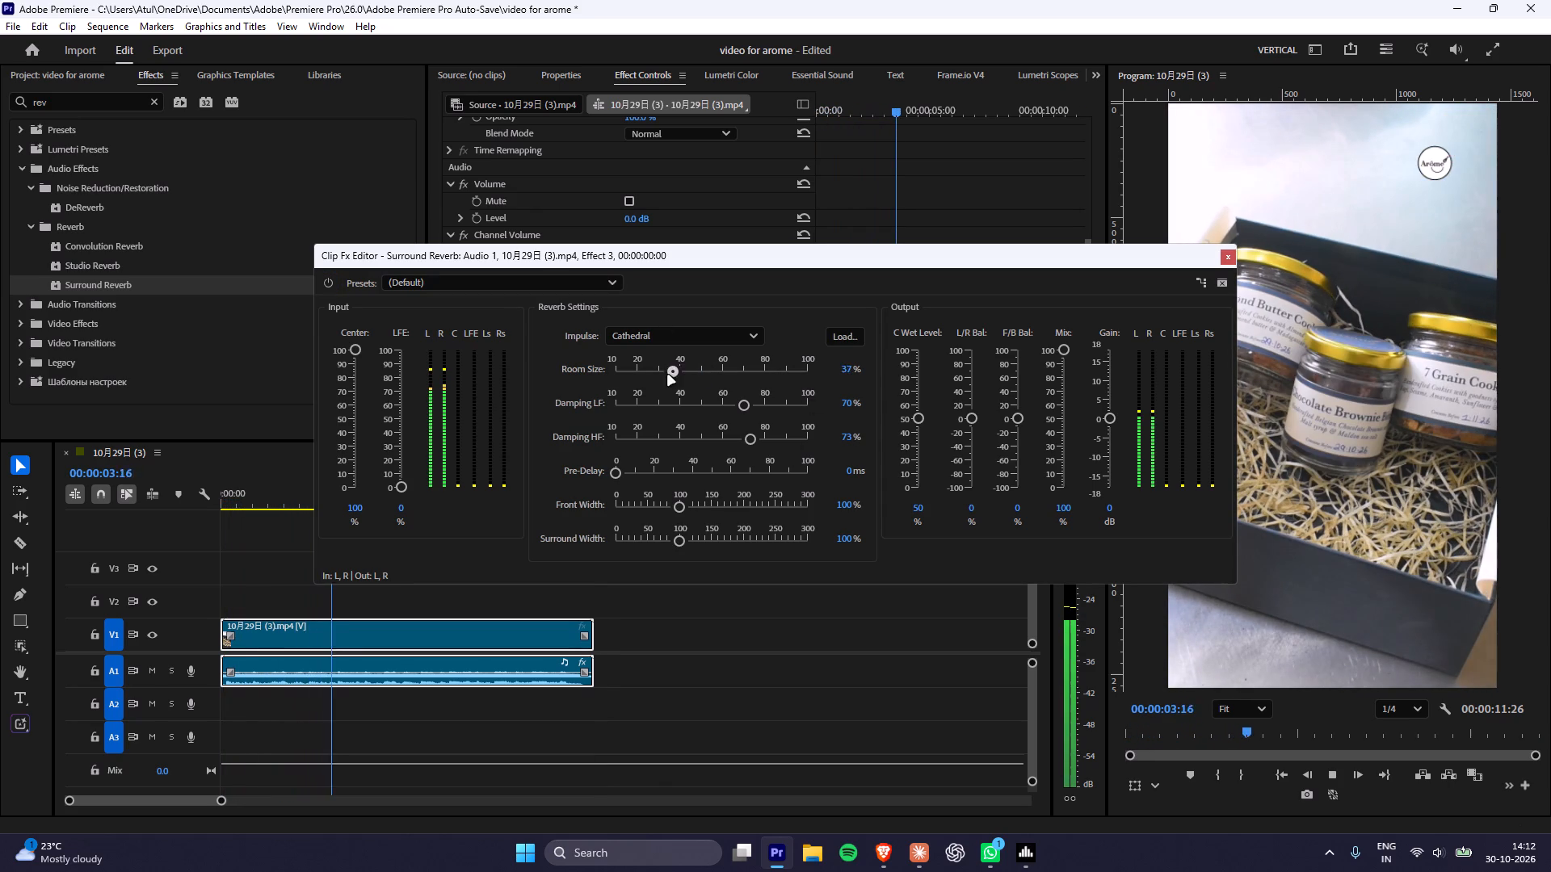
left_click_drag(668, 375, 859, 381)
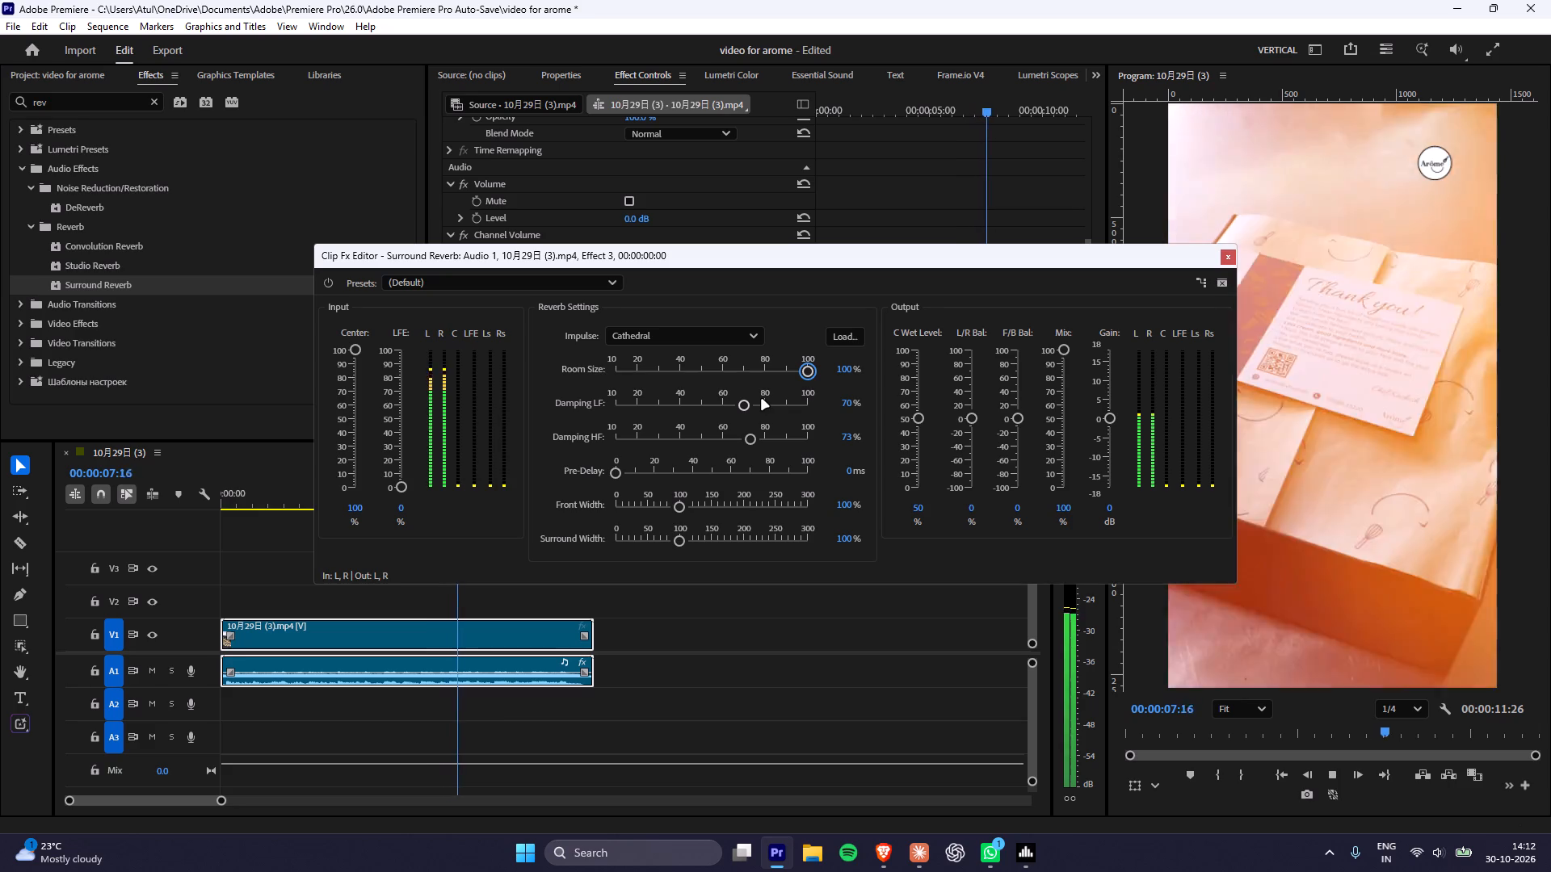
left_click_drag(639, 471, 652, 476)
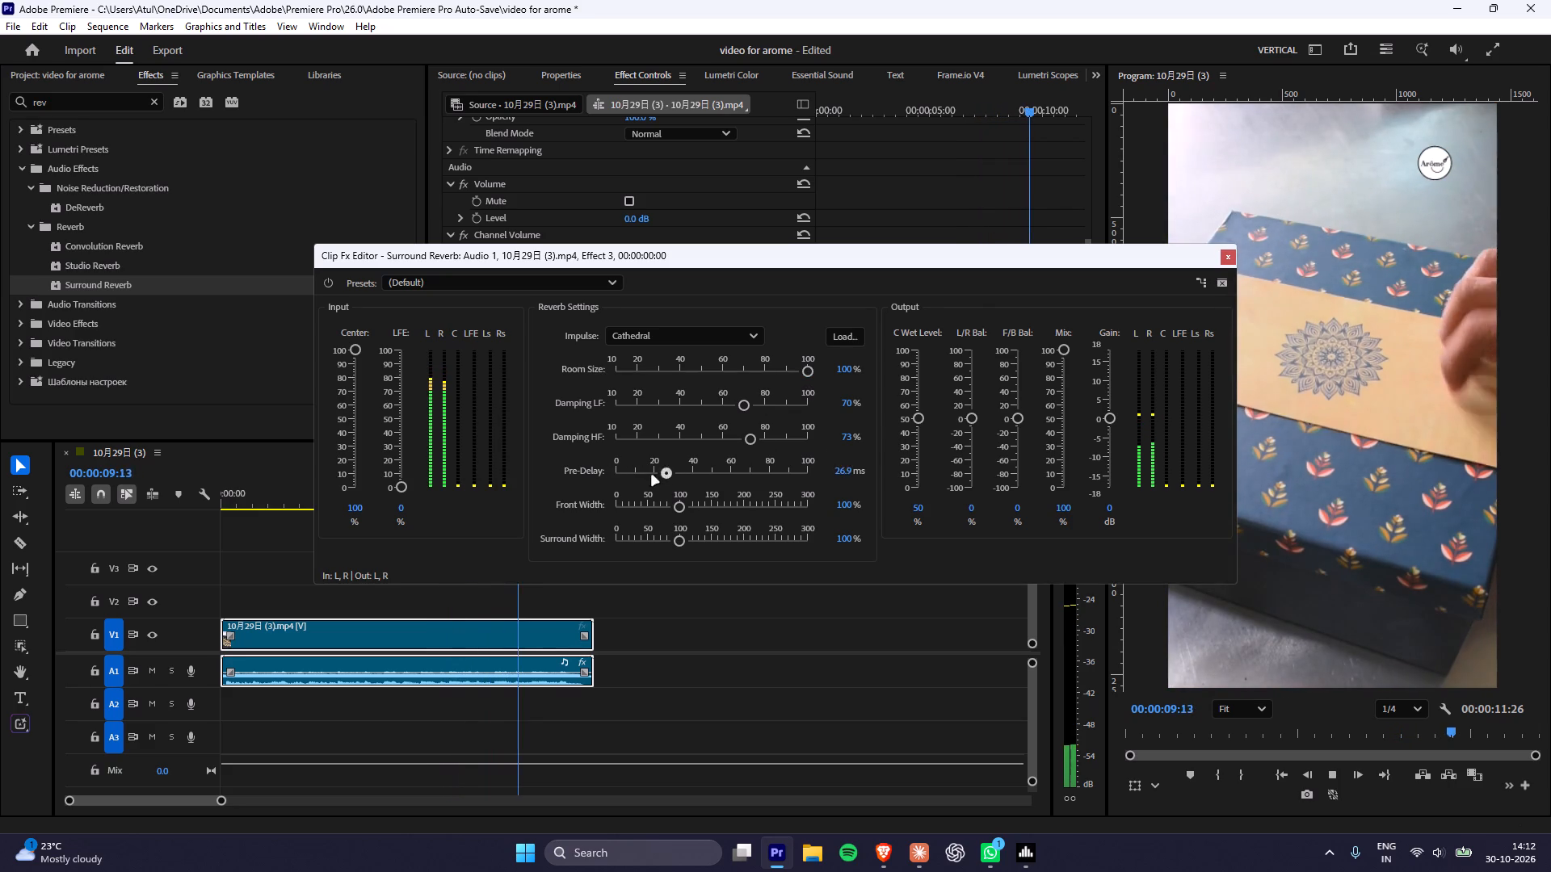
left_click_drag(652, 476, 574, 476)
Audition the Drum Room impulse during playback and switch the Surround Reverb impulse to Full-Size Auditorium.
left_click(672, 333)
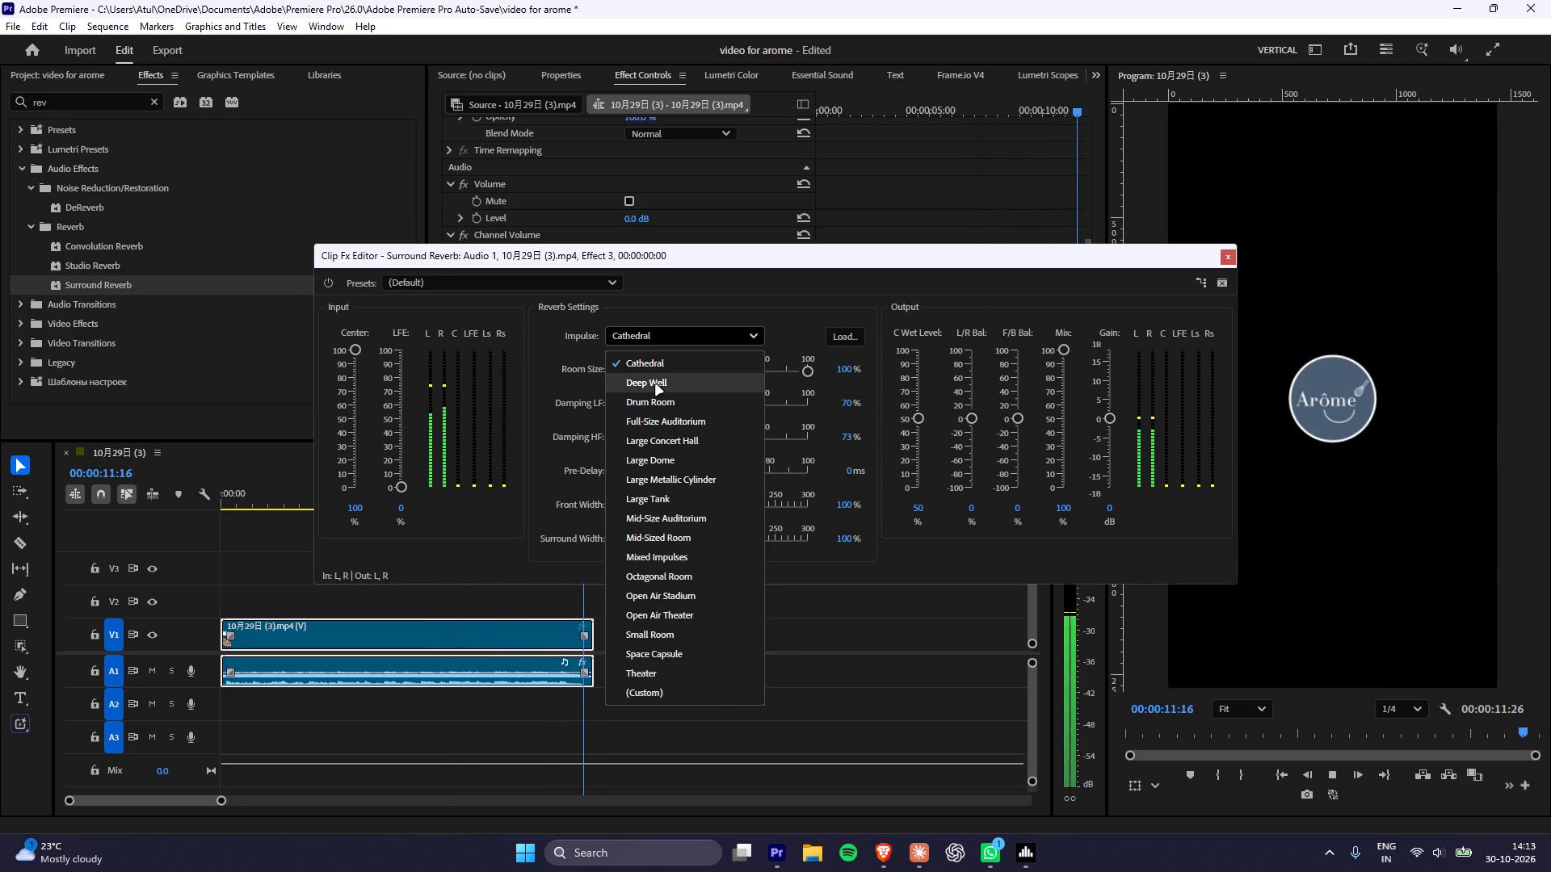
left_click(652, 400)
key("space")
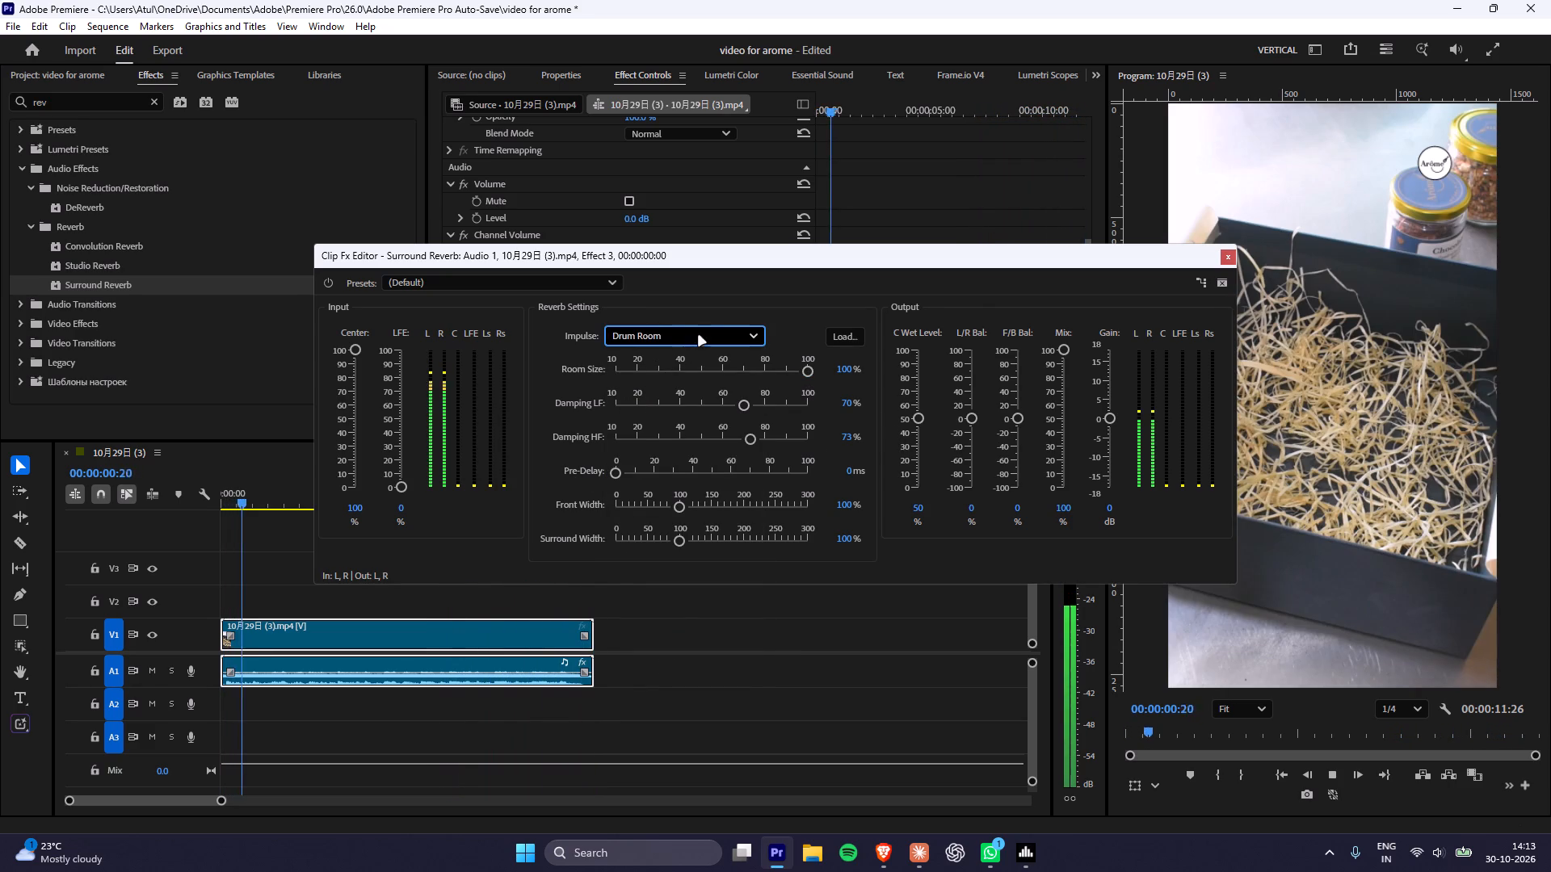
left_click(699, 336)
left_click(675, 424)
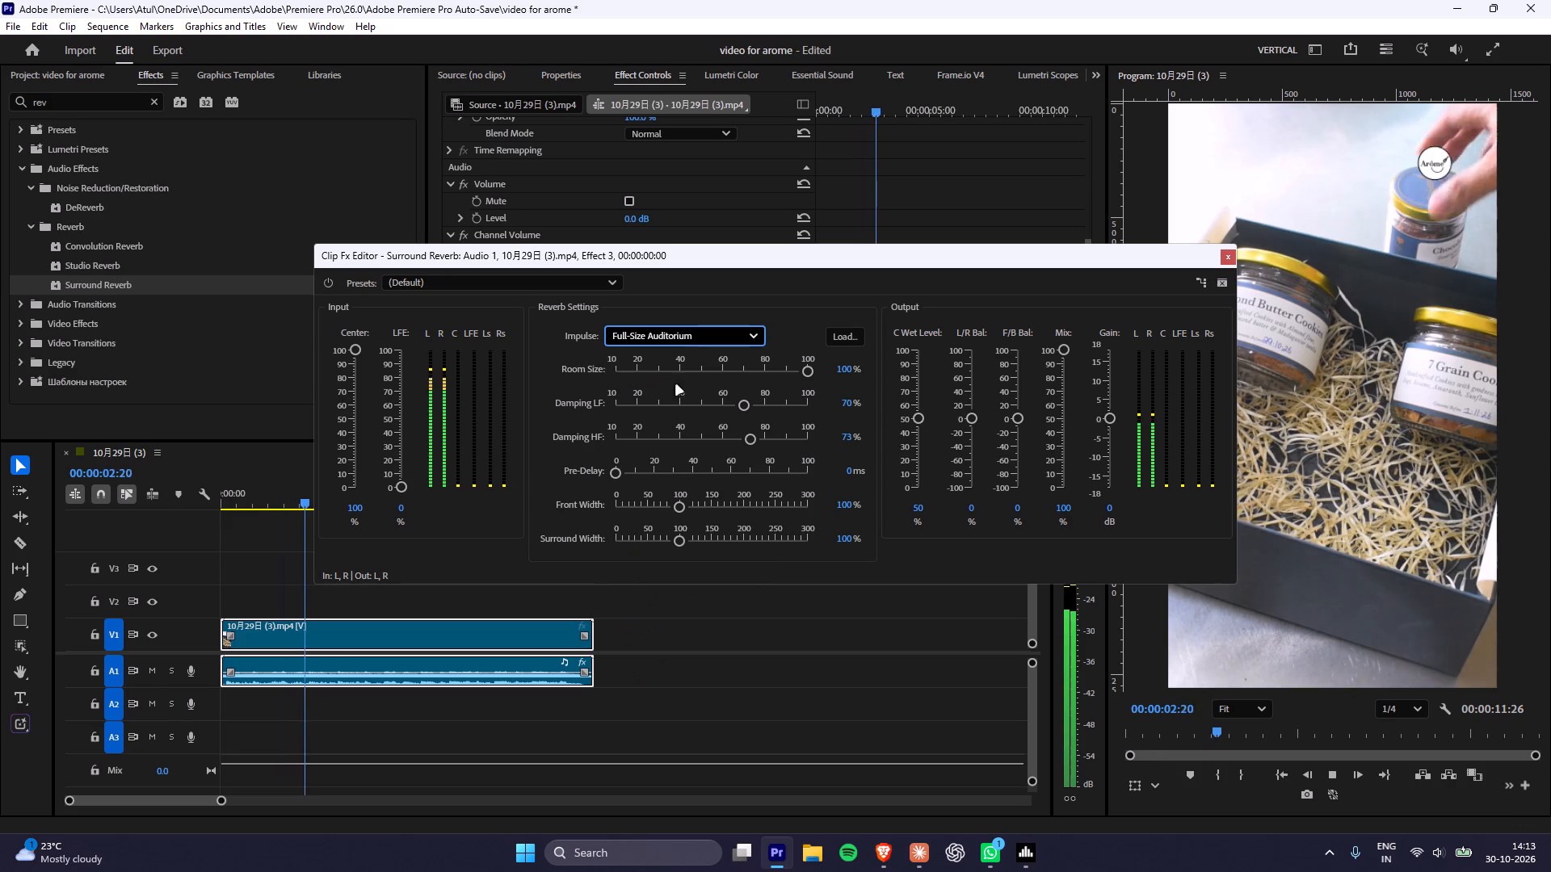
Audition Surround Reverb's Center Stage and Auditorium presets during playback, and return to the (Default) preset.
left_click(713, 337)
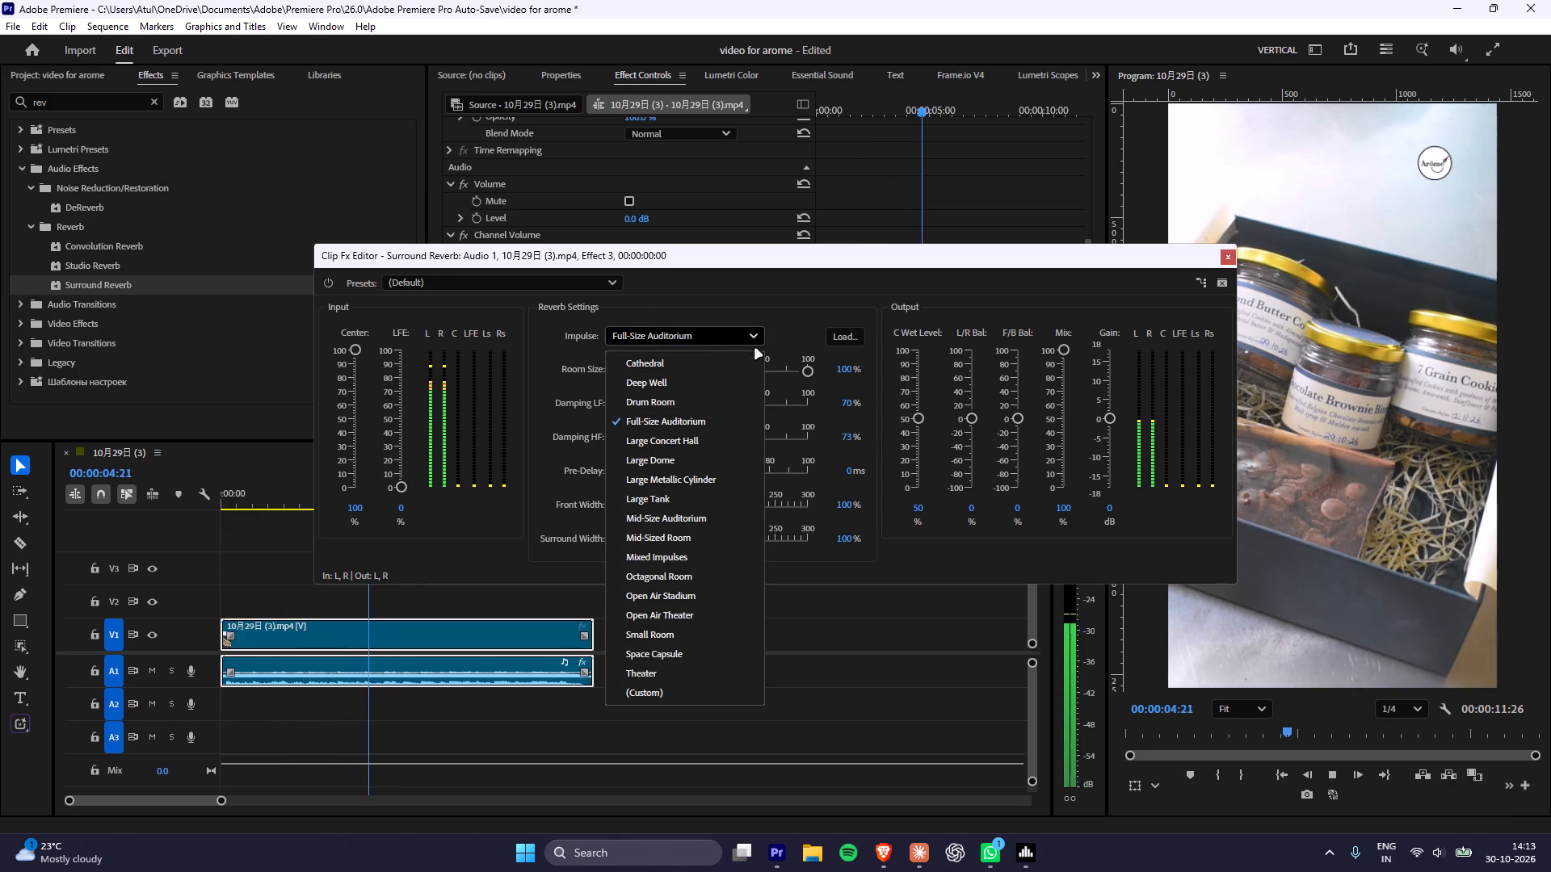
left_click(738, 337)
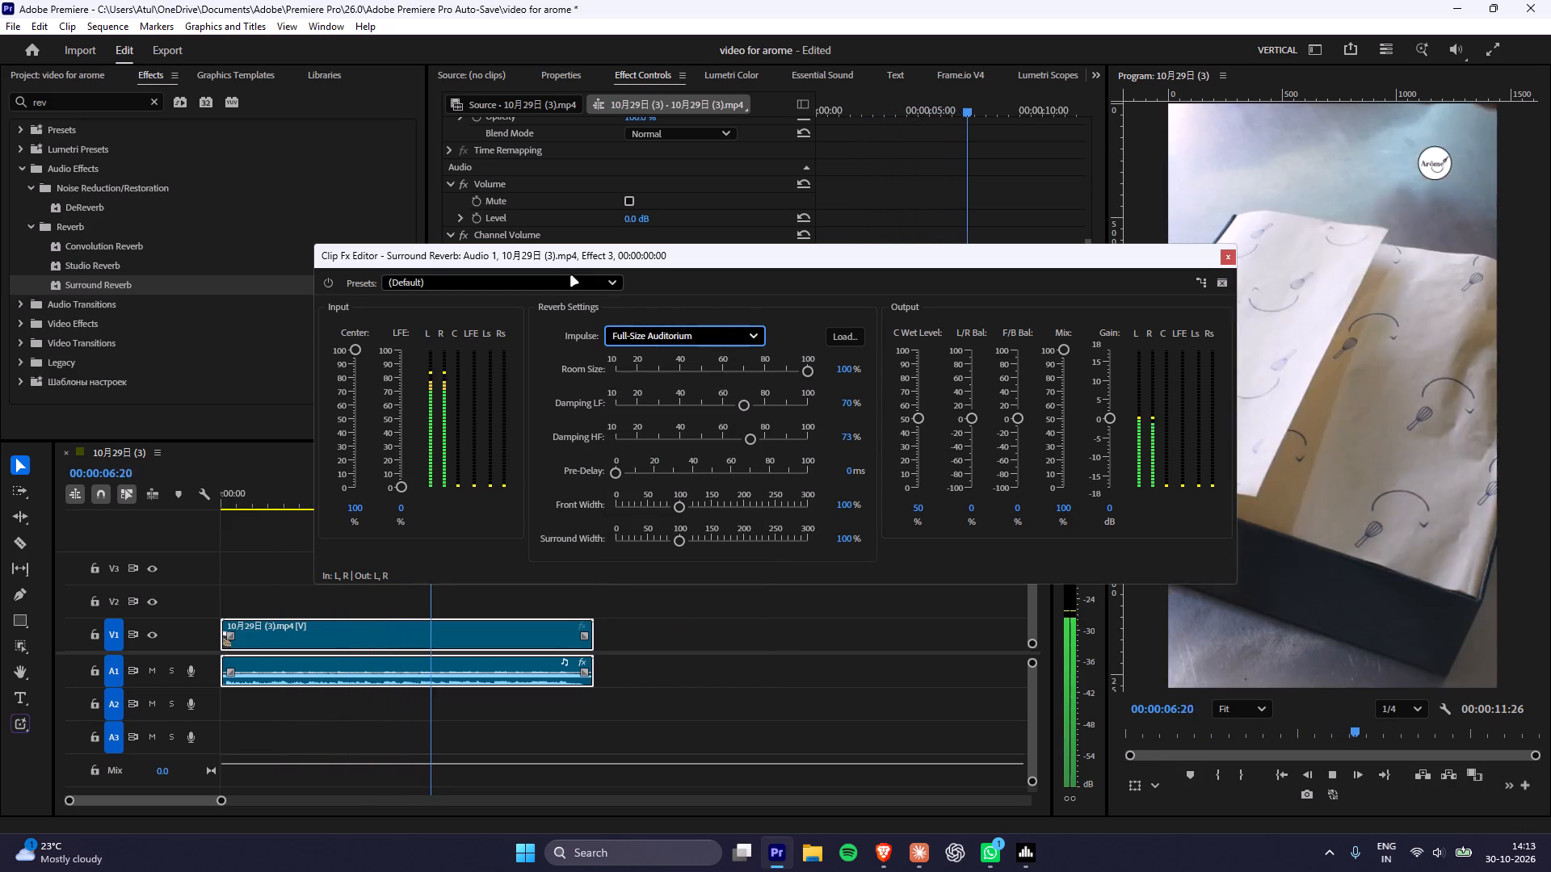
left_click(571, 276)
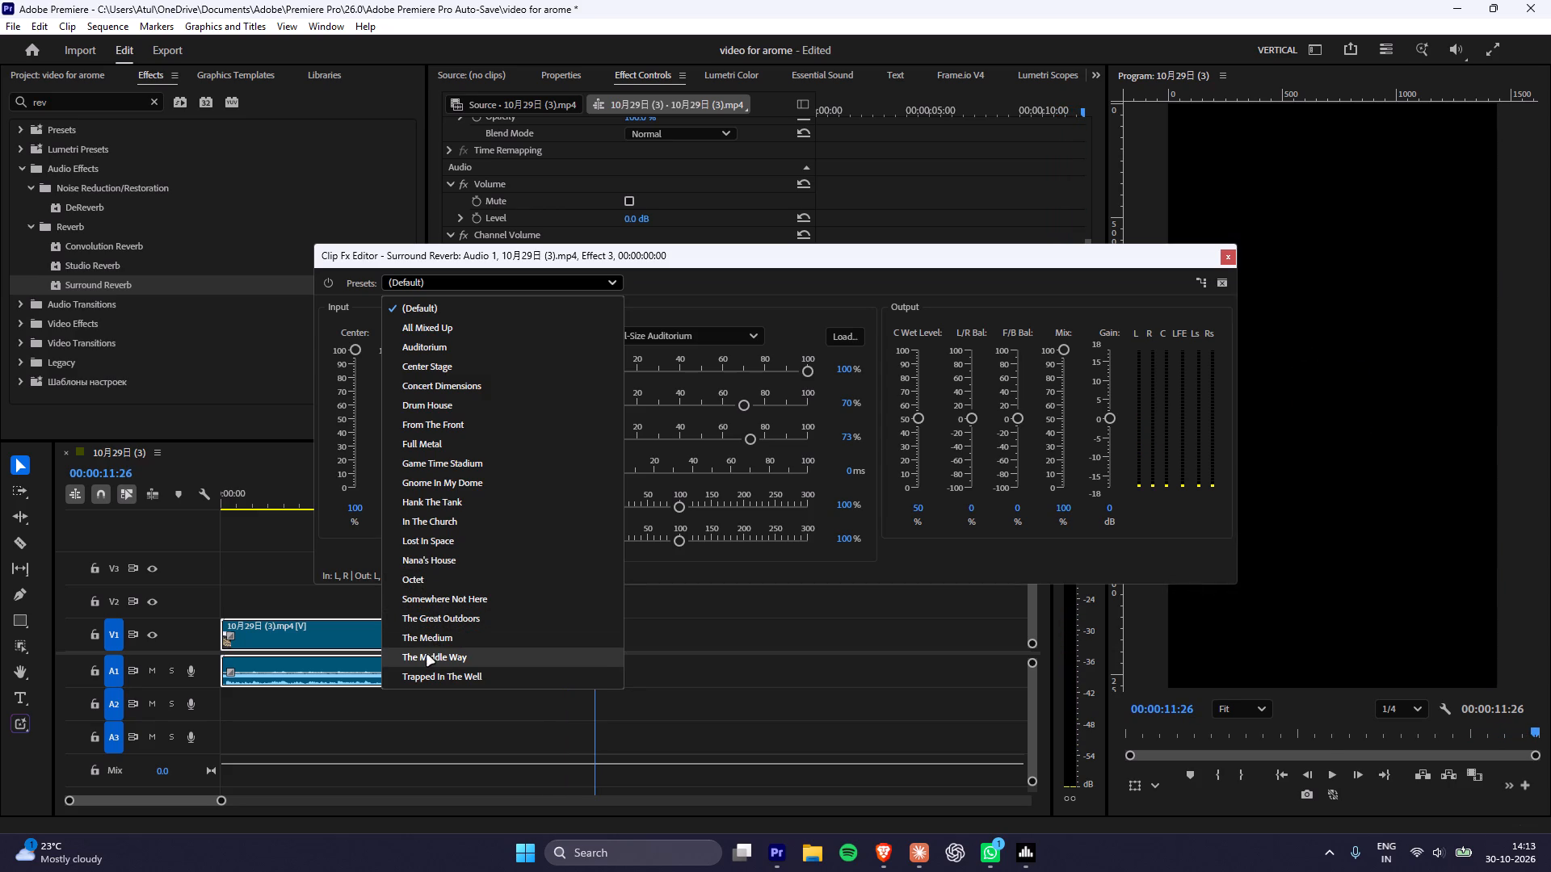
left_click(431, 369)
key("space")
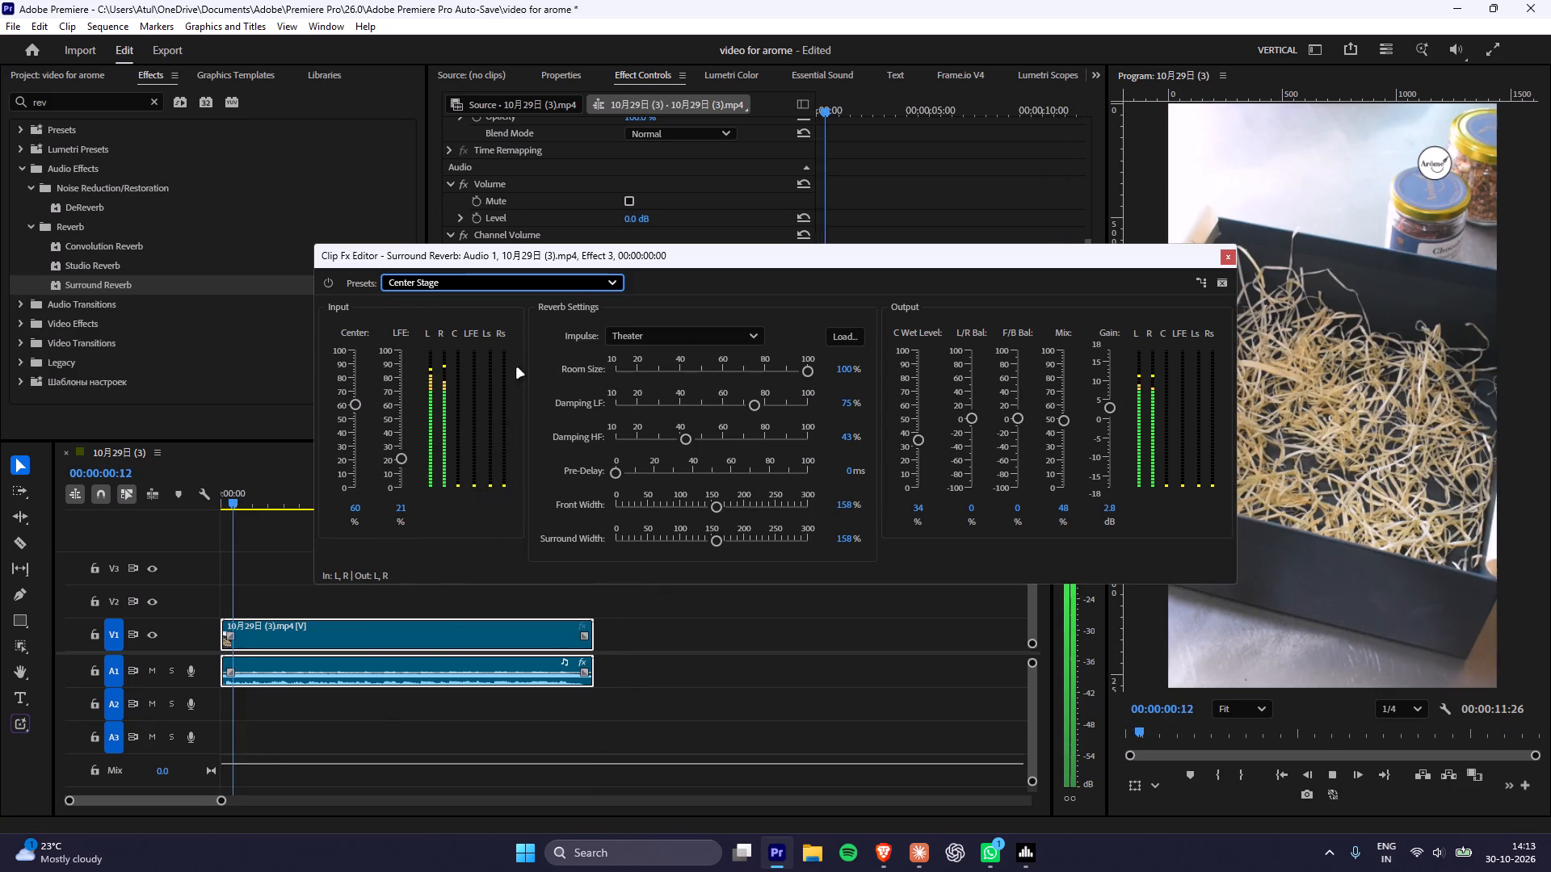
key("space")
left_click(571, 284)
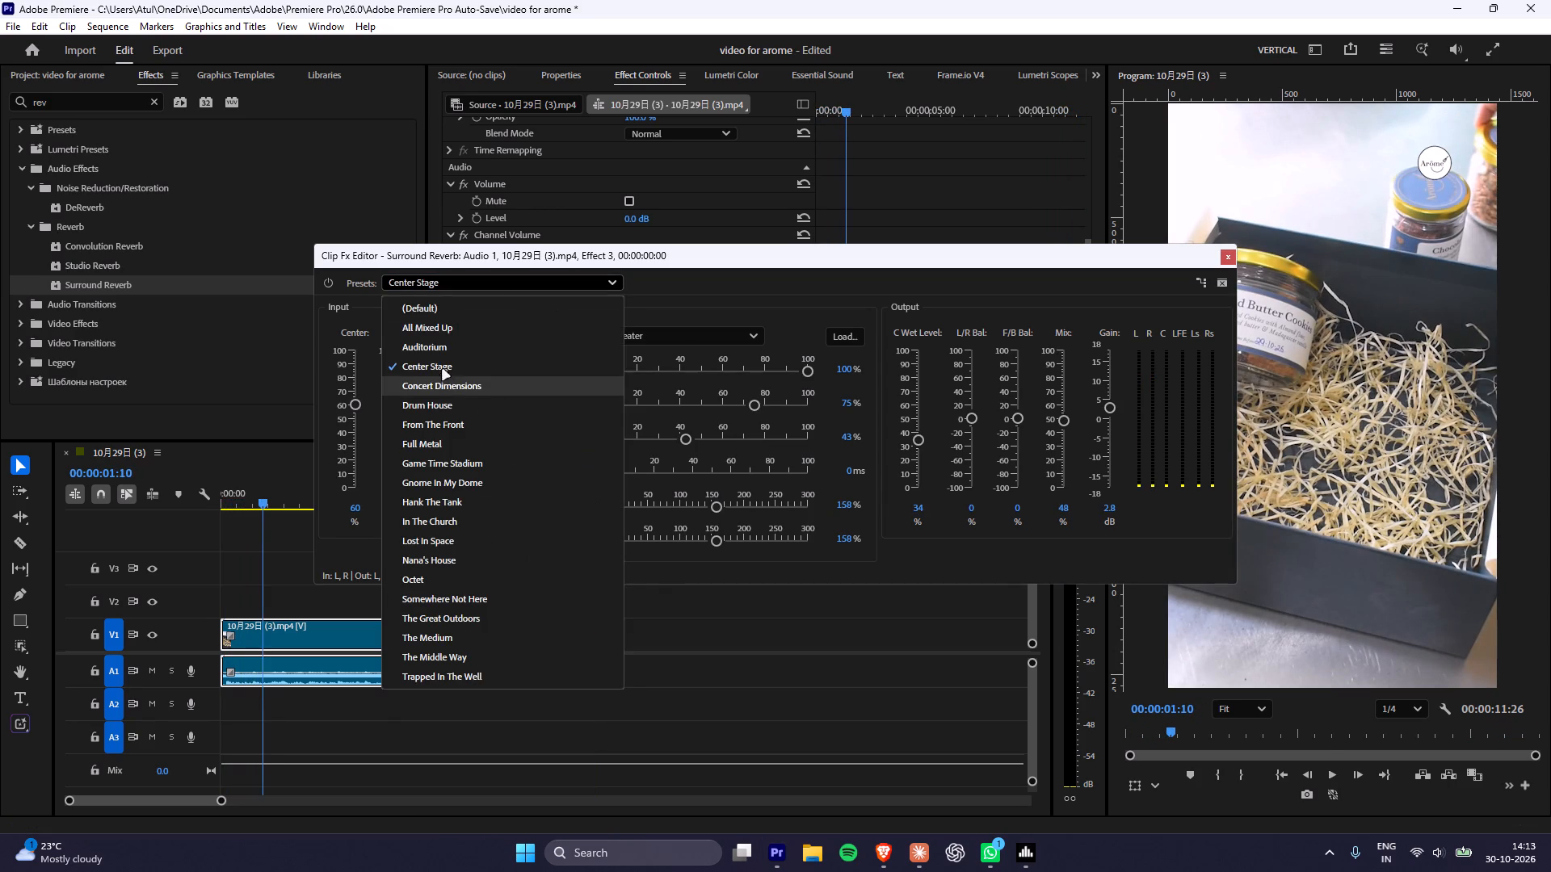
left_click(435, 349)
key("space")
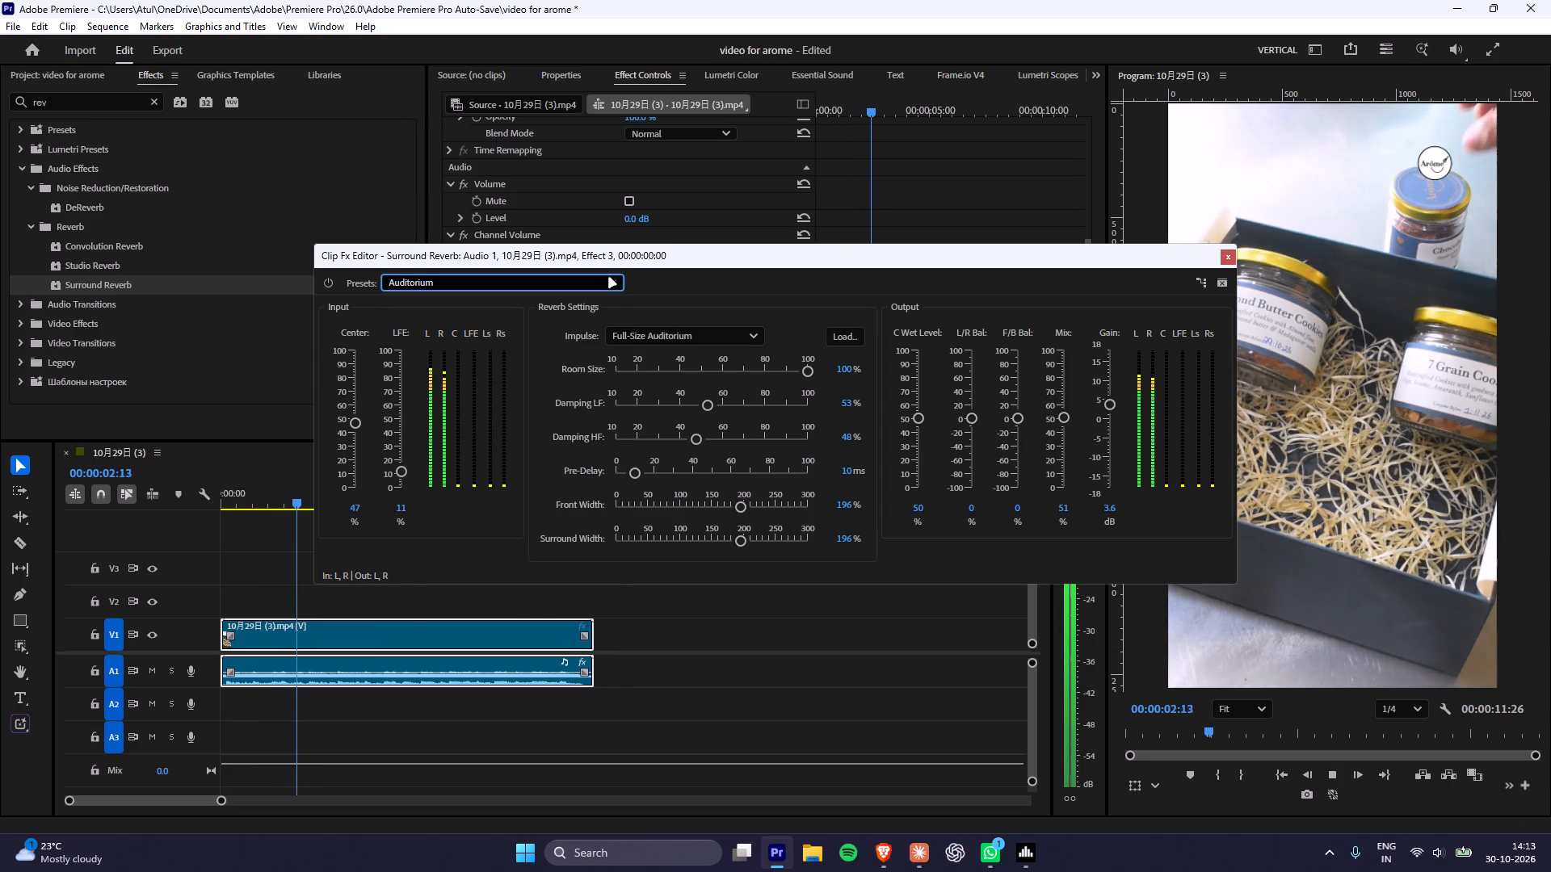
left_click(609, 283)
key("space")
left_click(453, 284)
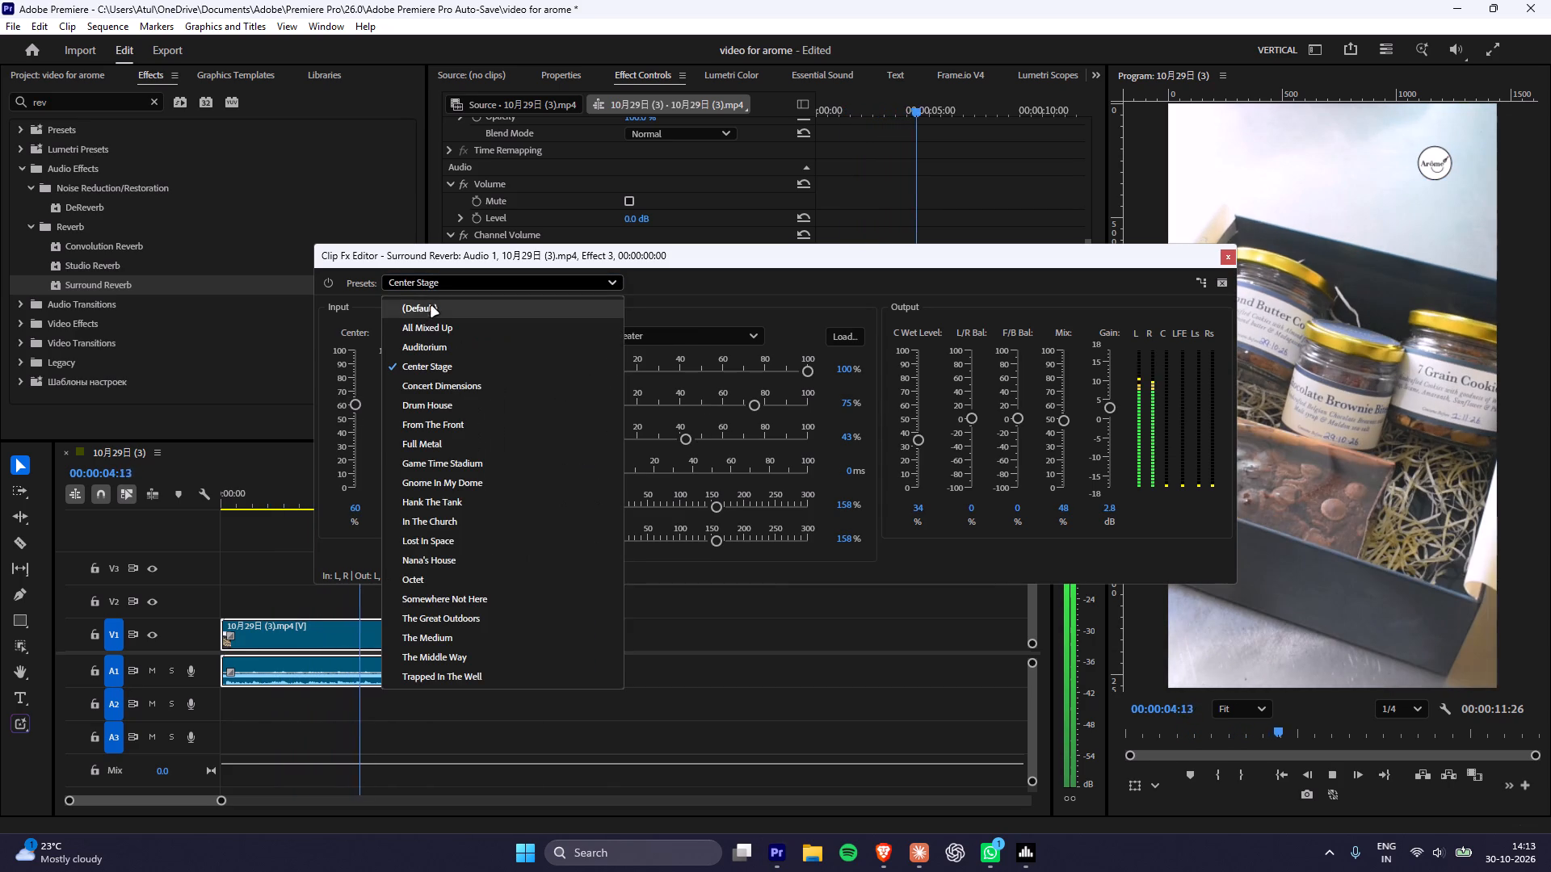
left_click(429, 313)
Try the Drum Room and Full-Size Auditorium impulses, set the Surround Reverb impulse to Large Concert Hall, and close its setup.
left_click(657, 333)
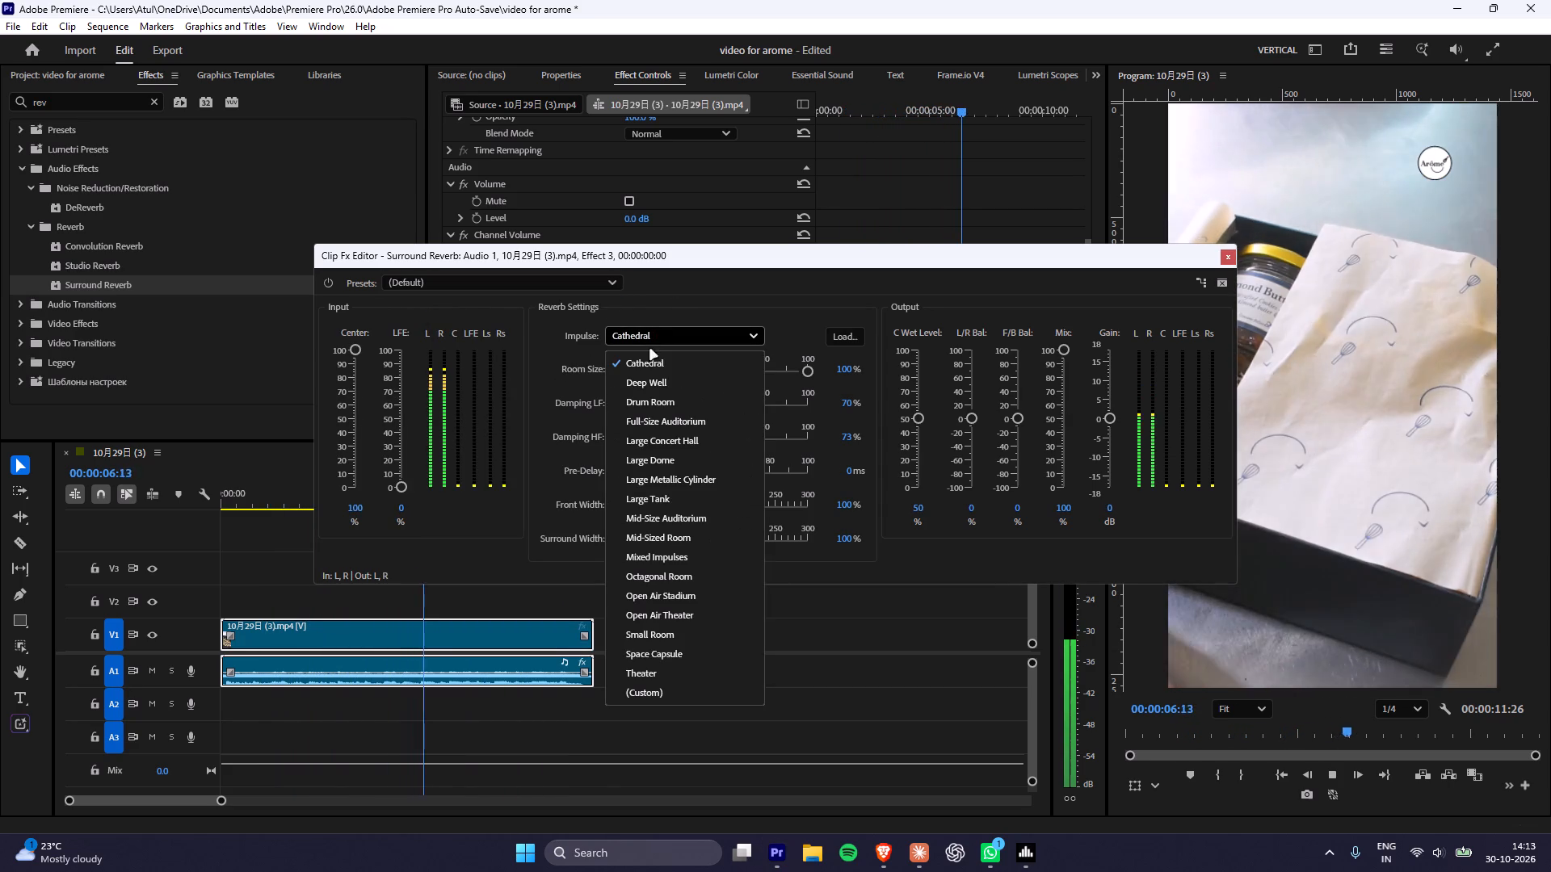
left_click(644, 406)
left_click(636, 333)
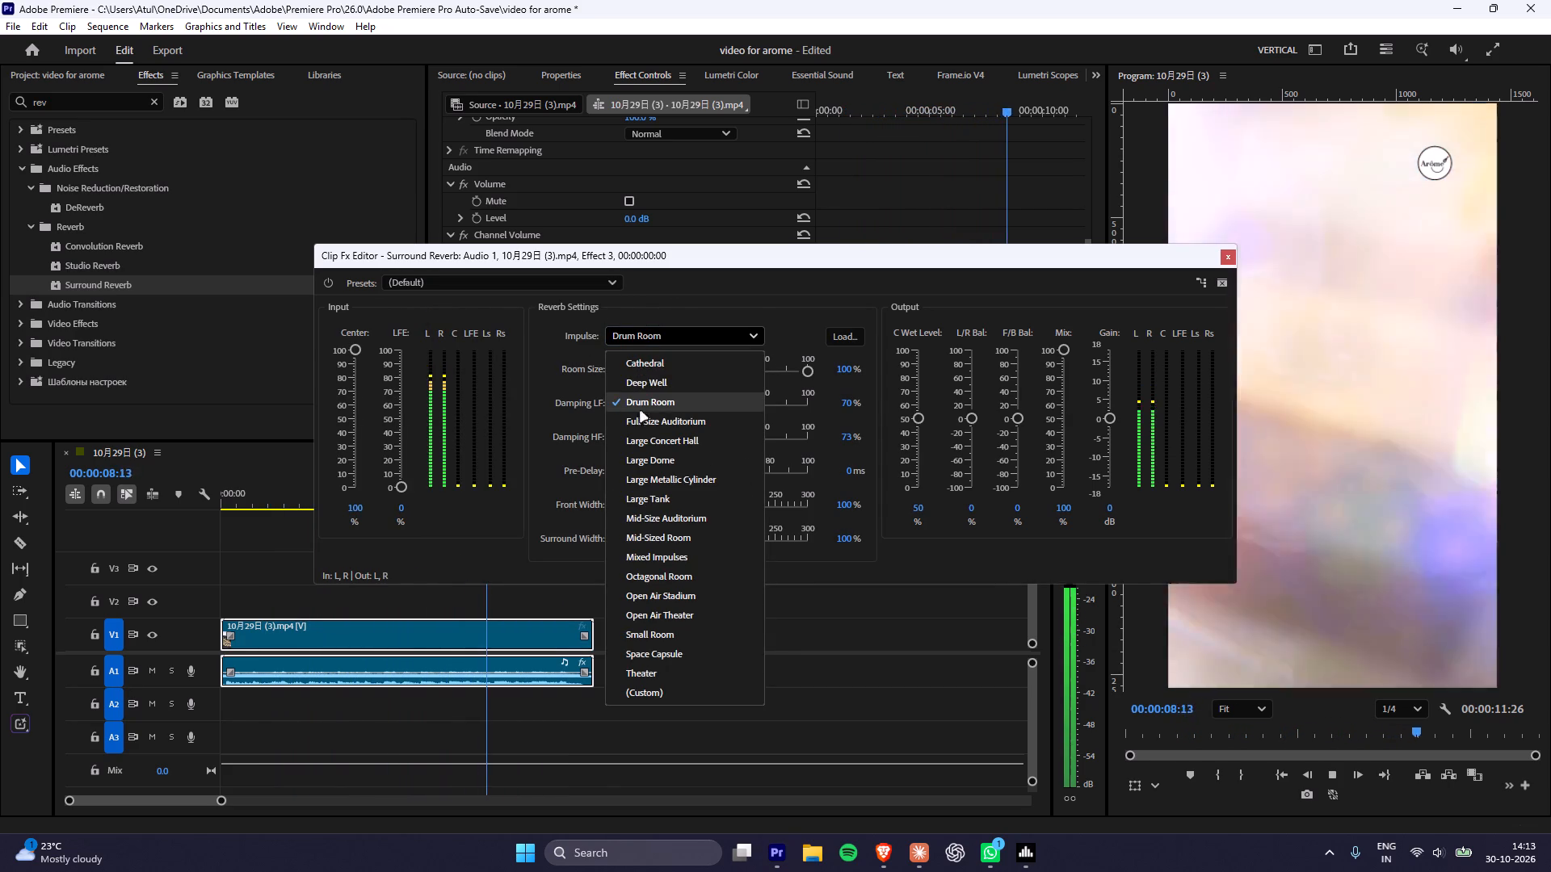
left_click(645, 426)
left_click(635, 332)
left_click(646, 444)
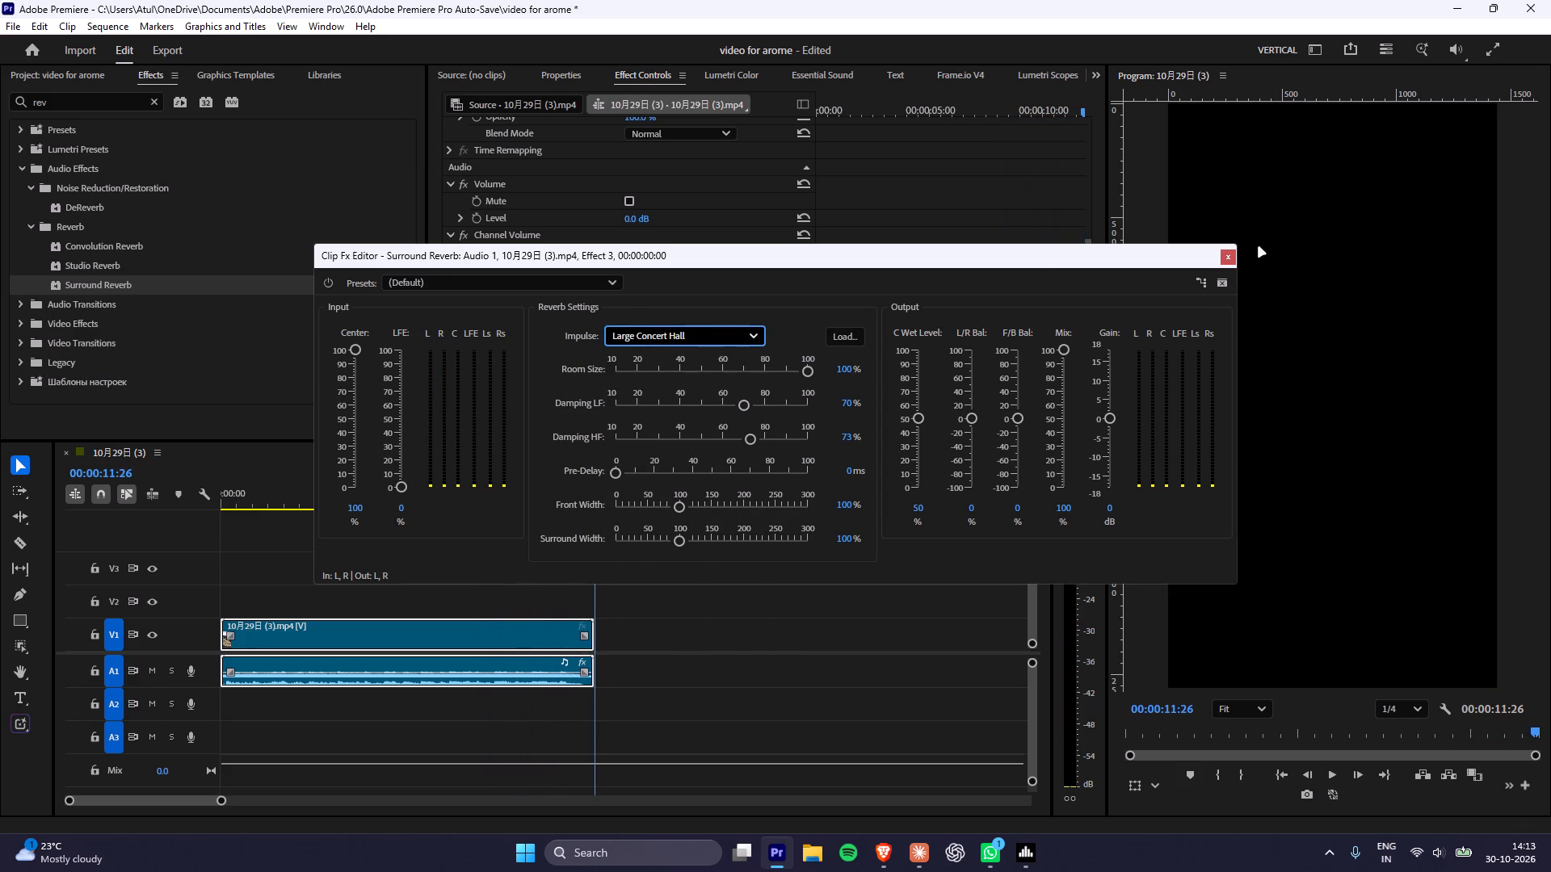
left_click(1226, 256)
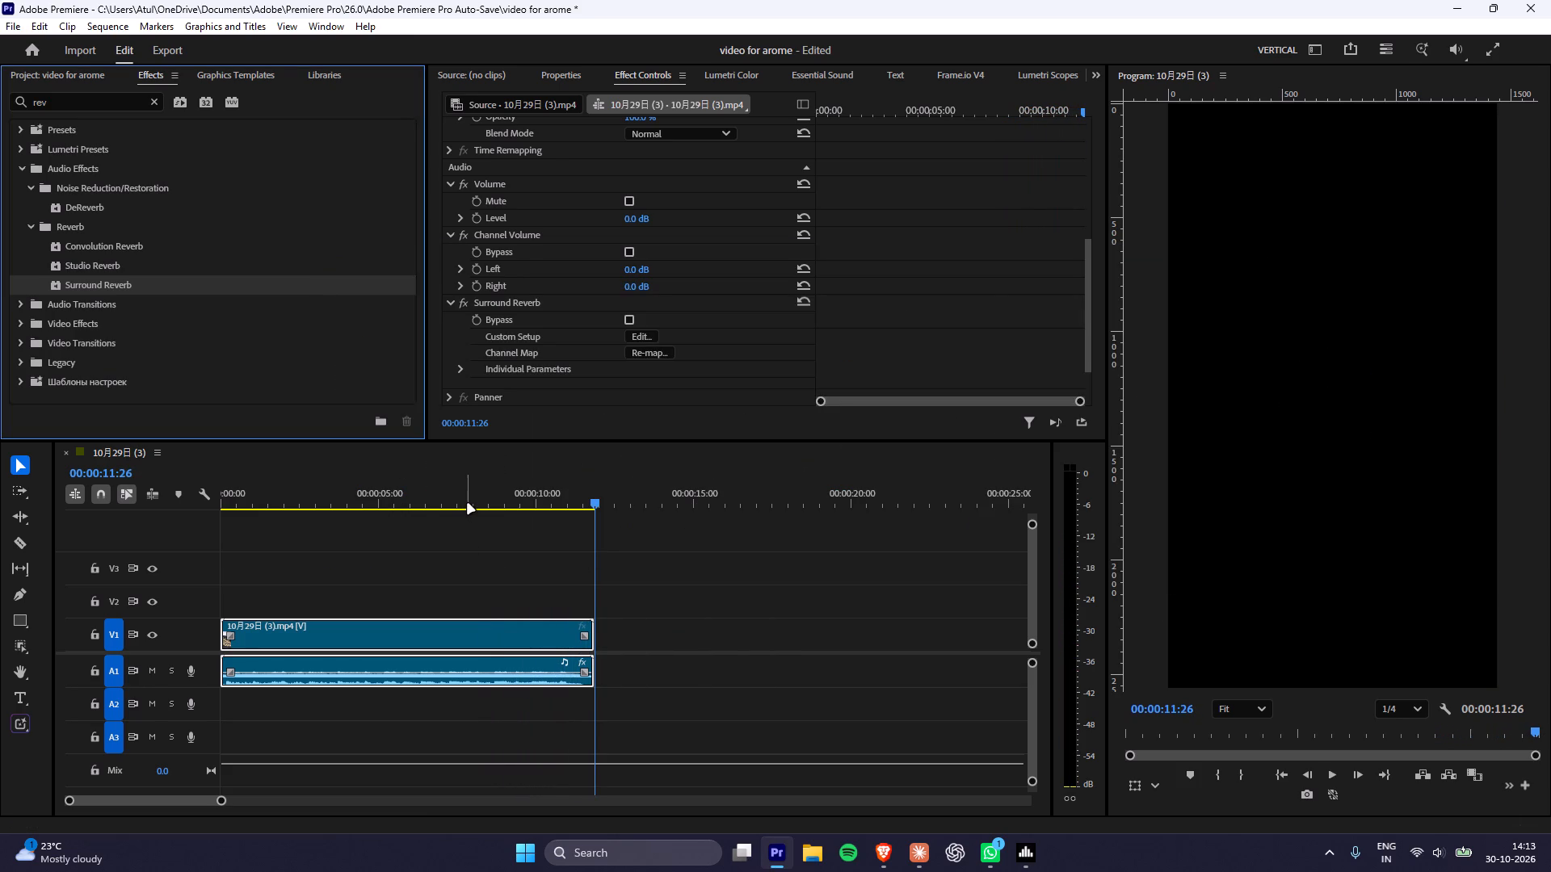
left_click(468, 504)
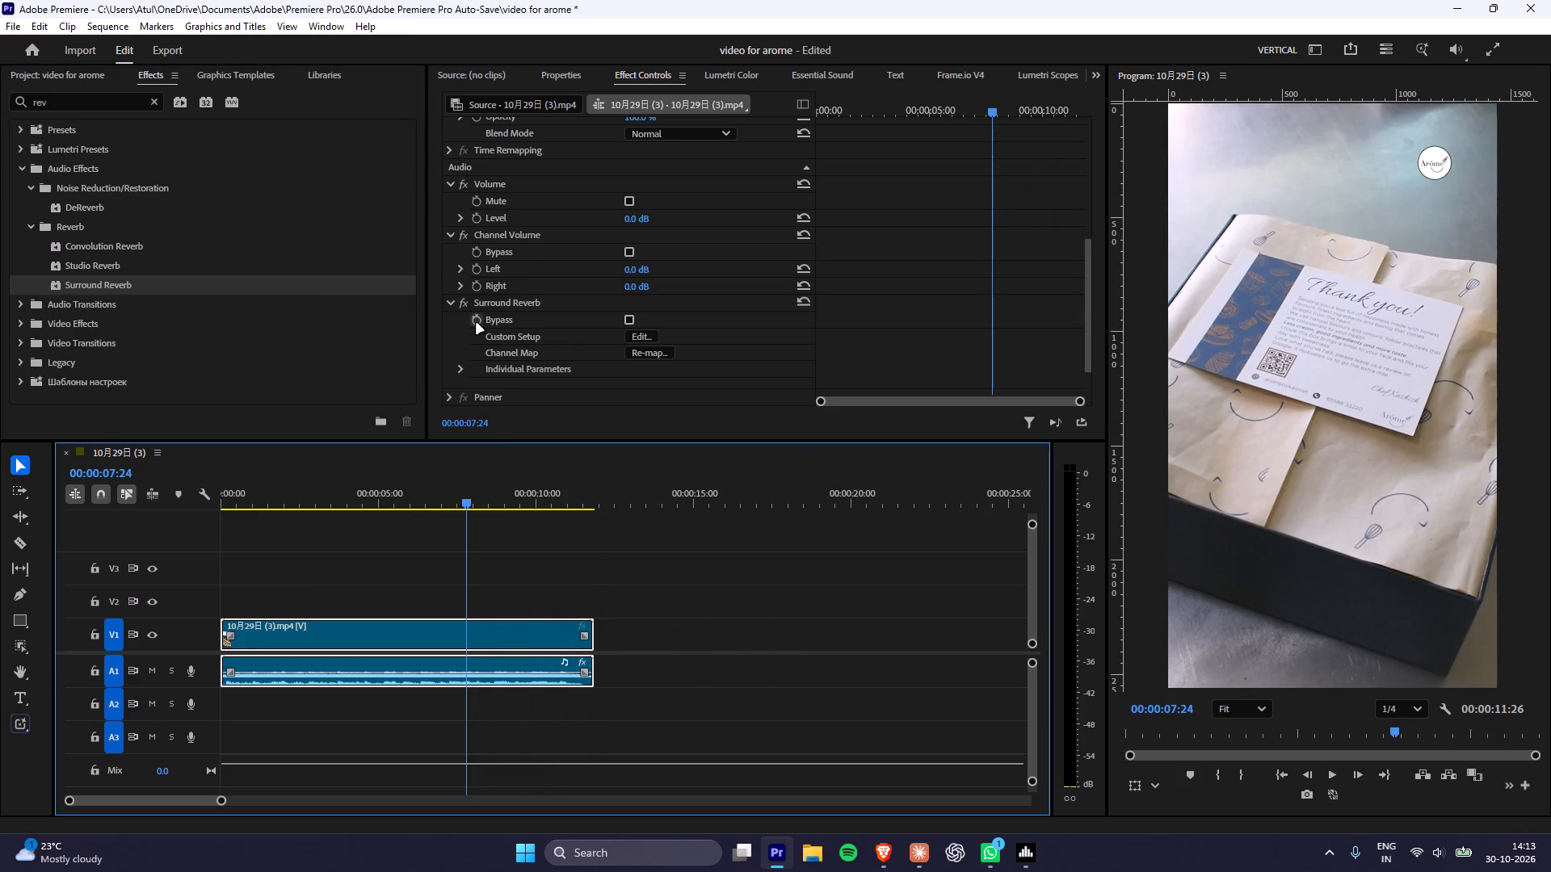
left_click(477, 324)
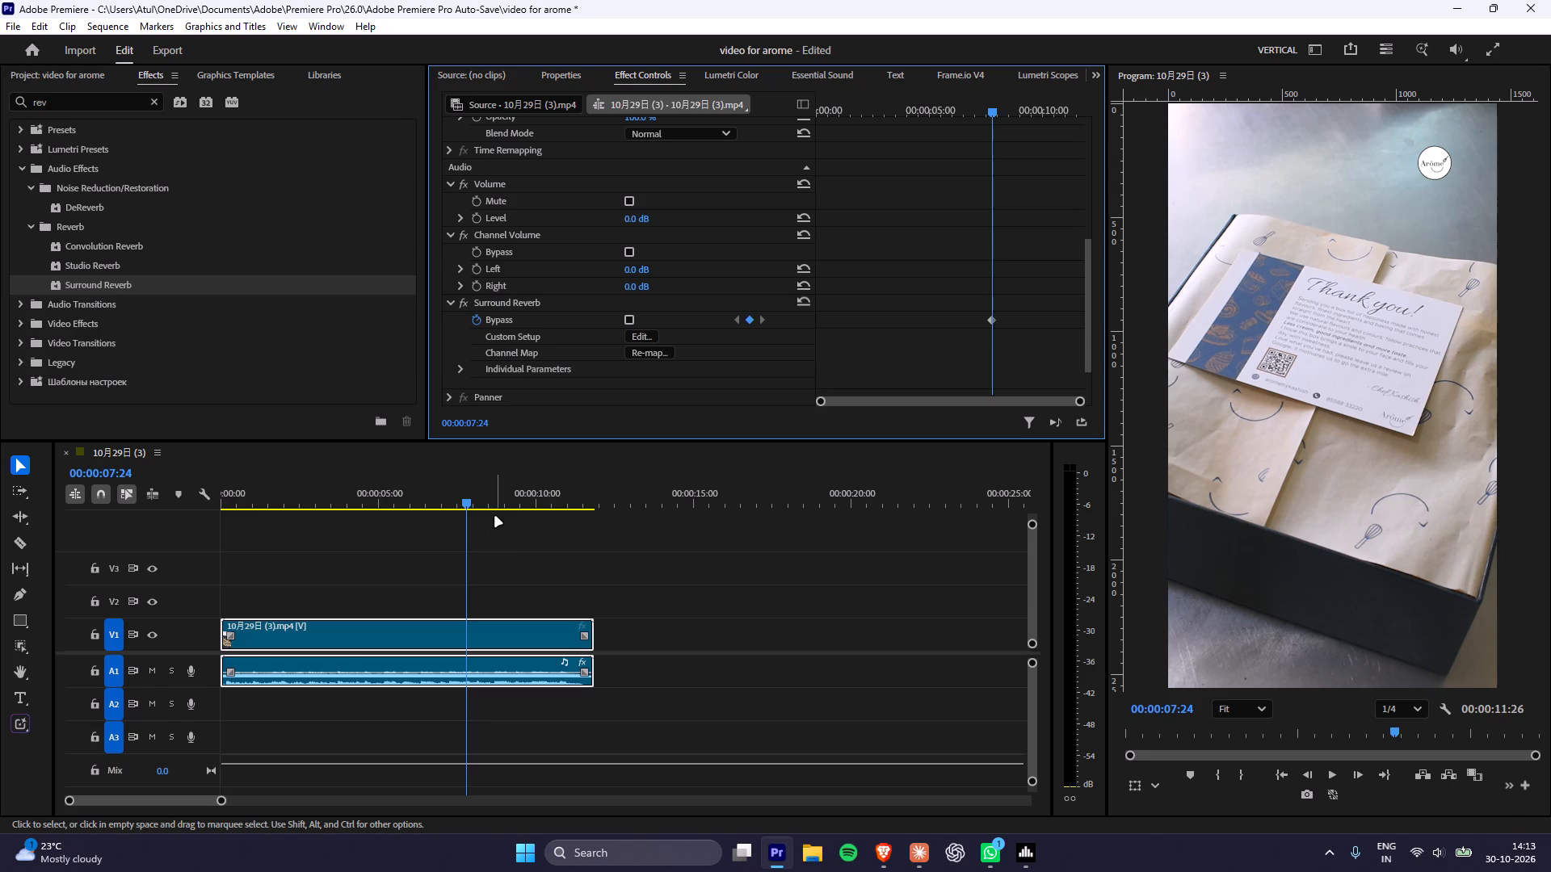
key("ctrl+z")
Start keyframing Surround Reverb's Bypass at 00:00:09:23 with Bypass turned on.
left_click(530, 501)
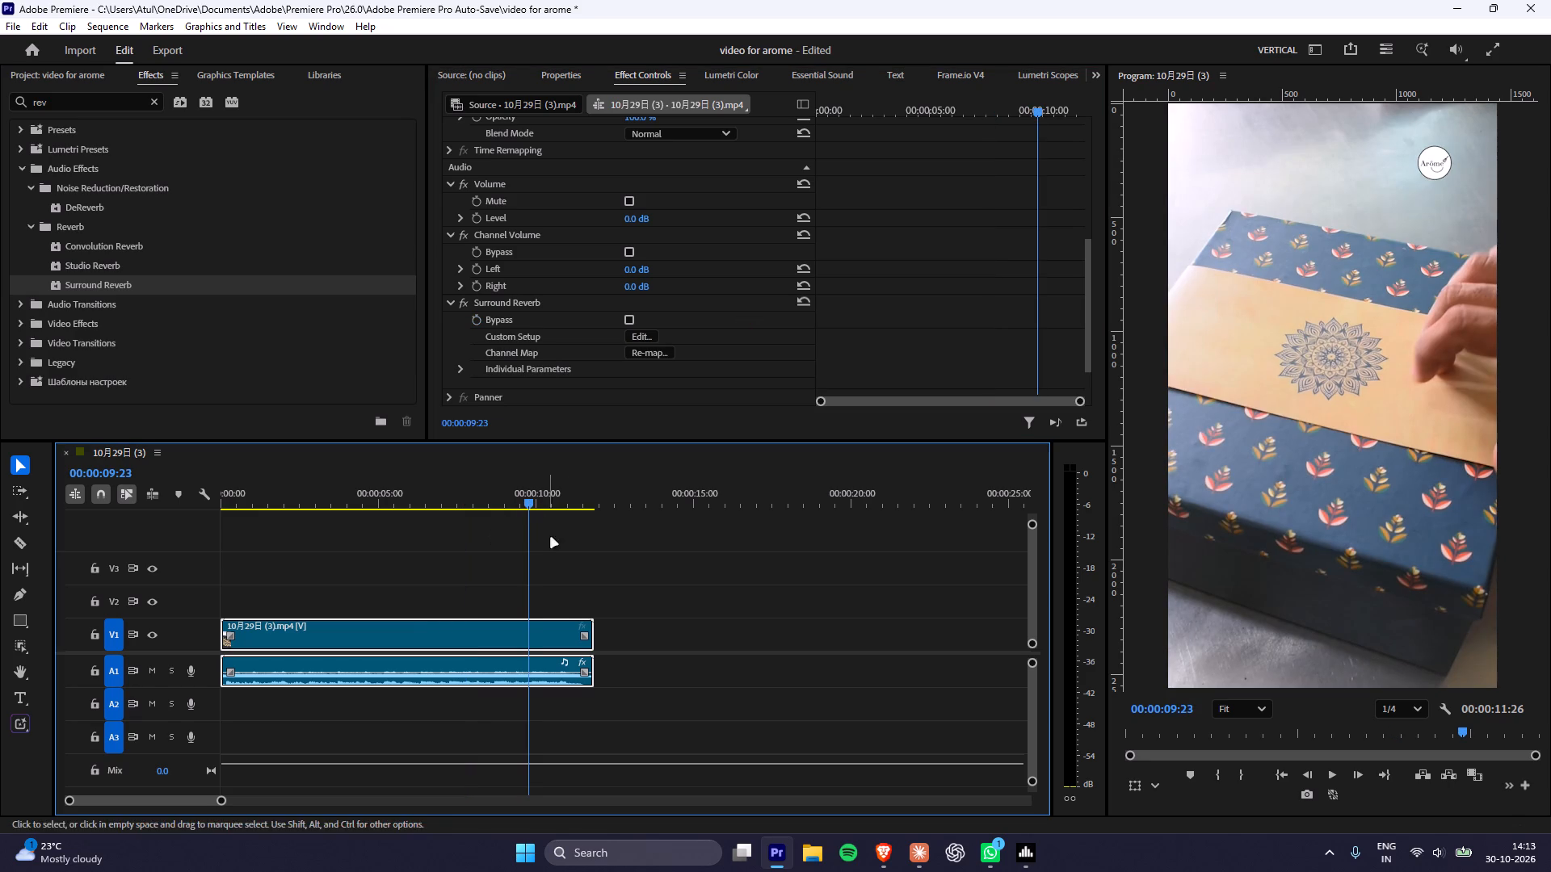
left_click(478, 322)
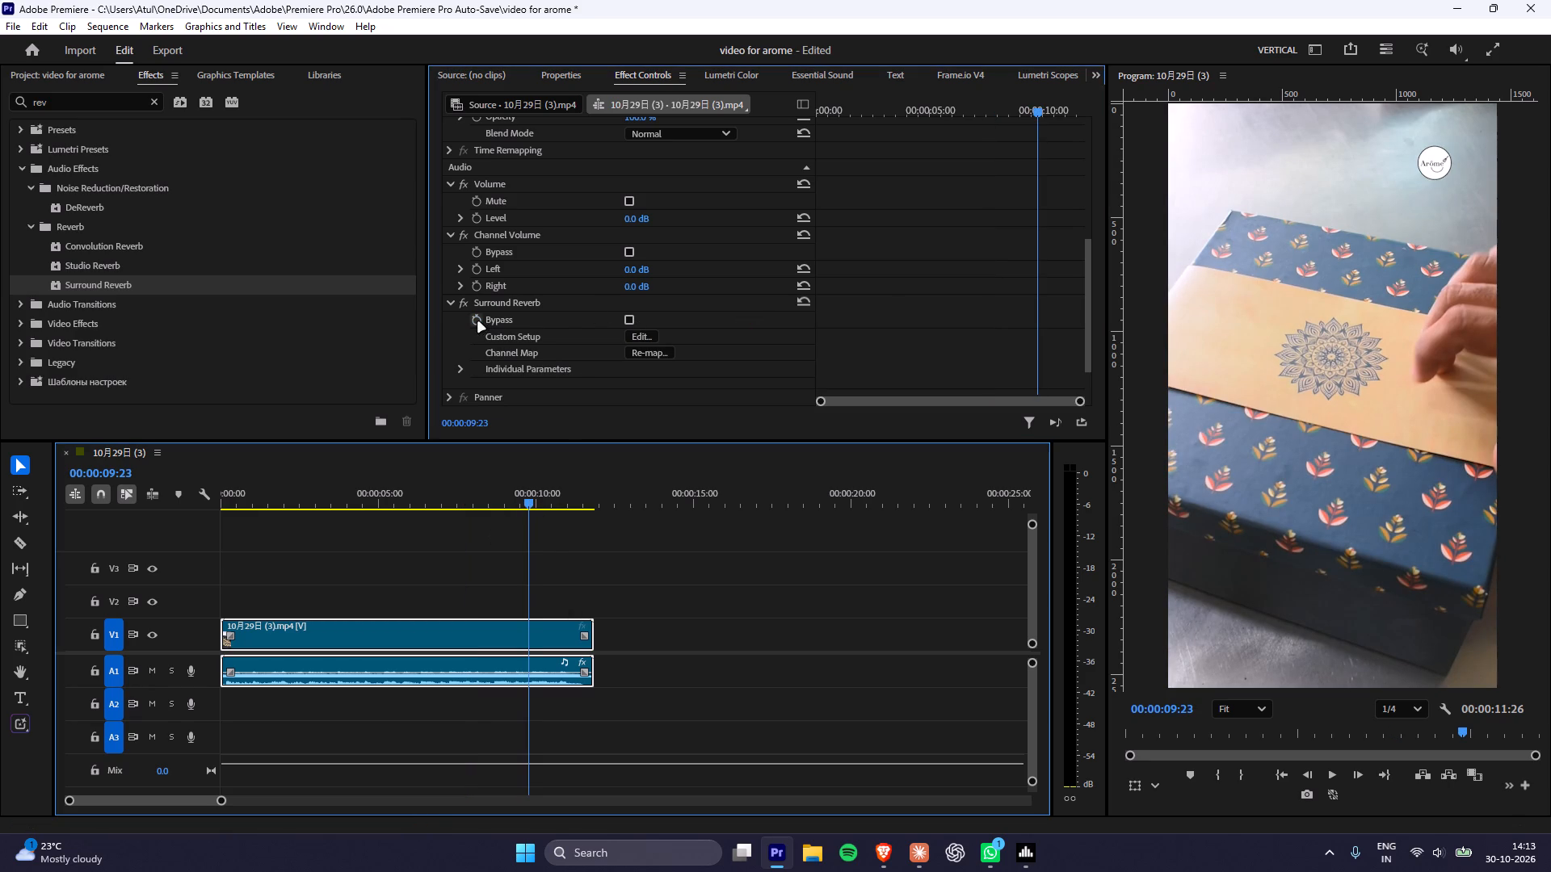
left_click(631, 321)
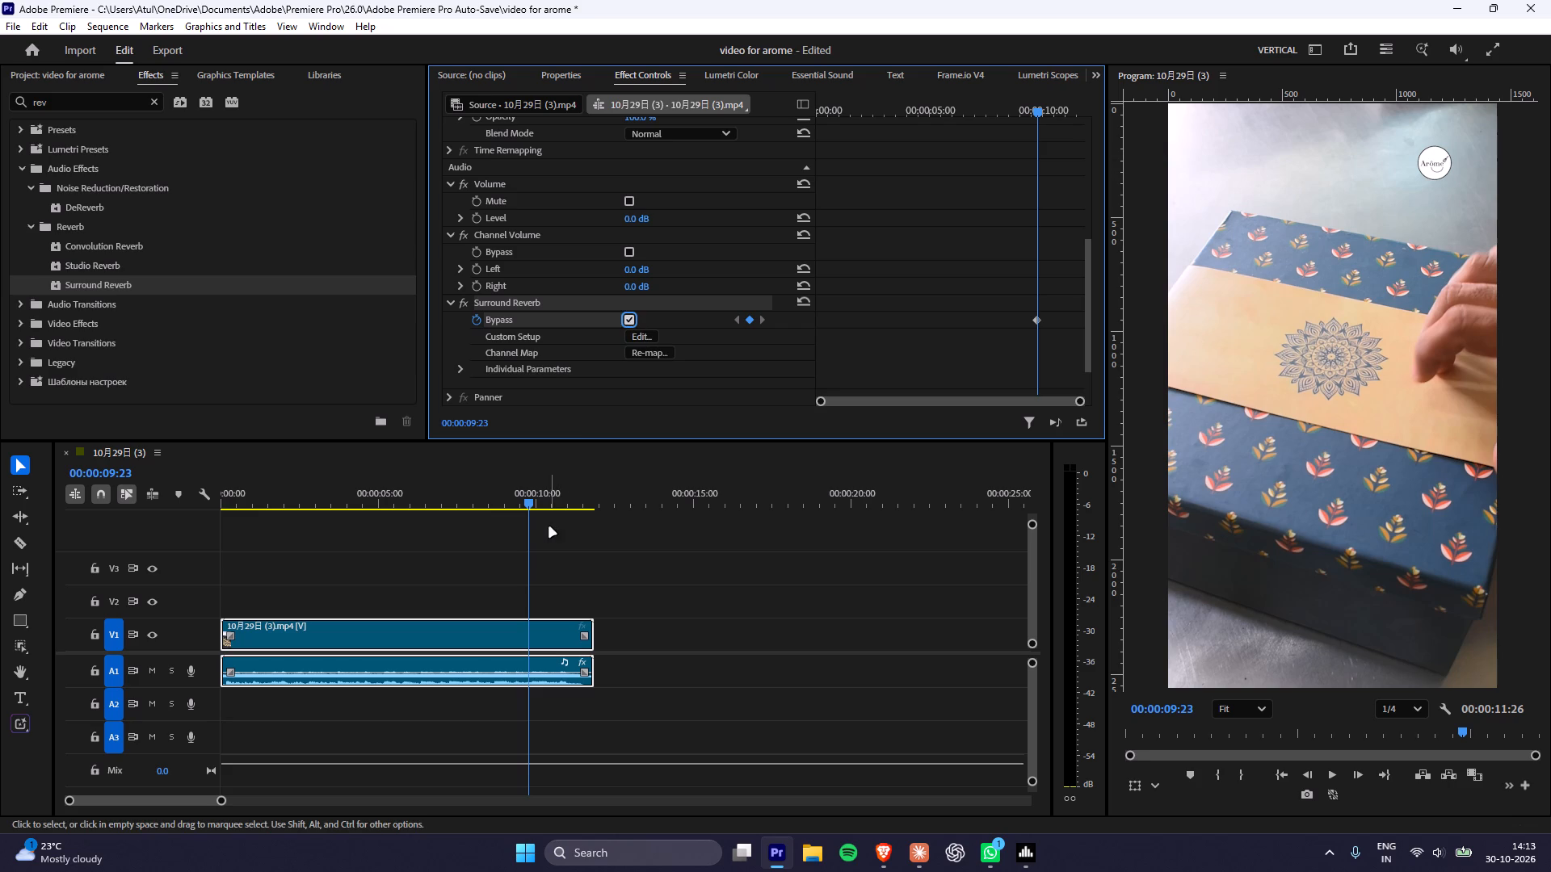
key("space")
left_click(627, 323)
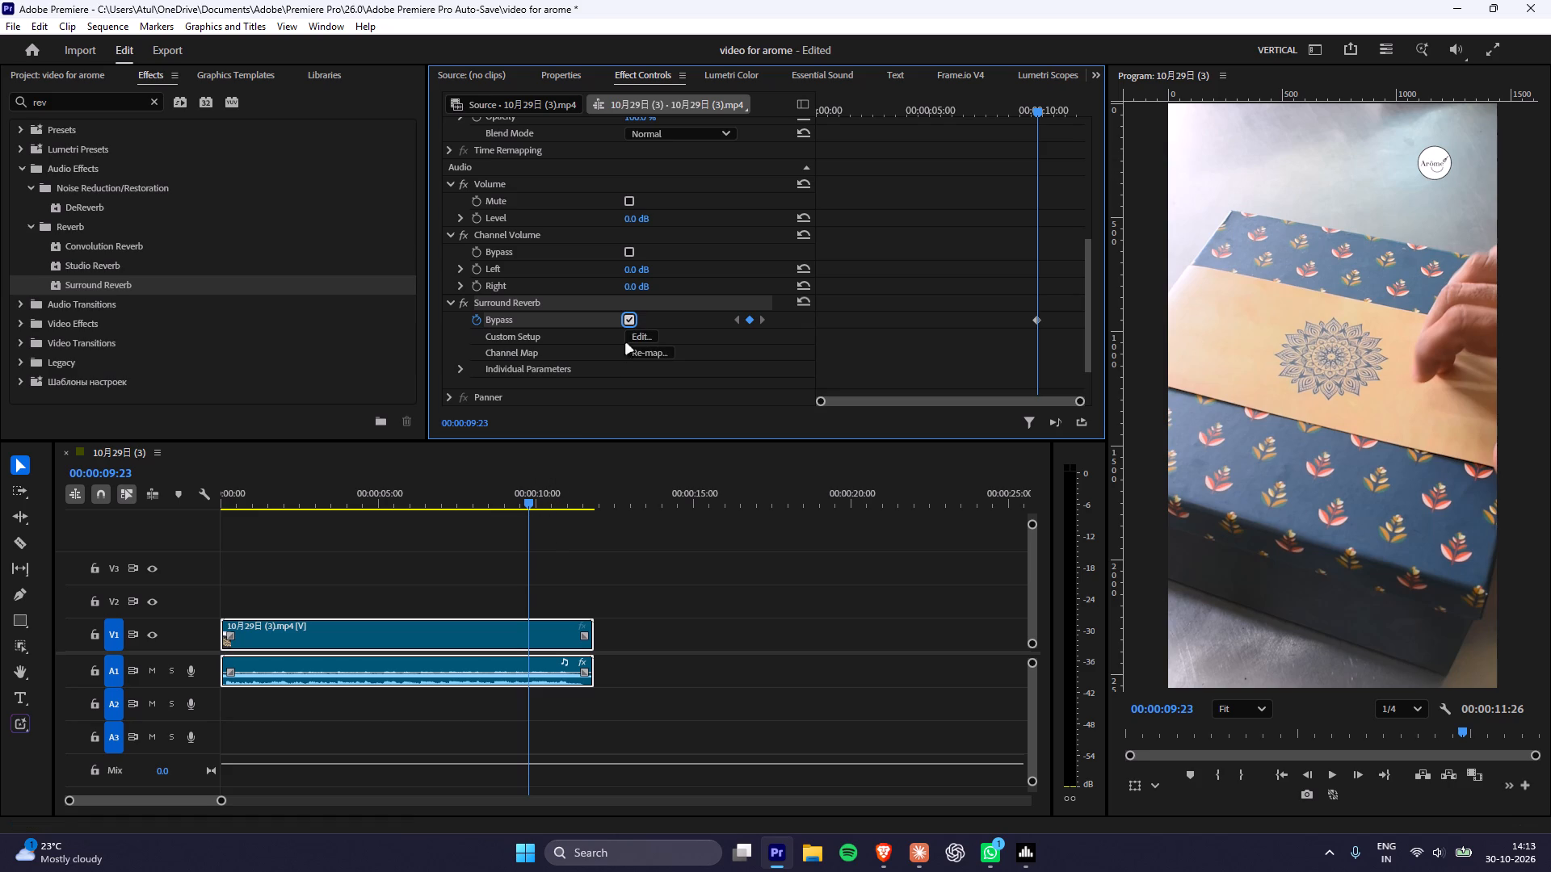
Play the reel across the Bypass keyframe near 00:00:09:23 and check the clip's Surround Reverb settings on either side.
left_click(506, 511)
left_click(512, 493)
left_click_drag(515, 493, 534, 498)
key("space")
key("space")
key("space")
key("space")
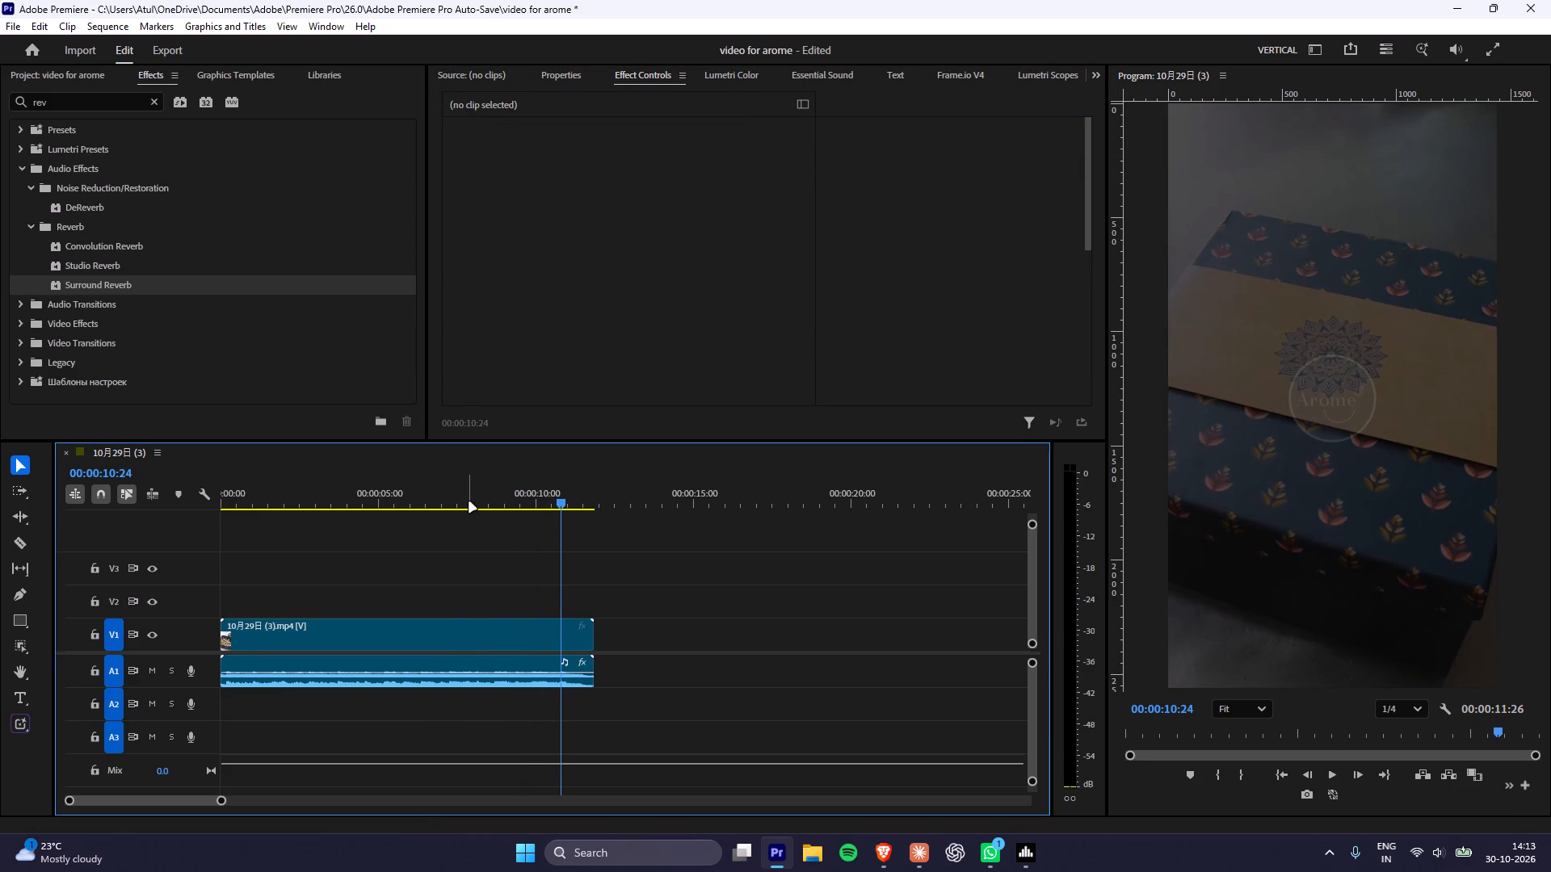
left_click(449, 501)
key("space")
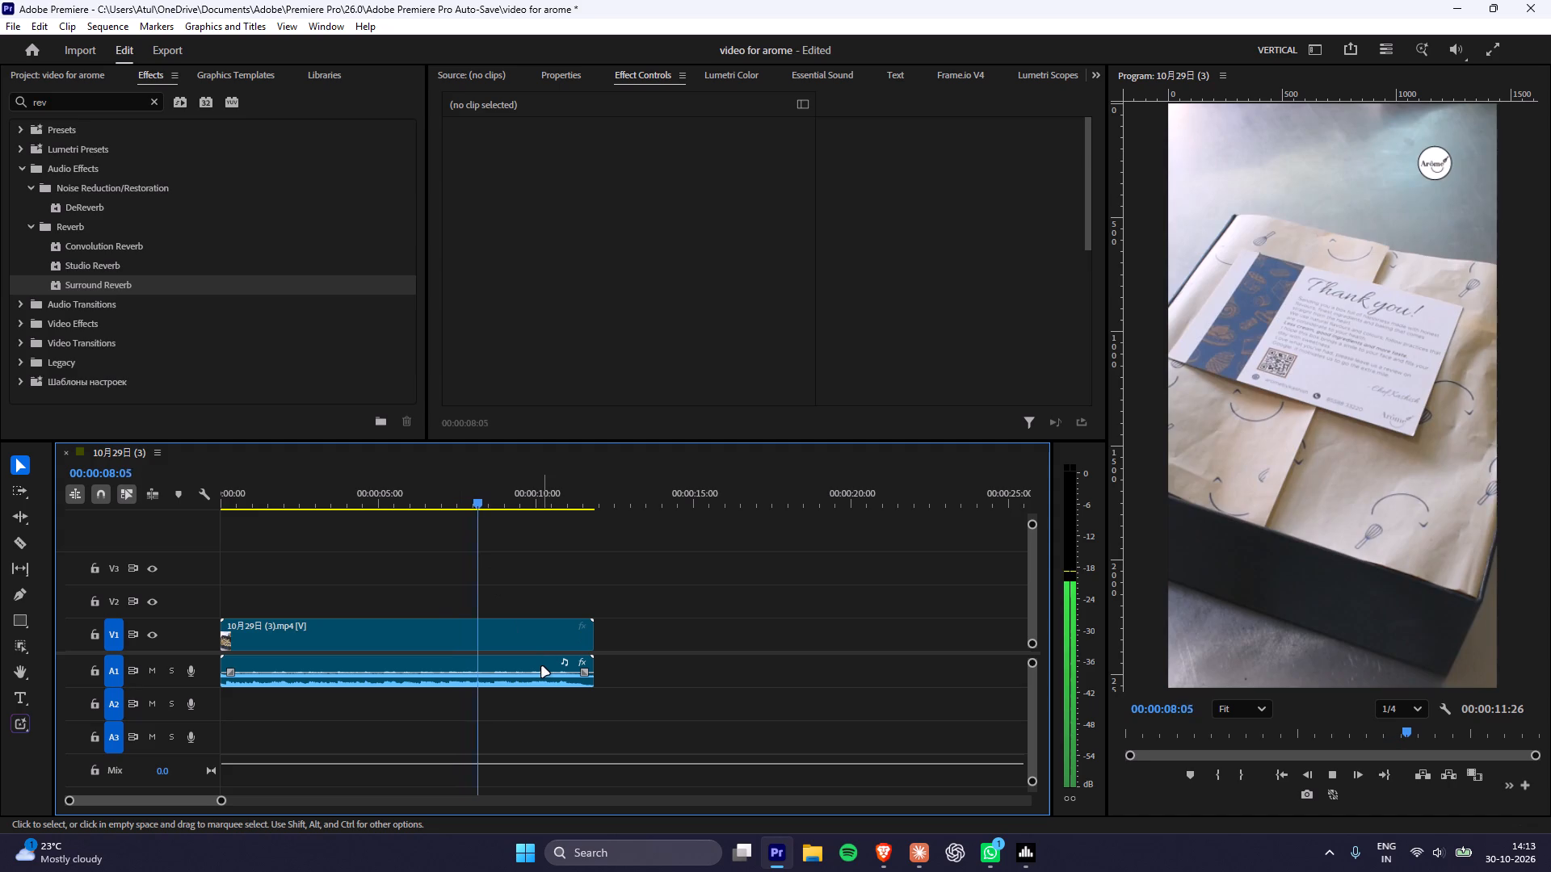
key("space")
key("space")
key("space")
left_click(542, 667)
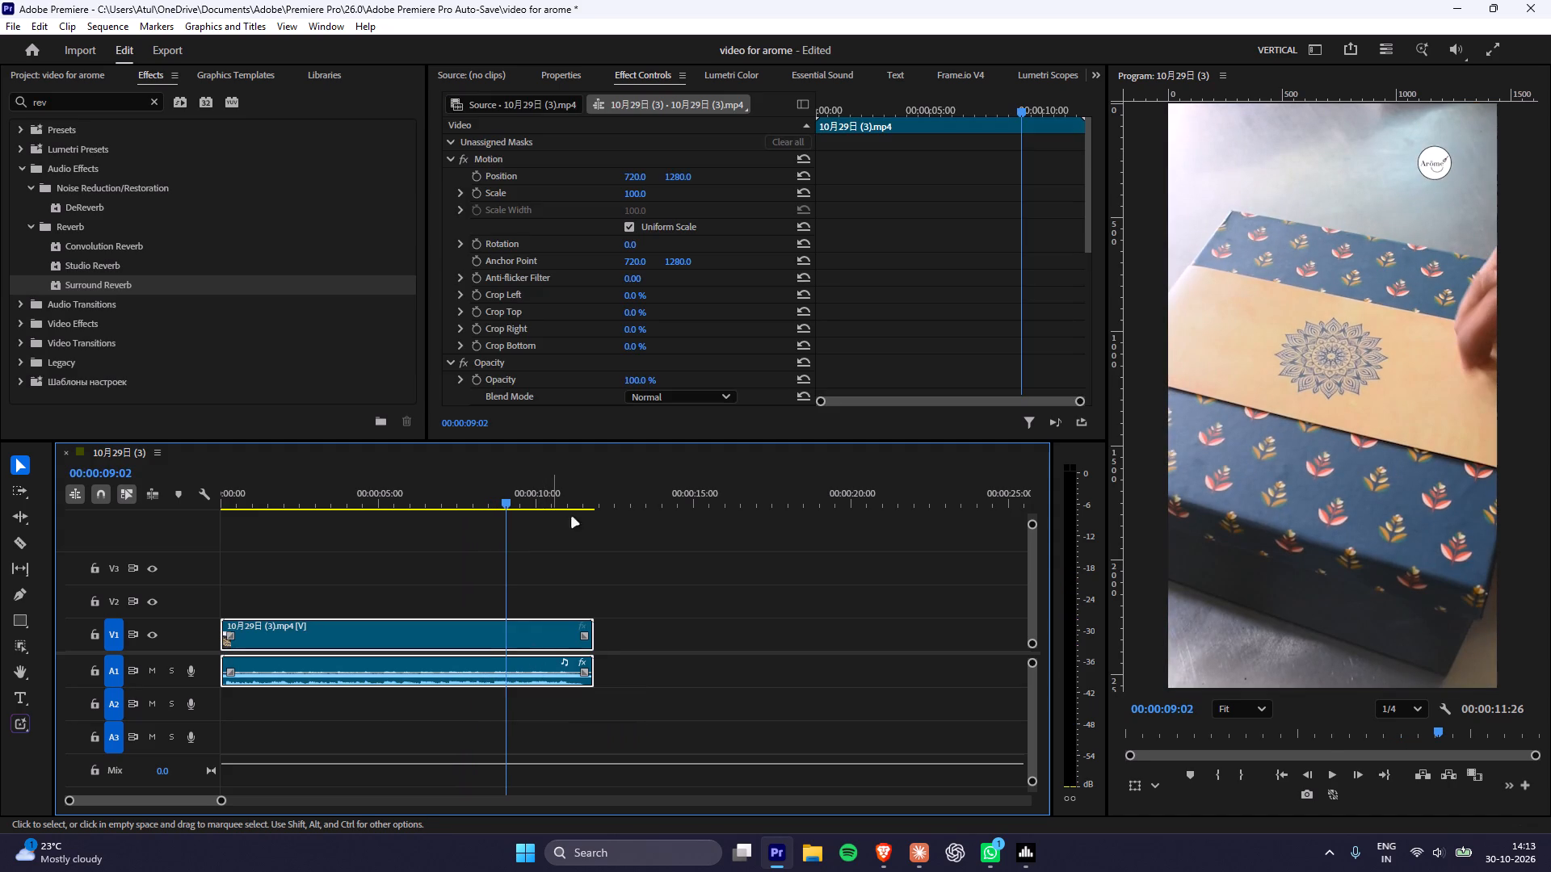
scroll(623, 333, "down", 16)
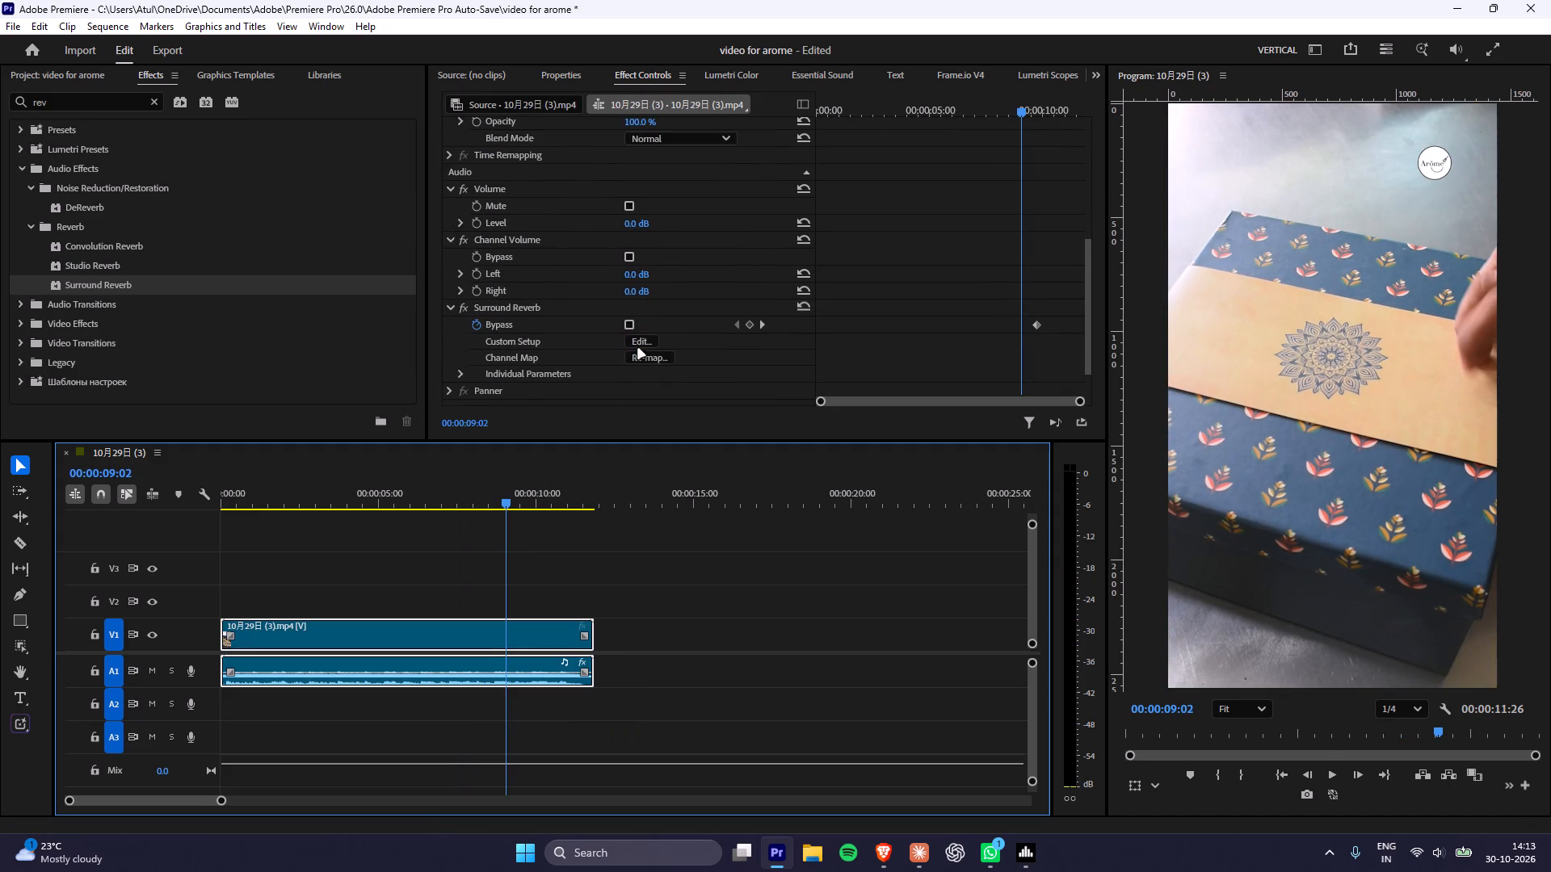
scroll(649, 342, "down", 3)
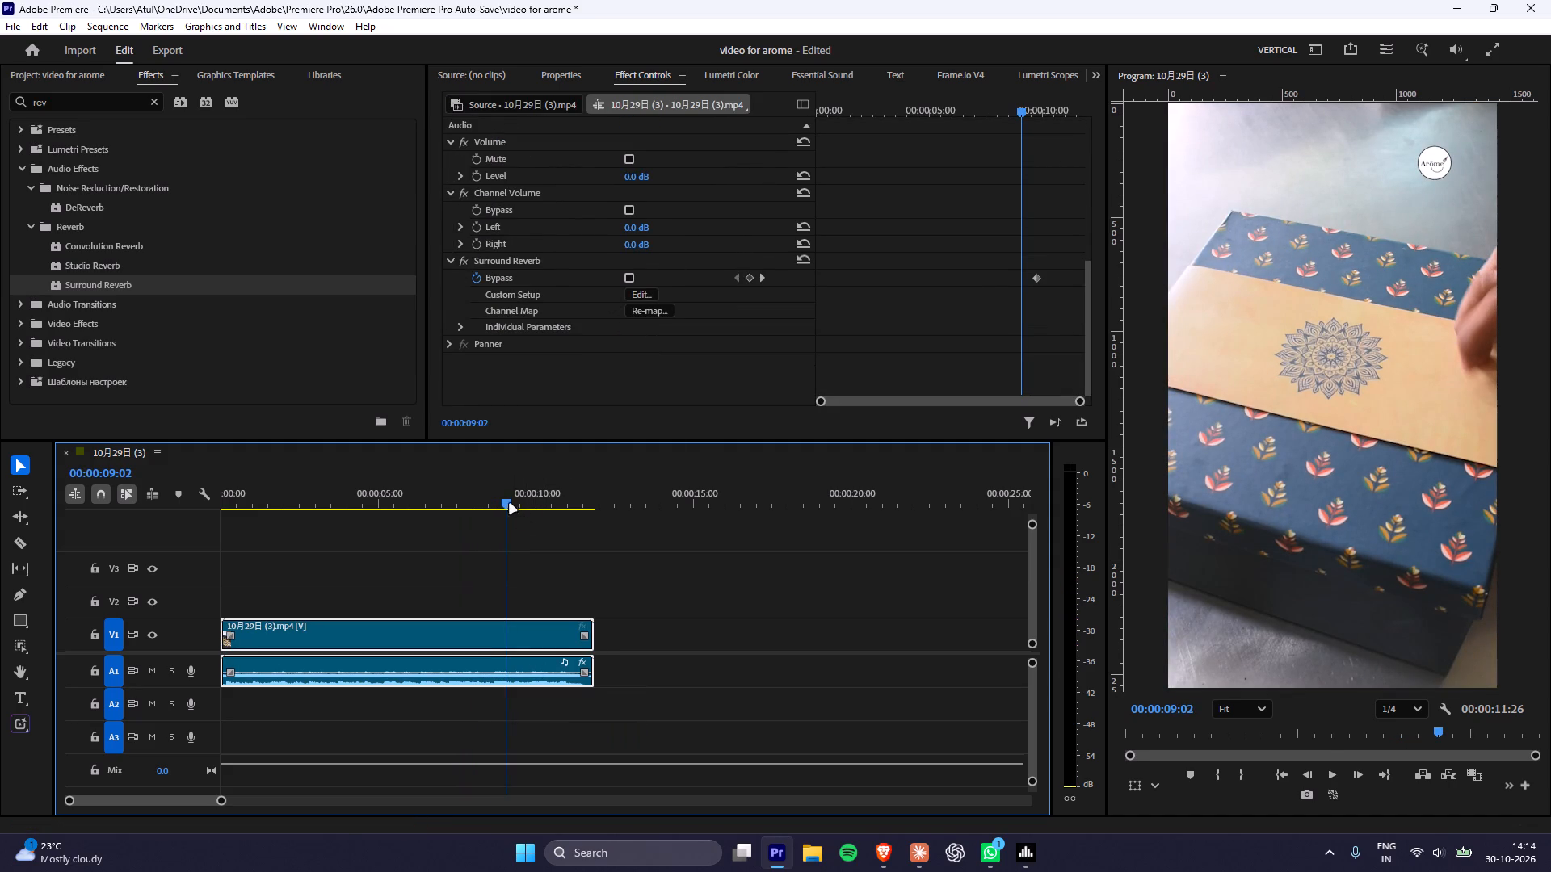
left_click_drag(510, 502, 498, 503)
key("space")
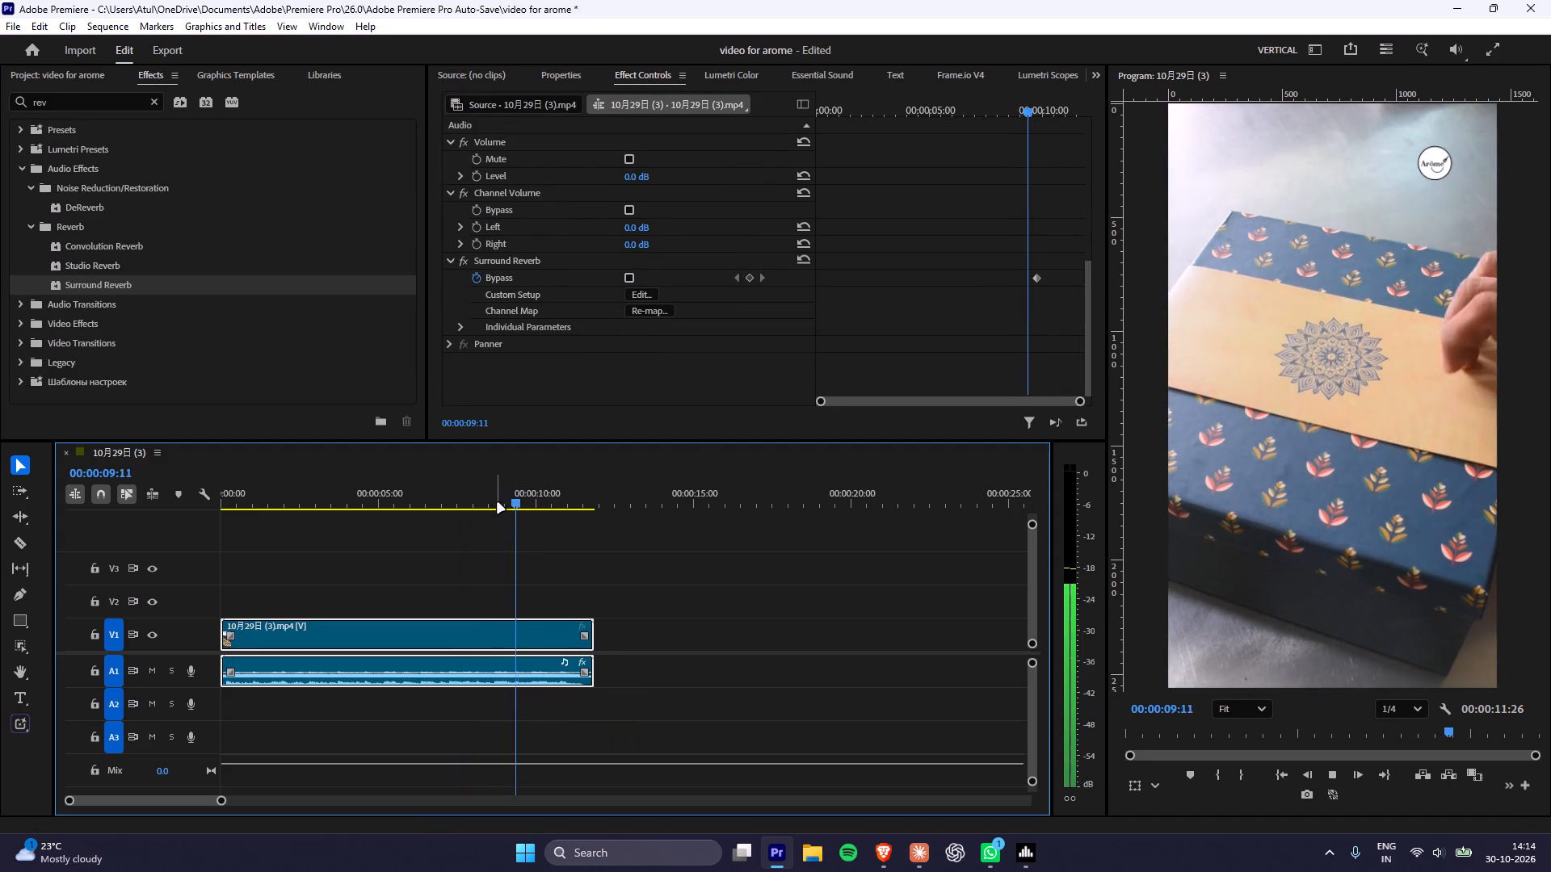
key("space")
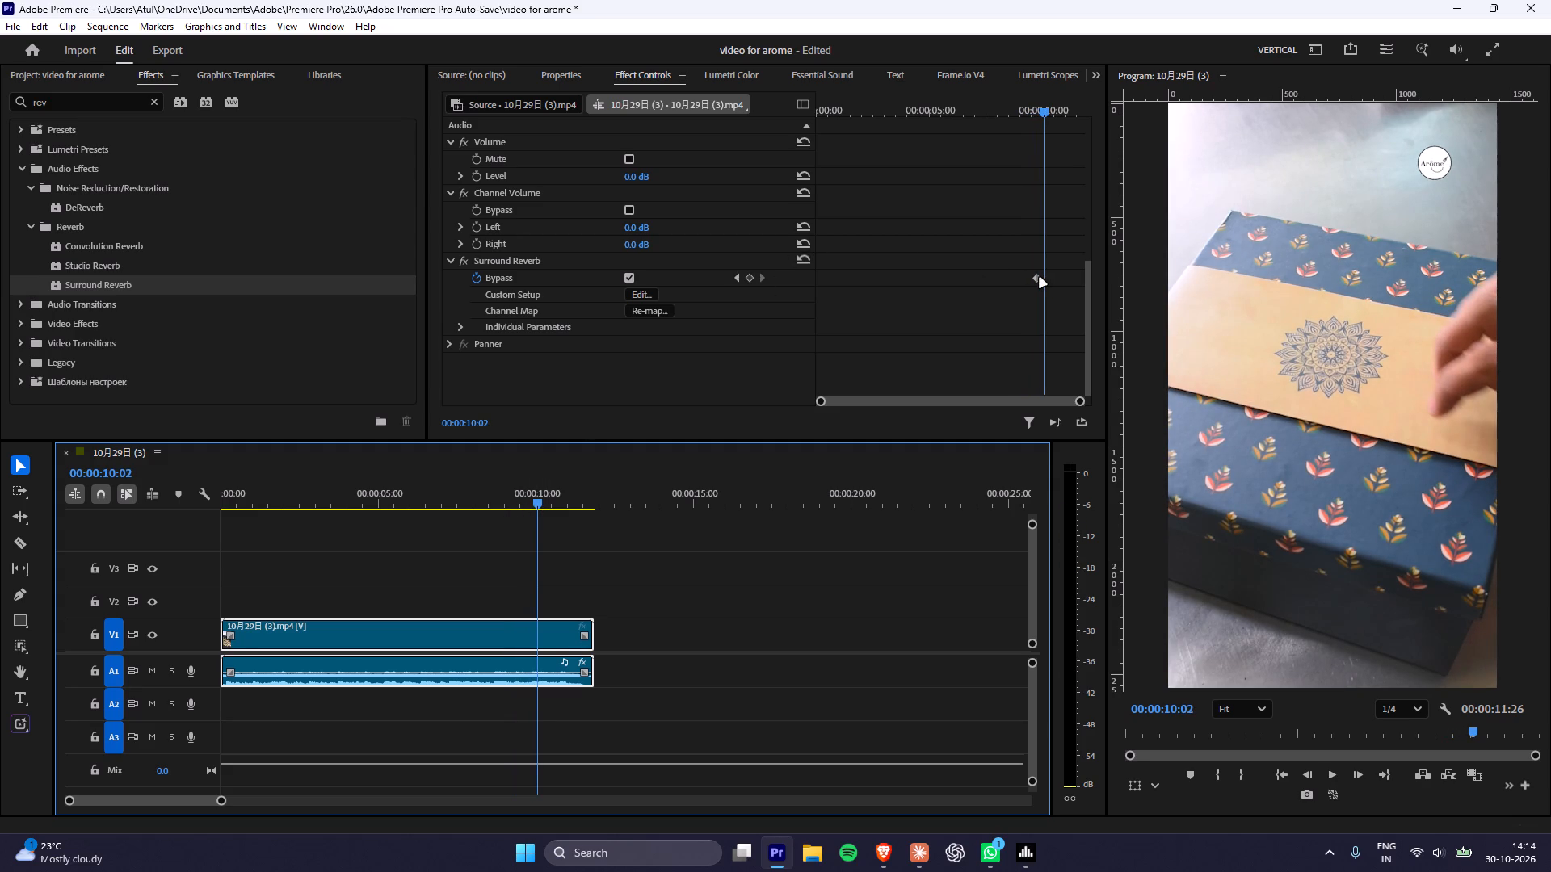
Undo turning on Bypass for the Surround Reverb keyframe and return the playhead to 00:00:09:23.
key("ctrl+z")
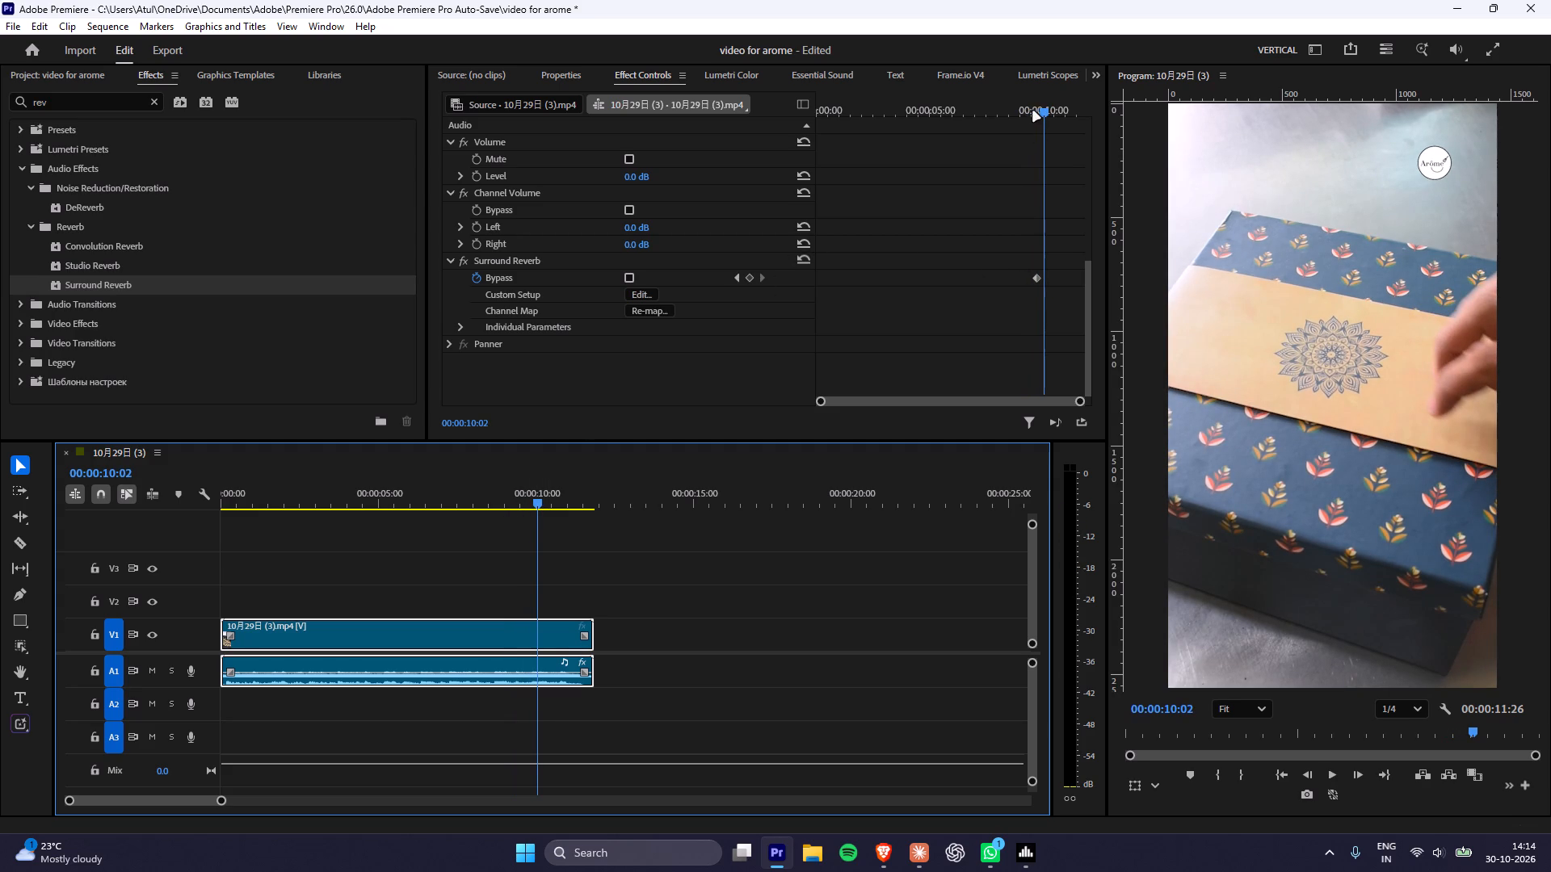
left_click(1036, 111)
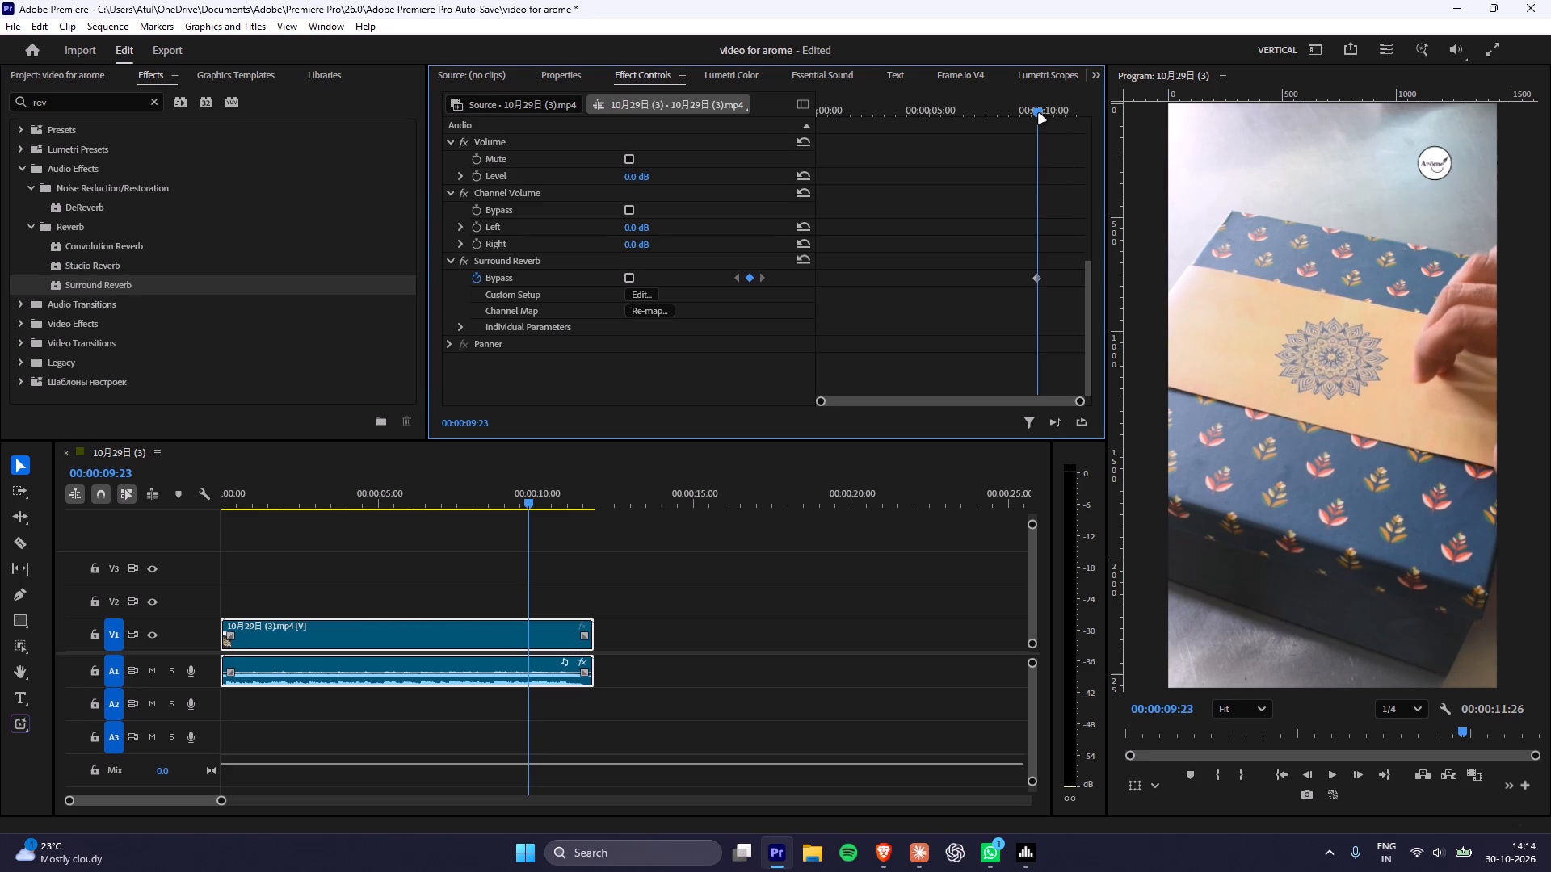
Add a Surround Reverb Bypass keyframe at 00:00:00:00 with Bypass turned on.
left_click_drag(1039, 114, 771, 167)
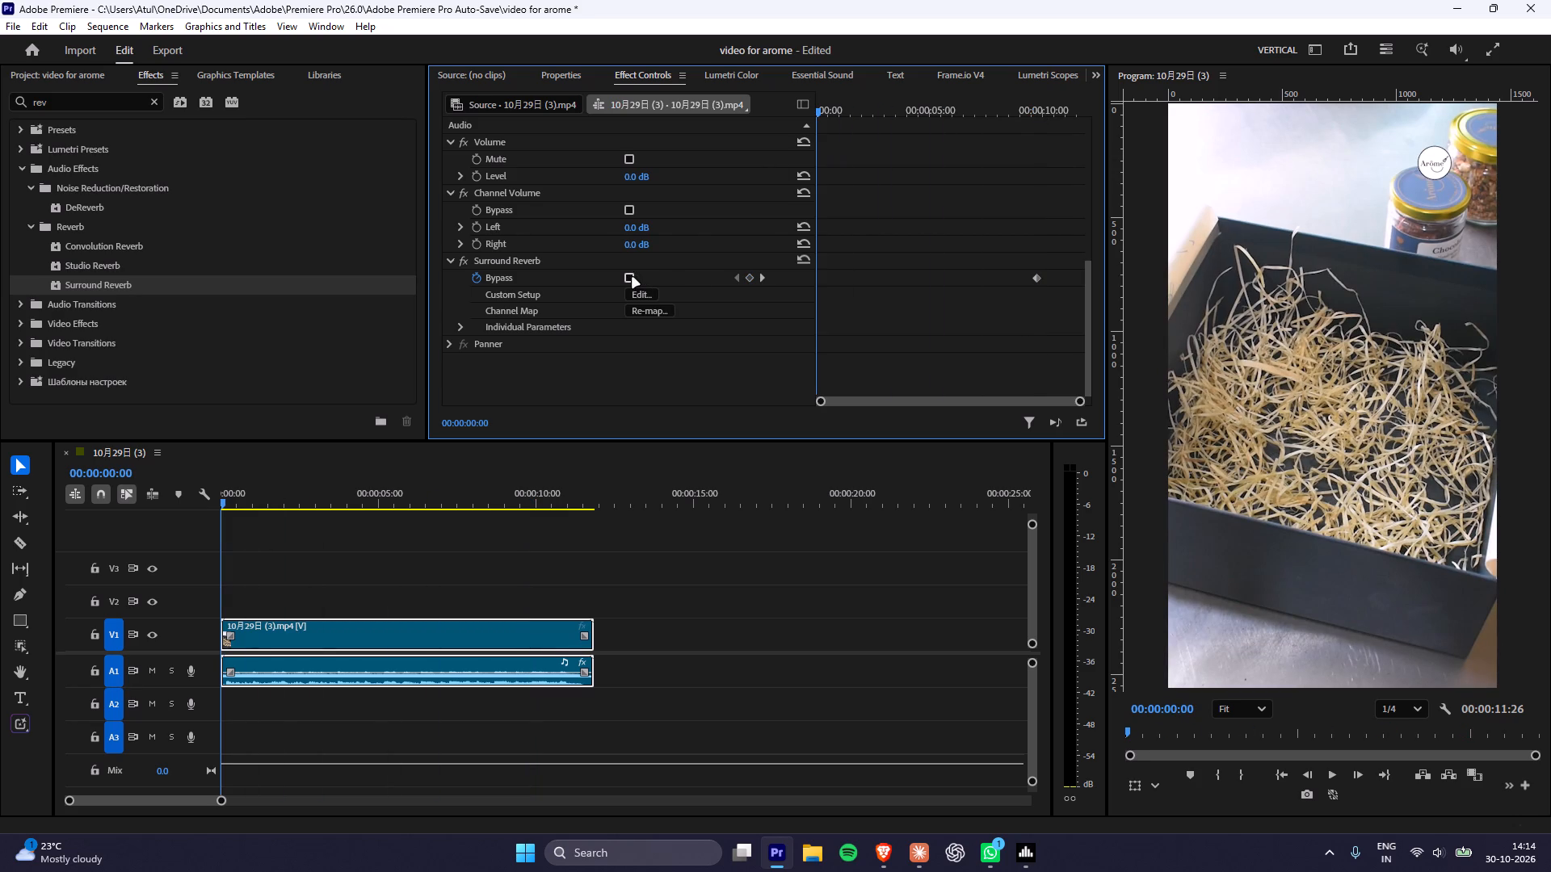
left_click(630, 278)
key("space")
key("space")
Play the reel from the start past the 00:00:09:23 keyframe to listen to the reverb transition and check the Bypass keyframes.
left_click(277, 520)
left_click_drag(258, 497, 162, 512)
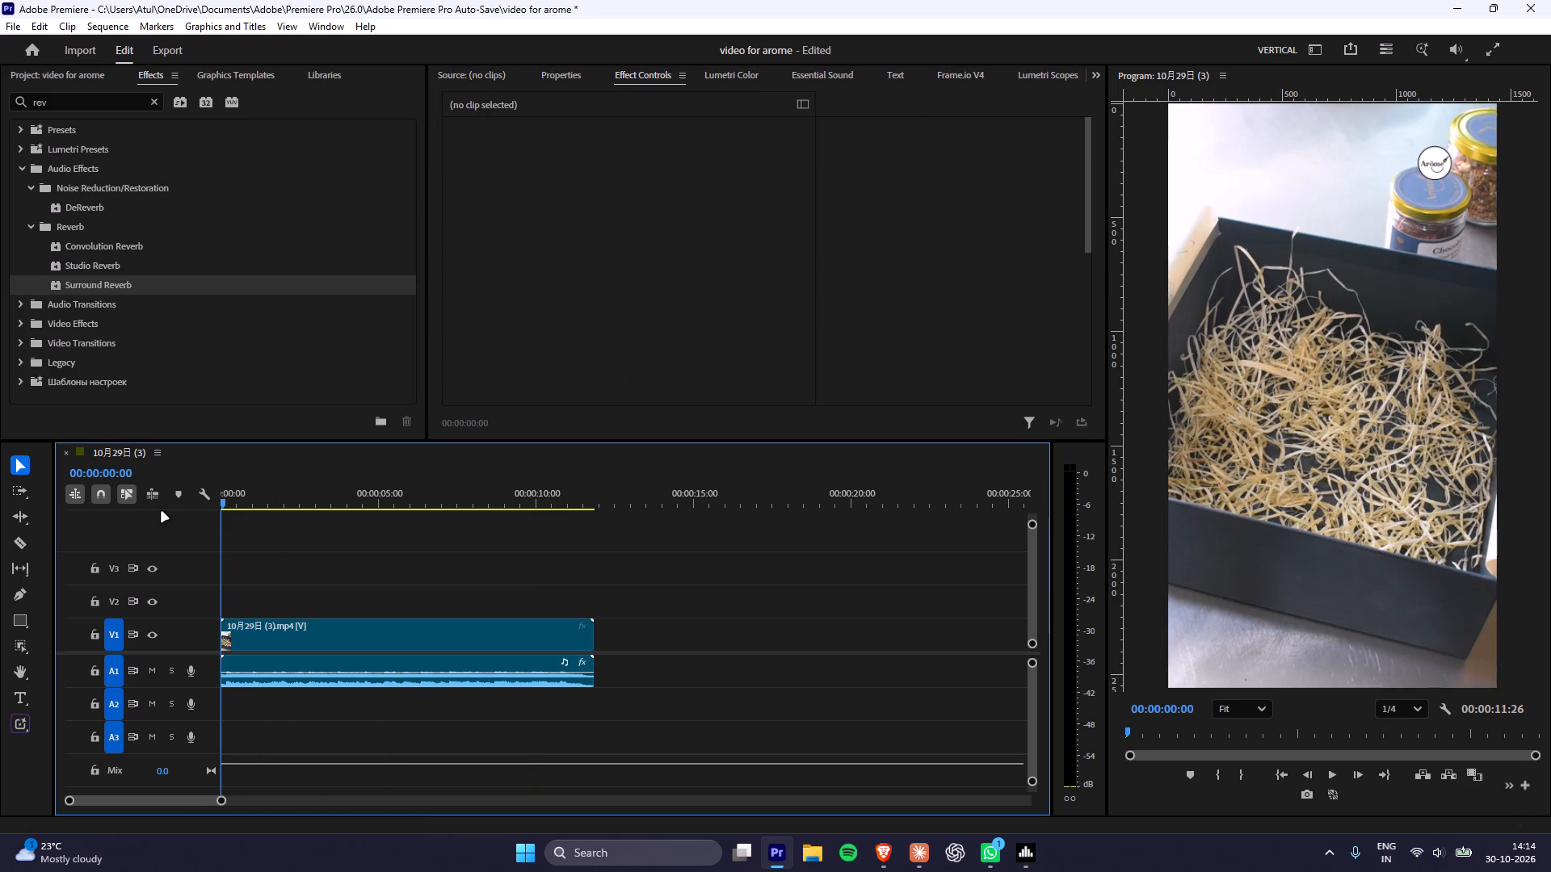
left_click_drag(162, 512, 156, 512)
key("space")
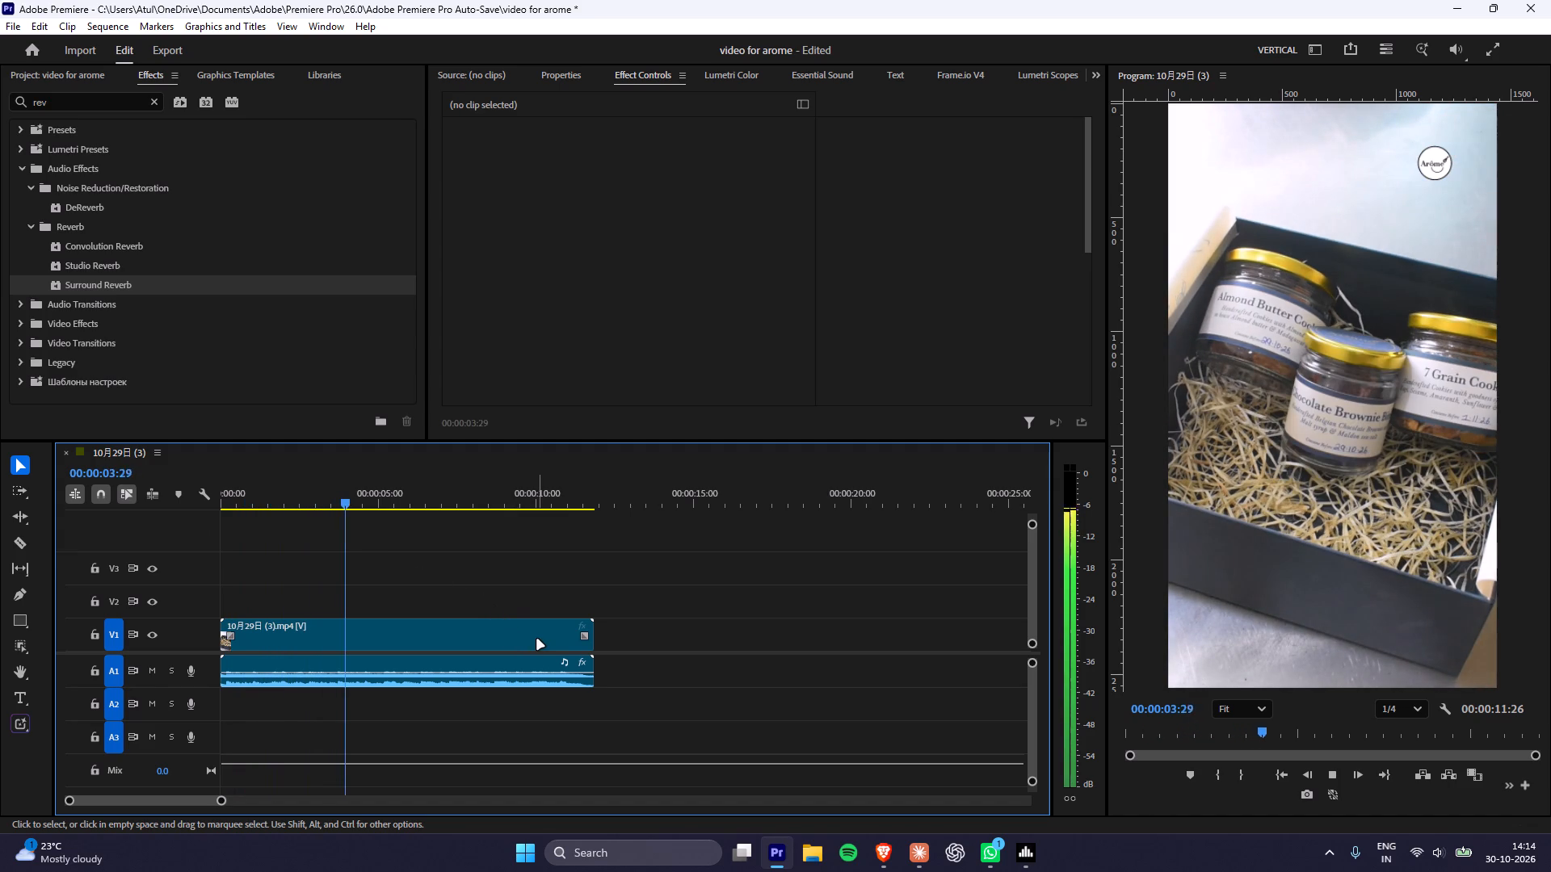
left_click(537, 639)
scroll(568, 635, "up", 8, "alt")
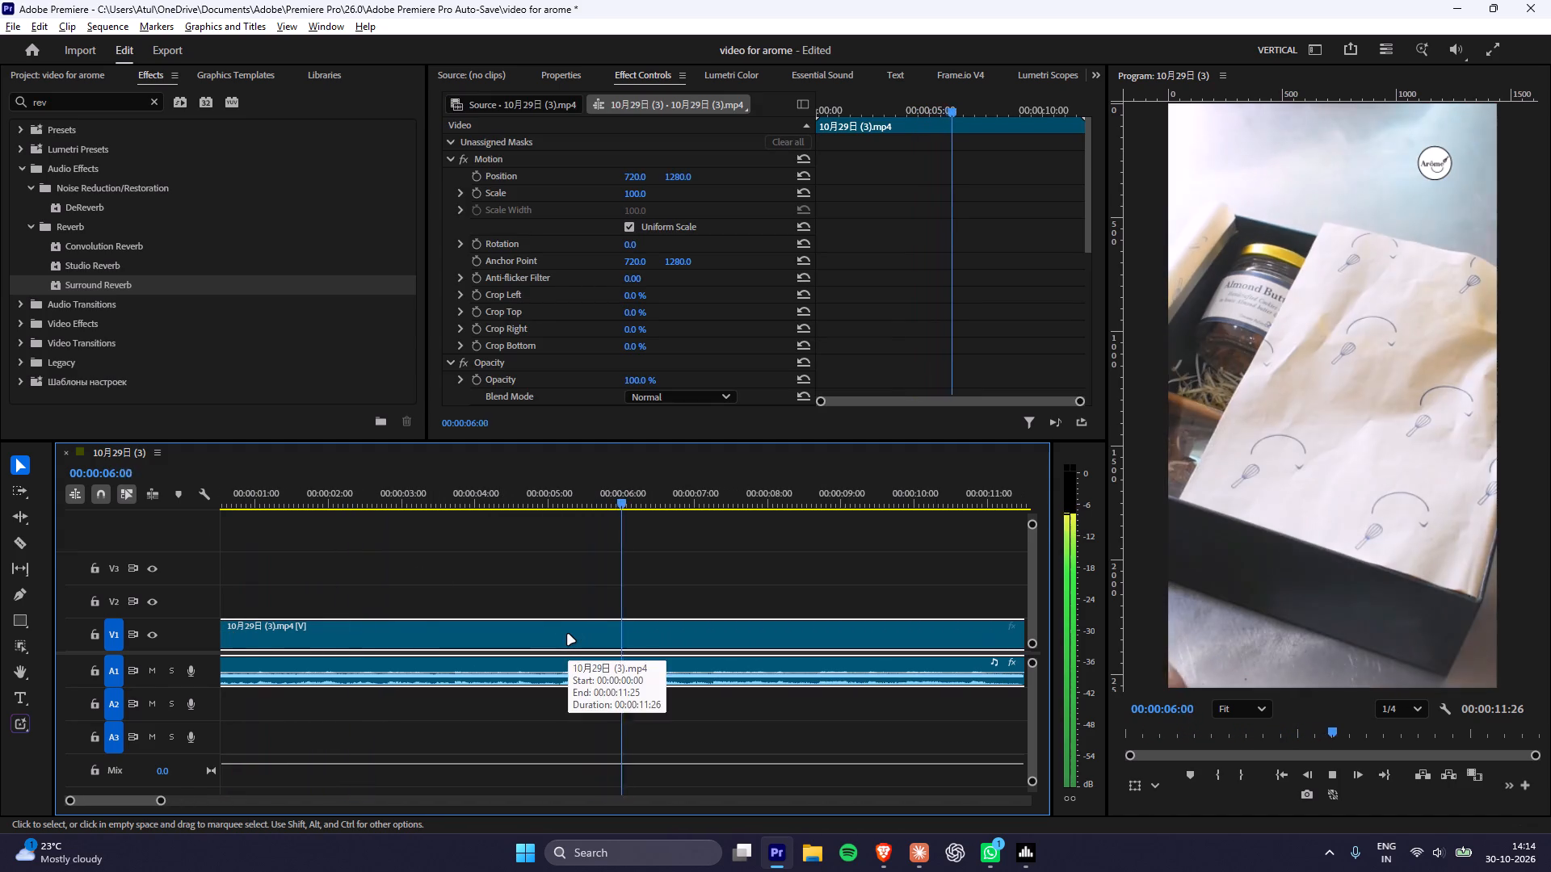
scroll(767, 599, "down", 7, "alt")
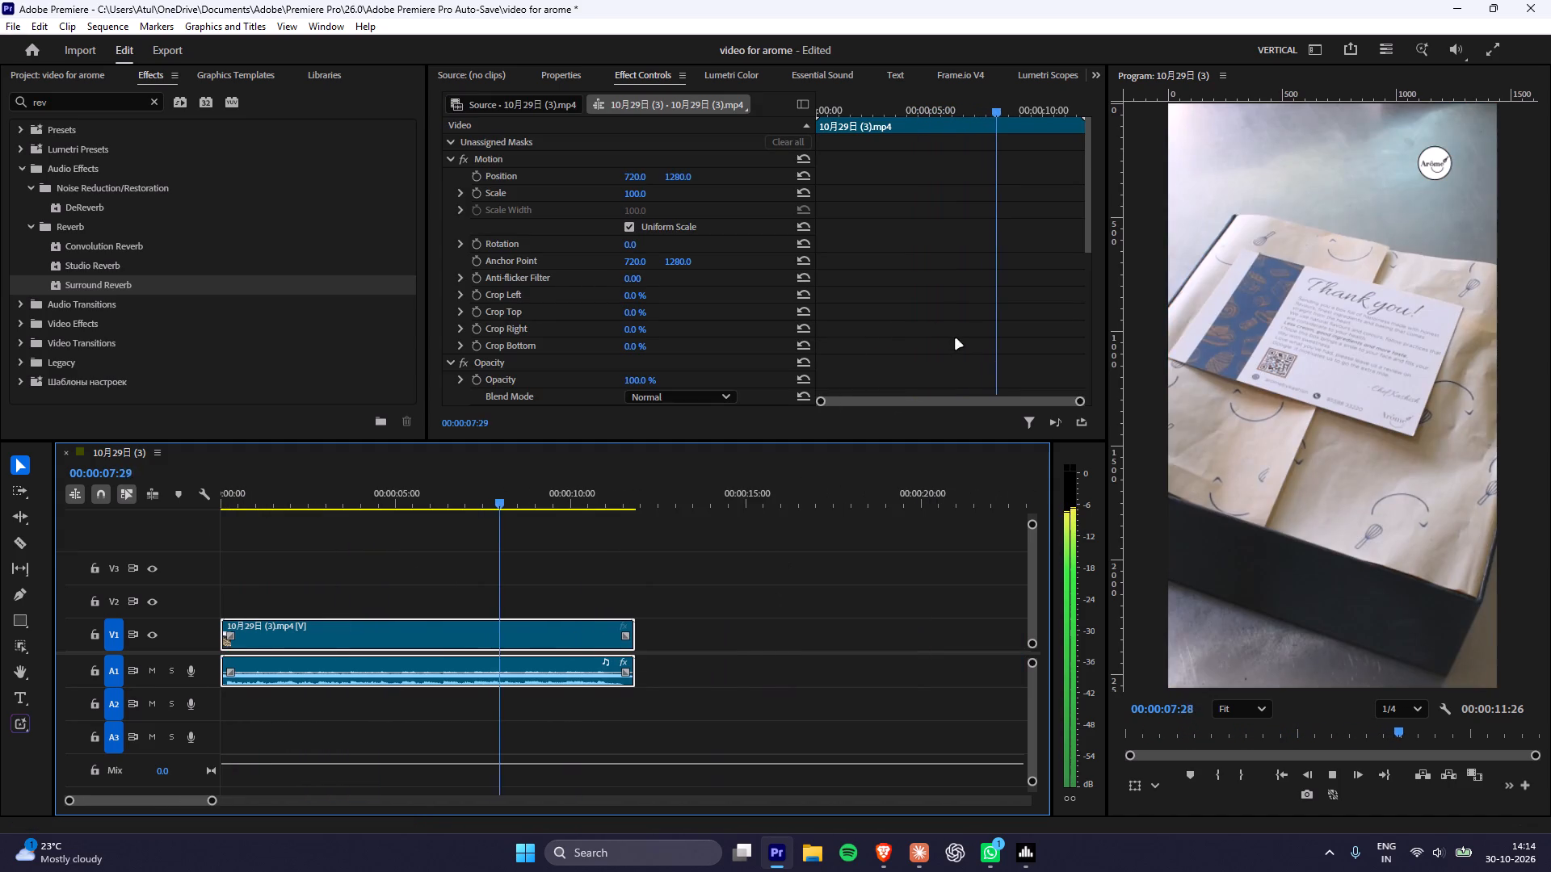
key("space")
key("space")
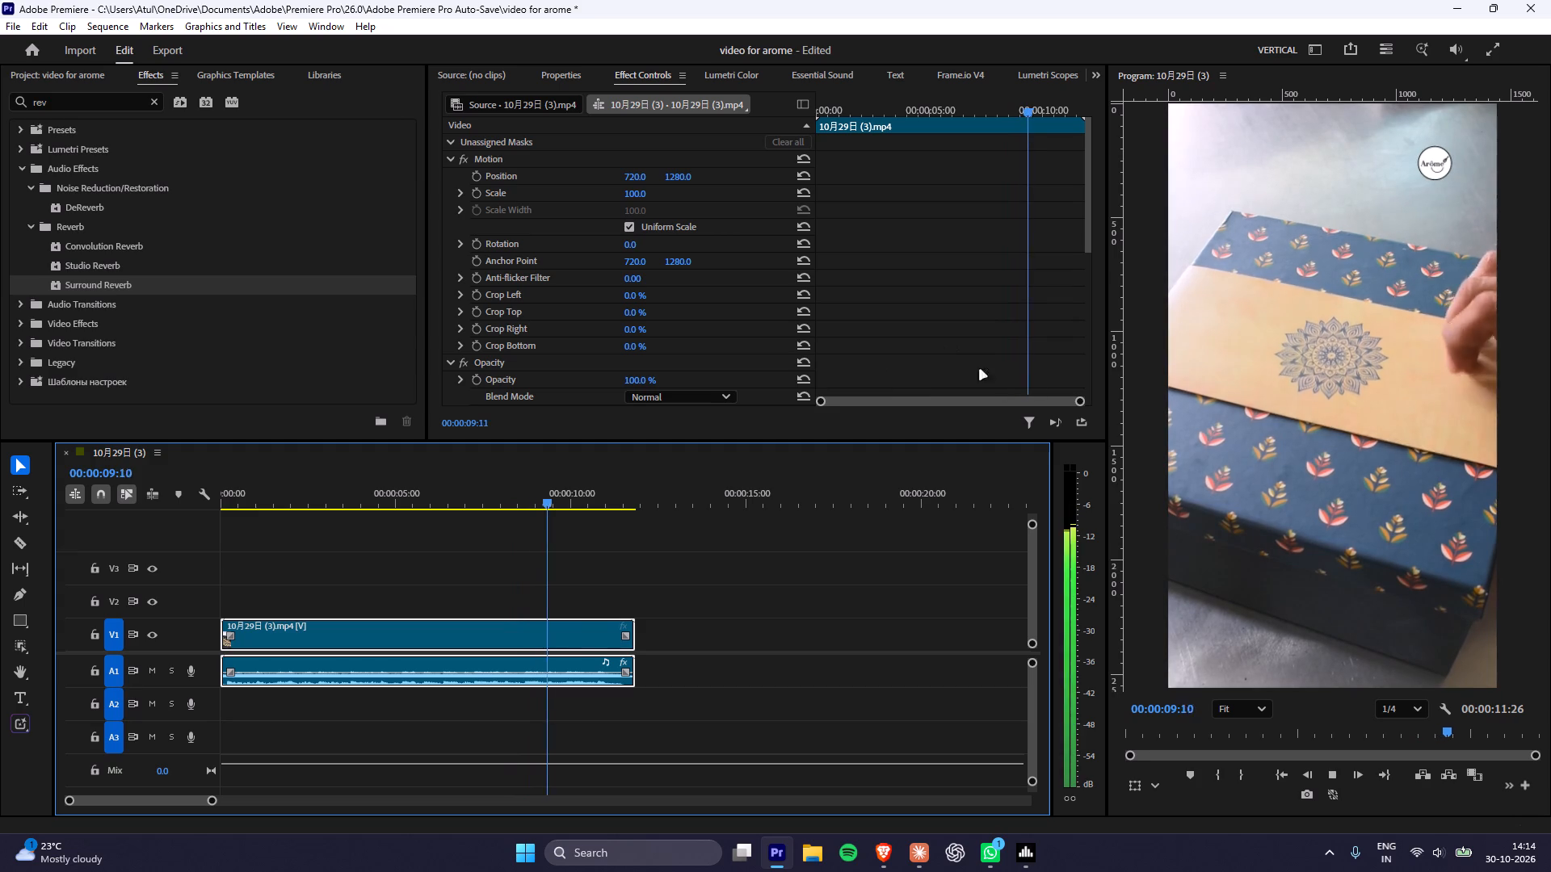
key("space")
scroll(941, 310, "down", 15)
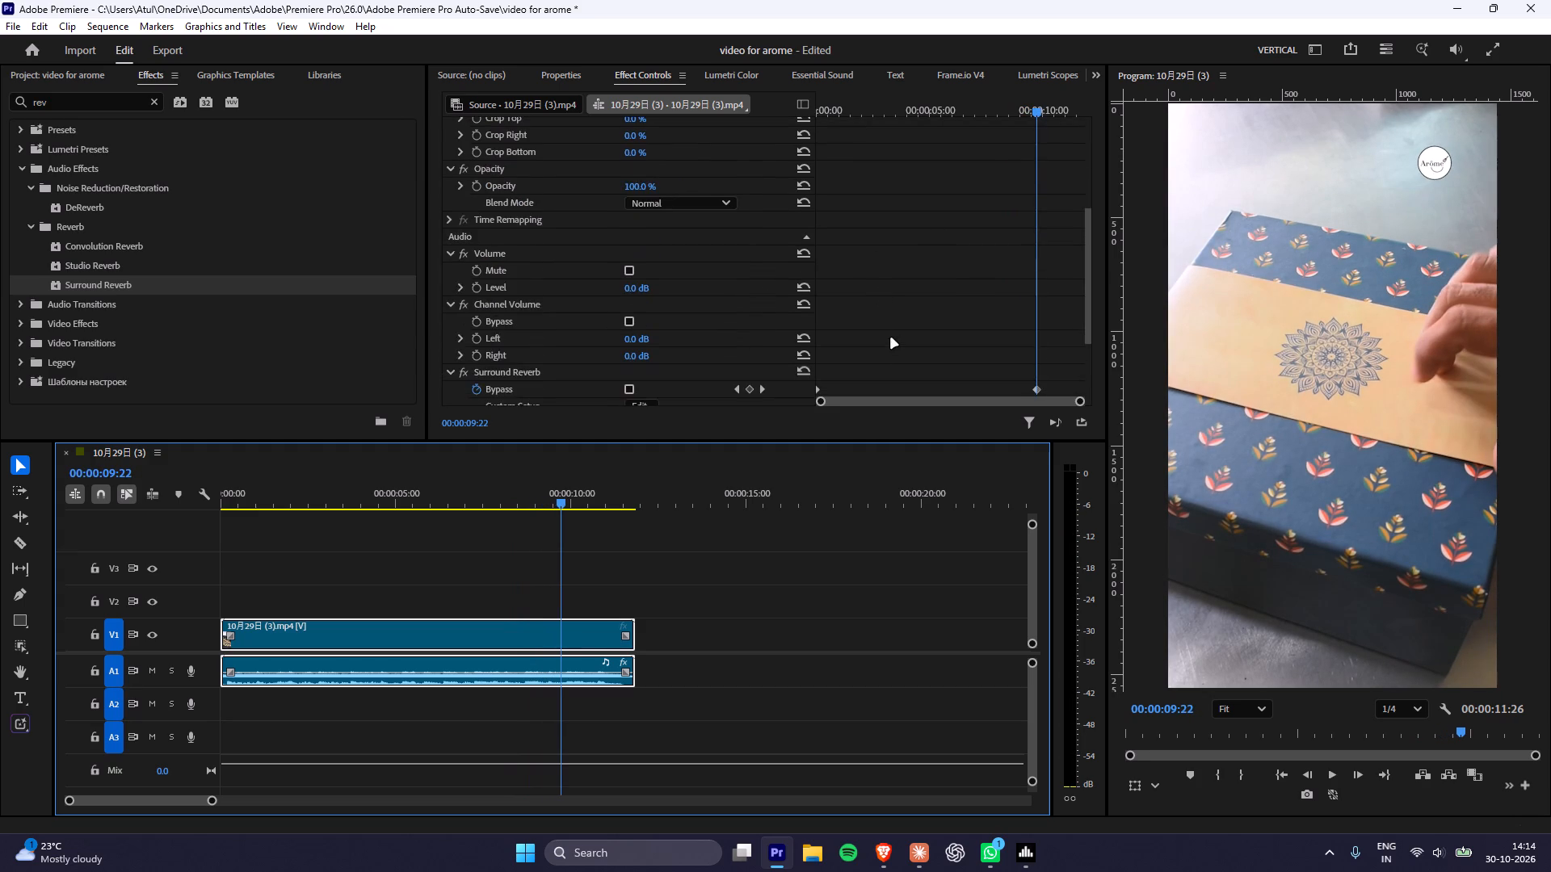
scroll(891, 338, "down", 3)
key("space")
key("space")
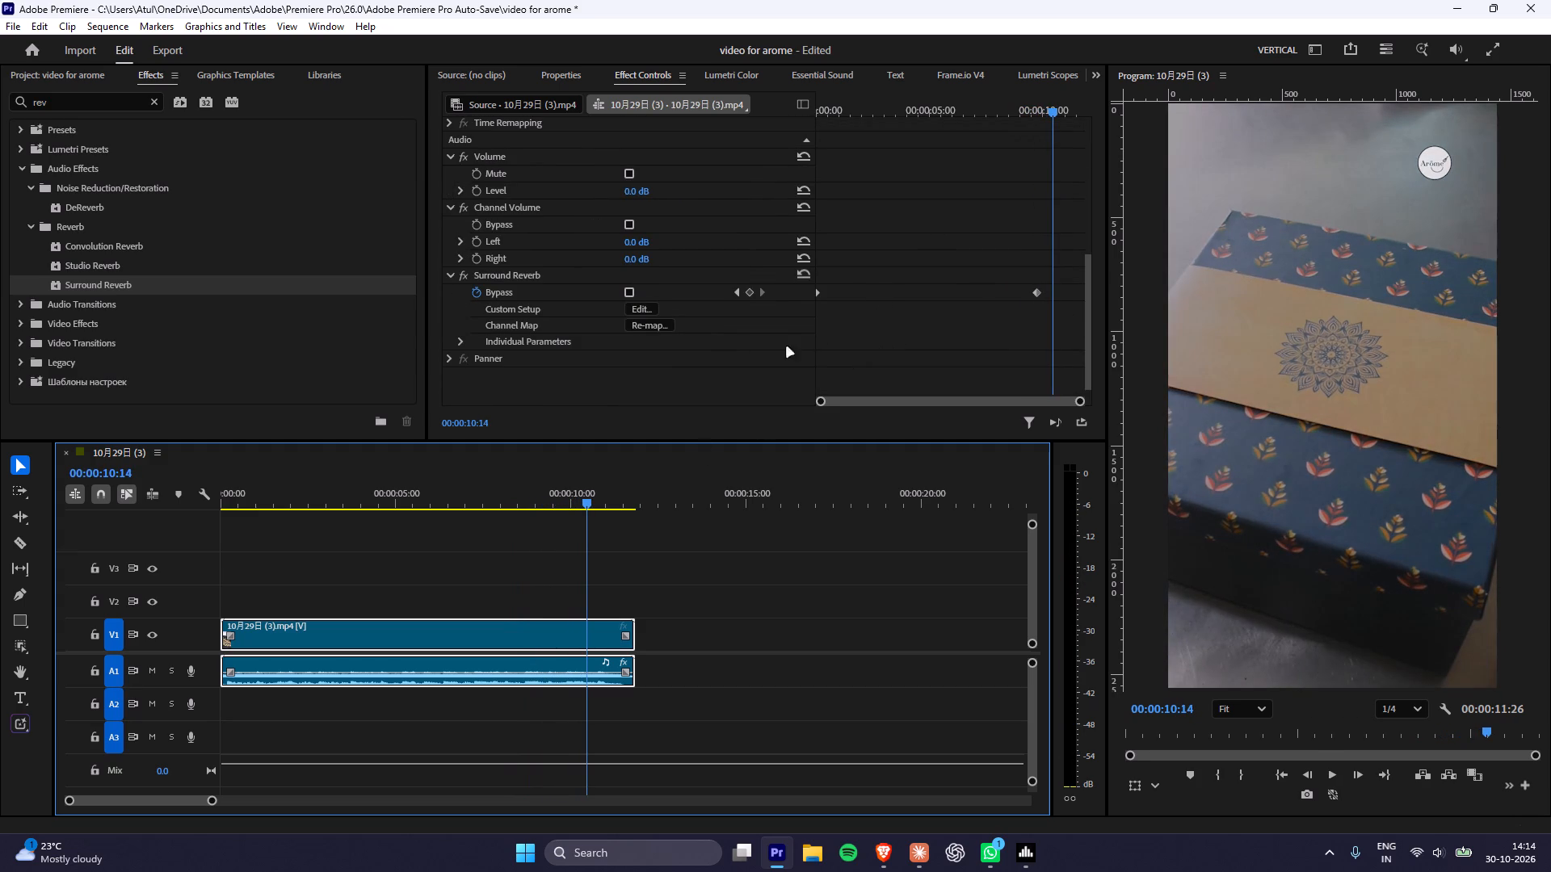
Play the reel's ending and replay the seconds before the second Surround Reverb Bypass keyframe to judge where the reverb starts.
key("space")
key("space")
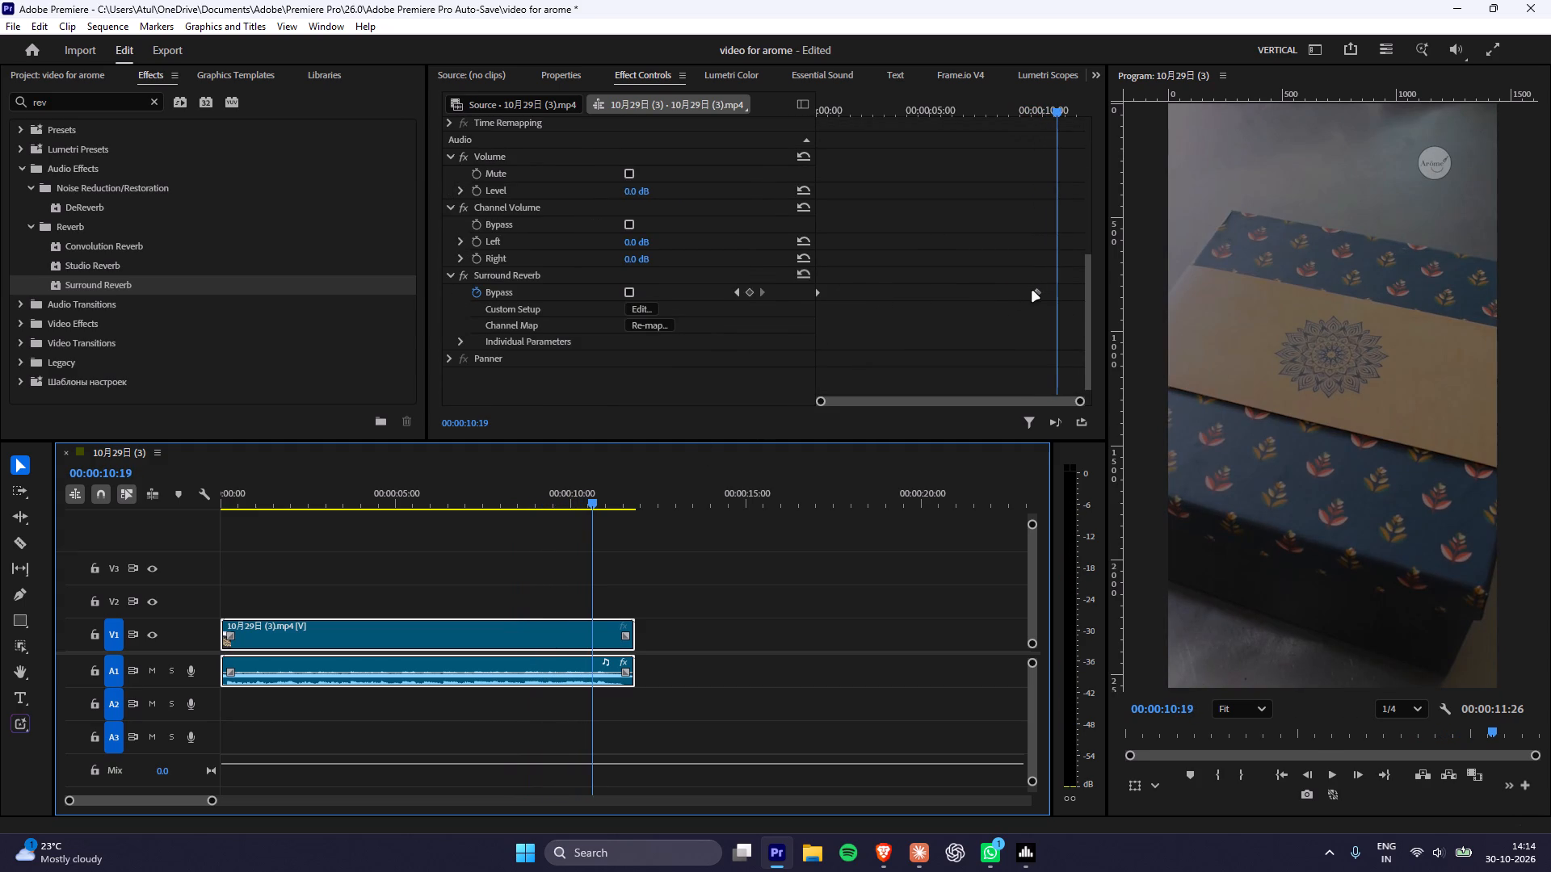
left_click(481, 500)
key("space")
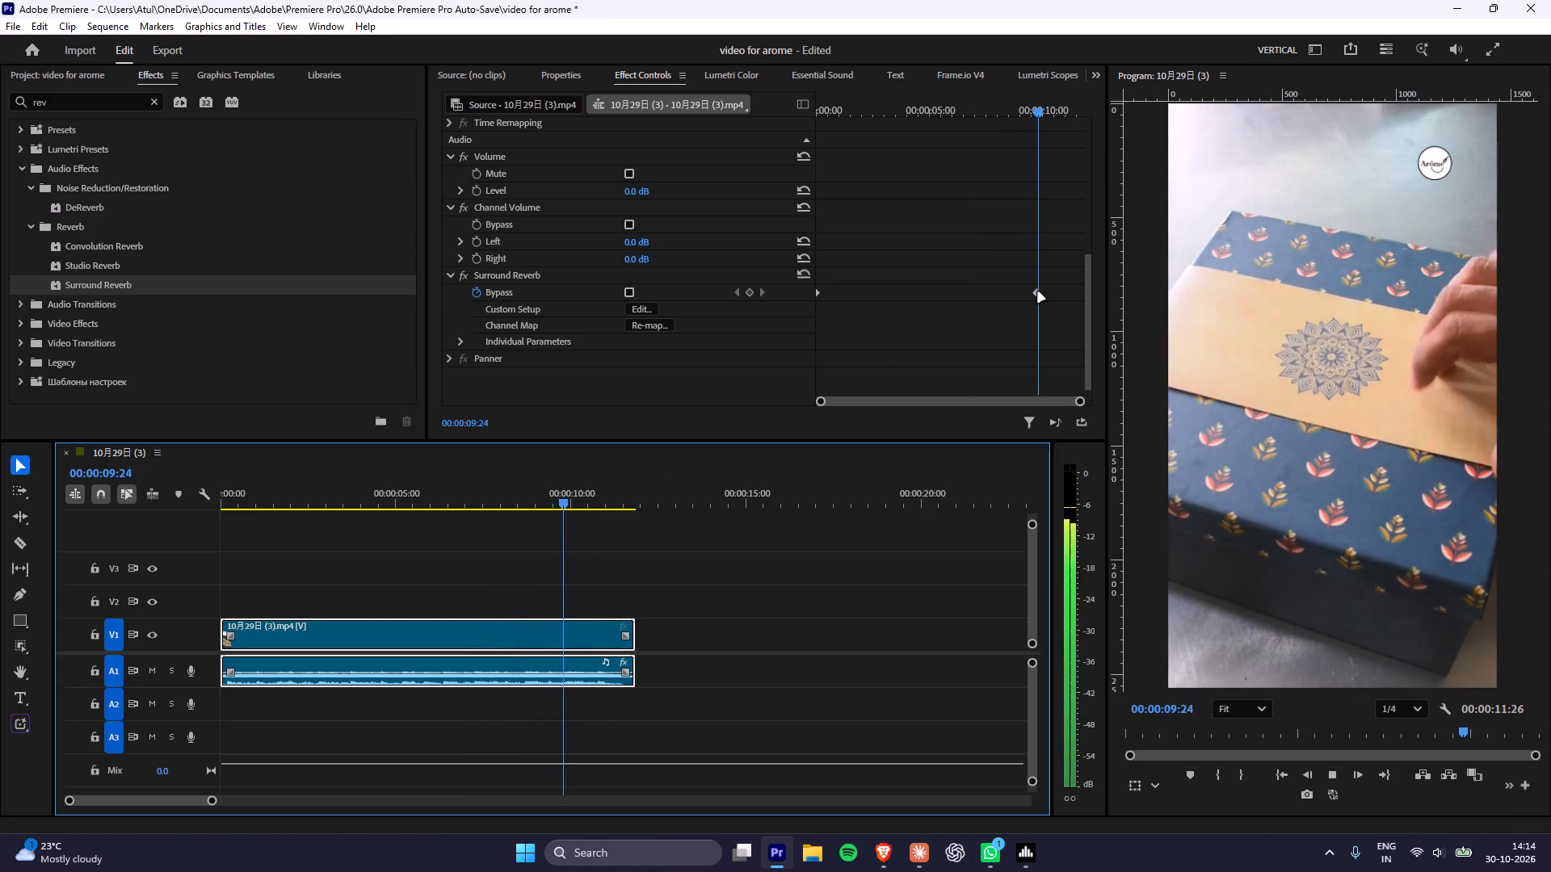
key("space")
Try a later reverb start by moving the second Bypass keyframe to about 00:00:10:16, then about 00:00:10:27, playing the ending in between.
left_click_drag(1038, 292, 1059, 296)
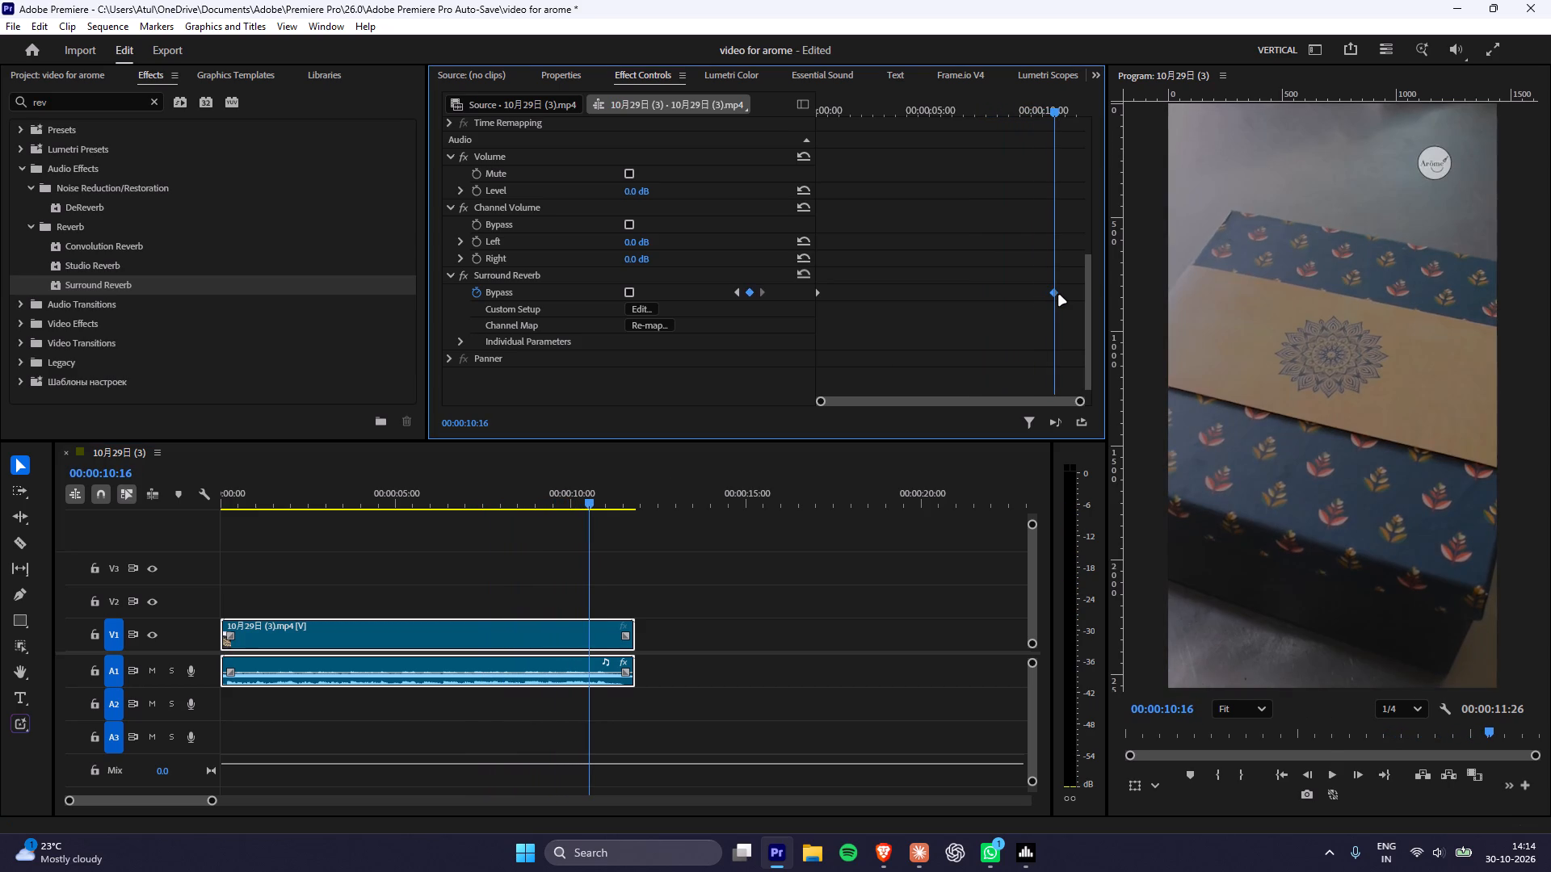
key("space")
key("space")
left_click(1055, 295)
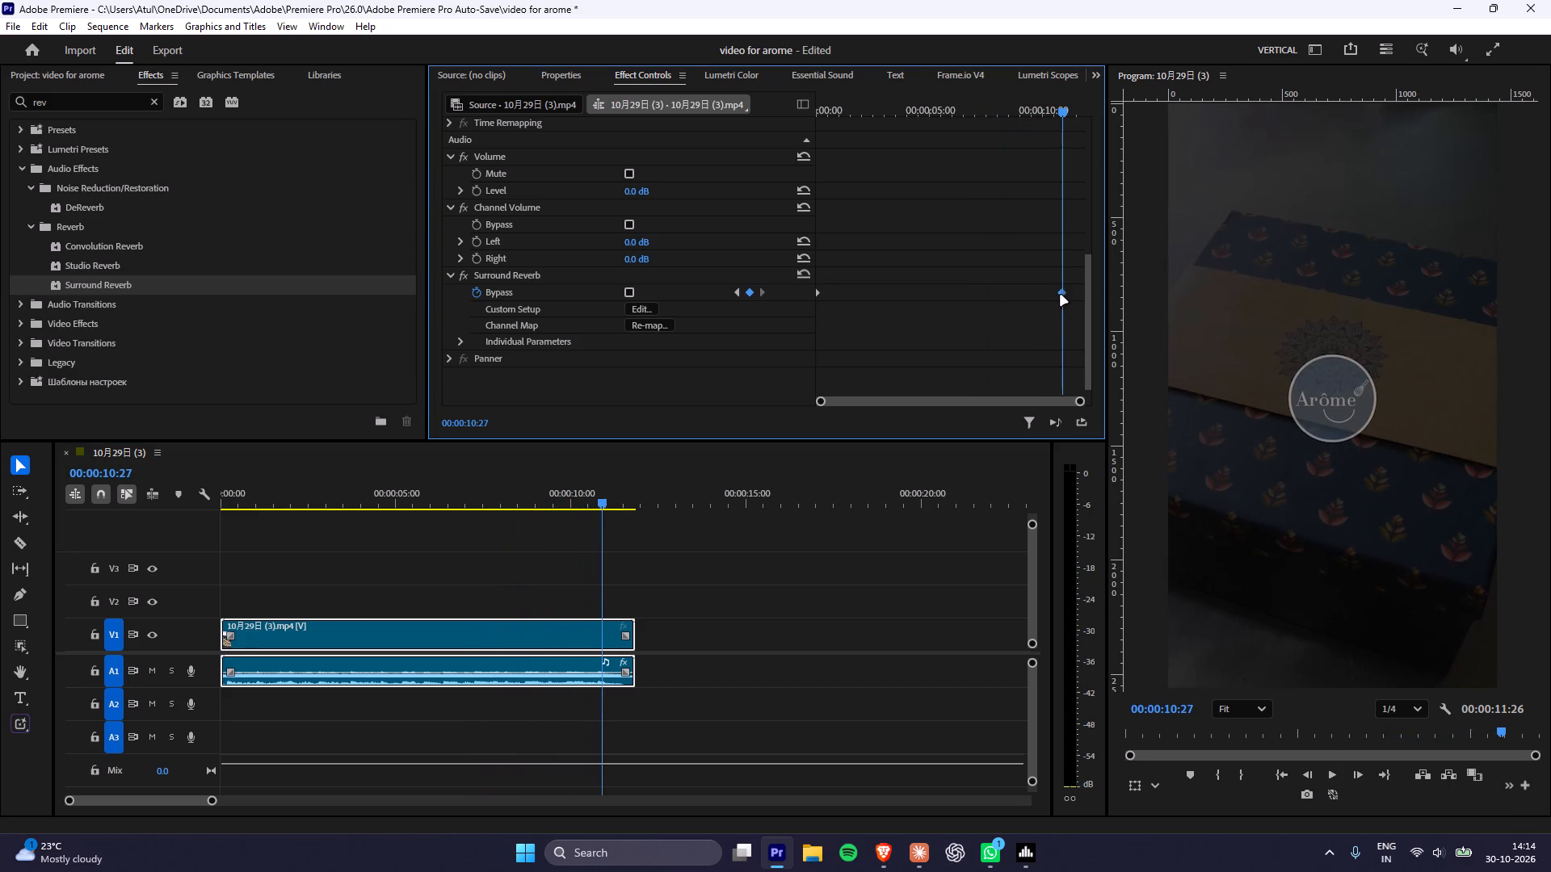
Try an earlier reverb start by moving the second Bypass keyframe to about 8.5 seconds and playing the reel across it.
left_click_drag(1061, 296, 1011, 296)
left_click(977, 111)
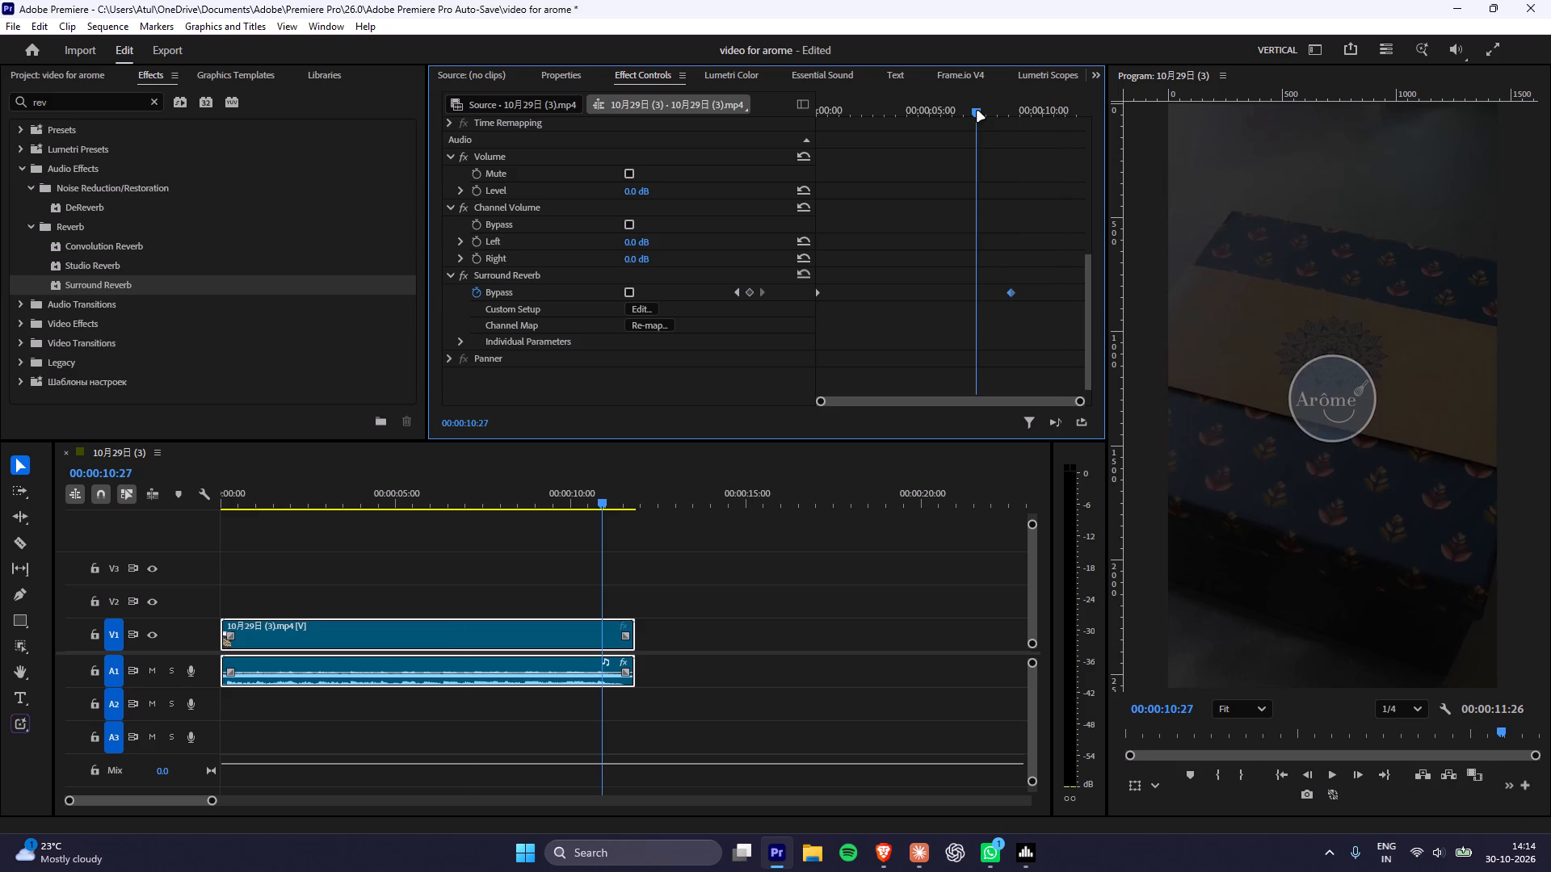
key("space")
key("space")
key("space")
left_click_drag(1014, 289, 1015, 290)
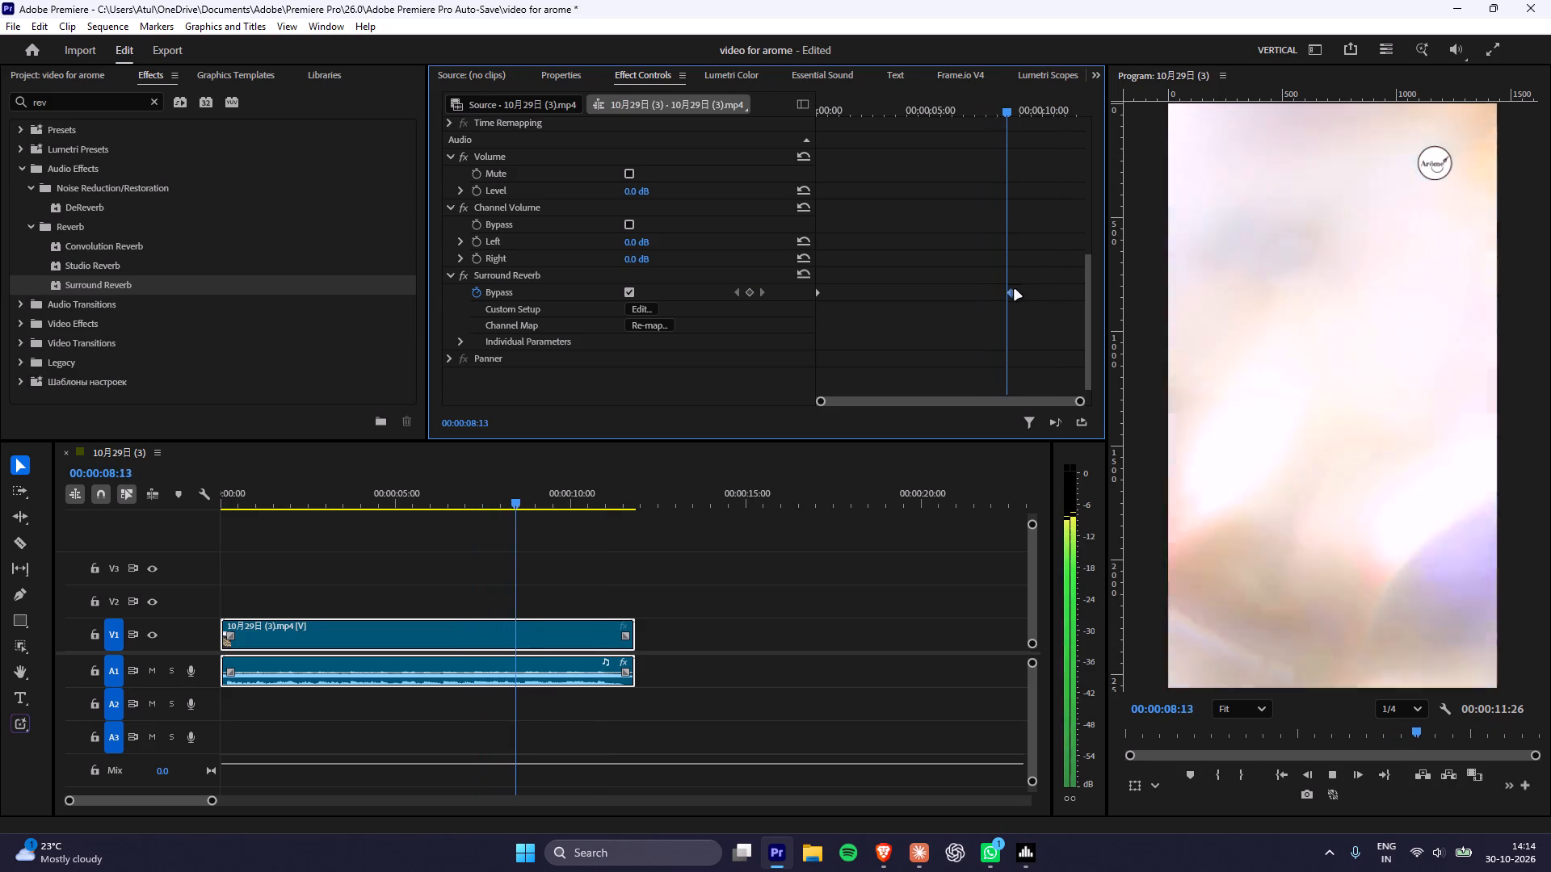
Move the second Surround Reverb Bypass keyframe to about 00:00:10:09 and play the reel's ending across it.
left_click_drag(1015, 290, 1051, 291)
key("space")
key("space")
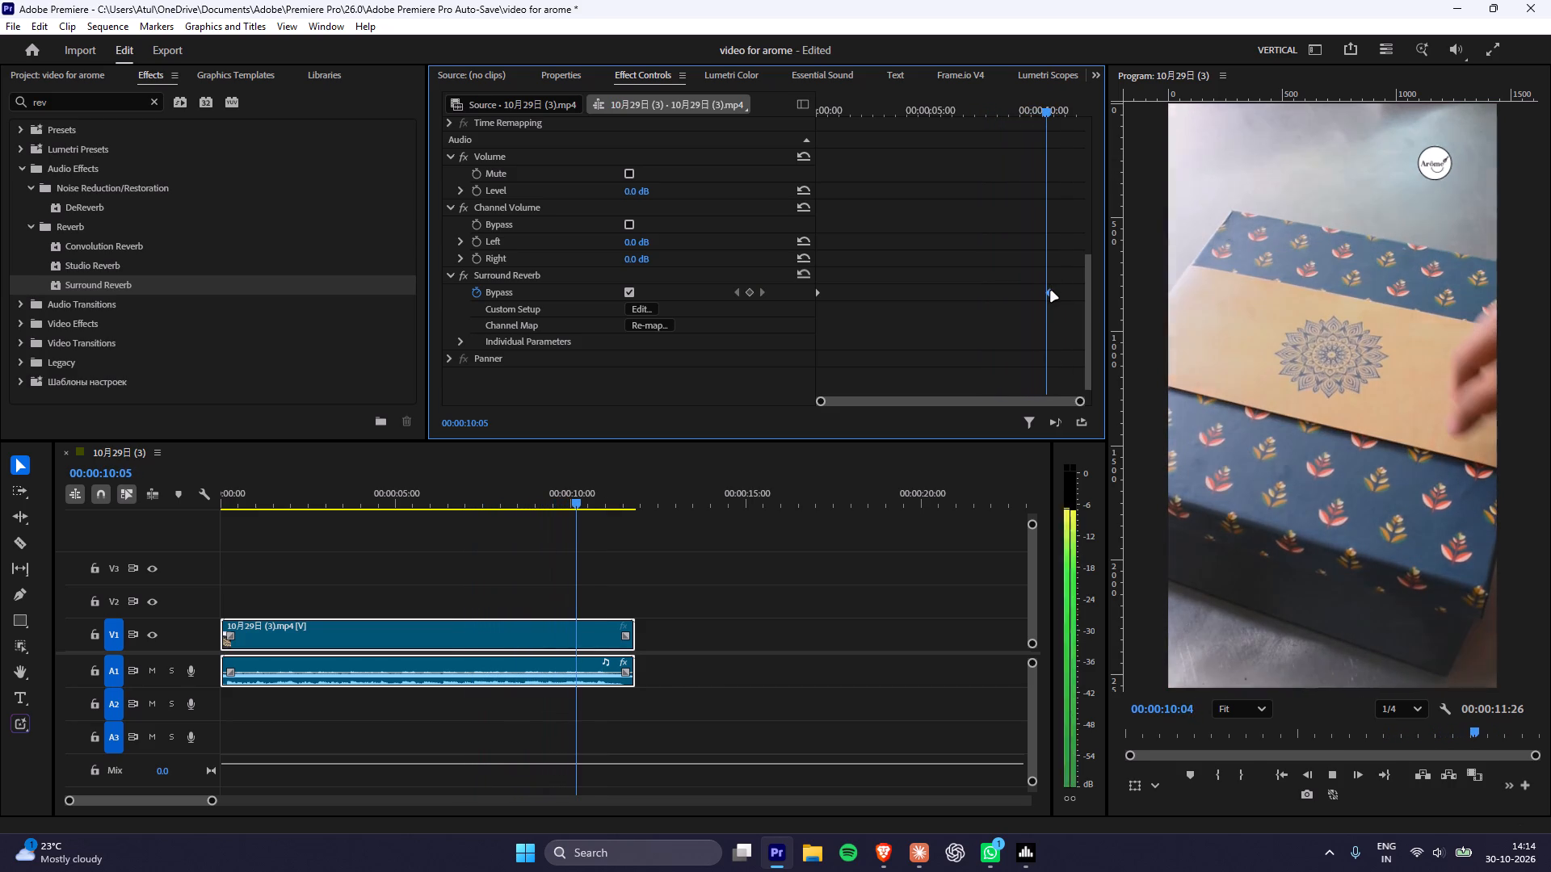
key("space")
key("space")
key("space")
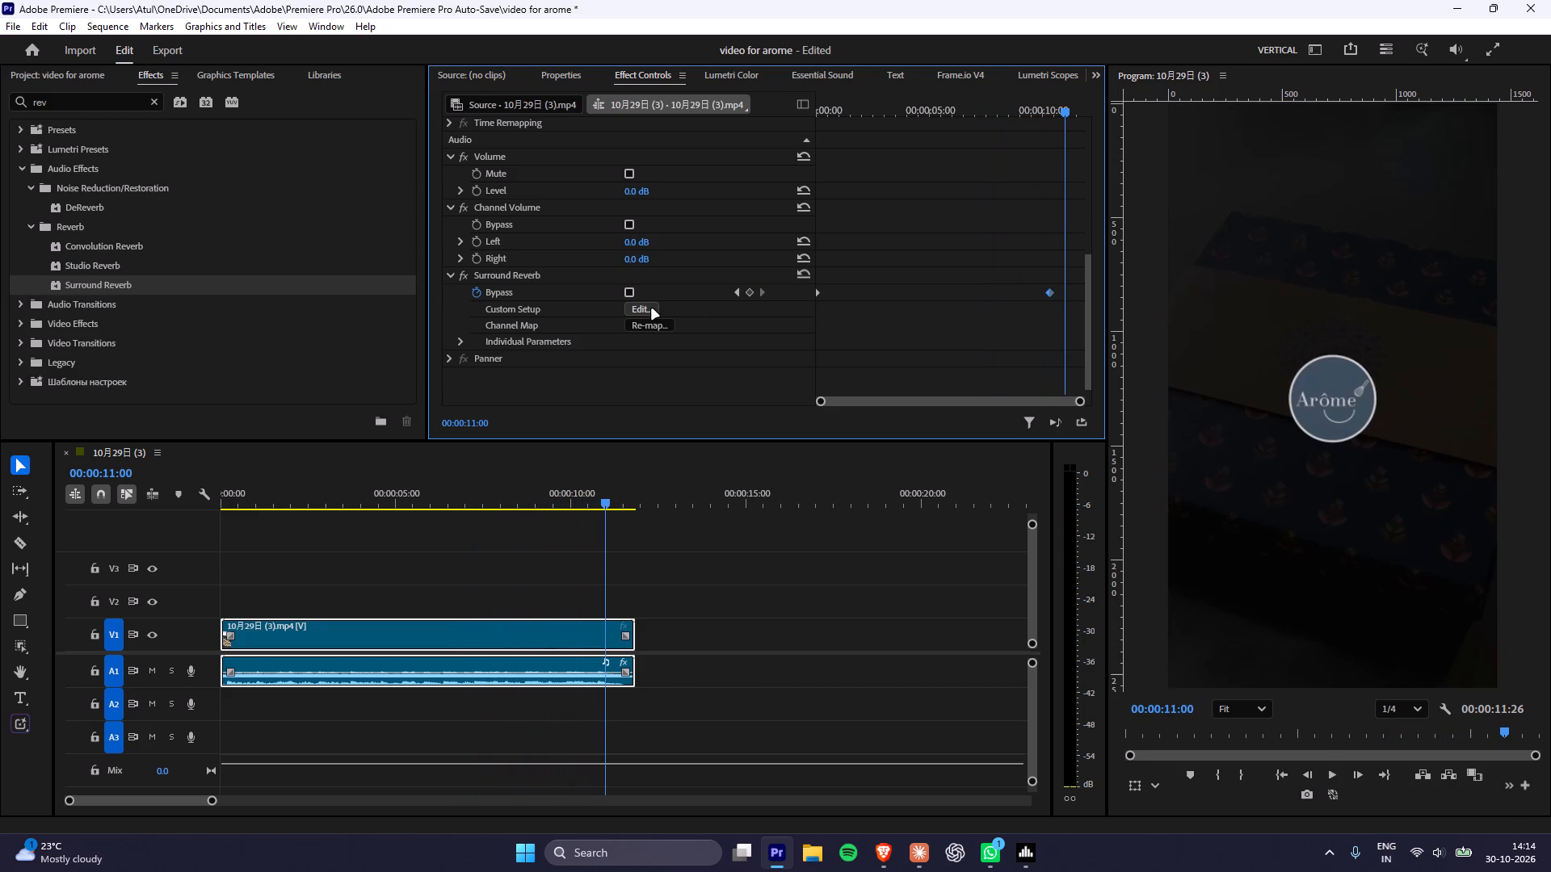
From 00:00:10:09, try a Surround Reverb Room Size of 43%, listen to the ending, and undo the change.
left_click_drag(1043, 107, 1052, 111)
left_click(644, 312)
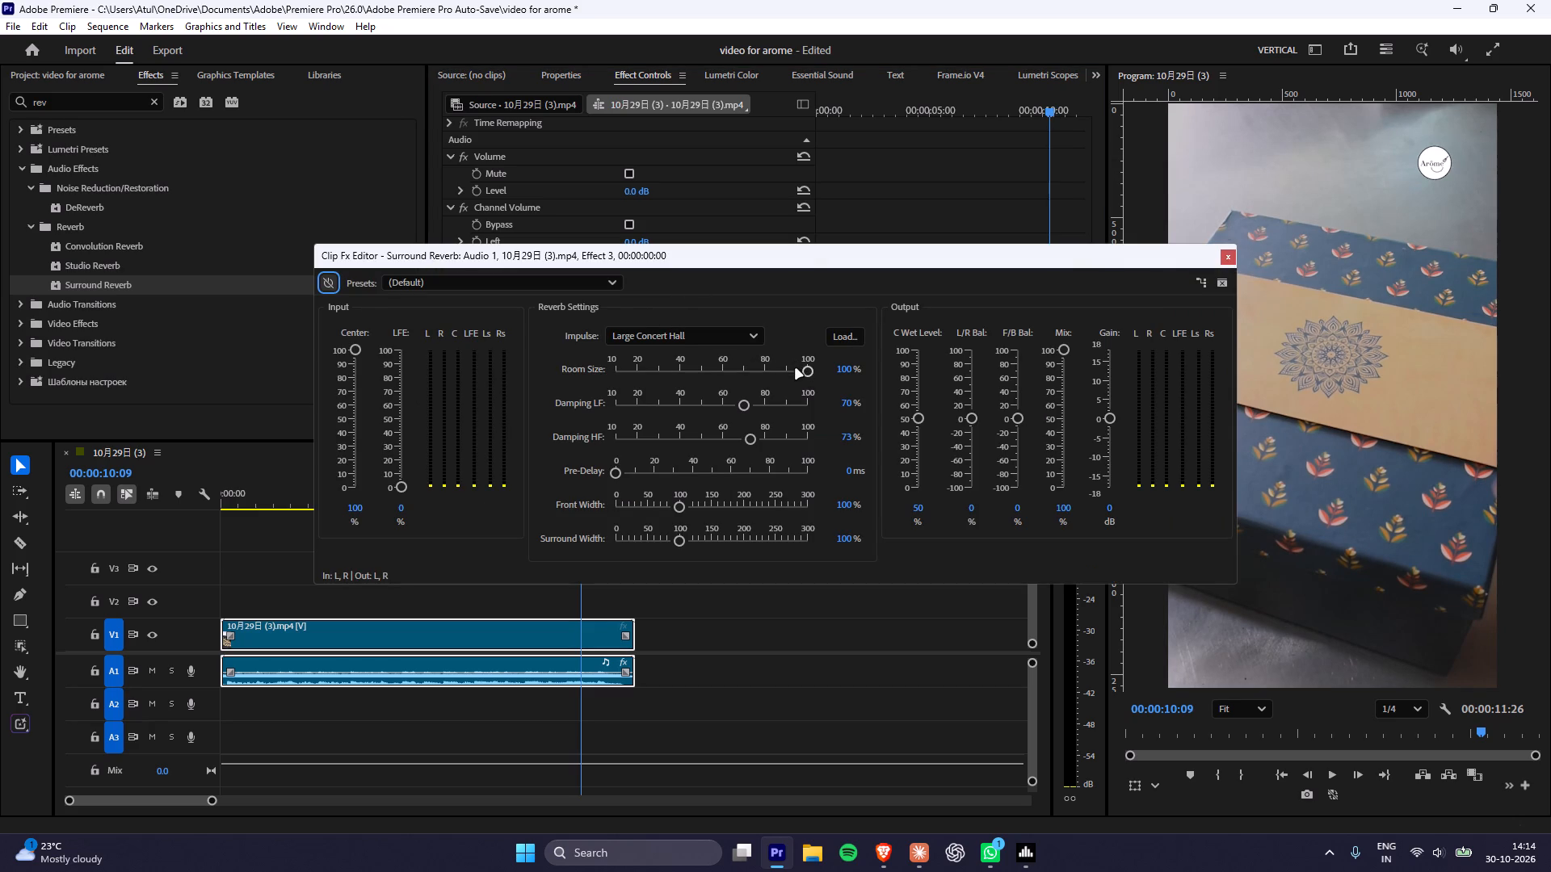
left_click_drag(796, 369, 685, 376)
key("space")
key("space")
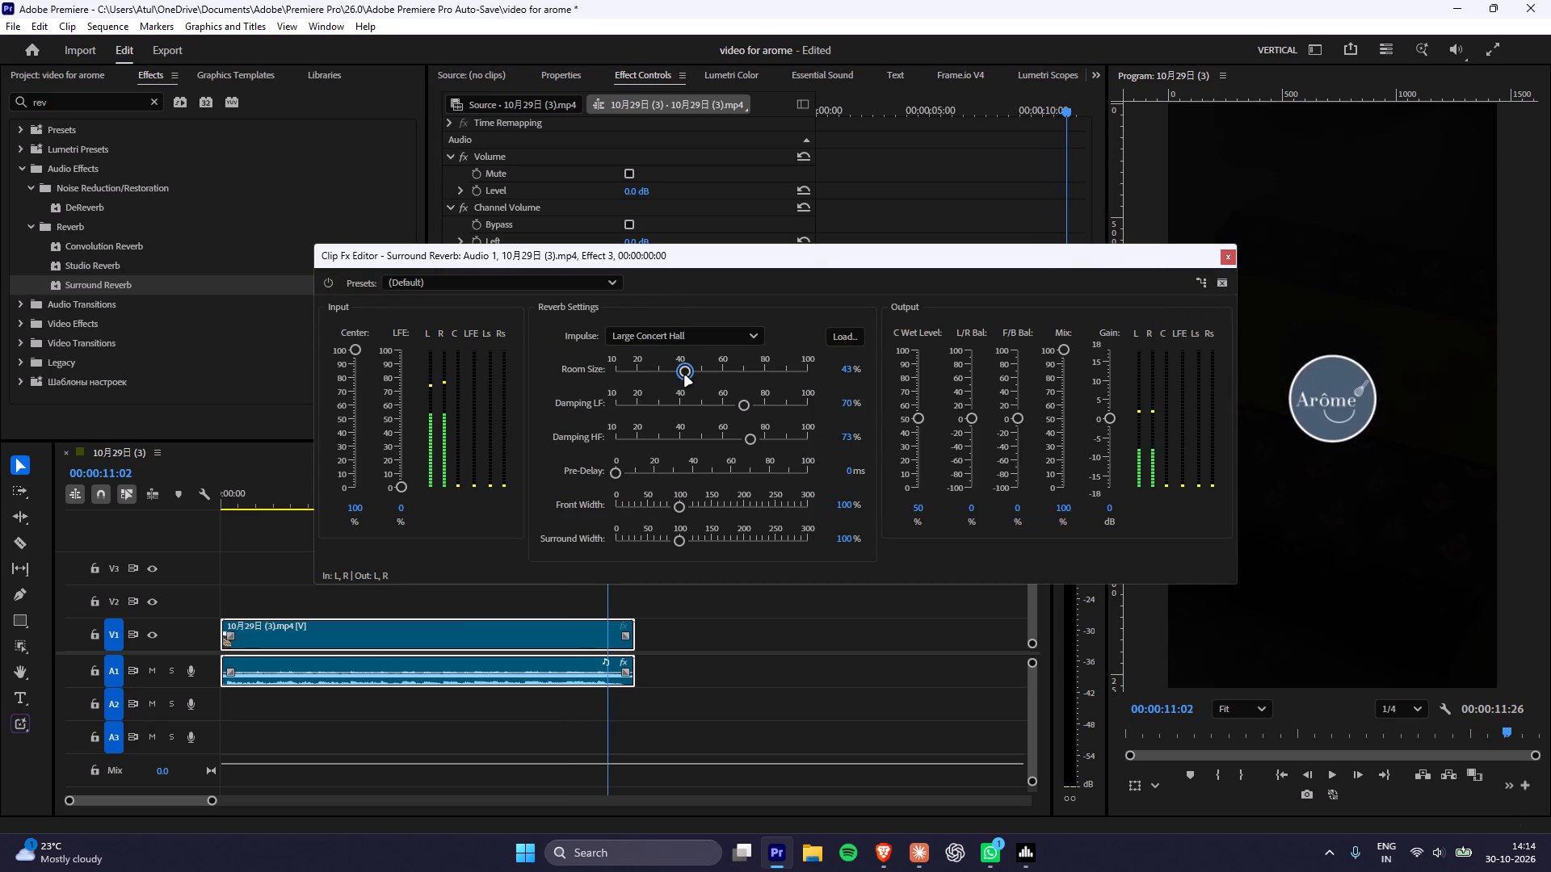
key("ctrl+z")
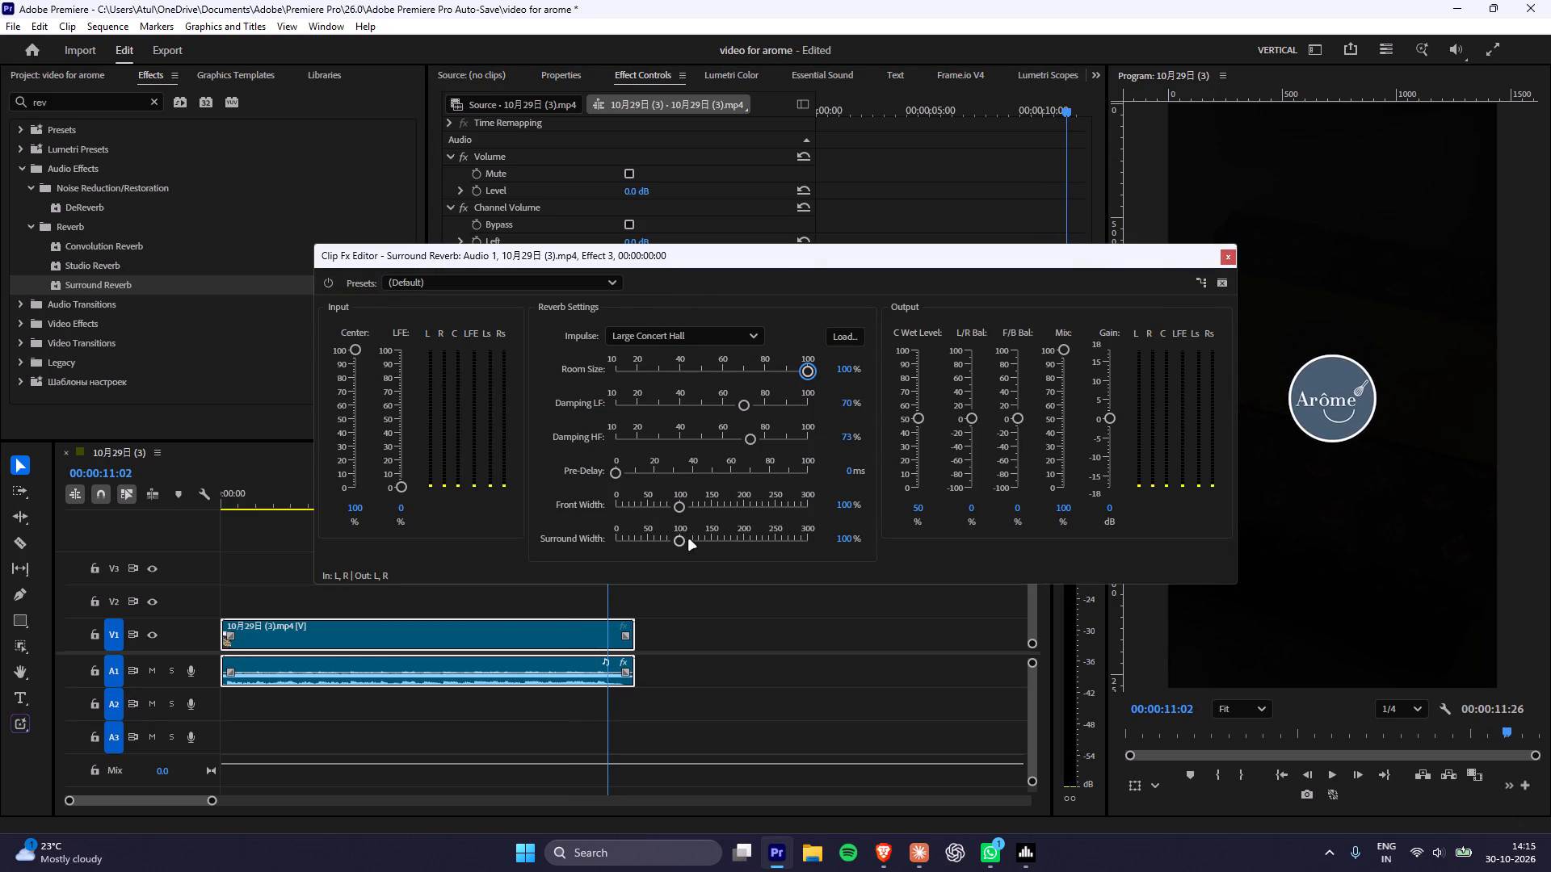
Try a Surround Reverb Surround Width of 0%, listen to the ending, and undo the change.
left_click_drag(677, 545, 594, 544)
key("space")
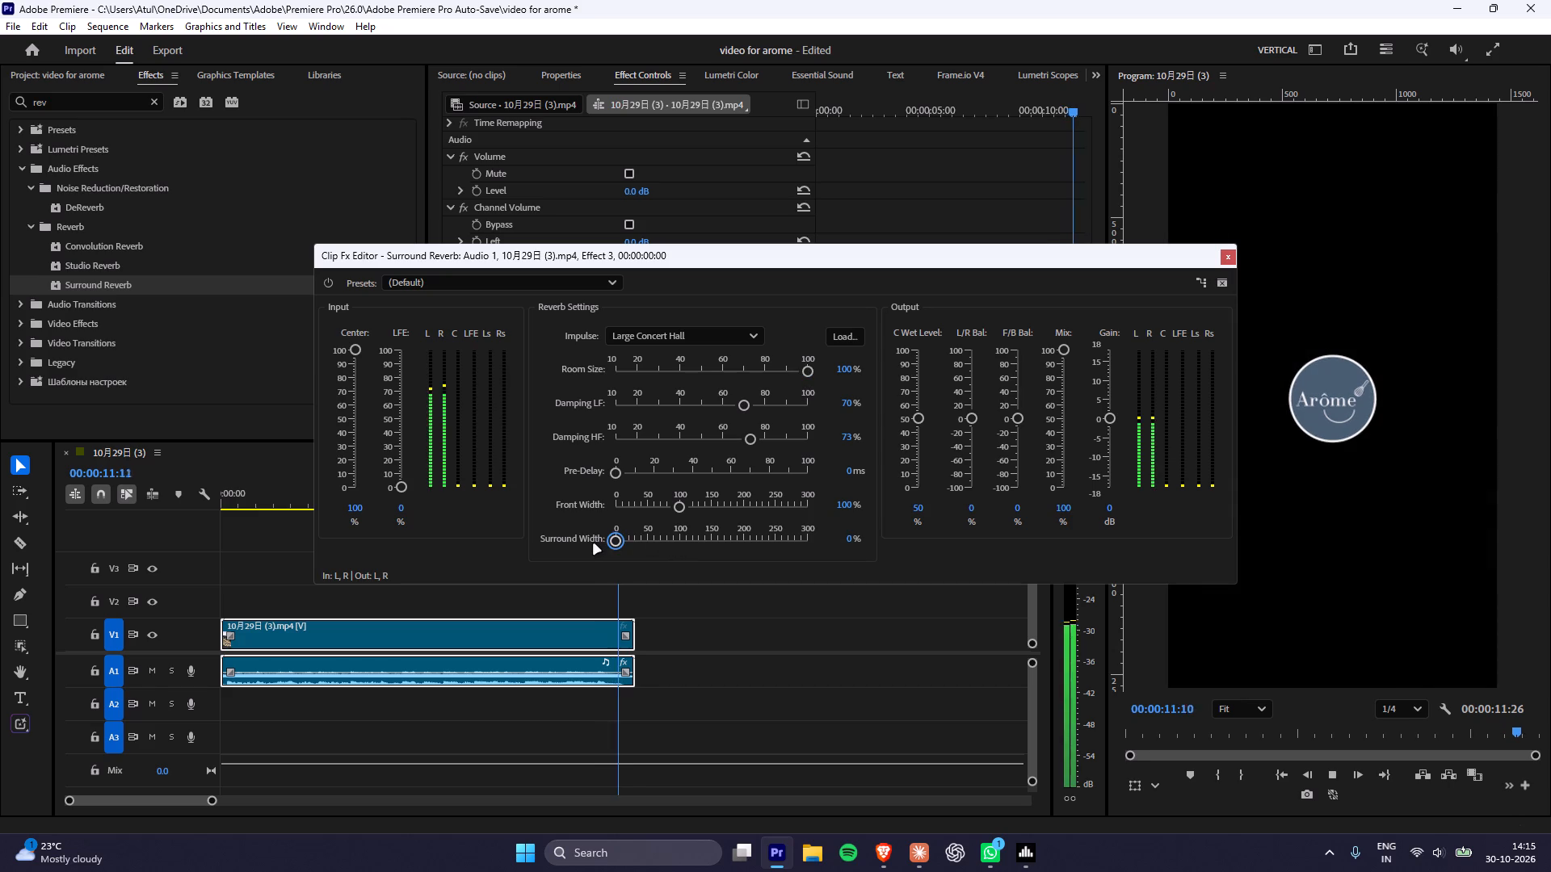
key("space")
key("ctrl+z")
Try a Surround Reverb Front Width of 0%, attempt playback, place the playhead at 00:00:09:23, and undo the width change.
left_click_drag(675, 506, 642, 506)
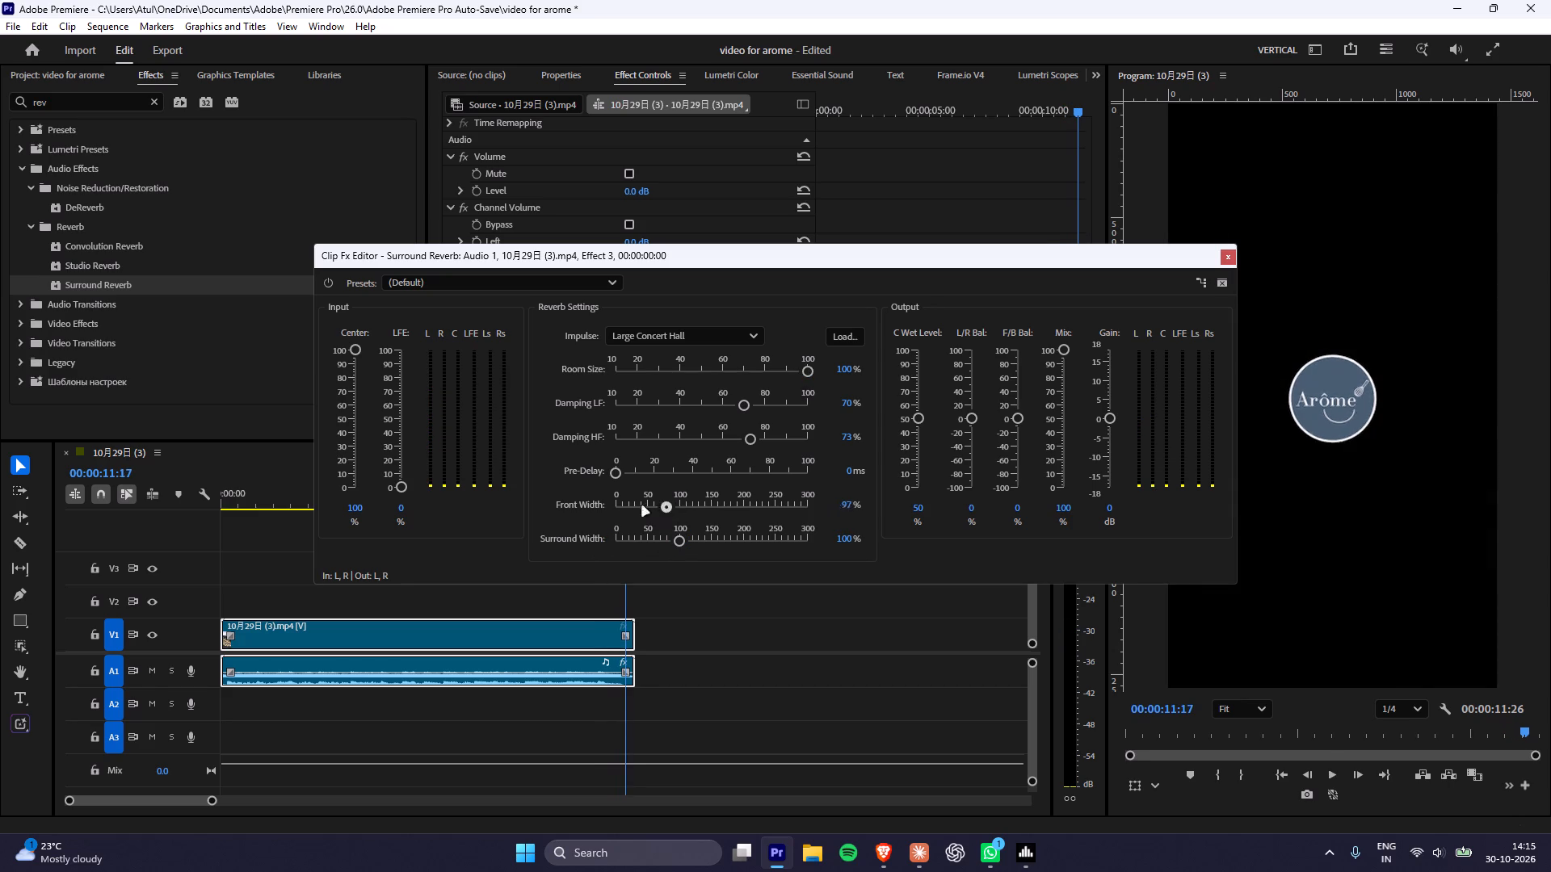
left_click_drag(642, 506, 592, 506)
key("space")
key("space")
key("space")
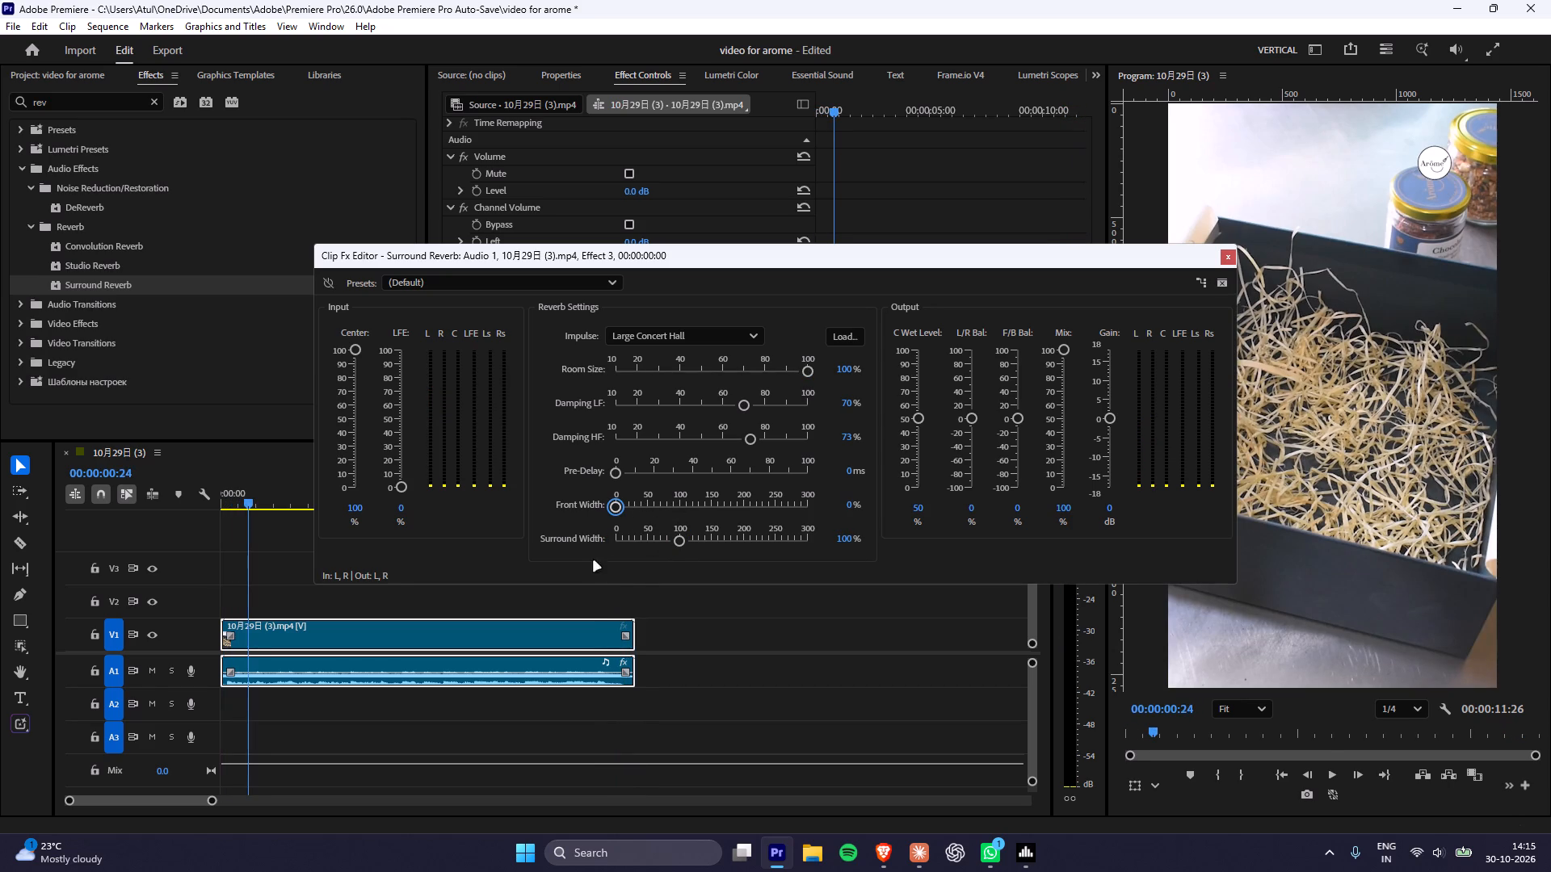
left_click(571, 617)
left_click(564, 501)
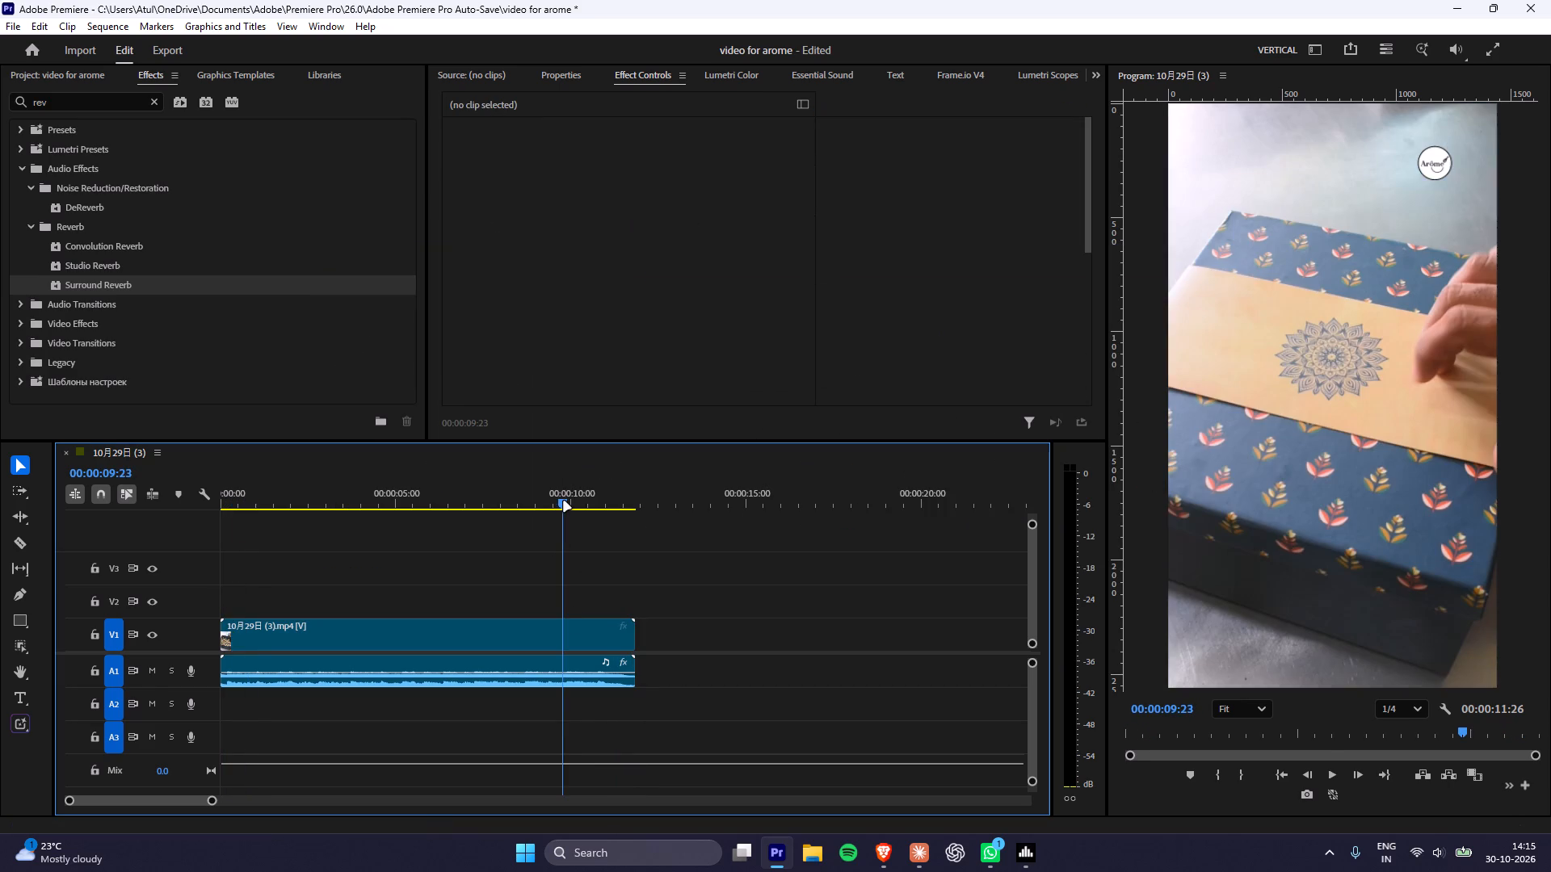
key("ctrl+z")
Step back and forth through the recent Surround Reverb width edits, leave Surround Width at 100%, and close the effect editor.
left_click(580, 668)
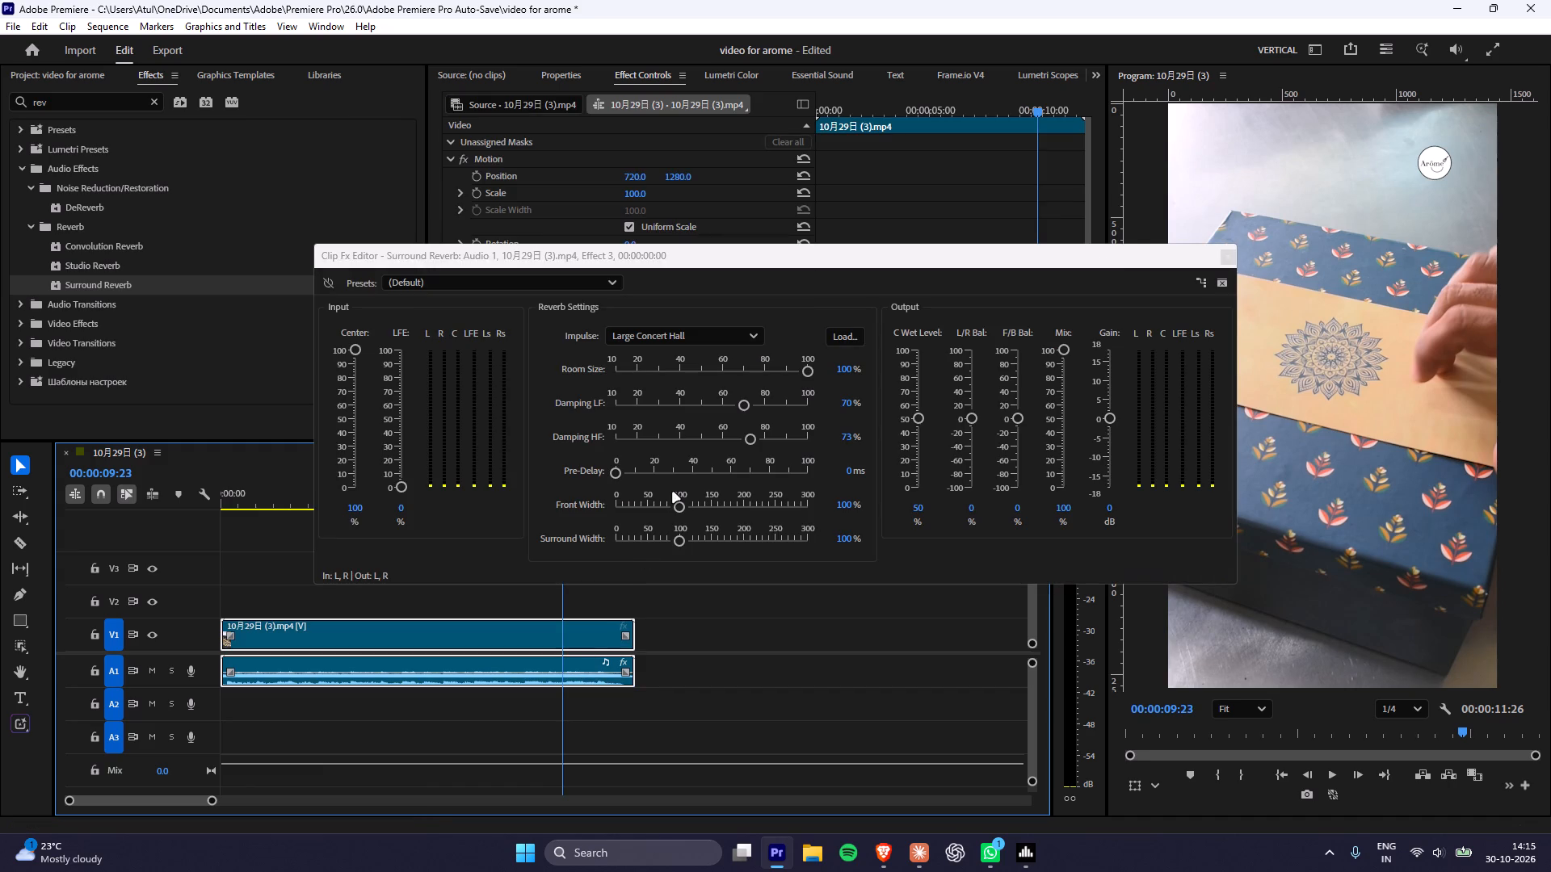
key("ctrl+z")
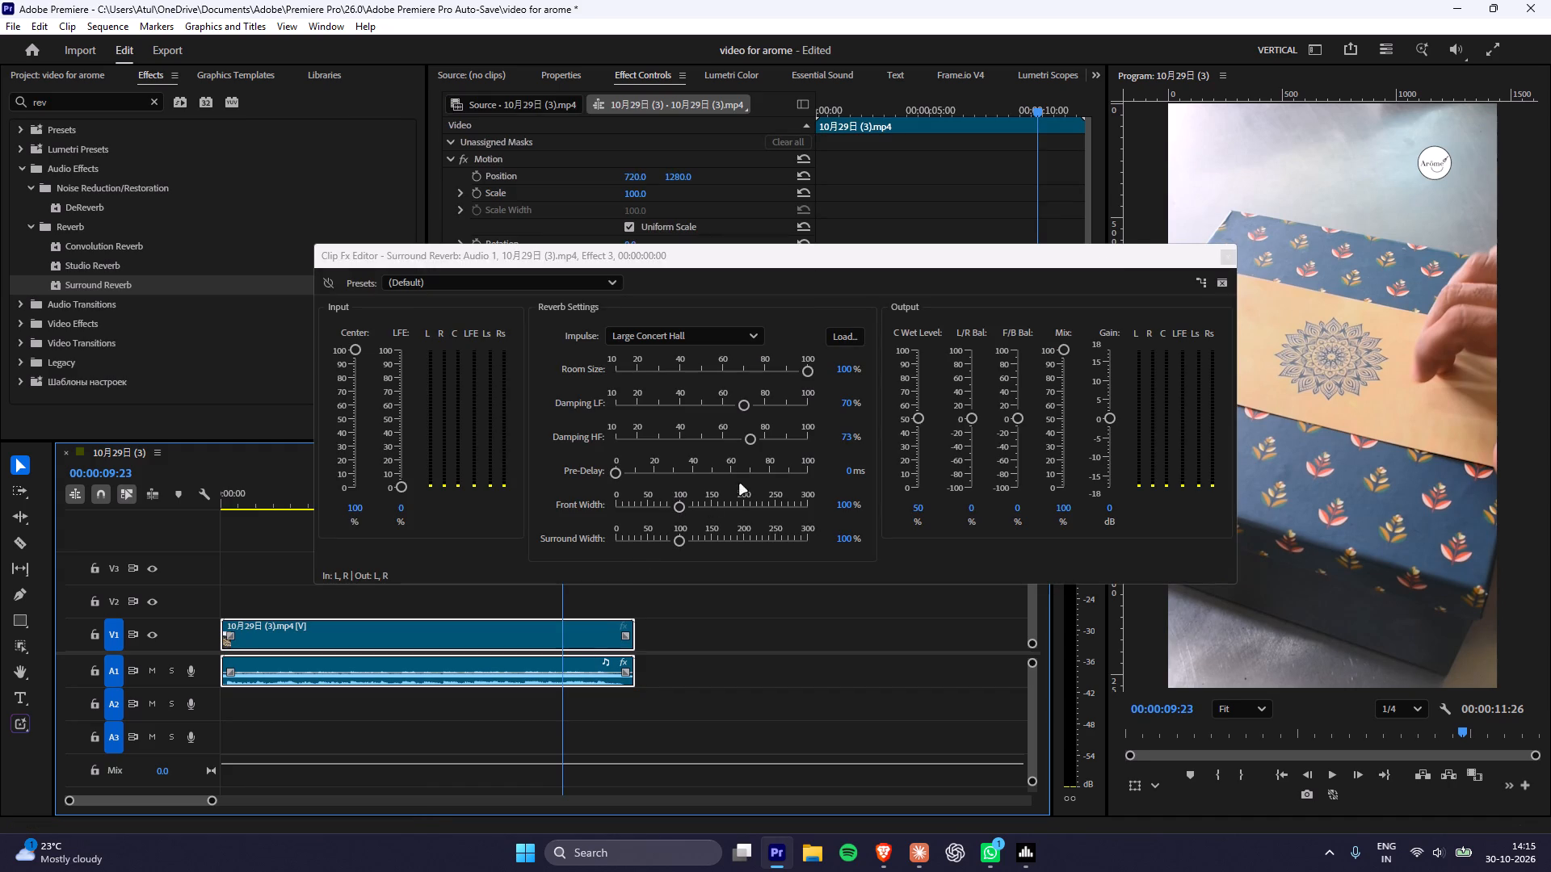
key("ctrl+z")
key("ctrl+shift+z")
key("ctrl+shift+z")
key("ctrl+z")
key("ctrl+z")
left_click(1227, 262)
Play the reel from 00:00:09:01 past the second Bypass keyframe and review the clip's Surround Reverb settings and keyframes.
left_click(538, 502)
key("space")
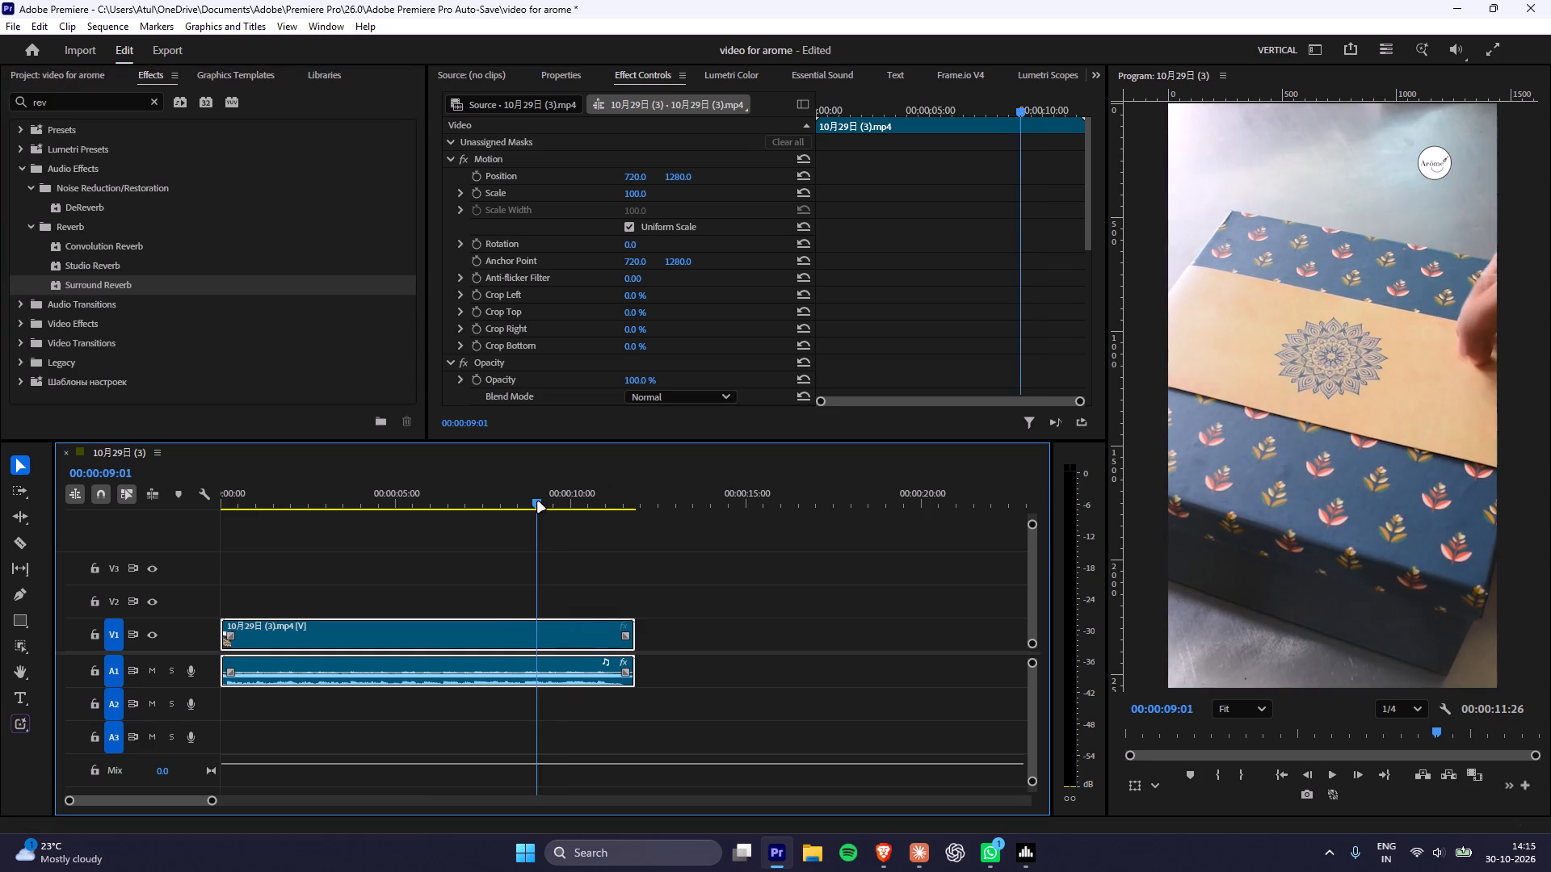
key("space")
key("space")
key("space")
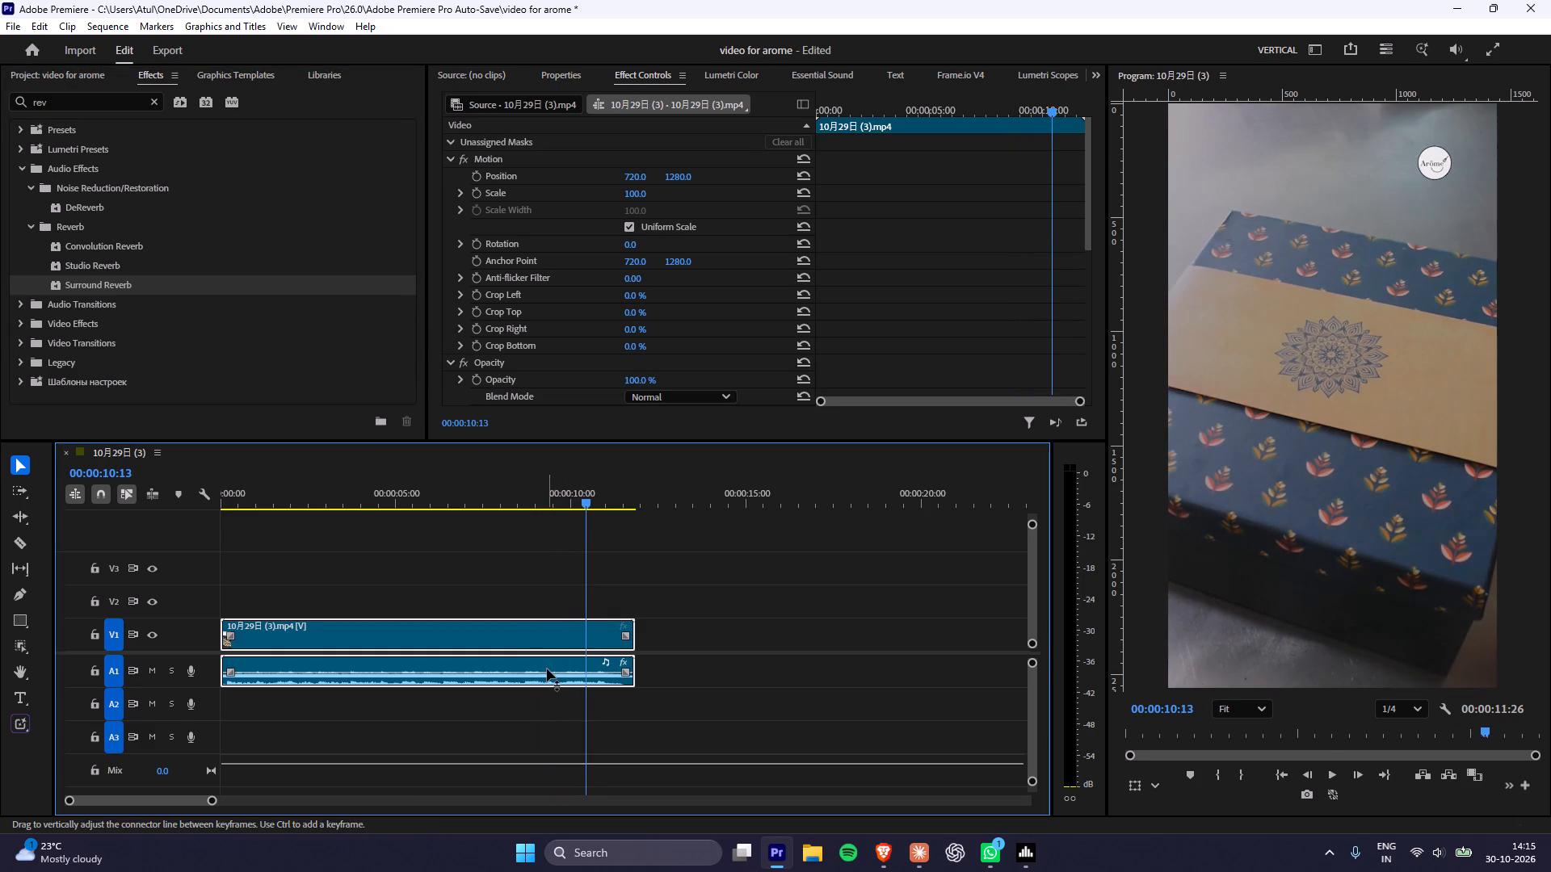
key("ctrl+z")
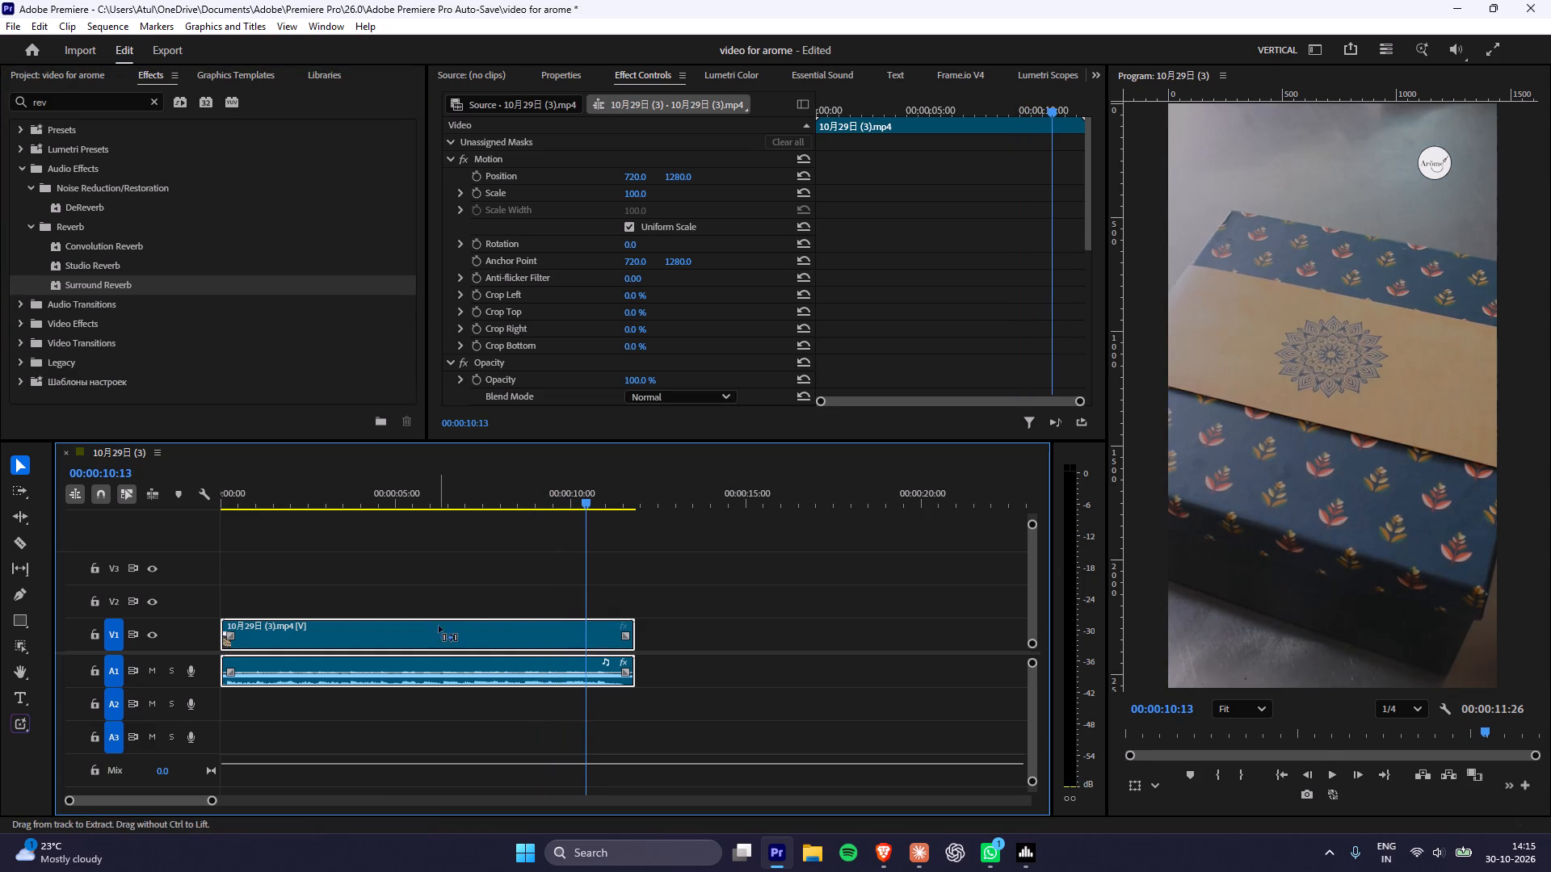
scroll(645, 304, "down", 3)
scroll(645, 304, "down", 4, "alt")
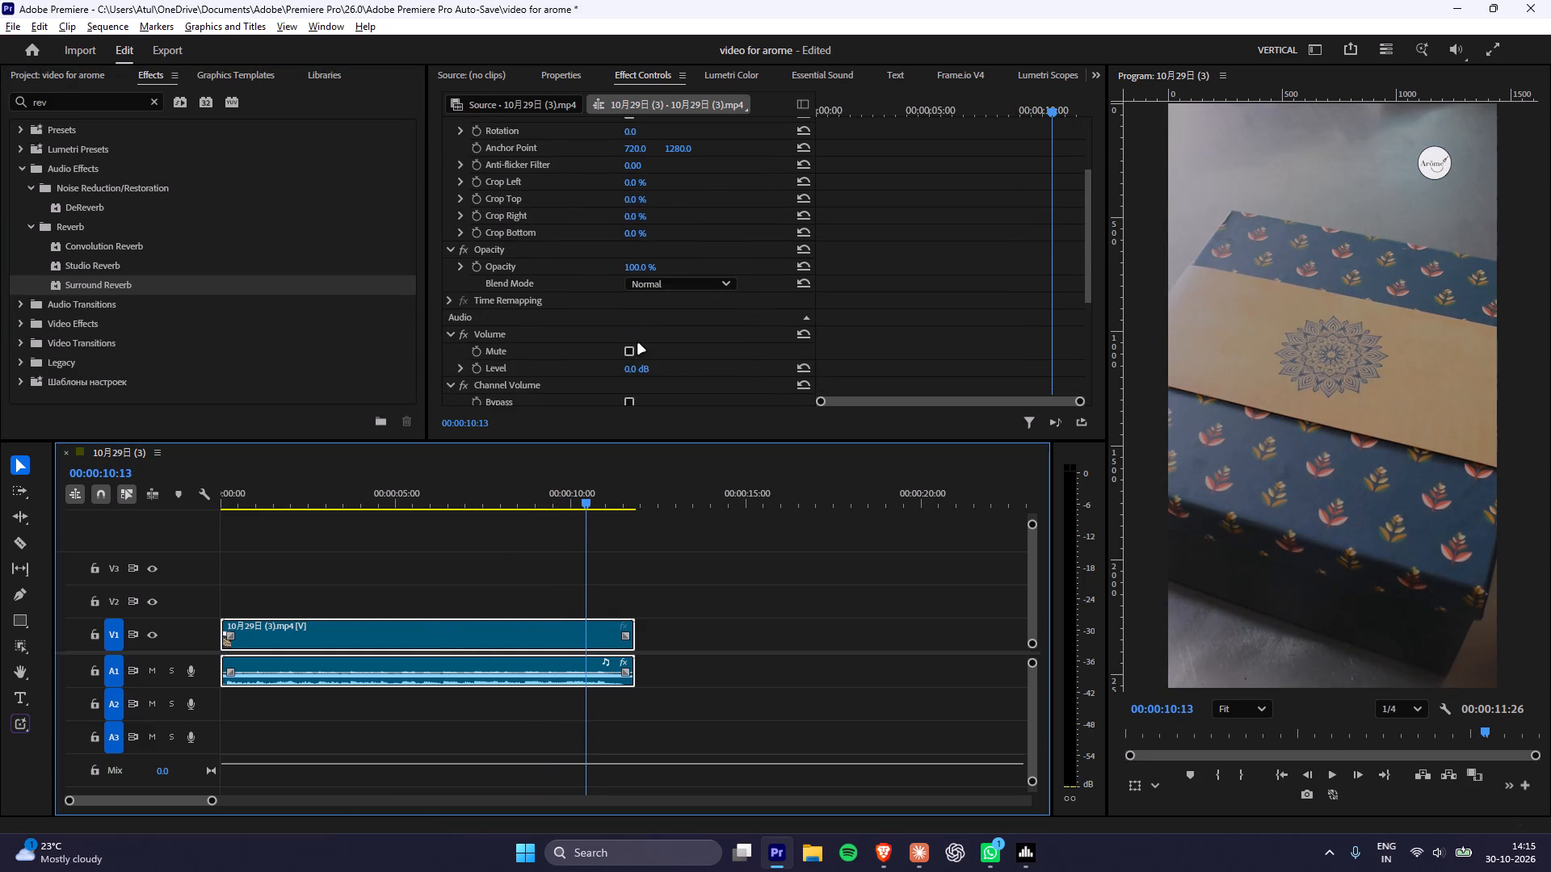
scroll(638, 344, "down", 5, "alt")
scroll(638, 359, "down", 2)
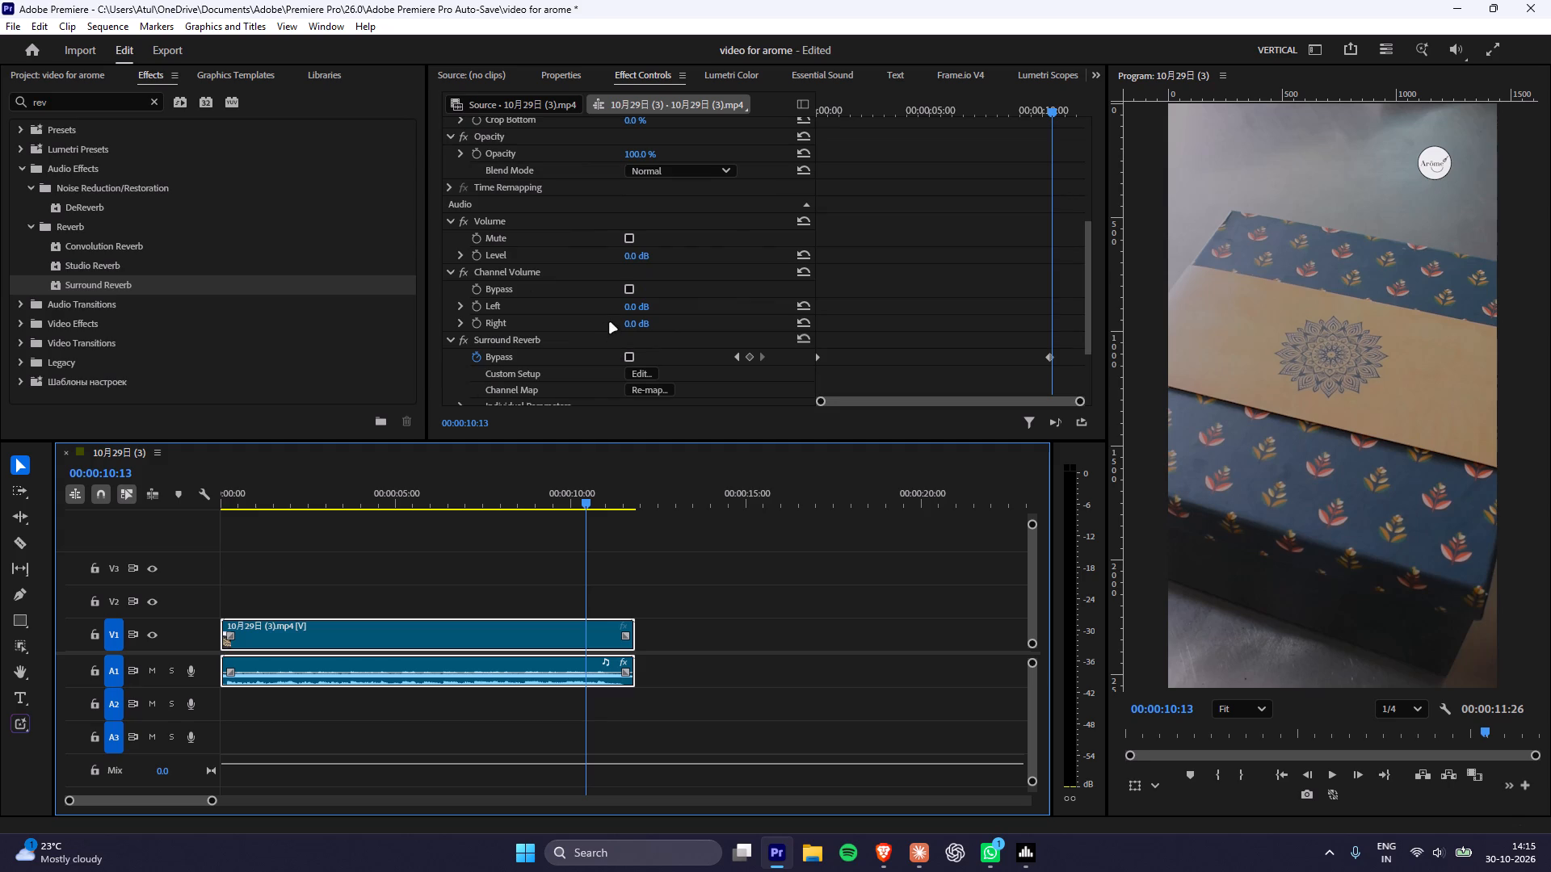
scroll(620, 319, "down", 6)
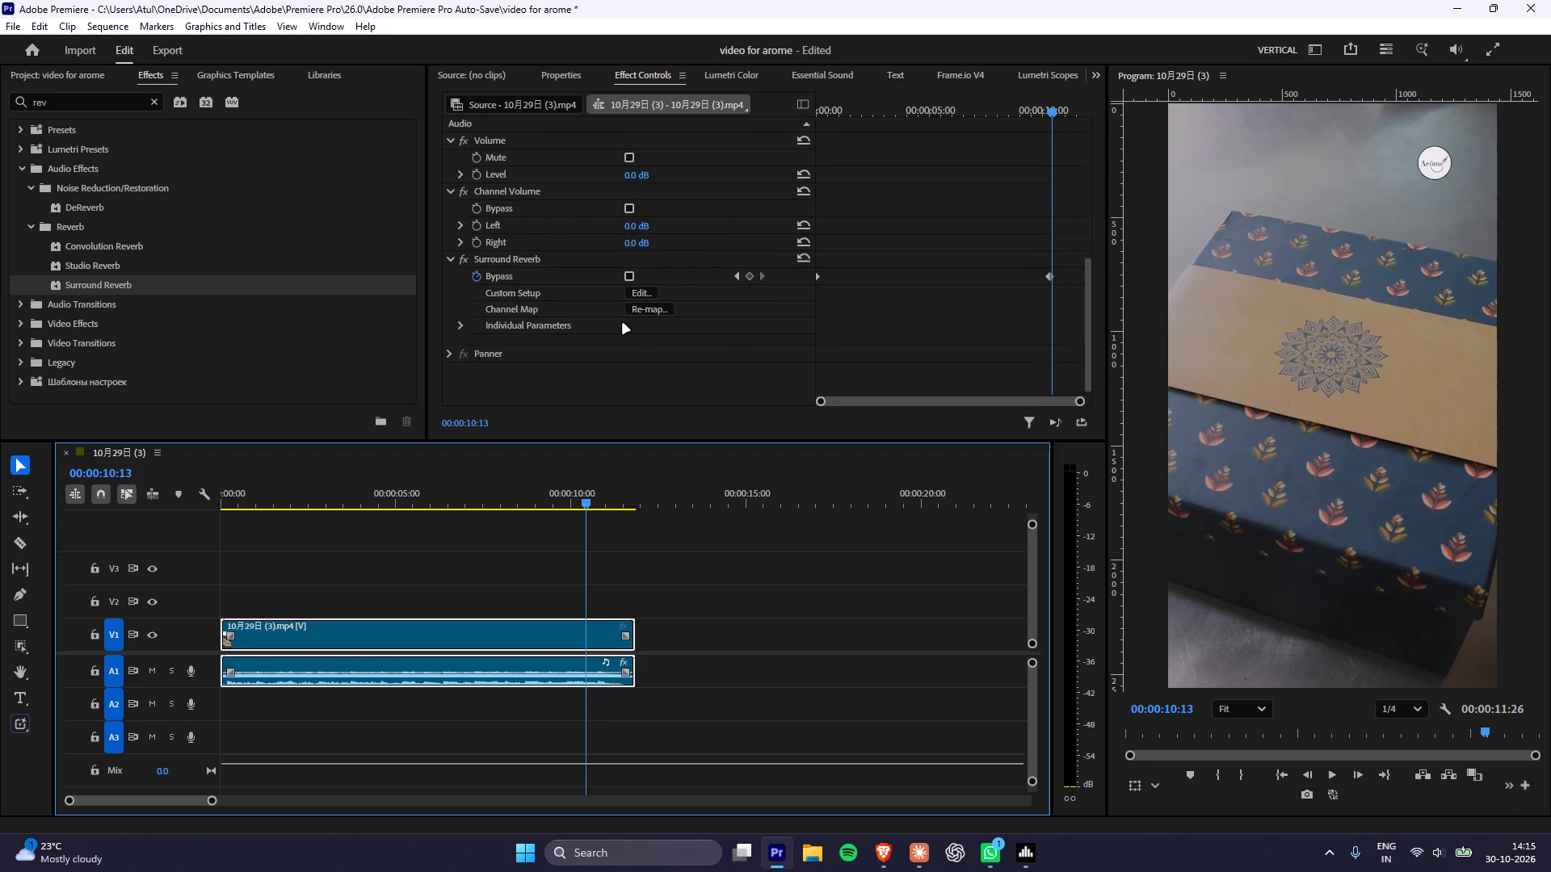
scroll(623, 324, "up", 2)
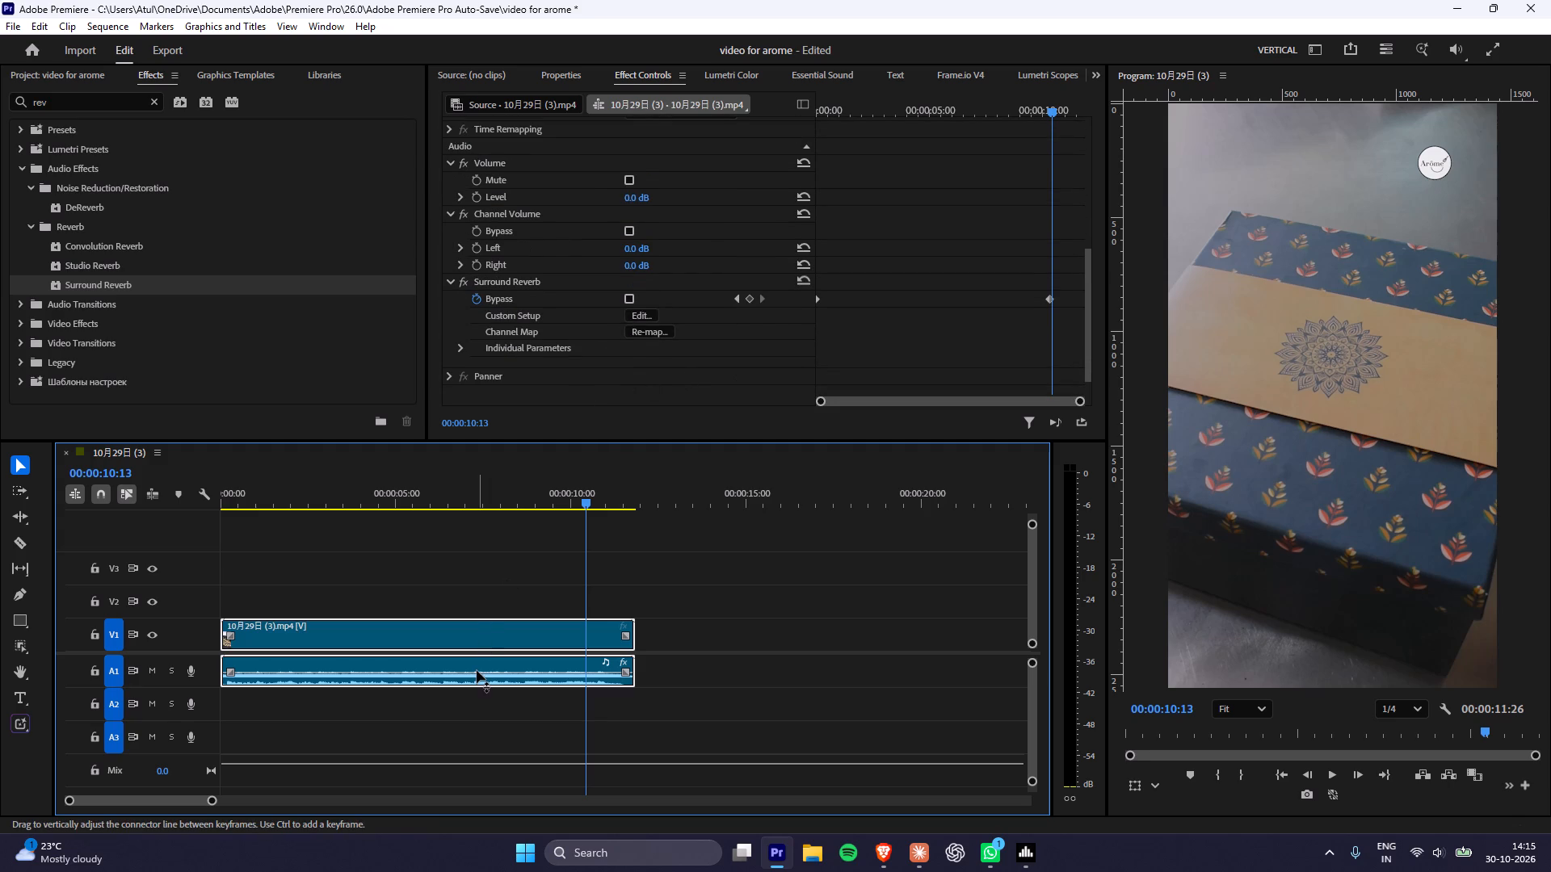
Copy the reel clip and paste a duplicate after it at 00:00:13:04 in the timeline.
left_click_drag(477, 670, 448, 706, "alt")
key("ctrl+z")
left_click(462, 661)
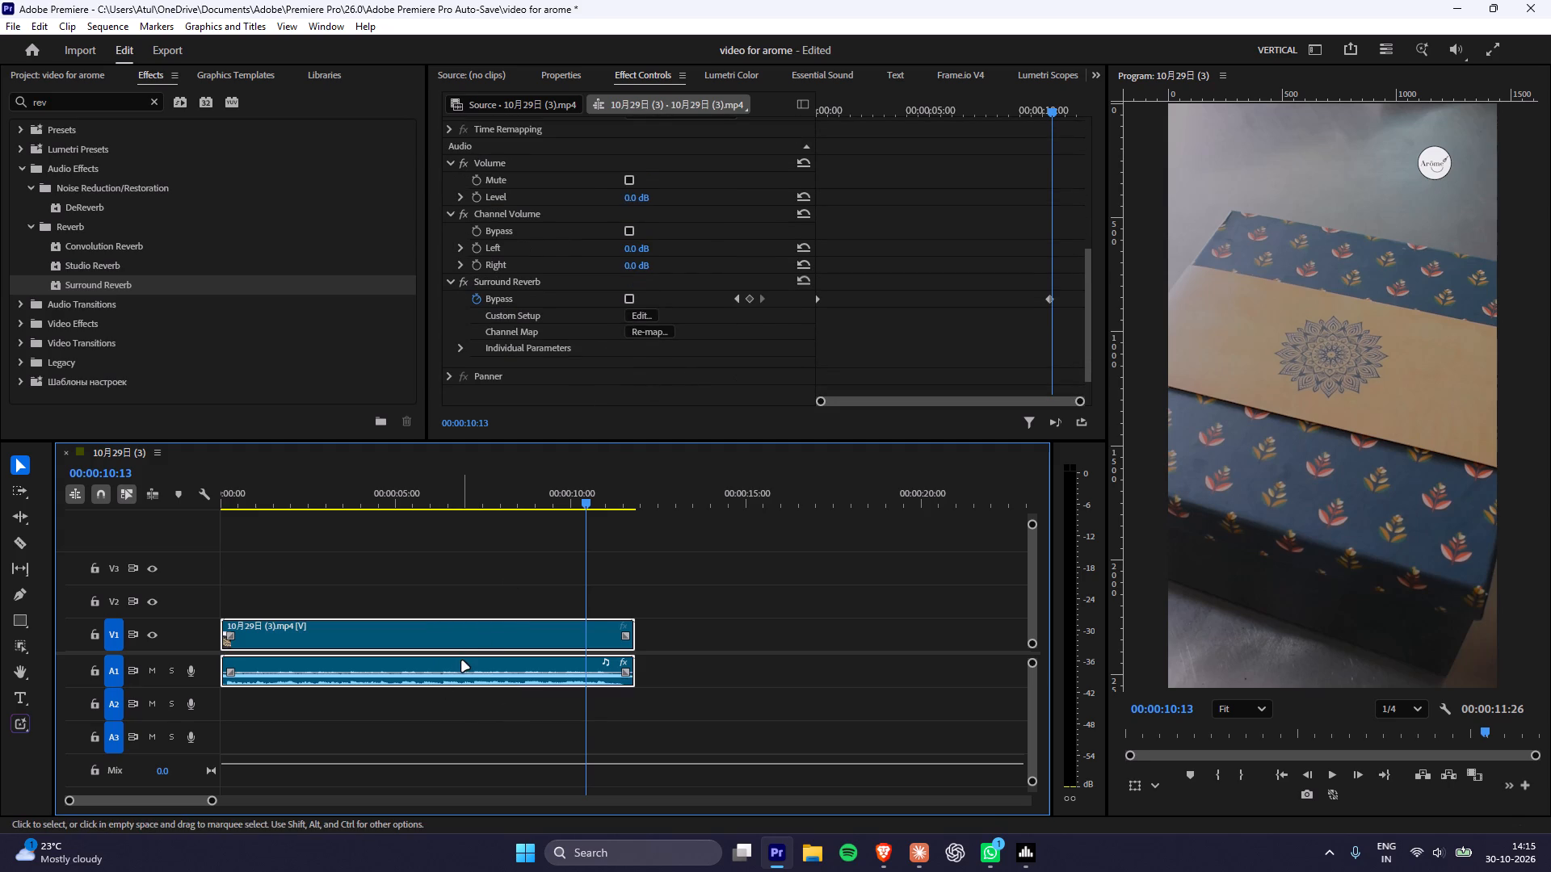
left_click(462, 662)
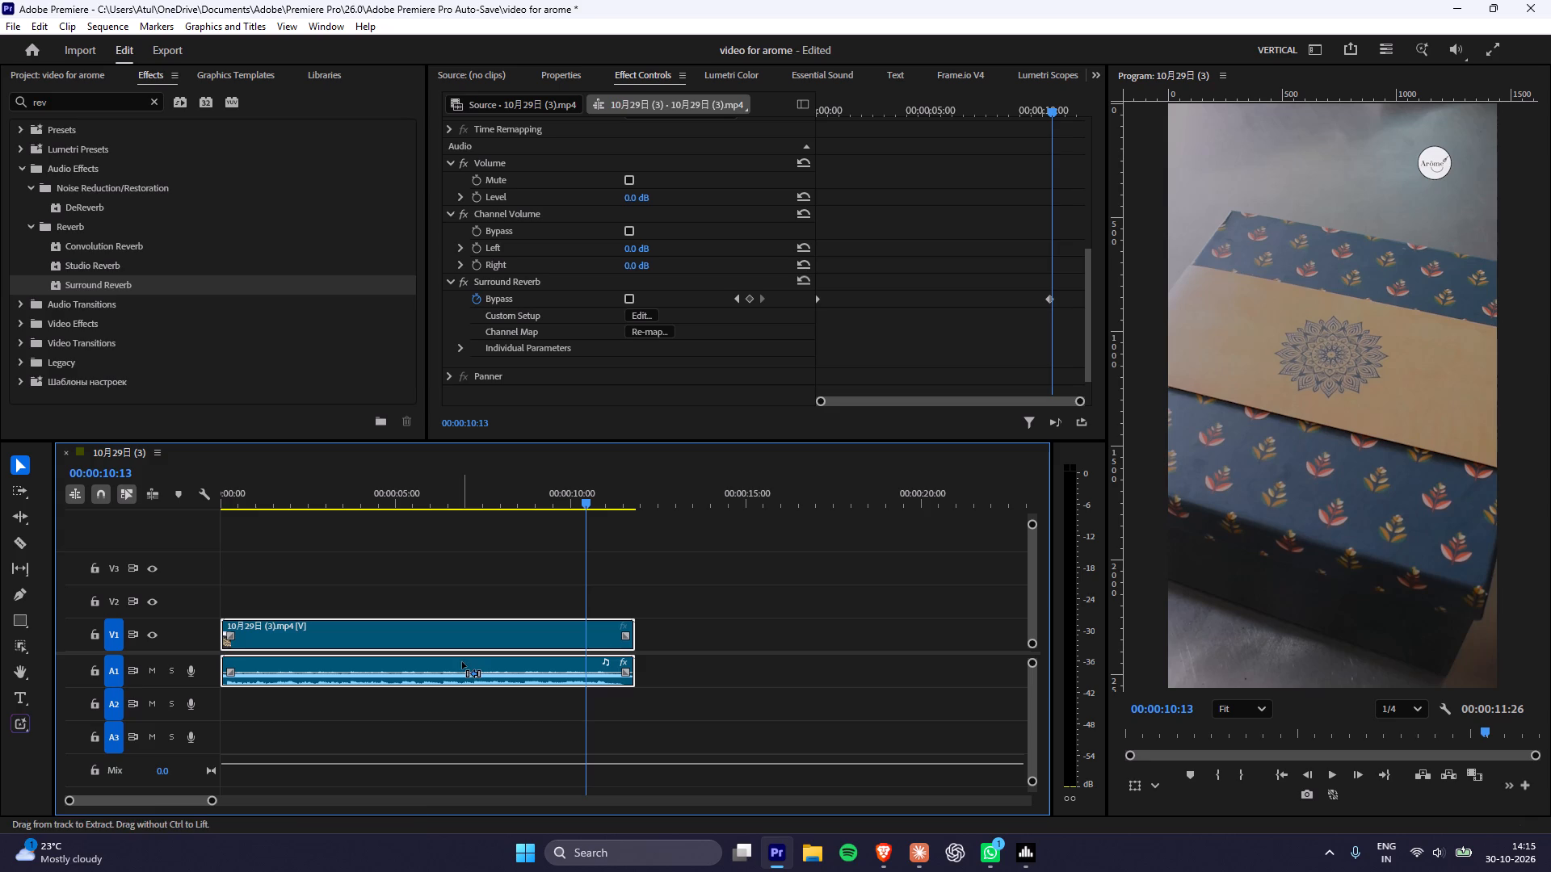
key("ctrl+c")
left_click(735, 643)
left_click(675, 469)
left_click(683, 500)
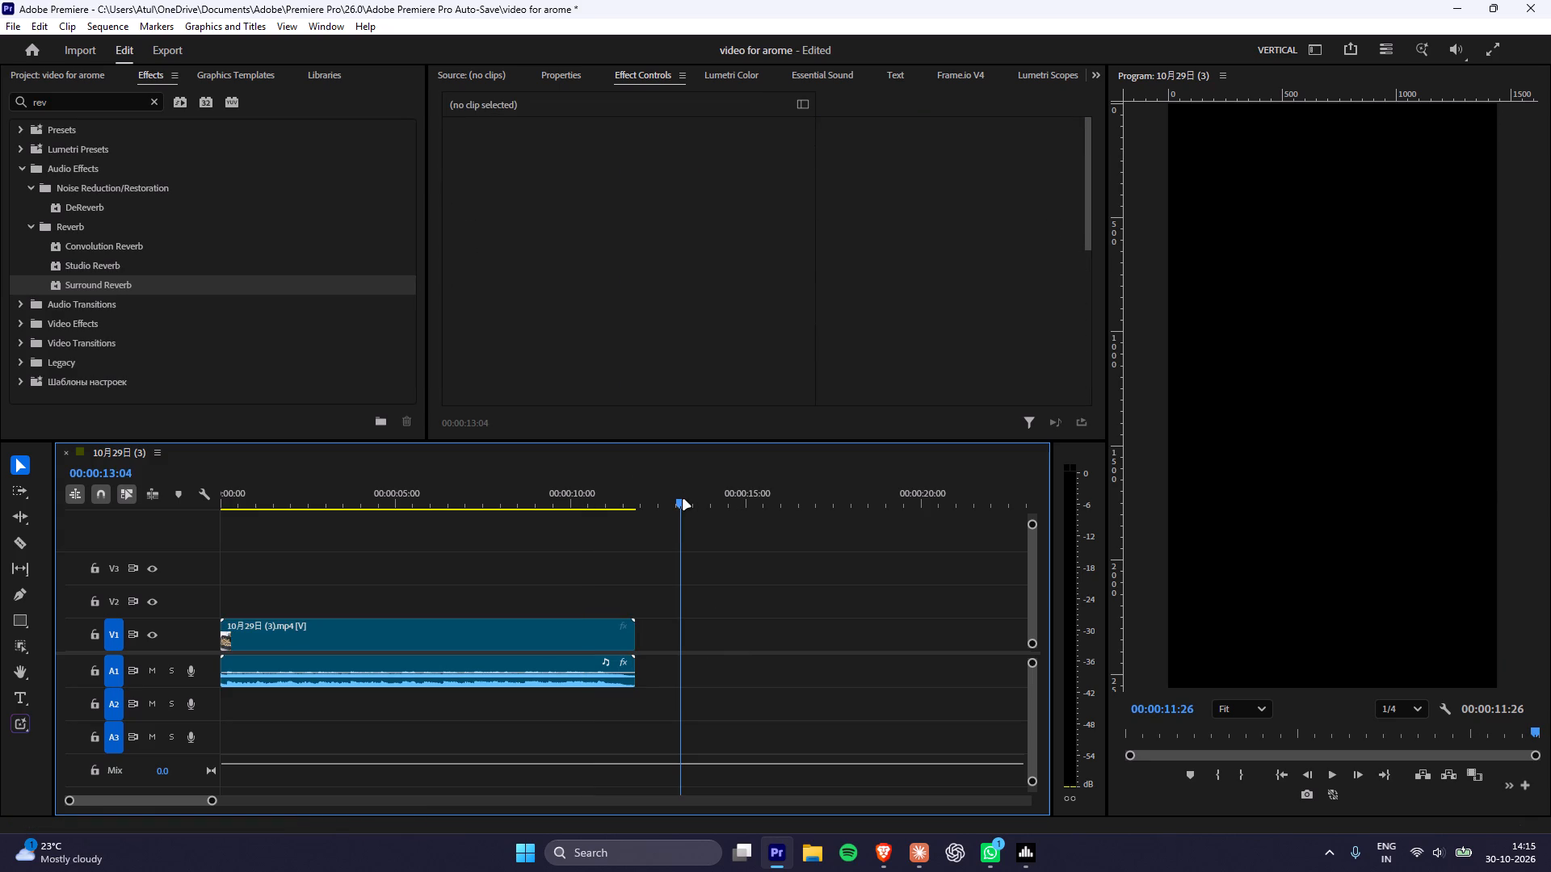
key("ctrl+v")
Return the playhead to 00:00:00:00, unlink the pasted clip's video and audio, and delete its video part.
left_click_drag(422, 505, 40, 522)
right_click(726, 632)
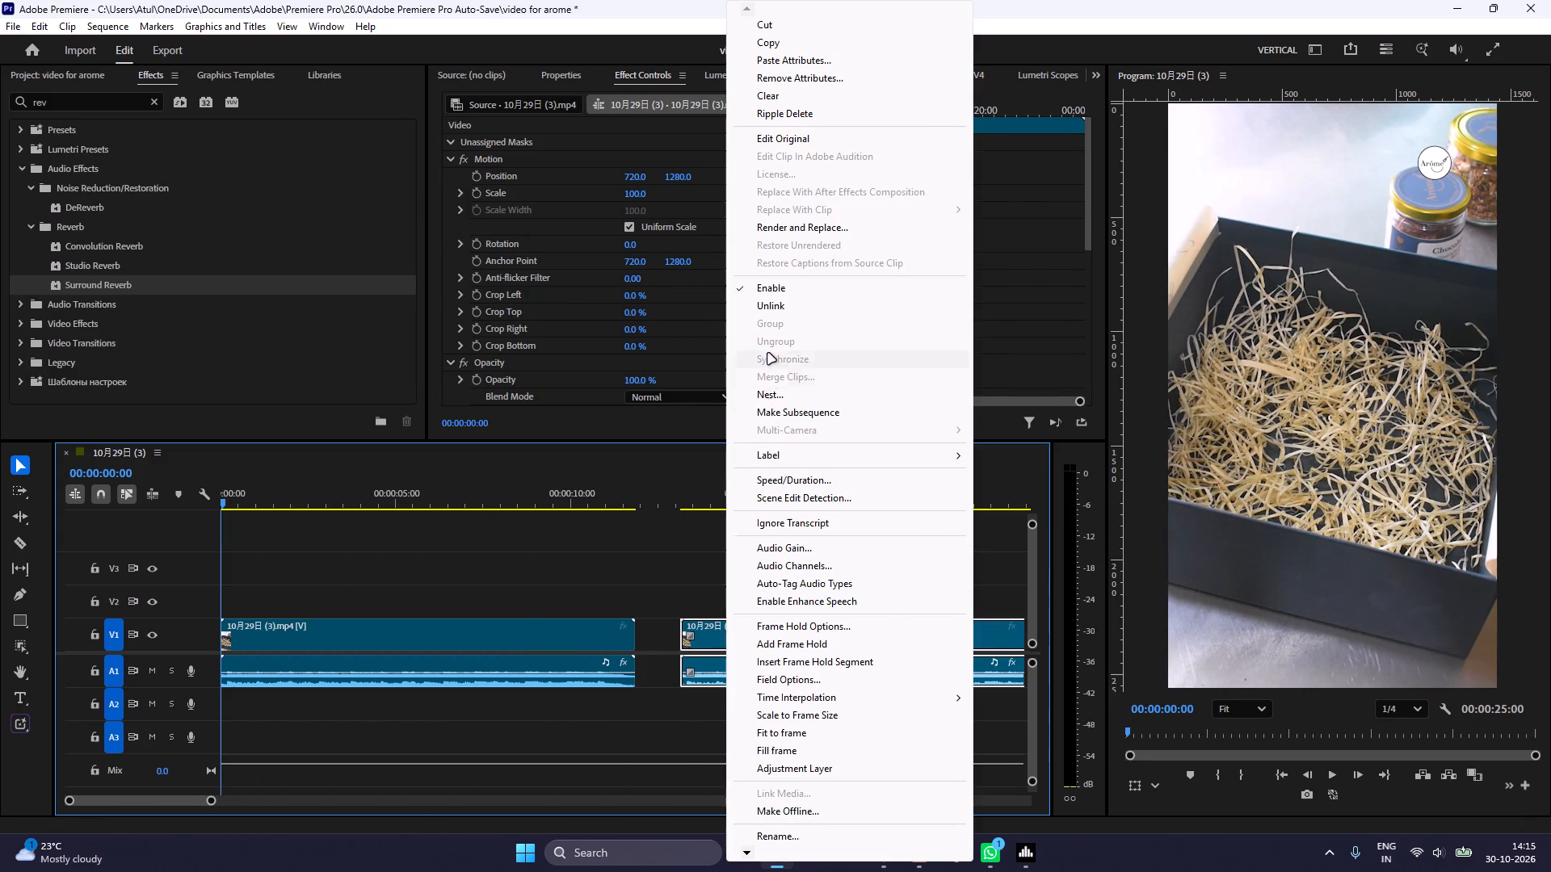
left_click(773, 308)
left_click(771, 635)
key("Delete")
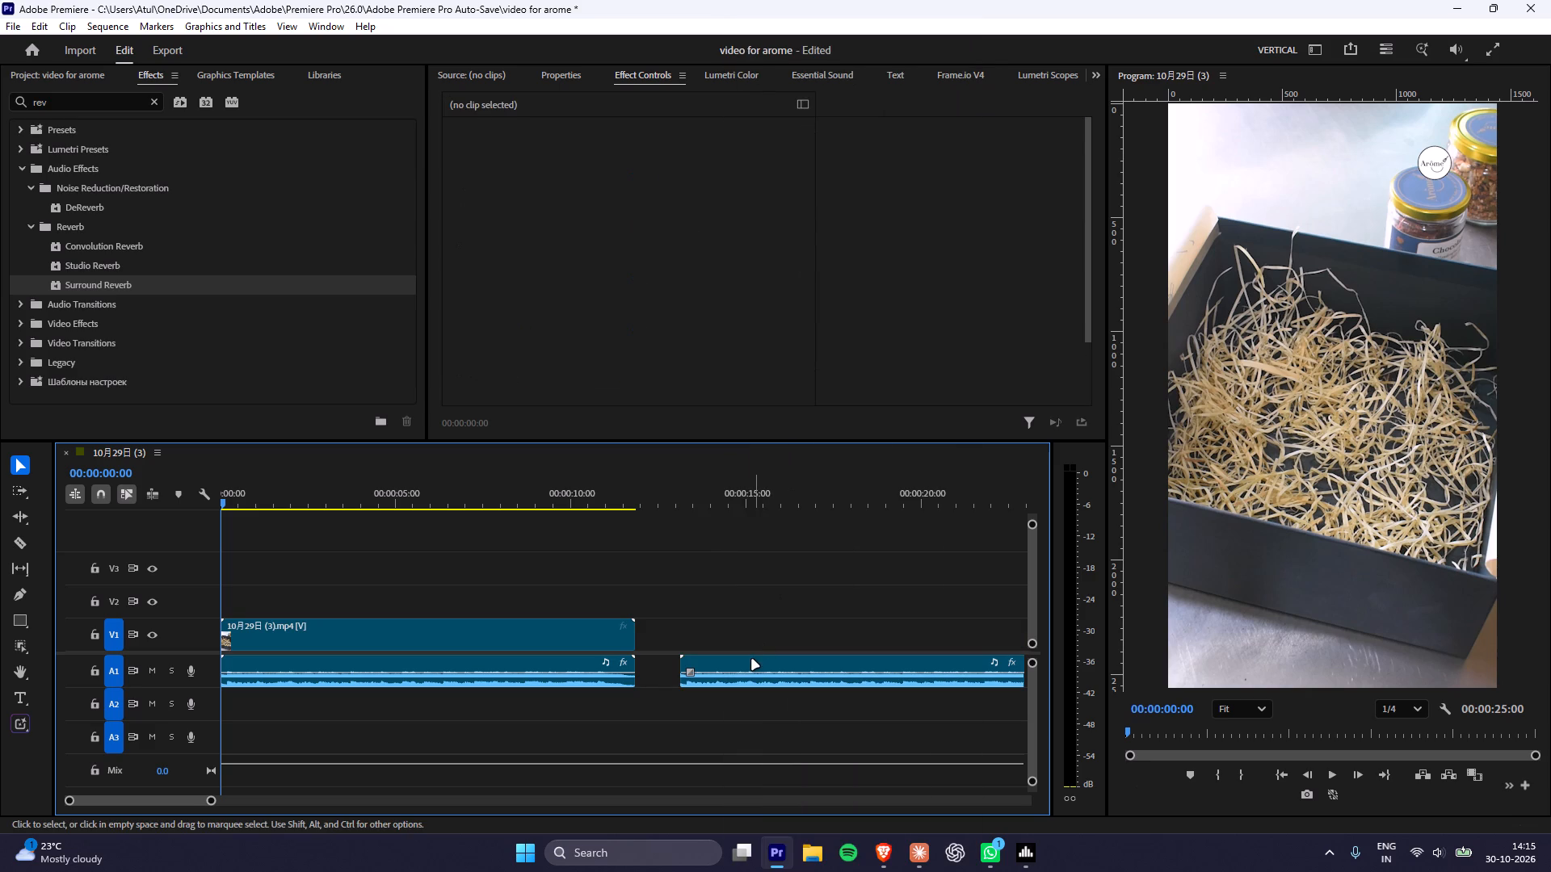
Move the duplicate audio onto track A2 so it starts at 00:00:00:00 beneath the original audio.
left_click_drag(752, 660, 143, 719)
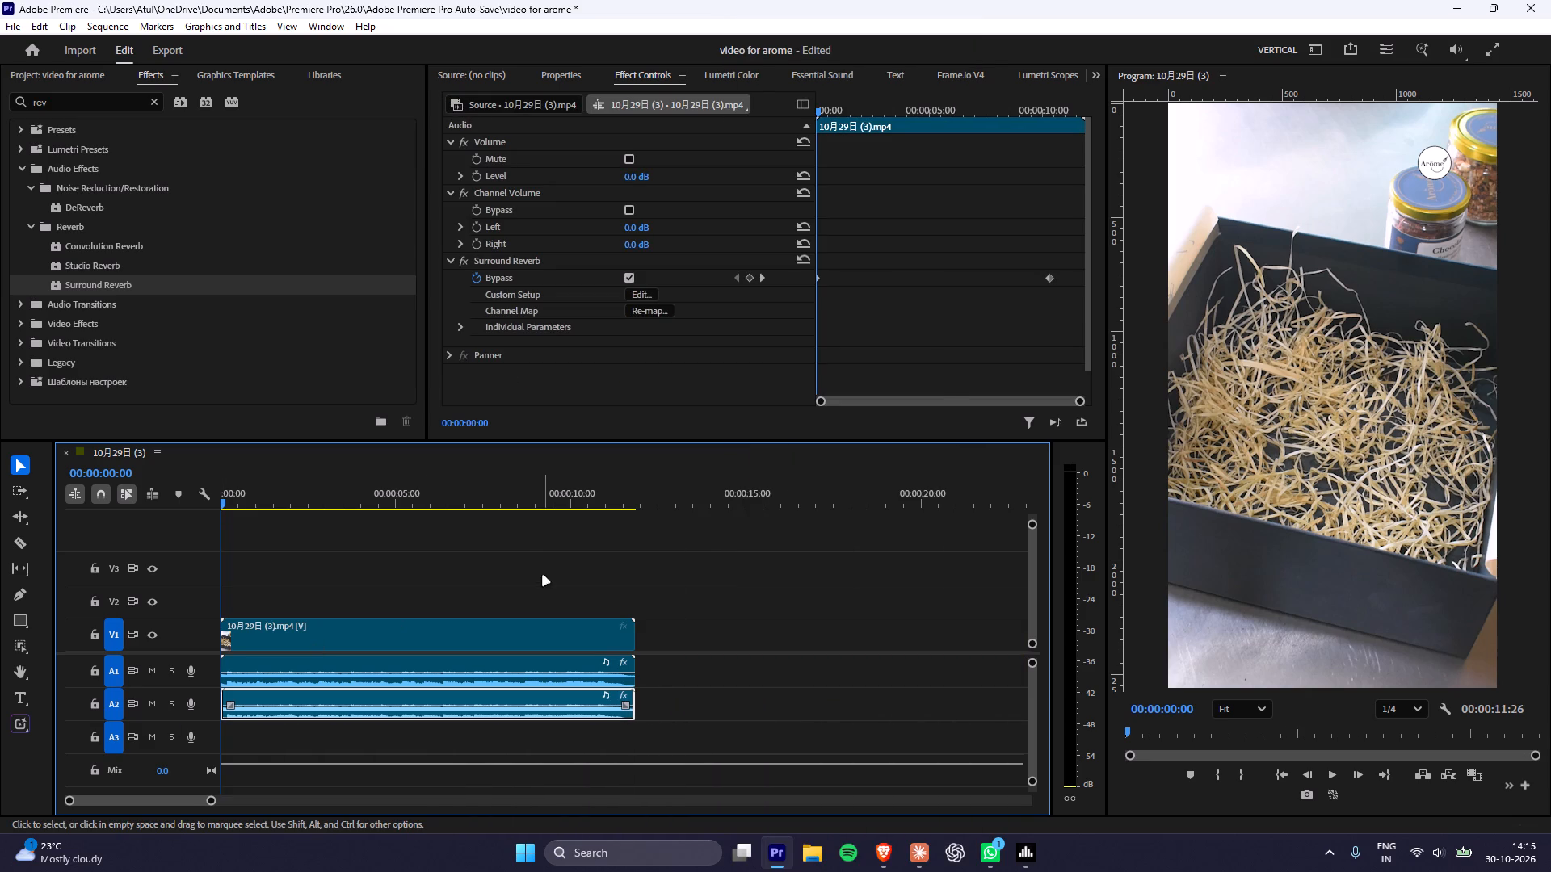
Play the layered audio from 00:00:06:20 to about 00:00:10:05 and review the original clip's effect settings.
left_click(454, 493)
key("space")
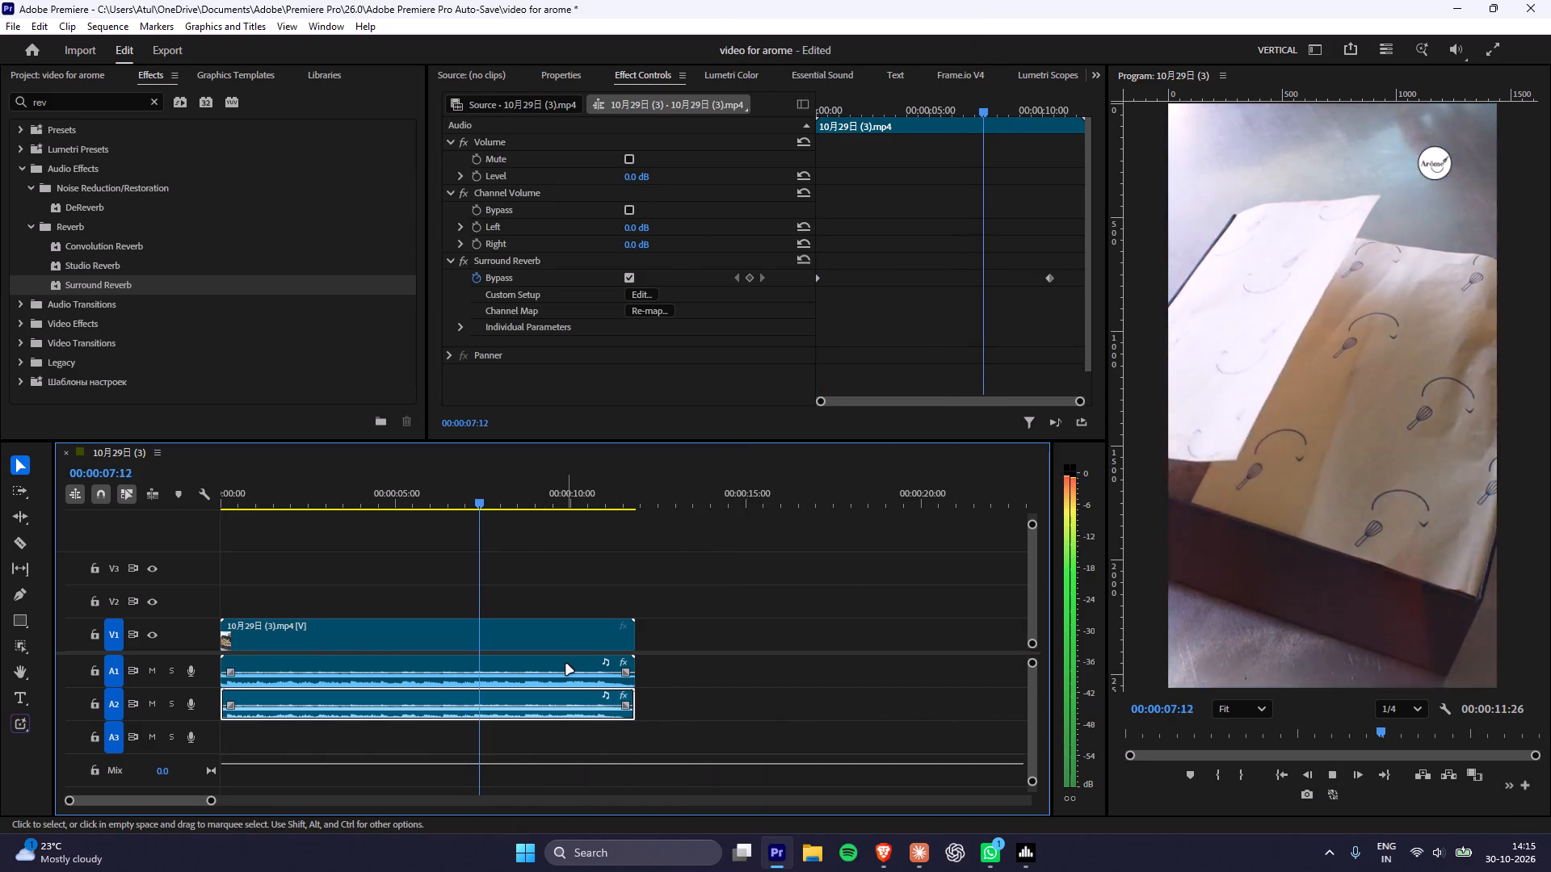
left_click(566, 664)
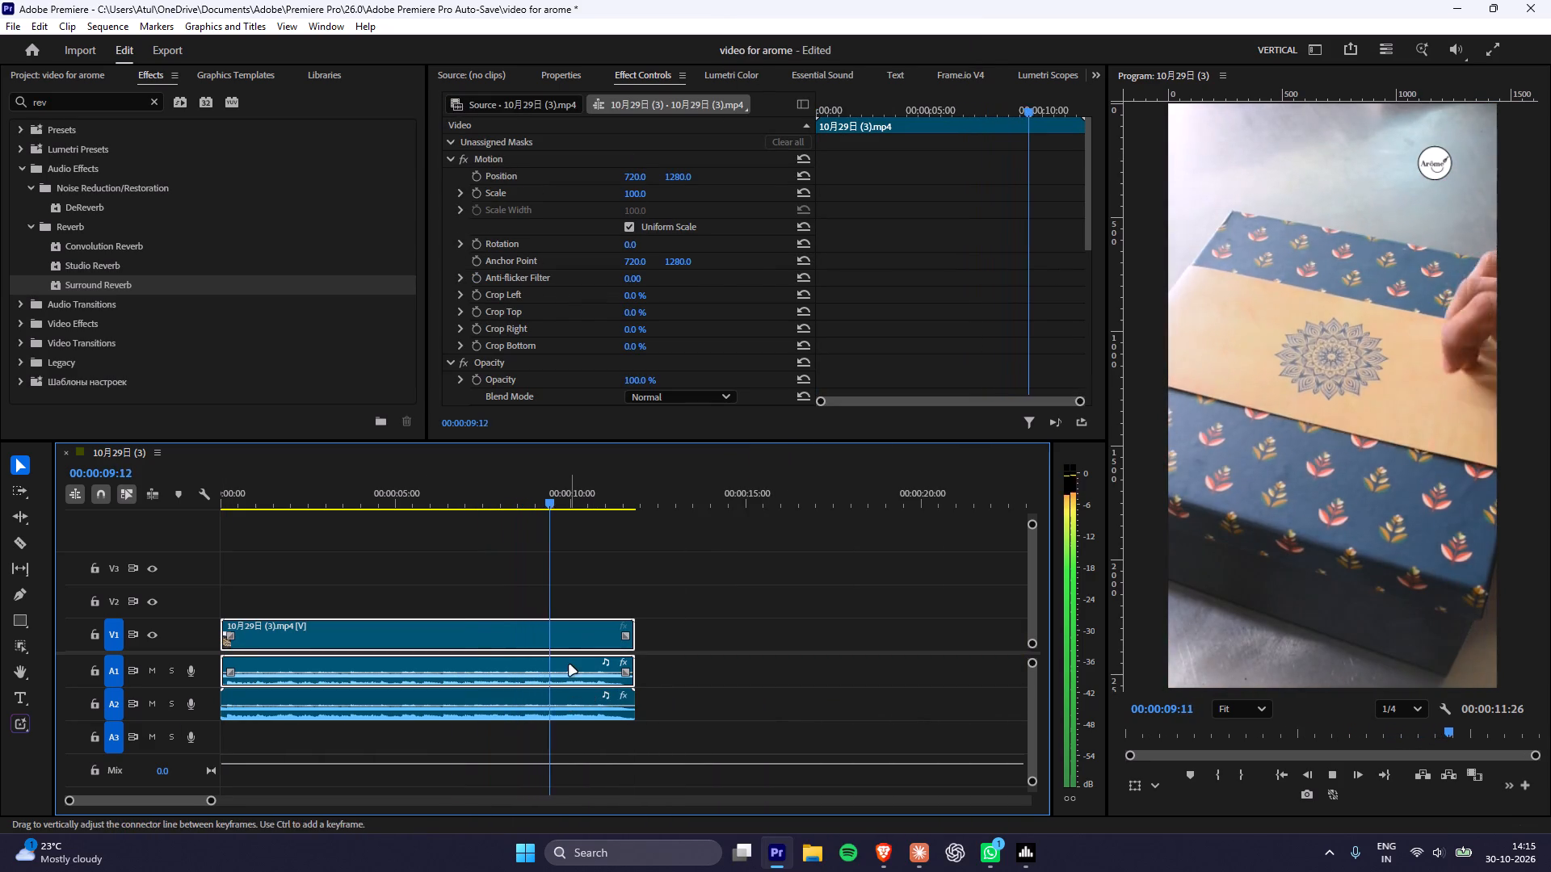
left_click(570, 664)
key("space")
key("space")
key("space")
scroll(689, 295, "down", 3)
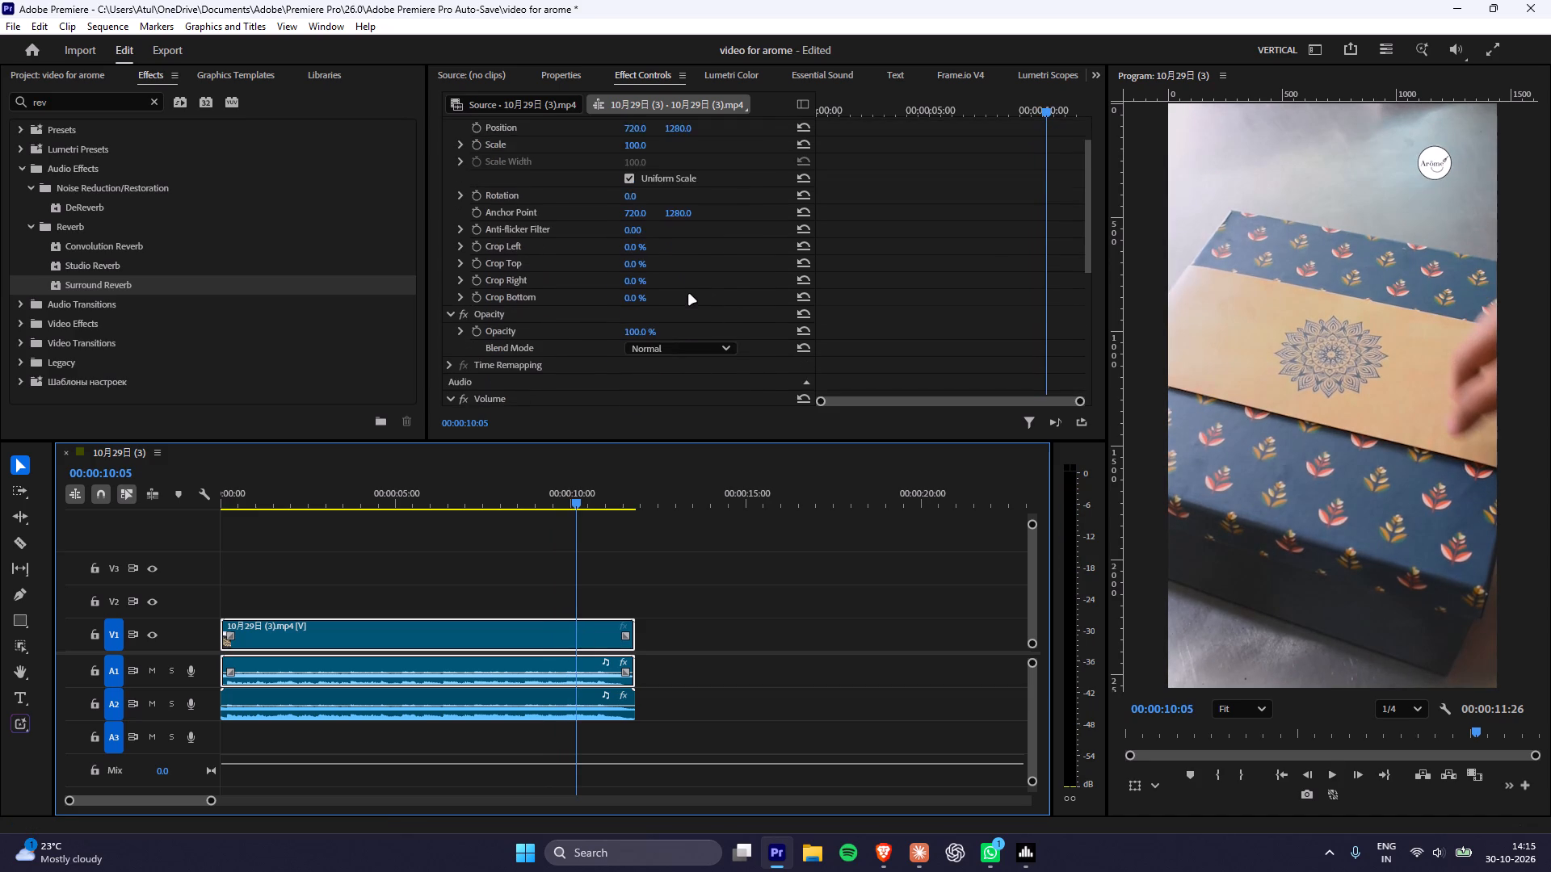
scroll(689, 295, "down", 3)
Delete both Surround Reverb Bypass keyframes from the duplicate audio clip on A2.
left_click(532, 692)
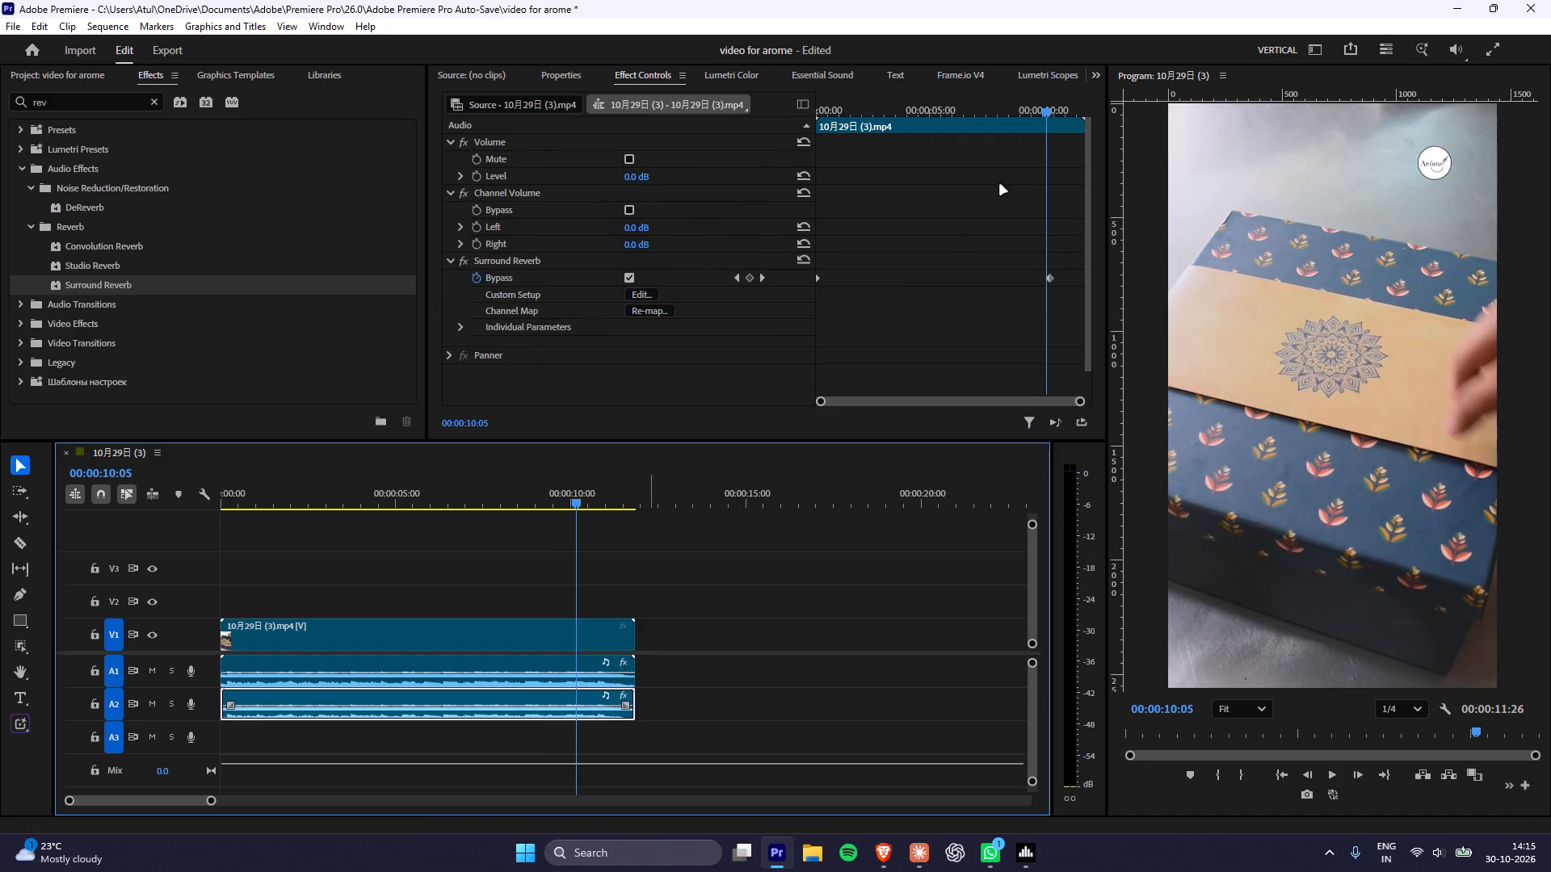
left_click_drag(1040, 240, 1065, 297)
key("Delete")
left_click_drag(952, 256, 871, 272)
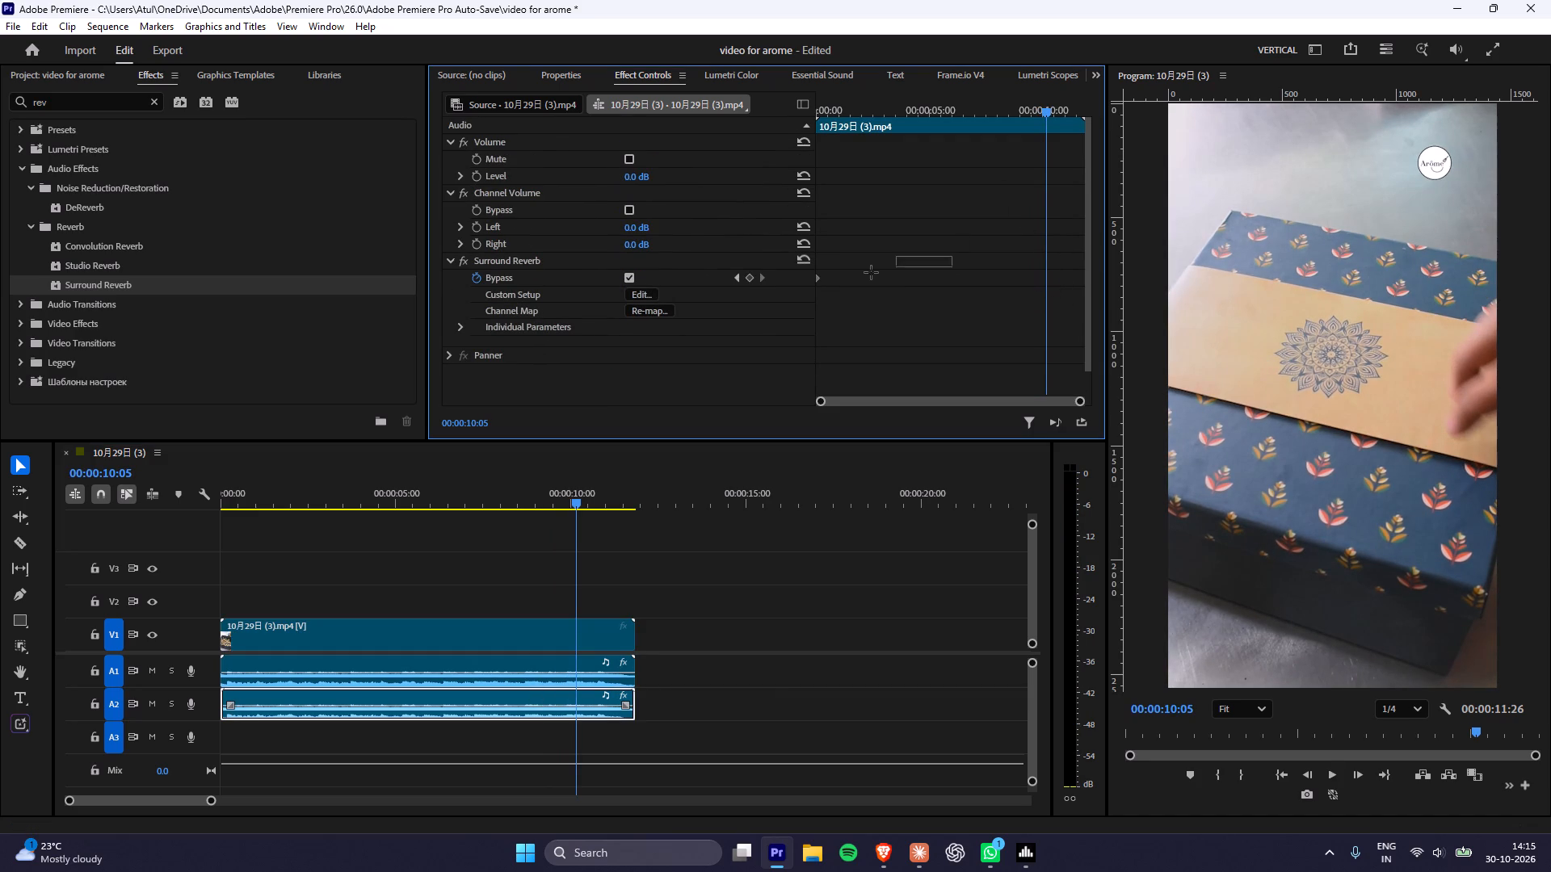
left_click_drag(871, 272, 771, 318)
key("Delete")
Delete both Surround Reverb Bypass keyframes from the original A1 clip and switch its Bypass on at 00:00:10:05.
left_click(536, 670)
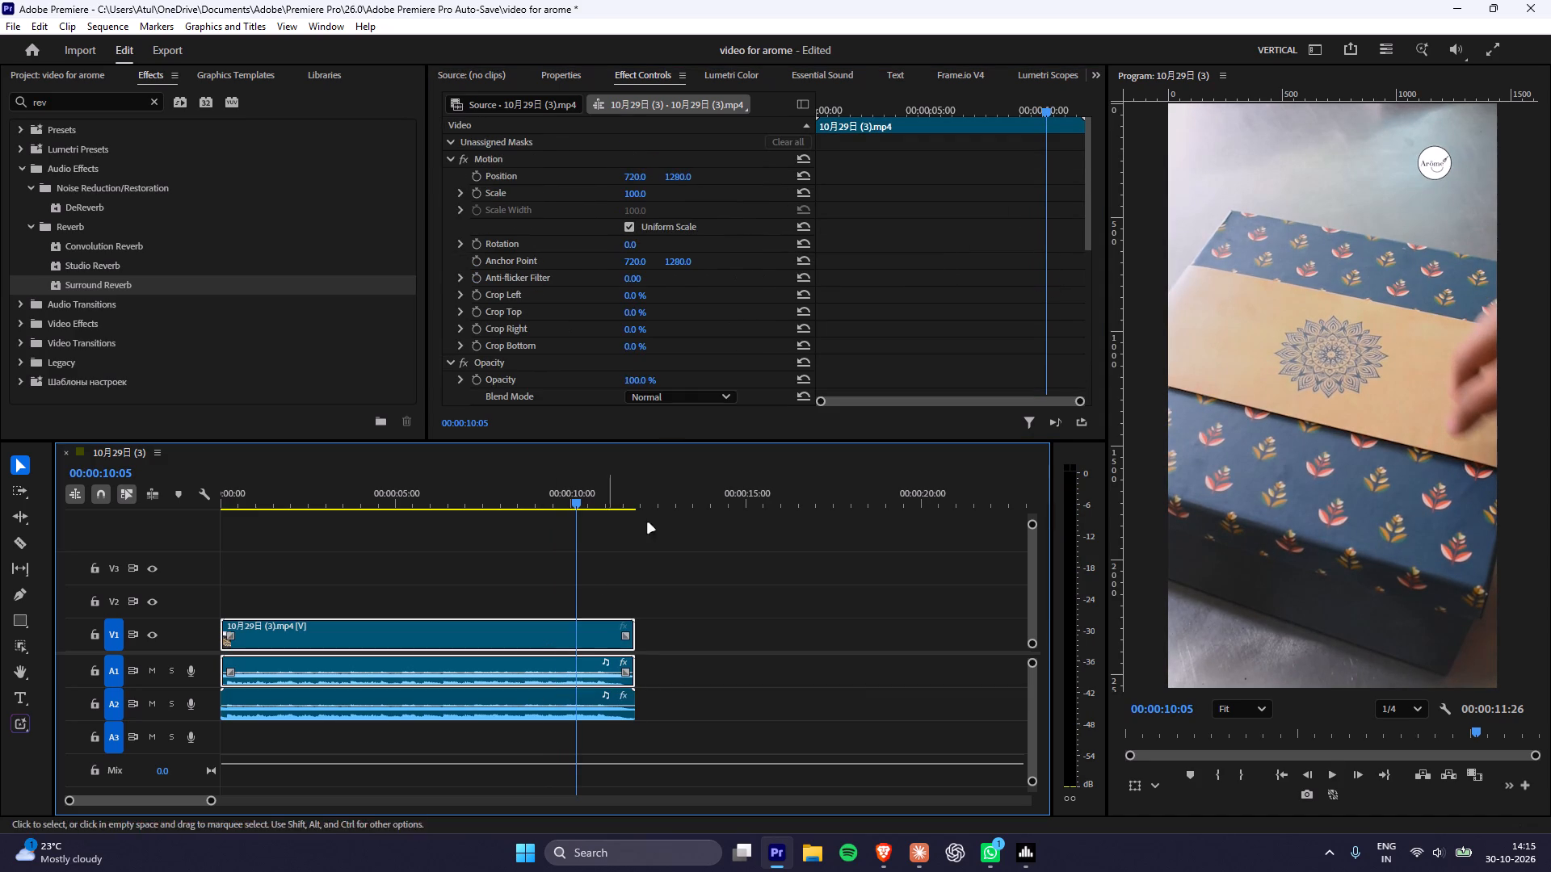
scroll(677, 329, "down", 19)
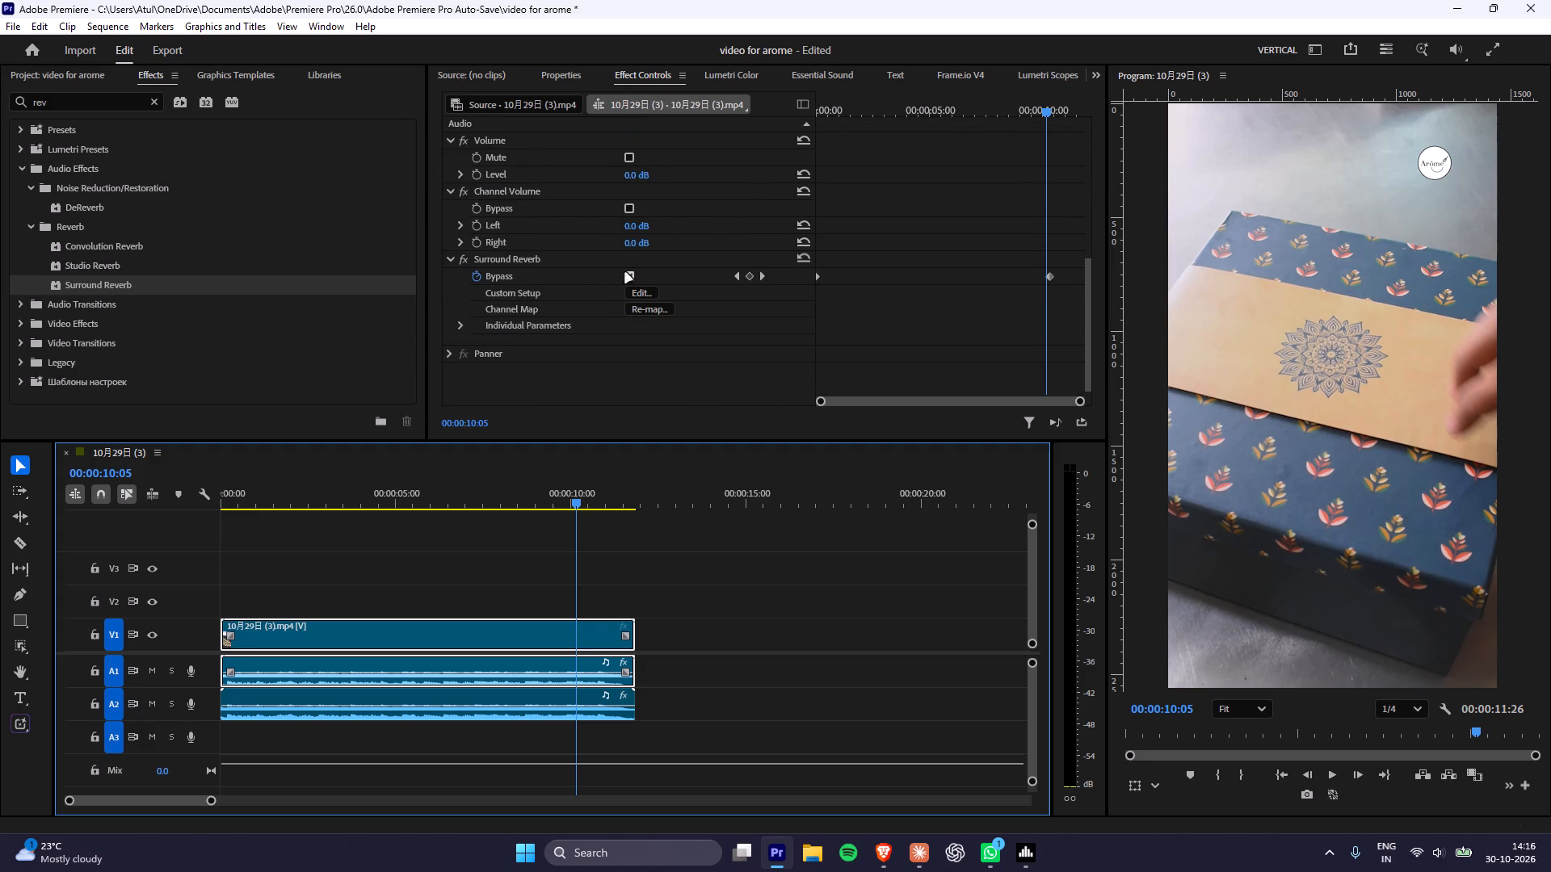
left_click_drag(994, 224, 1070, 311)
key("Delete")
left_click_drag(897, 249, 775, 334)
key("Delete")
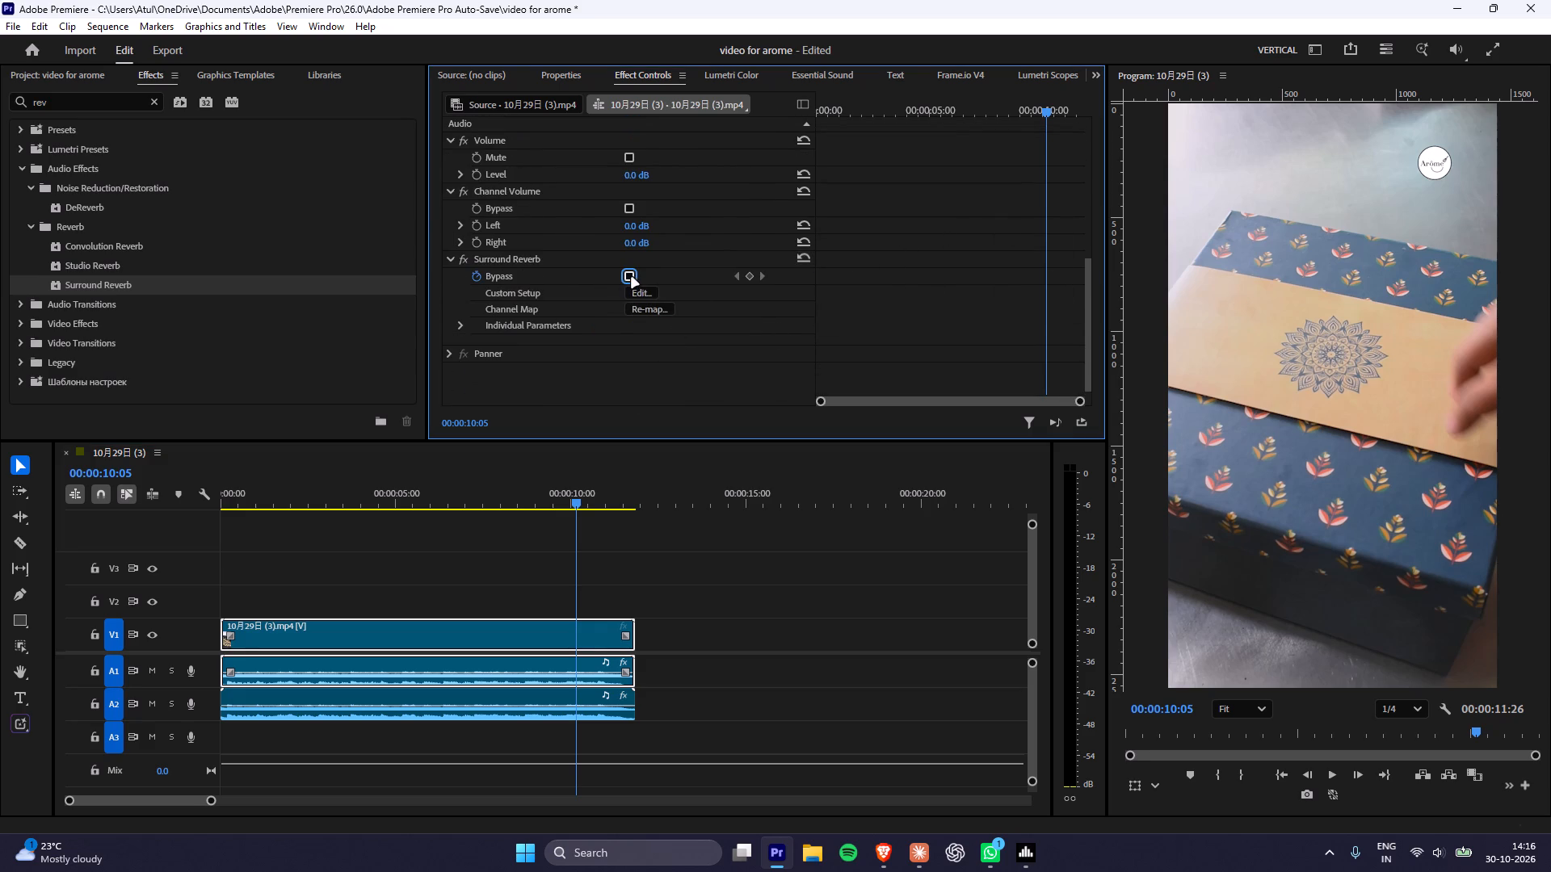
left_click(632, 278)
Play the reel through its ending, briefly muting and unmuting tracks A1 and A2 in turn to compare them.
left_click(379, 495)
key("space")
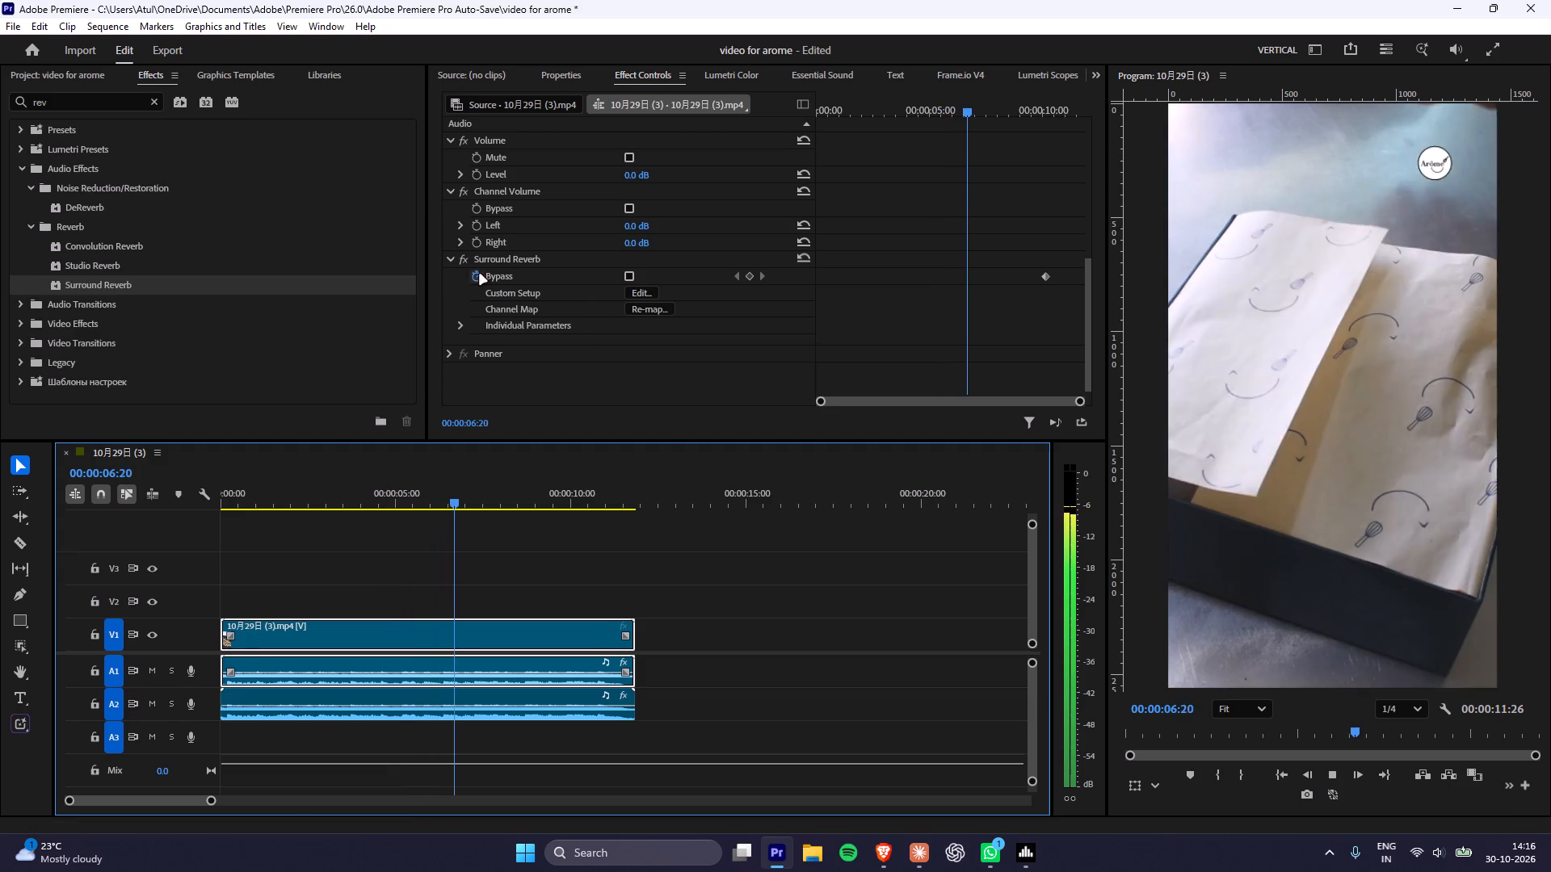
key("space")
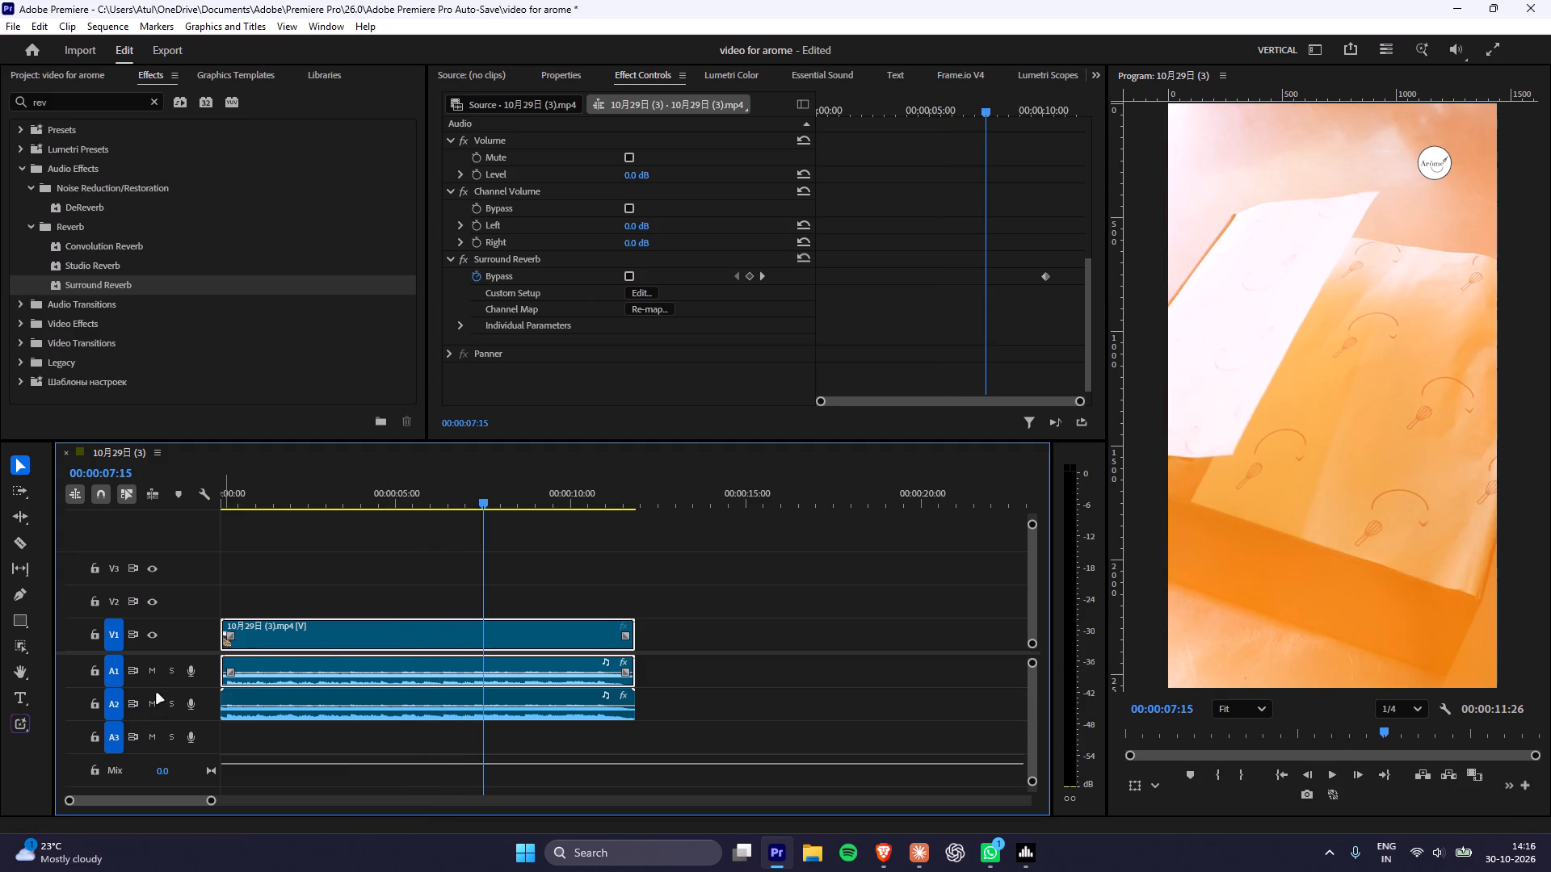
key("space")
left_click(153, 673)
left_click(153, 673)
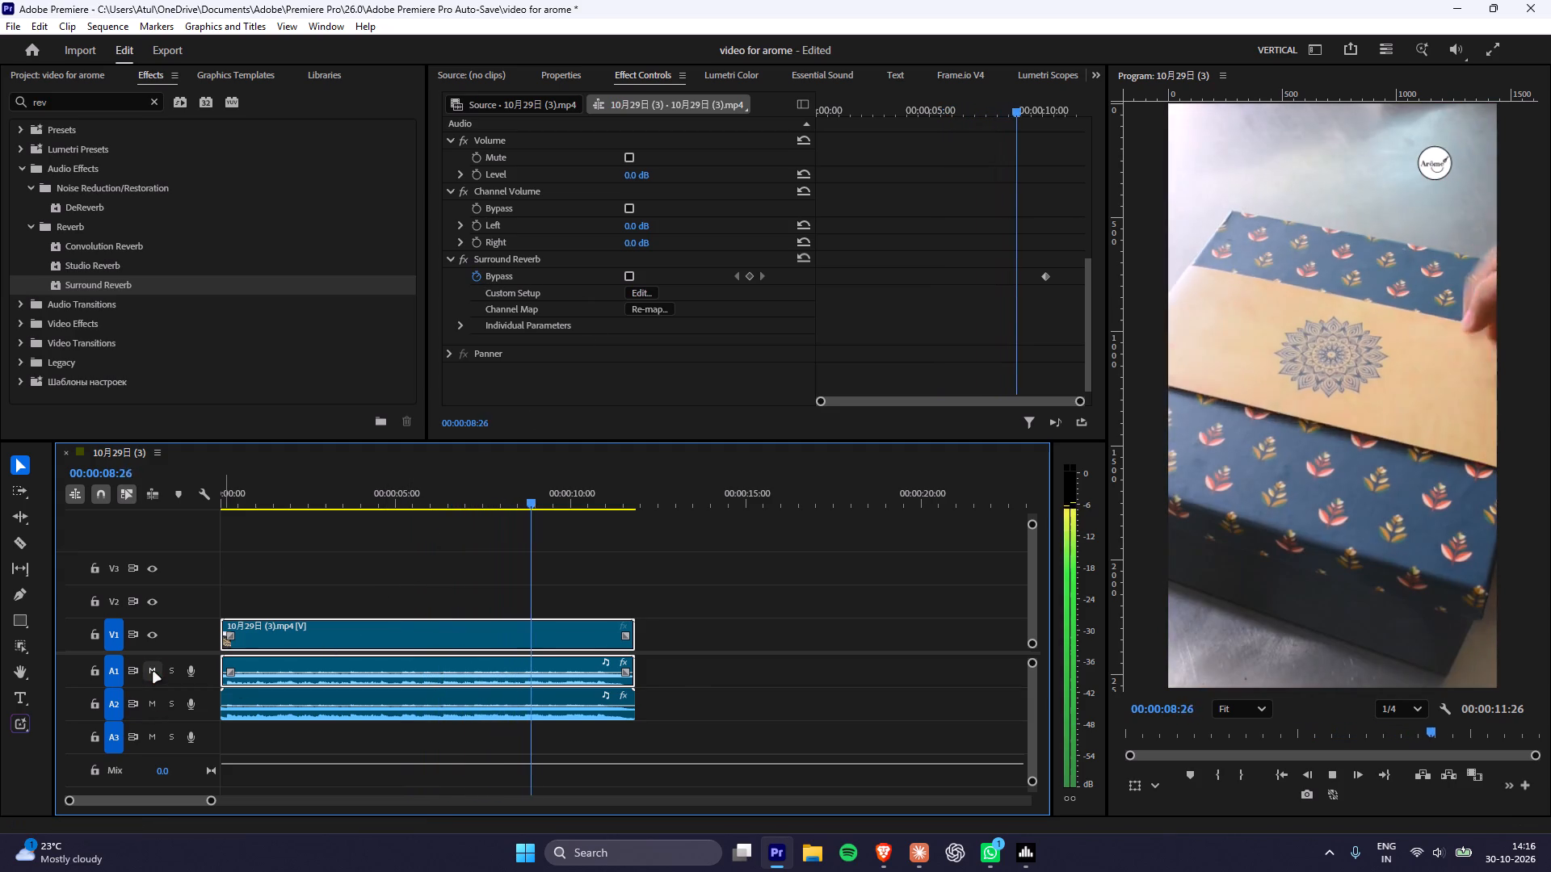
left_click(158, 702)
left_click(158, 702)
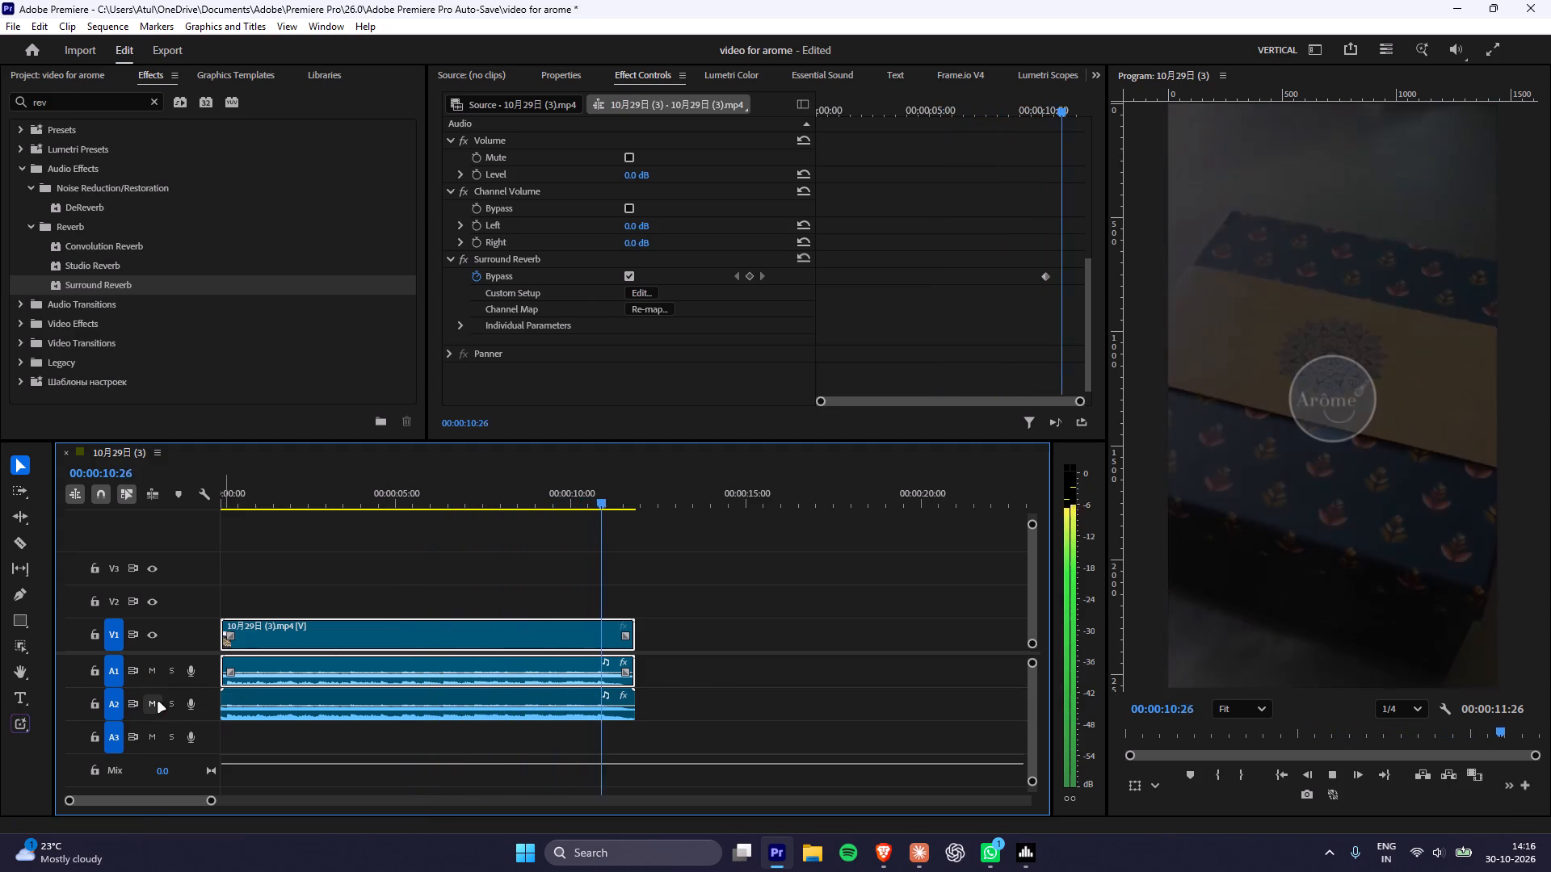
key("space")
Move the original A1 clip's Surround Reverb Bypass keyframe to the start of the clip.
left_click(272, 670)
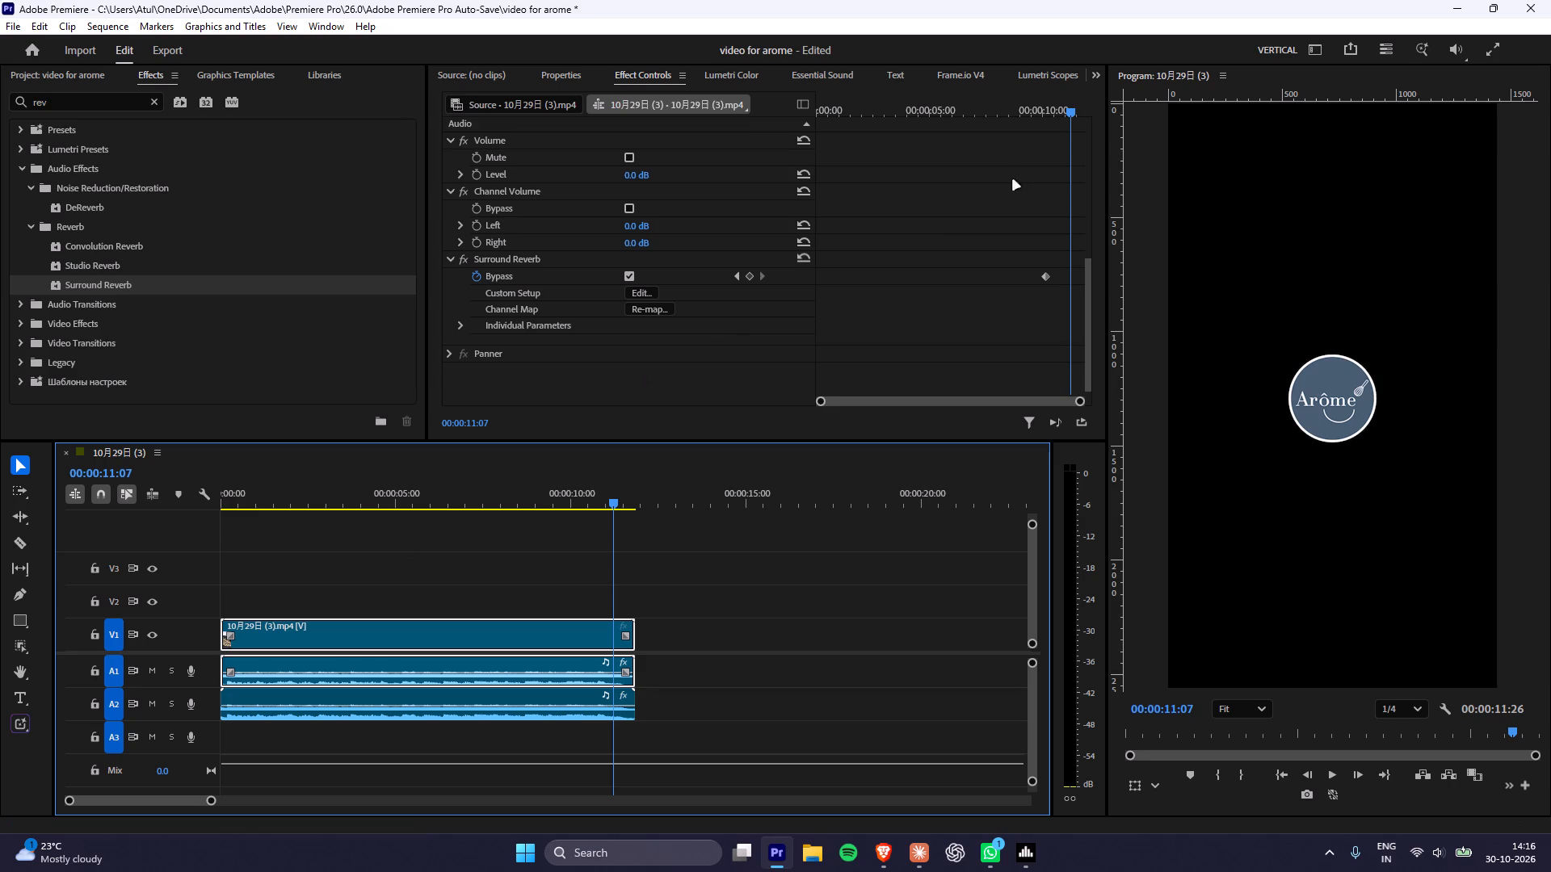
left_click_drag(1044, 116, 1046, 128)
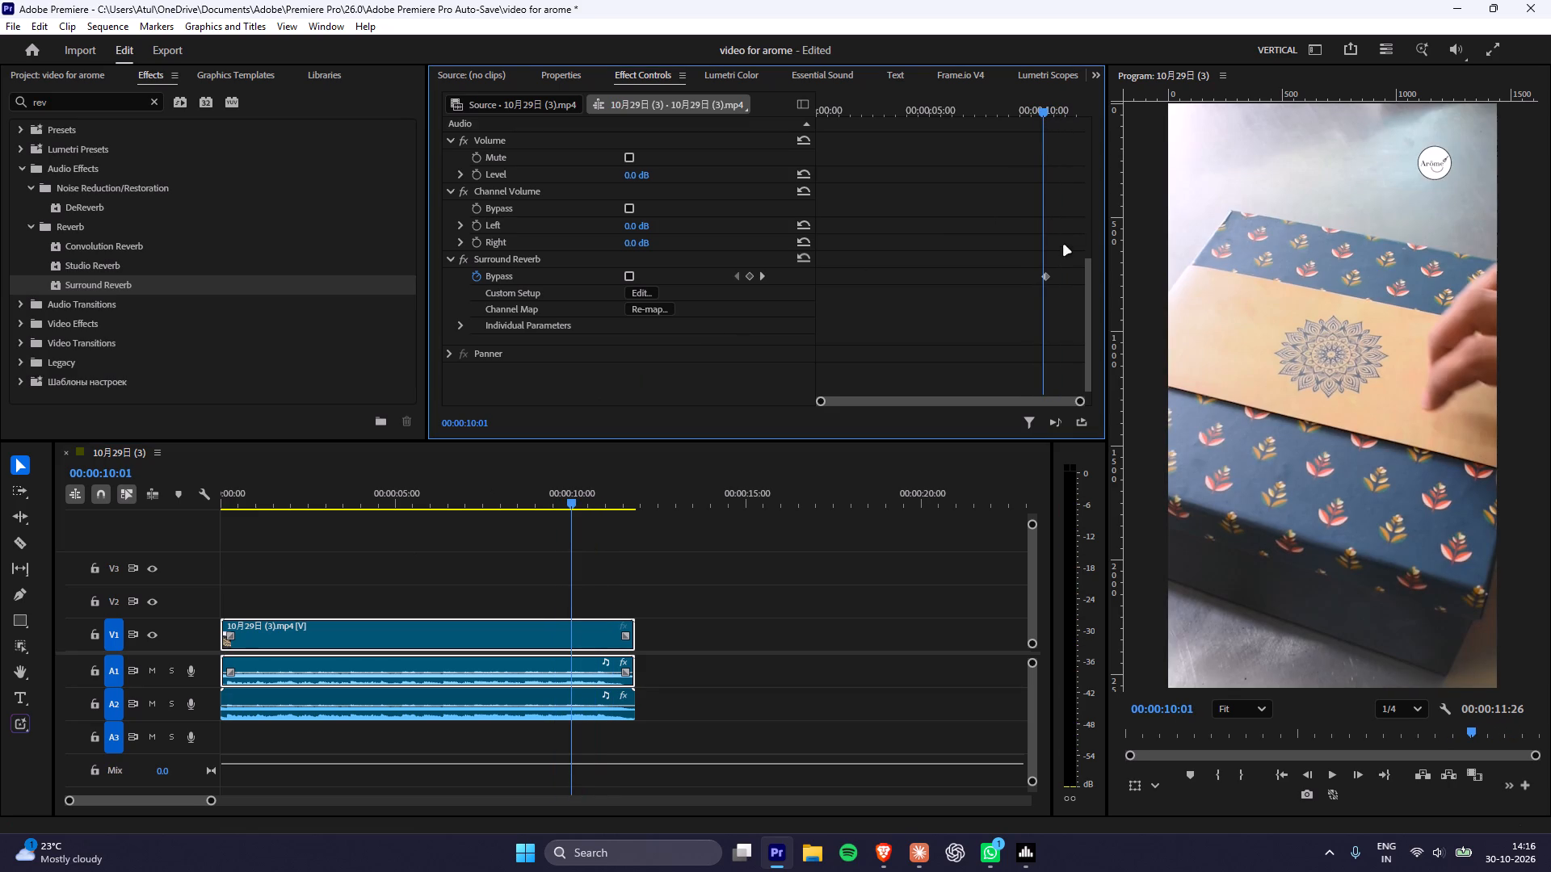
left_click_drag(1045, 277, 666, 314)
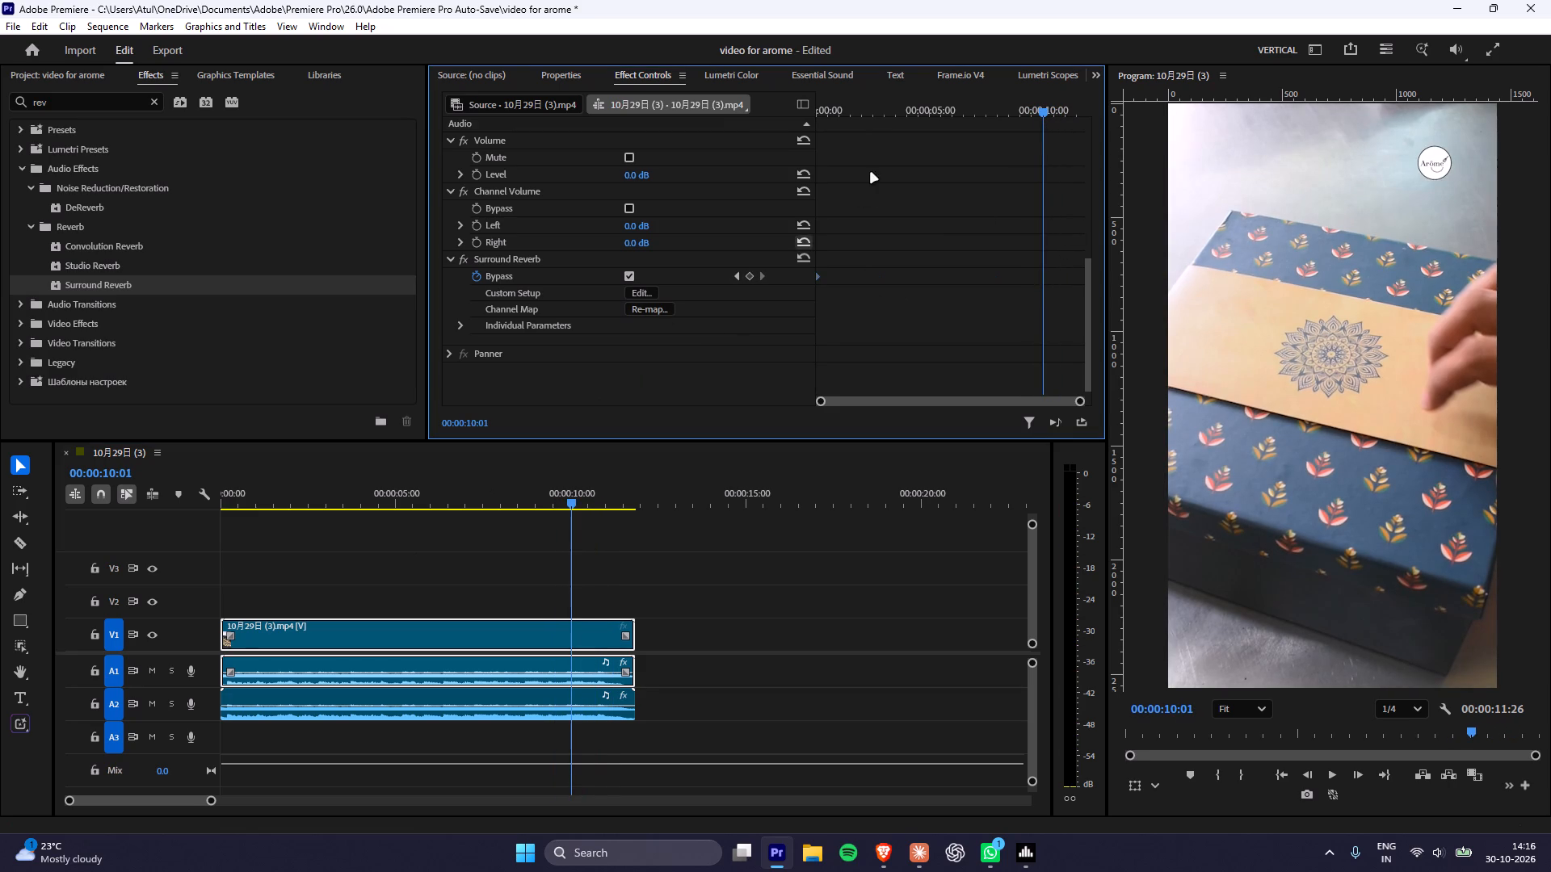
Play the reel from its start to 00:00:04:09 and compare the Surround Reverb settings of the A1 and A2 clips.
left_click_drag(870, 114, 713, 143)
key("space")
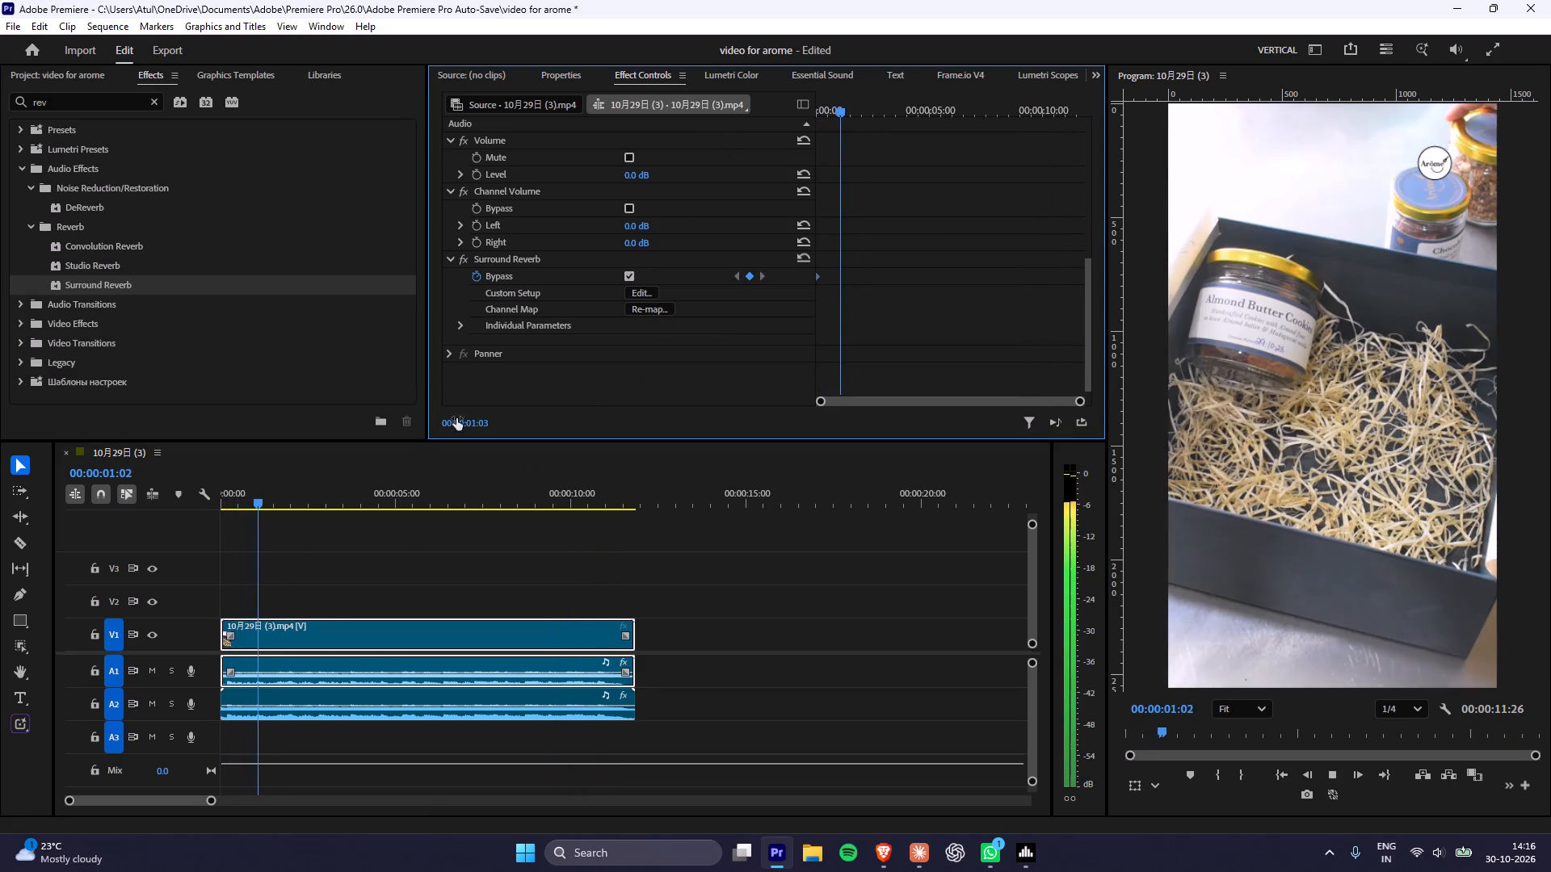
key("space")
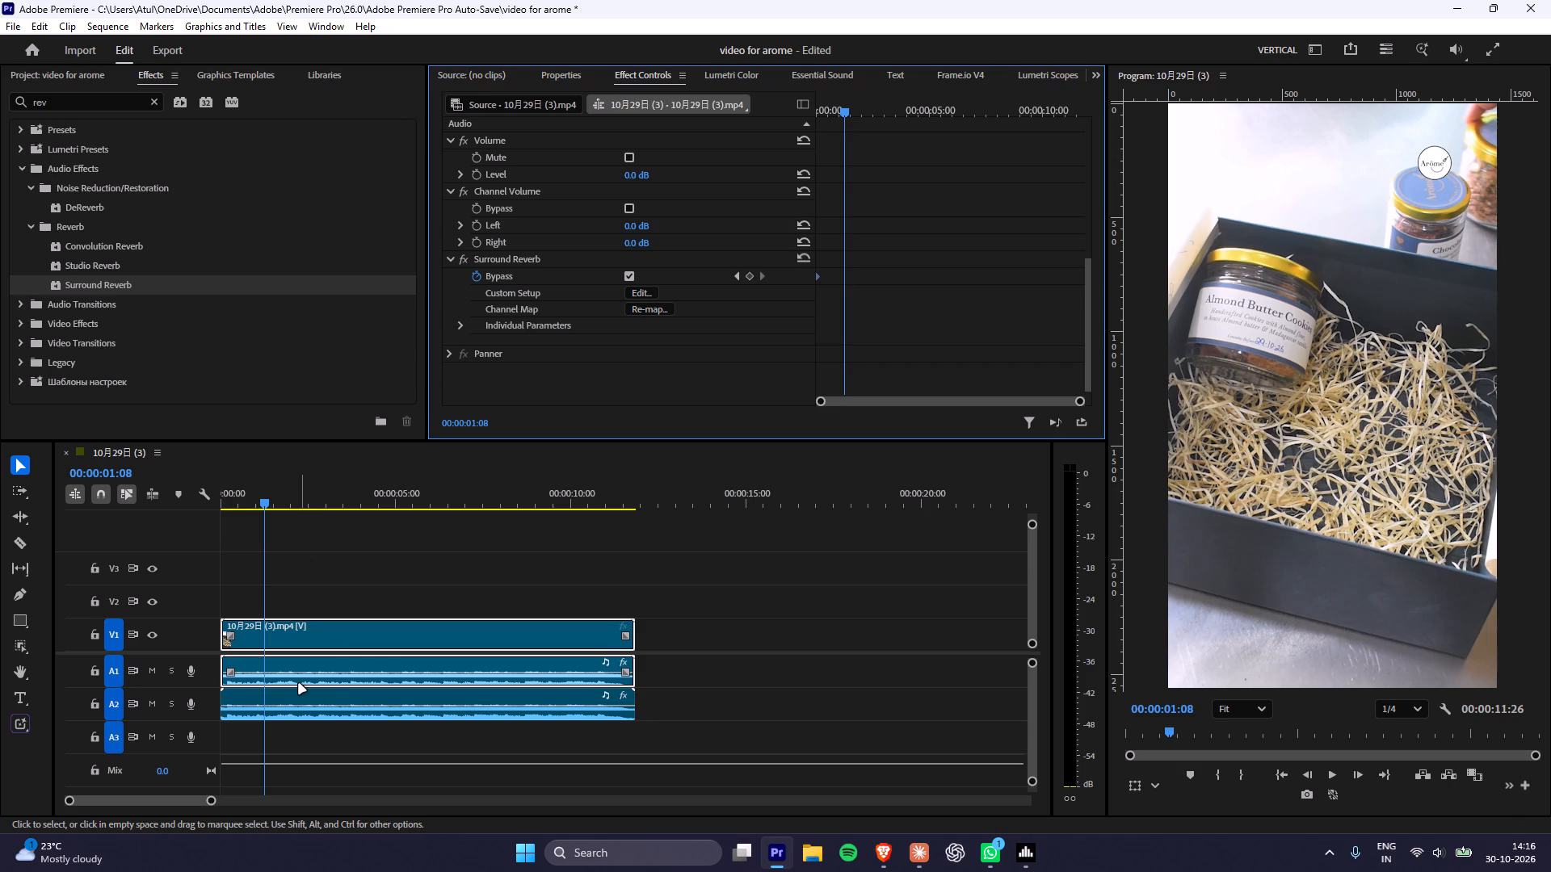
key("space")
key("space")
left_click(447, 572)
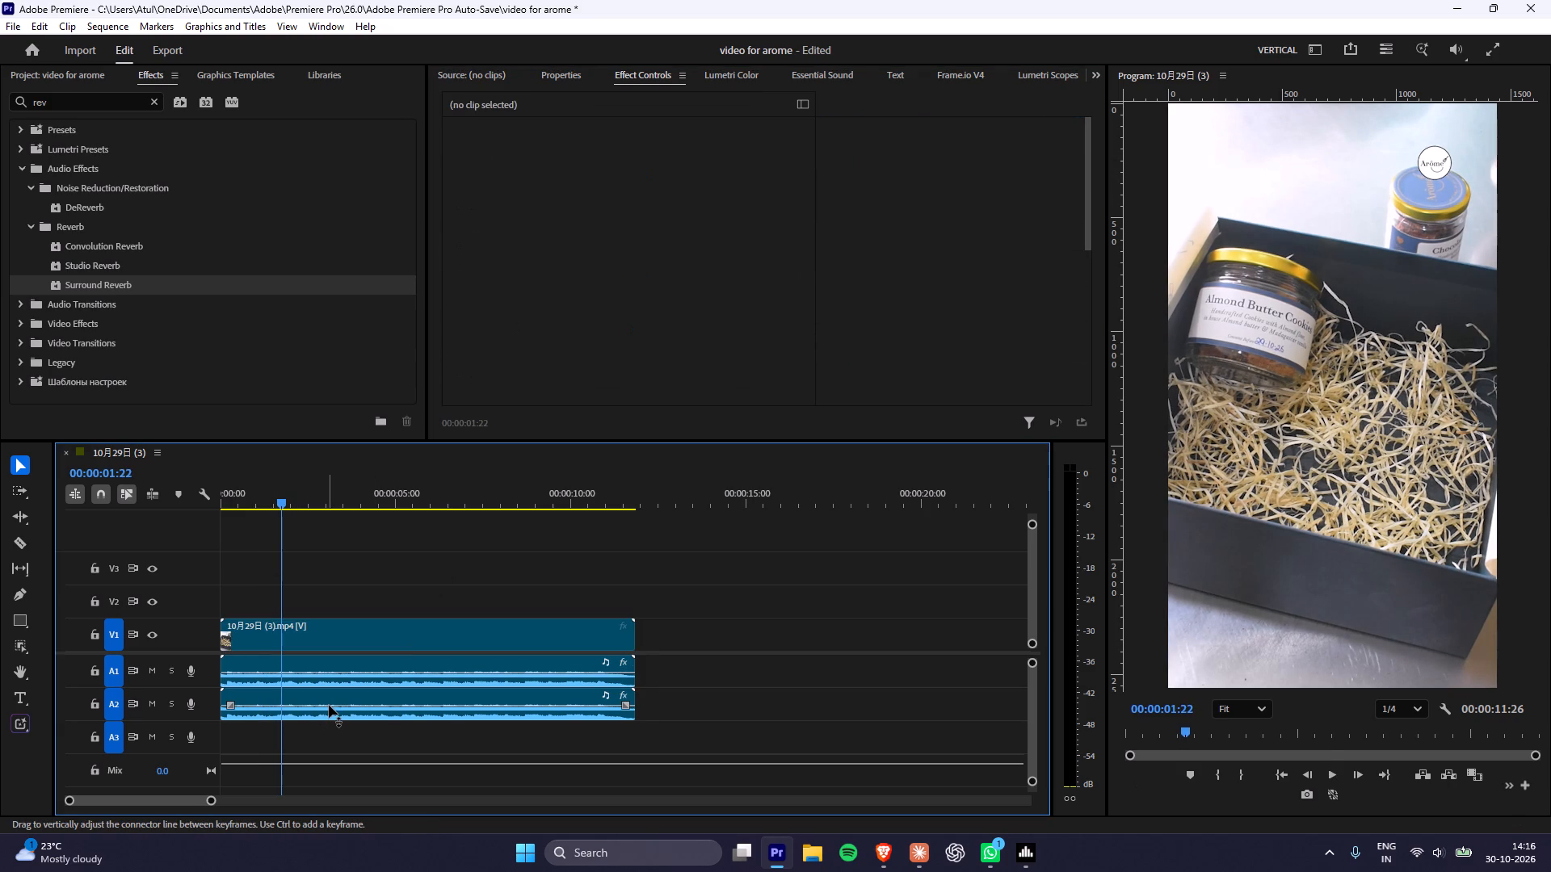
key("space")
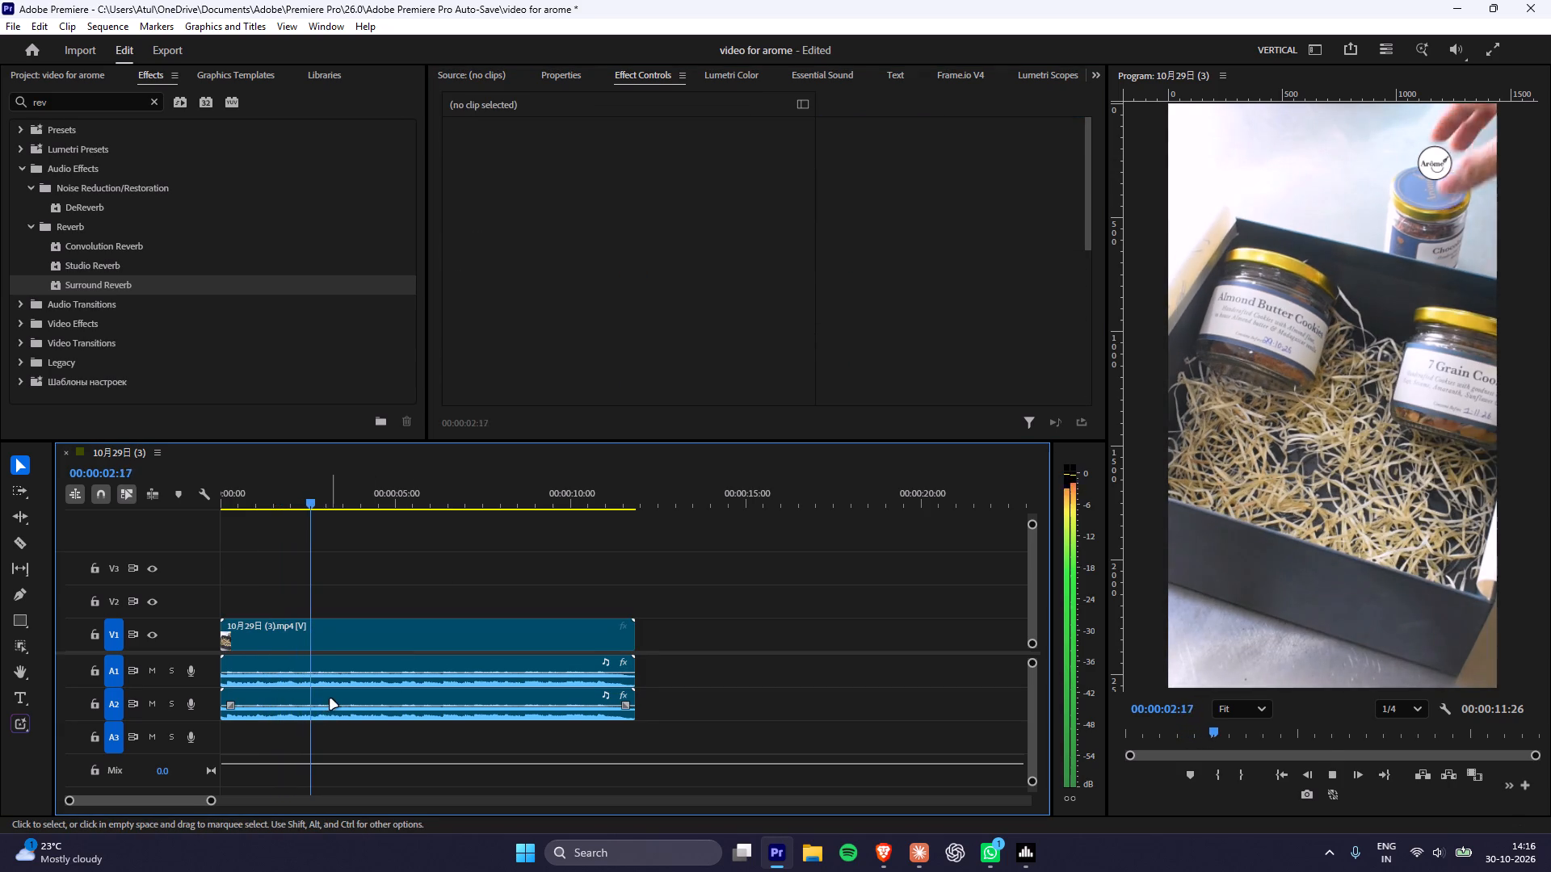
left_click(397, 696)
key("space")
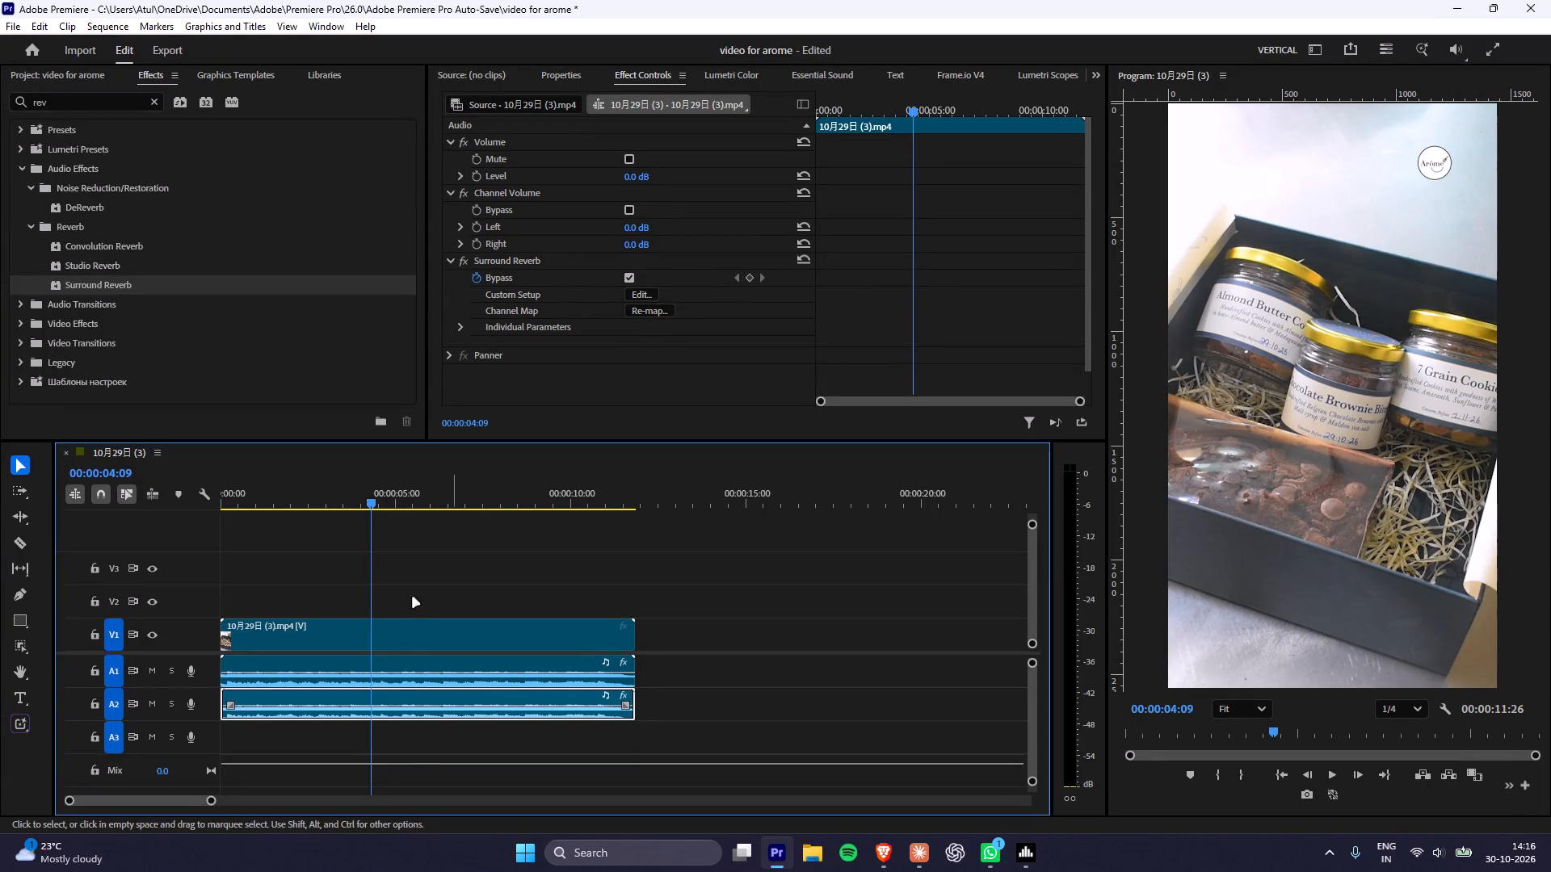
left_click(423, 671)
scroll(607, 317, "down", 14)
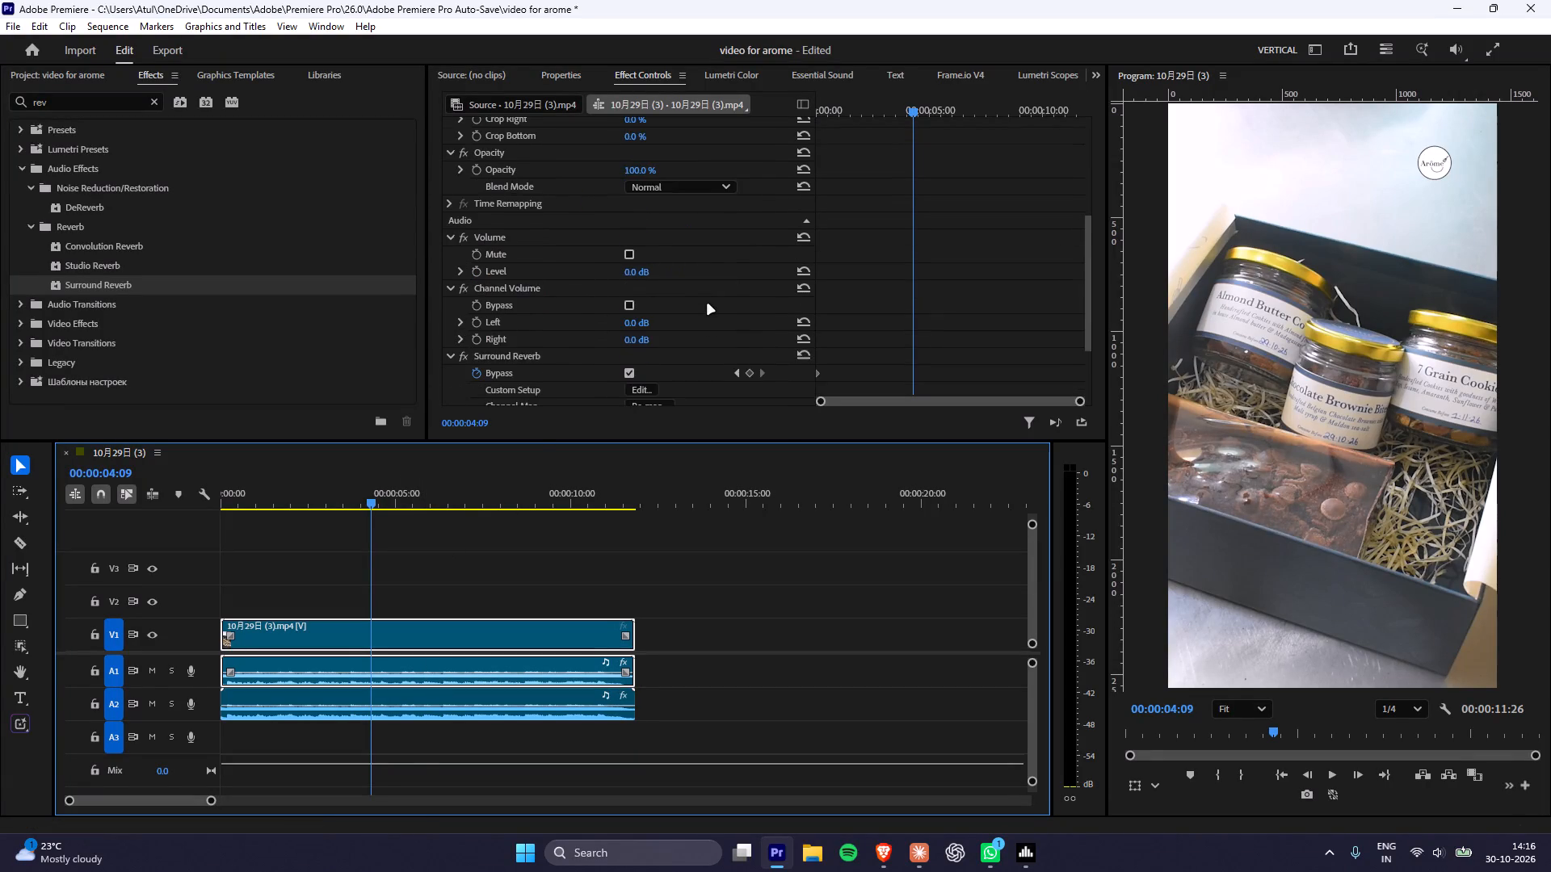
scroll(708, 304, "down", 7)
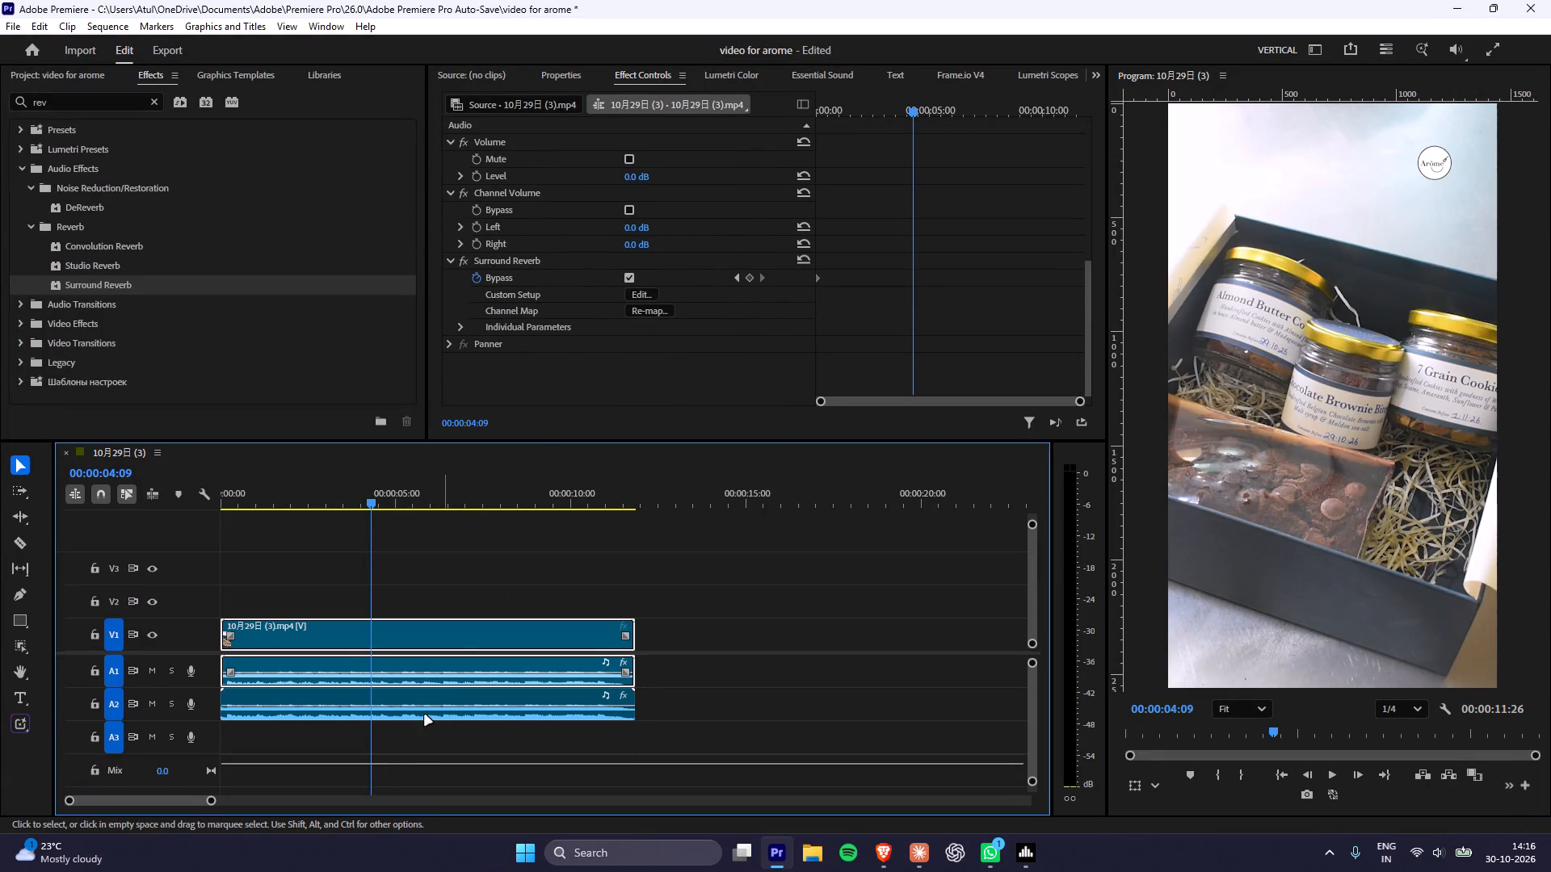
Turn off Surround Reverb Bypass on the duplicate A2 clip and move its keyframe to the clip's start.
left_click(418, 708)
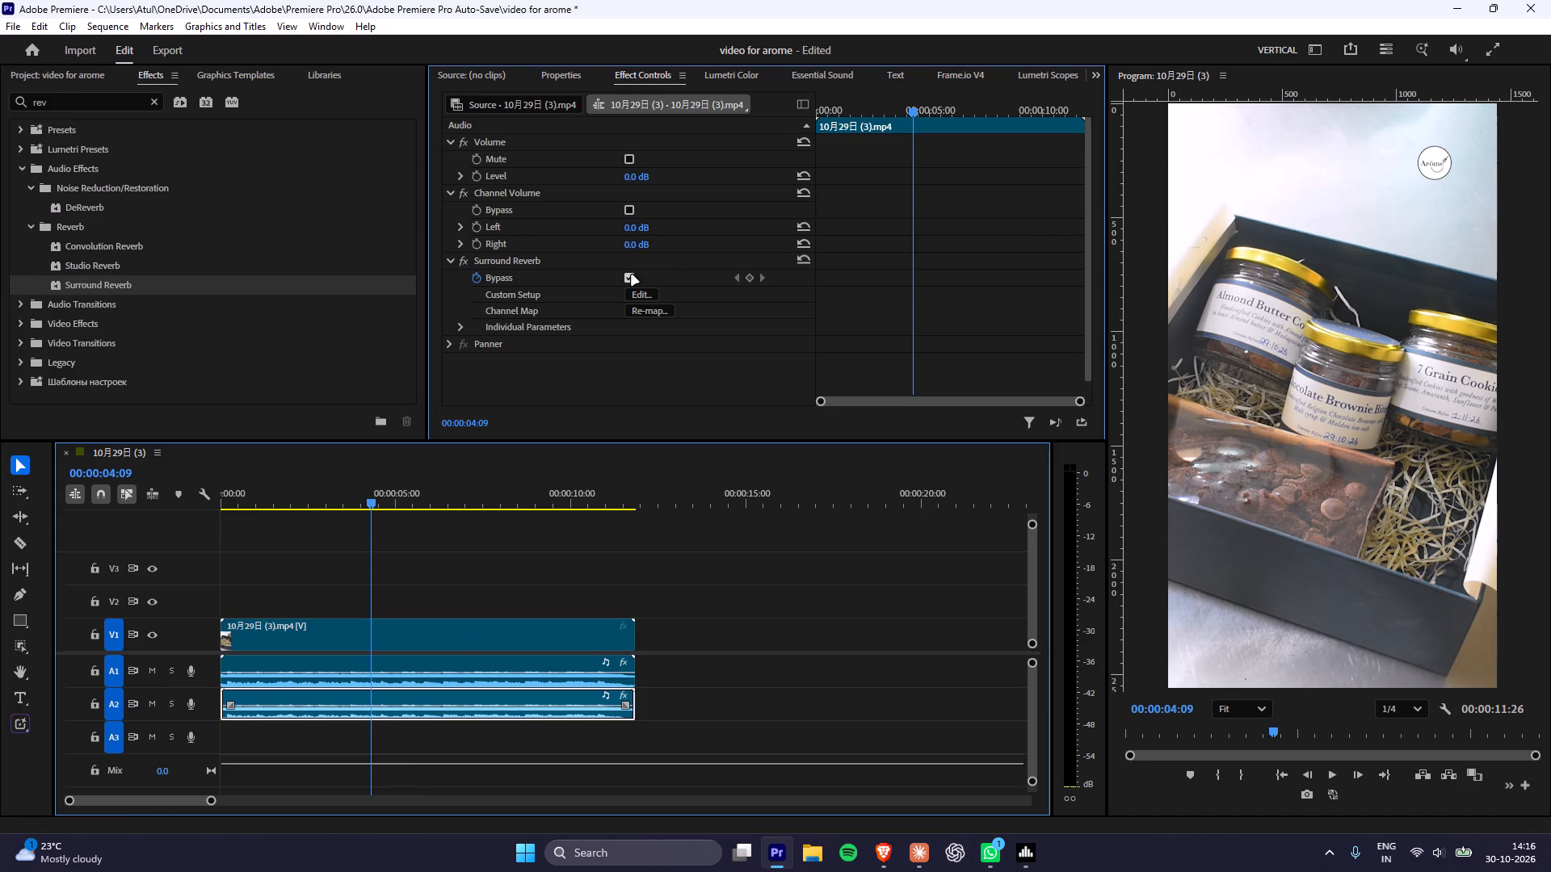
left_click(632, 275)
left_click_drag(910, 280, 872, 283)
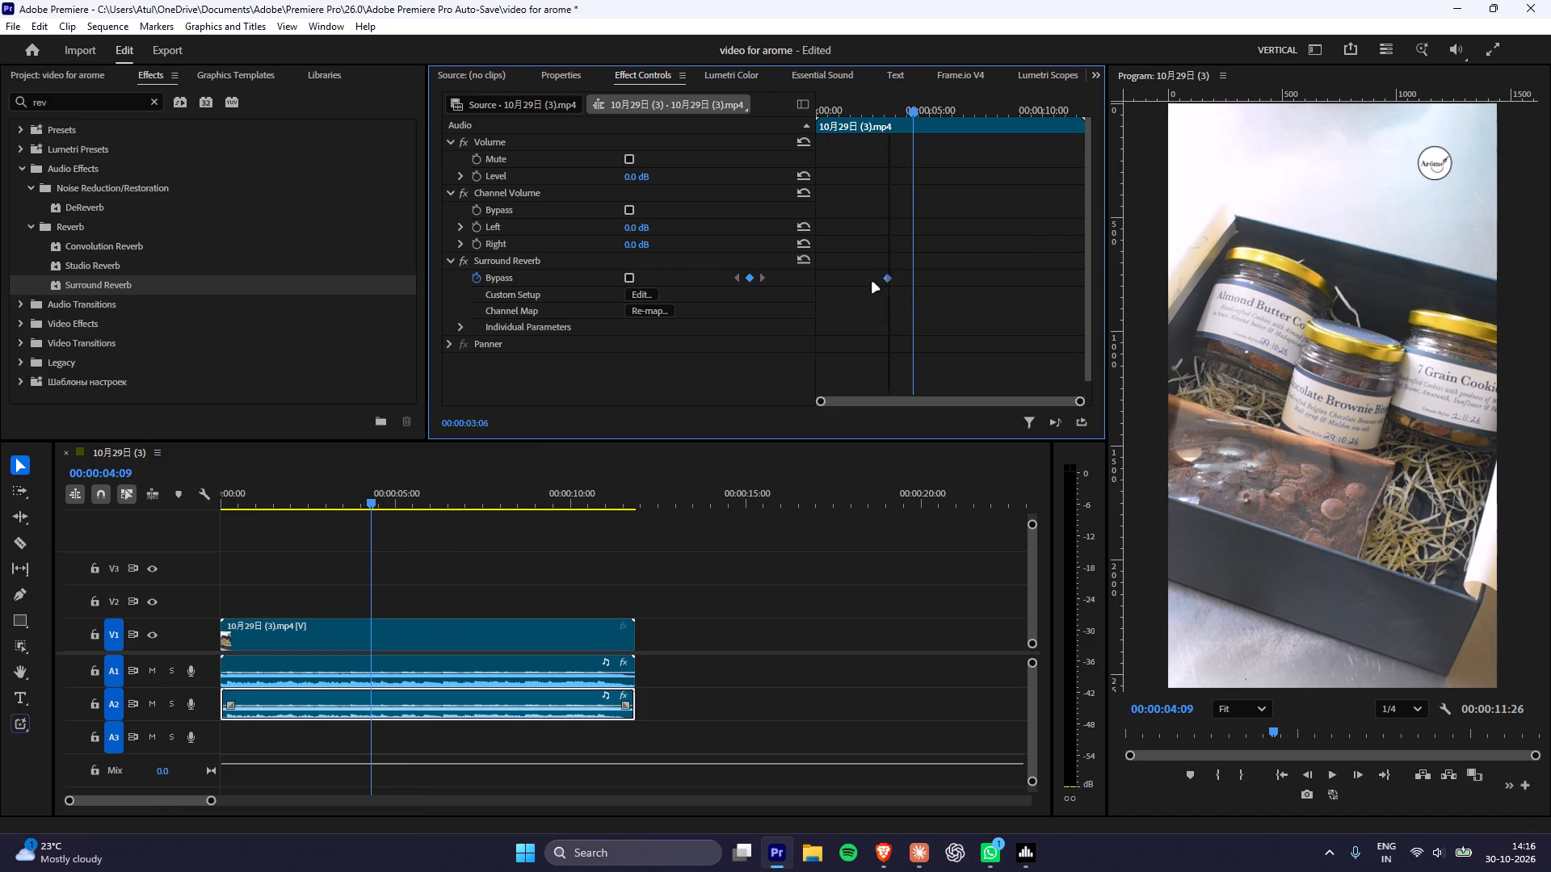
left_click_drag(872, 283, 640, 298)
Play the reel from its start with track A1 muted to hear the reverb on A2, and unmute A1 near the end.
left_click_drag(284, 503, 141, 507)
key("space")
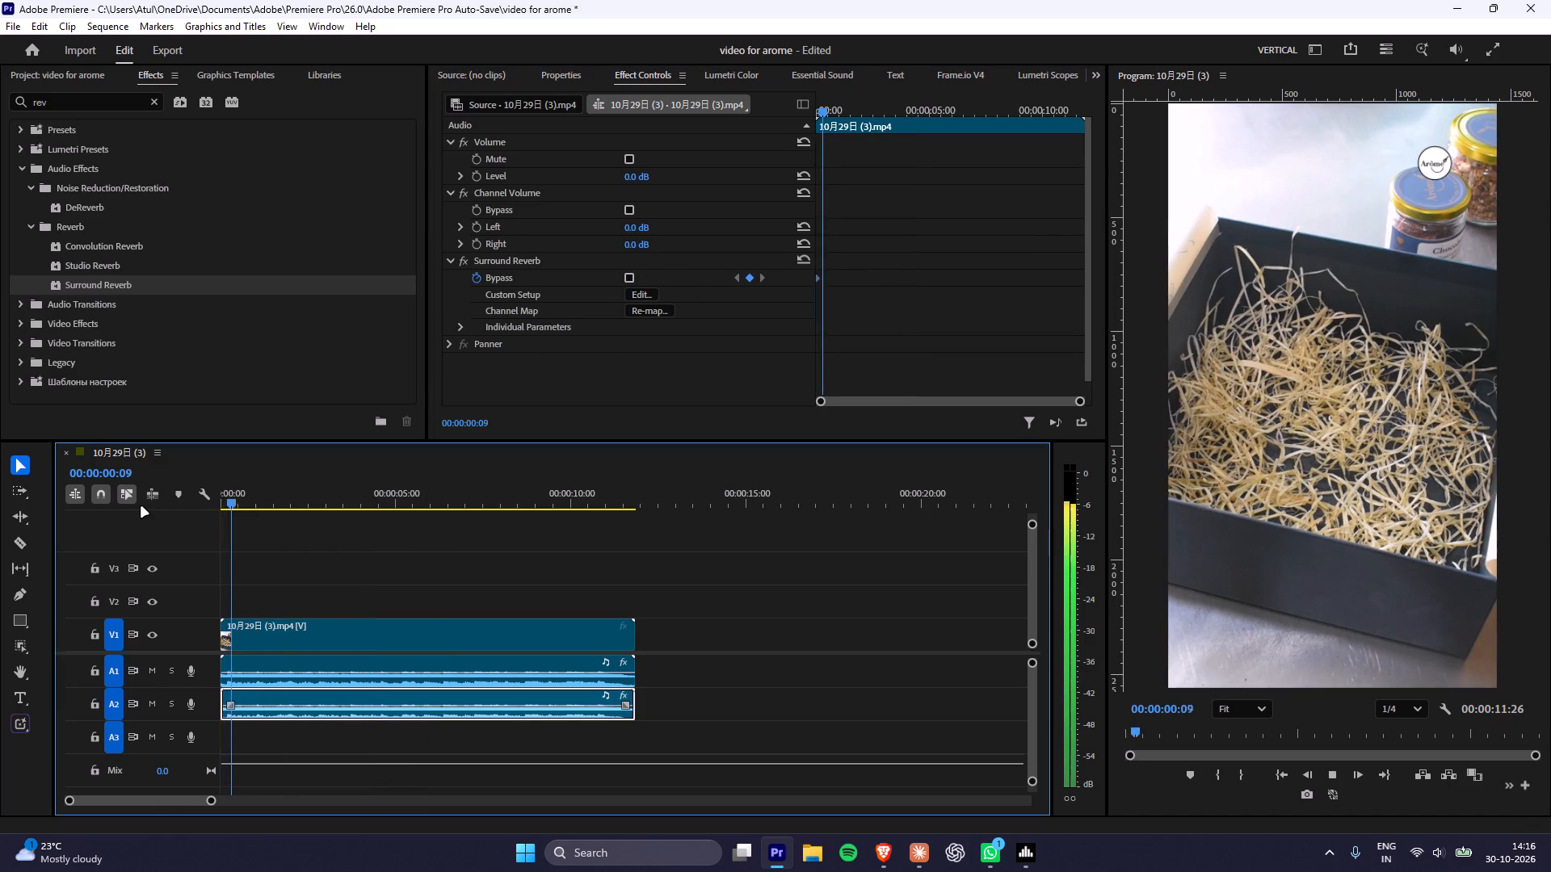
key("space")
left_click(154, 669)
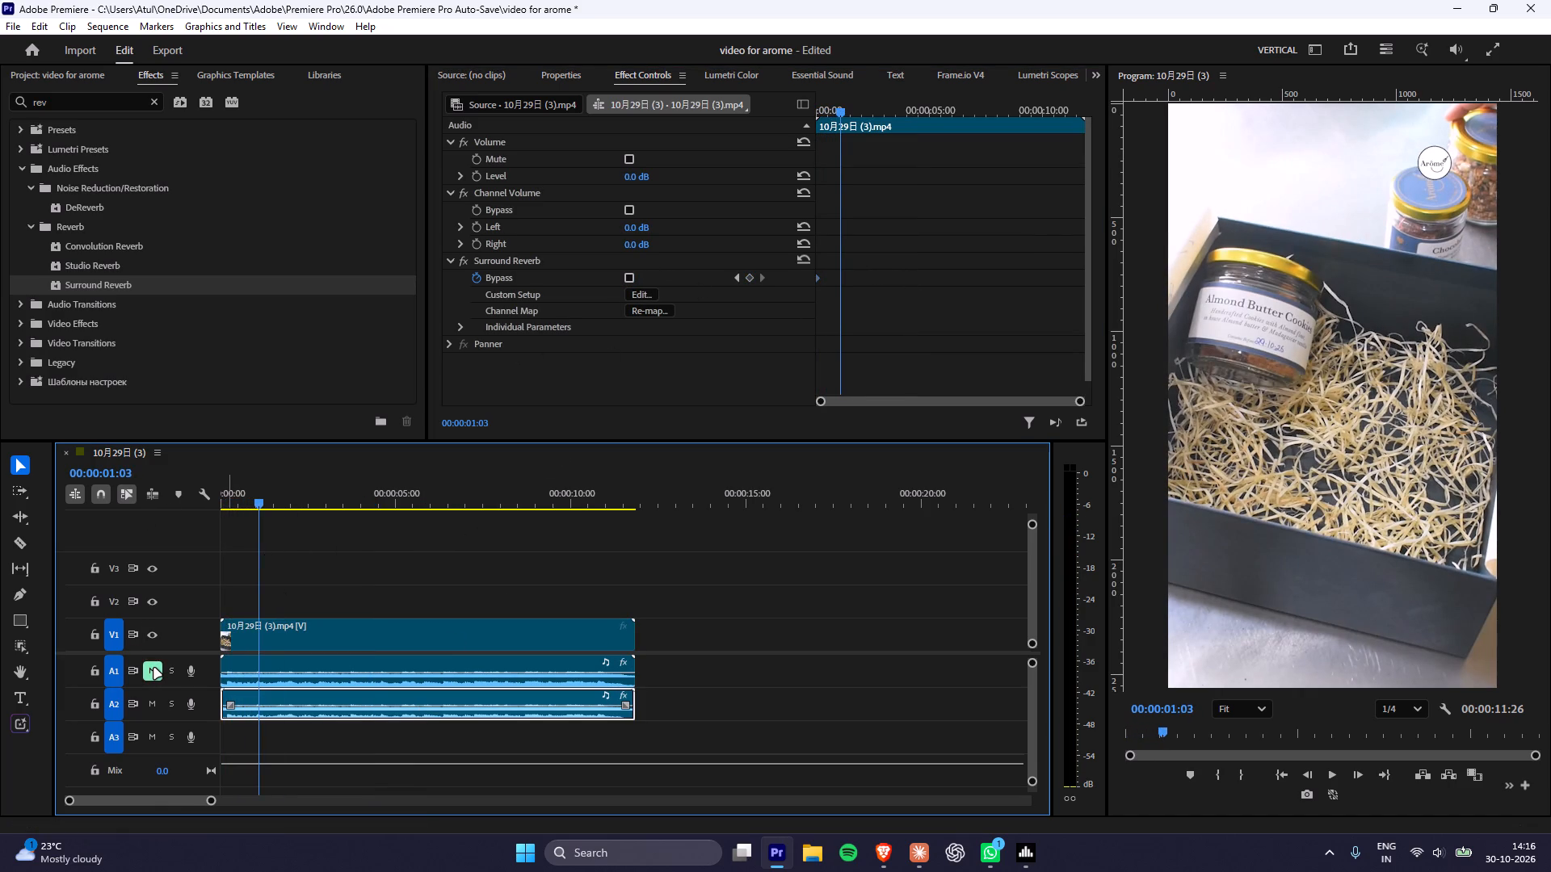
key("space")
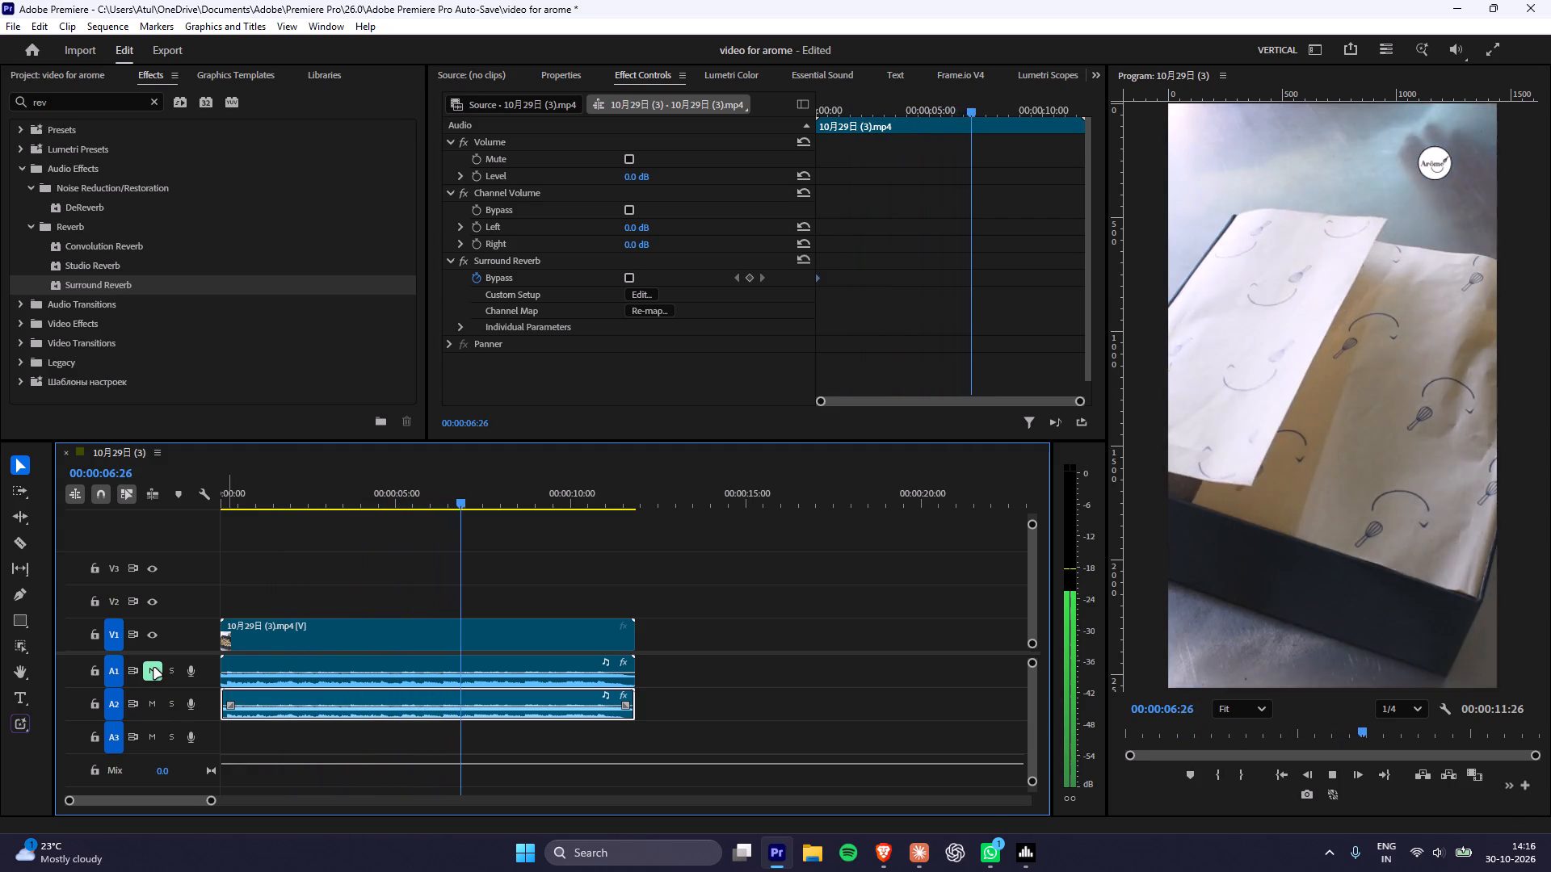
left_click(154, 669)
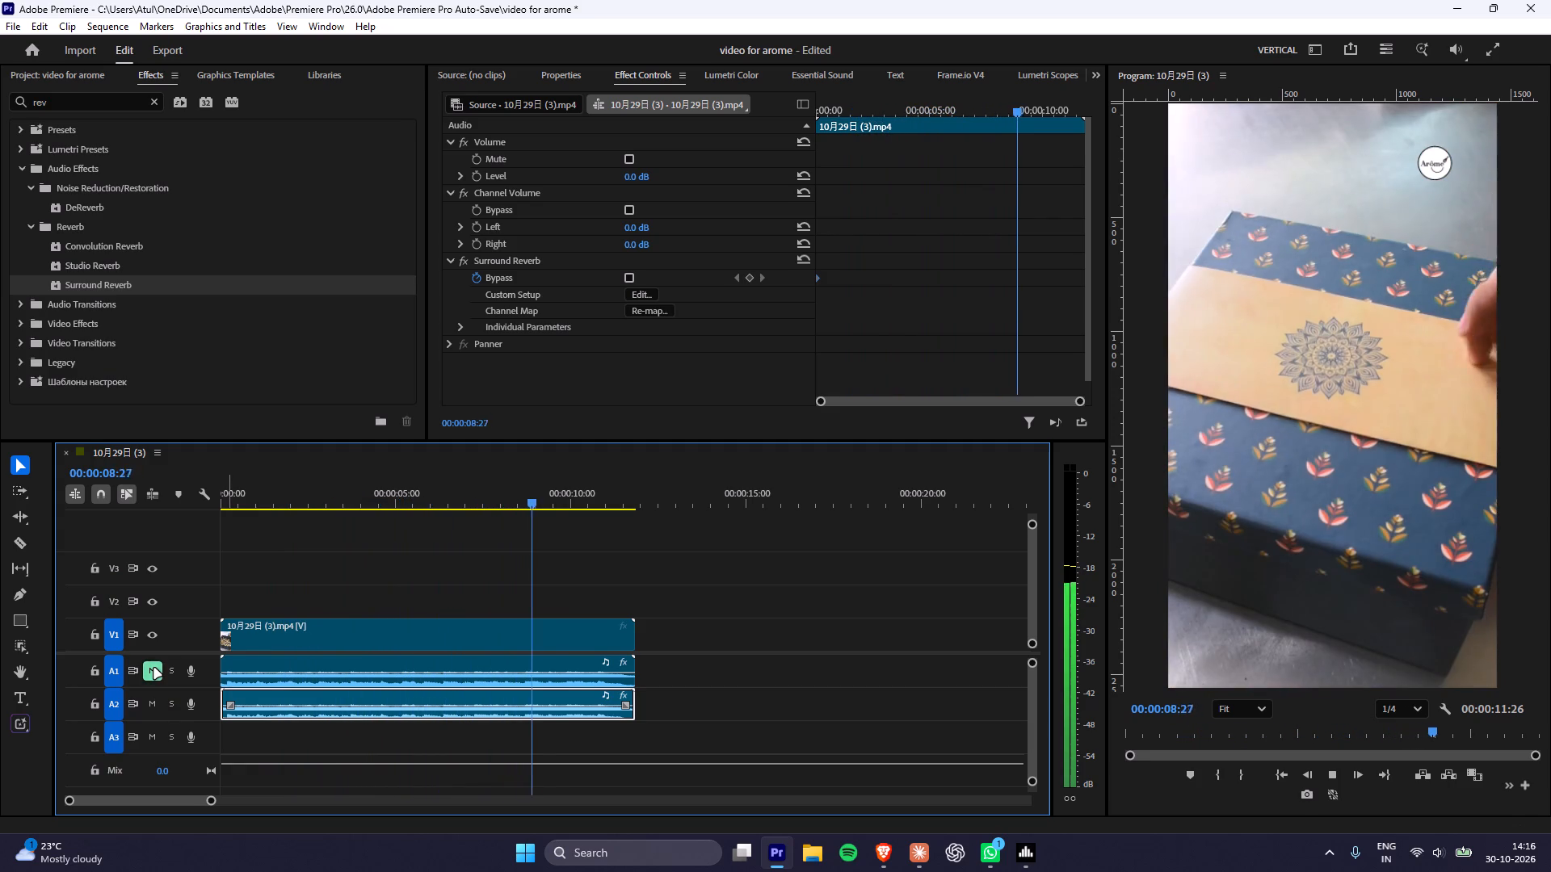
key("space")
Play short passages from 00:00:09:12 and 00:00:09:01 to find the transition point, stopping the playhead at 00:00:09:10.
left_click(551, 500)
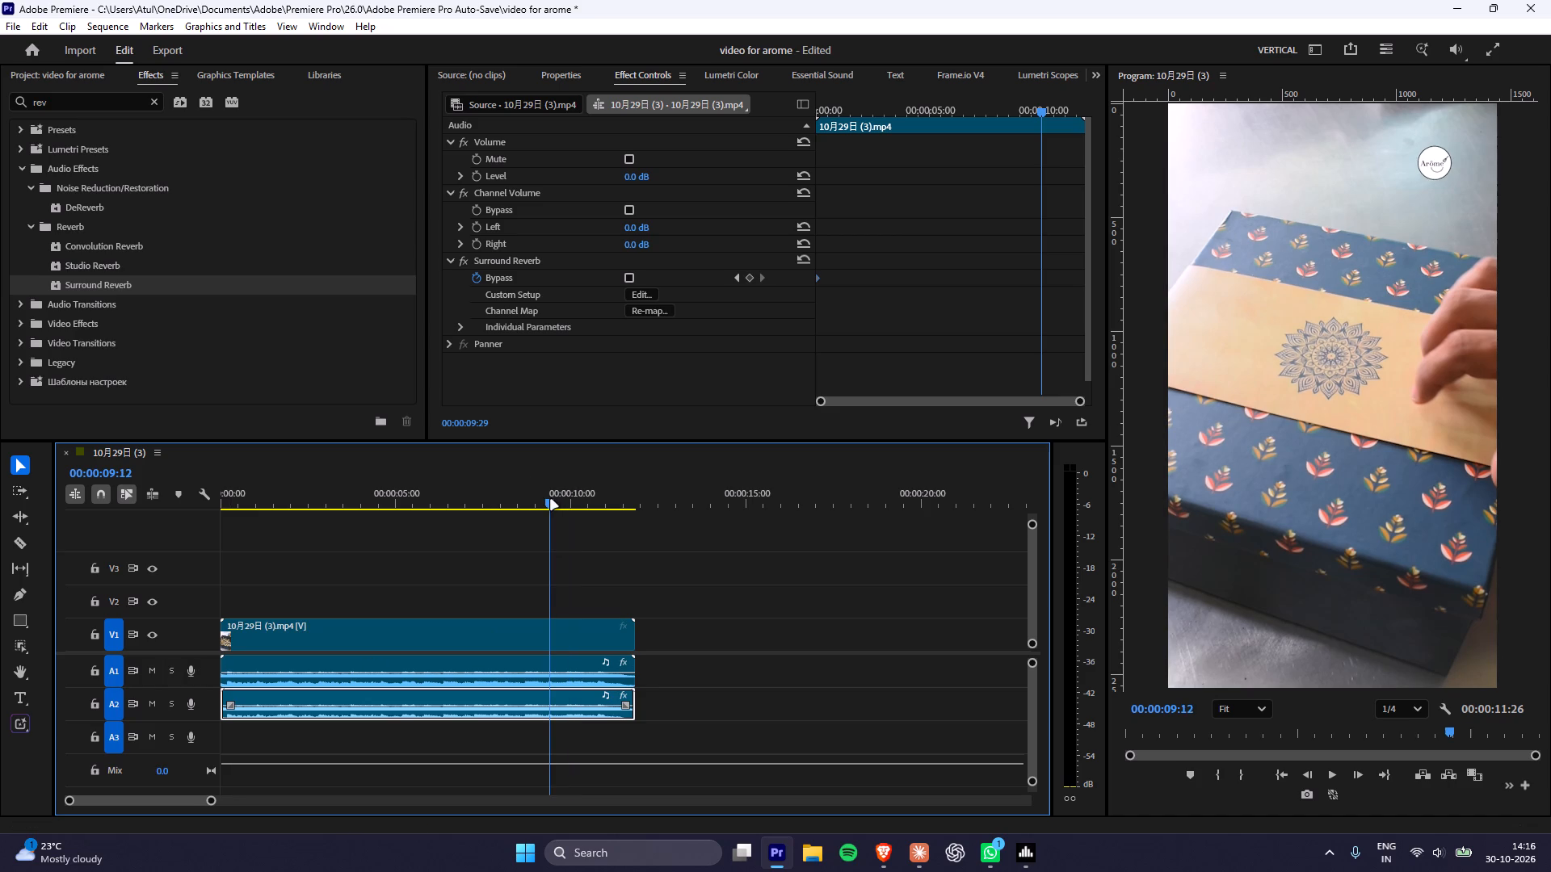
key("space")
key("space")
left_click(538, 499)
key("space")
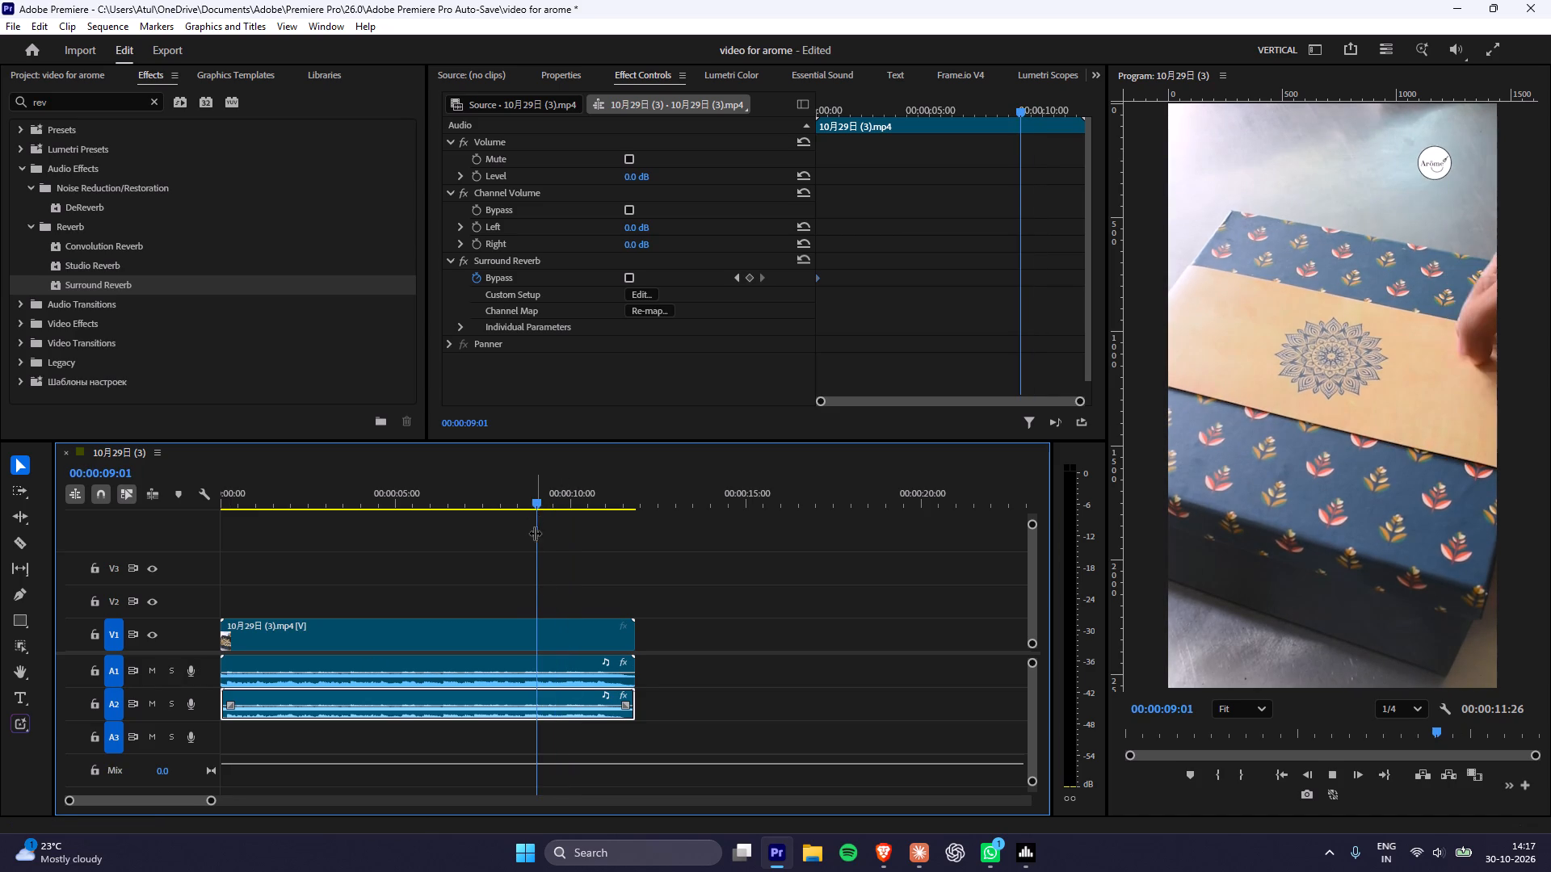
key("space")
key("space")
key("space")
Turn on volume animation for the A1 clip with a 0.0 dB keyframe at 00:00:09:10.
left_click(569, 671)
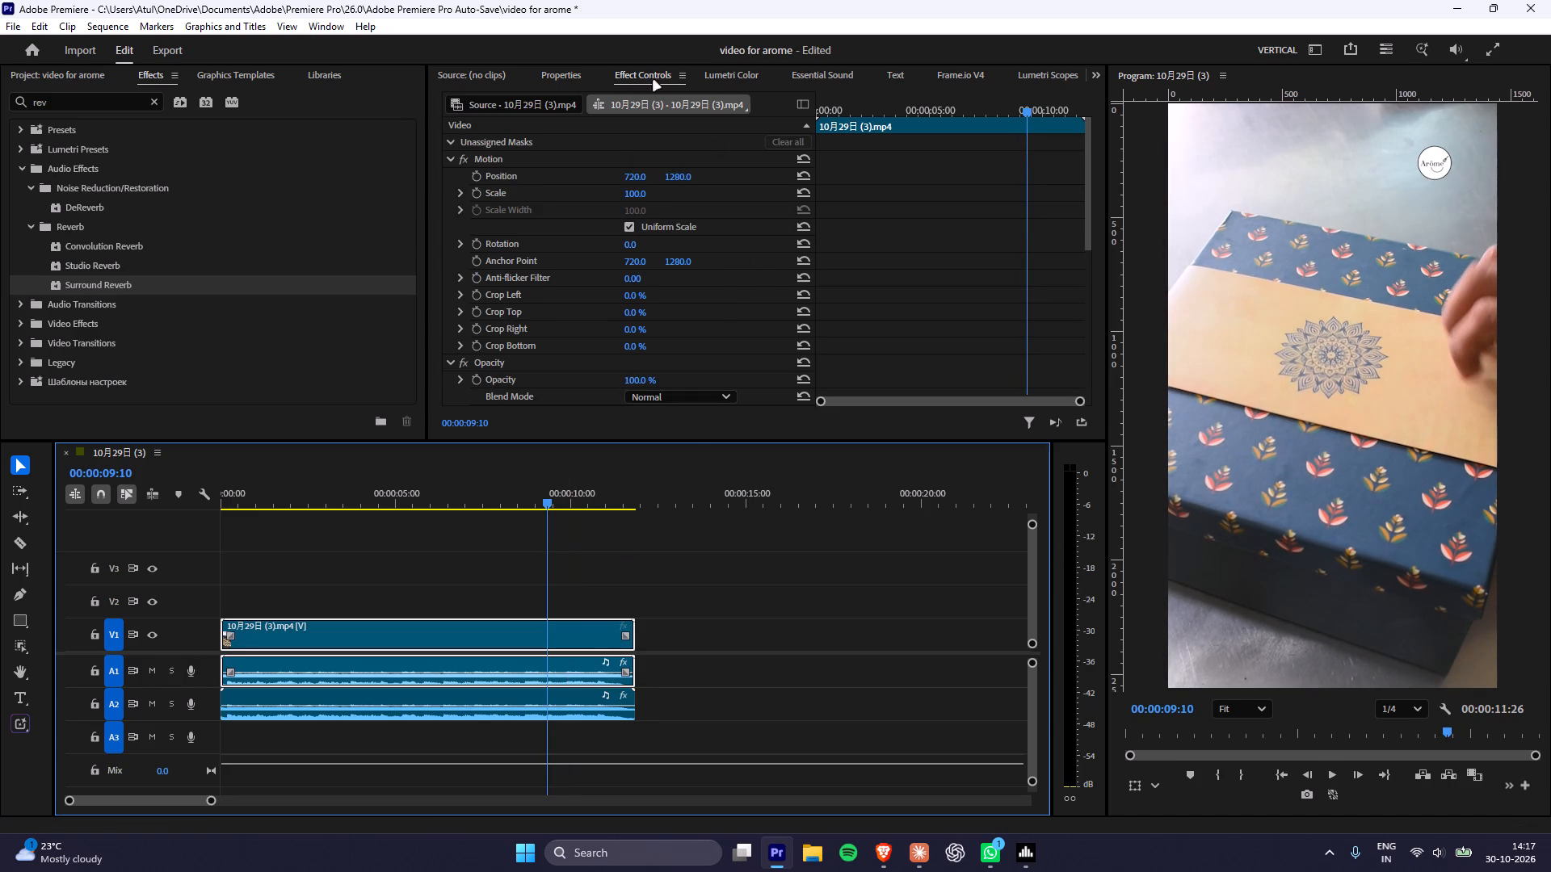
left_click(566, 78)
scroll(716, 257, "down", 8)
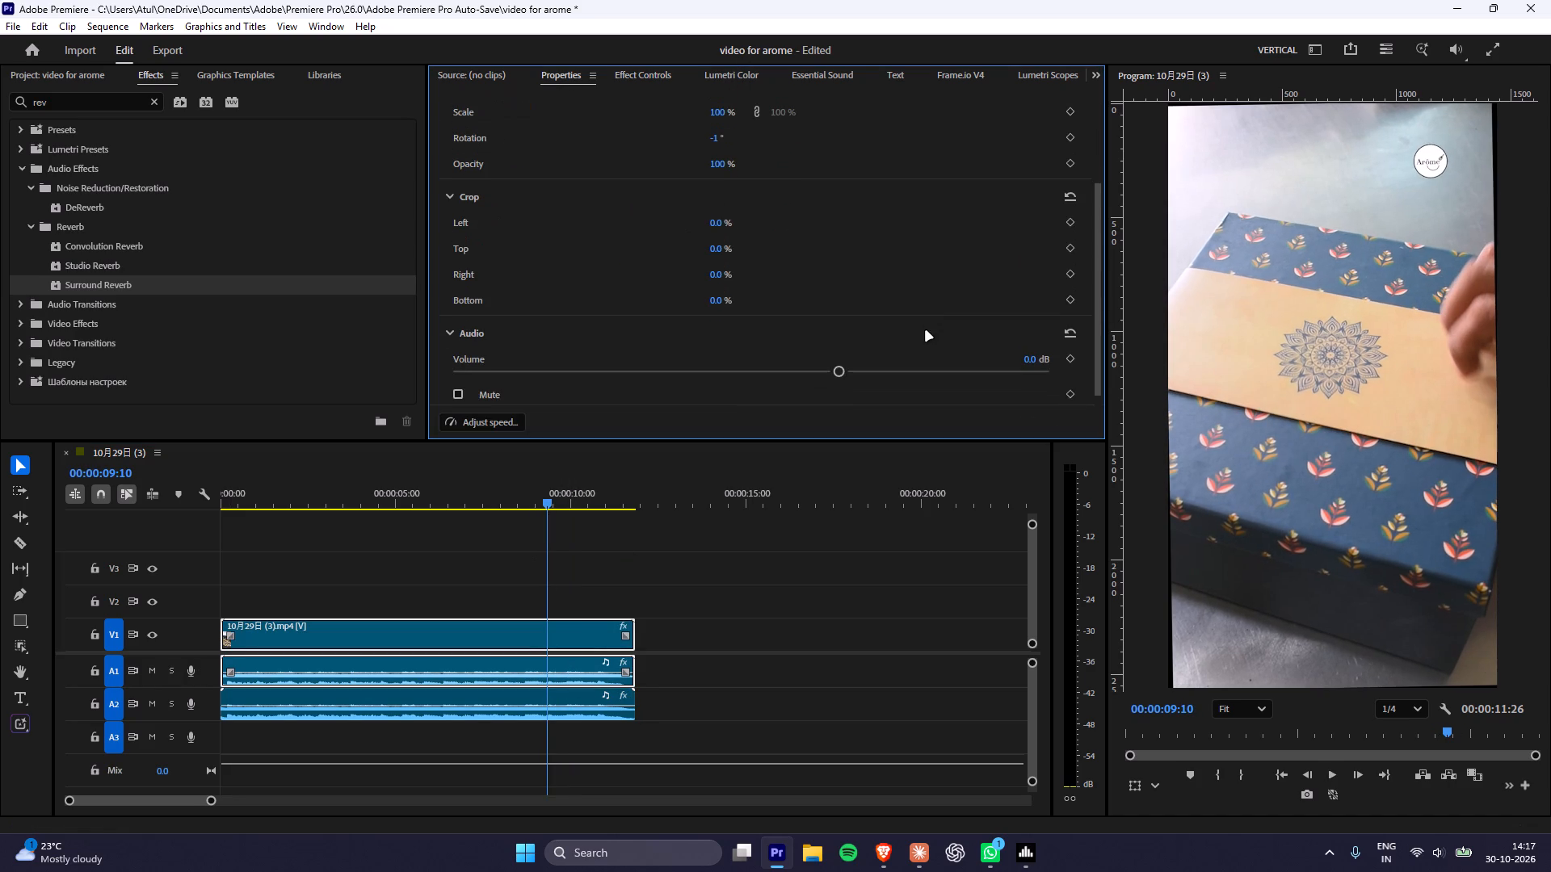
scroll(926, 331, "down", 4)
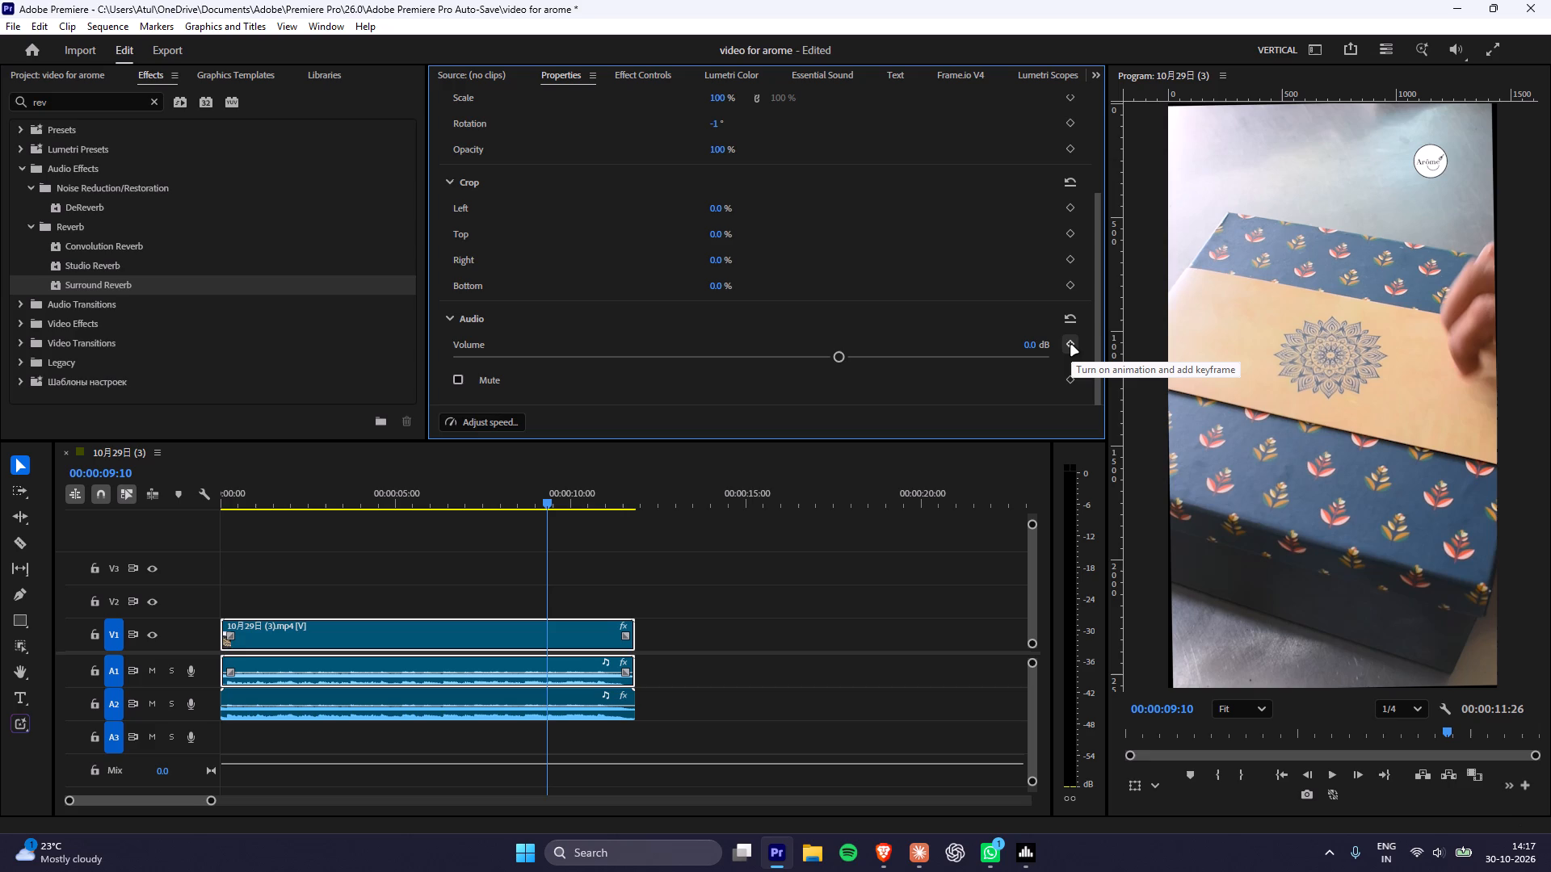
scroll(625, 647, "up", 14, "alt")
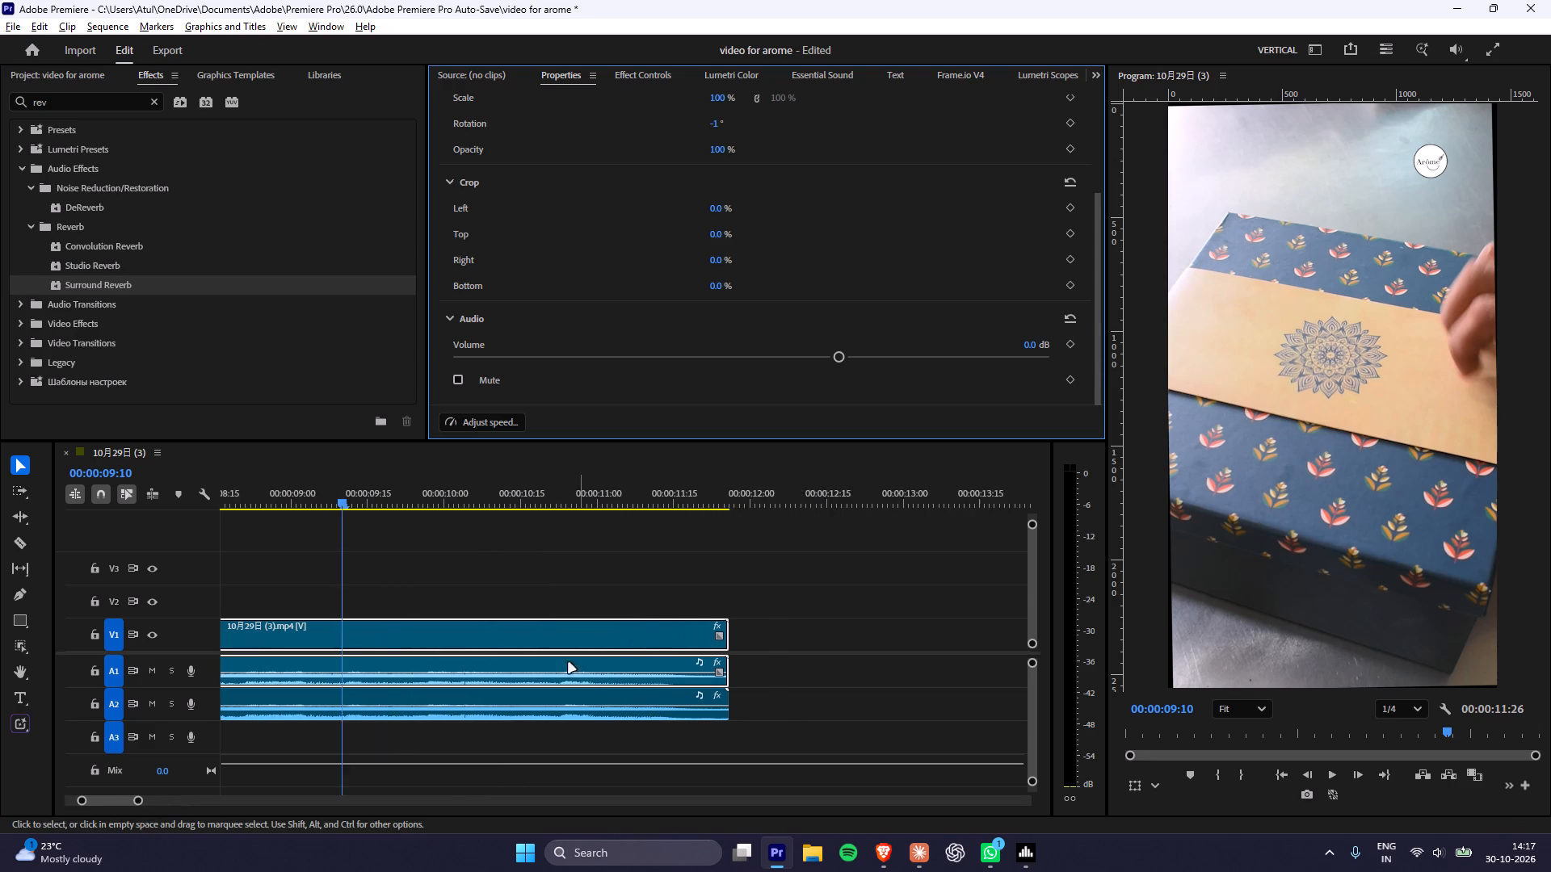
scroll(569, 663, "up", 3, "alt")
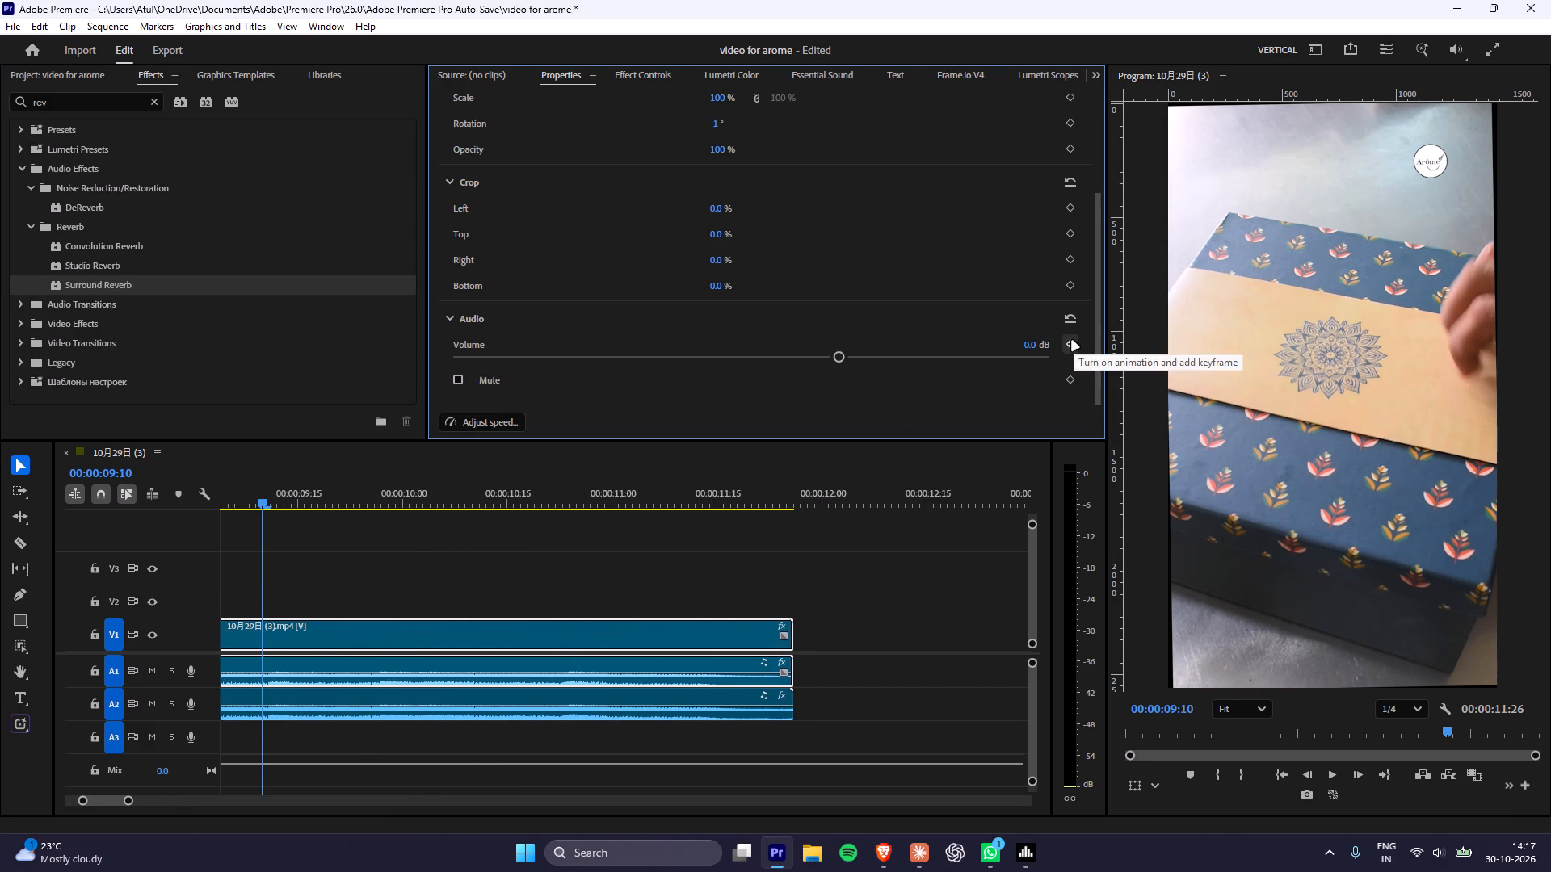
left_click(1072, 341)
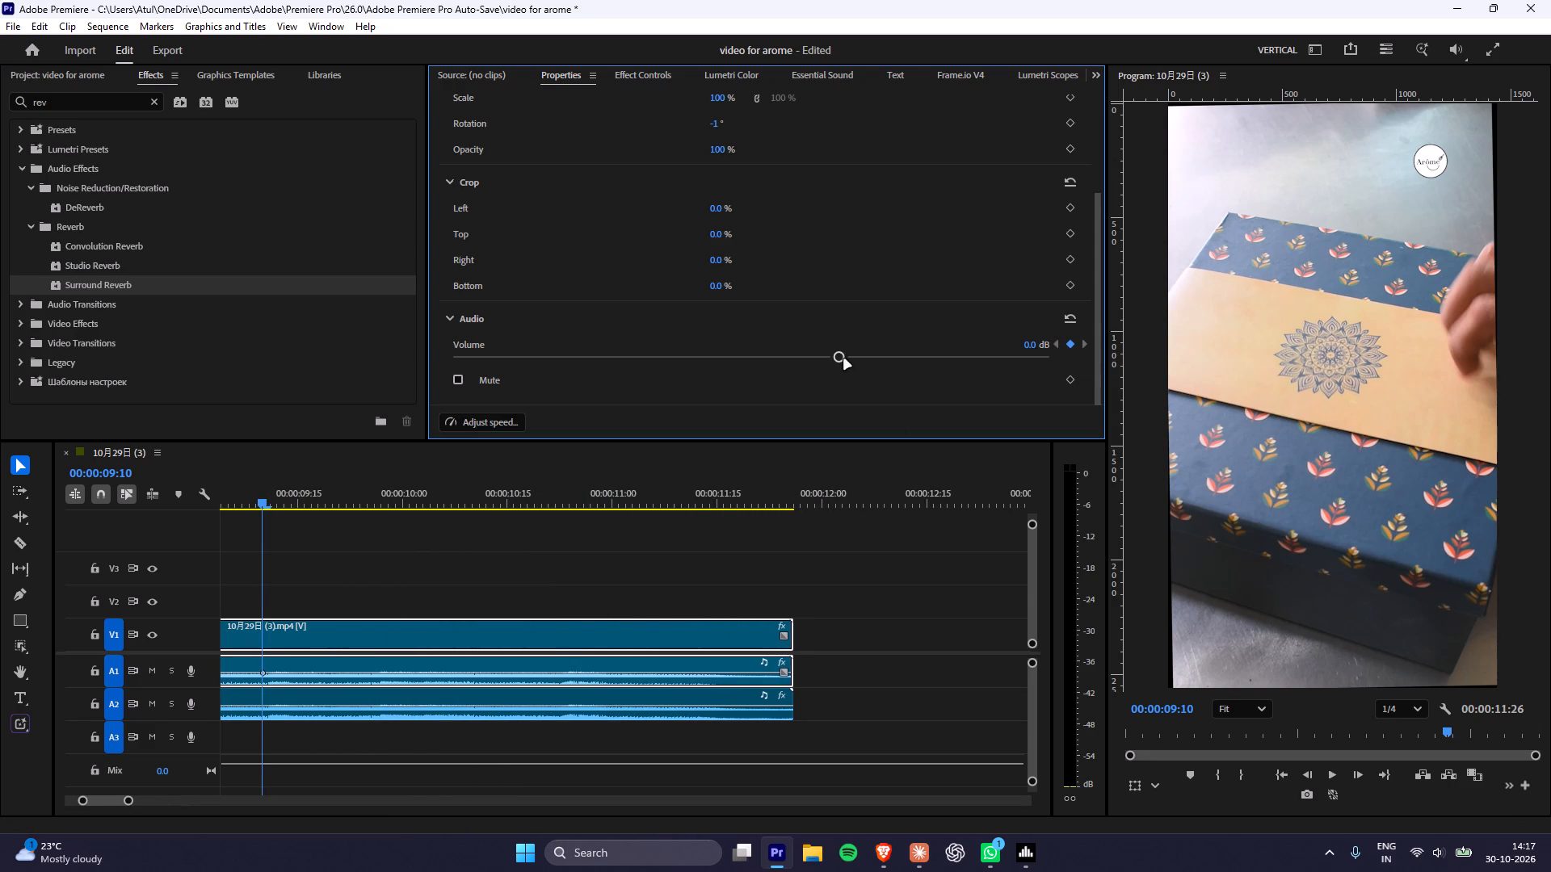
Lower the A1 clip's volume to about -41.1 dB at 00:00:10:05 to fade out the dry audio.
key("shift+Right")
key("shift+Right")
key("shift+Right")
key("shift+Right")
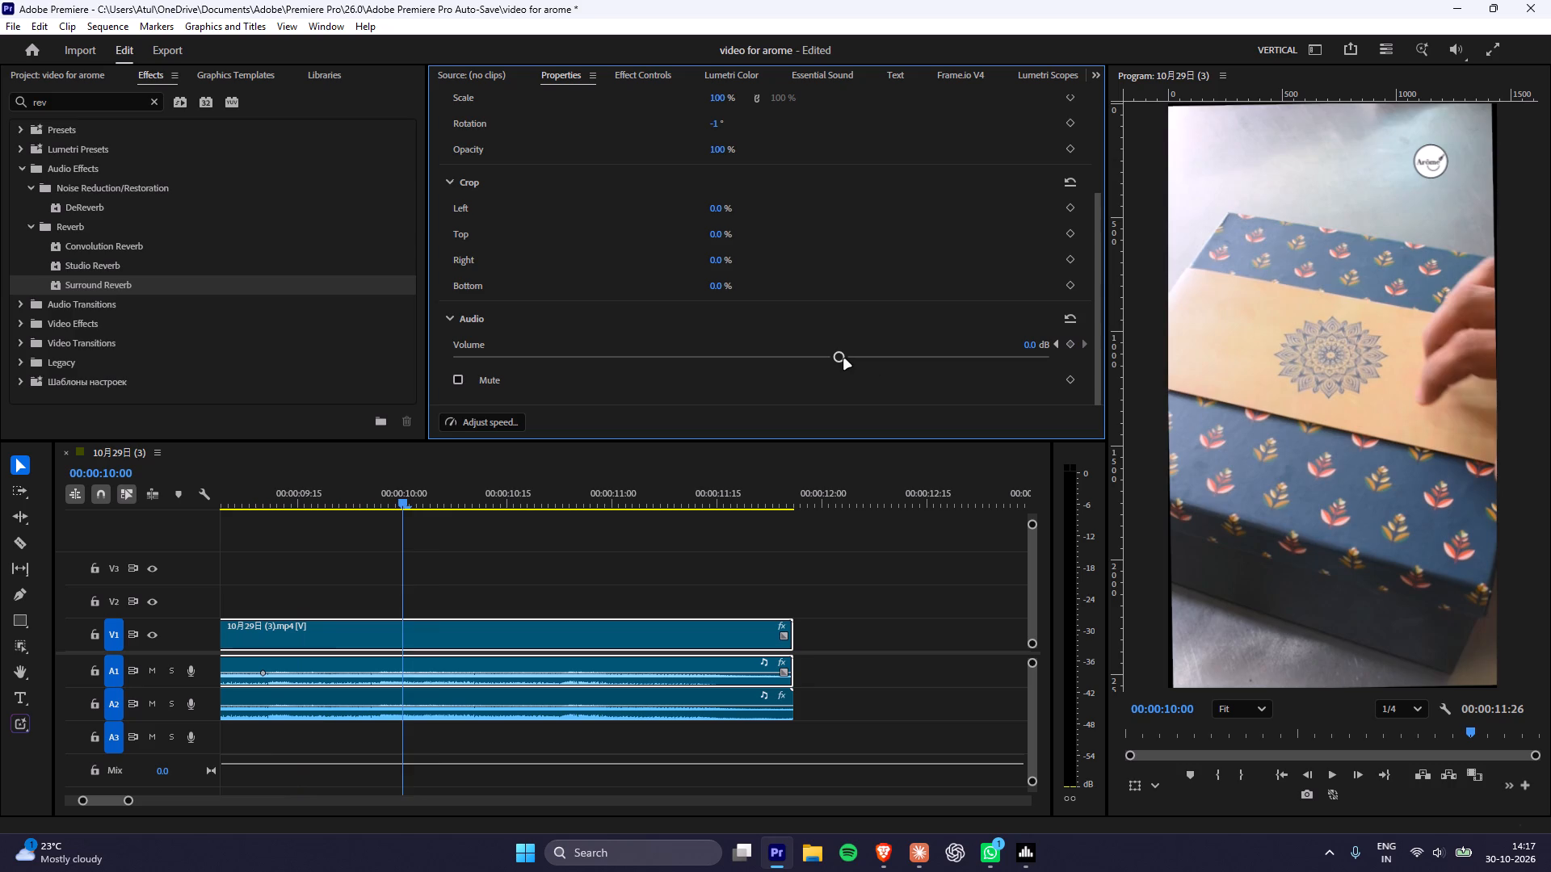
key("shift+Right")
left_click_drag(844, 359, 537, 363)
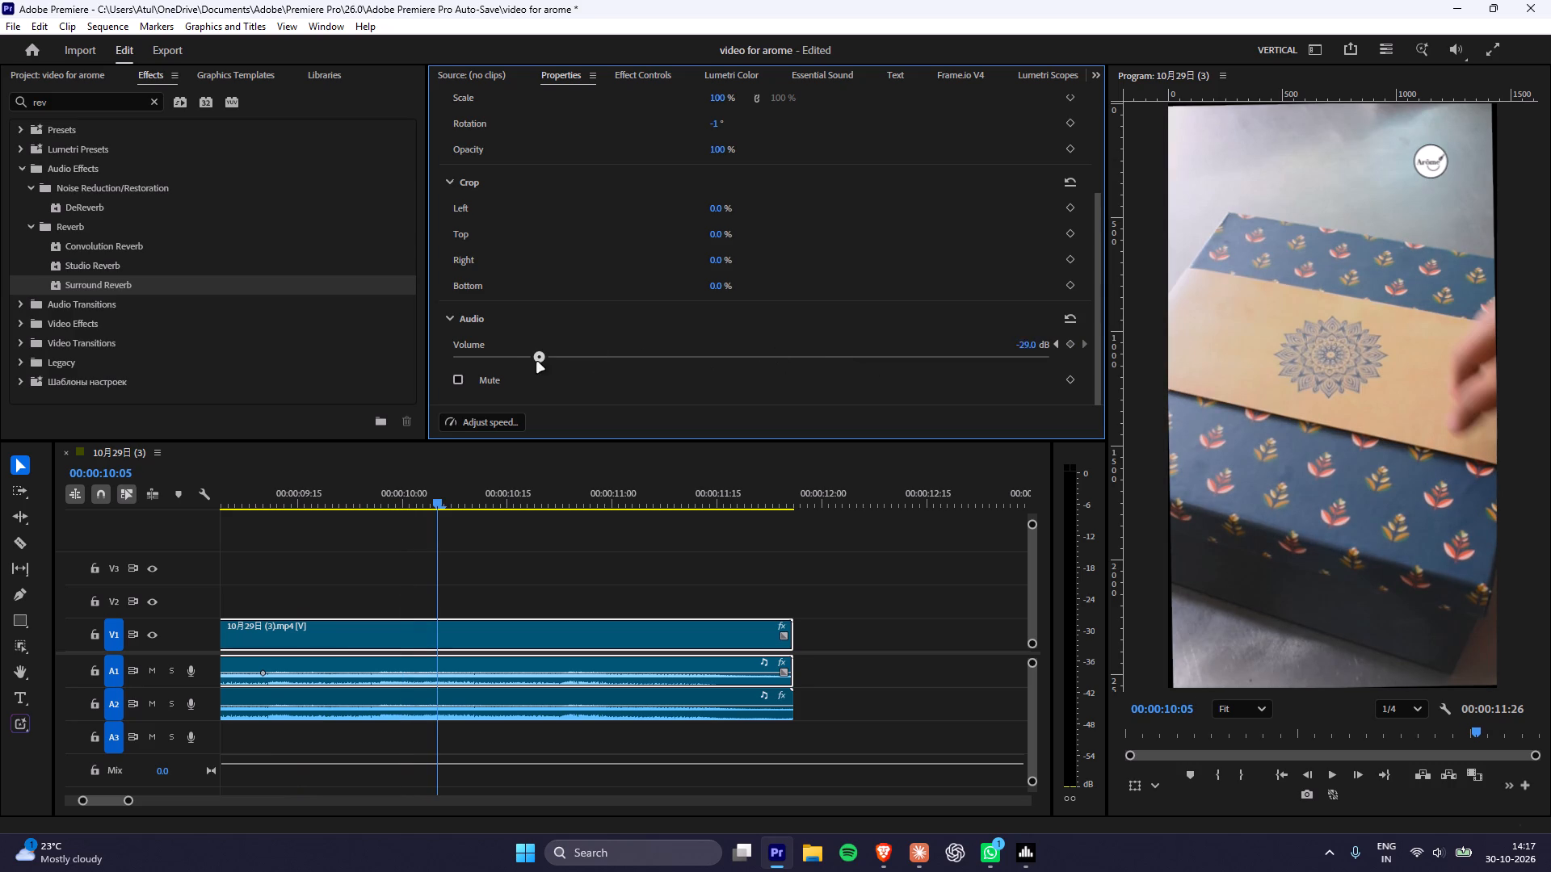
left_click_drag(537, 363, 510, 365)
Play the ending from 00:00:09:06 and again from slightly earlier to hear the transition into the reverb.
left_click(234, 505)
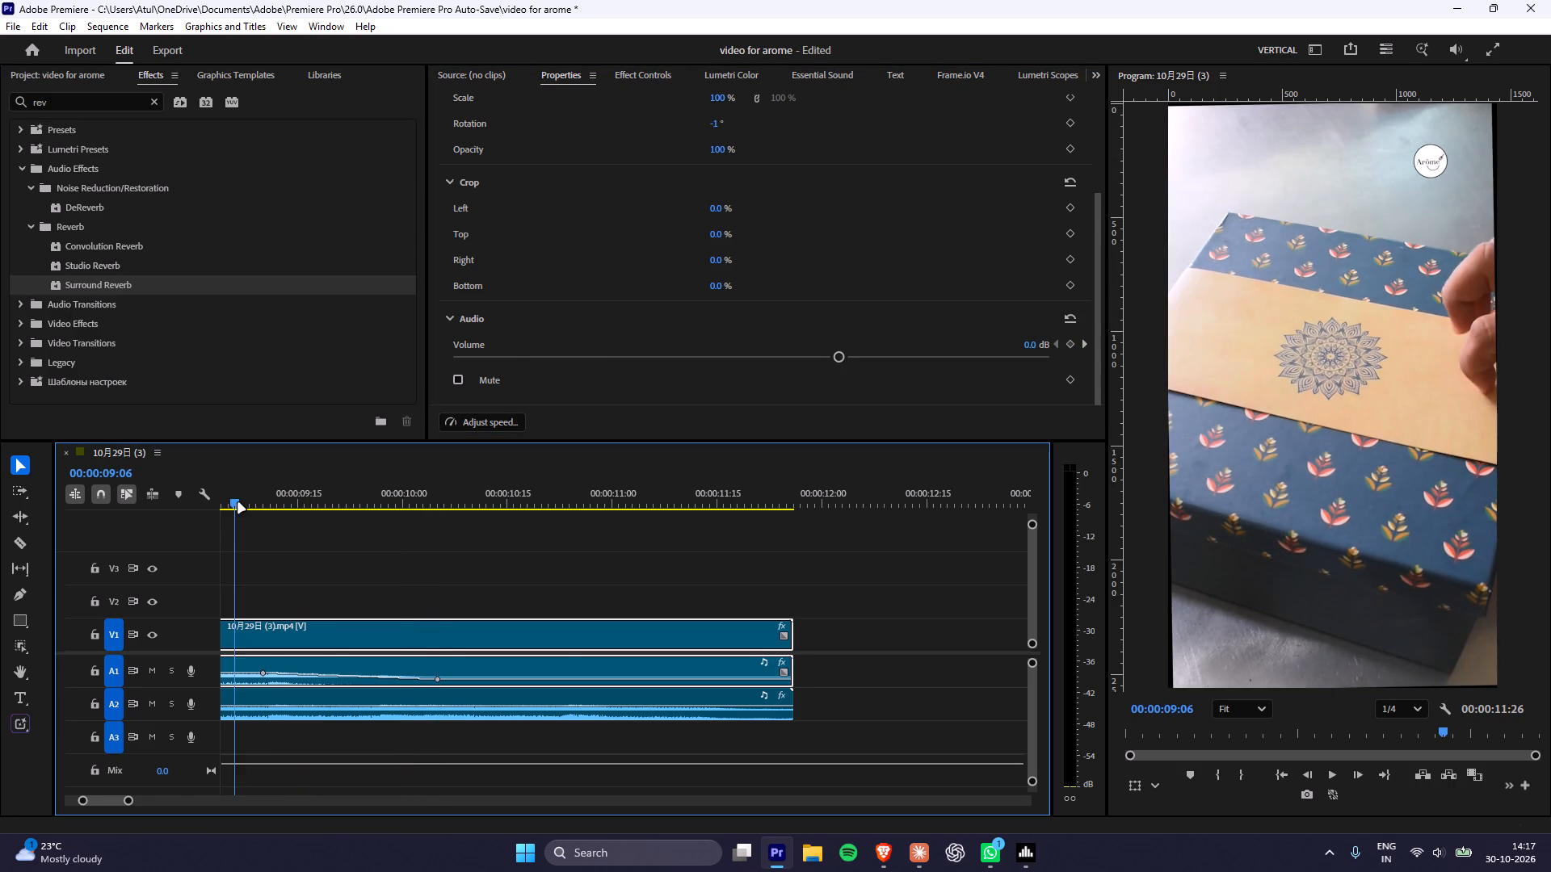
key("space")
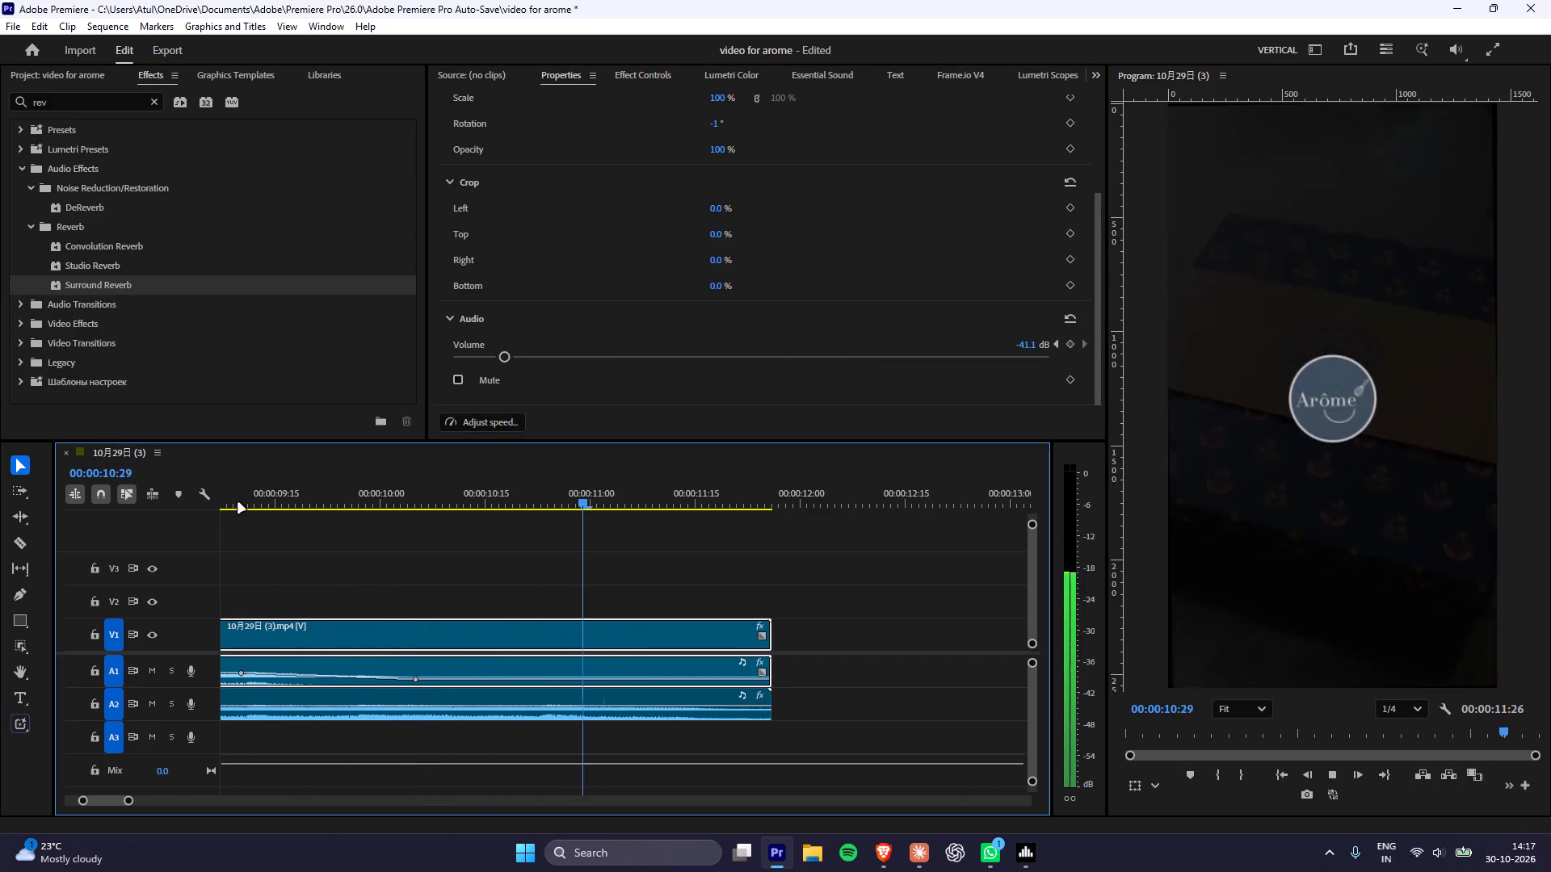
key("space")
scroll(376, 602, "down", 14, "alt")
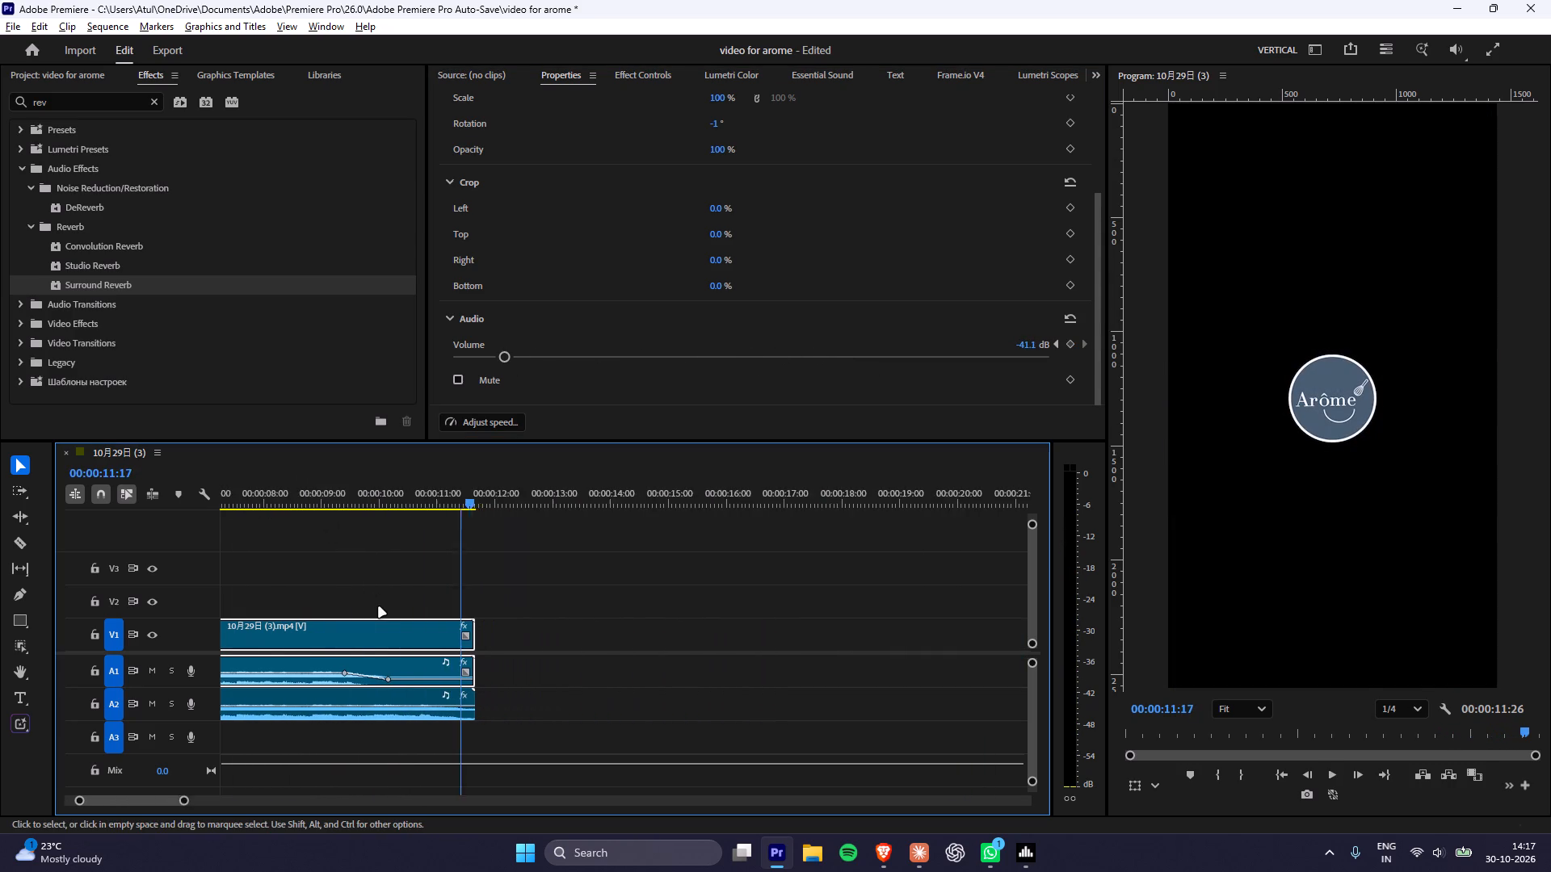
scroll(379, 607, "down", 2, "alt")
left_click_drag(316, 496, 270, 495)
left_click(268, 495)
key("space")
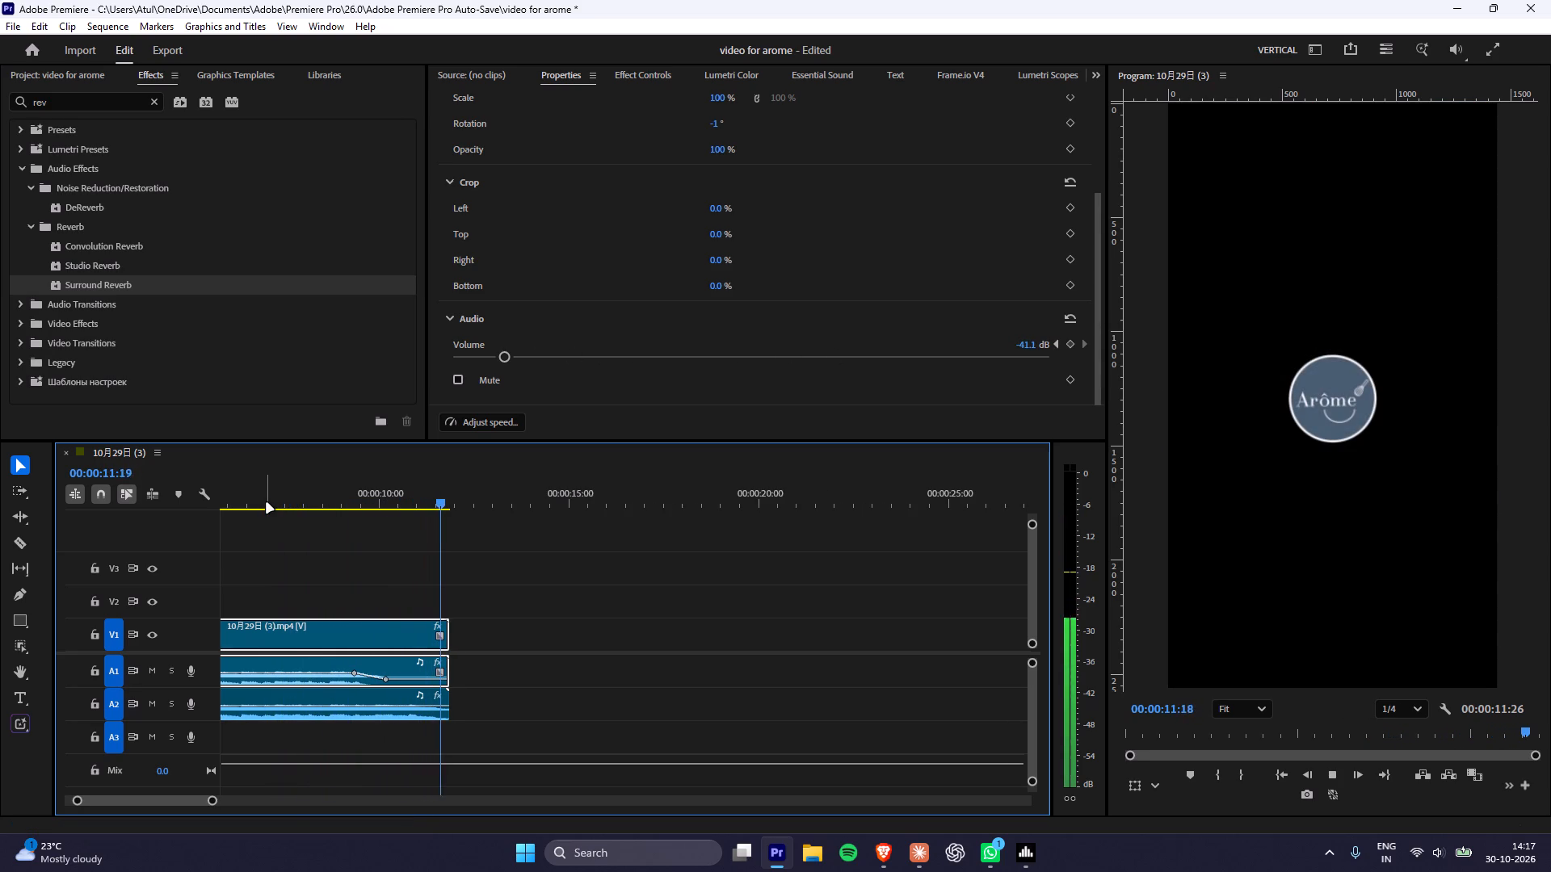
key("space")
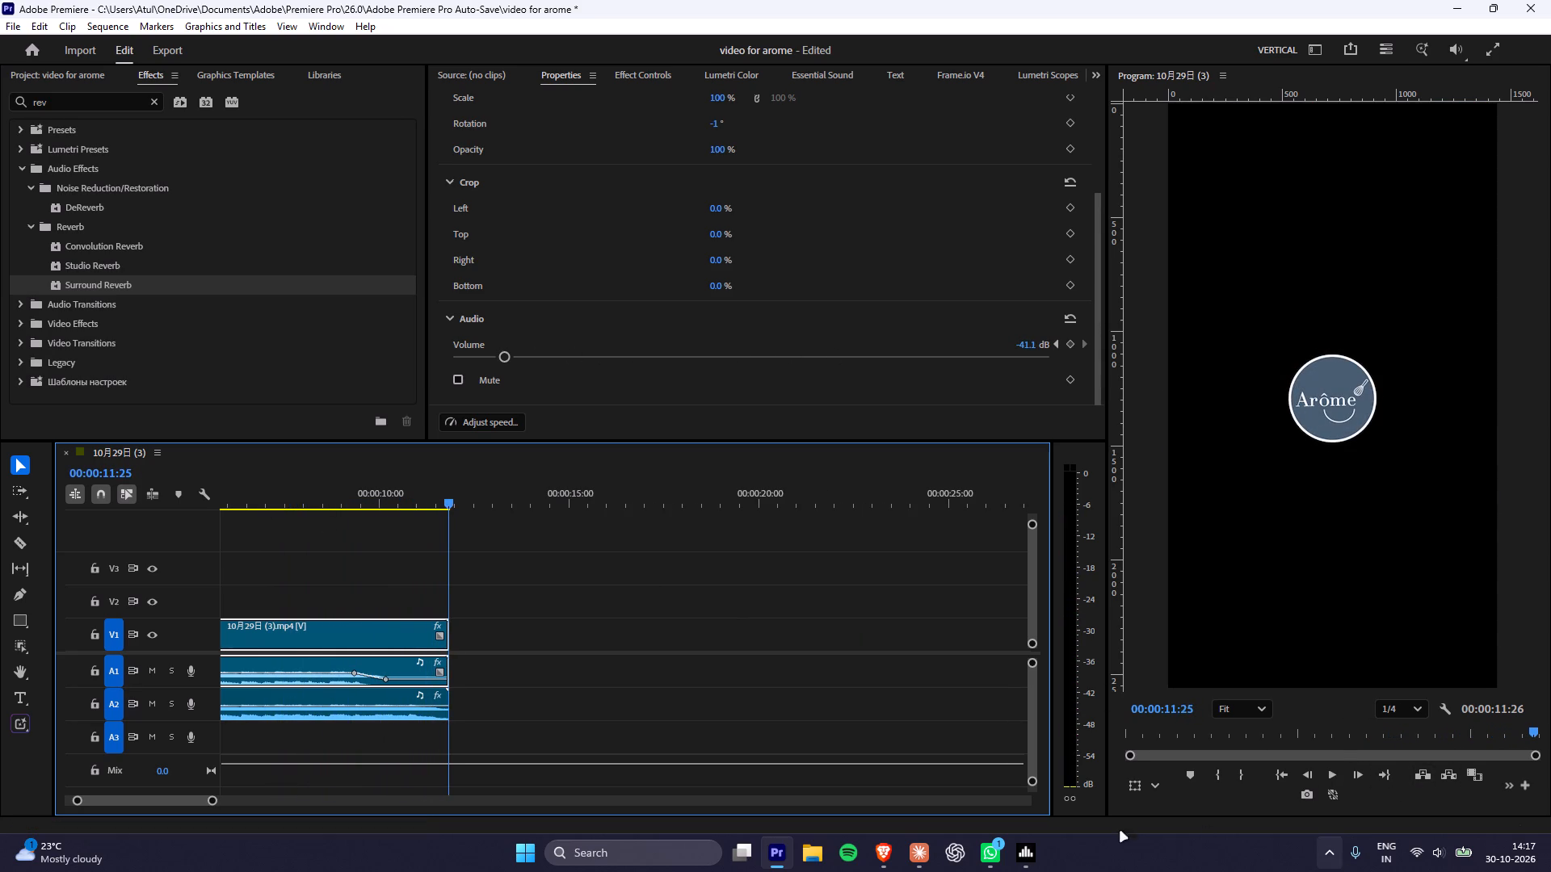
Switch the FxSound output device to the BenQ GW2790 monitor and return to the video edit.
left_click(1028, 854)
left_click(773, 184)
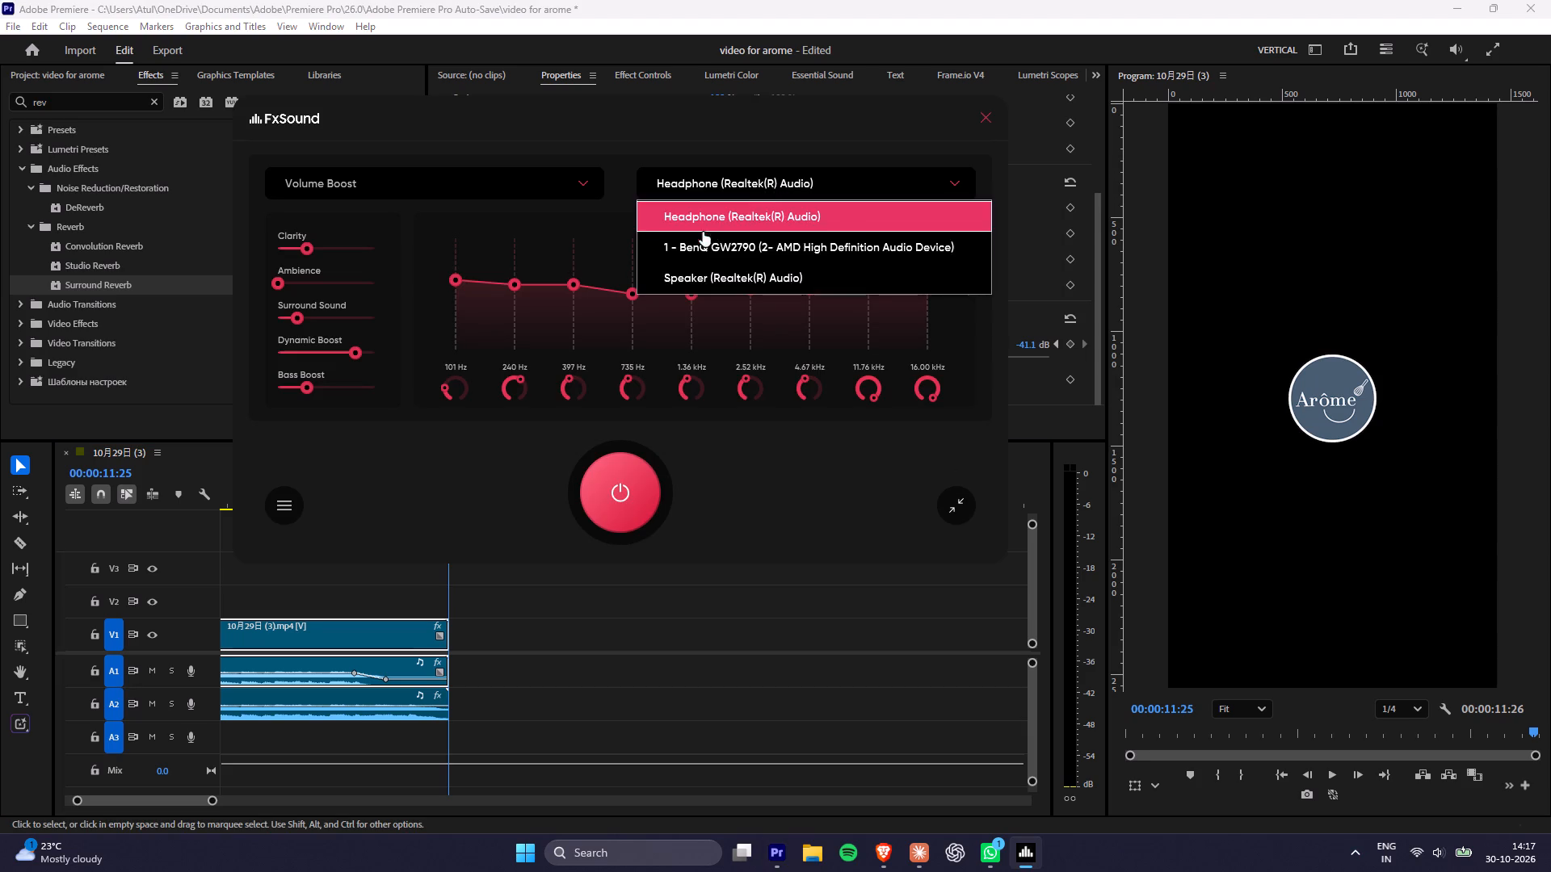
left_click(691, 242)
left_click(711, 717)
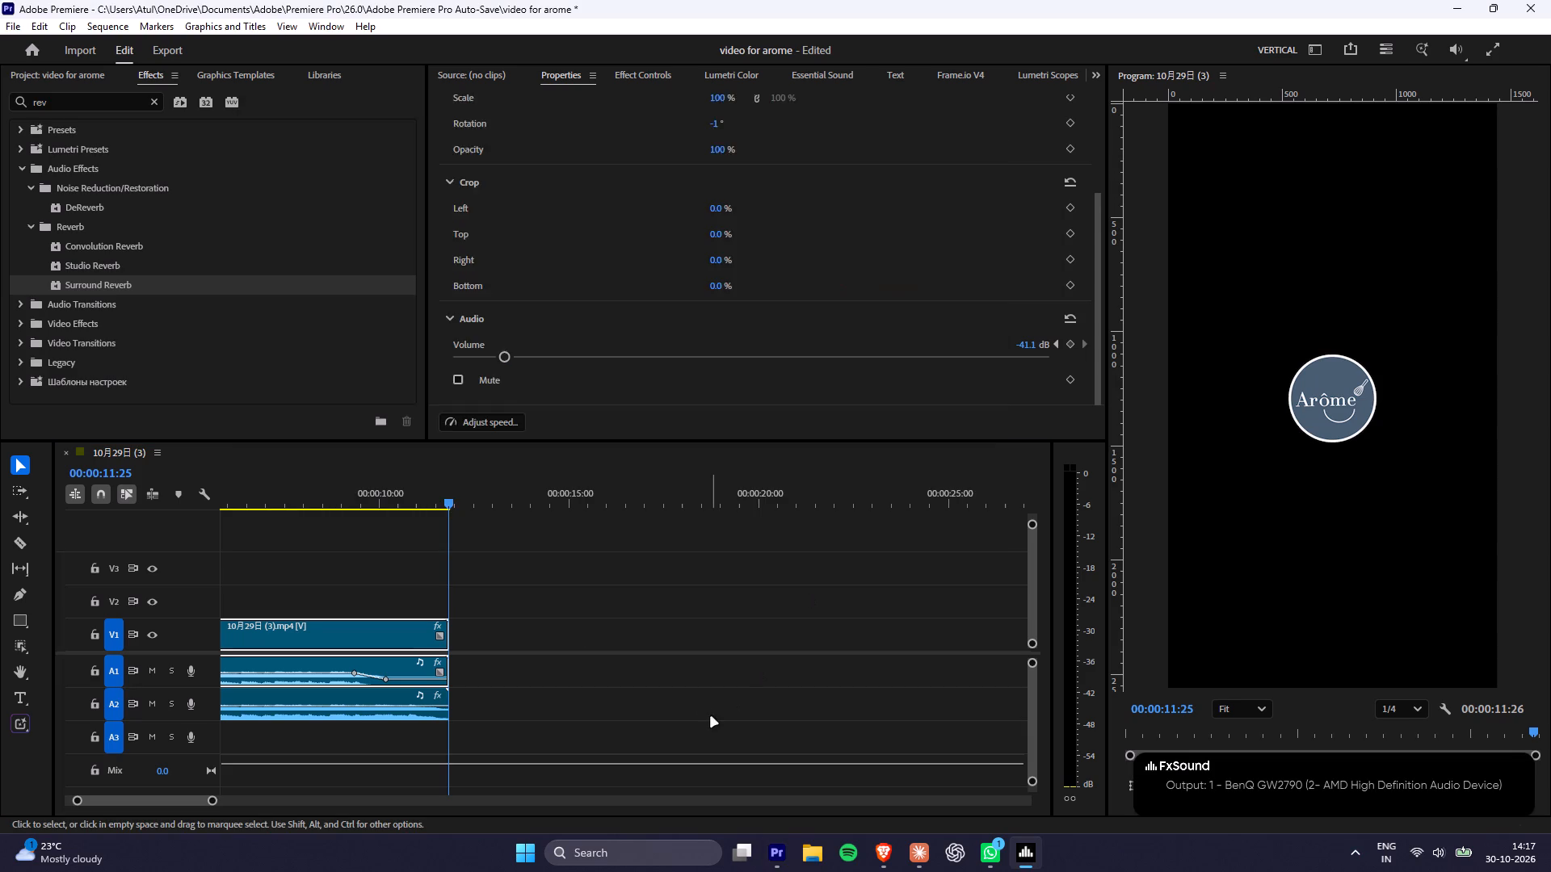
Play the whole reel from 00:00:00:00 to review the audio with the new ending.
left_click_drag(355, 501, 27, 502)
left_click_drag(253, 505, 249, 505)
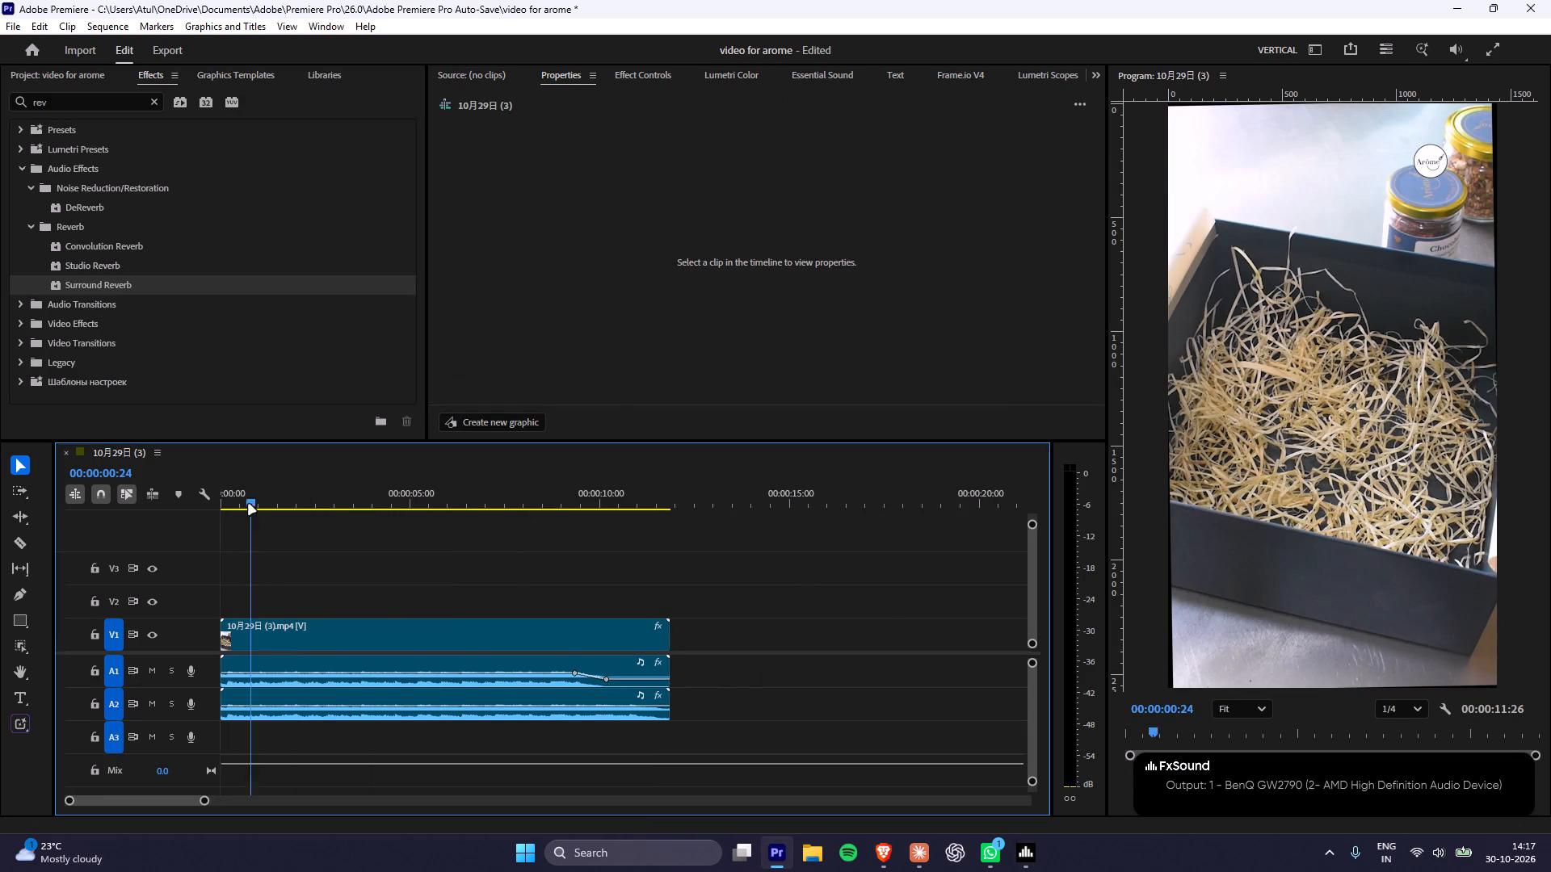
left_click_drag(249, 505, 21, 509)
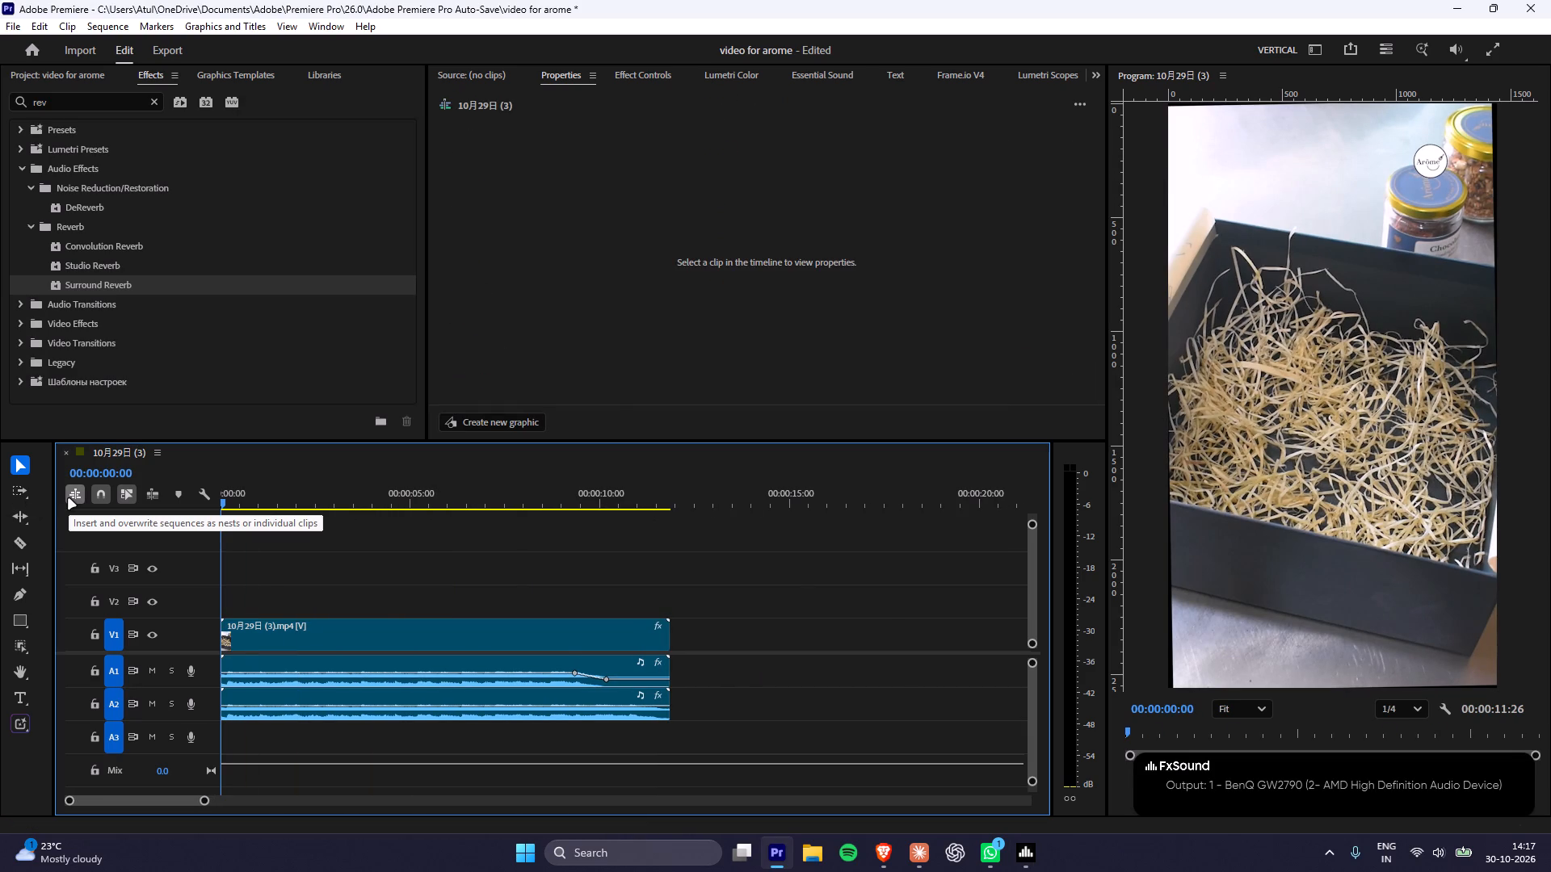
key("space")
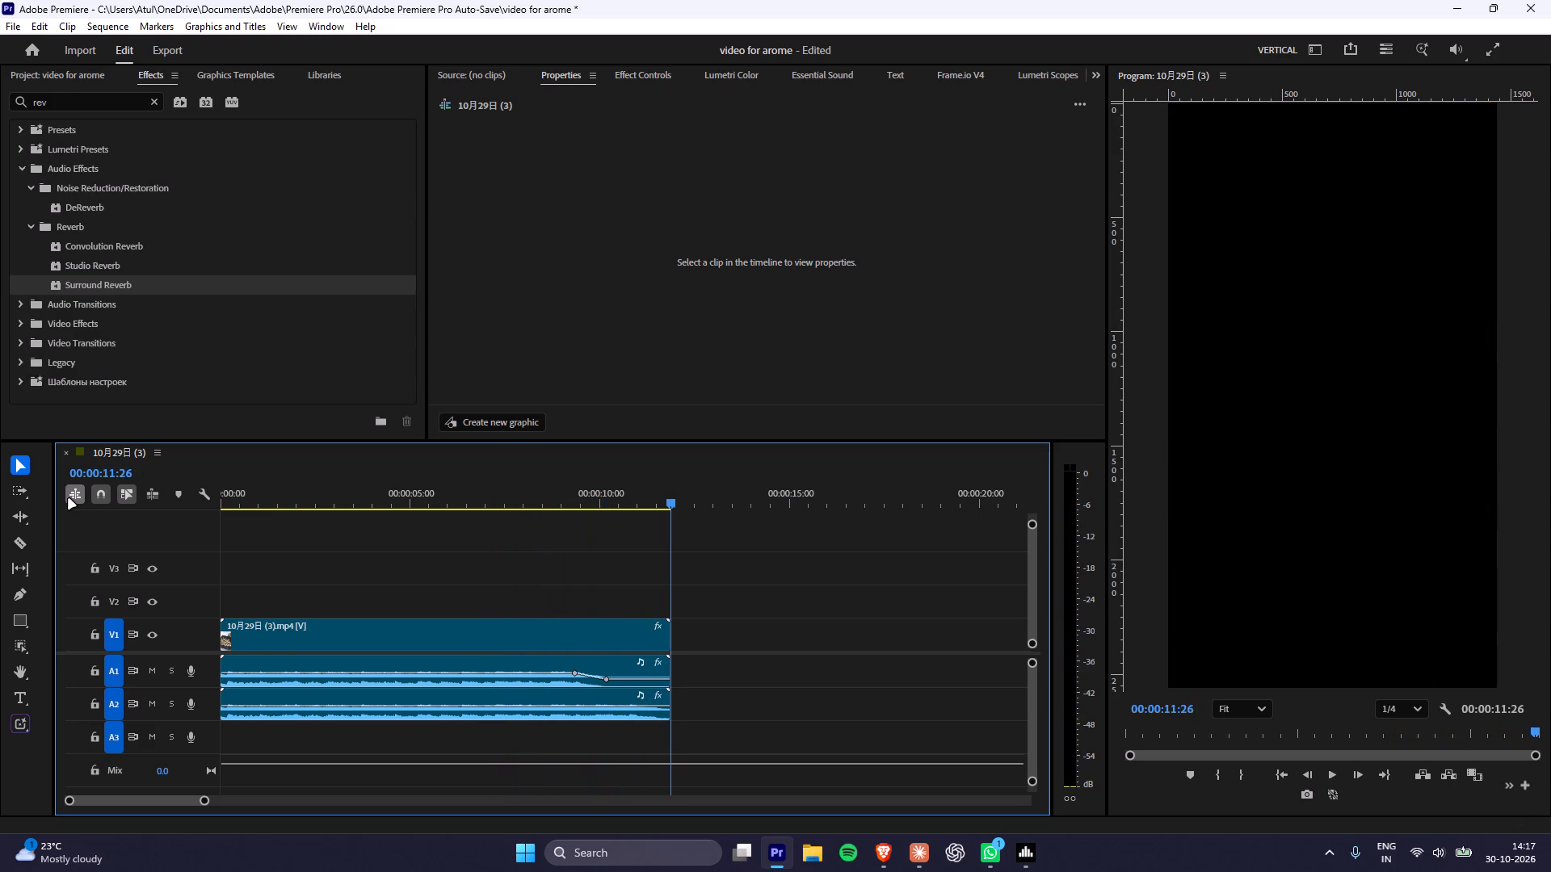
Export the sequence to the Desktop as an H.264 file named "arome vidoe 06".
left_click(567, 503)
key("ctrl+m")
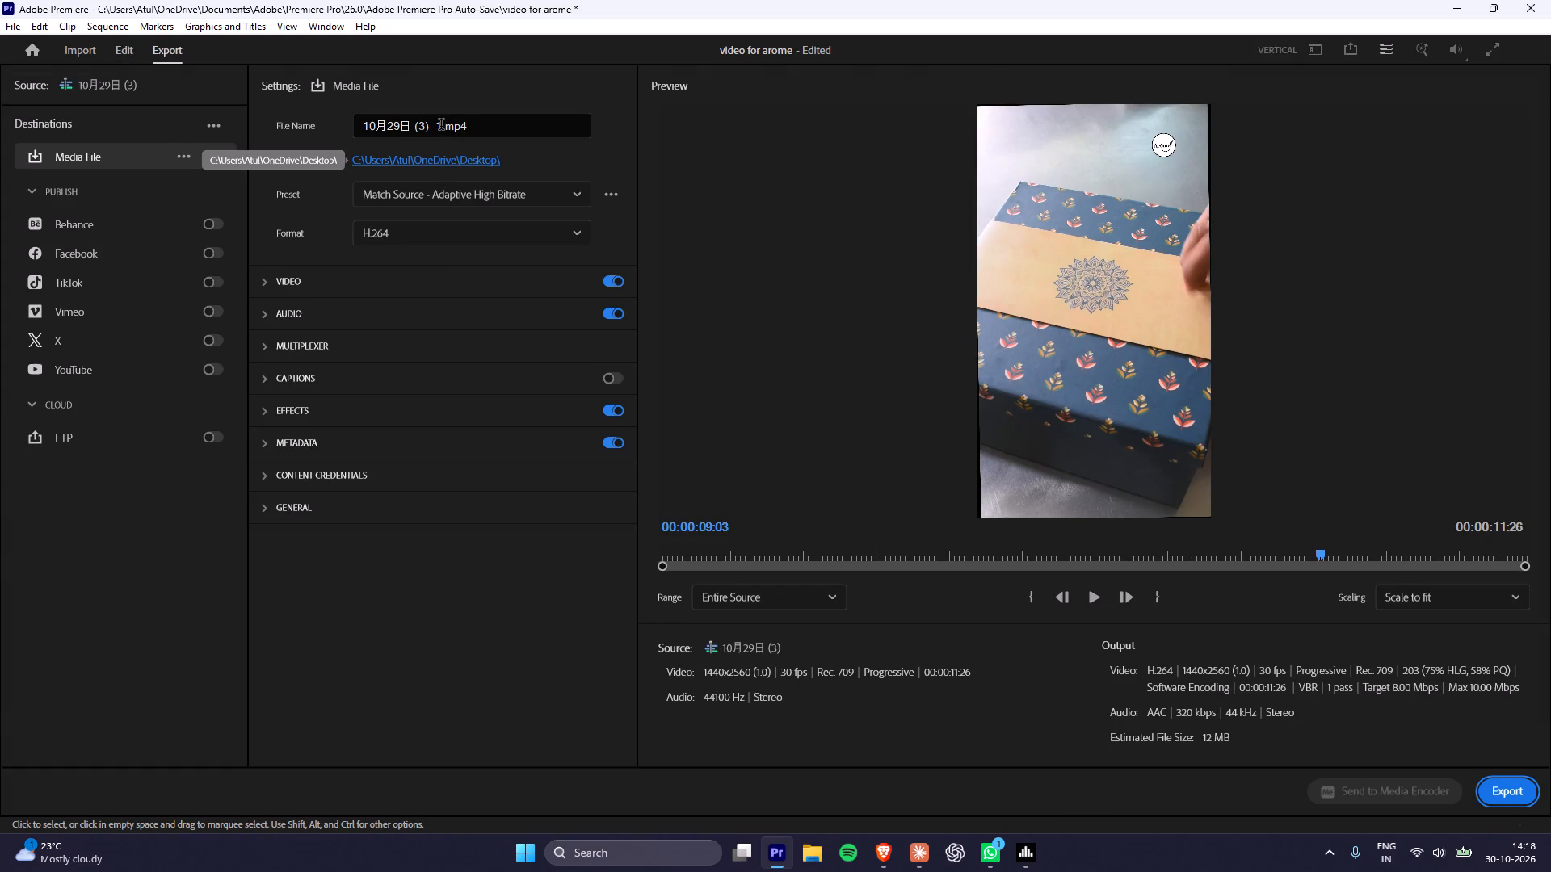
left_click_drag(440, 126, 326, 137)
type("arome")
key("space")
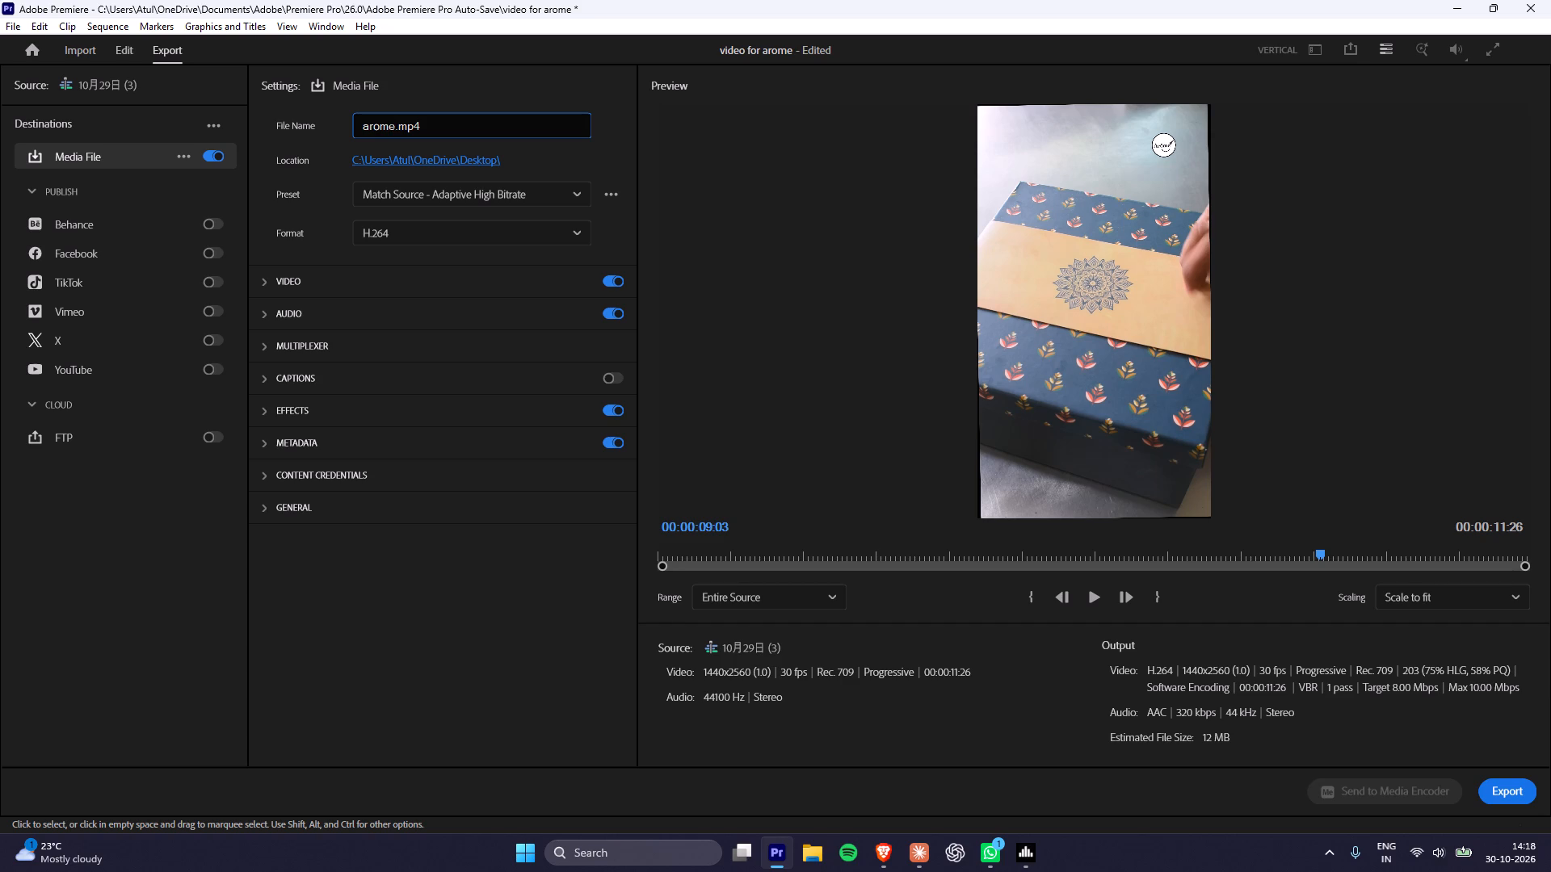
type("vidoe 06")
left_click(1508, 793)
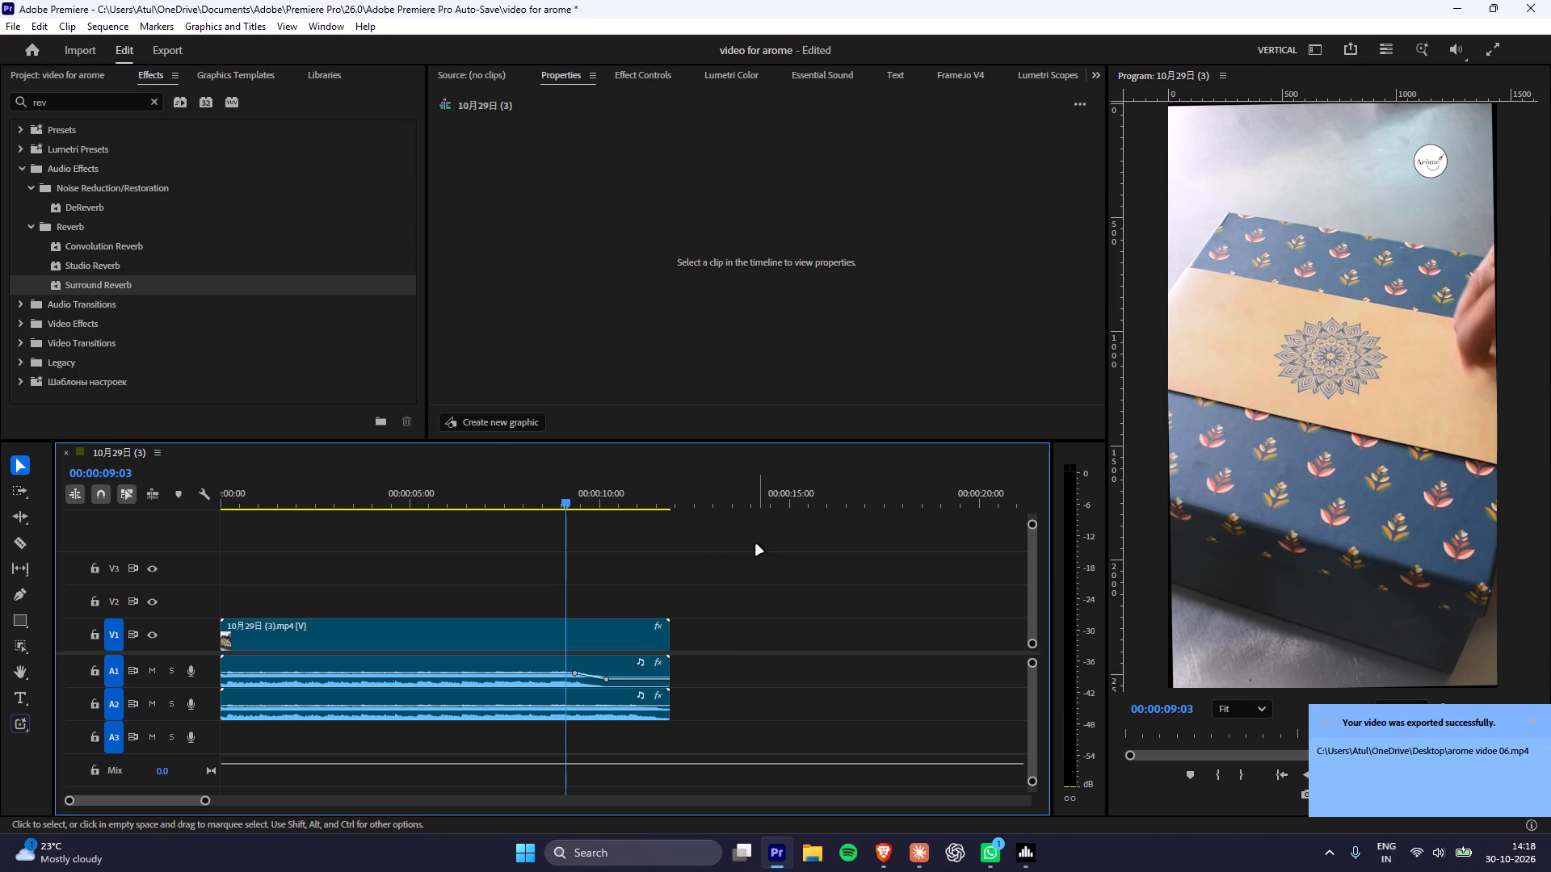
Close Adobe Premiere without saving the changes to the video for arome project.
left_click(756, 545)
left_click(1535, 12)
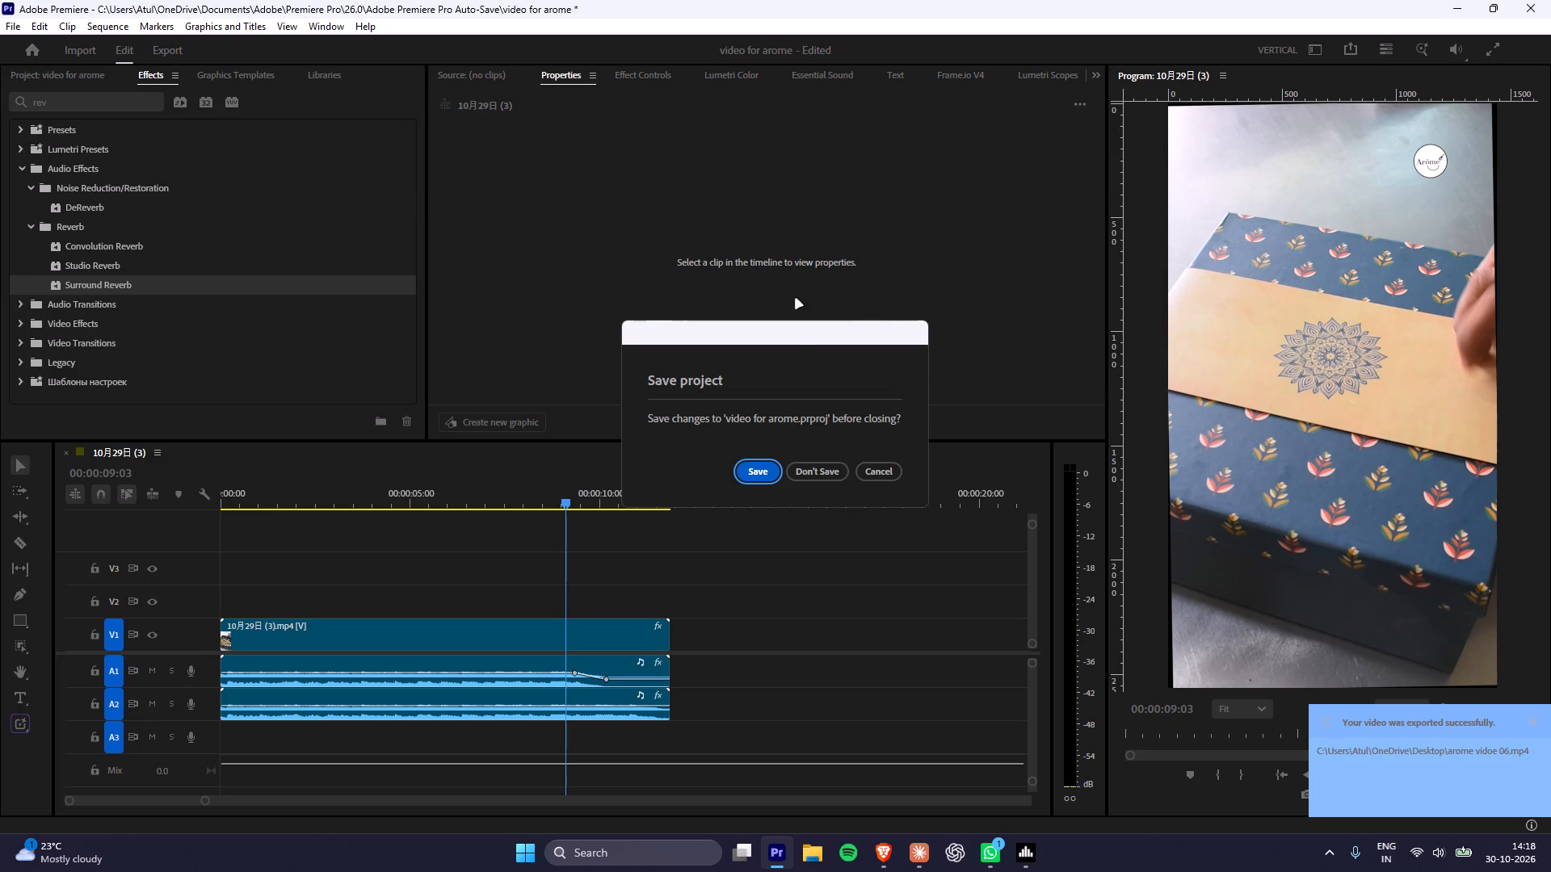
left_click(820, 475)
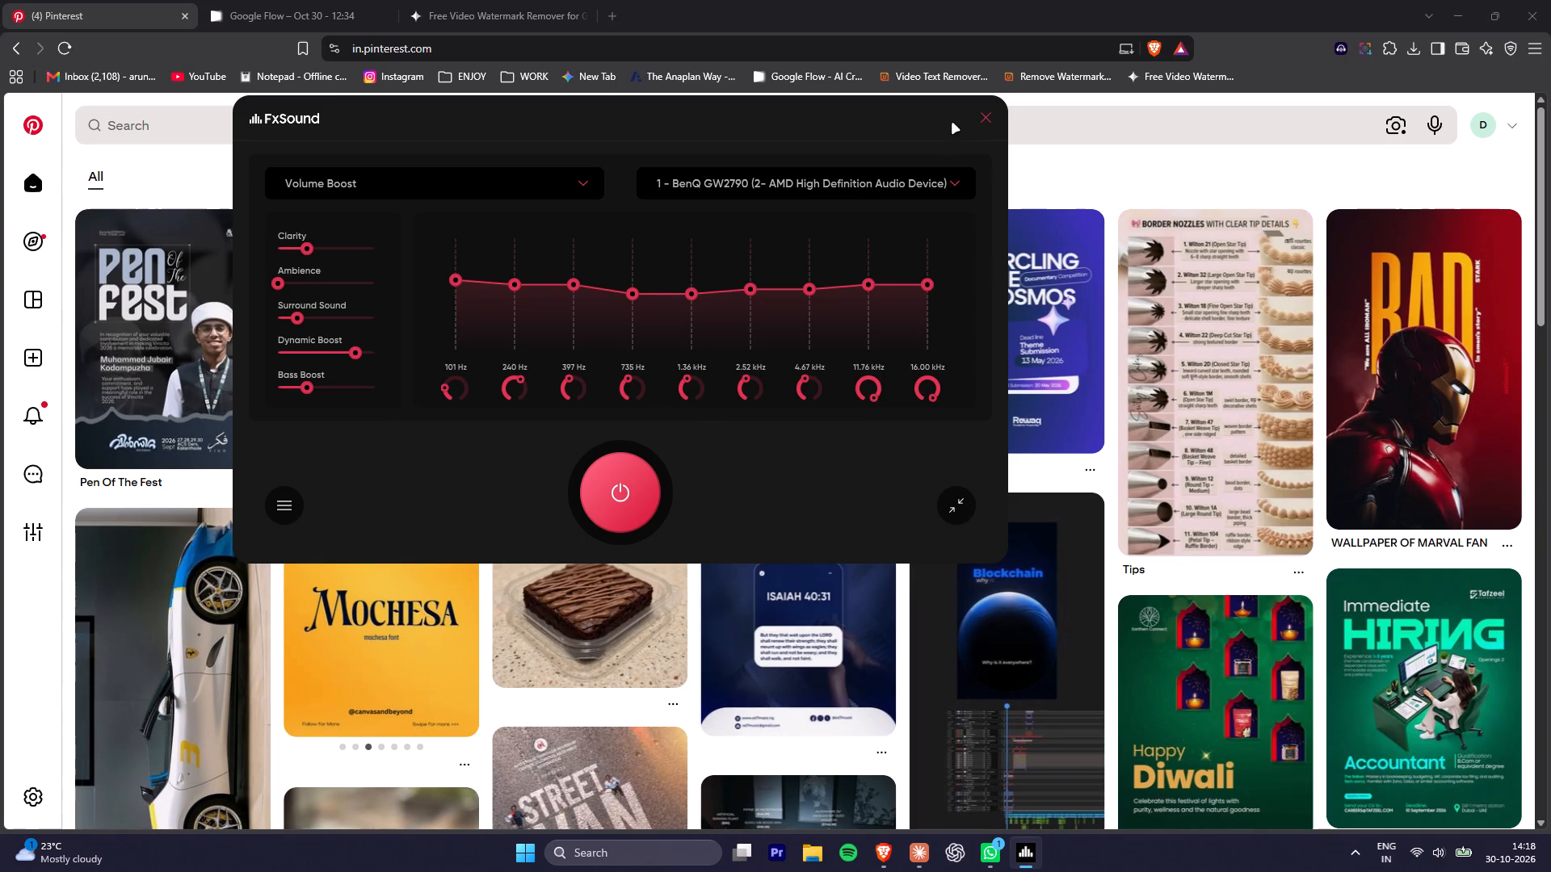
Switch the FxSound output device to Headphone (Realtek(R) Audio), close its window and return to the browser.
left_click_drag(984, 121, 1118, 140)
left_click(867, 176)
left_click(731, 219)
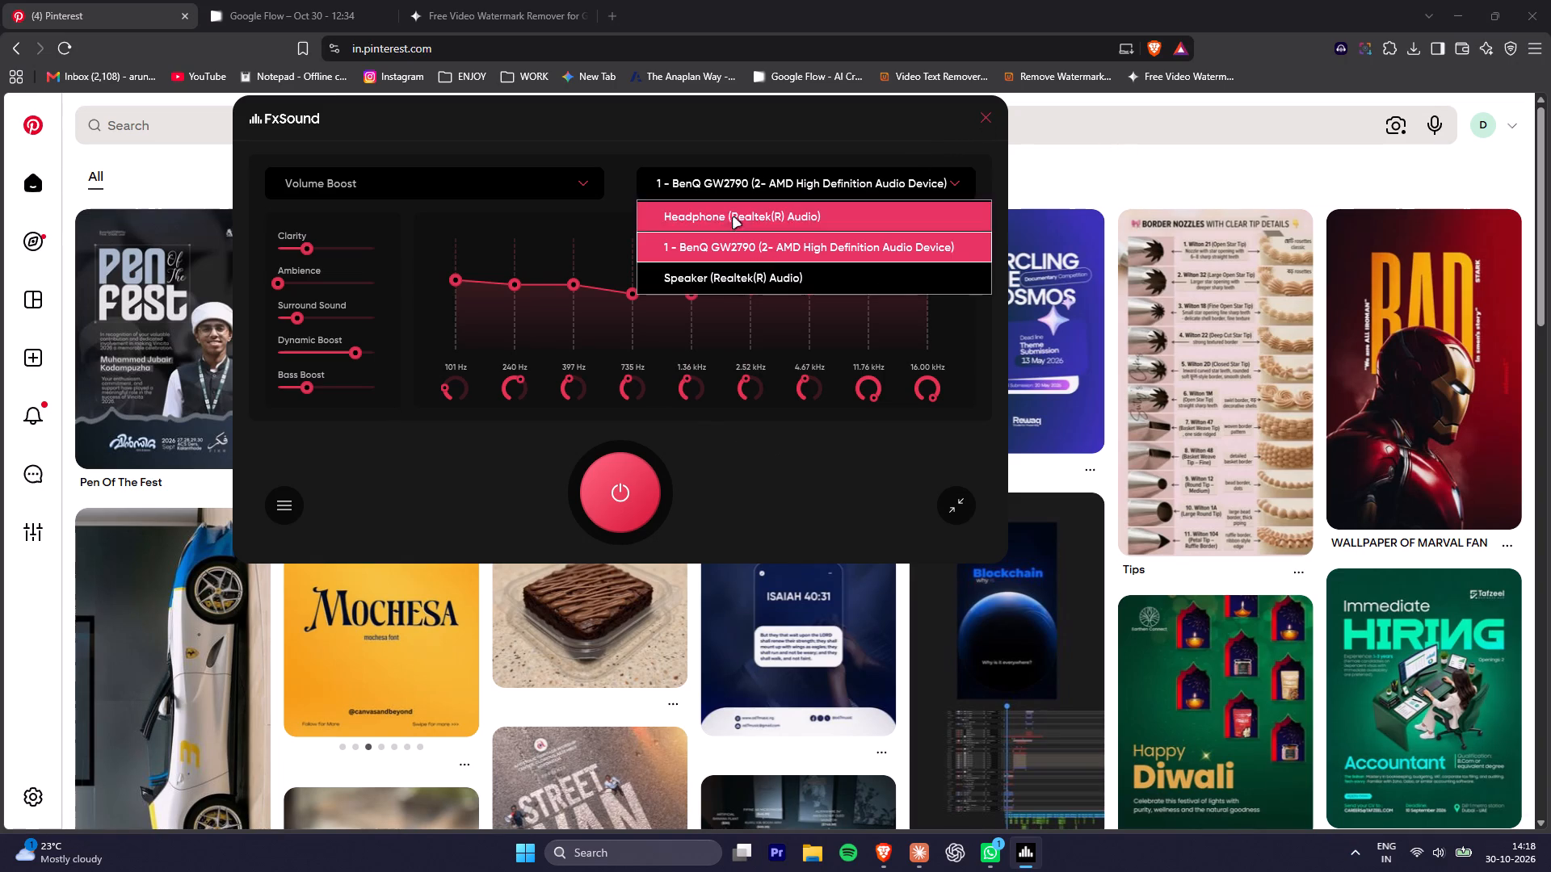
left_click(988, 118)
left_click(1032, 180)
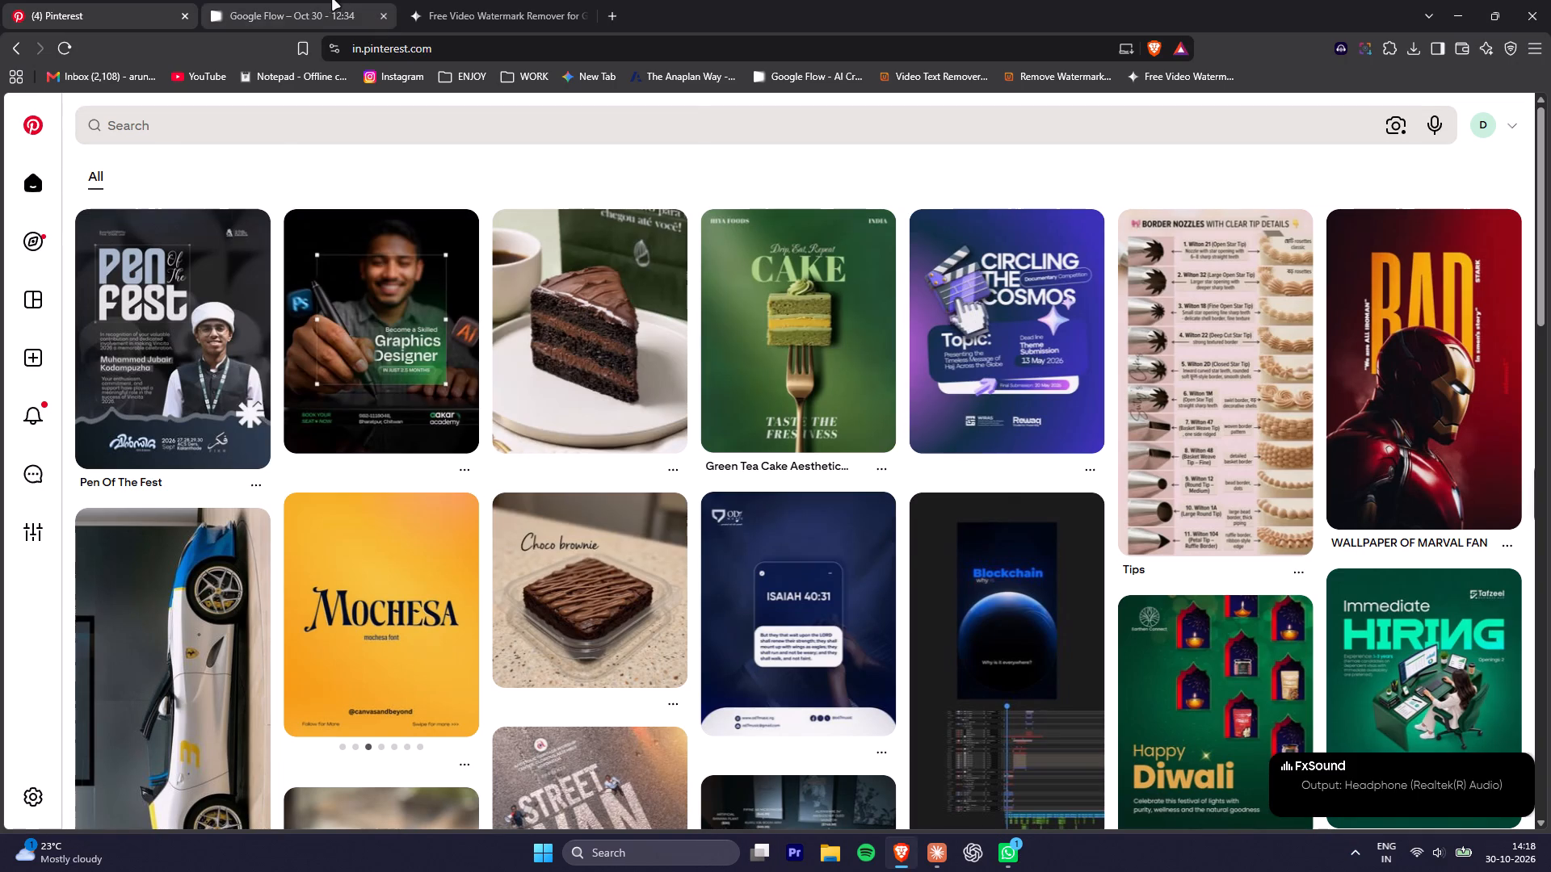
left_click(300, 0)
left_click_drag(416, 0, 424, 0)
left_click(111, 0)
Bring up the desktop where the exported reel videos are stored.
left_click(1550, 871)
left_click(673, 431)
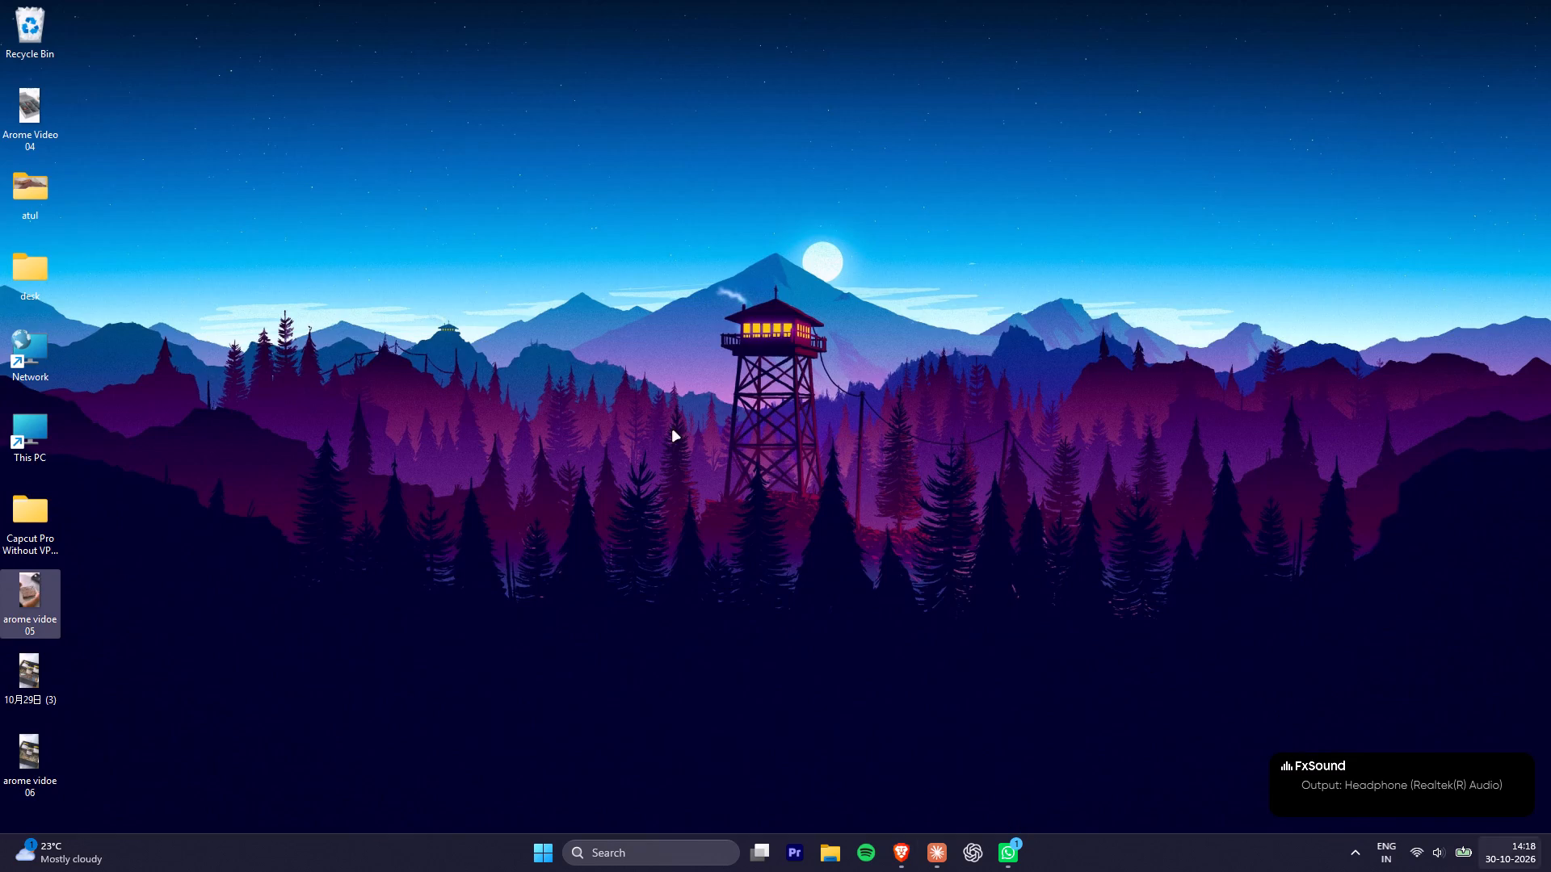
left_click(138, 593)
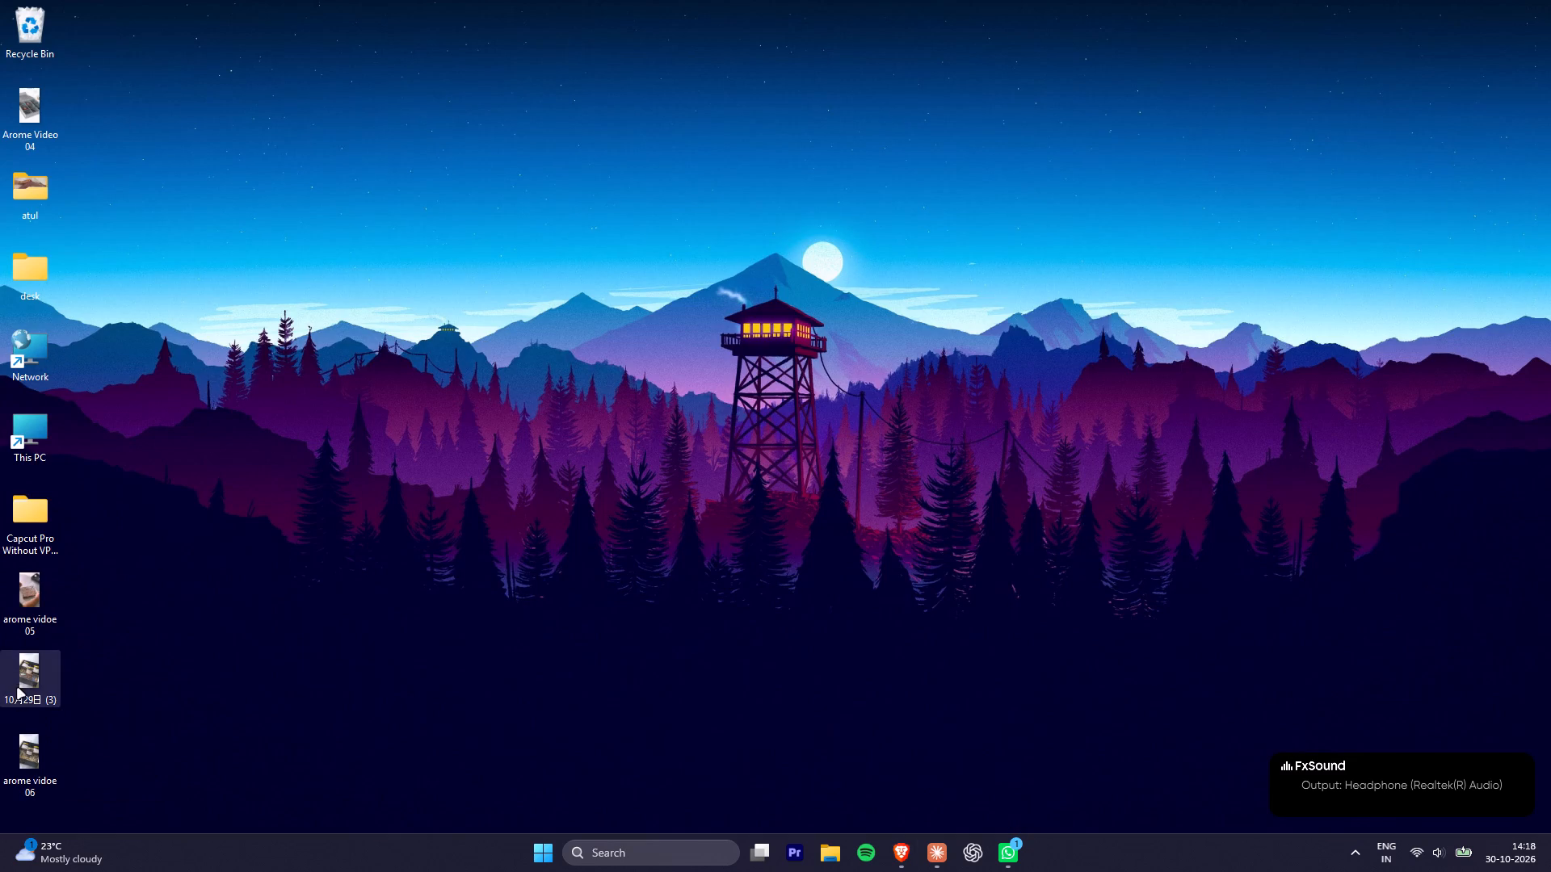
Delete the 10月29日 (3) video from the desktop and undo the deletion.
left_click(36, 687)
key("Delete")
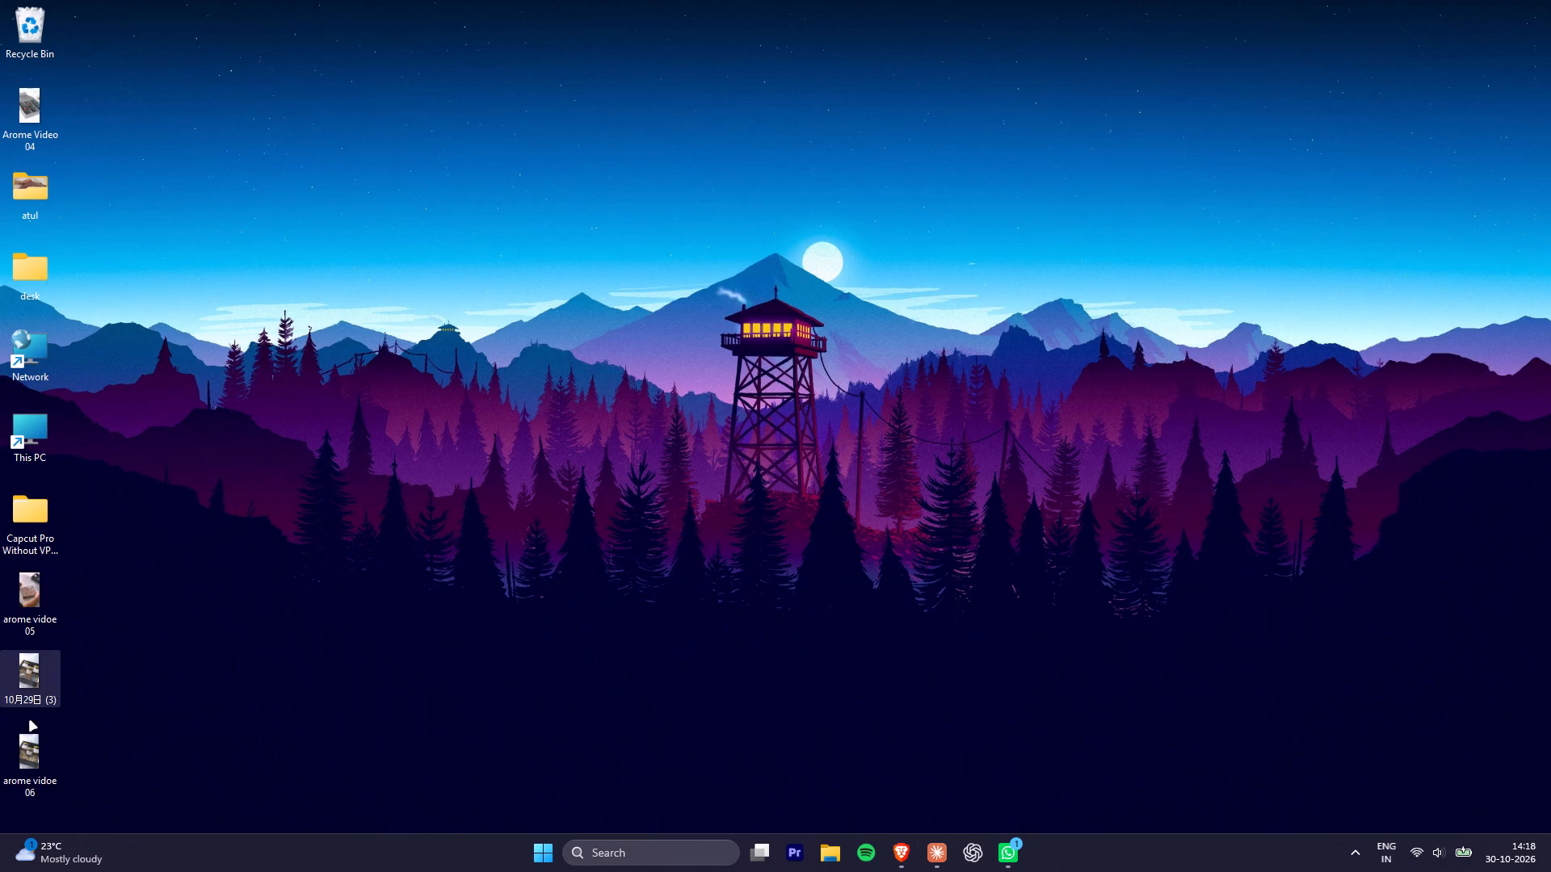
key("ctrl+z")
Rename the 10月29日 (3) video on the desktop as "no reverb".
left_click(169, 648)
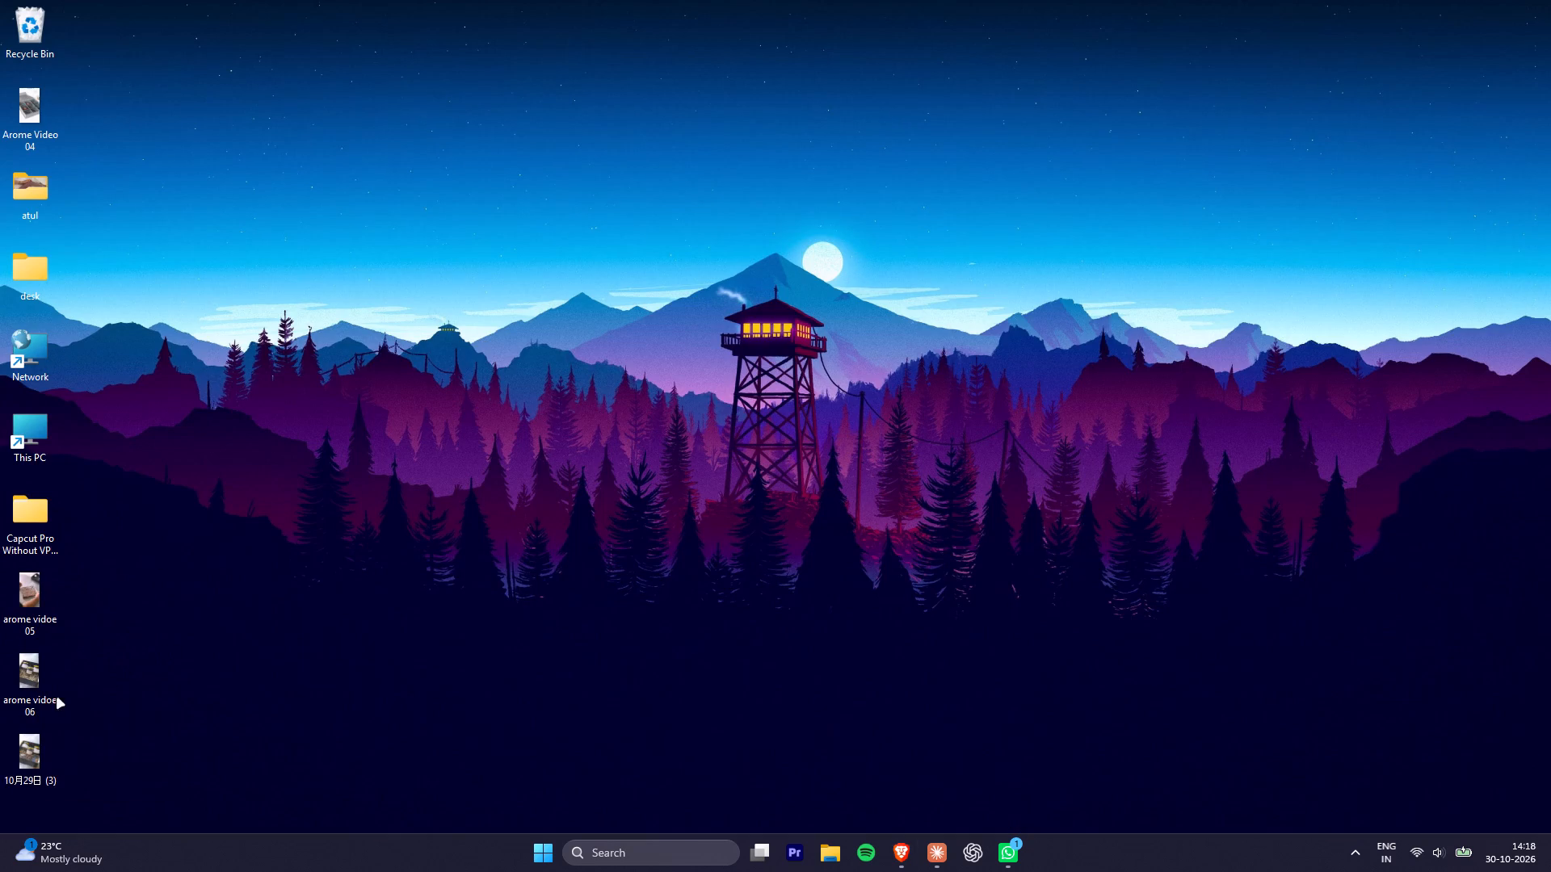
left_click(21, 749)
key("F2")
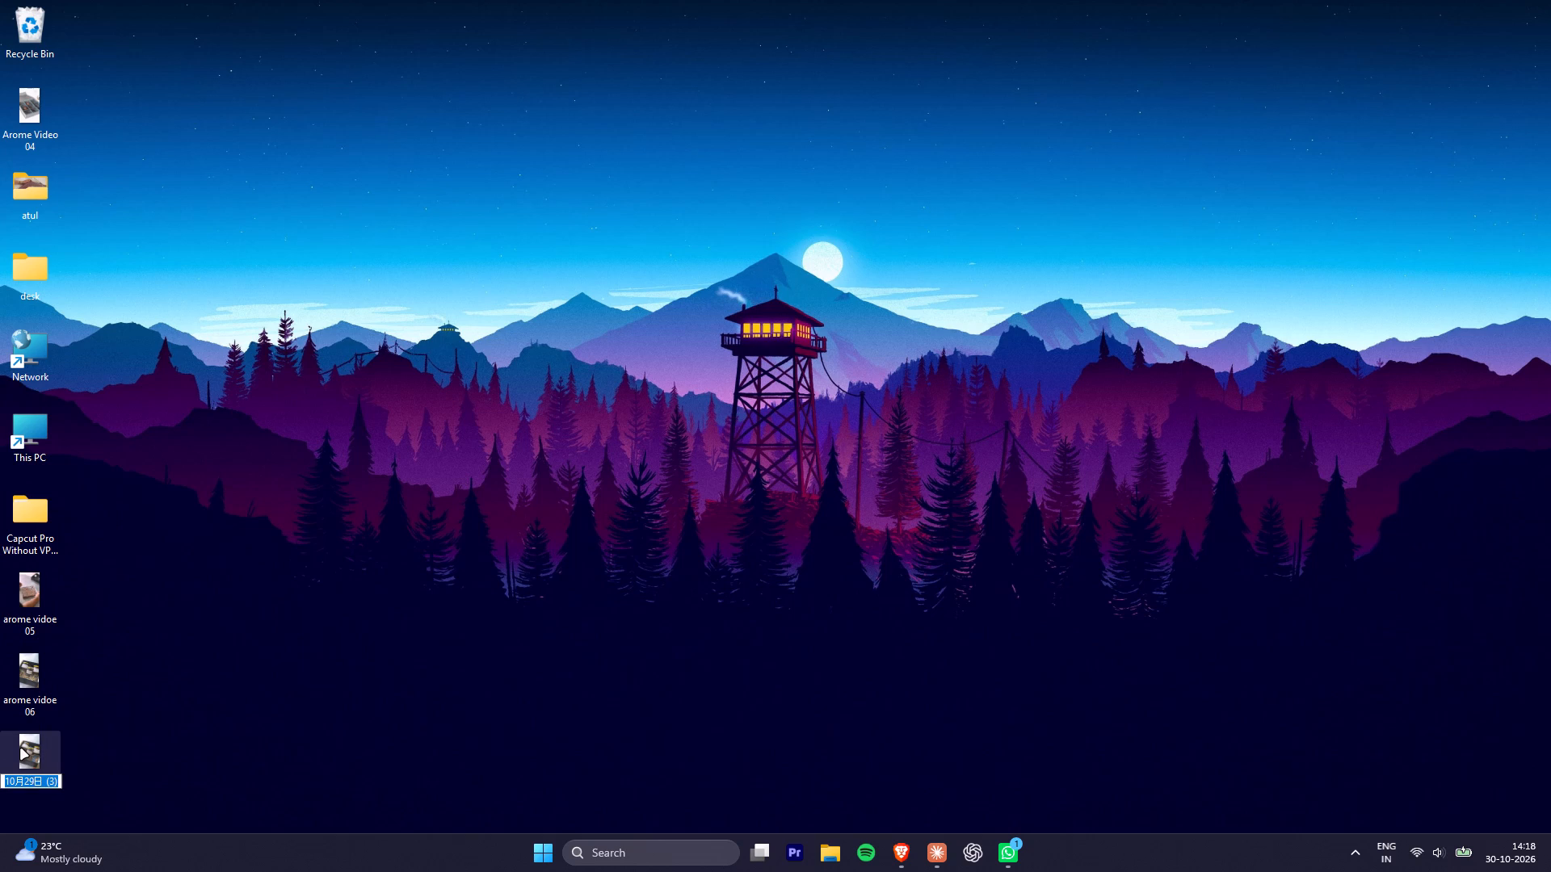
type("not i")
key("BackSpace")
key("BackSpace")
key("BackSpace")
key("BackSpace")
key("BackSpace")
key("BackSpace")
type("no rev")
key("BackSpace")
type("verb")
Finish renaming the 10月29日 (3) video on the desktop as "no reverb".
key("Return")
left_click(169, 734)
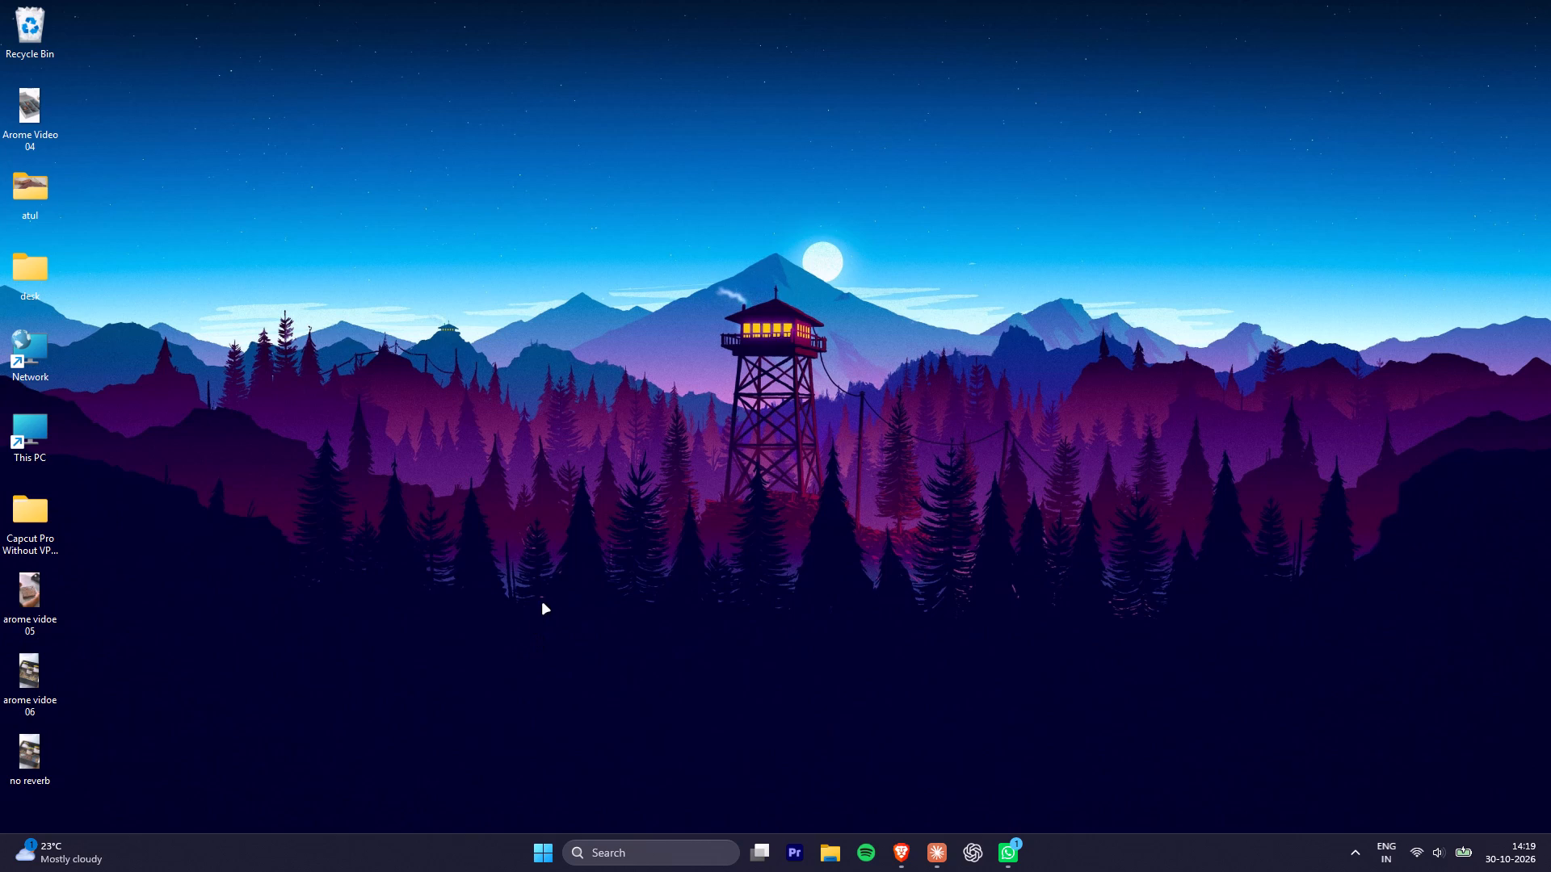